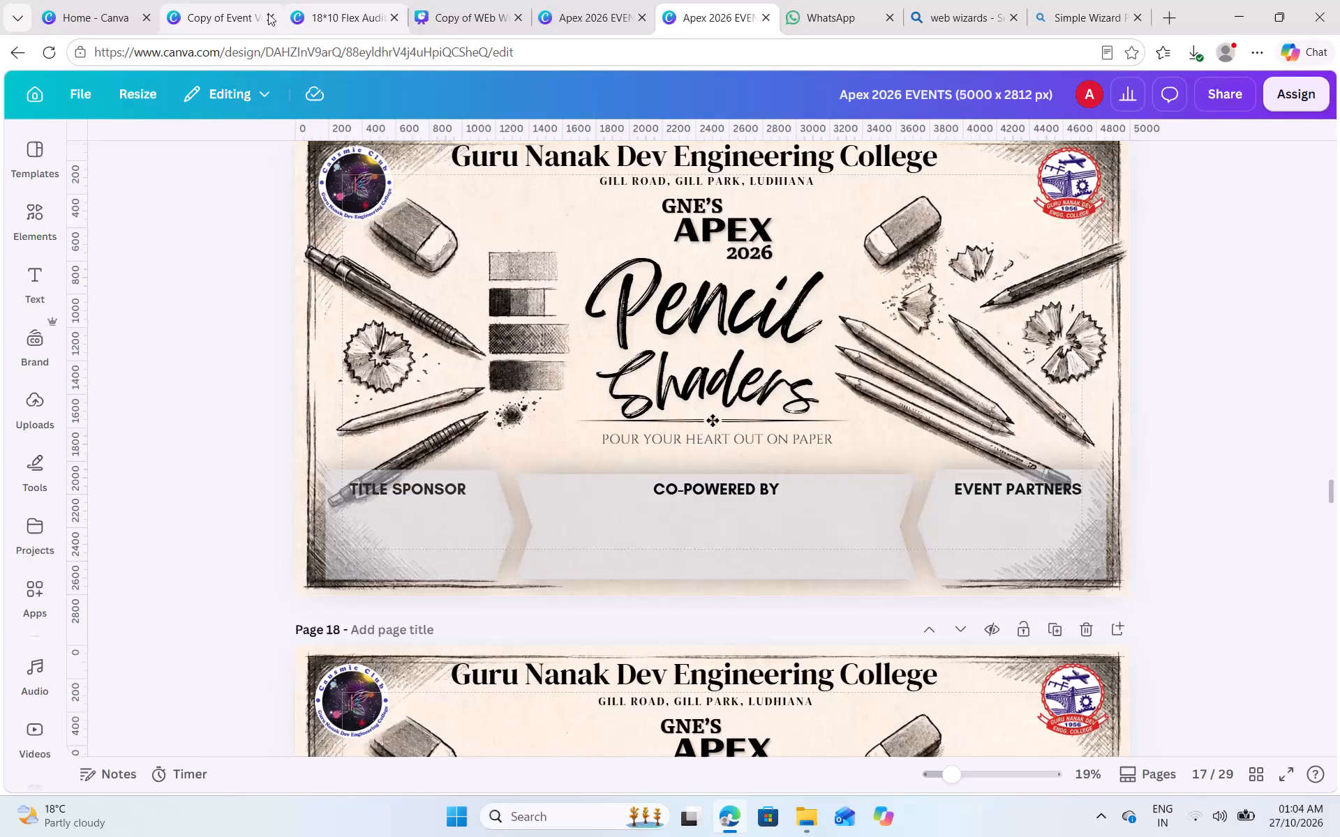
Bring up the open Copy of Event design, followed by the 18*10 Flex design.
left_click(214, 0)
left_click(311, 1)
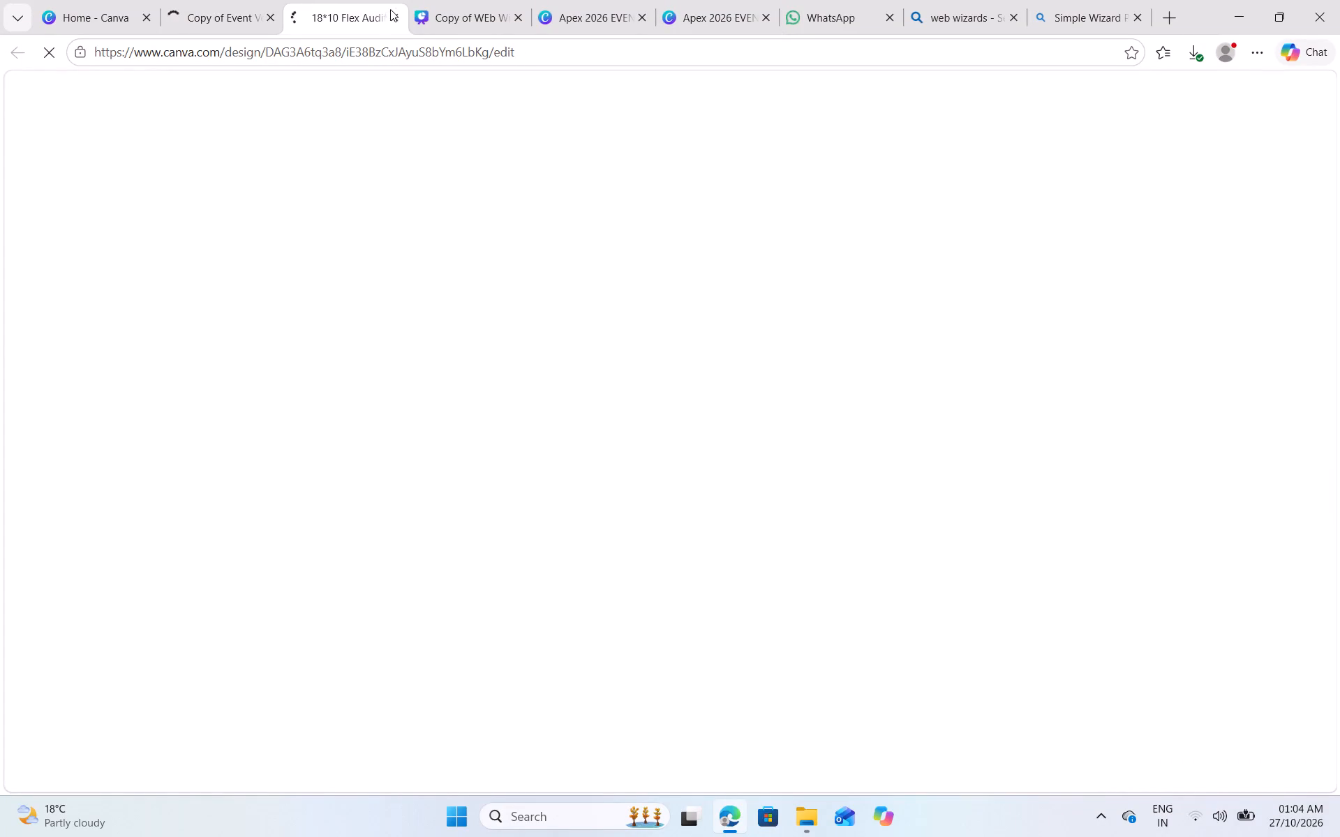
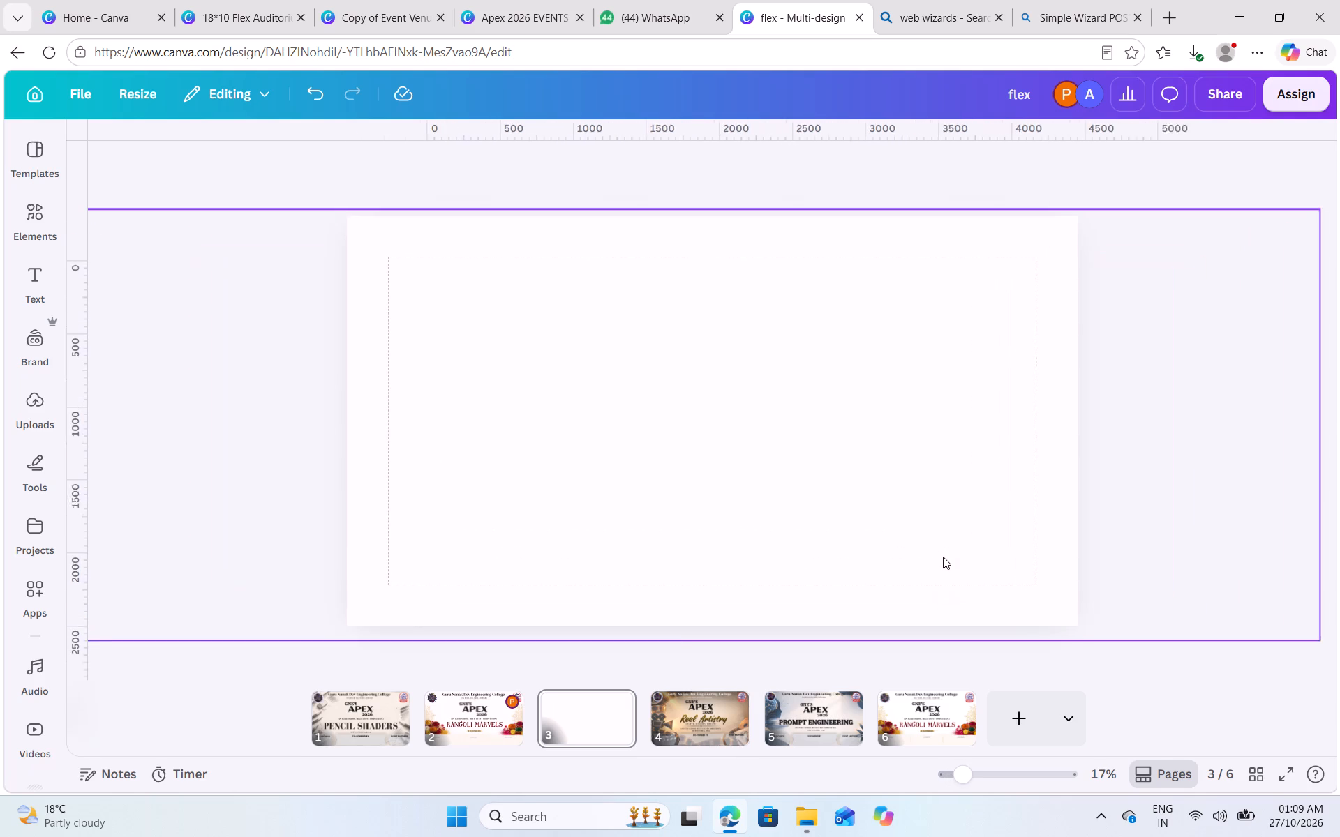
Place the copied Apex 2025 banner artwork on blank page 3, enlarge it beyond the page, and group all its elements.
left_click(853, 534)
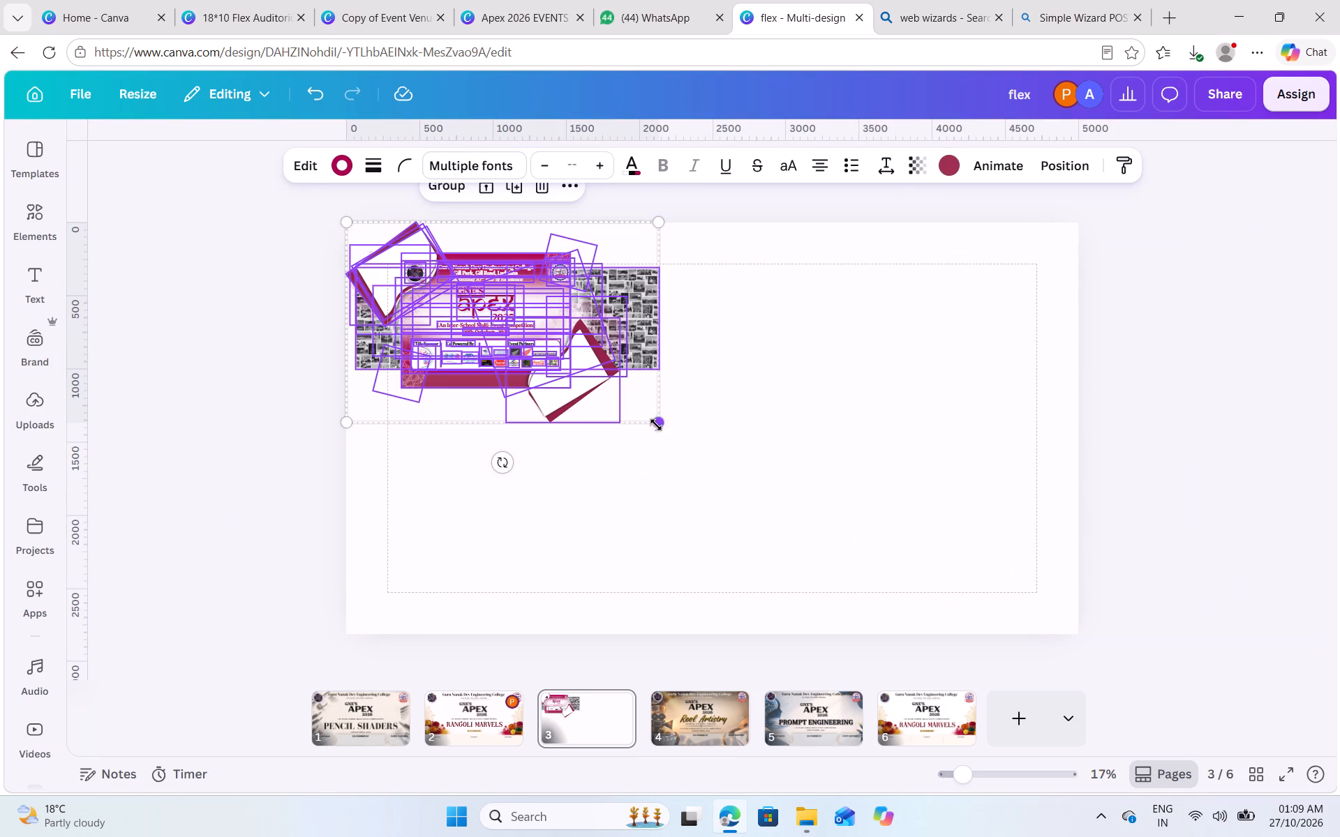
left_click_drag(655, 425, 839, 542)
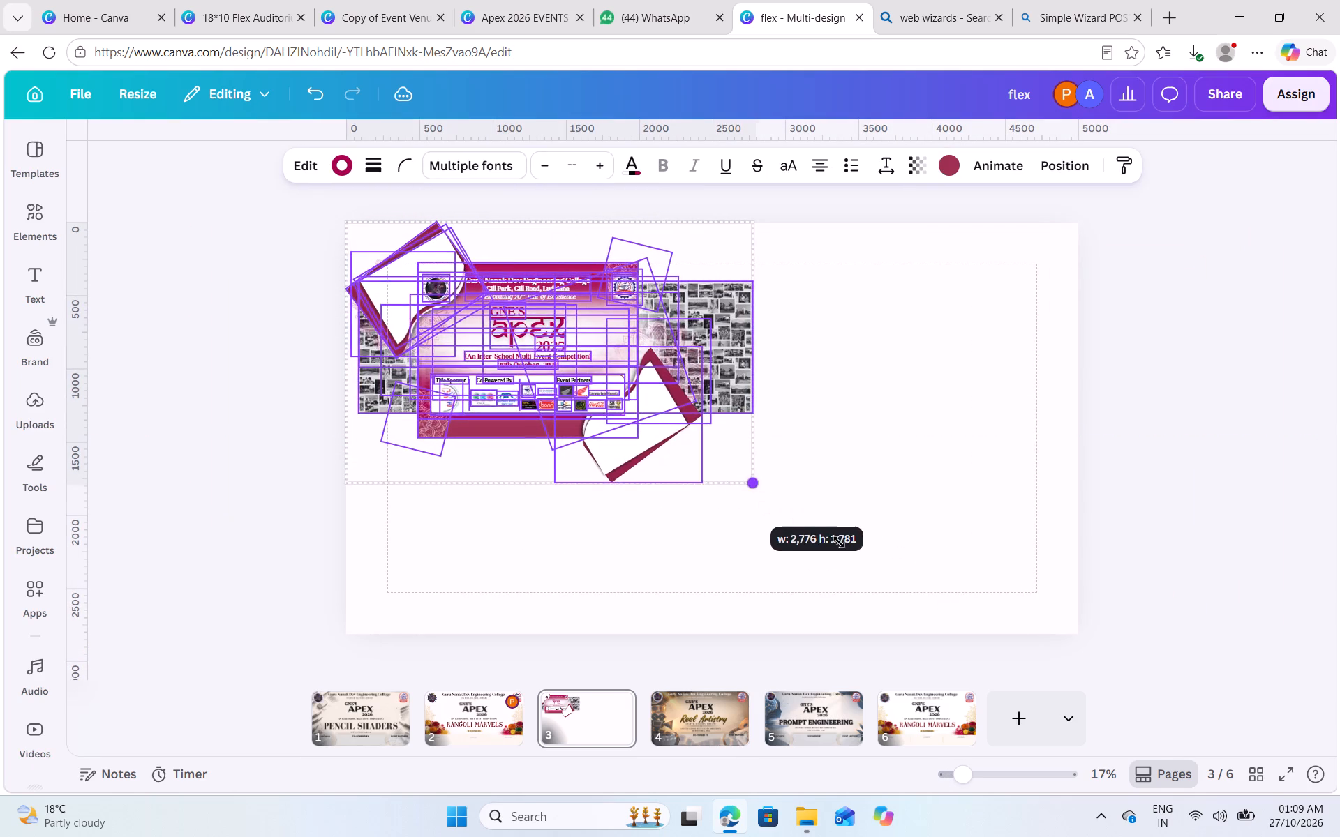
left_click_drag(839, 542, 1148, 718)
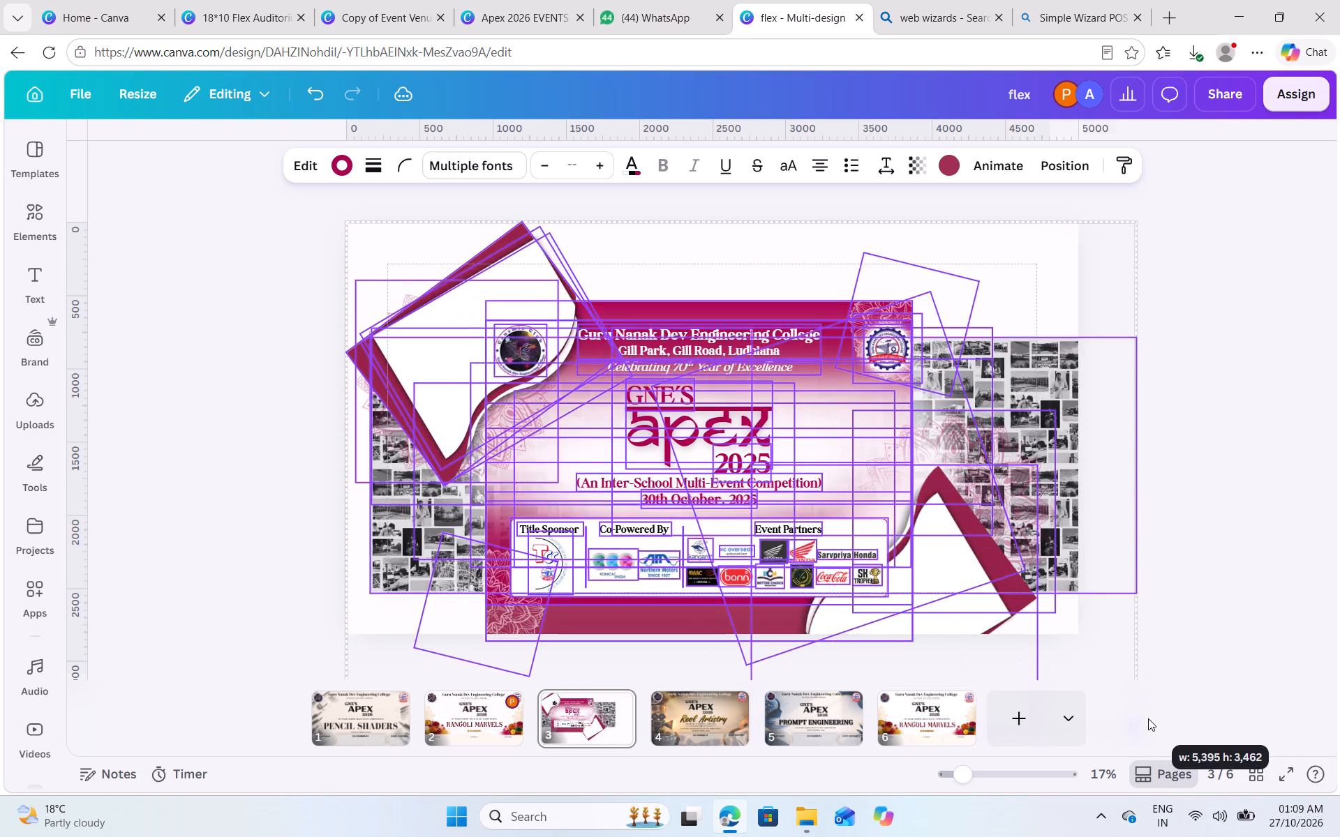
left_click_drag(1148, 718, 1207, 755)
scroll(993, 651, "down", 2)
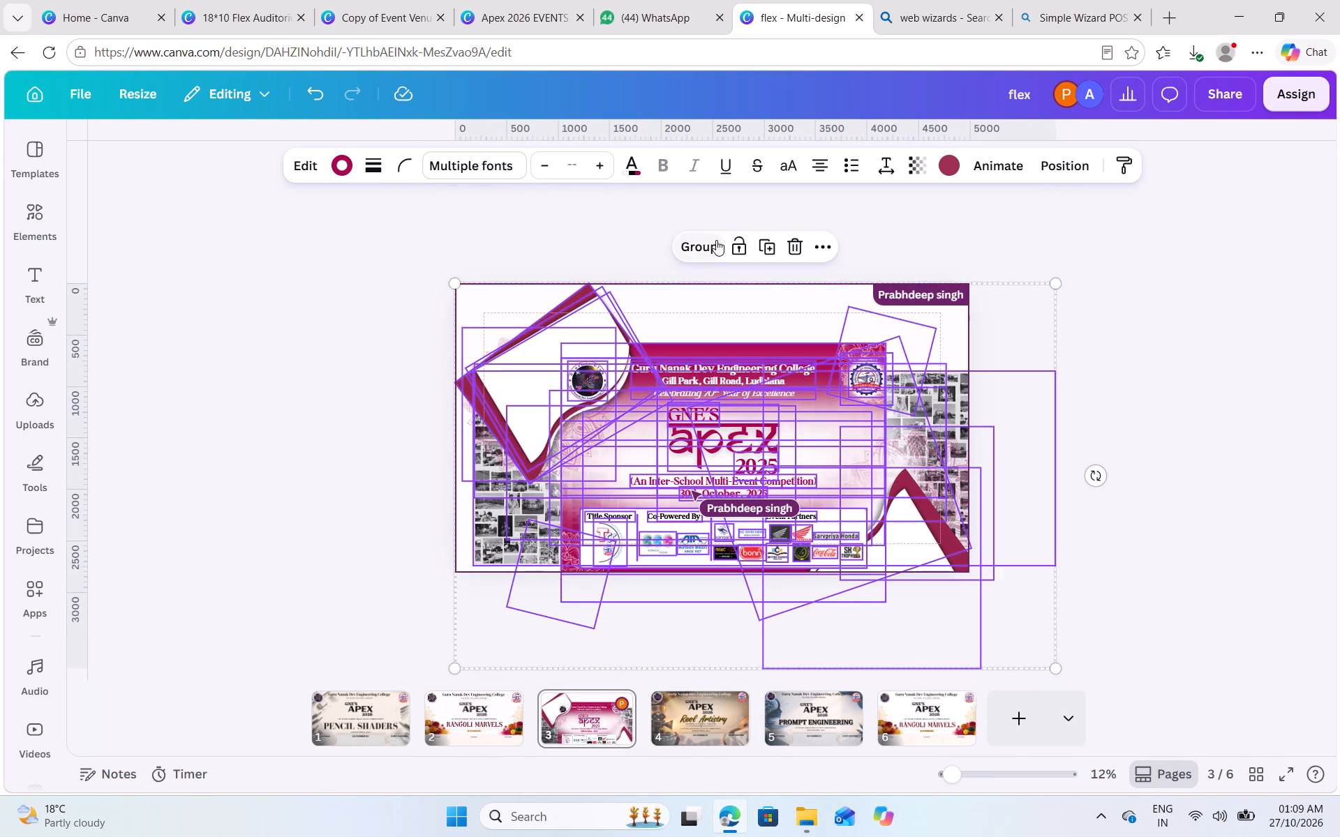
left_click(712, 239)
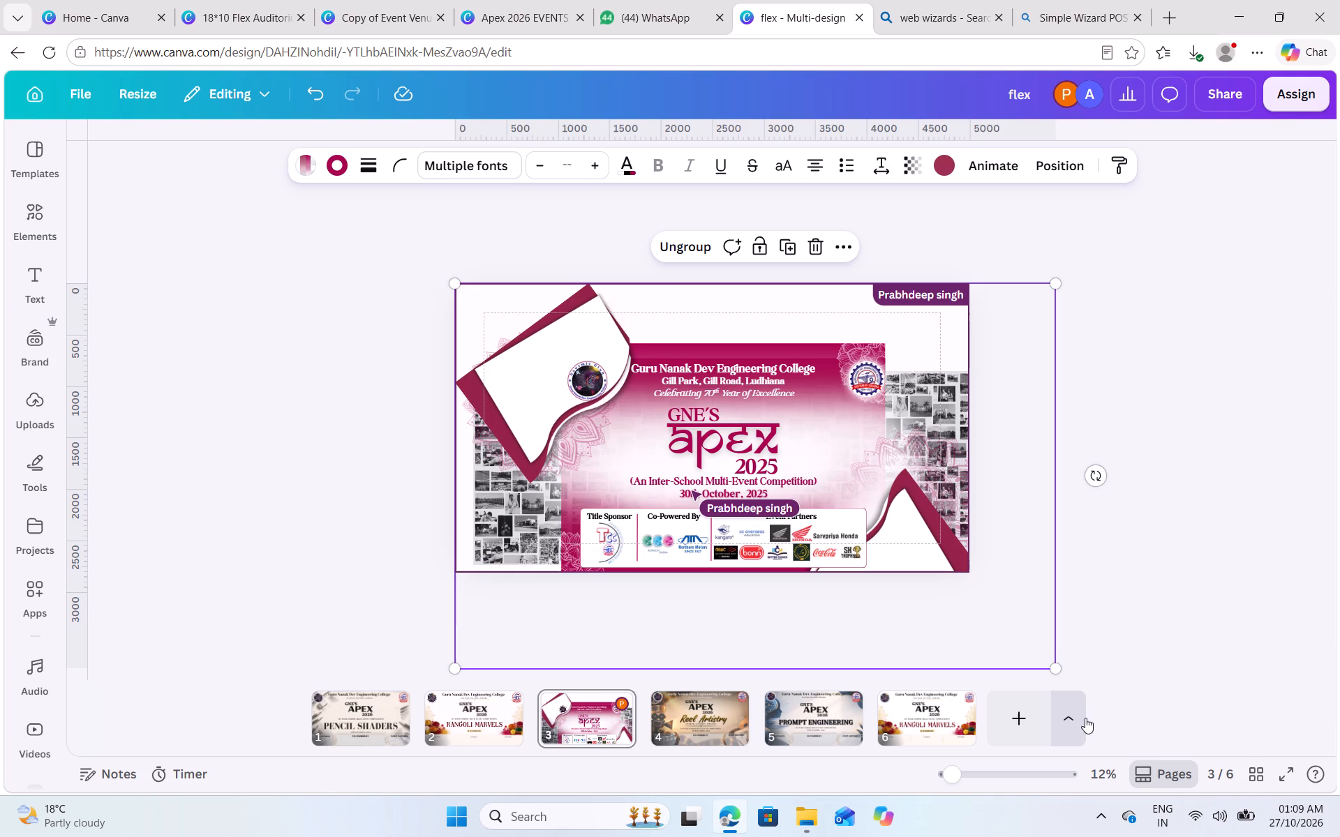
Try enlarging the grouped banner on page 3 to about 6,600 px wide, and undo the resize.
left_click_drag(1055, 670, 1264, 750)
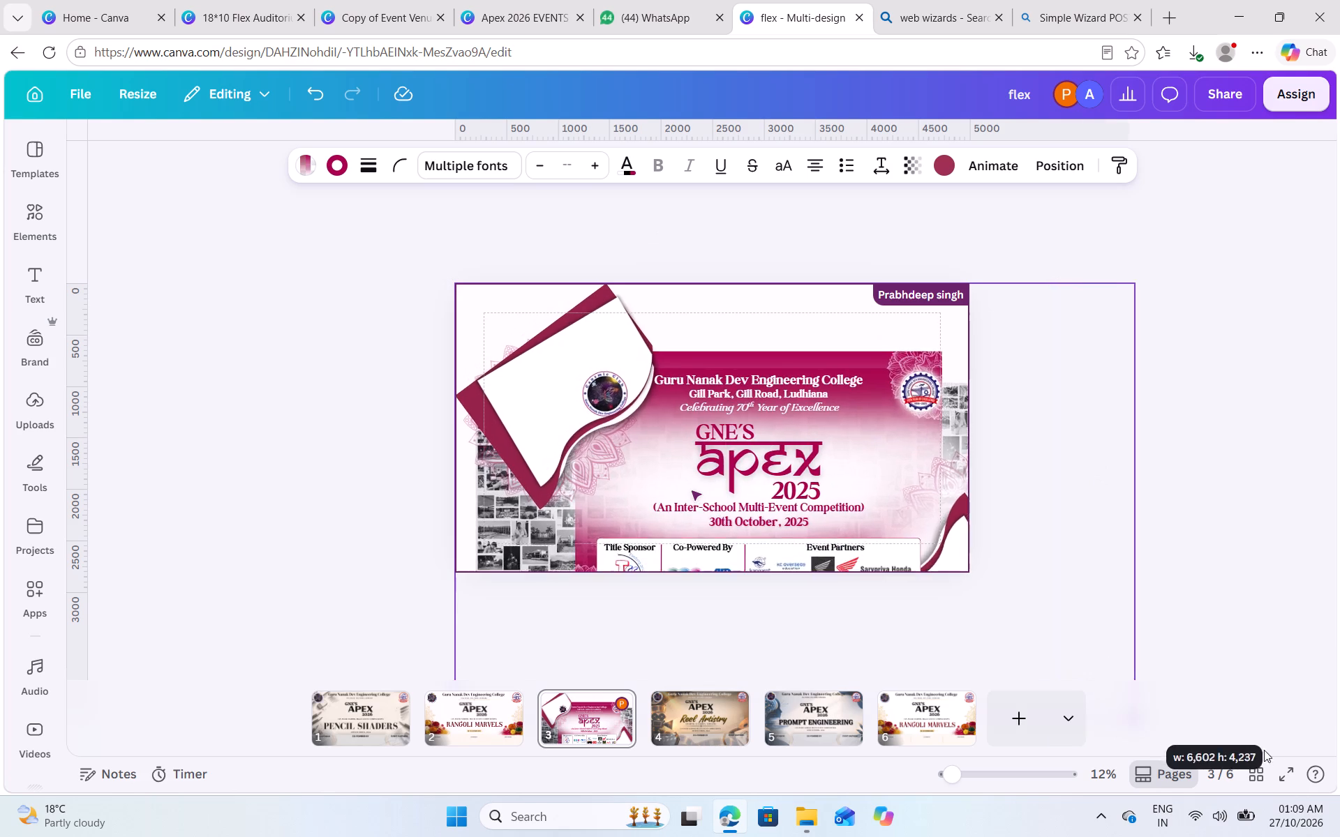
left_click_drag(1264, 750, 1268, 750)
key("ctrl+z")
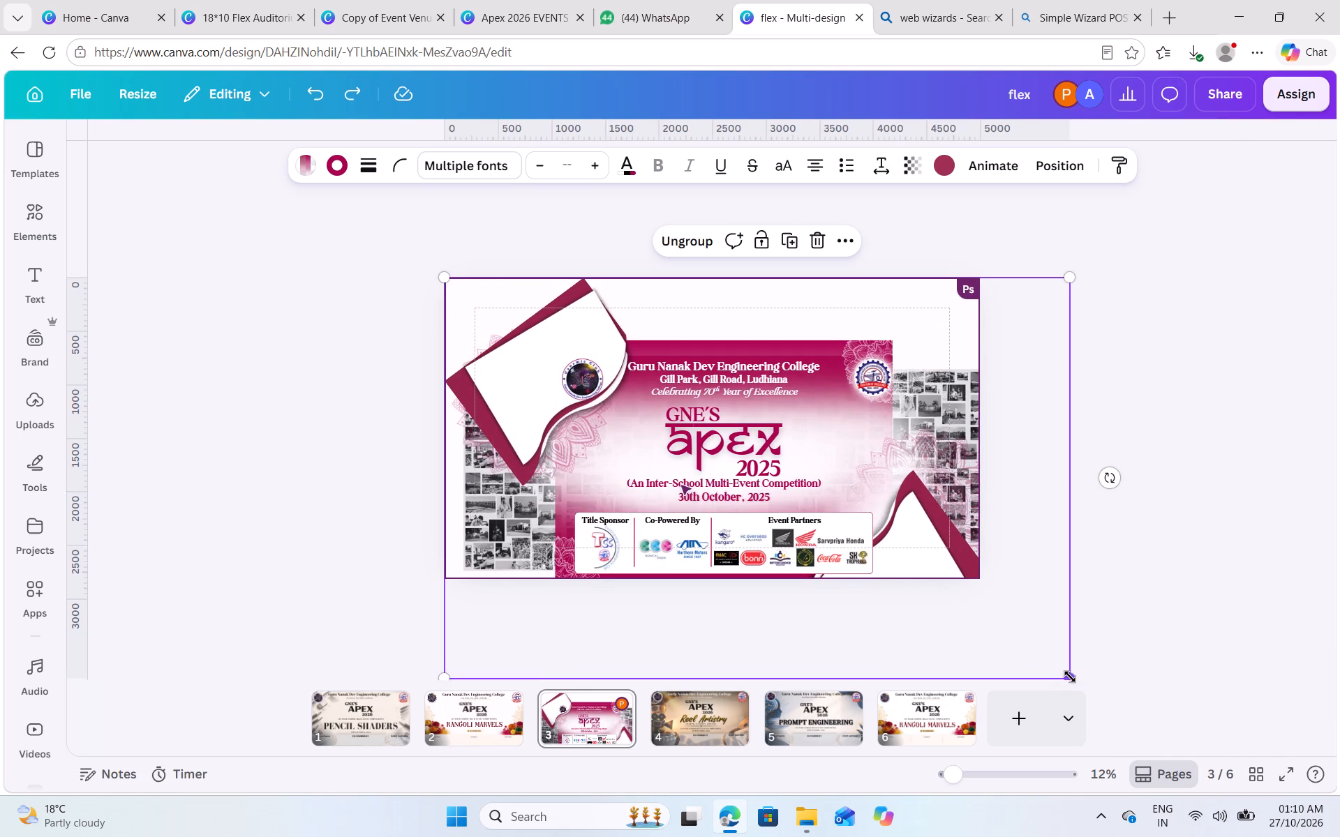
Resize the grouped banner on page 3 to about 6,435 × 4,129 px and shift it up and left over the page.
left_click_drag(1070, 677, 1117, 702)
left_click_drag(1045, 612, 967, 541)
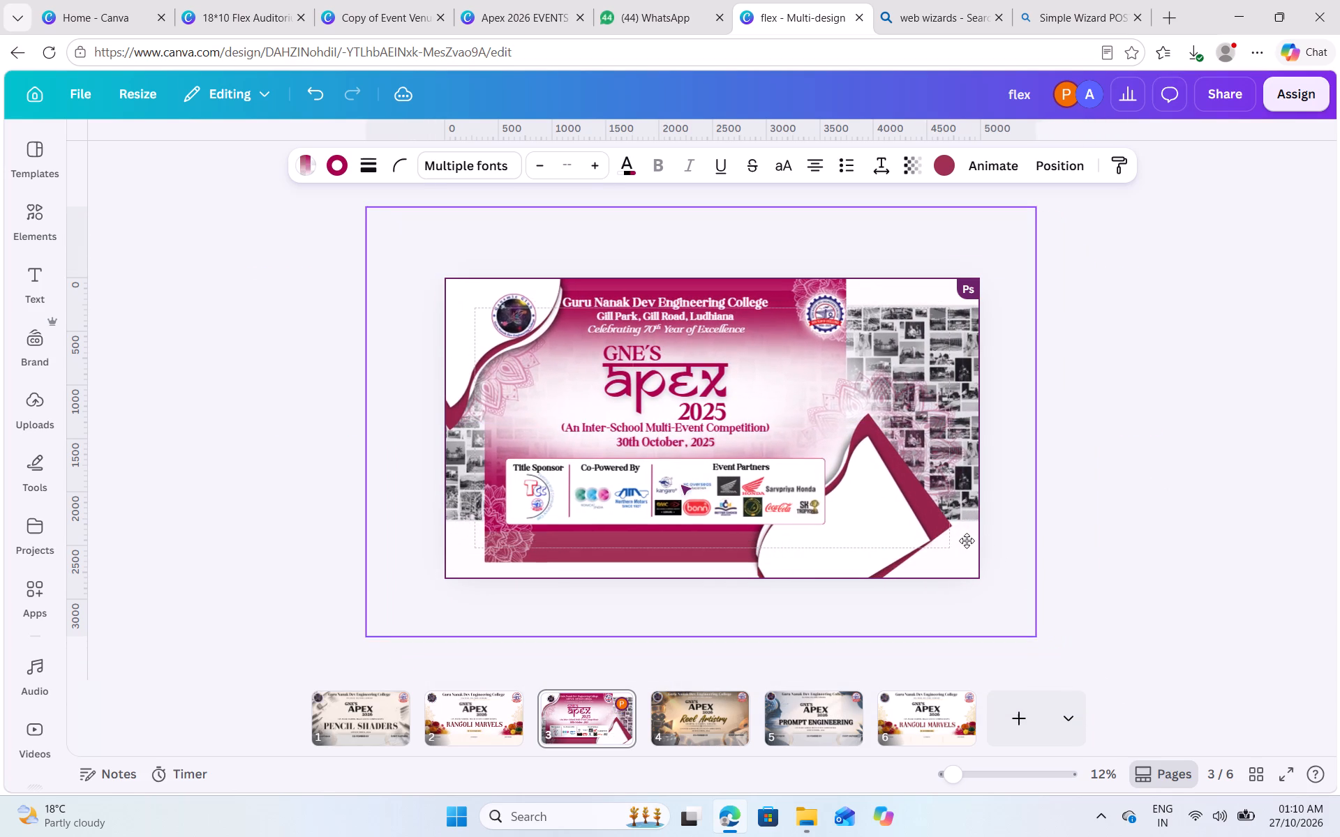
left_click_drag(967, 541, 946, 531)
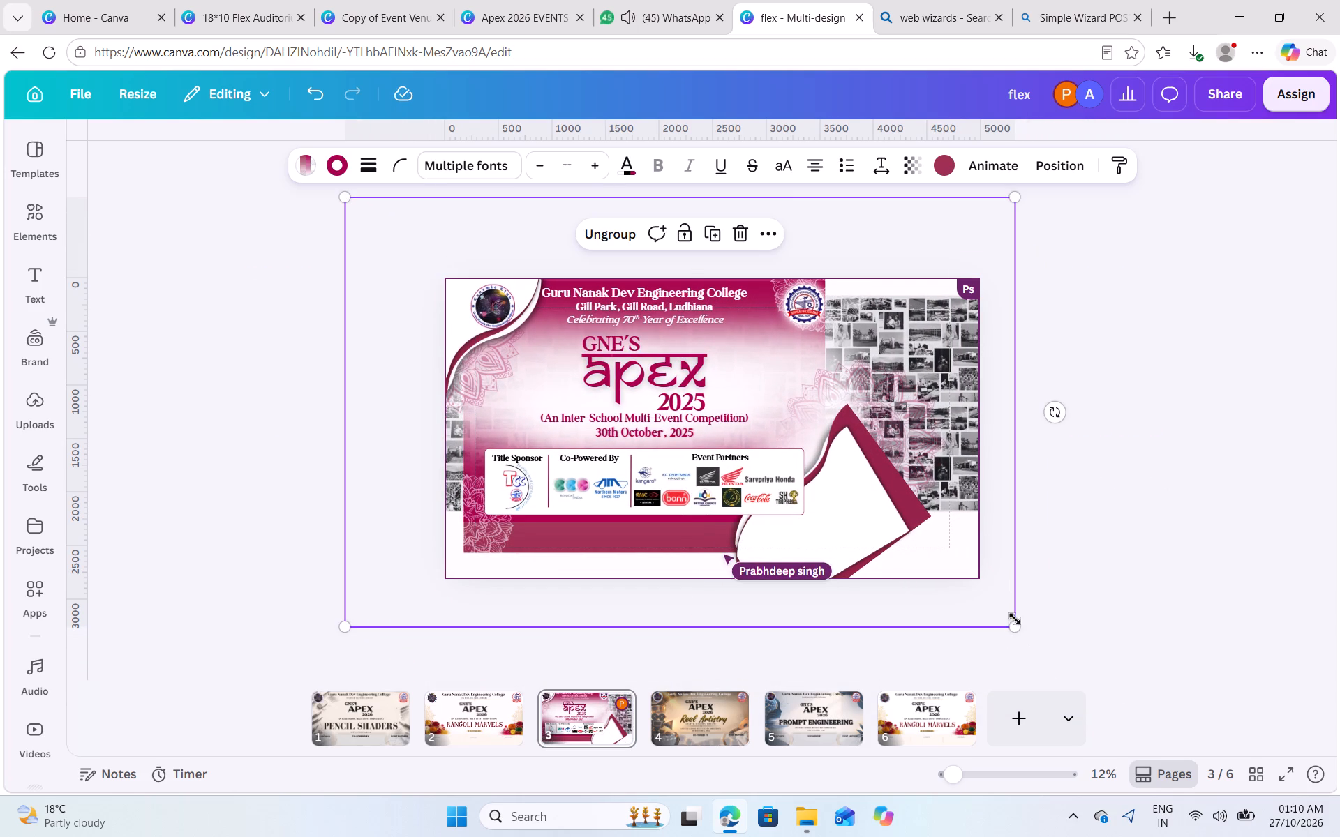
left_click_drag(1015, 629, 1035, 637)
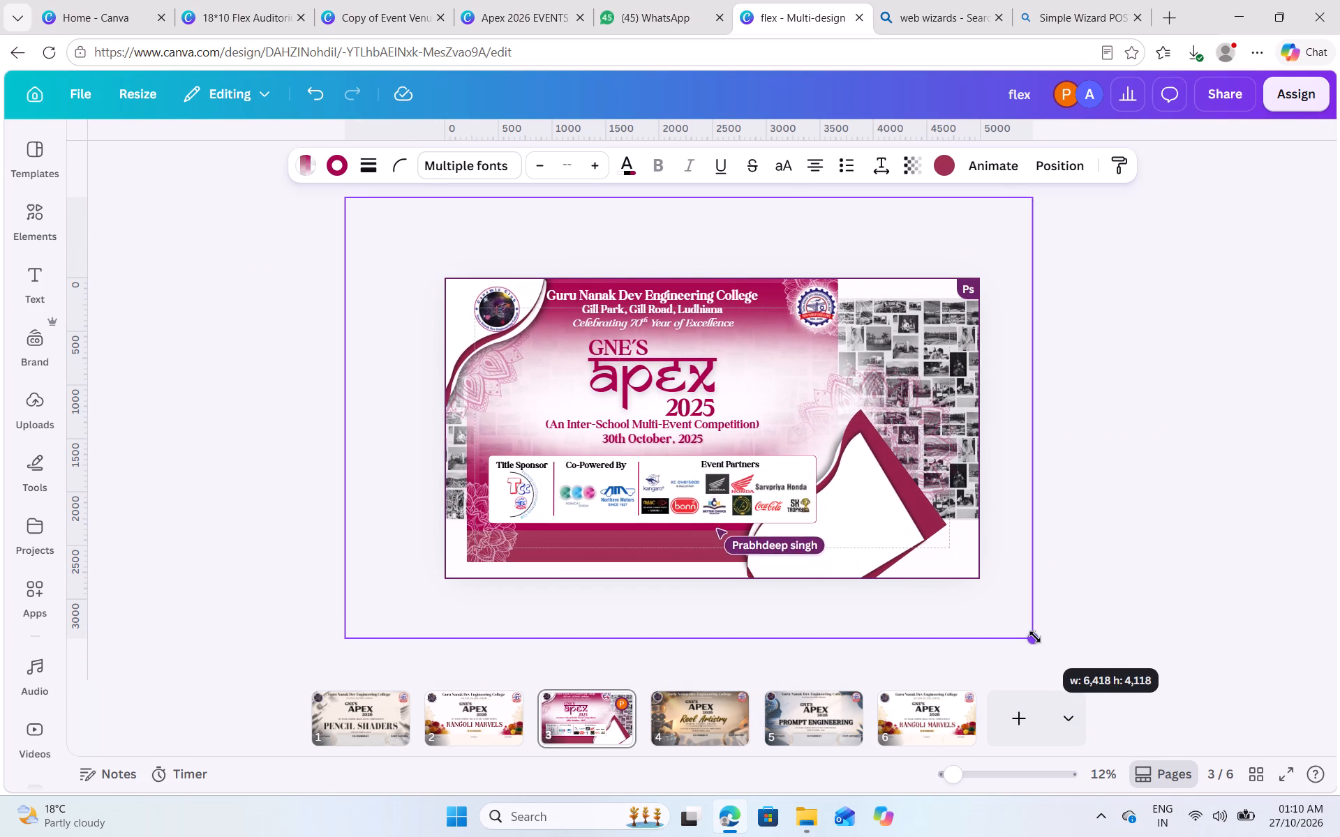
left_click_drag(1035, 637, 1038, 637)
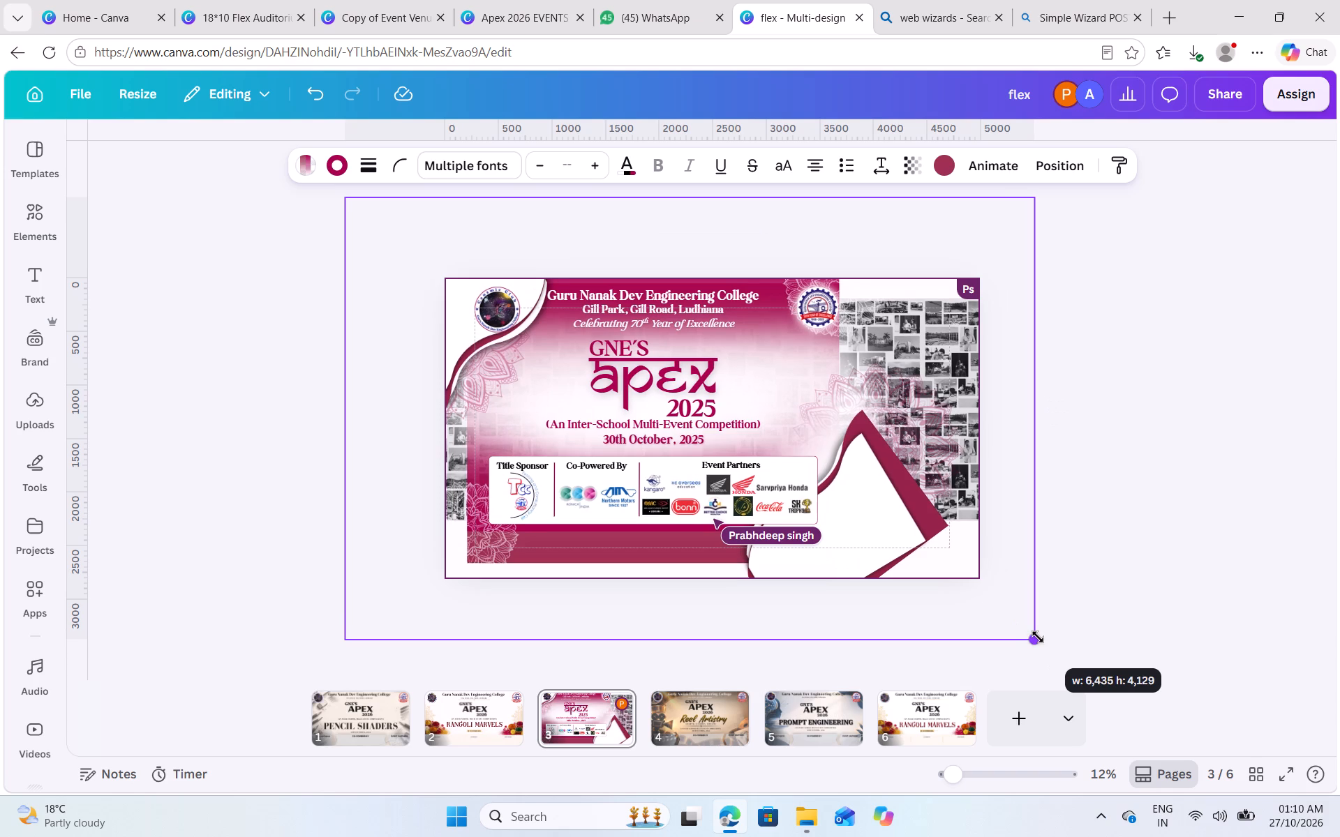
left_click_drag(1038, 637, 1037, 637)
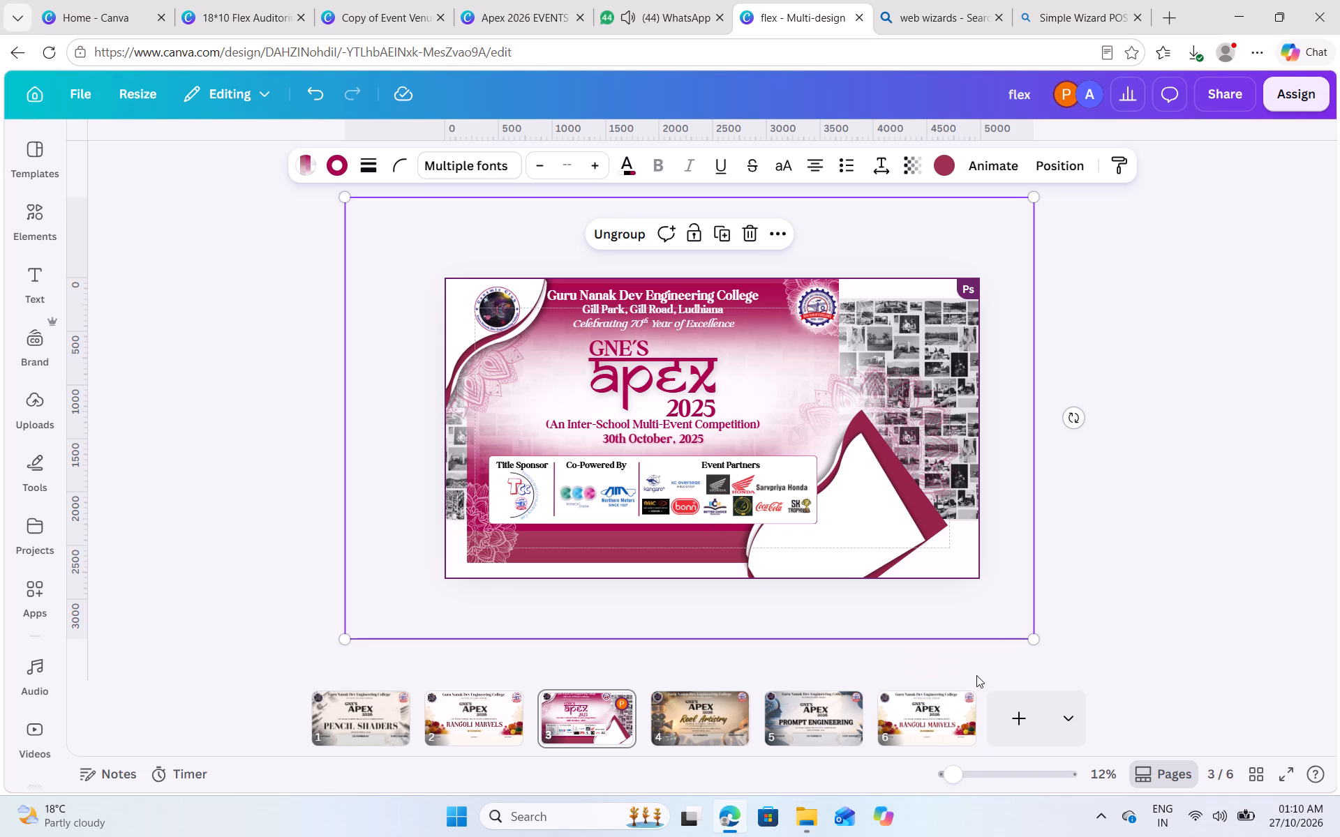
Duplicate page 3 with the Apex 2025 banner.
left_click(615, 700)
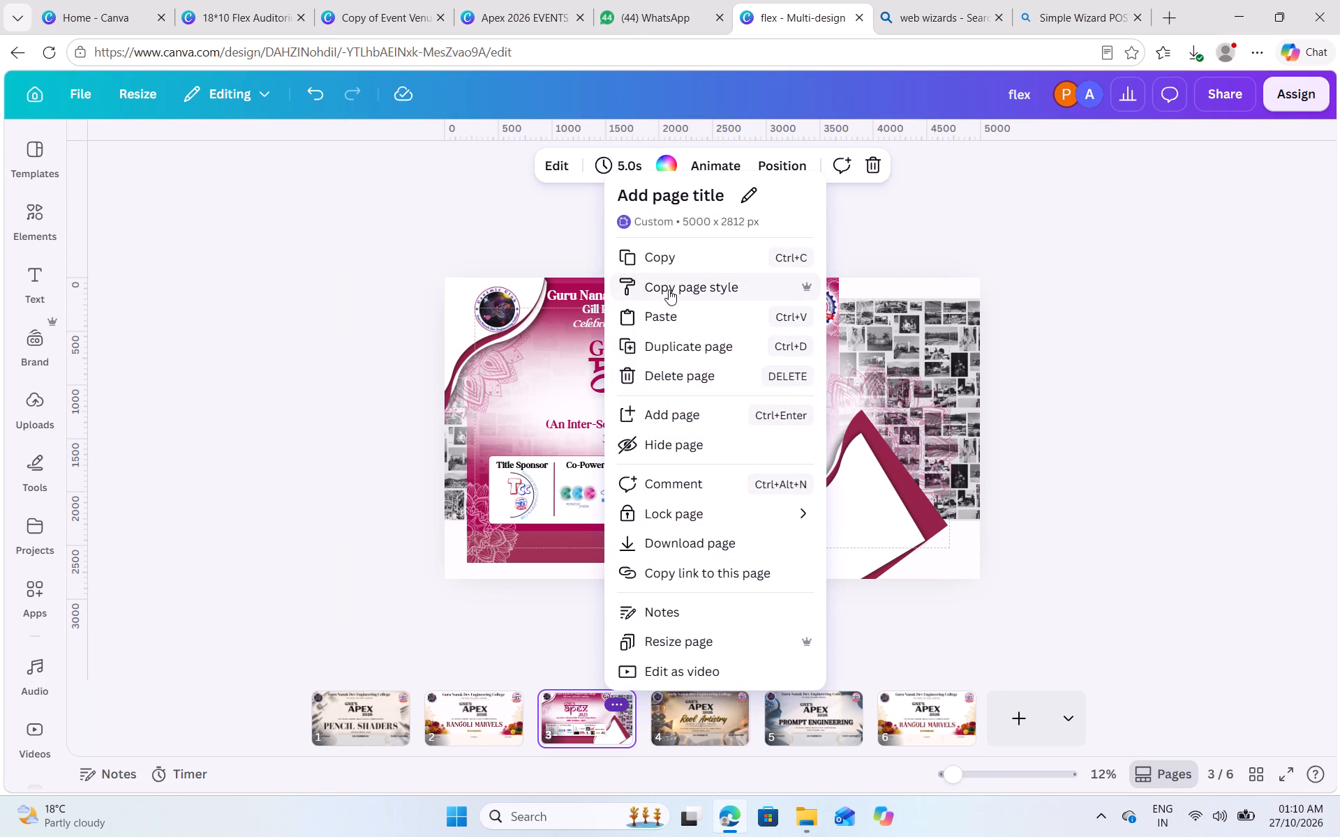
left_click(683, 354)
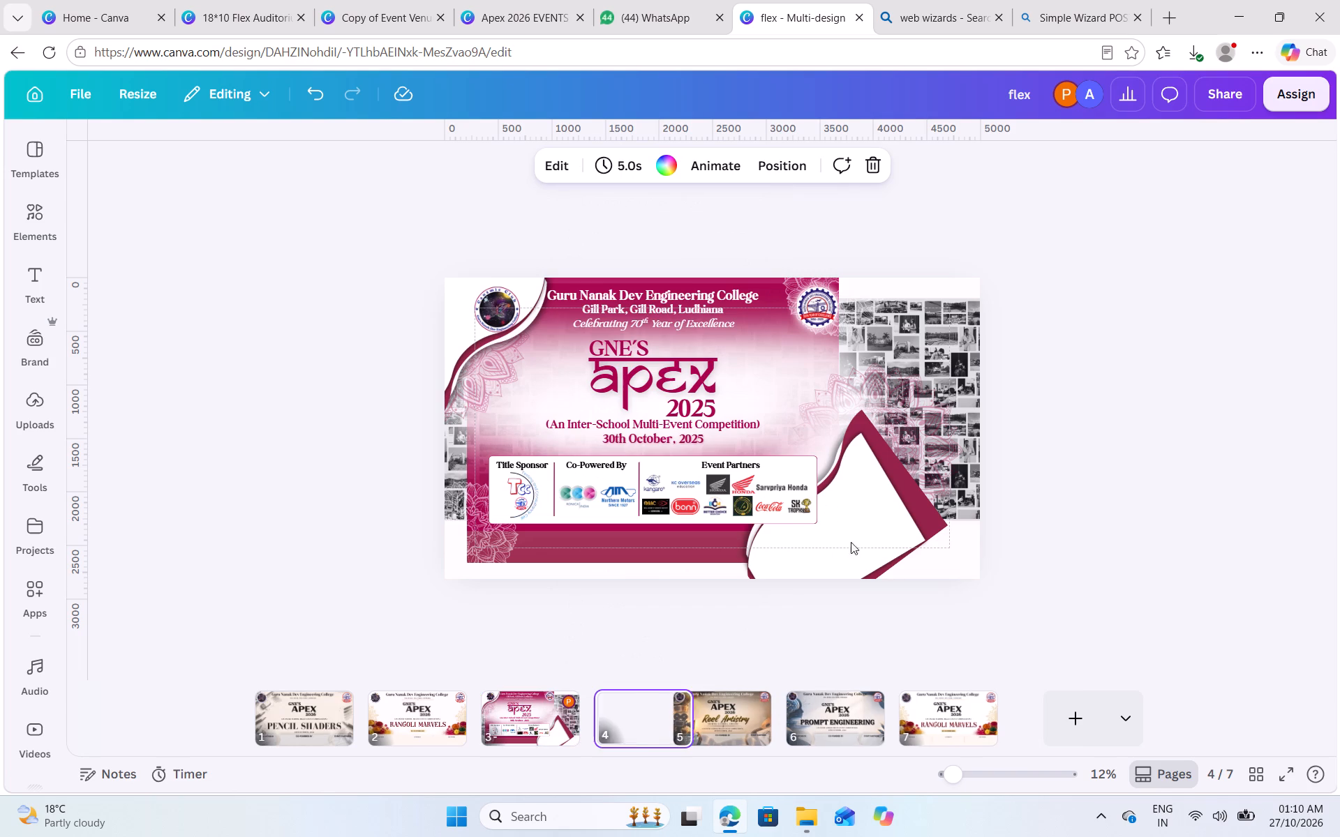
Enlarge the grouped banner on the duplicated page and reposition it so its college heading sits inside the page's upper margin.
left_click(727, 462)
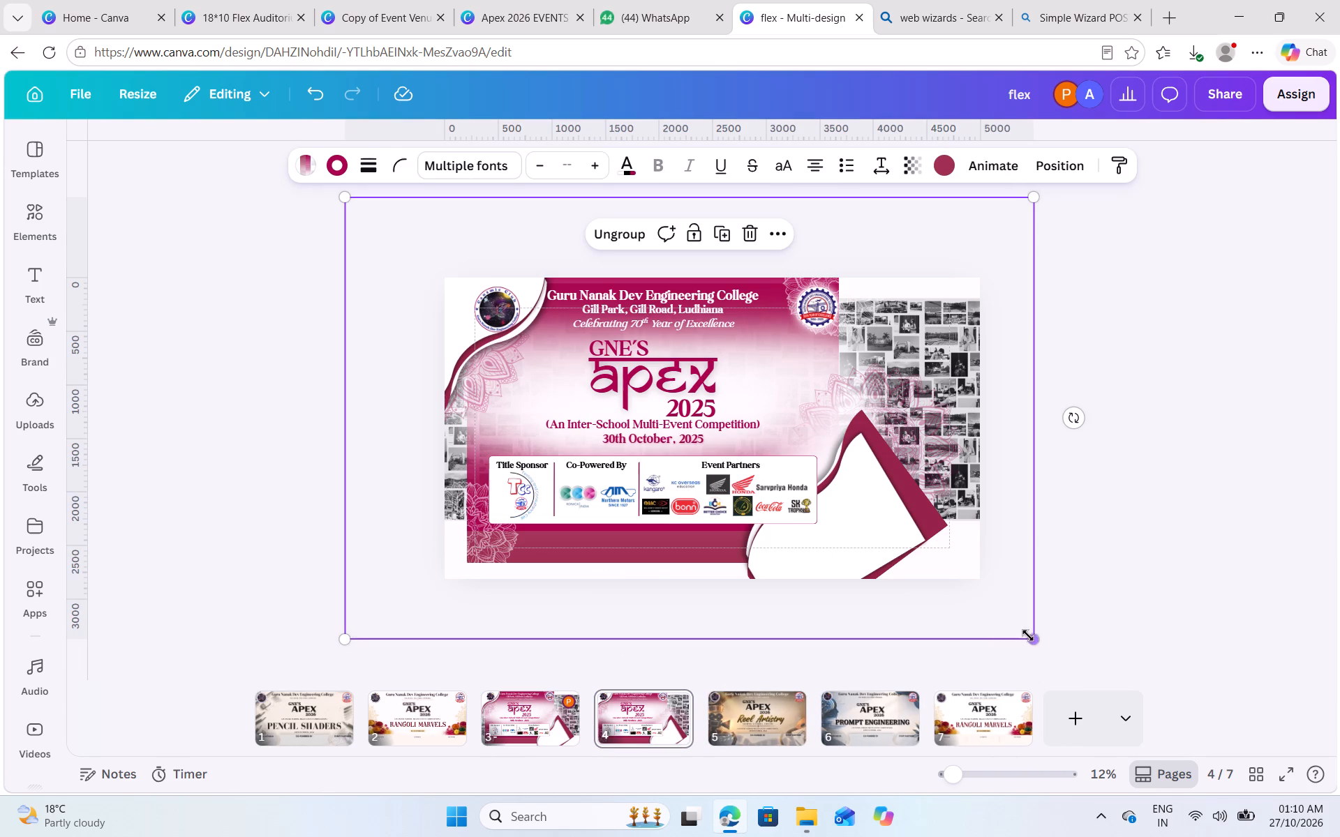
left_click_drag(1032, 635, 1082, 675)
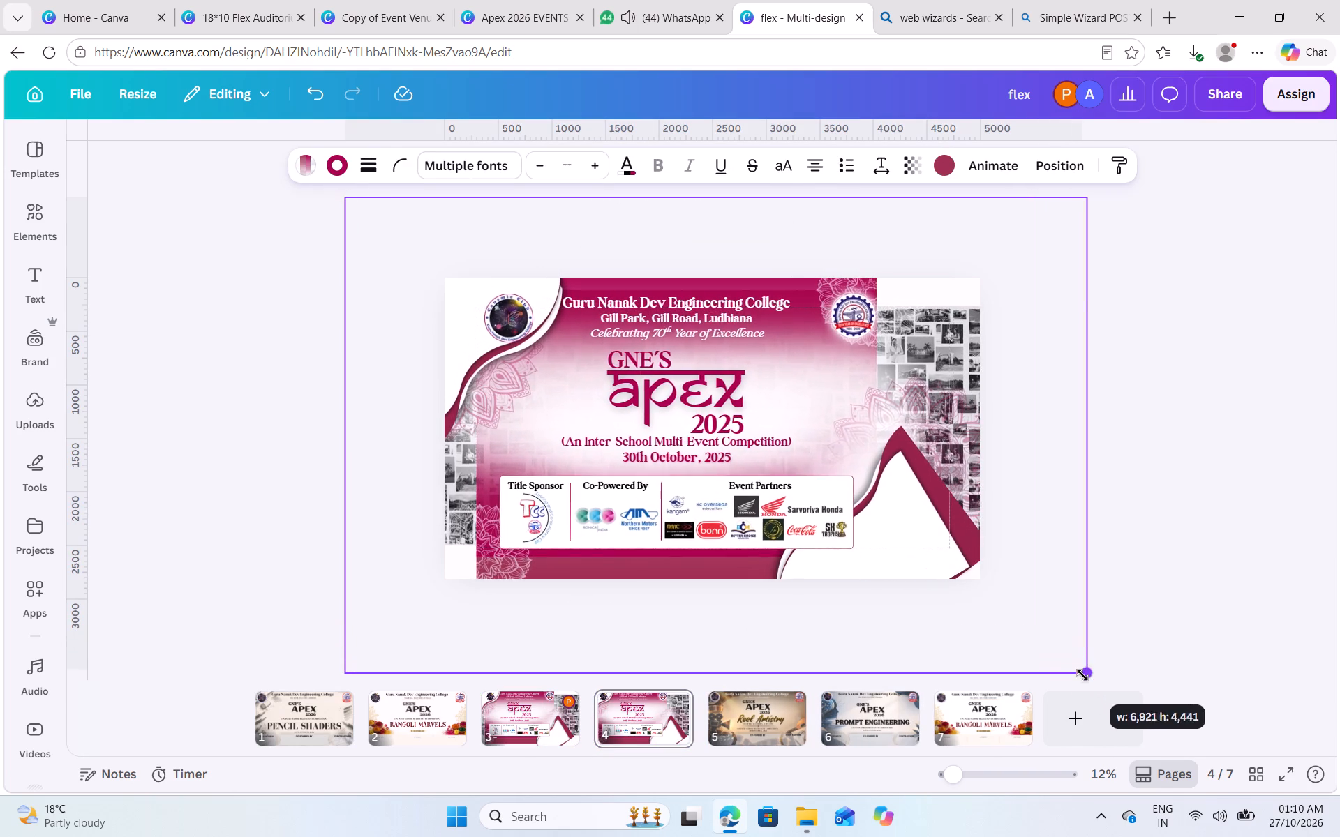
left_click_drag(1082, 675, 1079, 677)
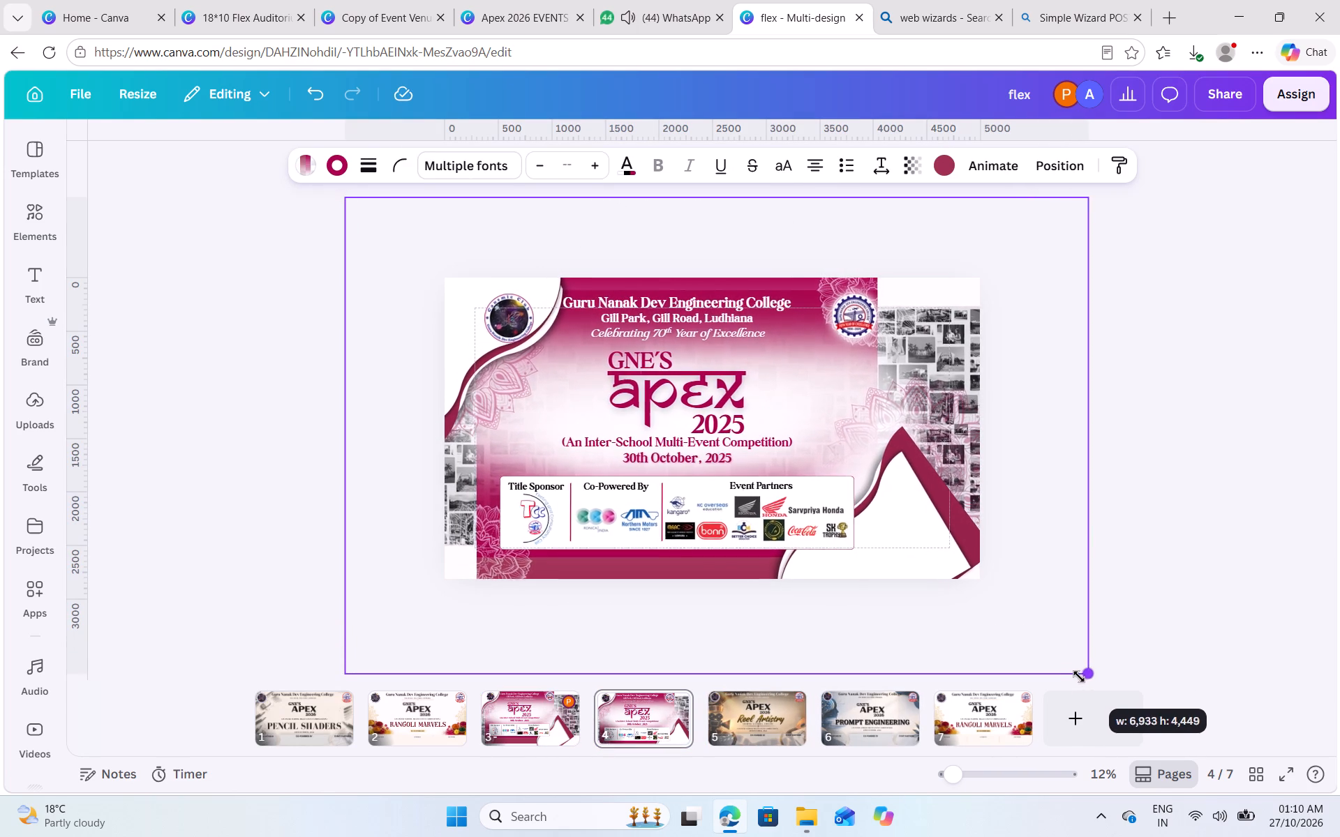
left_click_drag(1079, 677, 1096, 685)
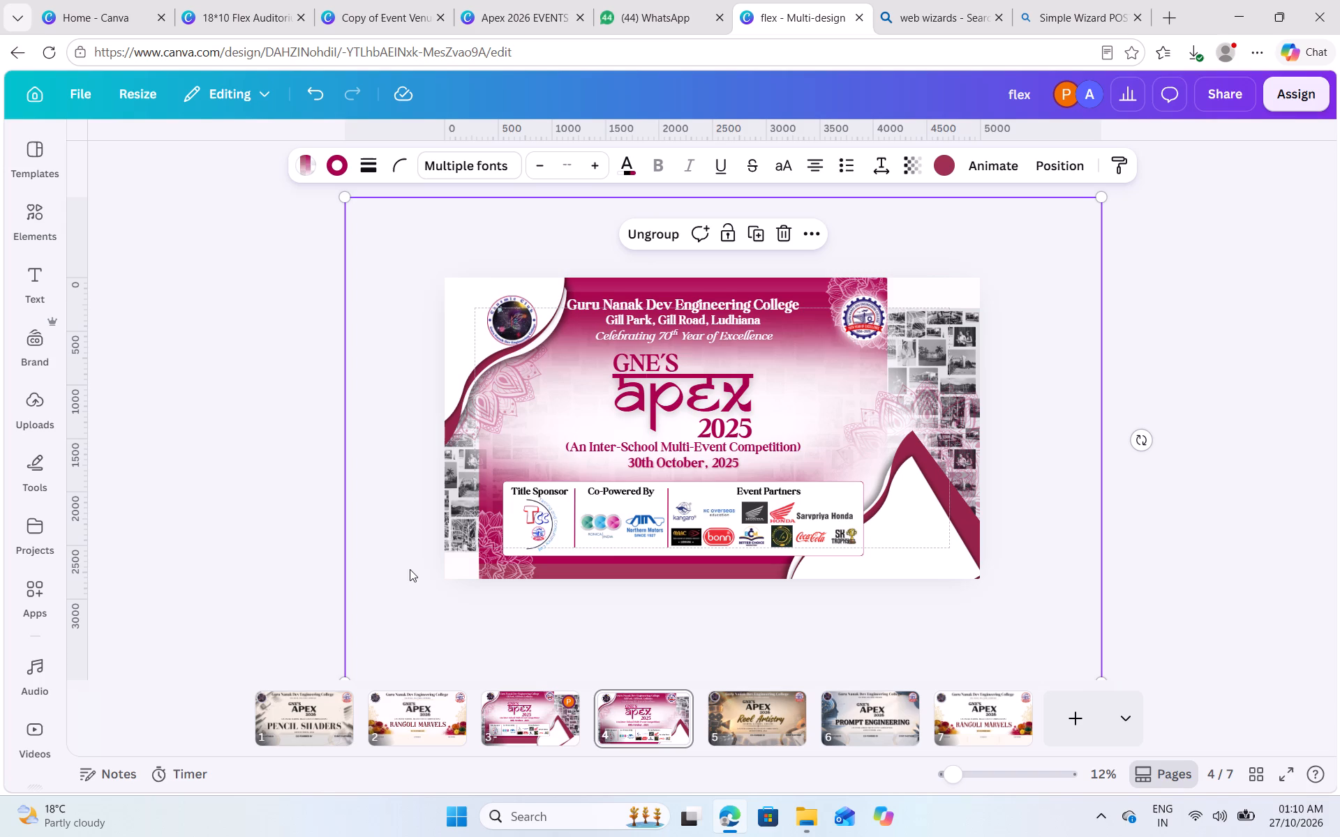
scroll(415, 633, "down", 1)
left_click_drag(1098, 190, 1107, 189)
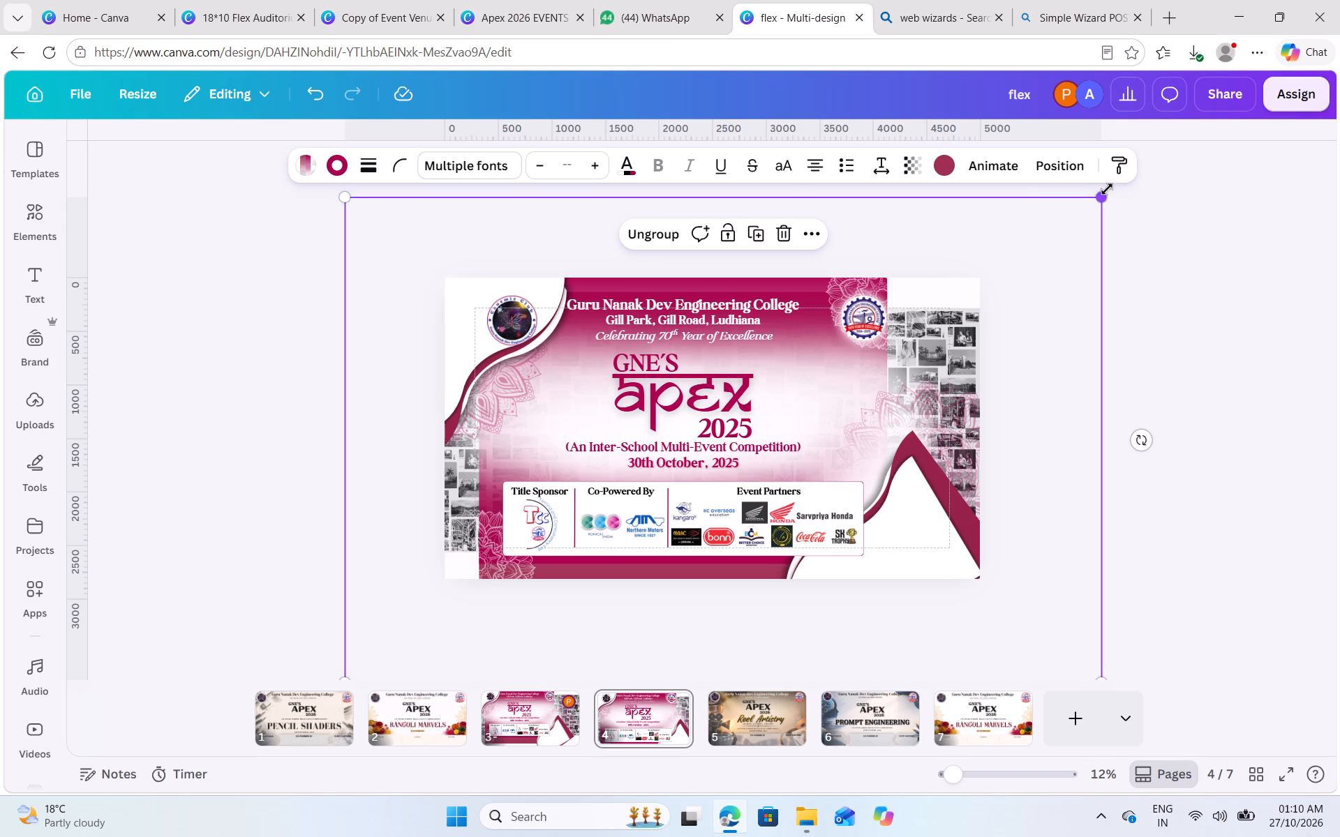
left_click_drag(1107, 189, 1211, 143)
left_click_drag(1093, 229, 1069, 333)
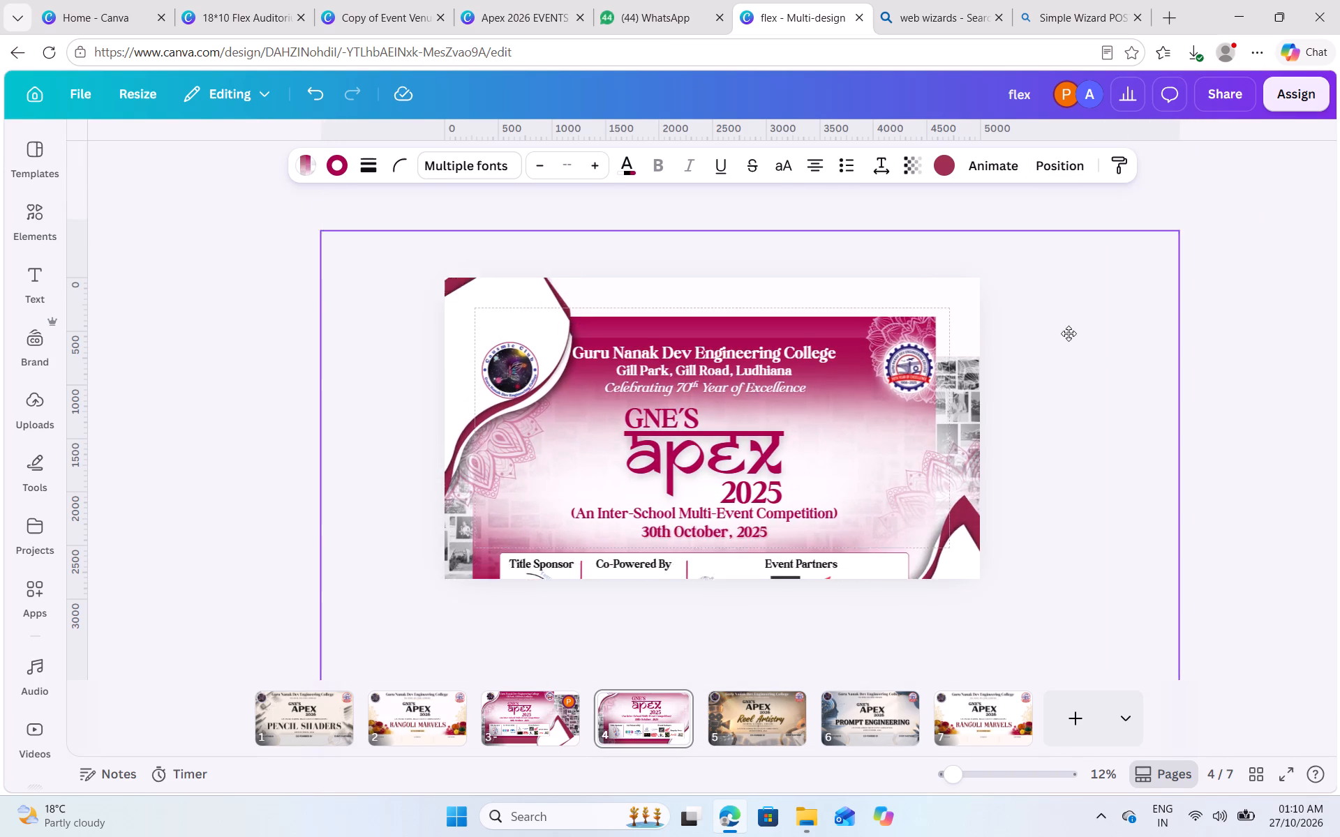
left_click_drag(1069, 333, 1062, 297)
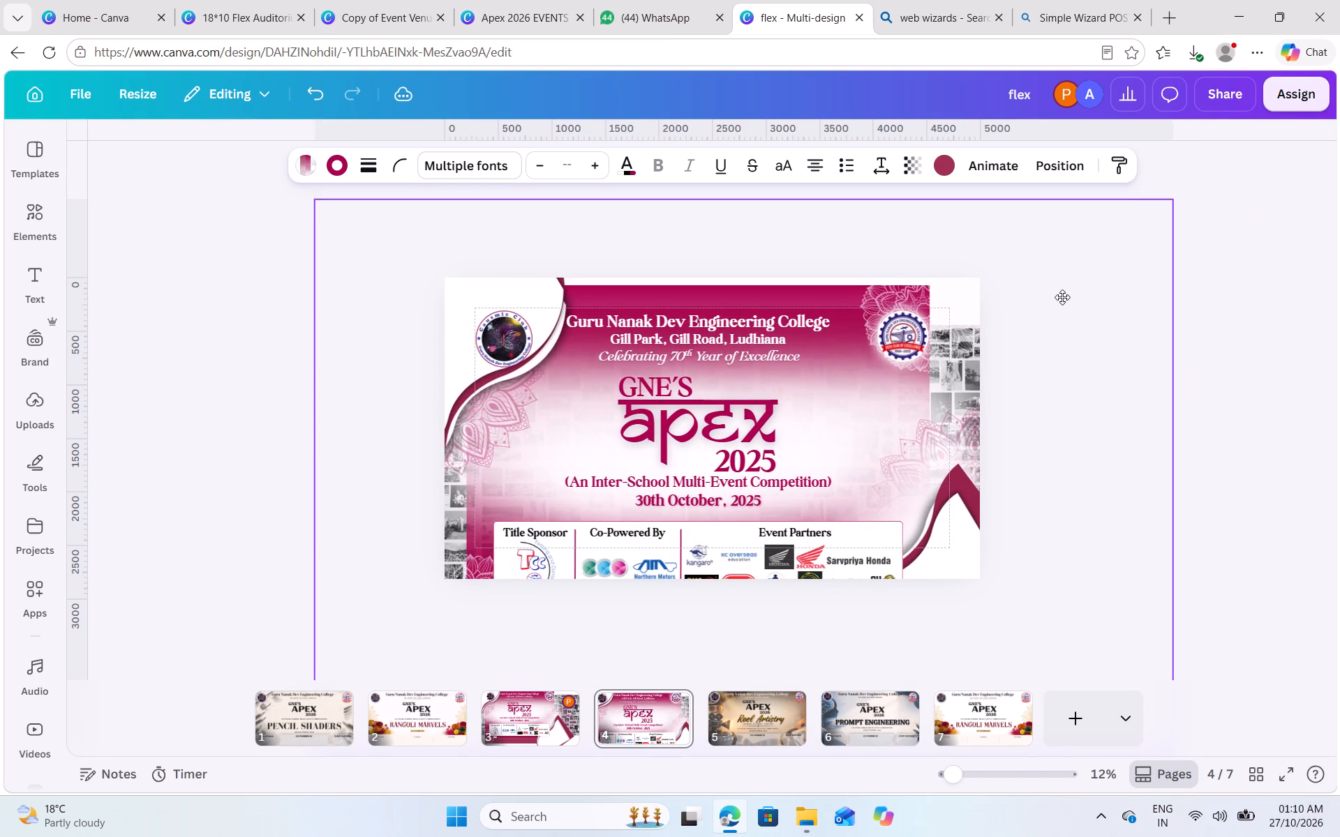
left_click_drag(1062, 297, 1066, 302)
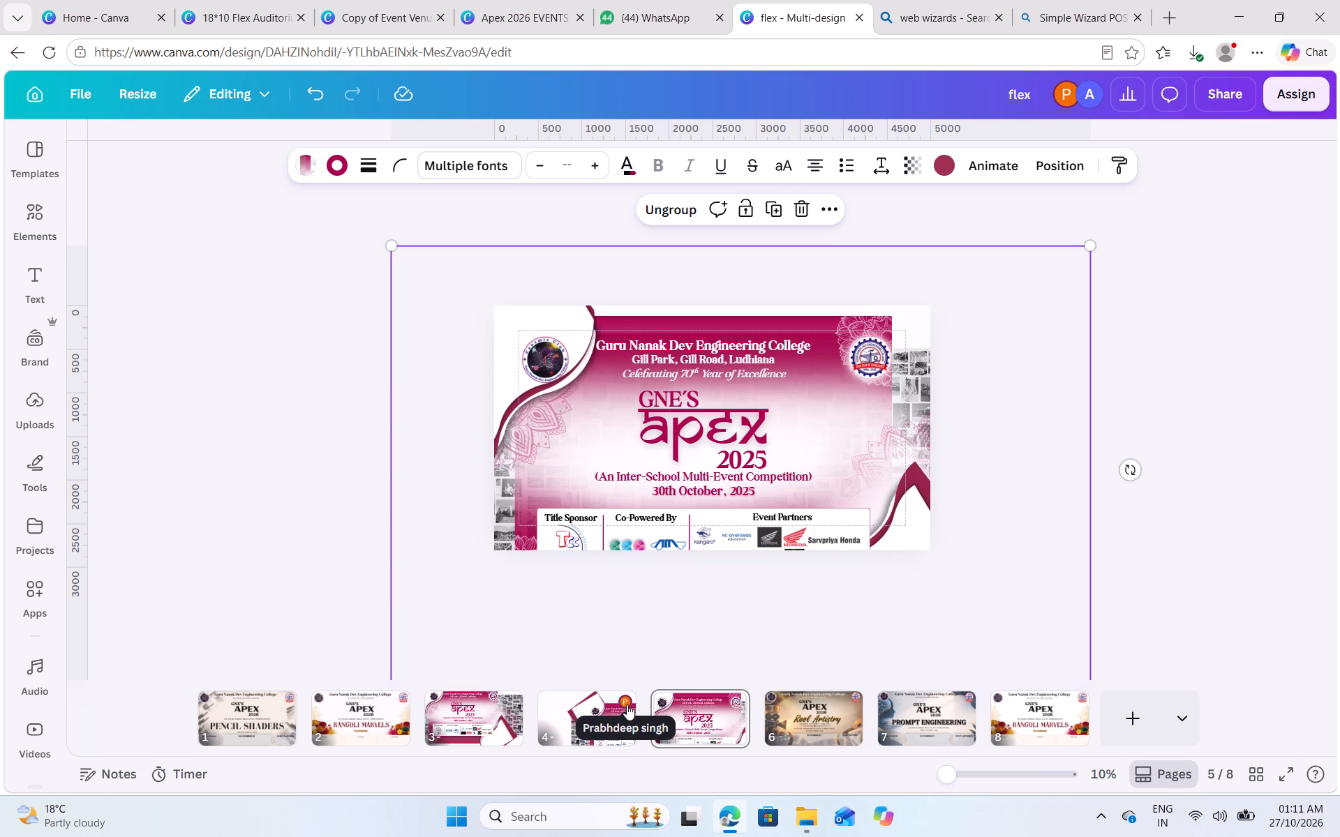
On the page 4 banner copy, move the grouped artwork up and left over the page, enlarge it, and nudge it left.
left_click(599, 715)
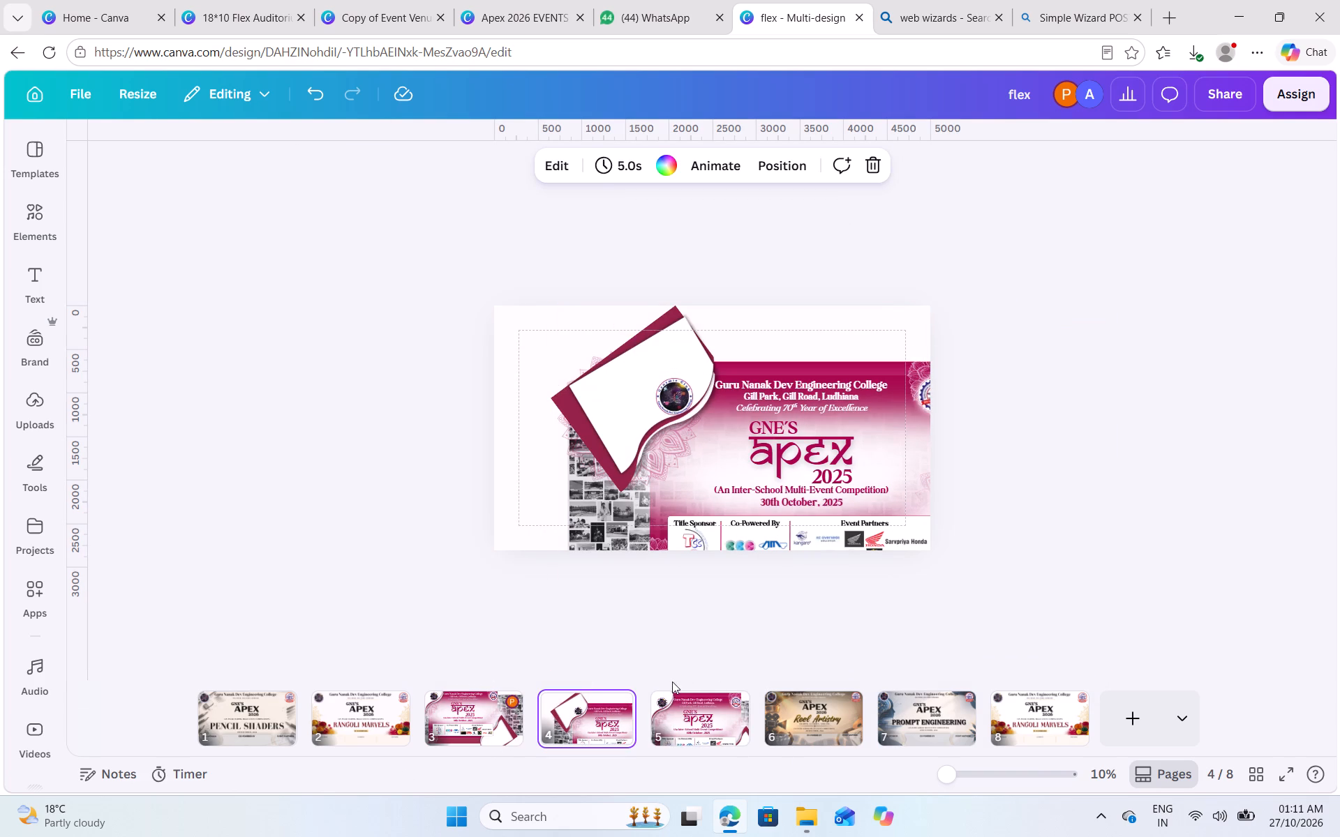
left_click(782, 475)
left_click_drag(782, 475, 641, 404)
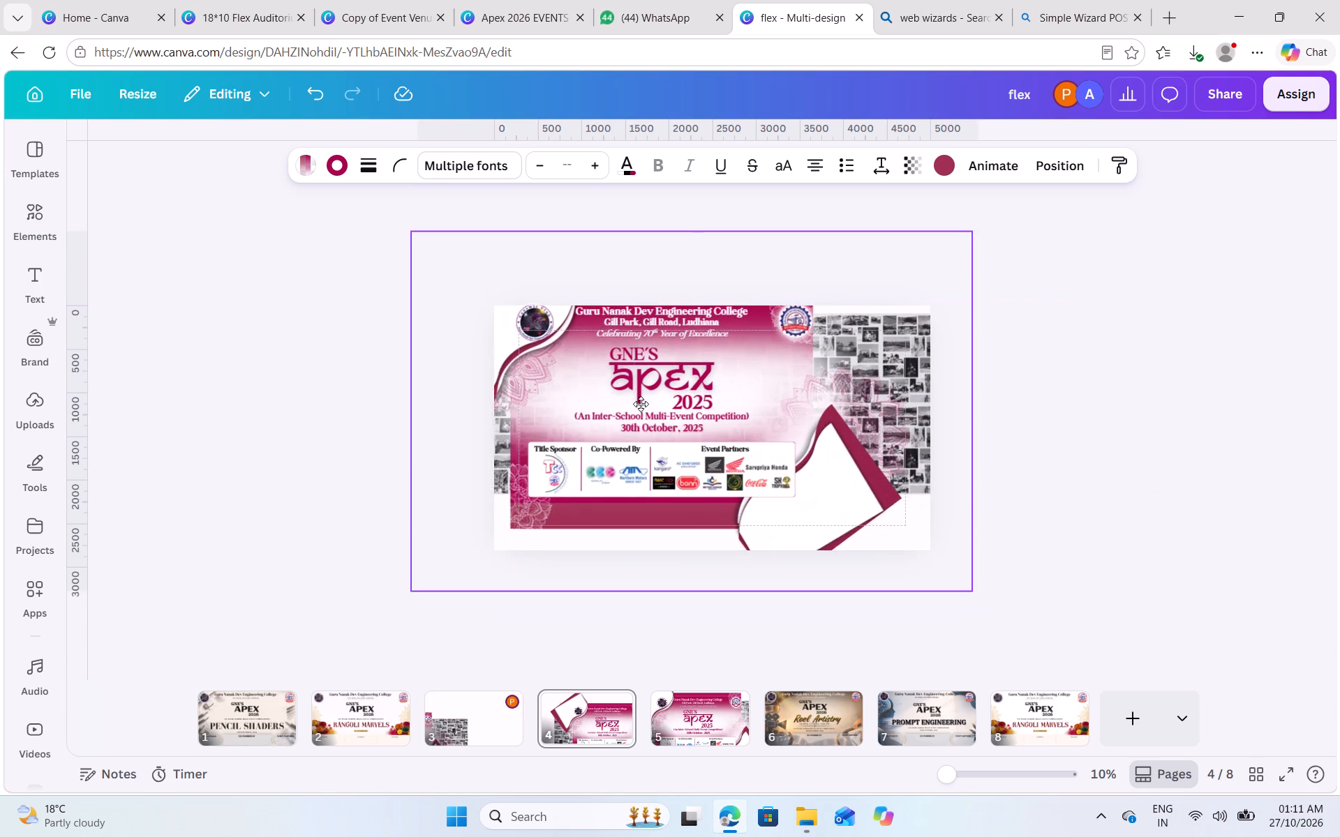
left_click_drag(641, 404, 634, 414)
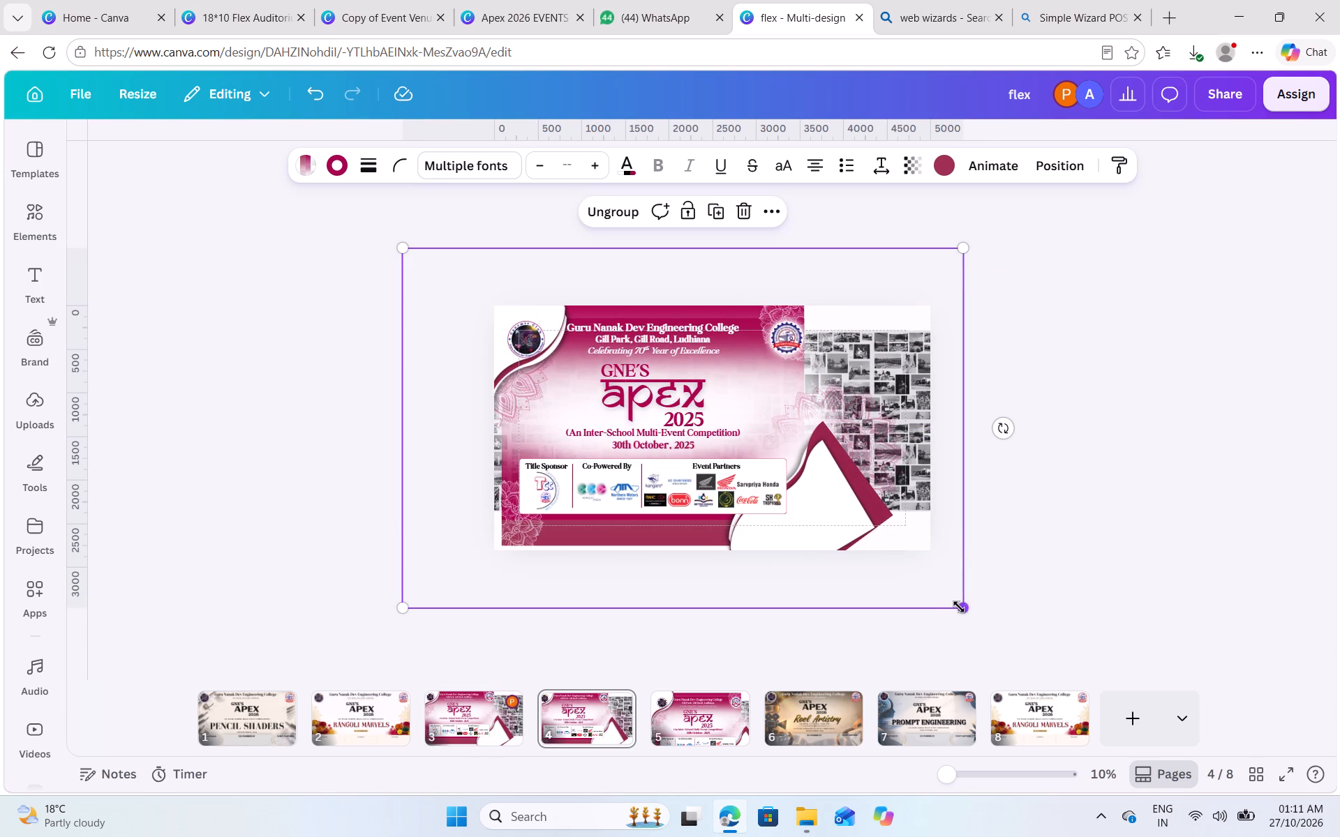
left_click_drag(965, 608, 1084, 660)
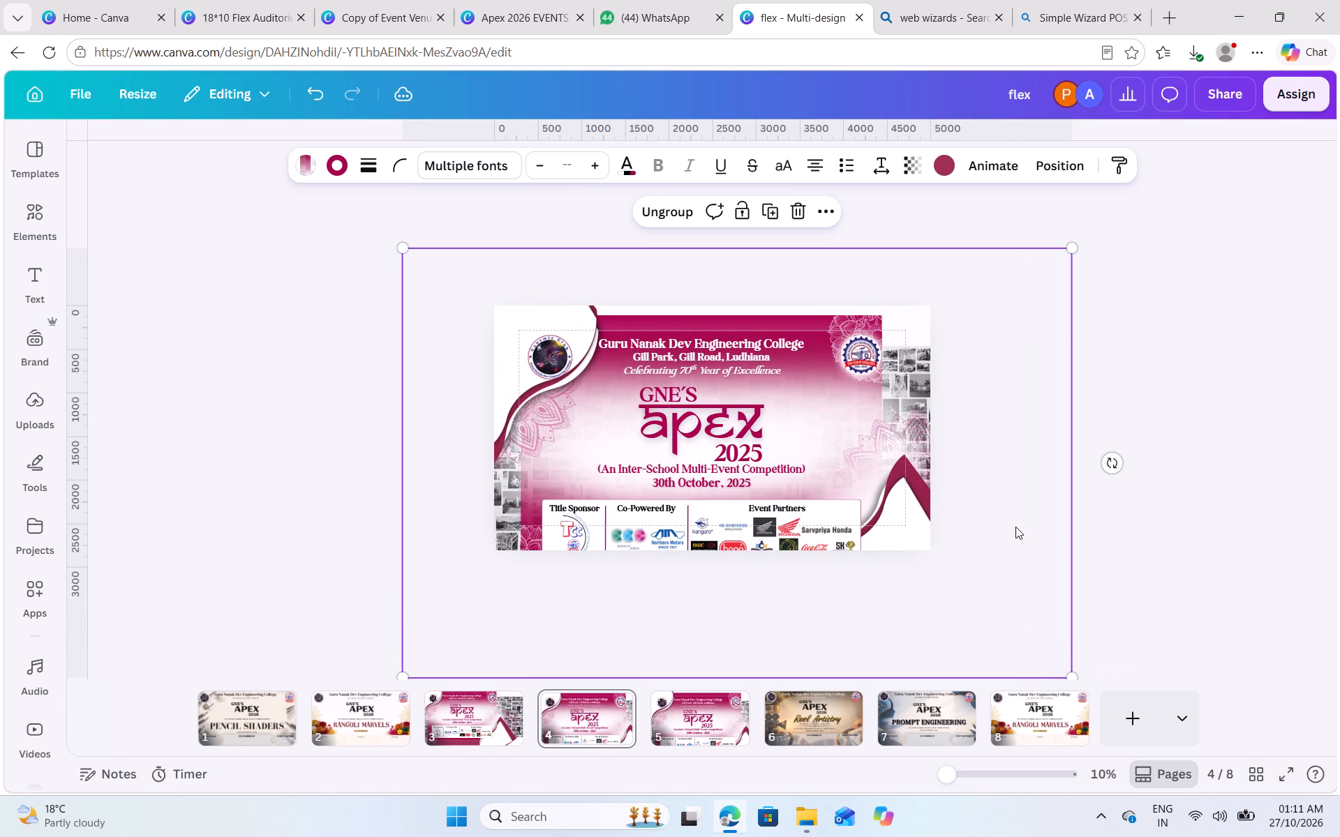
left_click(1013, 522)
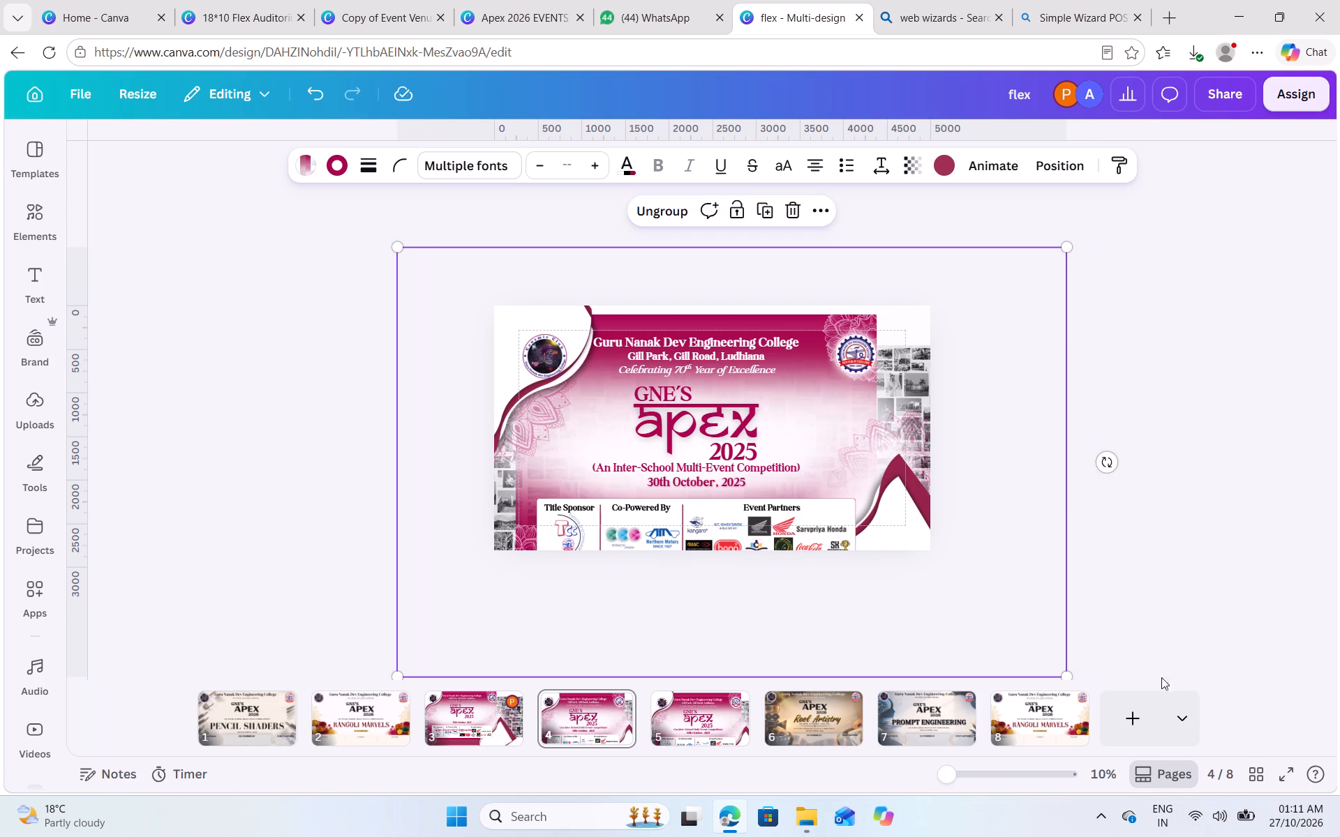
left_click(955, 544)
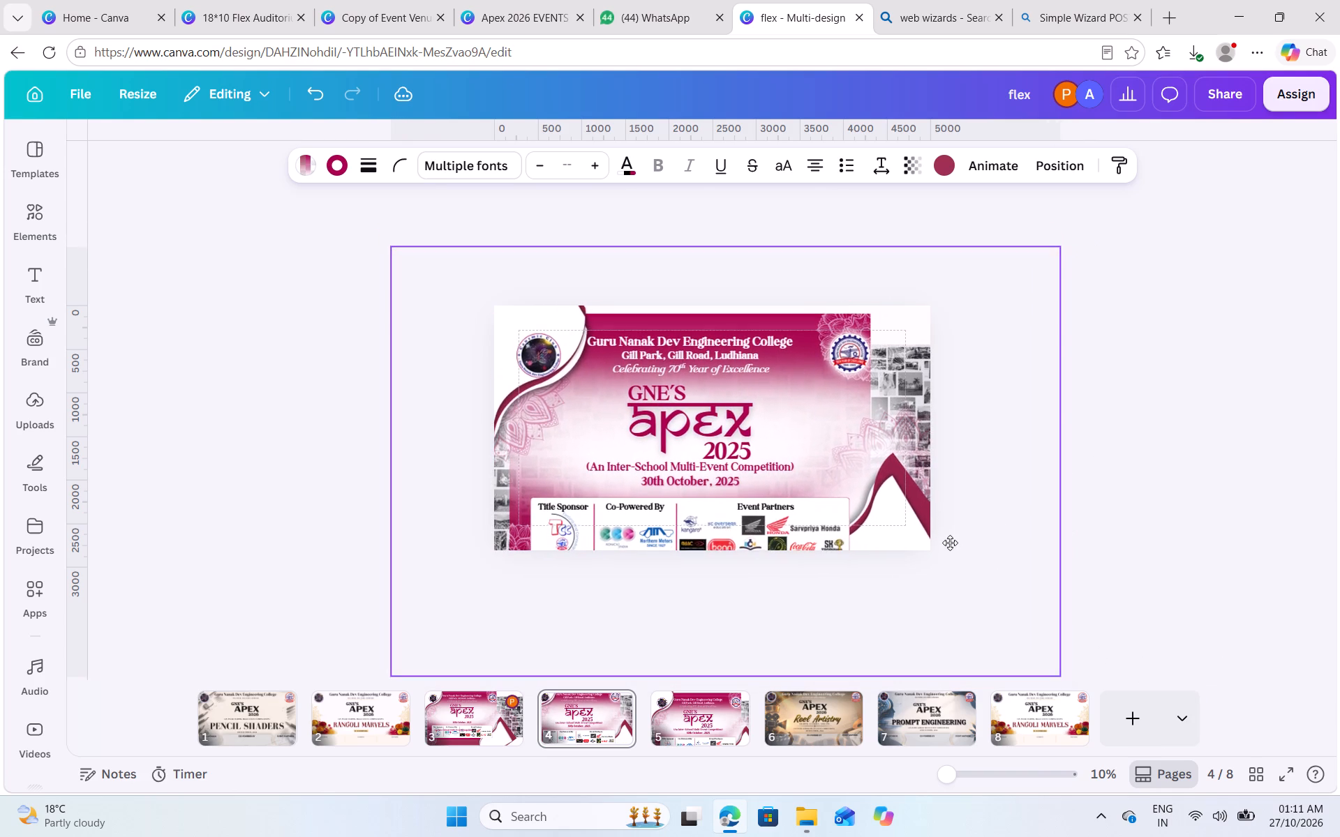
Shrink the grouped Apex 2025 banner on page 4 and centre it so the heading and full sponsor strip fit on the page.
left_click_drag(1061, 672, 1050, 647)
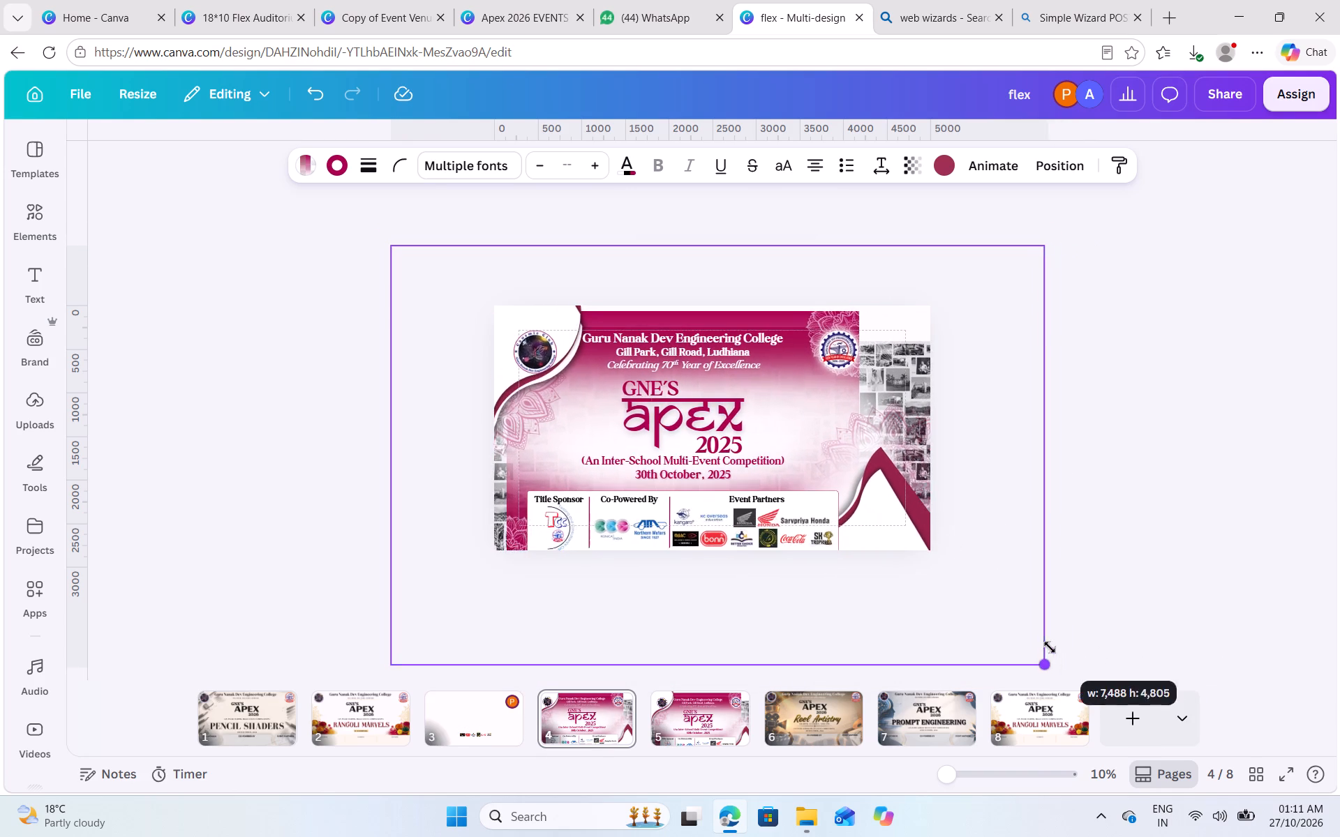
left_click_drag(1050, 647, 1010, 623)
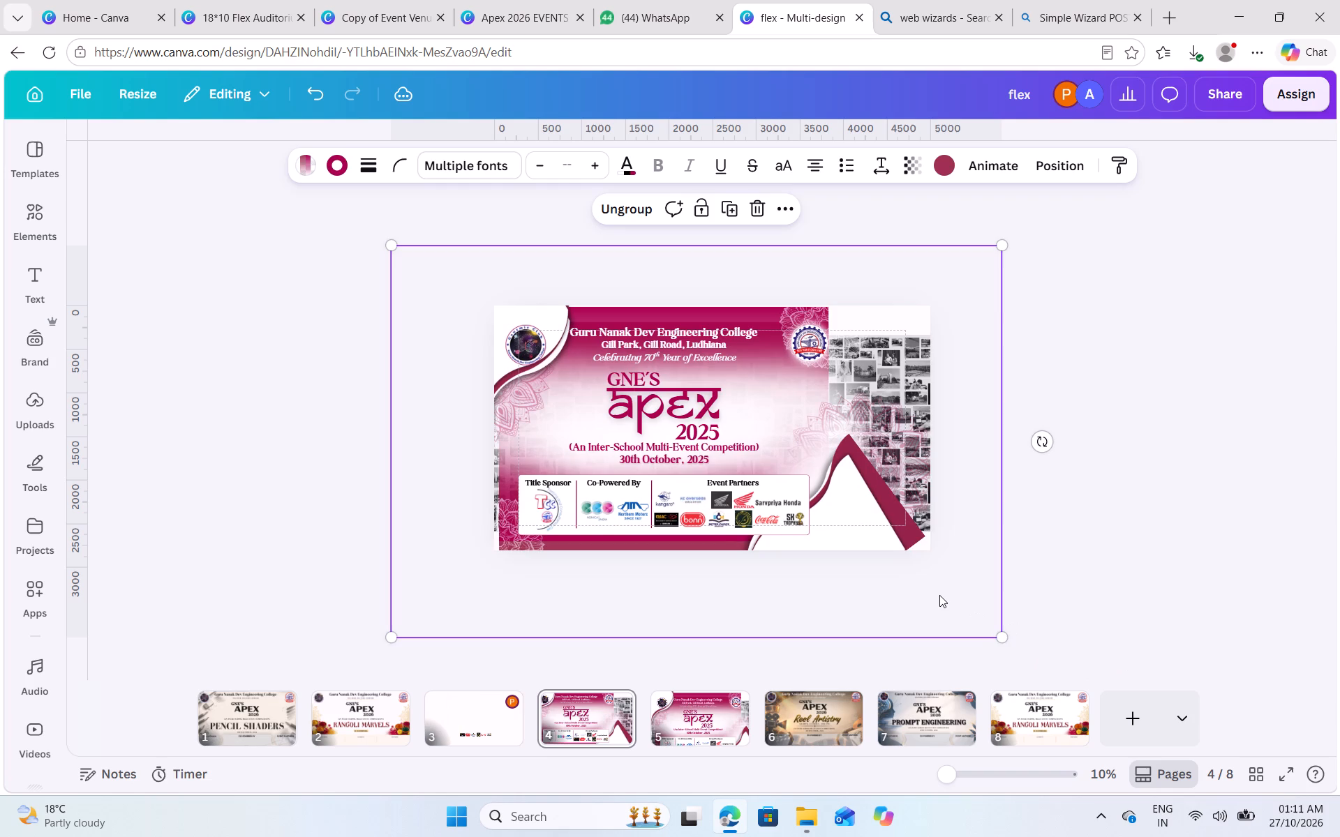
left_click_drag(940, 595, 989, 594)
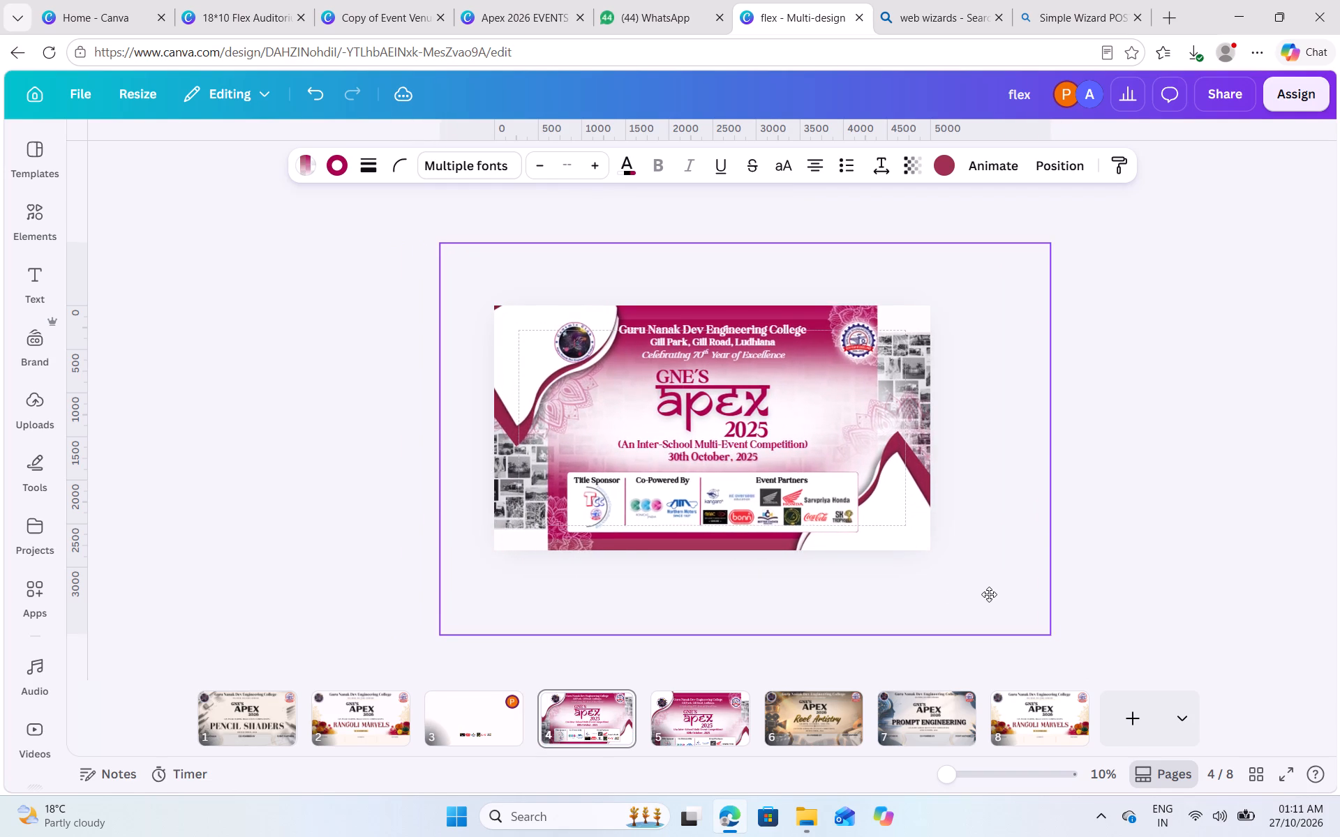
left_click_drag(989, 594, 990, 601)
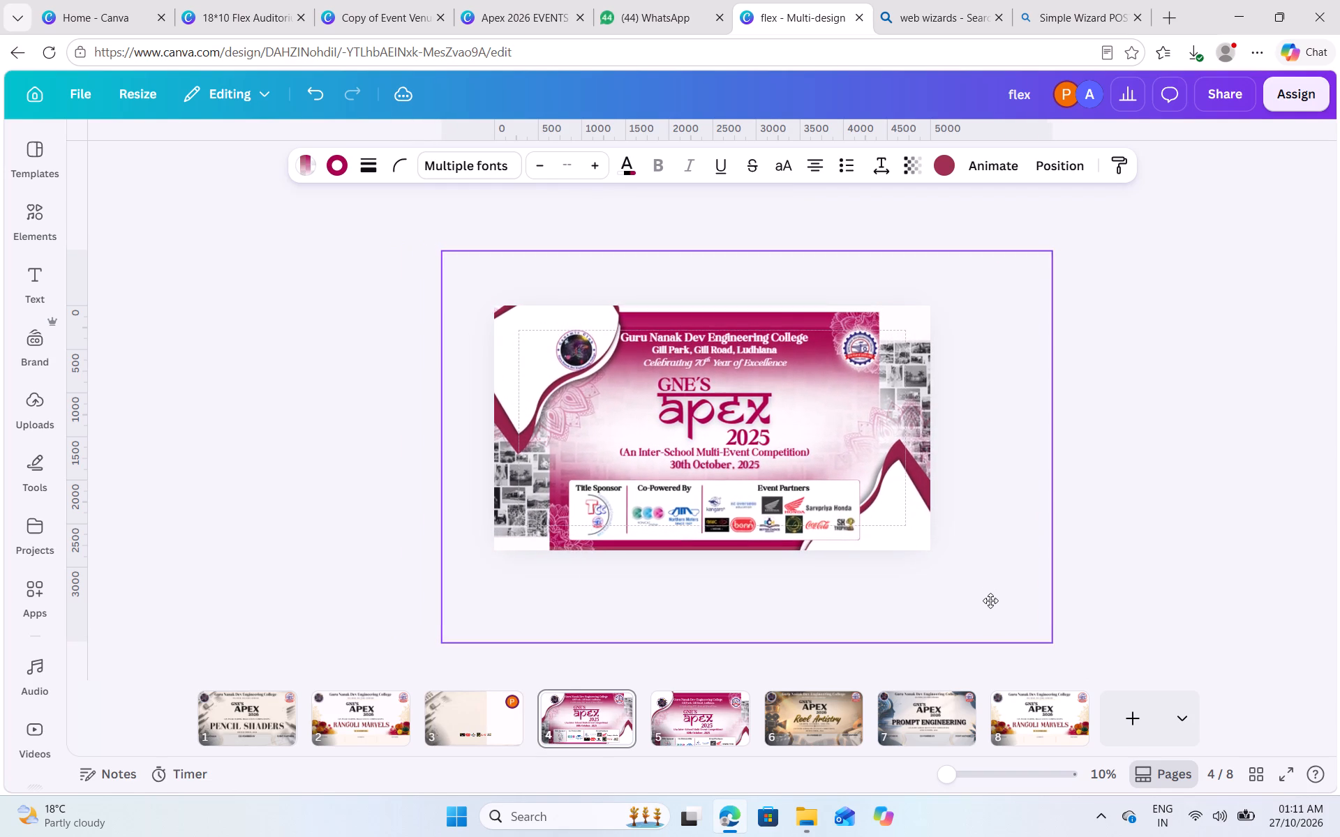
left_click_drag(990, 601, 990, 598)
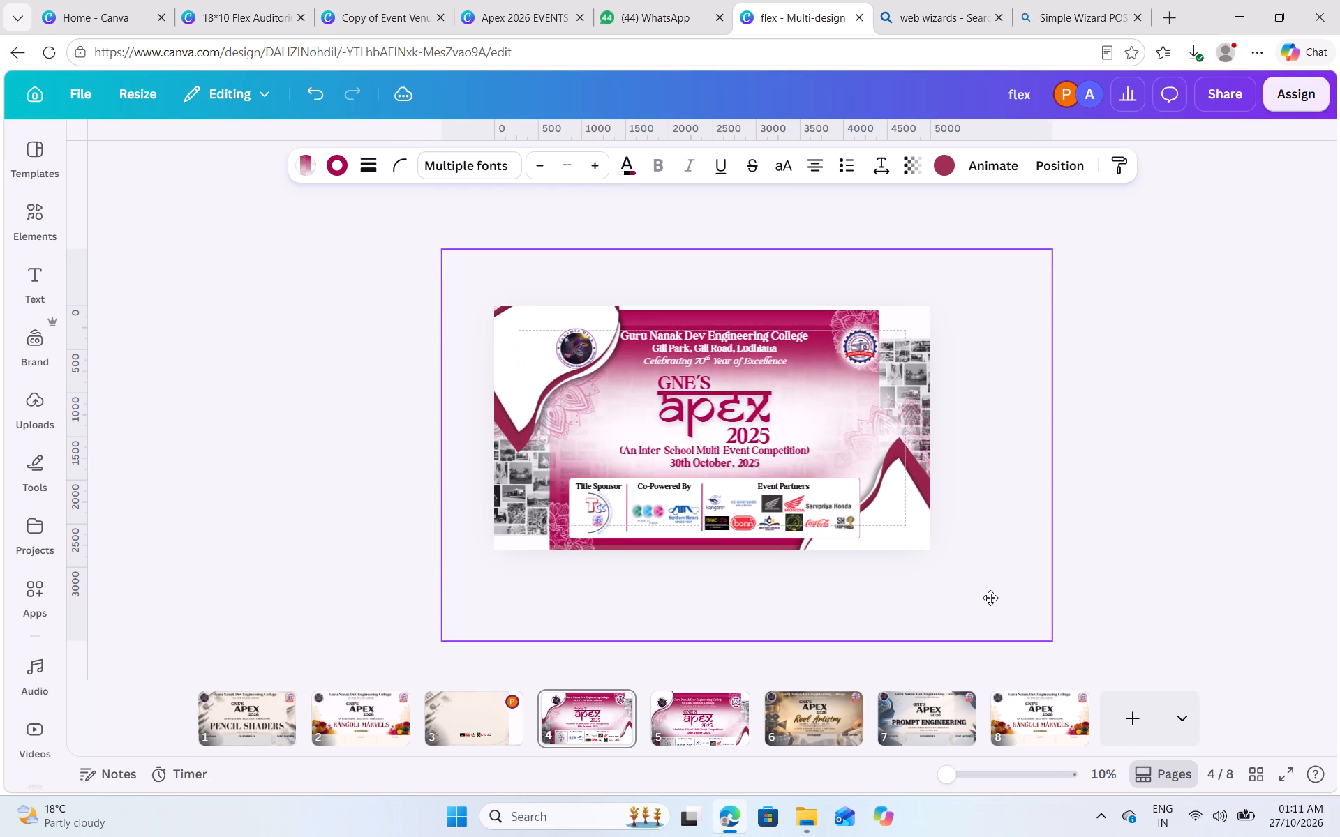
left_click_drag(990, 598, 990, 597)
left_click_drag(1147, 570, 1145, 548)
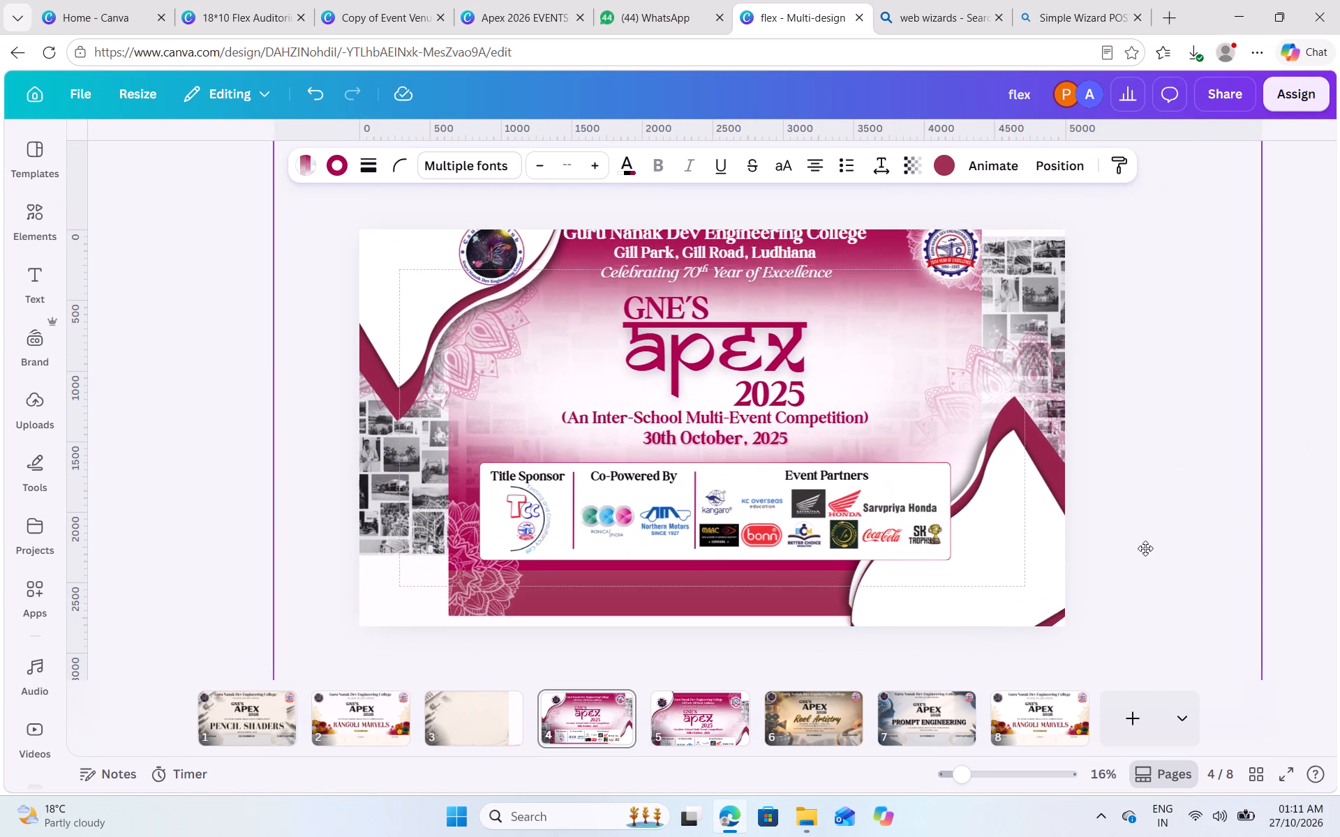
left_click_drag(1145, 548, 1141, 576)
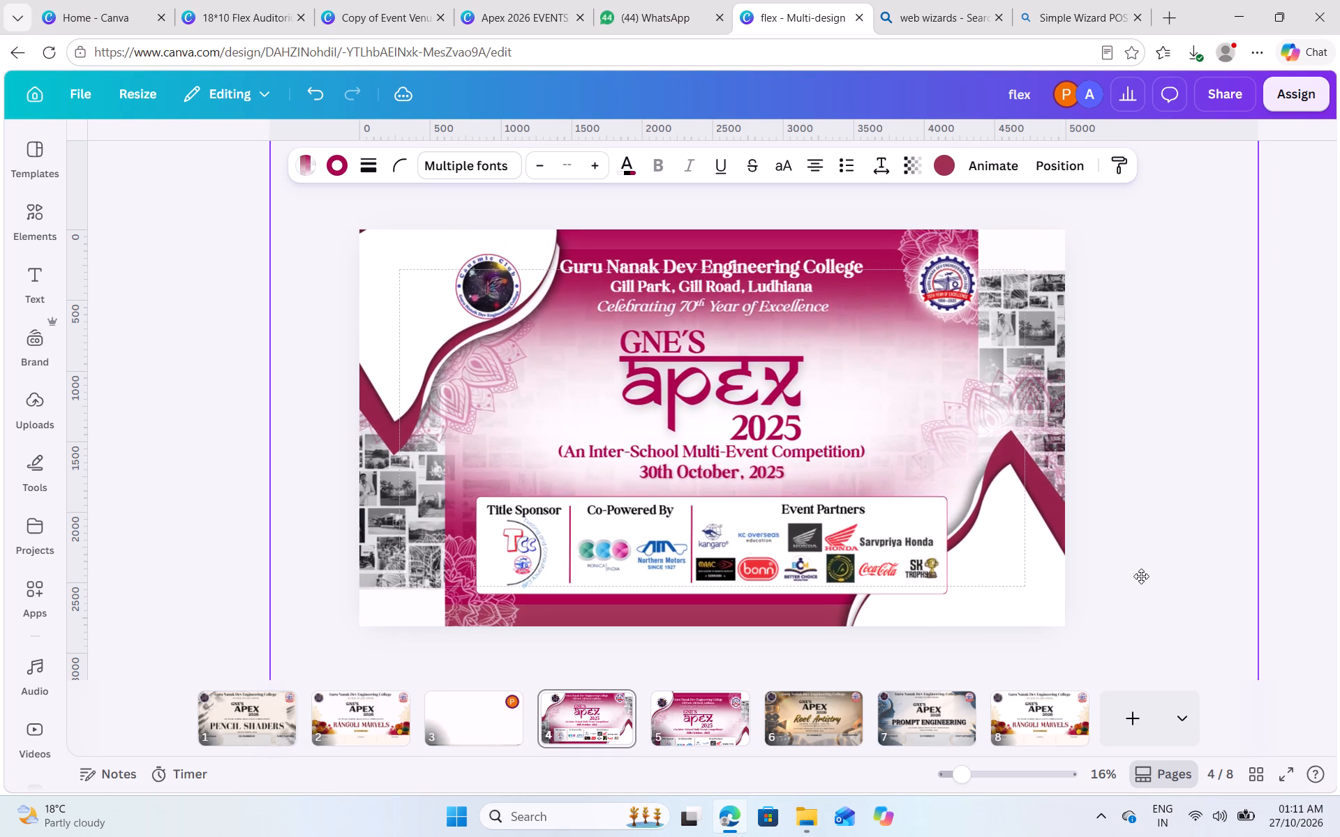
left_click_drag(1141, 576, 1143, 587)
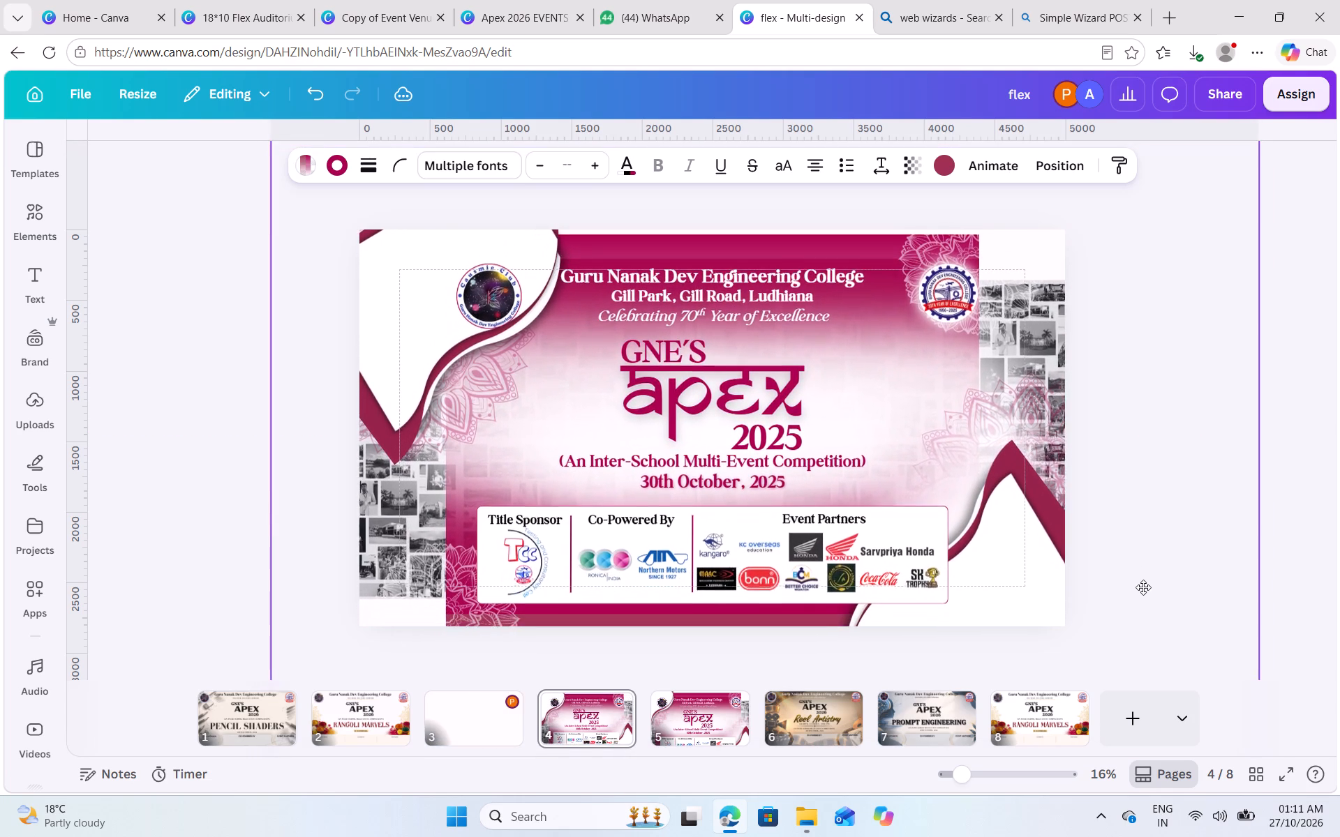
left_click_drag(1143, 587, 1140, 587)
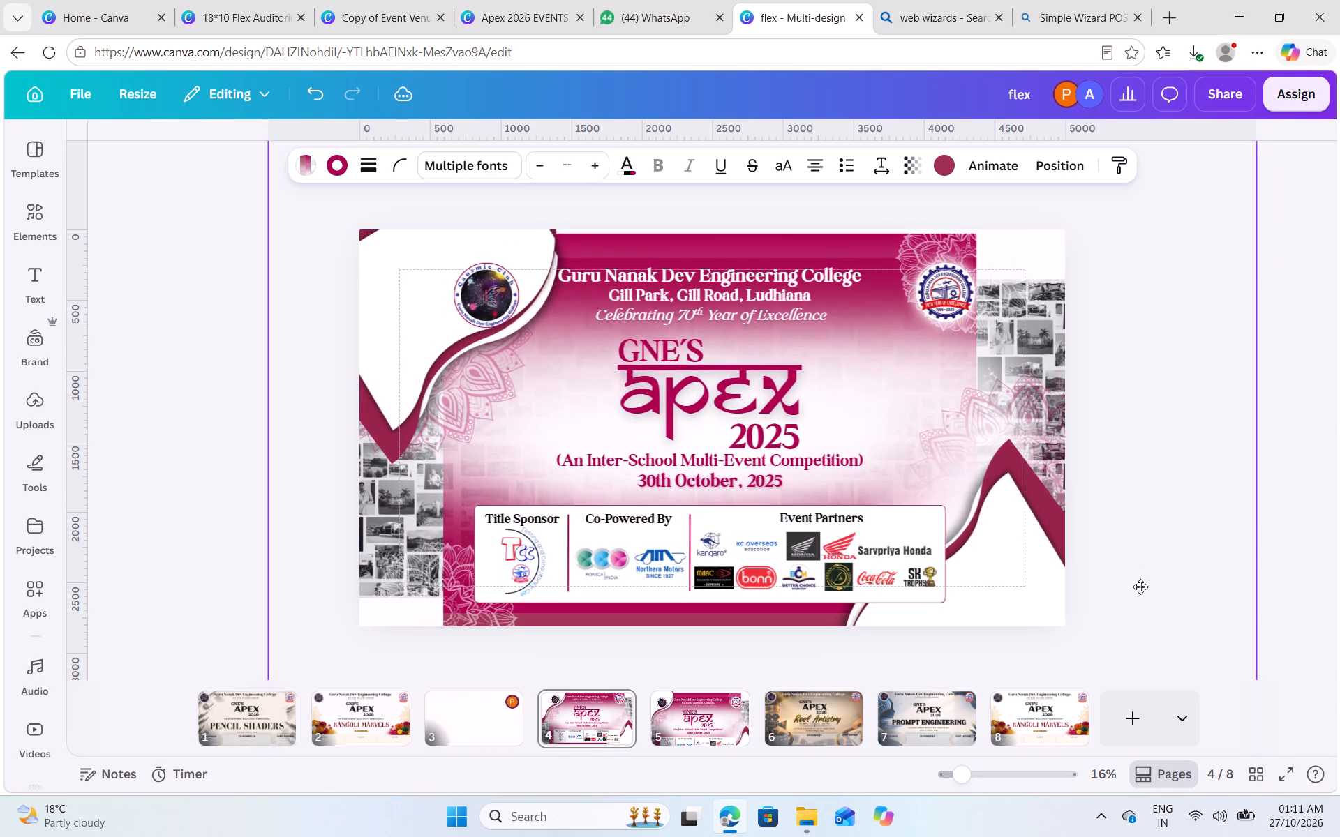
left_click_drag(1140, 587, 1142, 581)
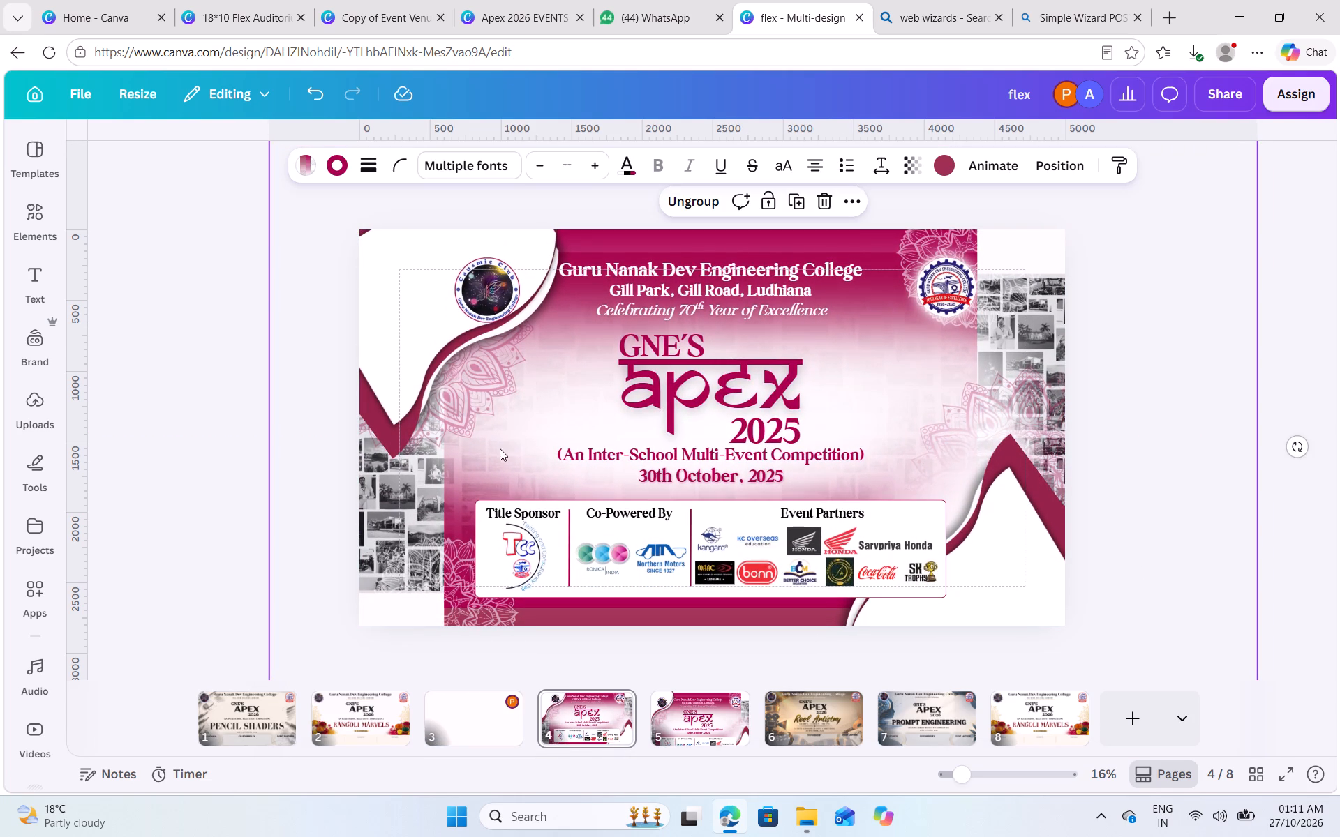
Select the pink gradient shape behind page 4's college heading, and open the October 30th, 2025 design from the expanded recent designs for its colour.
left_click(251, 433)
left_click(385, 429)
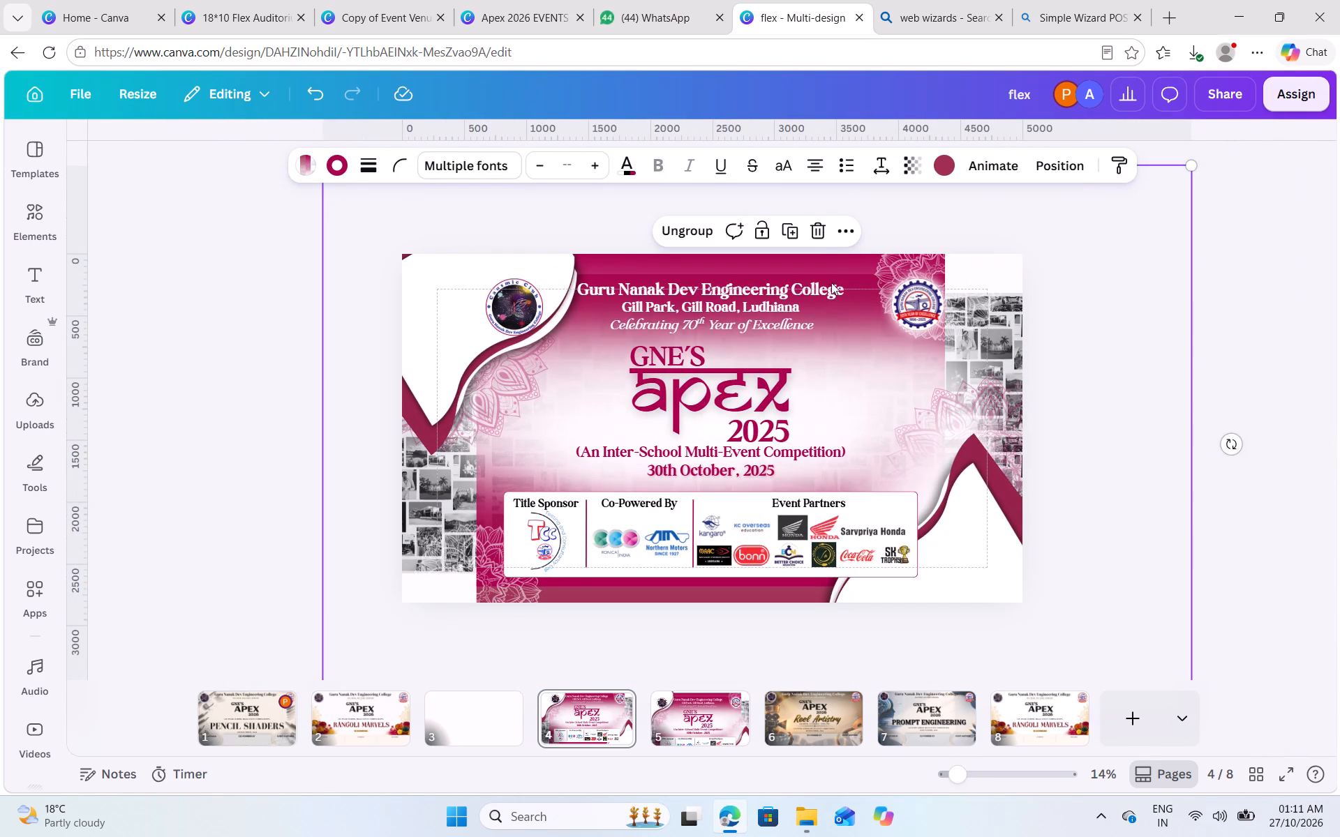
left_click(836, 265)
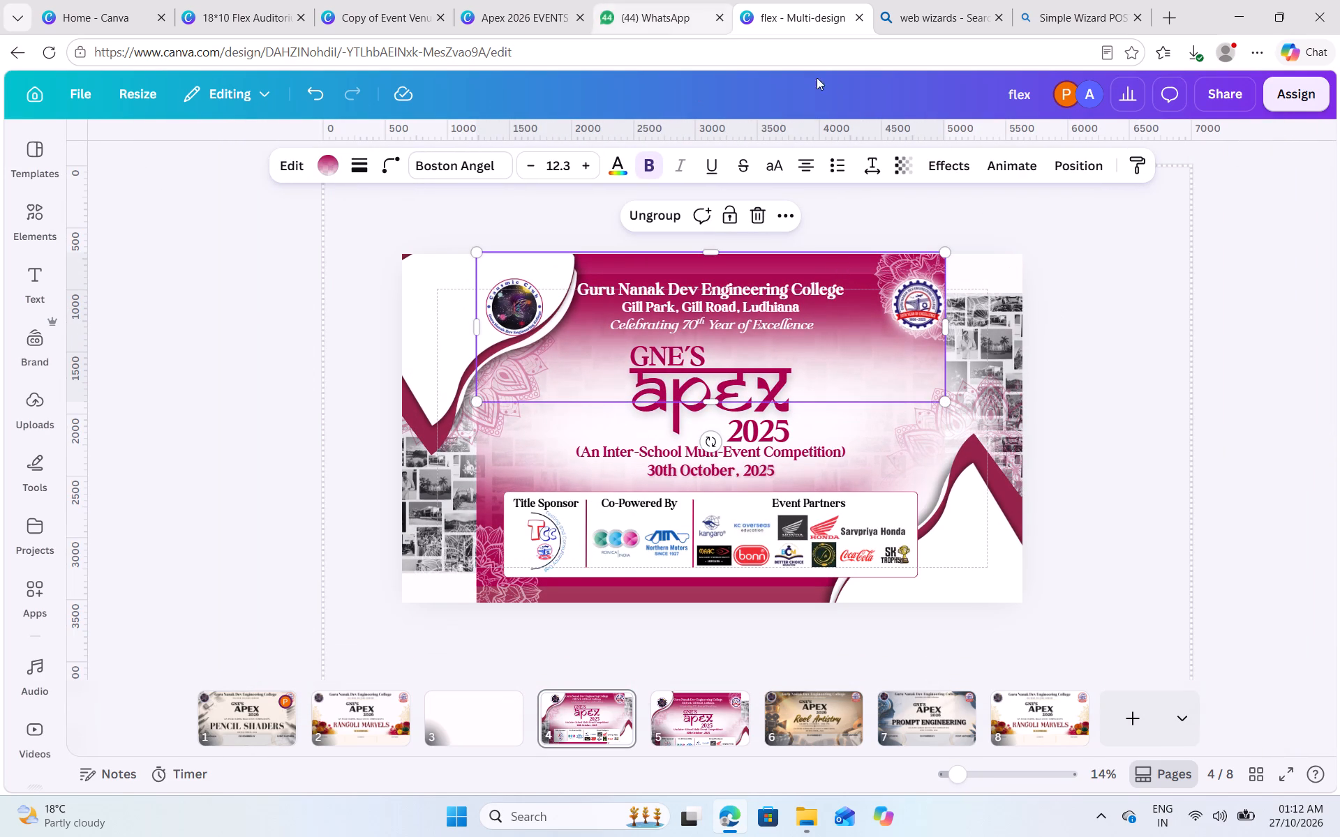
left_click(527, 1)
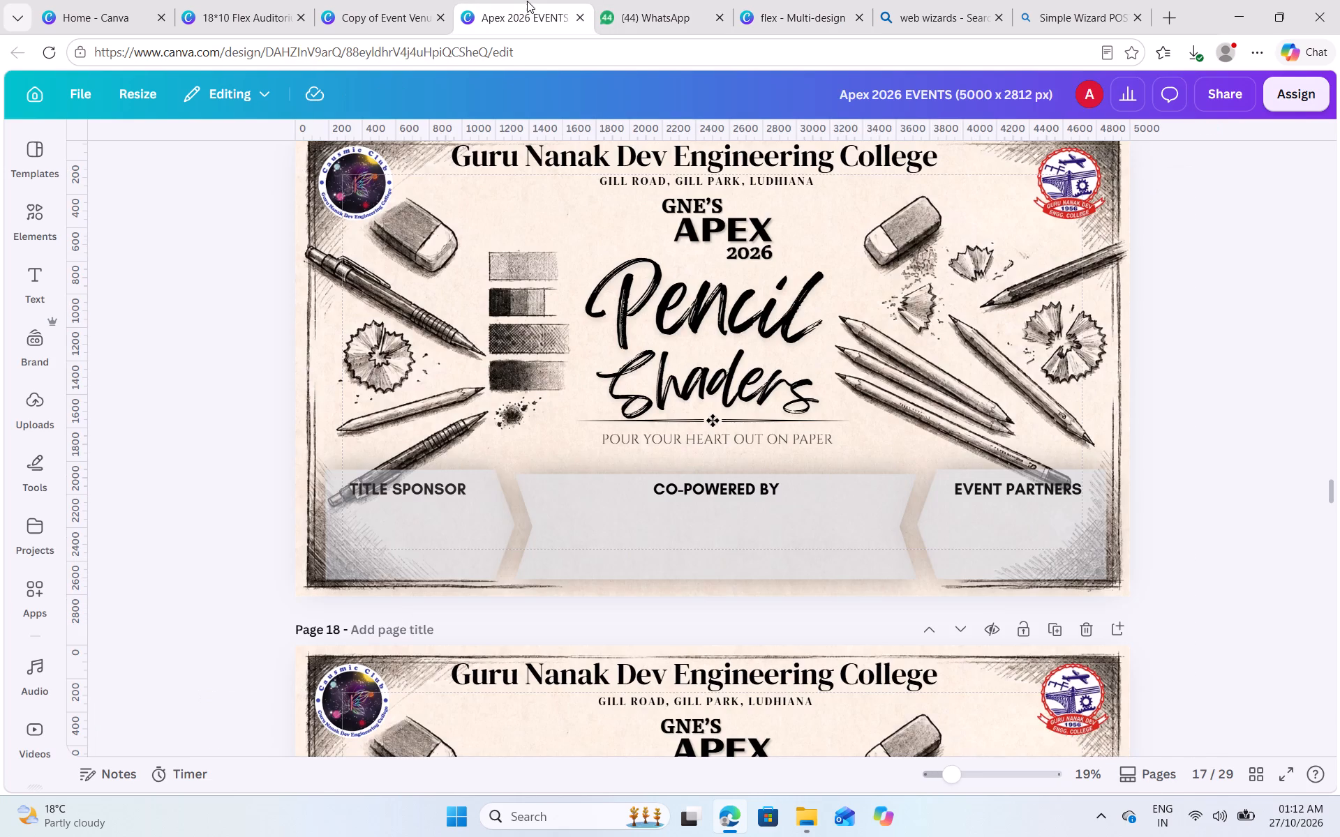
left_click(270, 0)
left_click(370, 0)
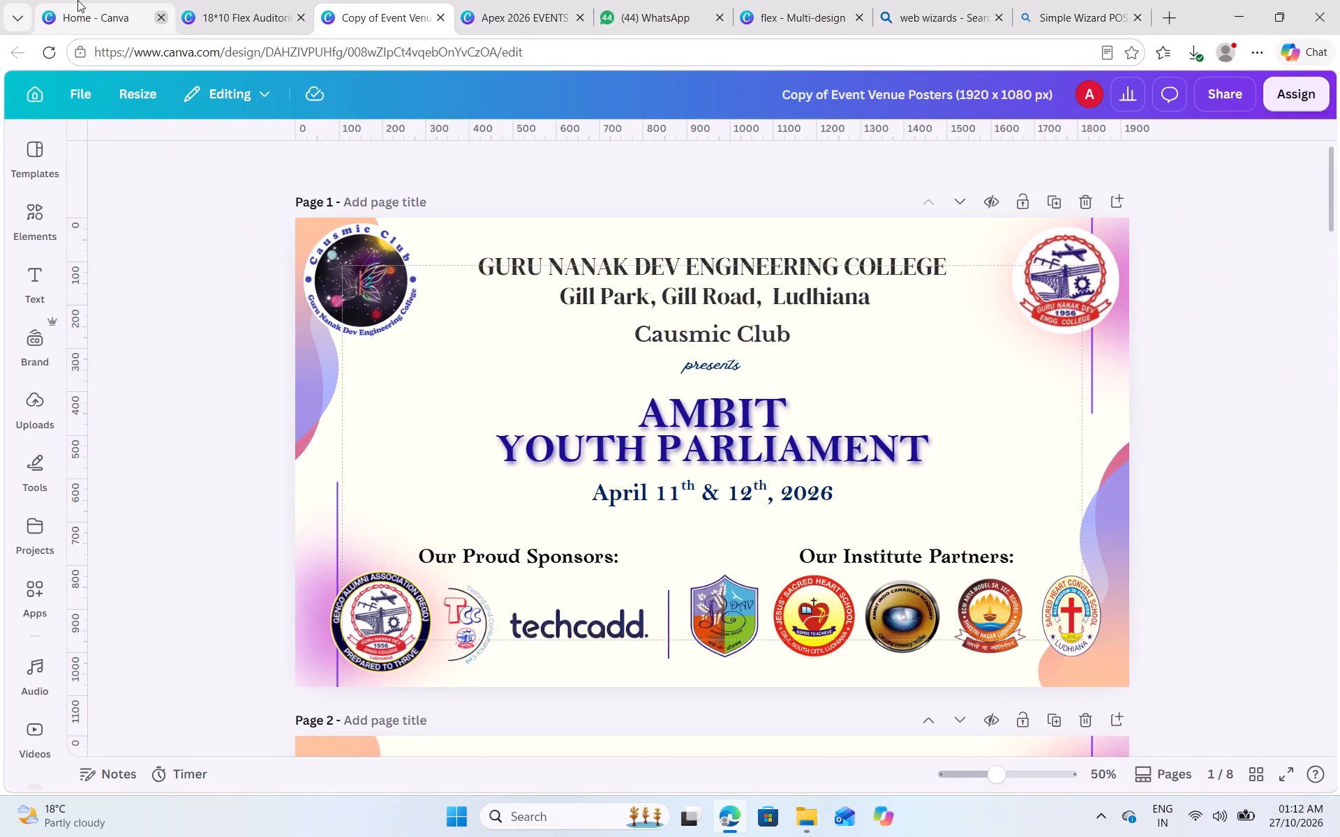
left_click(80, 5)
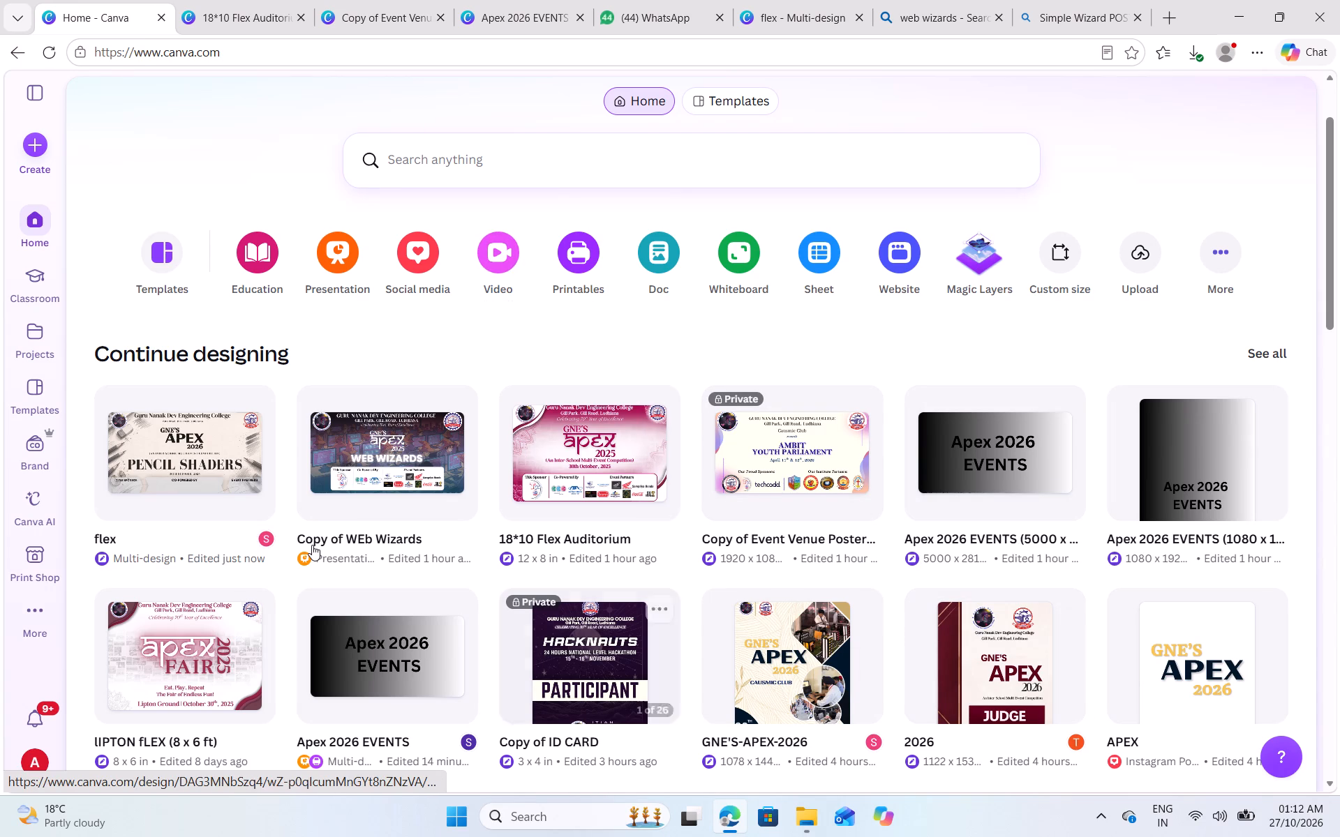
scroll(312, 545, "down", 2)
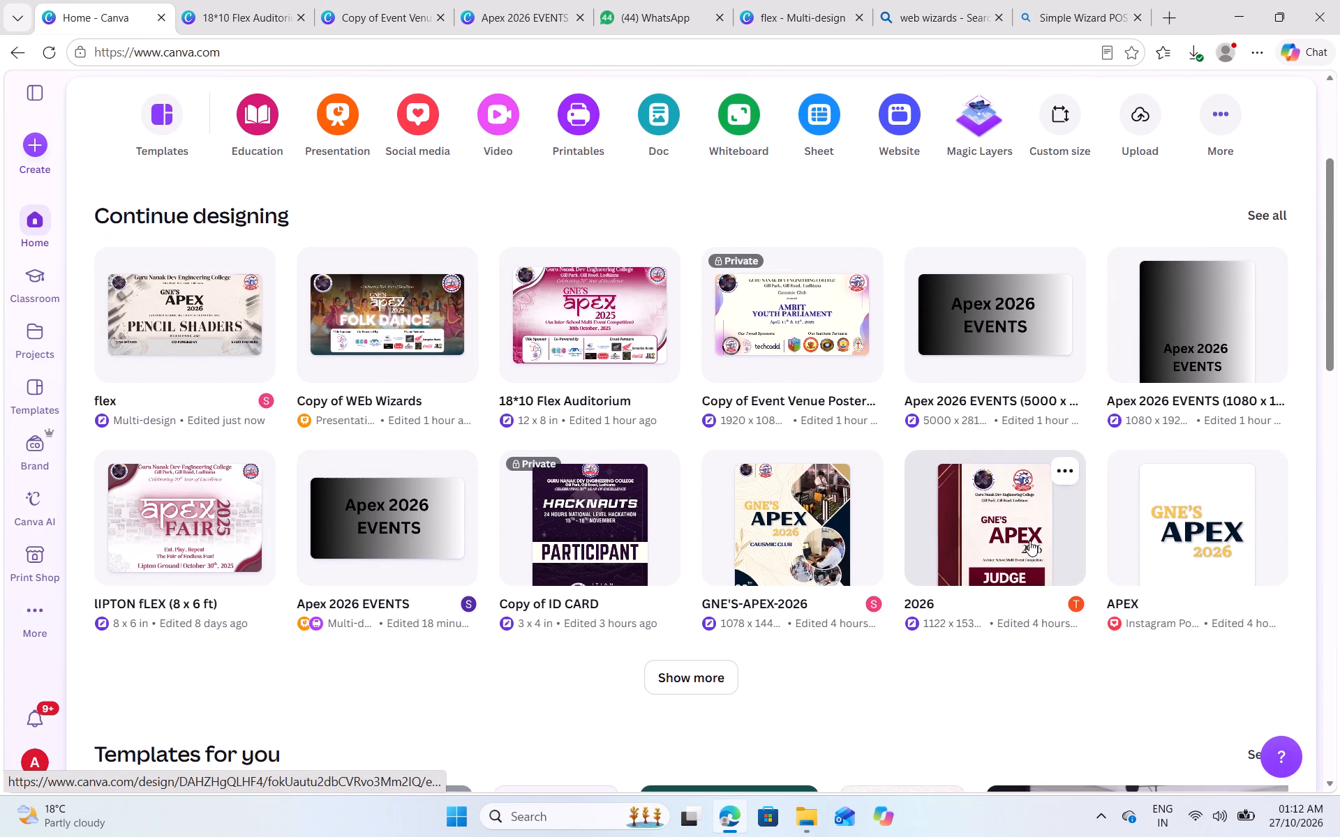
left_click(701, 674)
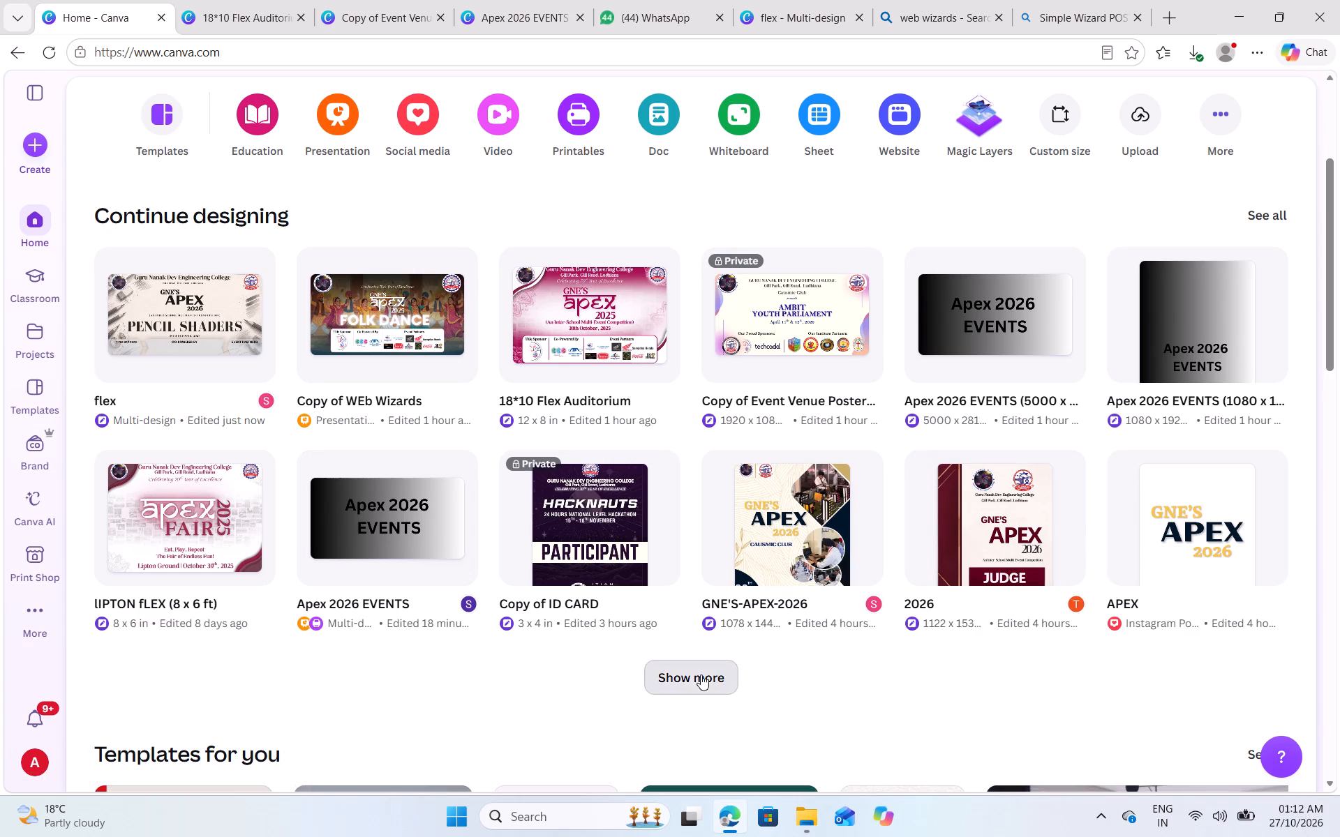
scroll(991, 617, "down", 2)
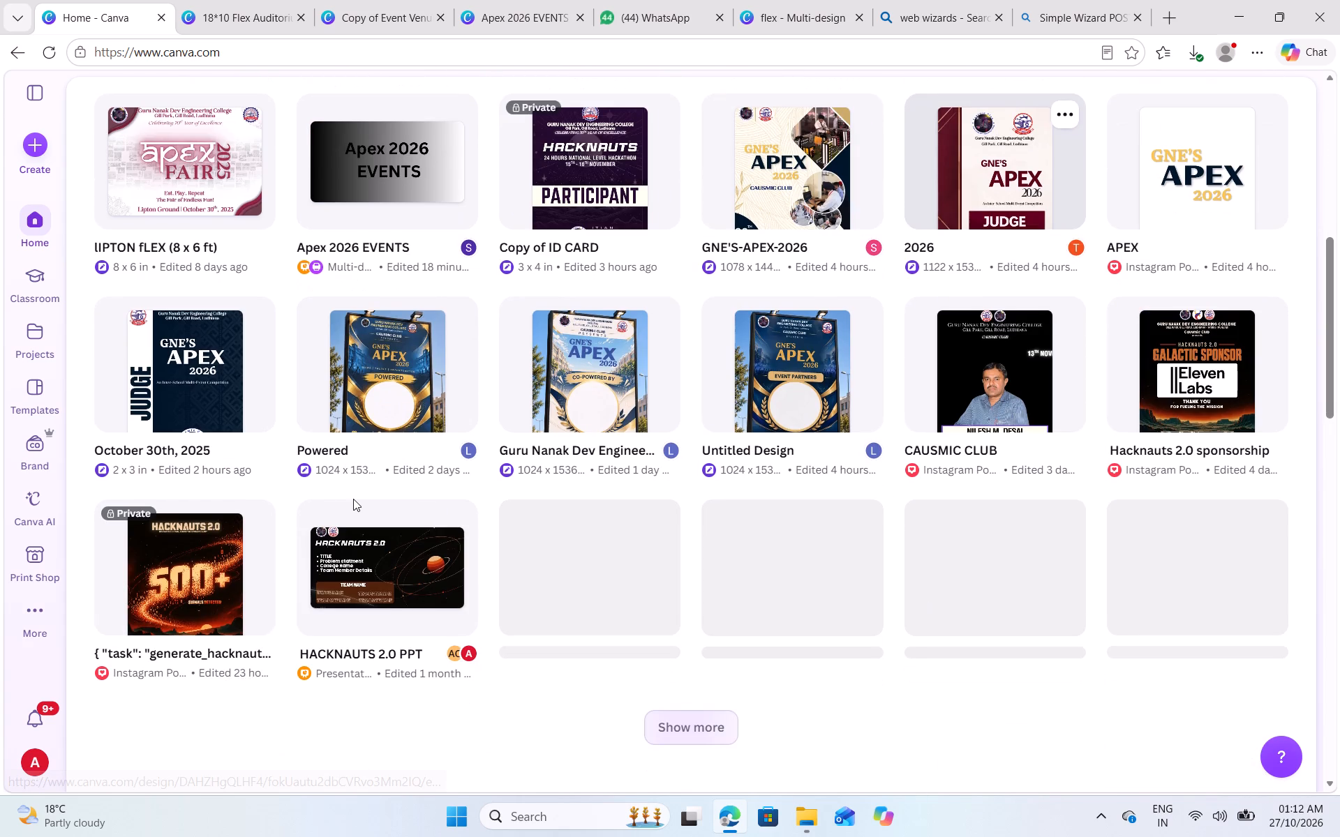
left_click(177, 372)
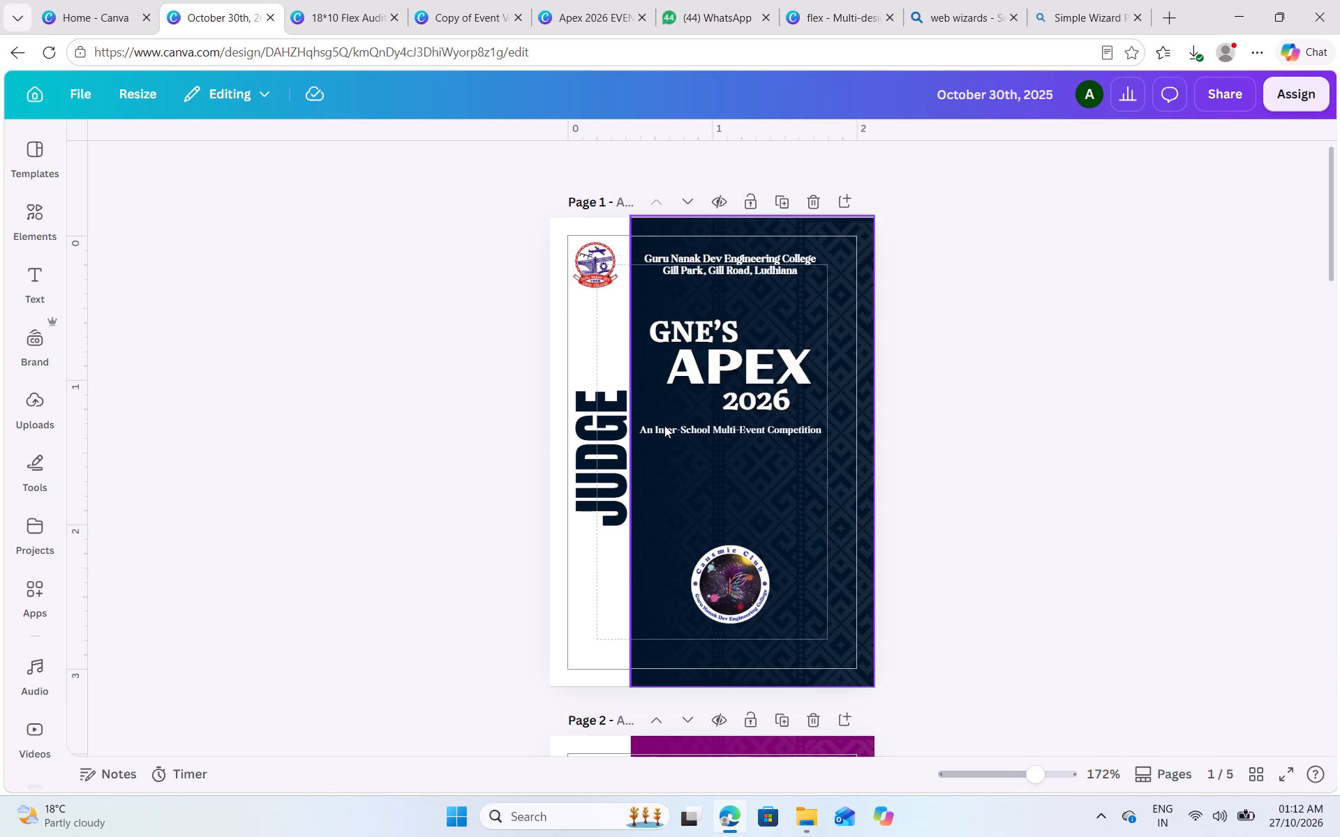
Copy the hex code #001529 from the first gradient colour of the navy panel on the Judge card.
scroll(664, 425, "down", 4)
scroll(664, 425, "up", 5)
left_click(657, 318)
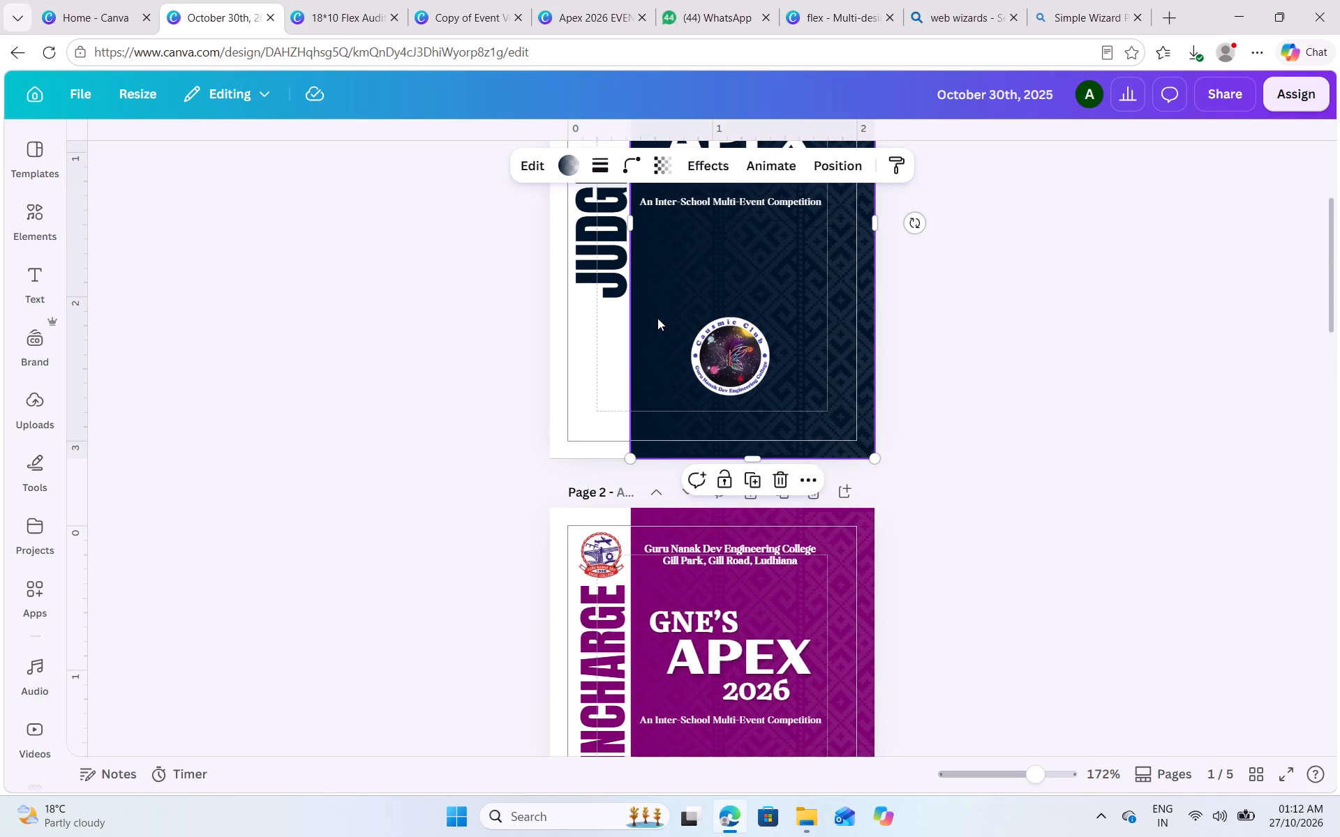
left_click(559, 167)
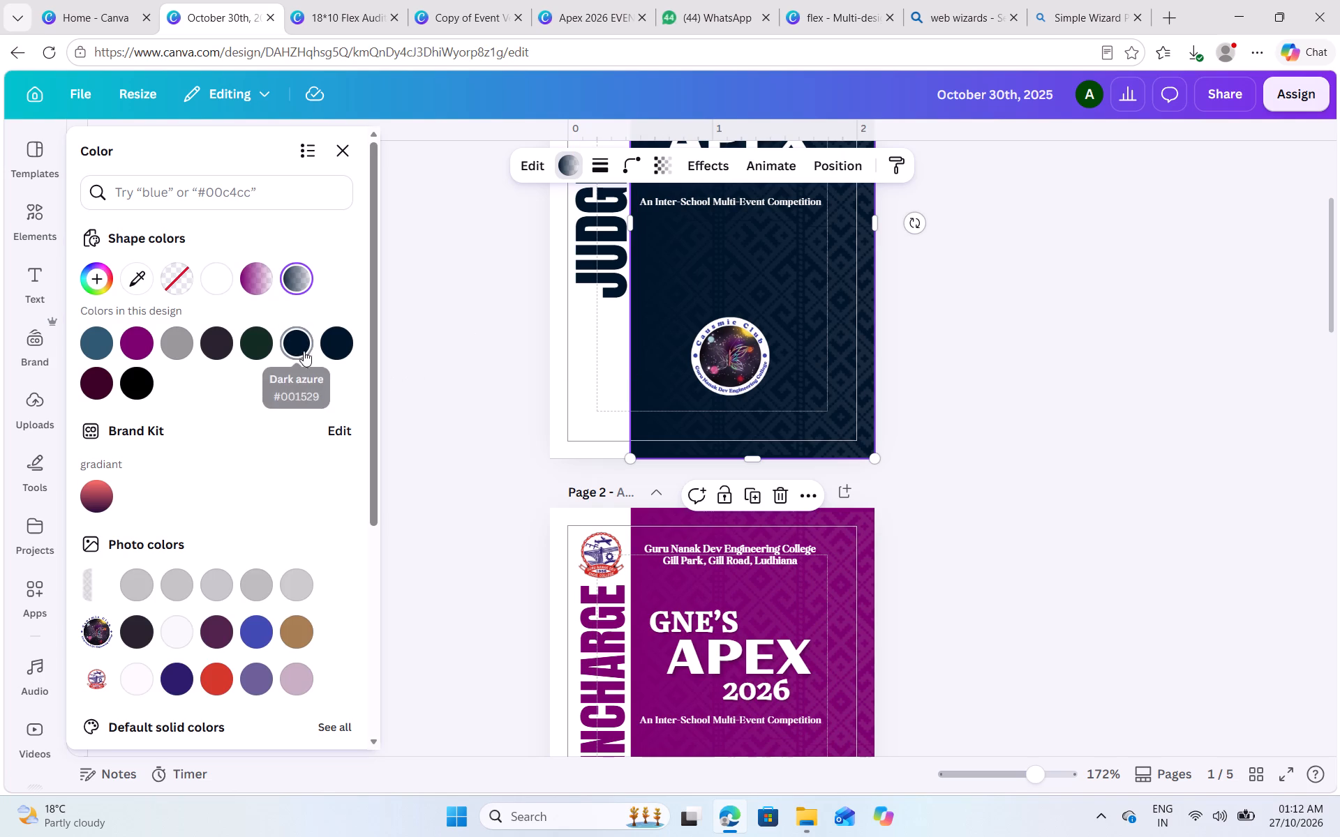
left_click(295, 282)
left_click(102, 402)
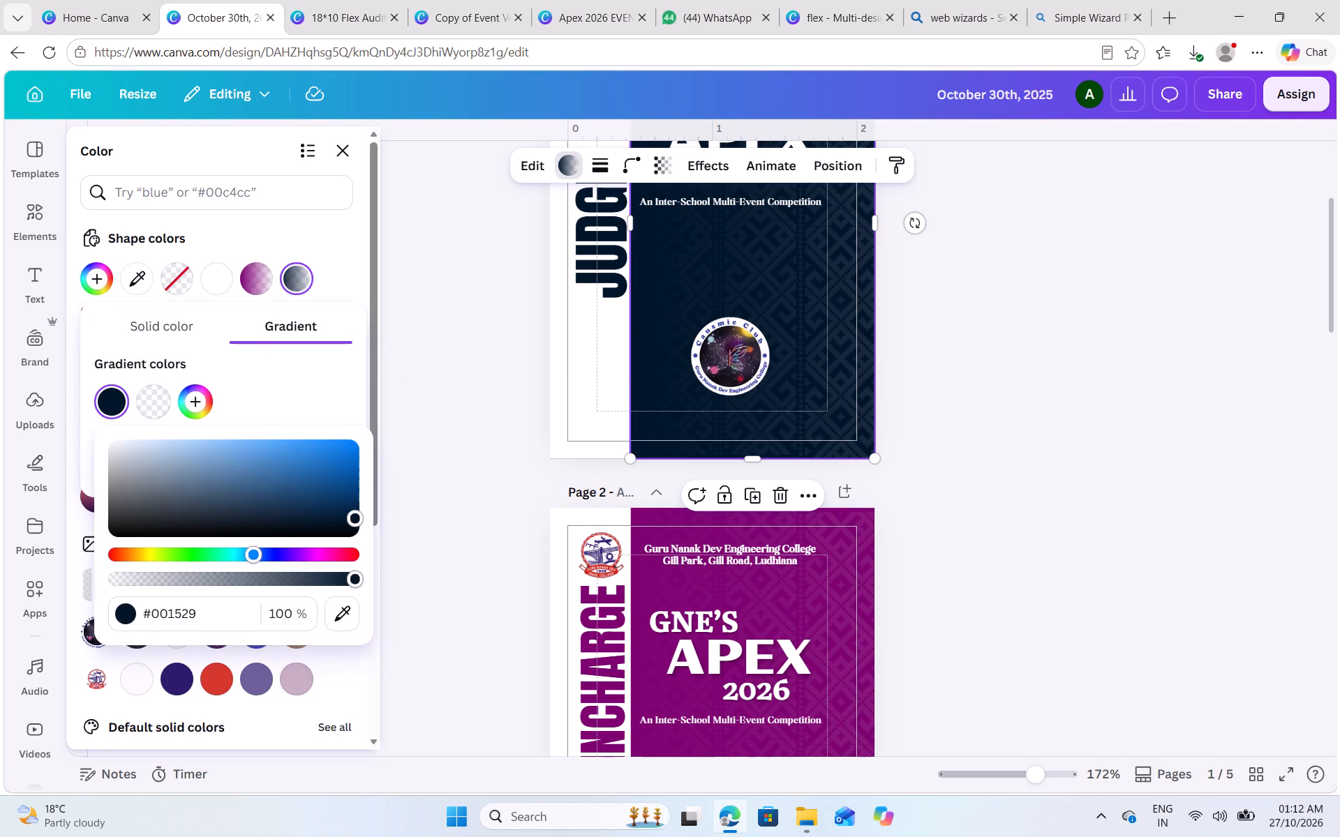
double_click(198, 612)
key("ctrl+c")
In the flex design, set both gradient colours of the shape behind page 4's college heading to #001529.
left_click(815, 1)
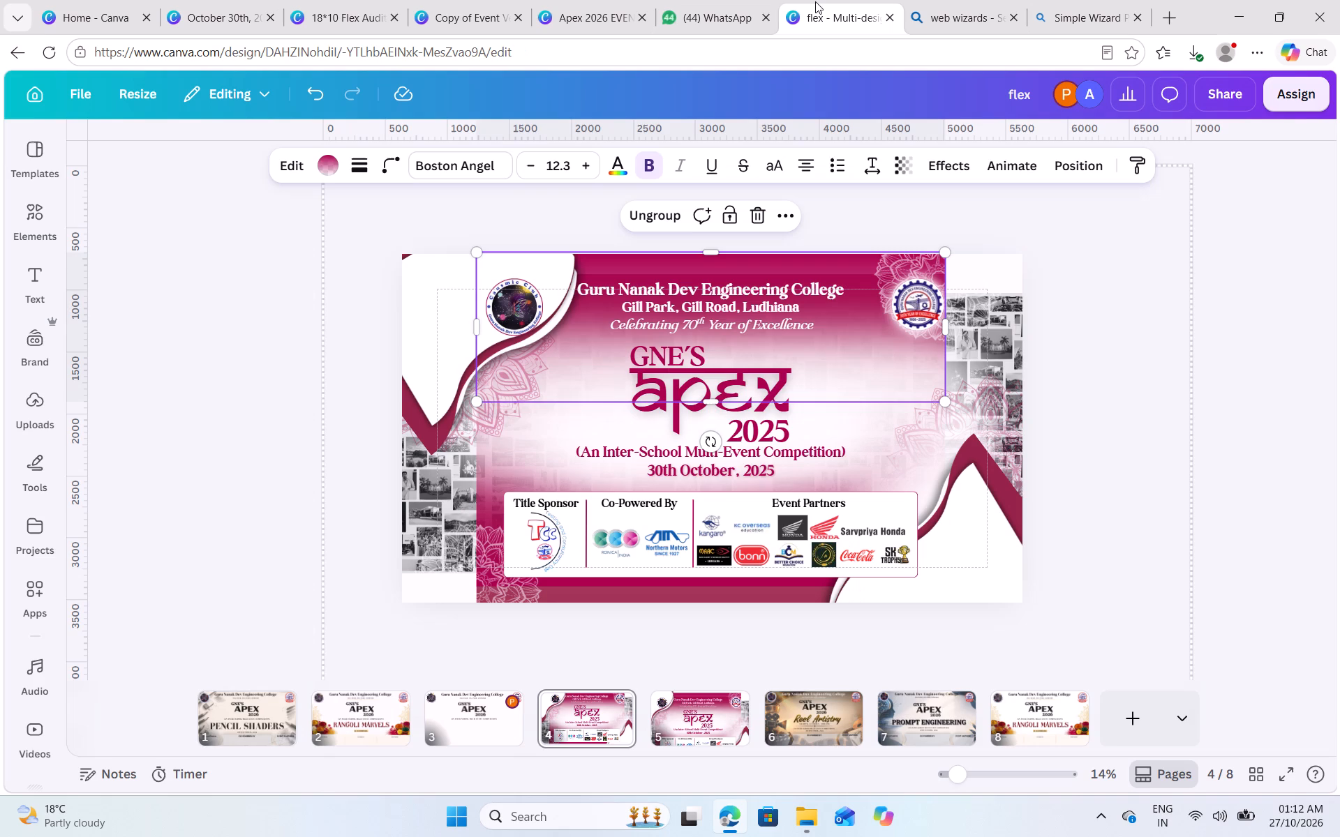
left_click(328, 163)
double_click(93, 379)
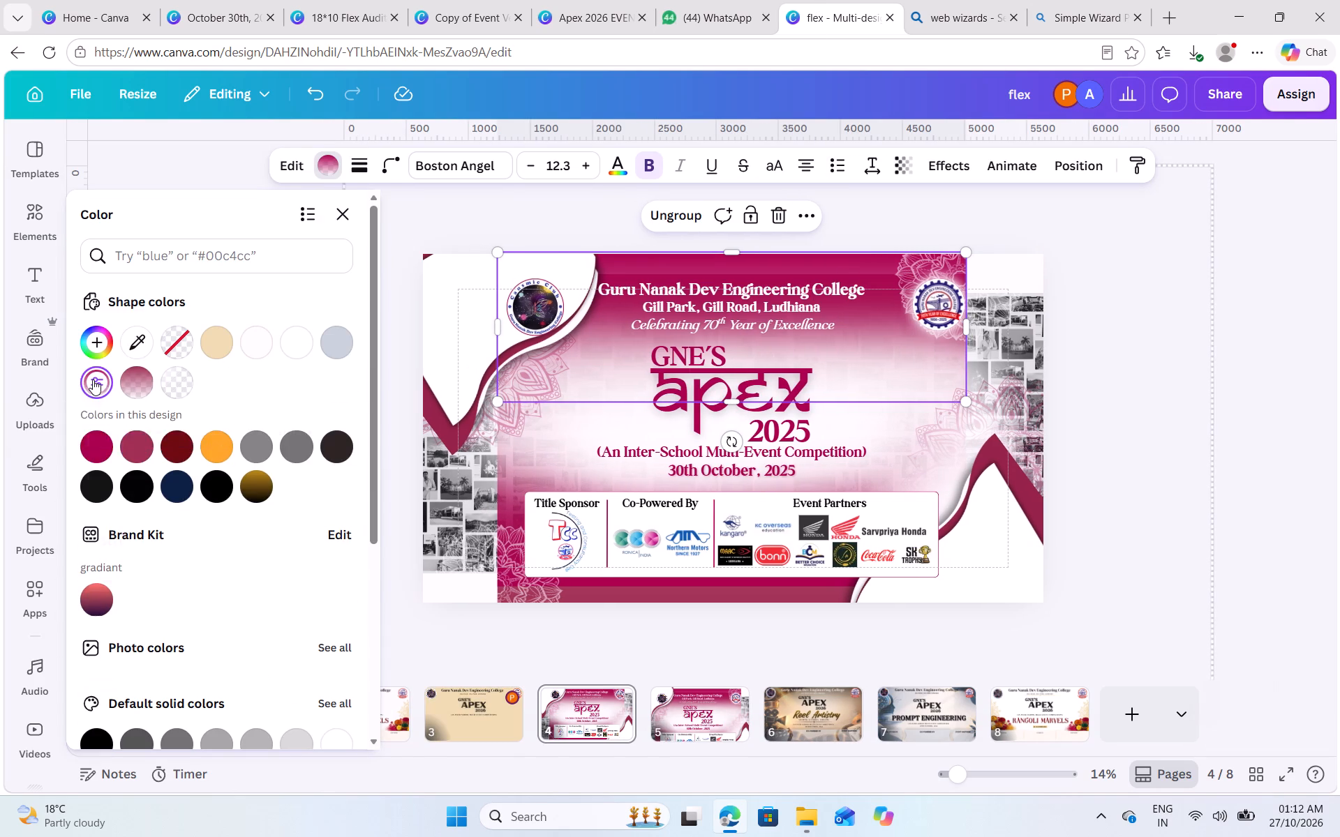
left_click(91, 384)
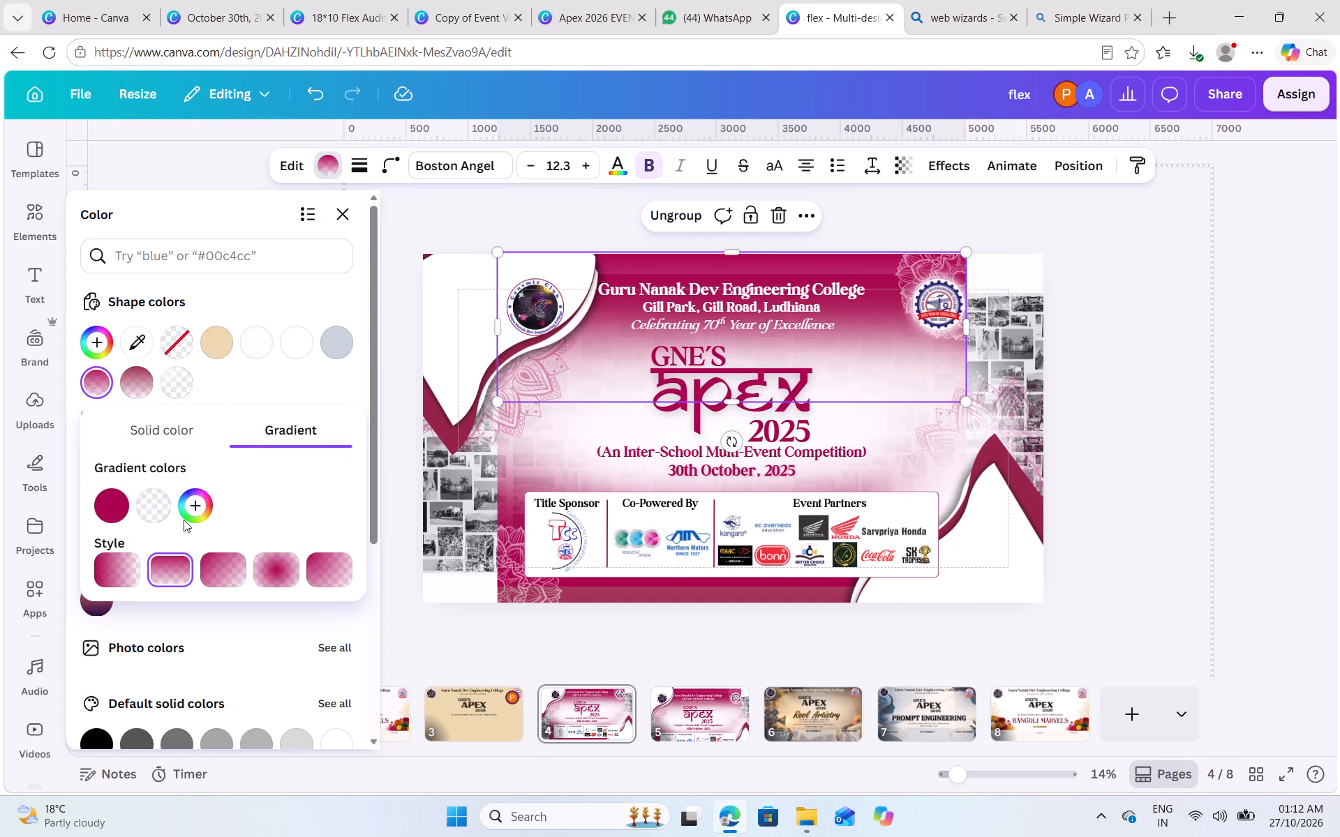
left_click(118, 506)
left_click(211, 730)
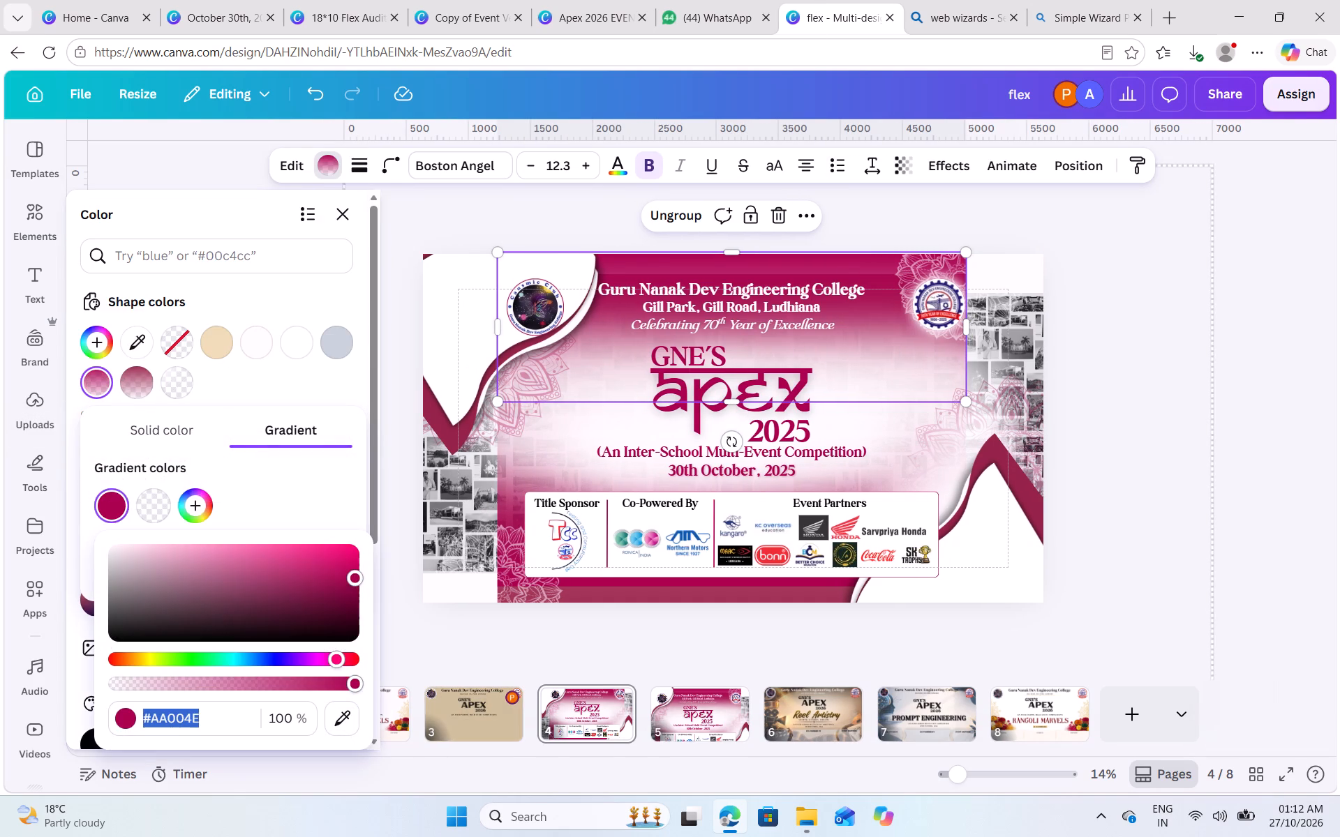
key("ctrl+v")
left_click(151, 508)
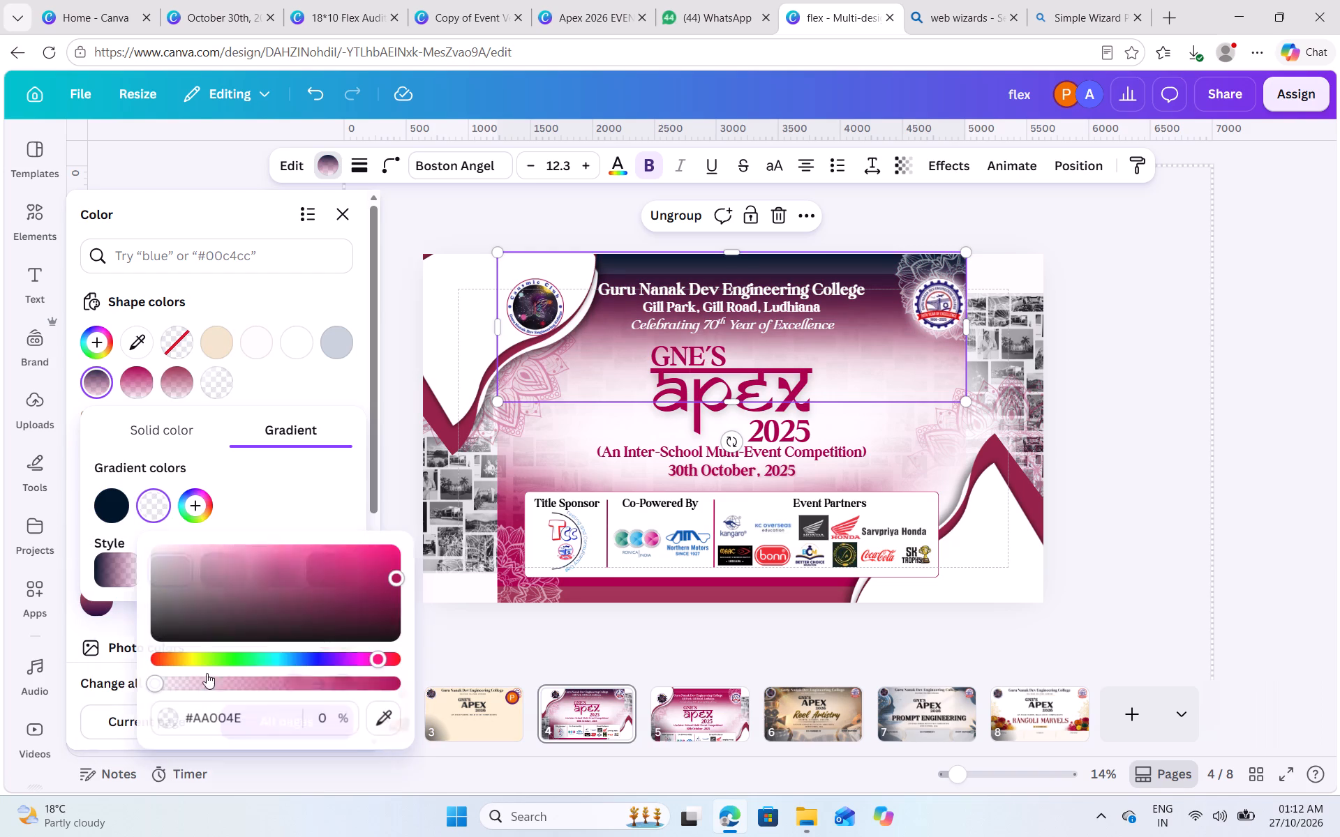
left_click(201, 714)
key("ctrl+v")
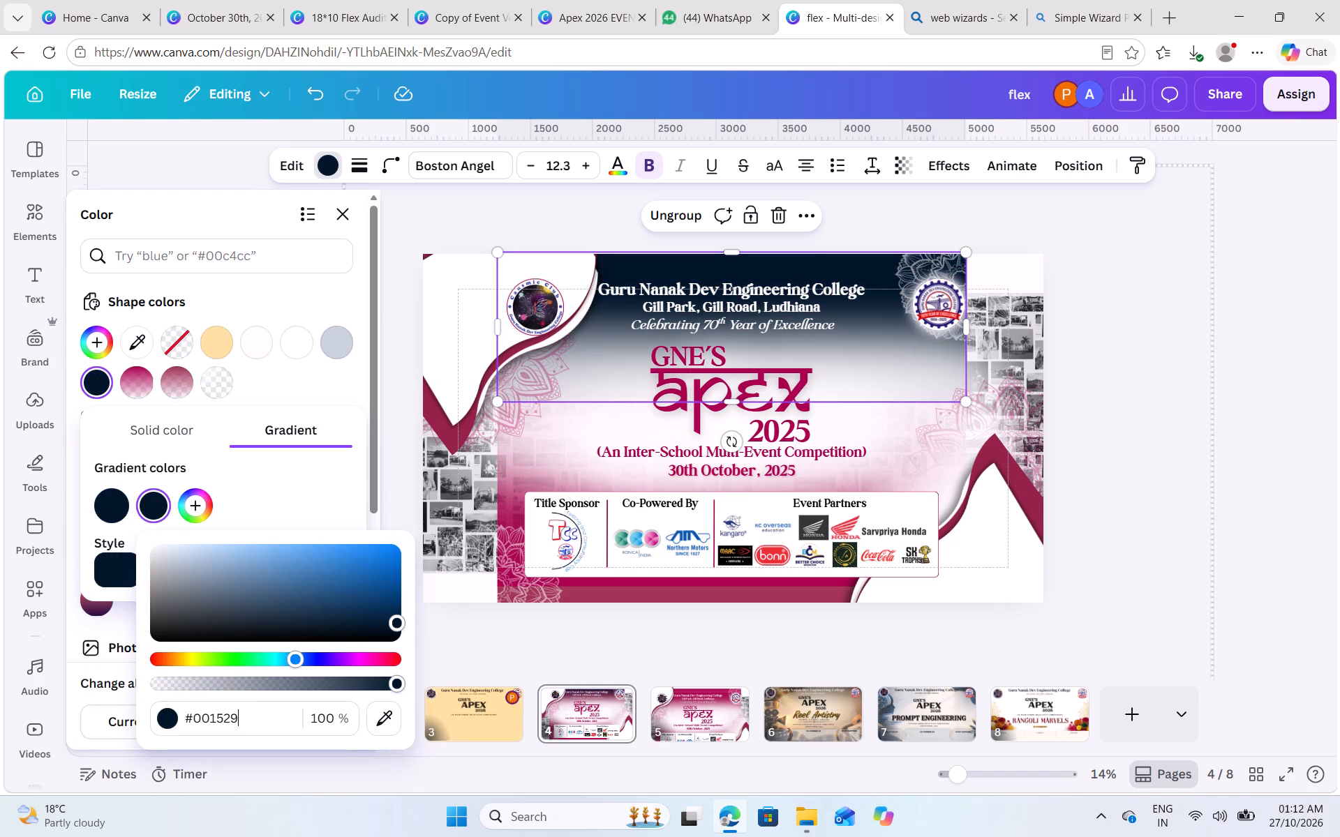
left_click(1099, 374)
left_click(1085, 395)
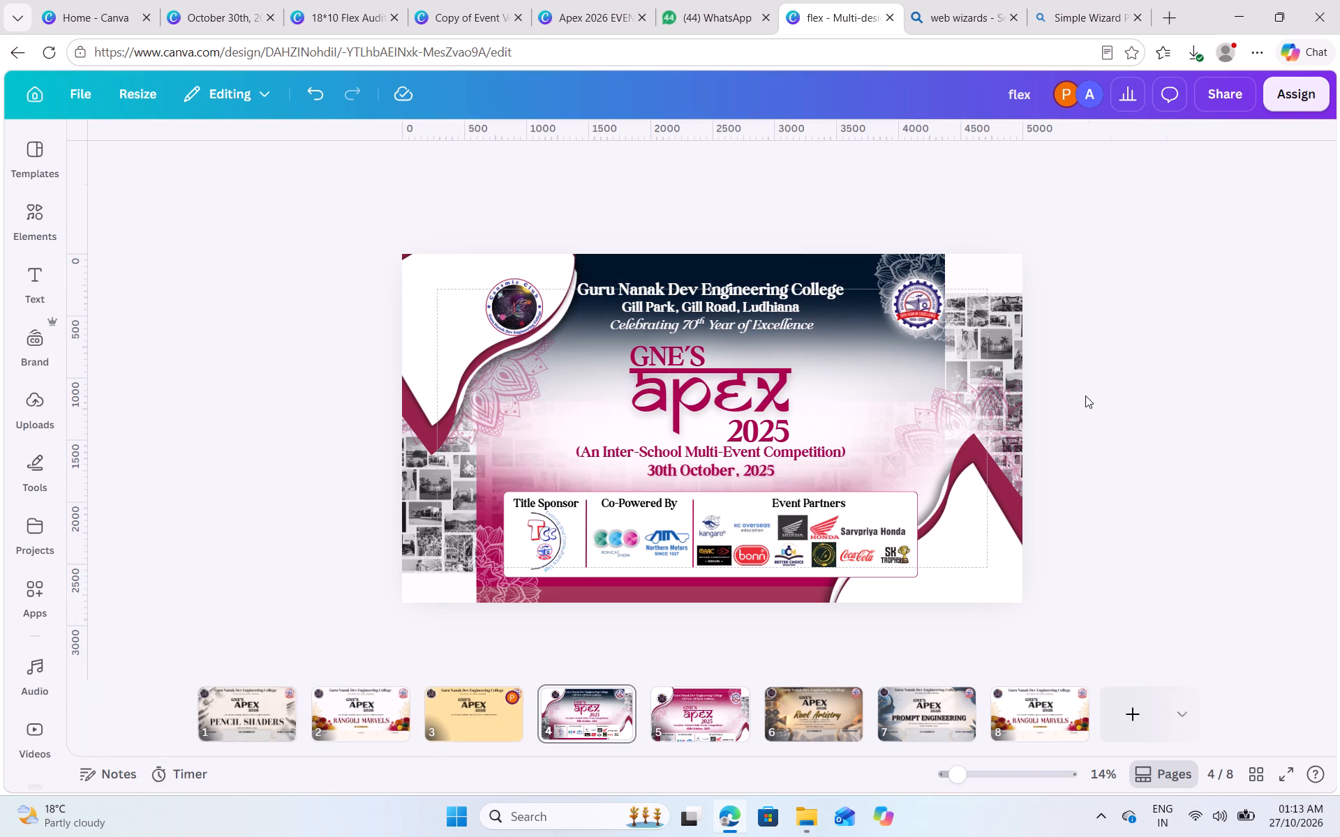
Set the border colour of the grouped banner on page 4 to #001529.
left_click(569, 594)
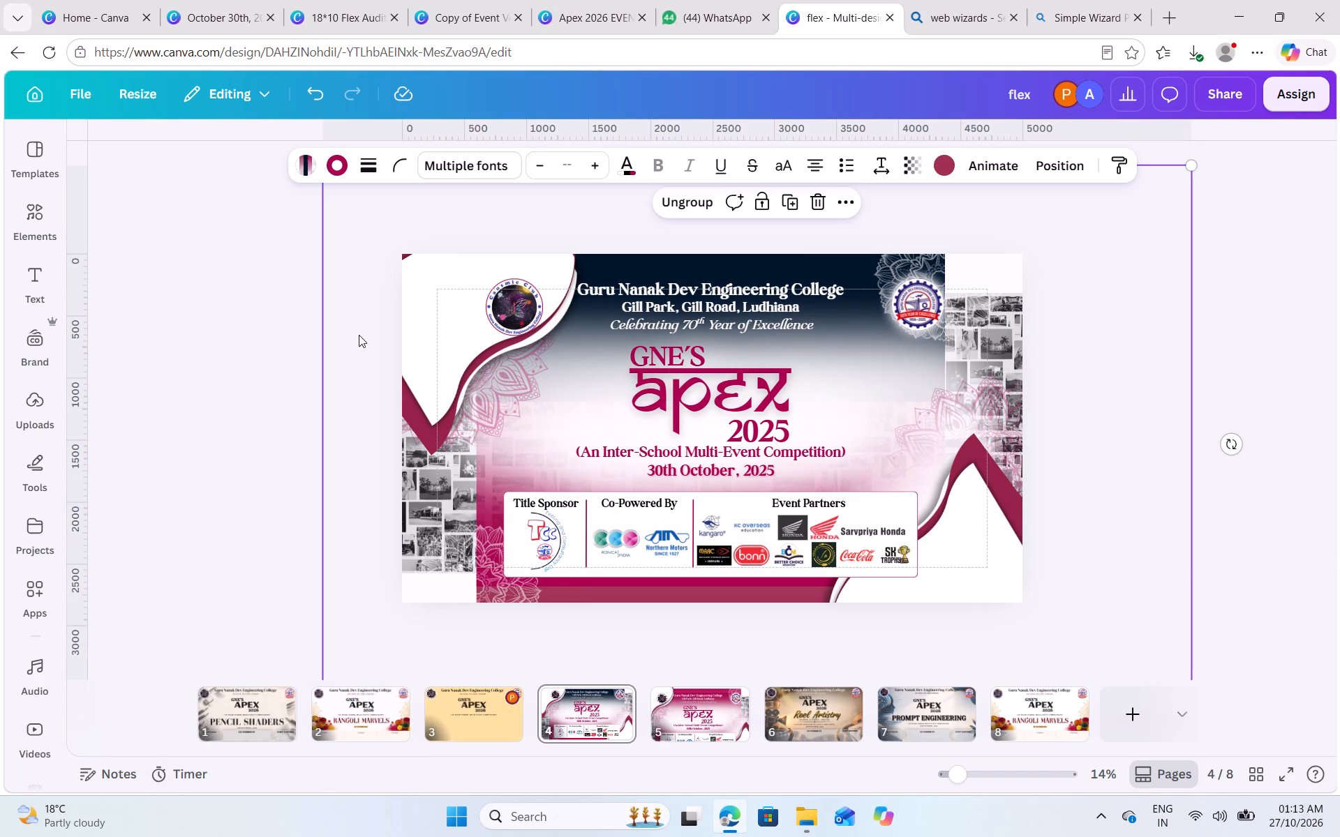
left_click(339, 169)
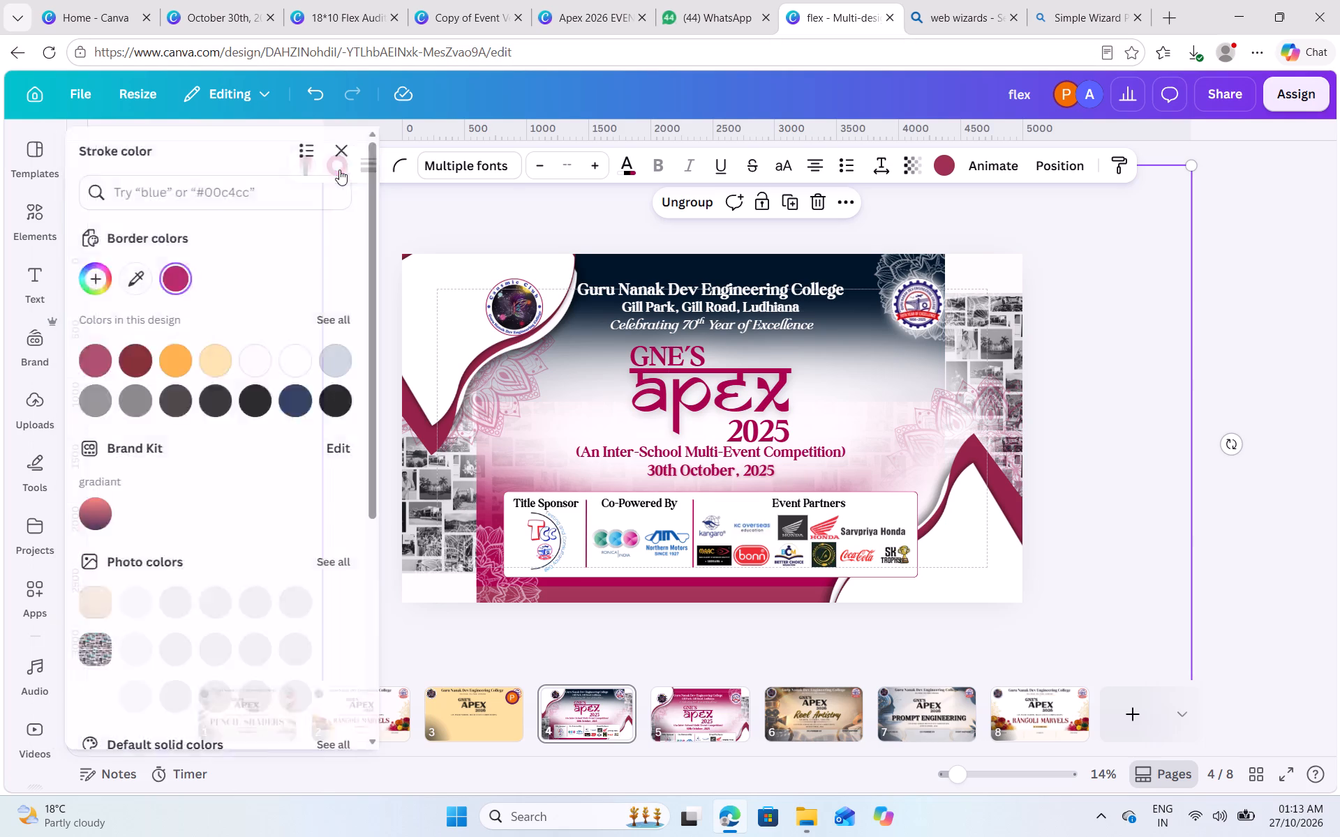
left_click(181, 342)
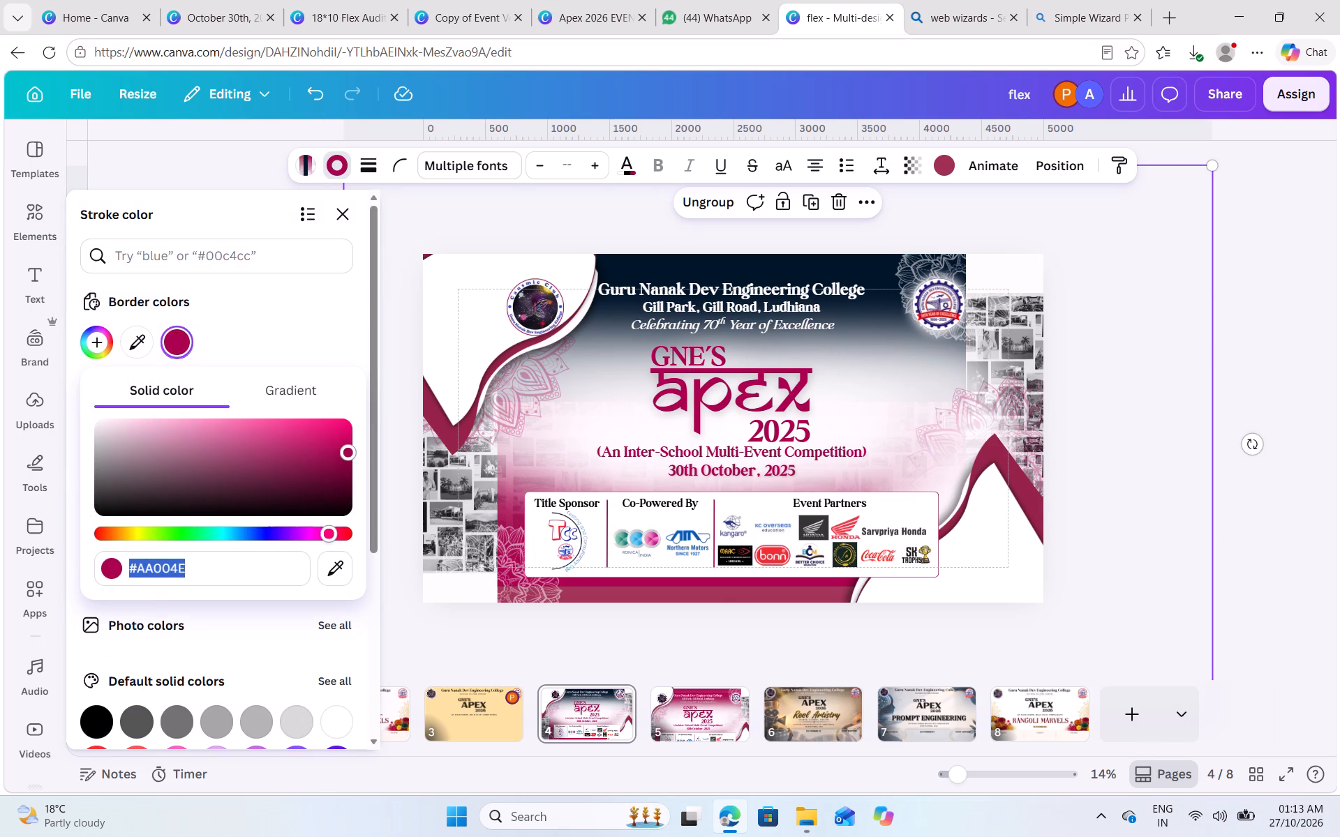
key("ctrl+v")
left_click(1080, 375)
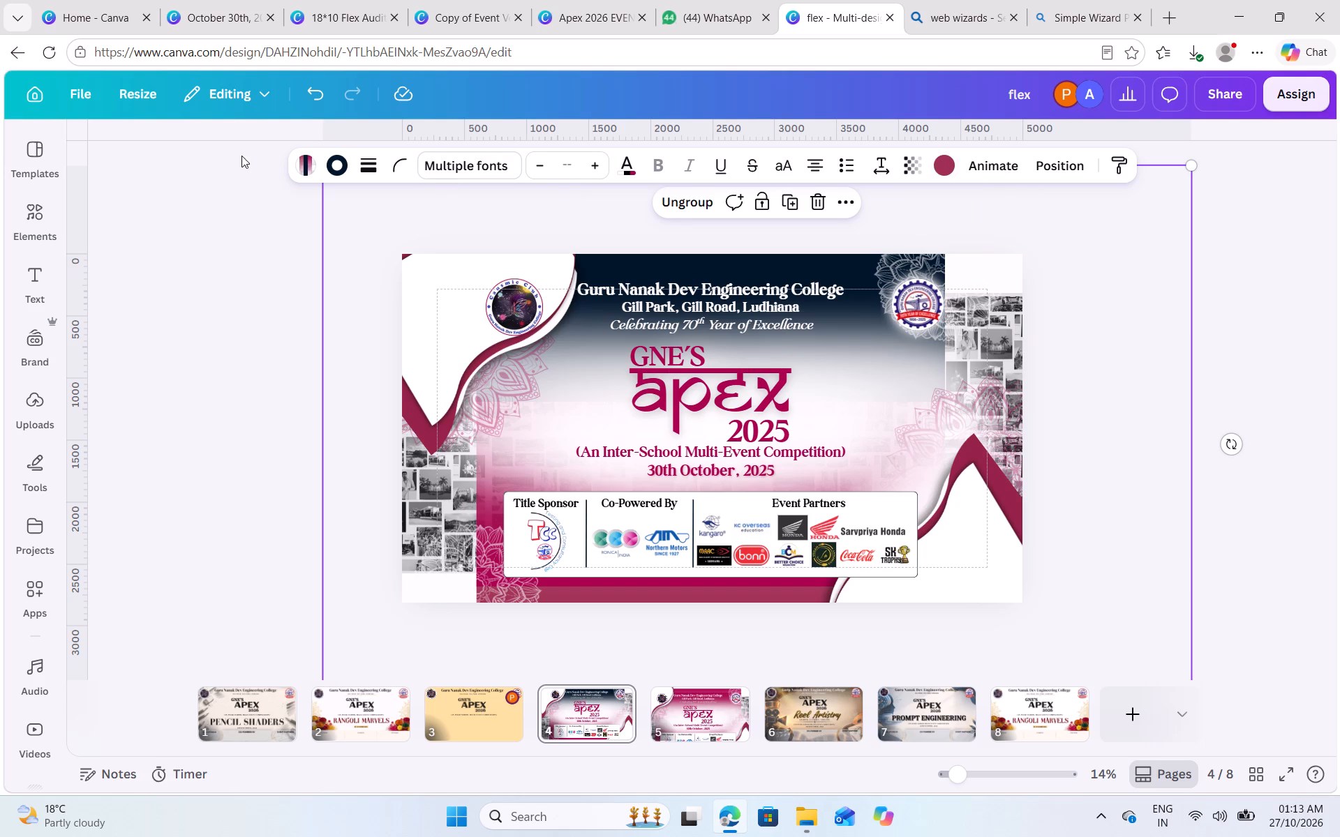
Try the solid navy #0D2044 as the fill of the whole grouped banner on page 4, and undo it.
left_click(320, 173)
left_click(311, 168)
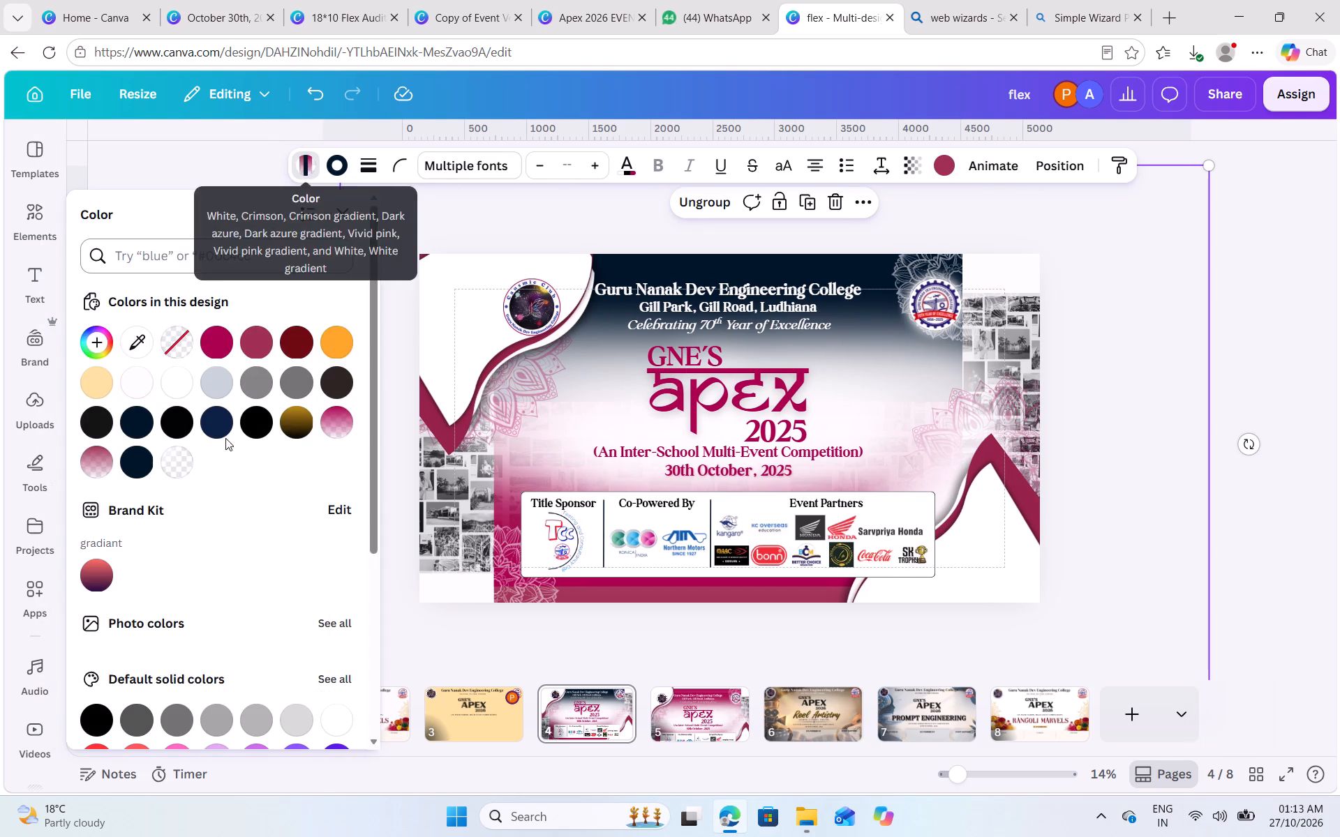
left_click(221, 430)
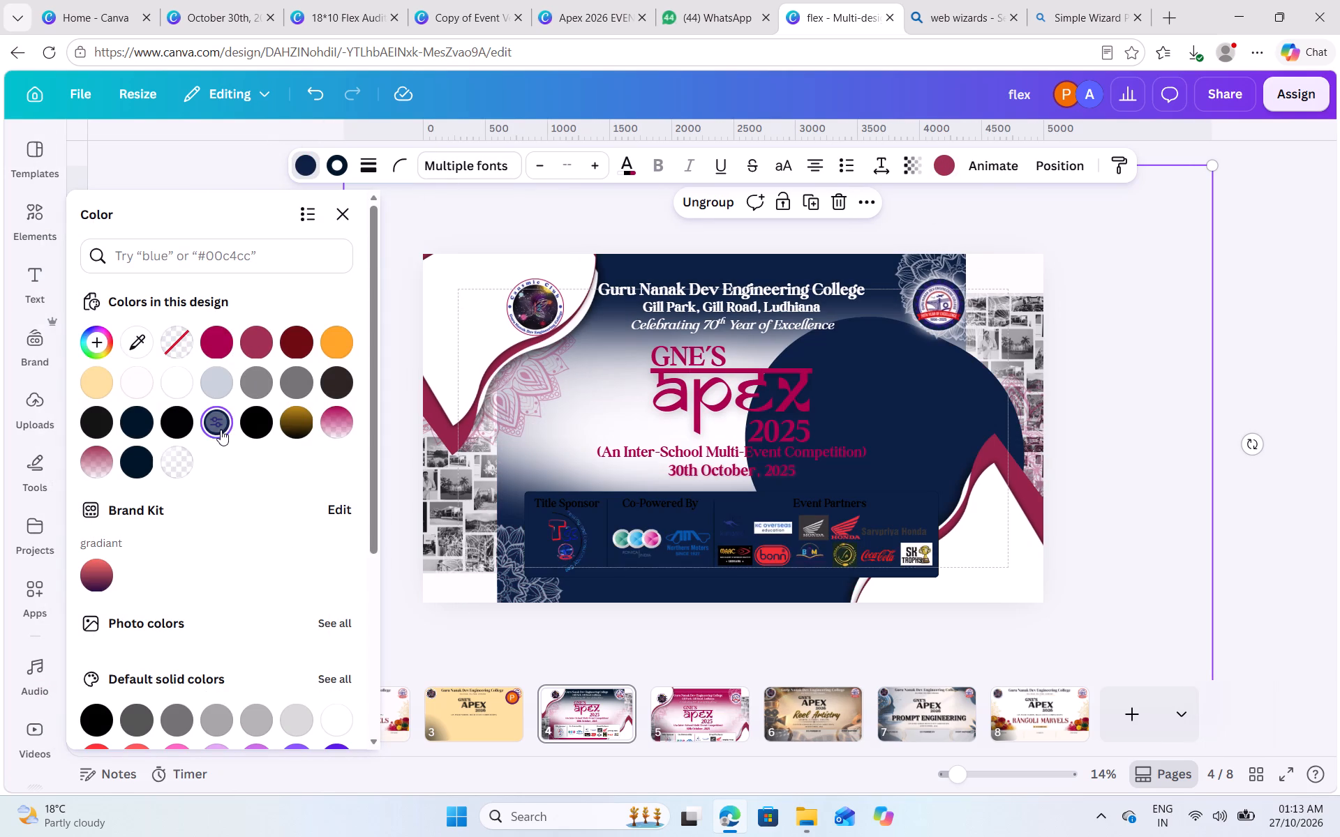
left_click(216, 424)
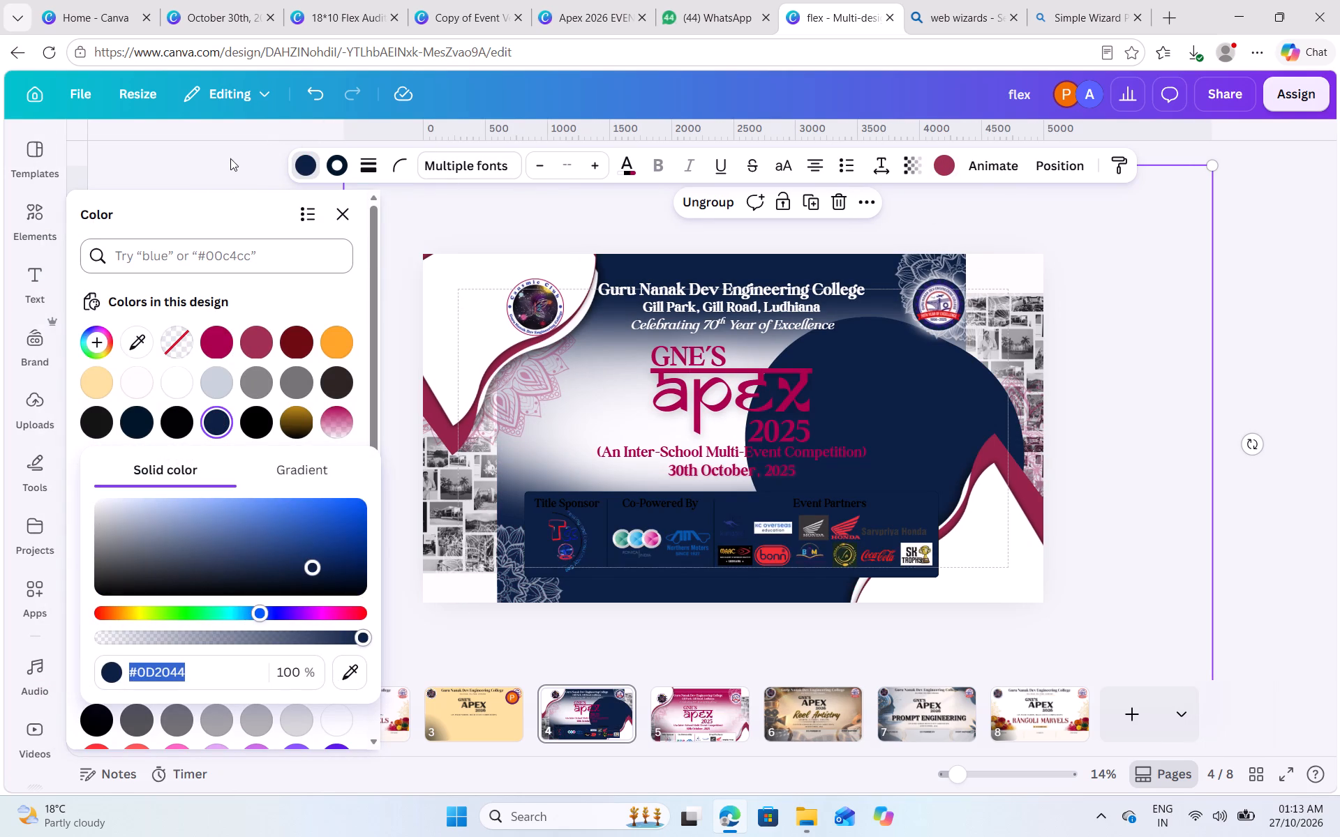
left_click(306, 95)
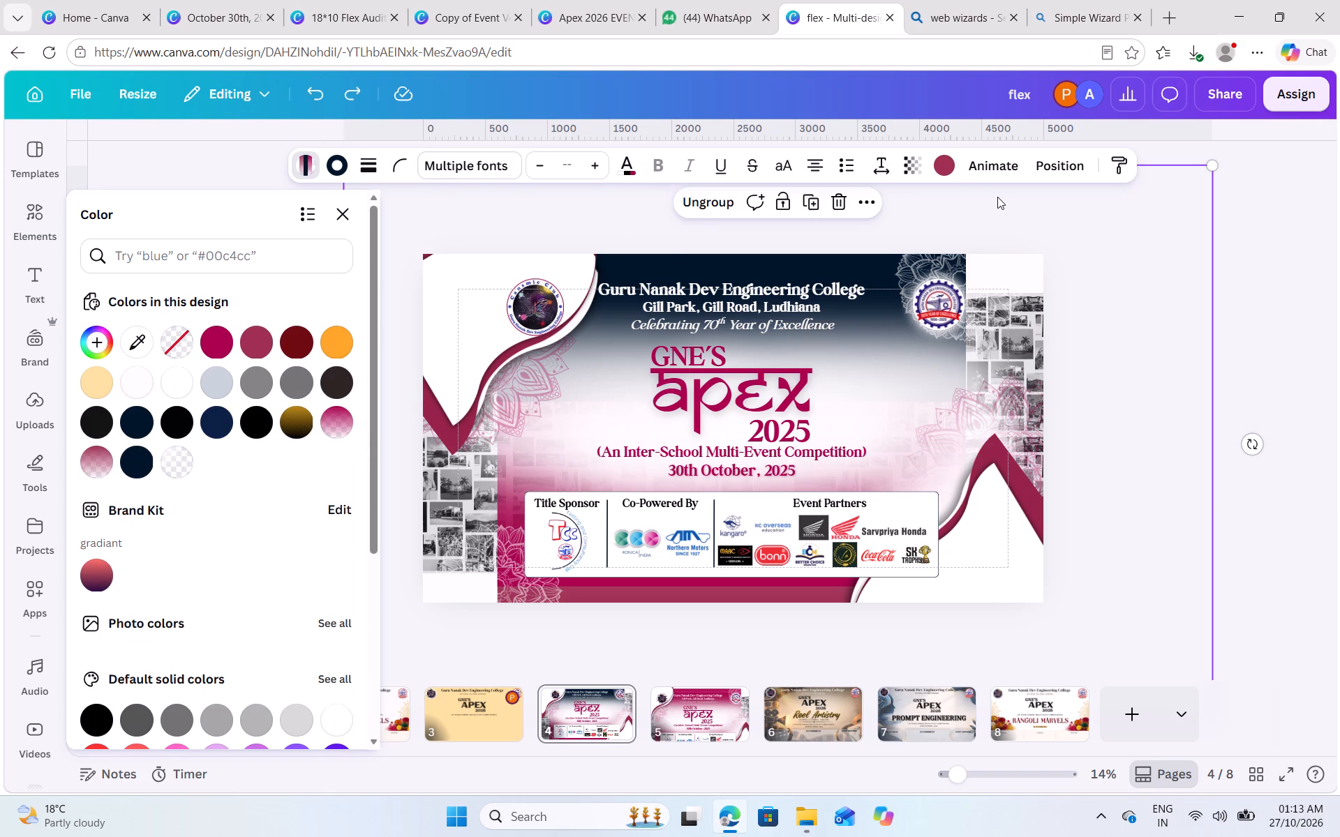
Set the effect colour of the grouped banner on page 4 to #001529.
left_click(944, 166)
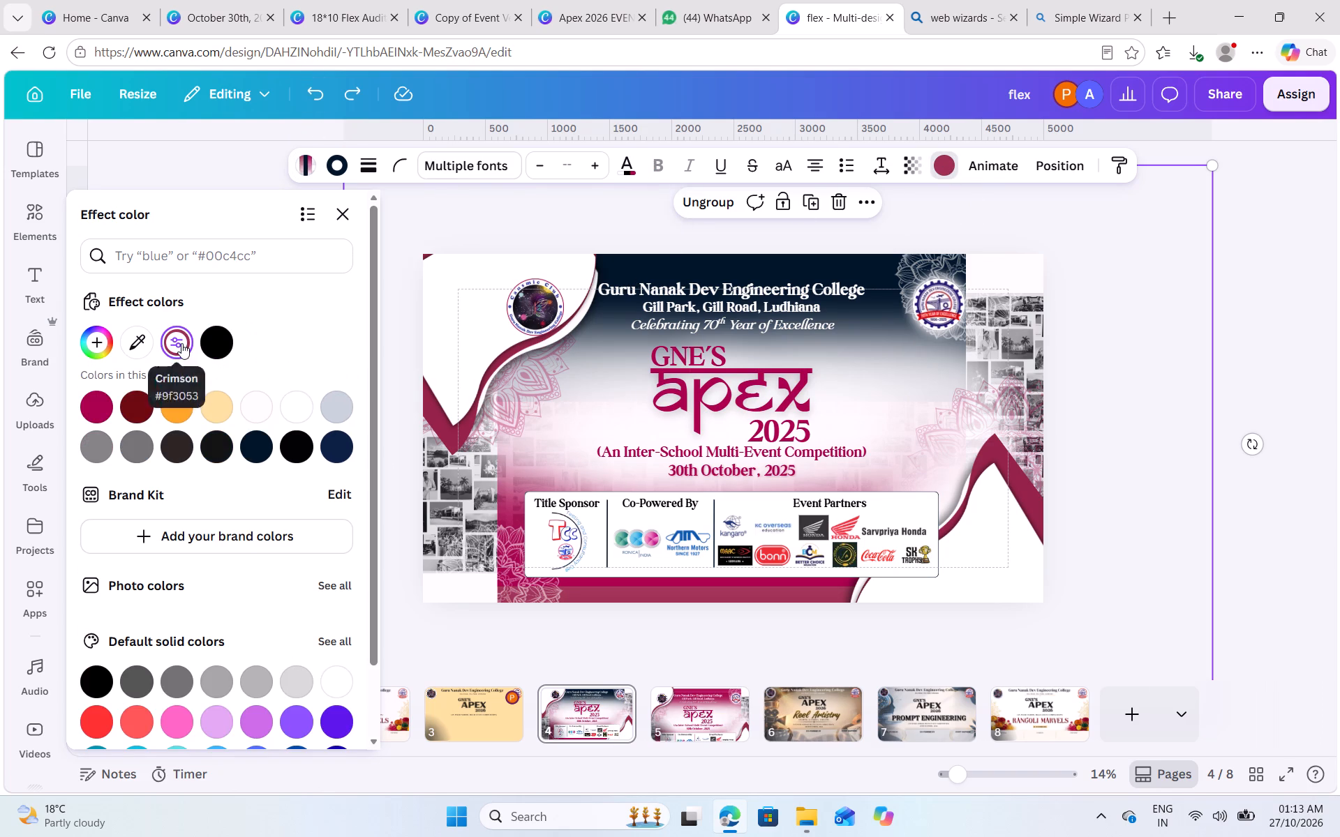
left_click(181, 343)
left_click(204, 529)
key("ctrl+a")
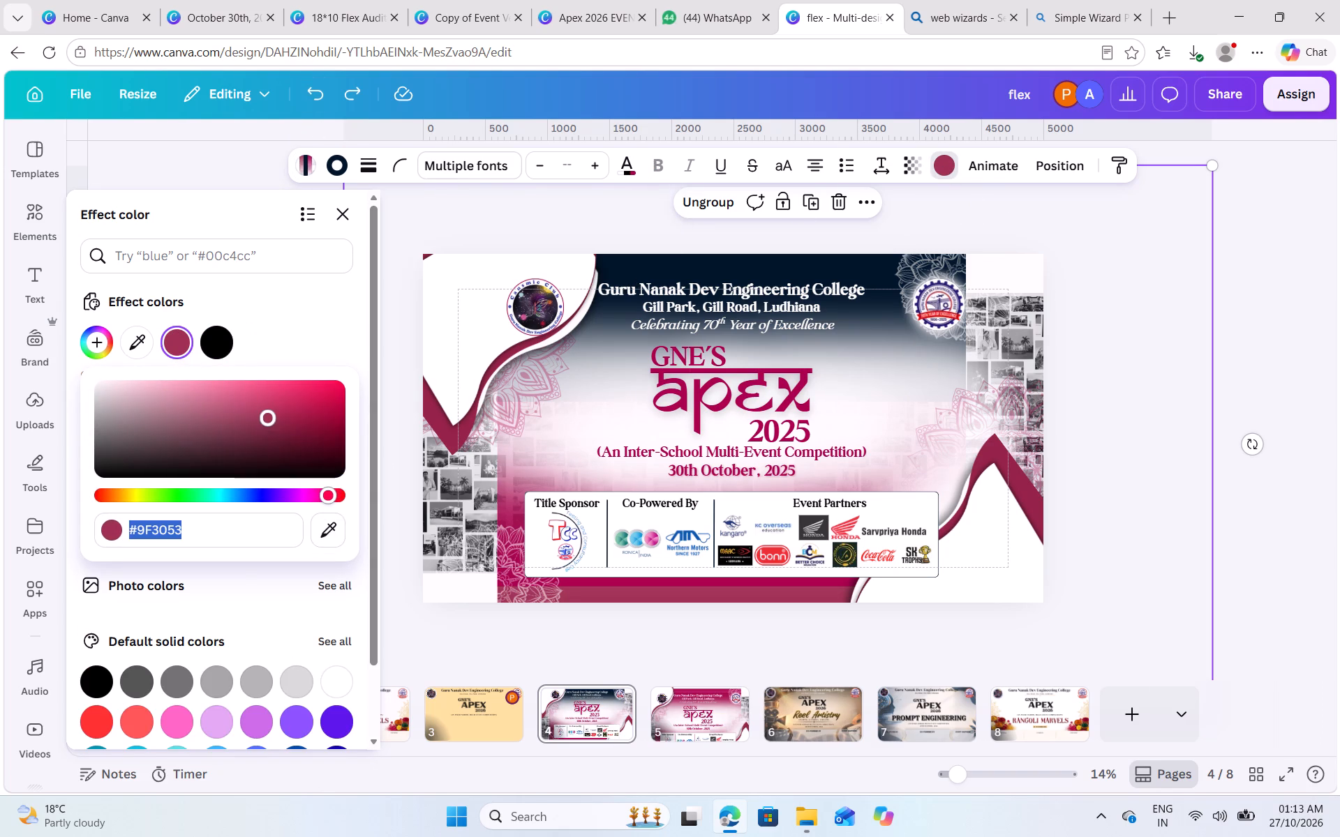
key("ctrl+v")
left_click(278, 606)
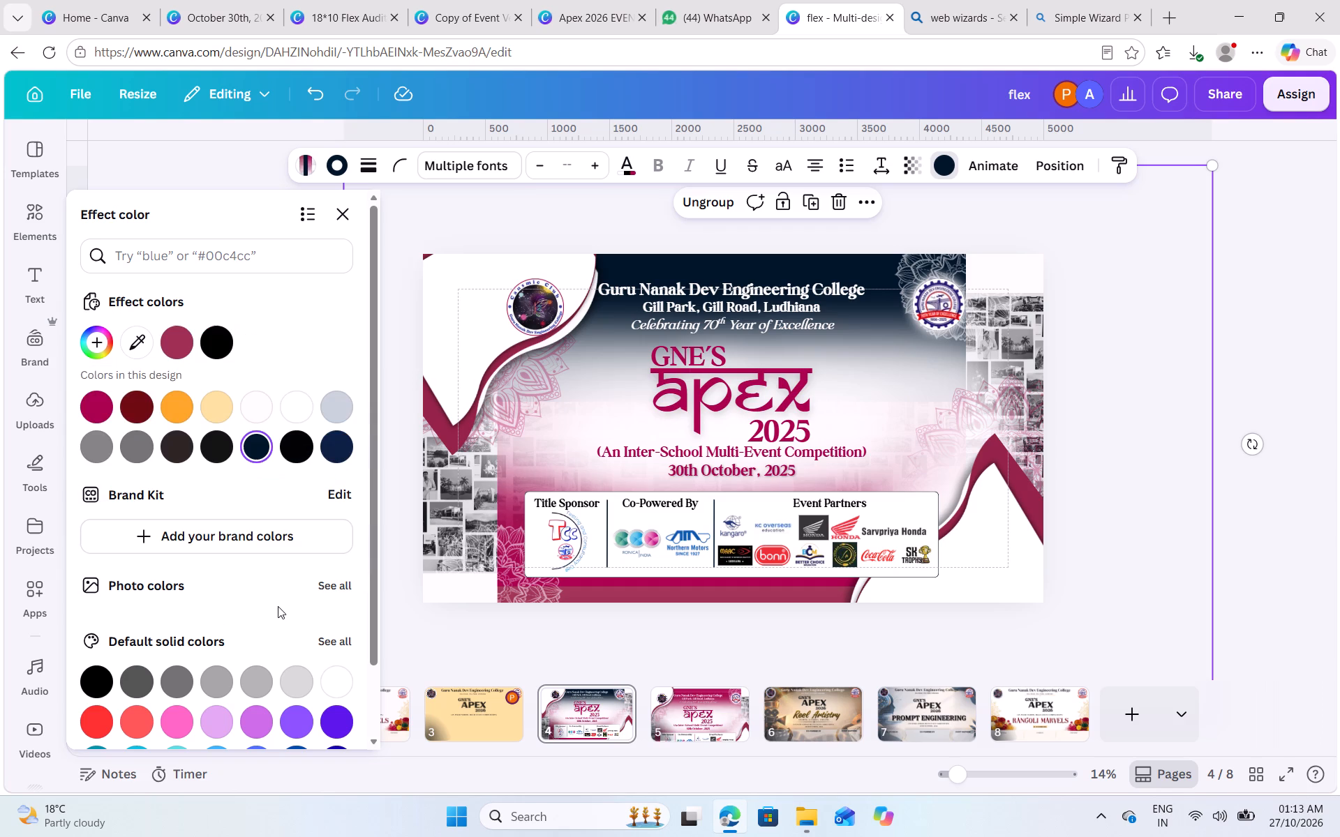
Set the first gradient colour of the crimson shape along page 4's bottom edge to #001529.
left_click(1032, 520)
left_click(648, 594)
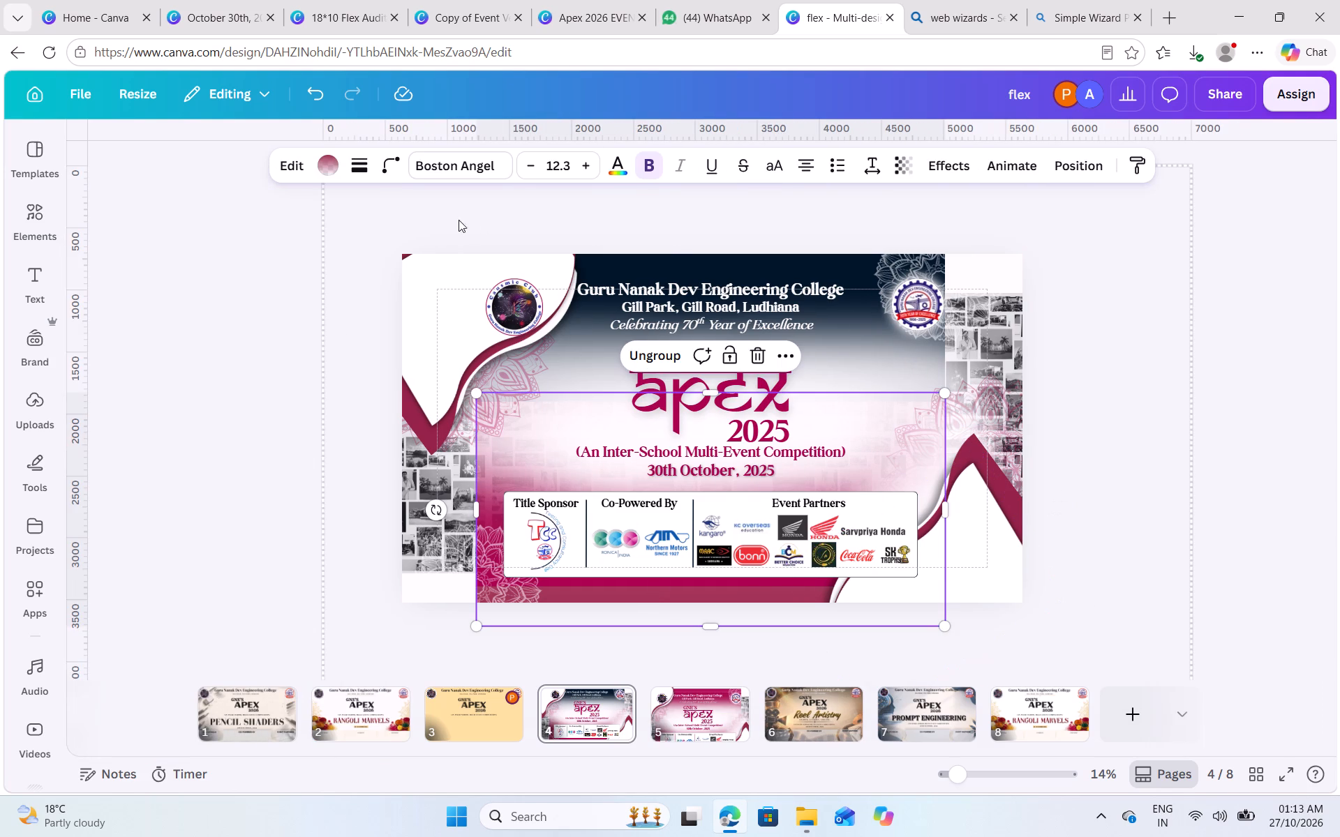
left_click(322, 165)
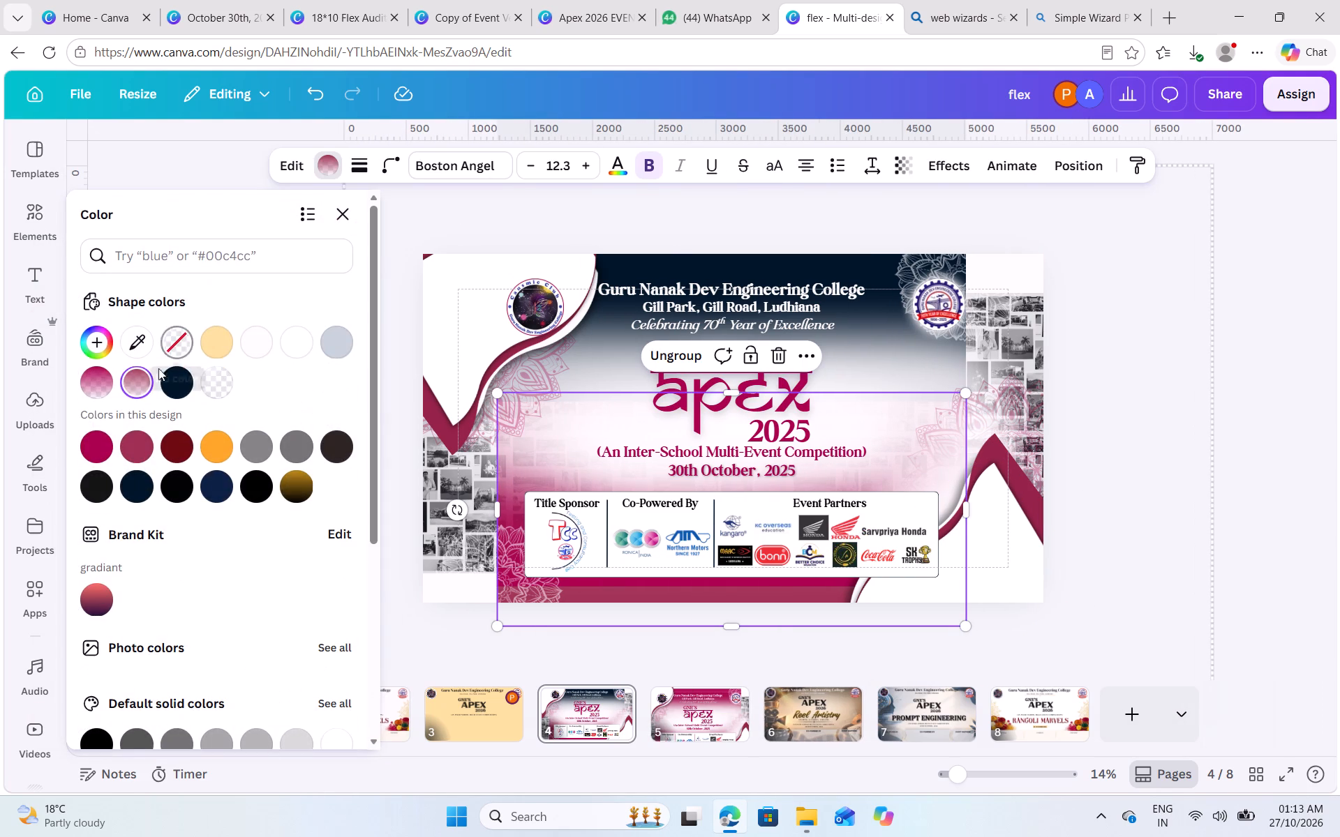
left_click(129, 382)
left_click(118, 506)
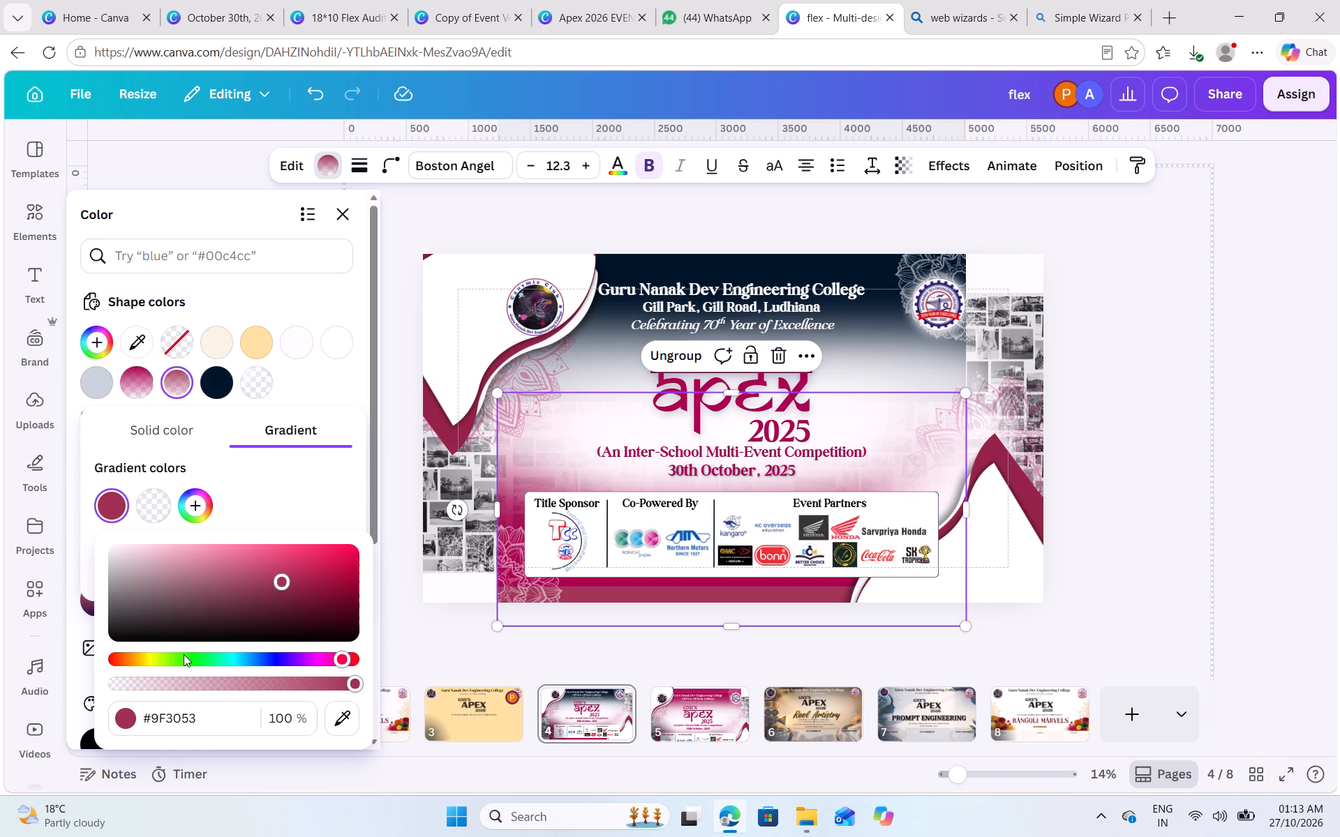
left_click(170, 707)
key("ctrl+v")
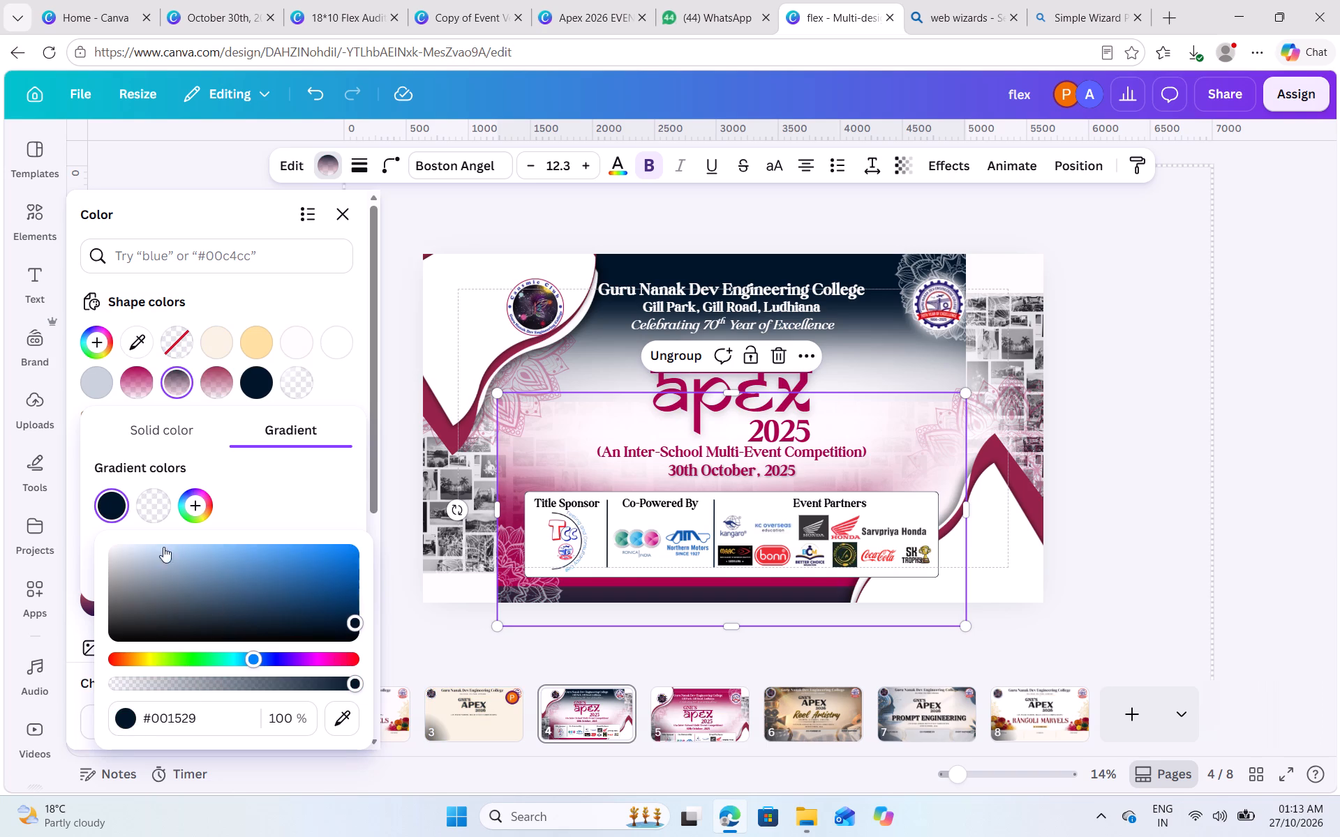
Set the second gradient colour of the same bottom shape to #001529 at 8% opacity.
left_click(151, 515)
left_click(202, 721)
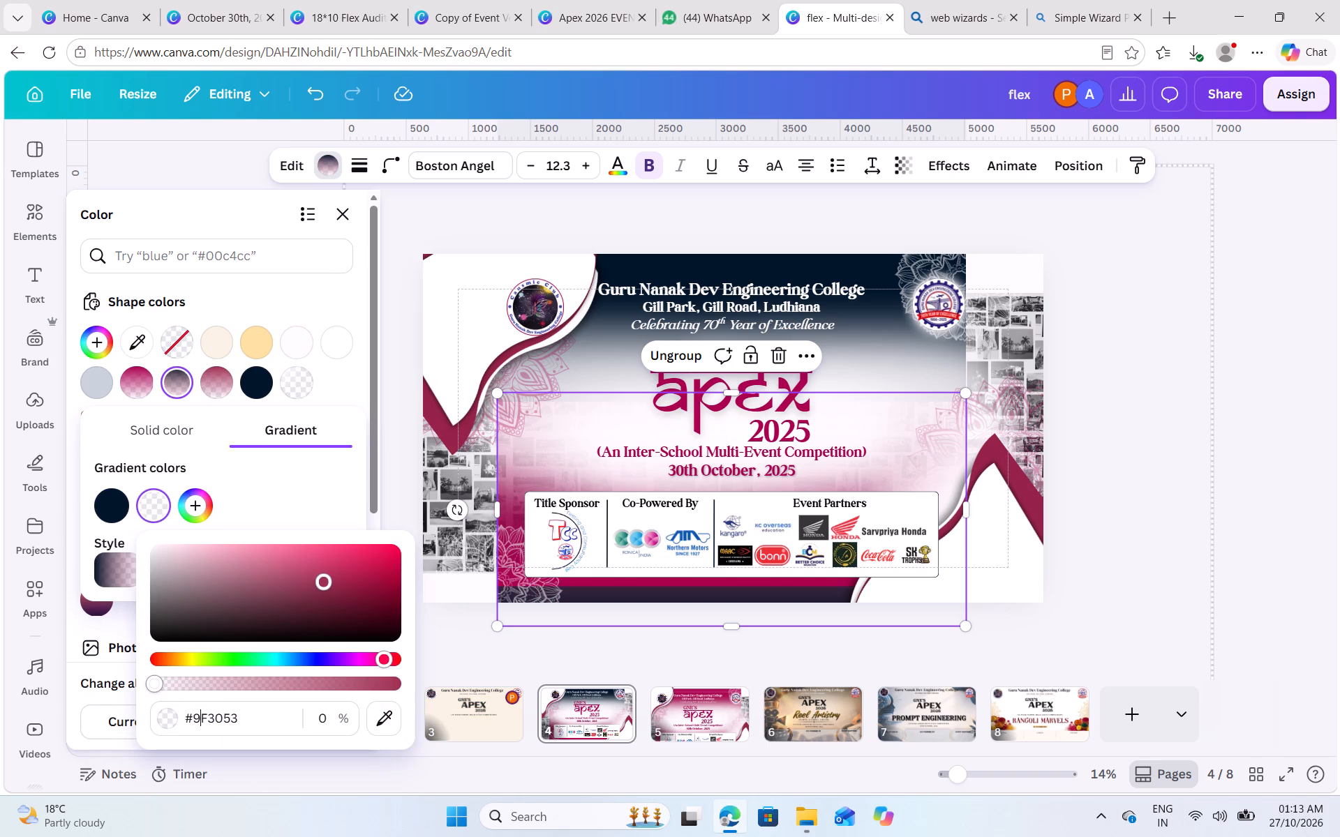
key("ctrl+v")
left_click(279, 506)
left_click(164, 501)
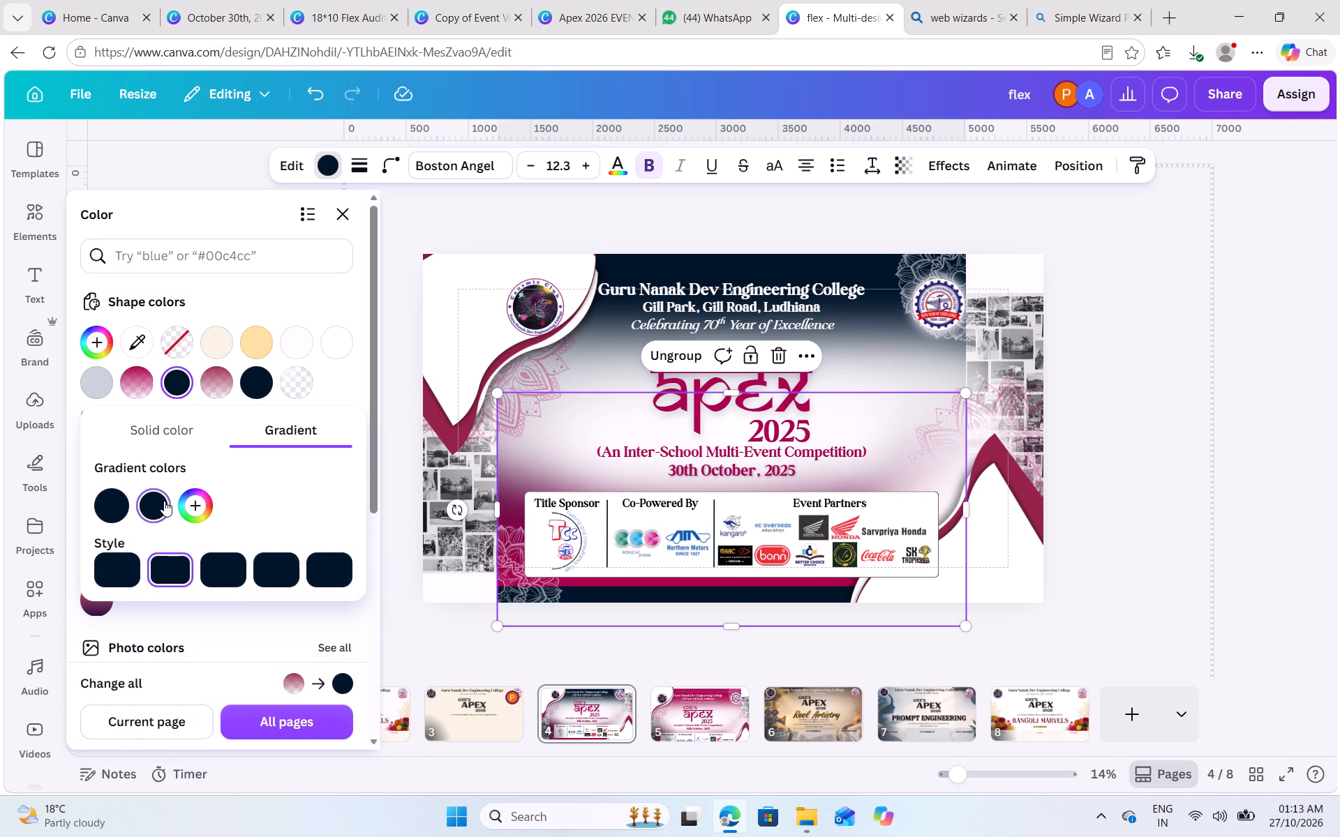
left_click_drag(267, 675, 98, 681)
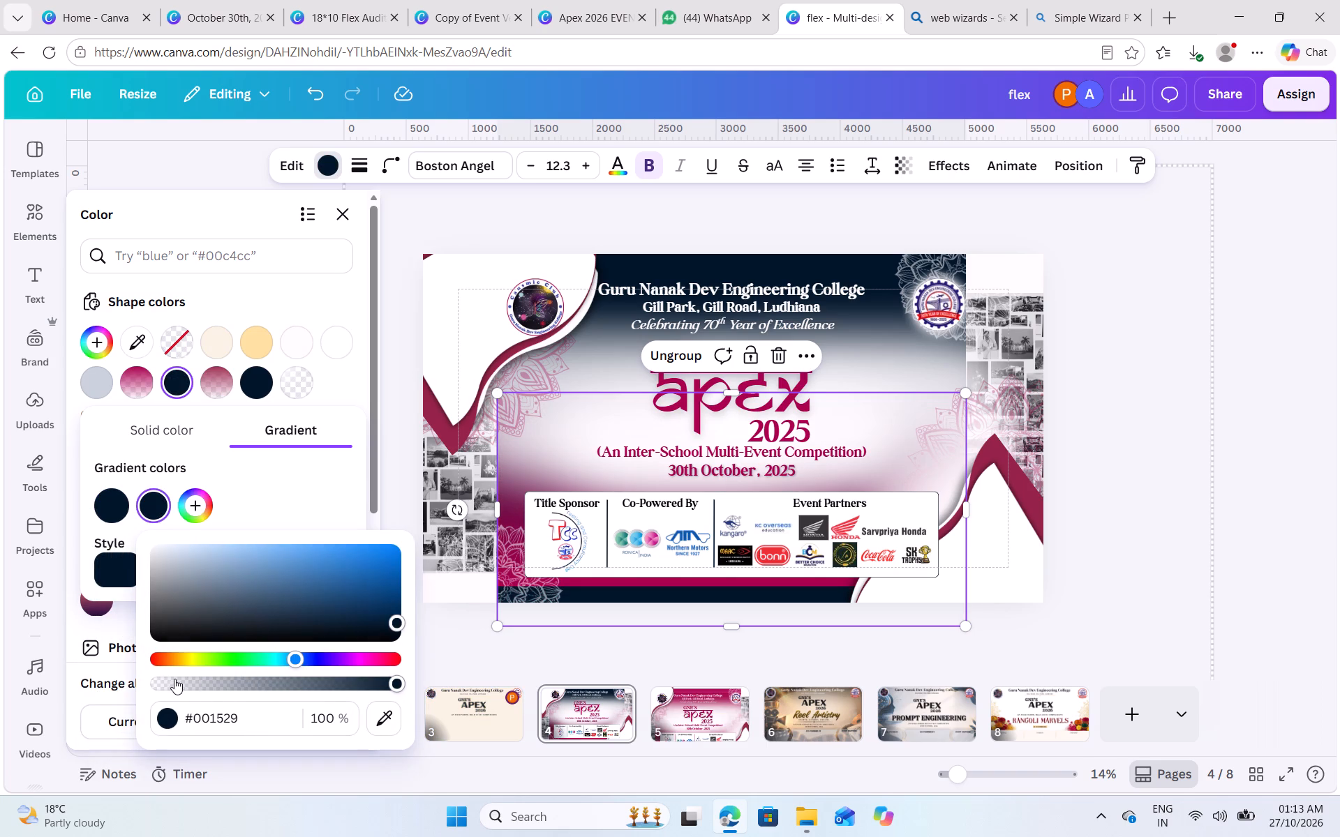
left_click(172, 678)
left_click_drag(202, 721, 161, 721)
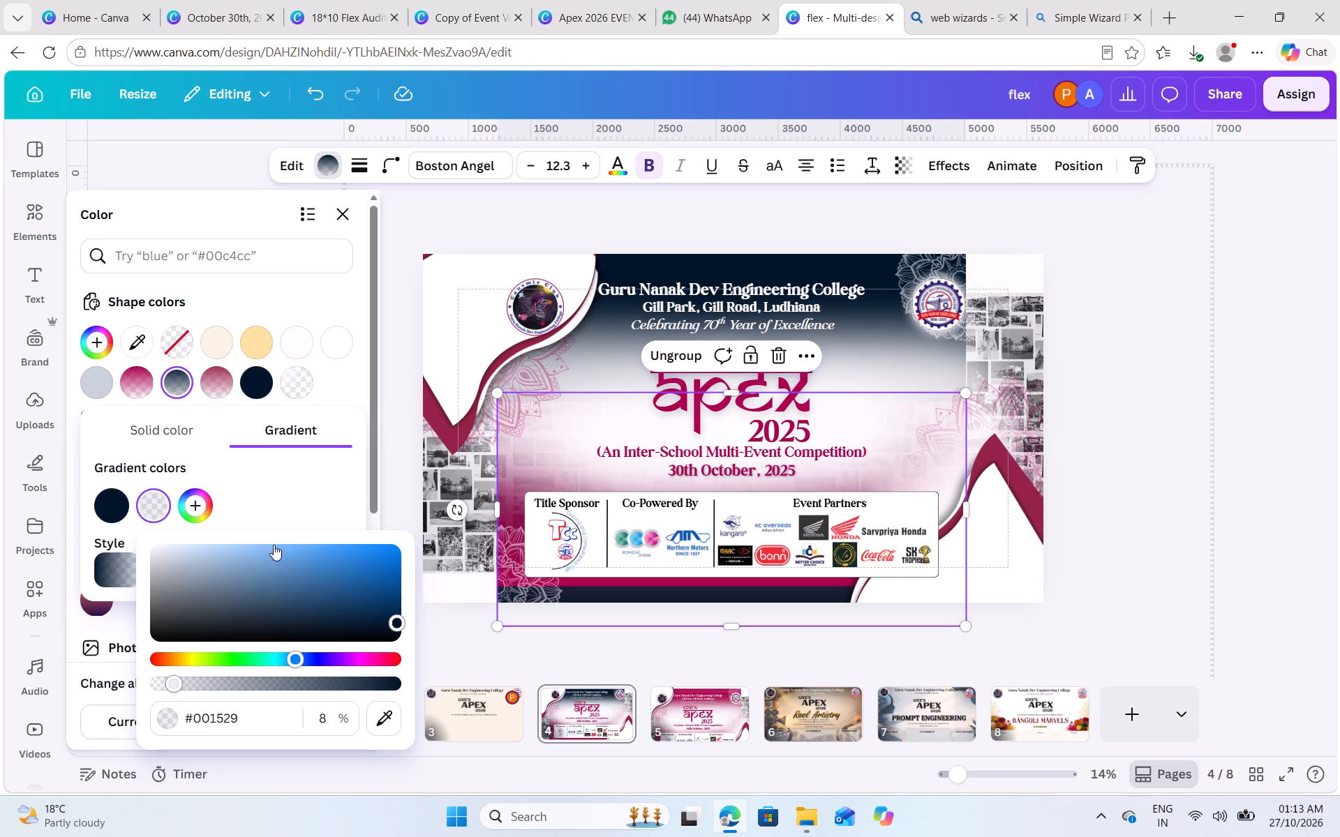
left_click(259, 476)
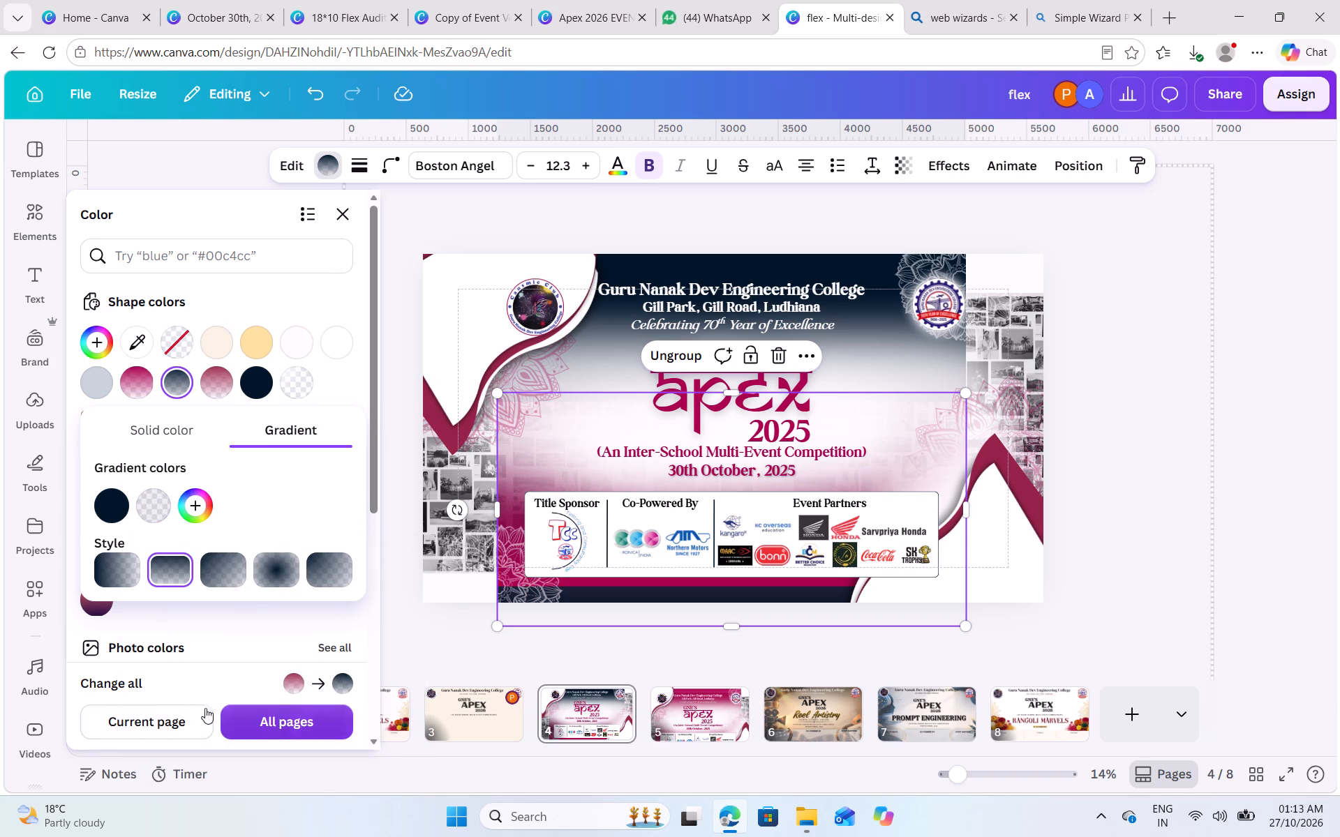
Apply the crimson-to-navy gradient replacement to all matching elements on the current page only, and deselect the shape.
scroll(724, 420, "down", 4)
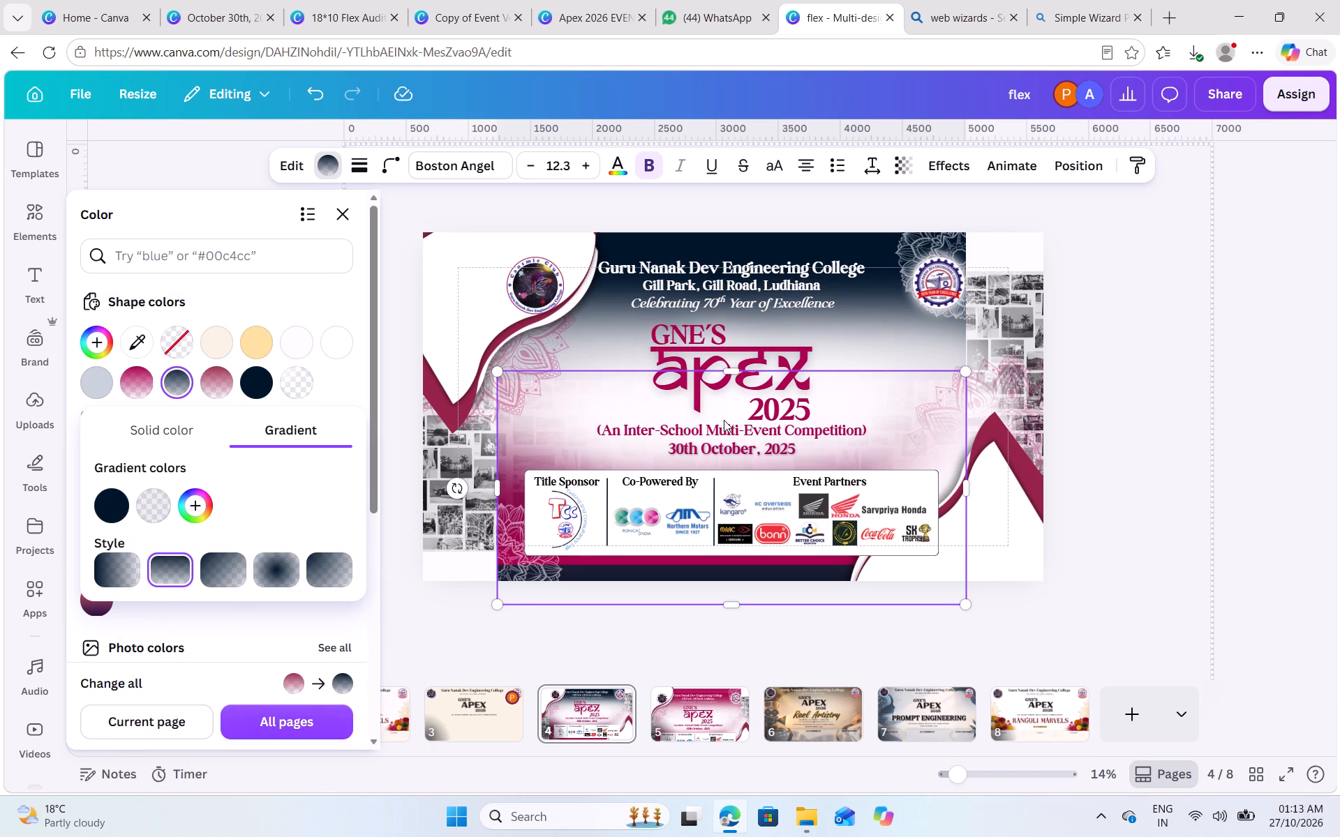
scroll(724, 420, "down", 1)
left_click(144, 725)
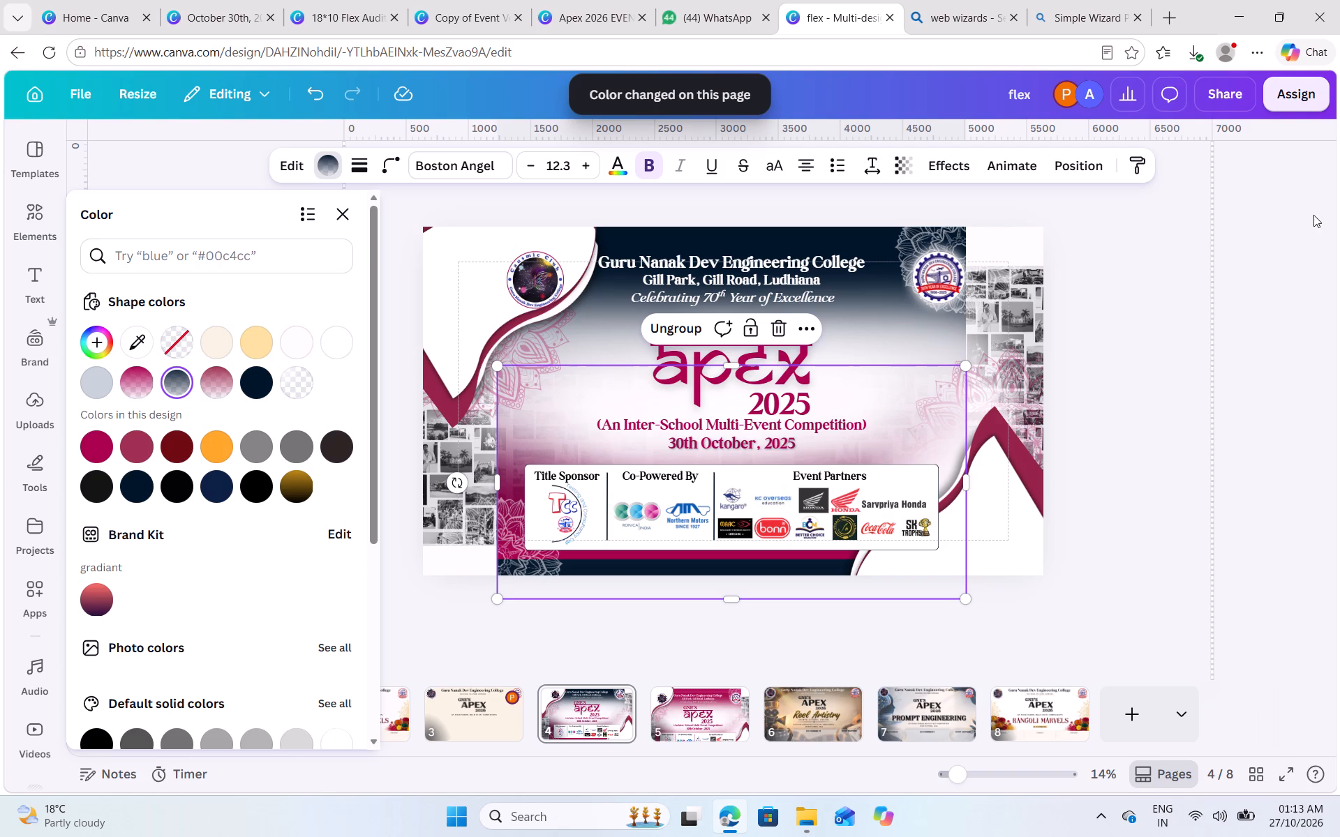
left_click(1174, 294)
left_click(1174, 294)
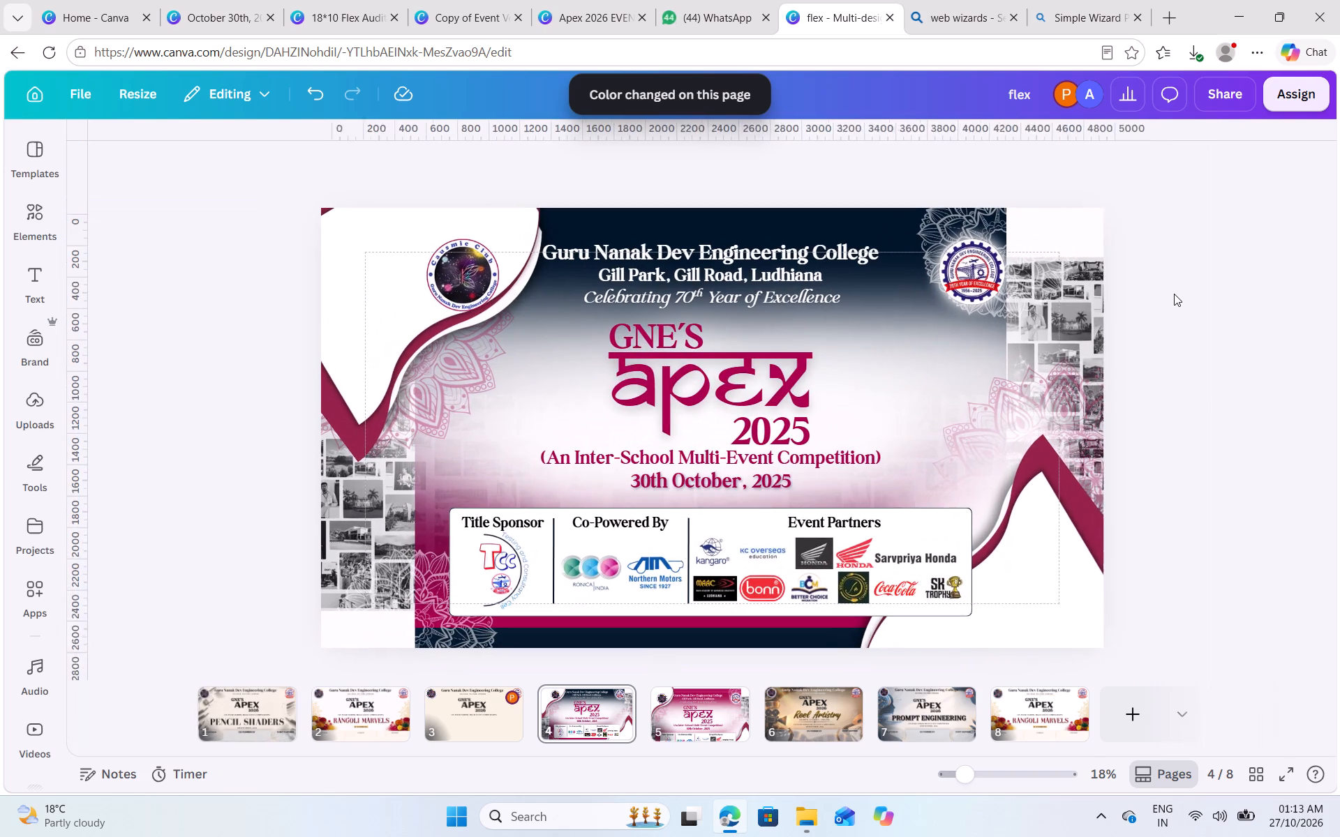
Examine the overlapping elements in page 4's lower-left area for the one that is still pink.
left_click(408, 507)
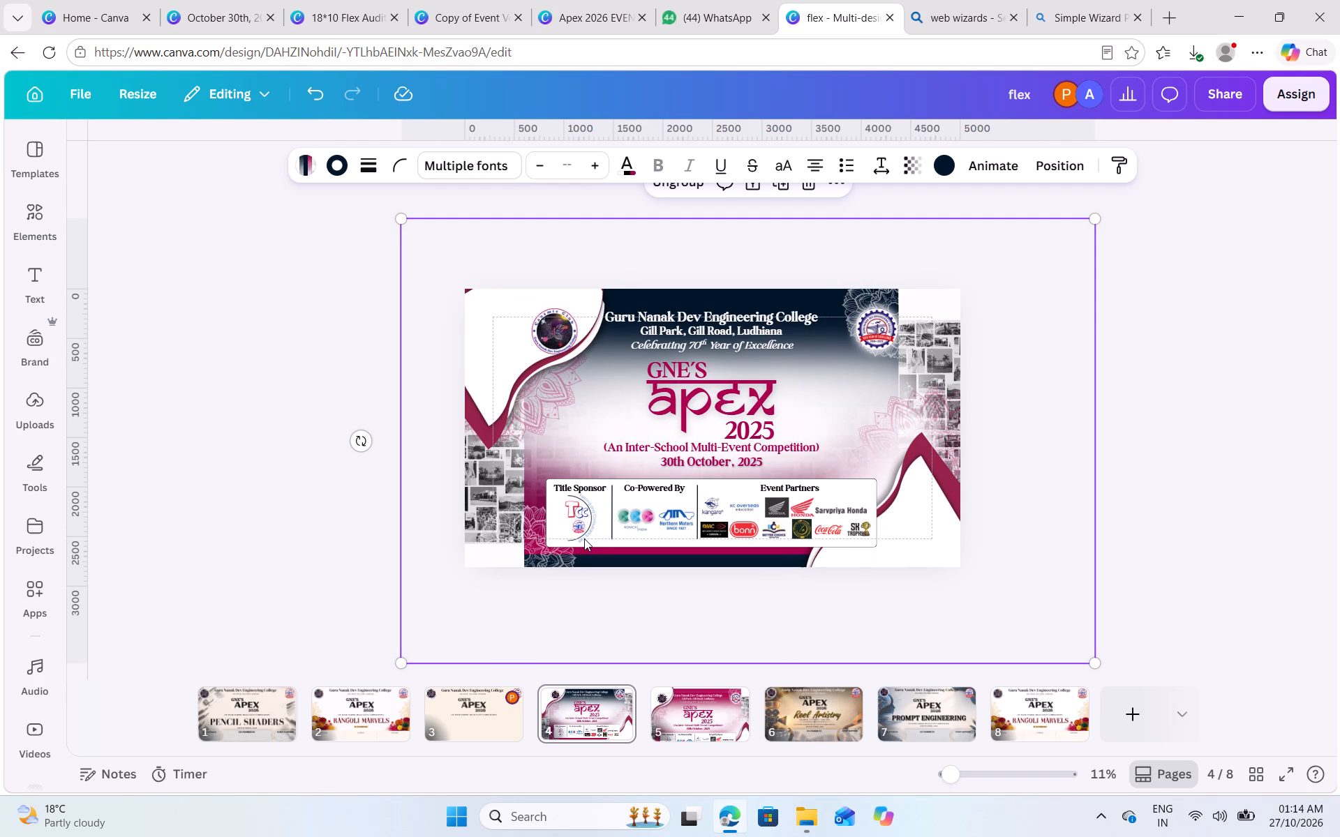
left_click(557, 458)
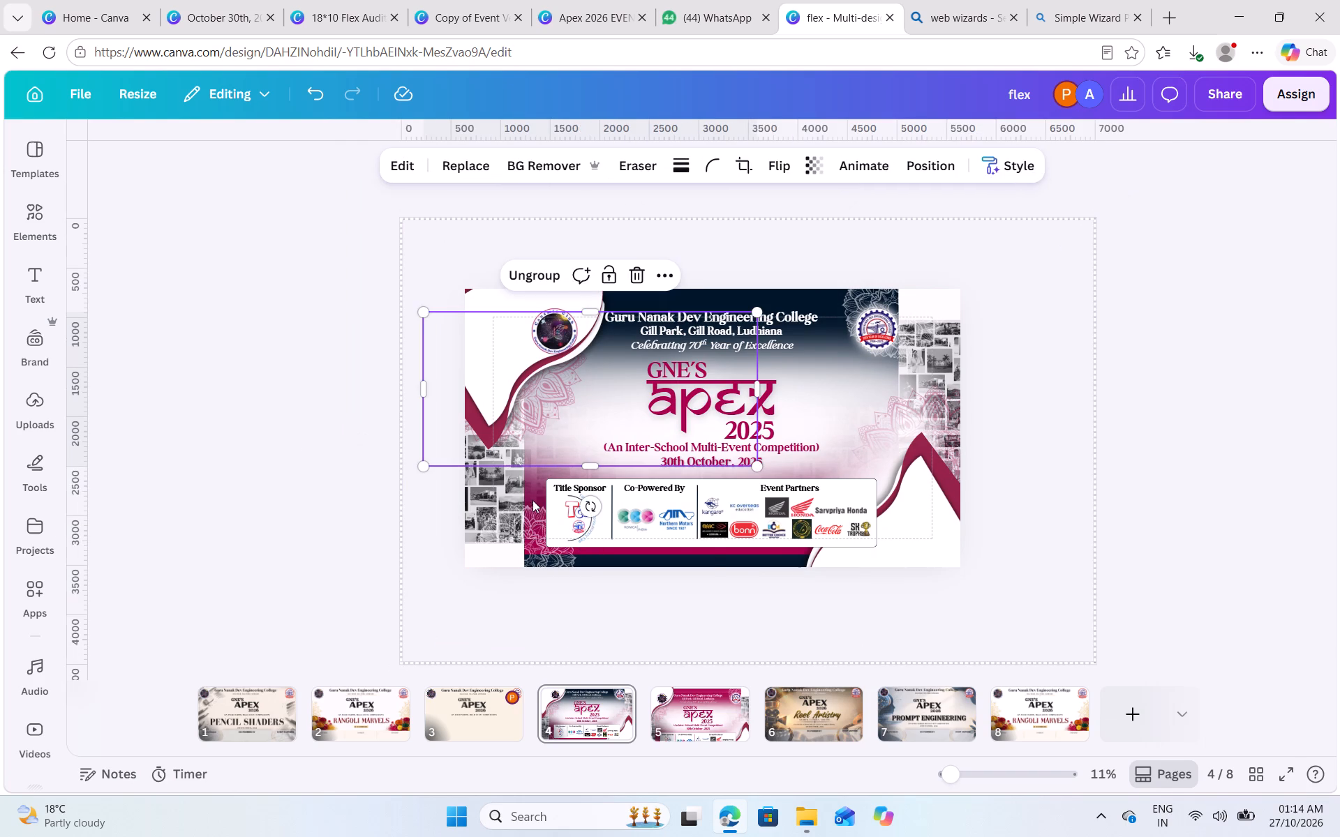
left_click(533, 495)
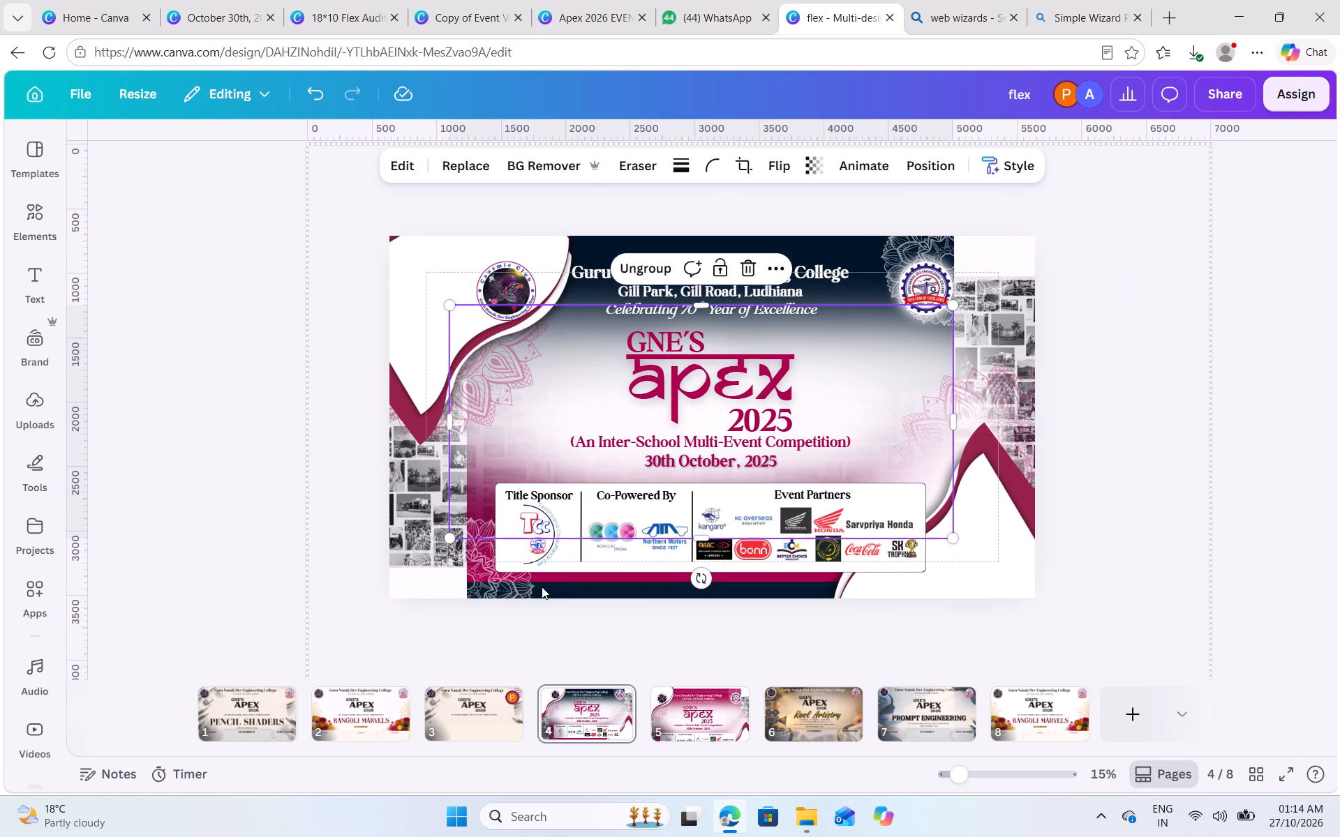
left_click(538, 585)
left_click(678, 382)
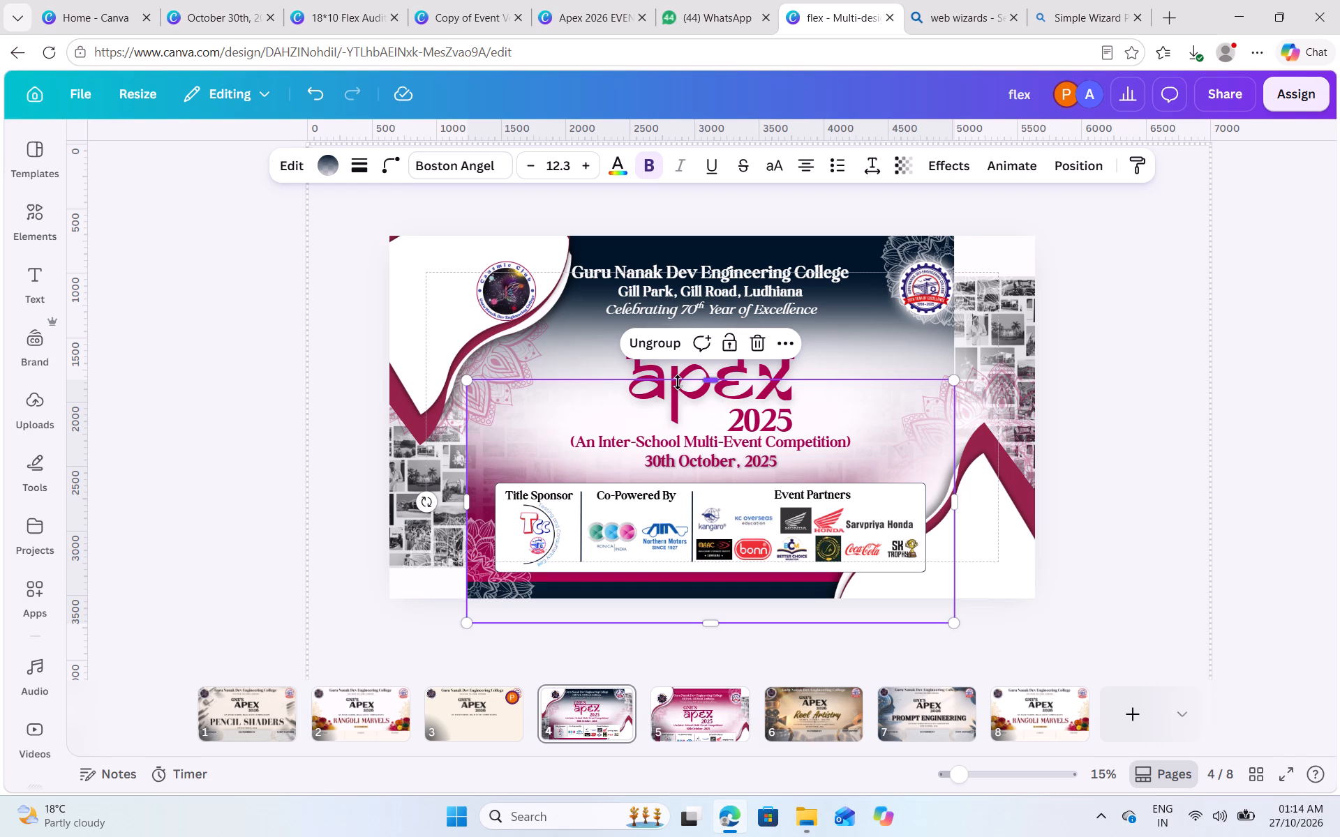
left_click(1117, 266)
left_click(479, 477)
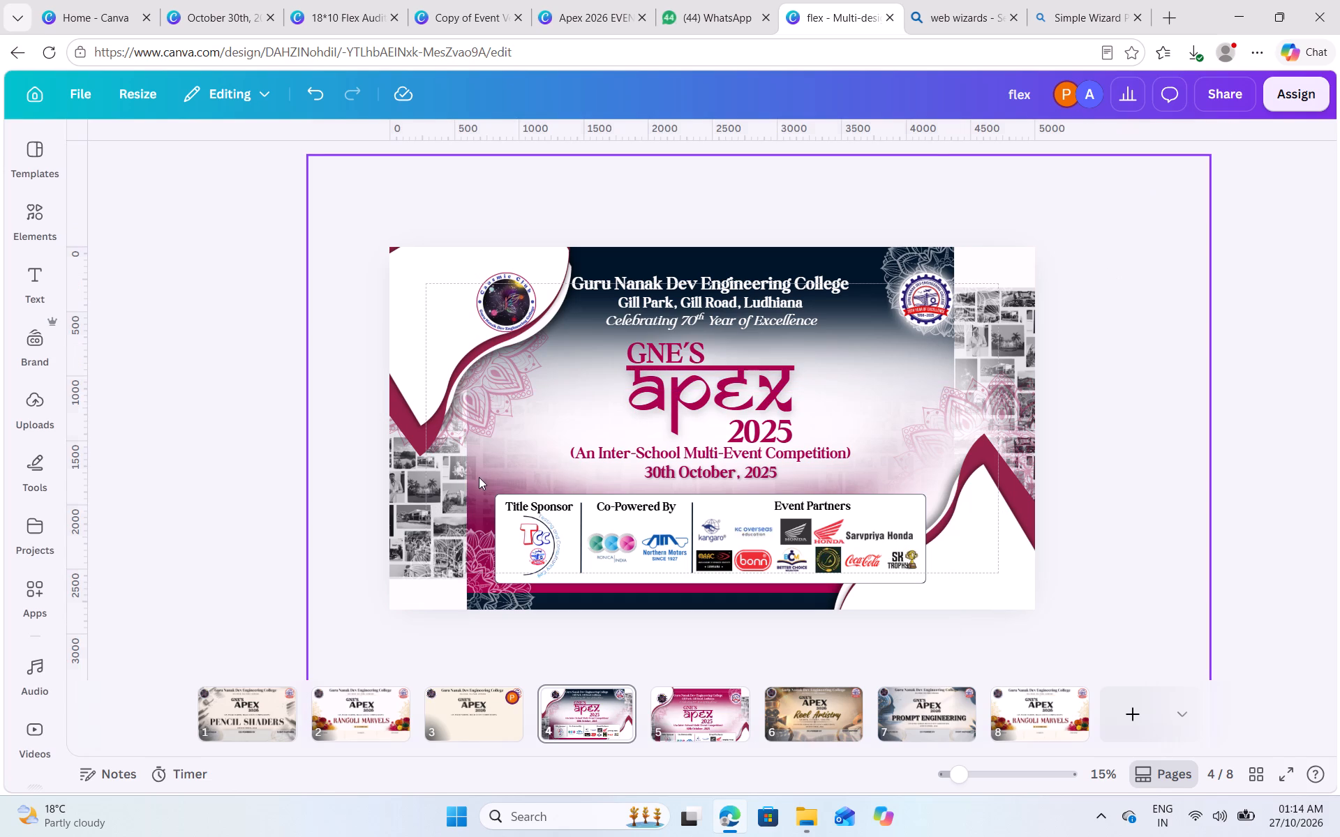
scroll(479, 477, "right", 2)
left_click(367, 494)
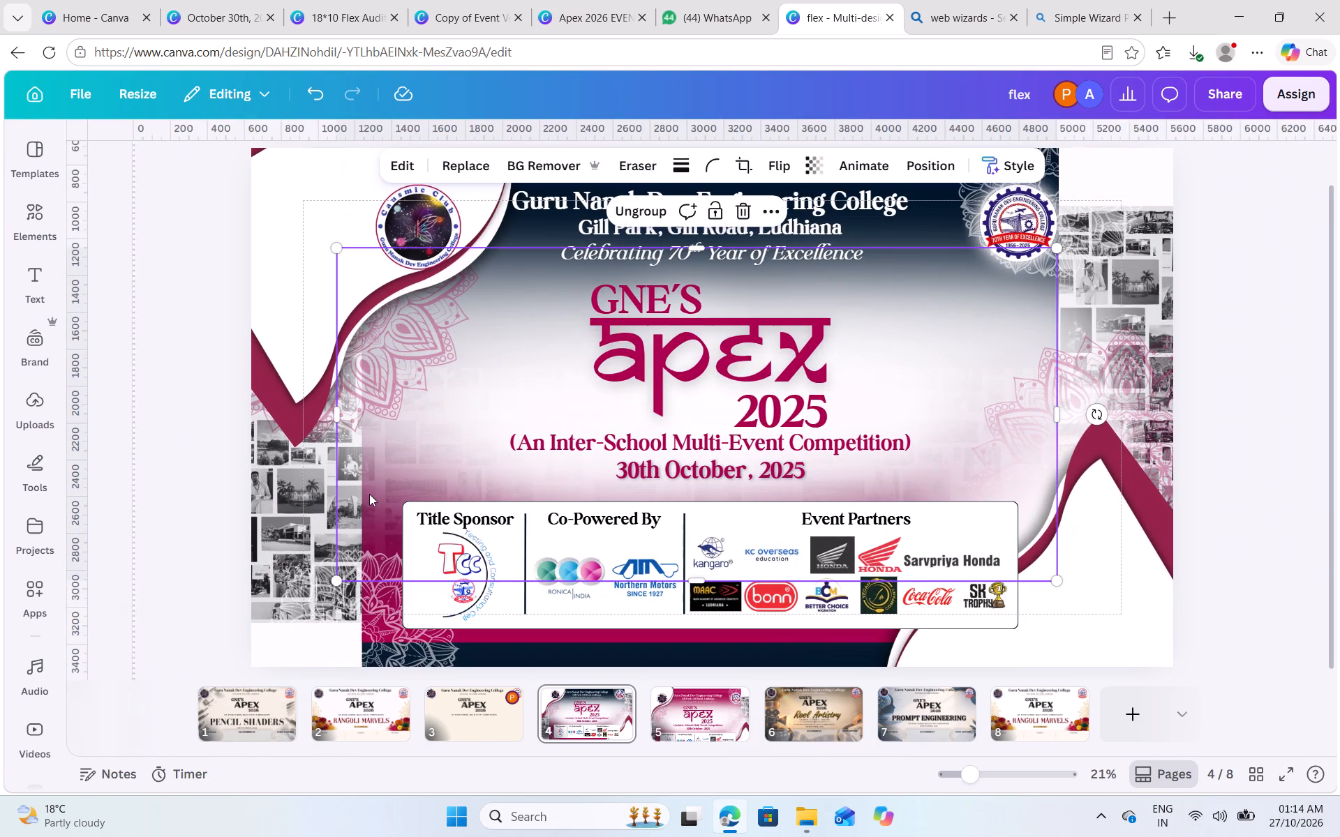
Move the navy gradient shape at the bottom of page 4 leftward over the photo collage.
left_click(377, 638)
left_click(514, 661)
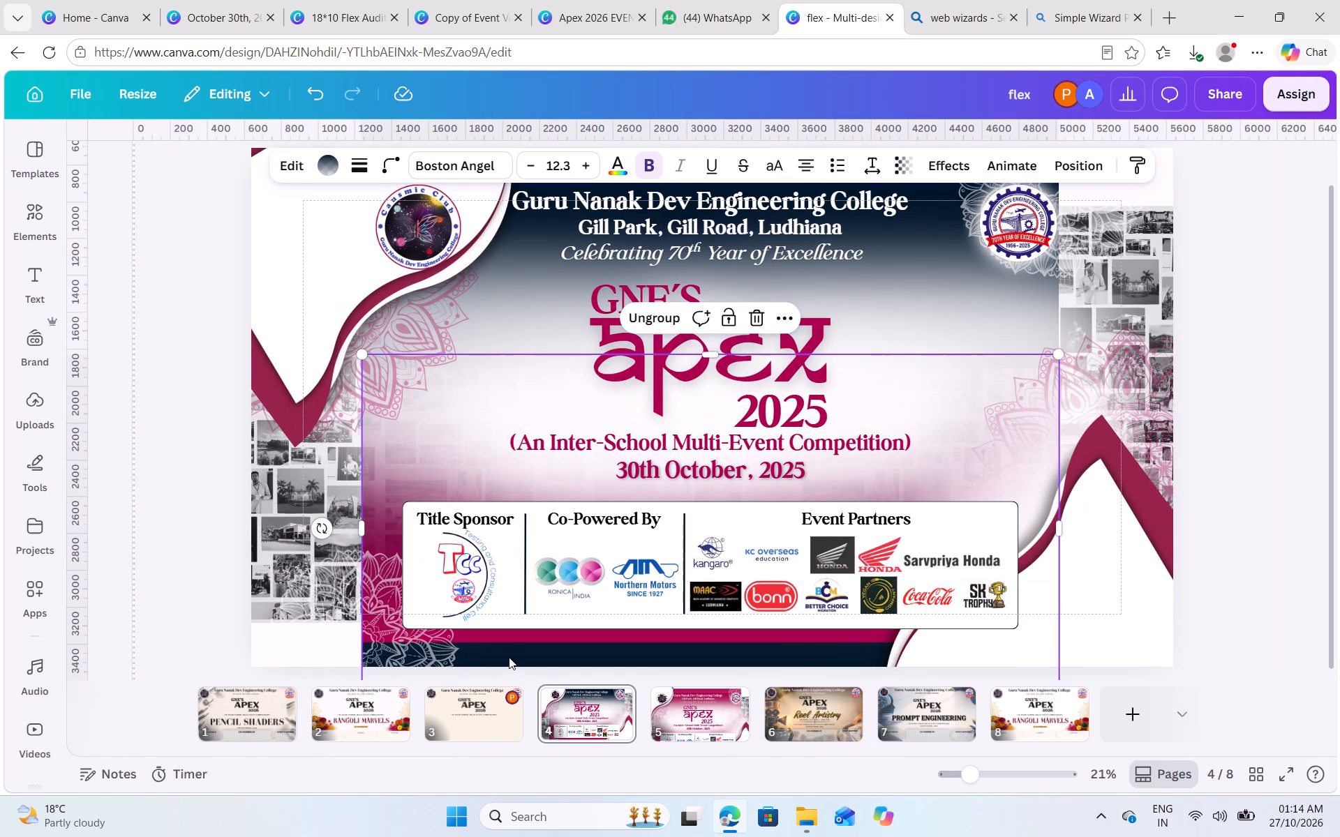
left_click_drag(511, 654, 406, 626)
left_click_drag(389, 483, 388, 490)
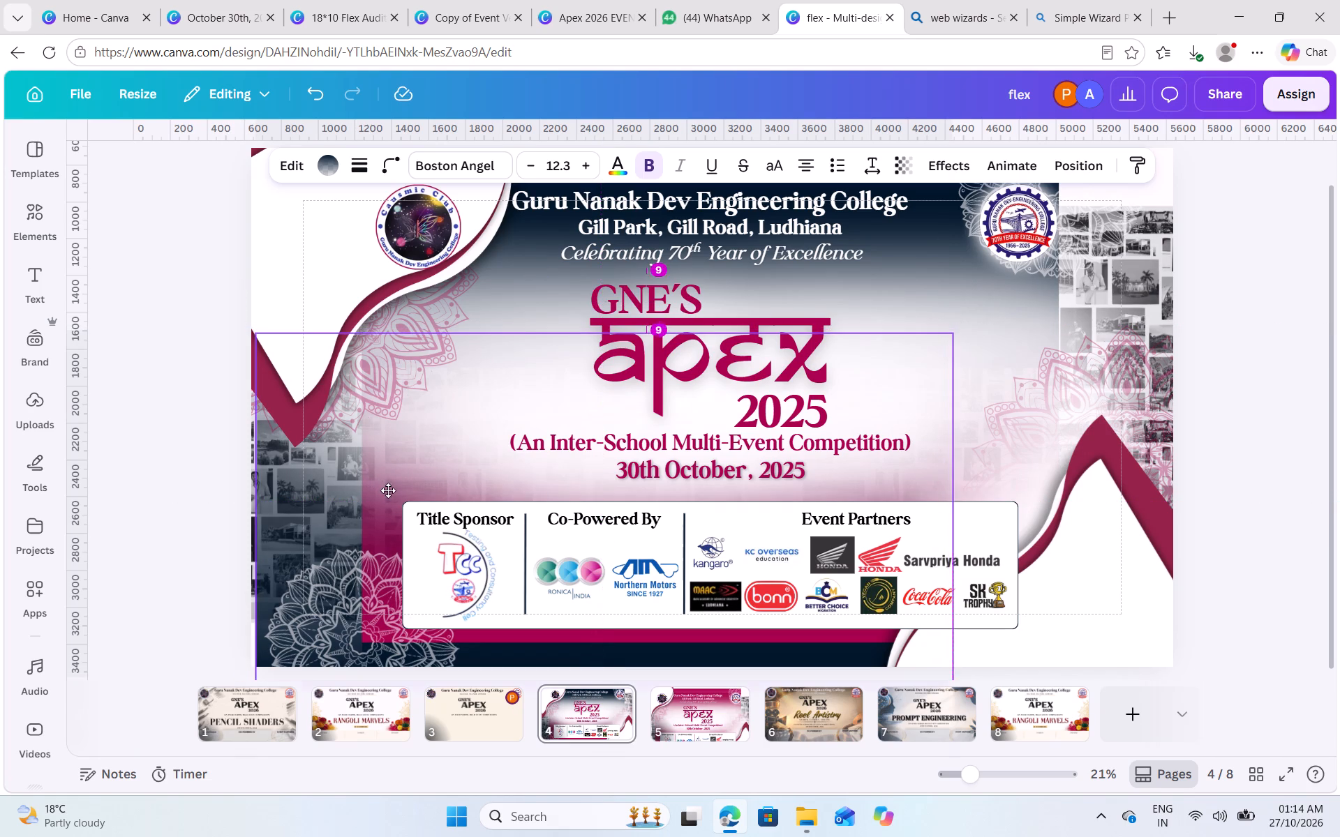
left_click_drag(388, 490, 388, 491)
Select the large white glow image over page 4's centre and shift it slightly right and up.
left_click(475, 306)
left_click(401, 487)
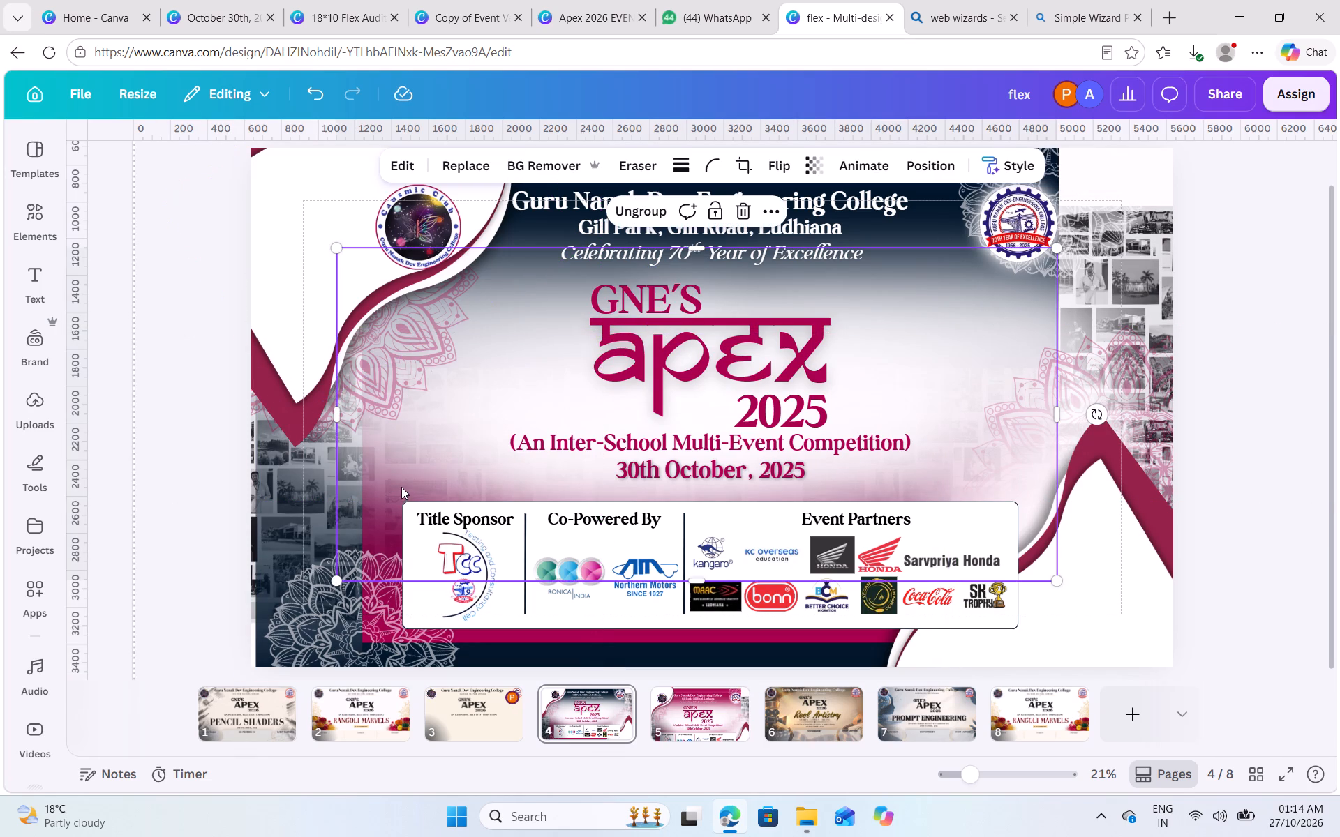
left_click_drag(394, 470, 276, 468)
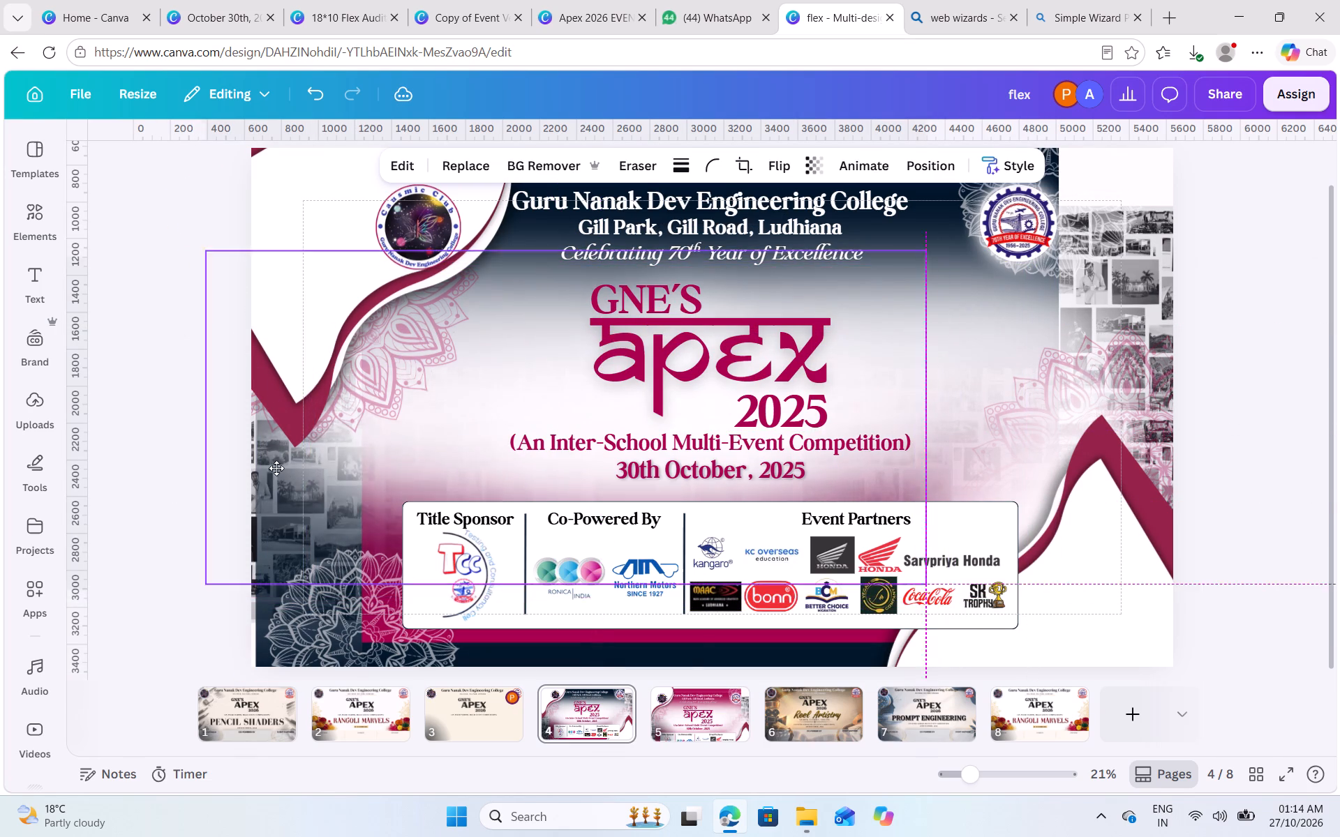
left_click_drag(276, 468, 418, 450)
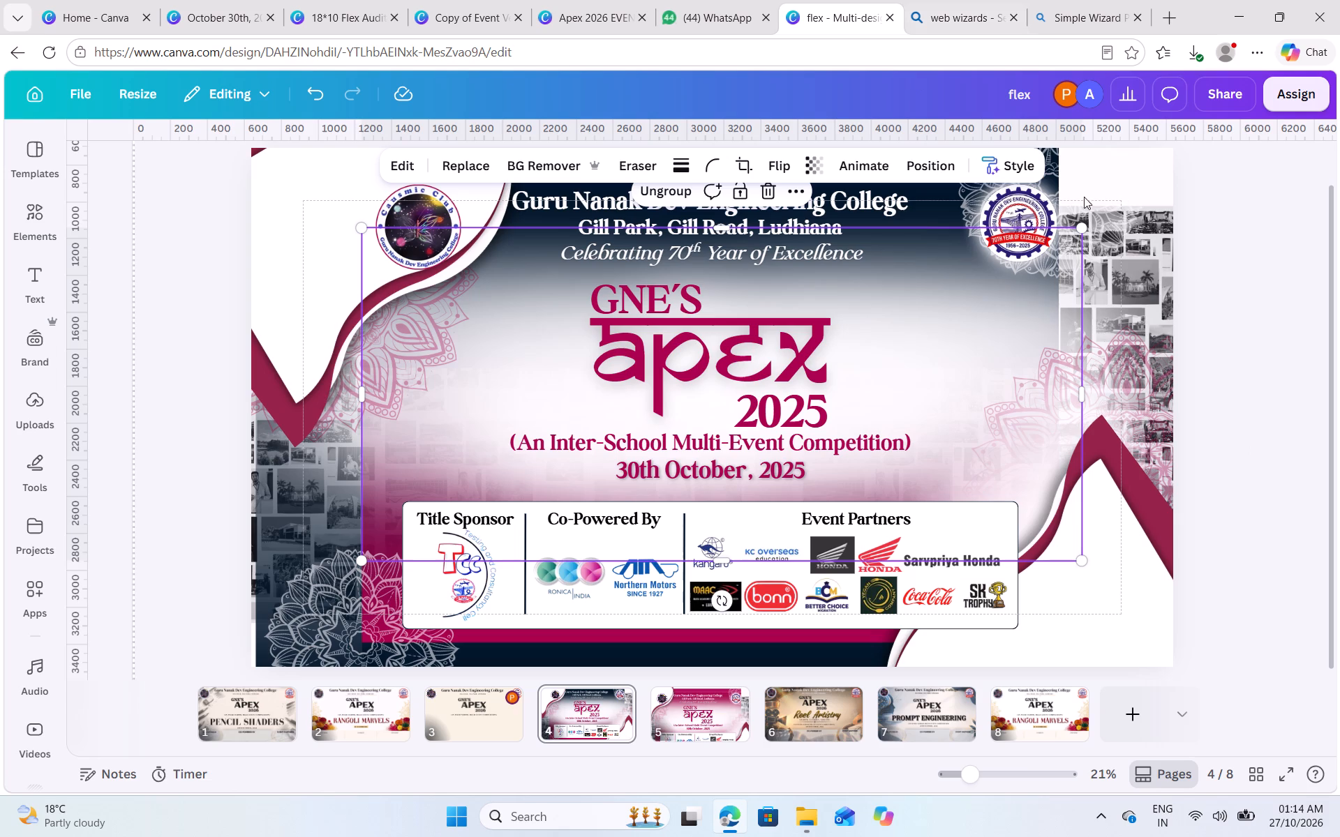
Find the pink gradient rectangle among page 4's layers and move it leftward and slightly up over the lower-left area.
left_click(915, 164)
left_click(281, 246)
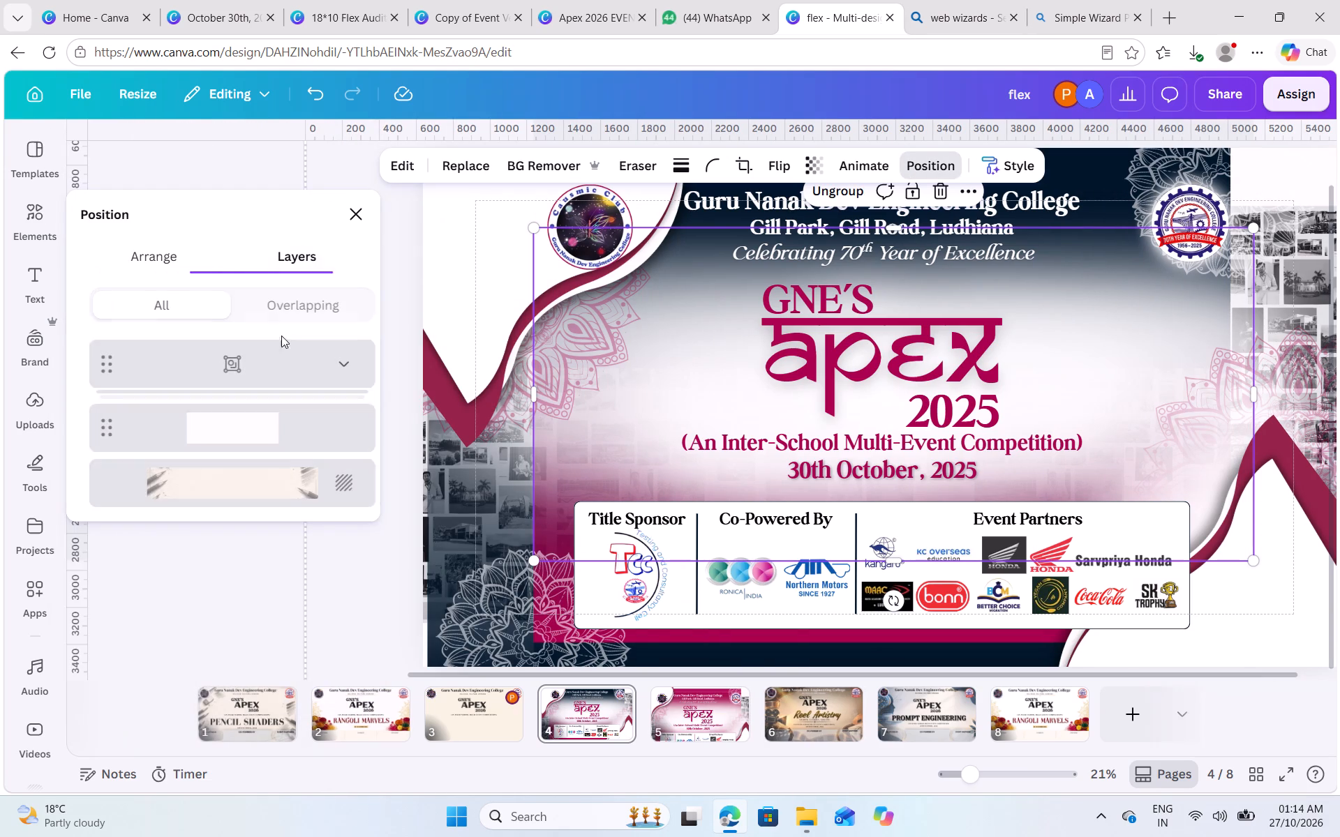
scroll(281, 444, "down", 1)
left_click(328, 361)
scroll(328, 361, "down", 1)
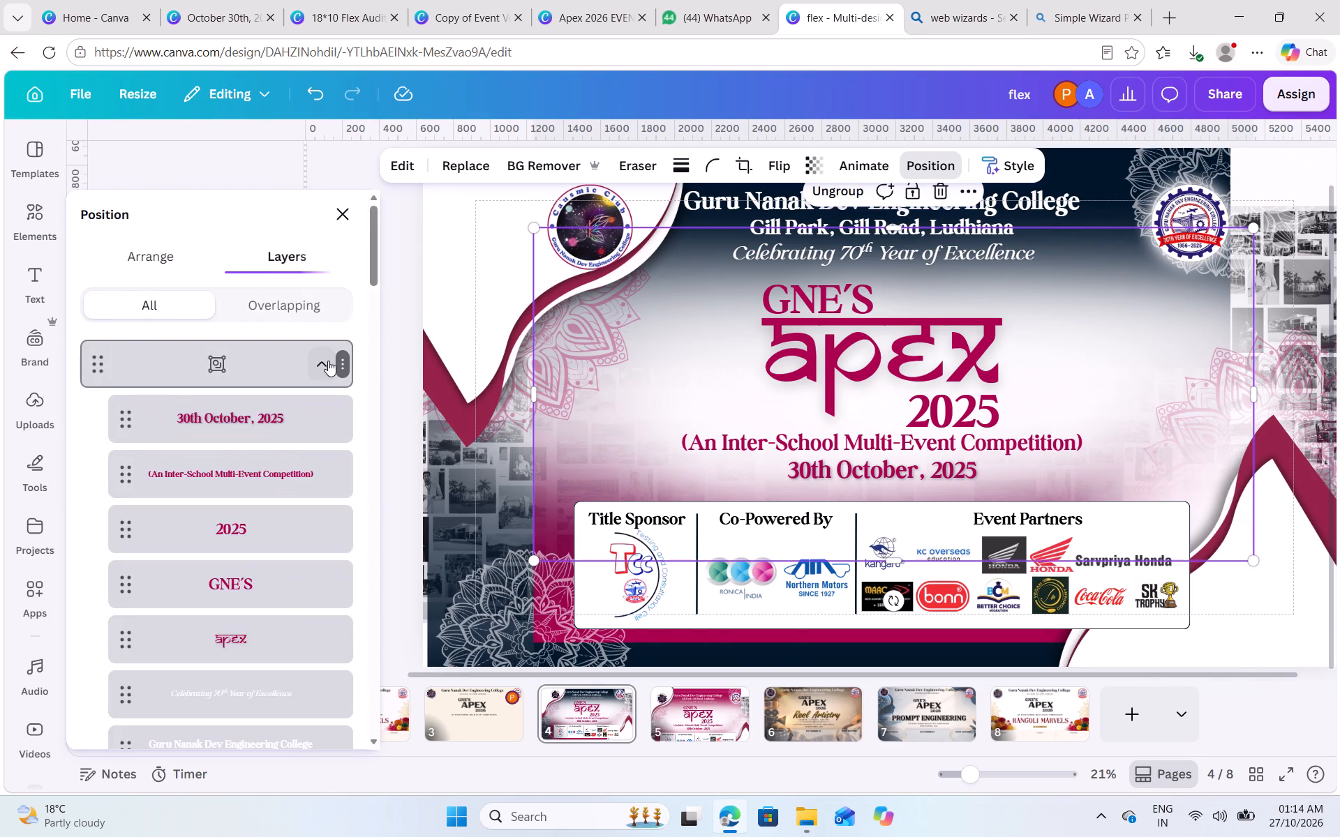
scroll(328, 361, "down", 2)
scroll(214, 661, "down", 10)
scroll(214, 661, "up", 1)
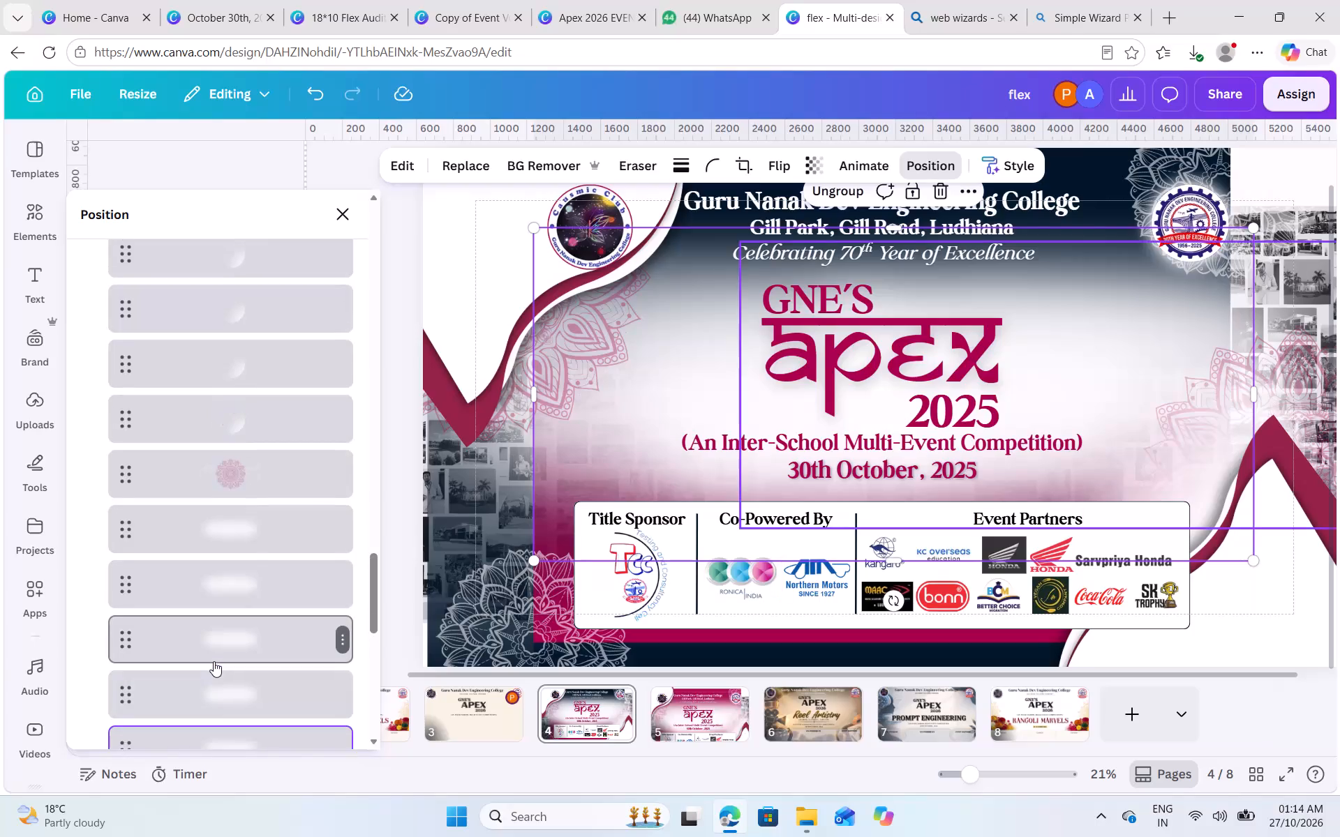
scroll(214, 661, "down", 4)
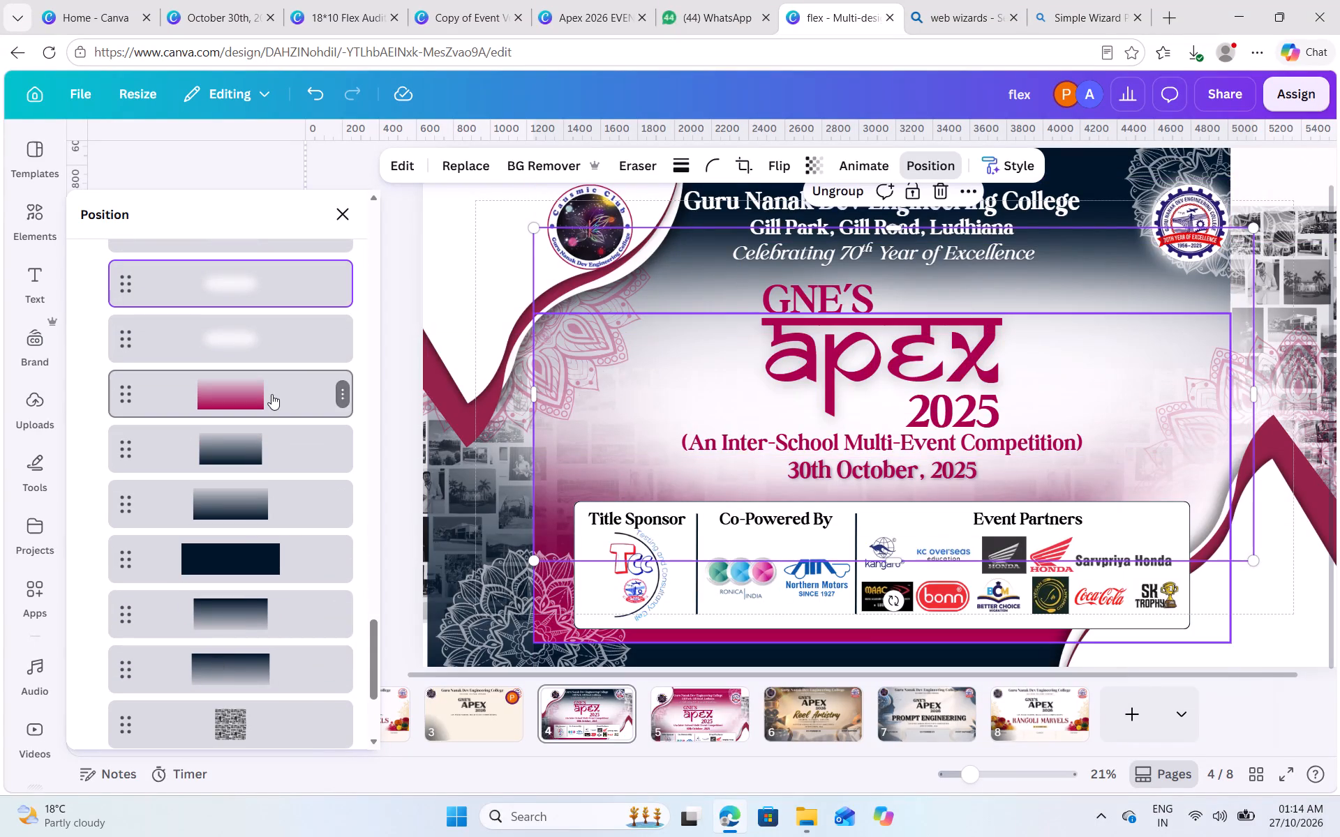
left_click(271, 394)
left_click_drag(680, 437, 576, 453)
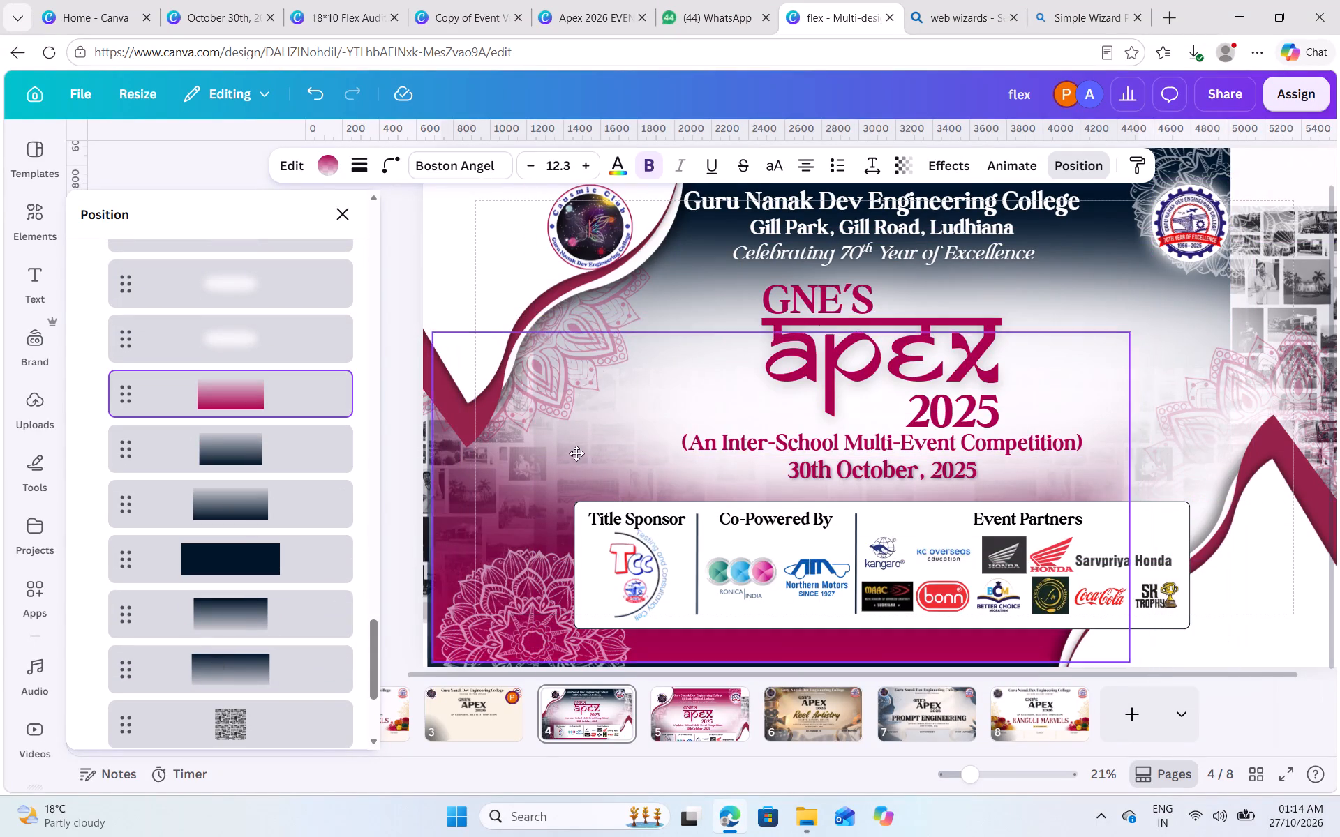
left_click_drag(576, 453, 627, 419)
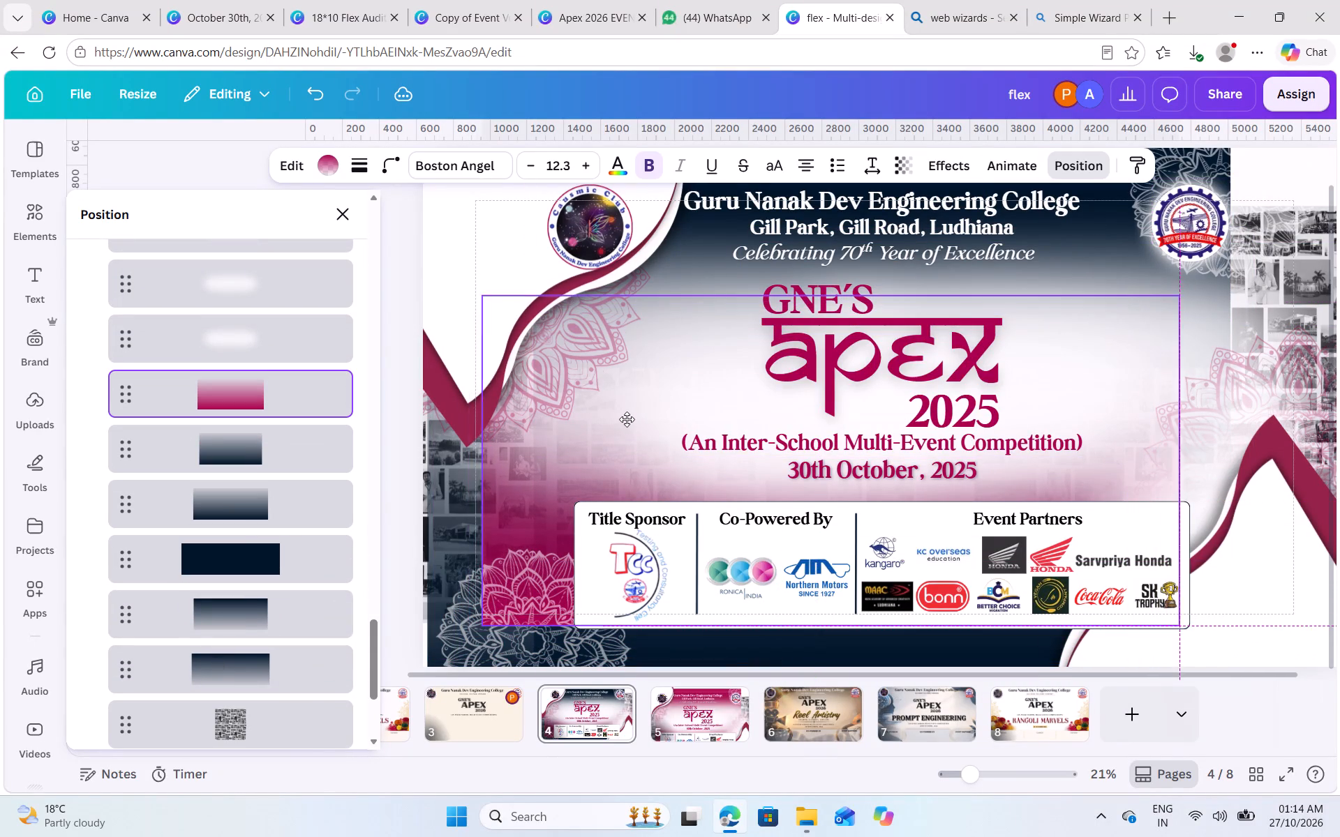
left_click_drag(627, 419, 624, 419)
Nudge the navy gradient rectangle at the bottom of page 4 left to meet the page's left edge.
left_click(447, 525)
left_click(447, 529)
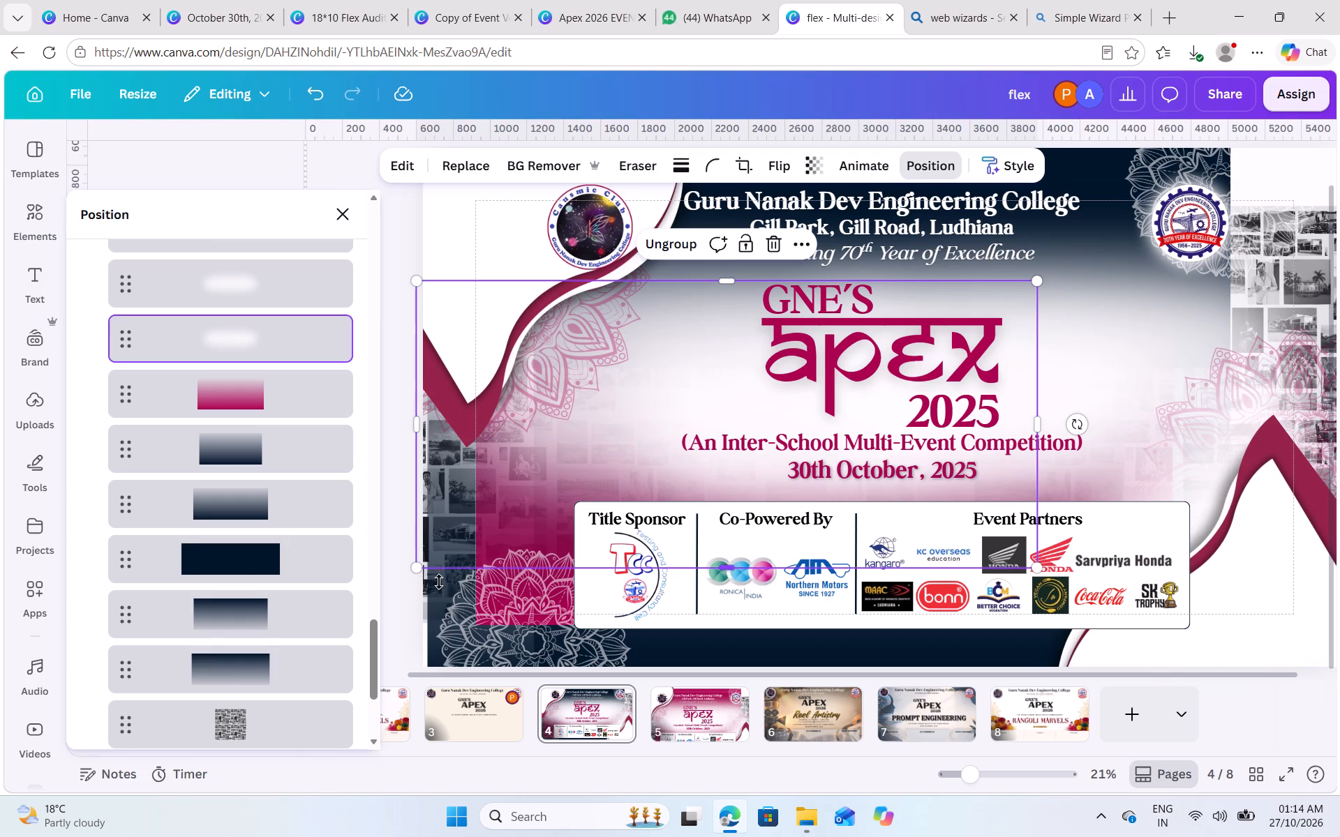
left_click(442, 590)
left_click(447, 582)
left_click_drag(447, 582, 434, 586)
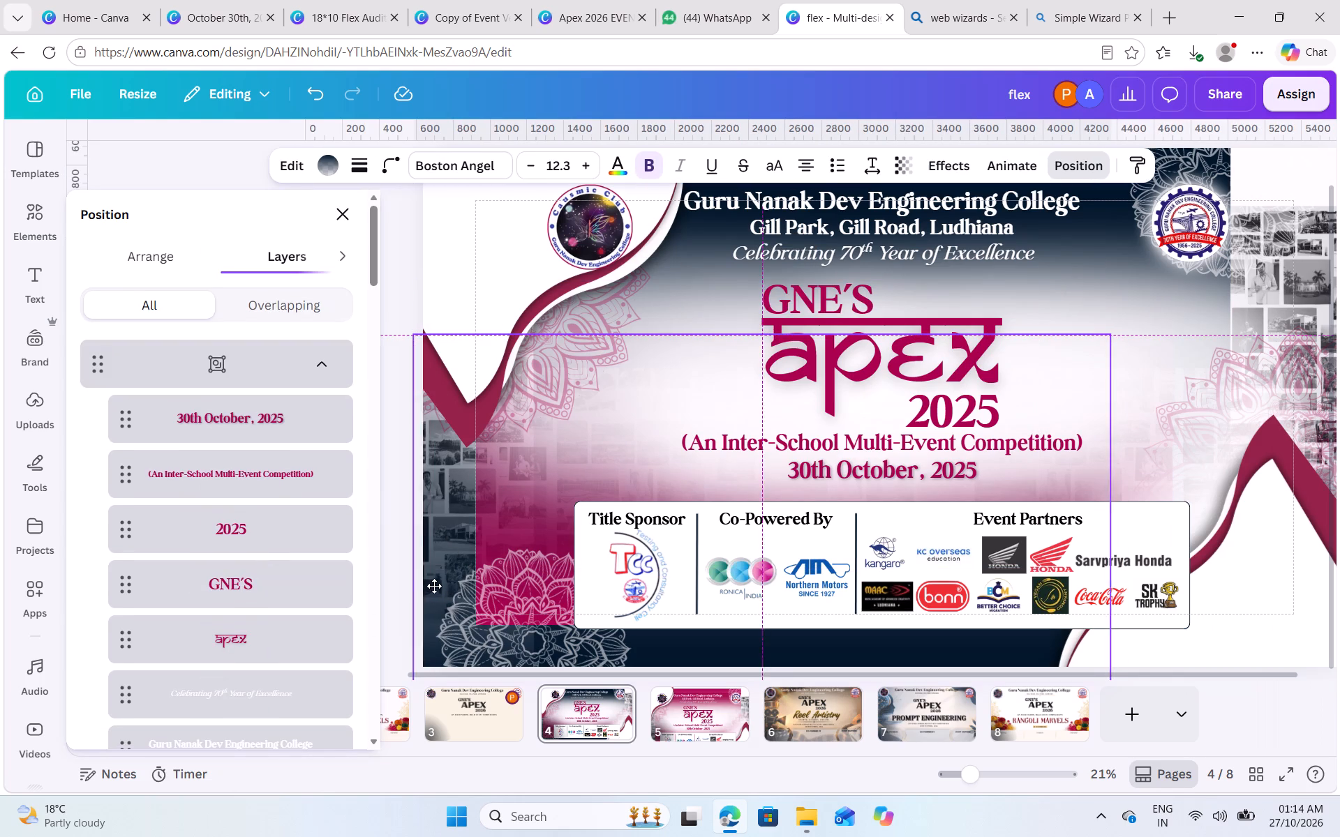
left_click_drag(434, 586, 439, 586)
Select the pink gradient rectangle from page 4's layers and recolour it with the navy-to-transparent gradient.
left_click(526, 512)
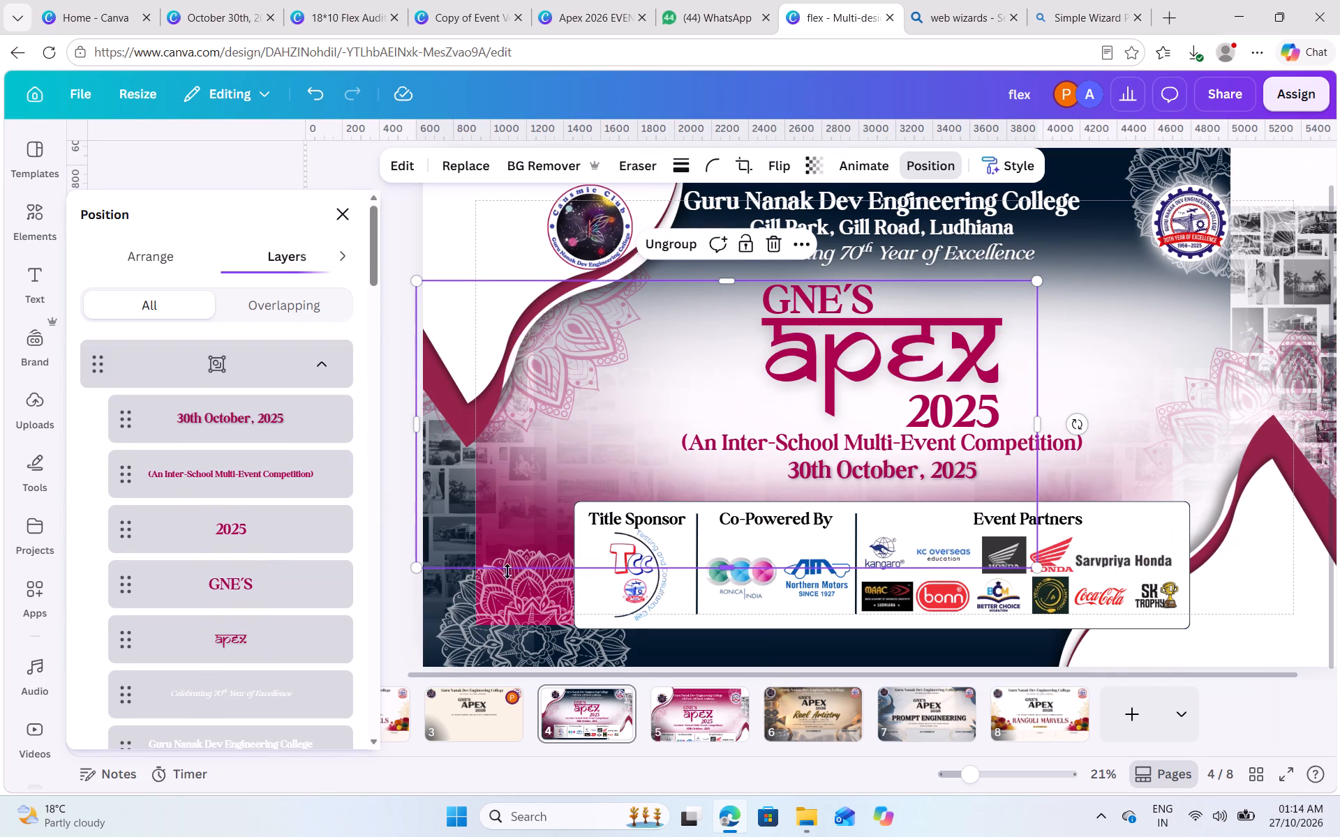
left_click(501, 601)
left_click(493, 526)
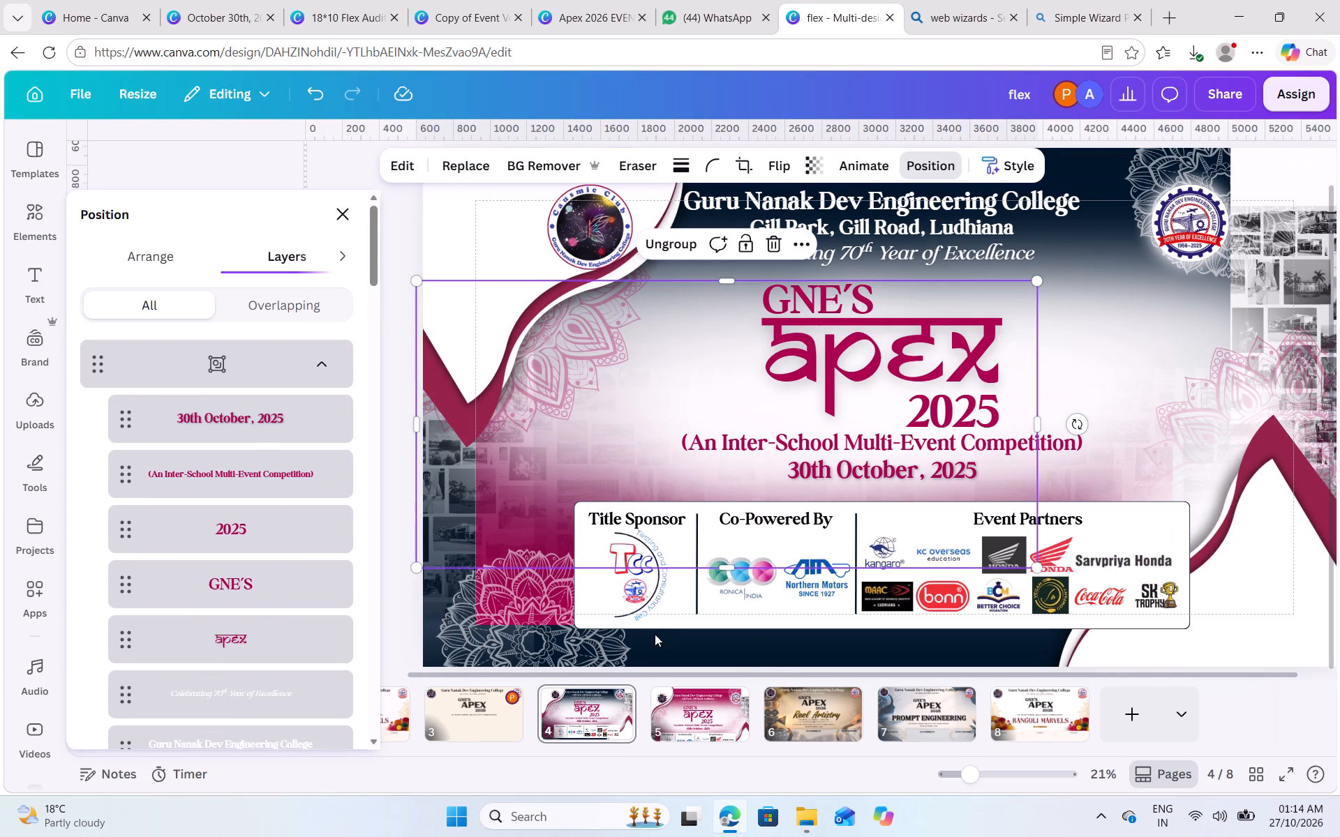
left_click(657, 626)
left_click(496, 499)
left_click(485, 595)
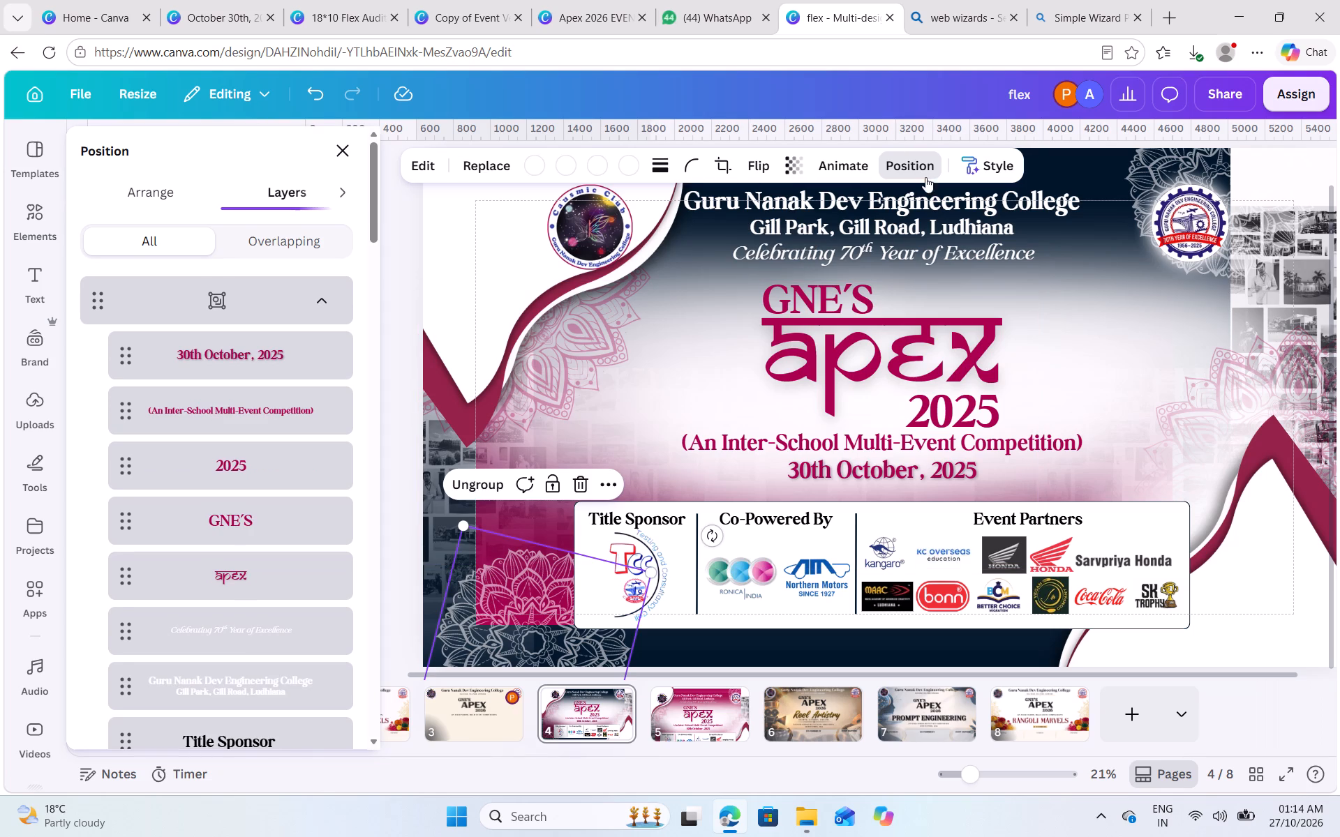
scroll(199, 538, "down", 4)
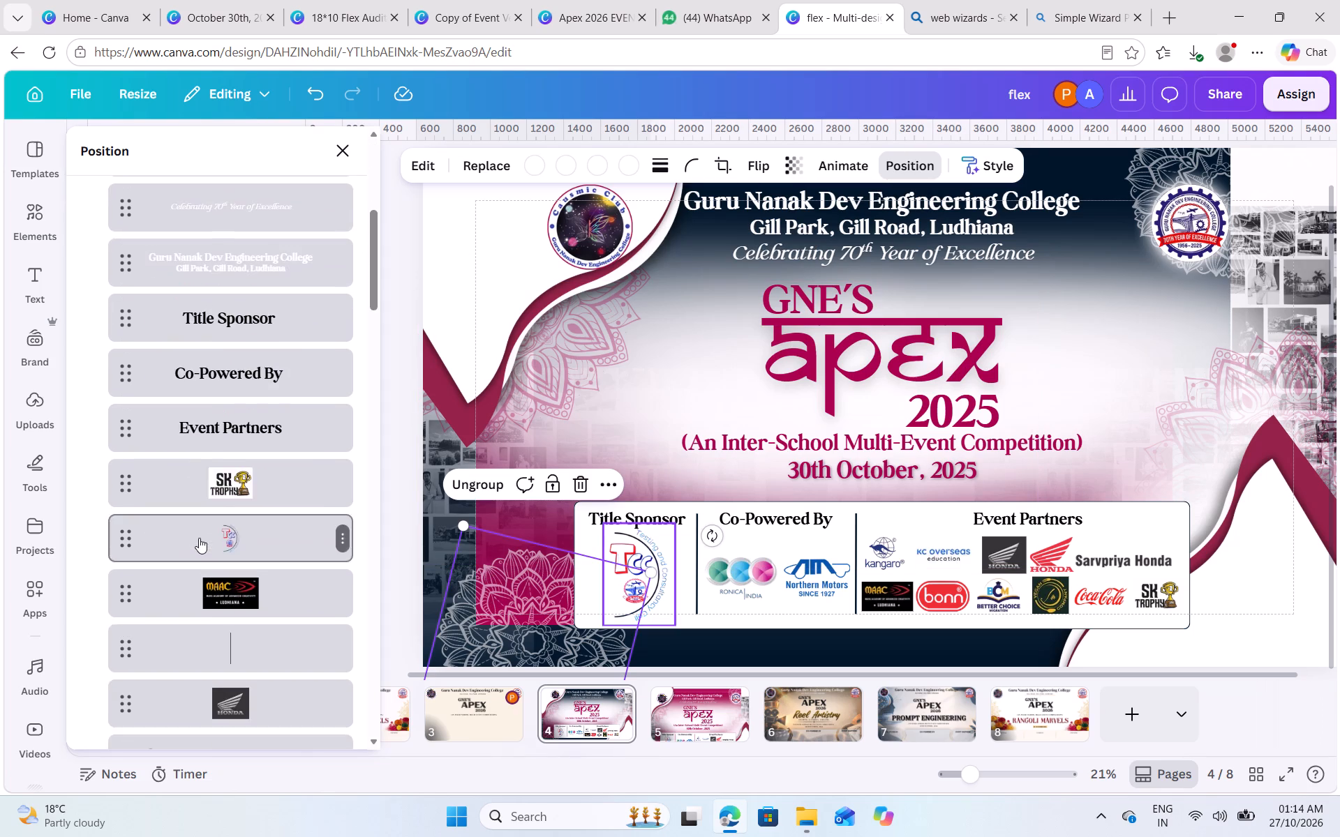
scroll(199, 538, "down", 11)
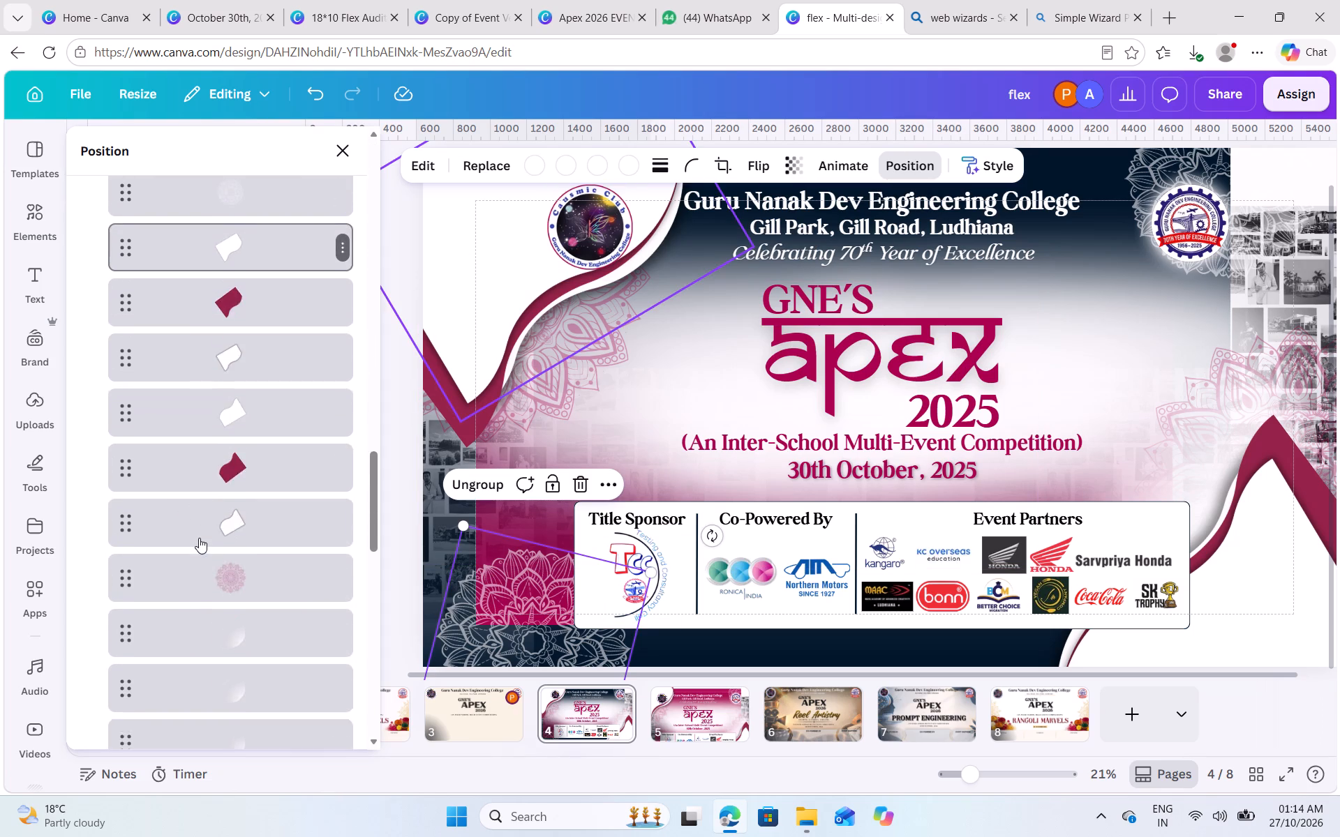
scroll(199, 538, "down", 4)
left_click(230, 474)
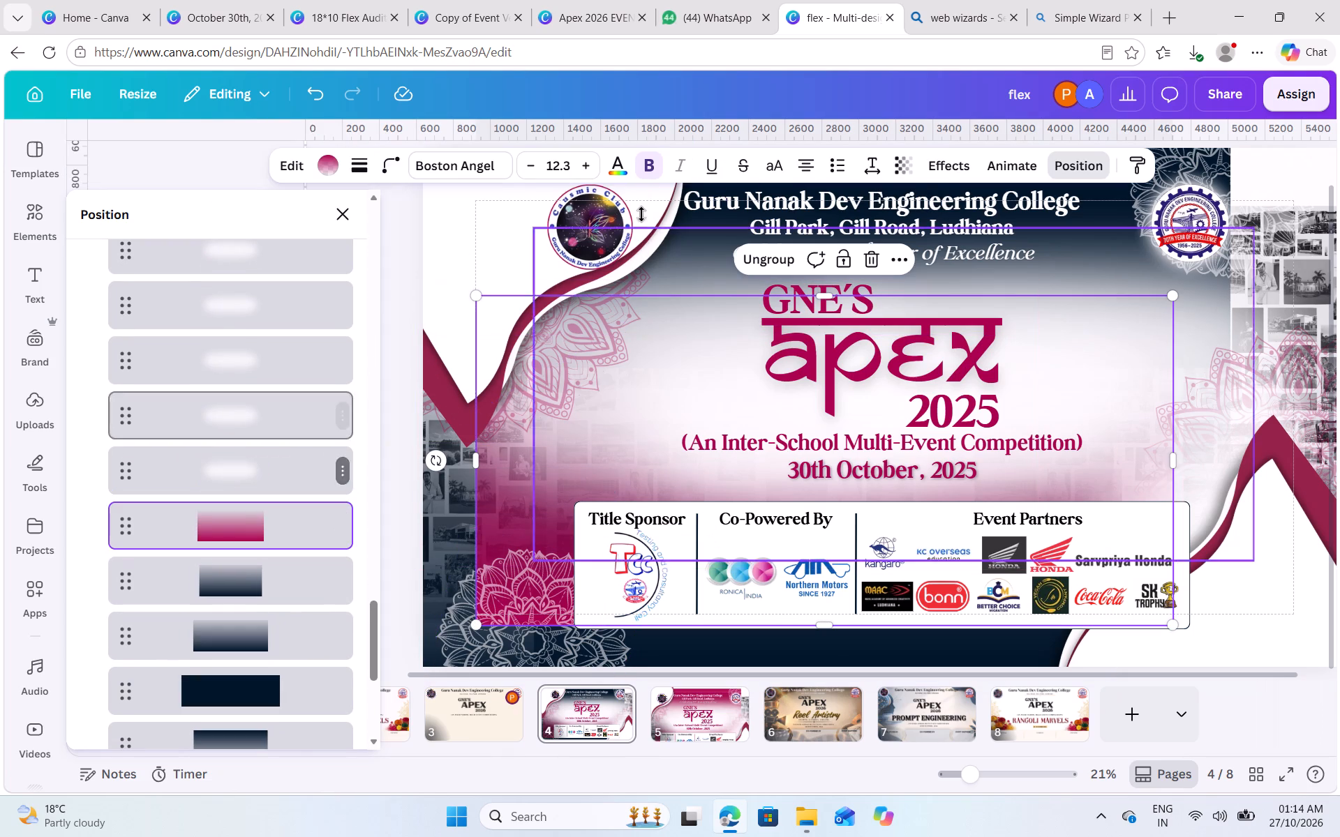
left_click(330, 167)
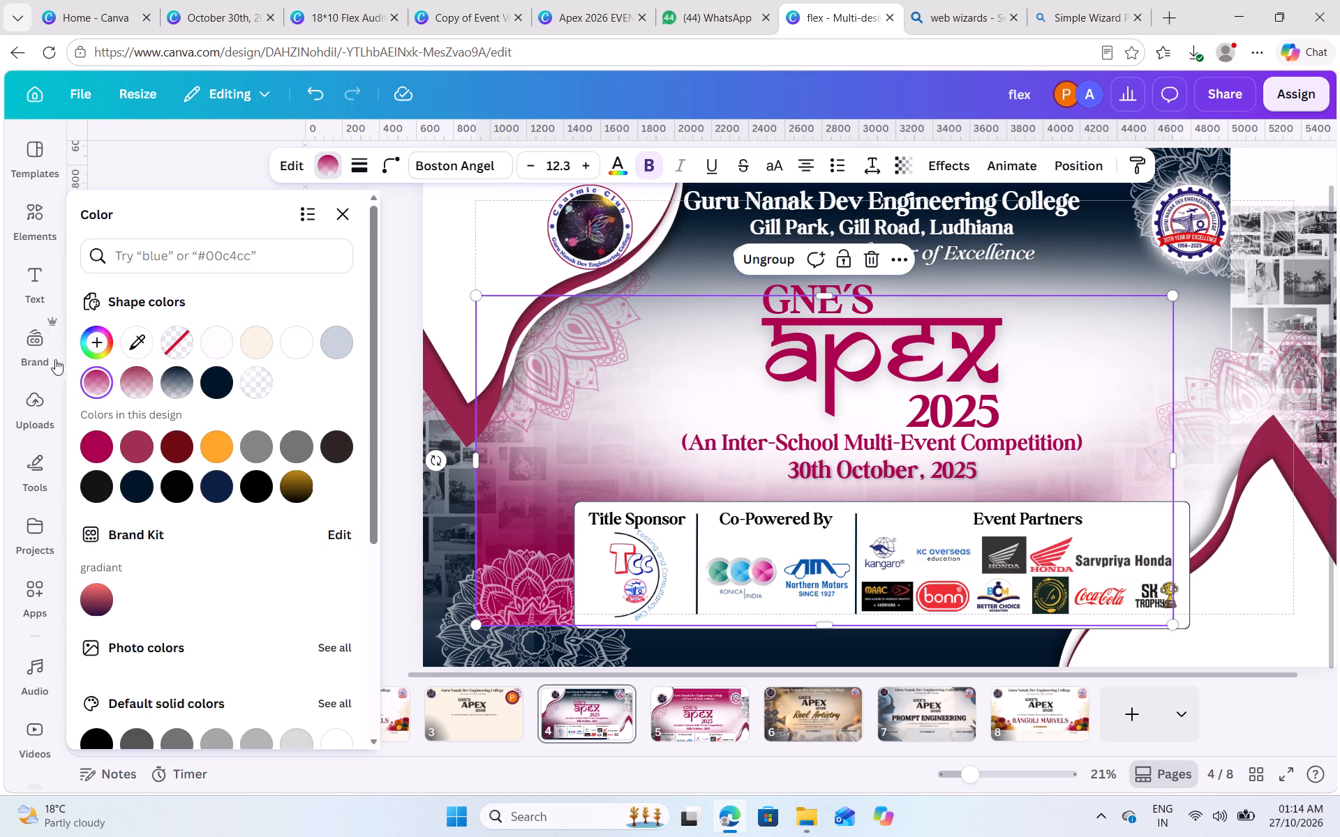
left_click(98, 382)
left_click(180, 385)
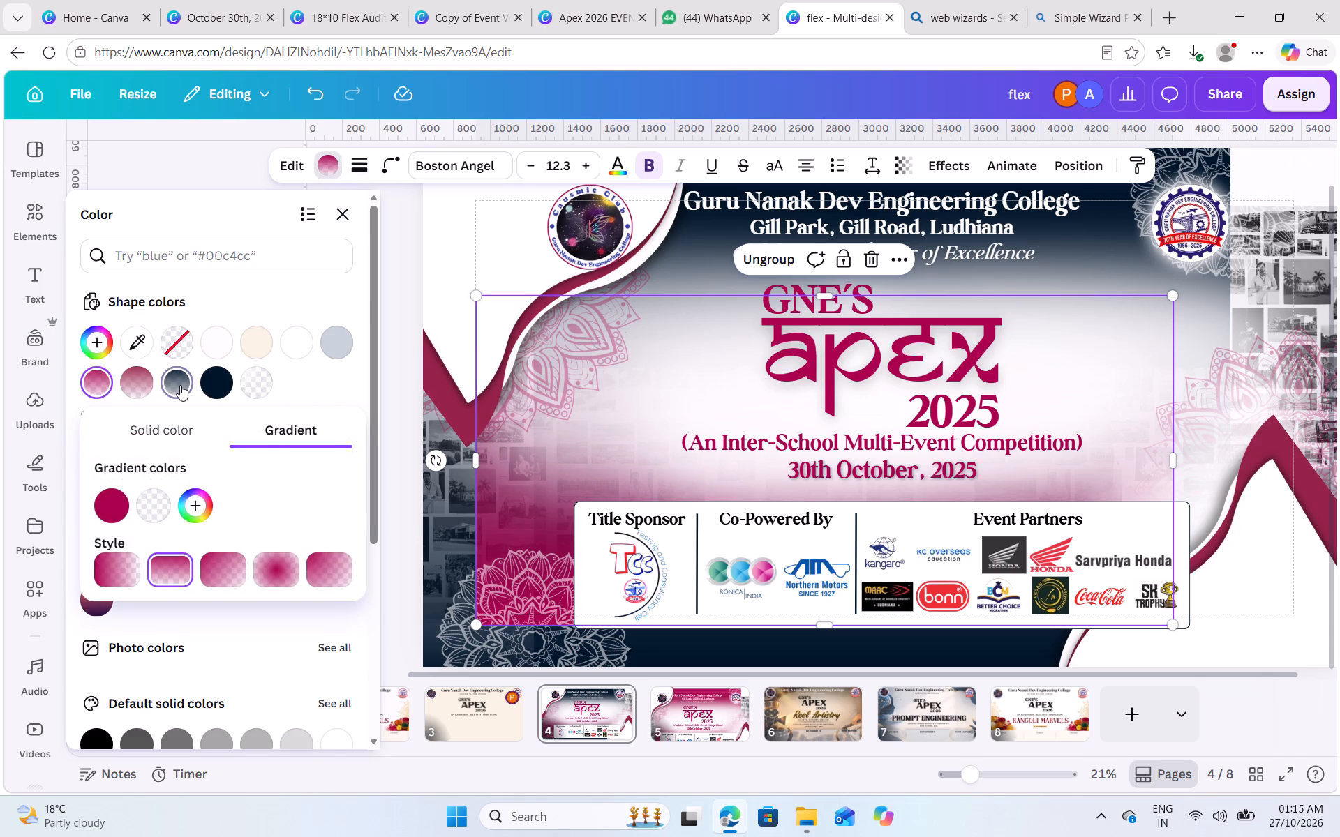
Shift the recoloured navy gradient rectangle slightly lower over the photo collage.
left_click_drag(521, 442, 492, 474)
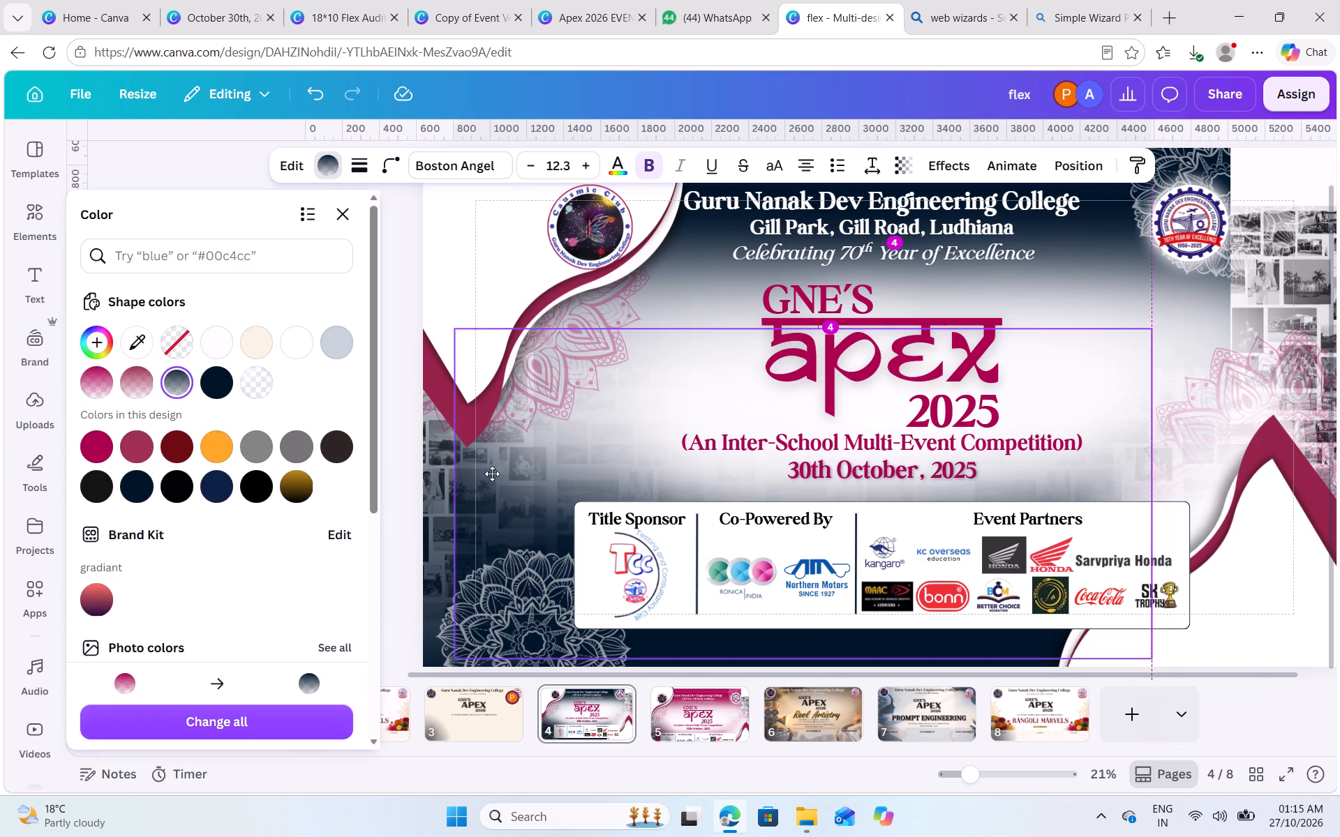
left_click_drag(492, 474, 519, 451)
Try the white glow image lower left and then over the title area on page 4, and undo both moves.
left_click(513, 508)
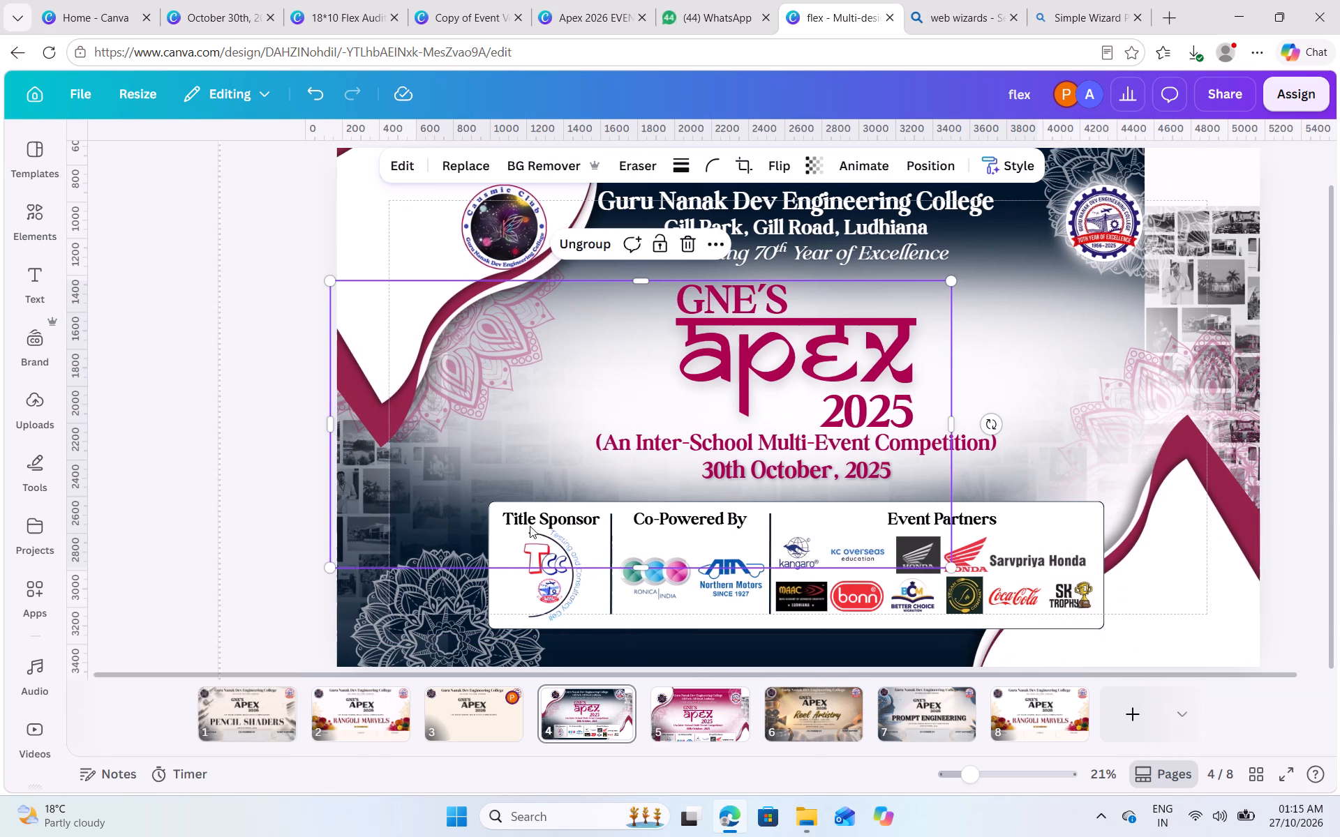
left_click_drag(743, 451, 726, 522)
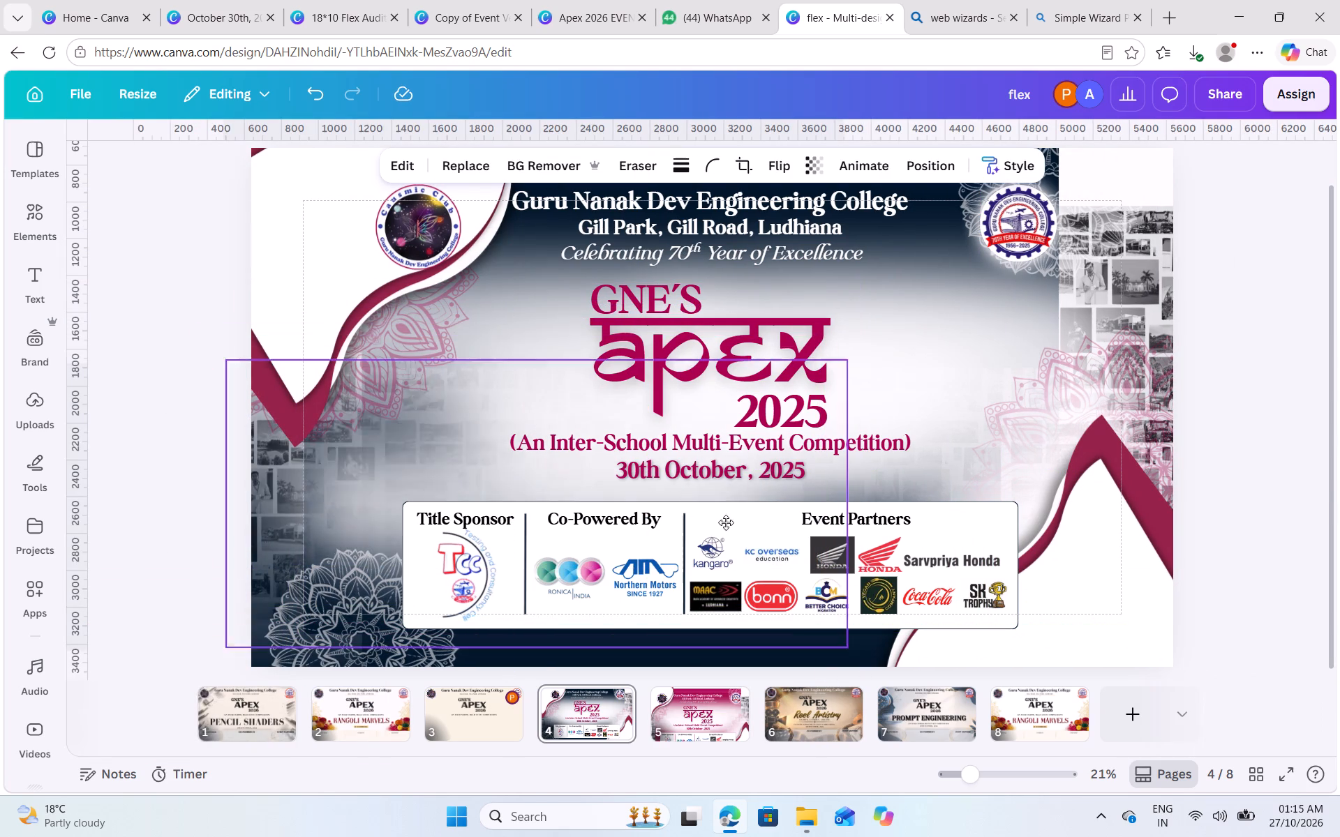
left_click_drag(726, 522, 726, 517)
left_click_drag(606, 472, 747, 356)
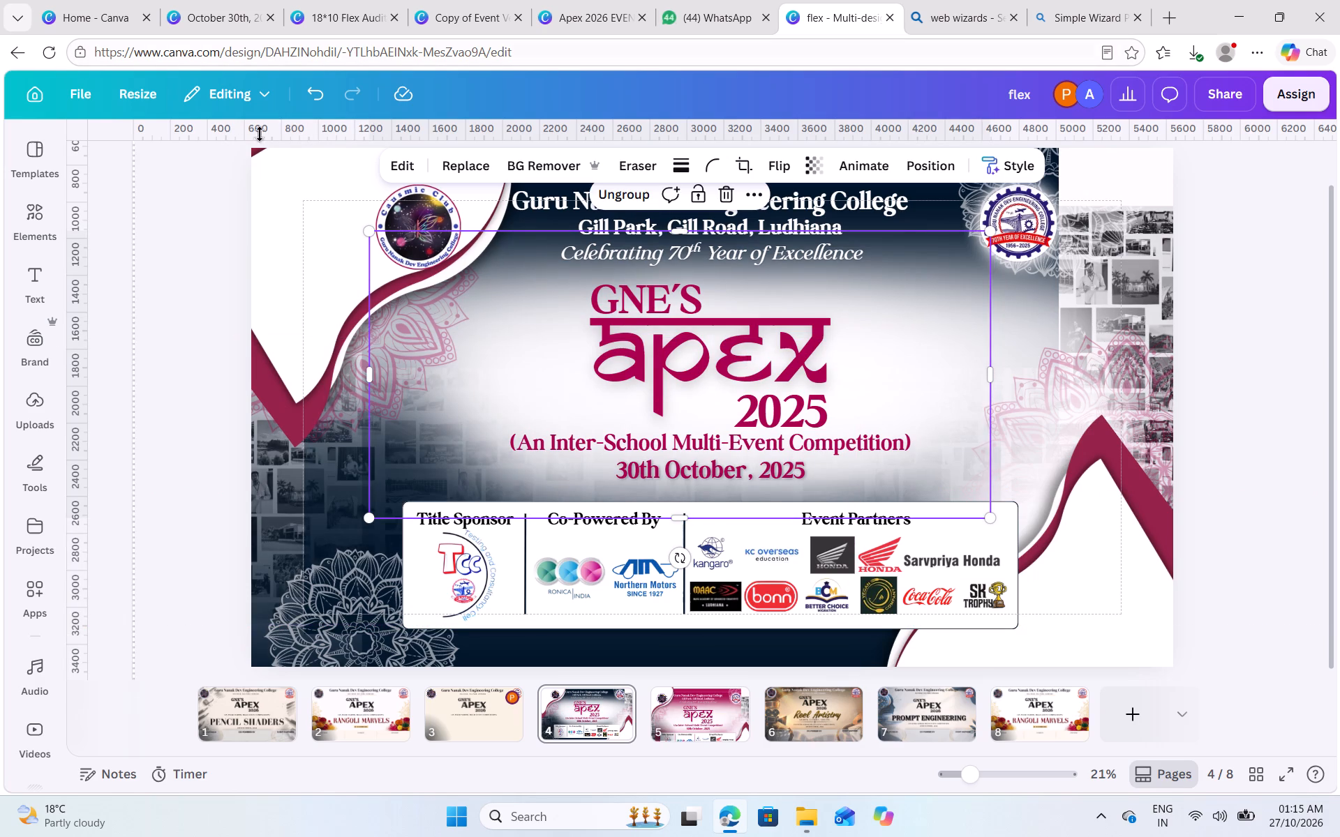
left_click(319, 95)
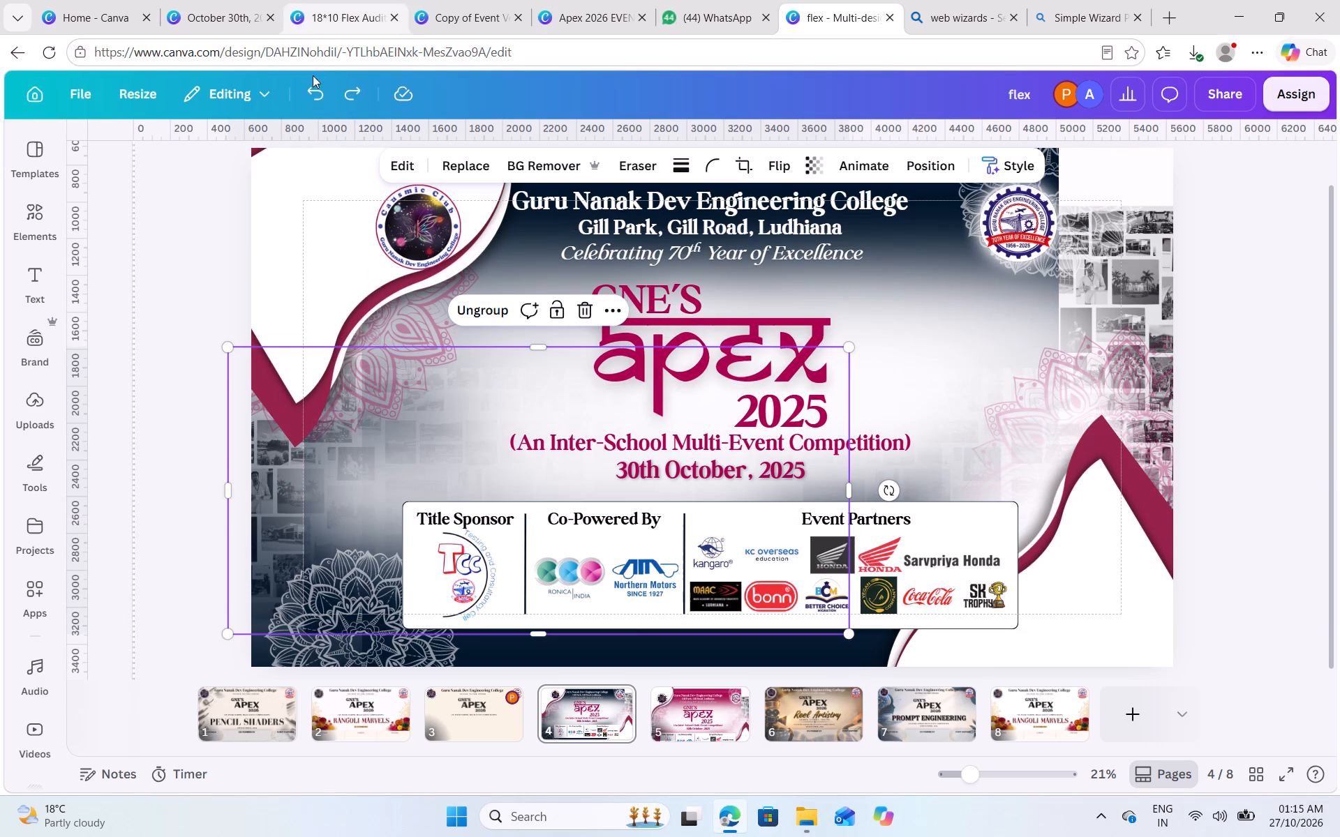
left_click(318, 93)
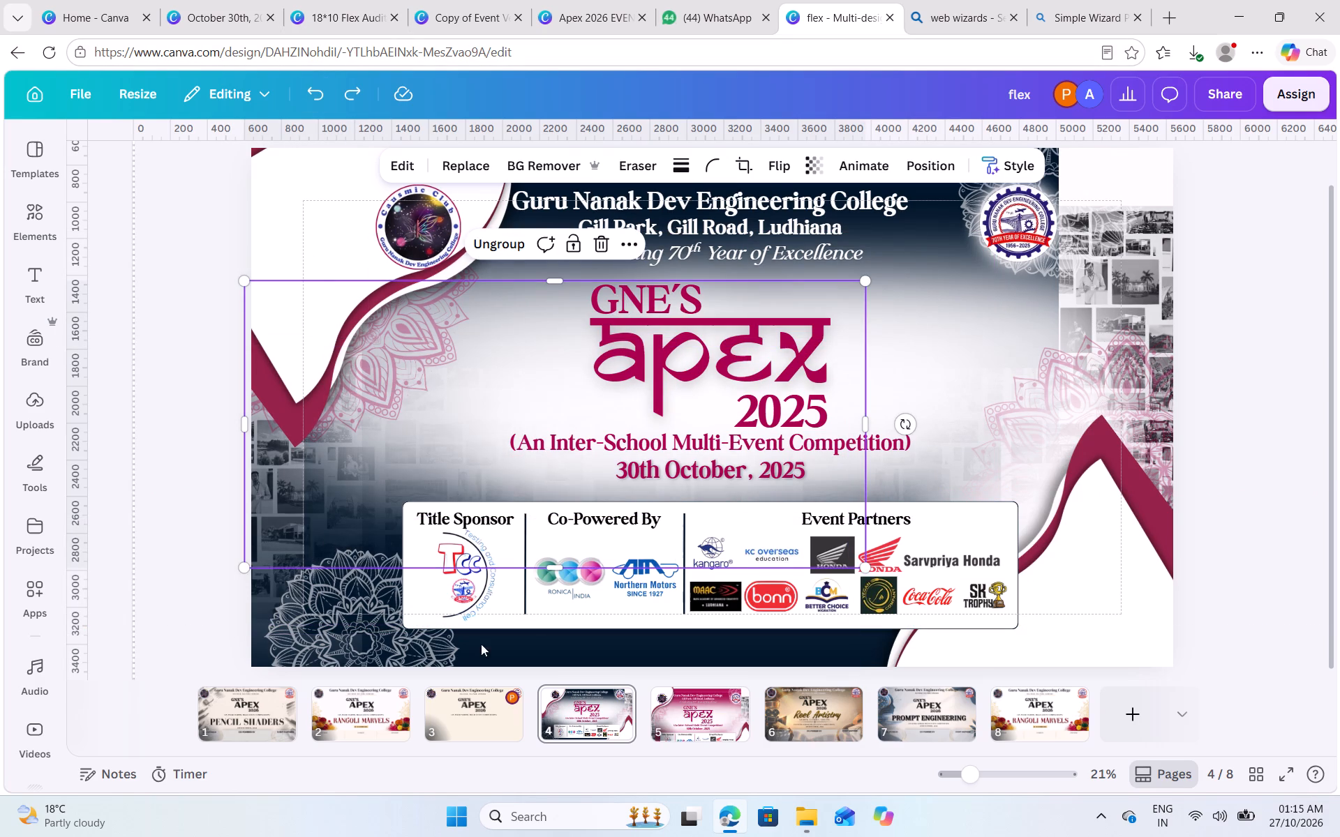
Delete the white mandala in page 4's lower-left corner.
left_click(332, 591)
left_click_drag(325, 578, 395, 583)
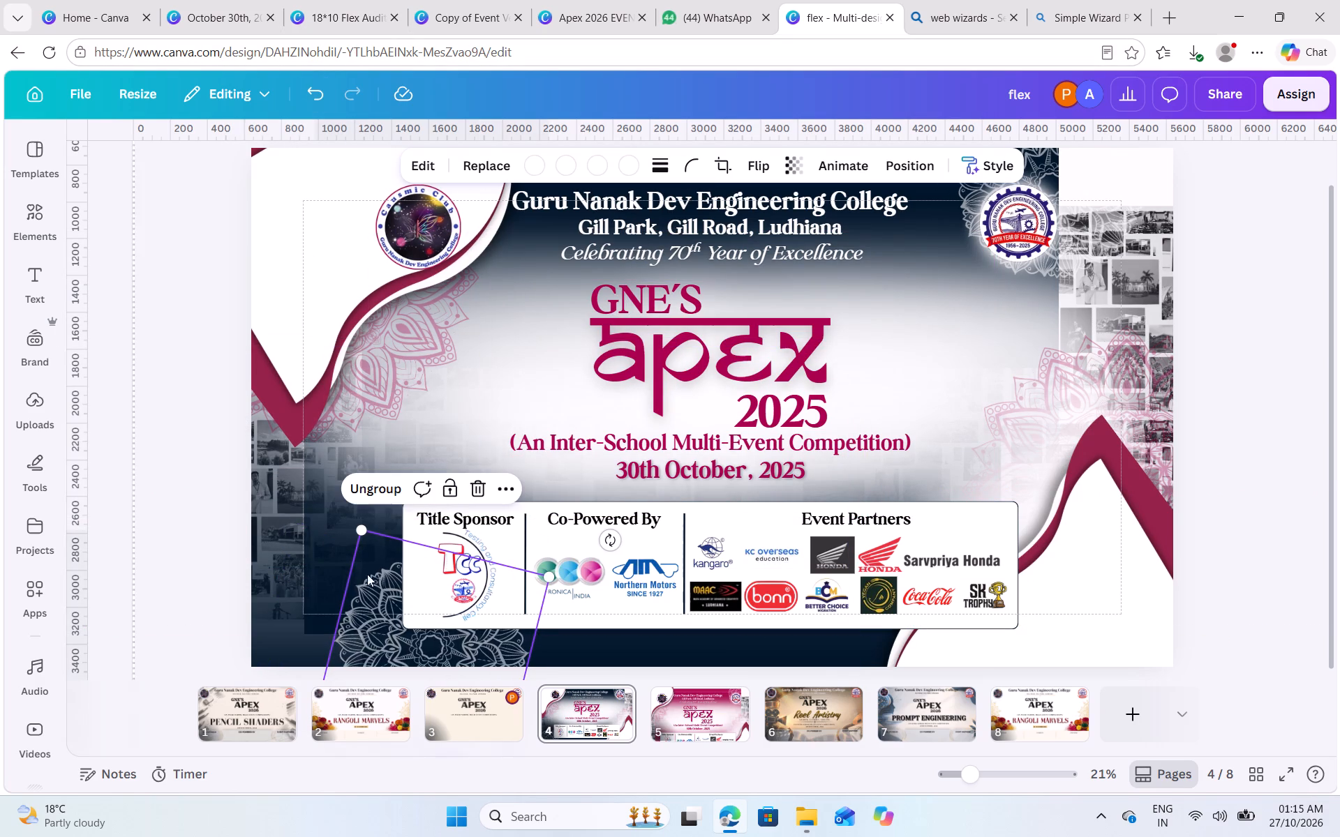
left_click(475, 488)
Move the recoloured navy gradient rectangle into page 4's bottom-left corner and enlarge it slightly from its upper-right corner.
left_click(319, 635)
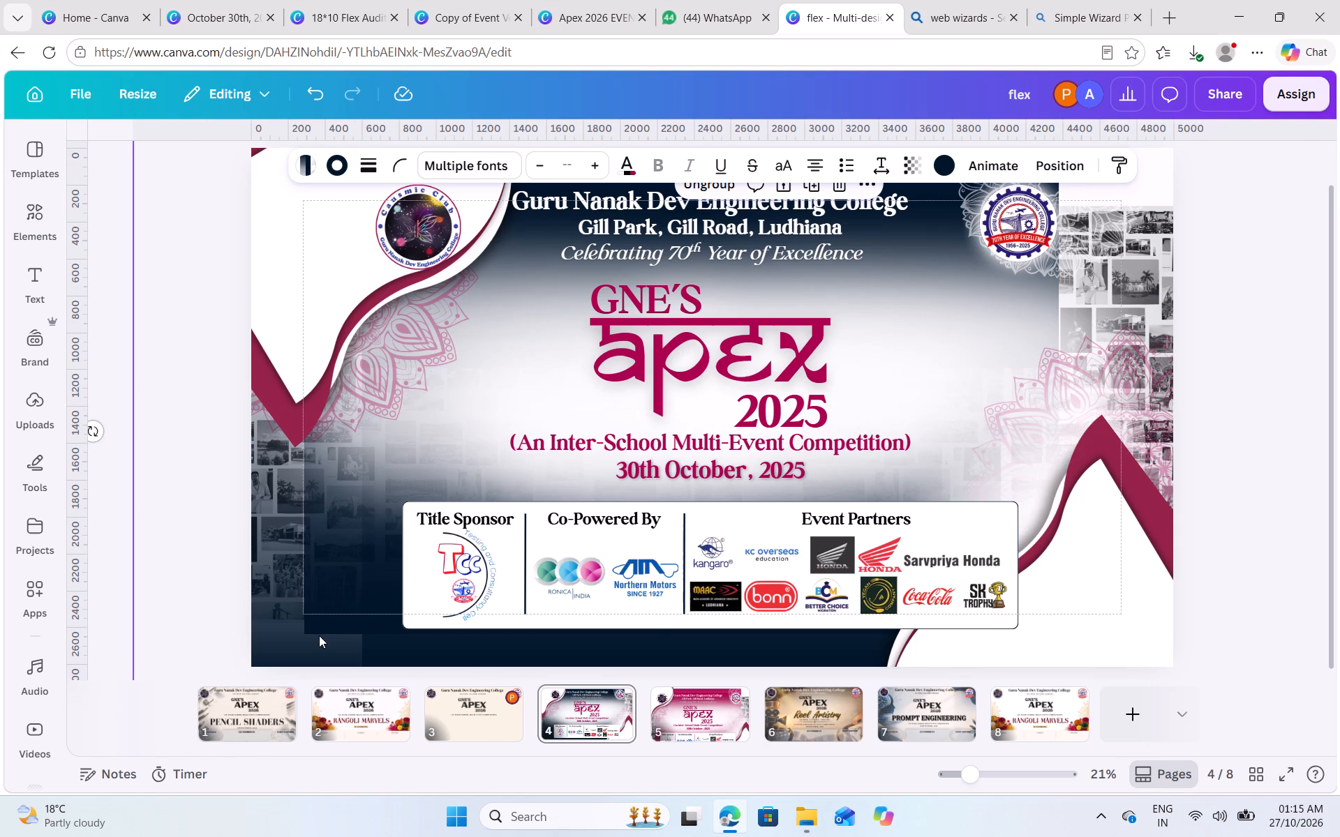
left_click(325, 624)
left_click_drag(338, 602, 292, 627)
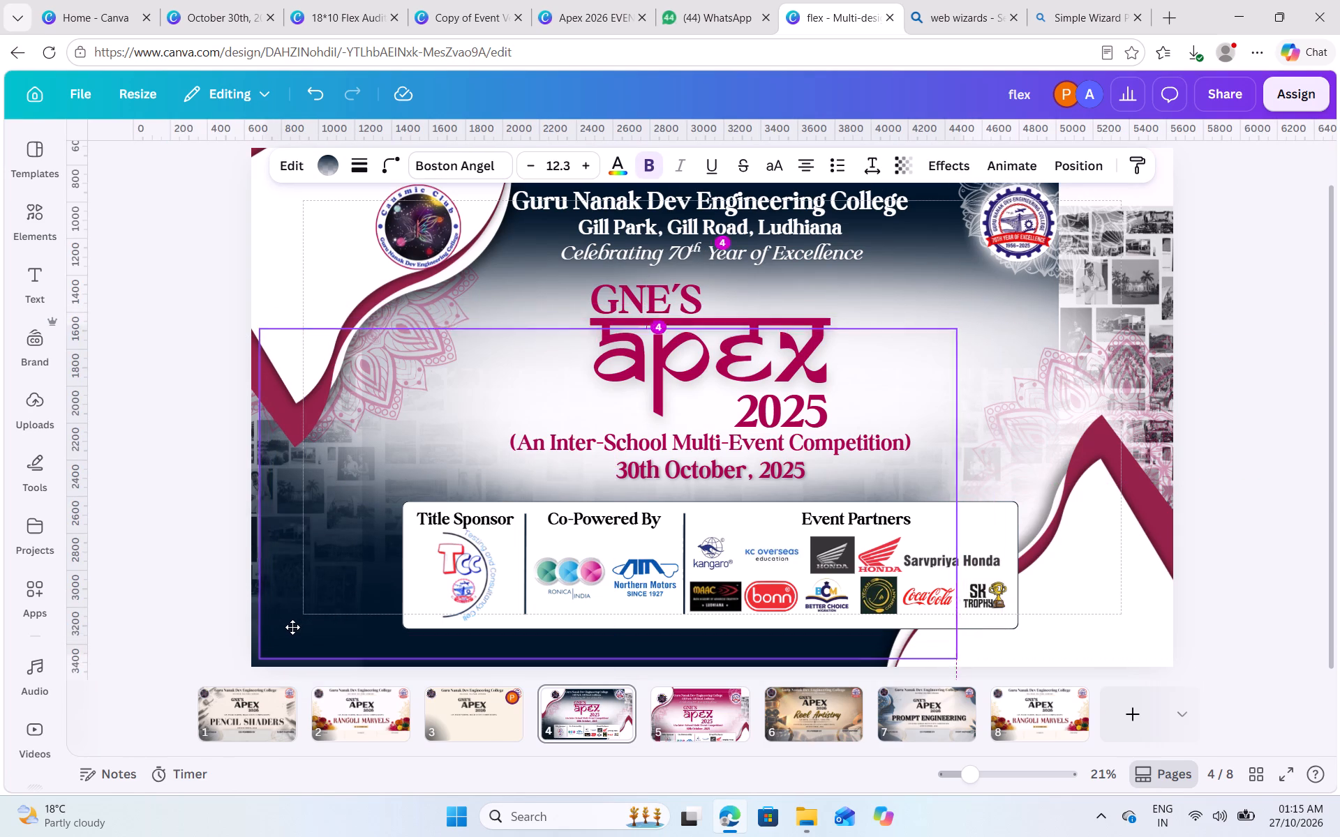
left_click_drag(292, 627, 285, 637)
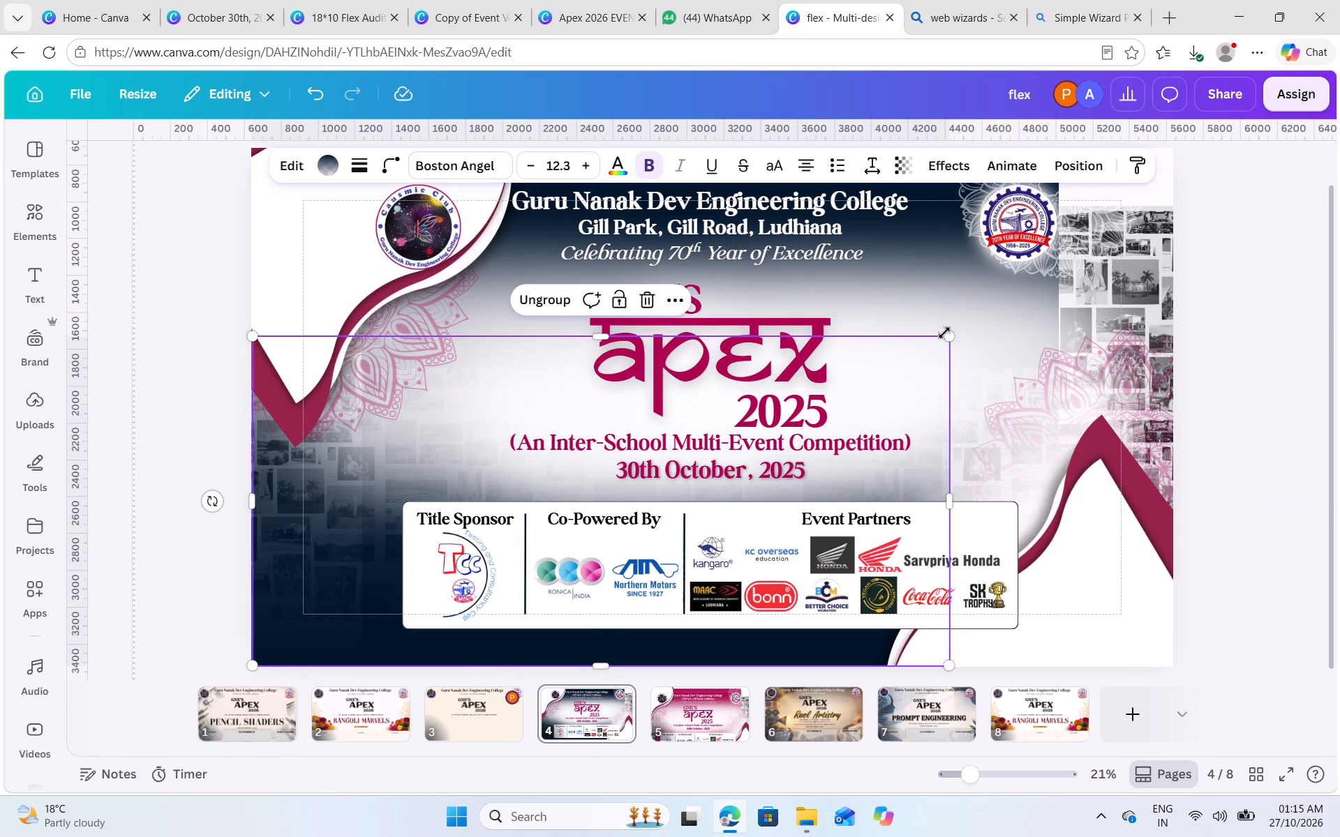
left_click_drag(947, 335, 957, 324)
Move the navy rectangle behind page 4's heading rightward to cover the photo collage in the upper-right corner.
left_click(951, 280)
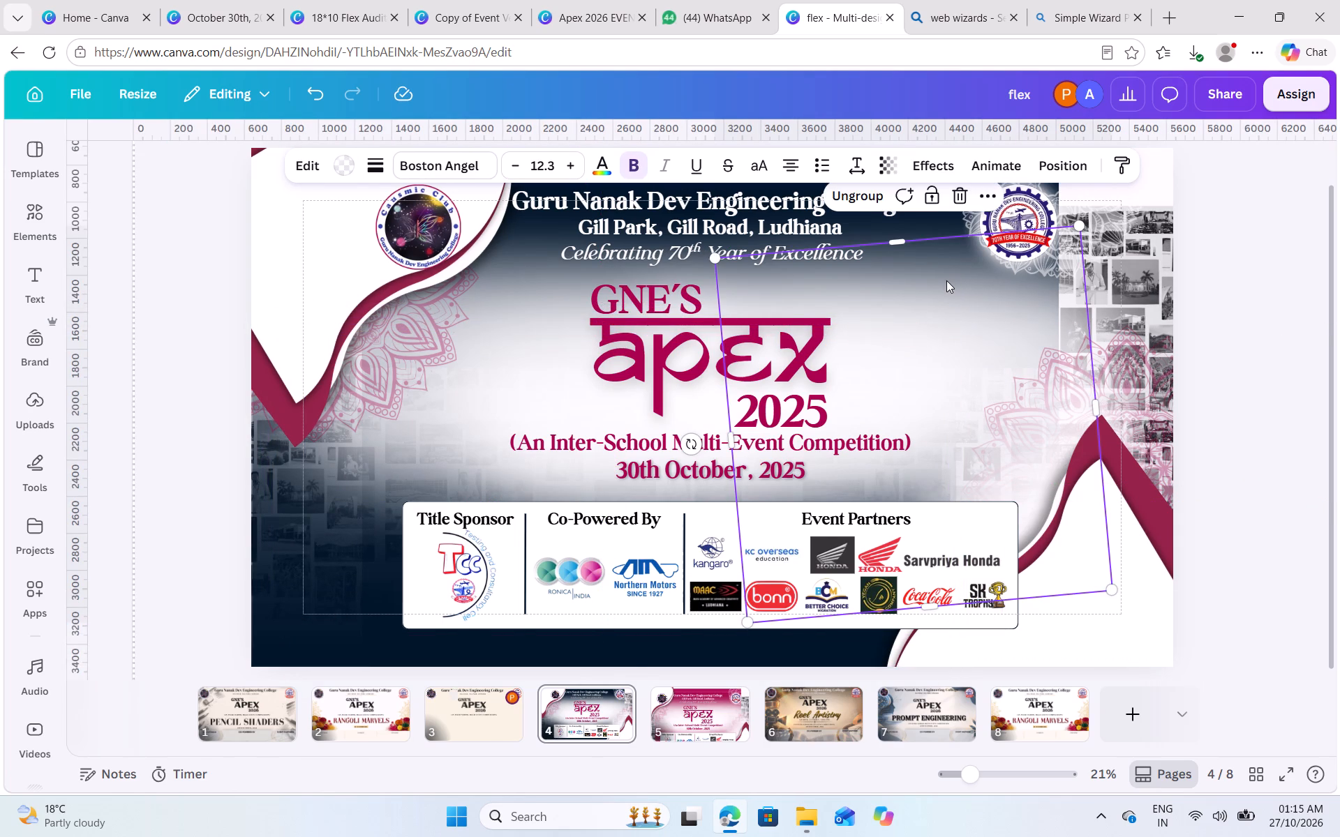
scroll(946, 280, "up", 2)
left_click(909, 194)
left_click_drag(908, 197, 1023, 186)
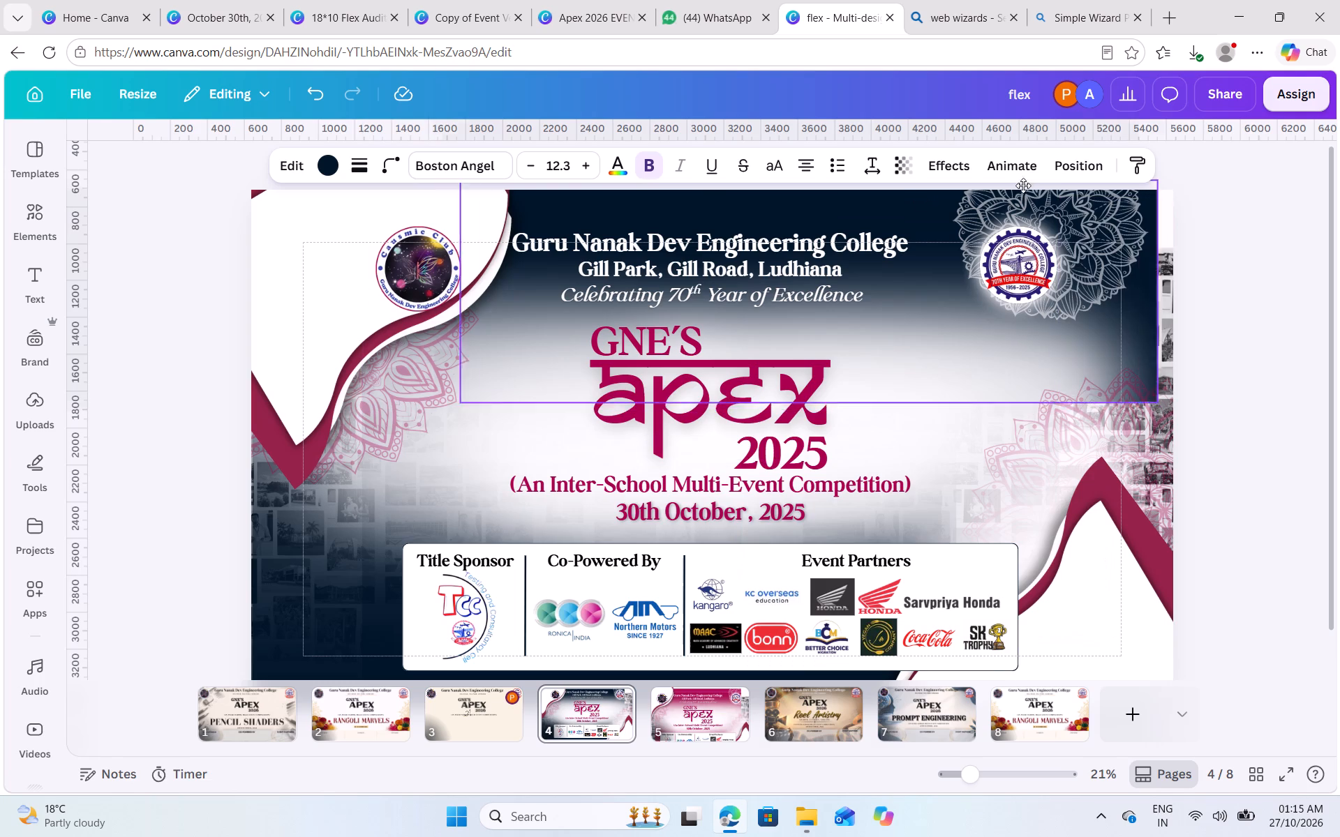
left_click_drag(1023, 186, 1037, 195)
left_click(1232, 373)
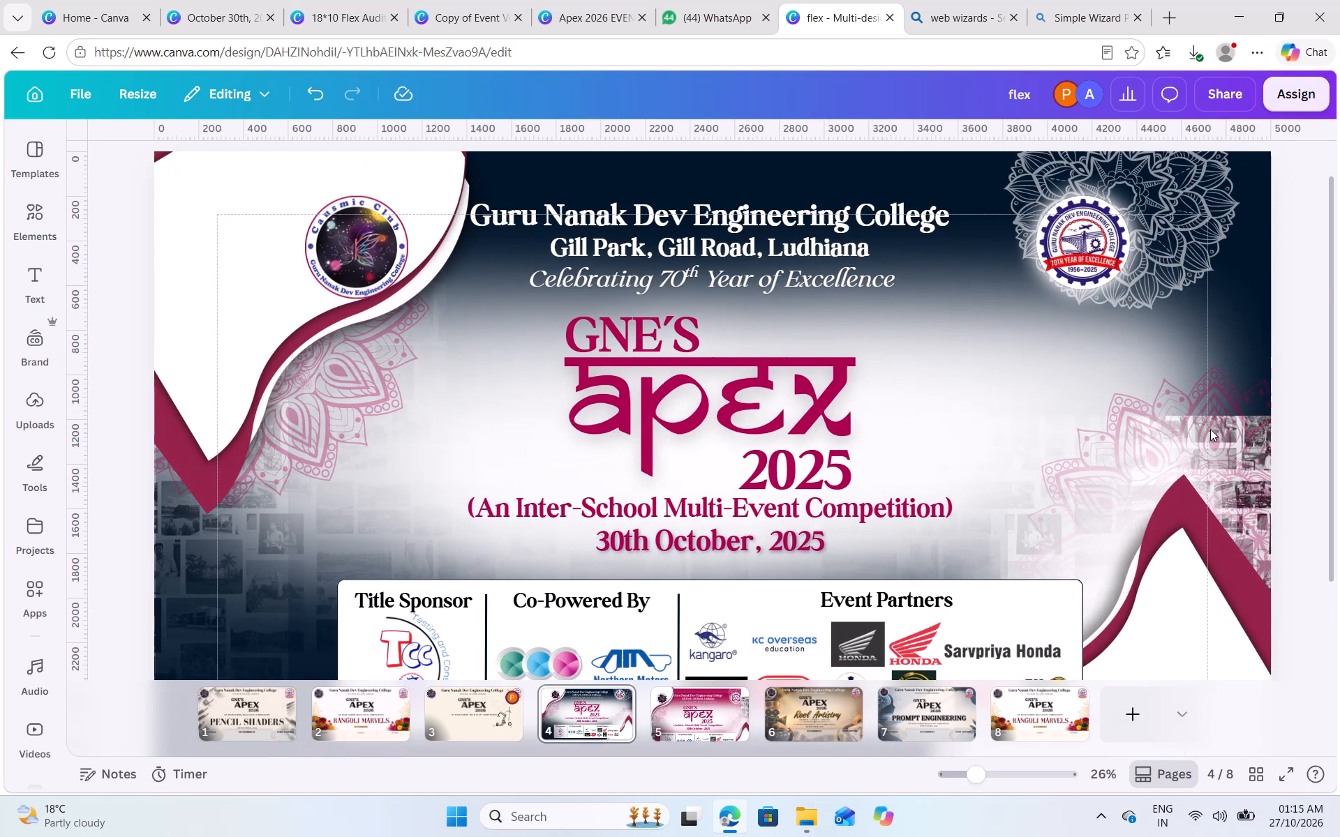
Shift the navy heading rectangle slightly up and left so its right edge aligns with the page's right edge.
left_click(1246, 335)
left_click(1230, 306)
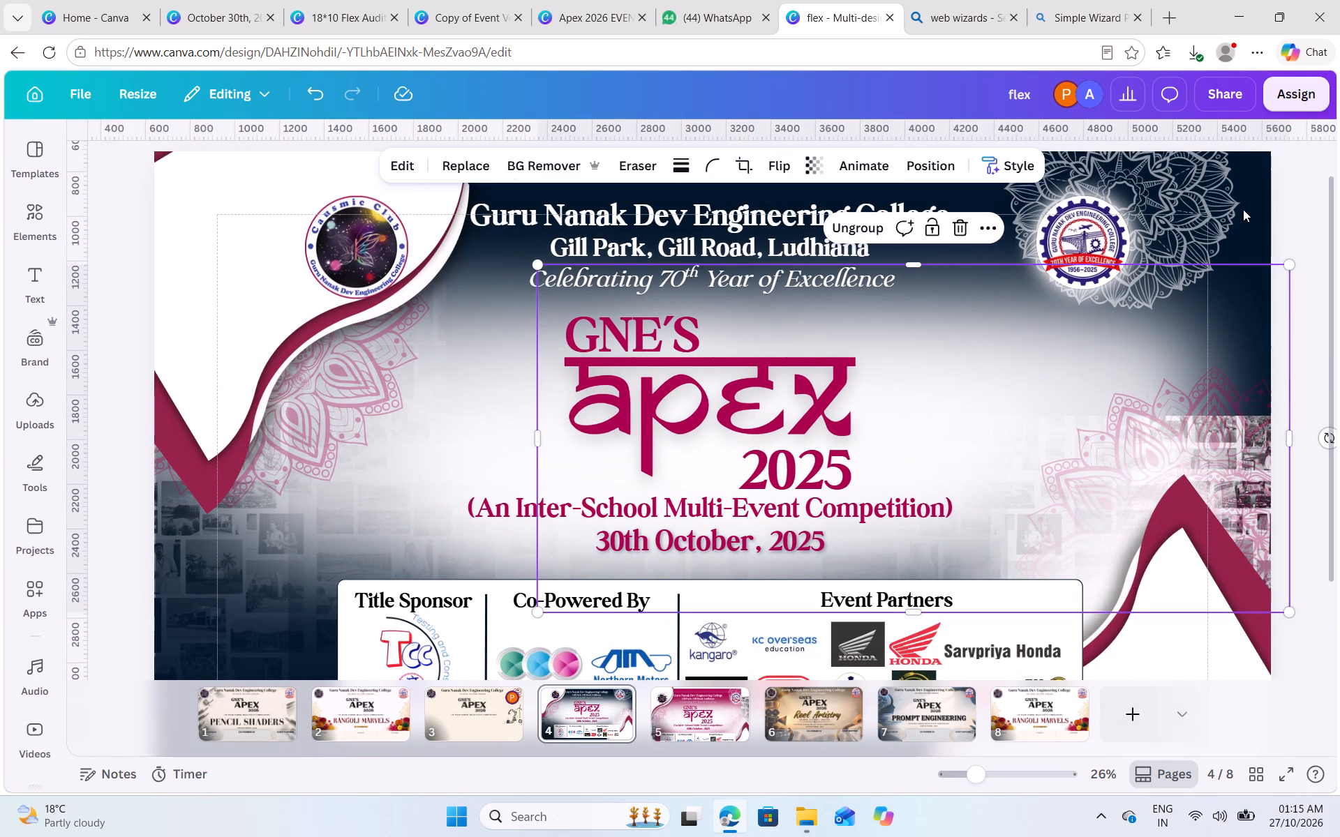
left_click(1243, 209)
left_click(1258, 170)
left_click_drag(1259, 176, 1252, 174)
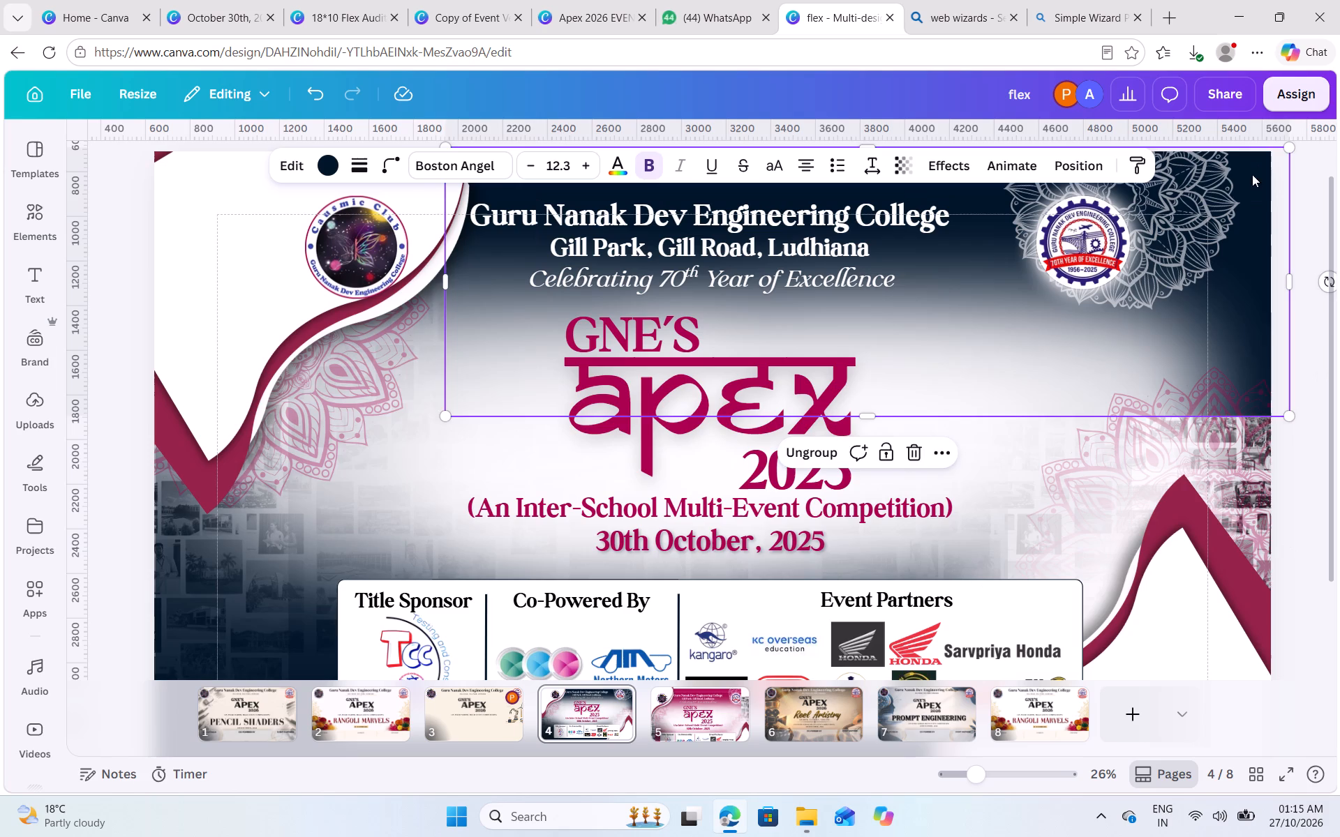
left_click_drag(1252, 174, 1253, 158)
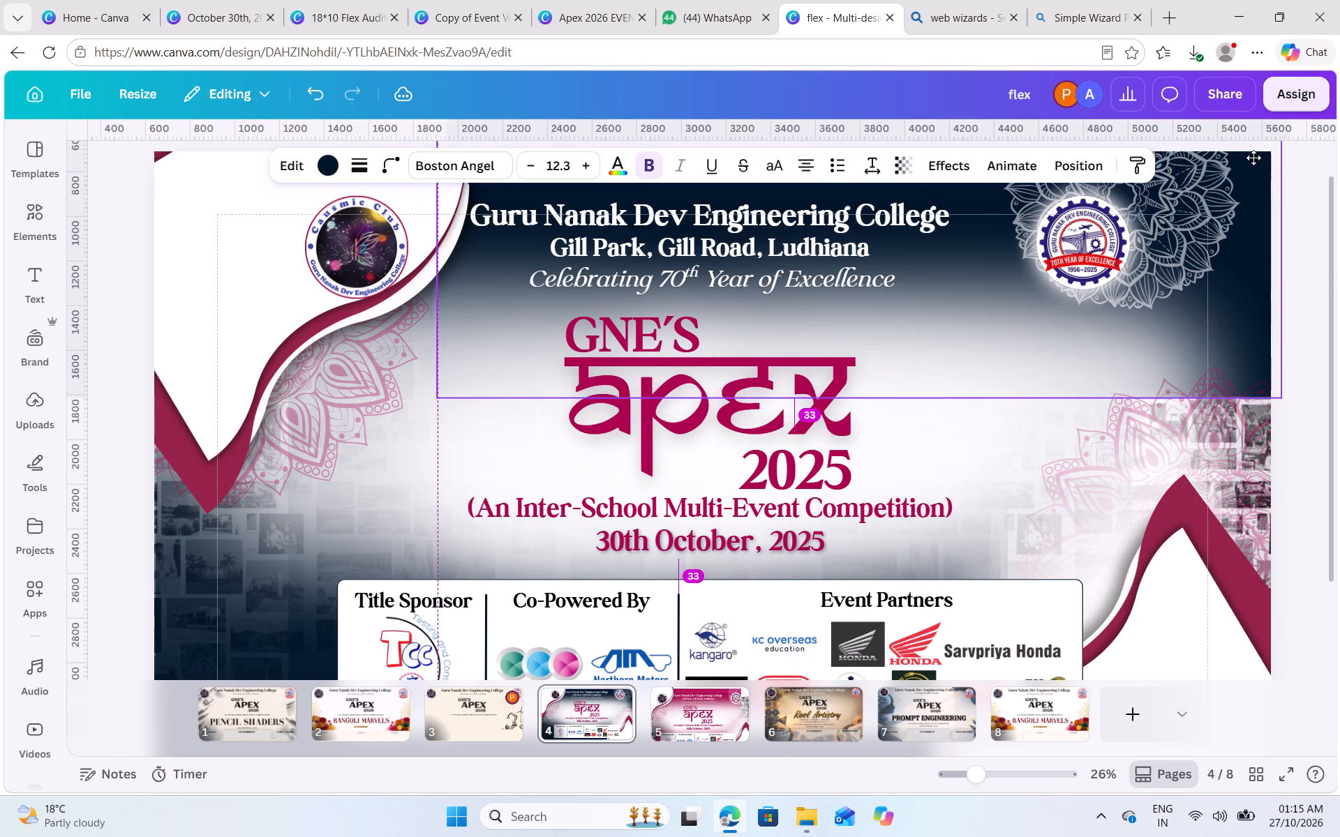
left_click_drag(1253, 158, 1238, 161)
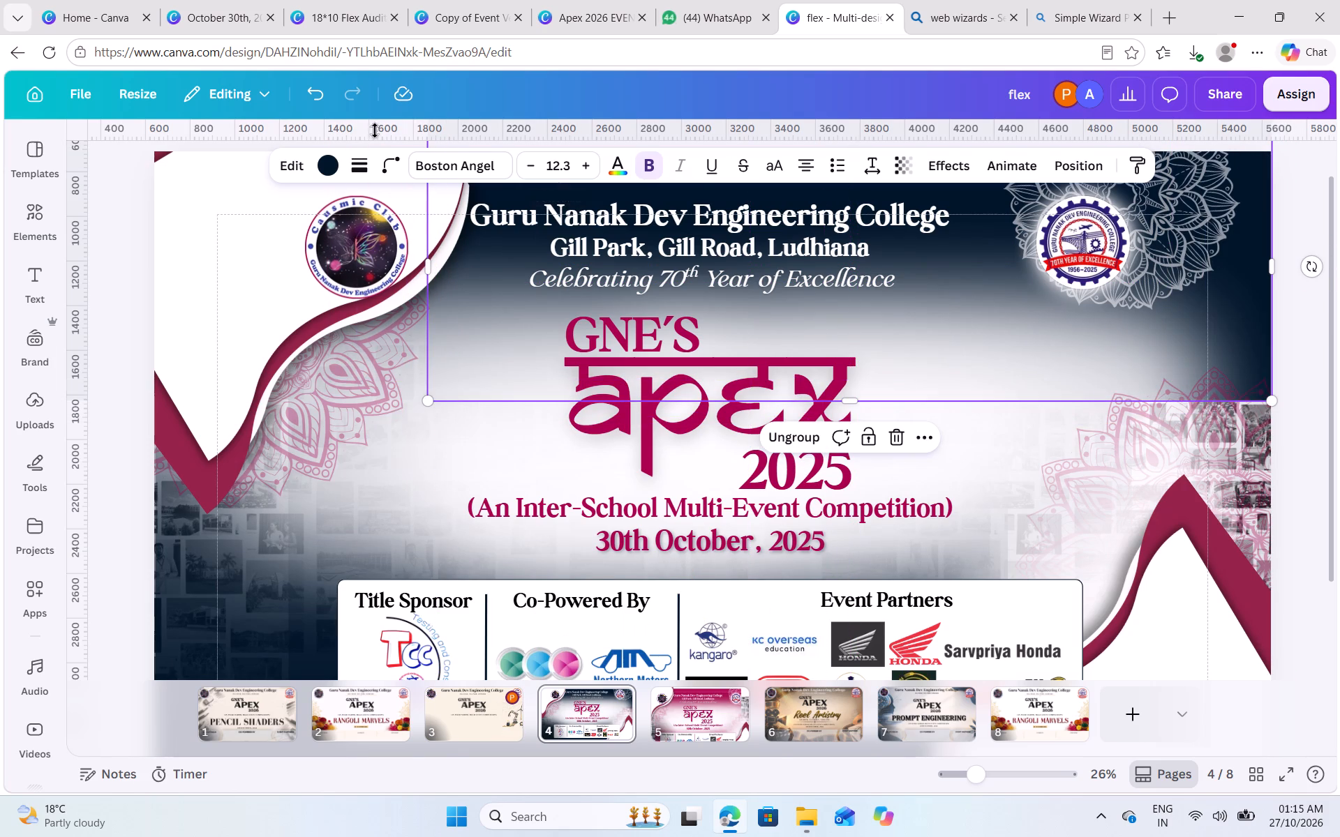
Set the second gradient colour of page 4's navy heading rectangle to 0% opacity, keeping #001529.
left_click(326, 167)
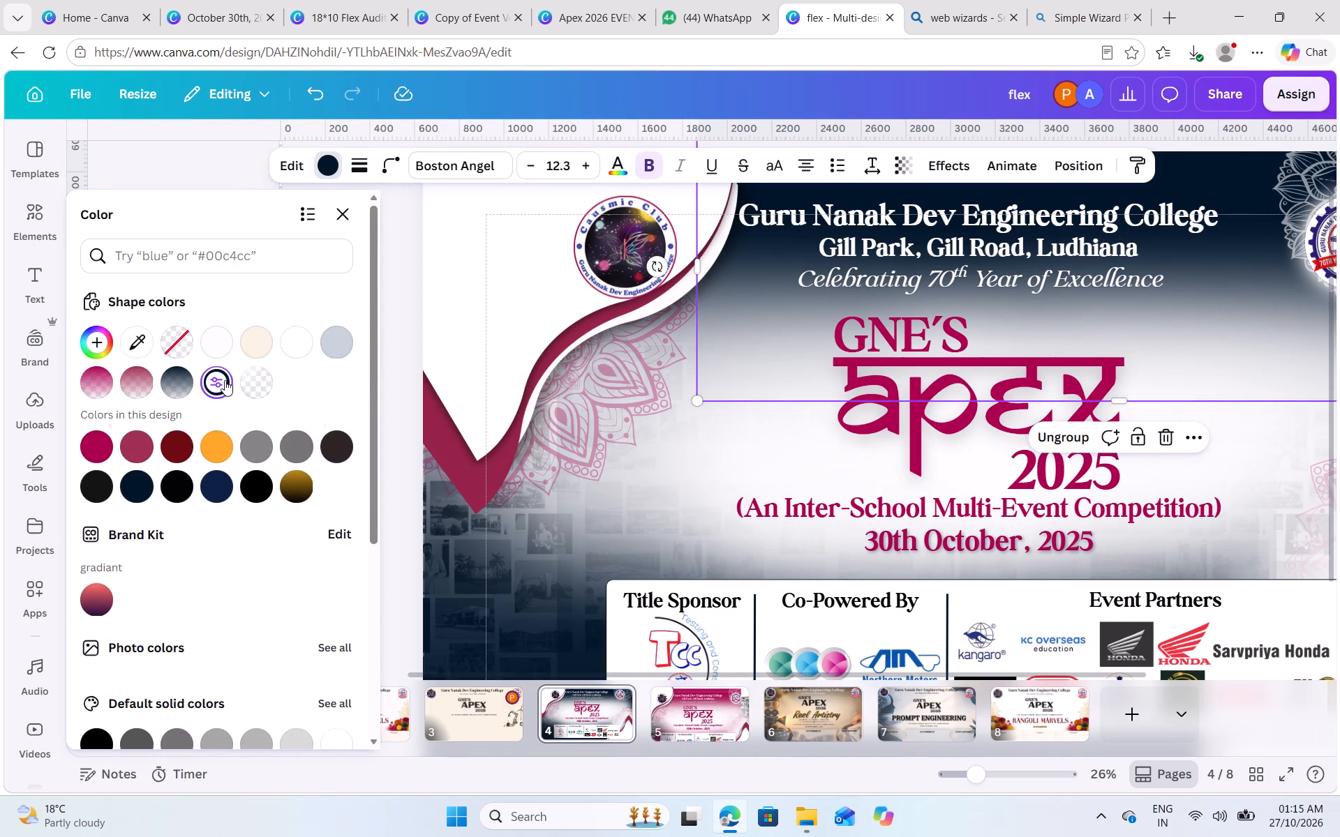
left_click(224, 380)
left_click(149, 511)
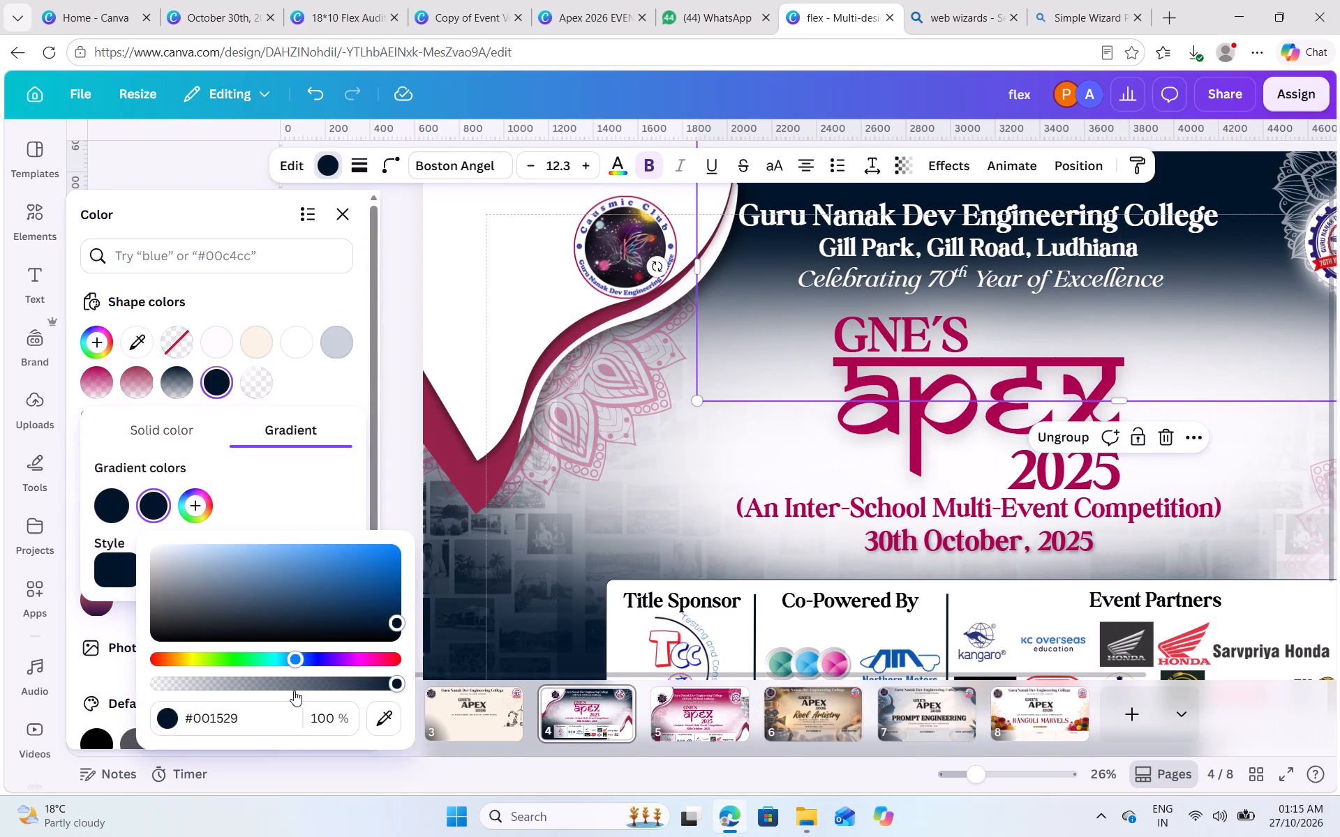
left_click_drag(295, 680, 111, 677)
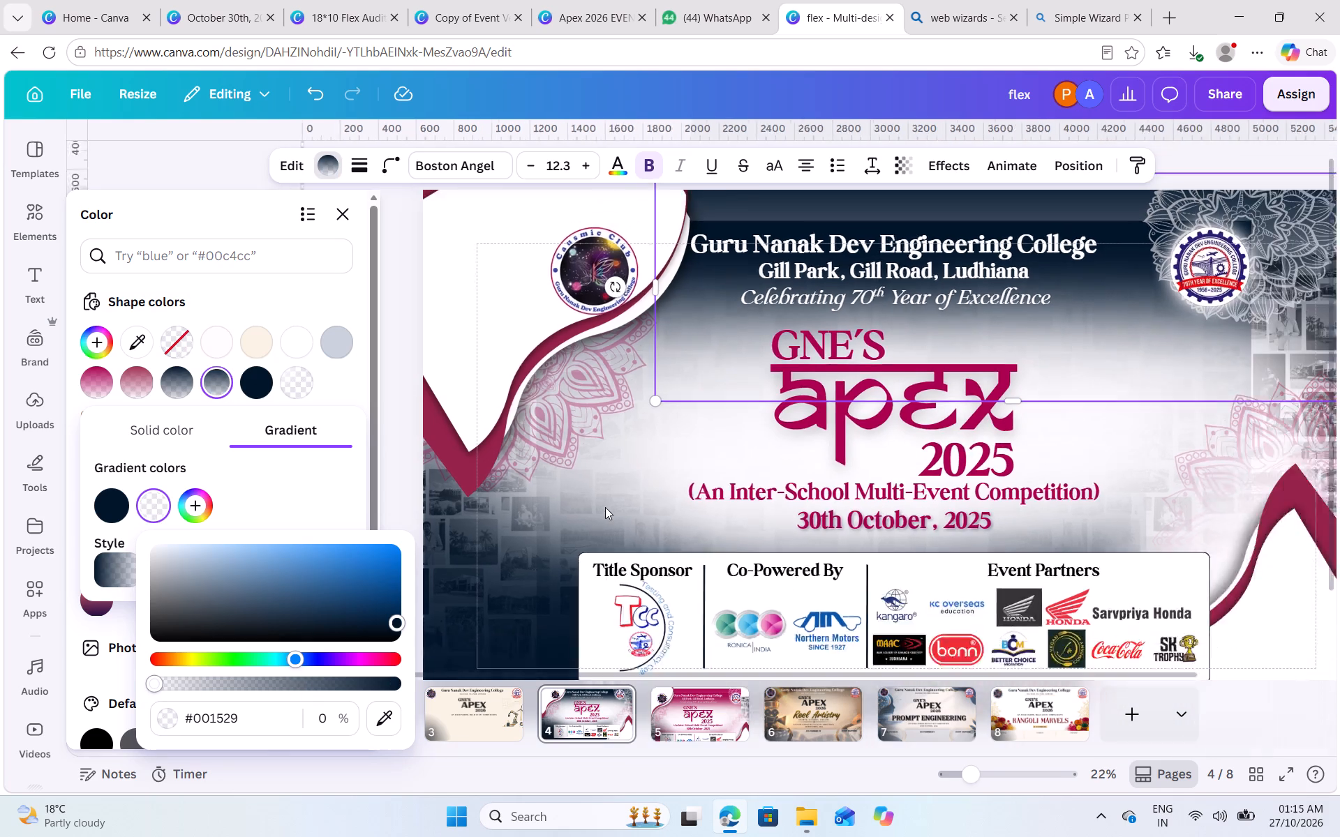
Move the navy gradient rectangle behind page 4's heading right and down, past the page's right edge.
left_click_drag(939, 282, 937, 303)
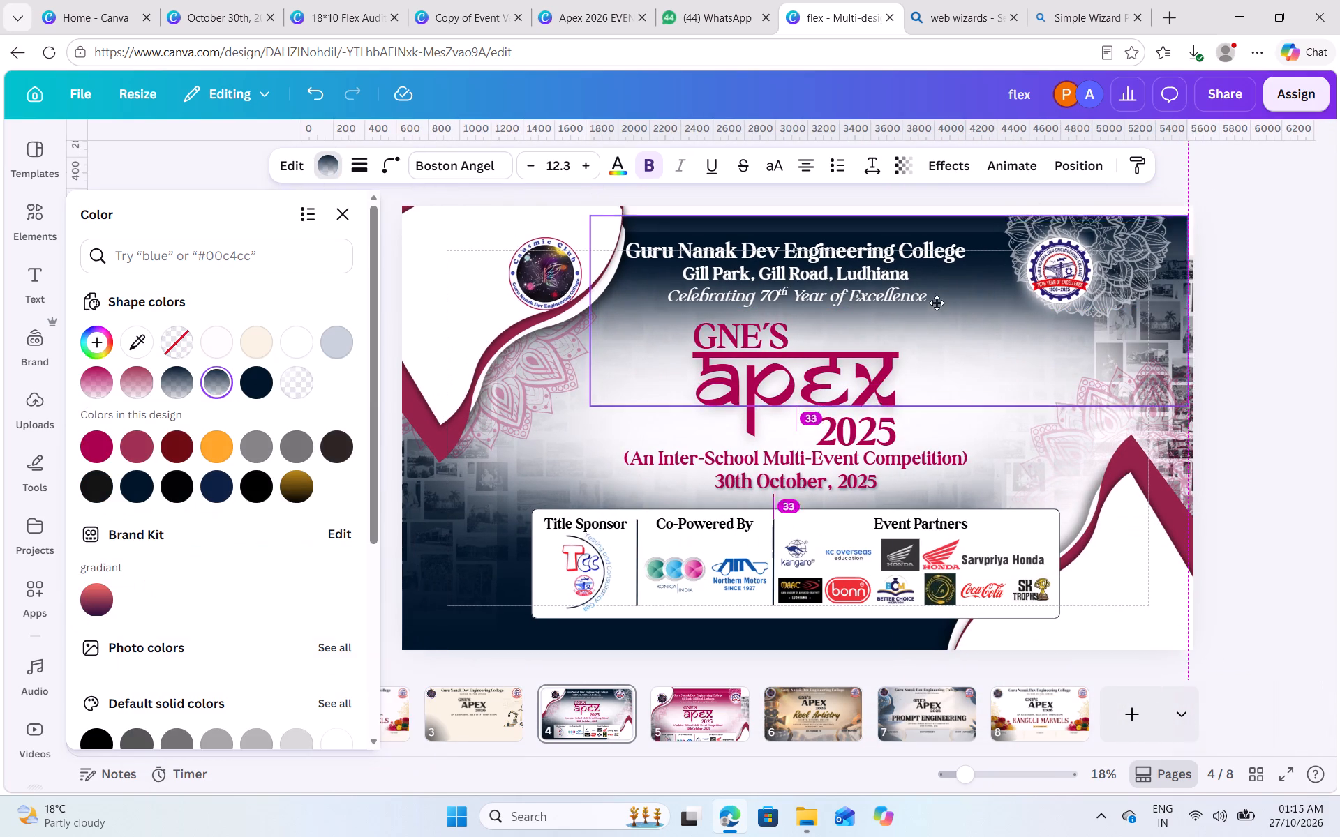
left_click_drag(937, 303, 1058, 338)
Move the taller navy gradient rectangle behind page 4's heading up and right to cover the page's top-right corner.
left_click(653, 229)
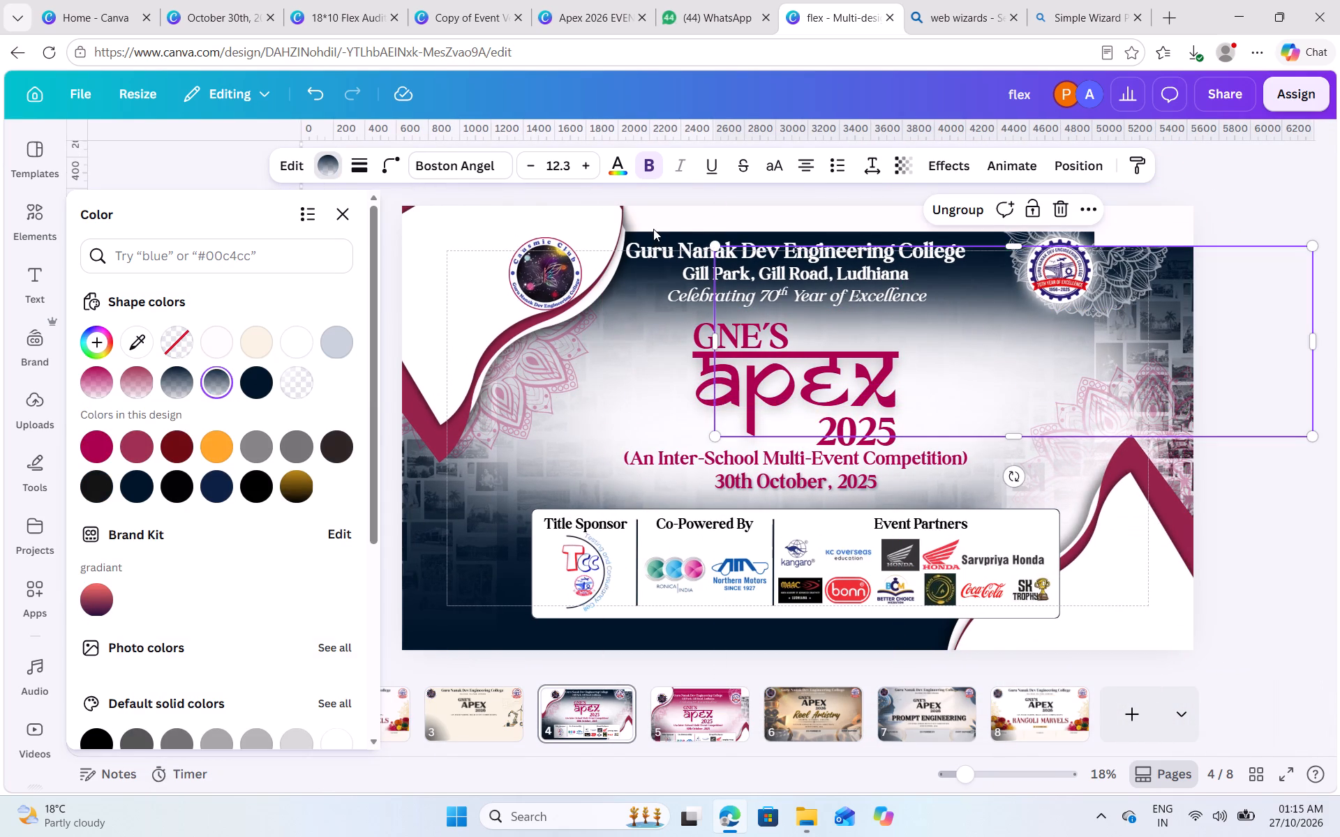
left_click(692, 237)
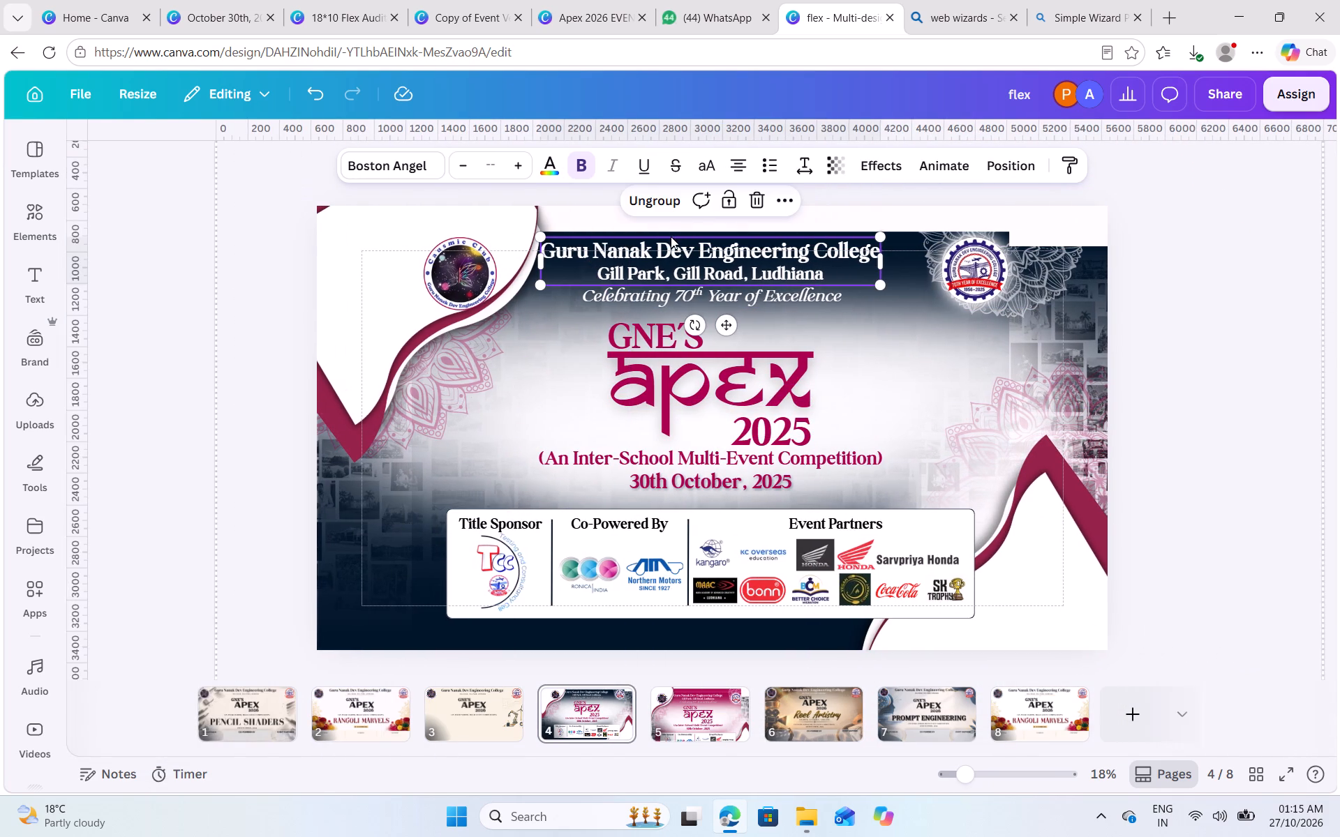
left_click(671, 236)
left_click(1197, 213)
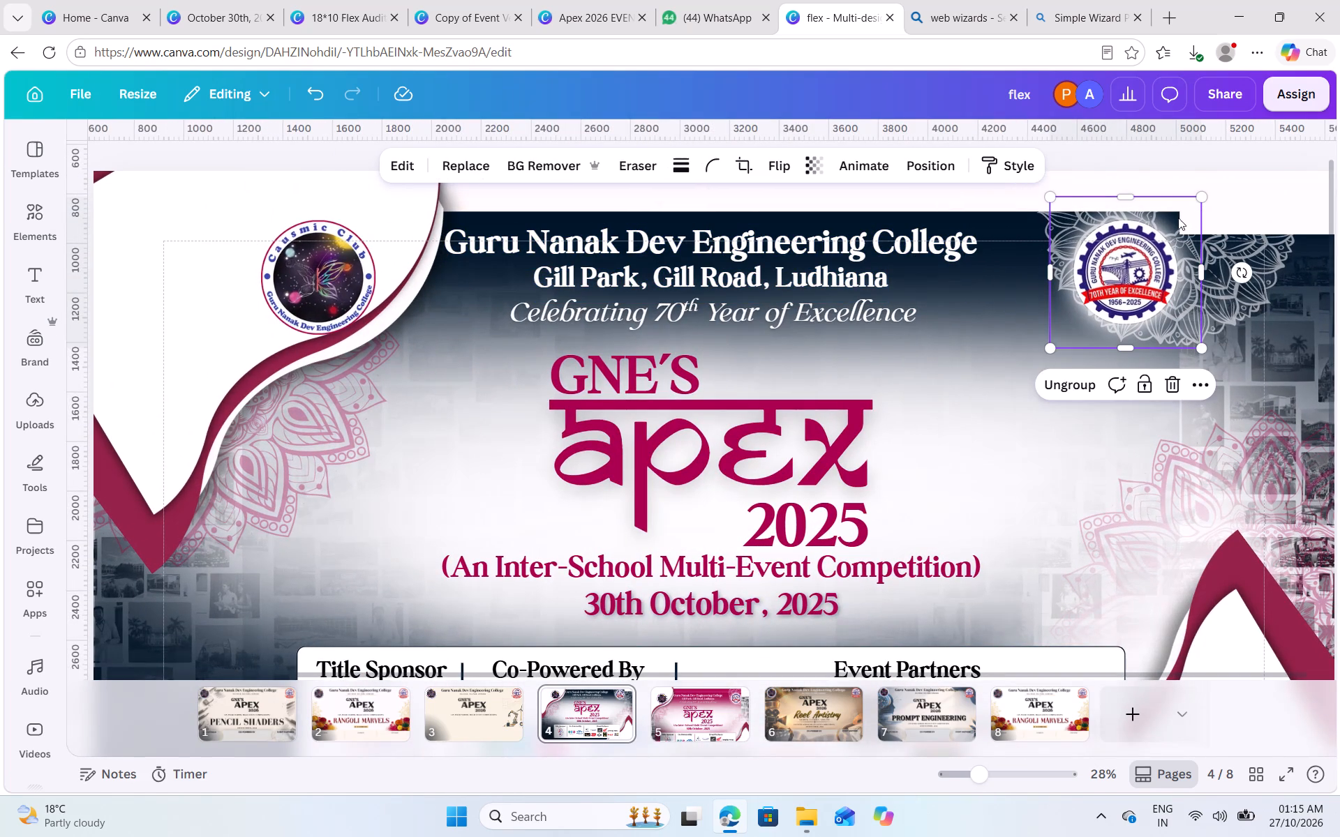
left_click(1013, 223)
left_click_drag(1008, 233, 1130, 199)
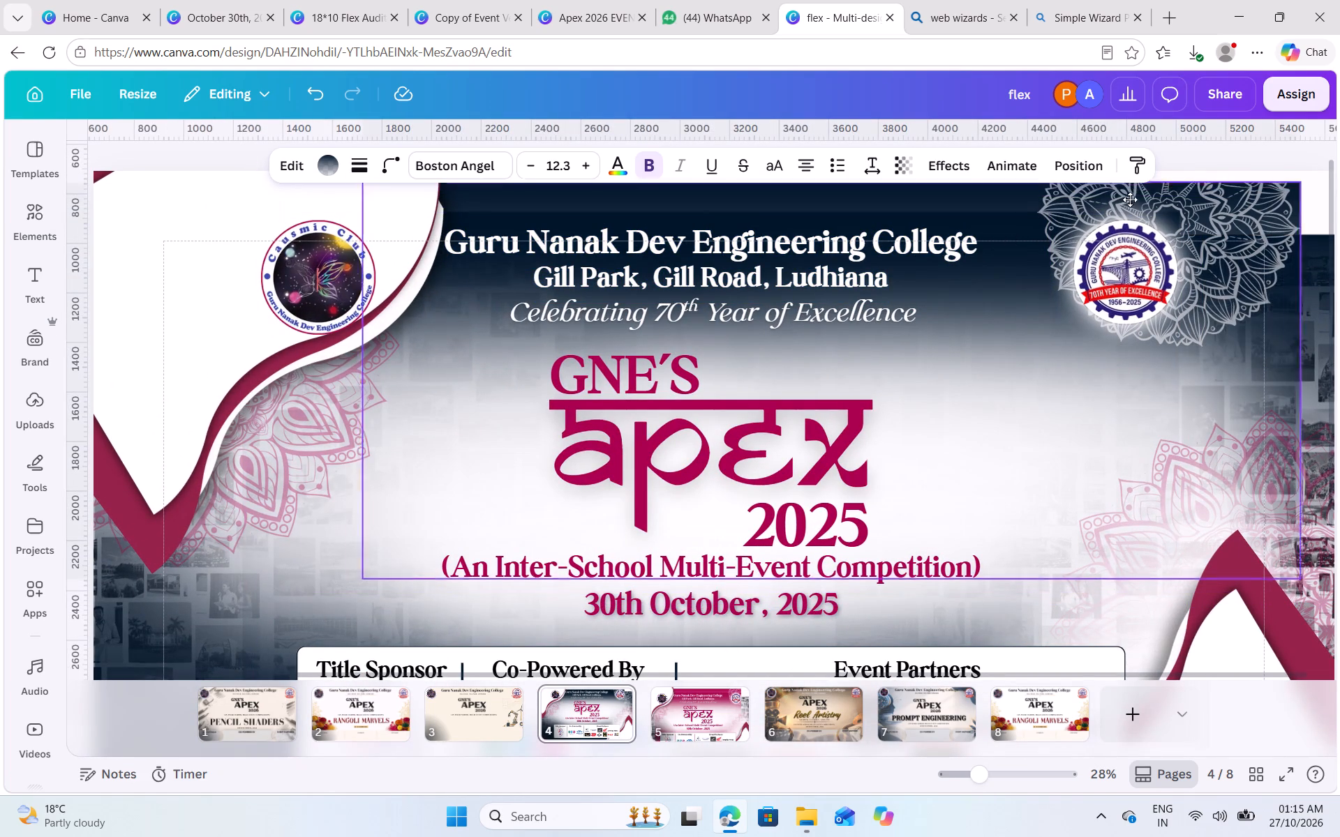
left_click_drag(1130, 199, 1171, 190)
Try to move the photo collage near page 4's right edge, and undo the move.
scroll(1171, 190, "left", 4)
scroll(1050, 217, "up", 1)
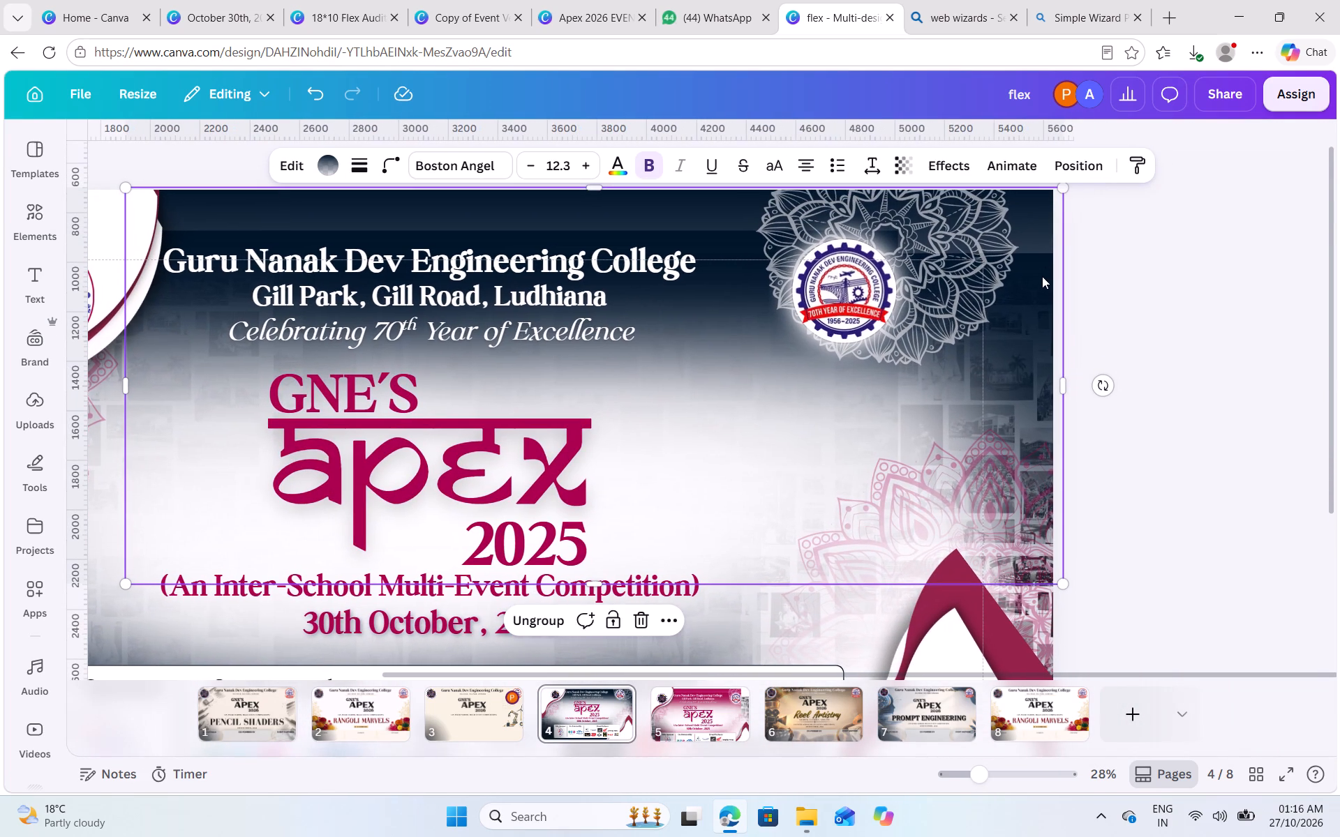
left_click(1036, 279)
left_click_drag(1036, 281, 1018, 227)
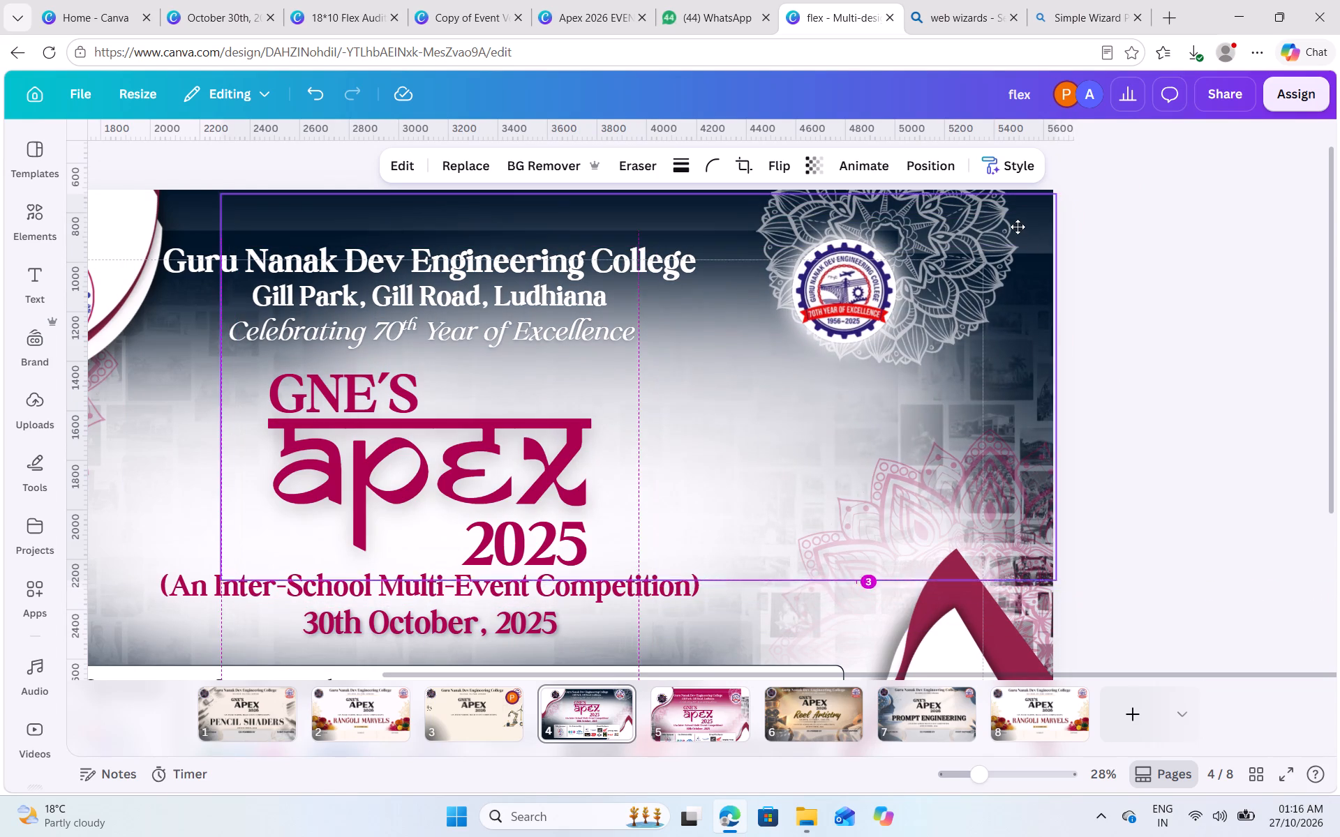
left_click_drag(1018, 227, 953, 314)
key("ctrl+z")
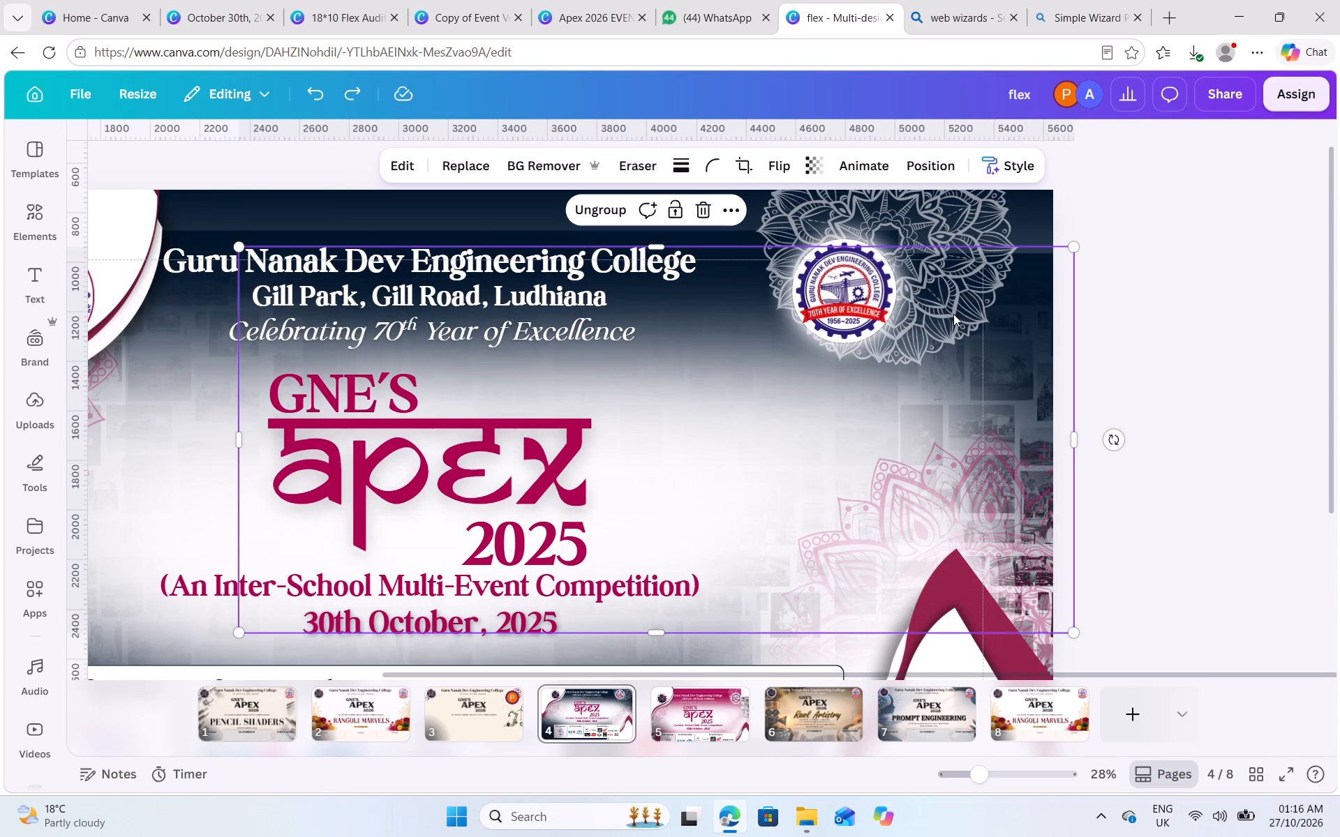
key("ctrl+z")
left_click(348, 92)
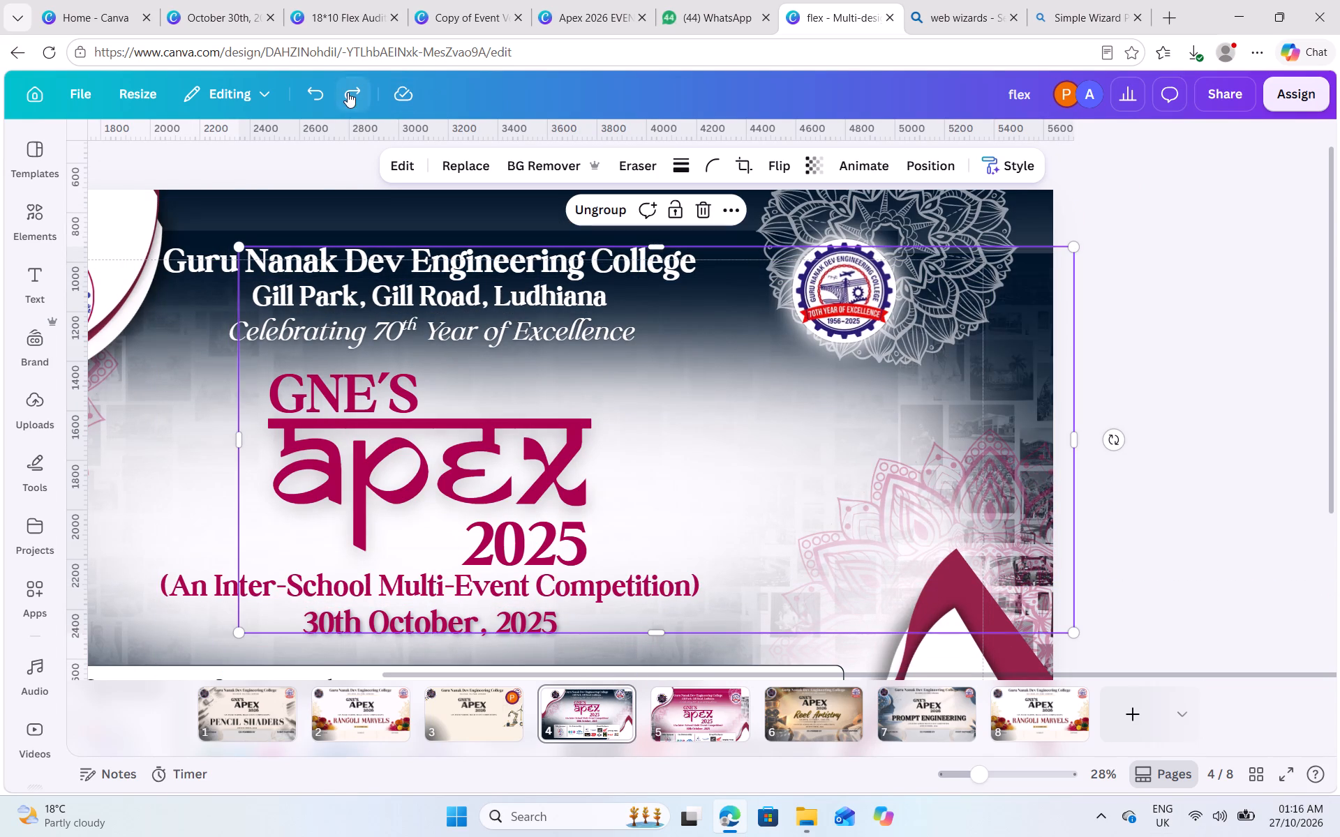
Select the displaced shorter navy gradient rectangle among page 4's layers and move it up and left over the page's top-right corner.
left_click(1047, 223)
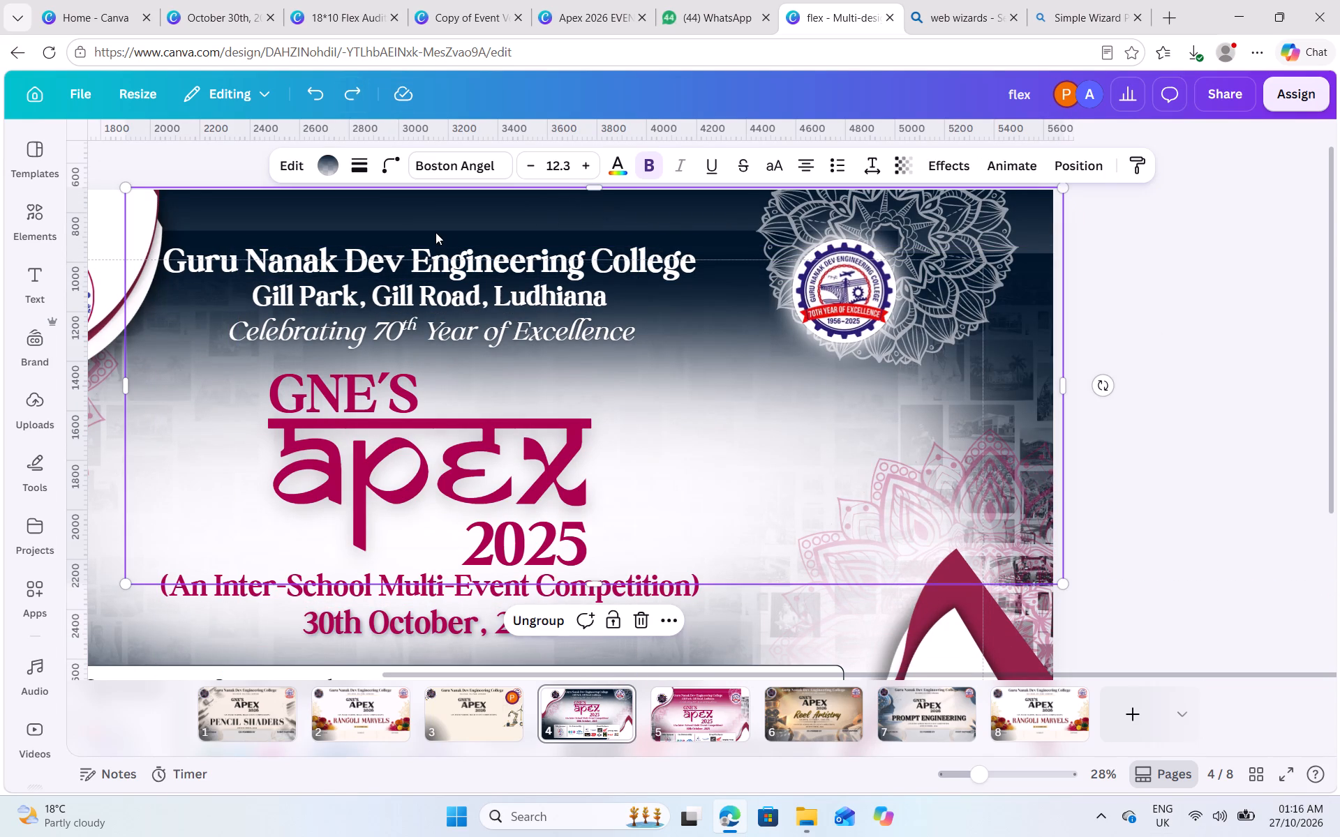
scroll(435, 232, "right", 1)
left_click(1047, 163)
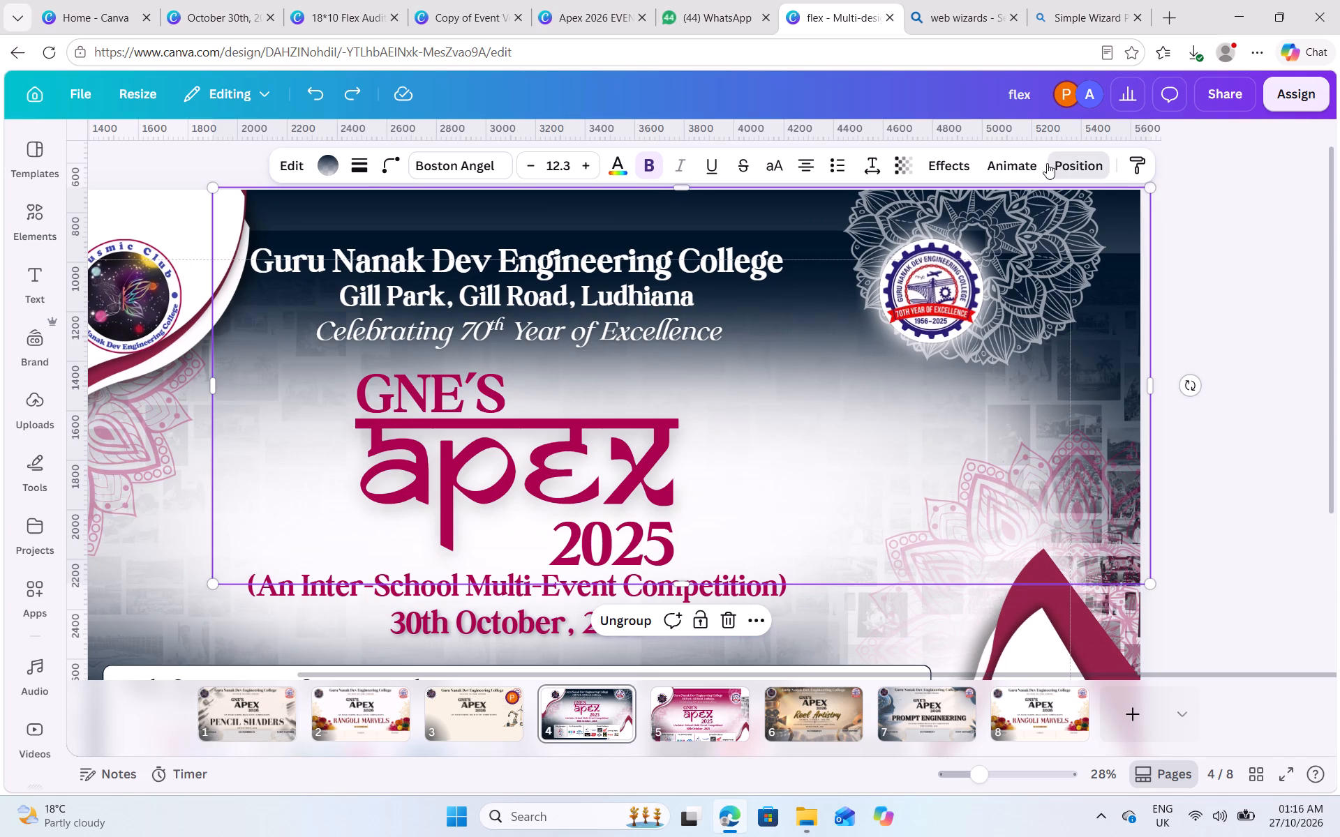
scroll(295, 472, "down", 7)
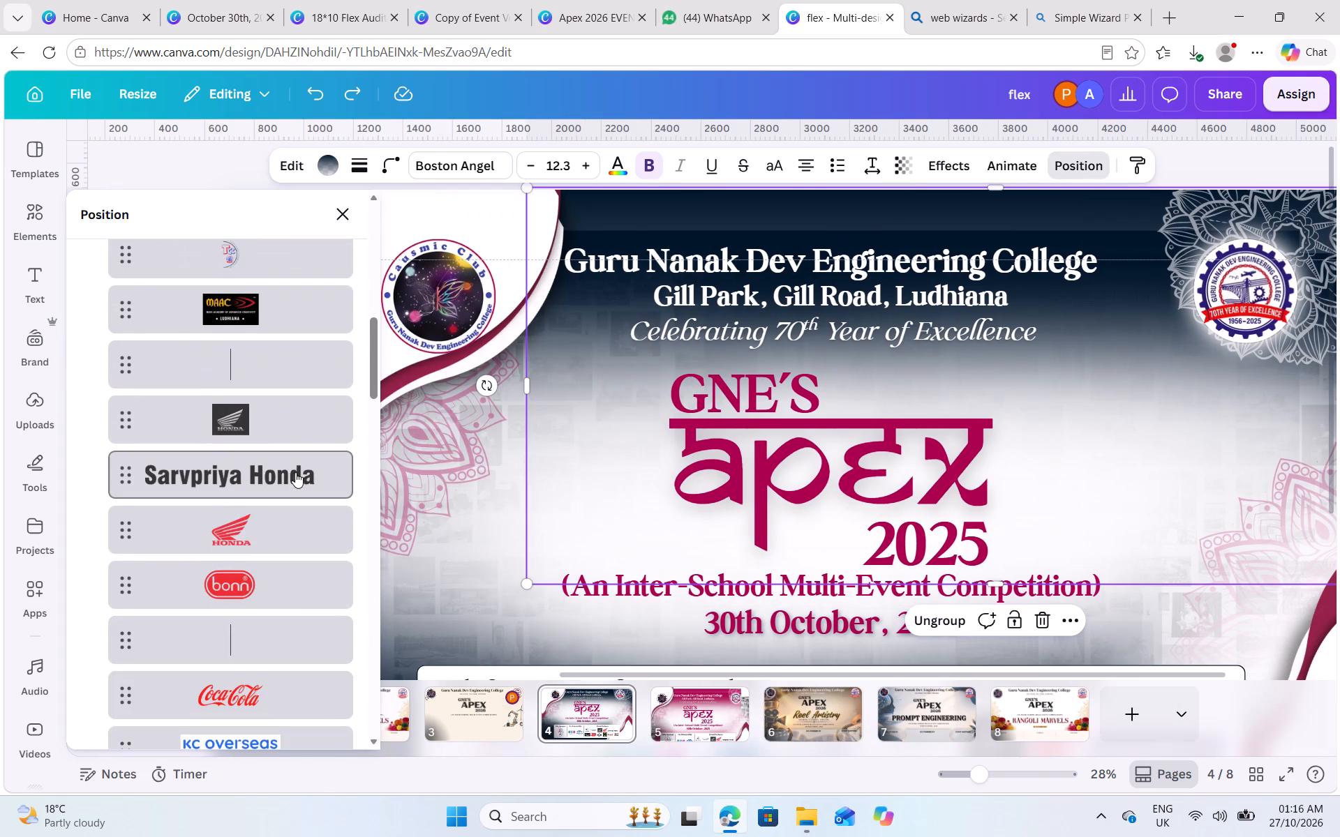
scroll(255, 609, "down", 11)
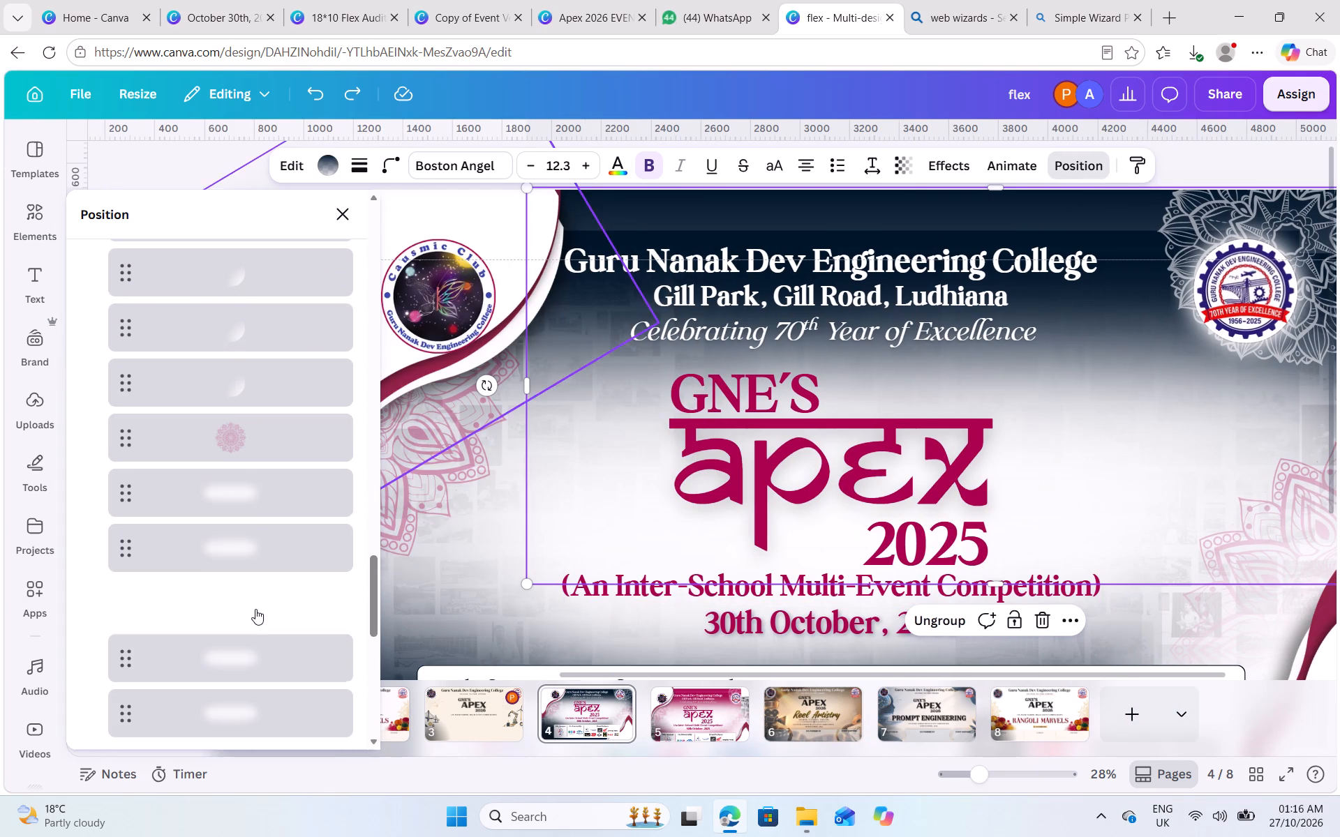
left_click(255, 501)
scroll(255, 501, "down", 4)
left_click(250, 540)
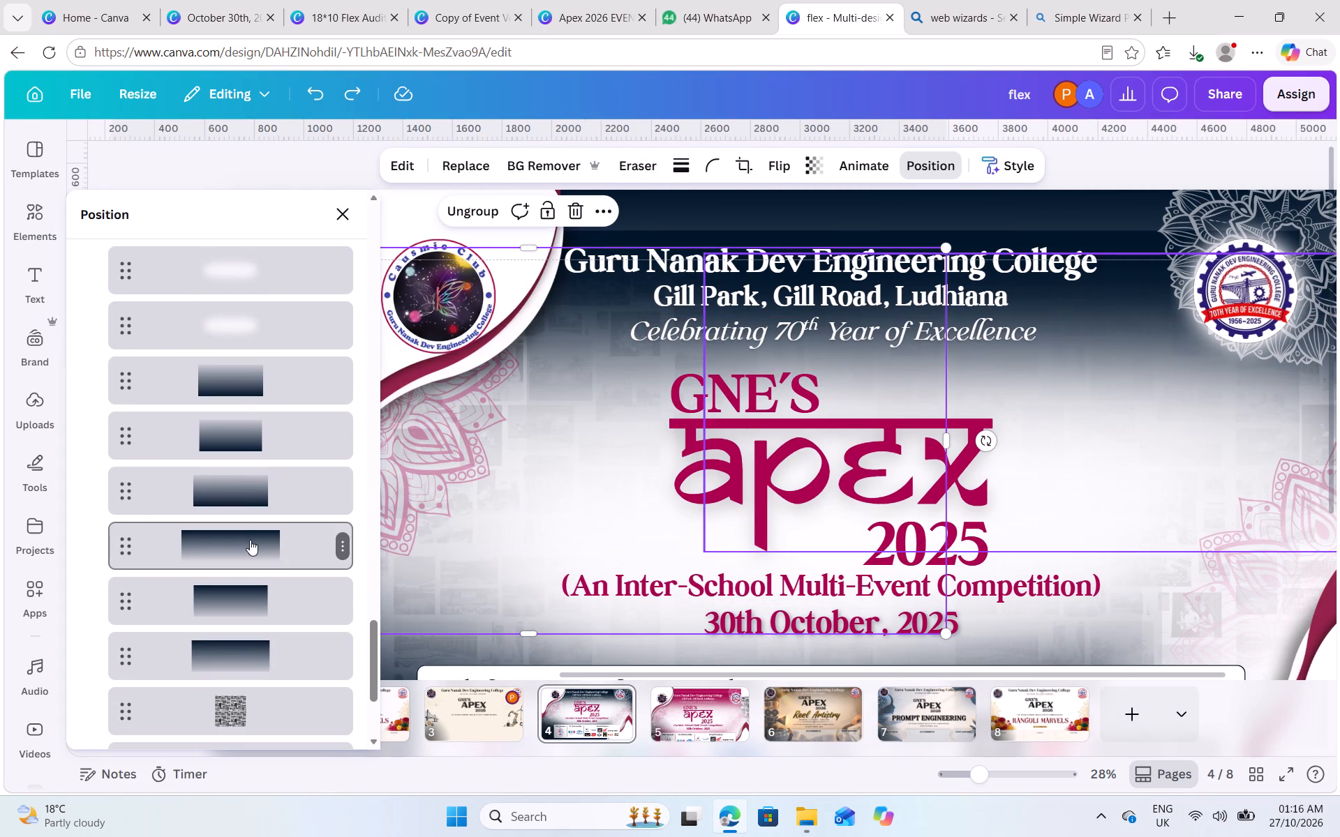
scroll(694, 476, "left", 3)
left_click_drag(1016, 357, 968, 322)
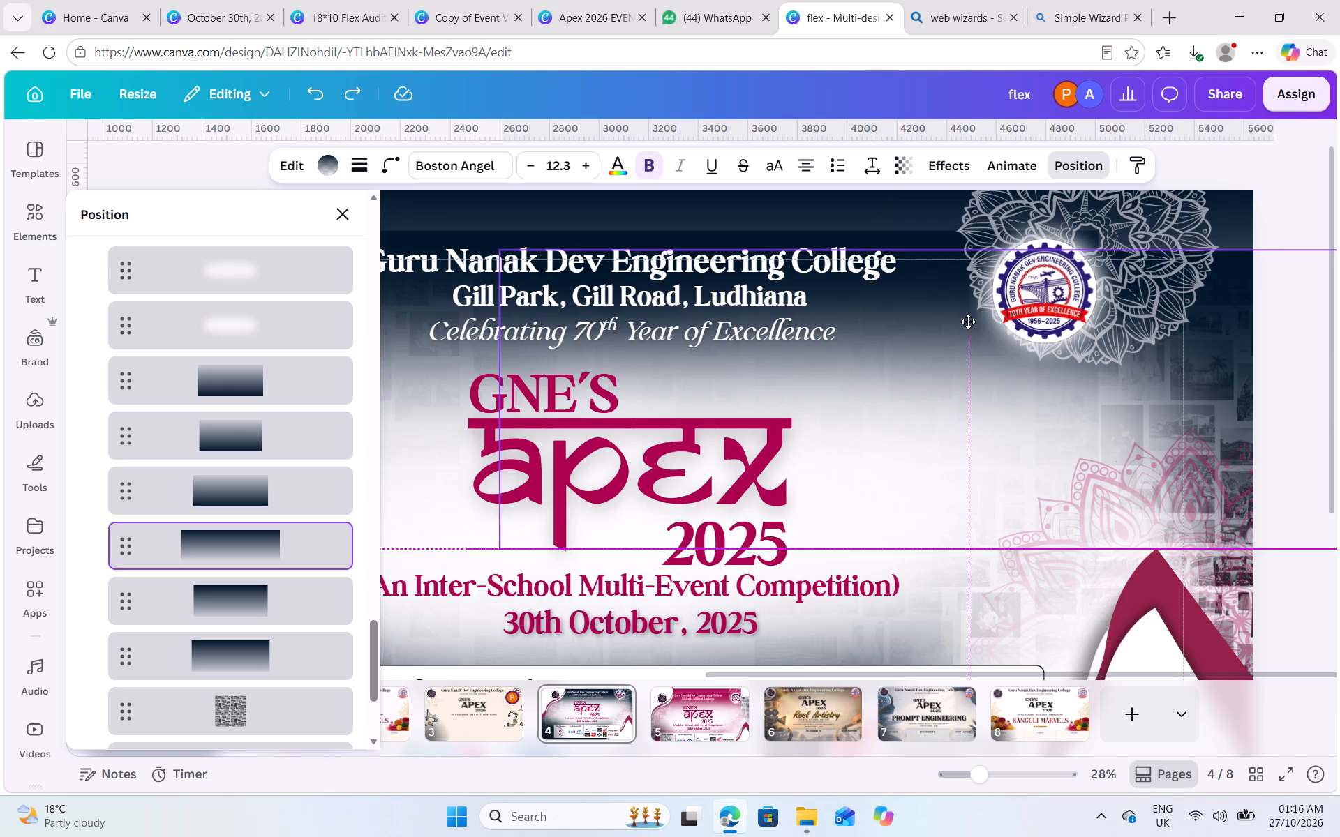
left_click_drag(968, 322, 868, 287)
scroll(868, 287, "right", 1)
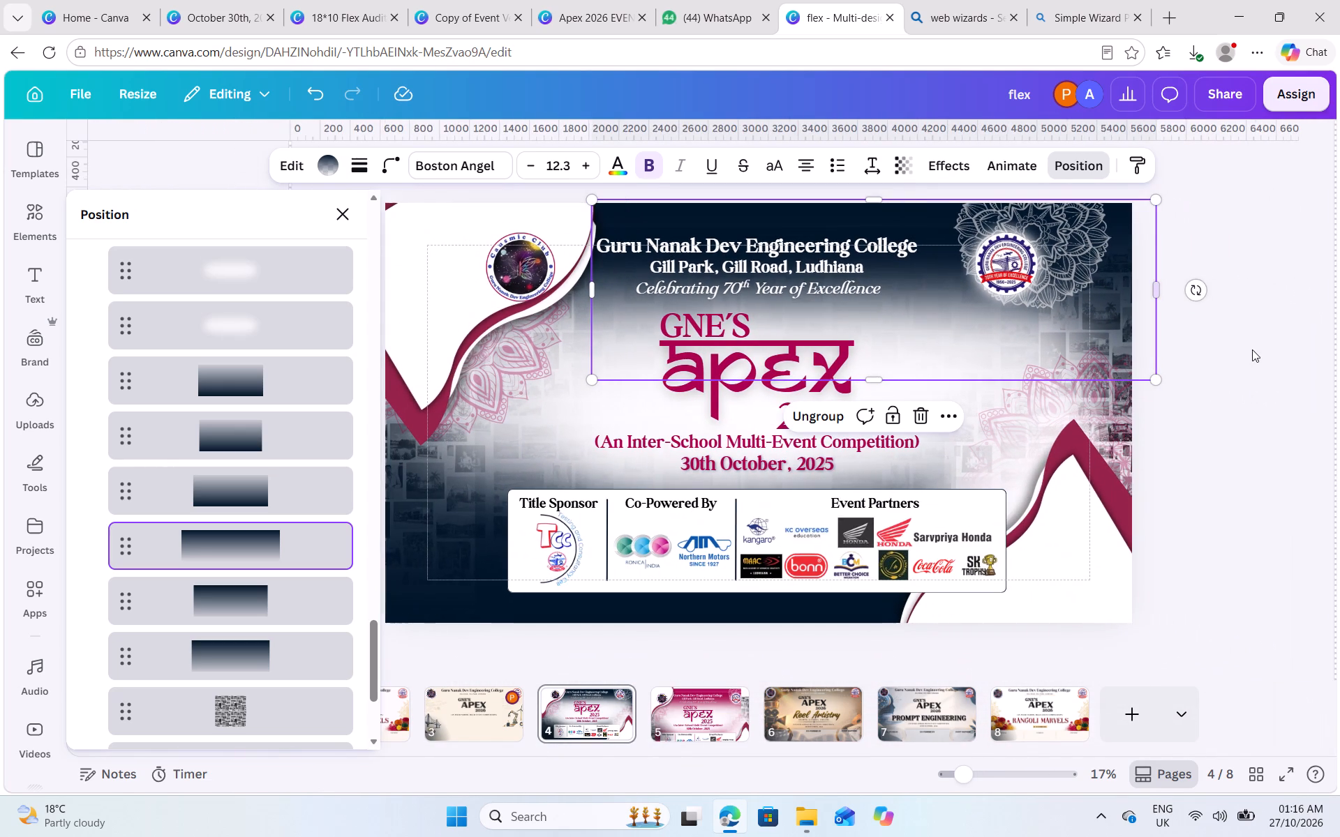
left_click(1248, 351)
left_click(1247, 353)
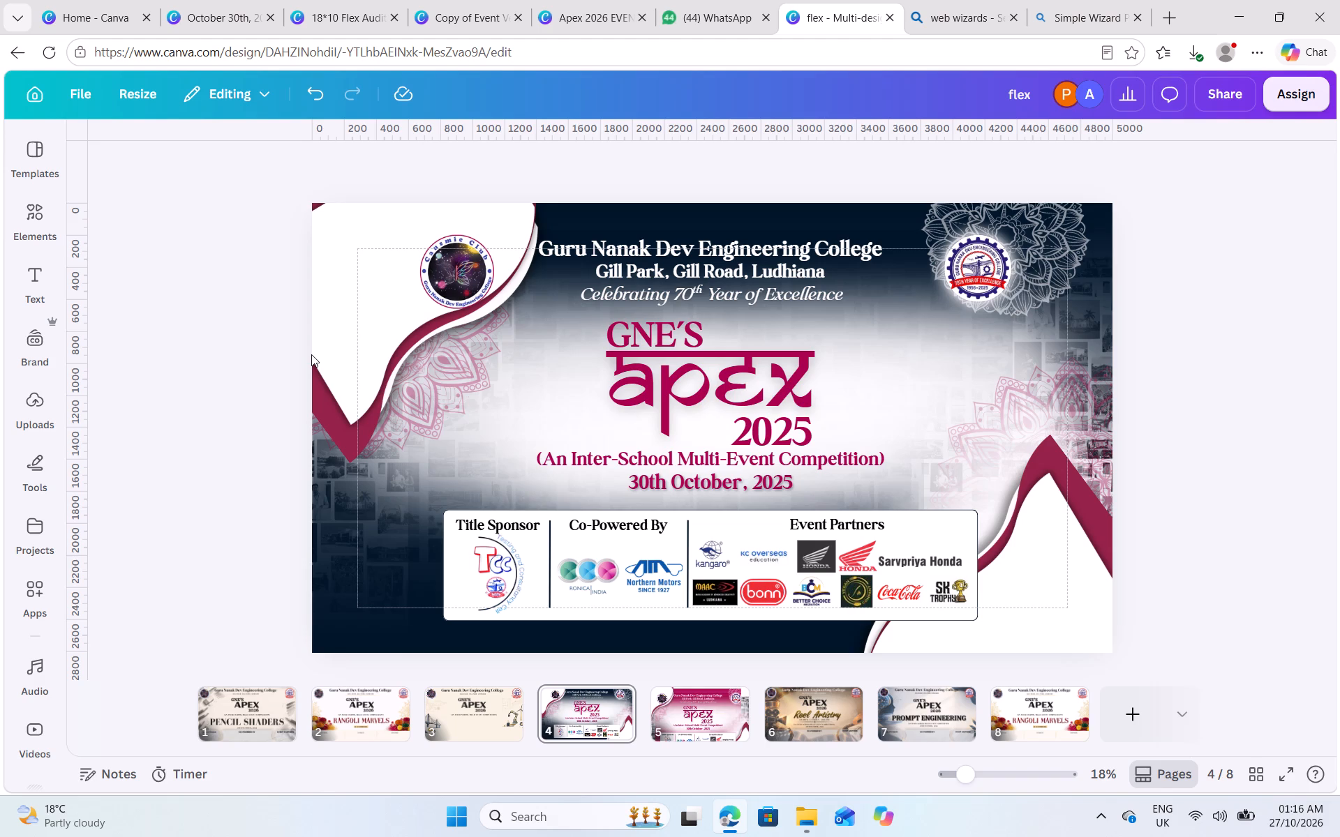
left_click(311, 354)
Add the recommended gold petal-shaped mandala graphic to page 4.
left_click(45, 222)
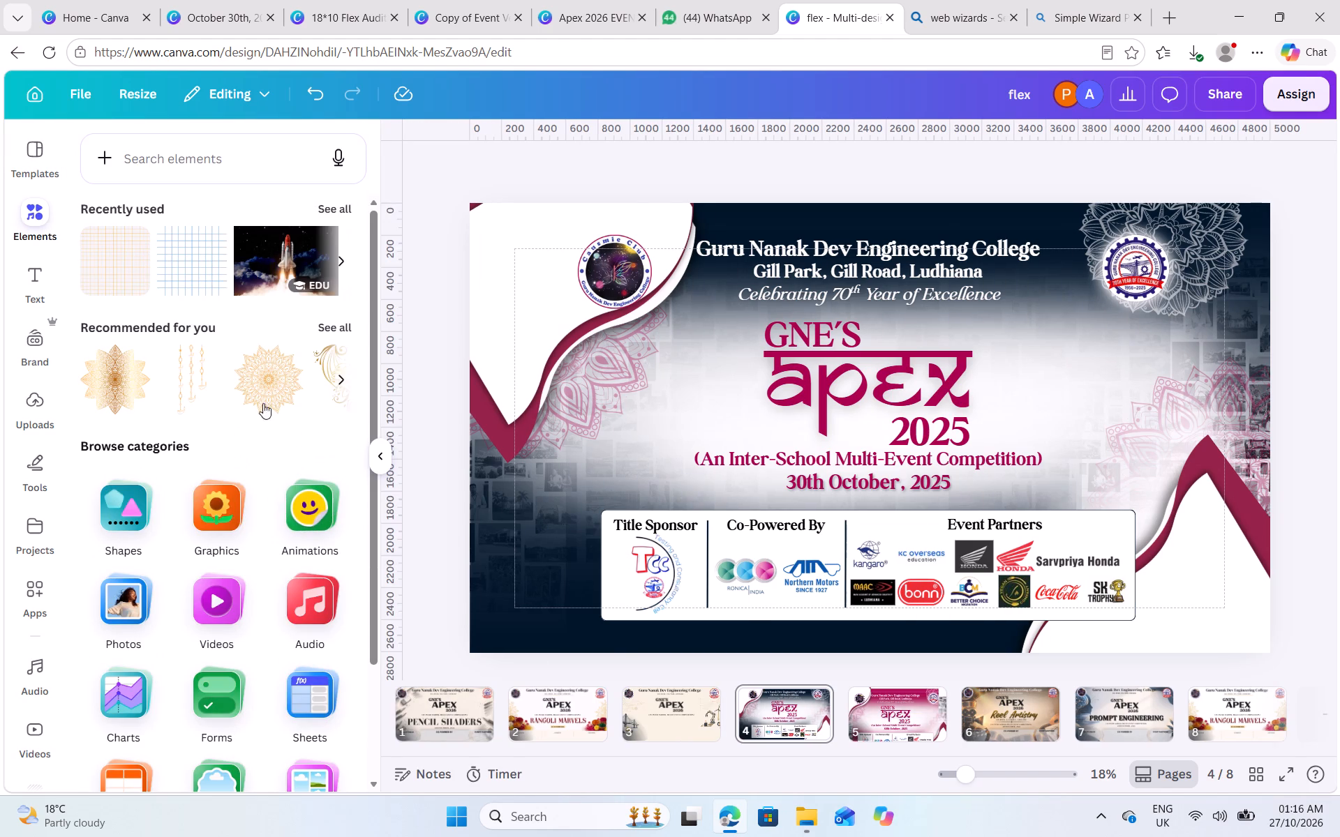
scroll(257, 375, "left", 1)
scroll(257, 375, "right", 2)
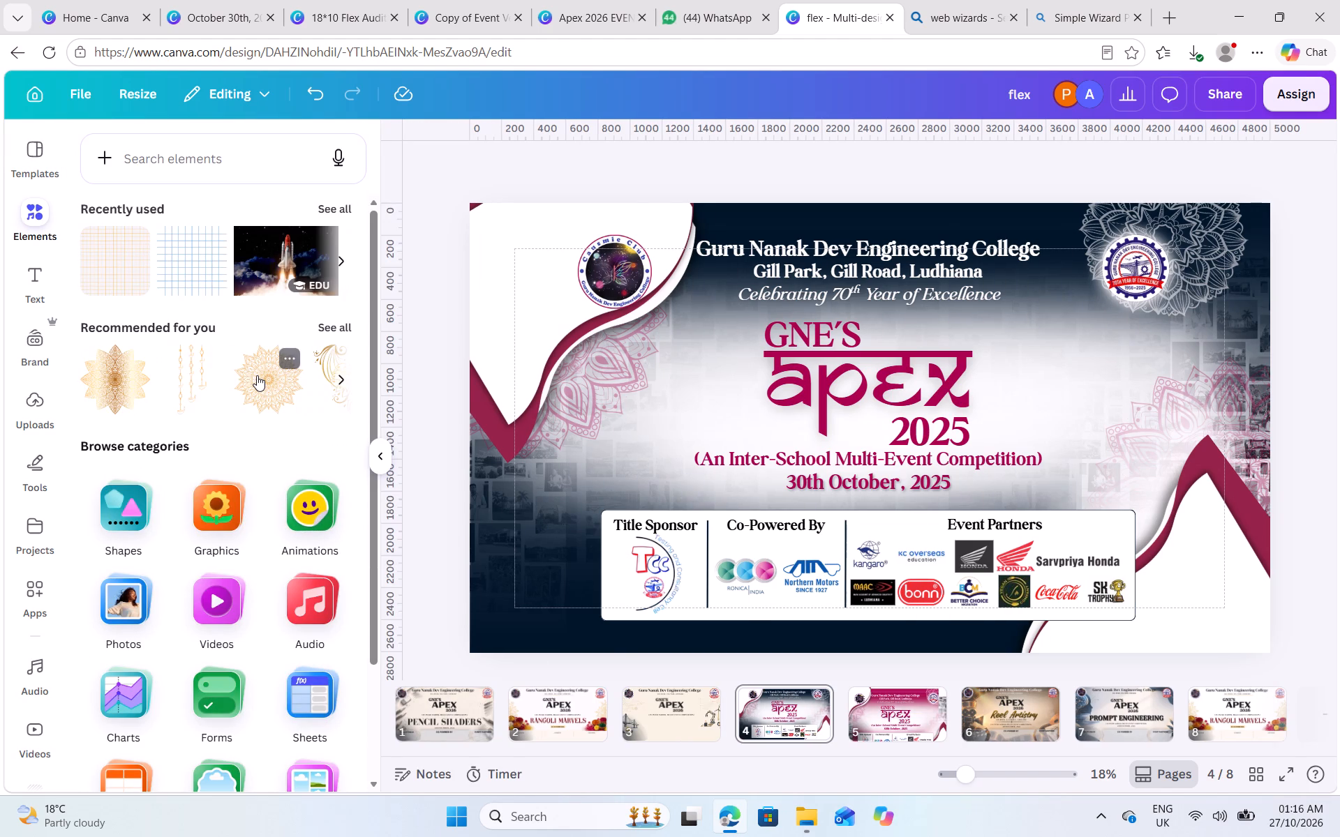
left_click(111, 390)
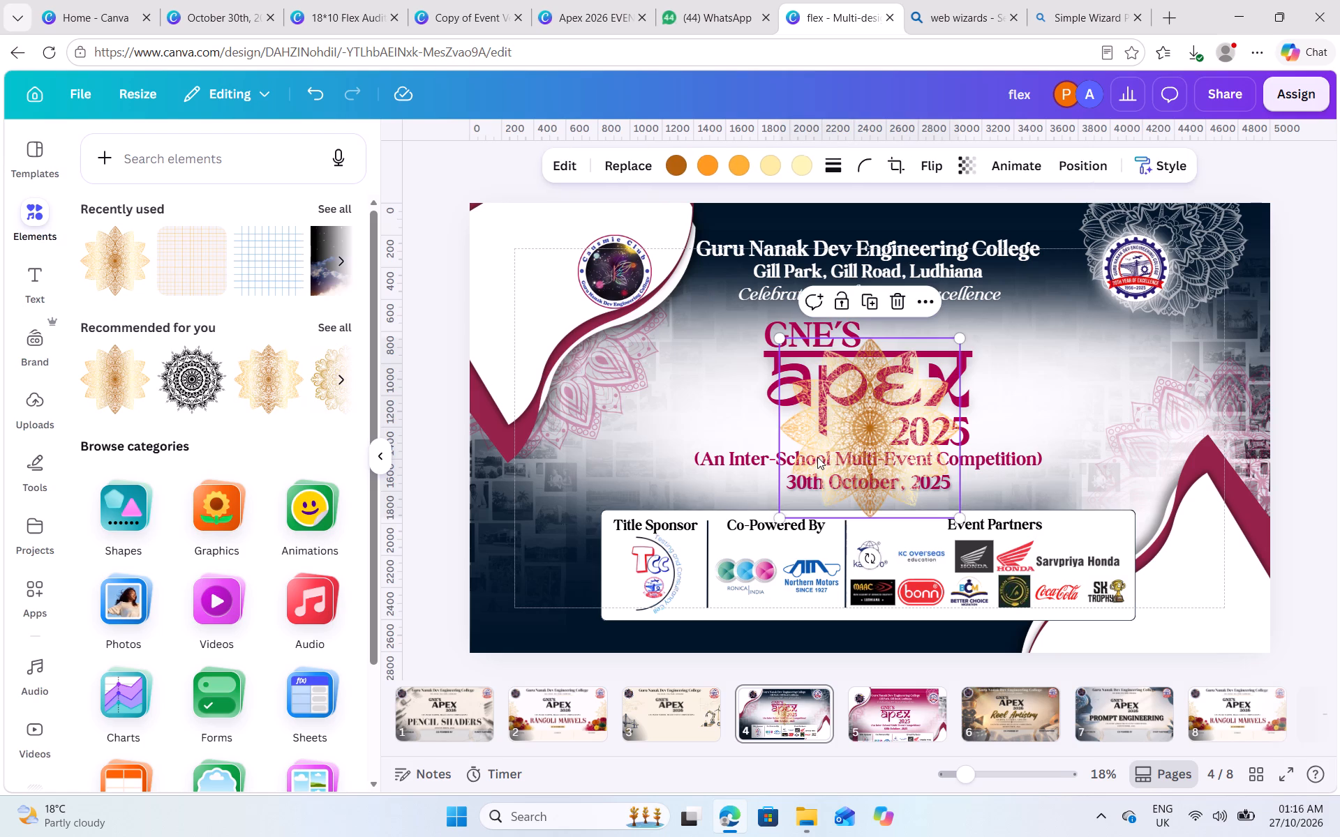
Browse the row of recommended graphics for further mandala or ornamental decoration.
scroll(230, 392, "left", 5)
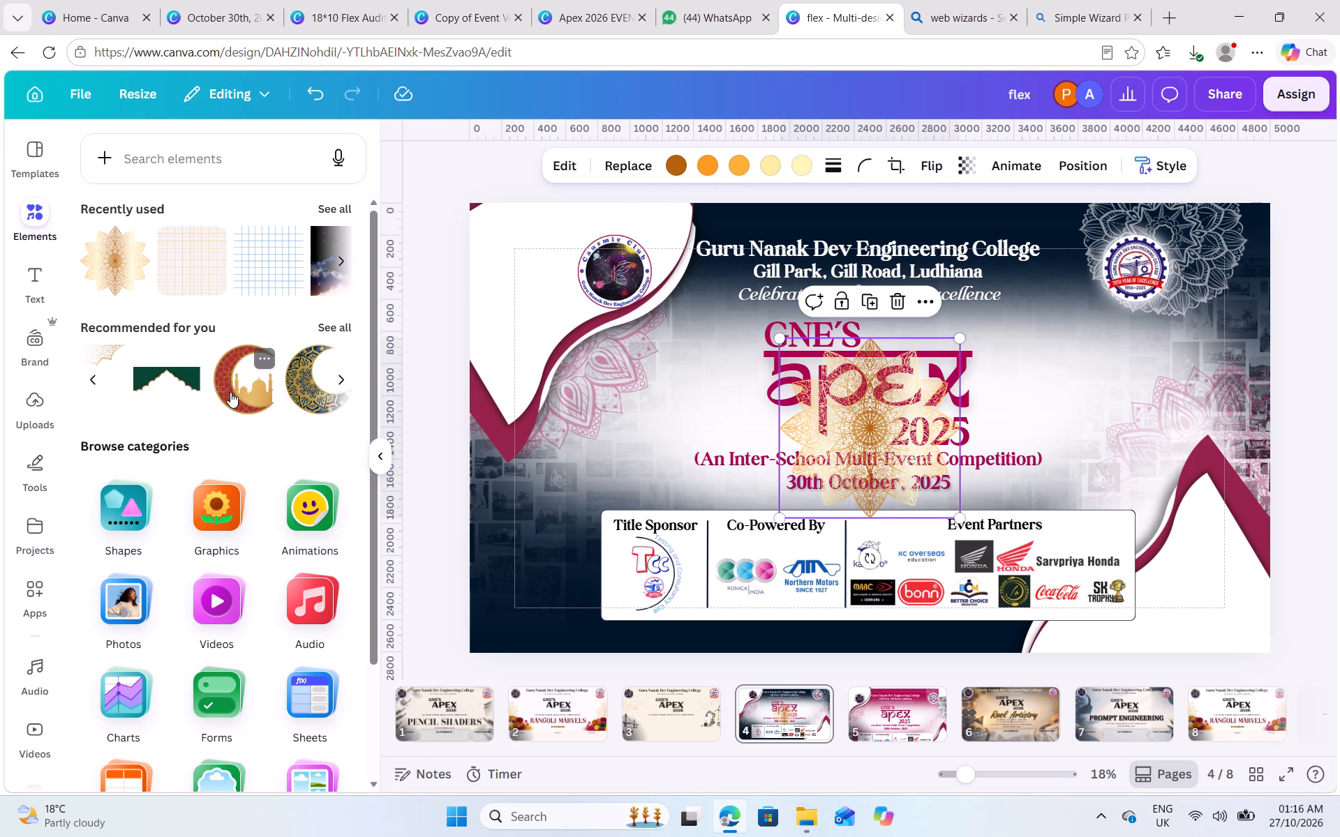
scroll(230, 392, "left", 2)
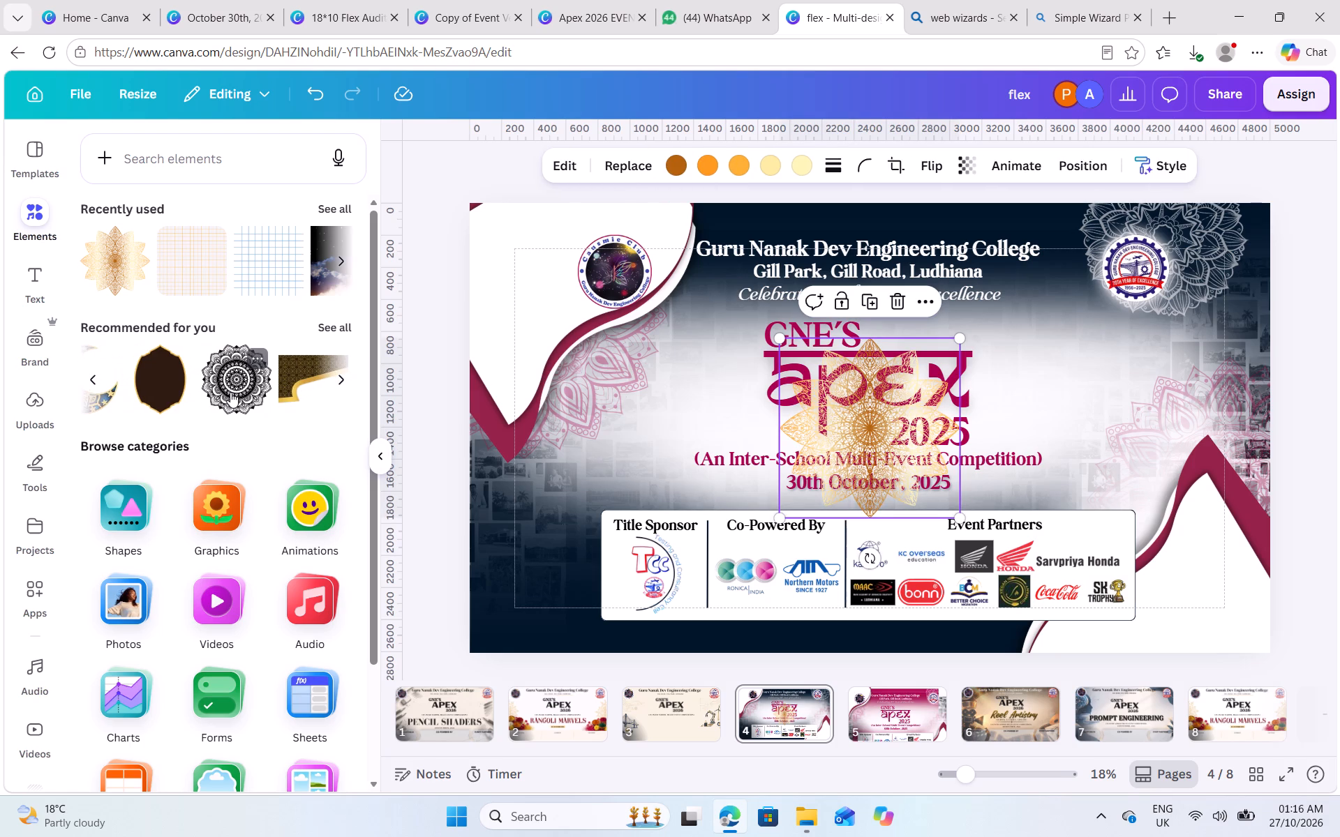
scroll(230, 392, "left", 2)
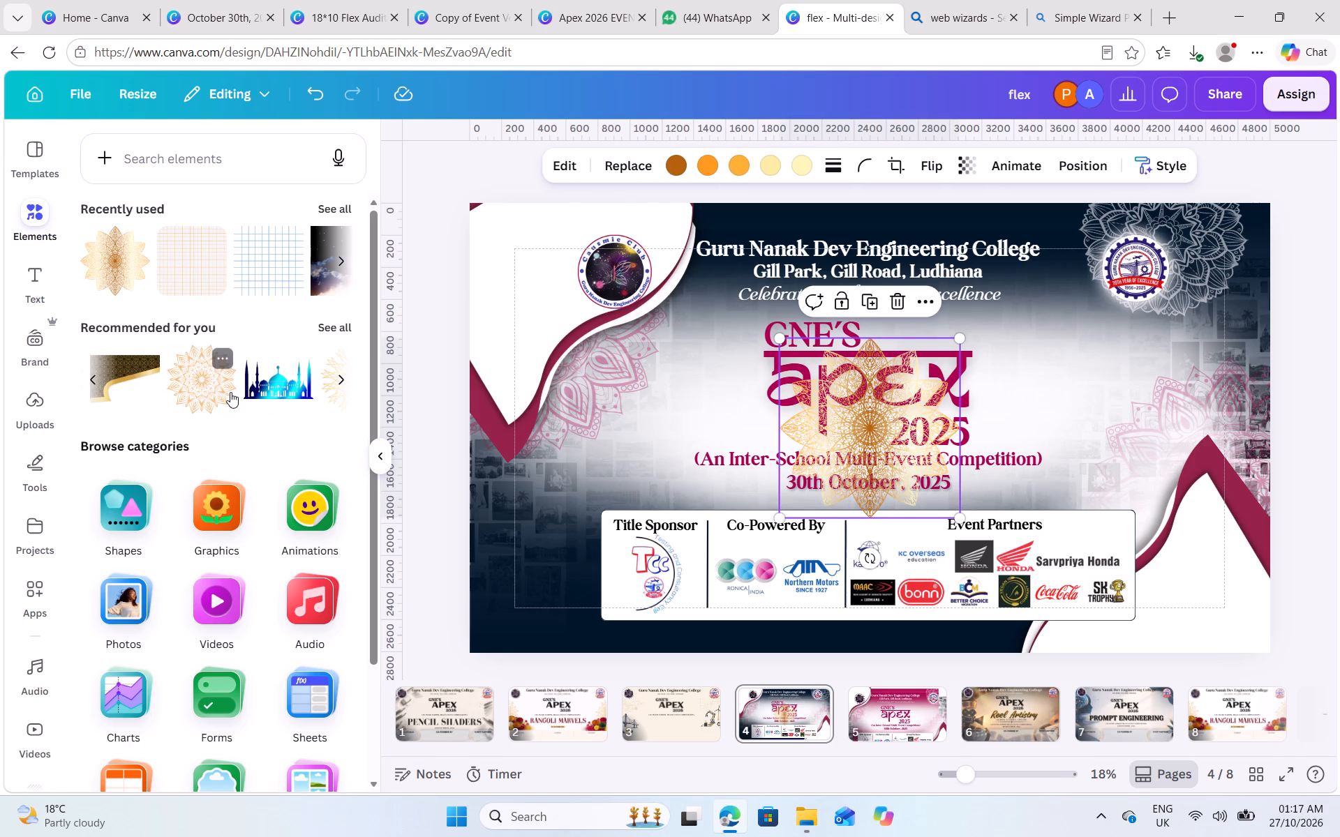
scroll(230, 392, "left", 3)
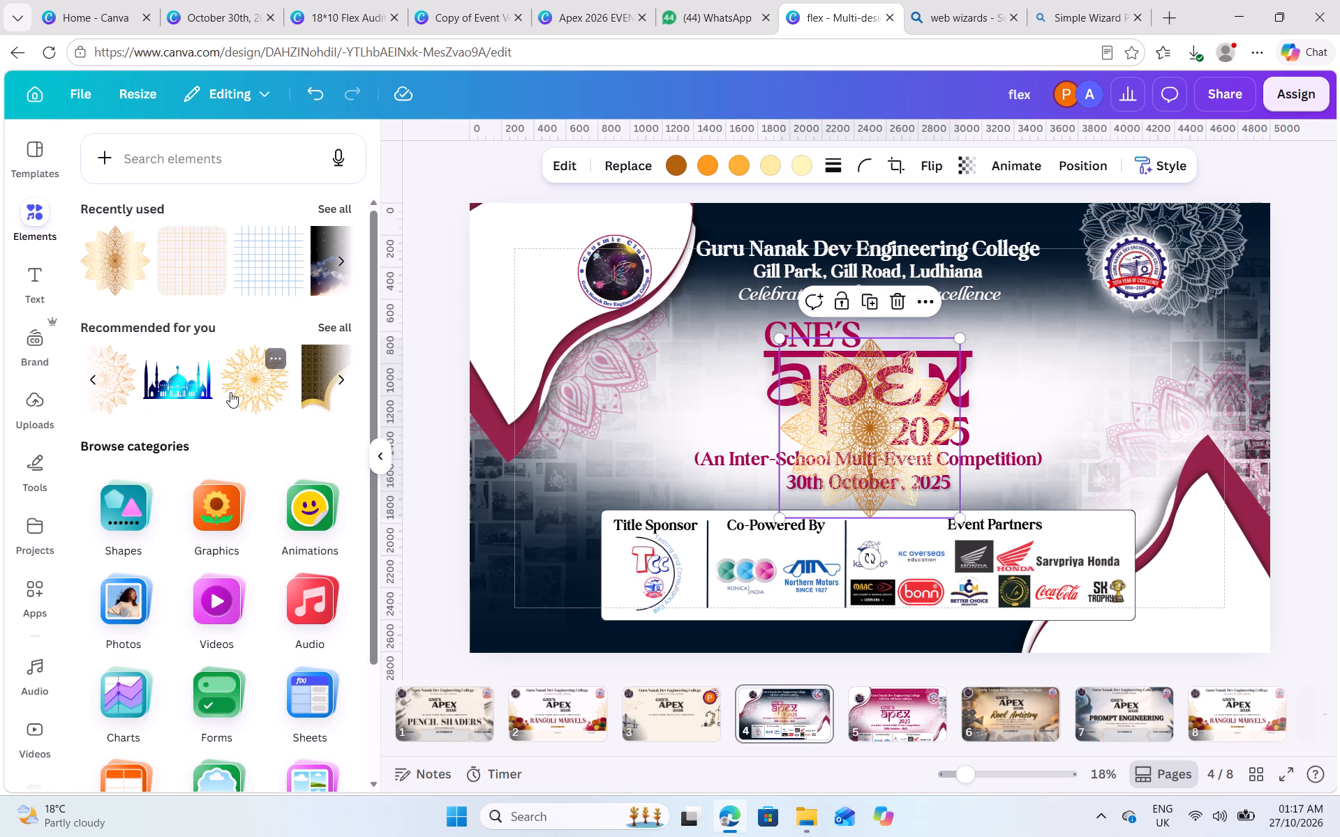
scroll(230, 392, "left", 3)
scroll(230, 392, "right", 2)
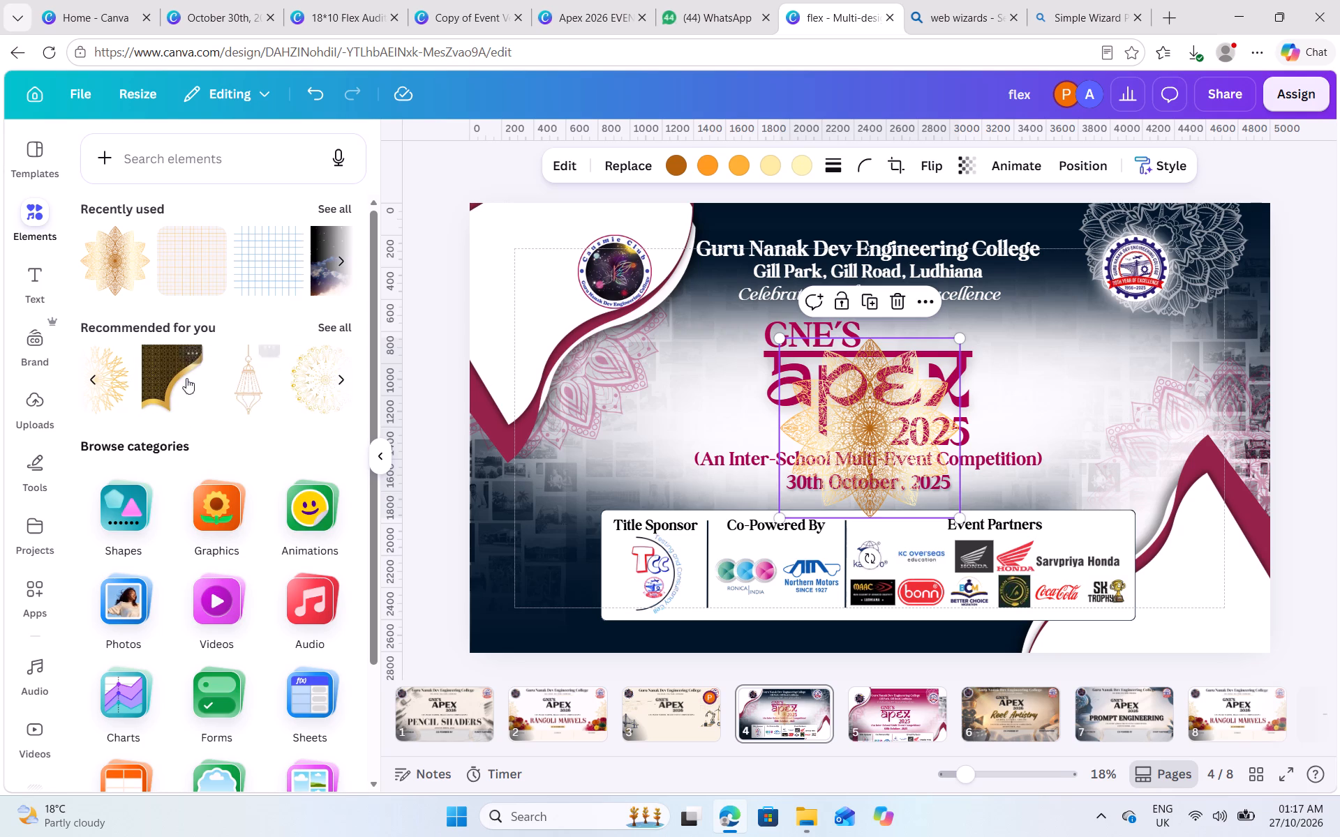
scroll(174, 383, "right", 5)
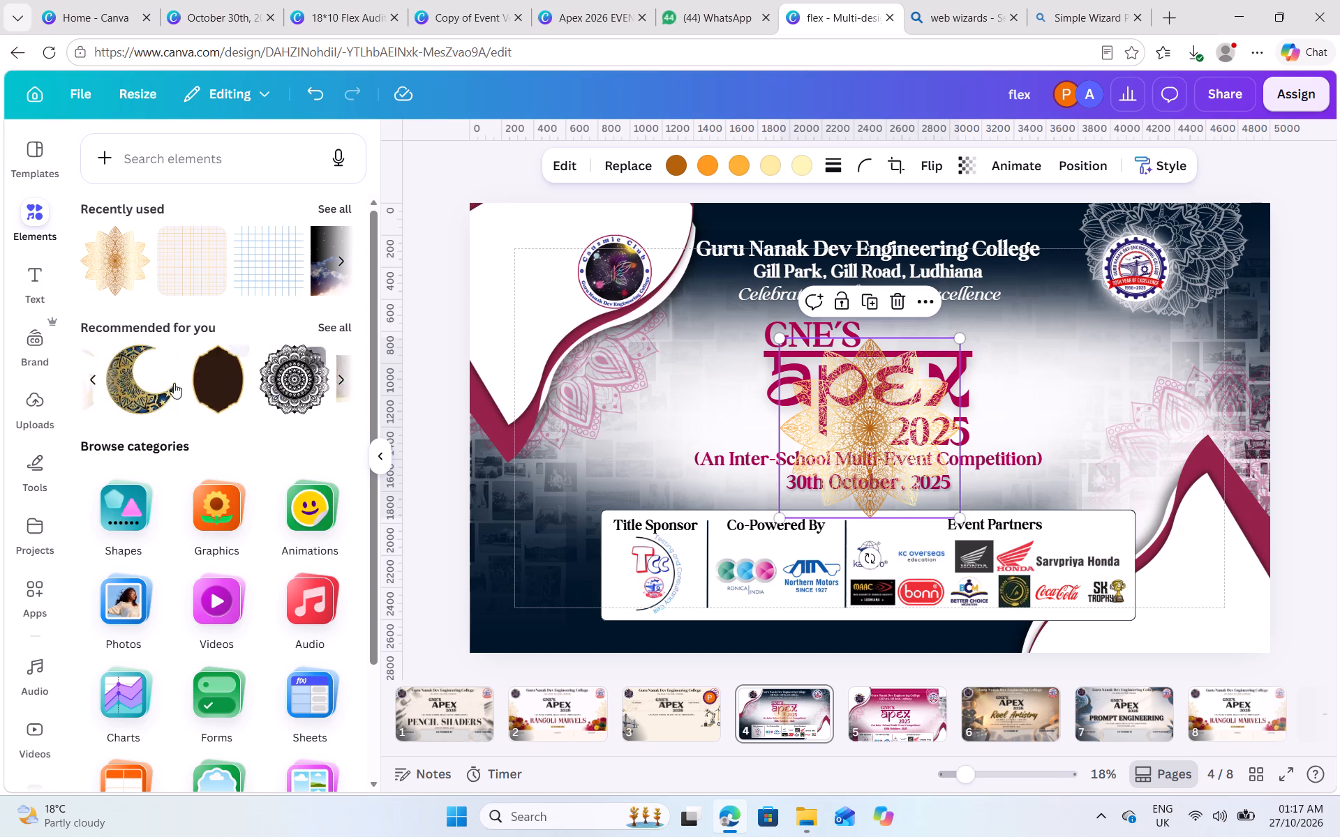
scroll(174, 383, "right", 4)
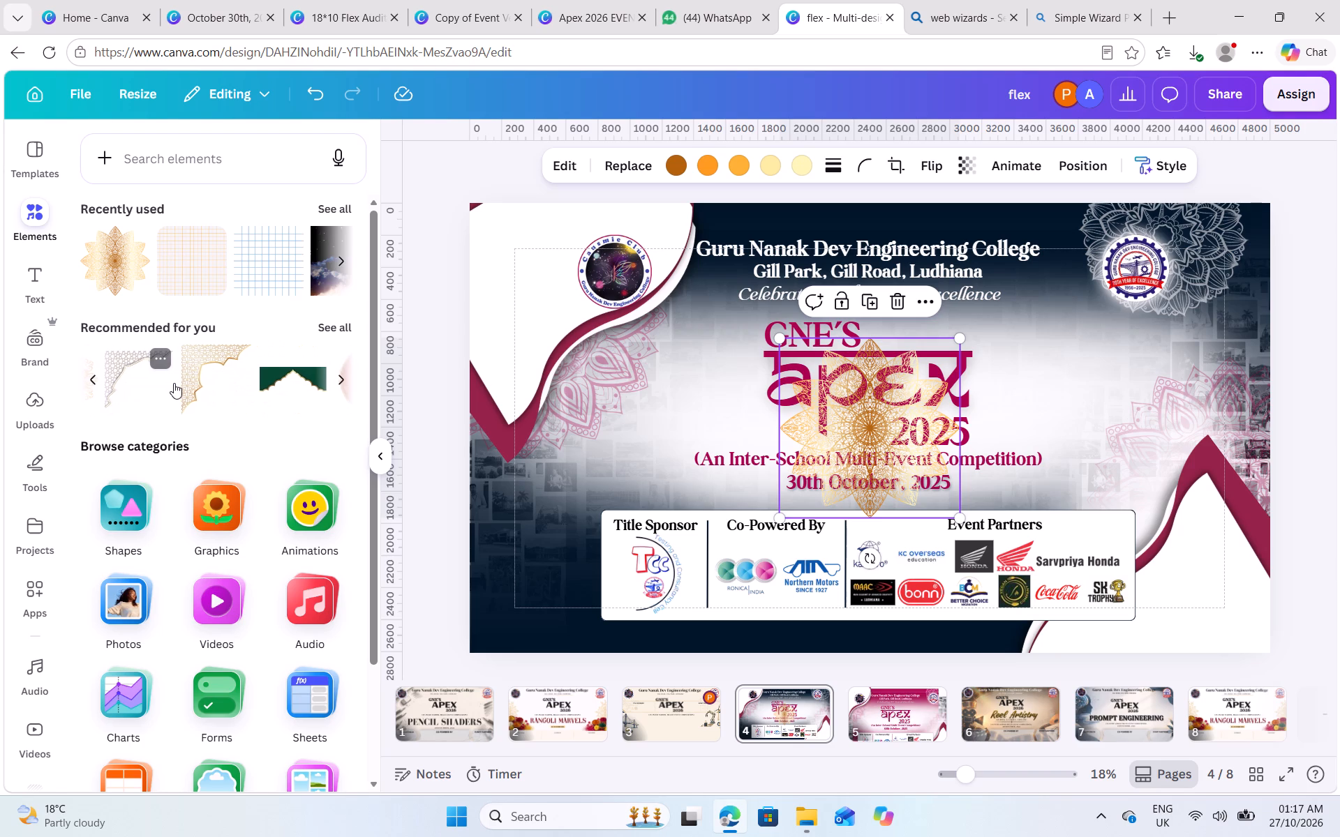
scroll(174, 383, "right", 4)
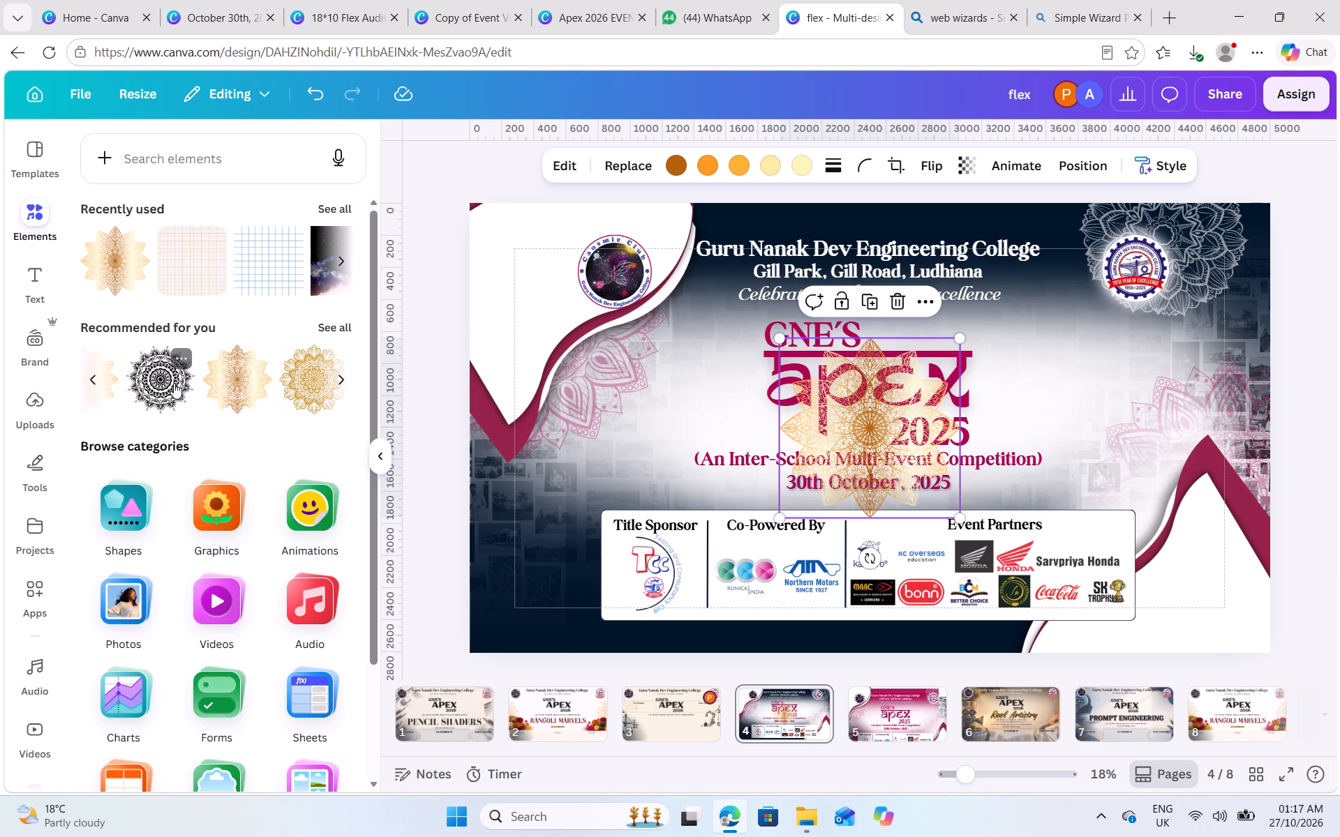
scroll(174, 383, "right", 1)
scroll(174, 383, "left", 8)
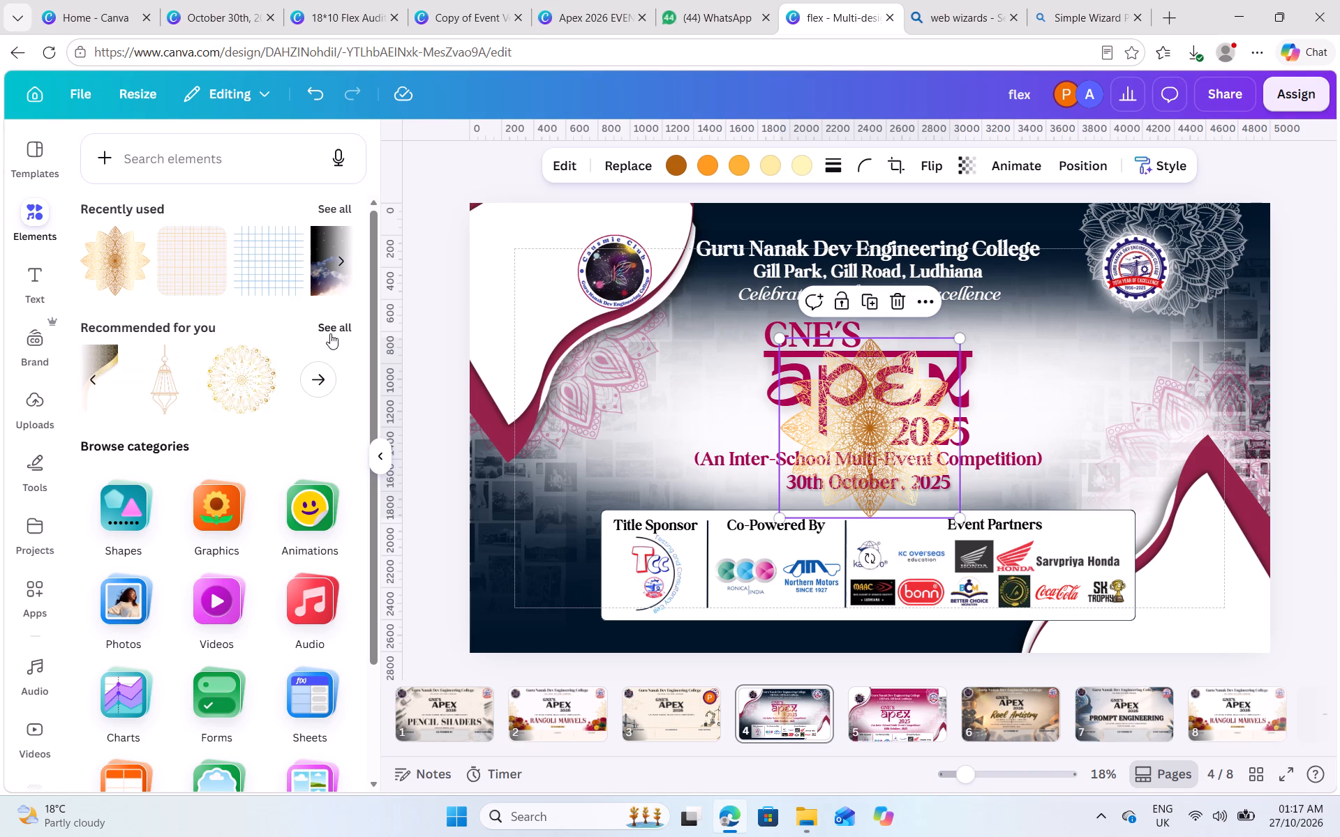
Open the full set of magic recommendations and look through it for mandala and ornamental graphics.
left_click(334, 330)
scroll(225, 506, "down", 2)
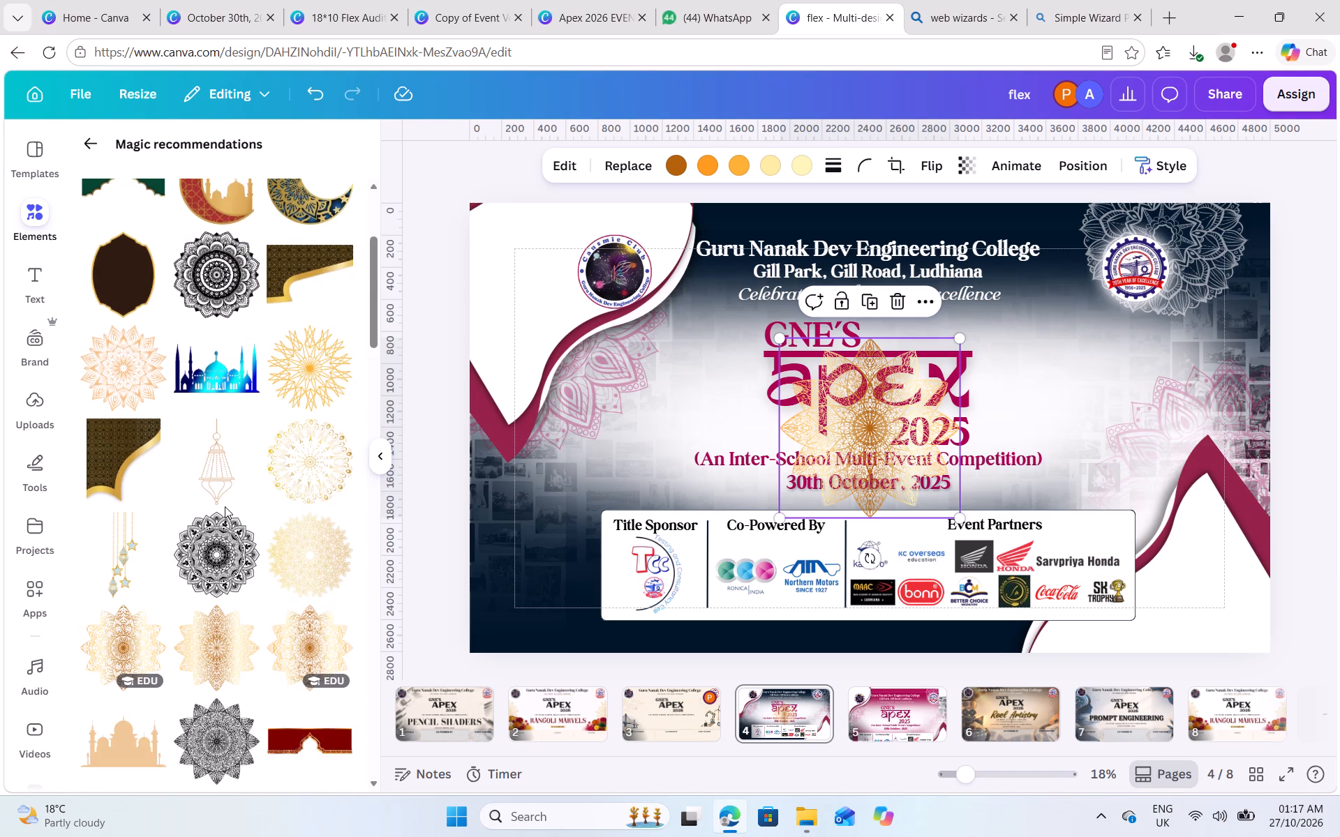
scroll(225, 506, "down", 3)
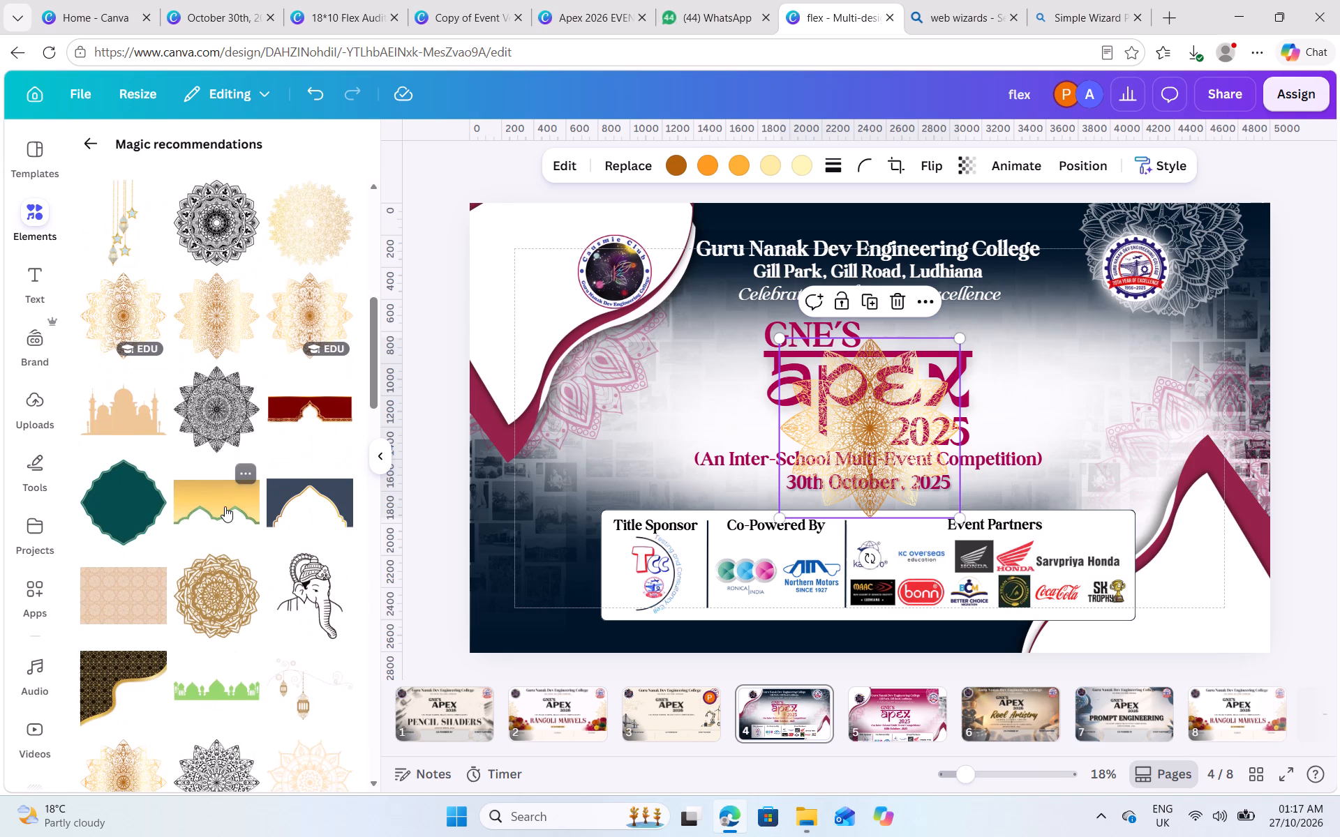
scroll(225, 506, "down", 4)
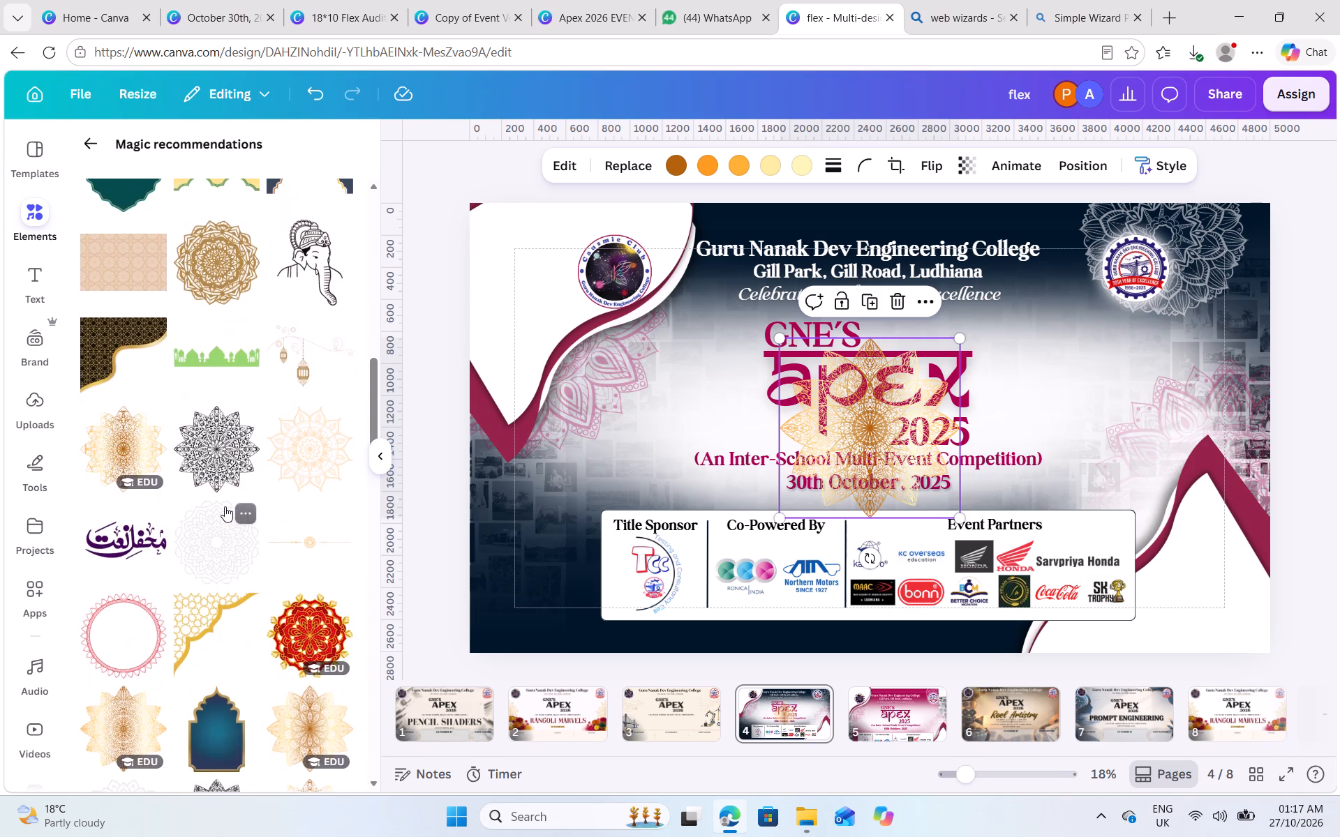
scroll(225, 506, "down", 7)
scroll(225, 506, "up", 9)
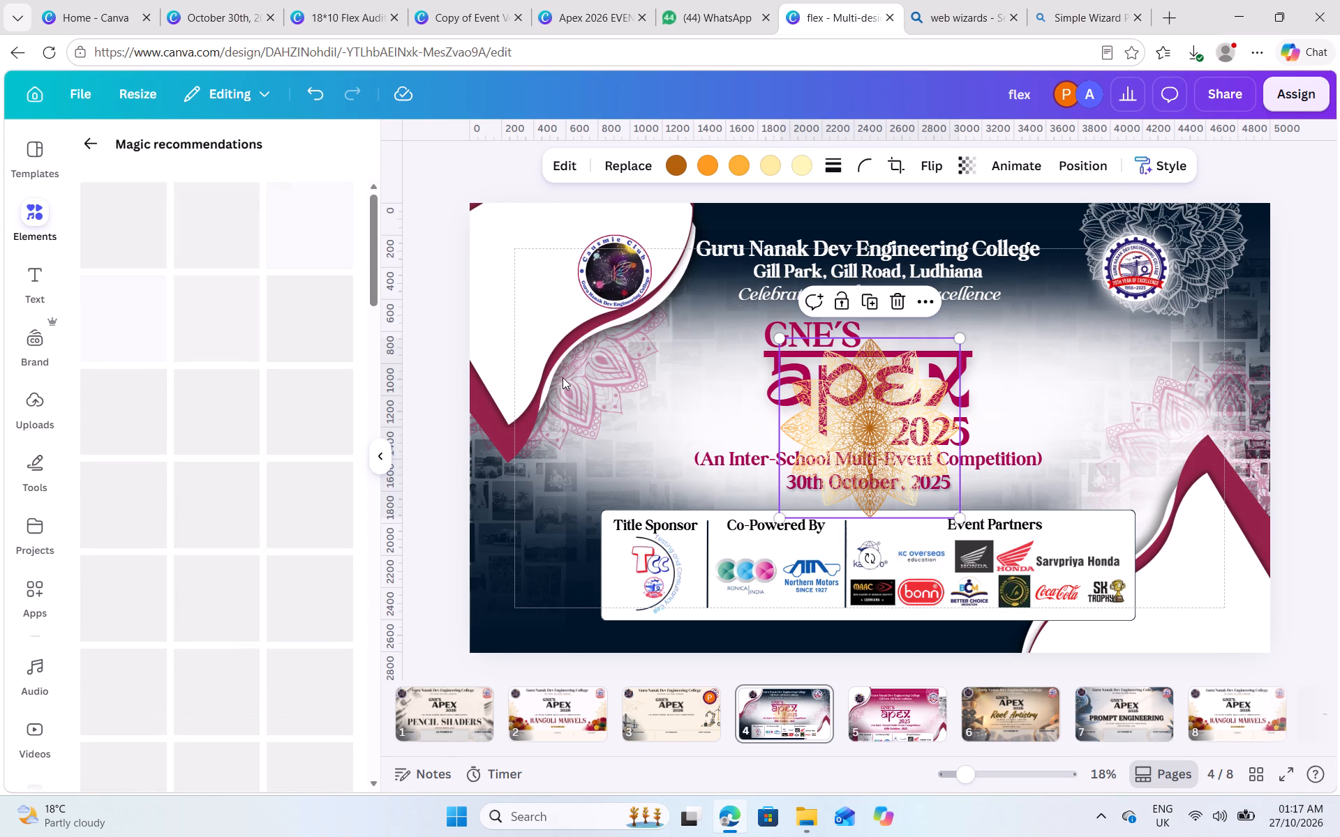
Move the gold petal-shaped mandala from page 4's centre to its left edge, partly beyond the page boundary.
left_click_drag(852, 415, 498, 410)
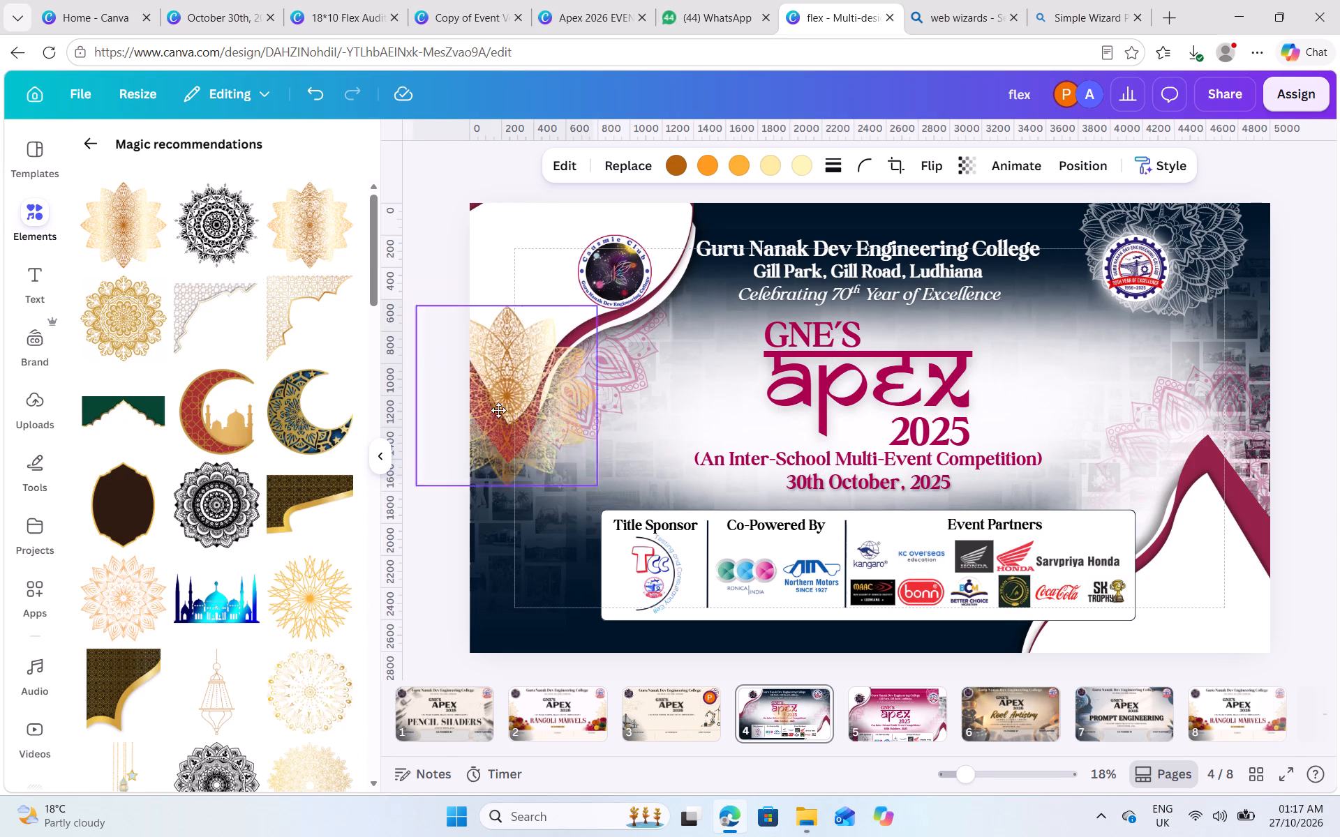
left_click_drag(498, 410, 505, 439)
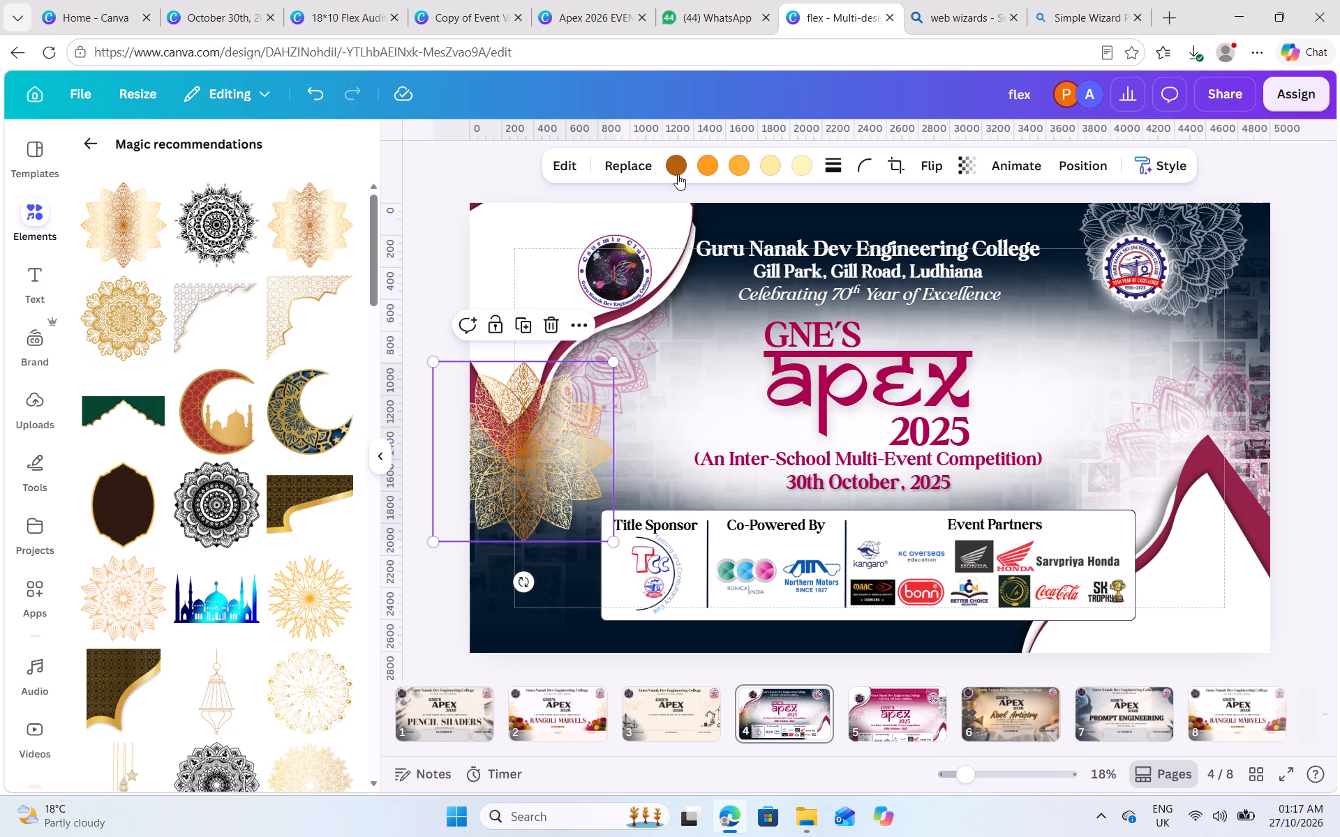
Switch to the October 30th, 2025 design and examine its Apex 2026 badge pages for their background pattern.
left_click(564, 1)
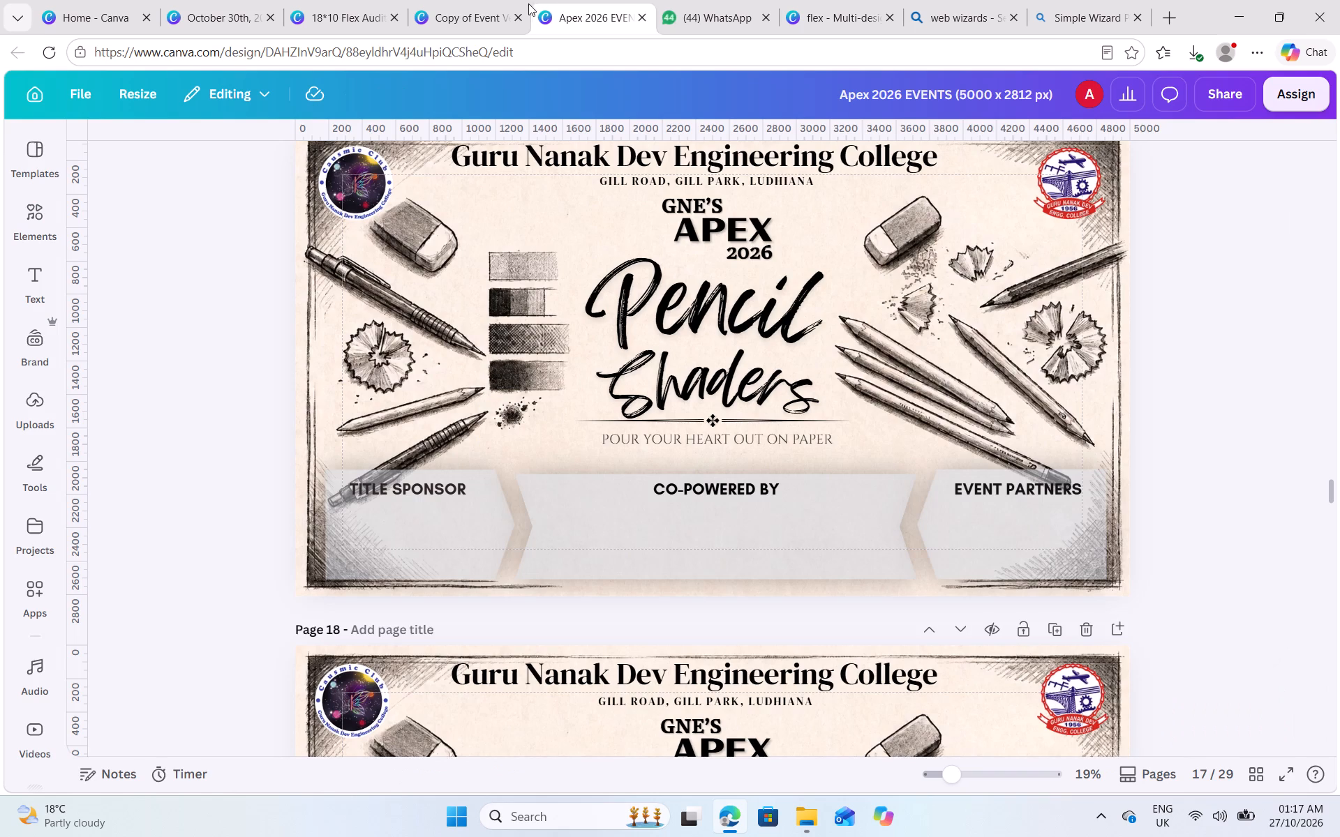
left_click(471, 3)
left_click(366, 6)
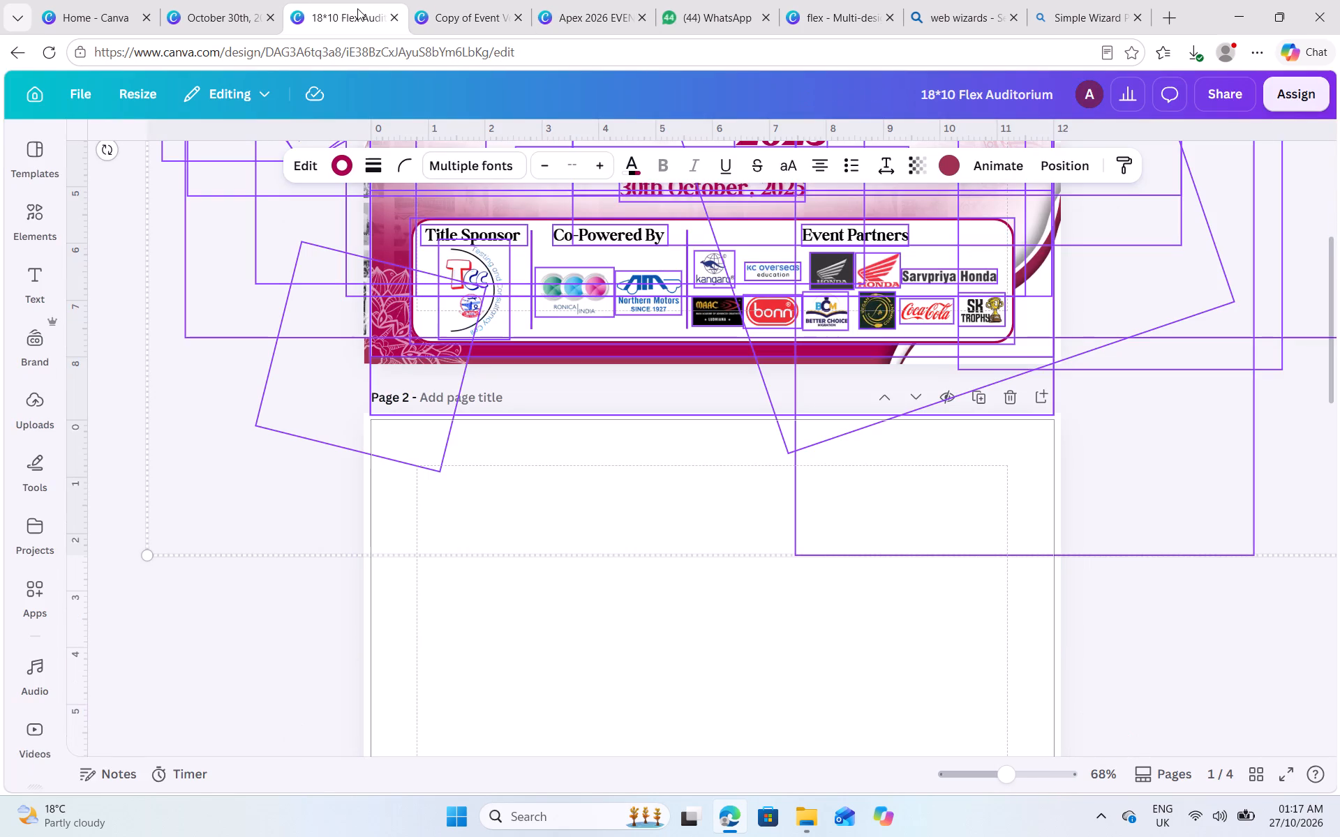
left_click(233, 11)
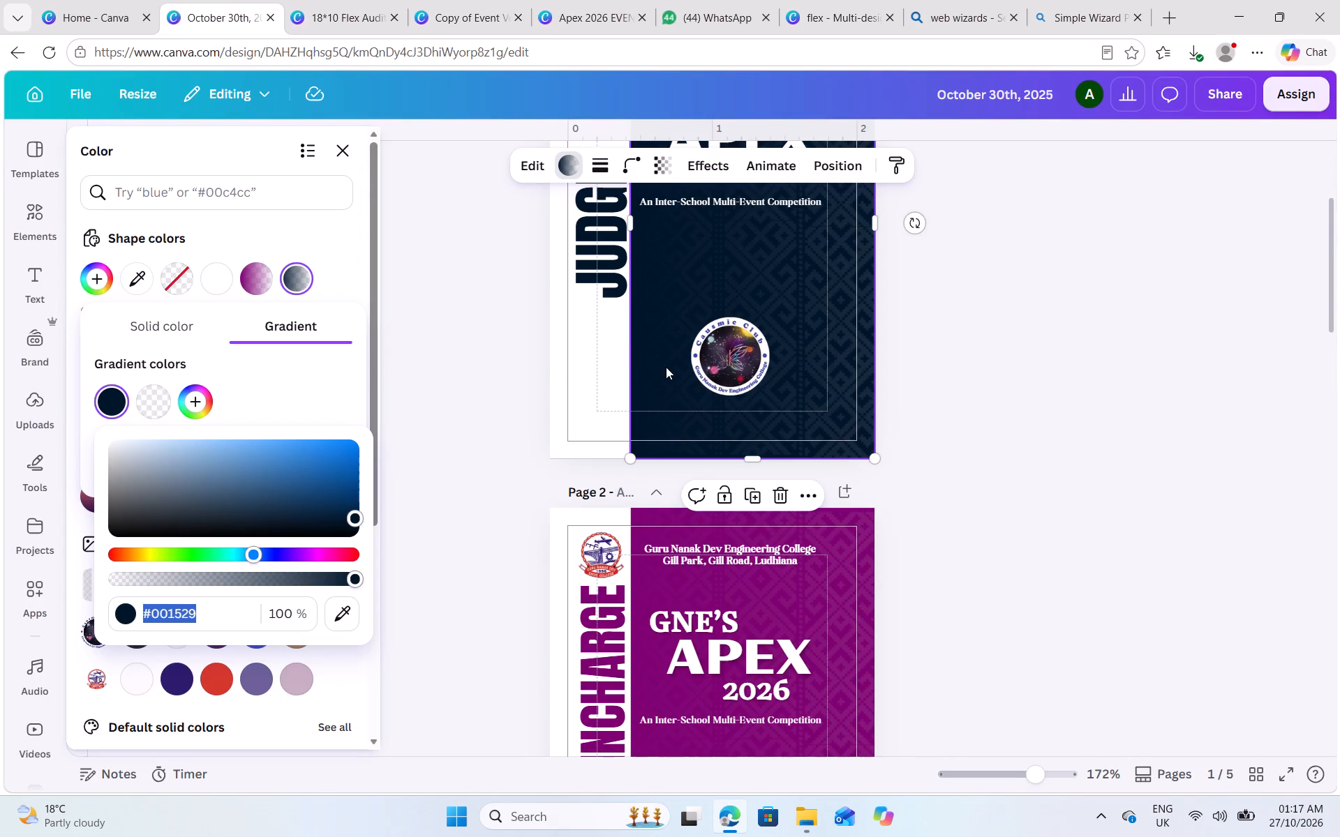
scroll(666, 367, "up", 2)
scroll(666, 367, "down", 8)
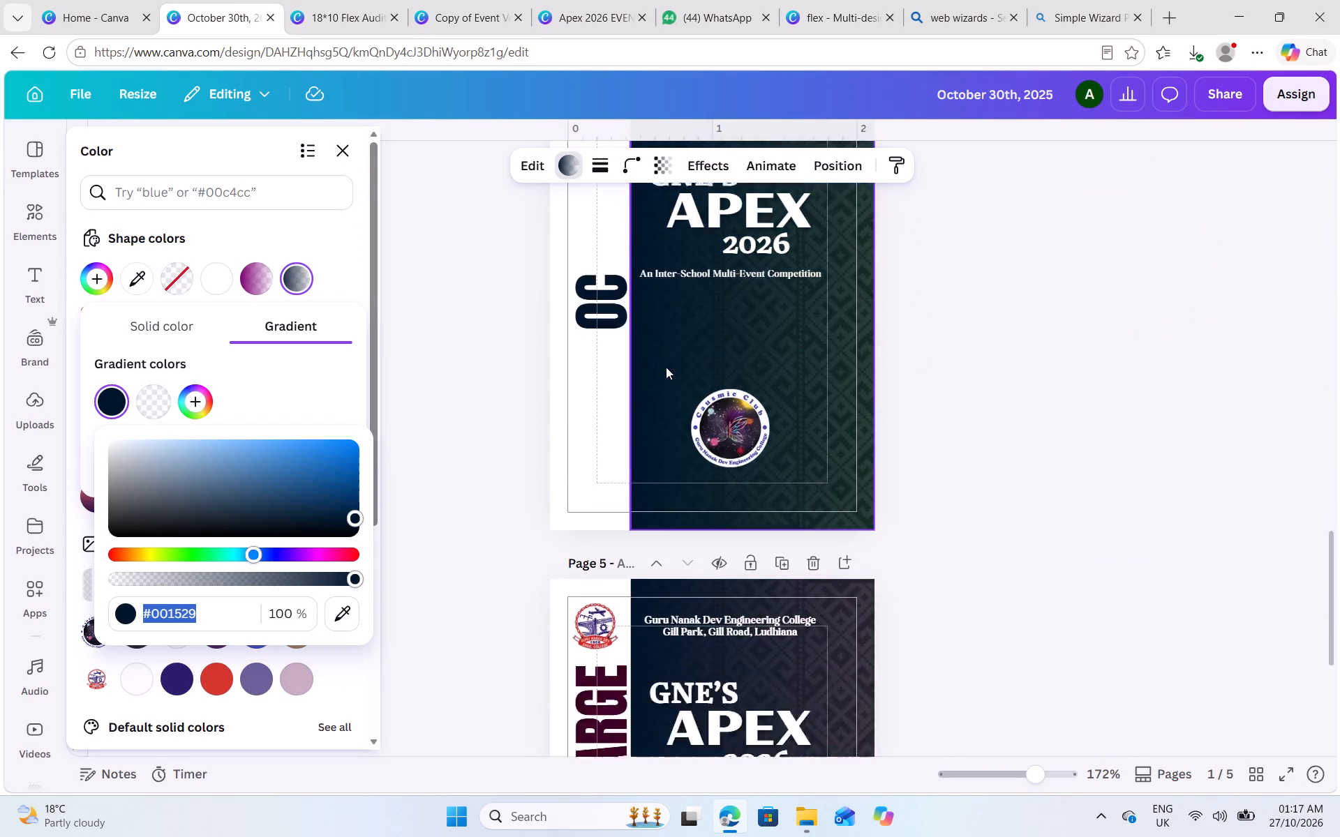
scroll(666, 367, "down", 8)
scroll(666, 367, "up", 7)
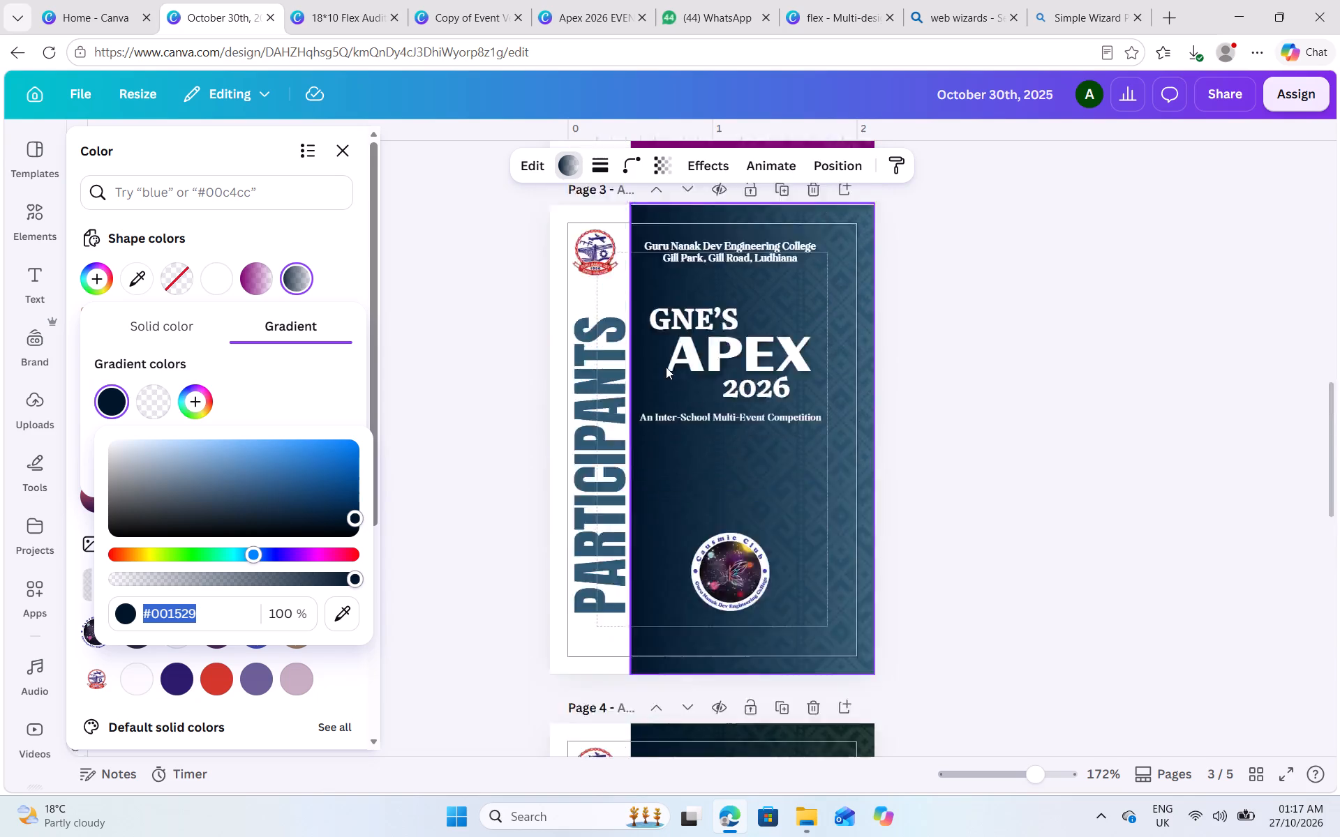
scroll(666, 367, "up", 4)
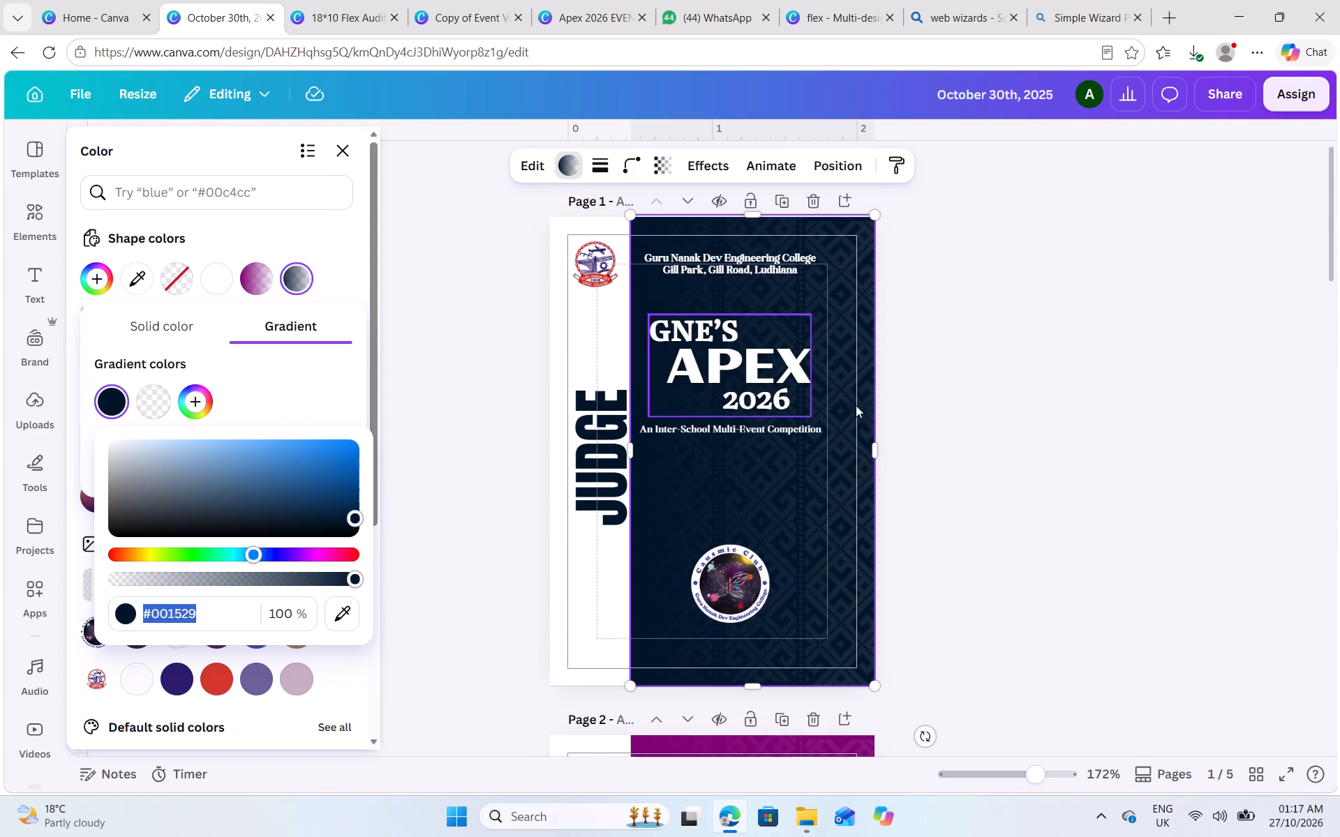
Select the navy gradient rectangle on the JUDGE badge page and inspect that page's layers.
left_click(828, 428)
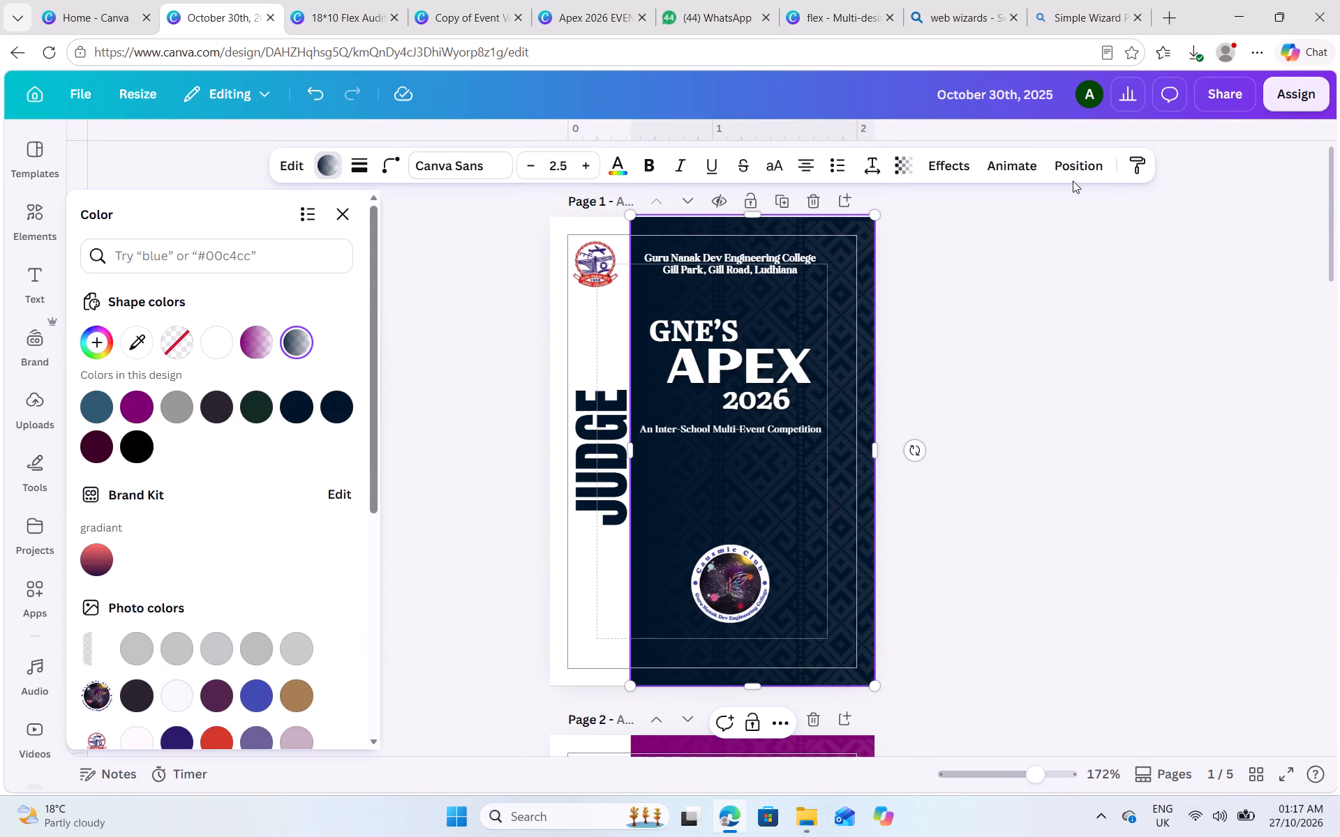
left_click(1073, 176)
left_click(317, 248)
scroll(248, 580, "down", 3)
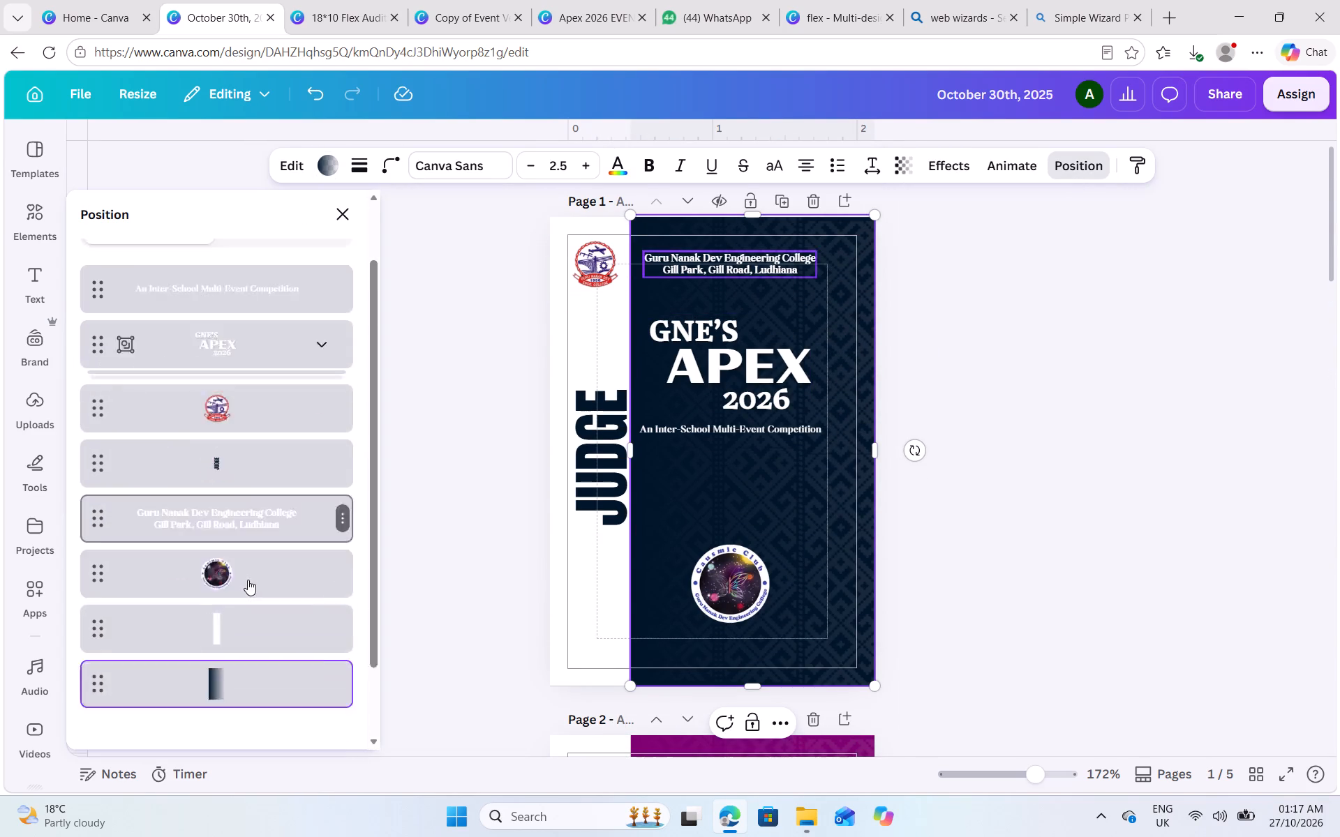
scroll(248, 580, "down", 4)
scroll(559, 582, "down", 3)
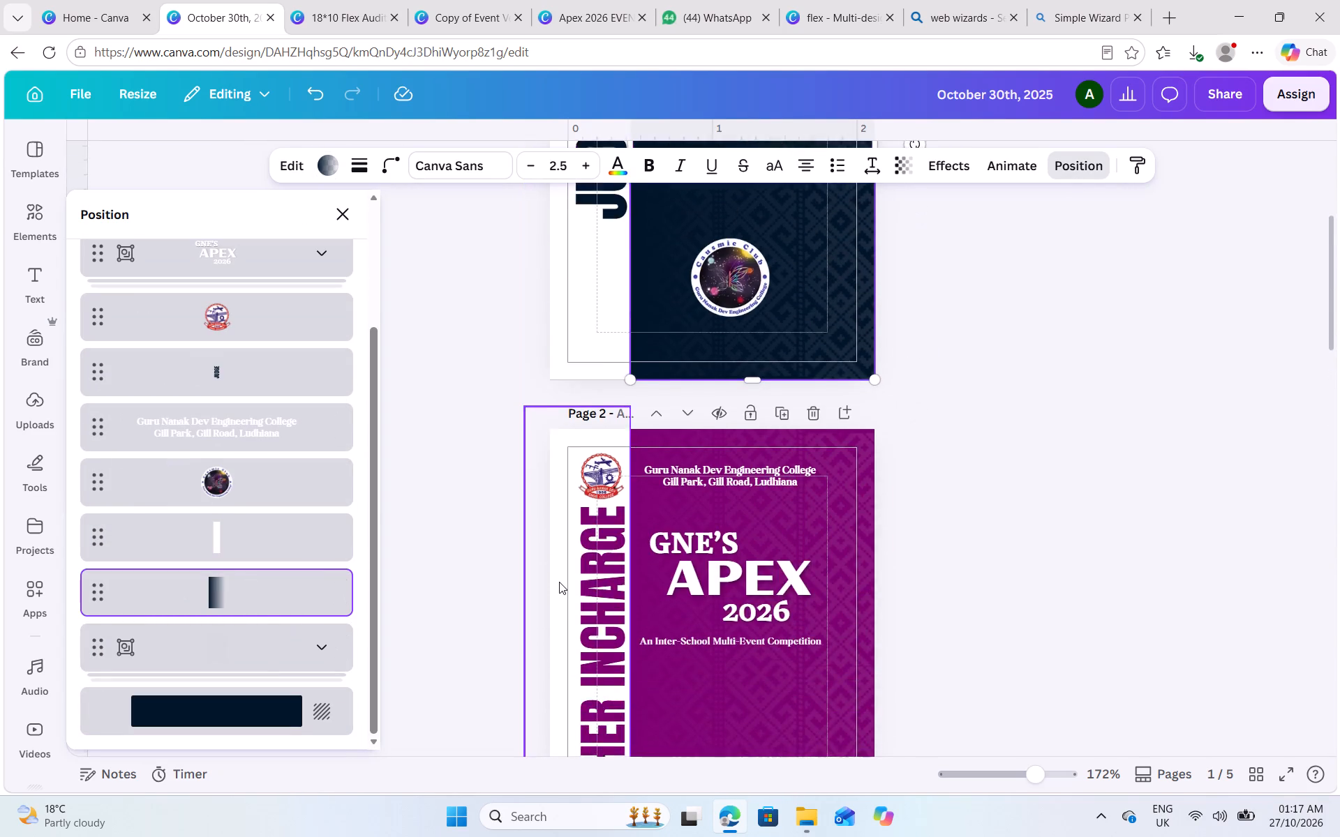
Select the OC badge page's gradient rectangle and inspect its place in the layers and its gradient colour settings.
scroll(559, 582, "down", 7)
left_click(819, 615)
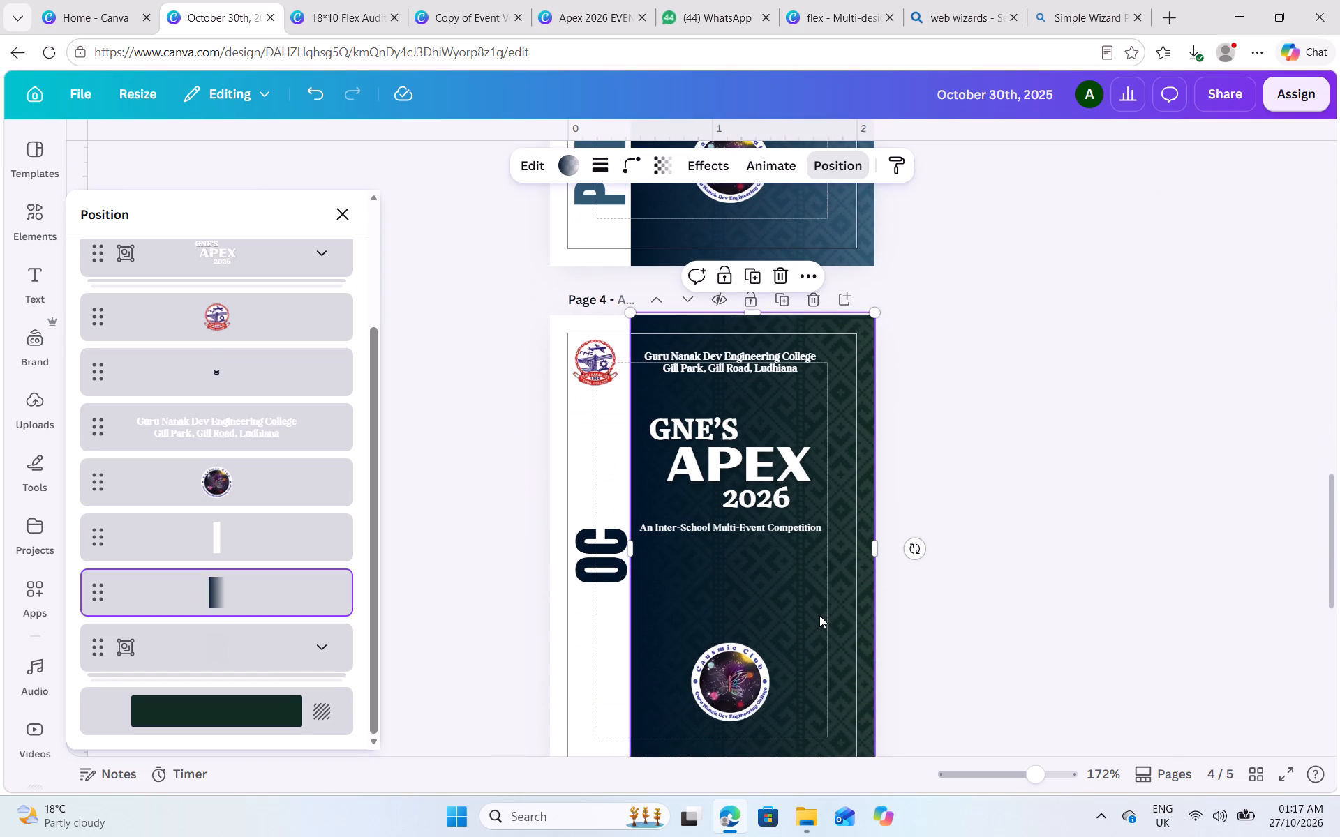
scroll(302, 520, "up", 3)
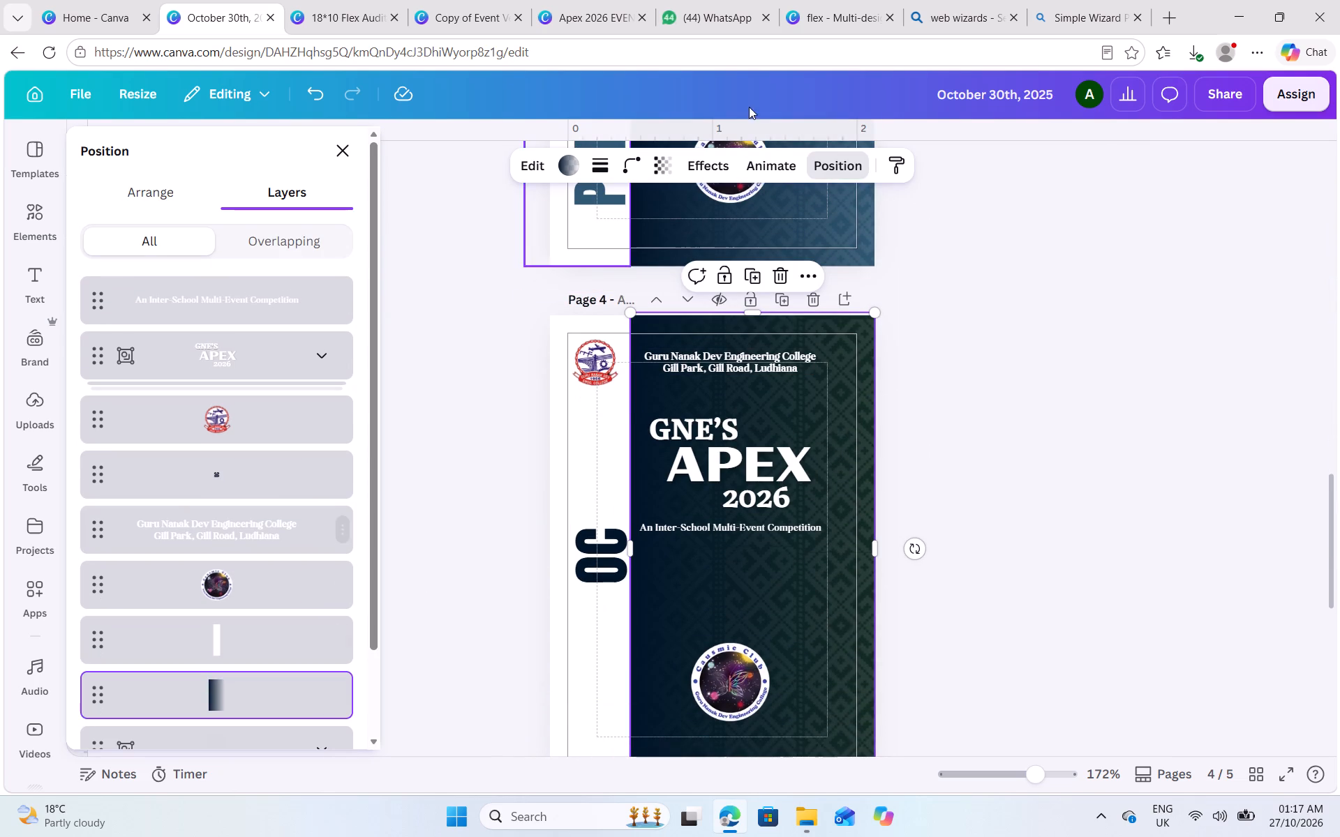
scroll(172, 489, "down", 5)
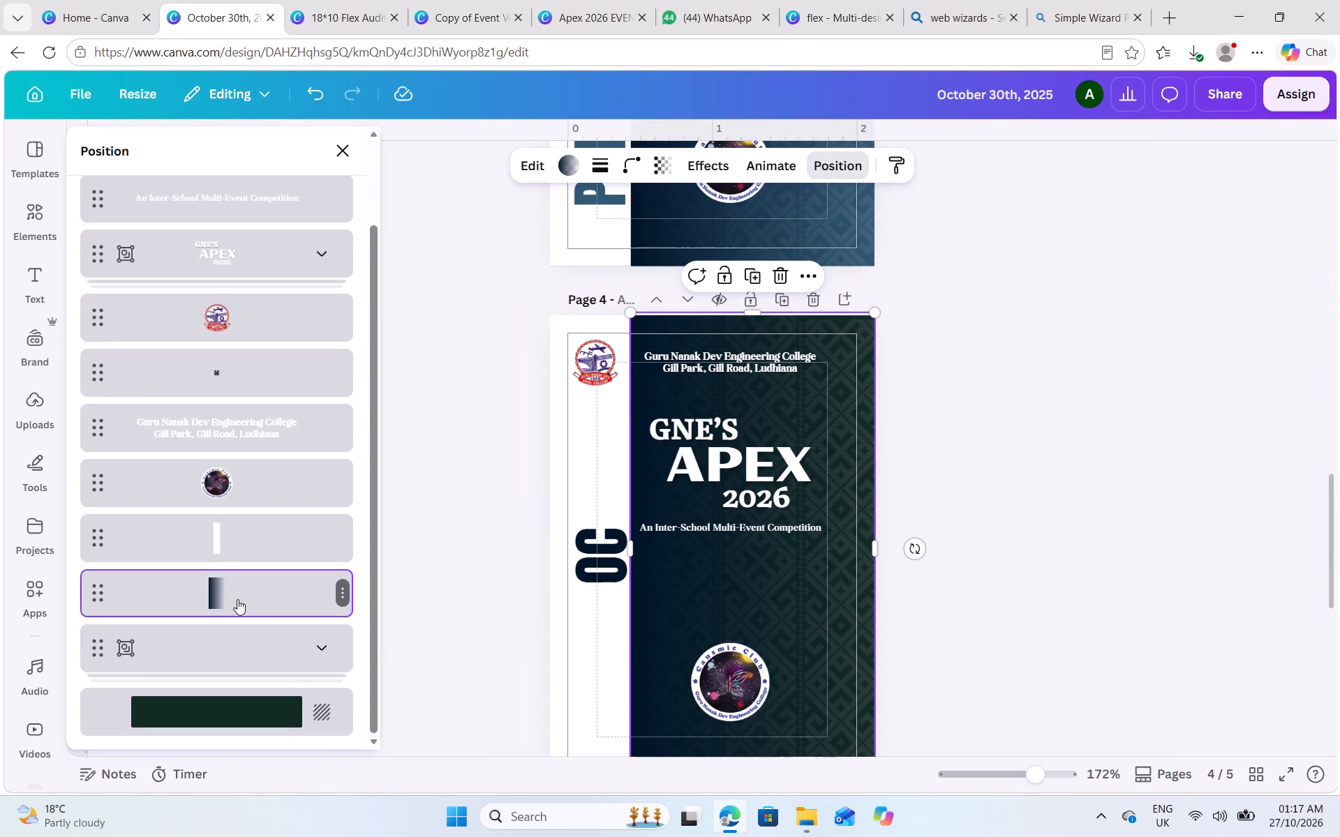
left_click(569, 174)
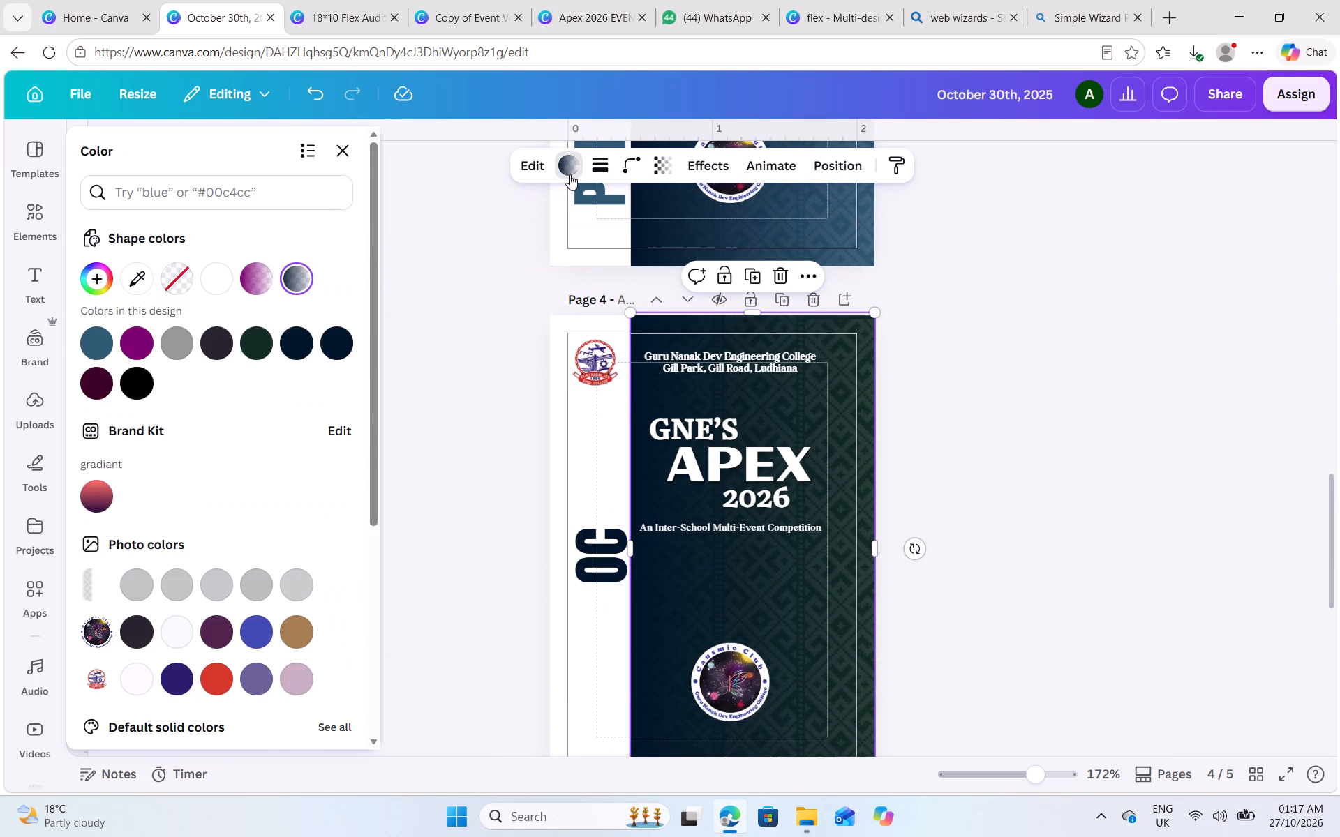
left_click(296, 271)
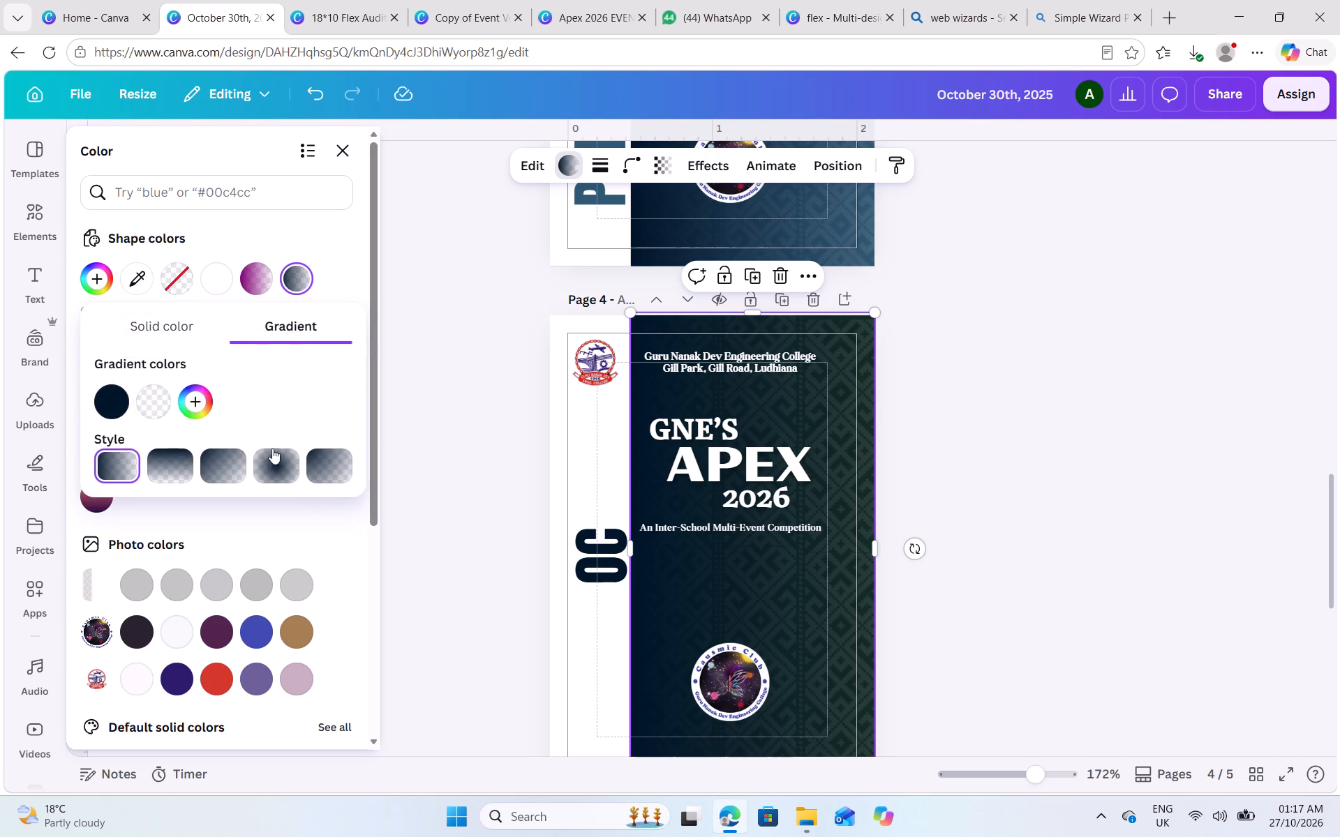
left_click(325, 538)
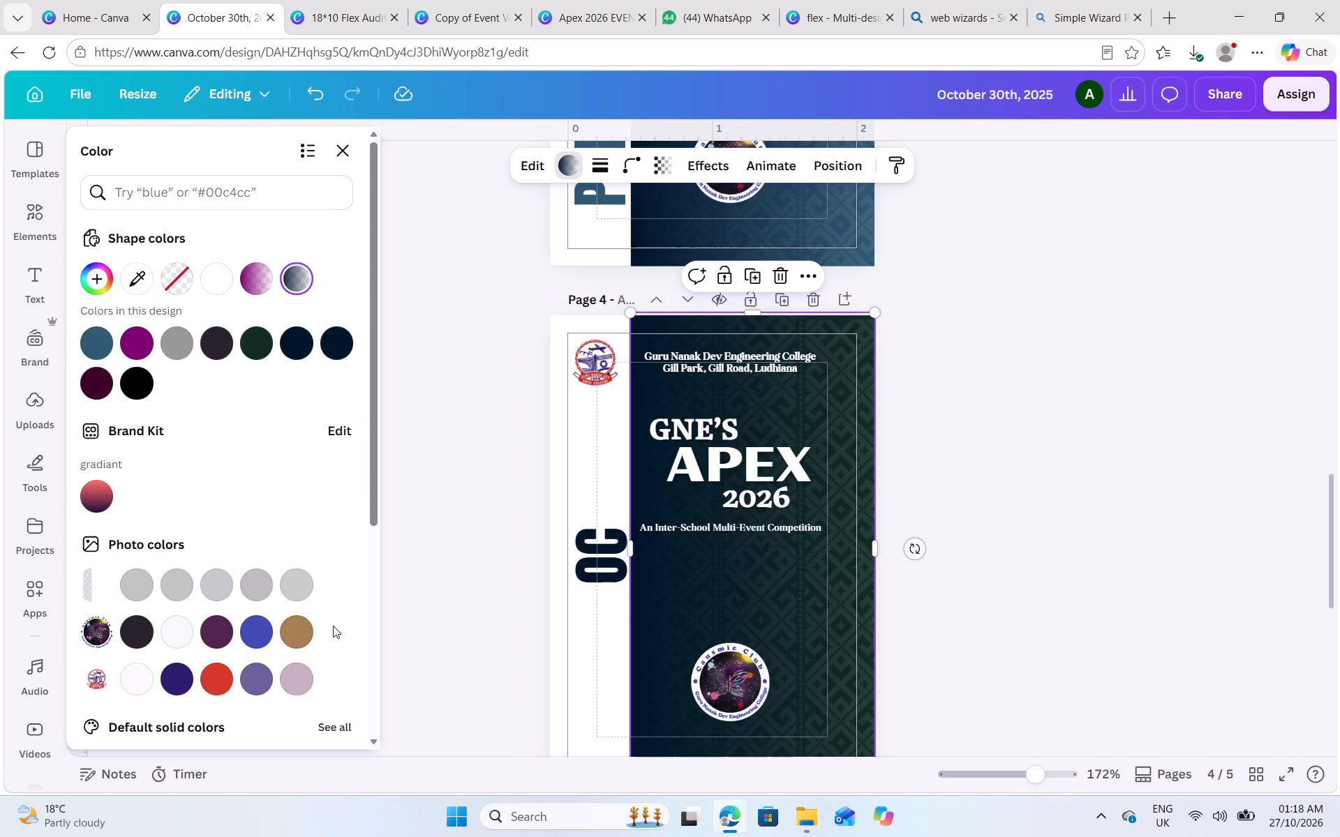
Expand the background pattern group in the OC badge page's layers and select its topmost pattern strip.
left_click(842, 550)
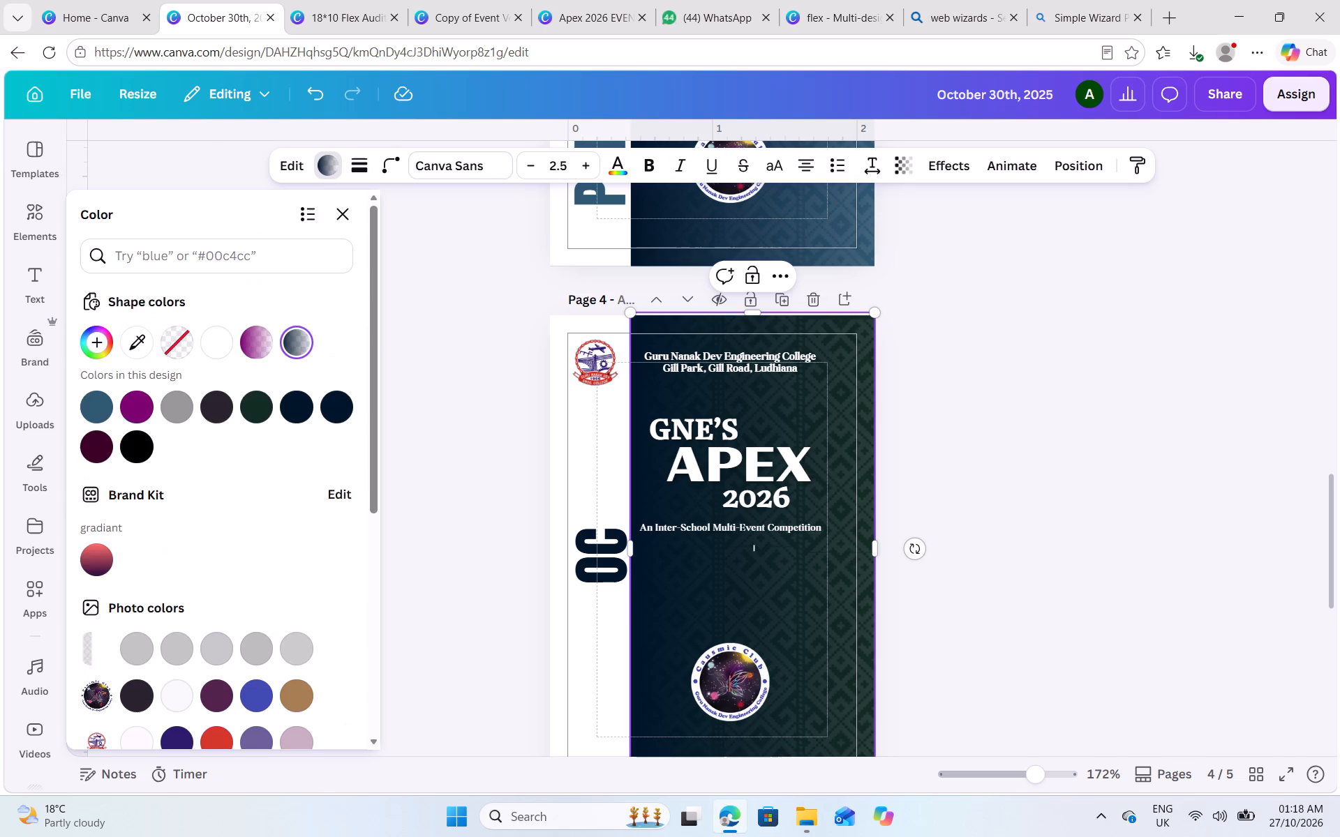
left_click_drag(842, 550, 685, 566)
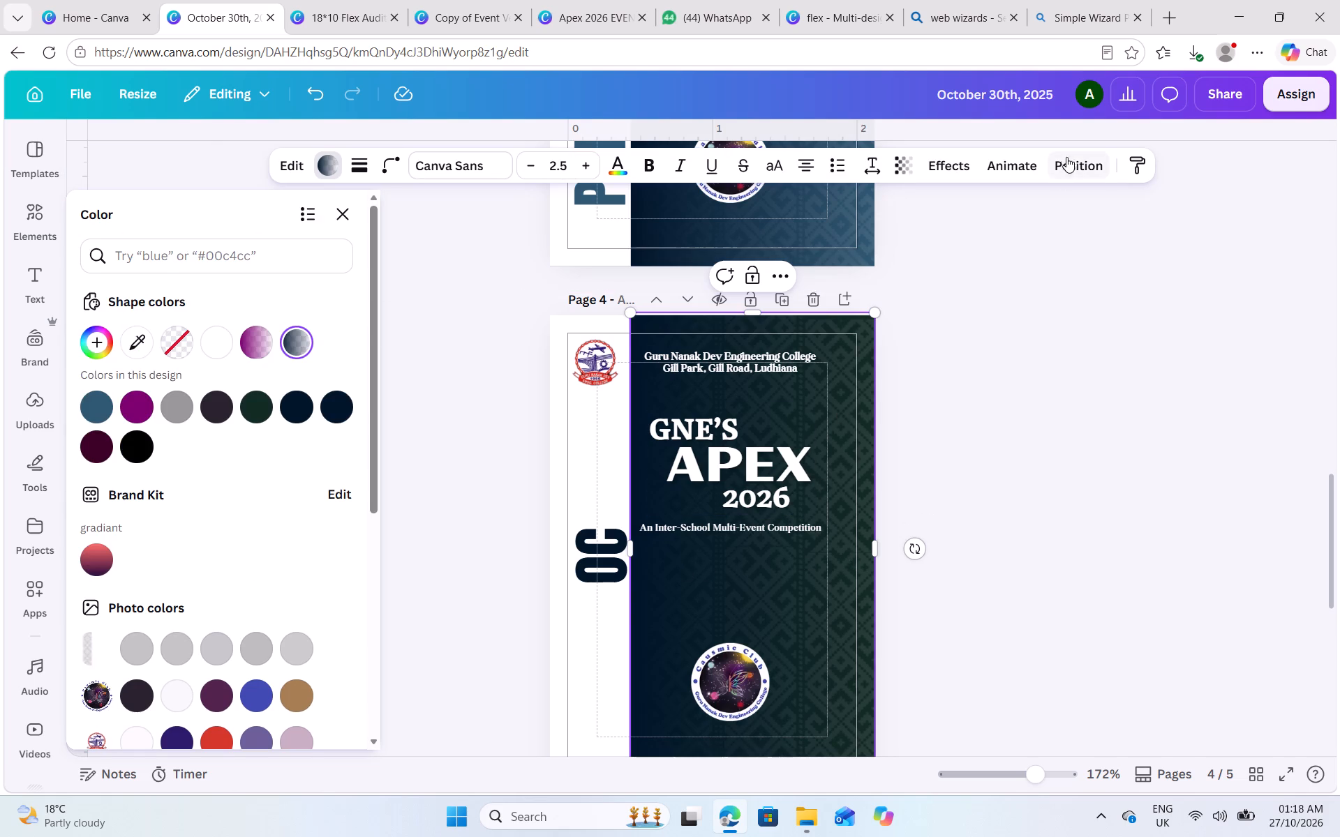
left_click(1064, 158)
scroll(186, 615, "down", 5)
left_click(288, 633)
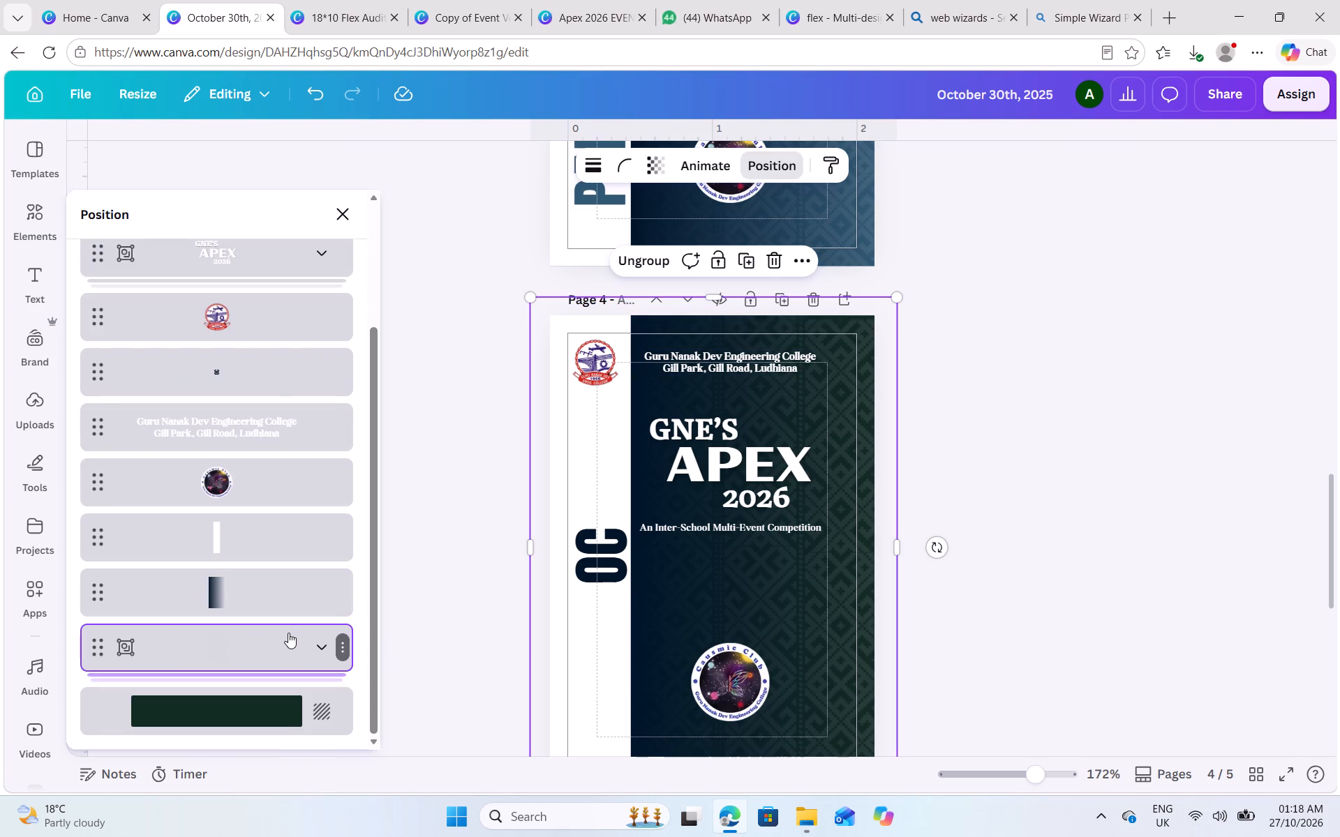
scroll(288, 633, "down", 5)
left_click(320, 638)
scroll(320, 638, "down", 2)
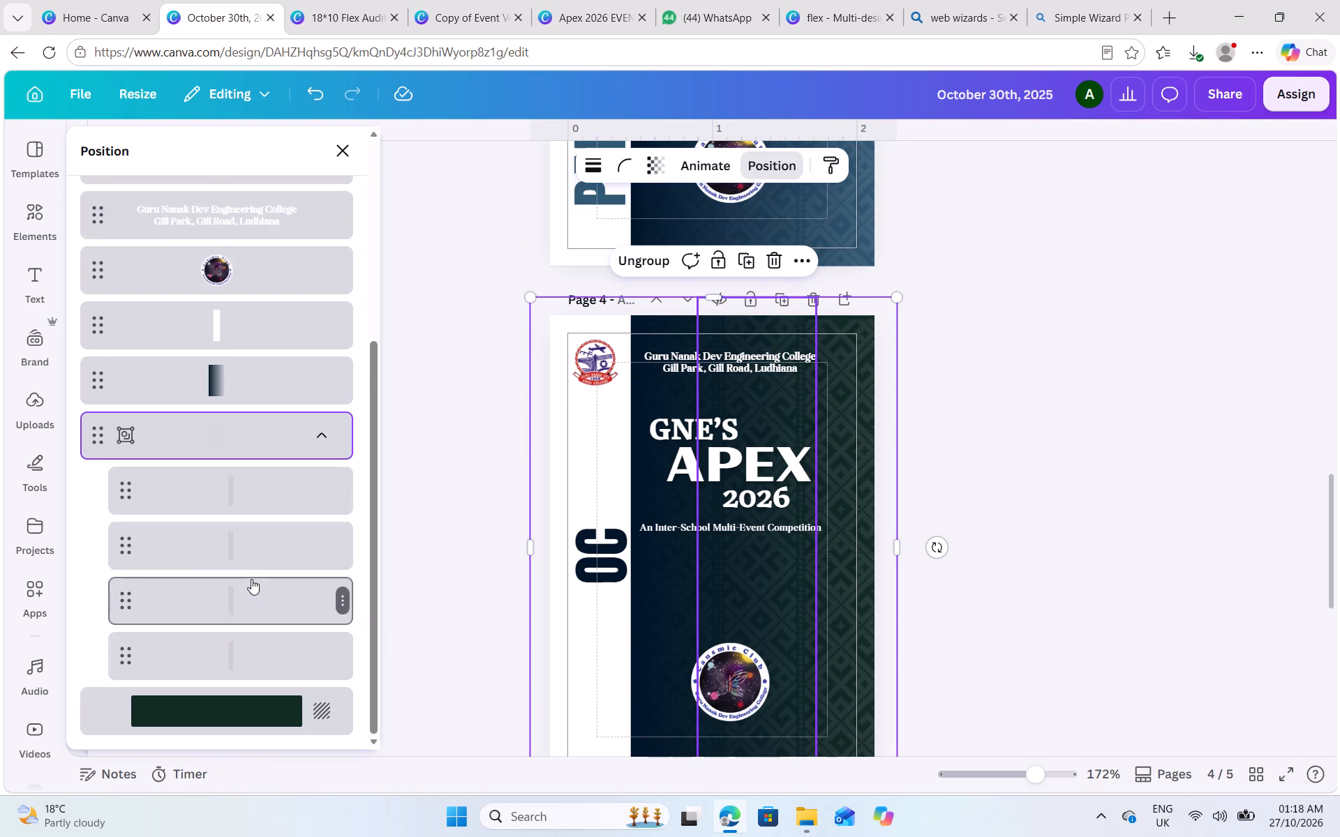
left_click(251, 579)
left_click(231, 539)
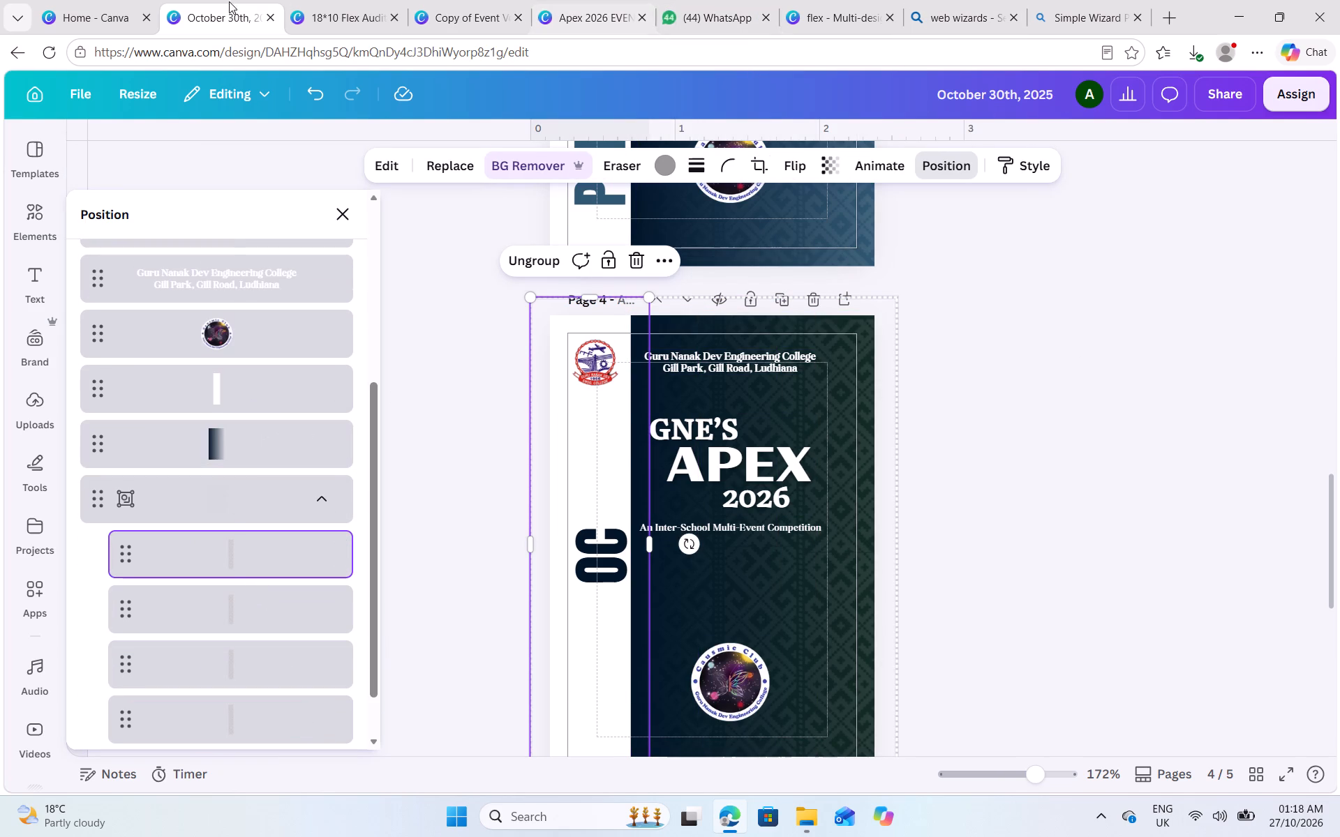
Open the APEX design from the home page and copy the gold text colour #F8C34D of the GNE'S heading.
left_click(96, 0)
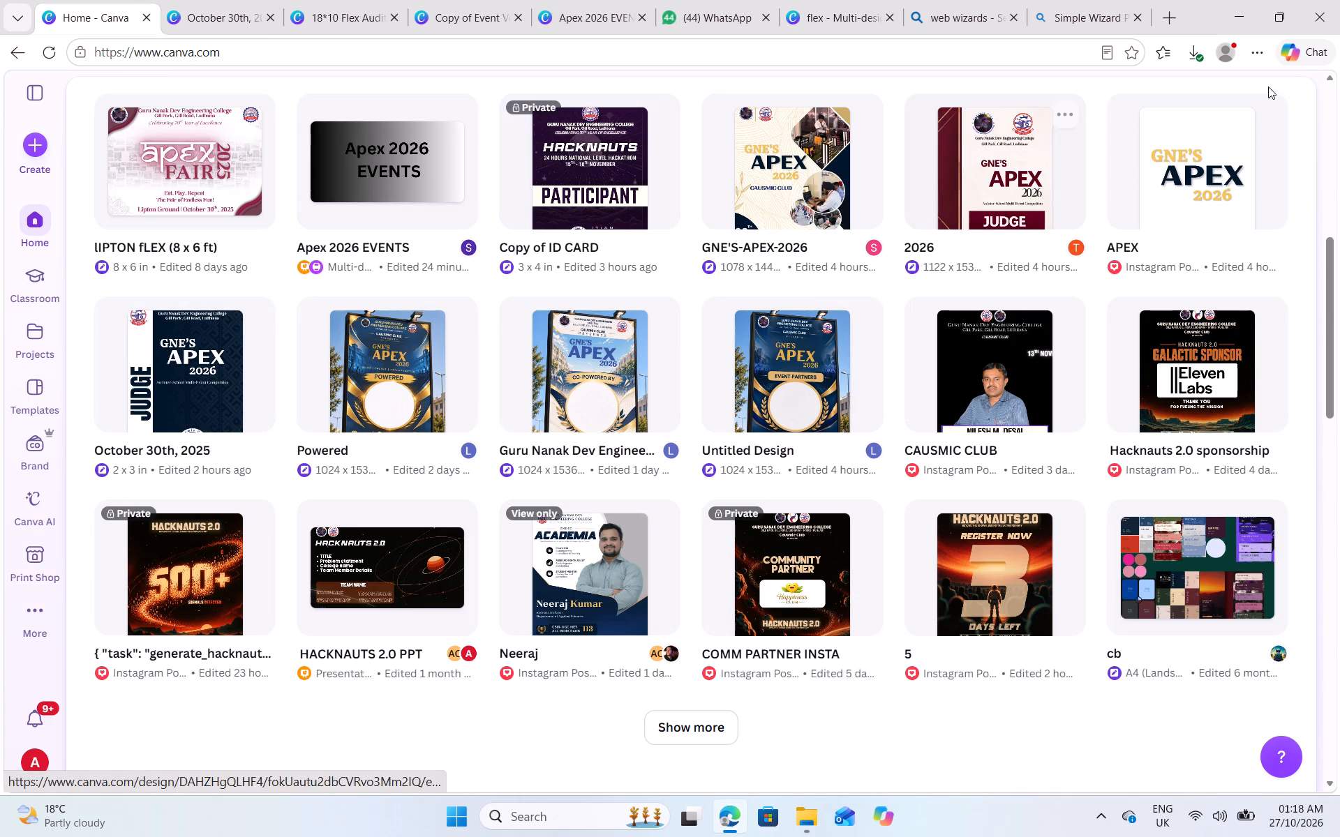
left_click(1206, 163)
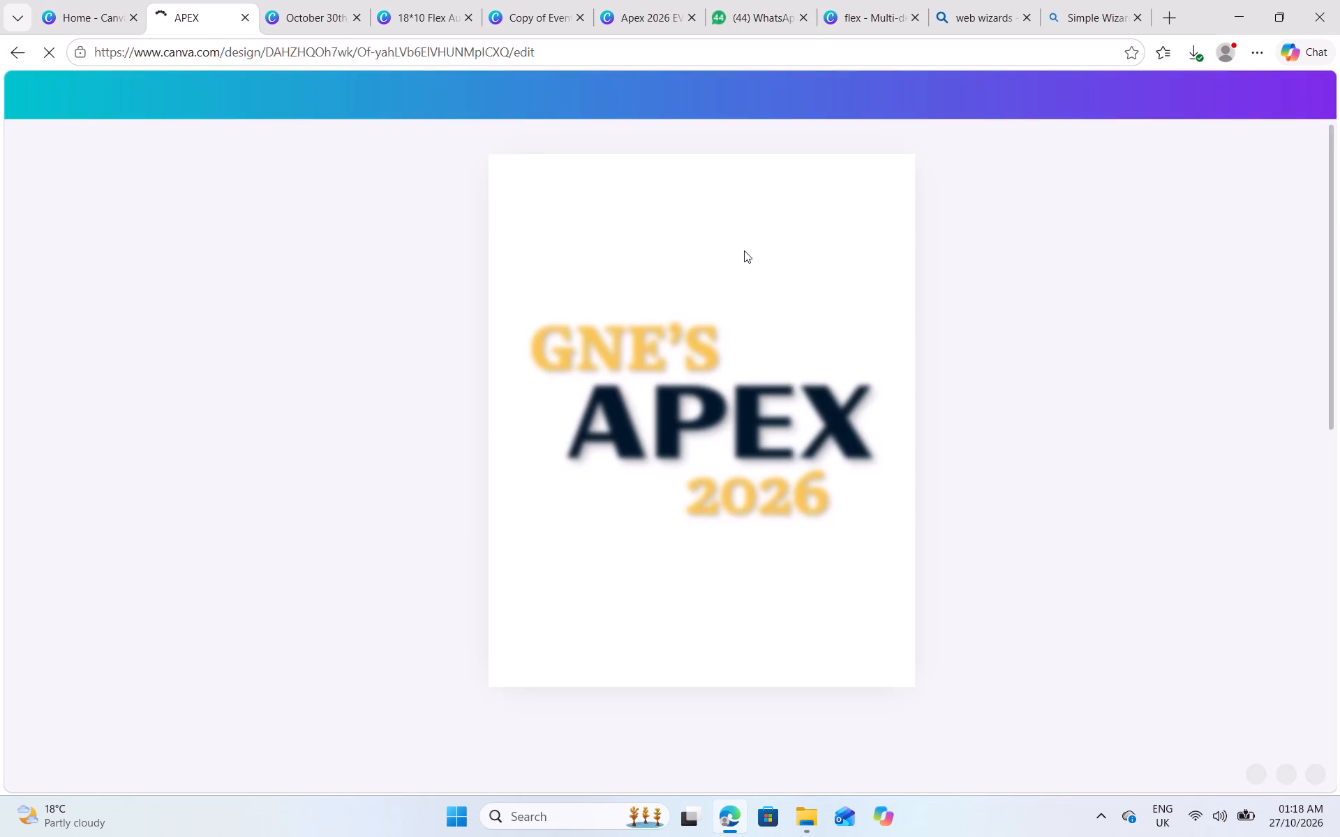
left_click(677, 372)
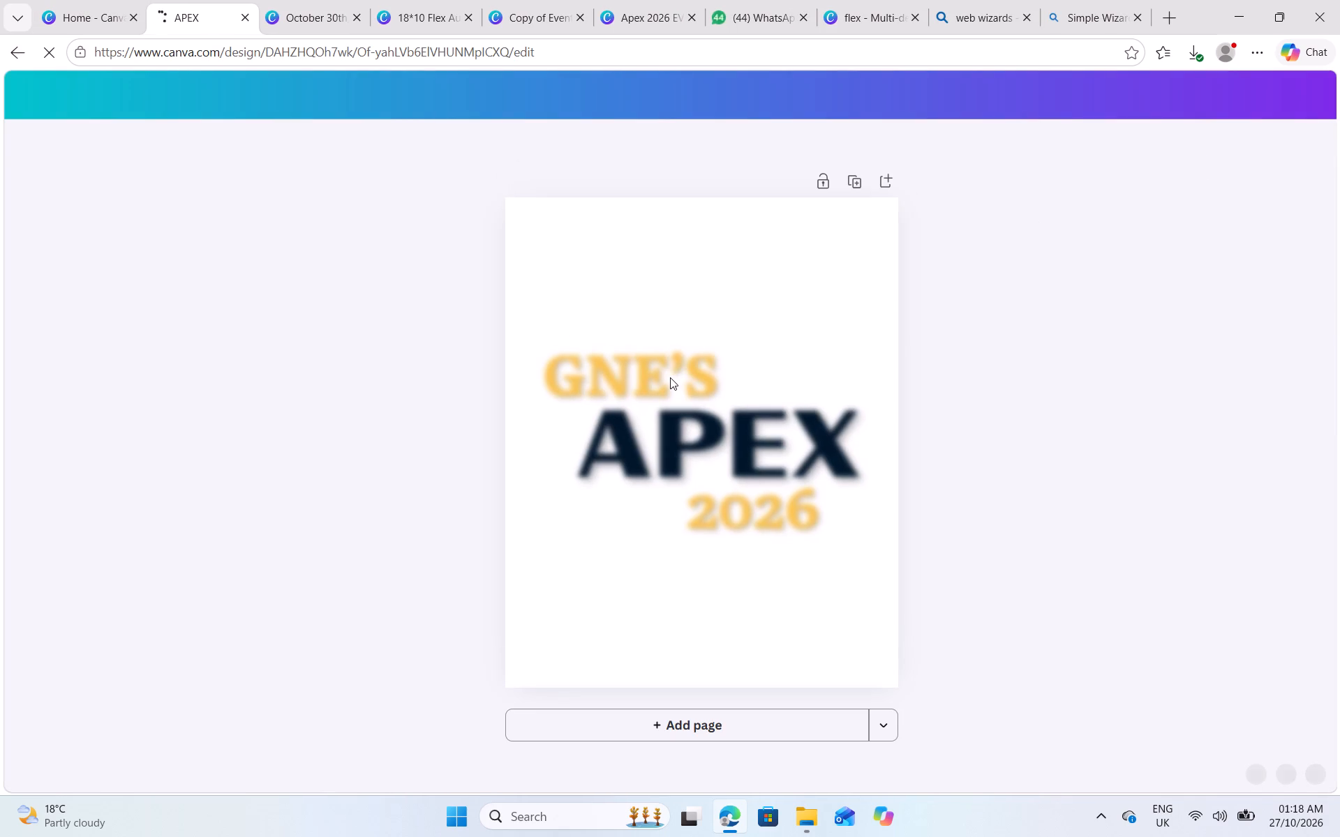
left_click(670, 377)
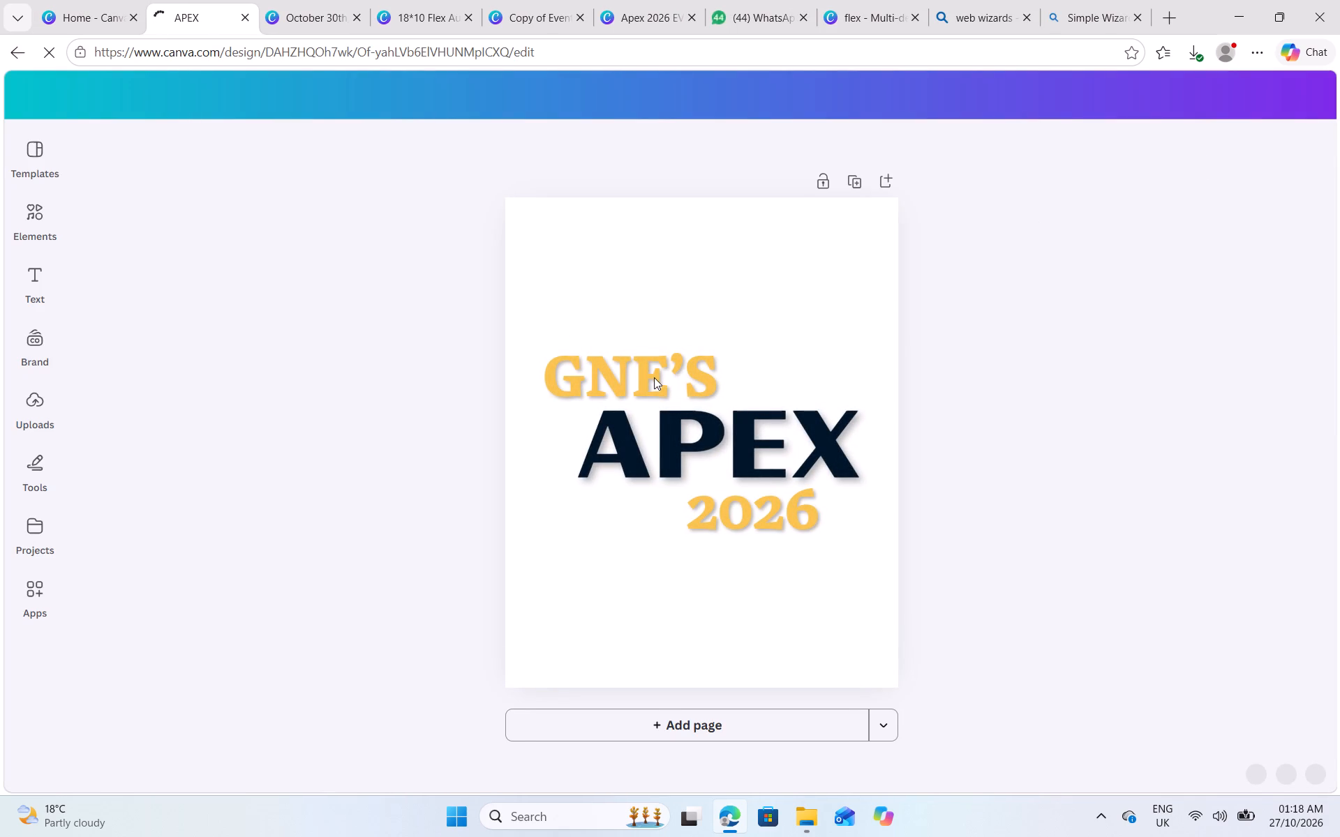
left_click(651, 384)
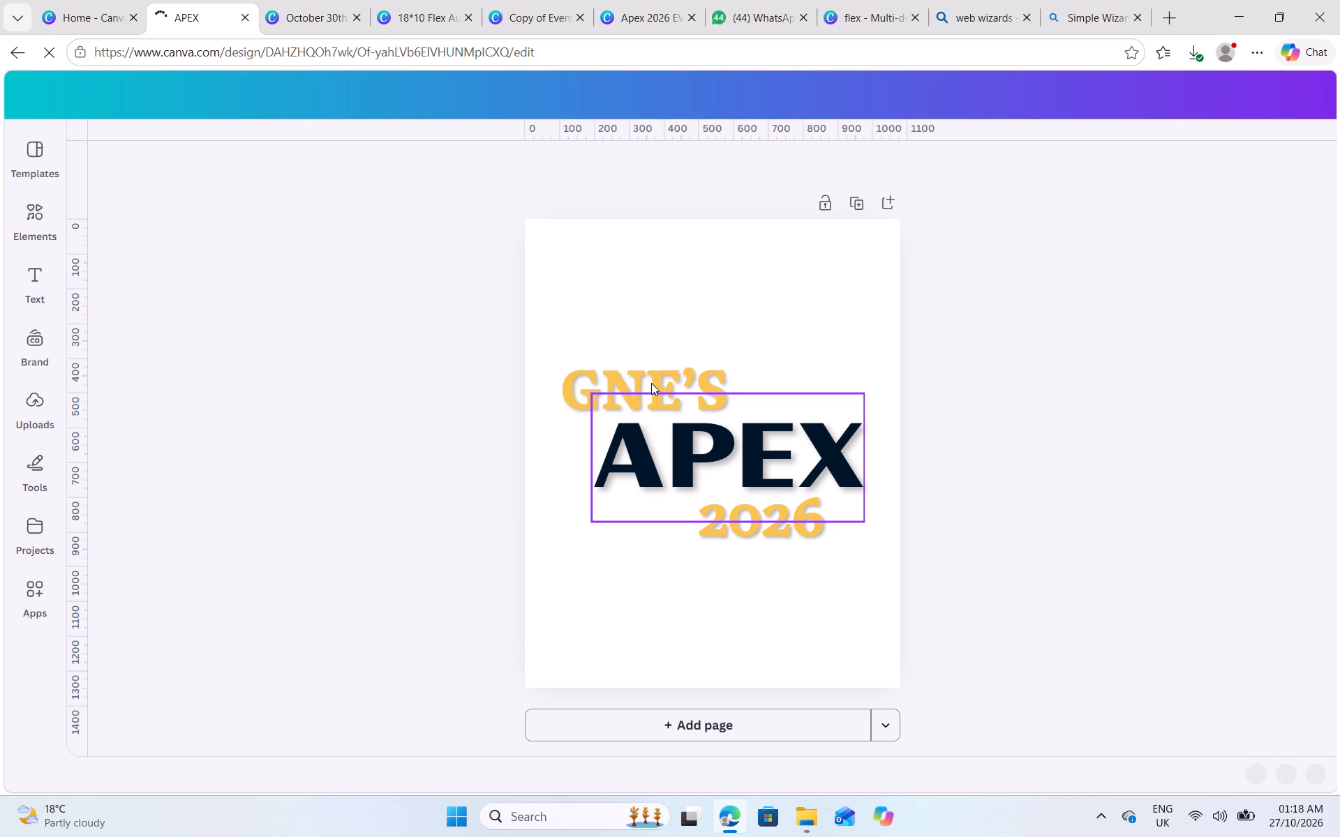
left_click(632, 376)
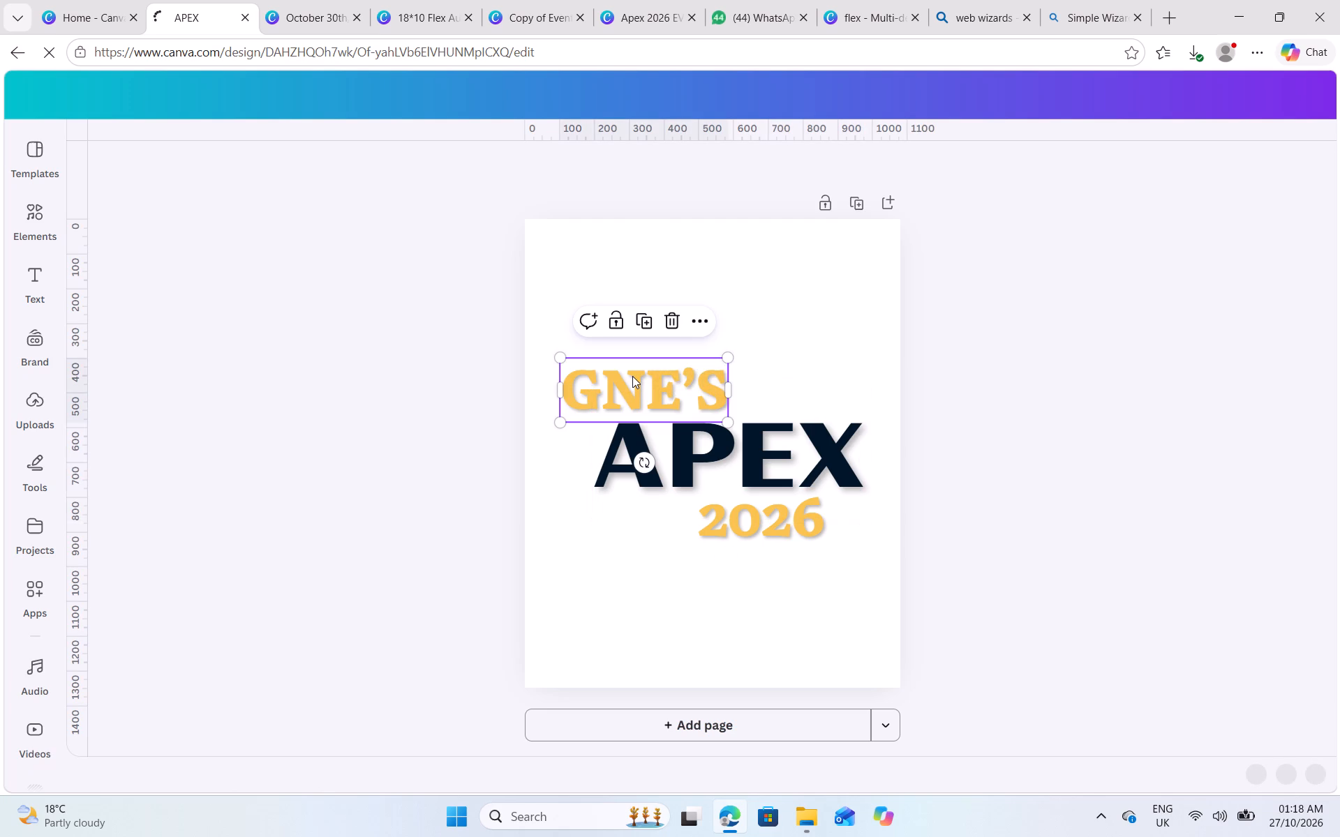
double_click(632, 376)
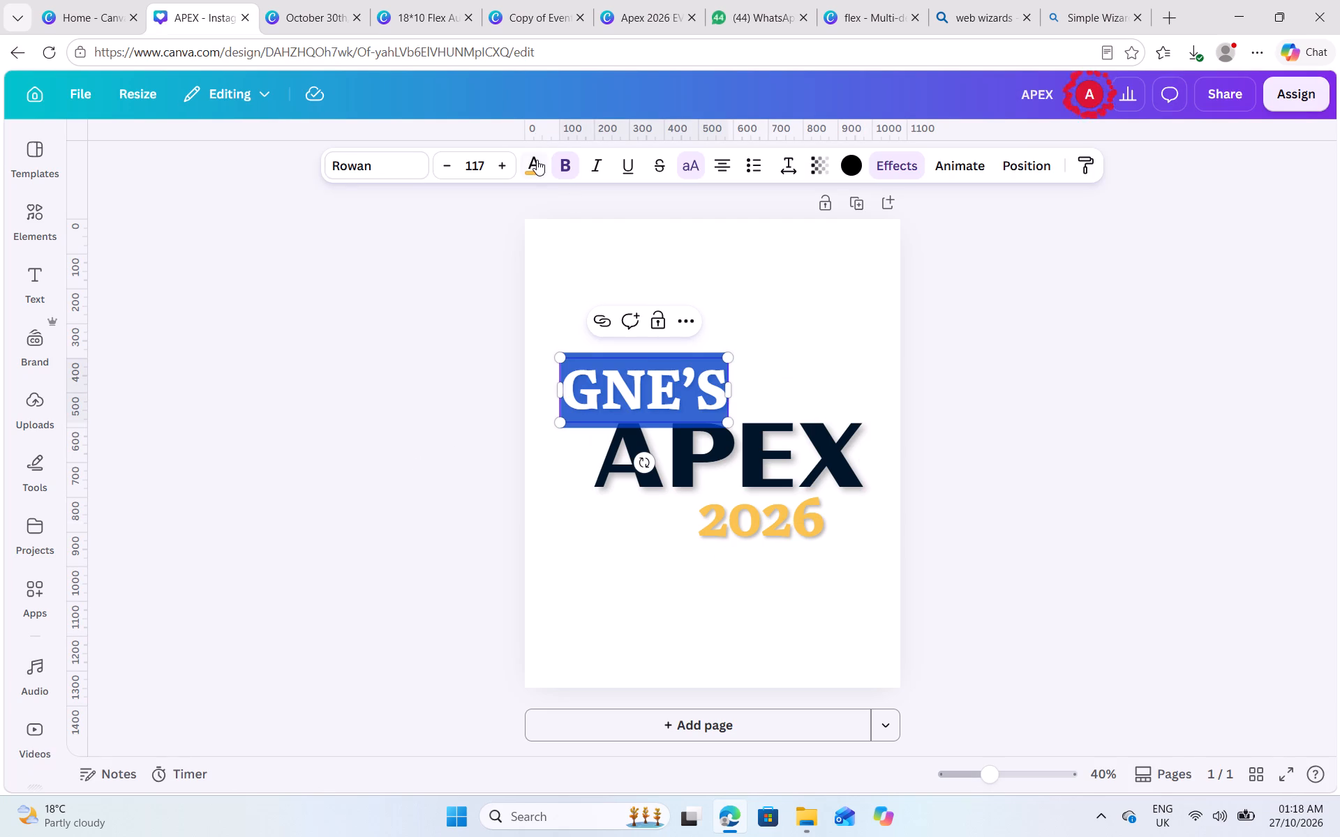
left_click(537, 160)
left_click(179, 335)
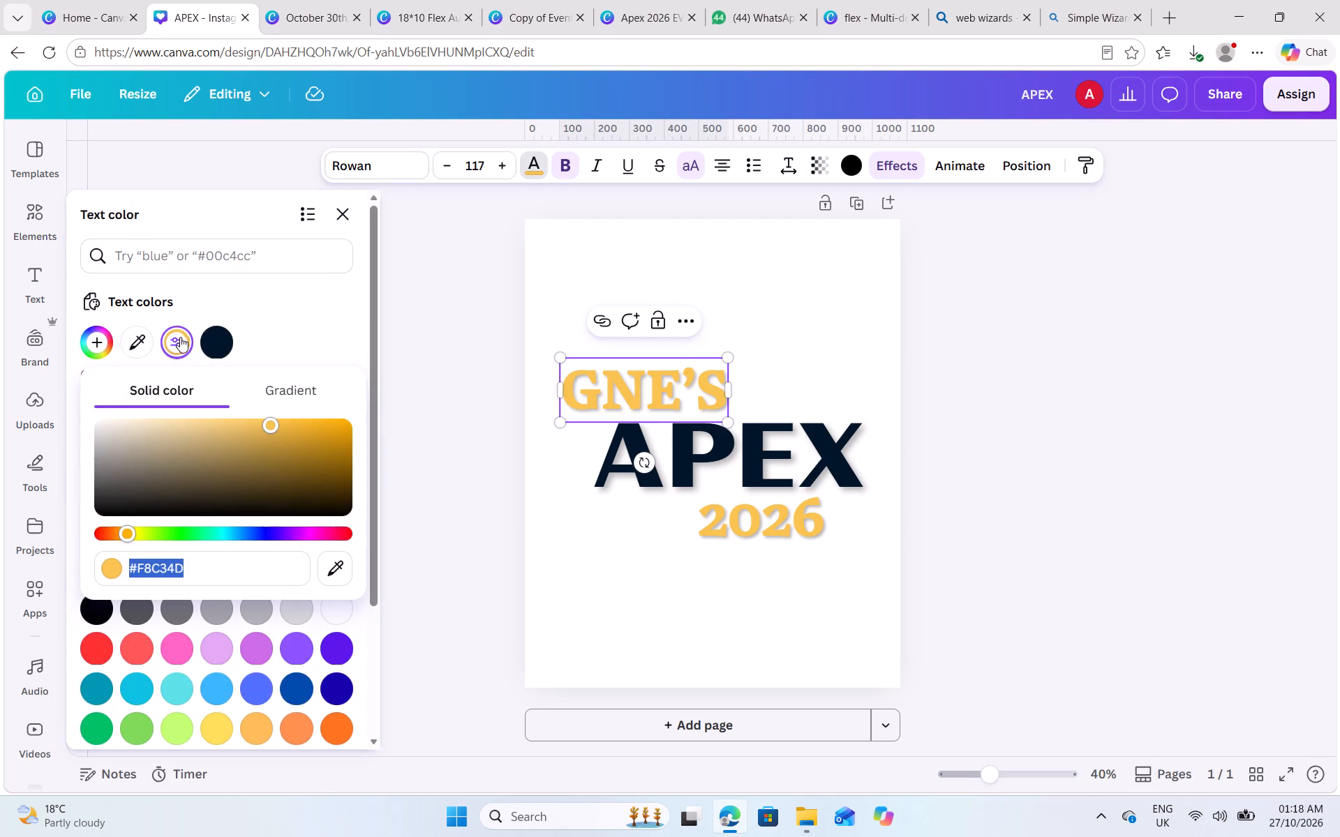
key("ctrl+c")
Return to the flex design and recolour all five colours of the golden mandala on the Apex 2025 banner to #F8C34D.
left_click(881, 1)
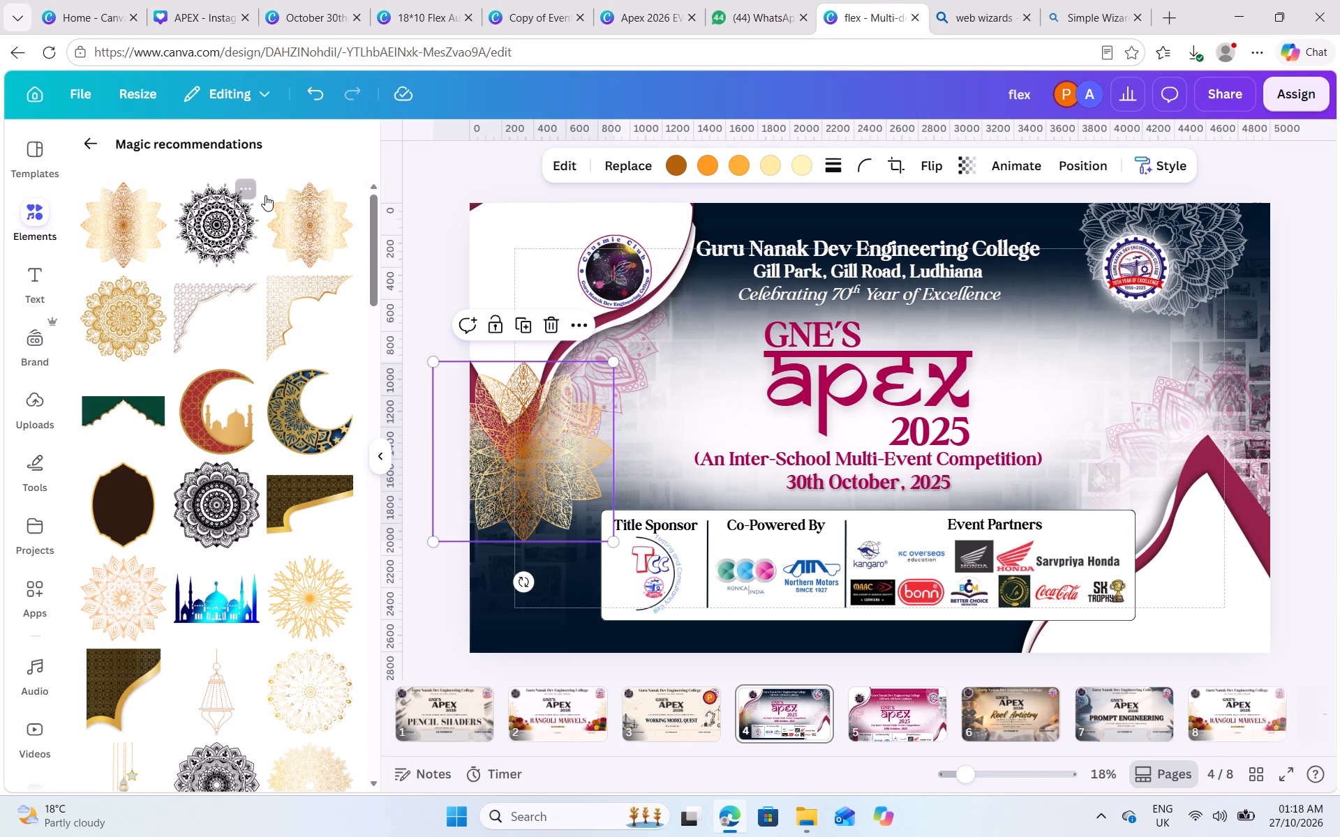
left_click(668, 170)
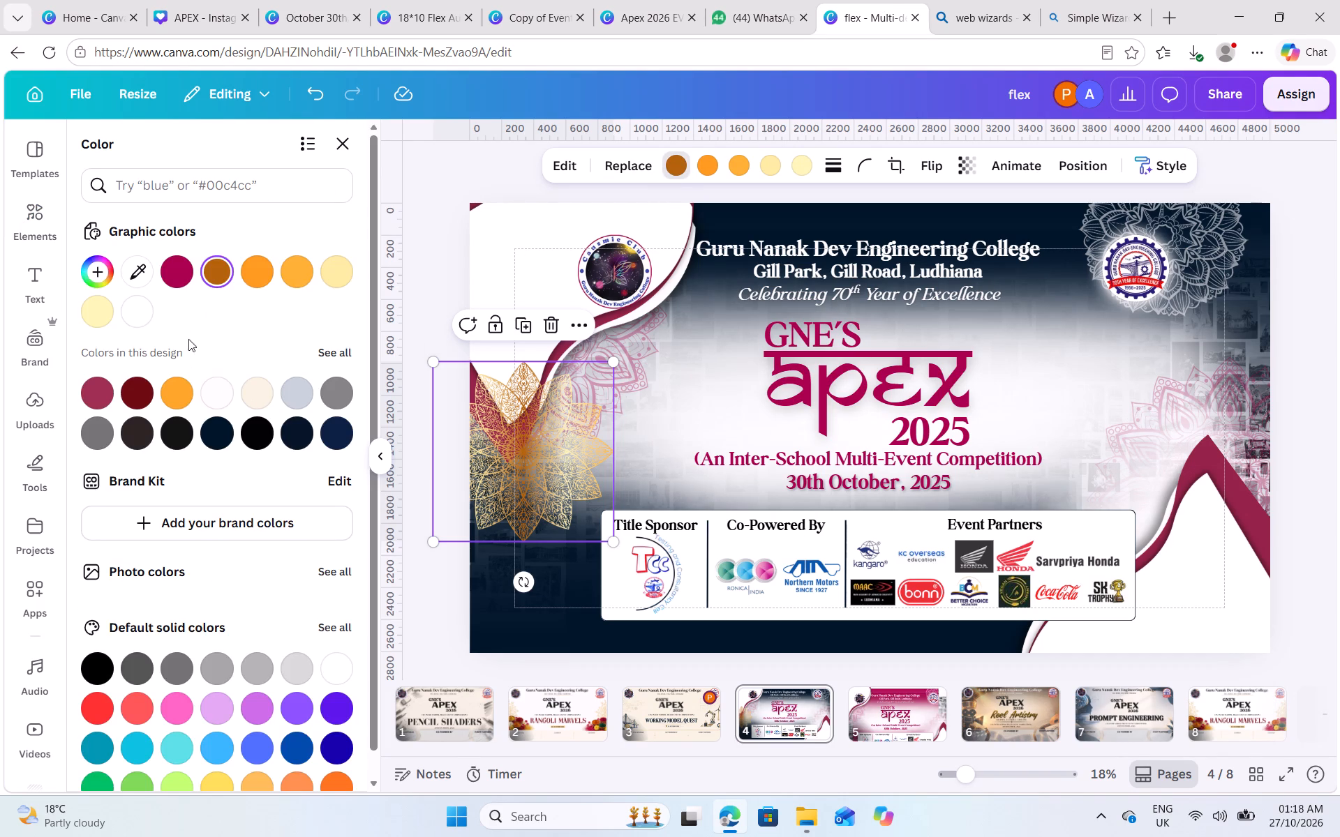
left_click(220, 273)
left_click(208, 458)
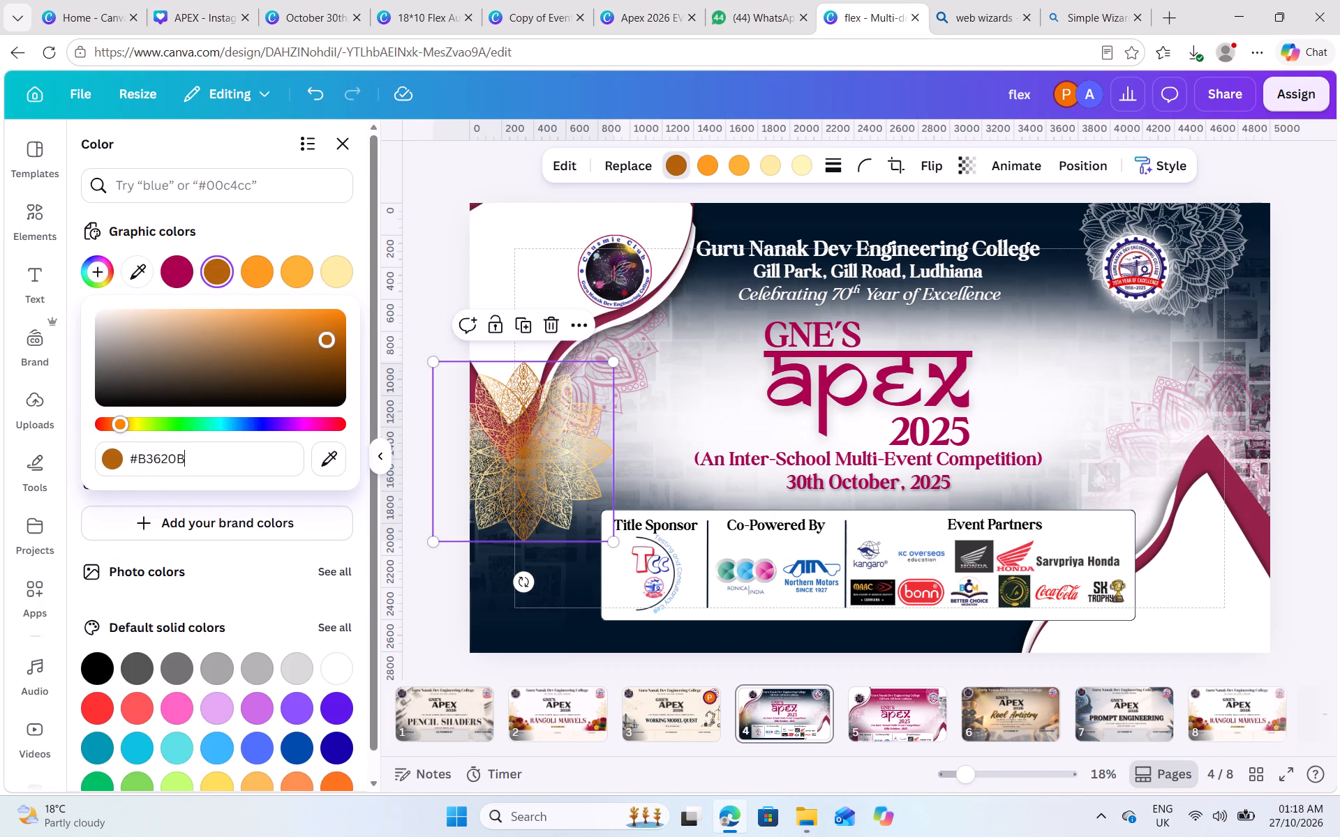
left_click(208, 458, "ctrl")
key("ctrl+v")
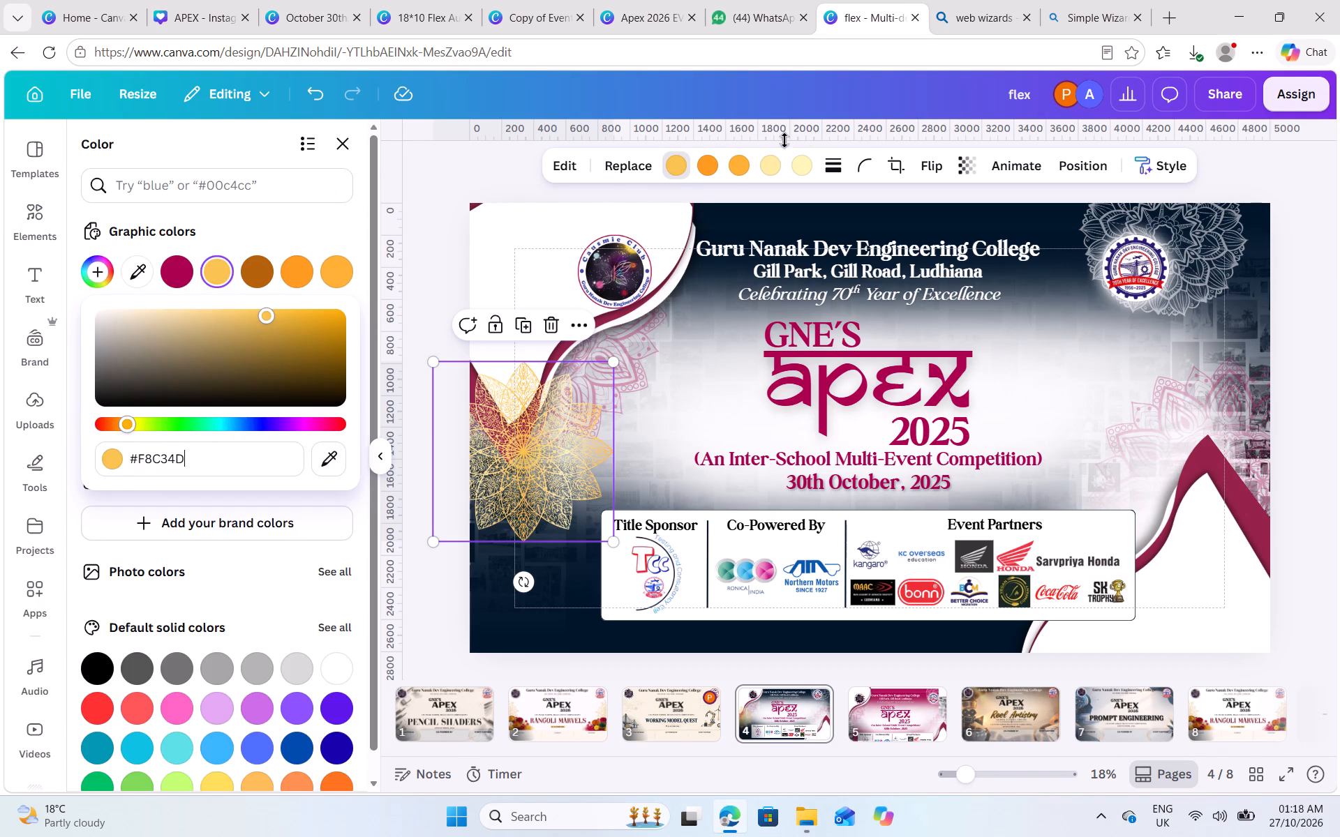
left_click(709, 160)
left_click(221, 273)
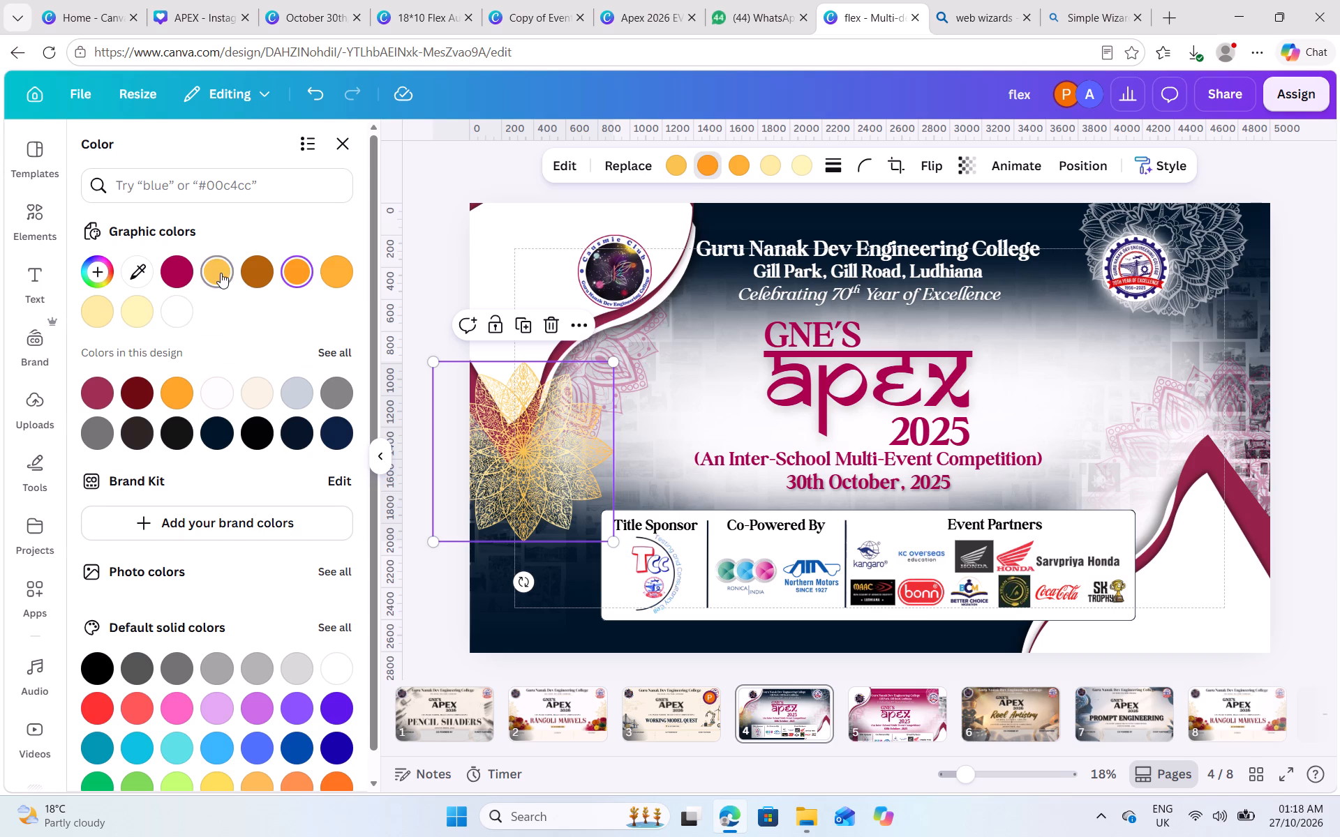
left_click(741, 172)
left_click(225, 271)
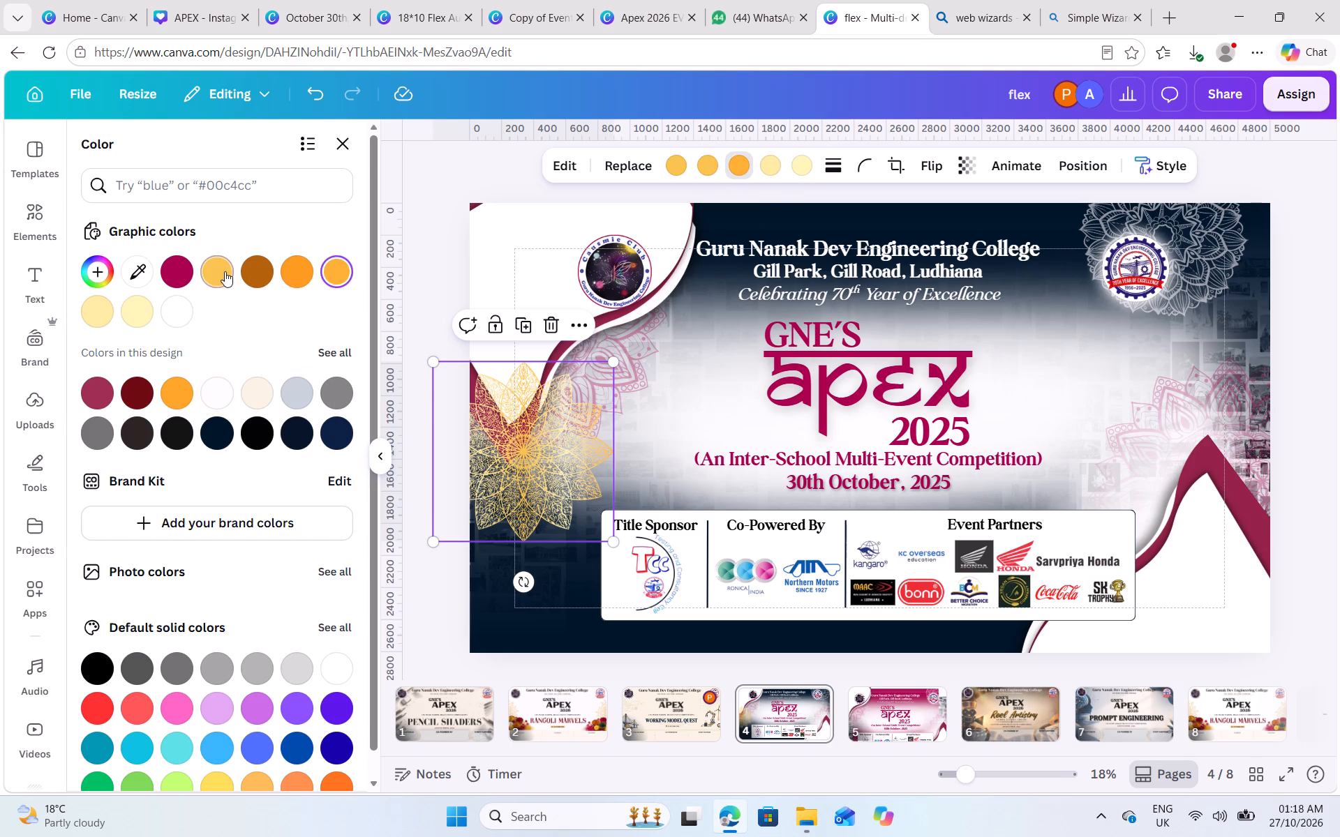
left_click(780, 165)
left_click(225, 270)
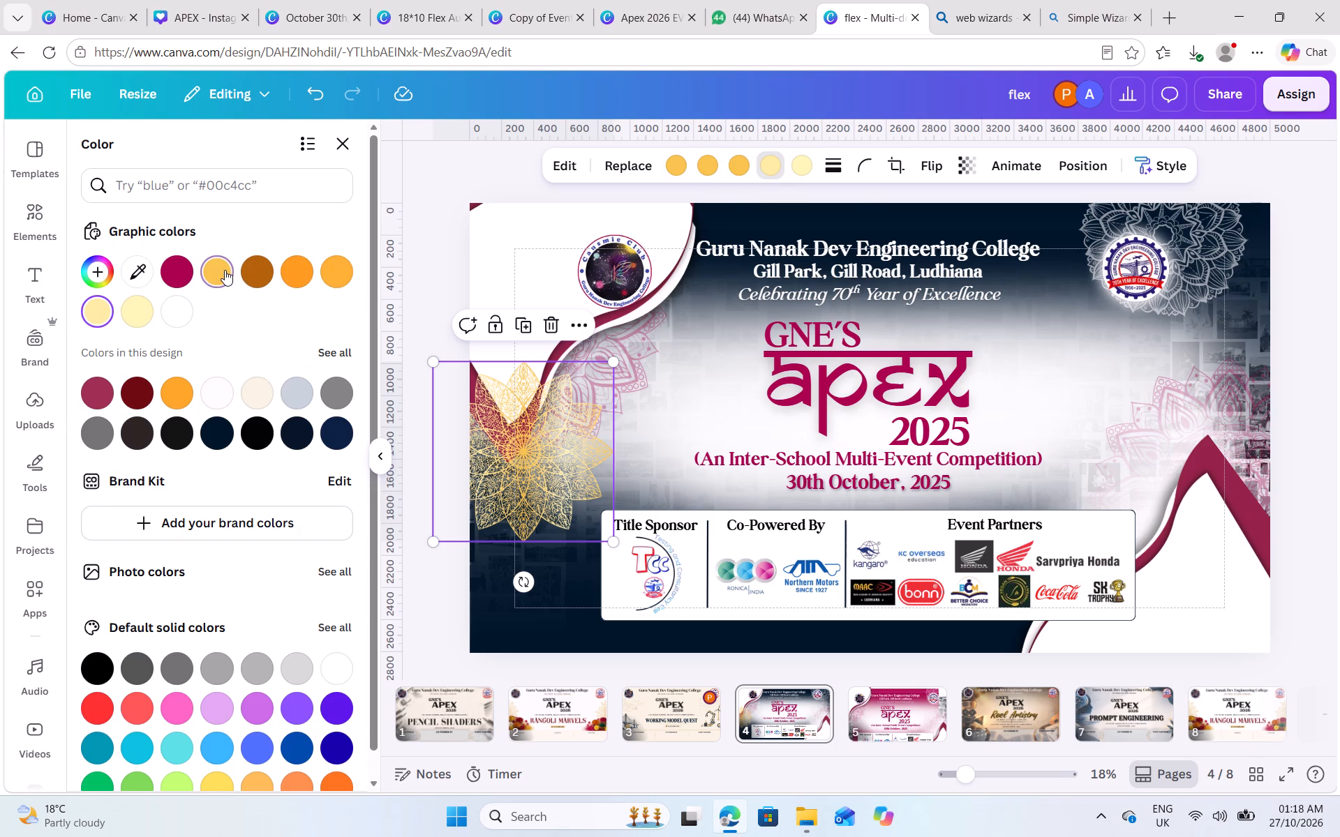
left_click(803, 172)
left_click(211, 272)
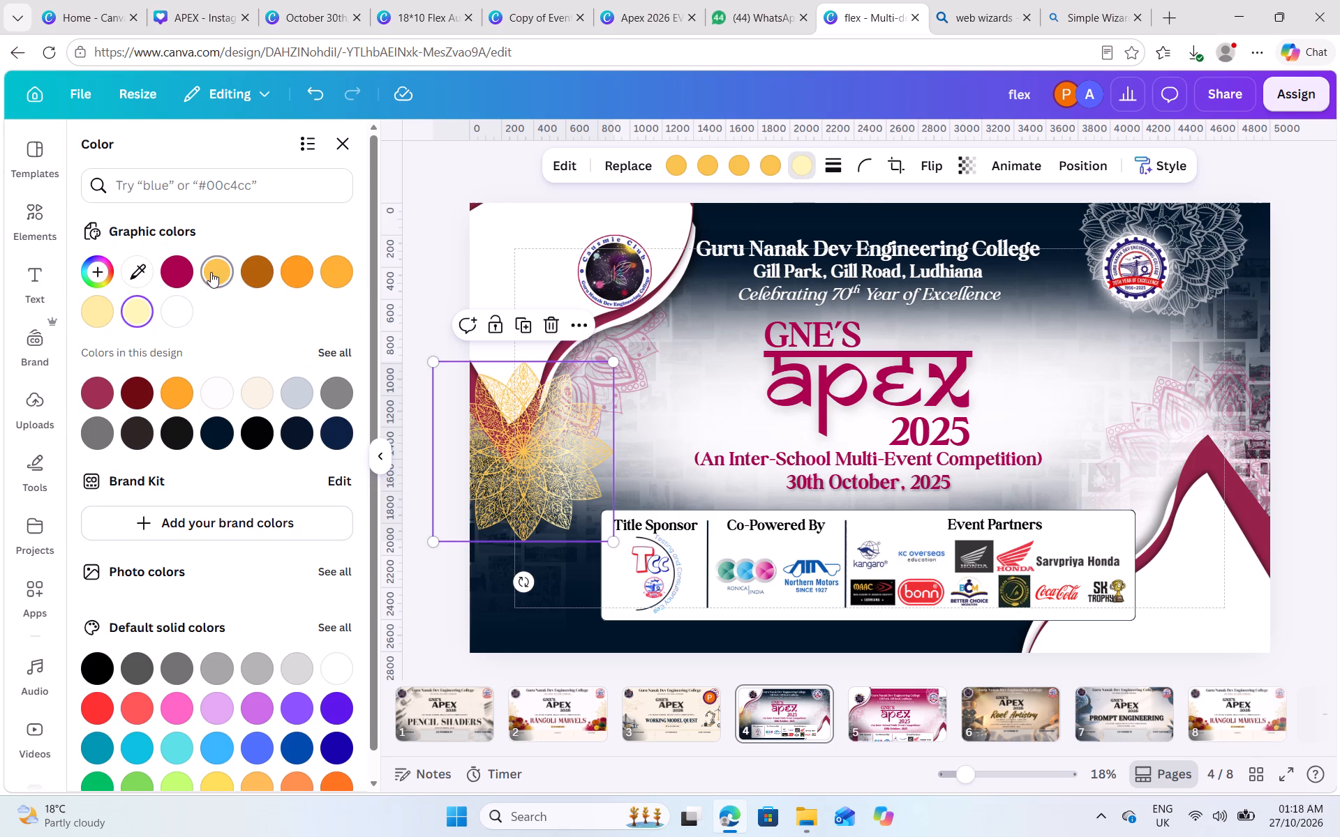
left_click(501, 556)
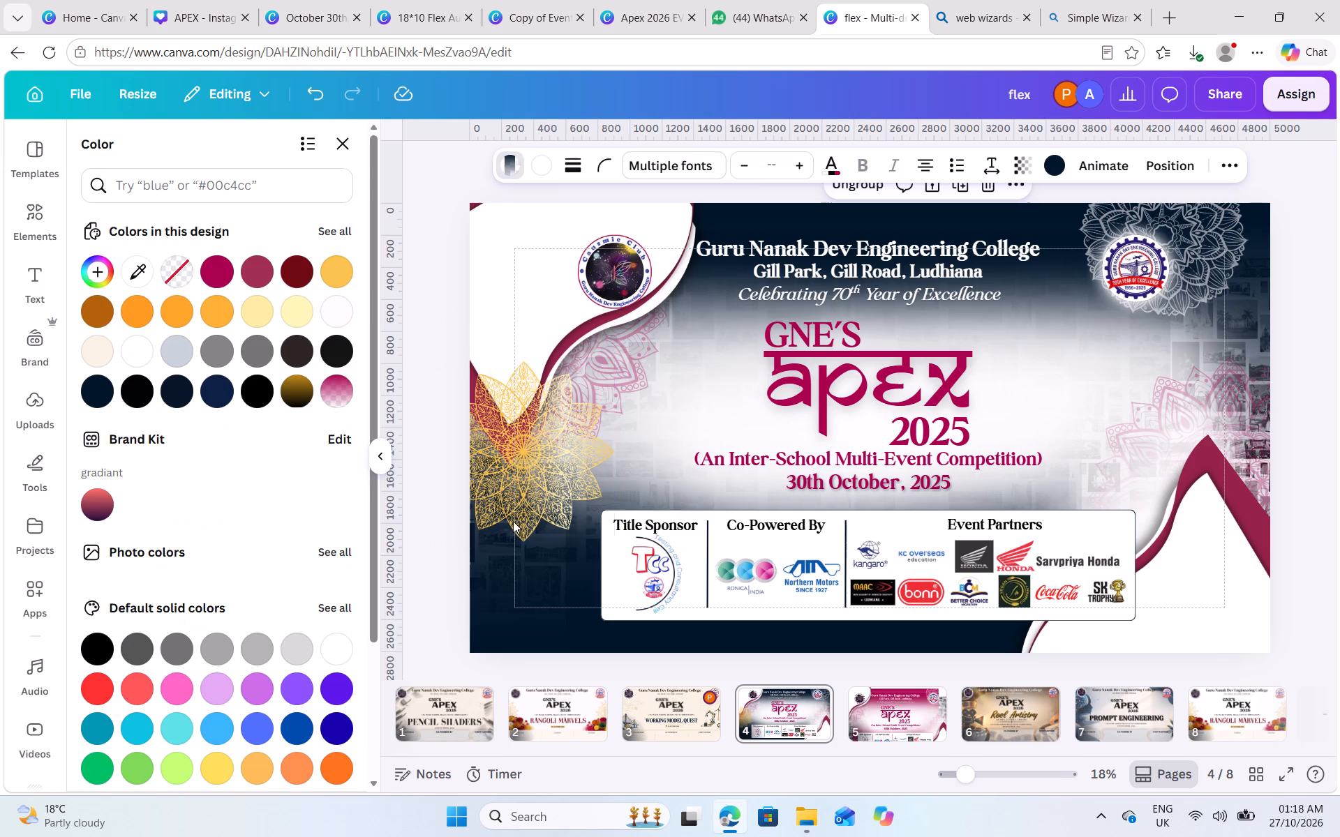
Delete the golden mandala from the Apex 2025 banner.
left_click(516, 496)
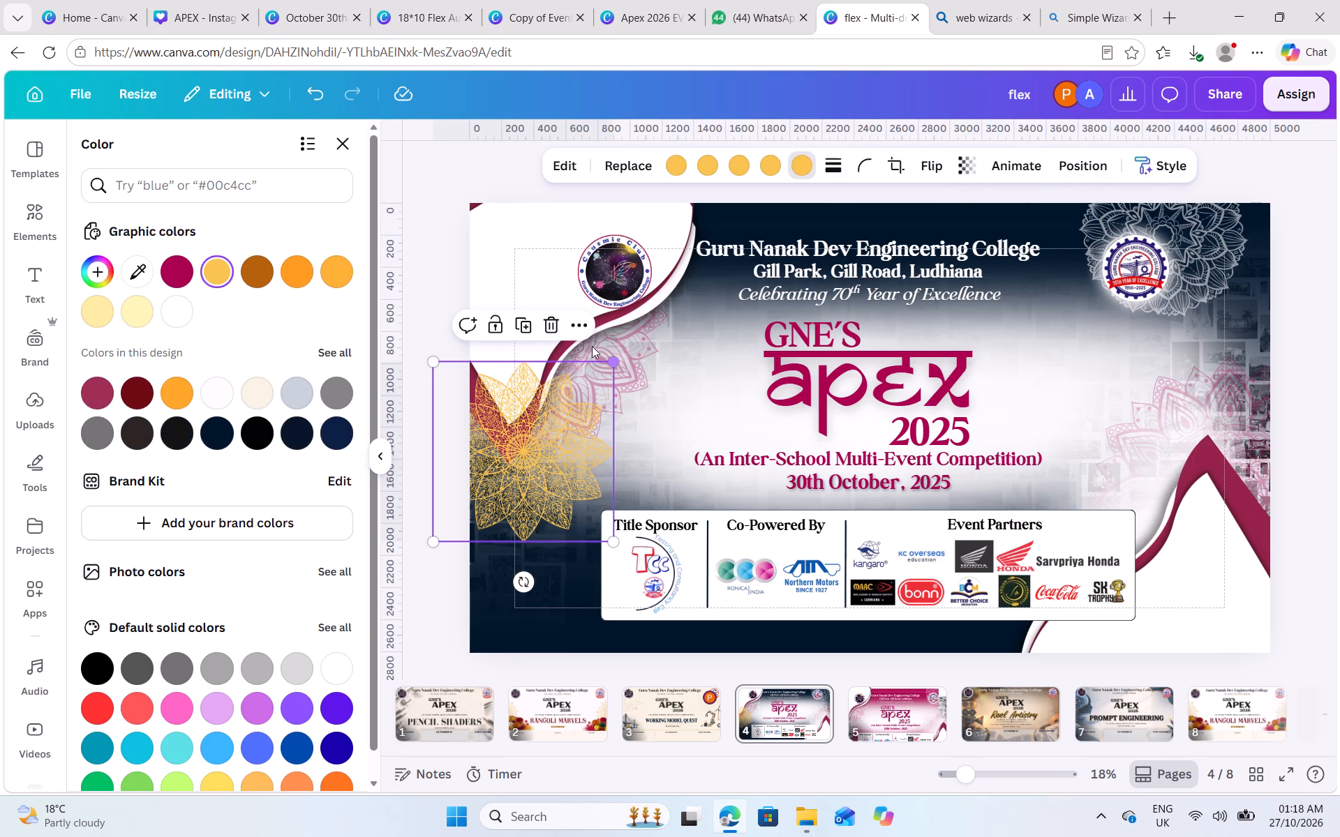
left_click(543, 325)
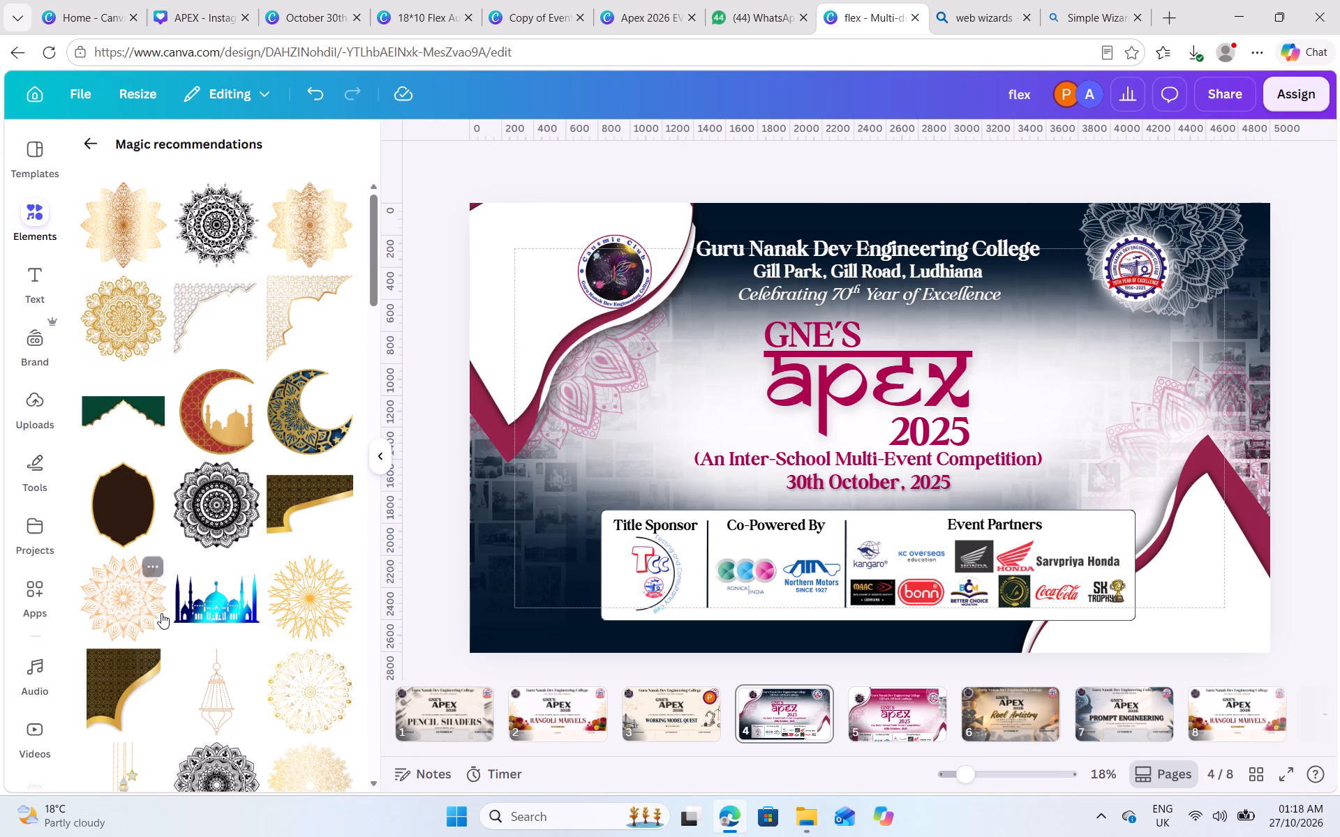
Browse the recommended mandala graphics and add the faint white line-art mandala to the Apex 2025 banner.
scroll(161, 610, "down", 3)
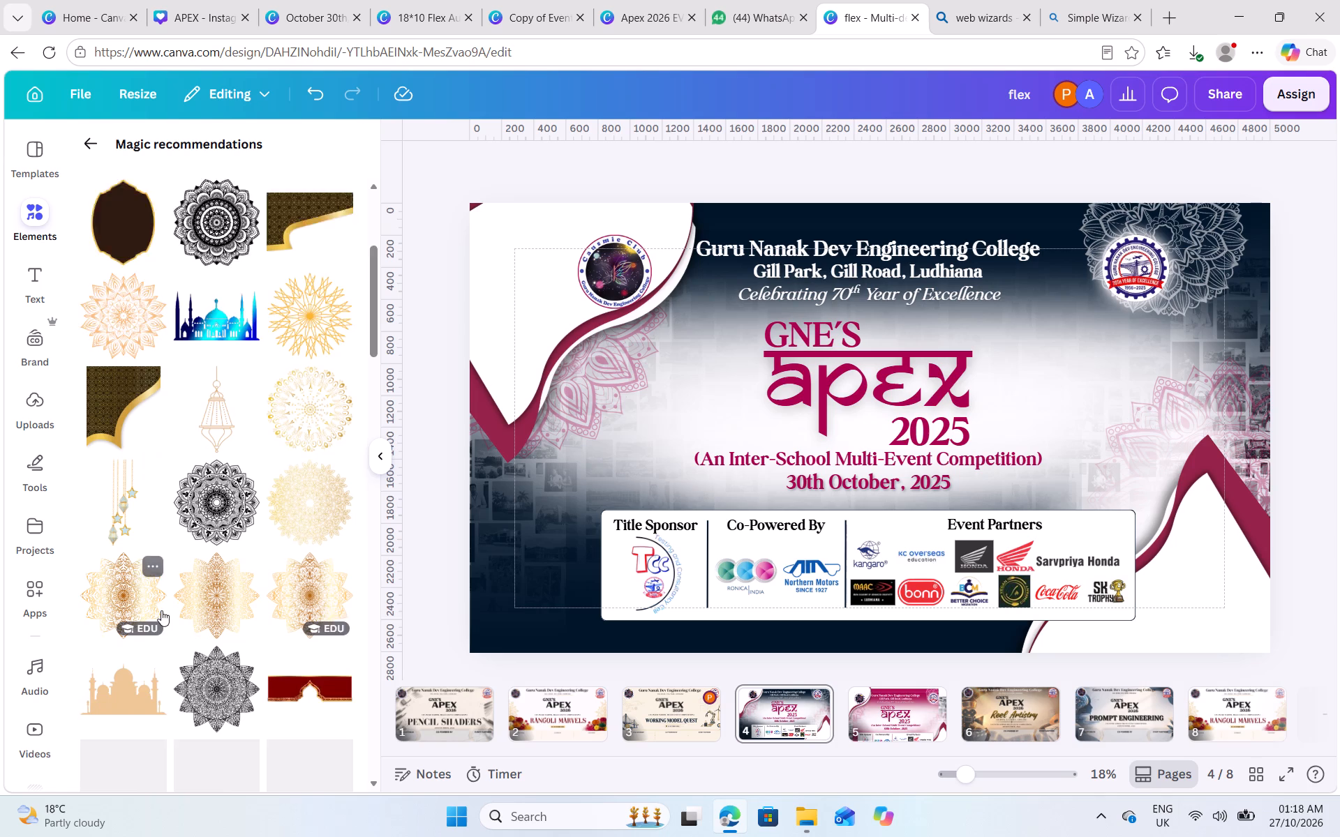
scroll(161, 610, "down", 4)
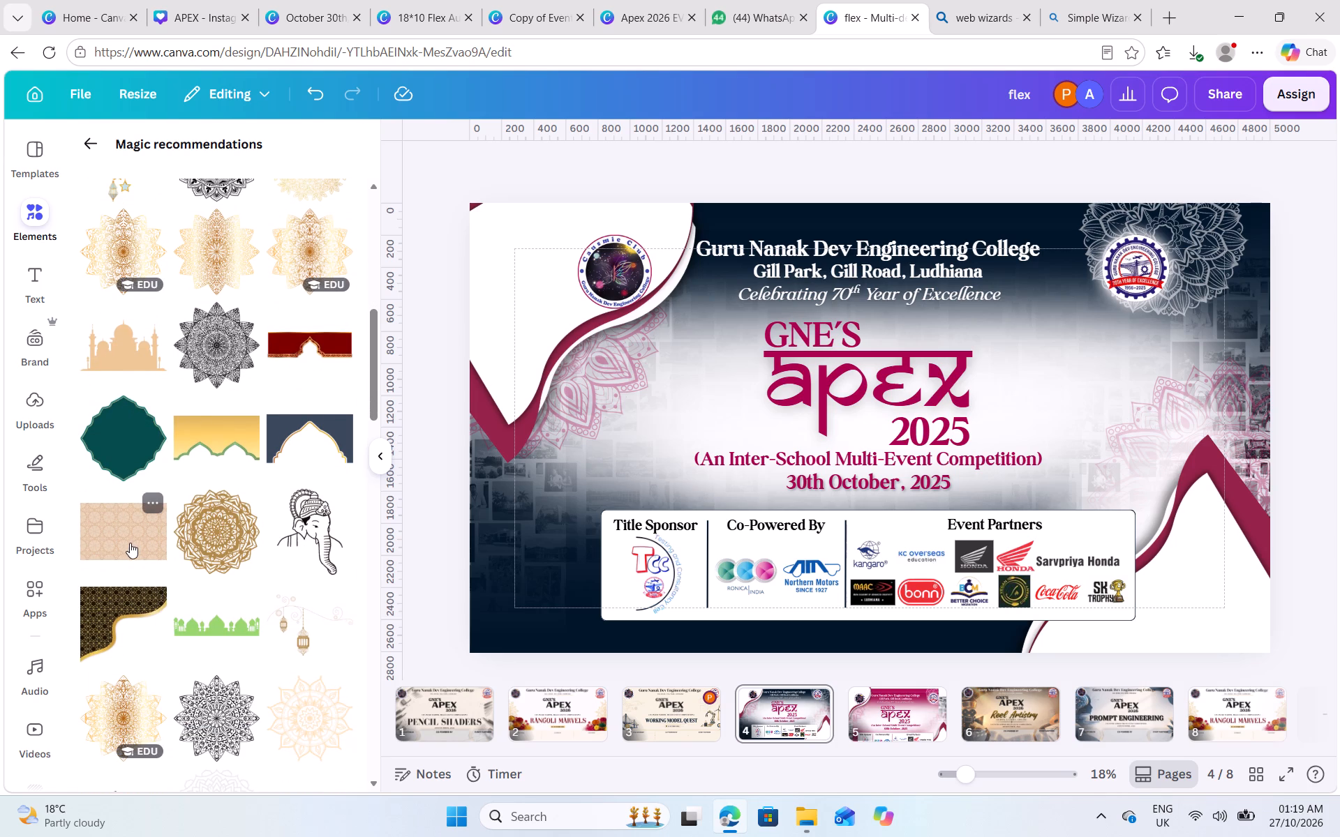
scroll(130, 543, "down", 3)
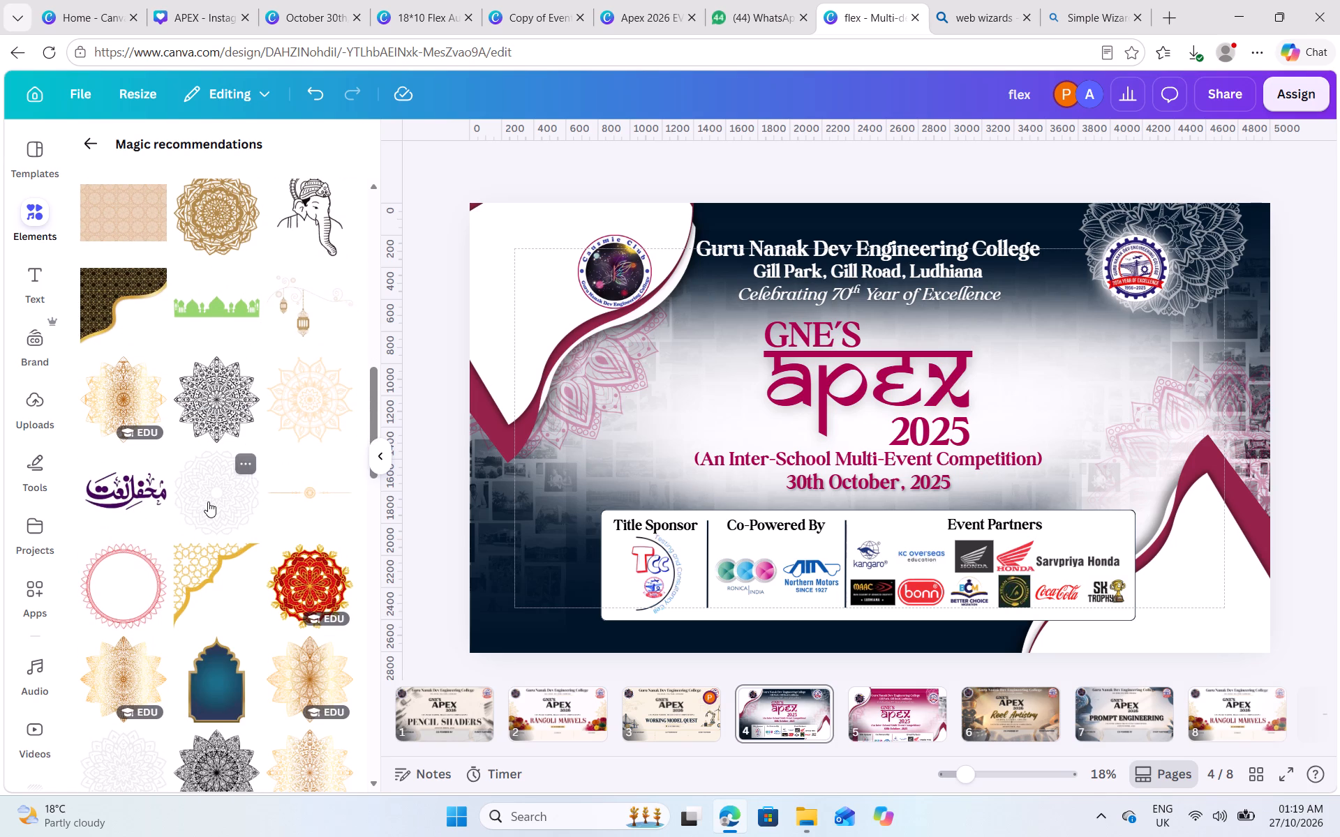
scroll(208, 502, "down", 3)
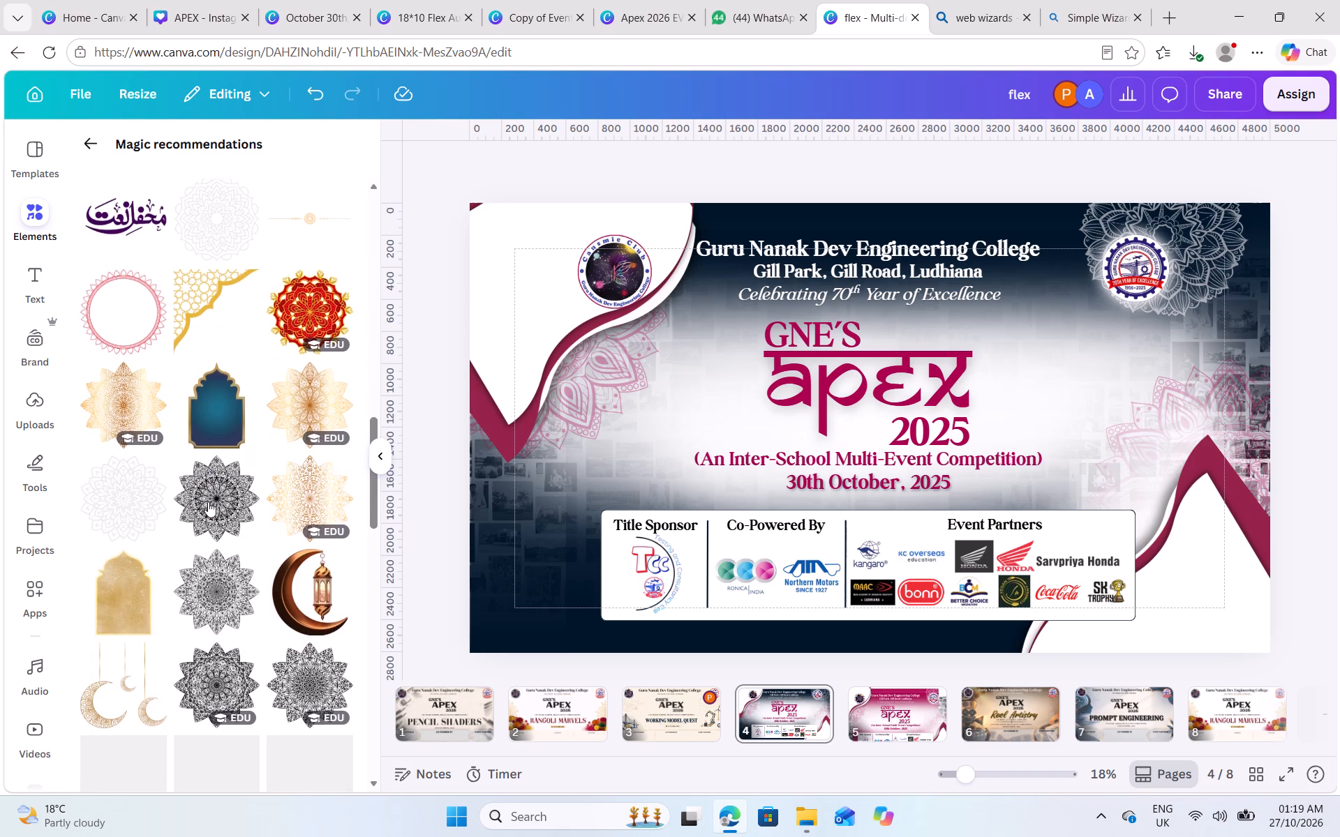
scroll(208, 502, "down", 1)
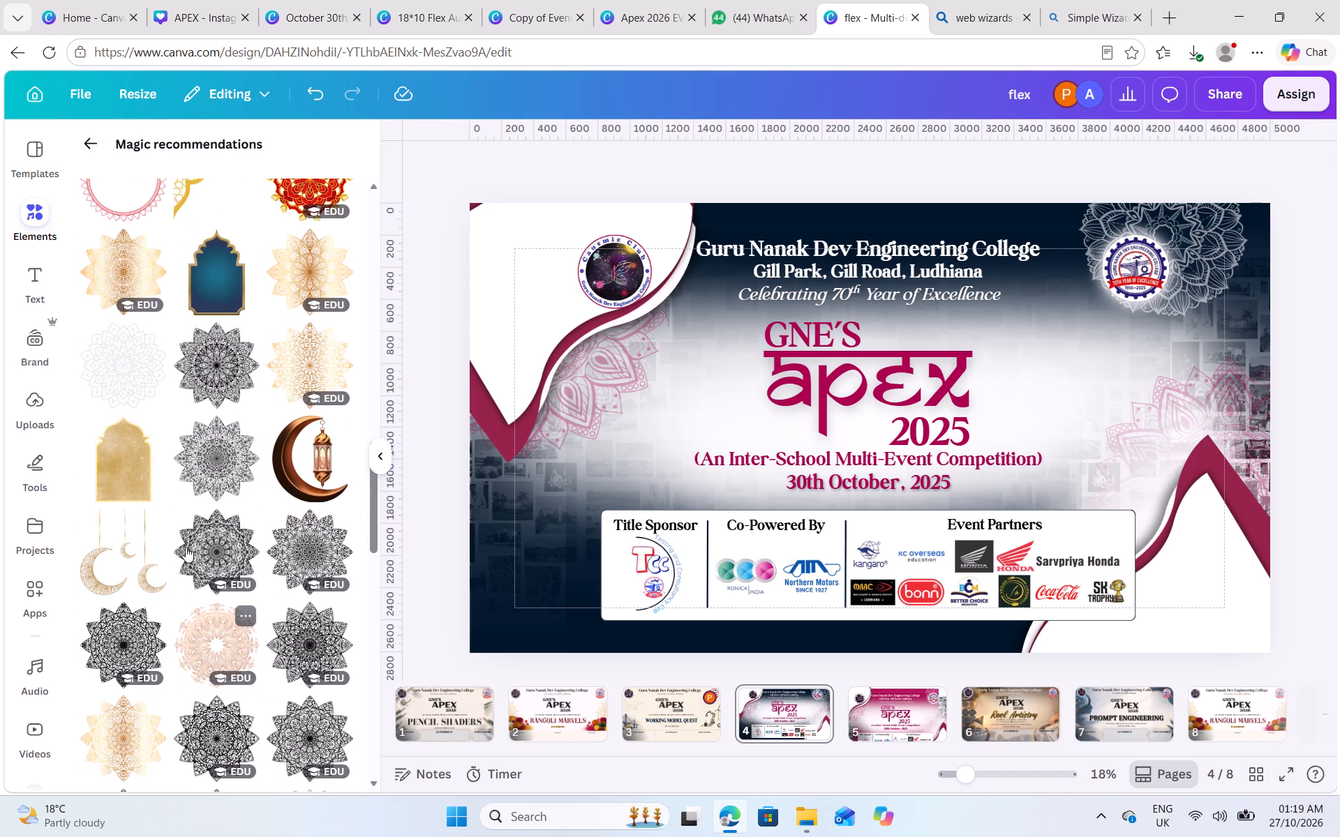
scroll(129, 401, "up", 1)
left_click(129, 401)
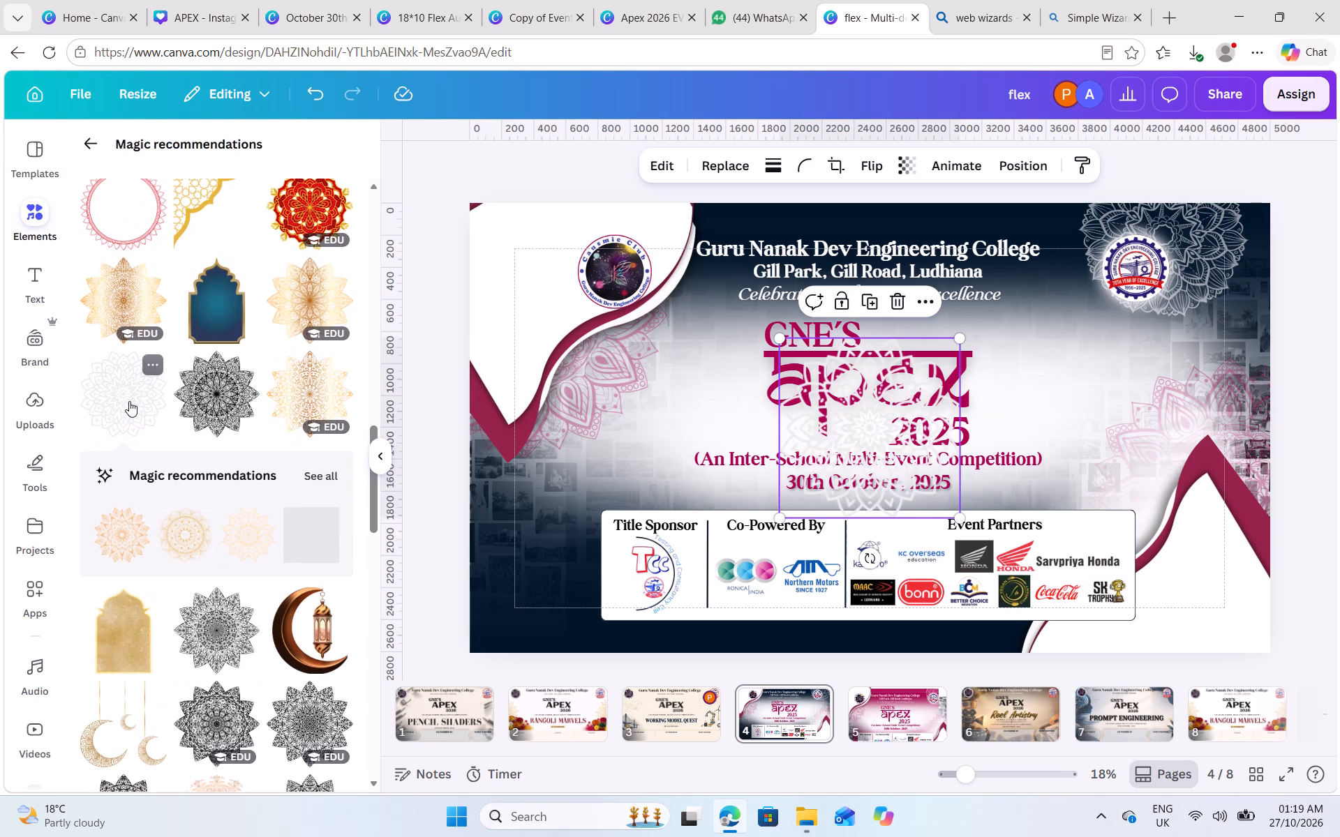
Change the first colour of the newly added white mandala to gold #F8C34D.
left_click(701, 172)
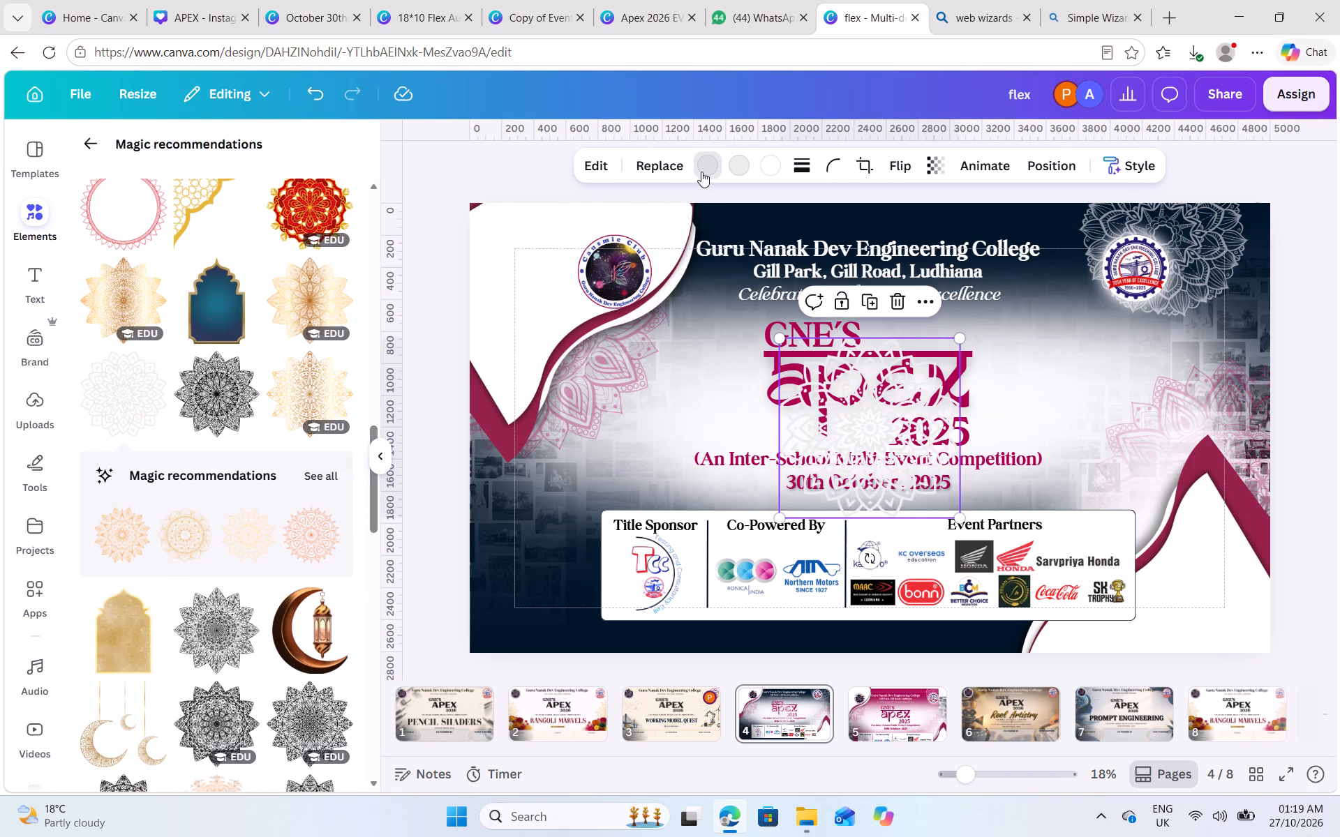
left_click(179, 354)
left_click(179, 353)
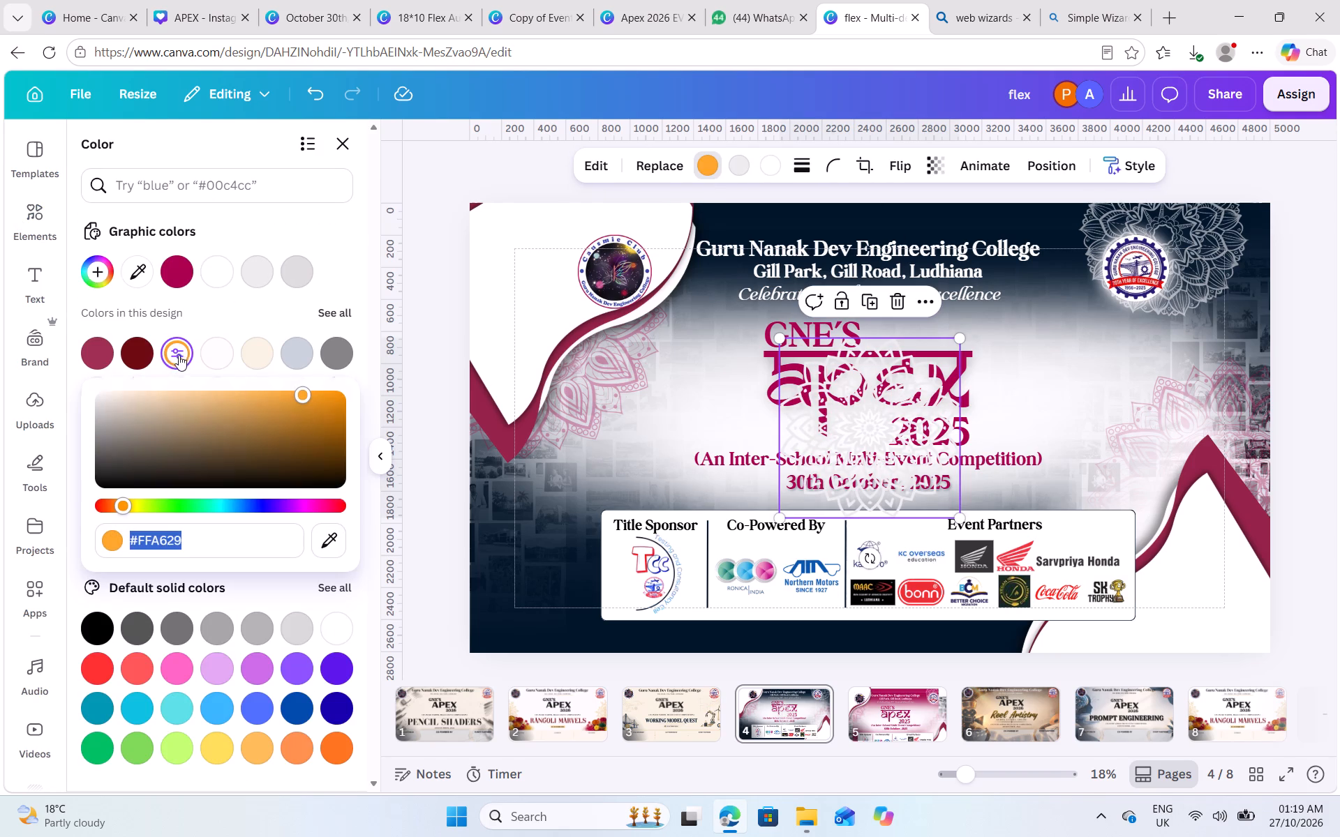
left_click(214, 531)
key("ctrl+a")
left_click(214, 531, "ctrl")
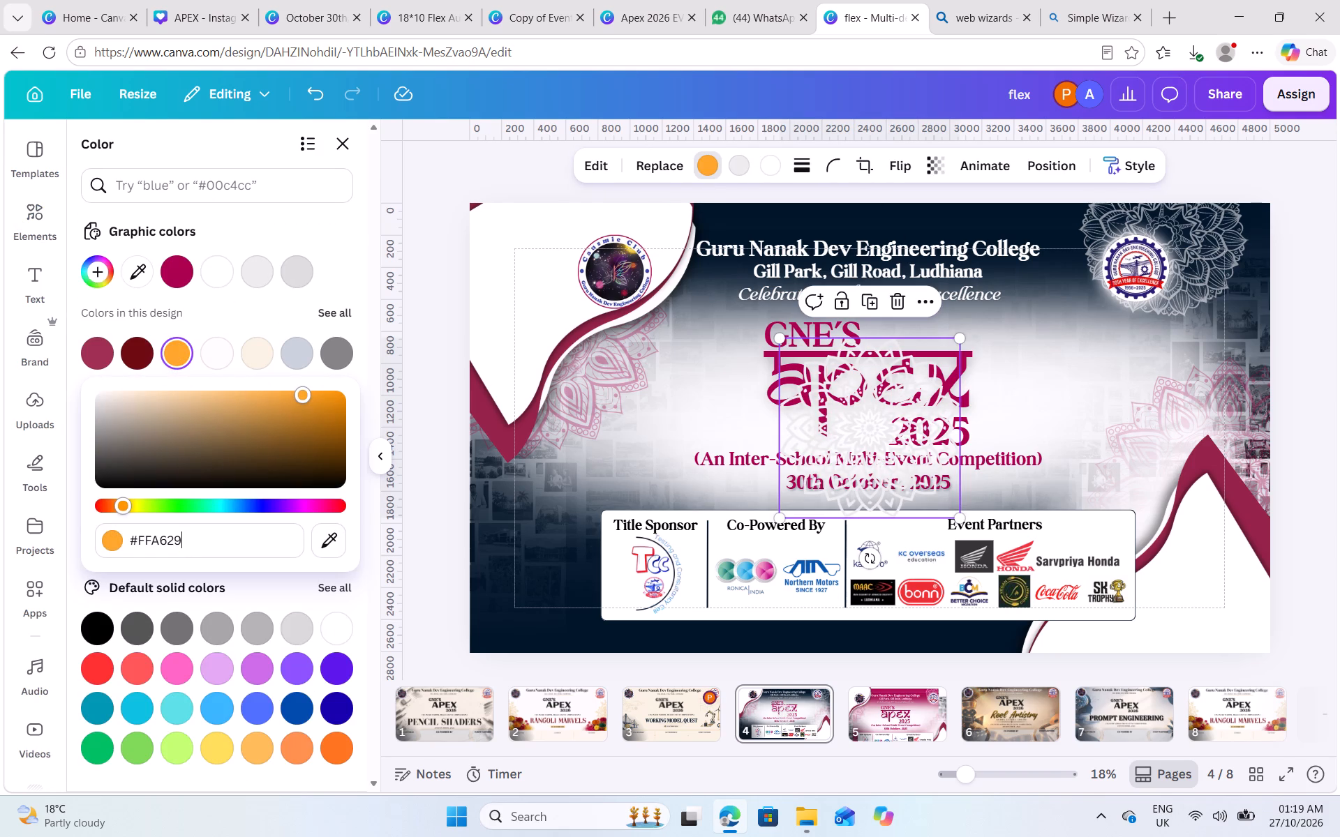
key("ctrl+v")
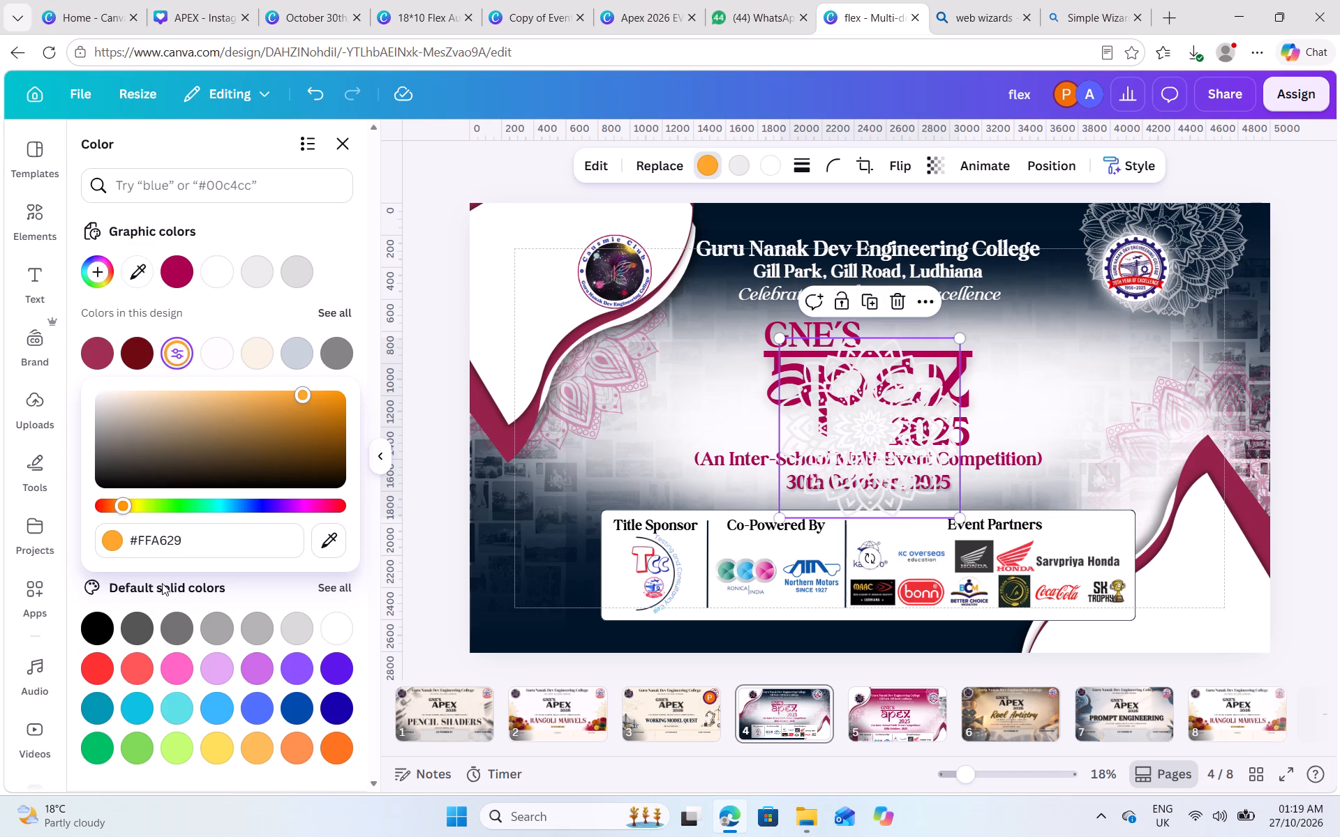
double_click(170, 555)
left_click(170, 555)
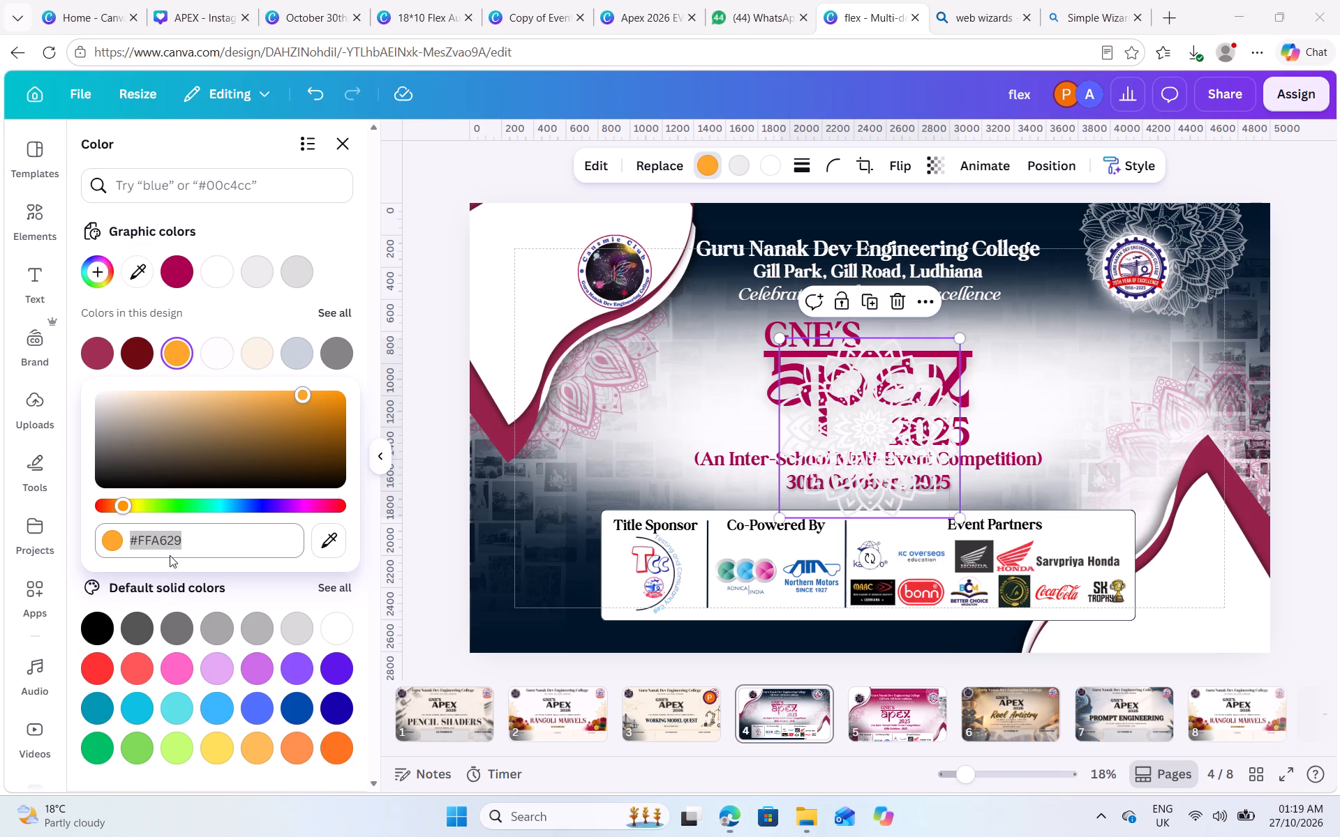
key("super+v")
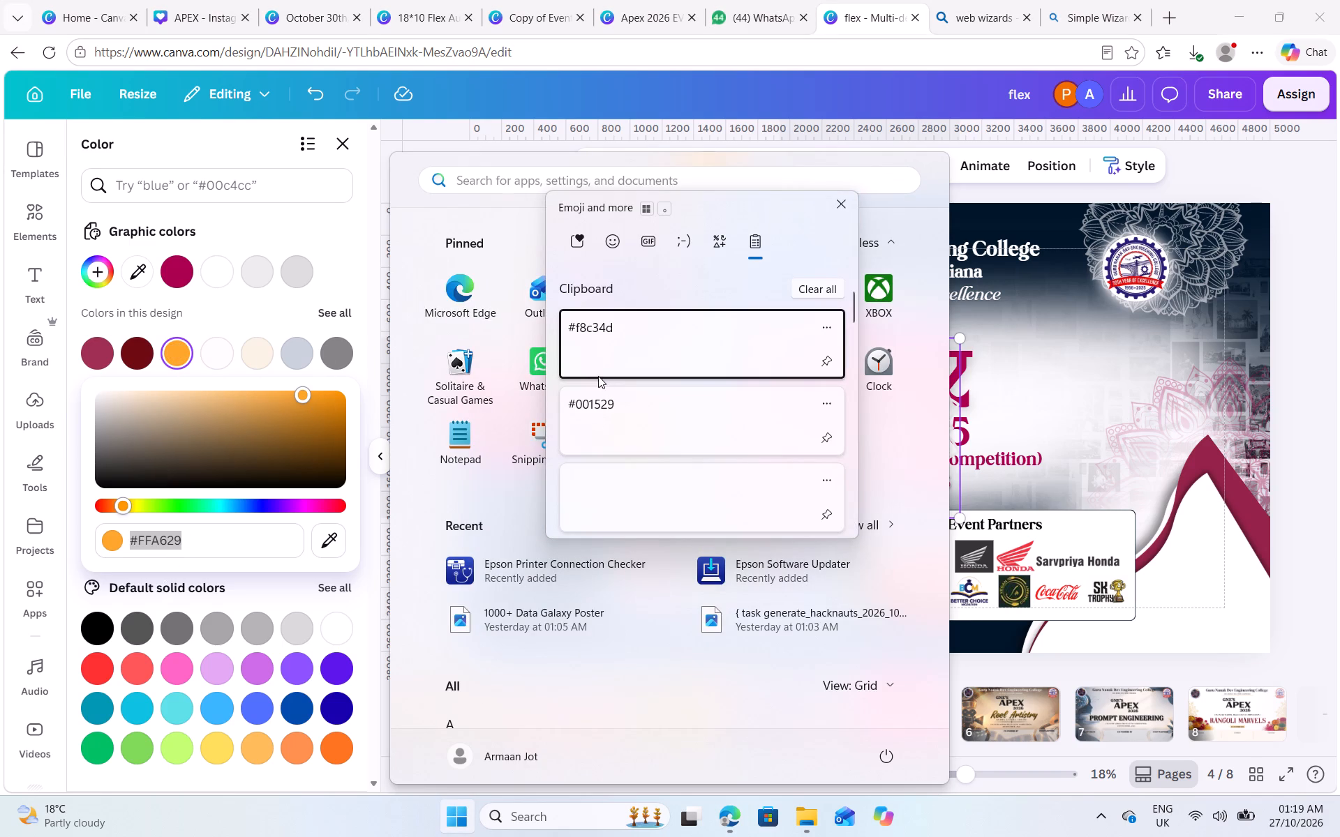
left_click(596, 363)
key("ctrl+v")
double_click(200, 543)
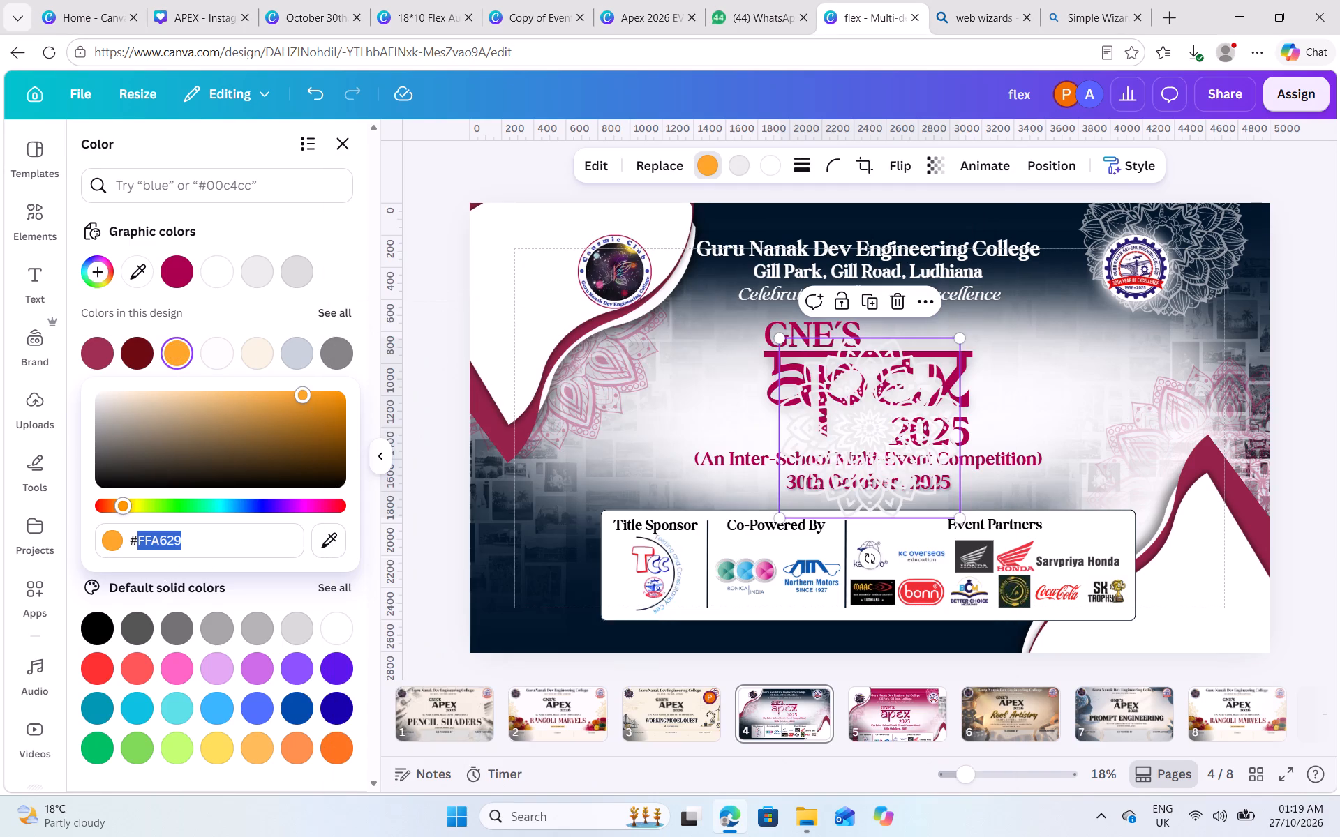
key("ctrl+v")
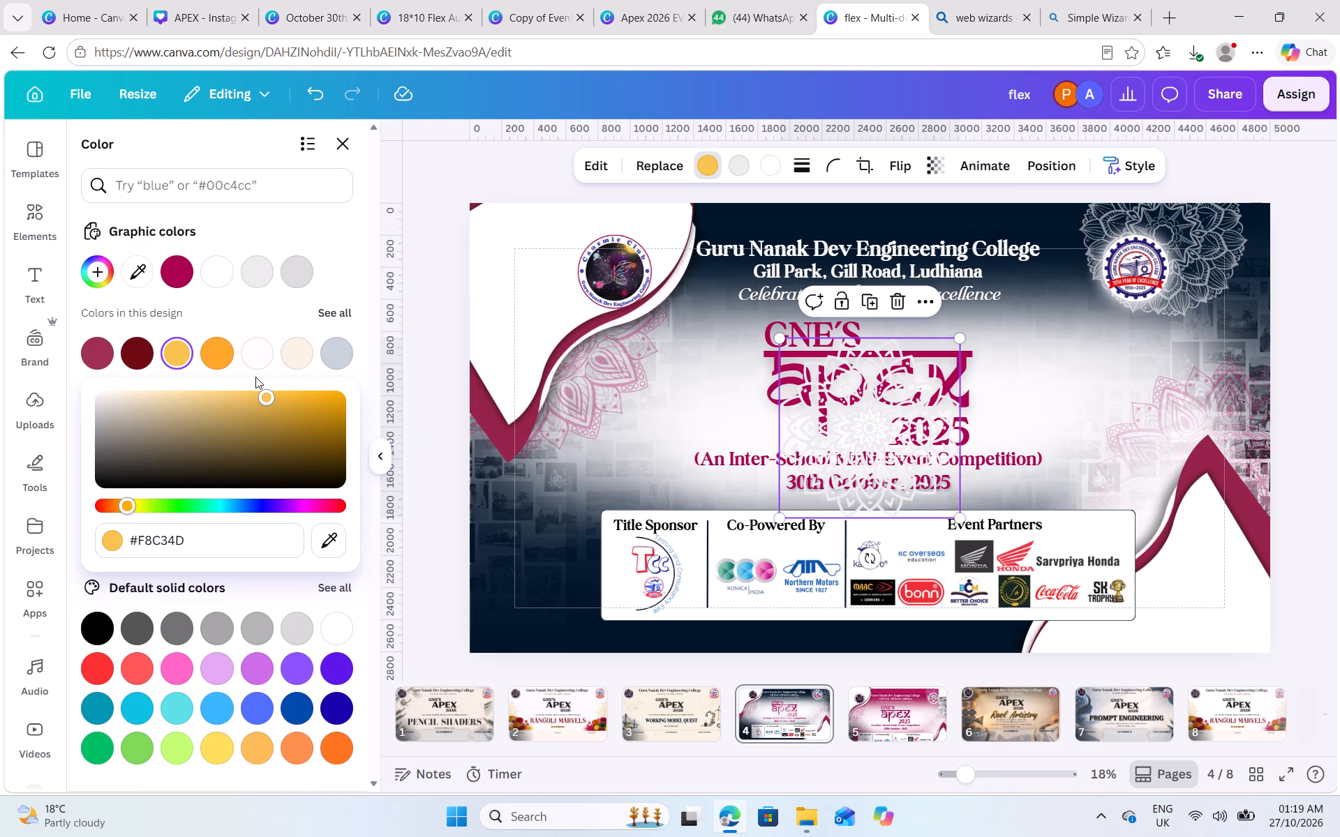
left_click(243, 300)
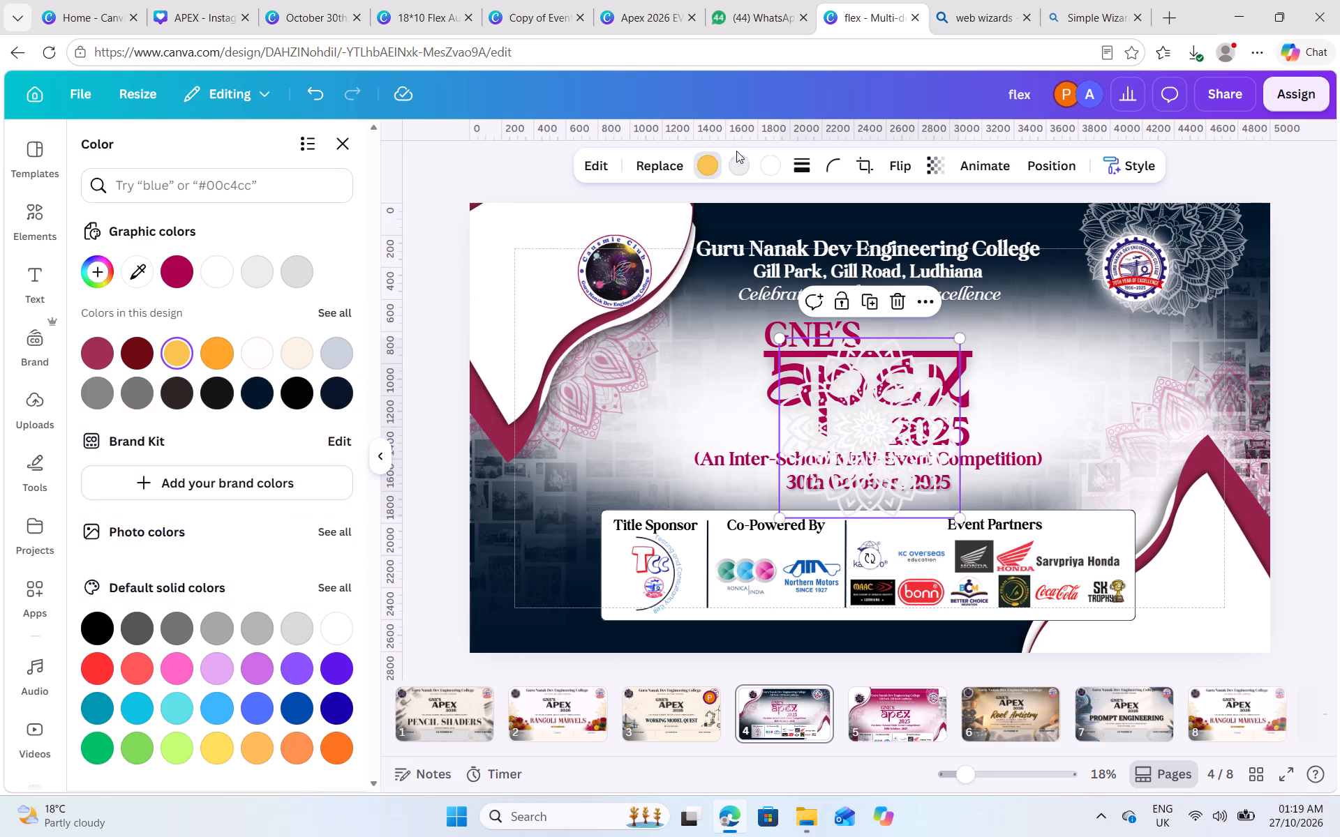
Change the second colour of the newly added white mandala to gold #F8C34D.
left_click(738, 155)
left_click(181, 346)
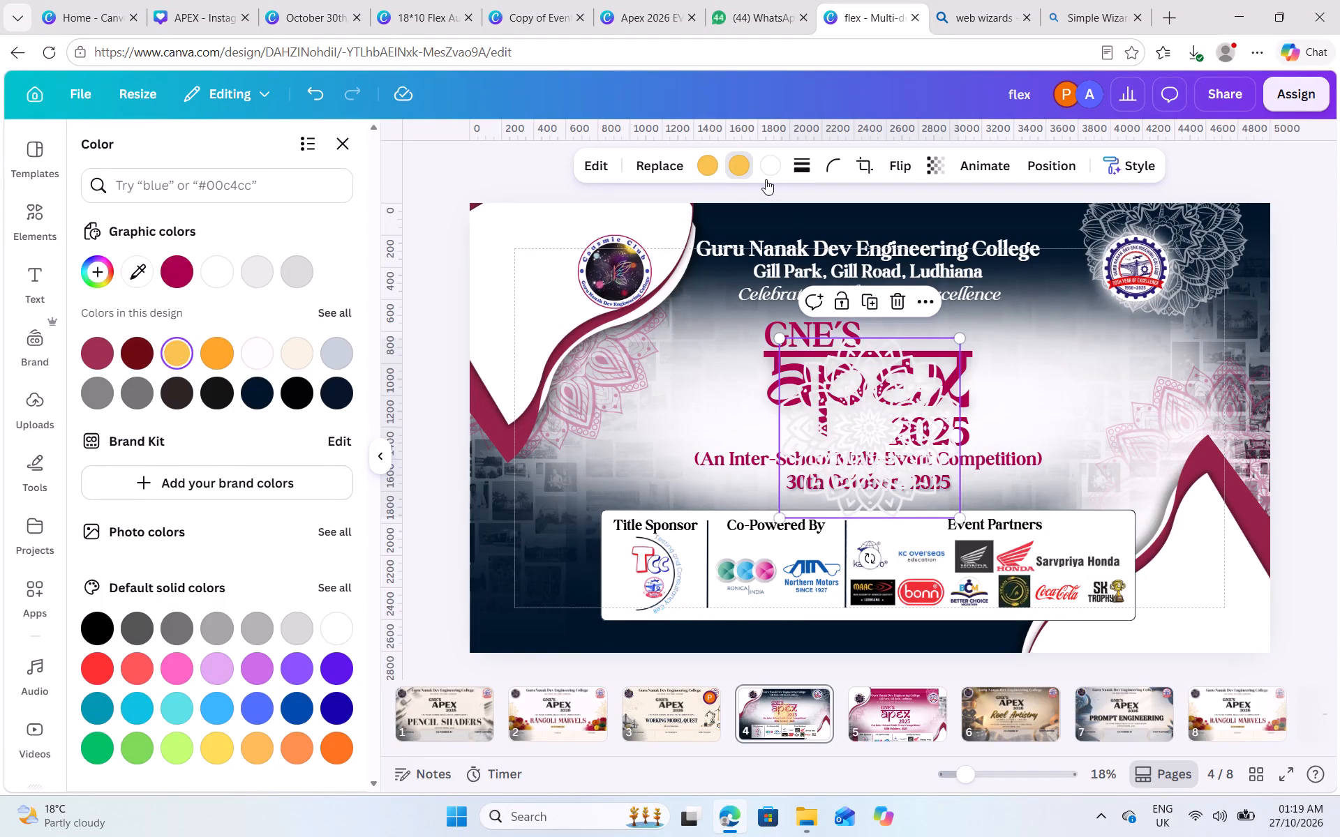
Change the third colour of the newly added white mandala to gold #F8C34D.
left_click(770, 171)
left_click(181, 355)
left_click(181, 355)
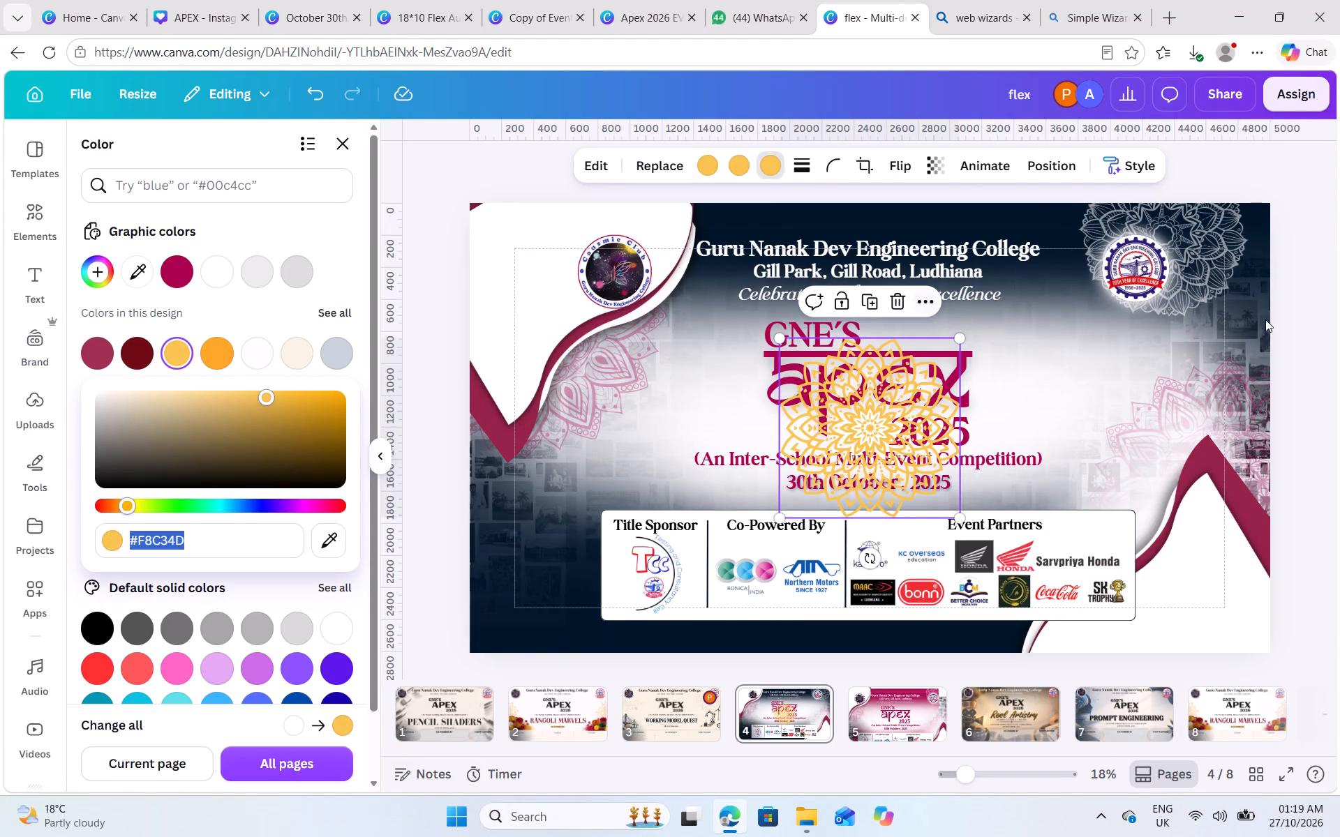
left_click(1289, 250)
left_click(1281, 255)
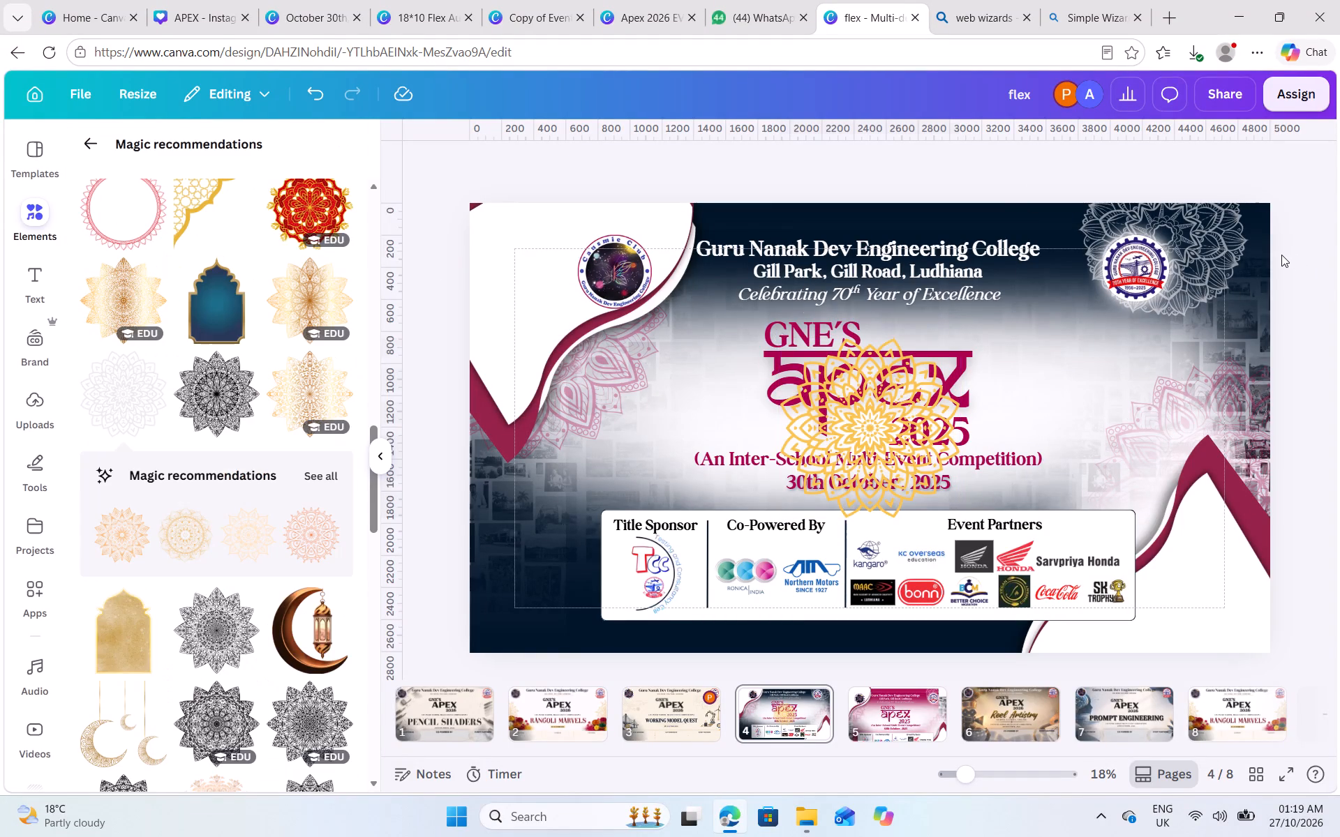
Move the gold mandala off the Apex 2025 title to just below the round college logo.
left_click_drag(872, 428, 1125, 345)
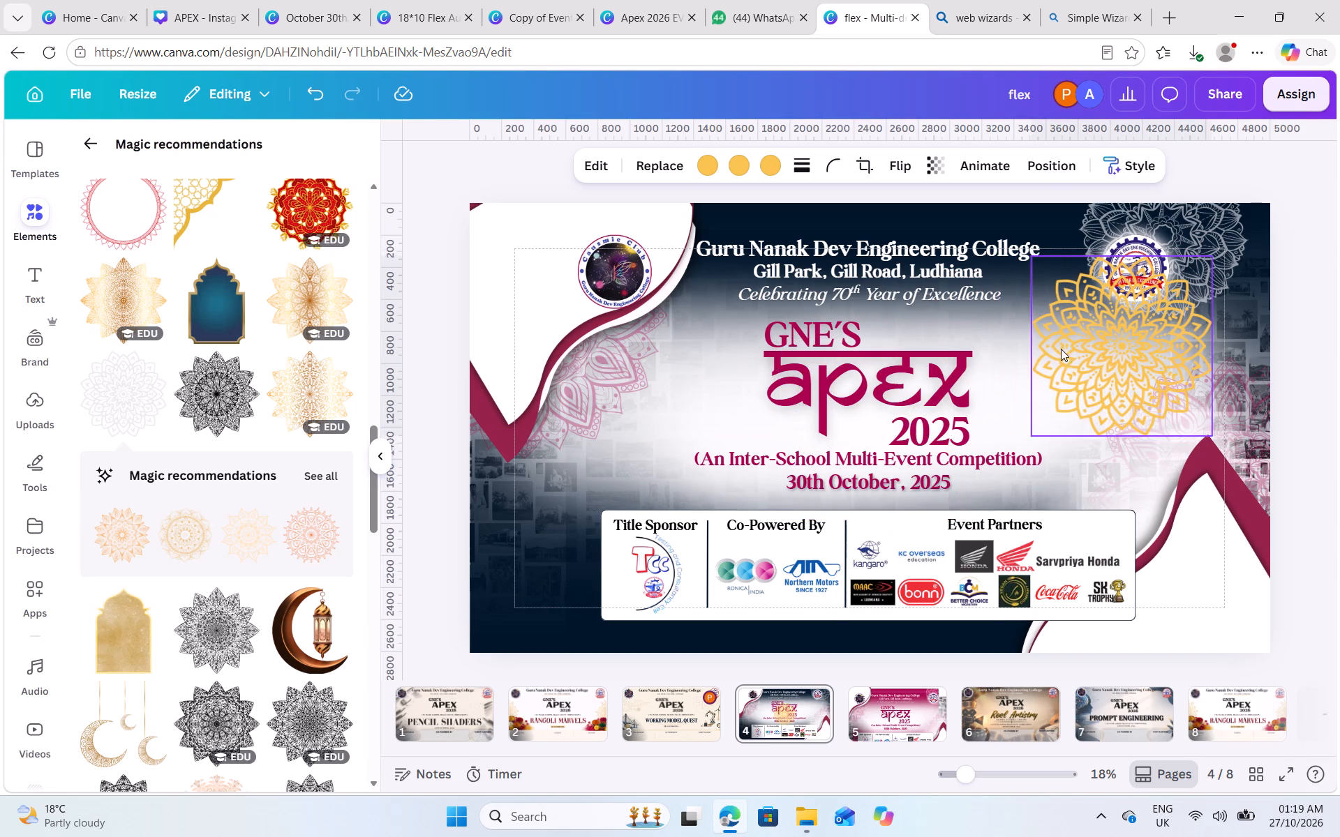
Select the grouped banner content and view its layer order and arrangement options.
left_click(606, 384)
left_click(1202, 167)
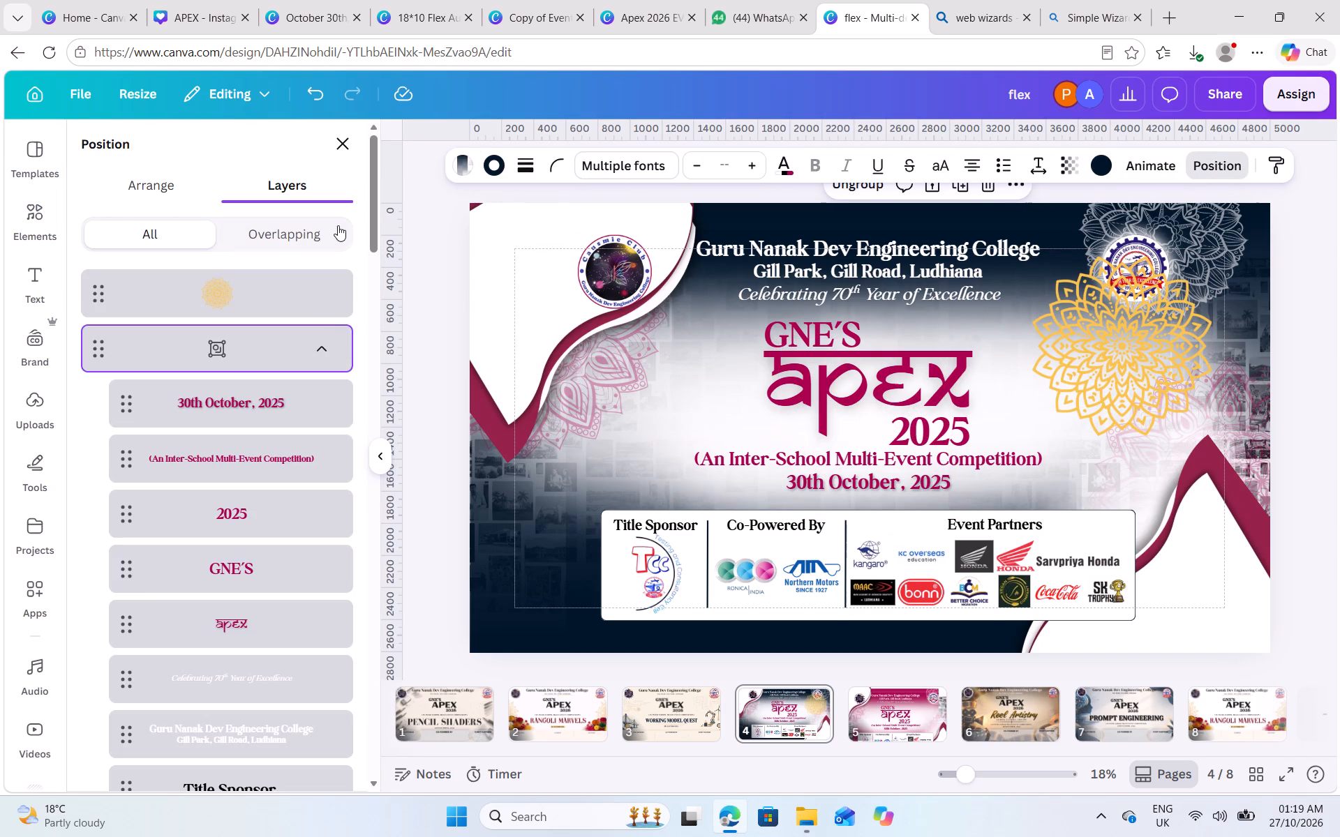
left_click(126, 186)
left_click(286, 179)
Switch to the Canva home page and look through the recent designs, loading further older ones.
left_click(188, 12)
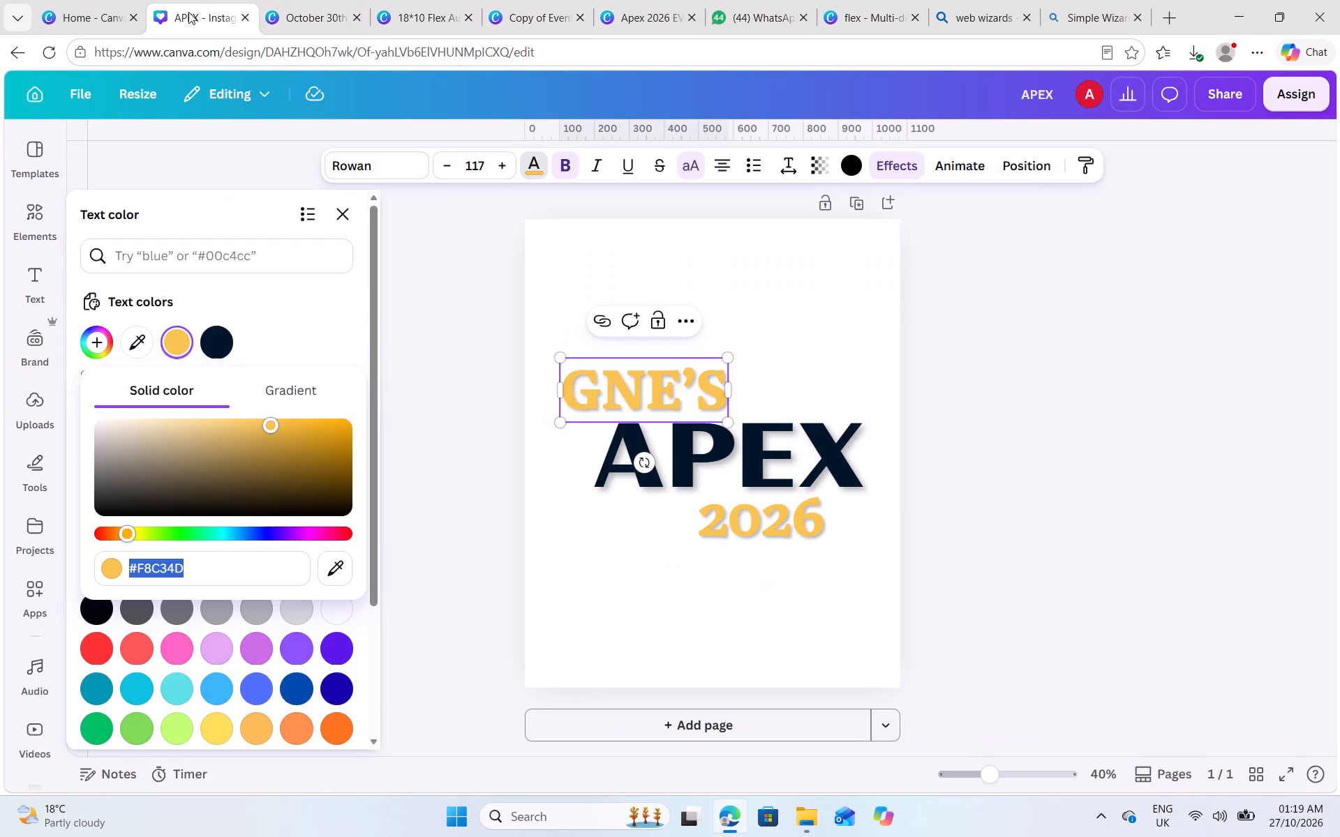
left_click(119, 2)
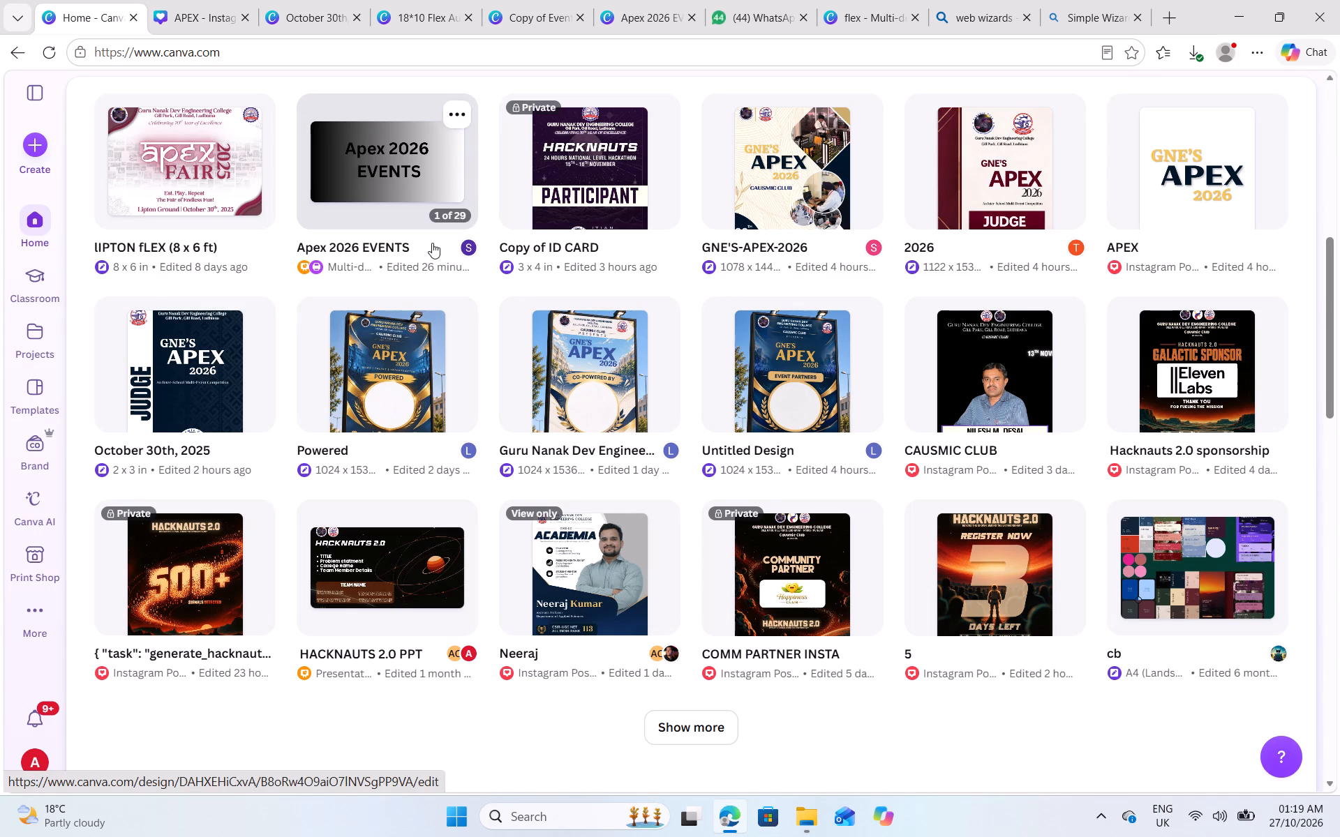
left_click(683, 727)
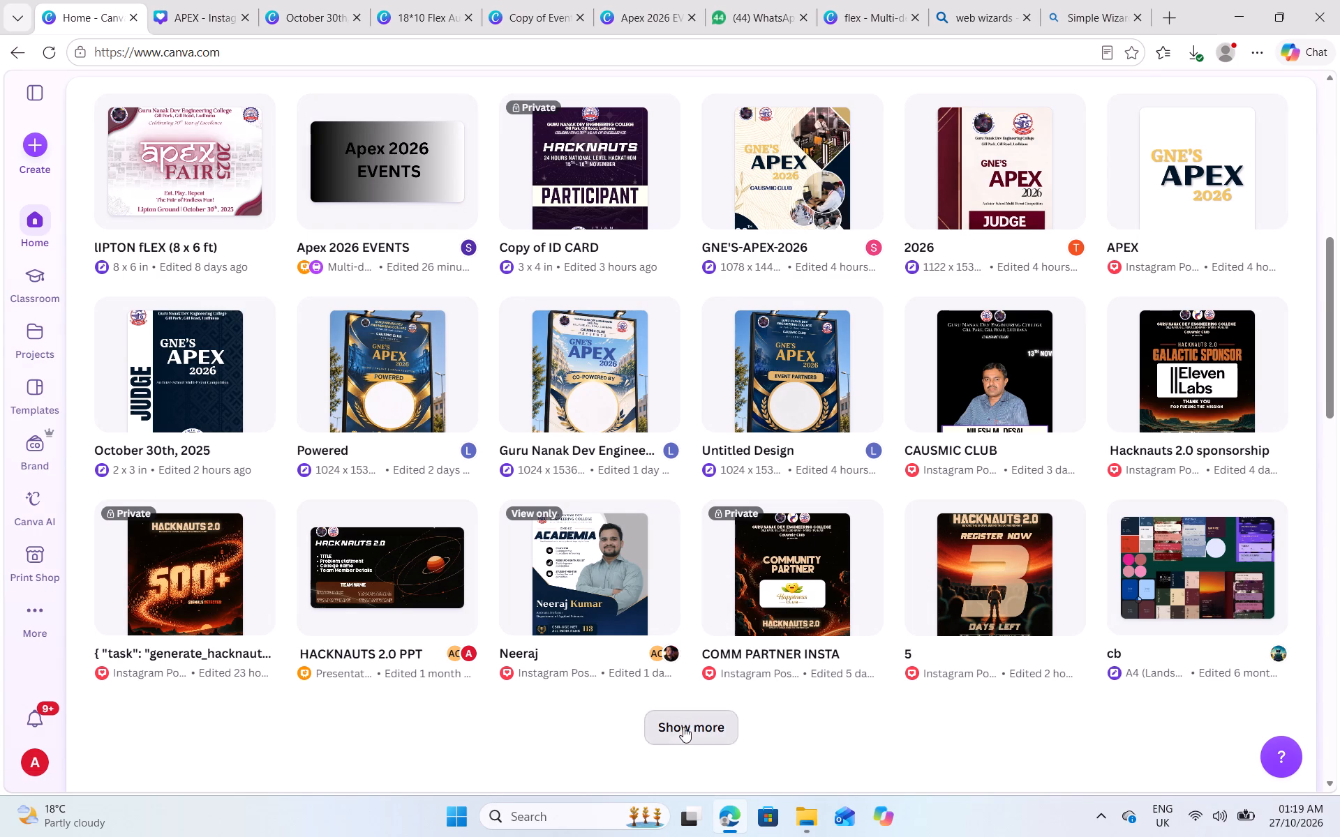
scroll(680, 723, "down", 5)
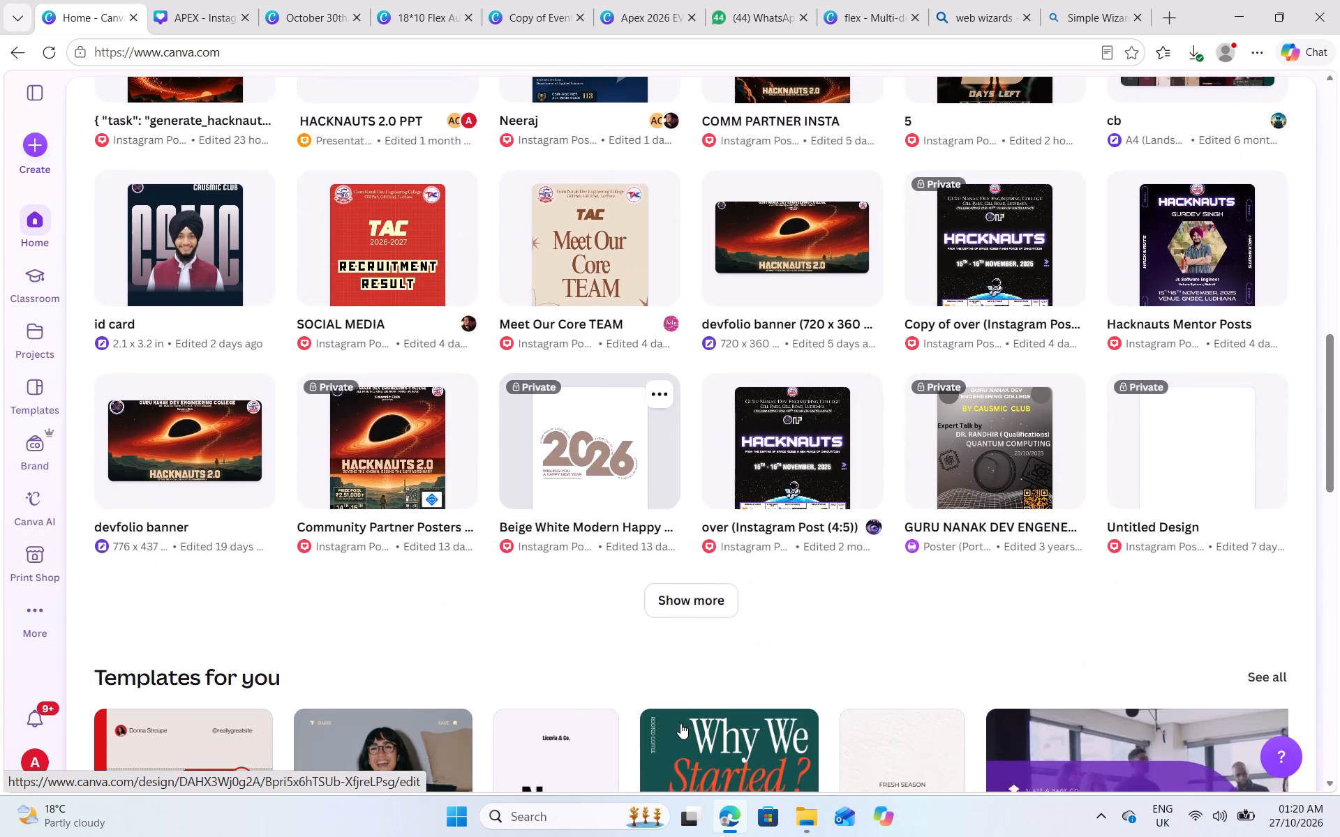
left_click(680, 596)
scroll(680, 596, "down", 1)
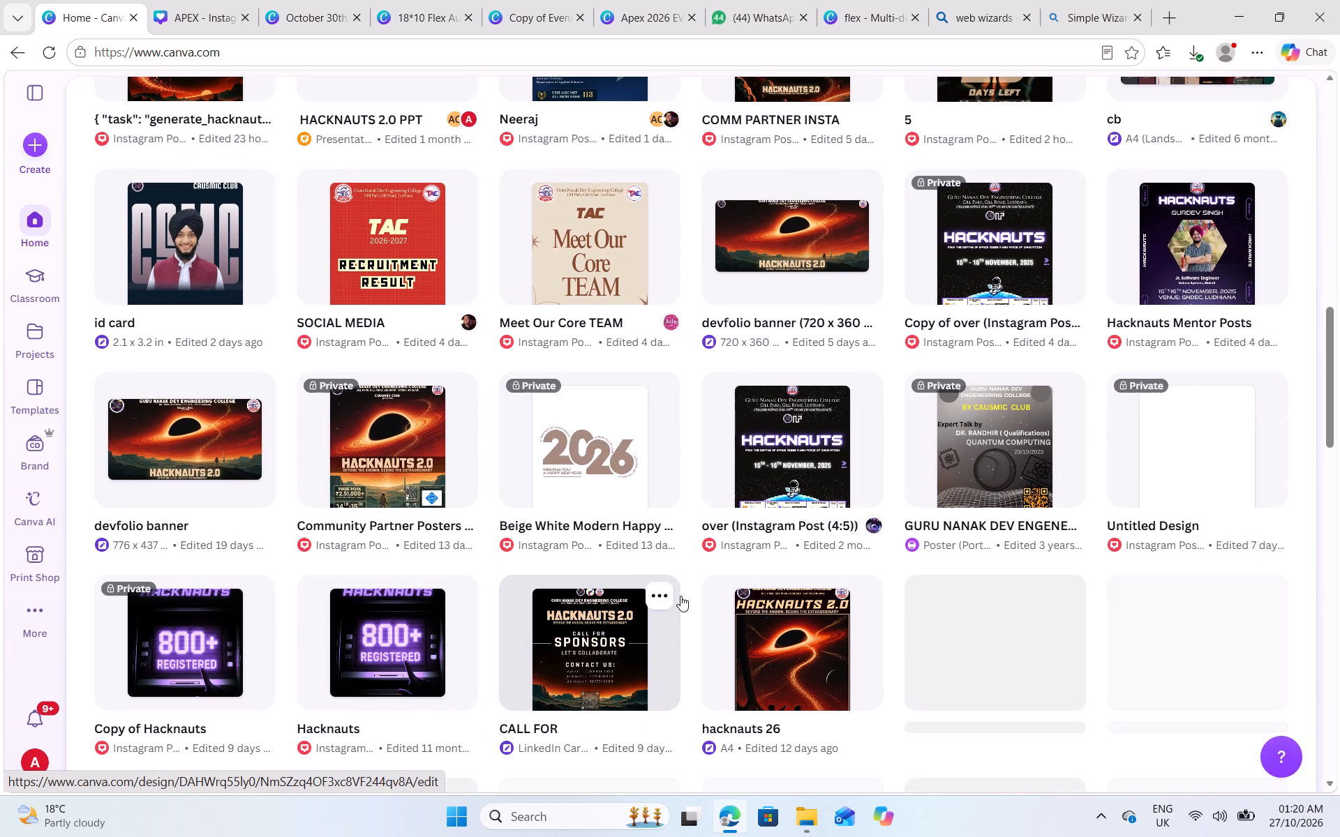
scroll(680, 596, "down", 2)
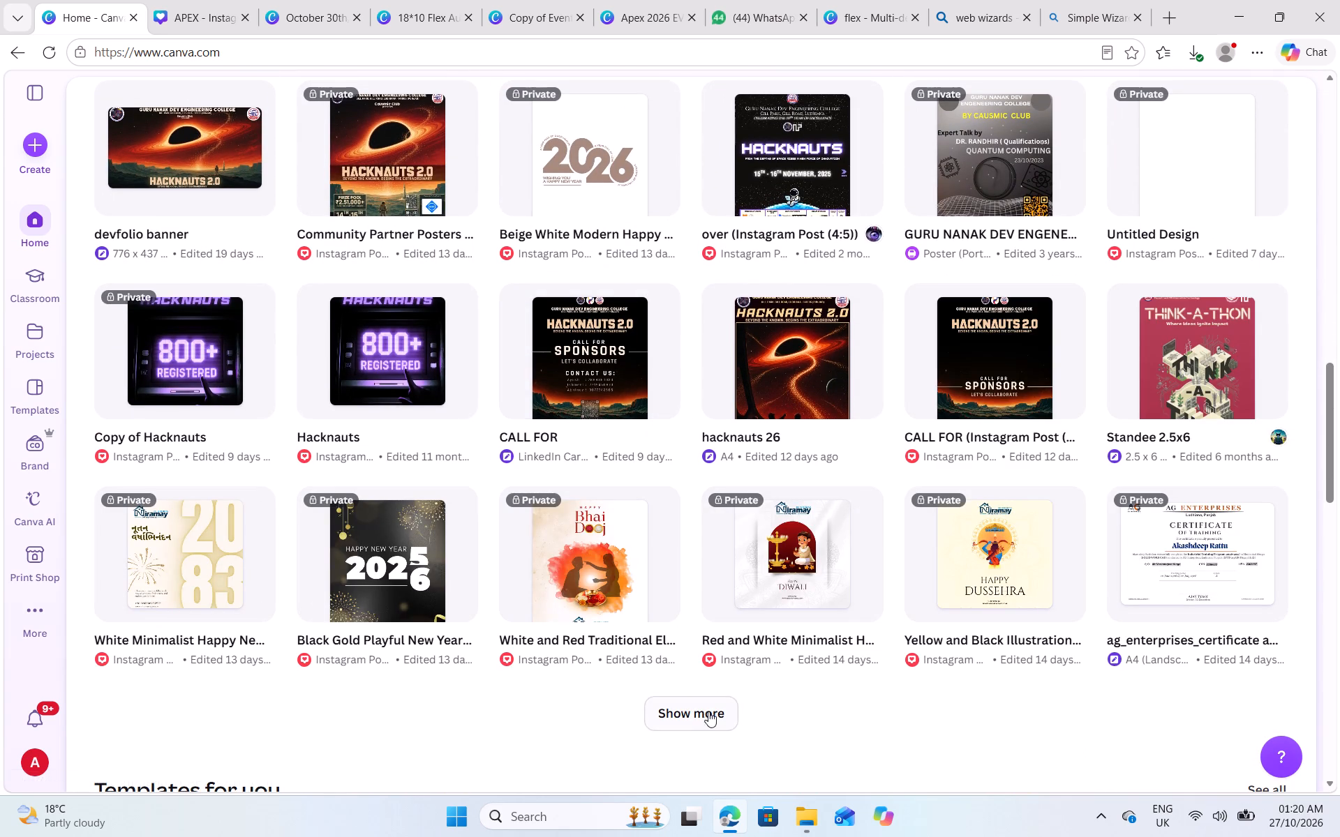
left_click(703, 709)
scroll(751, 500, "down", 4)
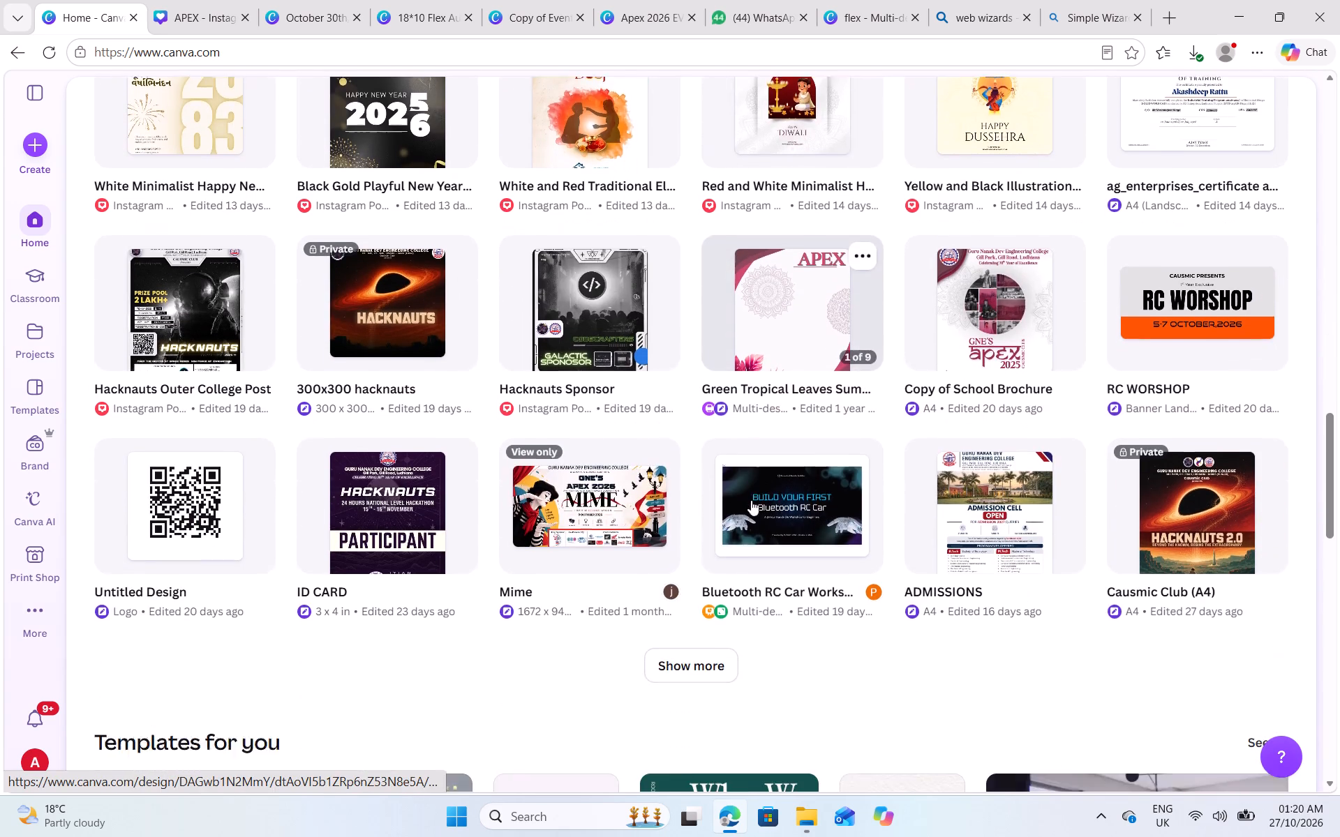
Look through the older recent designs on the Canva home page for related Apex artwork.
scroll(751, 500, "down", 2)
left_click(685, 449)
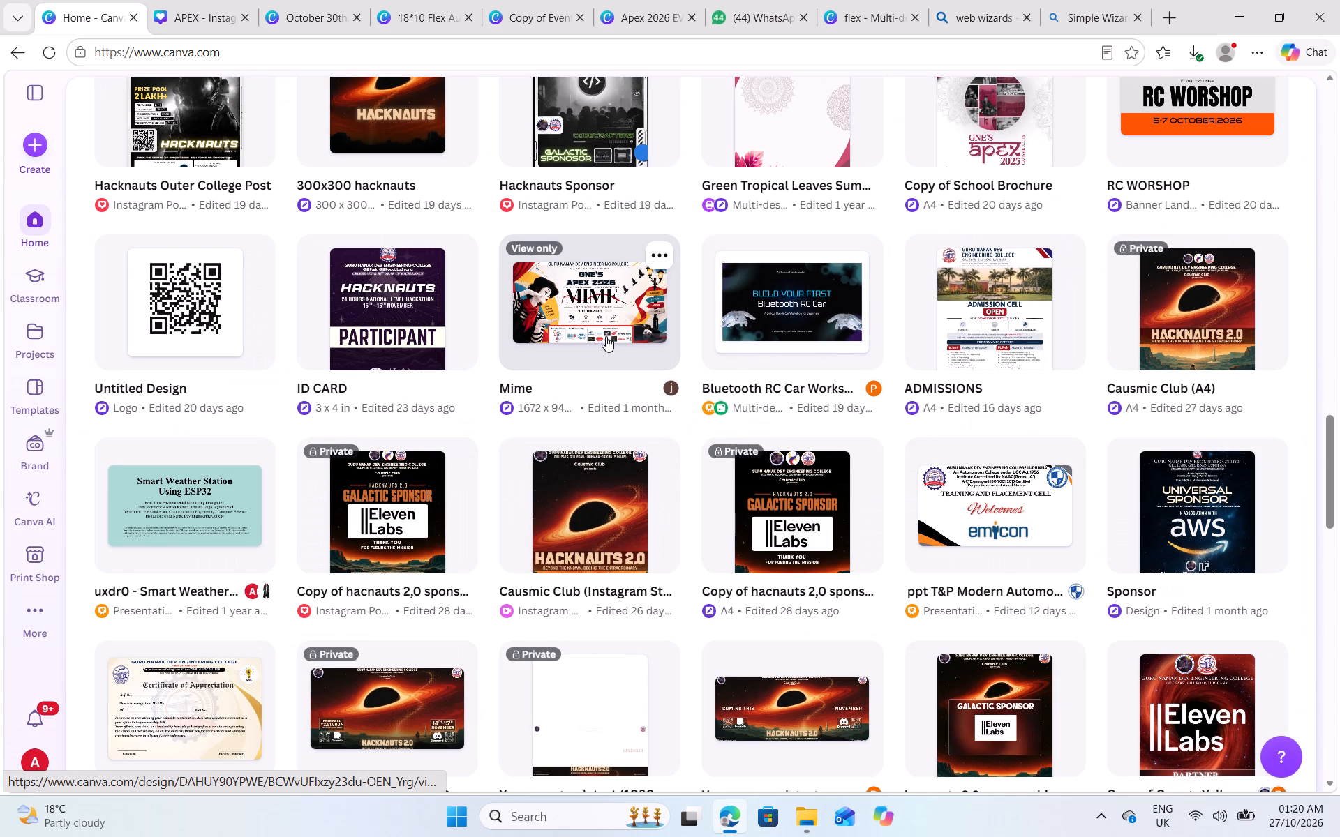
scroll(606, 336, "down", 4)
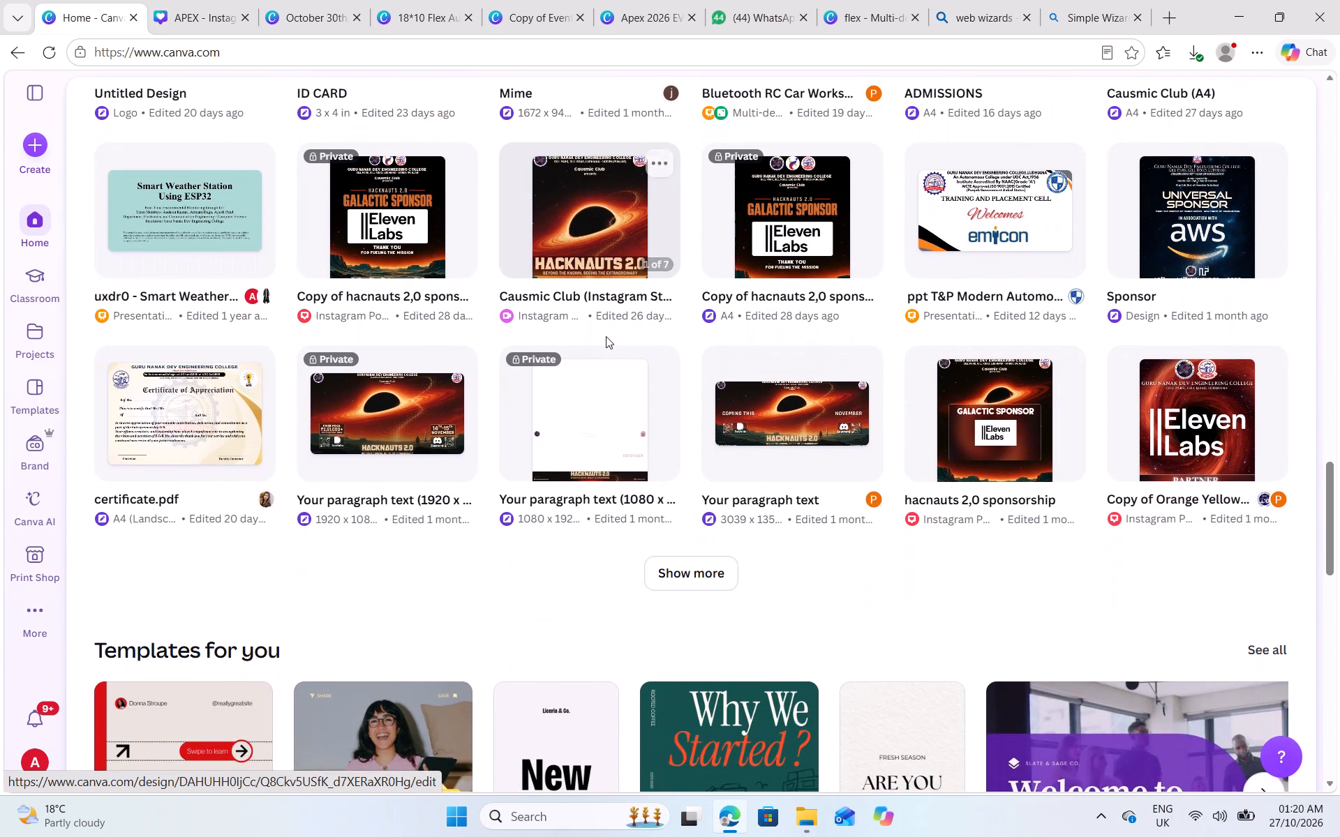
left_click(663, 581)
scroll(663, 581, "down", 3)
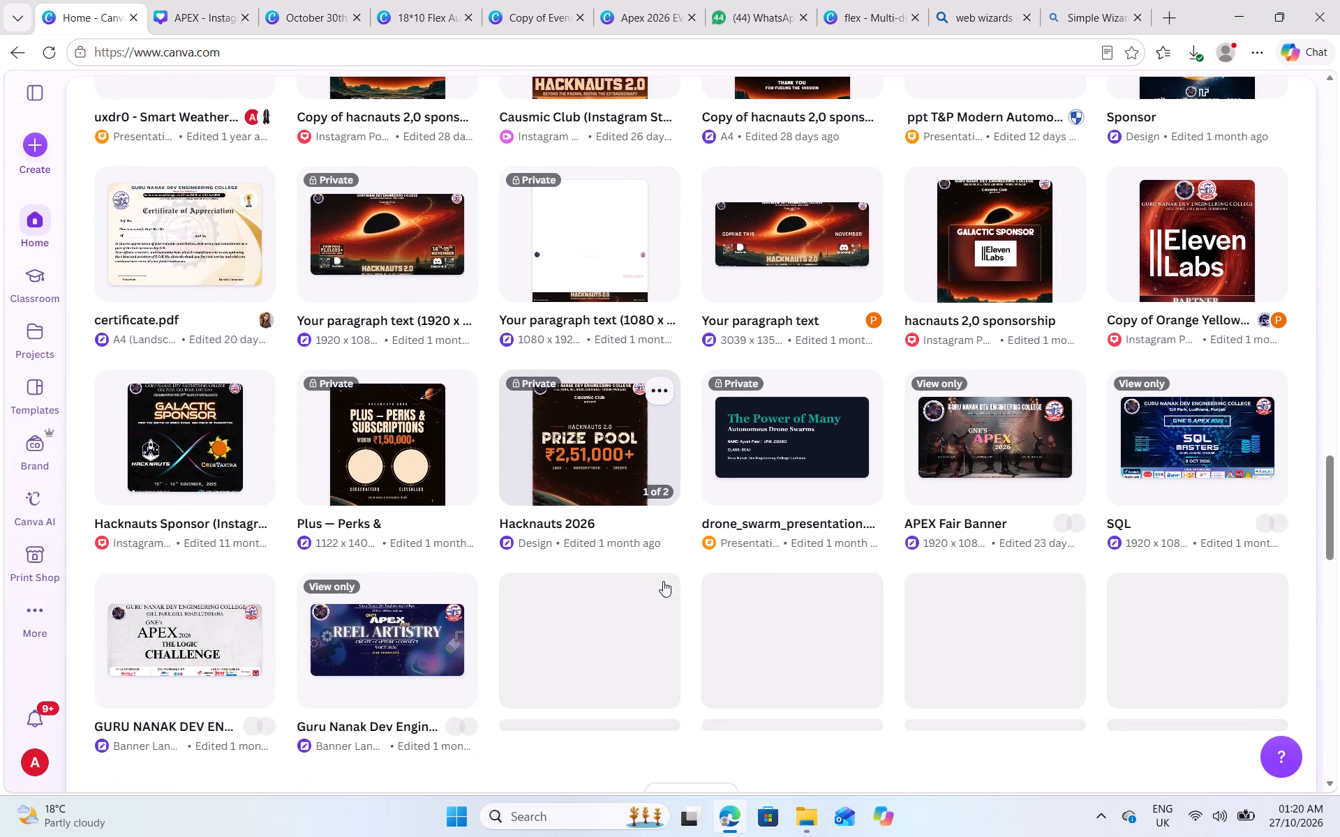
scroll(663, 581, "down", 2)
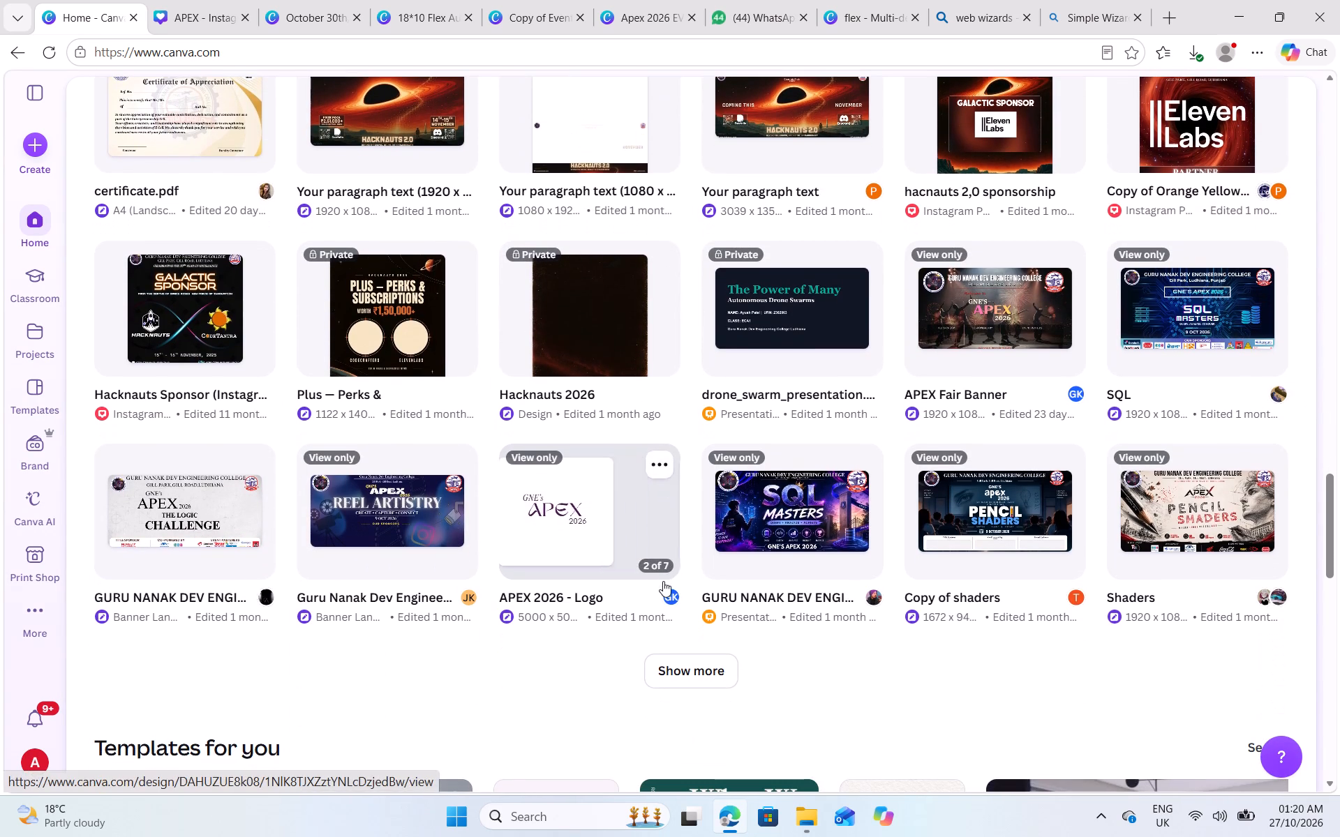
left_click(695, 665)
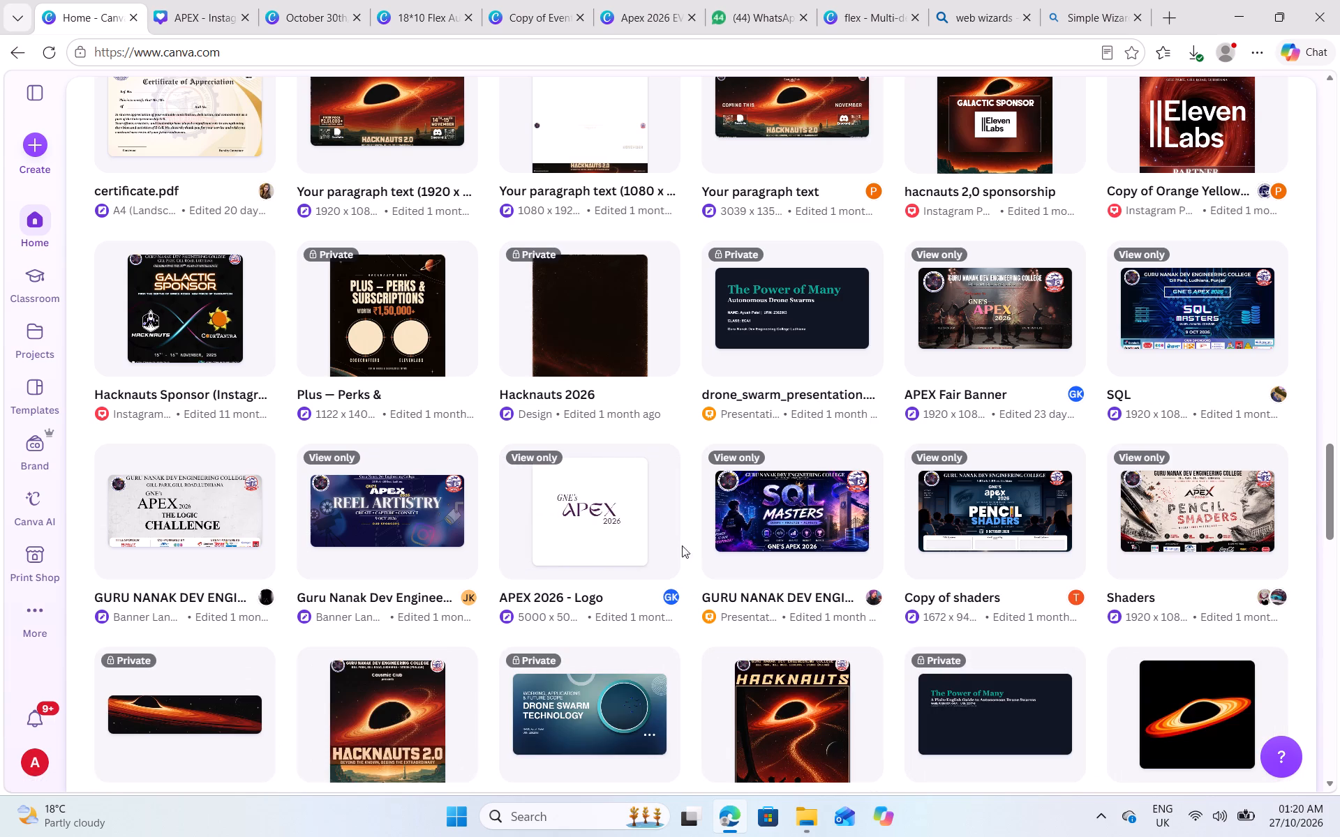
scroll(680, 545, "down", 4)
left_click(690, 666)
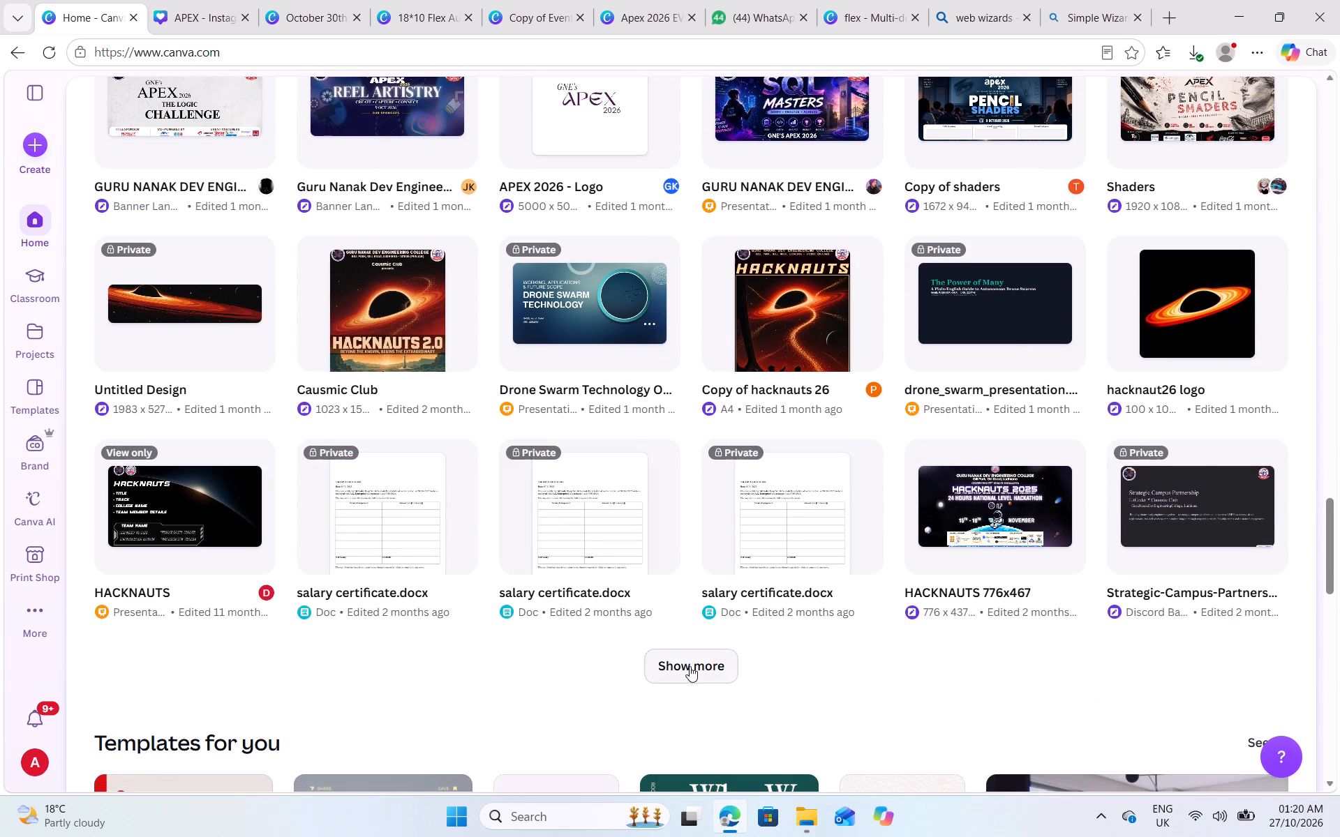
scroll(690, 666, "down", 3)
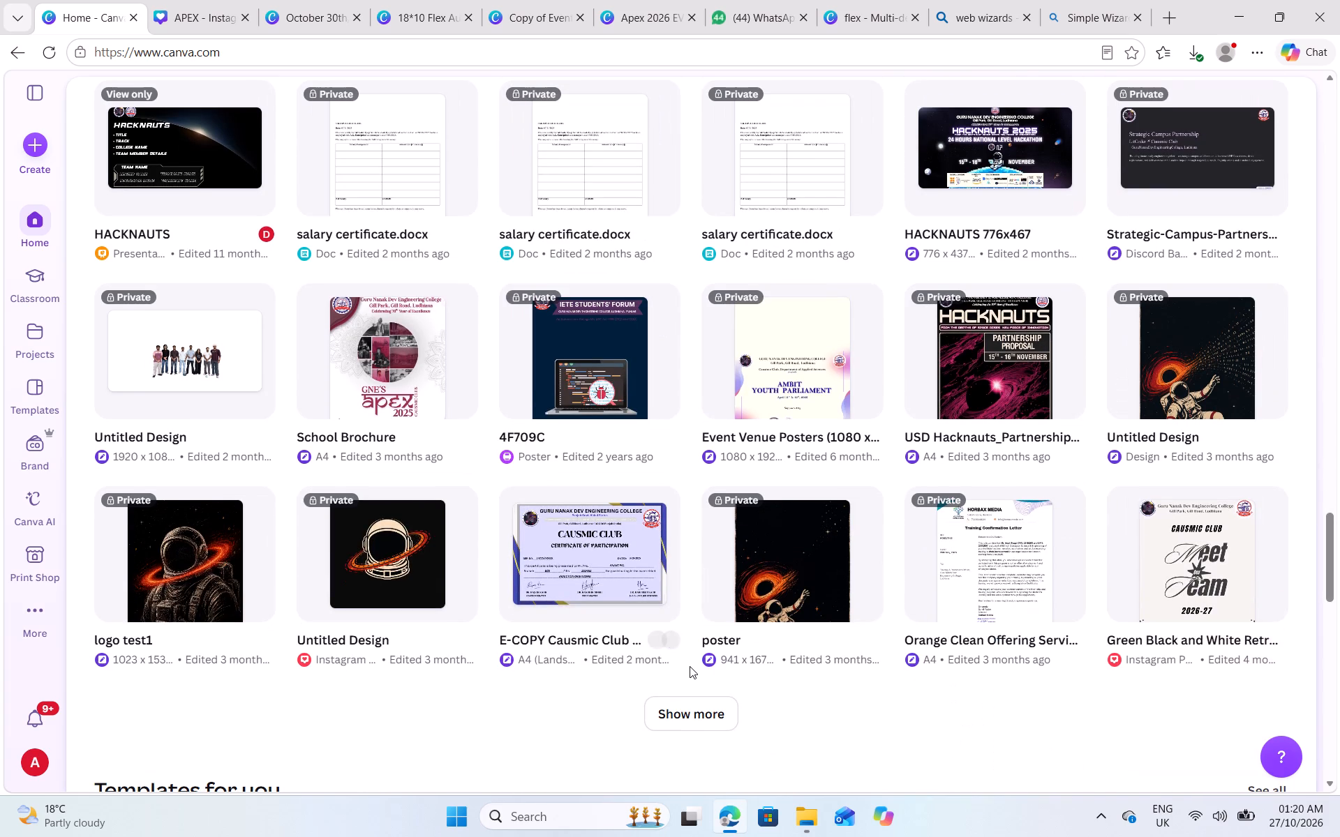
scroll(690, 666, "down", 1)
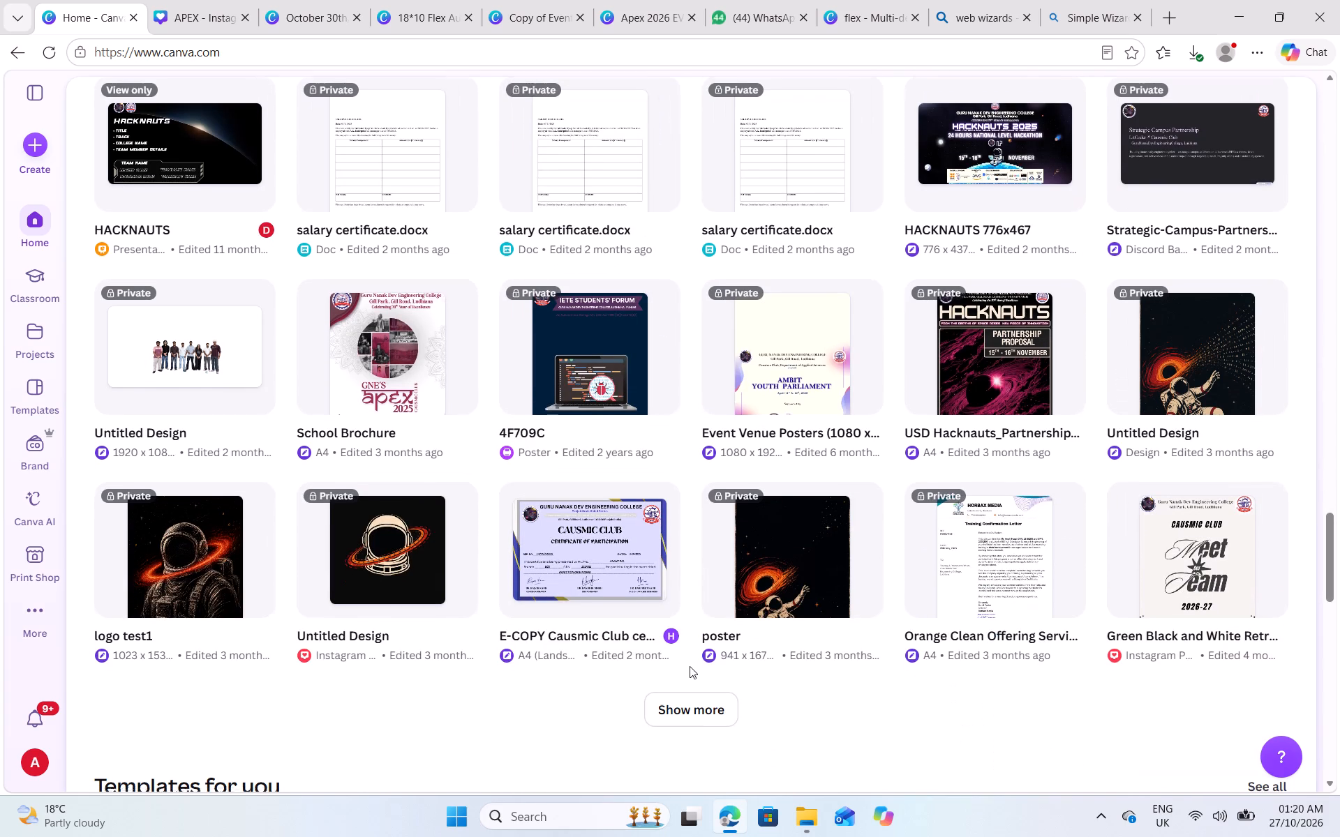
scroll(690, 666, "down", 1)
left_click(682, 615)
scroll(682, 615, "down", 1)
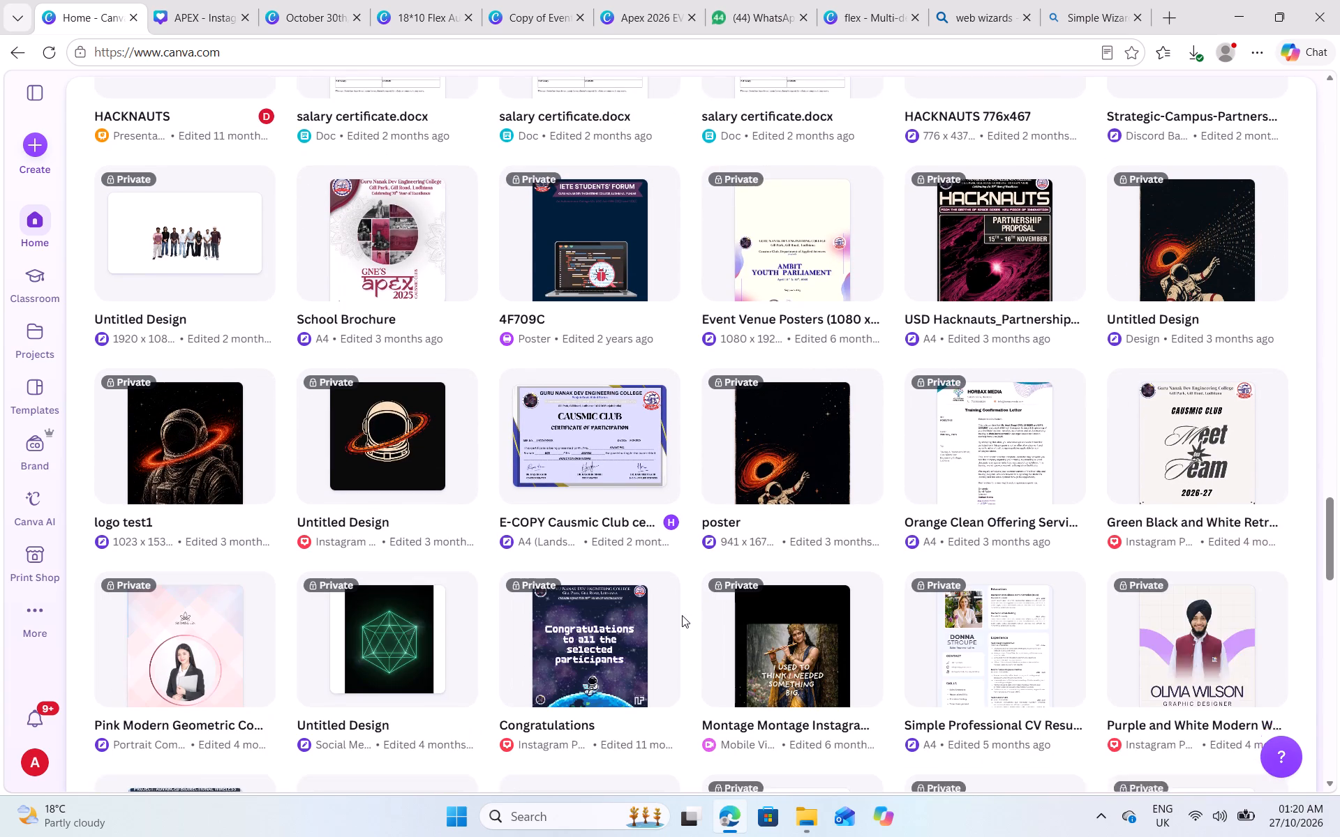
scroll(682, 615, "down", 4)
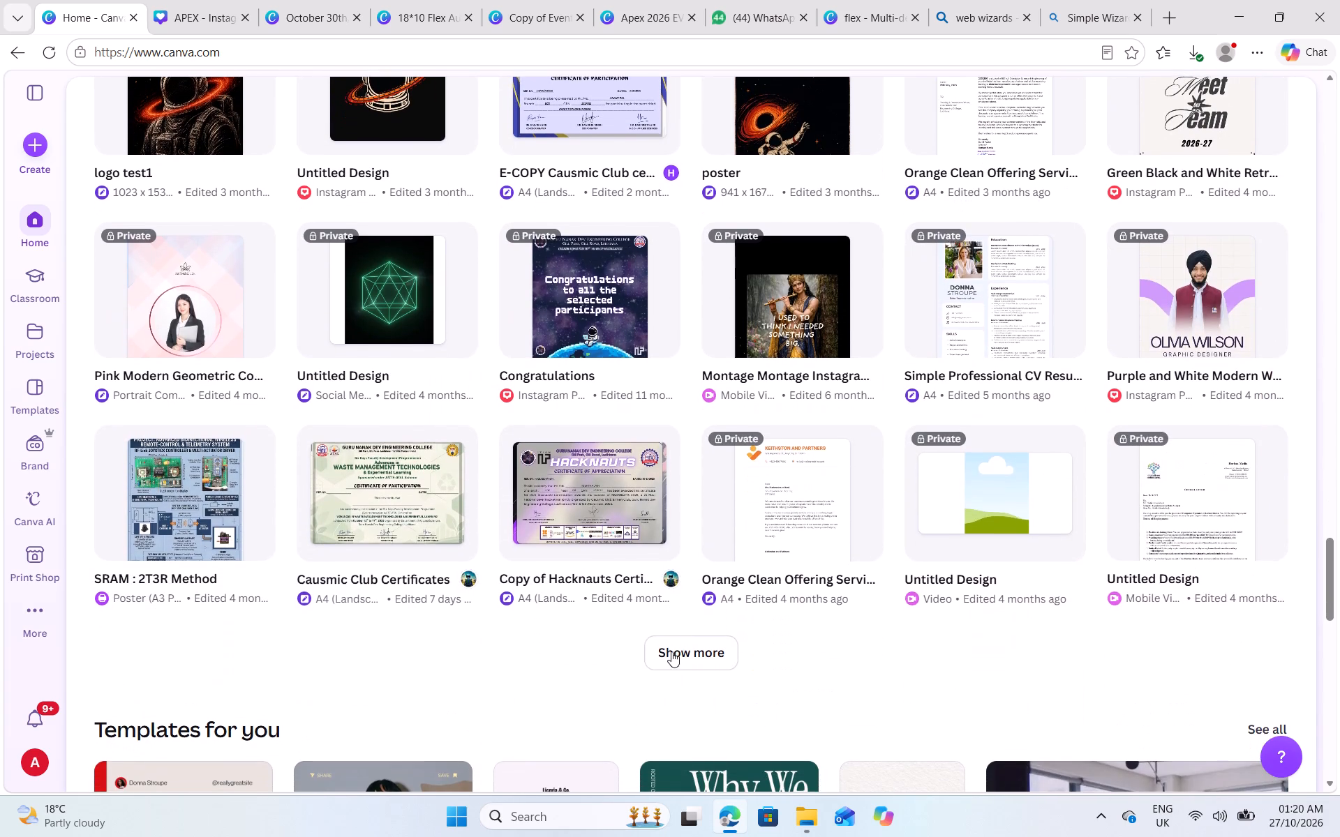
left_click(671, 653)
scroll(671, 653, "down", 2)
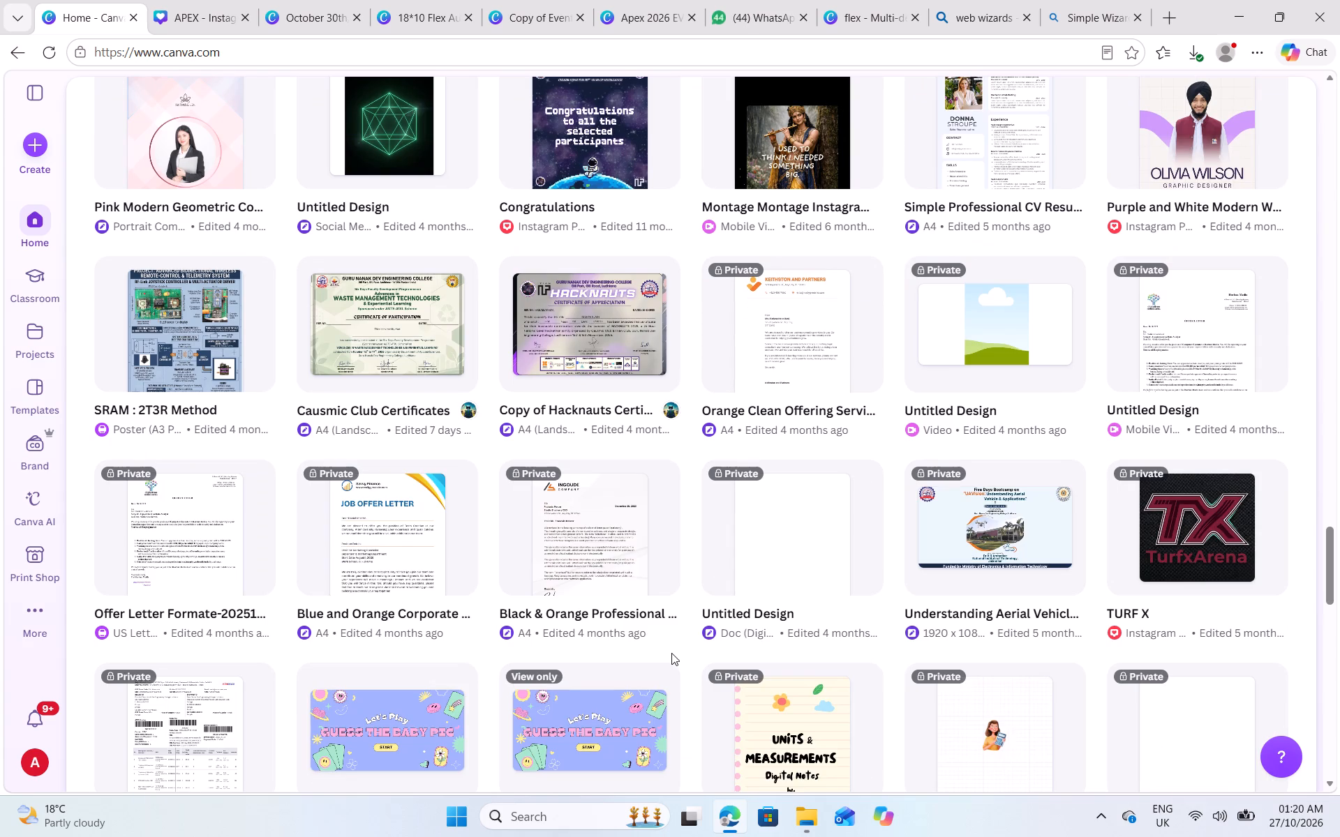
Return to the flex design and delete the gold mandala from the Apex 2025 banner on page 4.
left_click(881, 0)
left_click(688, 722)
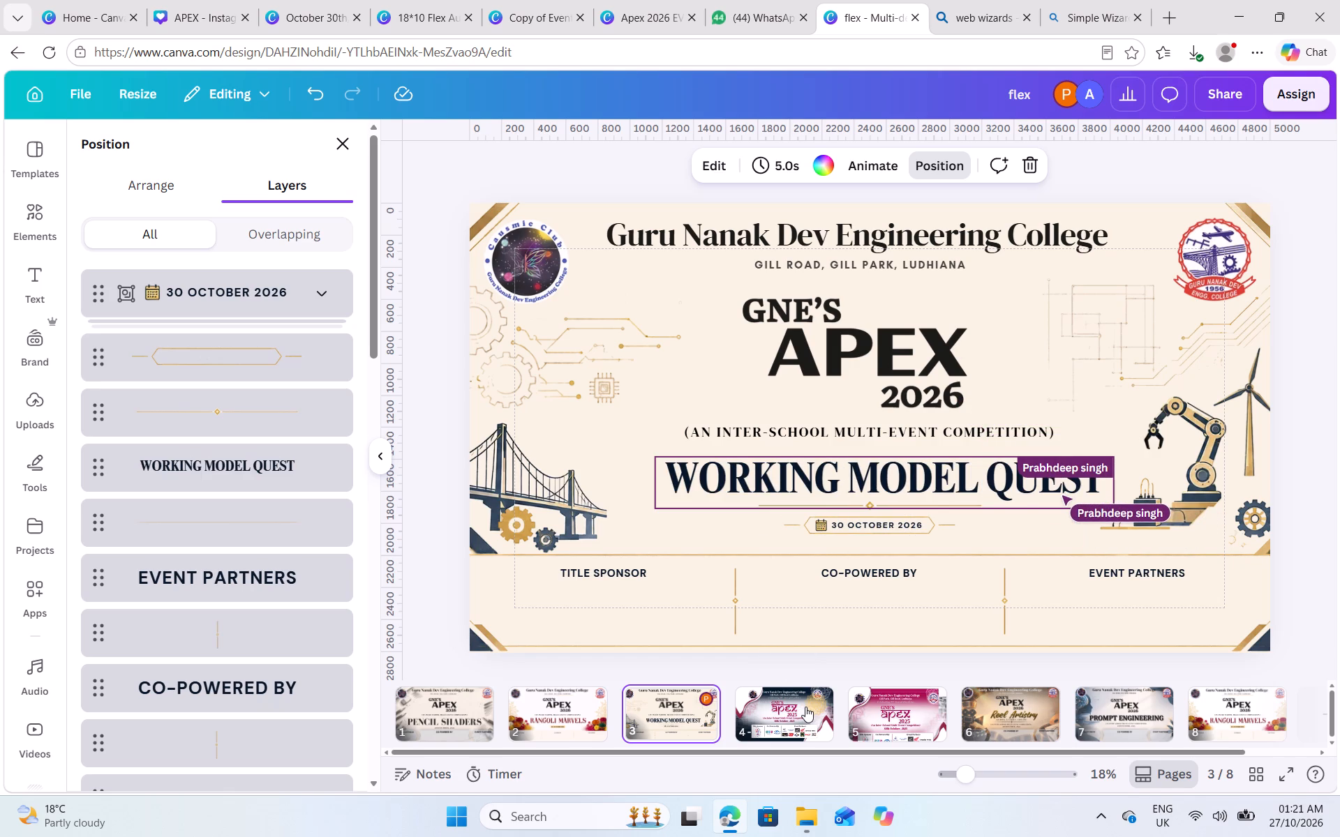
left_click(808, 706)
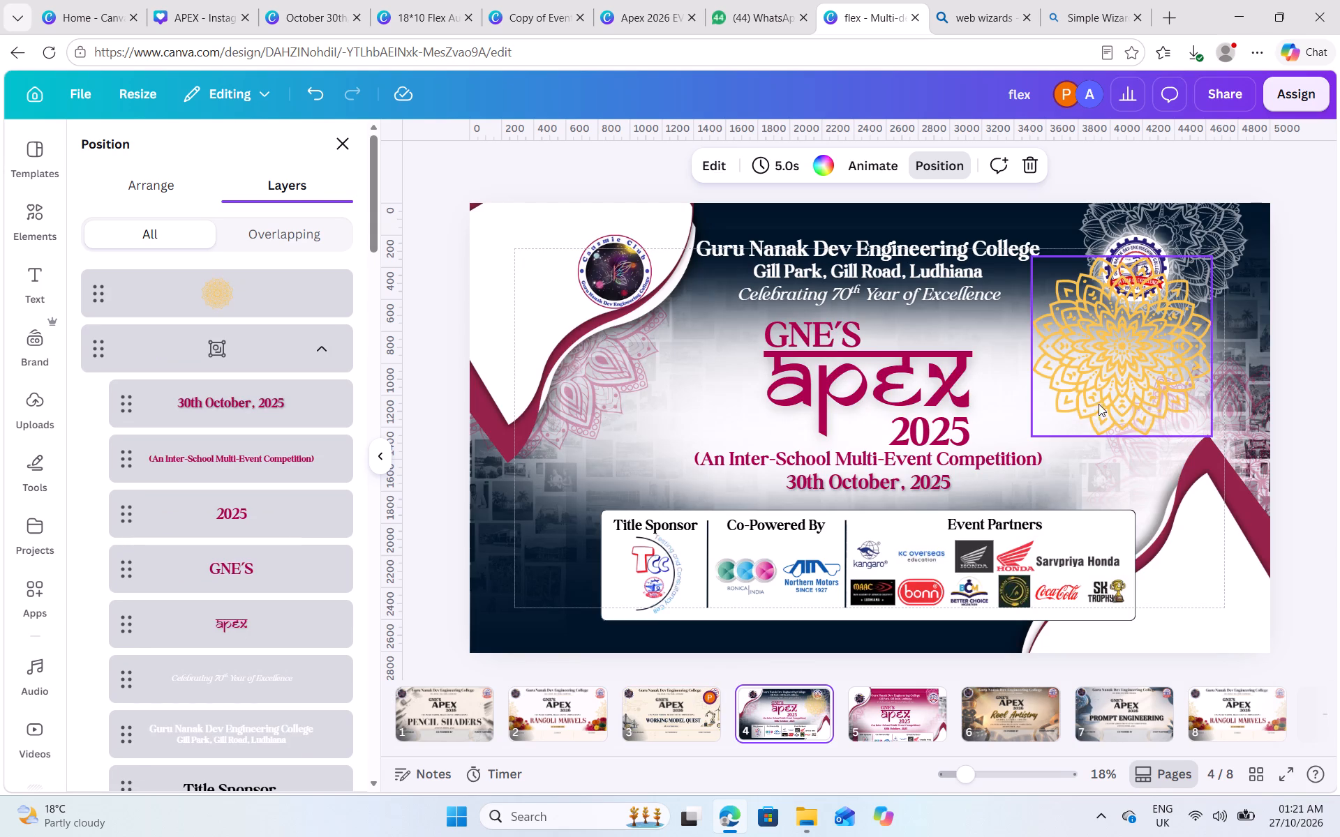
left_click(1112, 387)
left_click(1149, 212)
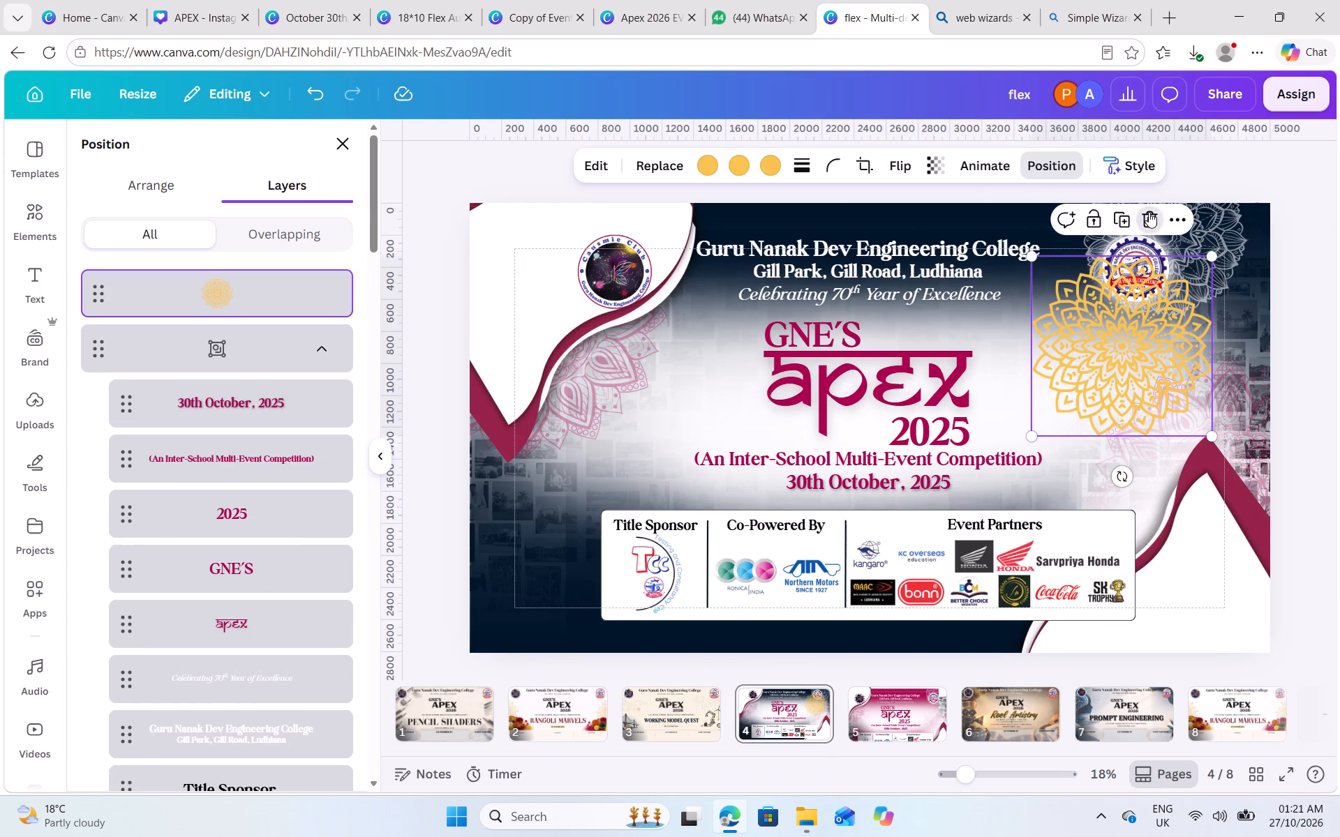
Delete the white line-art mandala behind the round logo in the banner's upper-right corner.
left_click(1180, 229)
left_click(1179, 235)
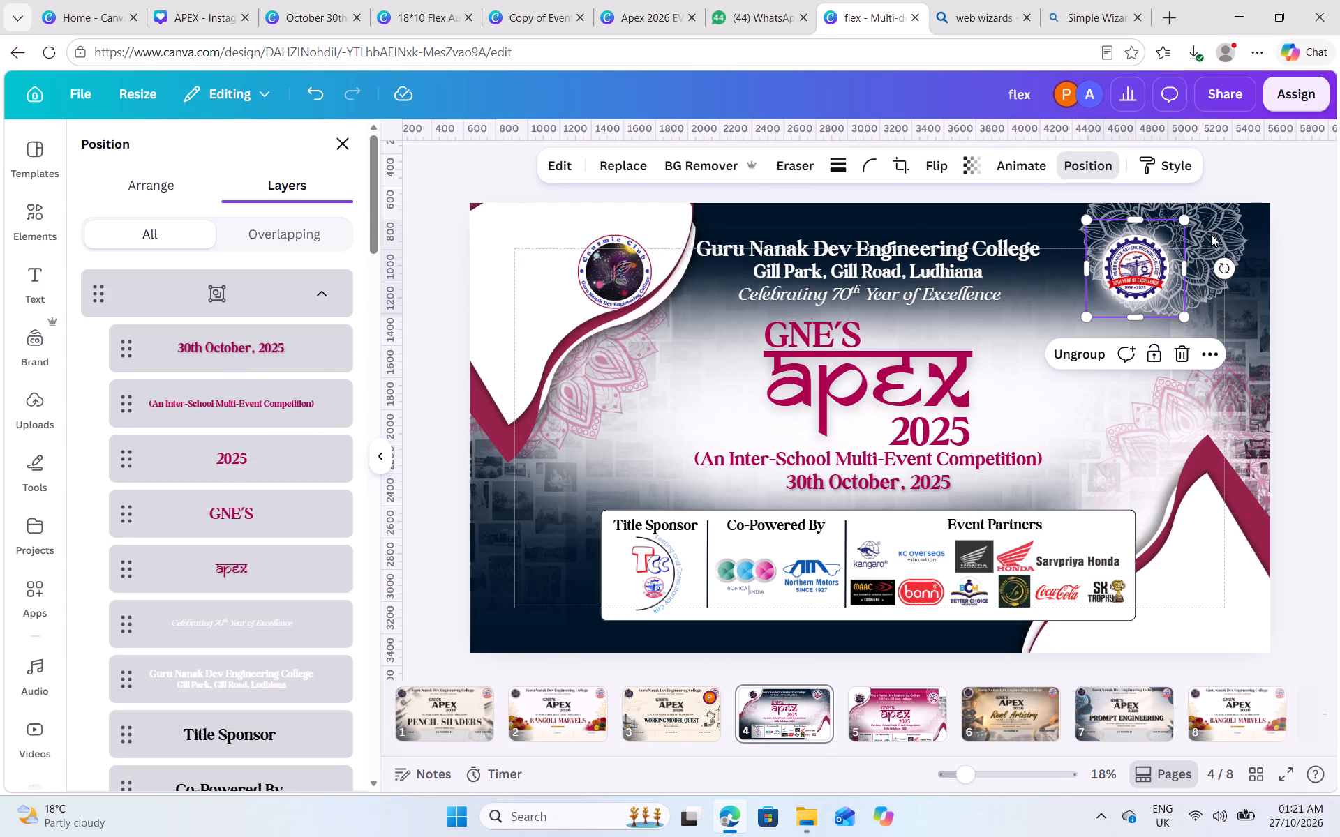
left_click(1211, 234)
left_click(1209, 377)
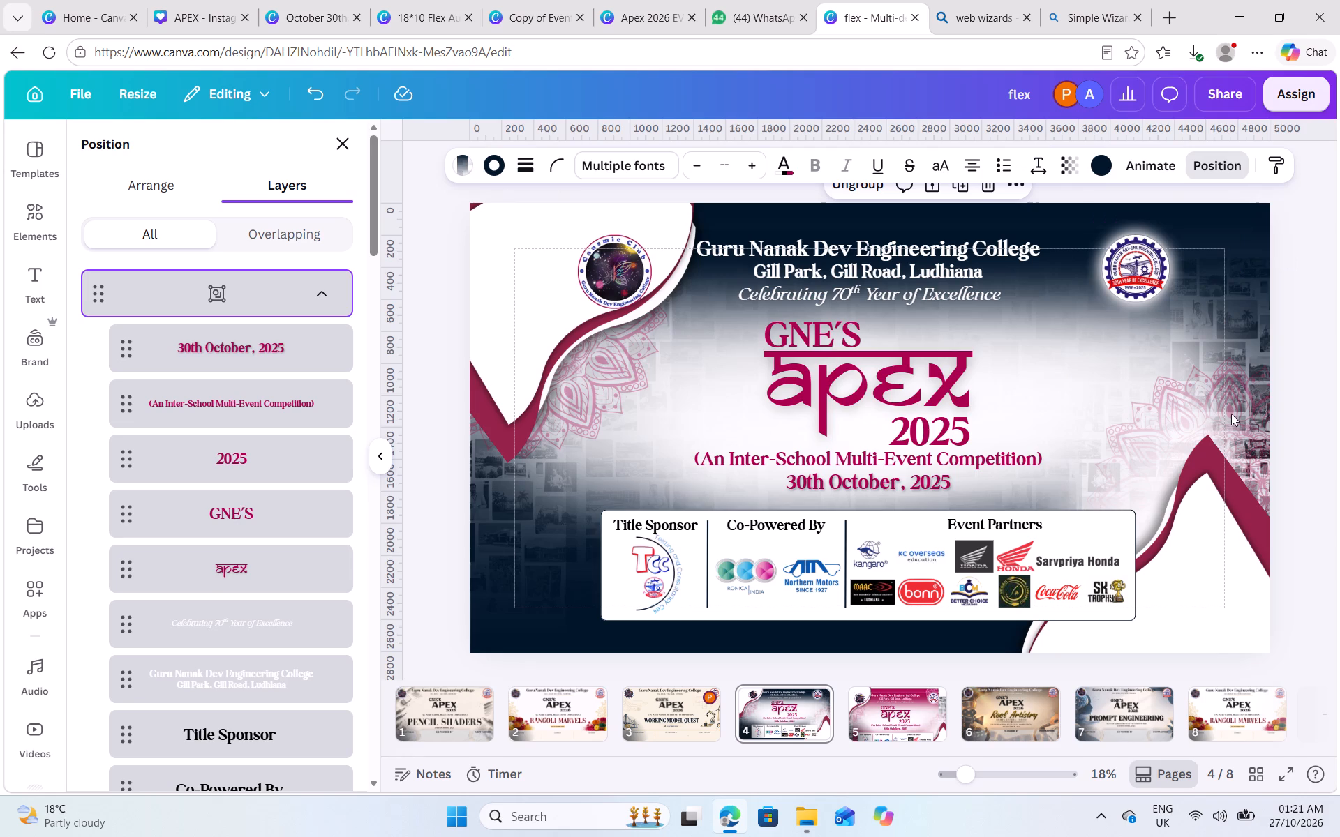
Delete the two maroon mandalas beside the corner waves, one on each side of the Apex 2025 banner.
left_click(1236, 412)
left_click(1250, 400)
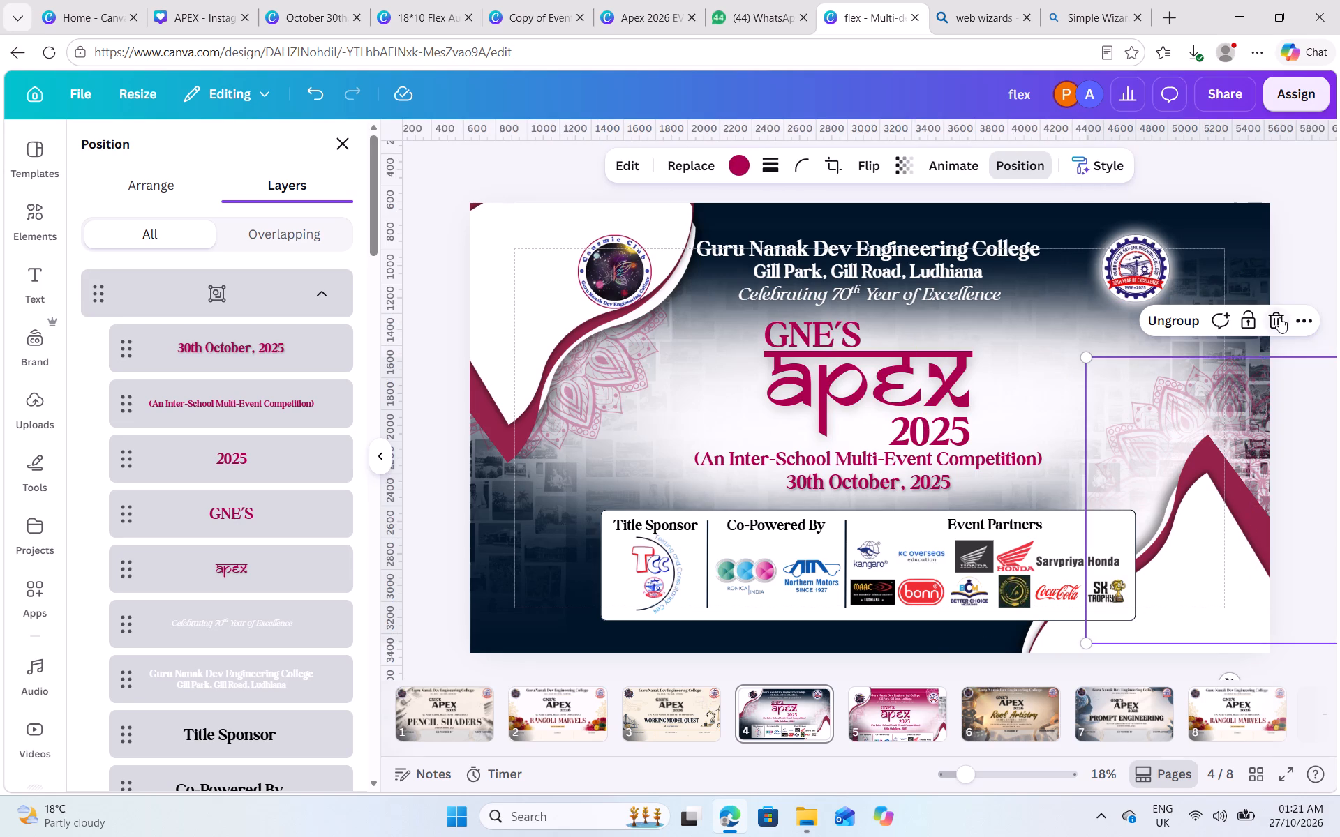
left_click(1276, 317)
left_click(579, 405)
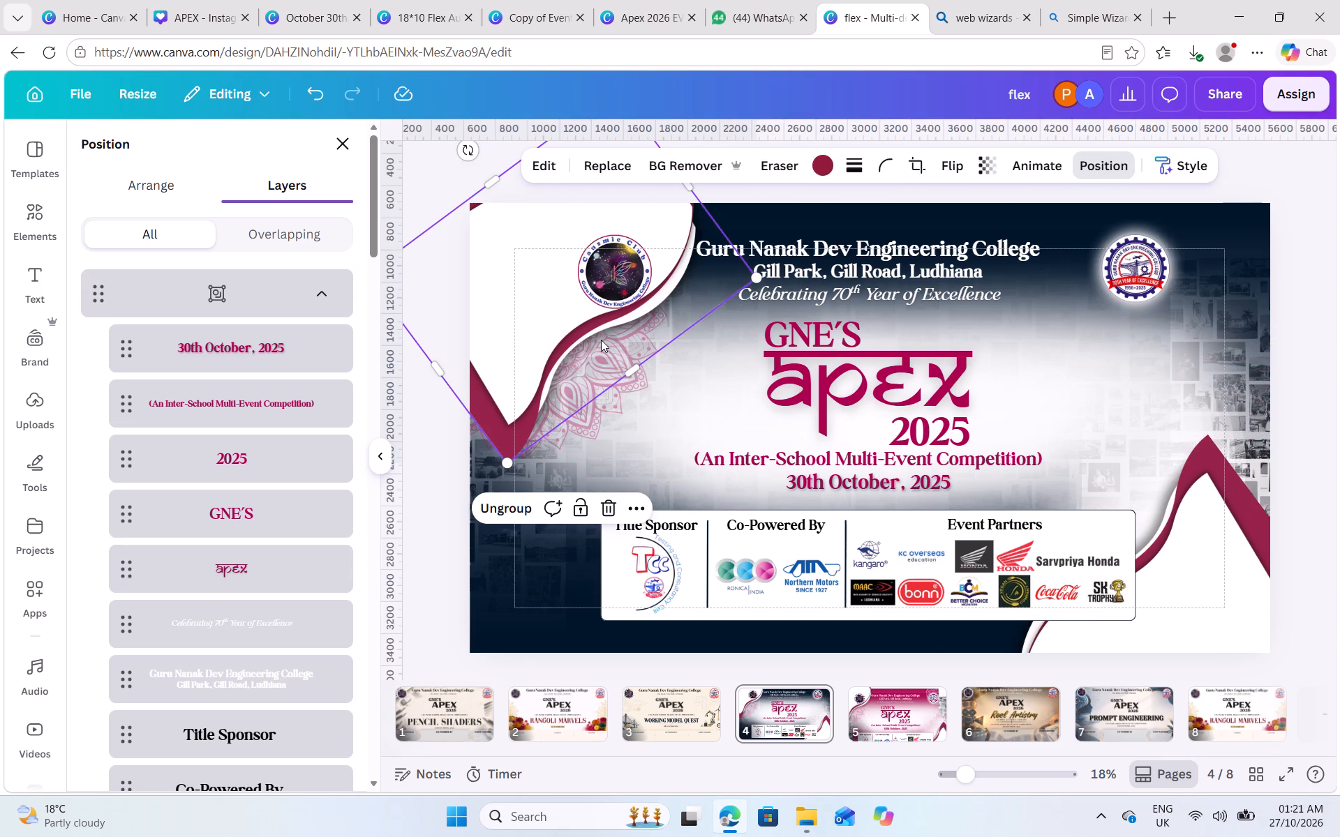
left_click(603, 412)
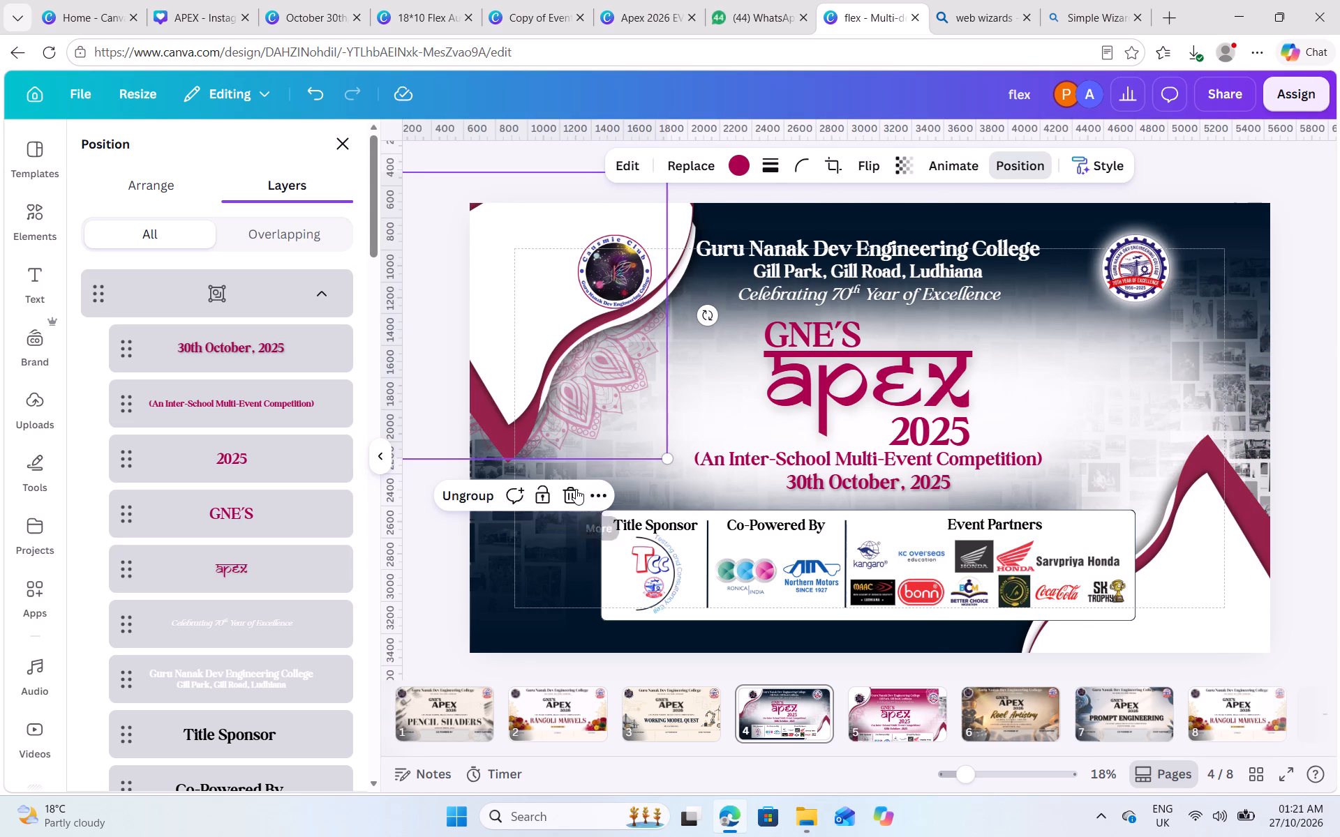
left_click(572, 494)
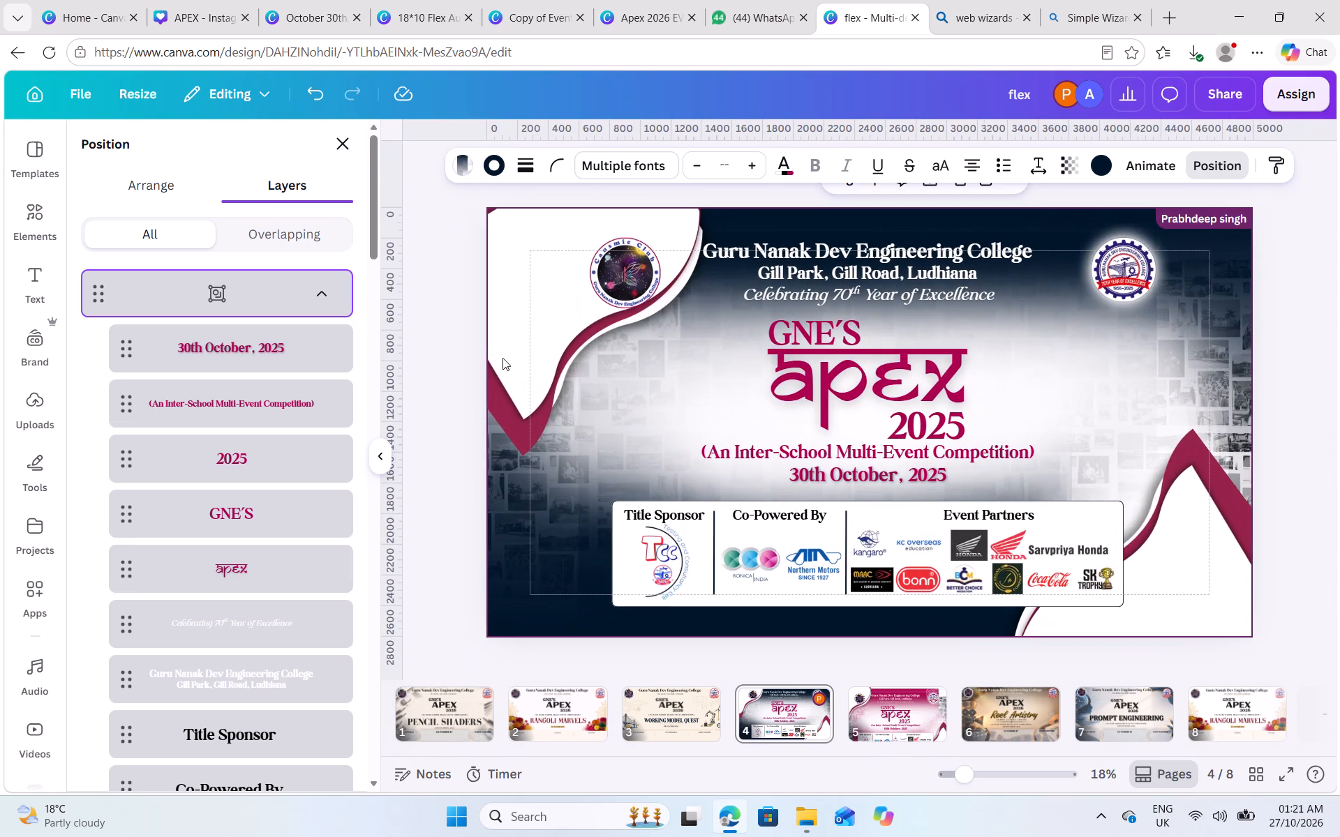
Pull the upper-left maroon wave towards the banner's centre and recolour both it and the lower-right maroon wave dark navy.
left_click(513, 402)
left_click(515, 444)
left_click_drag(521, 426, 590, 424)
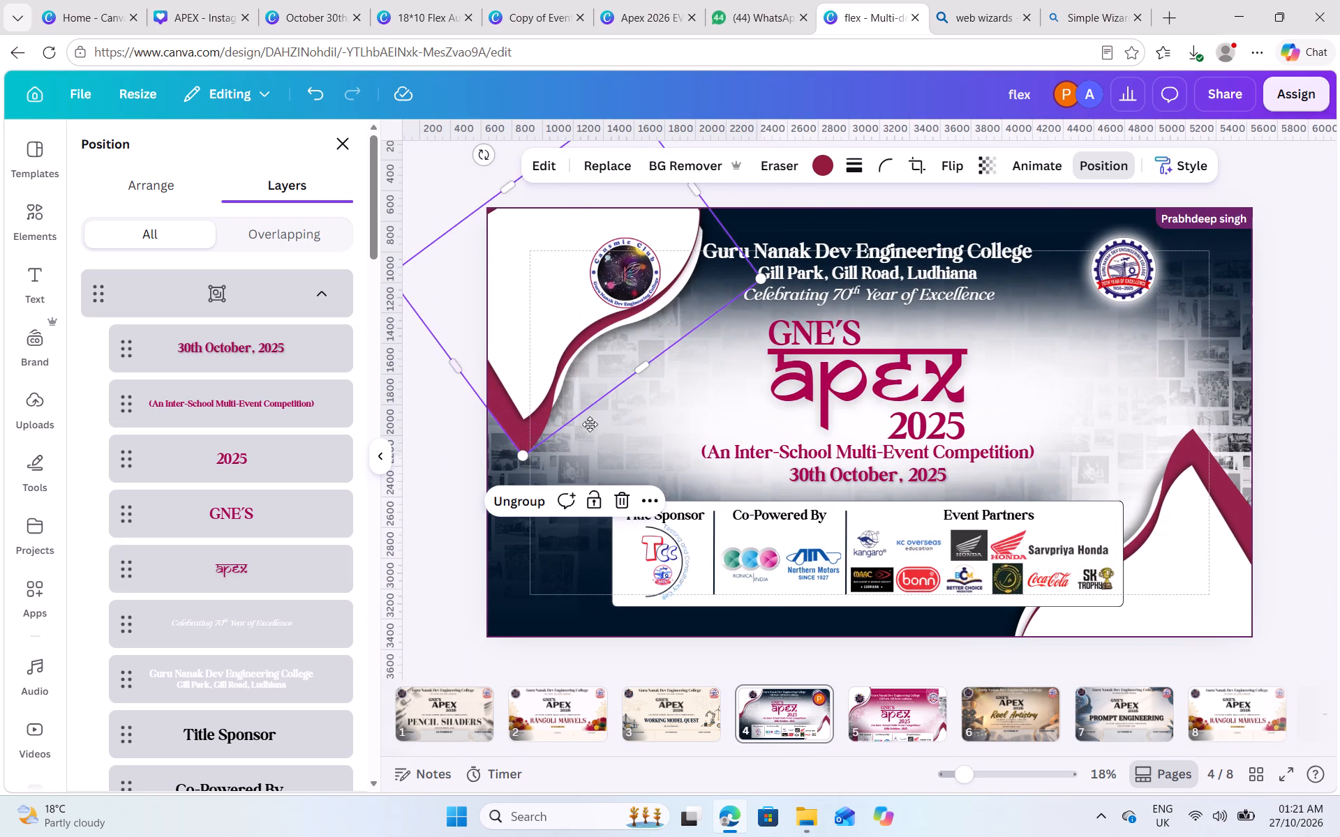
left_click_drag(590, 424, 717, 462)
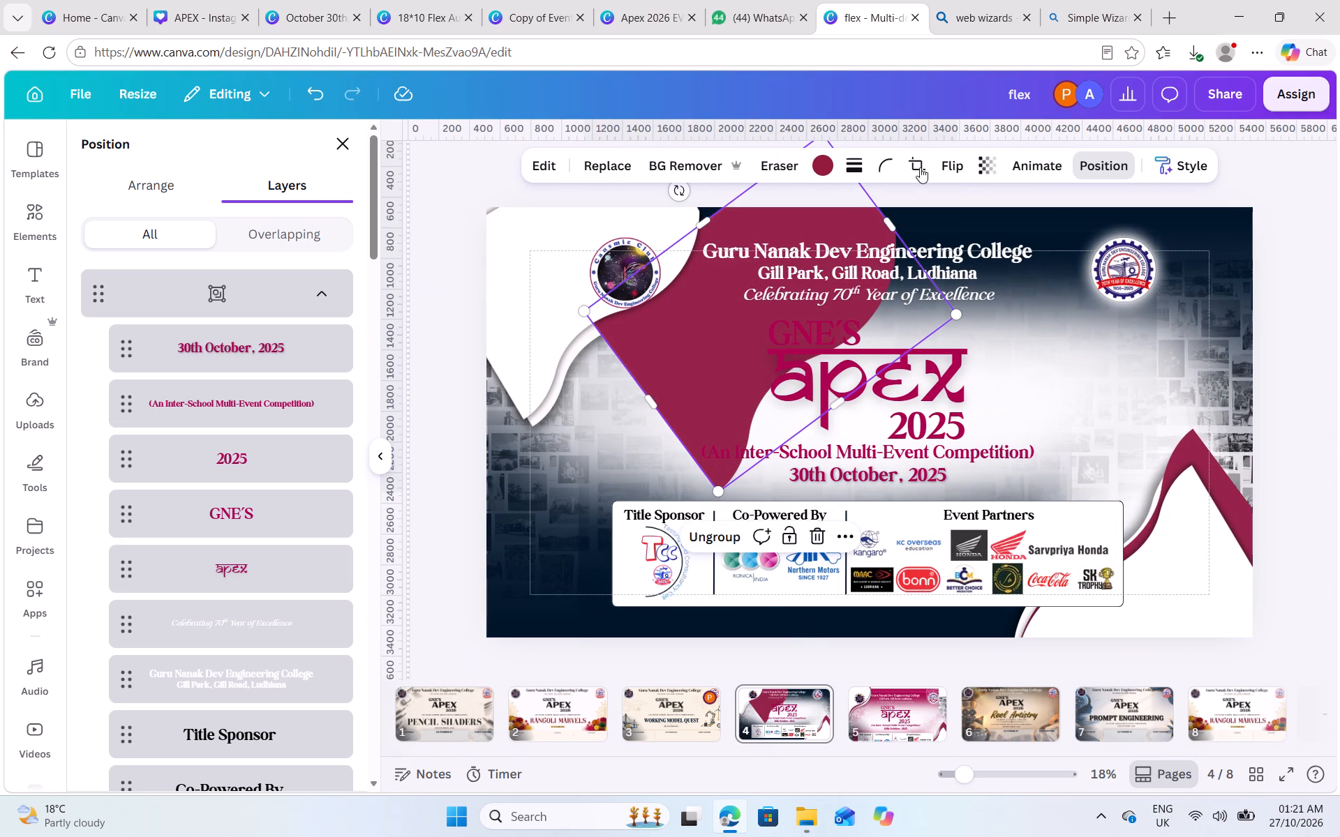
left_click(819, 169)
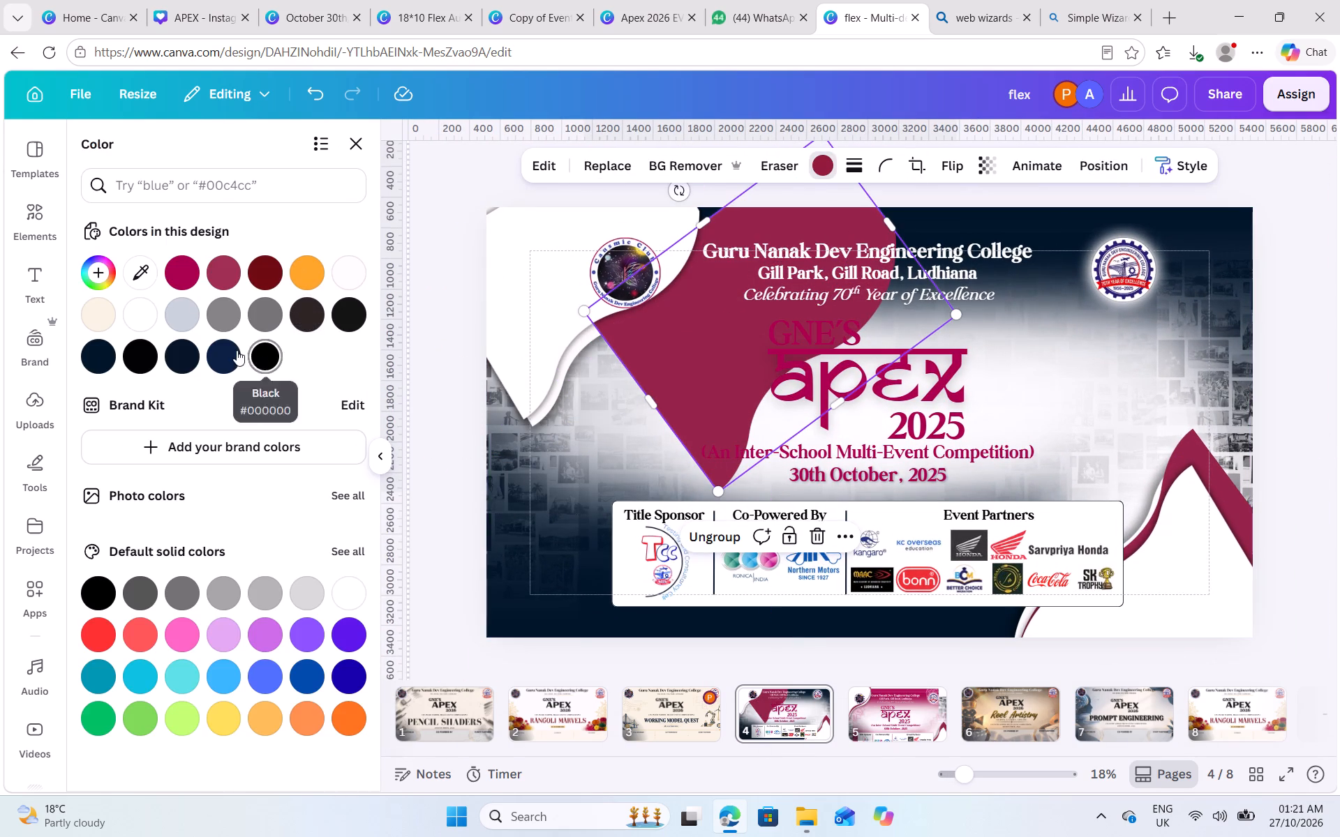
left_click(231, 349)
left_click(1223, 470)
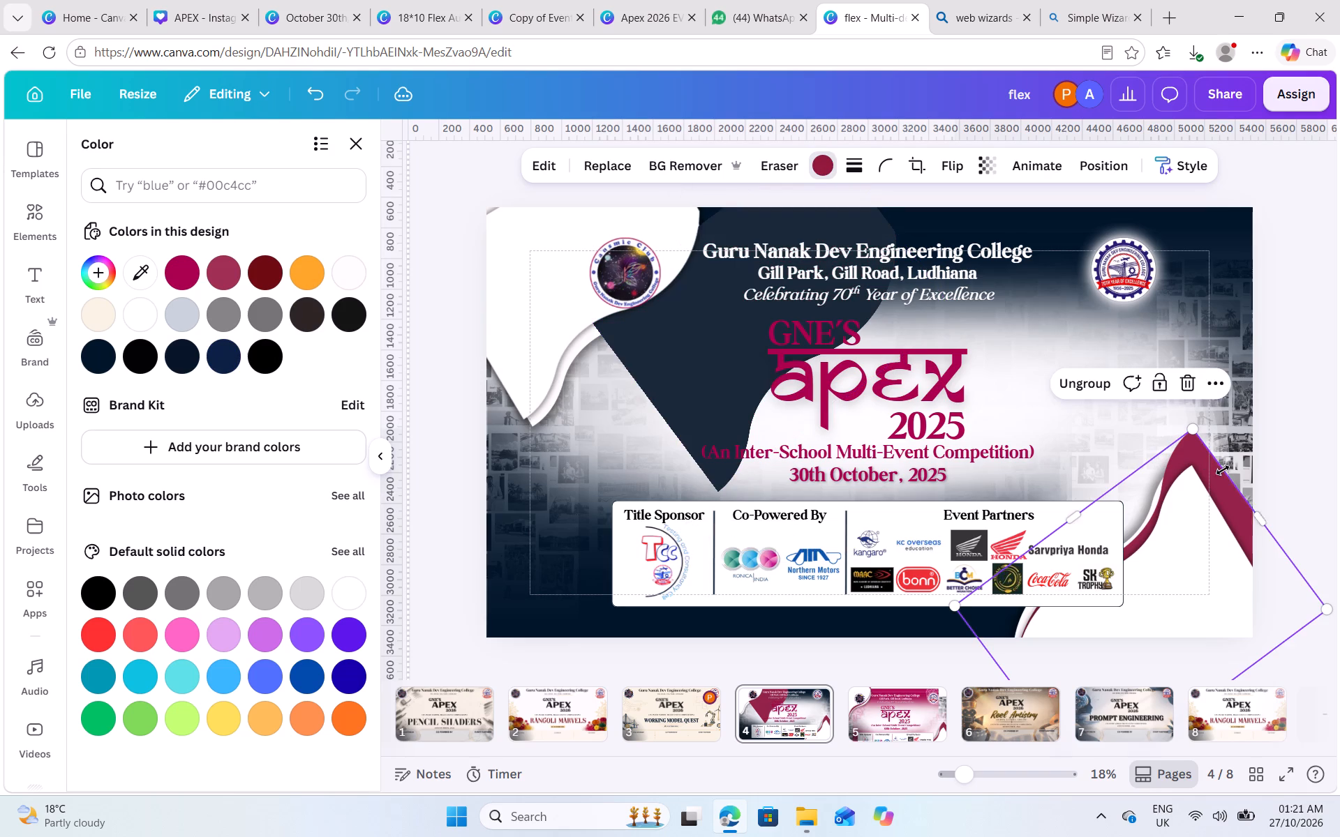
left_click(232, 356)
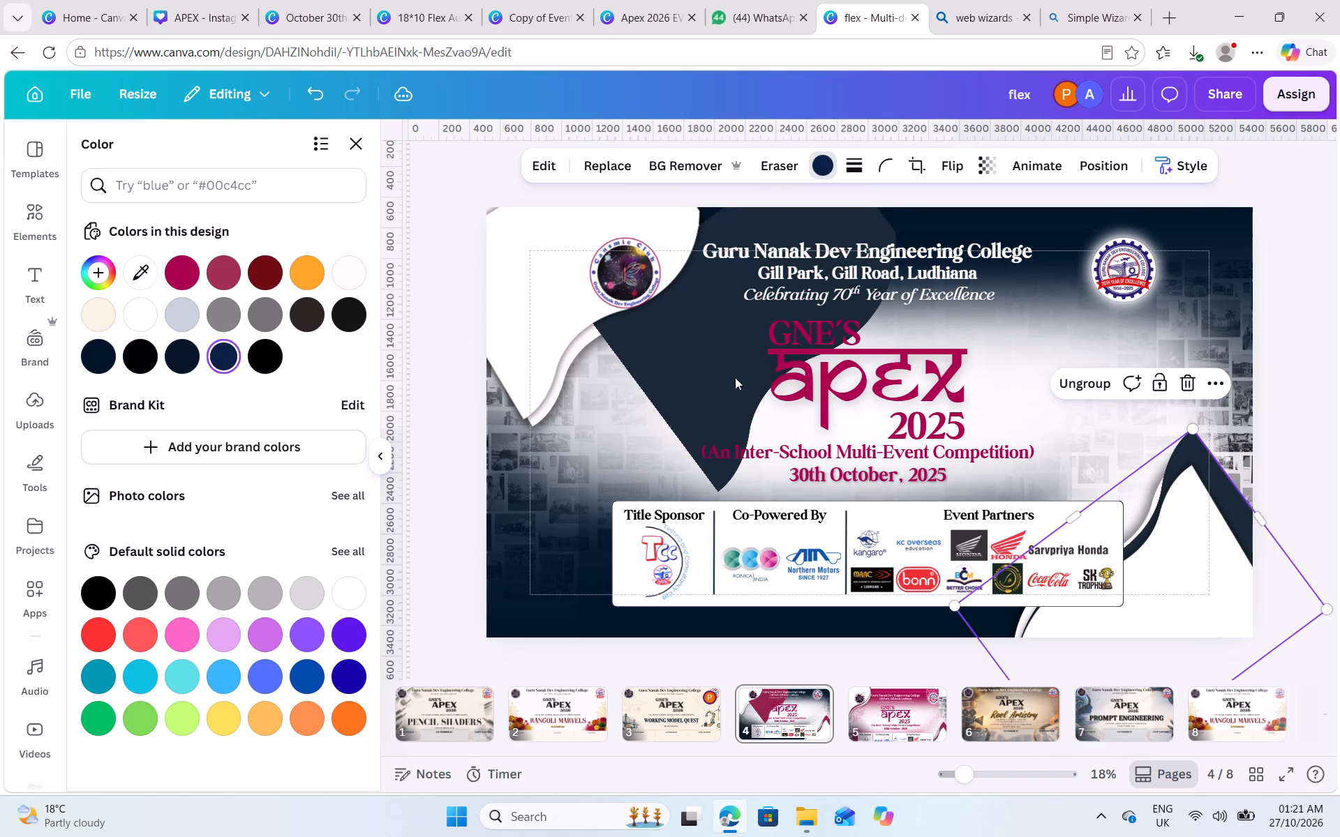
Move the loose navy wave further clear and delete the two grey-tinted shadow layers of the upper-left corner wave.
left_click(708, 384)
left_click_drag(708, 379, 791, 490)
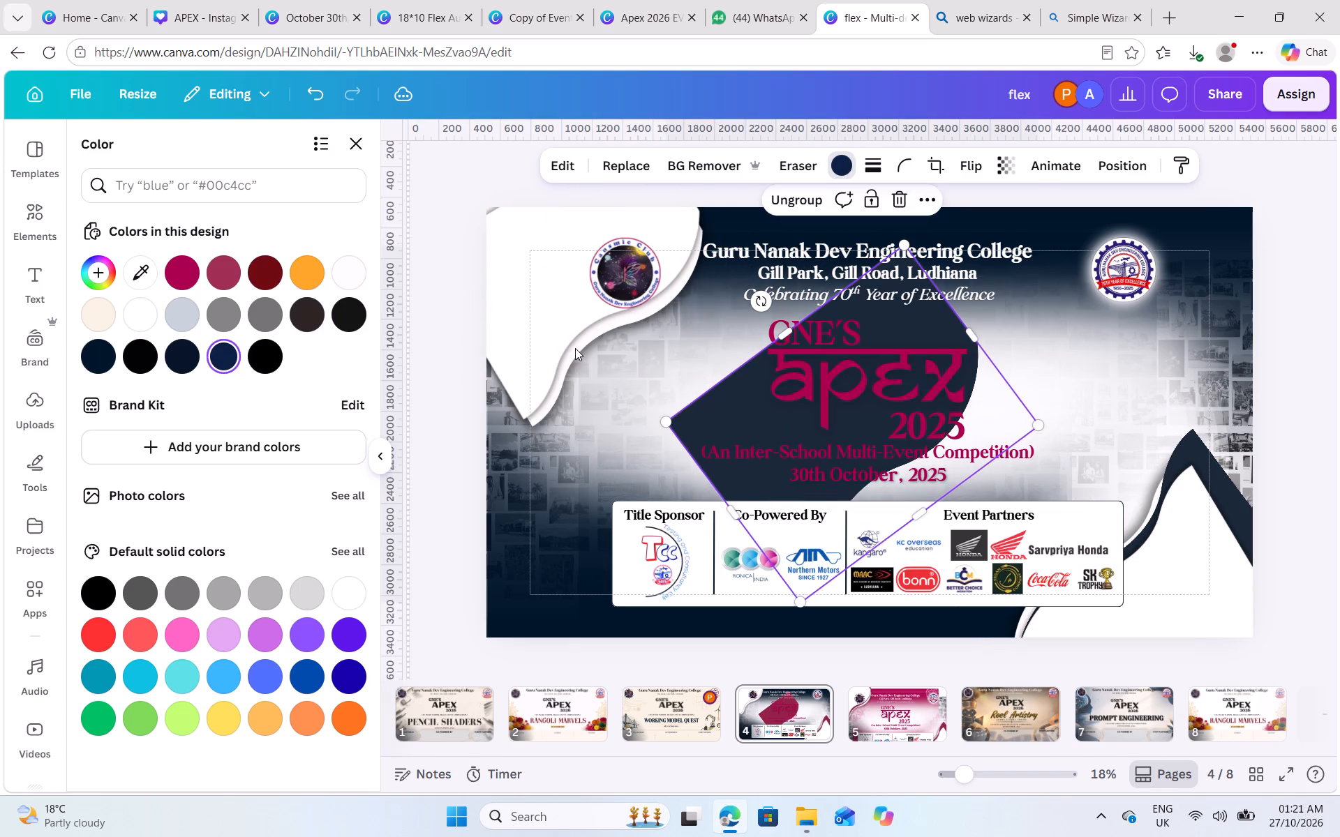
left_click(514, 338)
left_click(639, 479)
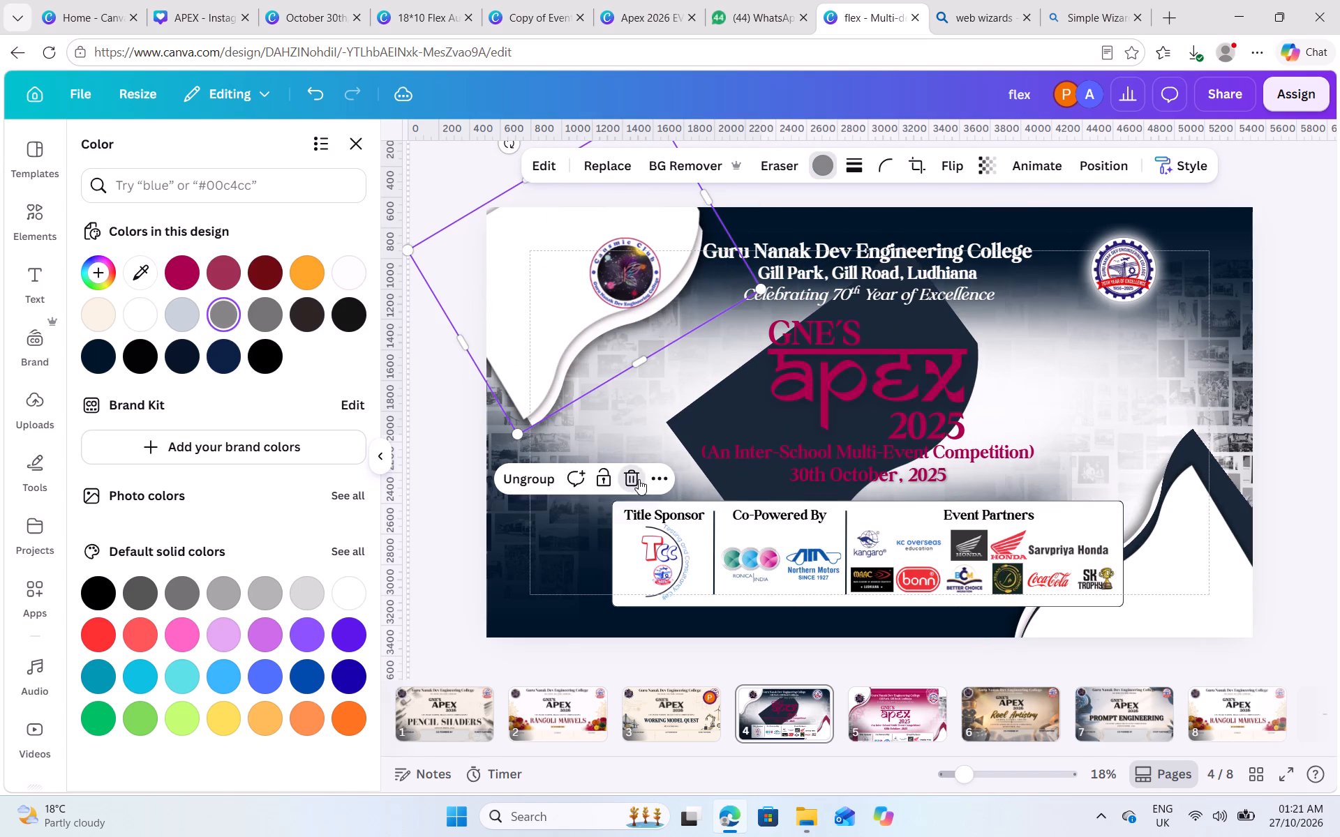
left_click(528, 359)
left_click(636, 500)
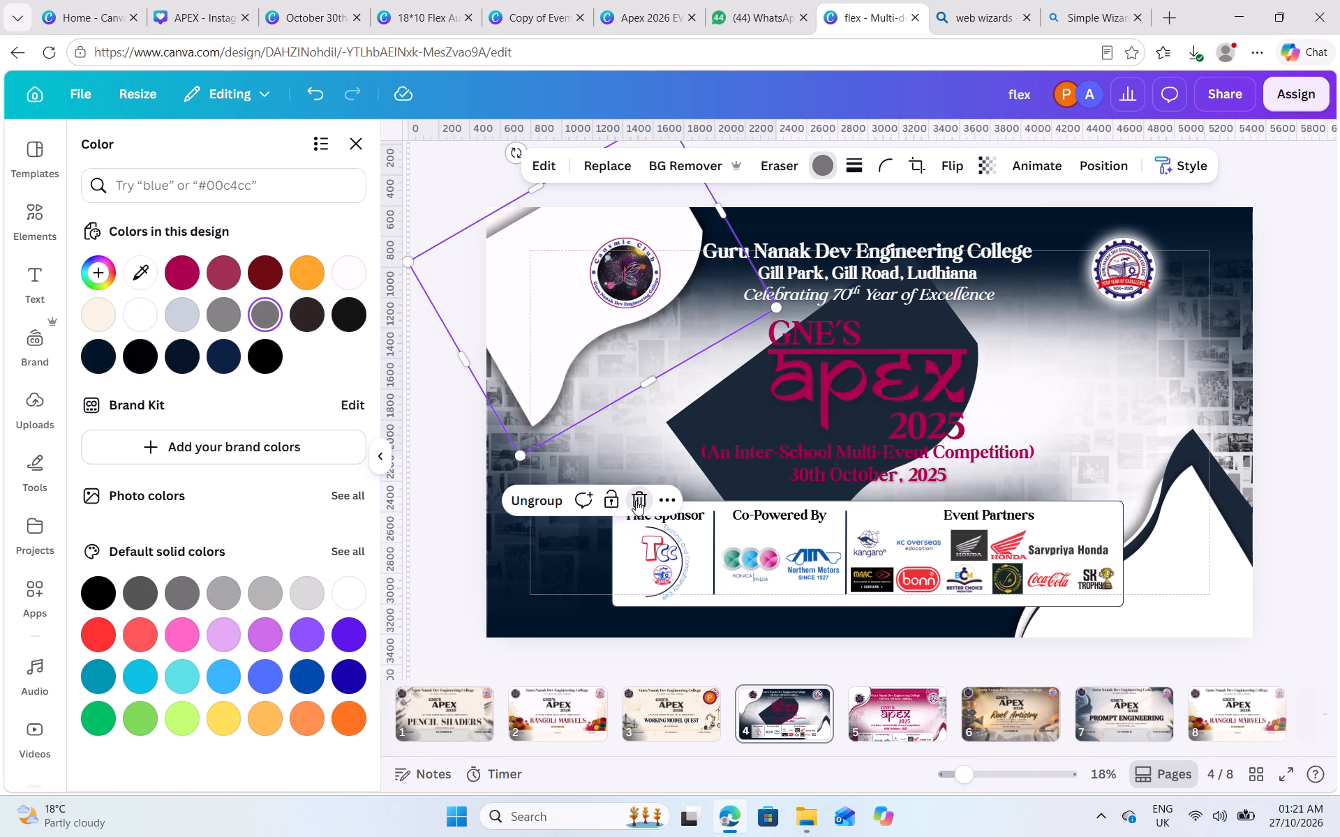
Move the navy wave back to the banner's upper-left corner and shrink it to about 878 × 664.
left_click(747, 425)
left_click_drag(745, 423, 482, 319)
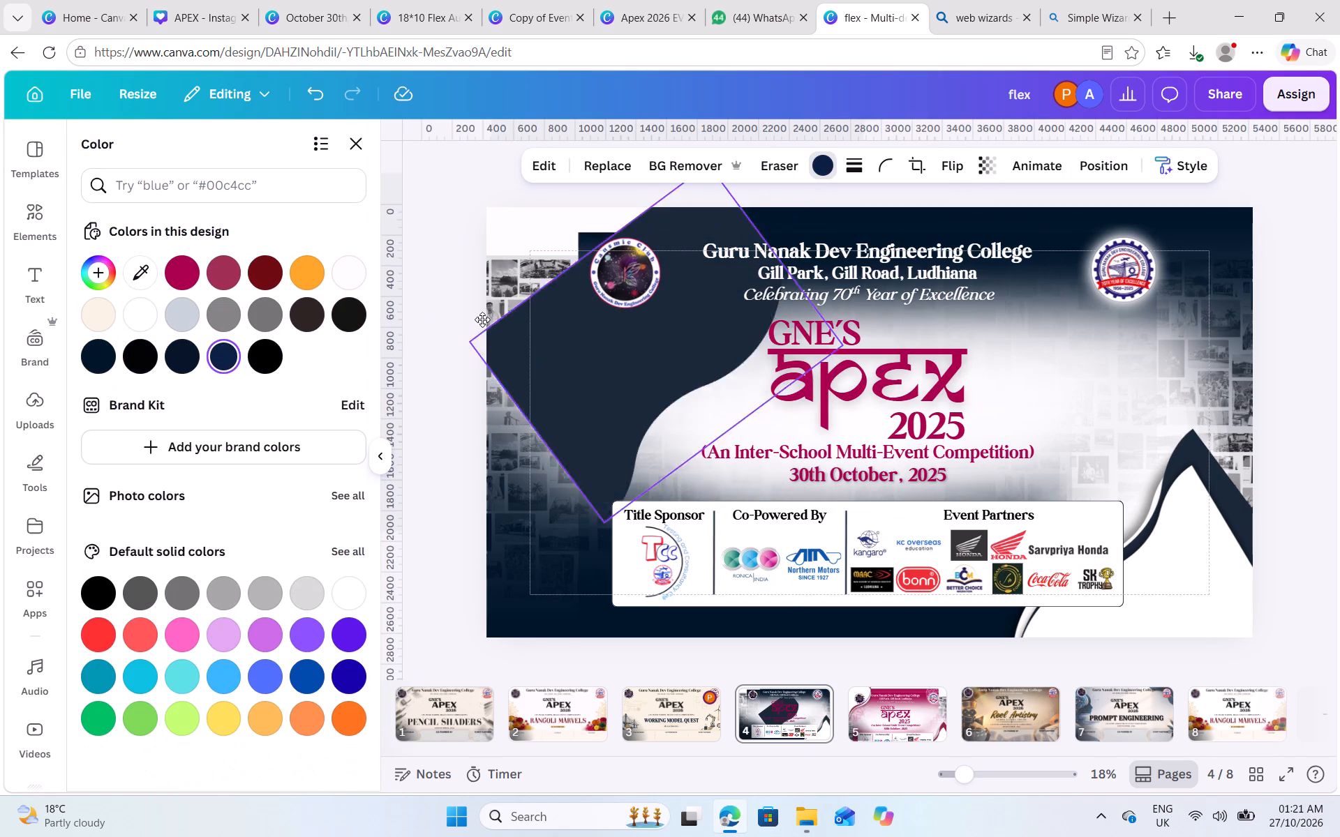
left_click_drag(482, 319, 439, 287)
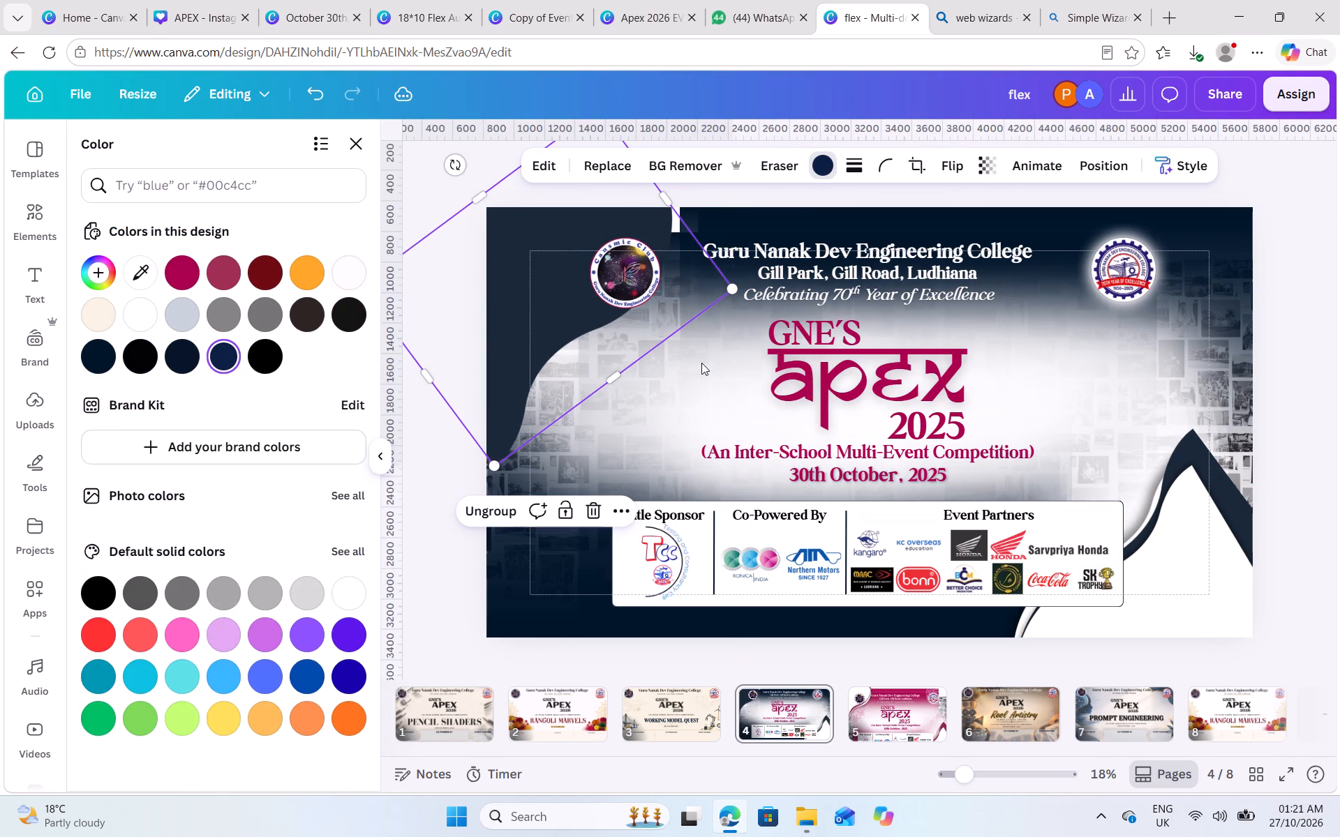
left_click_drag(736, 290, 532, 284)
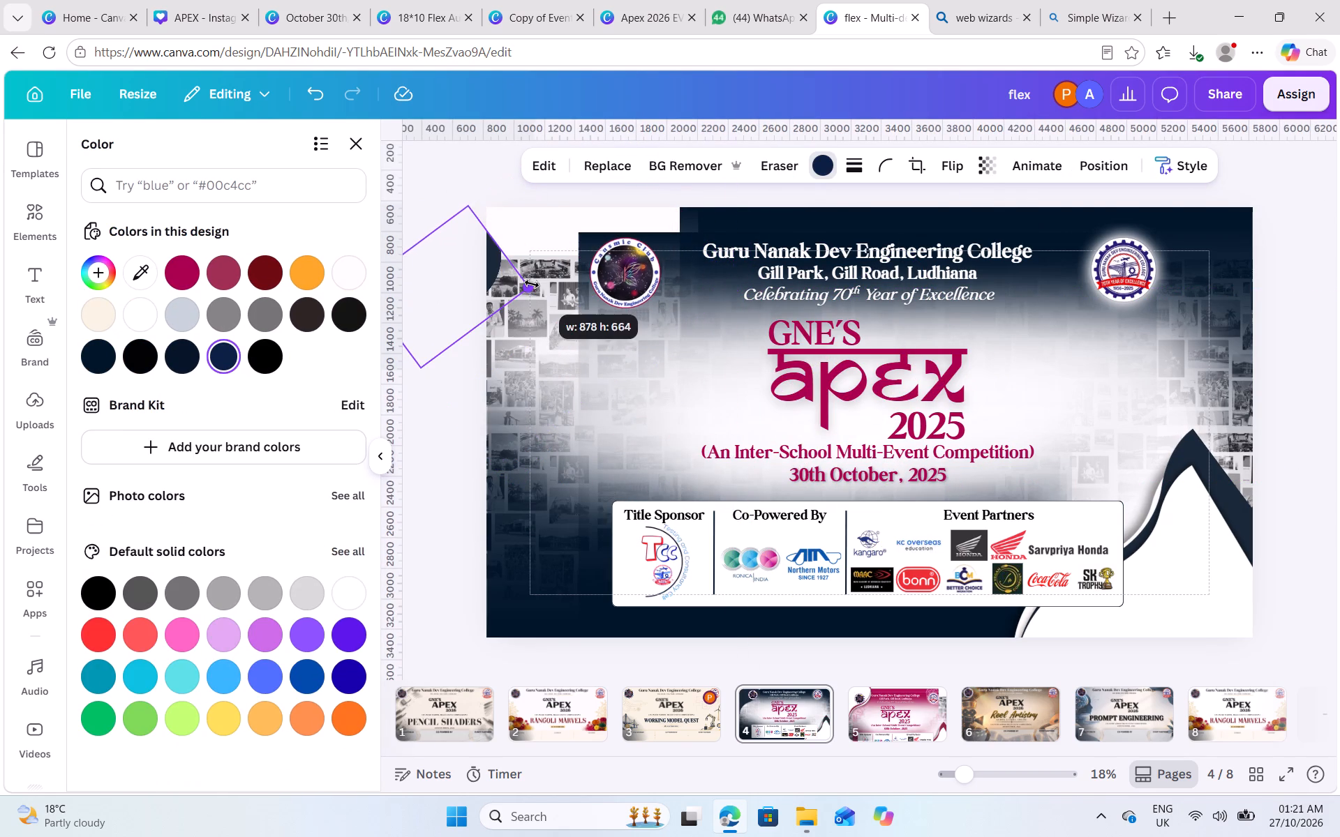
Stretch the navy gradient rectangle at the banner's top past its left edge to cover the full width.
left_click(710, 228)
left_click(690, 228)
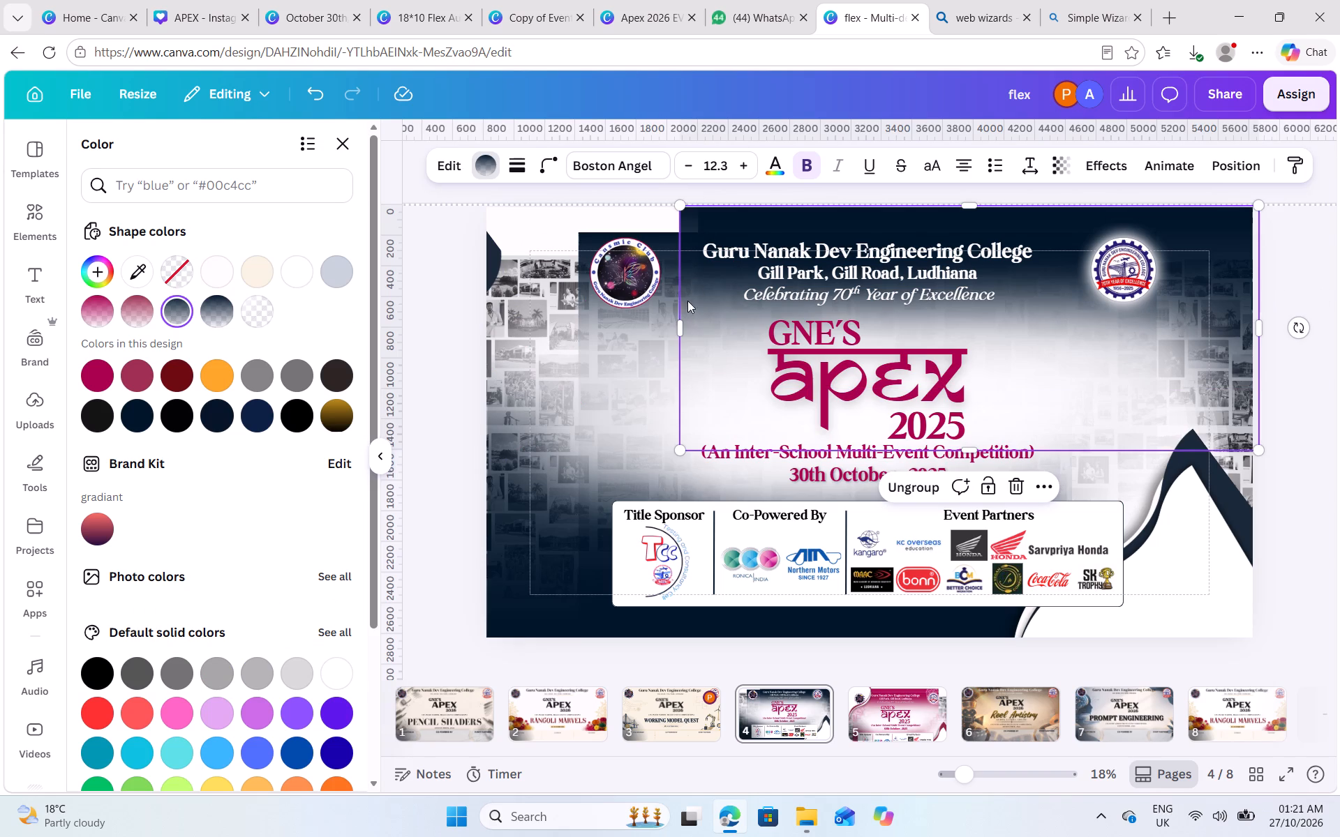
left_click_drag(682, 325, 408, 309)
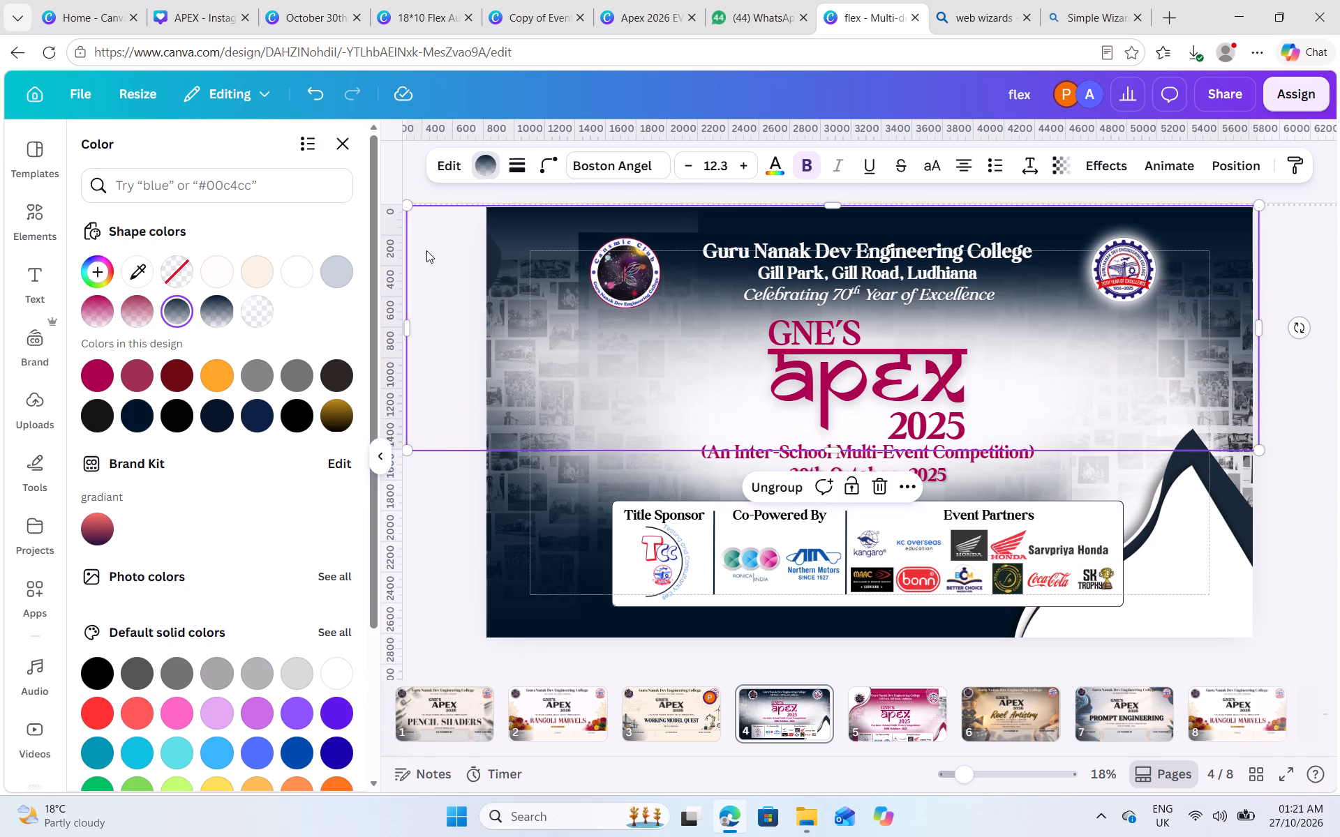
Pull the navy wave at the banner's upper-left corner in towards the club logo and remove it.
left_click(488, 263)
left_click_drag(500, 266, 590, 238)
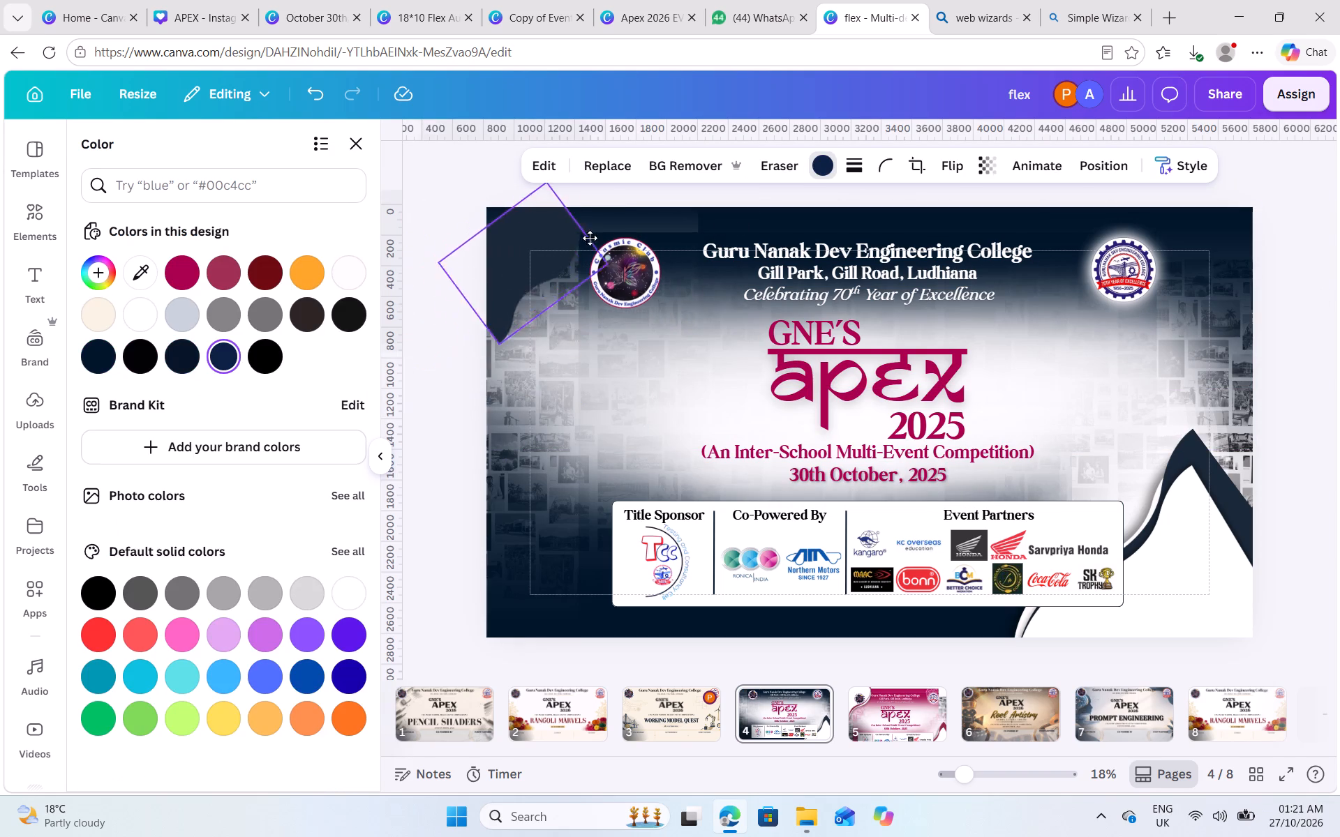
left_click_drag(590, 238, 622, 220)
left_click(614, 364)
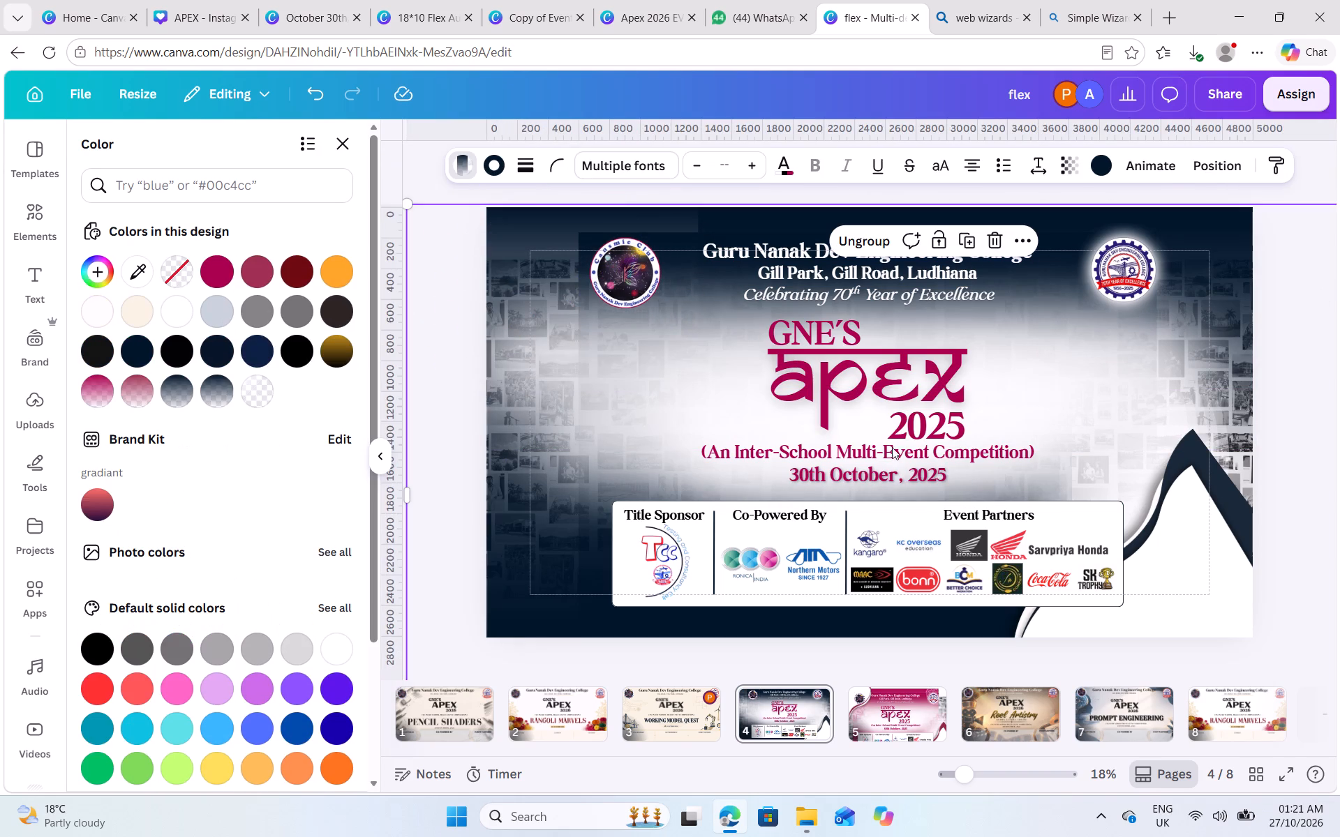
Delete the grey shadow layer of the lower-right corner wave and shift its navy wave outwards past the banner's edge.
left_click(1183, 538)
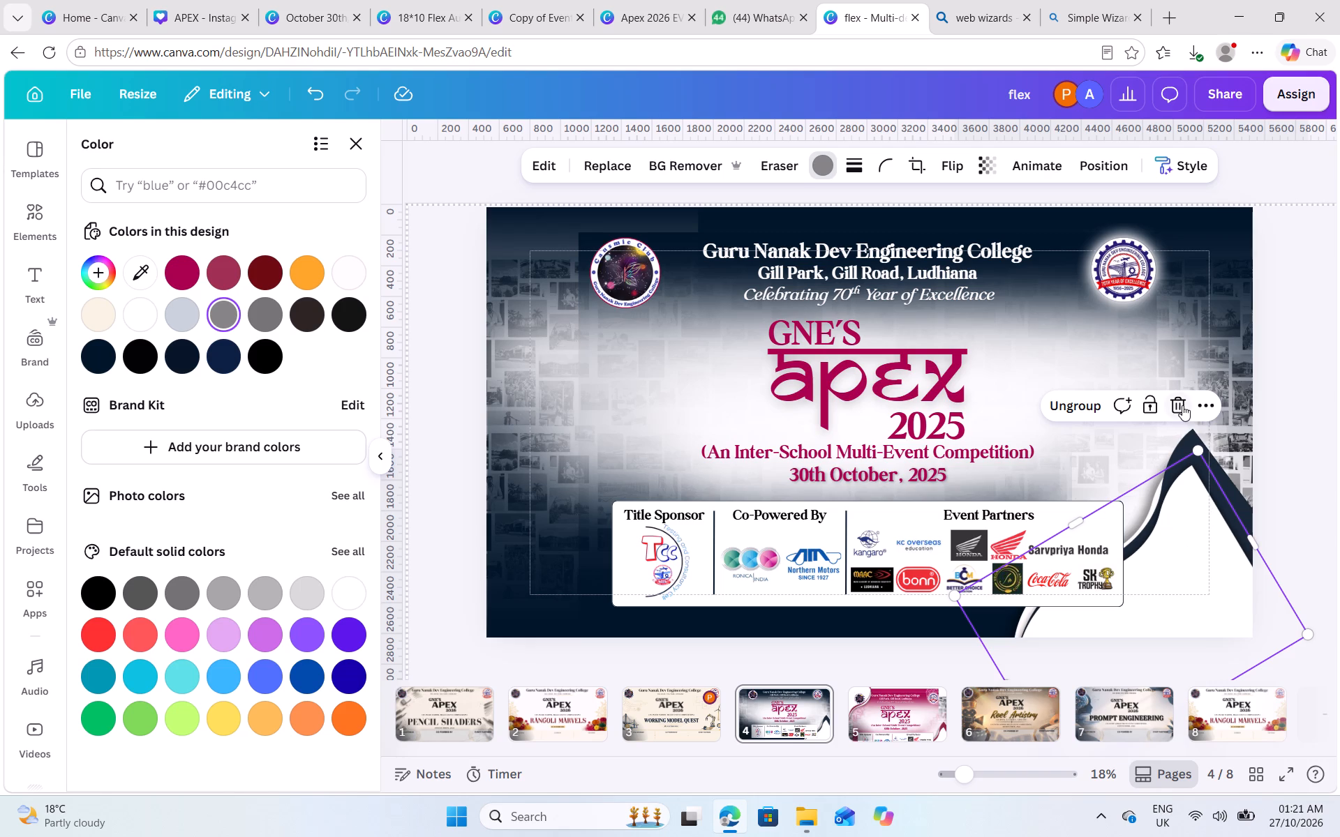
left_click(1182, 405)
left_click(1212, 482)
left_click_drag(1231, 511, 1262, 513)
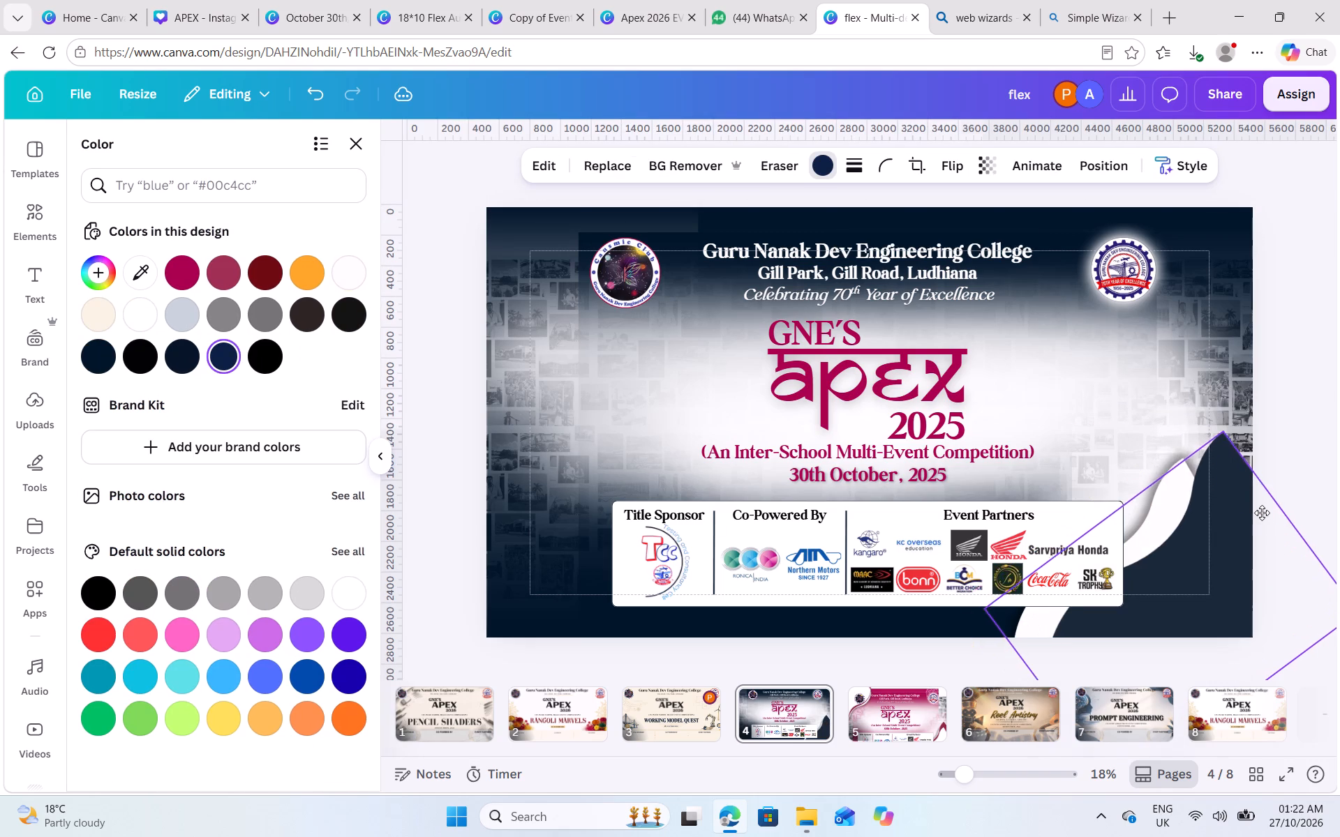
left_click_drag(1262, 513, 1261, 511)
left_click(1262, 349)
left_click(1280, 288)
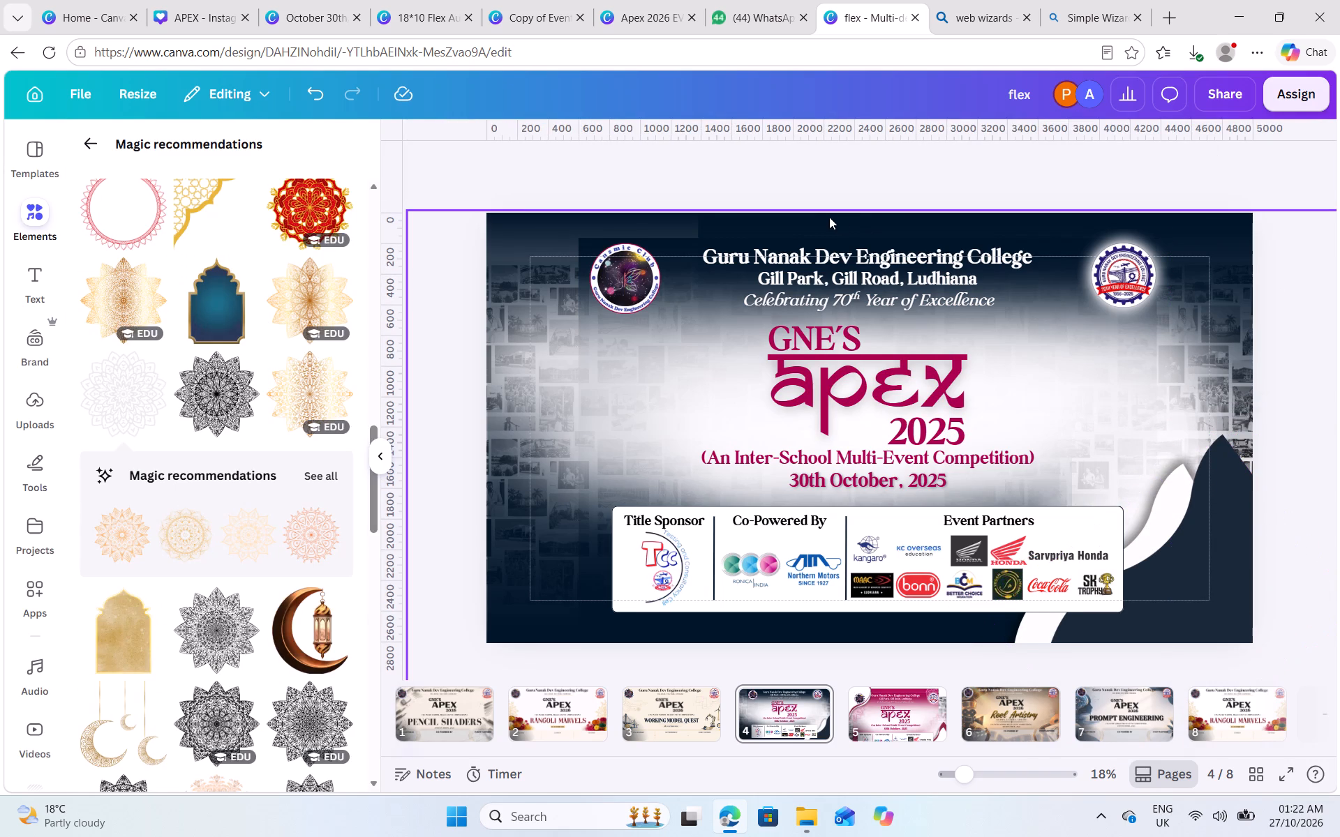
Pull the front top gradient's left edge inwards and stretch the gradient behind it to the banner's left edge, about 4,414 × 1,576.
left_click(595, 251)
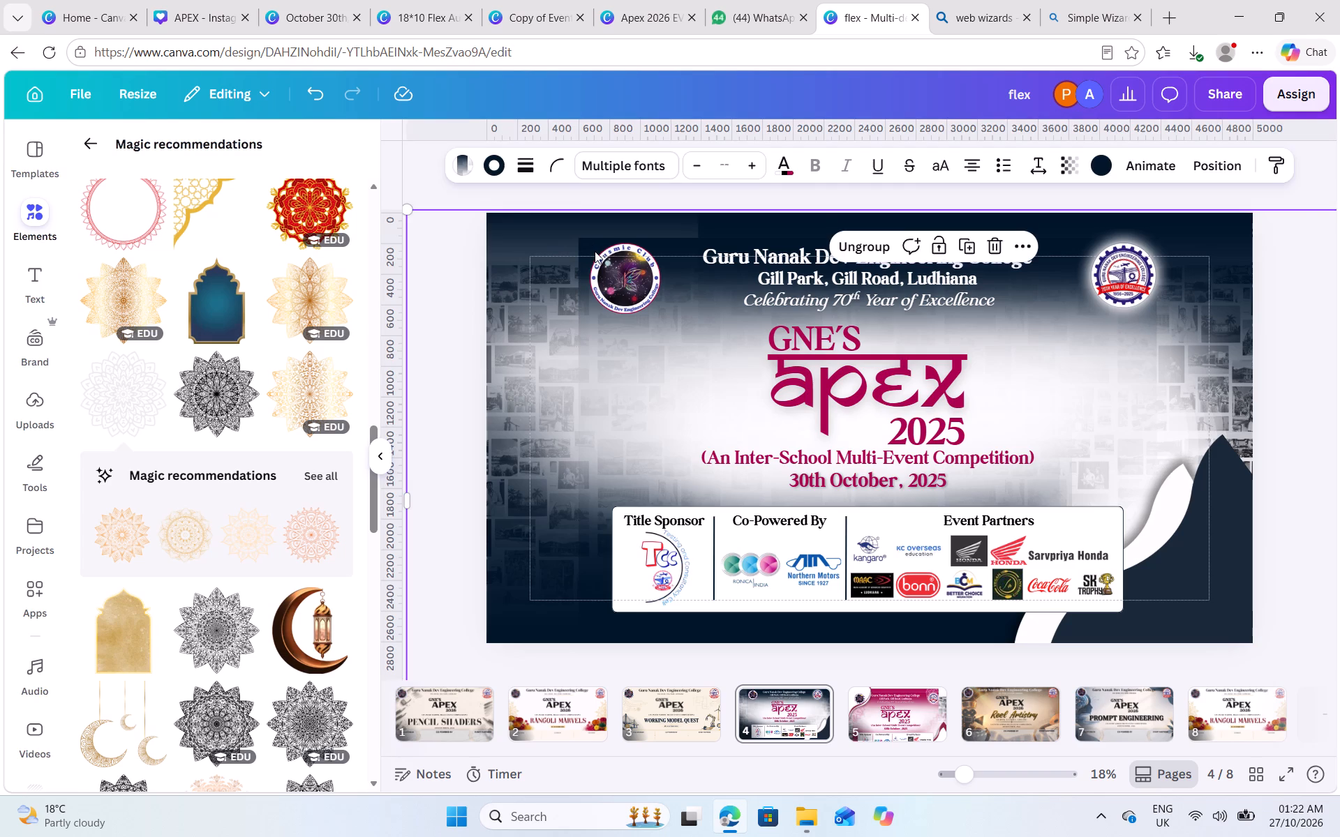
left_click(583, 242)
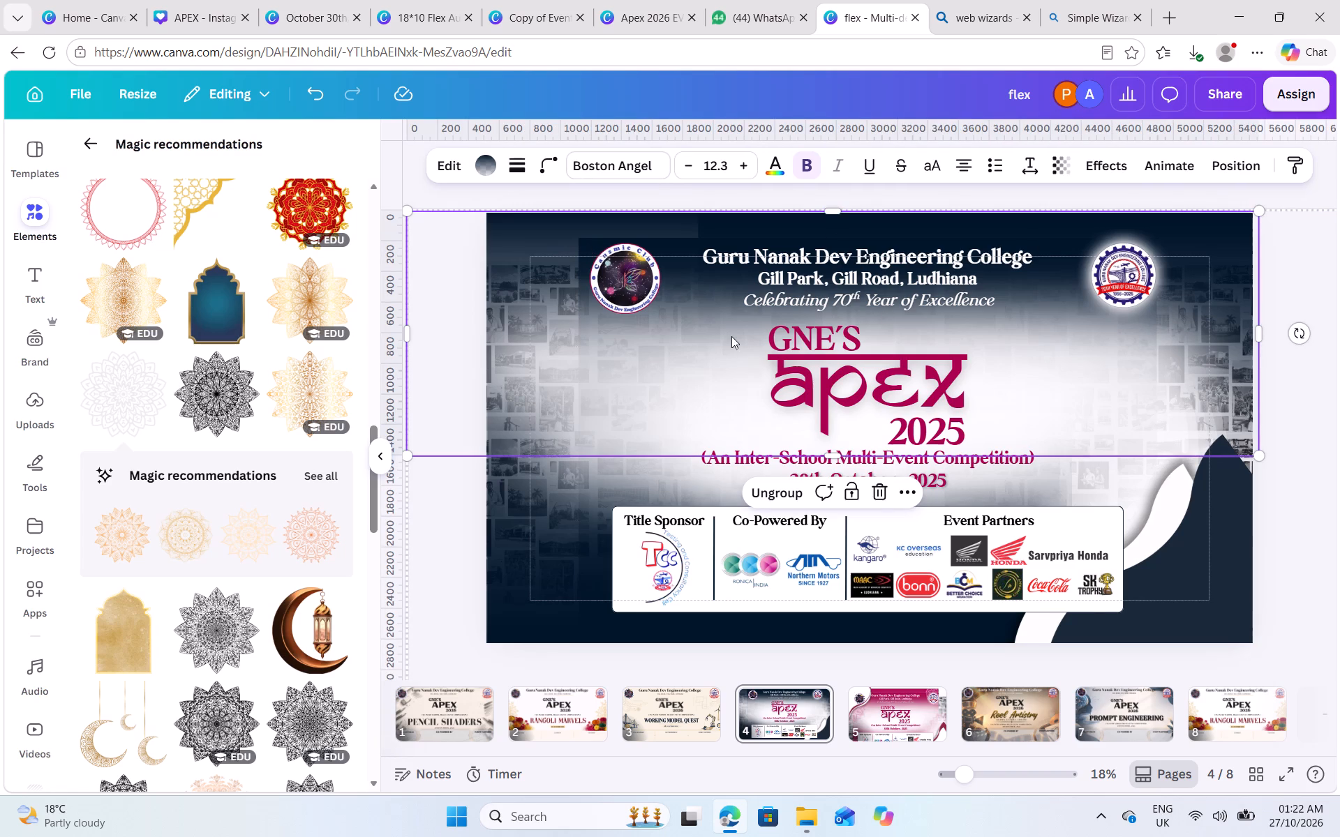
left_click_drag(408, 338, 650, 321)
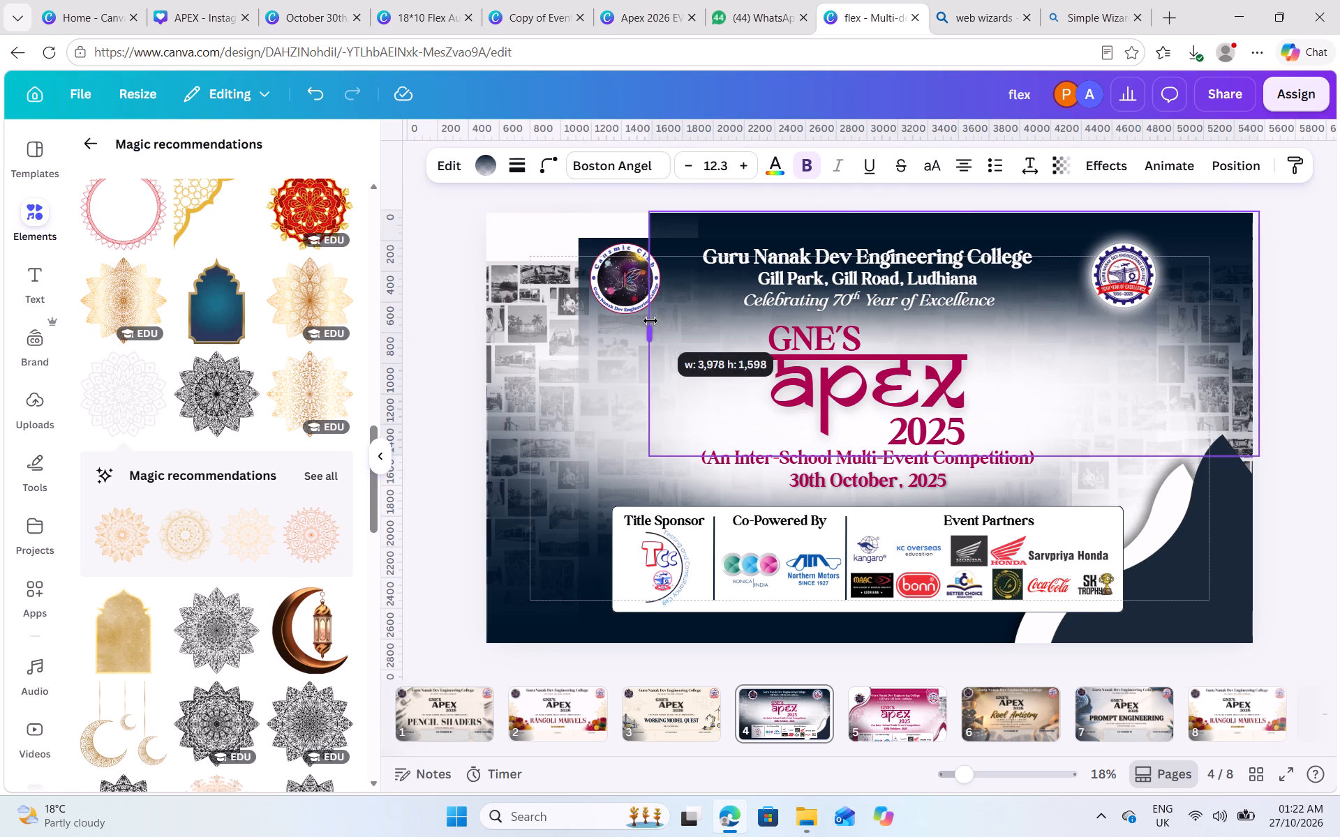
left_click(585, 246)
left_click_drag(576, 355, 482, 354)
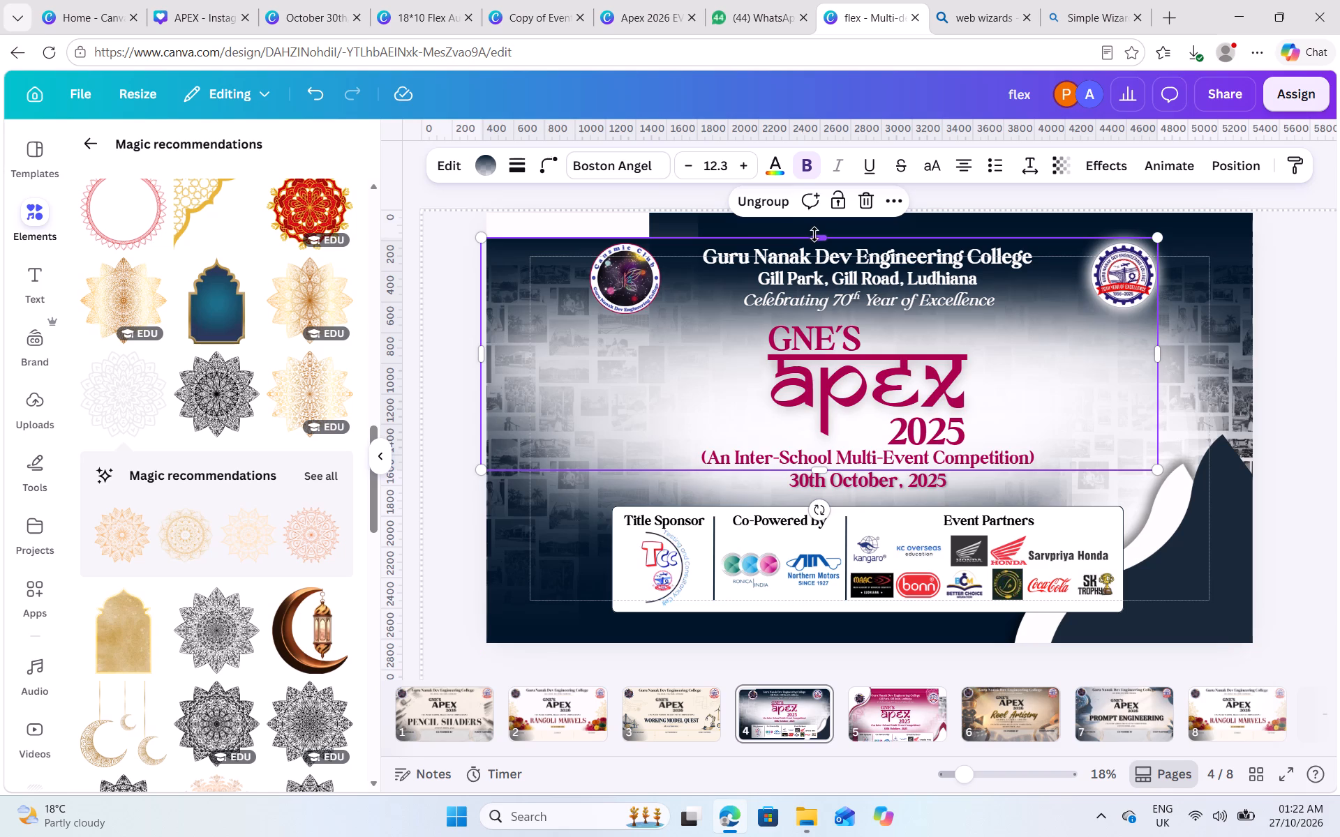
left_click_drag(815, 234, 810, 222)
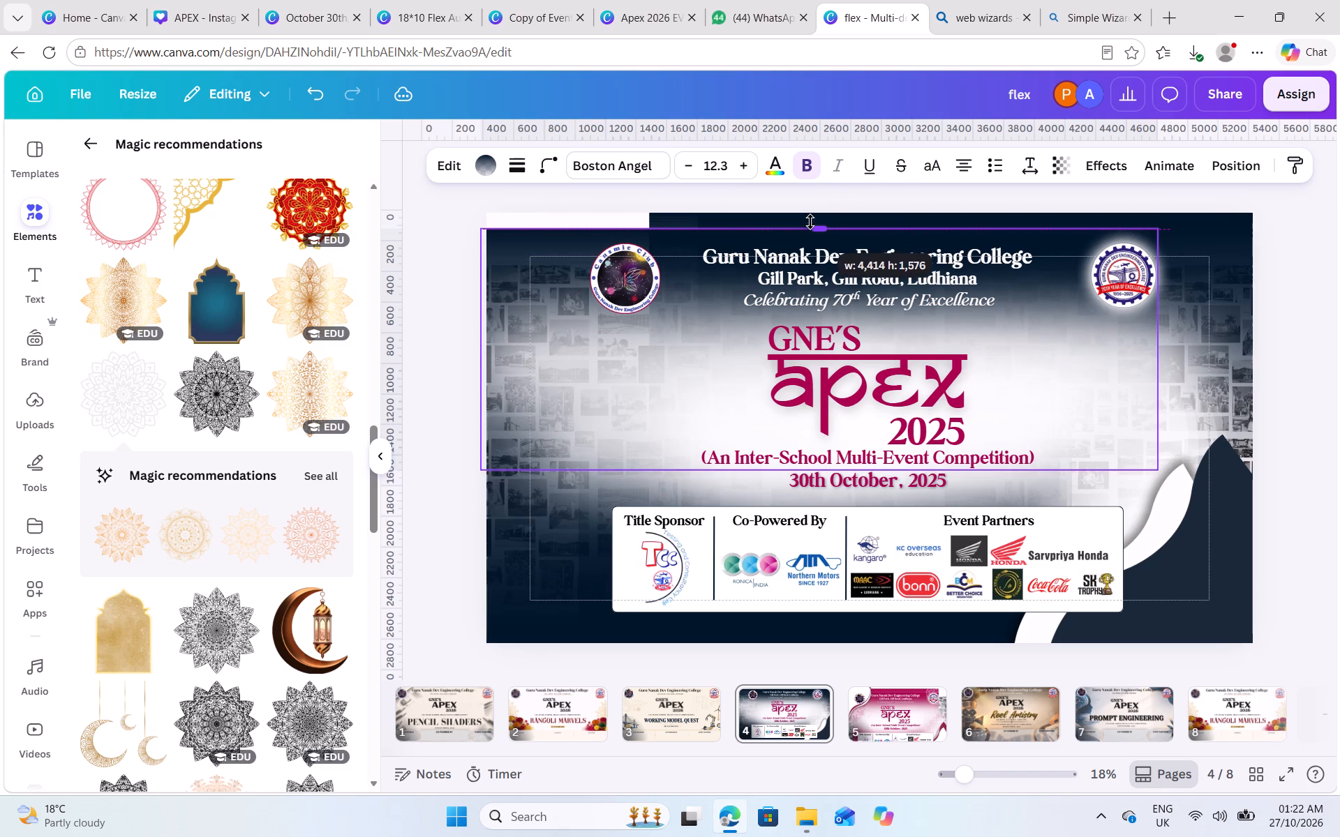
left_click_drag(810, 222, 810, 225)
Stretch the front navy gradient at the banner's top back past the banner's left edge.
left_click(699, 216)
left_click(662, 218)
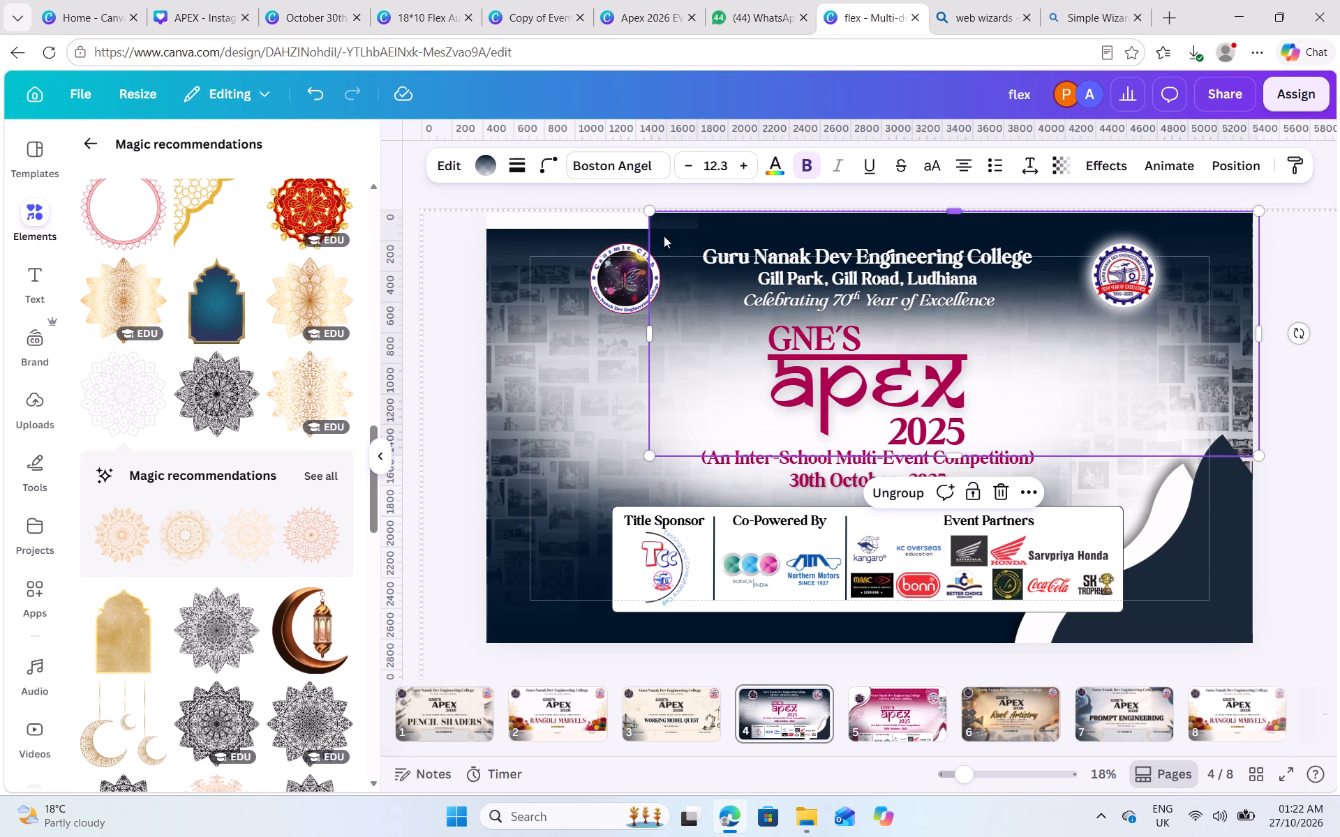
left_click_drag(650, 331, 479, 326)
left_click(457, 377)
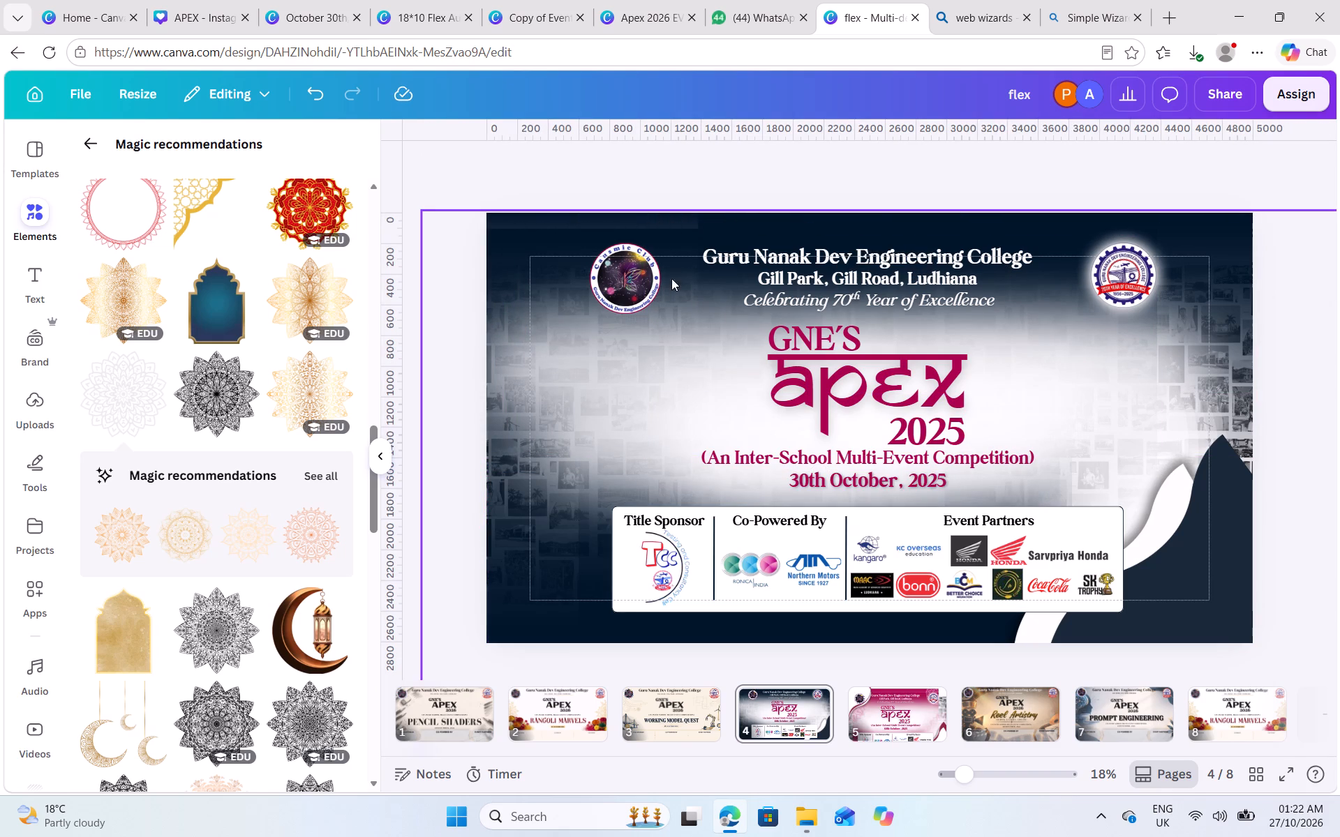
Raise the rear gradient's upper edge to the banner's top and align the front gradient's left edge with the banner's left edge.
left_click(600, 255)
left_click(537, 243)
left_click_drag(483, 326, 620, 297)
left_click(530, 235)
left_click_drag(822, 229, 821, 209)
left_click(649, 226)
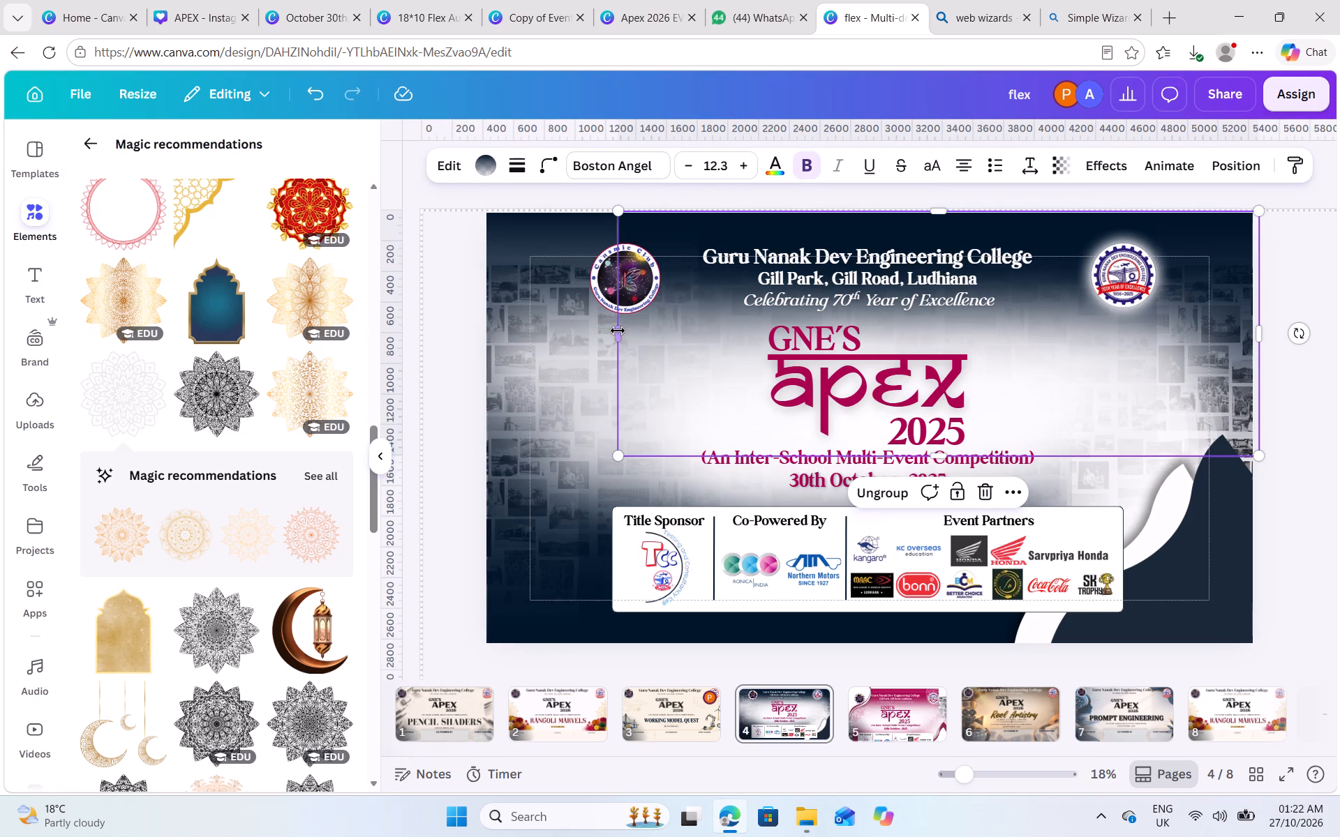
left_click_drag(617, 331, 484, 326)
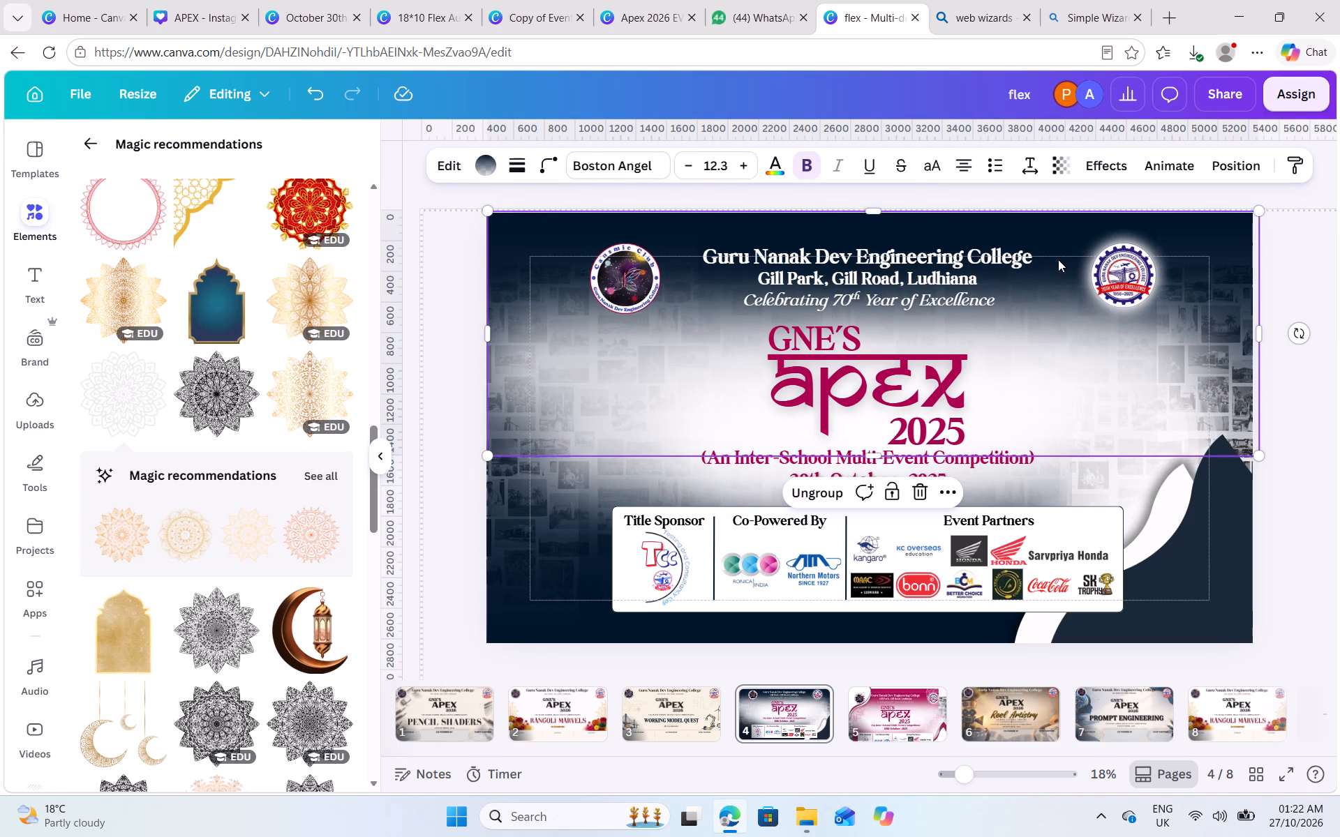
Pull the overlapping lower-left gradient rectangles inwards and stretch one back past the banner's left edge to cover the photo collage.
scroll(1058, 259, "down", 1)
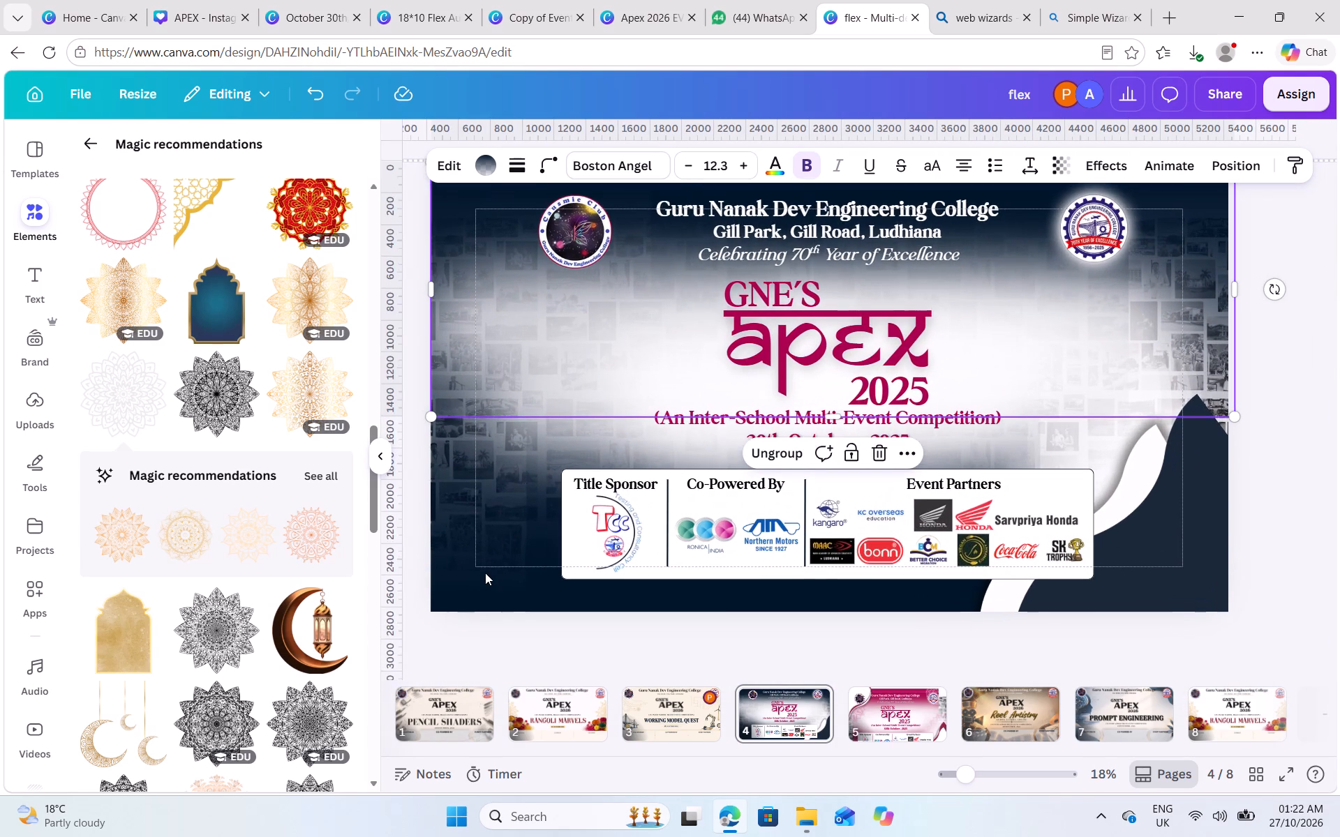
left_click(485, 577)
left_click_drag(431, 472, 643, 448)
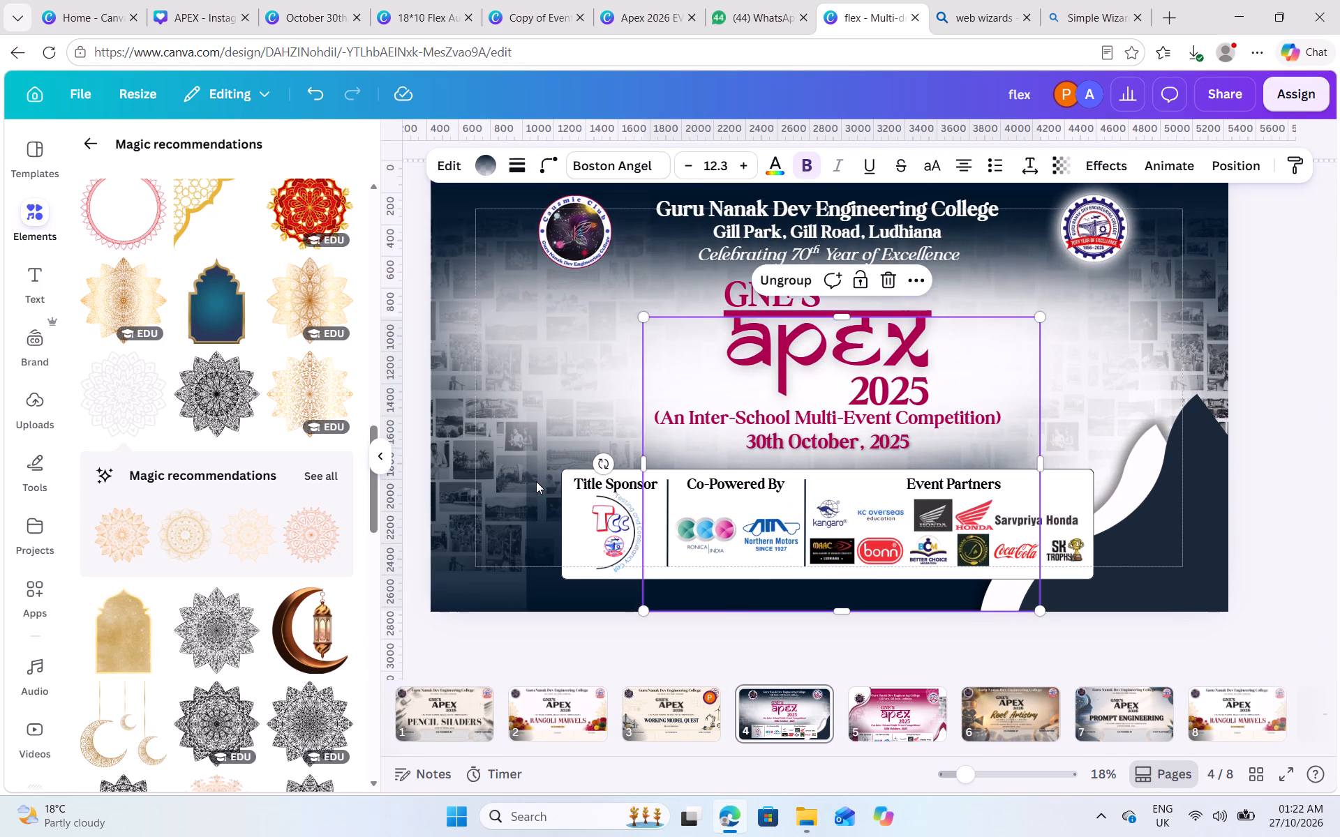
left_click(536, 481)
left_click(535, 546)
left_click(531, 567)
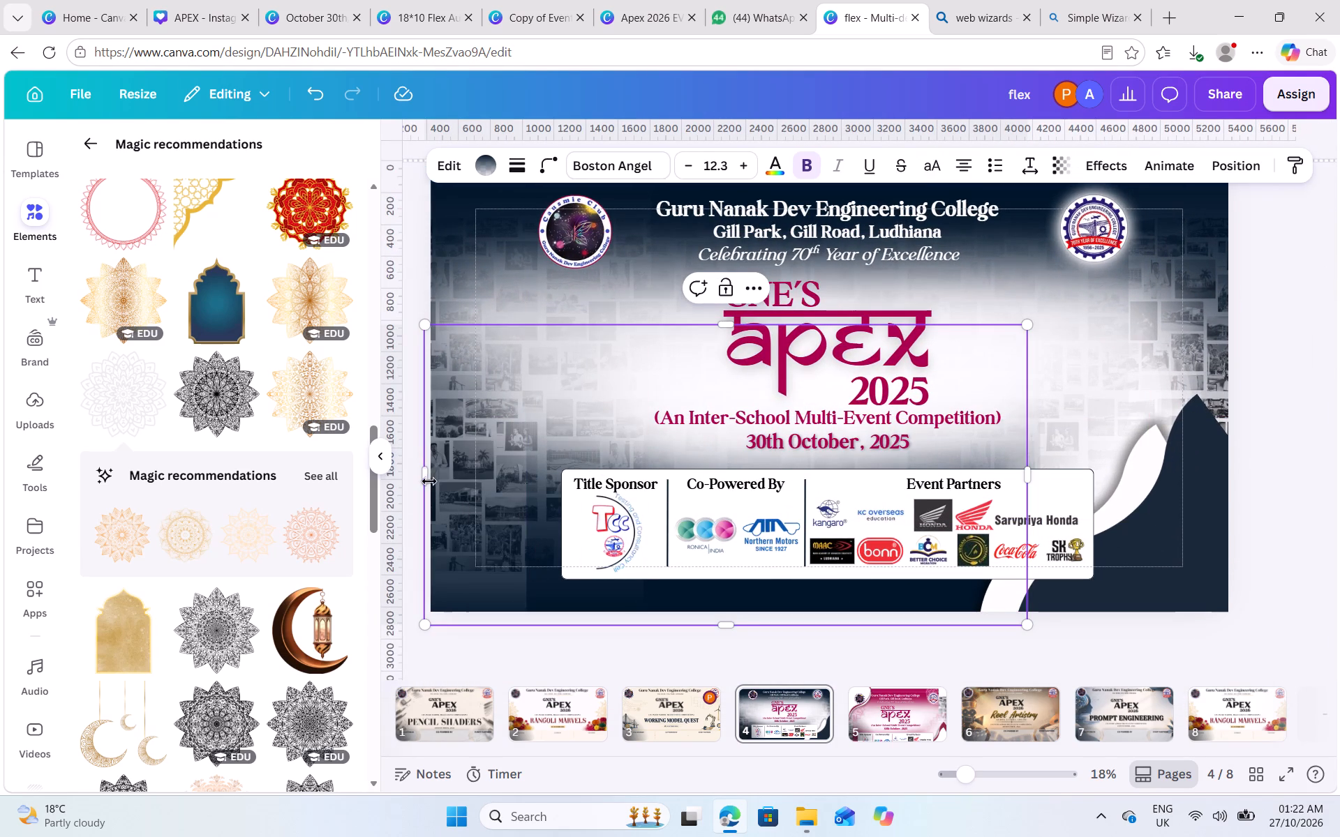
left_click_drag(429, 479, 551, 485)
left_click(522, 506)
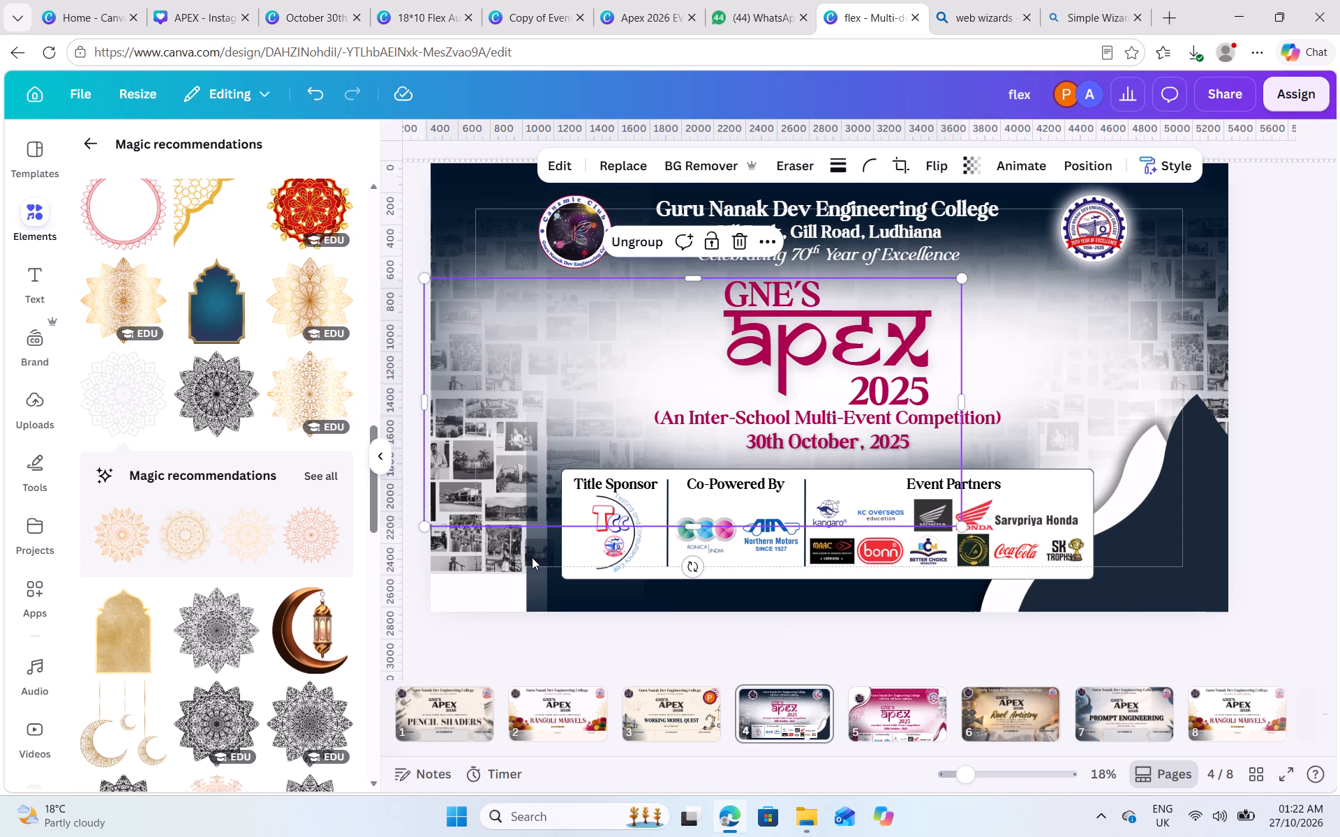
left_click(533, 559)
left_click_drag(526, 521, 416, 524)
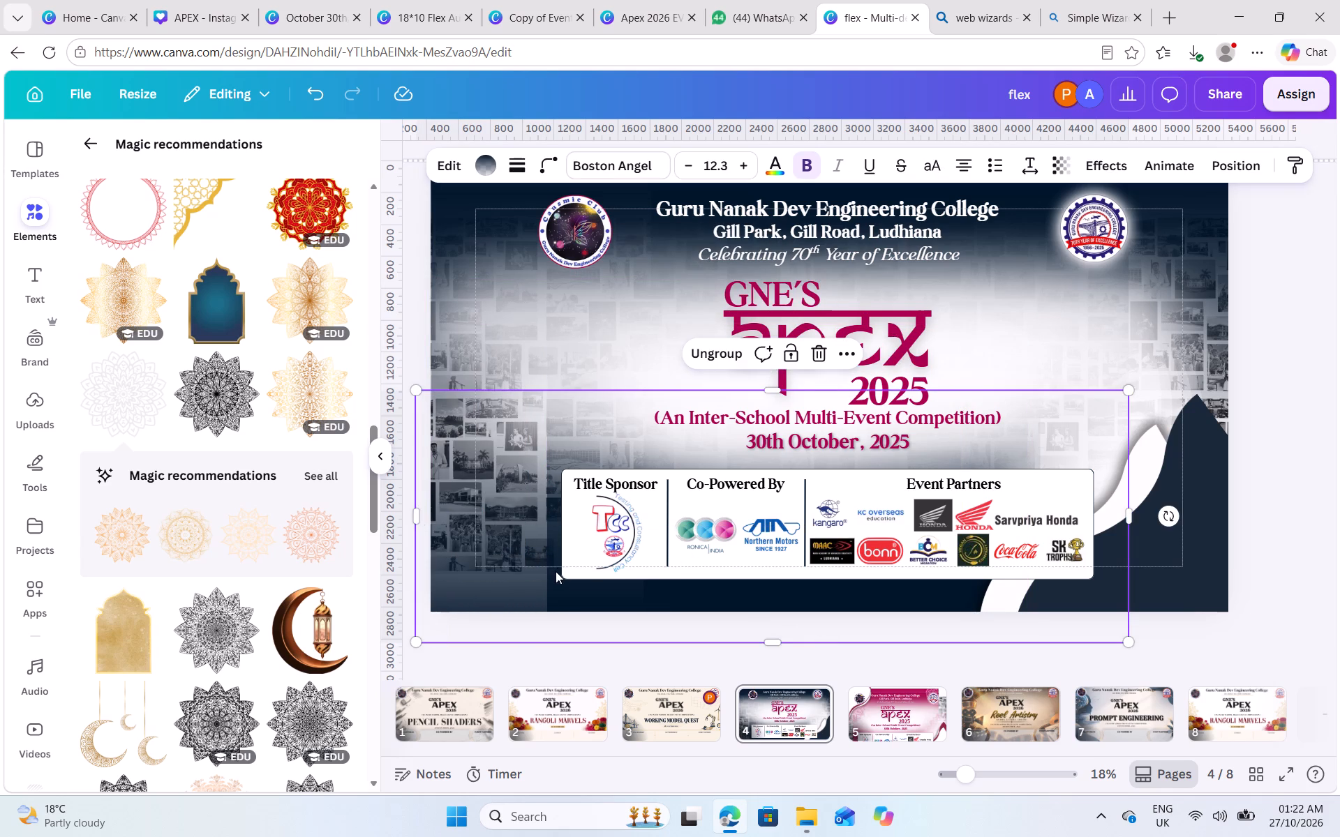
Stretch the inner lower-left gradient rectangle's left edge out just past the banner's left edge.
left_click(558, 578)
left_click_drag(544, 484, 436, 491)
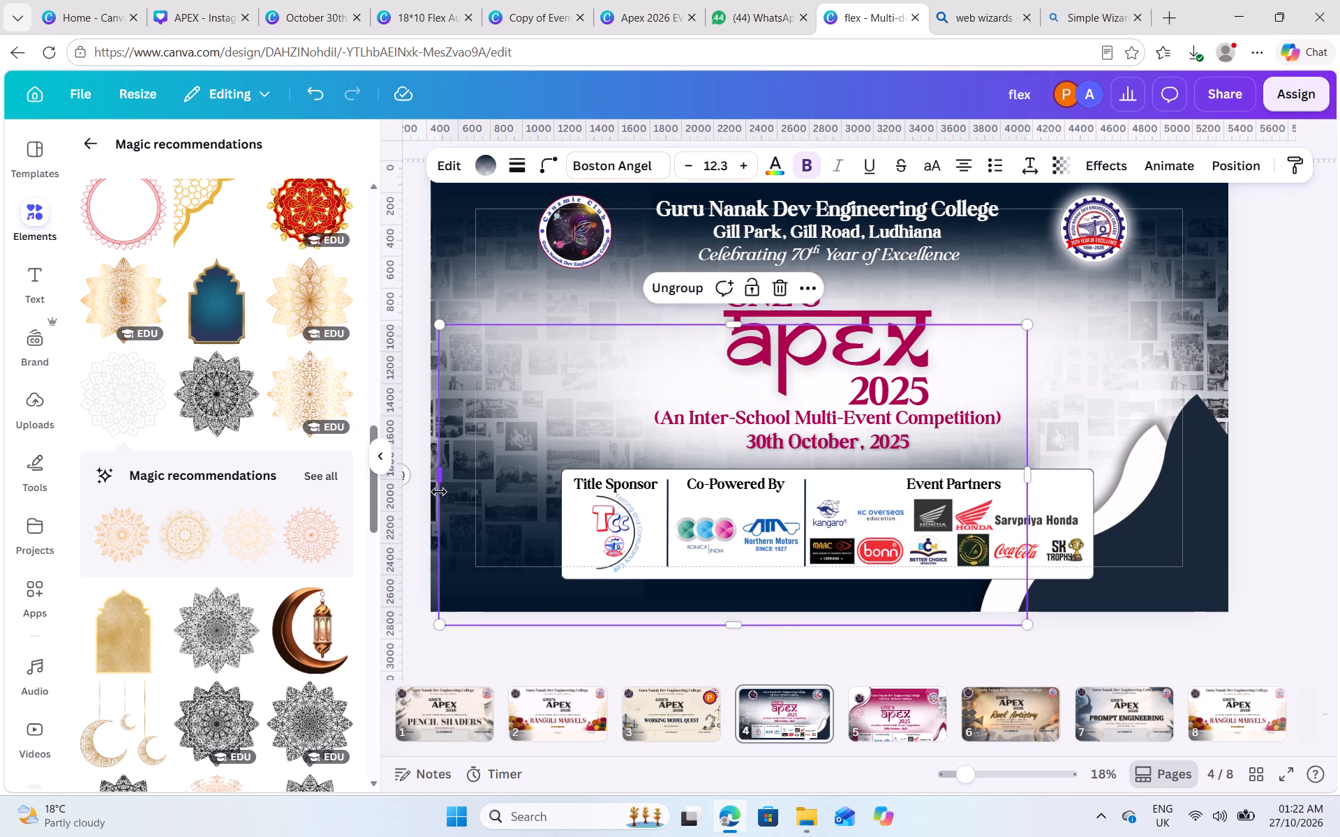
left_click_drag(440, 476, 428, 477)
left_click(584, 660)
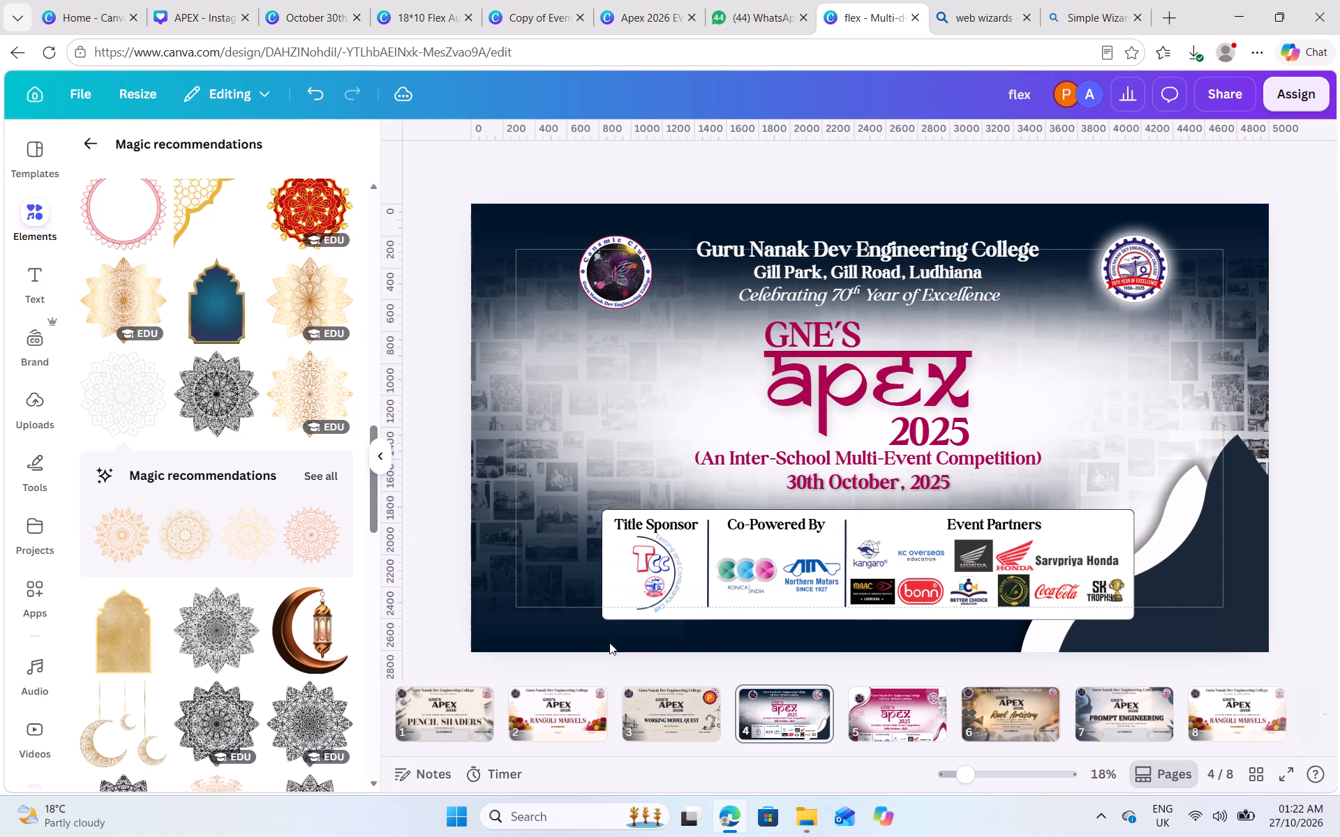
Delete the old magenta title pieces from the banner's centre: the apex wordmark, 2025 and GNE'S.
scroll(920, 548, "left", 1)
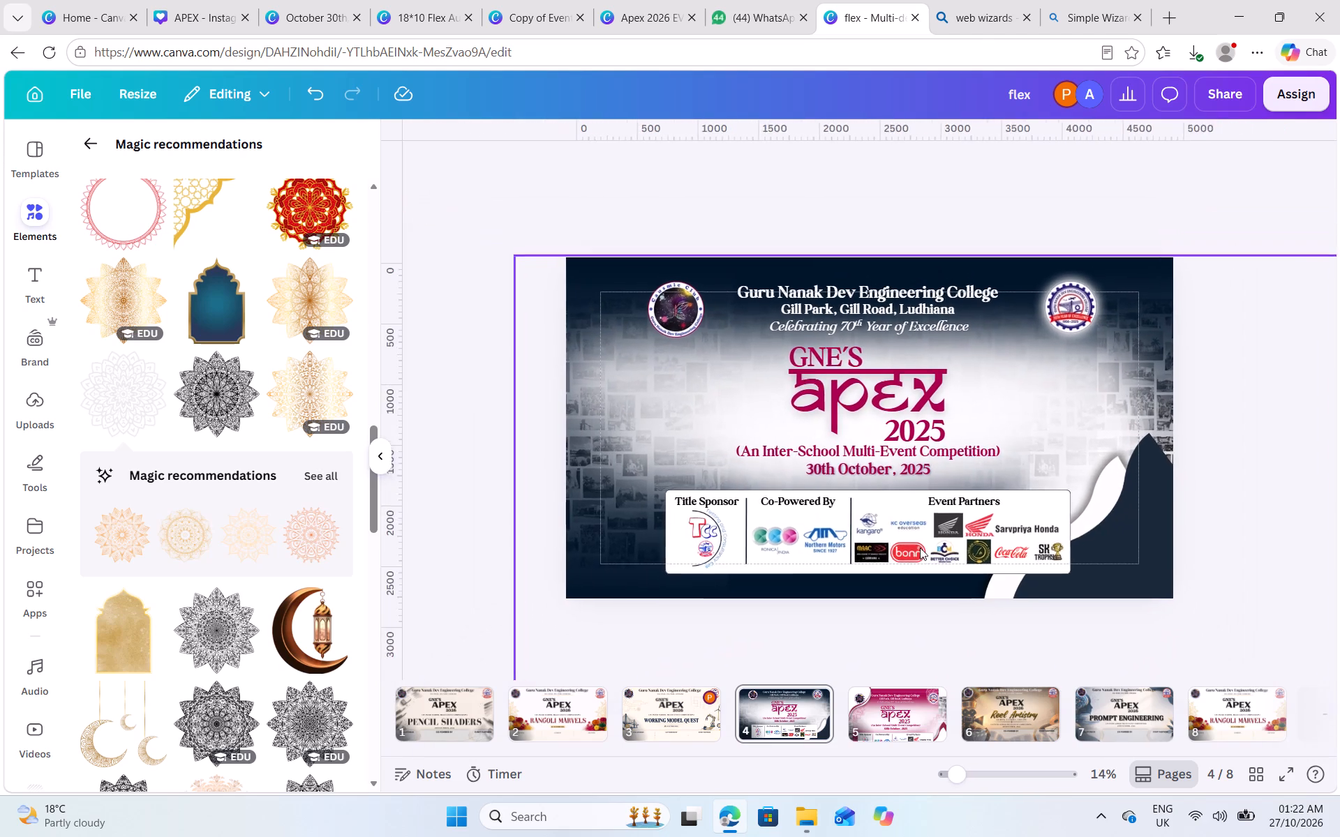
left_click(896, 400)
left_click(888, 398)
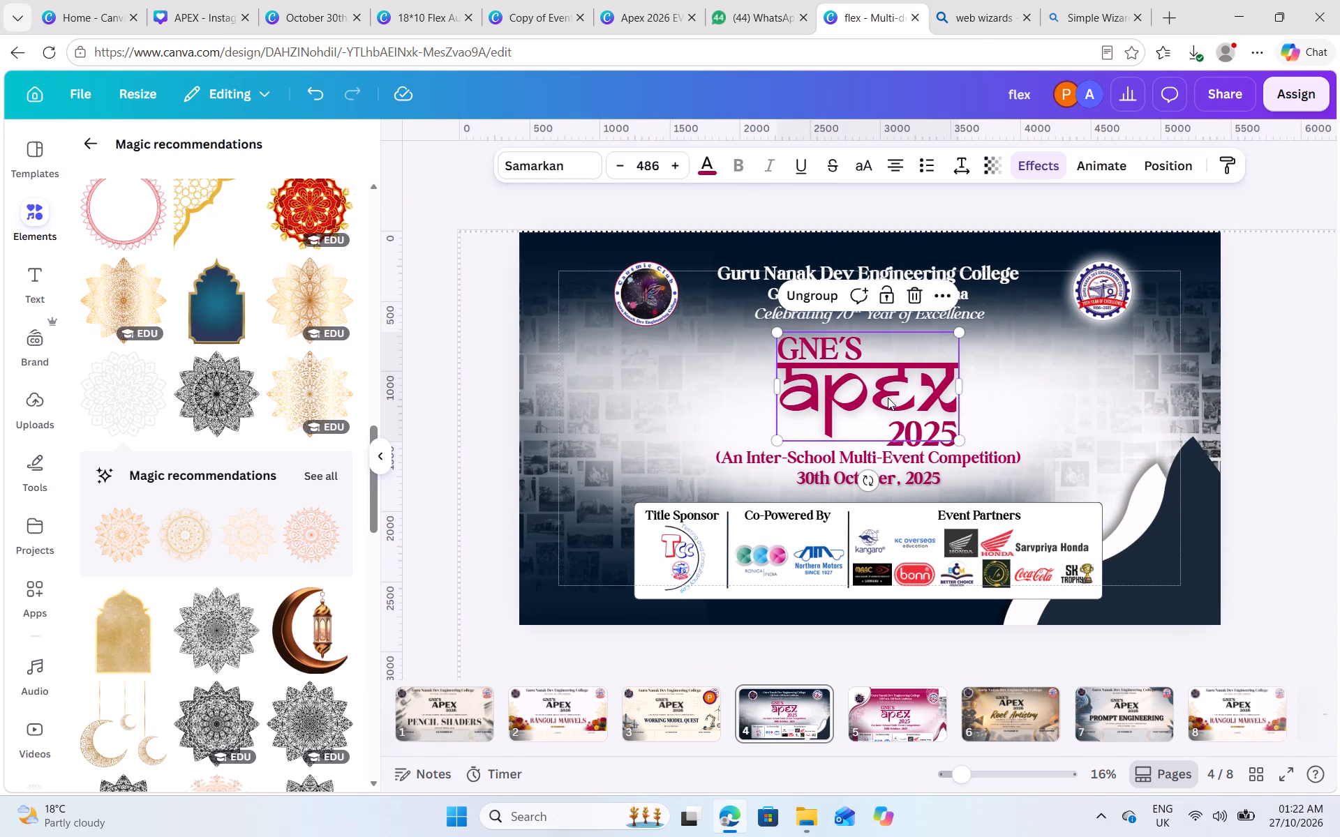
left_click(910, 293)
left_click(930, 426)
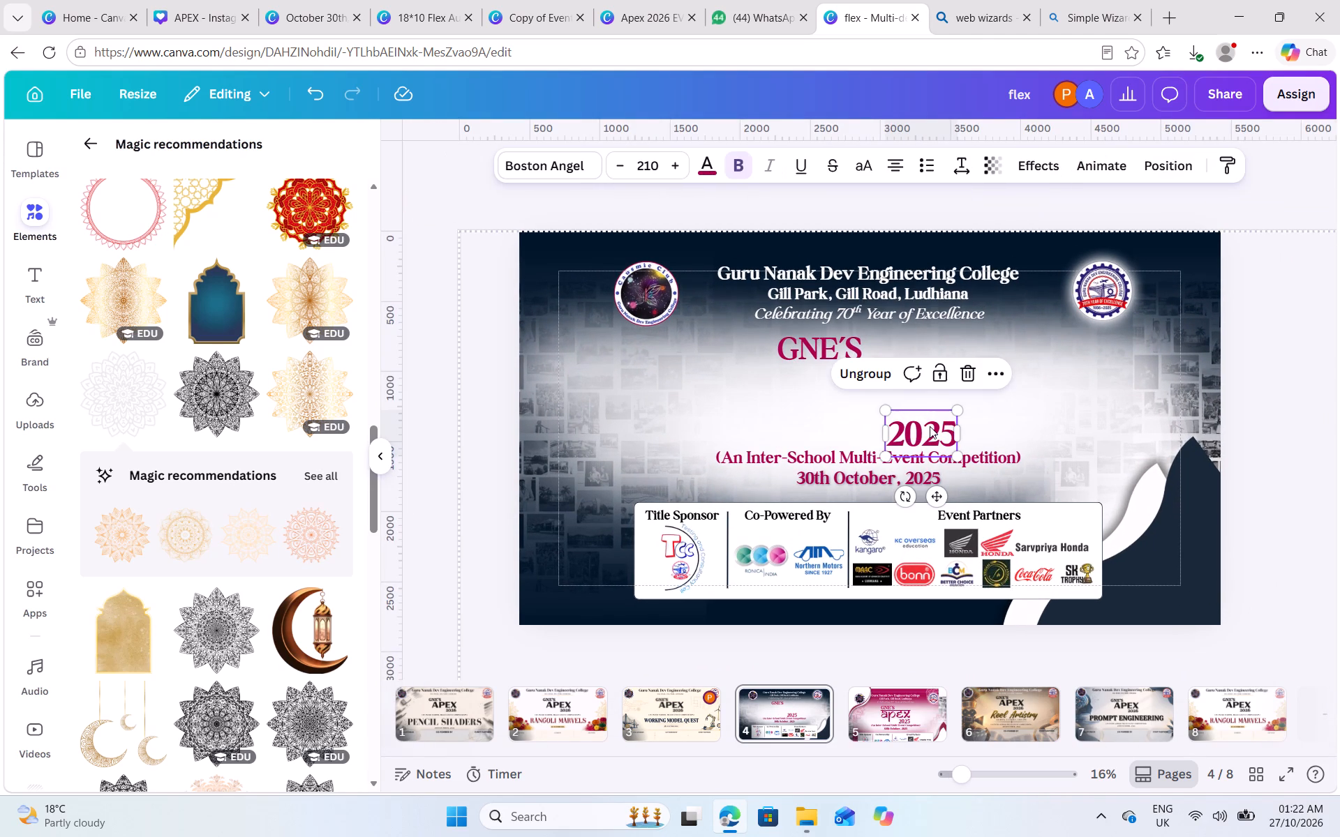
left_click(963, 370)
left_click(794, 333)
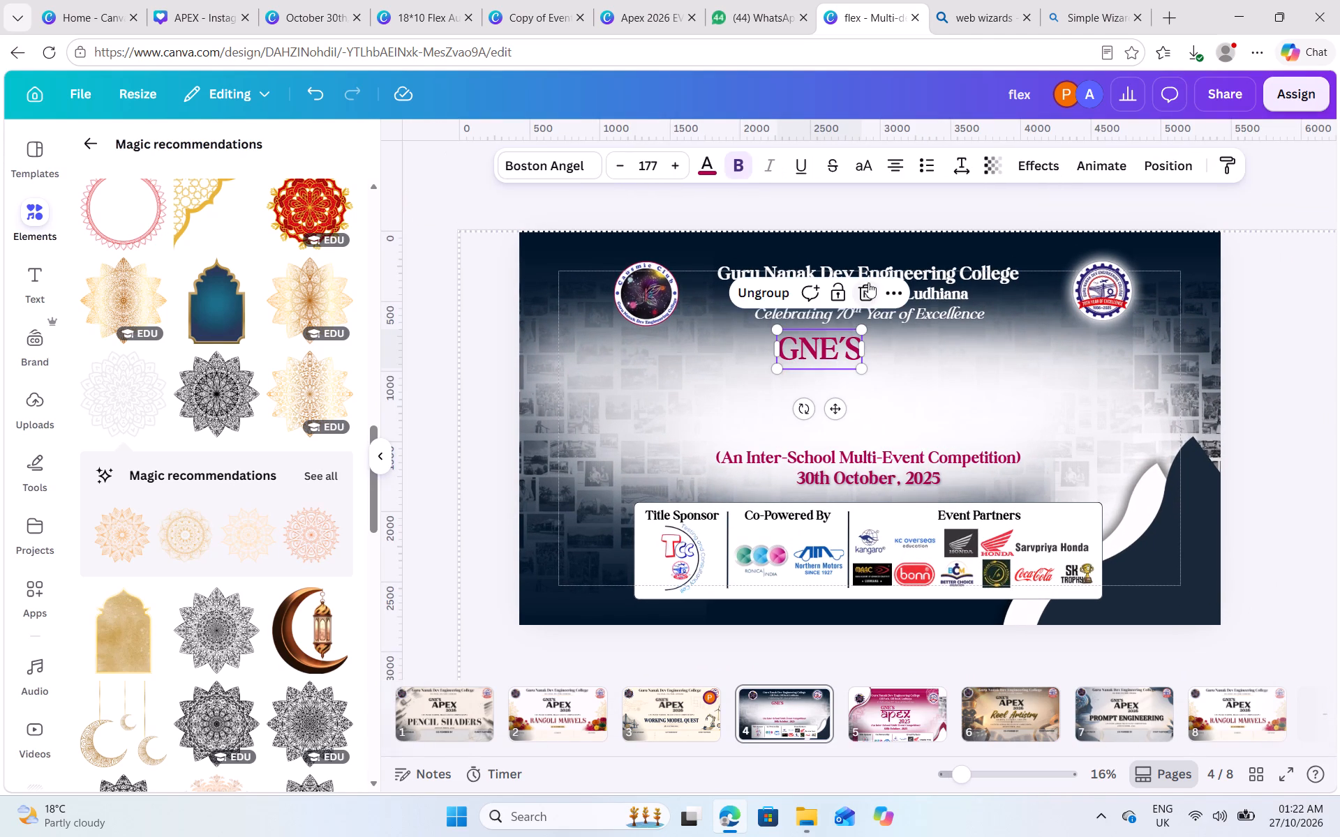
left_click(865, 283)
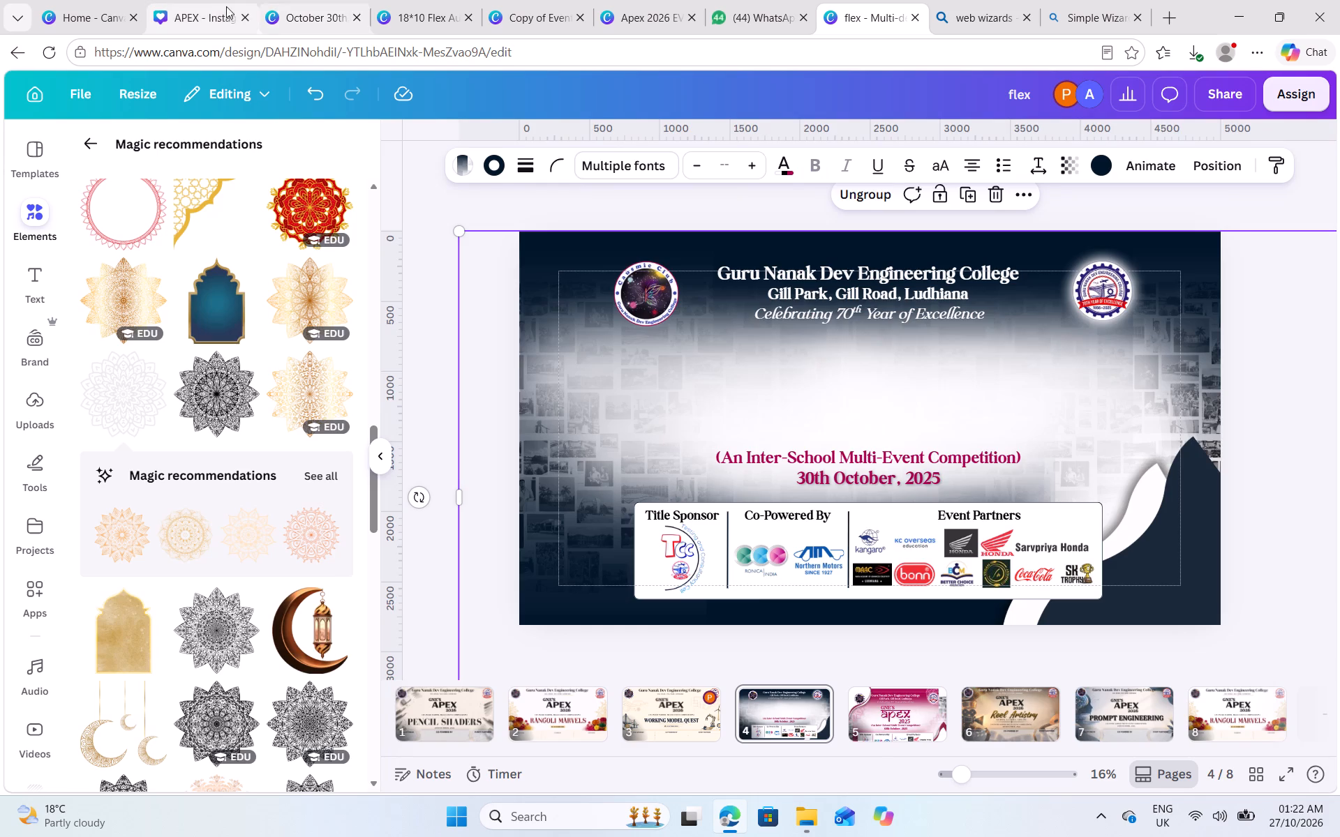
Copy the GNE'S APEX 2026 title texts from the APEX Instagram design and paste them onto the flex banner on page 4.
left_click(211, 5)
left_click(817, 324)
left_click_drag(526, 282, 872, 543)
key("ctrl+c")
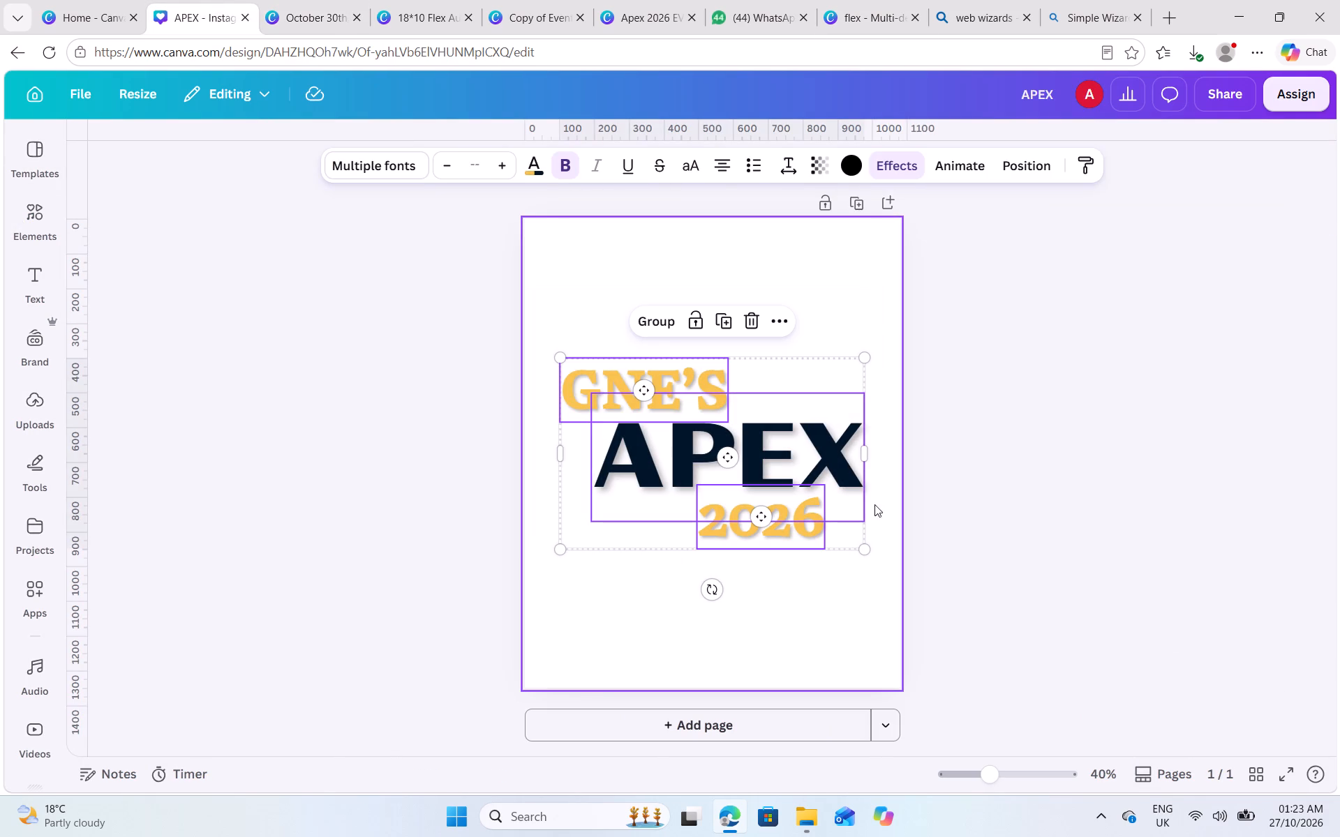
left_click(655, 0)
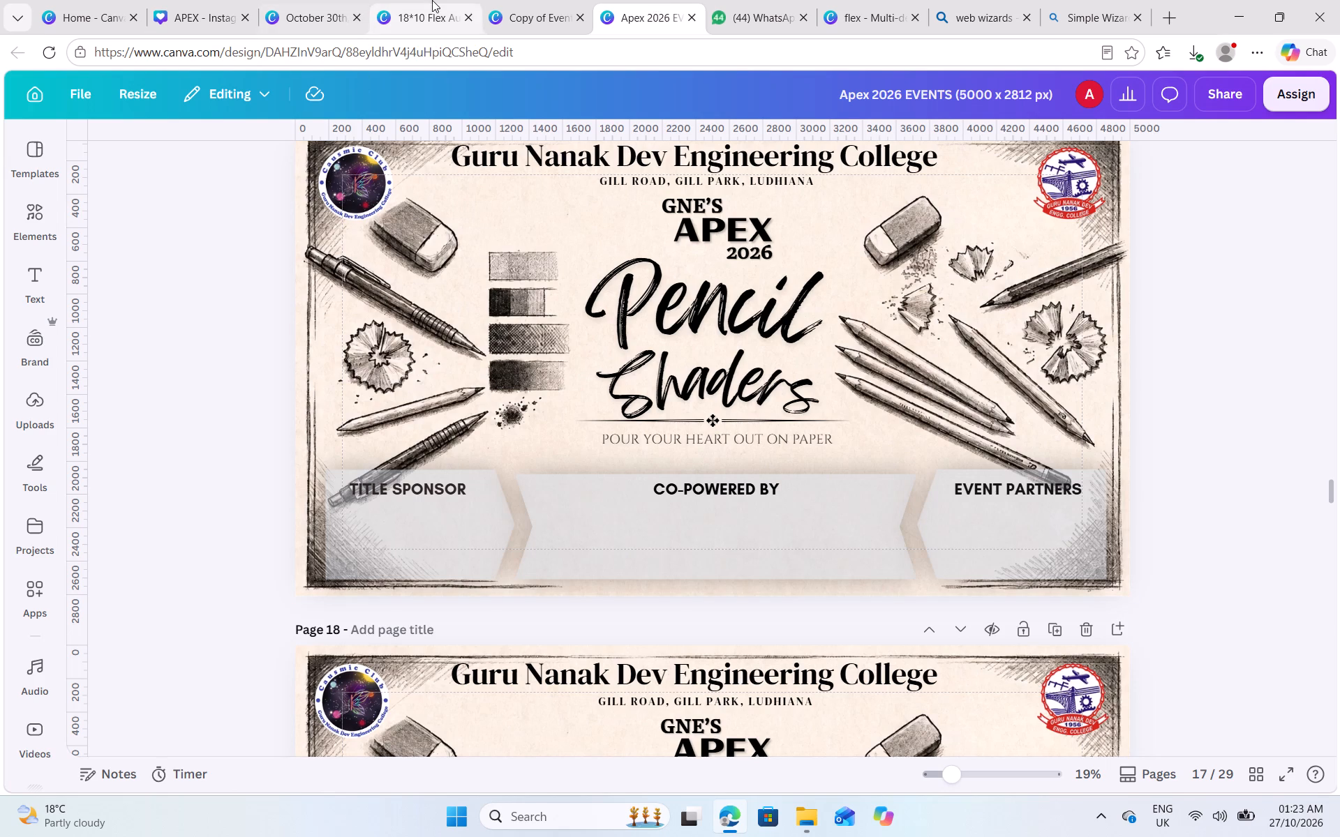
left_click(894, 0)
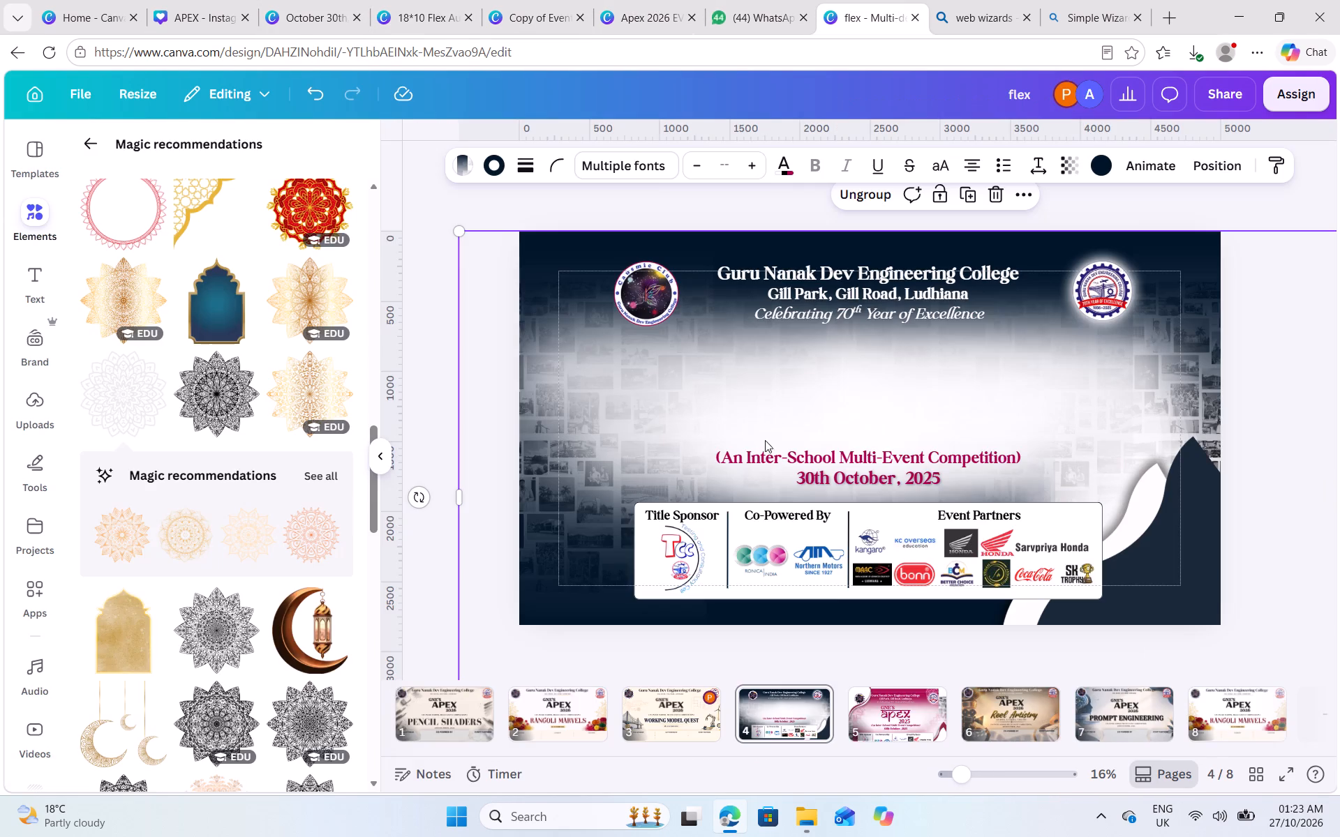
key("ctrl+v")
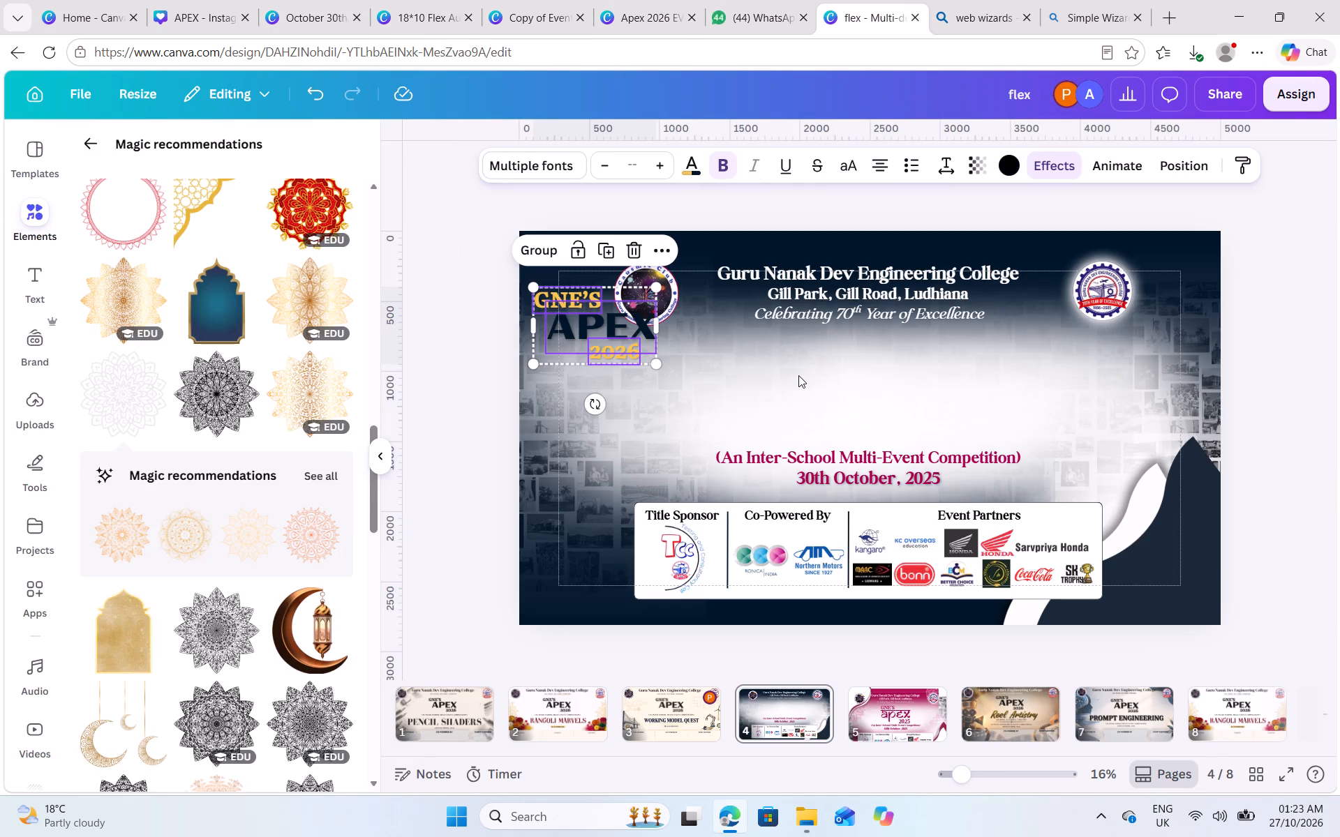
Group the pasted GNE'S APEX 2026 title, enlarge it to about 1,200 px wide and centre it above the competition subtitle.
left_click(549, 243)
left_click_drag(618, 335, 798, 380)
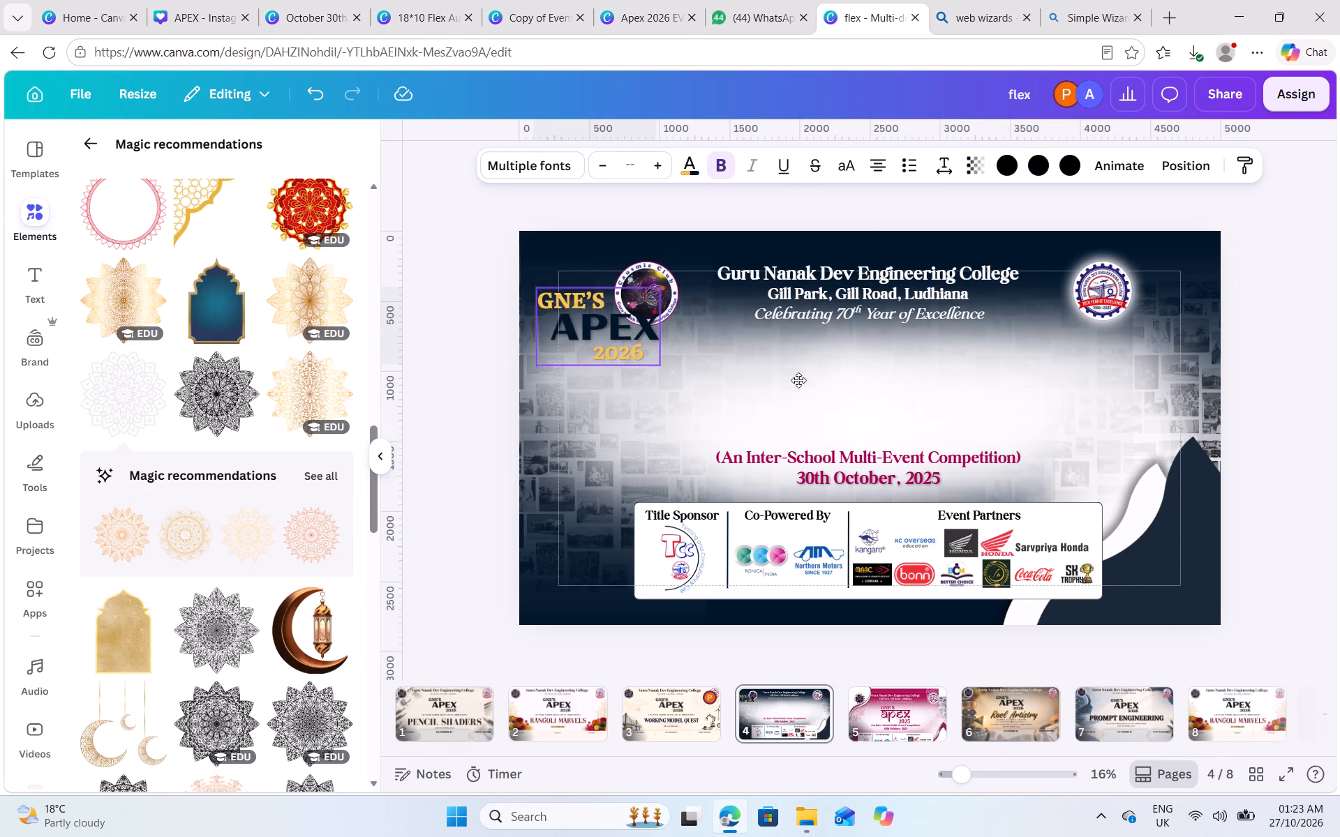
left_click_drag(798, 380, 827, 388)
left_click_drag(872, 416, 932, 437)
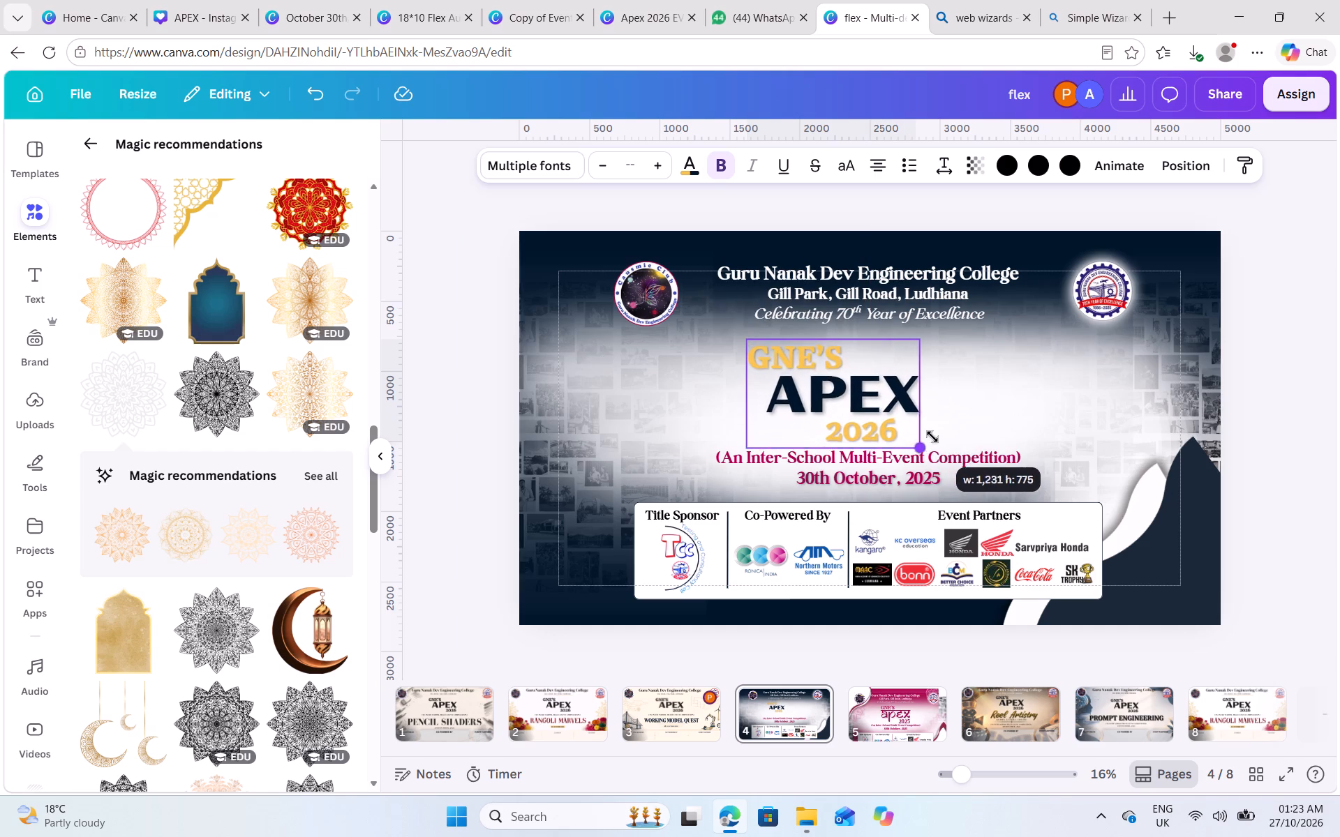
left_click_drag(932, 437, 928, 435)
left_click_drag(850, 407, 891, 405)
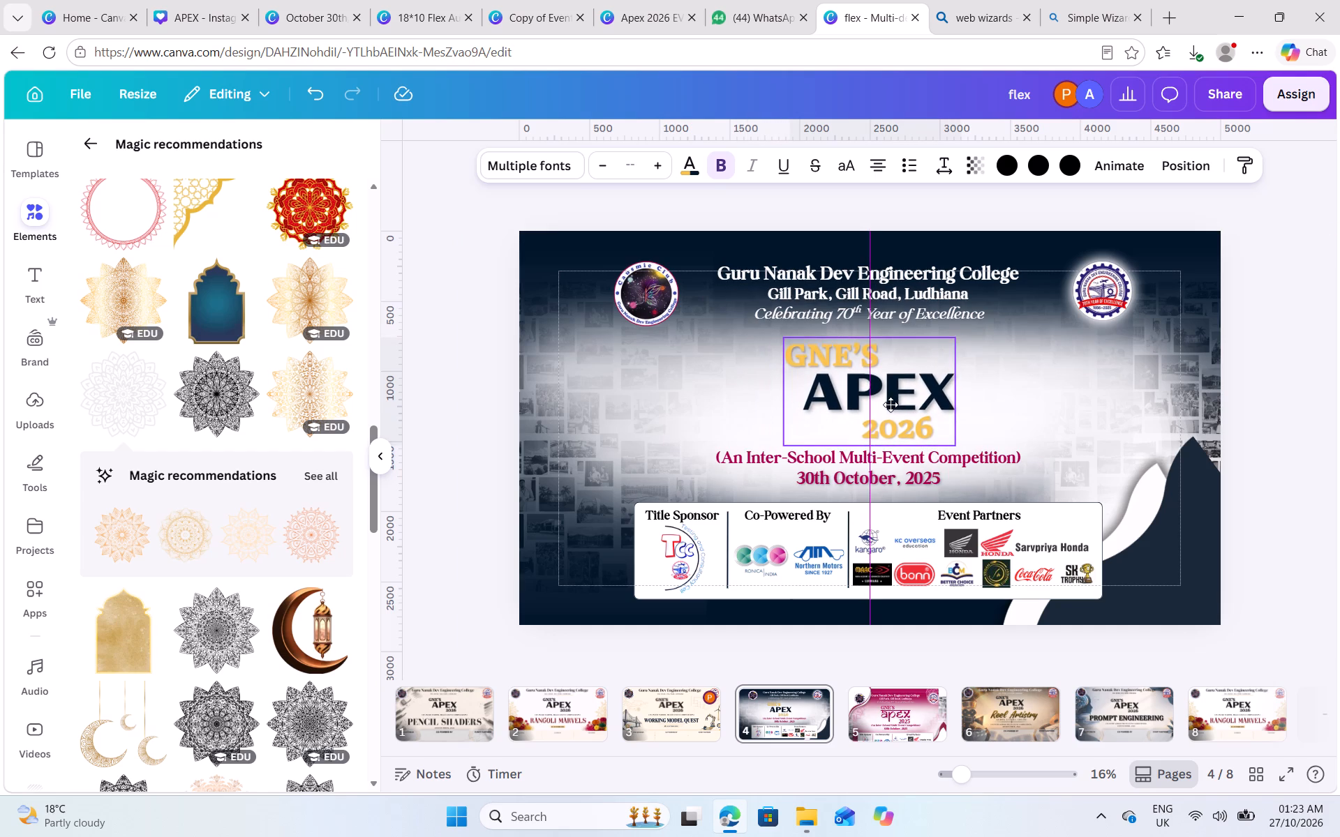
Move the GNE'S APEX 2026 title group above the competition line and enlarge it to about 1259 × 792 px.
left_click_drag(891, 405, 869, 405)
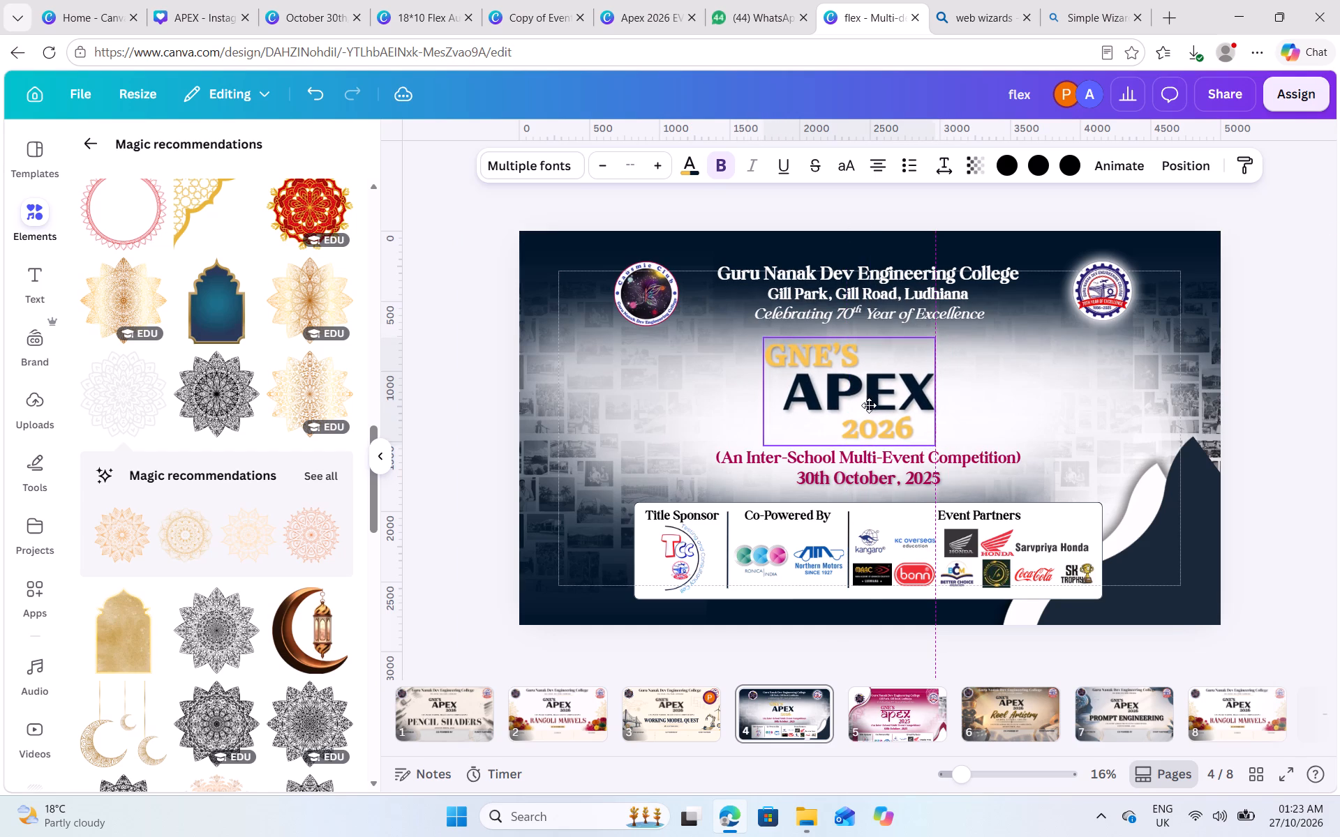
left_click_drag(869, 405, 869, 406)
left_click_drag(960, 460, 970, 460)
Centre the GNE'S APEX 2026 title group horizontally on the page.
left_click(1168, 160)
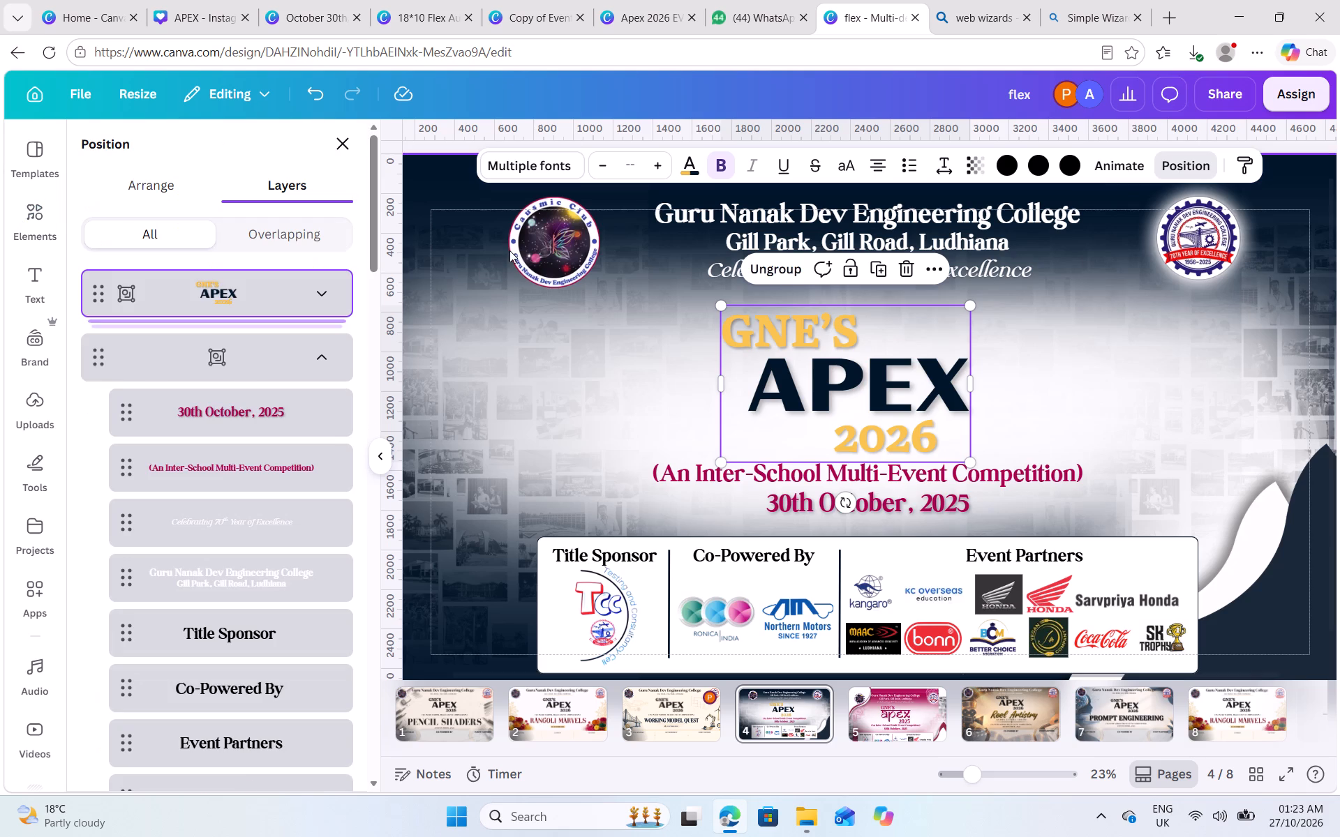
left_click(124, 192)
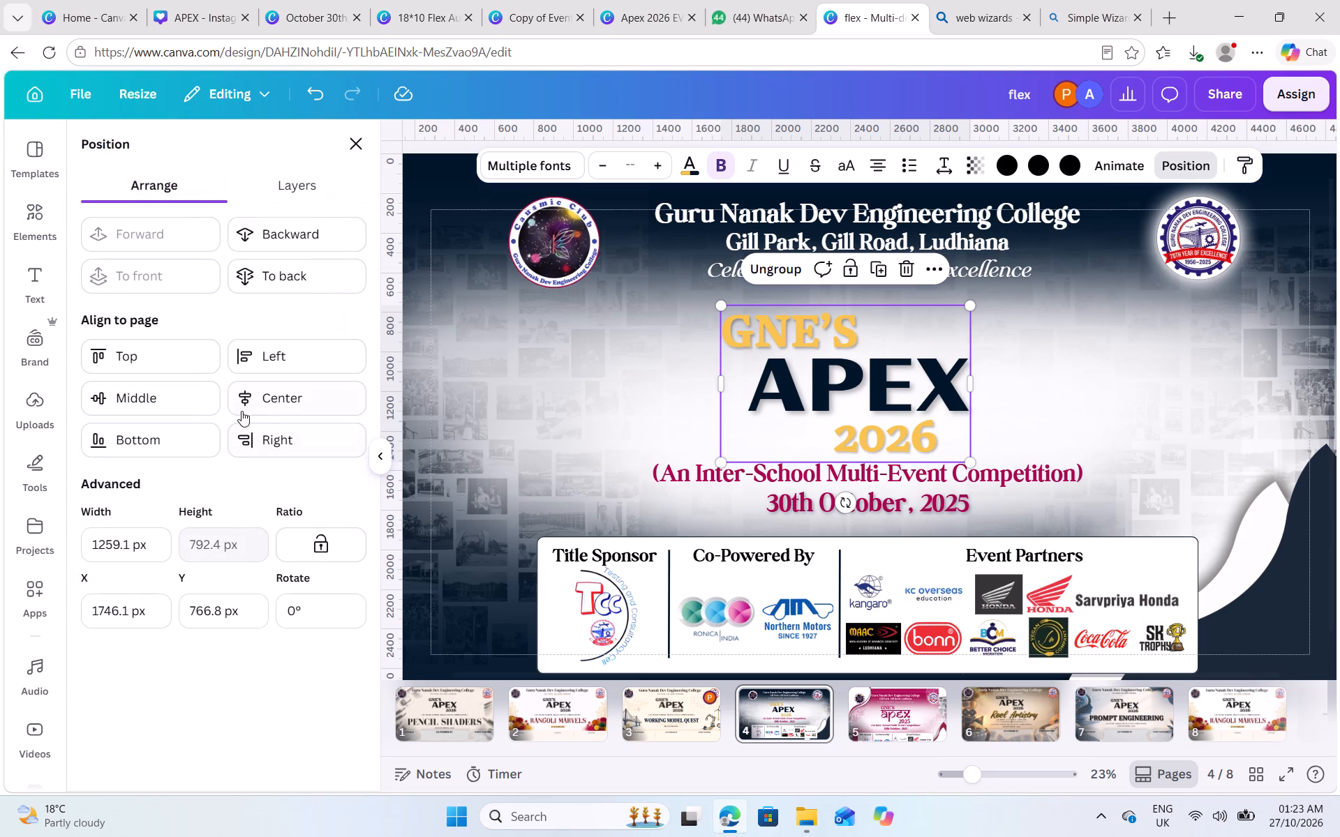
left_click(287, 384)
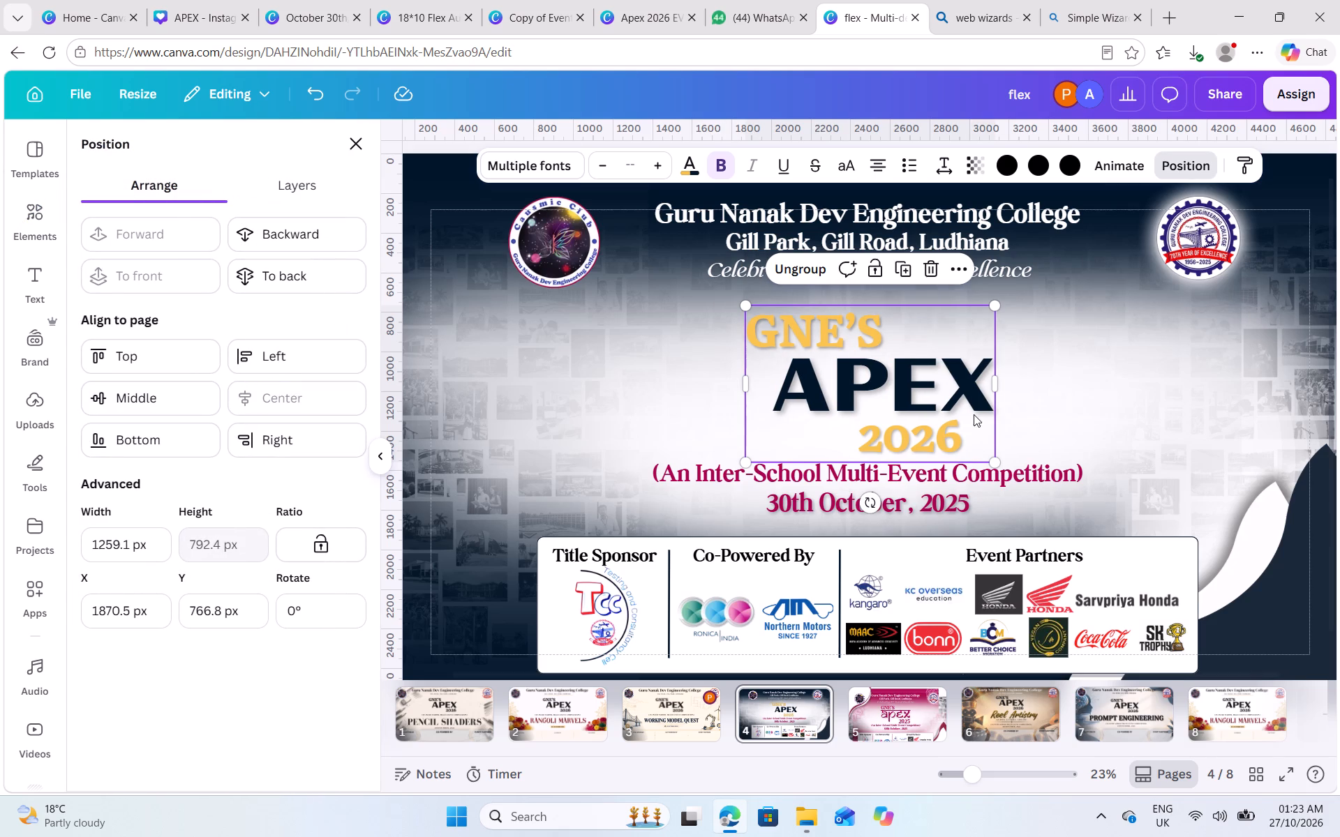
Recolour the "(An Inter-School Multi-Event Competition)" line in the same light gold as the title.
left_click(974, 472)
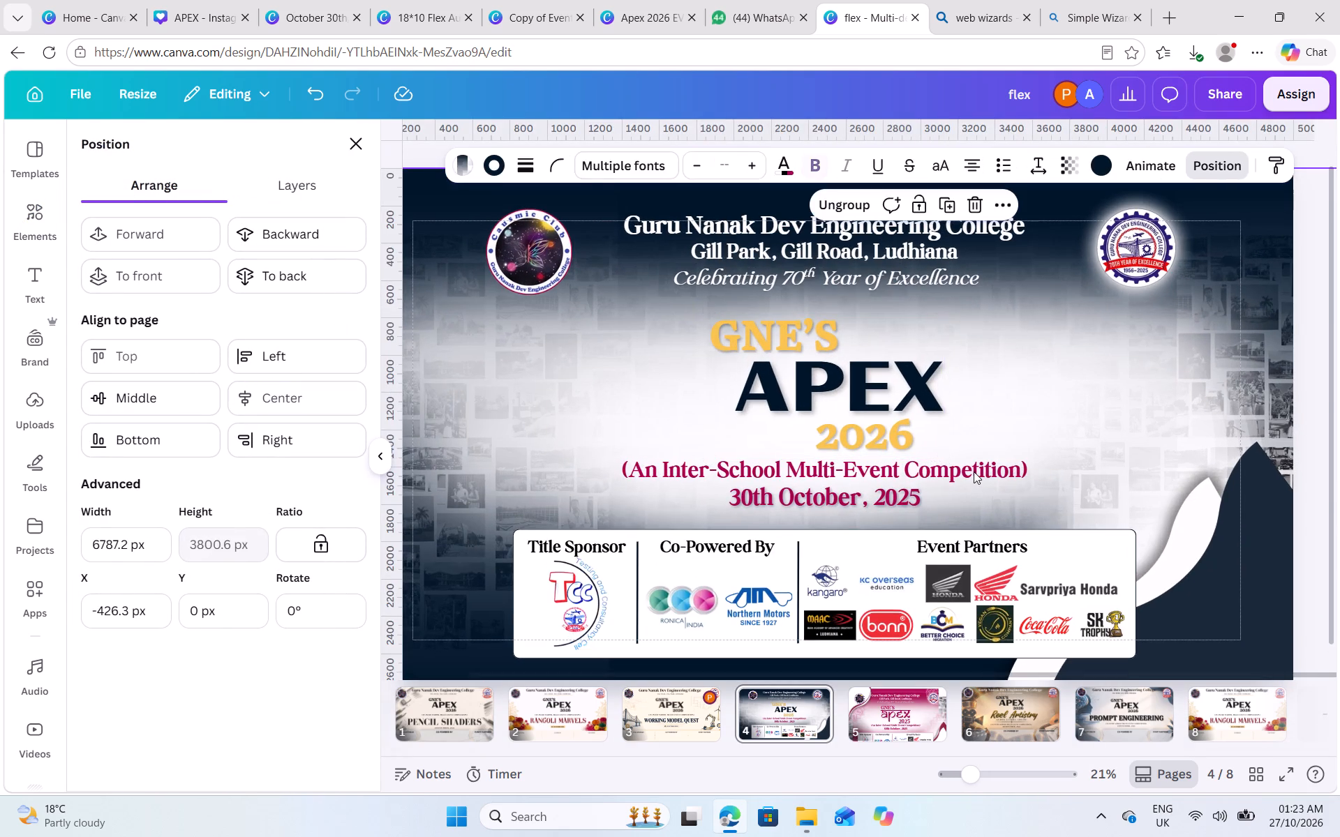
left_click(971, 473)
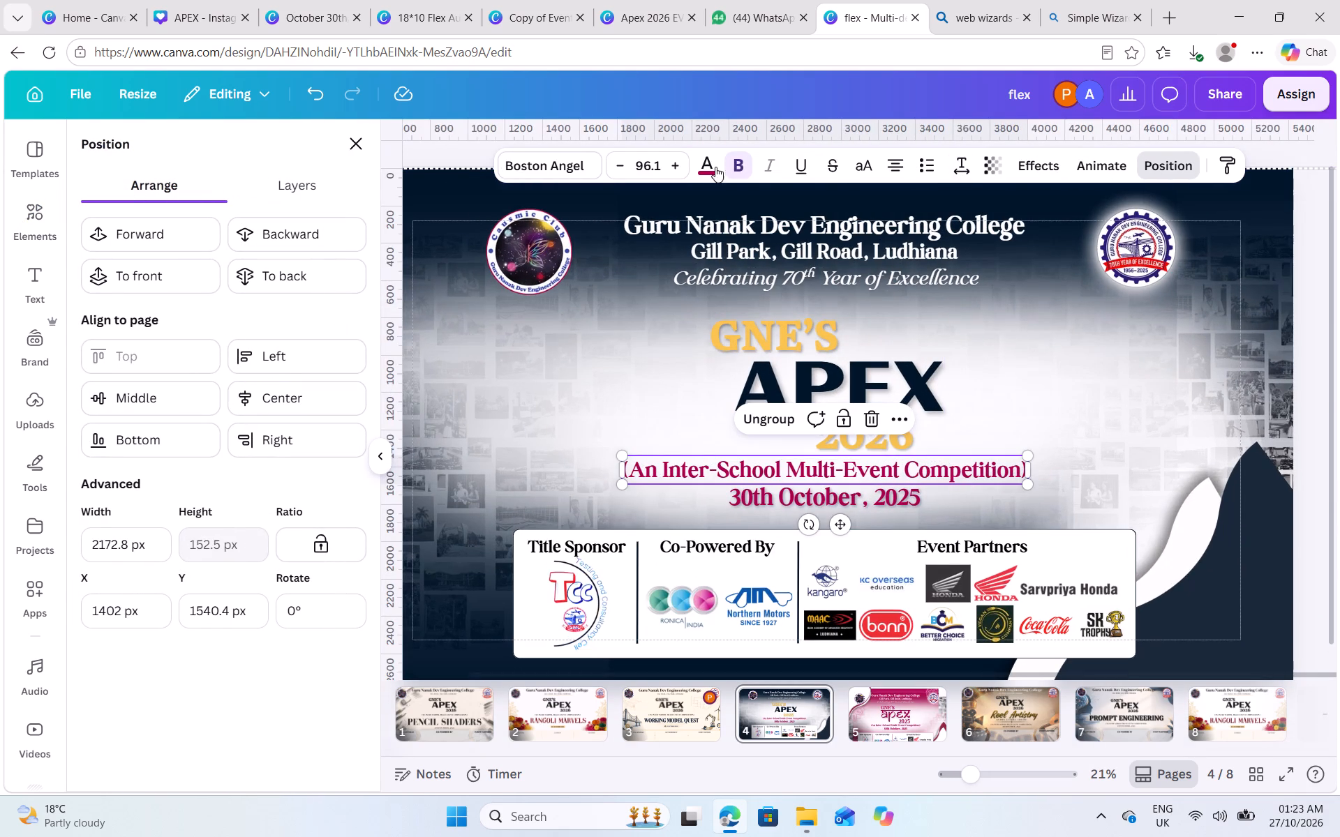
left_click(693, 160)
left_click(216, 377)
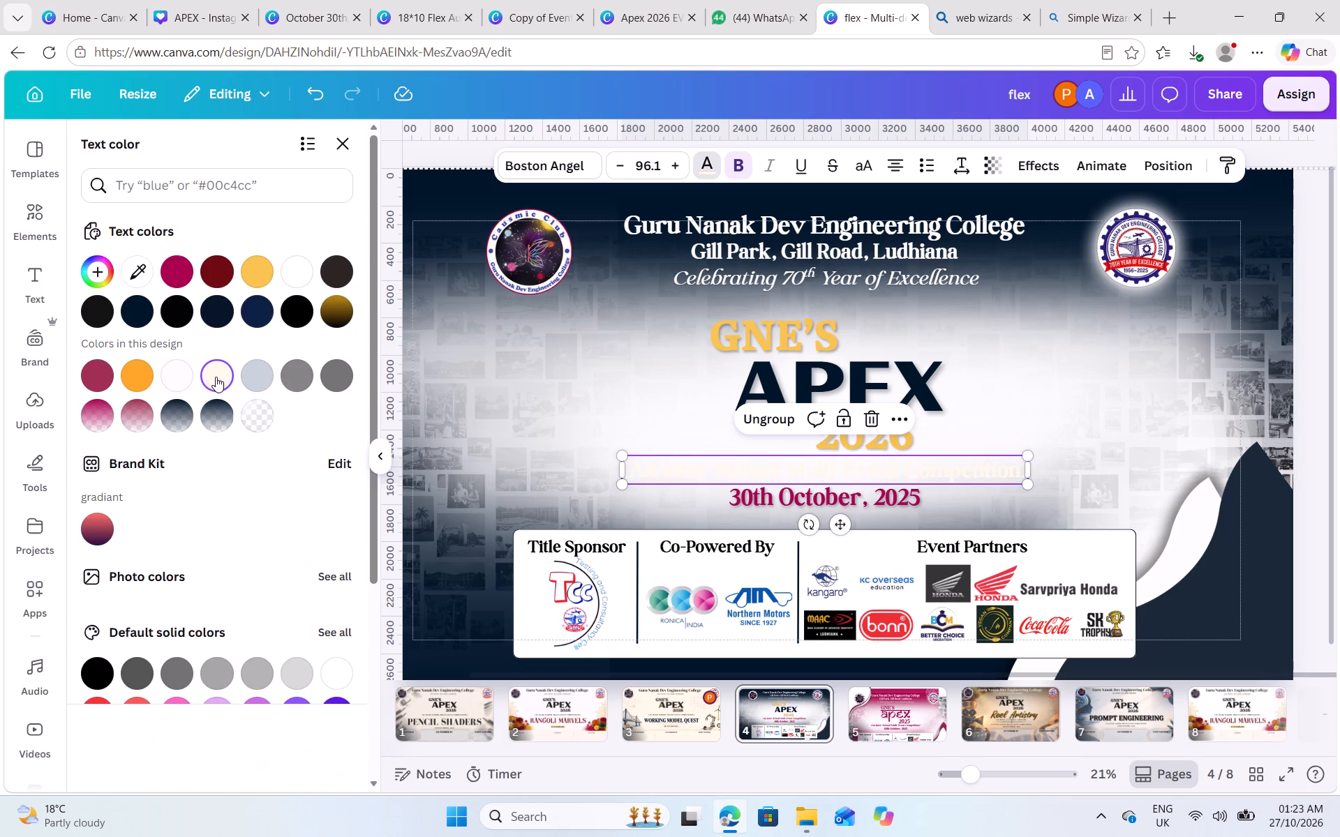
left_click(178, 278)
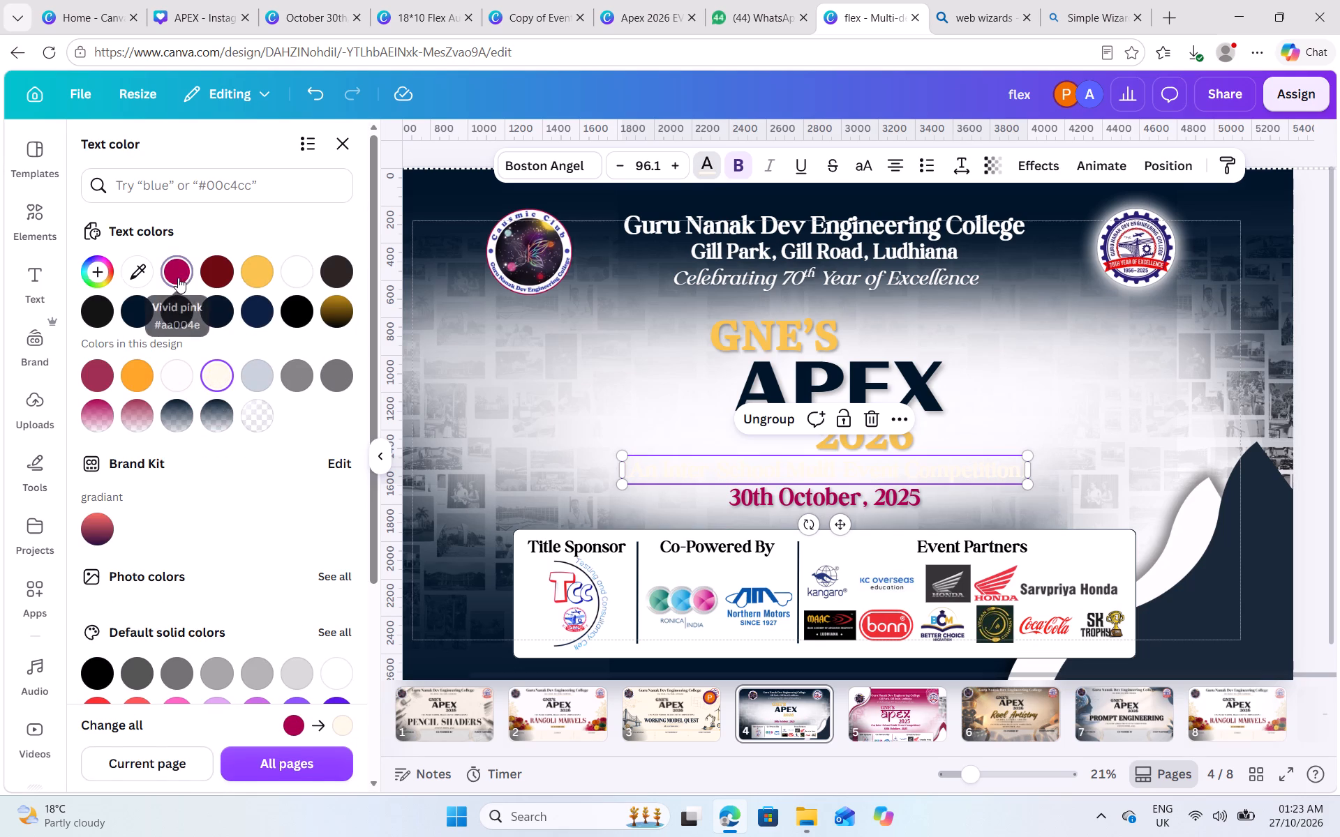
left_click(264, 275)
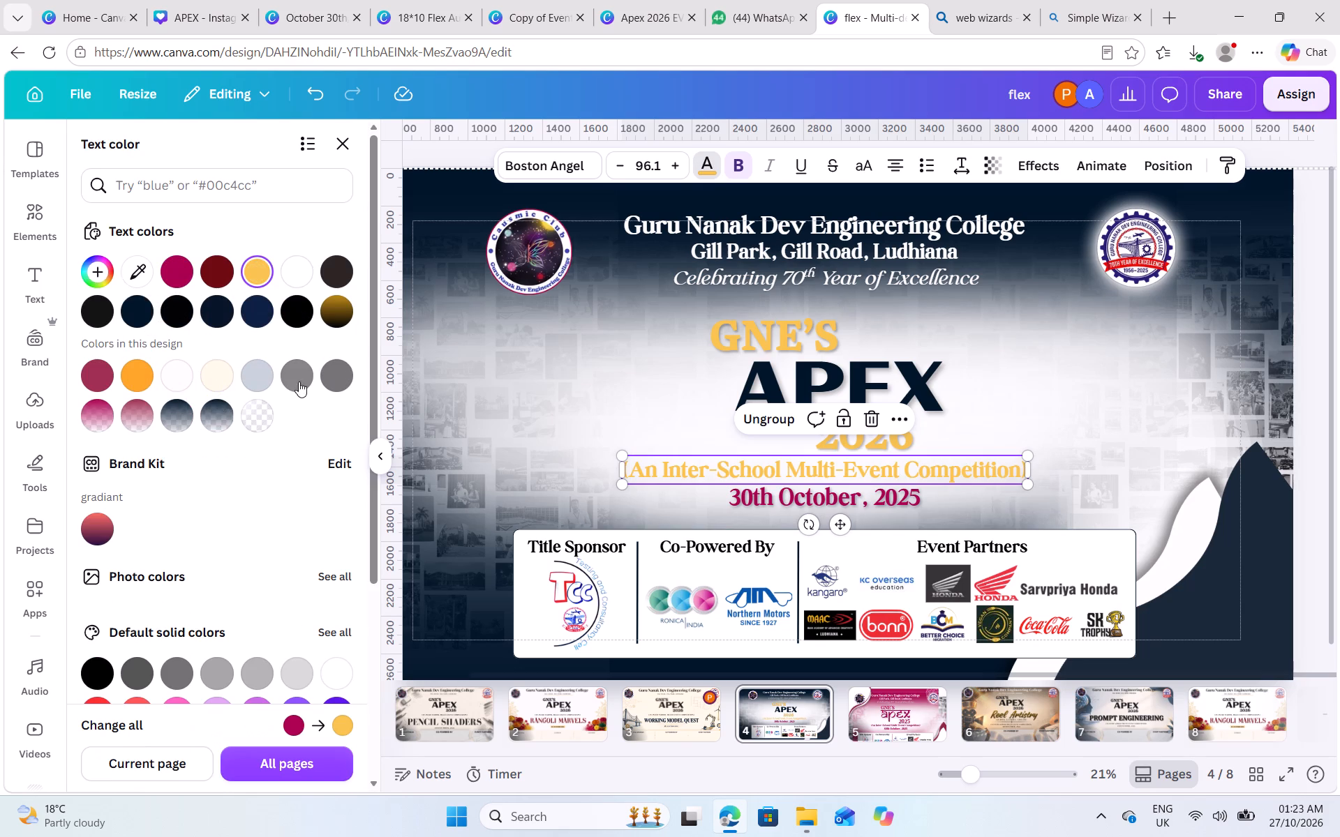
Recolour the "30th October, 2025" date line with the black-and-gold gradient.
left_click(768, 499)
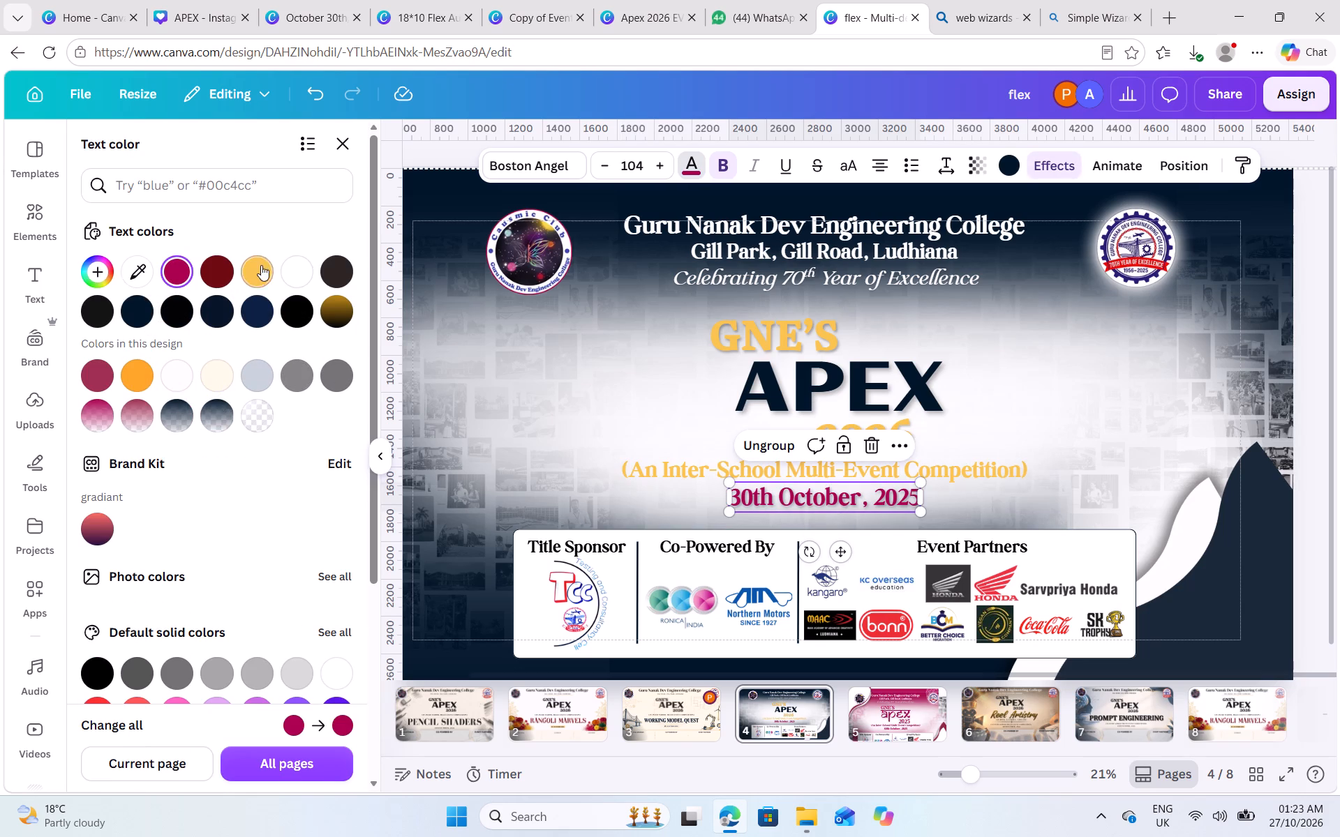
left_click(341, 317)
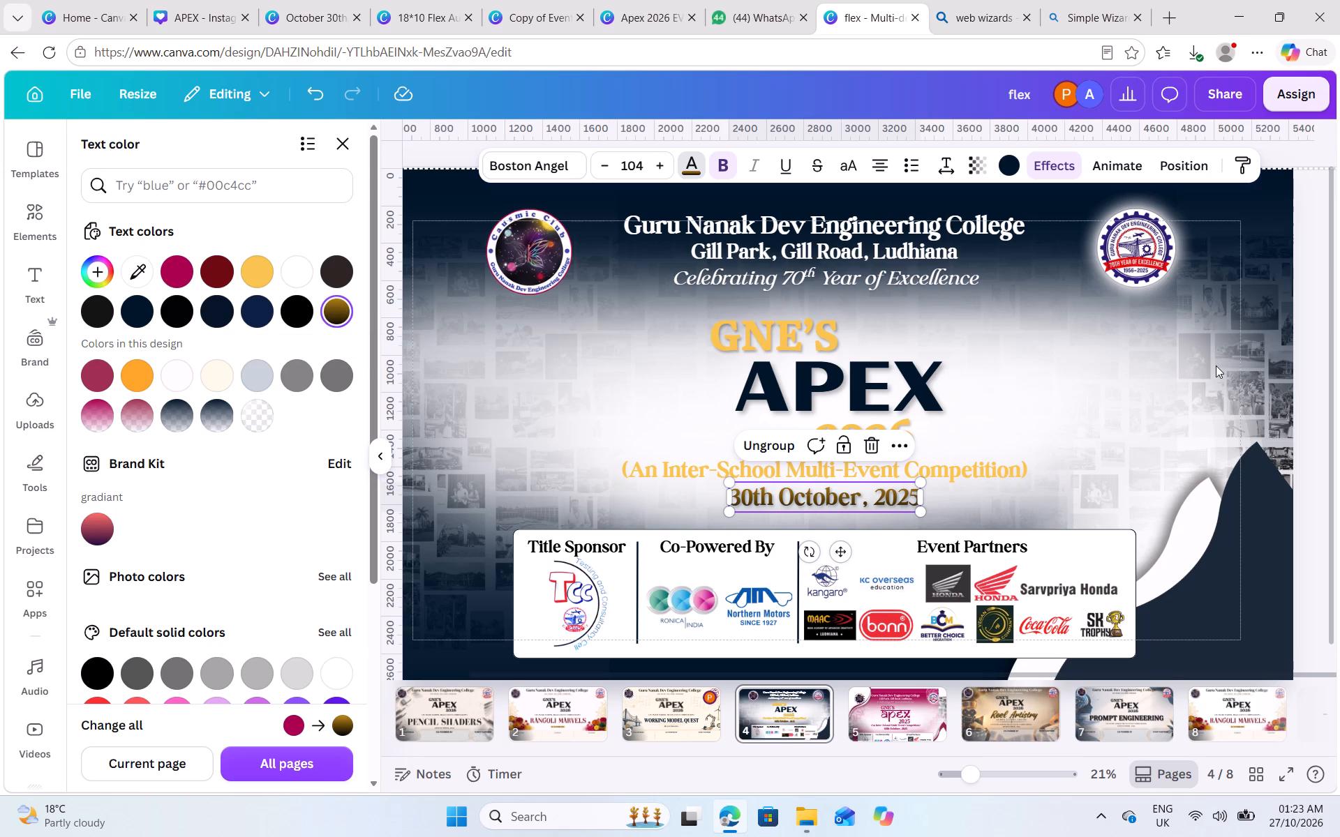
left_click(945, 483)
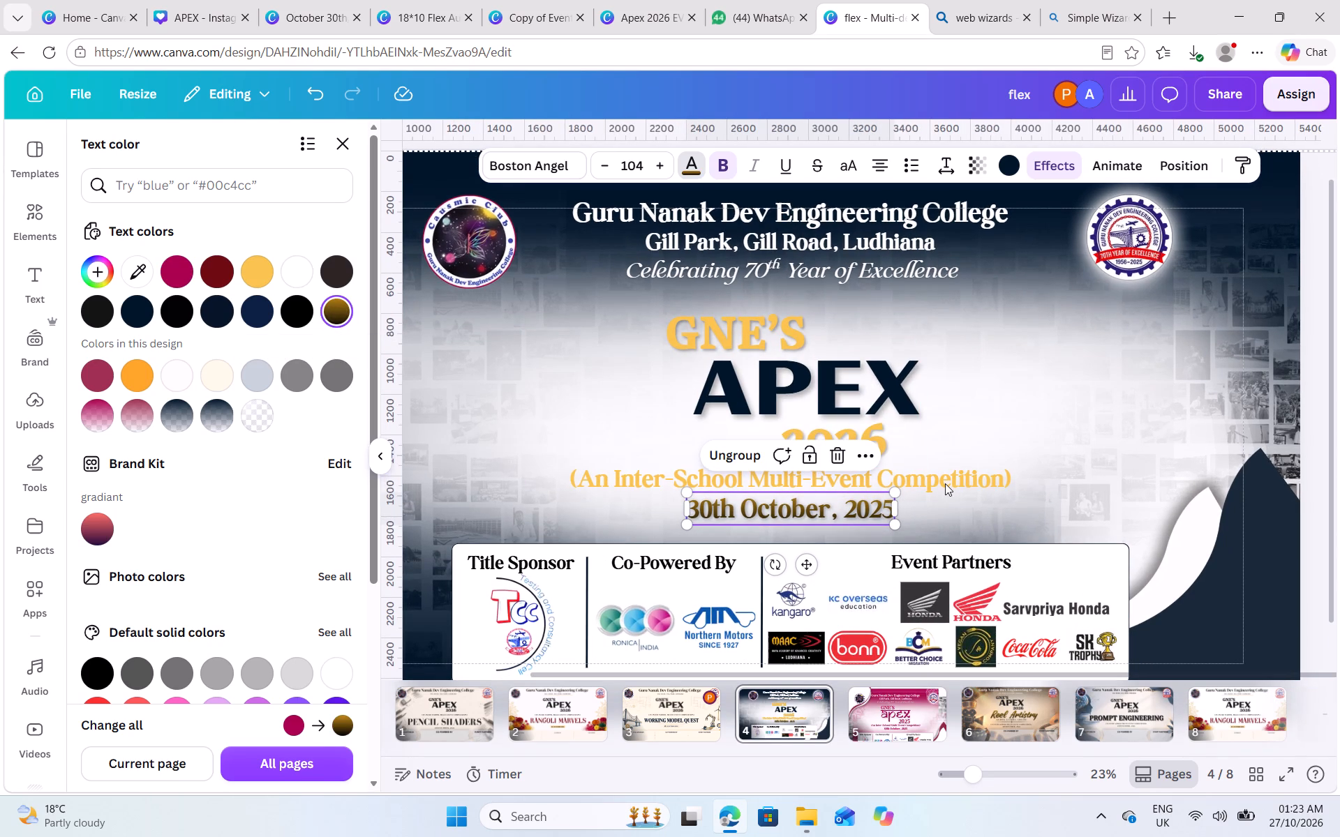
Recolour the "GNE'S" text of the title group dark navy.
double_click(739, 328)
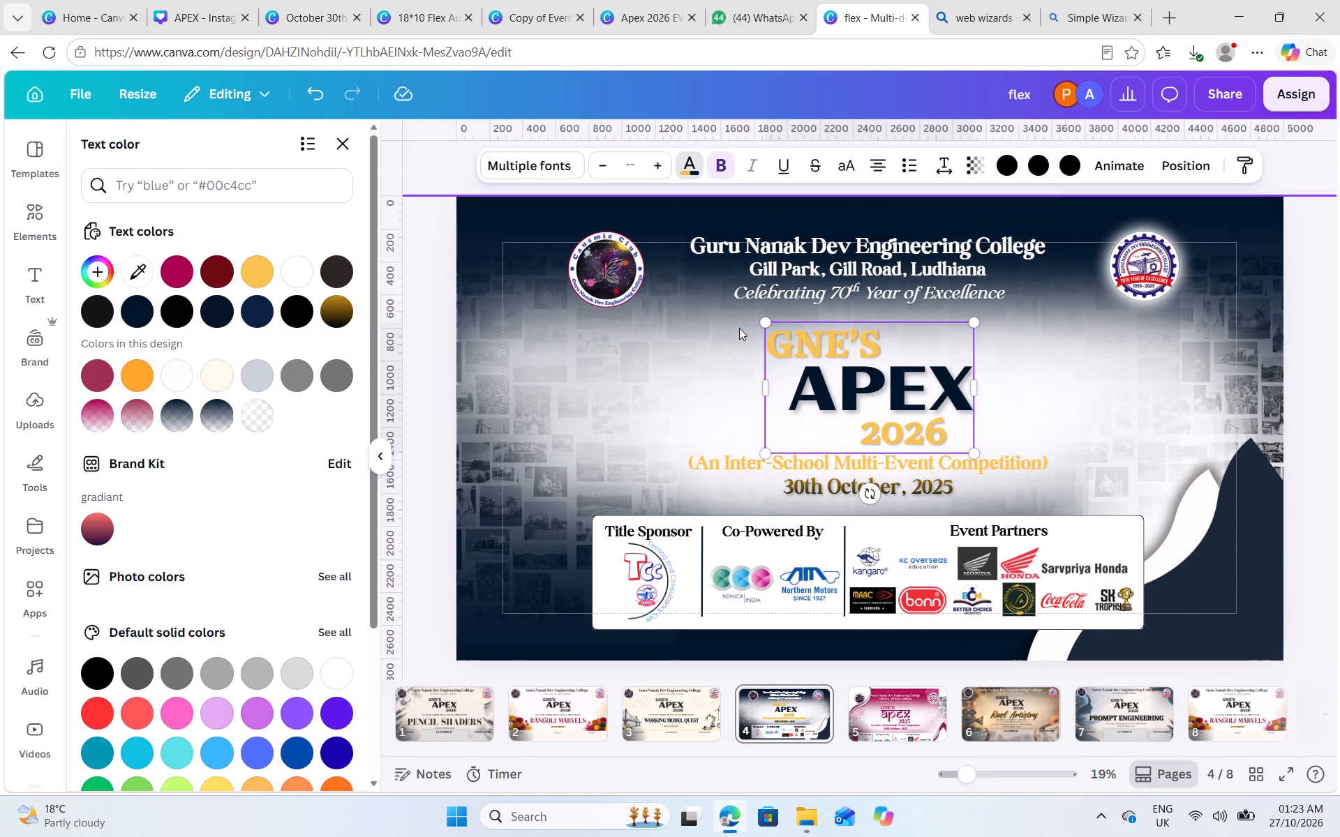
double_click(810, 338)
left_click(791, 334)
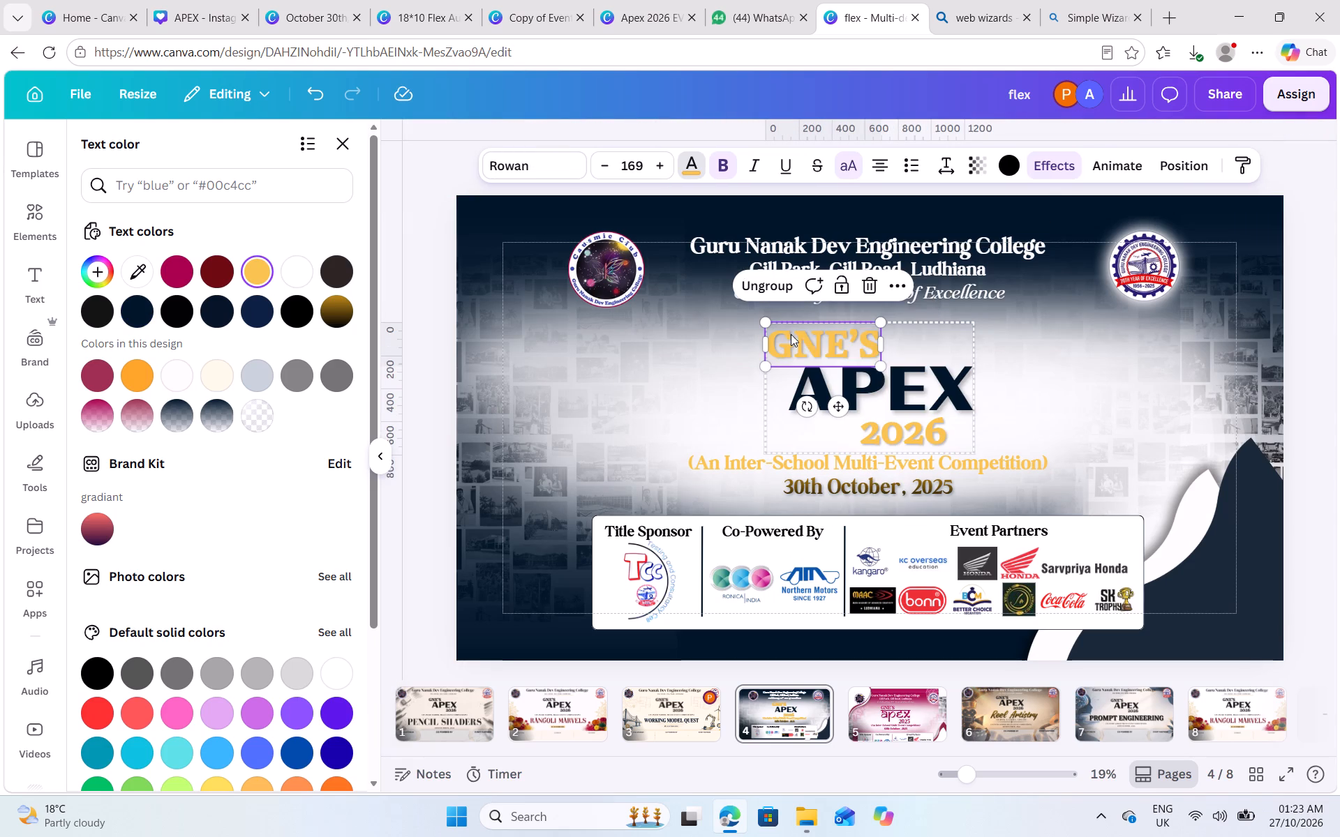
left_click(784, 335)
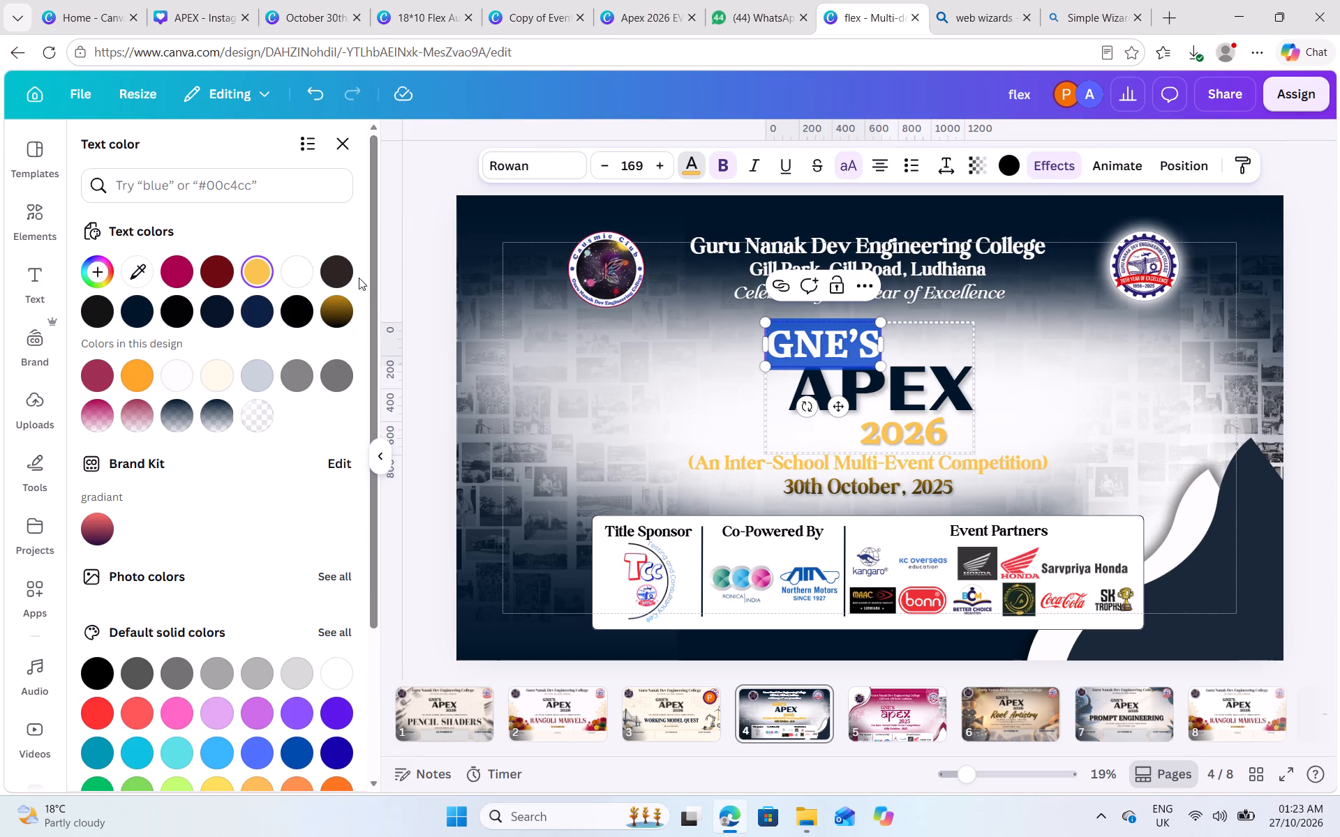
left_click(262, 314)
left_click(962, 385)
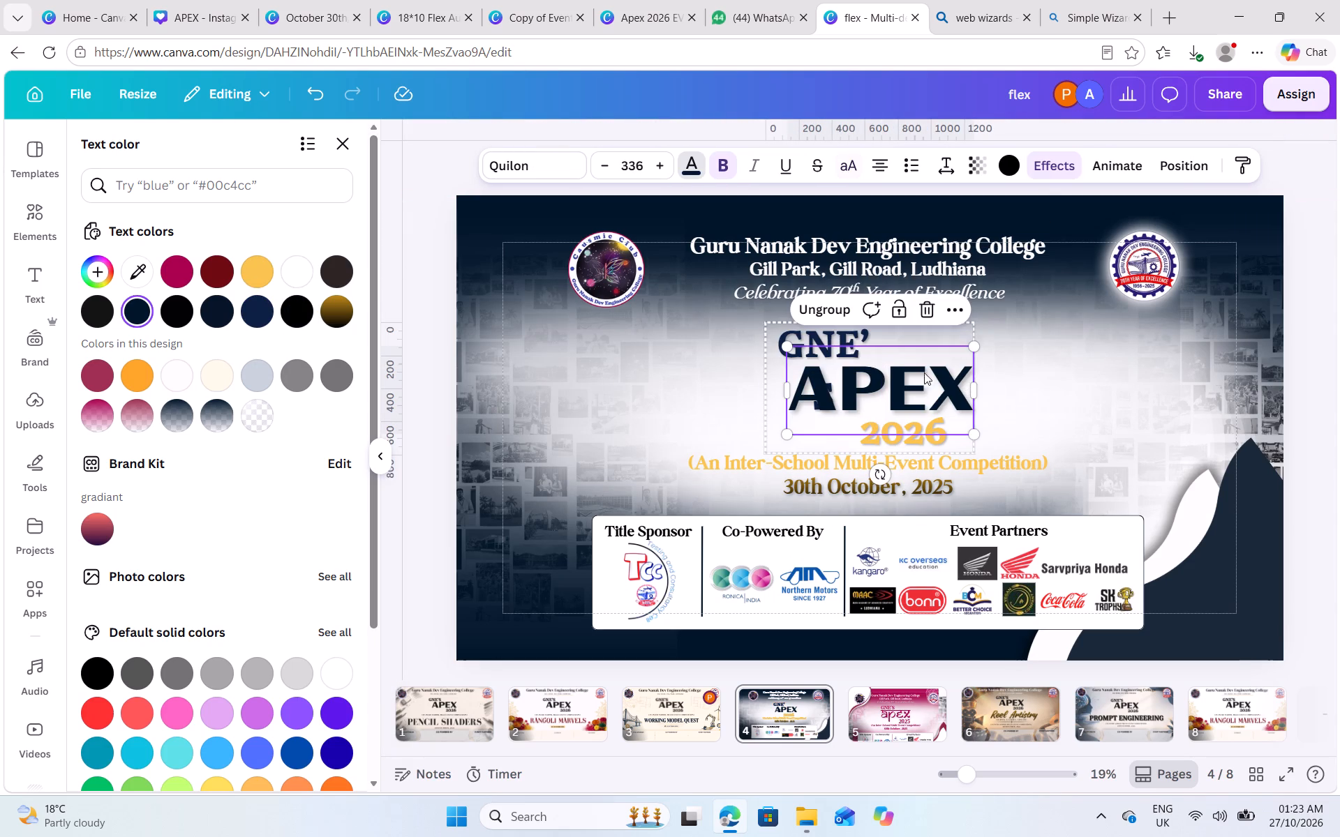
Widen the "GNE'S" text box in the title group so the whole word fits on one line.
left_click(807, 334)
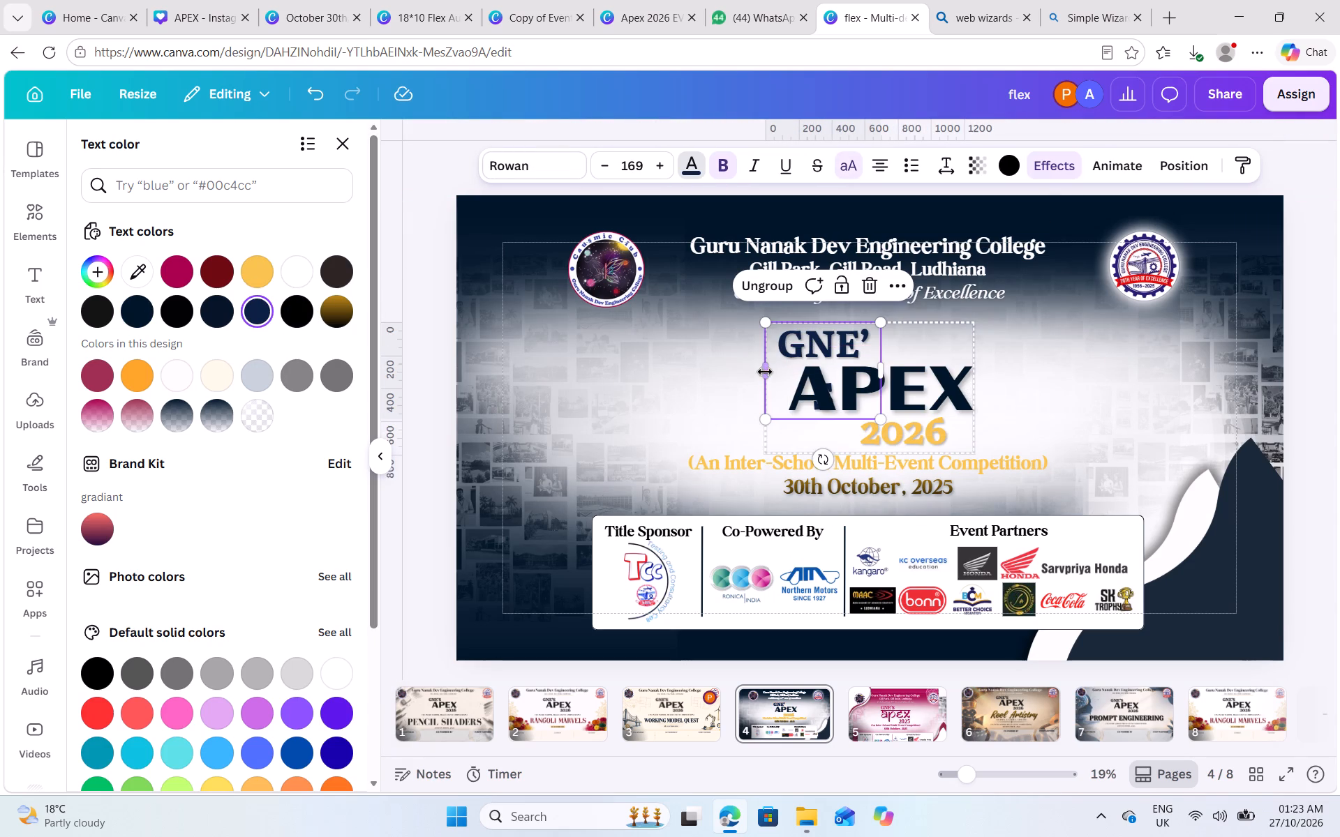
left_click(765, 370)
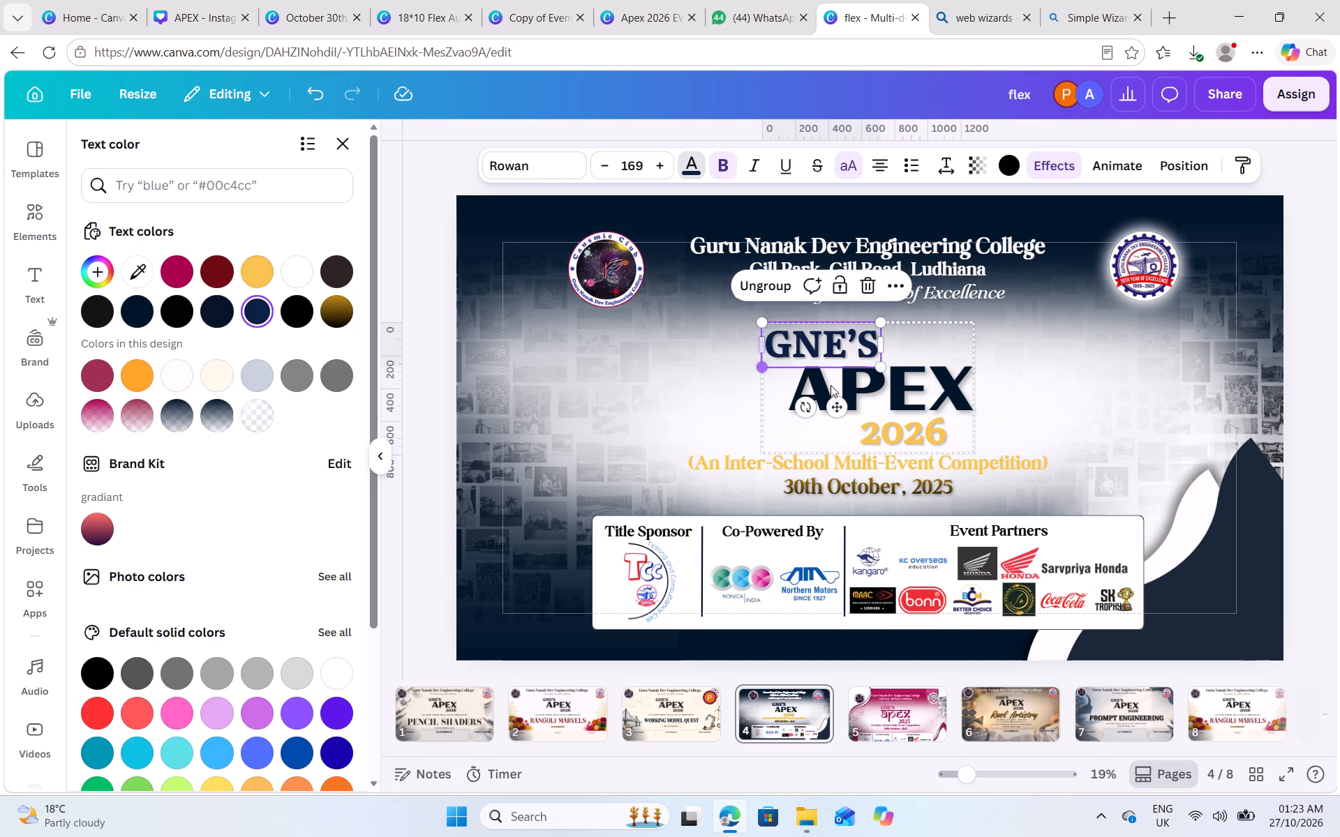
Widen the "2026" text box so the year stays on one line and sits slightly further right beneath APEX.
left_click(933, 439)
left_click(921, 445)
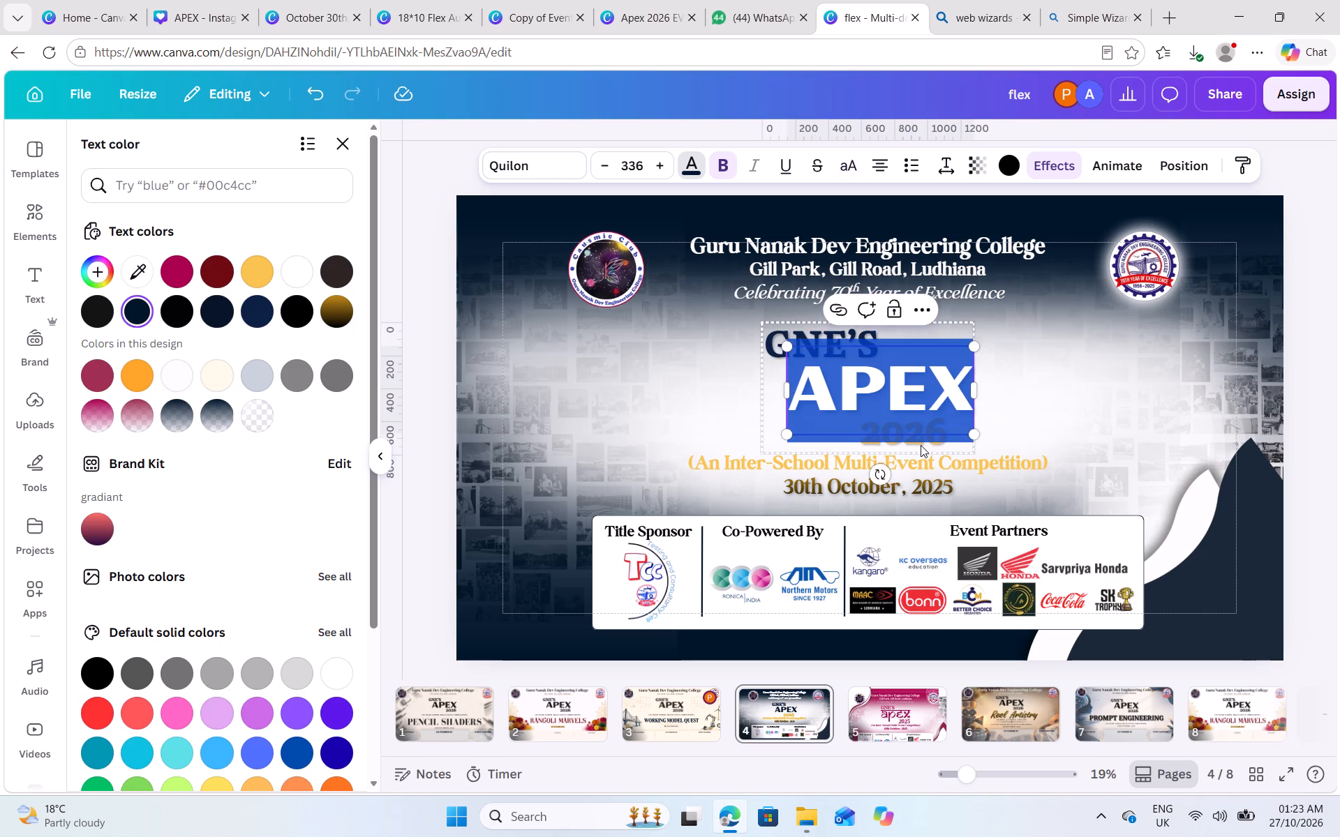
left_click(921, 445)
left_click(864, 460)
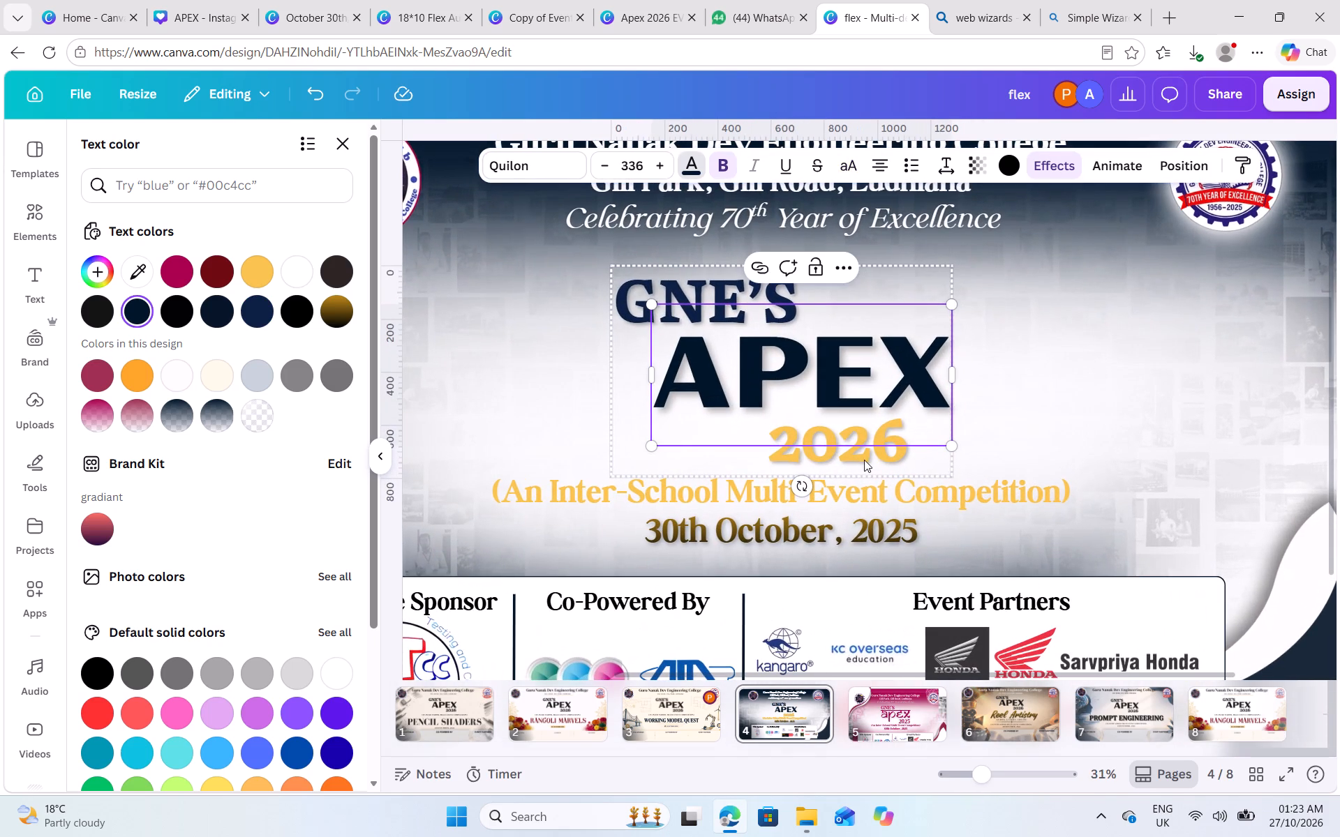
left_click(874, 461)
left_click(1004, 453)
left_click(849, 454)
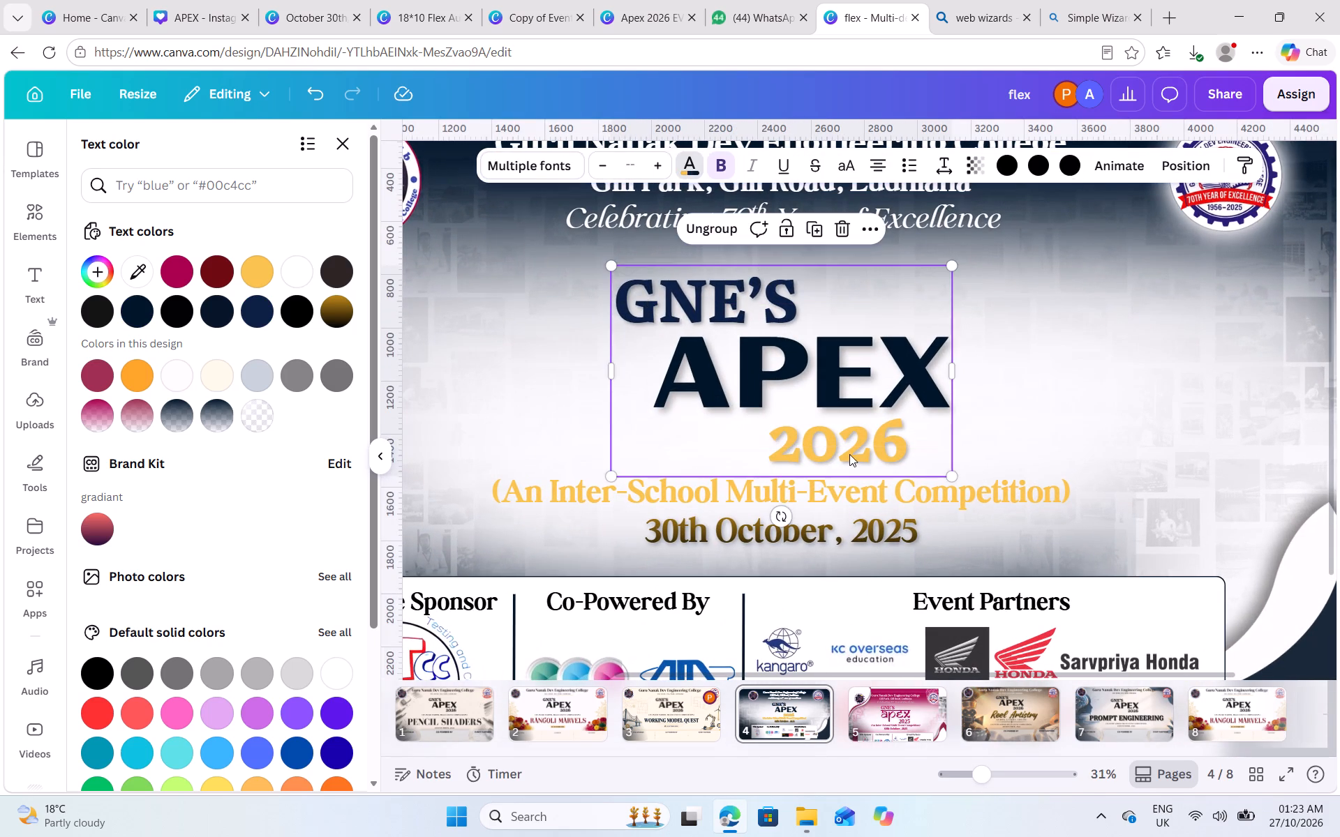
left_click(850, 459)
left_click(850, 467)
left_click(872, 472)
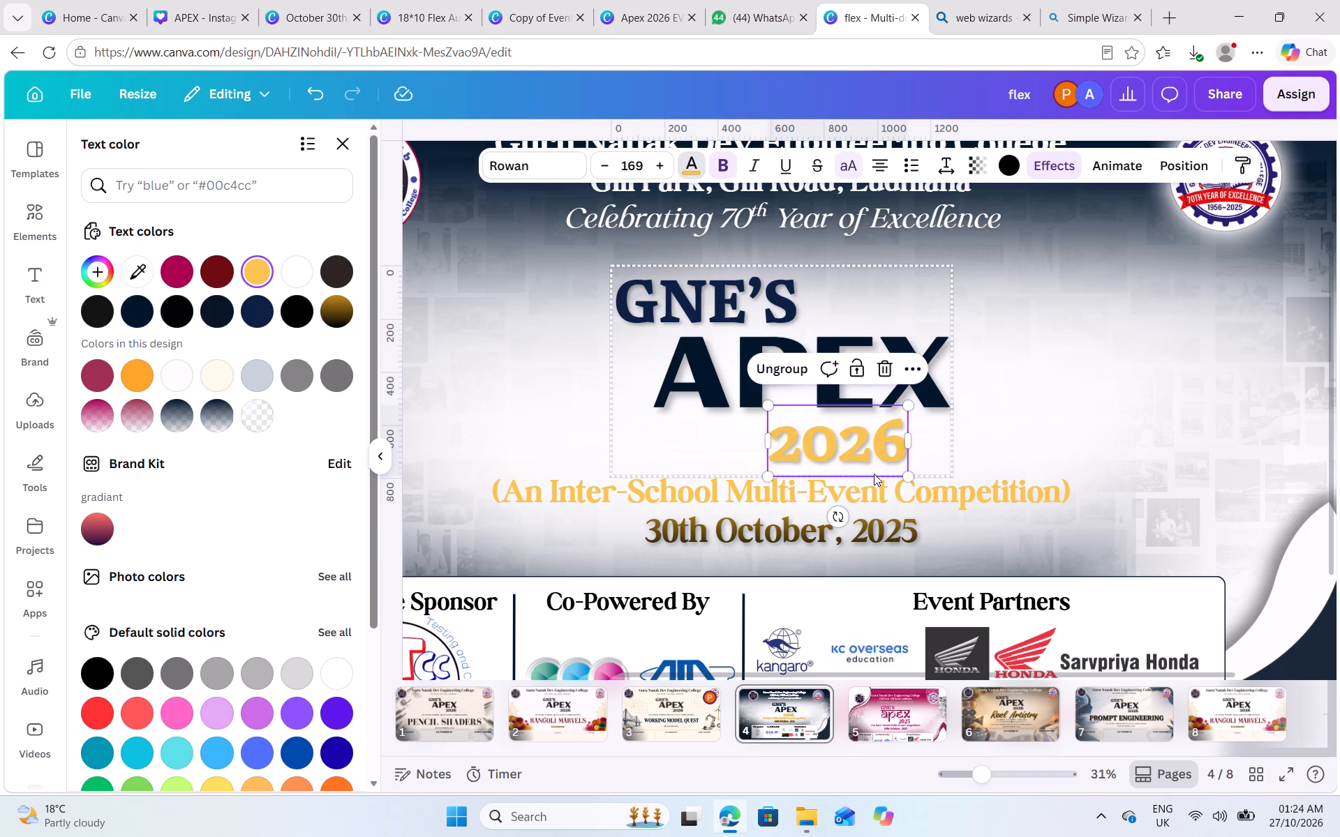
left_click(874, 474)
left_click(963, 465)
left_click(849, 445)
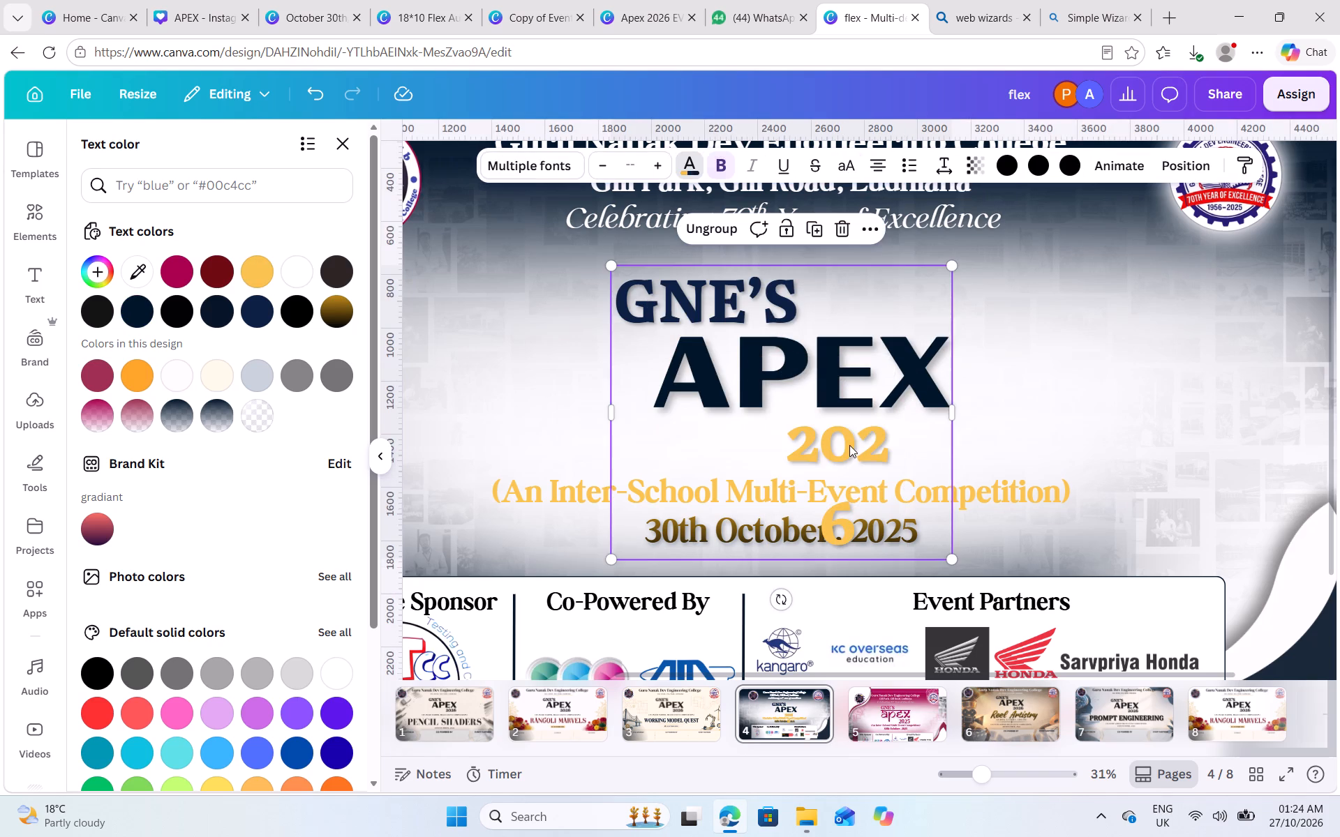
left_click(852, 495)
left_click_drag(910, 485, 937, 483)
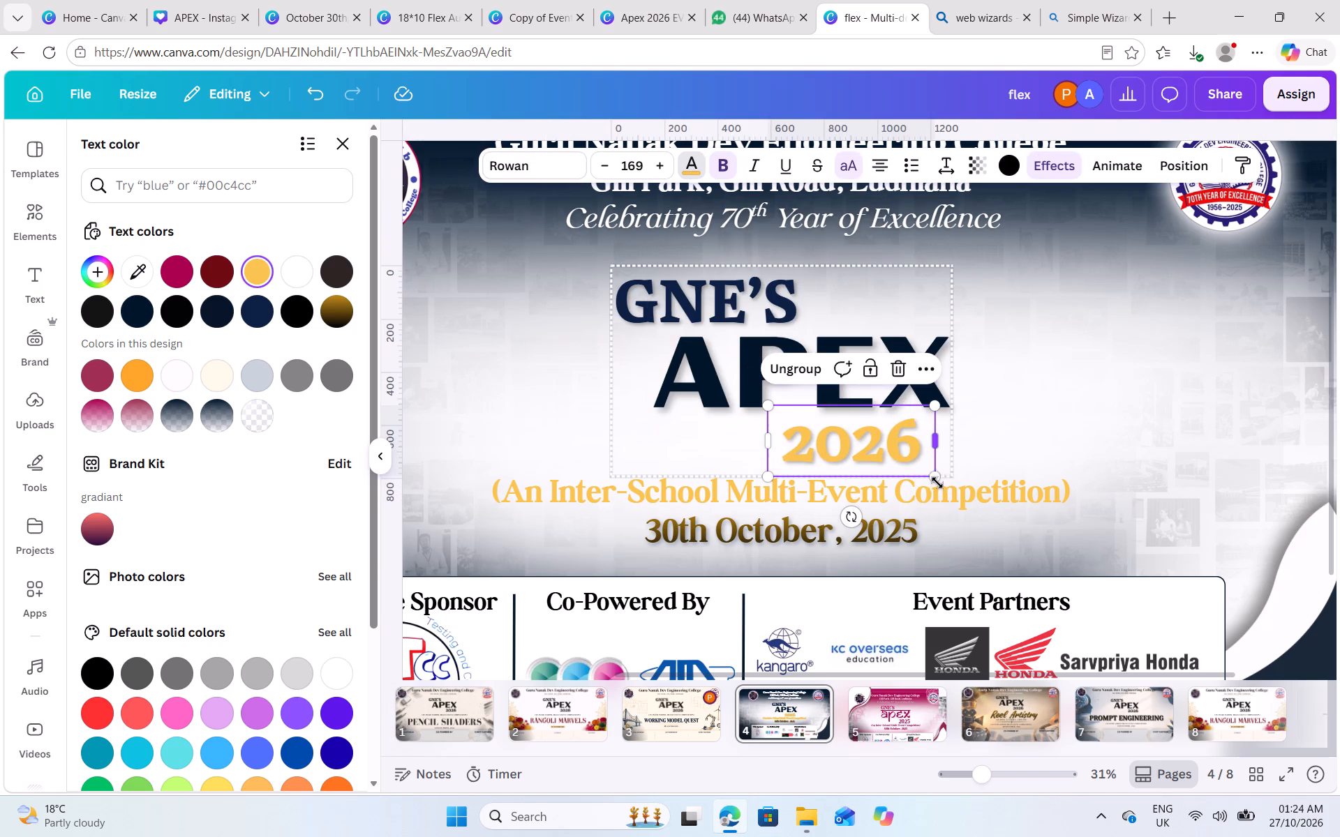
Recolour the "2026" text of the title group dark navy.
left_click(685, 163)
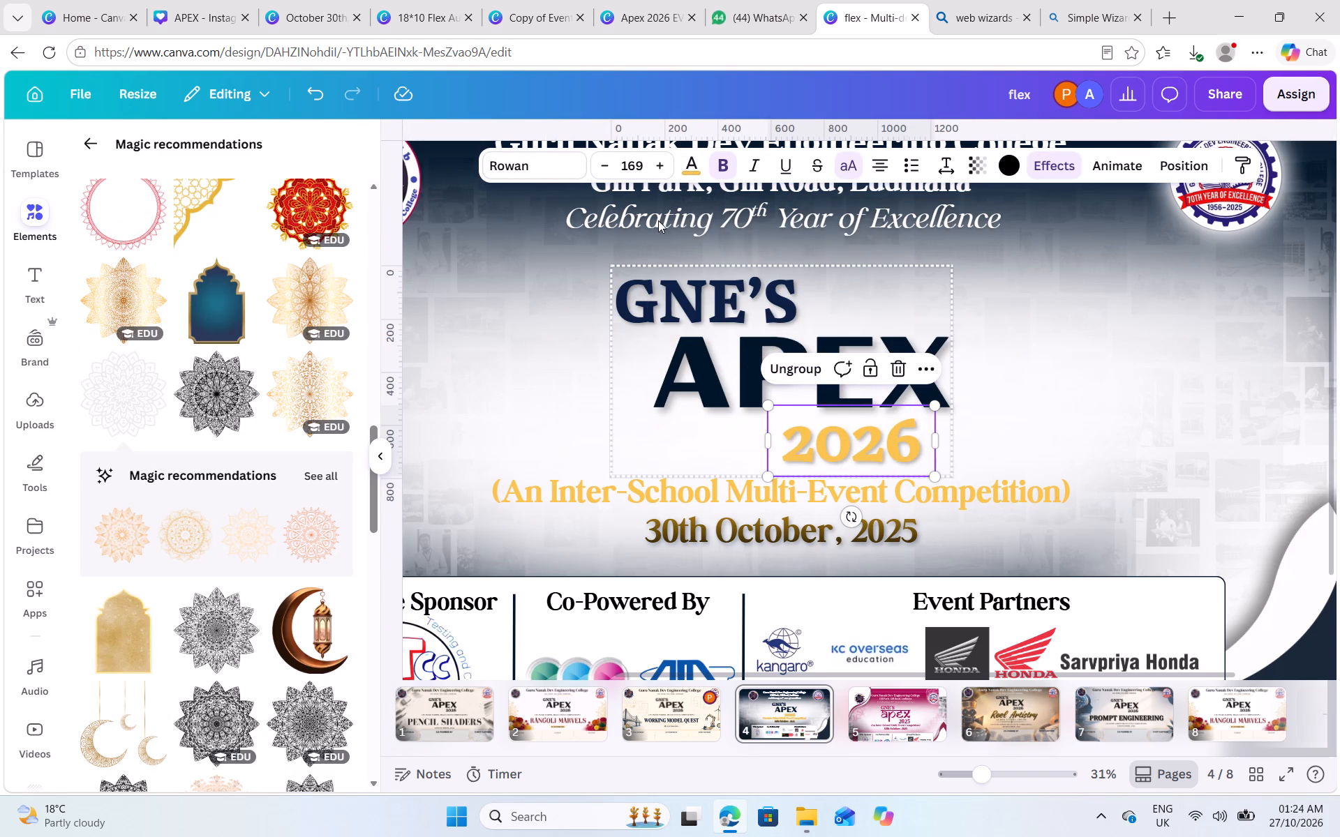
left_click(692, 166)
left_click(262, 308)
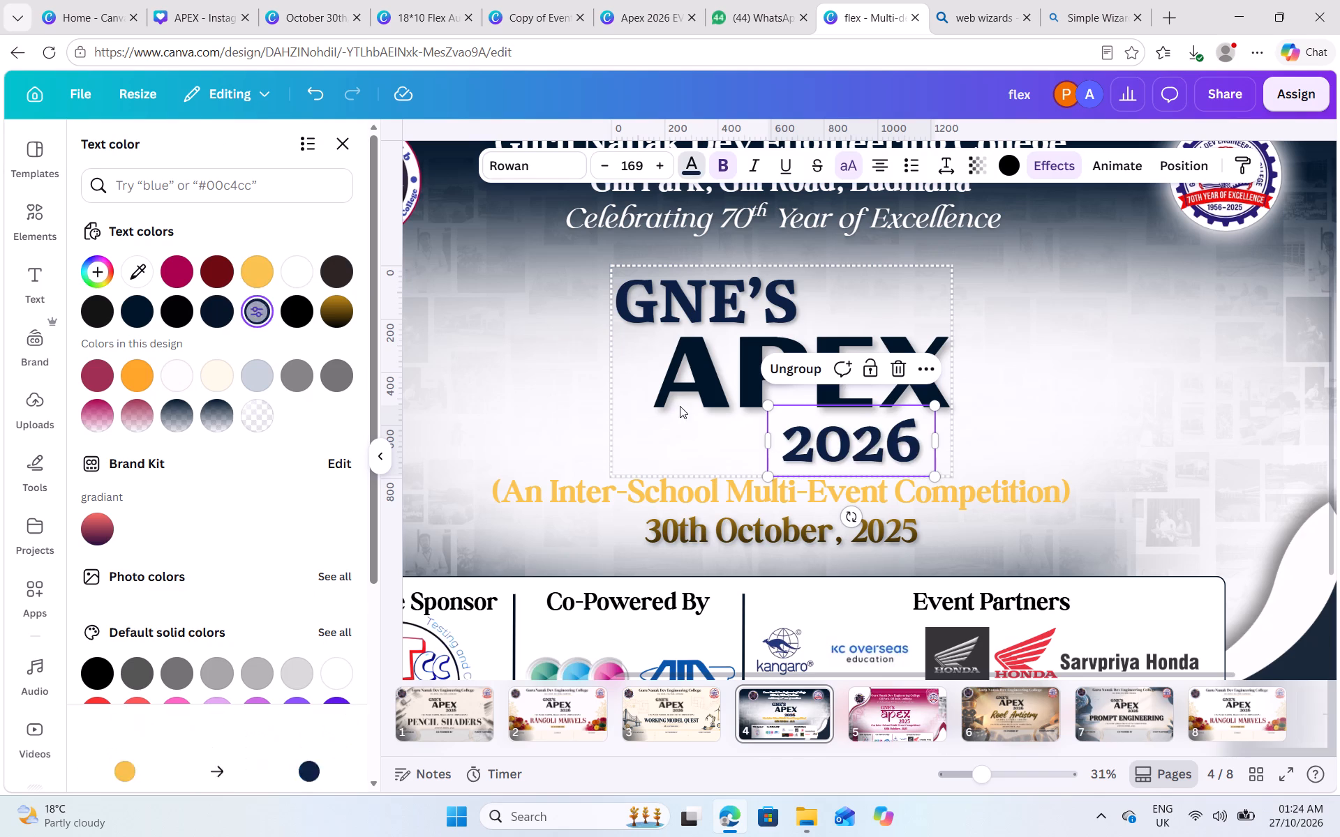
Recolour the "(An Inter-School Multi-Event Competition)" line dark navy.
left_click(690, 499)
left_click(675, 497)
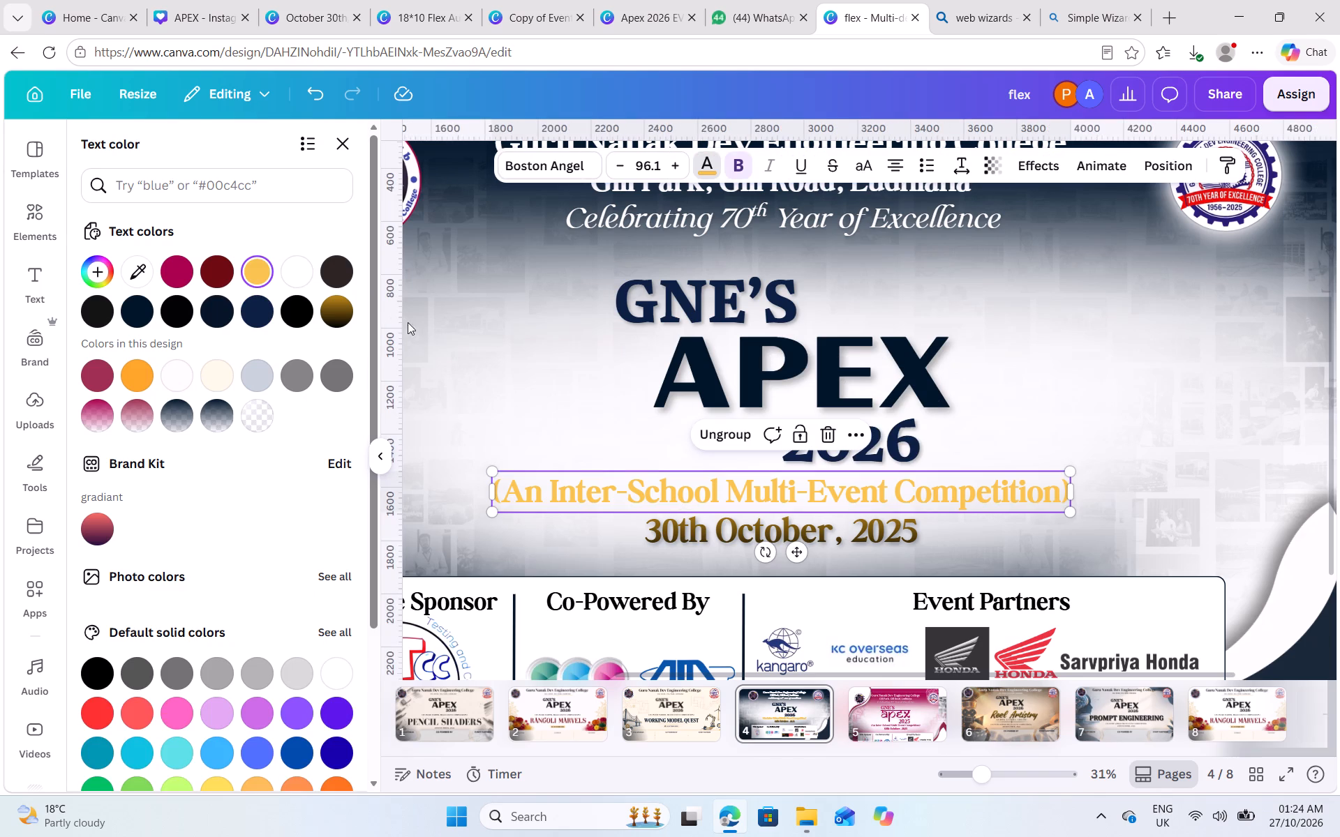
left_click(258, 314)
Recolour the "30th October, 2025" date line dark navy.
left_click(685, 534)
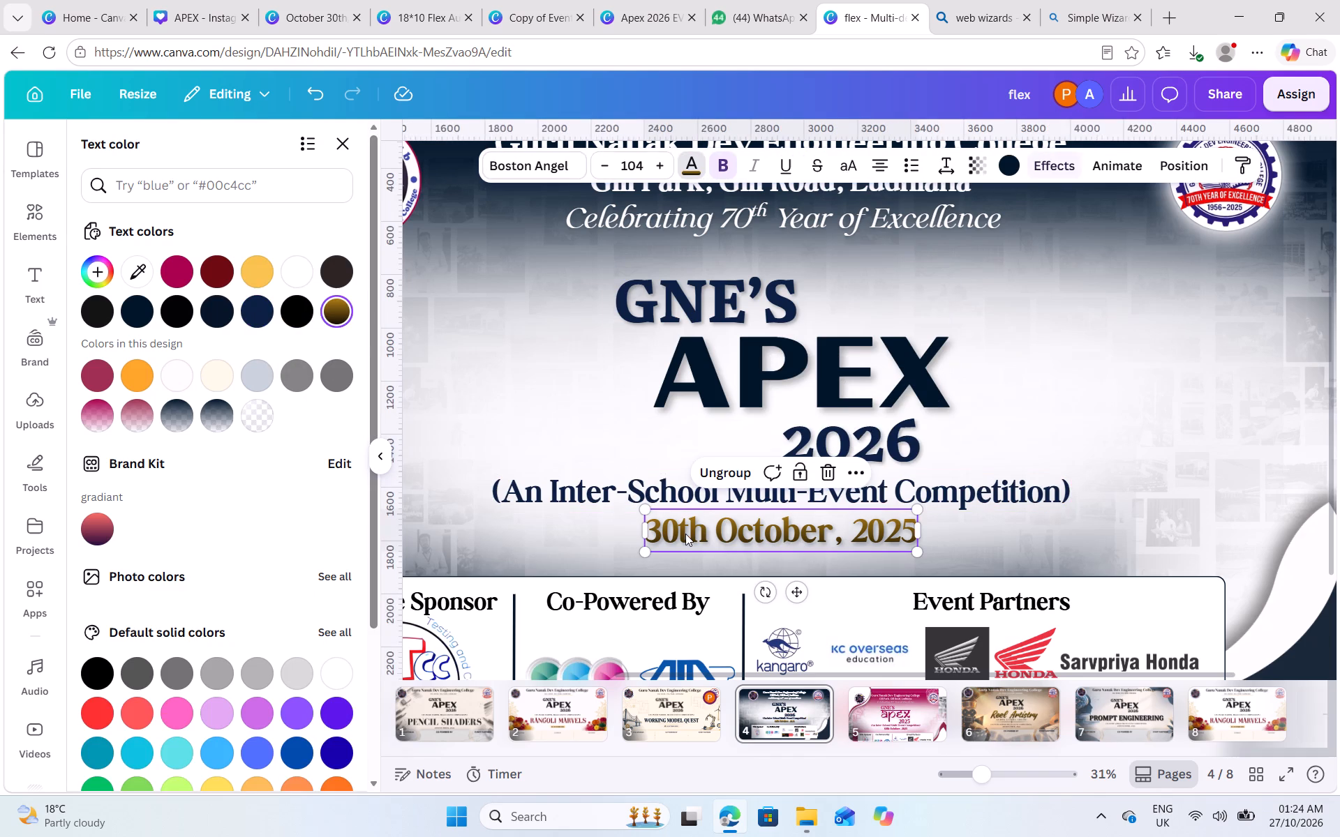
left_click(263, 314)
Shift the two navy gradient overlays across the top of the banner slightly upward past the page edge.
left_click(1077, 317)
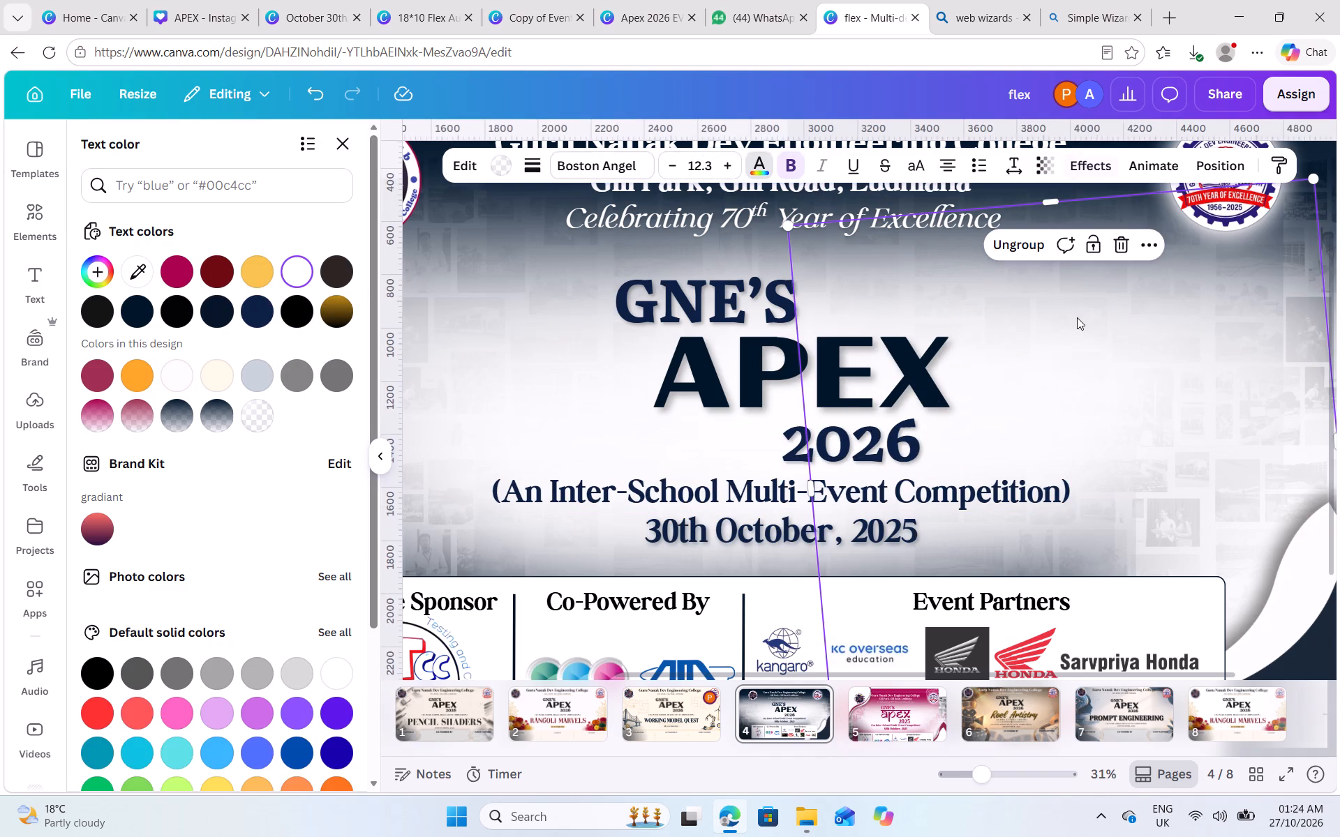
left_click(1264, 341)
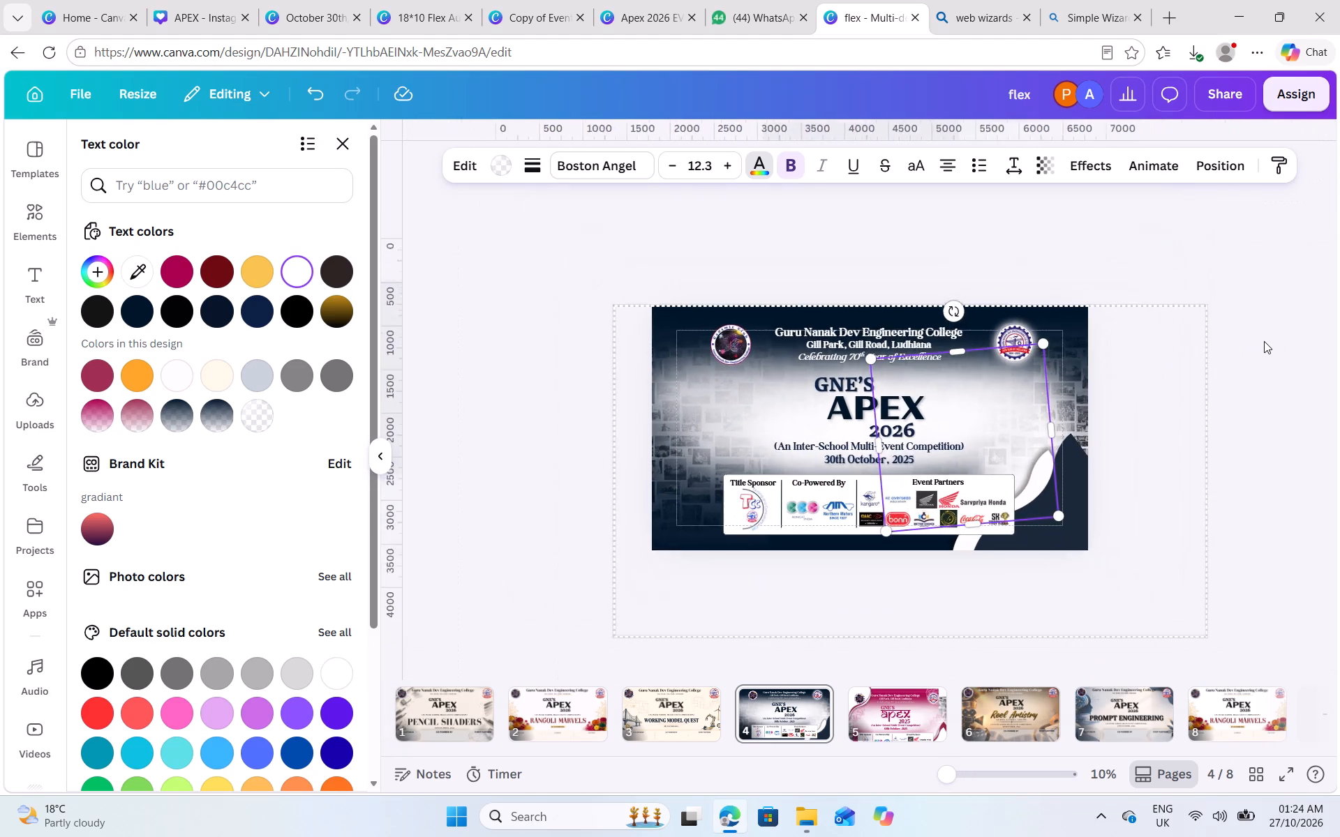
left_click(1129, 287)
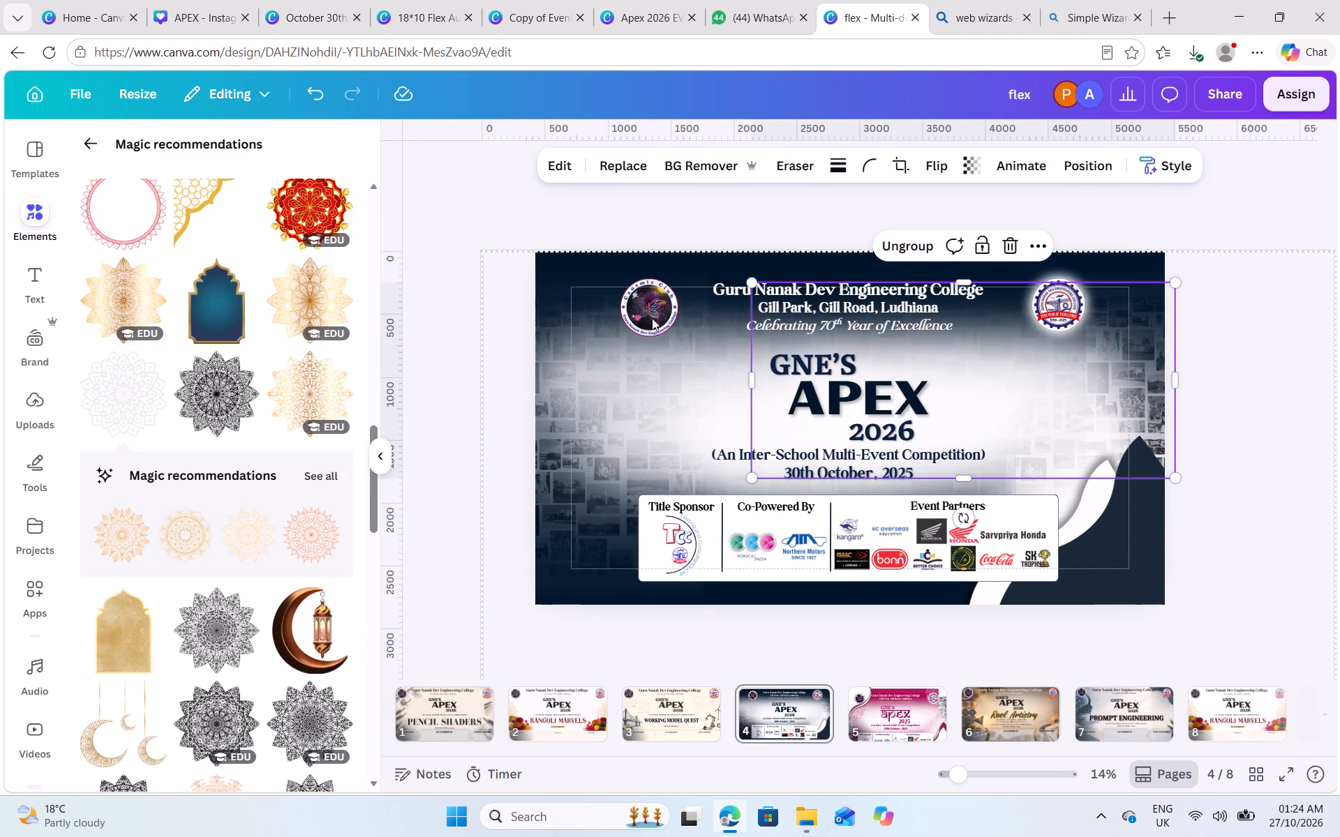
left_click(645, 322)
left_click(724, 269)
left_click_drag(787, 264, 786, 241)
left_click(617, 259)
left_click_drag(600, 280, 584, 257)
Move the soft white glow image on the banner's left side inward, towards the title.
left_click(553, 317)
left_click_drag(553, 317, 654, 306)
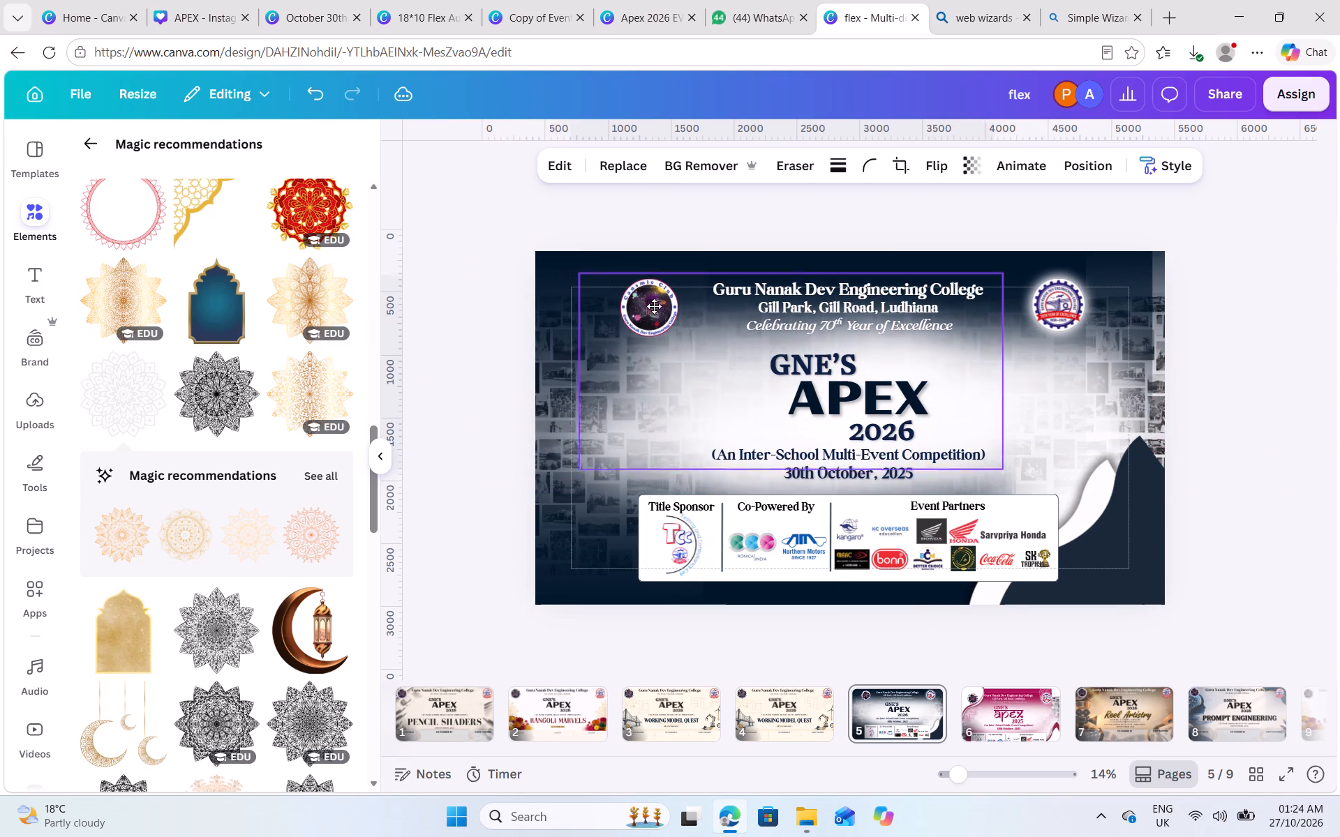
left_click_drag(654, 306, 621, 323)
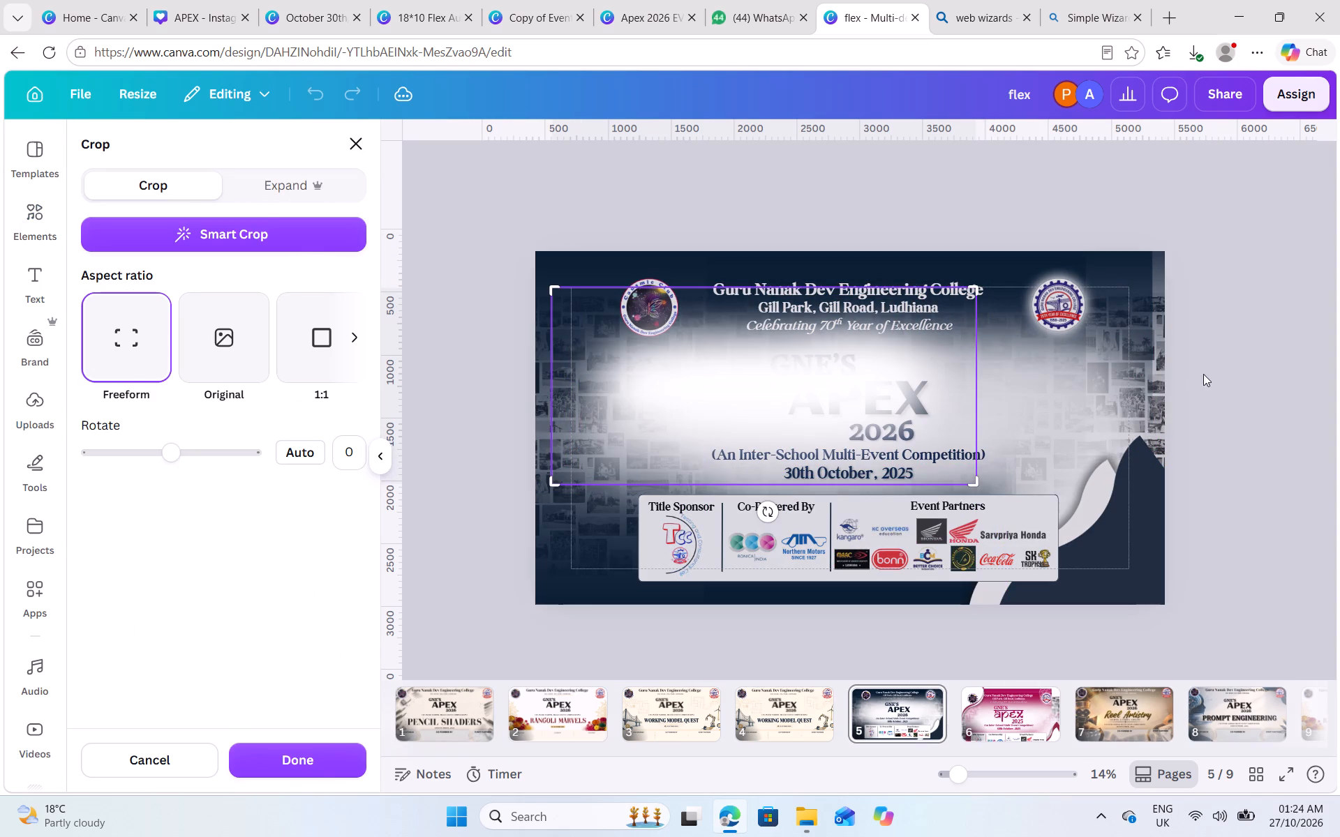
left_click(1206, 372)
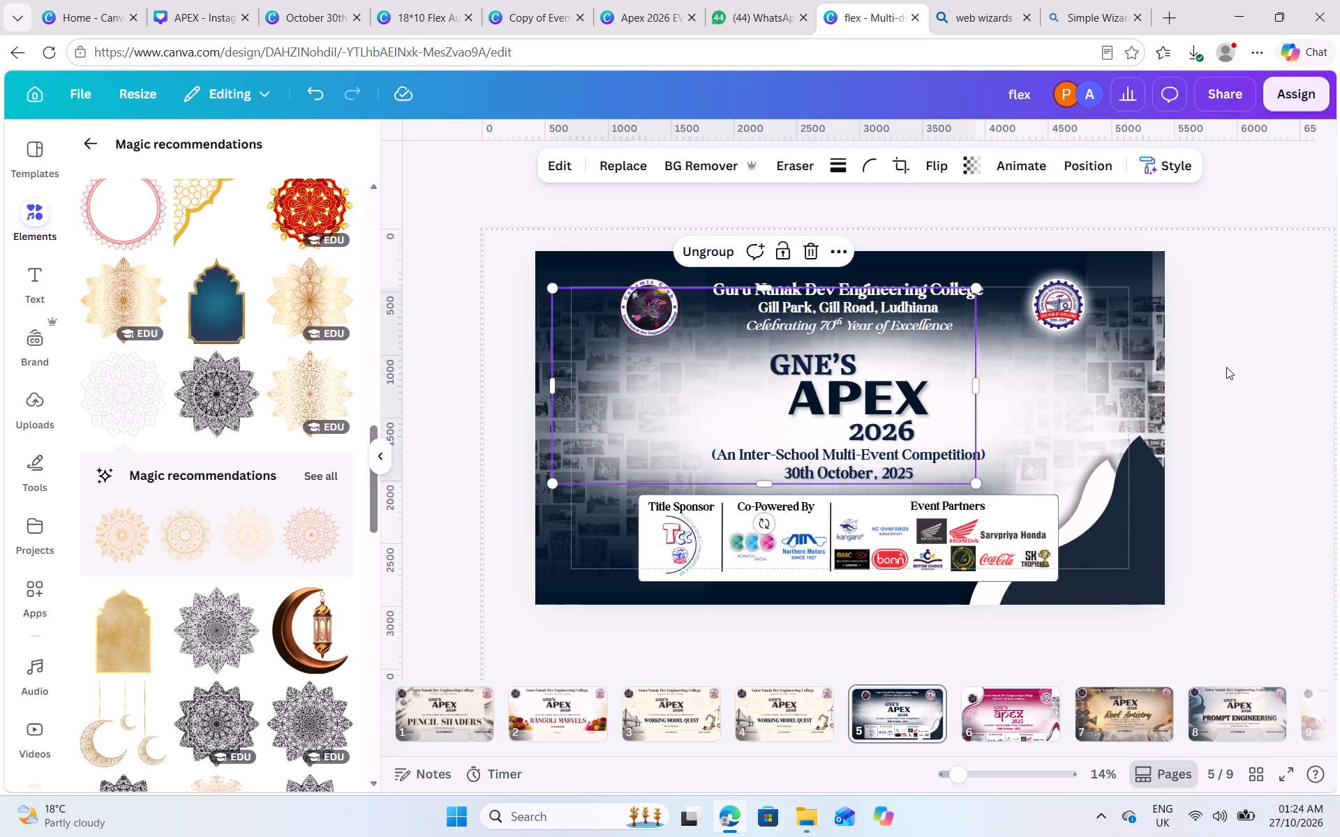
left_click_drag(702, 418, 715, 418)
Nudge the navy gradient overlay at the banner's bottom-left corner slightly down and outward.
left_click(568, 581)
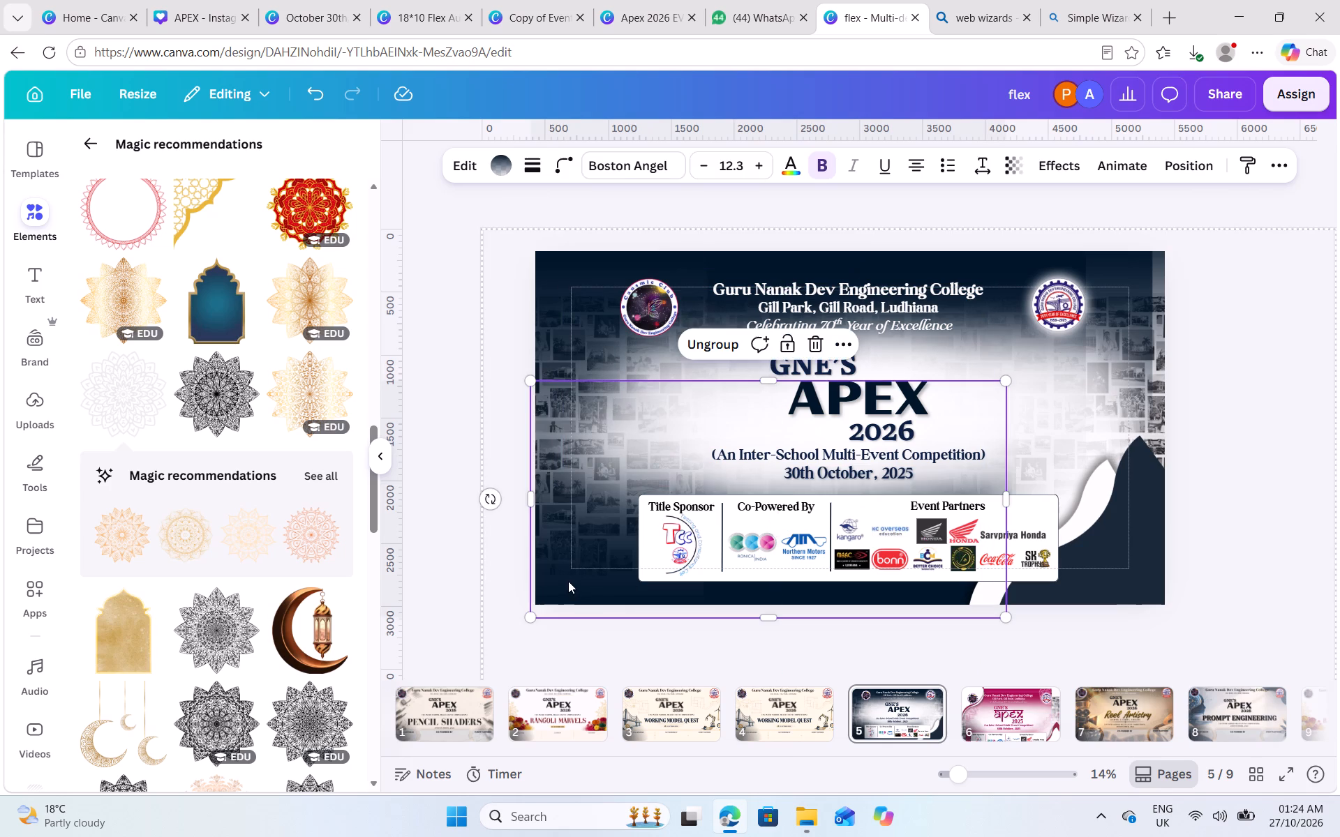
left_click_drag(580, 575, 557, 588)
Move the navy and white wave shapes in the banner's lower-right corner further right and slightly up.
left_click(1136, 585)
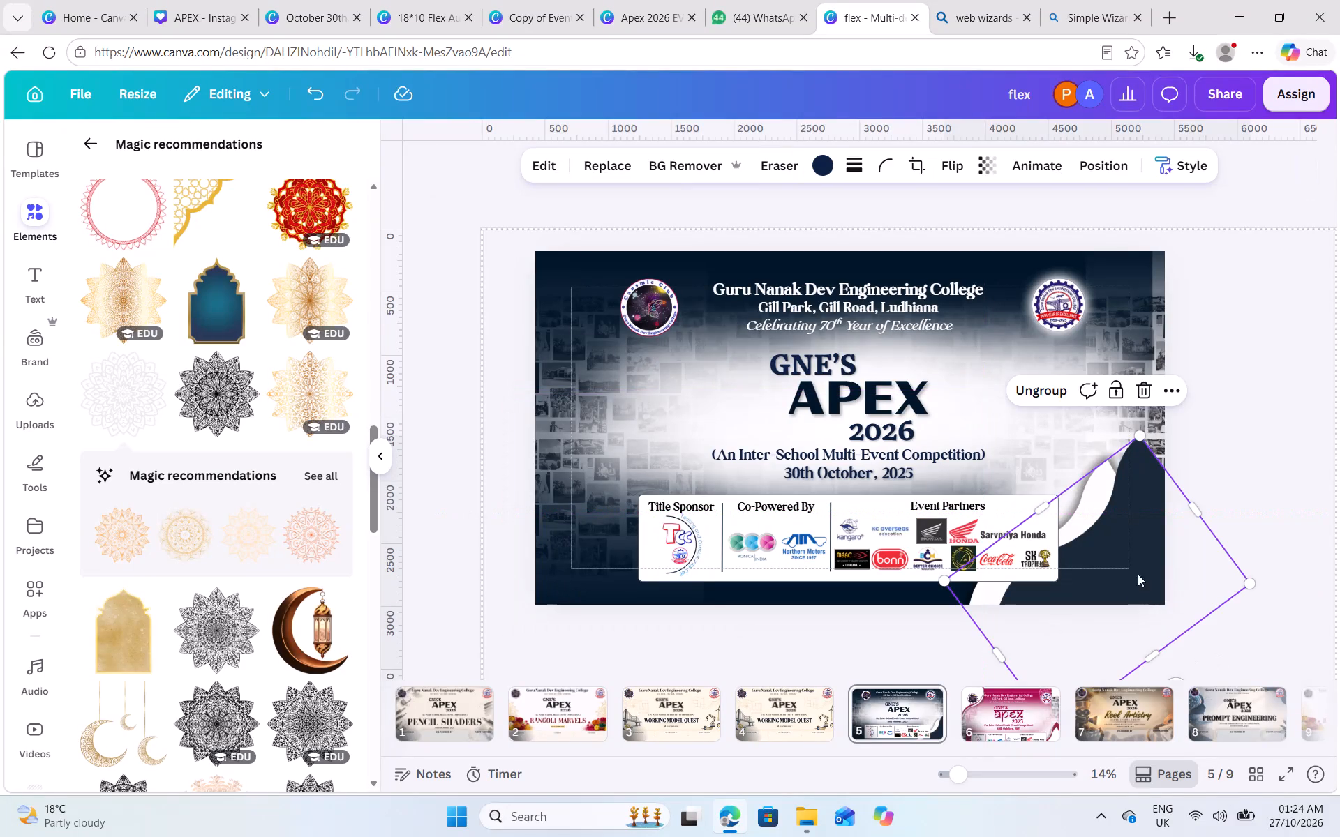
left_click_drag(1145, 548, 1271, 483)
left_click(1085, 585)
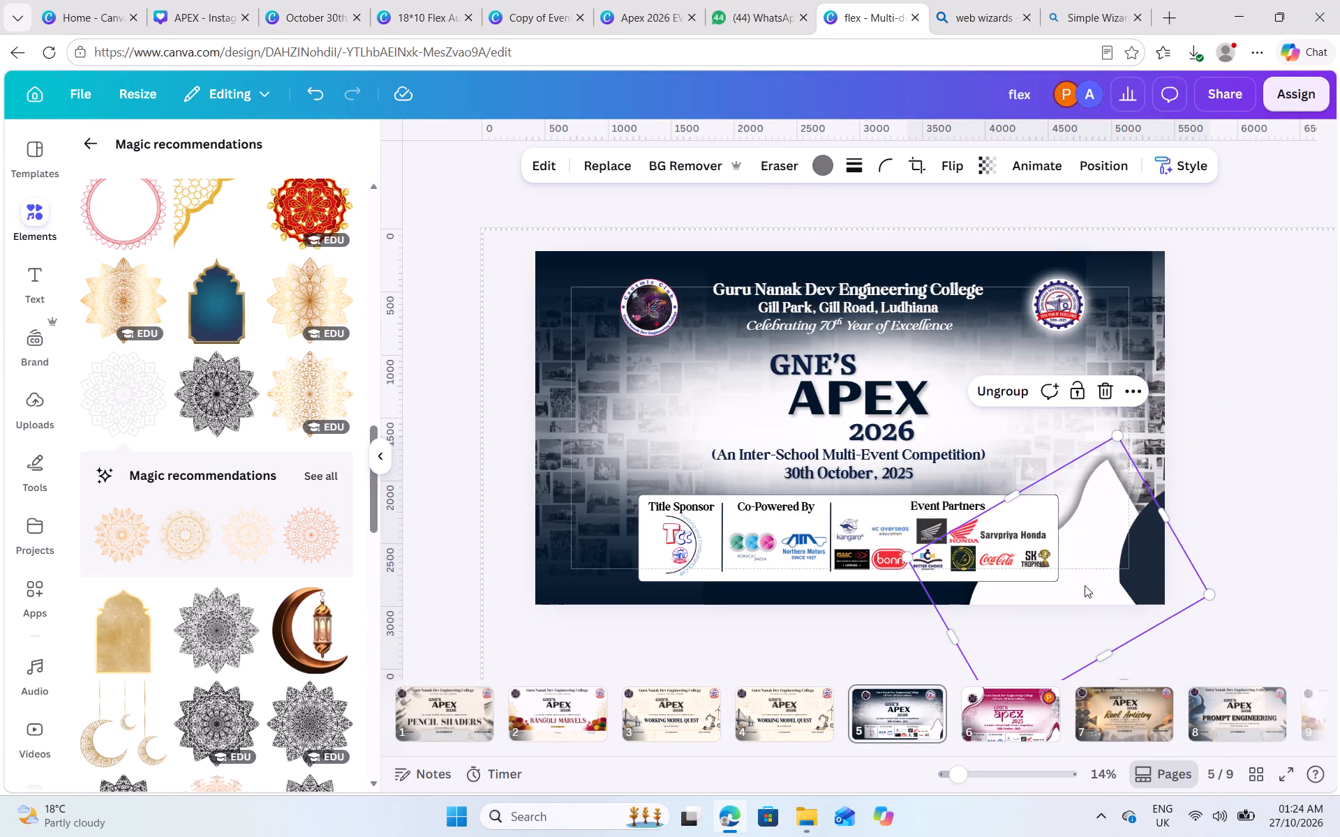
left_click_drag(1091, 582, 1137, 563)
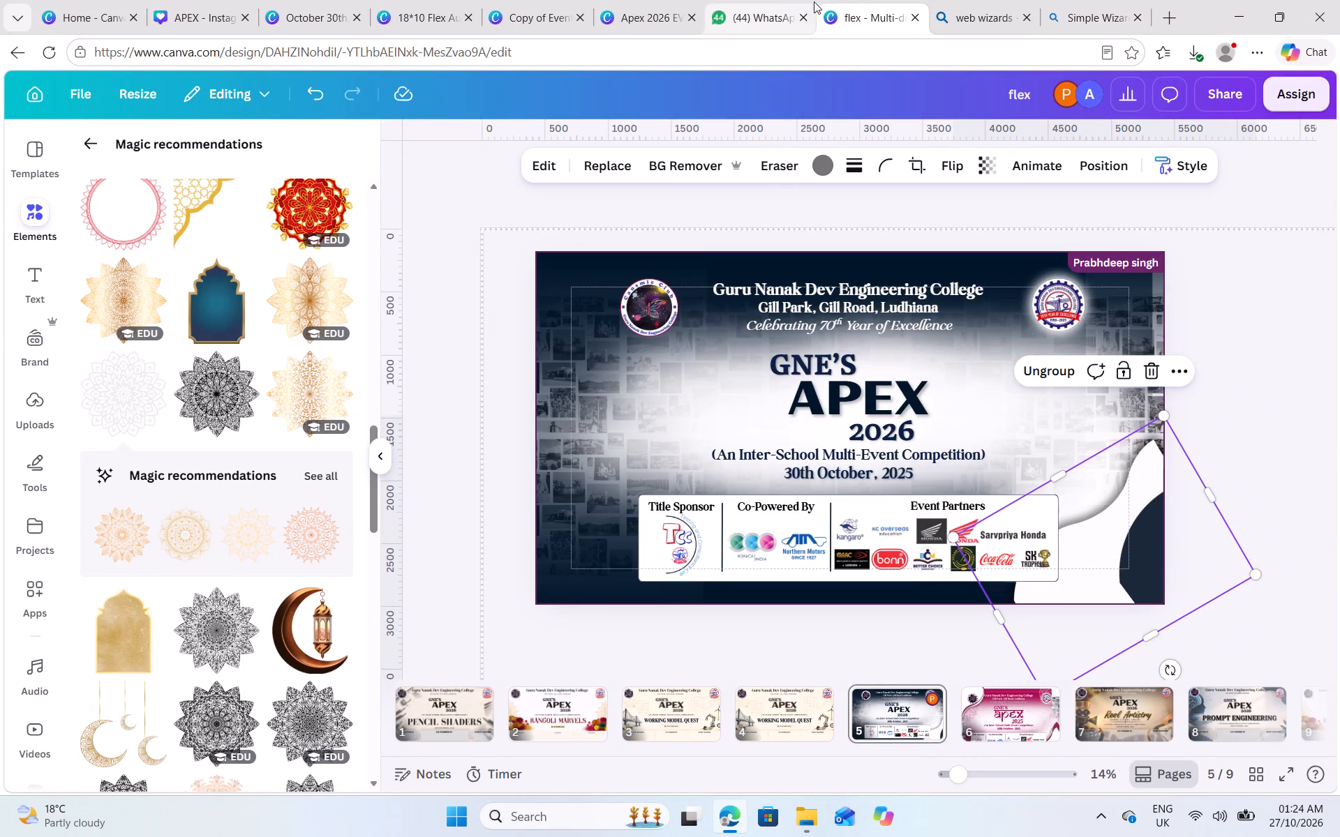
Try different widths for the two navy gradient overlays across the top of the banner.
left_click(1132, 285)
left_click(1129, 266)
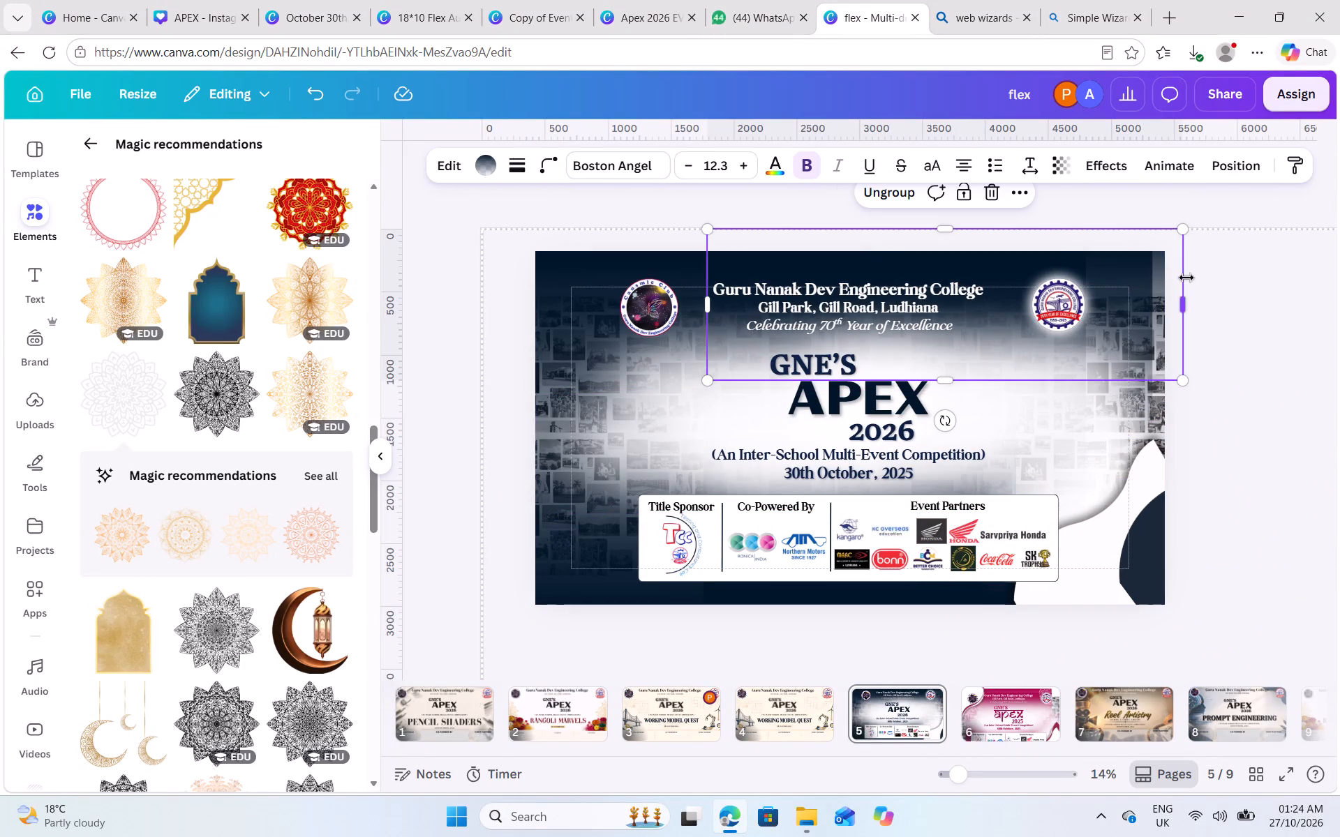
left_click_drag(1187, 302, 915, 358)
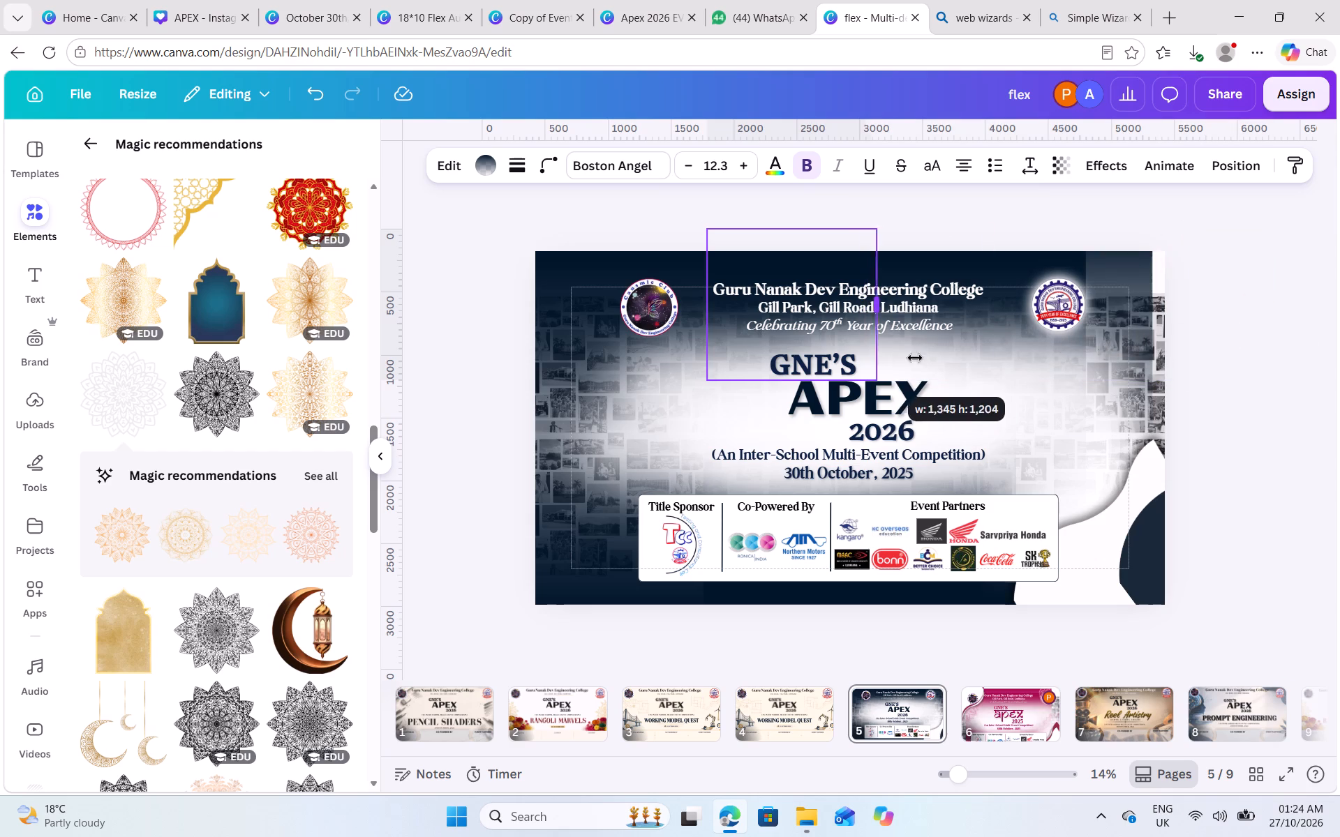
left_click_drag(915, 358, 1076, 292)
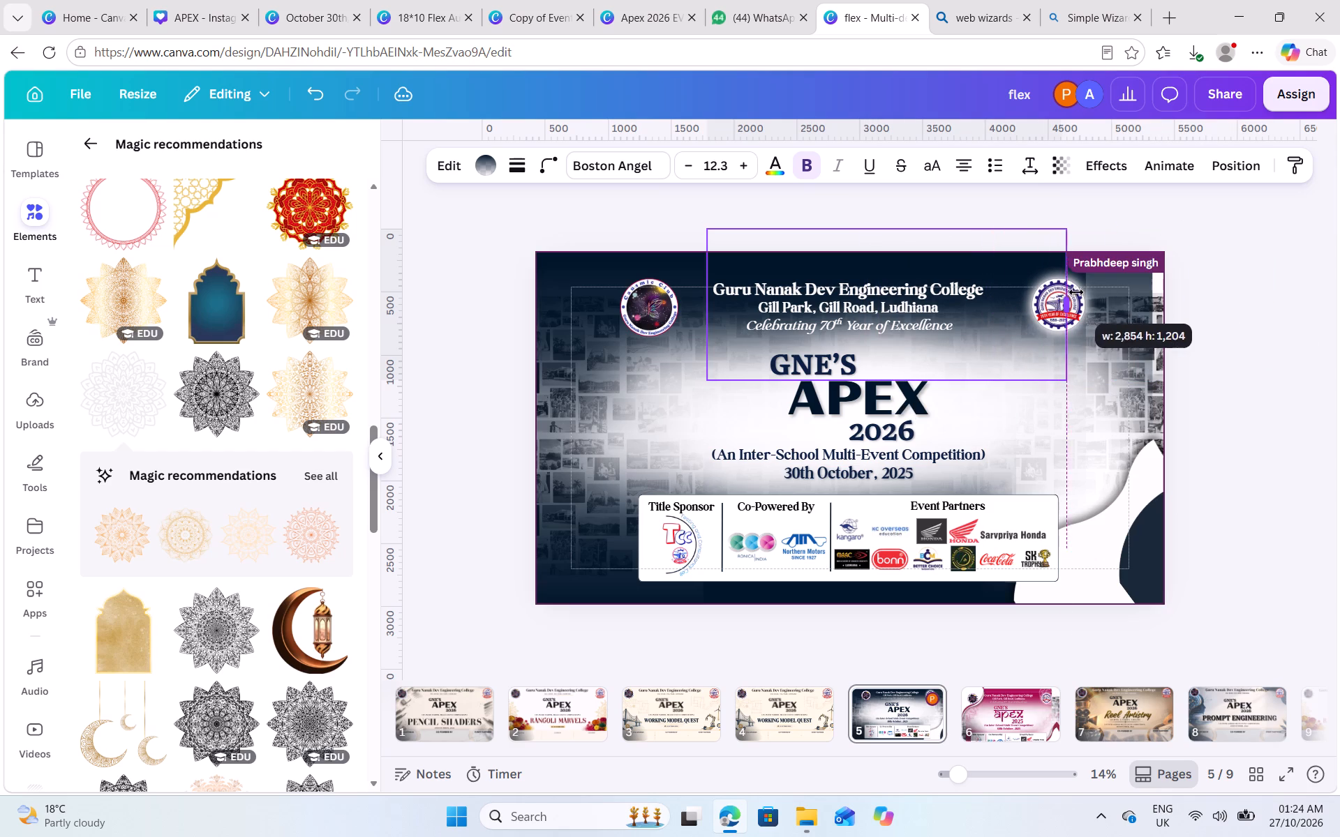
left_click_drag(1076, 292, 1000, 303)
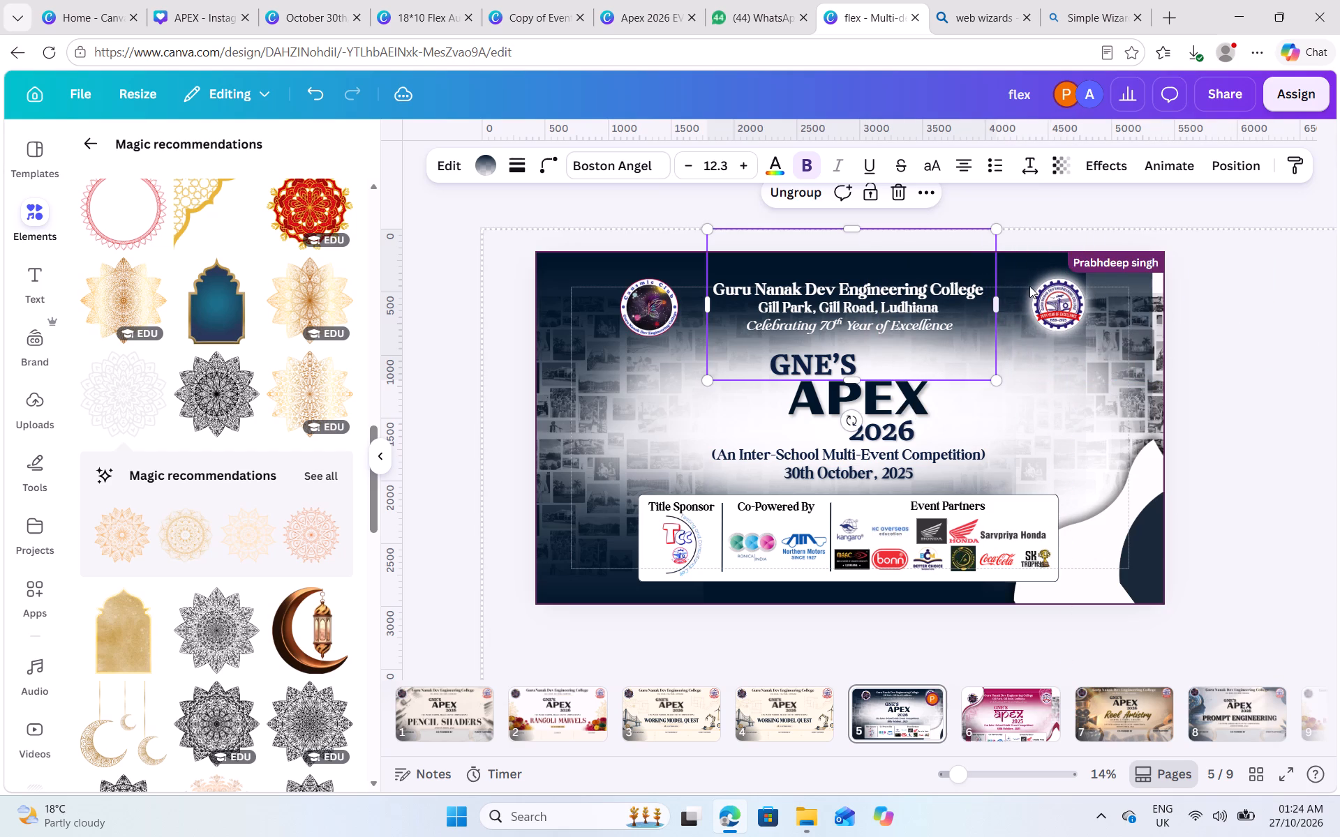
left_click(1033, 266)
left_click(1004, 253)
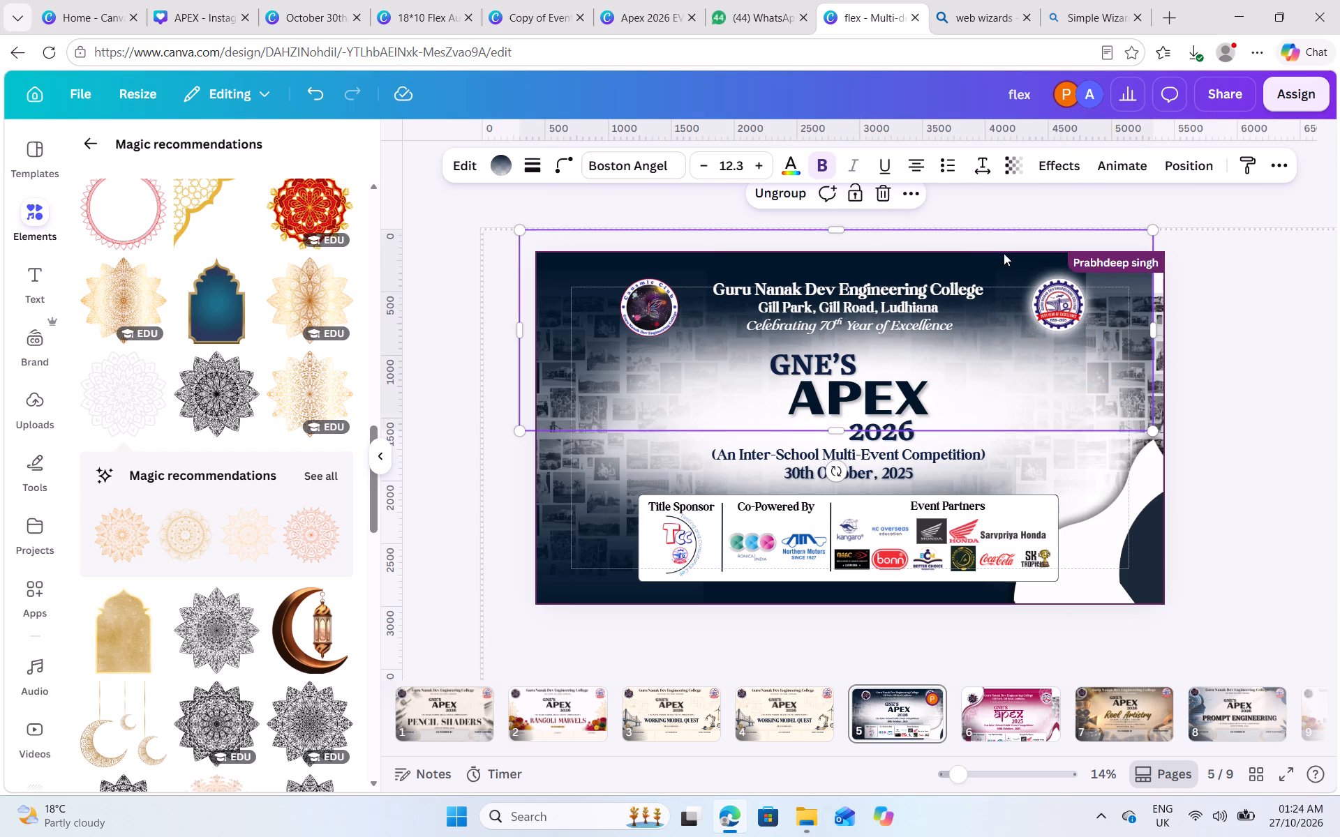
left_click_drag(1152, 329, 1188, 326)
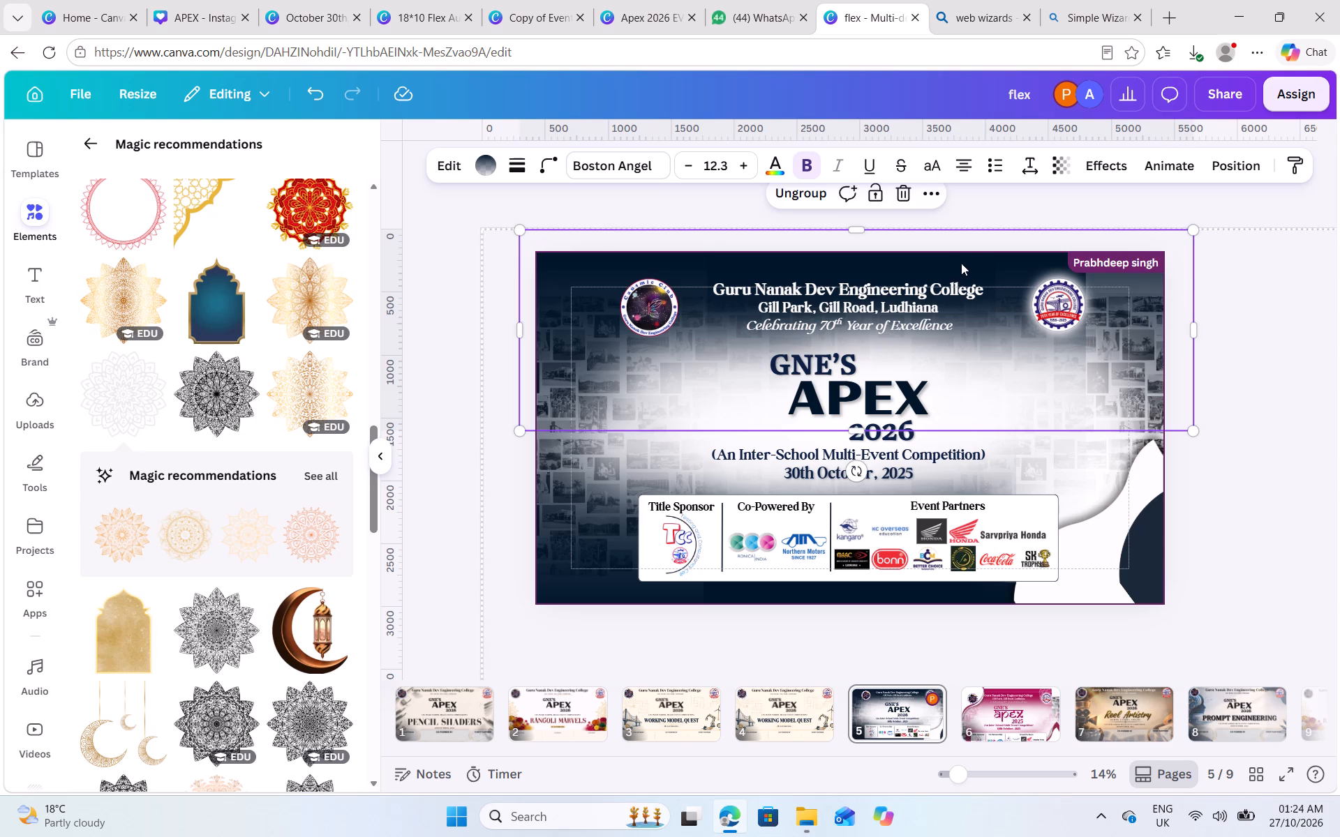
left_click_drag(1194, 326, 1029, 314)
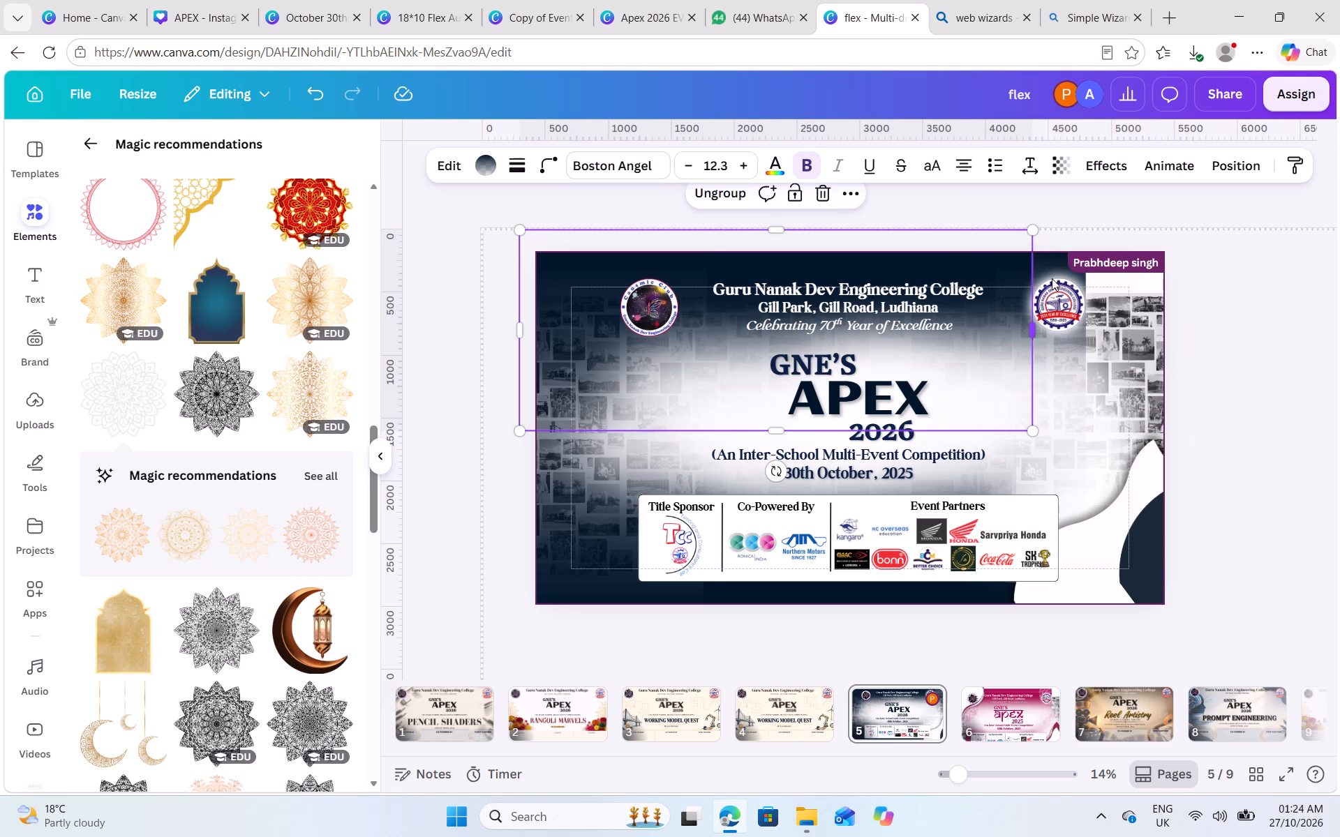
Stretch the three overlapping navy gradient overlays at the top so they extend just past the banner's right edge.
left_click(1054, 261)
left_click_drag(1090, 356, 1167, 345)
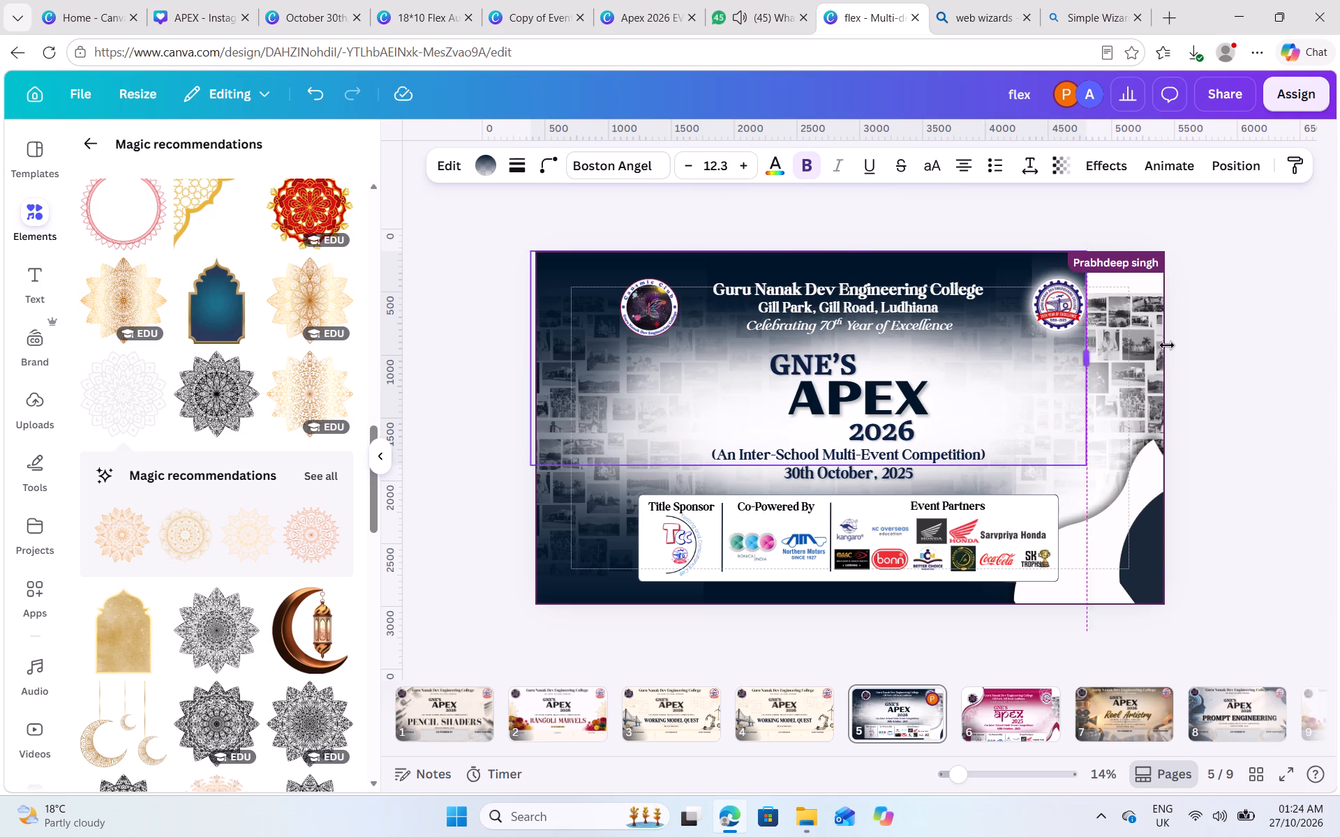
left_click_drag(1167, 345, 1183, 342)
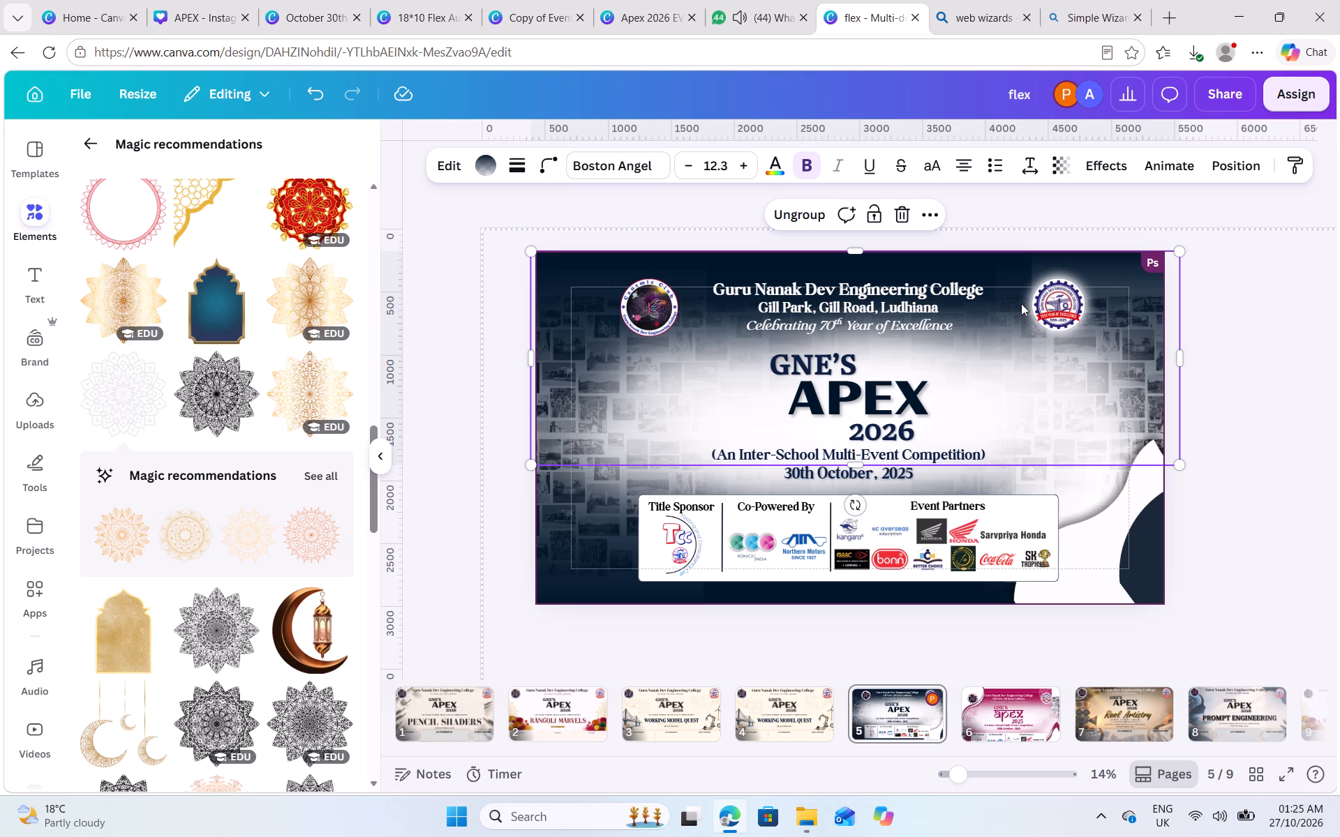
left_click(1020, 267)
left_click(995, 269)
left_click(1013, 264)
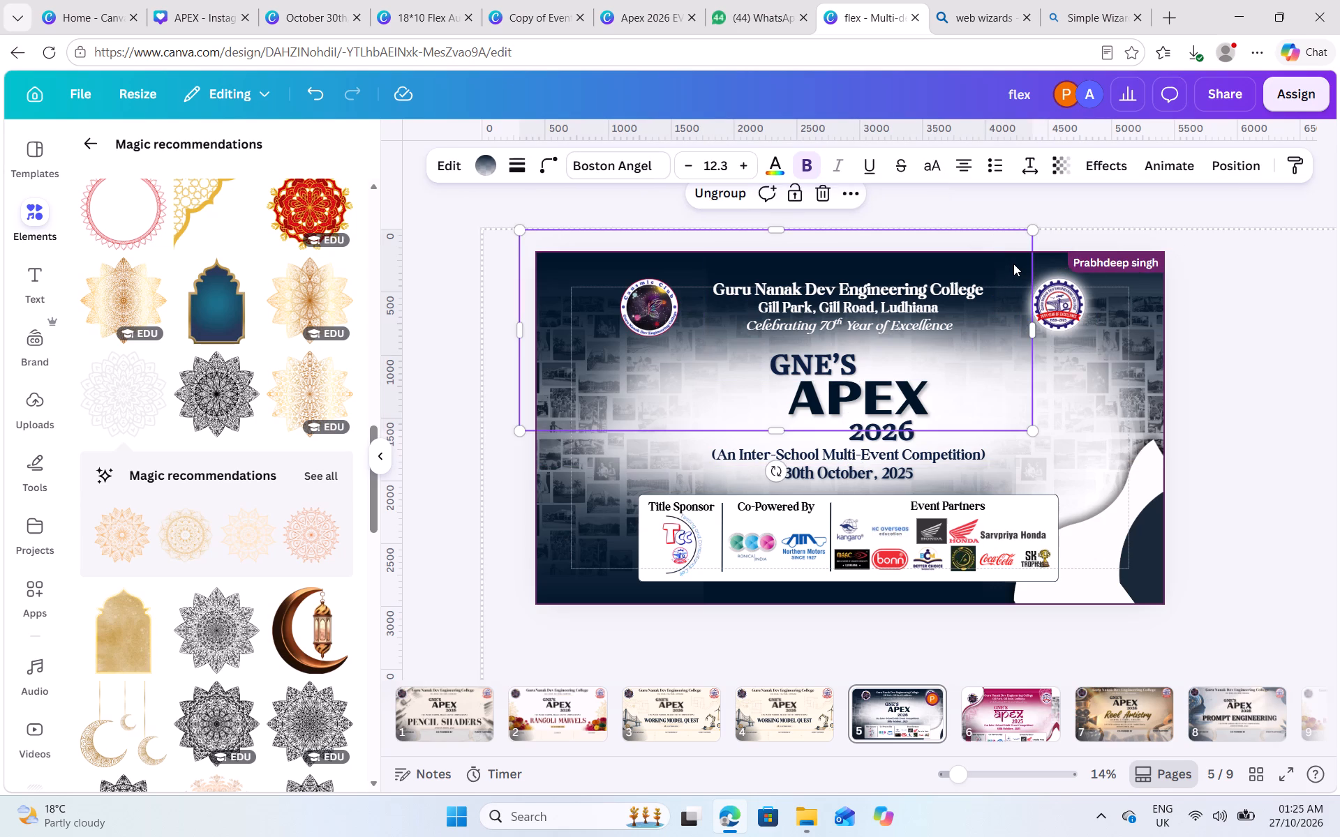
left_click_drag(1035, 315, 1151, 306)
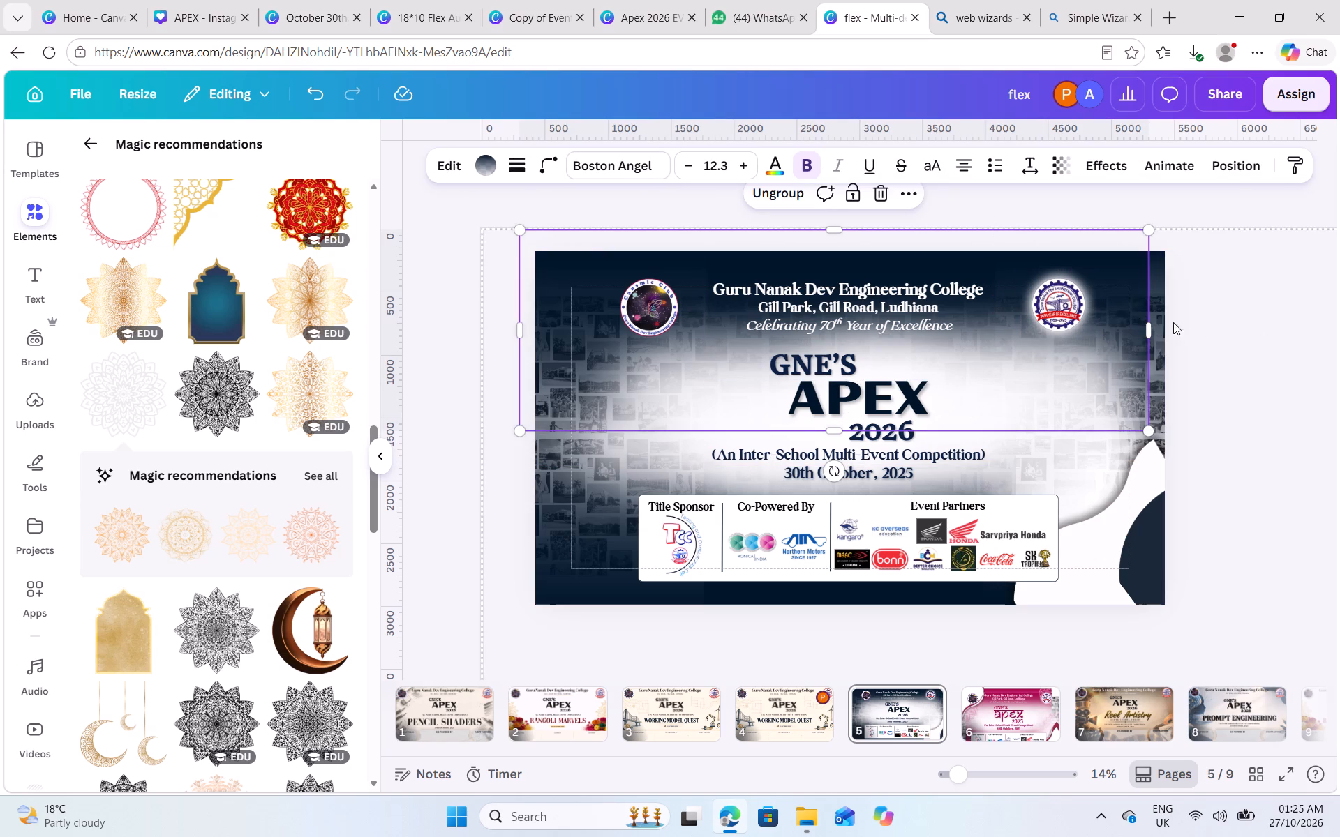
left_click_drag(1149, 322, 1178, 315)
left_click(957, 262)
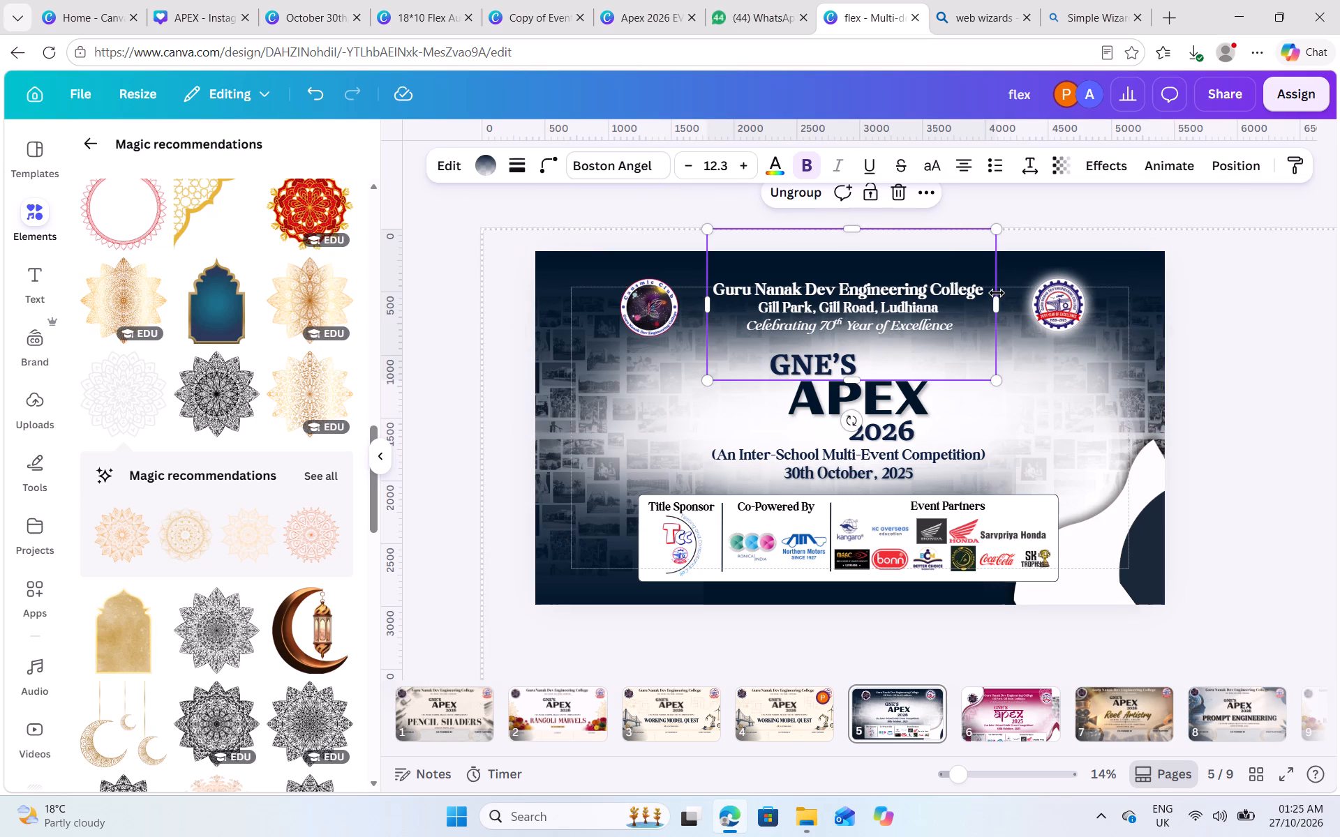
left_click_drag(999, 297, 1188, 283)
Check the Working Model Quest banner on page 4 and delete the "Celebrating 70th Year of Excellence" line from the navy banner on page 5.
left_click(791, 707)
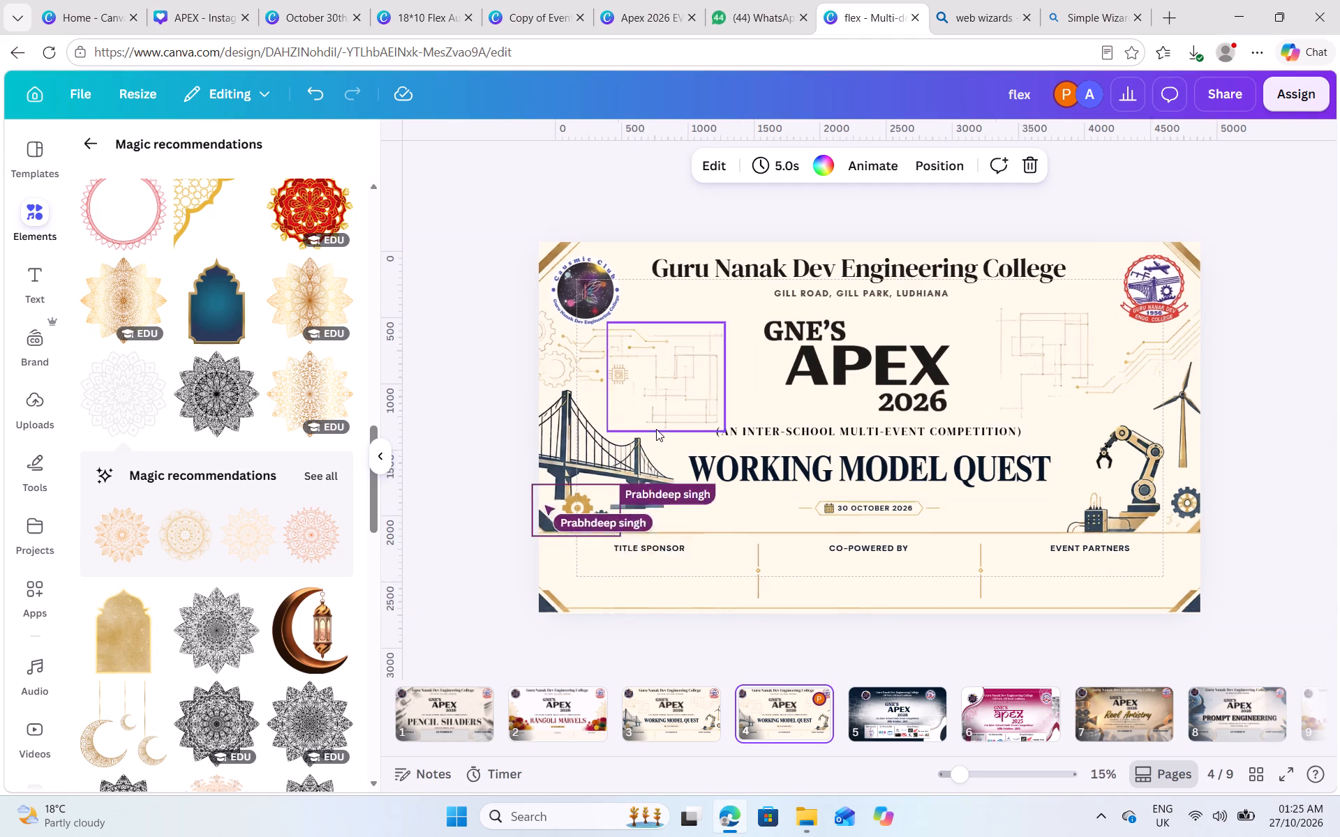
scroll(1018, 389, "left", 1)
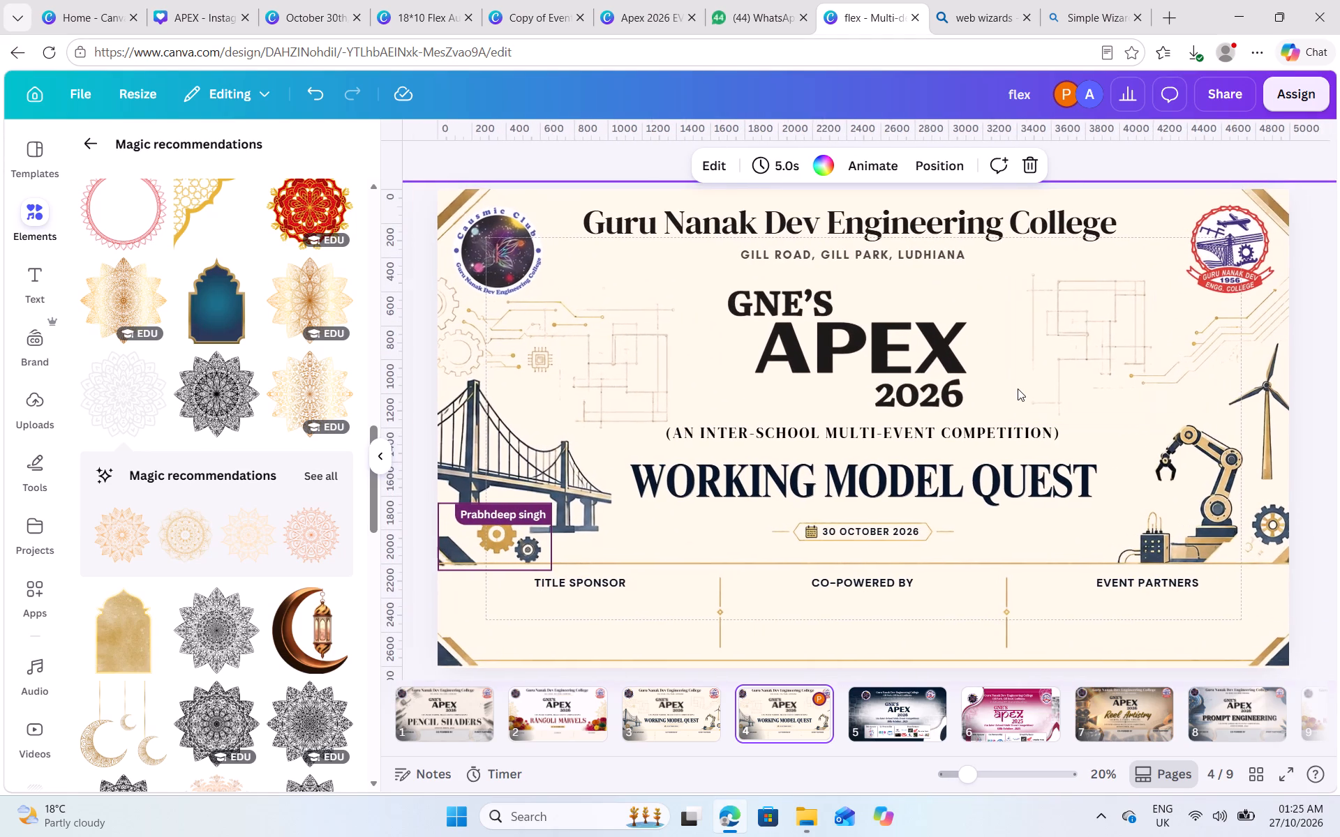
scroll(1018, 389, "left", 1)
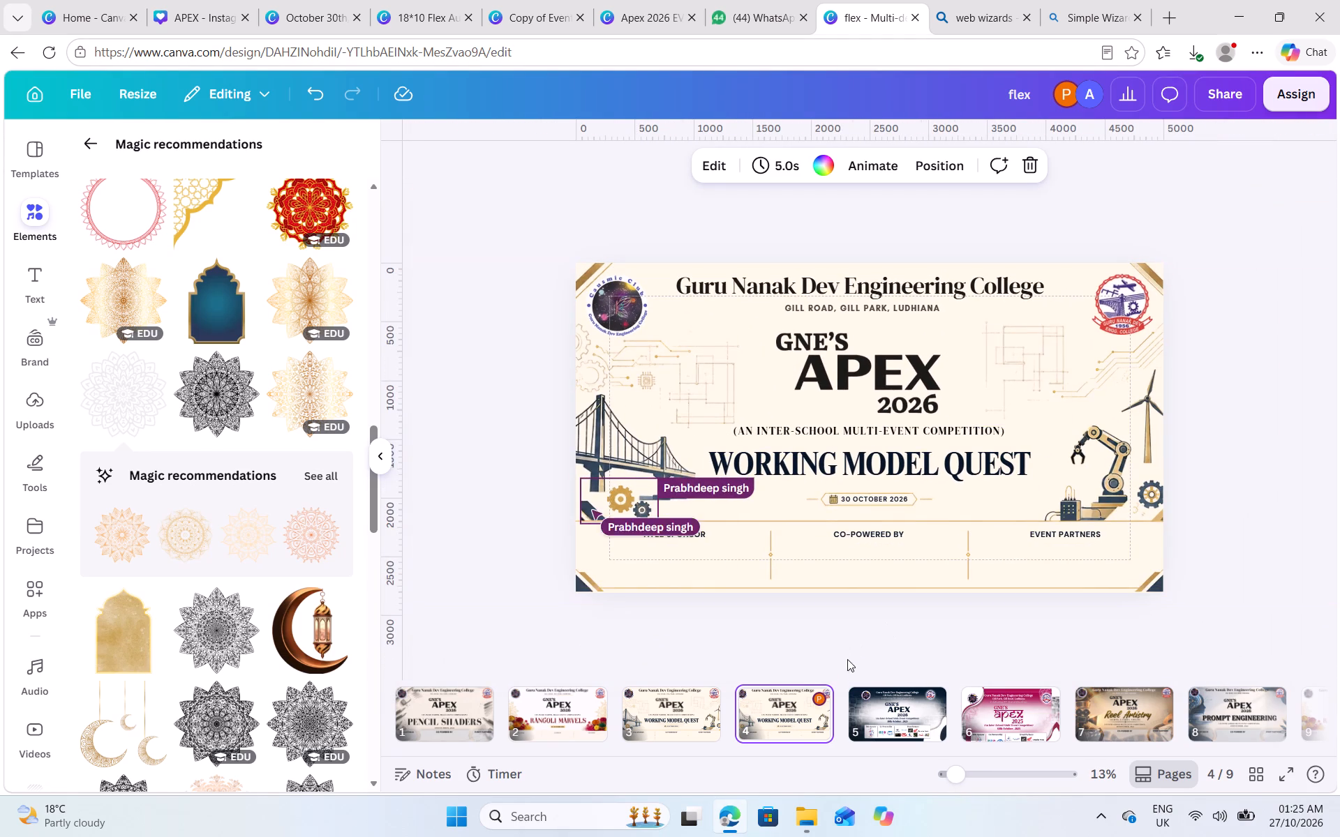
left_click(873, 714)
left_click(1206, 363)
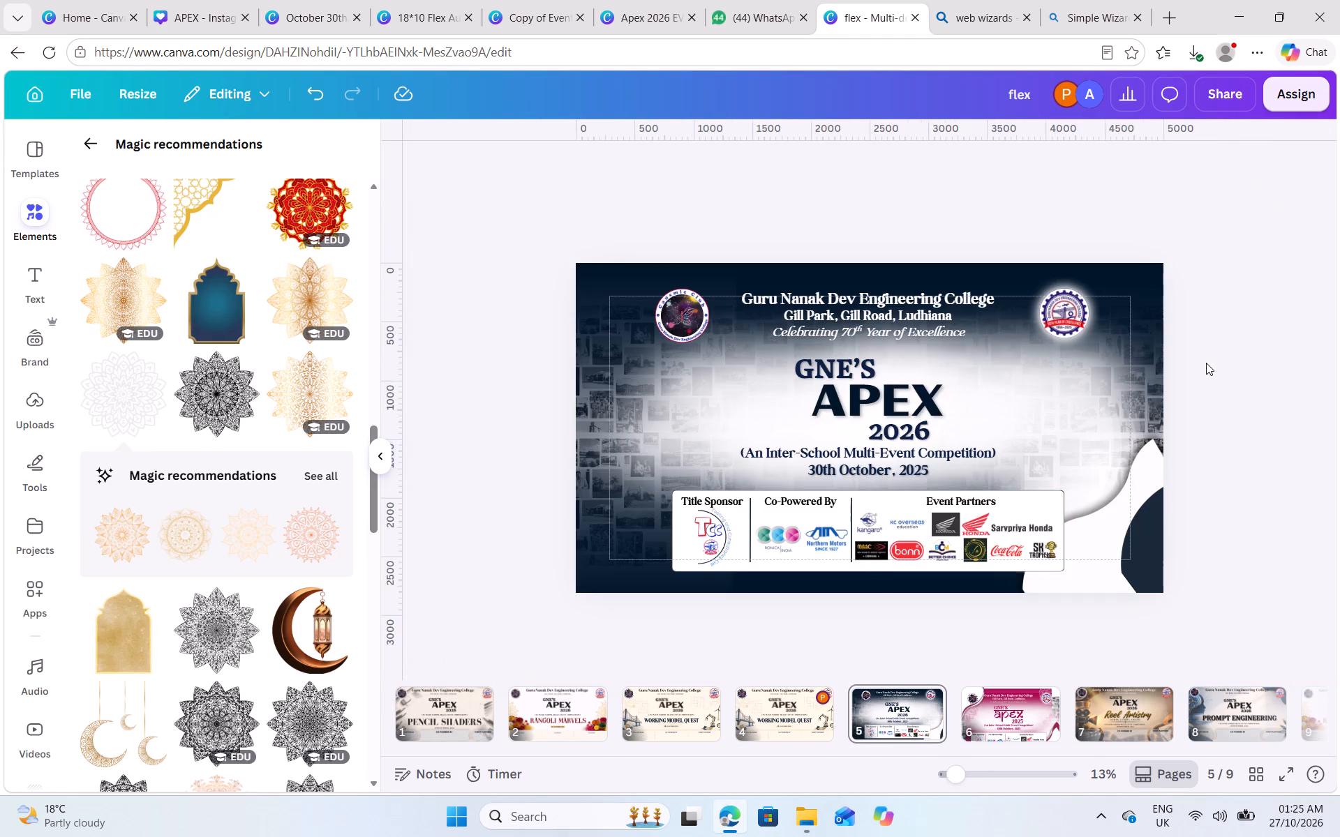
left_click(891, 301)
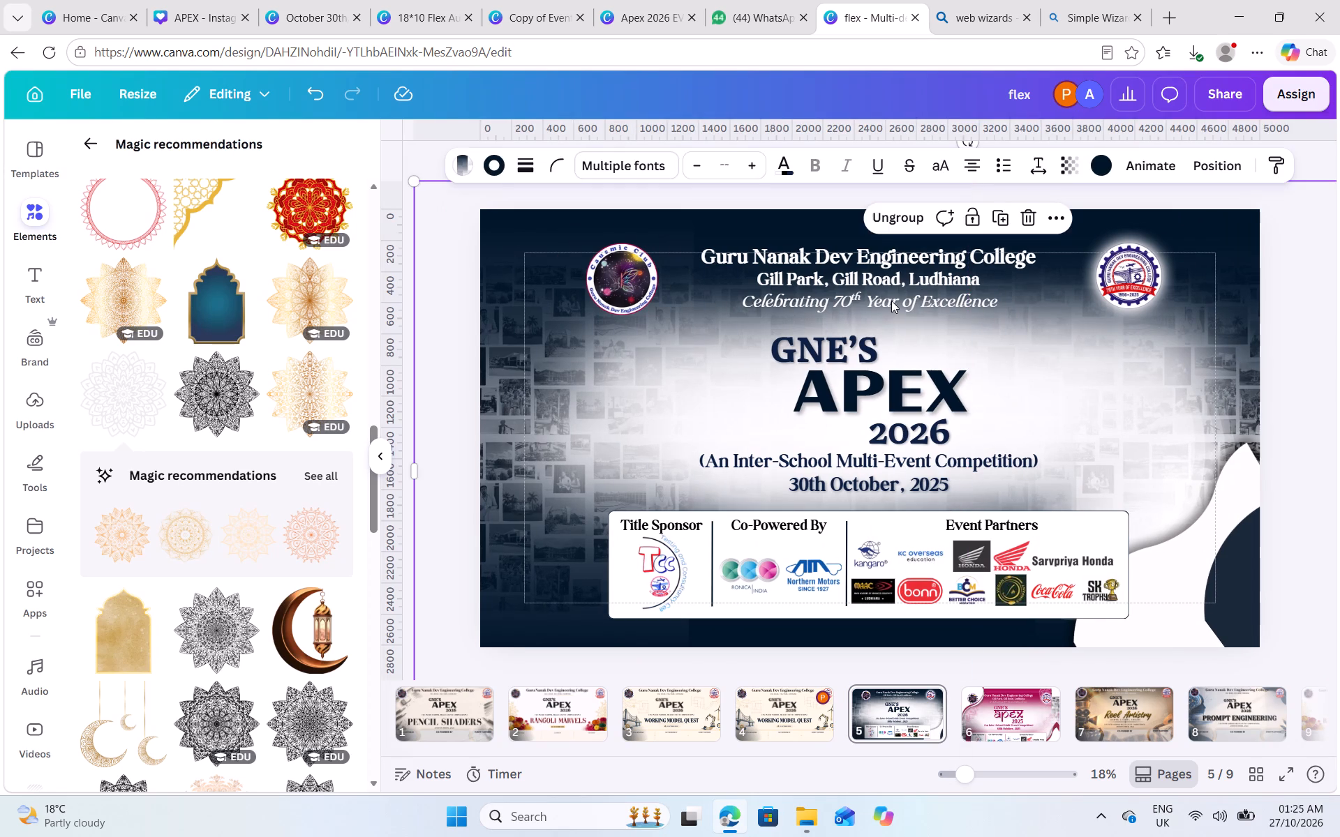
left_click(892, 303)
left_click(914, 255)
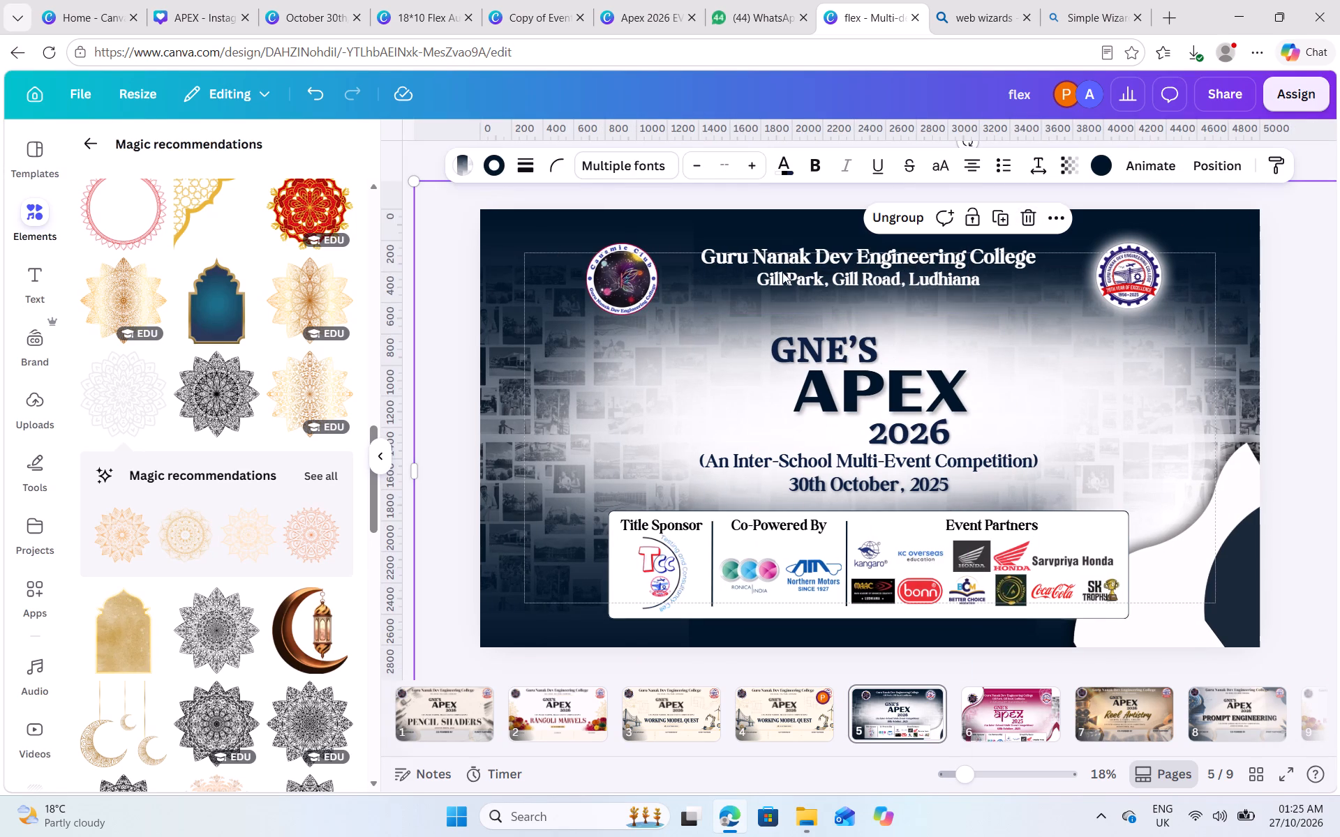
Copy the round college logo from the page 3 banner and paste it on the navy banner over the 70-year anniversary logo.
left_click(1123, 261)
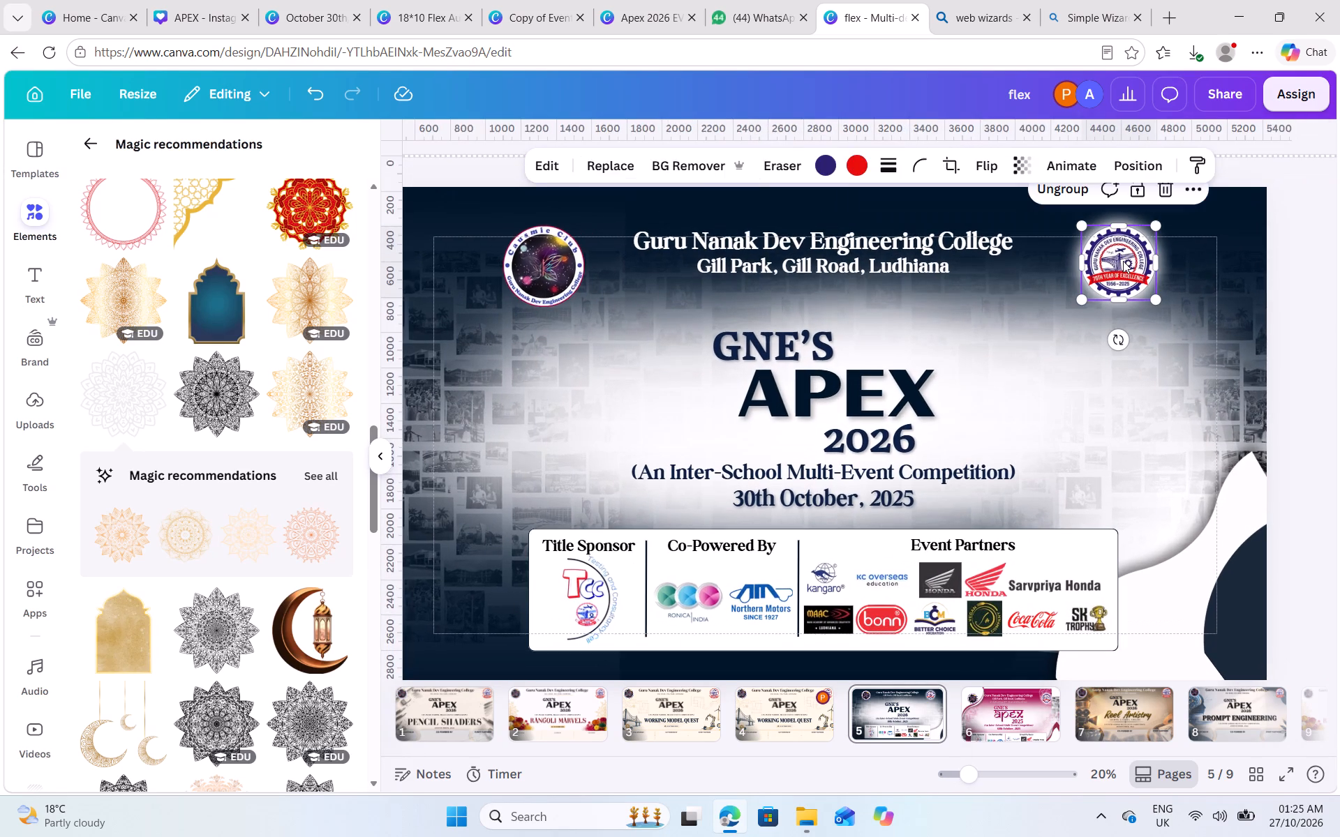
left_click(668, 697)
left_click(1267, 272)
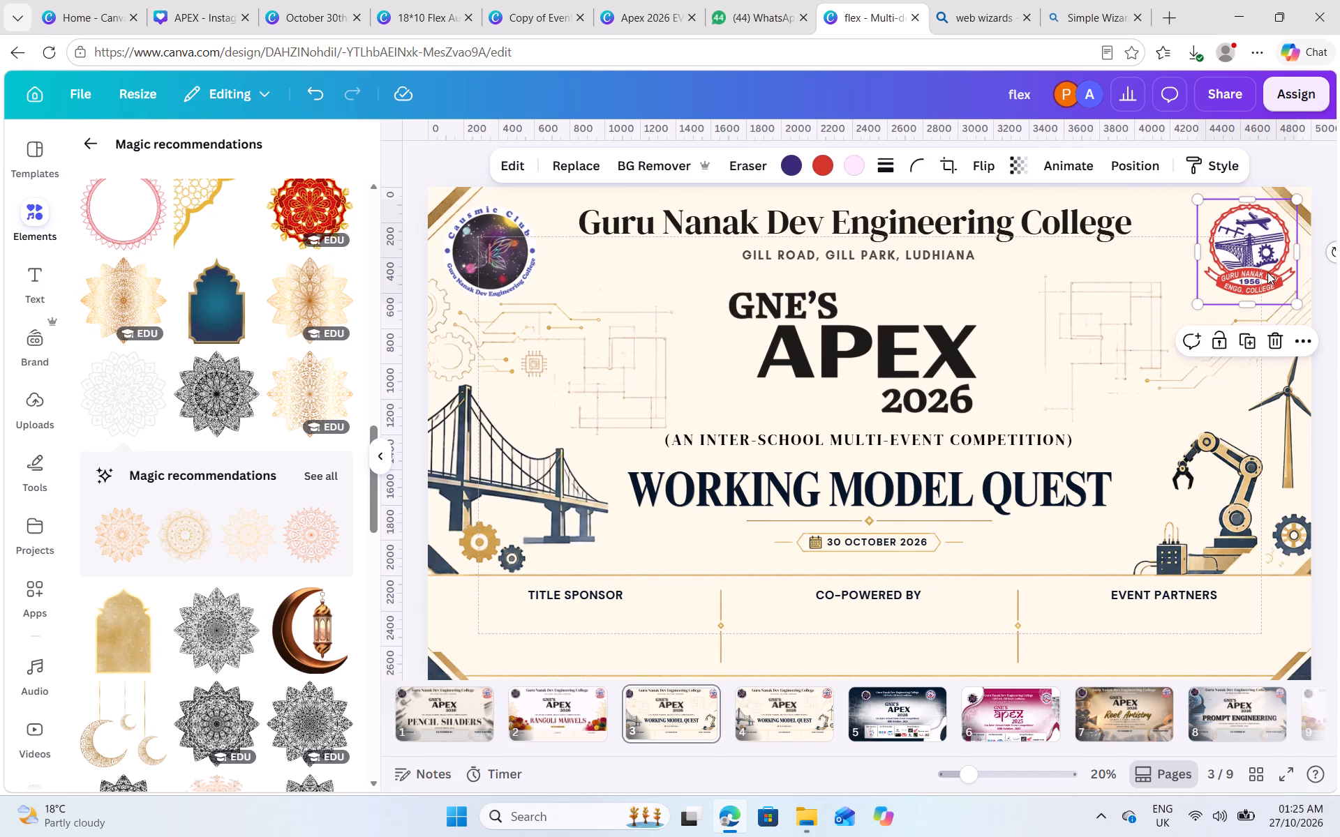
key("ctrl+c")
left_click(1035, 727)
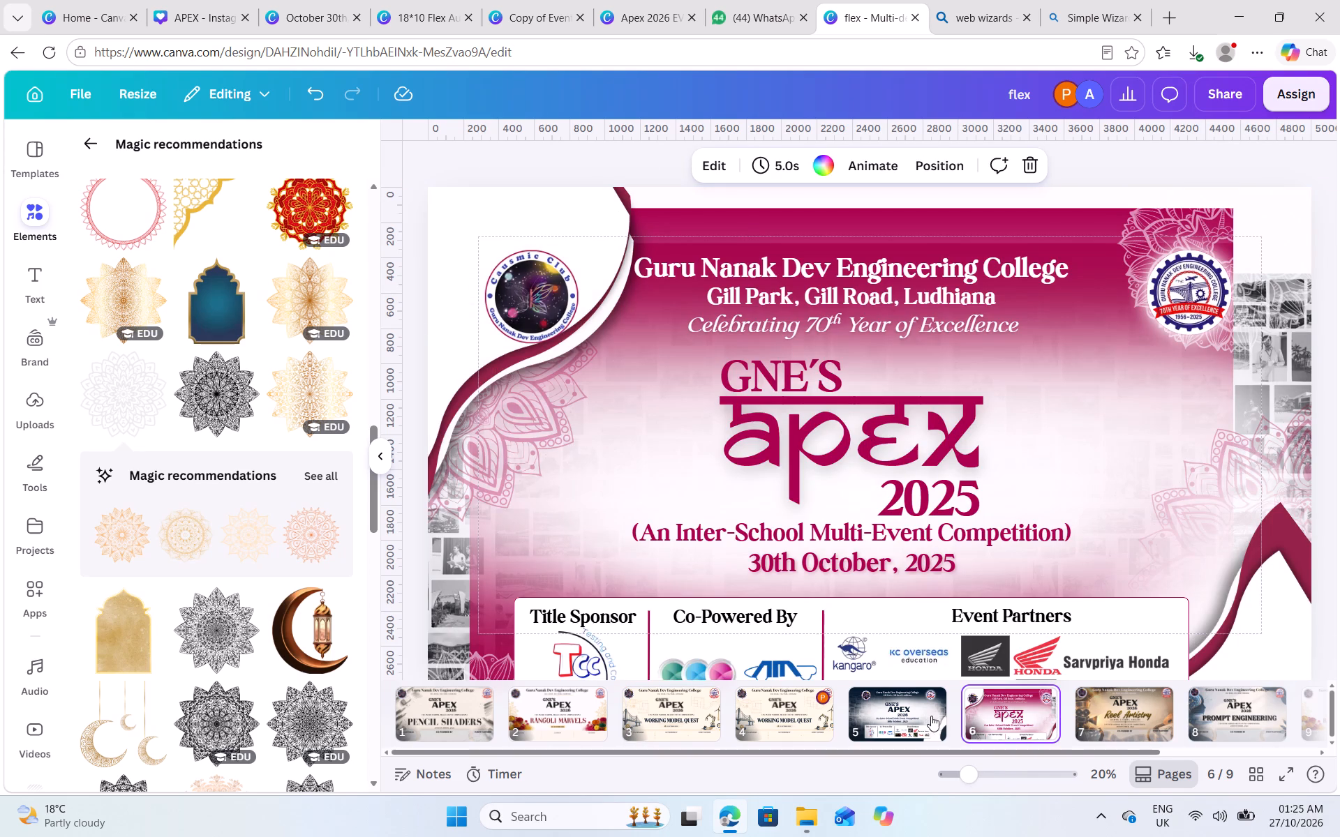
left_click(928, 716)
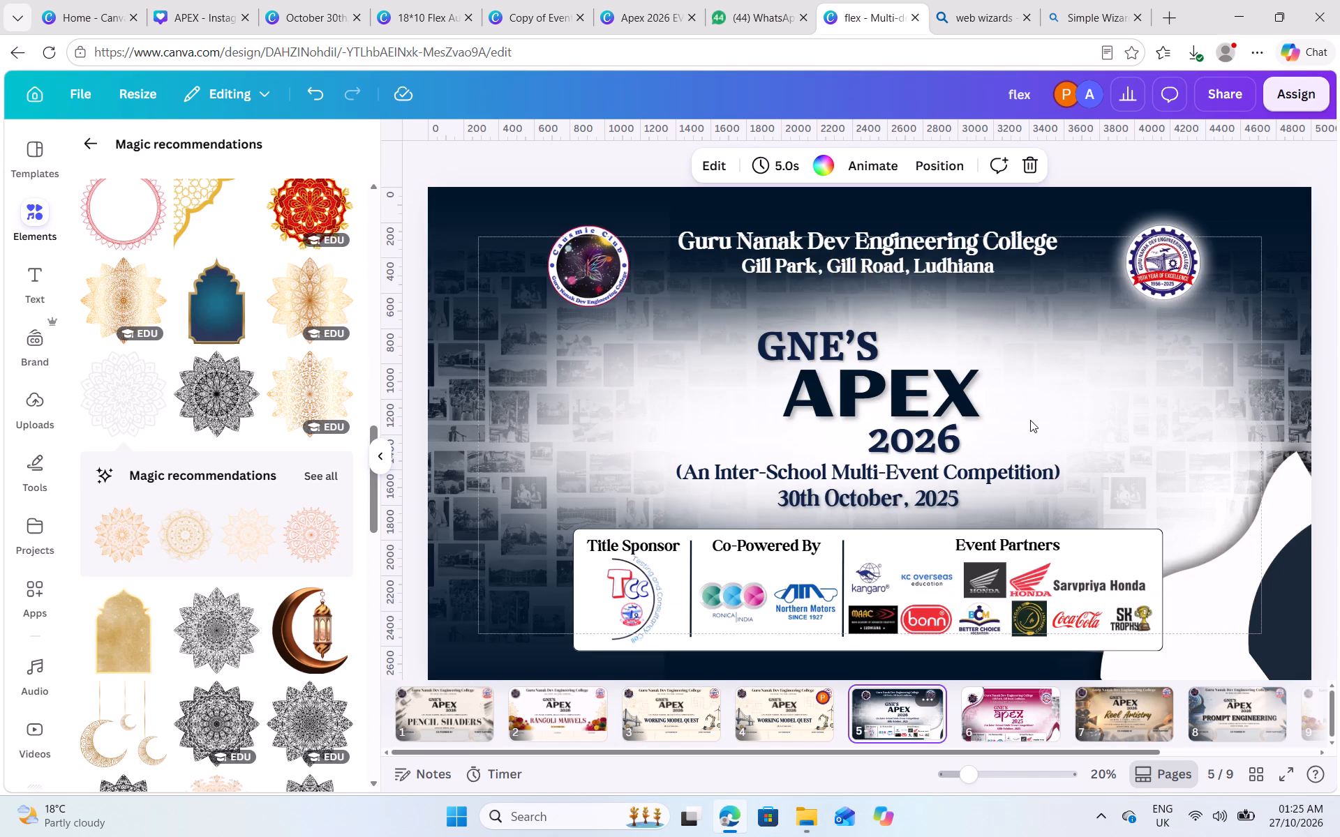
key("ctrl+v")
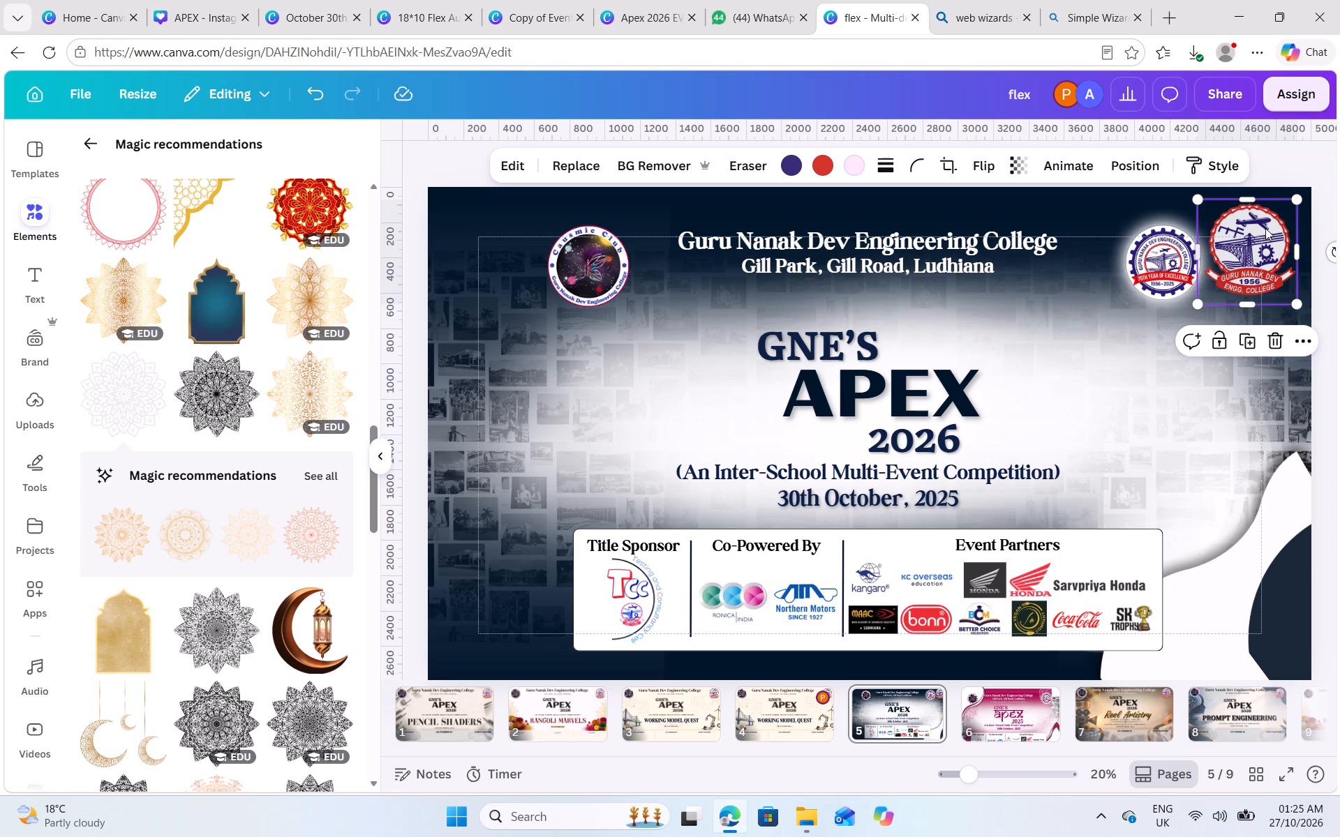
left_click_drag(1267, 231, 1168, 252)
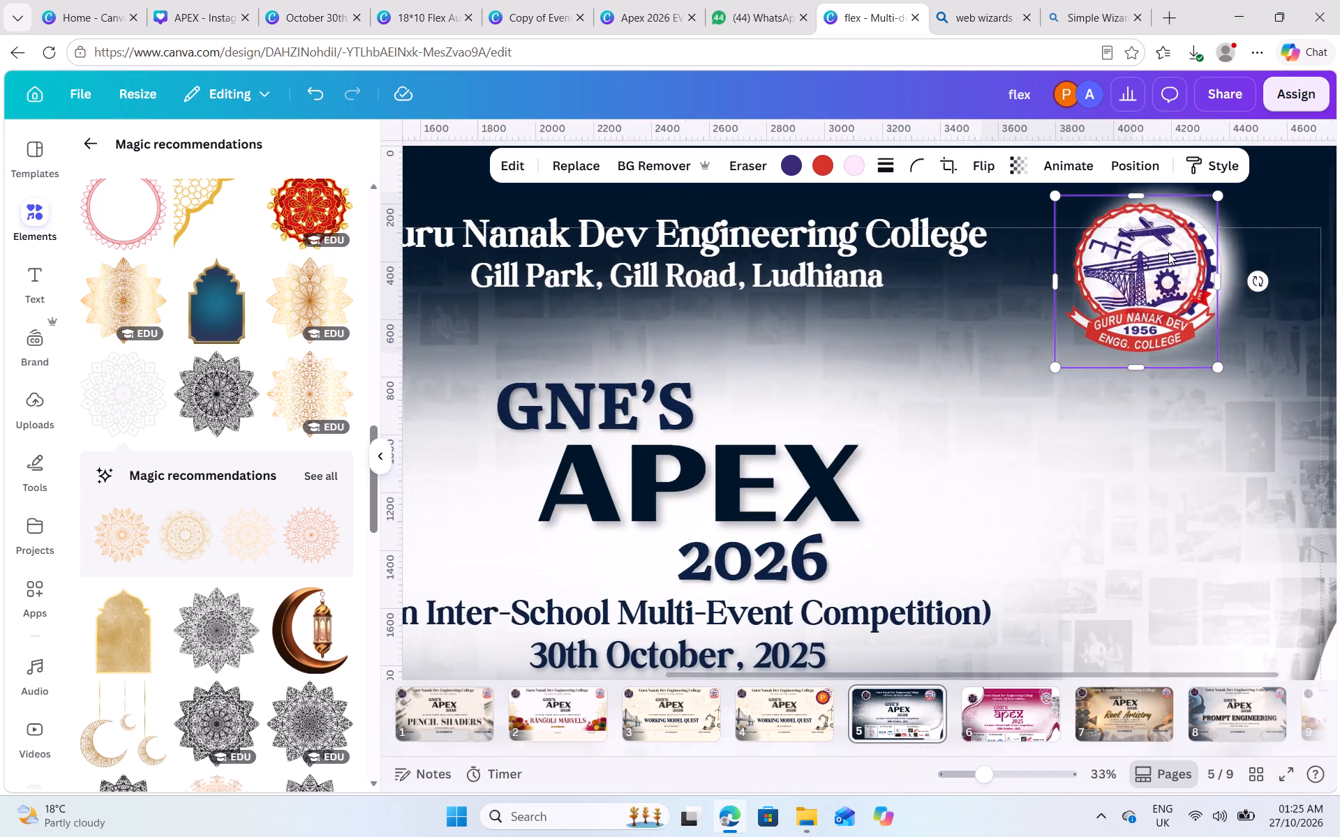
Move the pasted college logo beside the white circle and delete the 70-year anniversary logo from the circle.
left_click_drag(1168, 264, 1068, 267)
left_click(1175, 286)
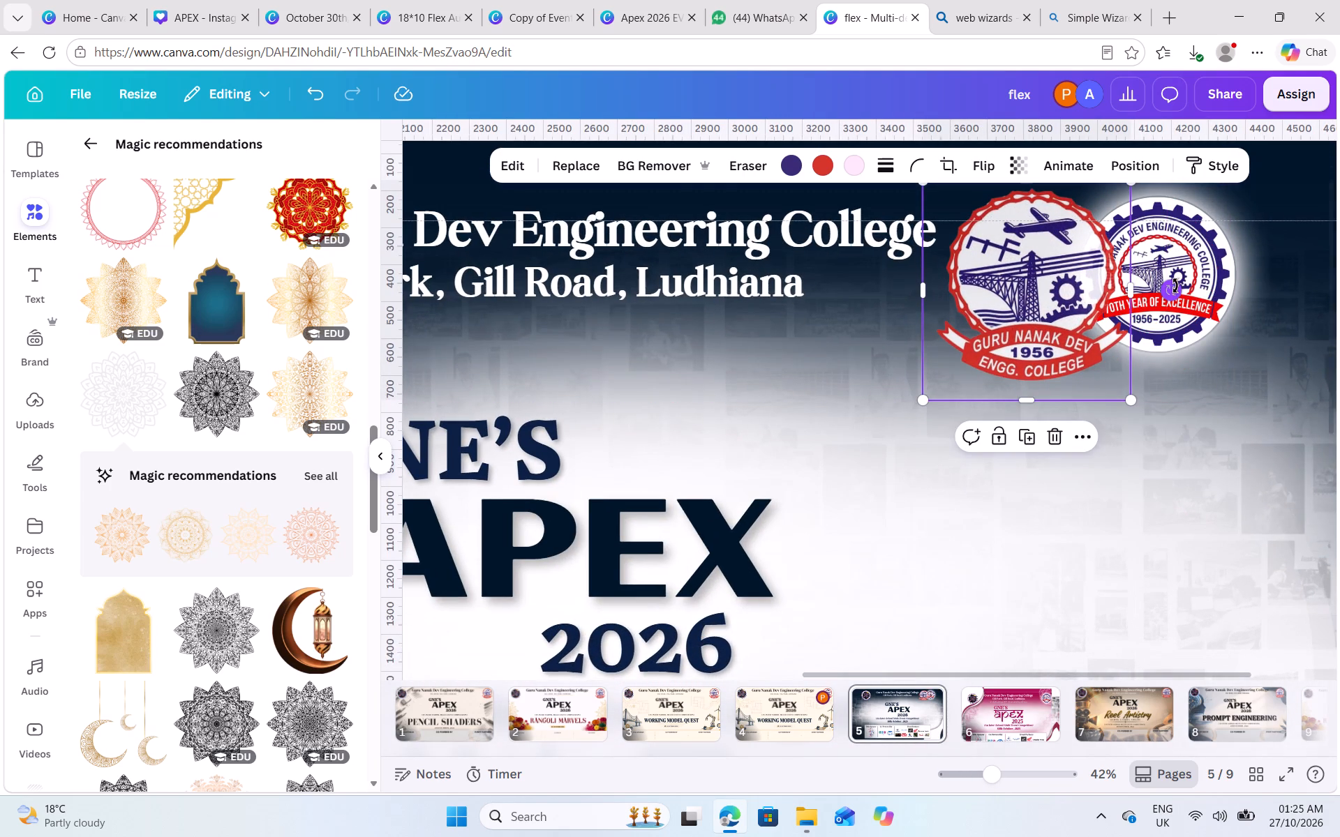
left_click(1196, 260)
left_click(1201, 257)
left_click_drag(1200, 254, 1225, 281)
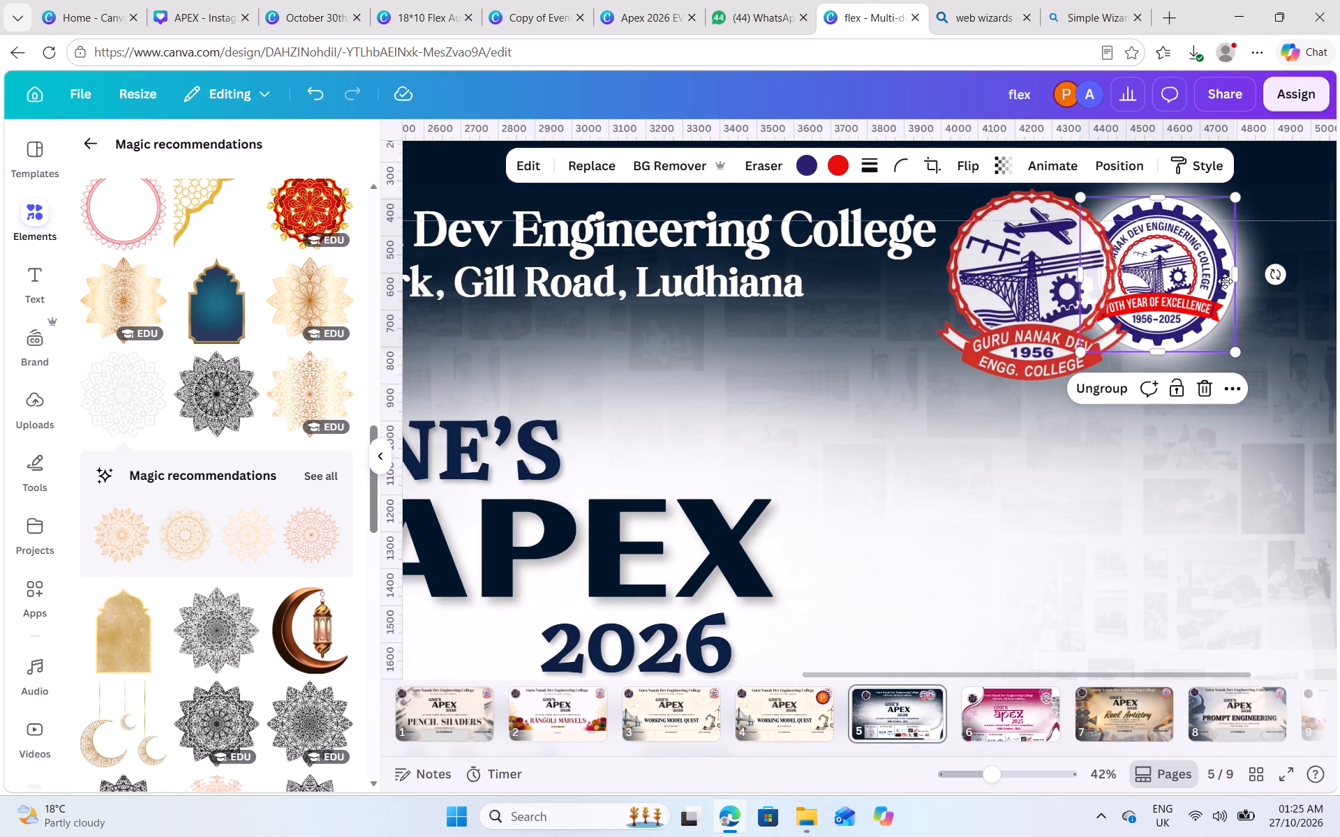
left_click_drag(1225, 281, 1271, 330)
left_click(1273, 240)
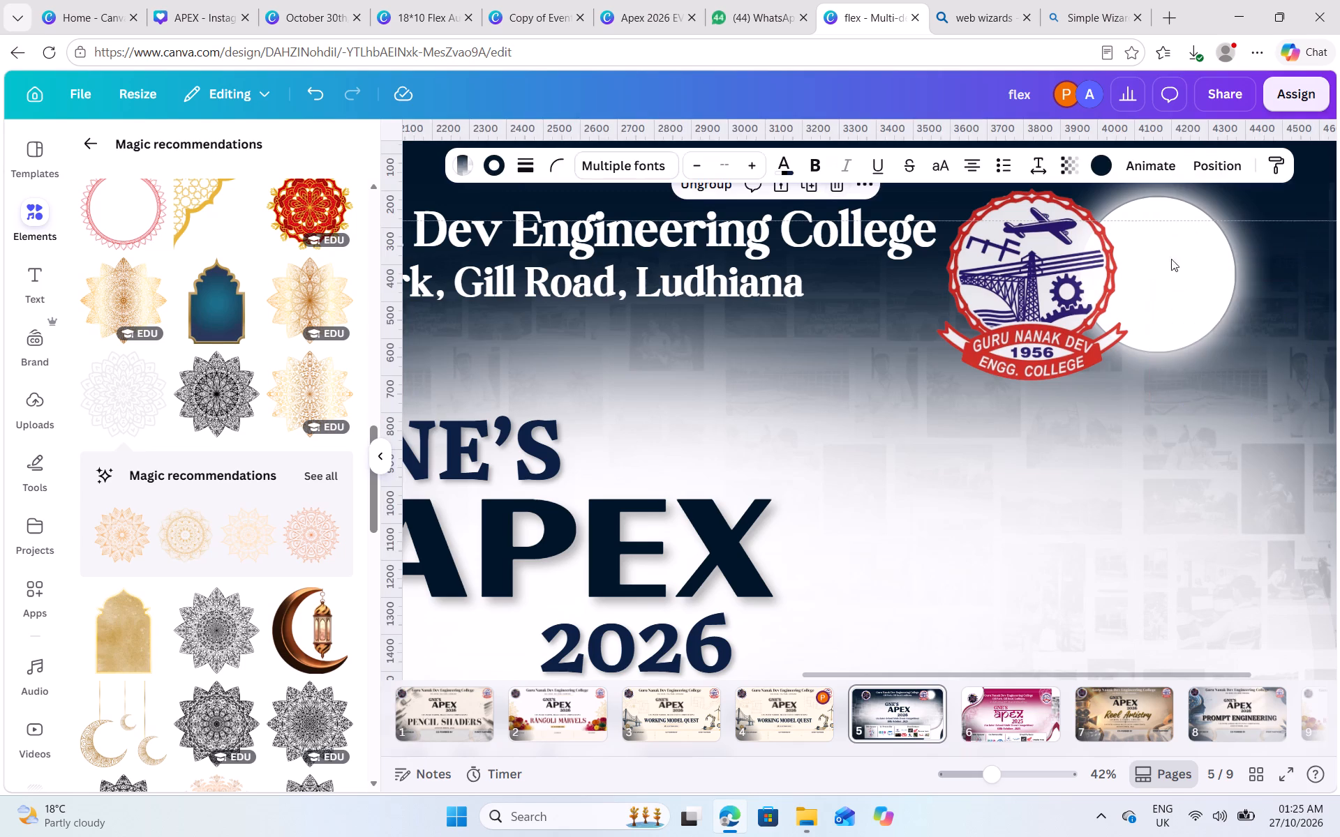
Shrink the college logo and place it inside the glowing white circle.
left_click(1051, 307)
left_click_drag(1130, 398, 1080, 334)
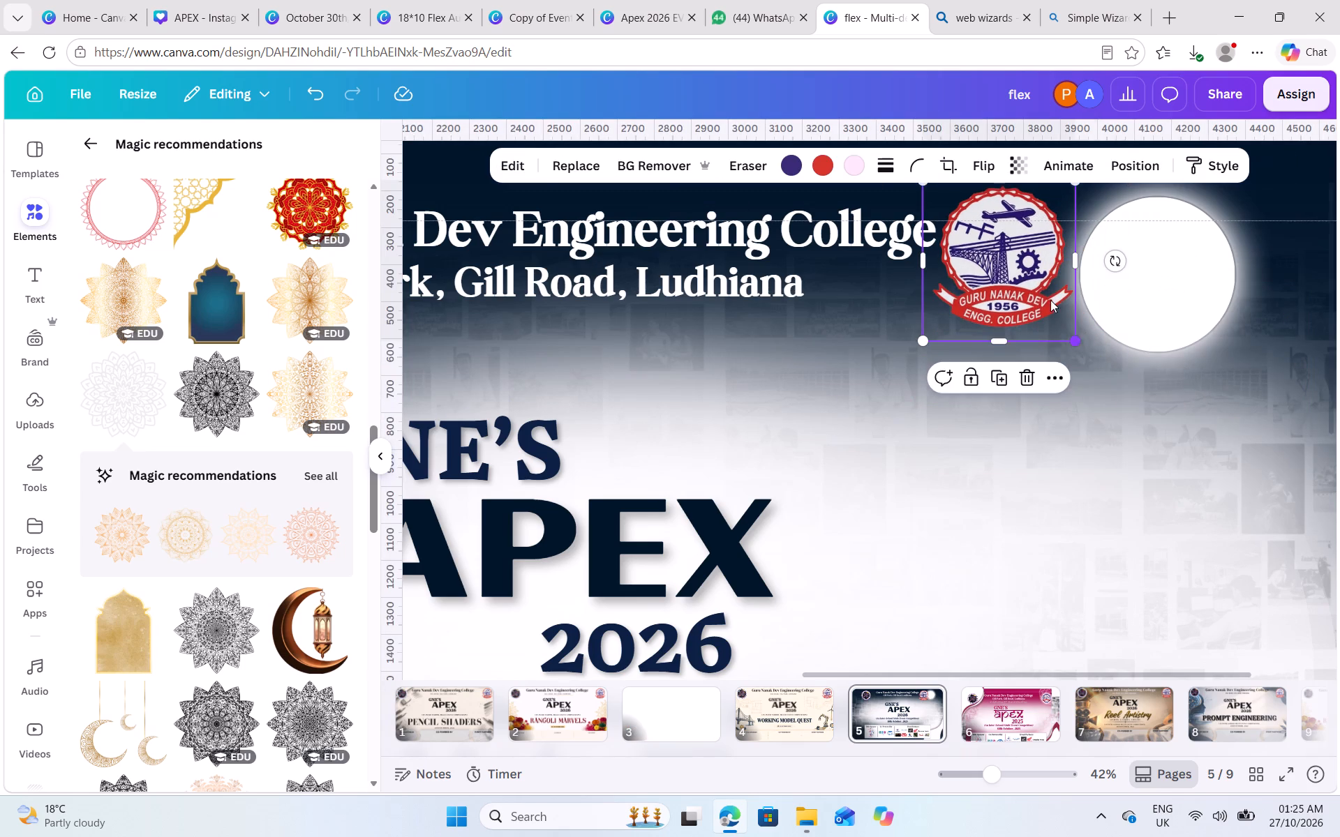
left_click_drag(1025, 279, 1184, 295)
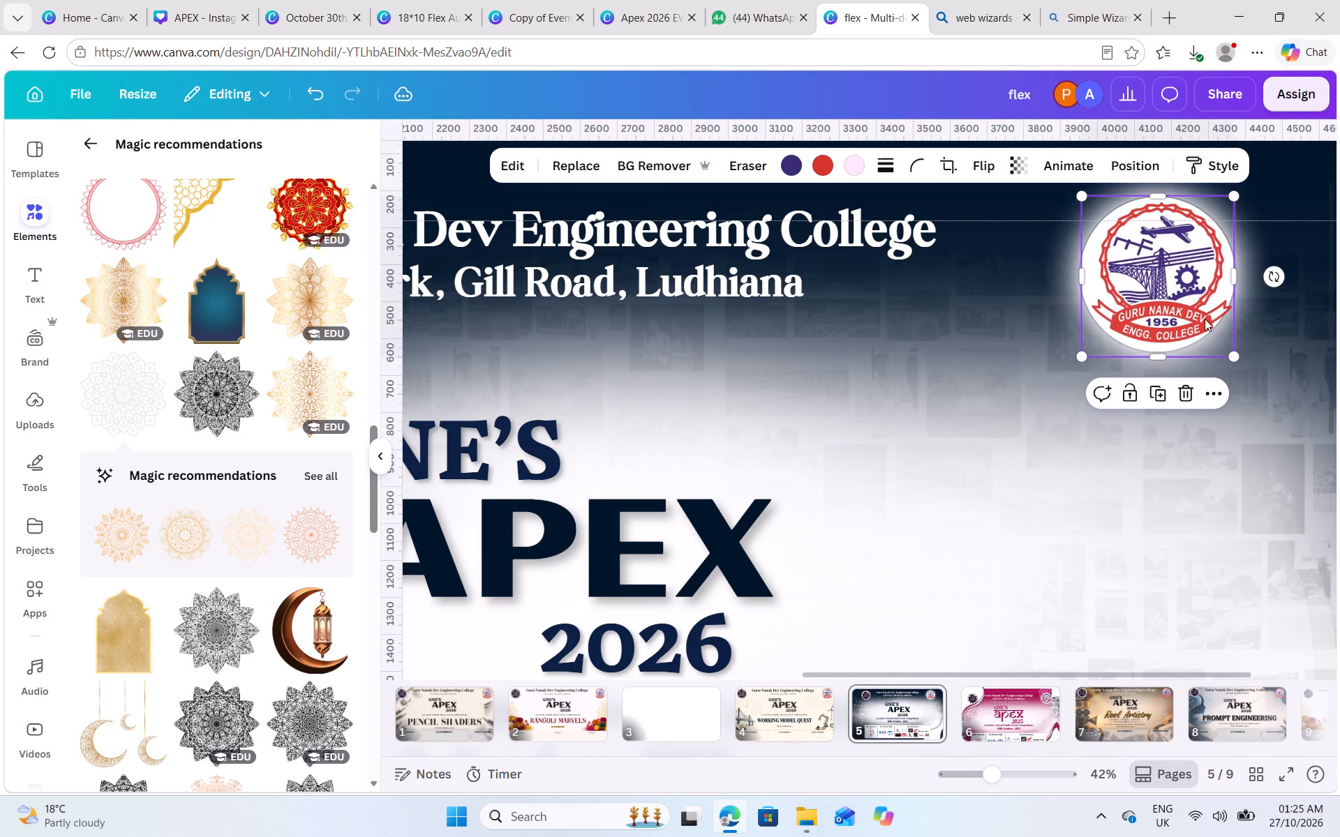
left_click_drag(1235, 354, 1216, 330)
left_click_drag(1173, 276, 1178, 285)
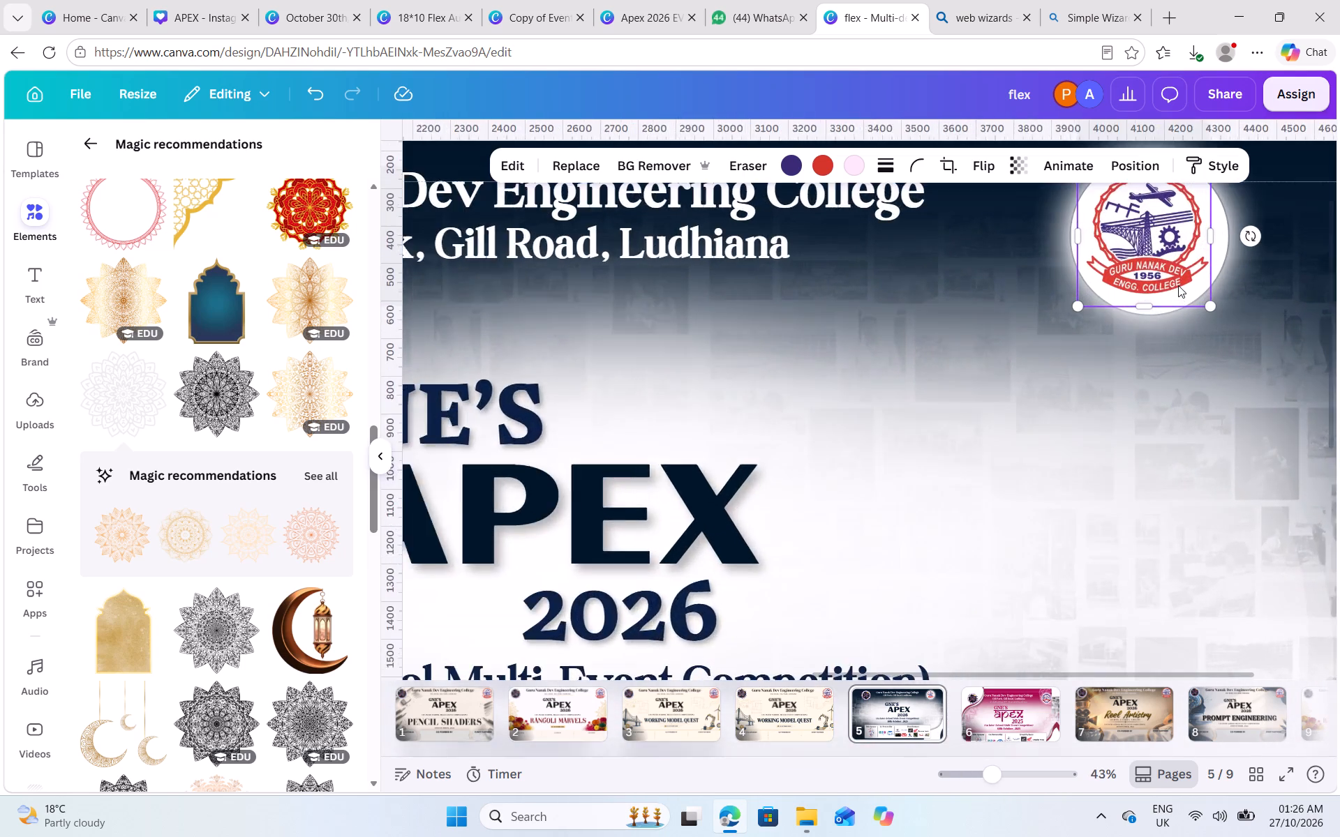
Fine-tune the college logo's size and position so it sits centred and nearly fills the white circle.
left_click_drag(1219, 310, 1230, 323)
left_click(1159, 251)
scroll(1154, 252, "up", 1)
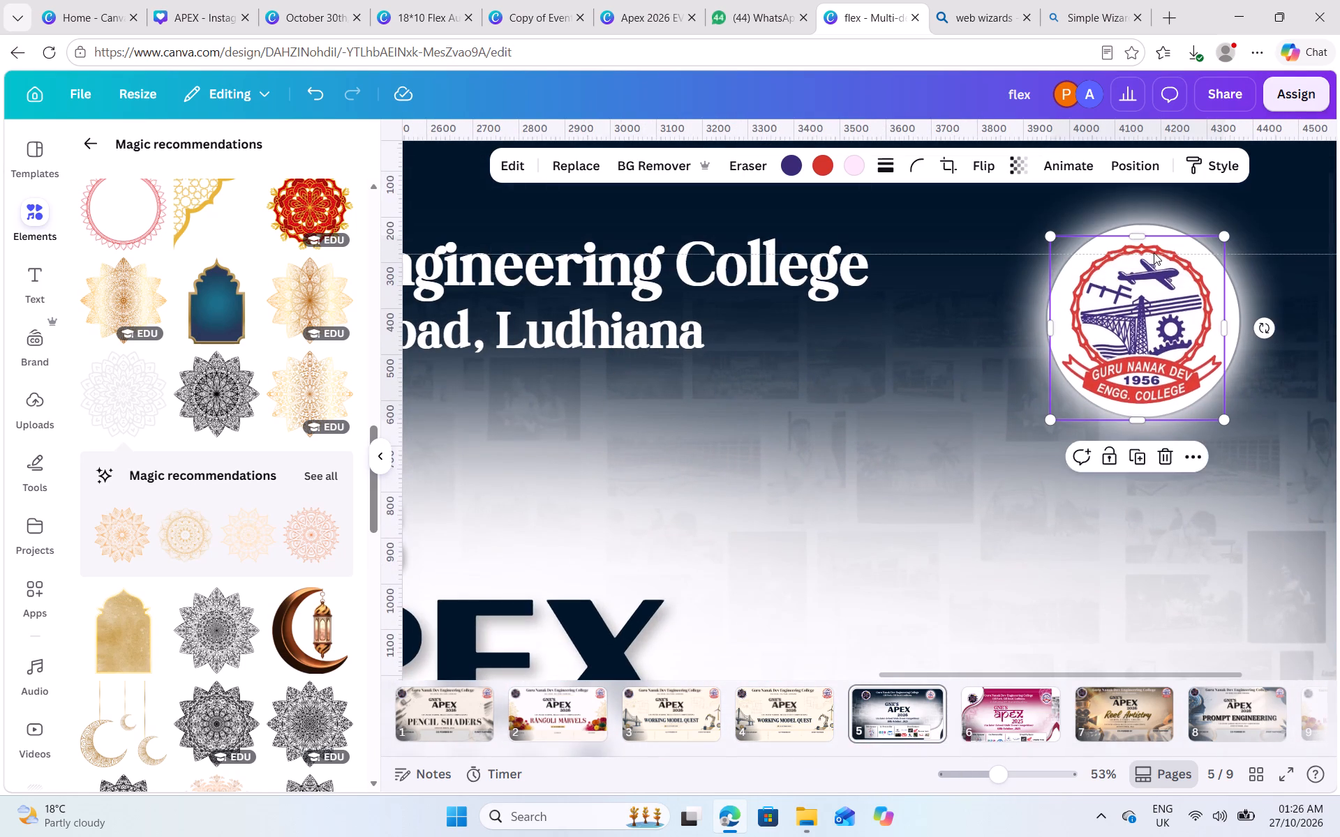
left_click_drag(1156, 369, 1156, 354)
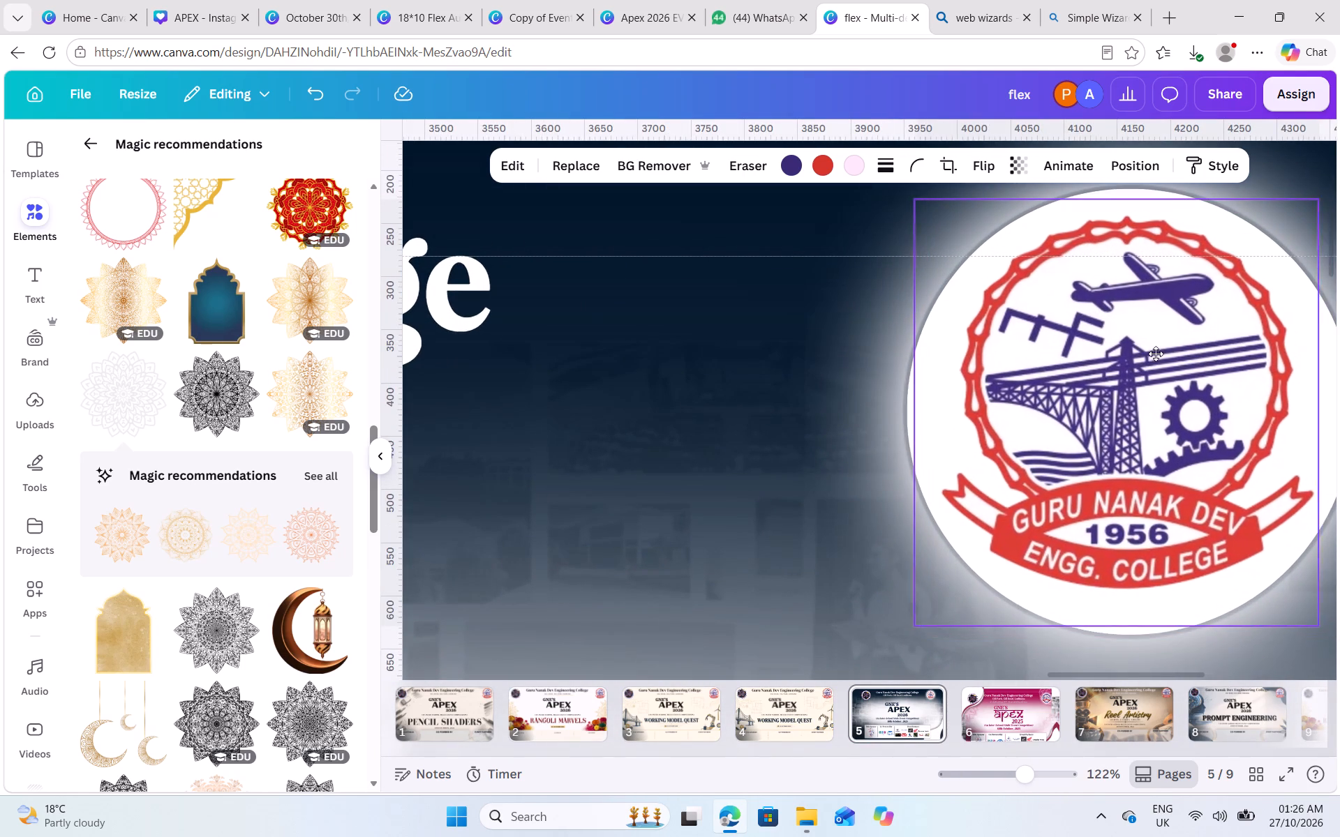
left_click_drag(1156, 354, 1161, 359)
left_click_drag(919, 631, 909, 635)
left_click(1030, 535)
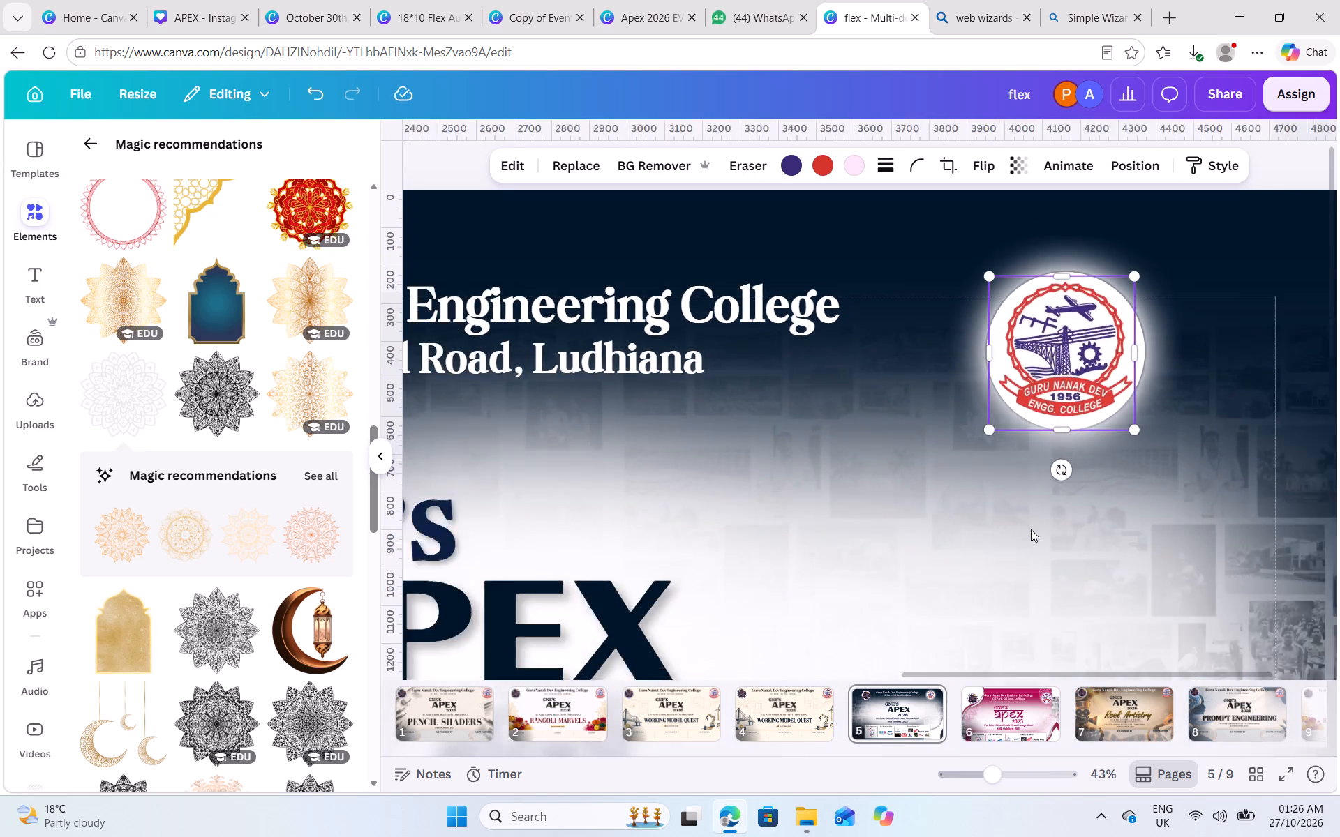
left_click(1246, 421)
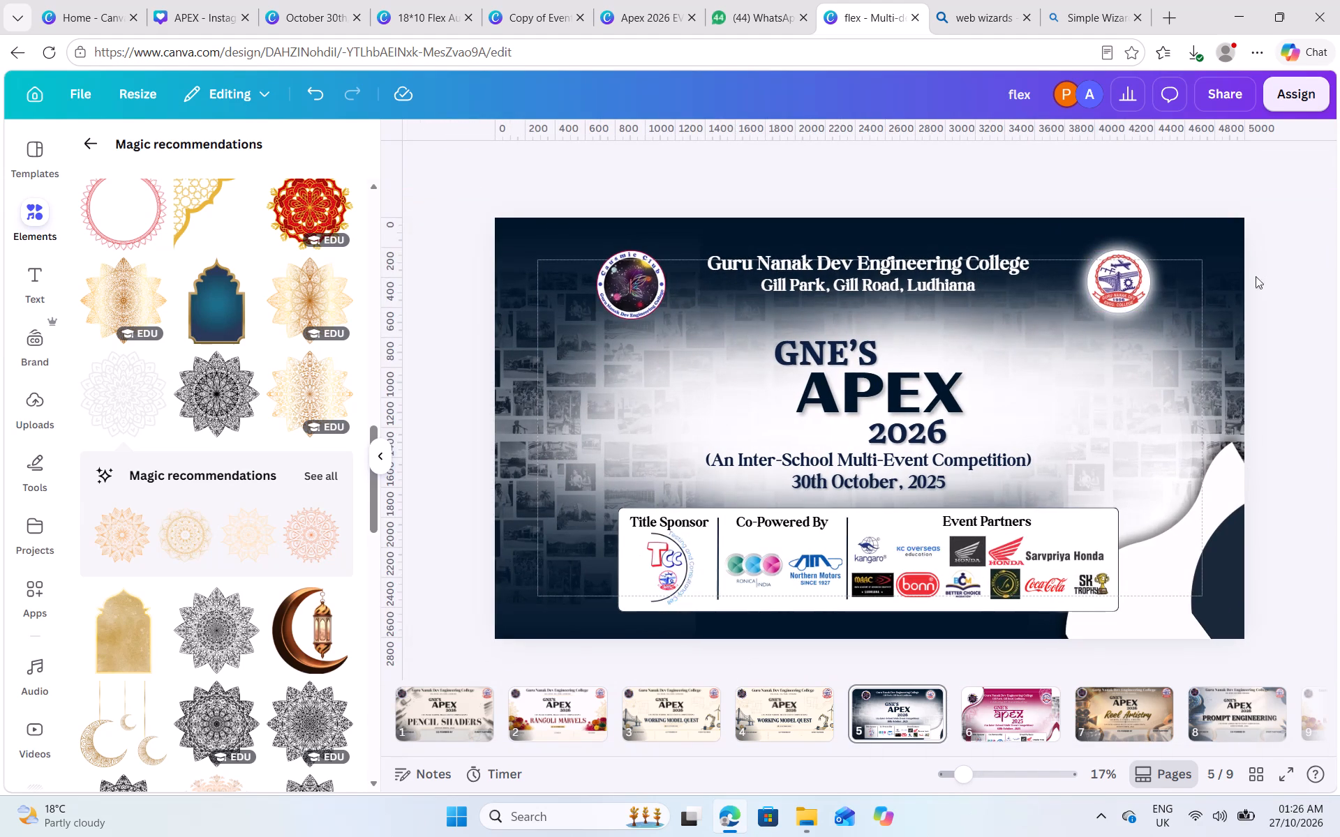
Nudge the college logo one step right and four steps down within the white circle.
left_click(1124, 285)
key("Right")
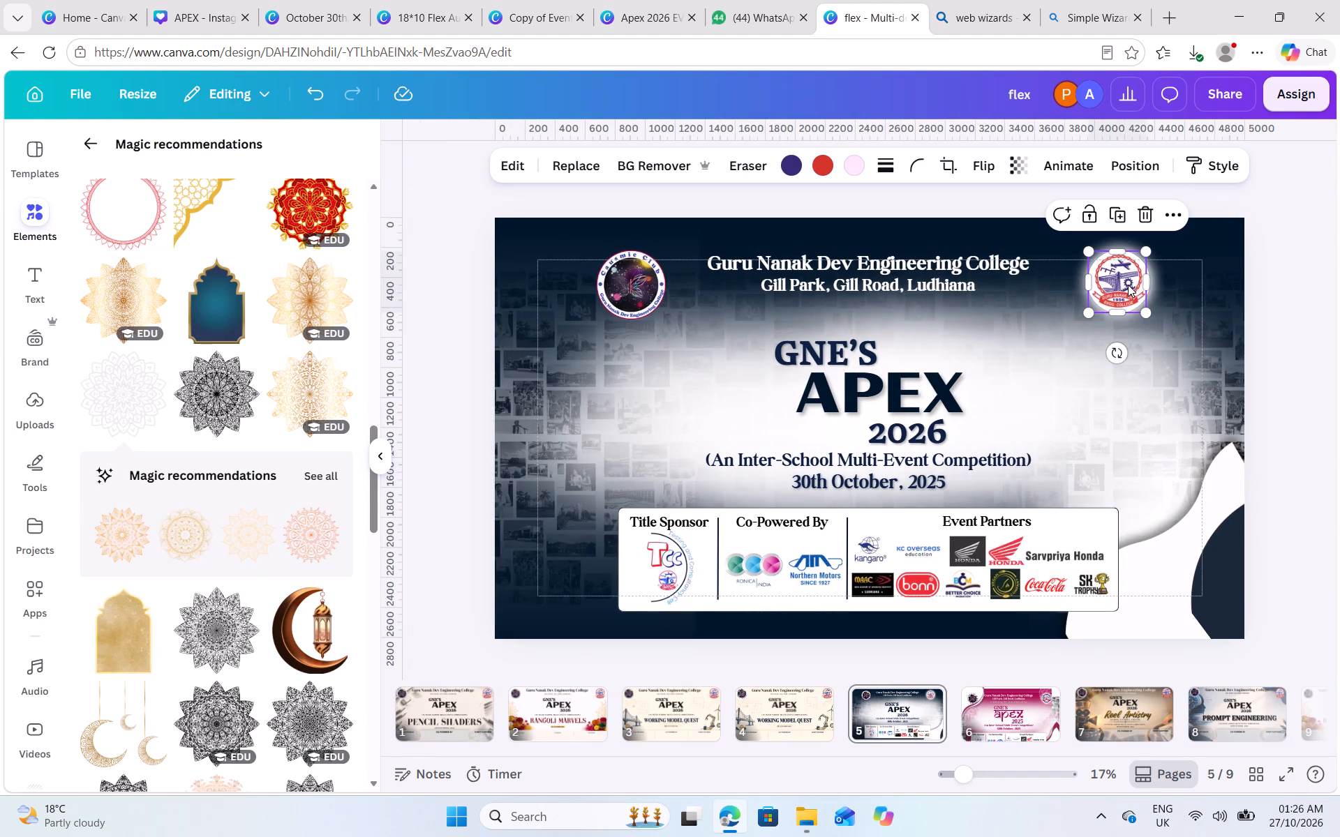
key("Down")
key("Down")
key("Down")
key("Down")
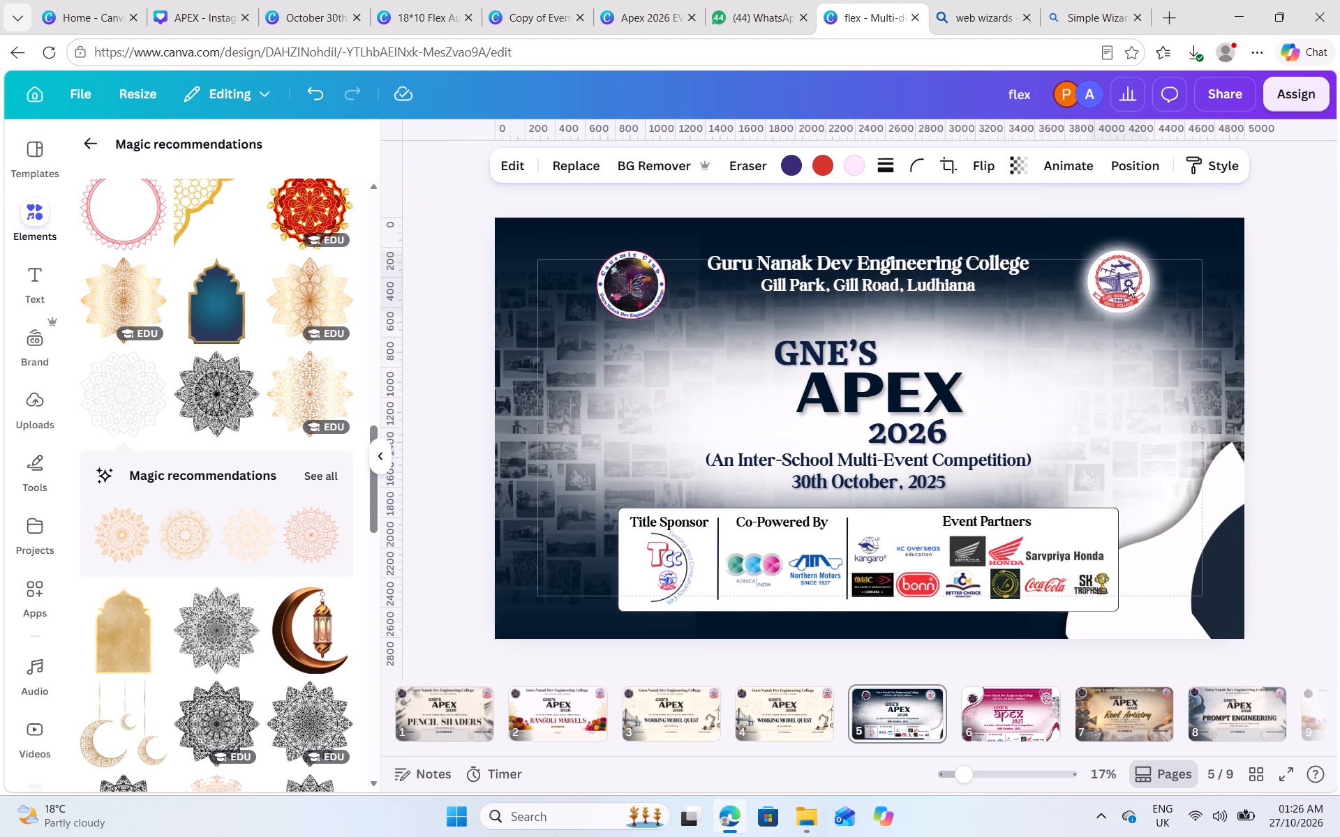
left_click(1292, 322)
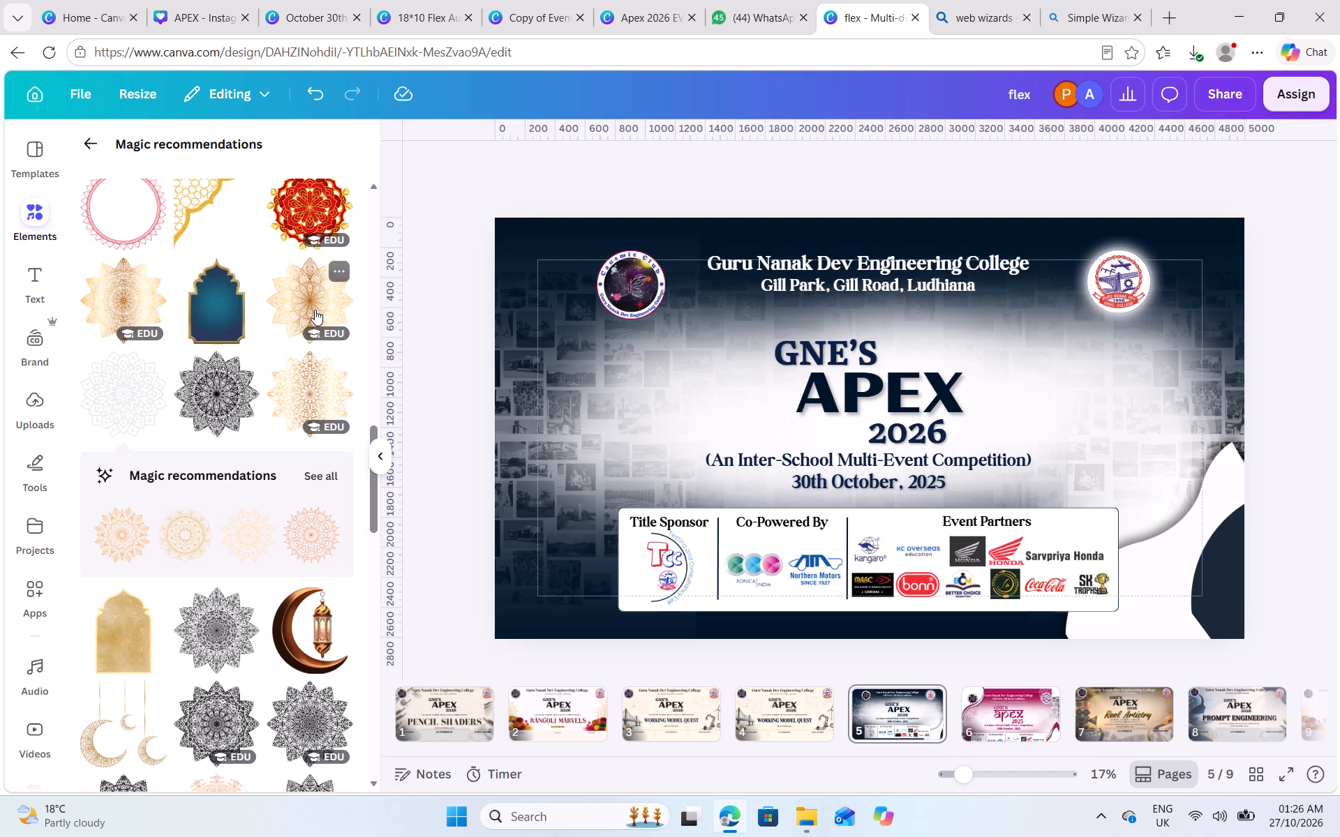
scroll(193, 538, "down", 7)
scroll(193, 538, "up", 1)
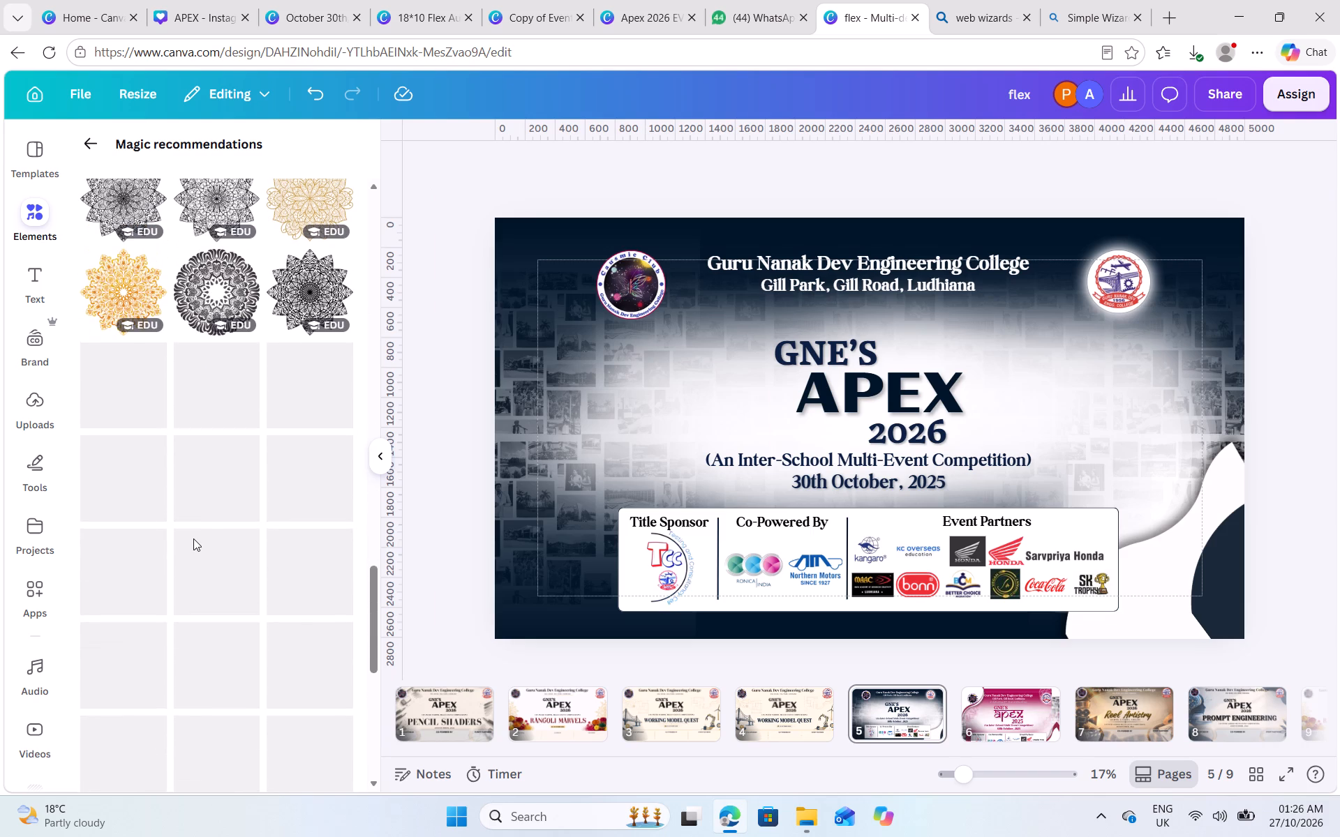
Look through the other open designs up to Copy of Event Venue Posters for decorative shapes to reuse on the flex banner.
left_click(208, 1)
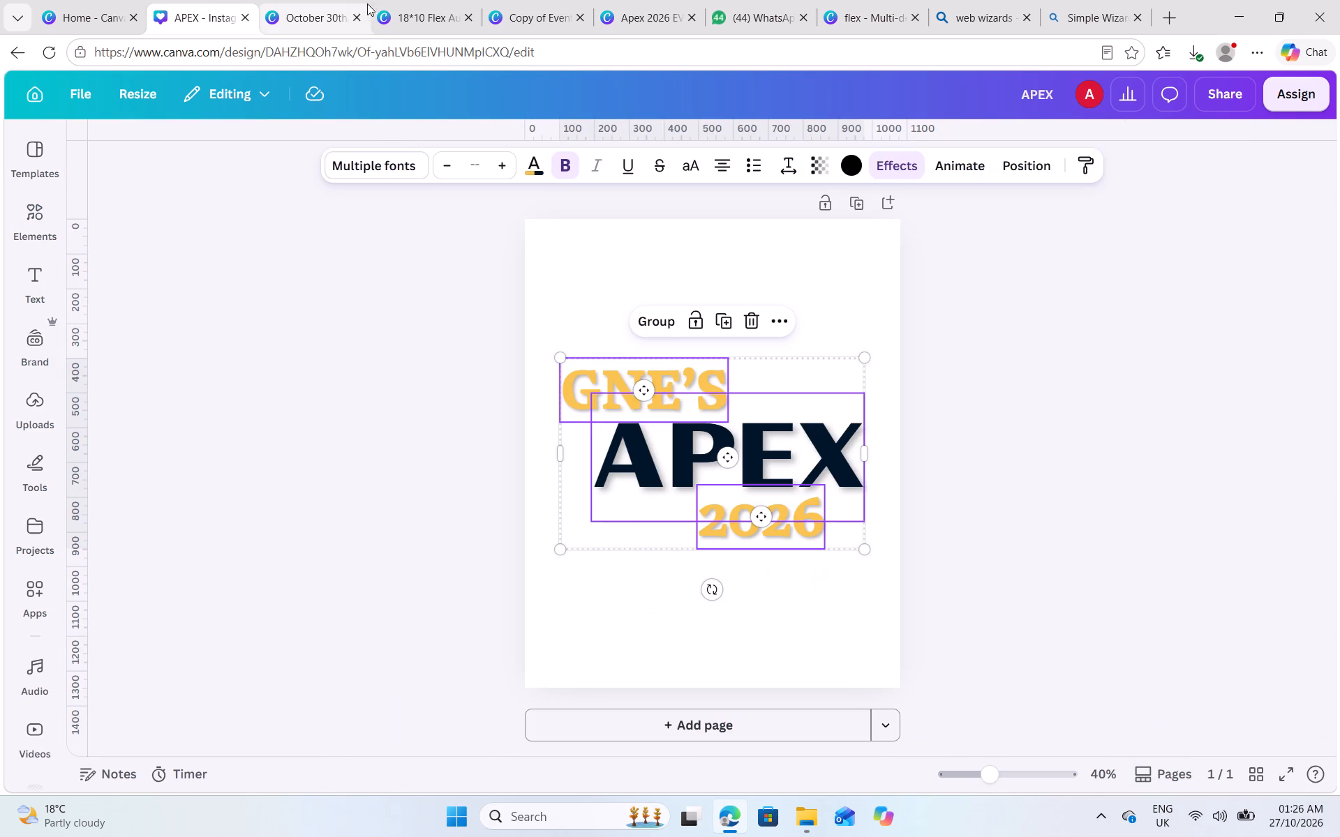
left_click(344, 4)
left_click(420, 5)
left_click(530, 3)
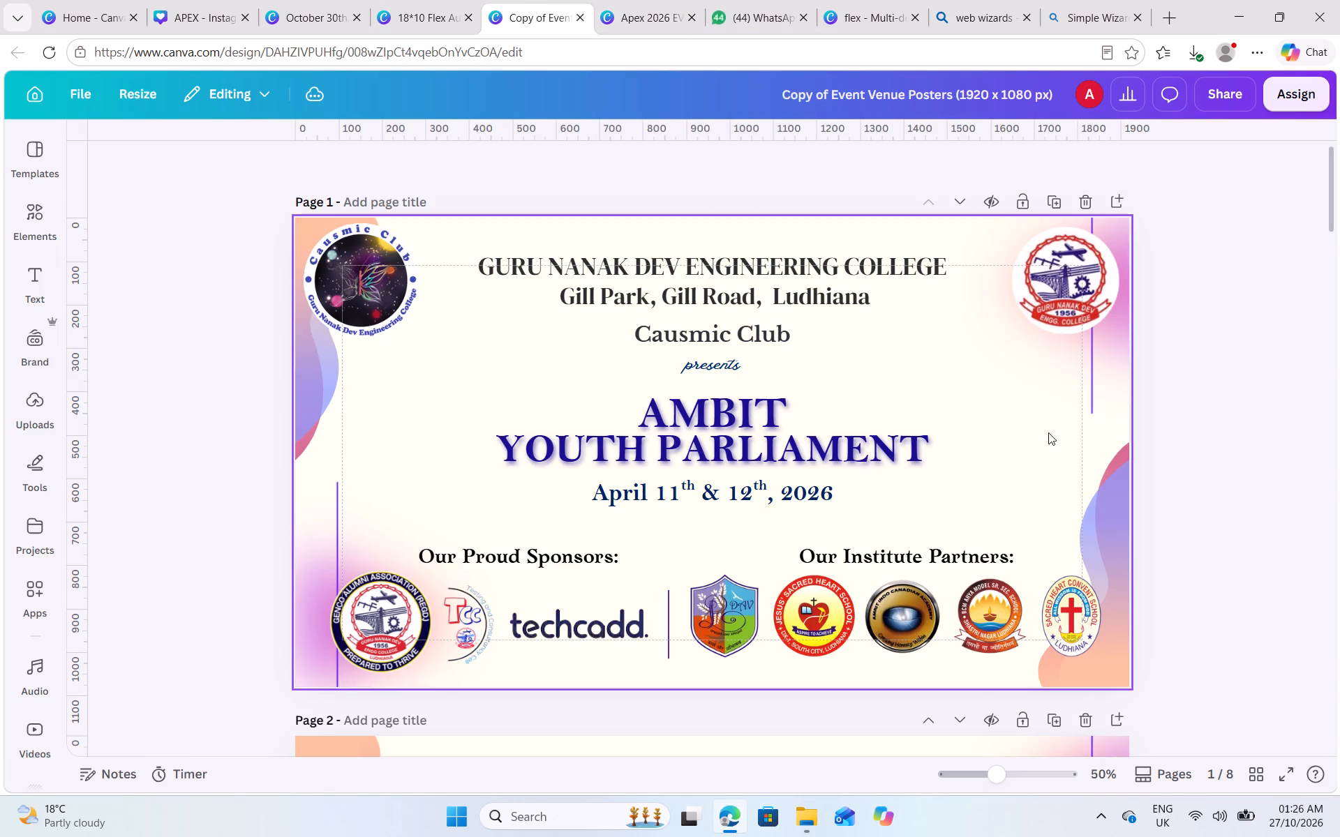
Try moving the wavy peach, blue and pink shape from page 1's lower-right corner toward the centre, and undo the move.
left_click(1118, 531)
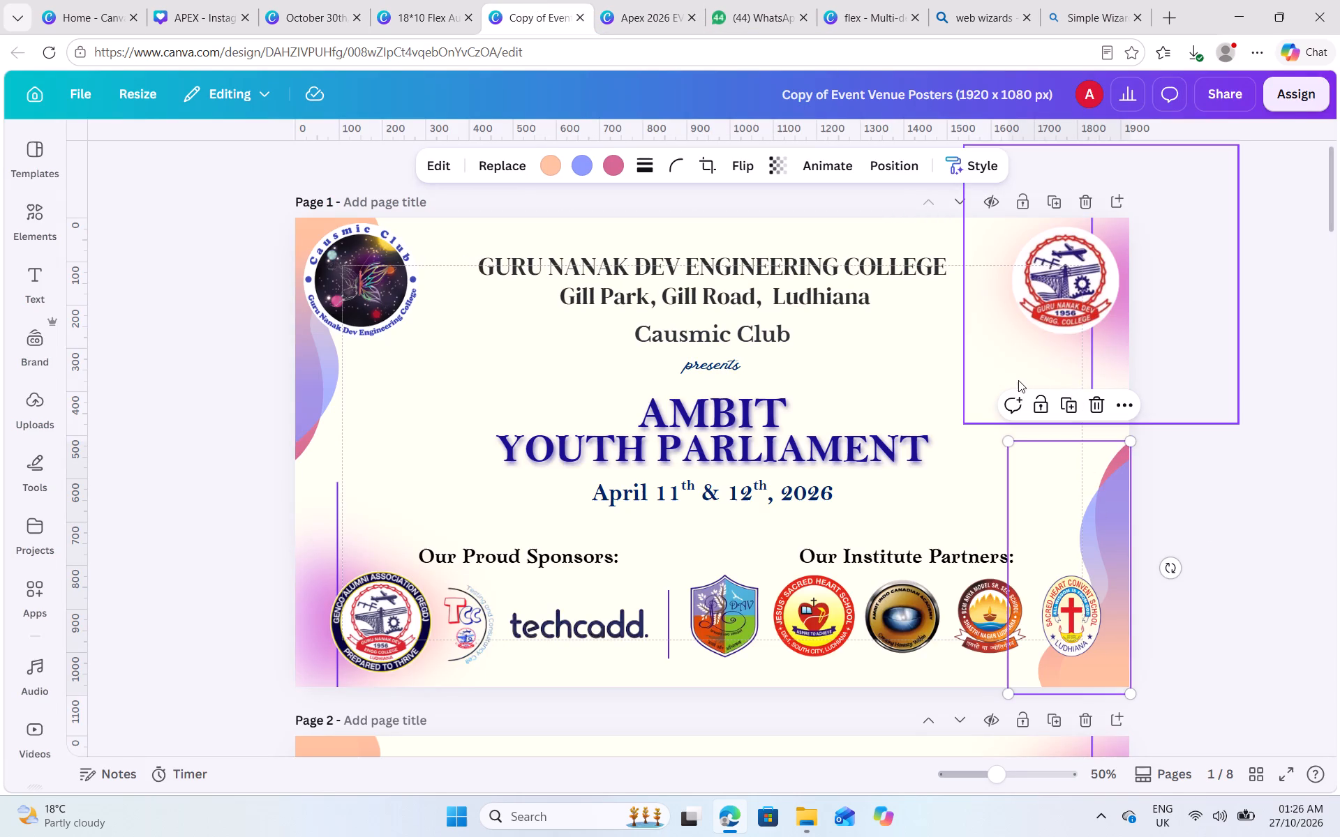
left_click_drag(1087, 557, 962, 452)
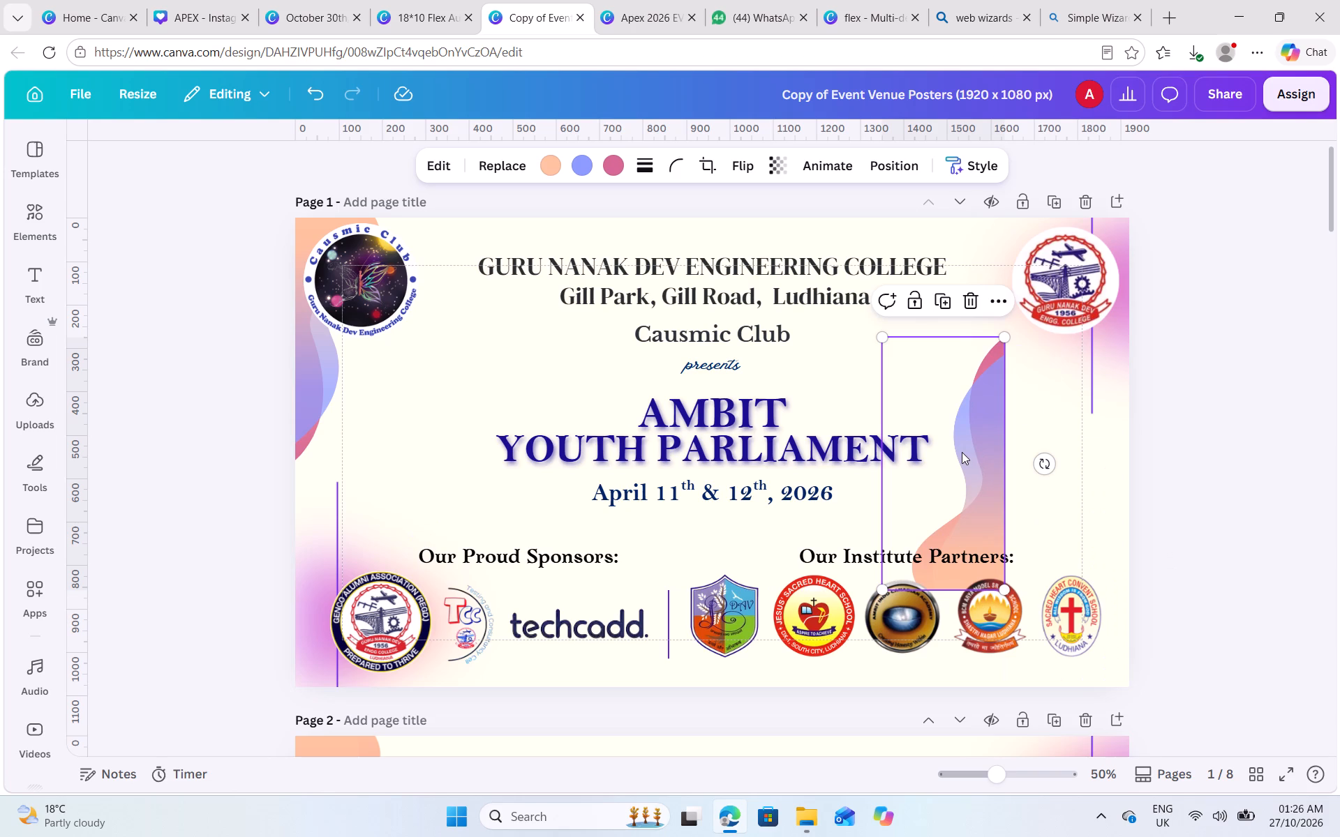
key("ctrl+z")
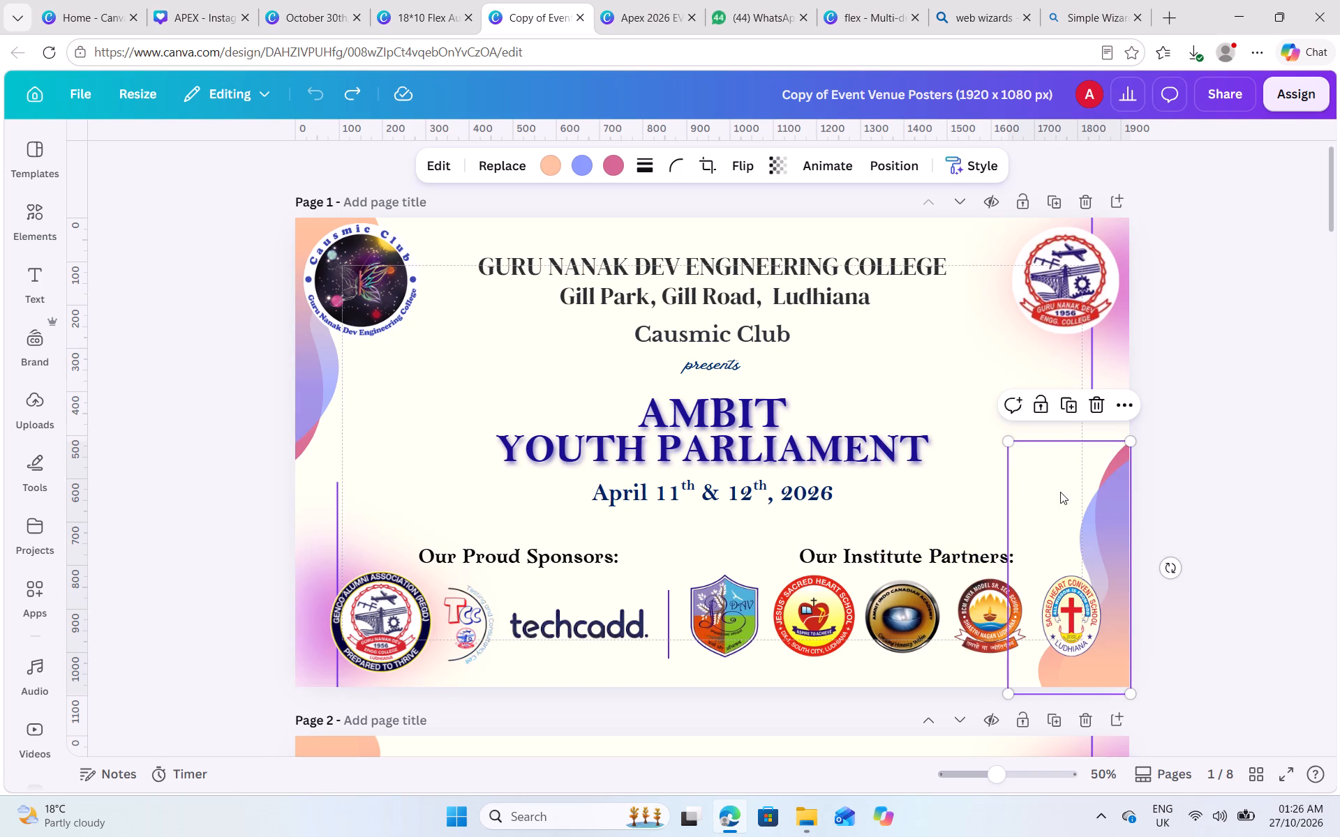
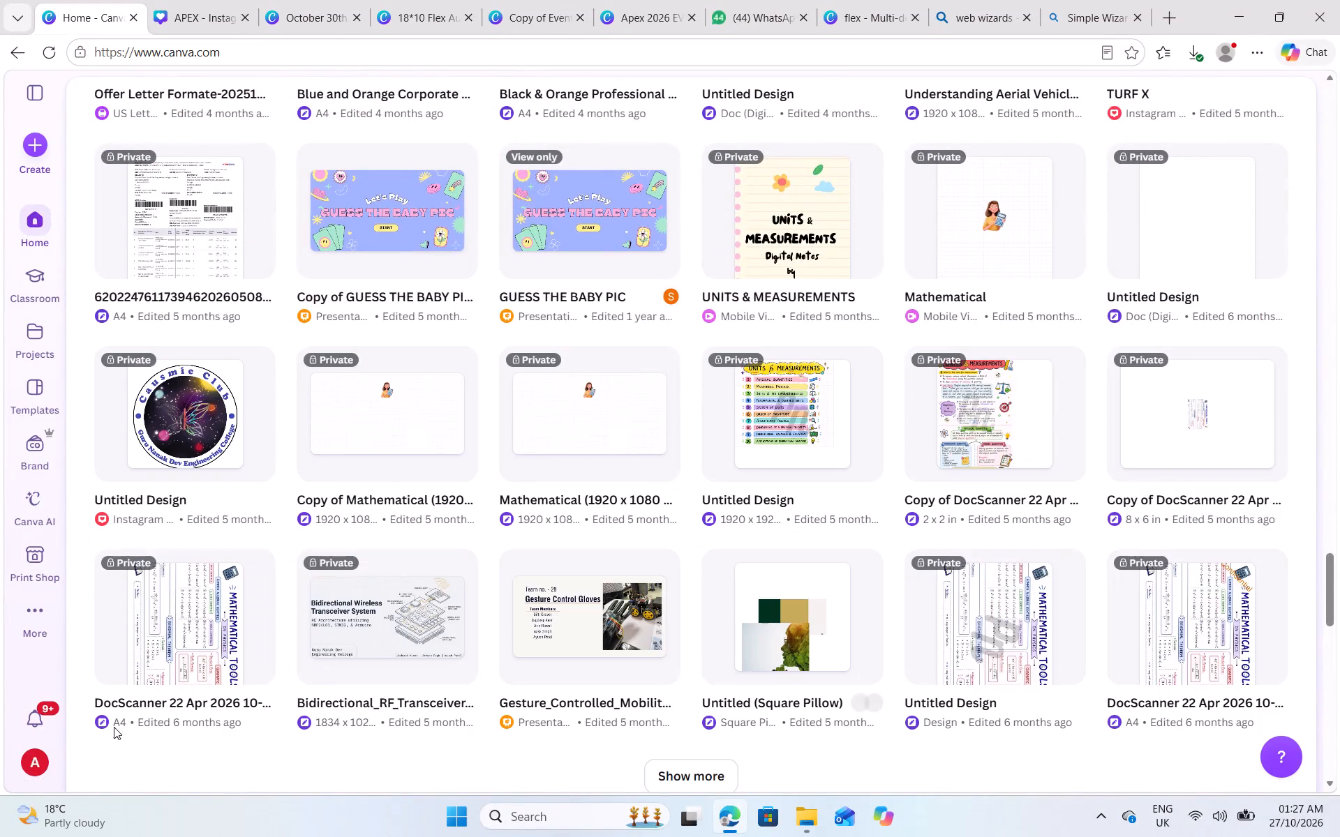
Switch the Canva home page from the current personal account to the Education class team.
left_click(33, 770)
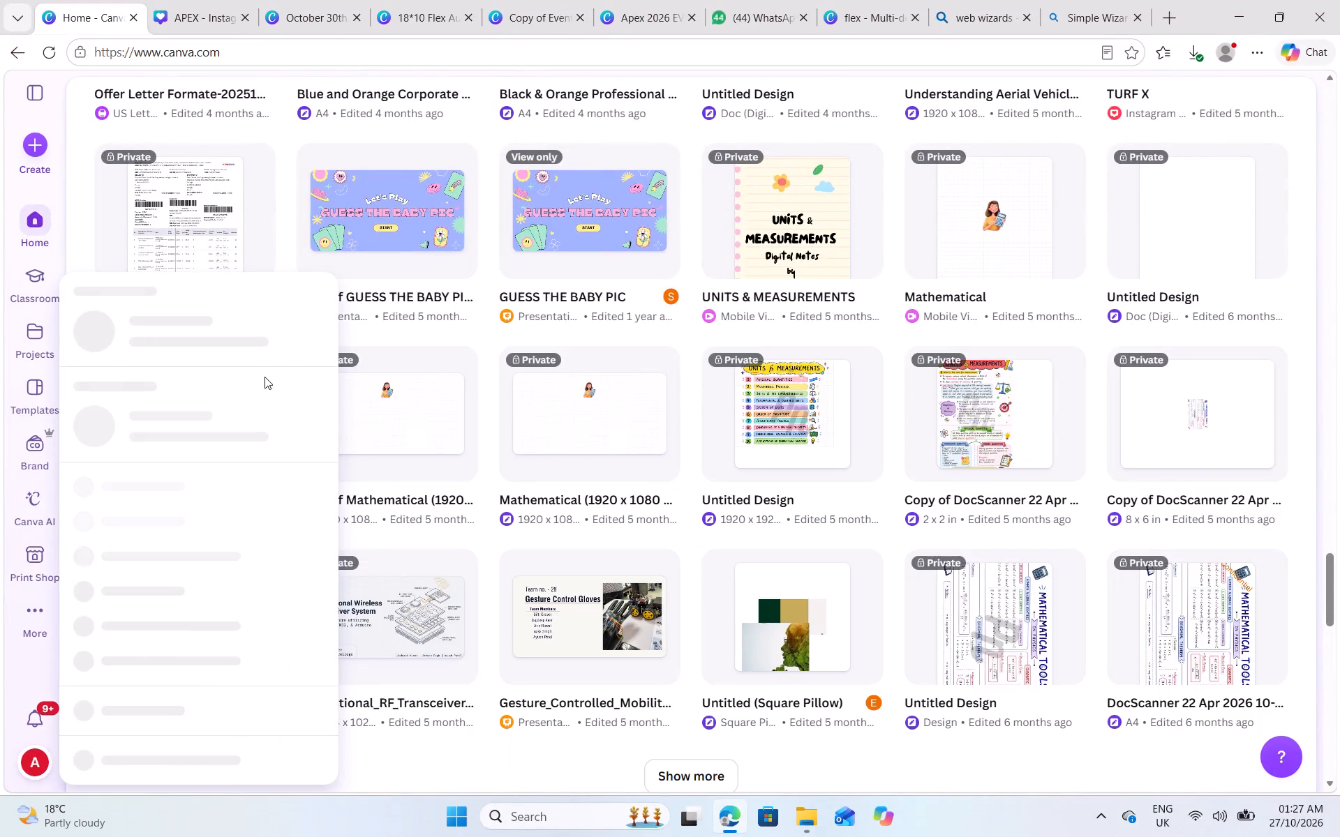
left_click(262, 349)
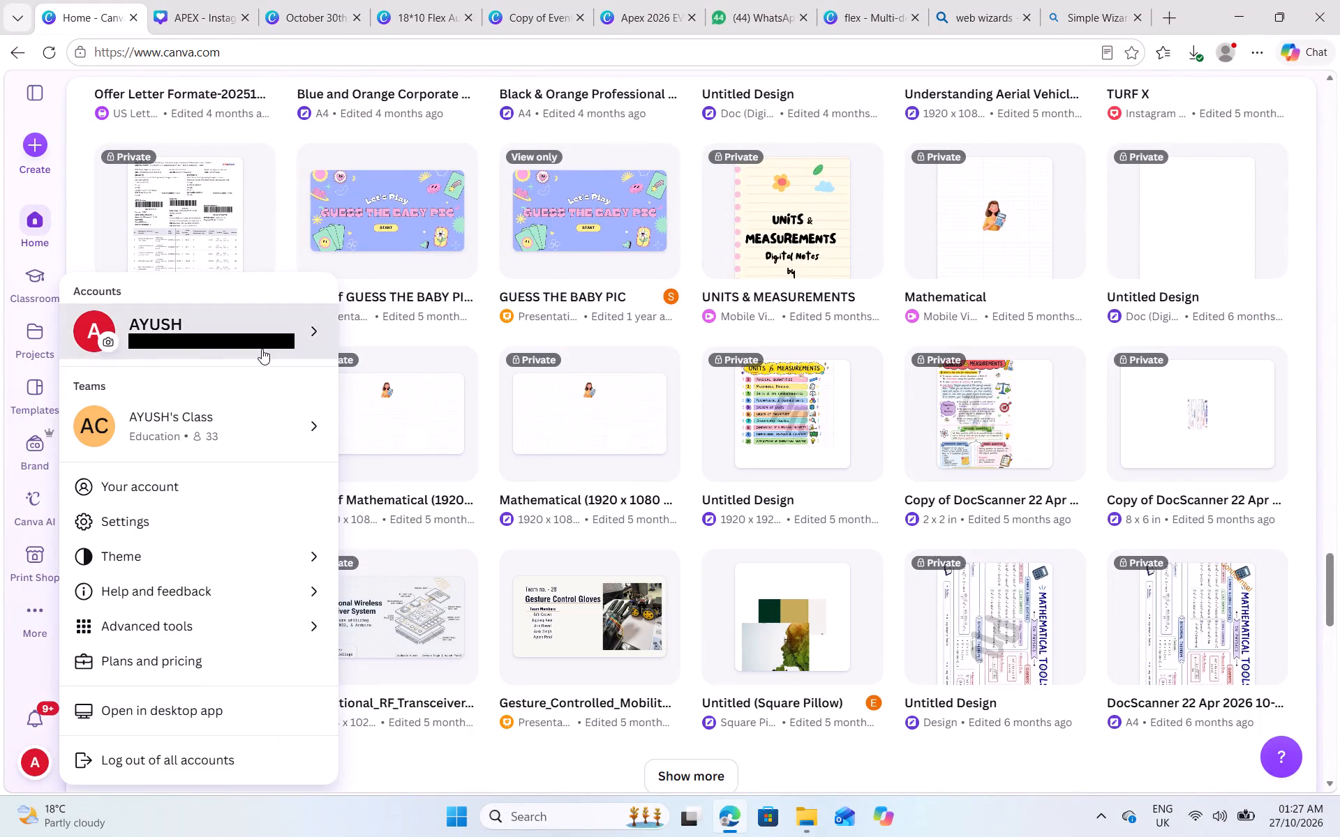
left_click(405, 405)
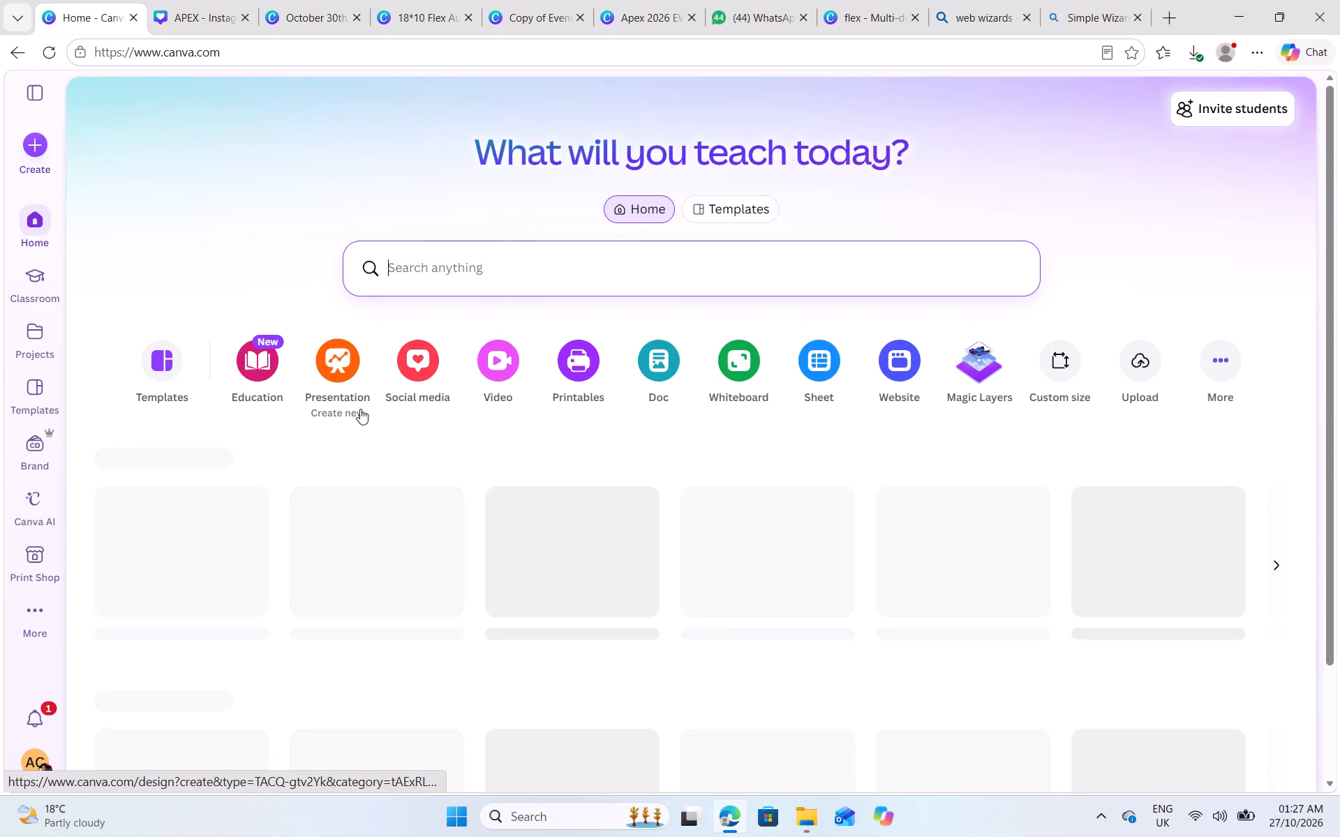
Find the GNE'S-APEX-2026 design among the recent Canva designs and open it.
scroll(360, 409, "down", 2)
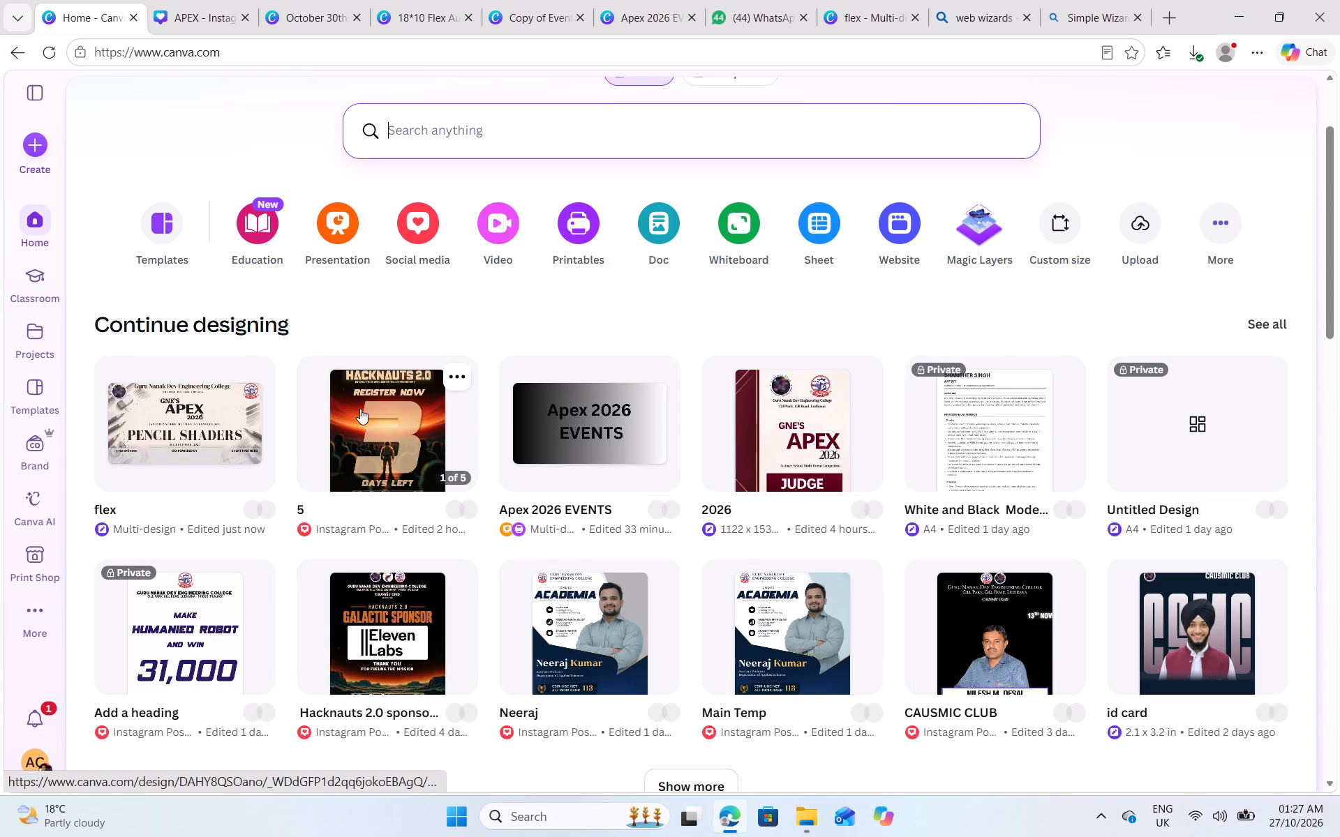
scroll(360, 409, "down", 1)
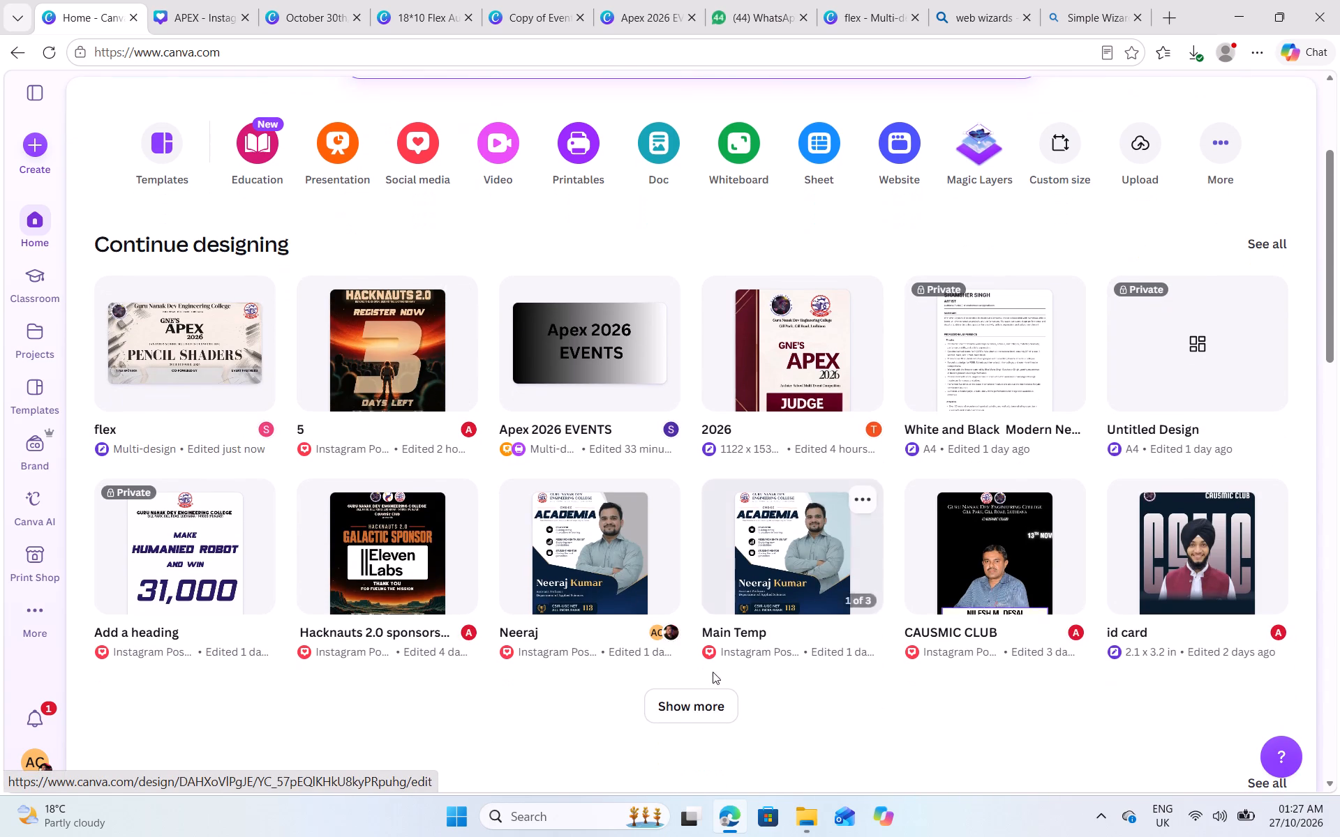
left_click(697, 691)
scroll(697, 691, "down", 4)
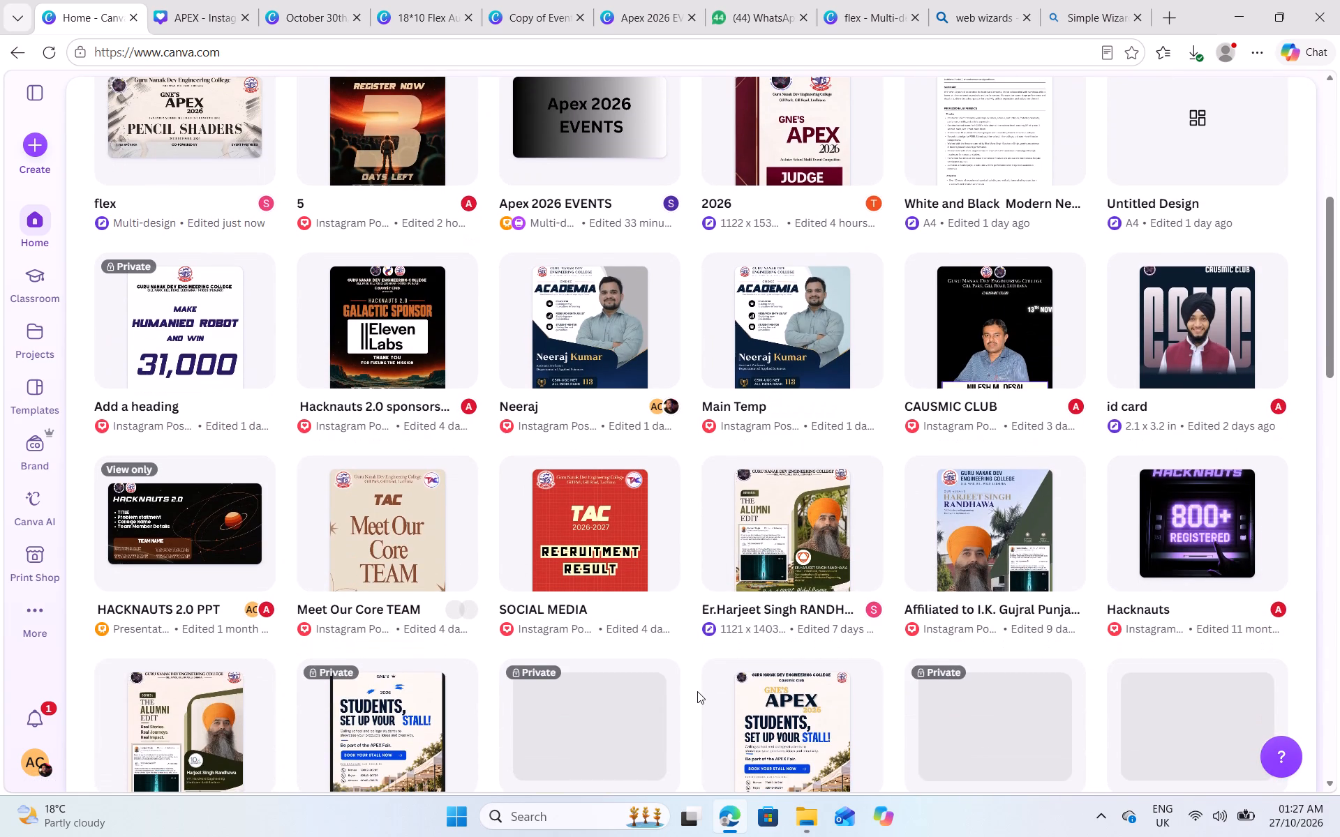
scroll(697, 691, "down", 2)
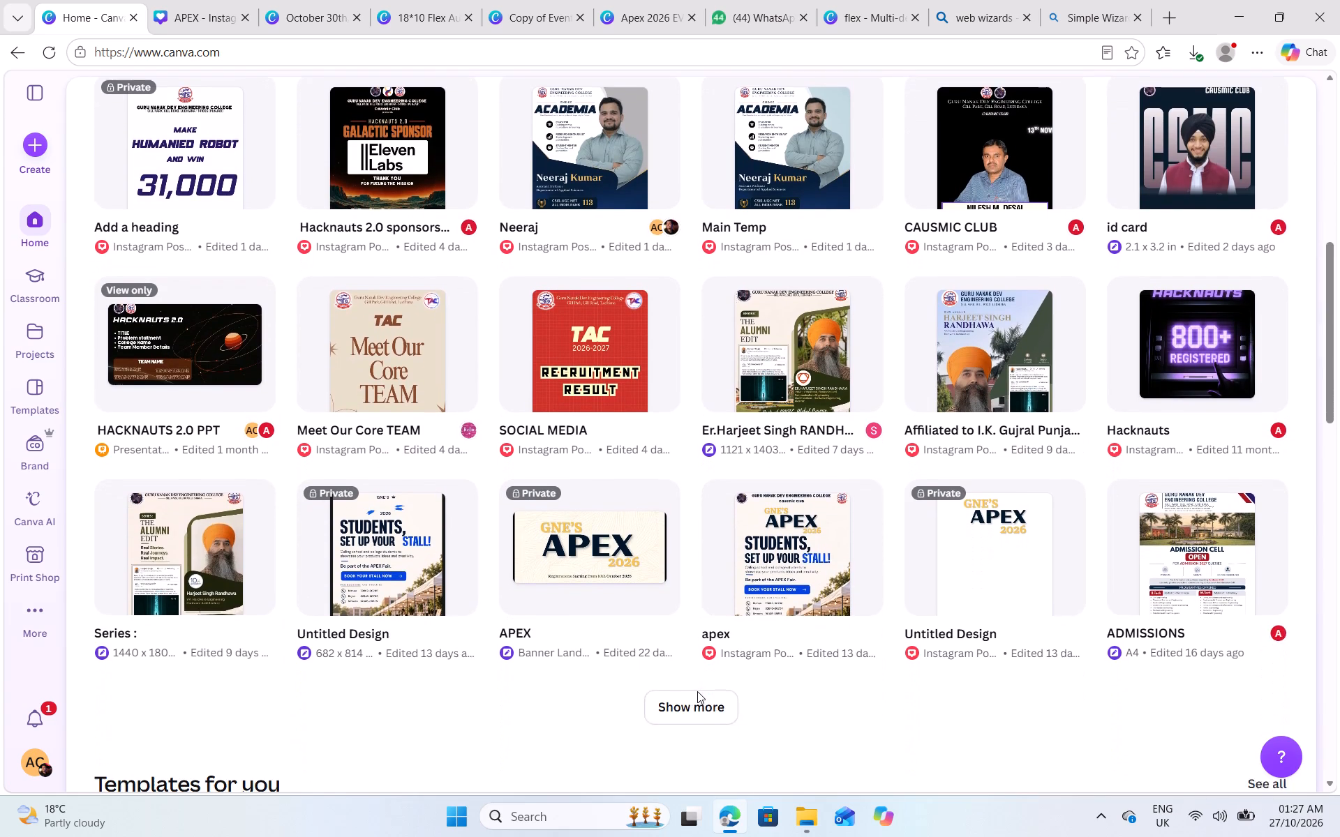
scroll(697, 691, "down", 1)
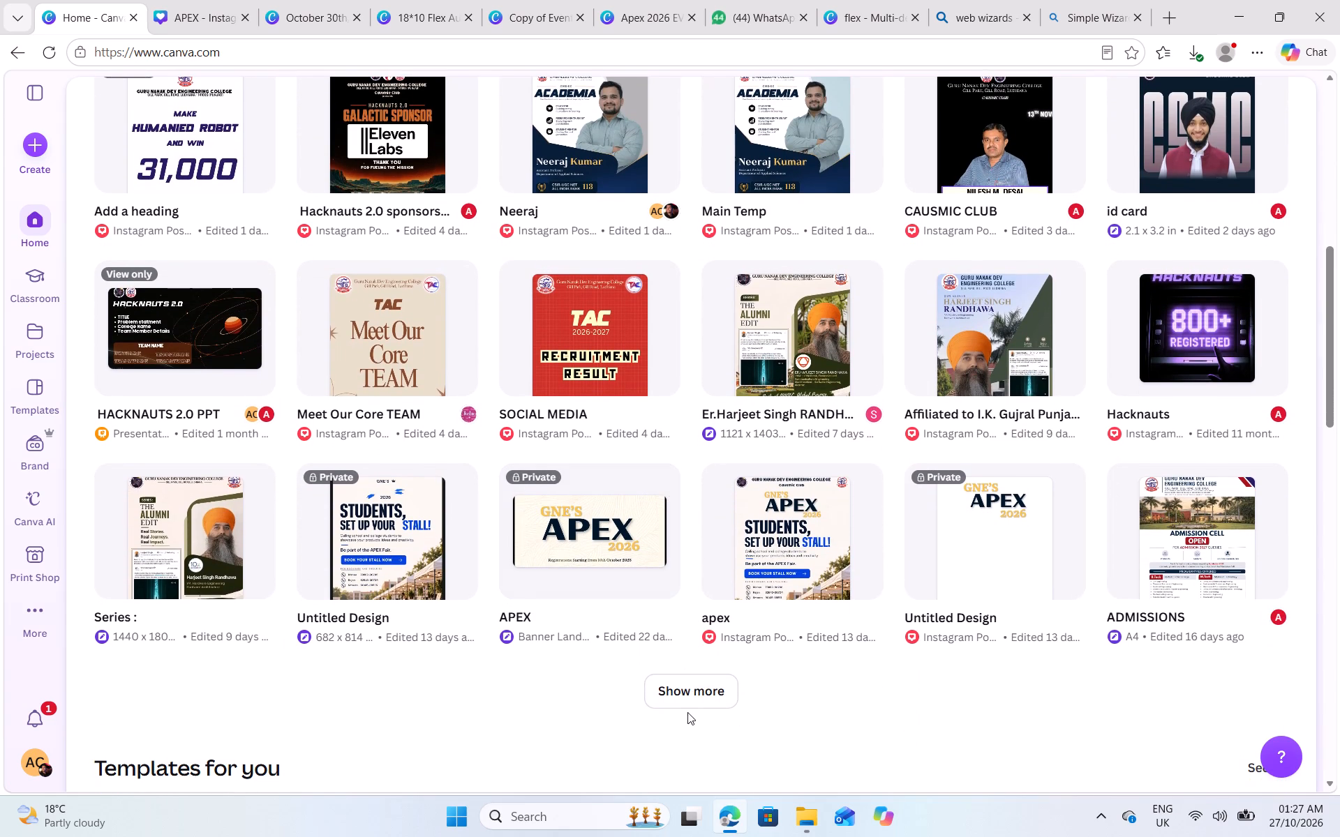
left_click(688, 695)
scroll(688, 695, "down", 3)
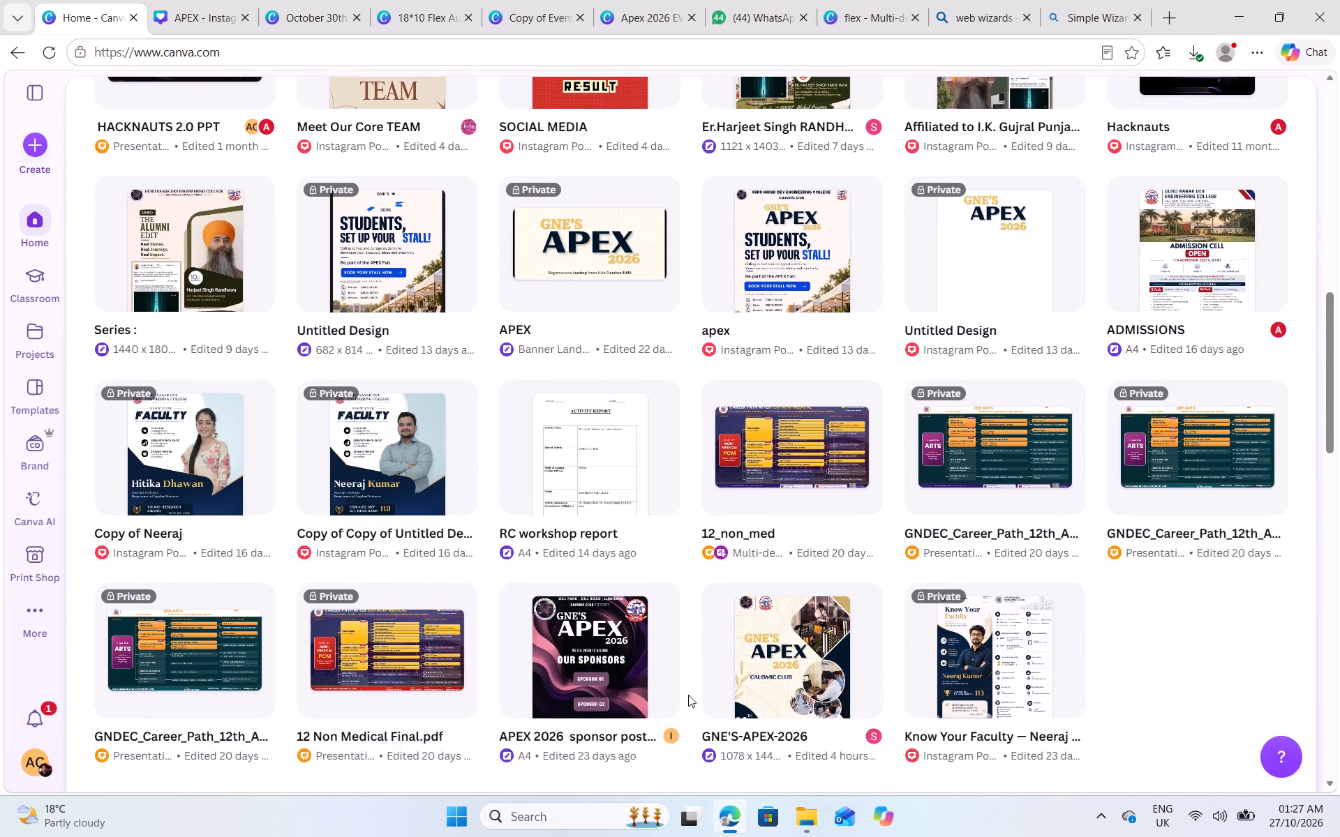
scroll(688, 695, "down", 2)
left_click(722, 658)
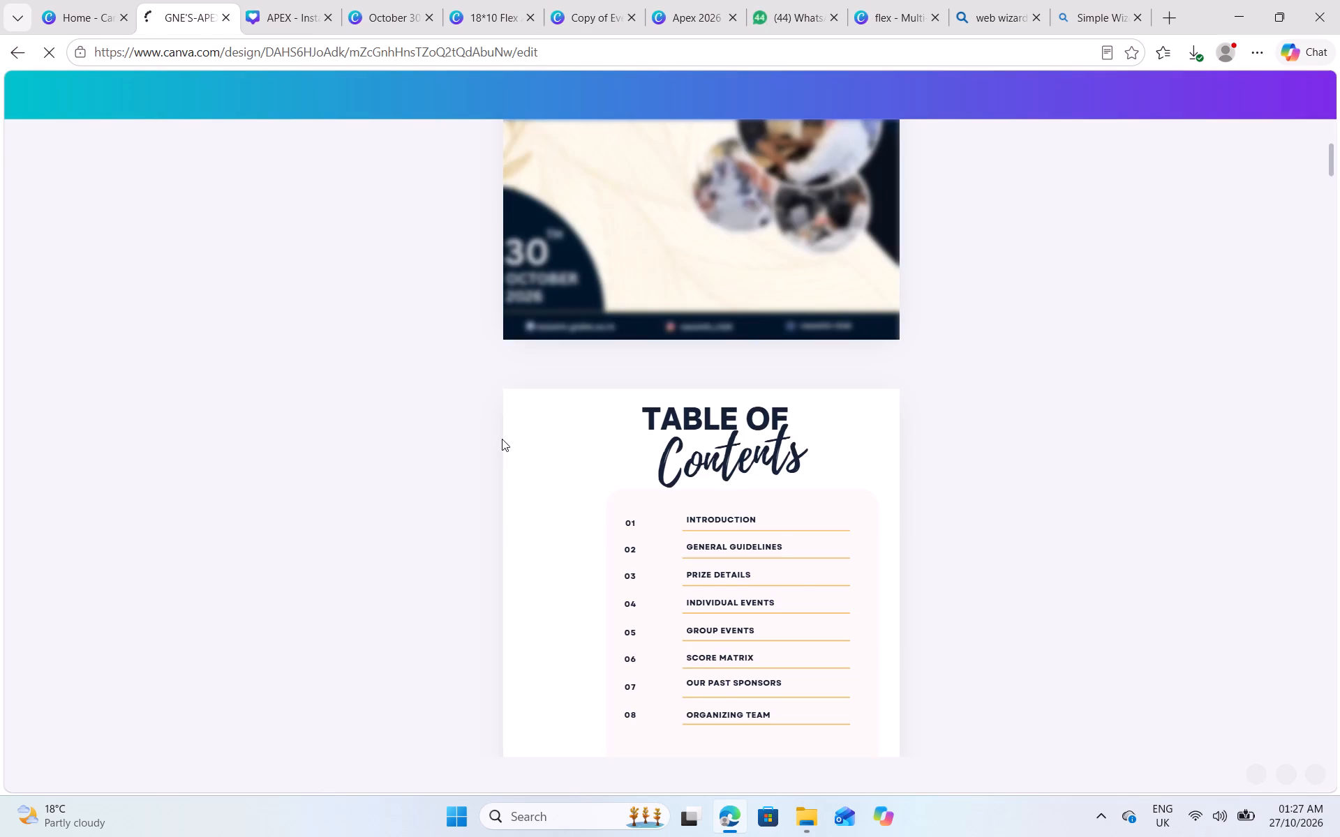
Copy the full-page cream wavy-line pattern from the background of the page 1 cover.
scroll(502, 439, "up", 3)
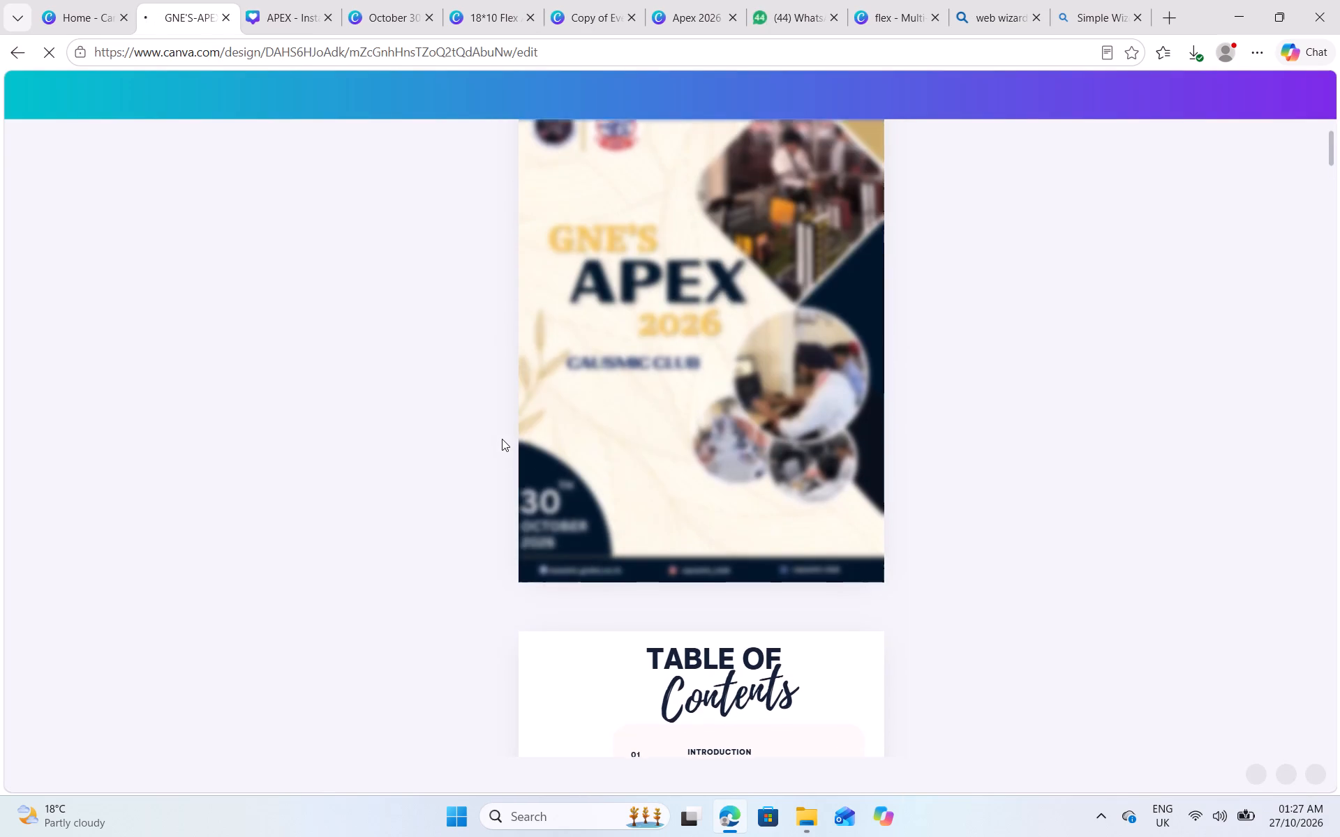
scroll(502, 439, "up", 1)
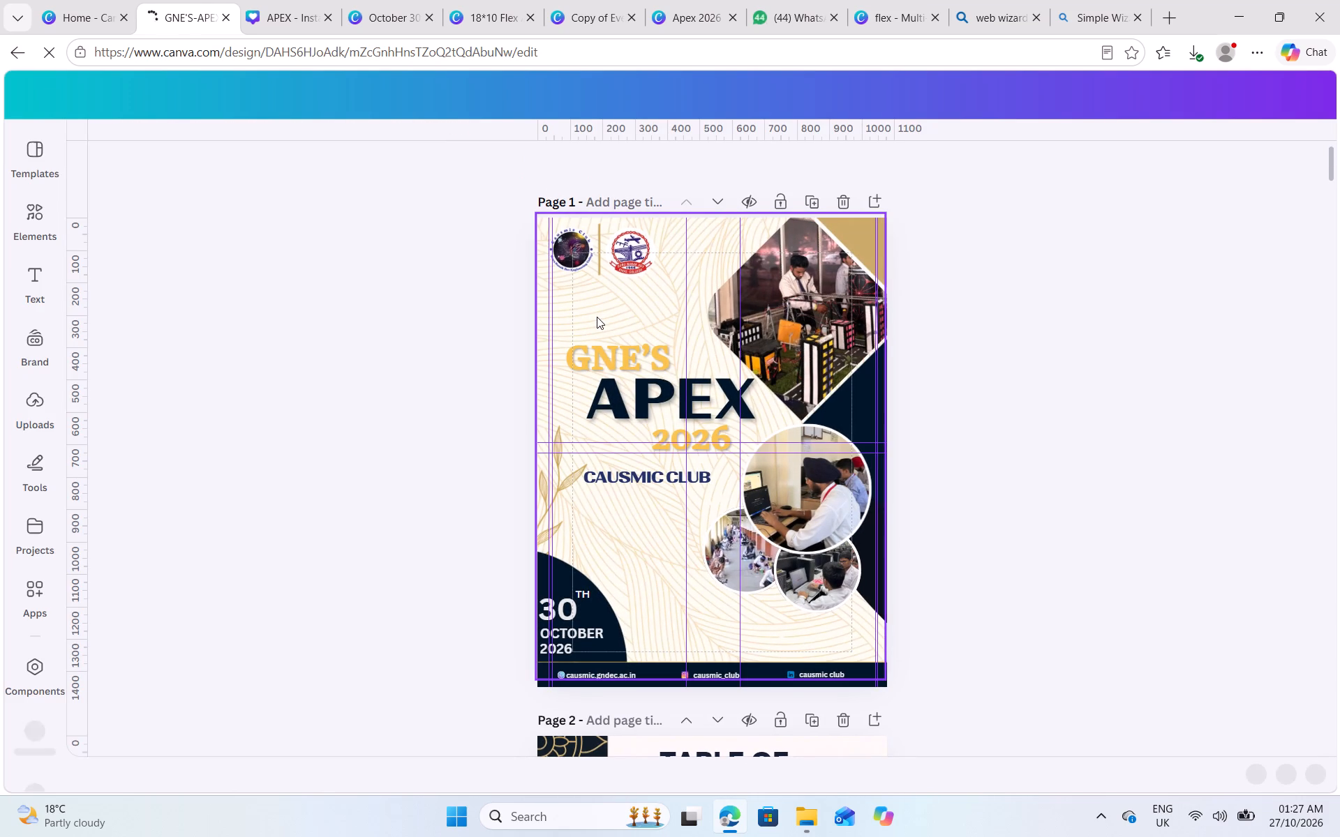
left_click(484, 323)
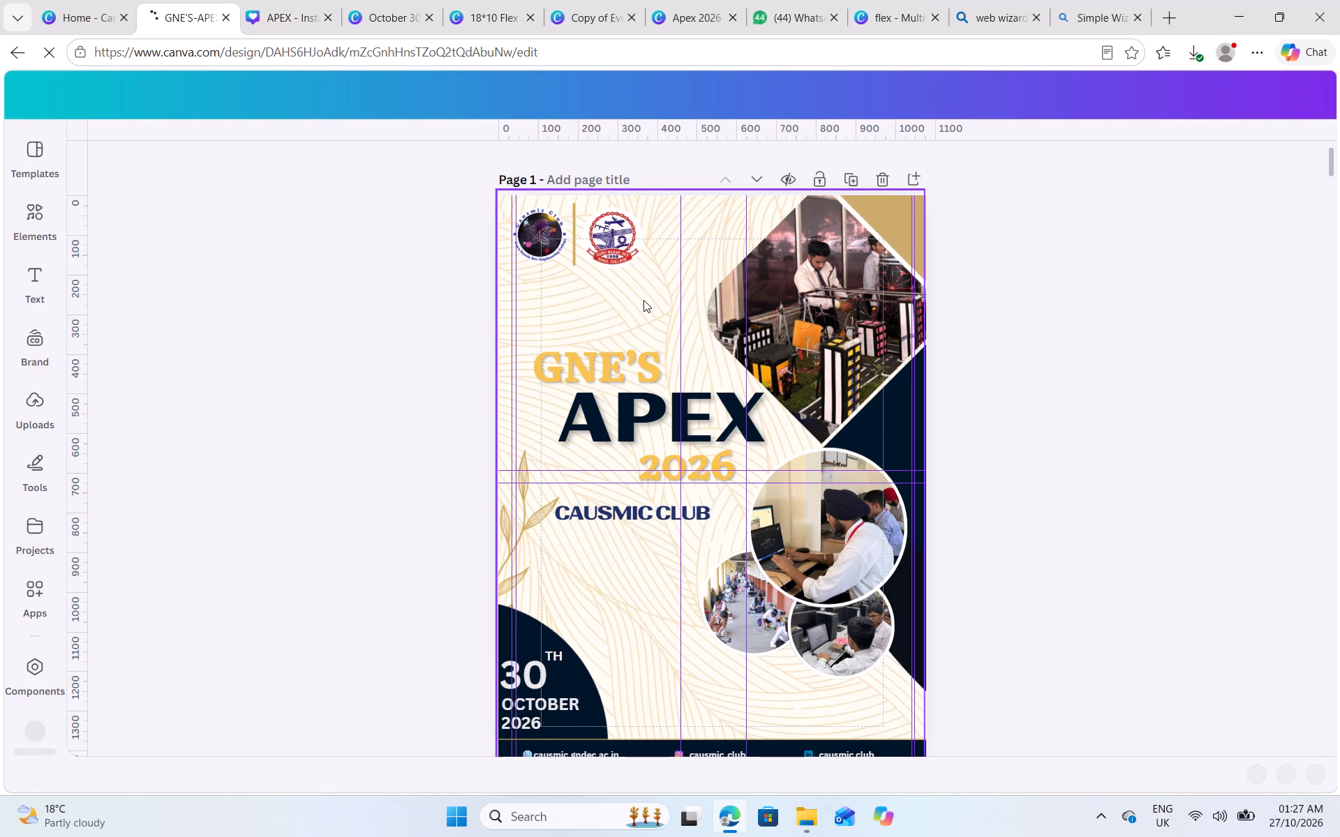
left_click(642, 303)
left_click(720, 221)
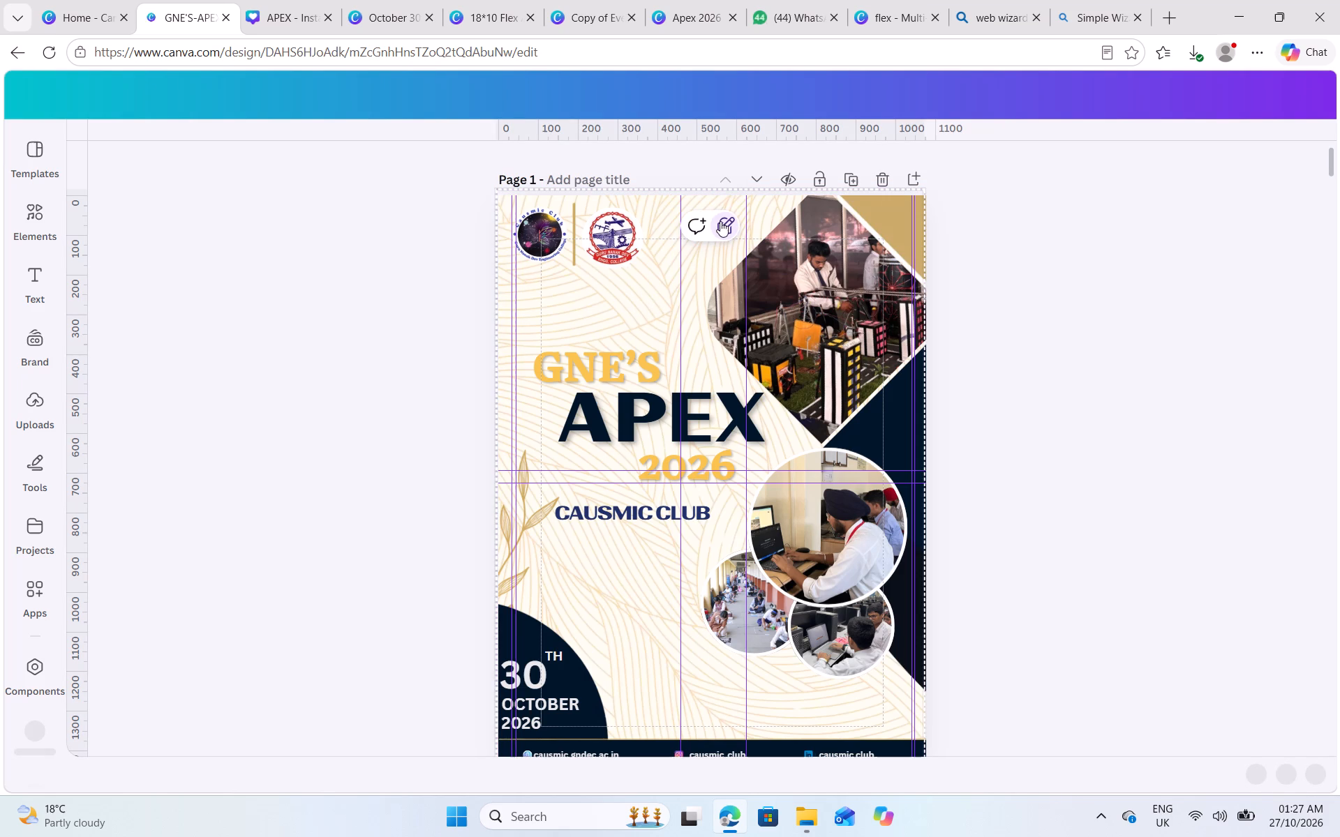
left_click(720, 221)
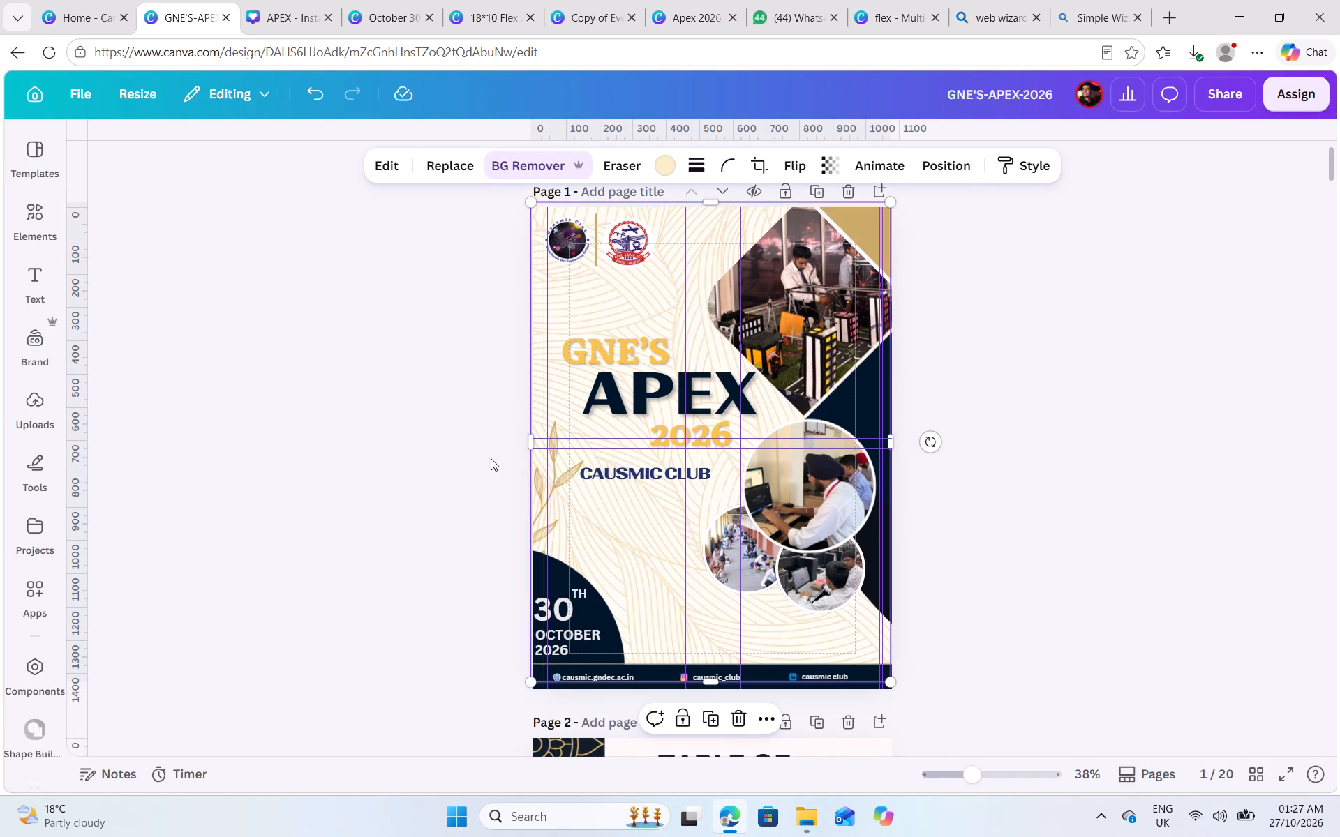
left_click(949, 158)
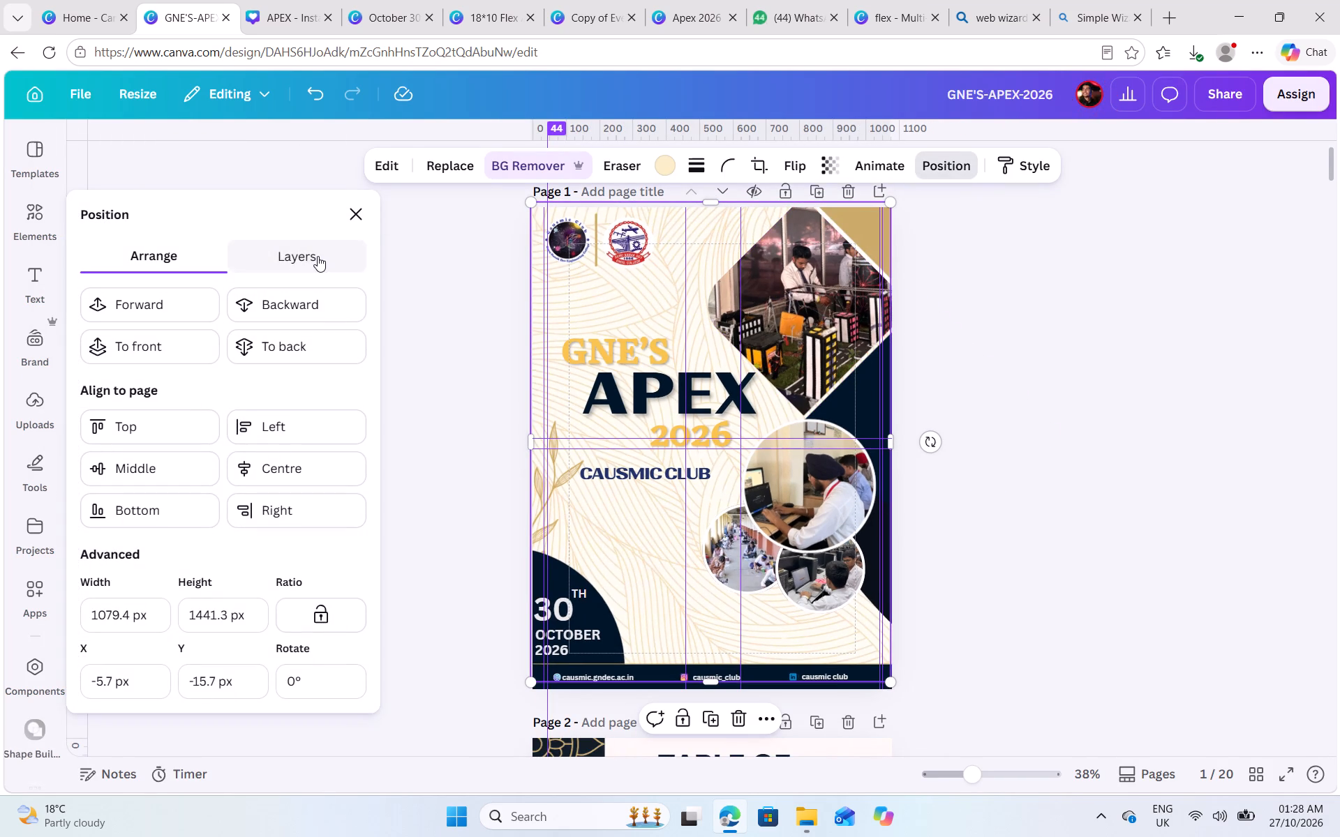
left_click(318, 256)
scroll(276, 423, "down", 3)
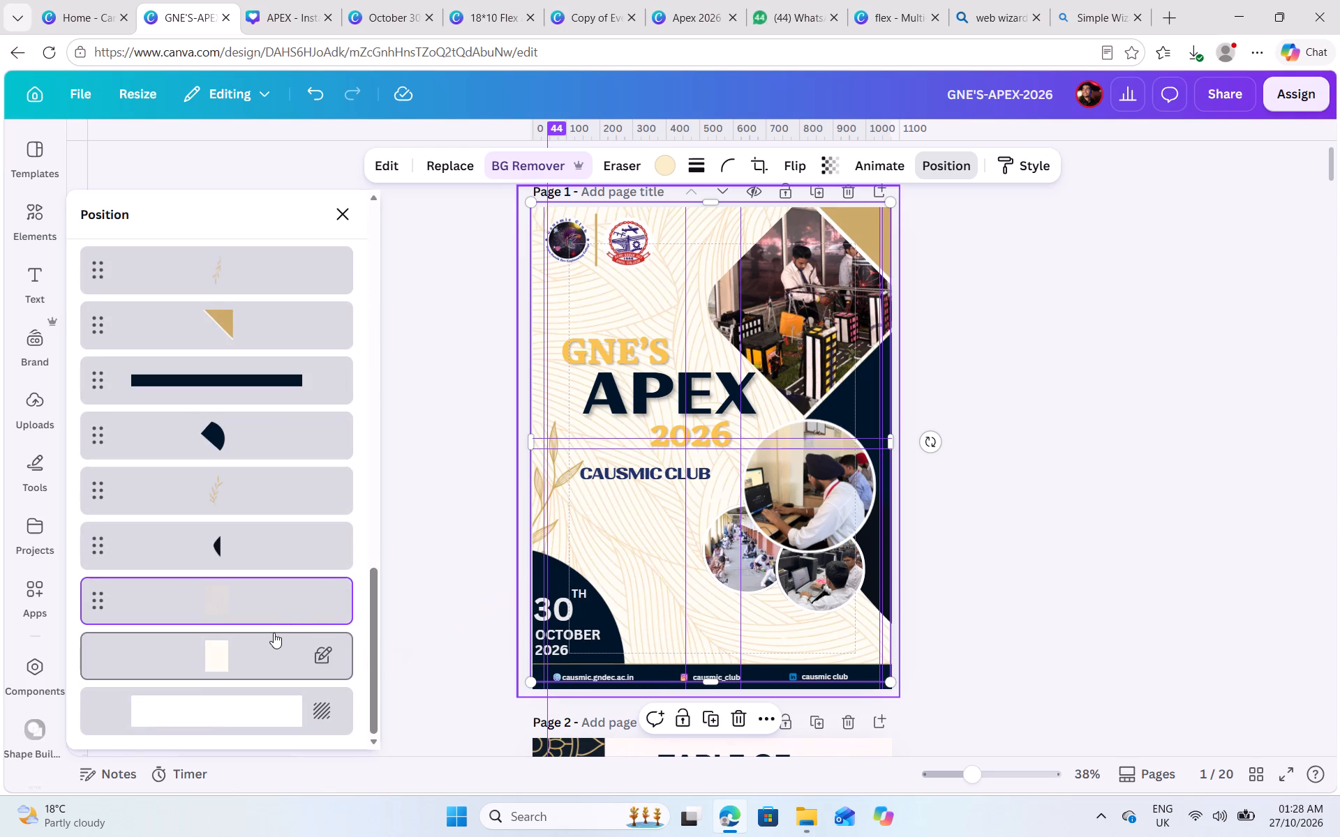
key("ctrl+c")
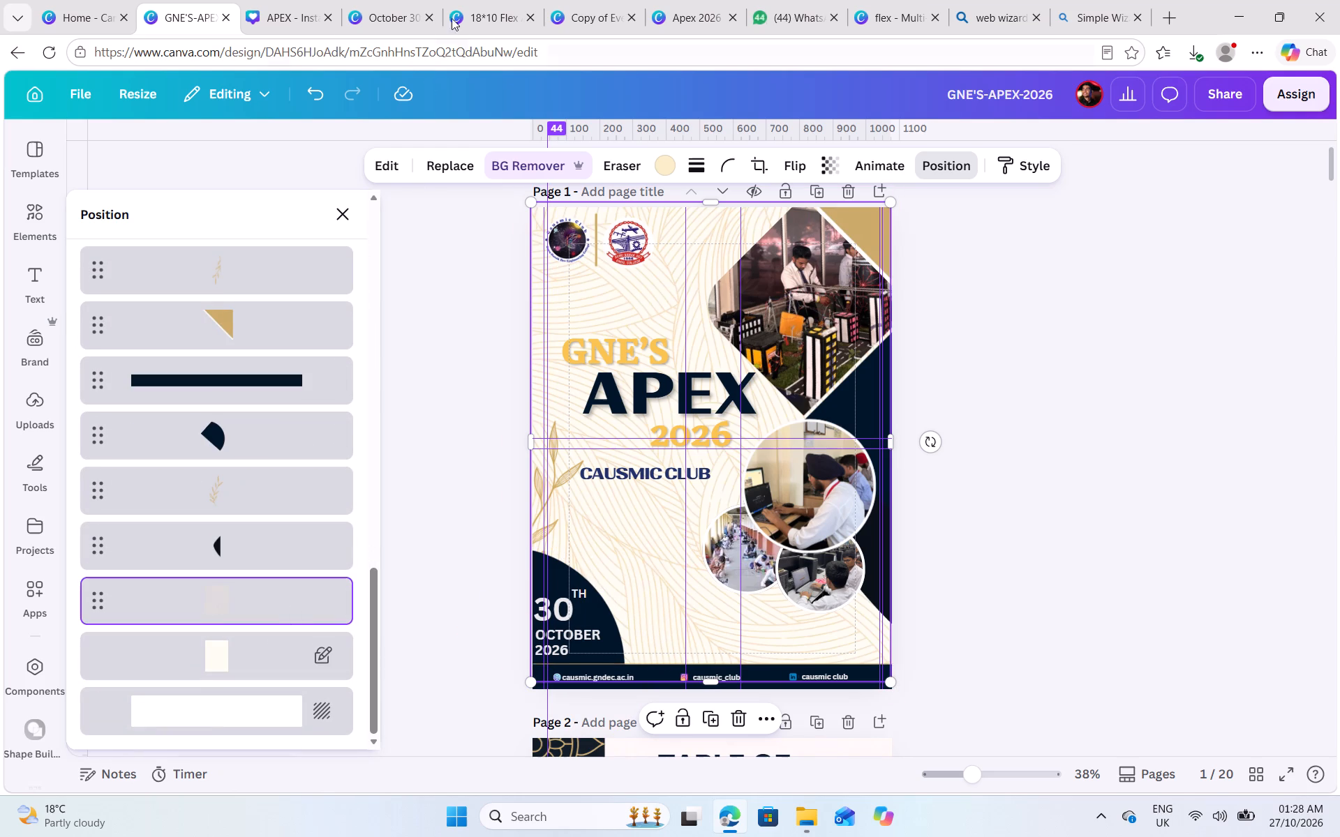
Paste the wavy-line pattern onto page 5 of the flex design and enlarge it to about 2082 by 2780 px.
left_click(601, 0)
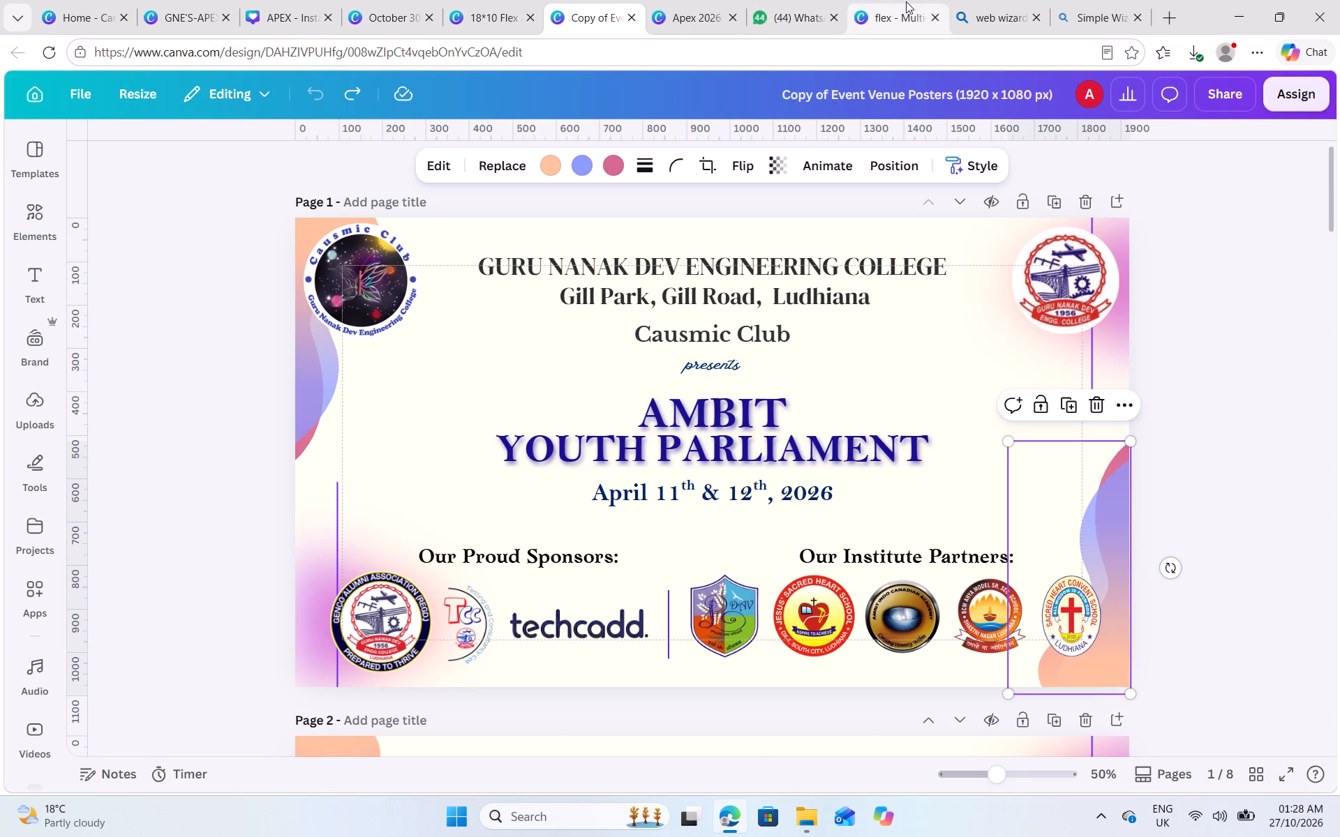
left_click(906, 1)
key("ctrl+v")
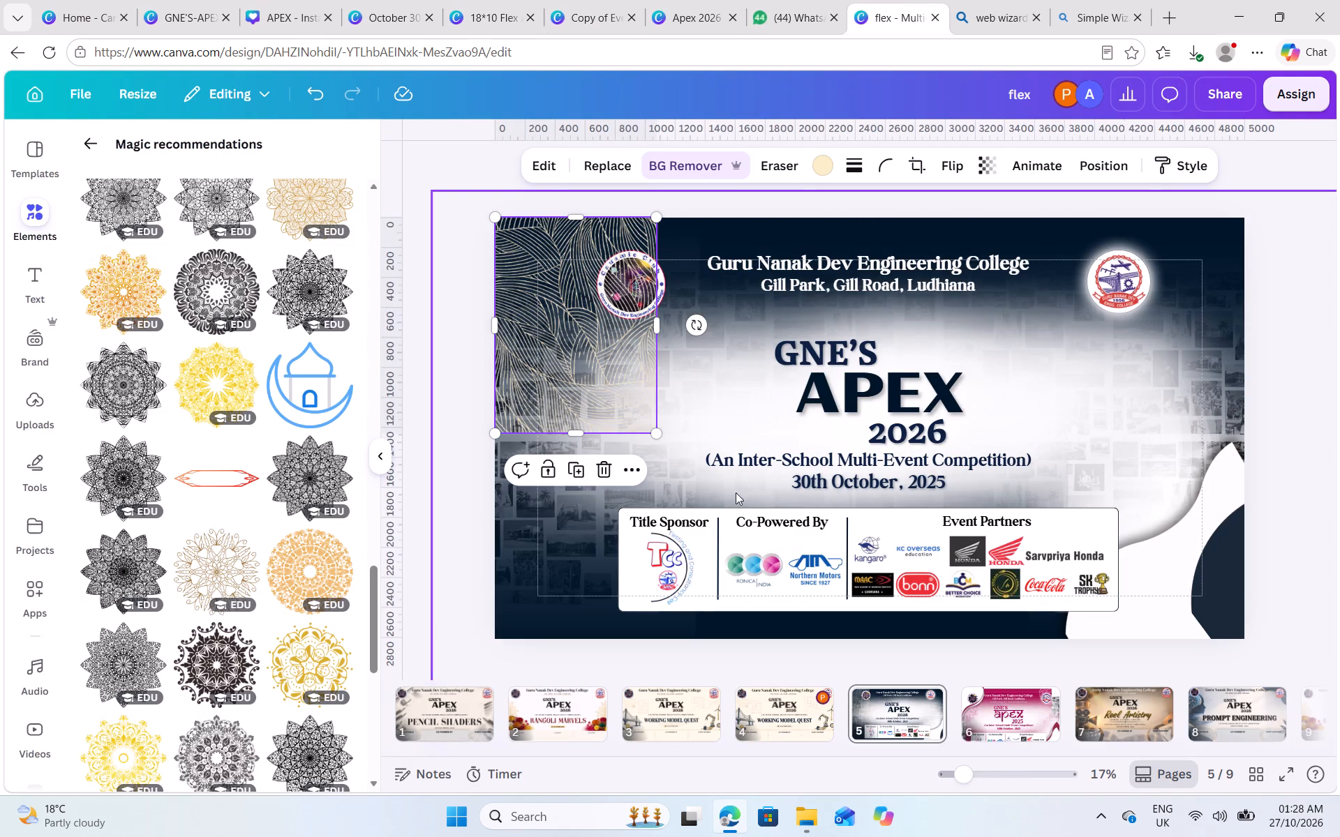
left_click_drag(655, 434, 770, 617)
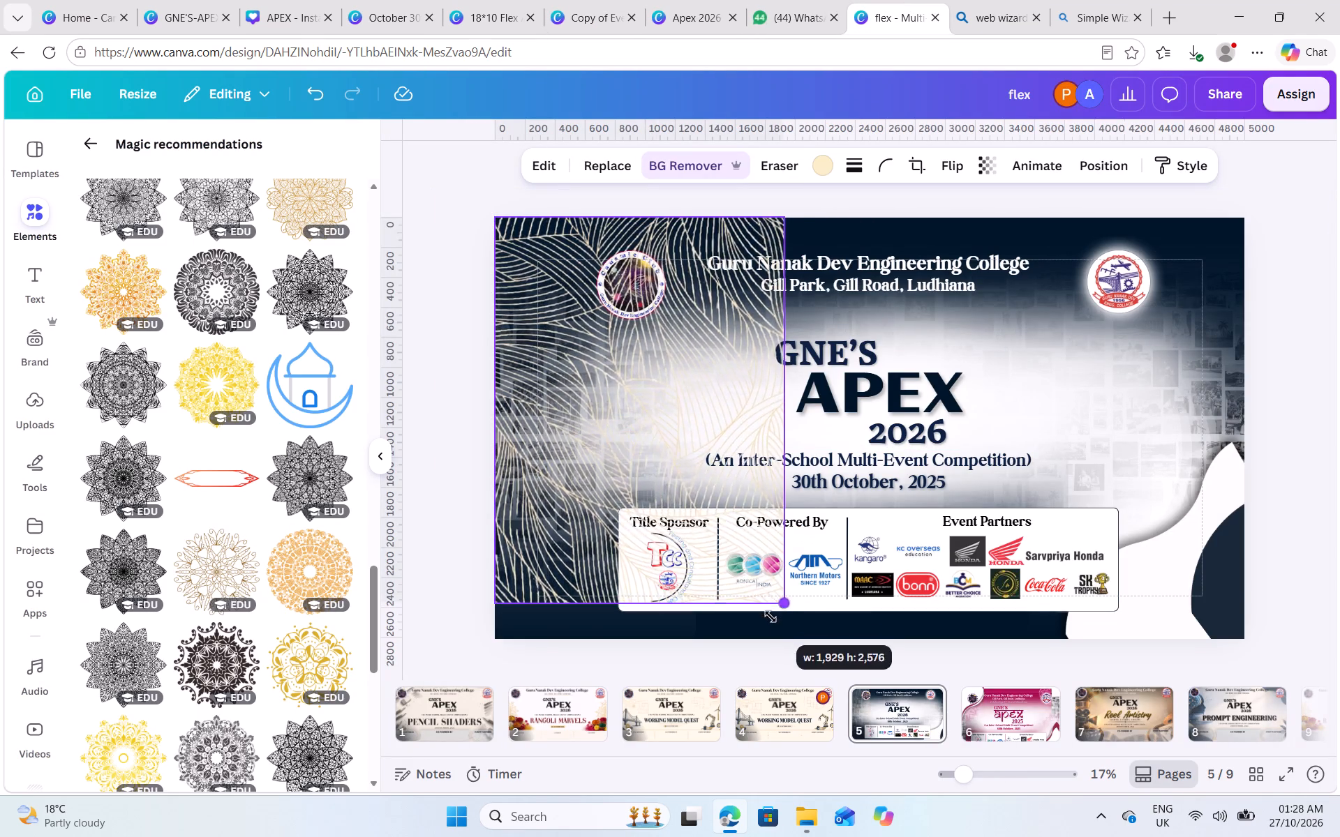
left_click_drag(770, 617, 778, 644)
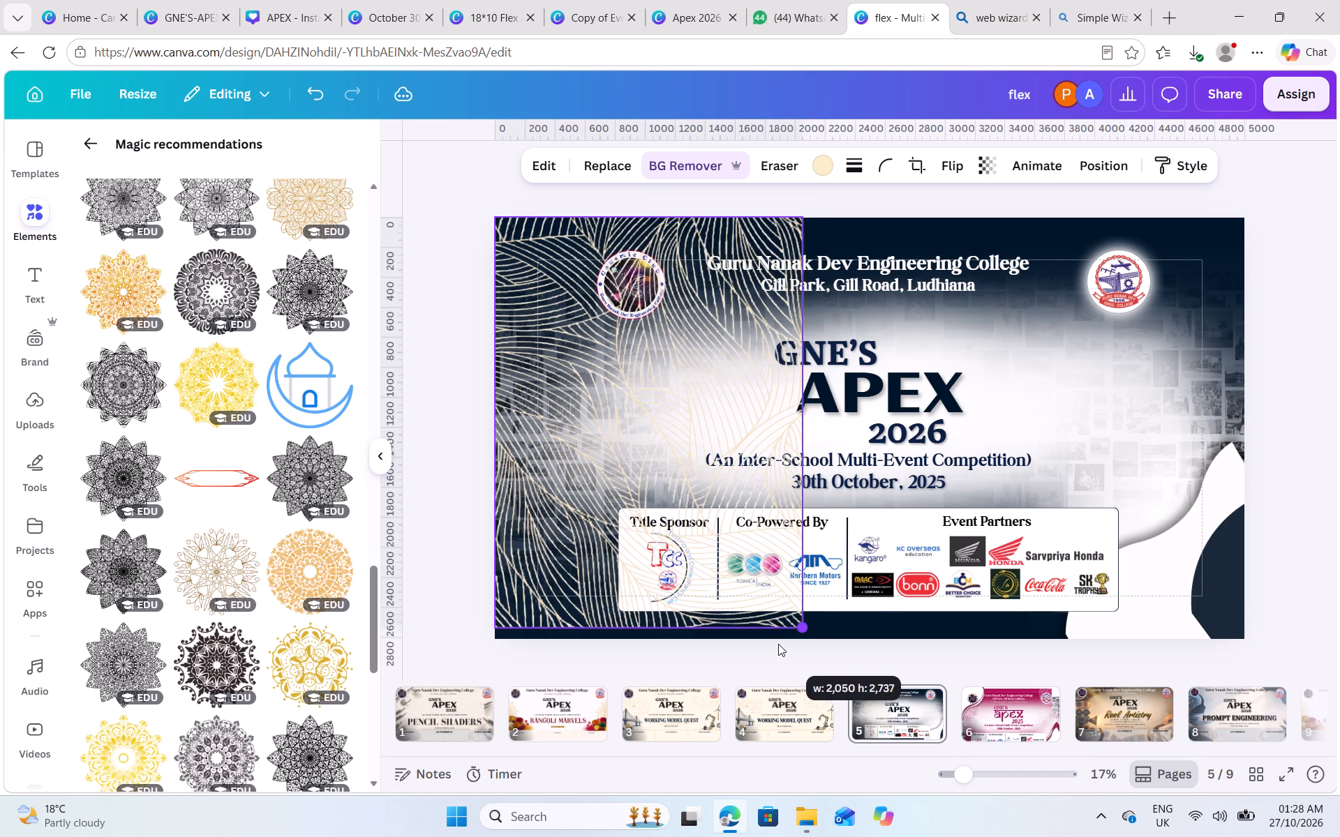
left_click_drag(801, 628, 803, 633)
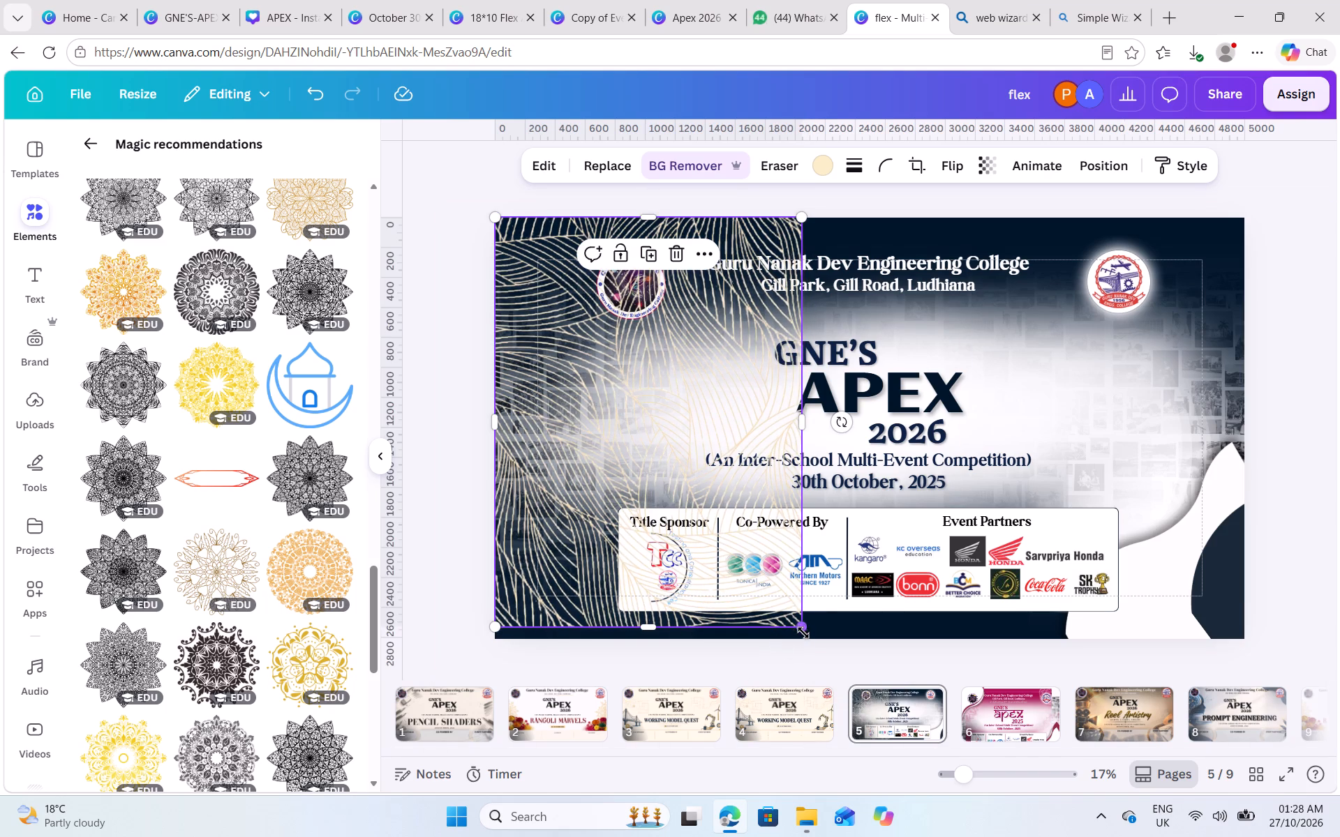
left_click_drag(803, 633, 803, 638)
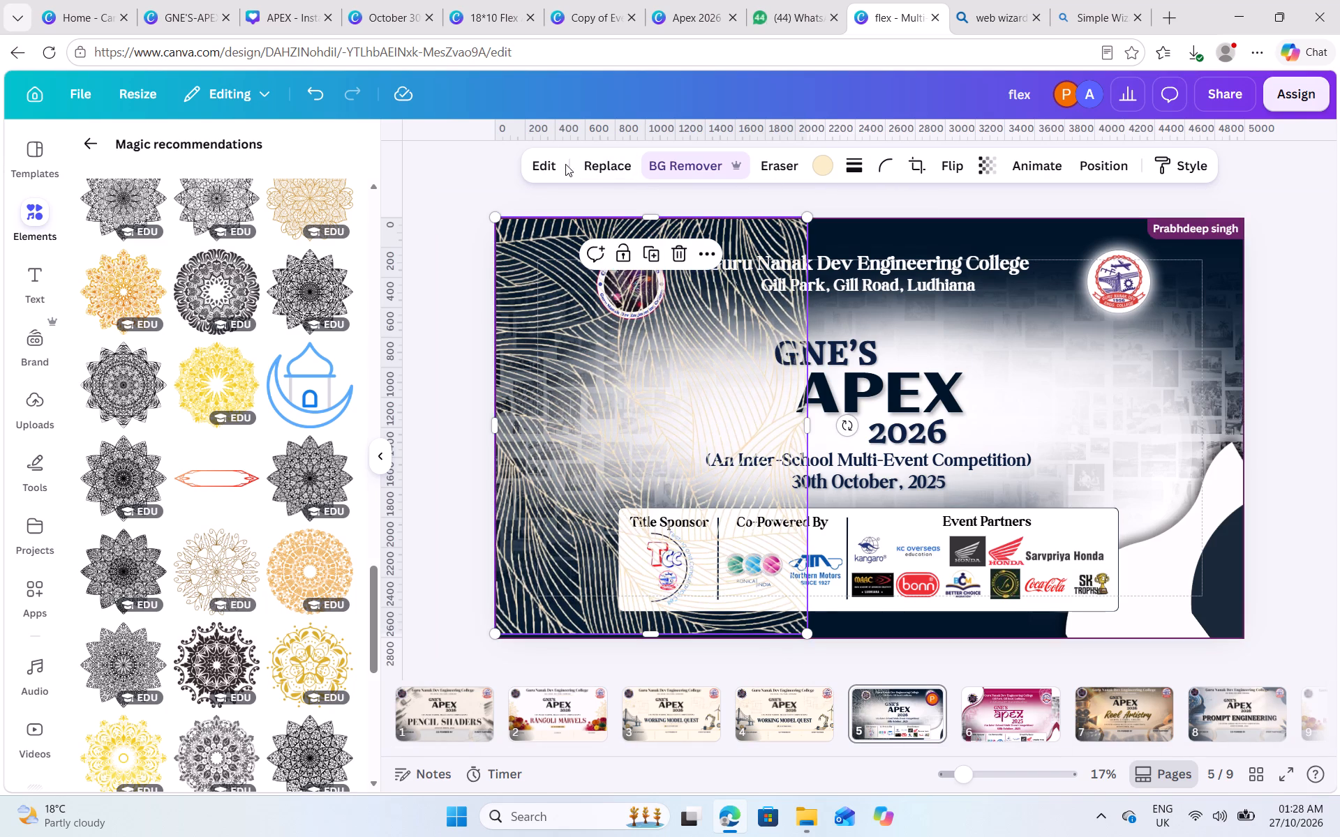
Upscale the pasted wavy-line pattern image.
left_click(549, 169)
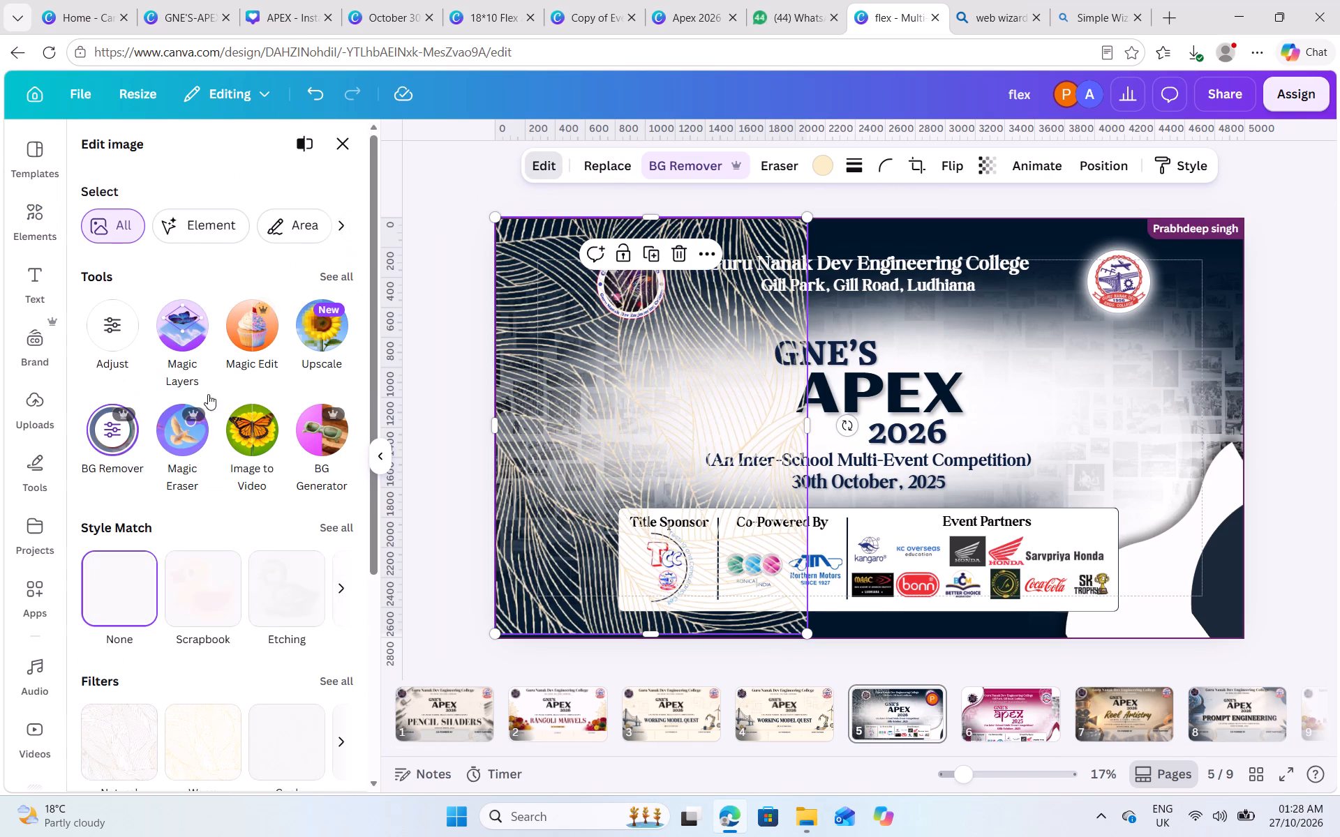
left_click(311, 335)
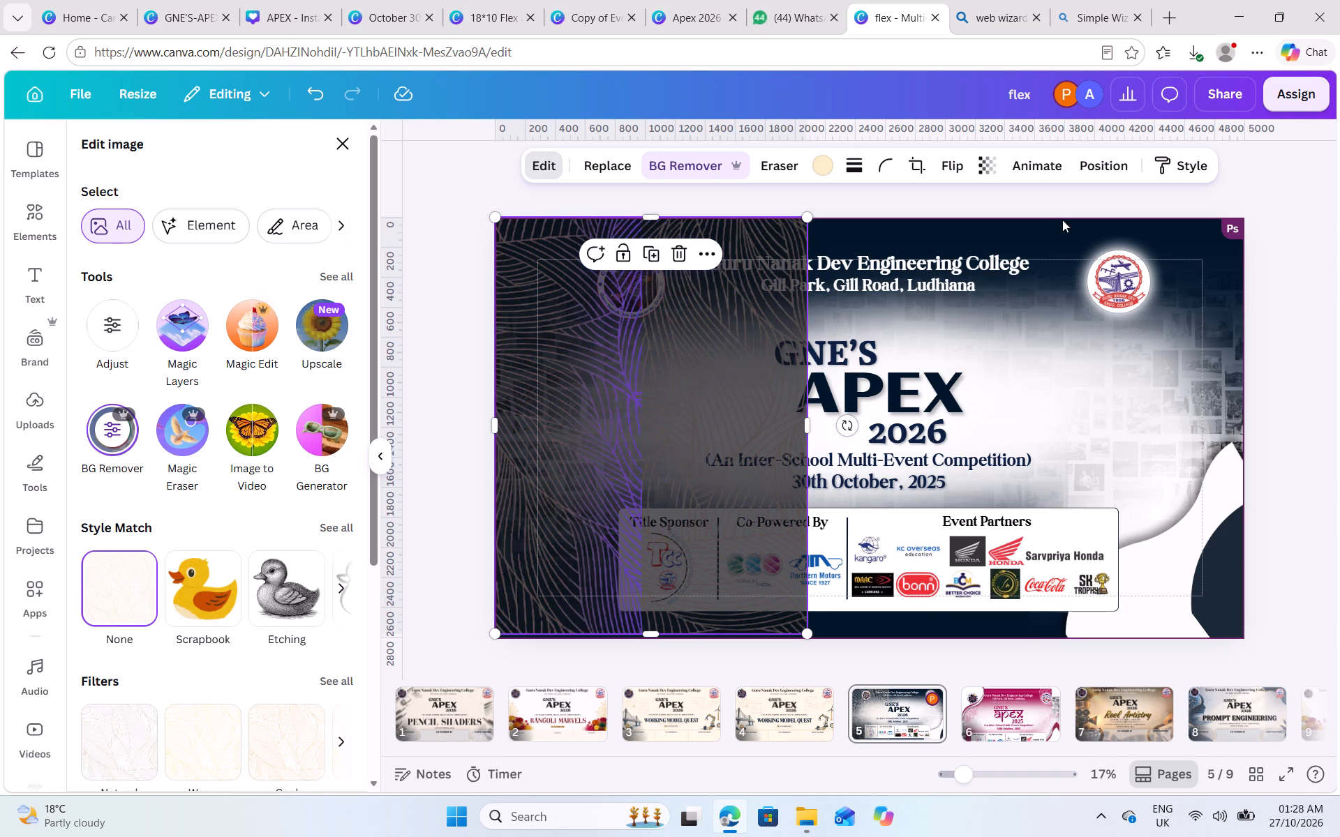
Set the wavy-line pattern's transparency to about 65.
left_click(992, 167)
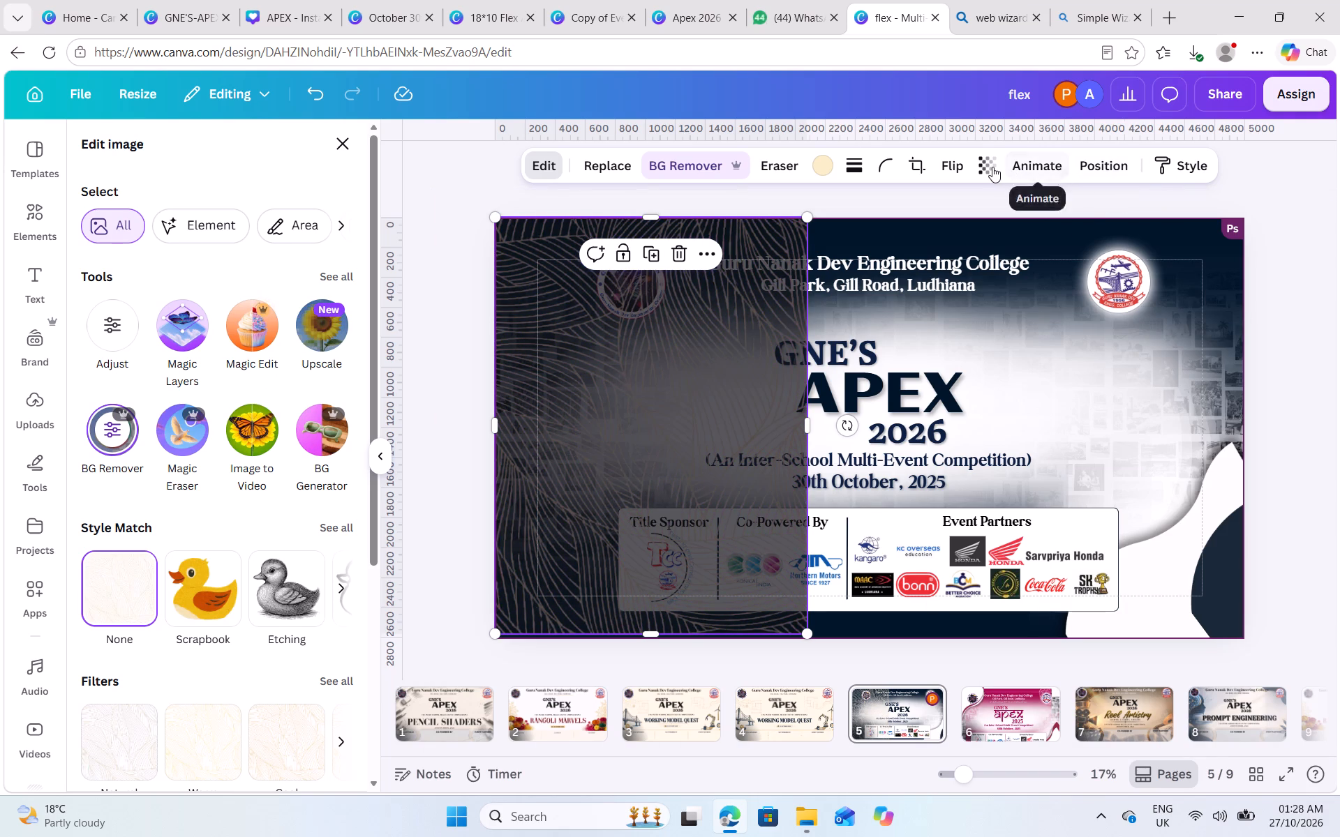
left_click_drag(1018, 233, 976, 241)
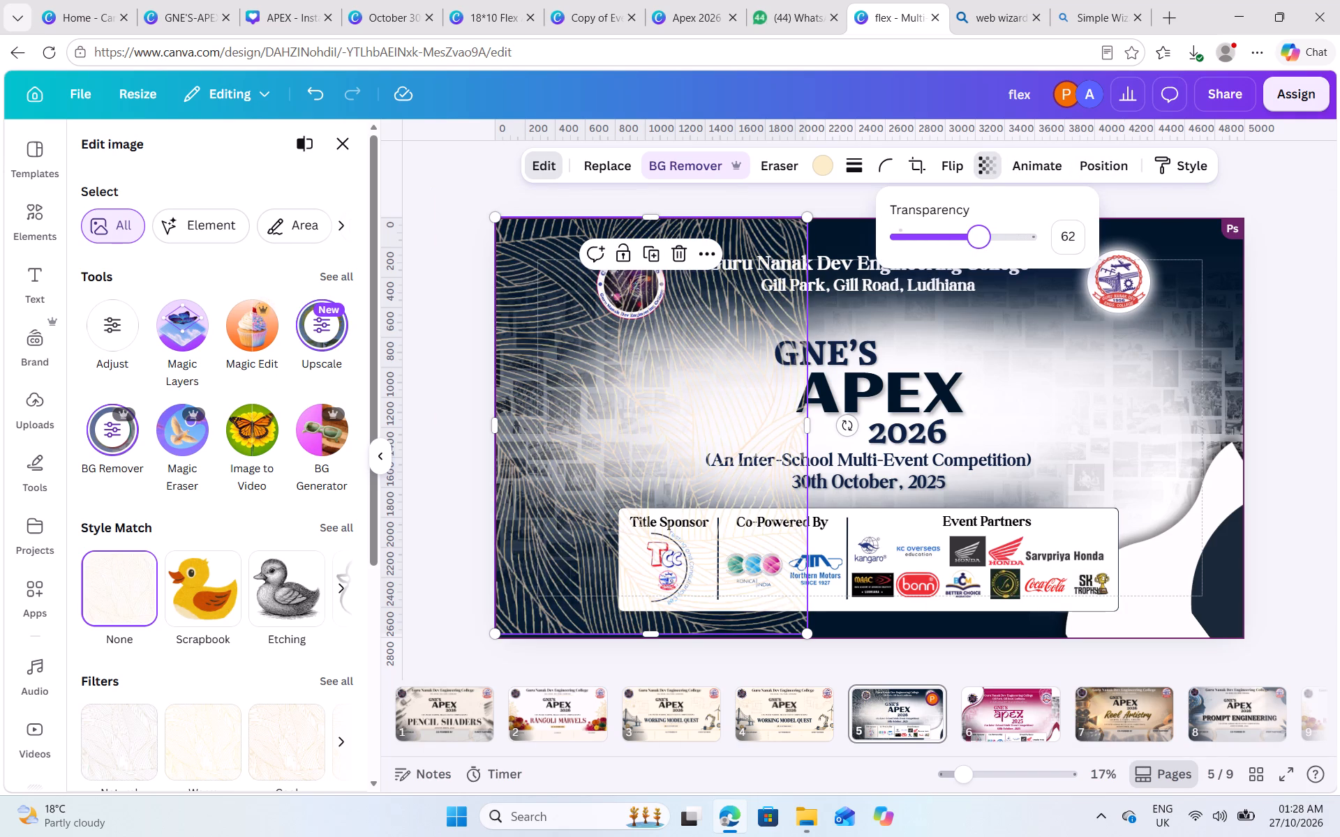
left_click_drag(976, 241, 976, 243)
left_click_drag(972, 246, 984, 246)
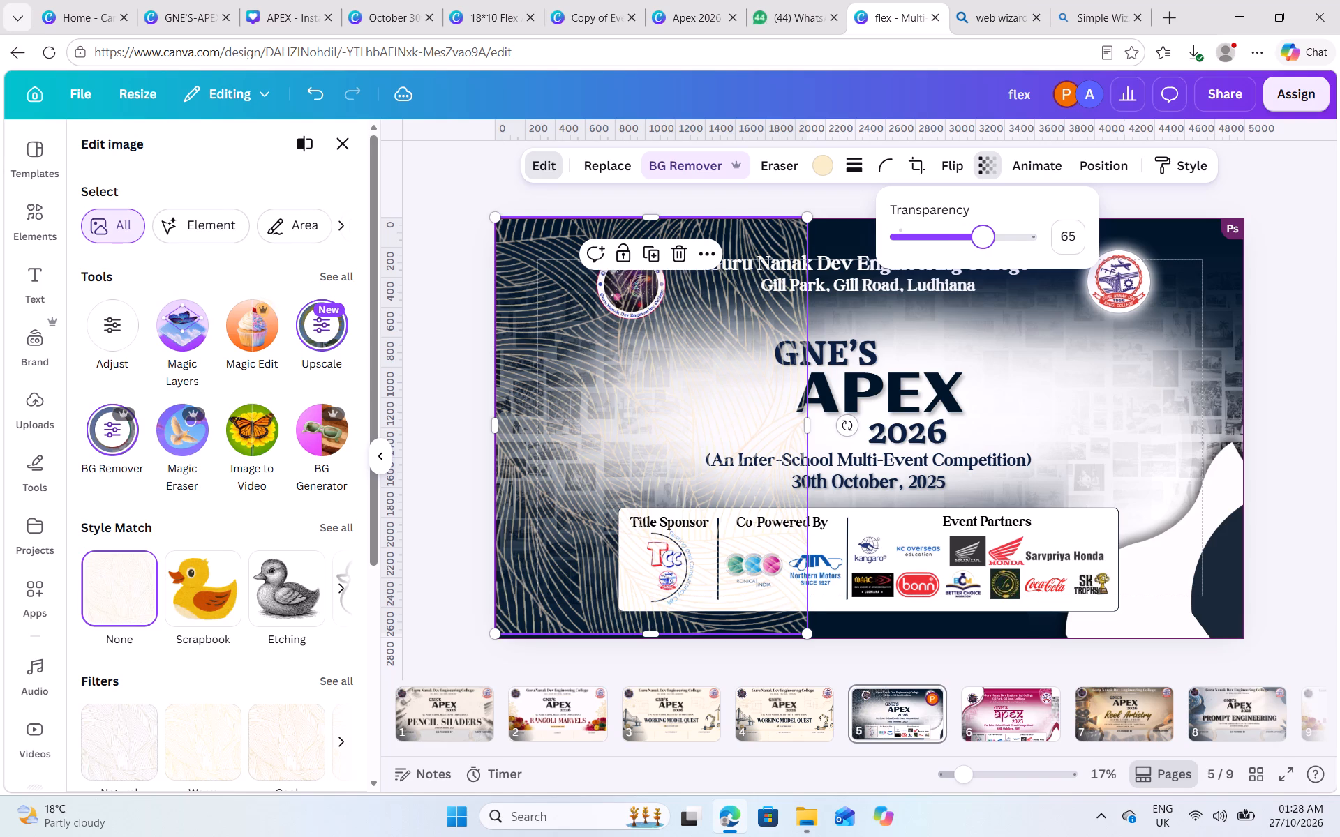
left_click_drag(984, 246, 983, 246)
Send the wavy-line pattern to the back of the page, then bring it forward above the banner background.
left_click(1101, 171)
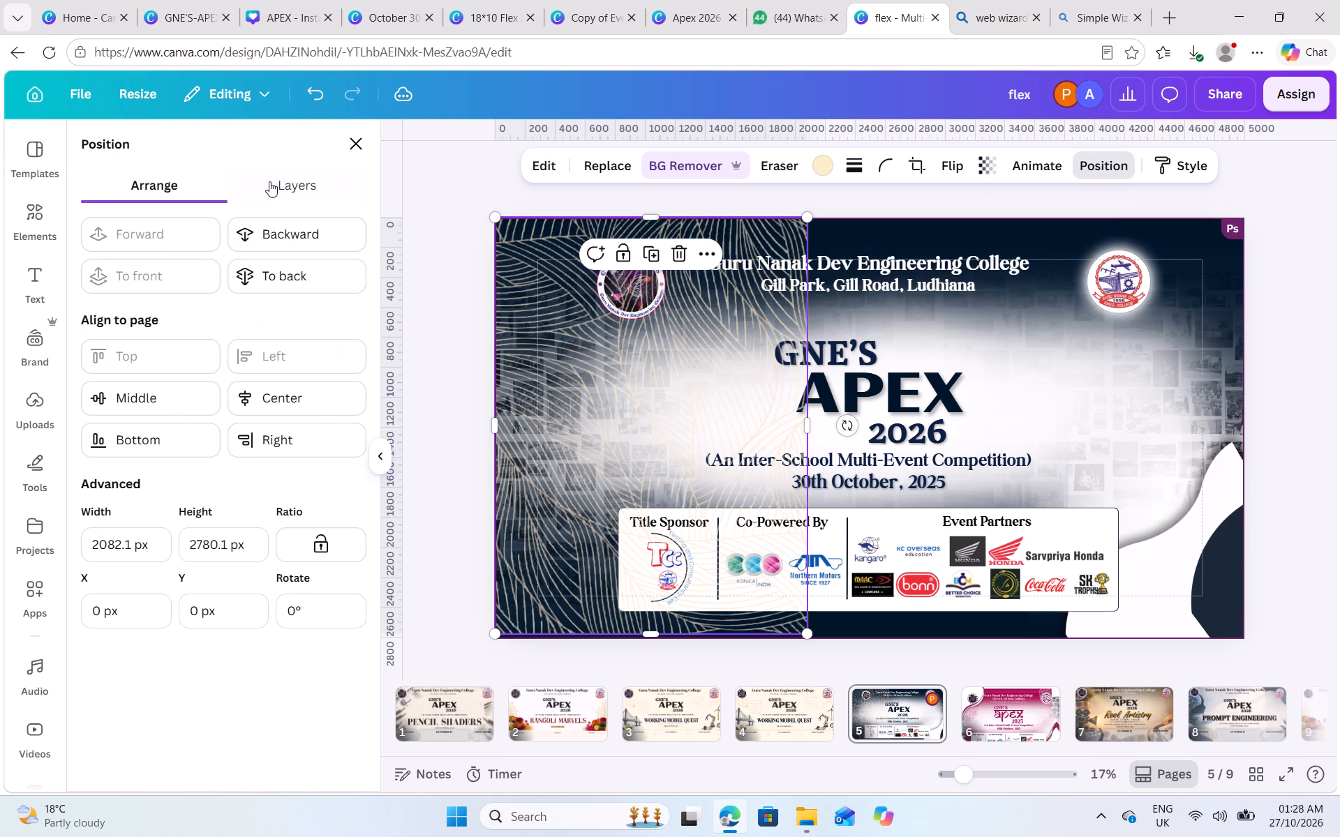
left_click(275, 185)
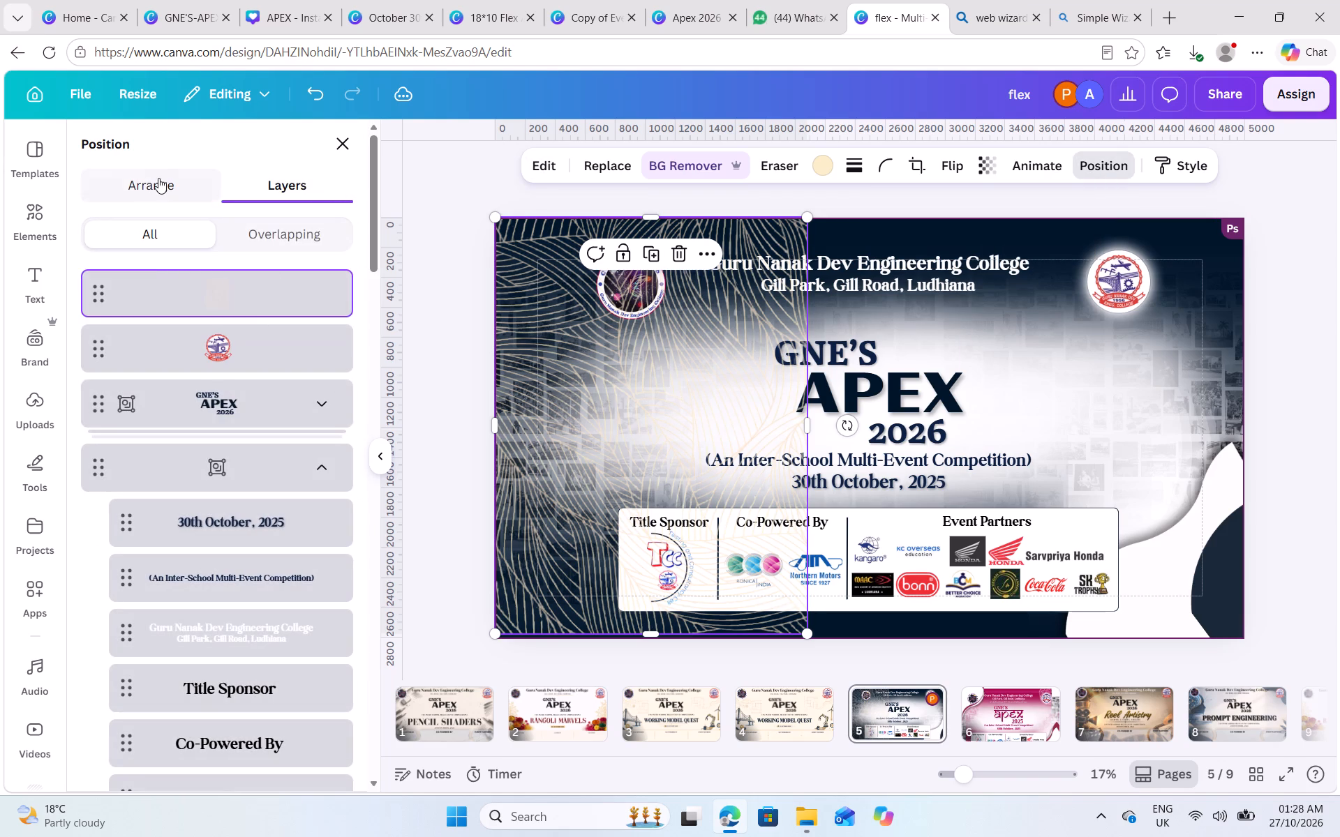
left_click(156, 178)
left_click(300, 274)
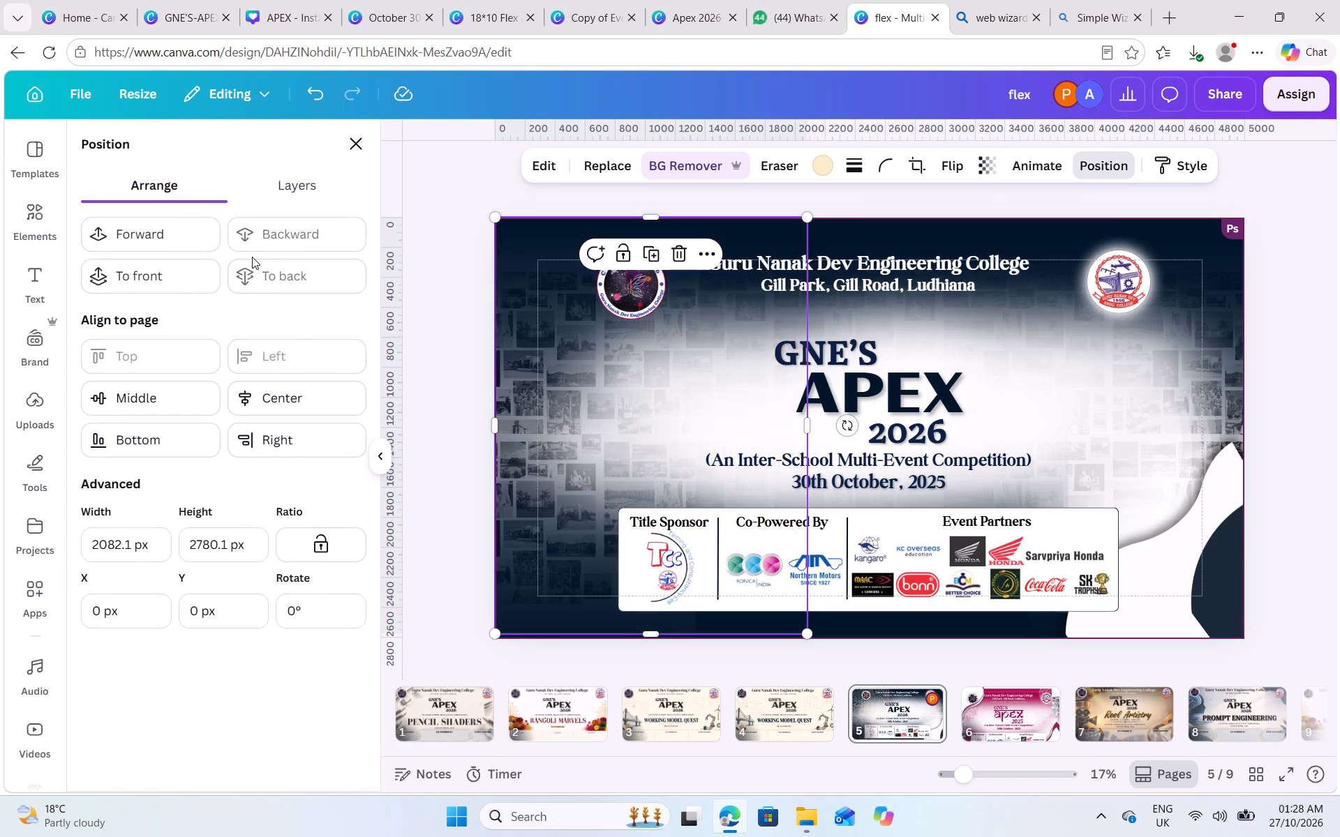
left_click(193, 234)
left_click(190, 234)
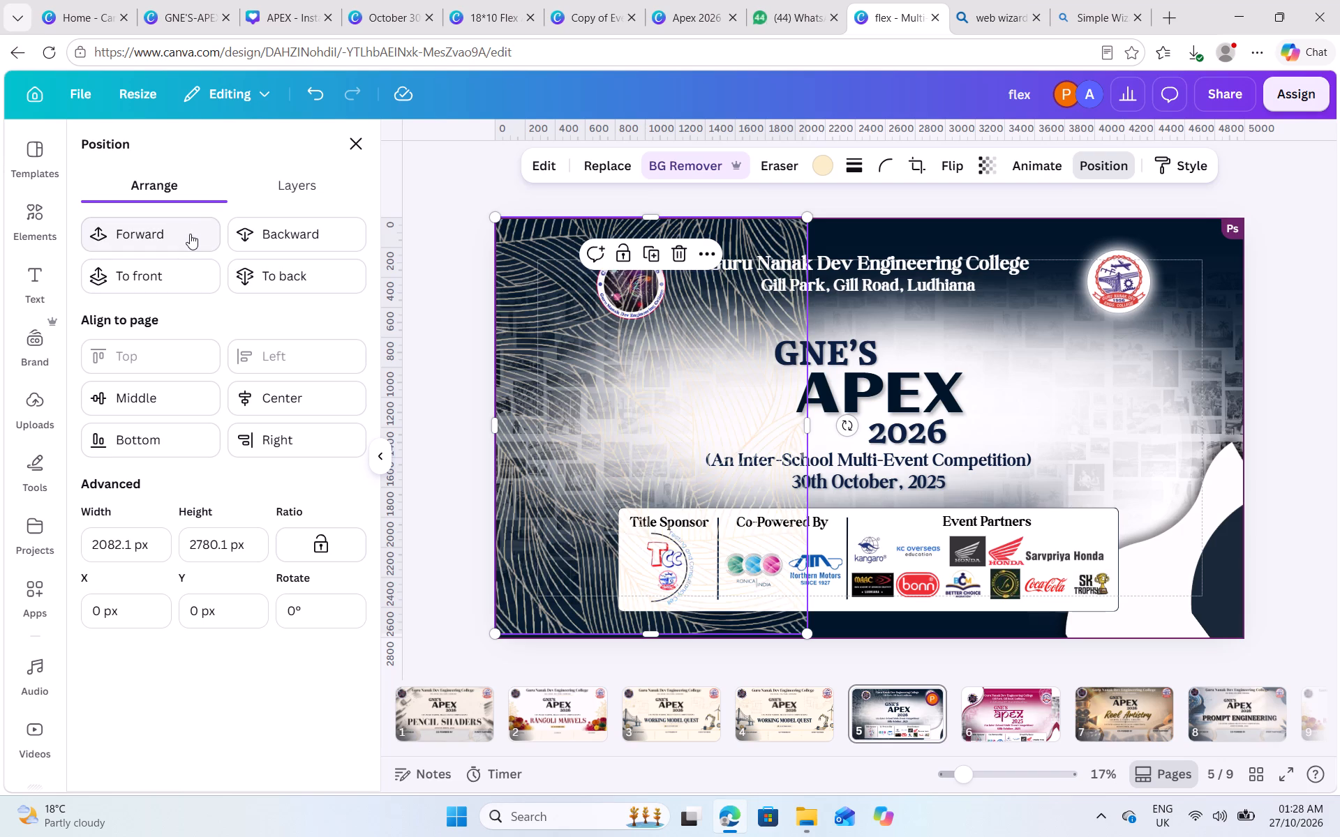
left_click(284, 239)
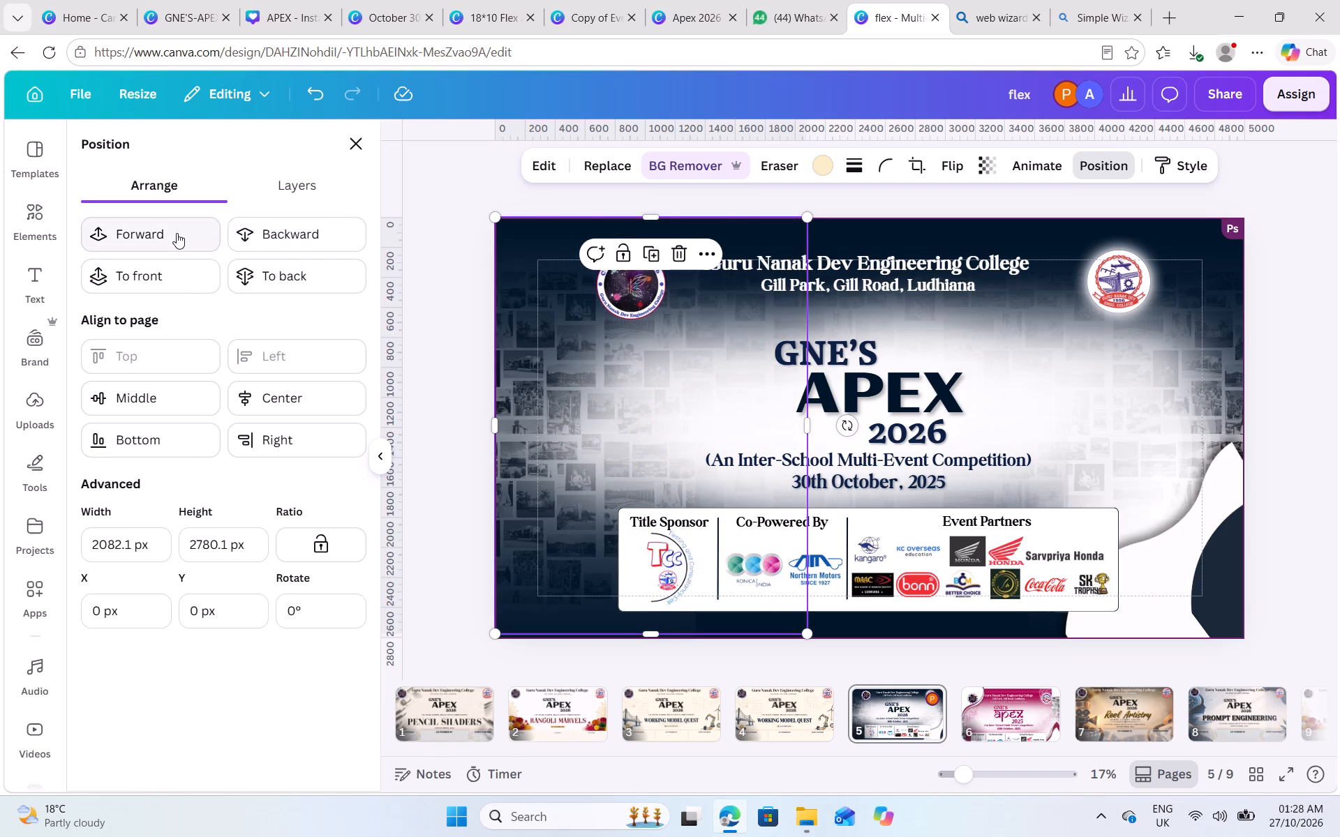
left_click(177, 233)
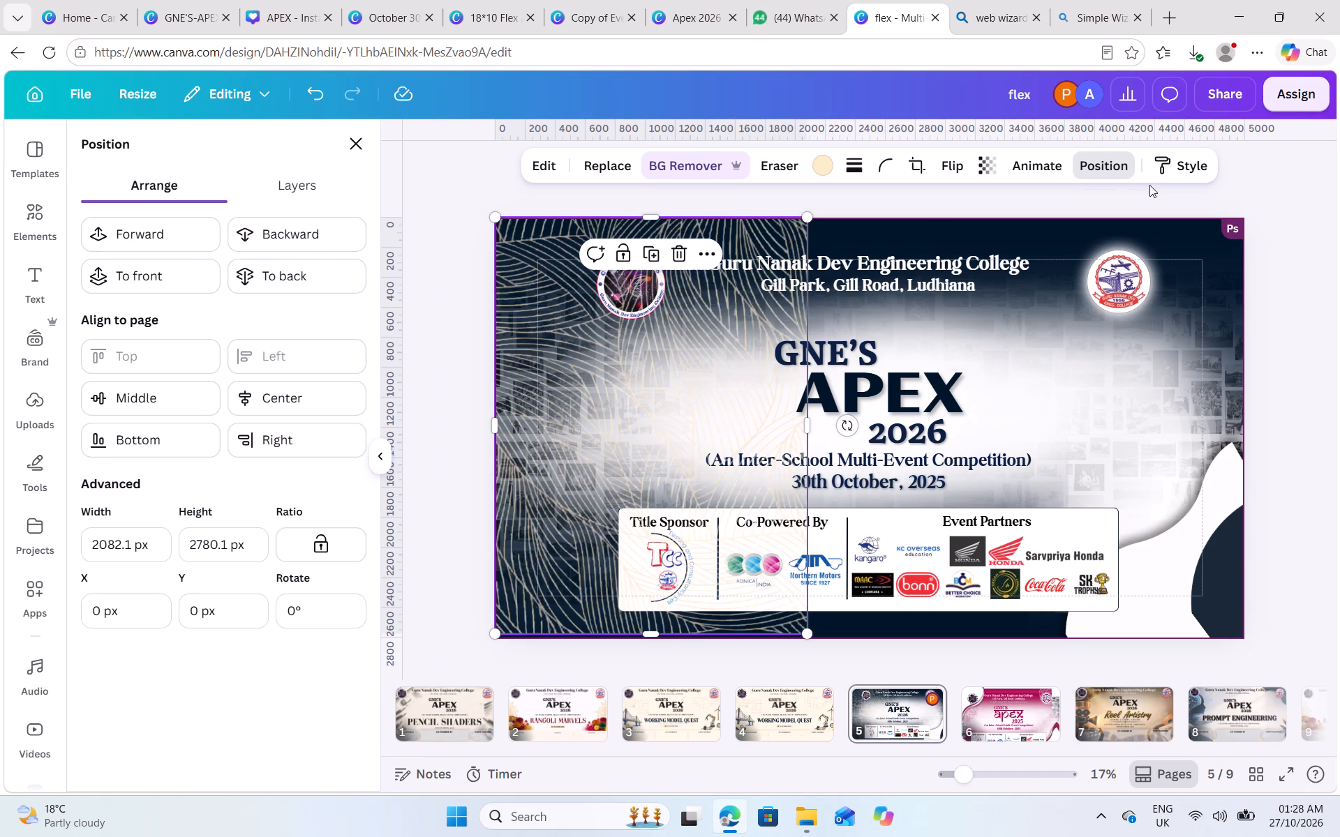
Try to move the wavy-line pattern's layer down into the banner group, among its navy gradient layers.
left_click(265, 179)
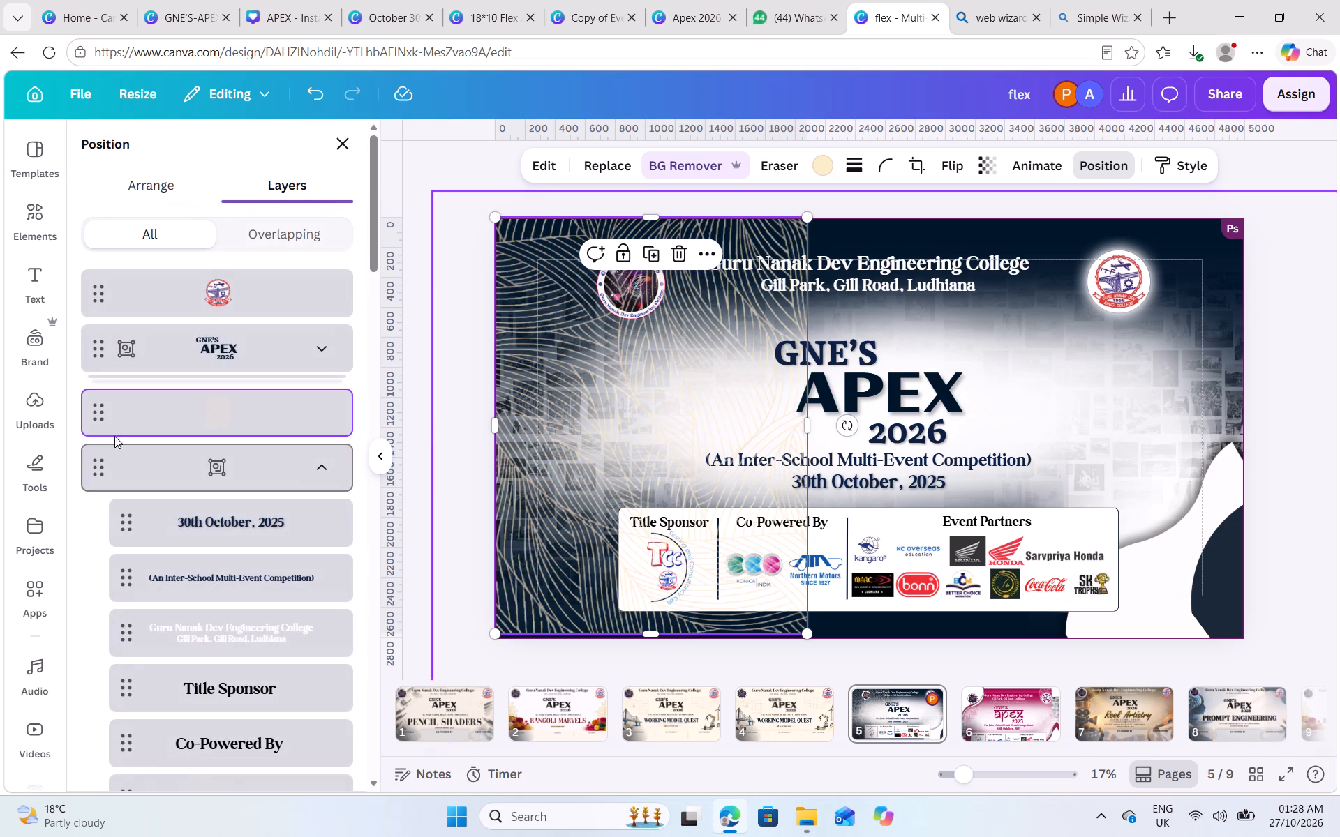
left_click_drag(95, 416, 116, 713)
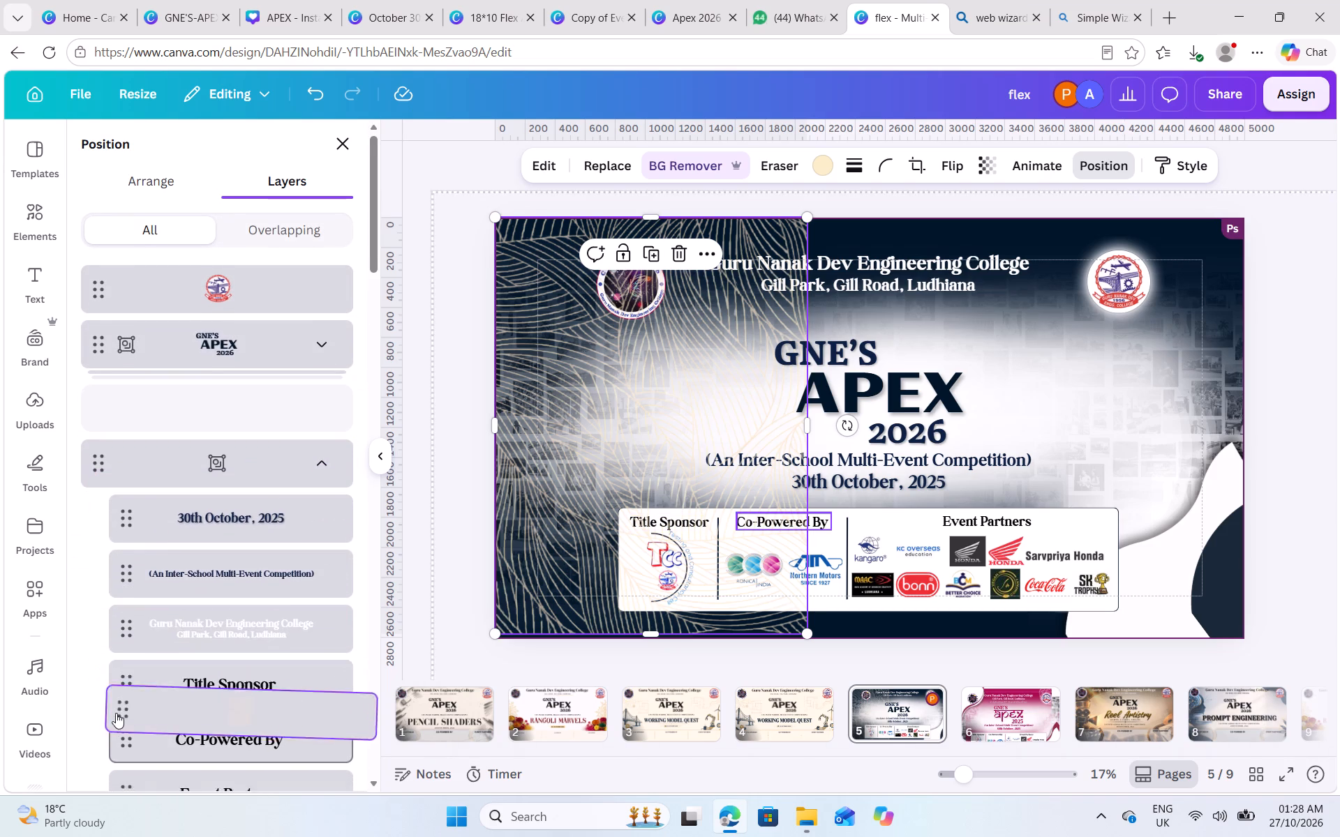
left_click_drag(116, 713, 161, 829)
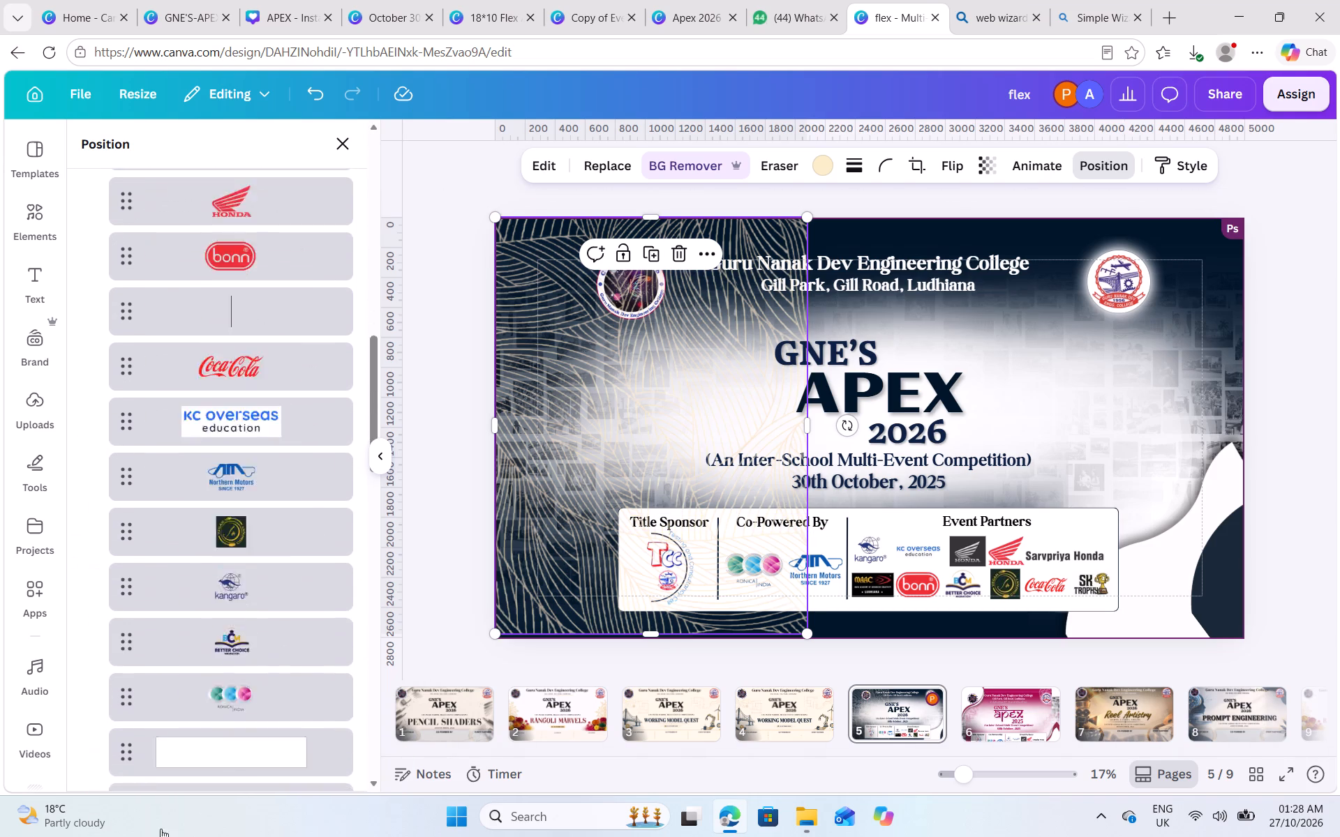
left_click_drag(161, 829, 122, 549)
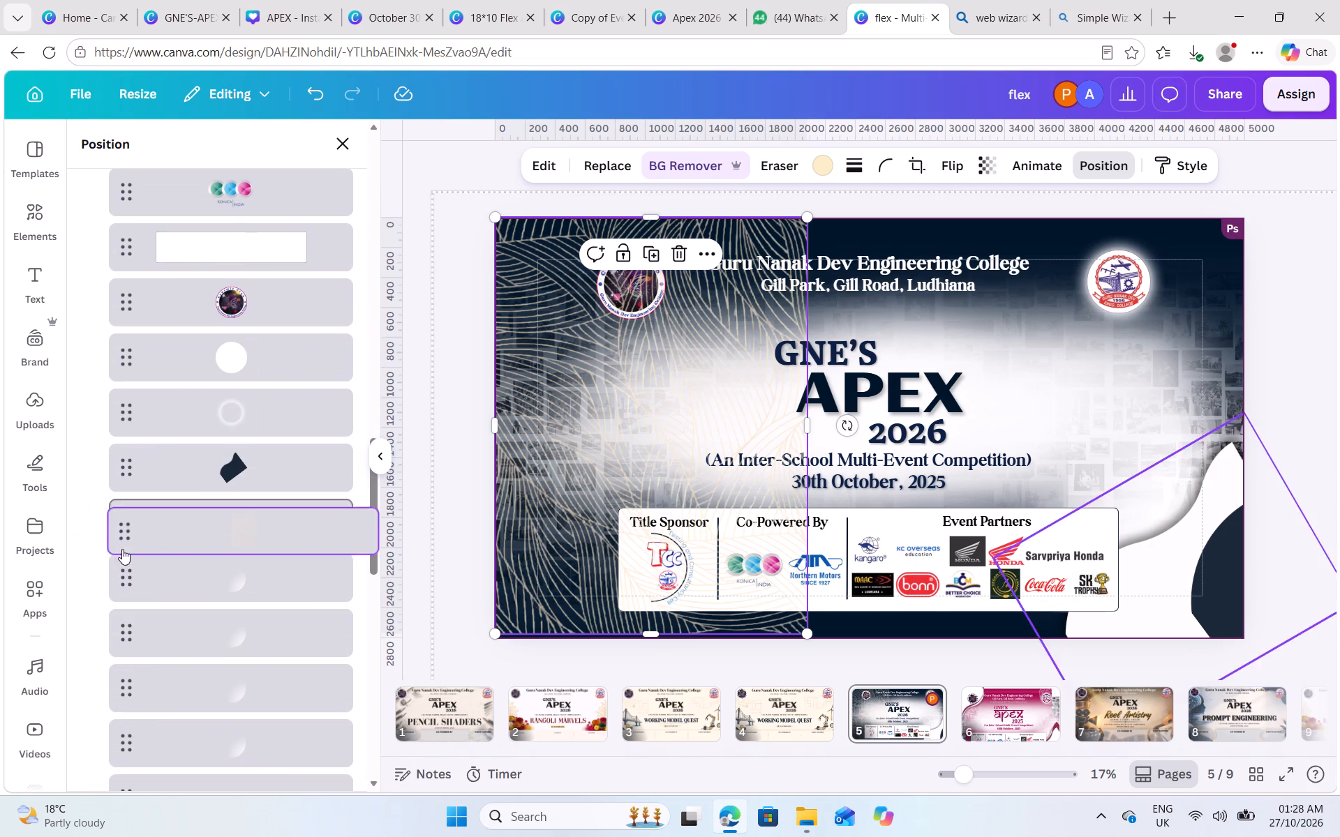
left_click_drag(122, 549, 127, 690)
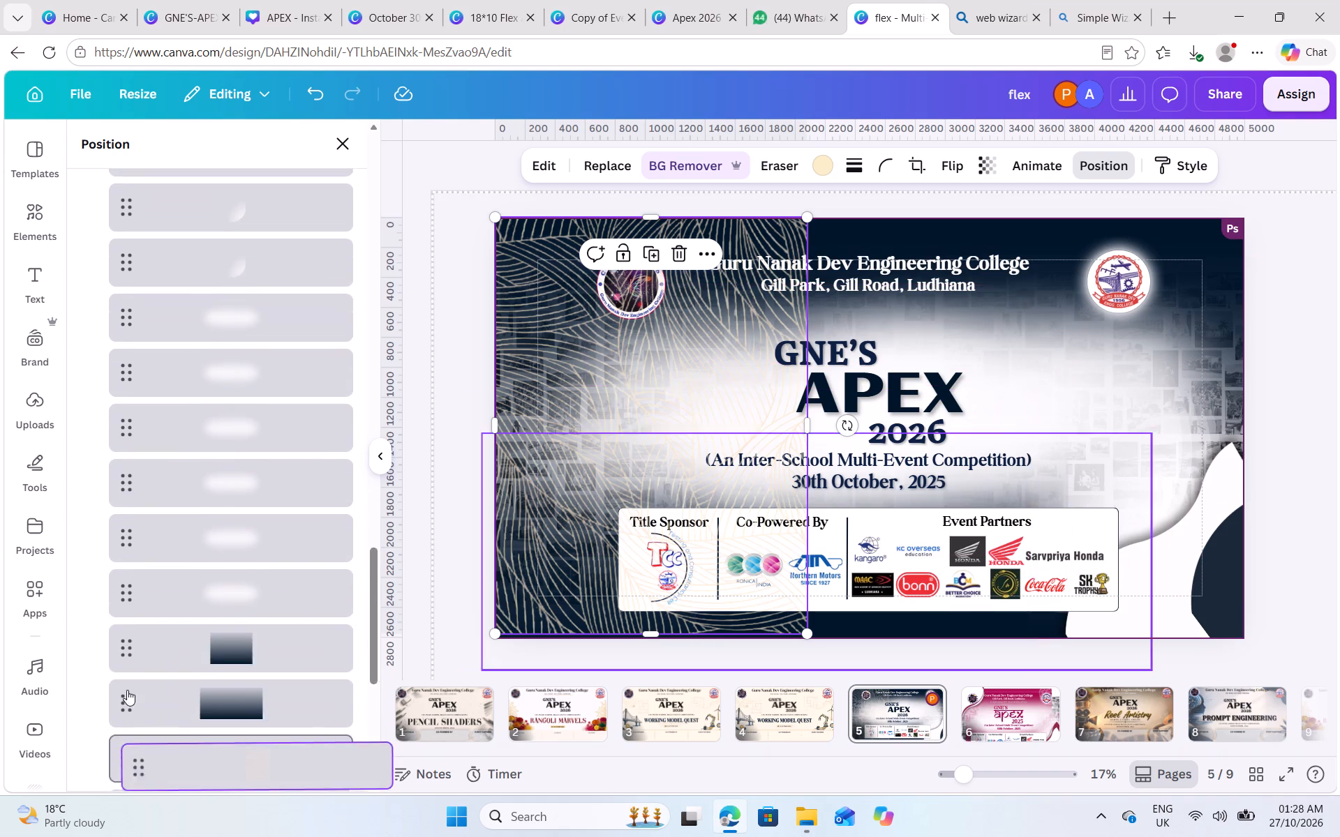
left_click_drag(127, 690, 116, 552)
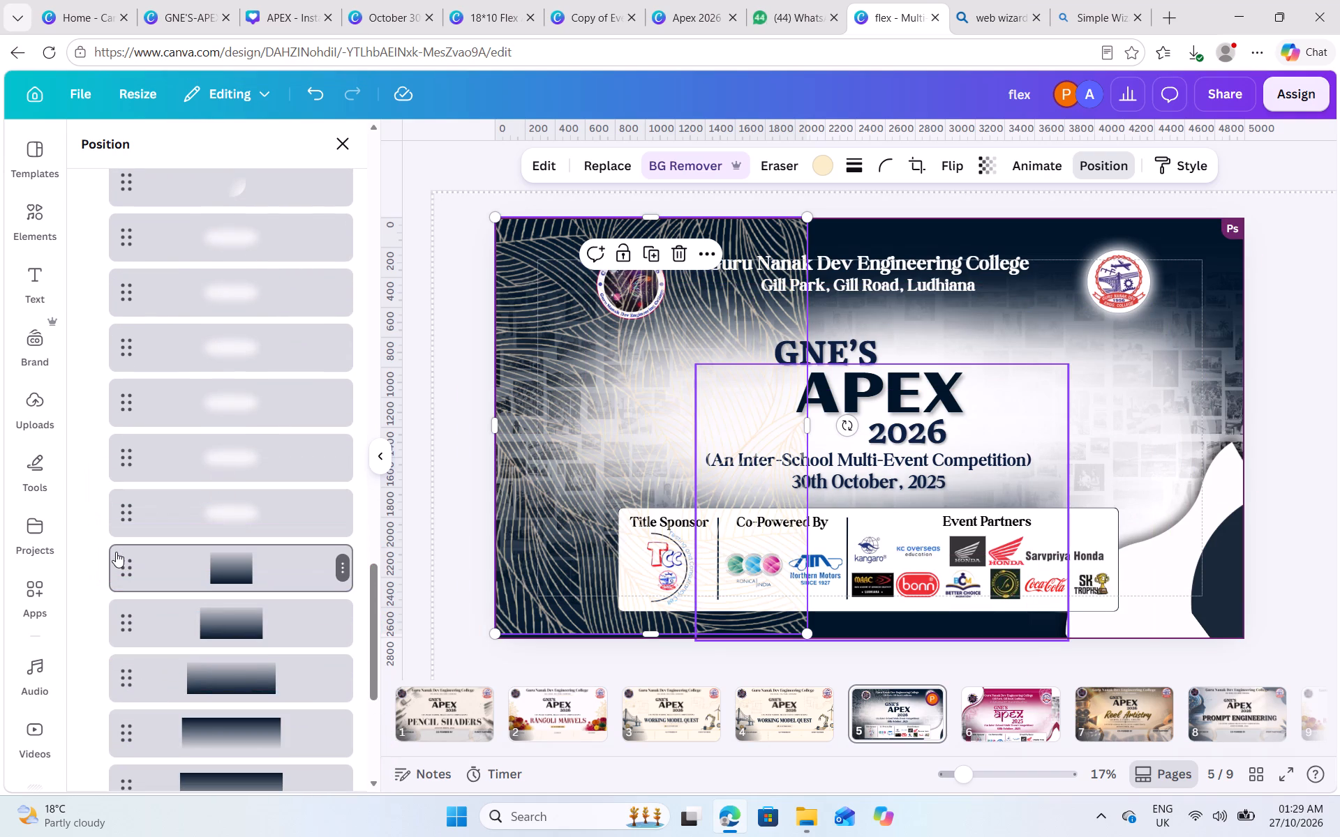
Examine the layer order inside the banner group, from the text and sponsor logos down to the glow layers.
left_click(572, 493)
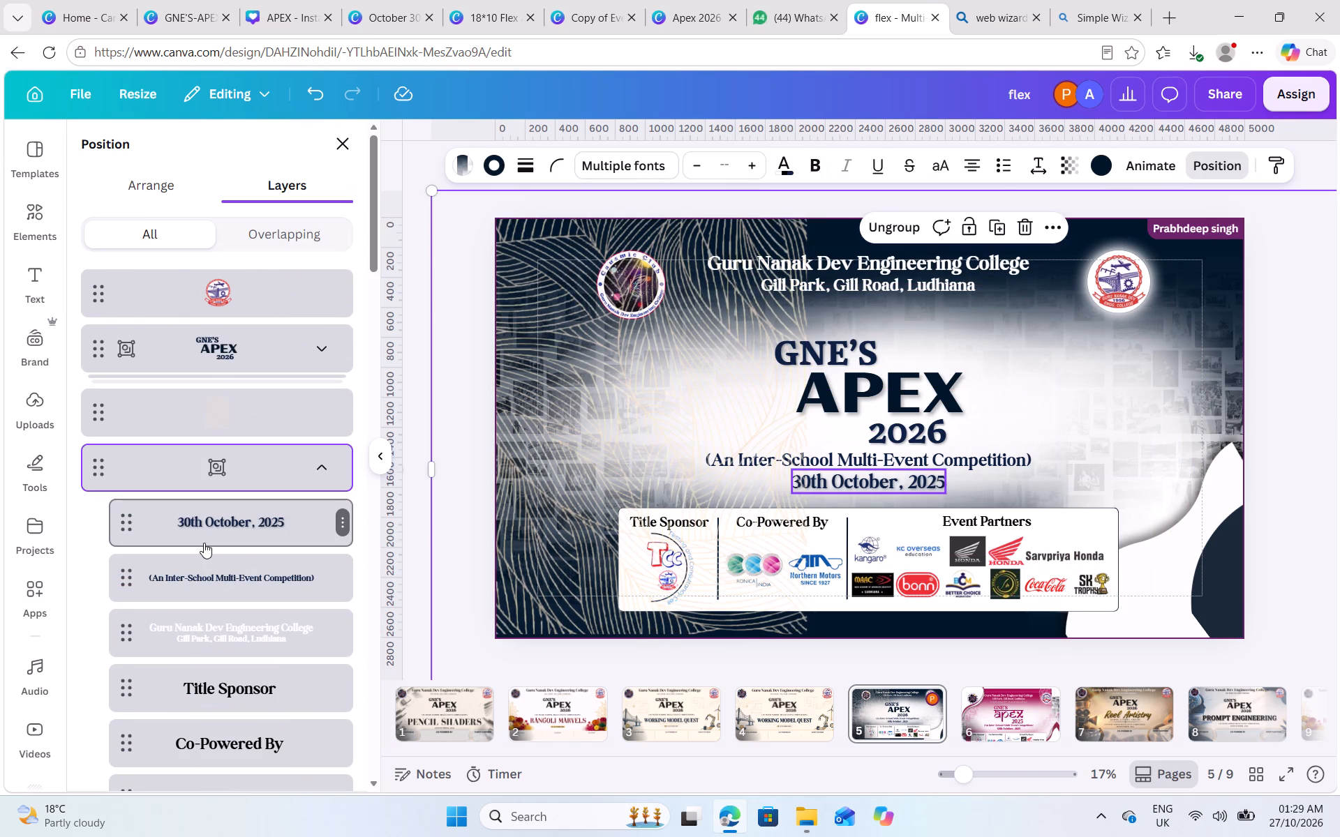
scroll(204, 543, "up", 1)
scroll(204, 543, "down", 8)
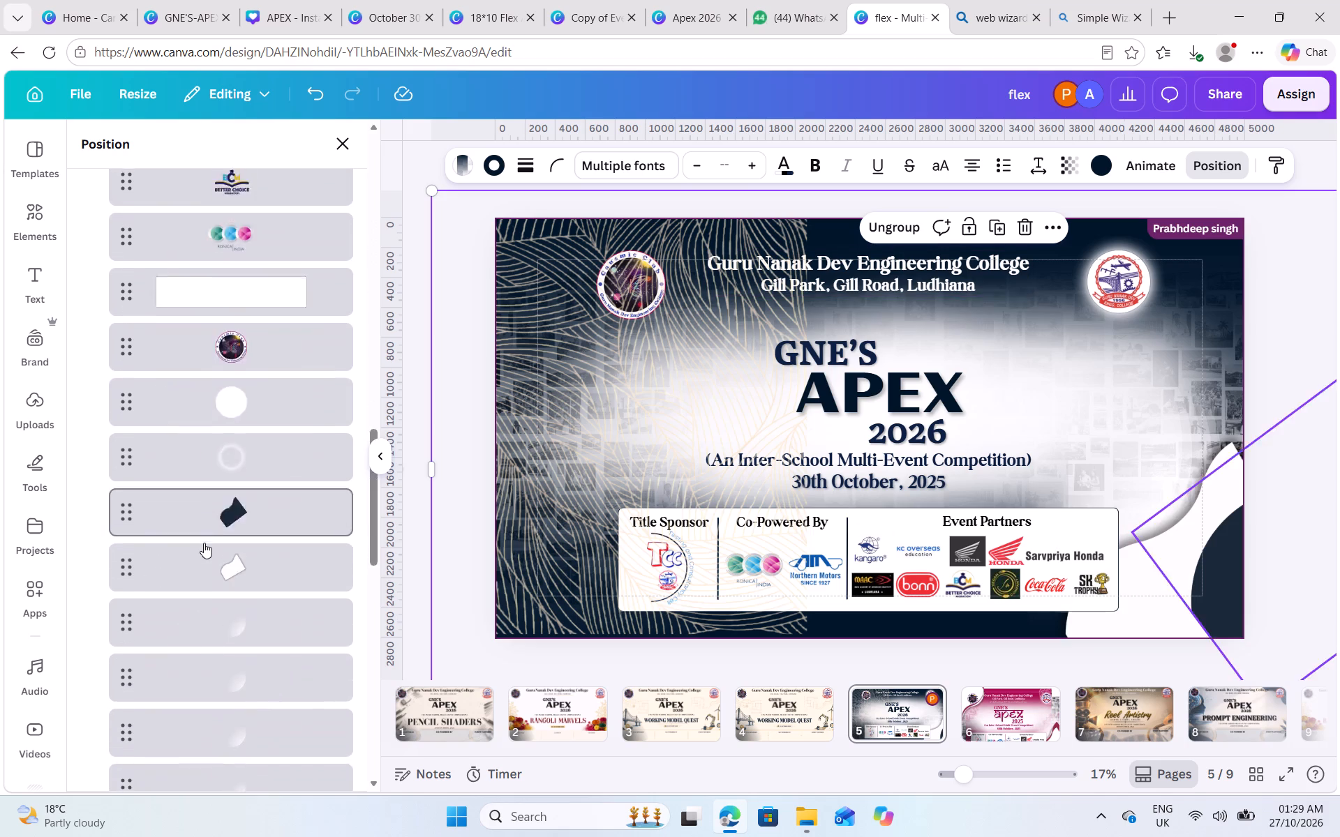
scroll(204, 543, "down", 9)
scroll(204, 543, "up", 3)
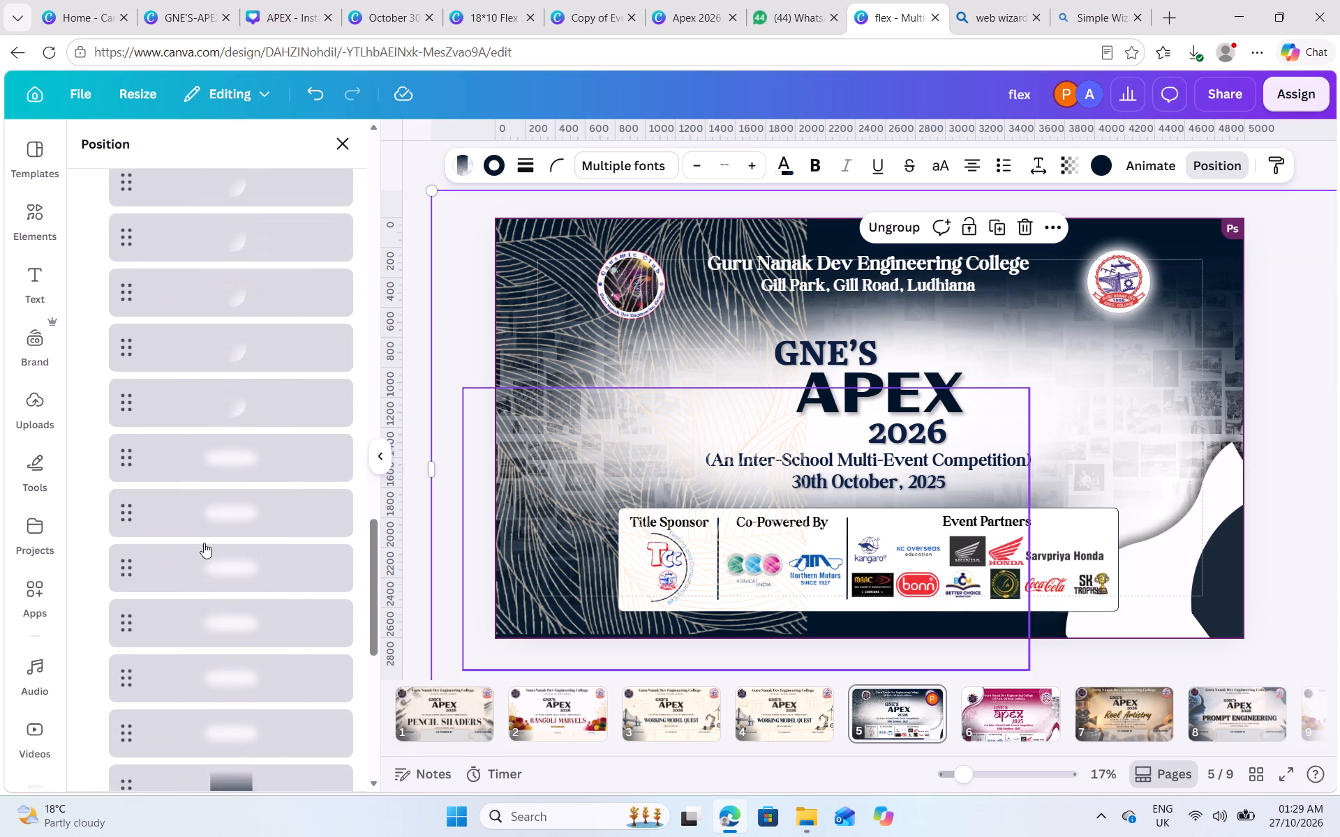
scroll(204, 543, "up", 8)
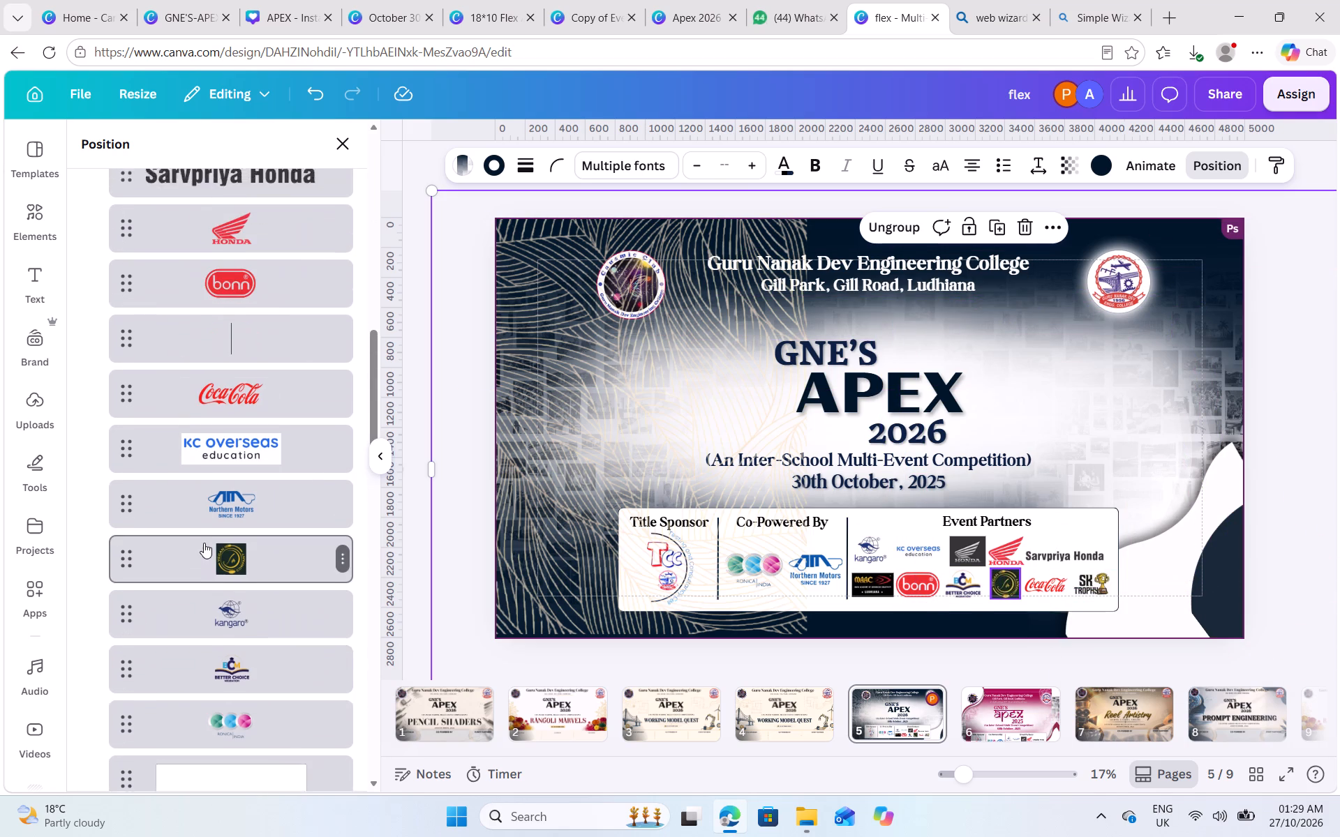
scroll(204, 543, "up", 5)
scroll(204, 543, "down", 1)
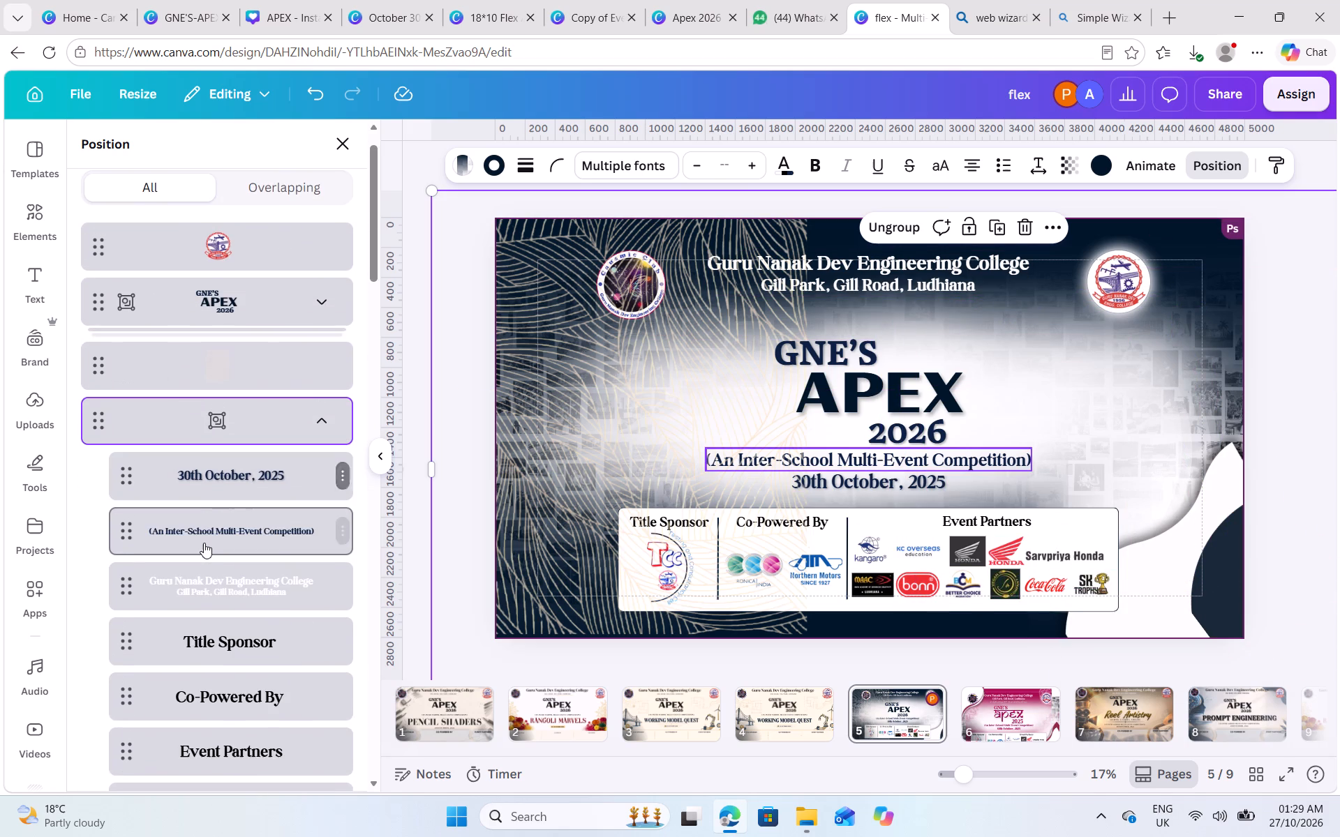
scroll(204, 543, "down", 1)
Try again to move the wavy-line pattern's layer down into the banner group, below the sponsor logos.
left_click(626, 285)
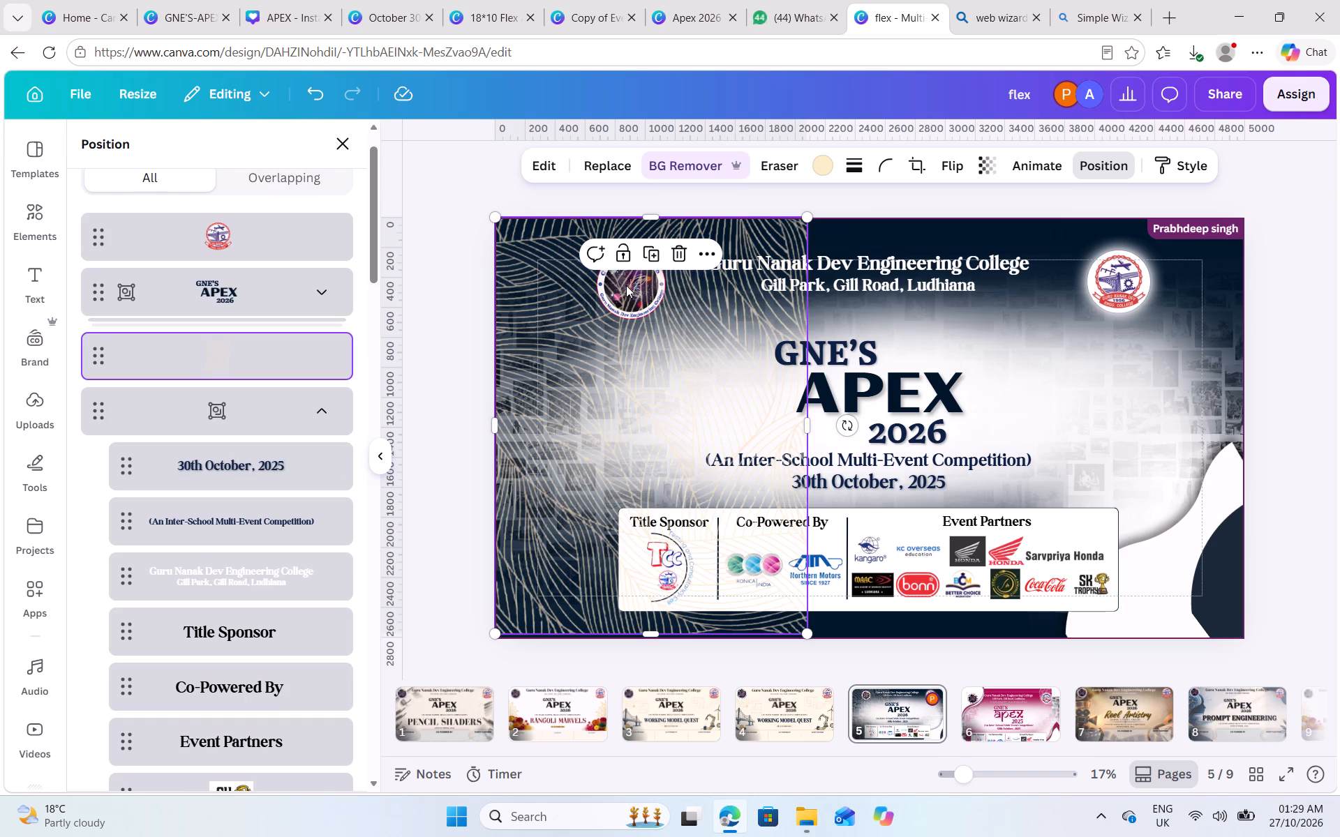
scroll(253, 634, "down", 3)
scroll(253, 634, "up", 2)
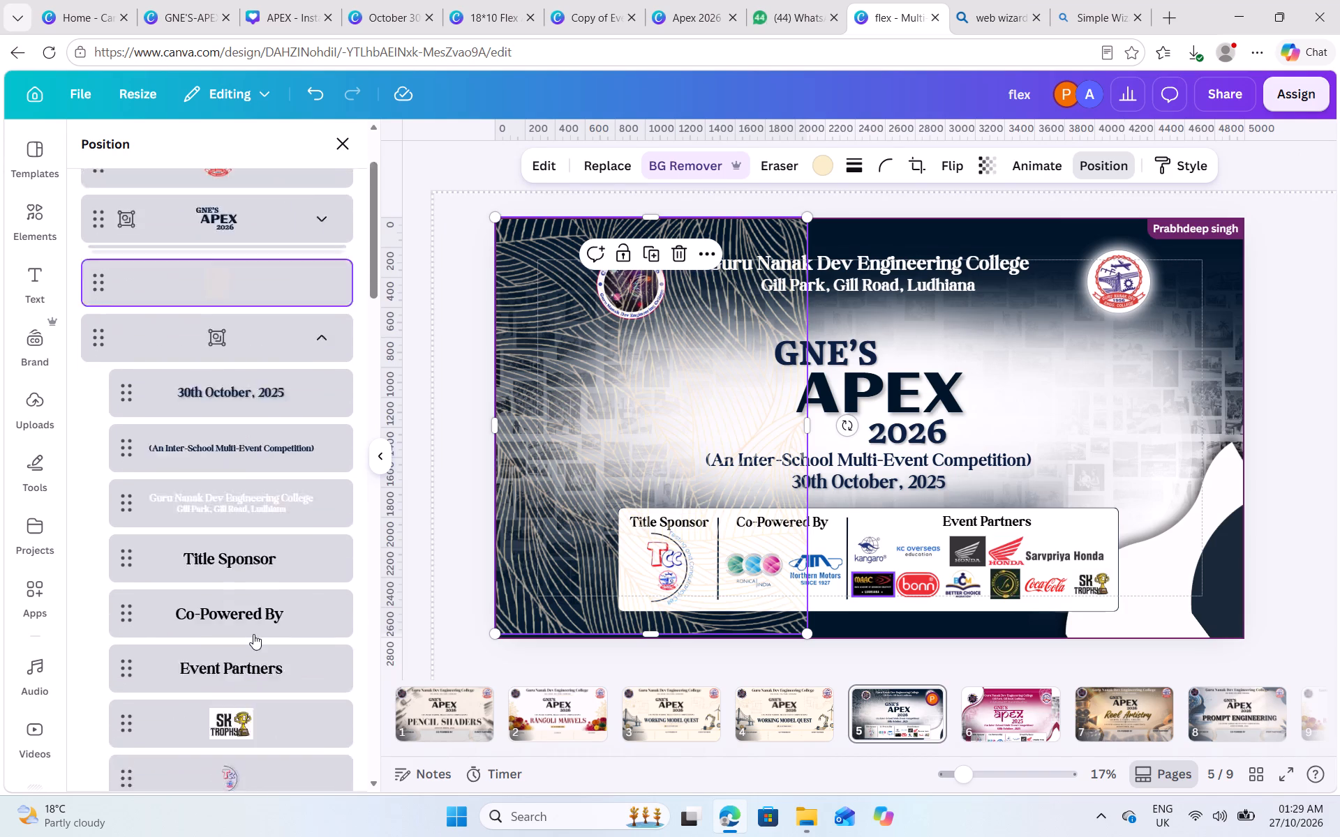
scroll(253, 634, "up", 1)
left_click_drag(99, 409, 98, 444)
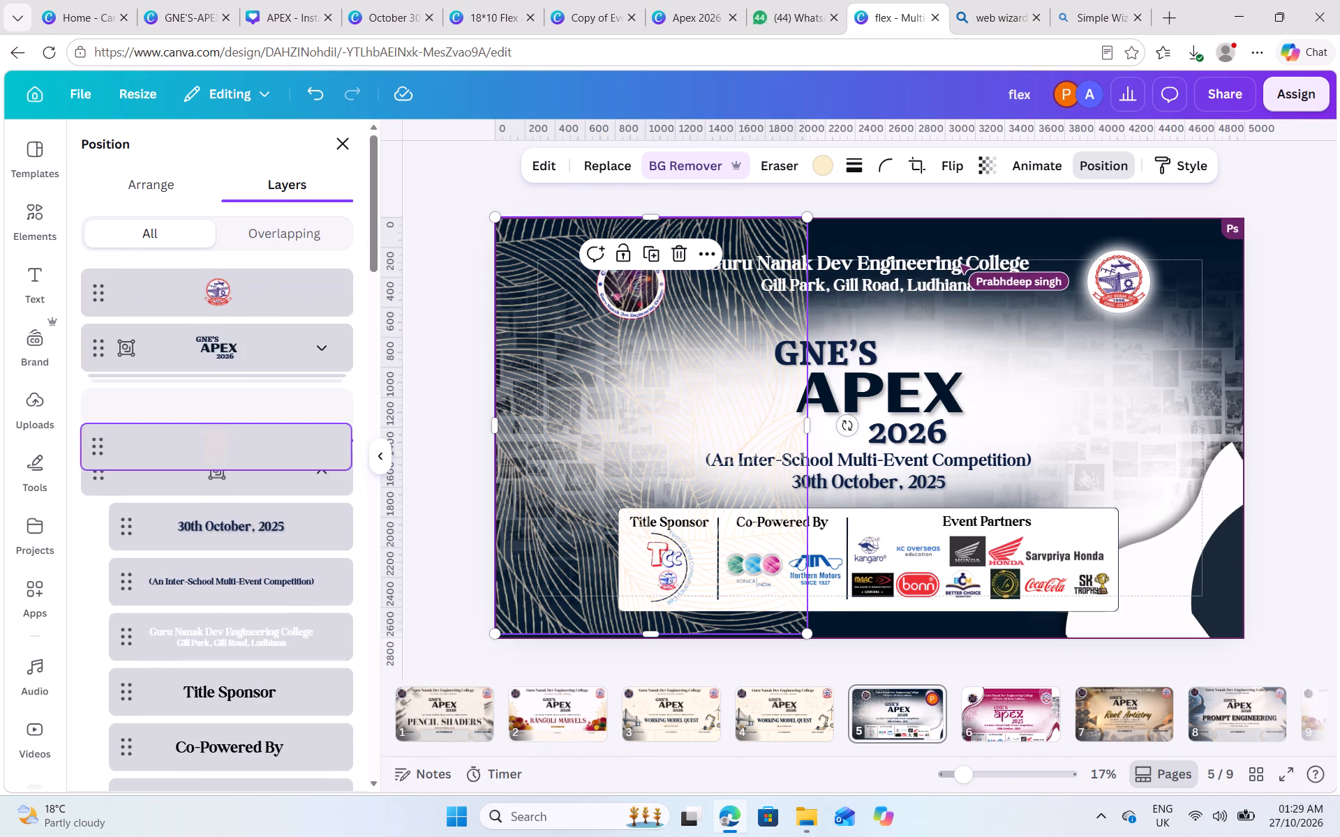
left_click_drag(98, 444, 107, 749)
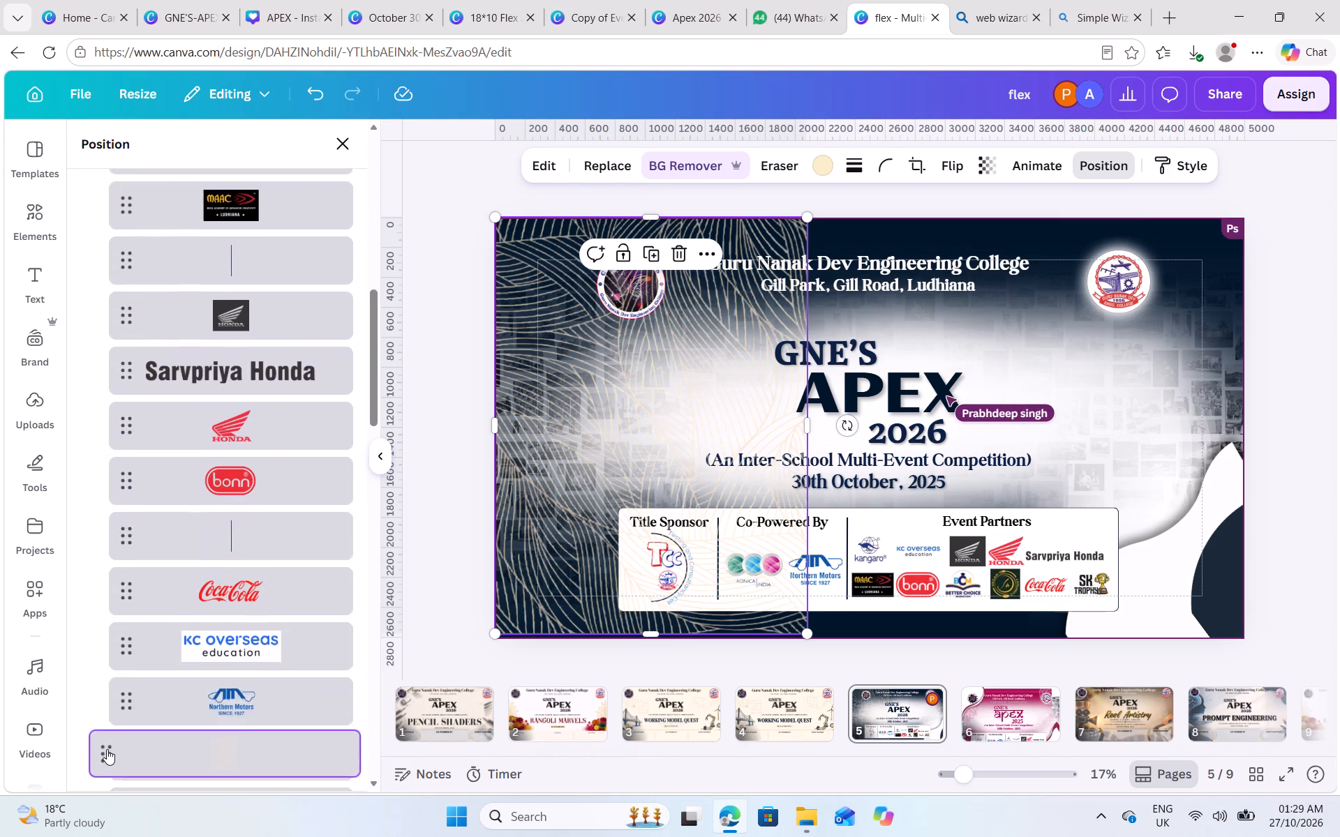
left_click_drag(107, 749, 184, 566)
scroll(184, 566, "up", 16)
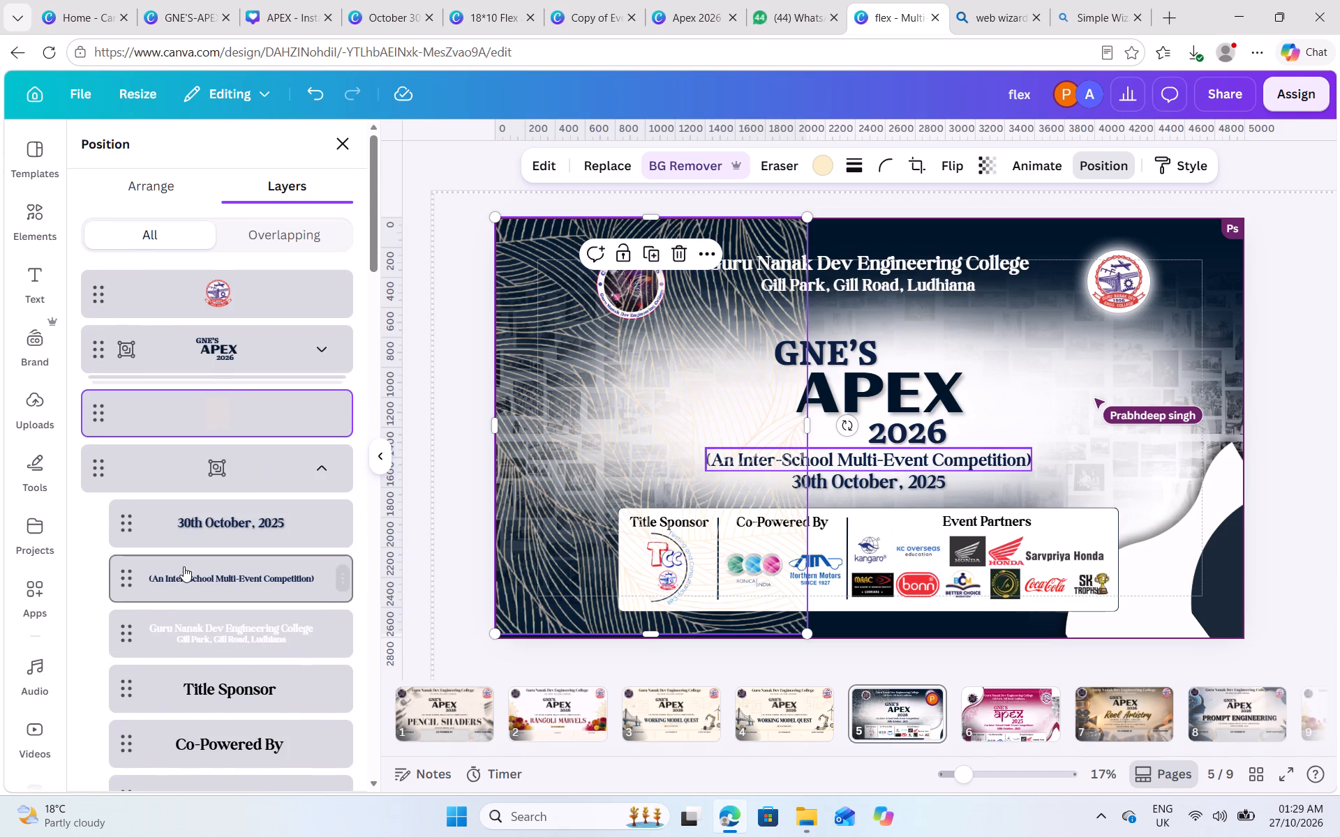
Send the wavy-line pattern to the back, then bring it forward to sit above the white rectangle and beneath the banner group.
left_click(147, 177)
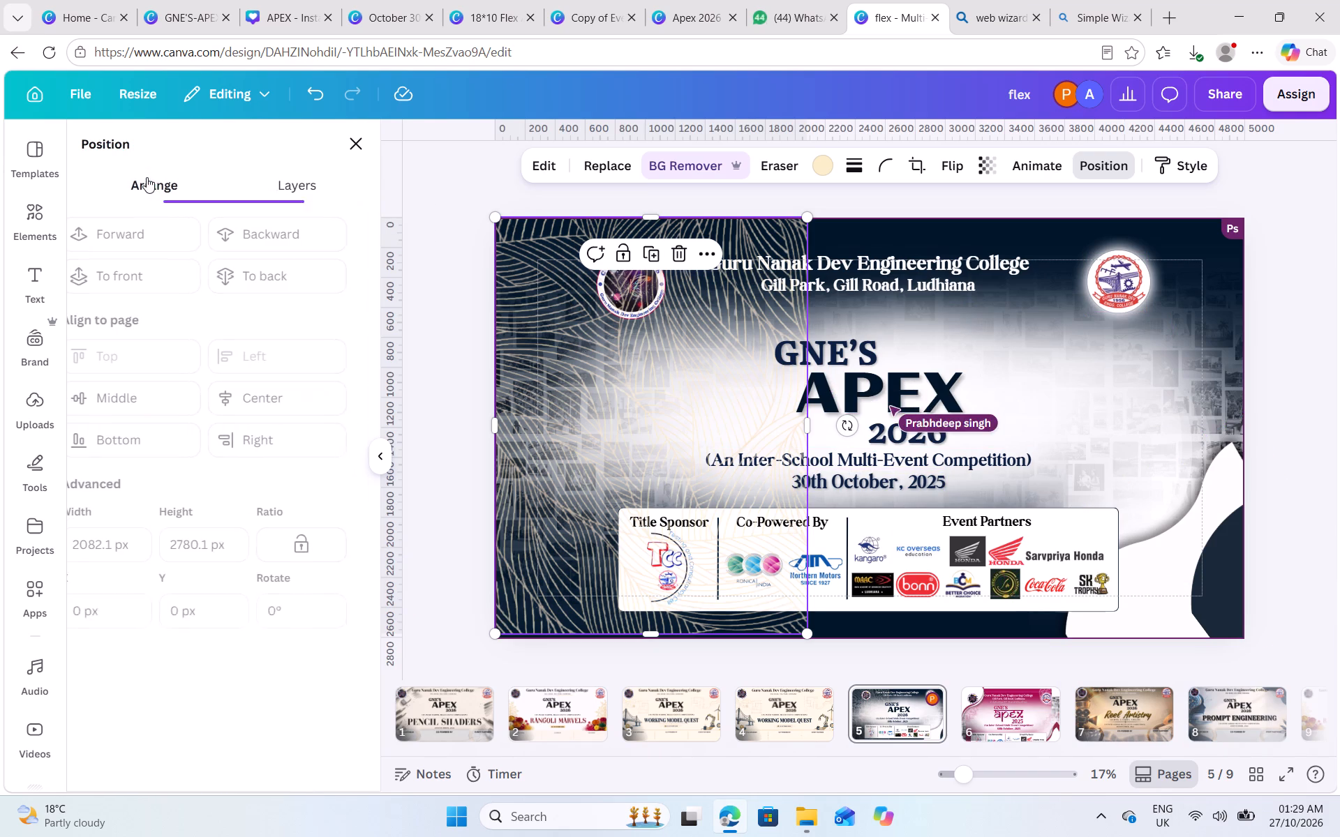
left_click(271, 274)
left_click(174, 242)
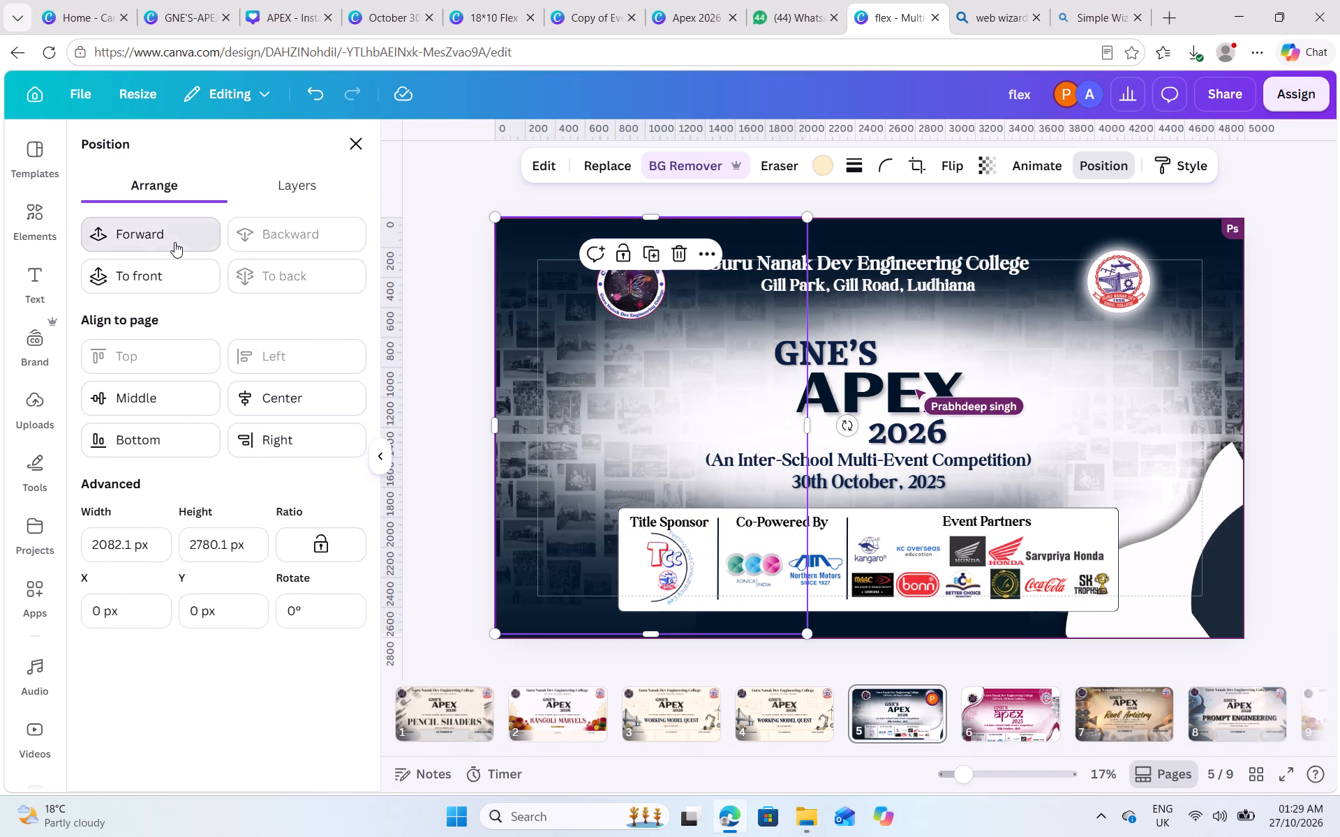
left_click(174, 242)
left_click(281, 232)
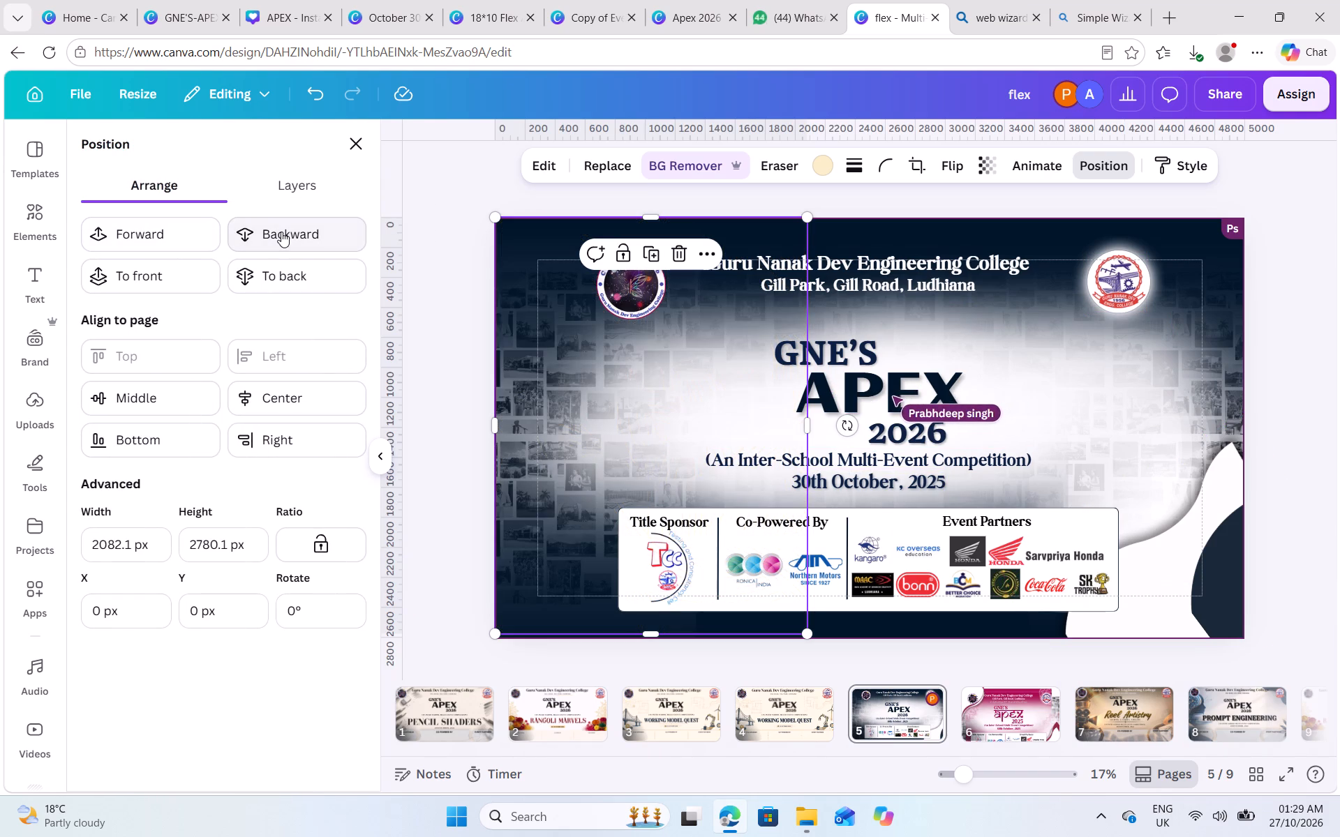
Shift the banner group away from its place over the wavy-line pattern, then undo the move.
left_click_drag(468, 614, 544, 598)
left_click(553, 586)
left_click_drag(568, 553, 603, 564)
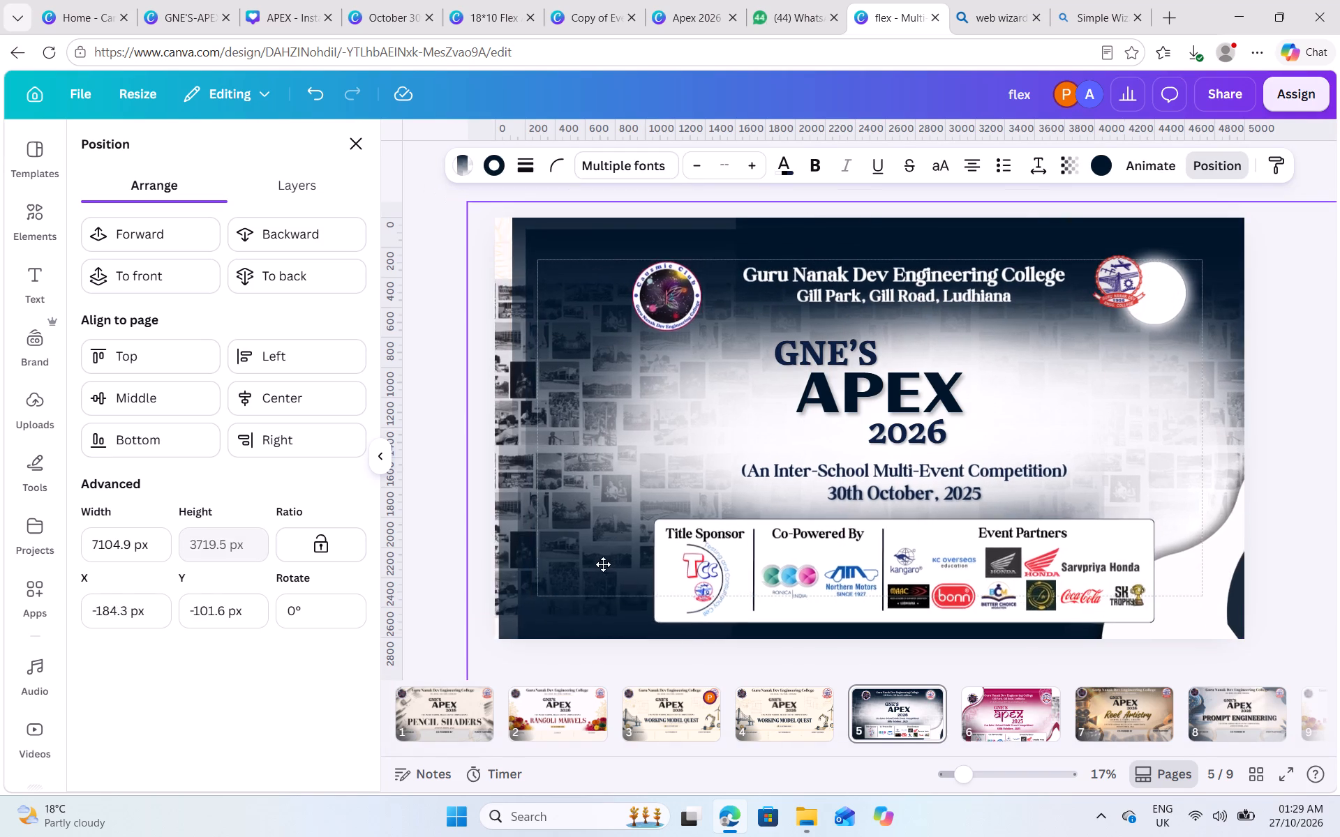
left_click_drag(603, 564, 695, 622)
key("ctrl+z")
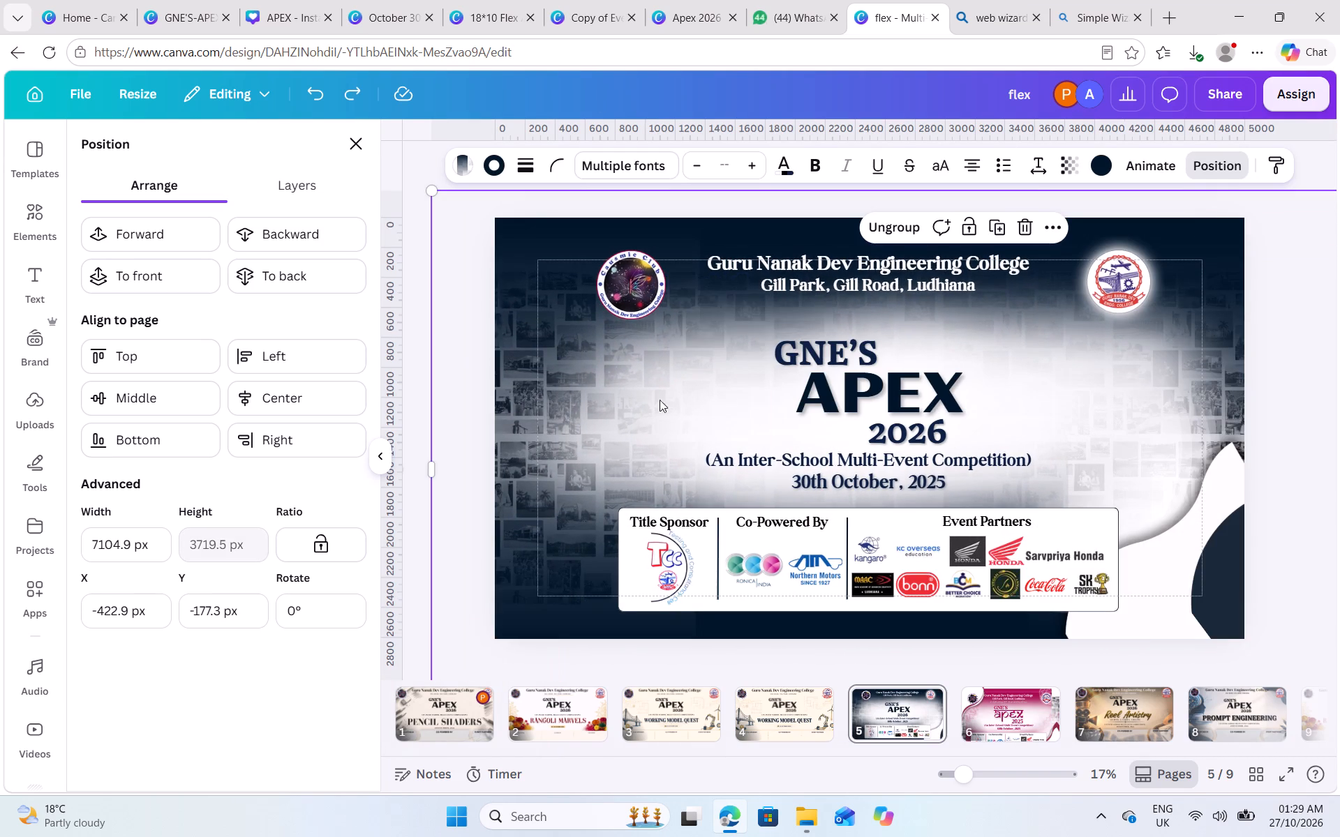
Group the wavy-line pattern together with the large banner group directly above it in the layer order.
left_click(327, 192)
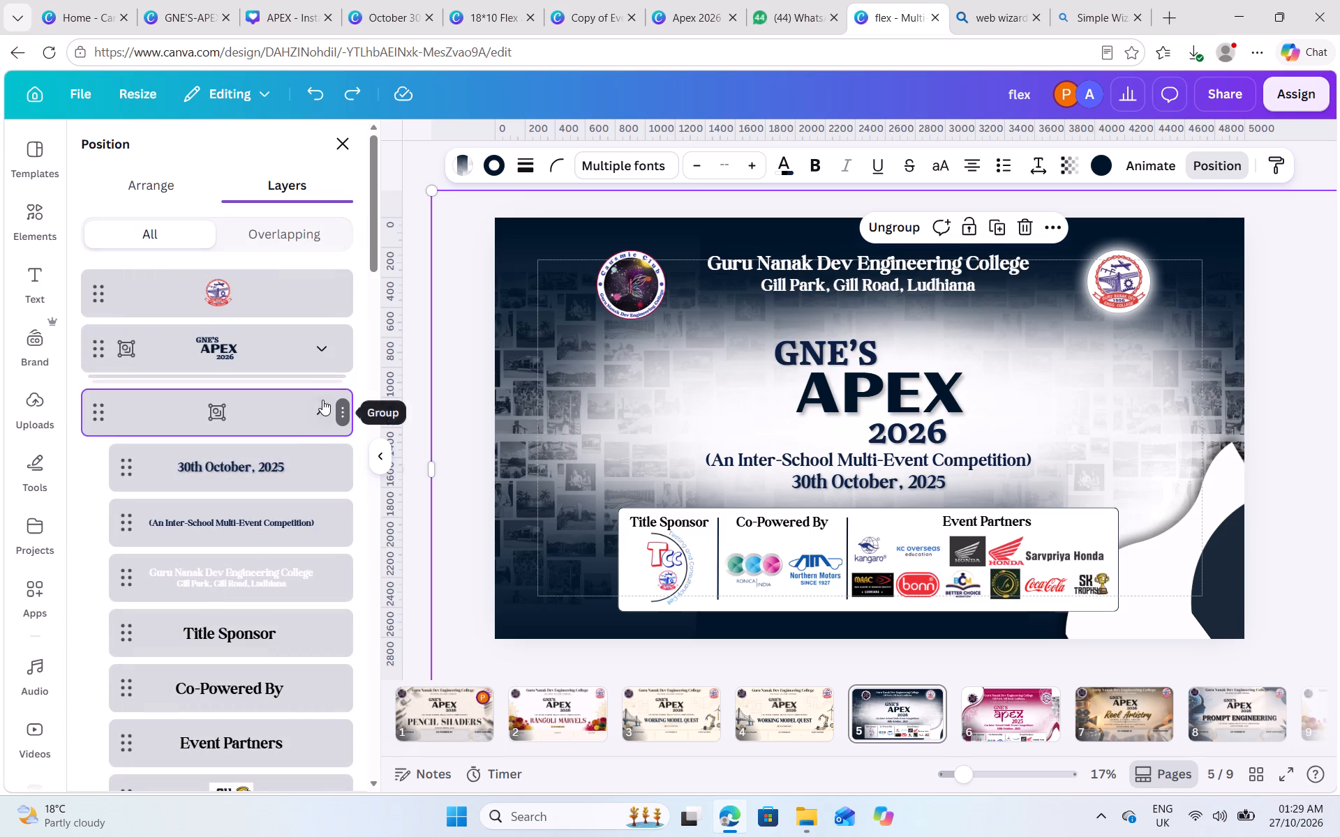
left_click(317, 407)
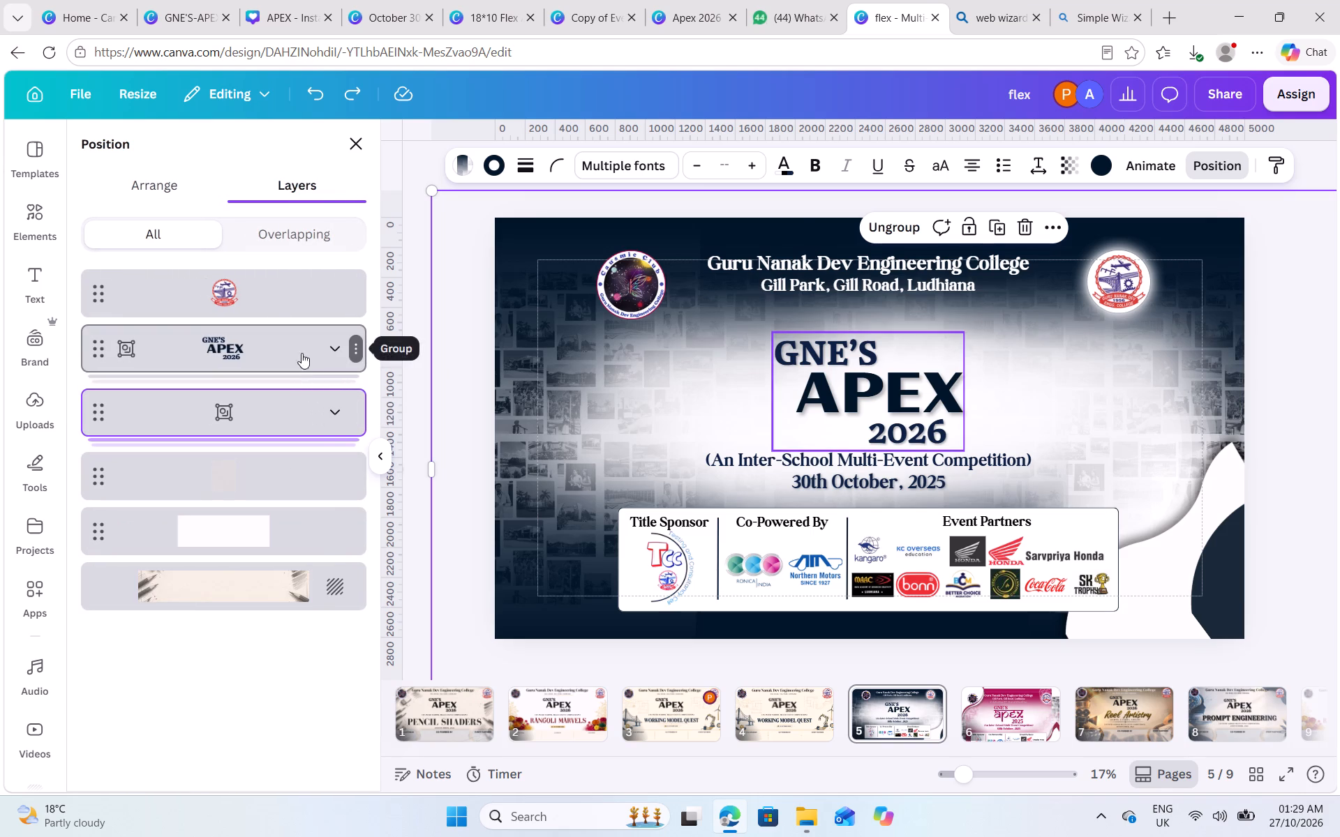
left_click(313, 469)
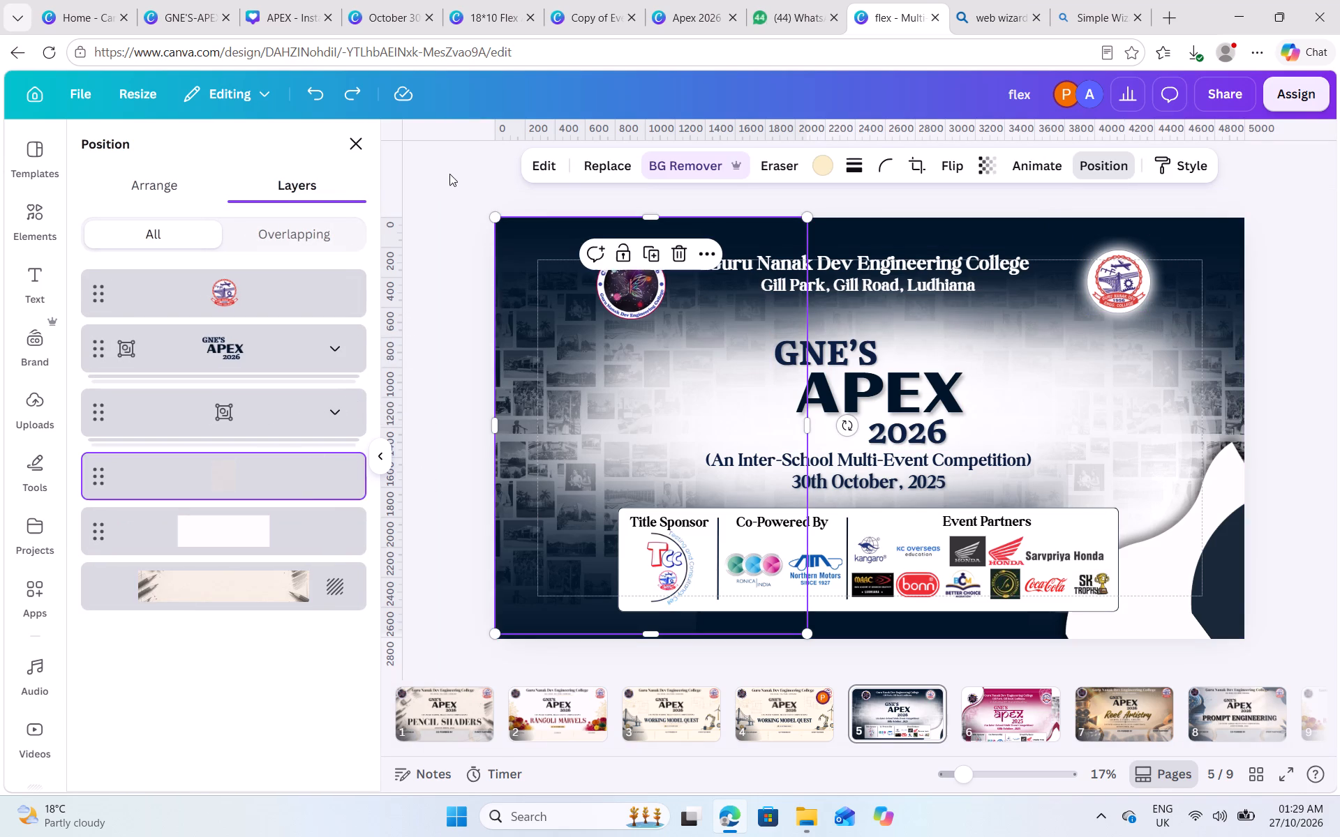
left_click_drag(447, 172, 570, 383)
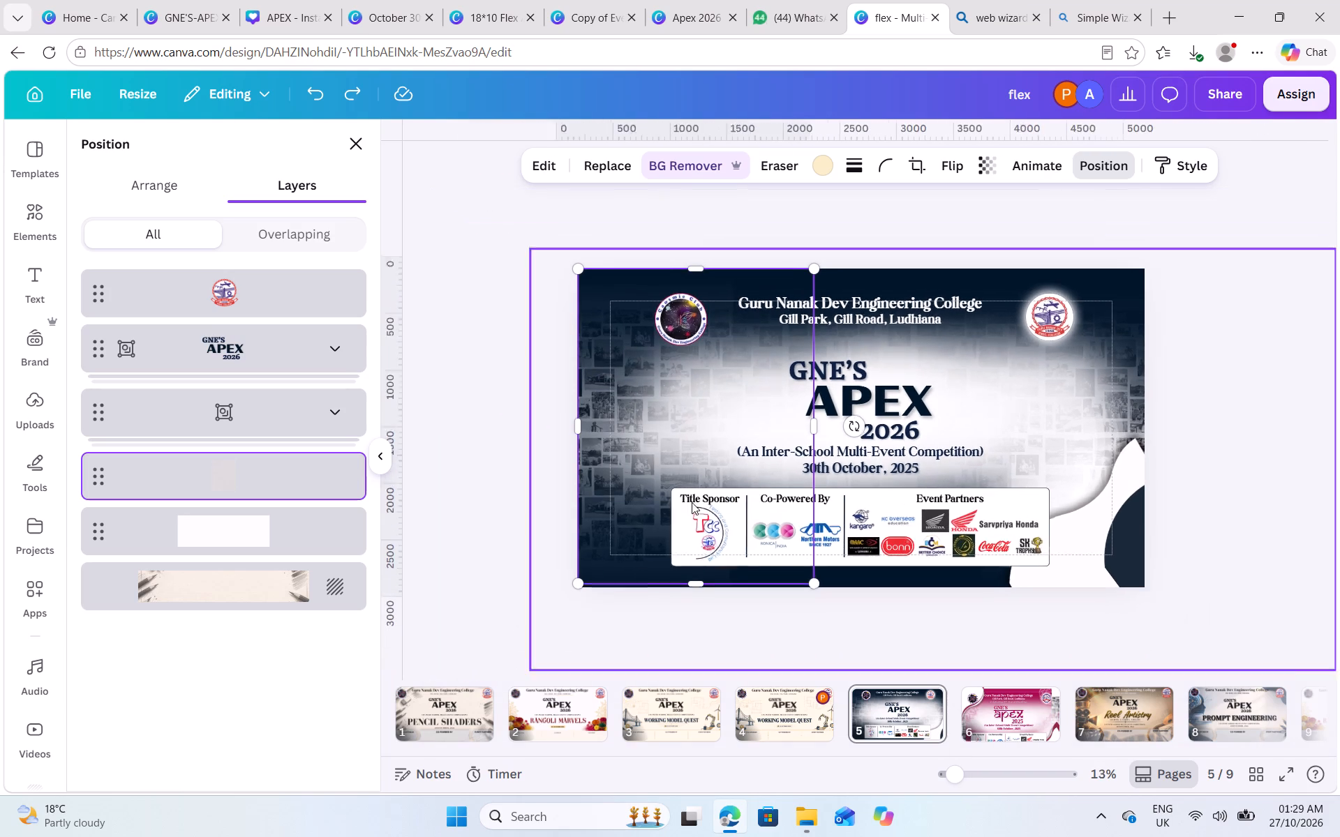
left_click(502, 557)
left_click(502, 410)
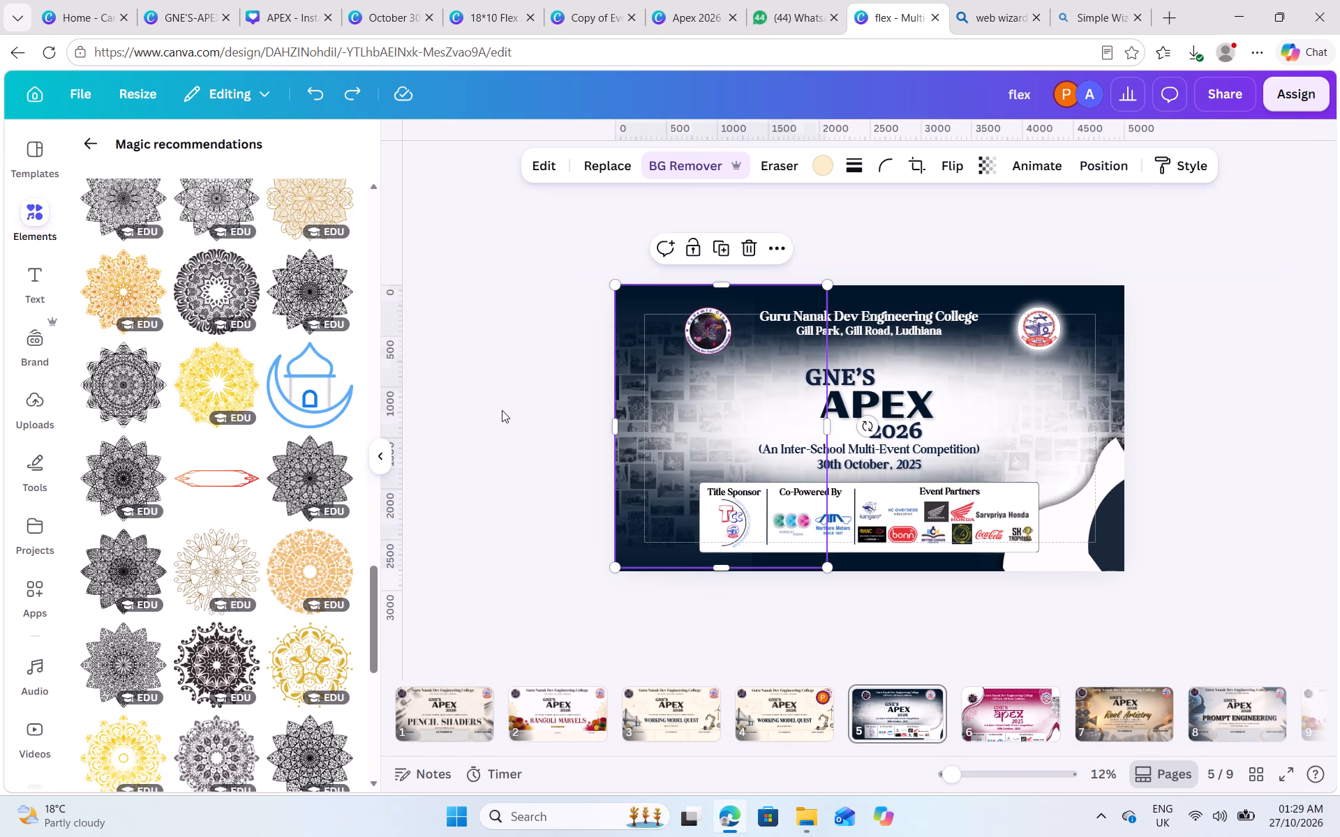
left_click_drag(499, 411, 701, 408)
left_click(773, 241)
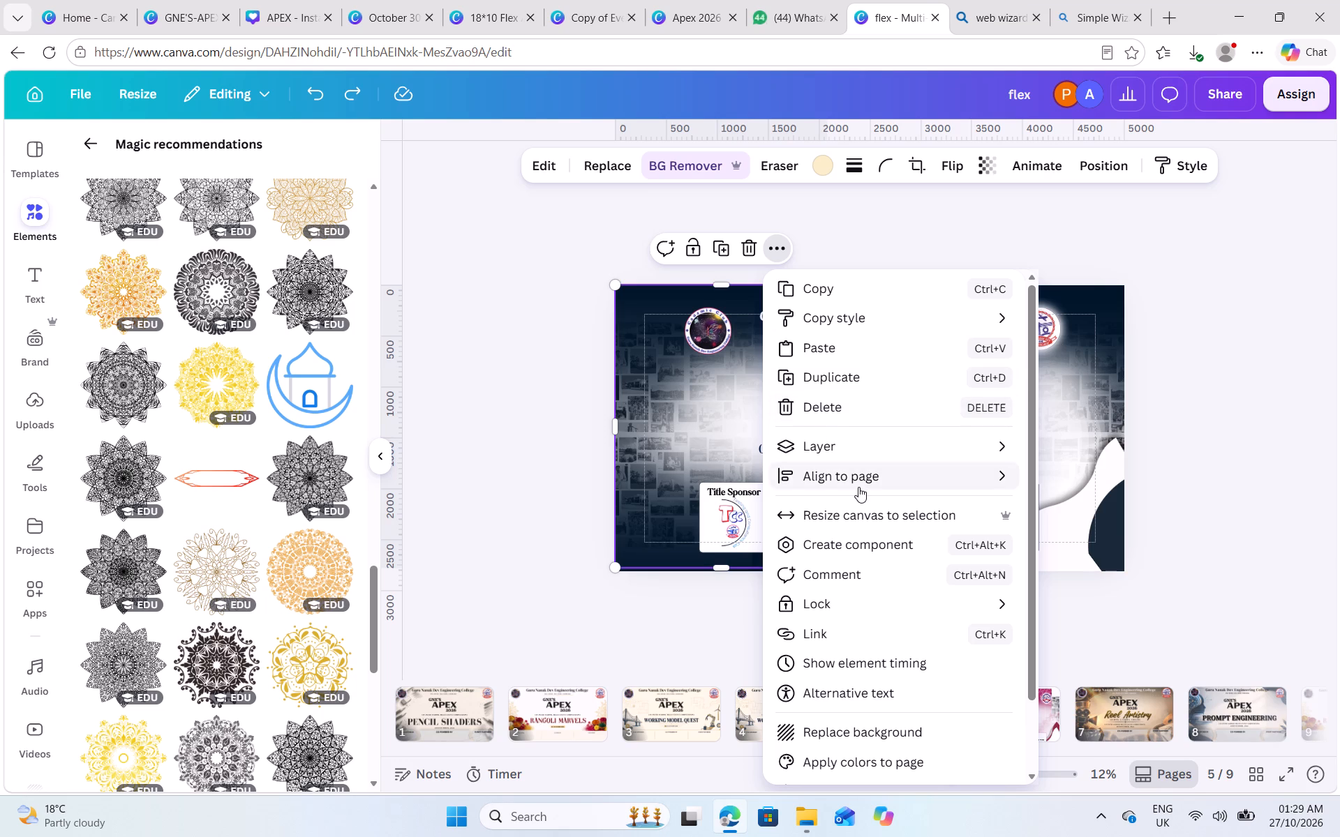
left_click(1103, 164)
left_click(243, 466)
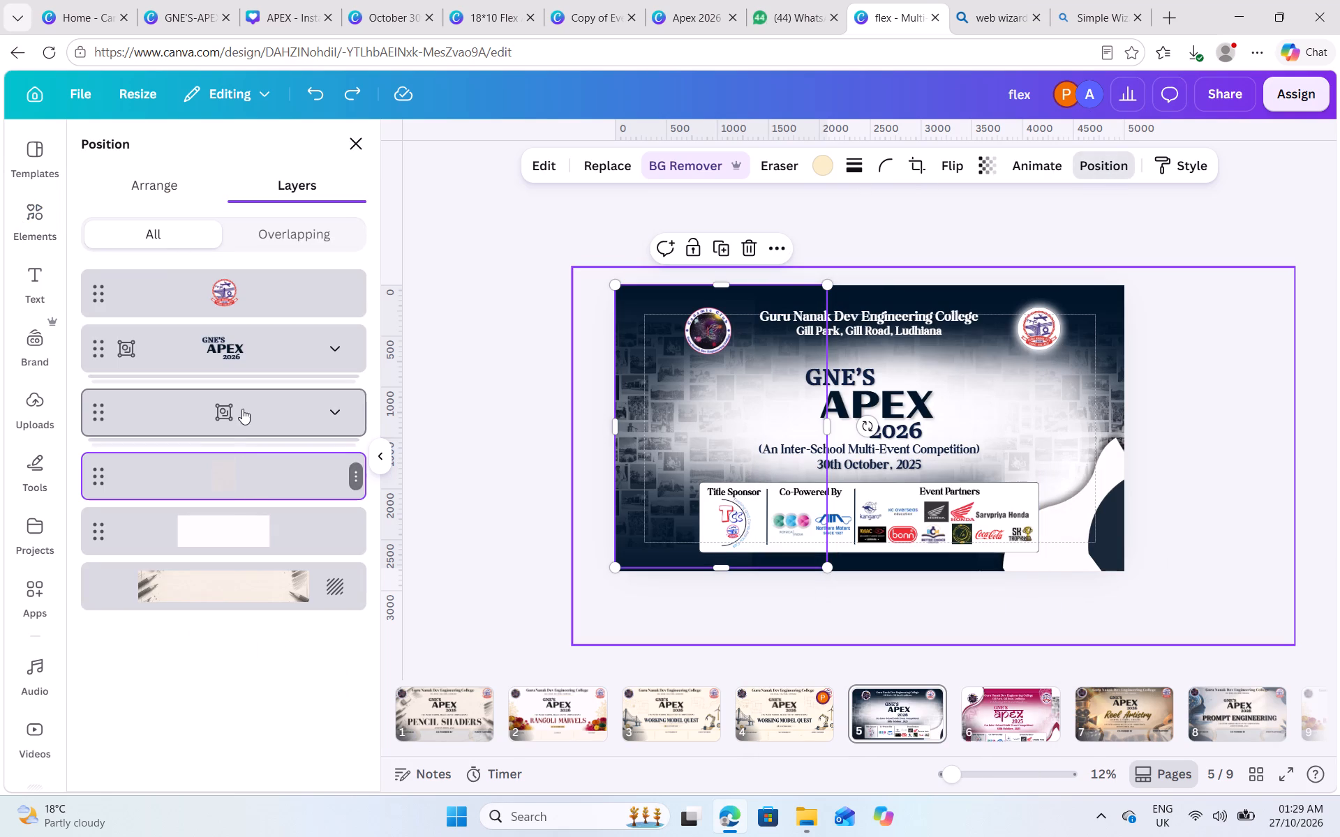
left_click(235, 402)
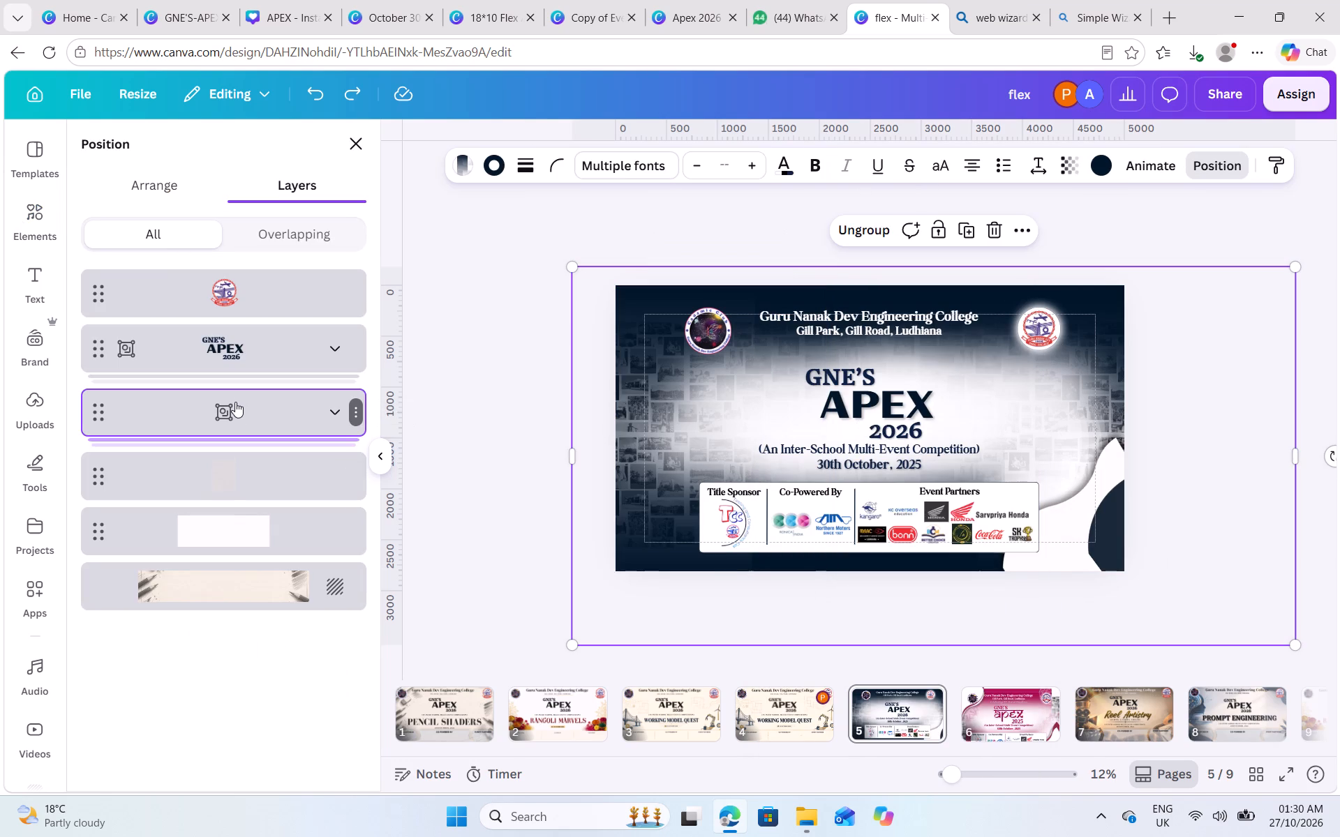
left_click(216, 465, "shift")
left_click(879, 237)
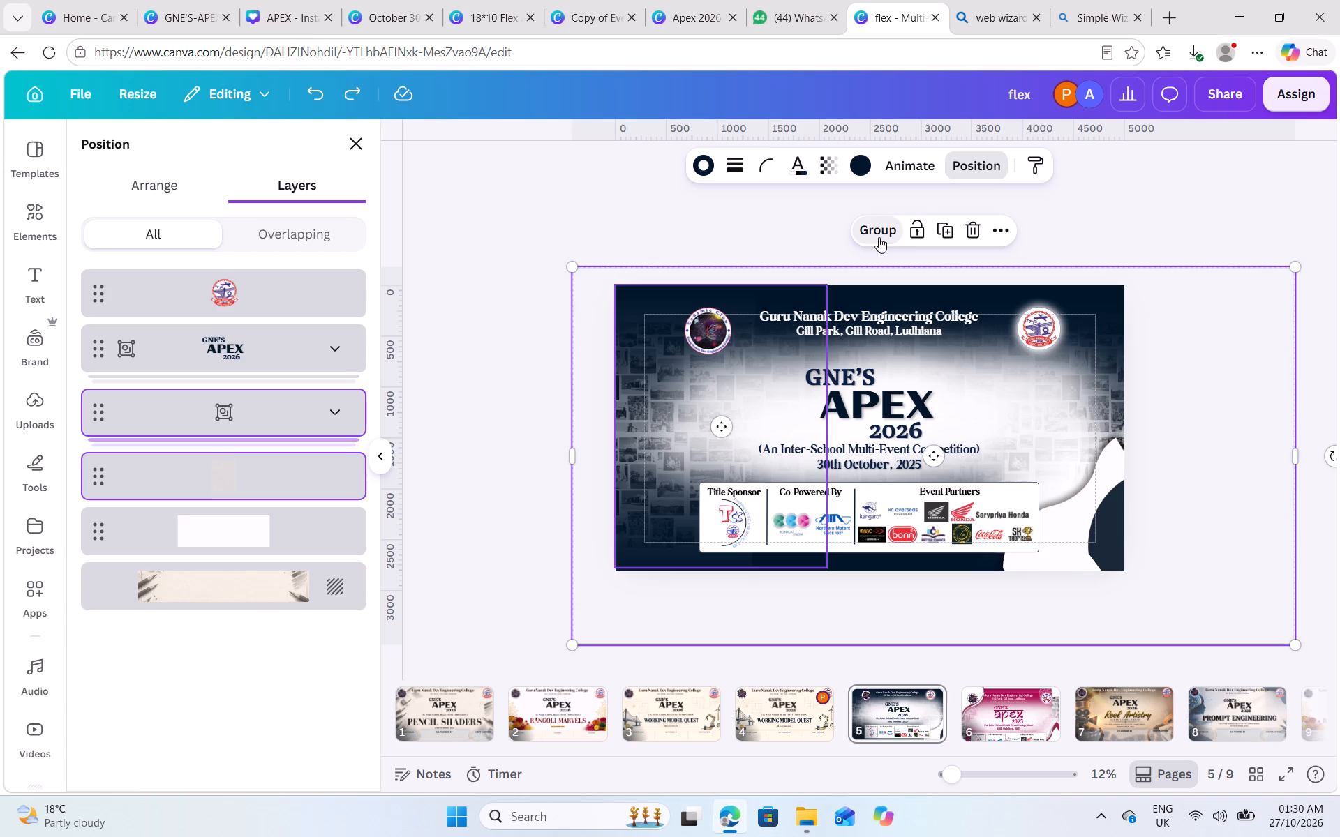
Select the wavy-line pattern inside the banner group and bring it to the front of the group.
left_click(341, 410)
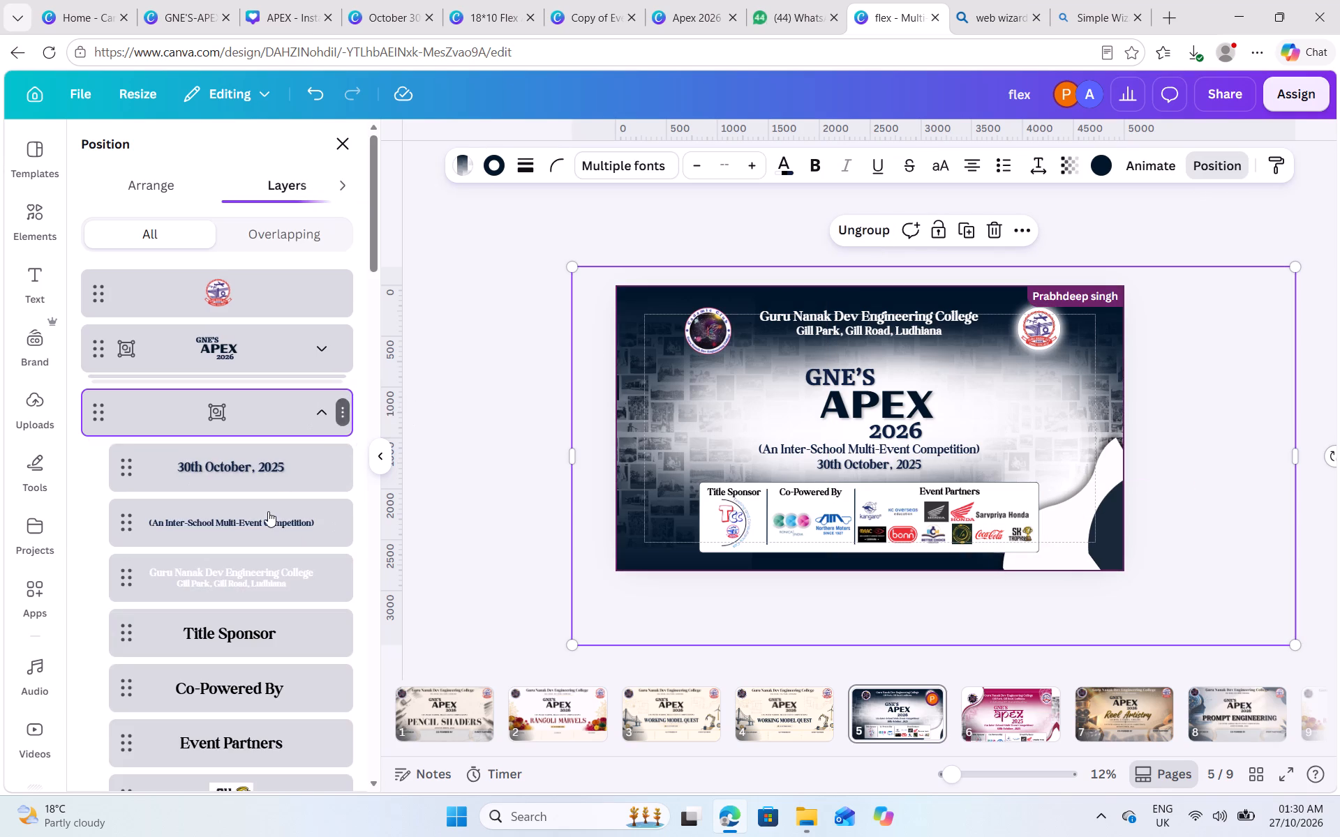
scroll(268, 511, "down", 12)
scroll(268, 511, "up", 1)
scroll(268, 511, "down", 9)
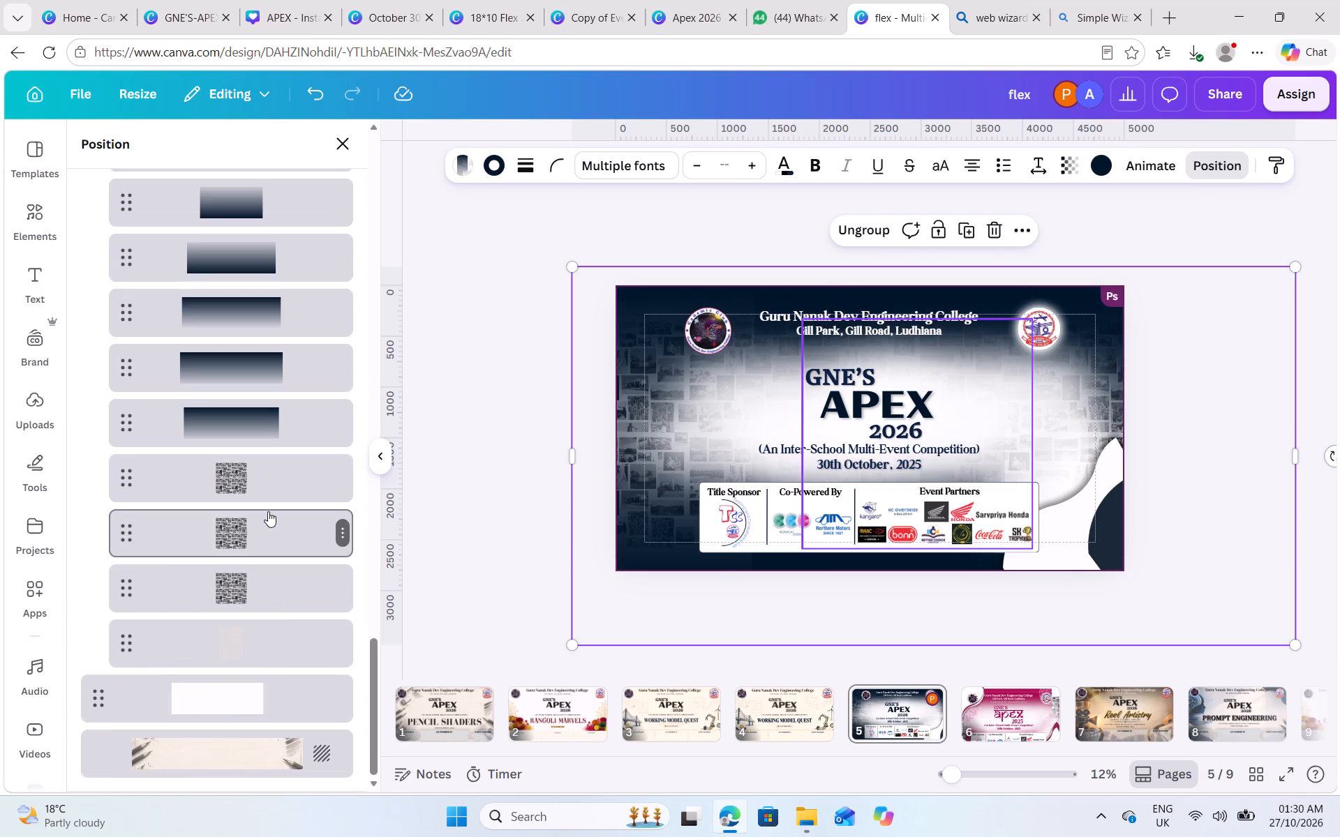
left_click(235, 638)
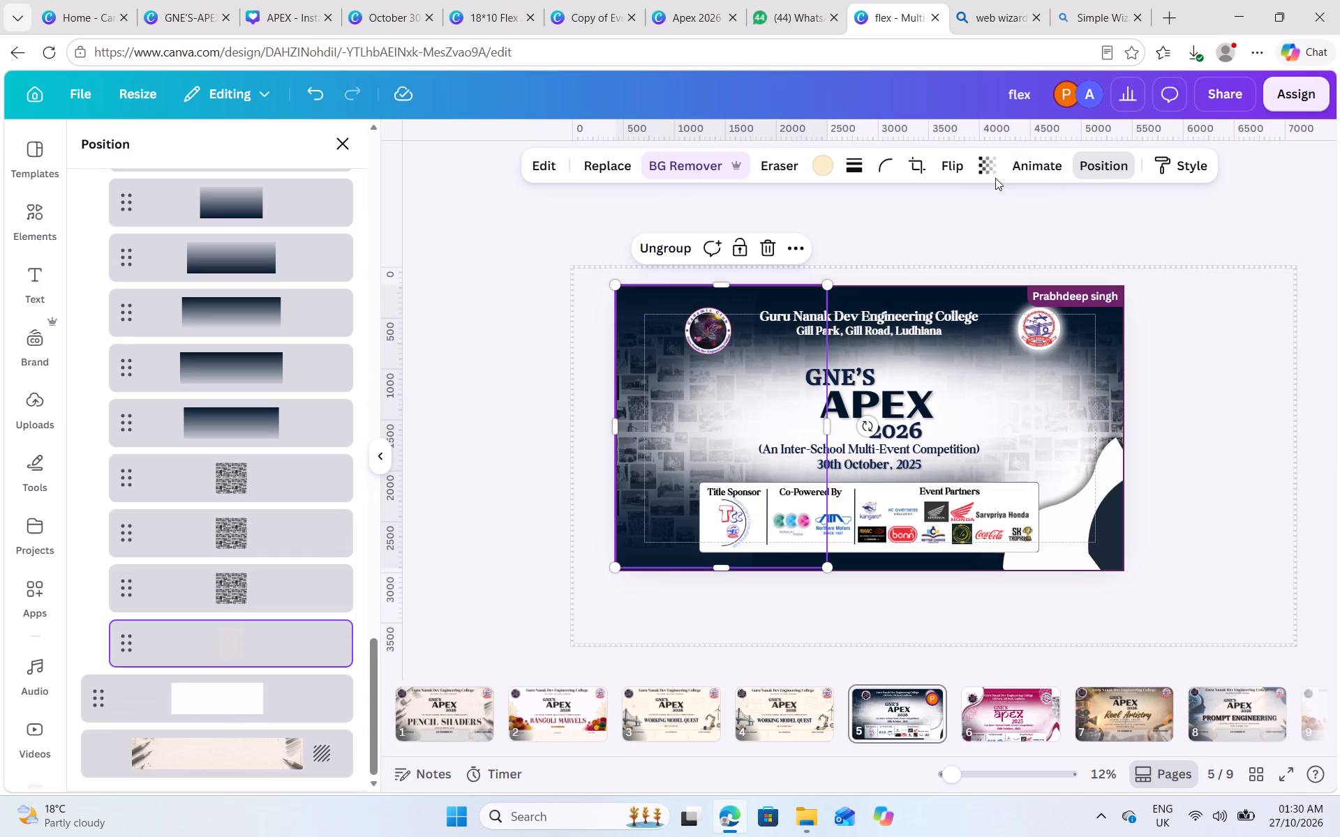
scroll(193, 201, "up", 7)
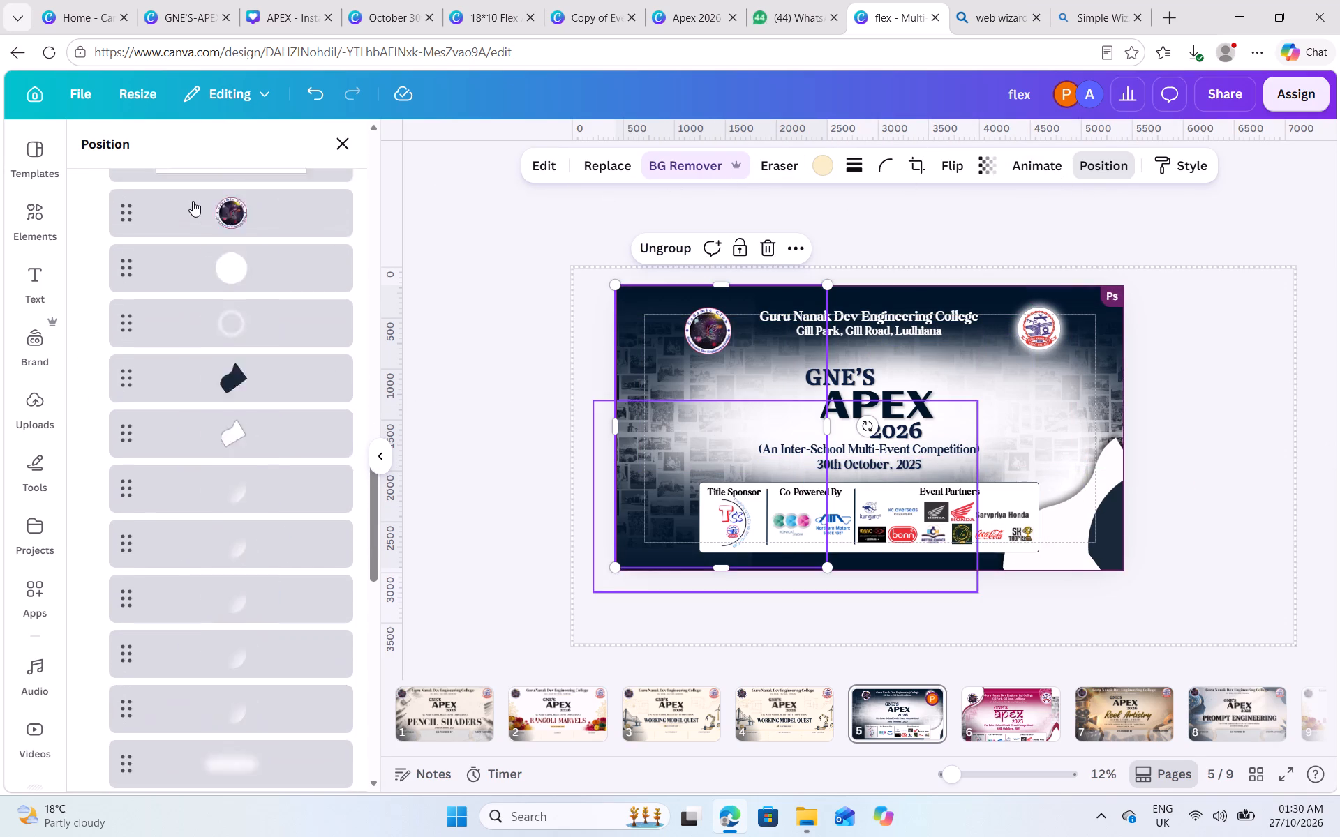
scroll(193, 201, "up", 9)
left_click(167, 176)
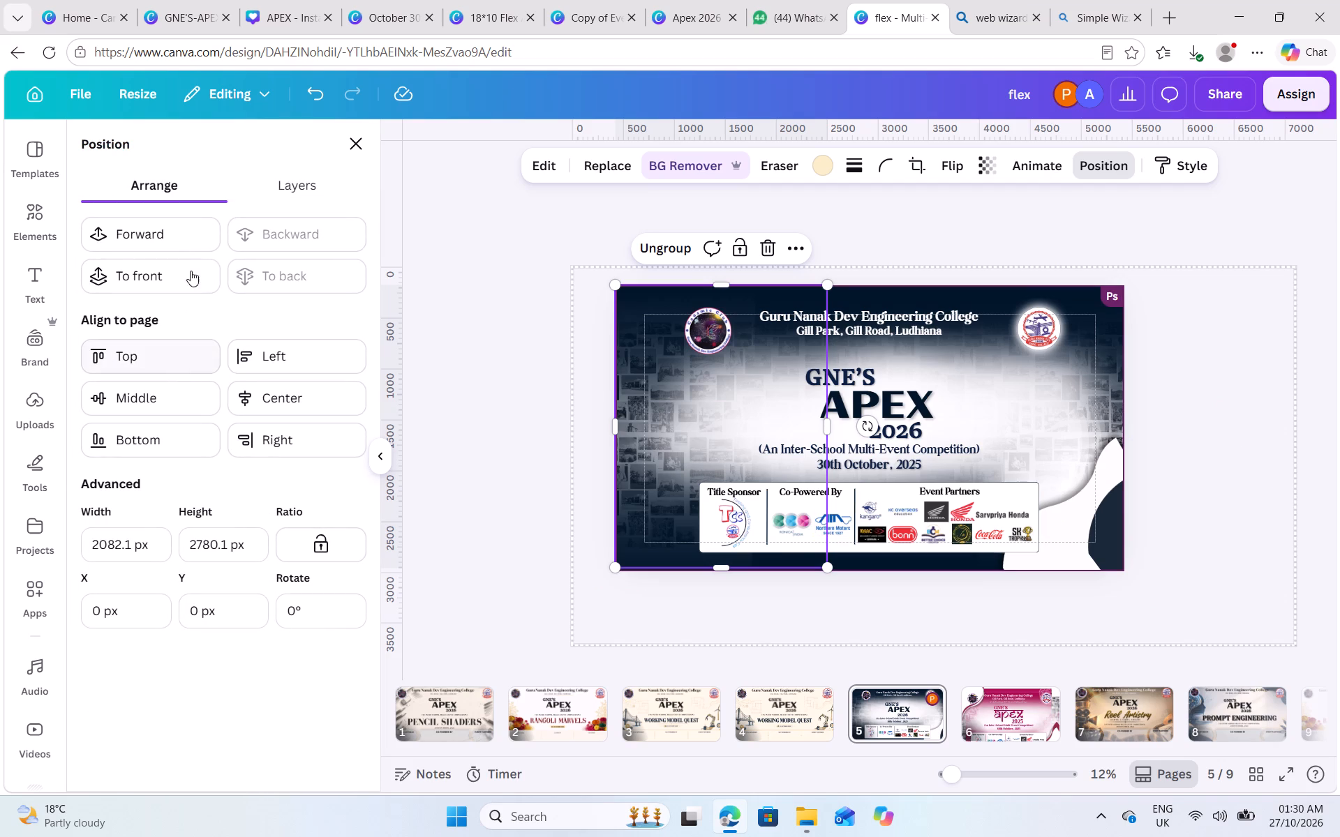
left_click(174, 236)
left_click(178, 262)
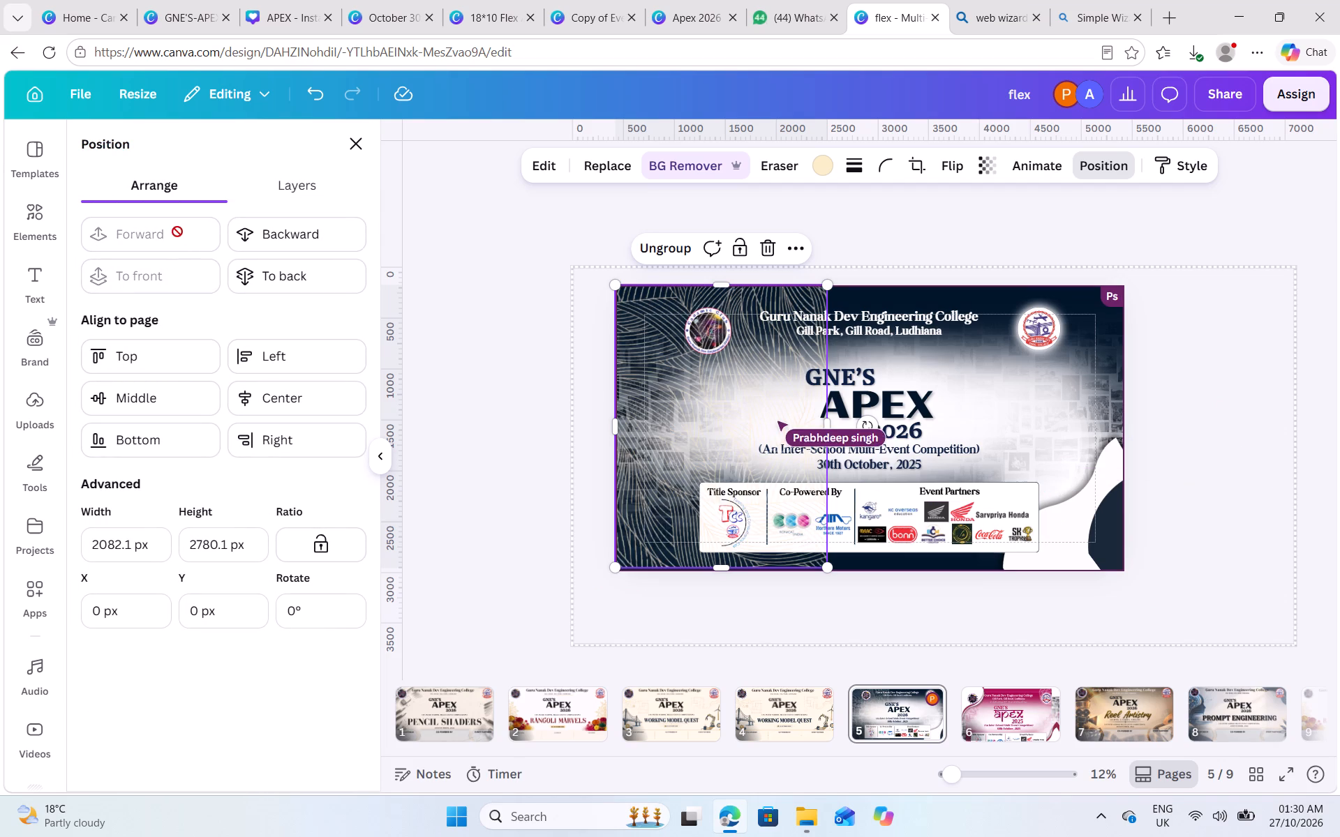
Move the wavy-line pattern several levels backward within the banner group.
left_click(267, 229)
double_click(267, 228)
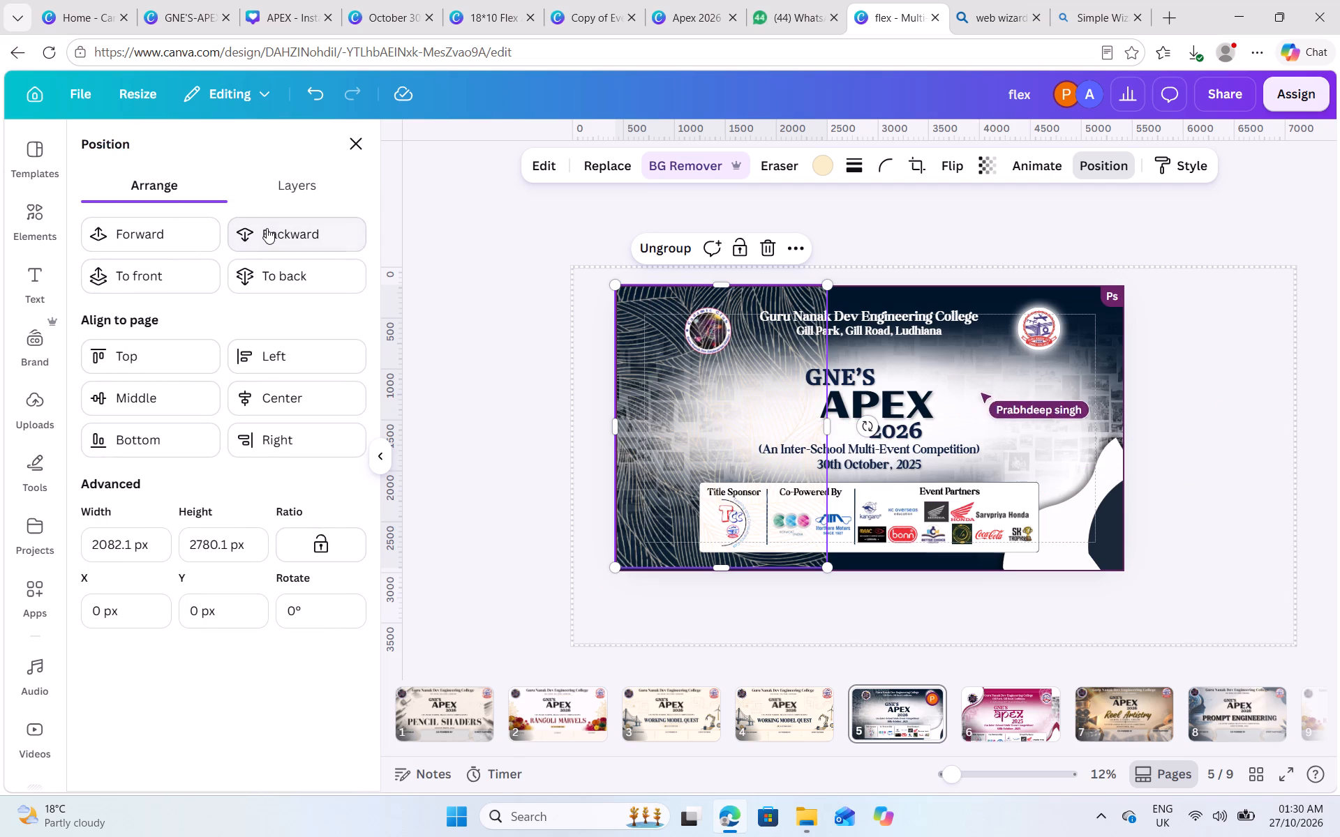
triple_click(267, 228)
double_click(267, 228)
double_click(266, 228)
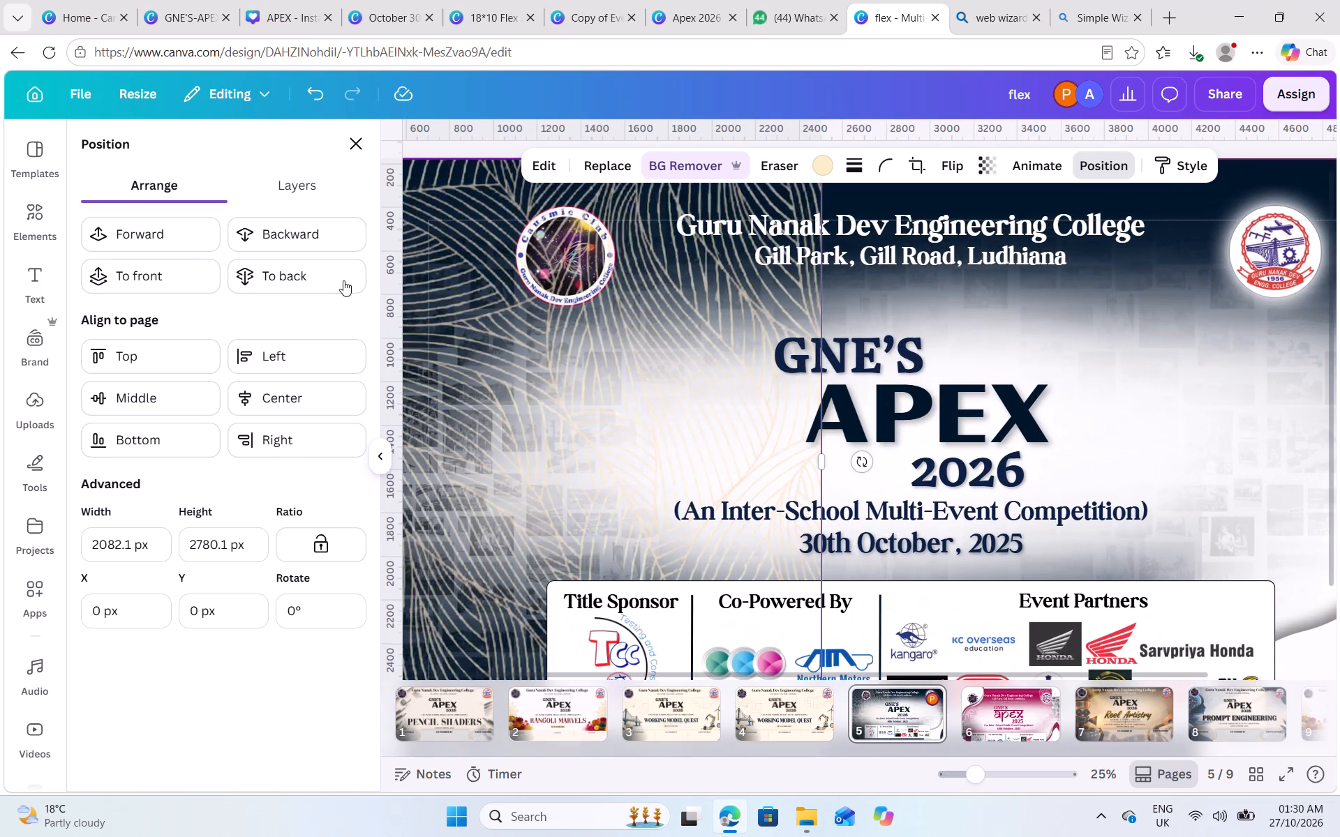
Send the wavy-line pattern to the back, then bring it forward two levels so it sits between the photo collage layers.
left_click(343, 280)
left_click(131, 234)
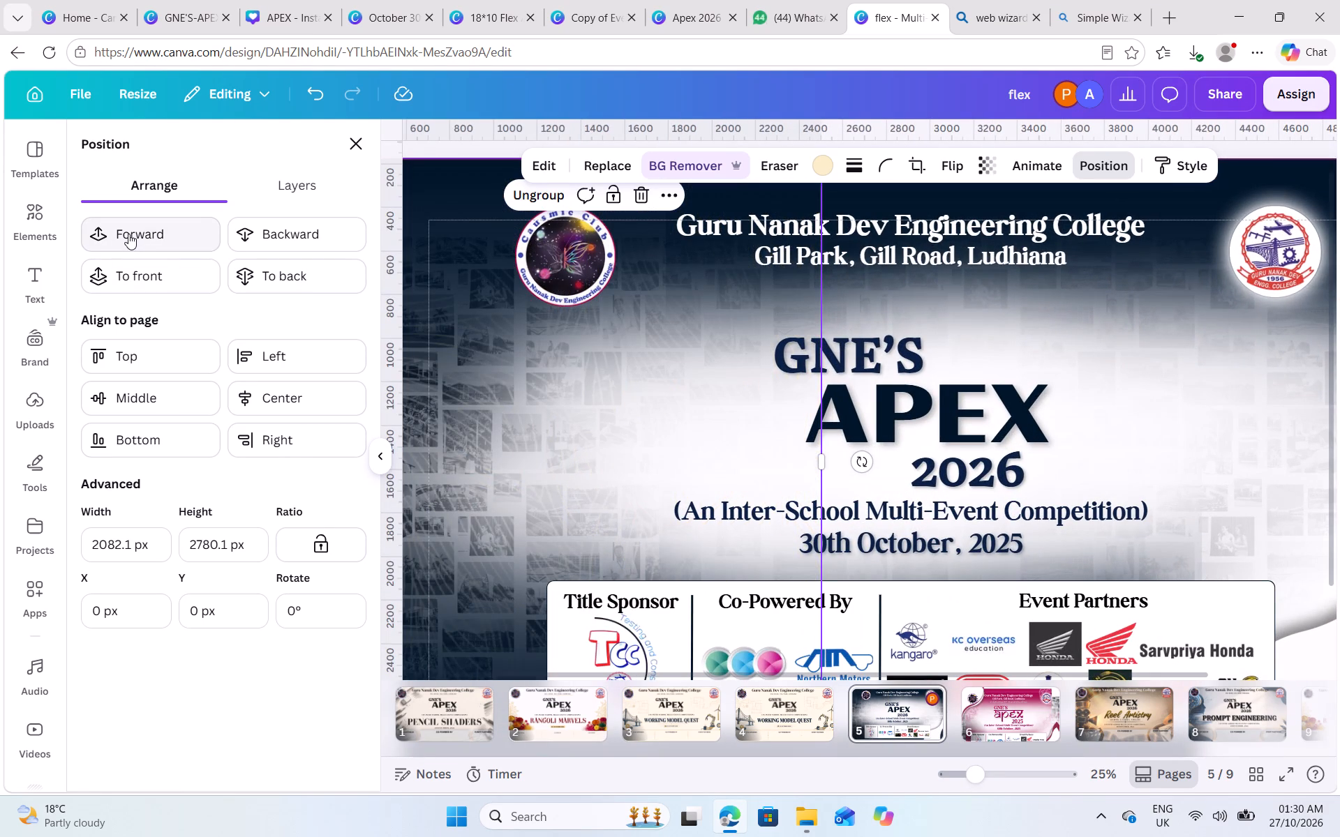
left_click(128, 234)
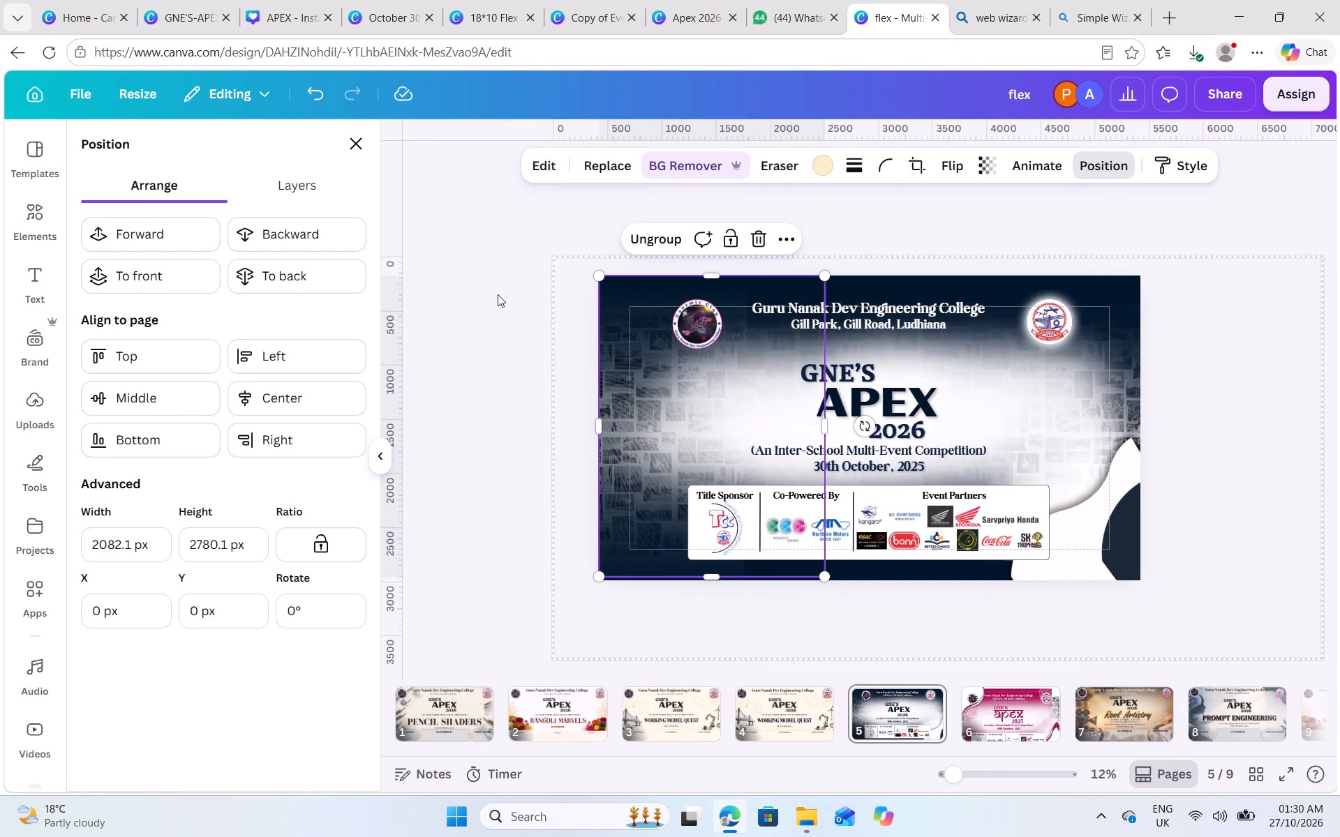
Duplicate the wavy-line pattern and place the copy over the banner at about X 2070 px, Y 128 px.
key("ctrl+c")
key("ctrl+v")
left_click_drag(693, 389, 888, 390)
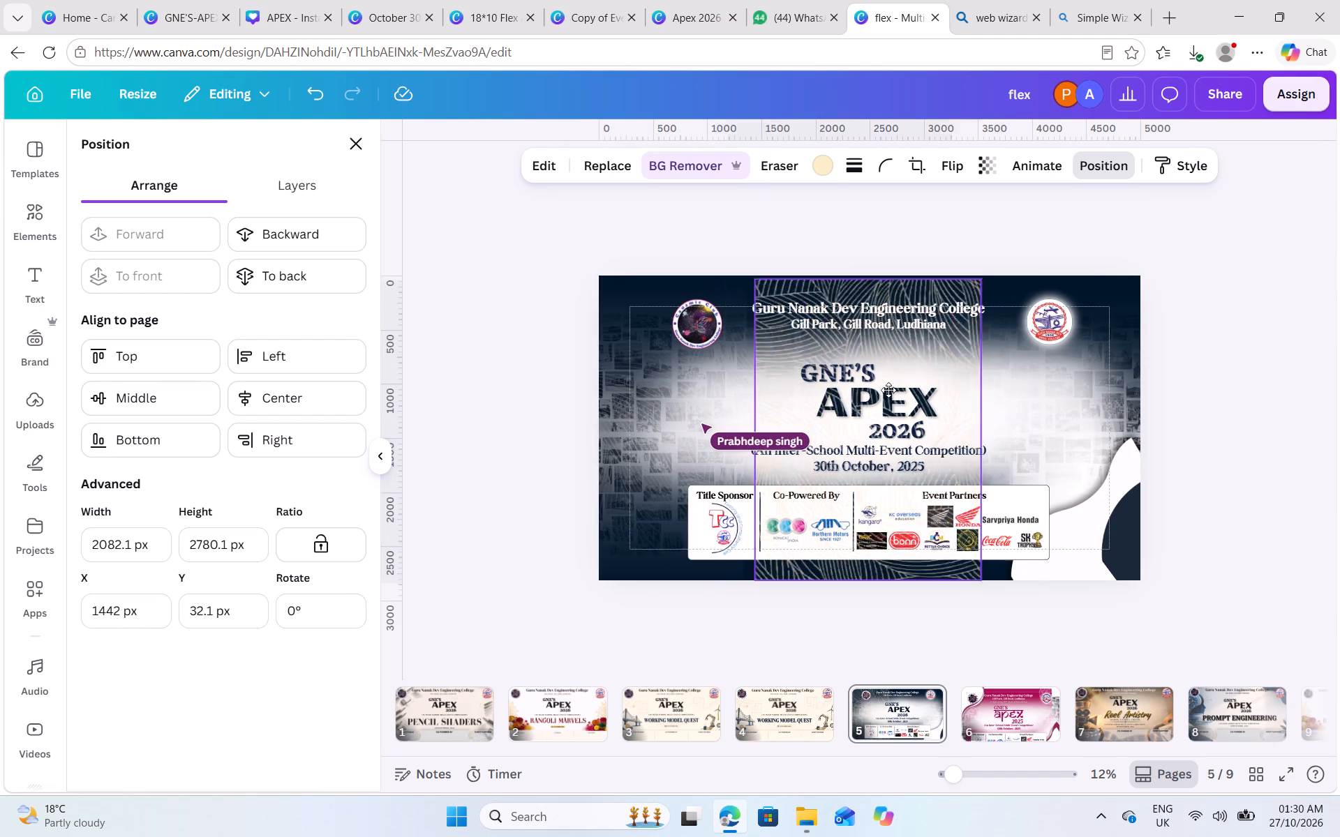
left_click_drag(888, 390, 955, 394)
left_click_drag(978, 384, 899, 400)
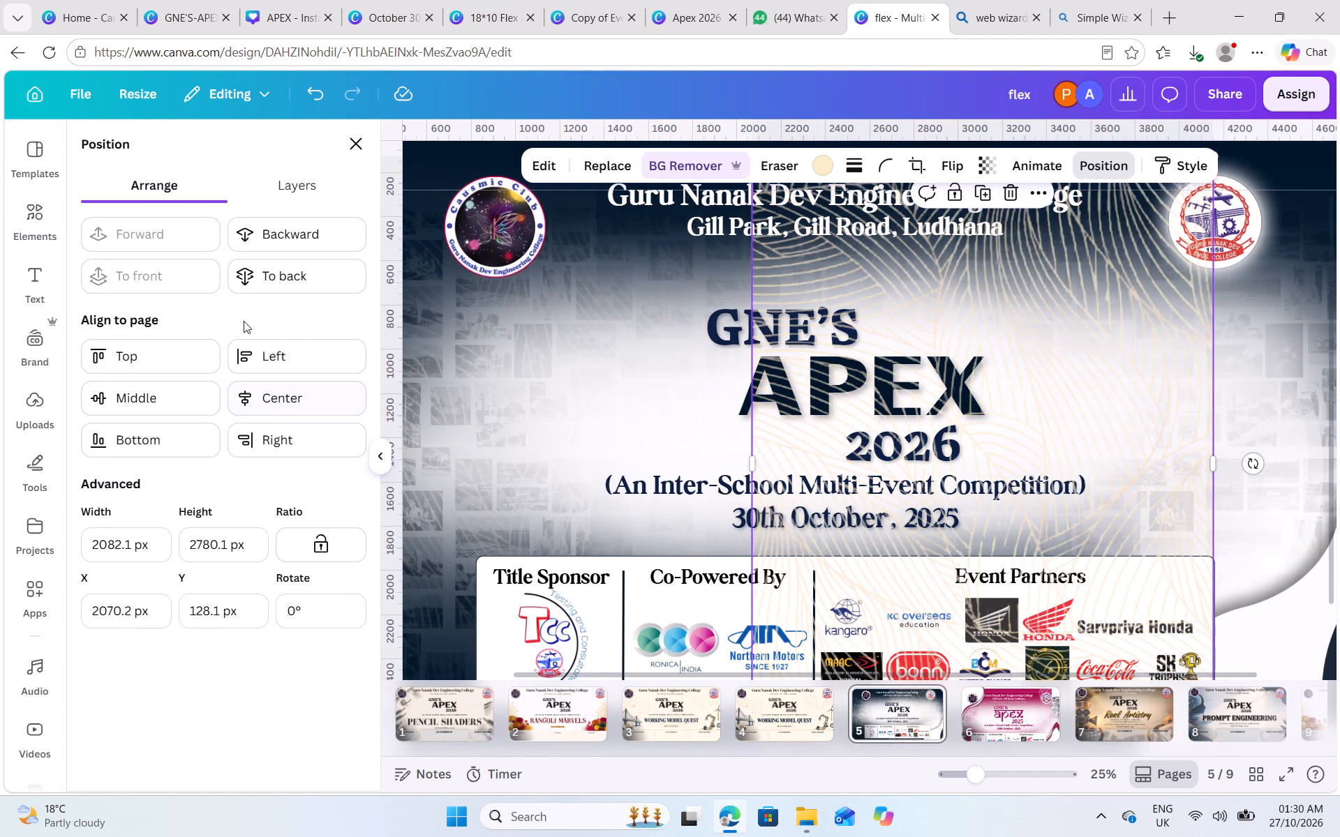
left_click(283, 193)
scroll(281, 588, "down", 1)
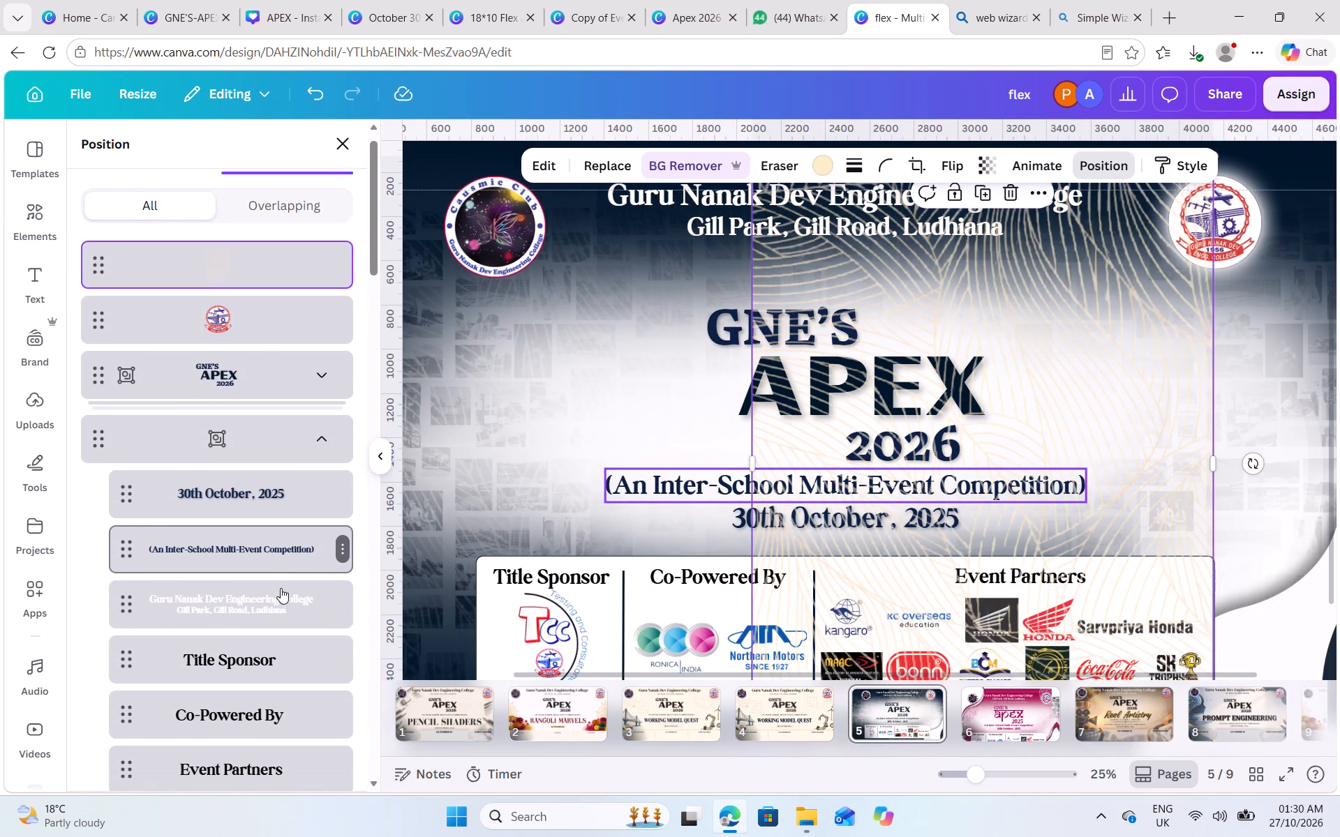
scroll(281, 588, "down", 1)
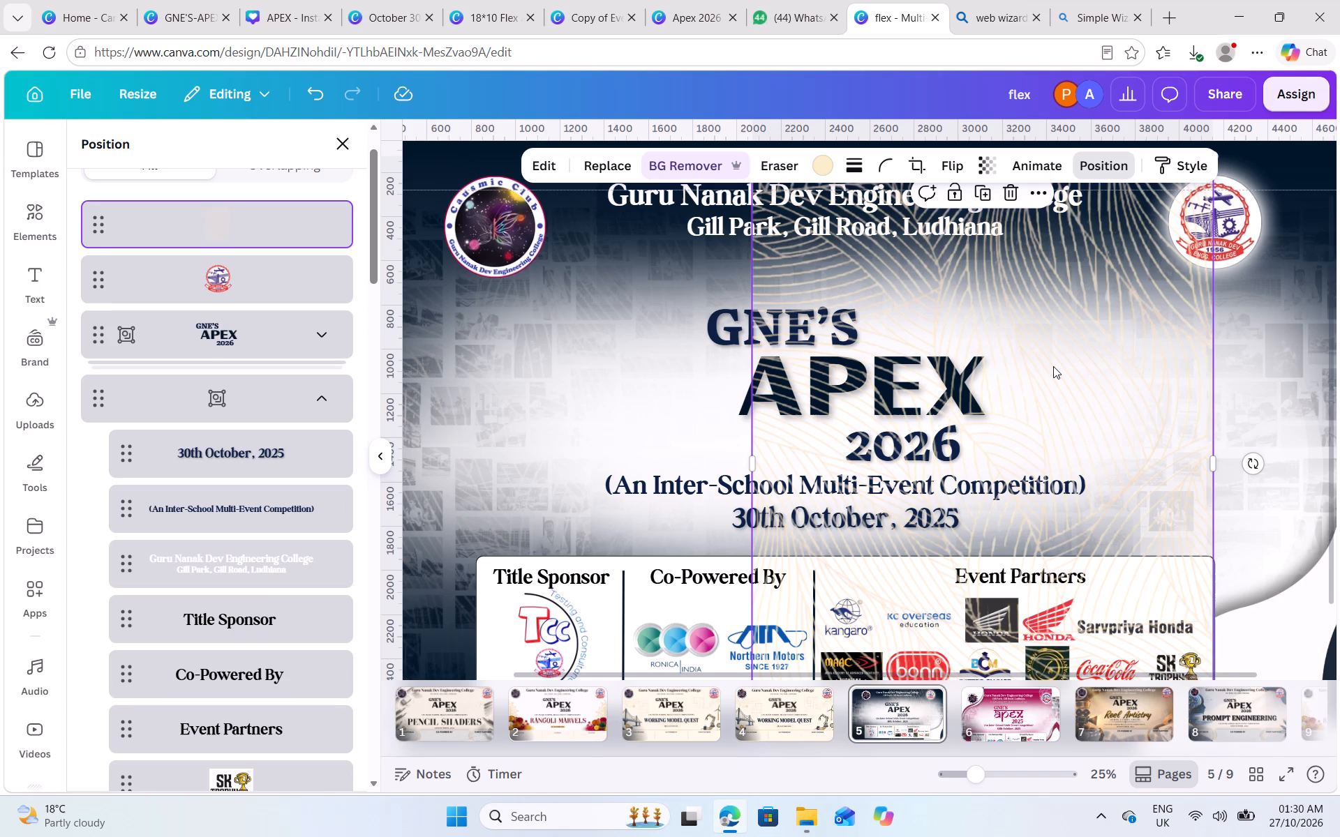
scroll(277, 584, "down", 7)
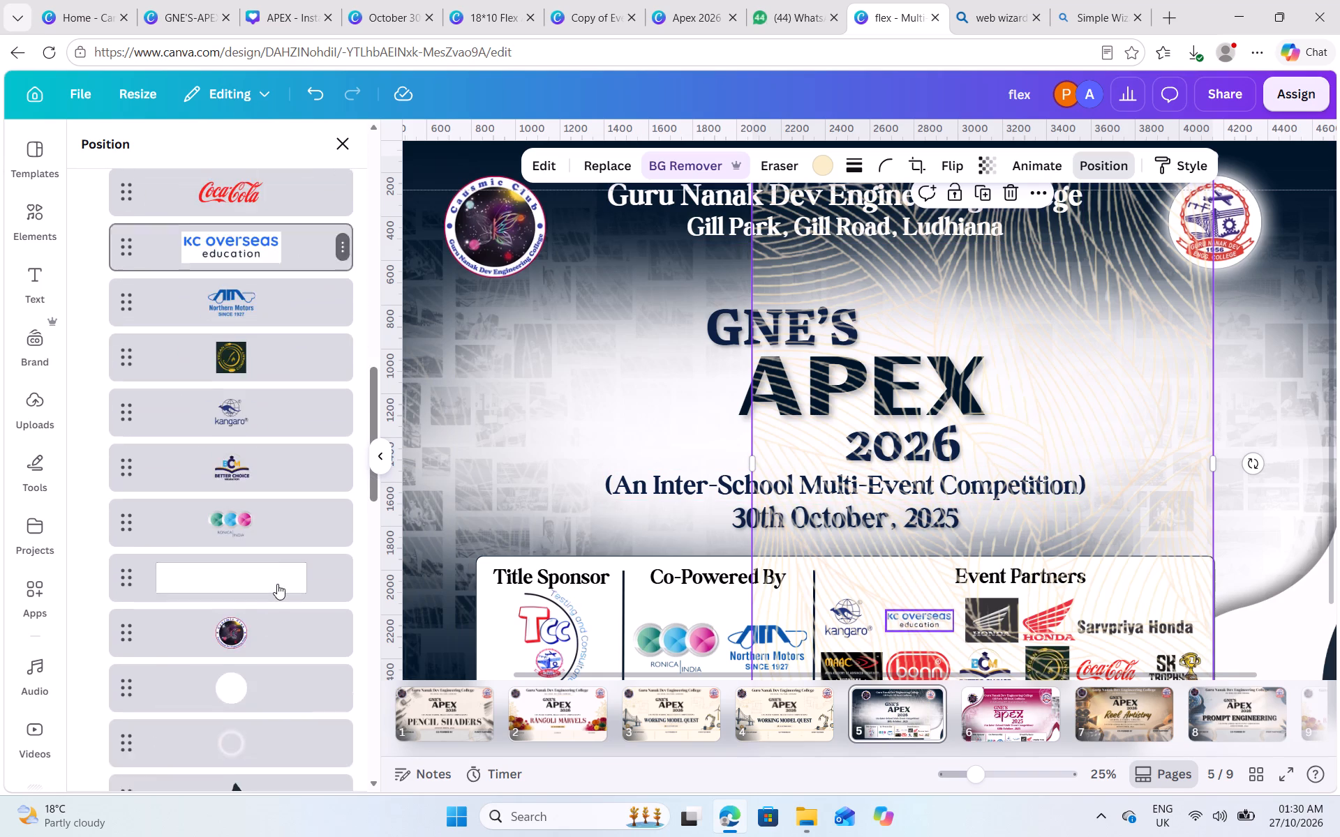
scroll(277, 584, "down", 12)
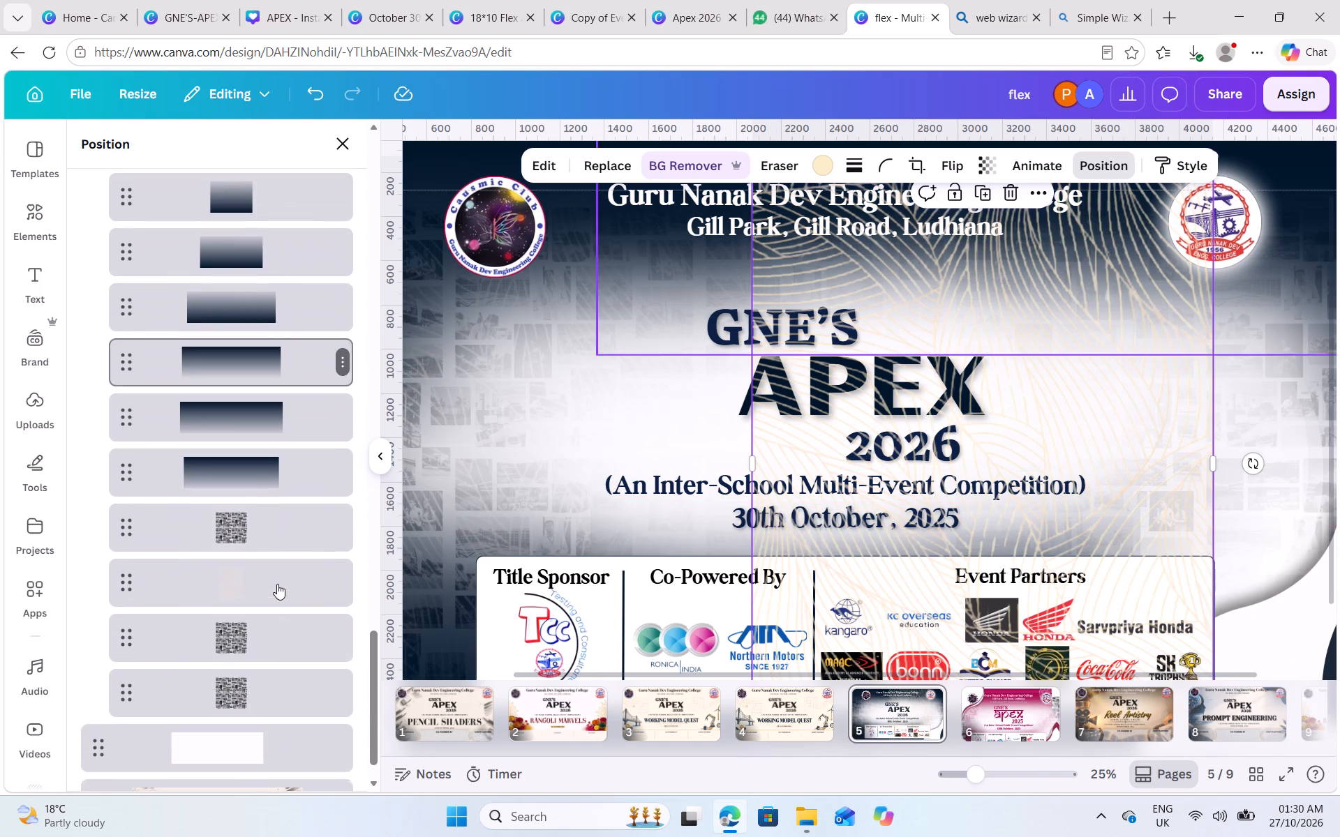
Add a blank page directly after page 5.
left_click(942, 711)
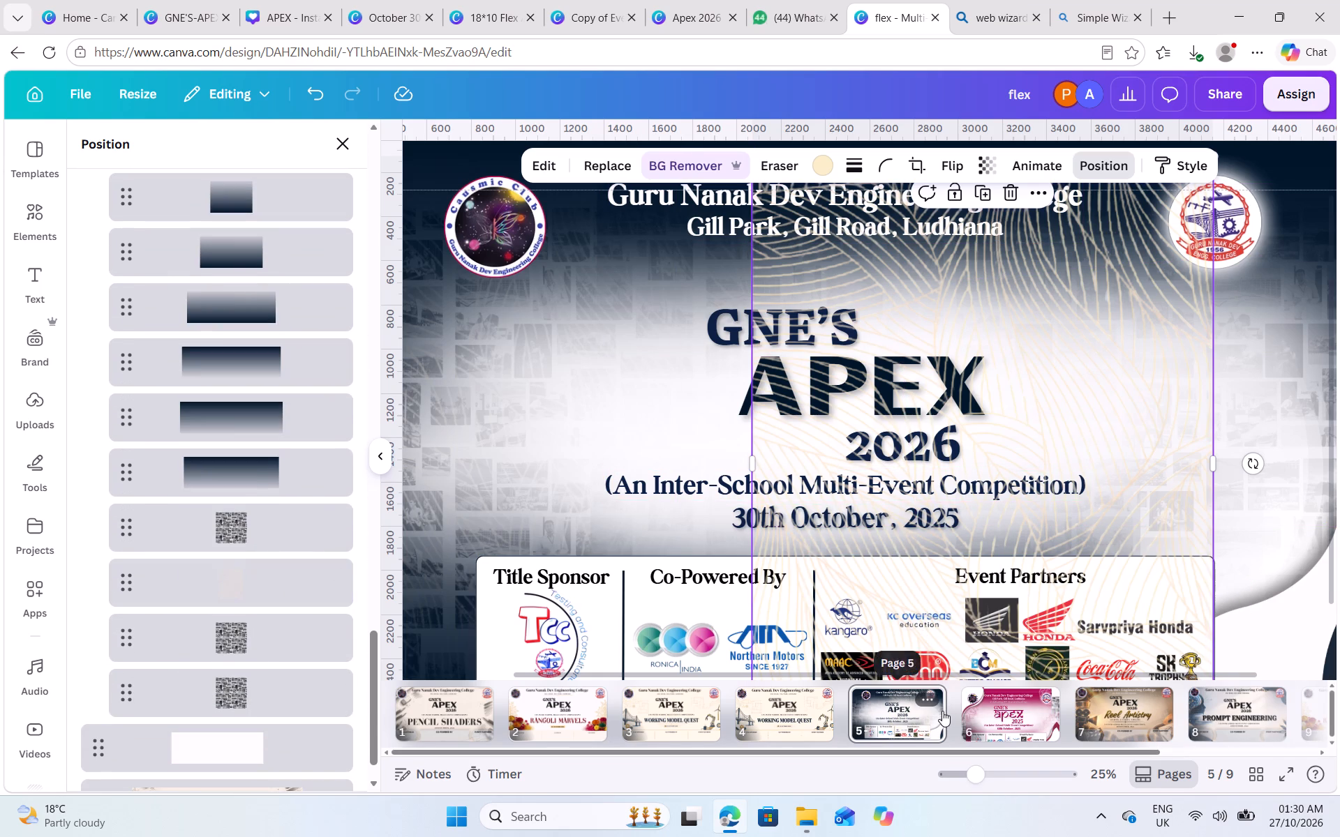
left_click(953, 707)
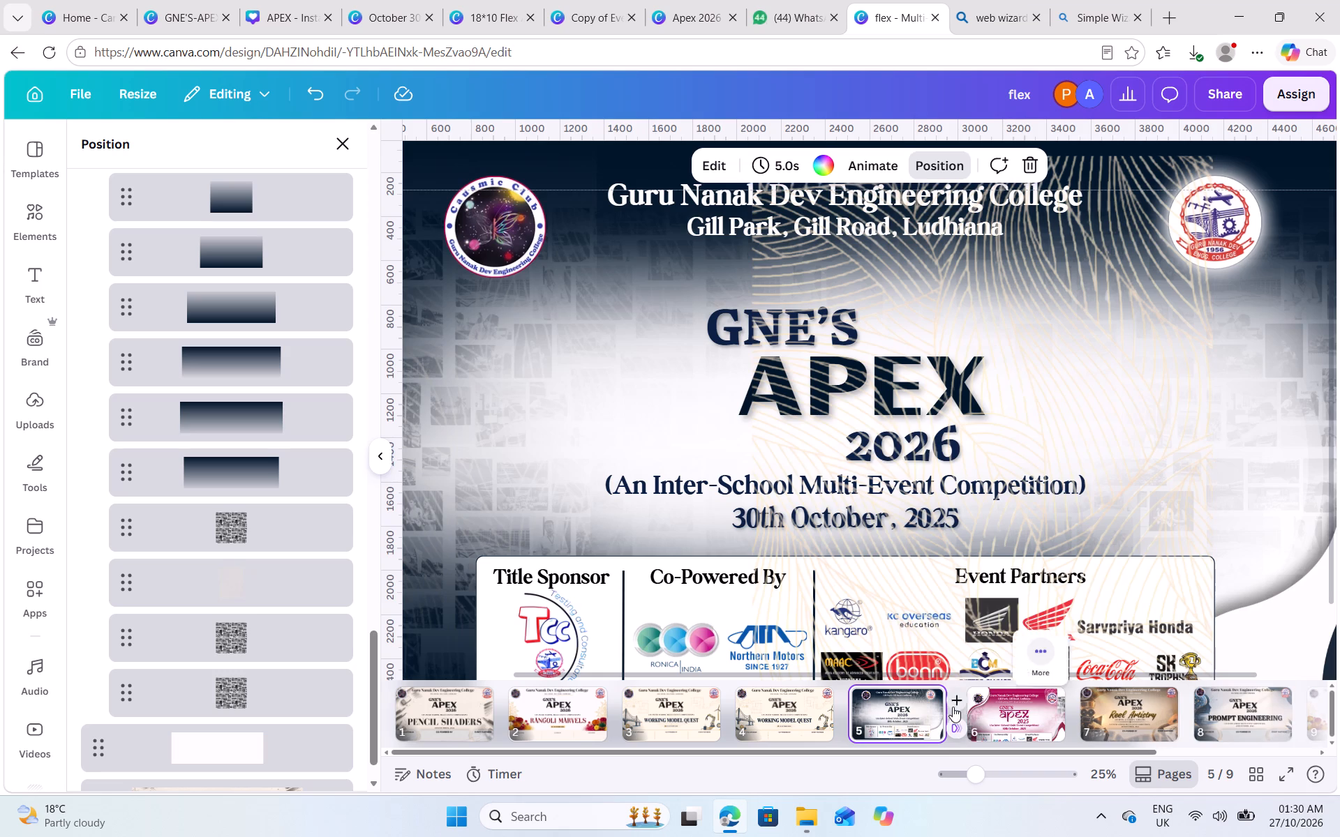
left_click(967, 704)
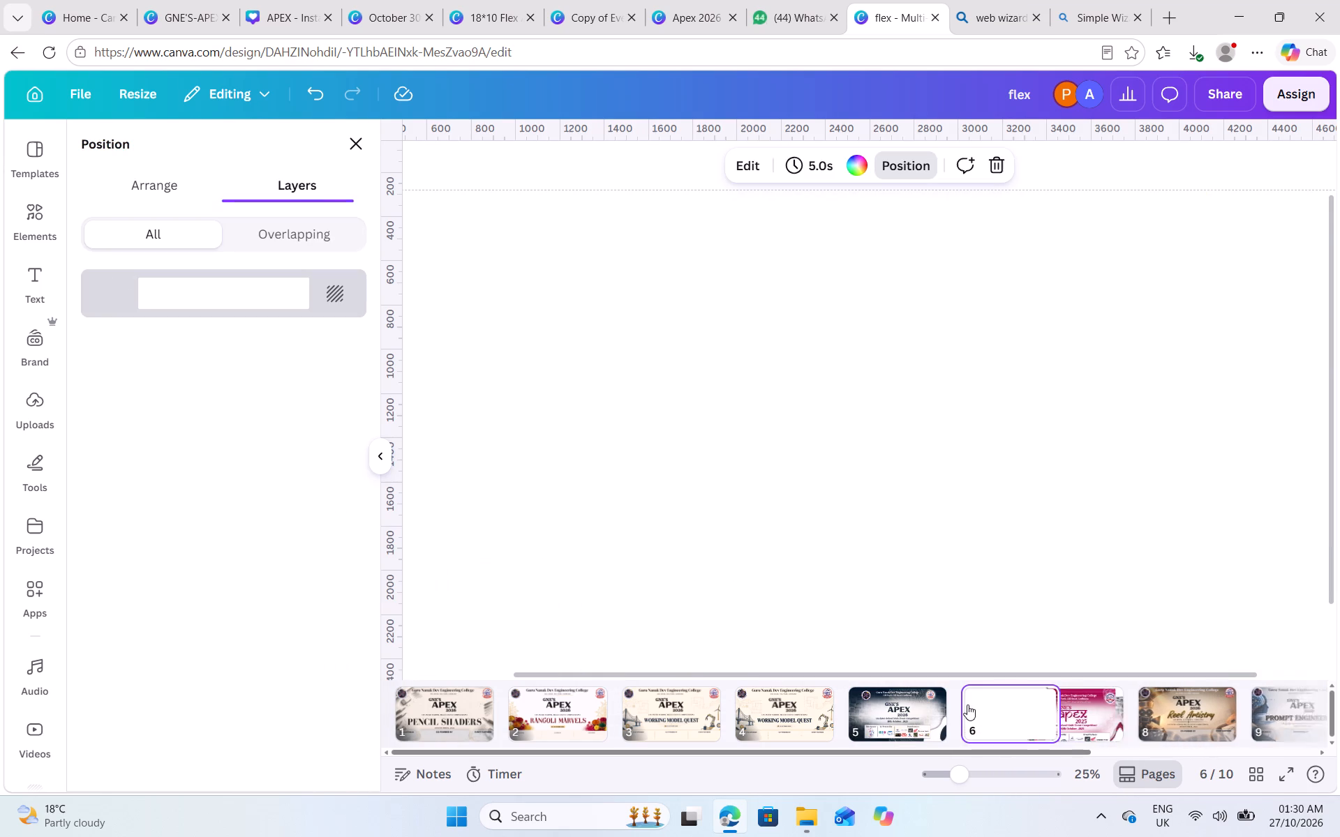
Copy the whole banner page 5 and paste it with the blank page 6 selected.
left_click(879, 700)
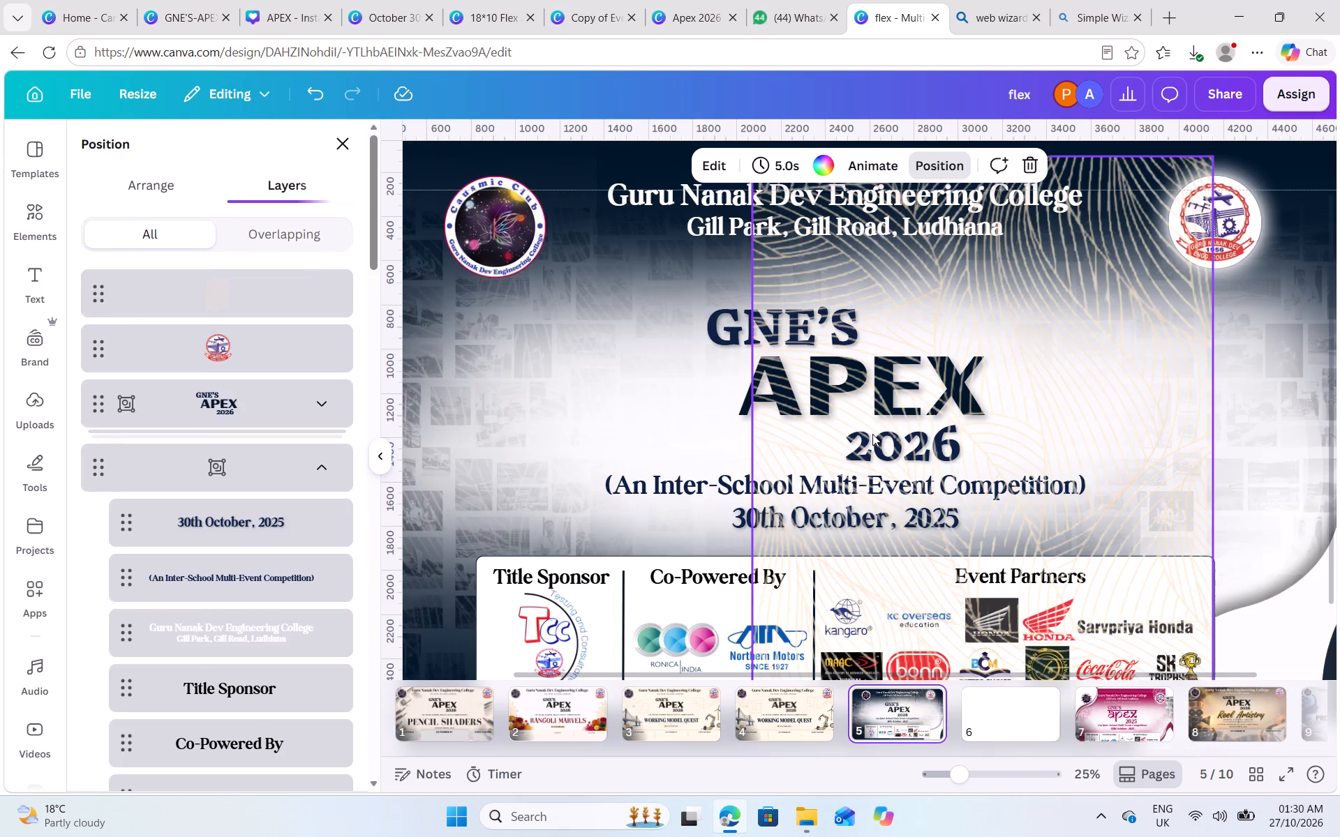
key("ctrl+c")
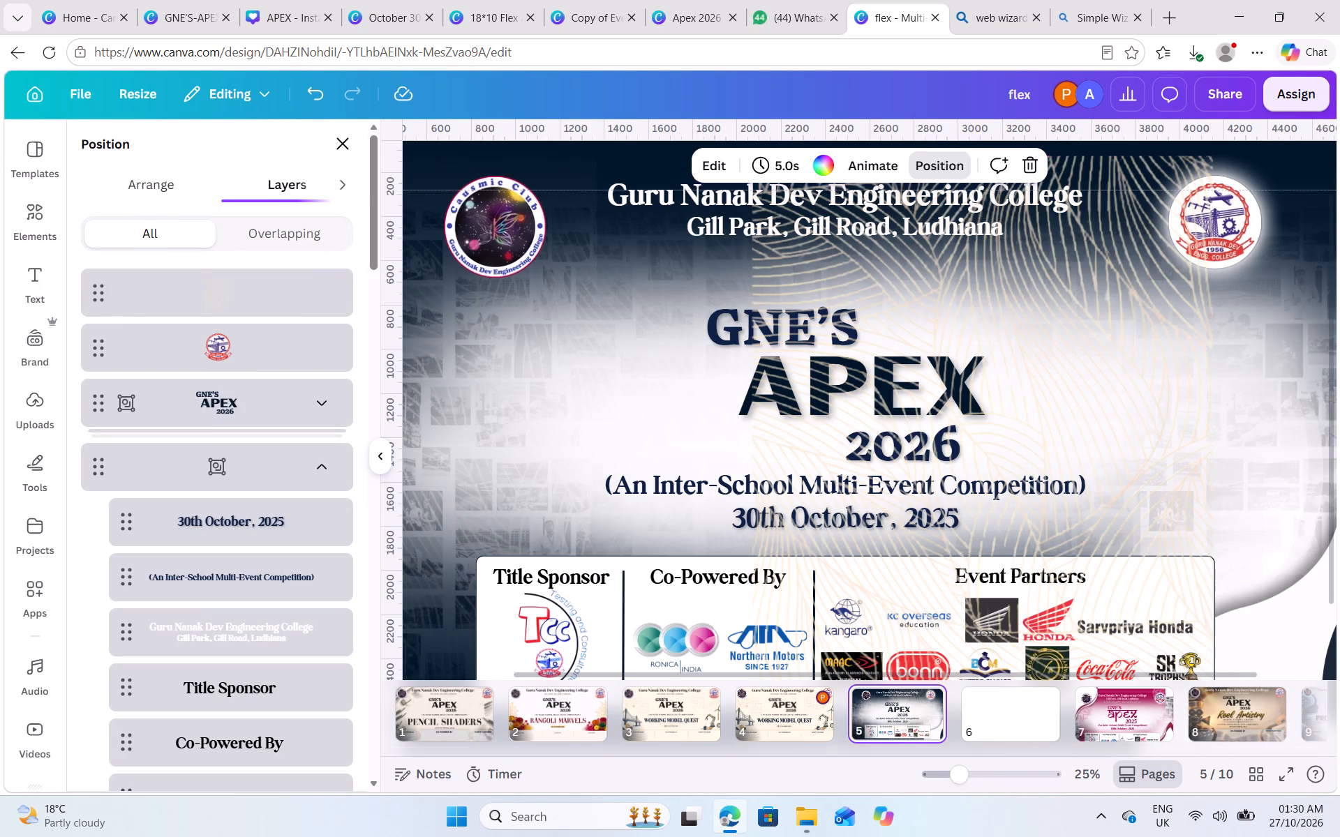
left_click(991, 727)
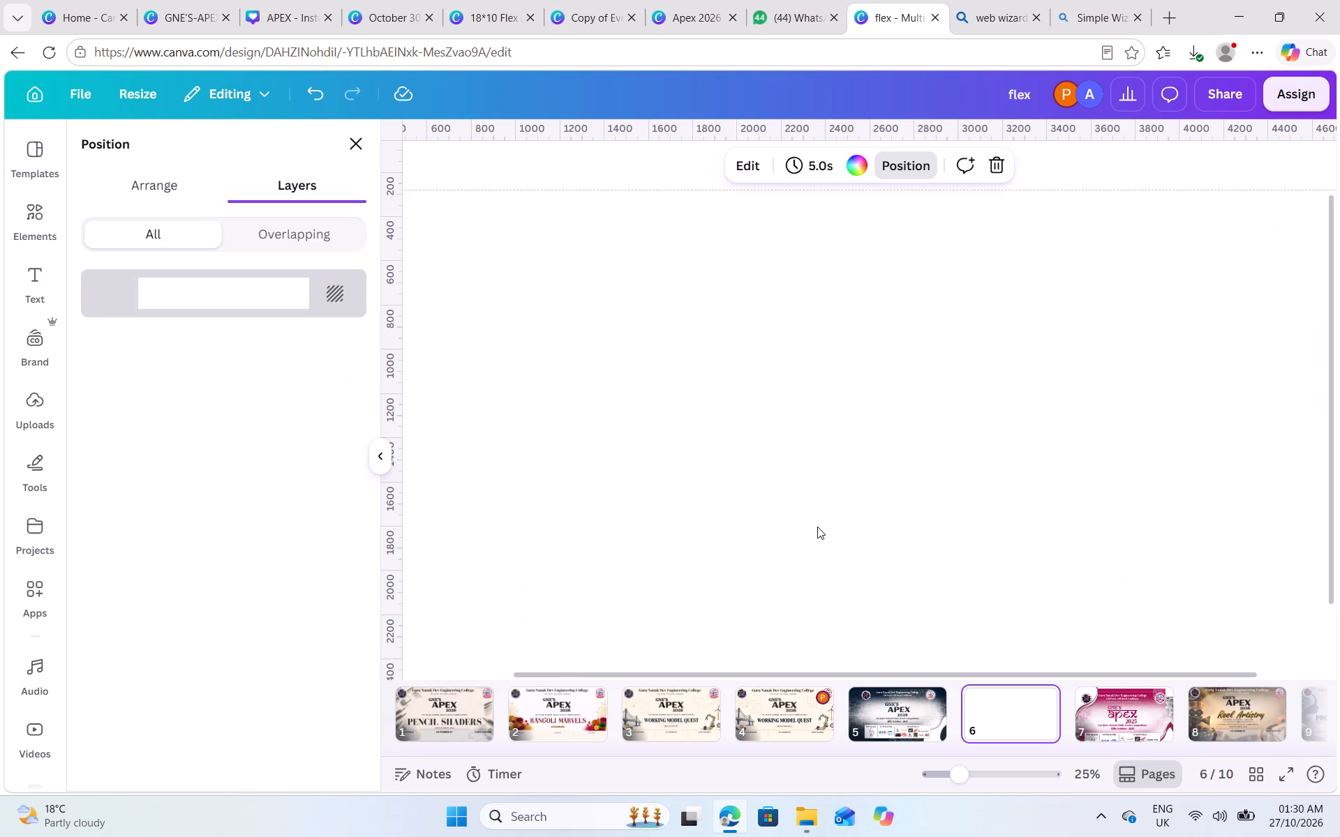
key("ctrl+v")
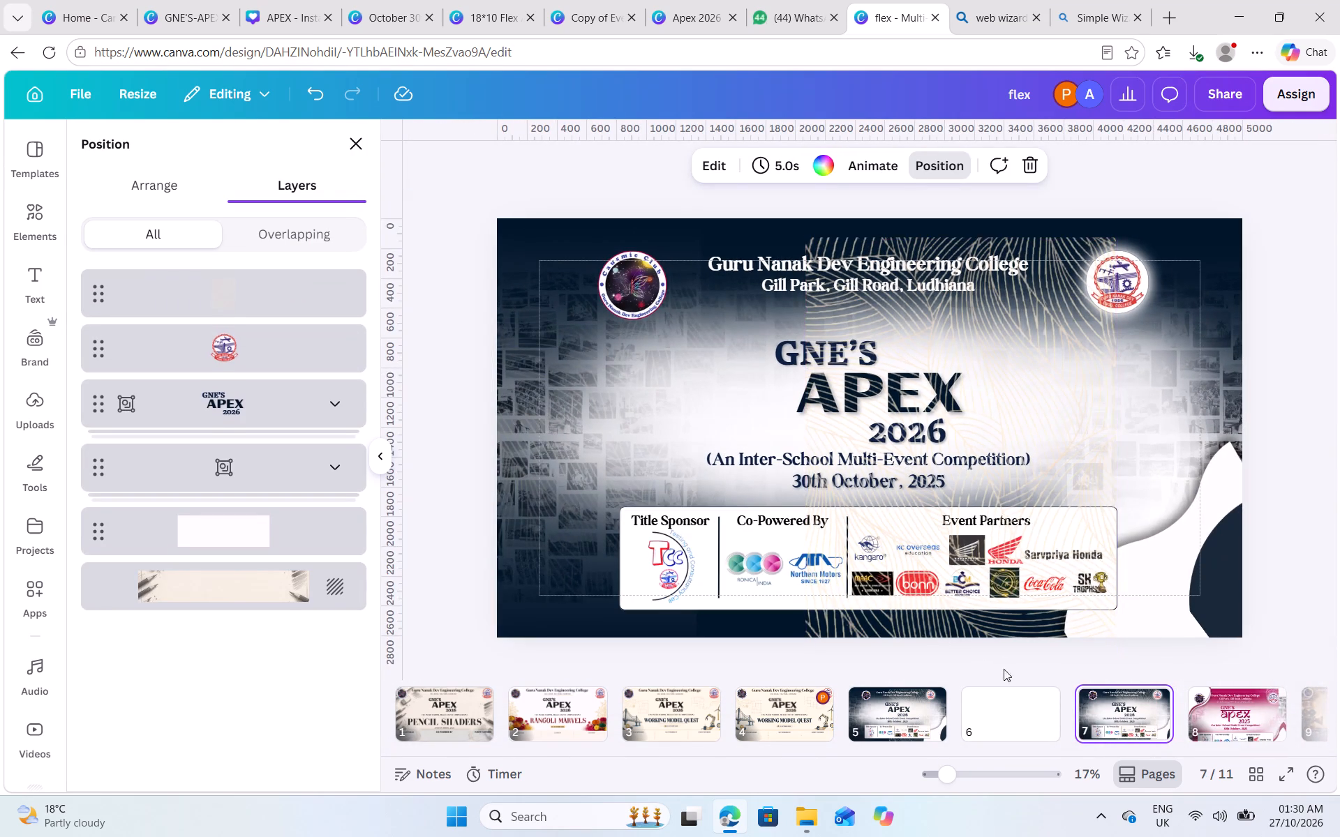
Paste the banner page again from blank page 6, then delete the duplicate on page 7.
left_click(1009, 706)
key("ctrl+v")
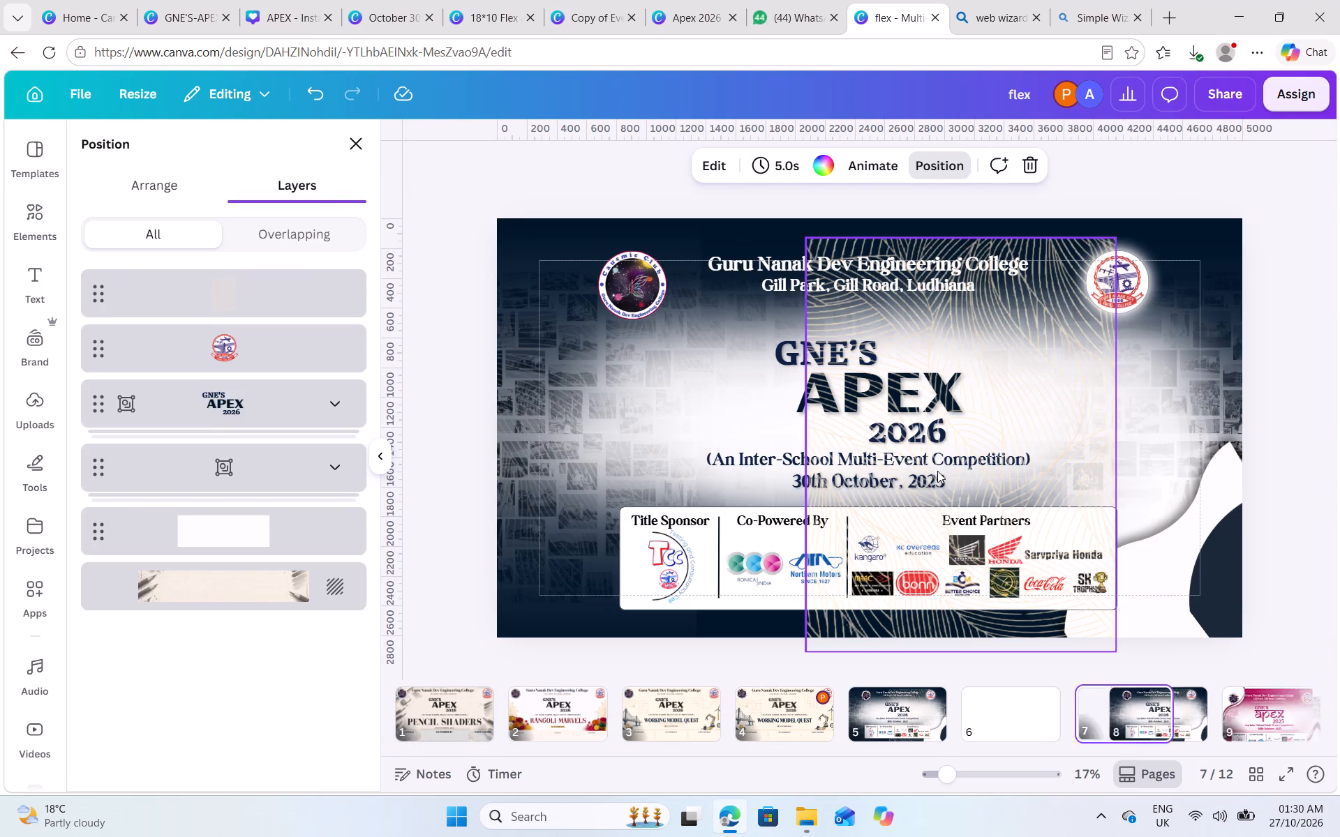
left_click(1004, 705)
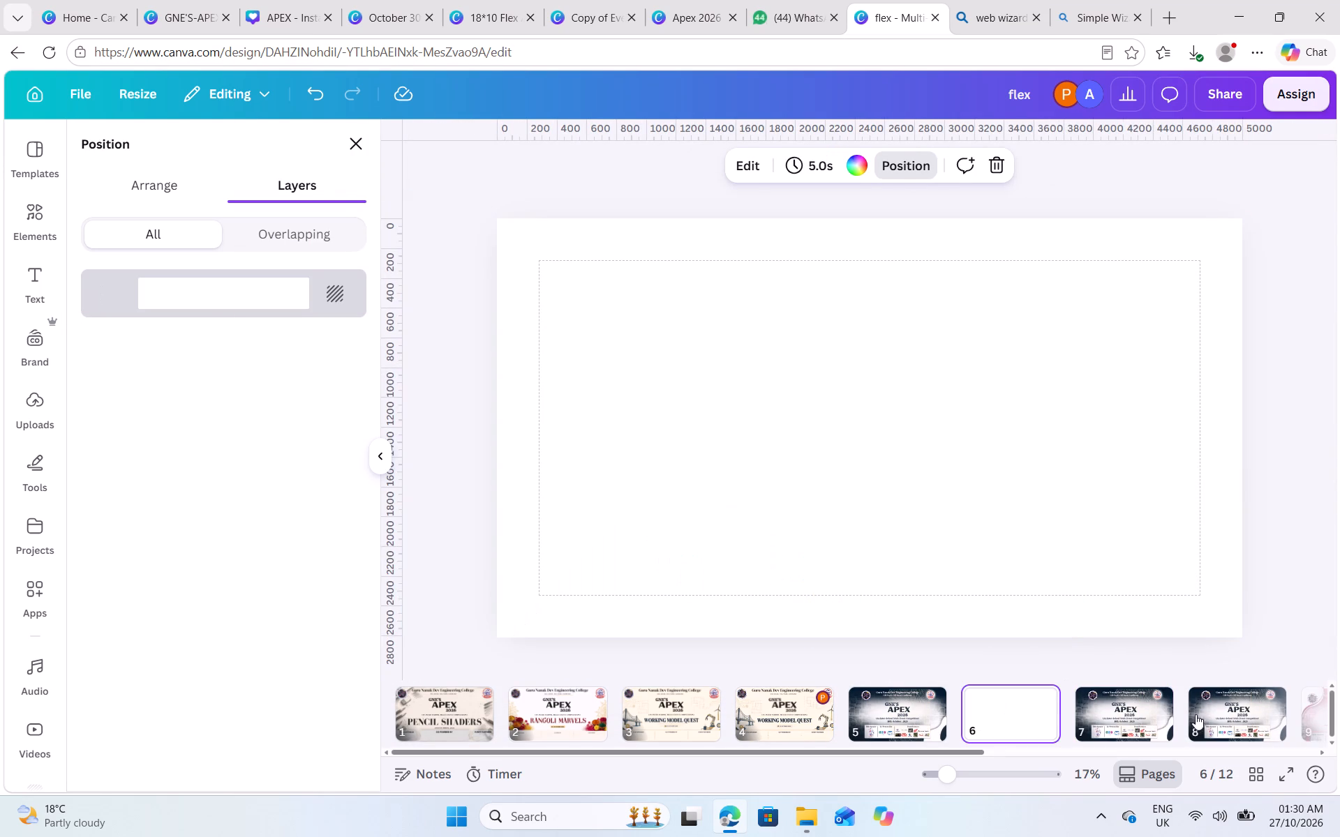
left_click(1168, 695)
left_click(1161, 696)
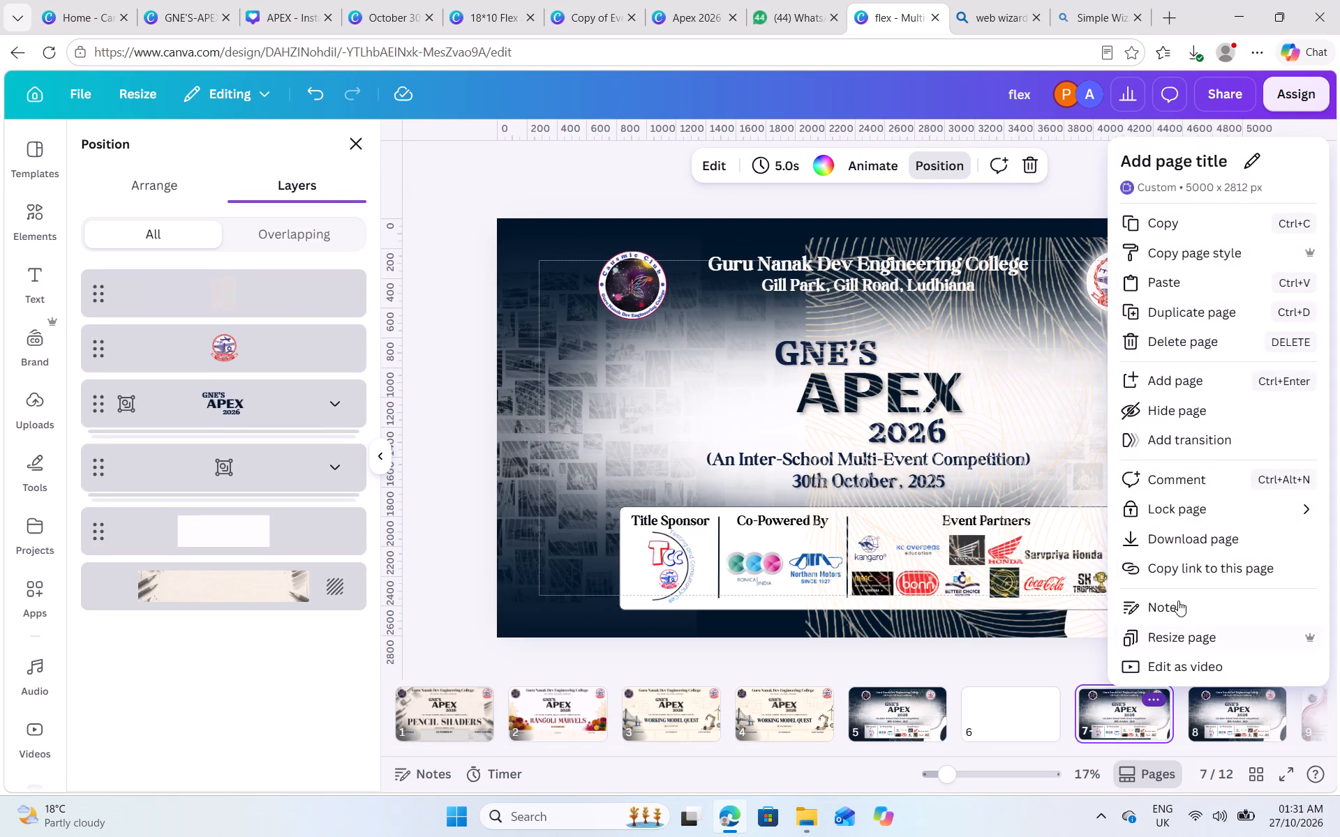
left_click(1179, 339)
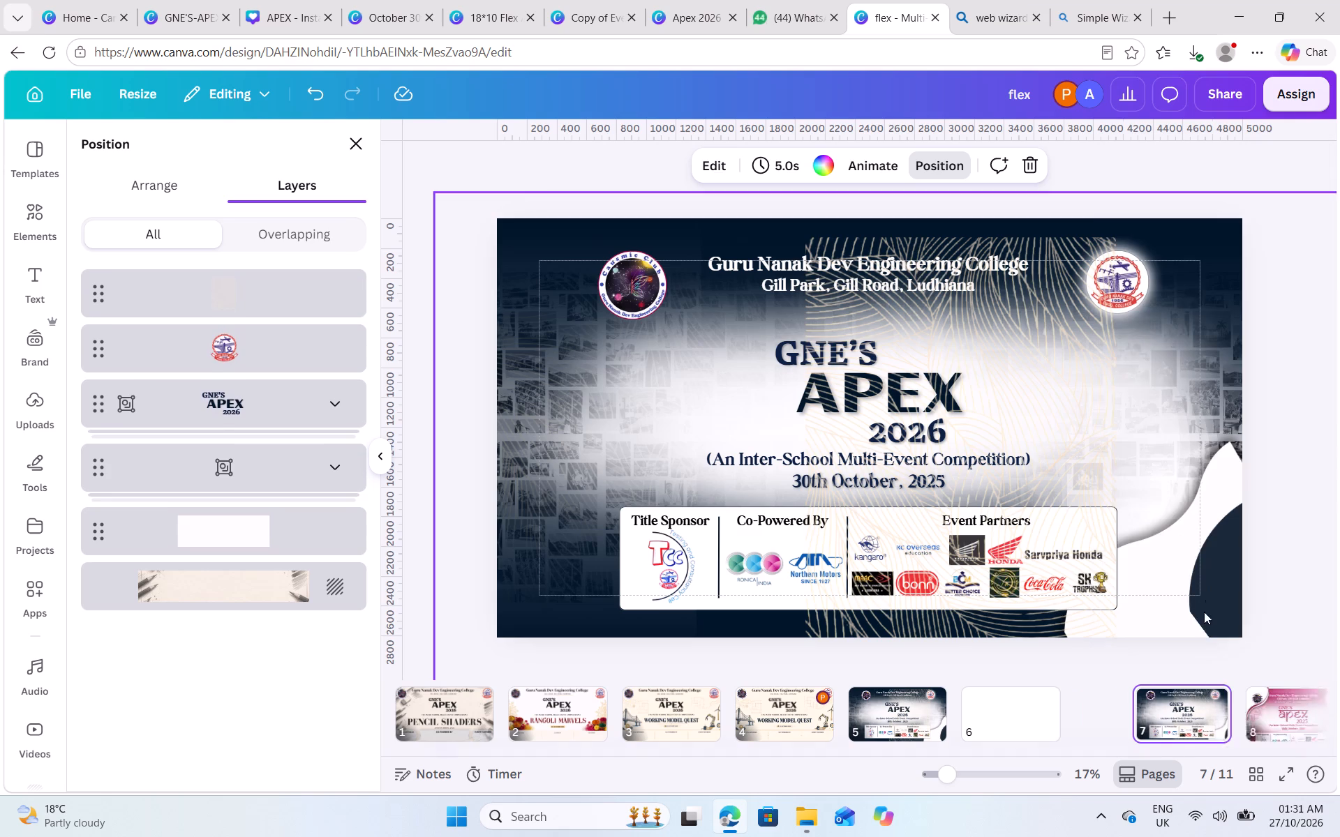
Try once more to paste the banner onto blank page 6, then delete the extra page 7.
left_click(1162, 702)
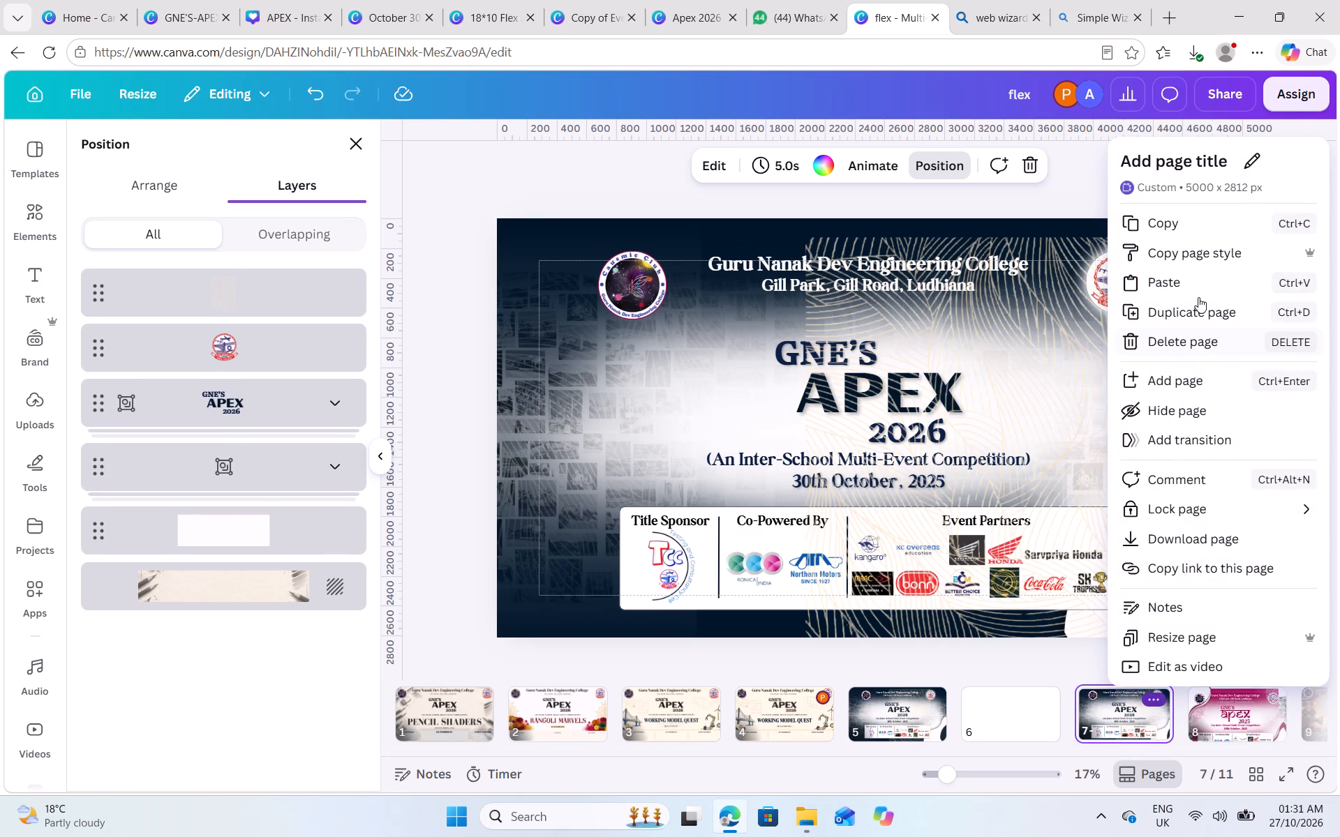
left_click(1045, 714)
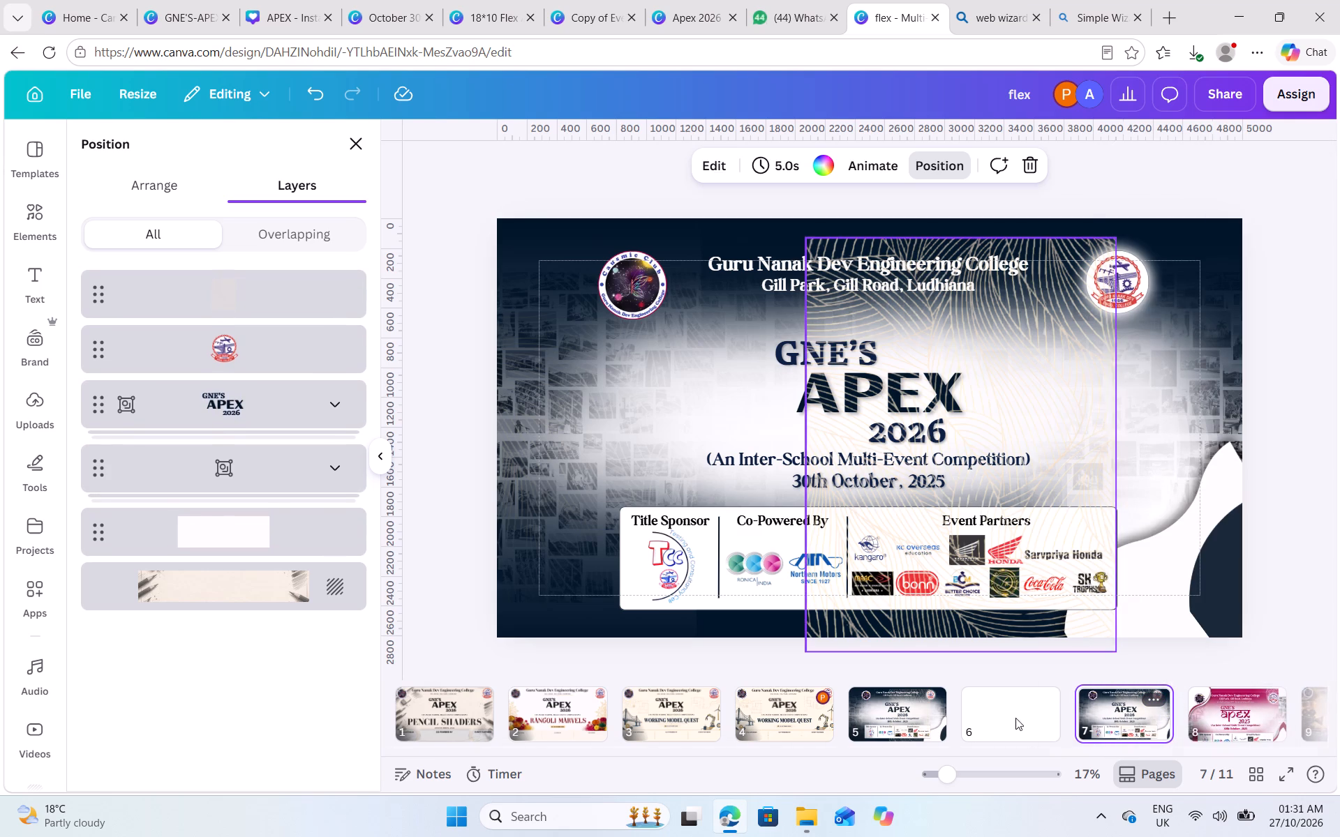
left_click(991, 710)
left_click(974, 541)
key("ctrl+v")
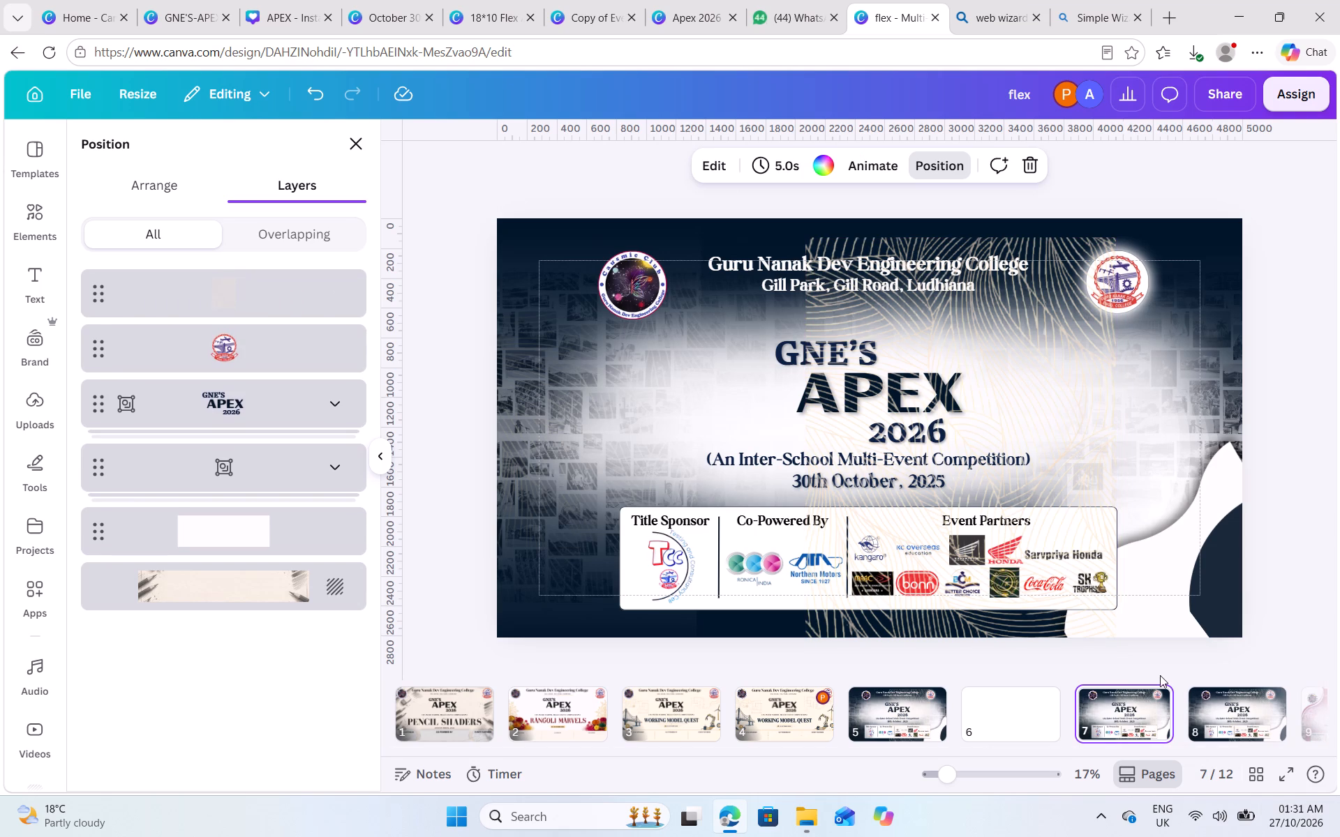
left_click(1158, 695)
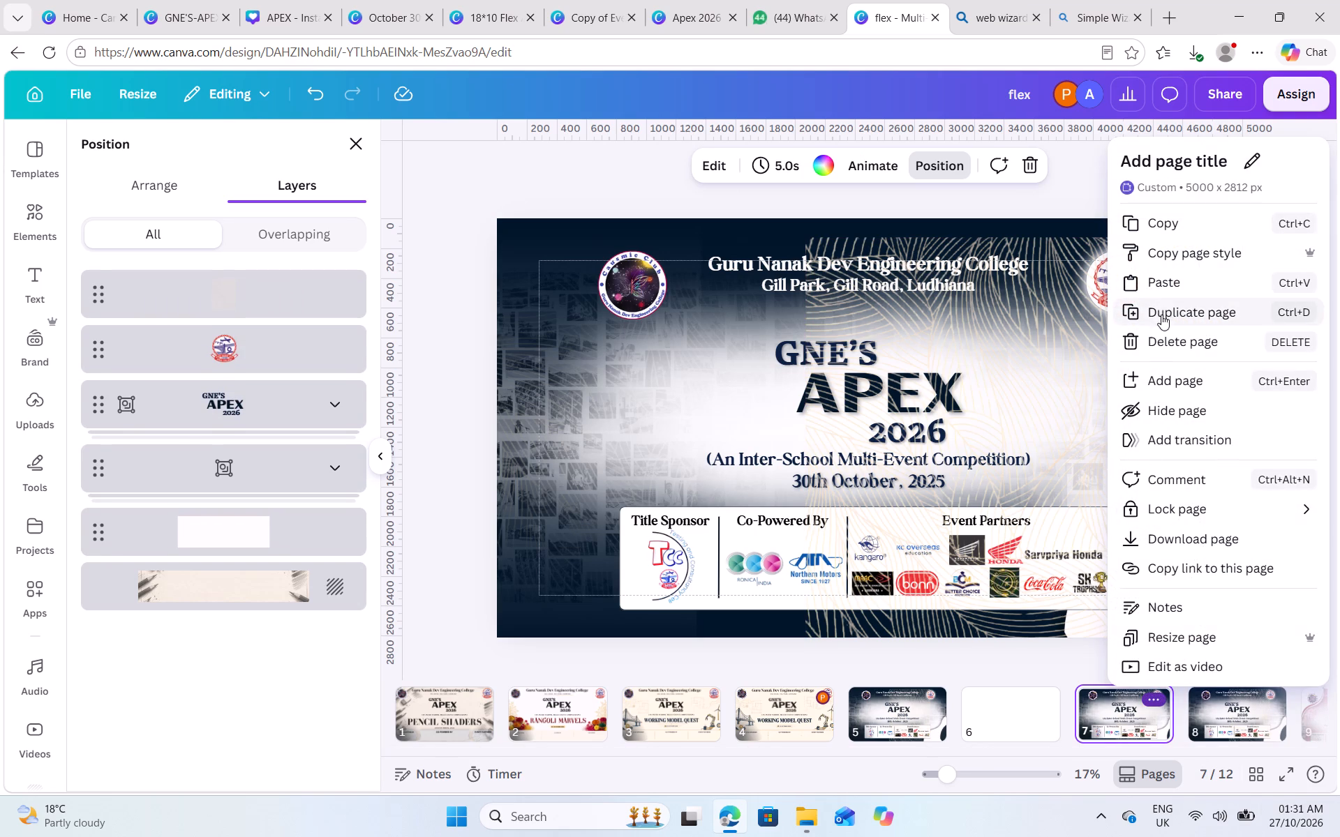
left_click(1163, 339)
Copy the loose wavy-line pattern from page 5, paste it onto blank page 6 and move it to the page's left side.
left_click(905, 723)
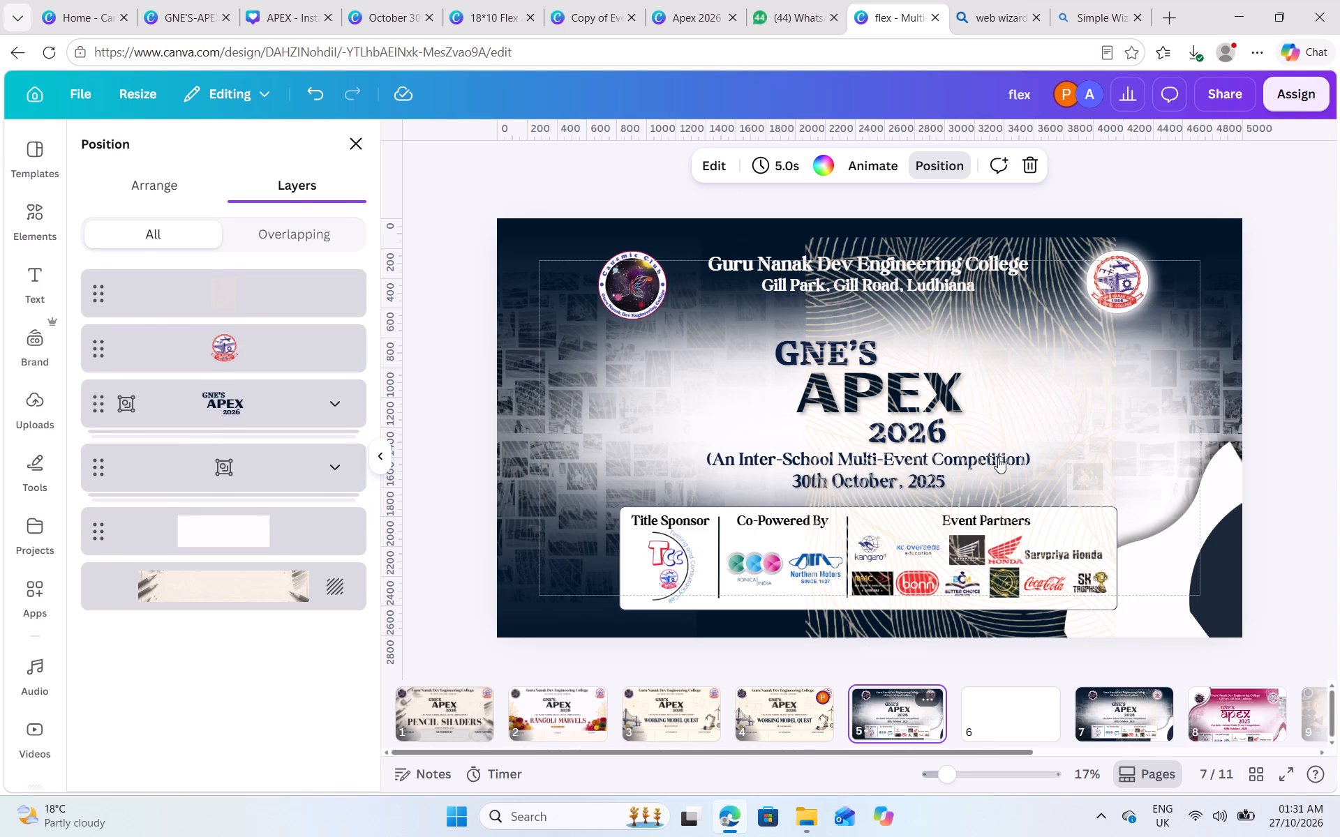
left_click(995, 455)
key("ctrl+c")
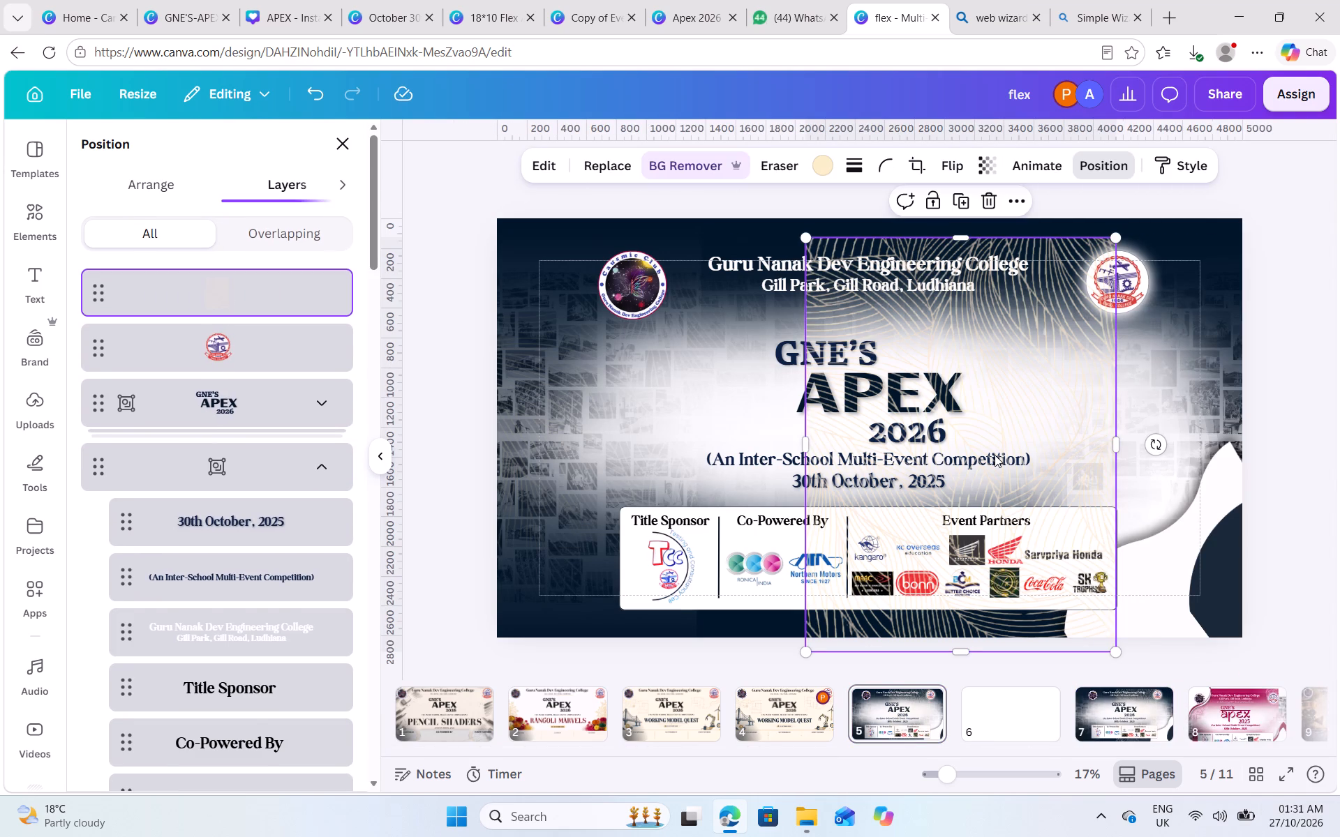
left_click(994, 701)
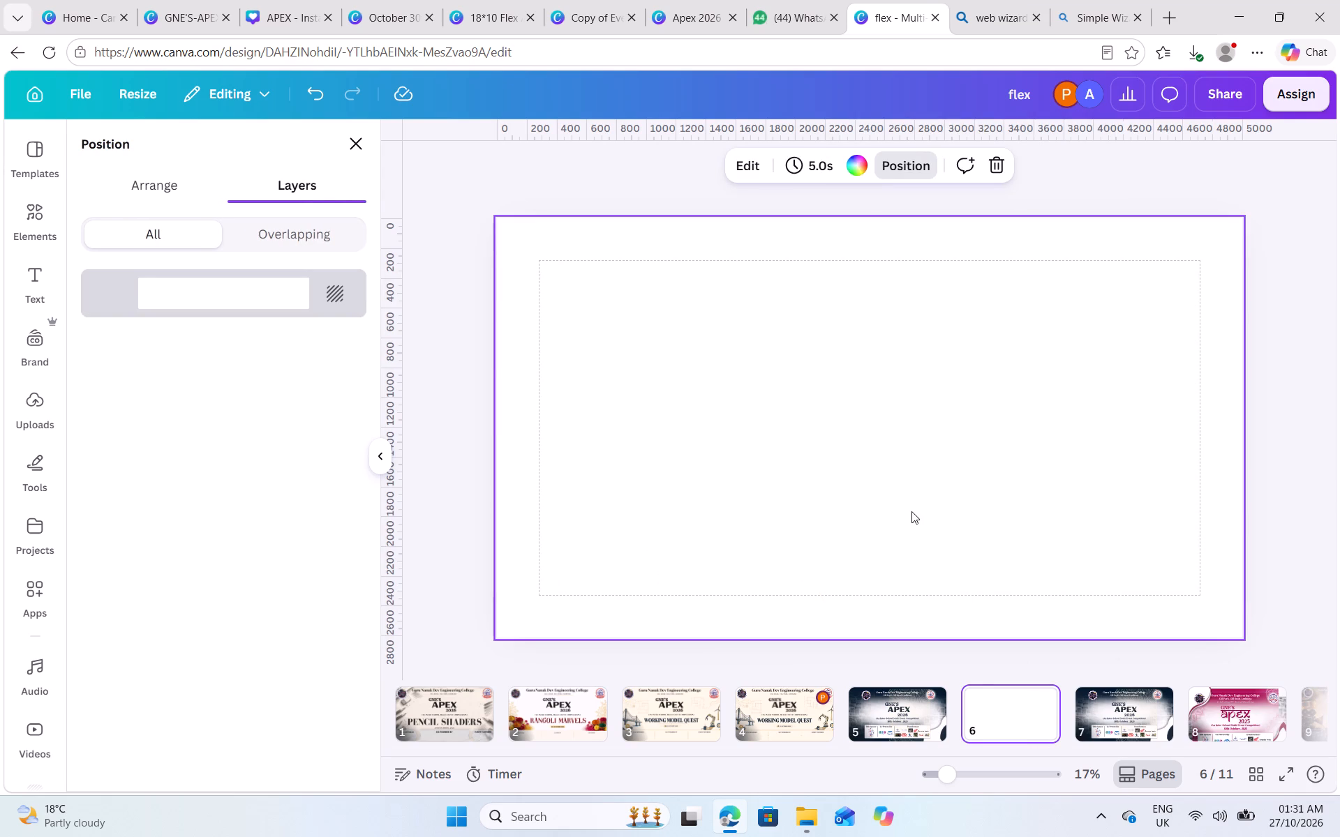
key("ctrl+v")
left_click_drag(951, 443, 594, 421)
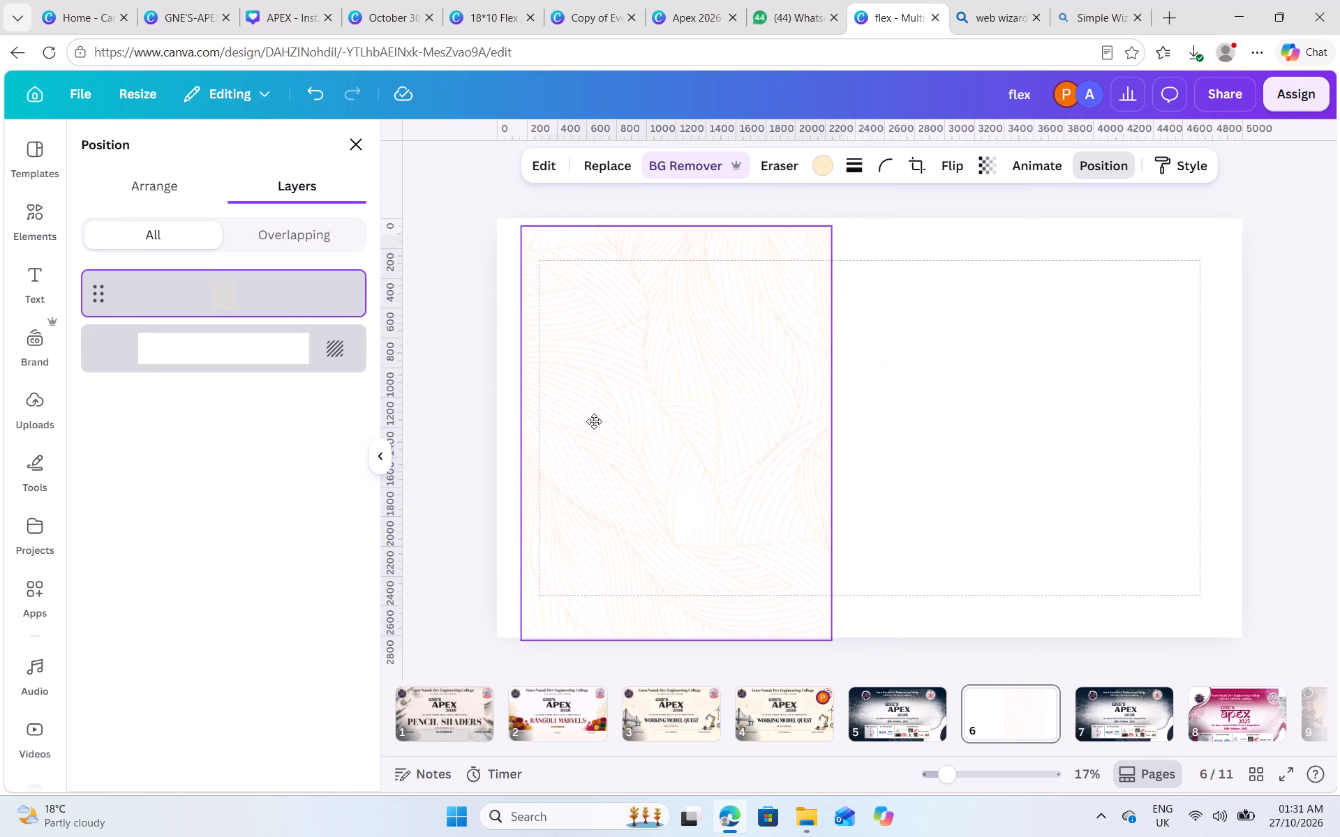
Align the wavy-line pattern with page 6's top-left corner and enlarge it to span the full page height.
left_click_drag(594, 421, 650, 423)
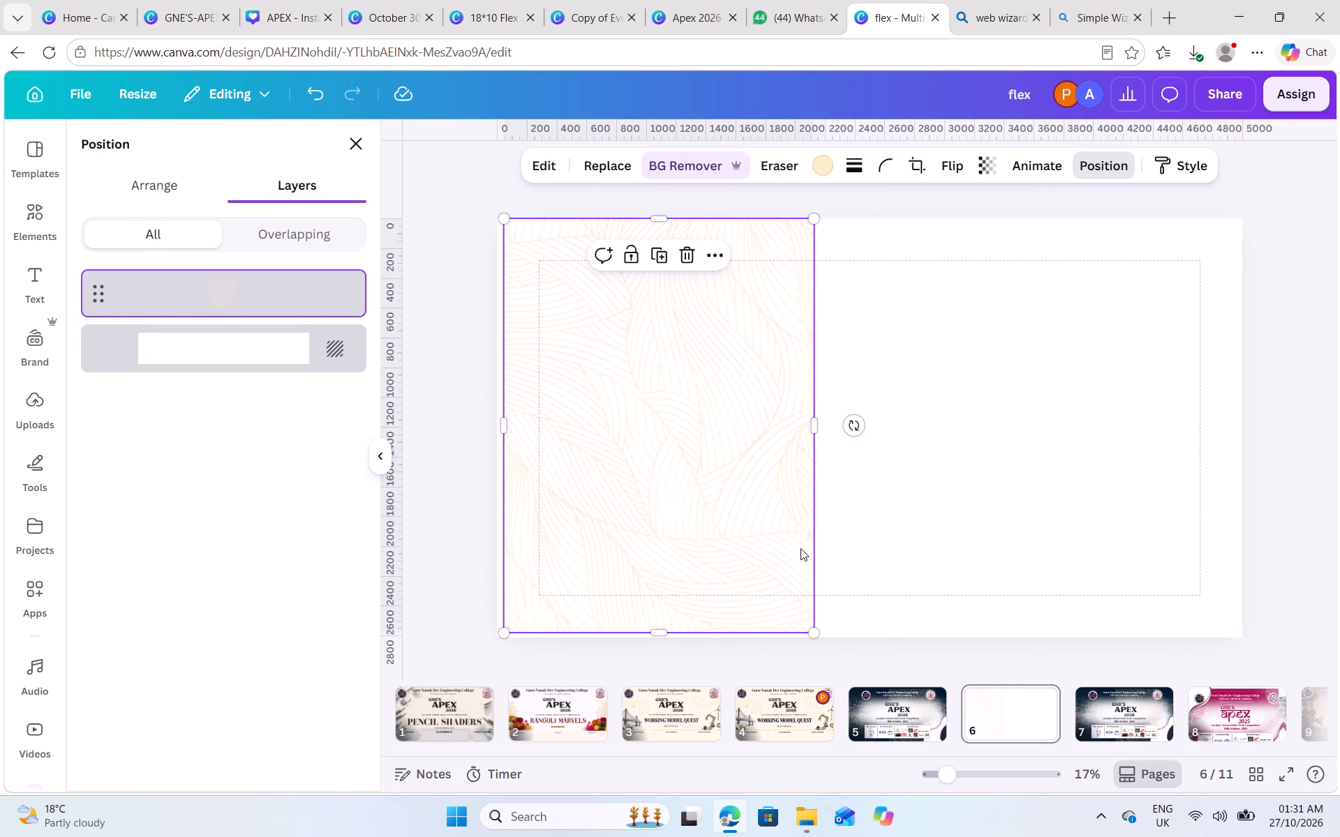
left_click_drag(815, 633, 820, 644)
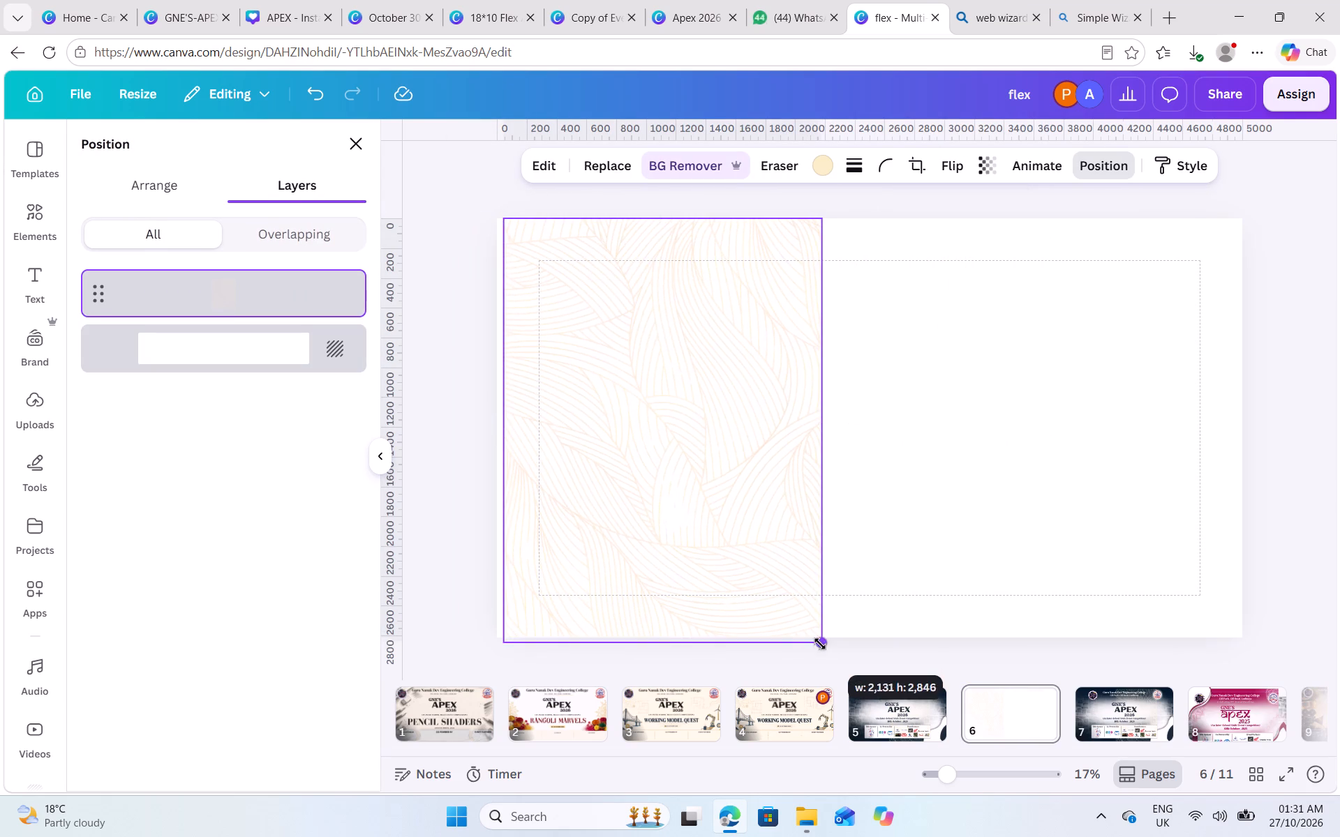
left_click_drag(820, 644, 818, 642)
left_click(745, 507)
left_click(906, 499)
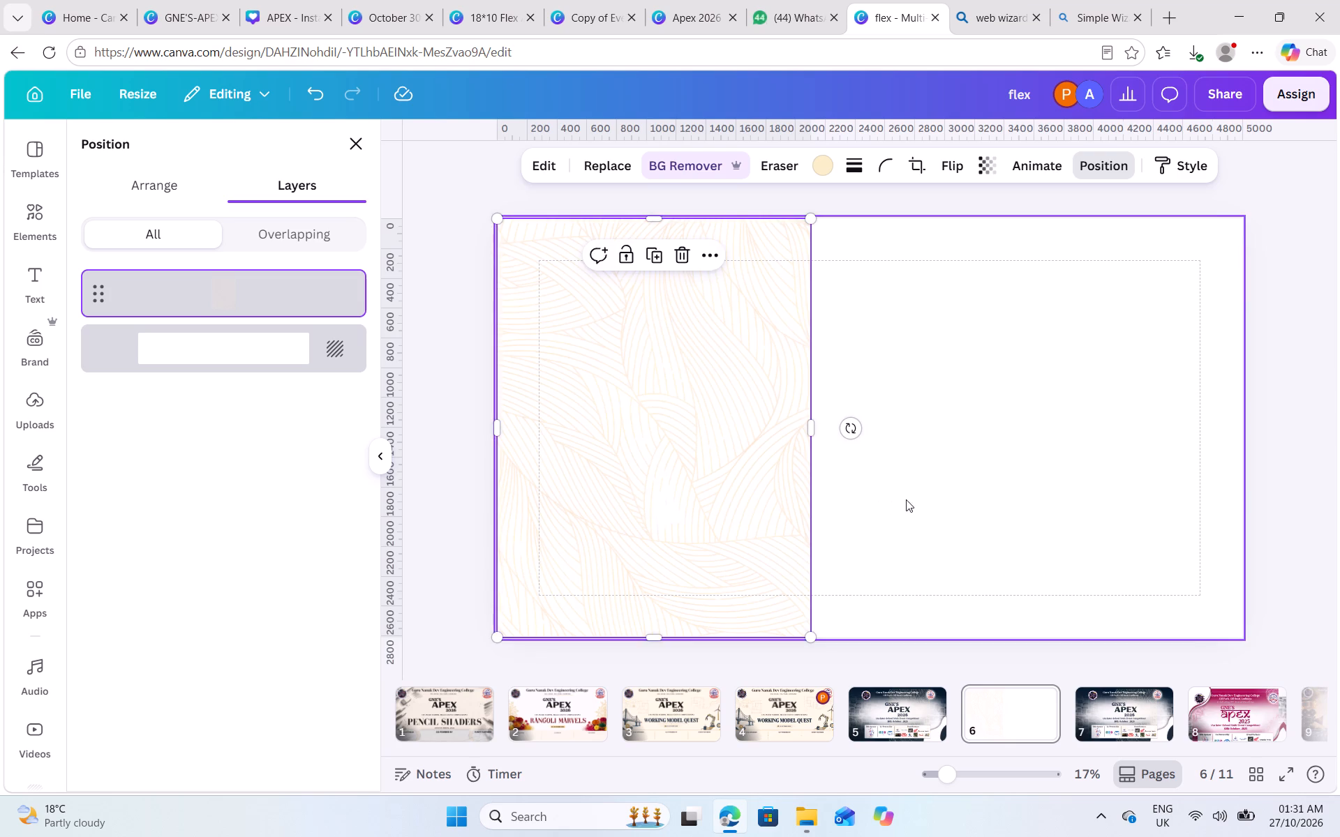
Duplicate the wavy-line pattern almost exactly over itself and group the two overlapping copies.
left_click(776, 503)
key("ctrl+c")
key("ctrl+v")
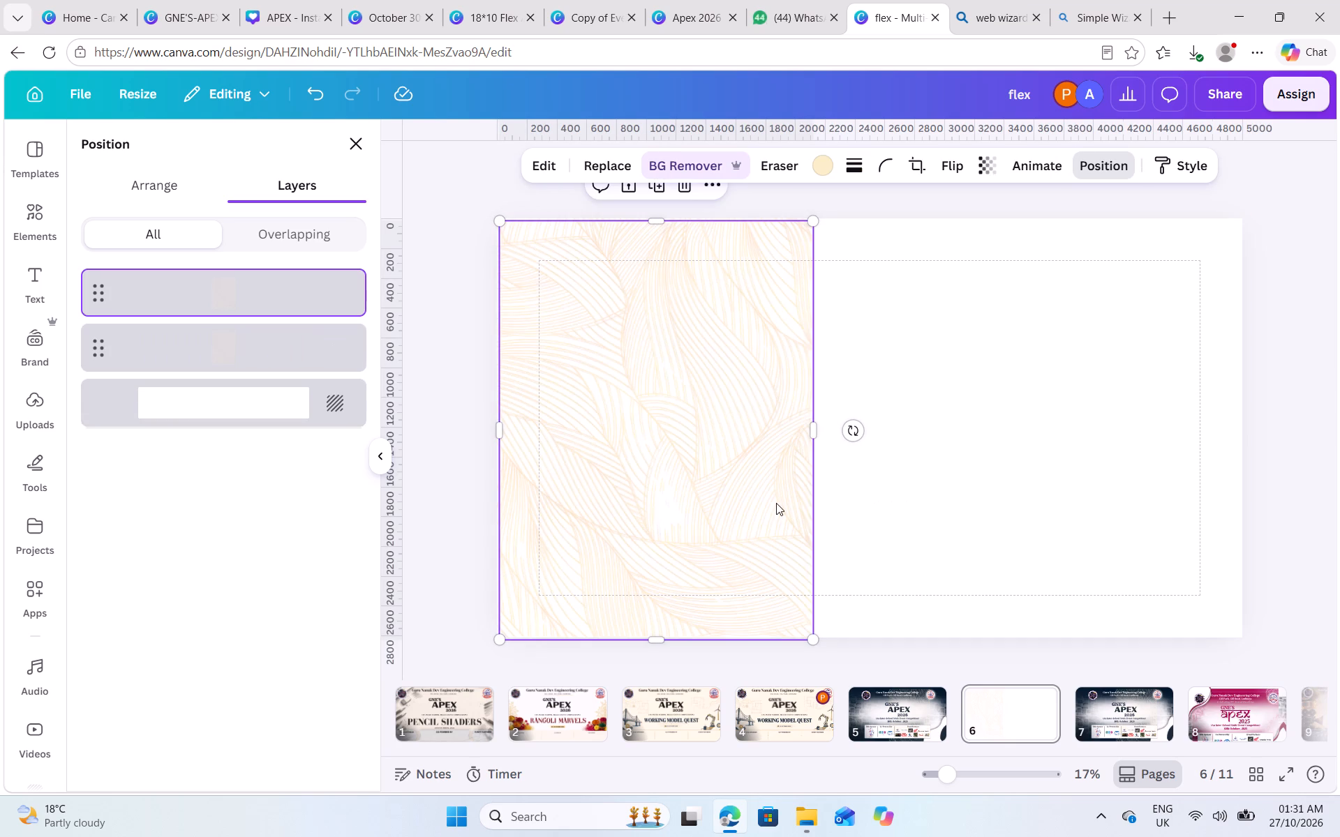
left_click_drag(776, 503, 796, 504)
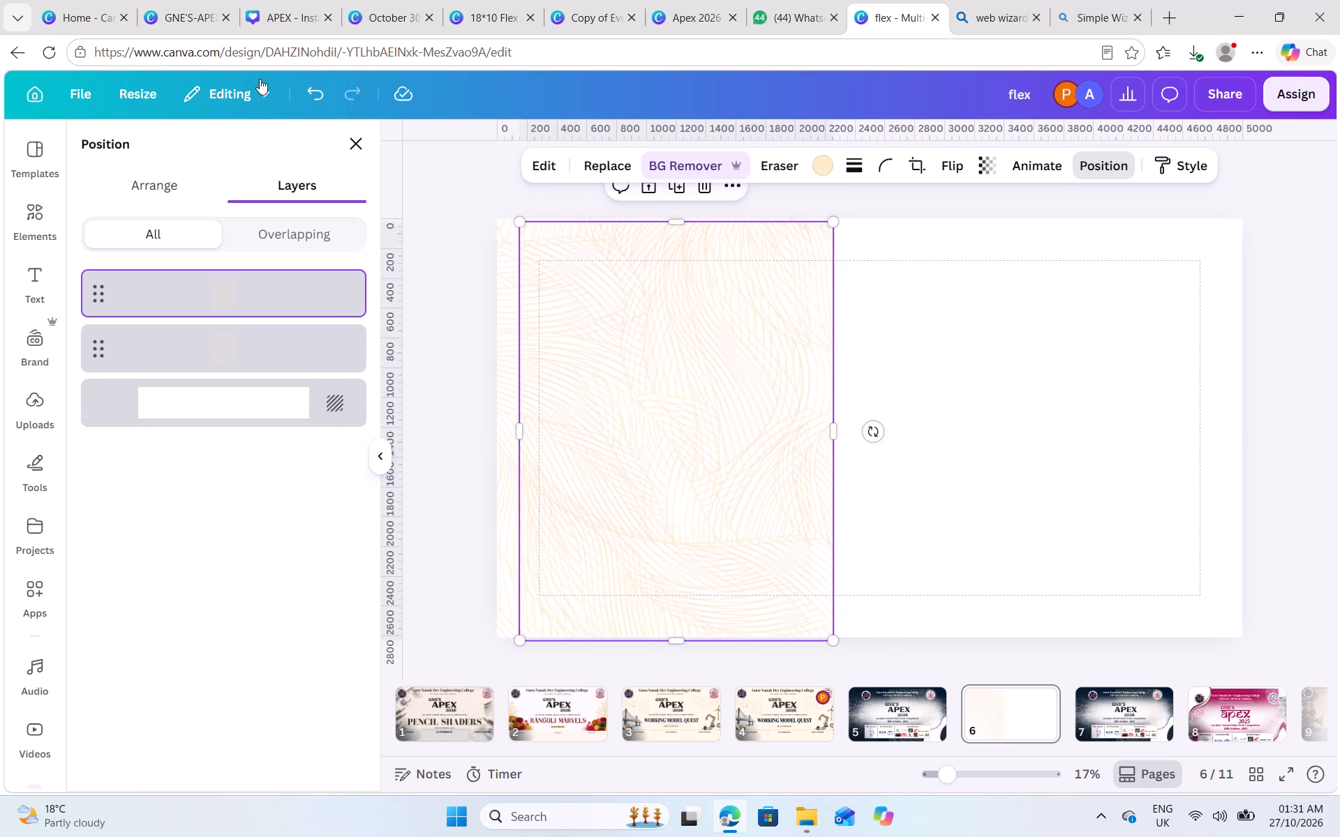
left_click(307, 86)
left_click(879, 349)
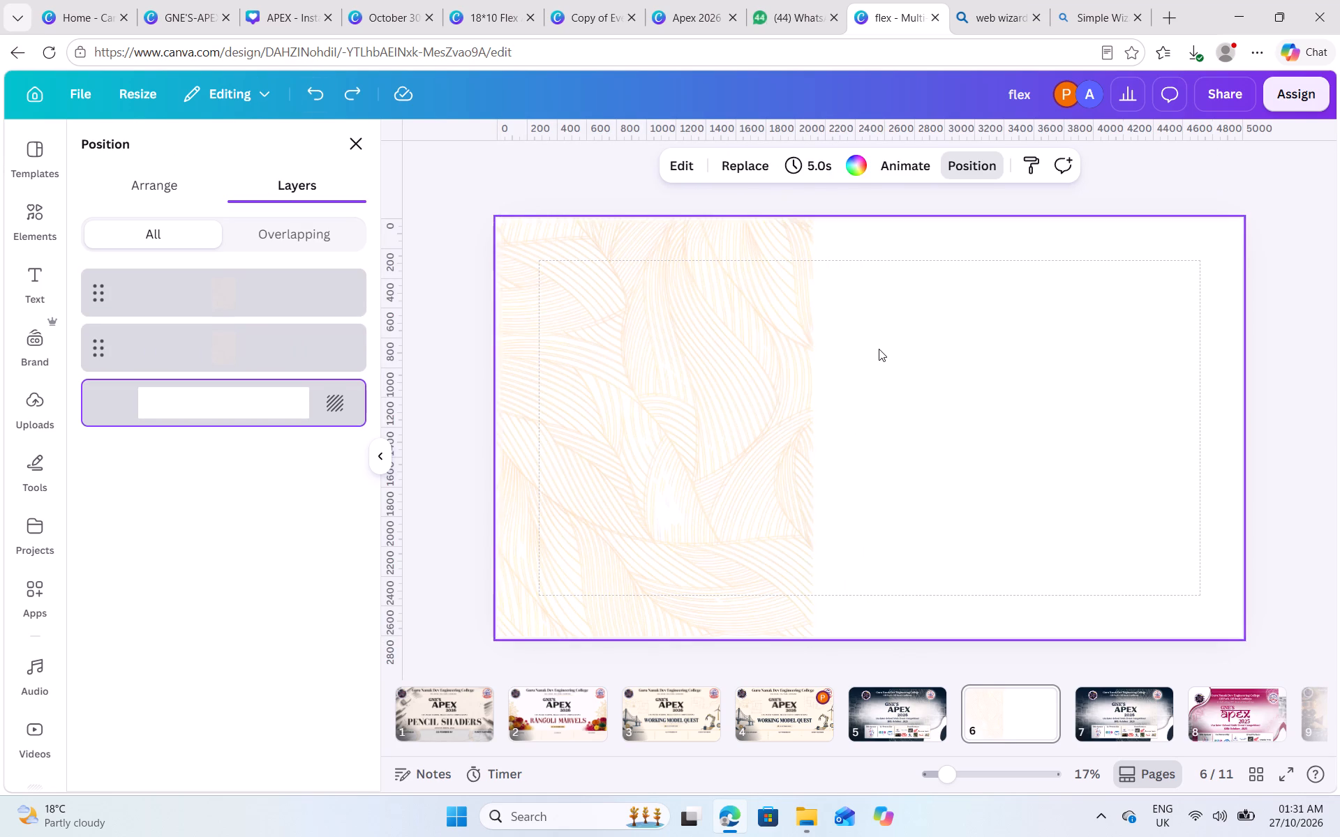
left_click_drag(470, 171, 582, 339)
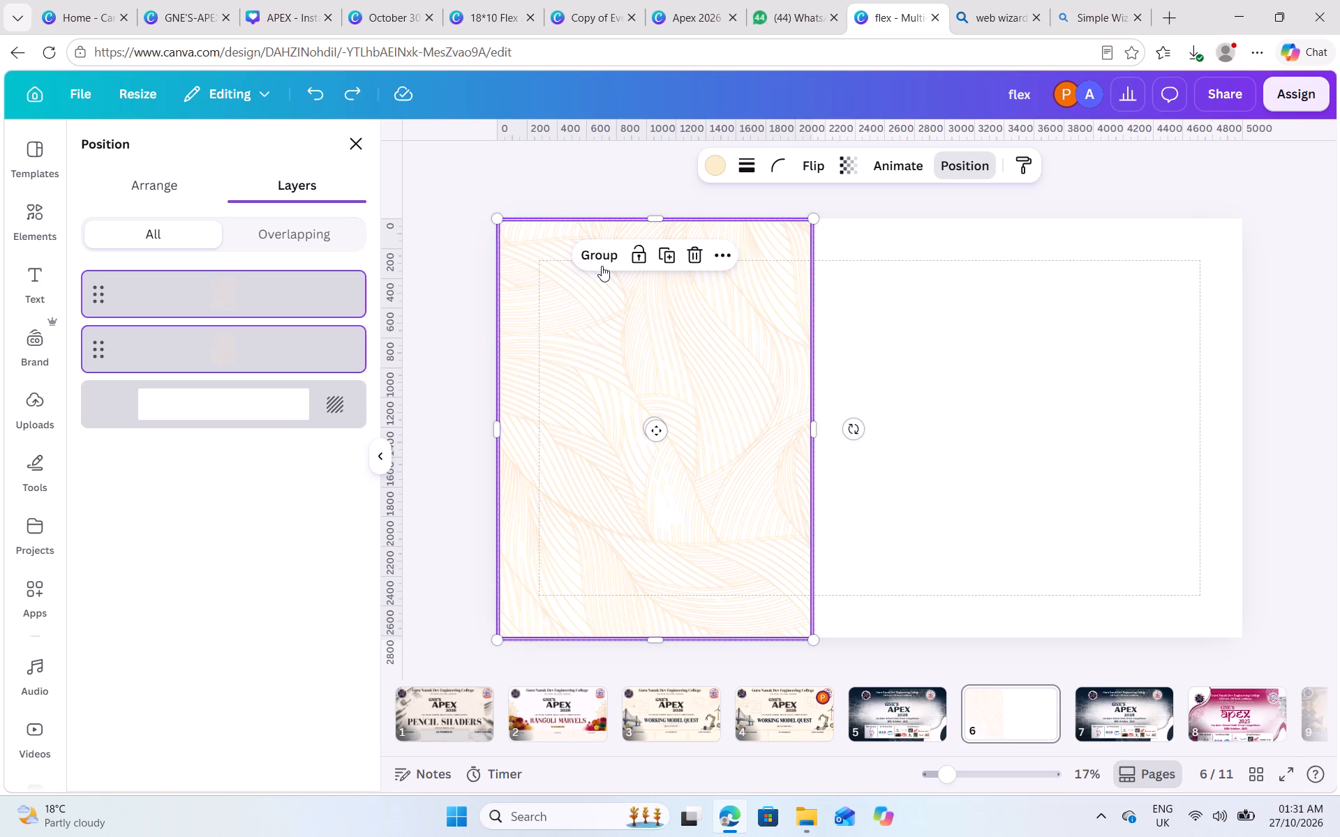
left_click(600, 263)
left_click(904, 349)
Duplicate the pattern group and place the copy flush against the original's right edge.
left_click(742, 375)
key("ctrl+c")
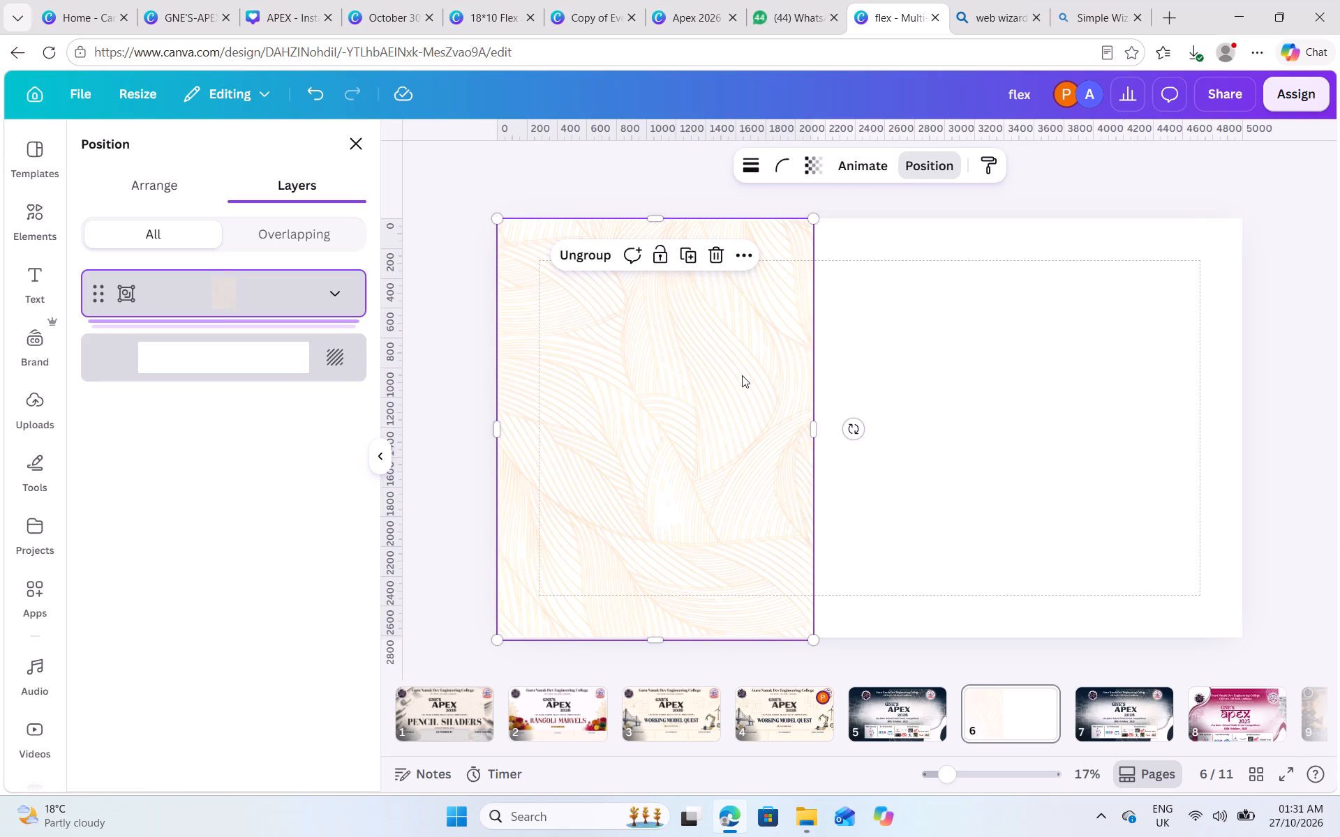
key("ctrl+v")
left_click_drag(734, 375, 1058, 381)
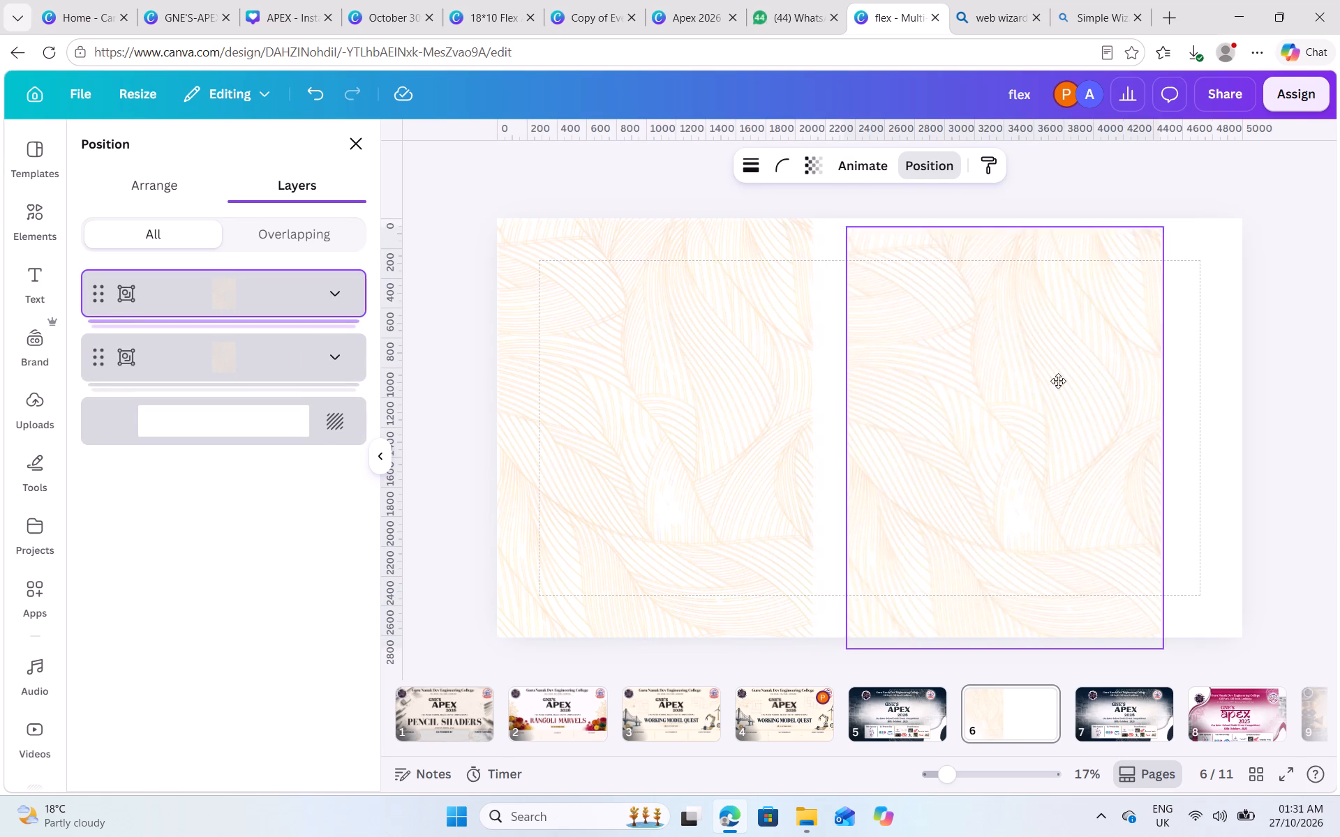
left_click_drag(1058, 381, 1044, 375)
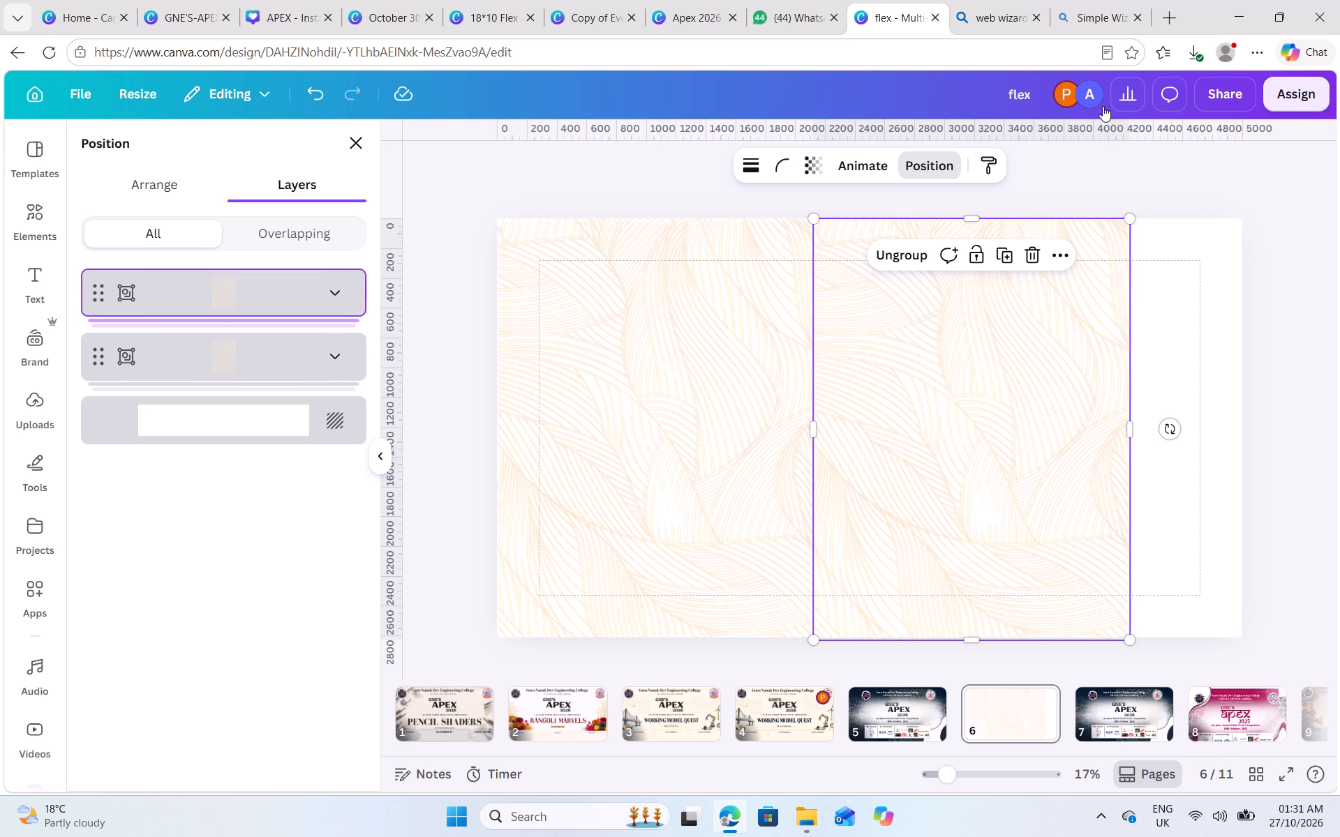
Flip both pattern images inside the second group horizontally so it mirrors the first group.
left_click(960, 394)
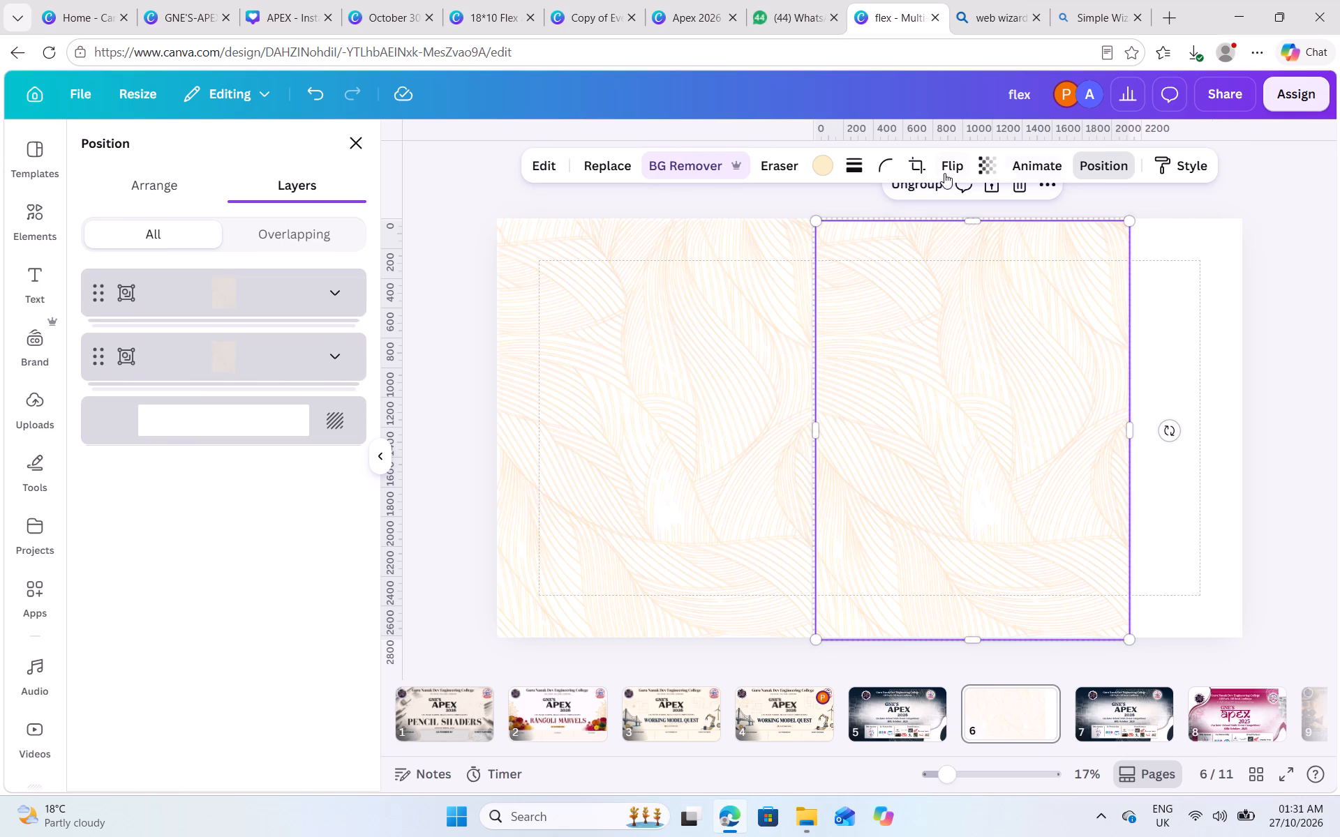
left_click(948, 166)
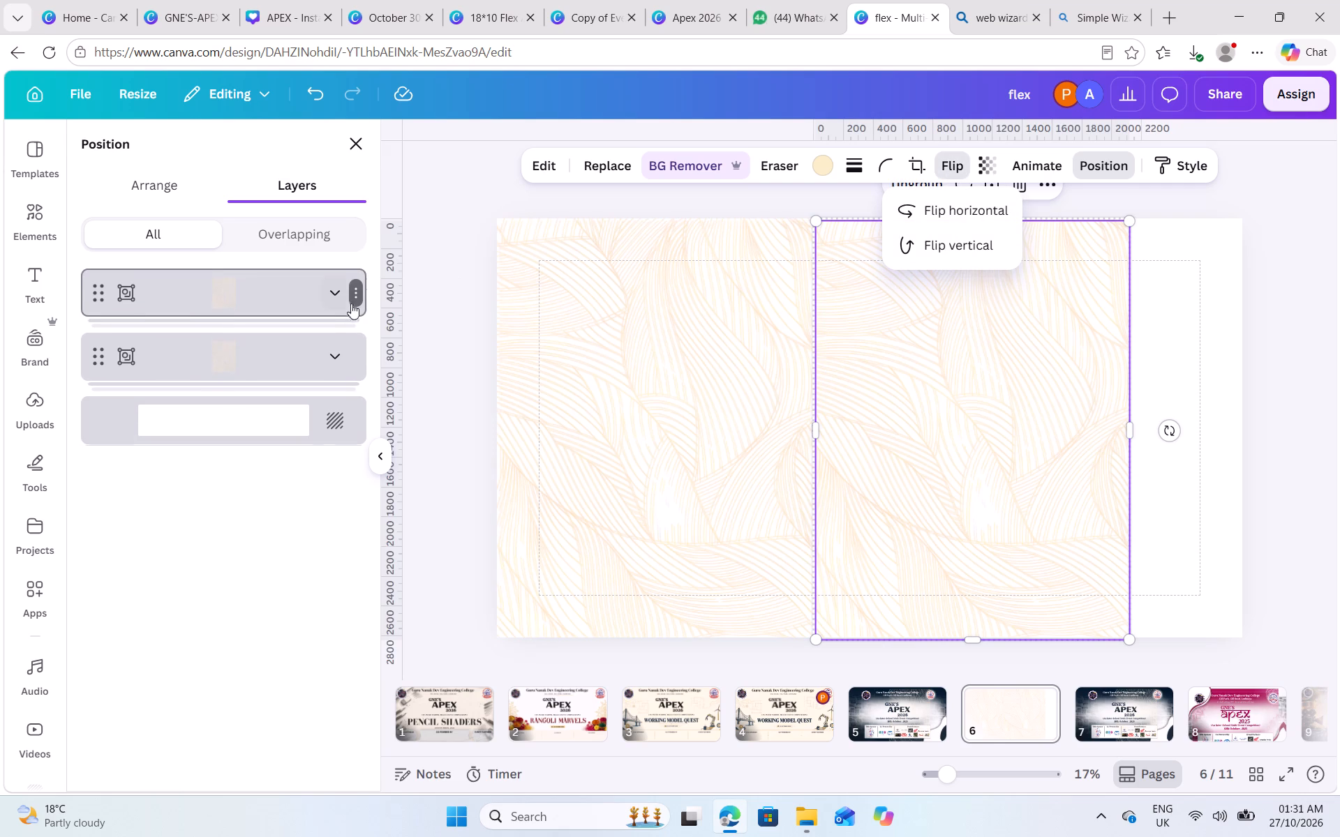
left_click(1298, 363)
left_click(1049, 382)
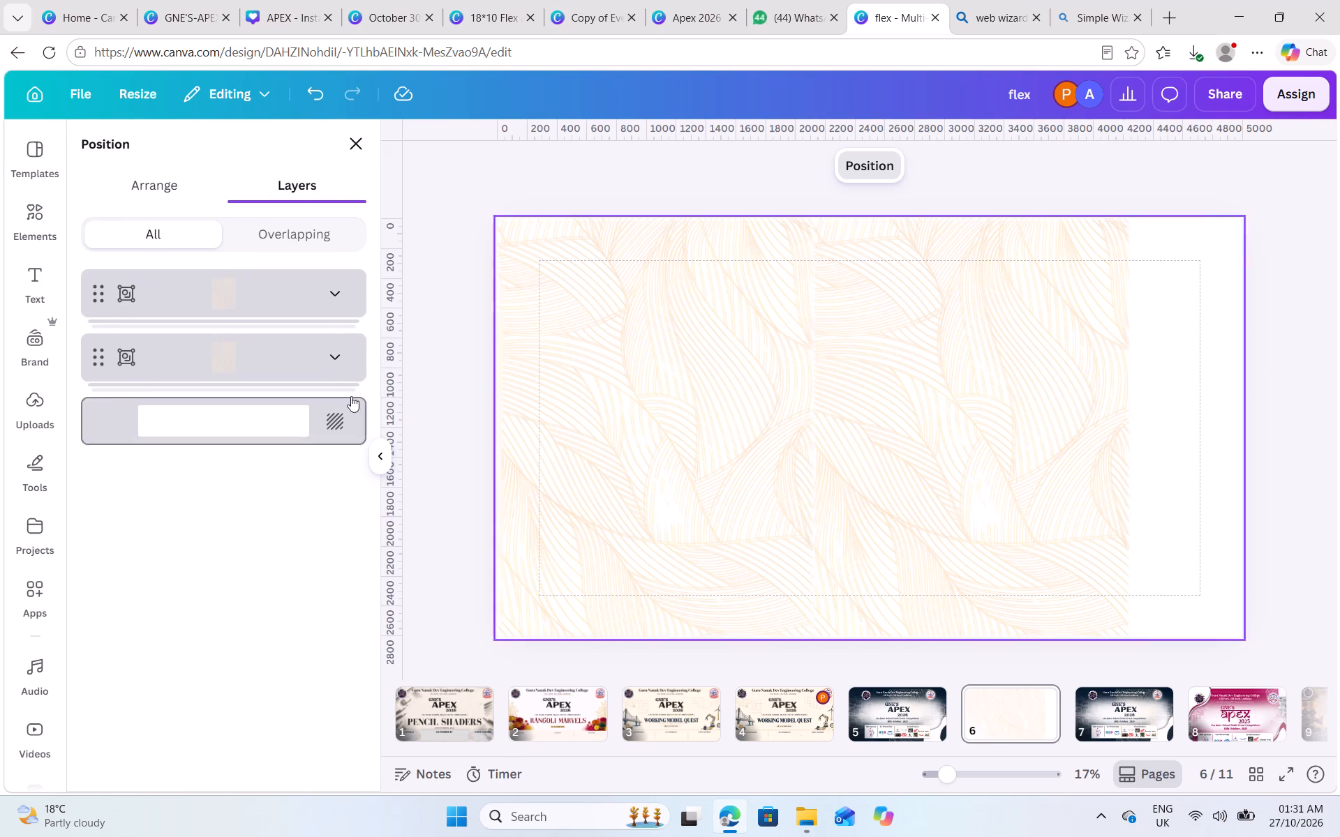
left_click(281, 307)
left_click(329, 294)
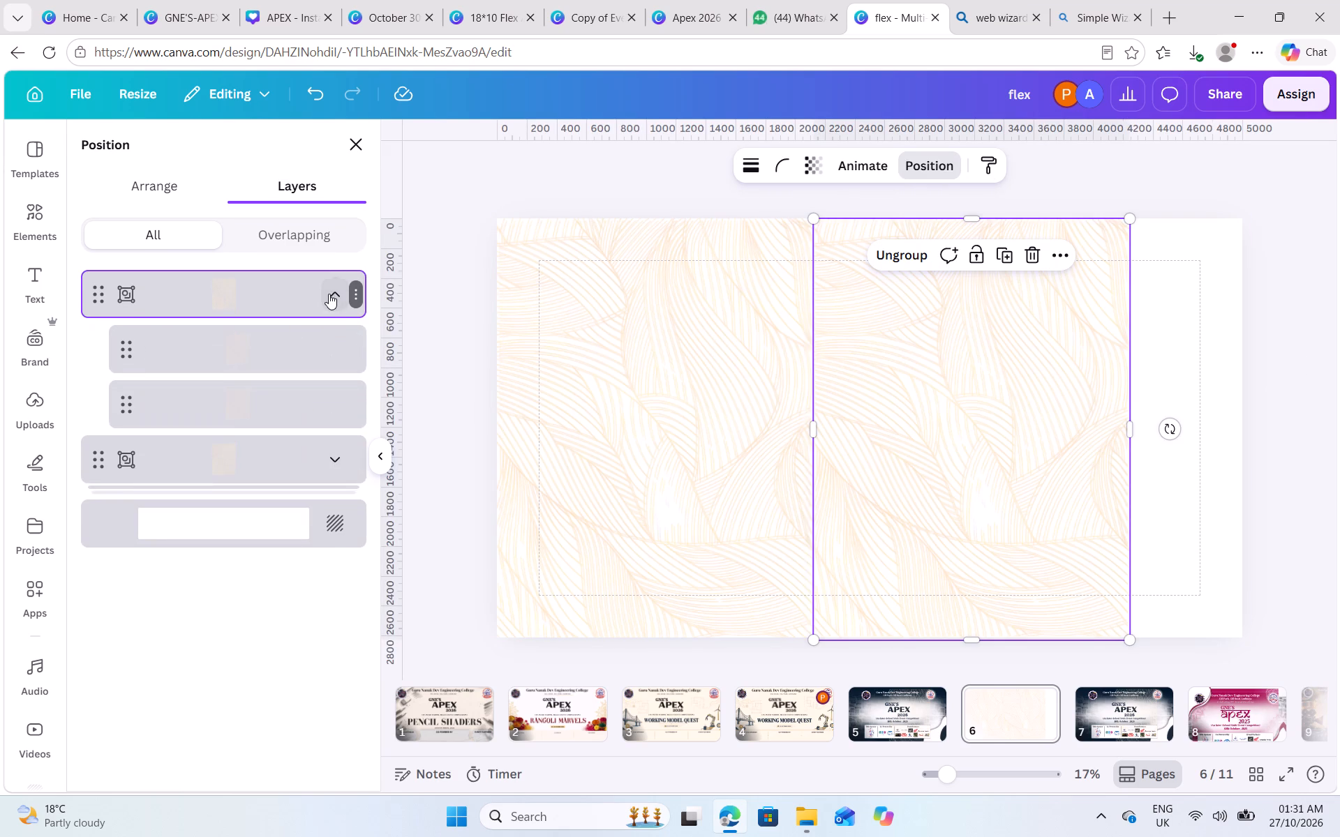
left_click(290, 408)
left_click(948, 166)
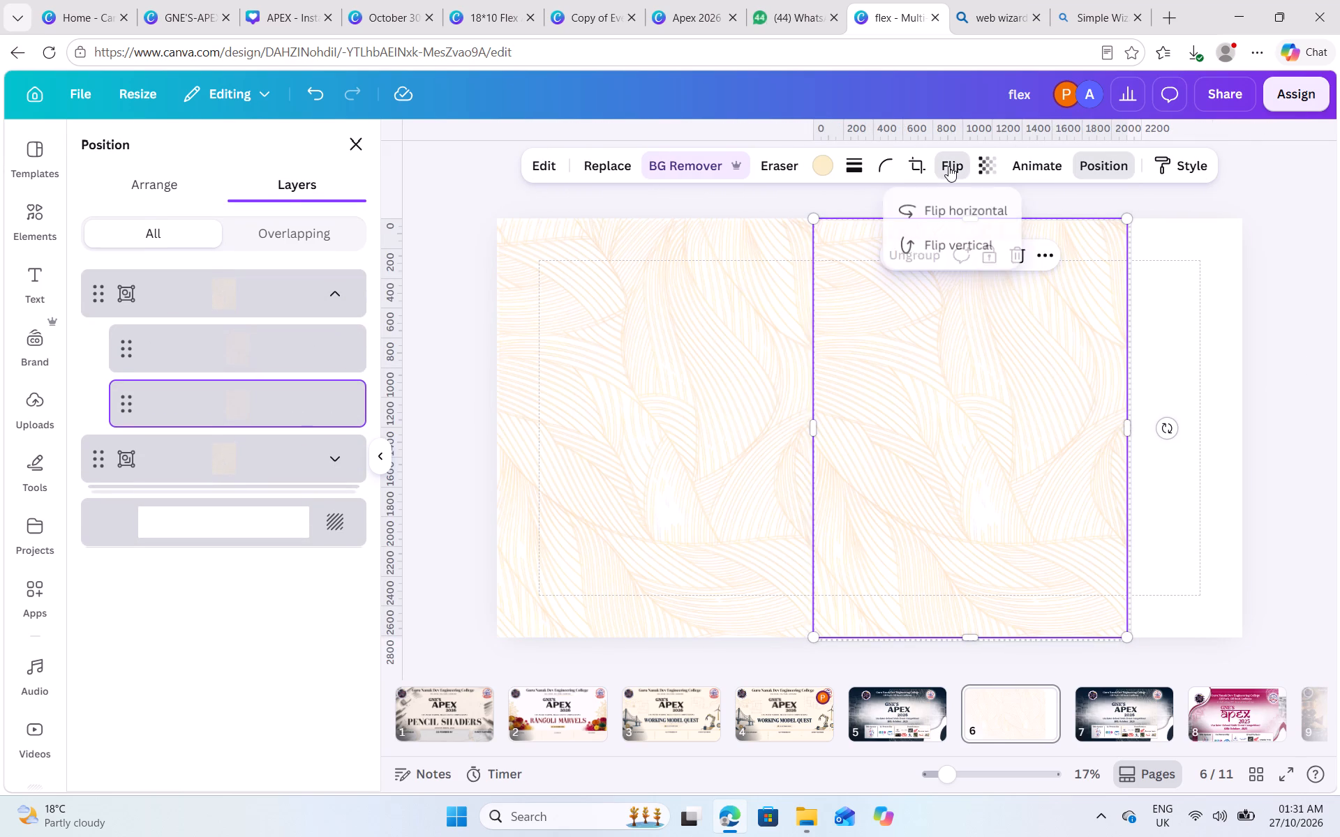
left_click(962, 208)
left_click(329, 370)
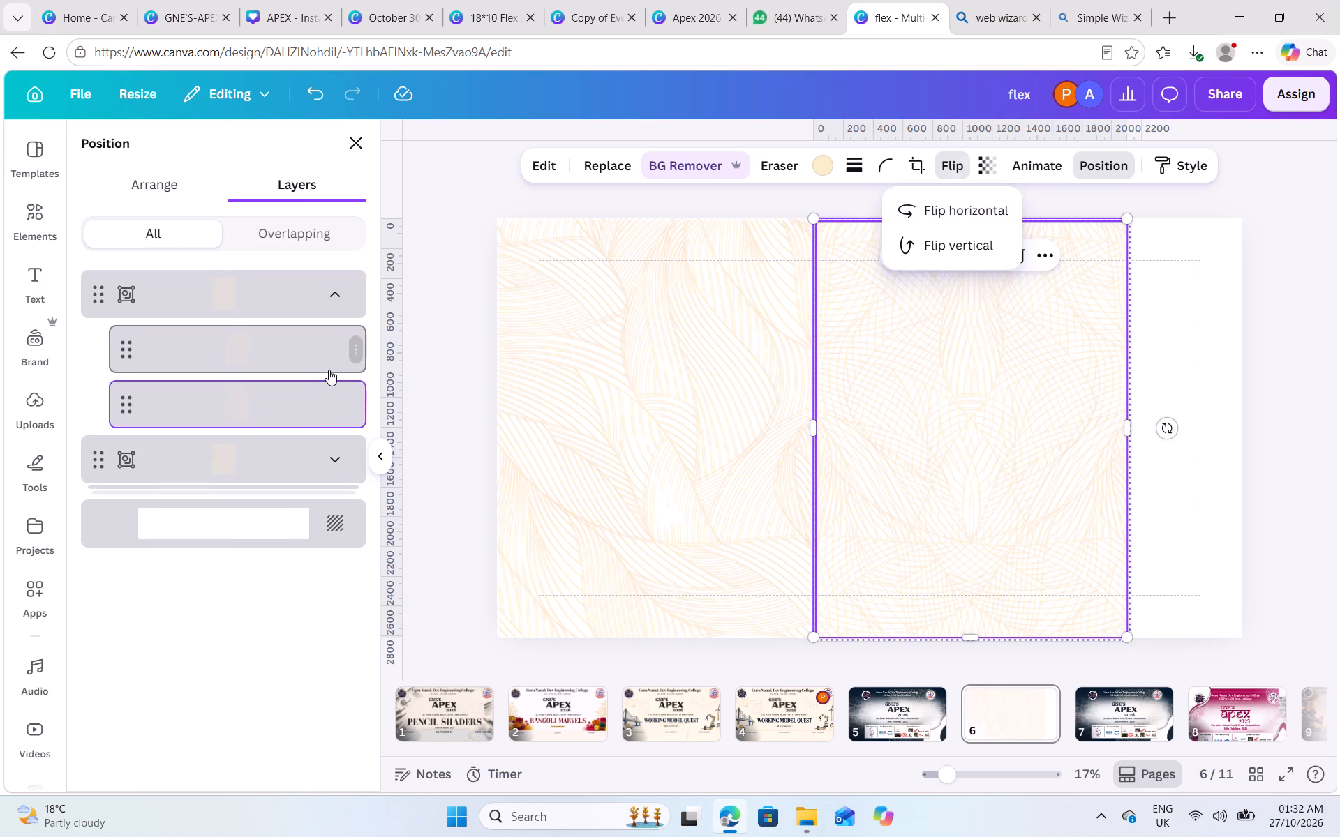
left_click(961, 169)
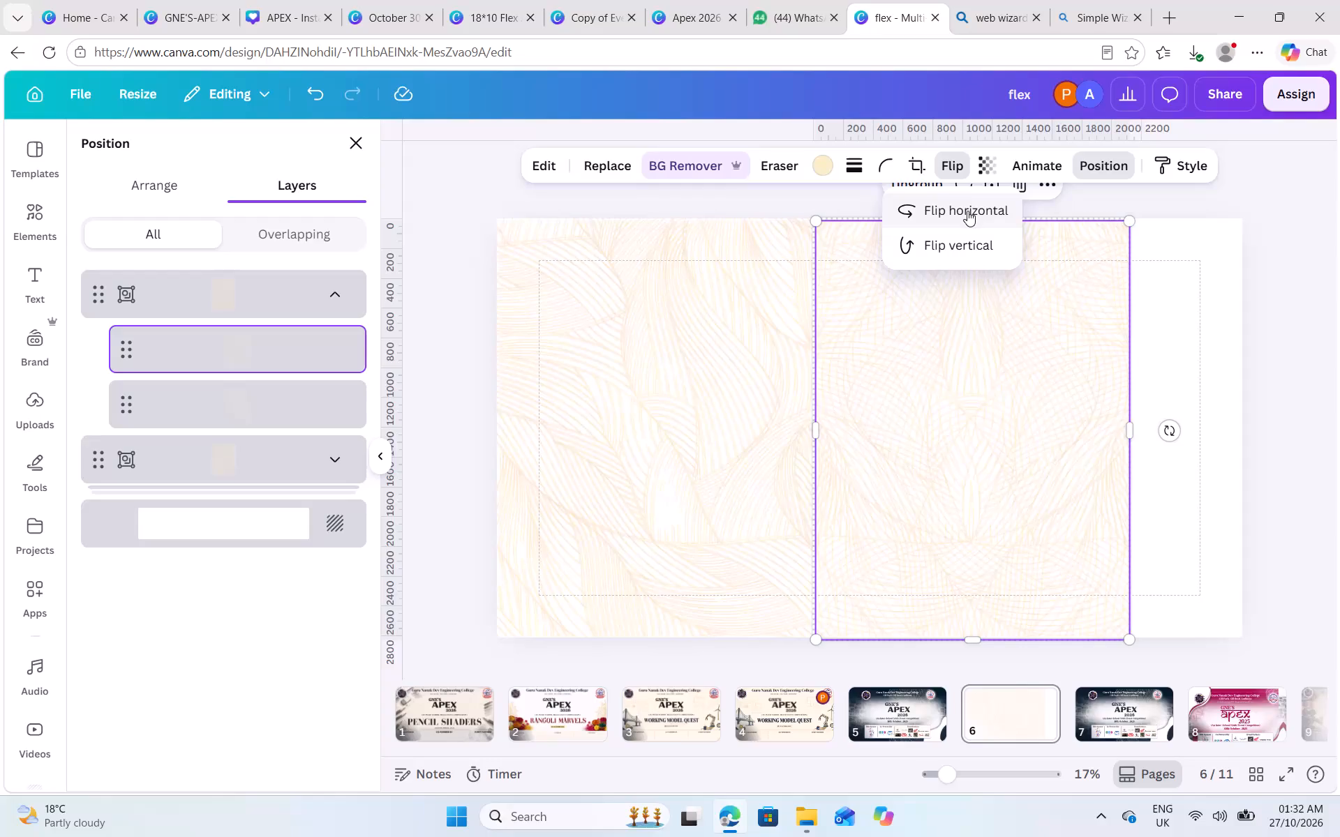
left_click(967, 211)
double_click(1225, 356)
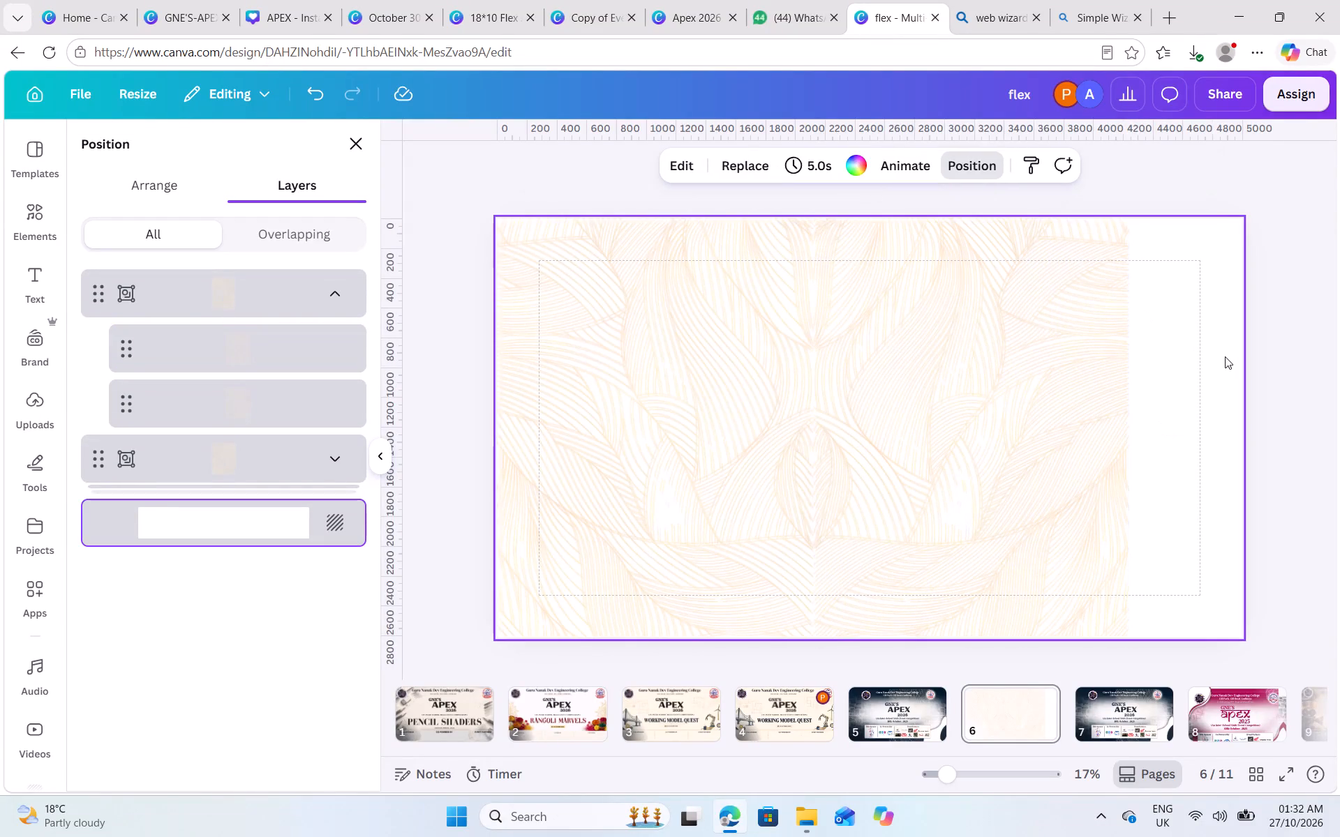
Duplicate the first pattern group and place the copy against the mirrored group to fill page 6's remaining right strip.
left_click(1121, 419)
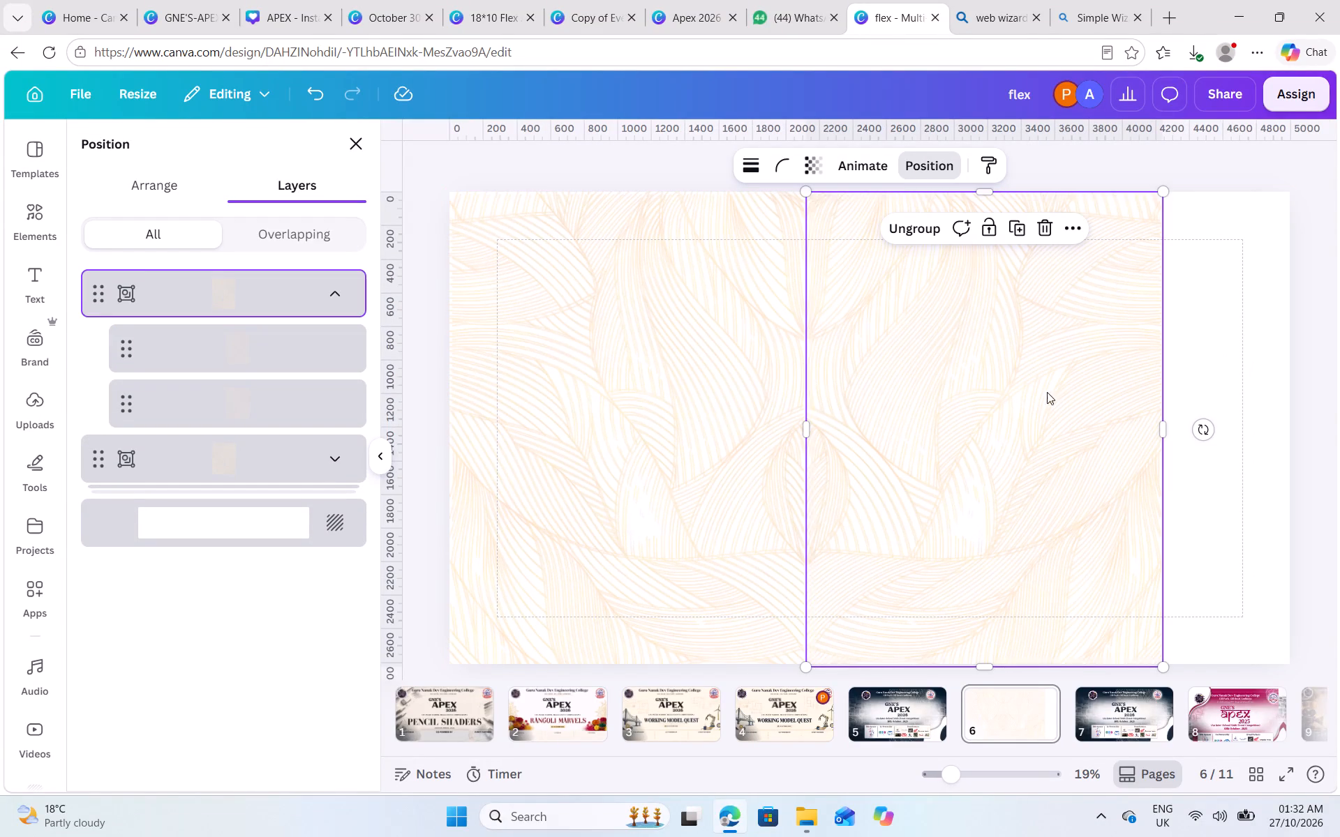
left_click(1288, 365)
left_click(729, 439)
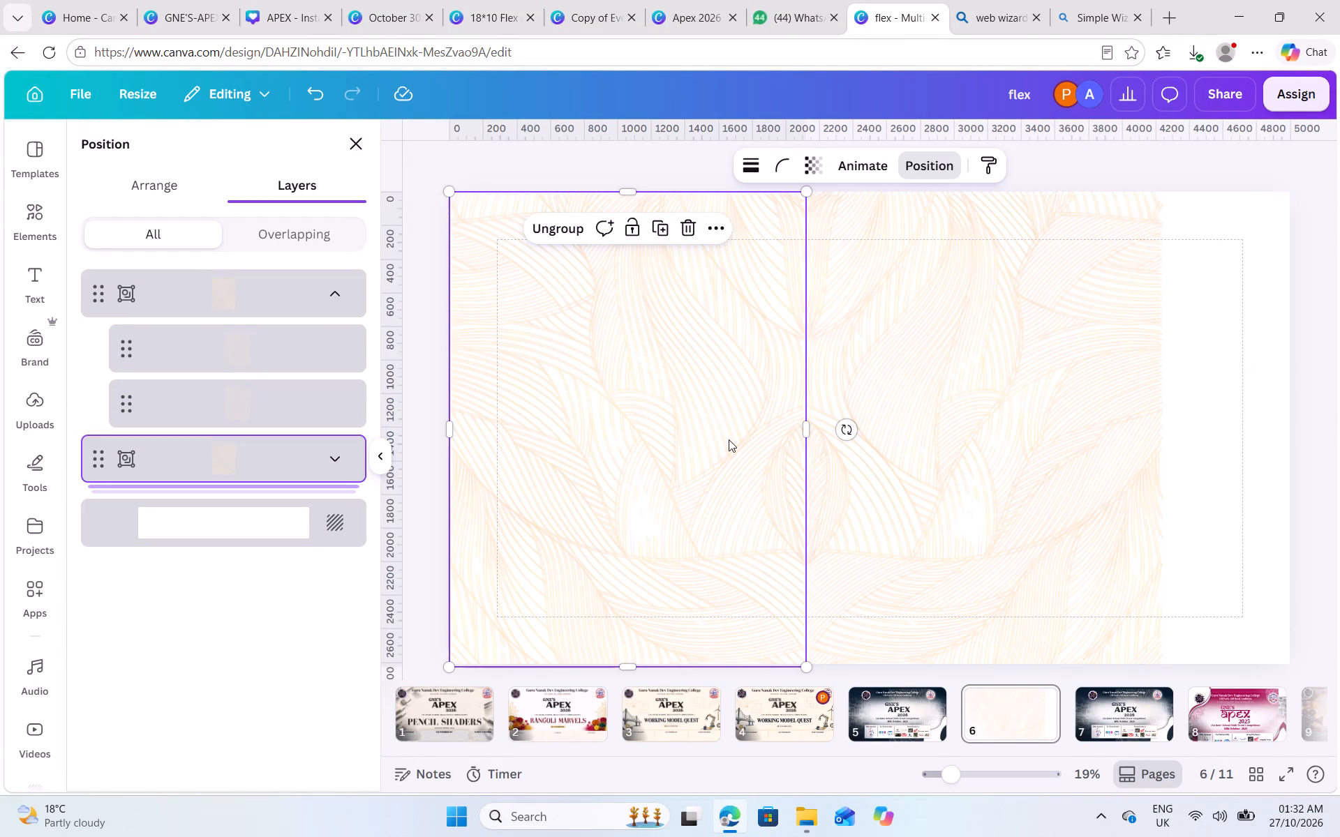
key("ctrl+c")
key("ctrl+v")
left_click_drag(717, 437, 1254, 406)
scroll(1254, 406, "left", 2)
left_click_drag(1172, 373, 1266, 418)
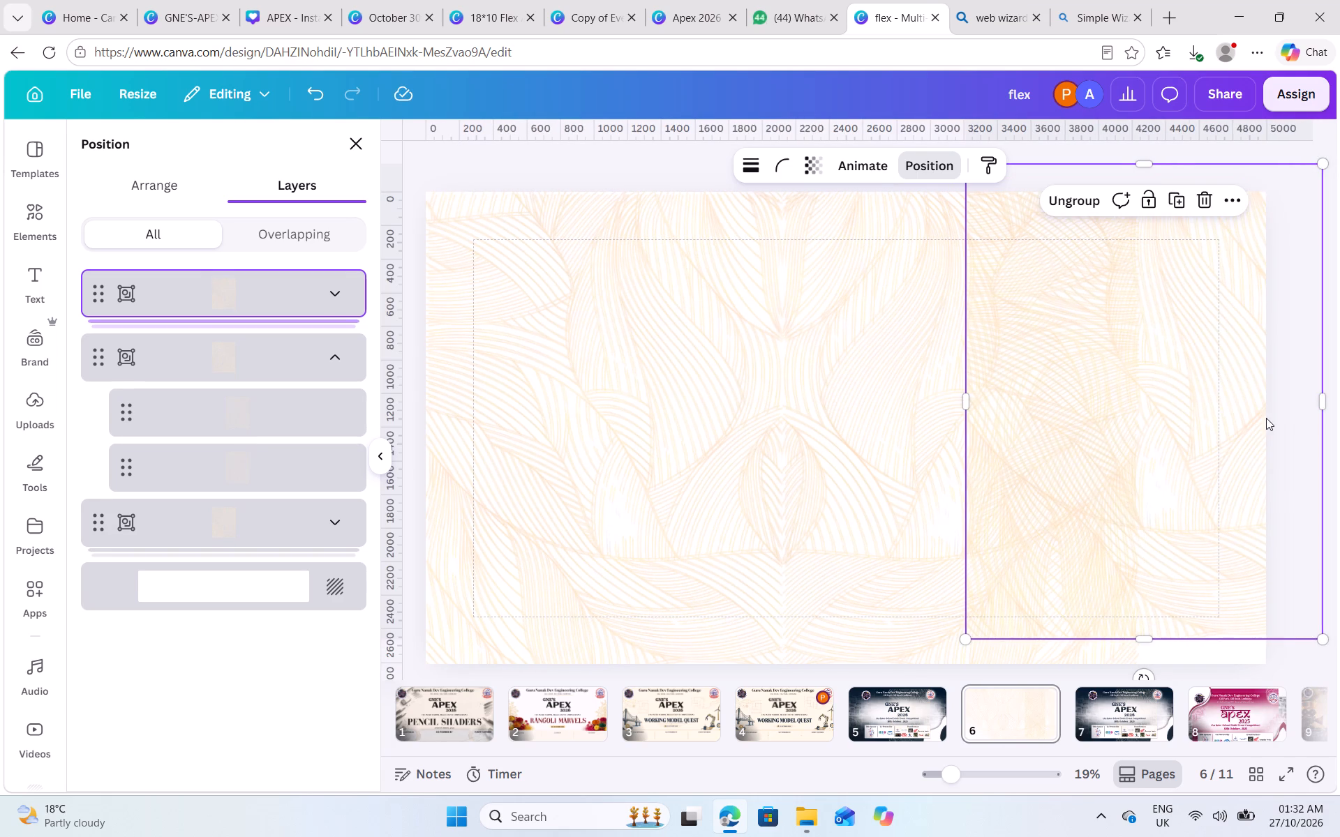
left_click_drag(1266, 418, 1339, 390)
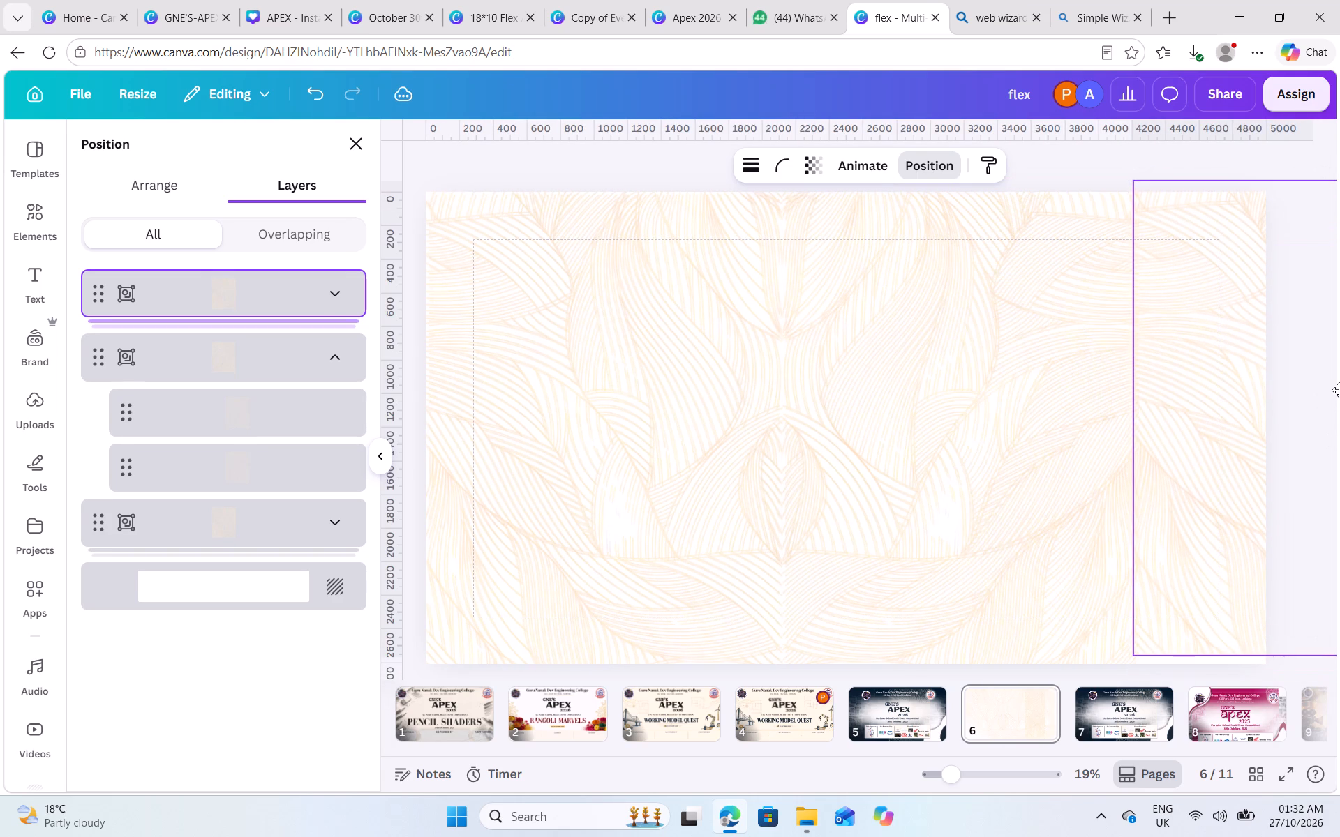
left_click_drag(1339, 390, 1339, 403)
left_click(1121, 160)
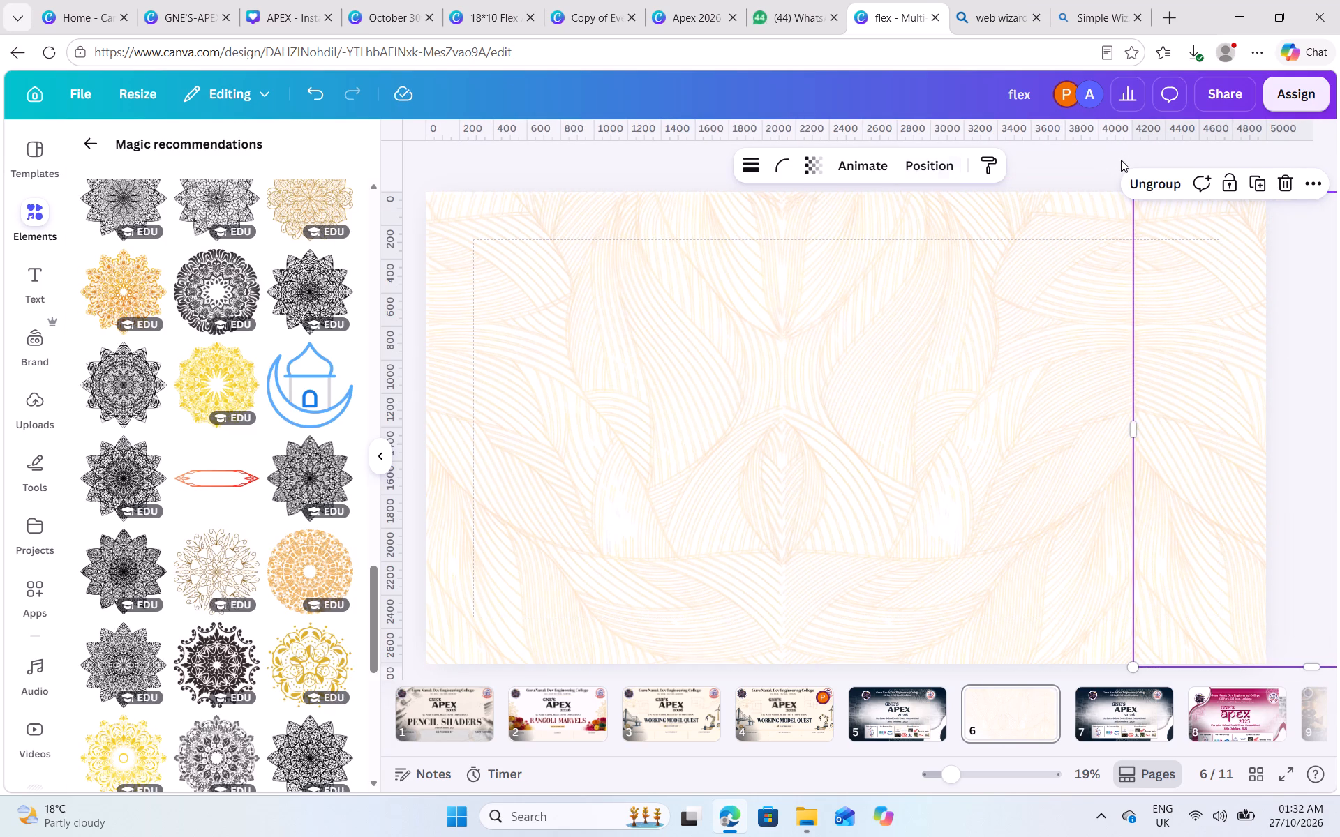
left_click(1116, 170)
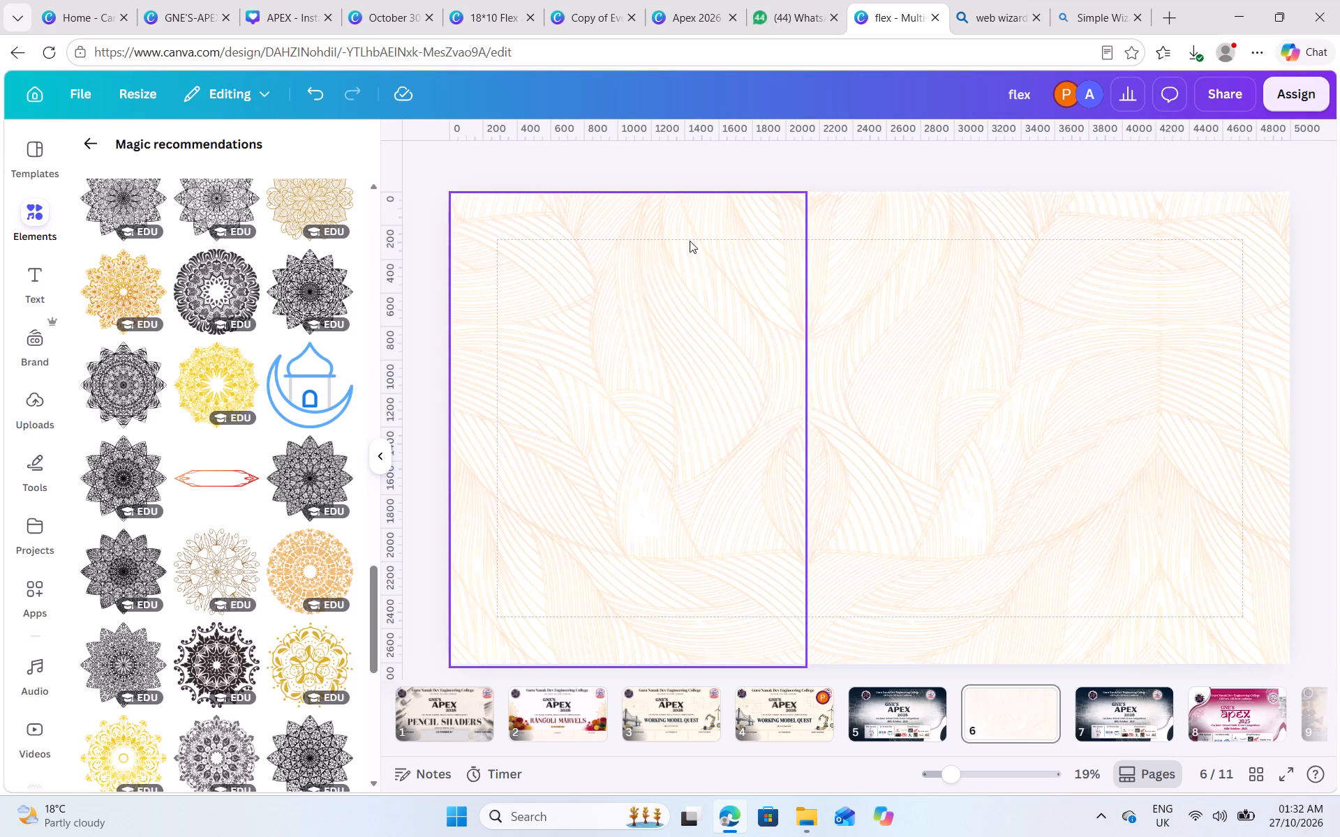
Group all three pattern groups on page 6 into one.
left_click_drag(430, 178, 1339, 670)
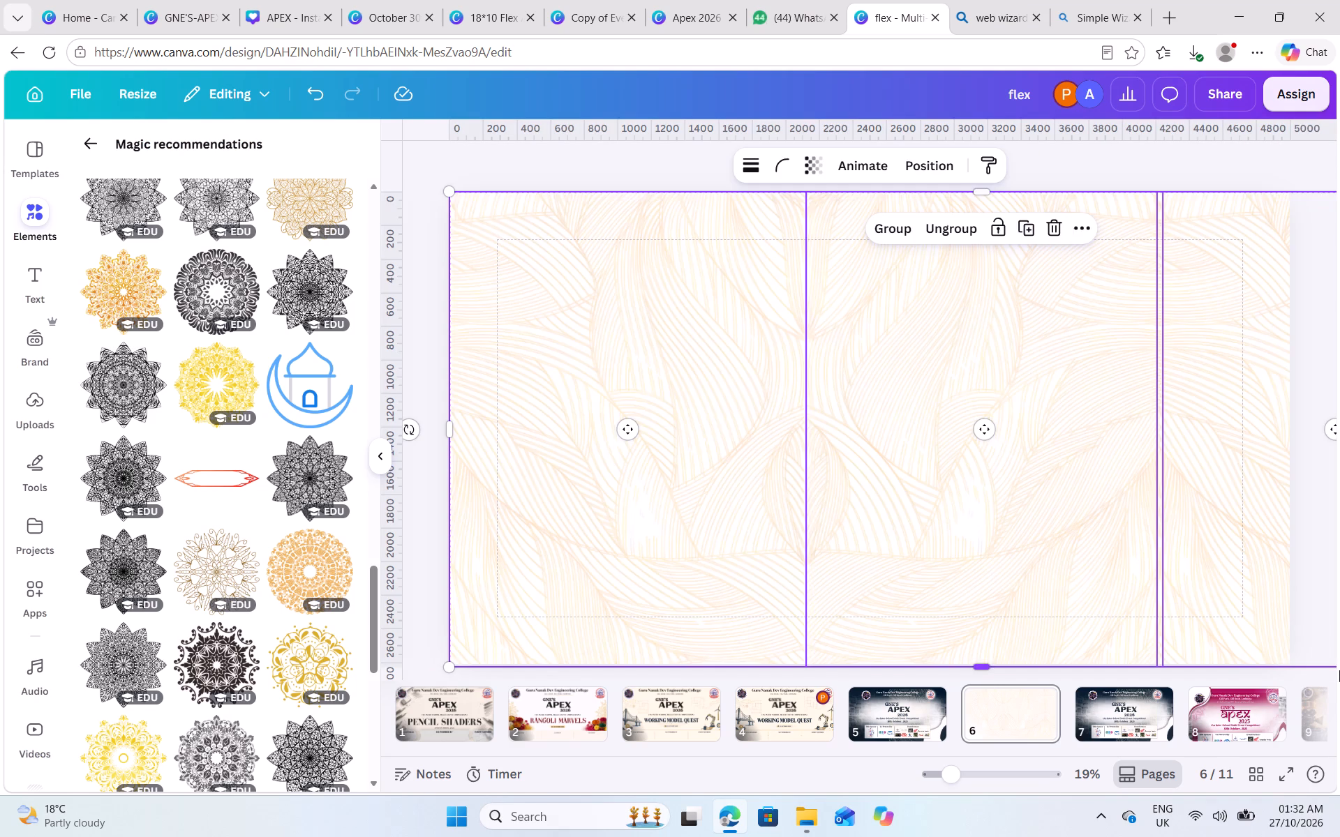
left_click(898, 225)
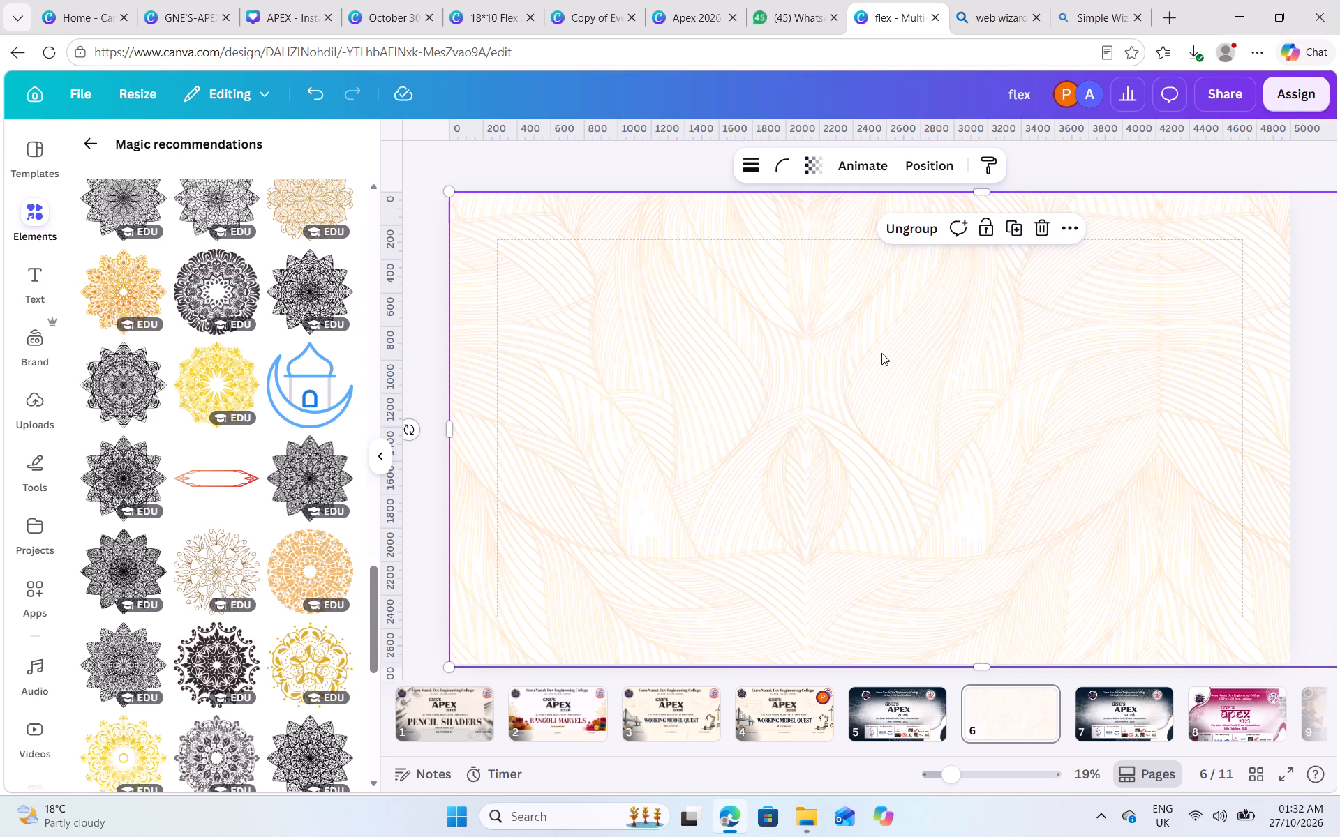
Copy the full-page pattern group, delete the single pattern on banner page 5 and paste the group there.
key("ctrl+c")
left_click(907, 725)
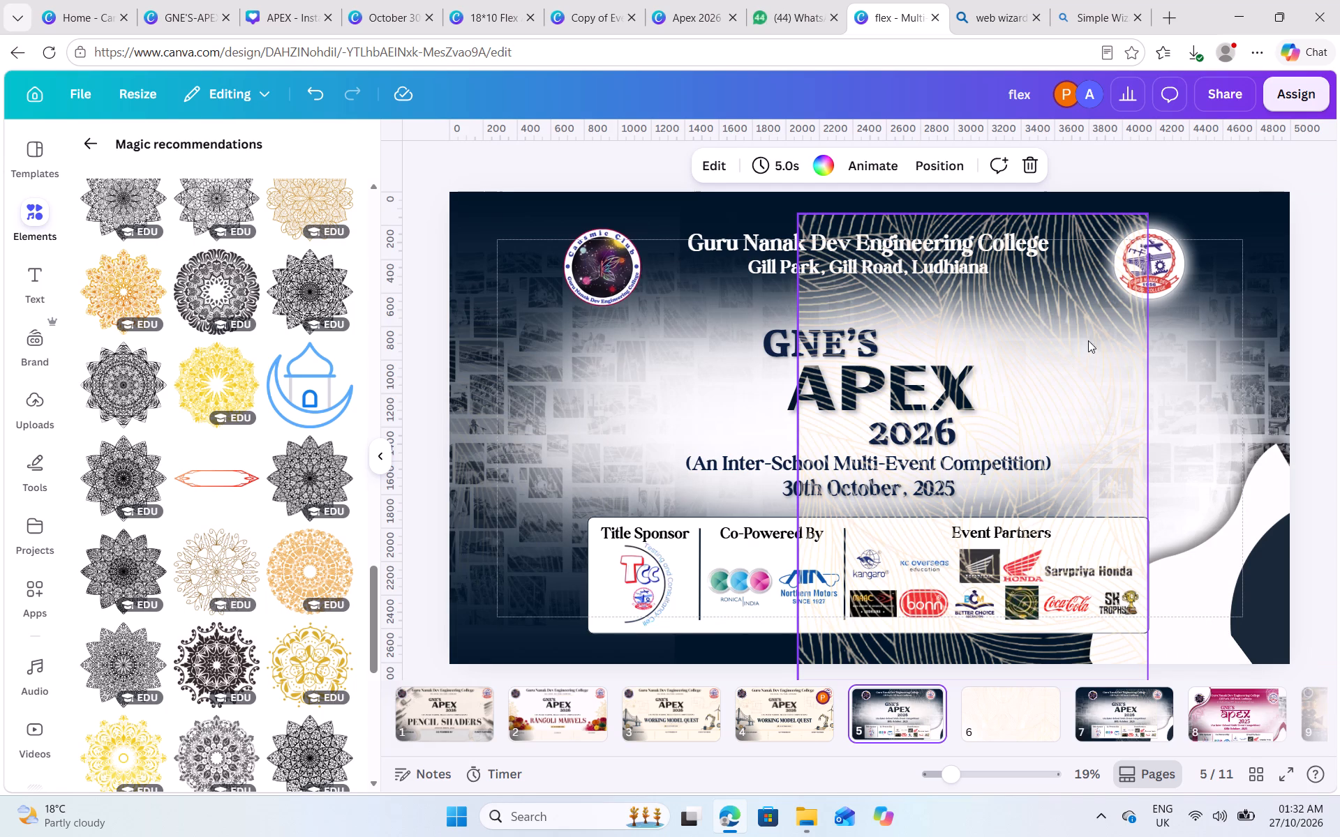
left_click(1000, 497)
key("Delete")
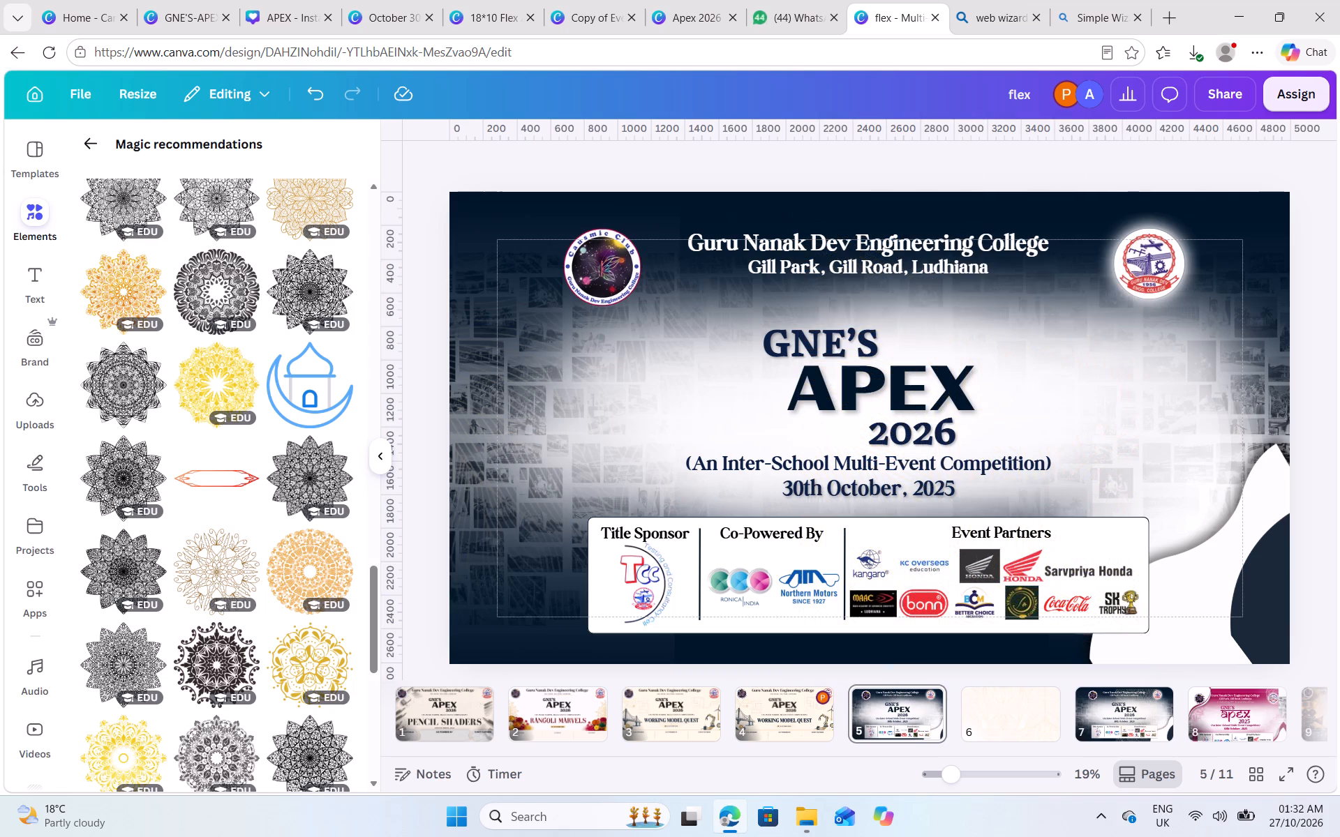
key("ctrl+c")
key("ctrl+v")
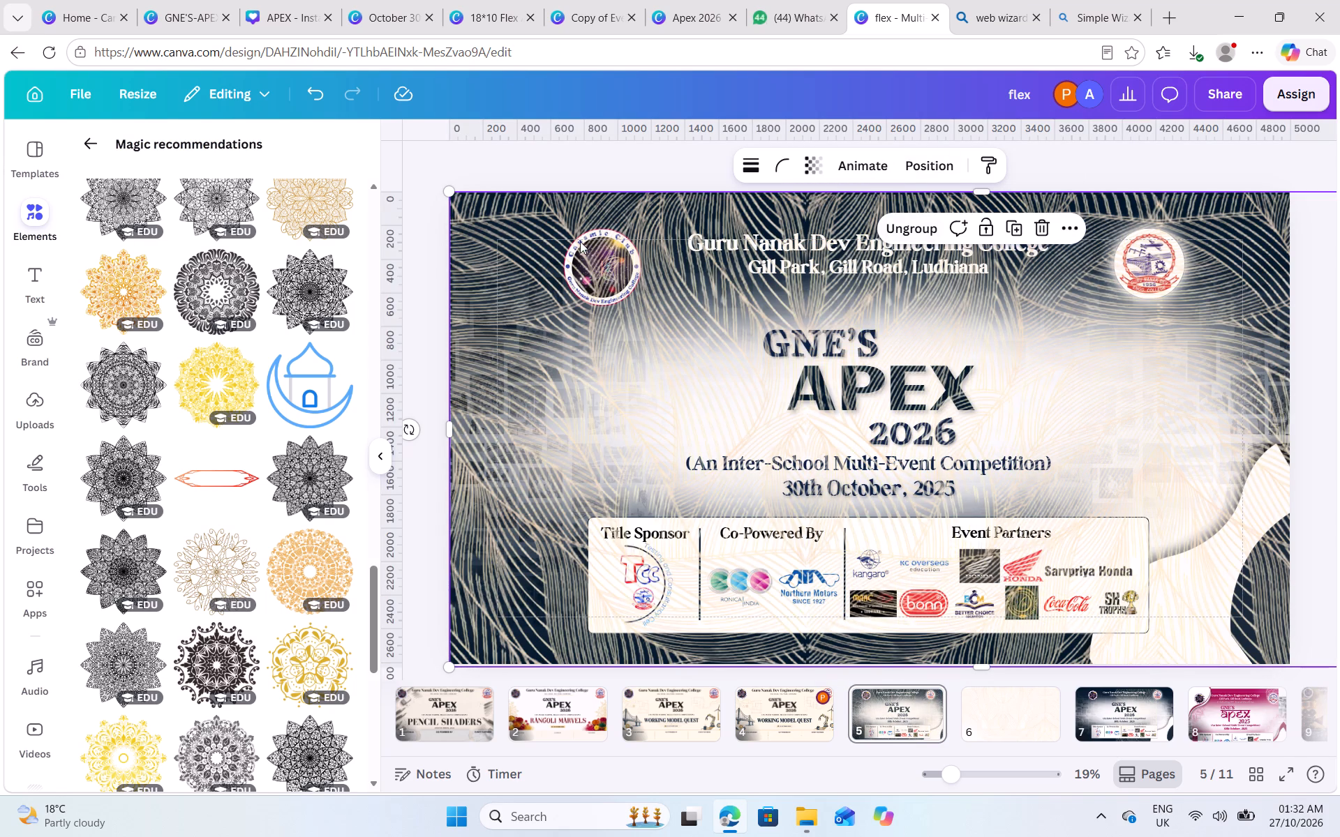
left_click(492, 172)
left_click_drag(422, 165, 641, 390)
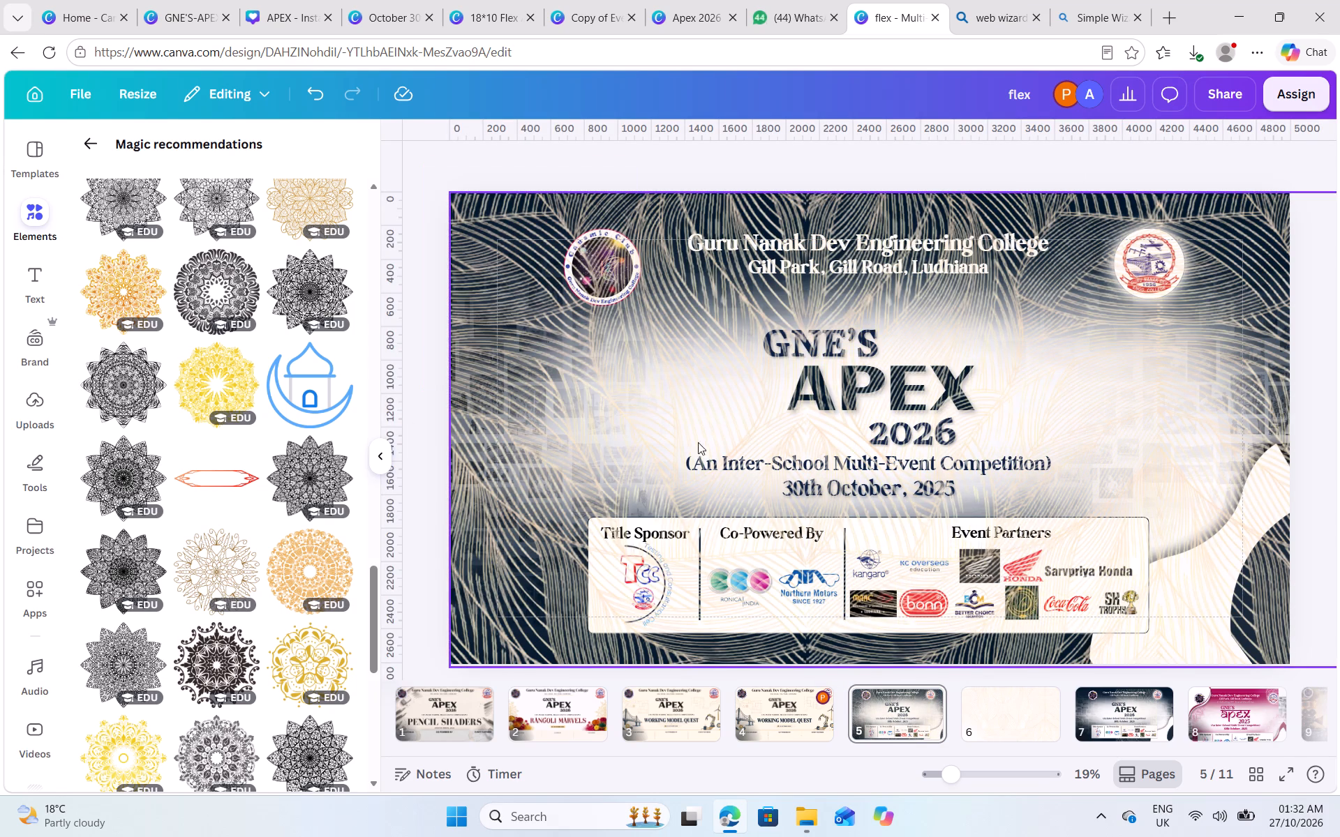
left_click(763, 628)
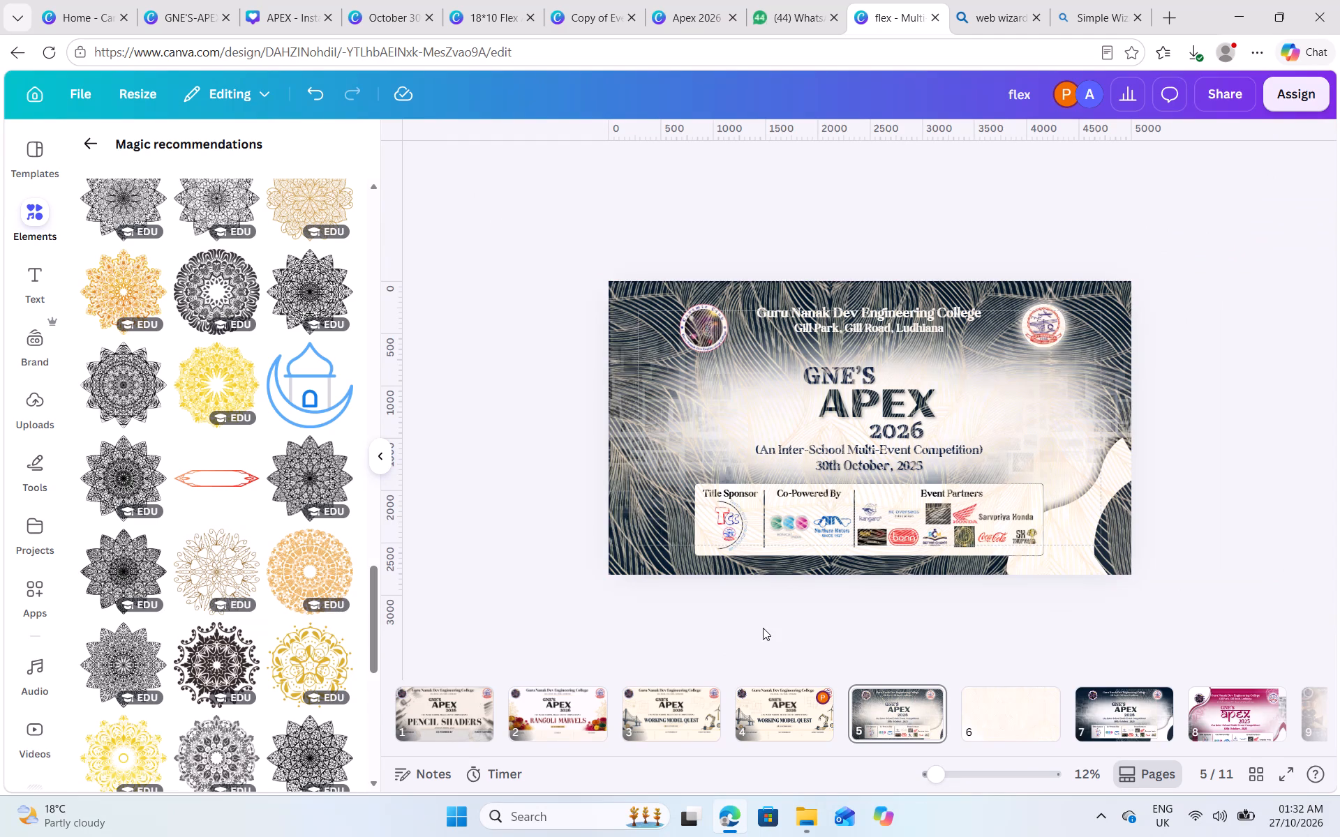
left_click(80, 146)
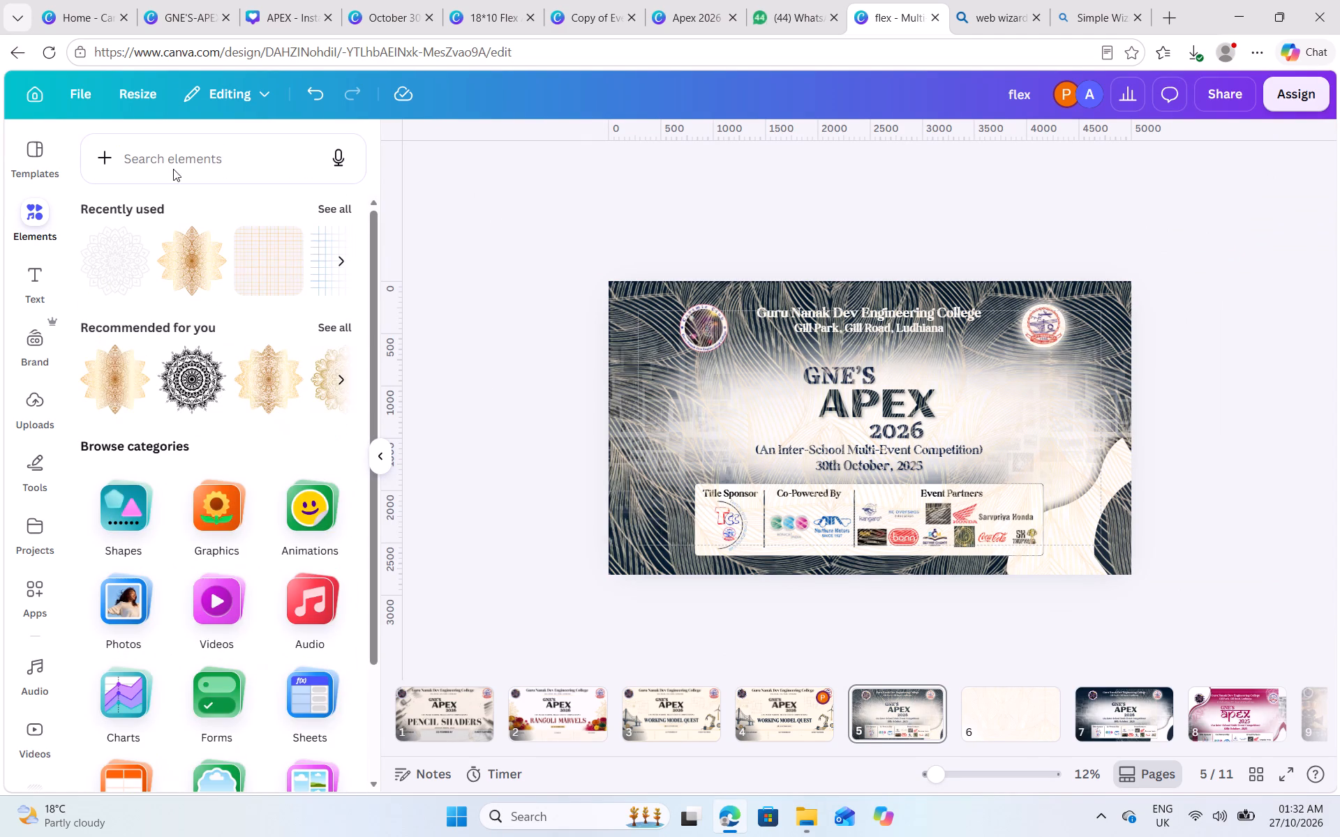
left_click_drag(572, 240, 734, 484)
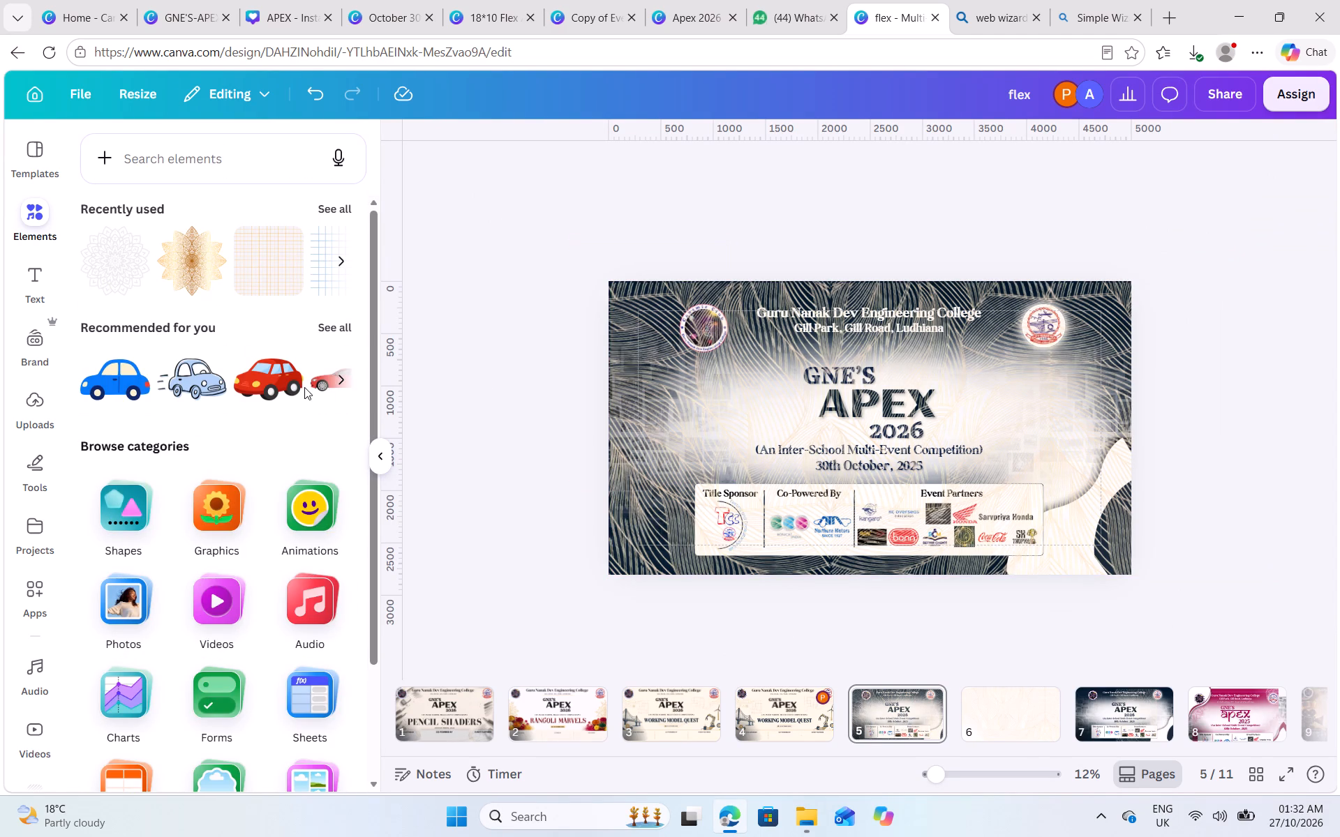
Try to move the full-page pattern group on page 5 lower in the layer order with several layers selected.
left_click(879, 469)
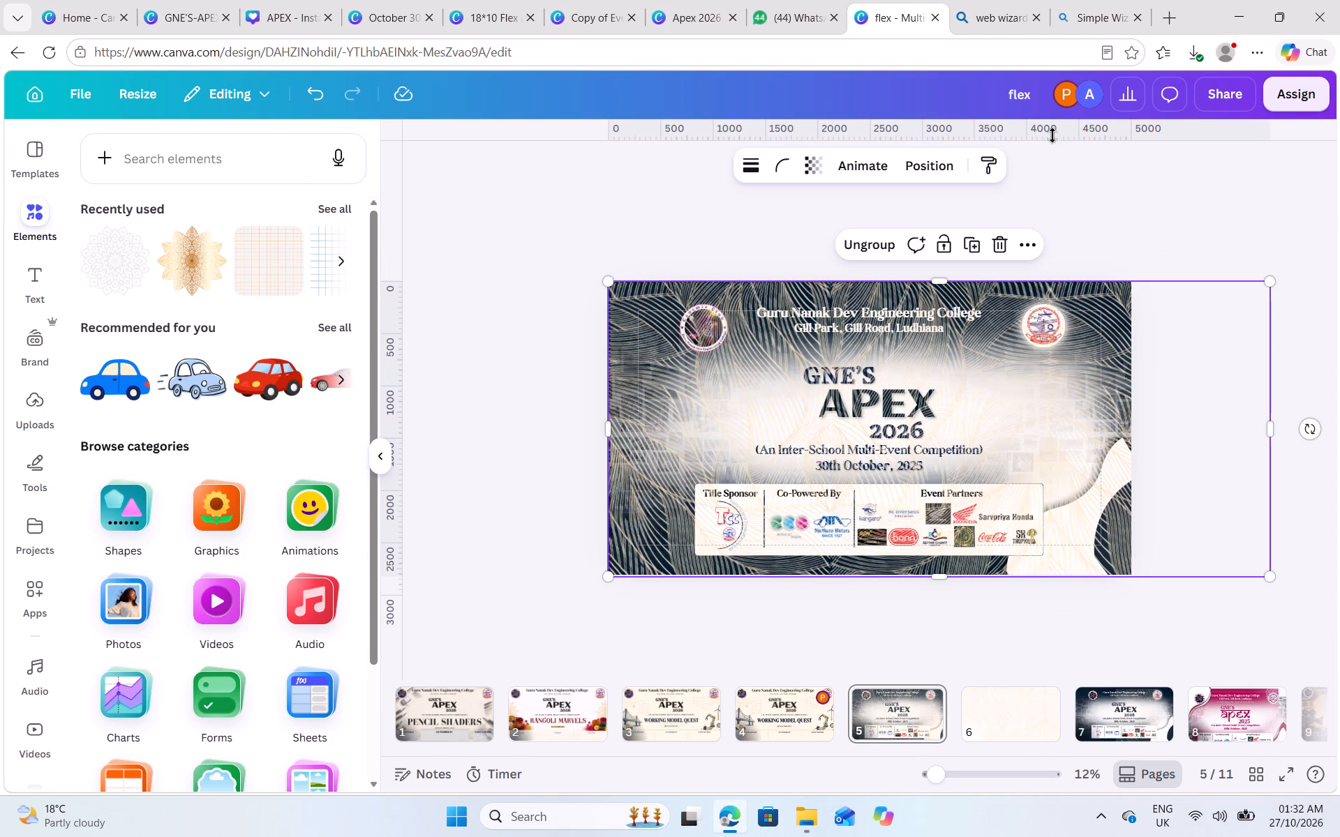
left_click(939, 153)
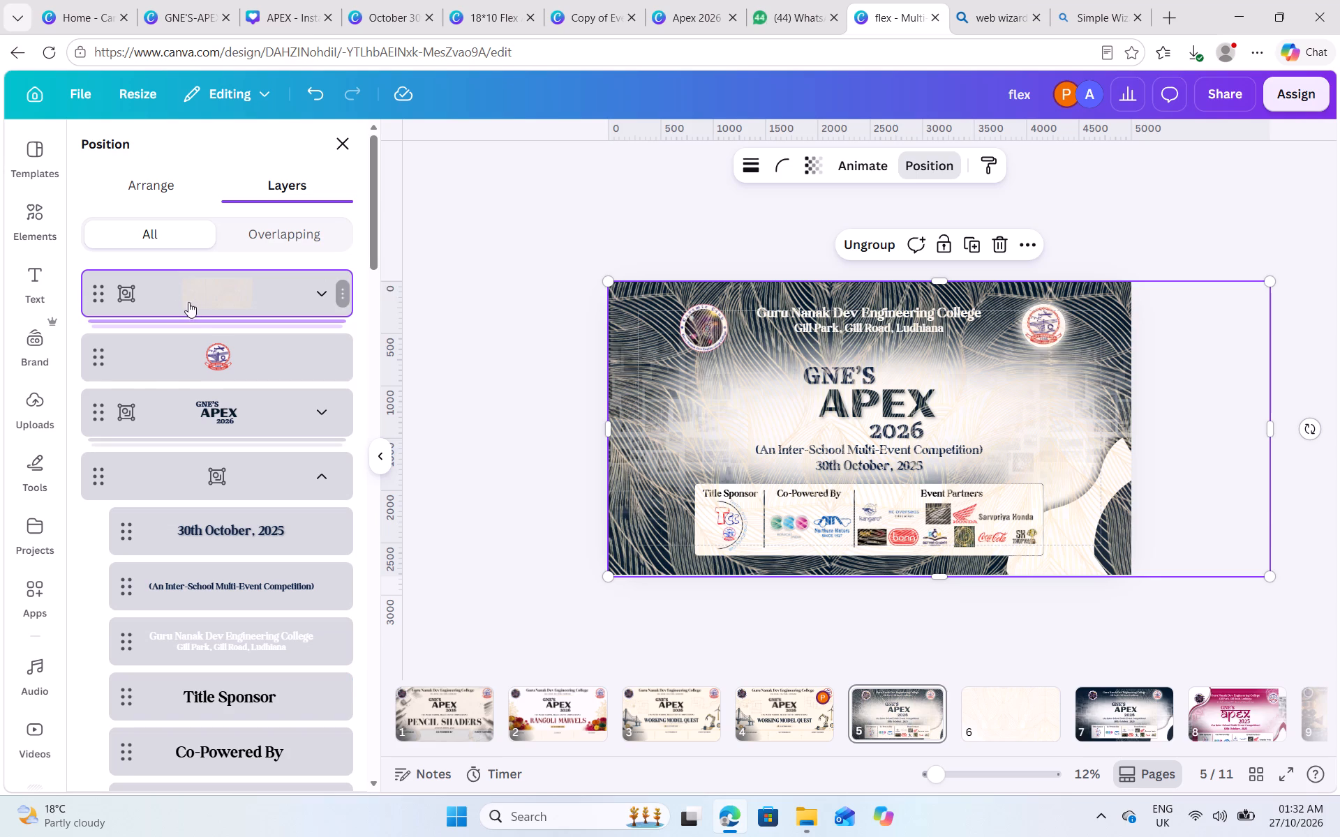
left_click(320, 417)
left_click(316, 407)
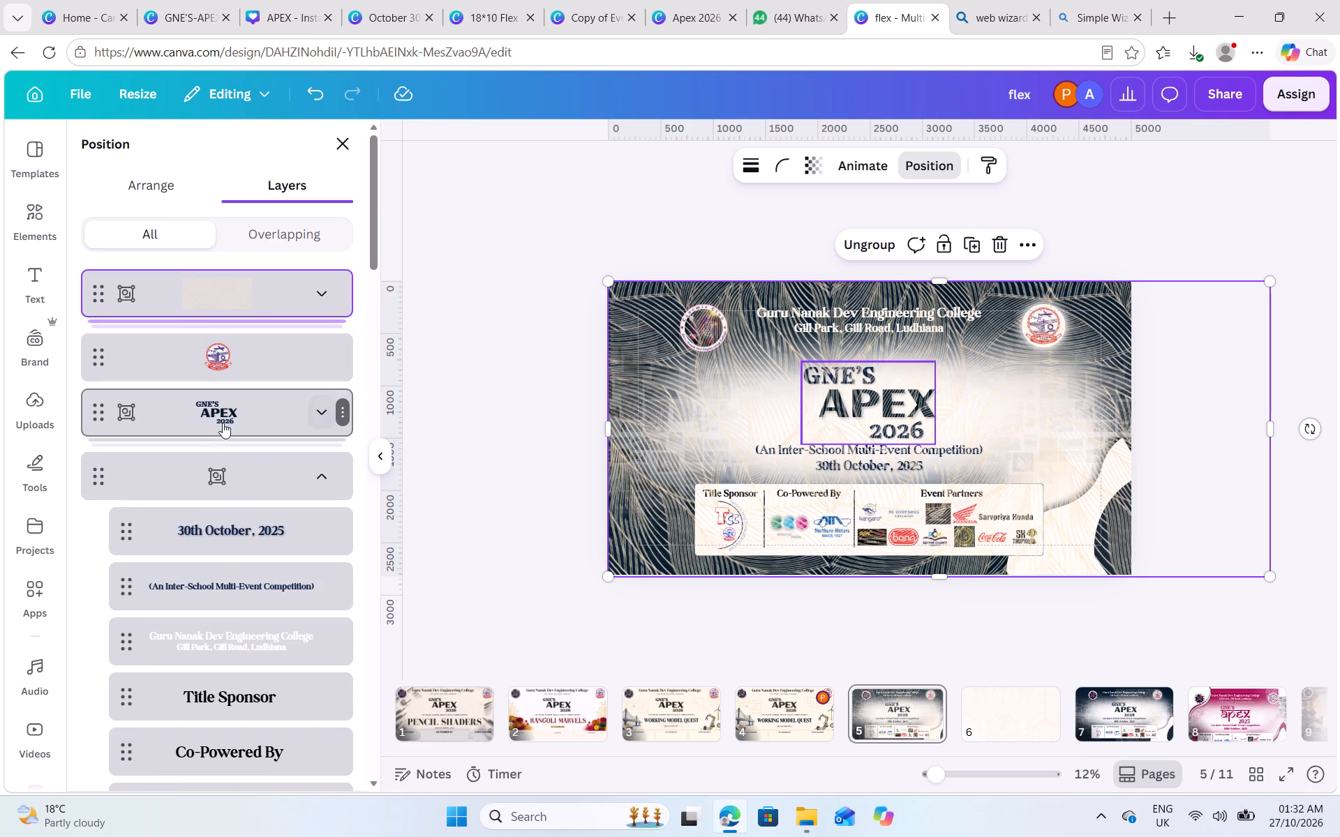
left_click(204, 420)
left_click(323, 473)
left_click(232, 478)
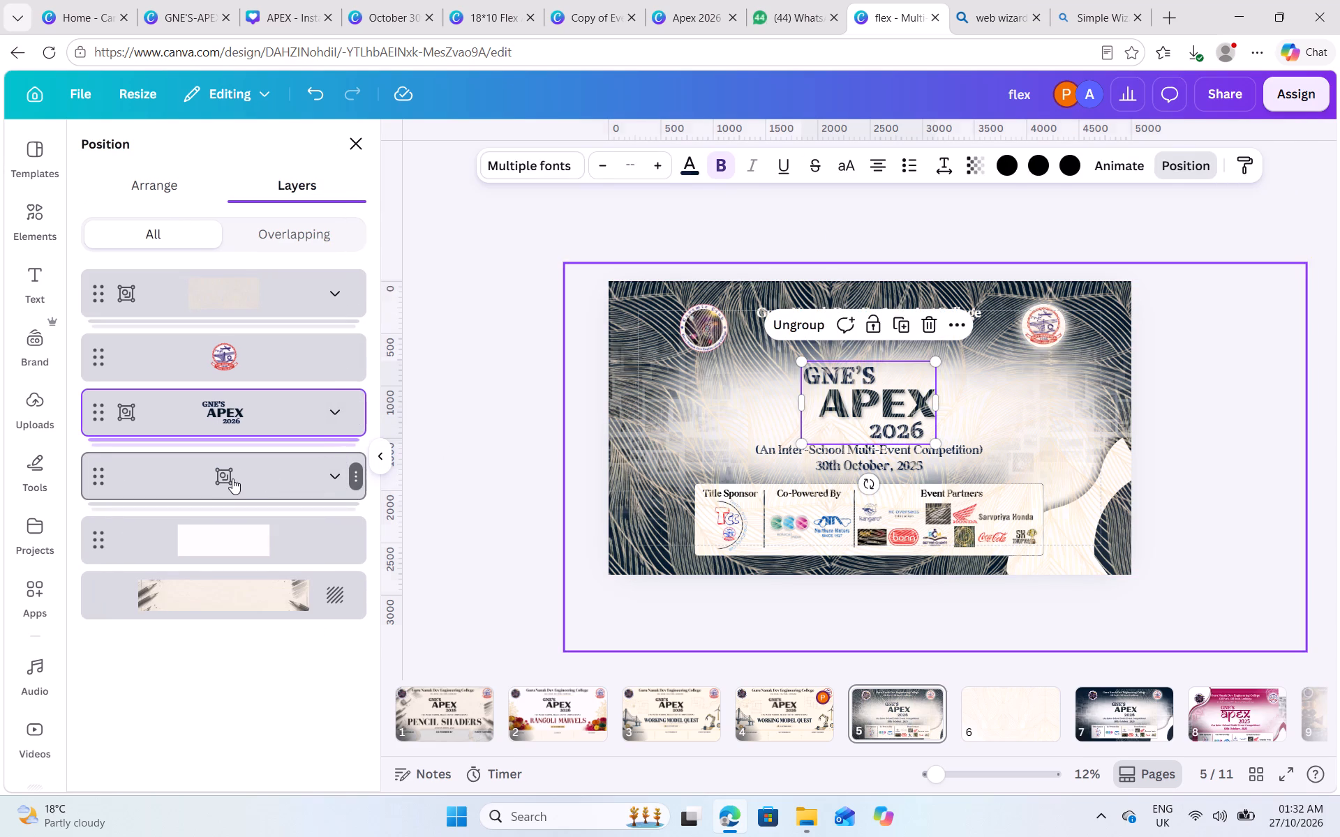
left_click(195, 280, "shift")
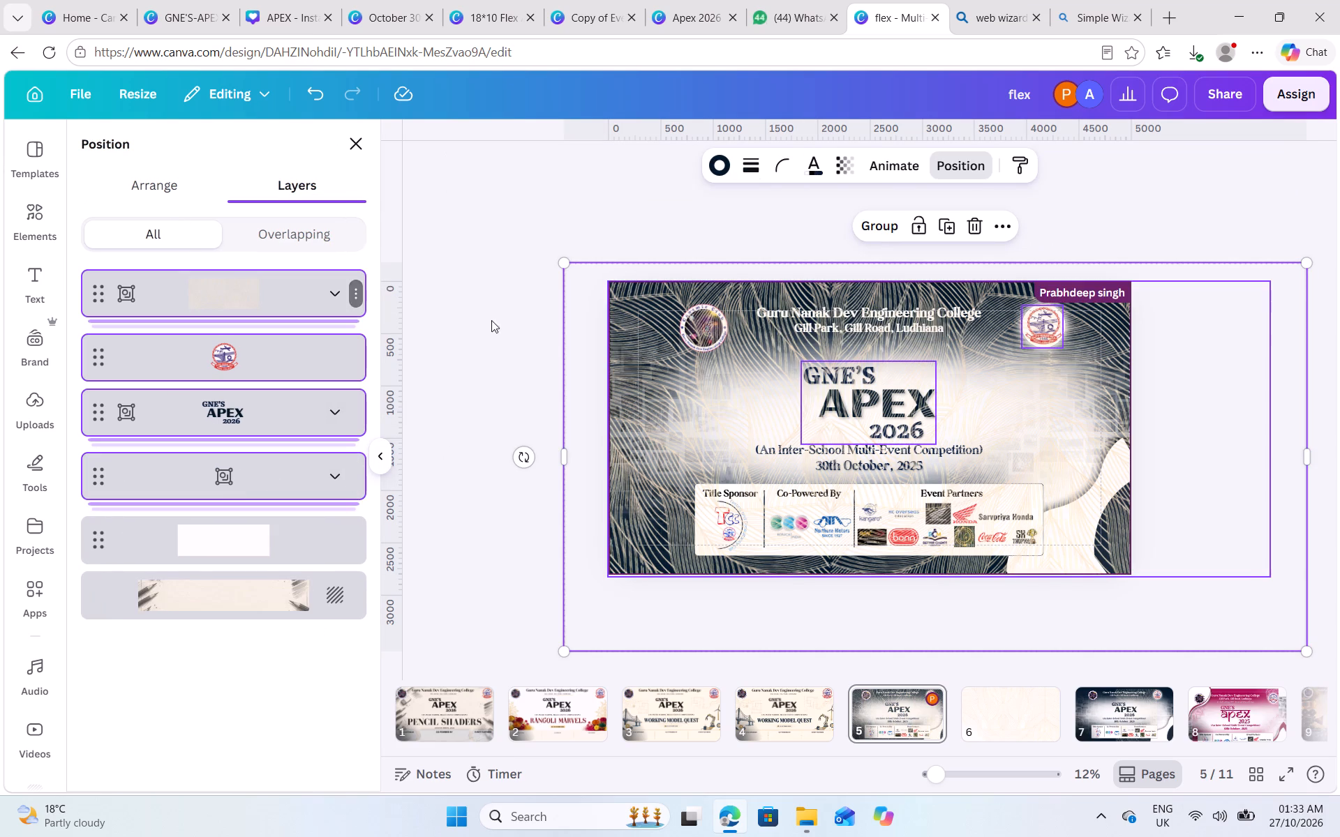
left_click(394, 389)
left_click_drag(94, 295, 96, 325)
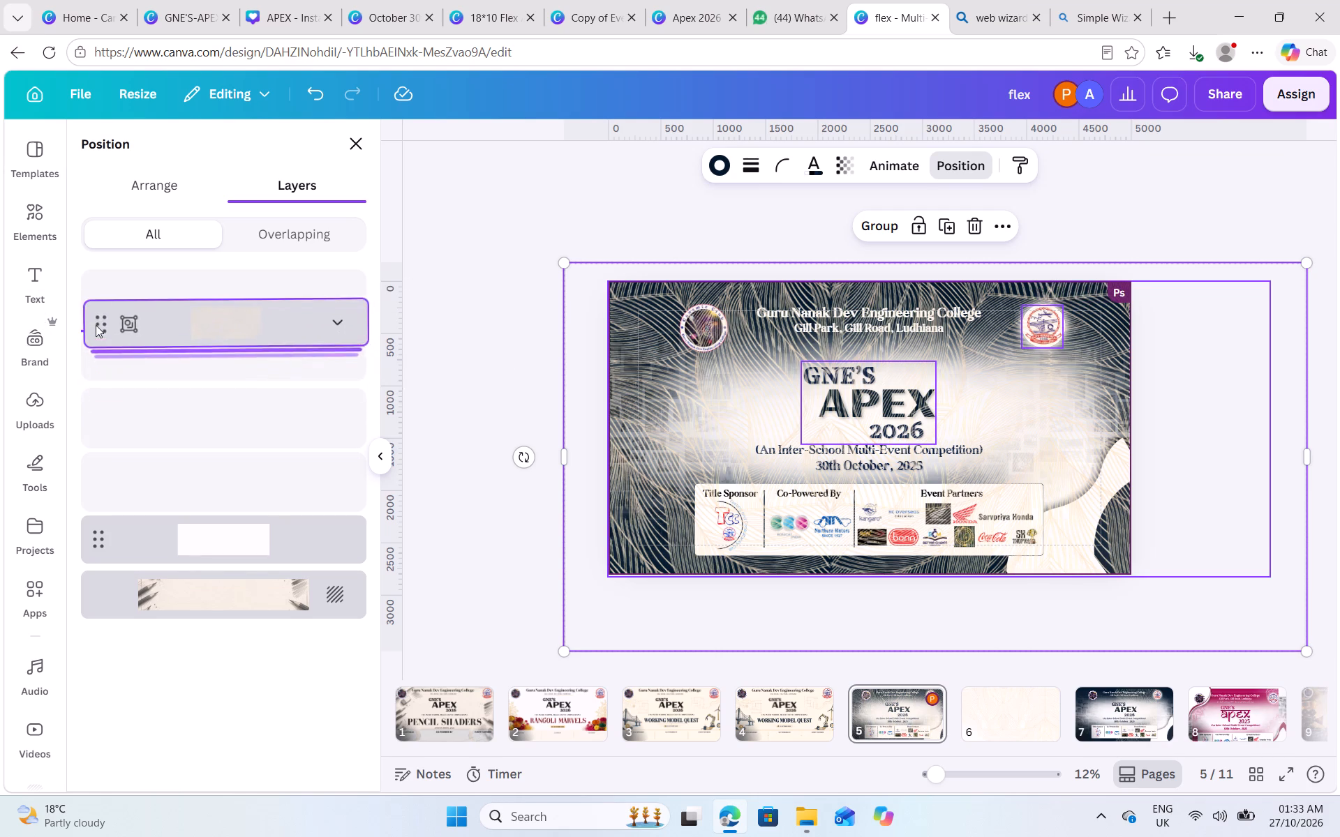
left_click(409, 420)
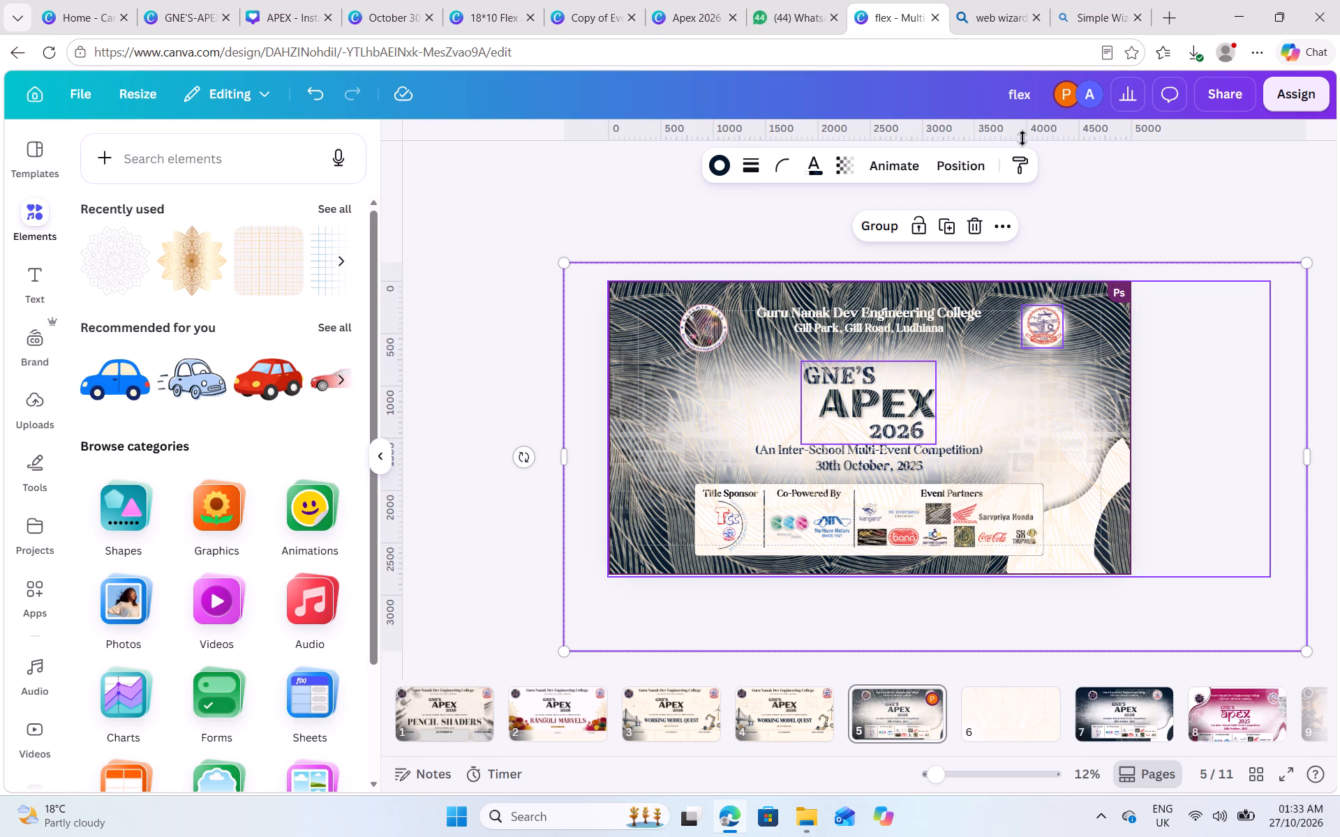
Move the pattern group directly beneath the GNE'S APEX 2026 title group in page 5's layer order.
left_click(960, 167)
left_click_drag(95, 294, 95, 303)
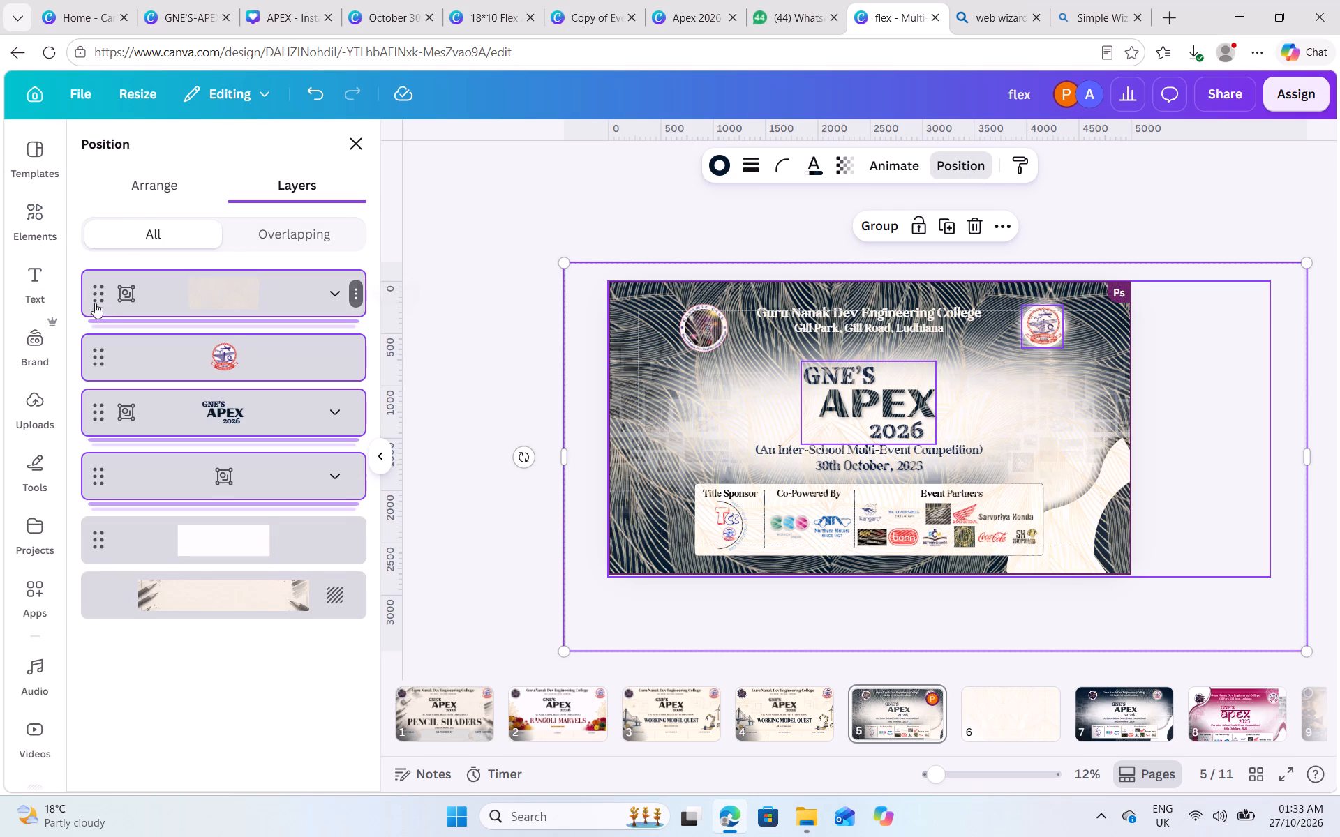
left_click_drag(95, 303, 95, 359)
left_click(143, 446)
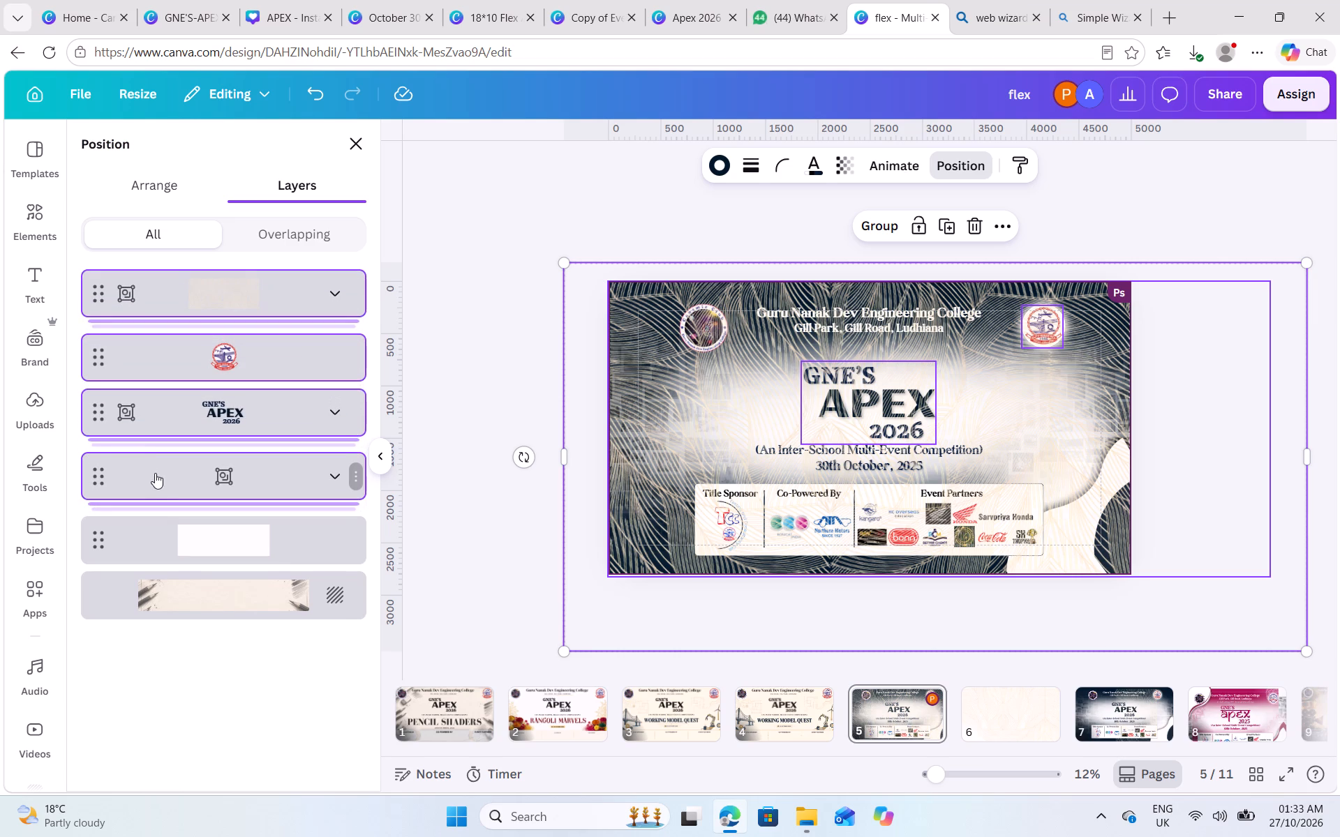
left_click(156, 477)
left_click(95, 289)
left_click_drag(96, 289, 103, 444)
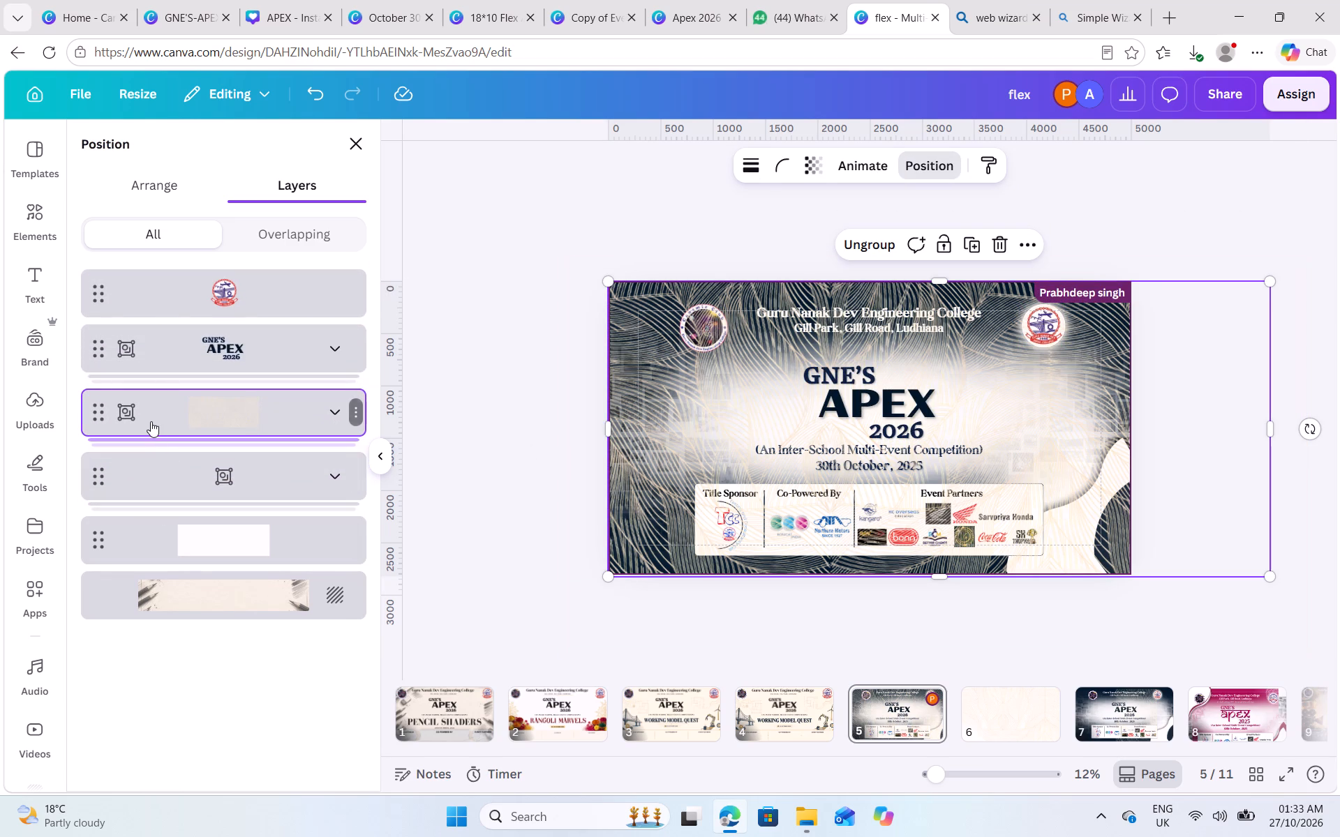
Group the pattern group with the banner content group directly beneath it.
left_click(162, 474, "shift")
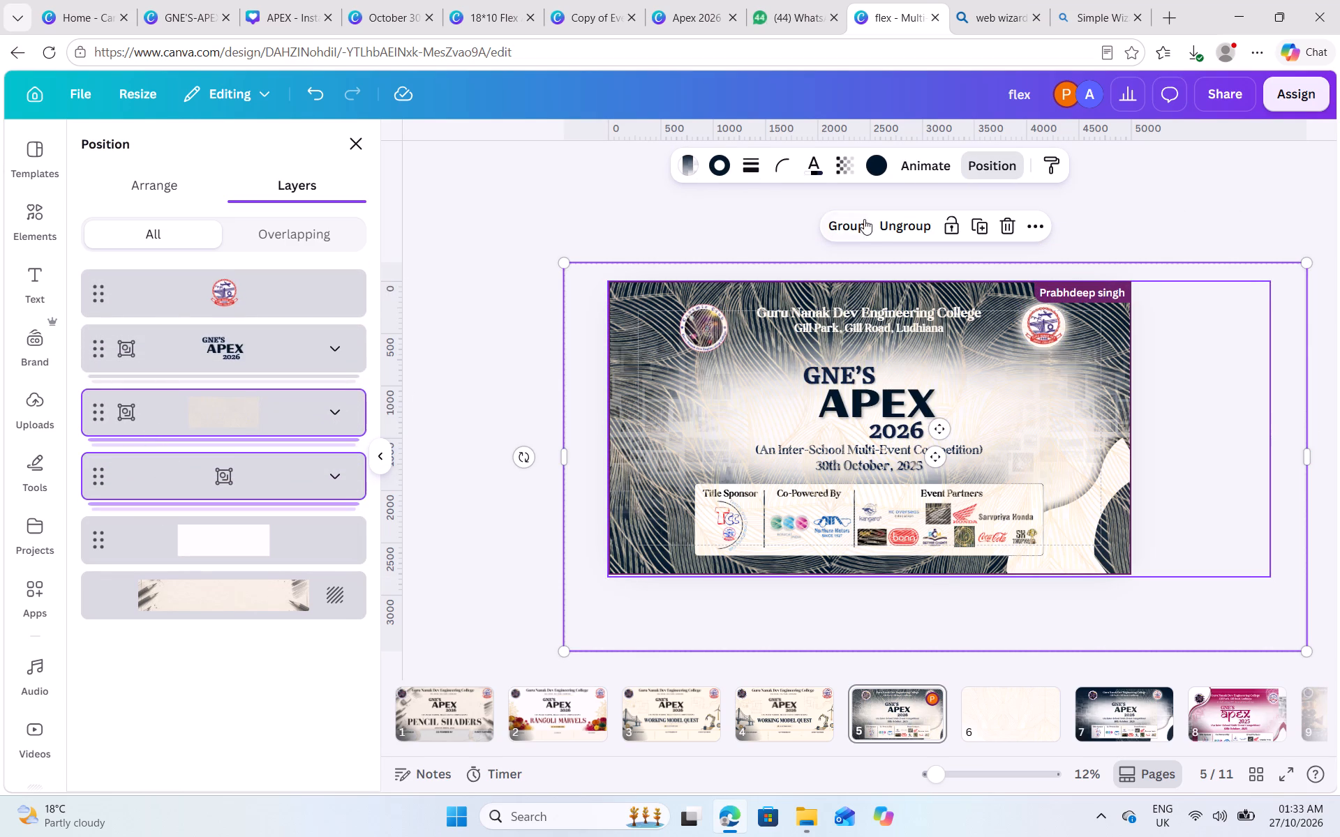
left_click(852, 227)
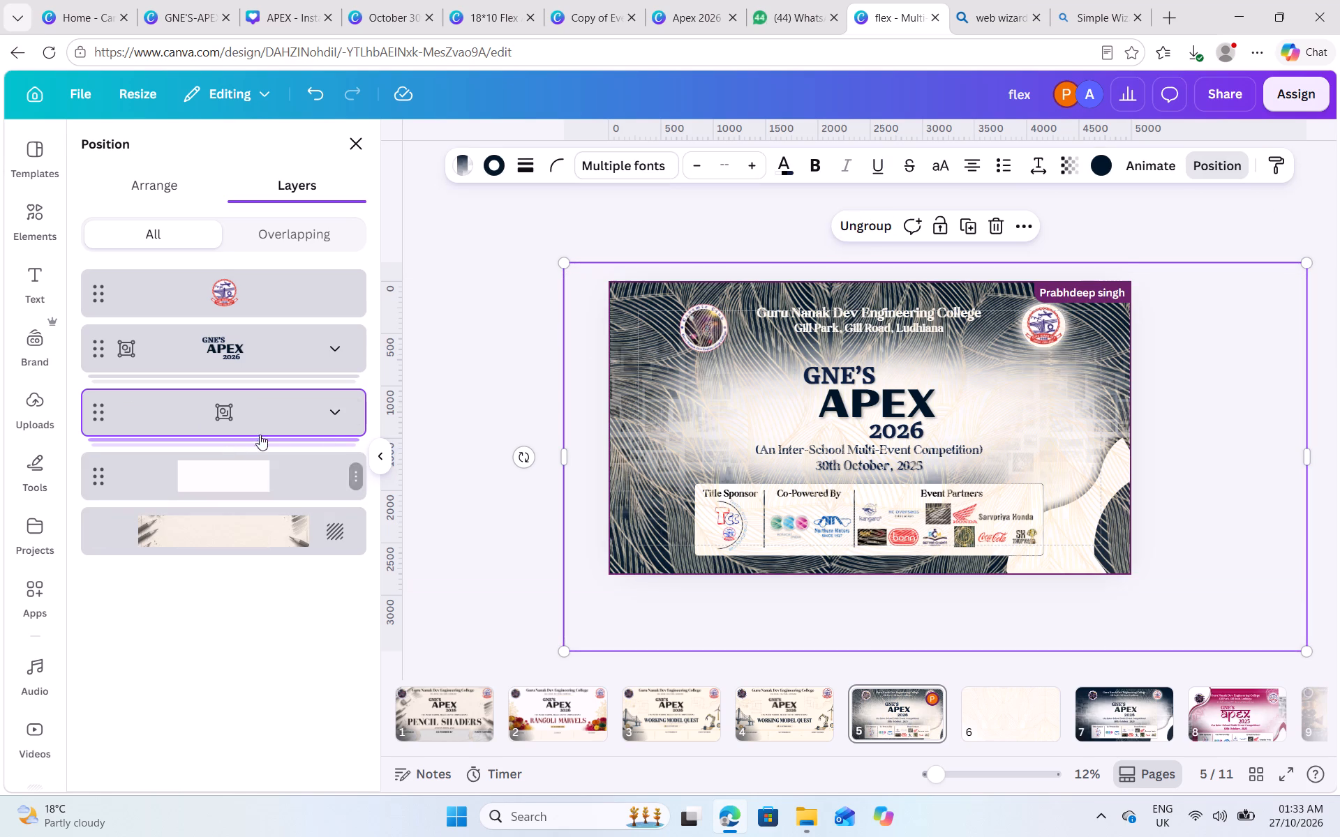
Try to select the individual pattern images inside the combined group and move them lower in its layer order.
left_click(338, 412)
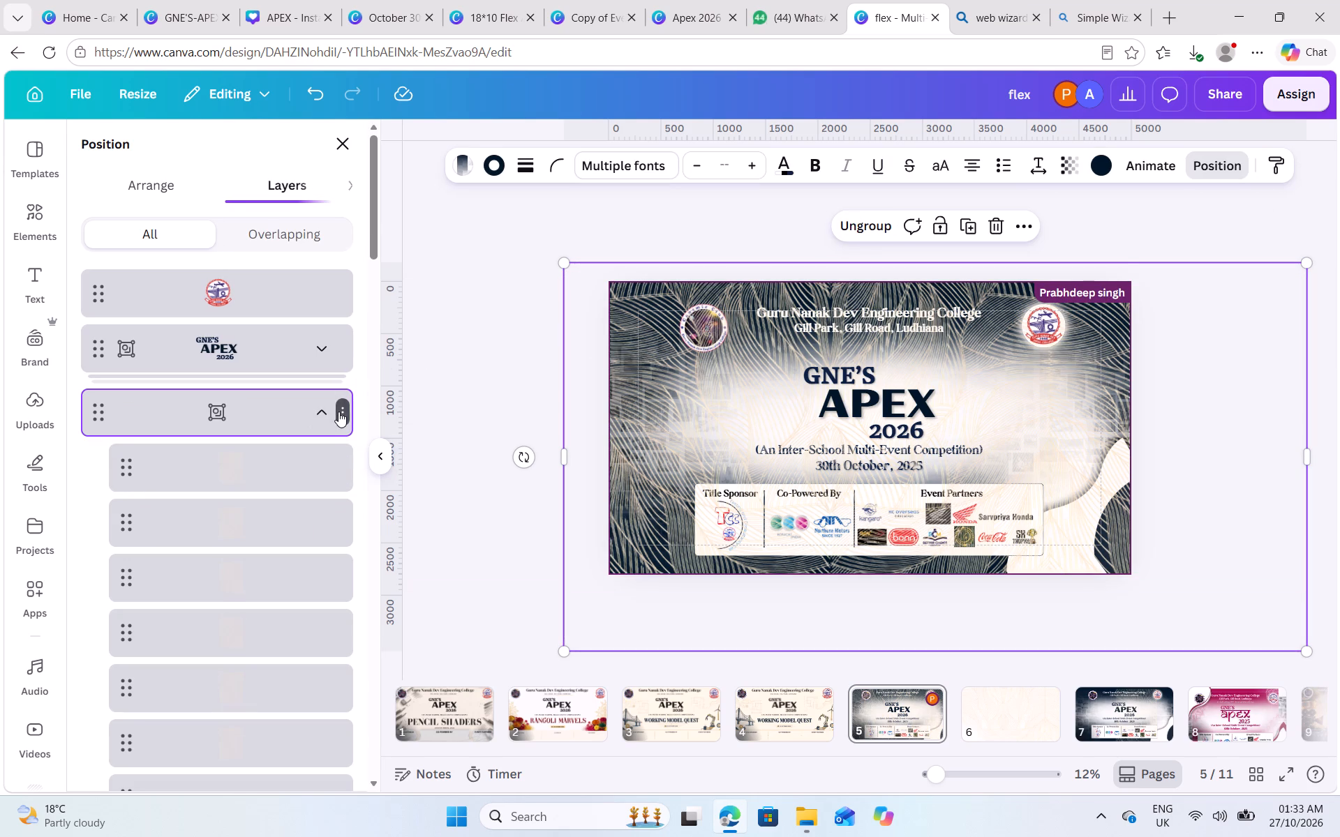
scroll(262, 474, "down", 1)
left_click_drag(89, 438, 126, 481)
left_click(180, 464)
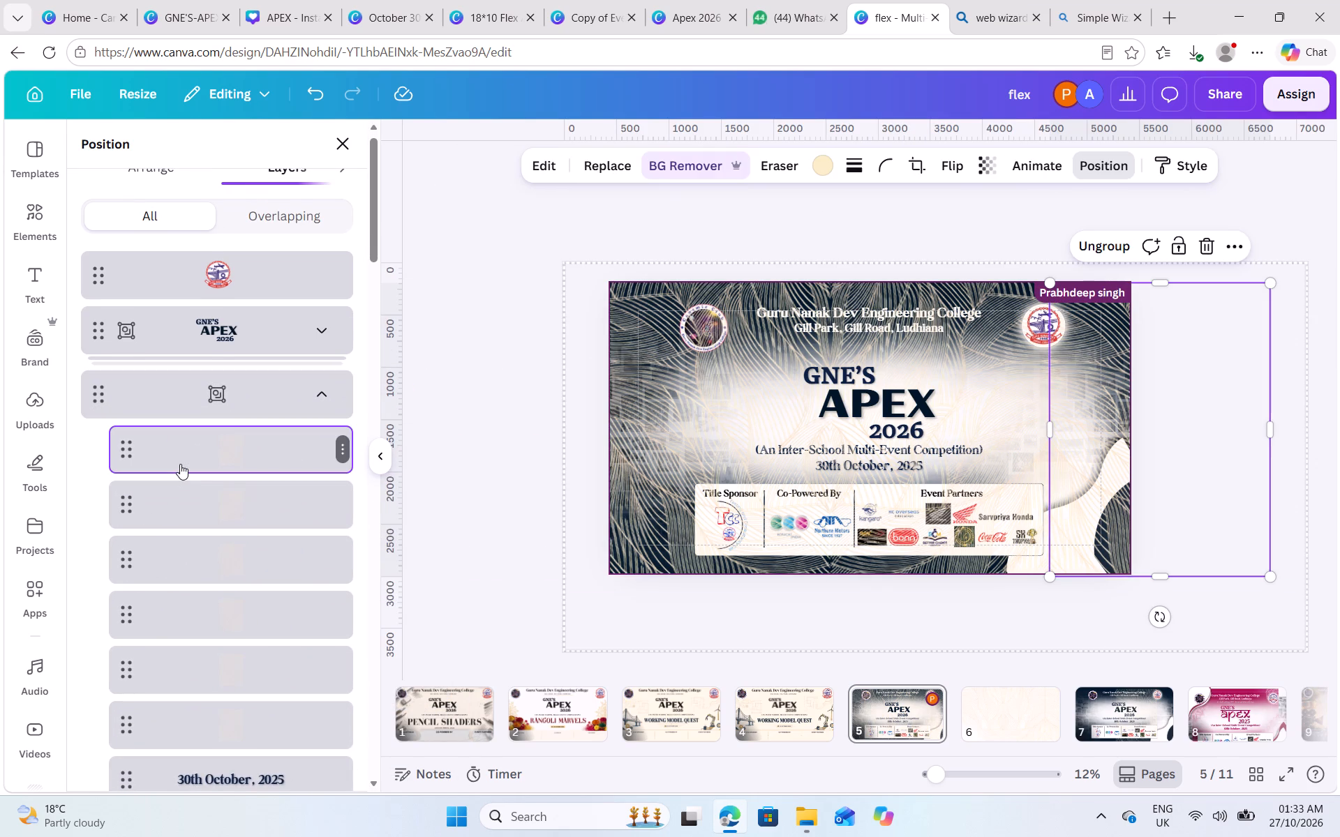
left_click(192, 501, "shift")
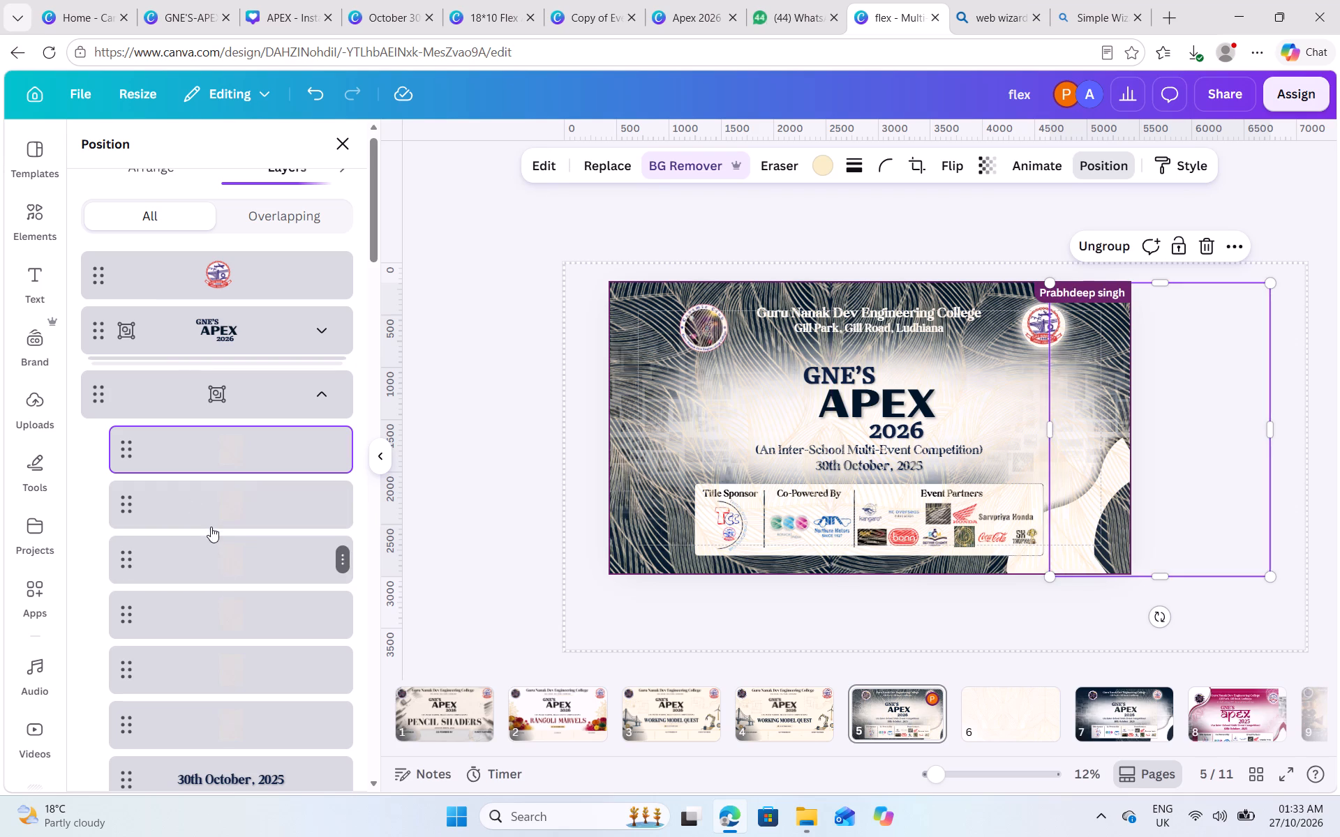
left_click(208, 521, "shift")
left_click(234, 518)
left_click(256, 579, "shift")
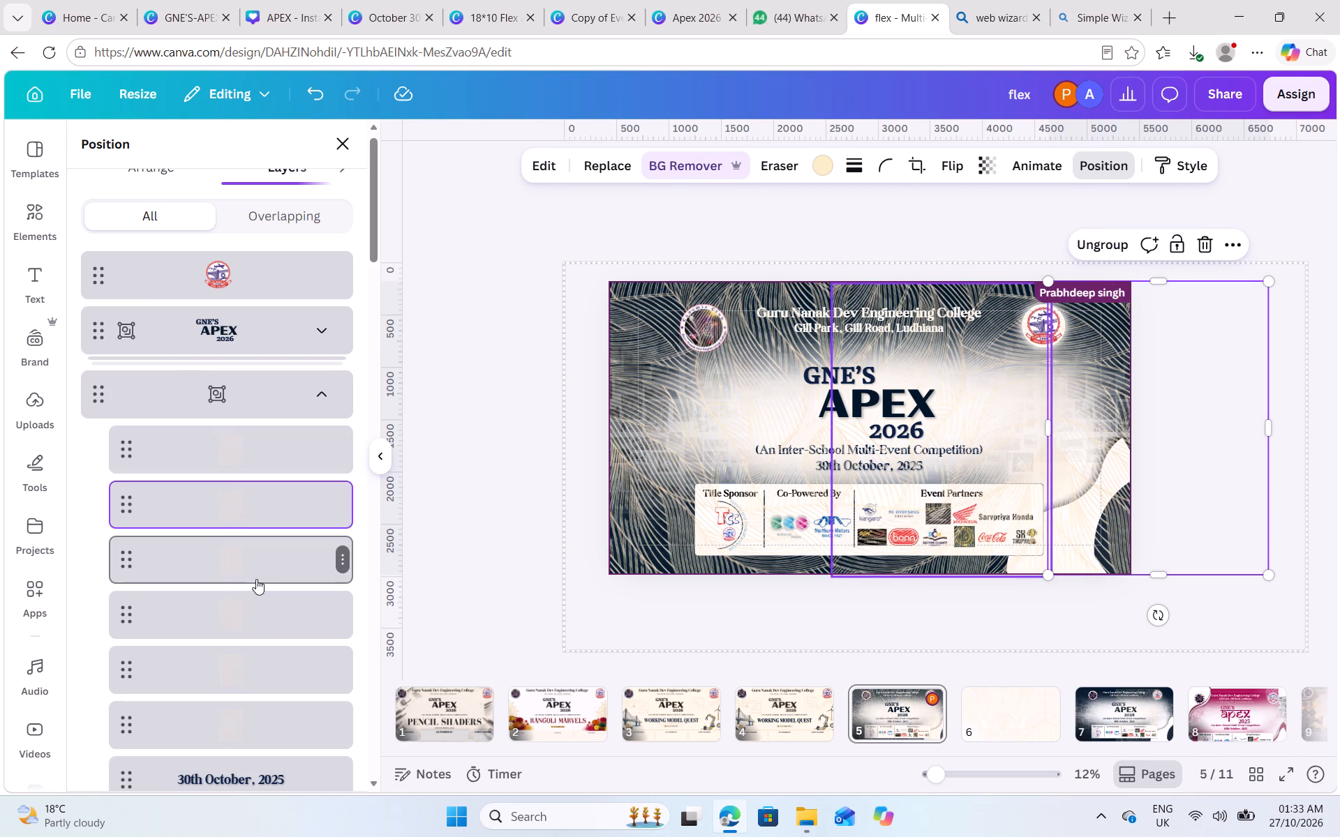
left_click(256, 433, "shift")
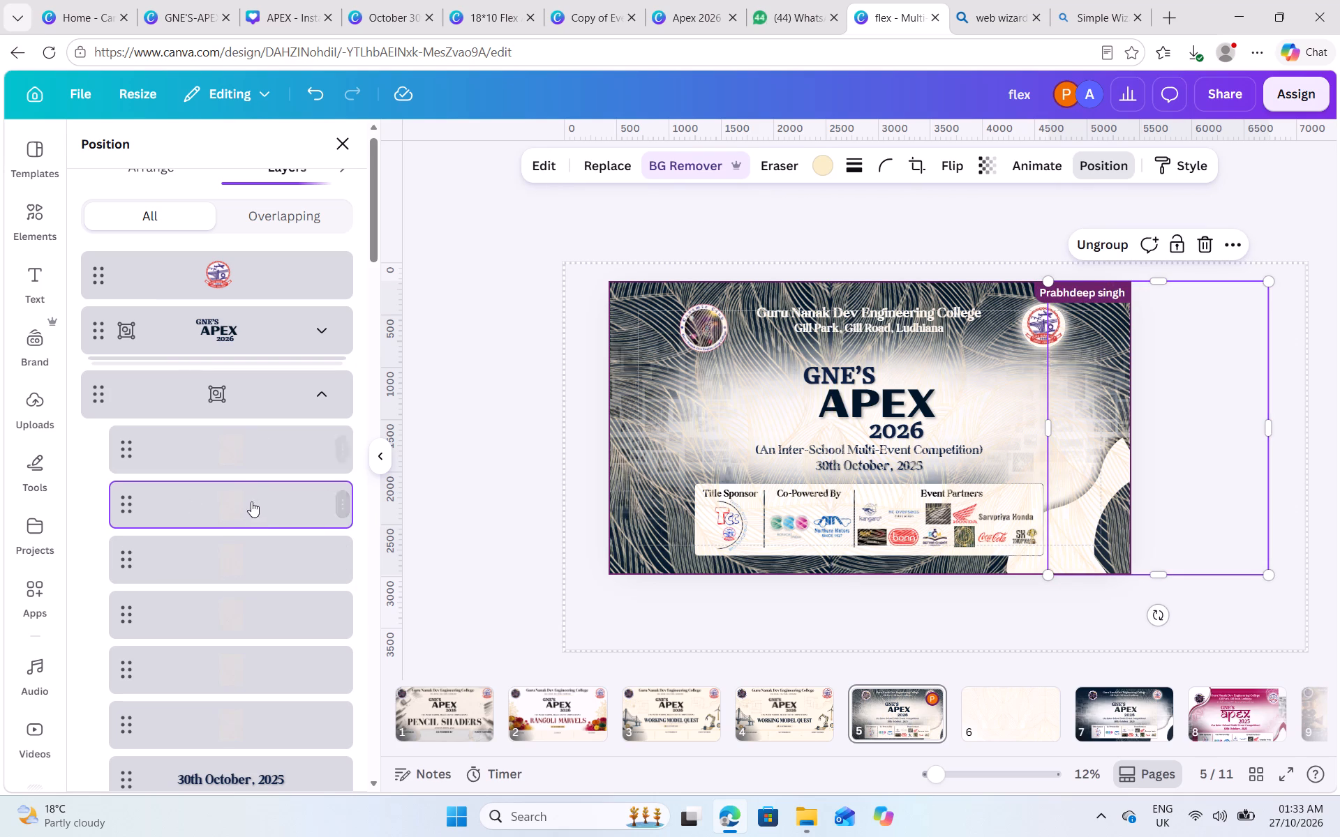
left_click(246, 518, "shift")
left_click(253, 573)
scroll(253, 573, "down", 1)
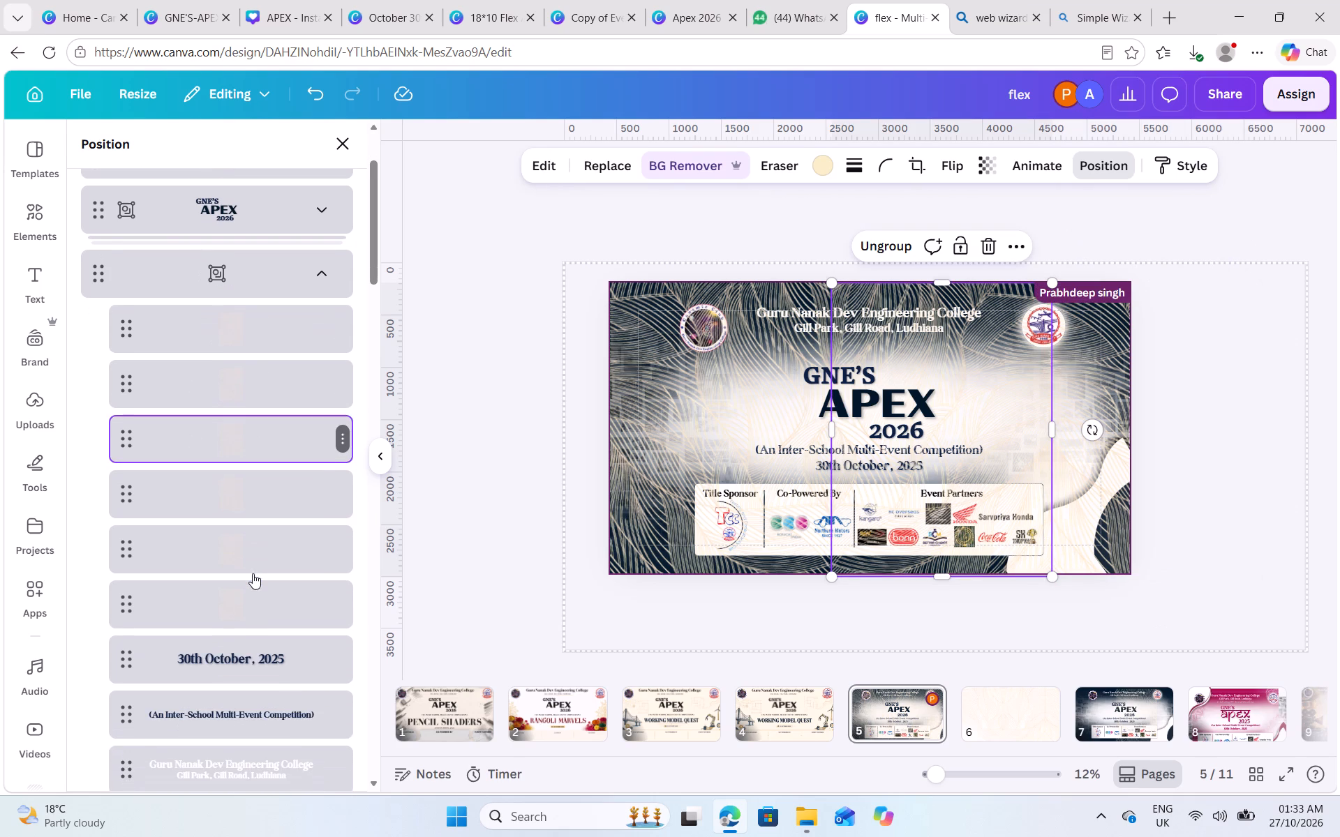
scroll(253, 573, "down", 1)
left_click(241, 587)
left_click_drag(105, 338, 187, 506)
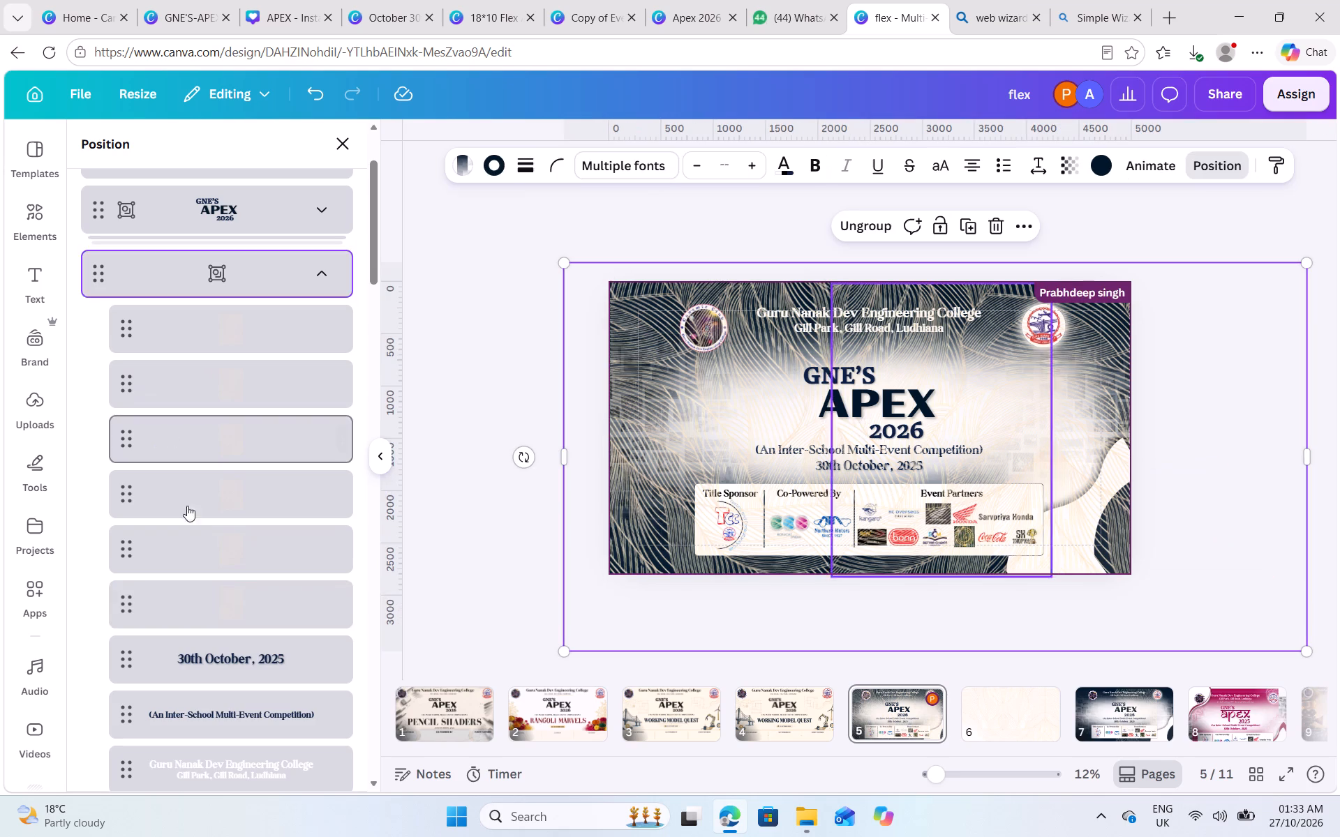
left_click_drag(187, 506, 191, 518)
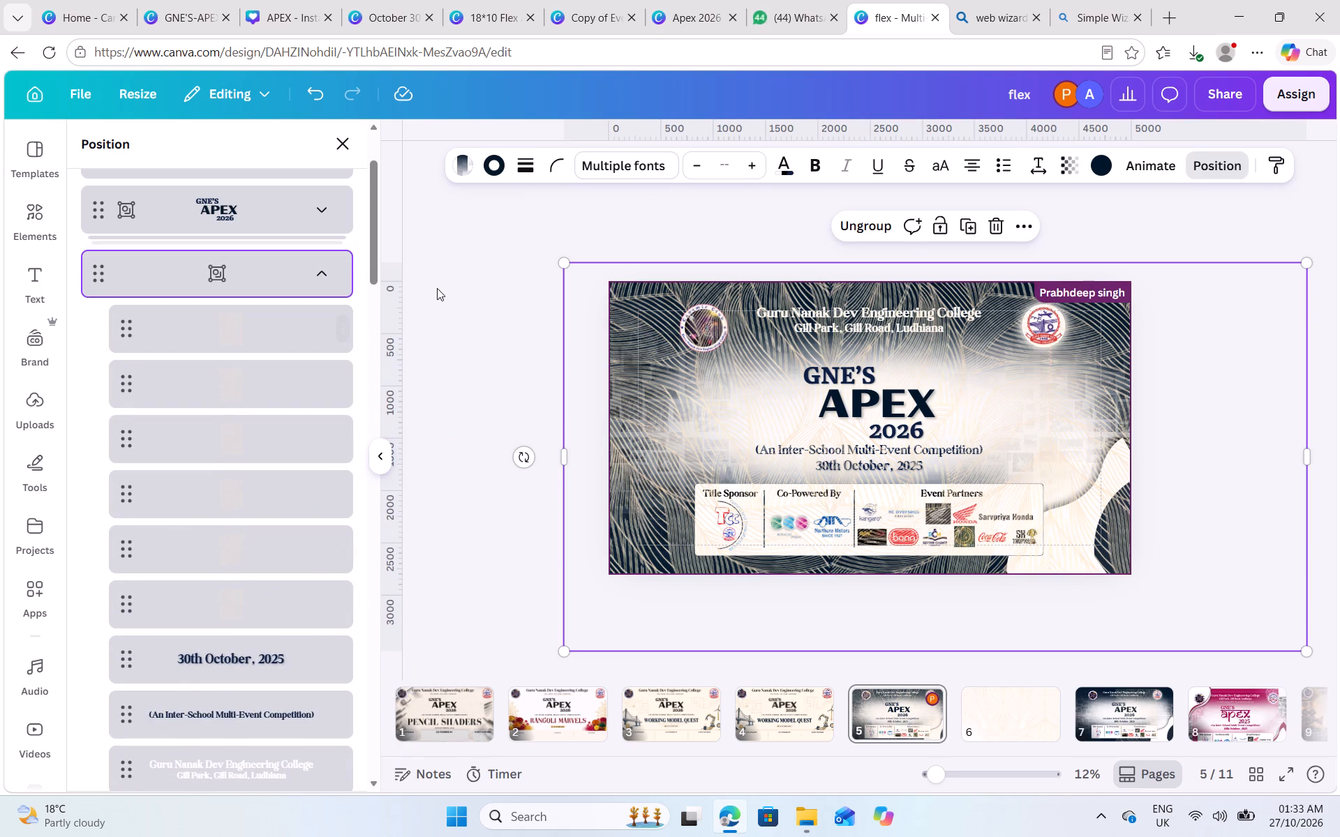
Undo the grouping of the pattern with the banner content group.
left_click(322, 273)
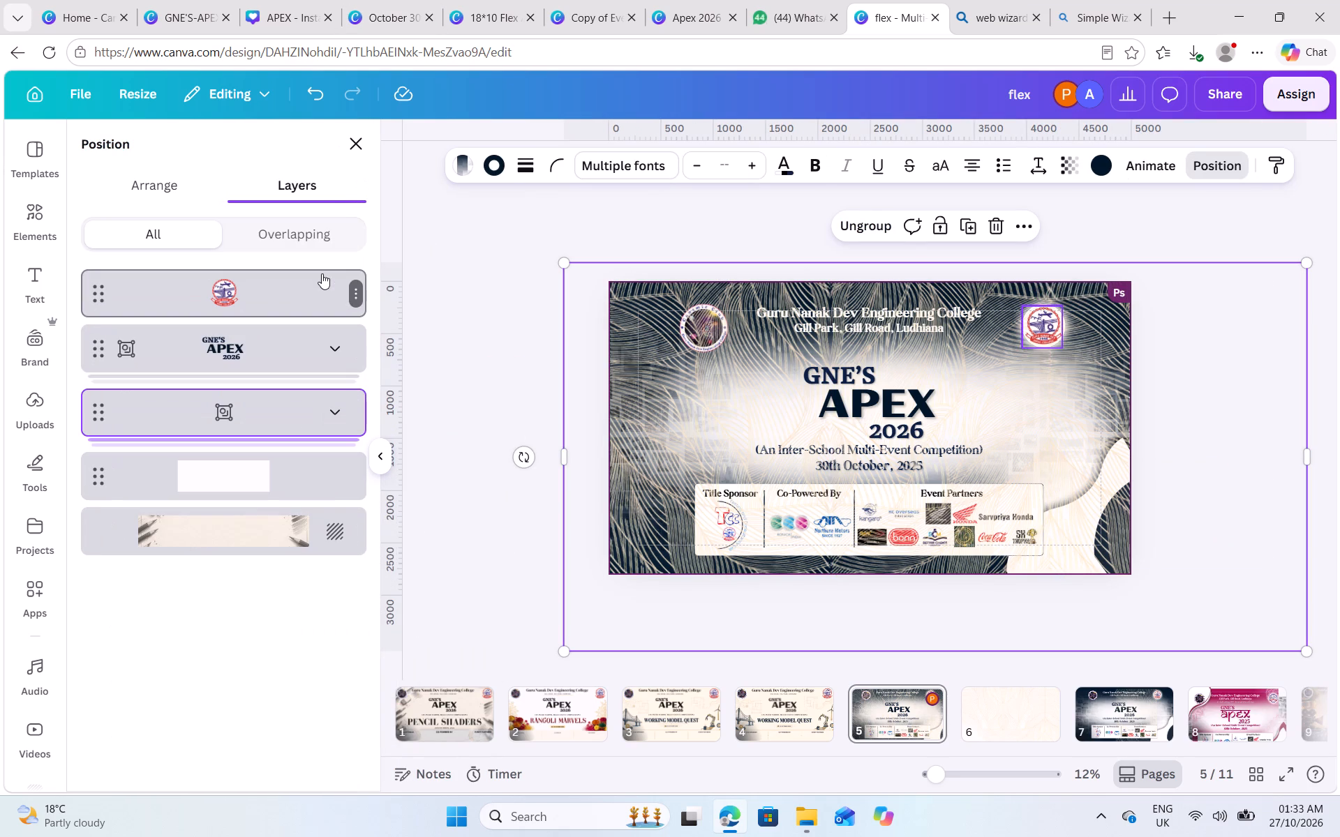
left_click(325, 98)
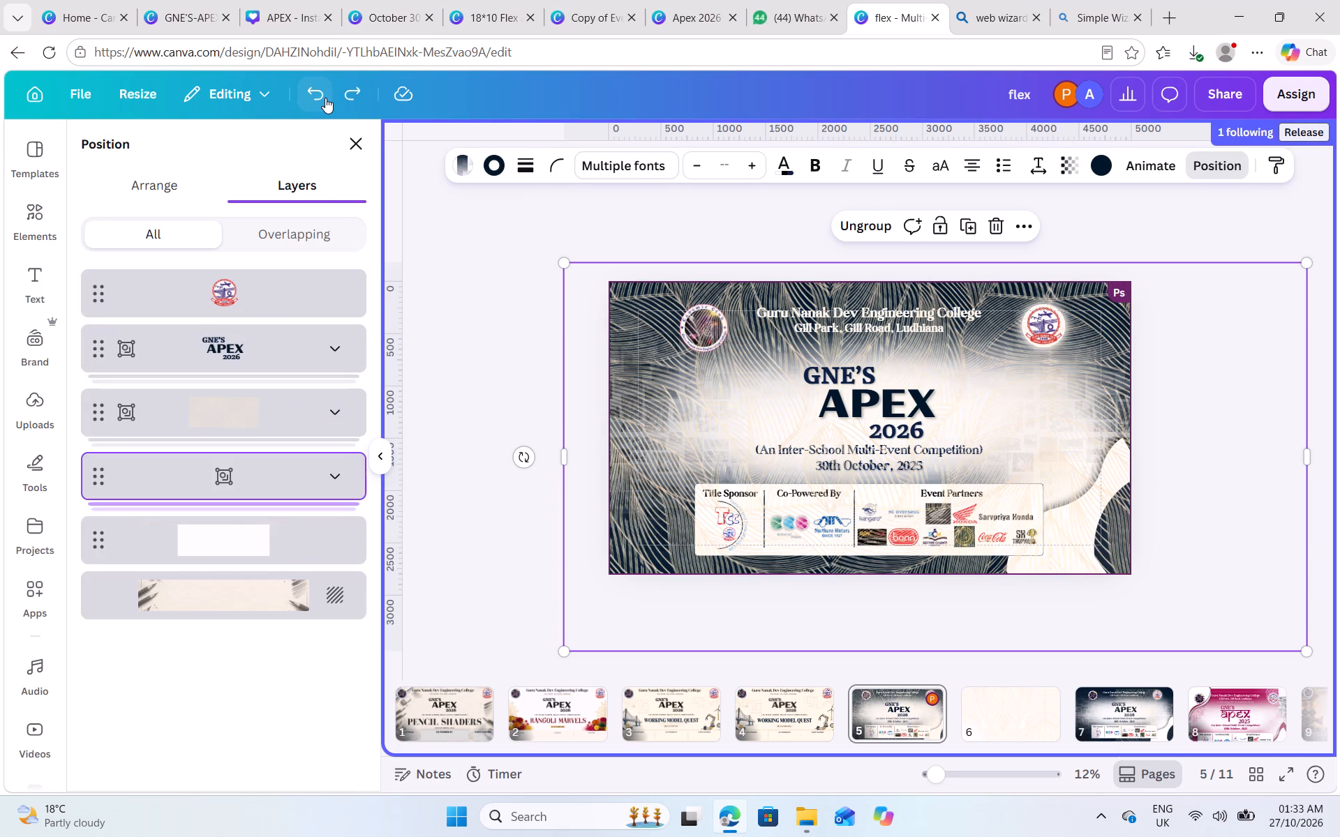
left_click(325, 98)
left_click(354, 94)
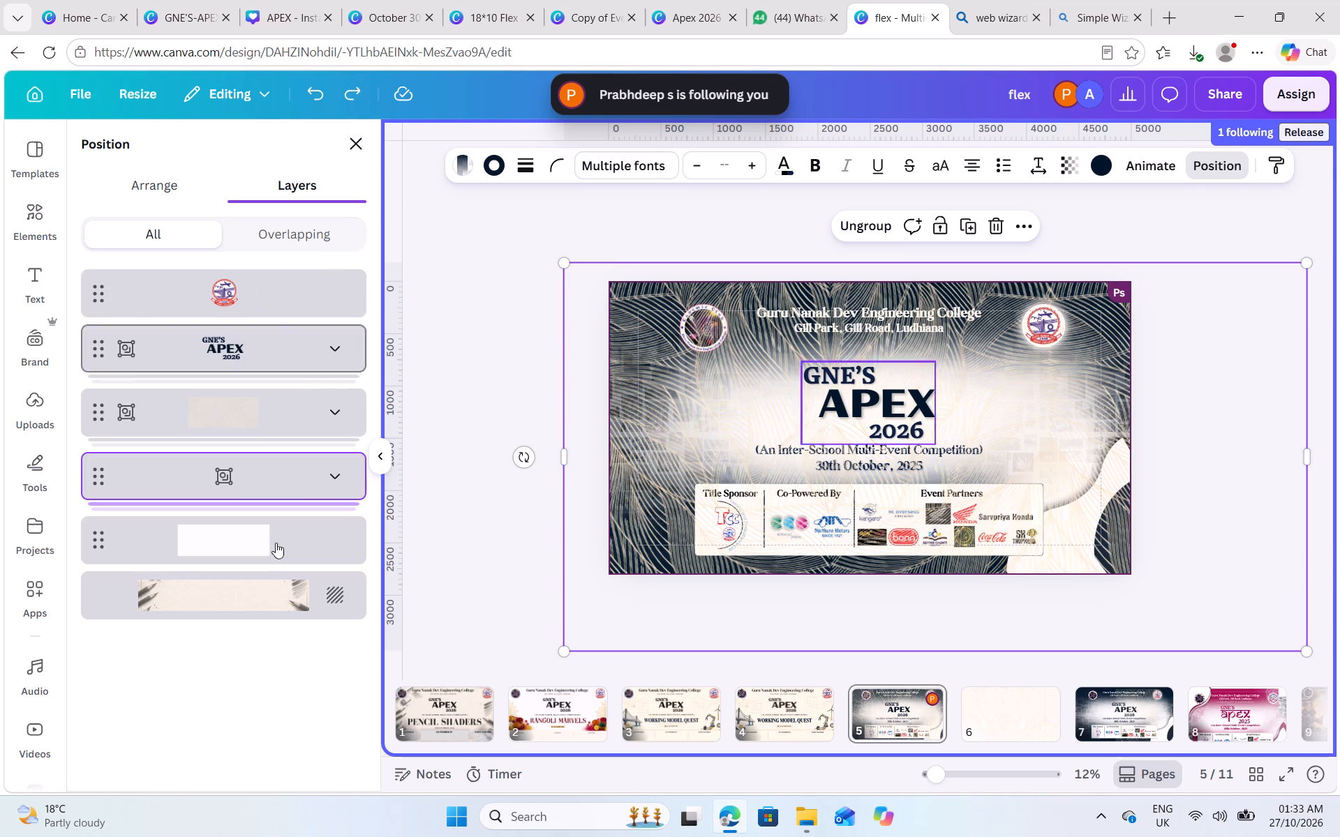
Ungroup the banner content group on page 5 so its texts, logos and background pieces become separate layers.
left_click(248, 469)
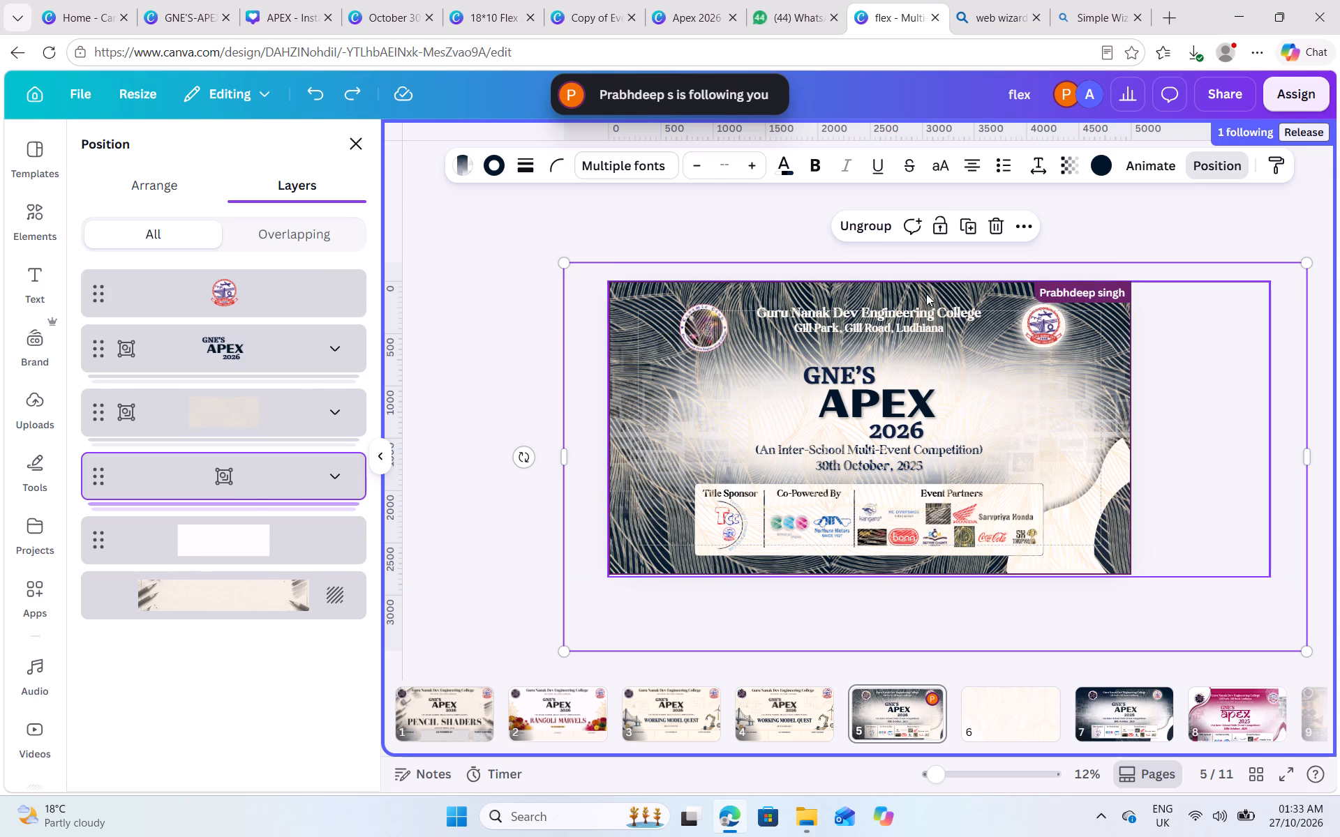
left_click(864, 226)
left_click(496, 316)
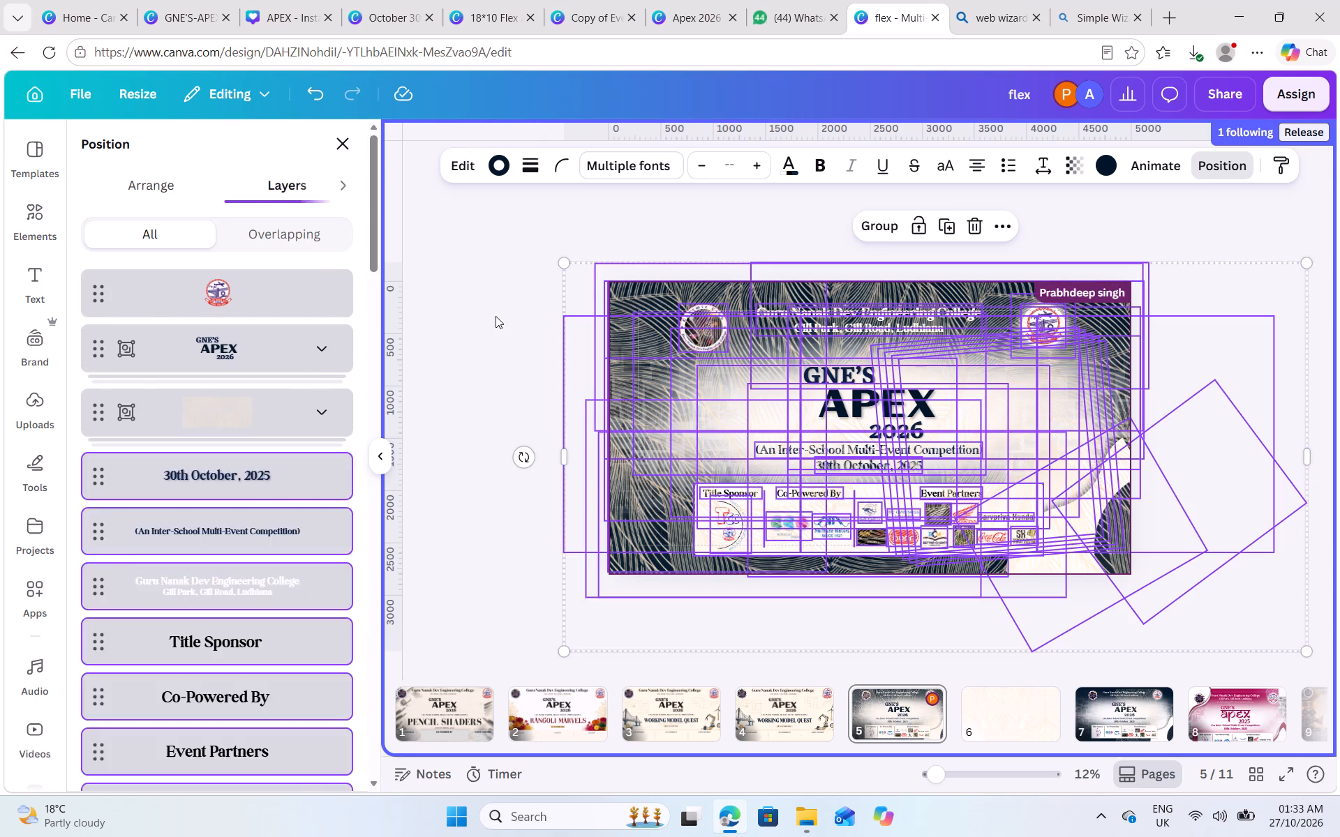
left_click(526, 275)
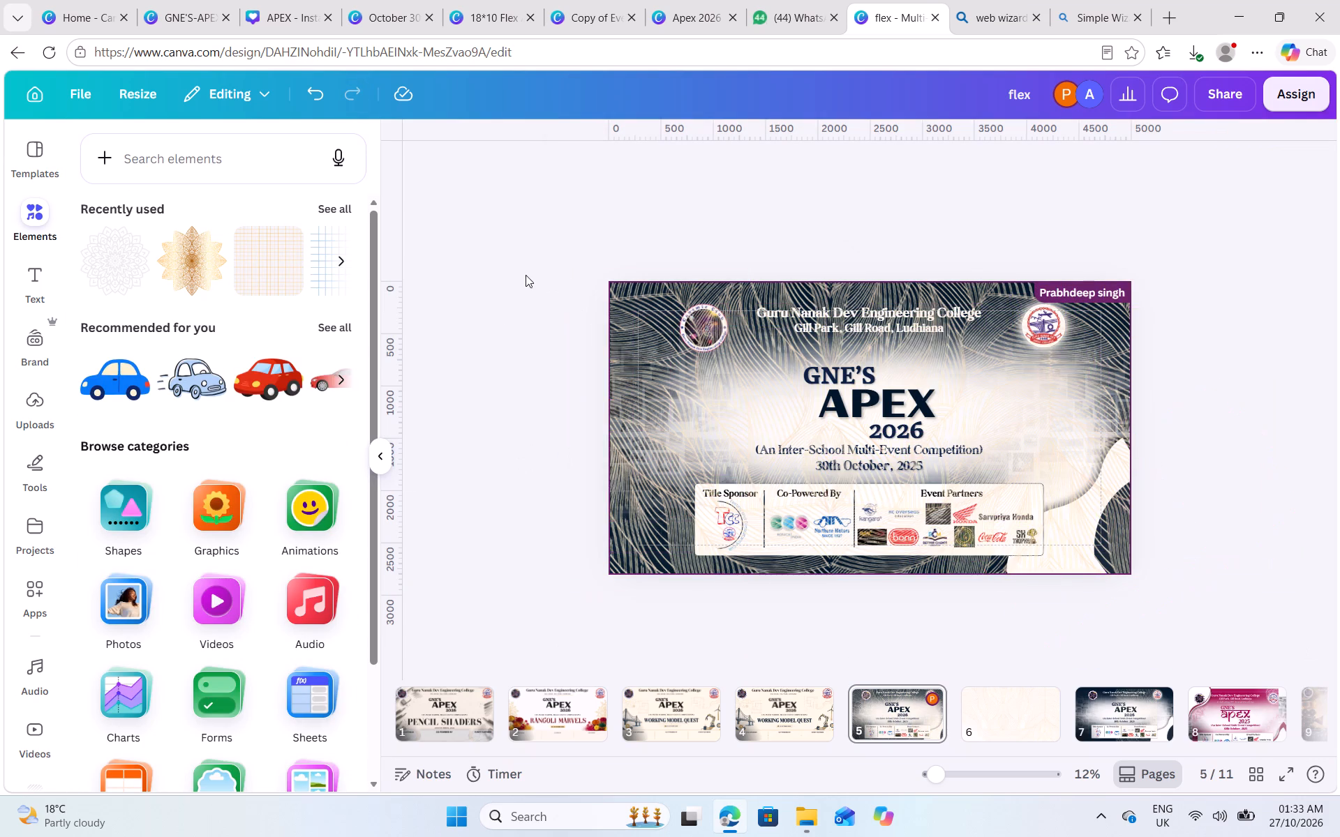
Send the full-page pattern group to the back of page 5.
left_click(743, 345)
left_click(928, 163)
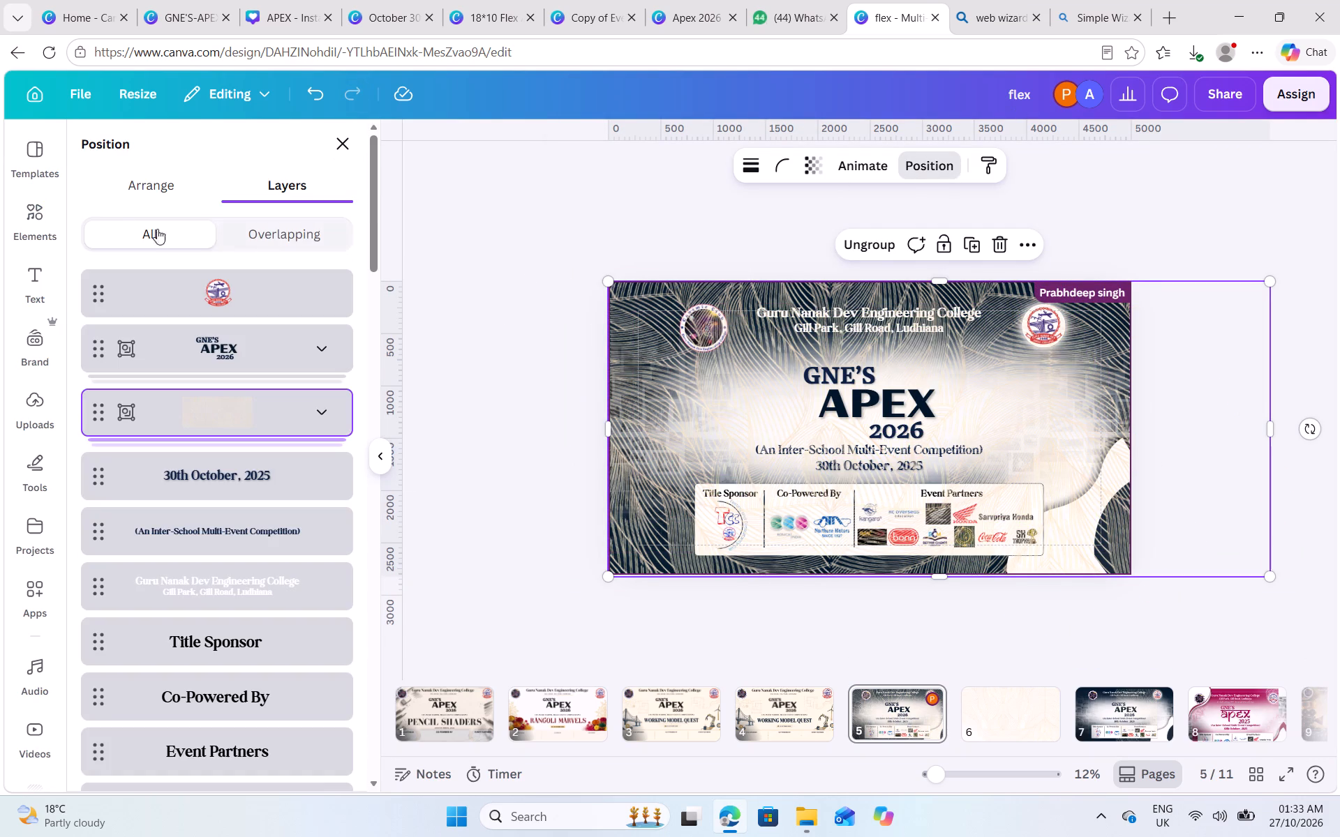
left_click(129, 201)
left_click(313, 268)
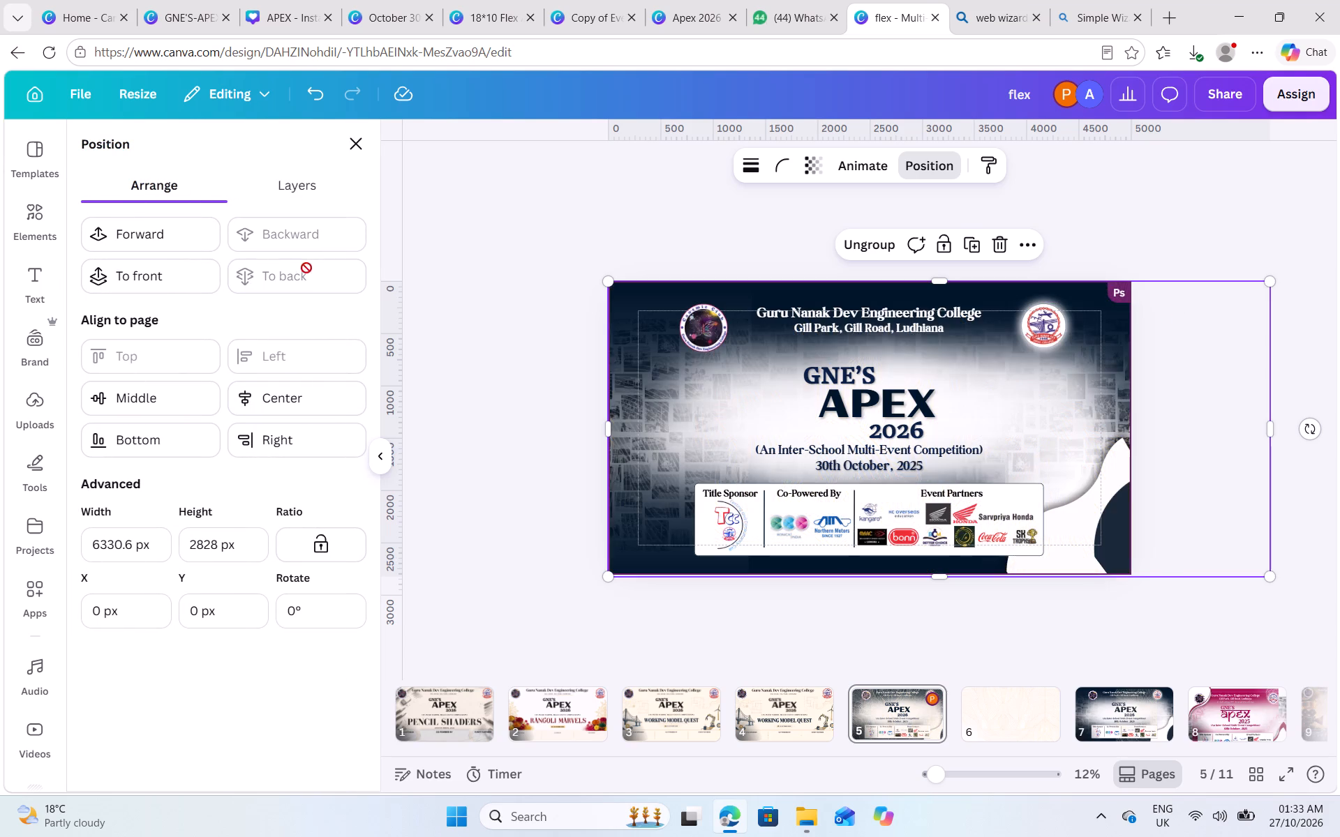
Bring the pattern group forward three levels in page 5's layer order.
left_click(154, 239)
left_click(154, 239)
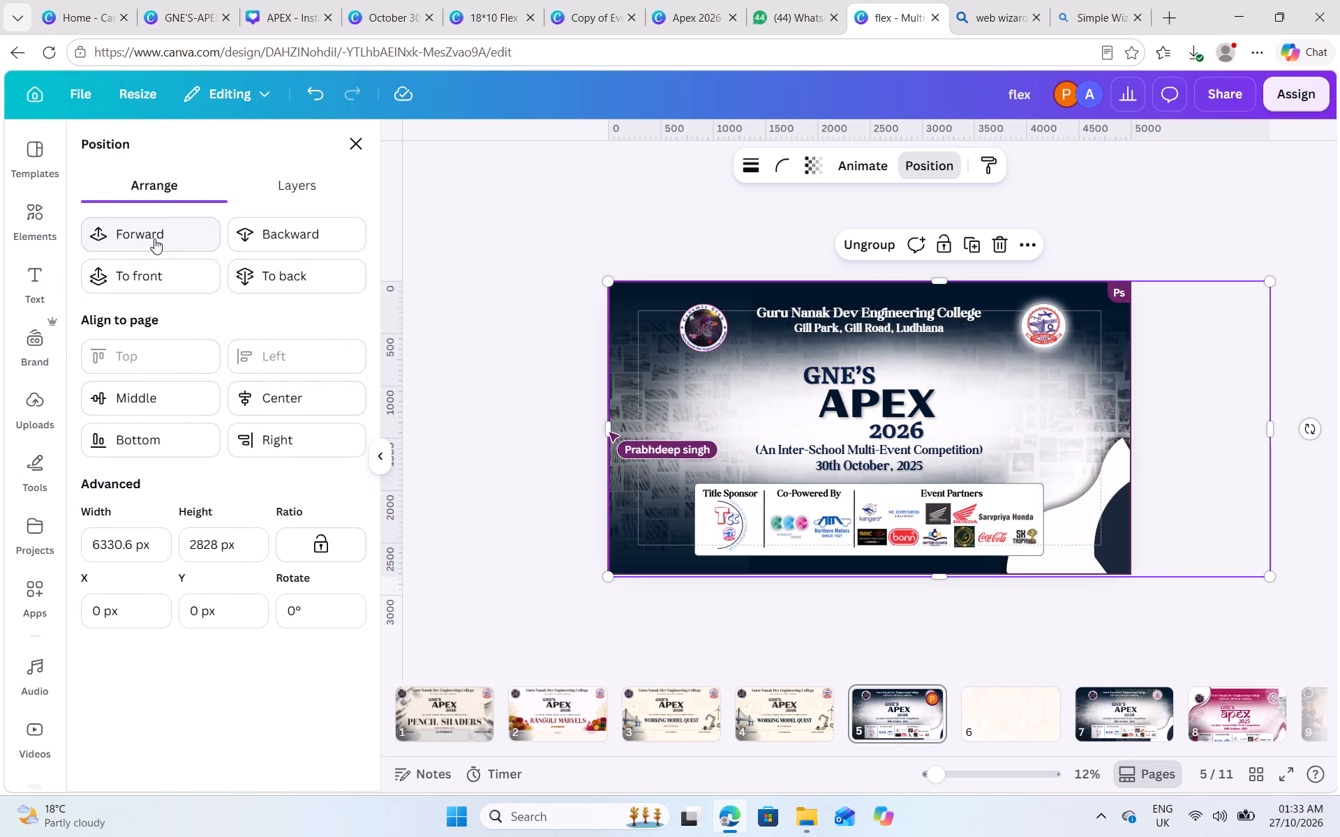
left_click(154, 239)
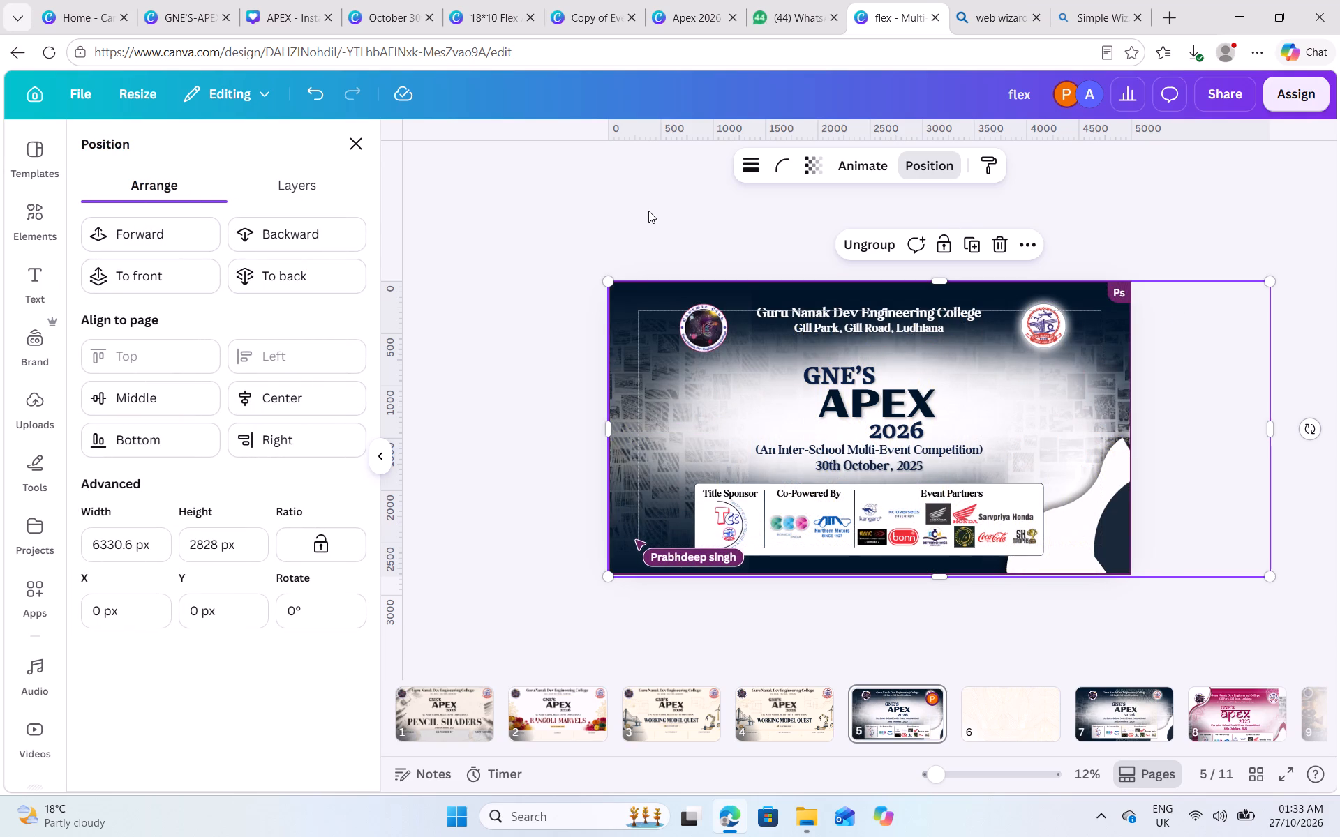
Delete the three grey maze-texture image layers from the background of page 5.
left_click(300, 197)
scroll(267, 642, "down", 12)
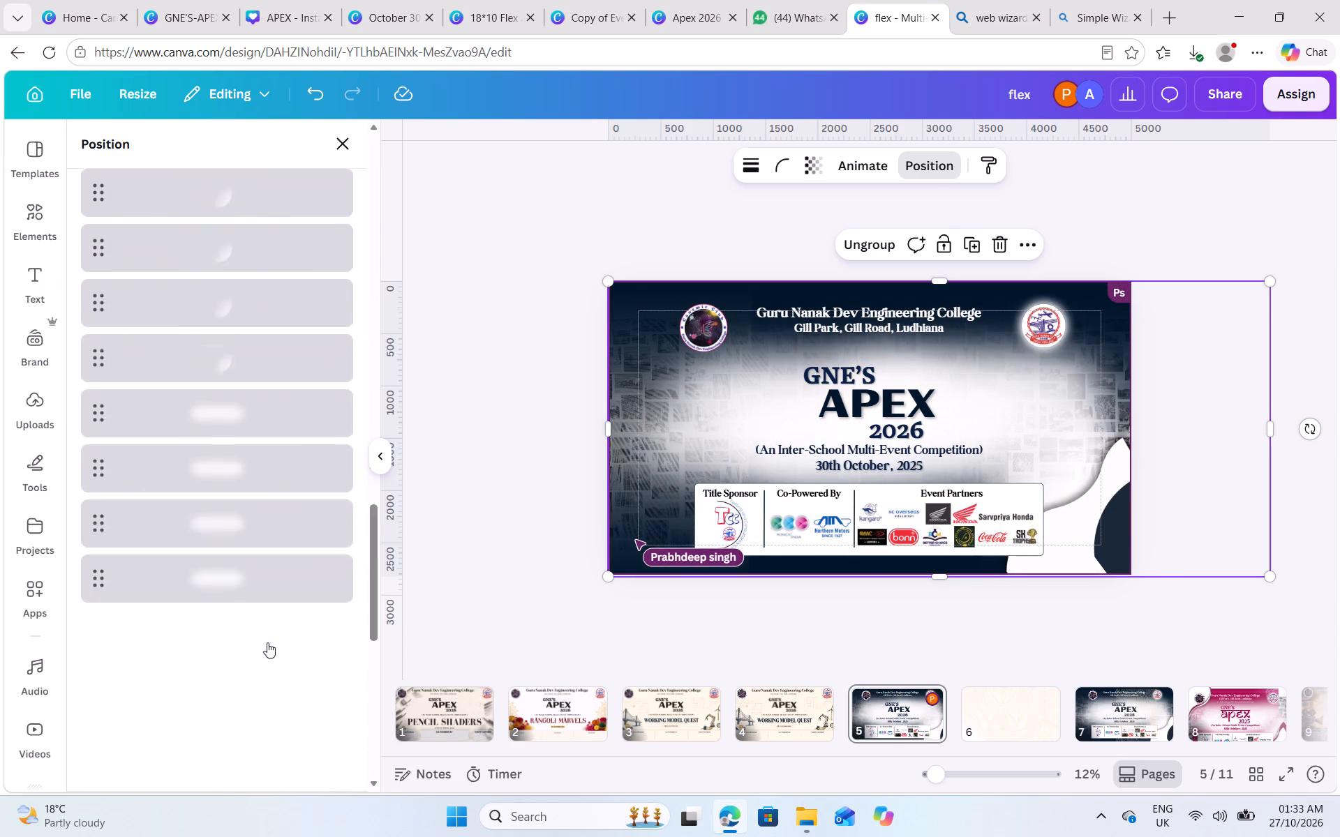
scroll(267, 642, "down", 7)
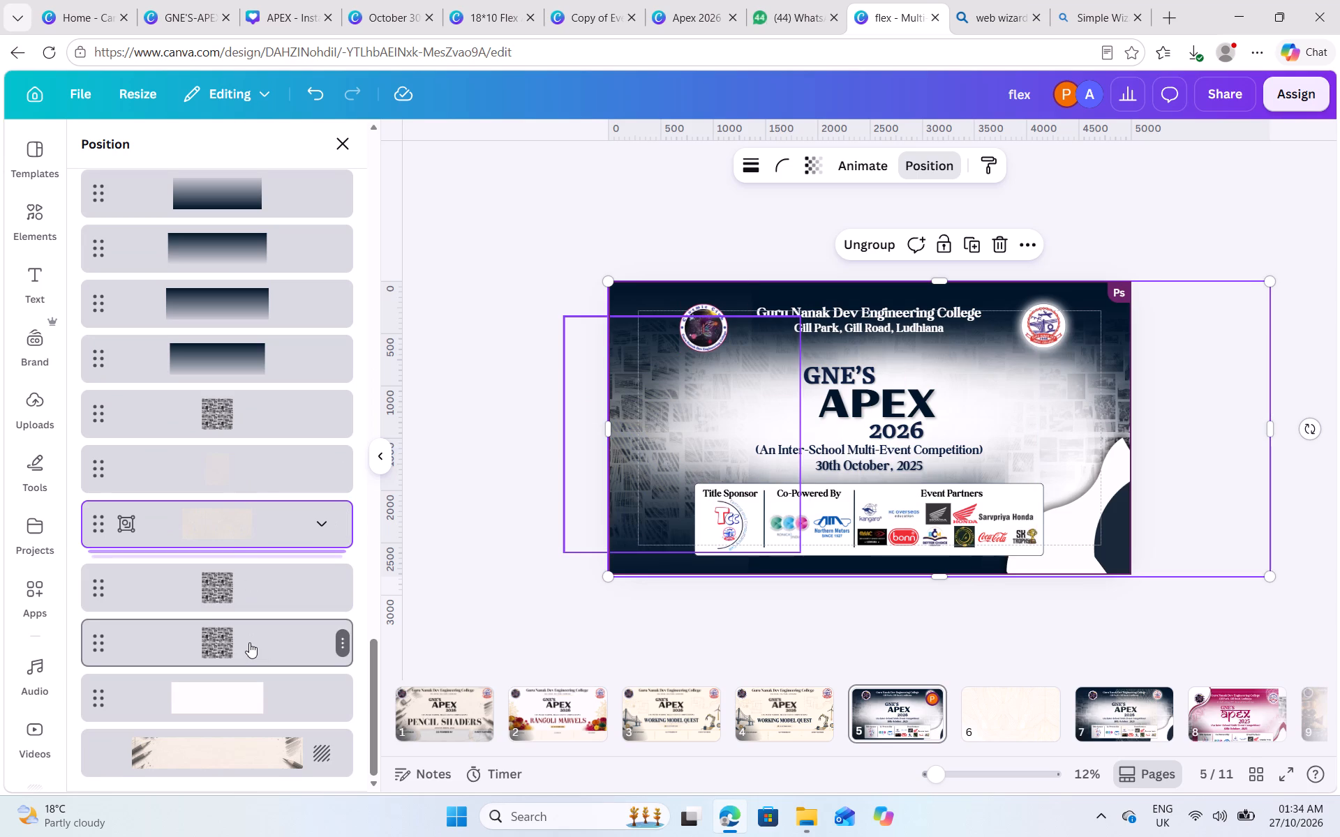
left_click(249, 642)
key("Delete")
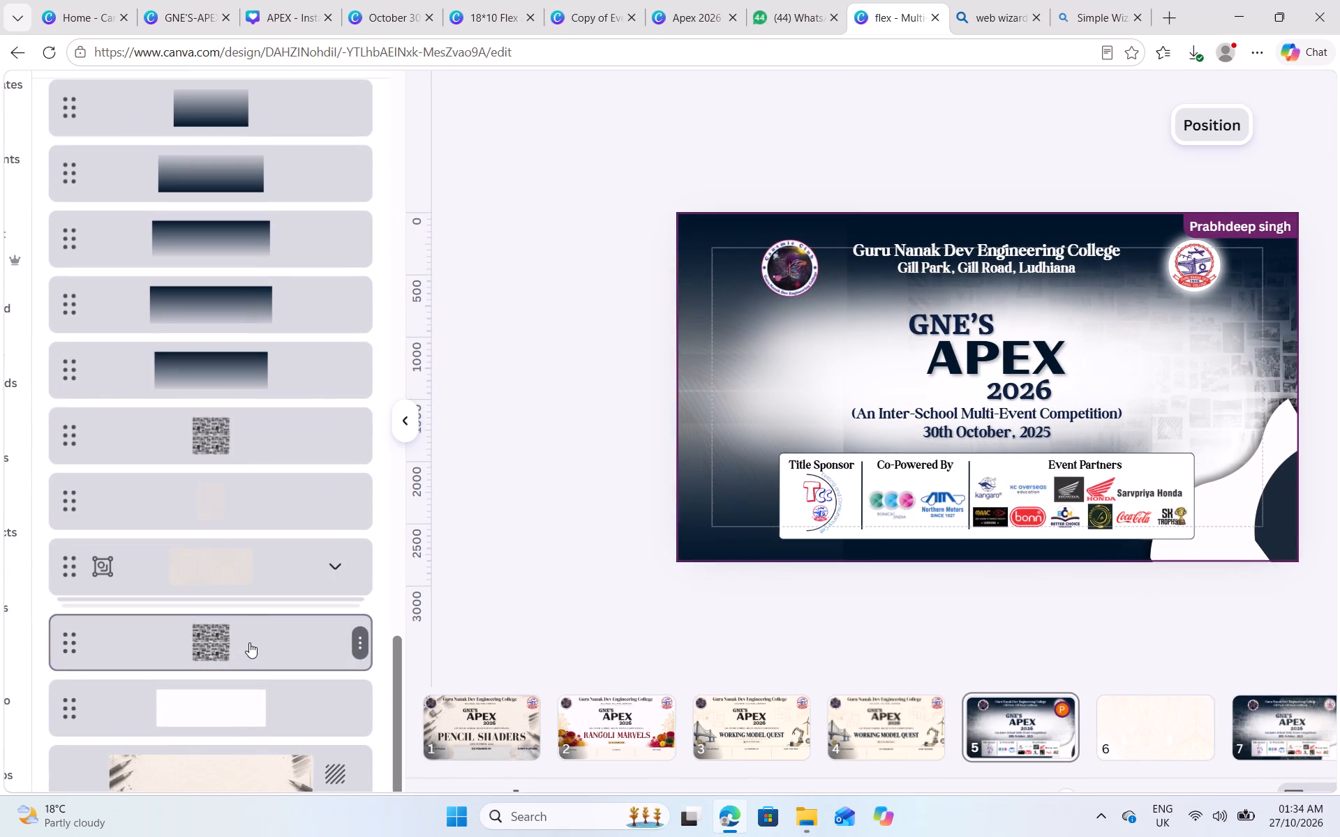
left_click(226, 450)
key("Delete")
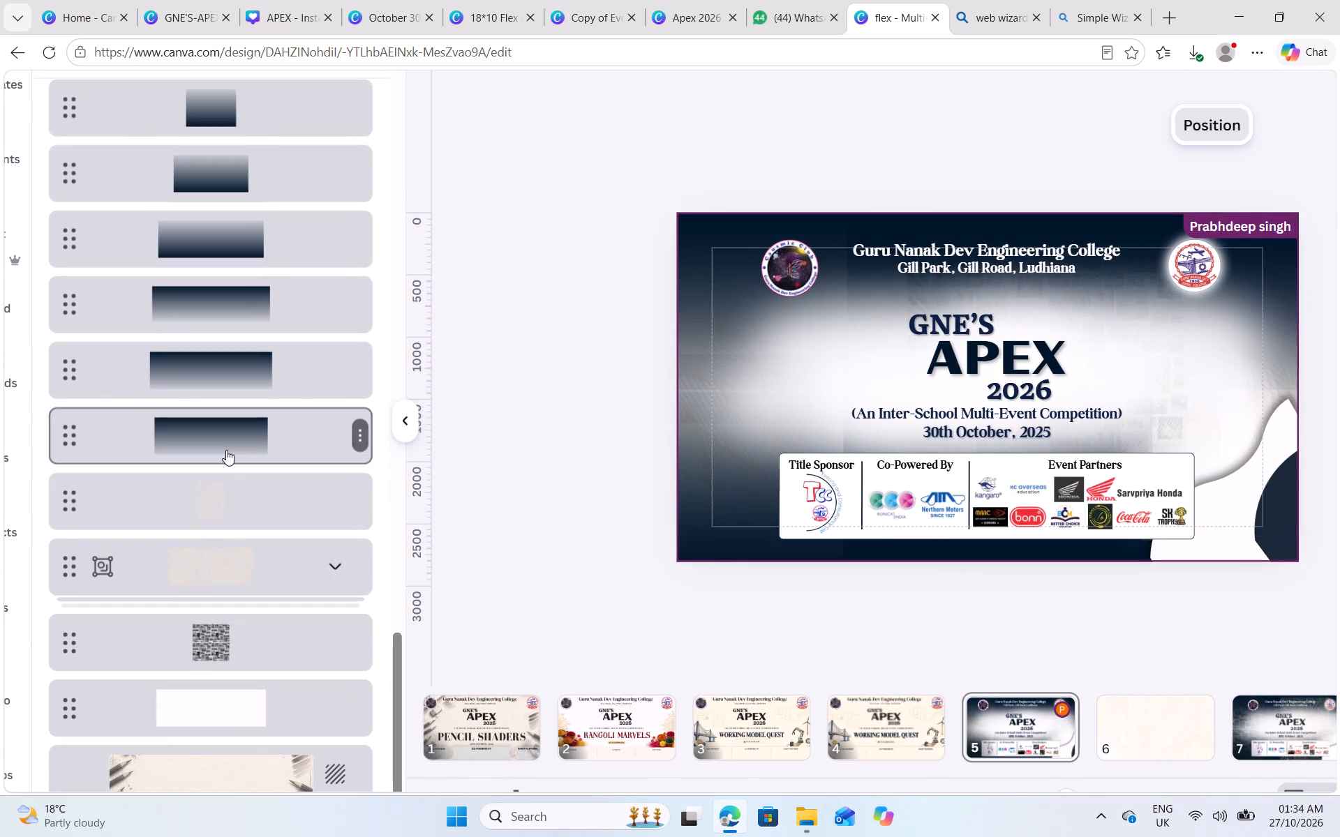
left_click(216, 632)
key("Delete")
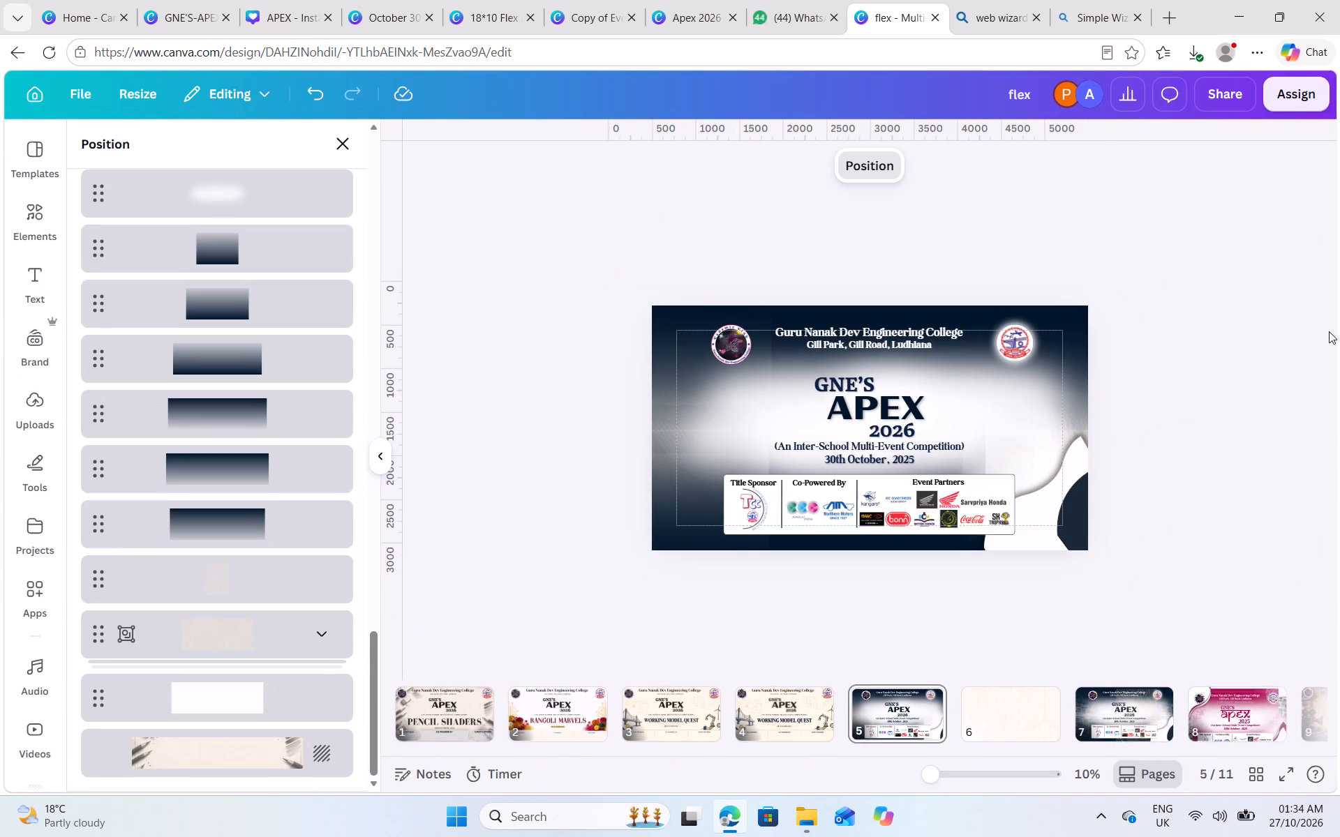
Delete the loose pale pattern tile layered just above the pattern group on page 5.
left_click(147, 575)
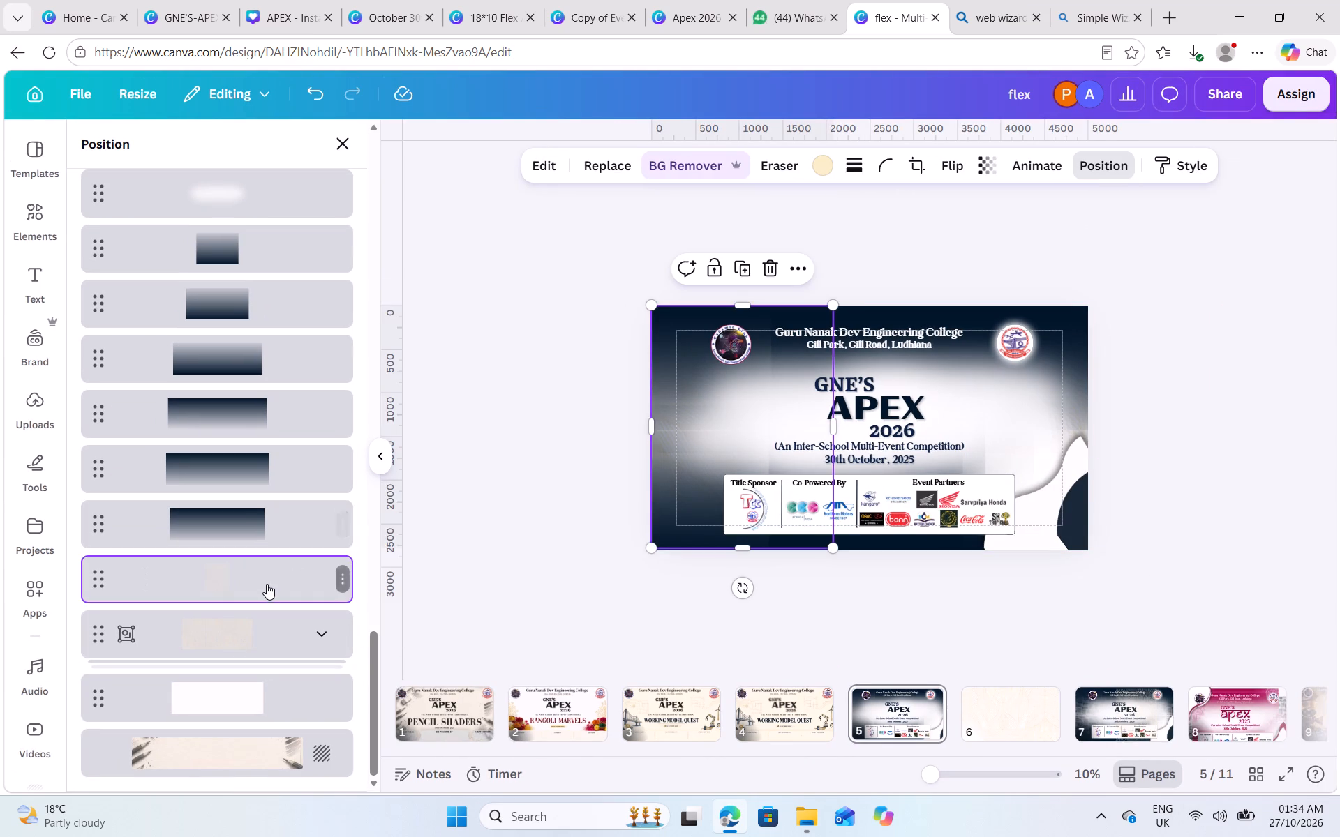
key("Delete")
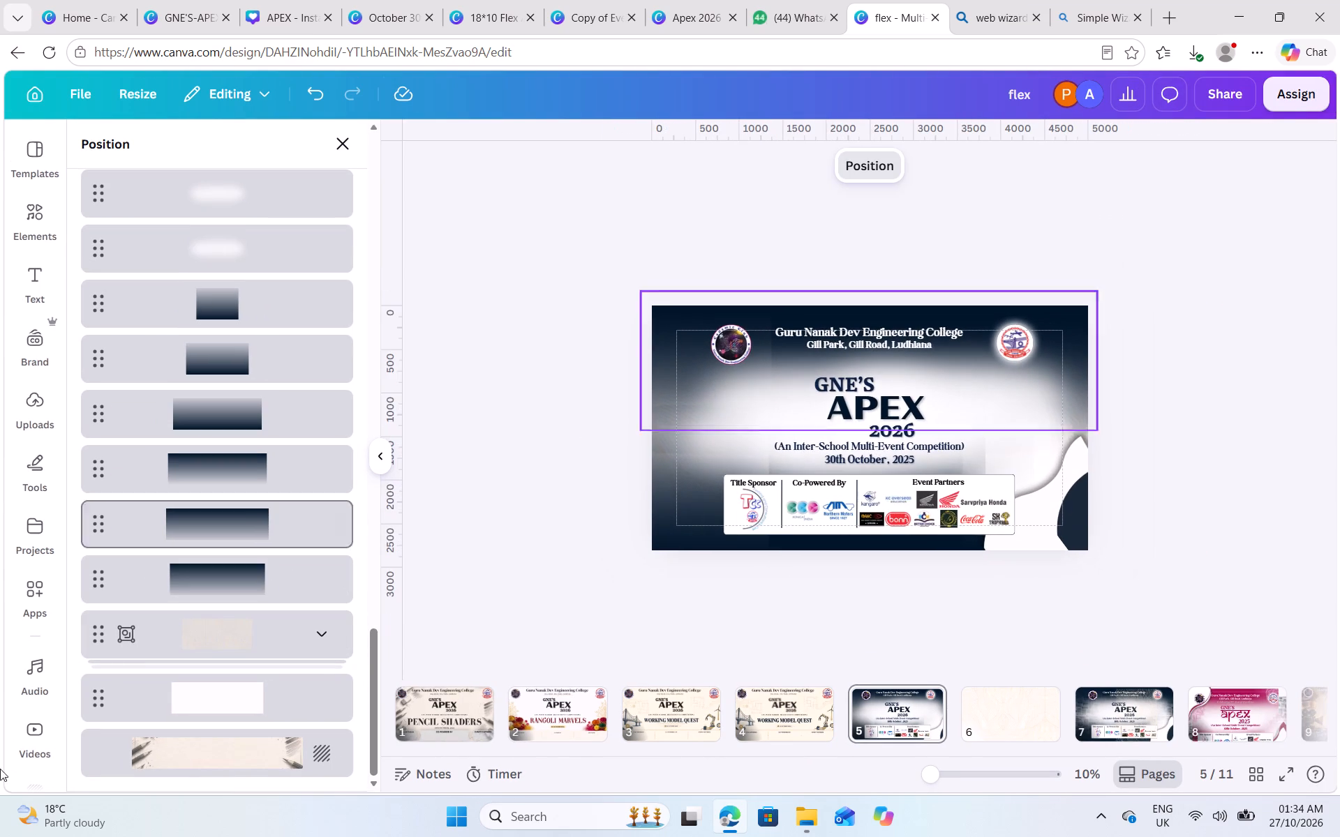
Delete the beige image from page 5's background so the base is plain white.
left_click(260, 741)
key("Delete")
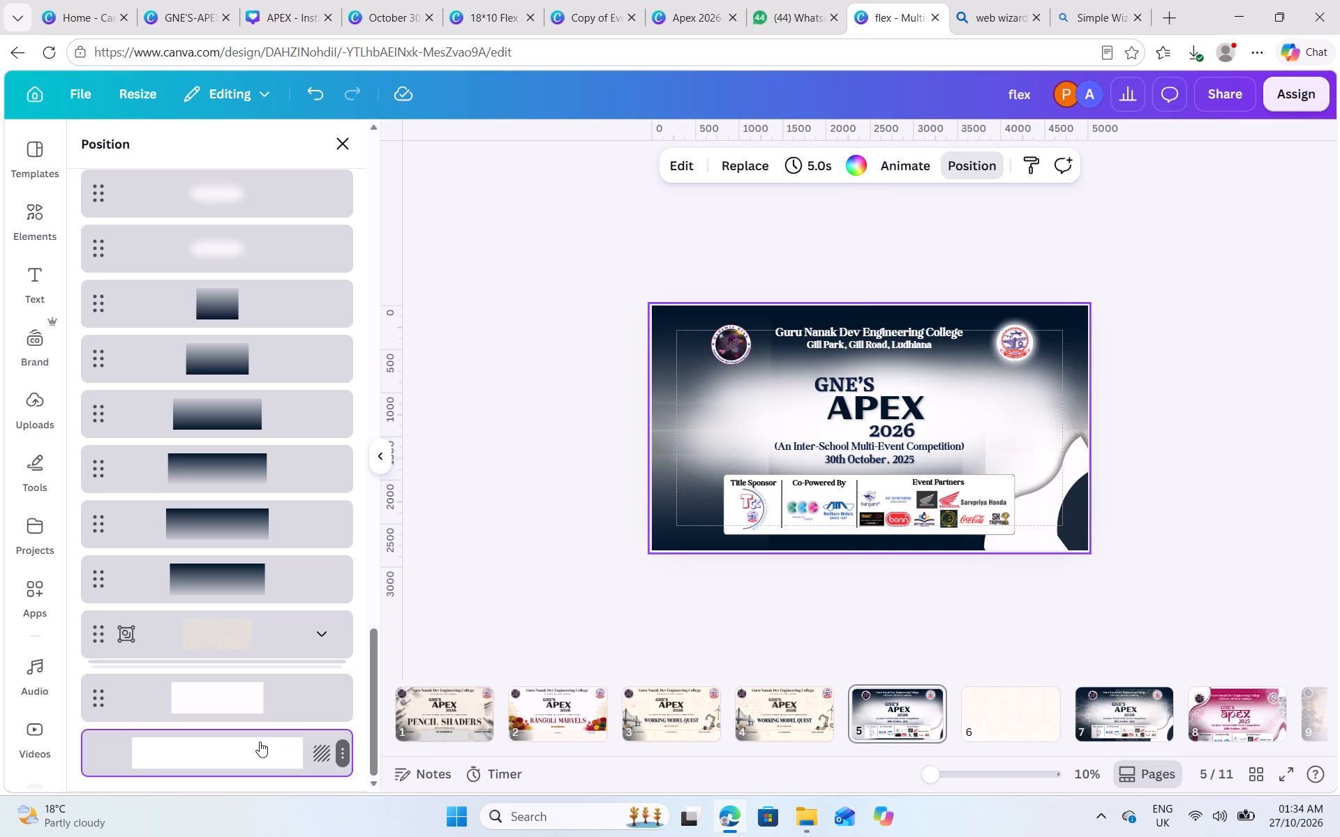
Stretch the shorter top navy gradient and the two bottom navy gradients across the full width of page 5.
left_click(239, 704)
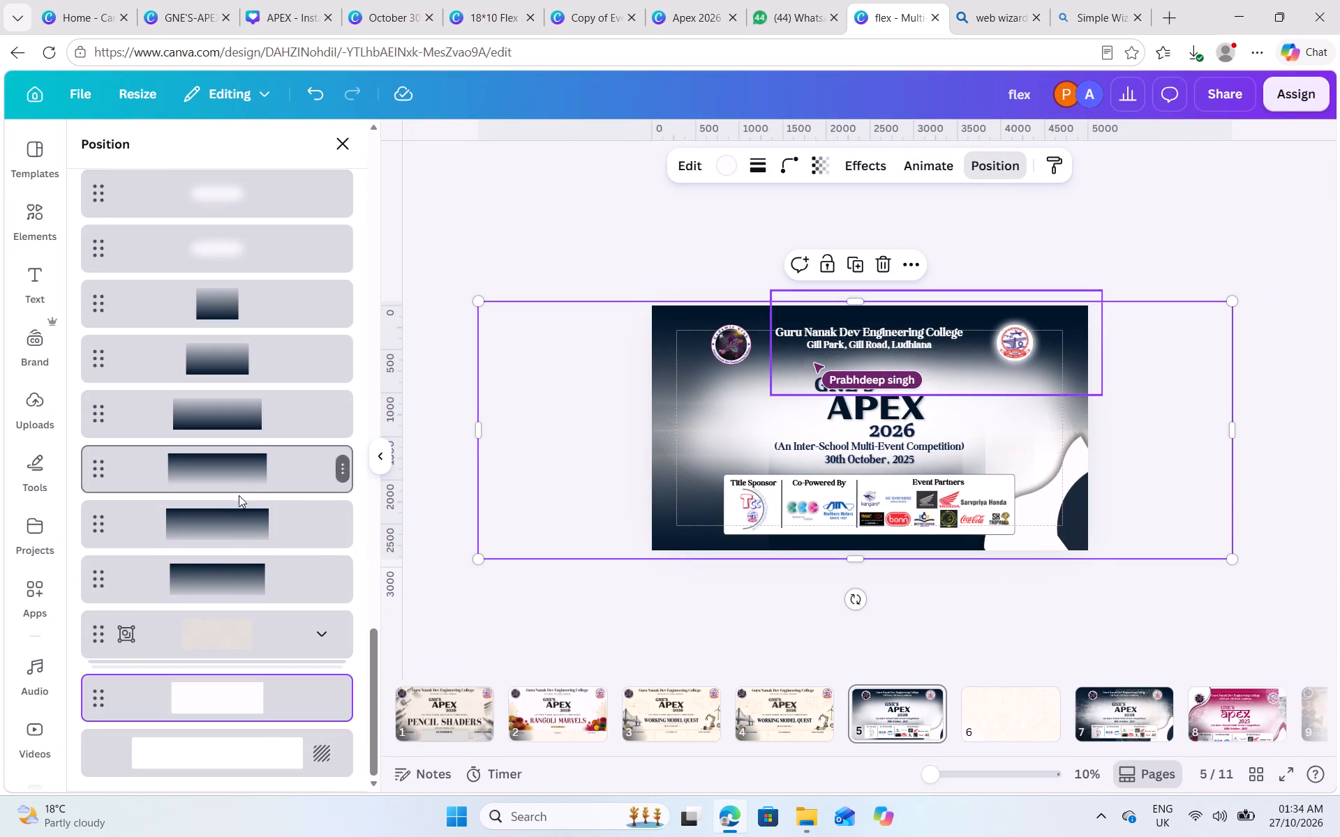
left_click(241, 514)
left_click(235, 467)
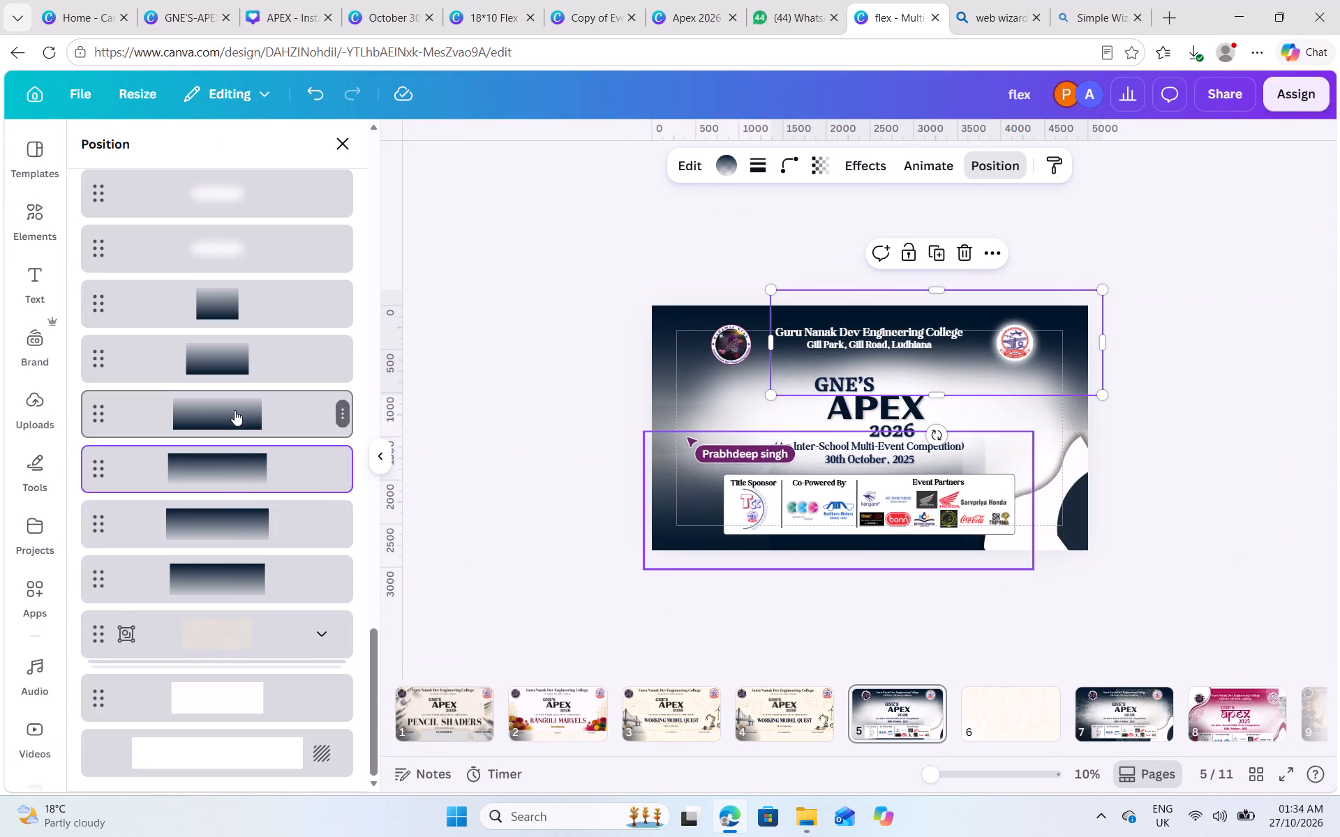
left_click_drag(770, 345, 641, 348)
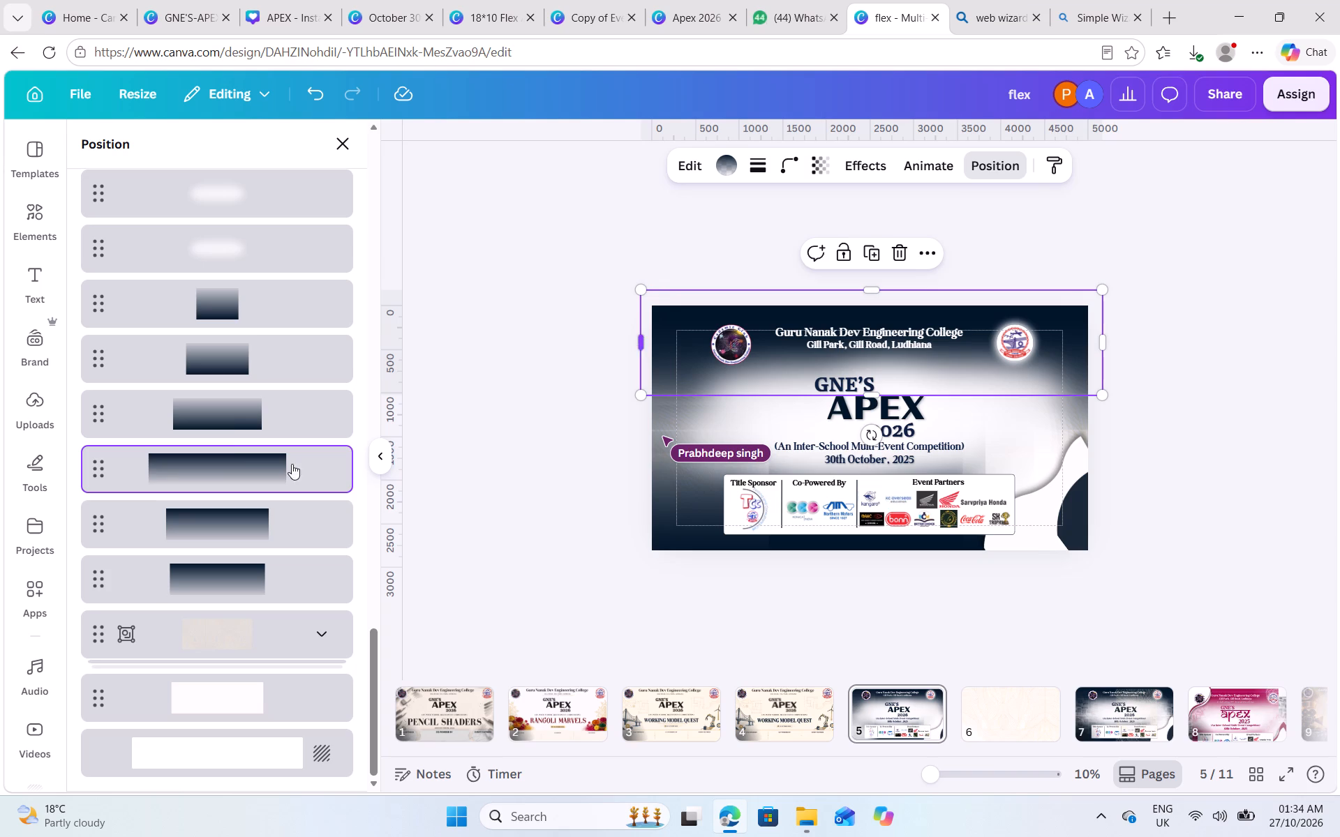
left_click(226, 415)
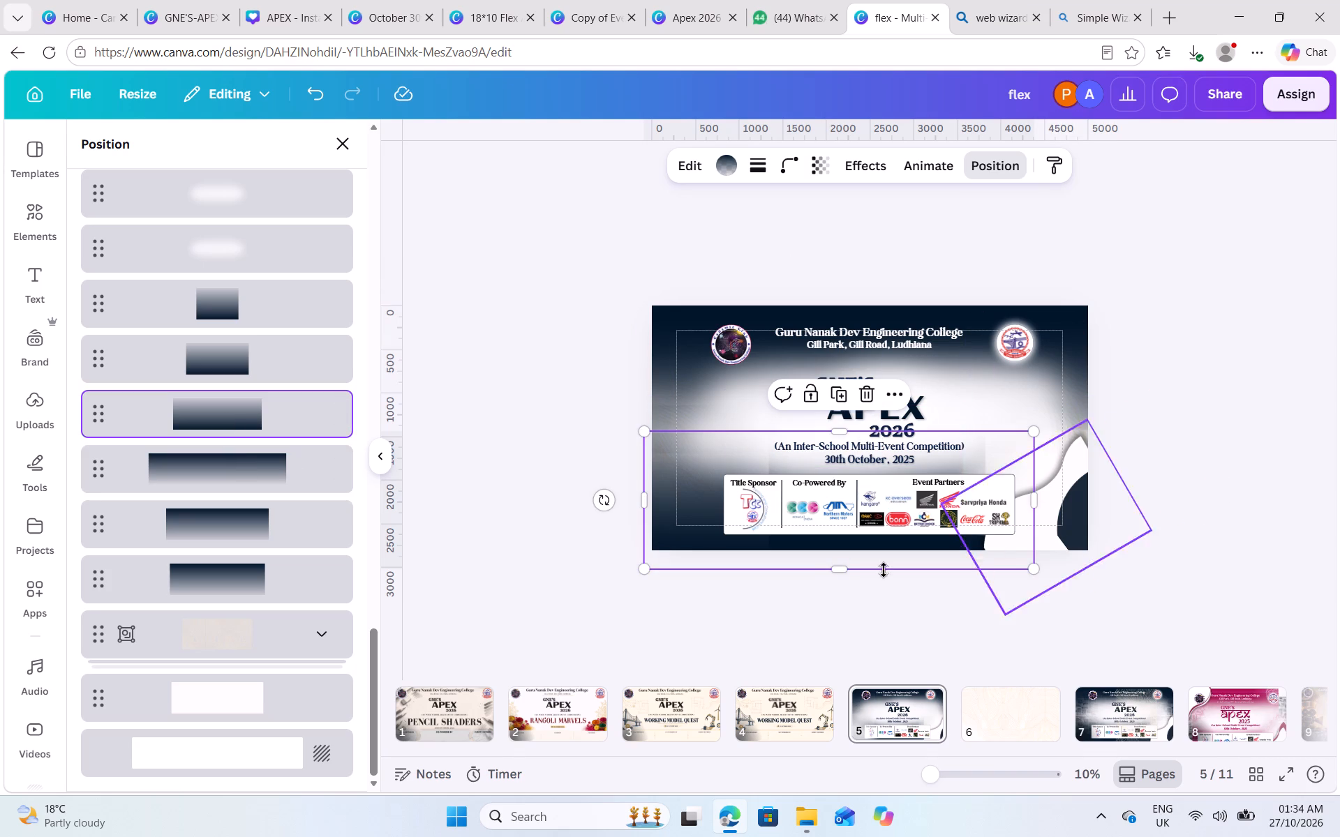
left_click_drag(1036, 497, 1102, 495)
left_click(318, 368)
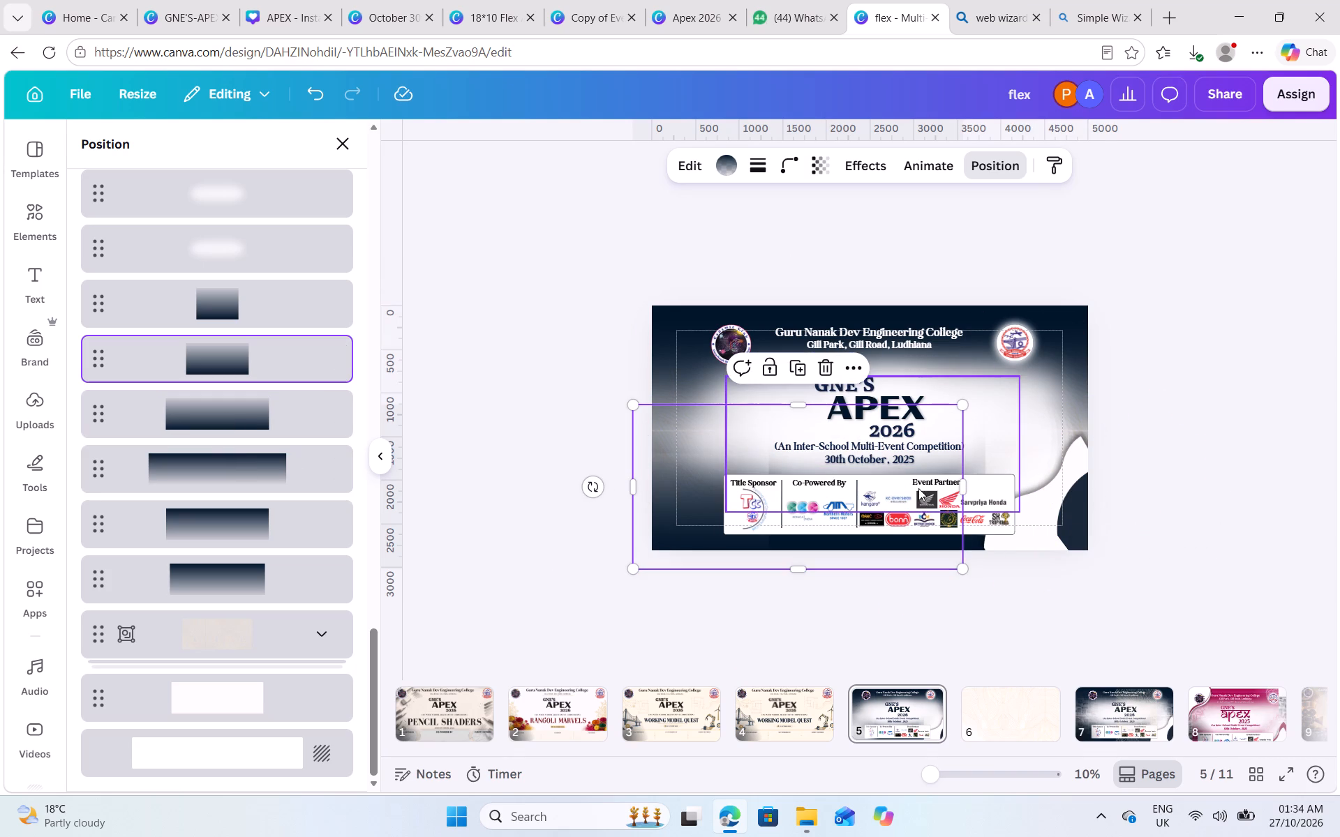
left_click_drag(962, 483, 1096, 478)
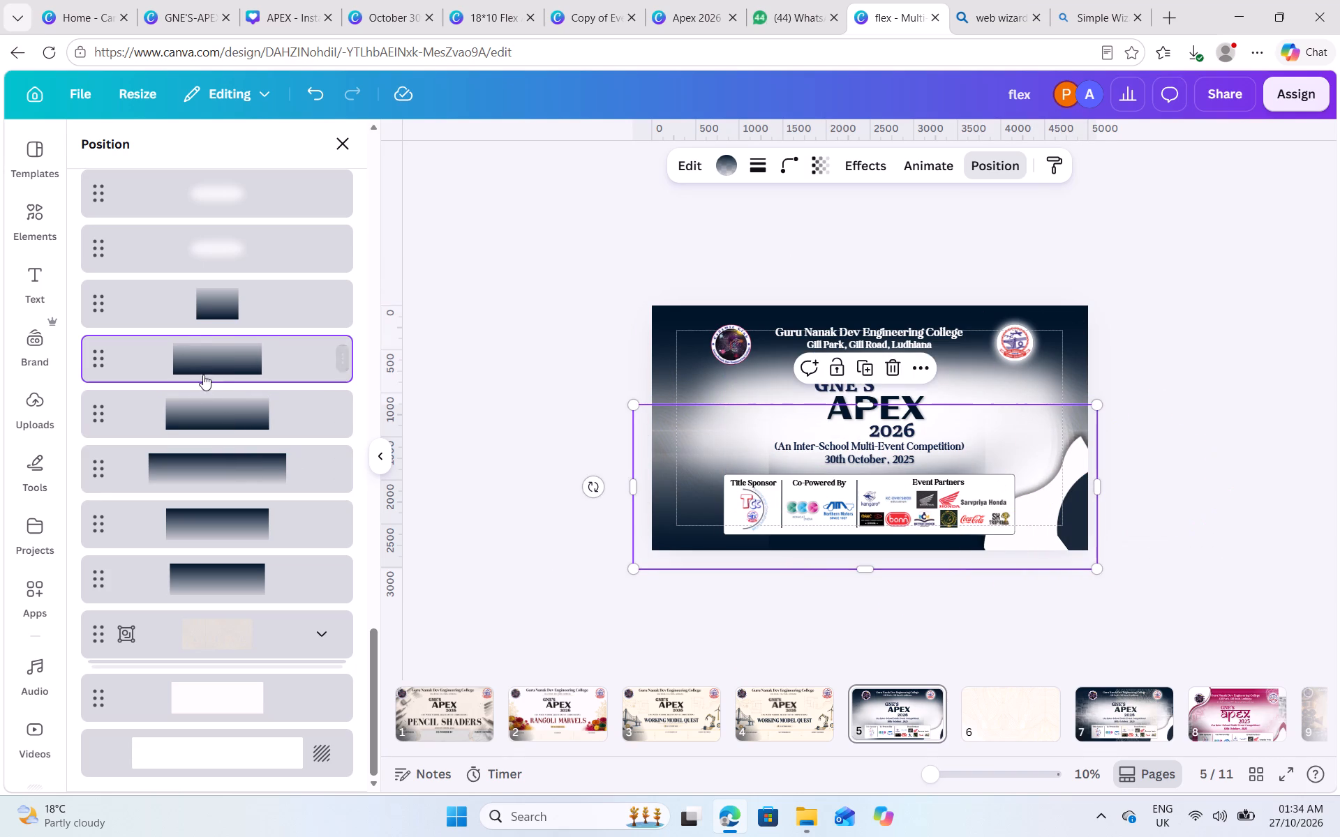
Widen the small navy gradient at the lower centre of page 5 slightly on its right side.
left_click(192, 313)
left_click_drag(986, 468, 999, 470)
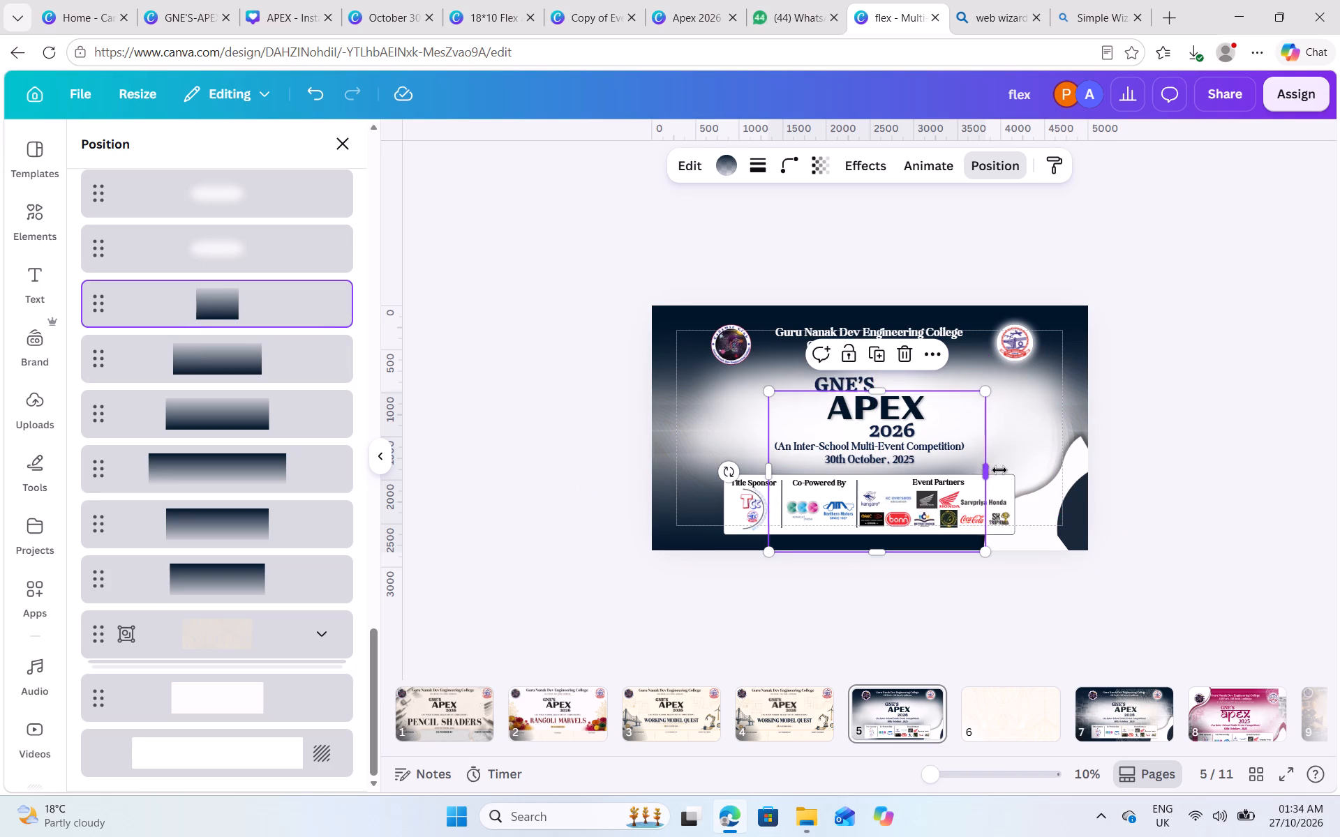
left_click_drag(999, 470, 1004, 471)
left_click(1138, 455)
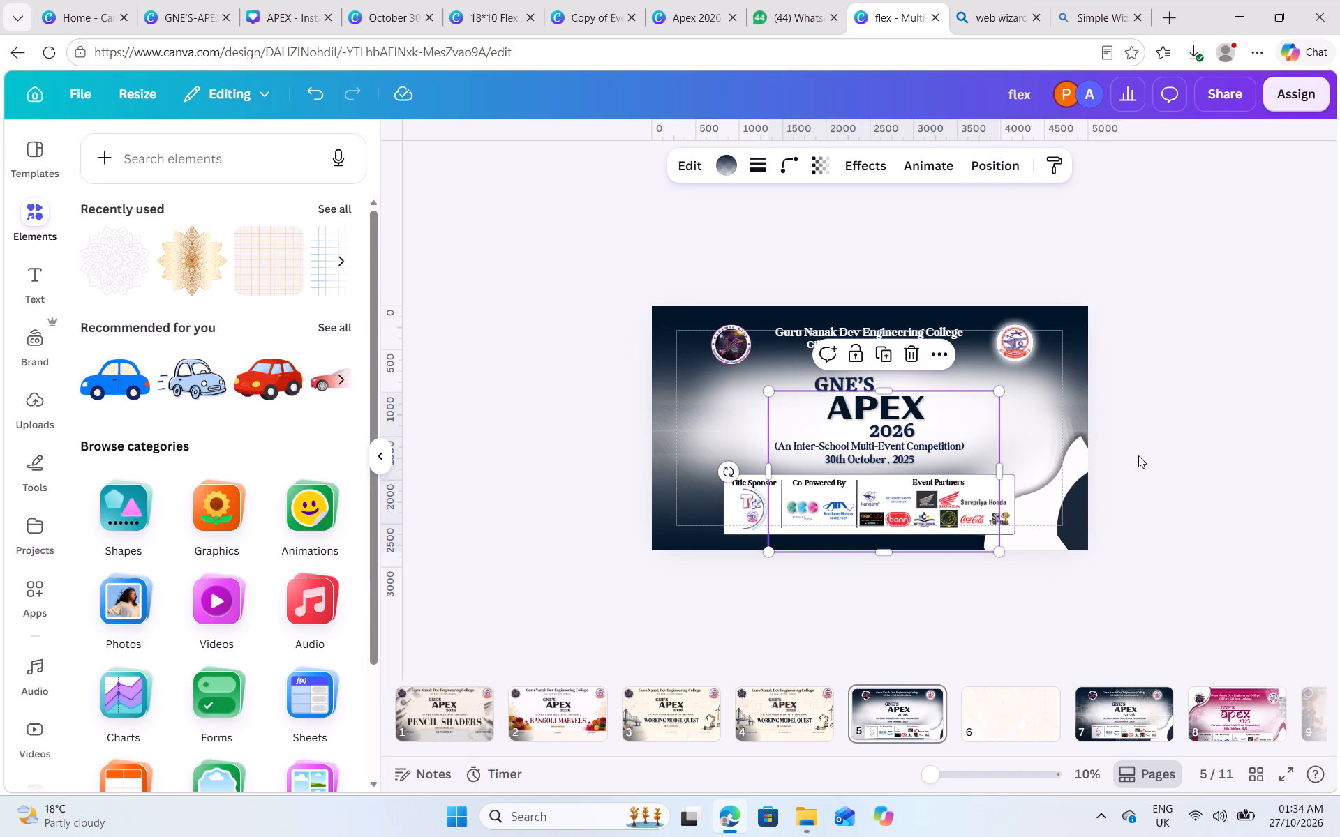
left_click(1138, 455)
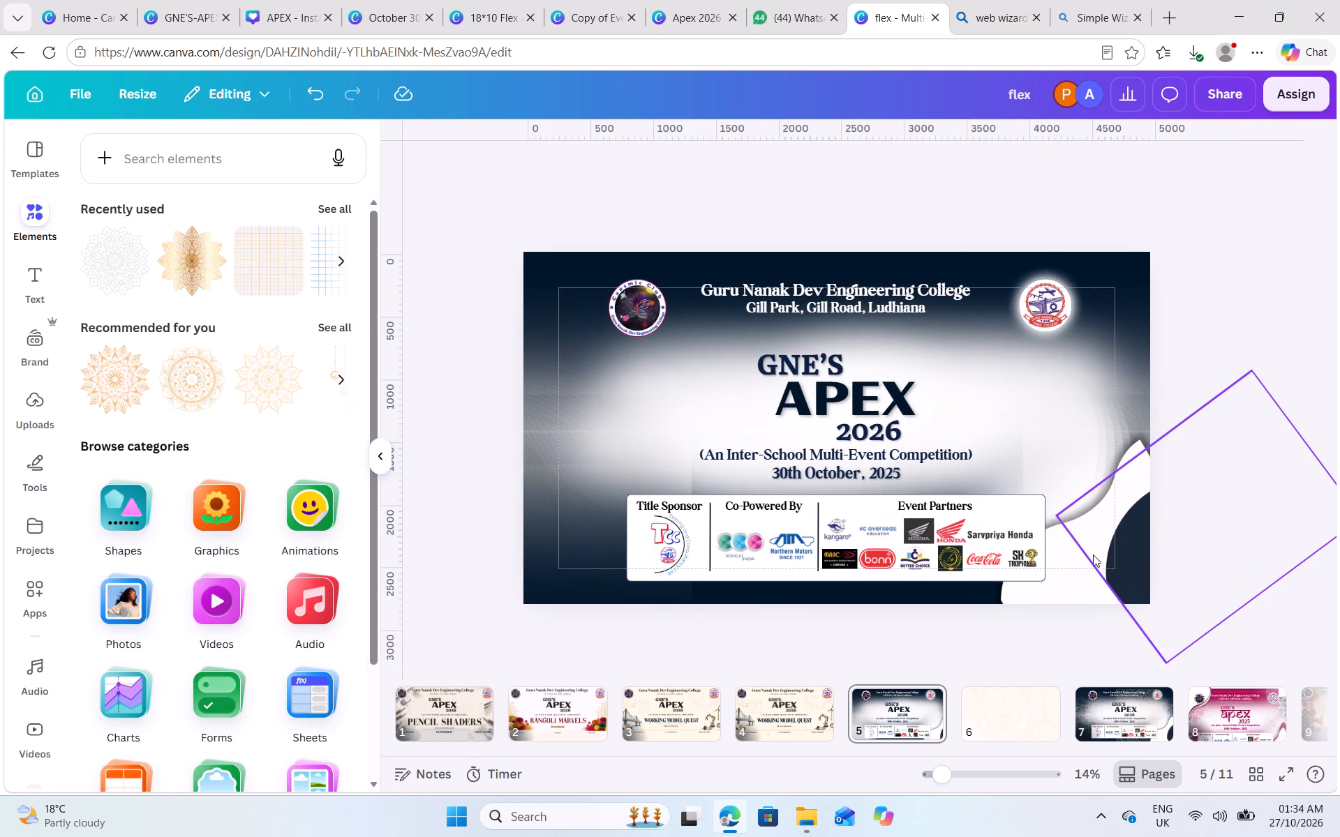
Move the navy wave shape in page 5's lower-right corner inward over the white wave.
left_click(1093, 555)
left_click_drag(1210, 502, 1034, 556)
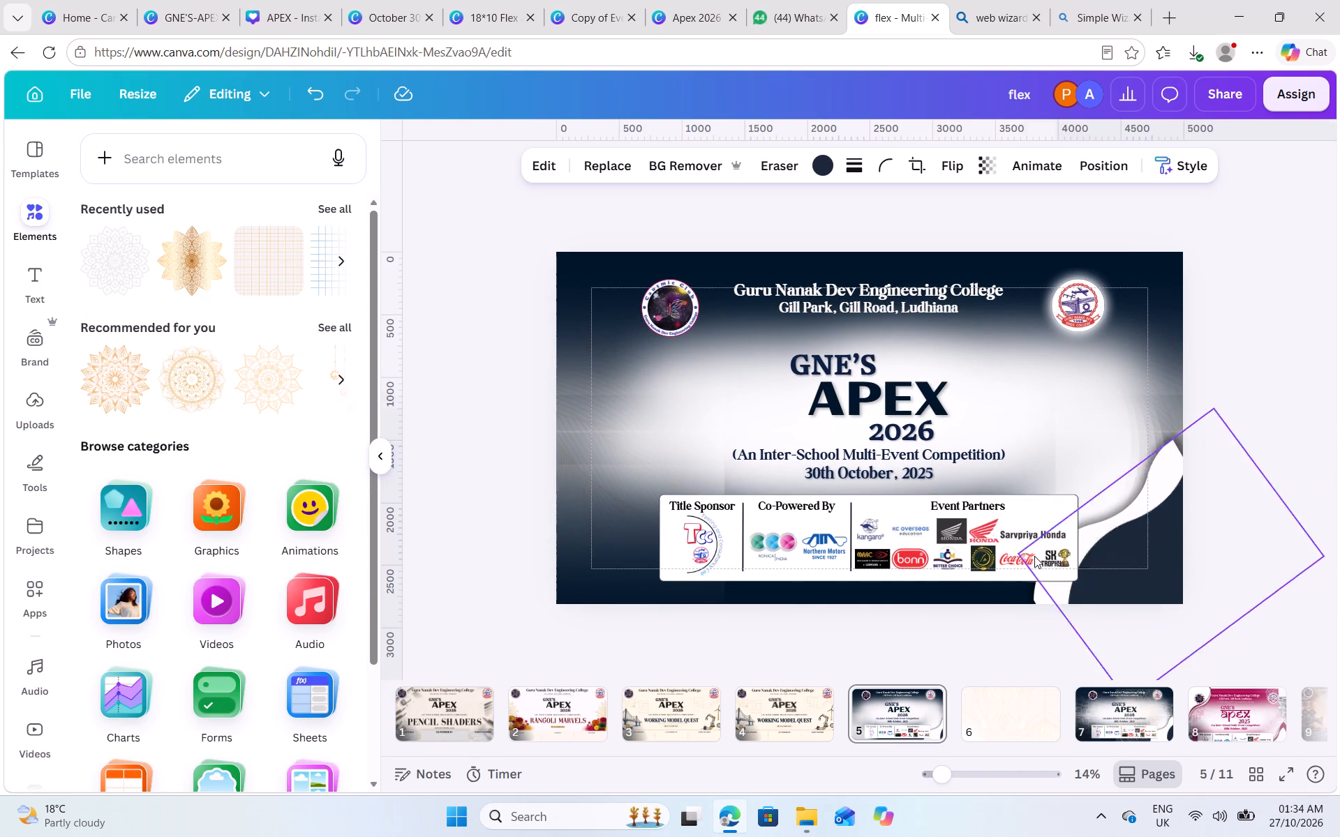
left_click_drag(1034, 556, 1046, 542)
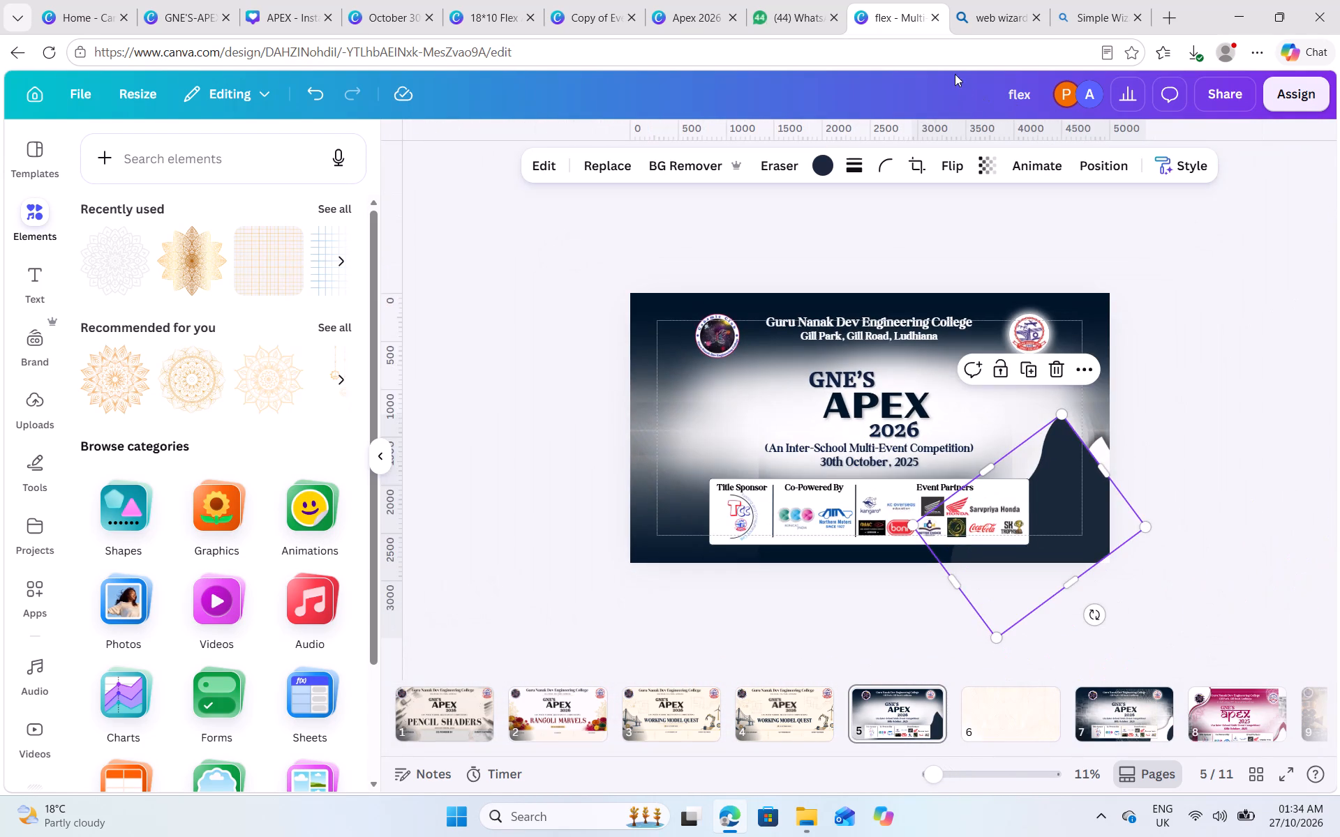
Move the stretched top navy gradient upward so it extends well past the upper edge of page 5.
left_click(590, 293)
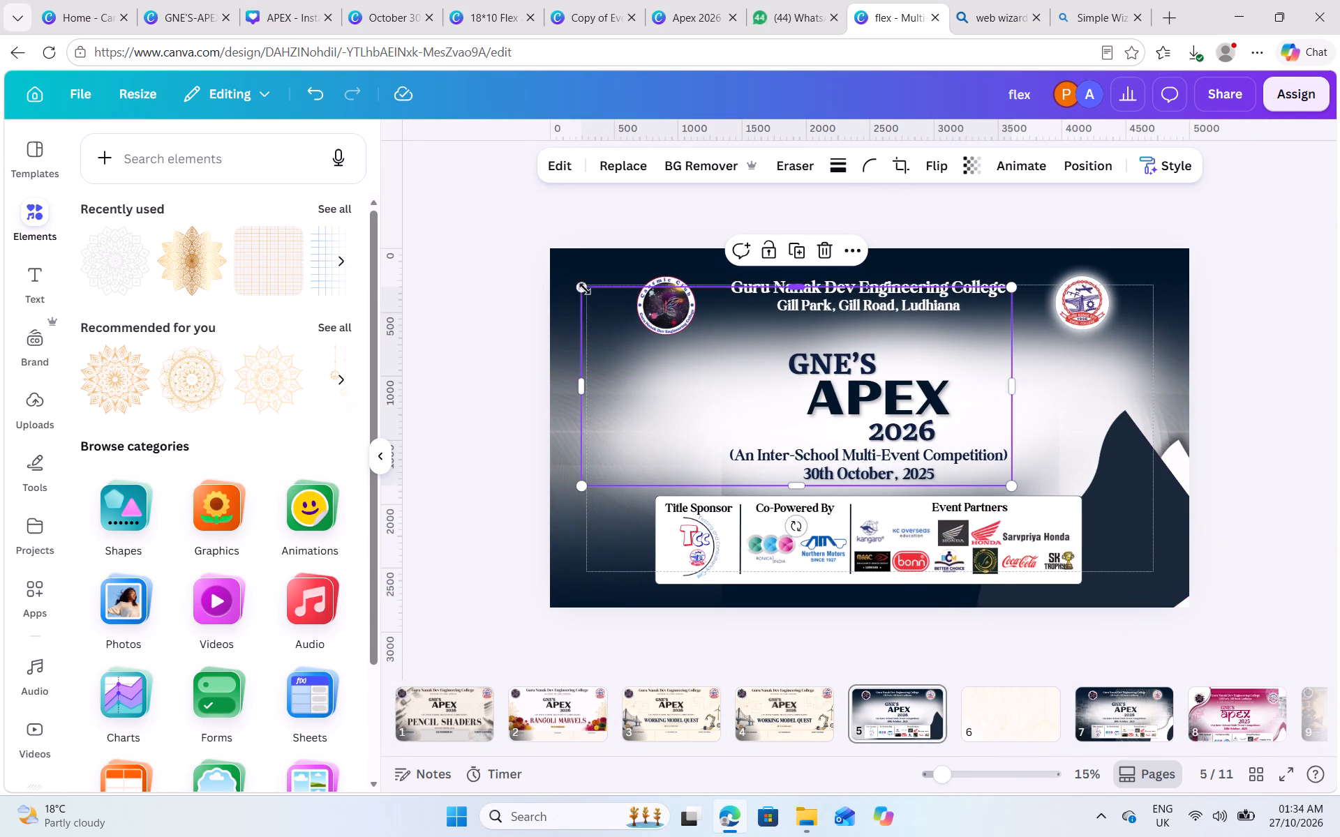
left_click(562, 270)
left_click_drag(567, 278, 563, 236)
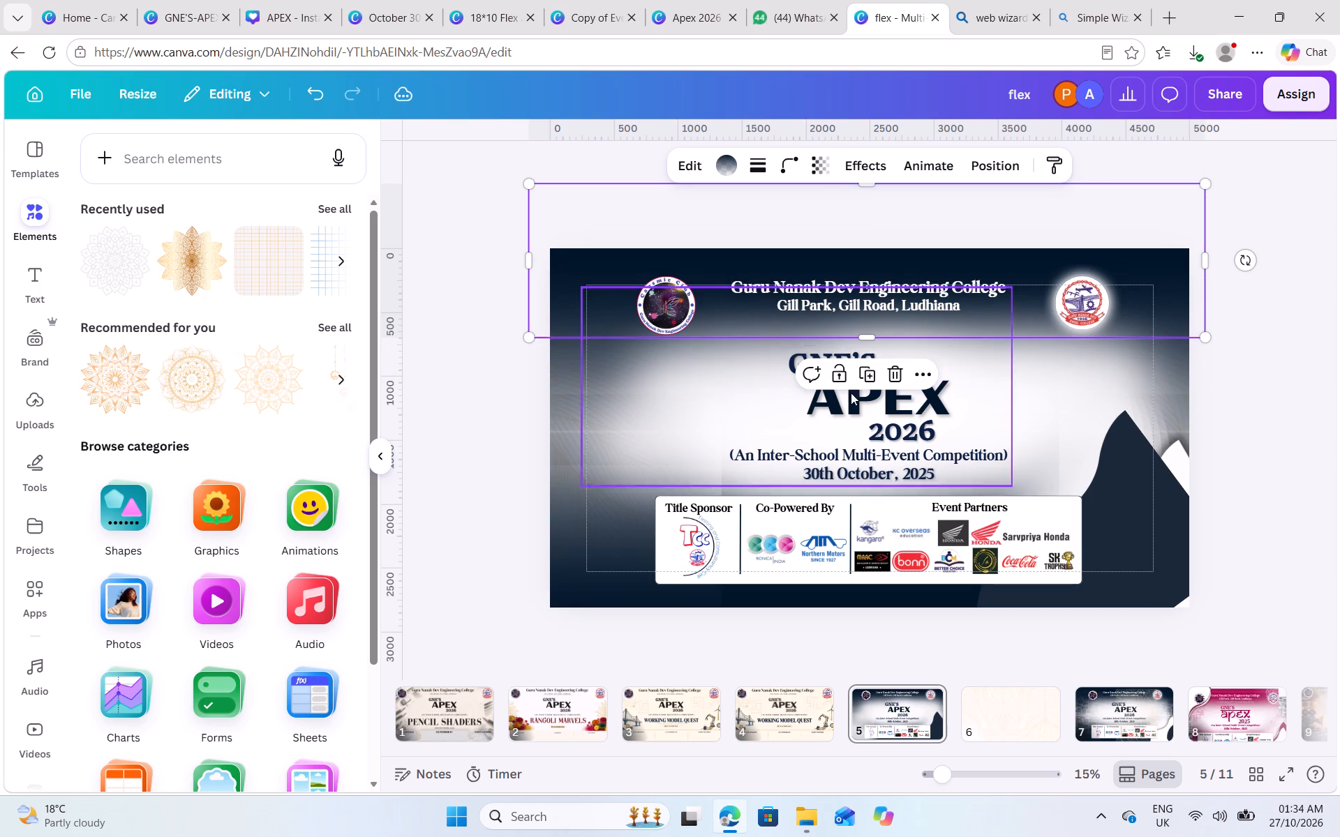
Move the full-width bottom navy gradient downward past the lower edge of page 5.
left_click(597, 540)
left_click(590, 587)
left_click_drag(590, 587, 590, 621)
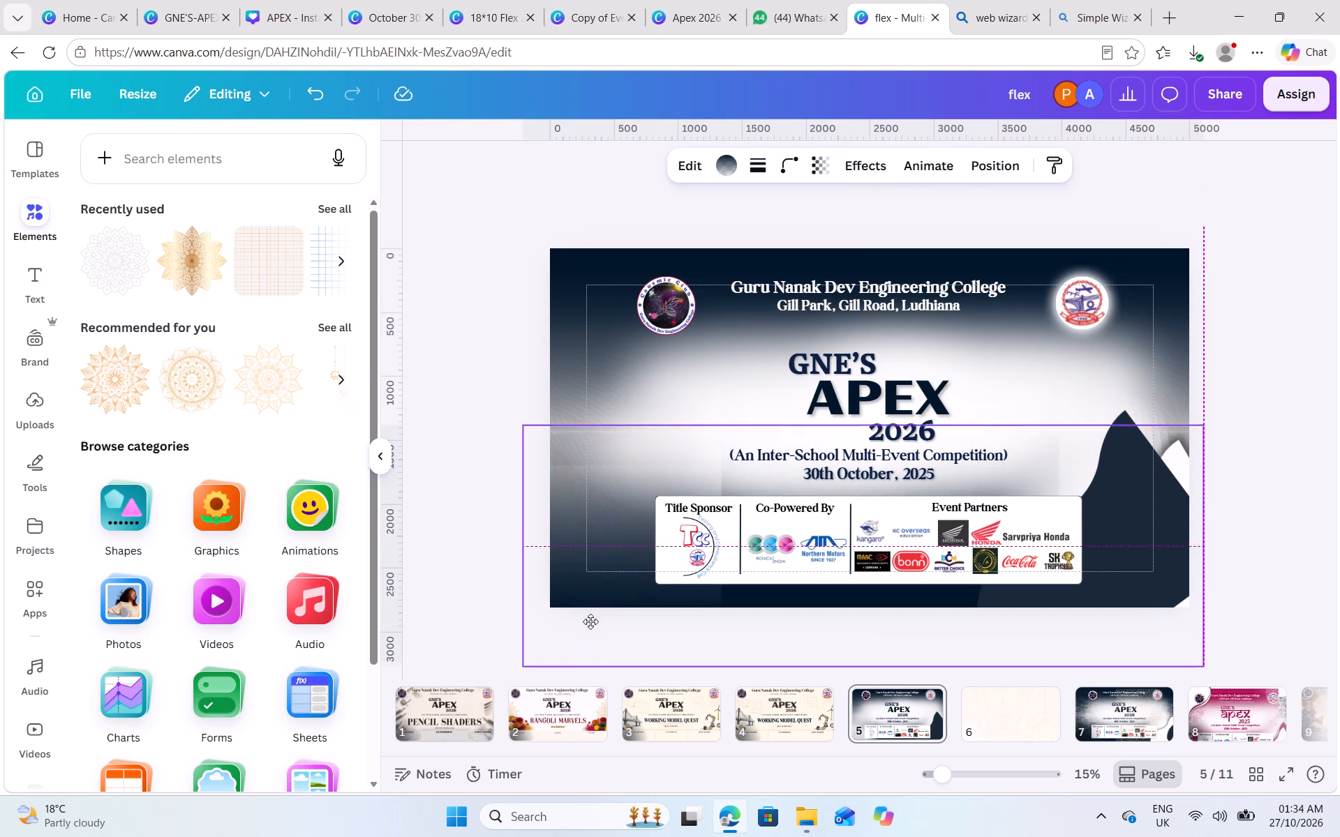
left_click_drag(590, 621, 590, 620)
Narrow the small lower-centre navy gradient on page 5 slightly from its left side.
left_click(1008, 159)
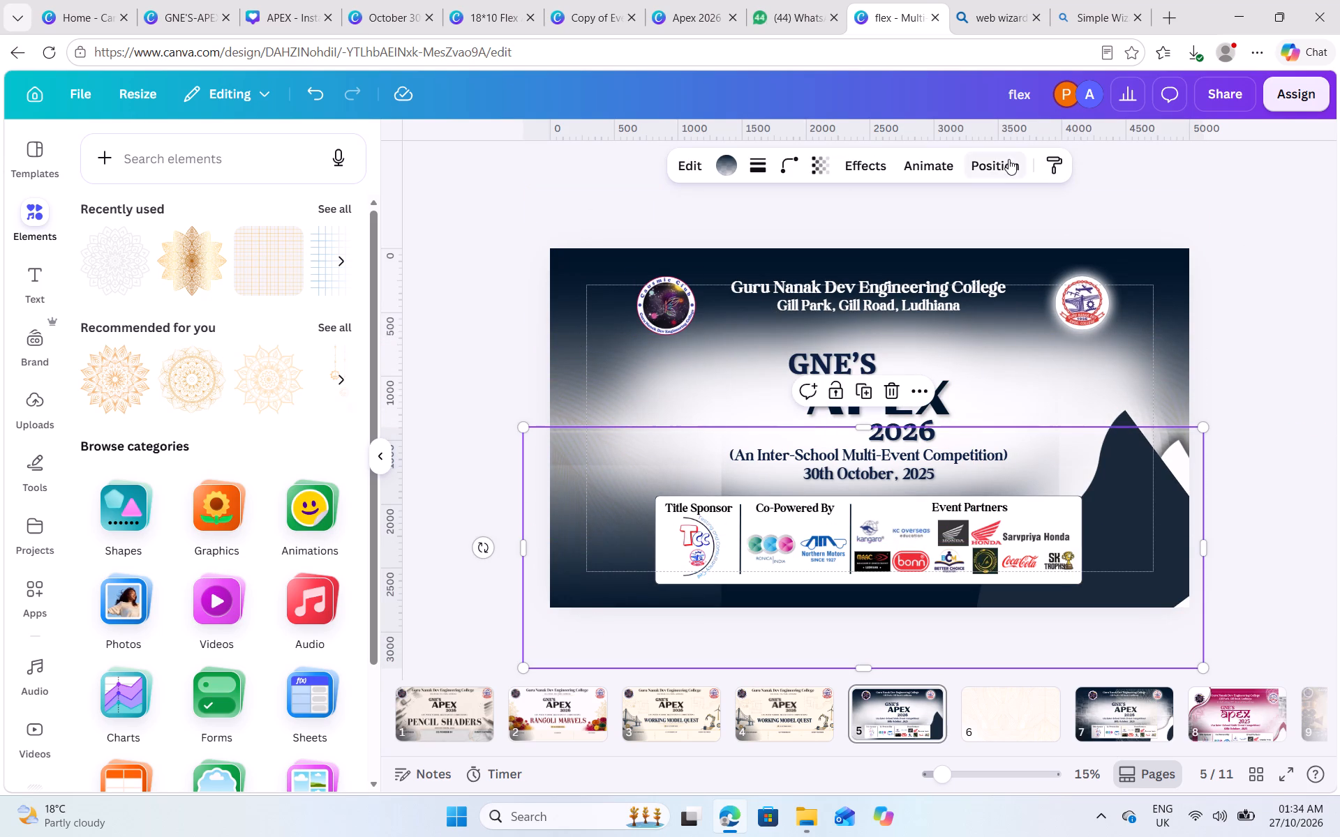
scroll(179, 531, "down", 2)
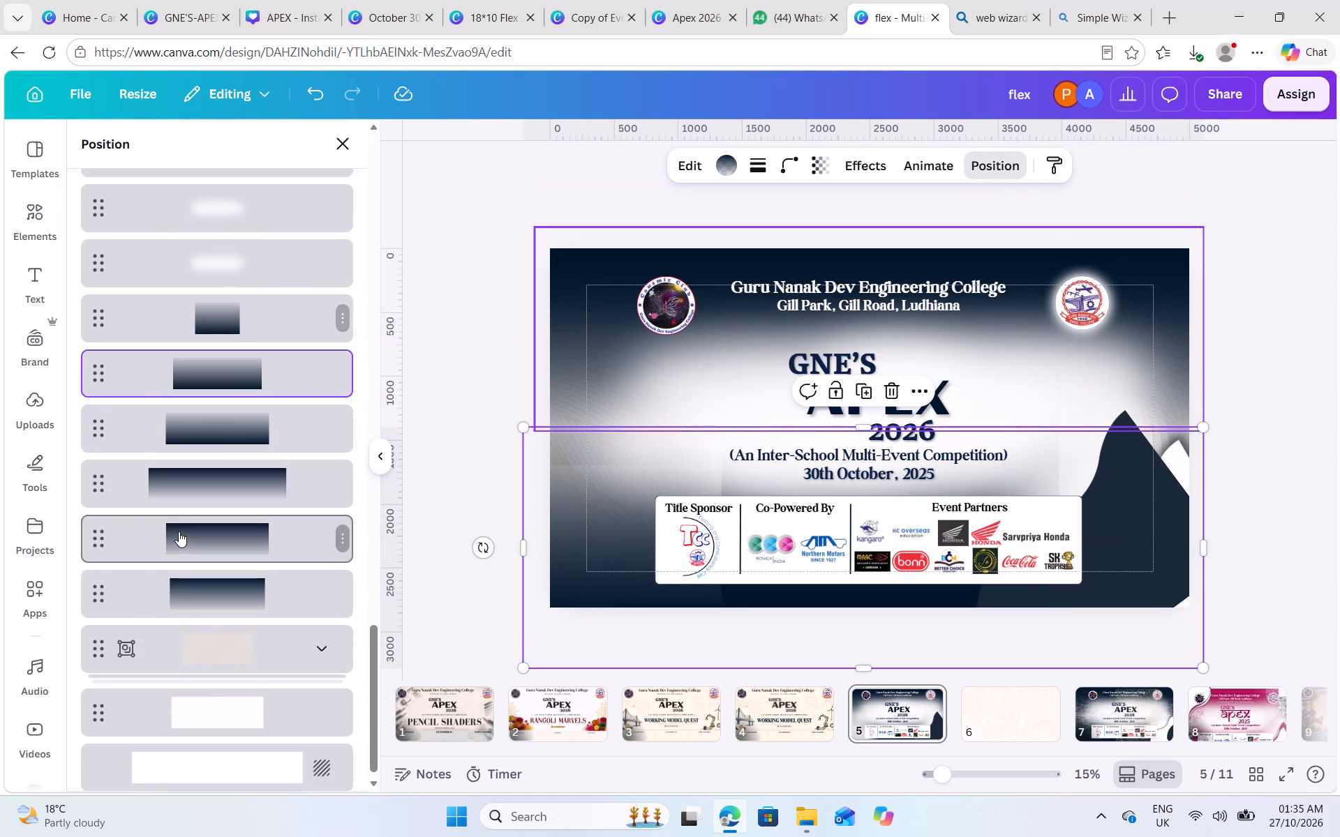
left_click(234, 327)
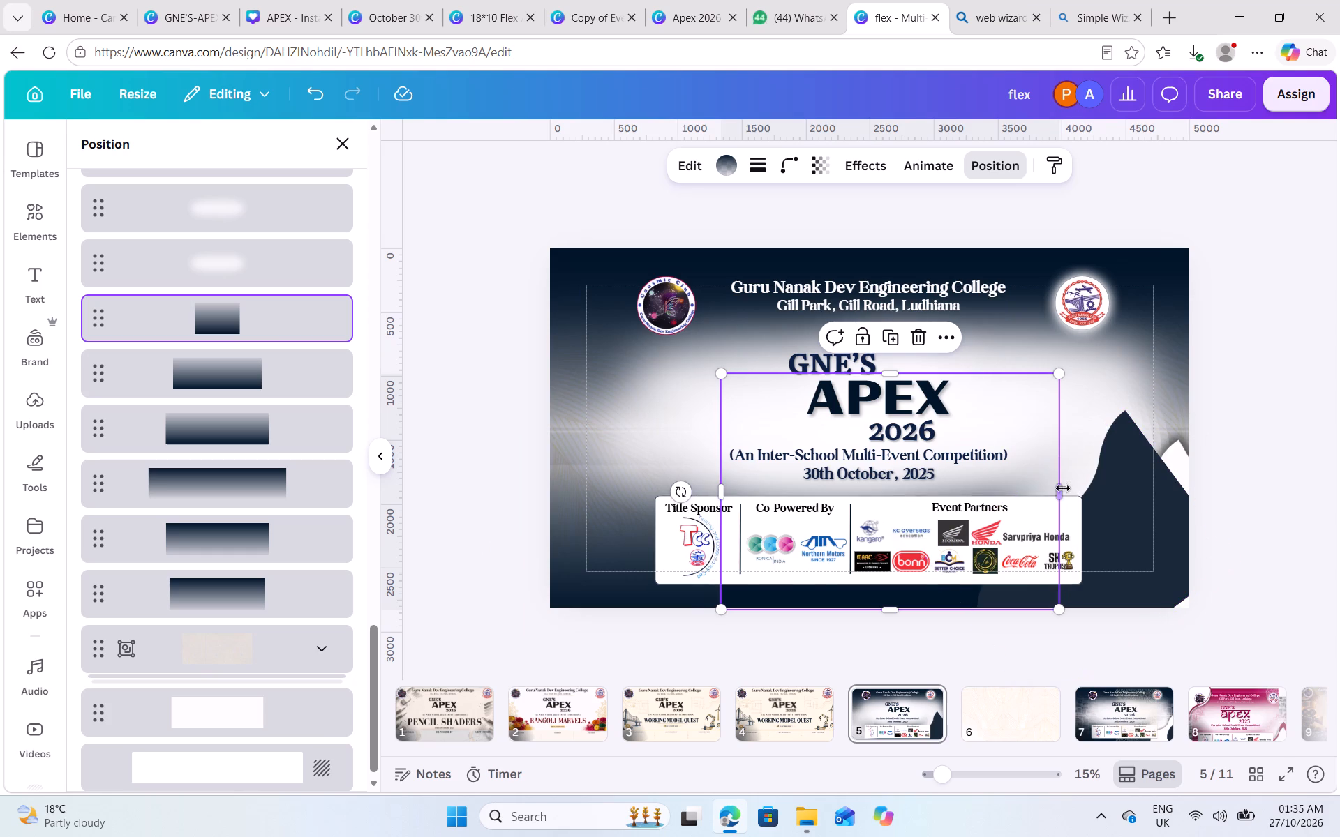
left_click_drag(721, 489, 734, 493)
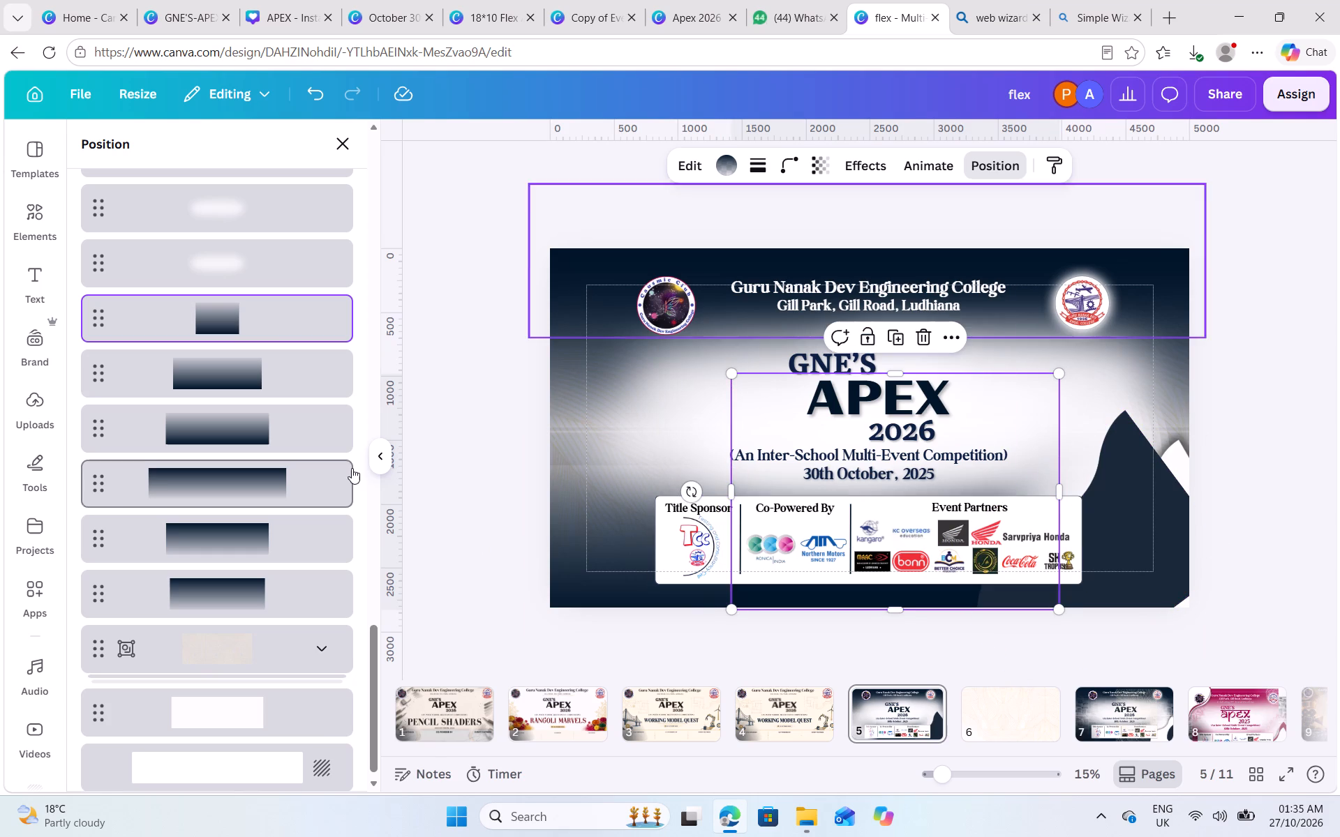
Recolour the first tile inside page 5's pattern group to the navy design colour #0D2044.
left_click(158, 645)
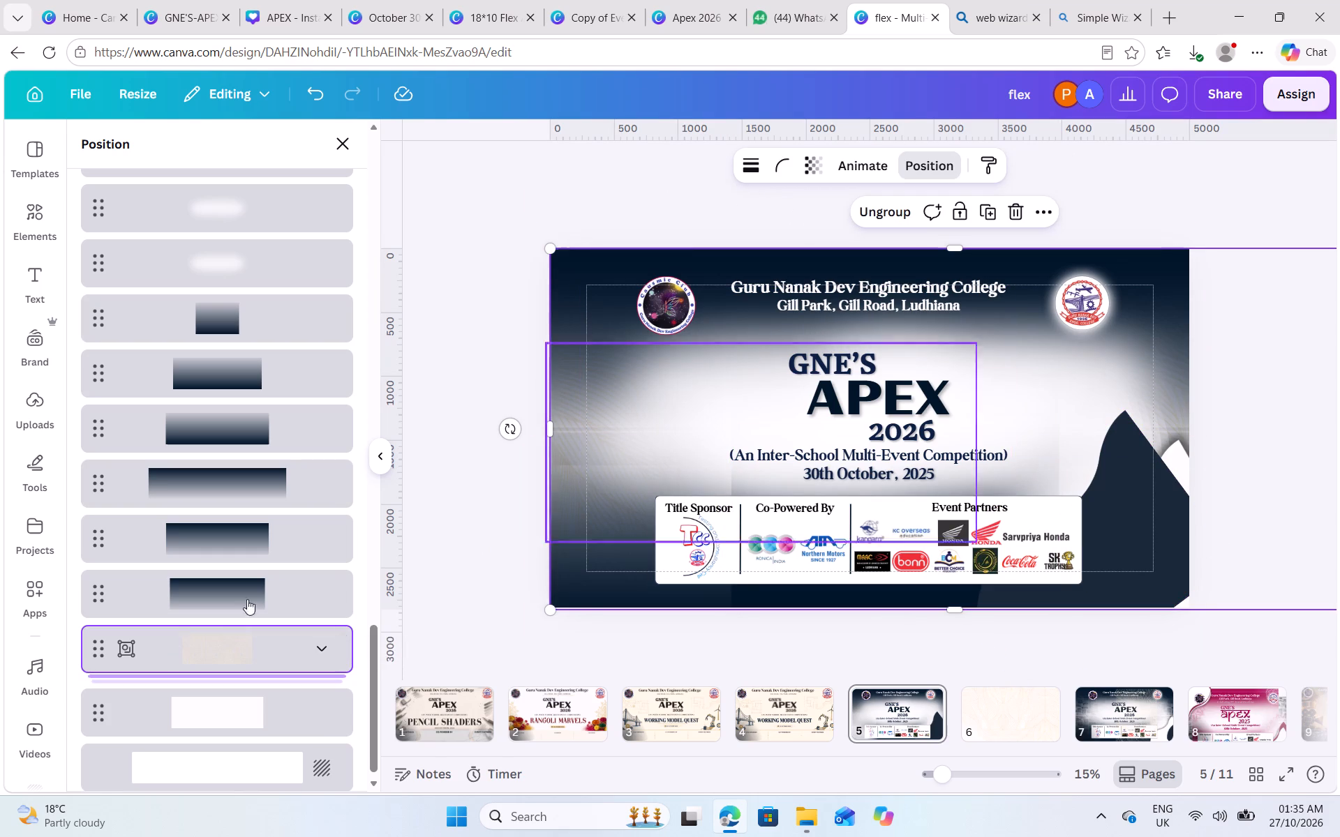
left_click(250, 644)
left_click(319, 659)
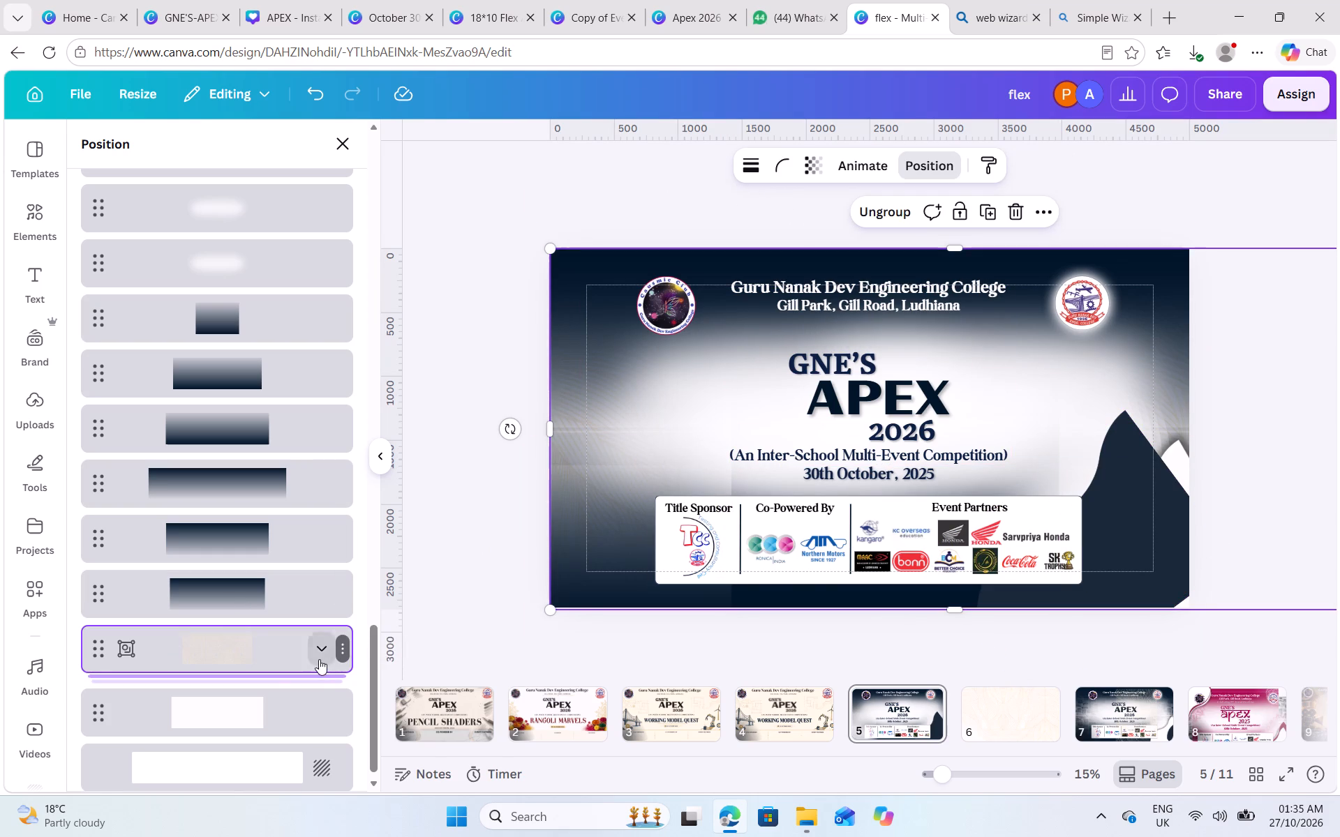
left_click(259, 716)
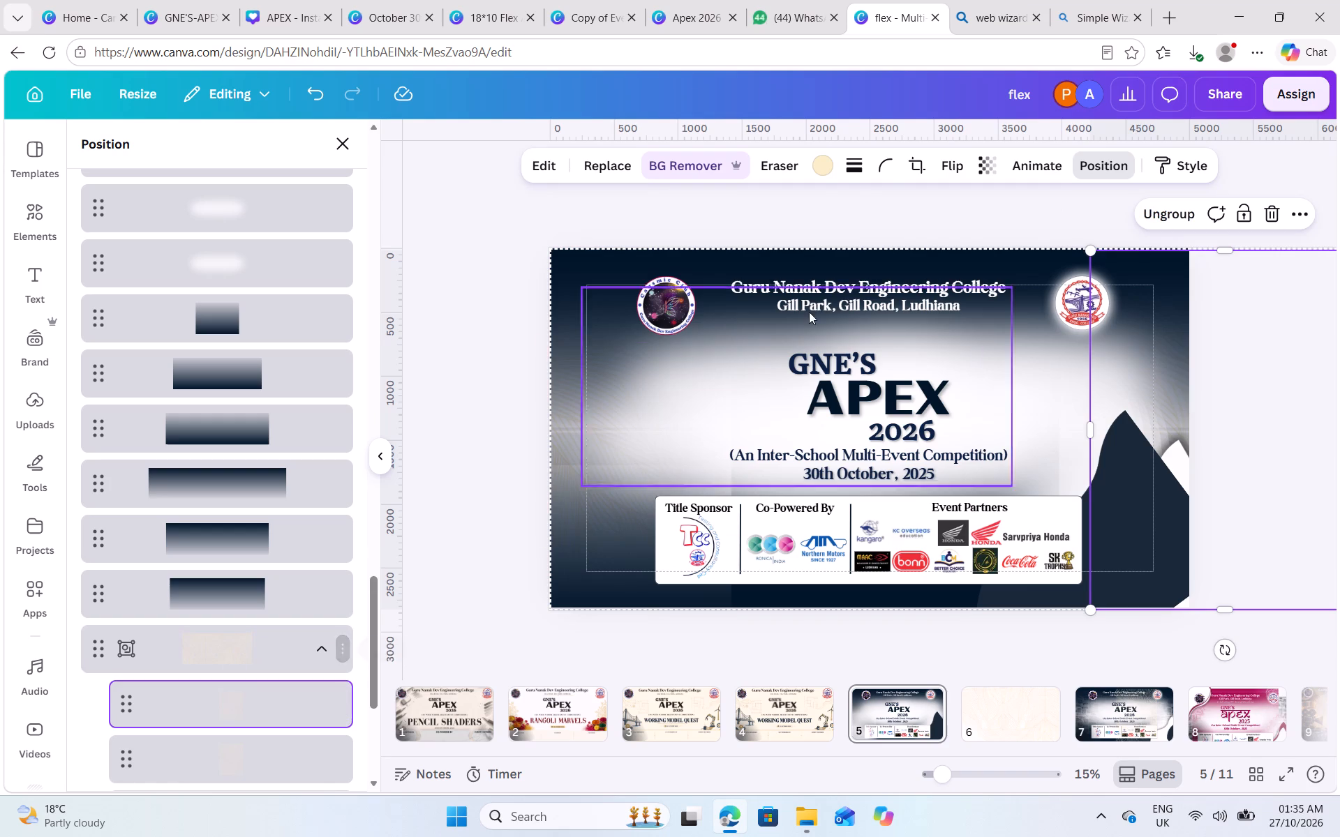
left_click(817, 166)
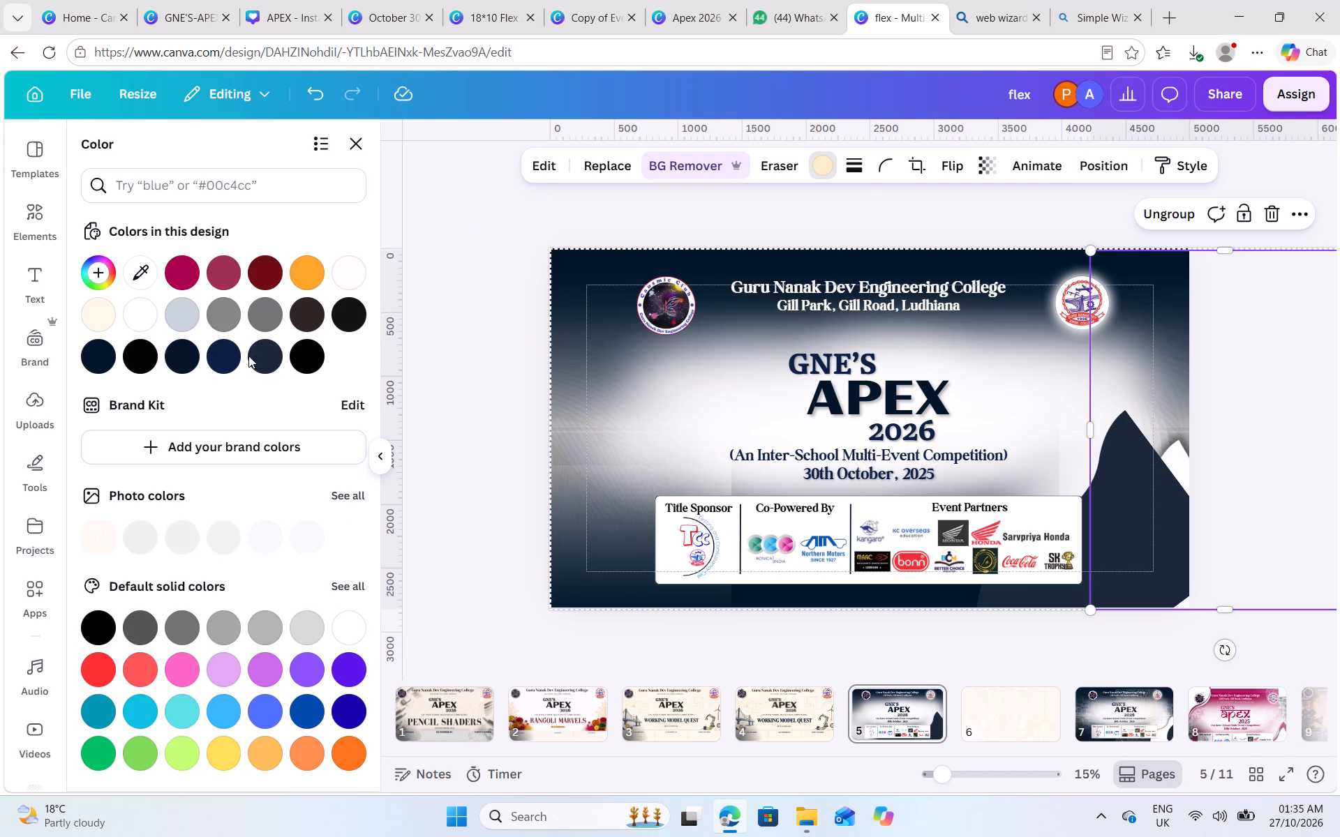
left_click(232, 356)
left_click(225, 362)
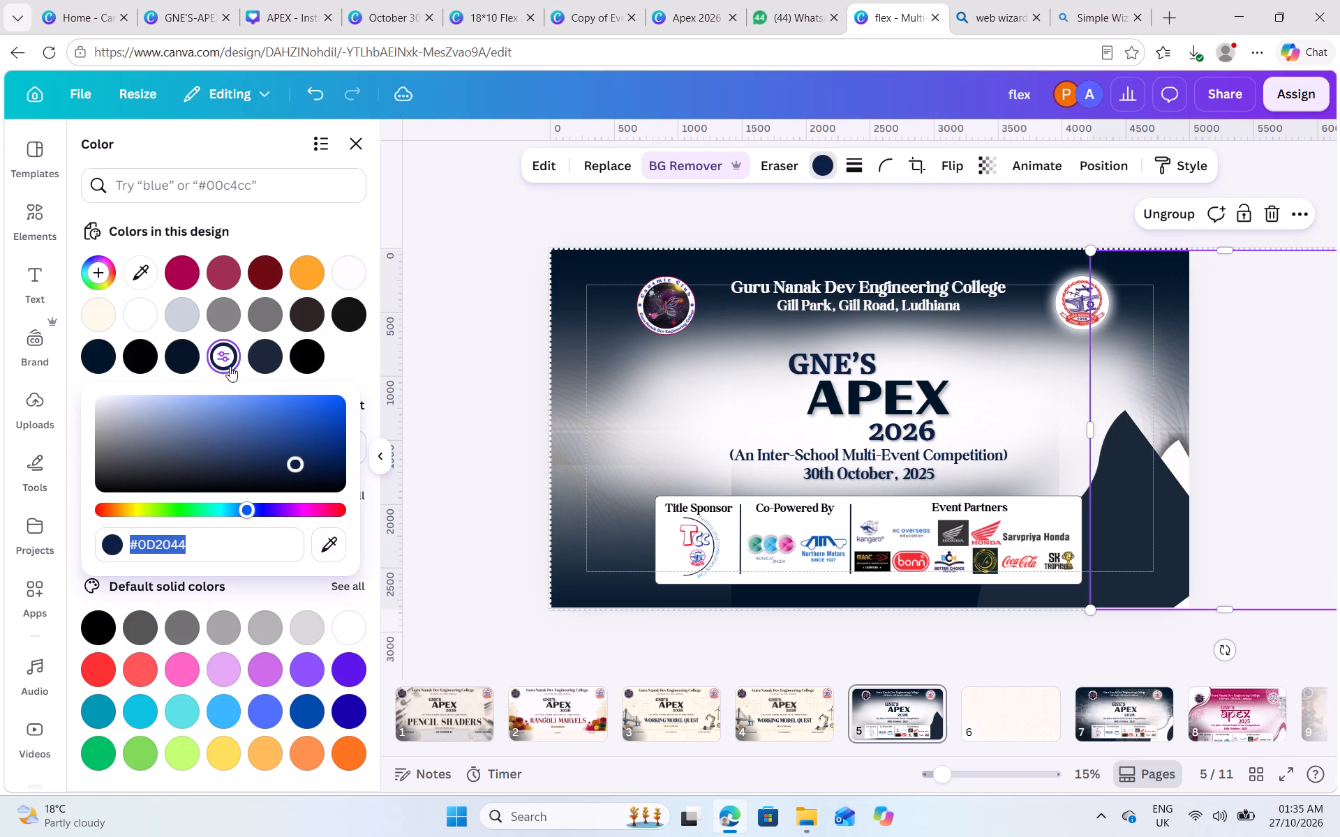
left_click(481, 437)
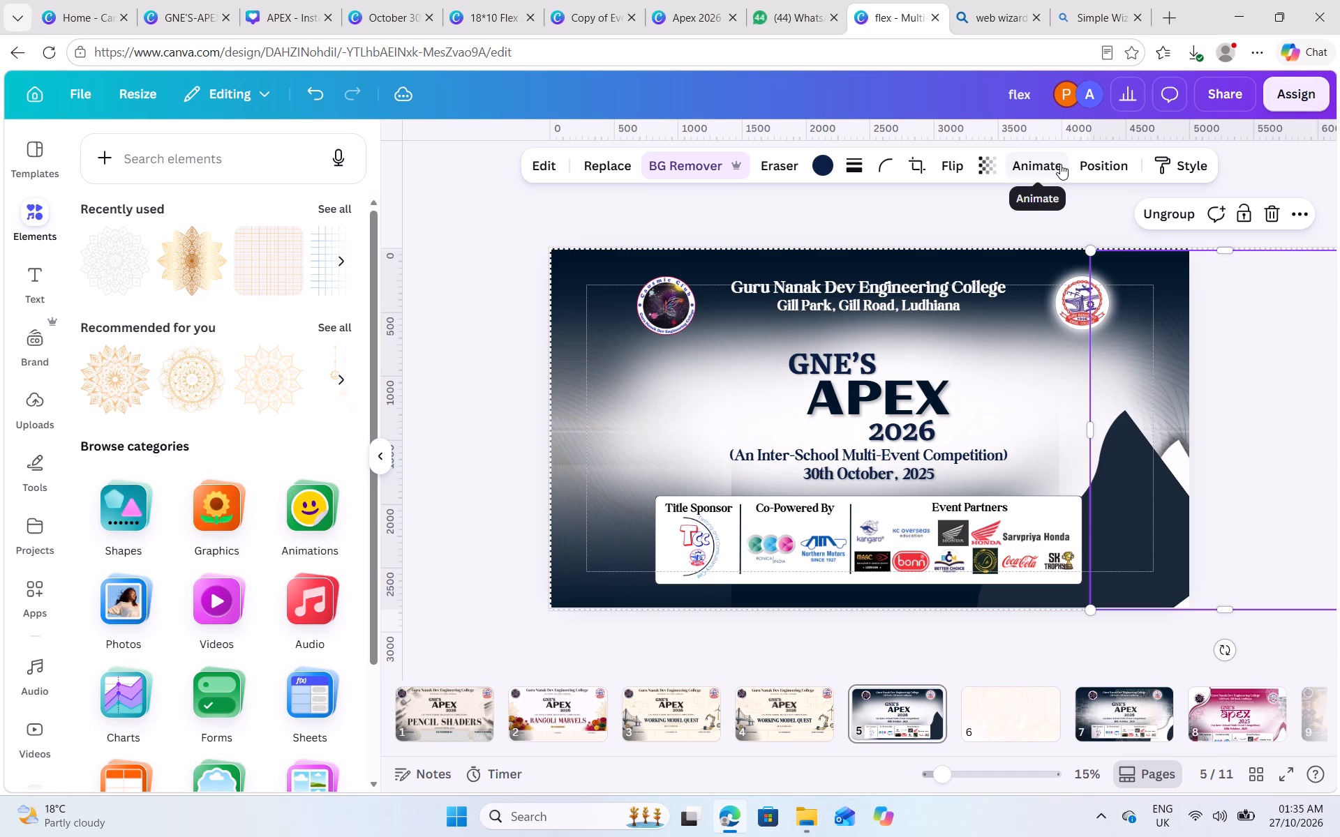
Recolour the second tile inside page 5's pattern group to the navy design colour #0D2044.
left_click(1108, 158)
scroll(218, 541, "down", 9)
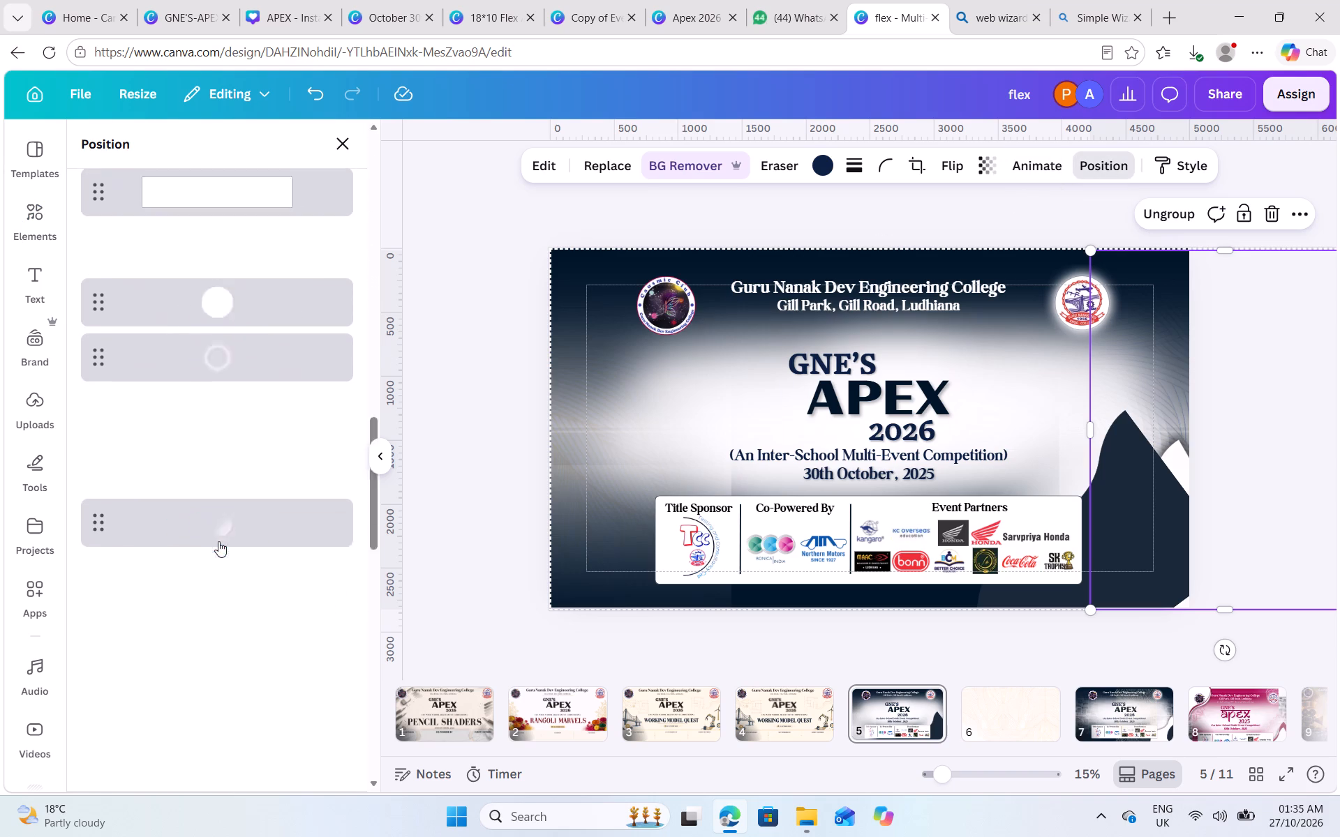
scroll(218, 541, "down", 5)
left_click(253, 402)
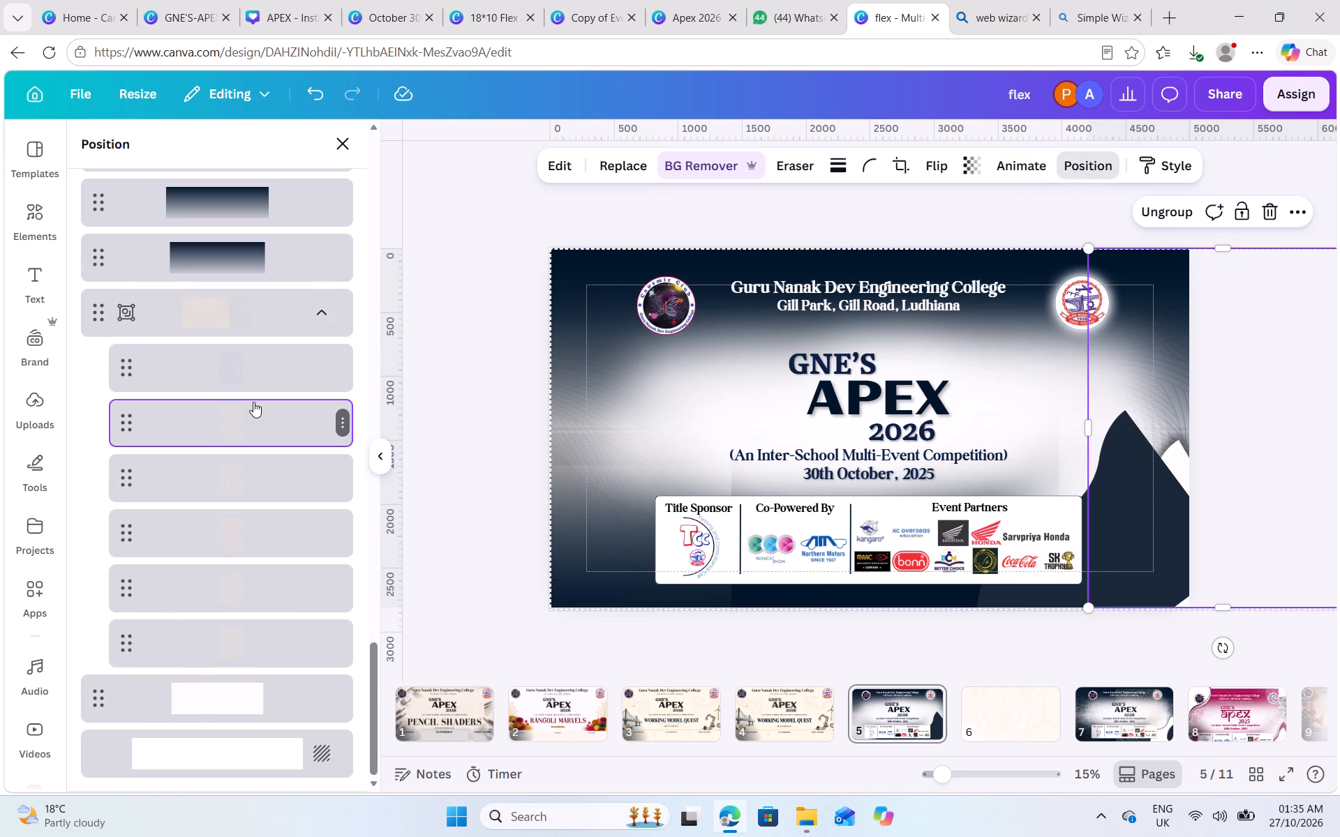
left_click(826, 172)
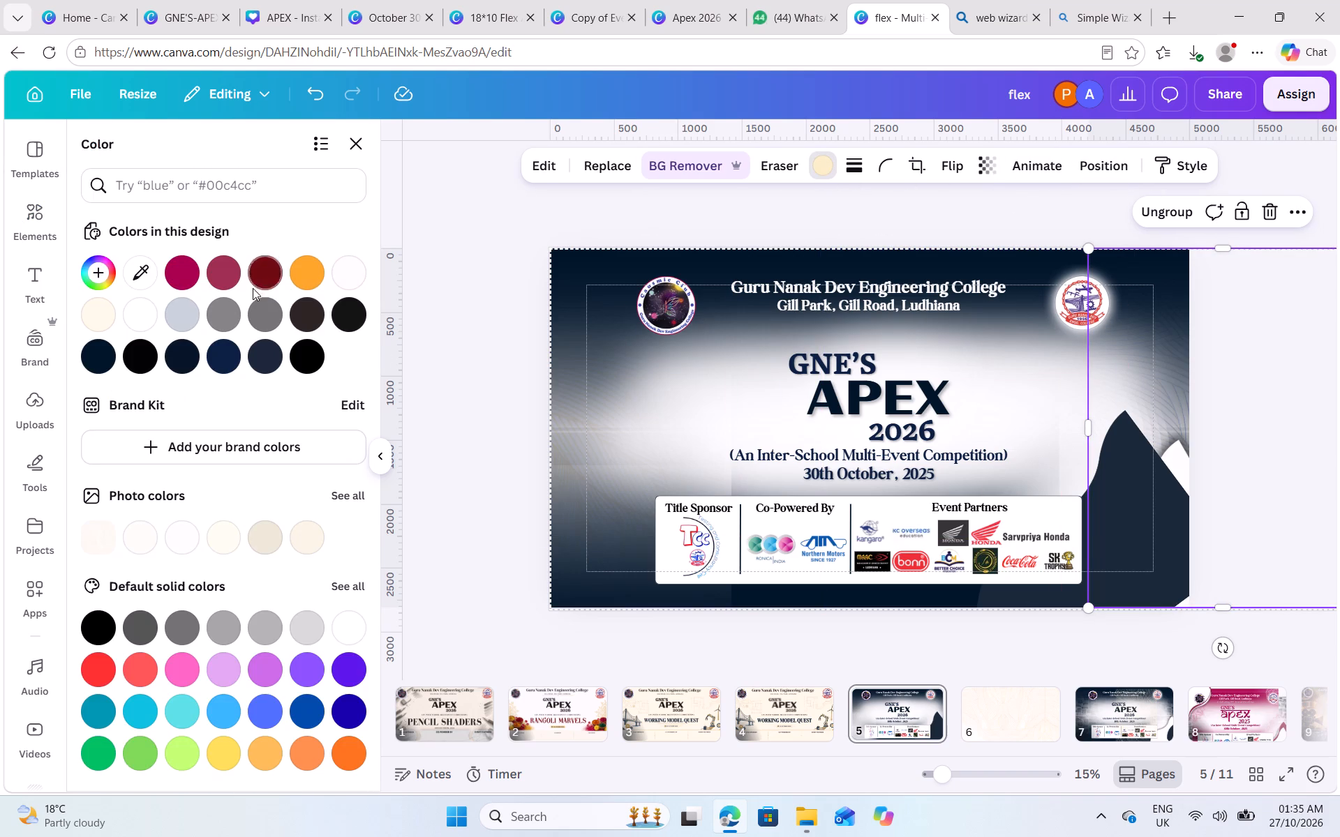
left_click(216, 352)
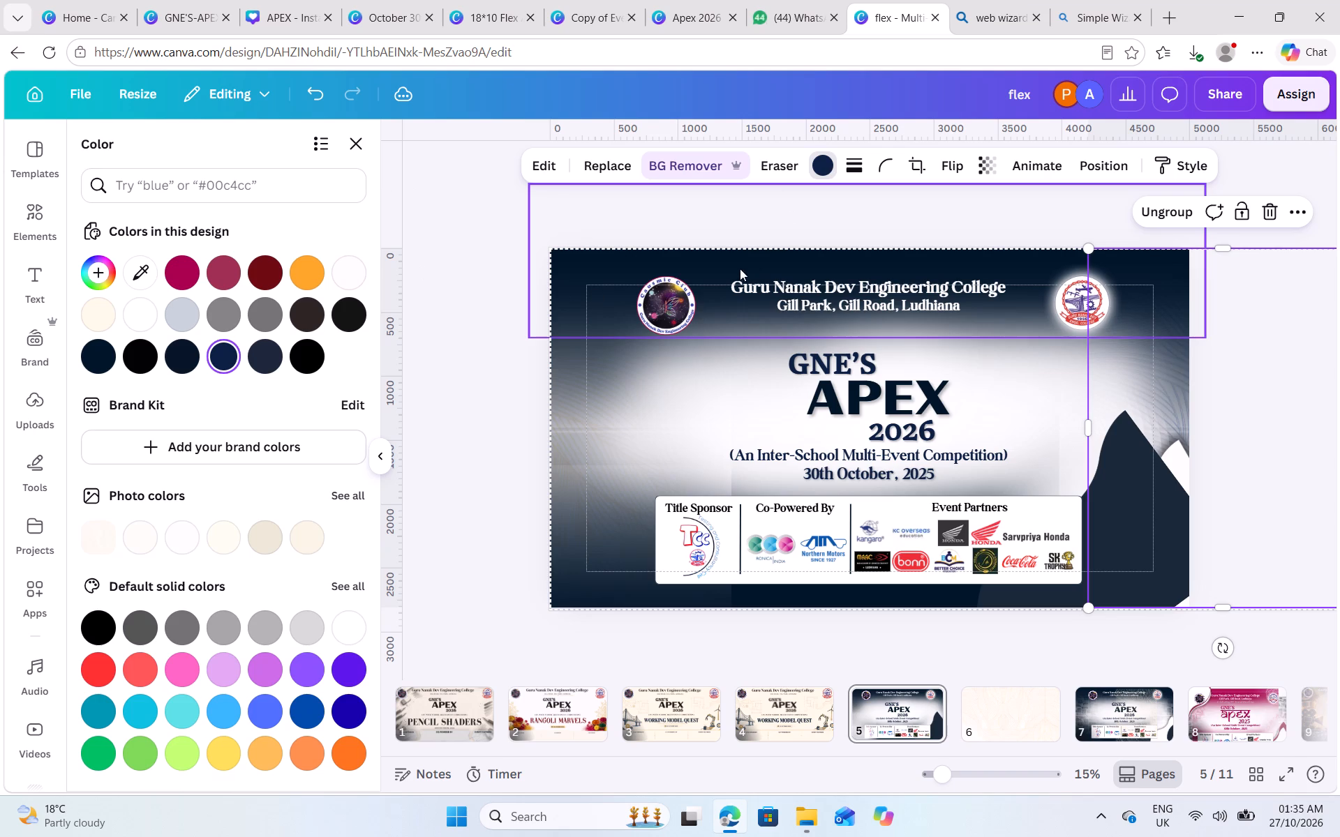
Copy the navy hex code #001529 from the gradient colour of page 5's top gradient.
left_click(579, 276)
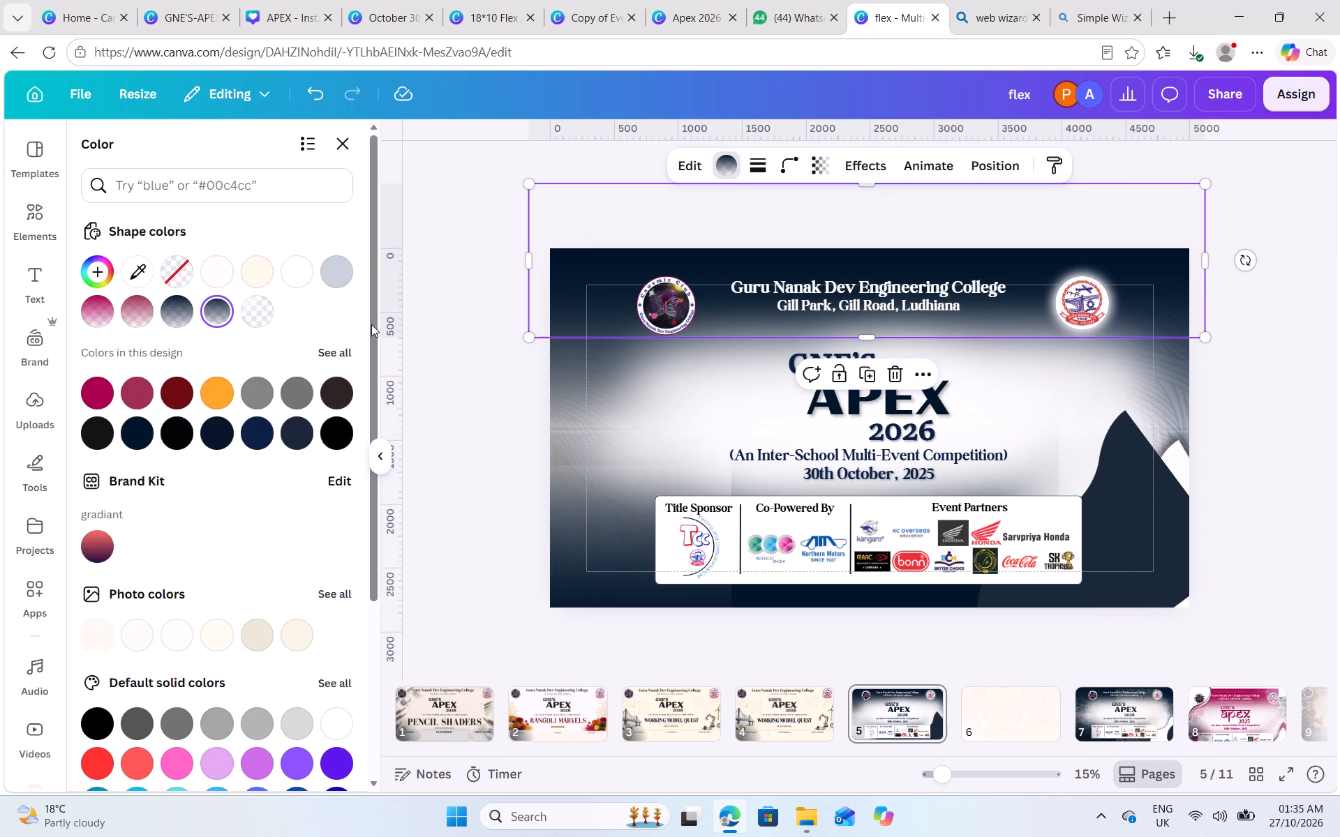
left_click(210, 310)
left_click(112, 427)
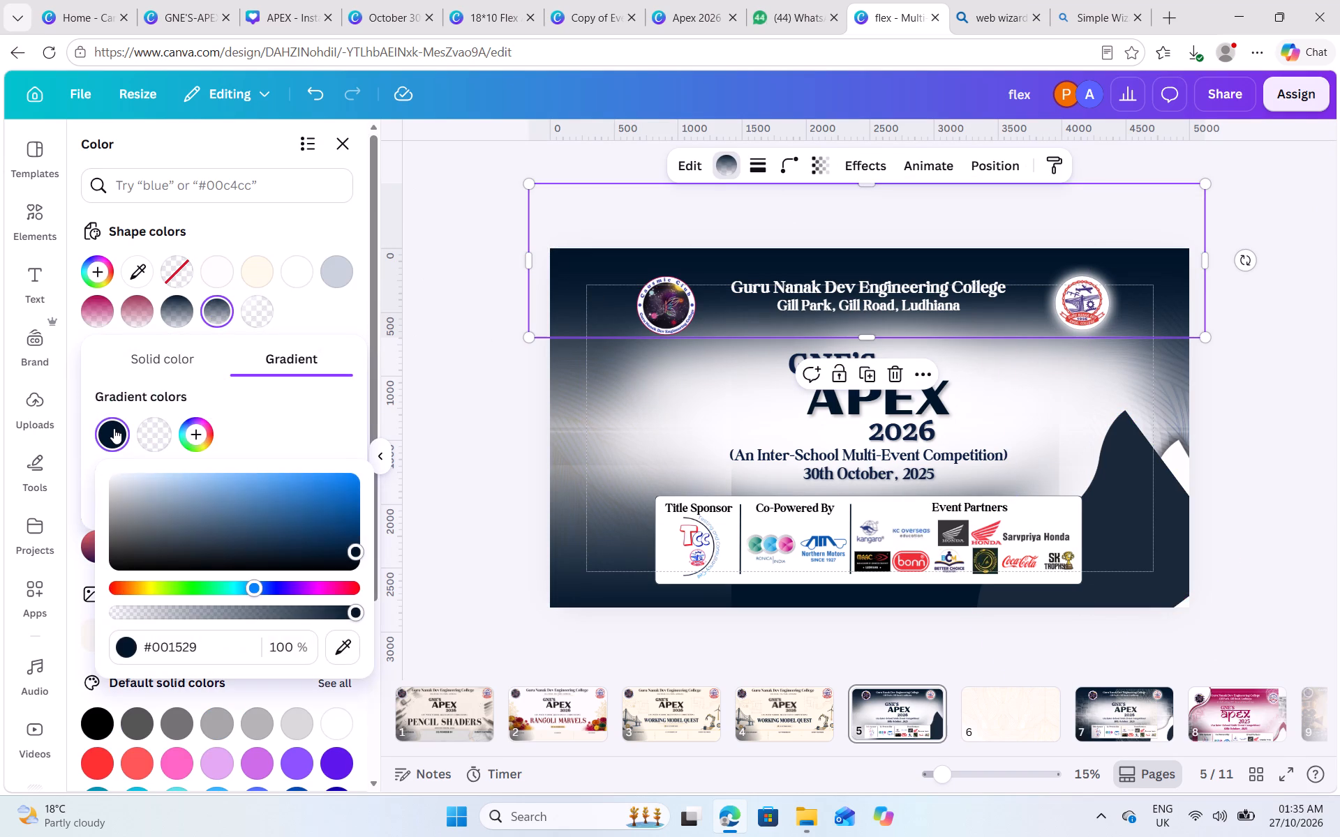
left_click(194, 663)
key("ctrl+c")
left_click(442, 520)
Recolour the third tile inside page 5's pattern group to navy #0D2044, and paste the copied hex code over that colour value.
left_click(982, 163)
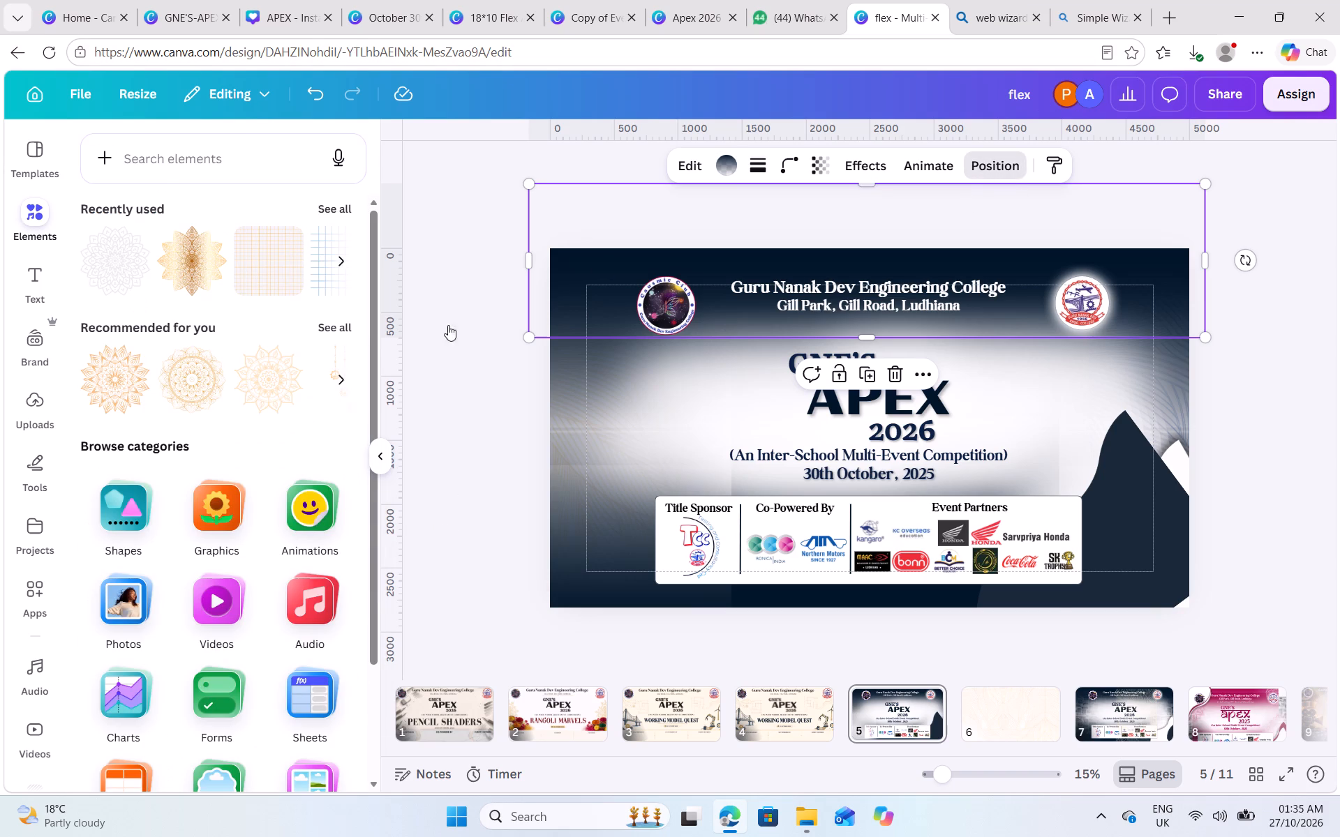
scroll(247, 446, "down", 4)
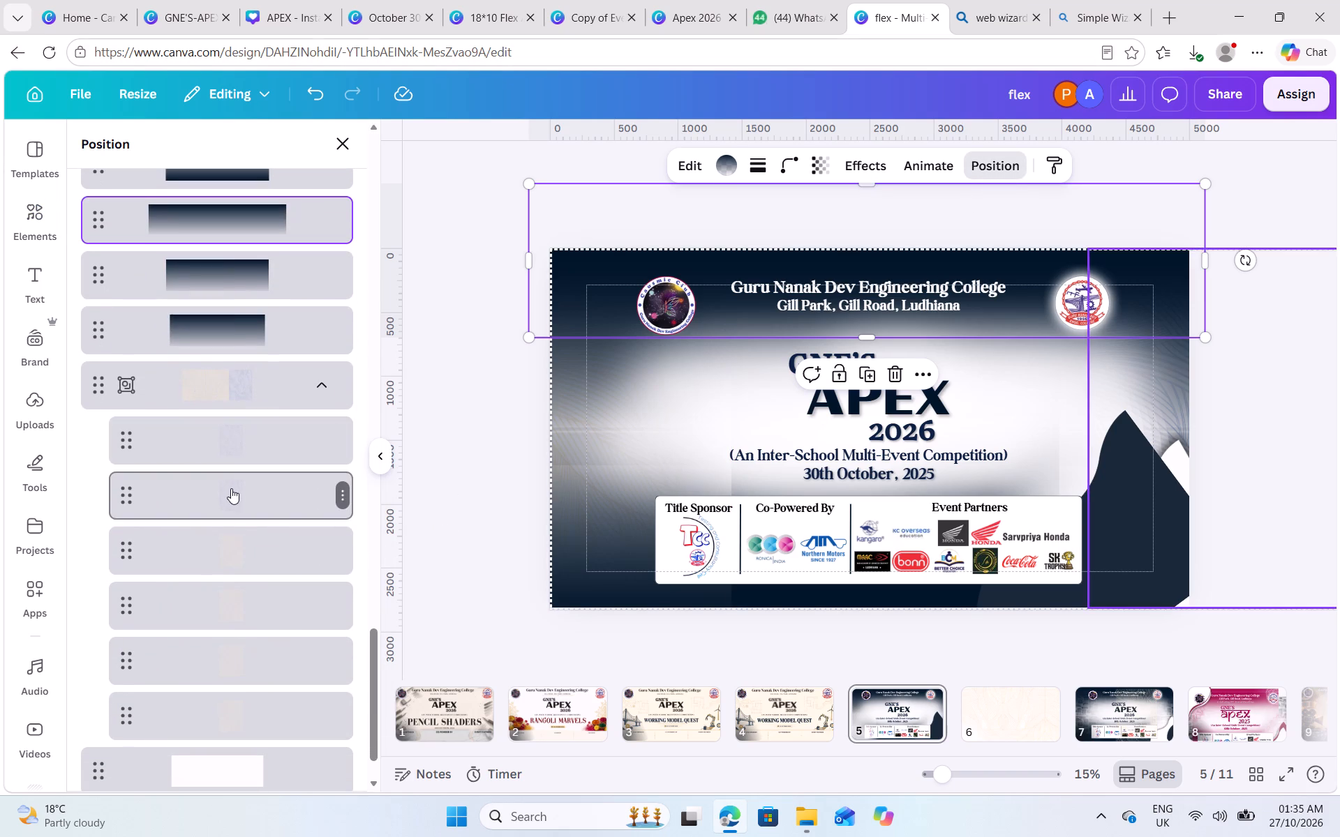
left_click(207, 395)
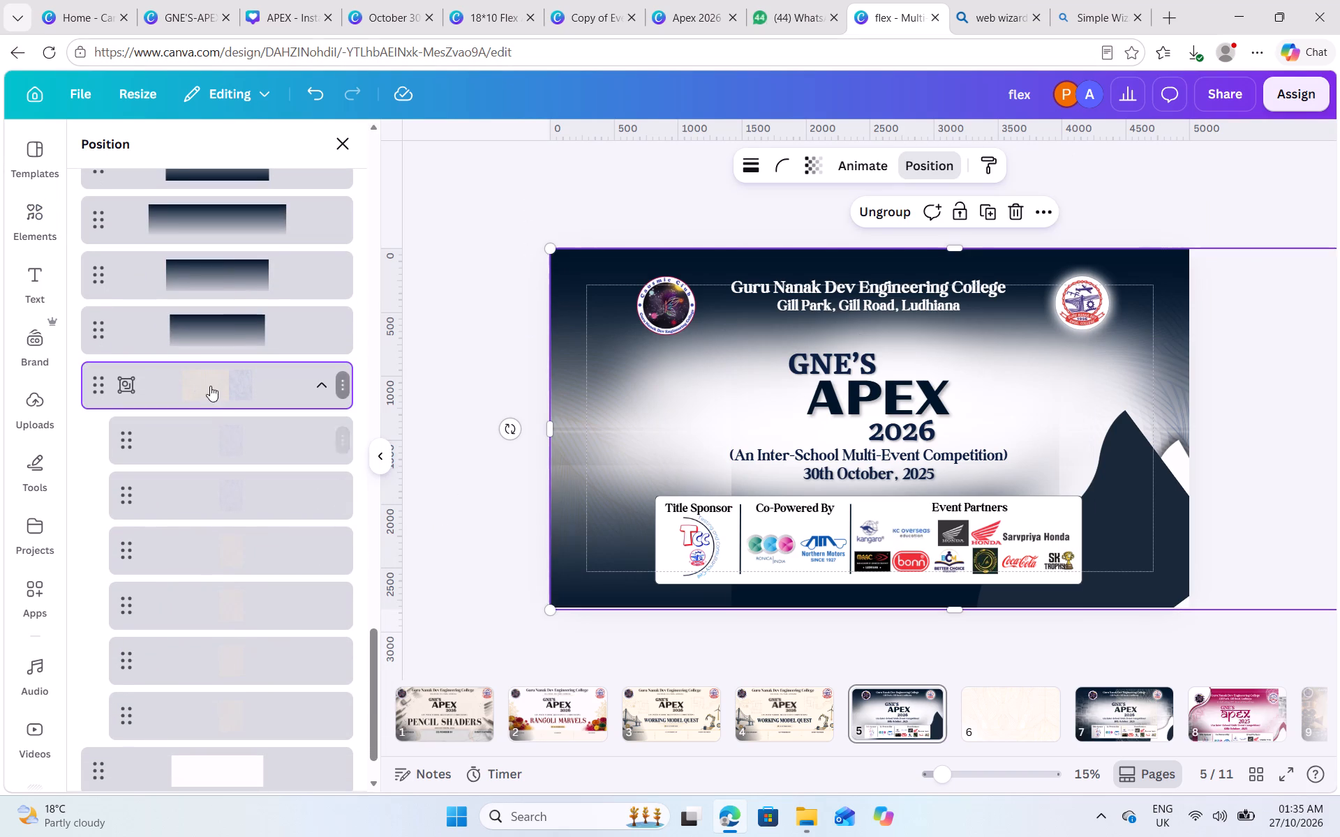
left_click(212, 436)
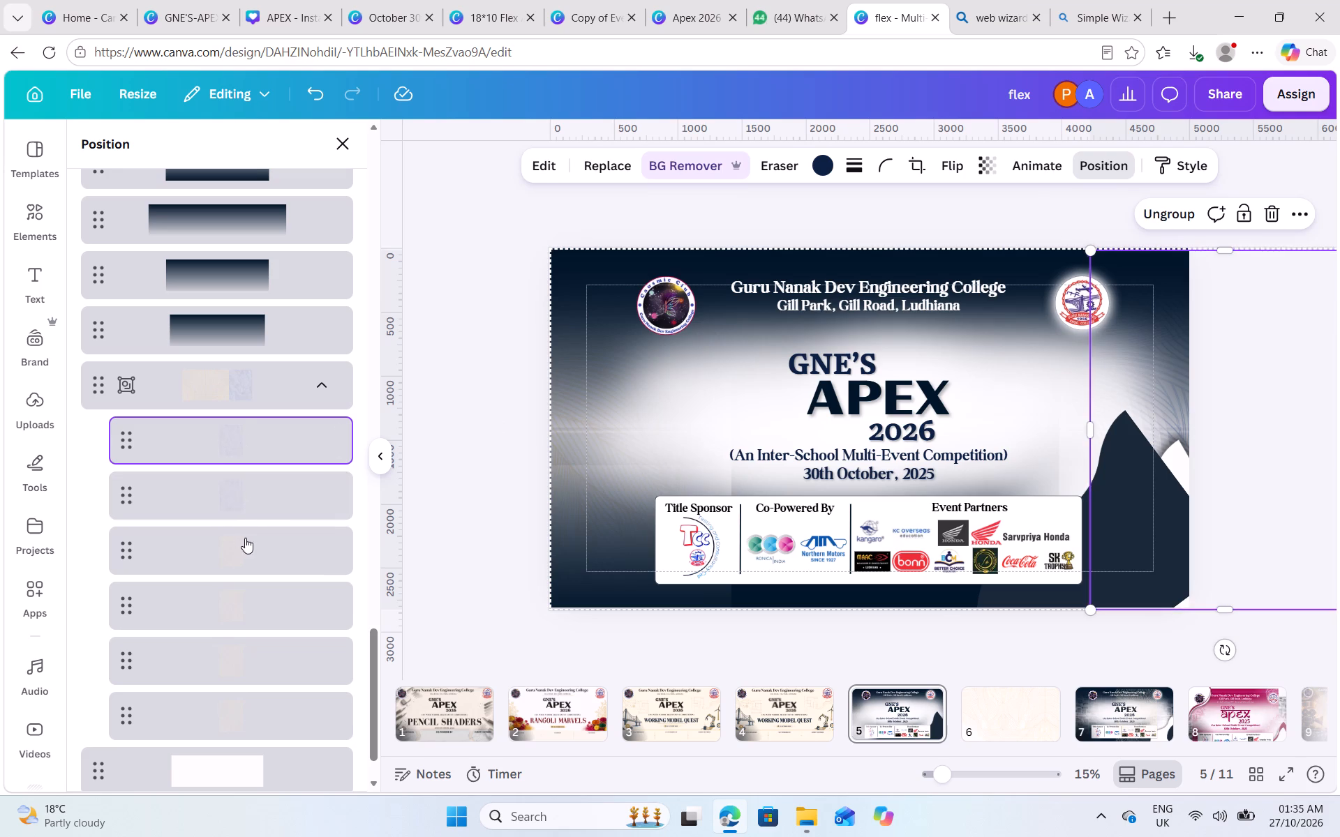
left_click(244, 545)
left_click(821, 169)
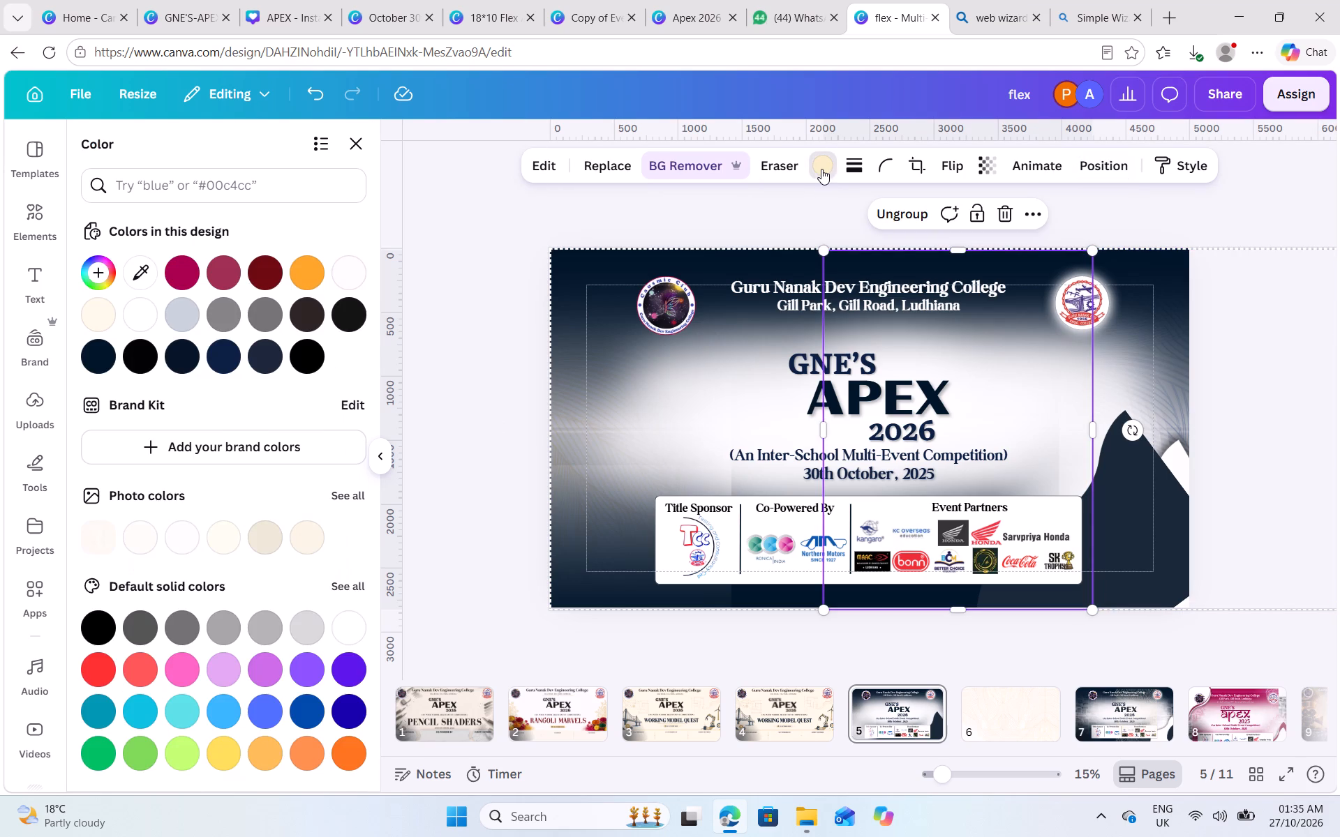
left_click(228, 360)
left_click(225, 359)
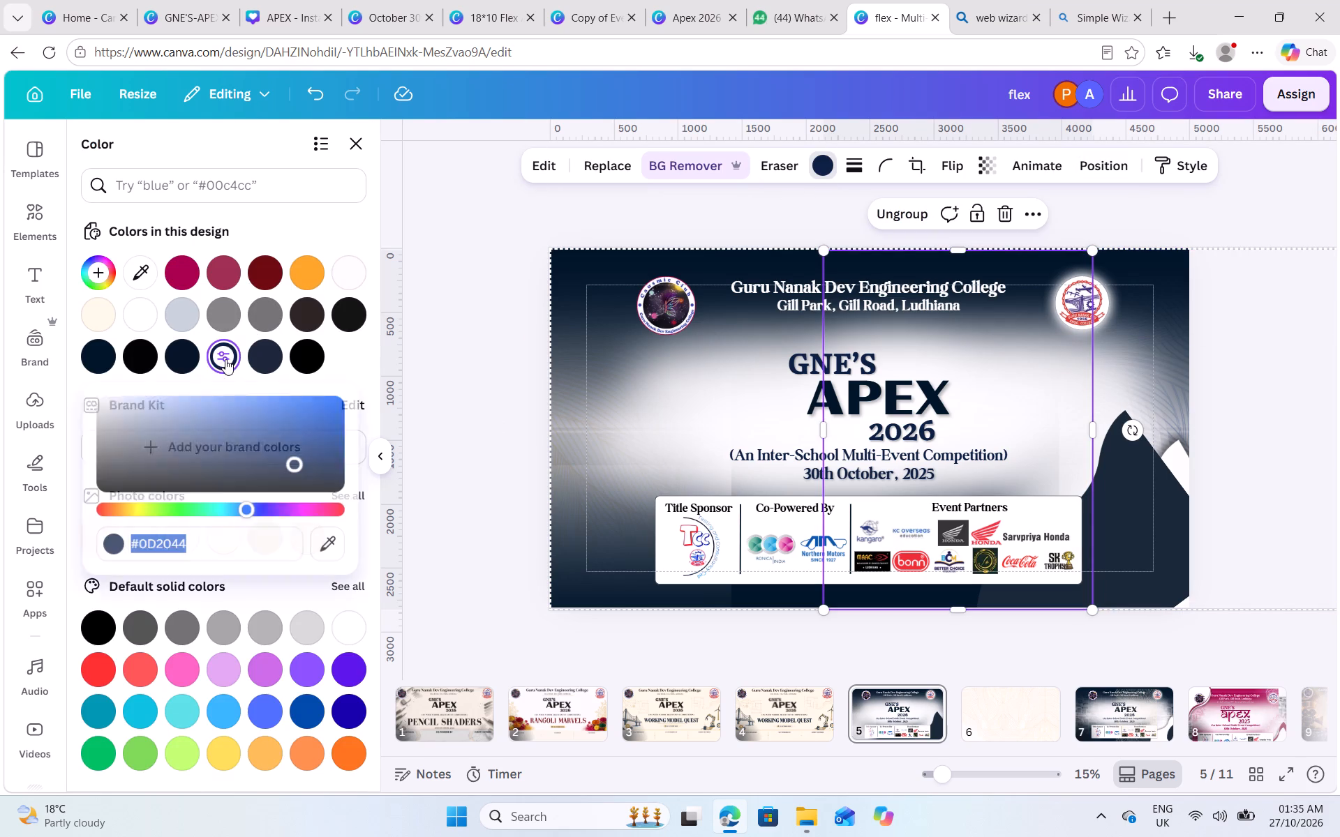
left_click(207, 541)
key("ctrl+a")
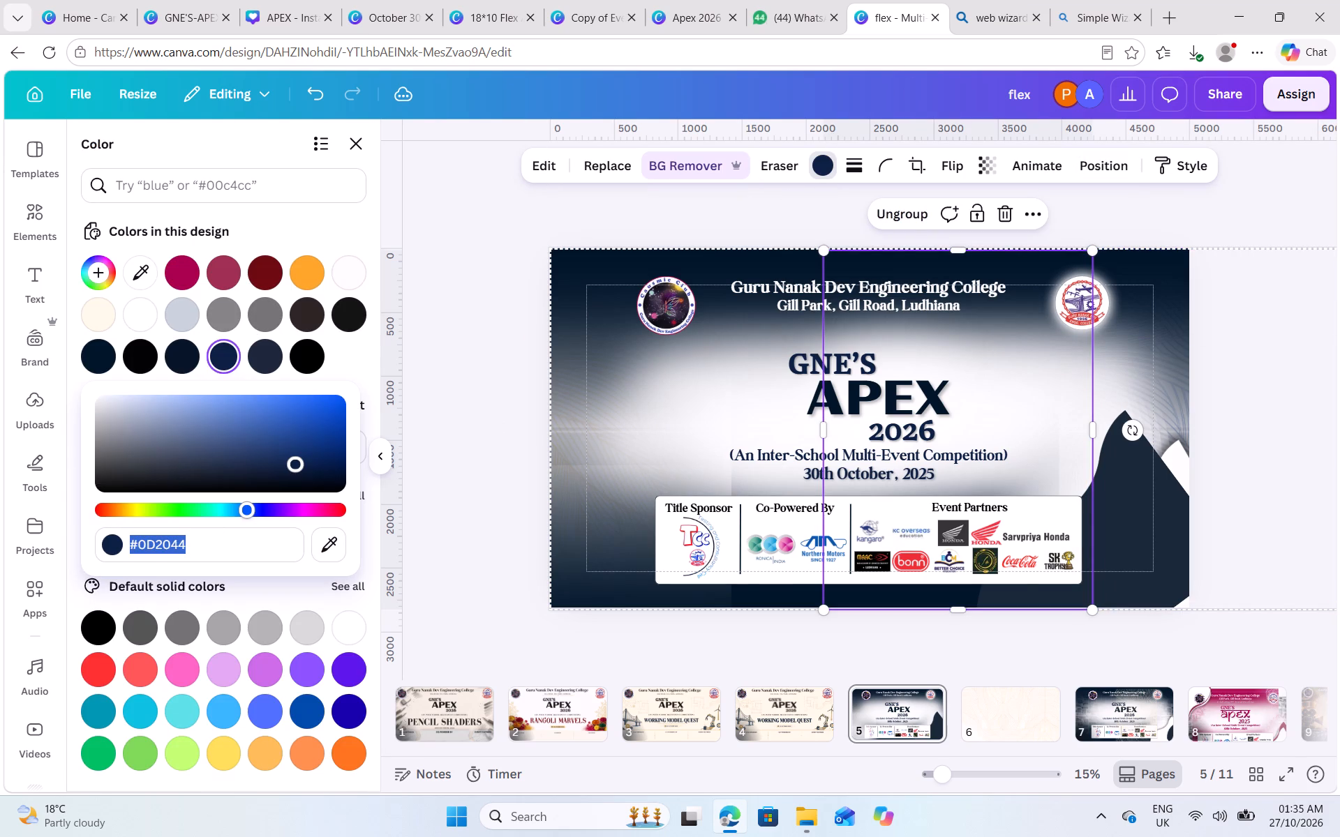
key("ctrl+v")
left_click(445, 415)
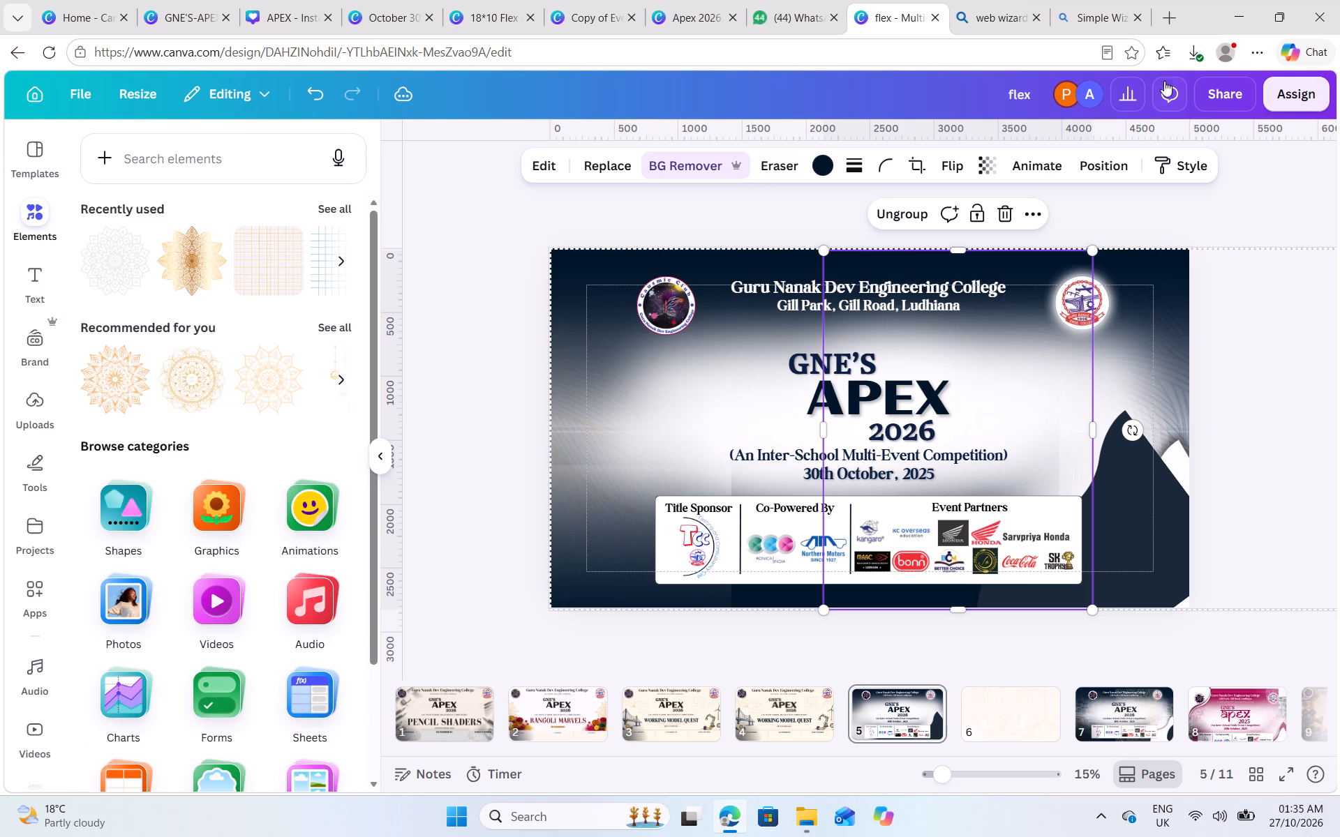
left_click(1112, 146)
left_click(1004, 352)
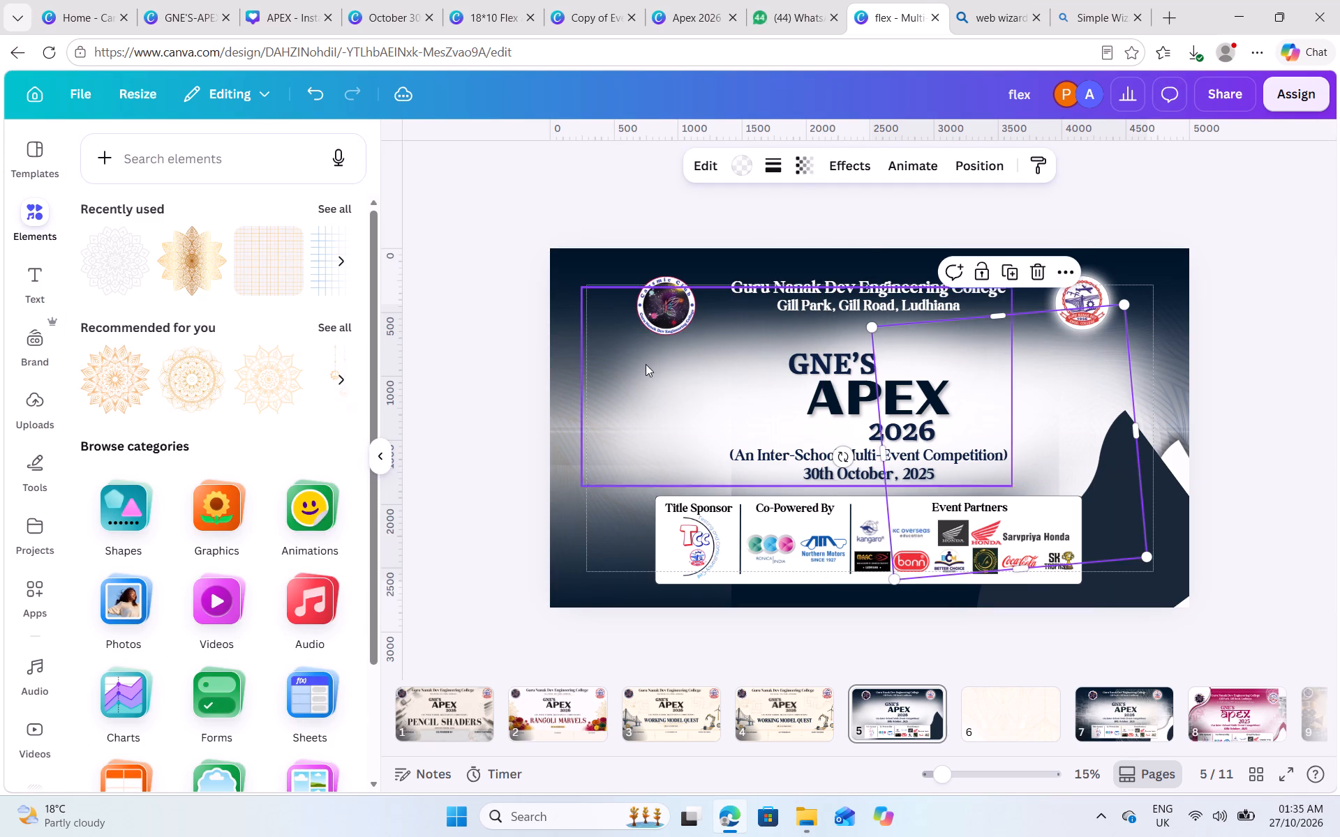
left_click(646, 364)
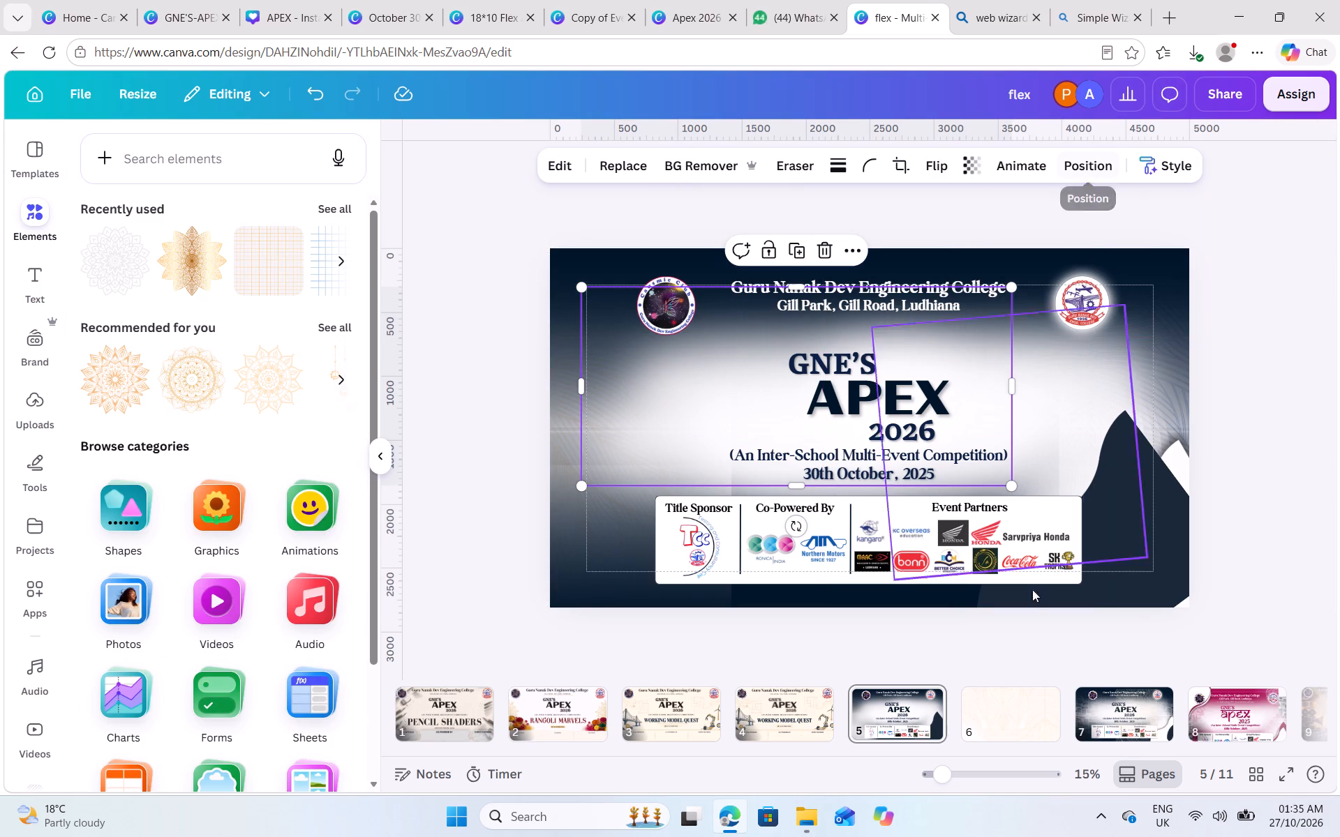
Go to page 6 and select its cream wavy-line pattern group.
left_click(1000, 679)
left_click(987, 708)
left_click(655, 352)
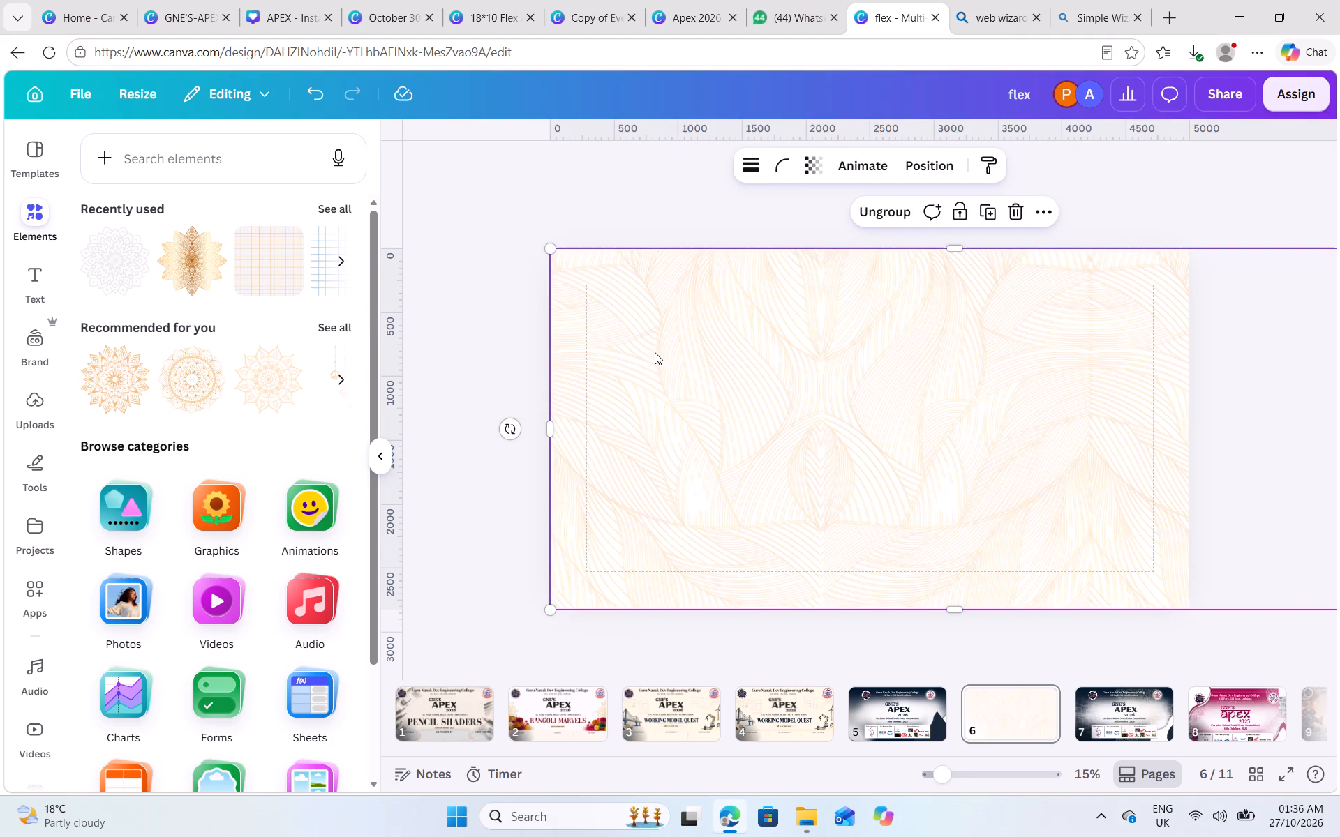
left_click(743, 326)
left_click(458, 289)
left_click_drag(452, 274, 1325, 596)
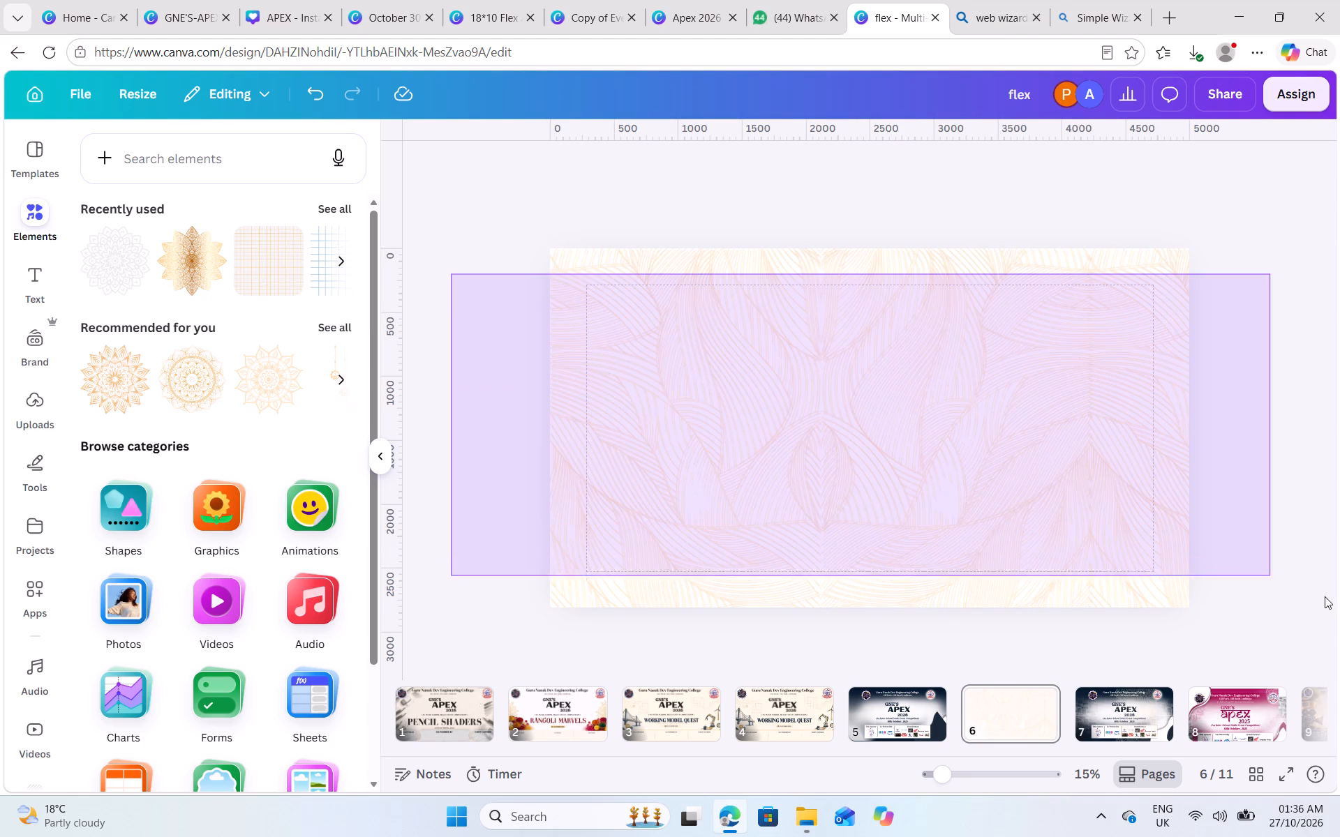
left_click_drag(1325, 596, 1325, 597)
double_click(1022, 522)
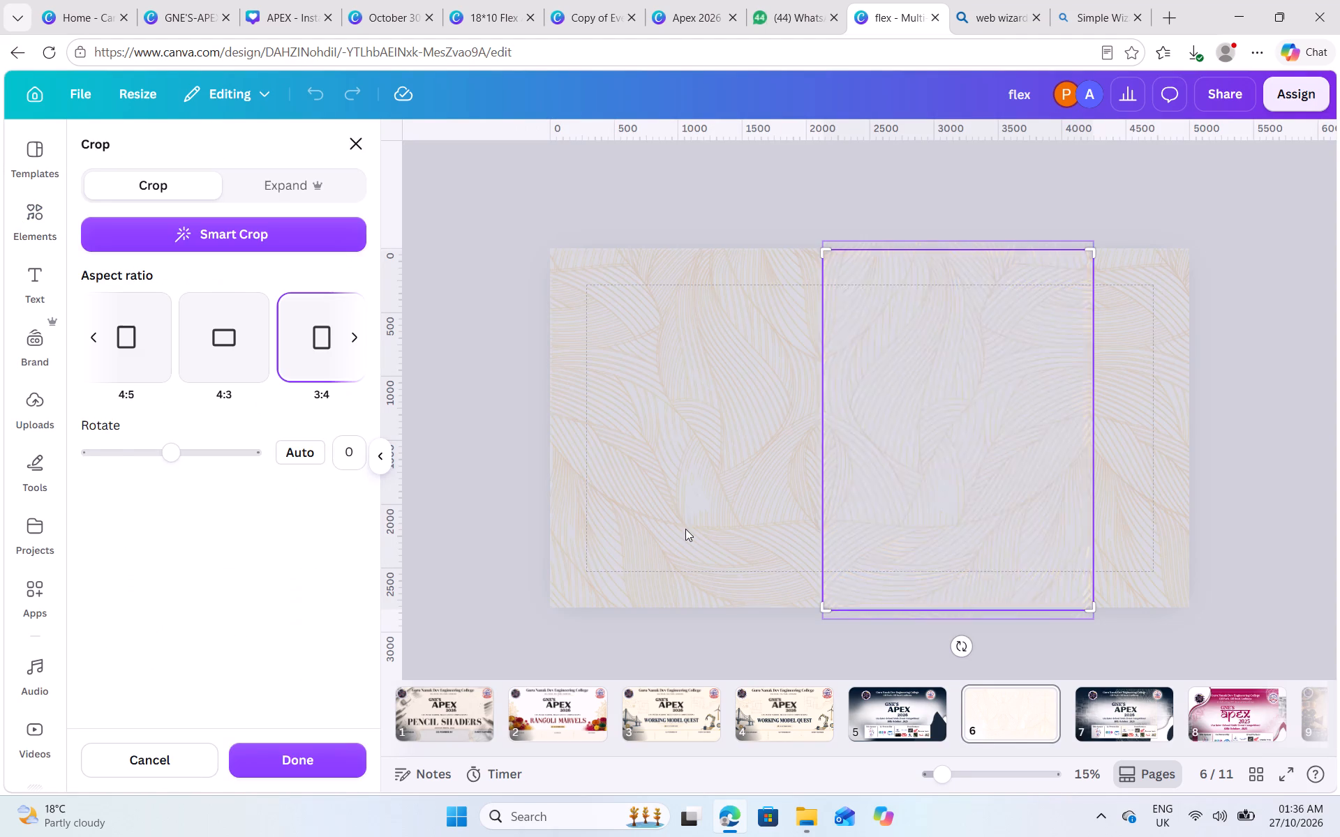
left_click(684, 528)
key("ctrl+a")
Recolour the three visible wavy-line tiles on page 6, one after another, to the dark azure design colour.
left_click(747, 414)
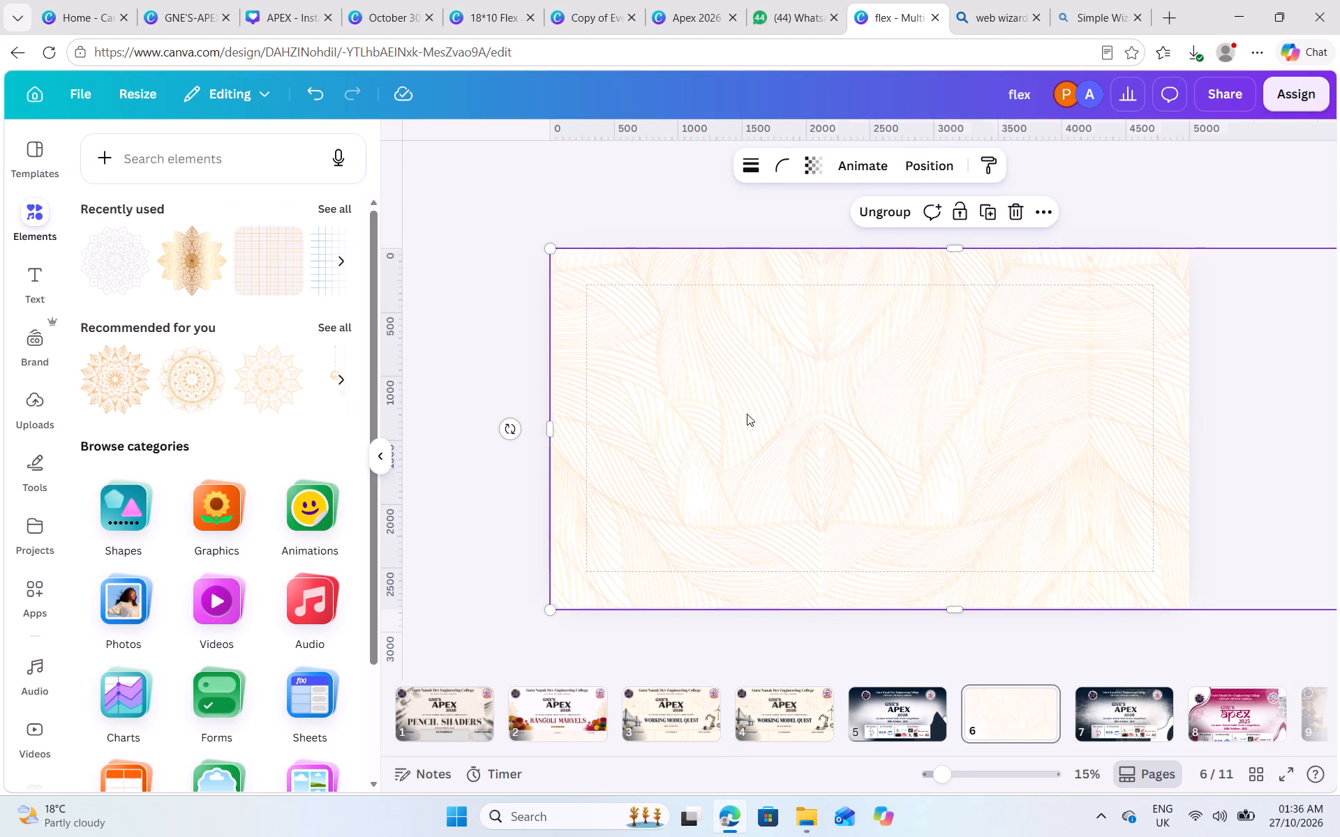
left_click(828, 160)
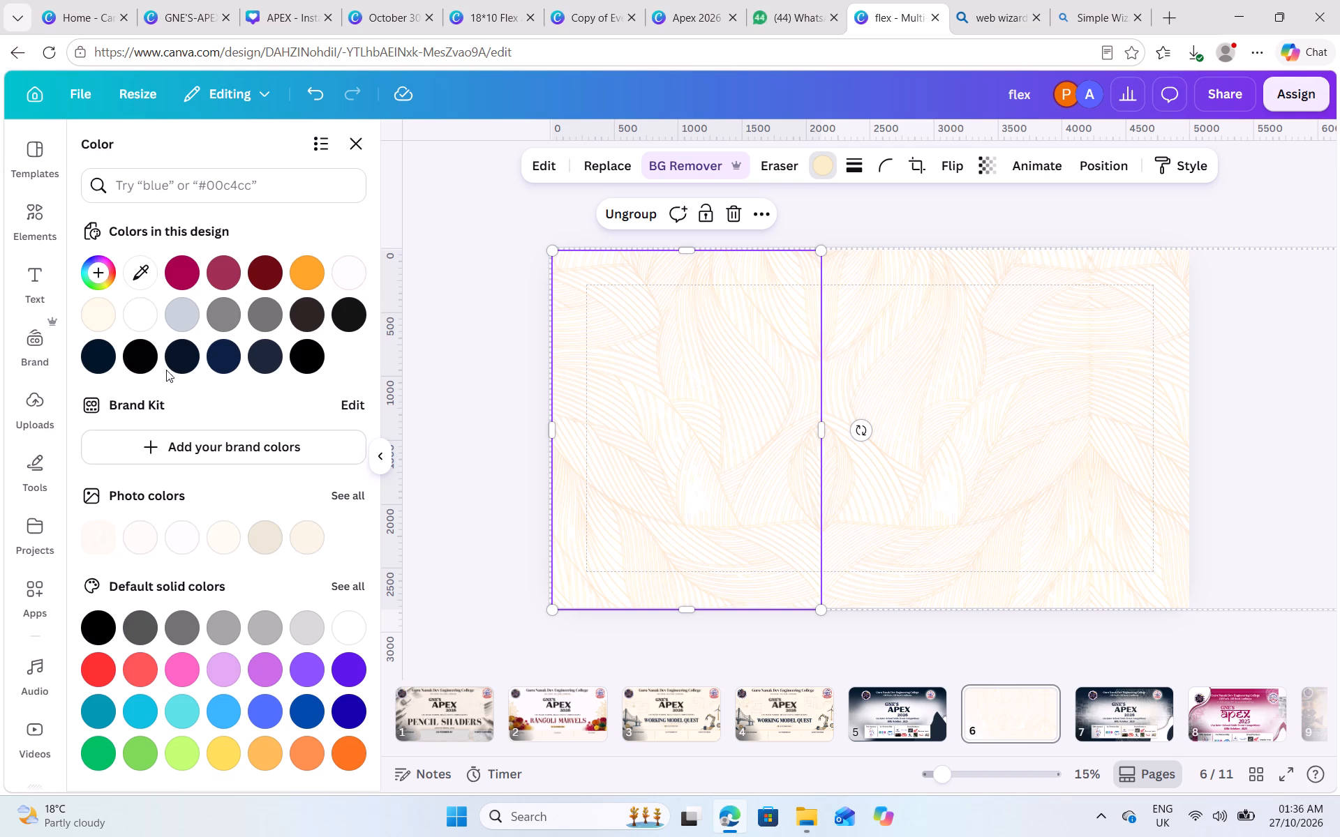
left_click(107, 358)
left_click(900, 438)
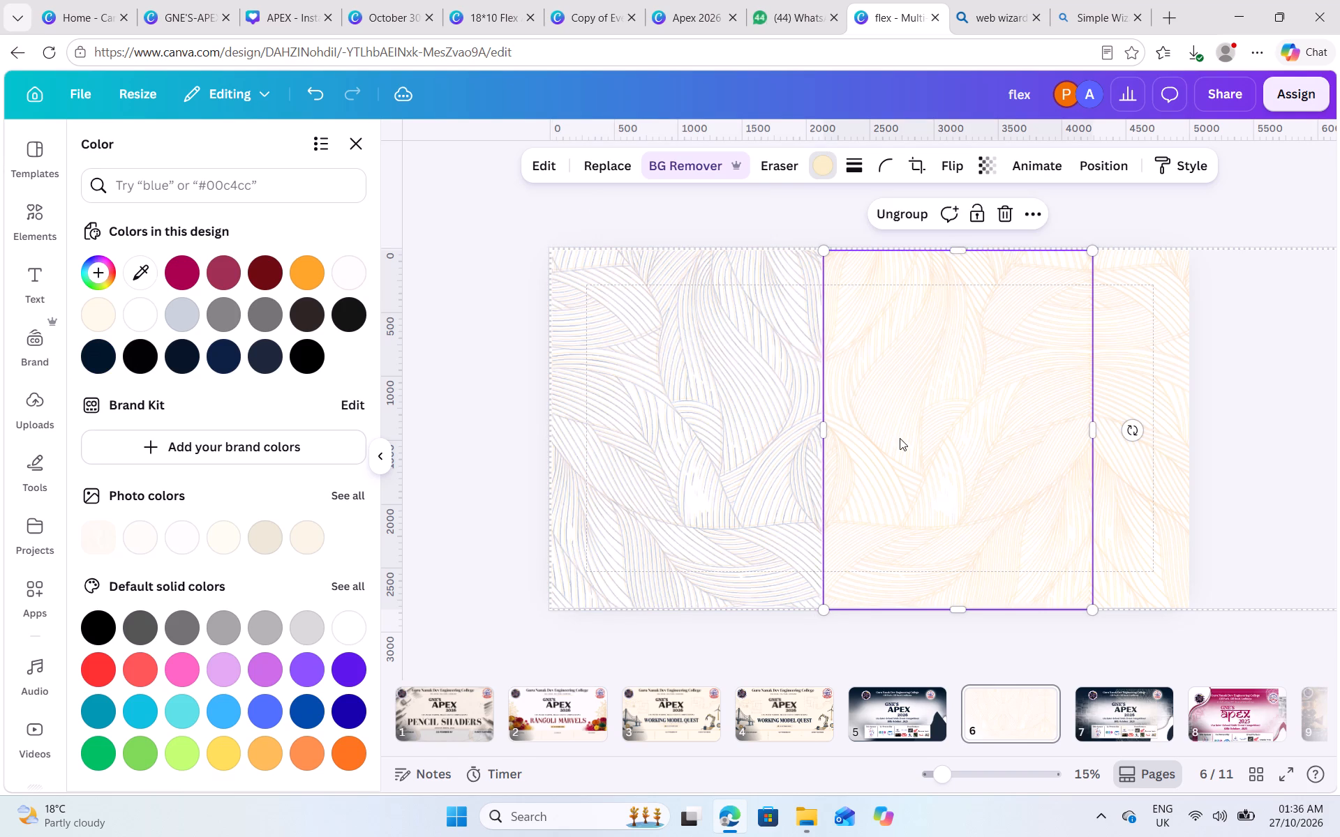
left_click(109, 361)
left_click(1135, 382)
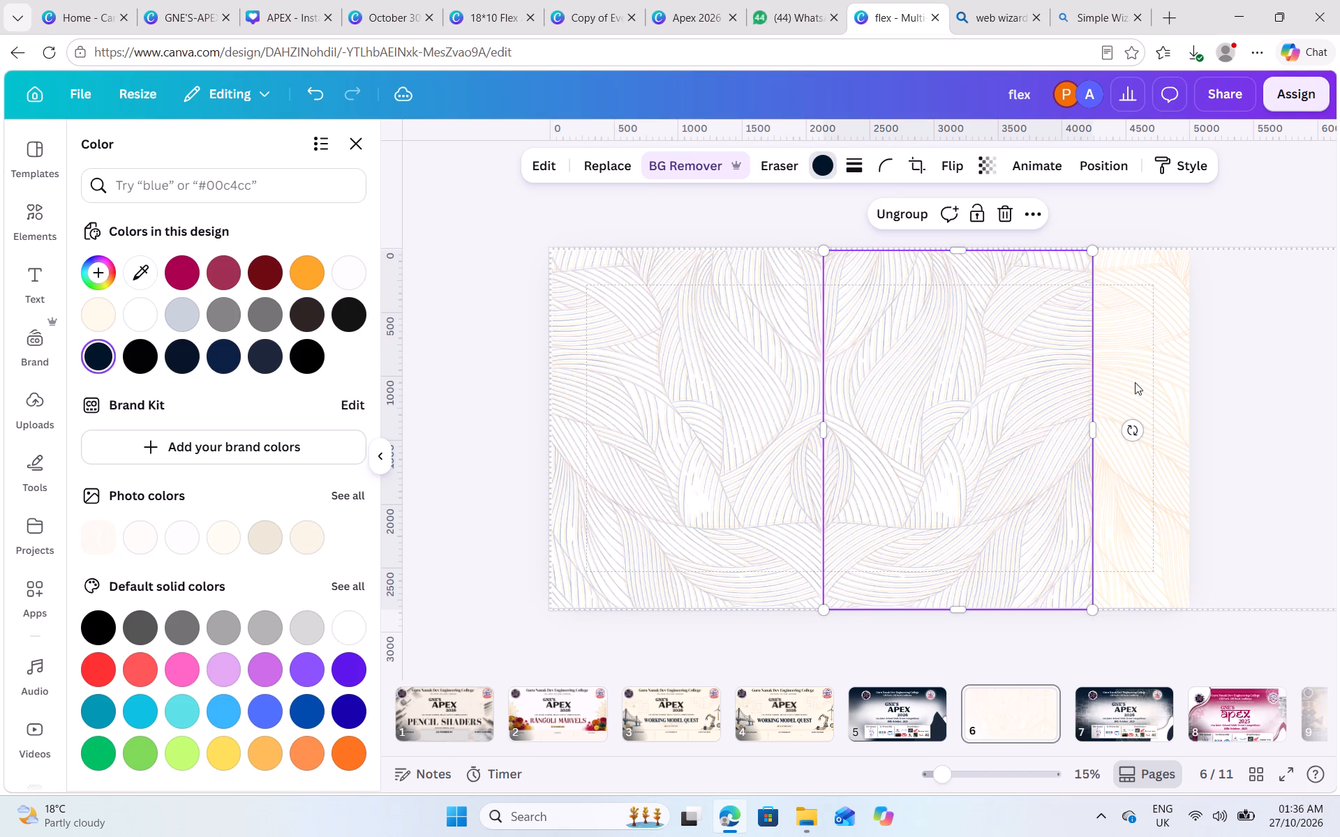
left_click(824, 157)
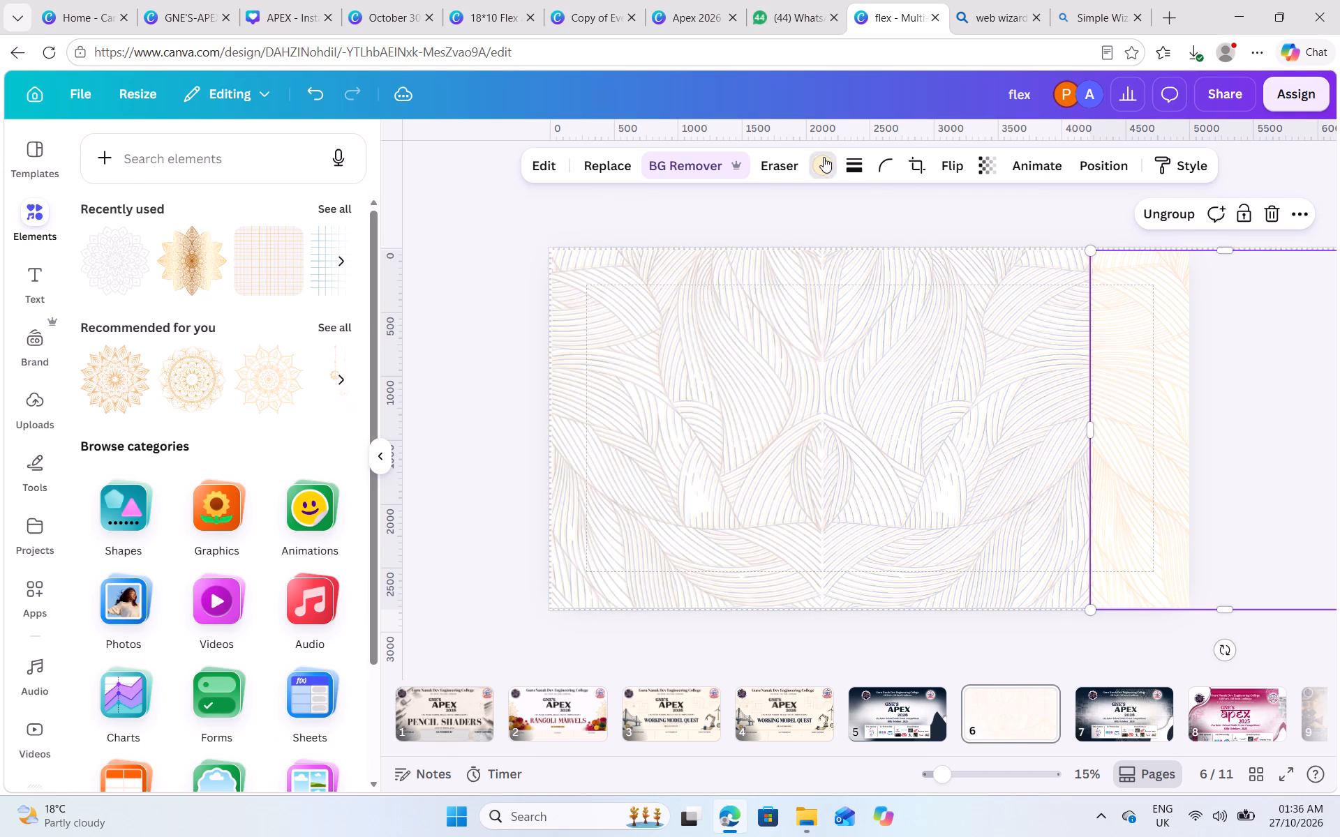
left_click(91, 356)
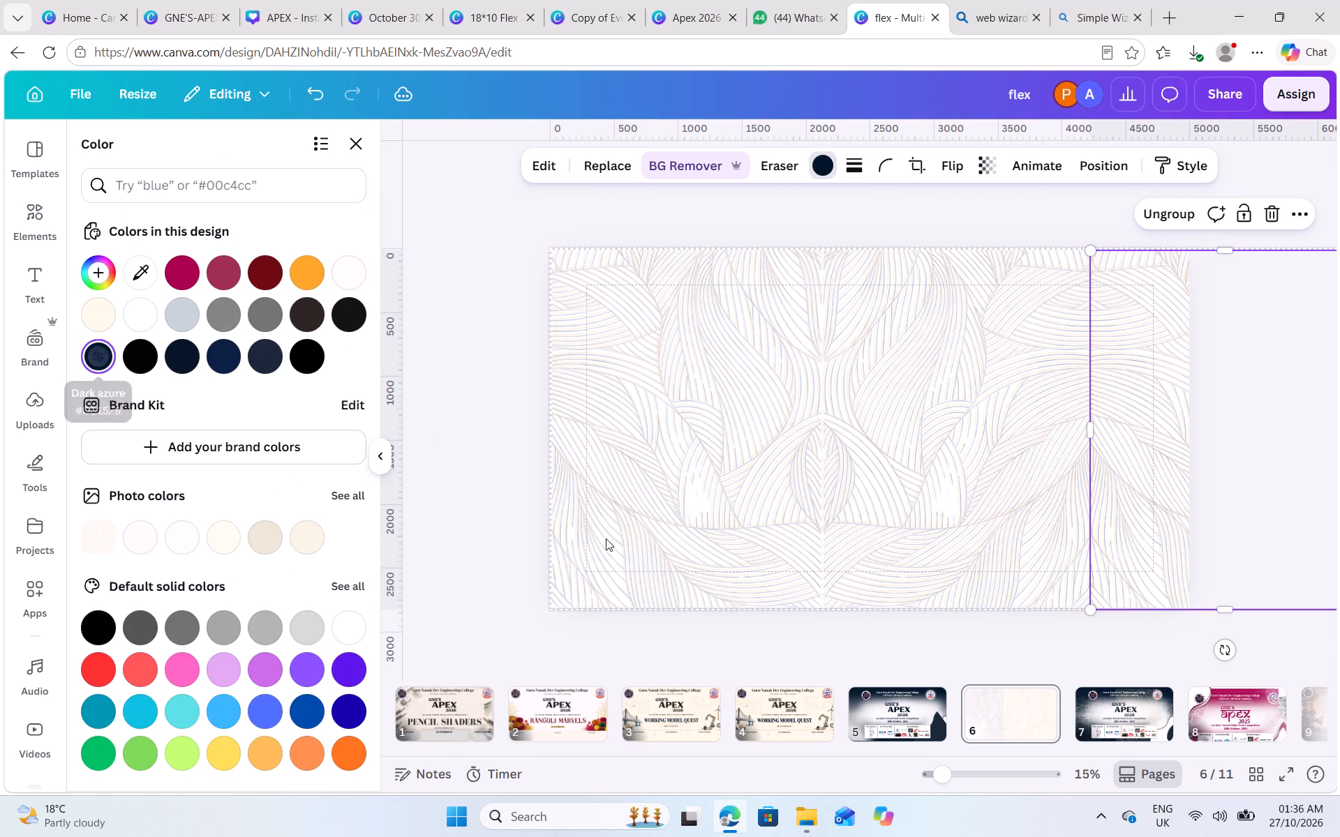
left_click(498, 598)
left_click(619, 548)
left_click(435, 589)
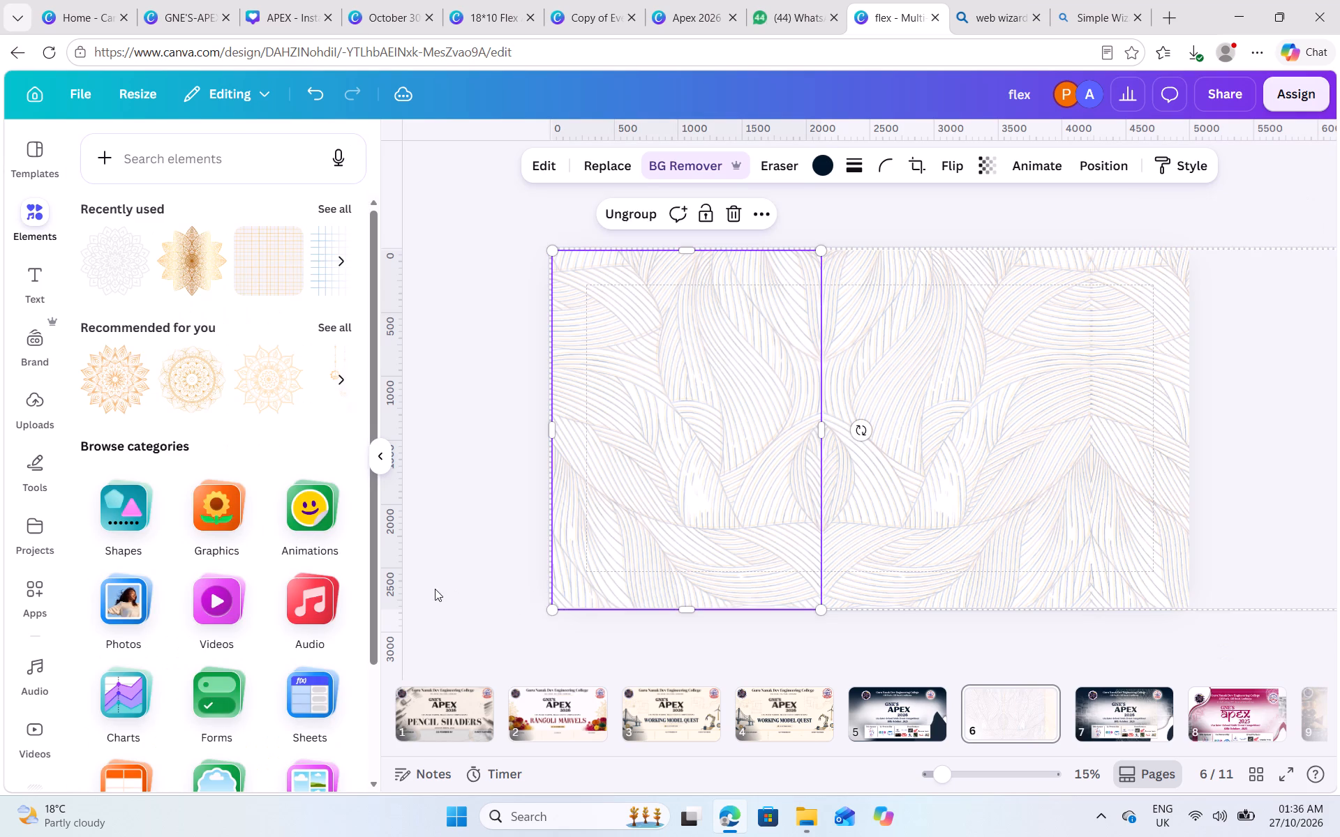
Delete the whole wavy-line pattern group from page 5.
left_click(869, 716)
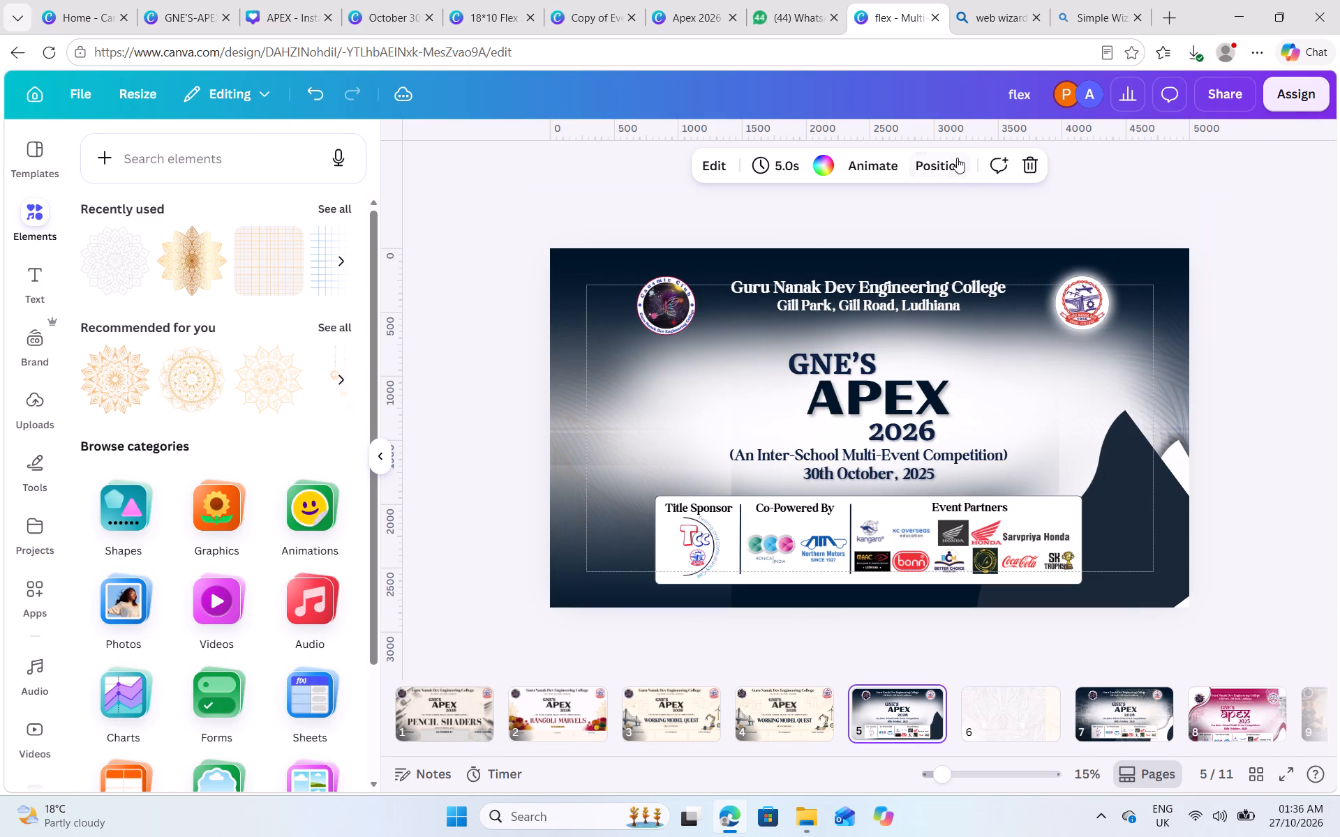
left_click(932, 174)
scroll(246, 514, "down", 7)
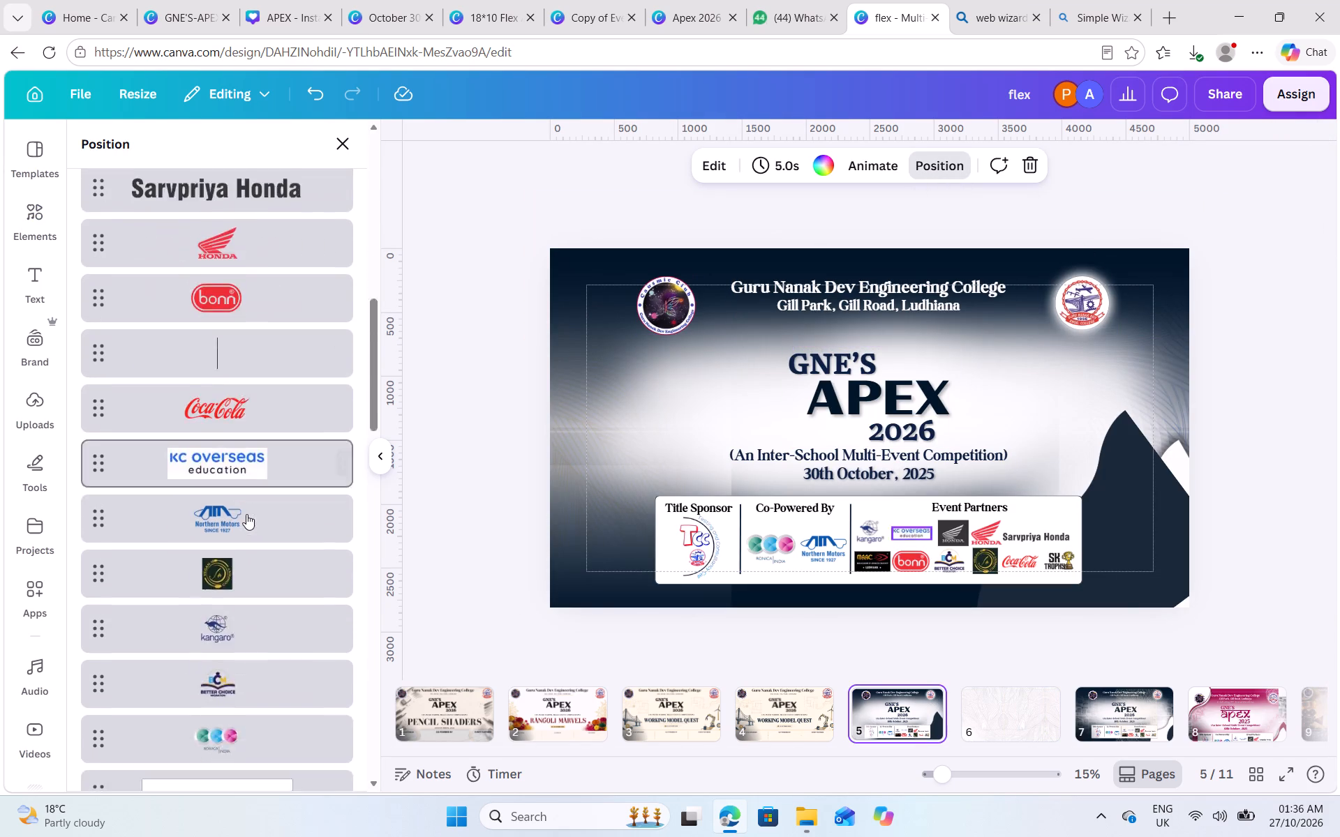
scroll(246, 514, "down", 9)
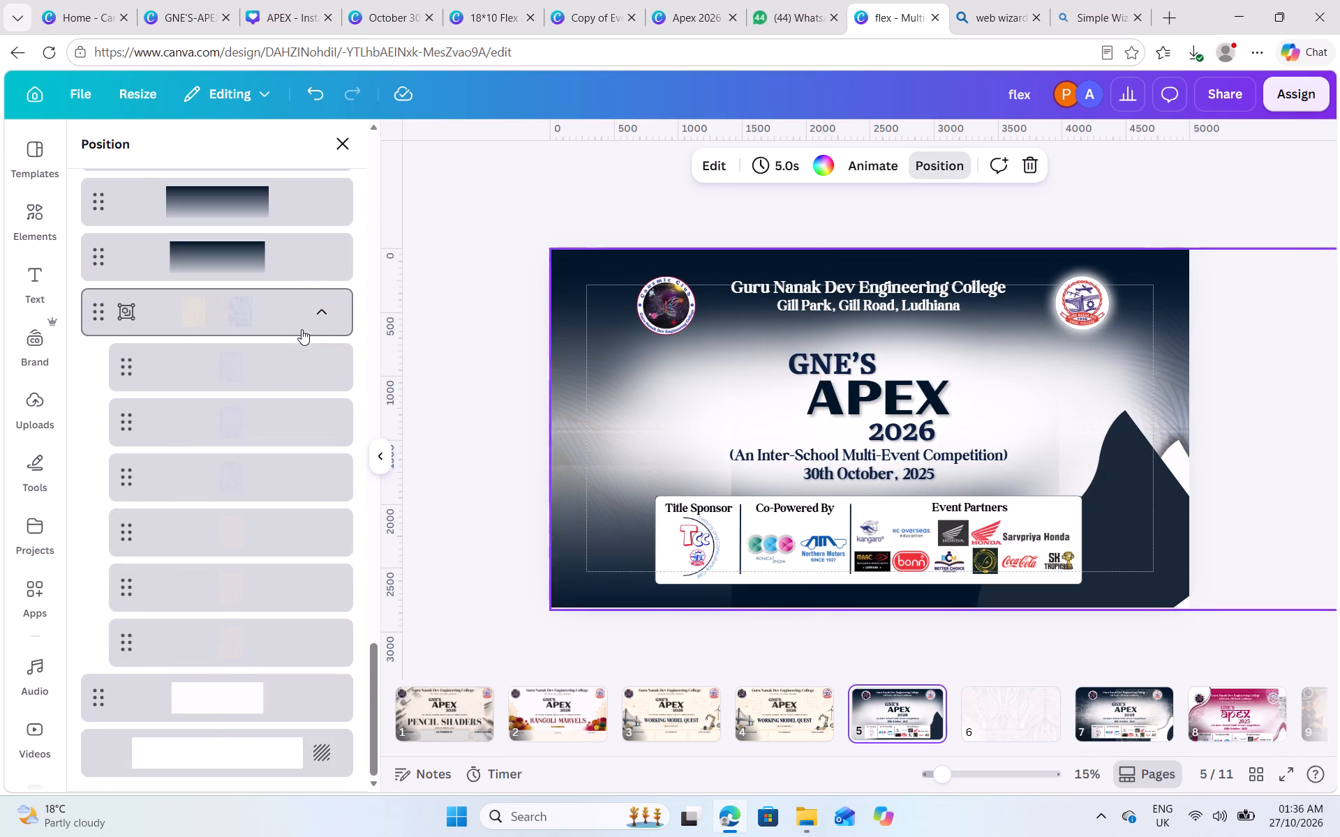
left_click(273, 308)
key("Delete")
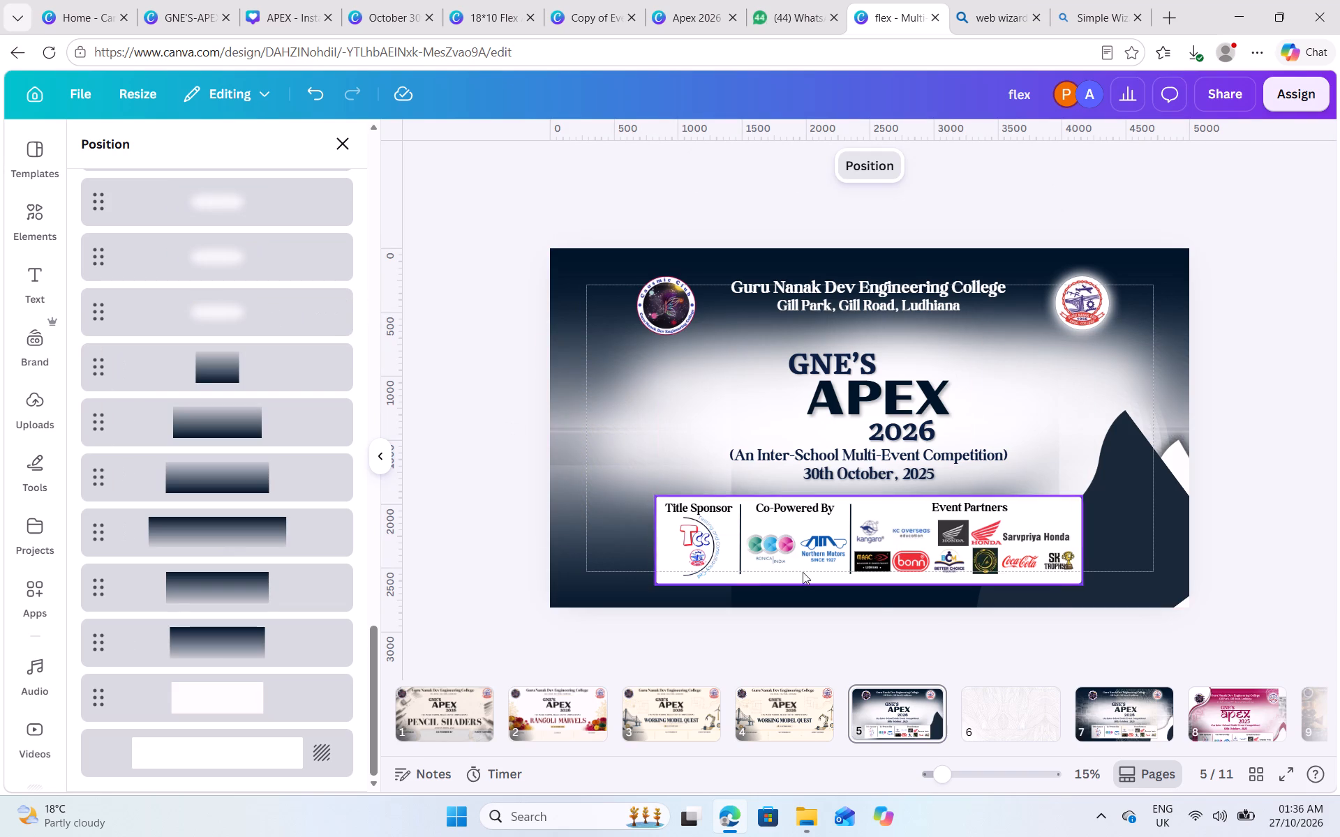
Delete the navy and white curved shapes from the lower-right corner of page 5's banner.
left_click(1119, 538)
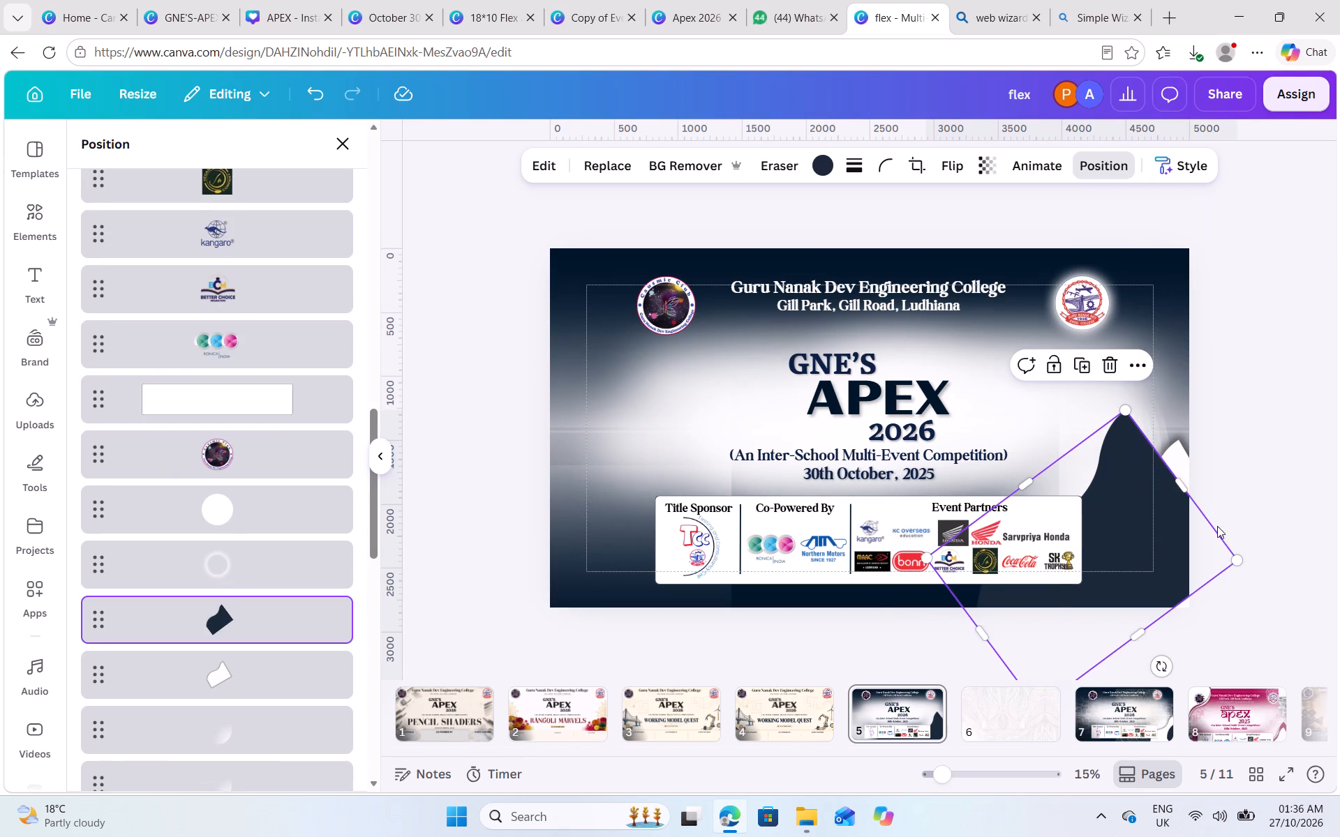
left_click(1105, 364)
left_click(1149, 488)
left_click(1159, 374)
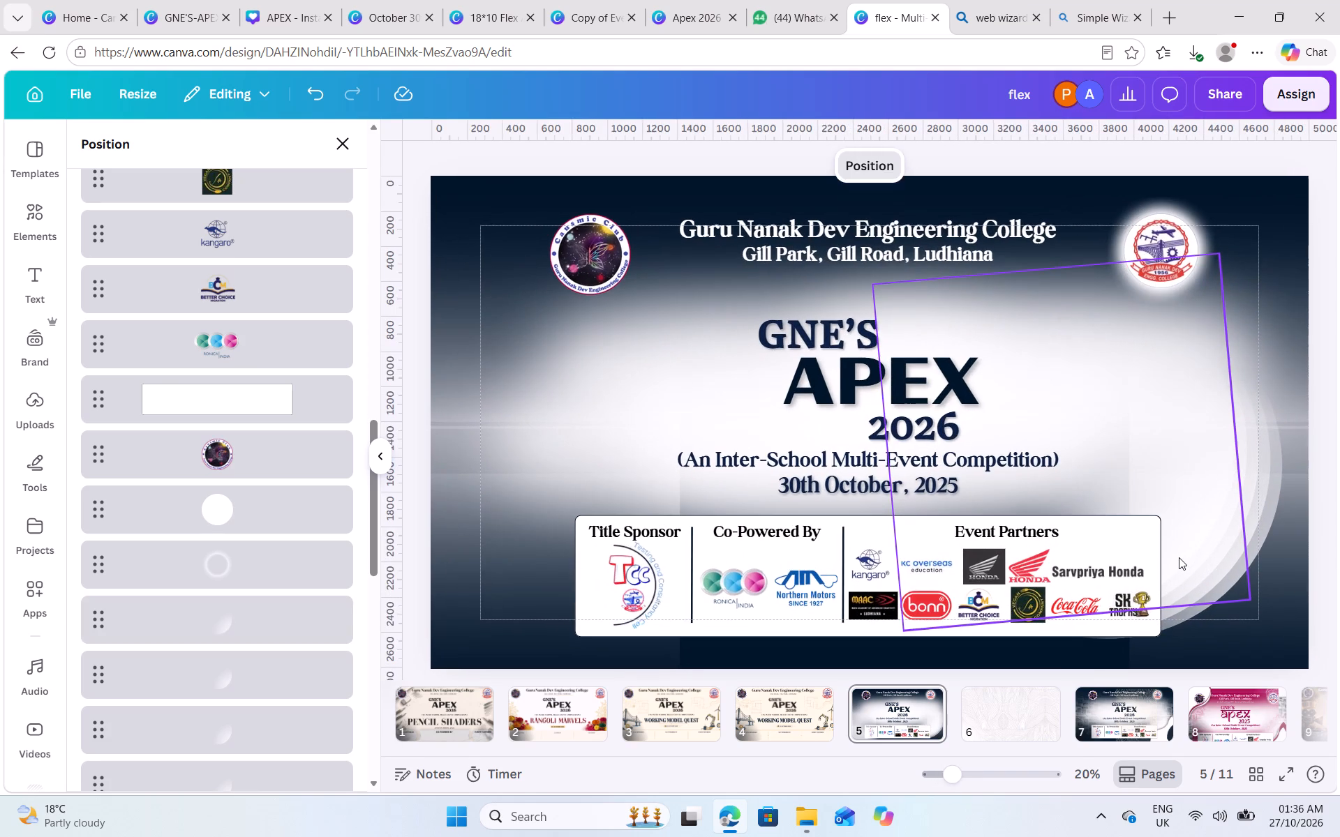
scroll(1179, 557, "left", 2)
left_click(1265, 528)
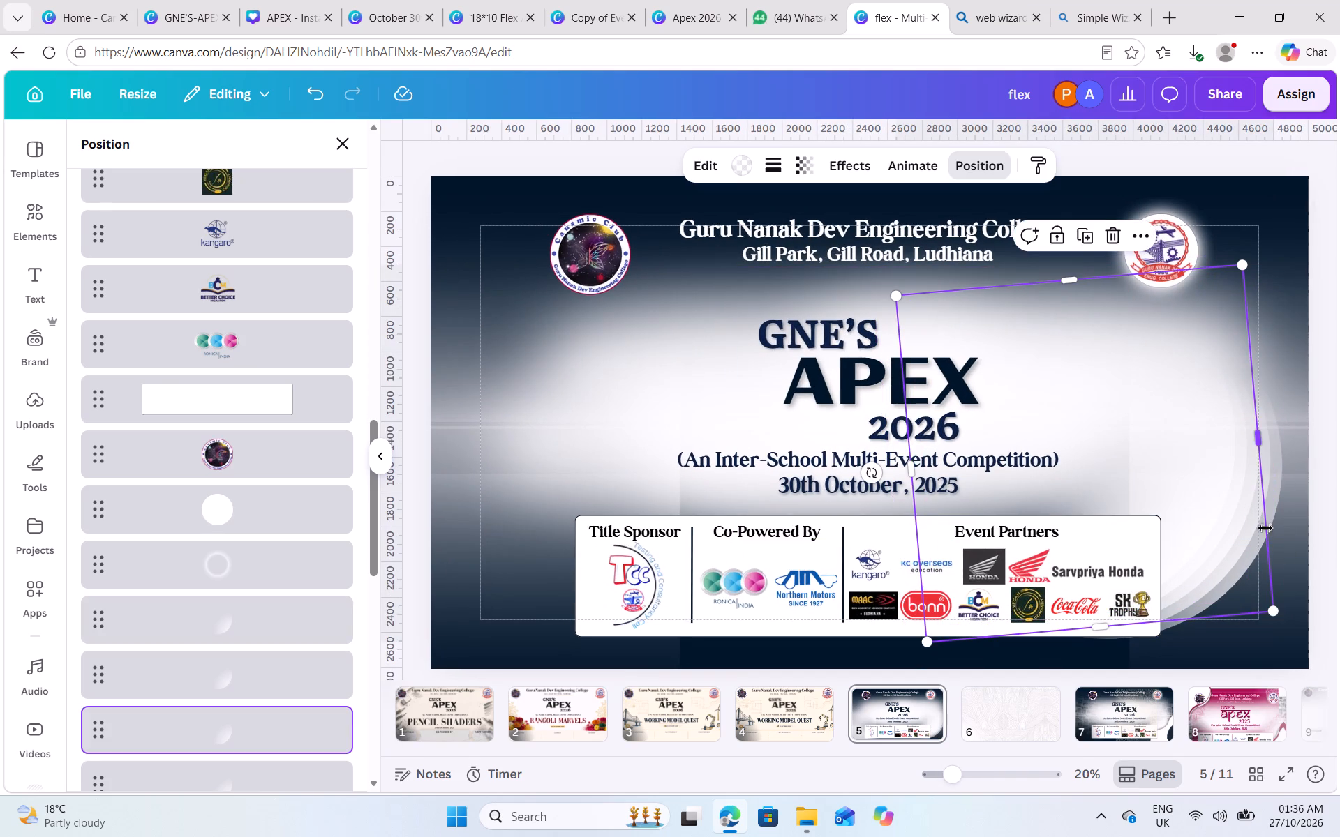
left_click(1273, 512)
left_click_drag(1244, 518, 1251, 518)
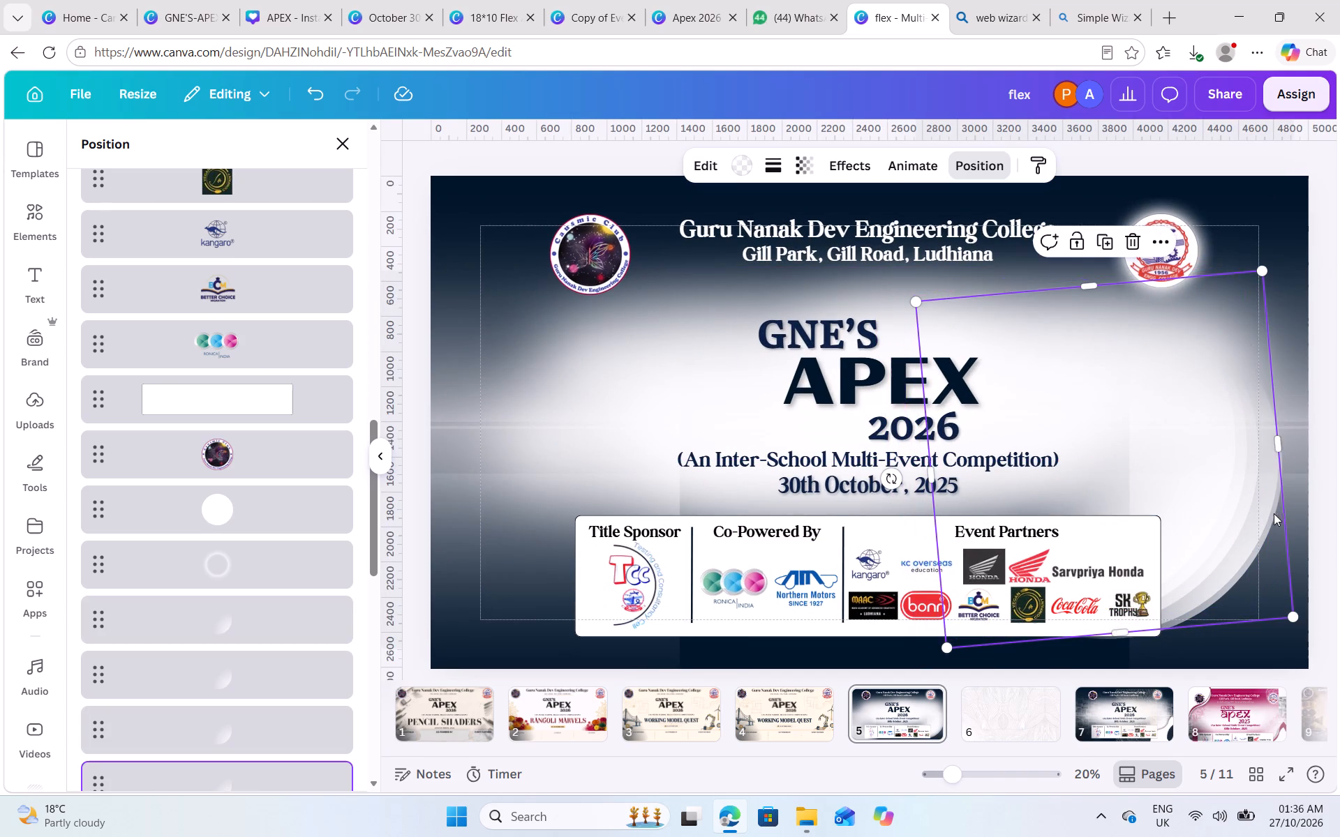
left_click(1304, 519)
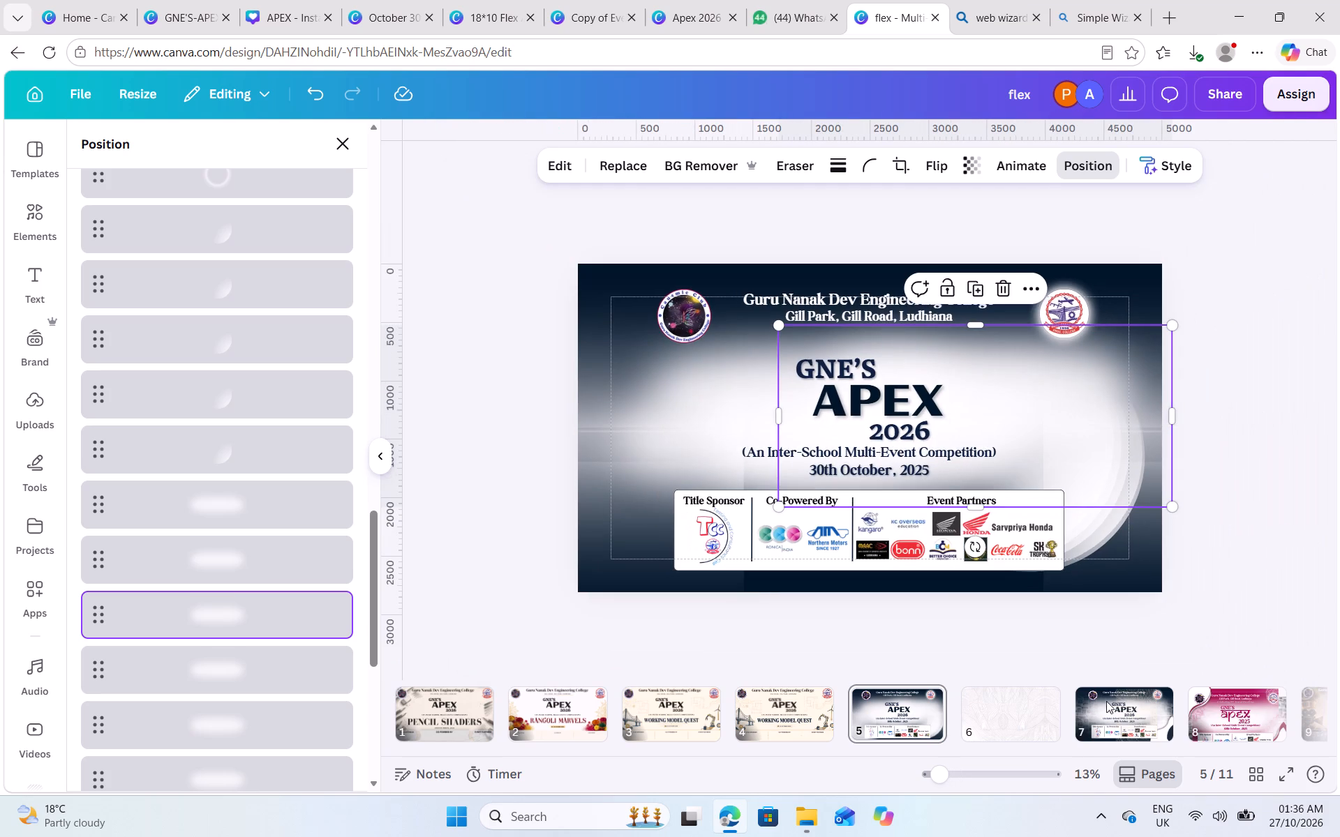
Copy the wavy-line pattern group from page 6 and paste it onto page 5.
left_click(997, 730)
left_click(861, 517)
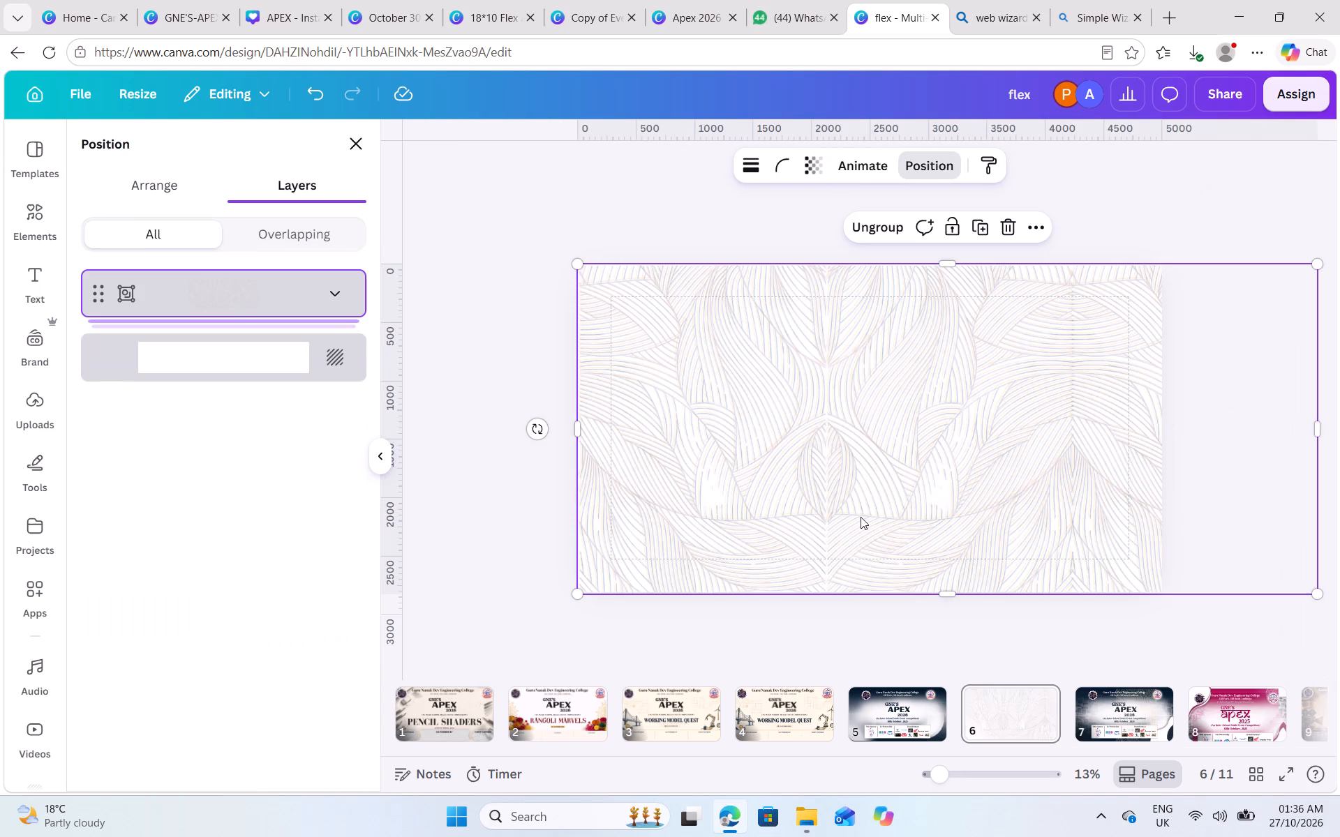
key("ctrl+c")
left_click(913, 726)
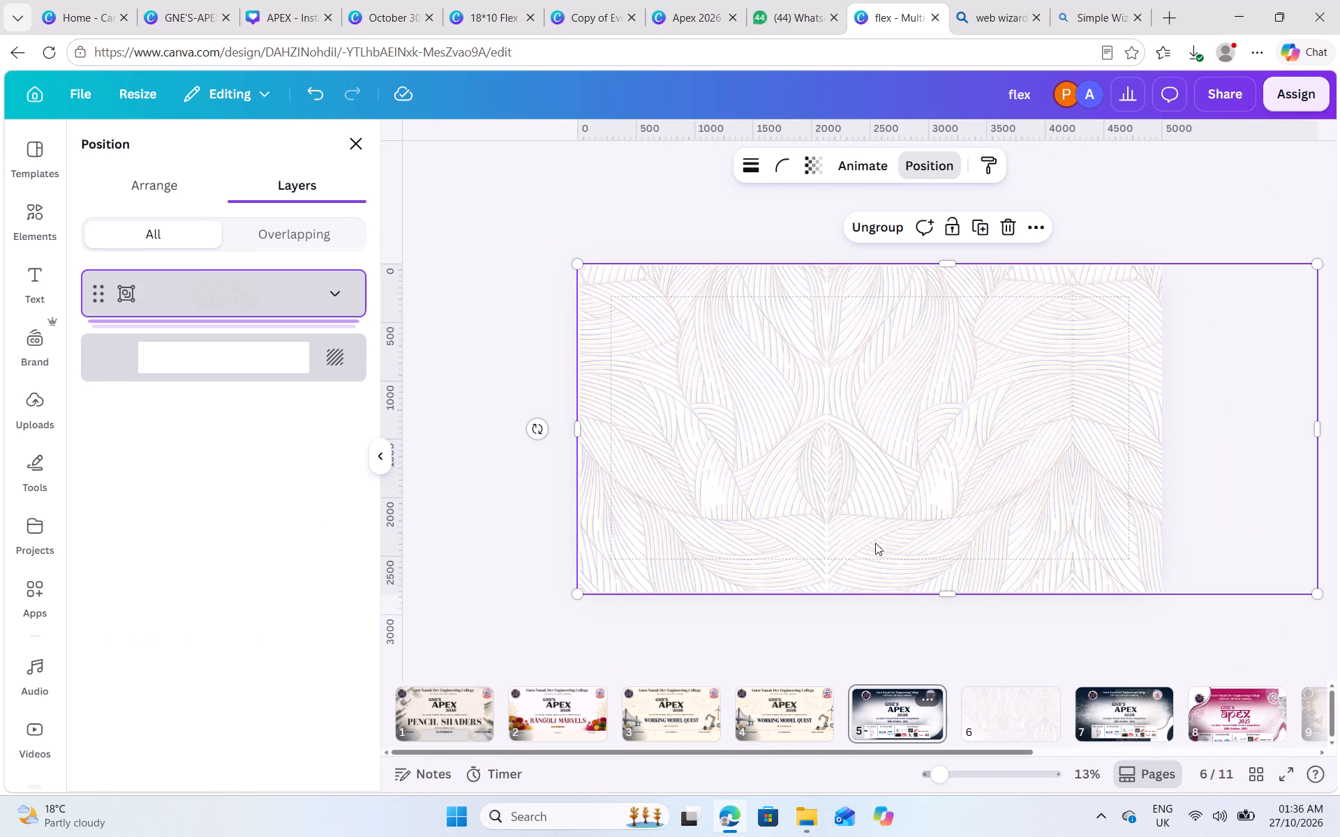
key("ctrl+v")
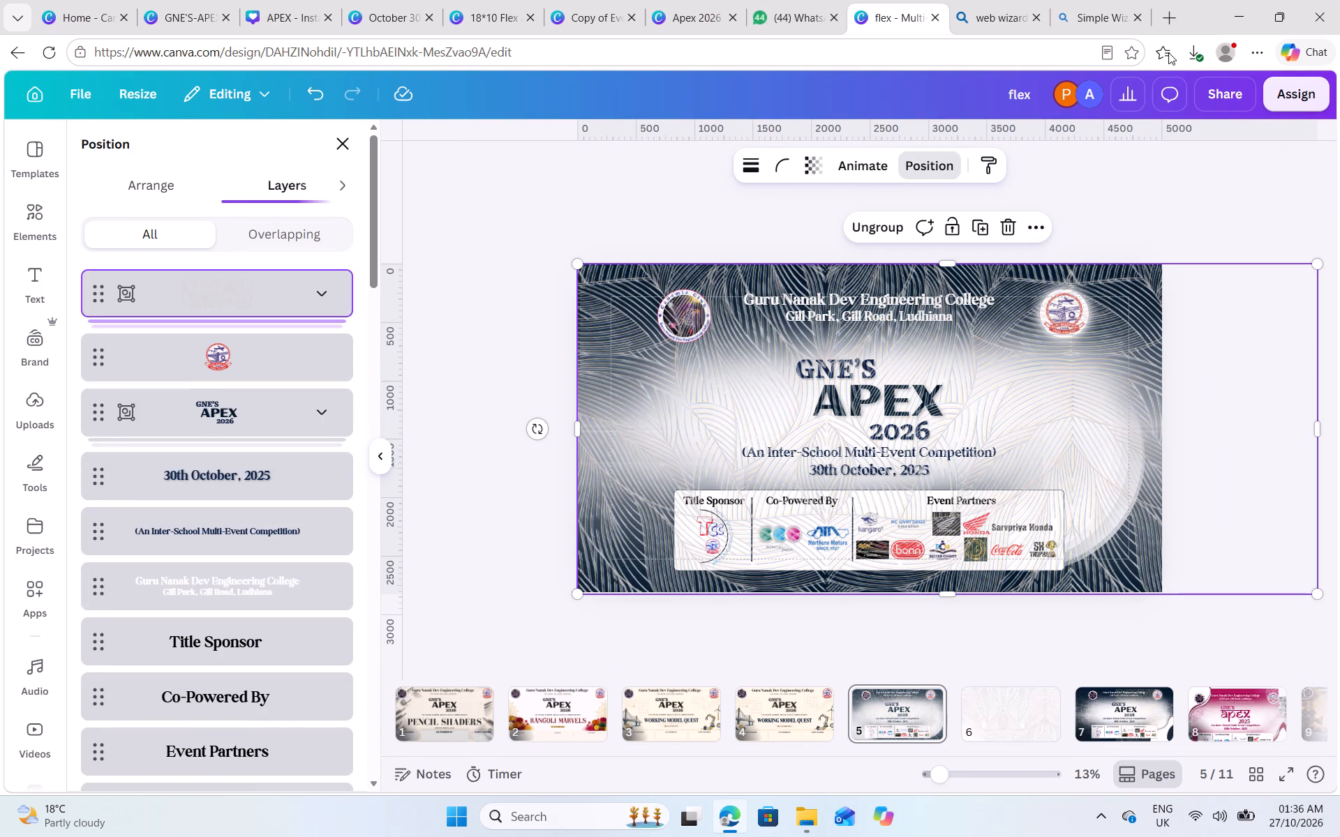
Move the pasted pattern group behind the banner content and navy gradients, just above the white base rectangle.
left_click(107, 196)
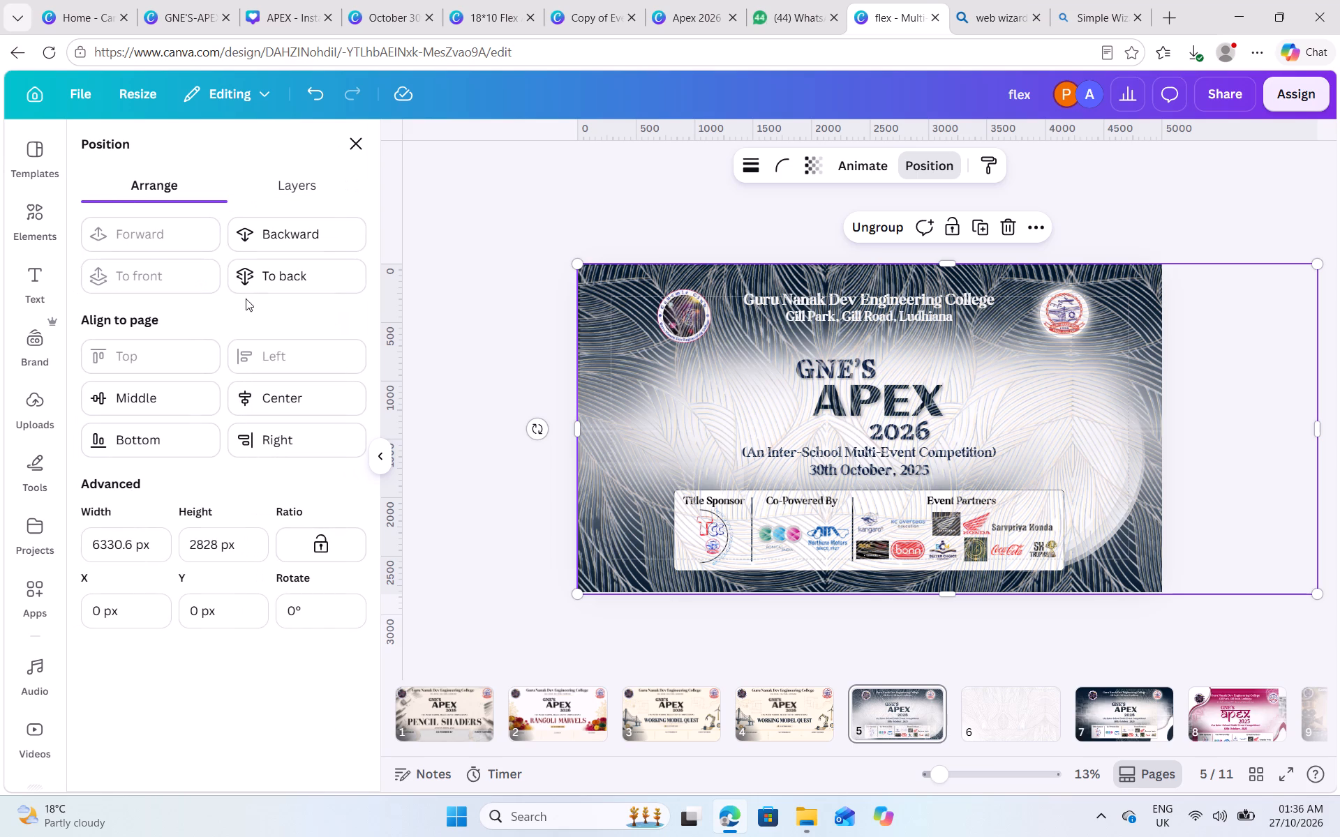
left_click(254, 284)
left_click(181, 234)
left_click(180, 234)
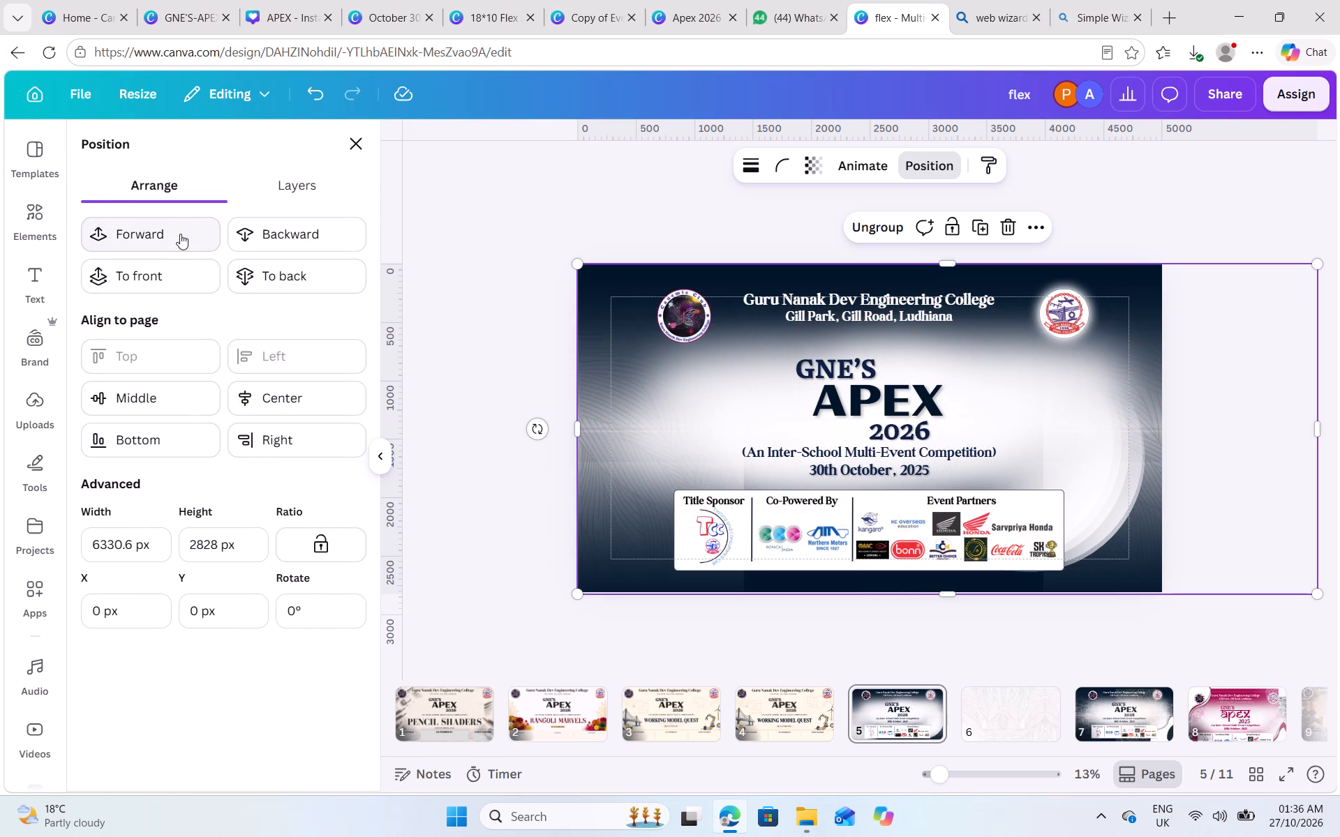
left_click(248, 236)
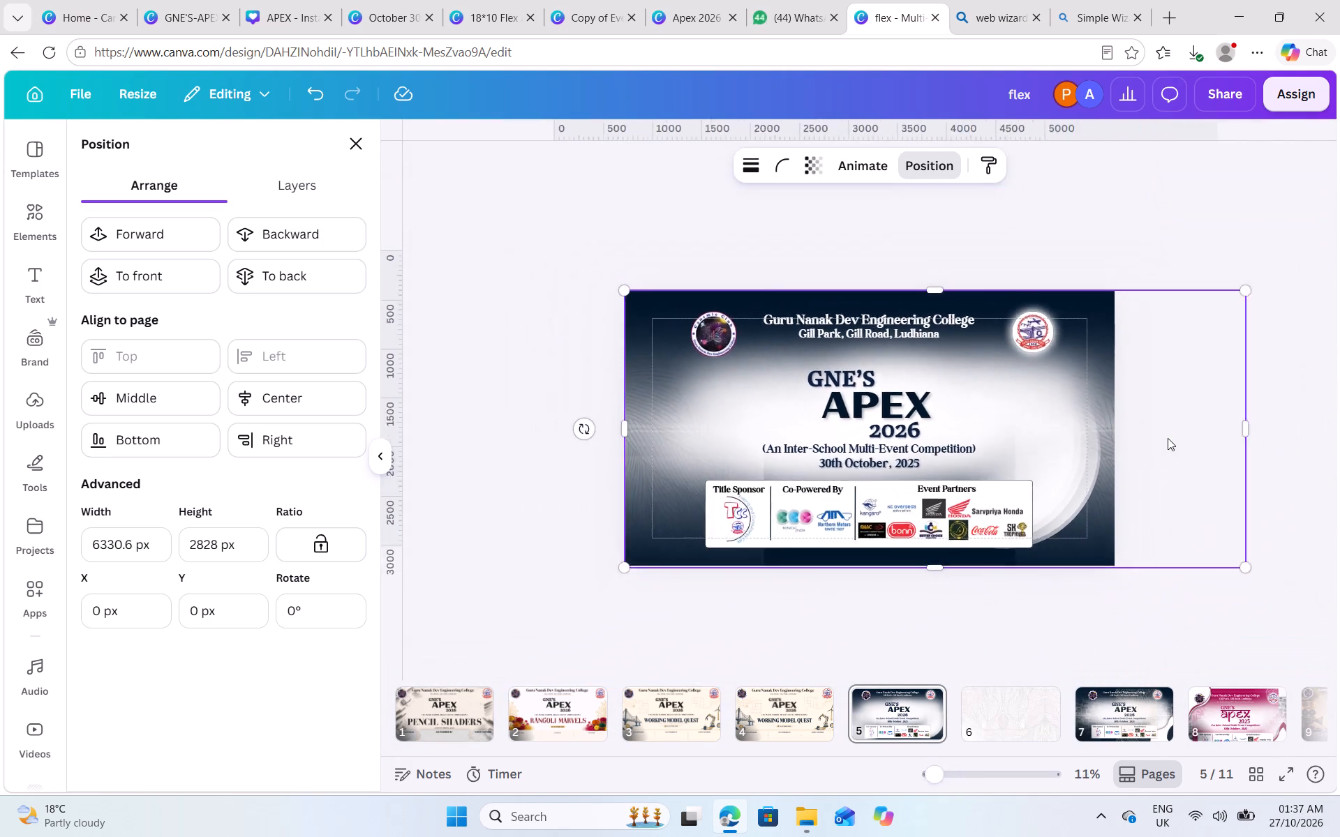
Delete the uppermost navy gradient rectangle from the lower part of page 5's banner.
scroll(1168, 438, "right", 3)
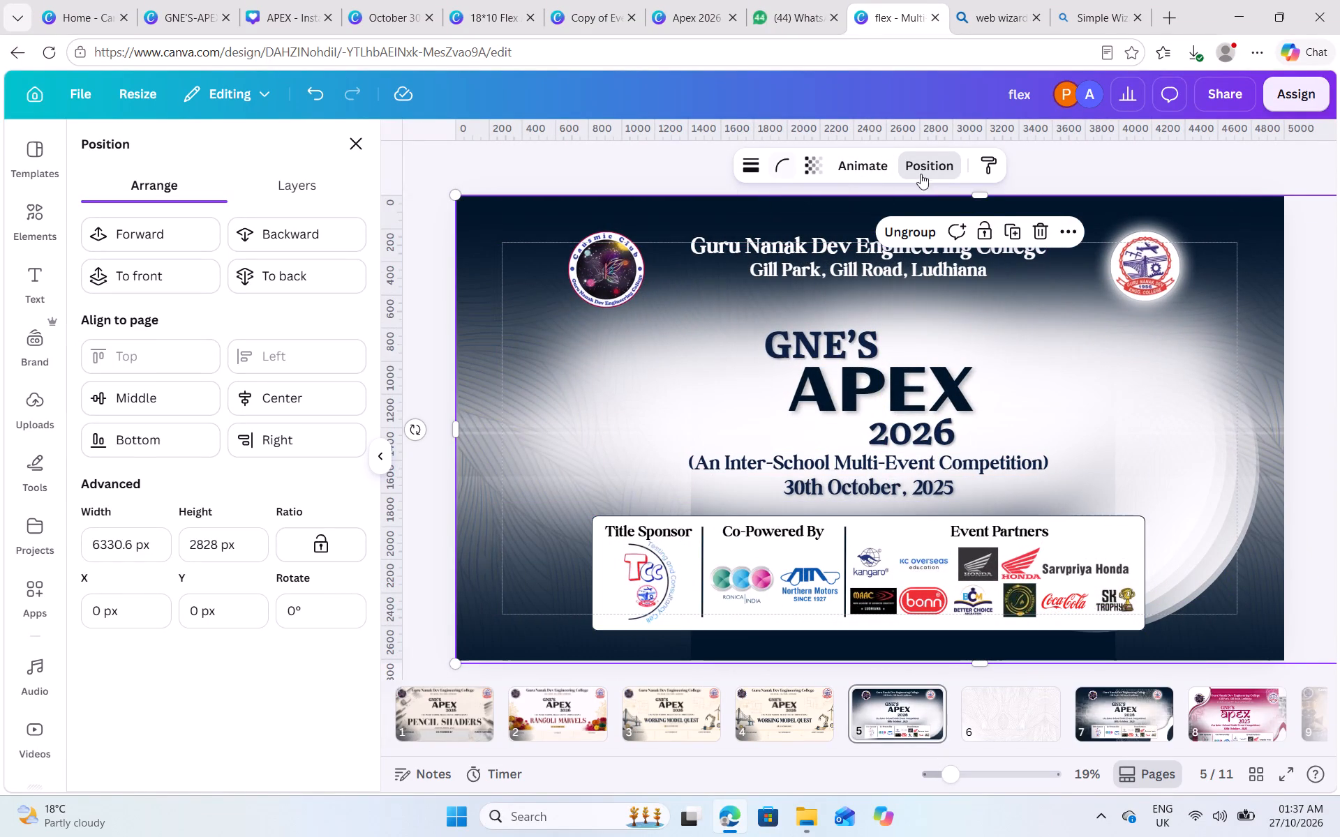
left_click(329, 189)
scroll(267, 564, "down", 6)
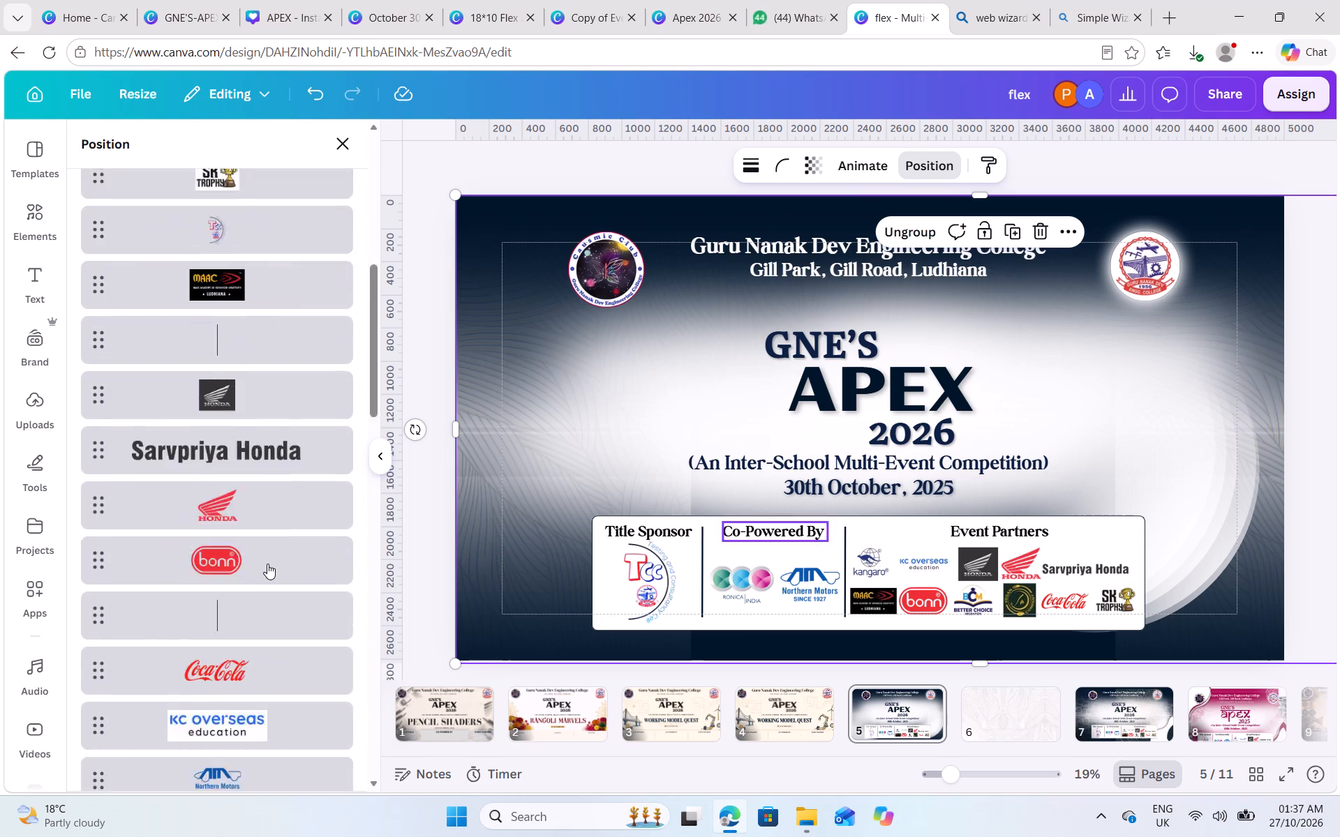
scroll(267, 564, "down", 6)
left_click(234, 513)
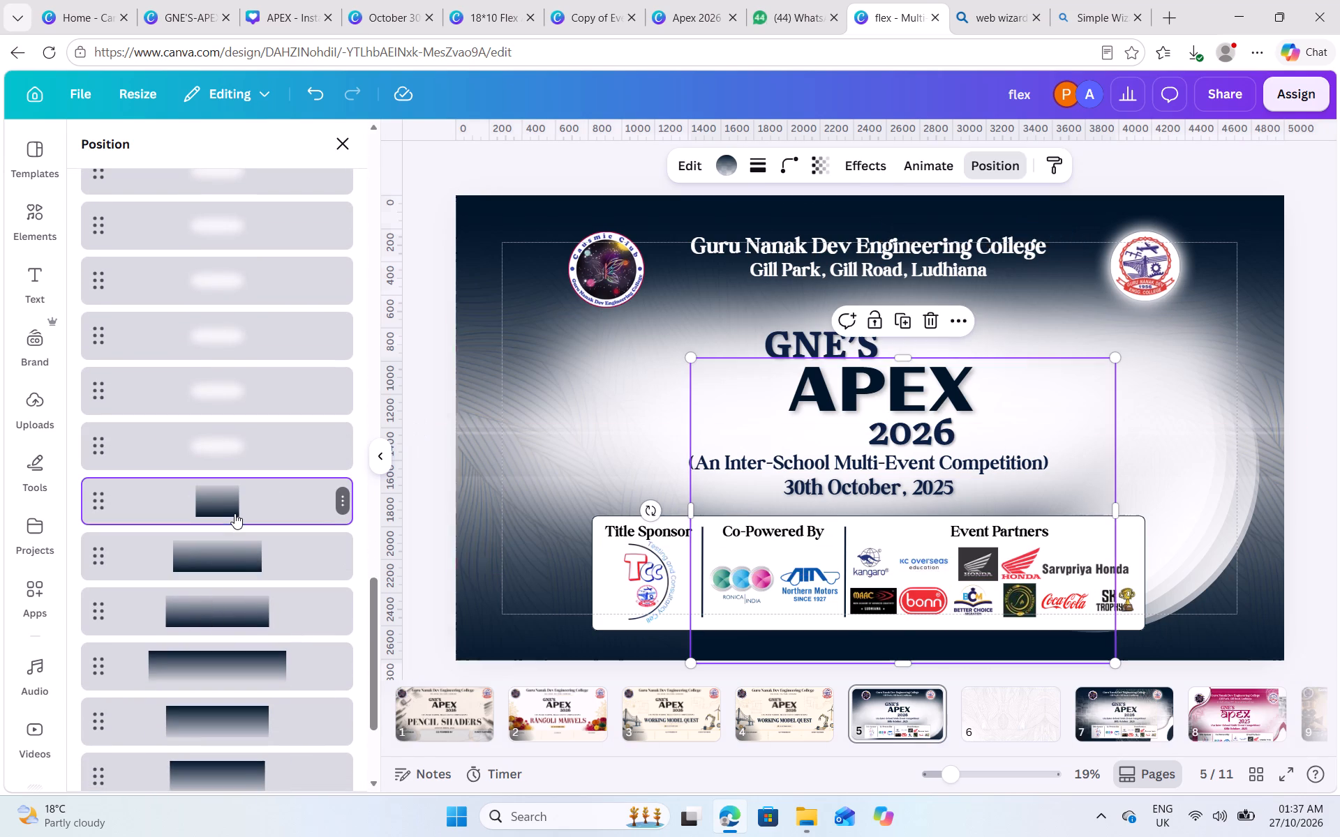
left_click_drag(694, 508, 477, 536)
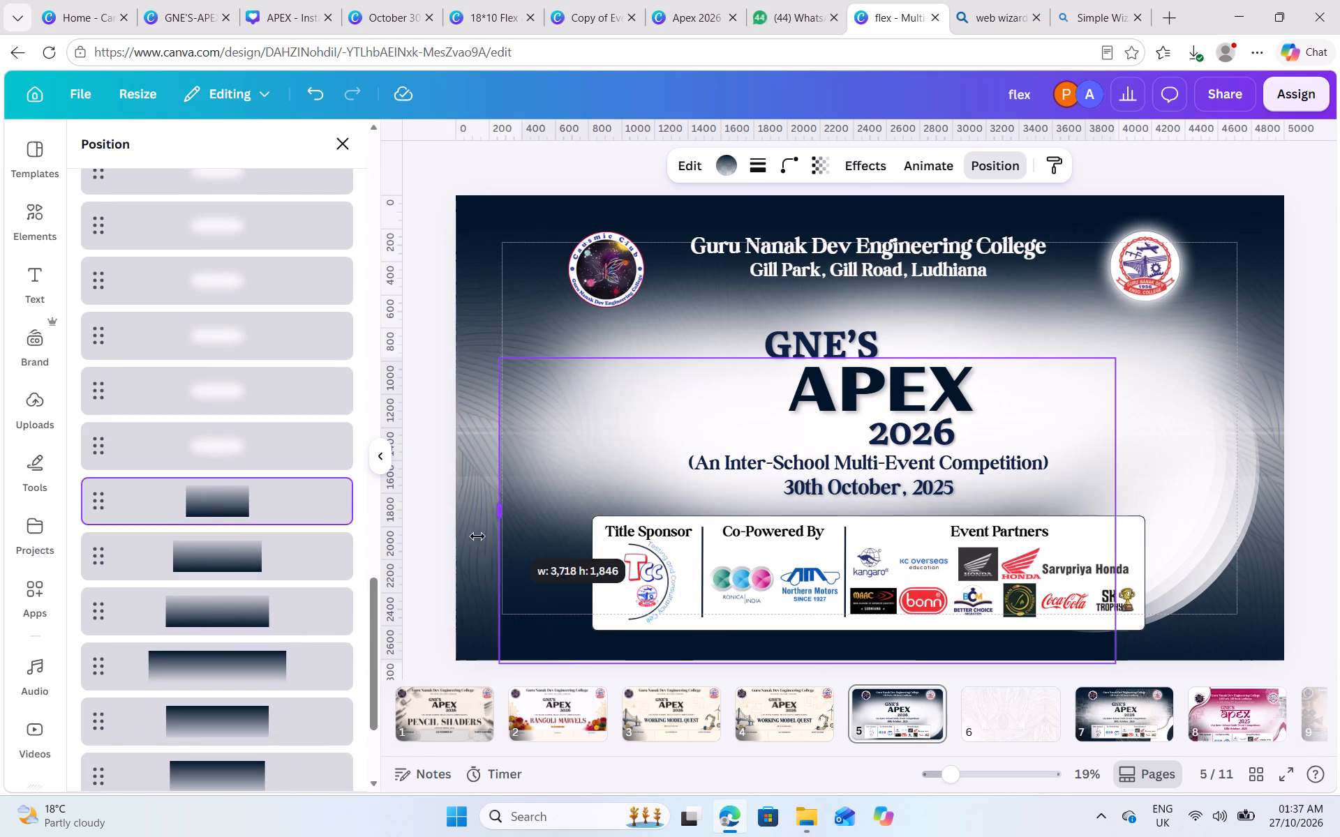
left_click_drag(477, 536, 456, 544)
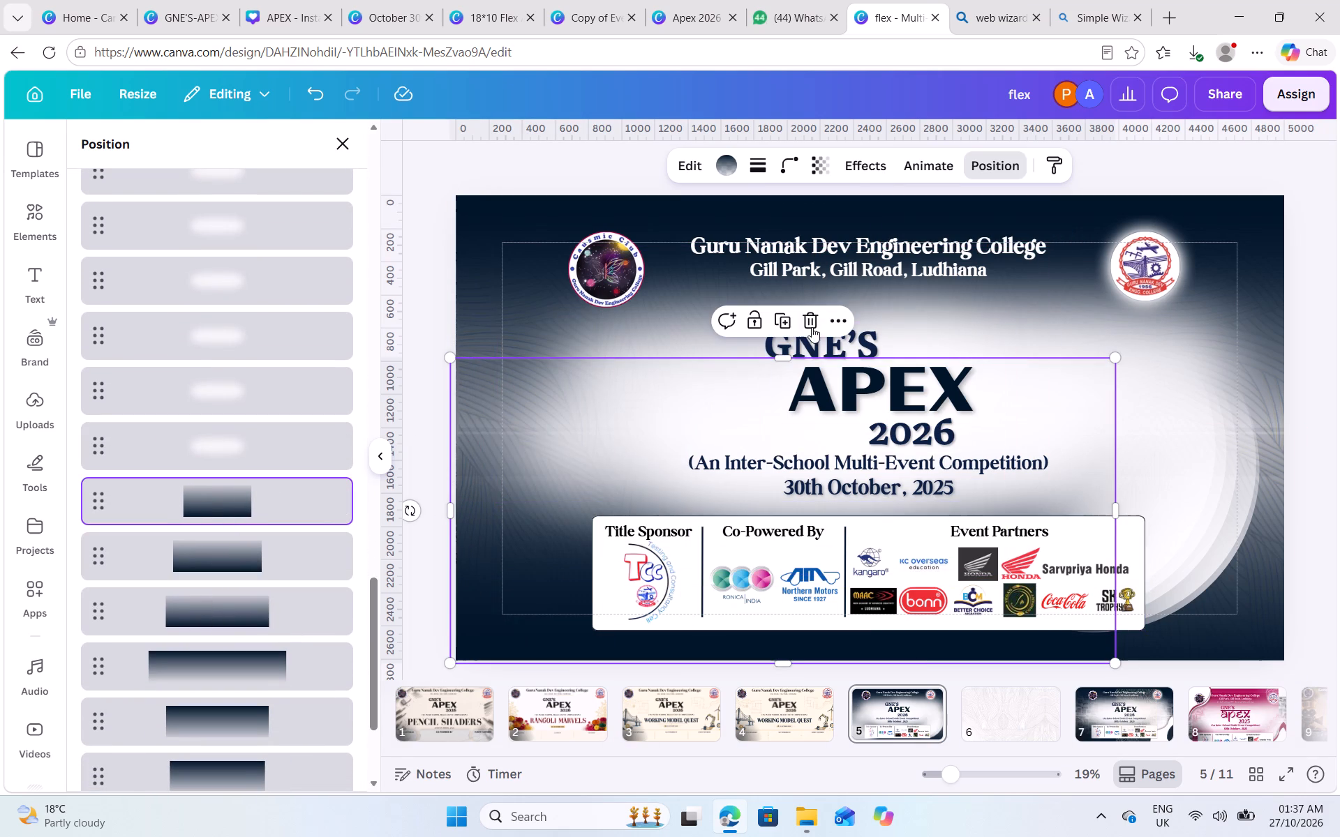
left_click(811, 326)
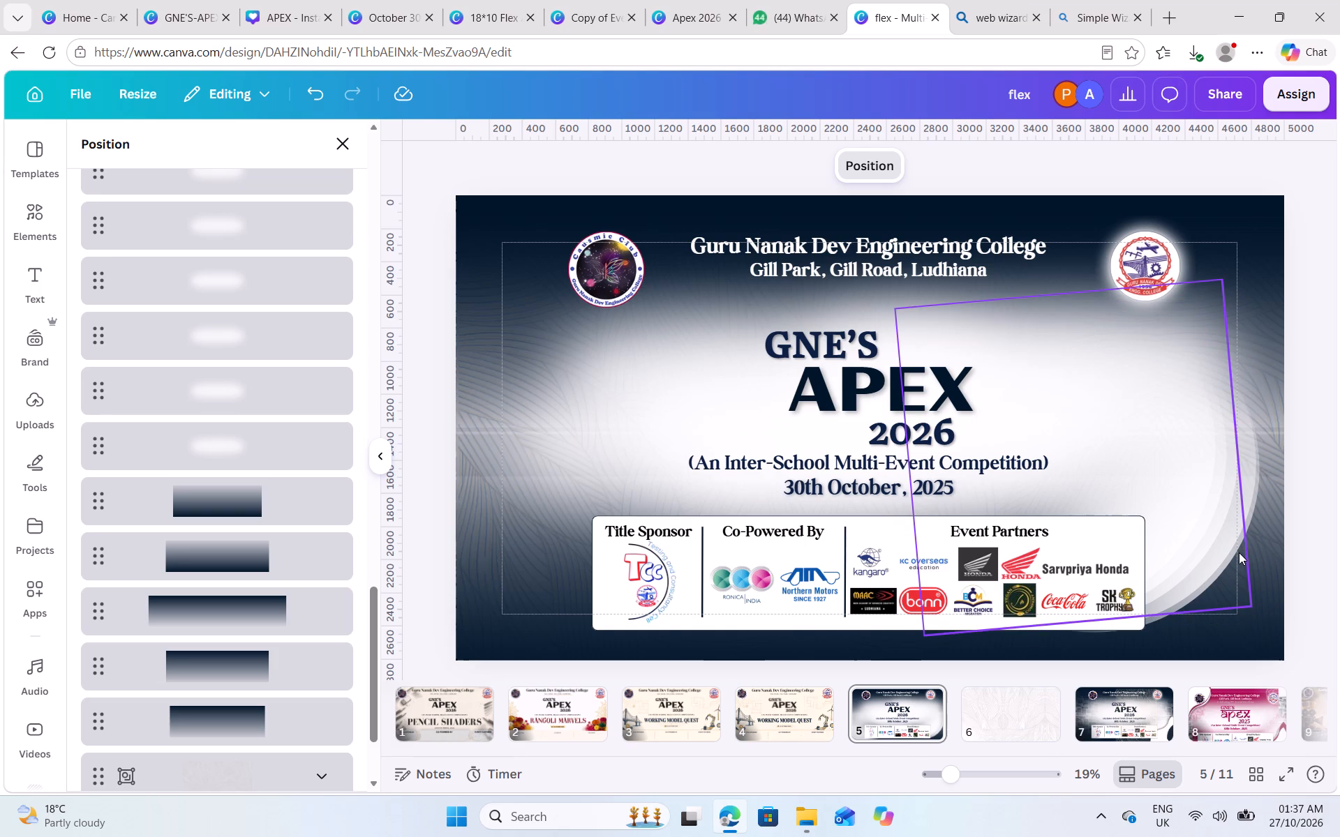
Enlarge the three uppermost curved white glow shapes, one after another, past page 5's lower-right corner.
left_click(1239, 552)
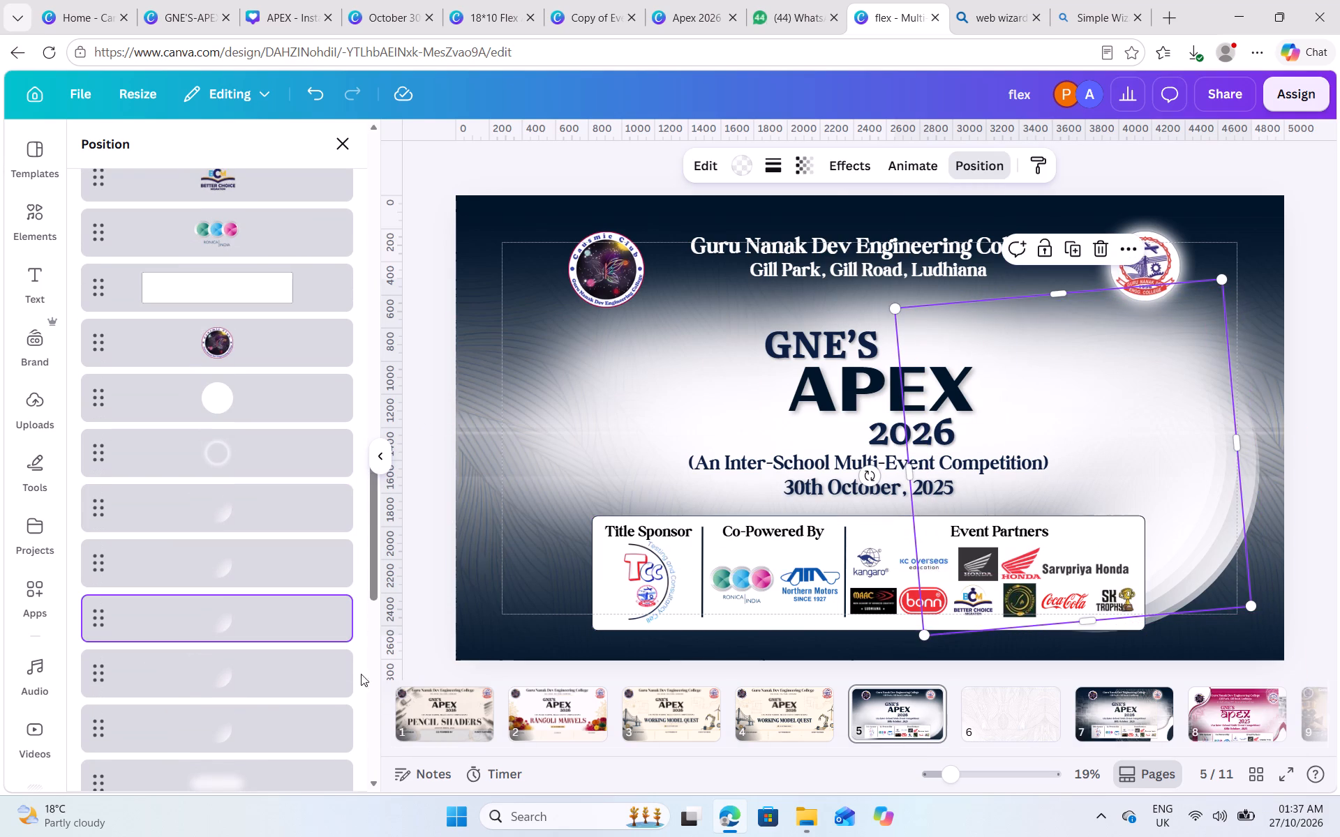
left_click_drag(1255, 605, 1290, 649)
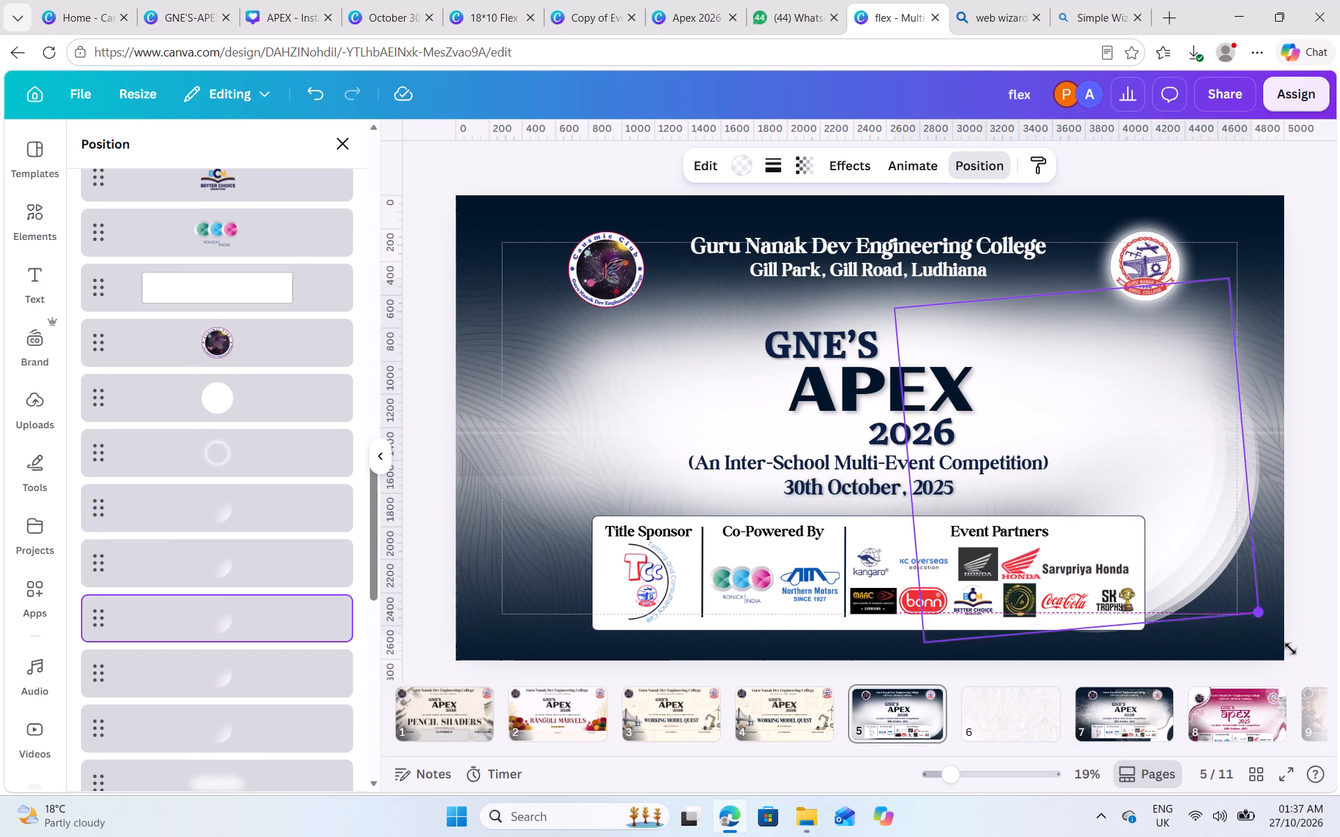
left_click_drag(1290, 649, 1339, 710)
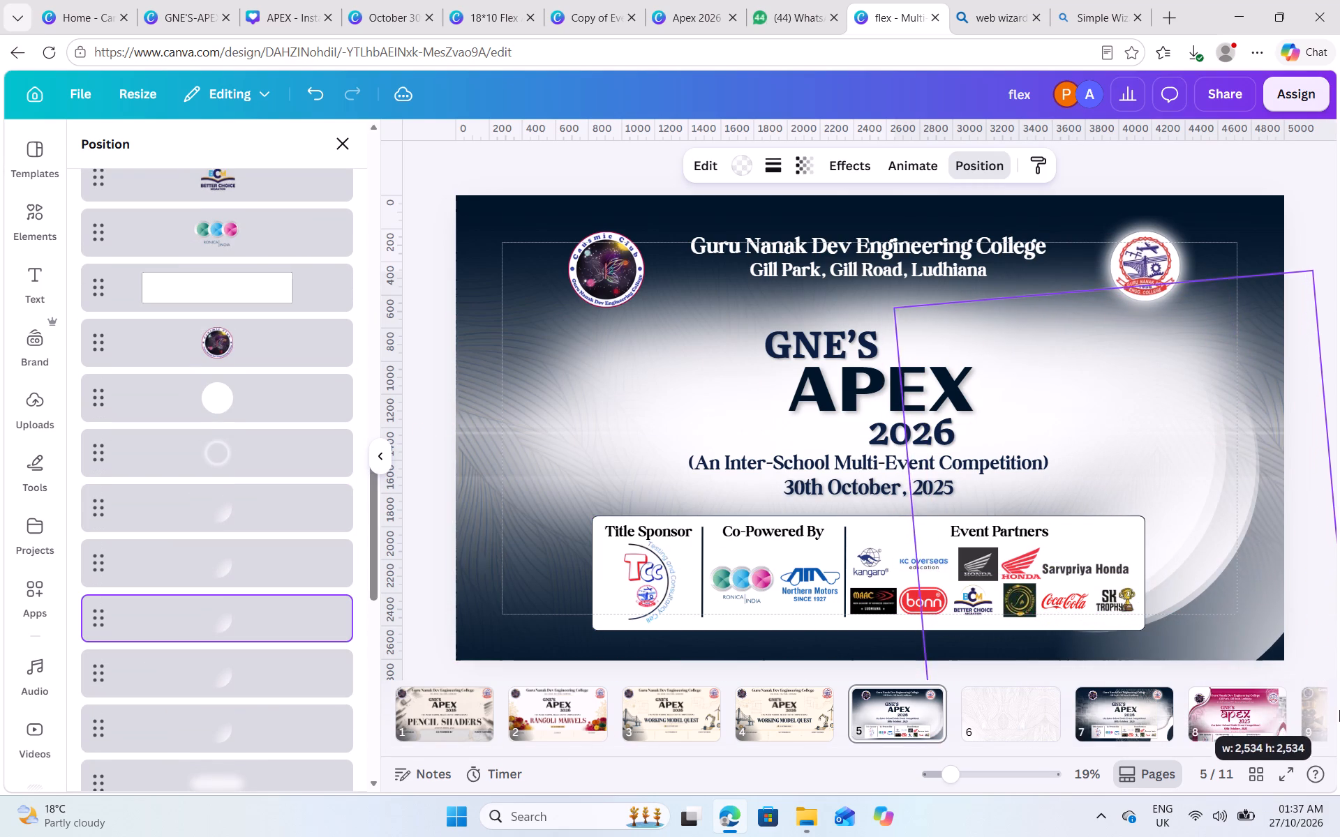
left_click_drag(1339, 710, 1339, 719)
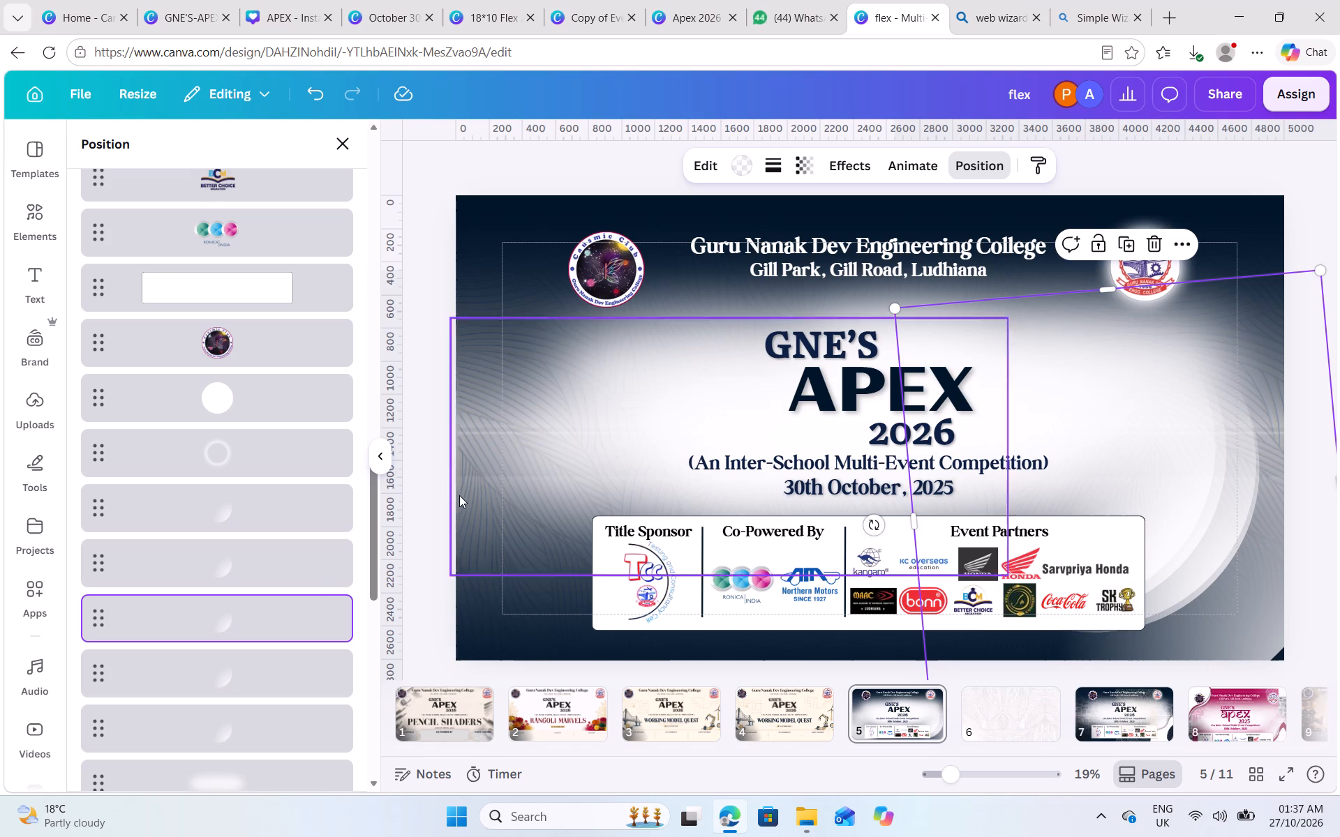
left_click(289, 571)
left_click_drag(1240, 599, 1262, 613)
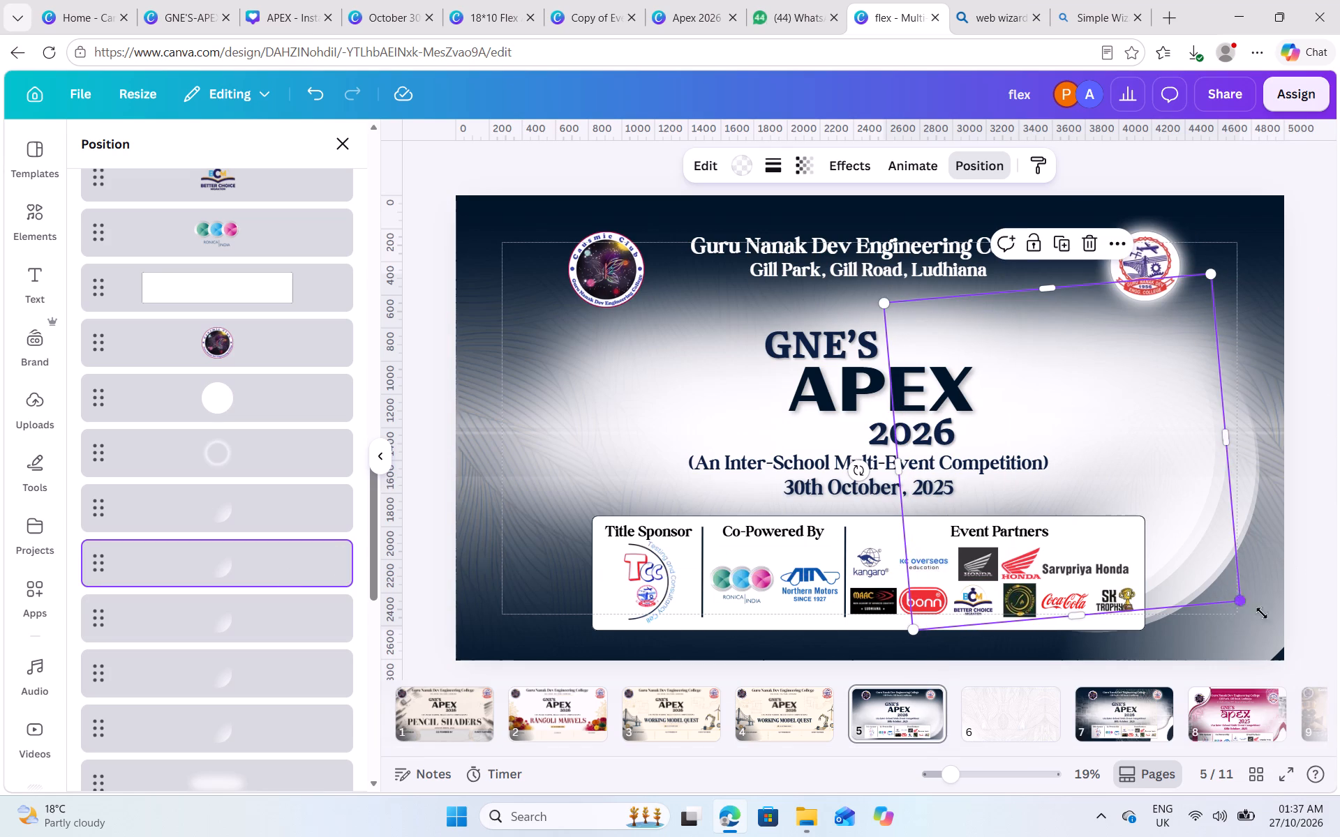
left_click_drag(1262, 613, 1339, 686)
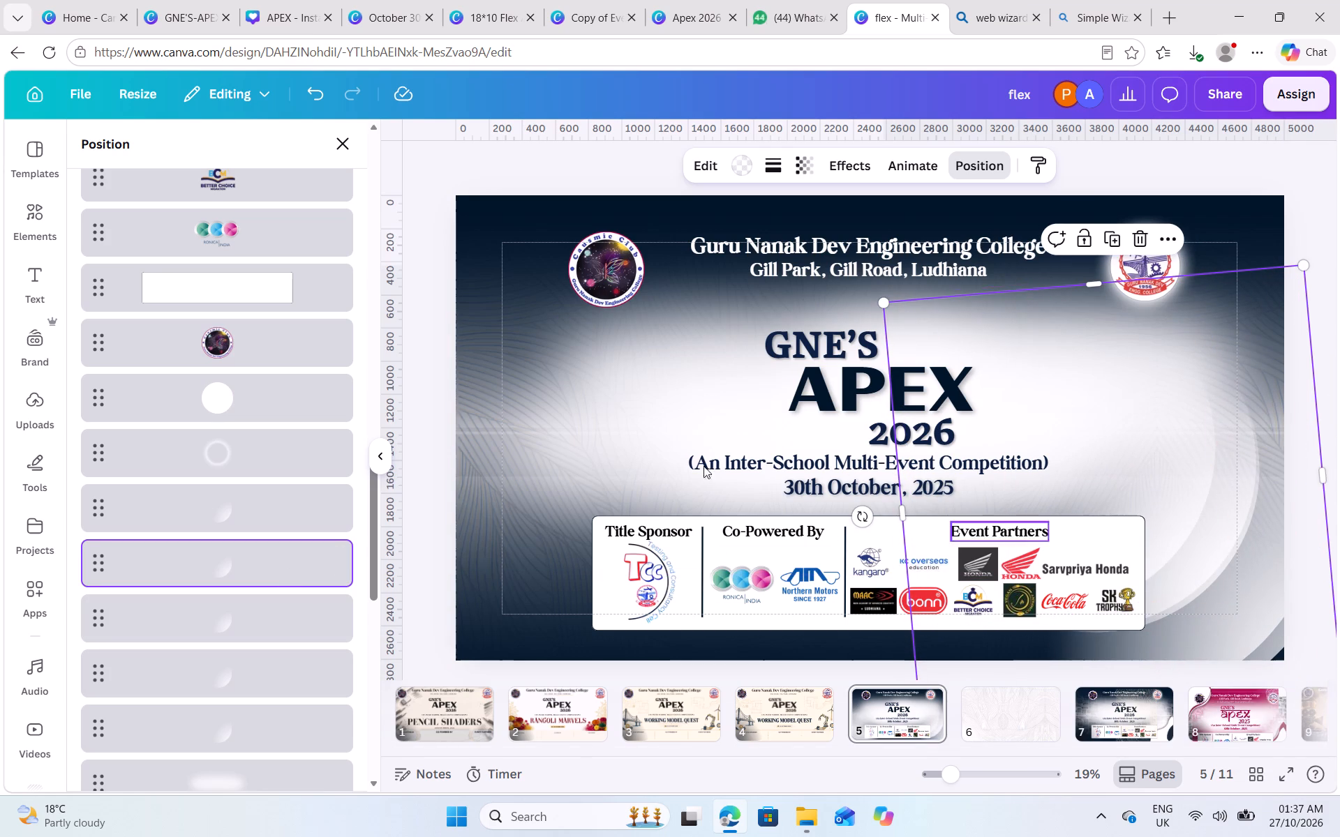
left_click(191, 492)
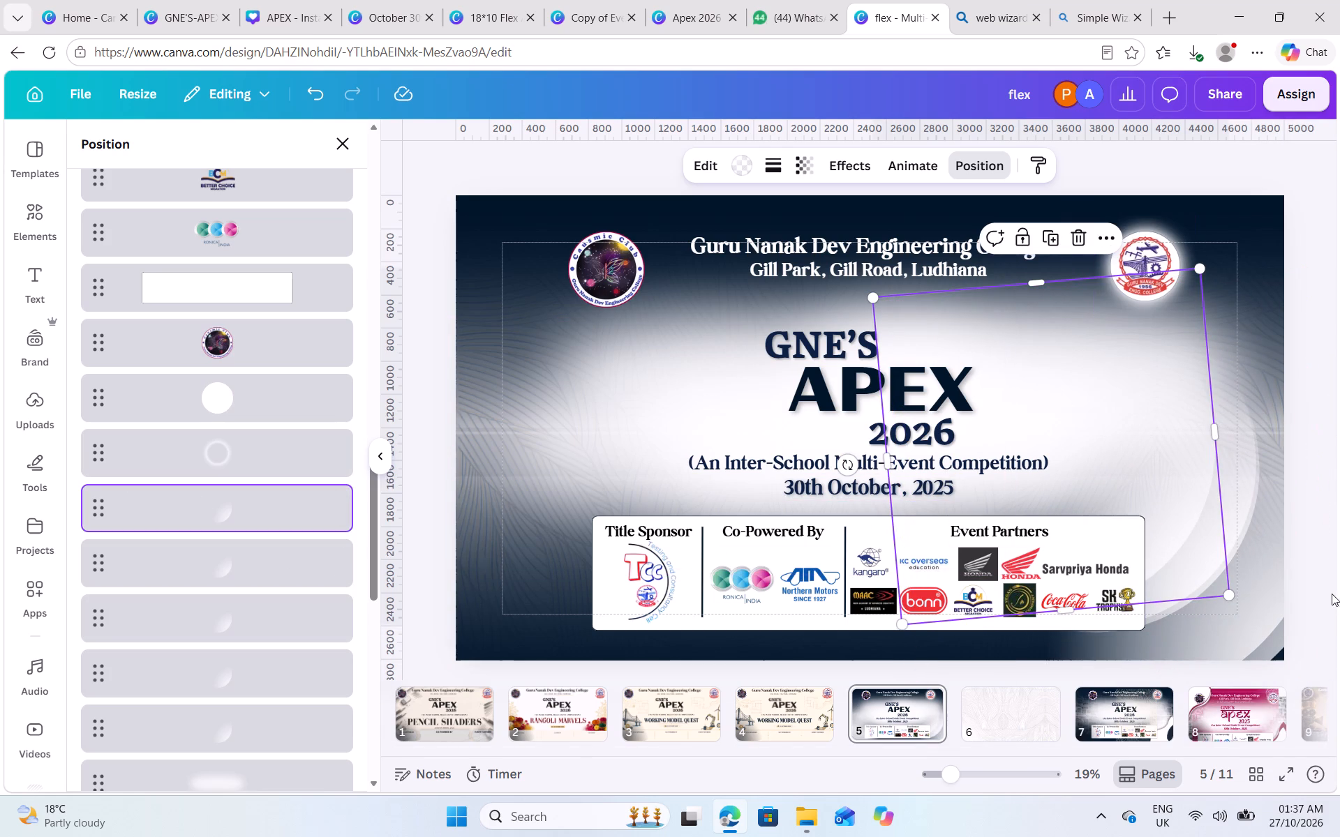
left_click_drag(1230, 594, 1339, 668)
Enlarge the fourth curved white glow shape past page 5's lower-right corner.
left_click(225, 465)
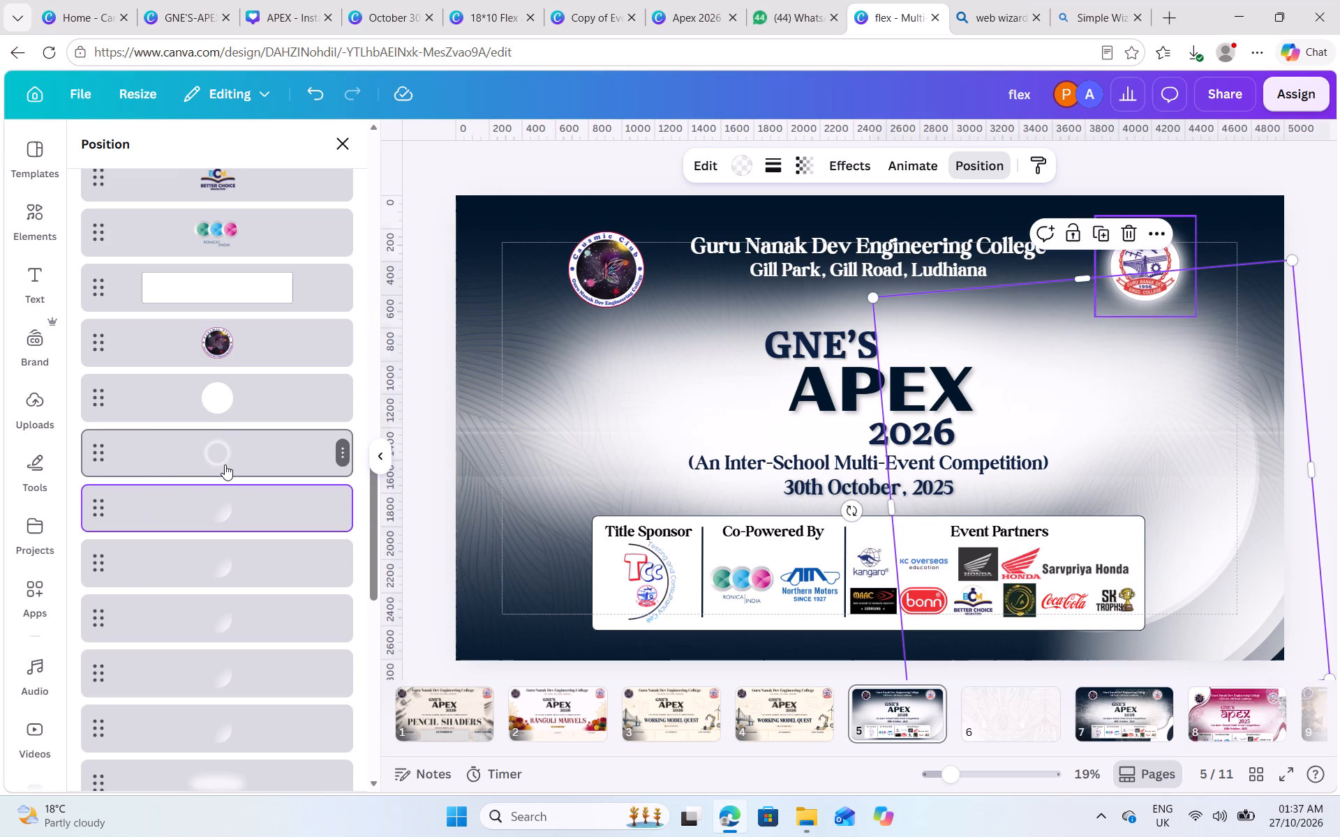
left_click(211, 626)
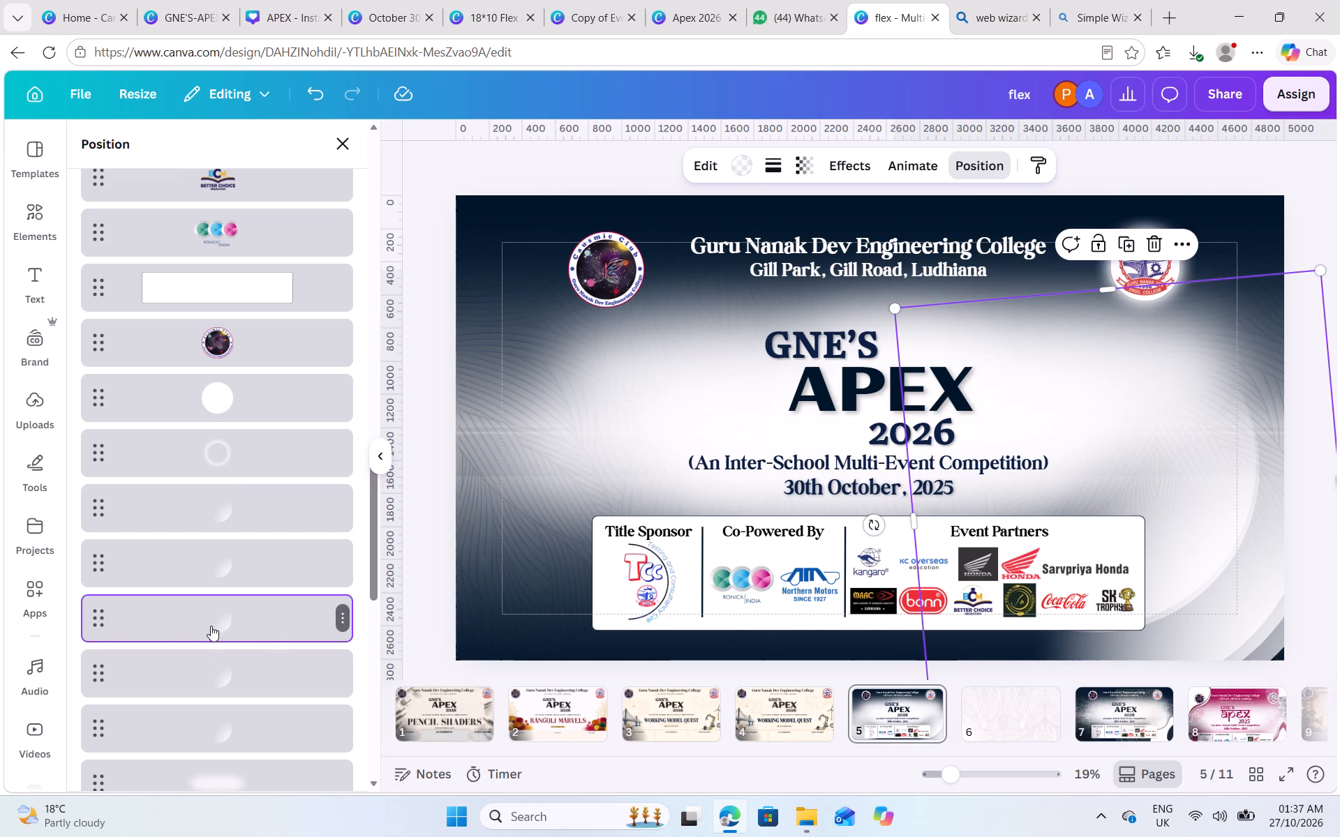
left_click(261, 674)
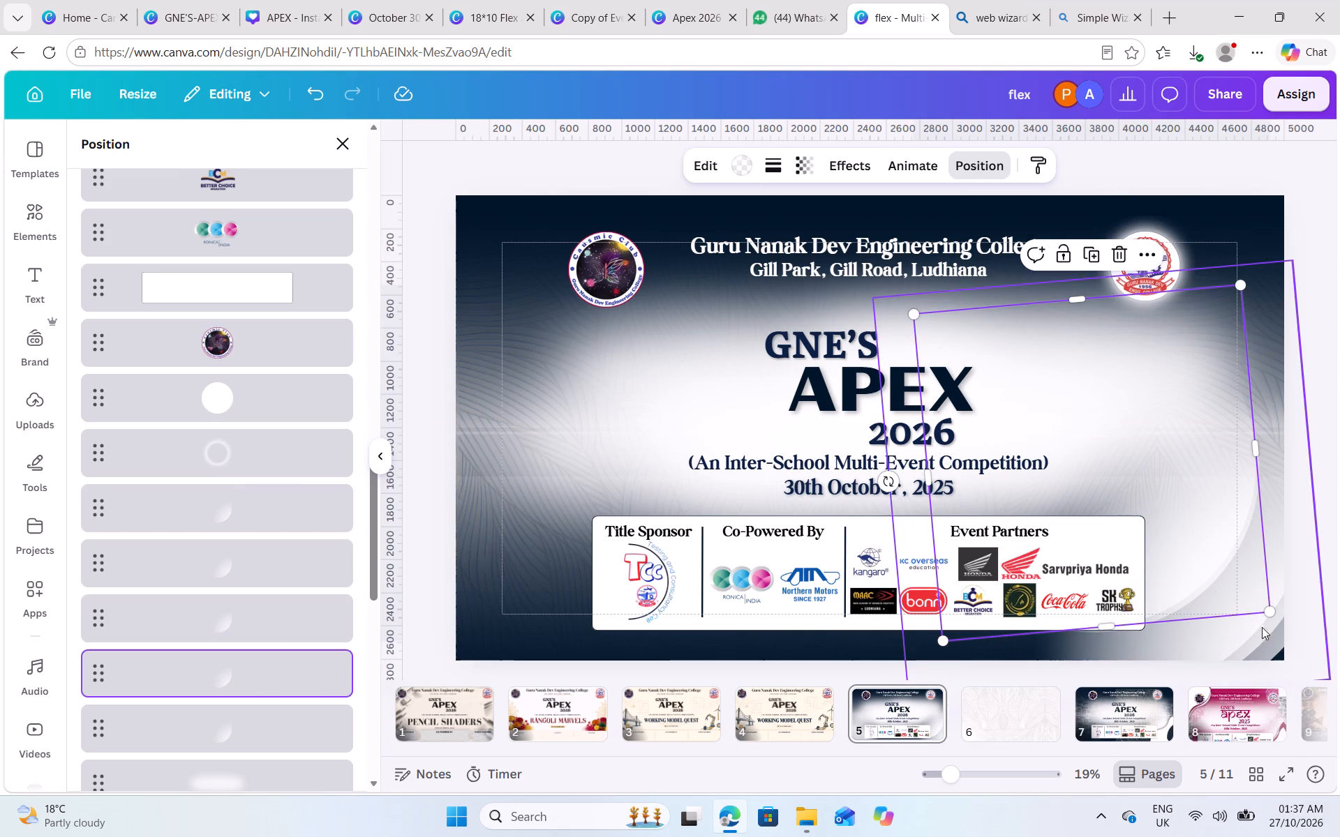
left_click_drag(1267, 614, 1323, 659)
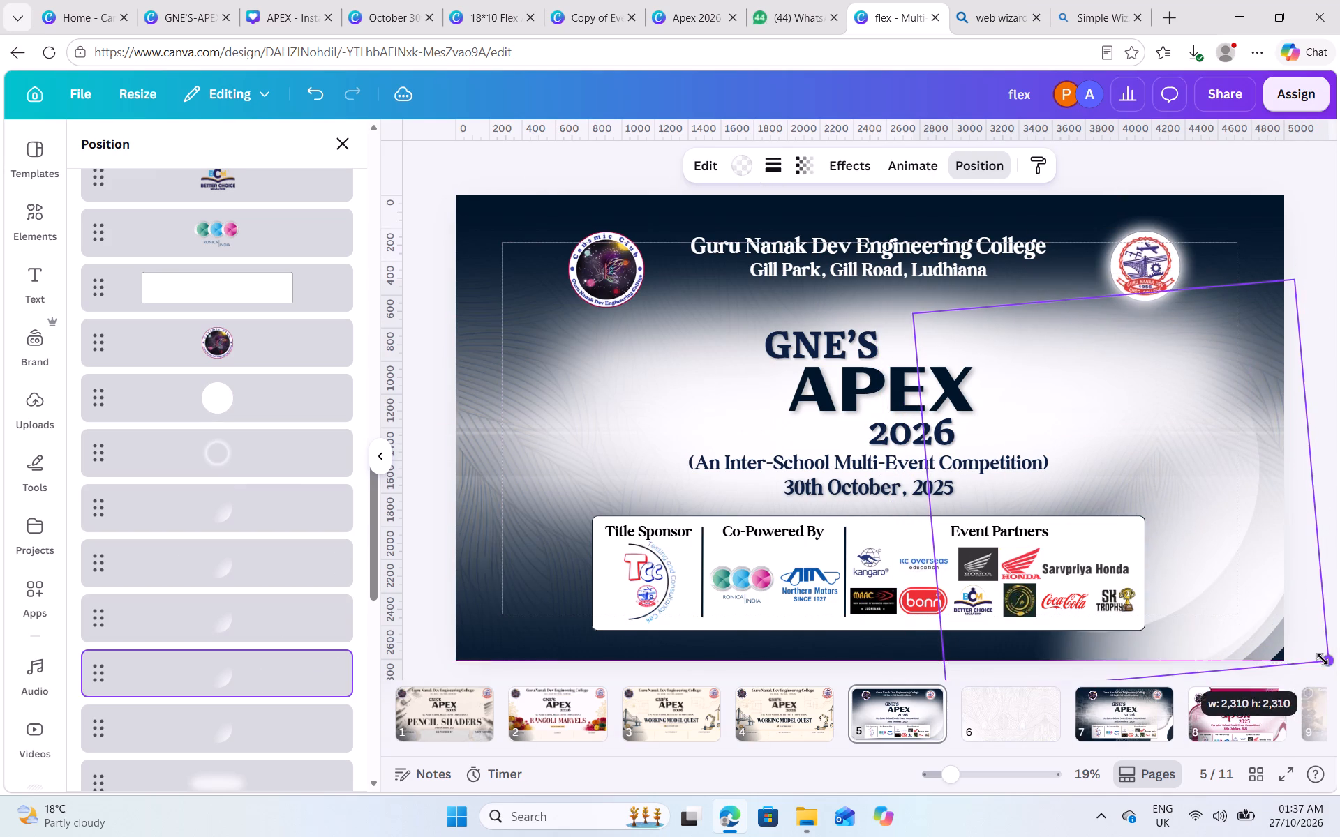
left_click_drag(1323, 659, 1337, 665)
left_click(1337, 665)
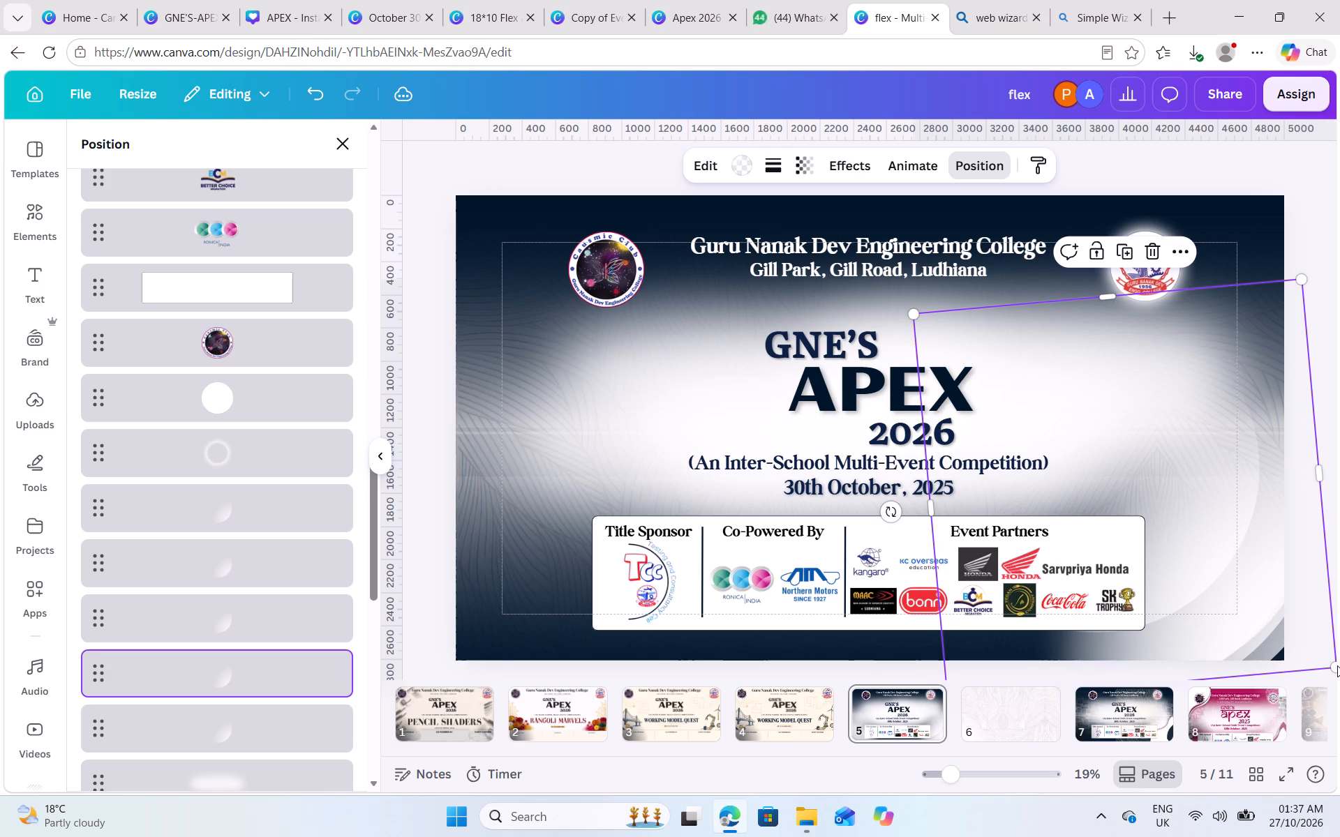
left_click_drag(1332, 663, 1339, 669)
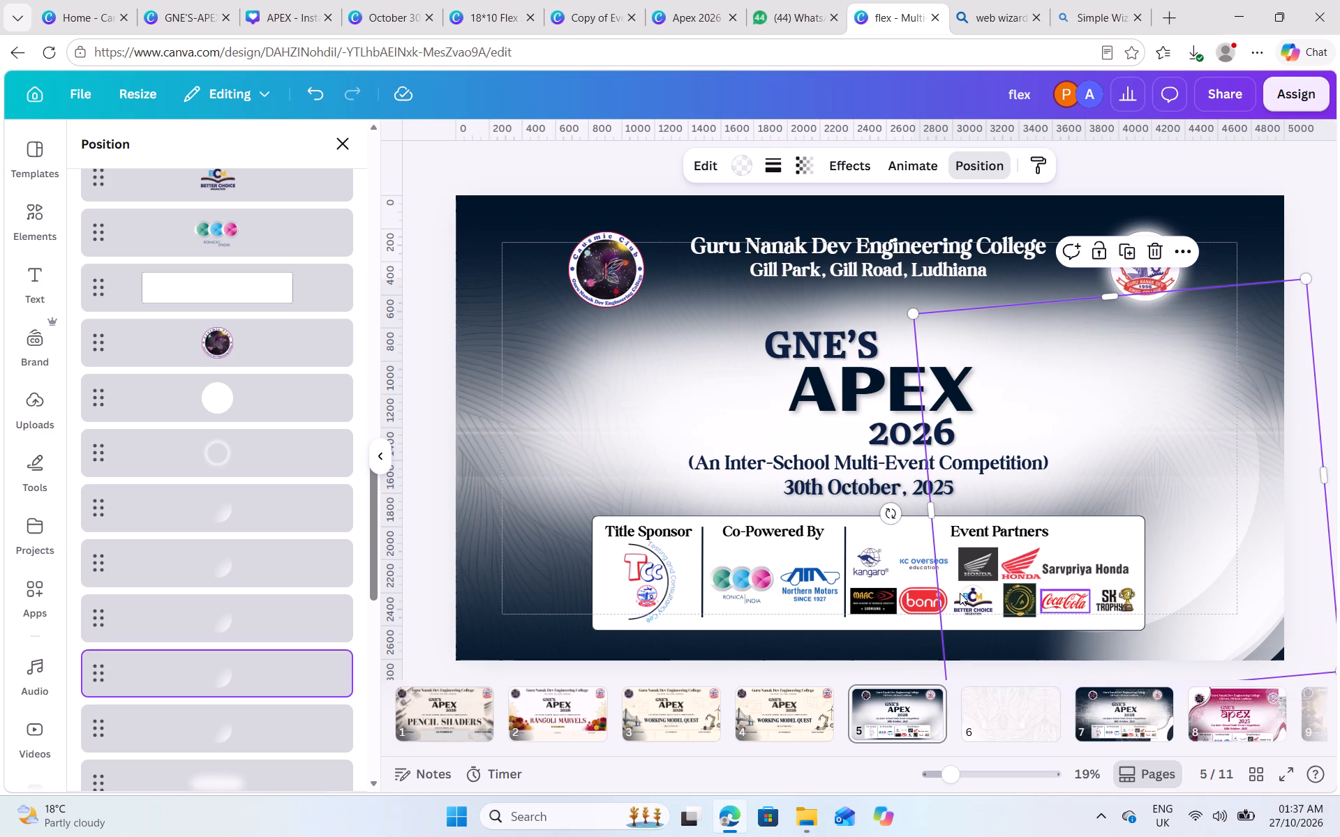
Enlarge the bottommost curved white glow shape past the lower-right corner and up past the banner's top edge.
left_click(297, 614)
scroll(297, 614, "down", 2)
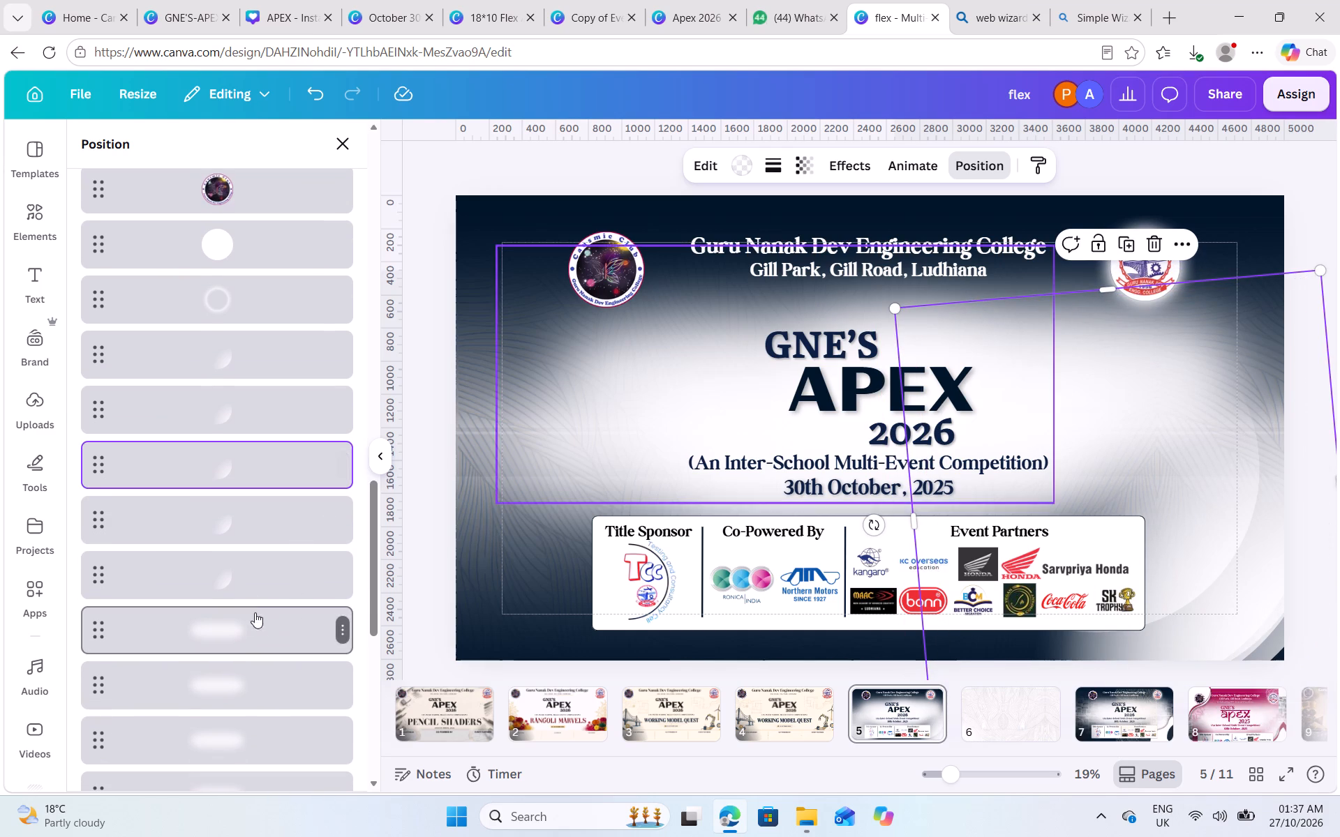
left_click(248, 583)
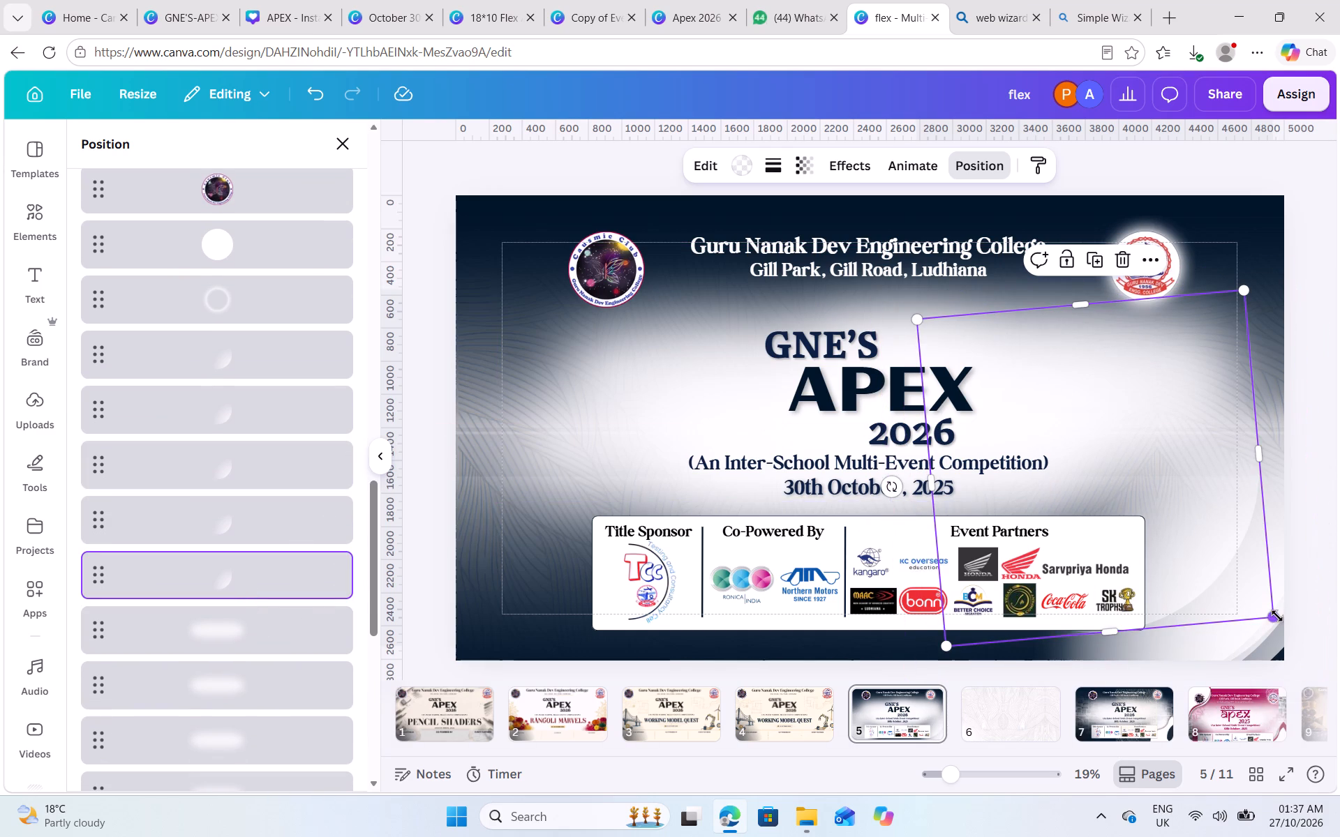
left_click_drag(1277, 616, 1339, 700)
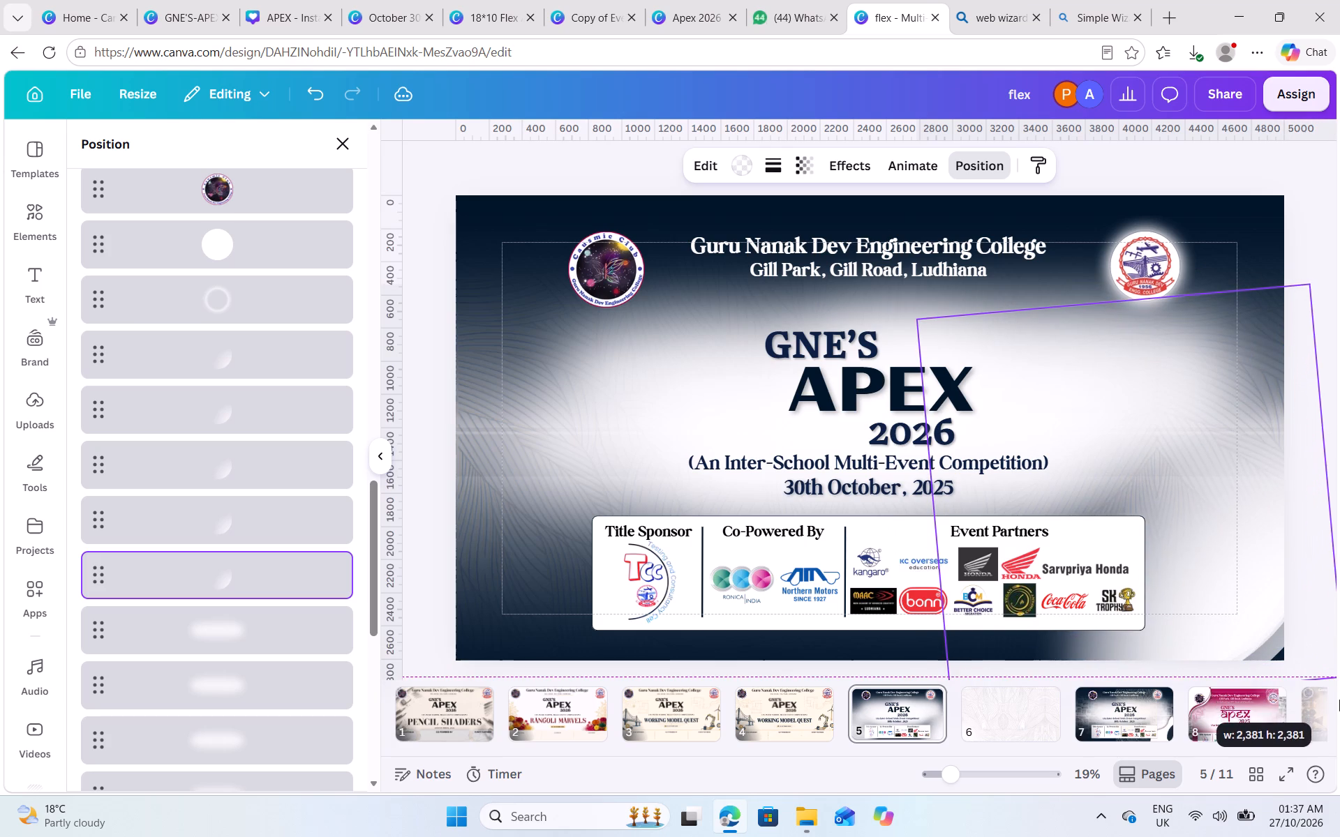
left_click_drag(1339, 700, 1339, 701)
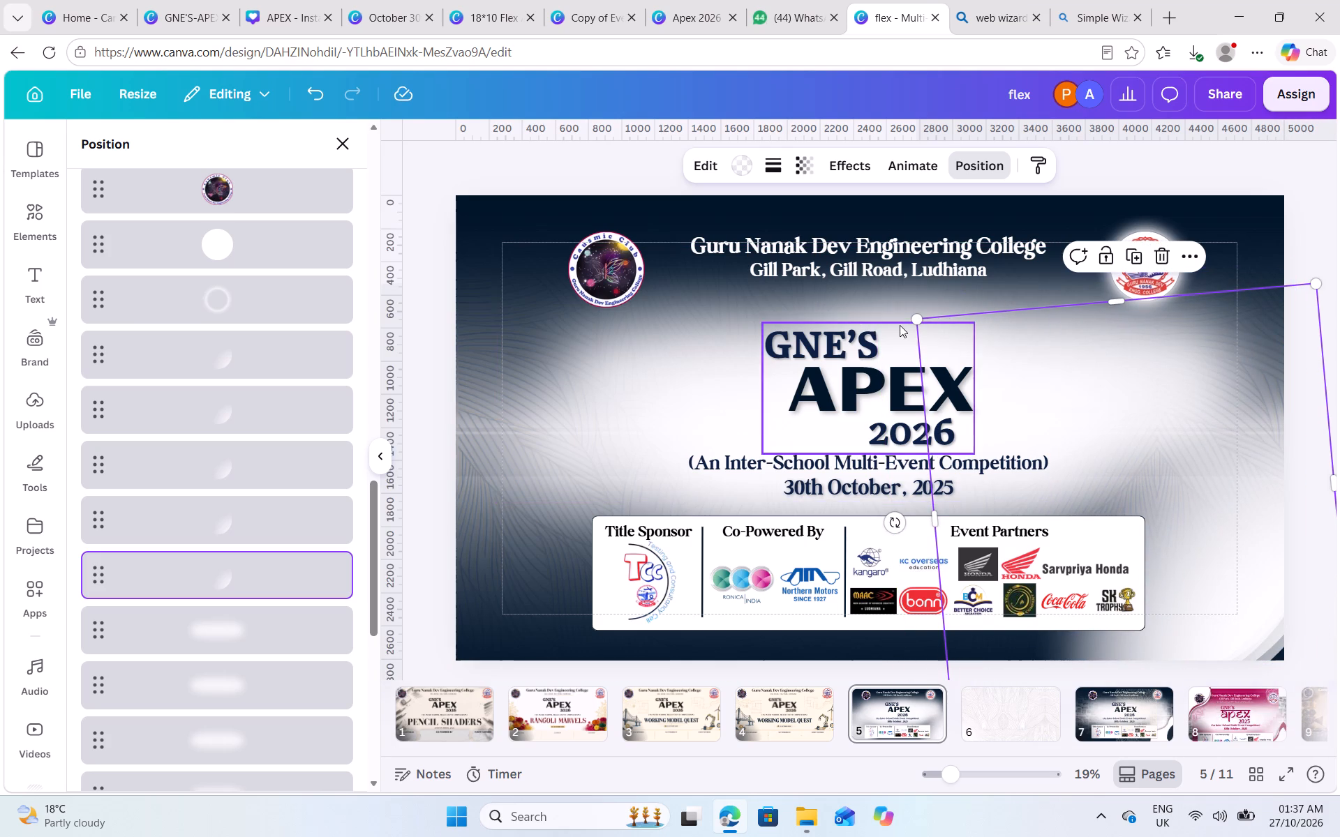
left_click_drag(916, 317, 568, 75)
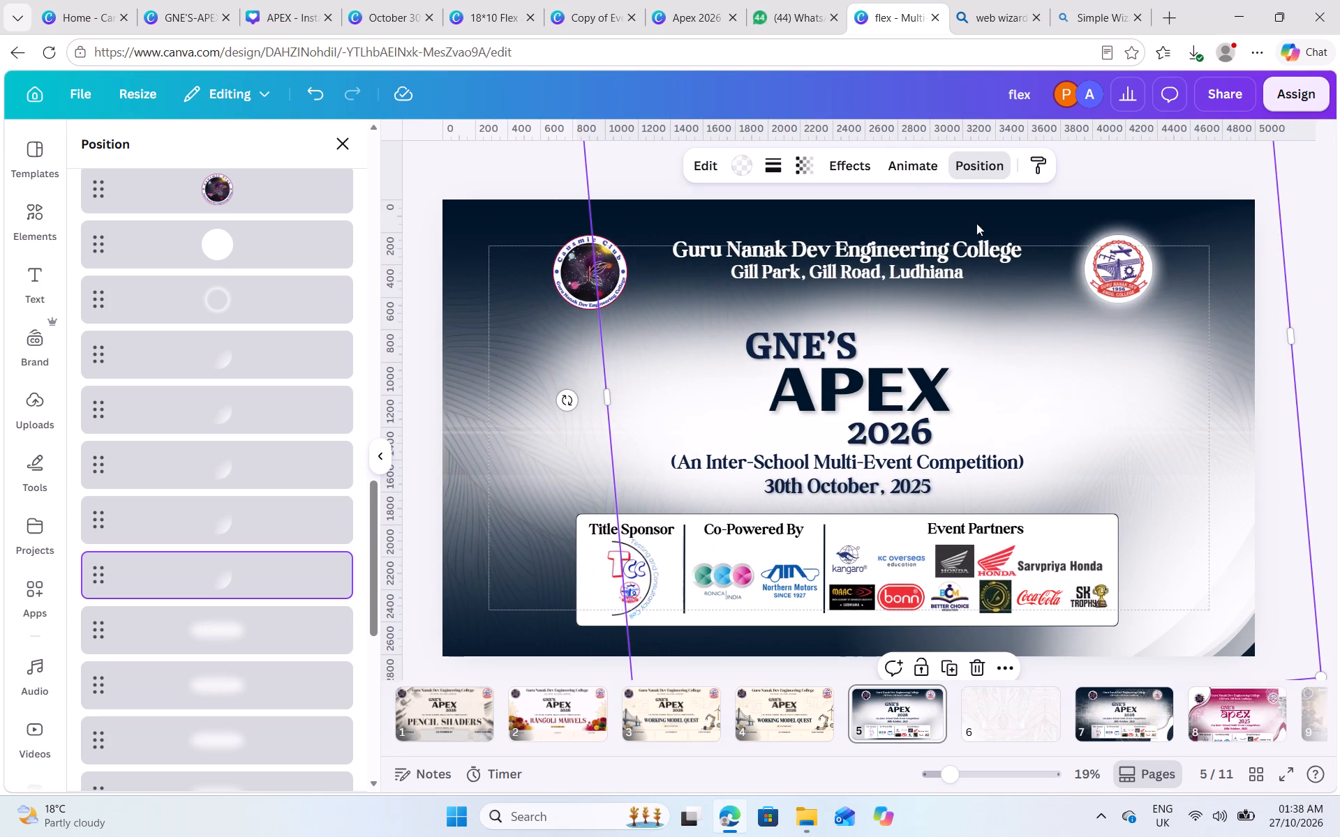
Delete two of the overlapping navy gradient rectangles along the top of page 5's banner.
left_click(442, 219)
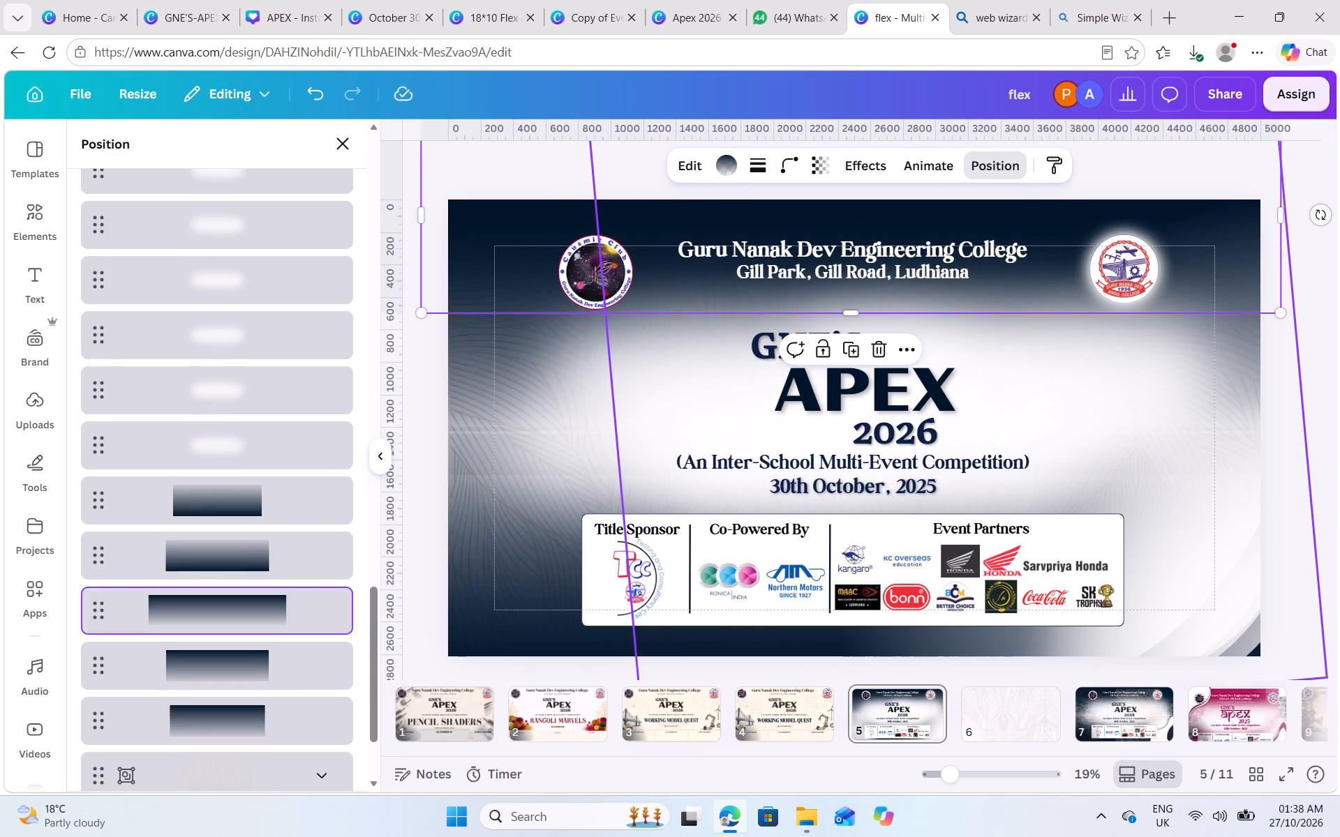
key("Delete")
left_click(502, 216)
key("bracketright")
key("Delete")
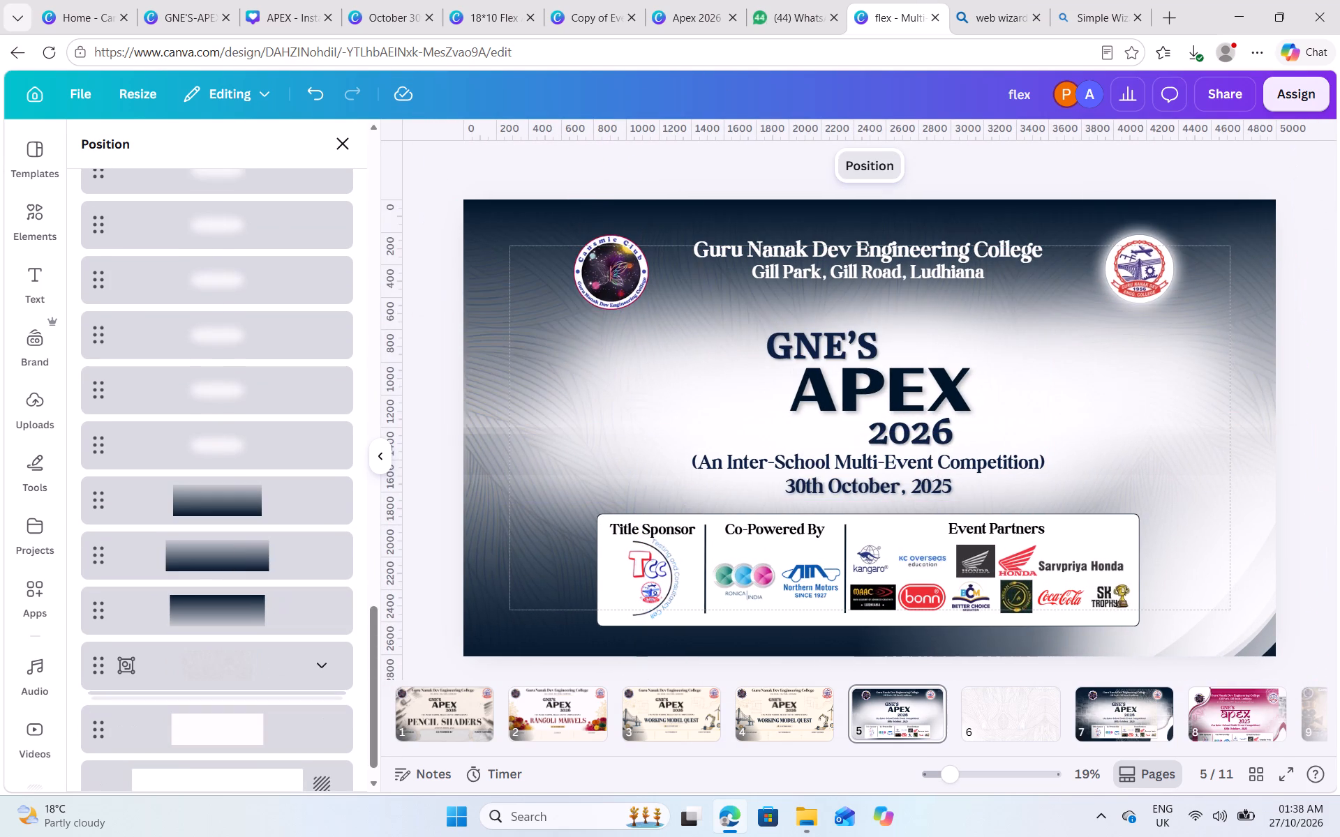
Delete another navy gradient rectangle from the top of page 5's banner, and undo the last three rectangle deletions.
left_click(500, 225)
key("Delete")
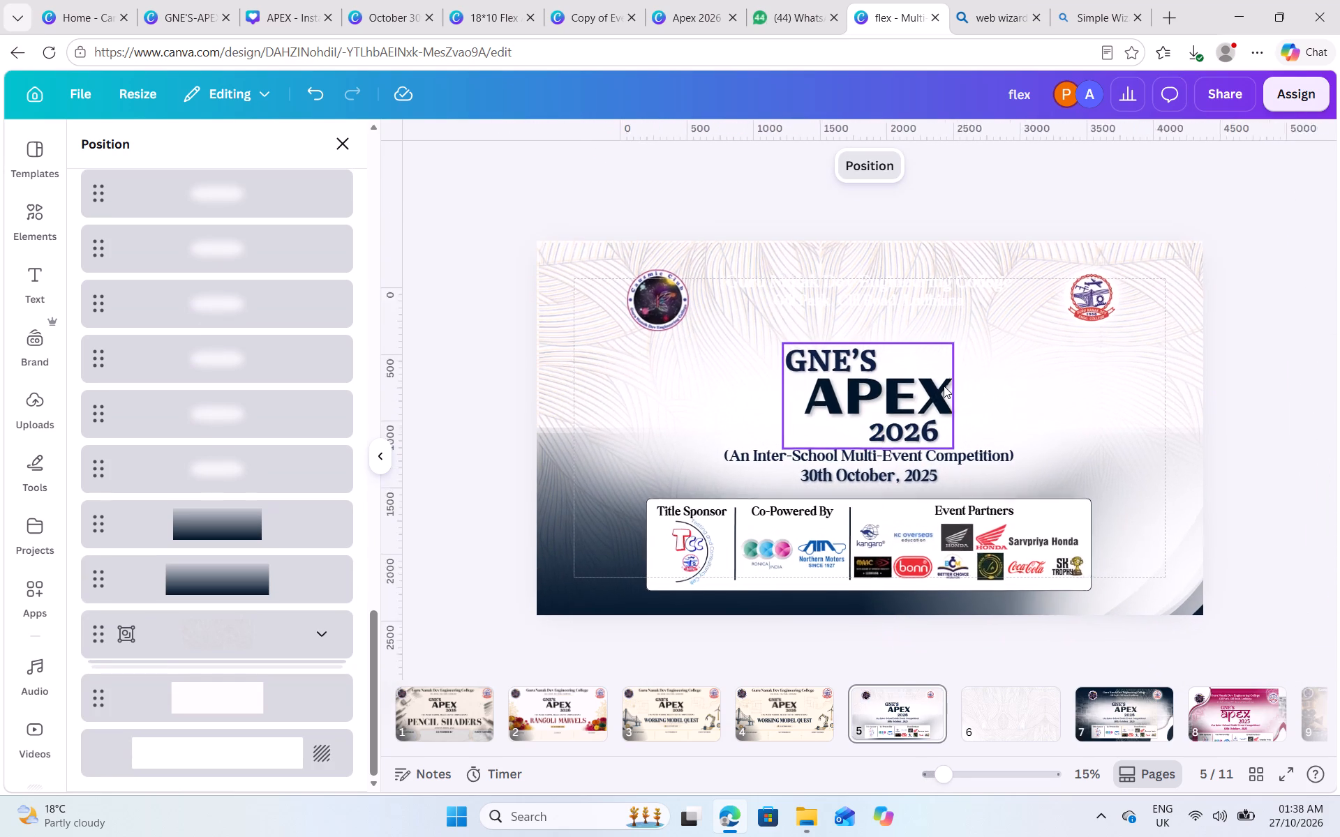
double_click(322, 101)
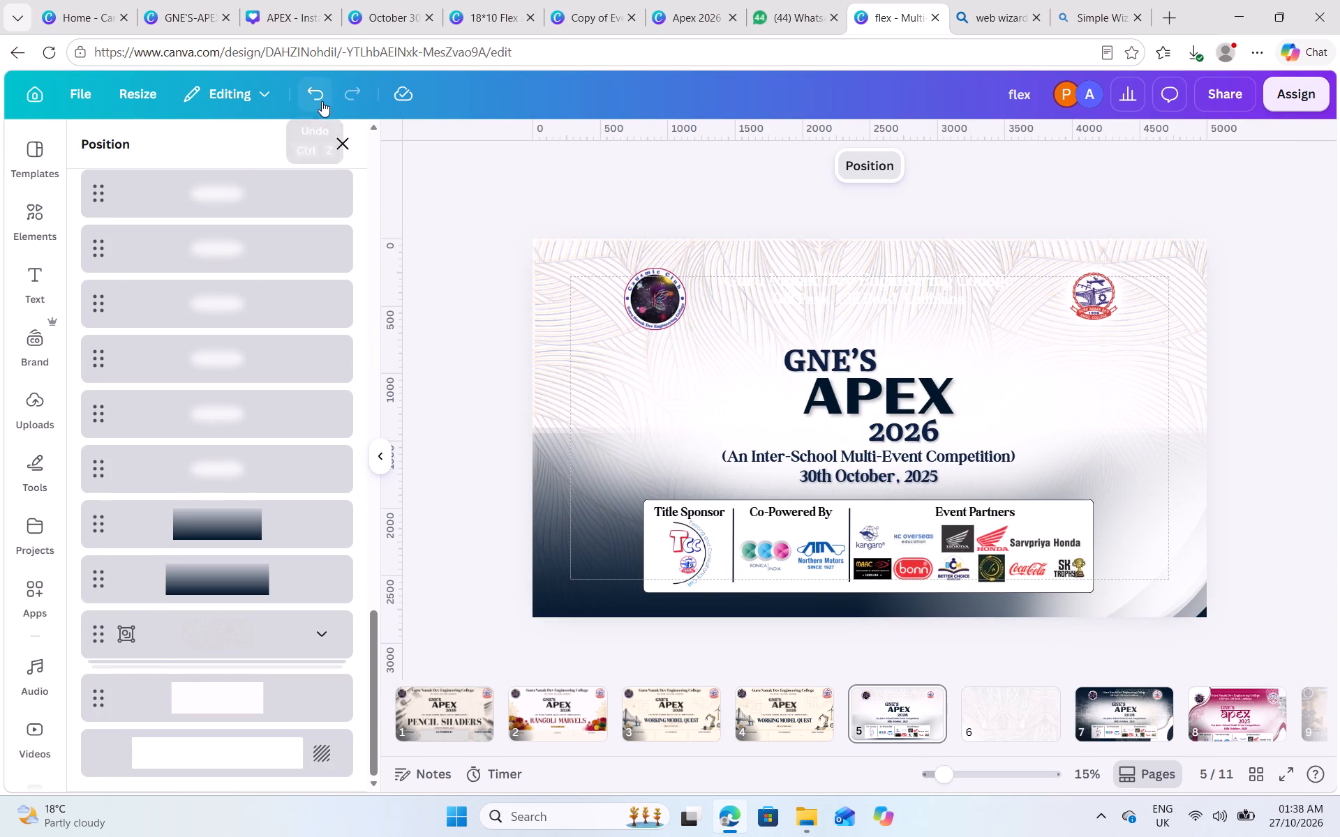
left_click(320, 101)
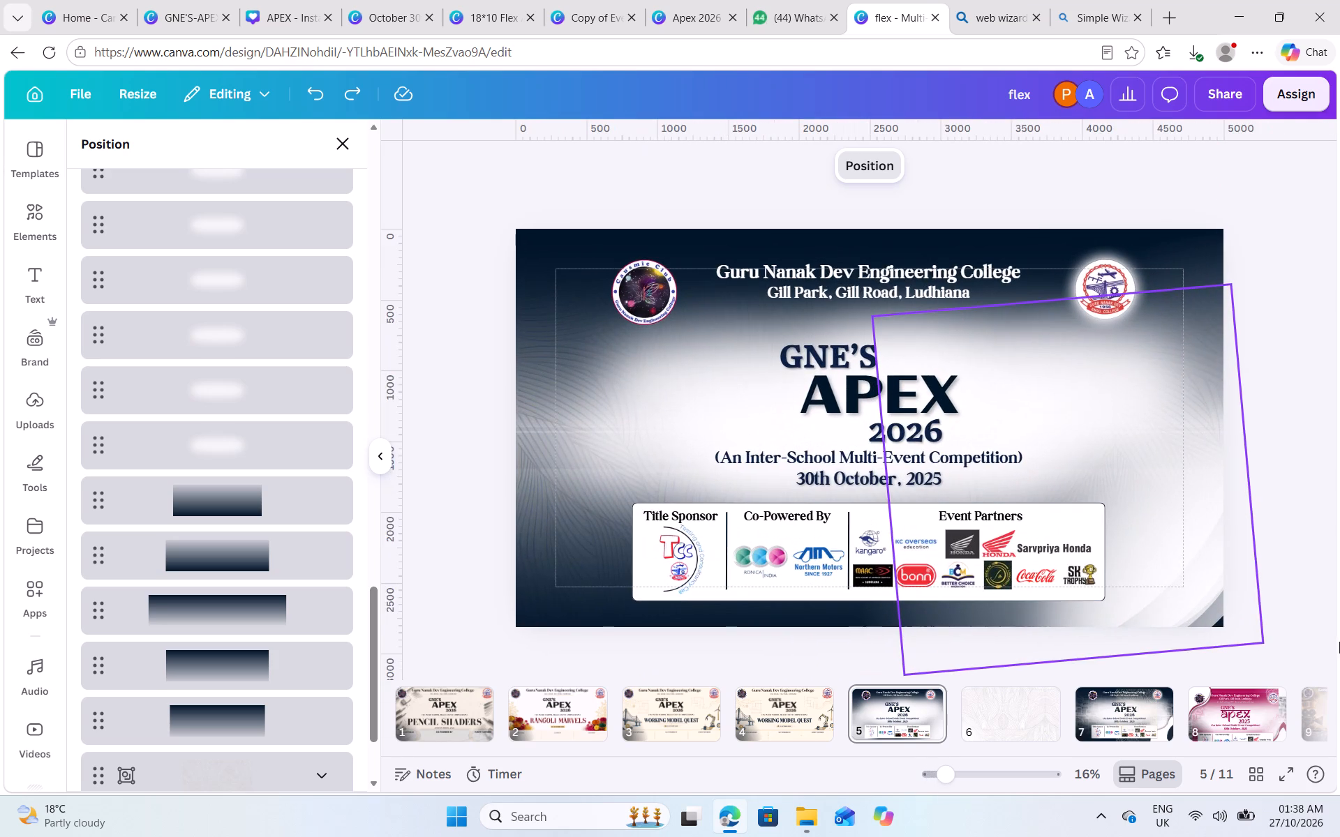
Duplicate the topmost curved white glow shape at the lower-right corner and offset the copy slightly outward and down.
left_click(1166, 545)
key("ctrl+c")
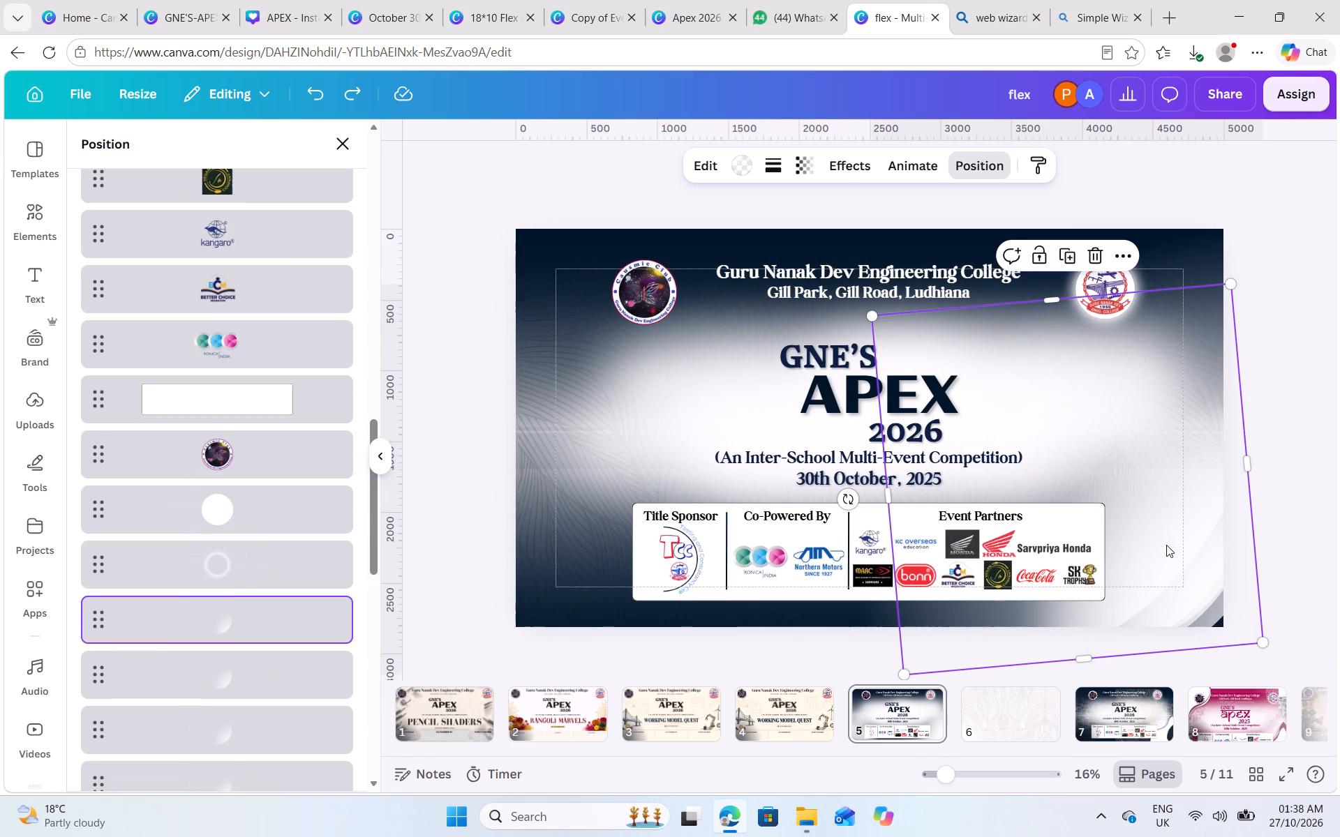
key("ctrl+v")
left_click_drag(1179, 541, 1202, 547)
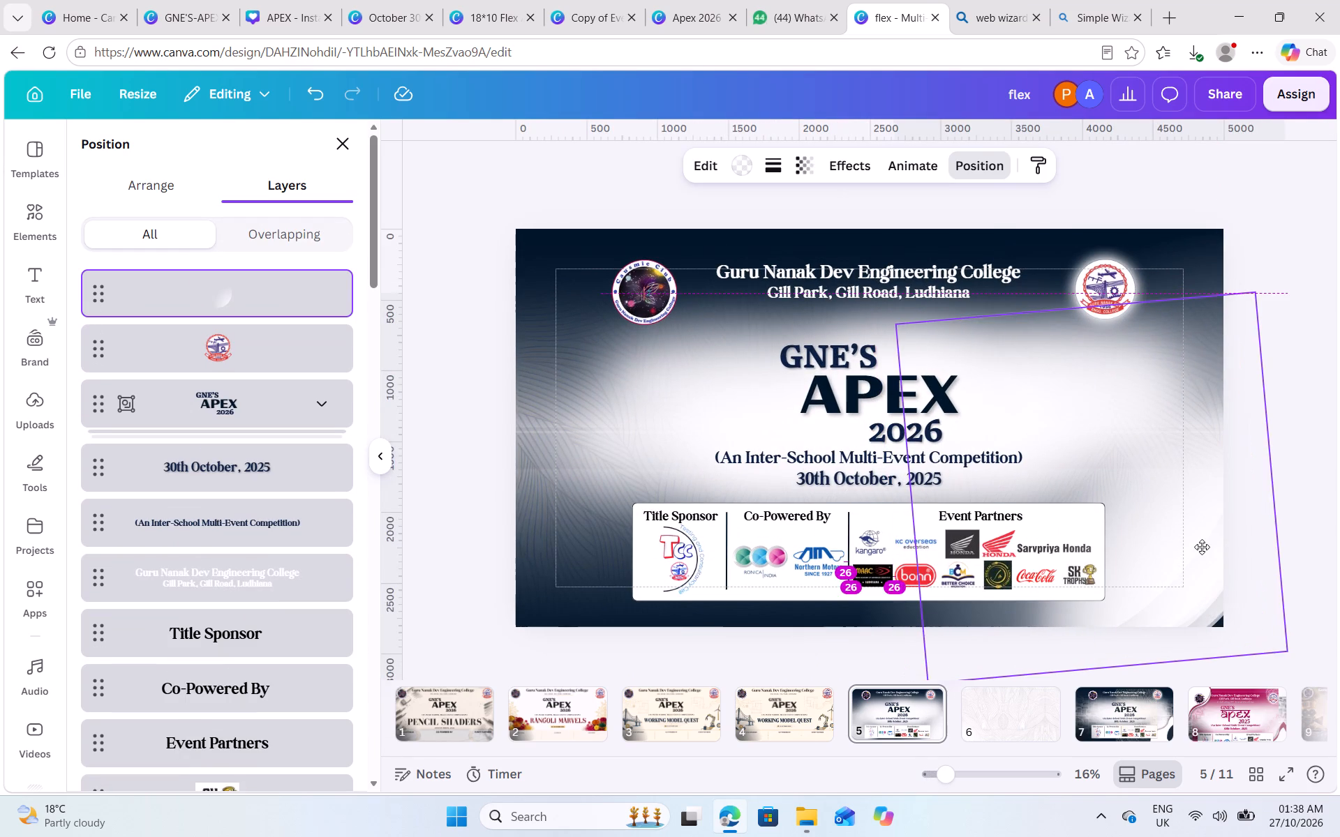
left_click_drag(1202, 547, 1195, 545)
Paste ten more copies of the offset curved glow shape over the banner's lower-right corner.
key("ctrl+c")
key("ctrl+v")
key("ctrl+v")
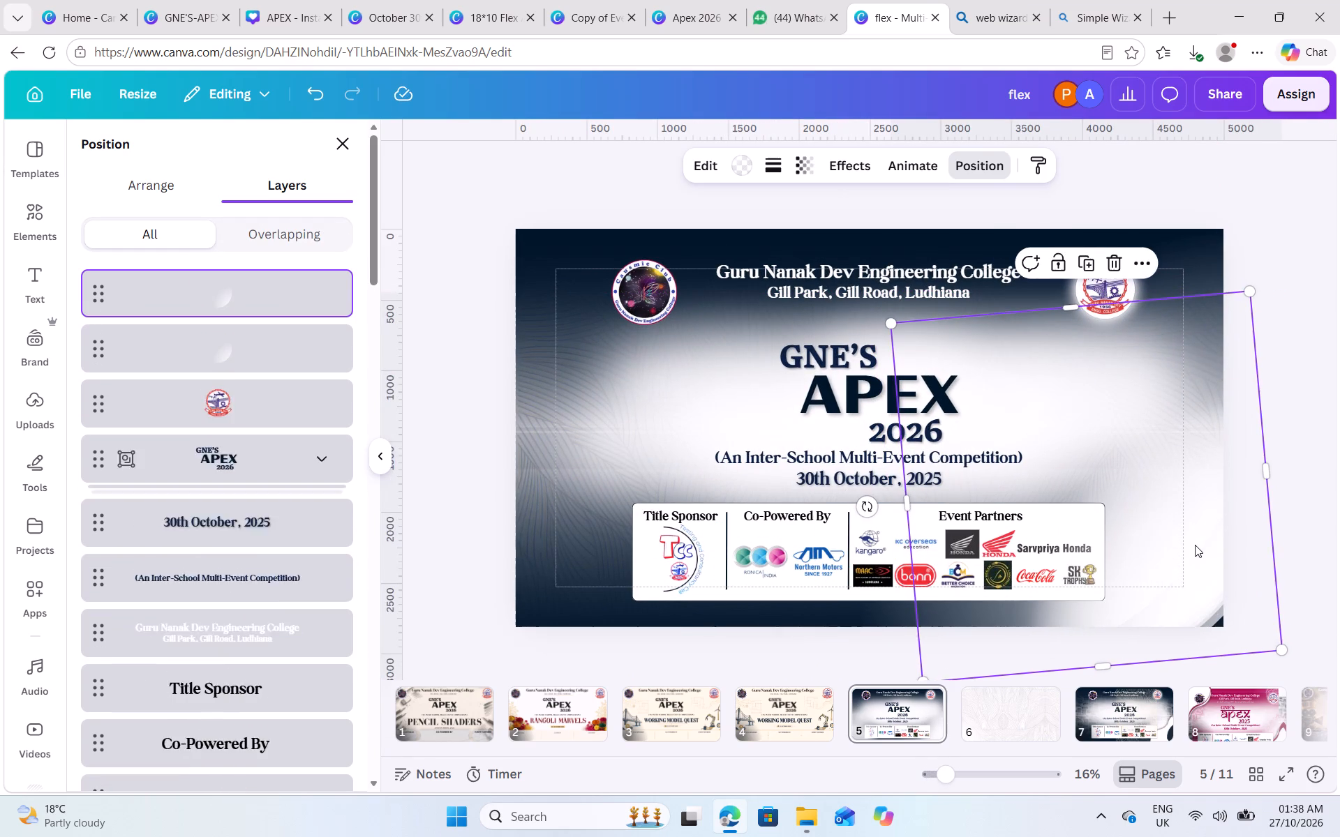
key("ctrl+v")
key("ctrl+v")
key("ctrl+v")
key("ctrl+v")
key("ctrl+v")
key("ctrl+v")
key("ctrl+v")
key("ctrl+v")
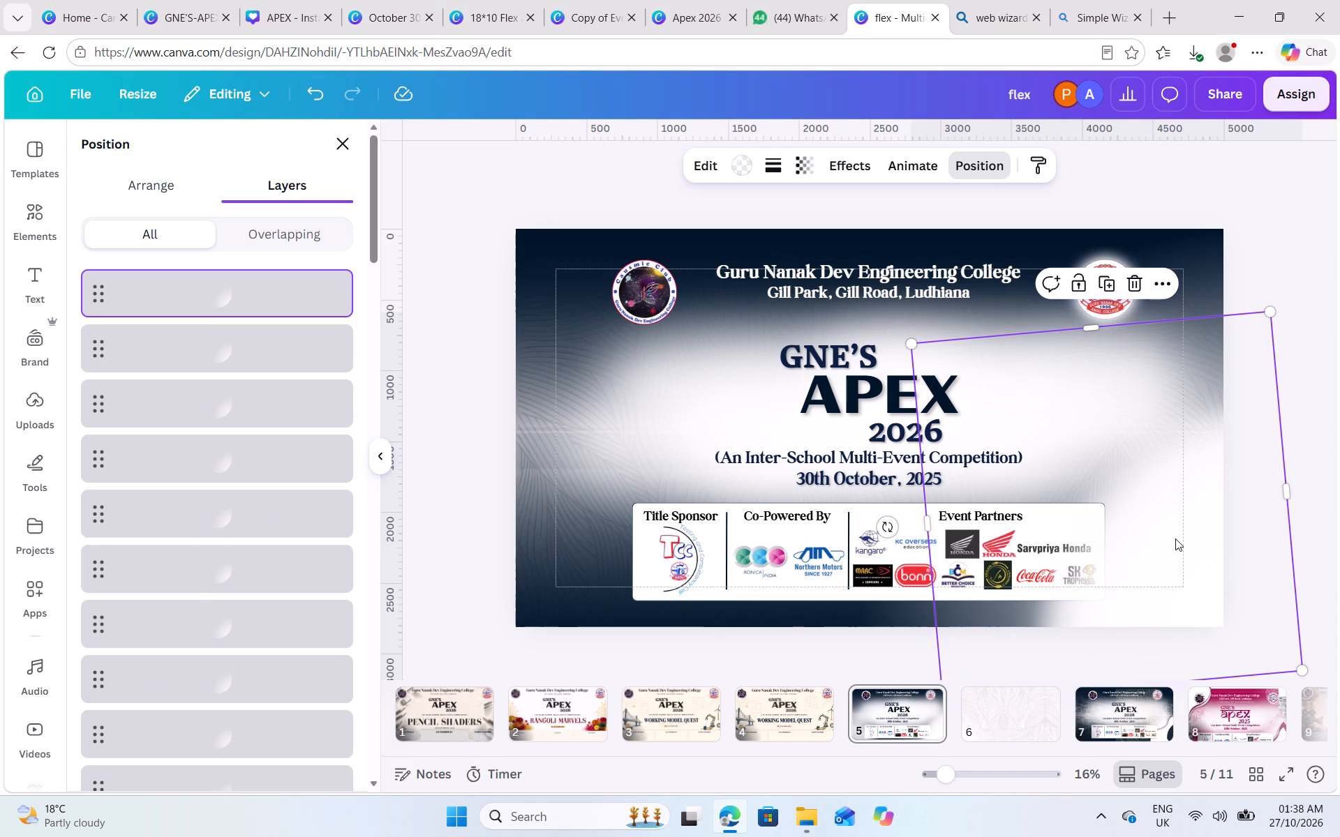
left_click(1175, 538)
Move three of the pasted glow shapes to the banner's upper-left corner, staggered over the round club logo.
left_click_drag(1134, 531, 537, 303)
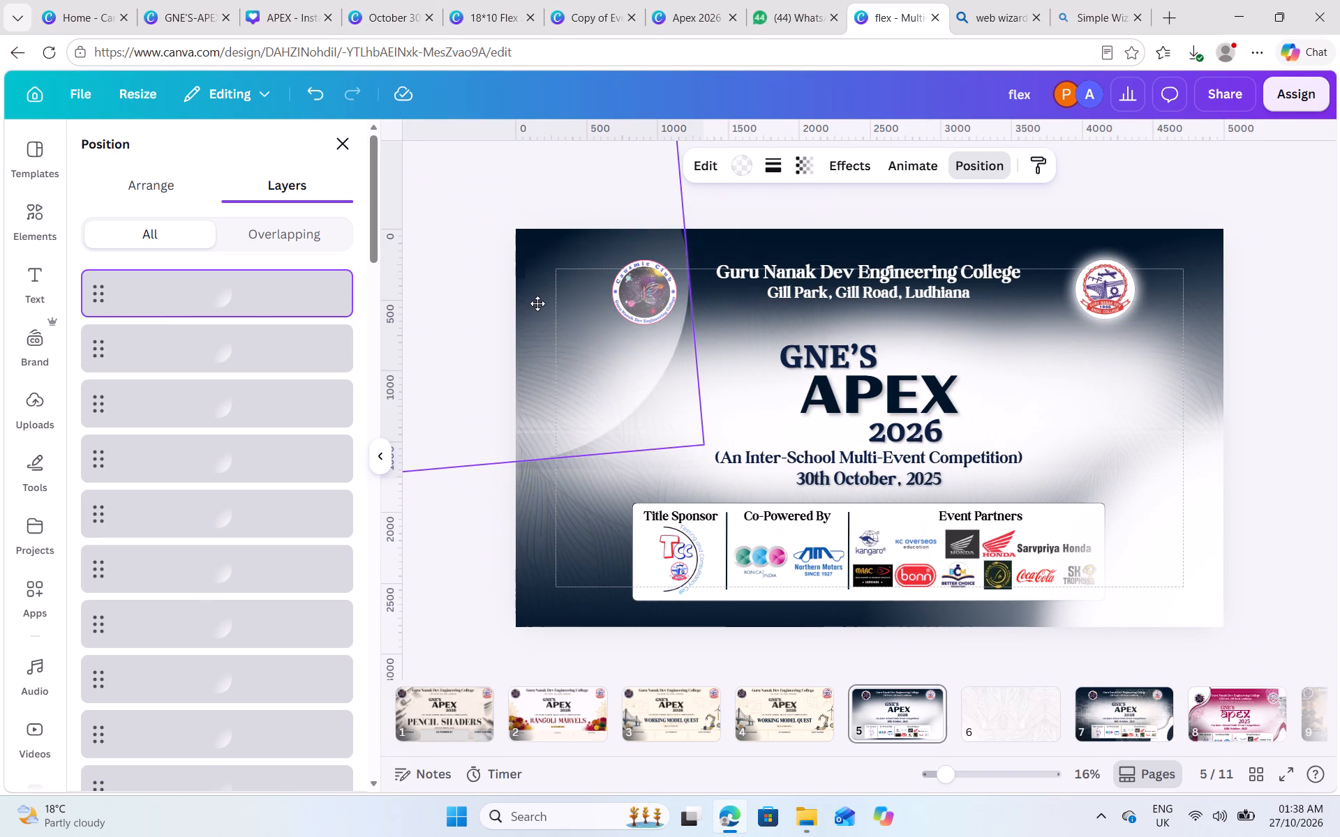
left_click_drag(537, 303, 519, 299)
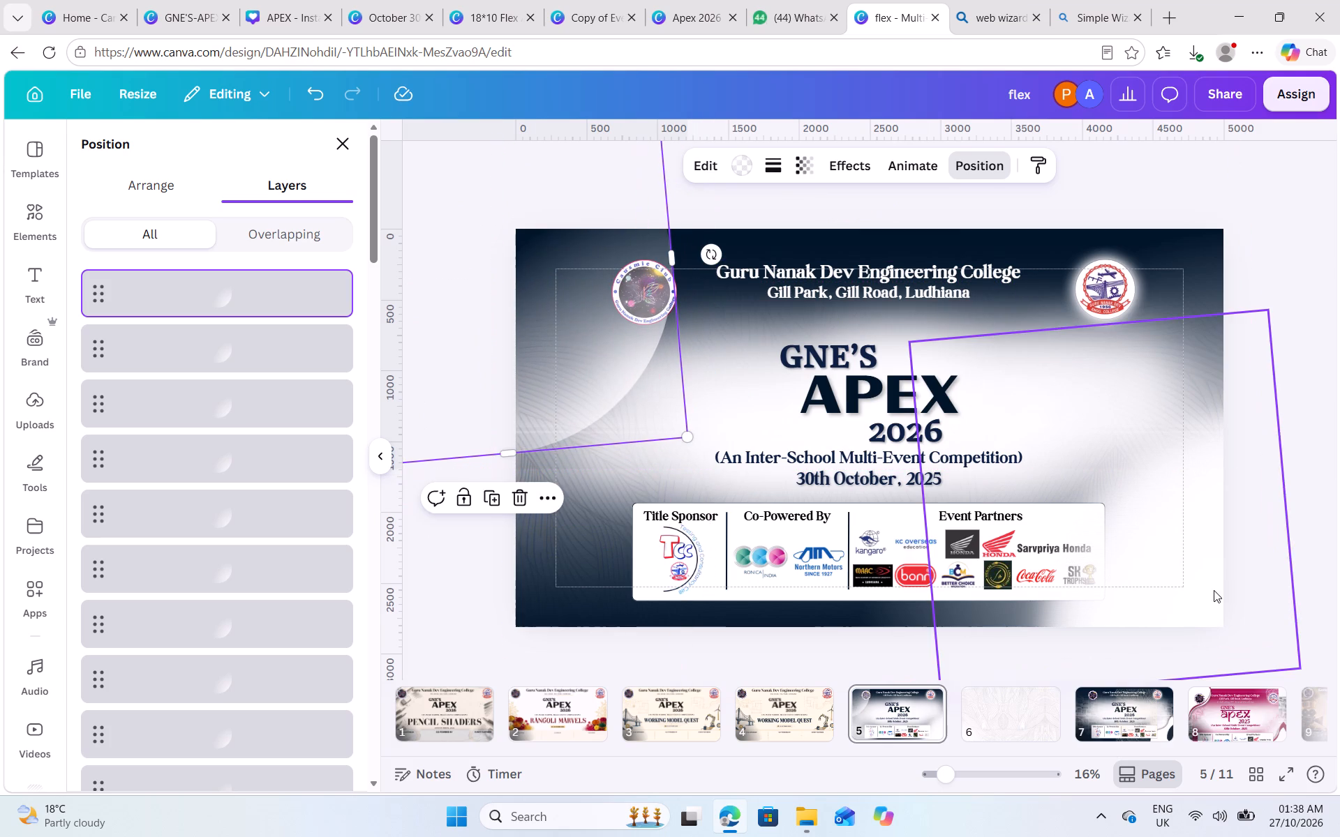
left_click_drag(1214, 591, 604, 307)
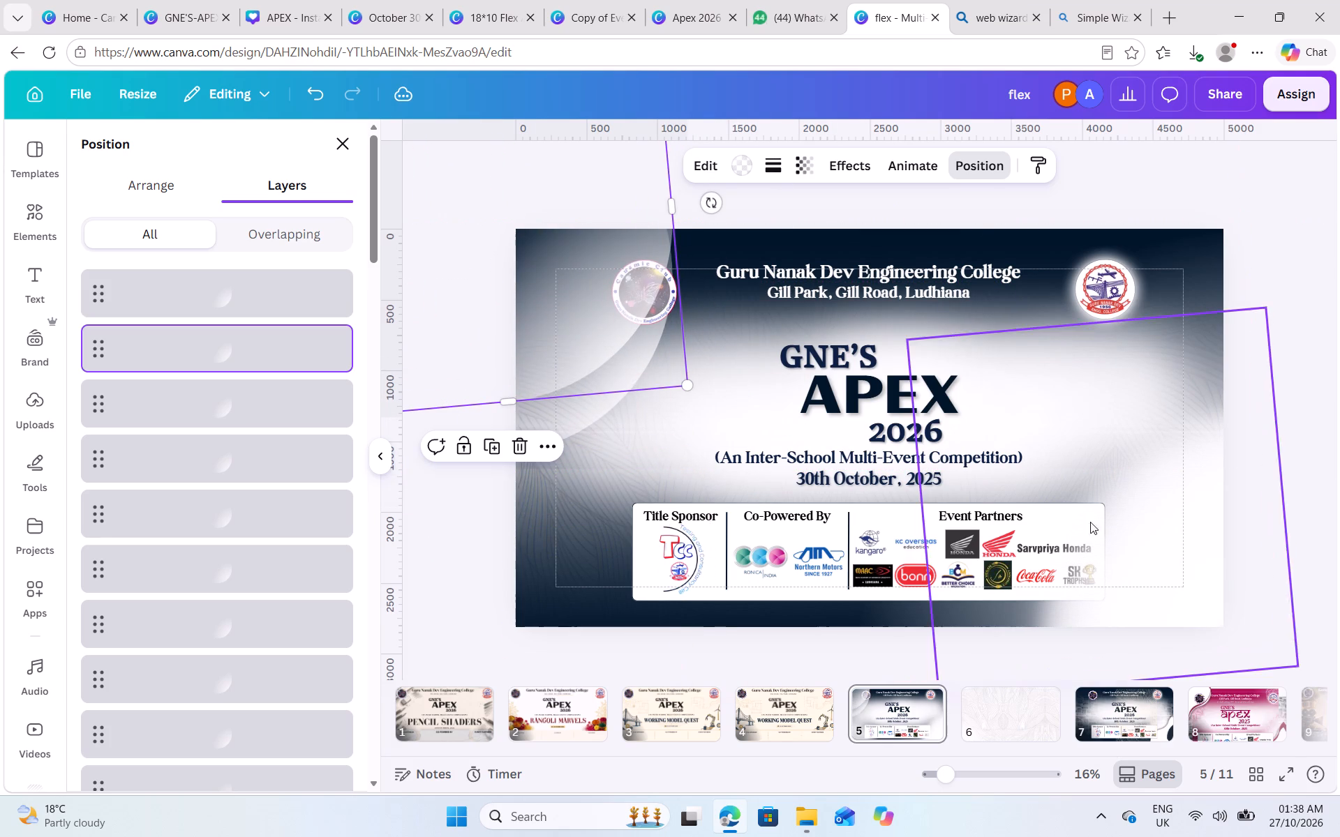
left_click_drag(1200, 564, 601, 266)
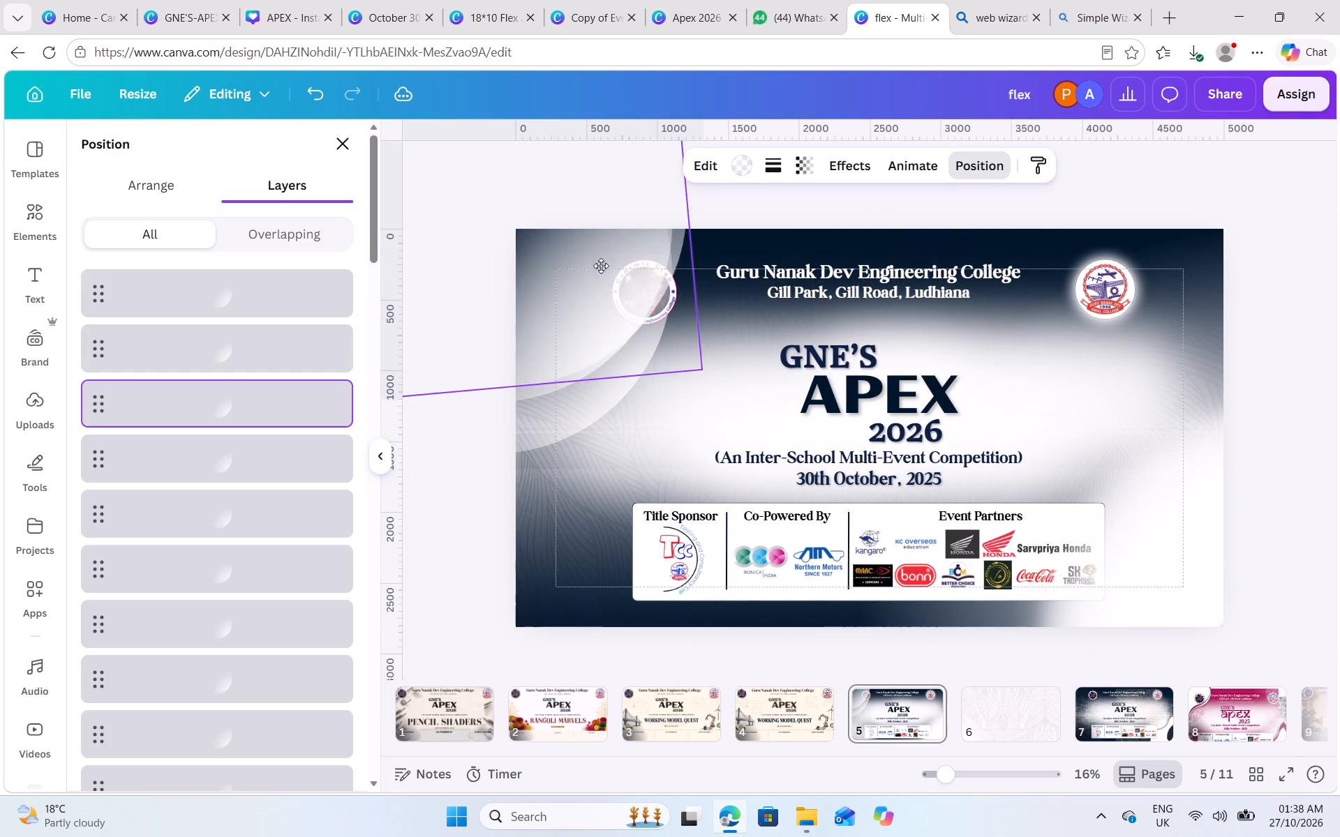
left_click_drag(601, 266, 579, 269)
Try a fourth glow copy in the banner's upper-left corner, and delete it.
left_click_drag(1184, 484, 1042, 448)
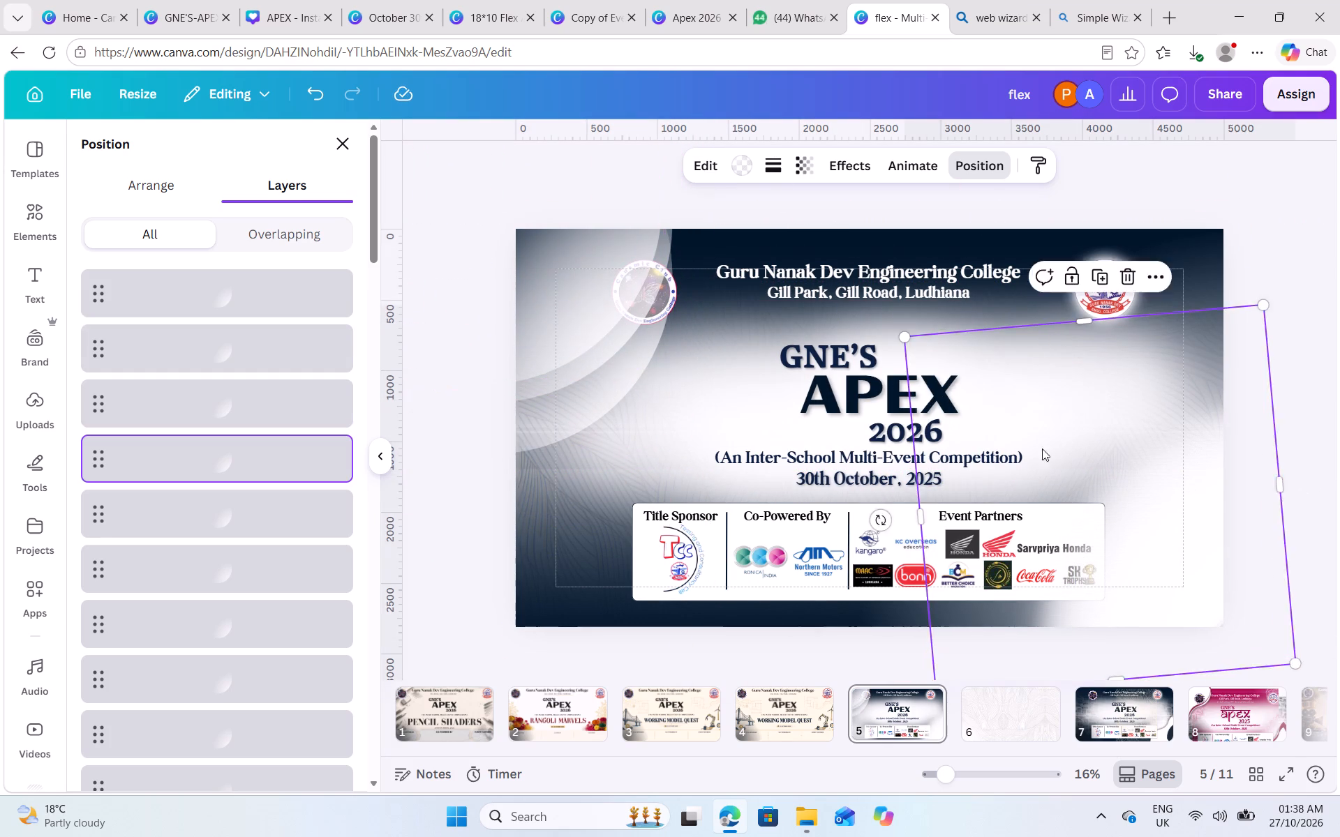
left_click_drag(1042, 448, 605, 171)
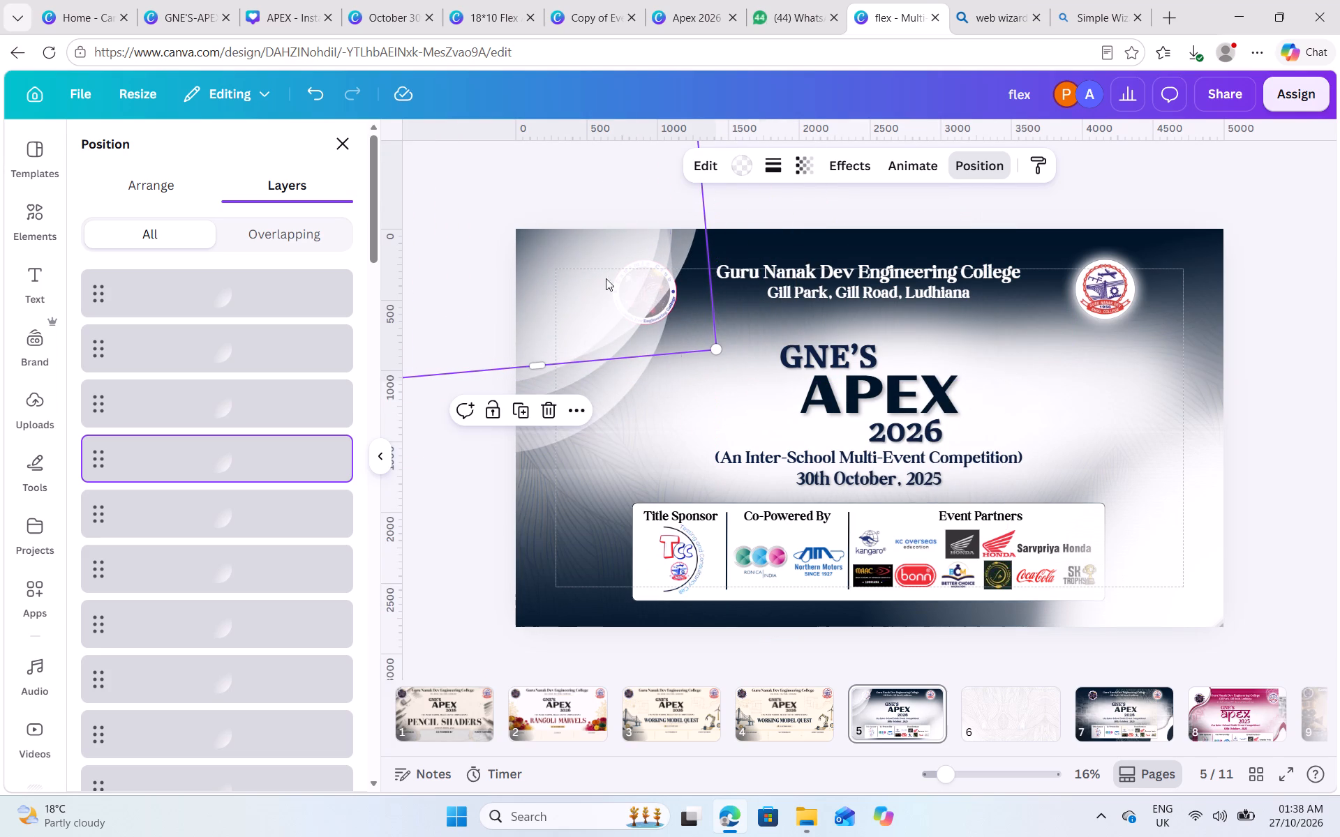
left_click(545, 412)
Delete the seven leftover pasted glow copies stacked at the banner's lower-right corner.
left_click(1165, 557)
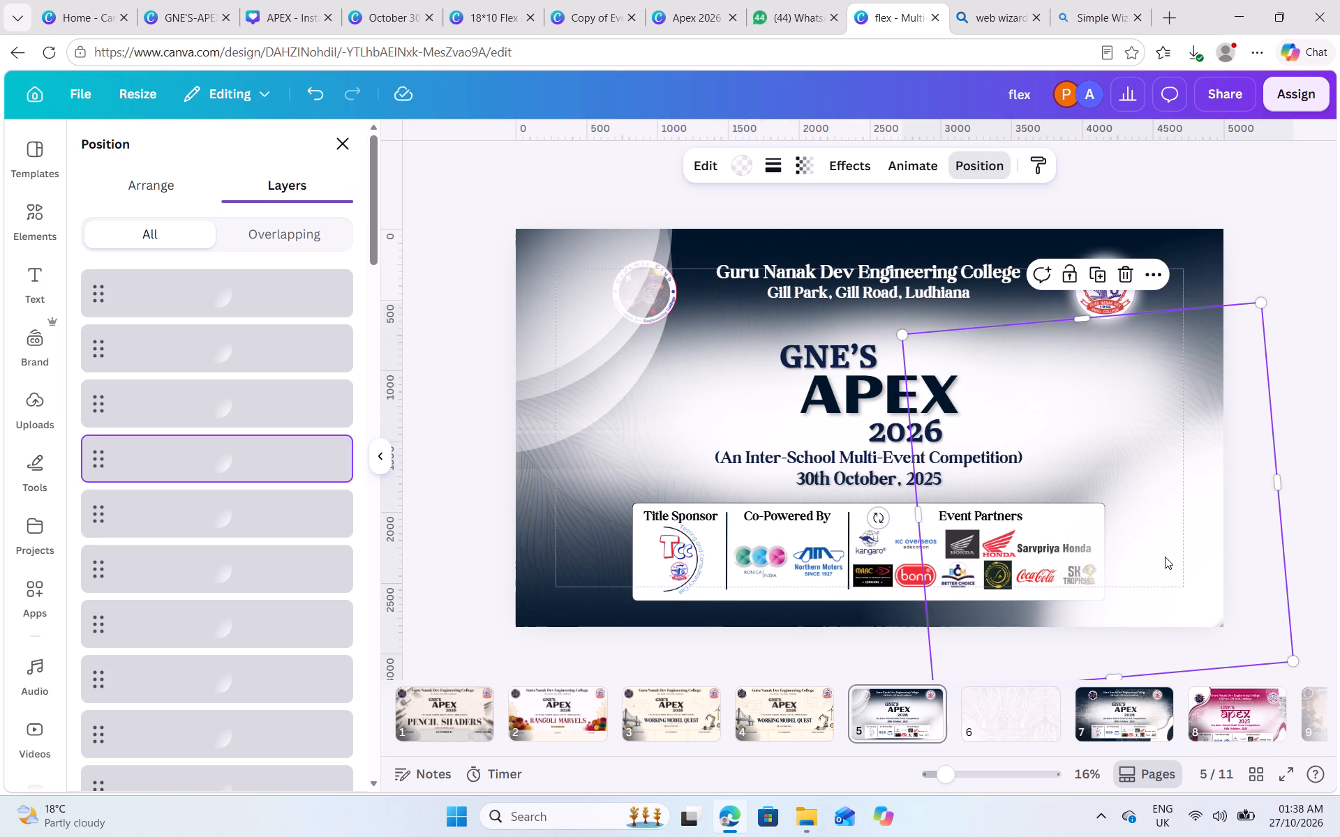
key("Delete")
left_click(1196, 562)
key("Delete")
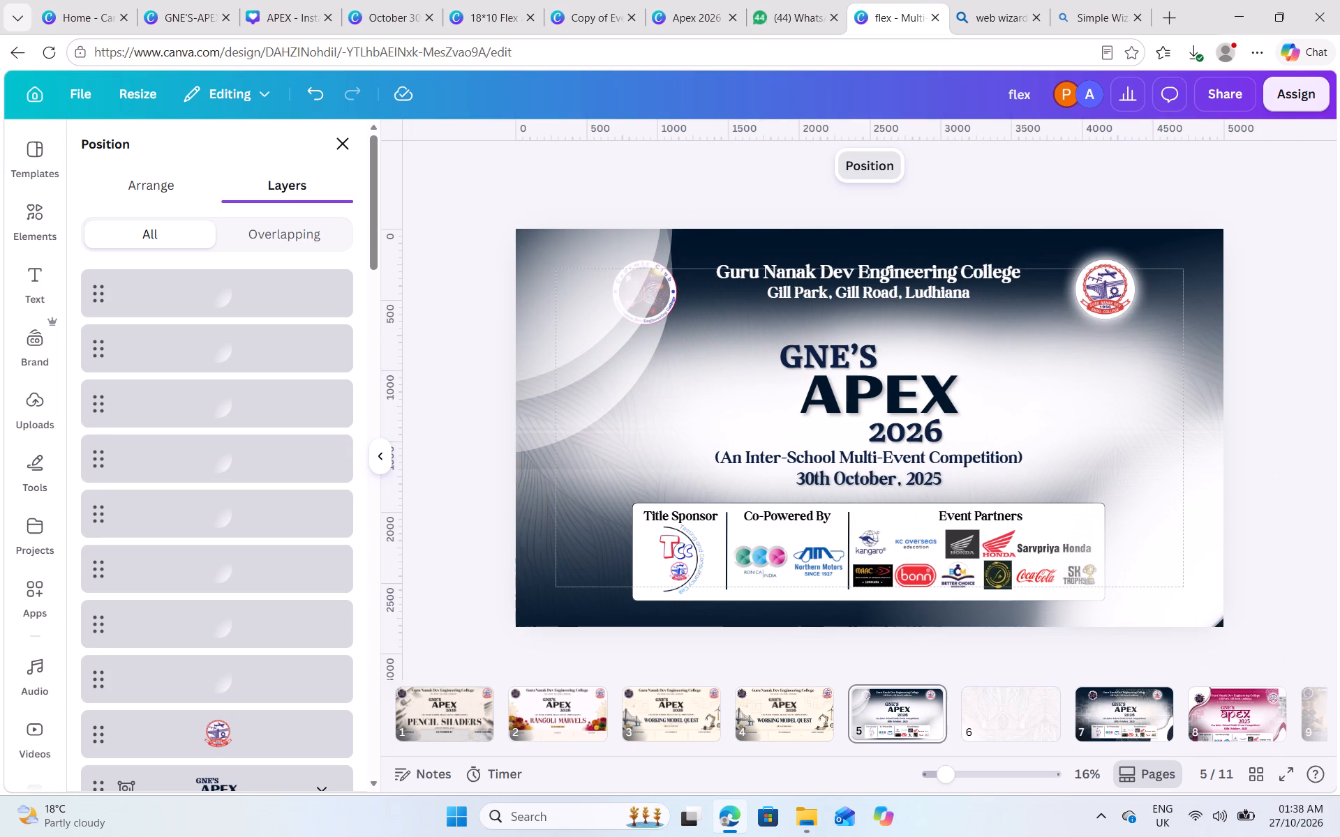
left_click(1184, 575)
key("Delete")
left_click(1184, 575)
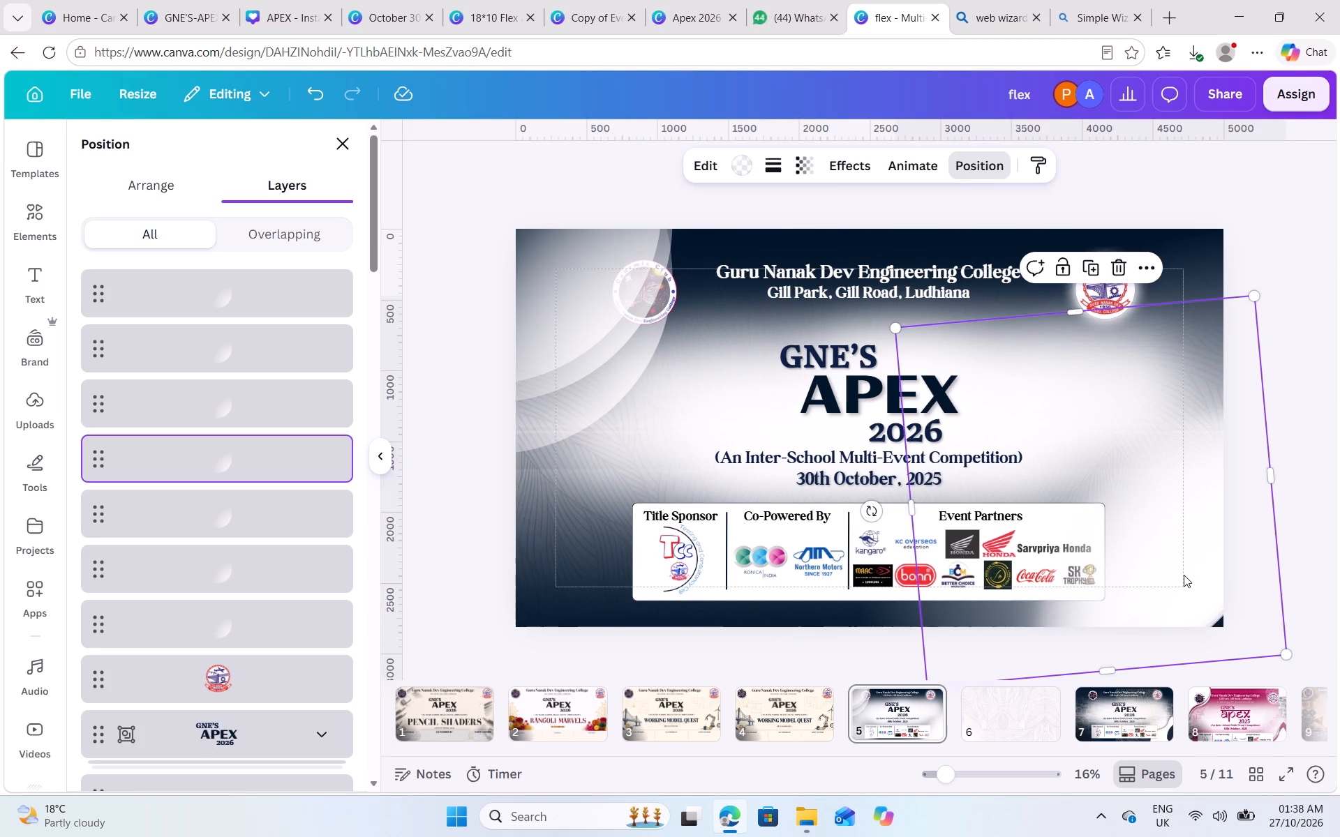
key("Delete")
left_click(1184, 575)
key("Delete")
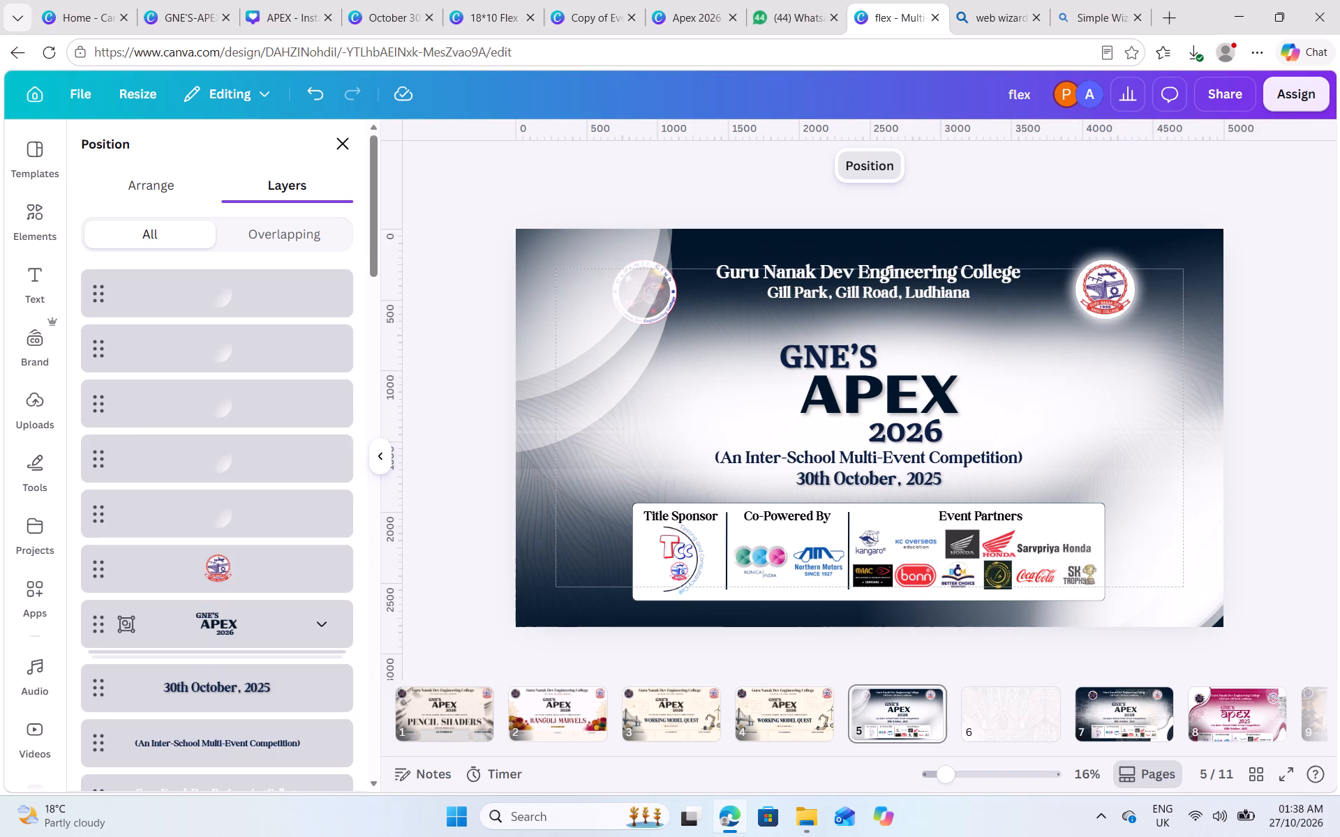
left_click(1184, 575)
key("Delete")
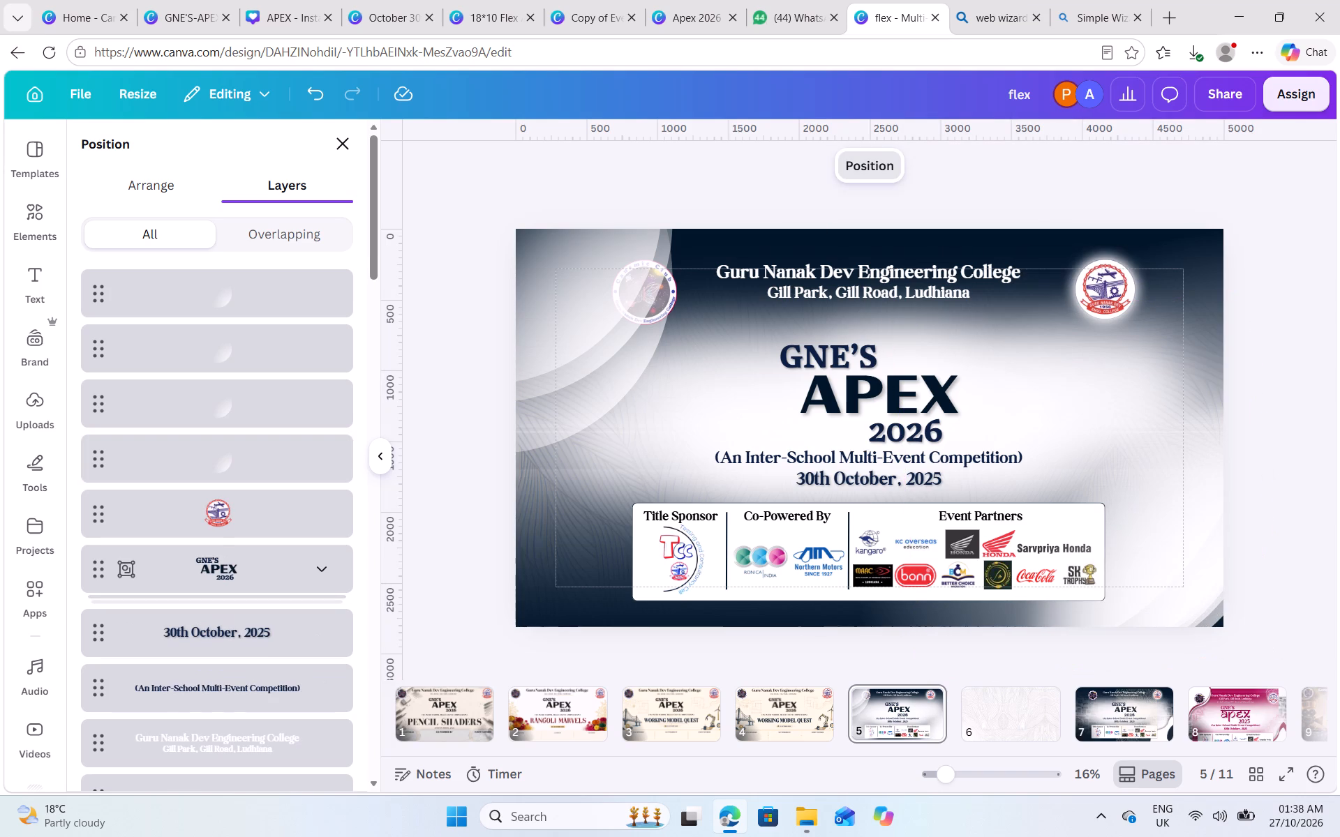
left_click(1184, 575)
key("Delete")
Delete the three uppermost original curved glow shapes at the banner's lower-right corner.
left_click(1192, 585)
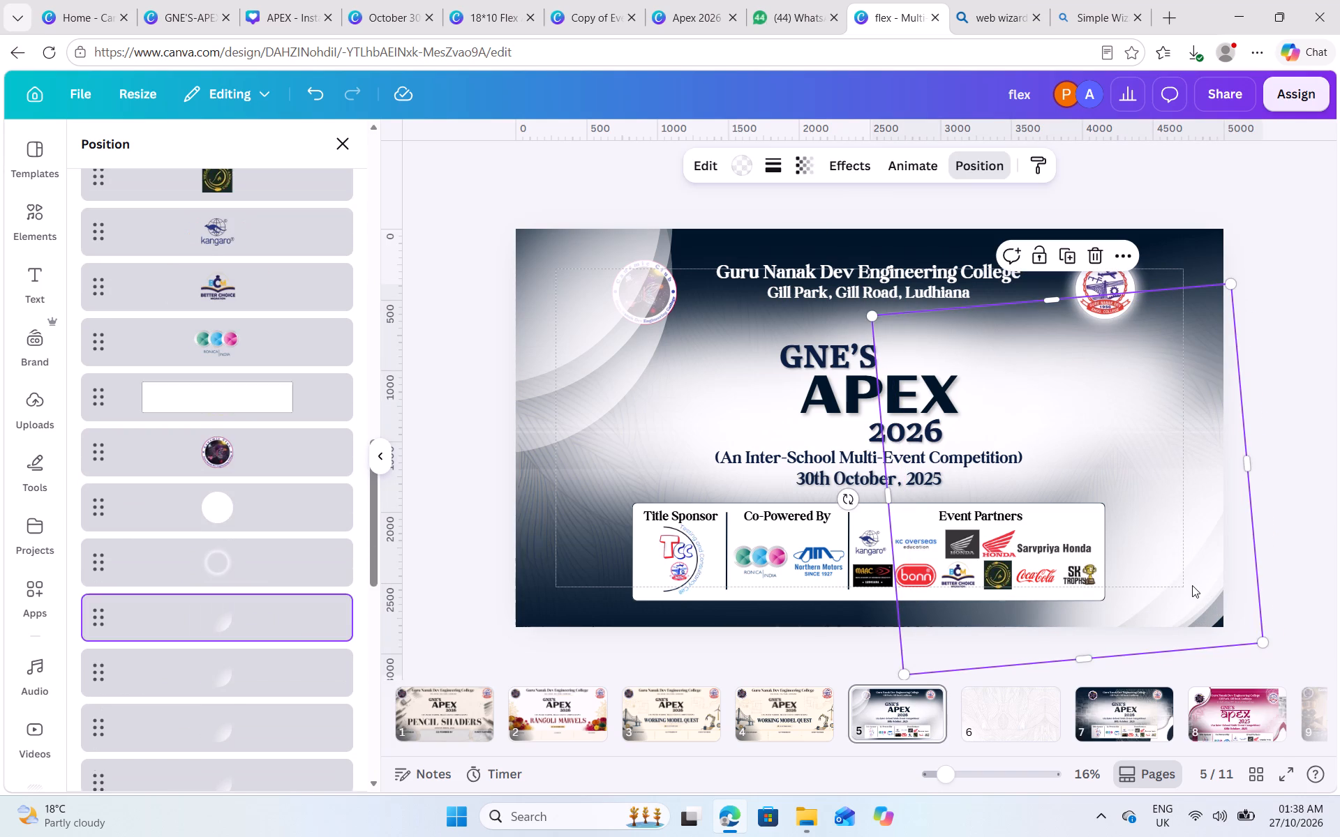
key("Delete")
left_click(1192, 585)
key("Delete")
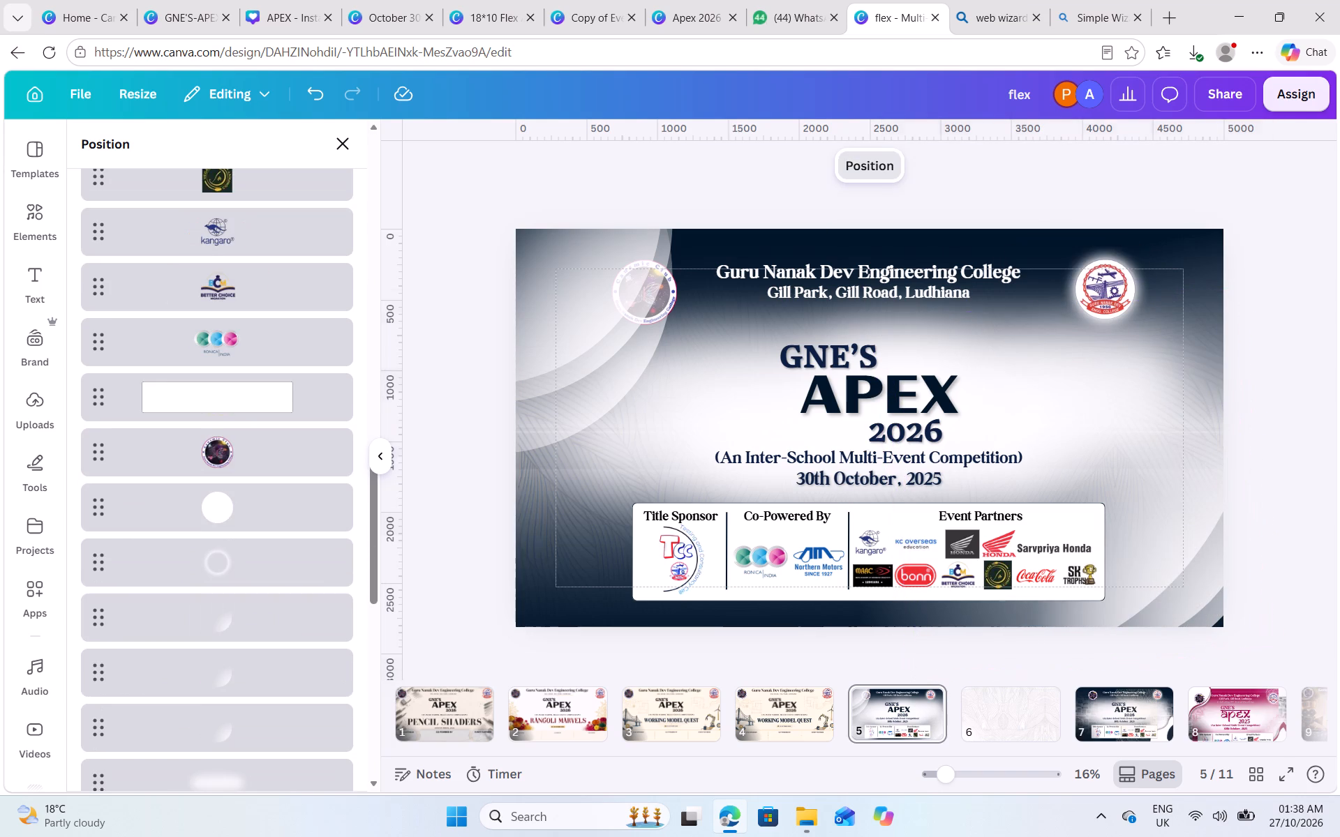
left_click(1192, 585)
key("Delete")
left_click(1192, 585)
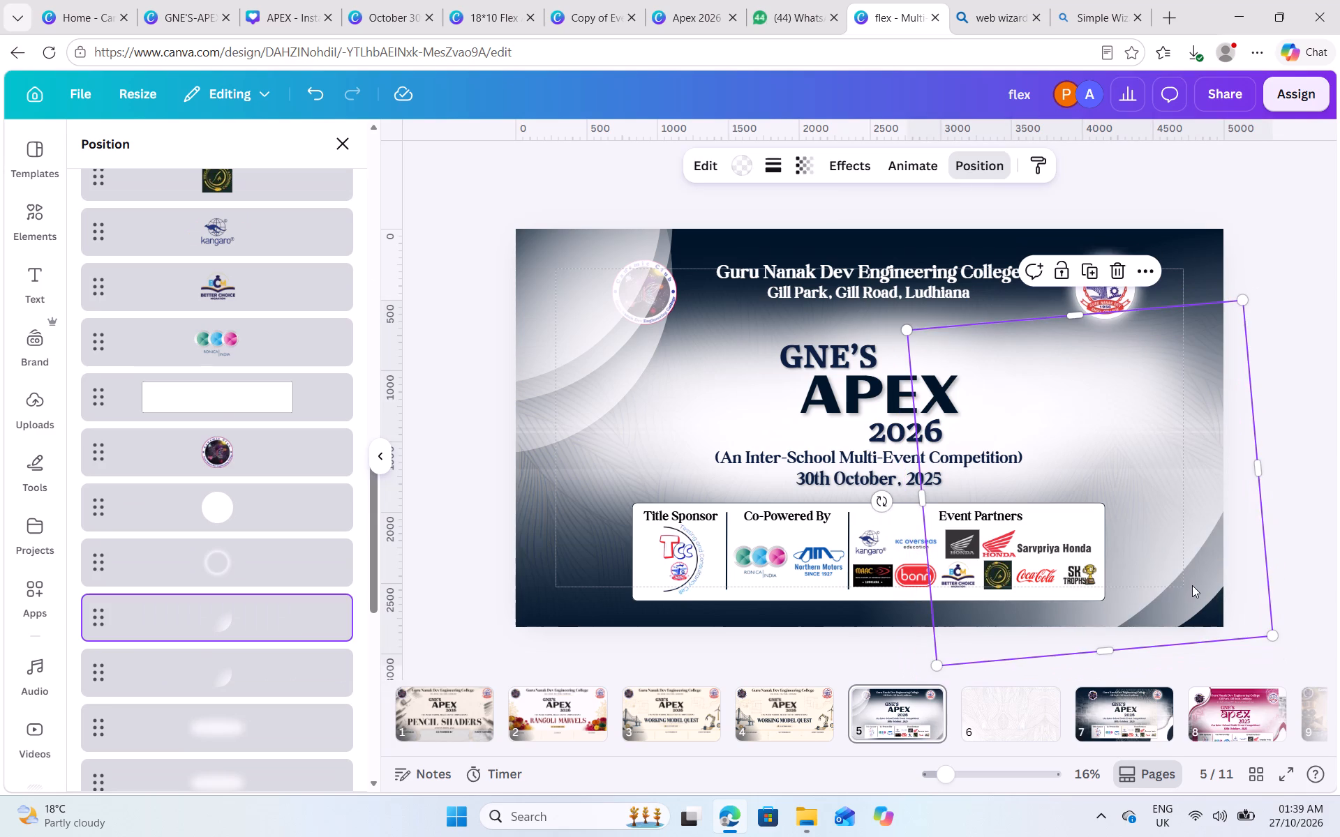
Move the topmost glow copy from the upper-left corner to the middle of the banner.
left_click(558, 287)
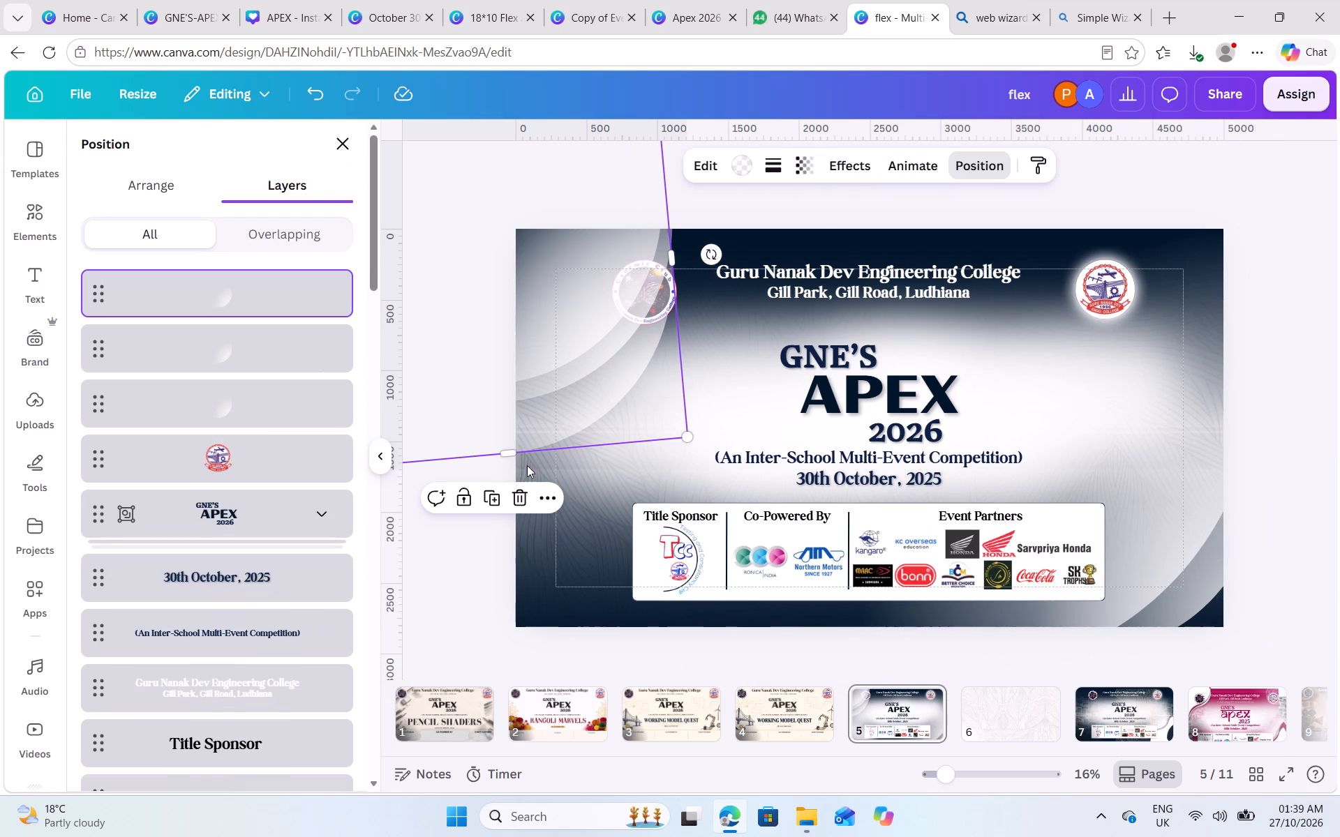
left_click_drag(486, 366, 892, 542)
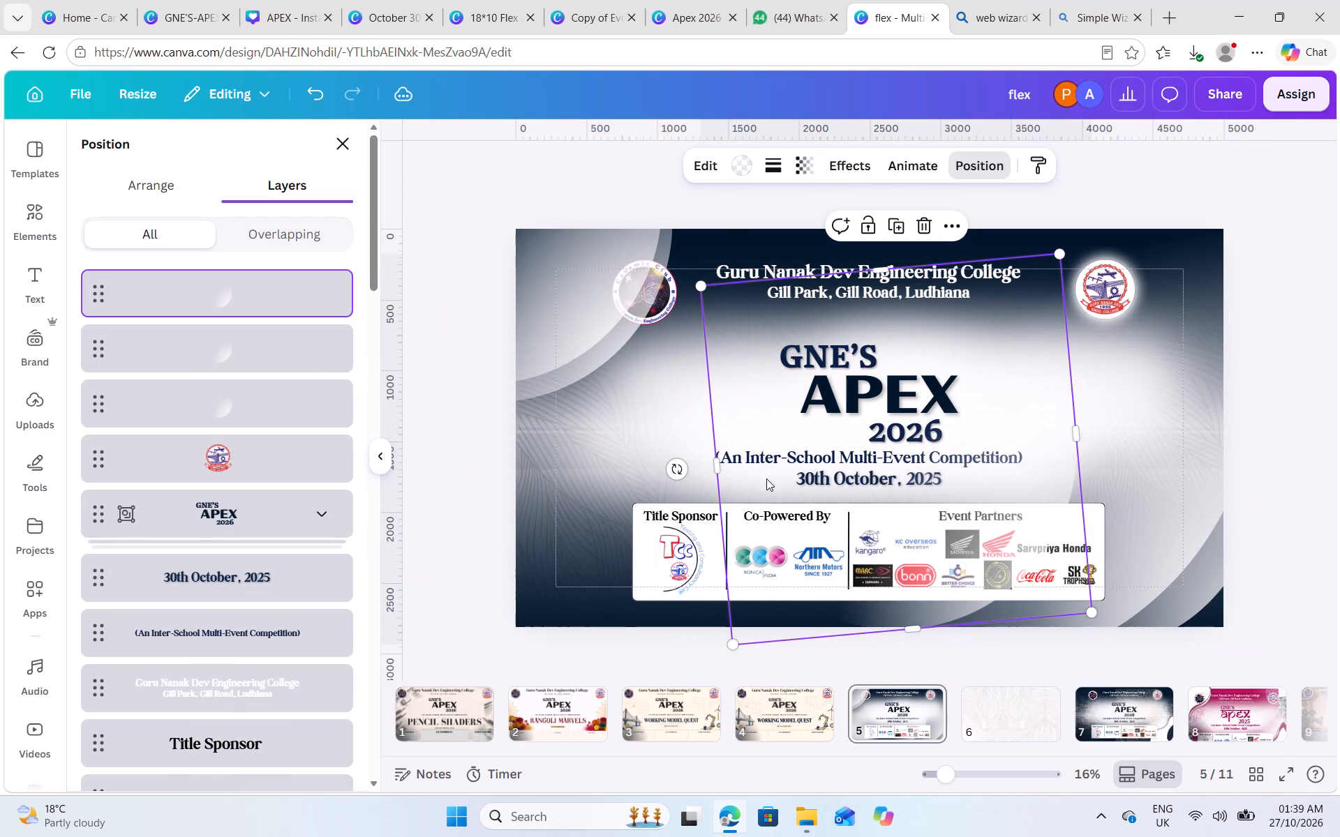
Rotate the second upper-left glow copy so its curve faces the upper left, and move it to the banner's centre.
left_click(572, 354)
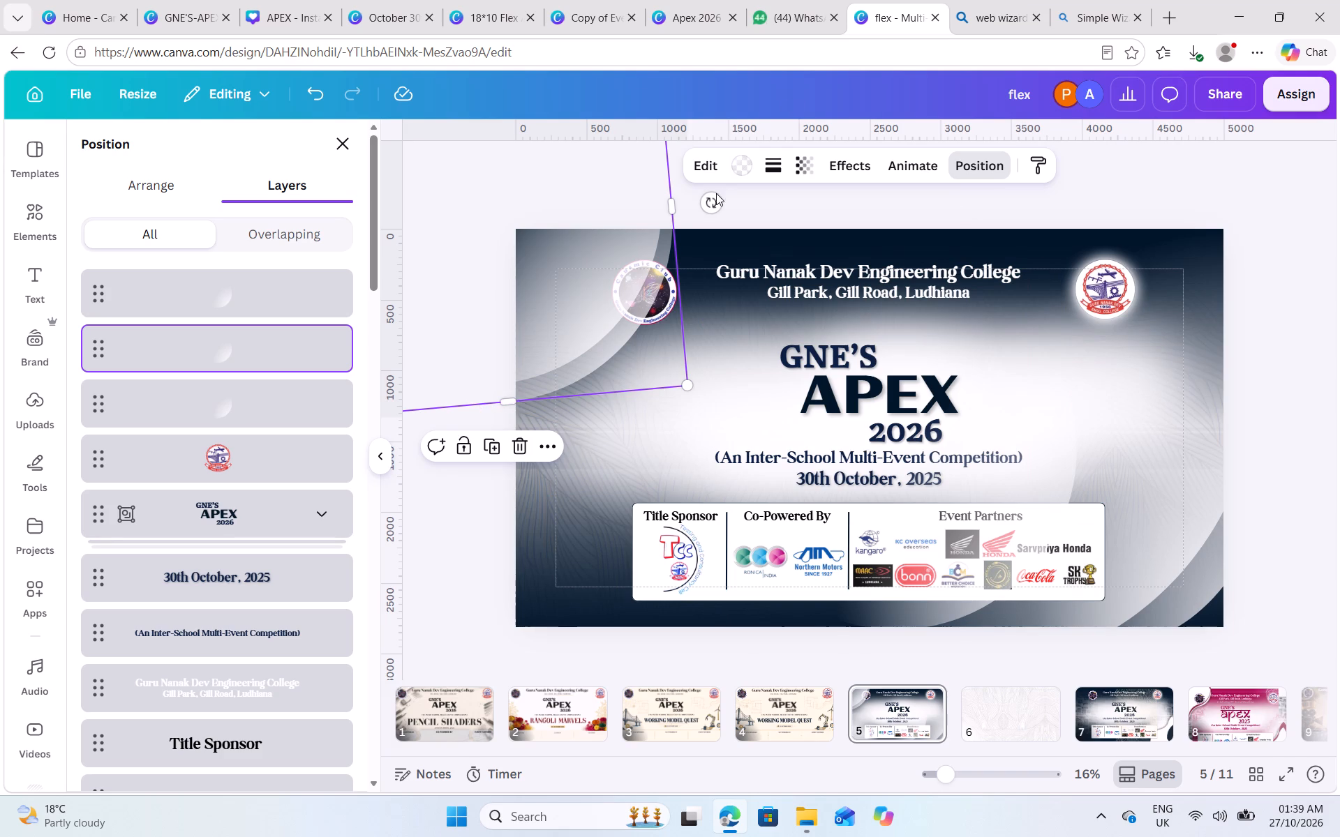
left_click_drag(715, 204, 153, 167)
left_click_drag(542, 248, 915, 404)
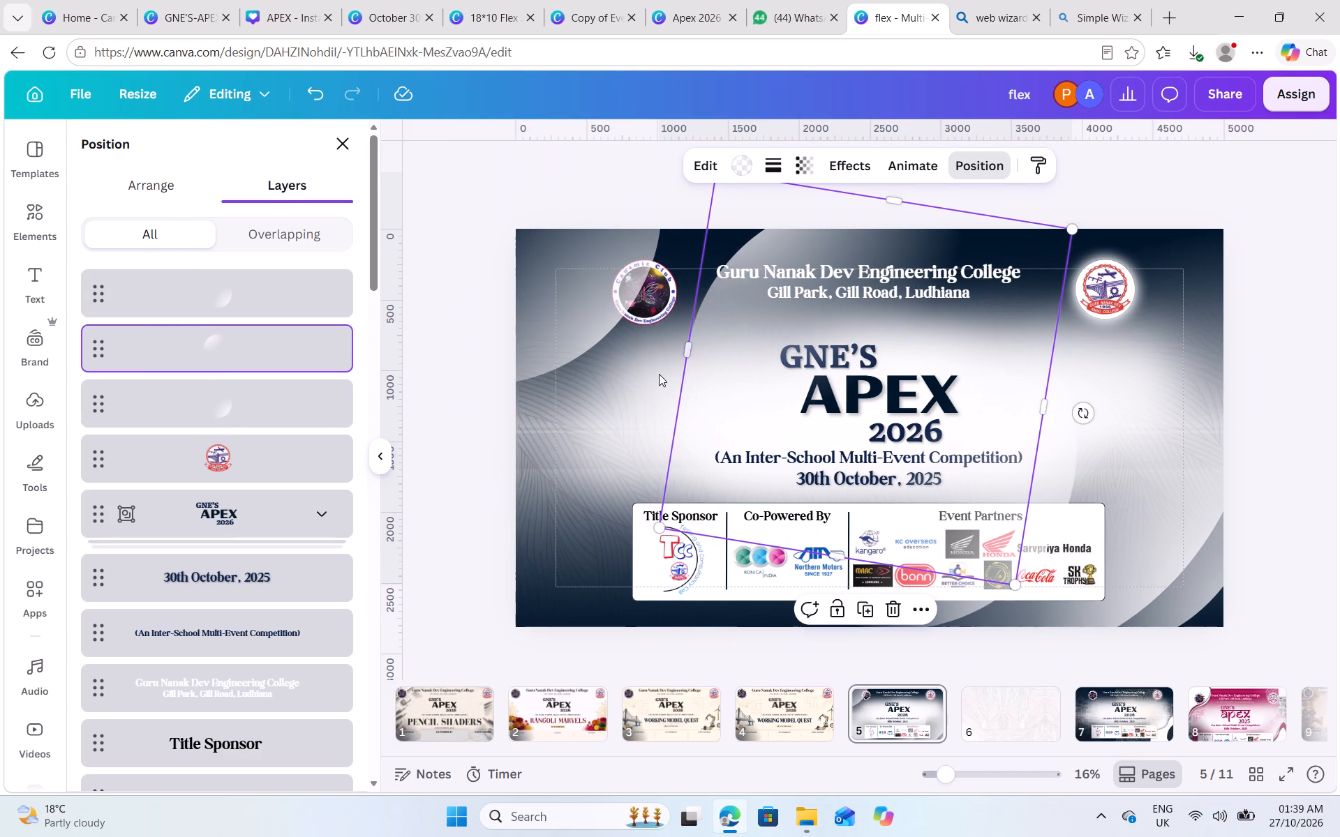
Lower the third glow copy along the banner's left side, enlarge it to about 3,917 × 3,917, and shift it slightly up and outward.
left_click(545, 327)
left_click_drag(579, 278, 616, 309)
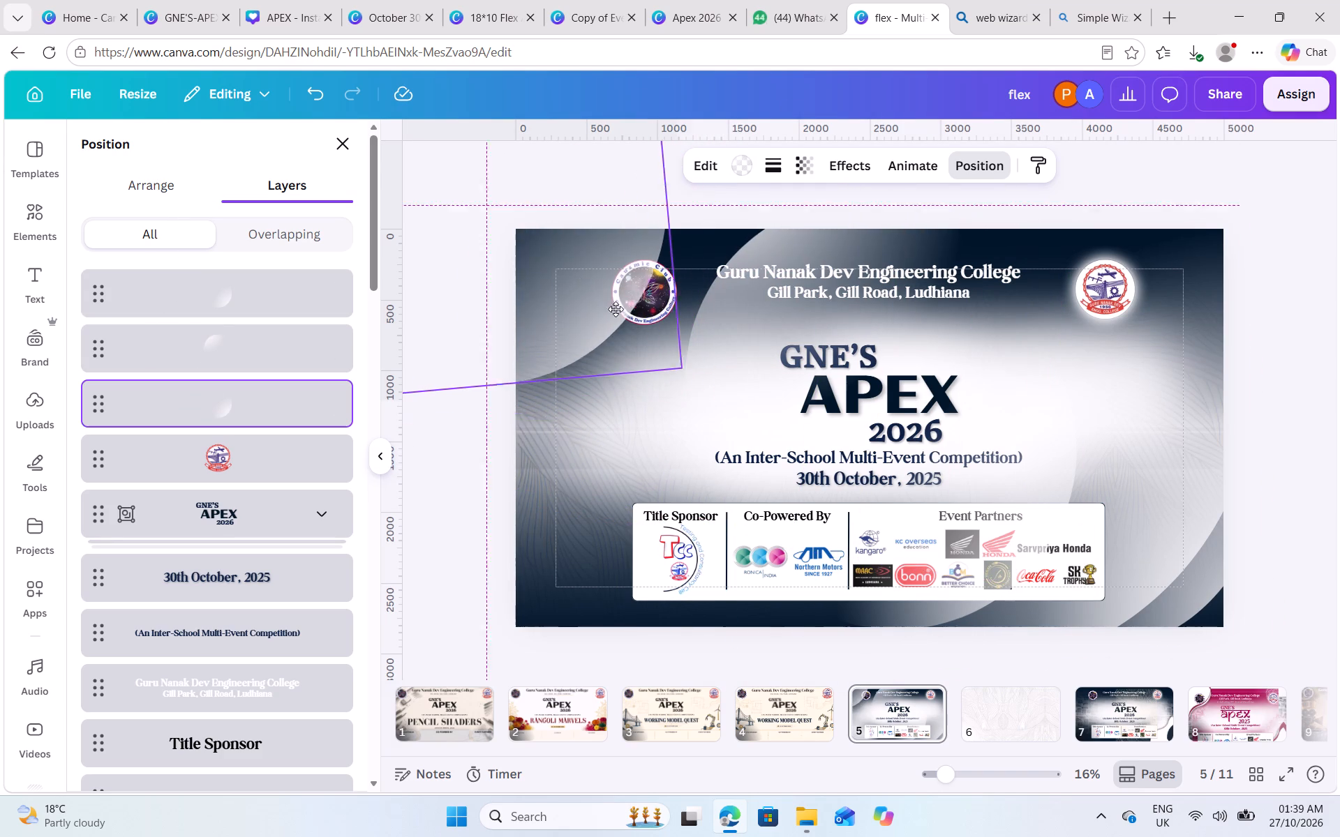
left_click_drag(616, 309, 612, 418)
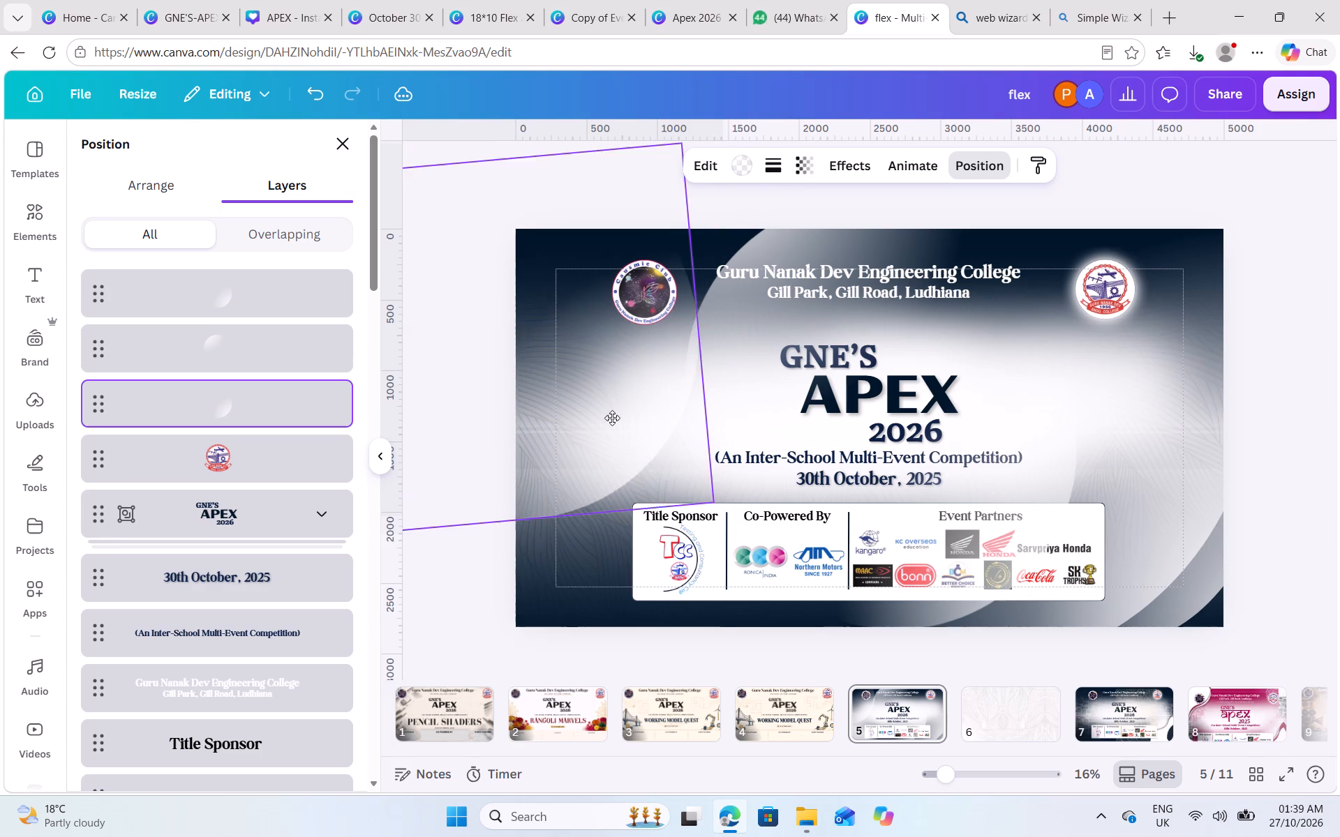
left_click_drag(612, 418, 613, 413)
left_click_drag(681, 146, 968, 16)
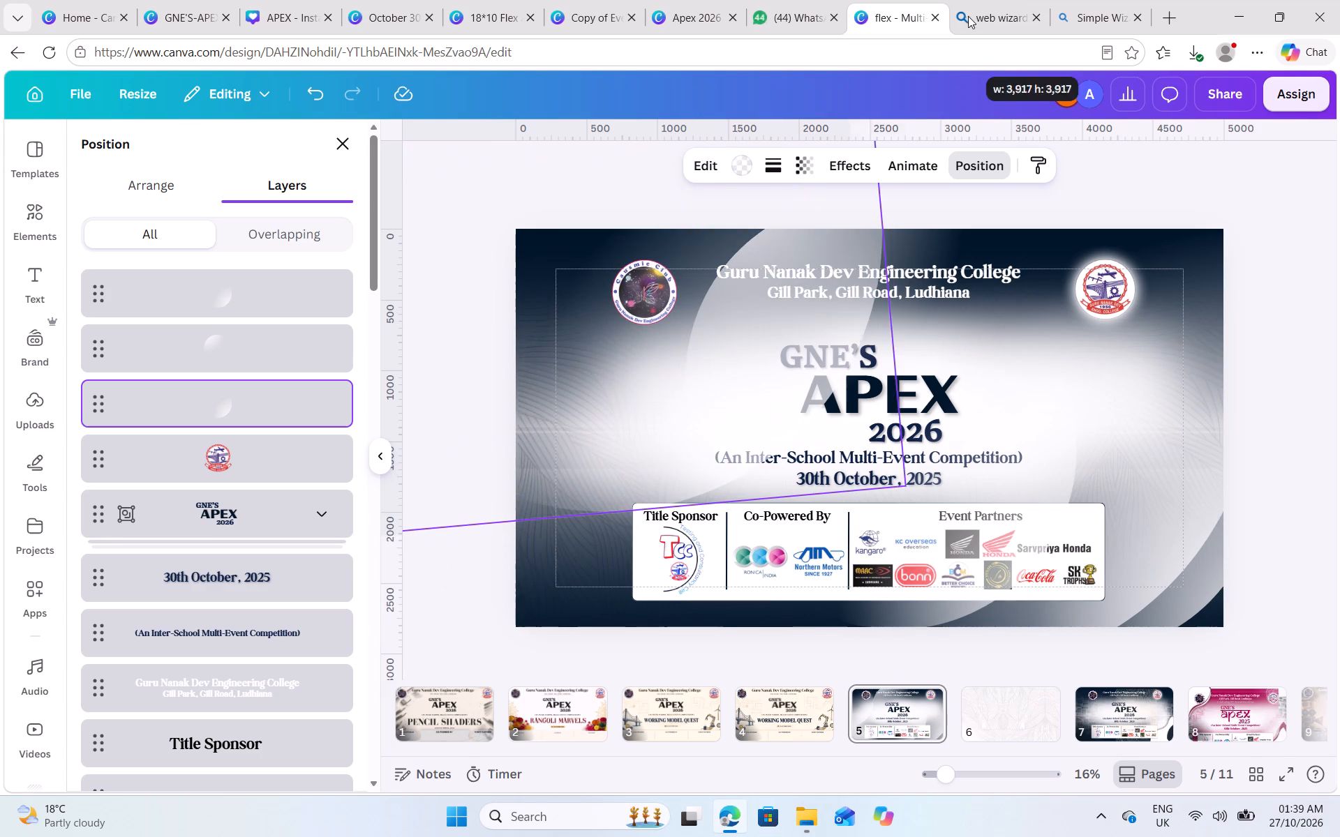
left_click_drag(968, 16, 968, 15)
left_click_drag(526, 294, 442, 274)
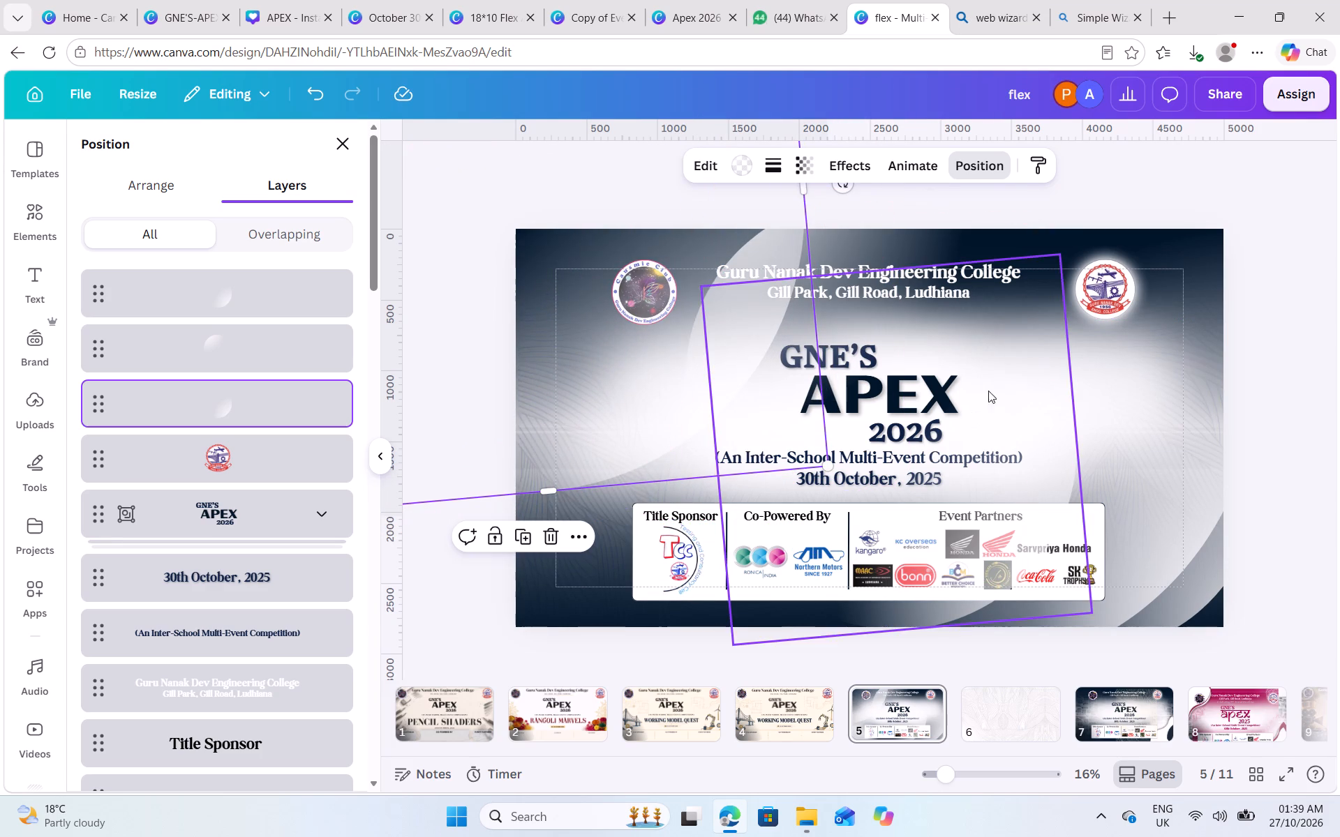
Try the topmost central glow copy farther right and then lower over the sponsor box, and delete it.
left_click(903, 339)
left_click_drag(905, 342, 1082, 387)
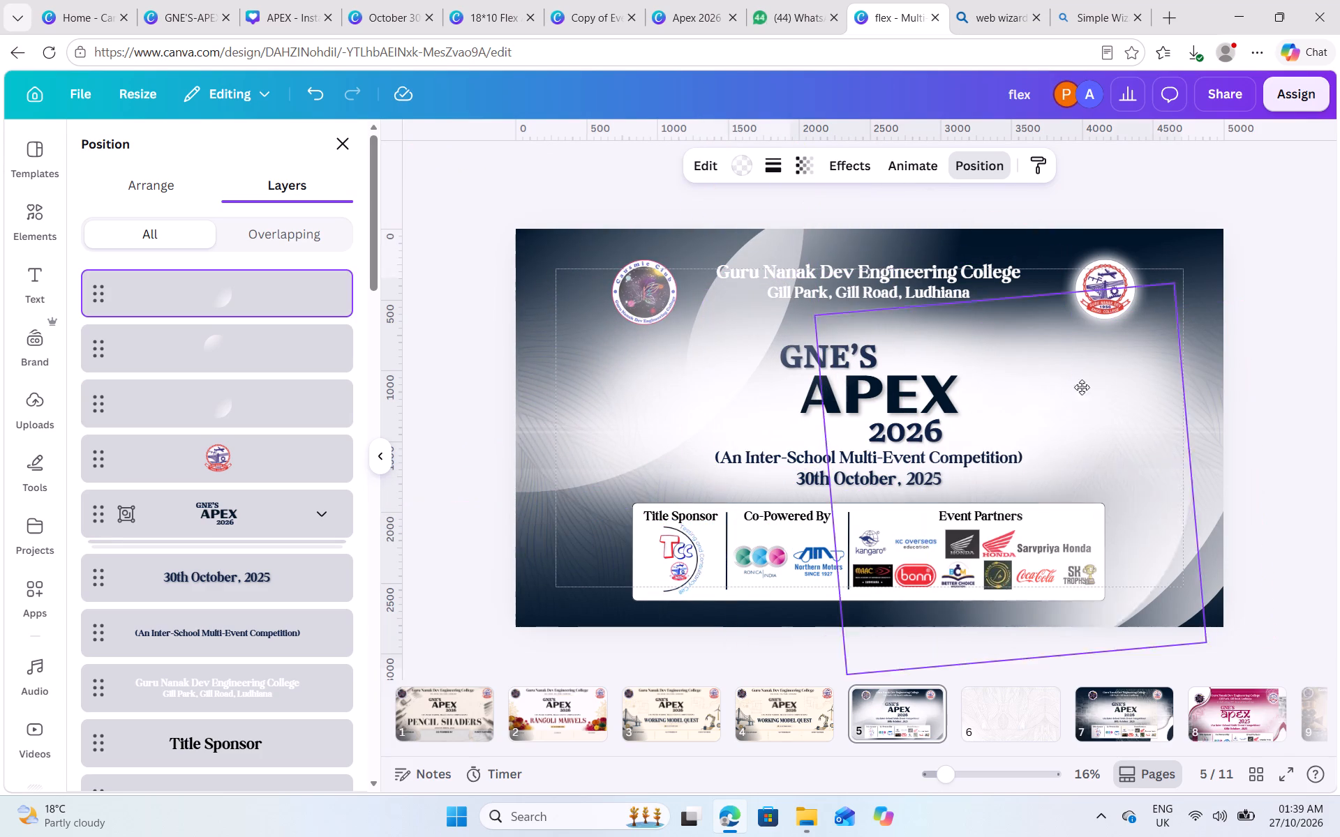
left_click_drag(1082, 387, 975, 537)
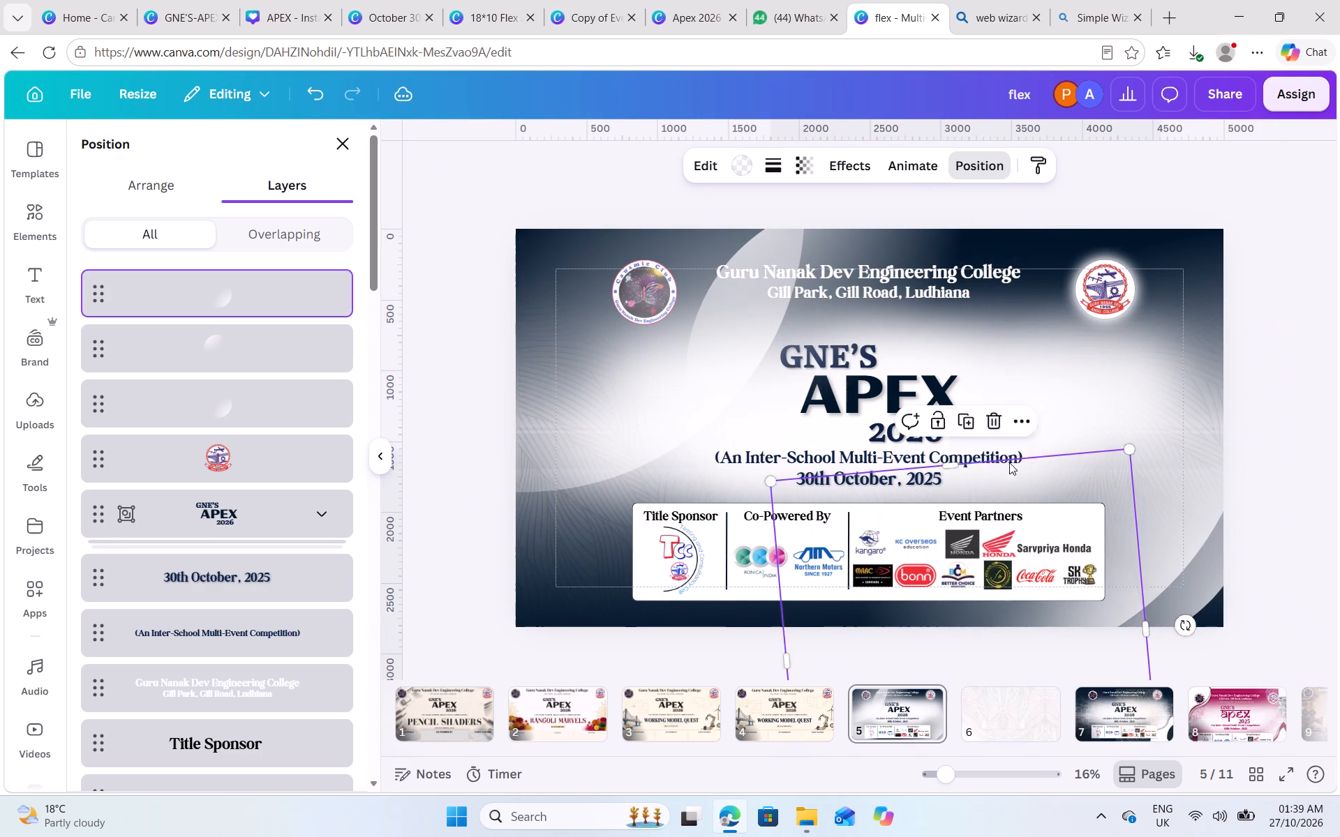
left_click(997, 421)
Delete the two remaining original curved glow shapes at the banner's lower-right corner.
left_click(1151, 511)
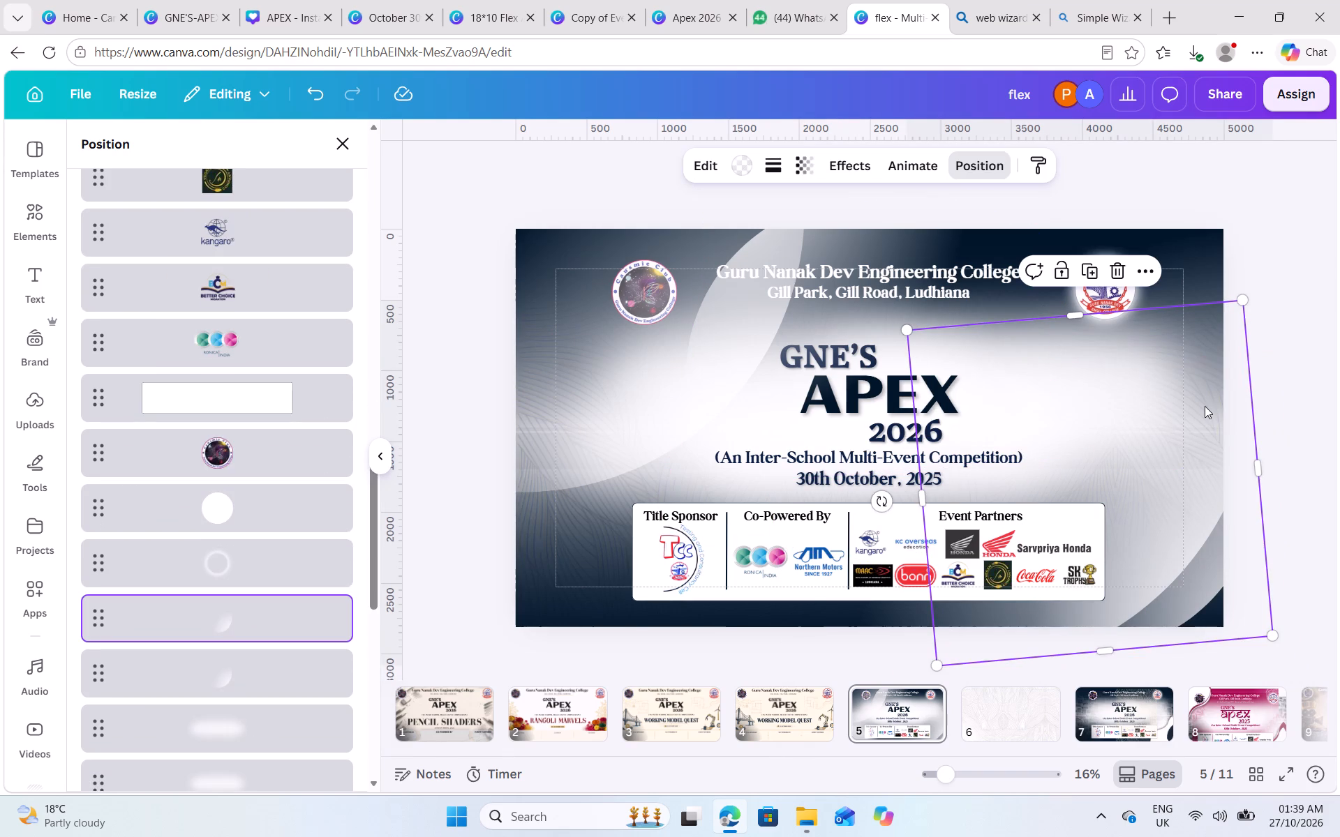
key("Delete")
left_click(1200, 488)
key("Delete")
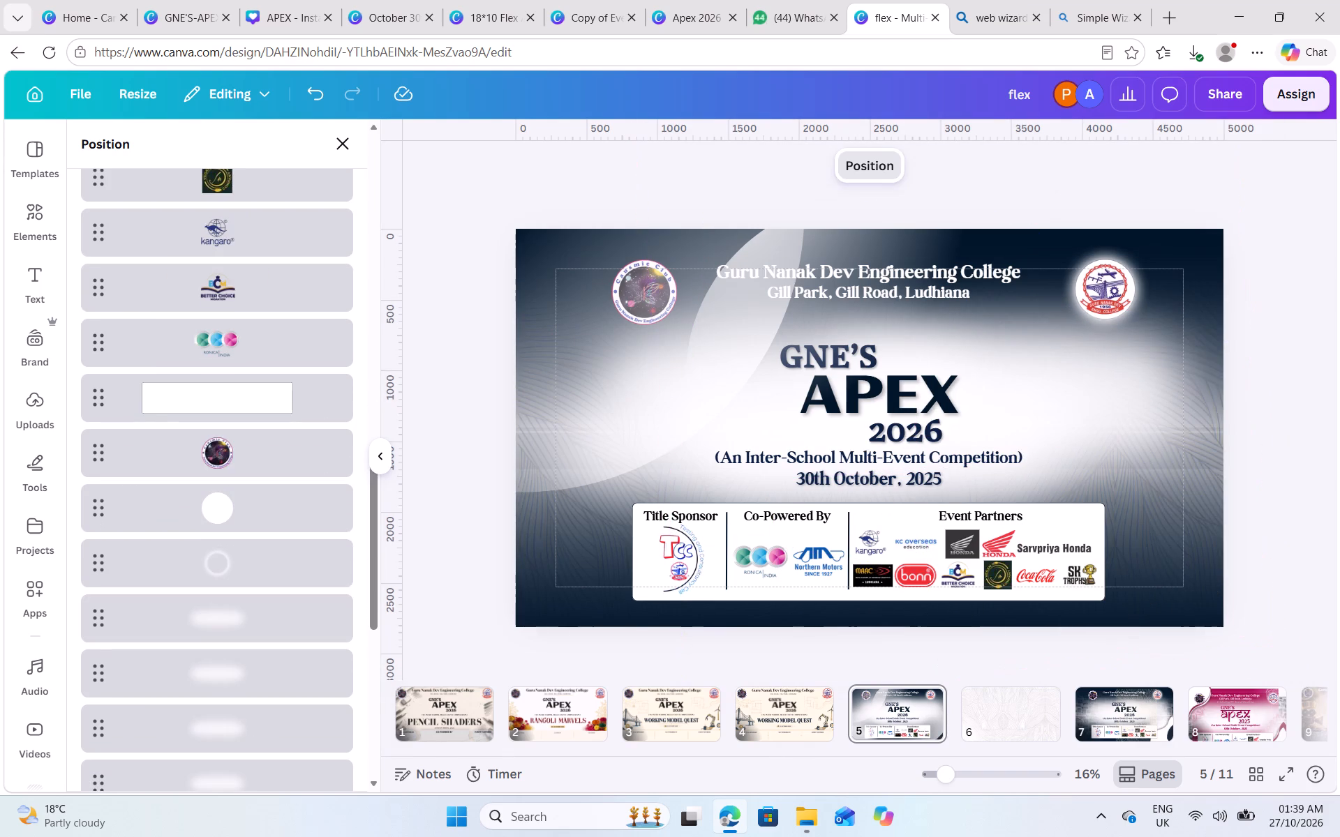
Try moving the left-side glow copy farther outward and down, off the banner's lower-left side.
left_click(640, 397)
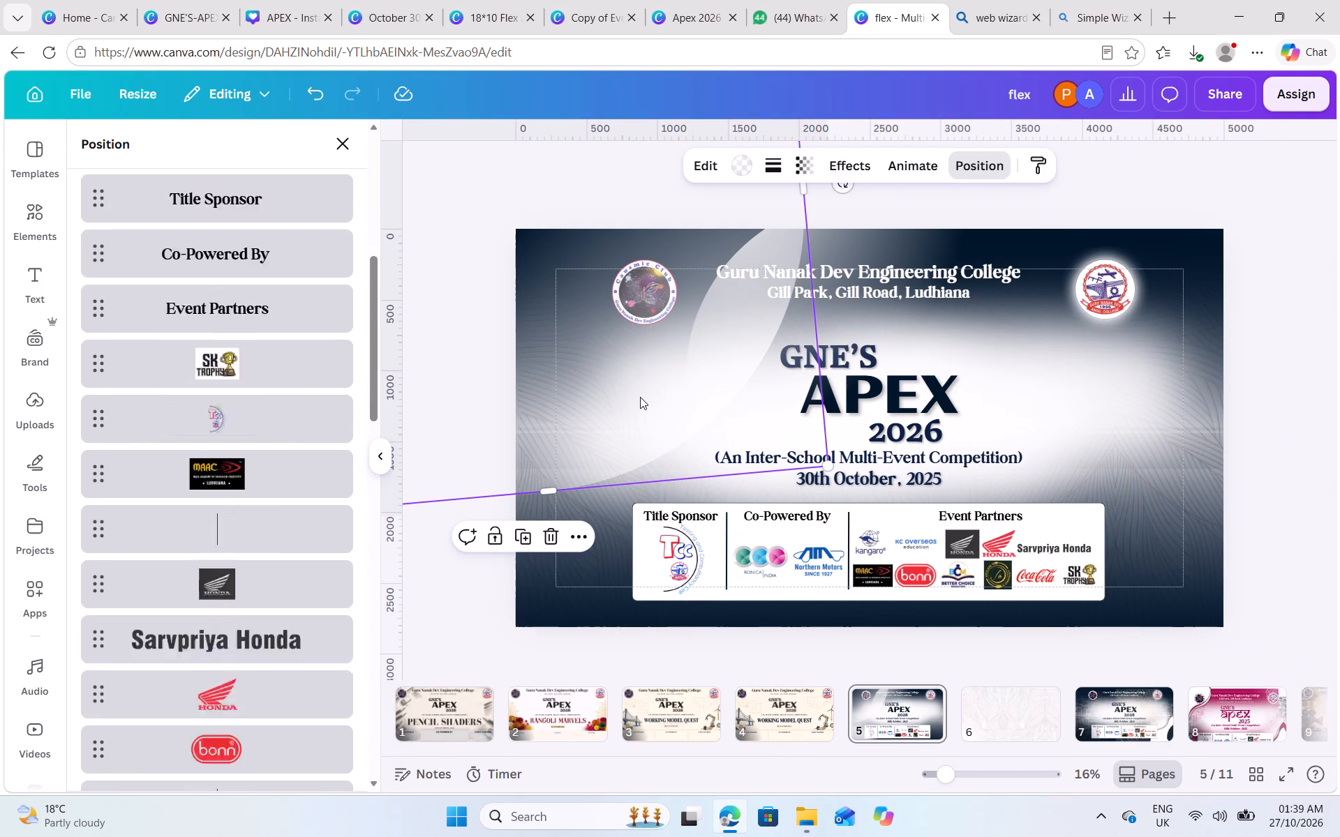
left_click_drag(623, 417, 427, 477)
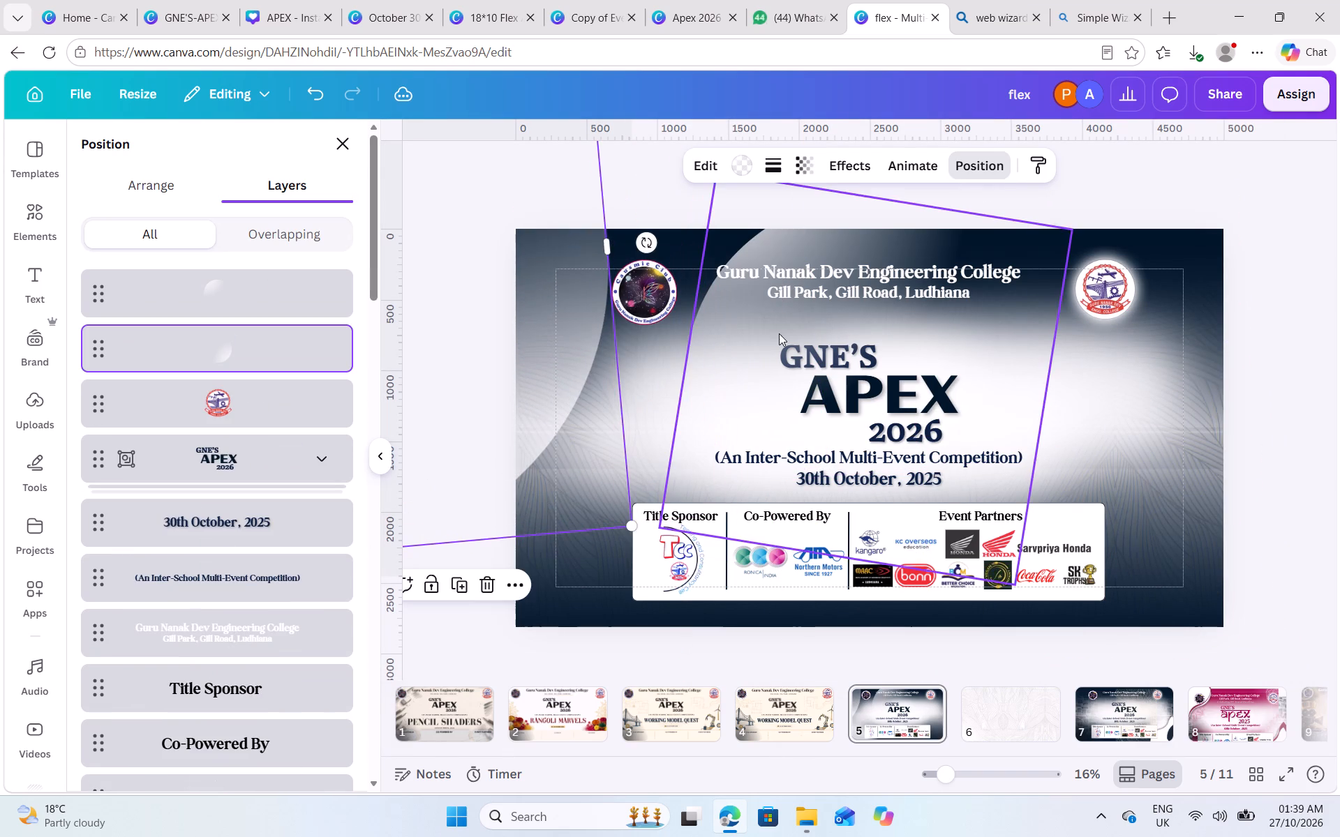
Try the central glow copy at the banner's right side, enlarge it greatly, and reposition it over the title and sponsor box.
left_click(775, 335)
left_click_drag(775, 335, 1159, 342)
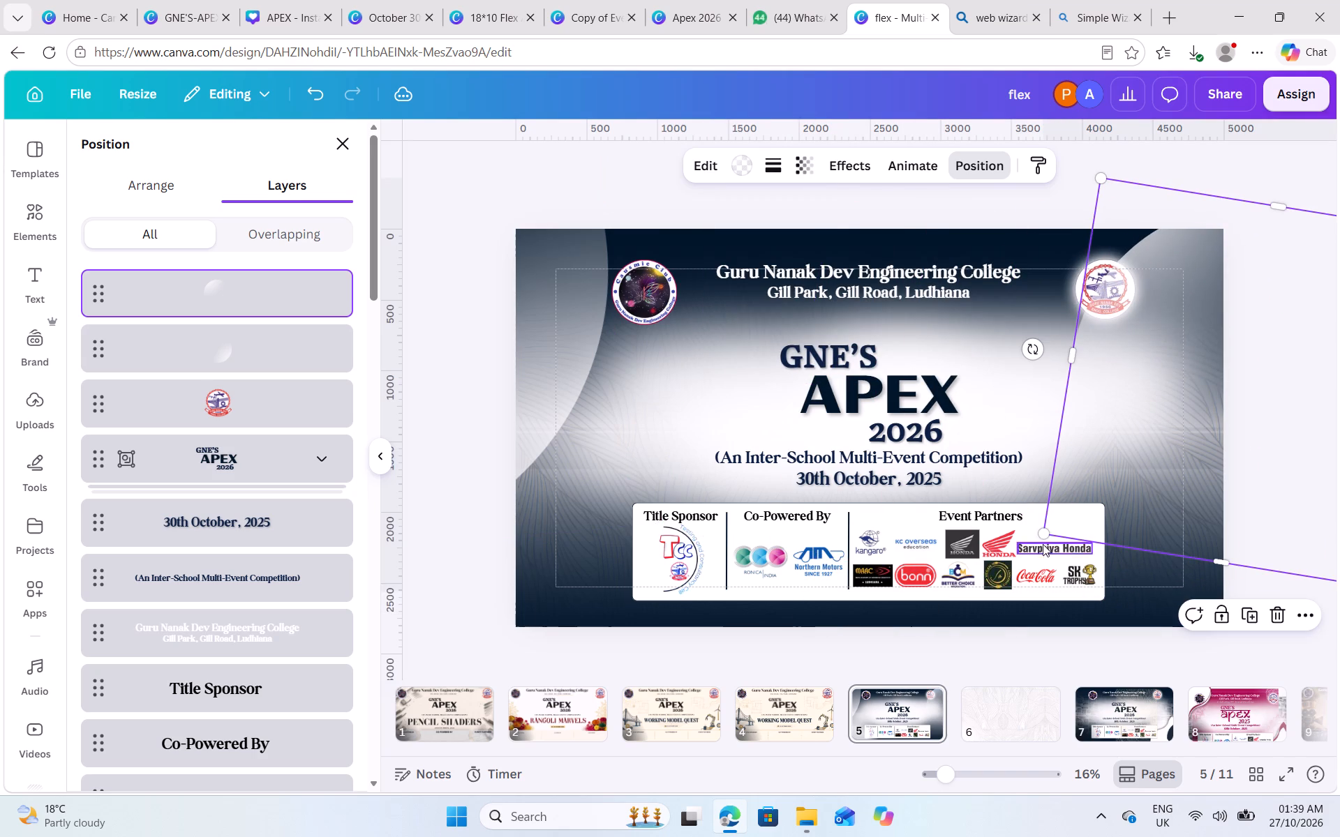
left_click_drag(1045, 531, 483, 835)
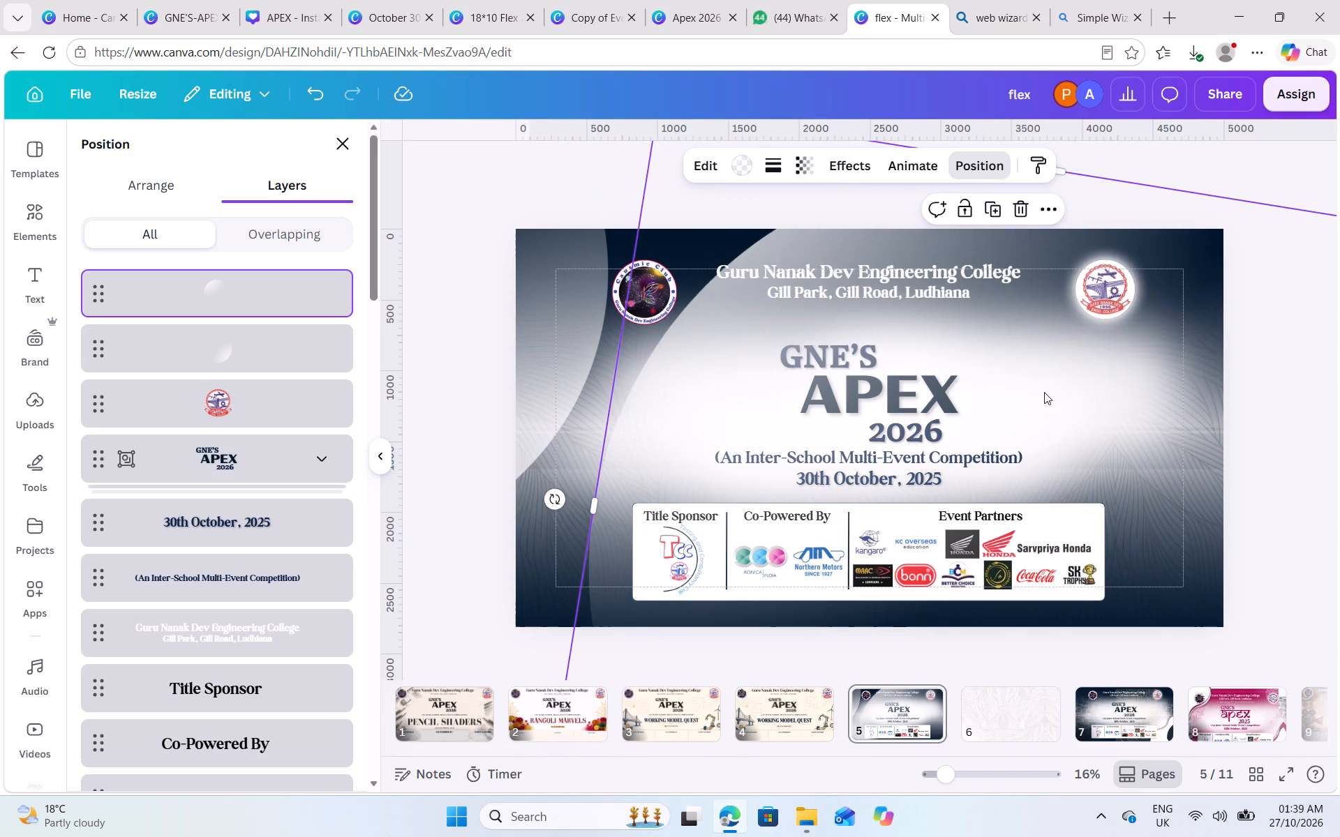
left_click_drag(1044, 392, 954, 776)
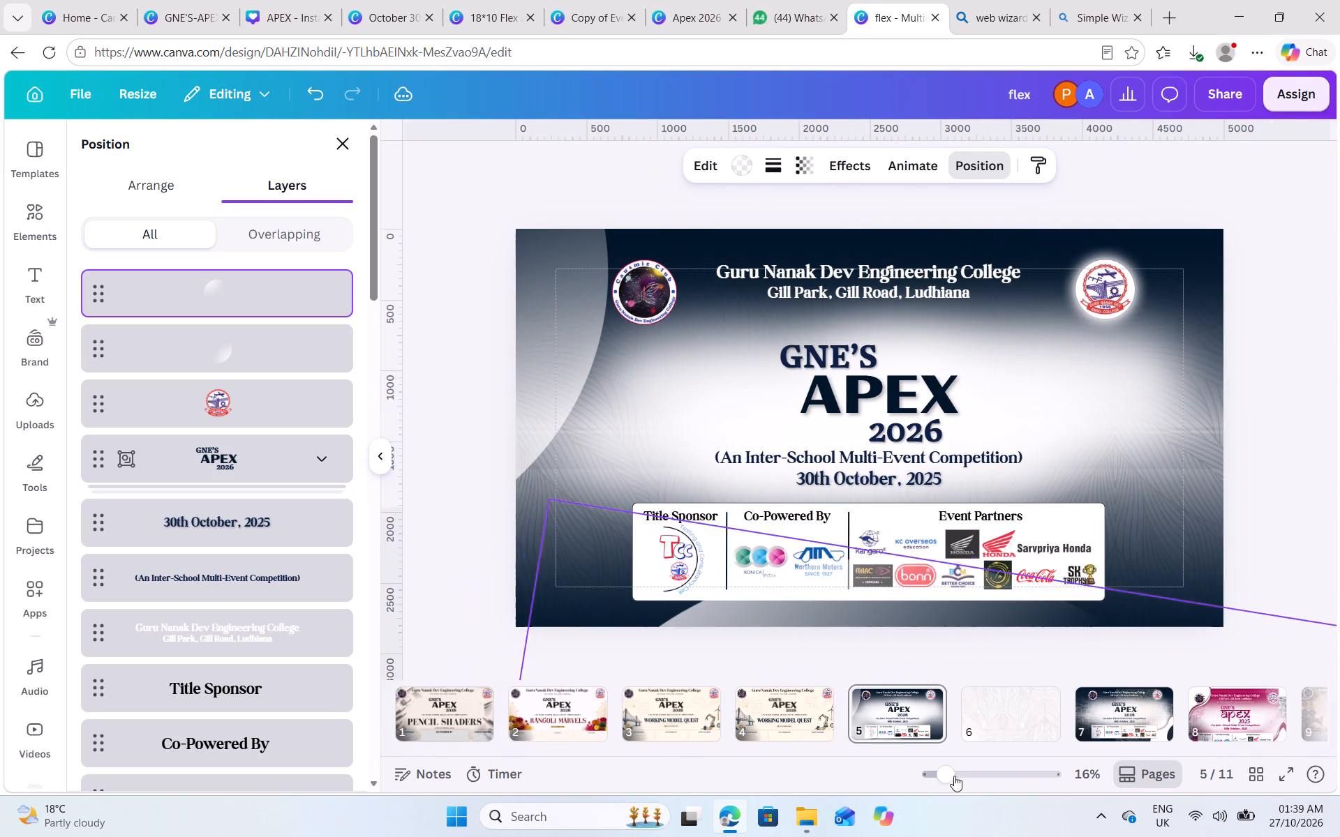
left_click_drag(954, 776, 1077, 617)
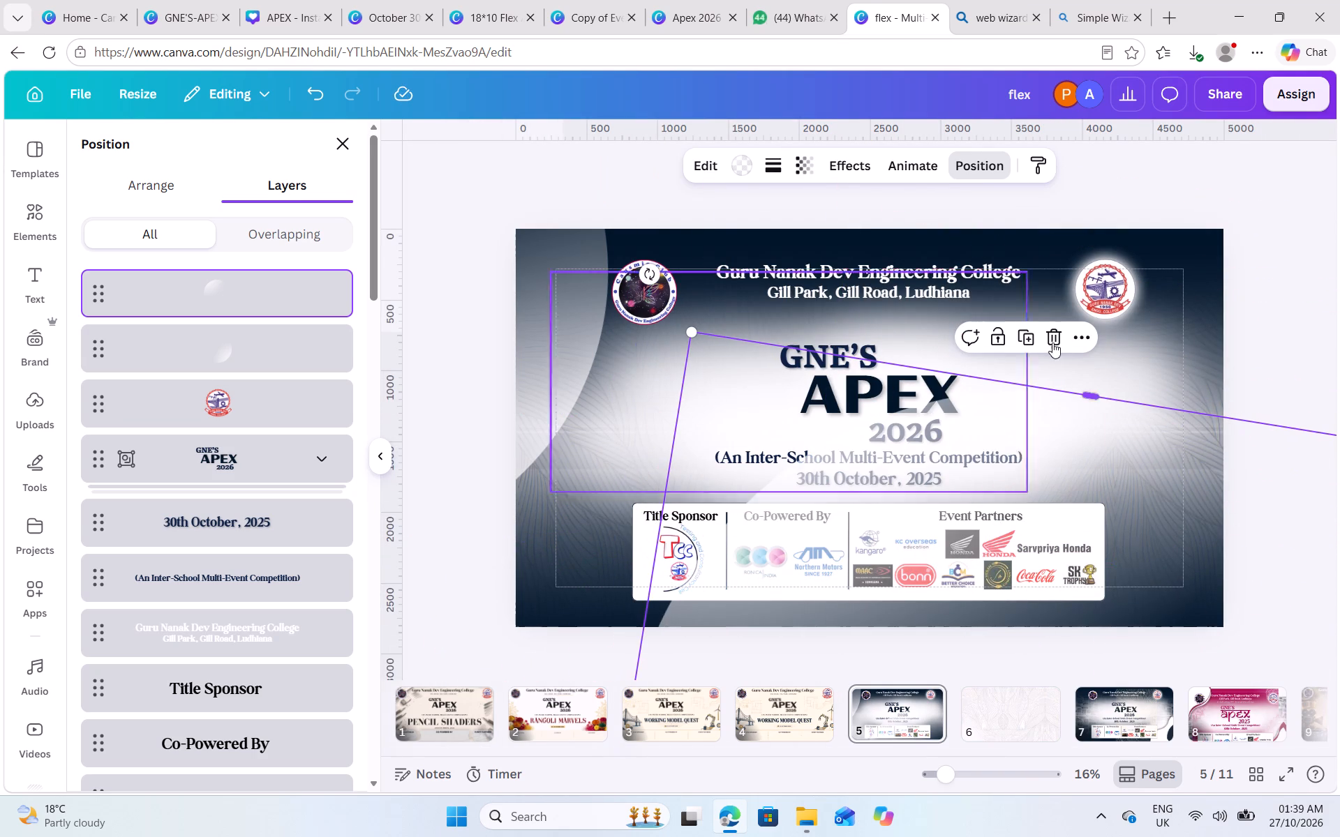
Delete the enlarged glow copy and the last glow copy at the banner's left edge.
left_click(1052, 342)
left_click(543, 347)
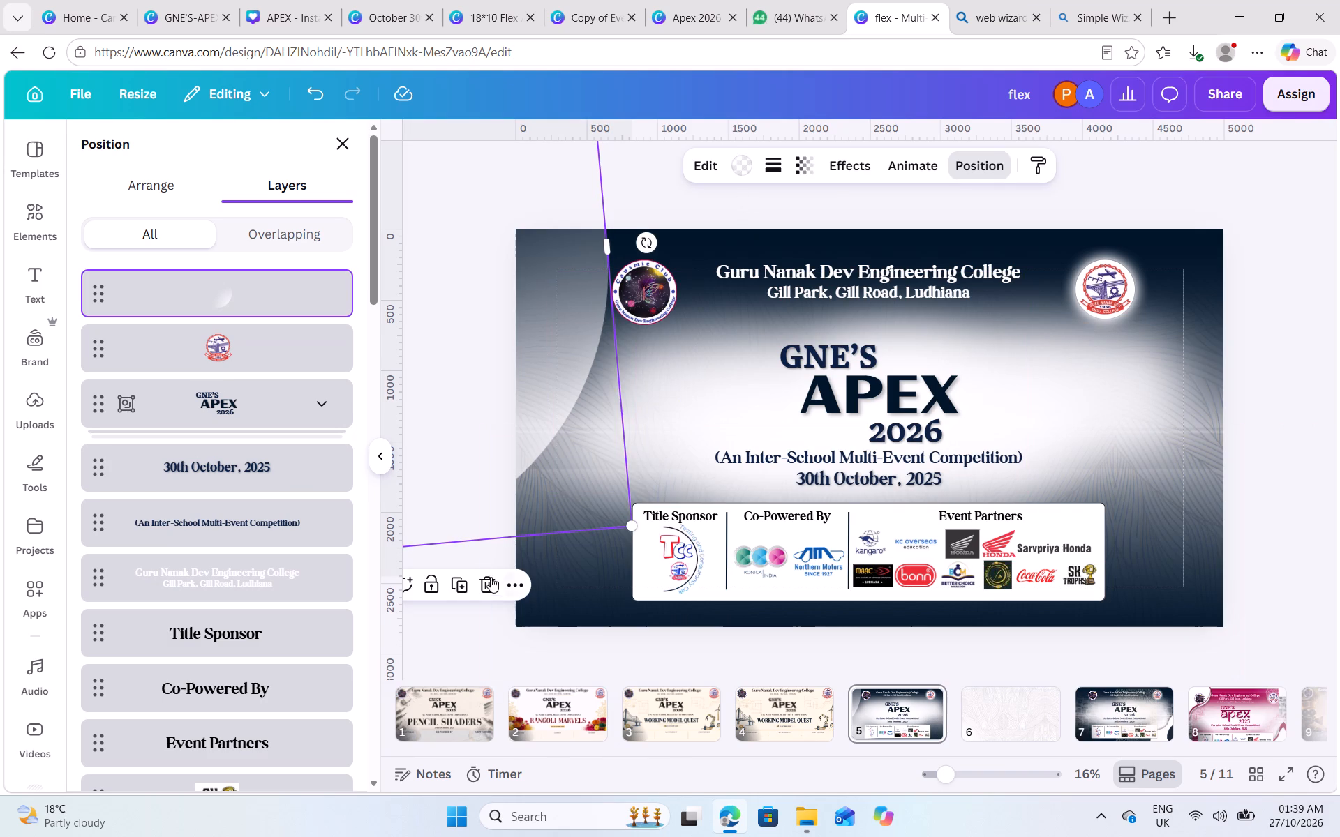
left_click(477, 579)
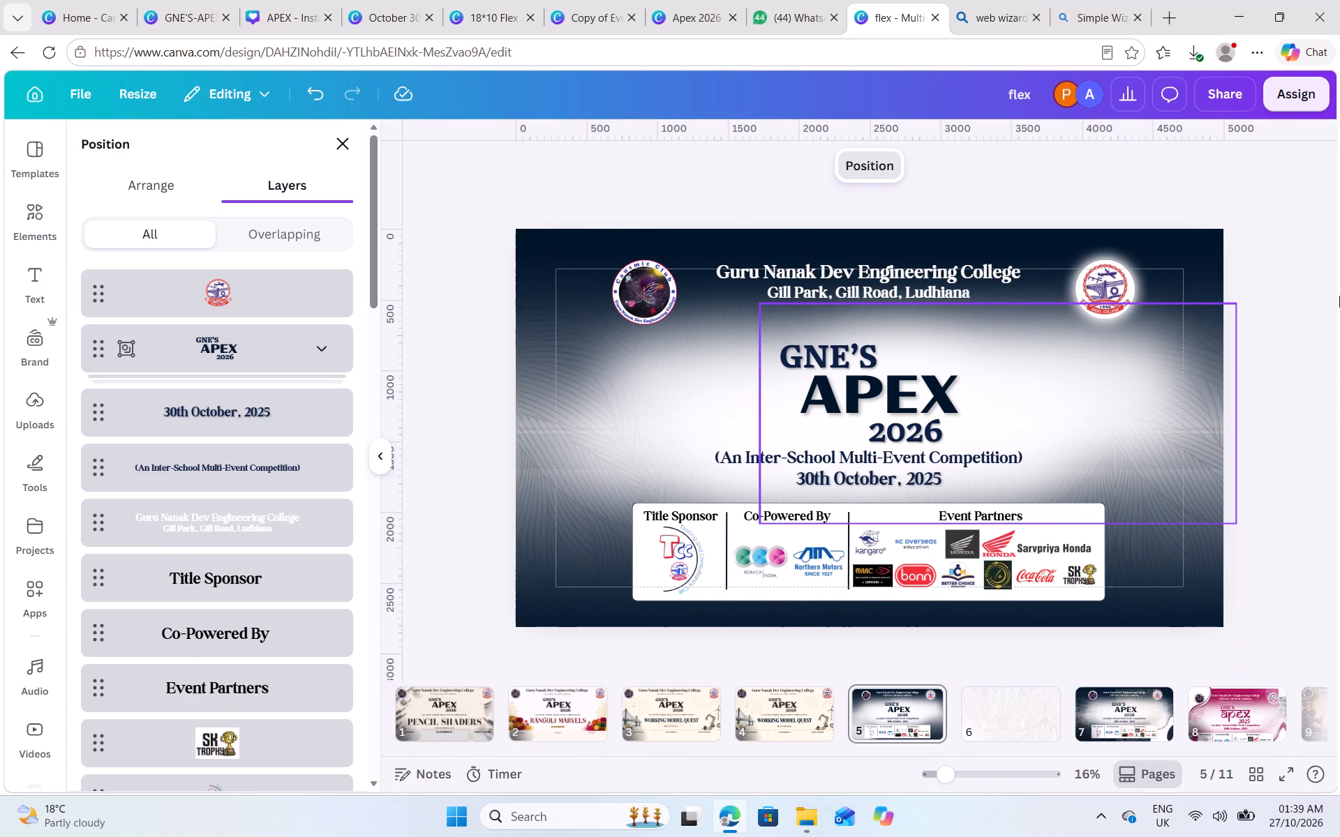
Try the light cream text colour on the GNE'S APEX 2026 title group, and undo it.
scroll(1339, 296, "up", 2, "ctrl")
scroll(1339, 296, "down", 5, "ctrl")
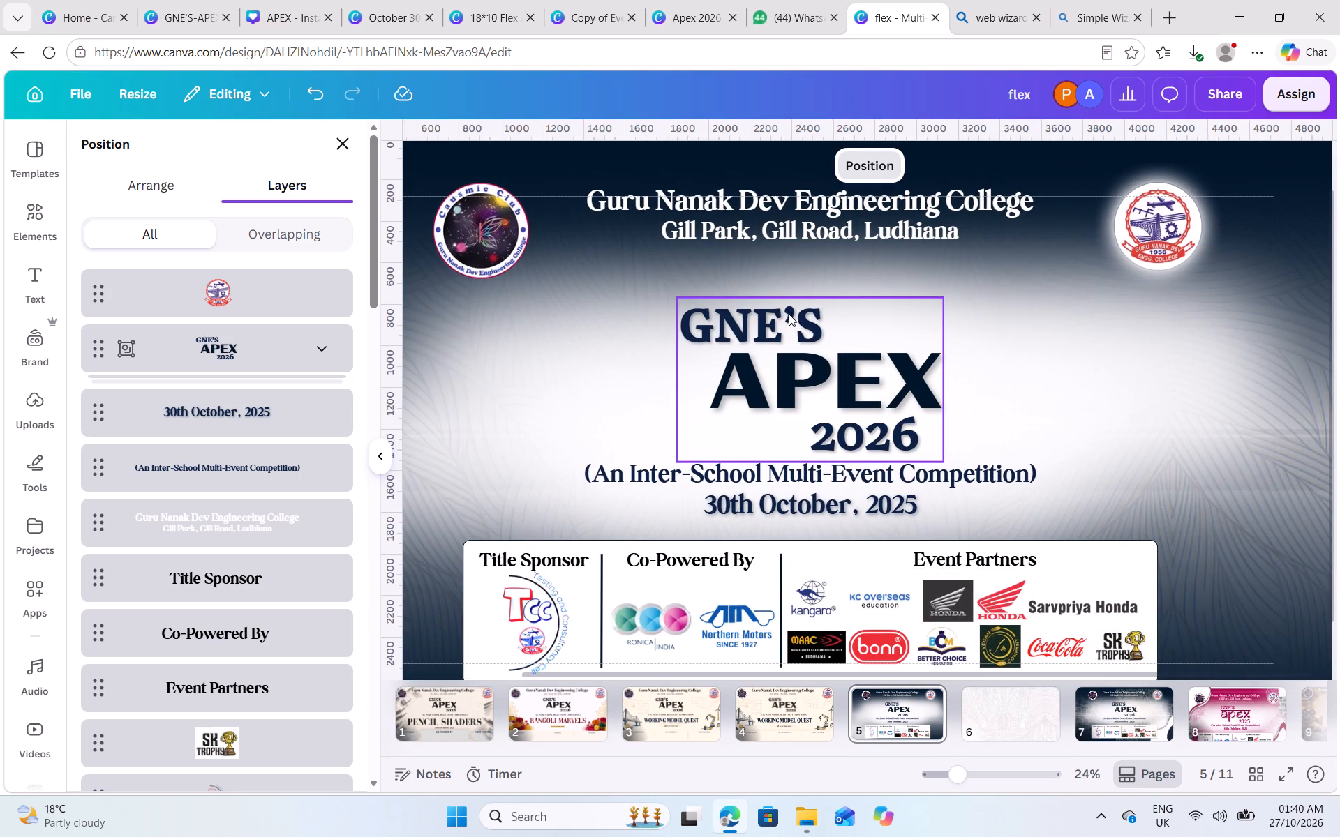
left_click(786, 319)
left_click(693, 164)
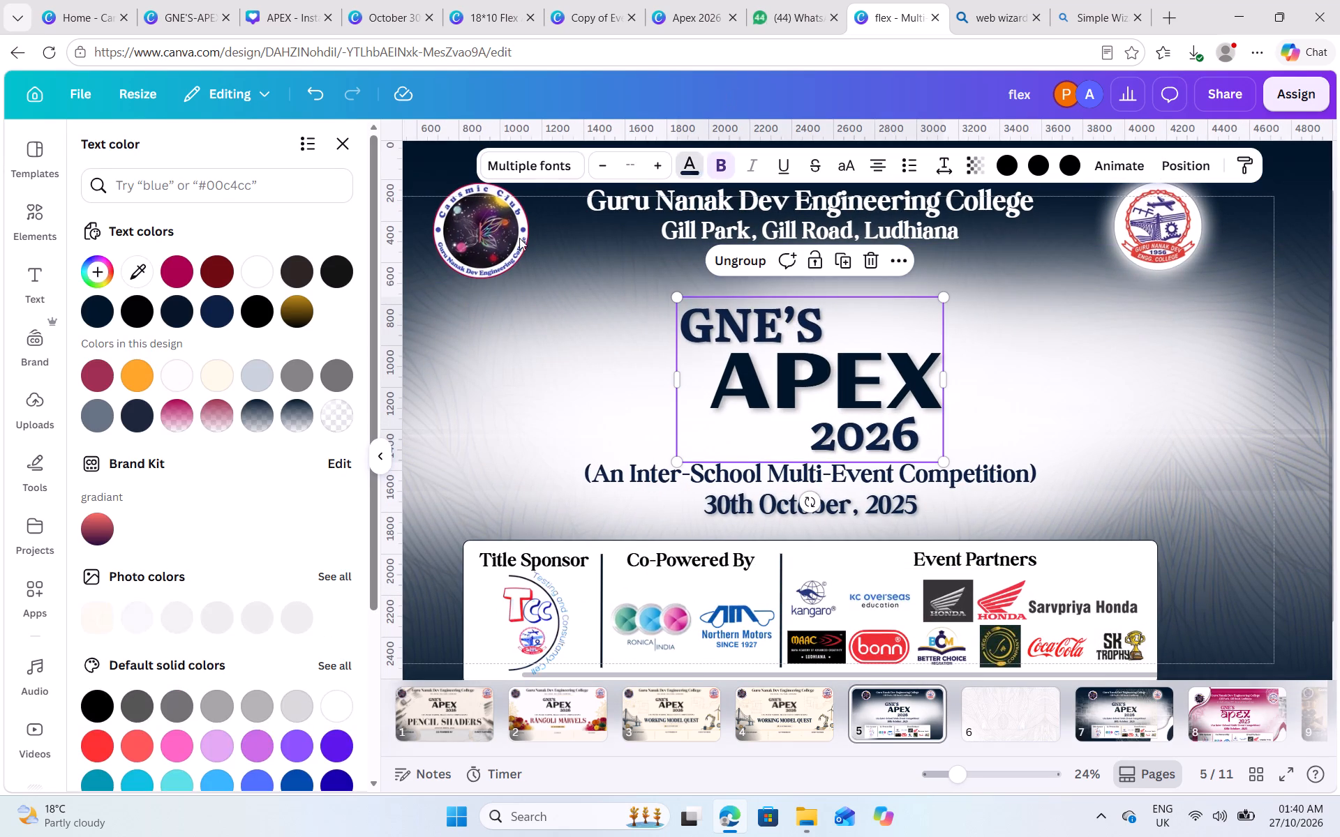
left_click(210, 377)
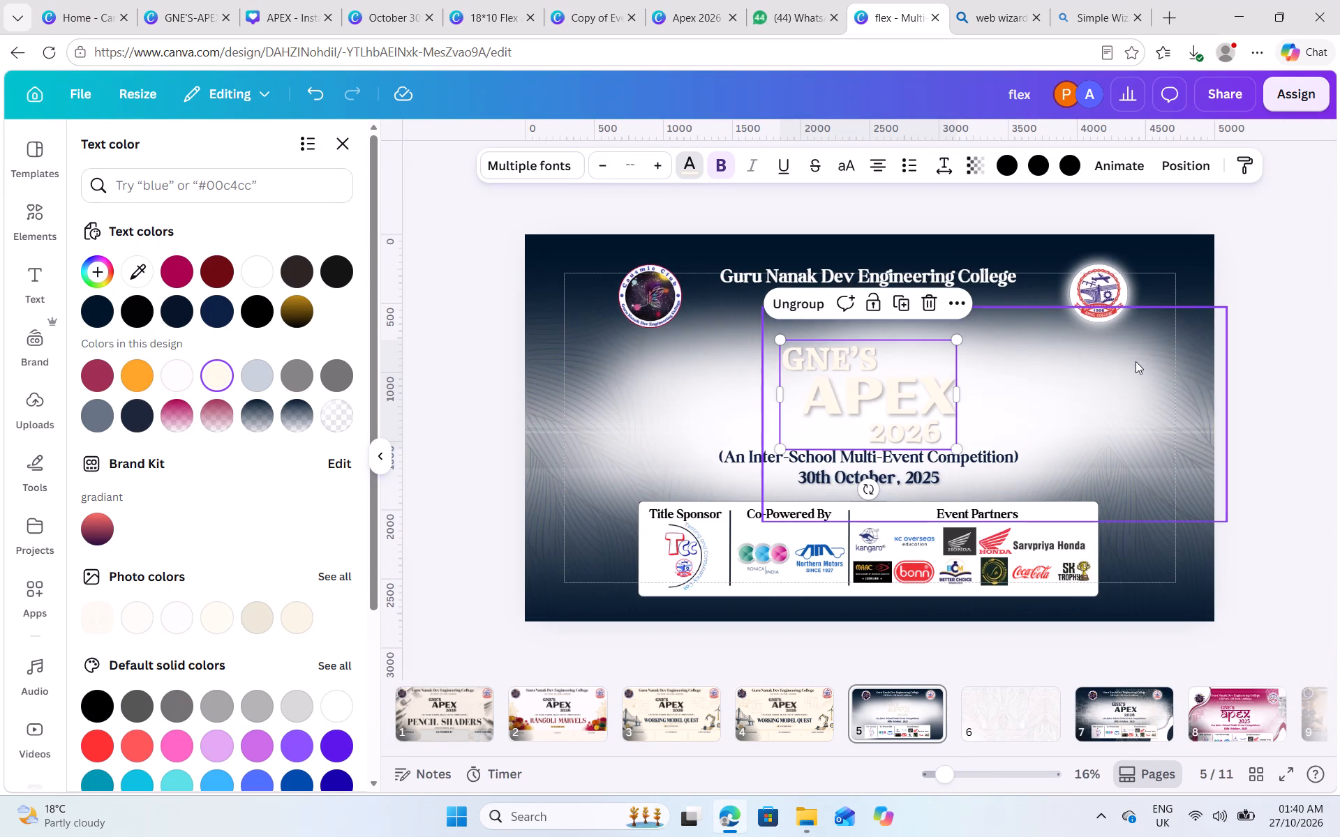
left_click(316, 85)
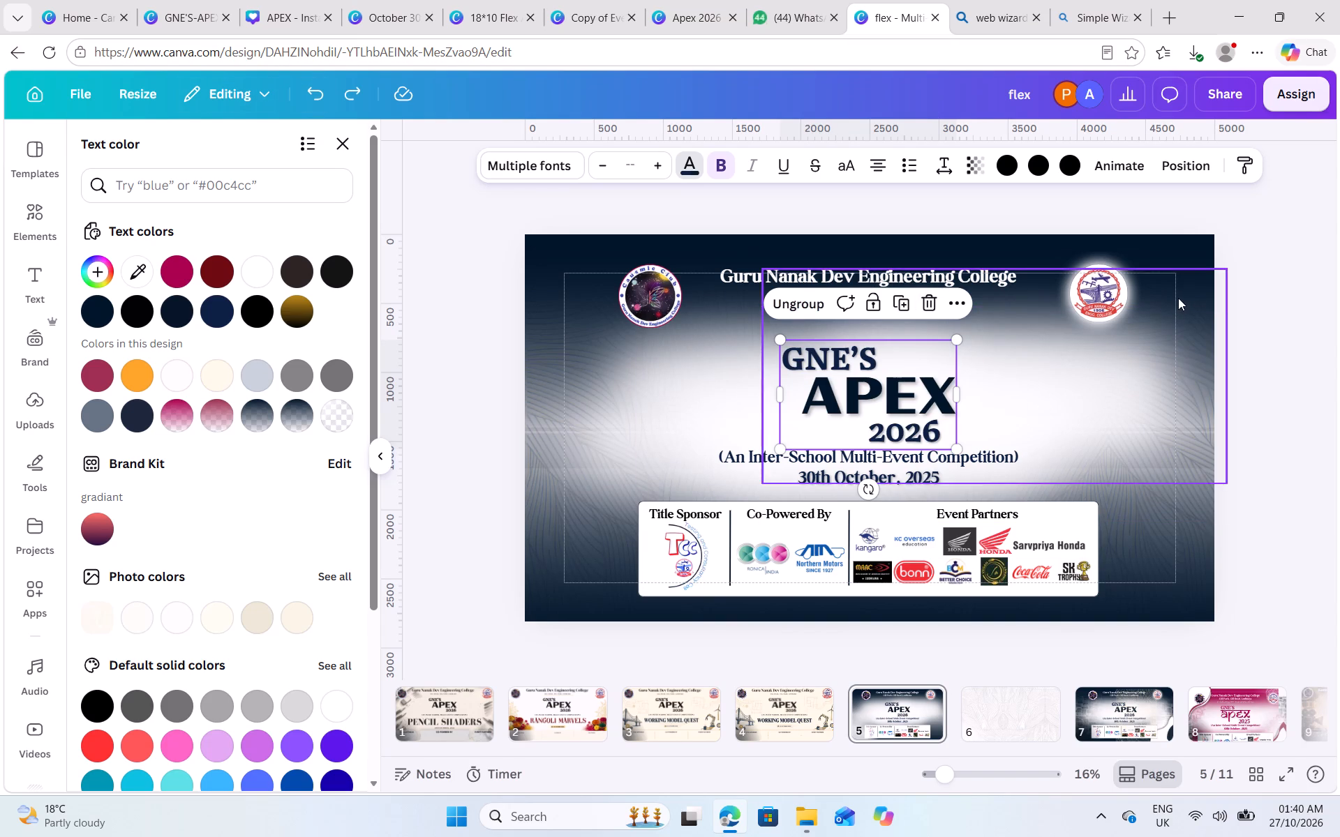
Fill the topmost navy gradient shape across the banner's lower half with solid light orange #FFF8E8.
left_click(1135, 591)
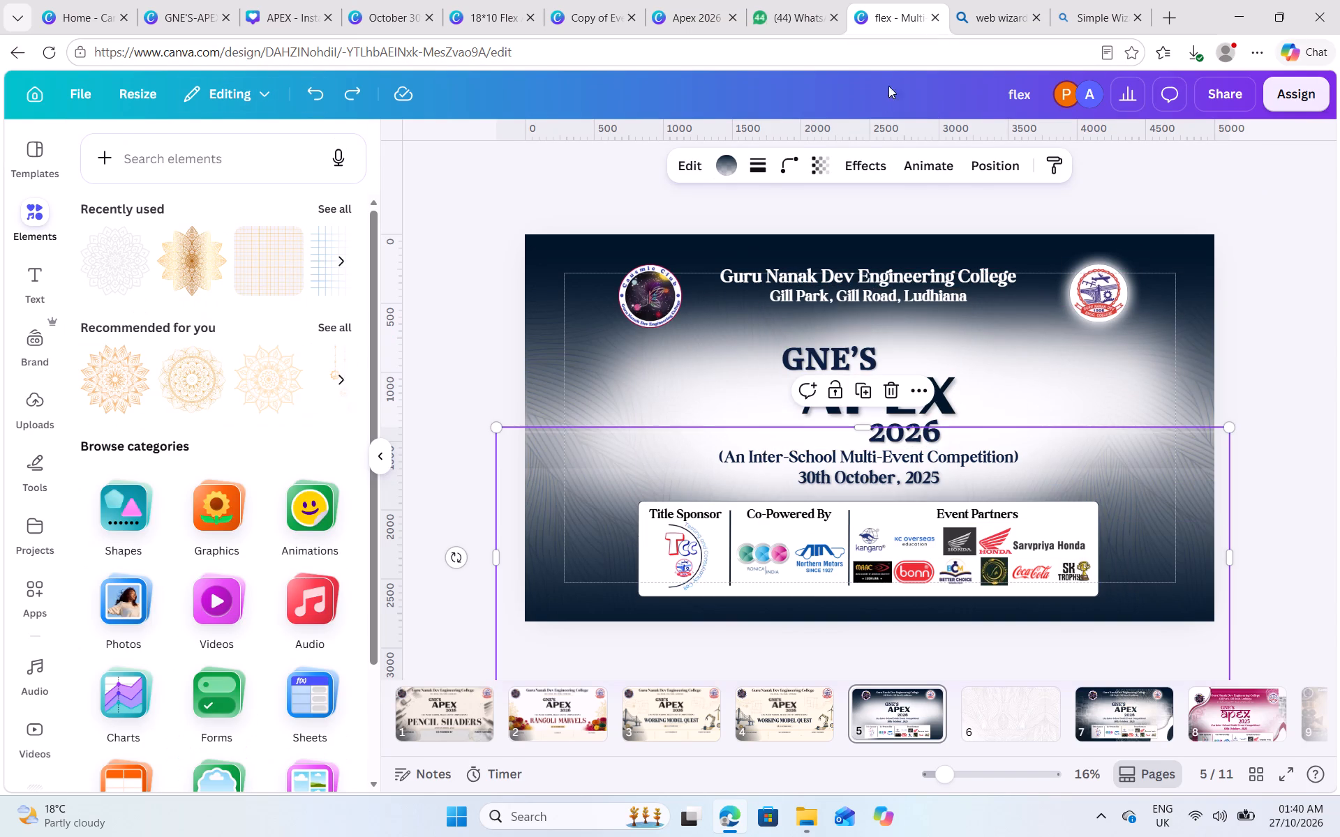
left_click(725, 170)
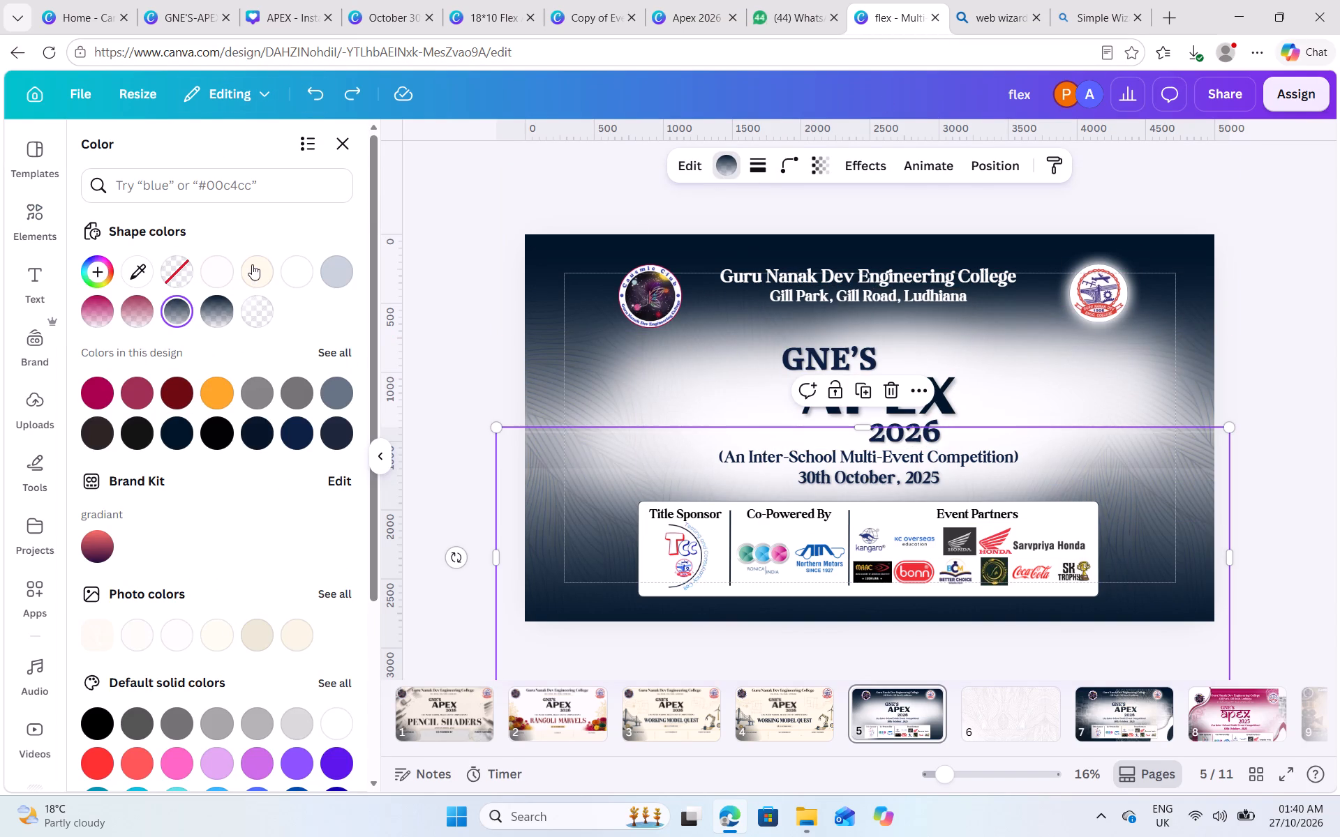
left_click(253, 269)
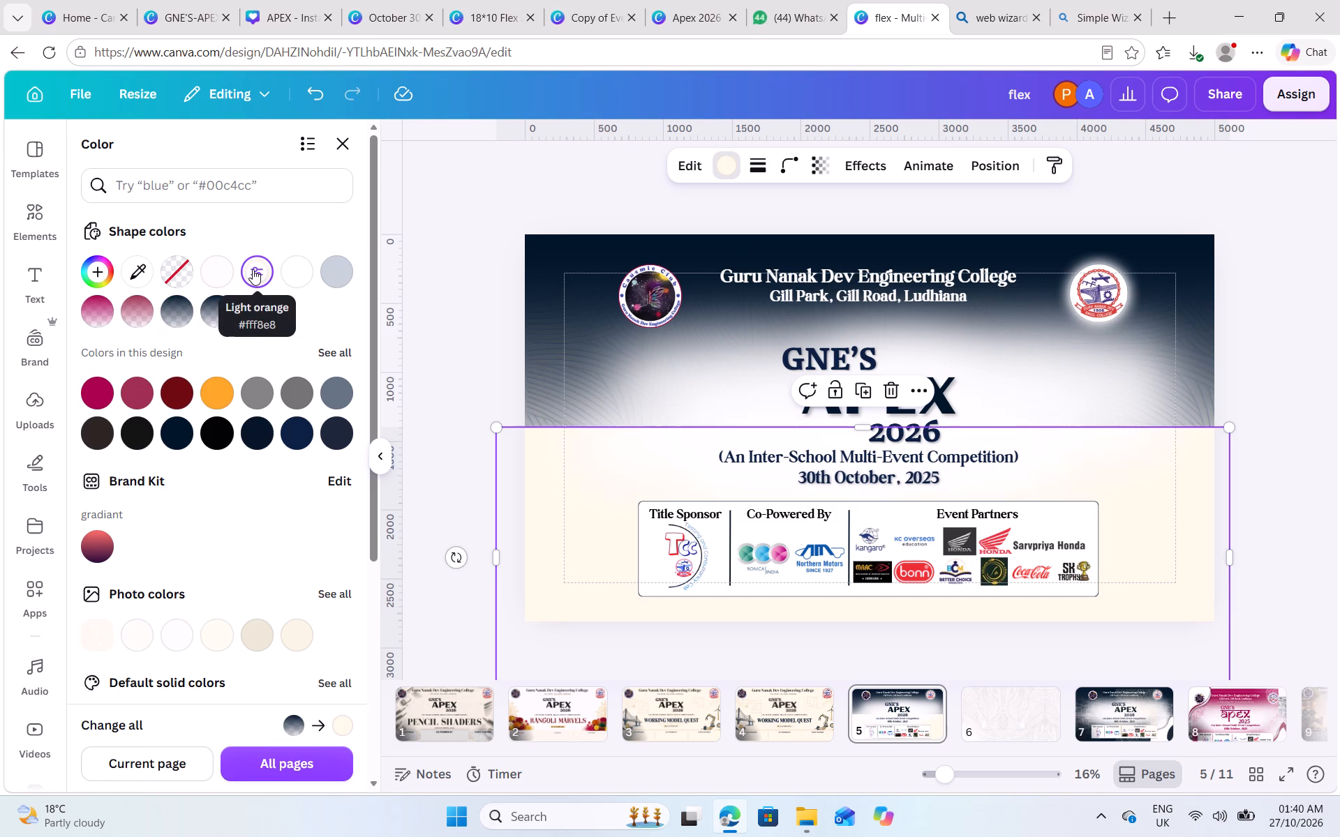
left_click(250, 266)
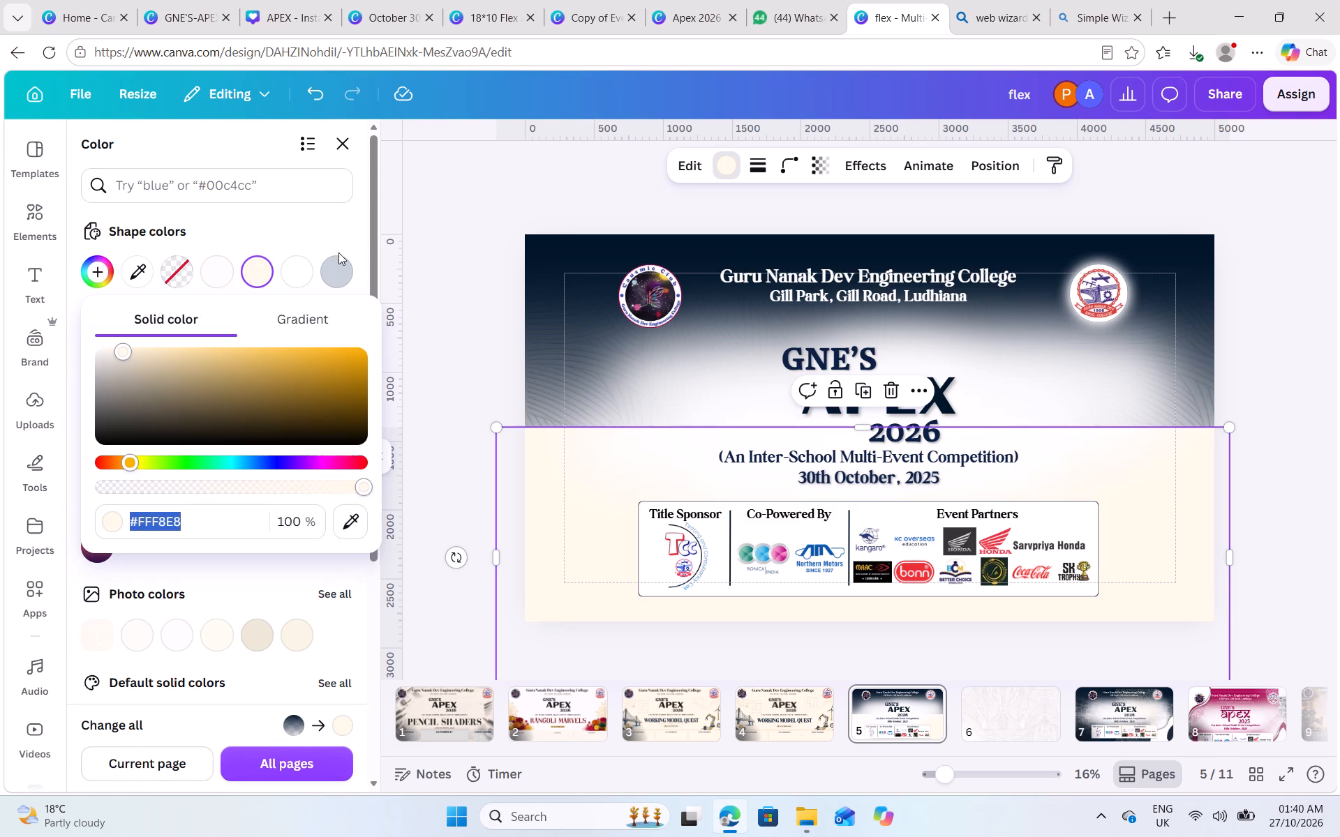
left_click(212, 230)
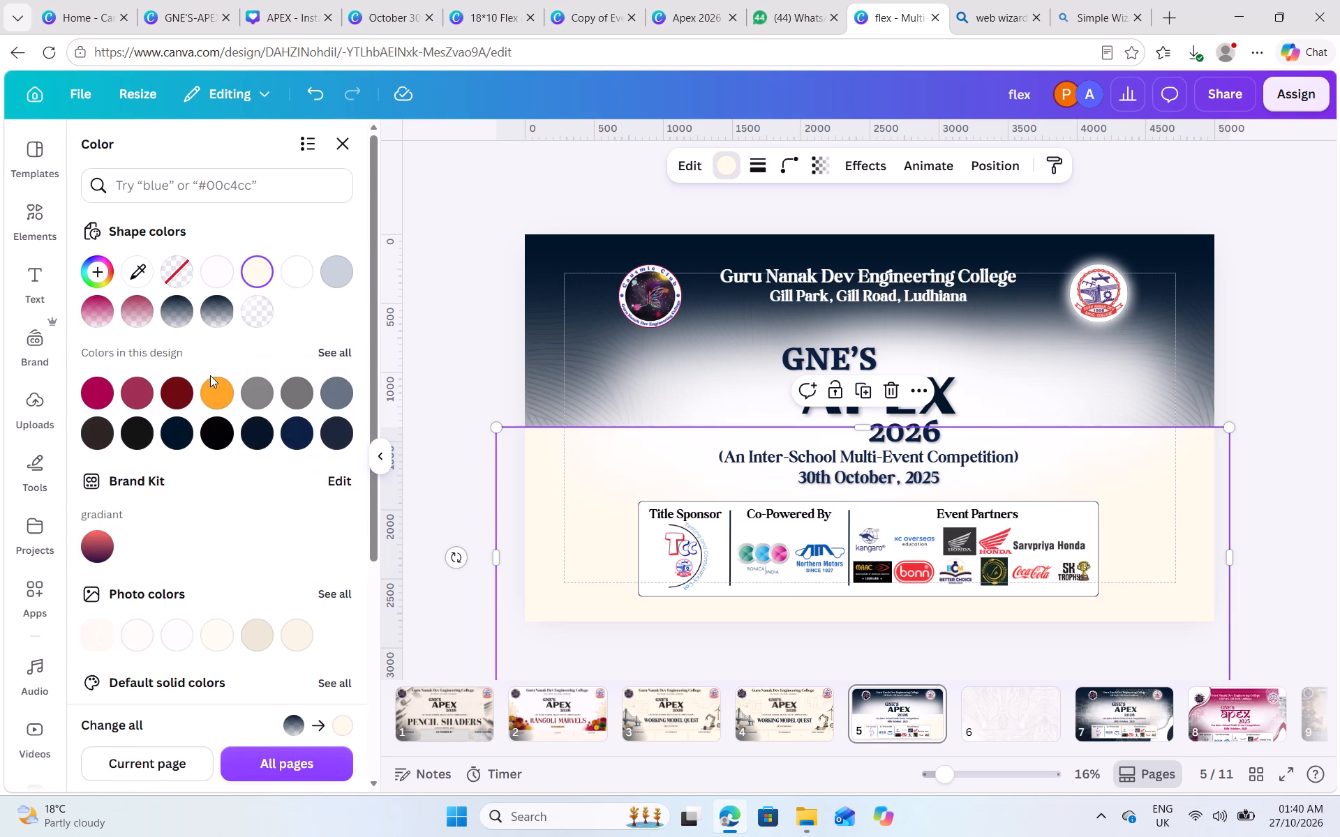
left_click(215, 273)
left_click(253, 274)
left_click(254, 279)
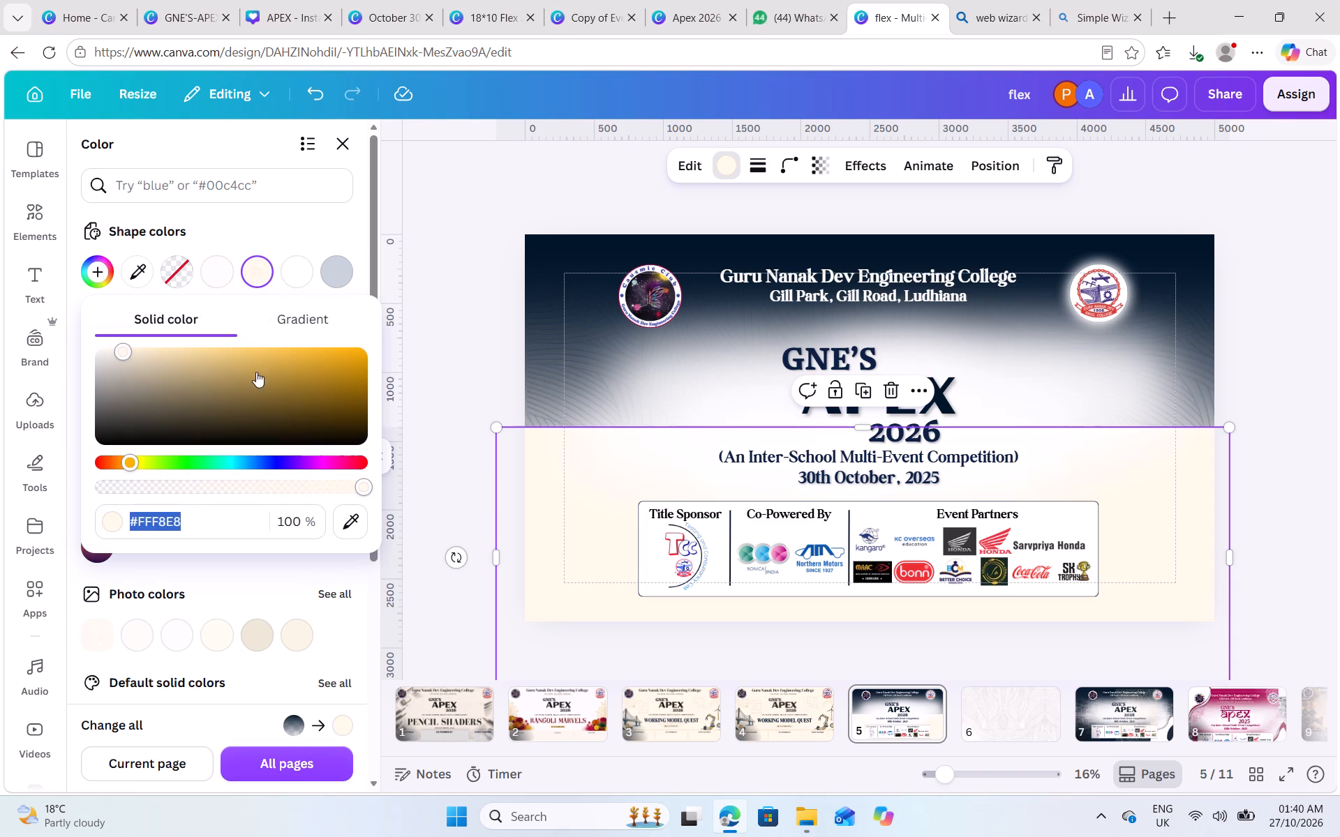
Turn the shape's fill into a two-colour gradient, removing the grey and running from #FFF8E8 to #FFF8E8 at 0% opacity.
left_click(288, 326)
left_click(146, 393)
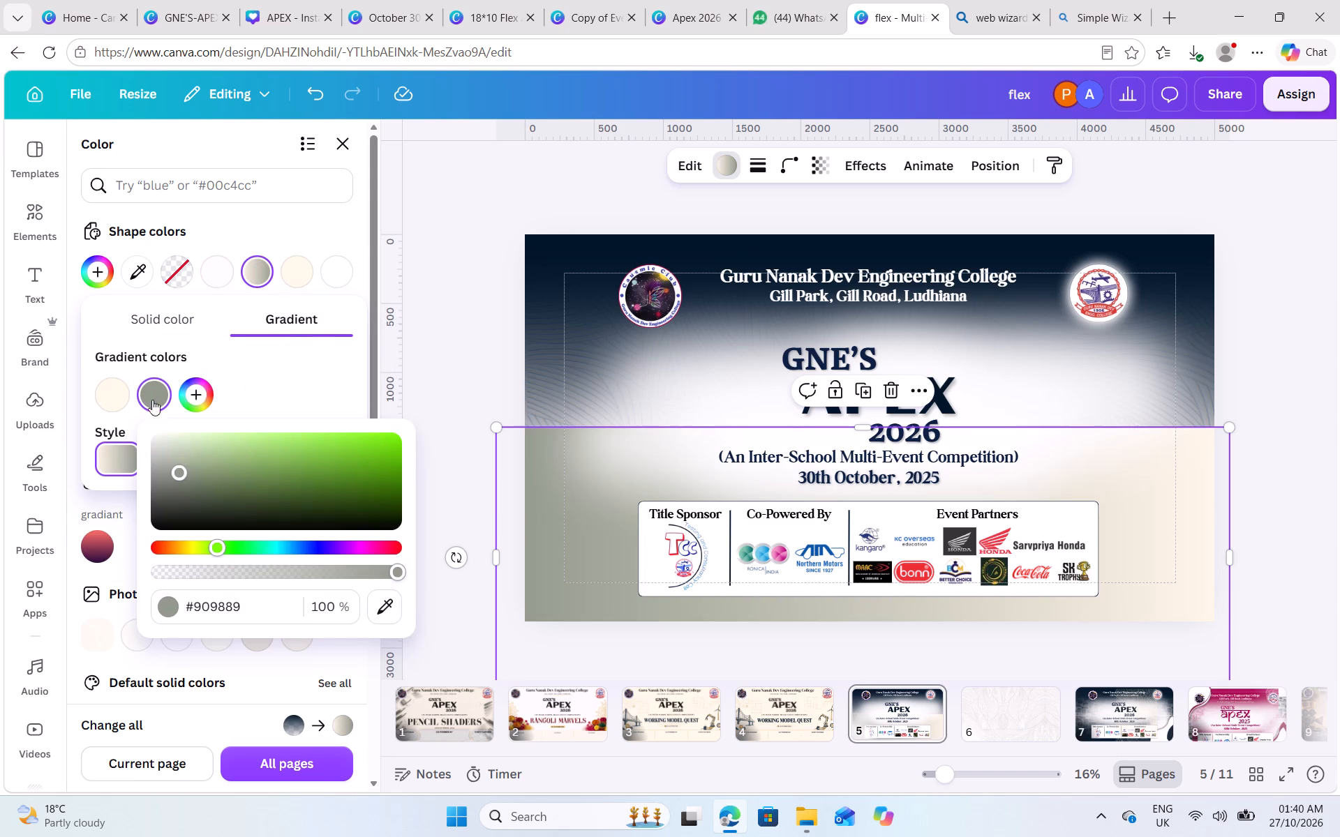
left_click(113, 398)
left_click_drag(110, 397, 174, 396)
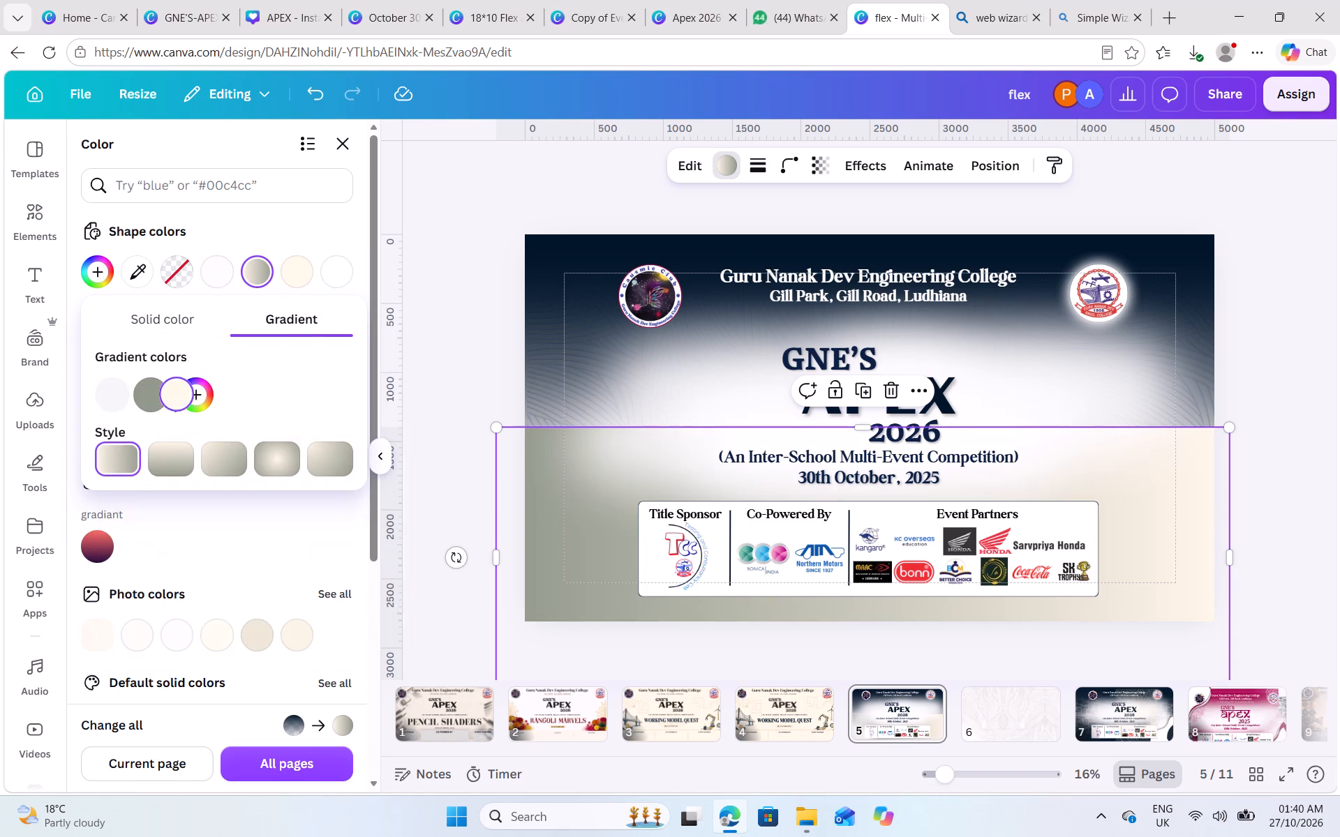
left_click(195, 401)
left_click(126, 376)
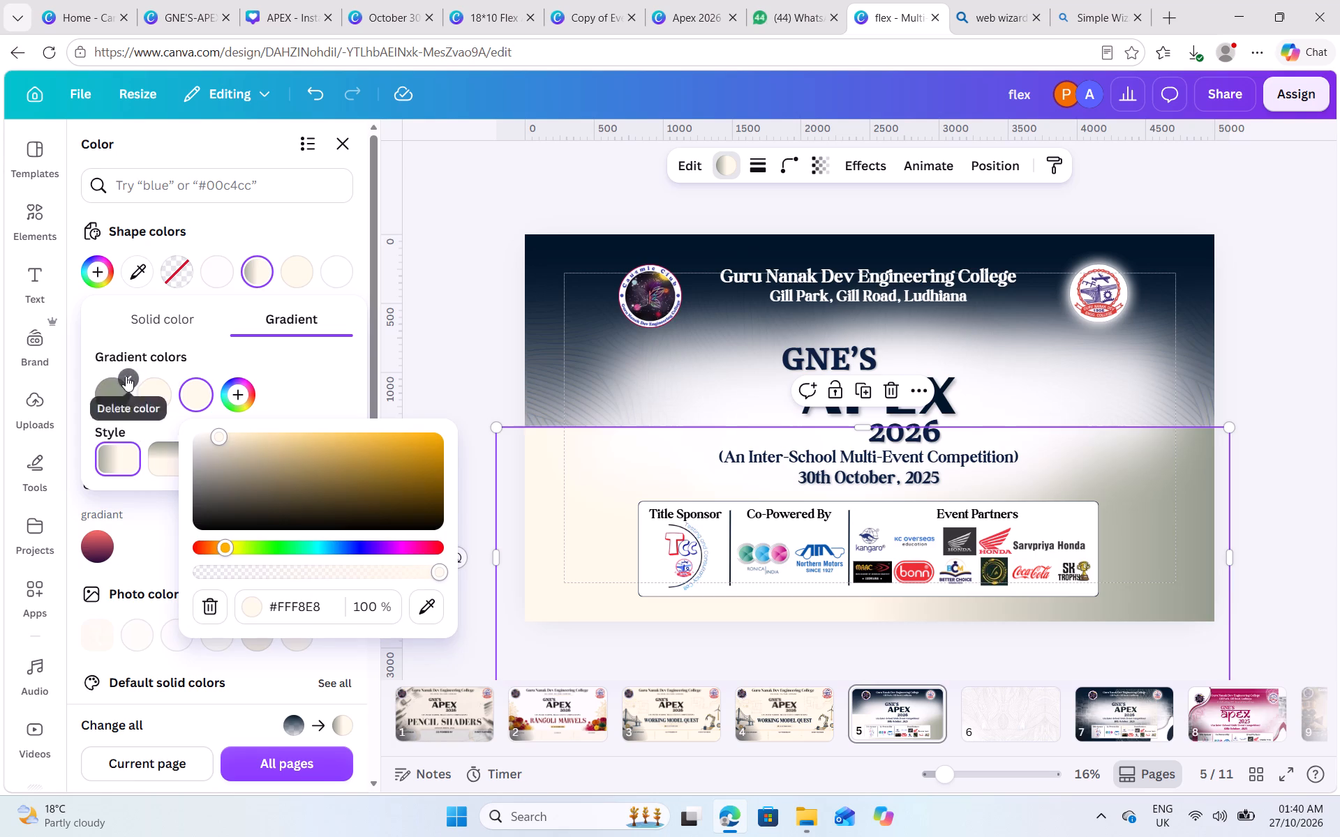
left_click(149, 393)
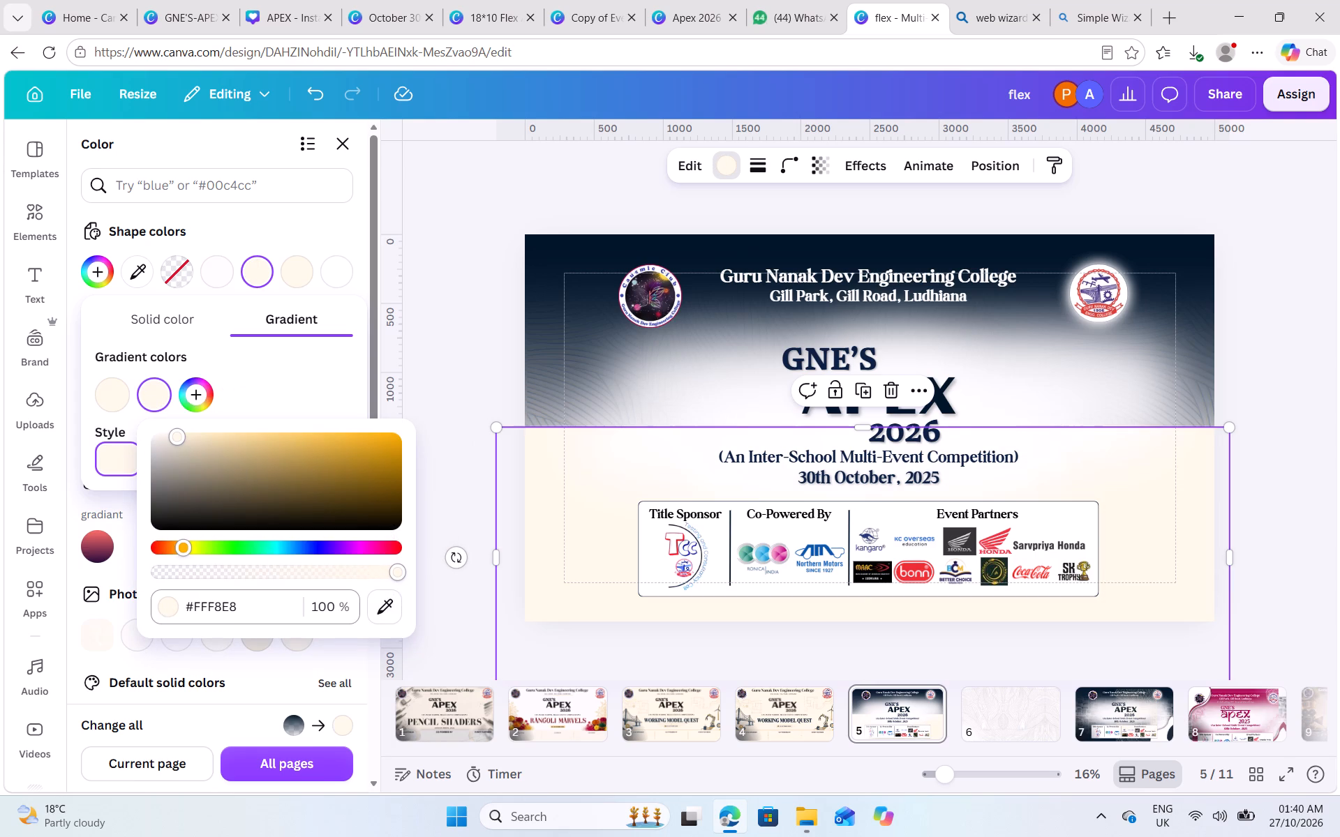
left_click_drag(388, 570, 121, 547)
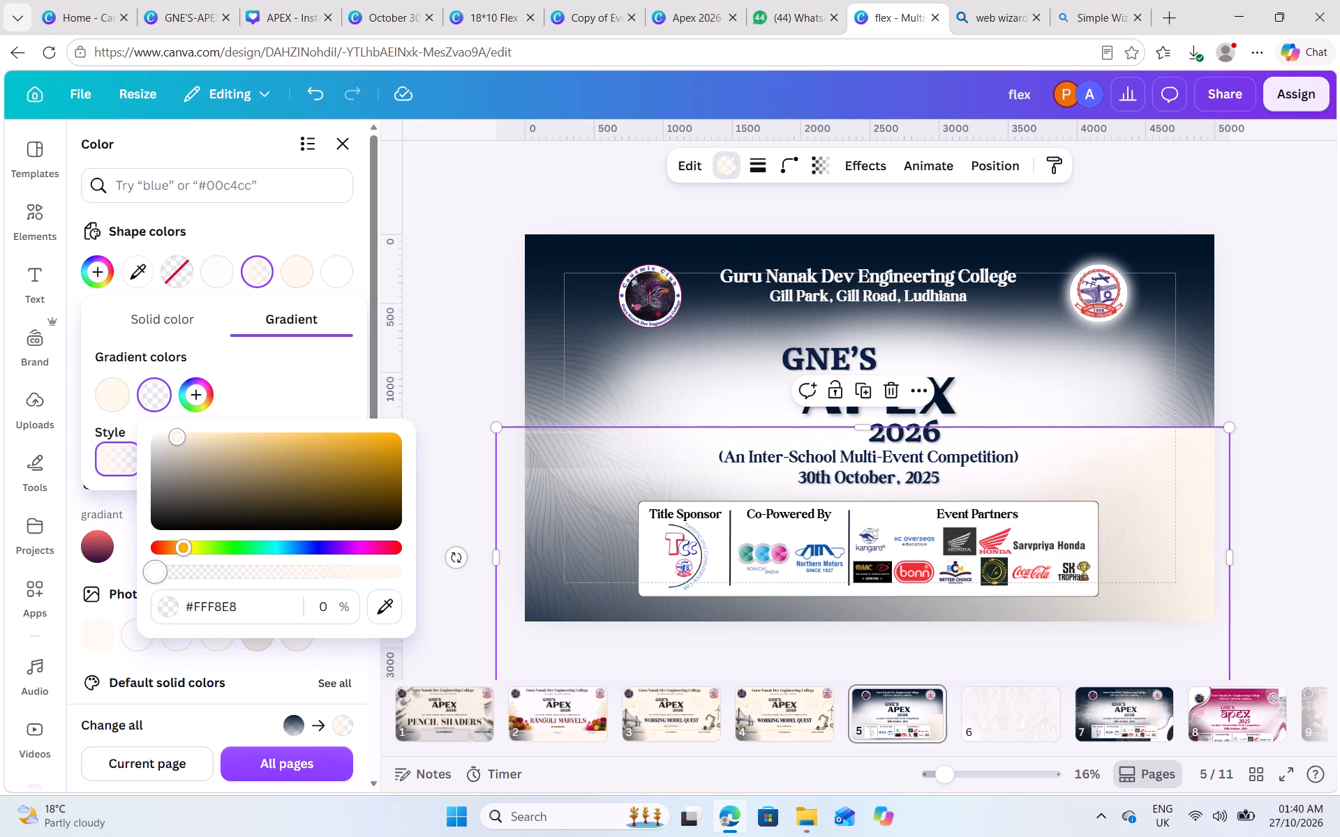
left_click_drag(121, 547, 118, 548)
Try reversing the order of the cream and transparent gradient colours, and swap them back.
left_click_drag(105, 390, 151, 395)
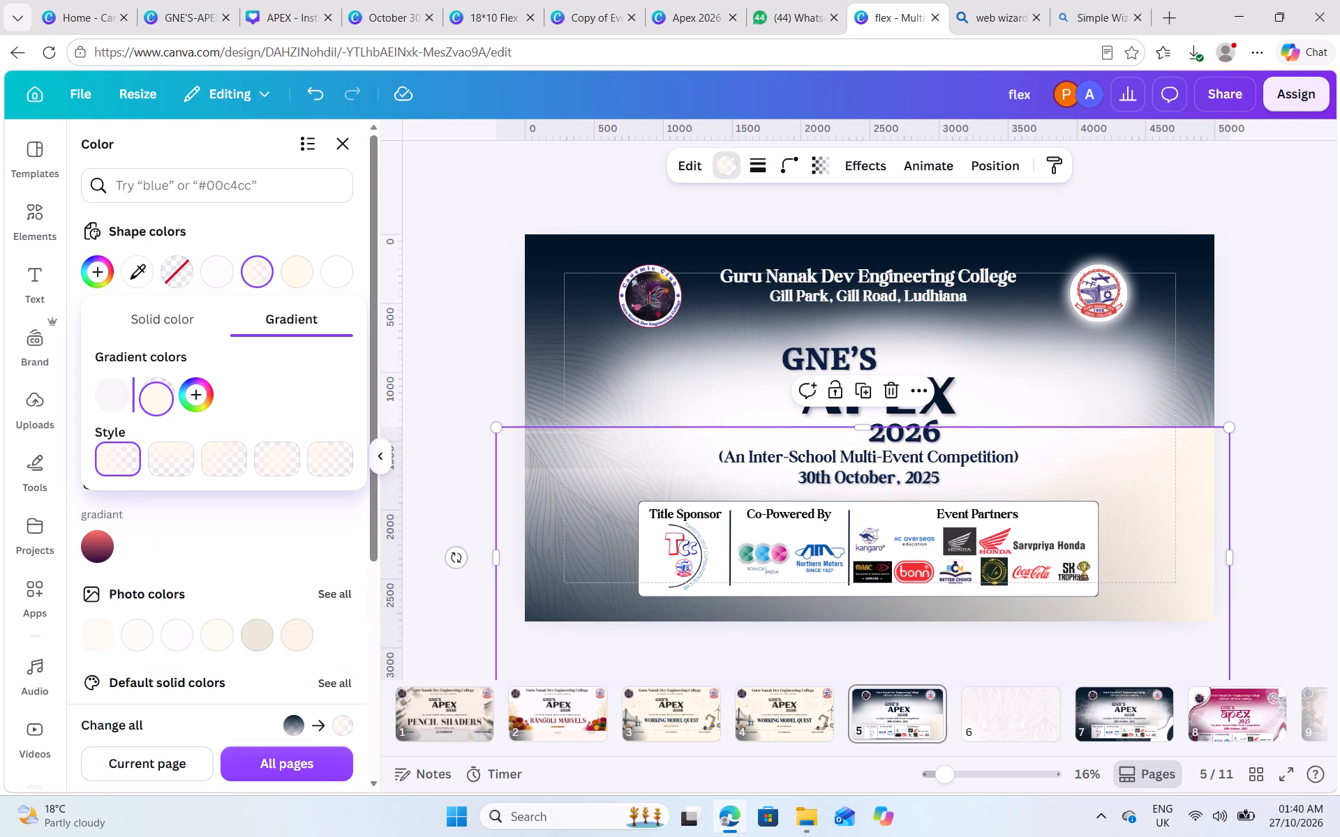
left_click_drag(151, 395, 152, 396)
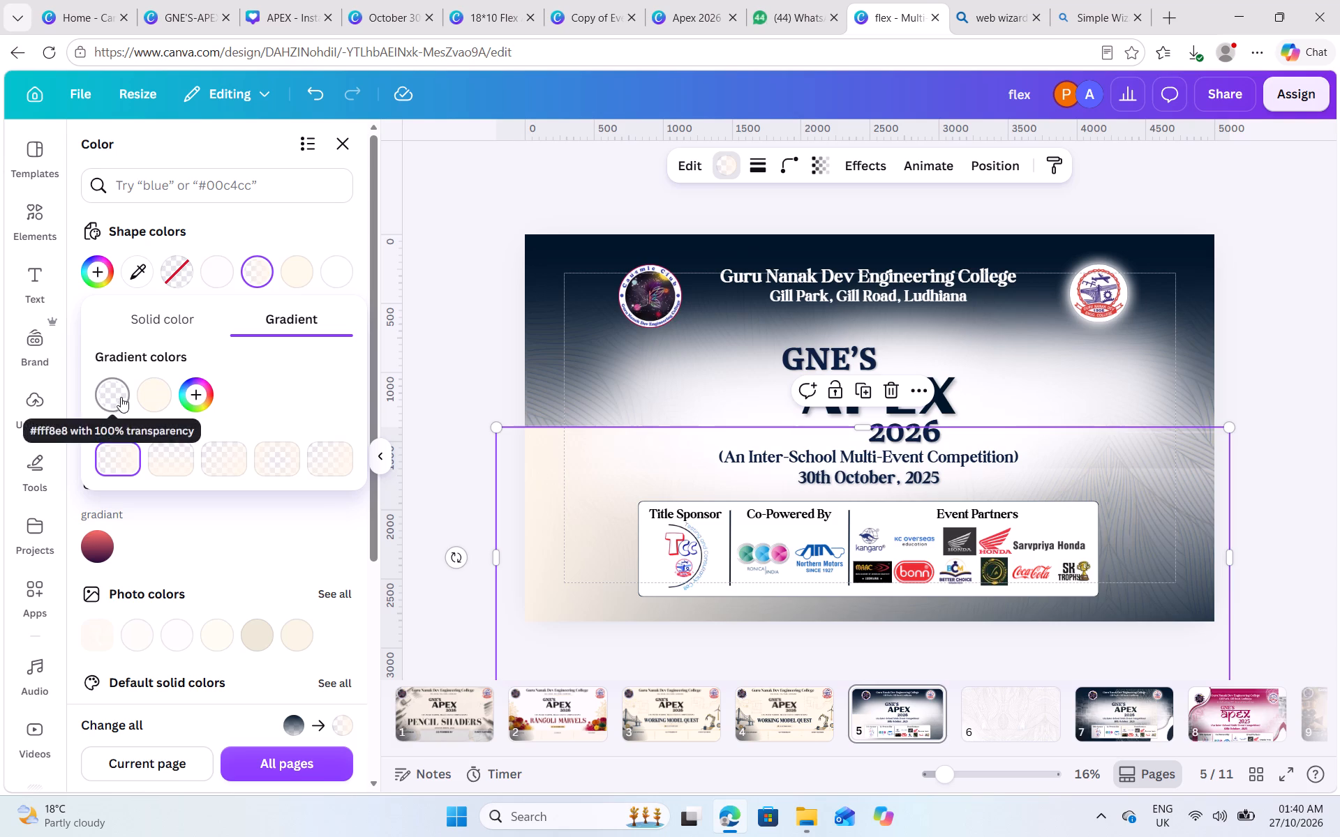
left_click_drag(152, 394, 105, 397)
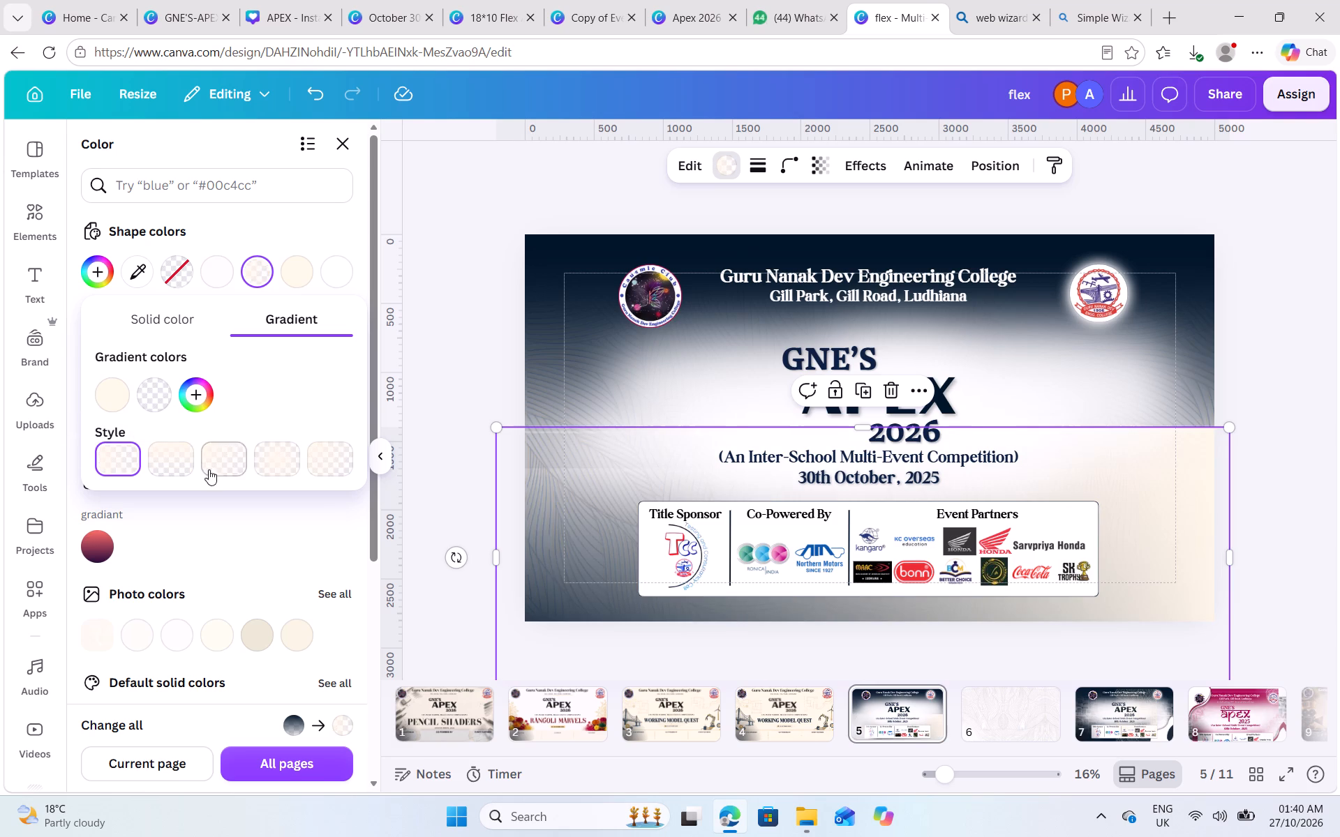
Change the cream gradient's style to a vertical linear fade.
left_click(174, 462)
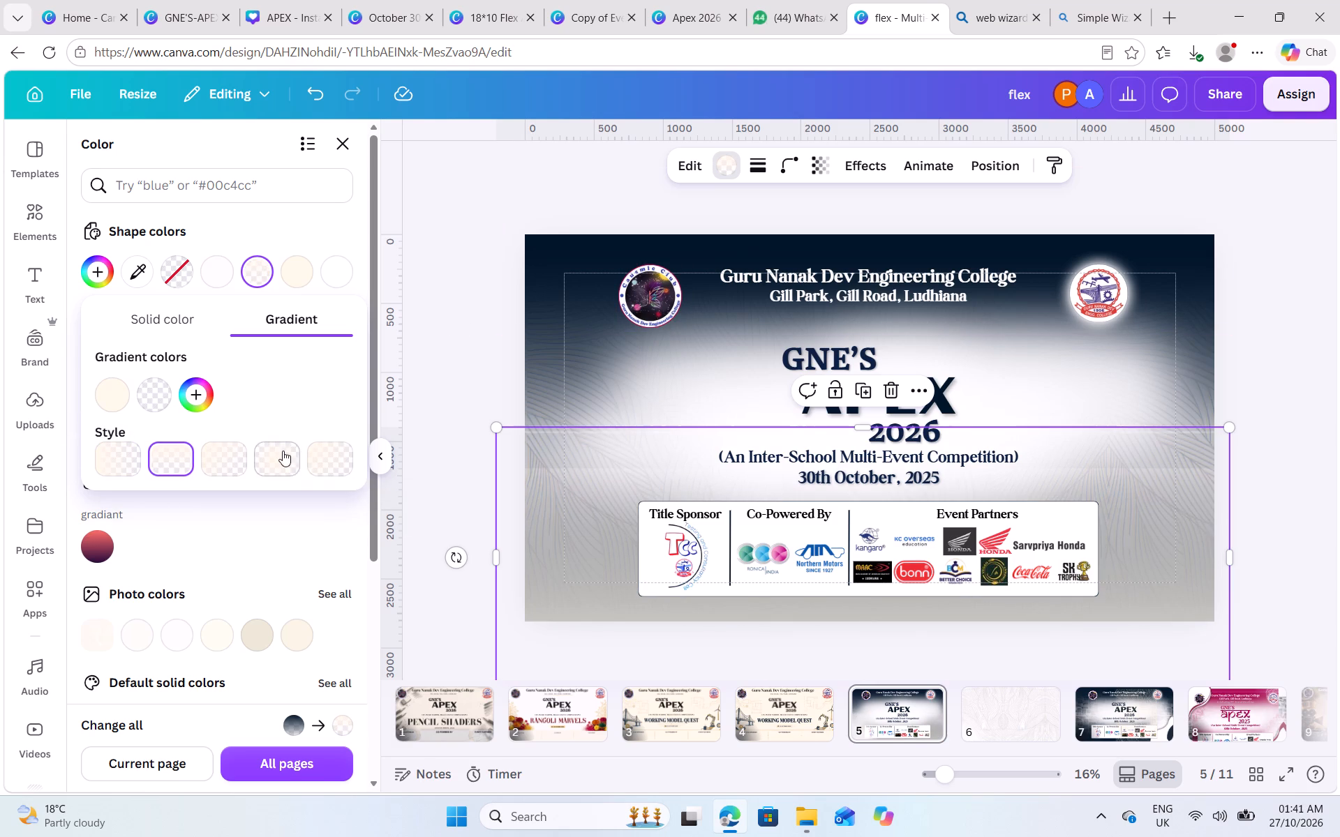
left_click(294, 520)
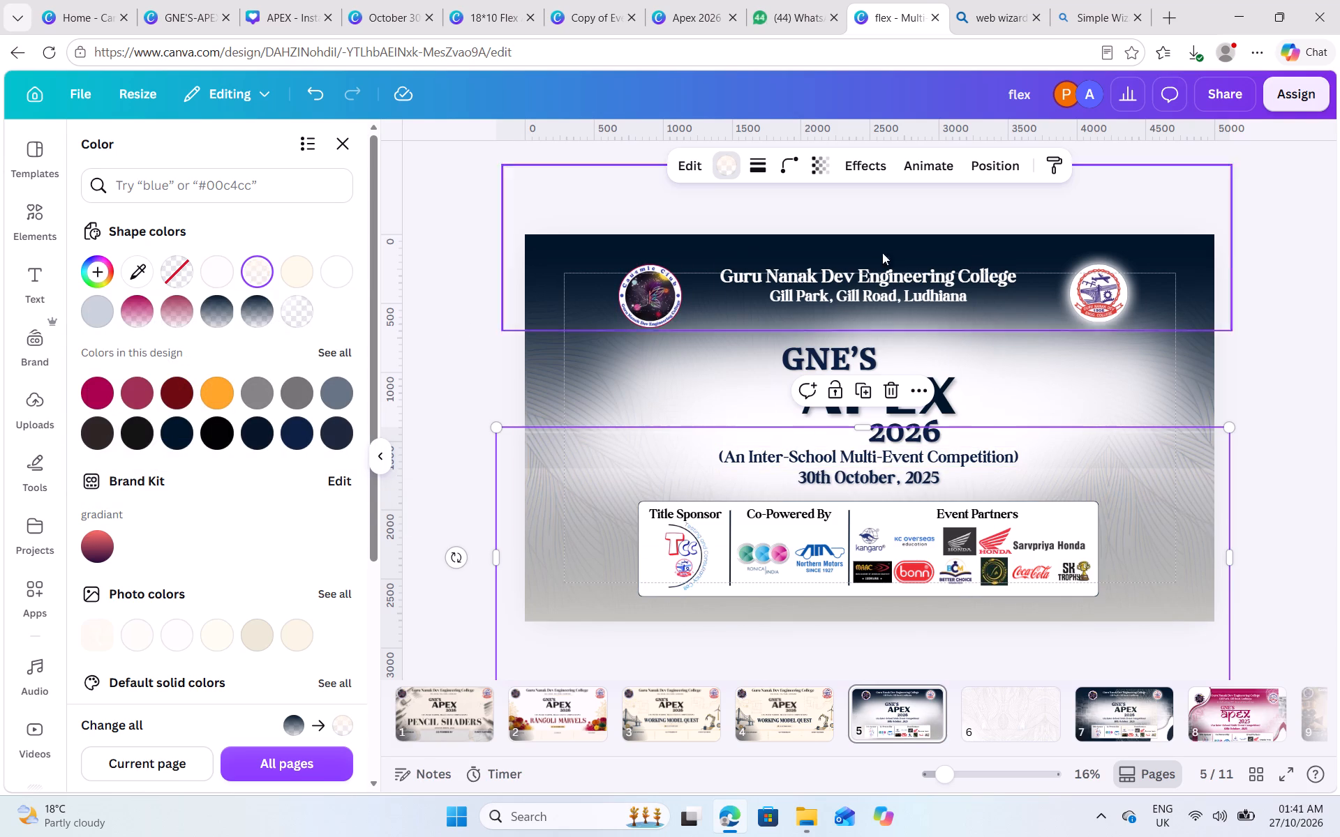
Apply the same cream-to-transparent gradient to the navy gradient shape layered directly beneath the cream one.
left_click(995, 171)
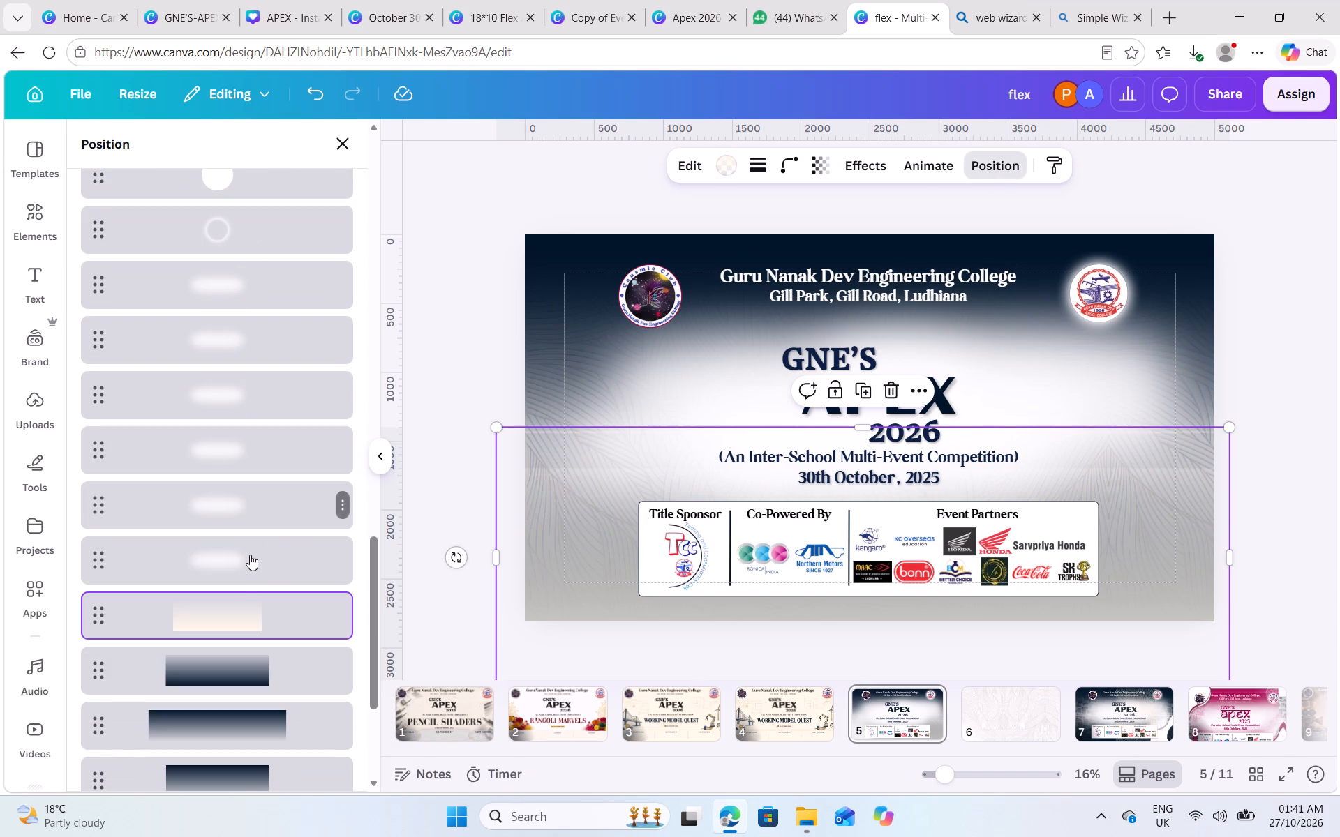
scroll(238, 583, "down", 4)
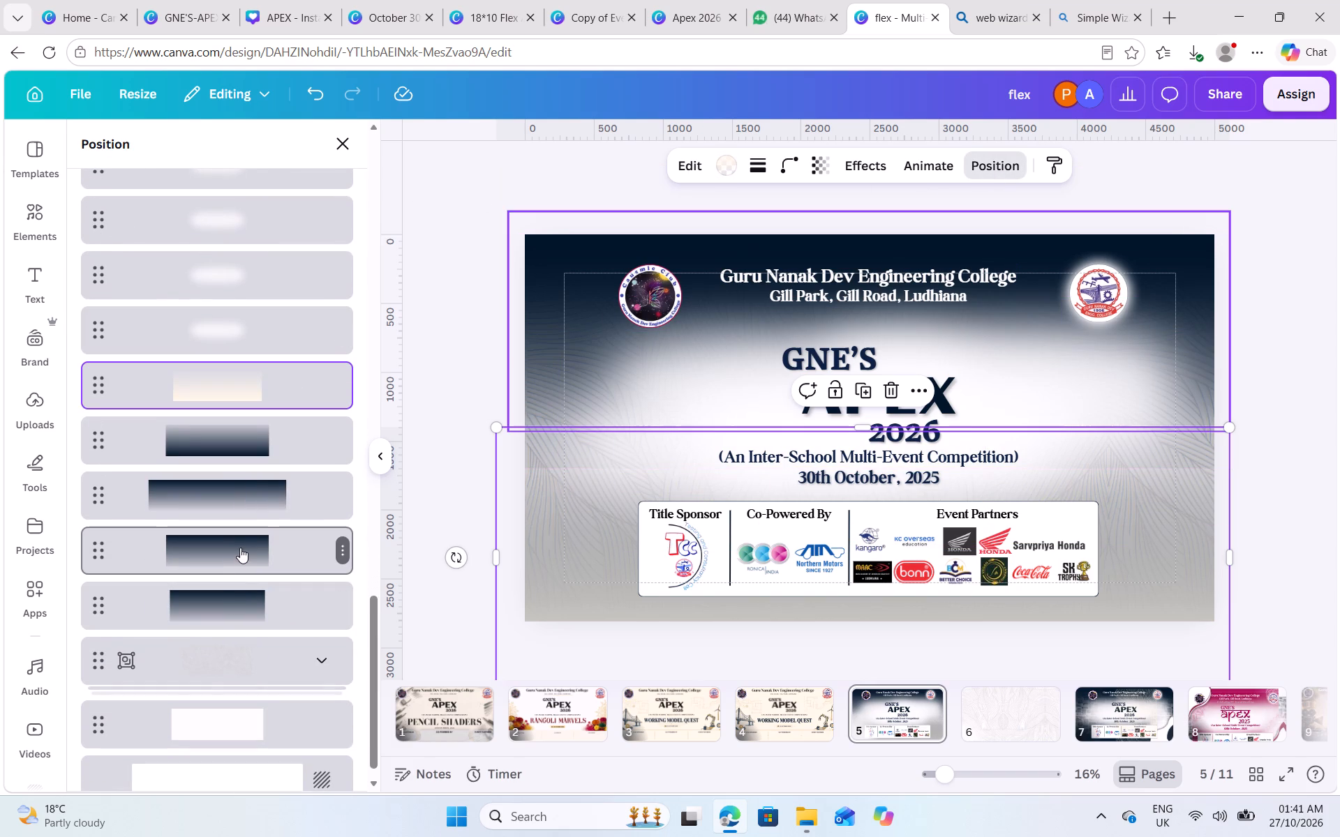
left_click(239, 429)
left_click(729, 169)
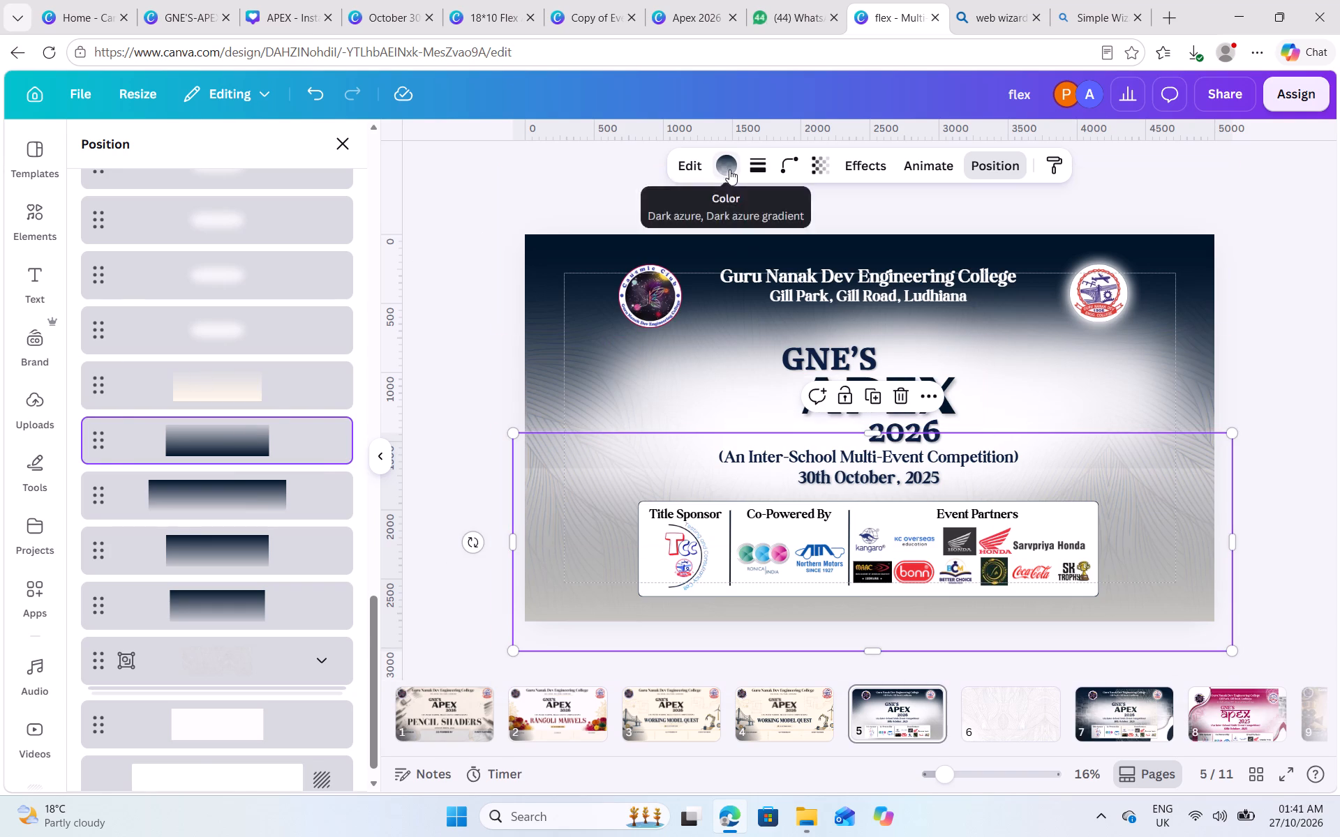
left_click(181, 315)
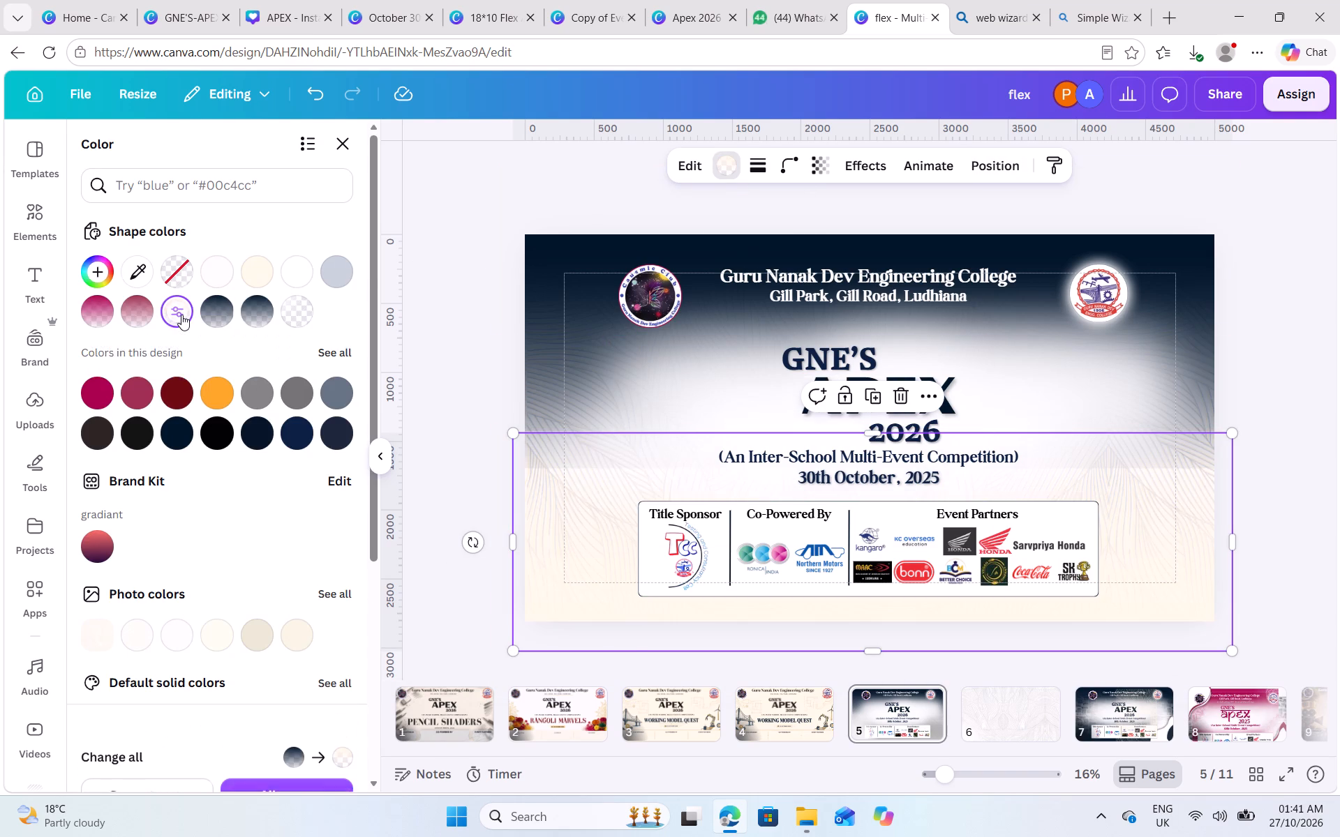
left_click(1252, 355)
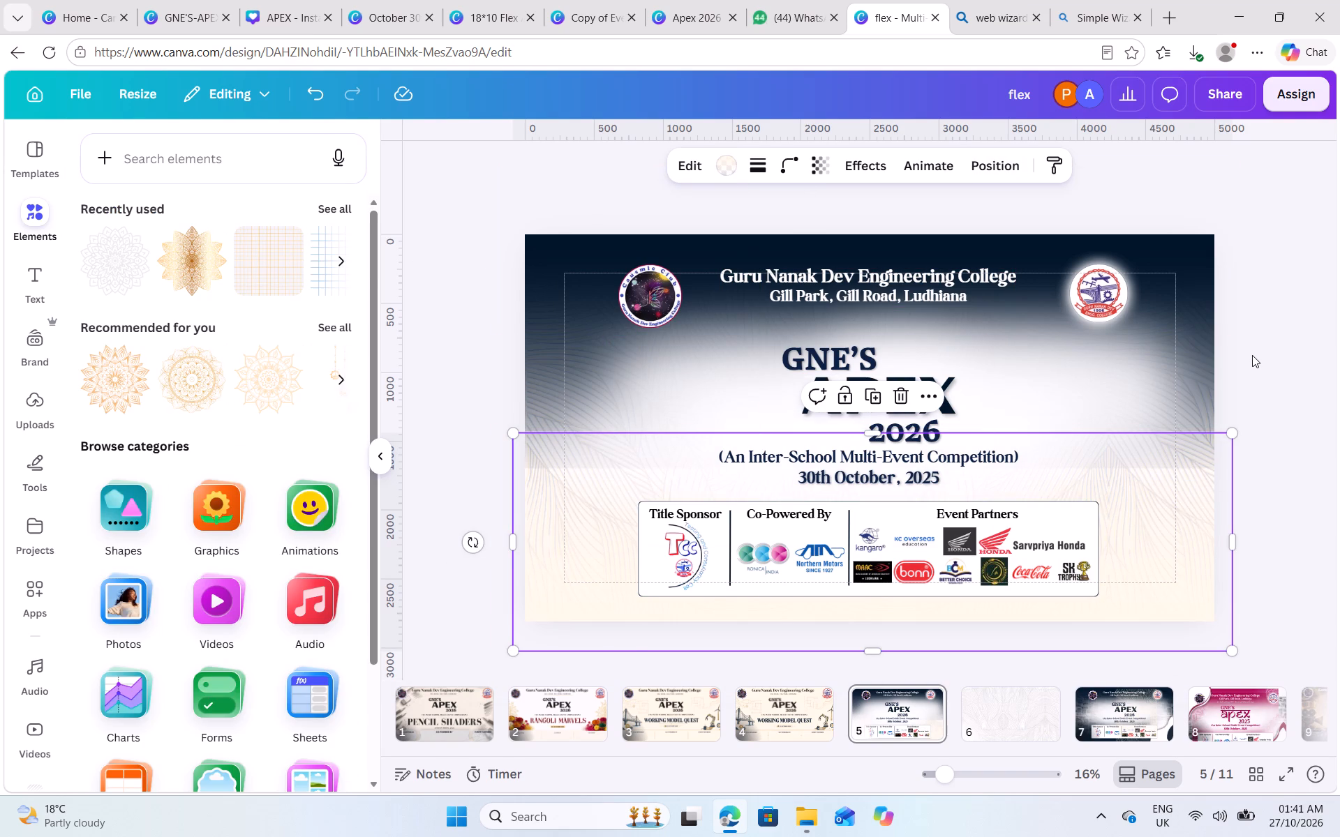
left_click(1252, 355)
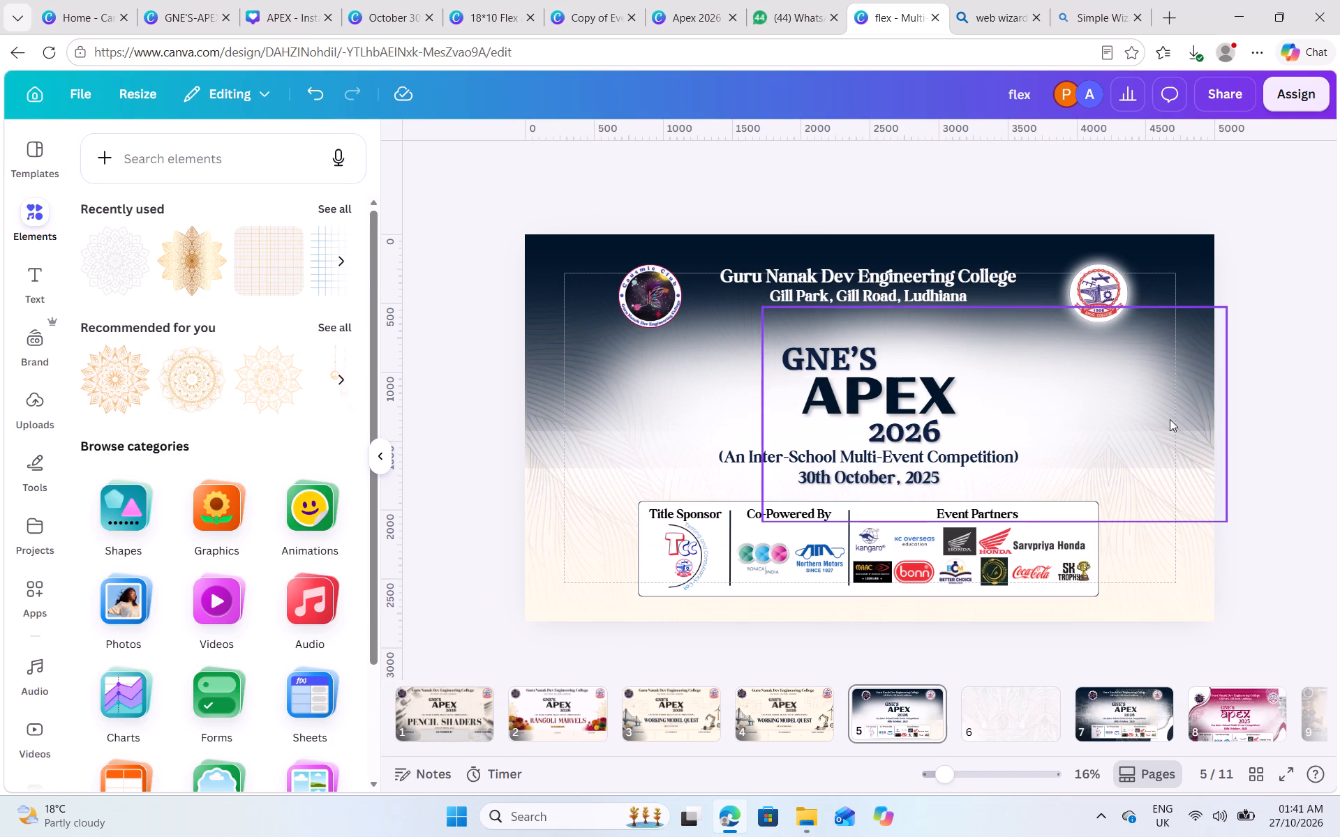
Remove the shallow navy gradient shape spanning the banner's top by moving it completely off the page.
left_click(1191, 259)
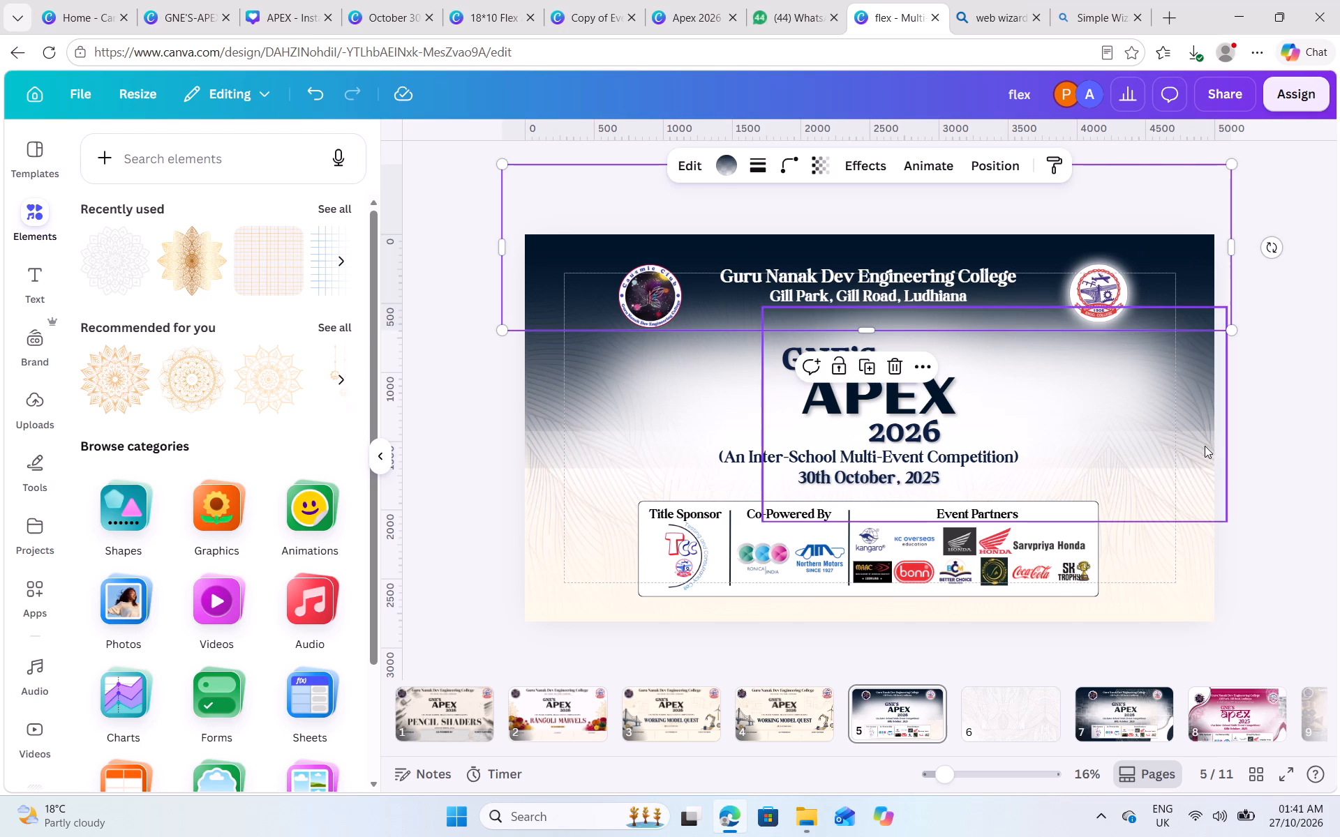
left_click(1203, 416)
left_click(535, 386)
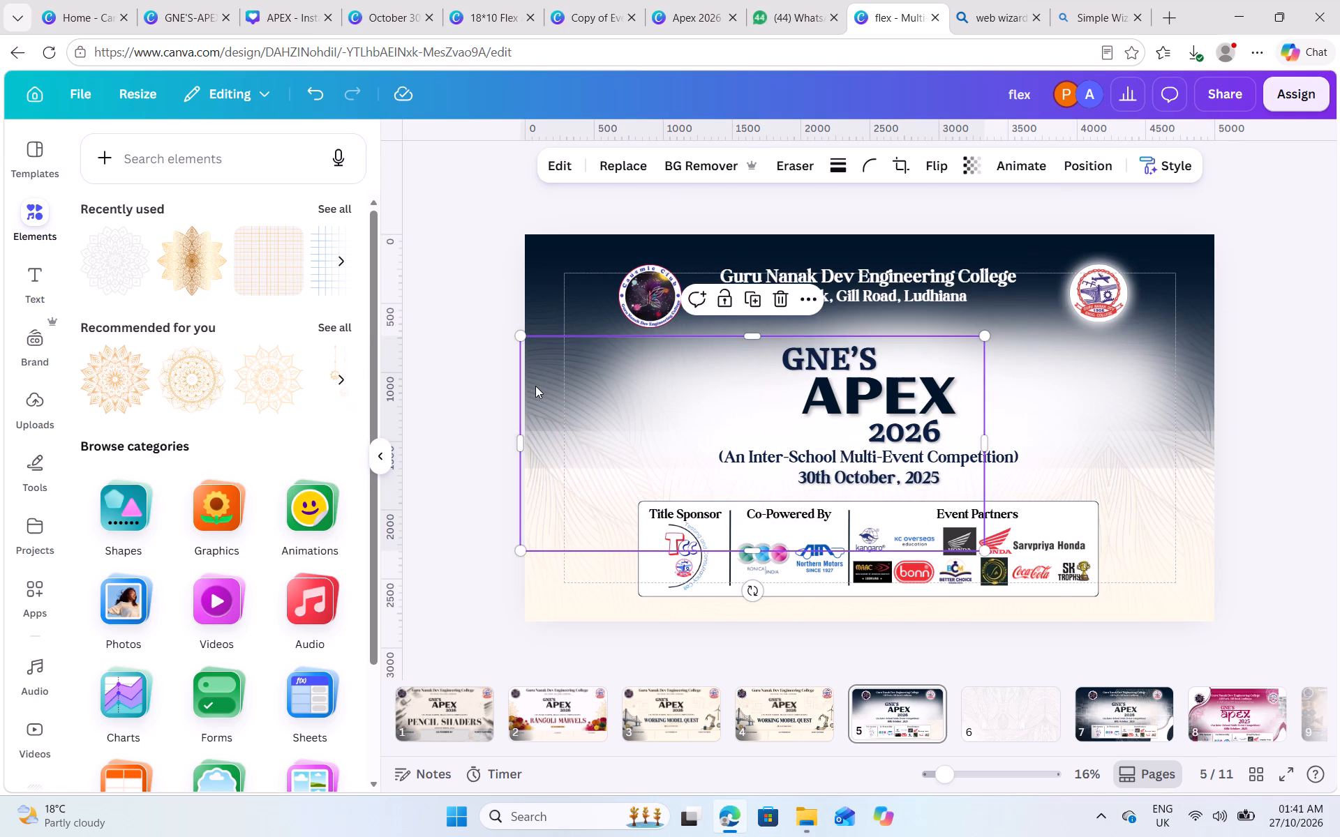
left_click(532, 271)
left_click_drag(532, 271, 976, 163)
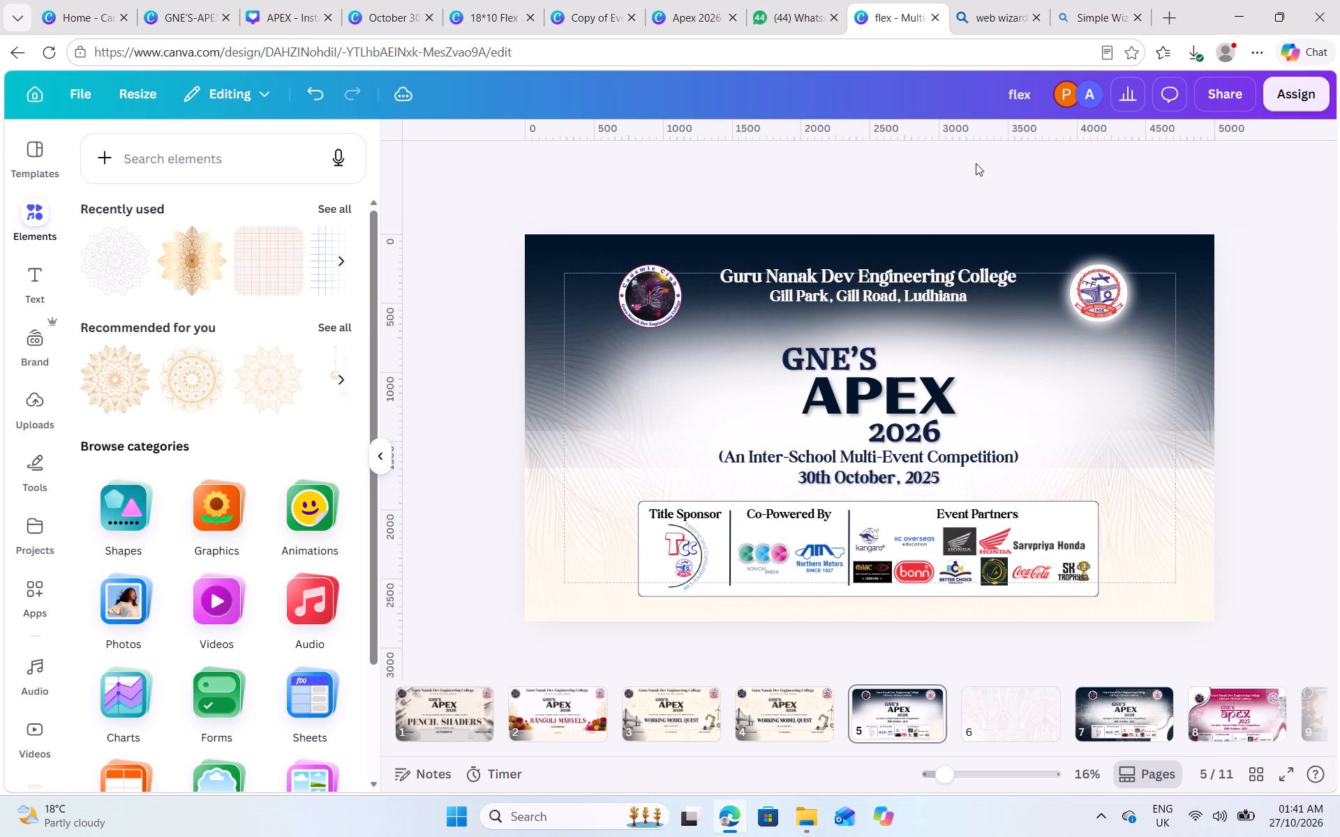
Stretch the upper of the two remaining navy gradient layers downward and move it up so its lower edge meets the sponsor box.
left_click(1010, 287)
left_click(1146, 348)
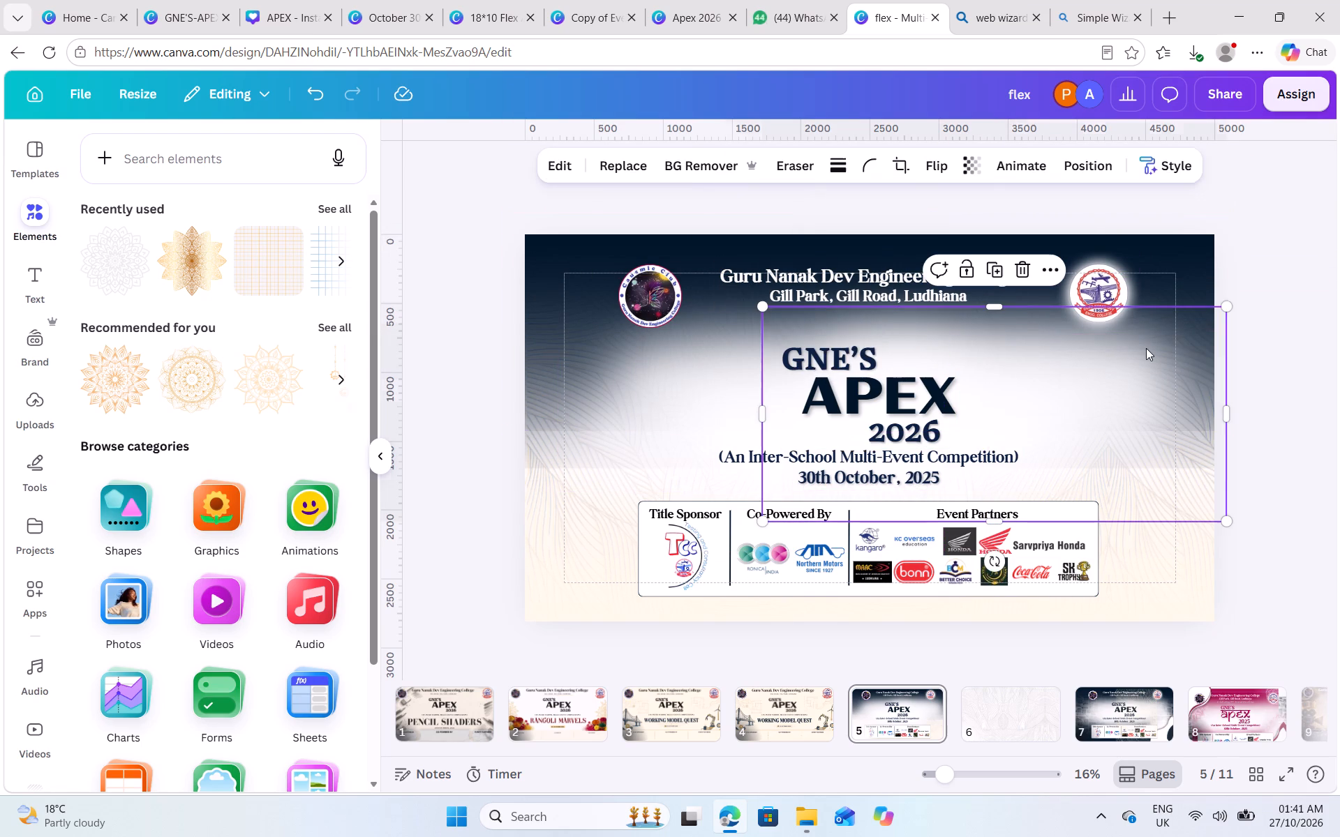
left_click(1087, 167)
scroll(234, 463, "down", 4)
left_click(230, 508)
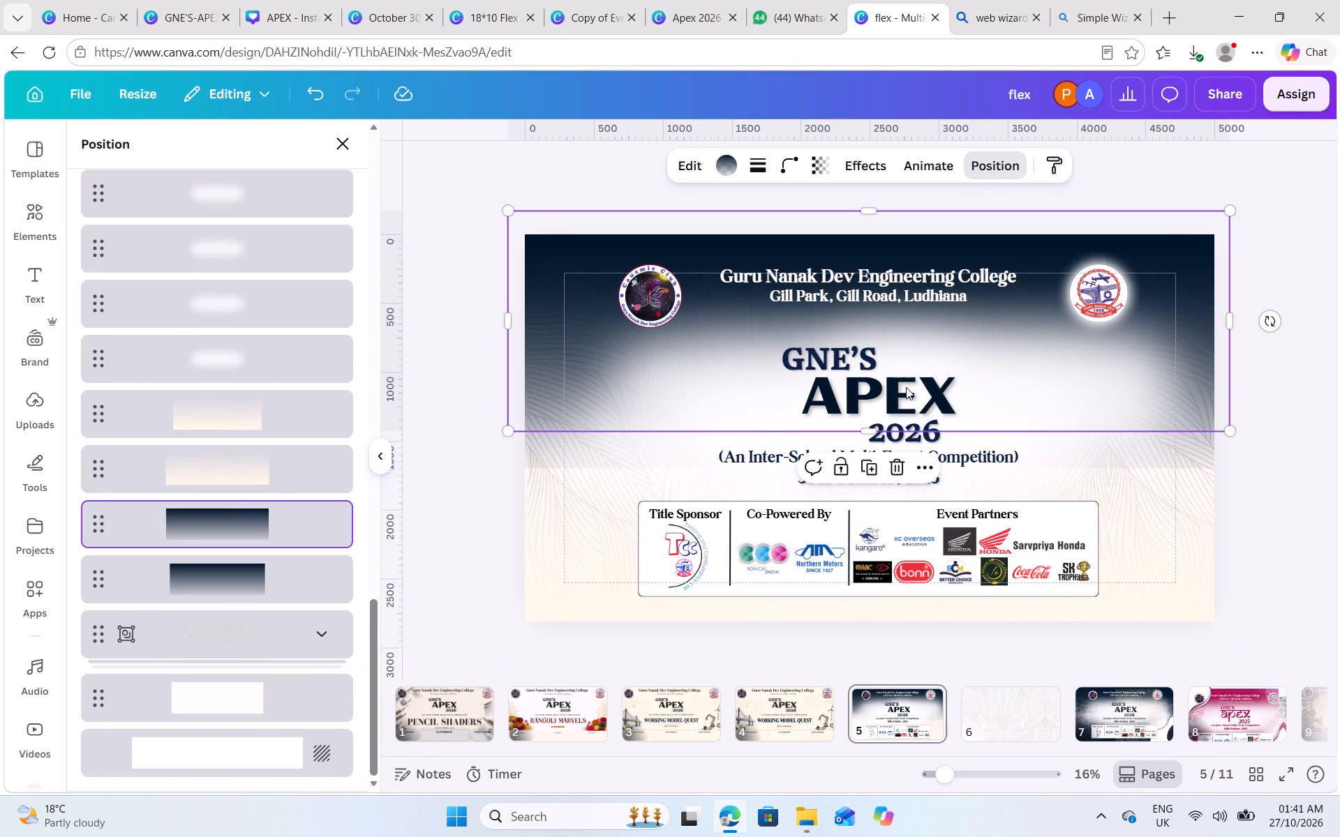
left_click_drag(874, 434, 865, 537)
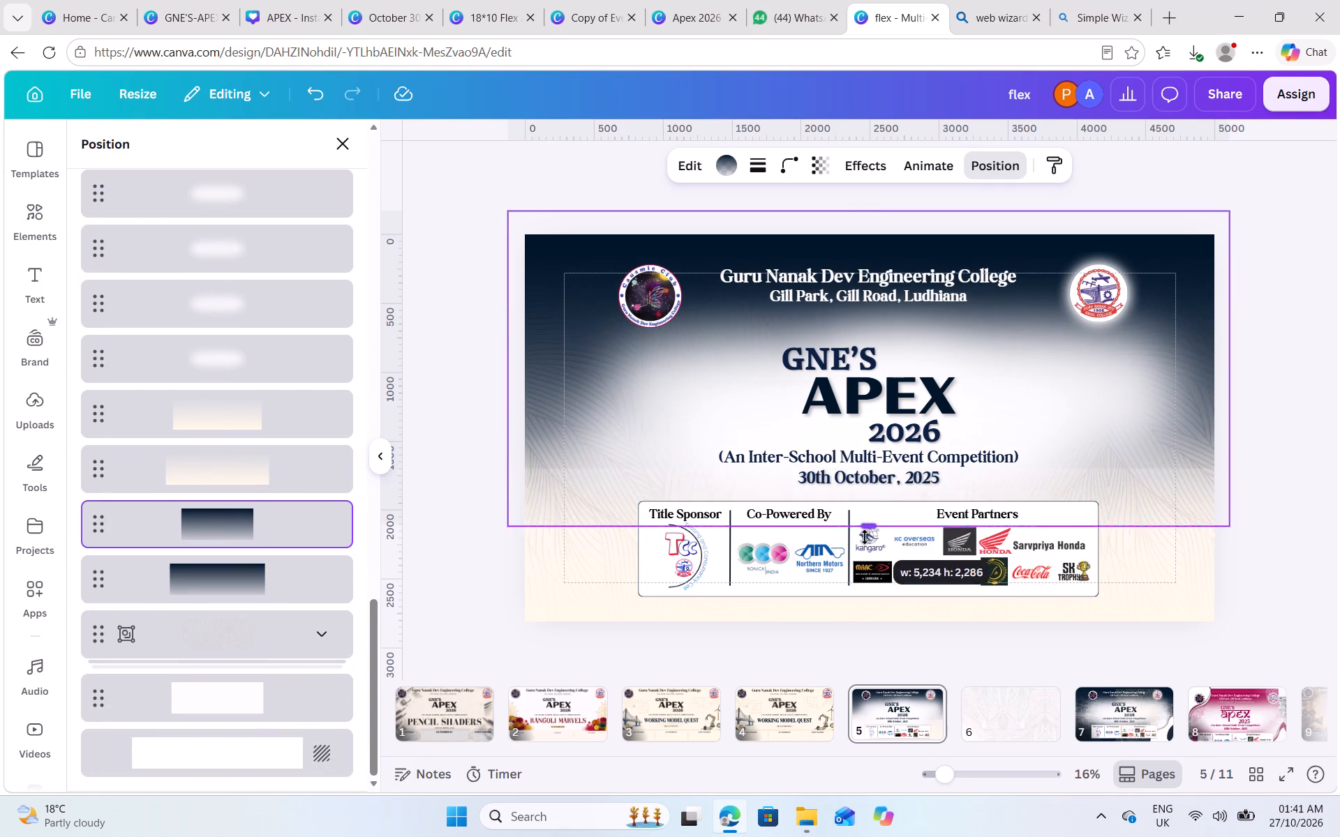
left_click_drag(865, 537, 865, 554)
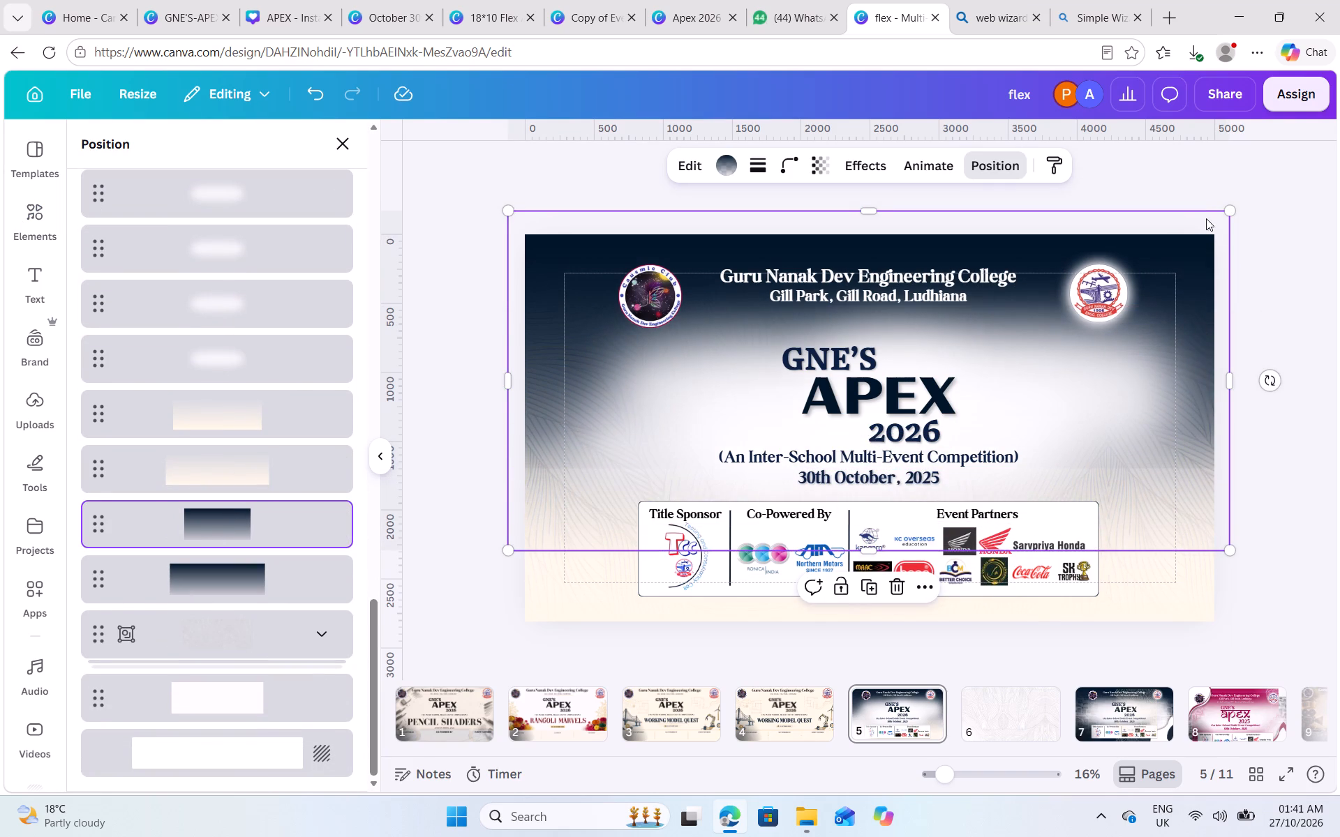
left_click_drag(1205, 217, 1216, 176)
left_click_drag(1205, 223, 1213, 176)
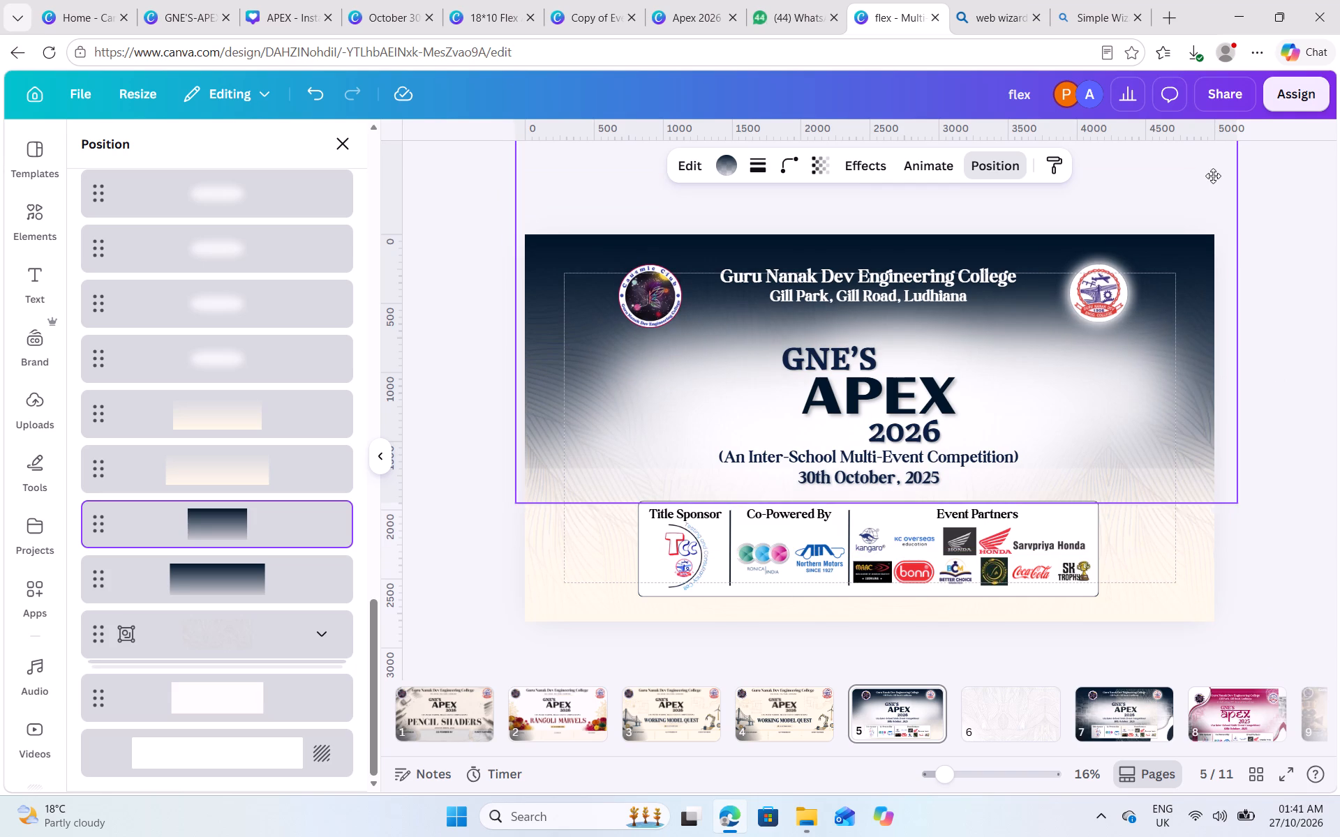
left_click_drag(1213, 176, 1212, 177)
Stretch the lower navy gradient layer downward and move it up so its lower edge sits just below the date line.
left_click(285, 580)
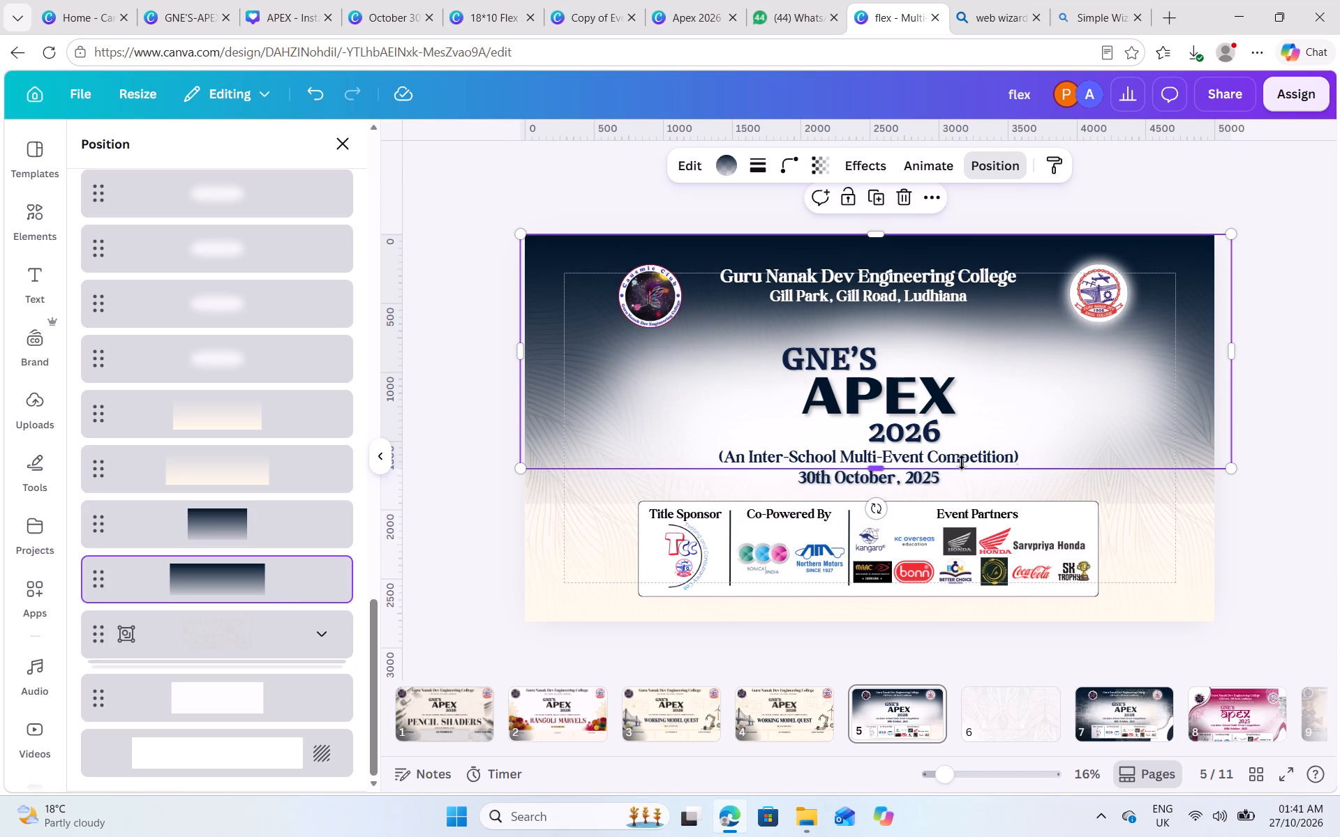
left_click_drag(874, 468, 869, 581)
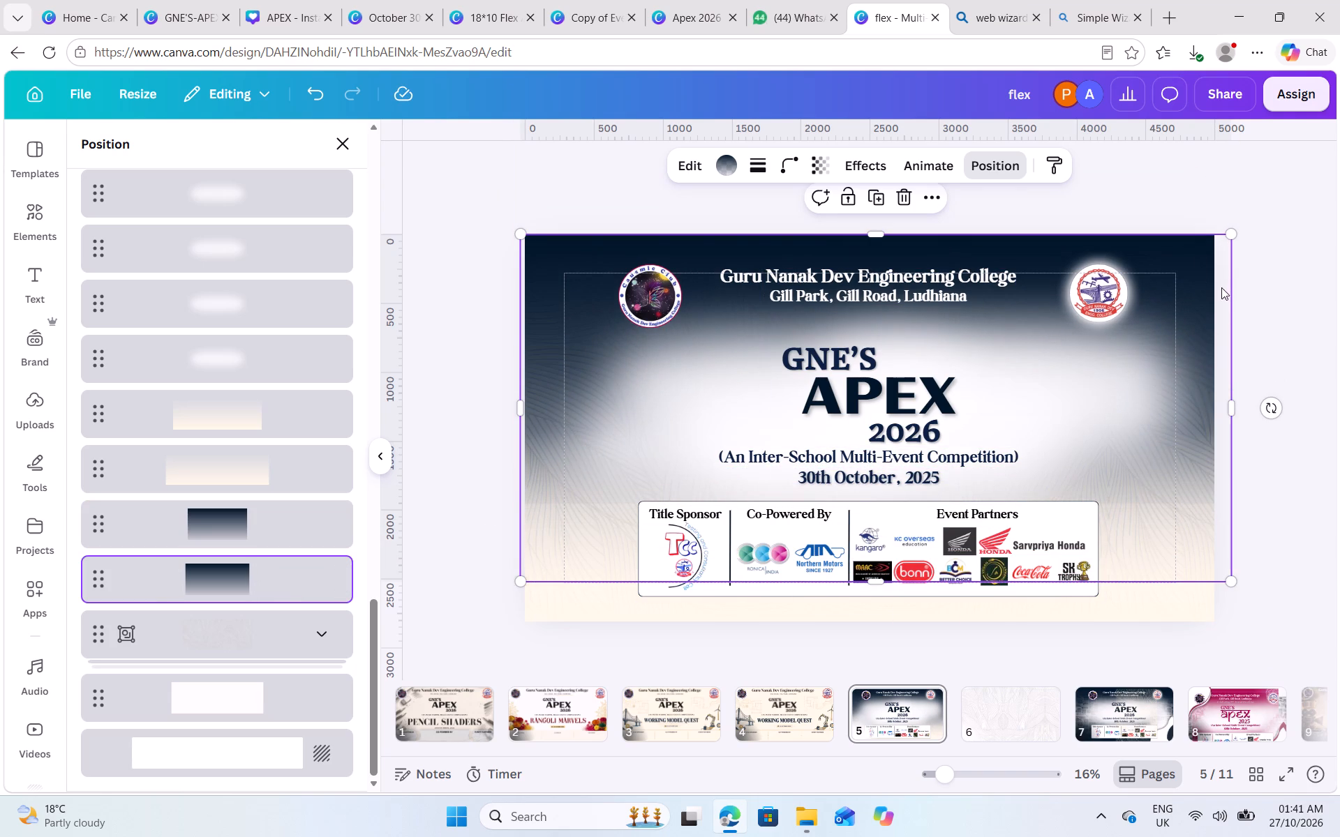
left_click_drag(1221, 287, 1218, 188)
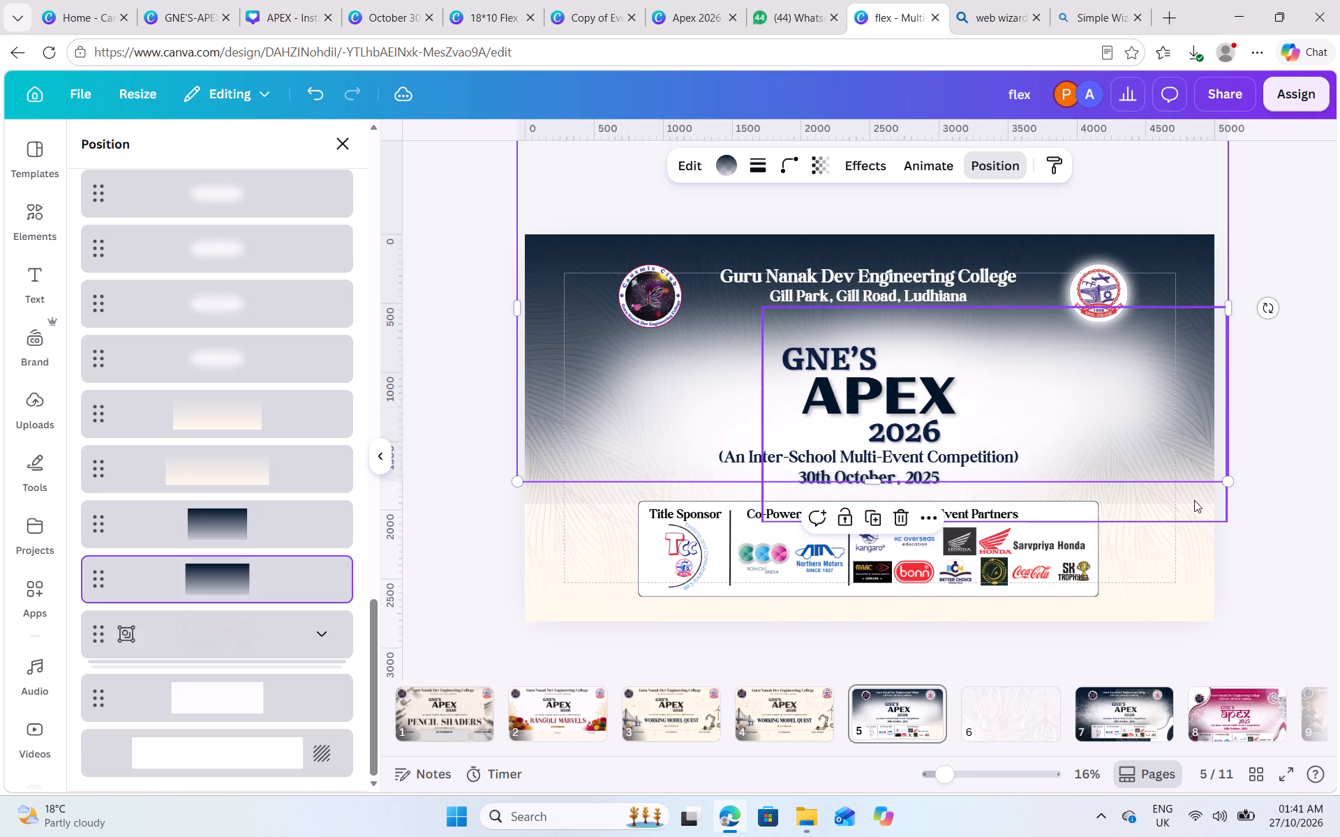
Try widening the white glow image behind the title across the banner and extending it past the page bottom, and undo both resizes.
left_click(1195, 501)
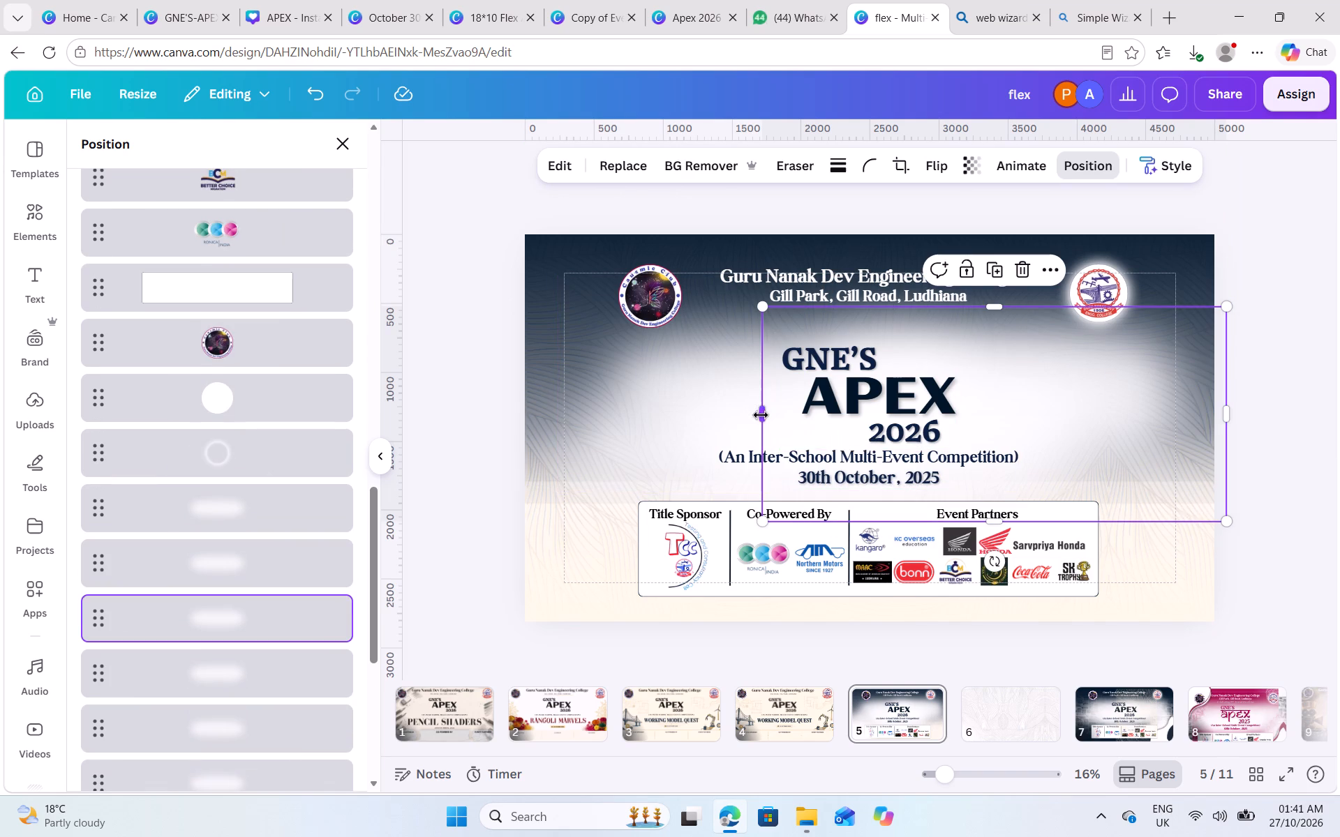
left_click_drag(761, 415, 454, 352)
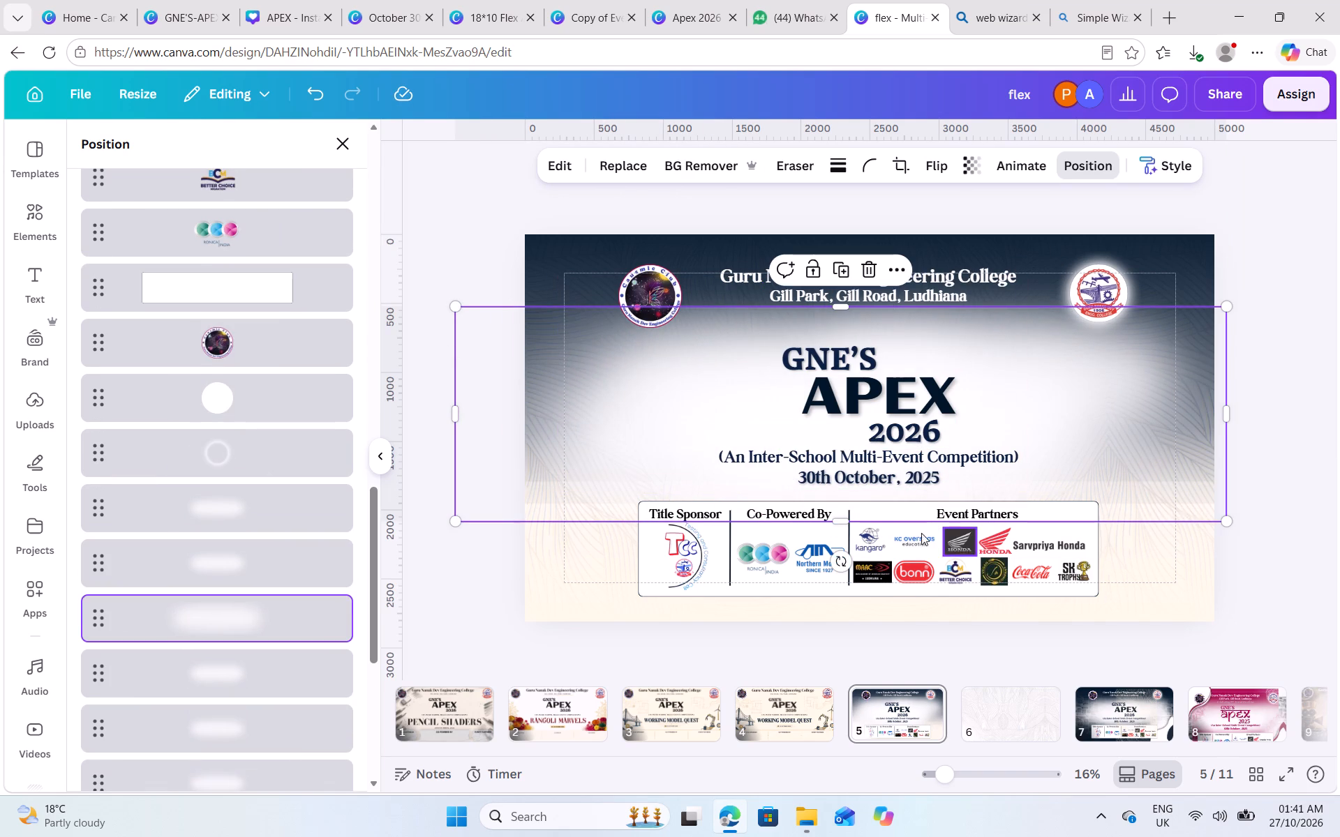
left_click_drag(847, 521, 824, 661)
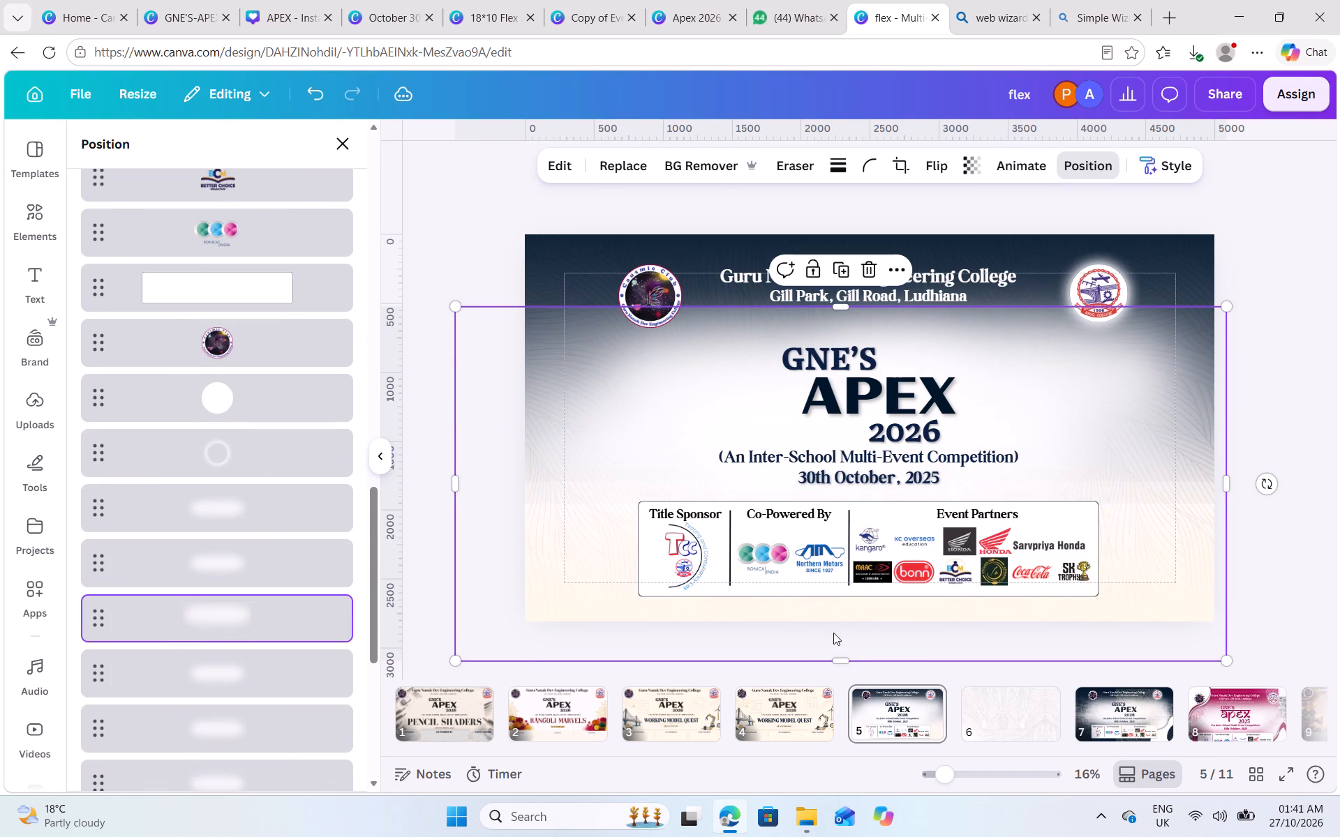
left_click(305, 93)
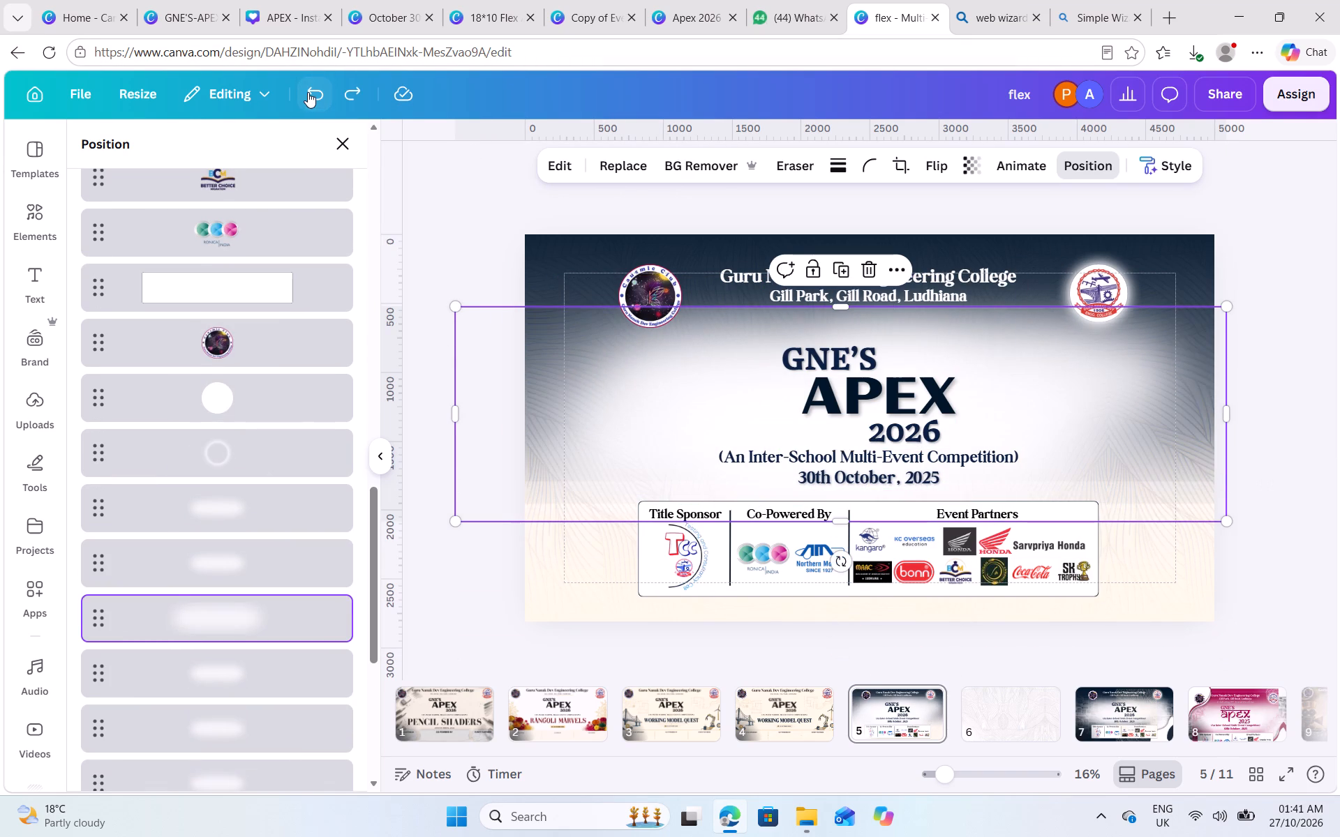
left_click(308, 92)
Increase the upper navy gradient layer's height further and reposition it above the page so its lower edge reaches the sponsor box.
scroll(228, 530, "down", 4)
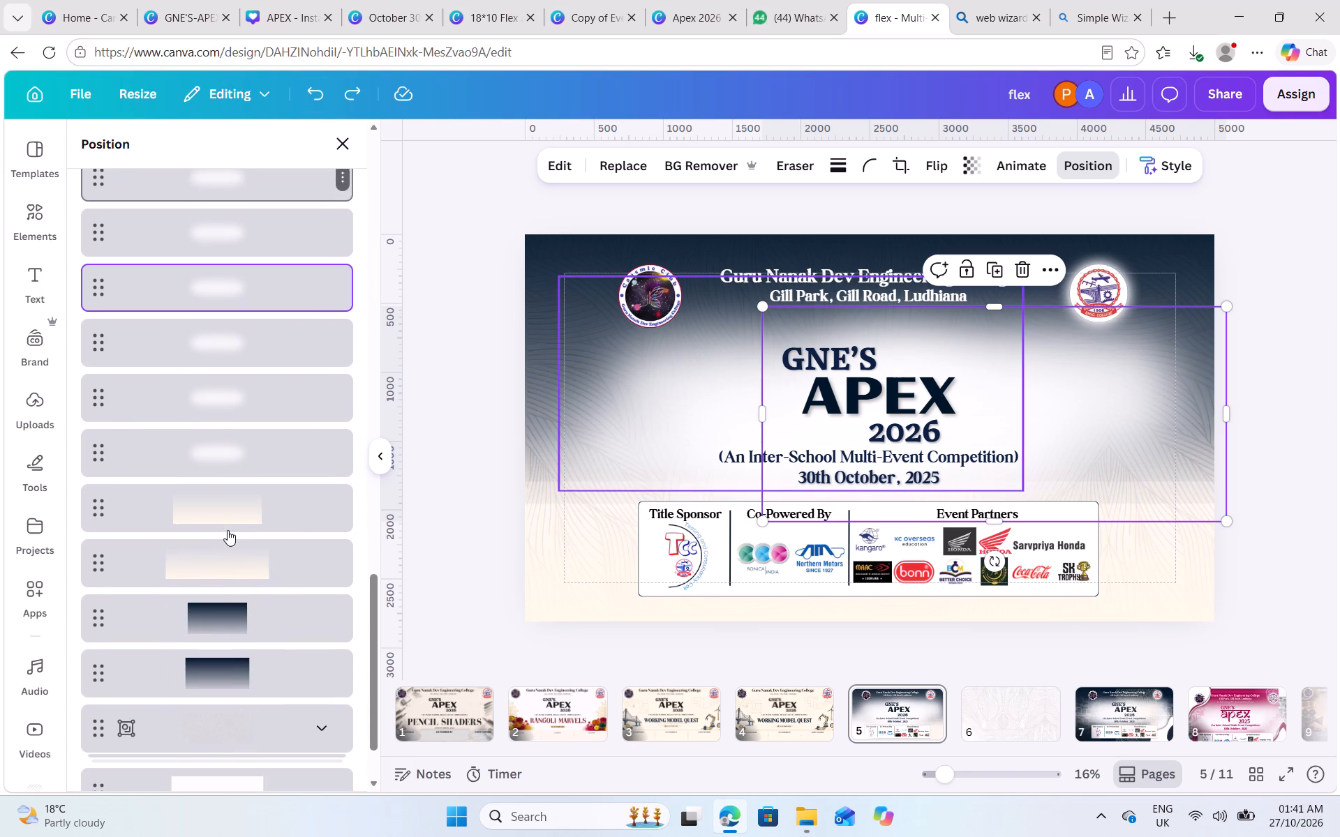
left_click(225, 614)
left_click_drag(873, 504, 873, 552)
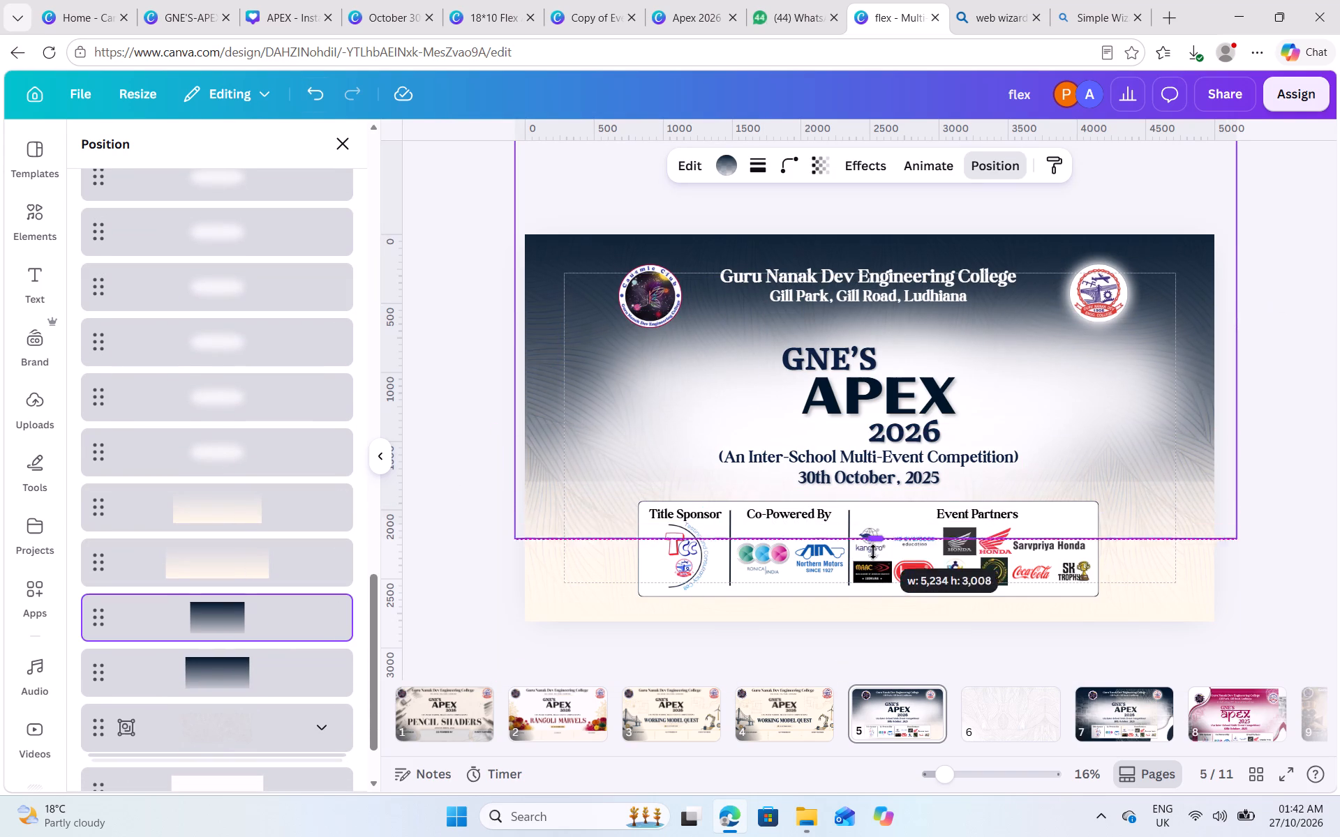
left_click_drag(873, 552, 872, 668)
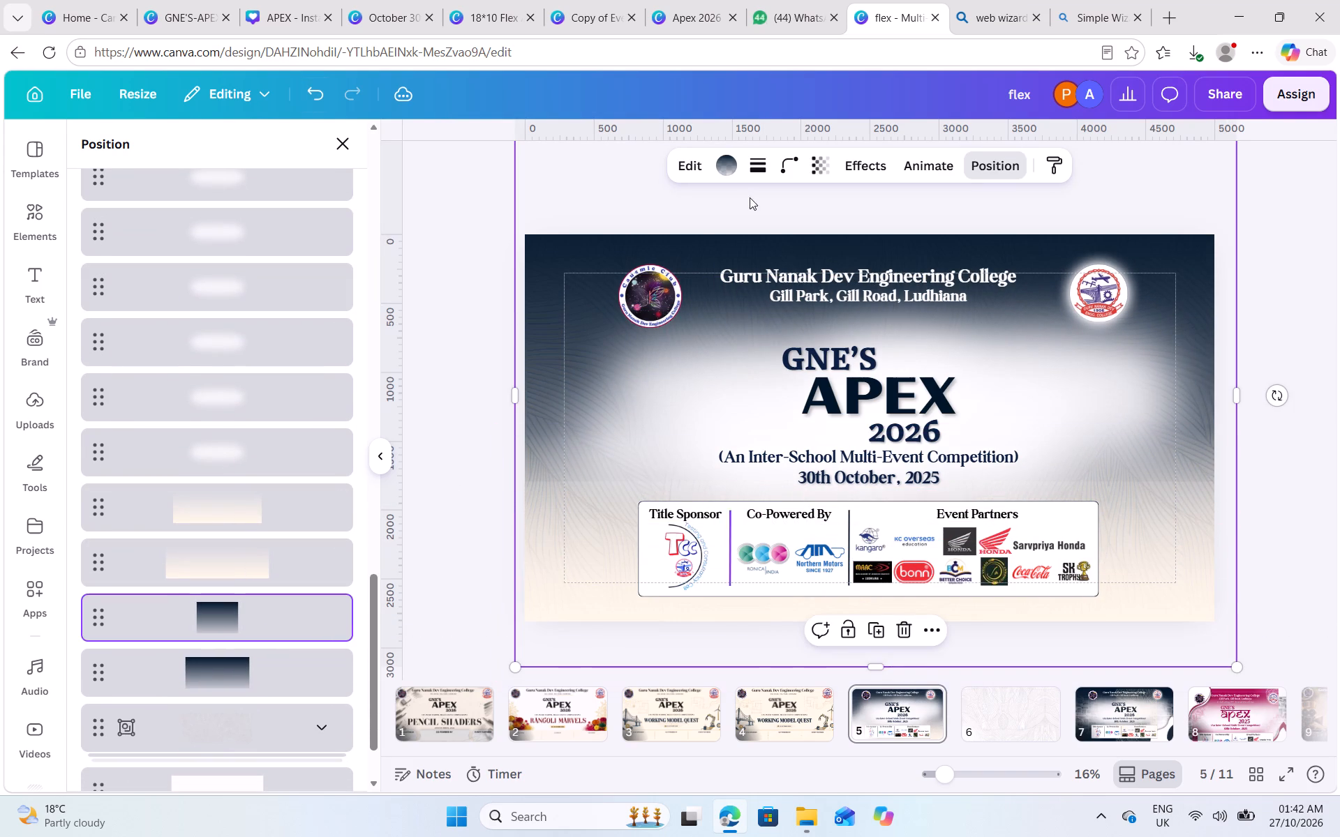
scroll(564, 193, "up", 2)
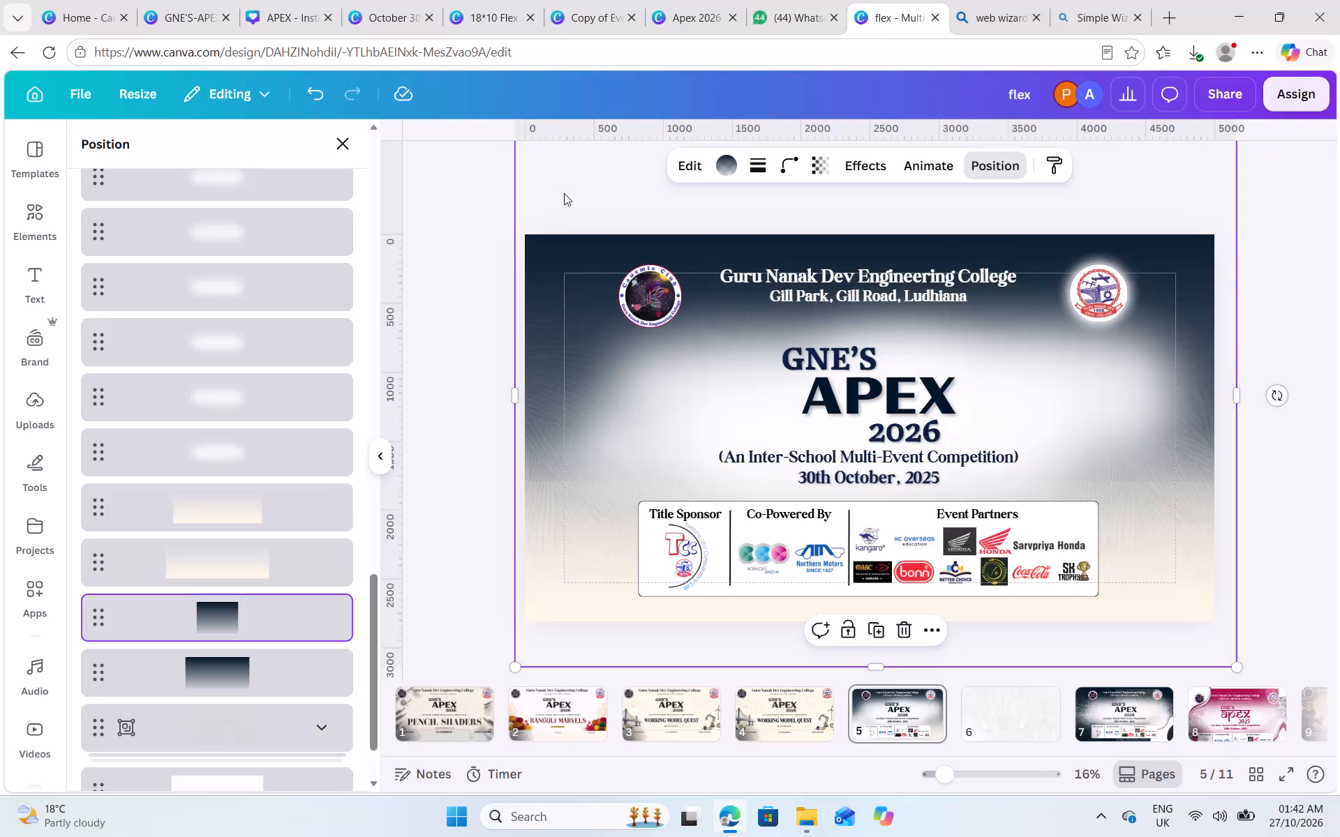
left_click_drag(876, 234, 880, 336)
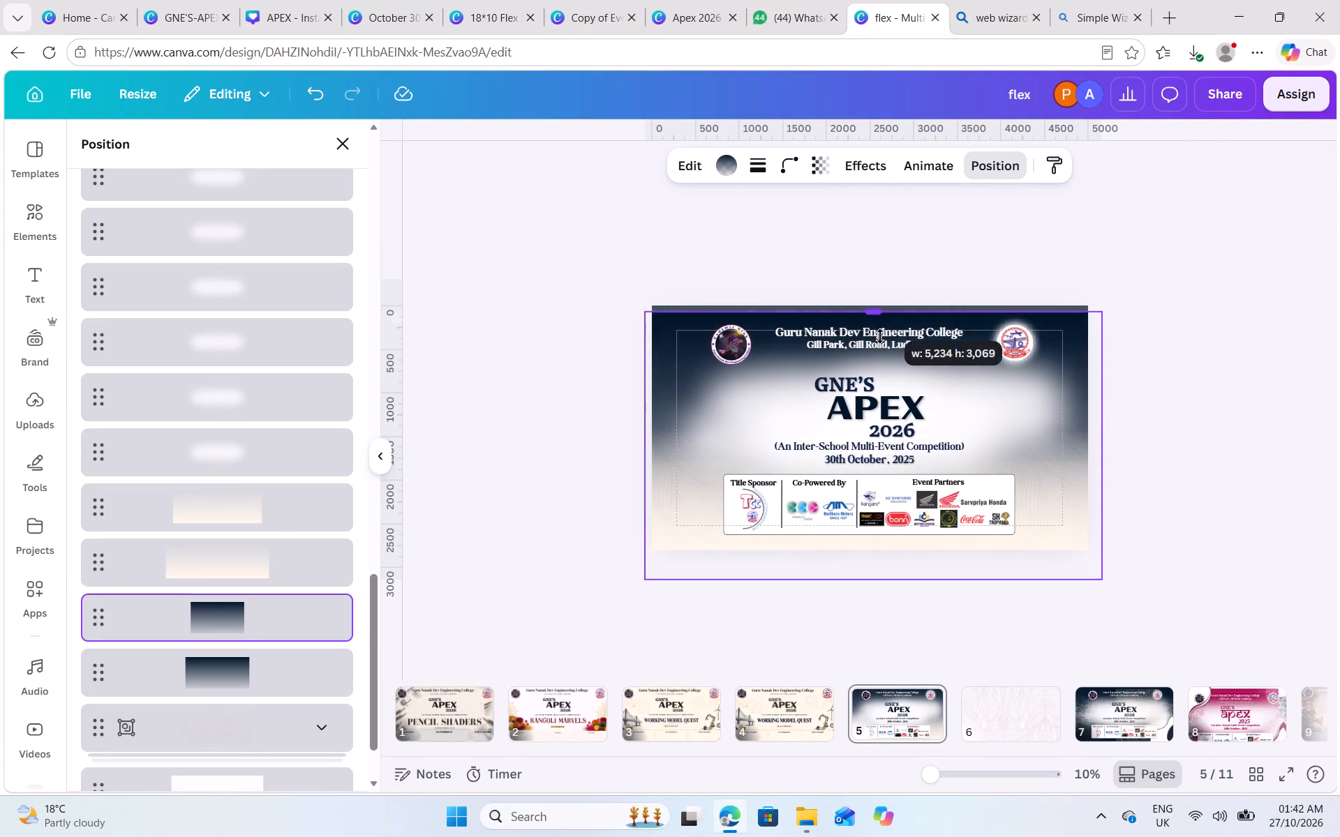
left_click_drag(880, 336, 877, 359)
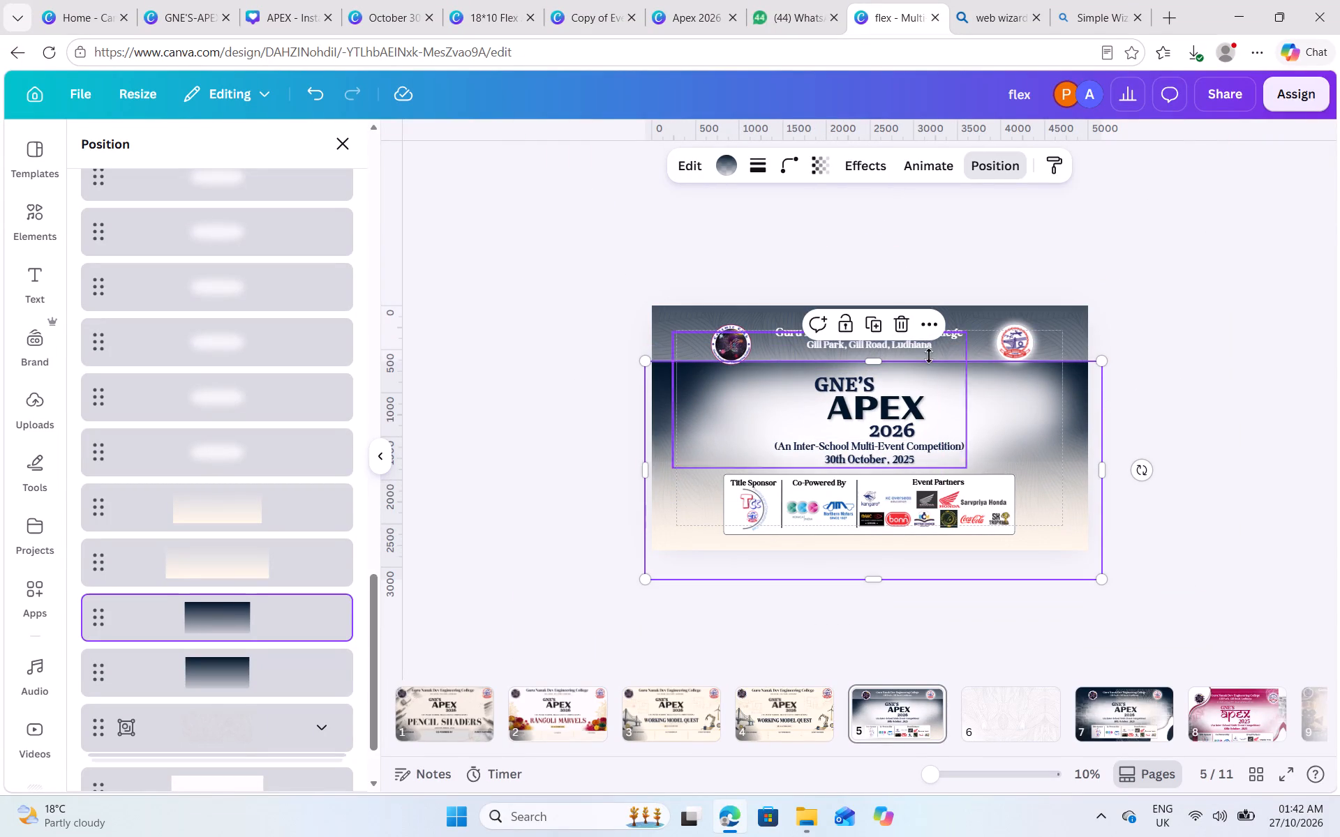
left_click_drag(871, 359, 898, 263)
left_click_drag(909, 287, 916, 200)
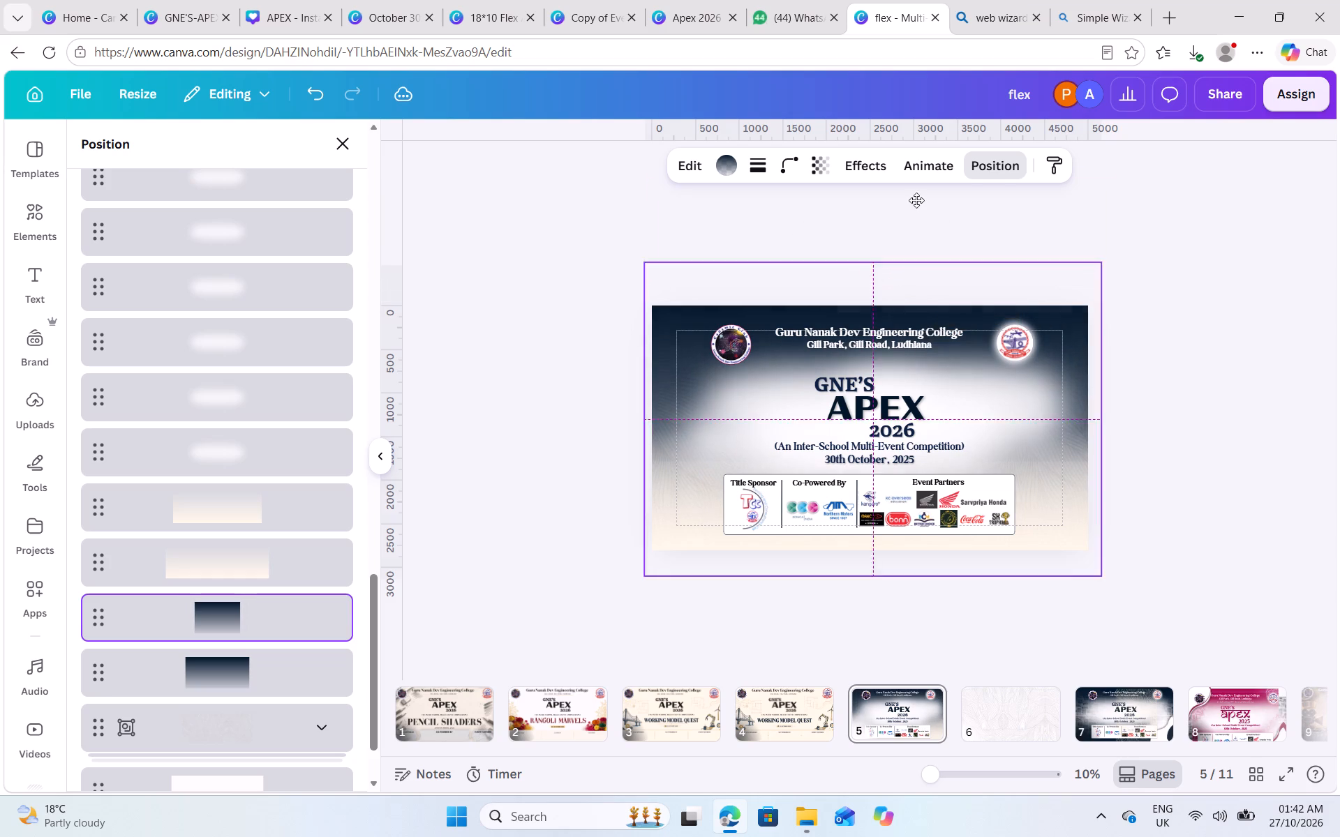
left_click_drag(916, 200, 911, 185)
Shorten the upper navy gradient layer from its top edge and realign it so its lower edge meets the sponsor box.
scroll(923, 237, "up", 1)
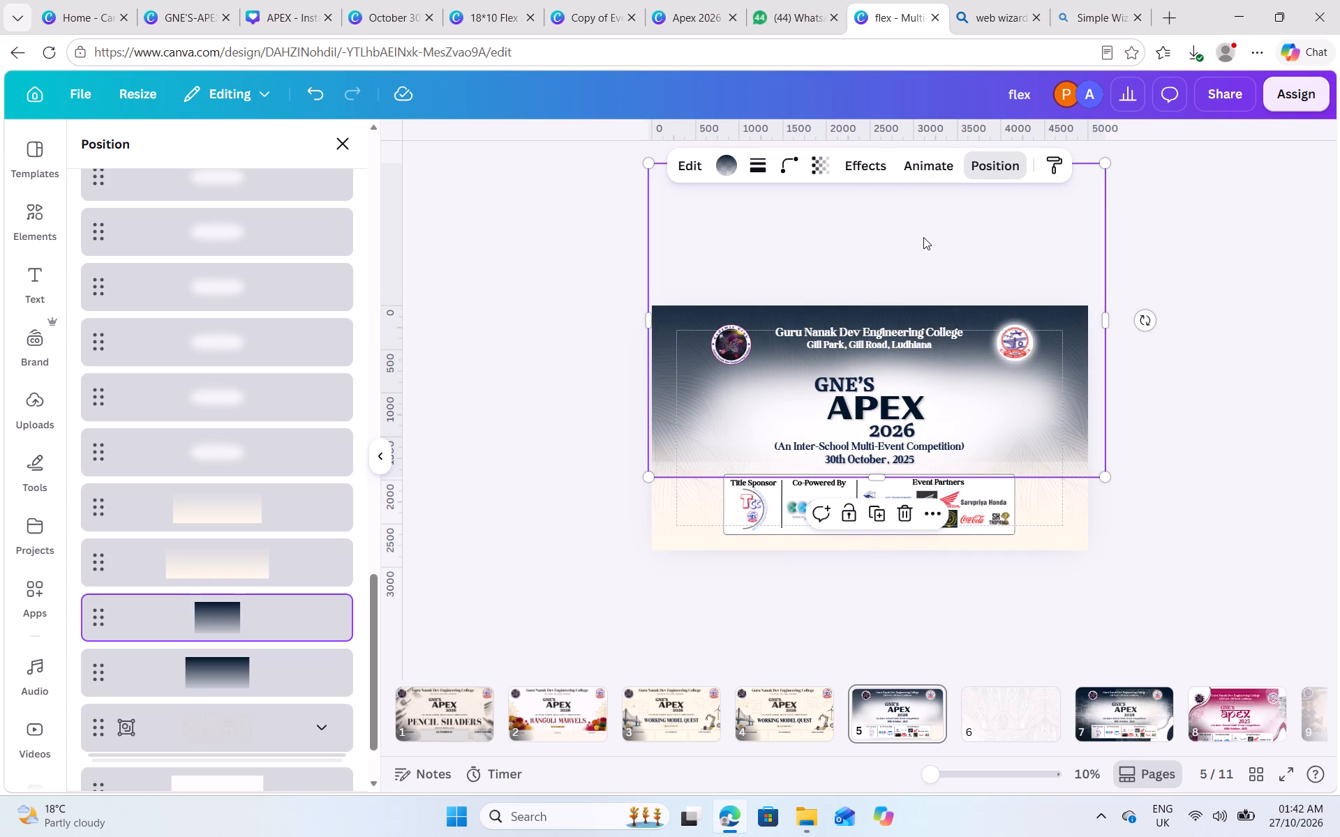
scroll(923, 237, "up", 7)
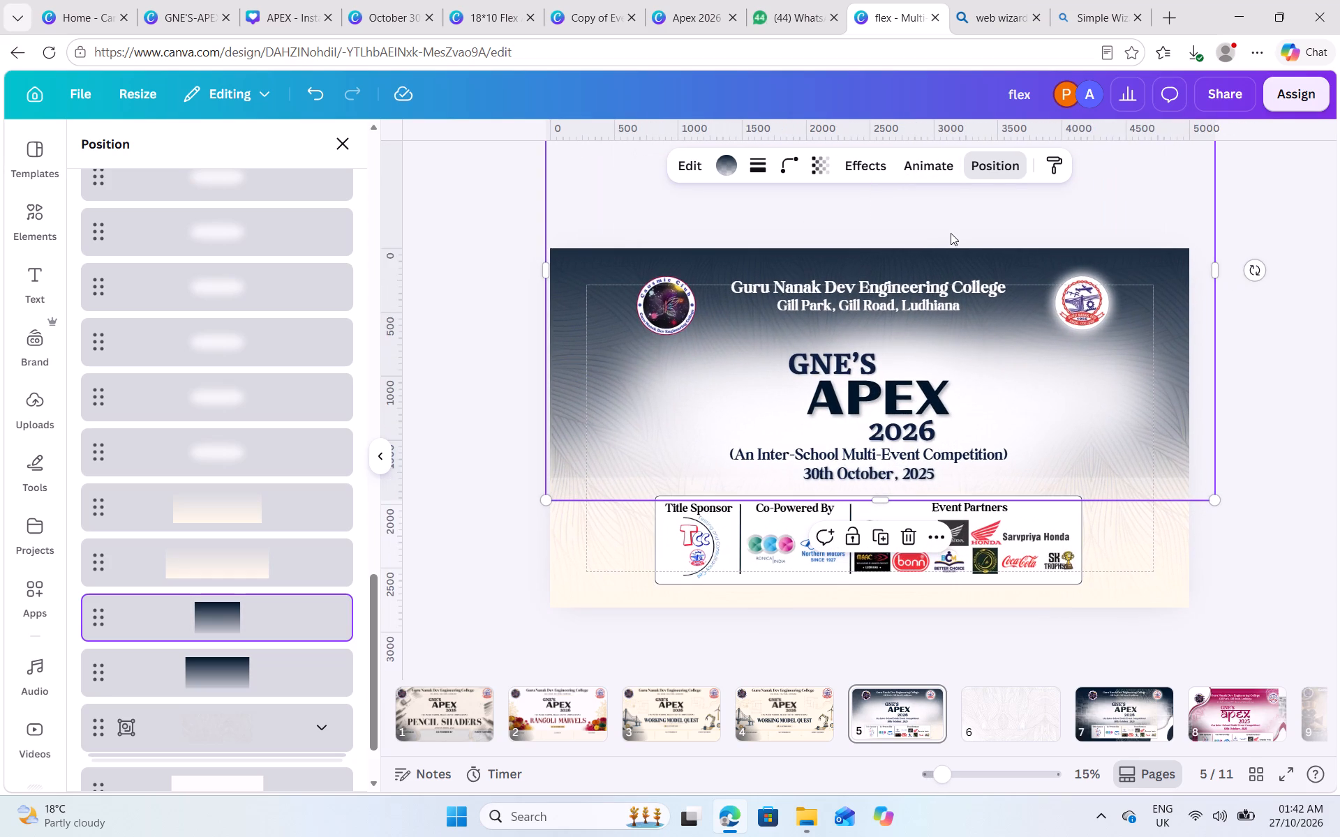
scroll(951, 233, "up", 3)
scroll(951, 233, "down", 4)
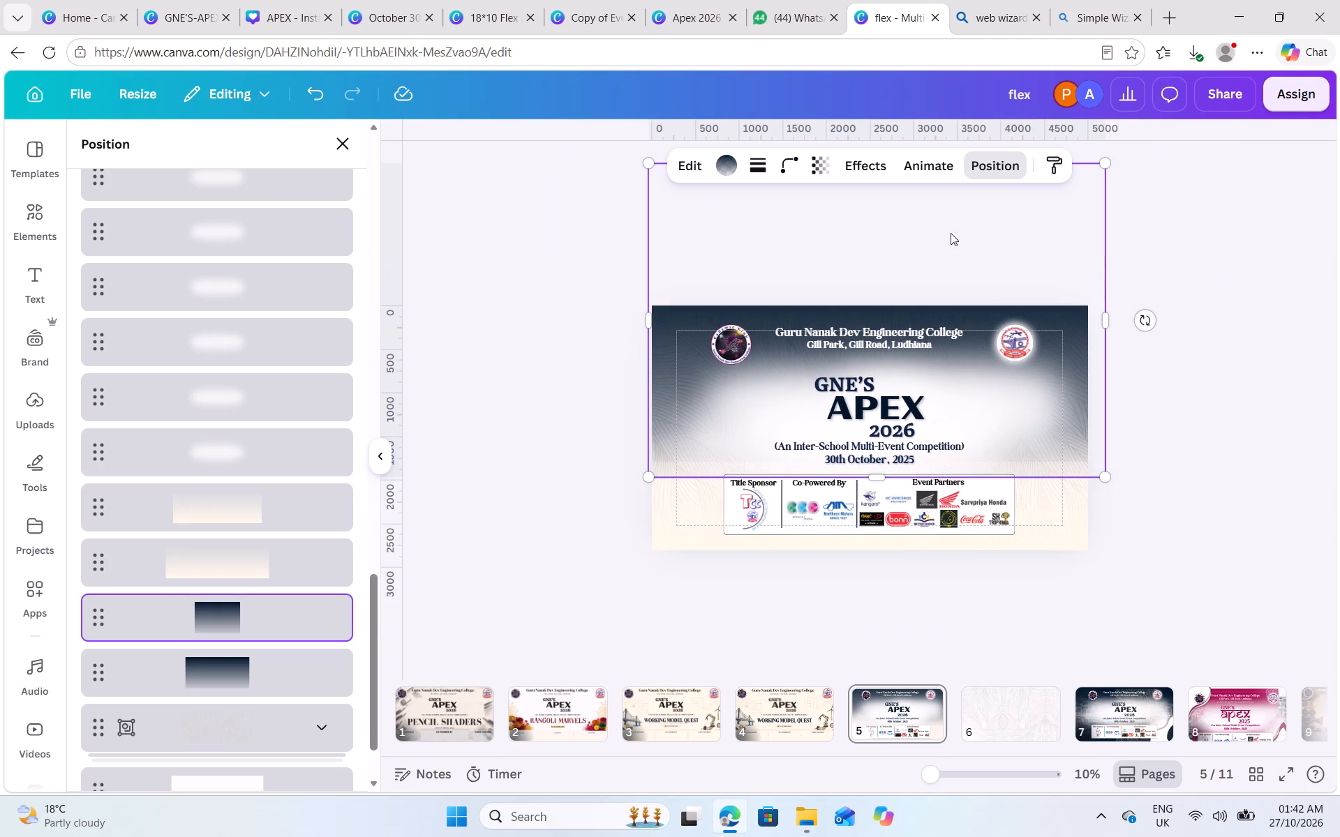
left_click_drag(946, 211, 951, 243)
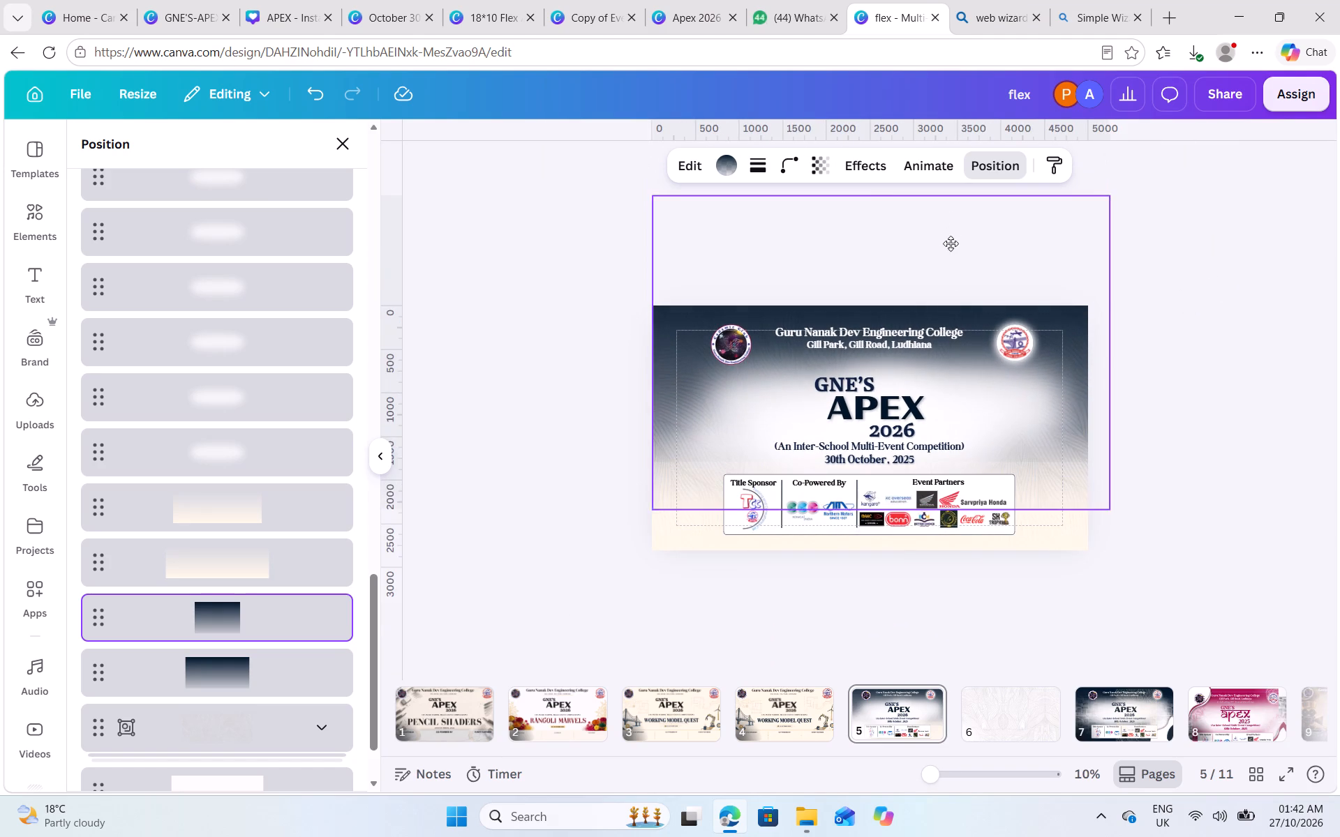
left_click_drag(880, 196, 885, 250)
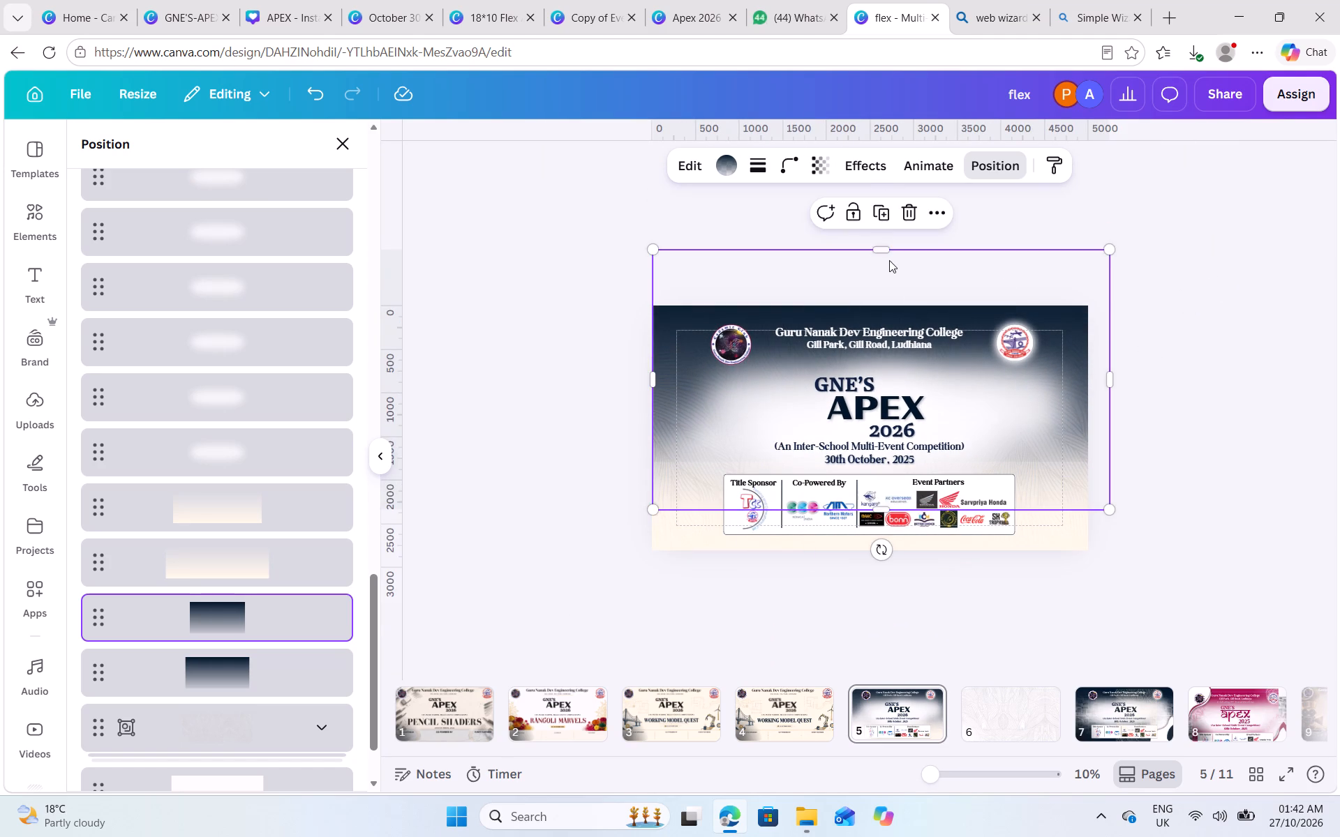
left_click_drag(889, 260, 882, 223)
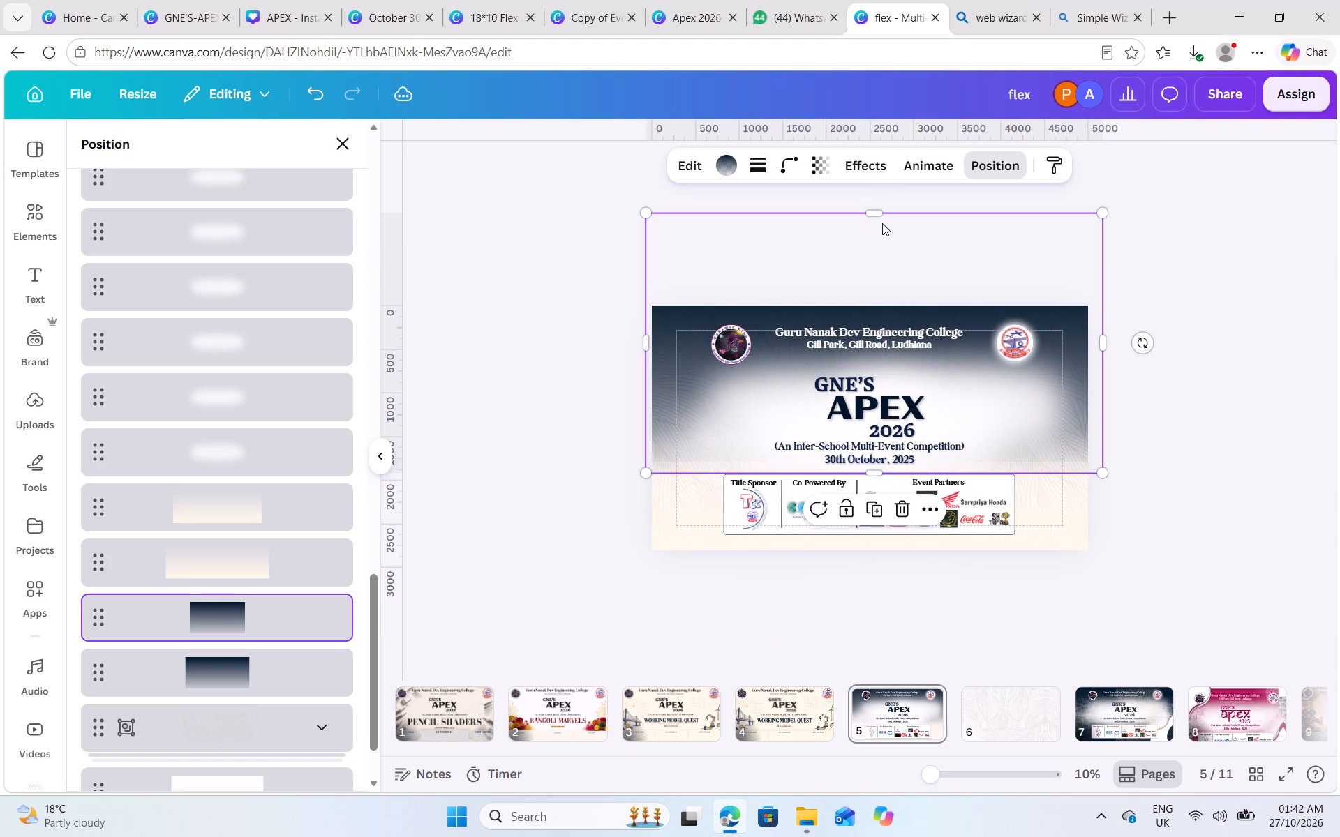
Shorten the lower navy gradient layer from its top, move it up, and extend its lower edge slightly into the sponsor box.
left_click(209, 655)
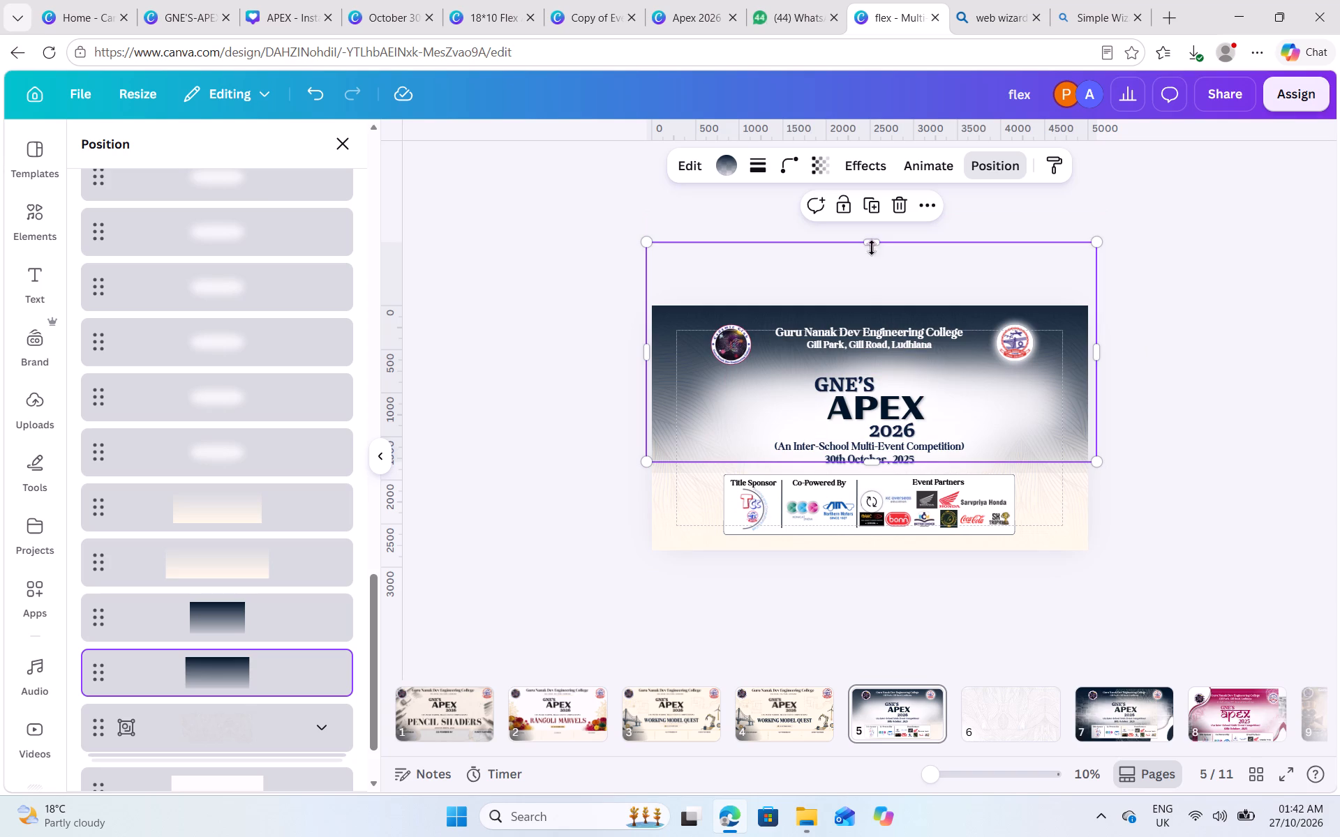
left_click_drag(871, 266, 868, 279)
left_click_drag(868, 260, 870, 287)
left_click_drag(883, 301, 884, 245)
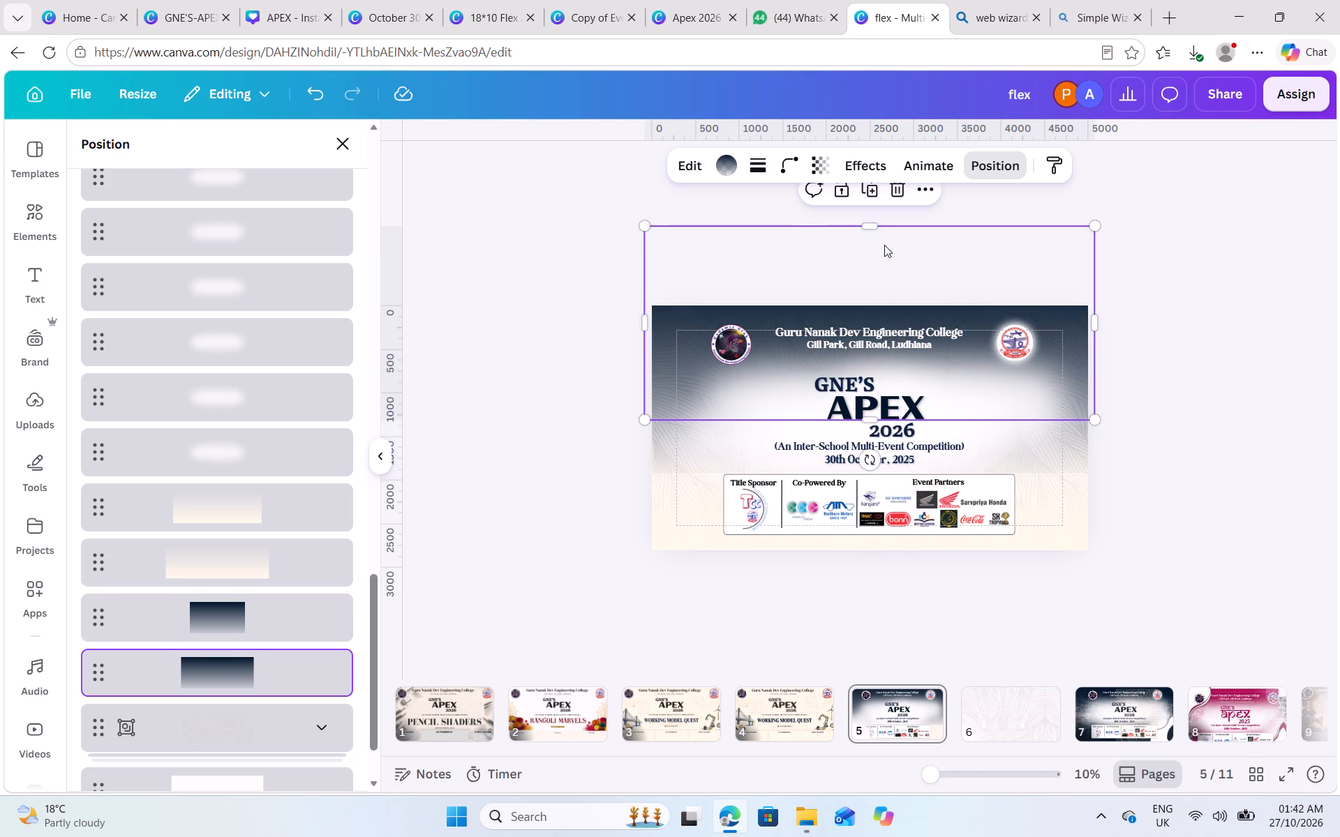
left_click_drag(870, 421, 868, 472)
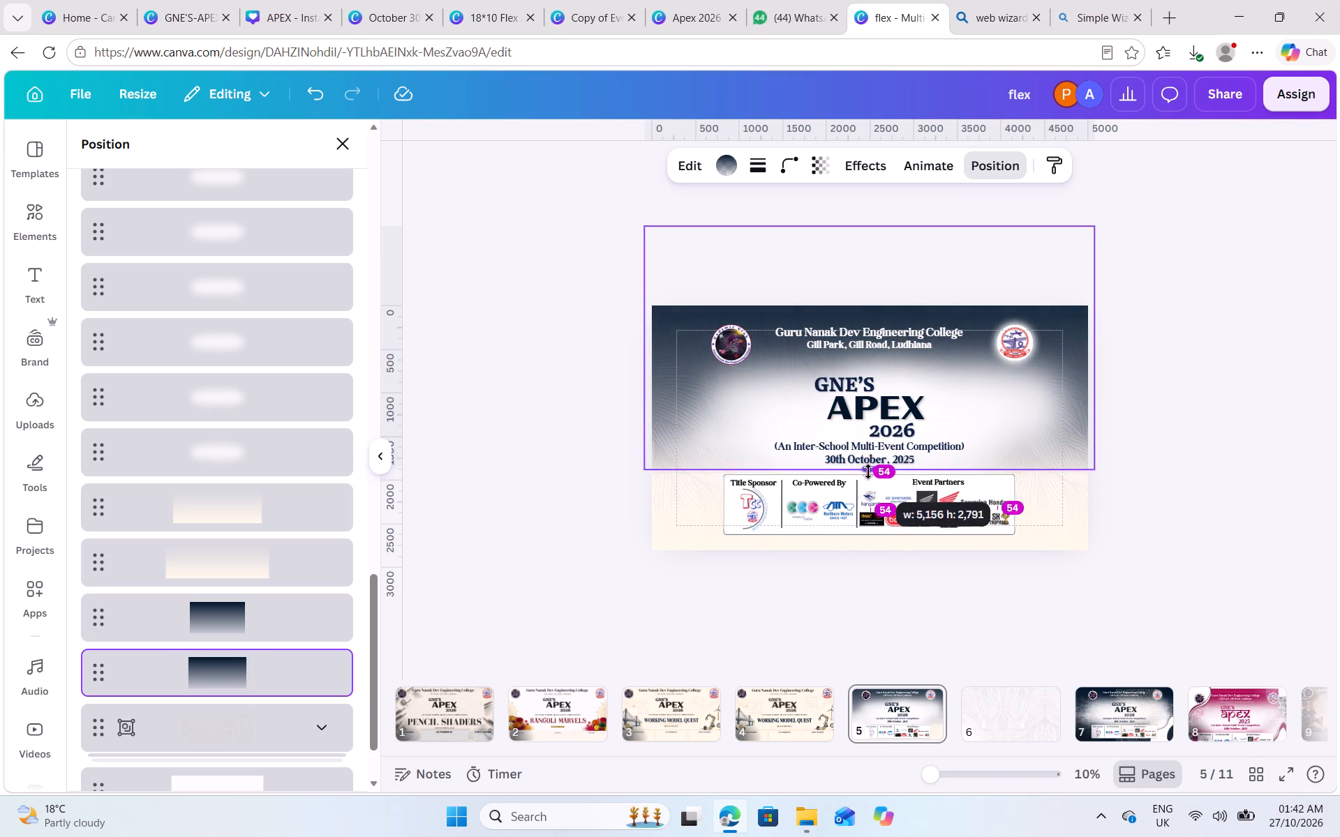
left_click_drag(868, 472, 870, 493)
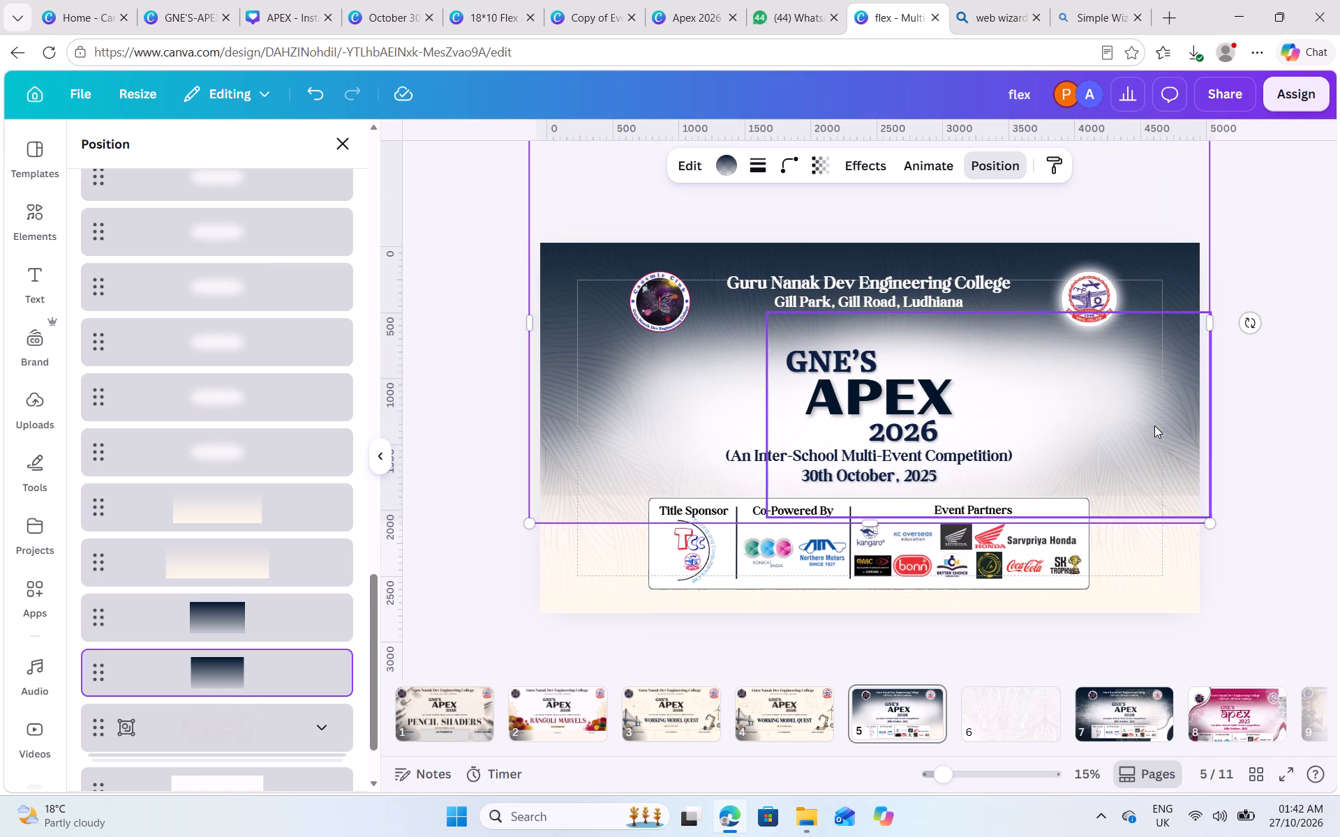
left_click(1235, 481)
left_click(1236, 477)
left_click(1236, 477)
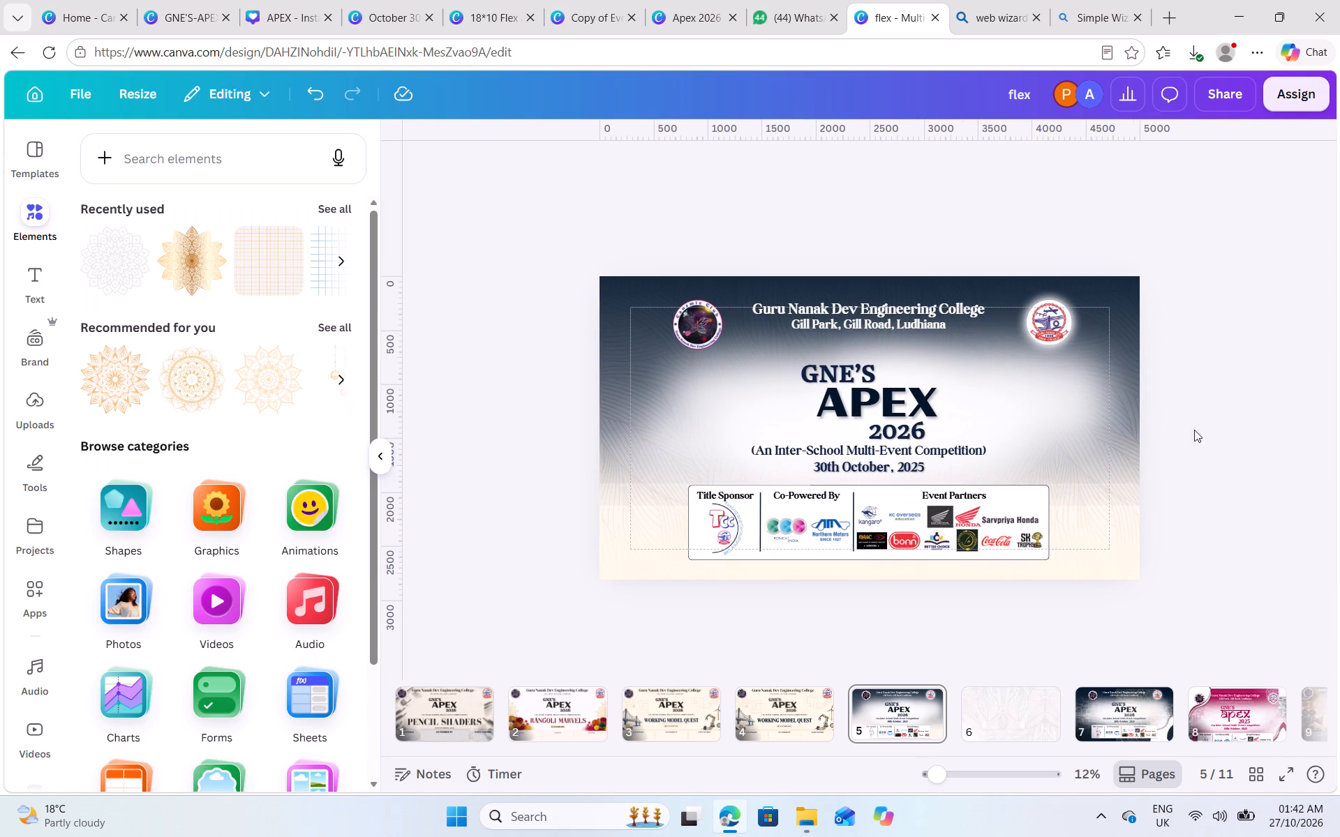
Shrink the upper navy gradient layer from its lower corner so its bottom edge crosses the 2026 text.
left_click(1100, 296)
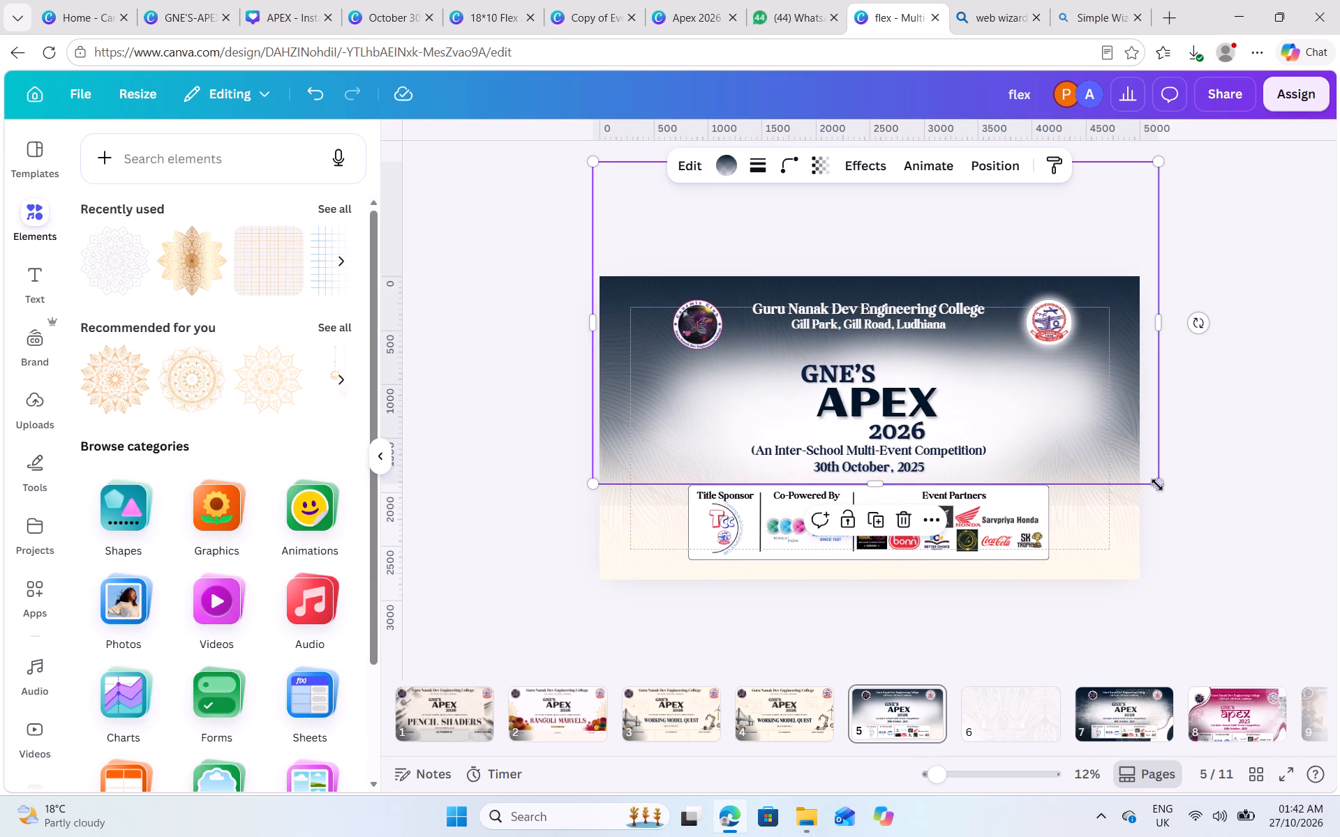
left_click_drag(1156, 481, 1140, 437)
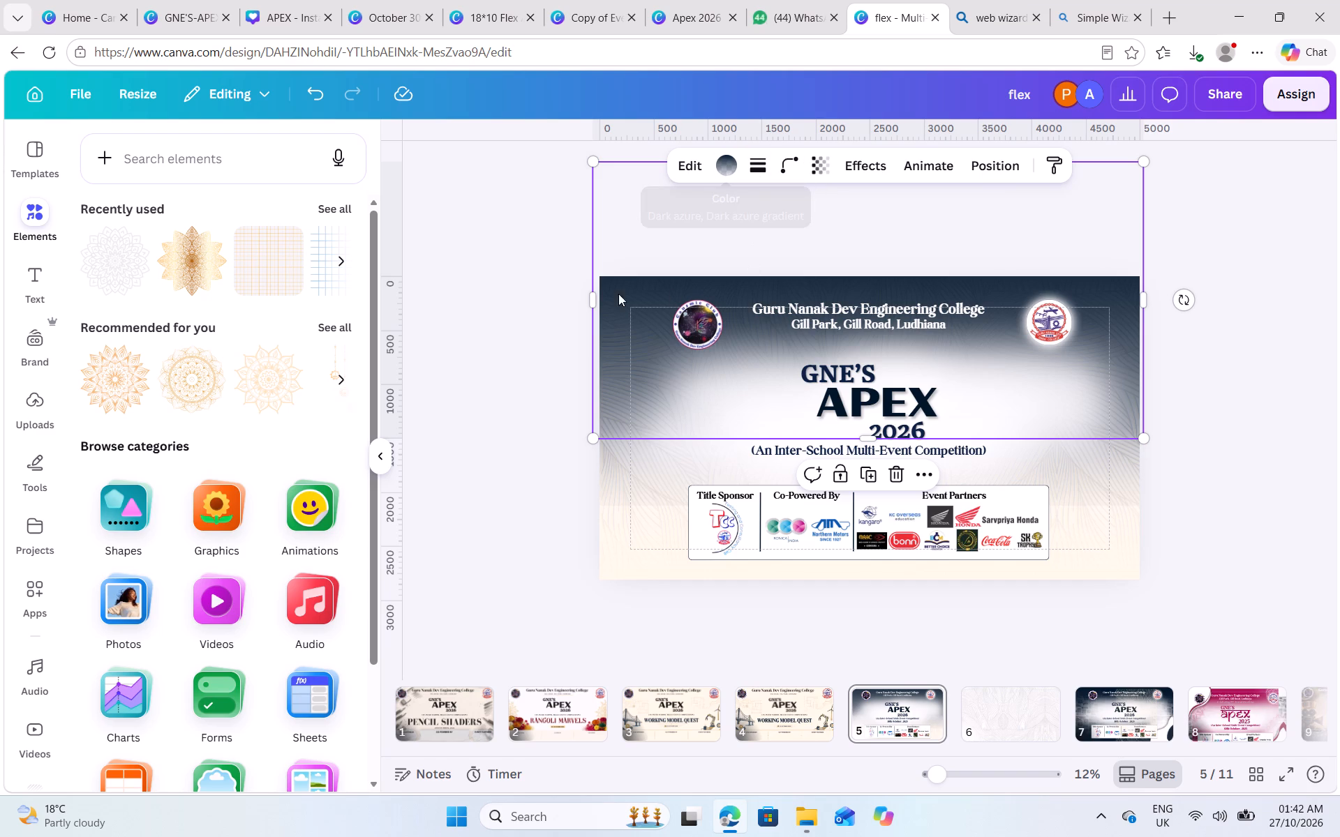
Add a third colour stop to the upper navy gradient, #001529 at 0% opacity.
left_click(686, 169)
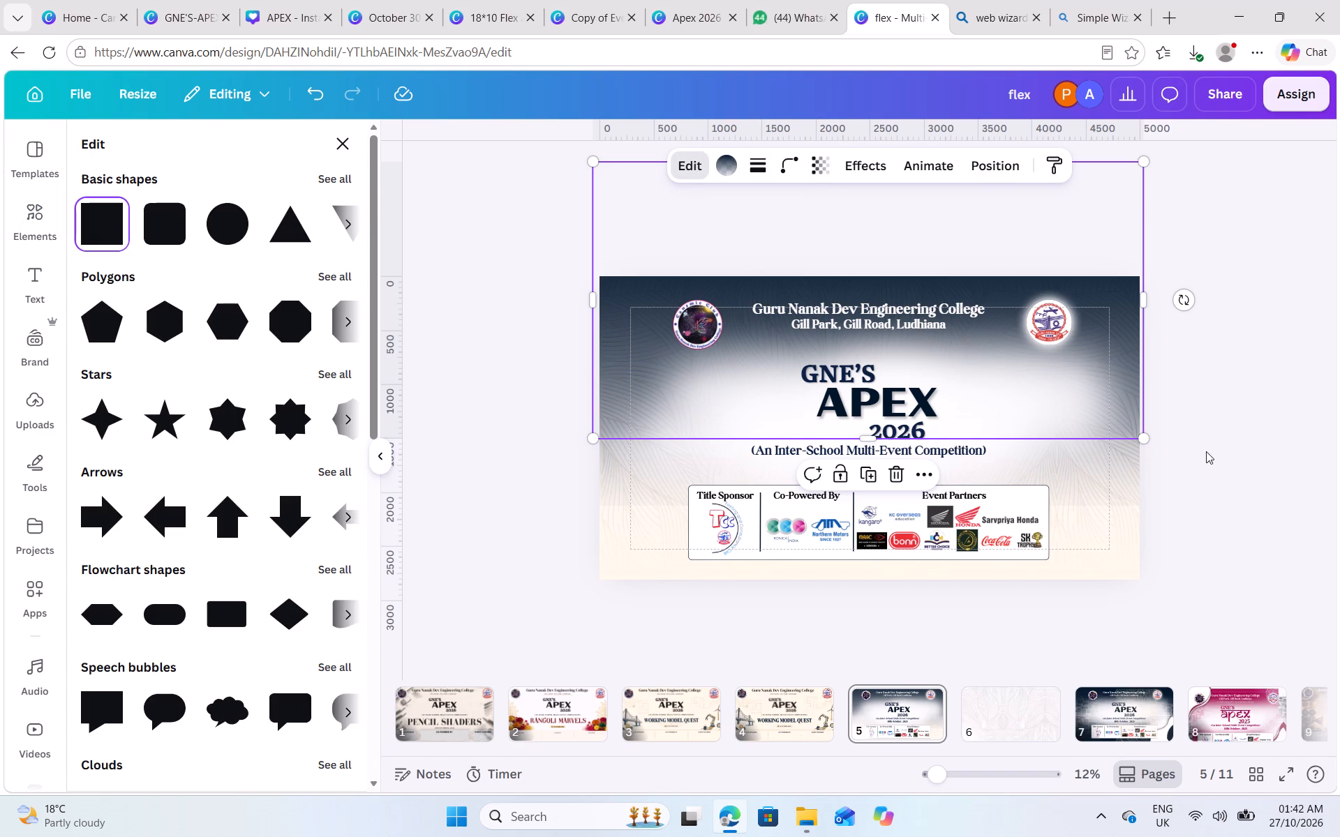
left_click(727, 166)
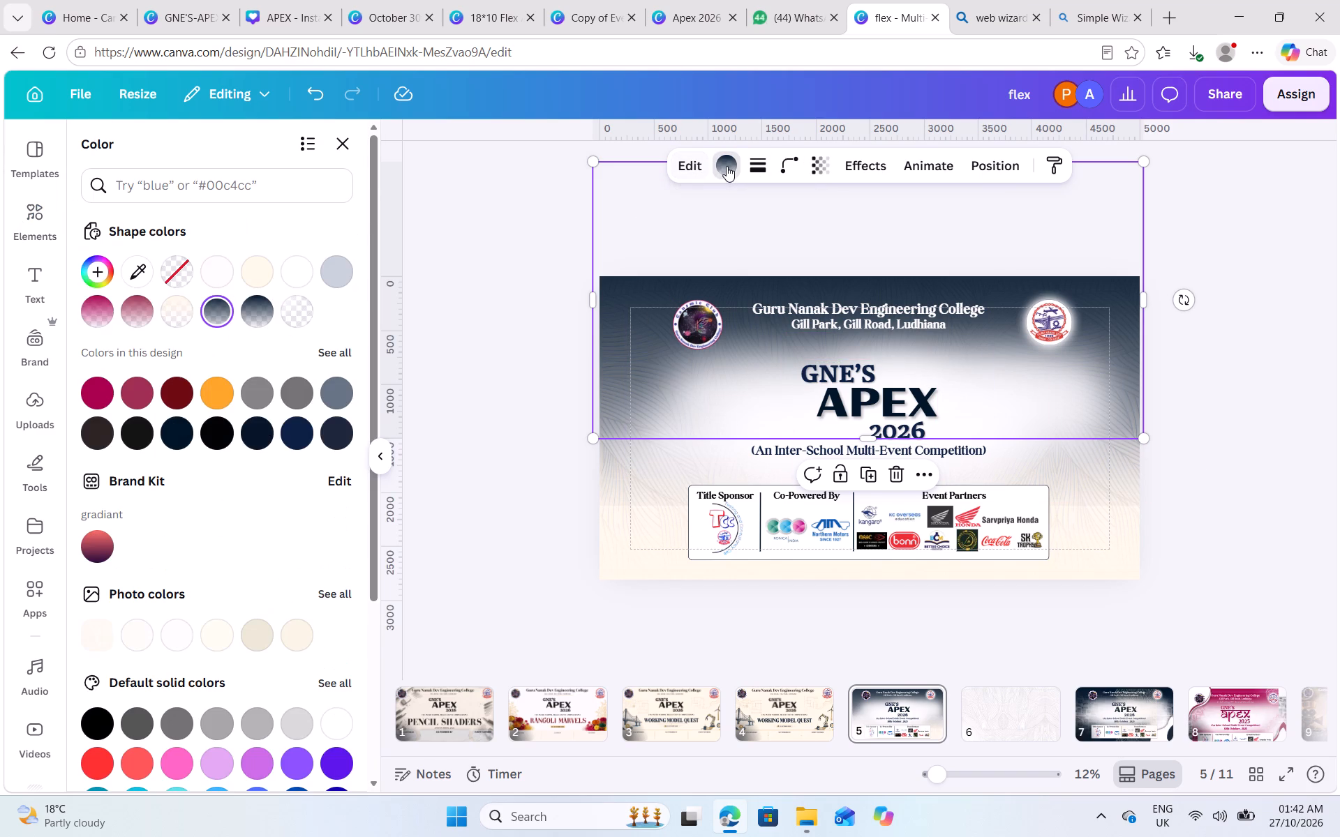
left_click(212, 308)
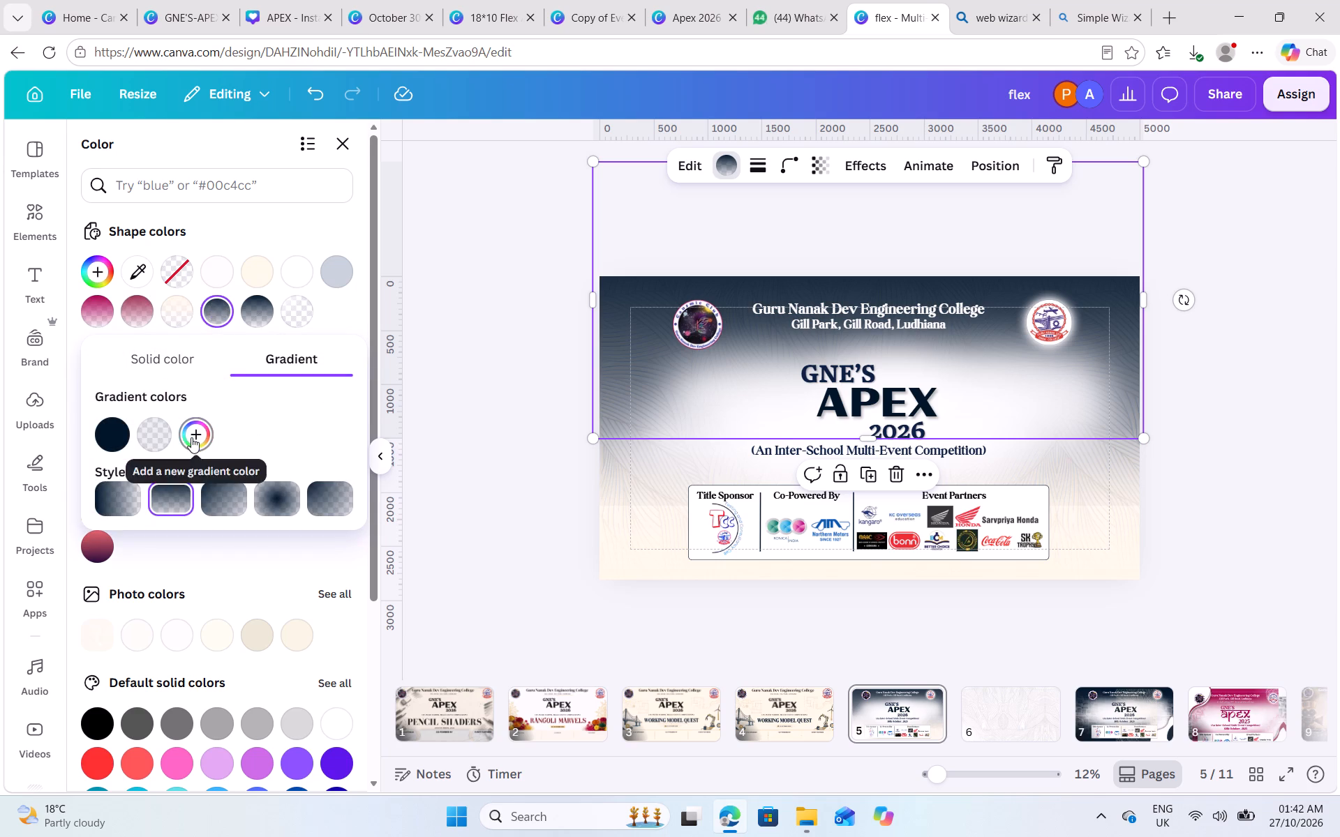
left_click(191, 437)
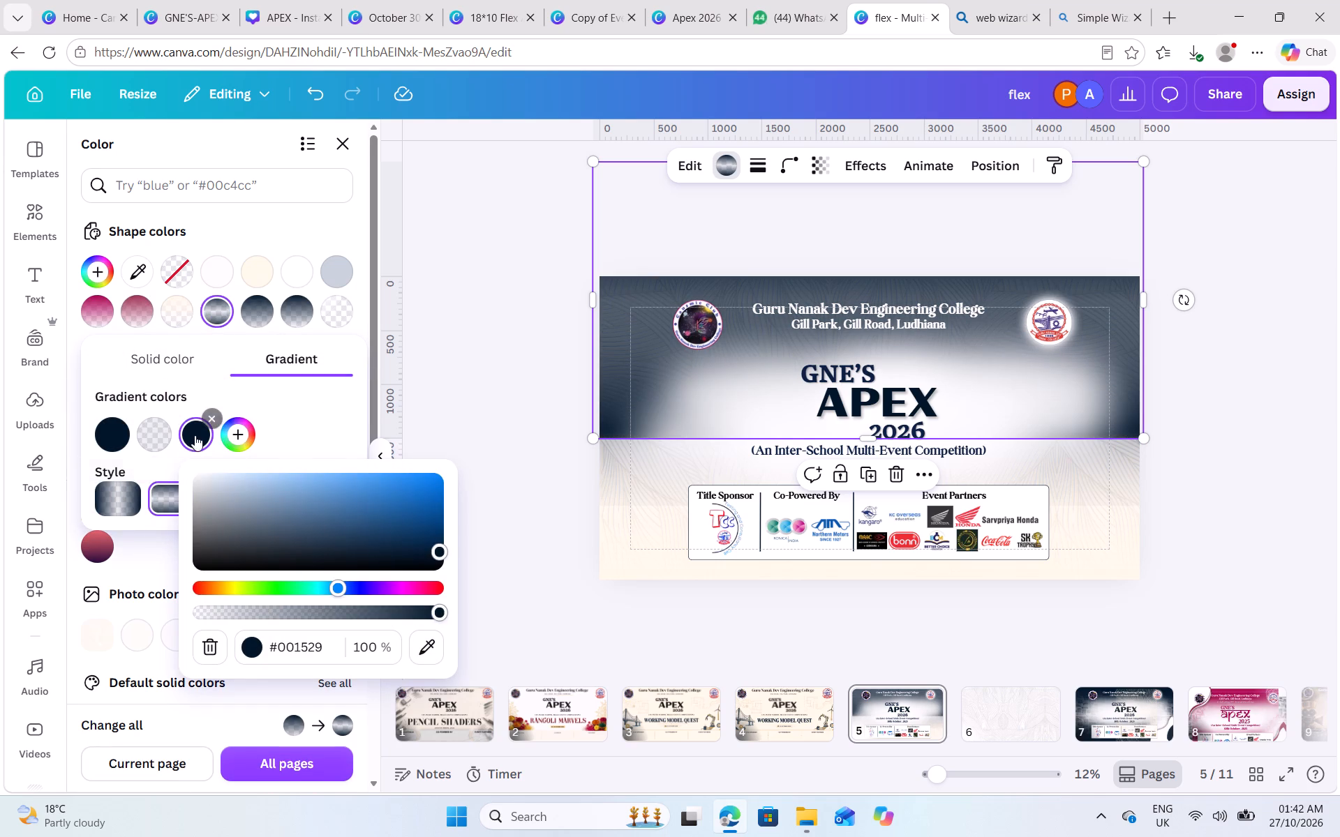
left_click_drag(431, 613, 107, 570)
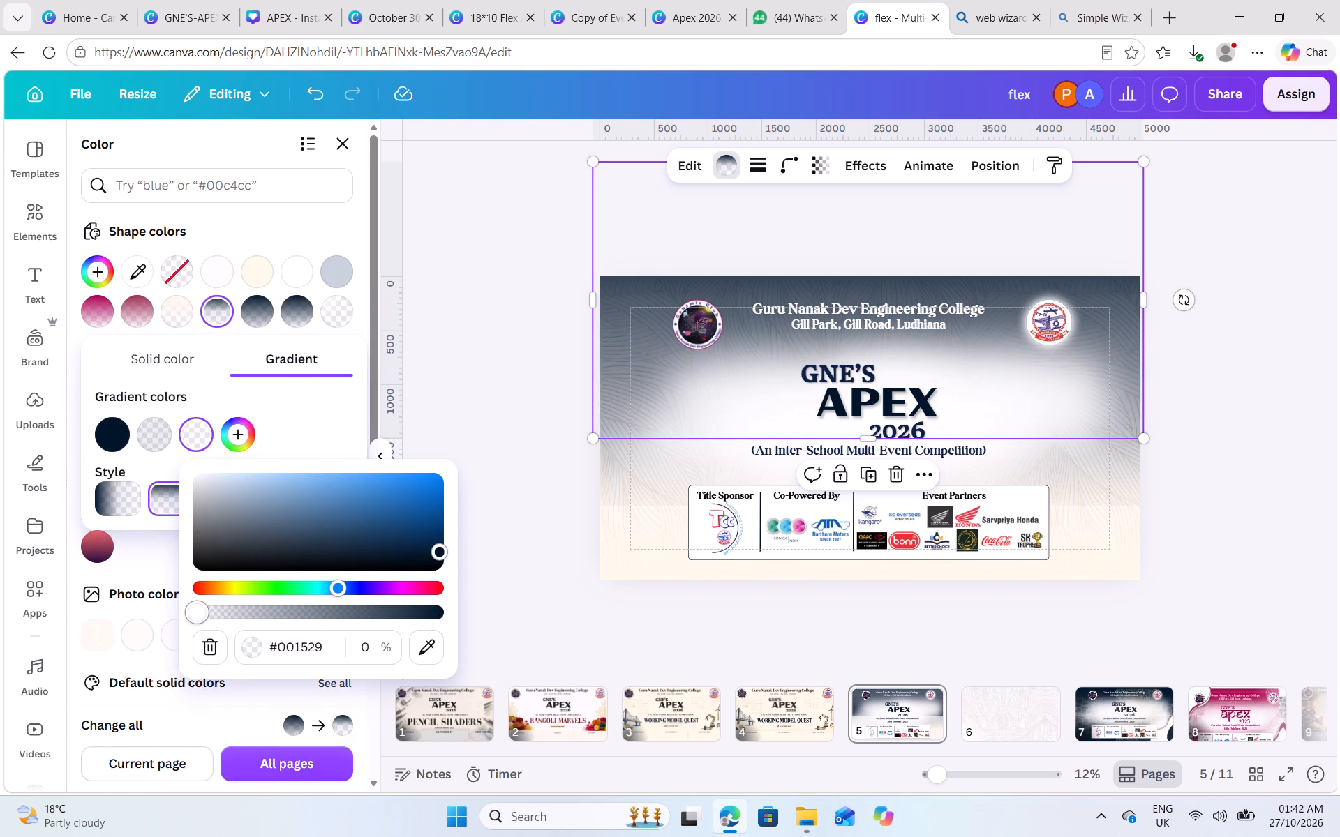
left_click_drag(107, 570, 95, 570)
left_click(1194, 261)
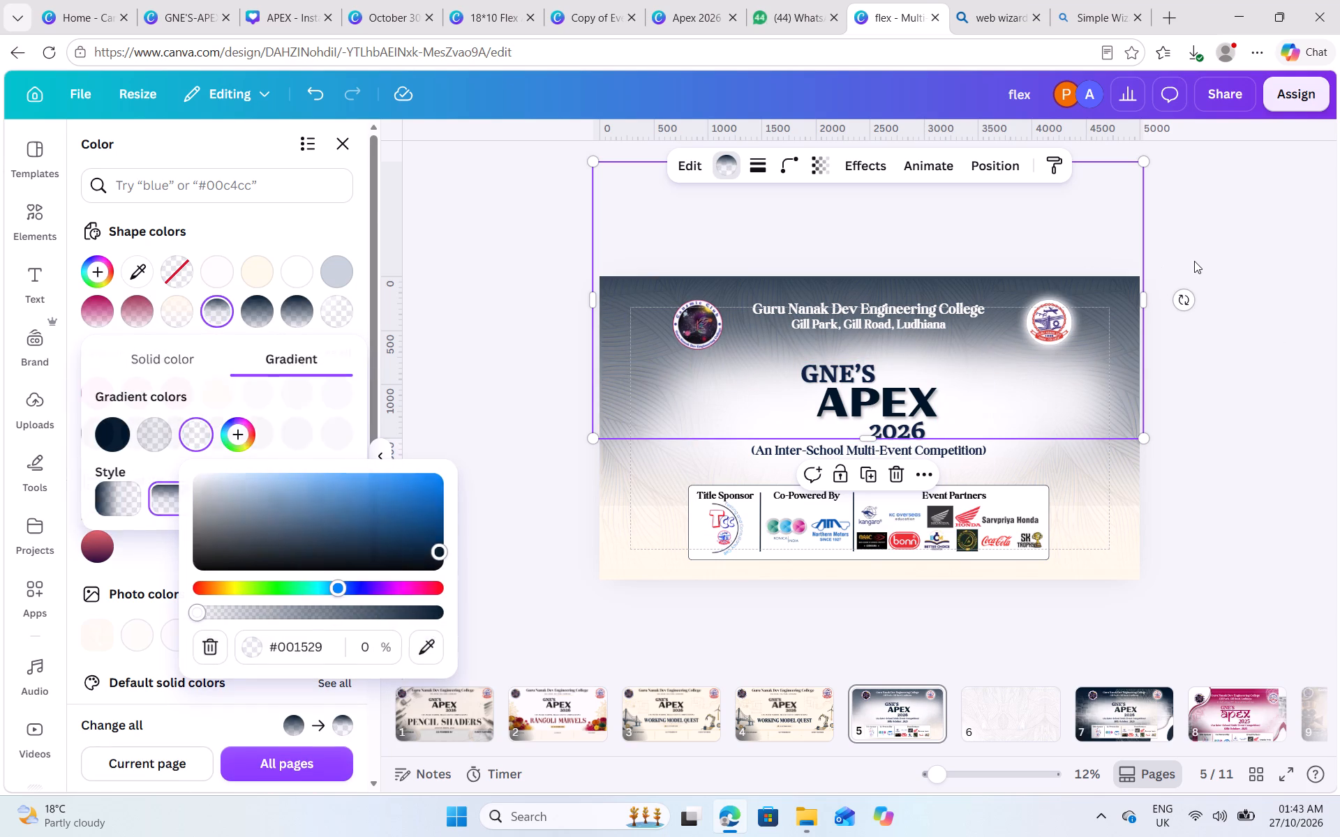
left_click(1201, 261)
Move the shrunken navy gradient layer down over the page so it covers the banner's top edge less high above it.
left_click(1084, 229)
left_click(1124, 296)
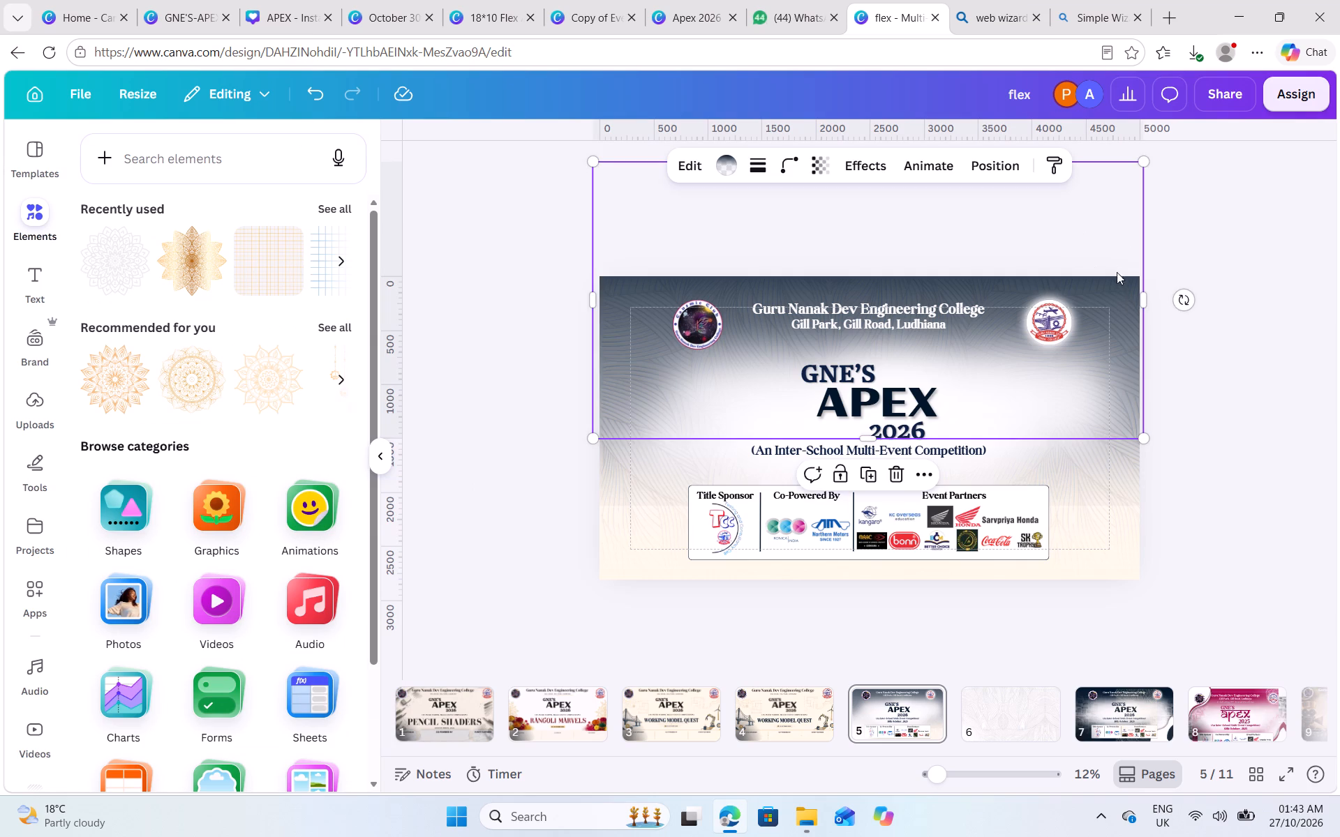
left_click_drag(1108, 260, 1113, 344)
left_click(1186, 421)
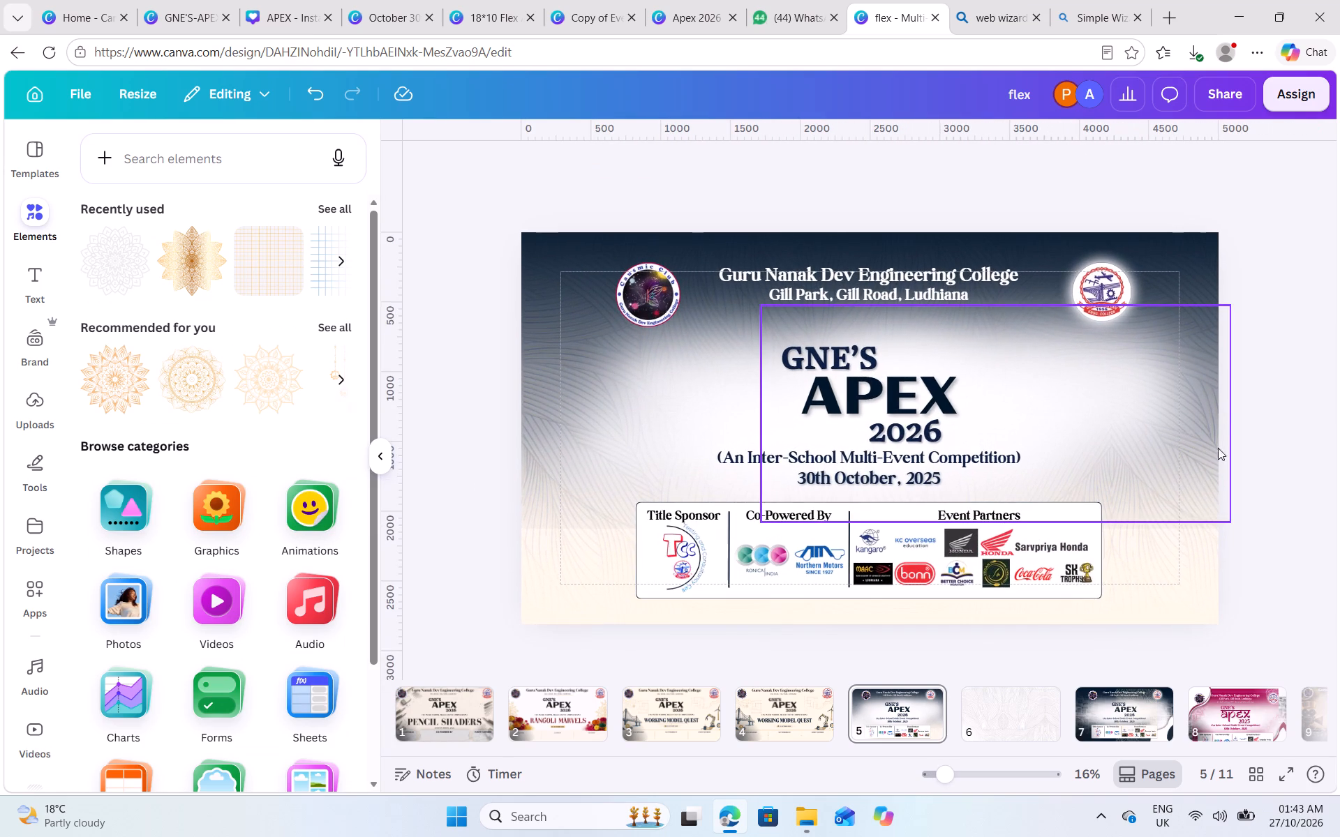
Move the lower-left white glow image further down and outward past the page's left edge, beside the sponsor box.
left_click(544, 510)
left_click_drag(544, 510, 427, 527)
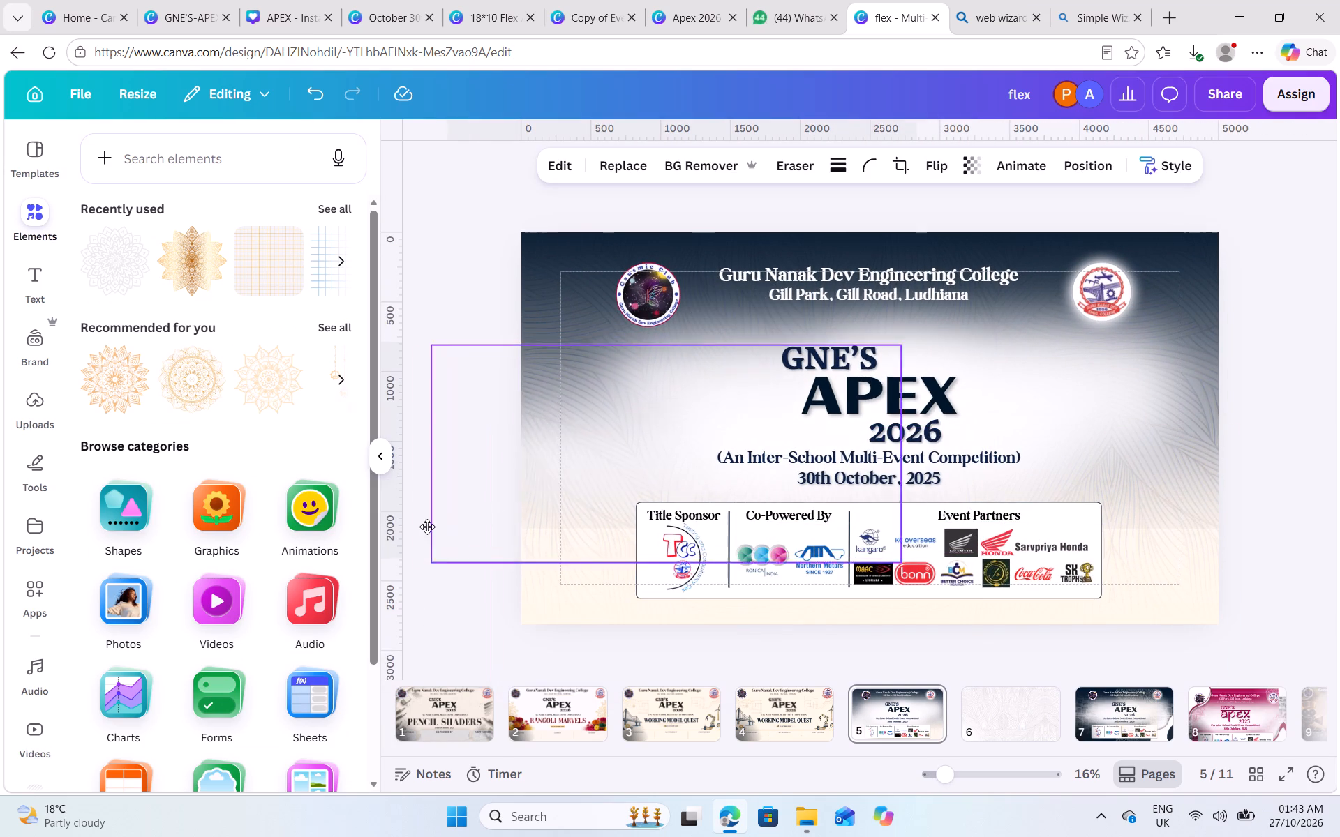
left_click_drag(427, 527, 461, 575)
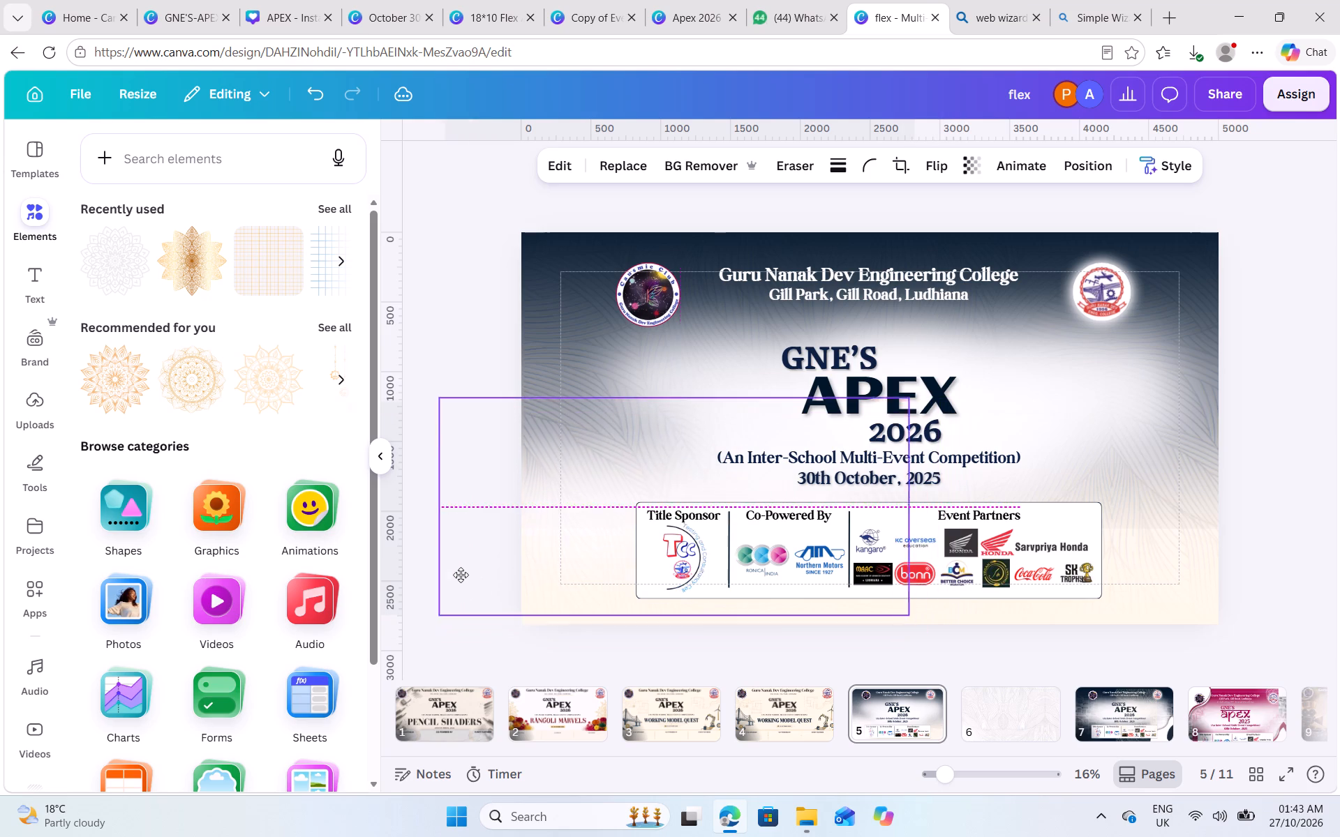
left_click_drag(461, 575, 449, 573)
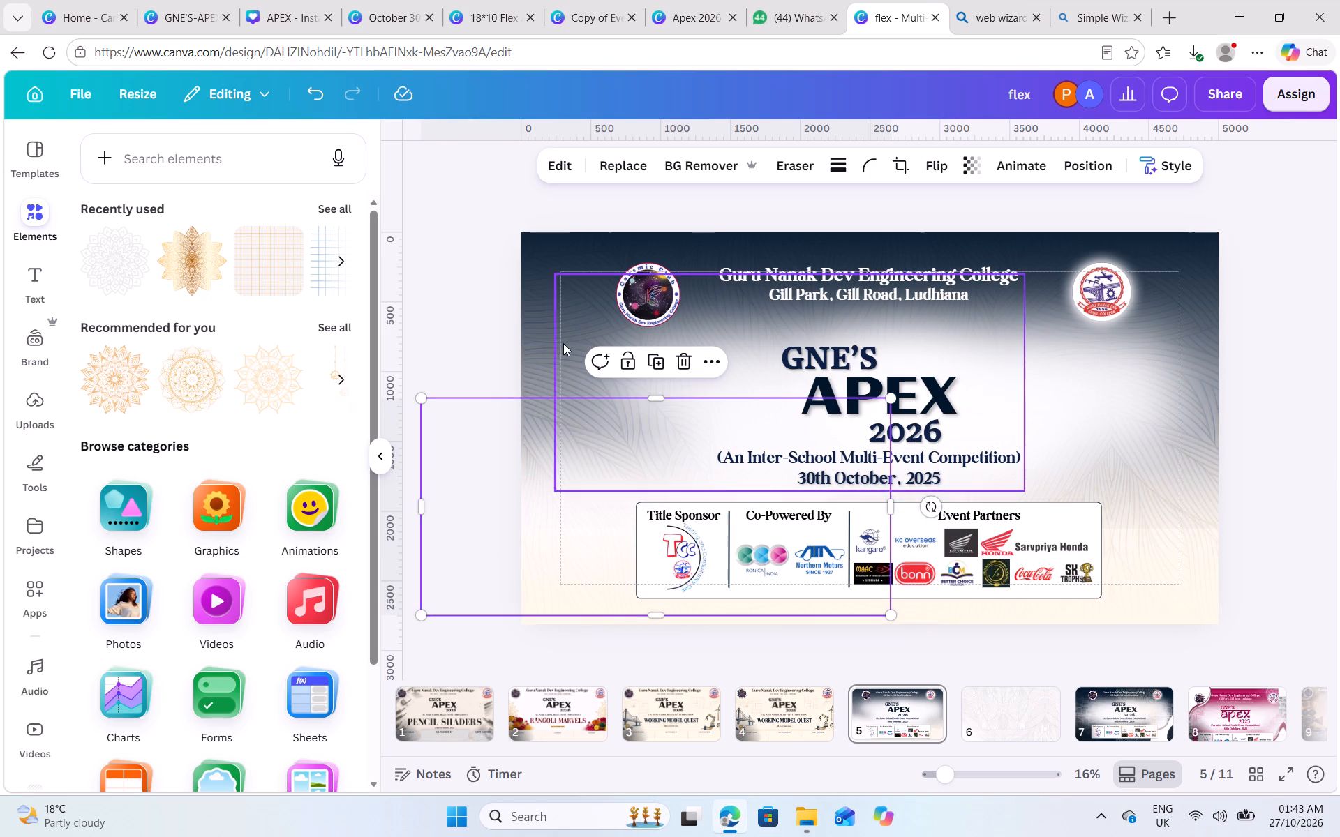
Duplicate the white glow image and place the copy over the page's lower-right area, extending past the right edge.
left_click(654, 359)
left_click_drag(570, 493, 1028, 468)
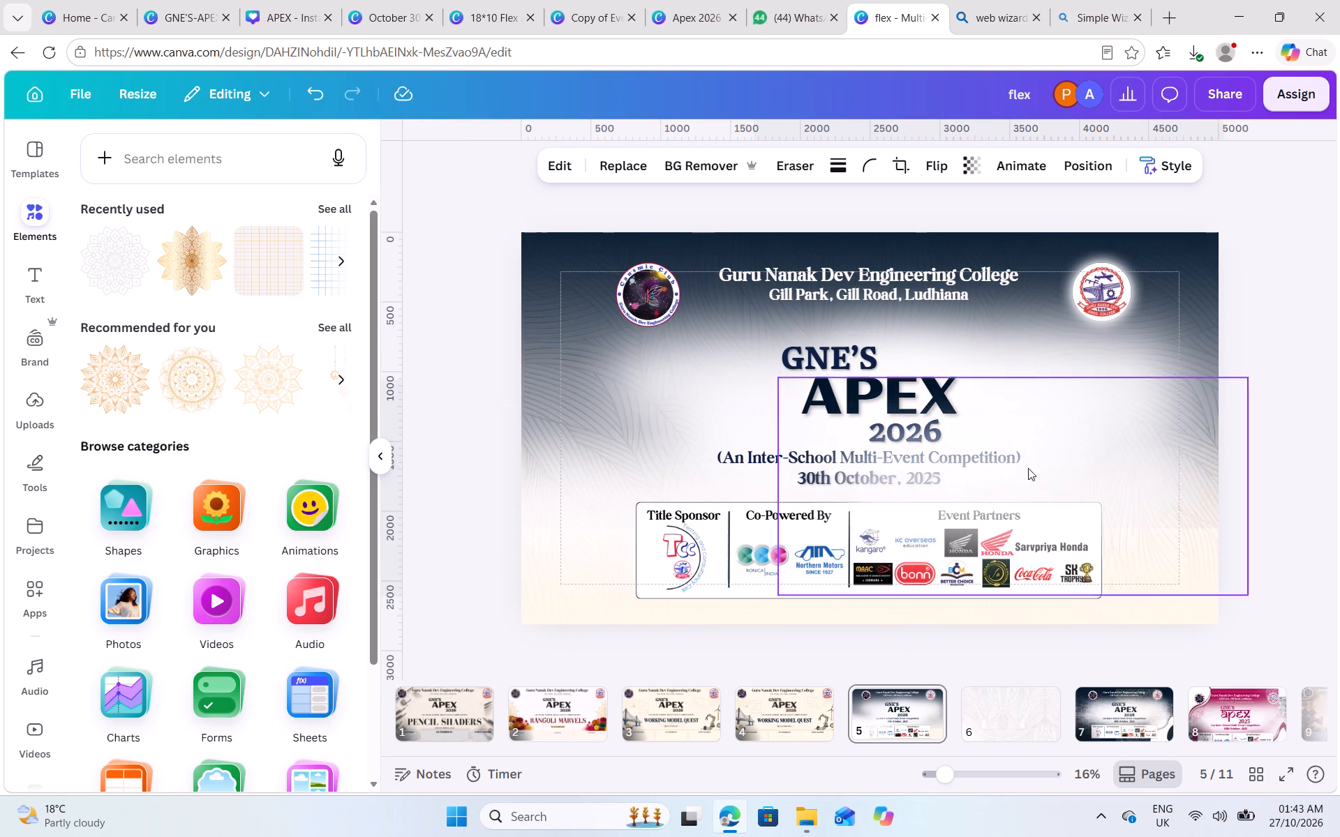
left_click_drag(1028, 468, 1088, 474)
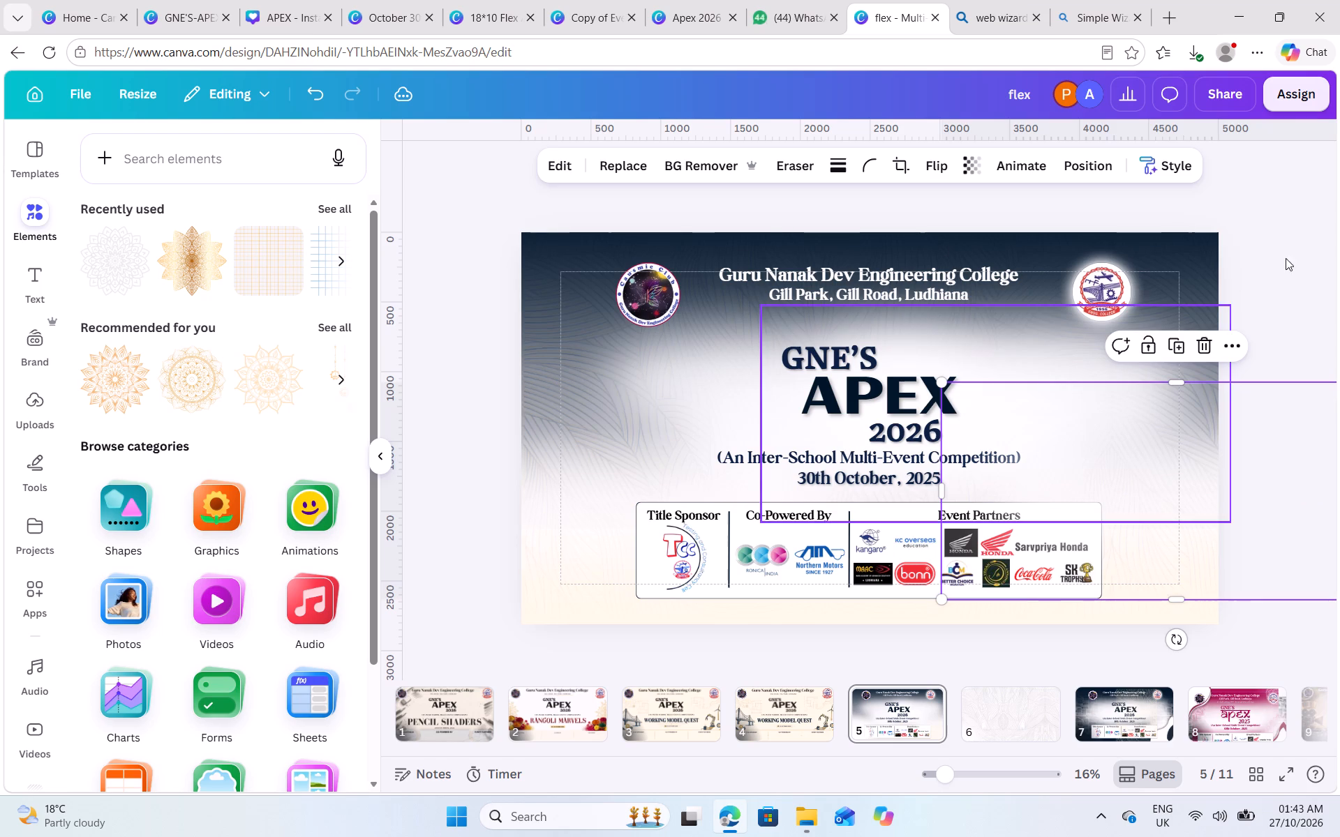
double_click(1283, 262)
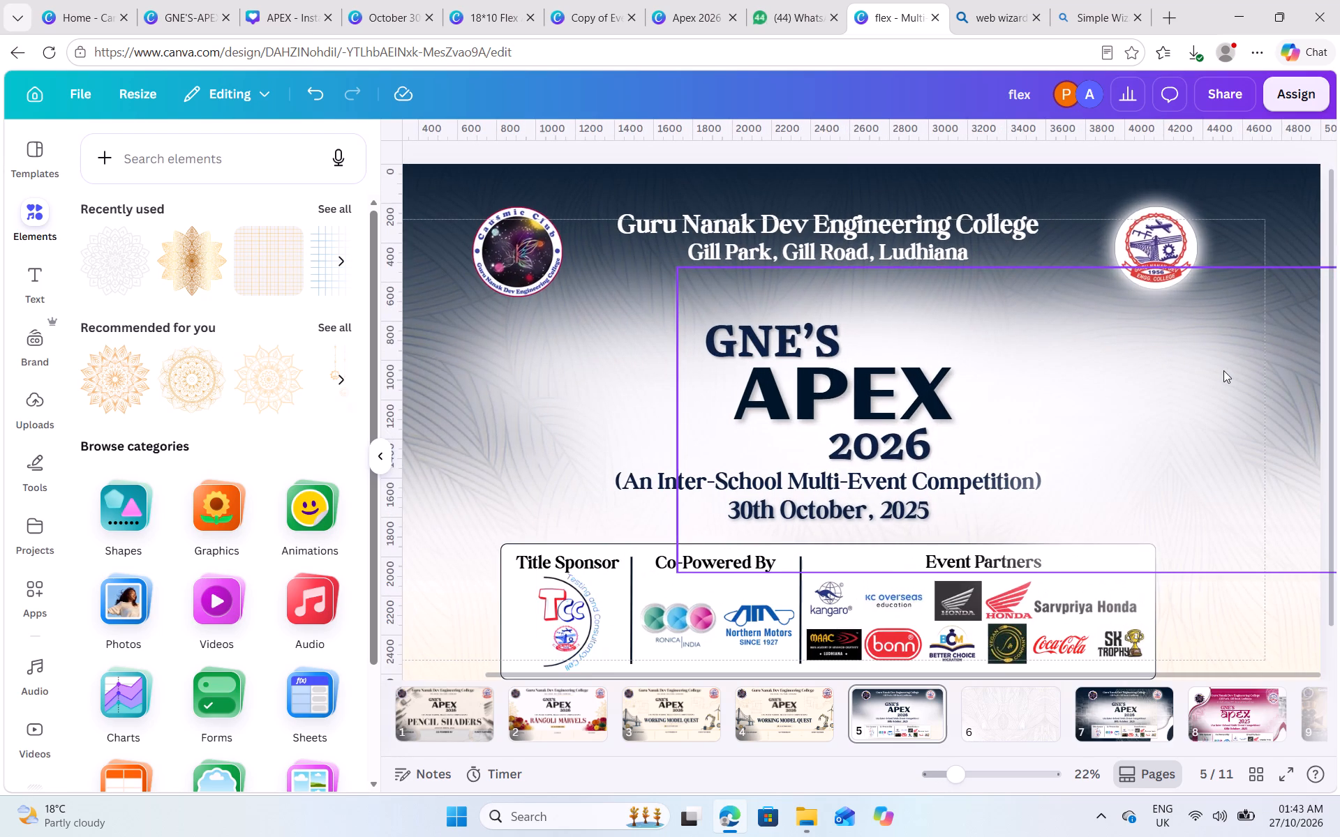
Nudge the date line "30th October, 2025" down slightly toward the sponsor box.
scroll(1223, 370, "right", 1)
scroll(1223, 370, "down", 1)
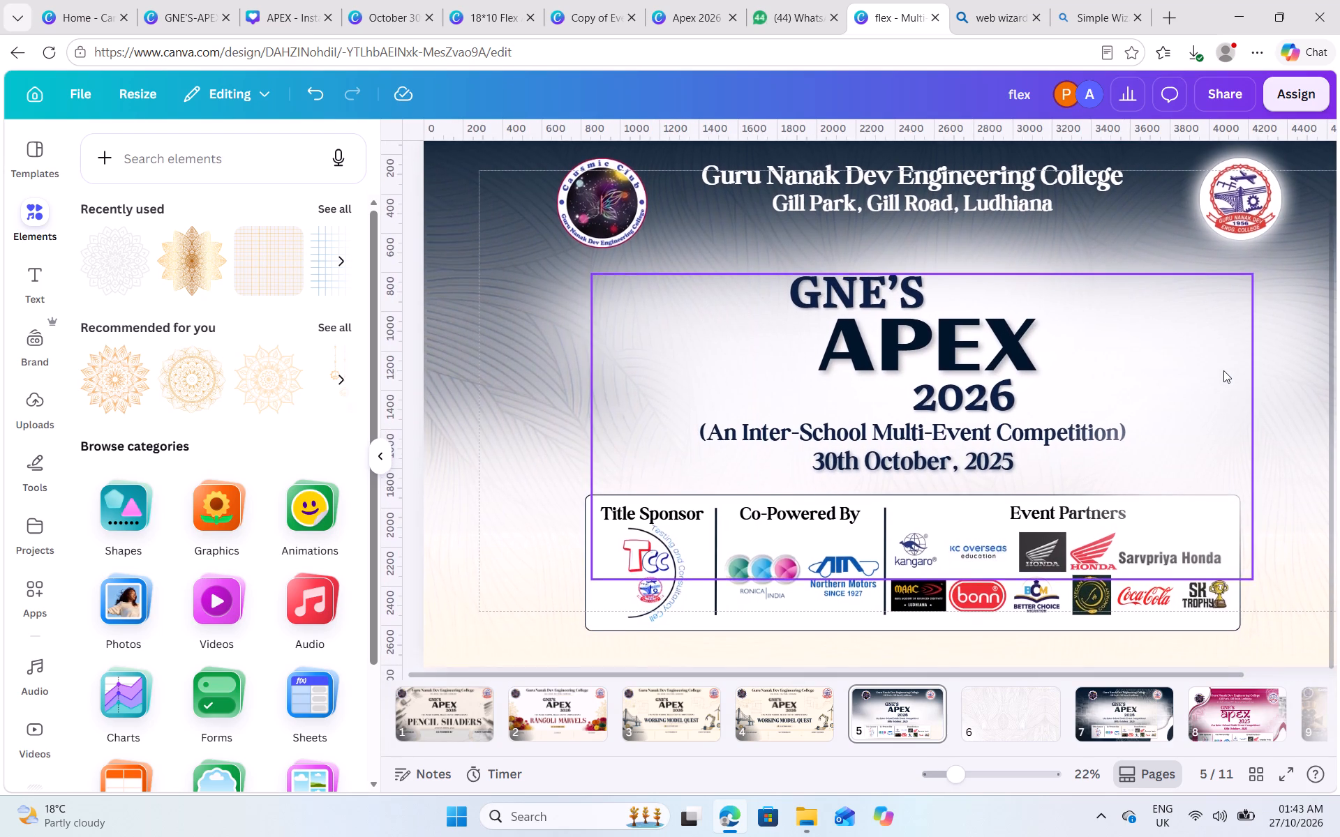
scroll(1223, 370, "down", 1)
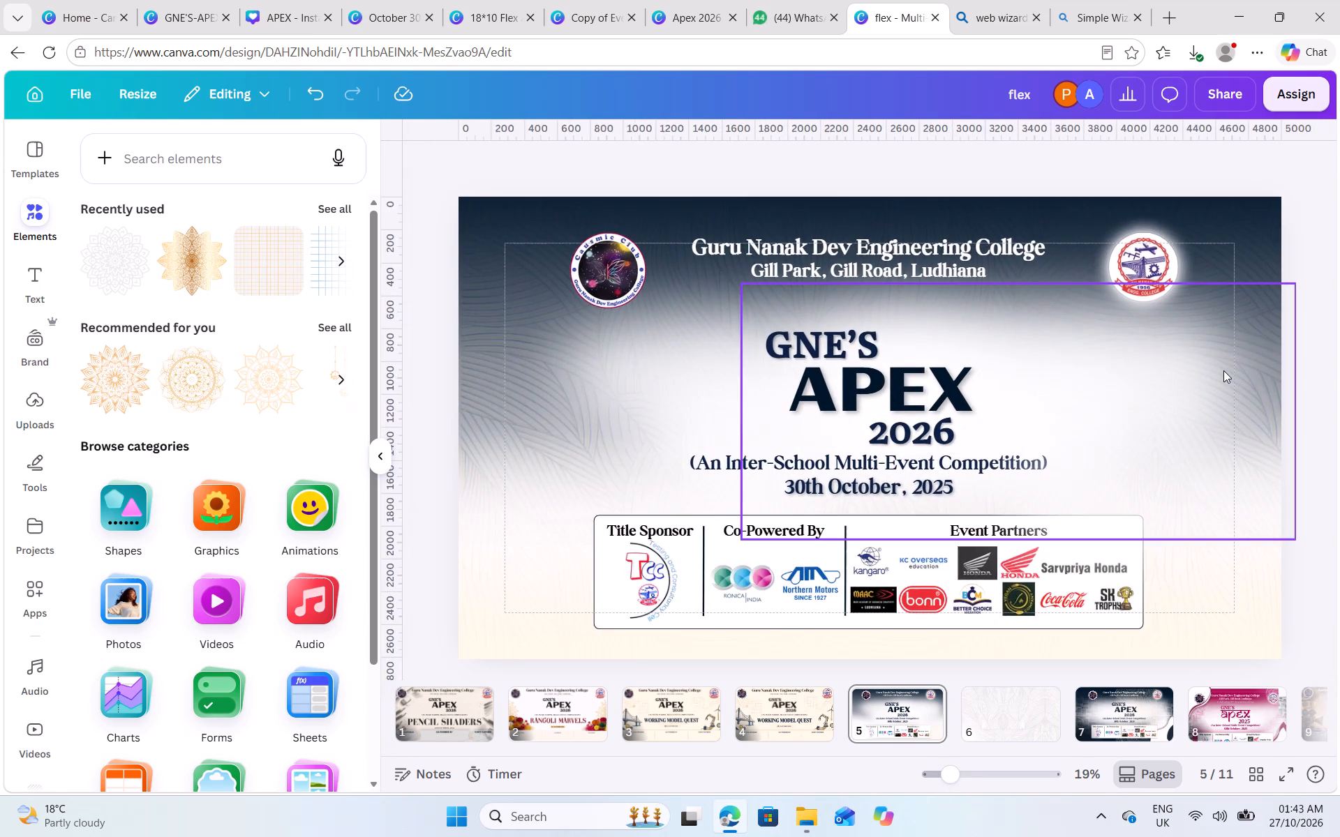
scroll(1223, 370, "down", 1)
scroll(1223, 370, "up", 1)
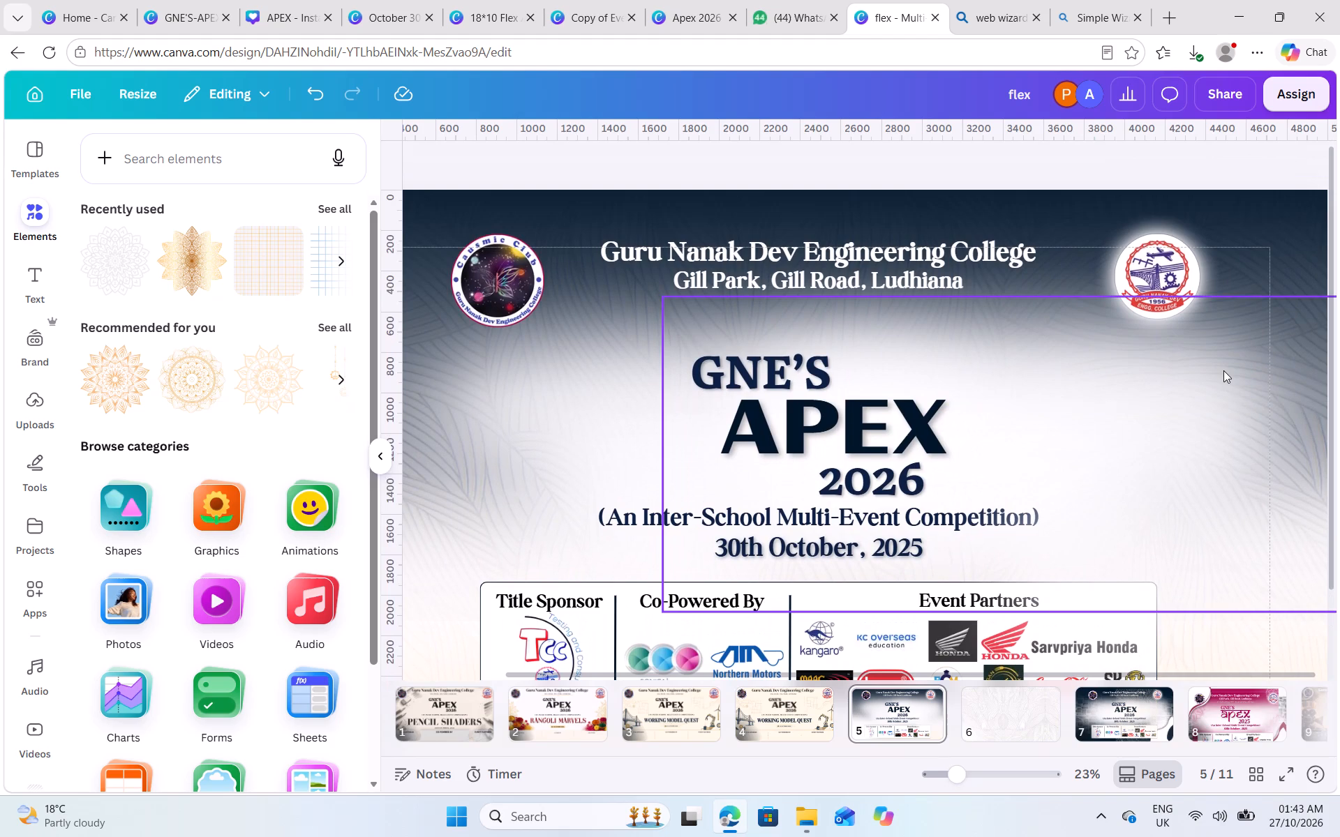
scroll(1223, 370, "right", 1)
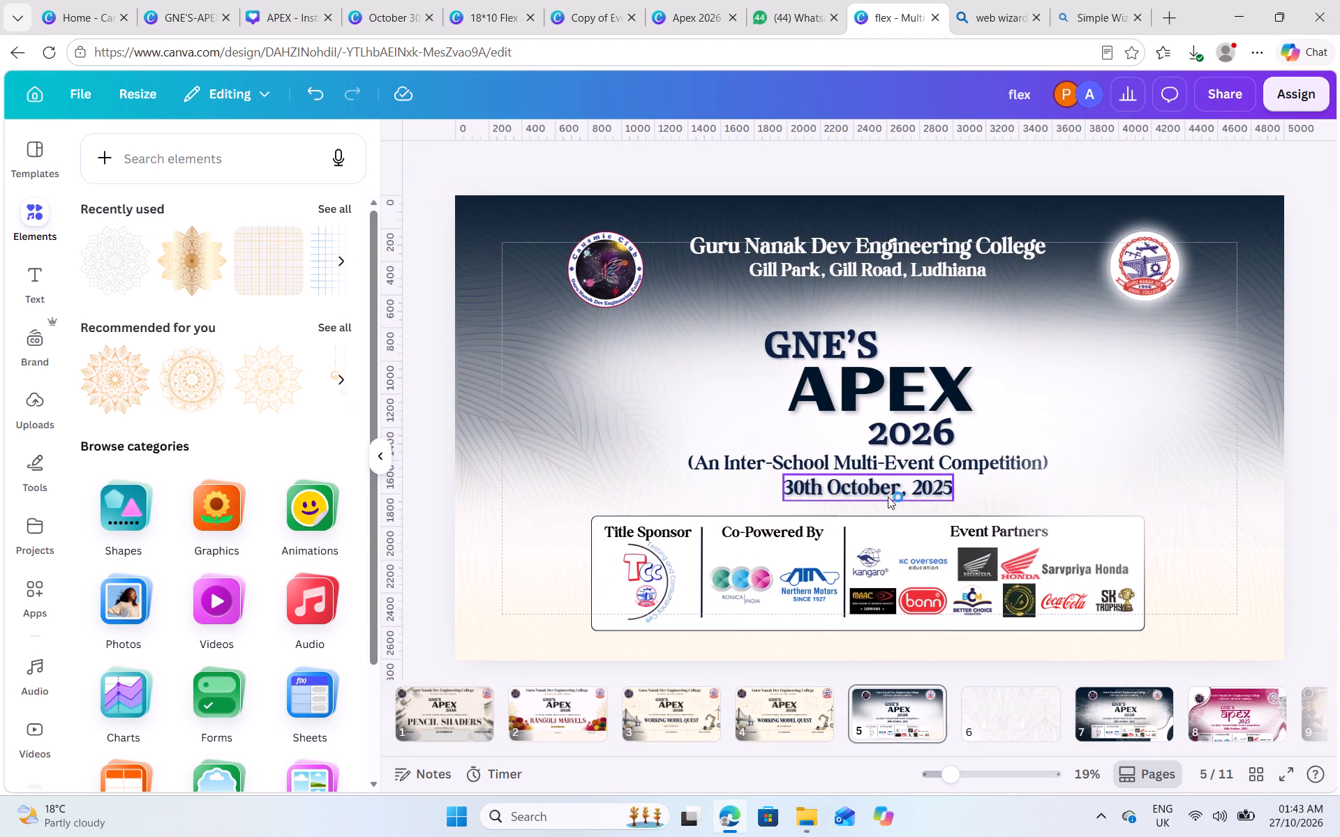
left_click(888, 497)
double_click(600, 163)
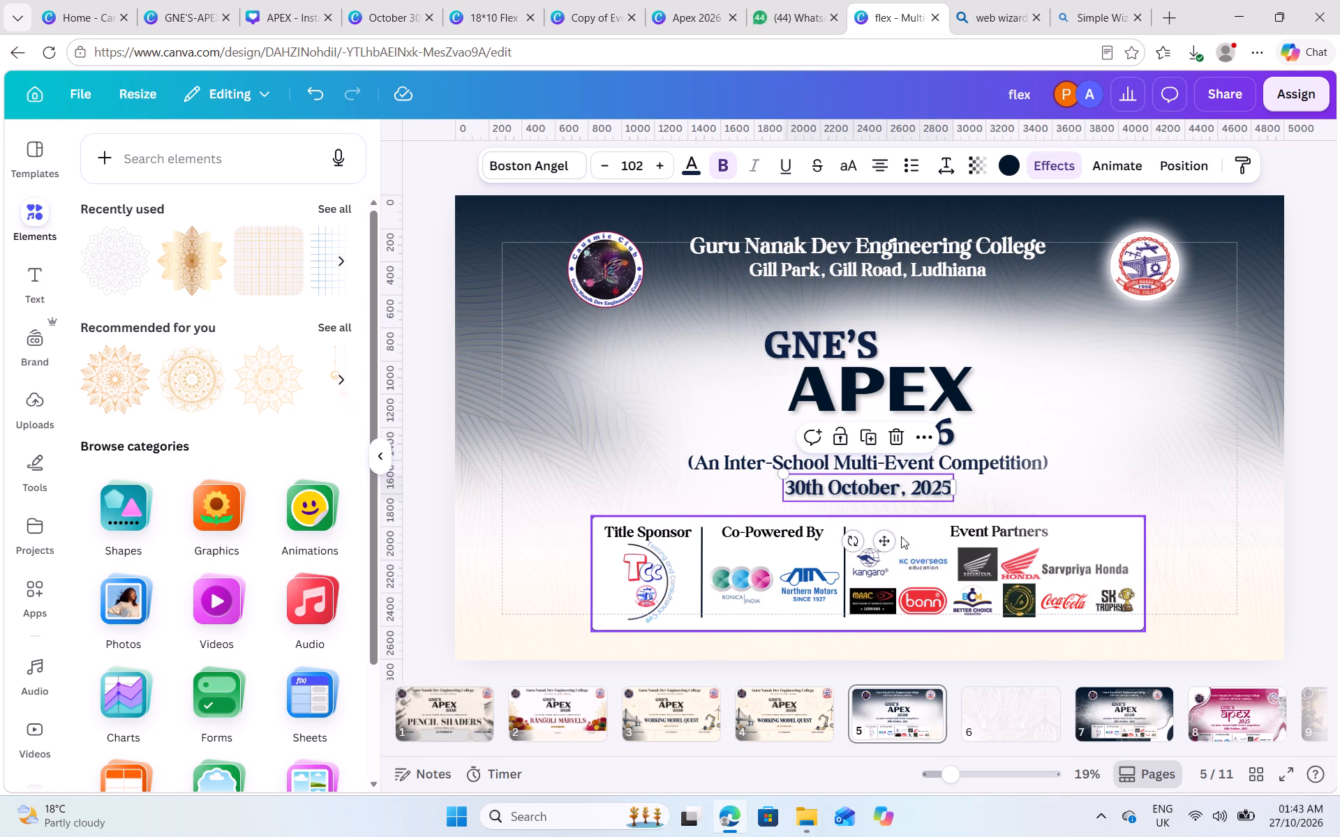
left_click(1101, 426)
left_click(888, 493)
key("Down")
key("Down")
key("Down")
key("Down")
key("Down")
key("Down")
key("Down")
key("Down")
key("Down")
key("Down")
key("Down")
key("Down")
key("Down")
key("Down")
key("Down")
key("Down")
key("Down")
key("Down")
key("Down")
key("Down")
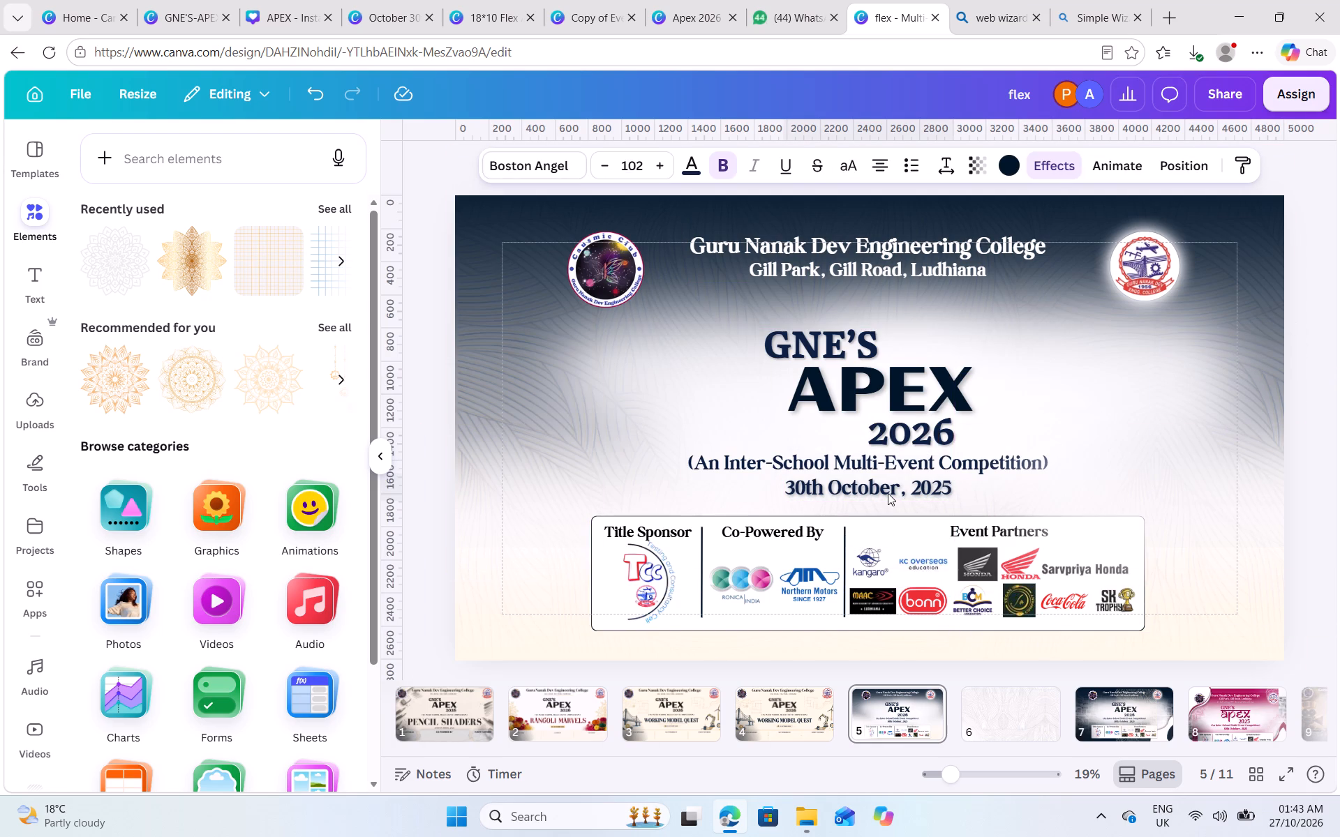
key("Down")
key("Down")
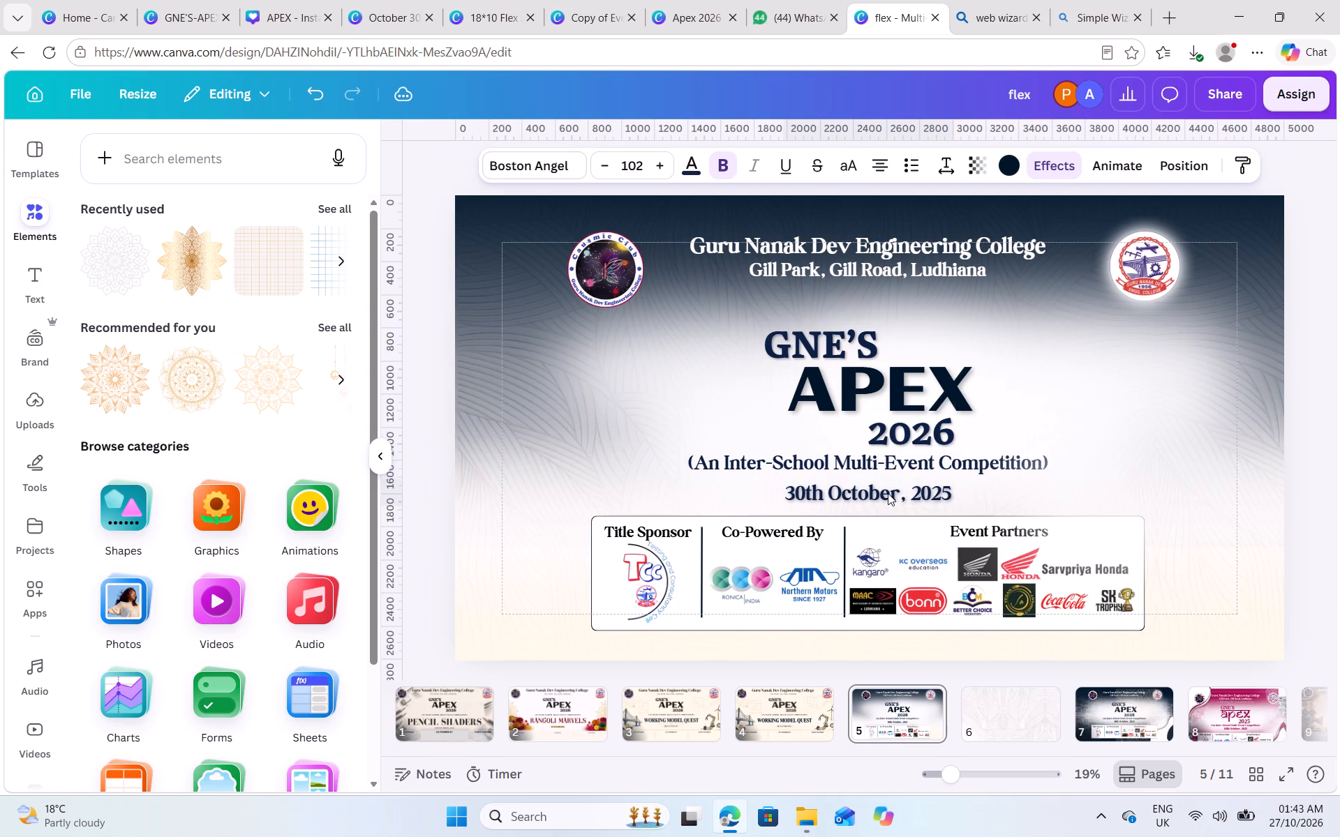
Nudge the "(An Inter-School Multi-Event Competition)" tagline down slightly, closer to the date line.
left_click(869, 464)
key("Down")
key("Down")
key("Down")
key("Down")
key("Down")
key("Down")
key("Down")
key("Down")
key("Down")
key("Down")
key("Down")
key("Down")
key("Down")
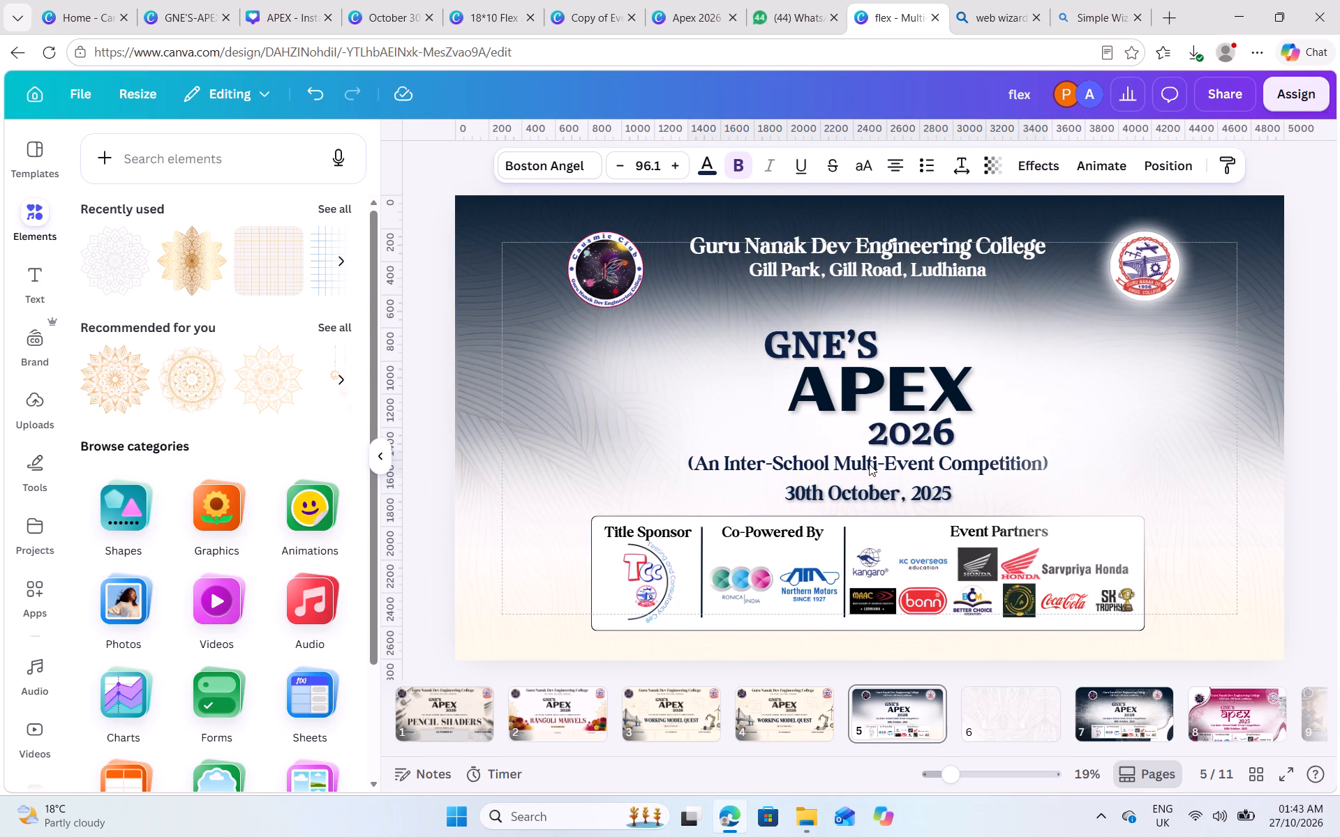
key("Down")
key("Down")
key("Down")
key("Down")
key("Down")
key("Down")
key("Down")
key("Down")
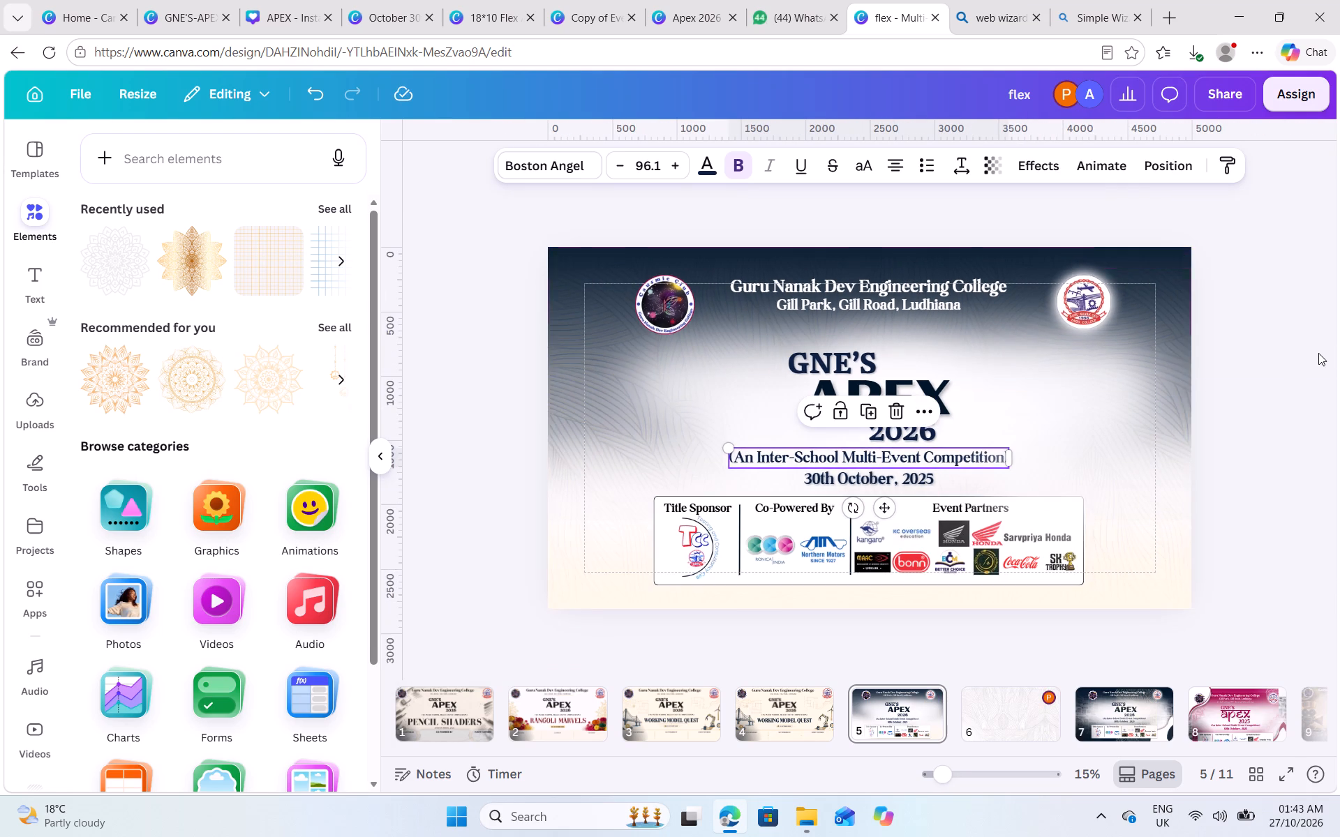
left_click(1316, 354)
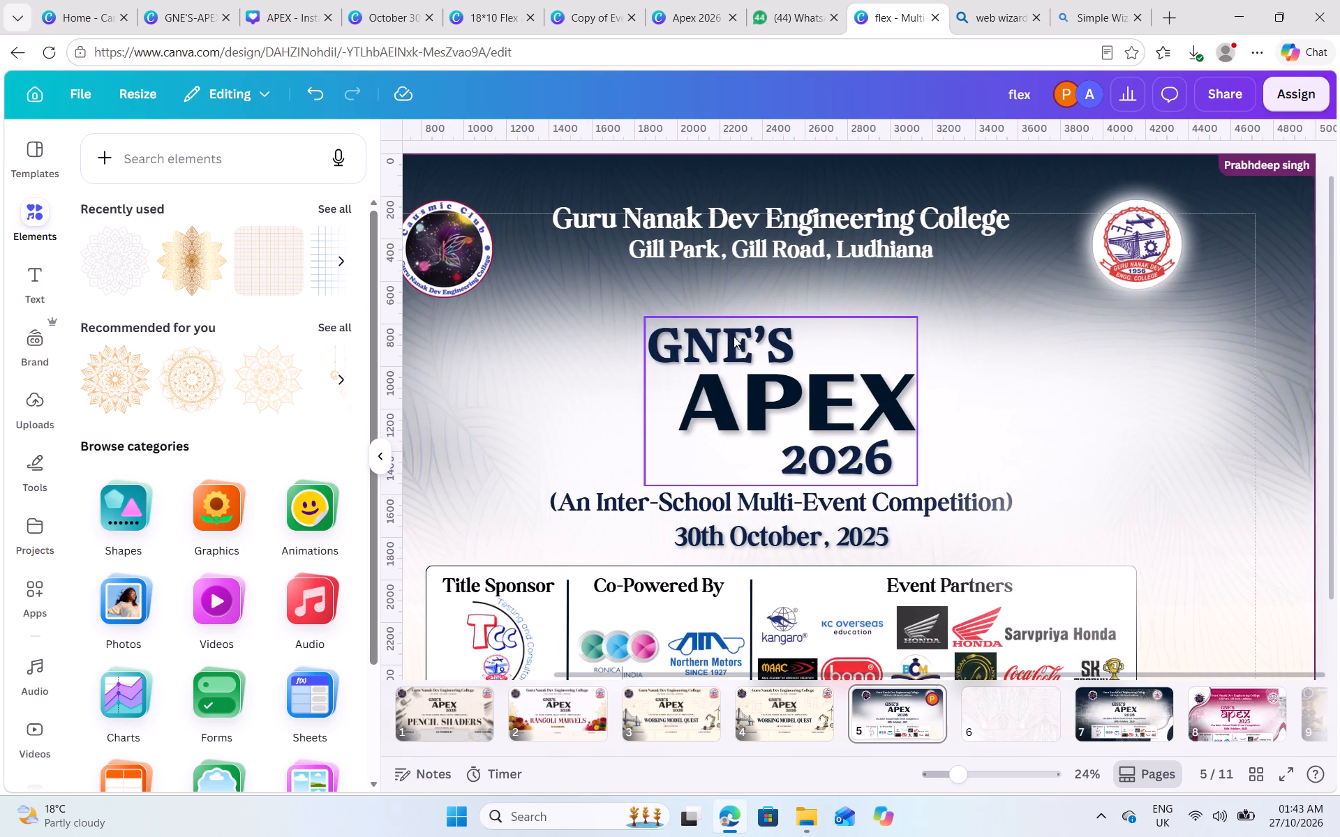
Nudge the grouped "GNE'S APEX 2026" title up slightly, away from the tagline.
left_click(734, 336)
key("Up")
key("Up")
key("Up")
key("Up")
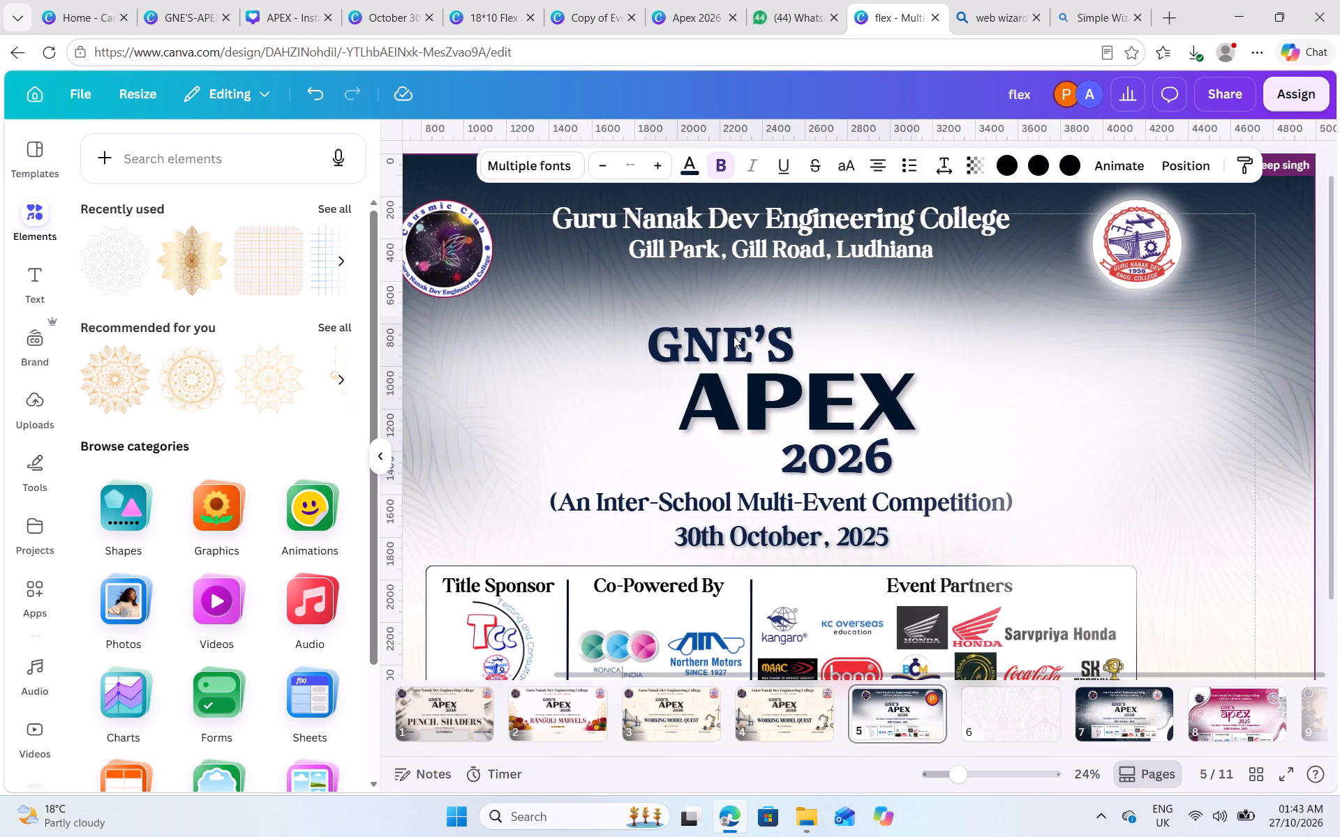
key("Up")
key("Up")
key("Up")
key("Up")
key("Up")
key("Up")
key("Up")
key("Up")
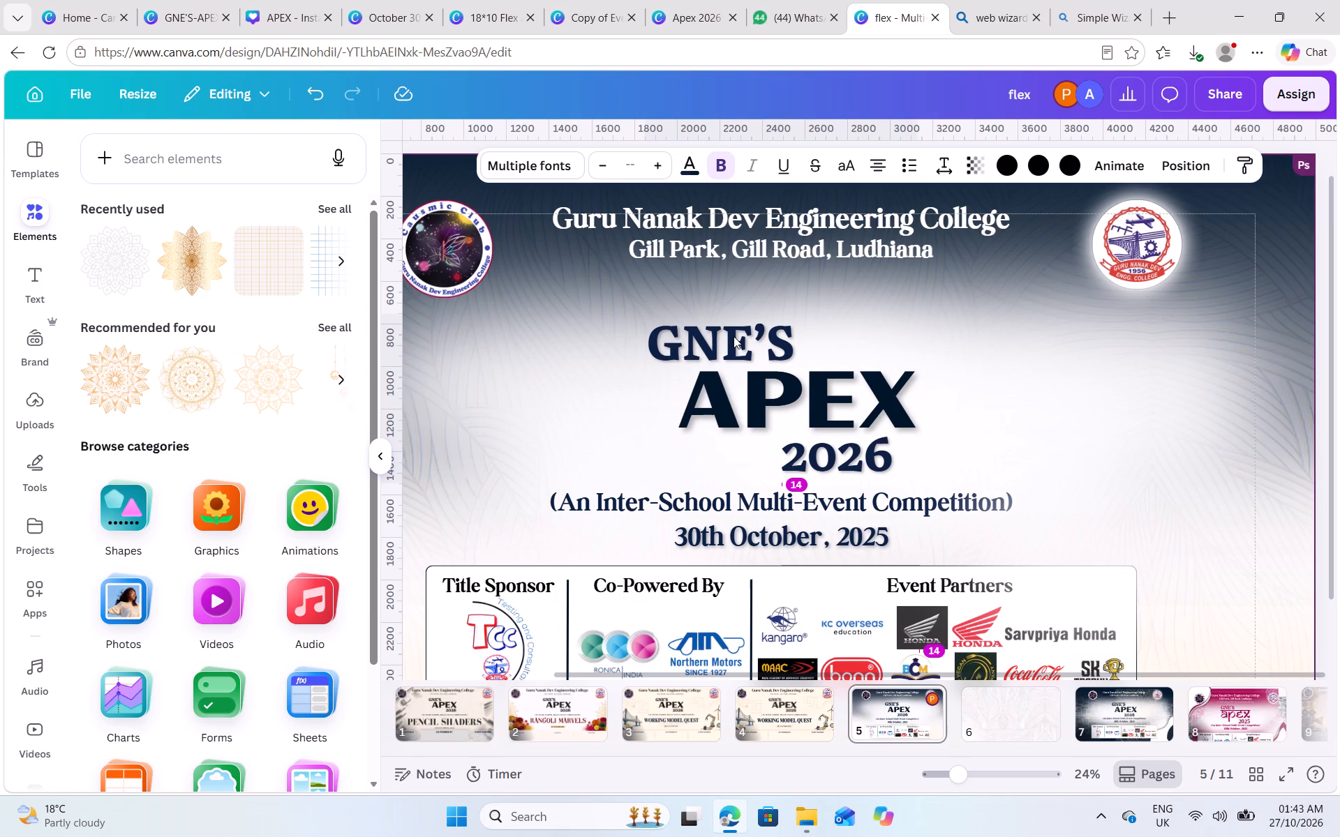
left_click(1292, 363)
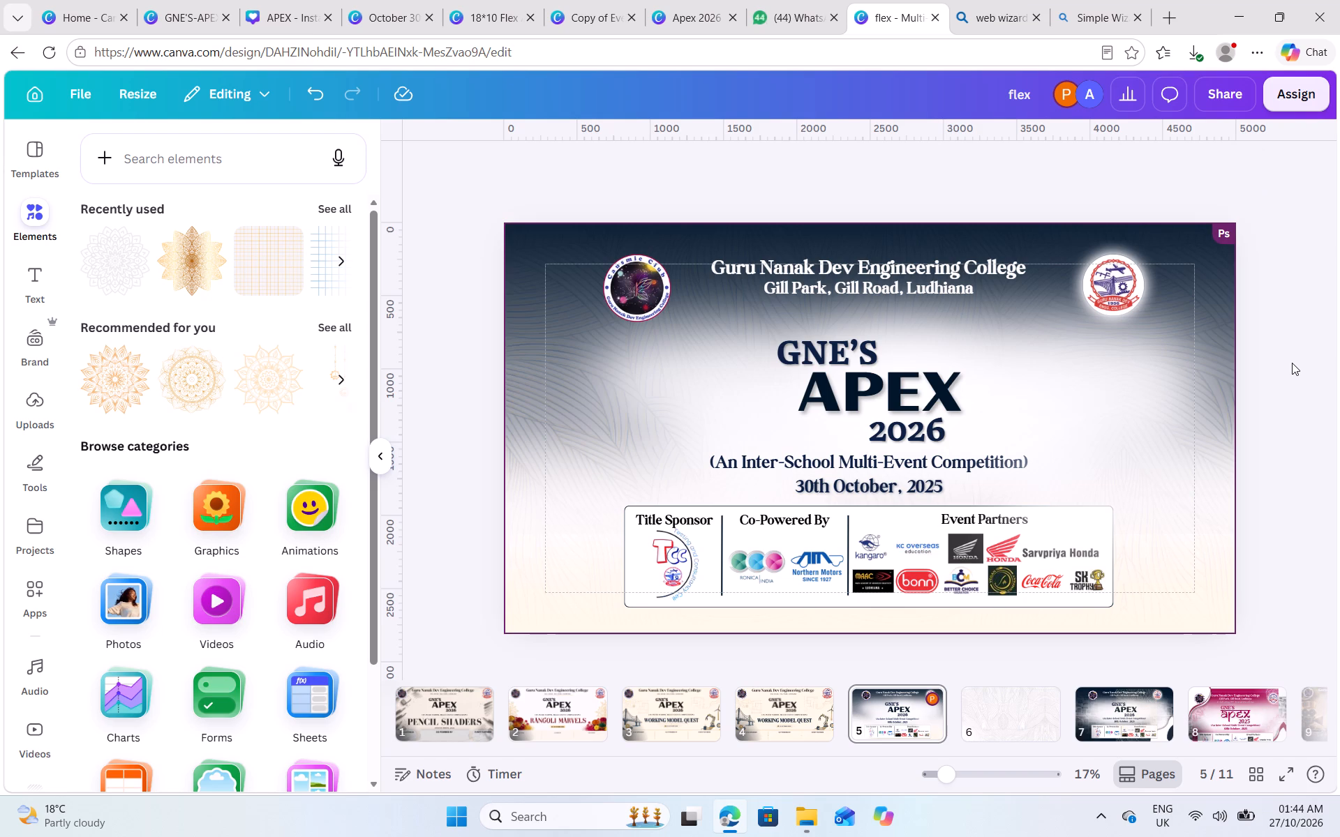
Centre the date line and the competition tagline horizontally on the page.
left_click(837, 474)
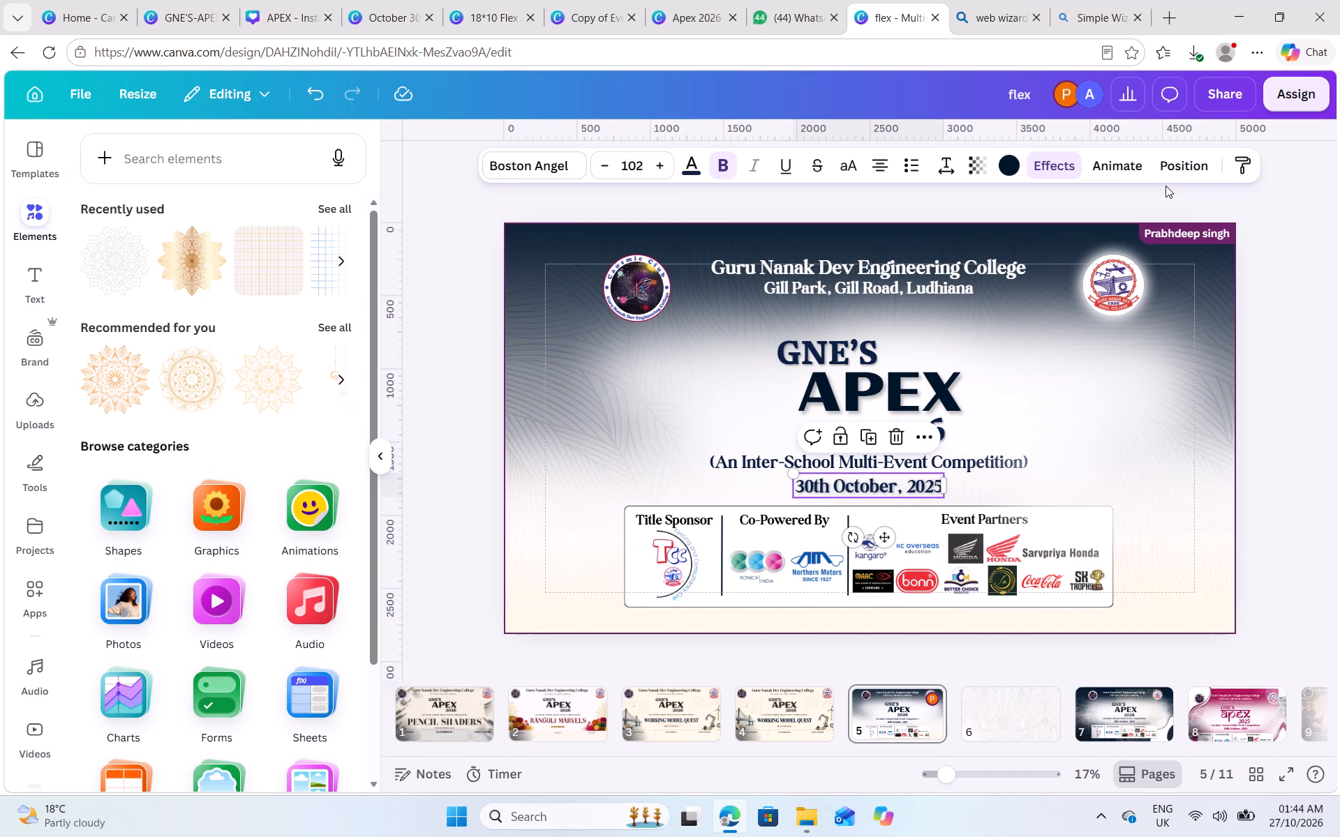
left_click(1171, 169)
left_click(195, 178)
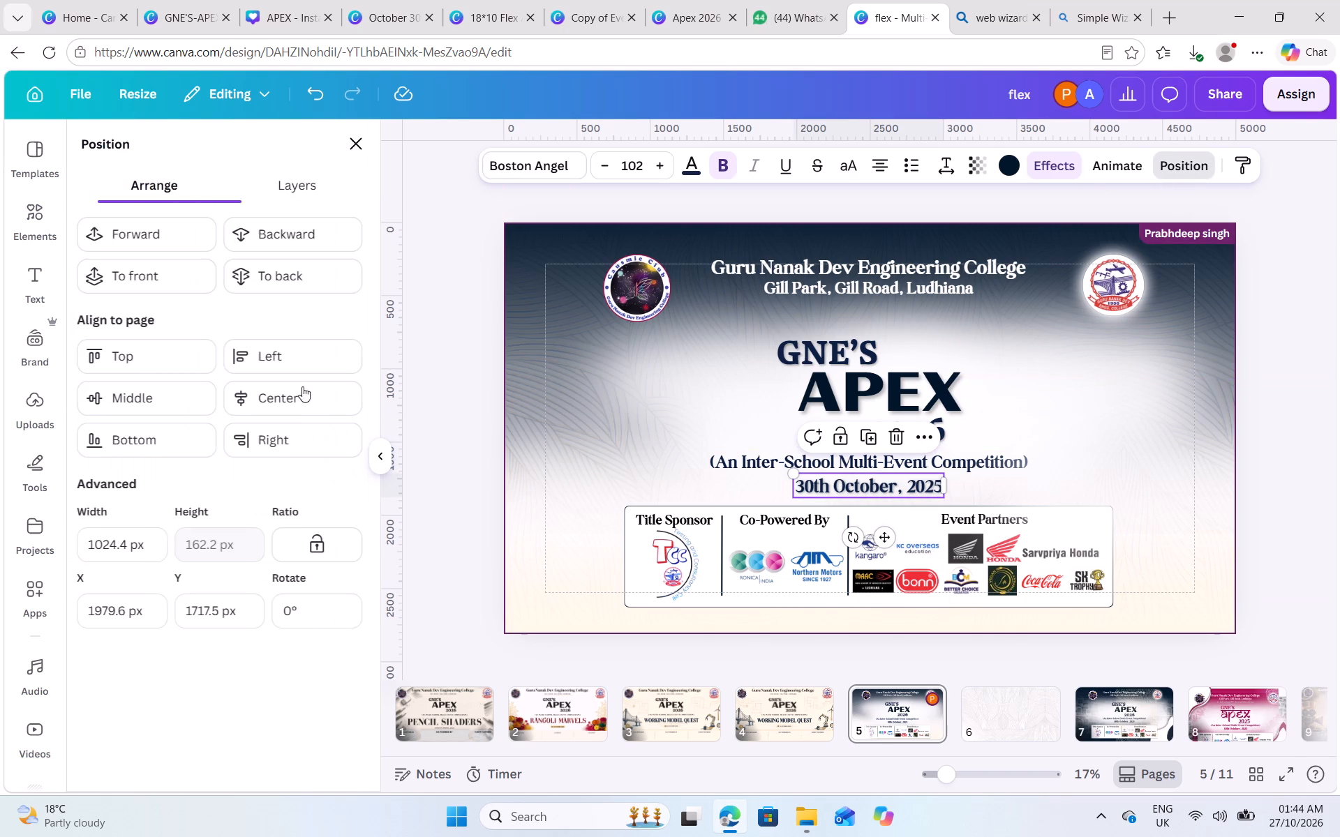
left_click(308, 399)
left_click(724, 460)
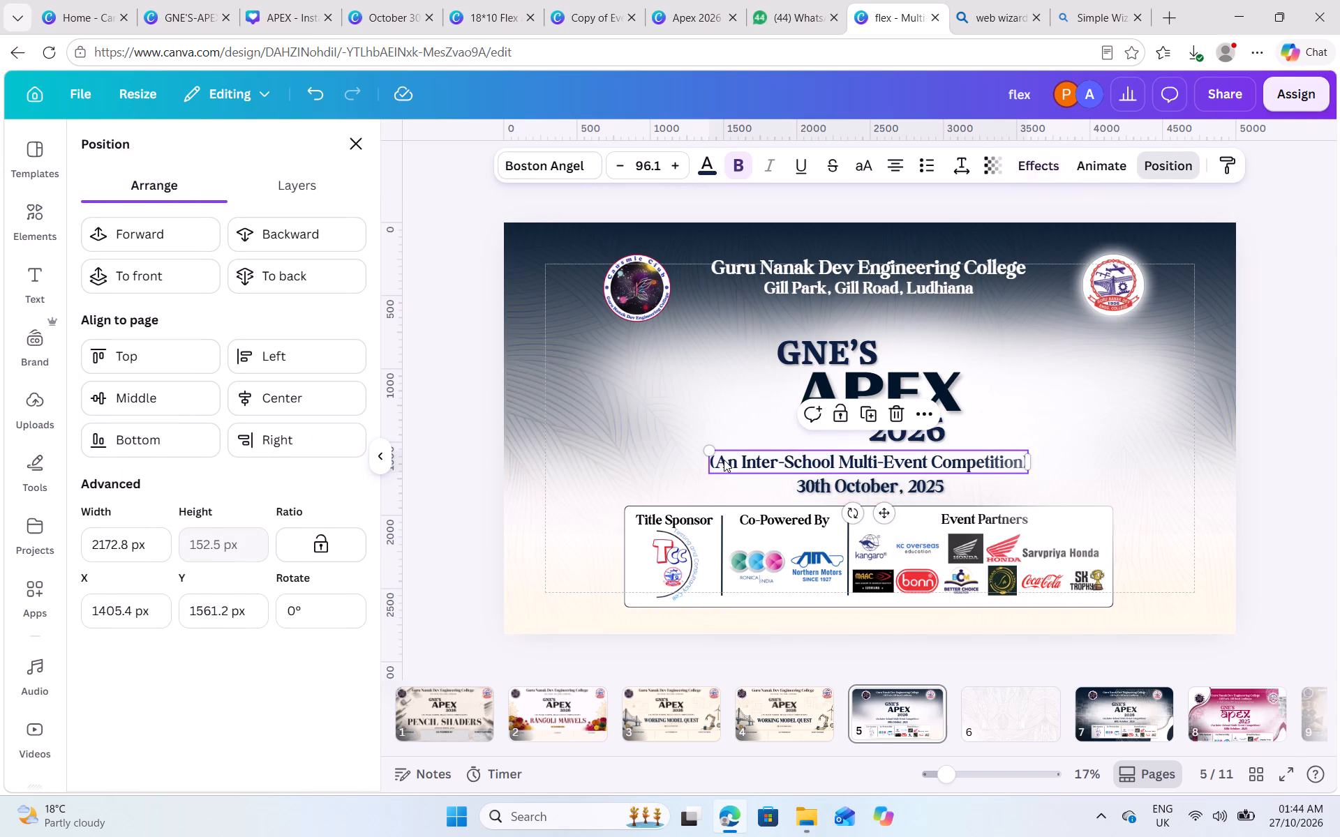
left_click(348, 400)
Centre the "GNE'S APEX 2026" title group and the college name and address text horizontally on the page.
left_click(809, 390)
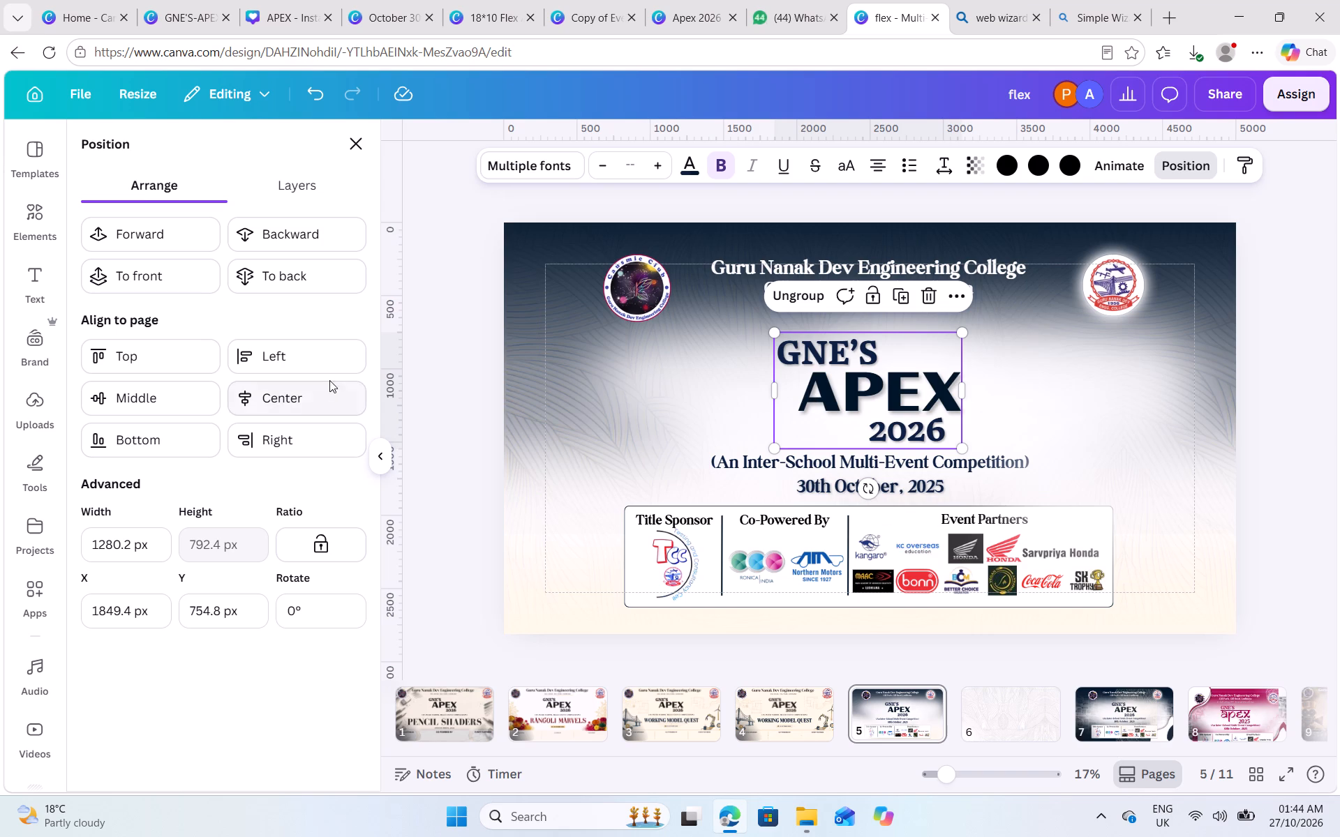
left_click(329, 399)
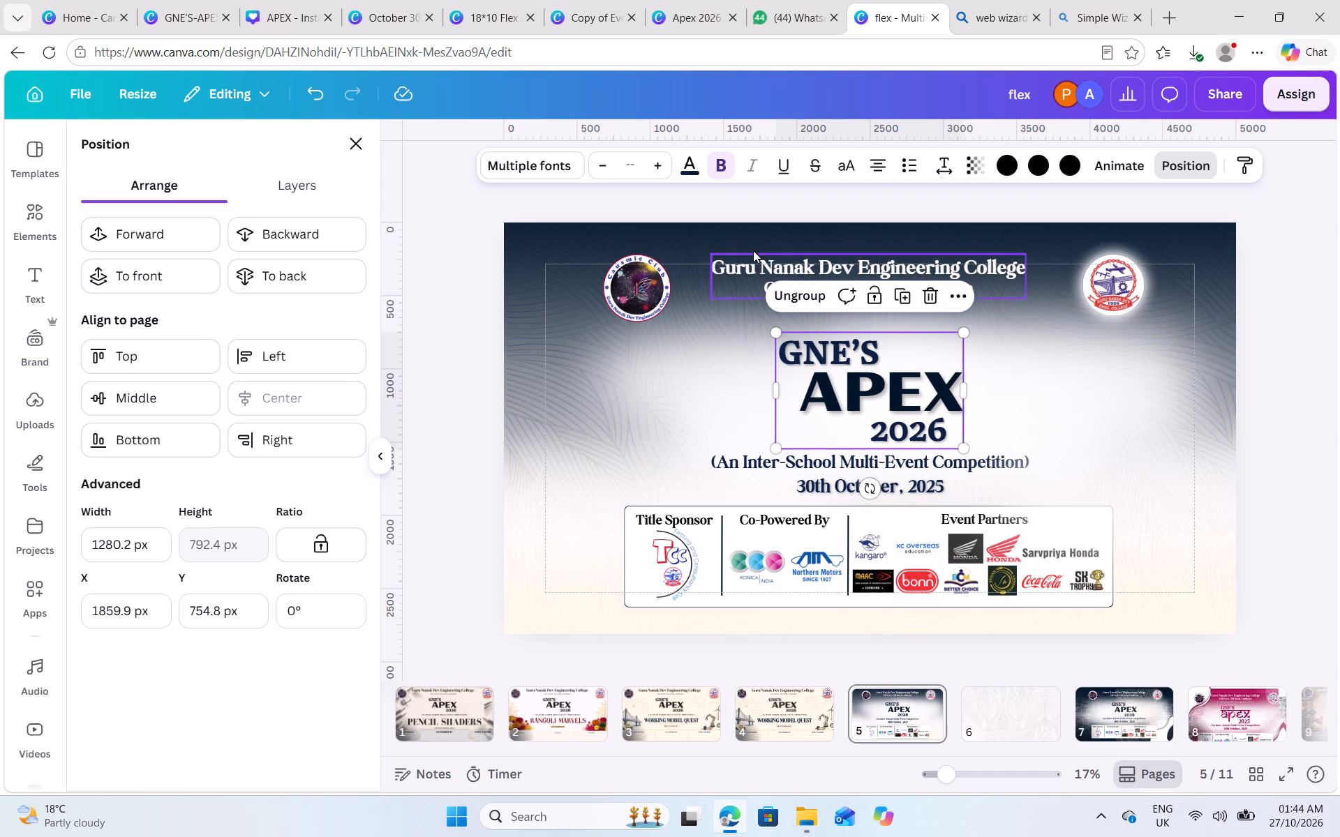
left_click(750, 251)
left_click(751, 271)
left_click(295, 393)
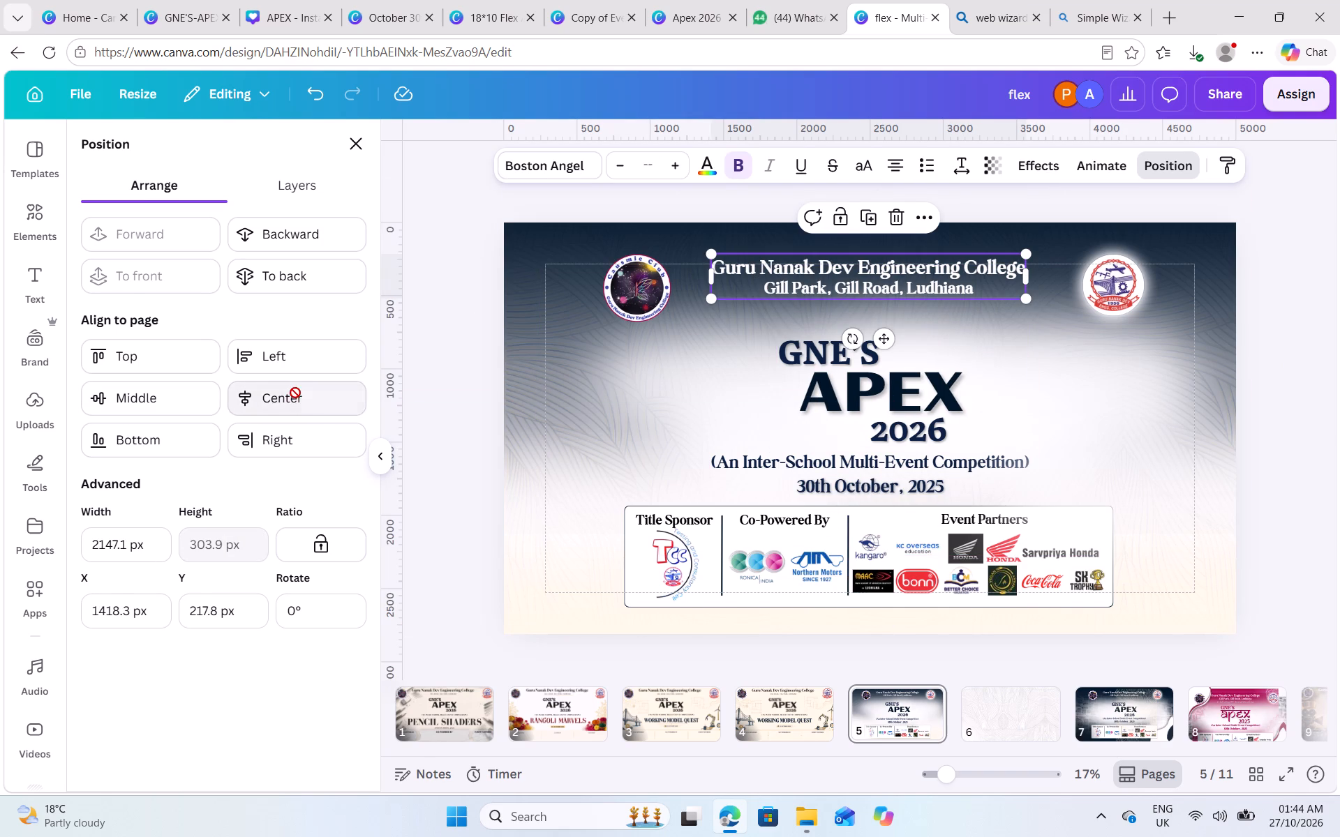
Compare the navy Apex 2026 banner on page 5 with the maroon Apex 2025 banner on page 8.
double_click(1273, 326)
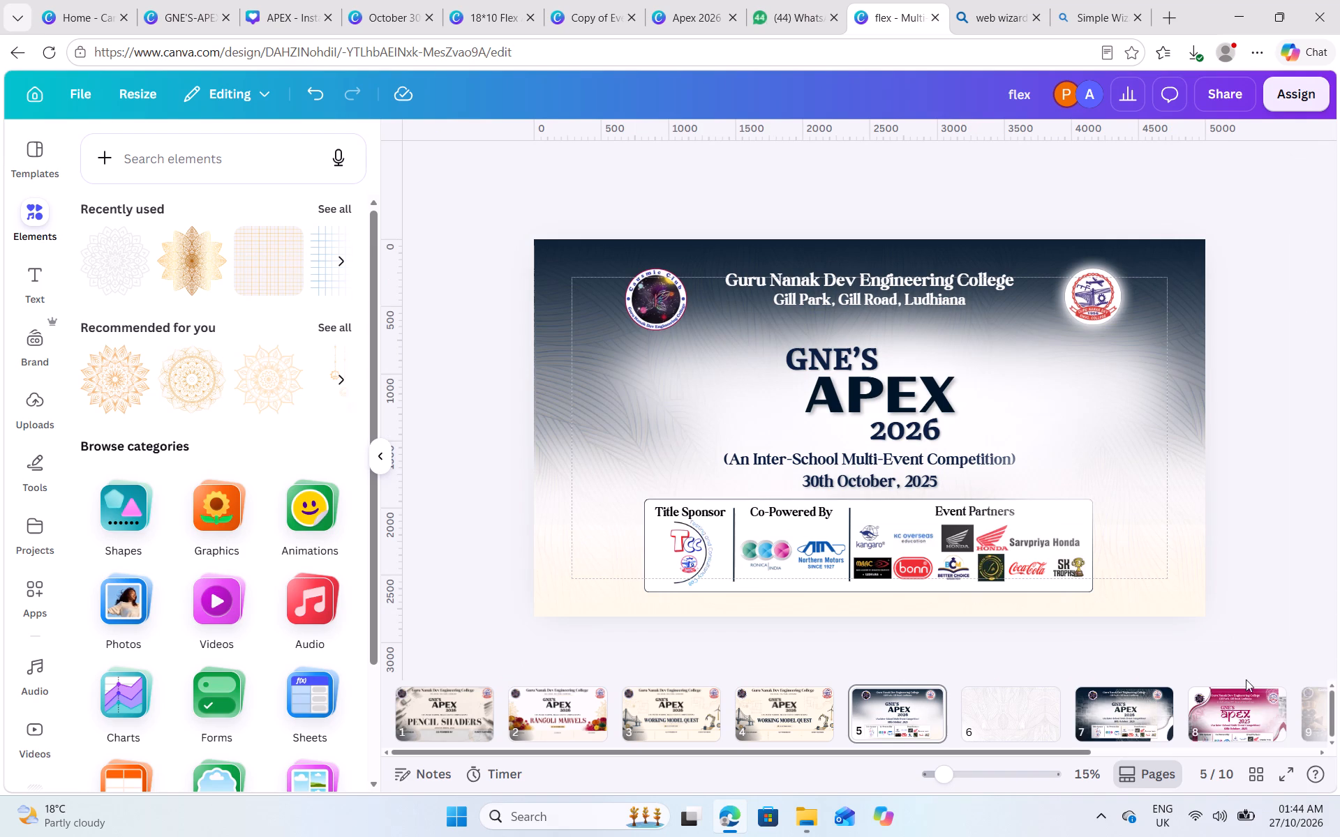
left_click(1229, 708)
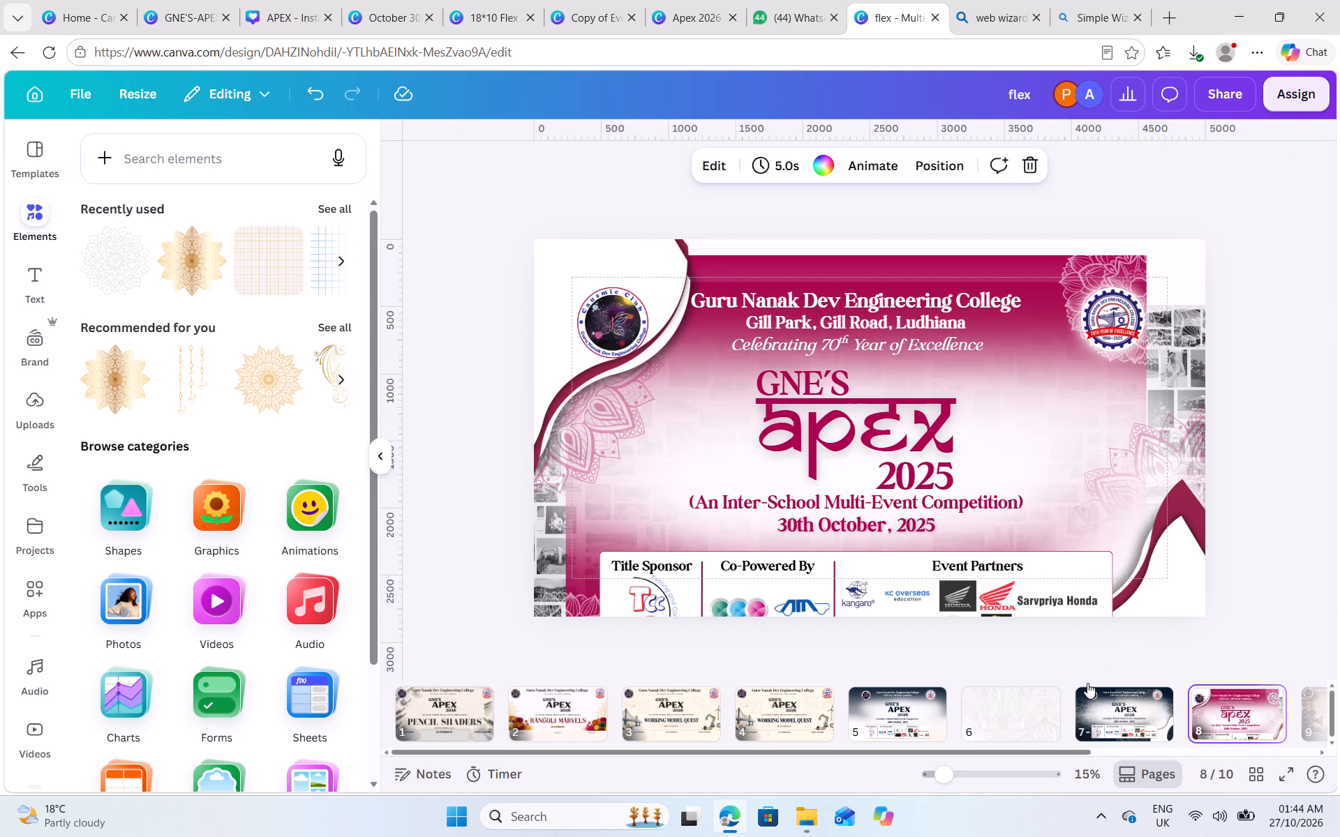
left_click(872, 711)
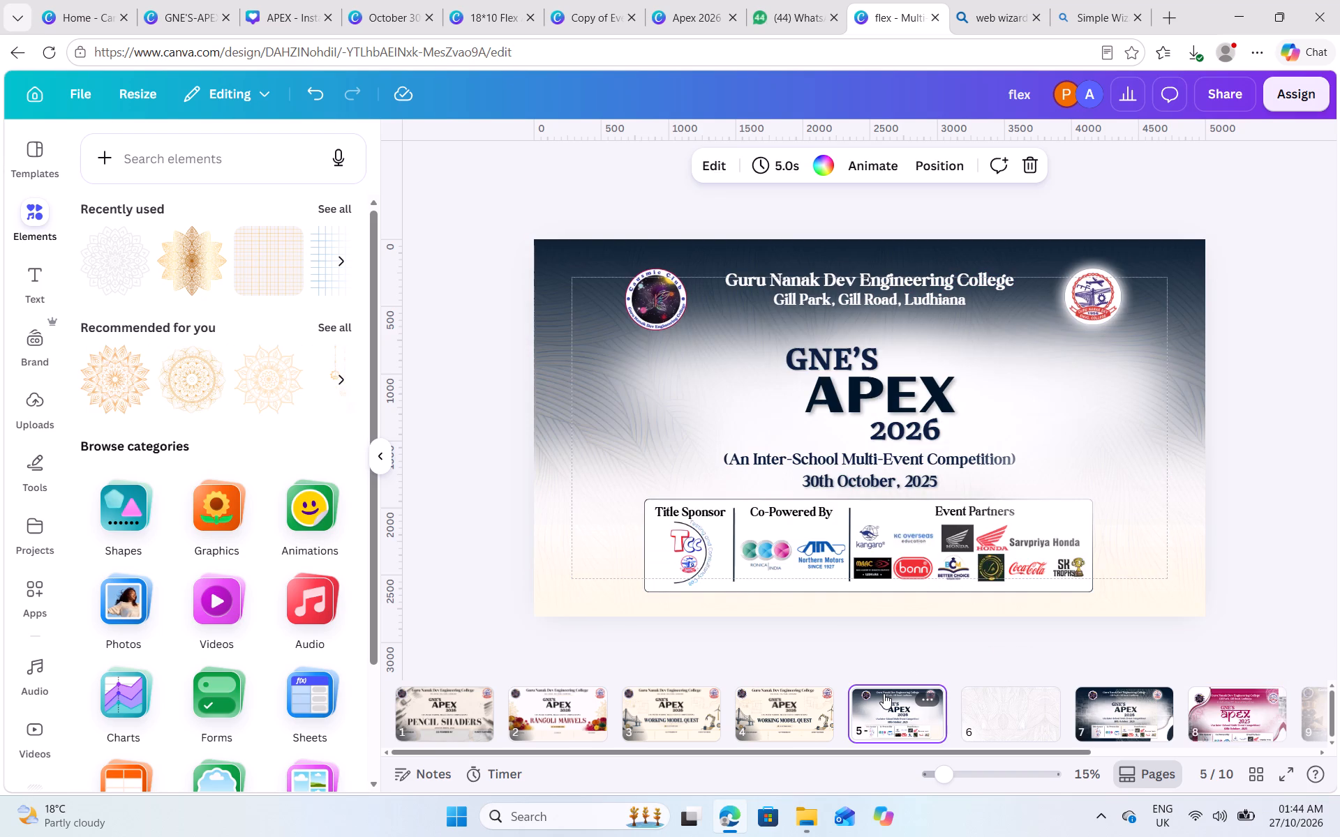
left_click(1193, 720)
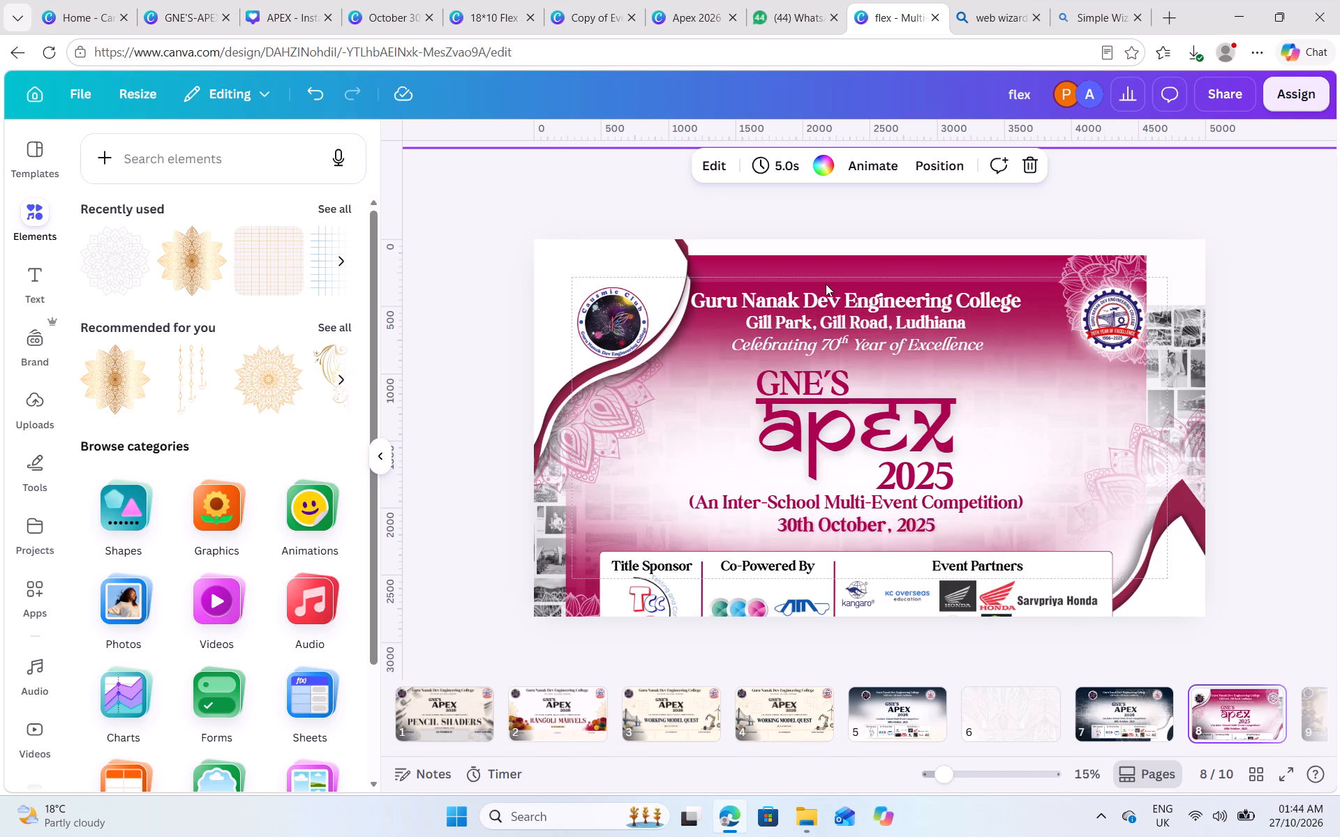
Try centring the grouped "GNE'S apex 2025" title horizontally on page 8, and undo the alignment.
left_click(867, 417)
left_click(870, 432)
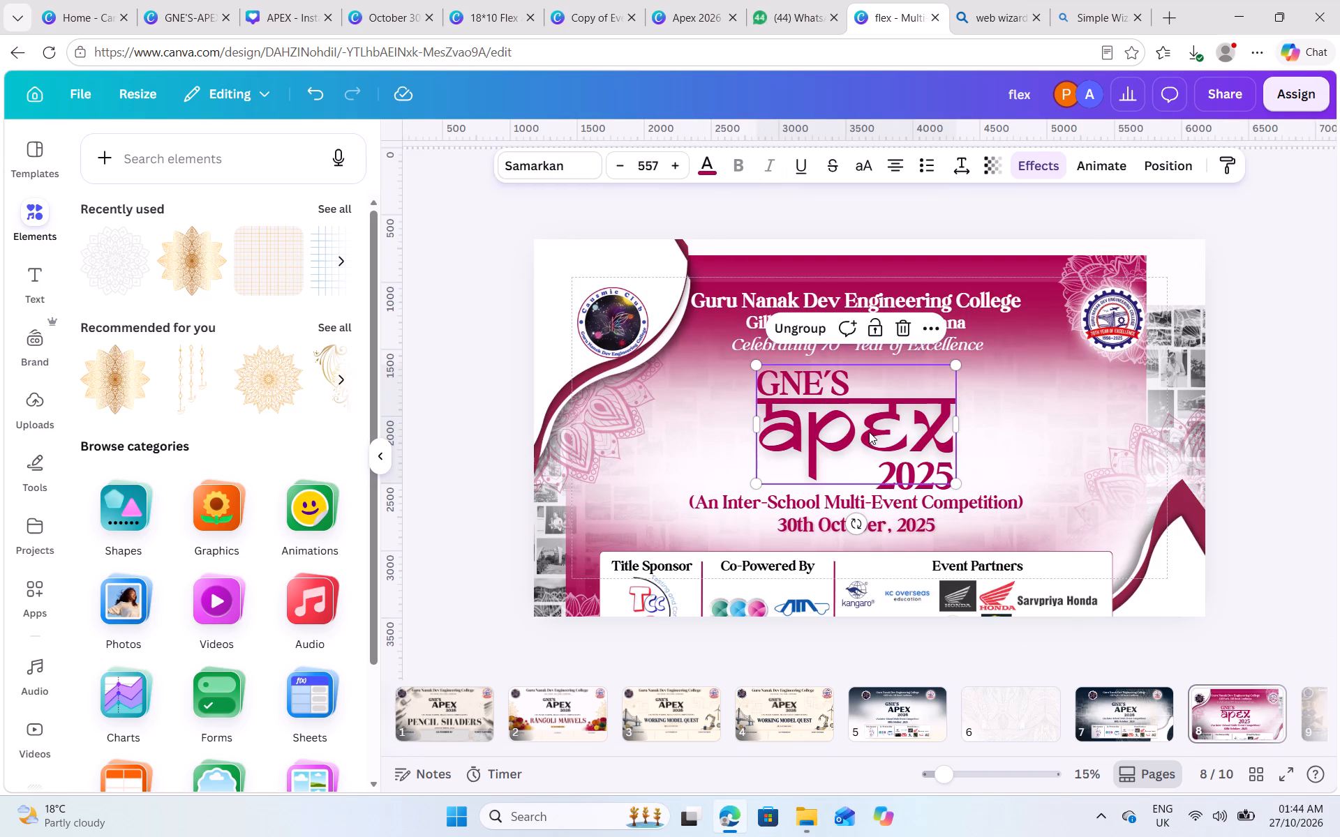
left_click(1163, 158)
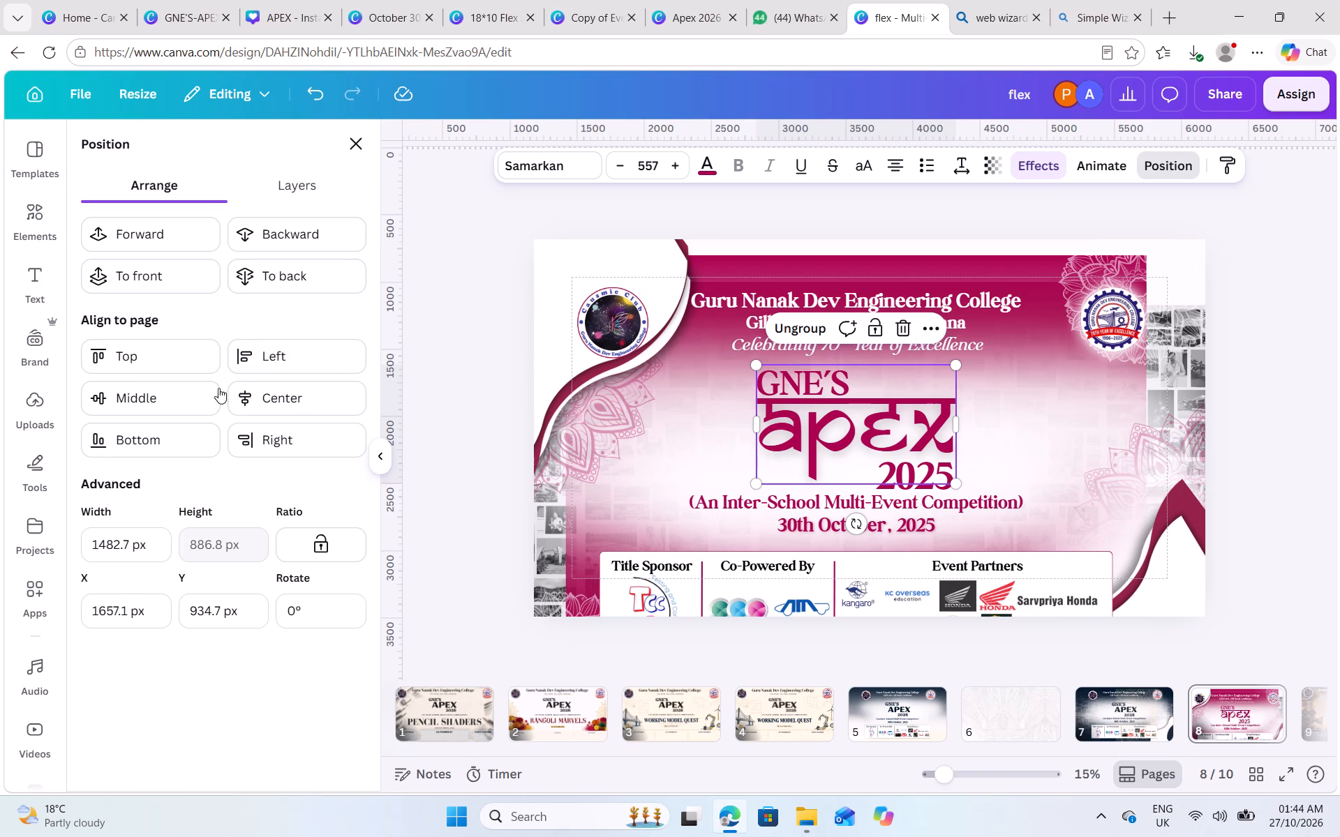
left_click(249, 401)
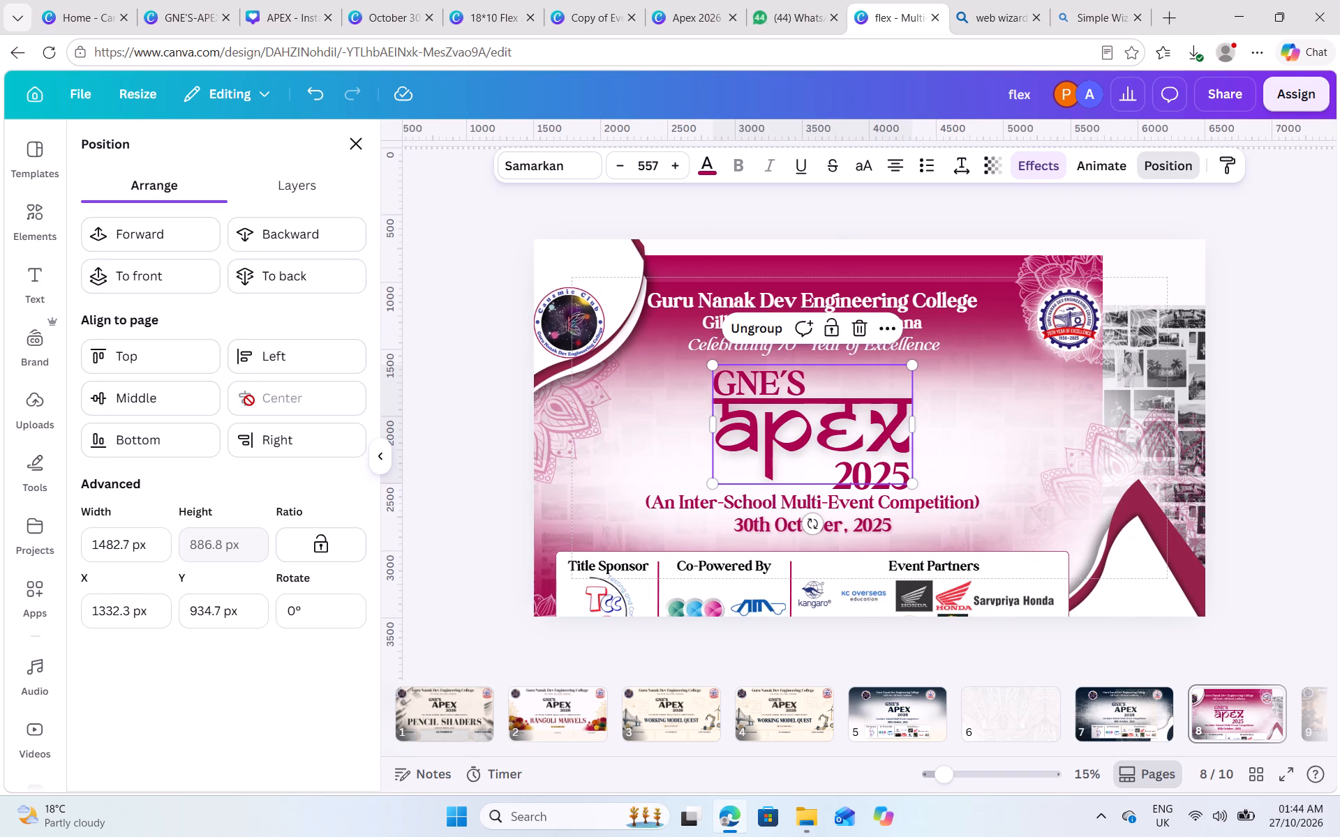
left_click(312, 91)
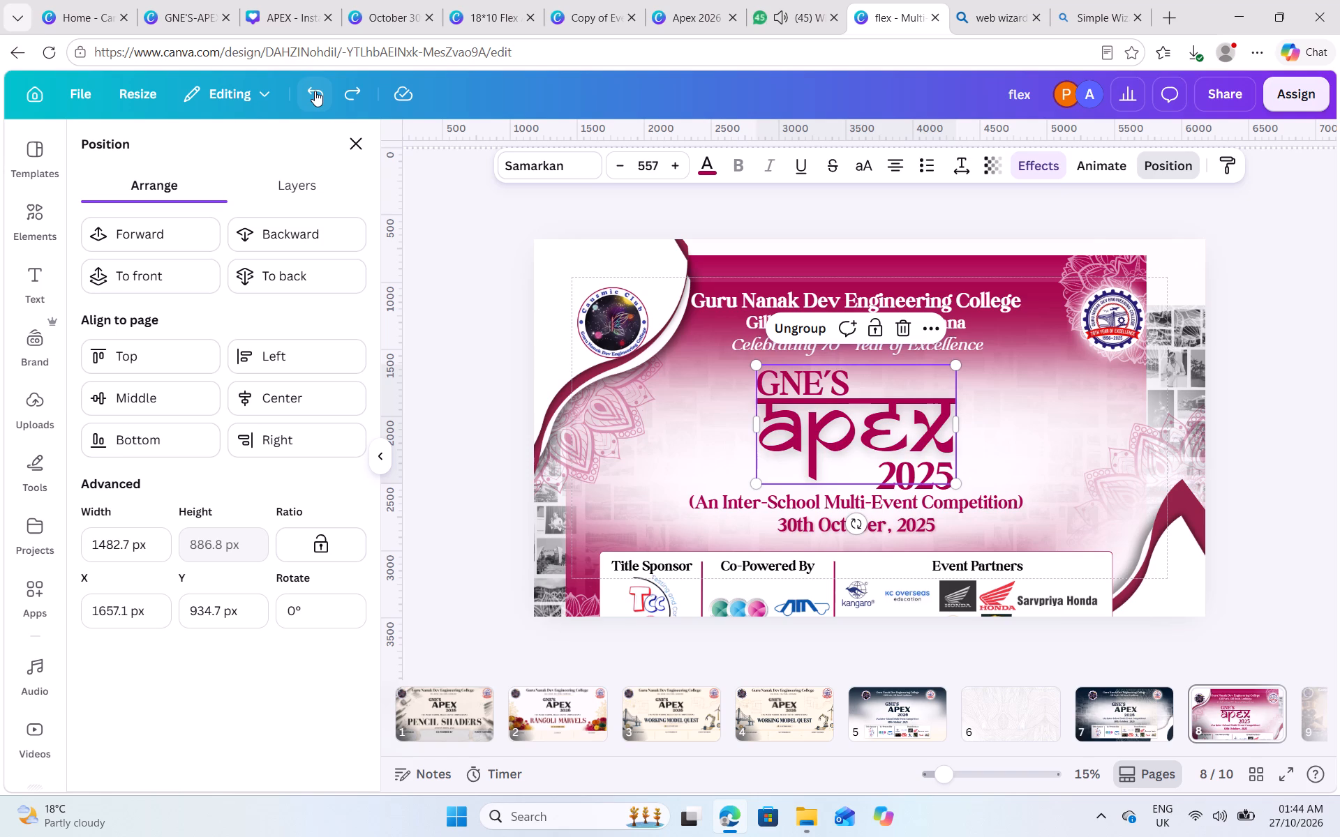
Look at the event banners on pages 9 and 10, and return to the page 5 banner.
scroll(980, 693, "left", 7)
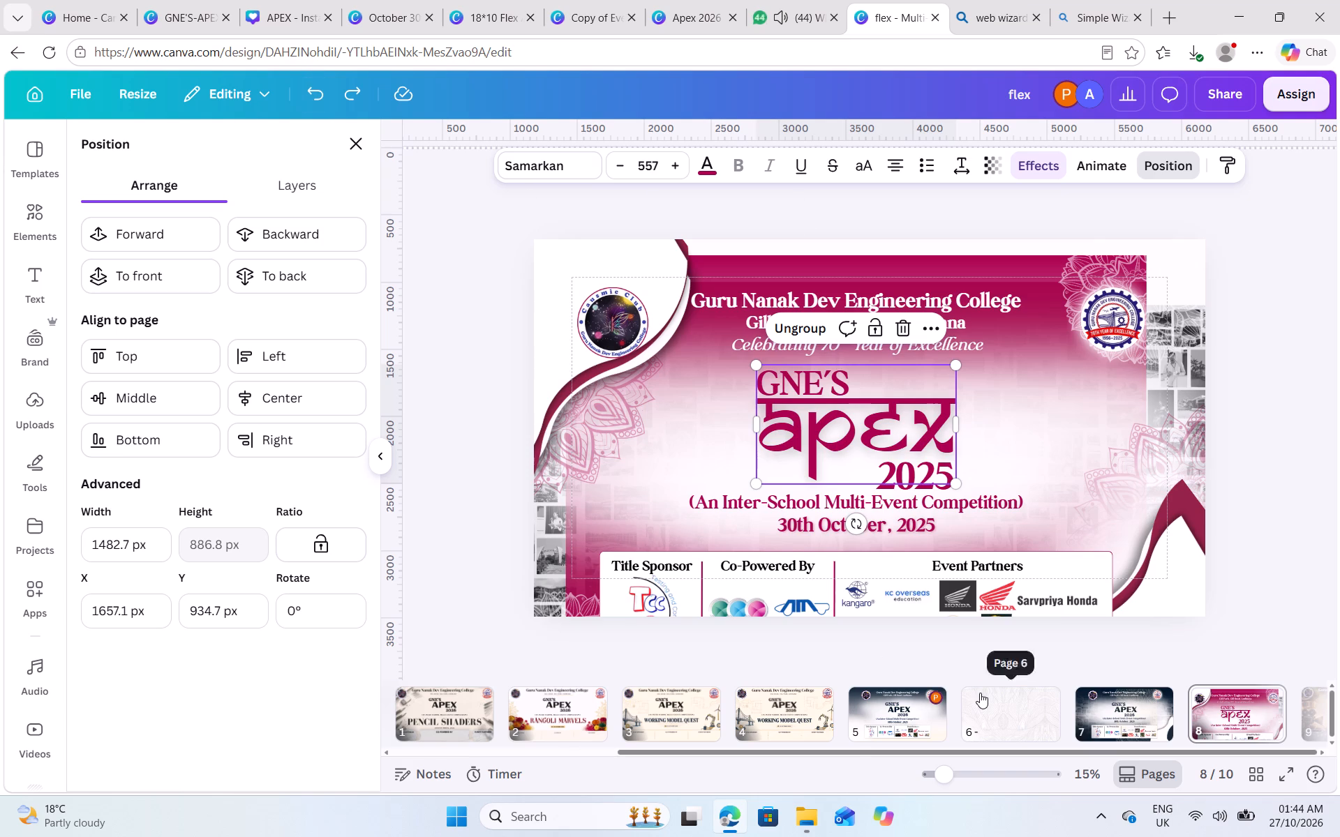
left_click(1057, 709)
left_click(1152, 709)
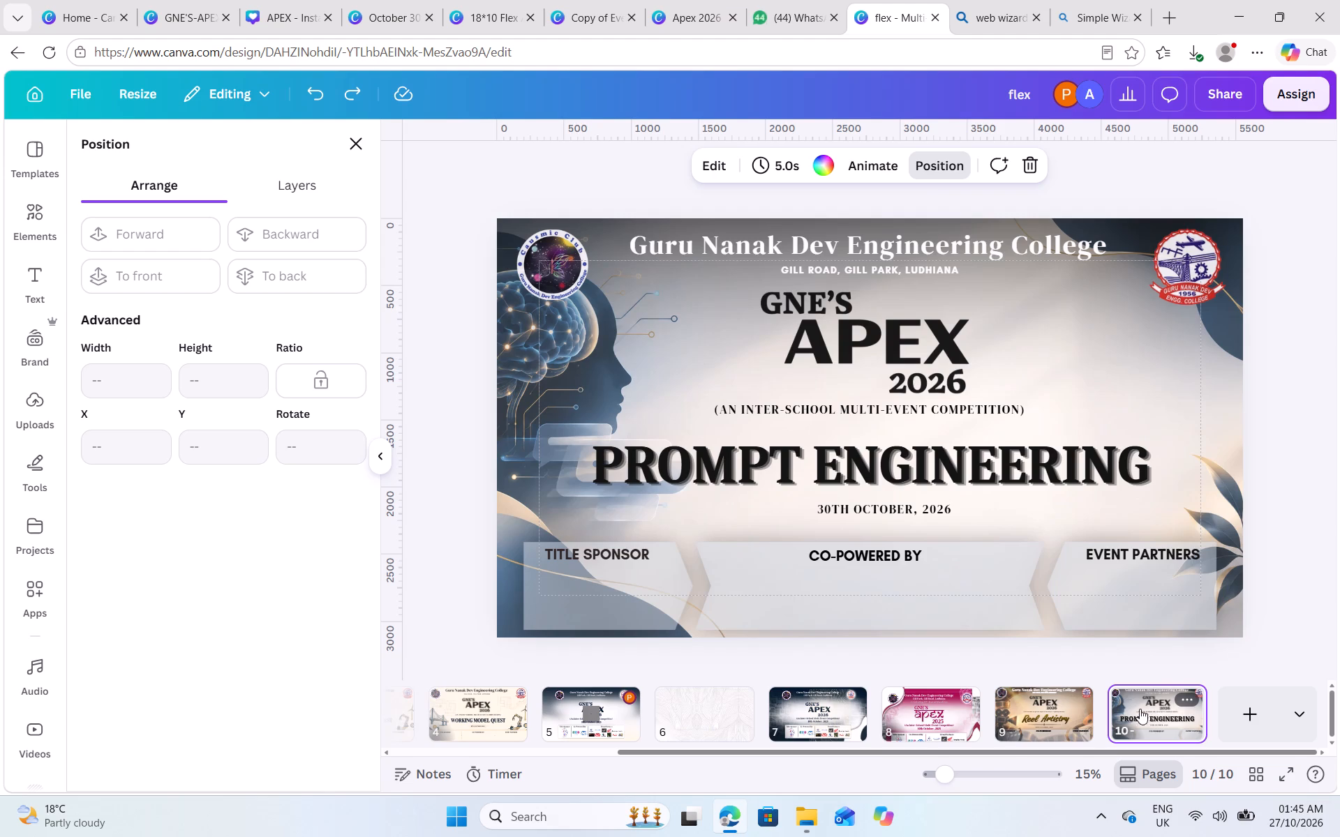
left_click(604, 697)
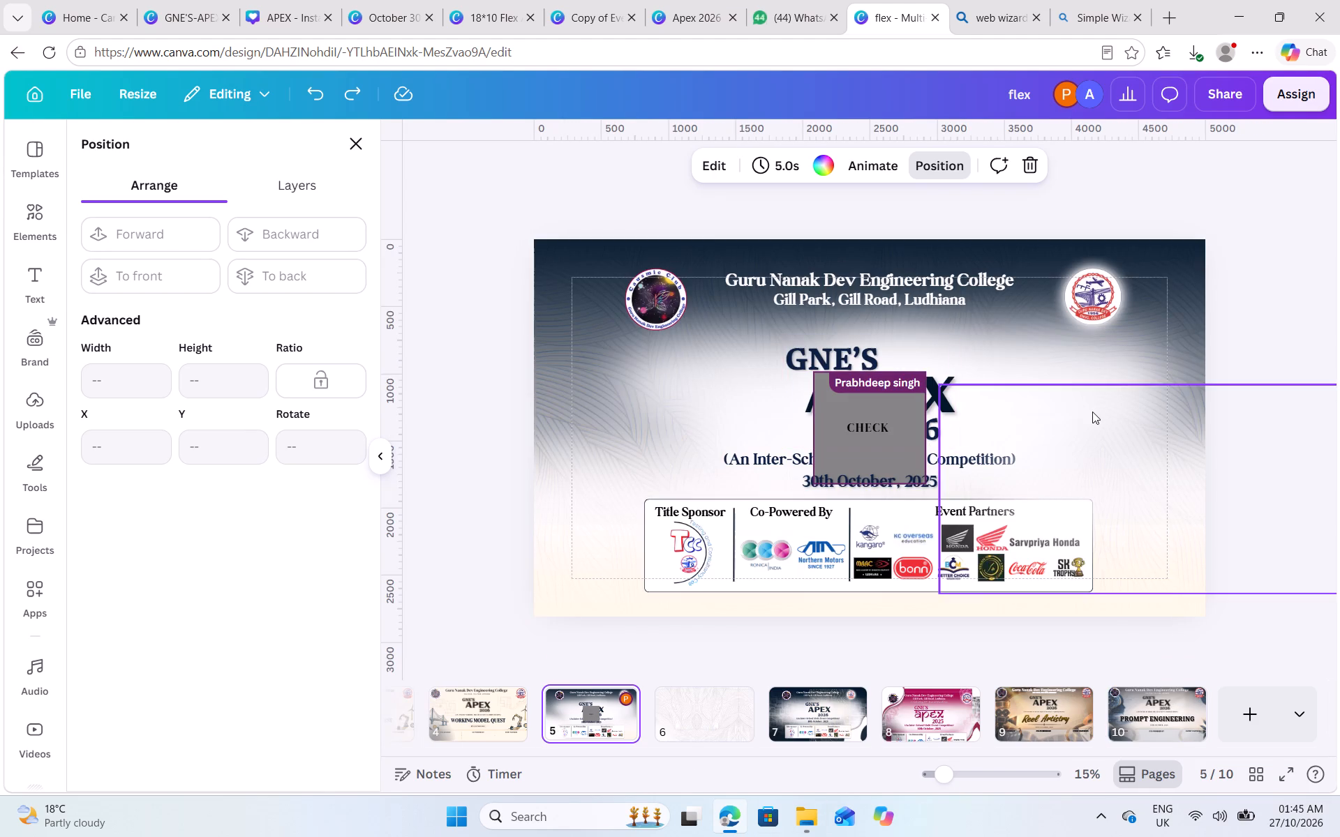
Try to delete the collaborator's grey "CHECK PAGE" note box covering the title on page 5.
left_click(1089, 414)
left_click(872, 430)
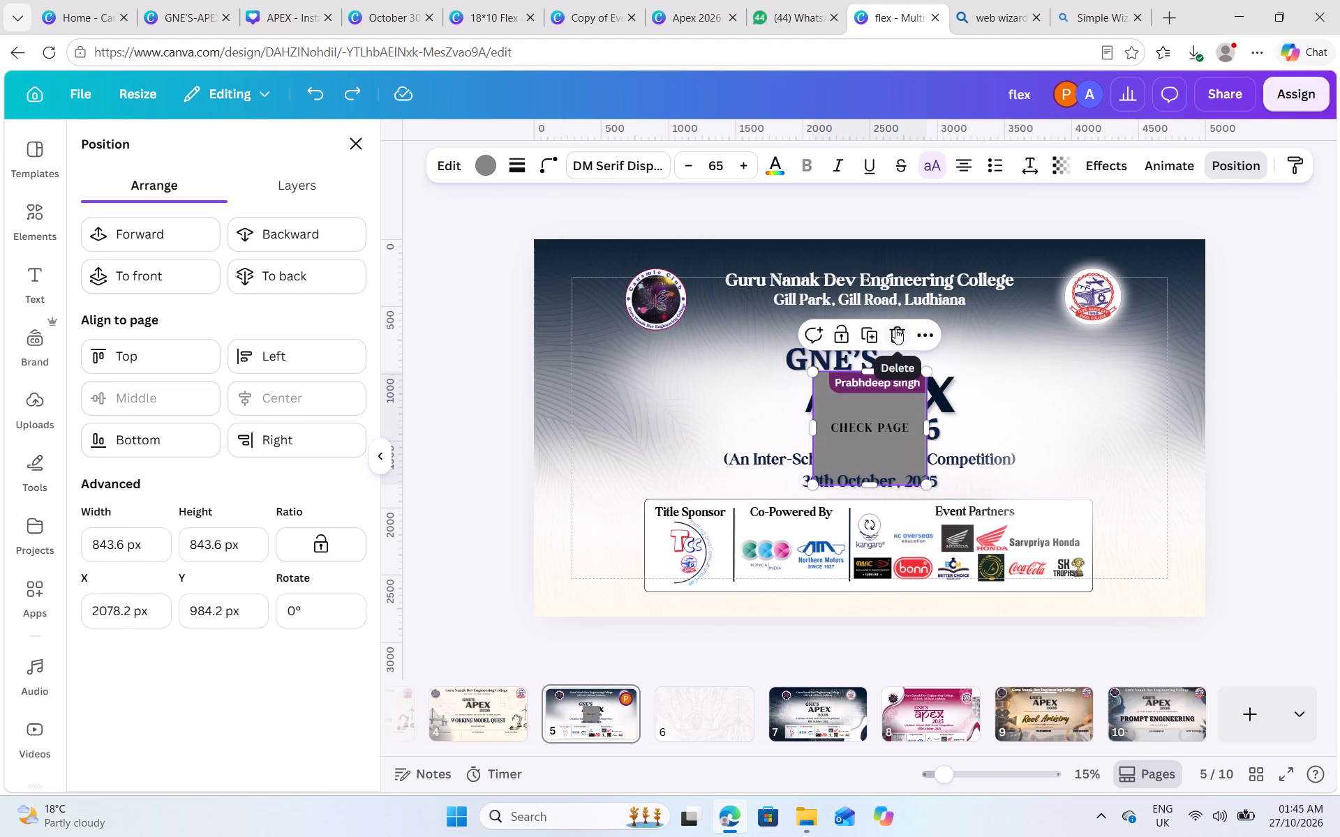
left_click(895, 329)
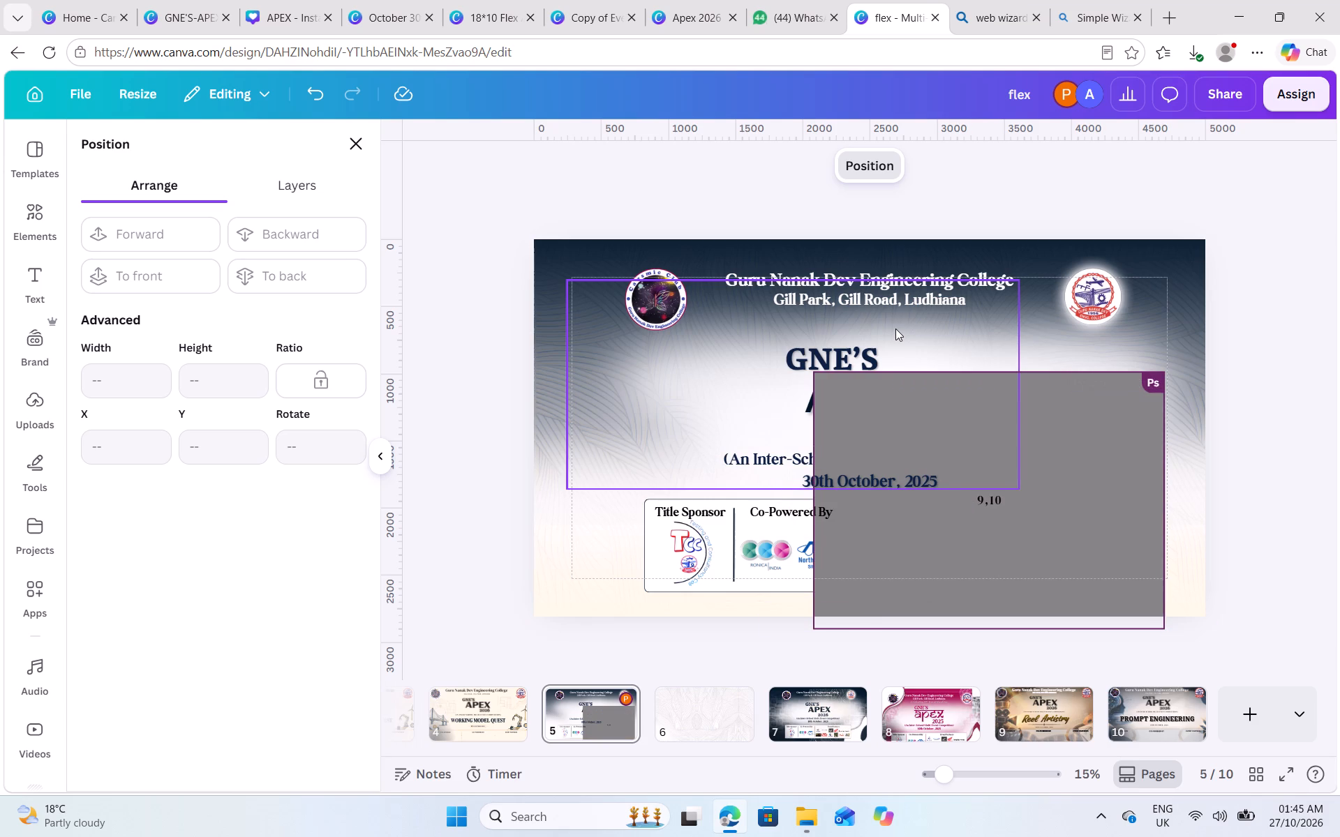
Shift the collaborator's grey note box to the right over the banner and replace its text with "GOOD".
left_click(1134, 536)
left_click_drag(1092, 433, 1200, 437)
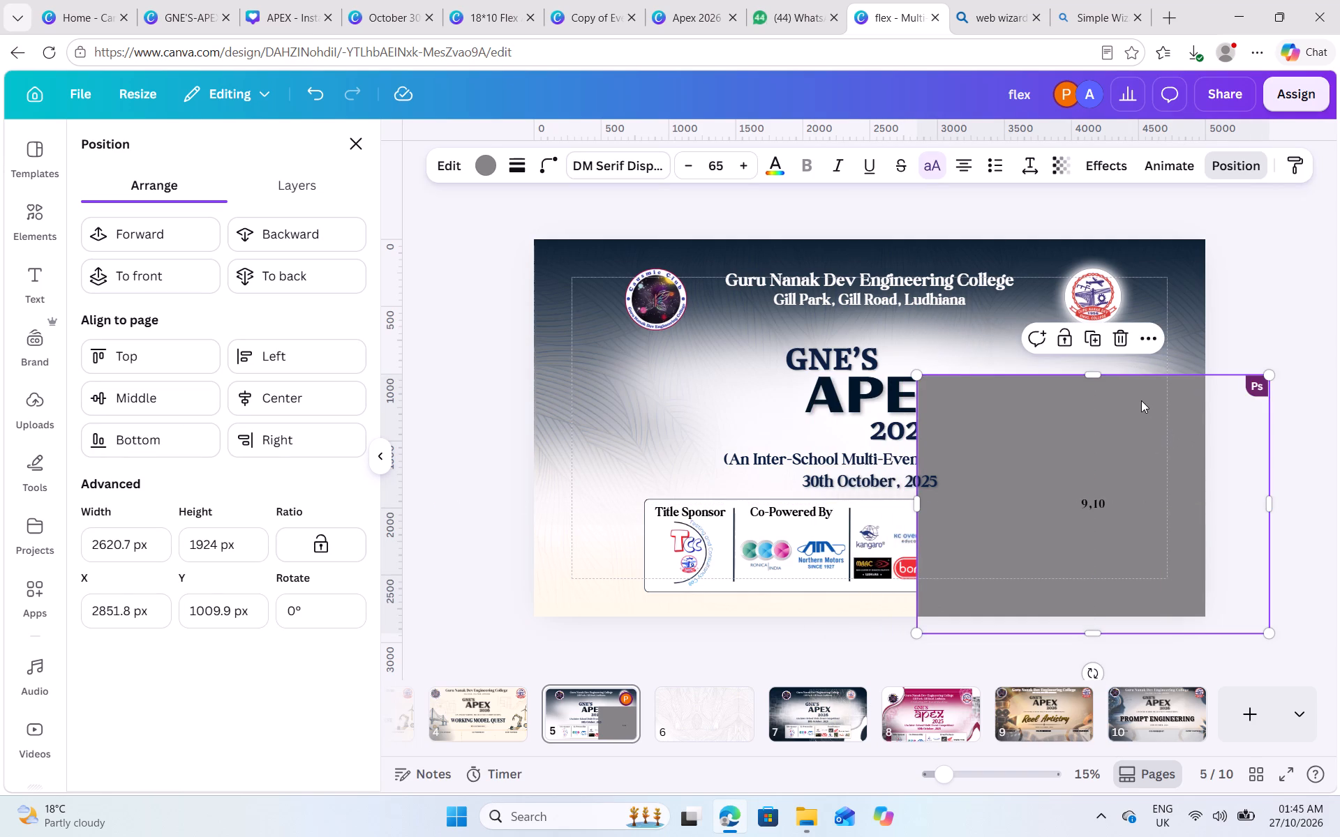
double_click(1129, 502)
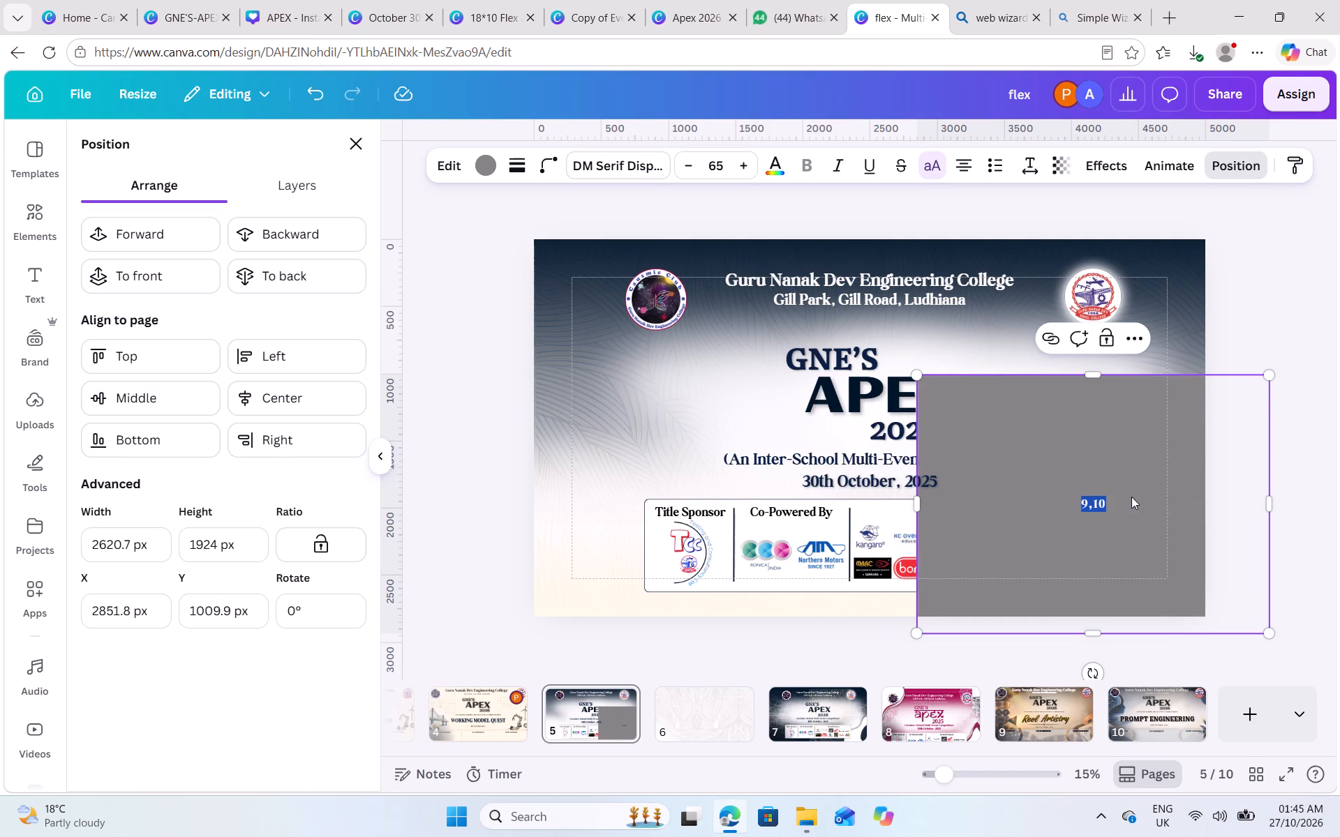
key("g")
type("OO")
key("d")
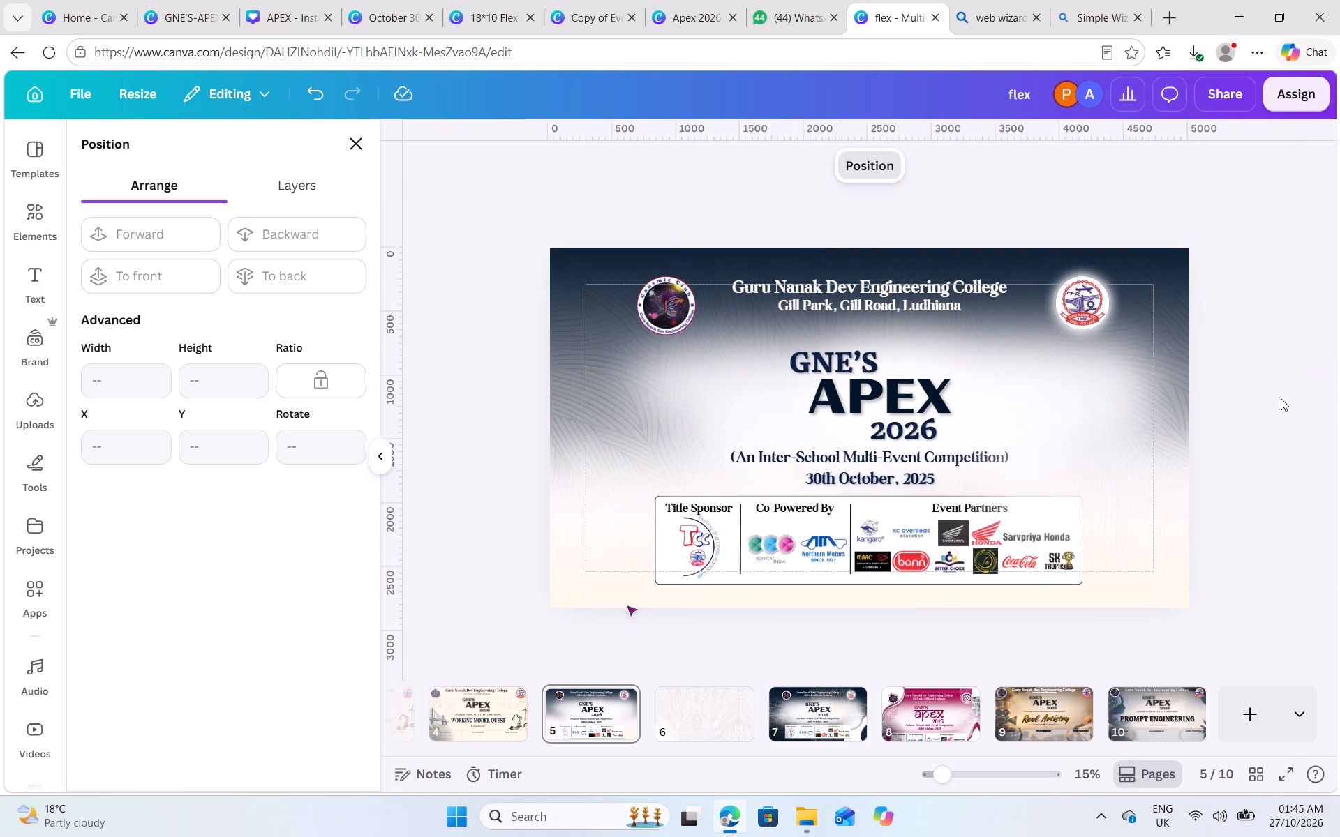
Delete the two navy gradient overlays from the upper part of the page 5 banner.
left_click(1270, 206)
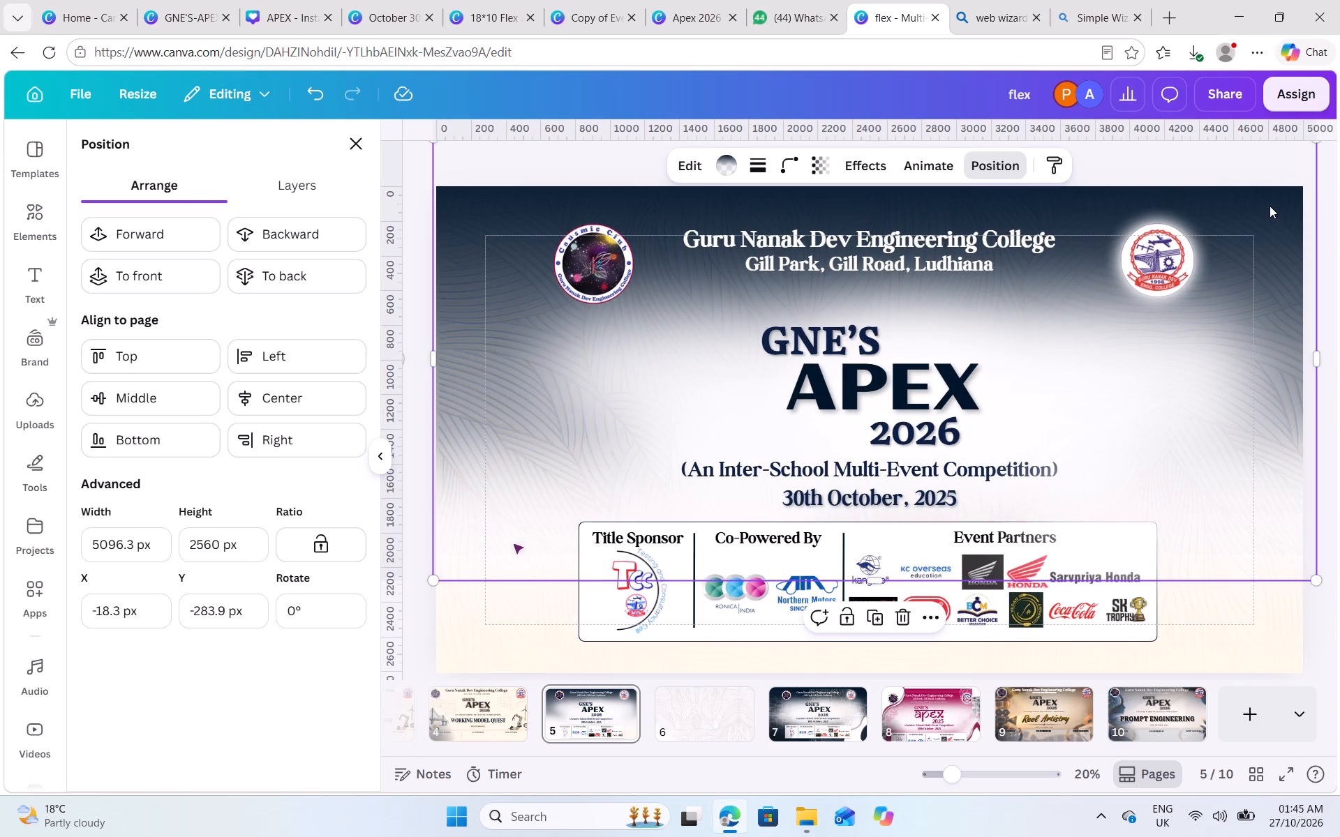
key("Delete")
left_click(505, 206)
key("Delete")
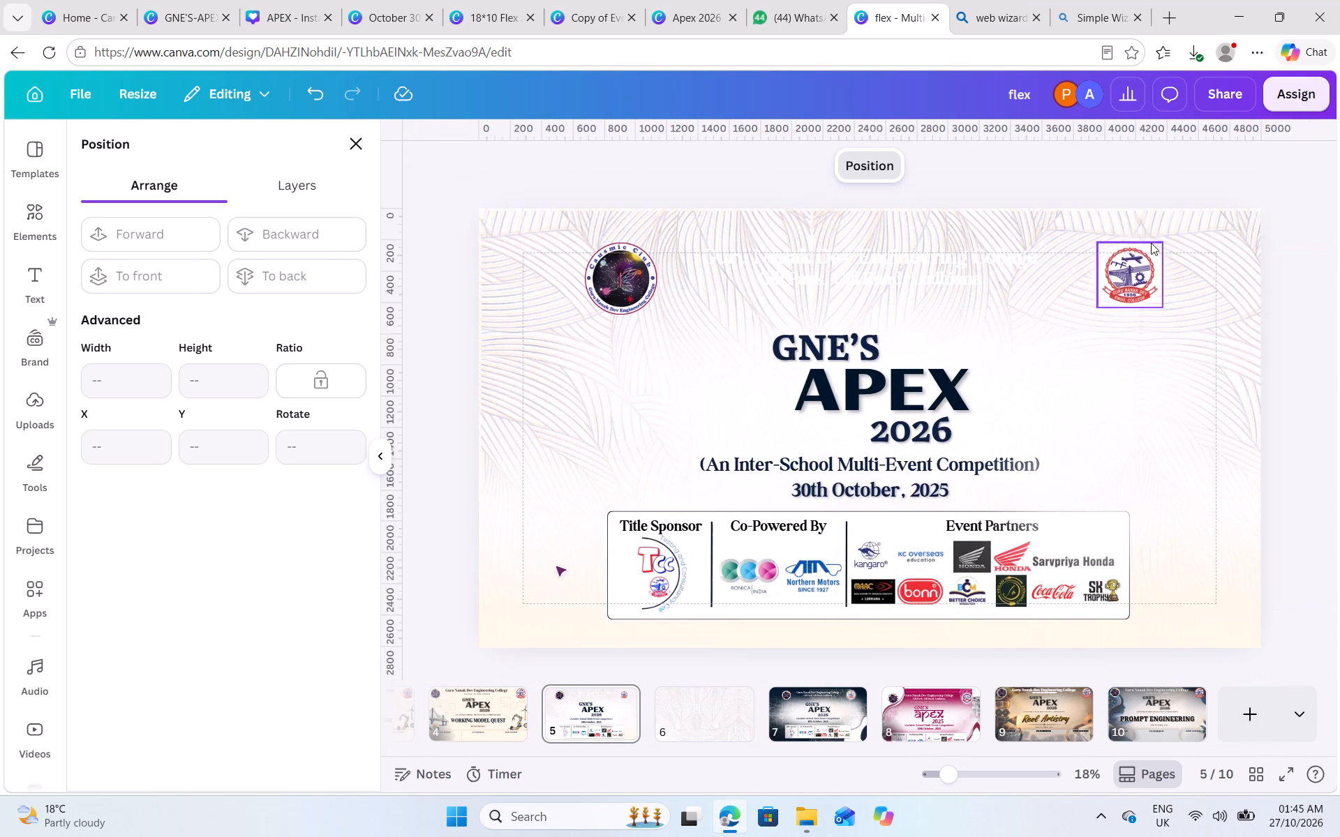
Move a cream fade overlay from the bottom of page 5 up over the upper part of the banner.
left_click(1125, 636)
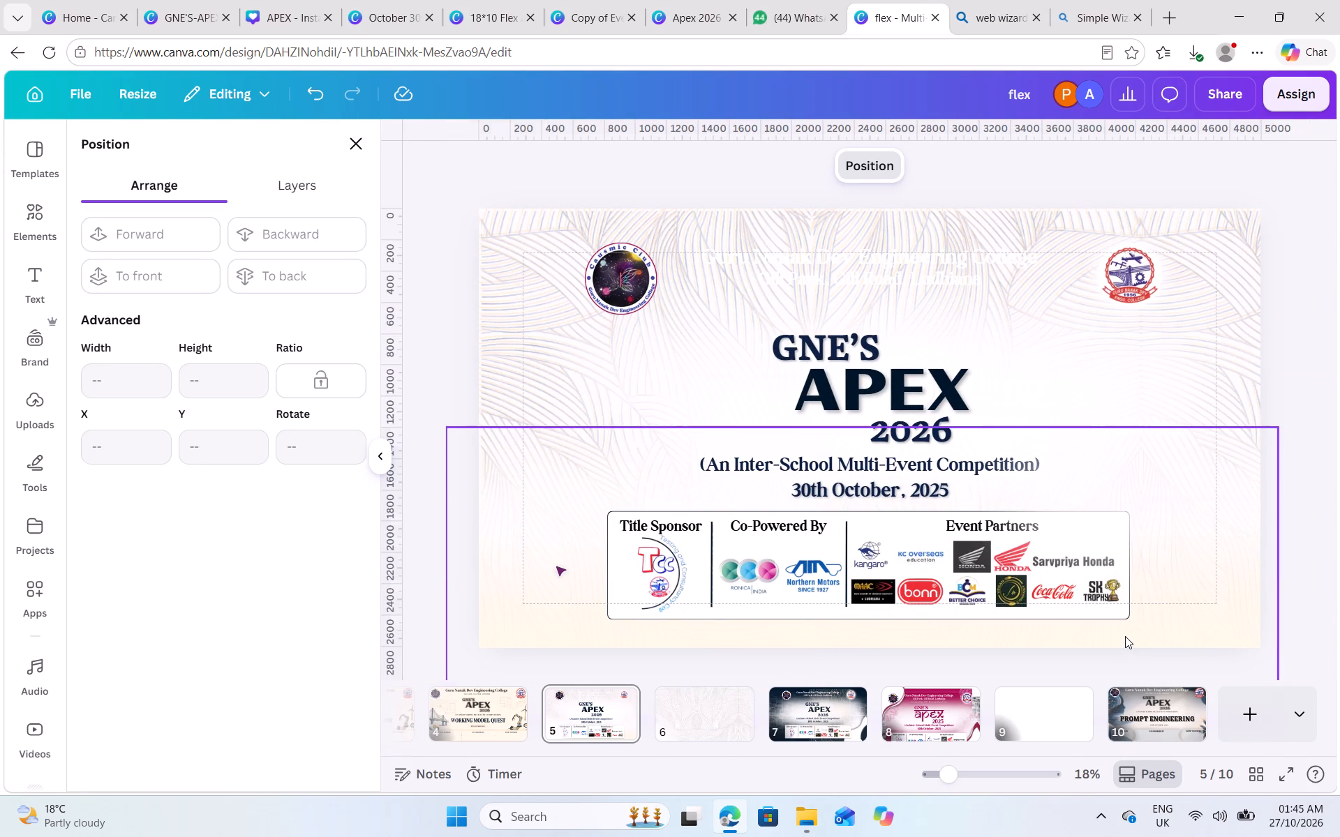
left_click_drag(1172, 609, 1180, 361)
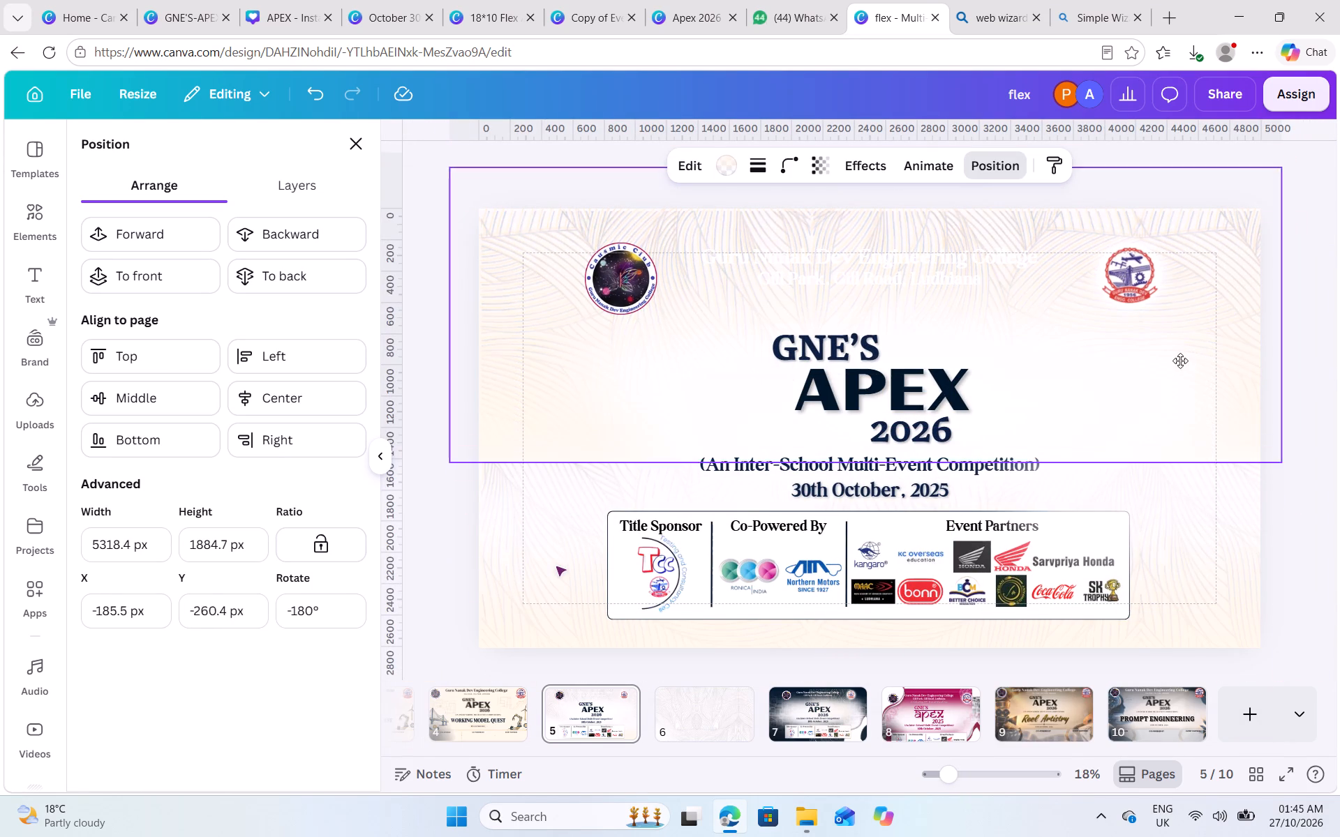
left_click_drag(1180, 361, 1185, 397)
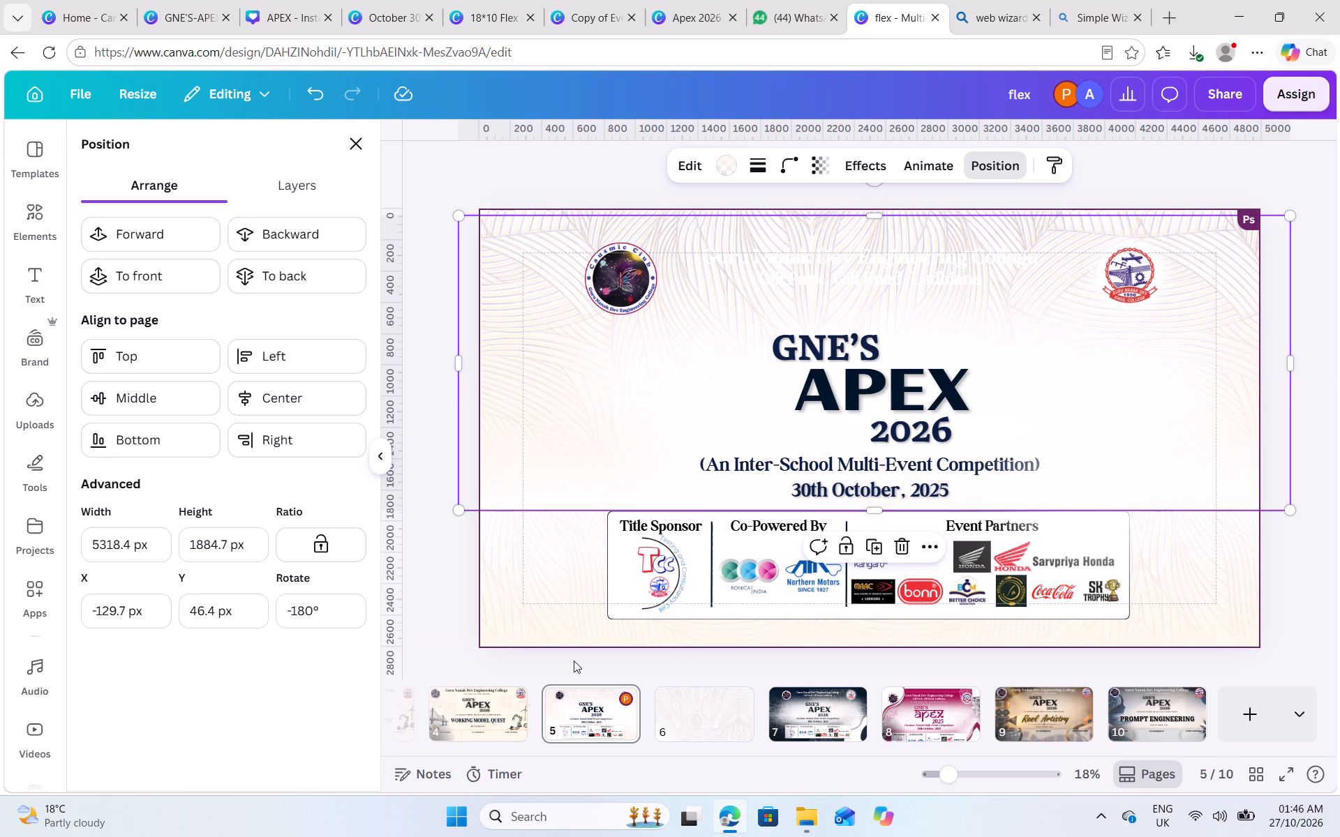
scroll(539, 700, "right", 2)
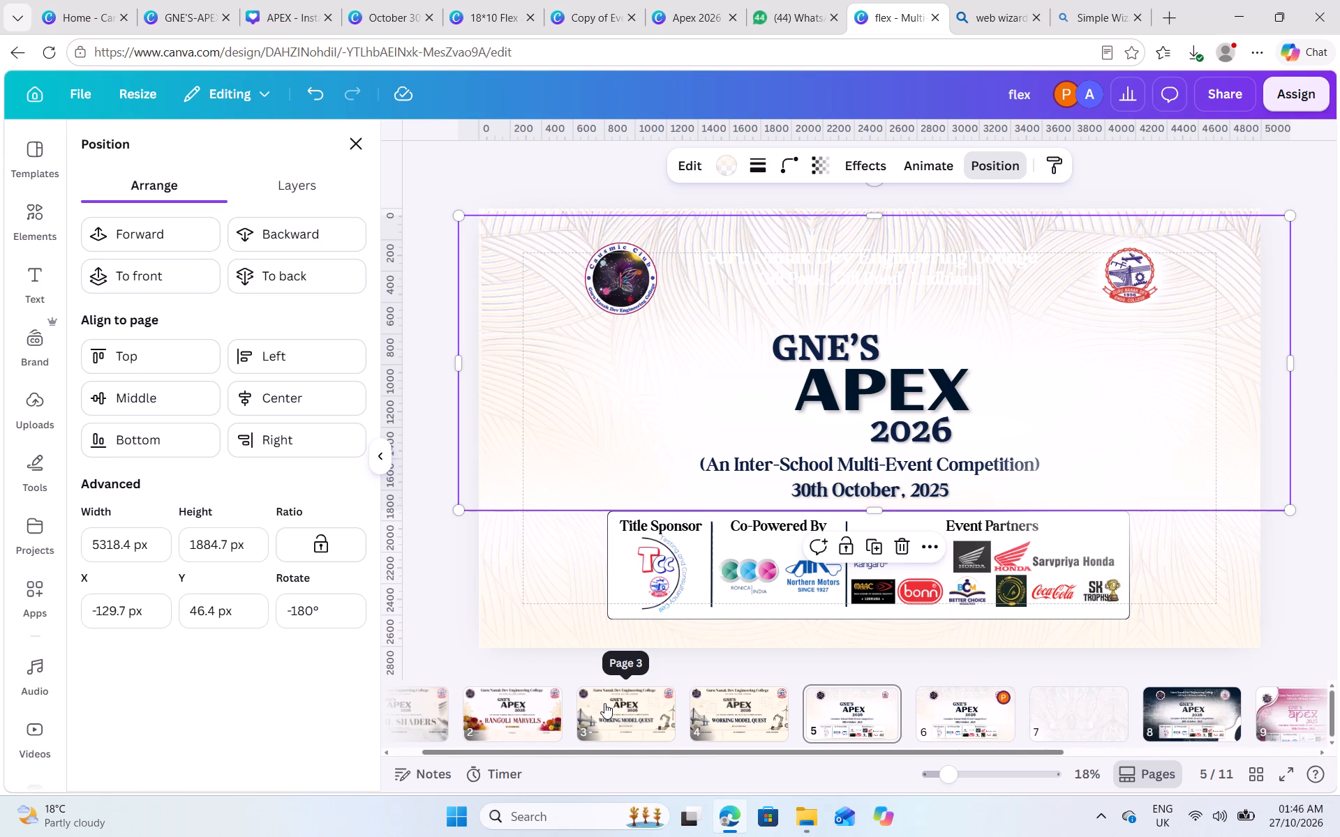
scroll(604, 703, "left", 2)
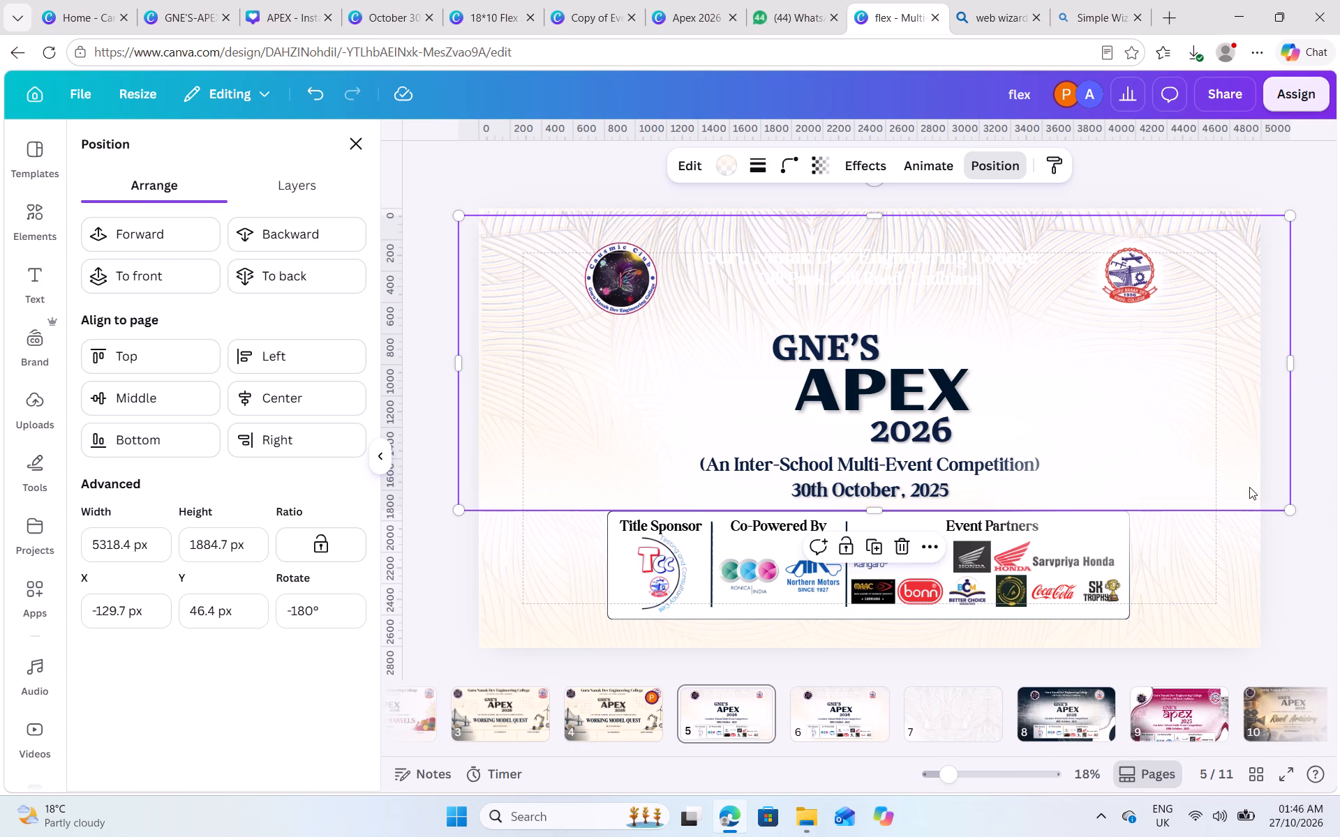
left_click_drag(1272, 267, 1273, 240)
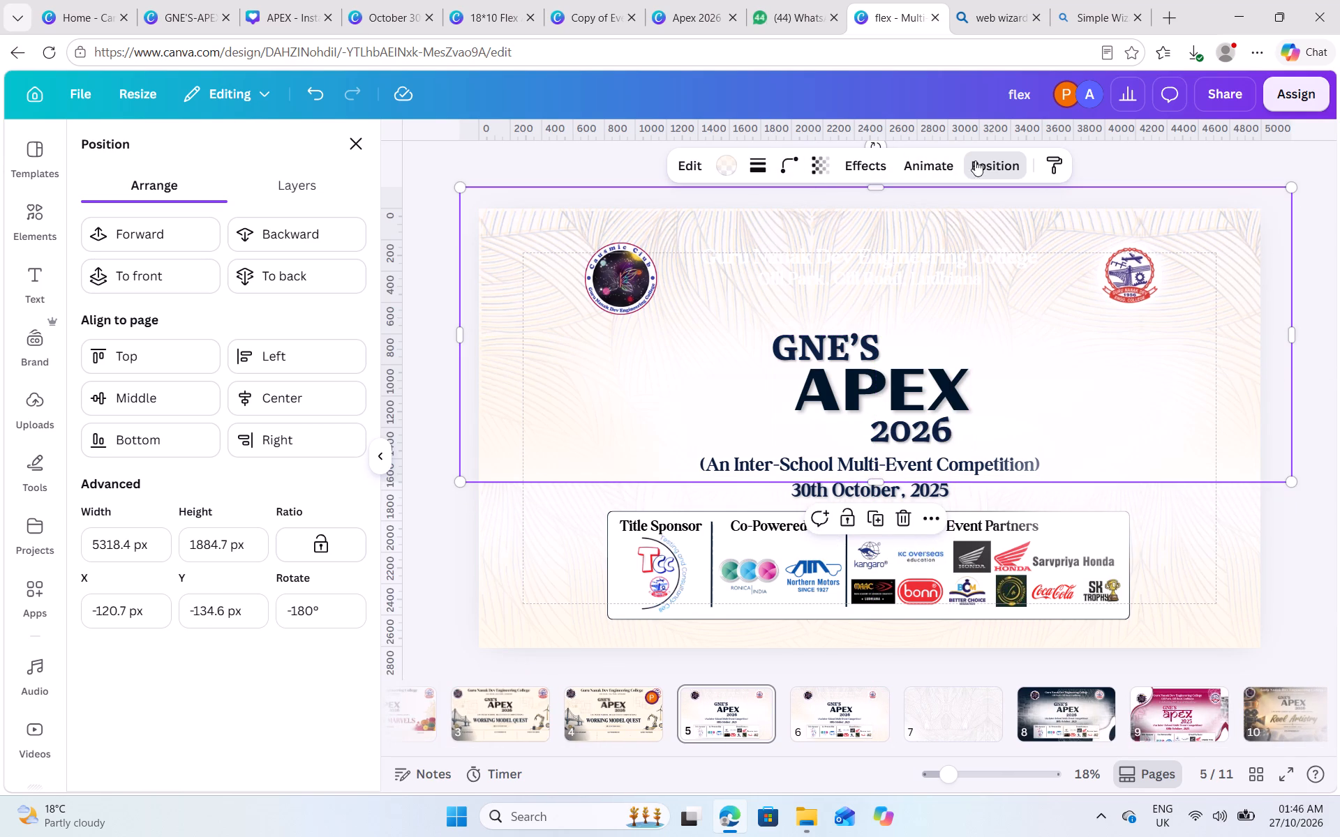
left_click(313, 173)
left_click(338, 145)
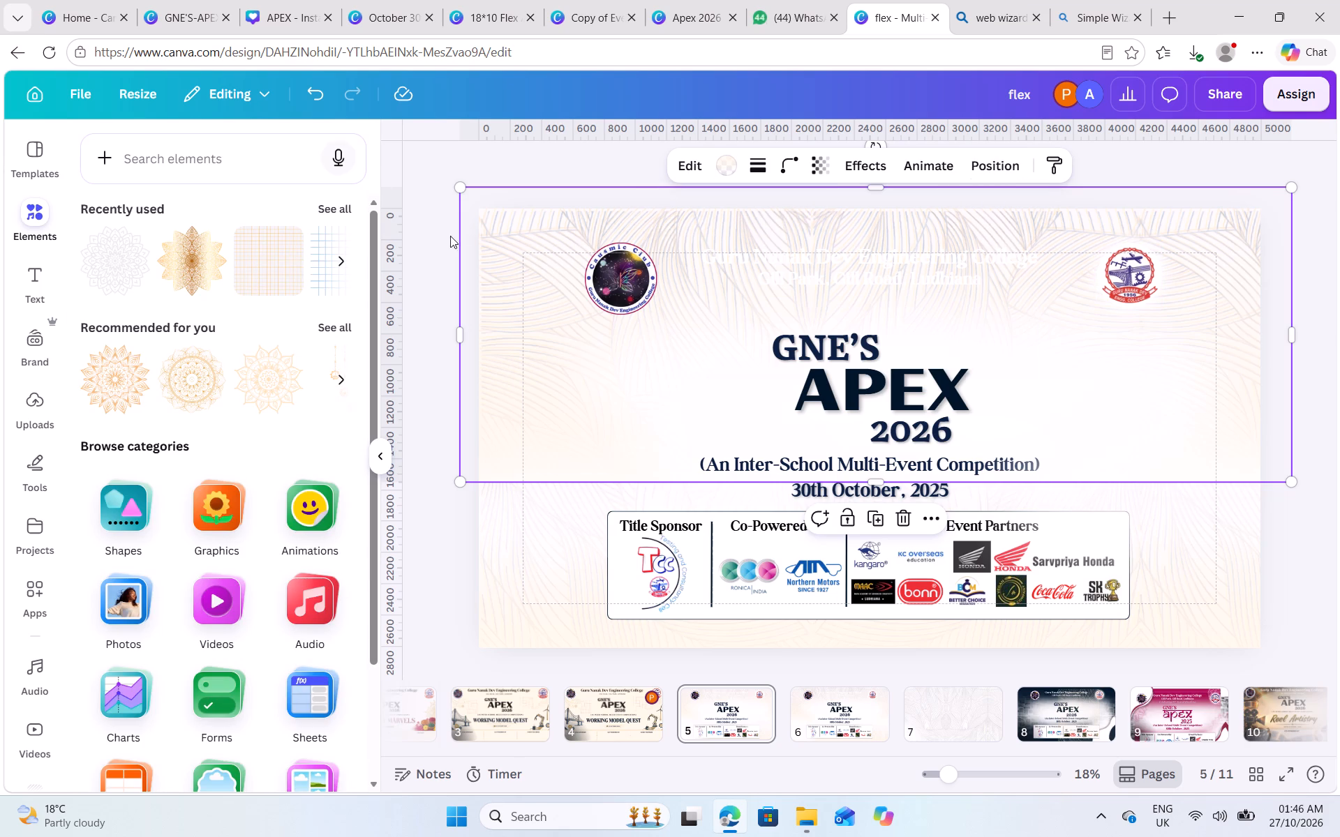
left_click(379, 458)
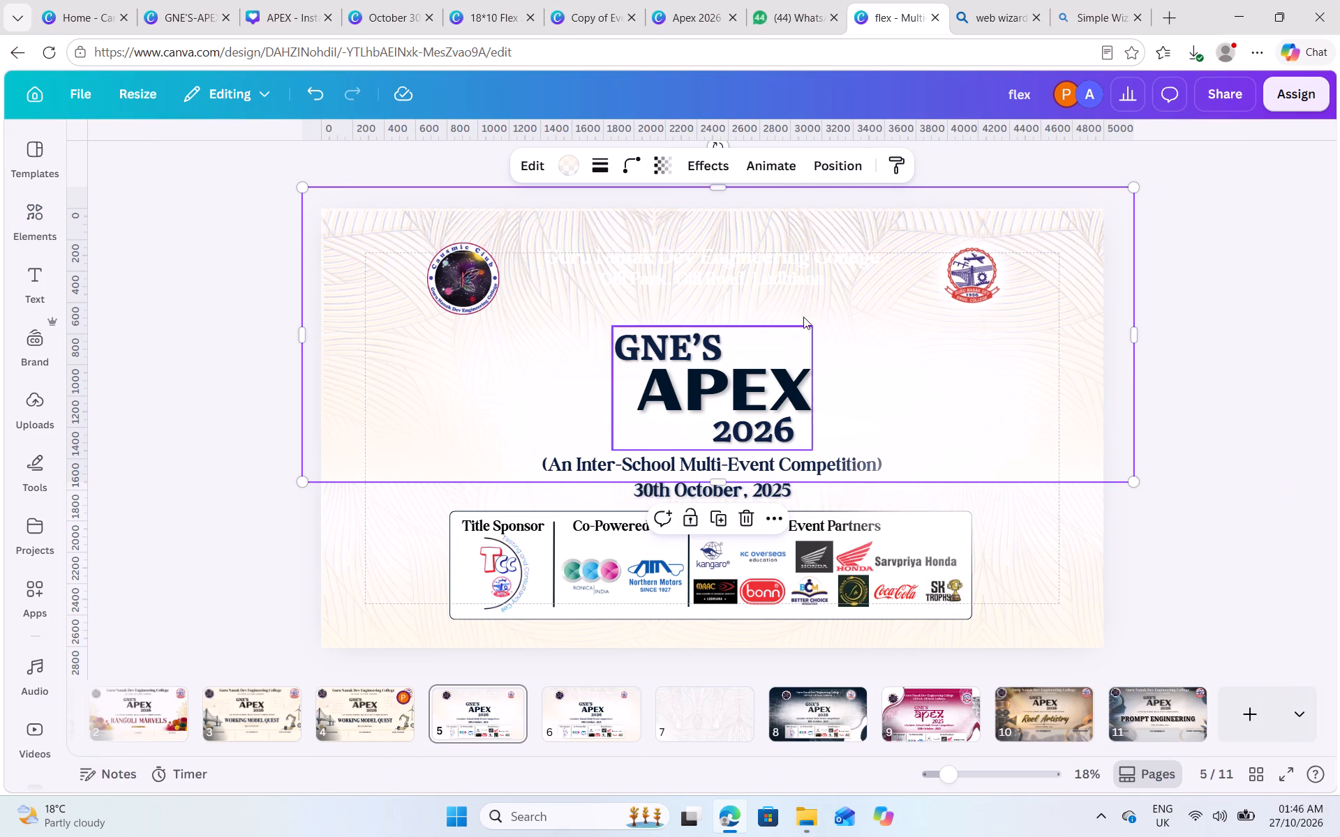
left_click_drag(1033, 377, 1089, 374)
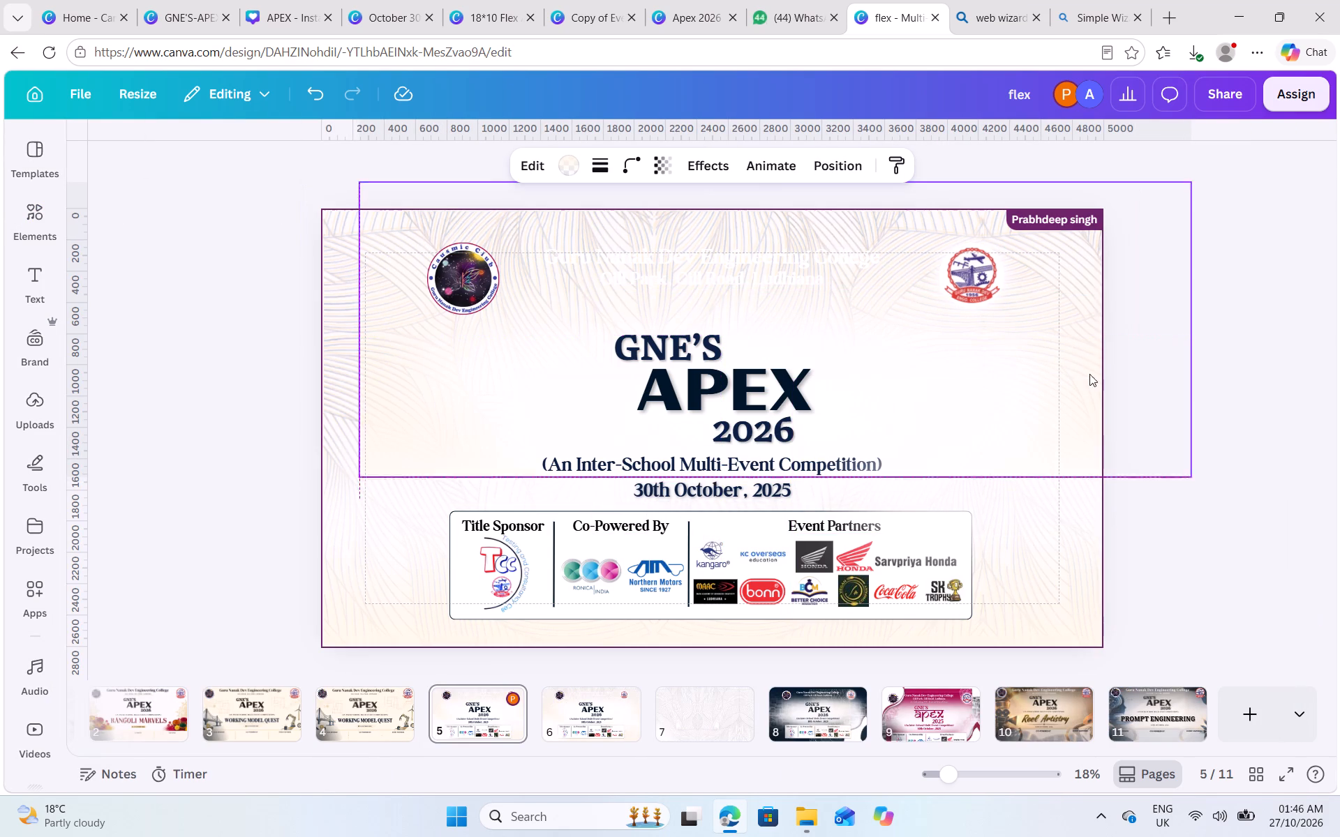
left_click_drag(413, 412, 301, 483)
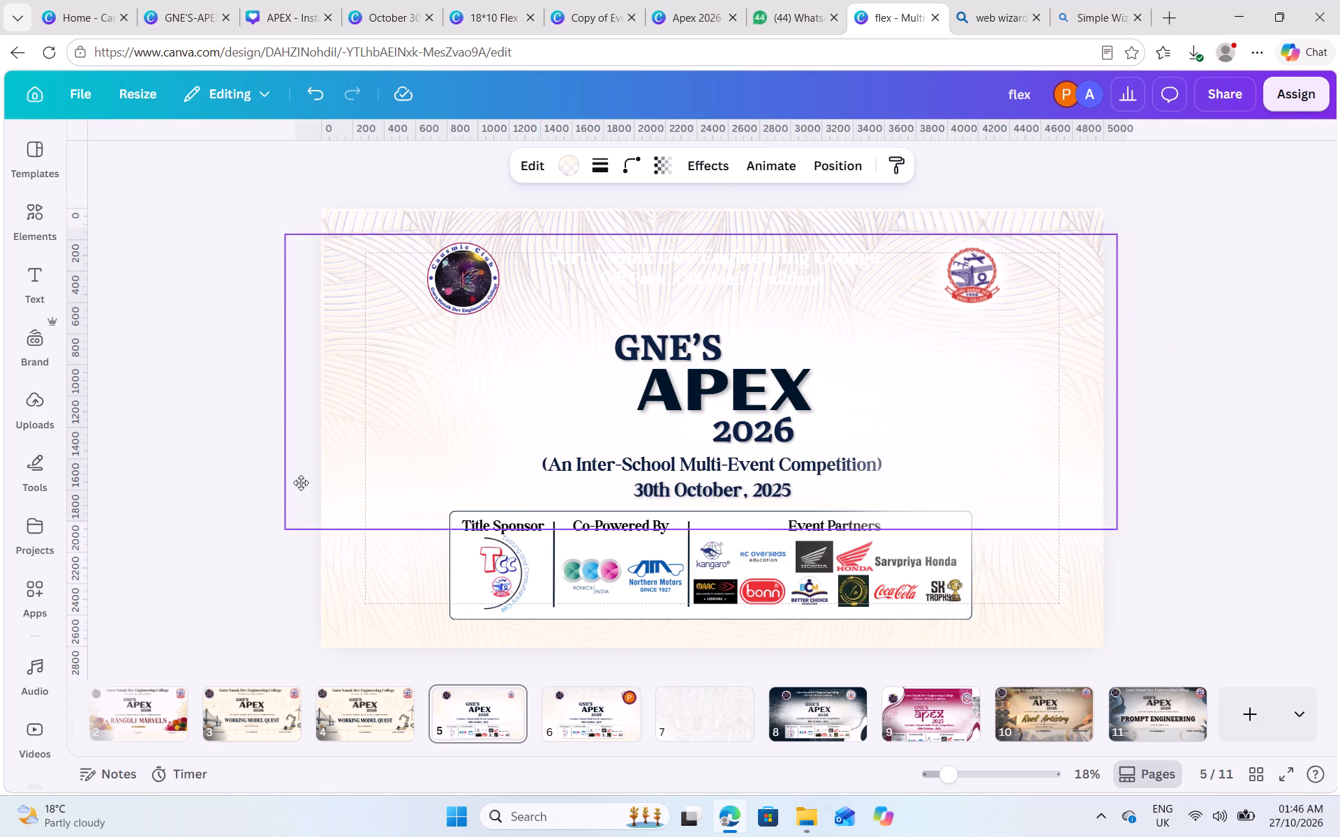
left_click_drag(301, 483, 295, 476)
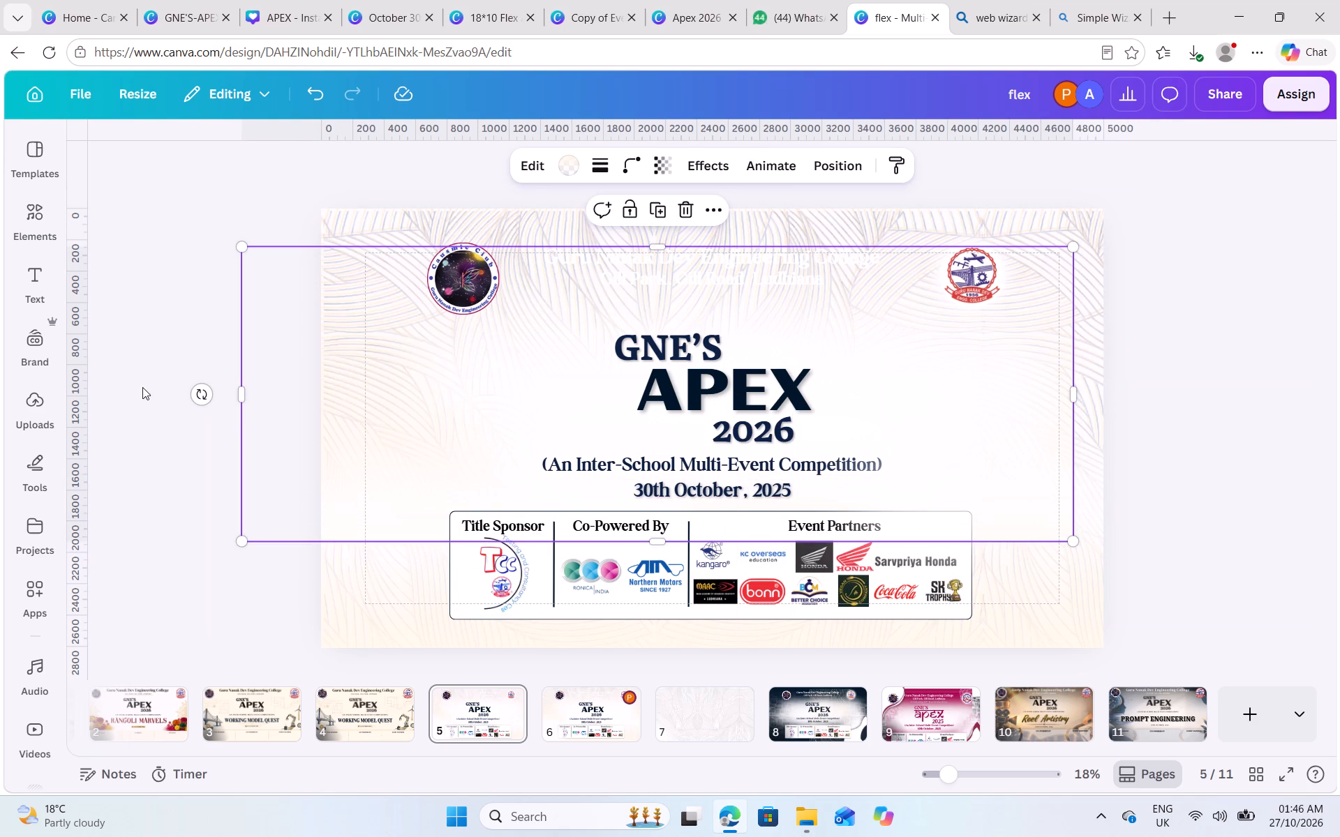
Turn the moved cream fade upside down so its tinted edge faces up, and align it over the page's top edge.
left_click_drag(197, 393, 855, 326)
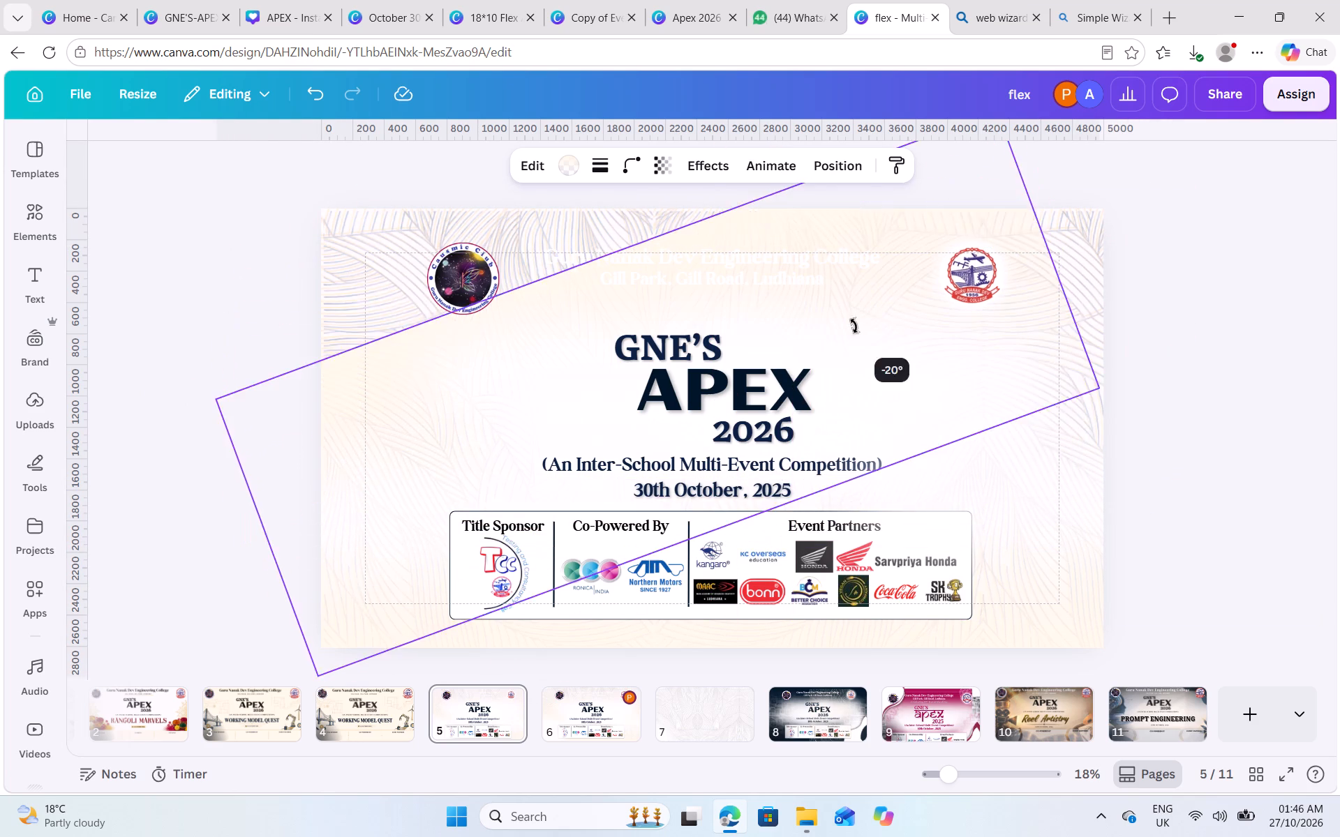
left_click_drag(855, 326, 836, 400)
left_click_drag(1017, 331, 1022, 325)
left_click_drag(1025, 325, 1071, 290)
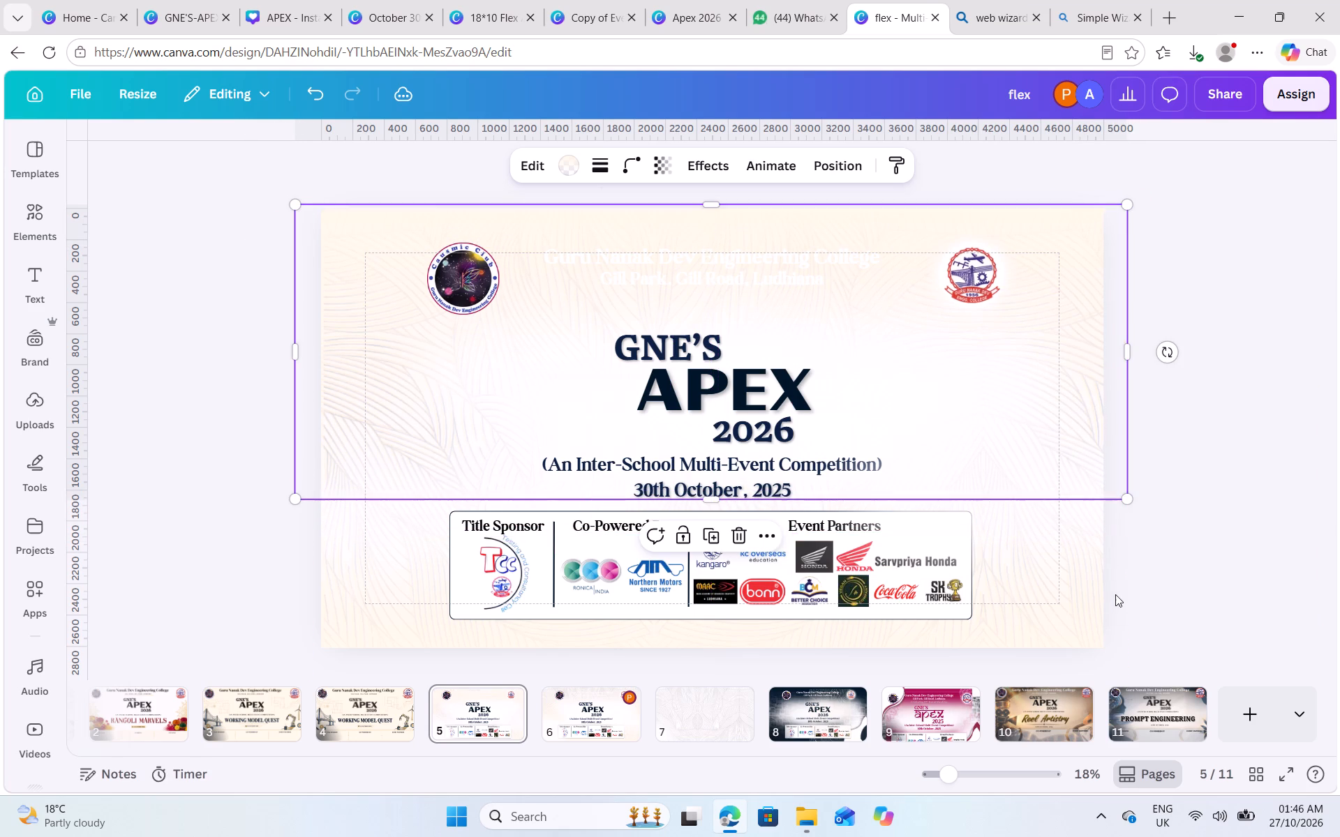
Move the remaining cream fade overlay from the bottom of page 5 up over the upper part of the banner.
left_click(1066, 617)
left_click(1025, 639)
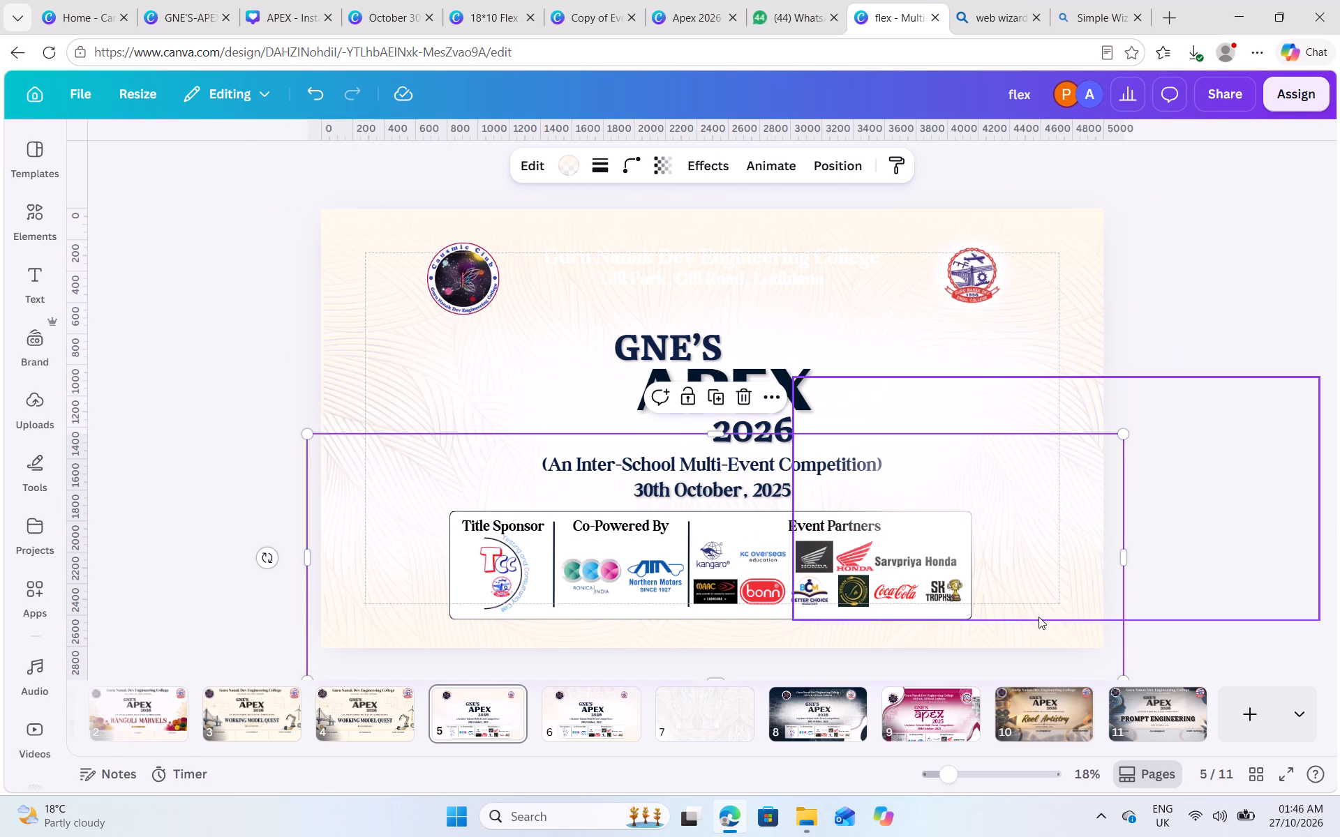
left_click_drag(1048, 614, 1082, 363)
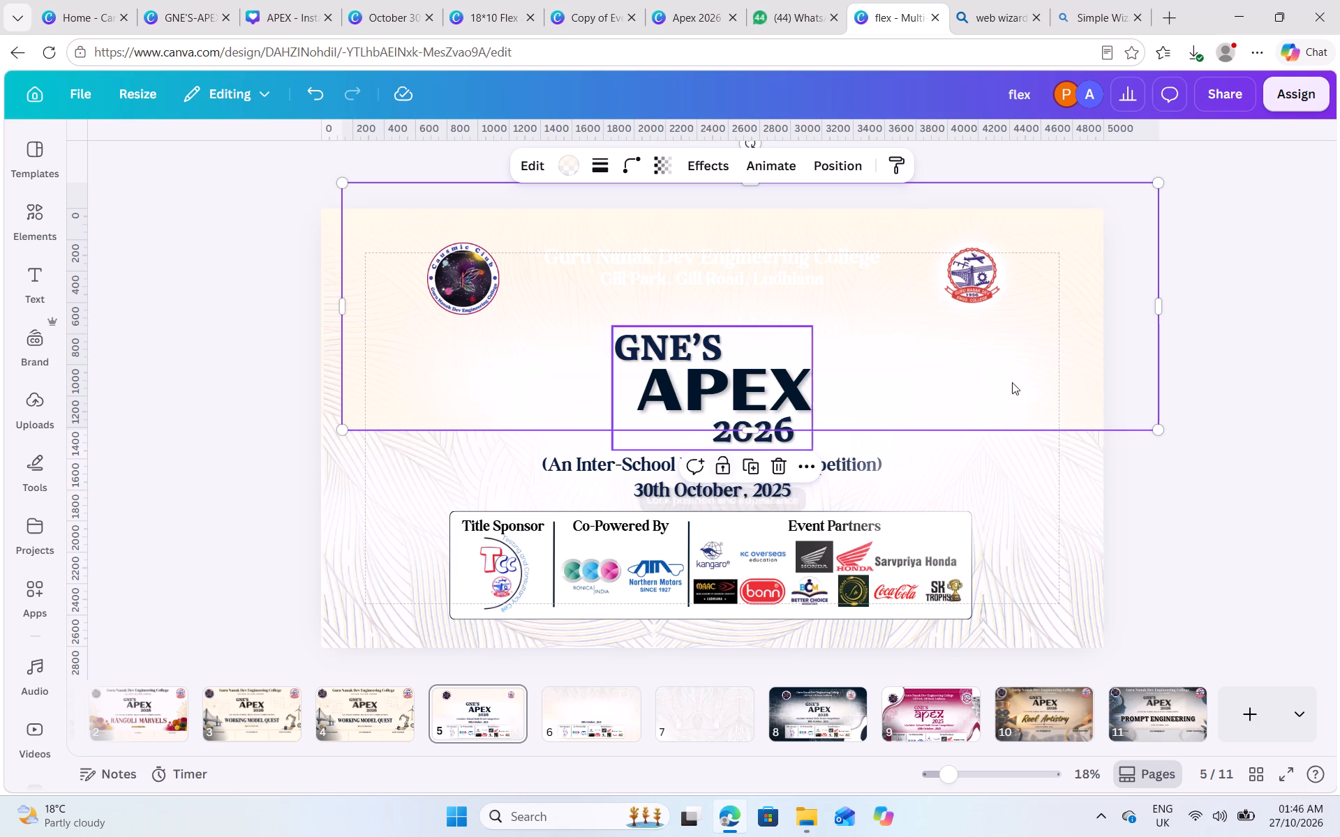
left_click_drag(1133, 219, 1071, 285)
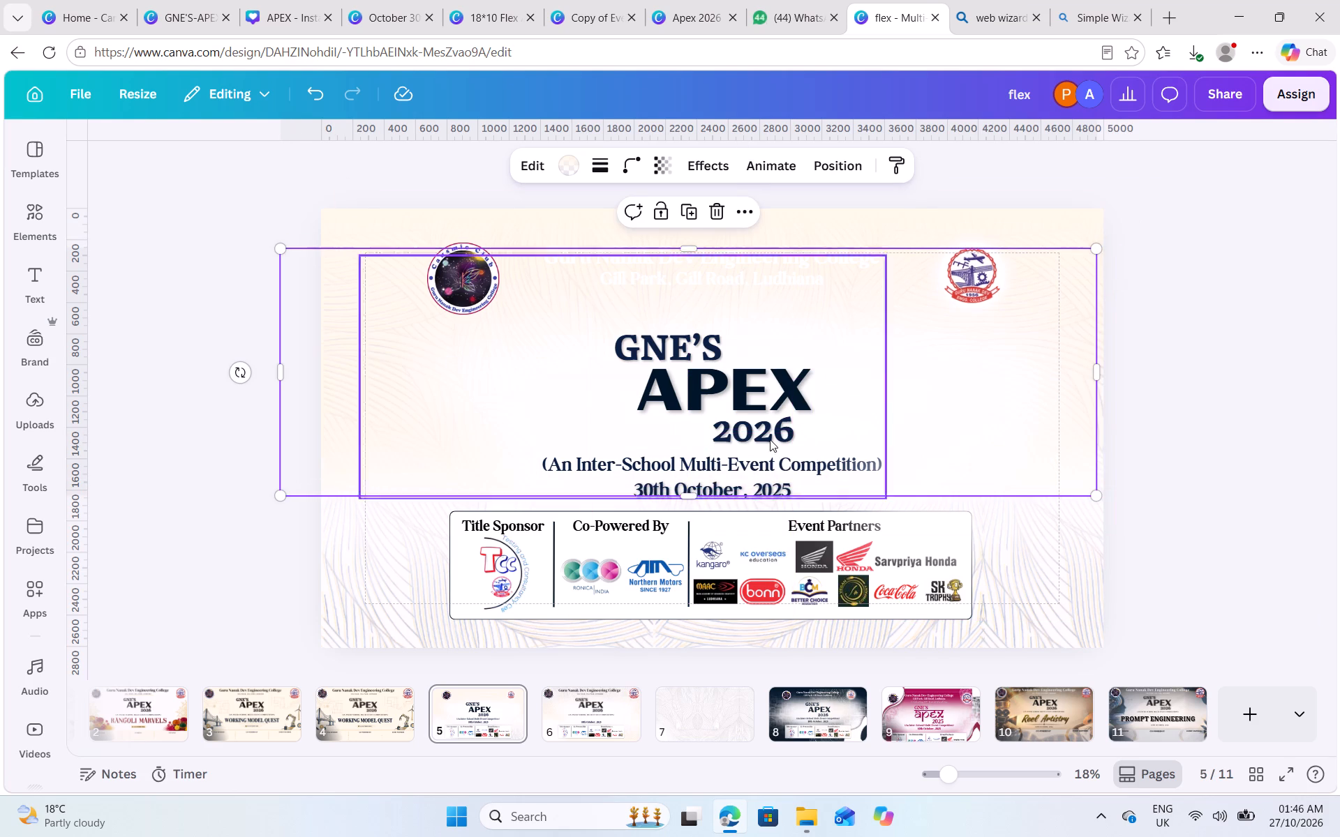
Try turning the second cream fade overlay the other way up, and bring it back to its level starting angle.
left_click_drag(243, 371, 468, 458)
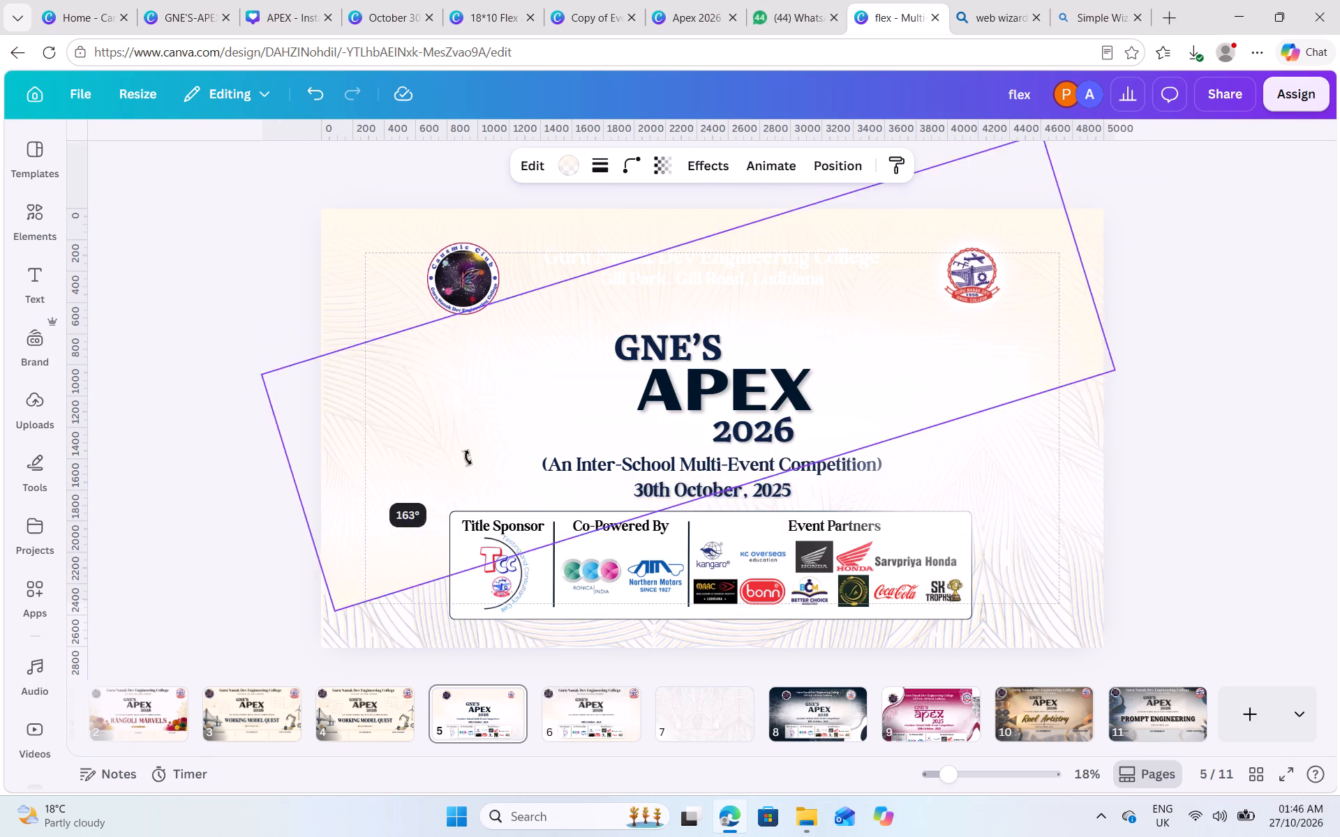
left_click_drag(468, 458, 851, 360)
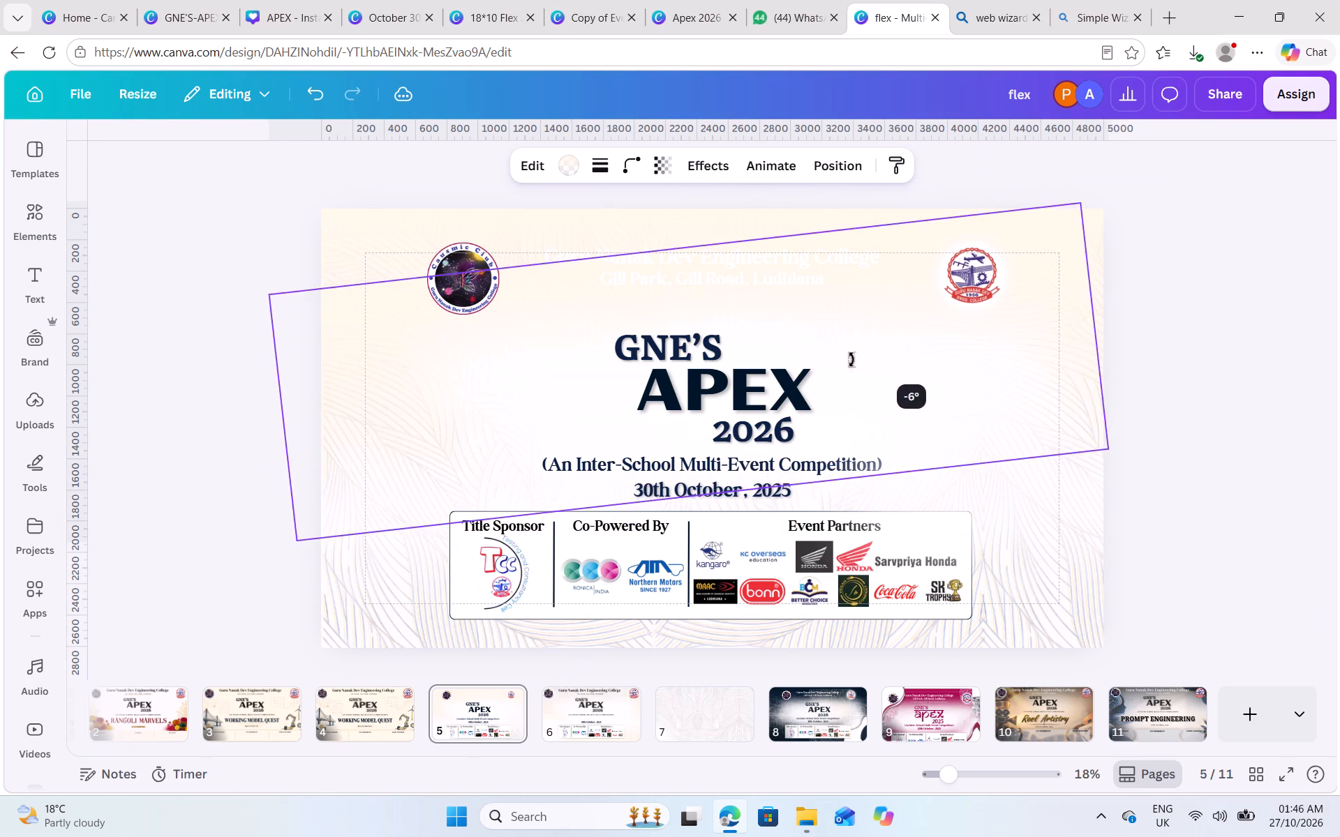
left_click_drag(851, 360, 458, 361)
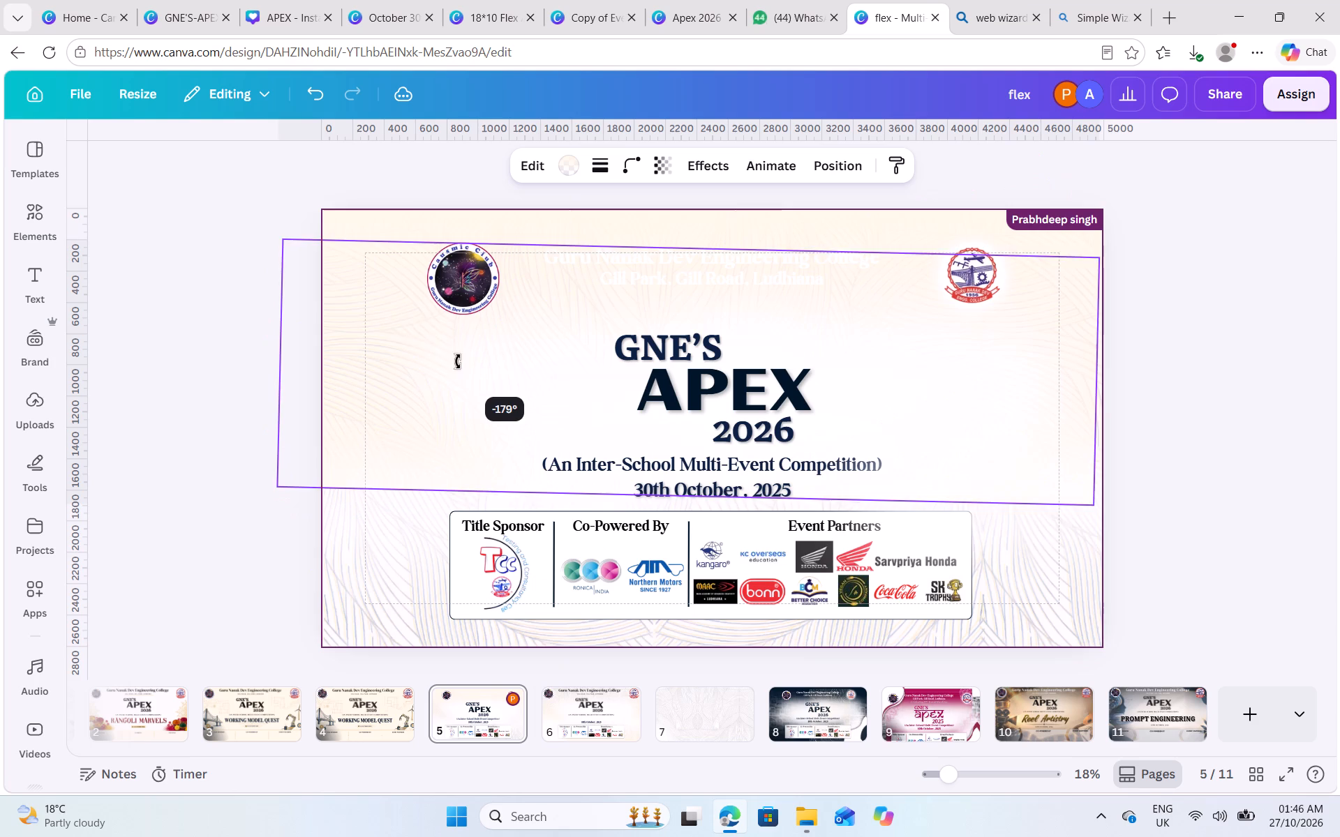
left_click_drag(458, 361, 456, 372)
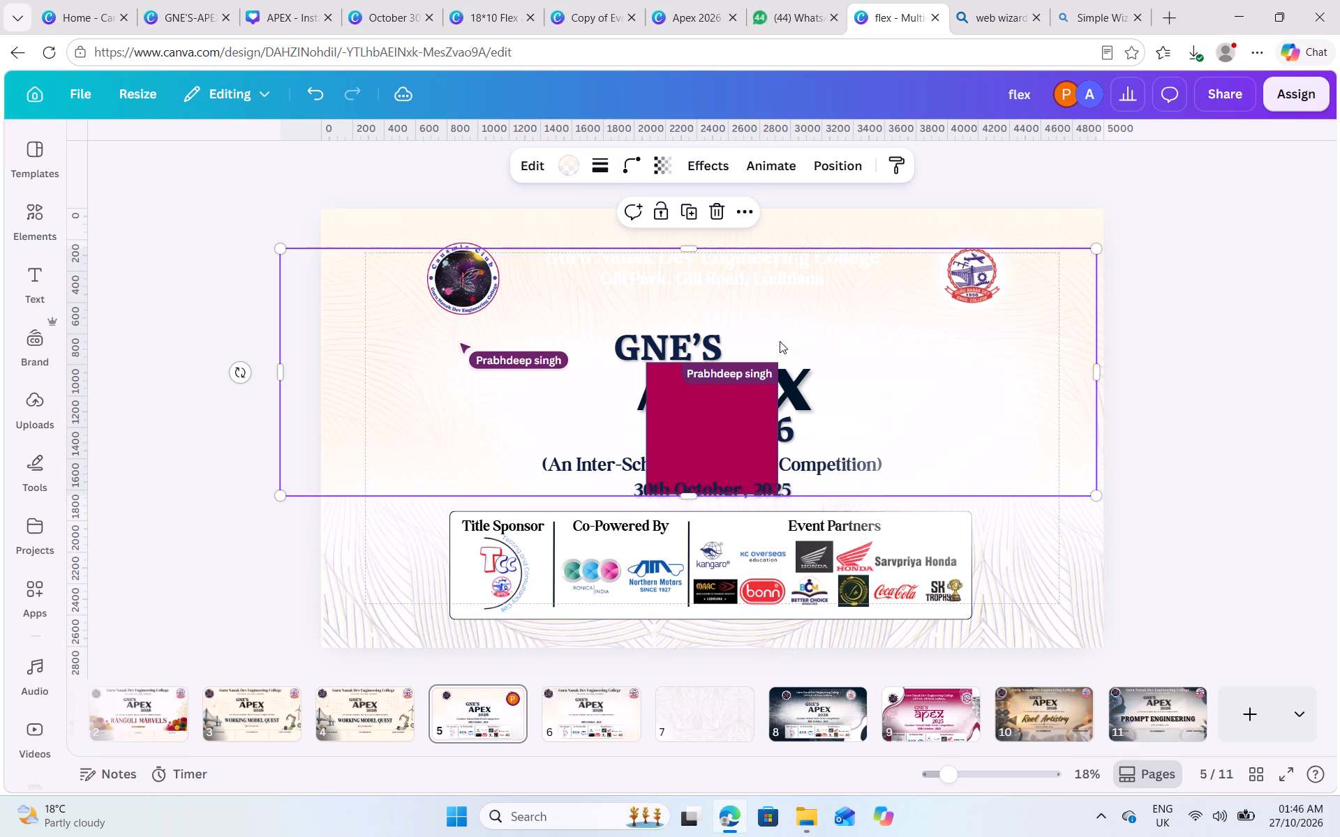
Align the second cream fade overlay with the page's top edge, spanning the full banner width.
left_click_drag(1066, 352, 1101, 302)
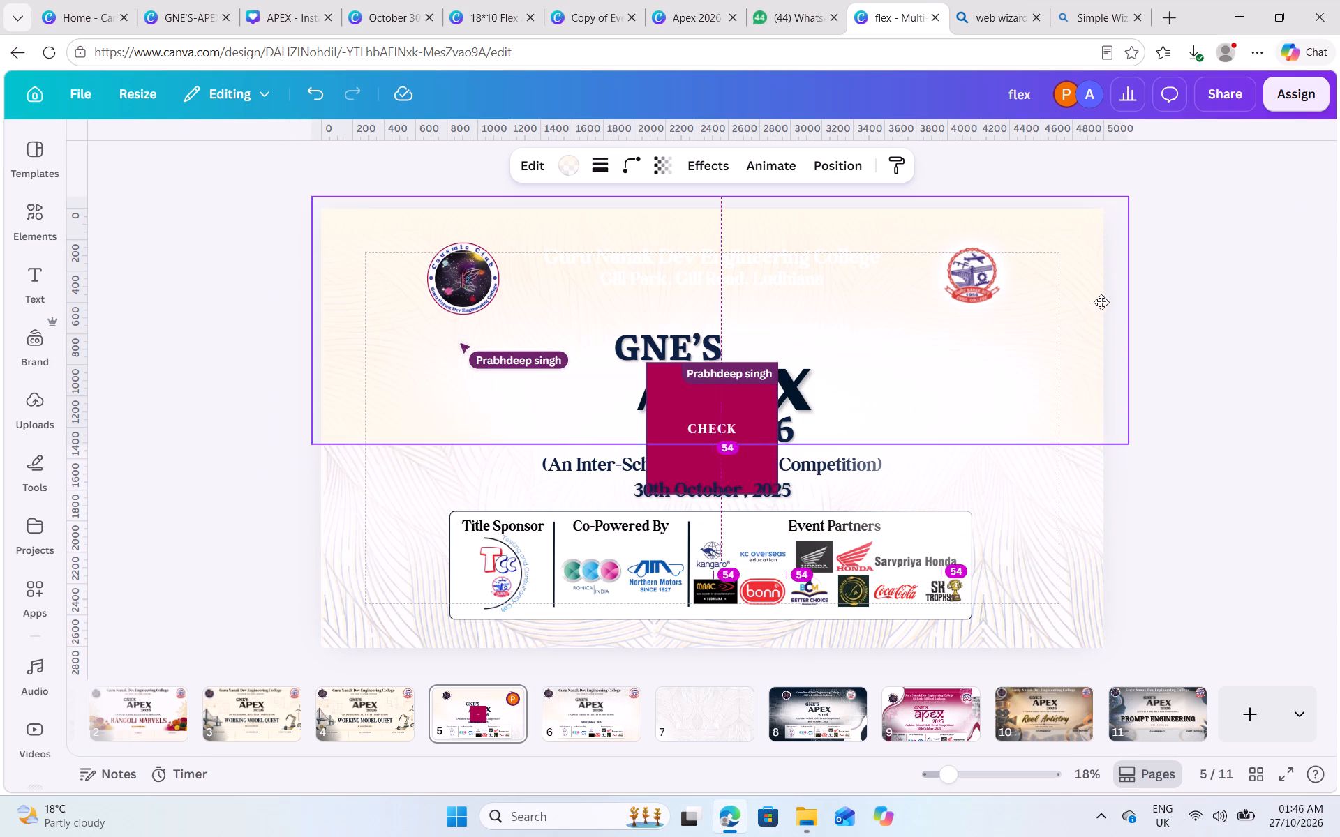
left_click_drag(1101, 302, 1092, 310)
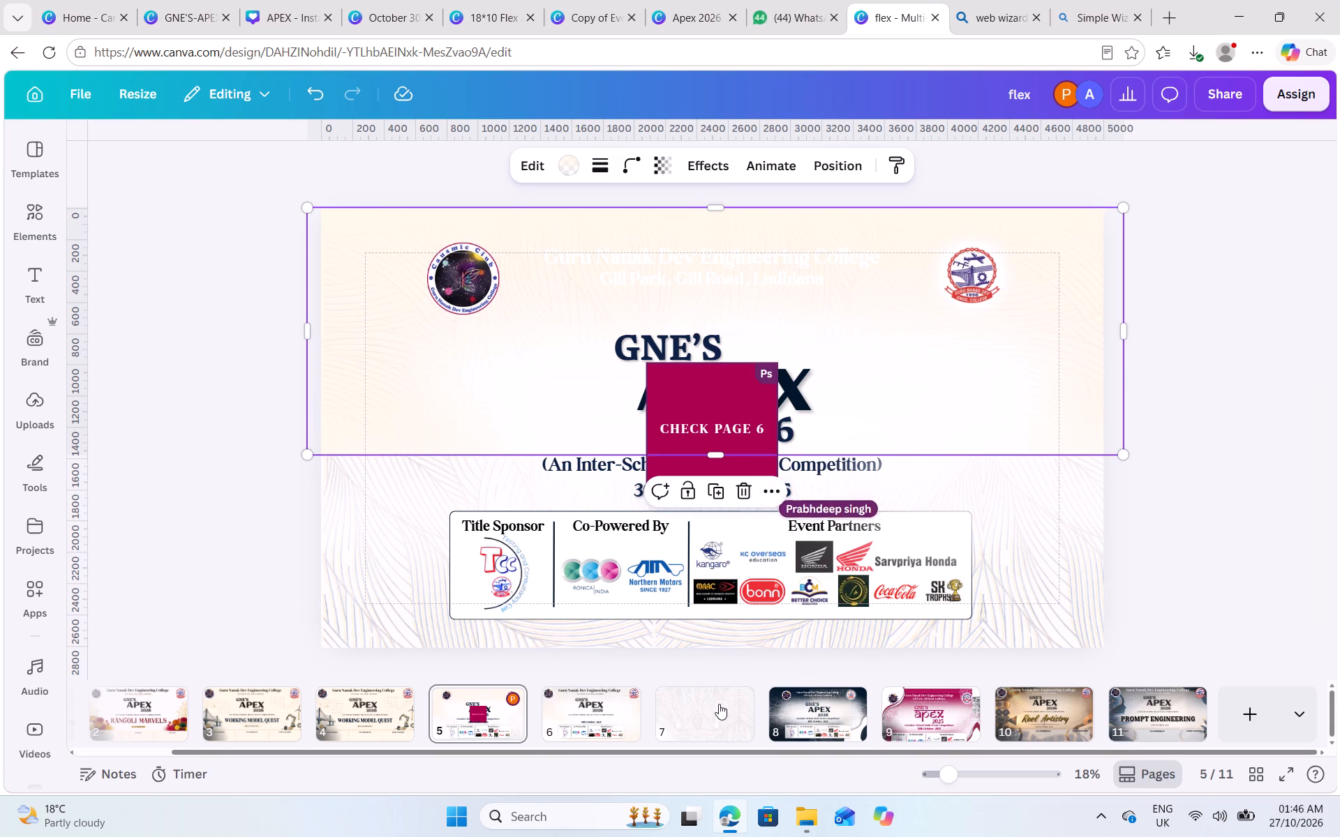
Look at the page 6 banner as the collaborator's note asks, and return to page 5.
left_click(597, 718)
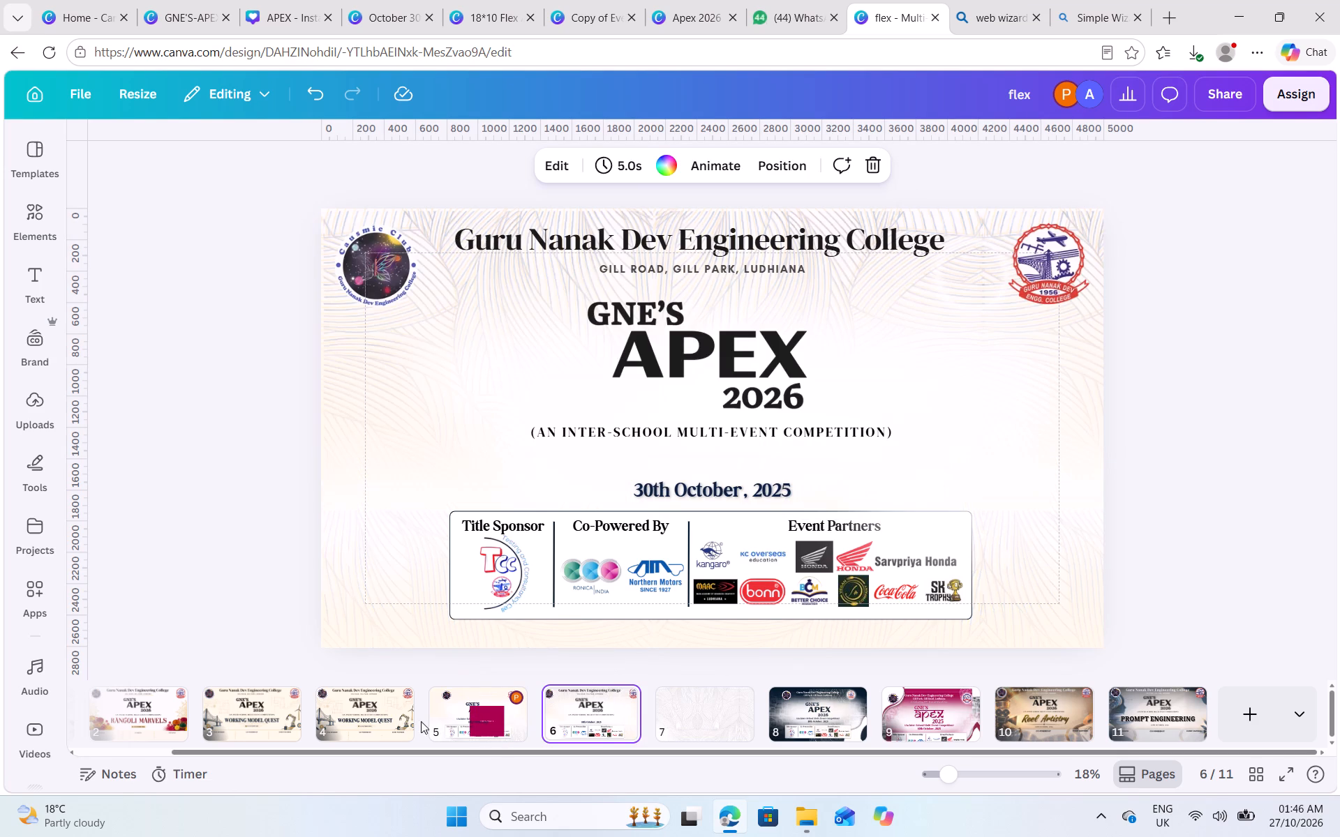
left_click(475, 723)
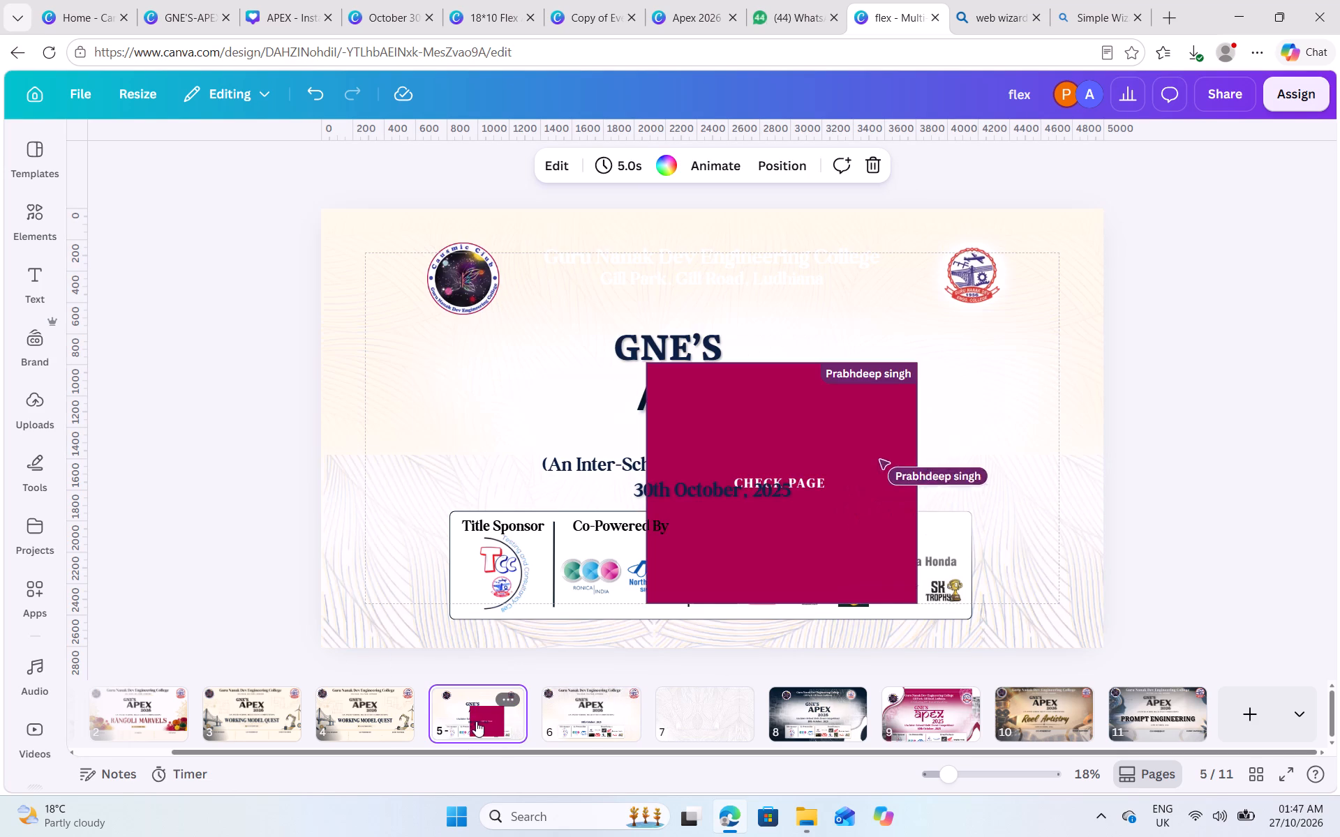
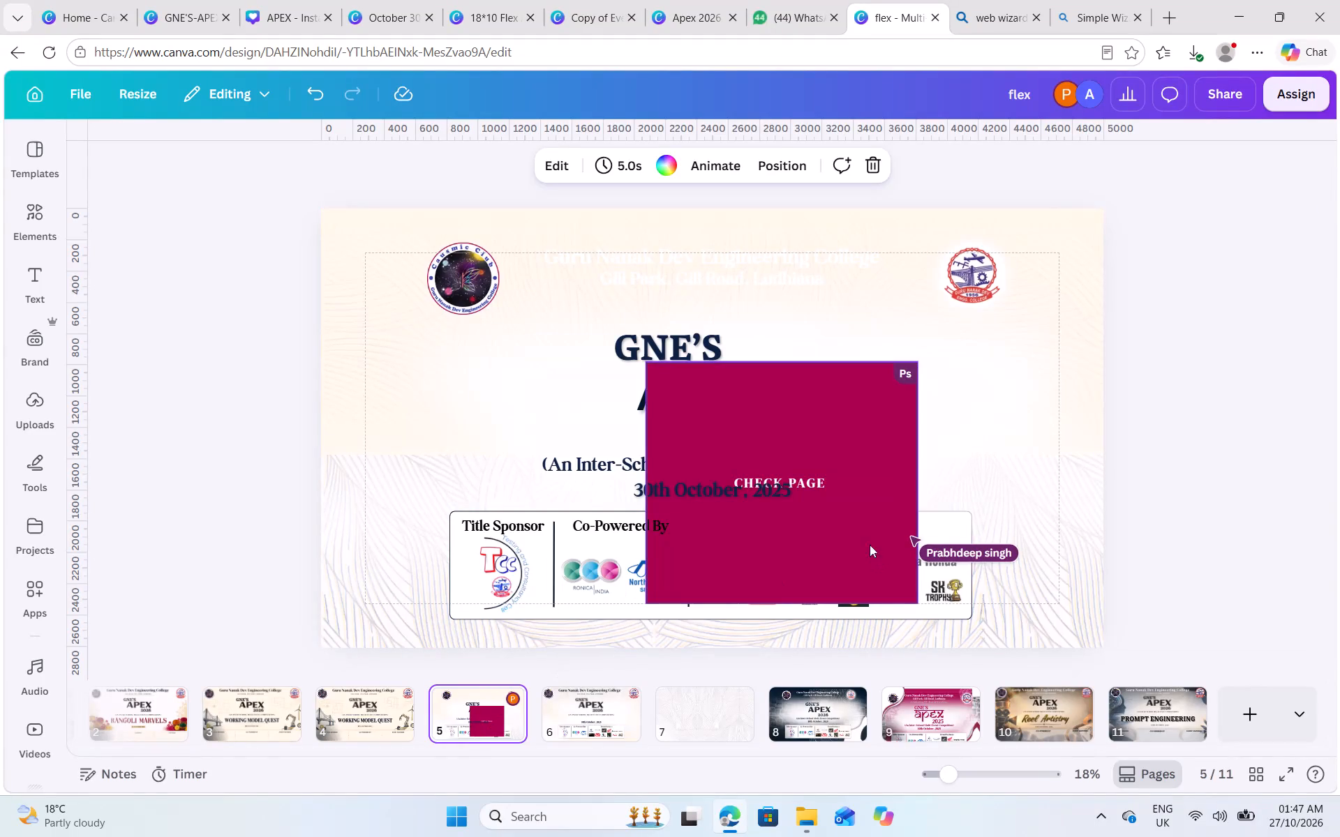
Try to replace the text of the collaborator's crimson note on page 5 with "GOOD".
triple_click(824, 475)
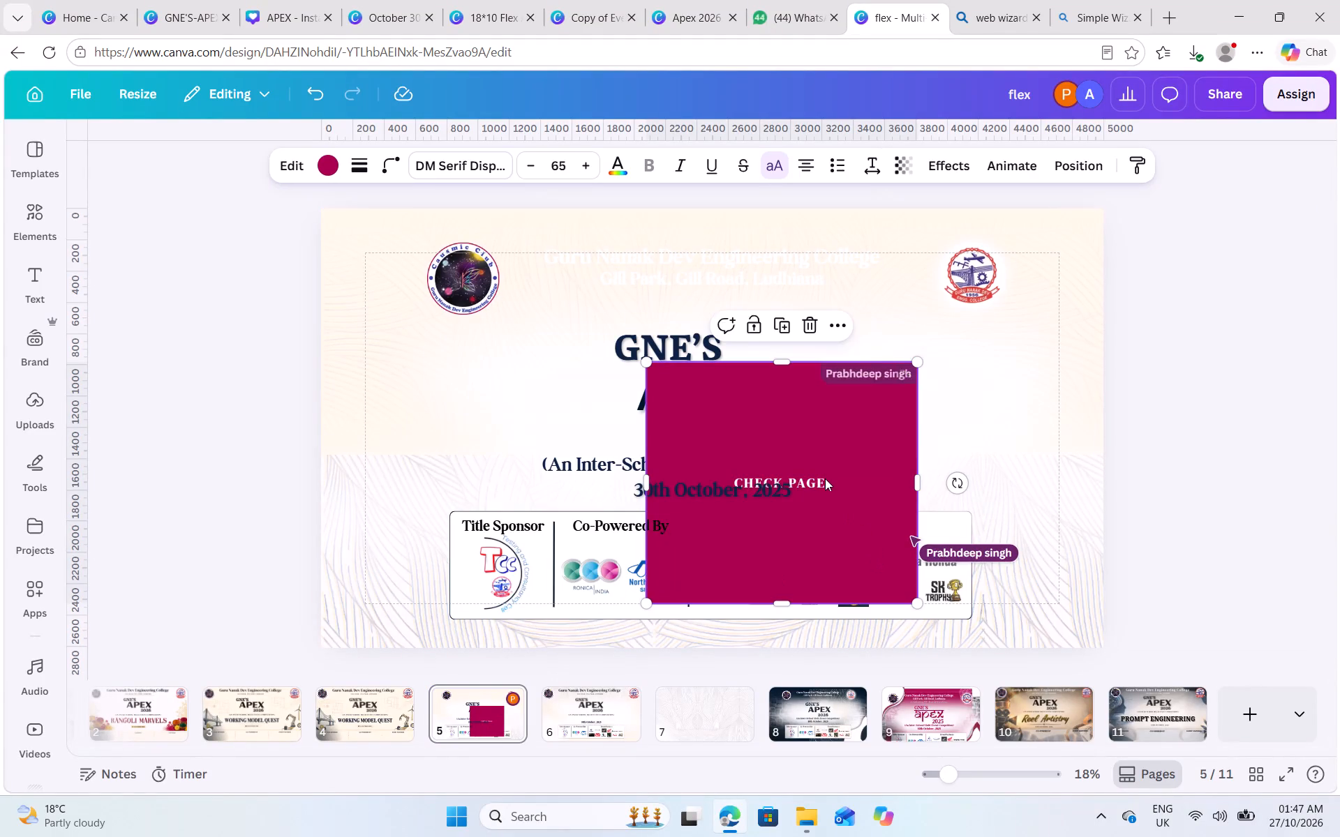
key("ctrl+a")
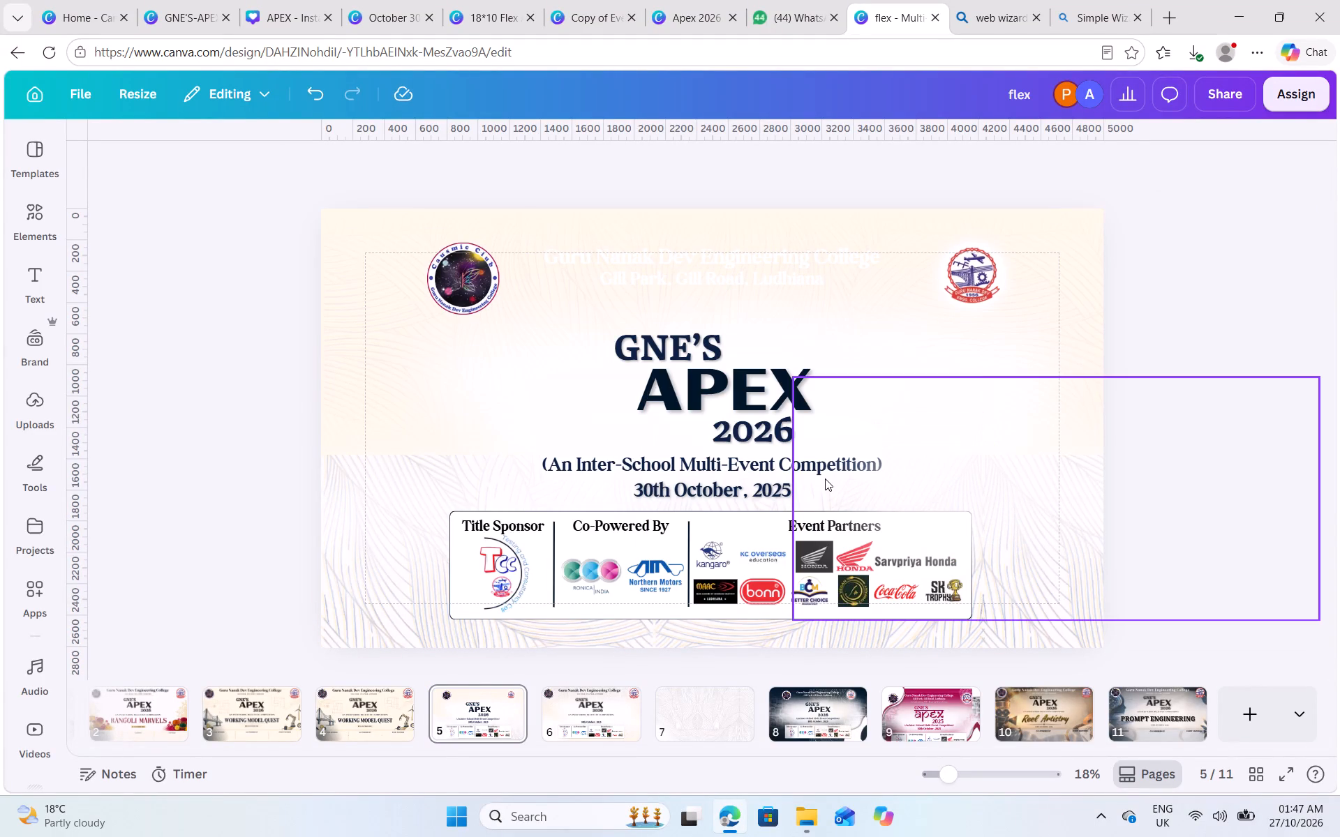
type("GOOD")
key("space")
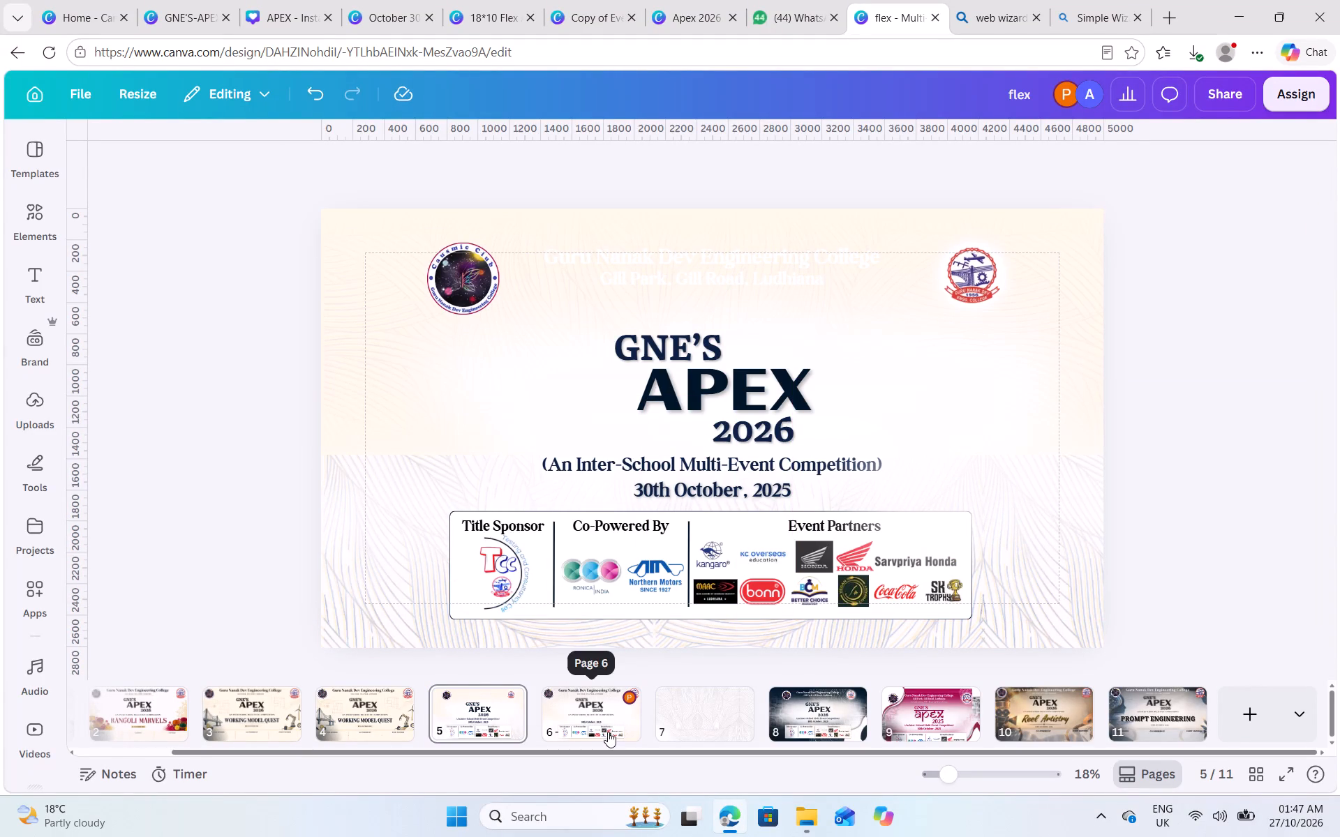
Add a square note on page 6 containing the feedback "GOOD SLIGHTT SIMPLE".
left_click(590, 709)
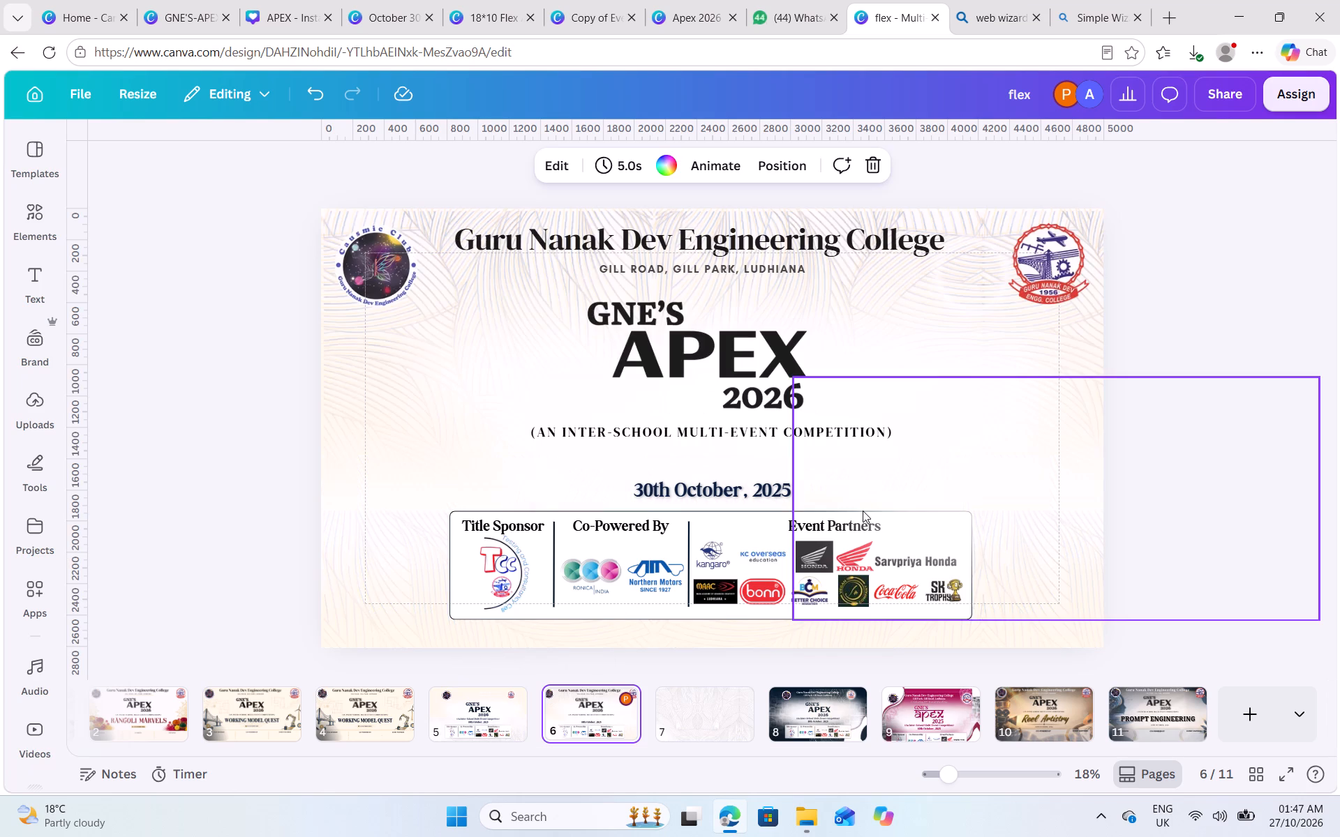
key("b")
key("r")
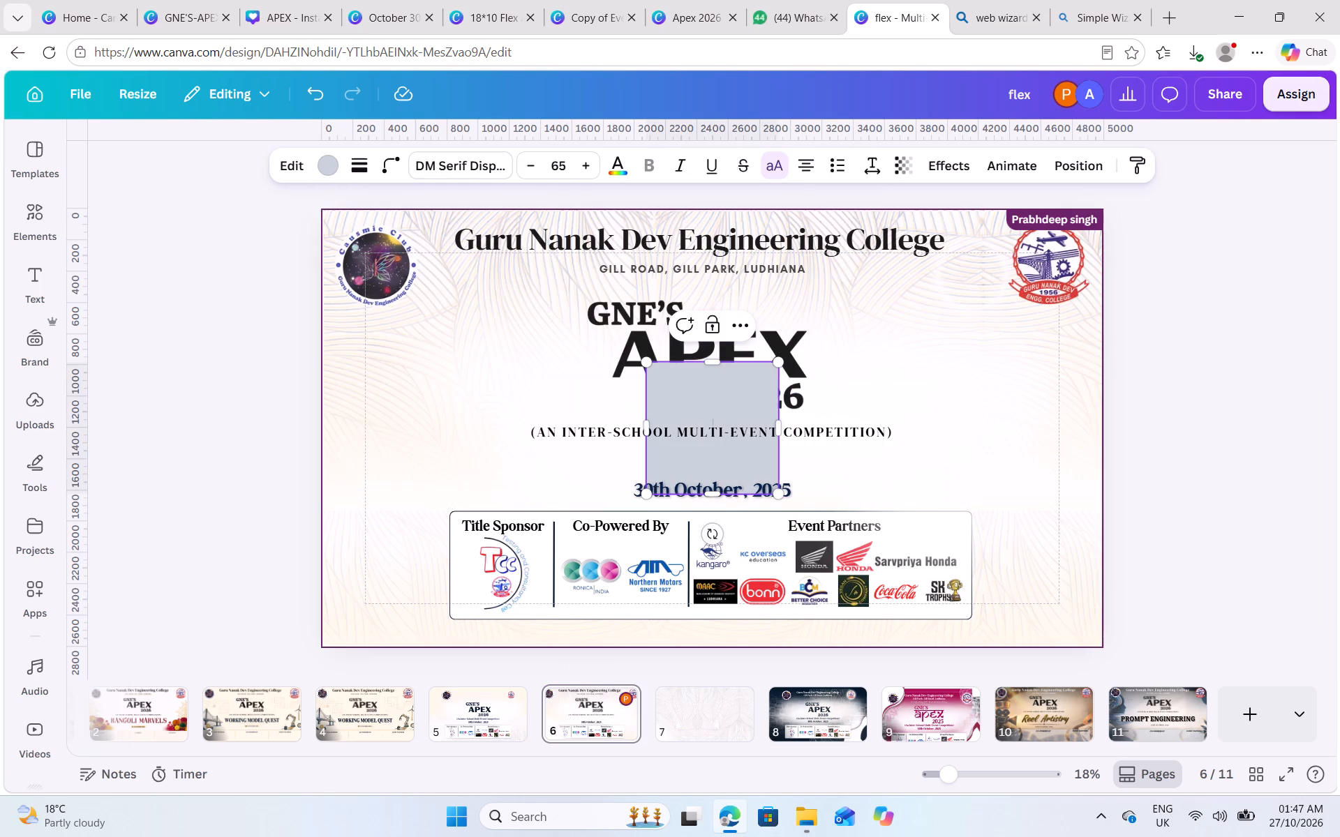
type("GOO")
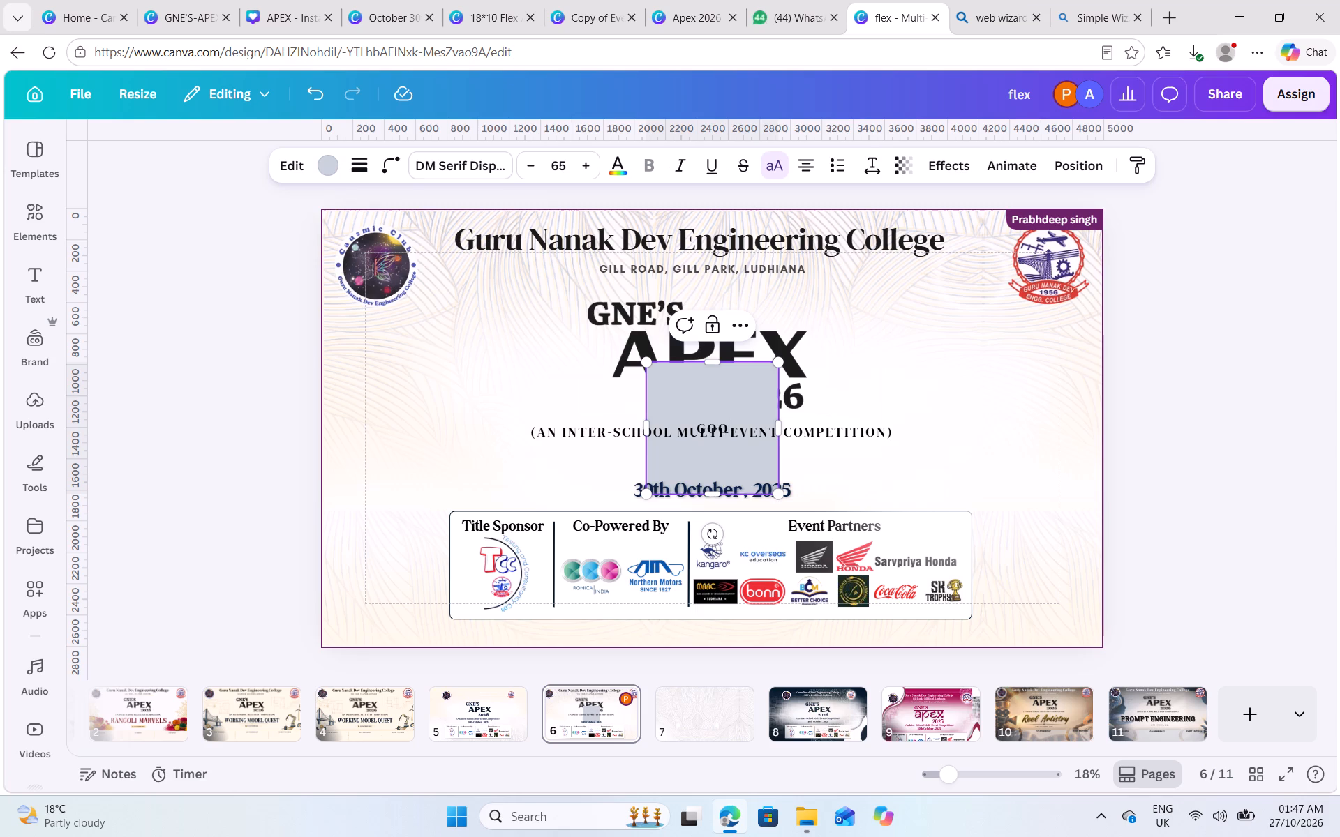
type("D")
key("space")
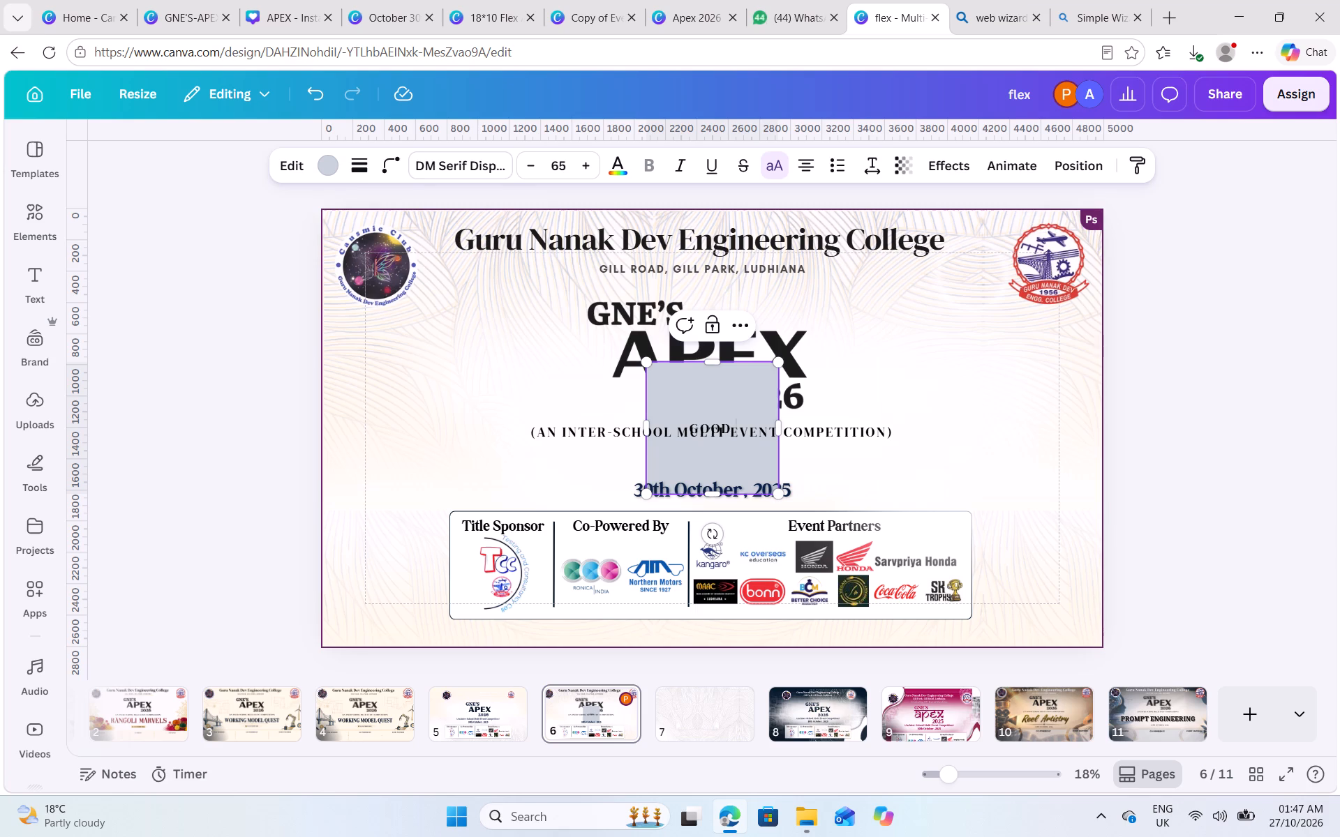
type("SLIGHT")
type("T")
key("space")
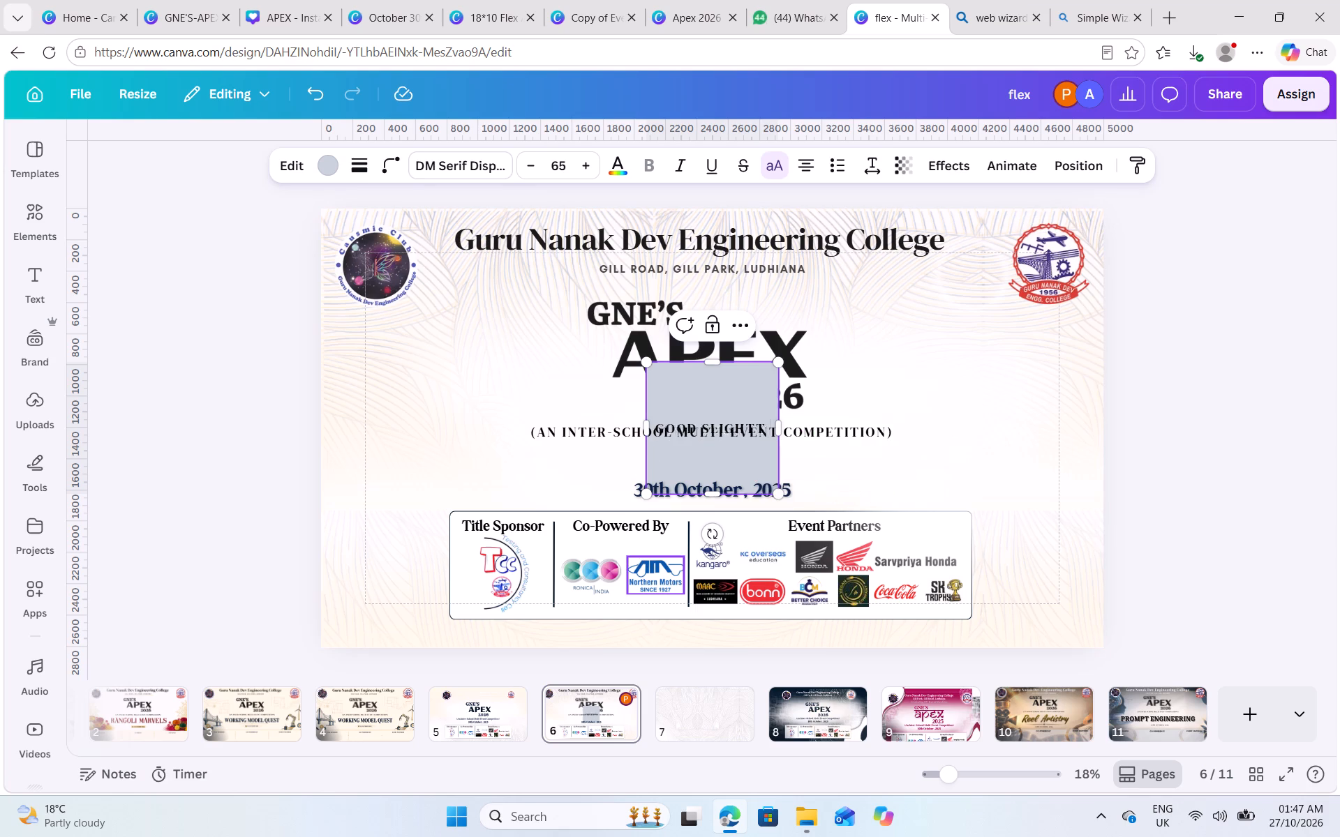
type("SIMPLE")
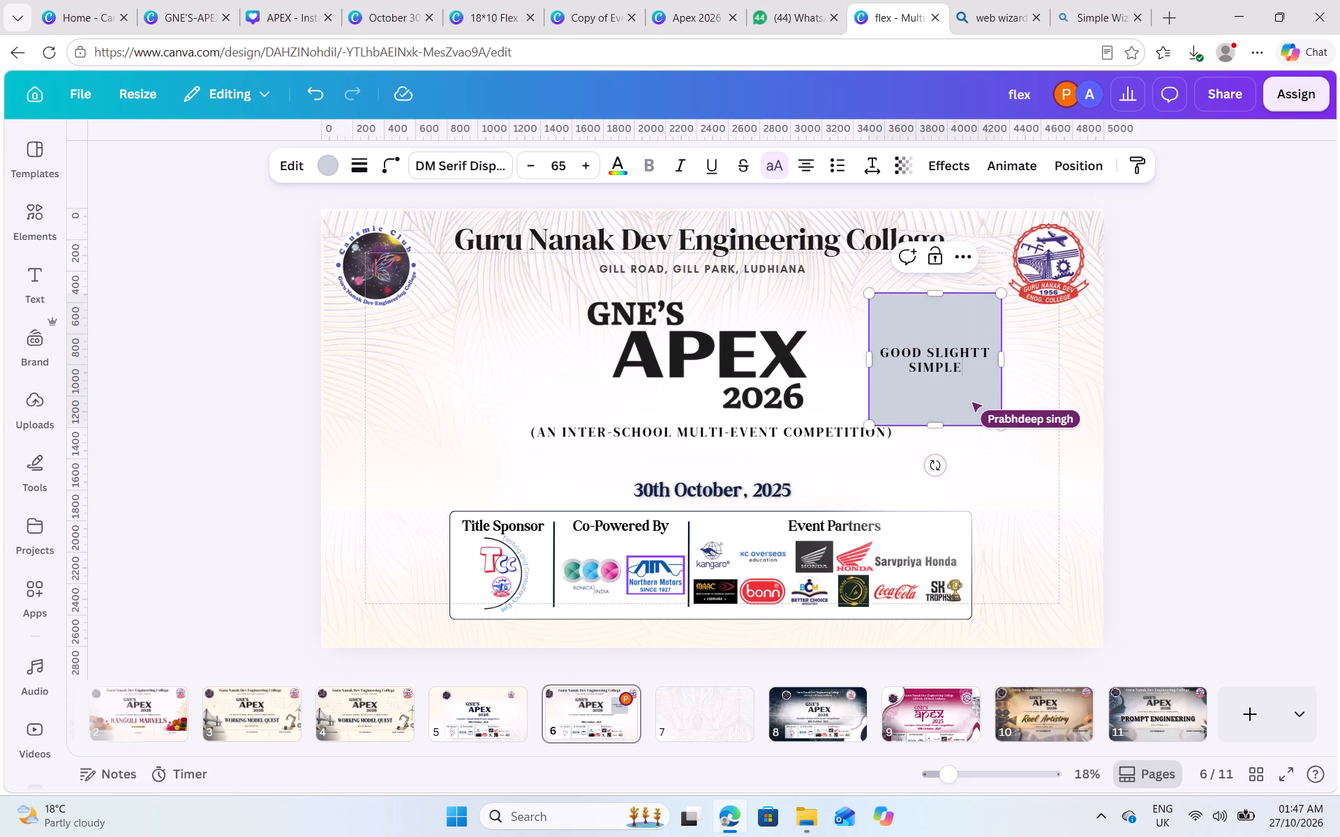
Recolor the white college name and address heading on page 5 to dark navy.
left_click(479, 690)
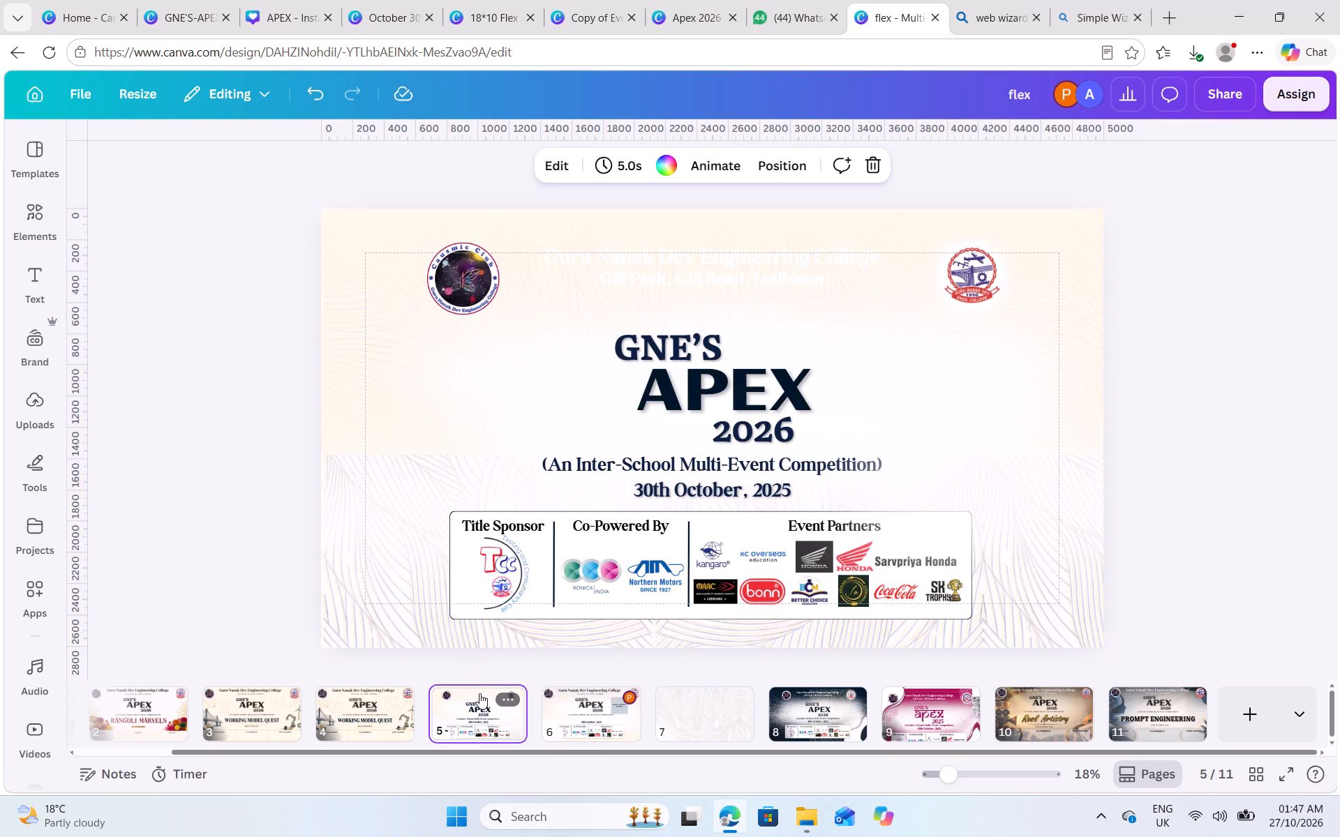
left_click(478, 713)
left_click(1073, 261)
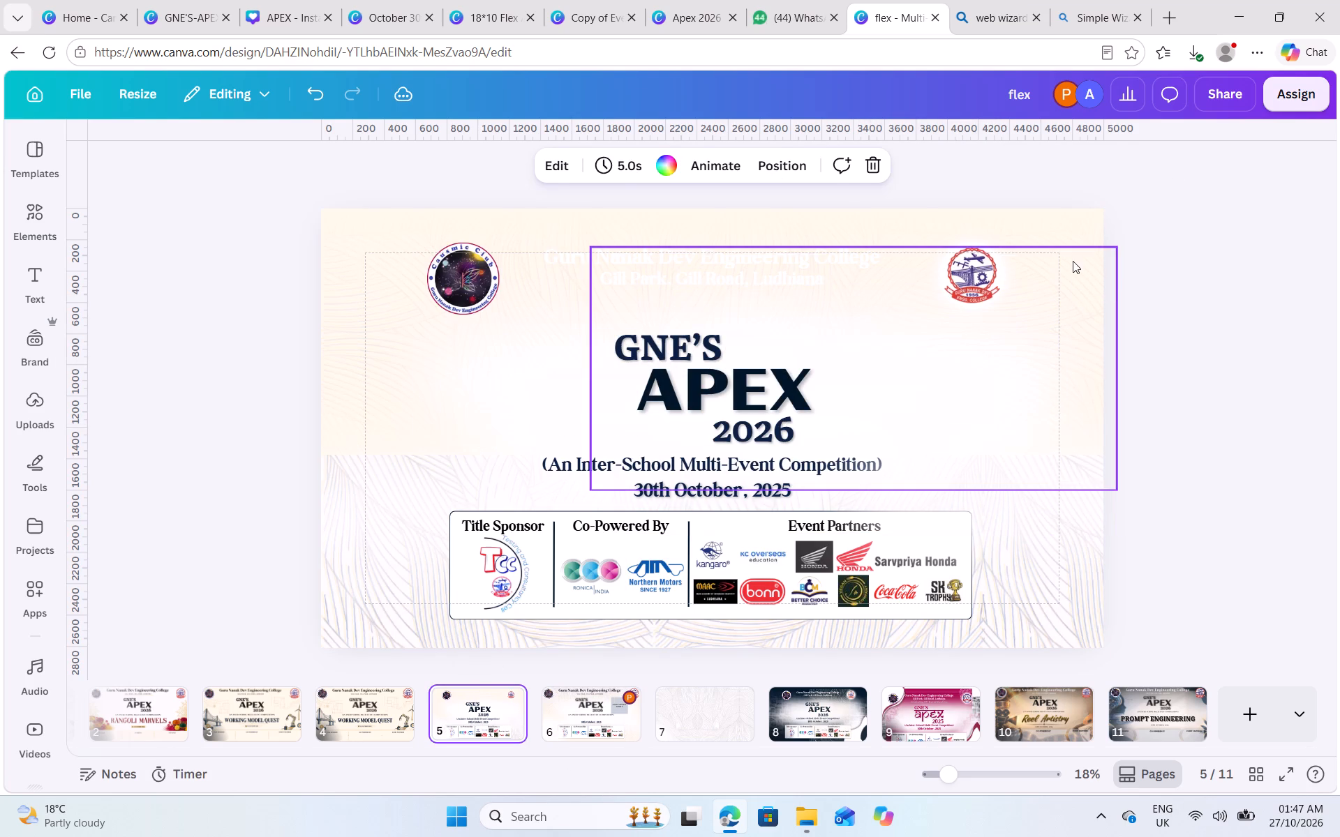
left_click(1069, 241)
left_click(846, 263)
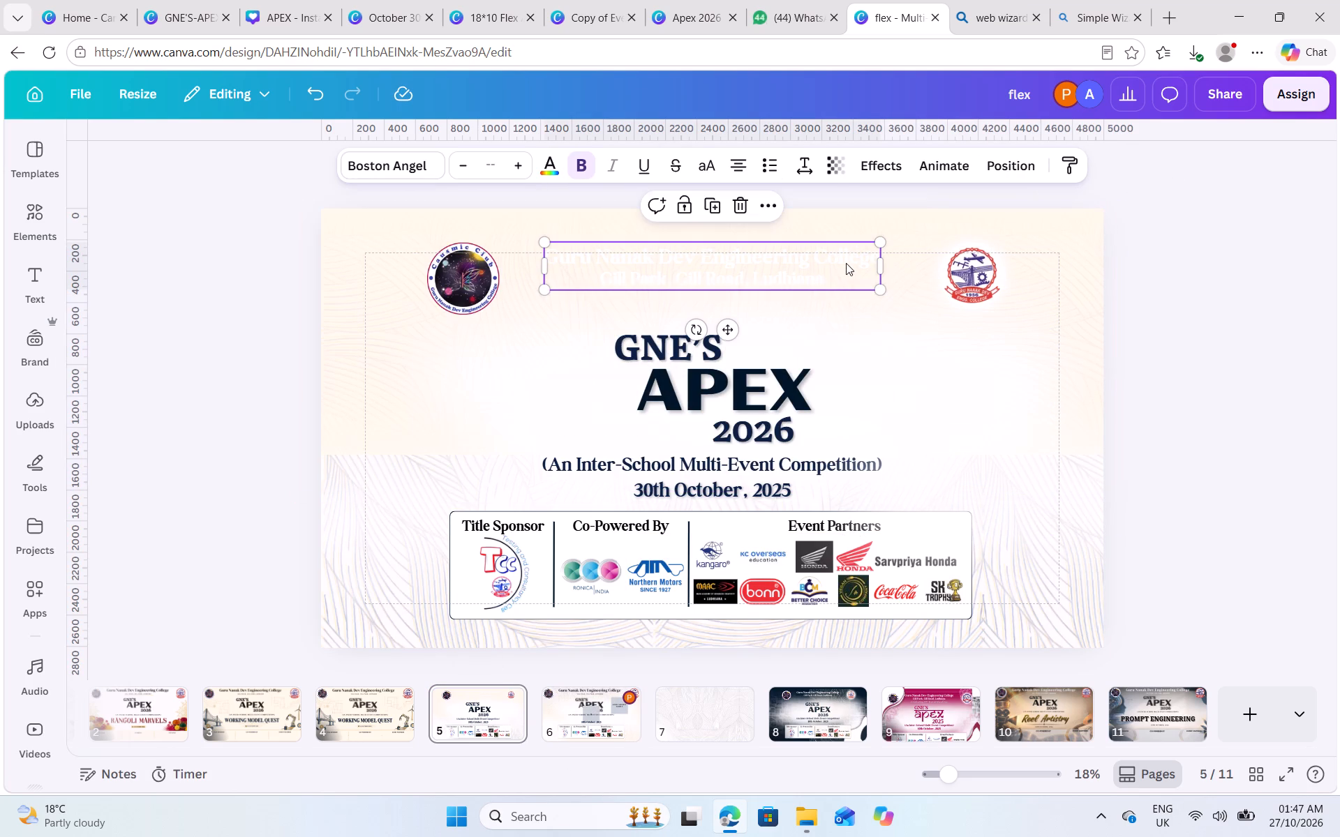
double_click(802, 268)
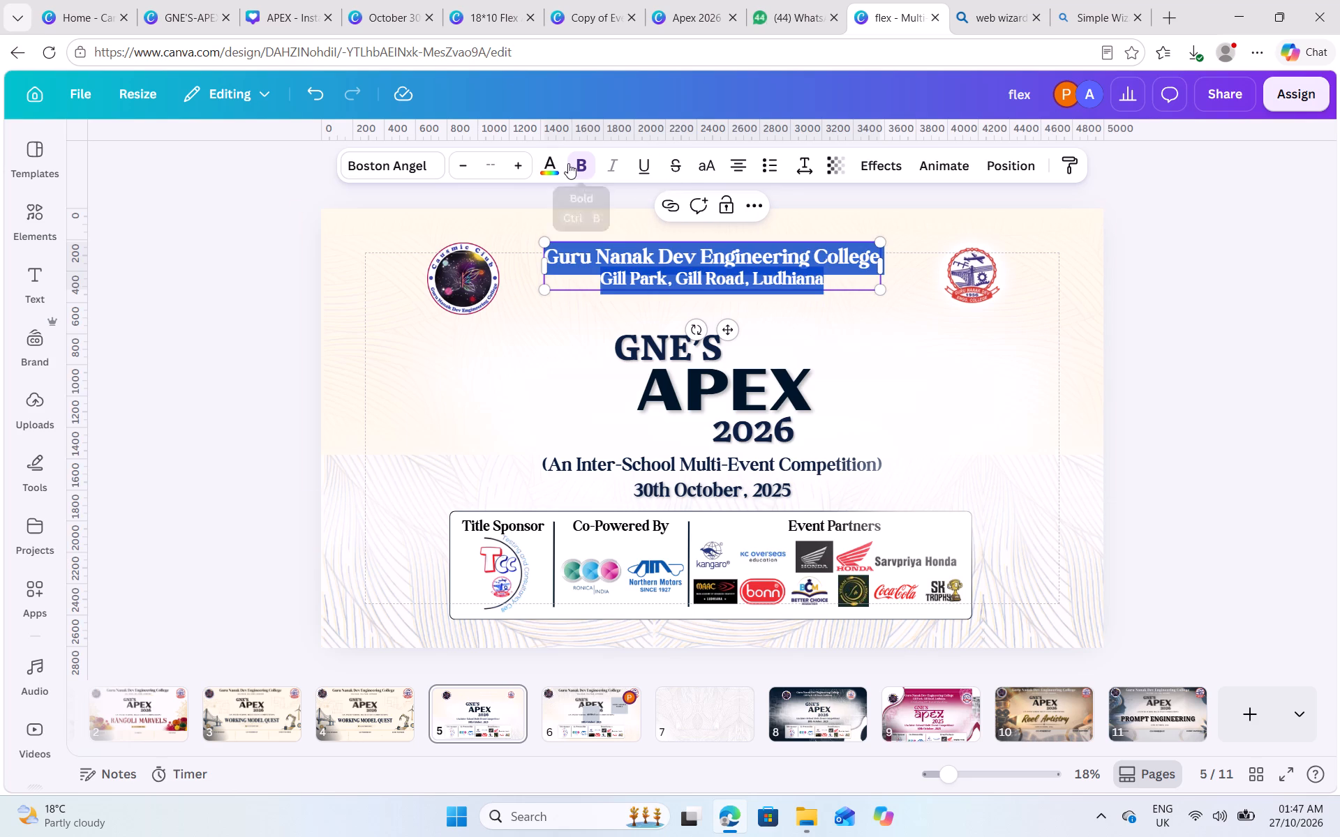
left_click(546, 167)
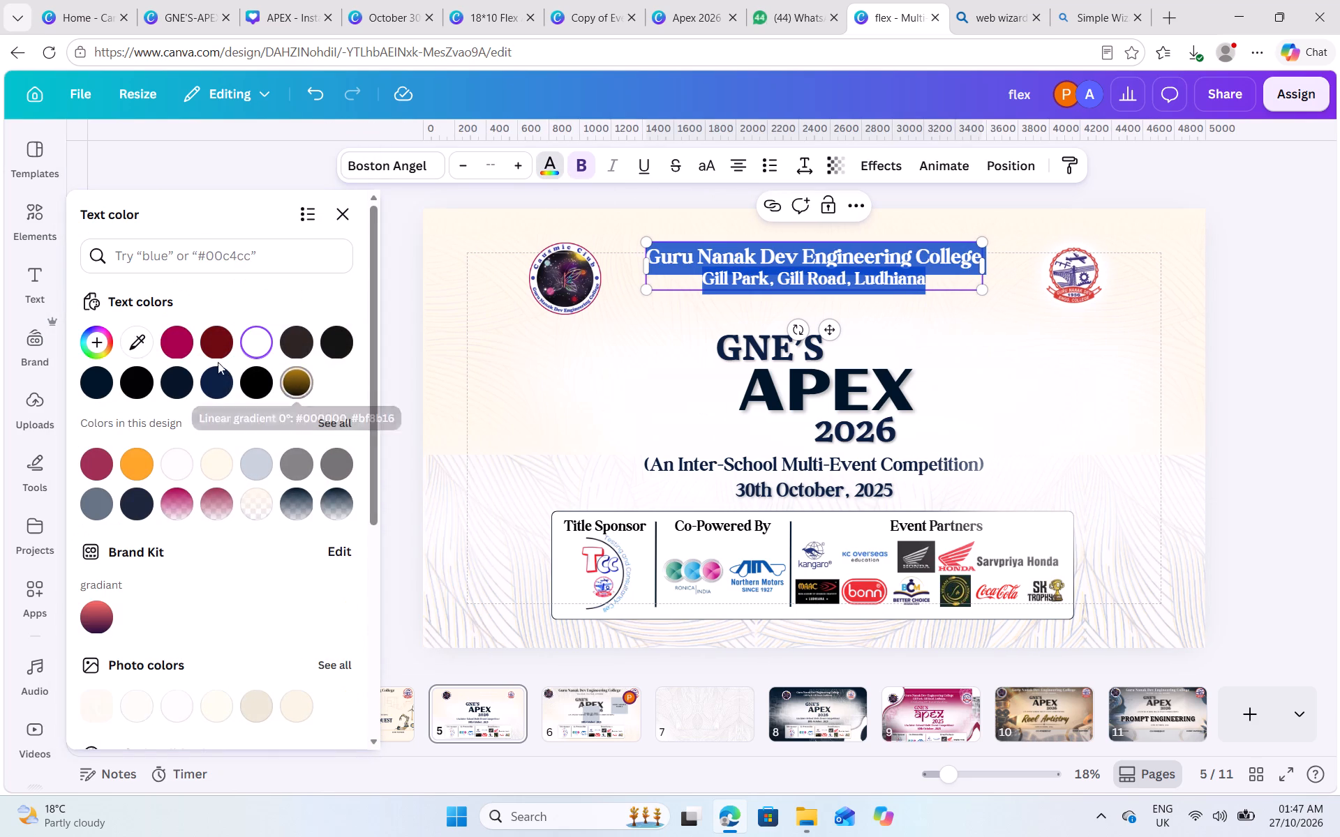
left_click(175, 387)
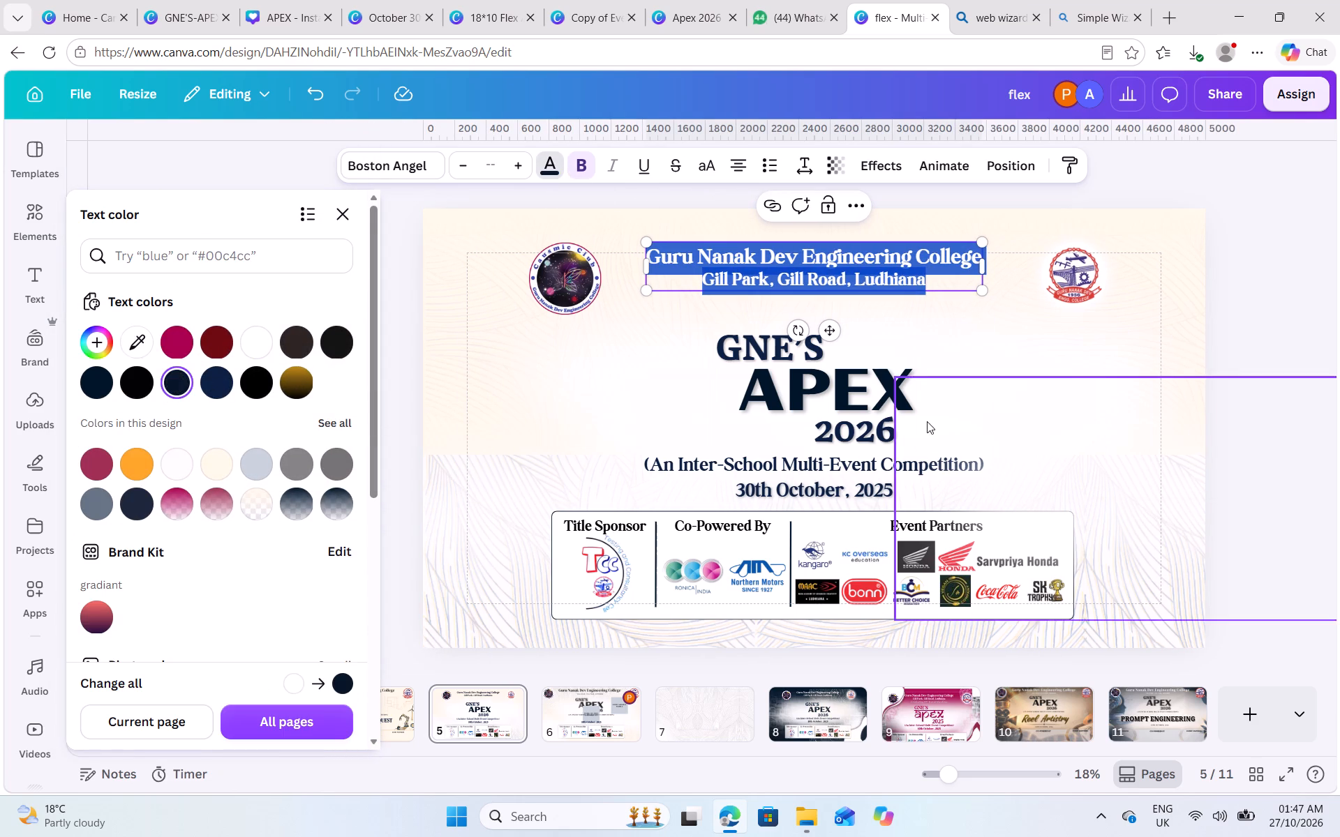
left_click(1244, 314)
left_click(1244, 314)
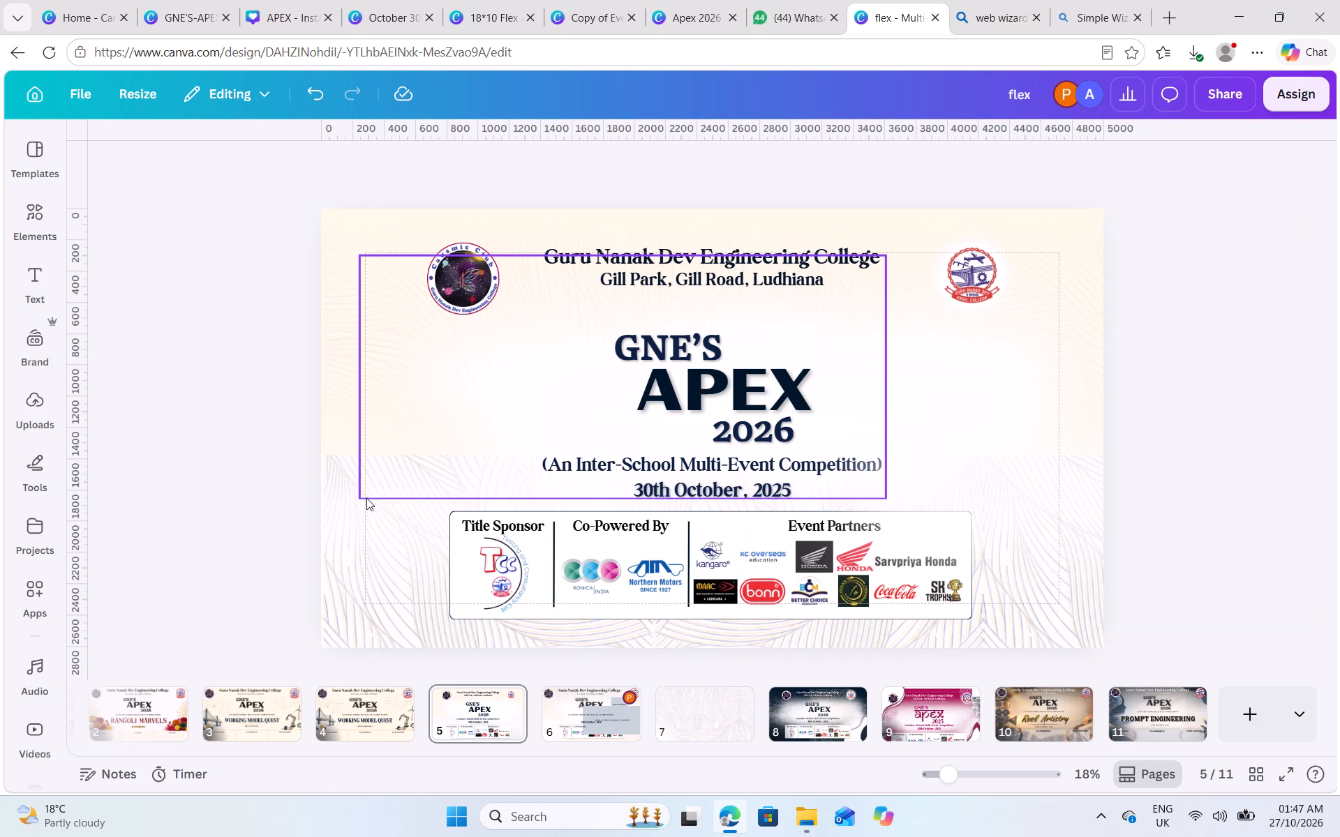
Shift the soft white glow images on page 5, one outward toward the lower left and another toward the lower right.
left_click(360, 498)
left_click_drag(491, 444, 338, 499)
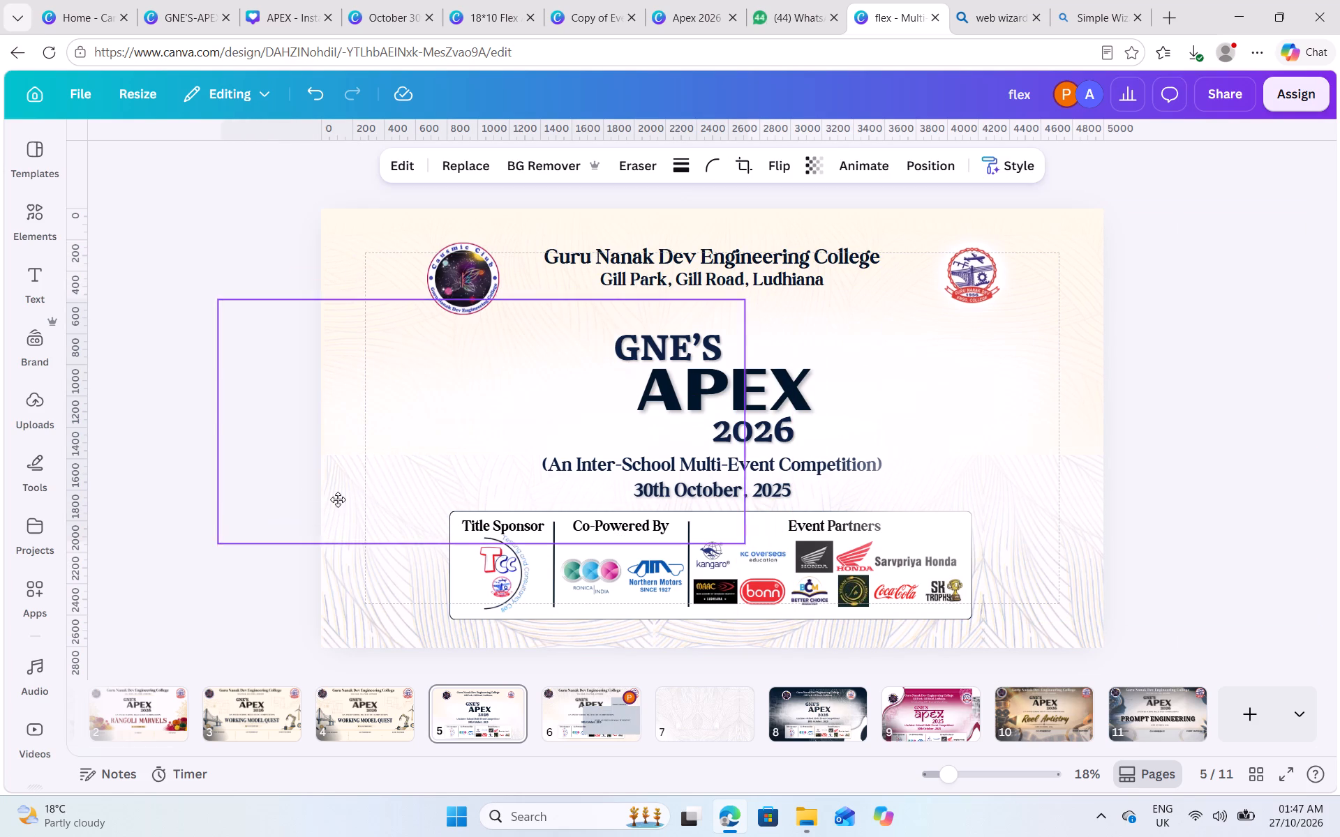
left_click_drag(338, 499, 326, 523)
left_click(949, 412)
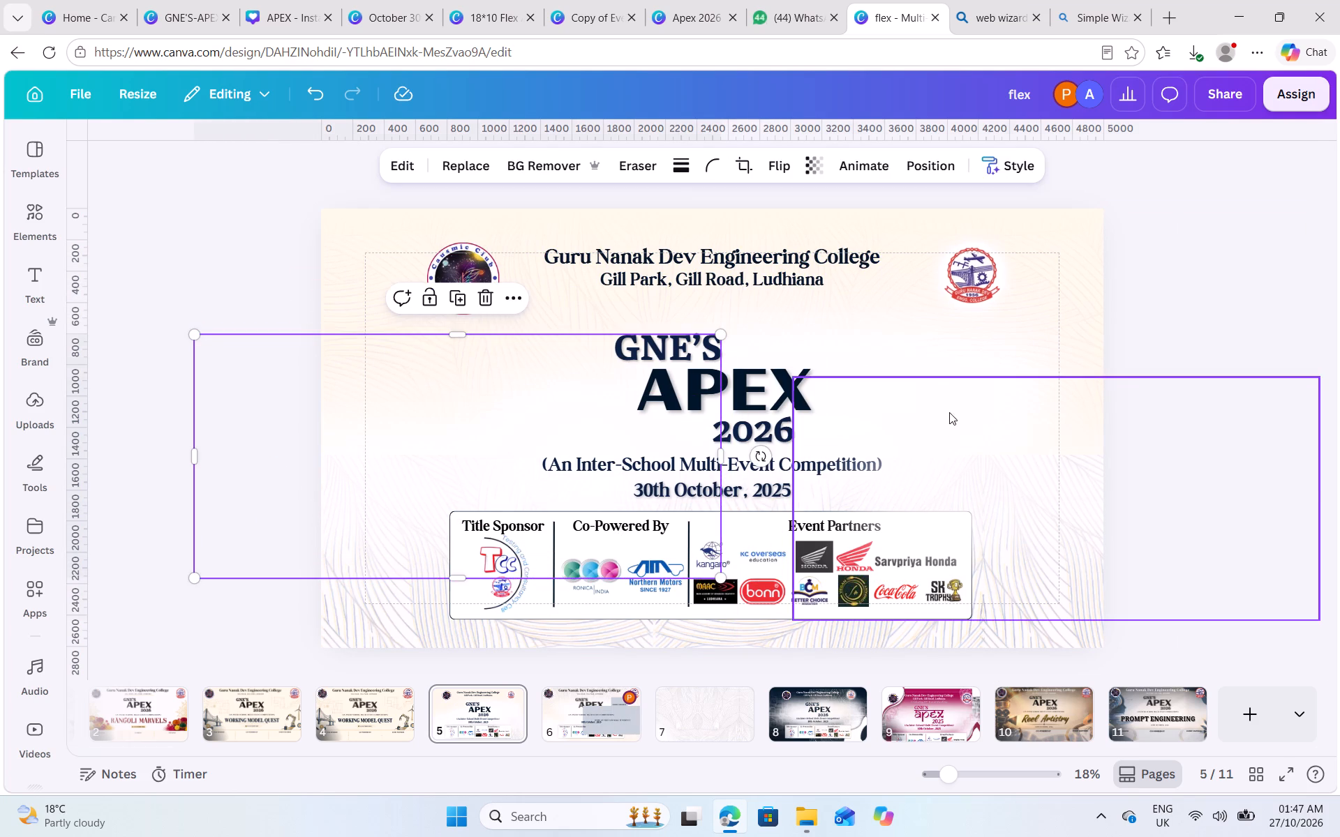
left_click(983, 349)
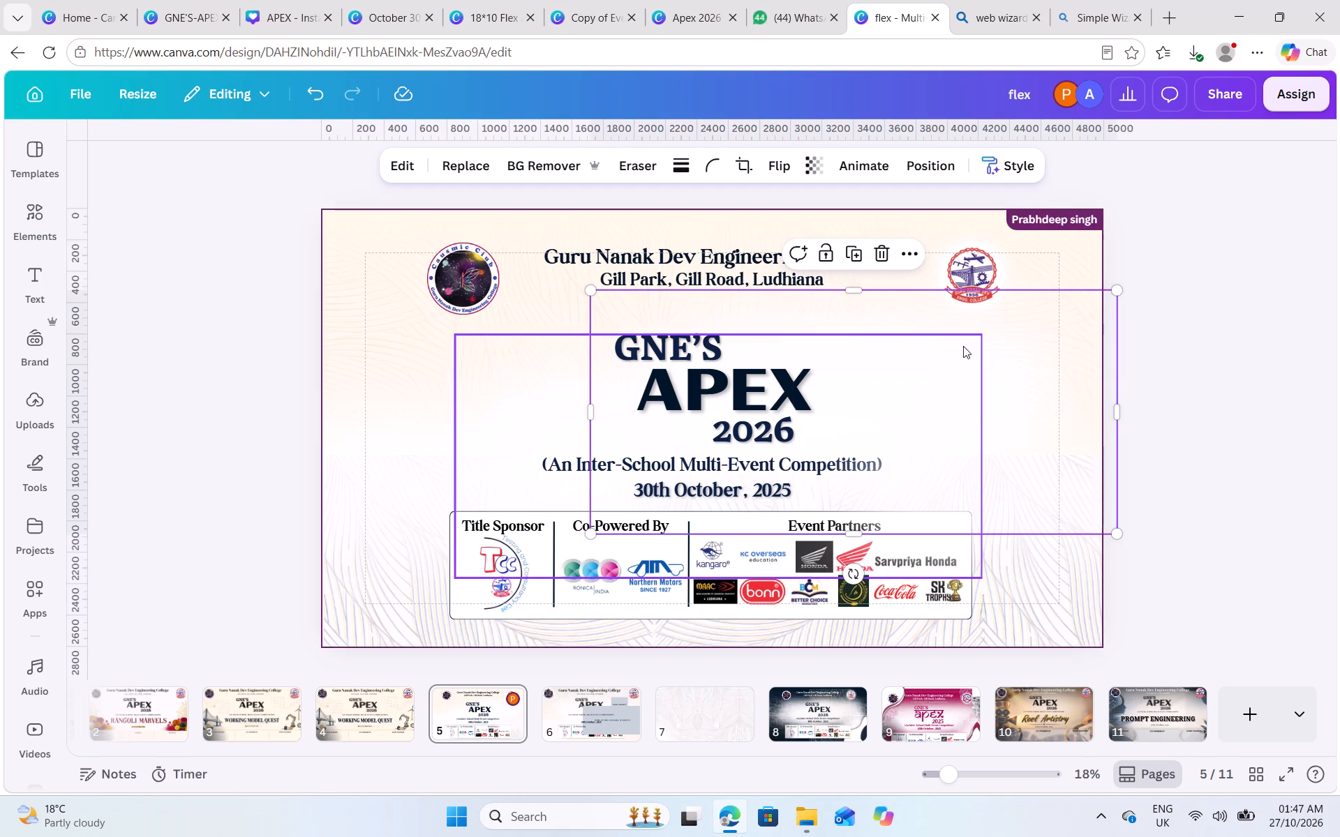
left_click_drag(978, 354, 1021, 375)
left_click(1238, 418)
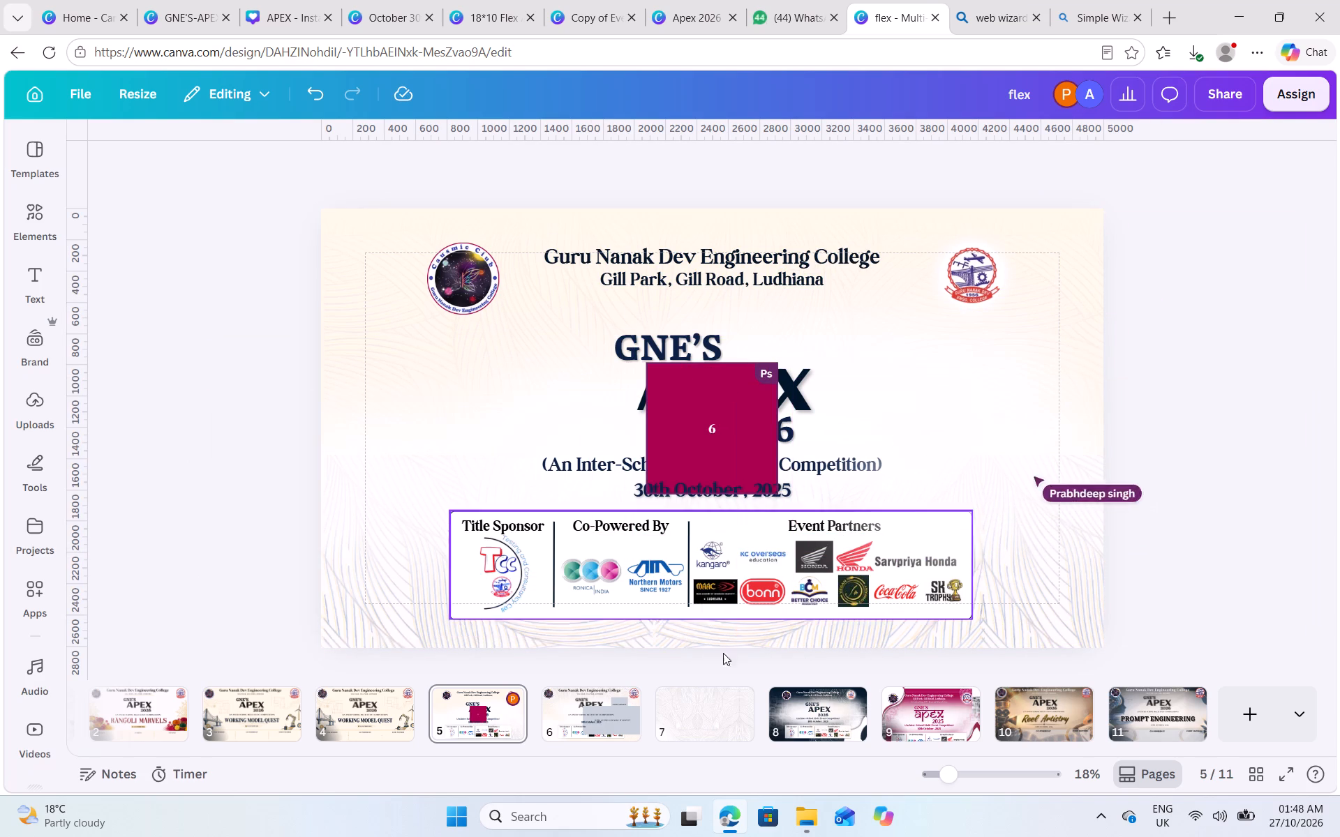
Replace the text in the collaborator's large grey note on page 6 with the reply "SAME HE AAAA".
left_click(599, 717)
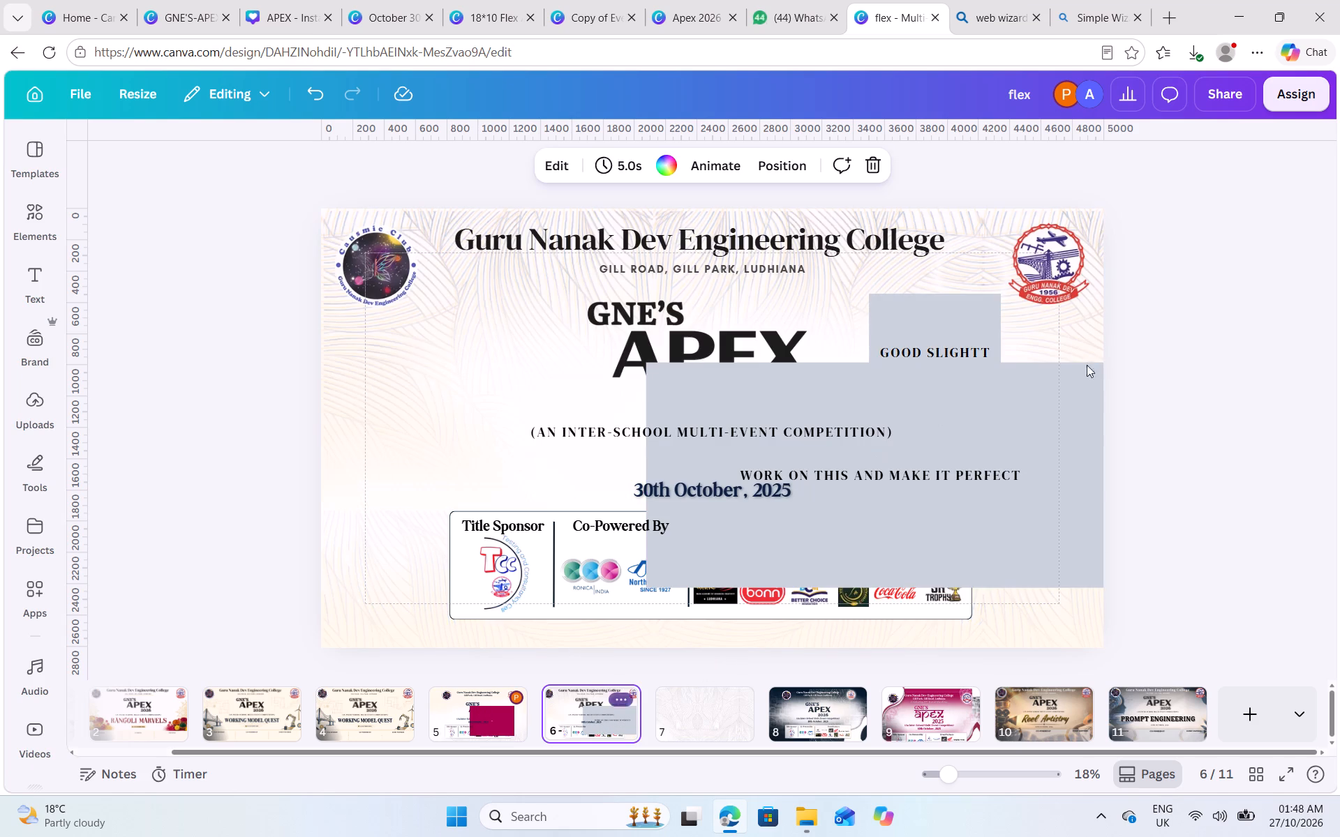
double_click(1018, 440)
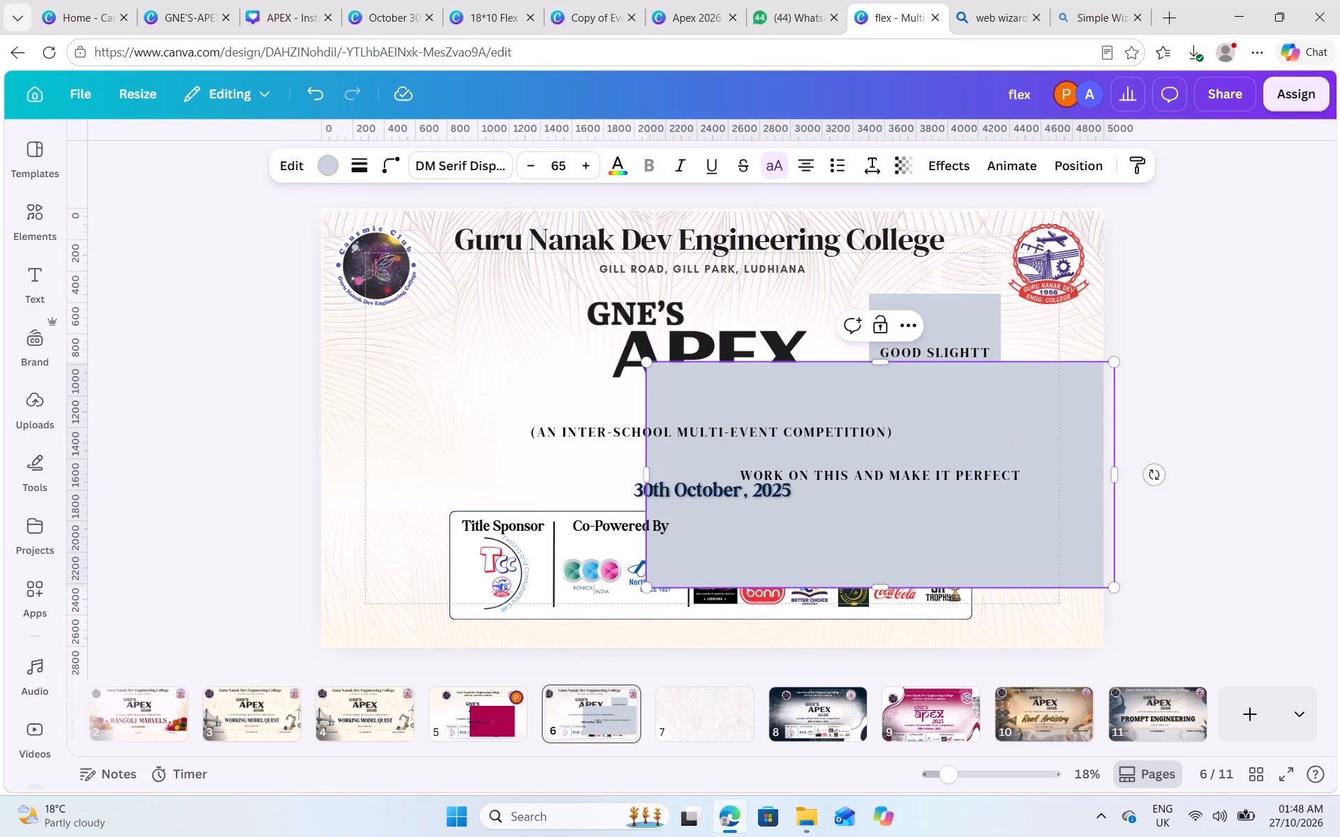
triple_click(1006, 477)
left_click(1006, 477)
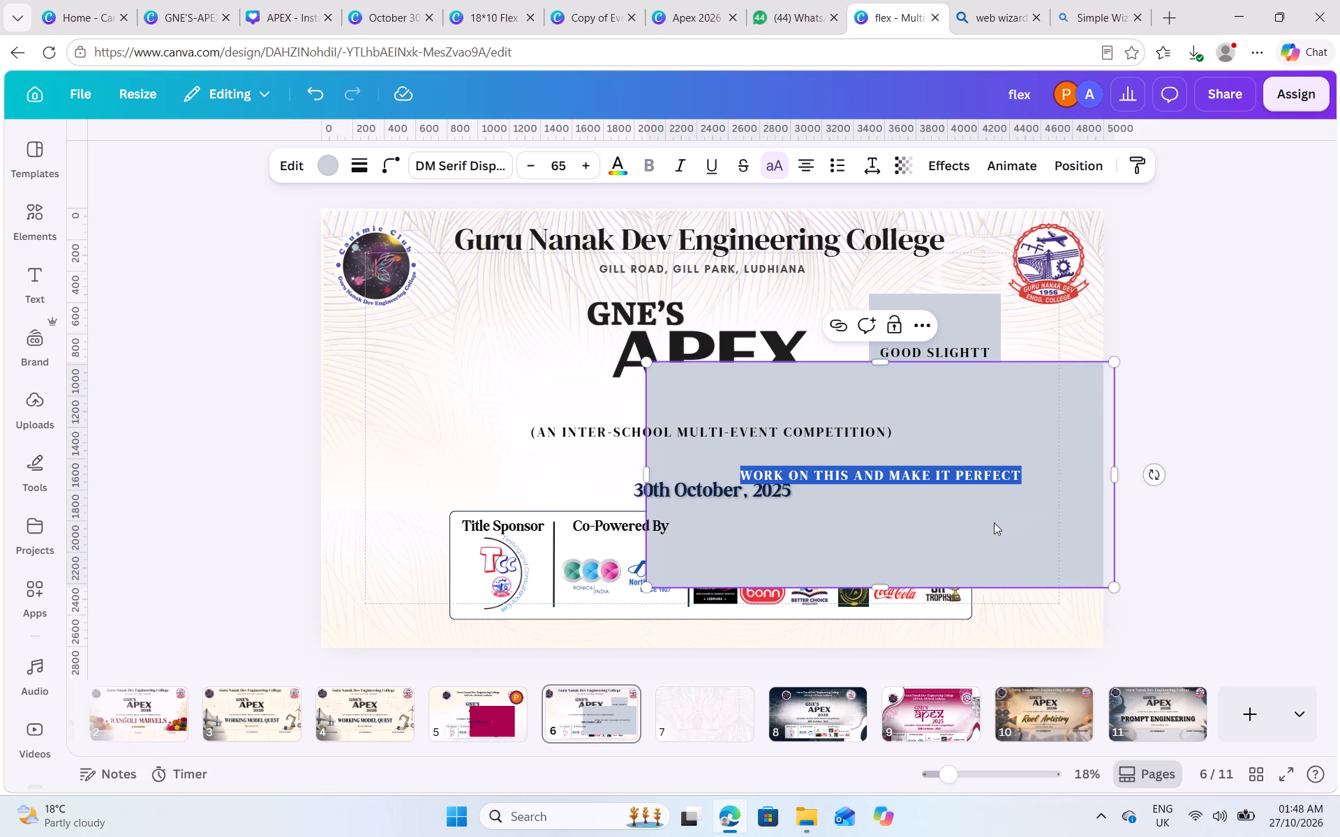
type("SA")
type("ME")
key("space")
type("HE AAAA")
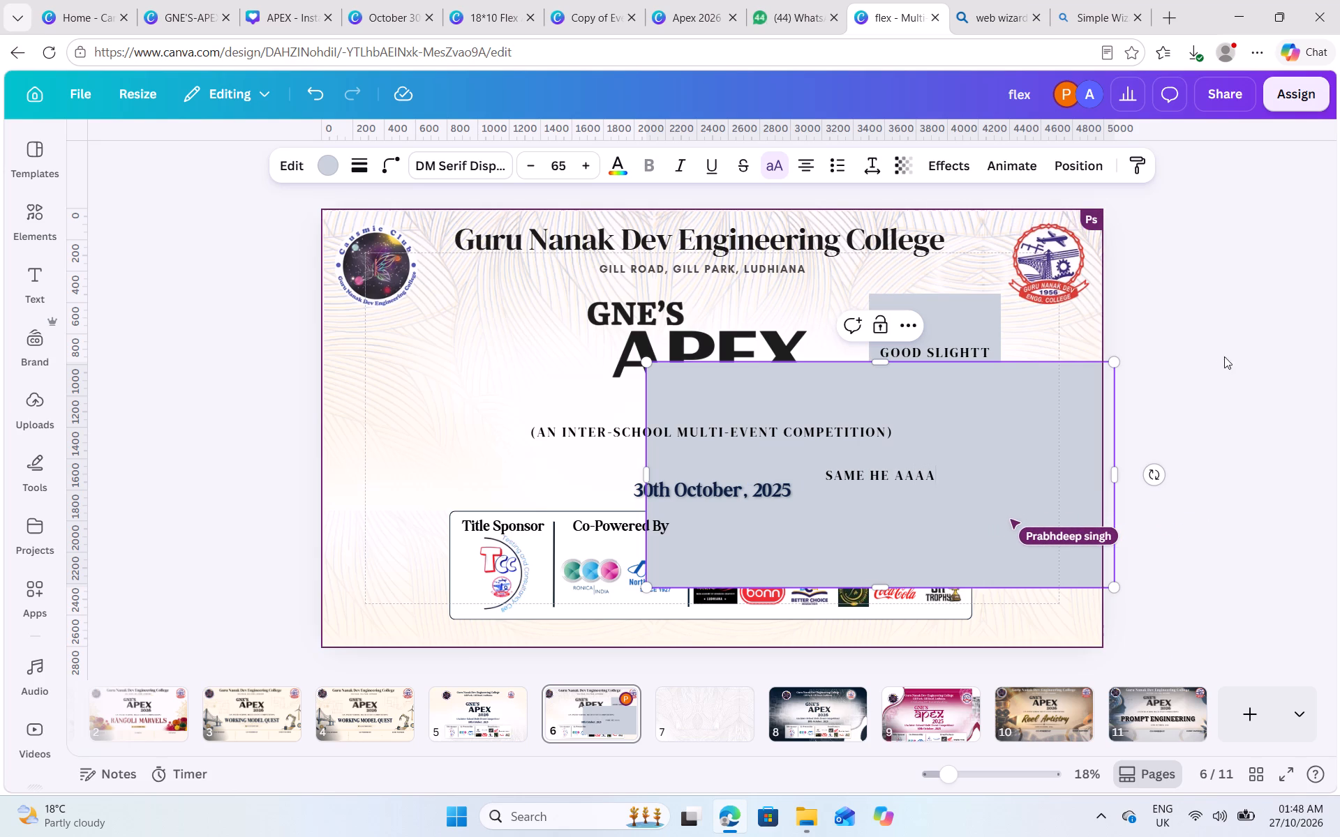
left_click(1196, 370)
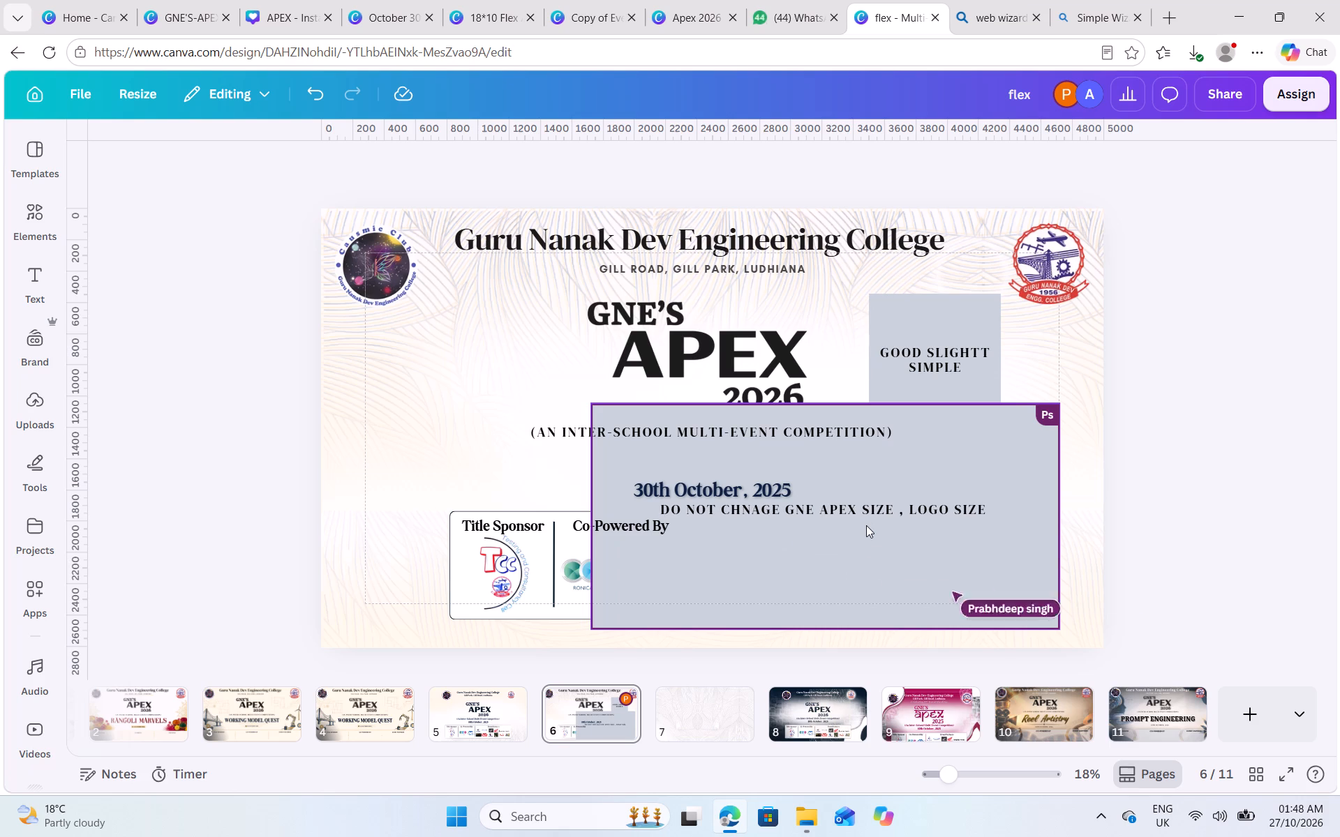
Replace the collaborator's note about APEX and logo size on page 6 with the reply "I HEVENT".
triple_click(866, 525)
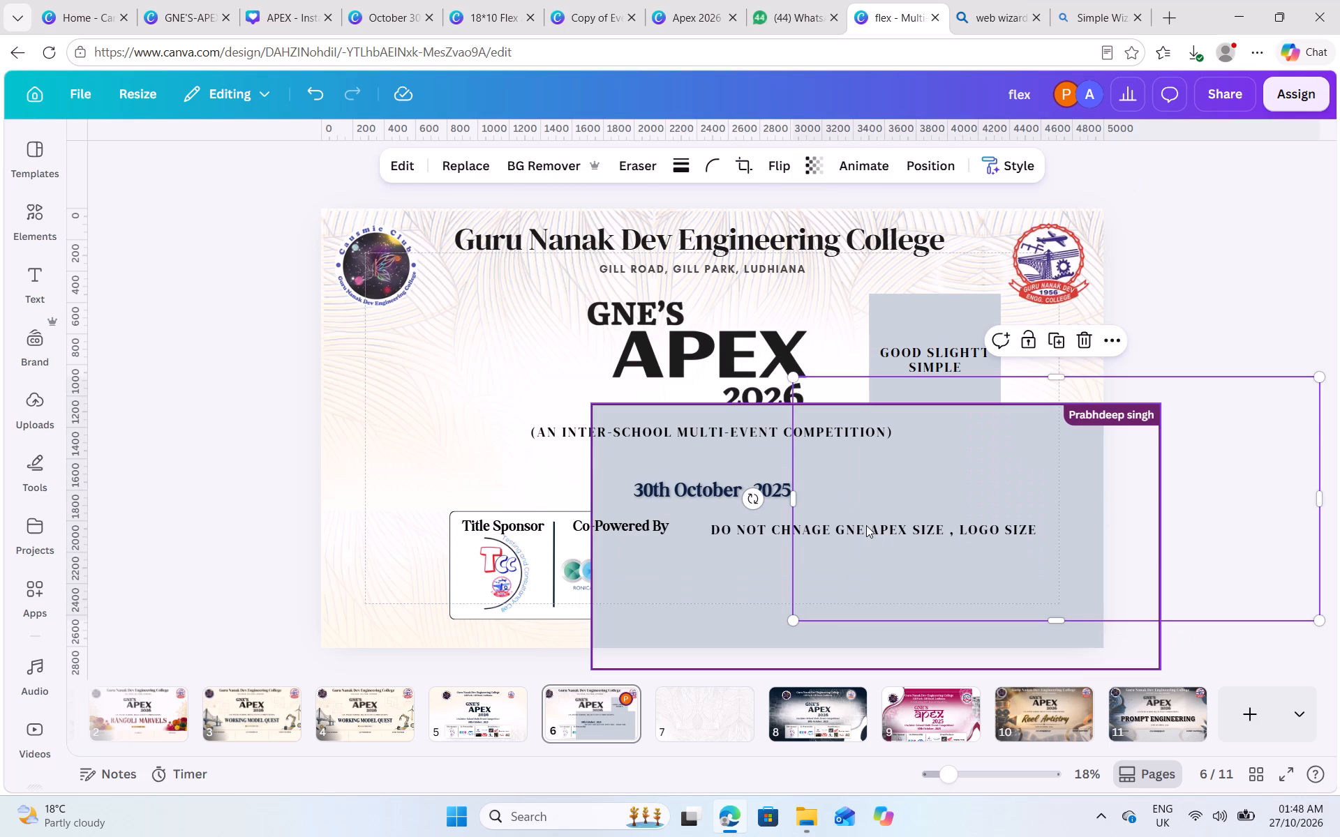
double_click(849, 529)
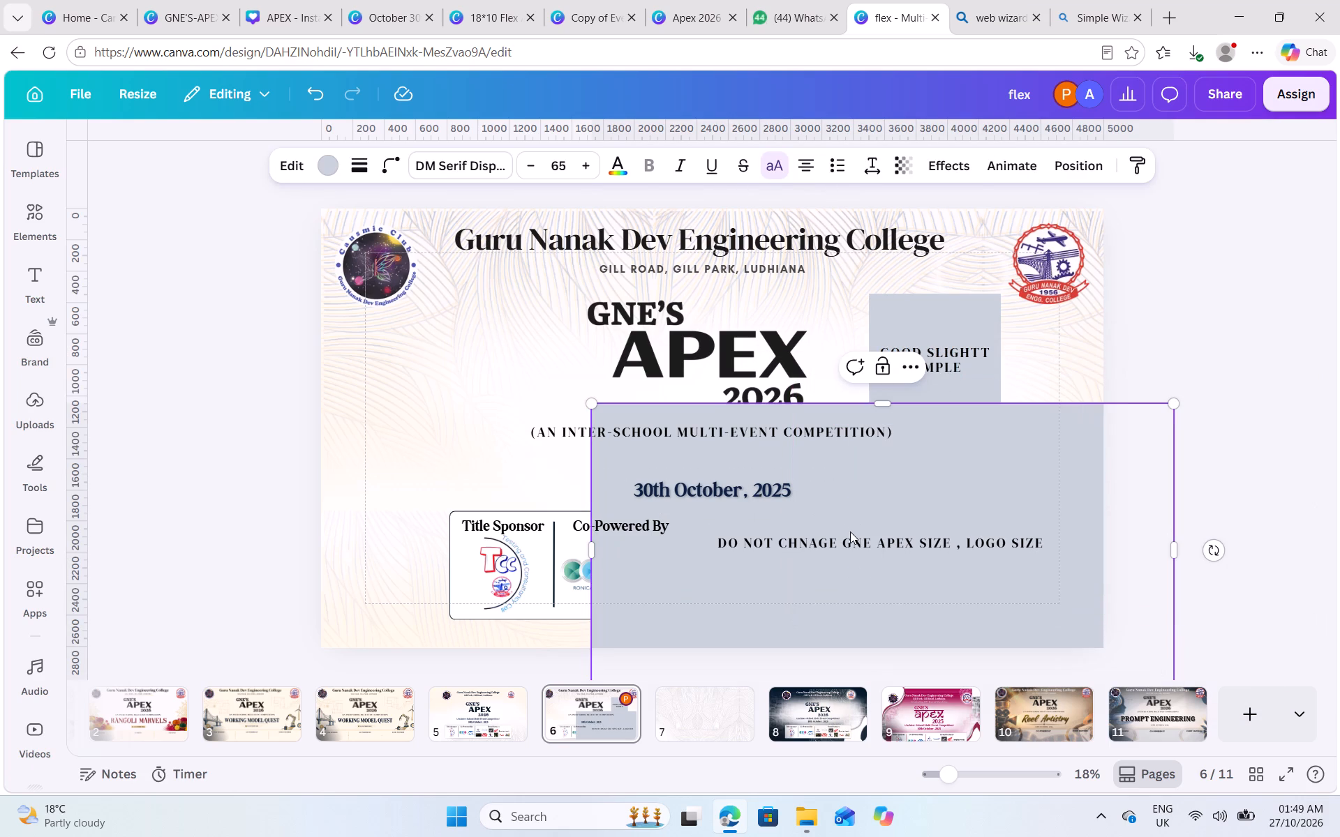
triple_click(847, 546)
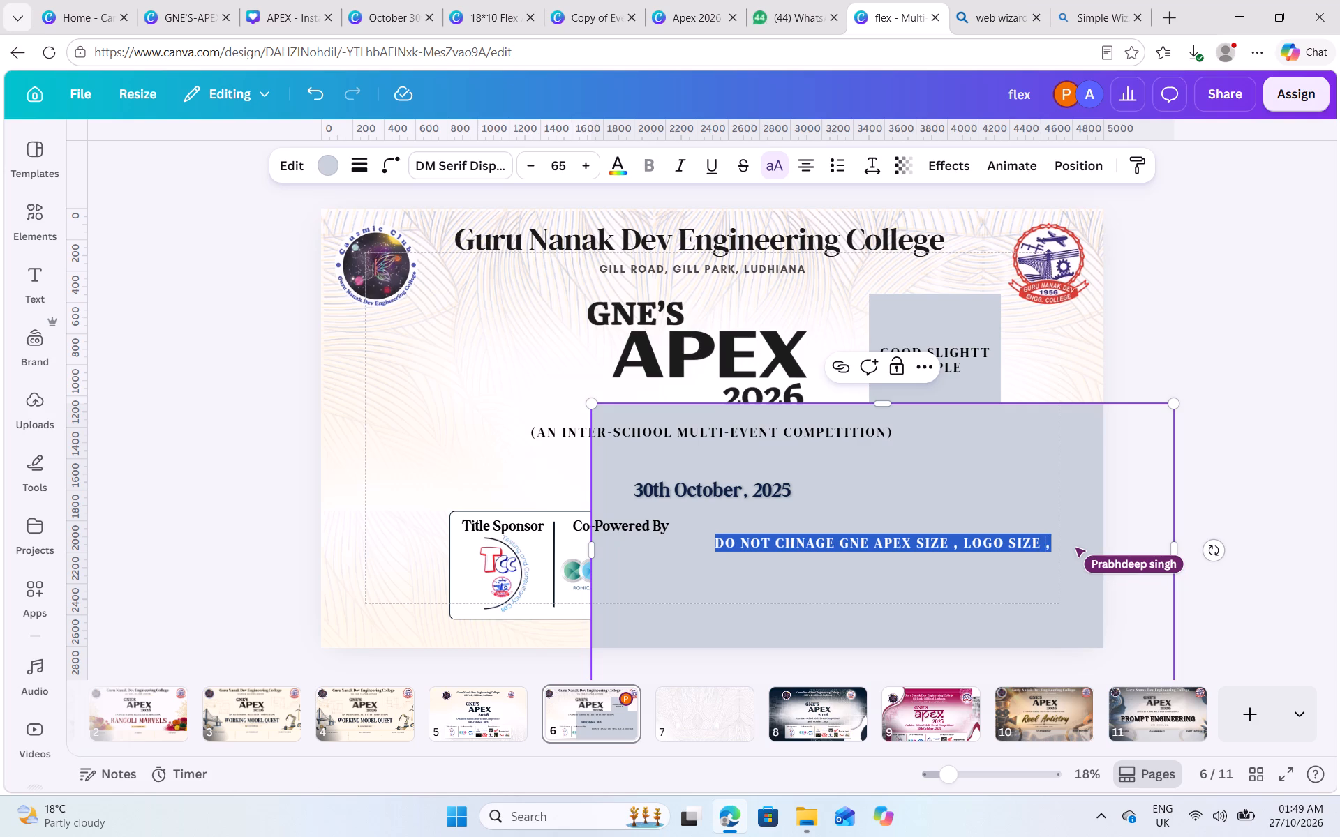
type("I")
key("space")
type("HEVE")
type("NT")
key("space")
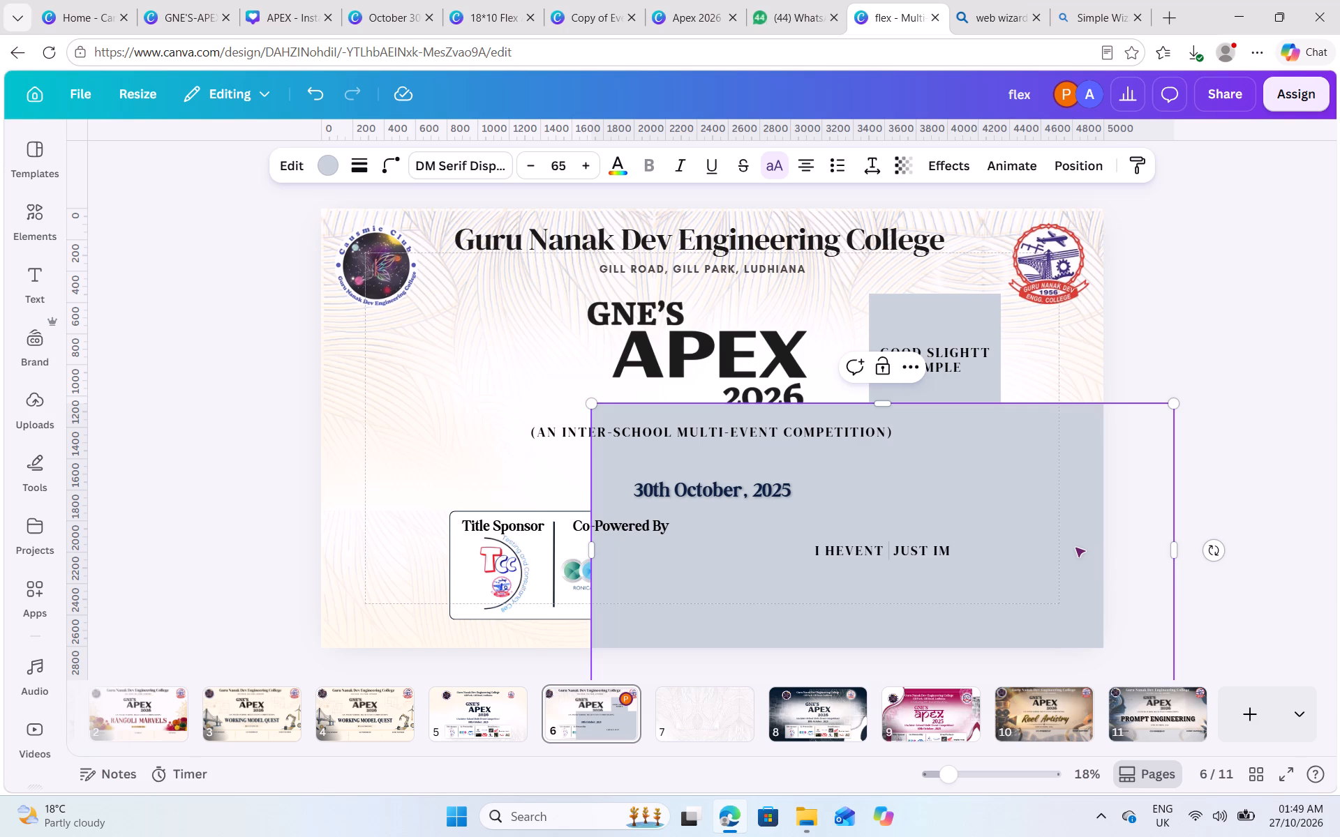
Replace the text in the collaborator's large grey note on page 6 with the reply "NHIII OYE NO MARGIN ??????".
triple_click(849, 564)
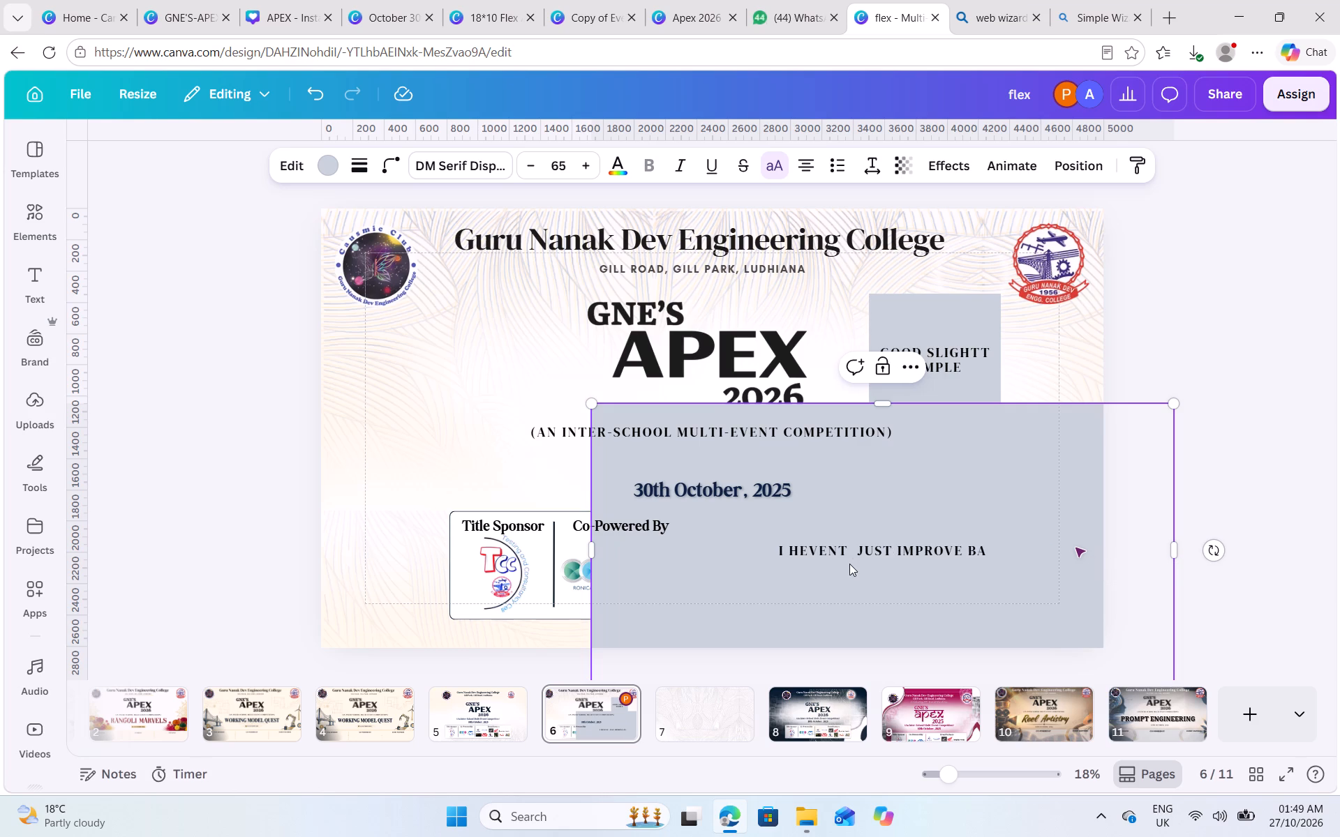
triple_click(851, 544)
left_click(851, 544)
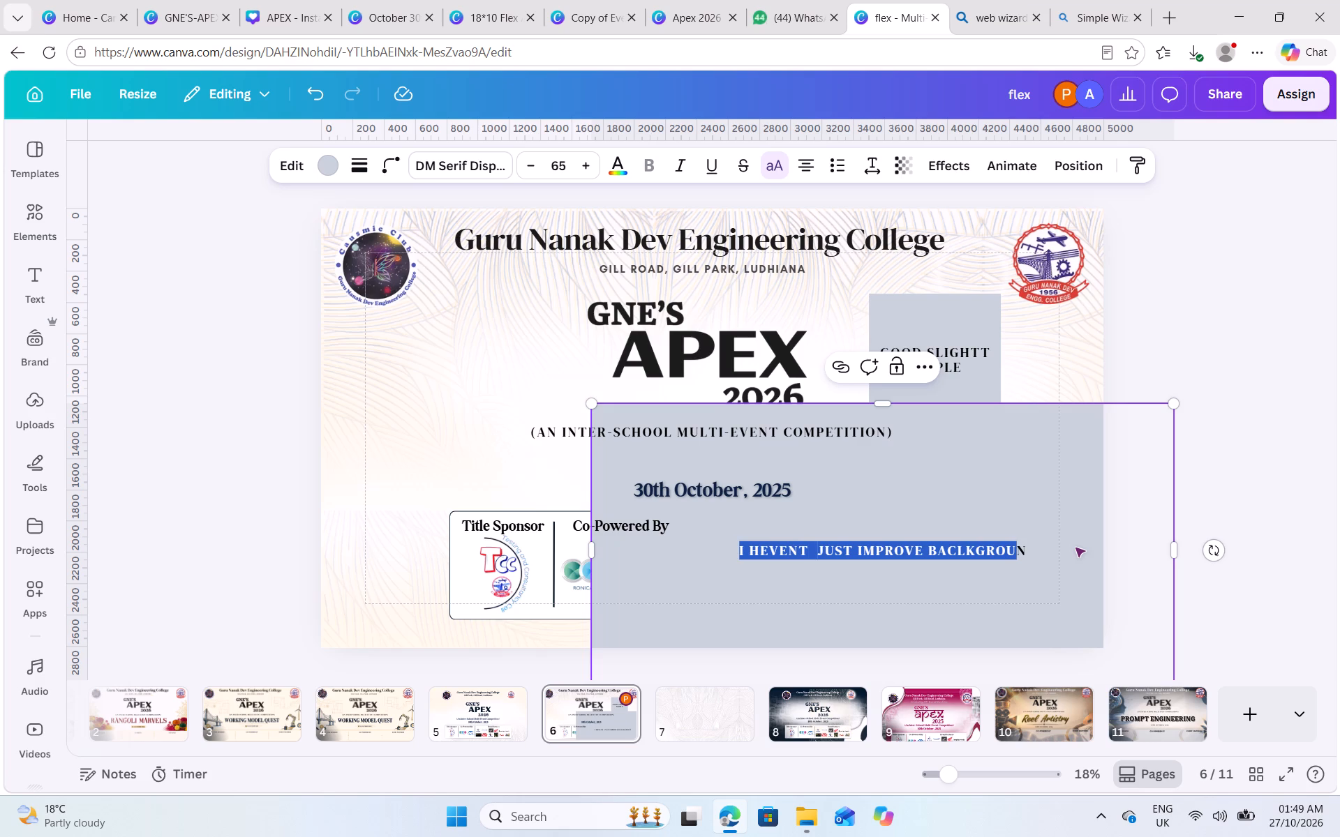
key("ctrl+a")
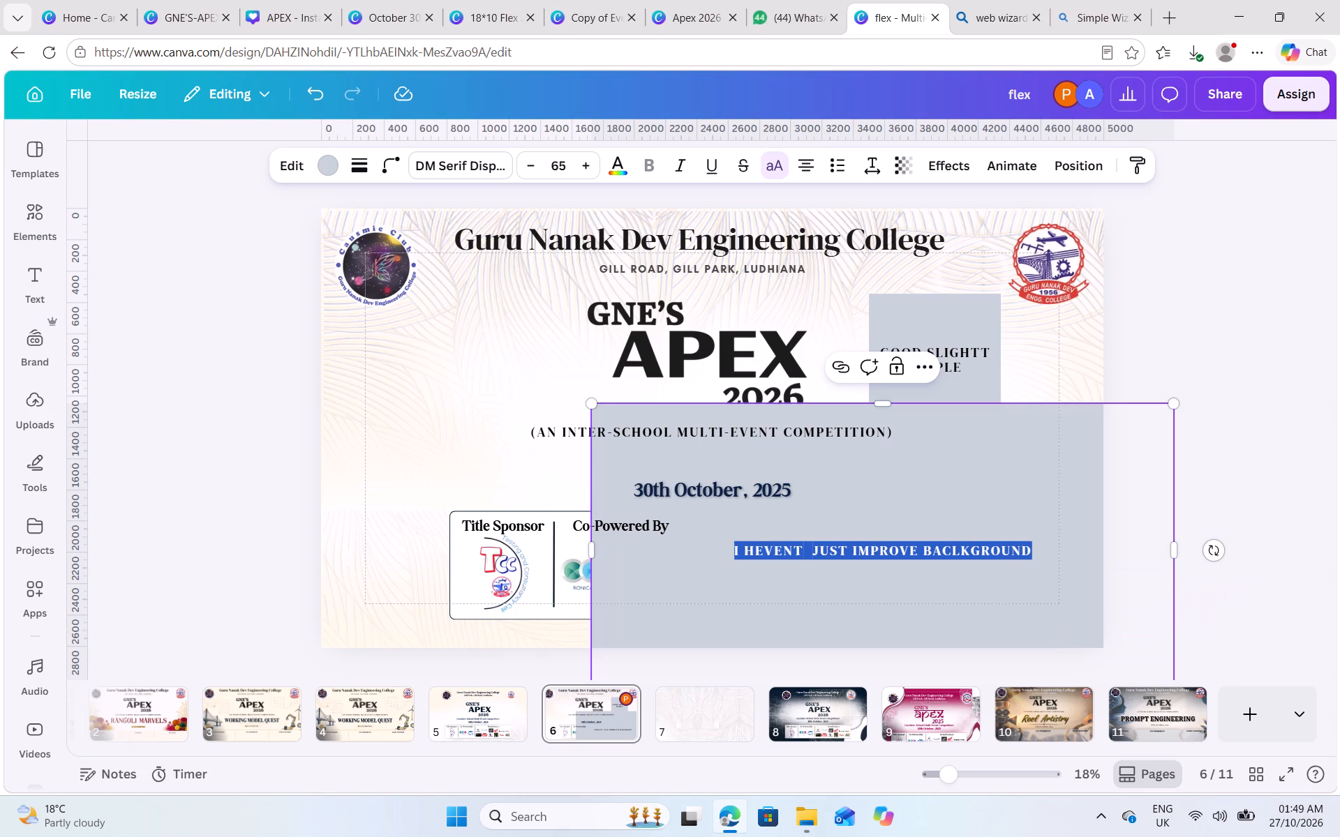
key("BackSpace")
key("BackSpace")
type("NHIII OYER")
key("space")
key("BackSpace")
key("BackSpace")
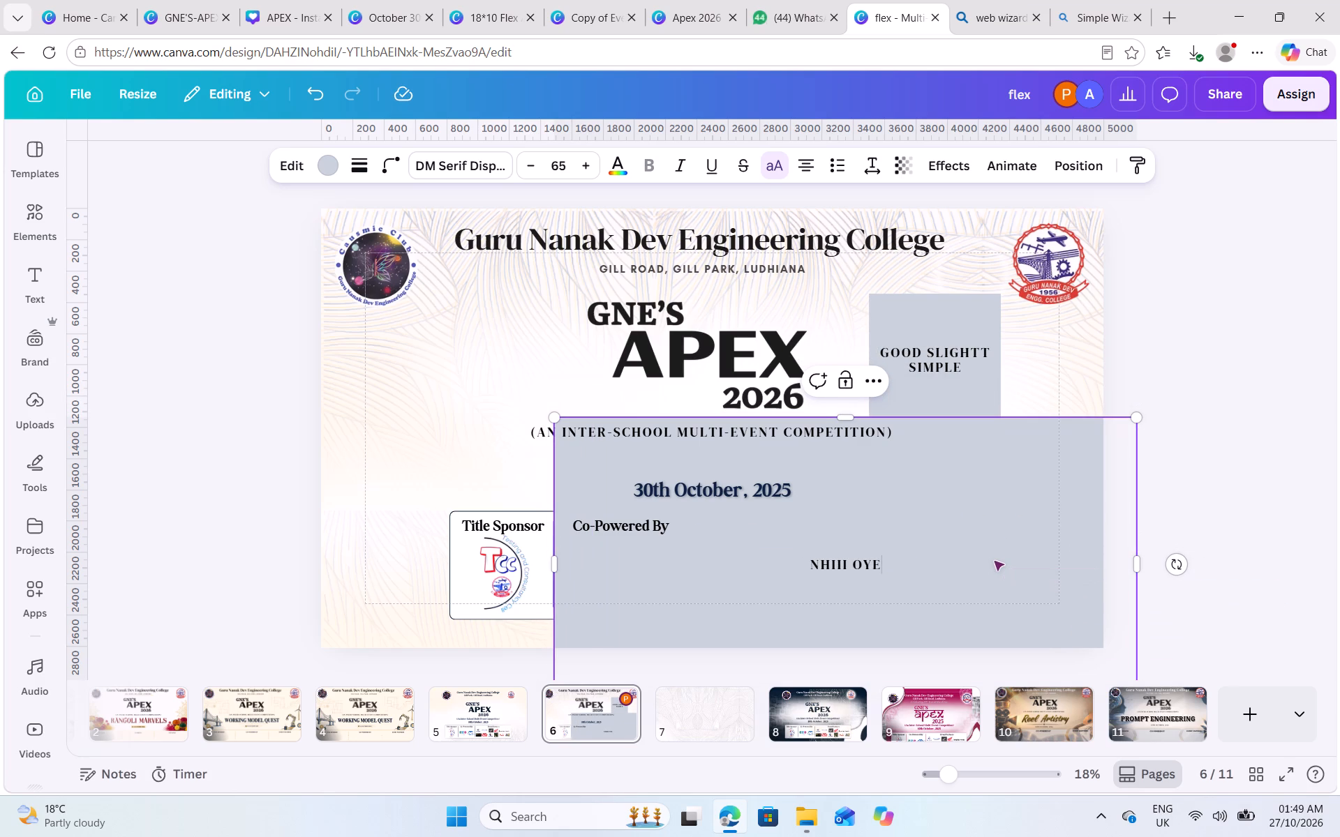
key("space")
type("NO M")
key("BackSpace")
key("n")
key("BackSpace")
type("MAR")
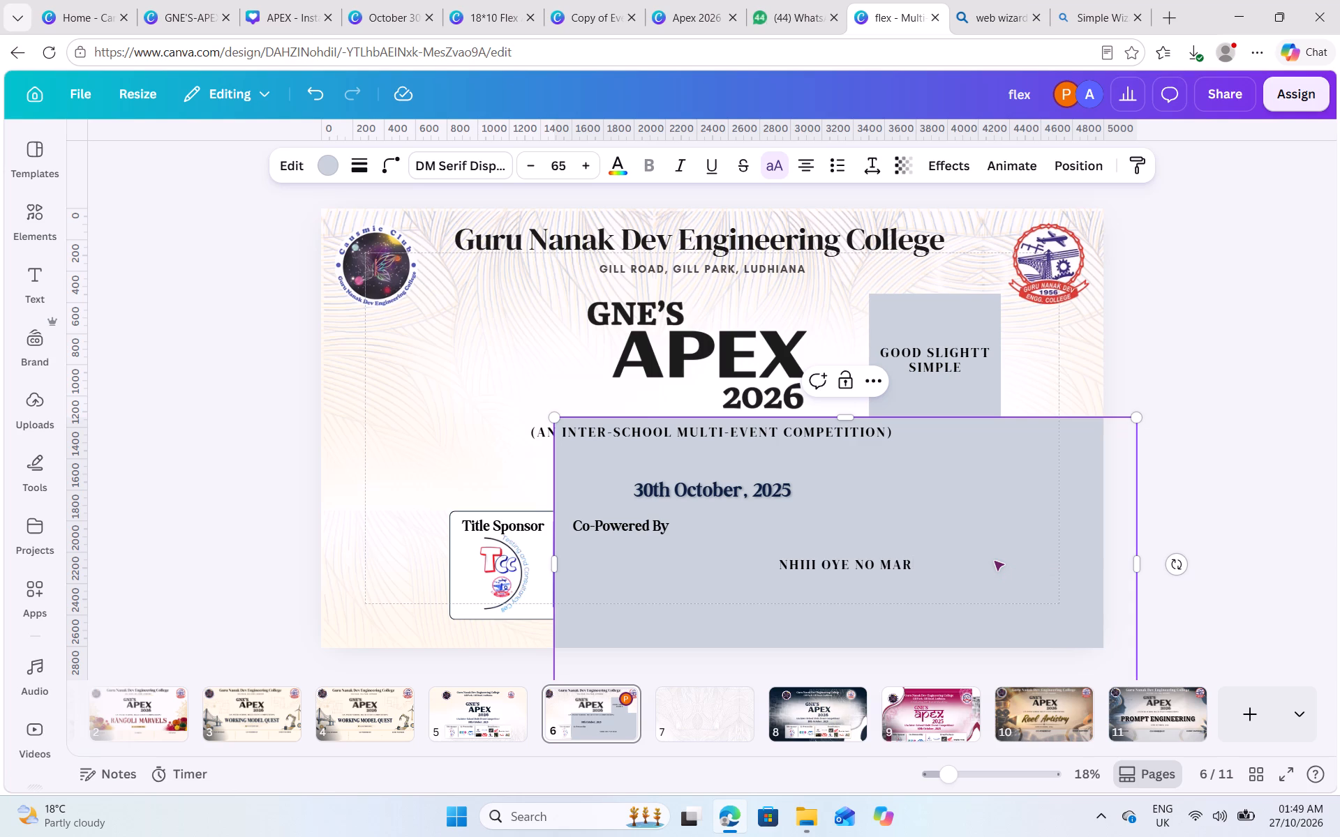
type("GIN")
key("space")
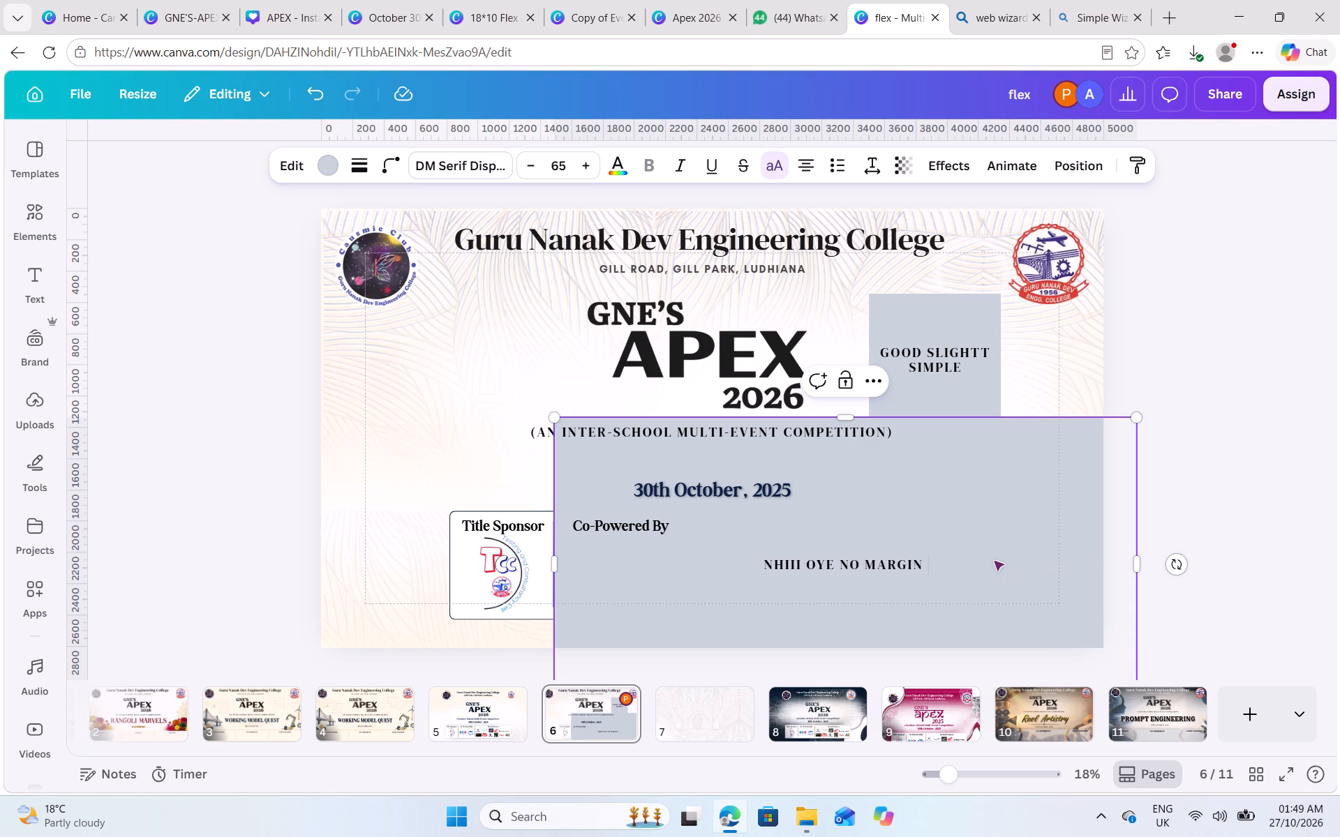
key("shift+greater")
key("shift+BackSpace")
type("??????")
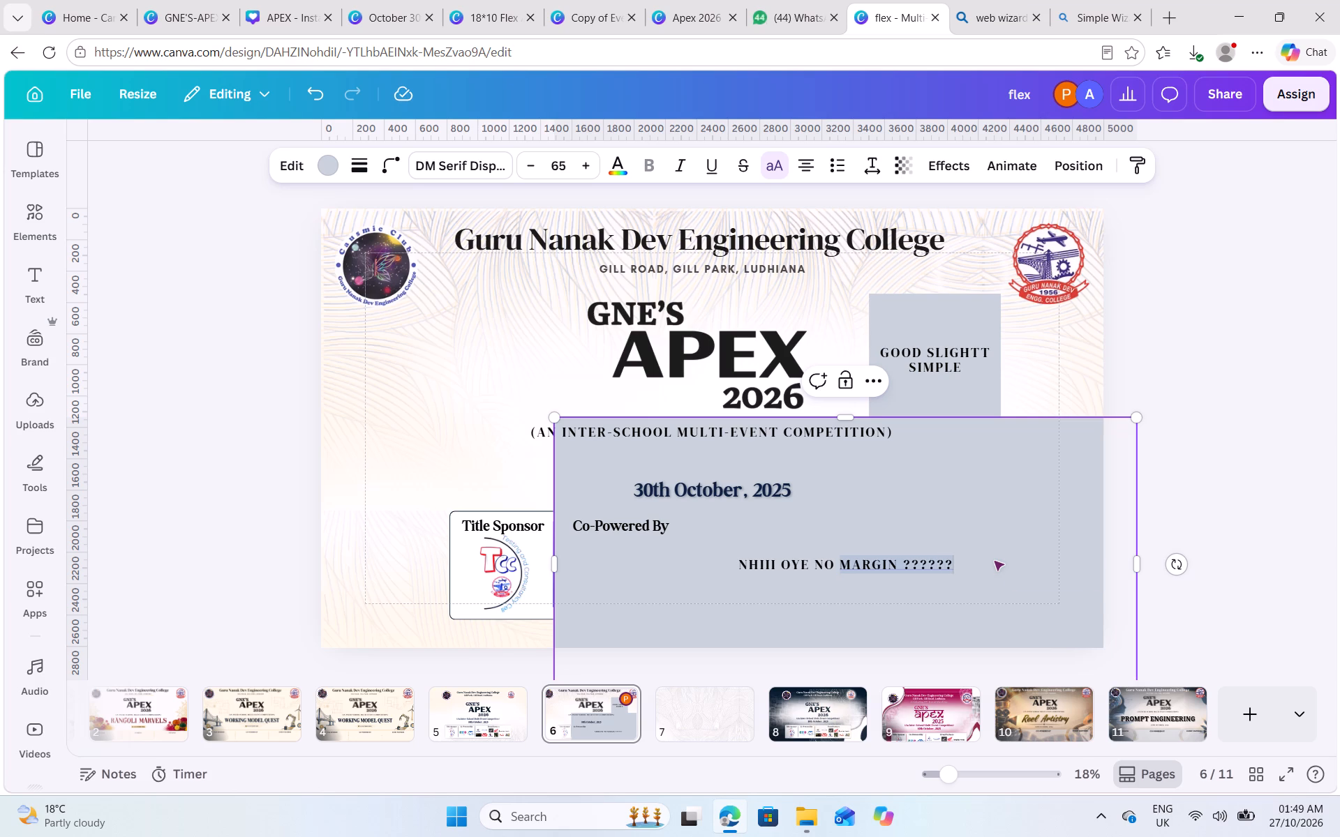
left_click(865, 563)
left_click(921, 539)
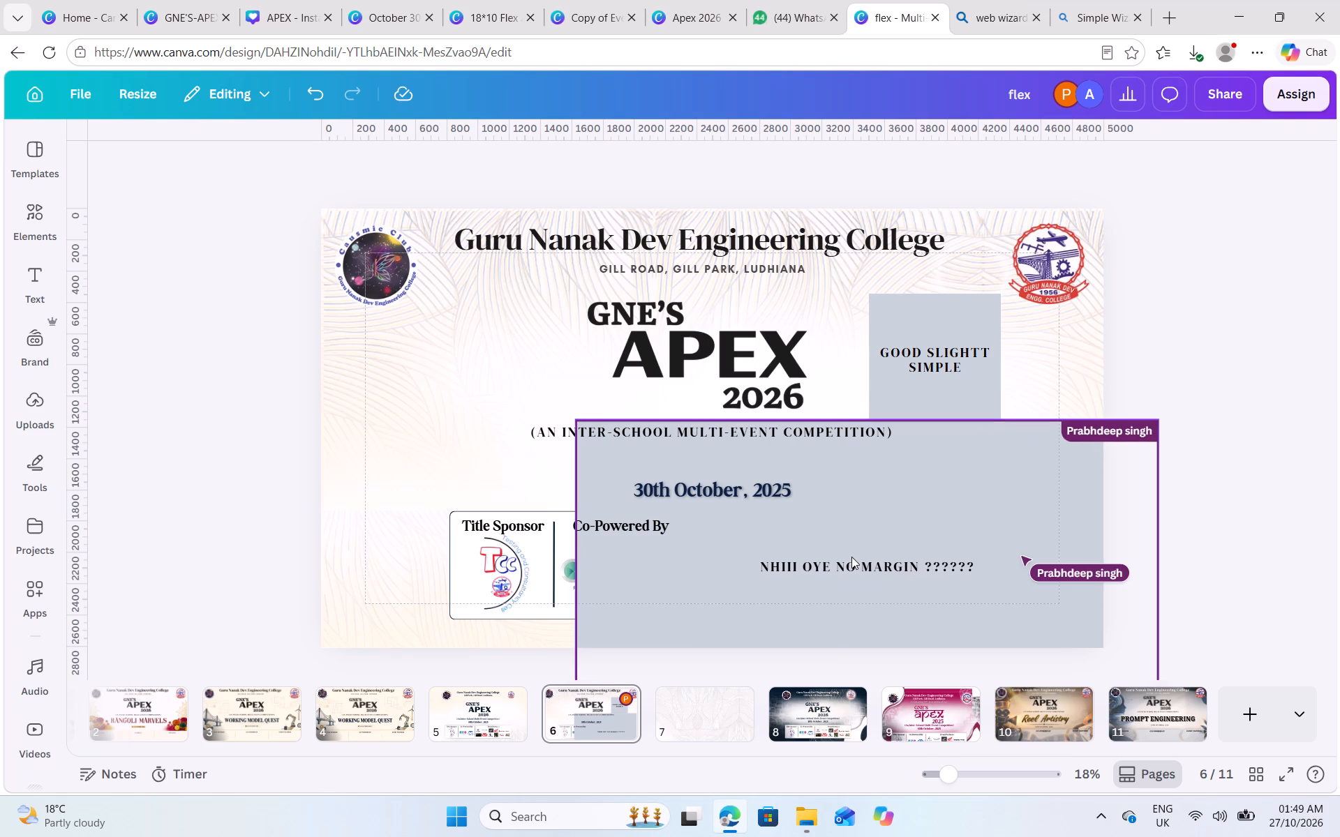
Replace the text in the large grey note on page 6 with the reply "PAGE 5 WITH MARGIN".
triple_click(906, 559)
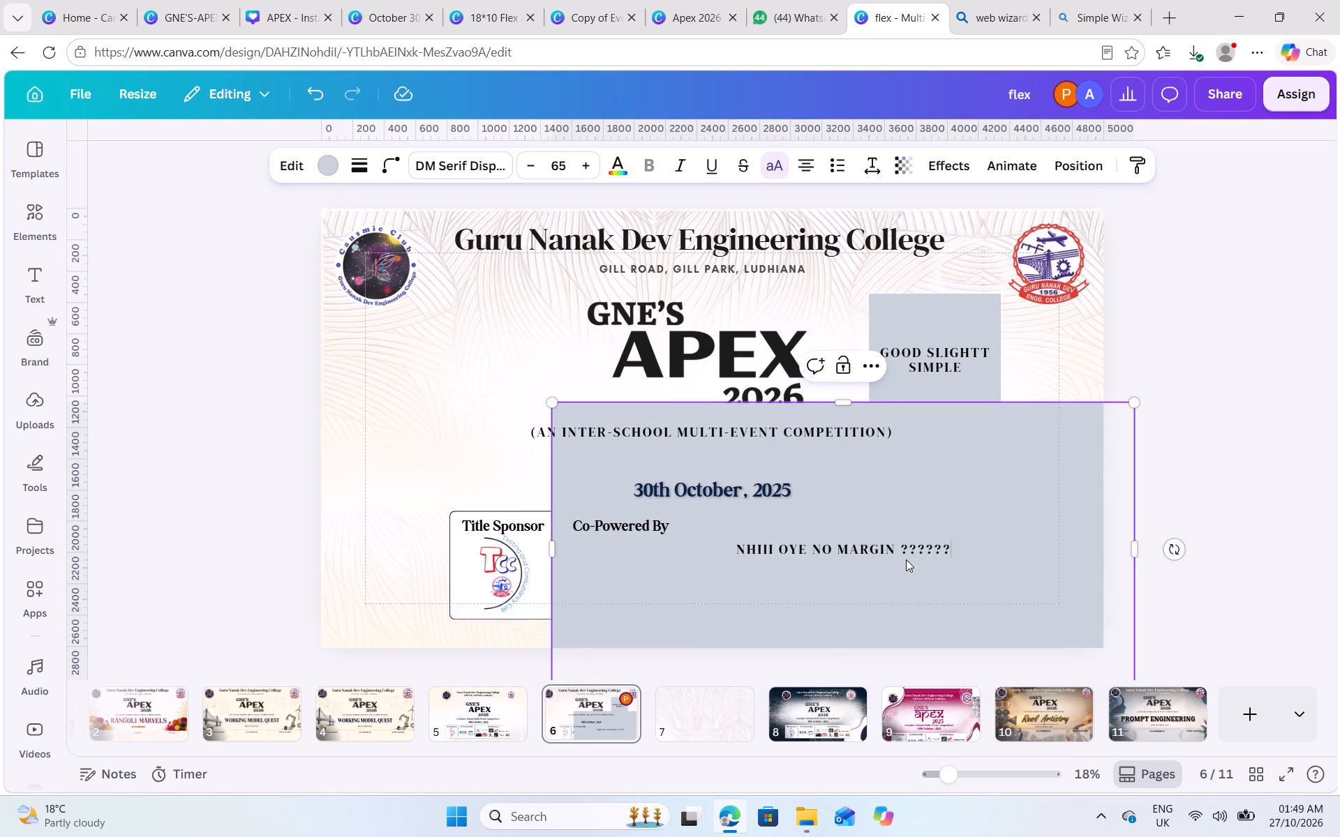
left_click(902, 557)
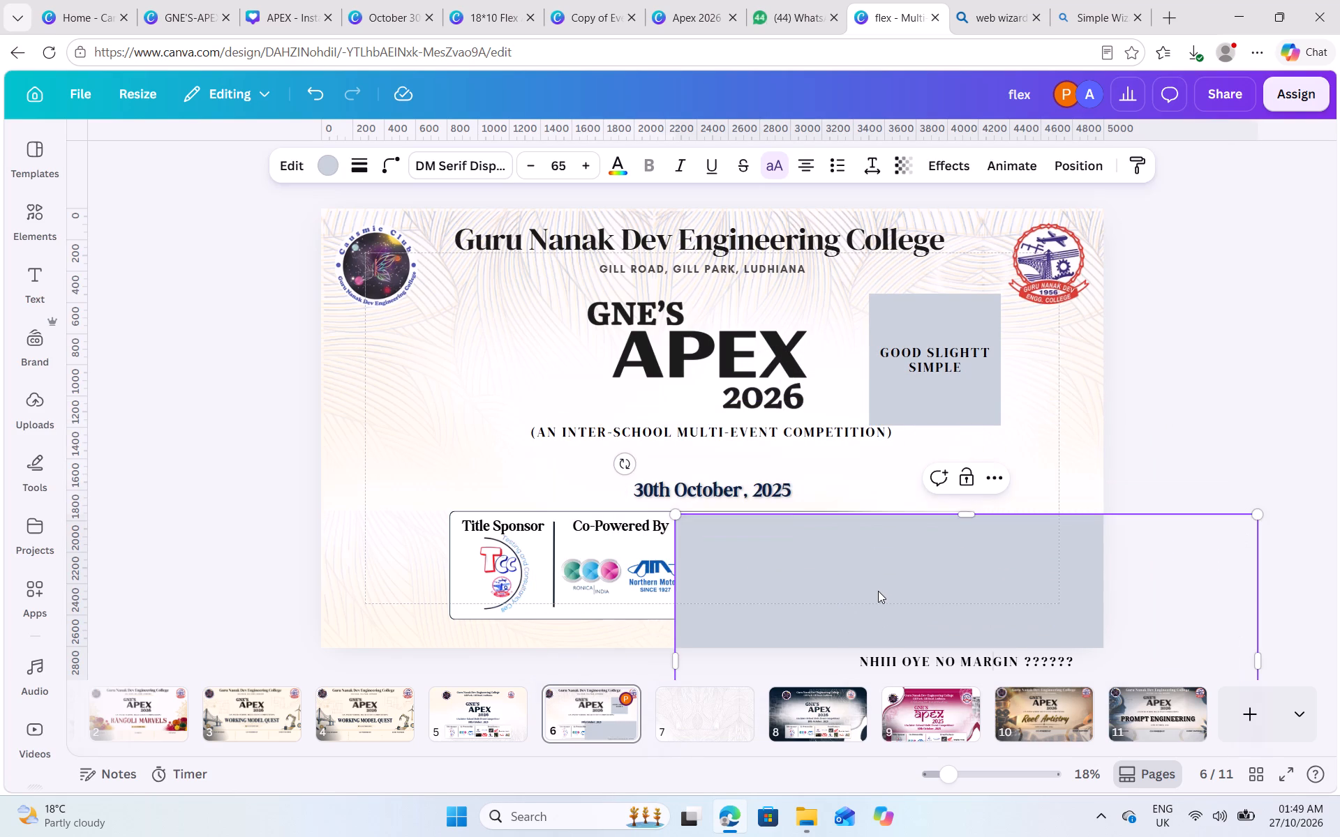
triple_click(932, 617)
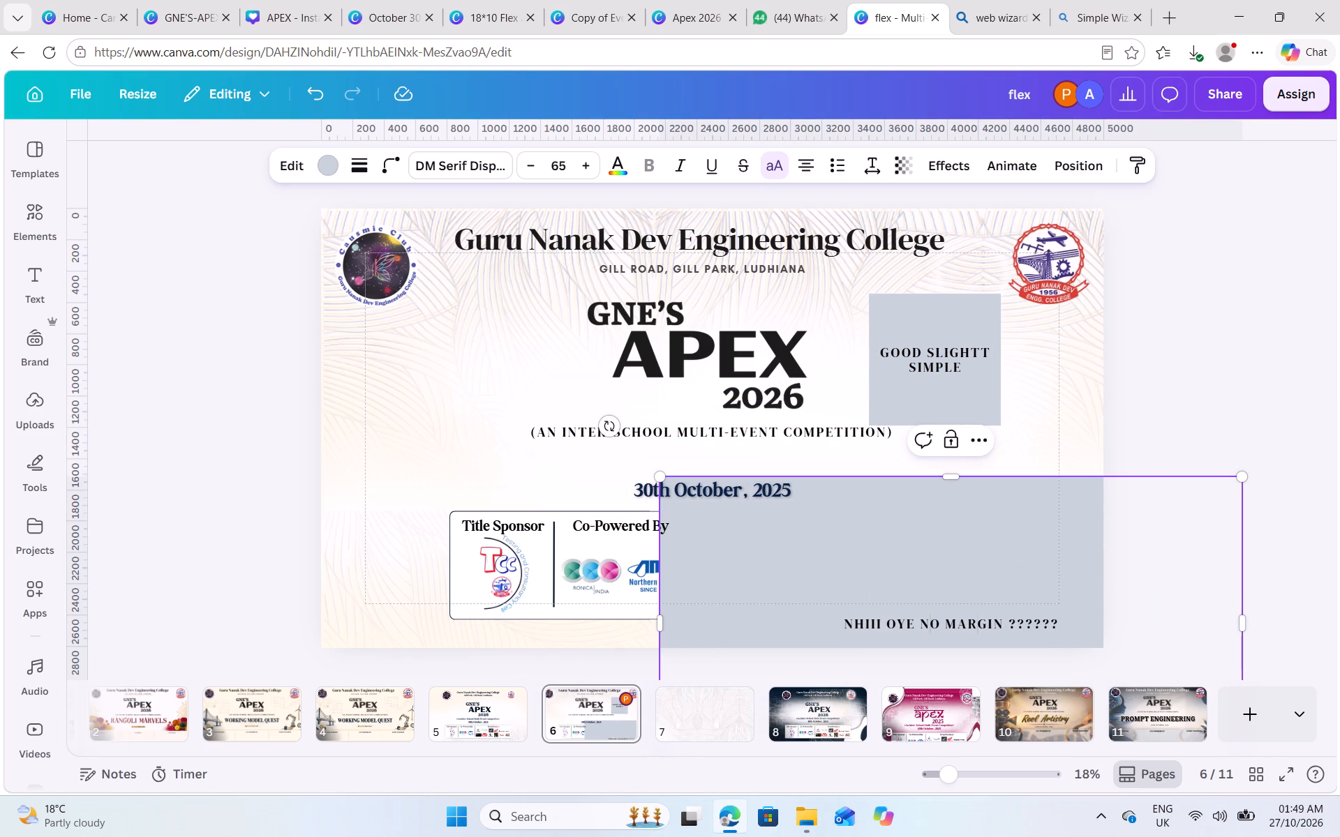
double_click(937, 578)
left_click(937, 578)
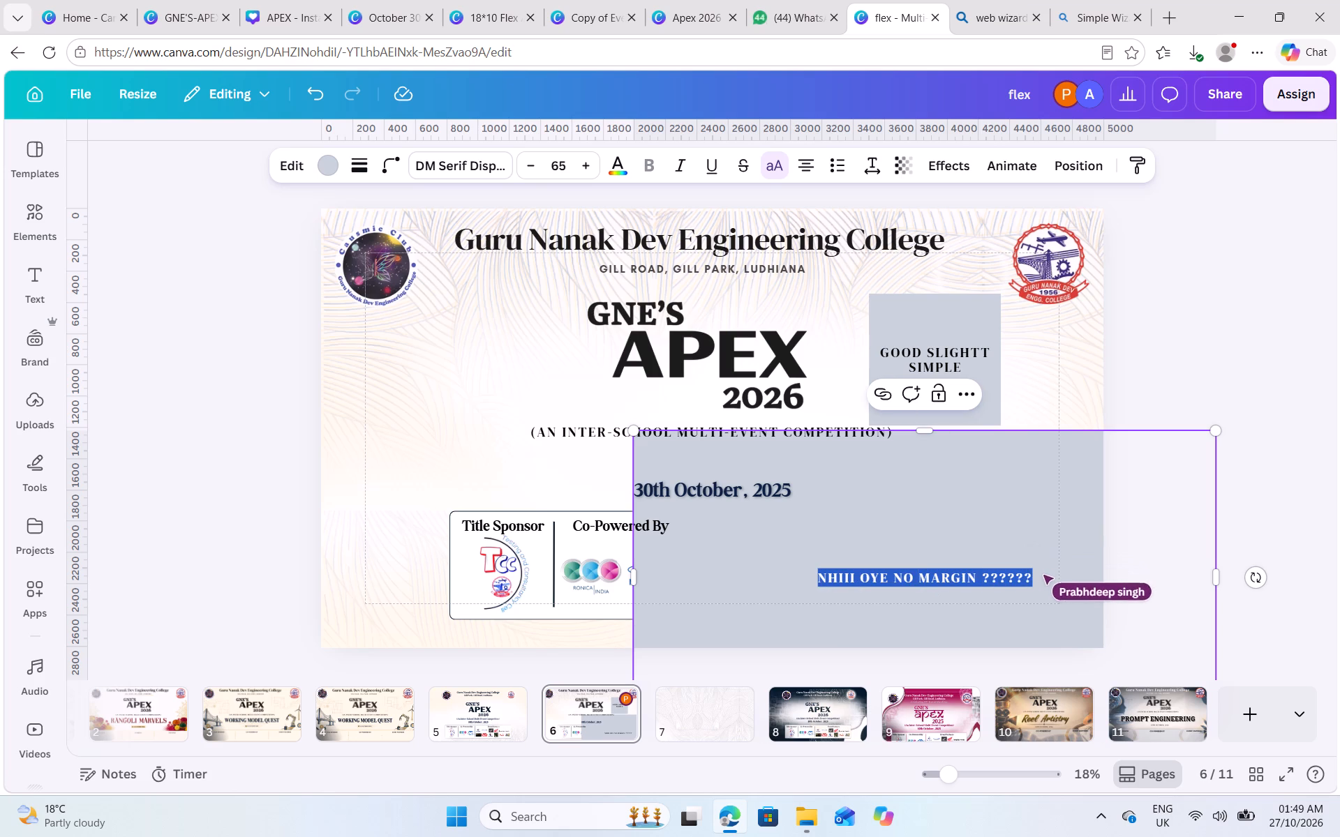
key("ctrl+a")
type("PAGE 5")
key("space")
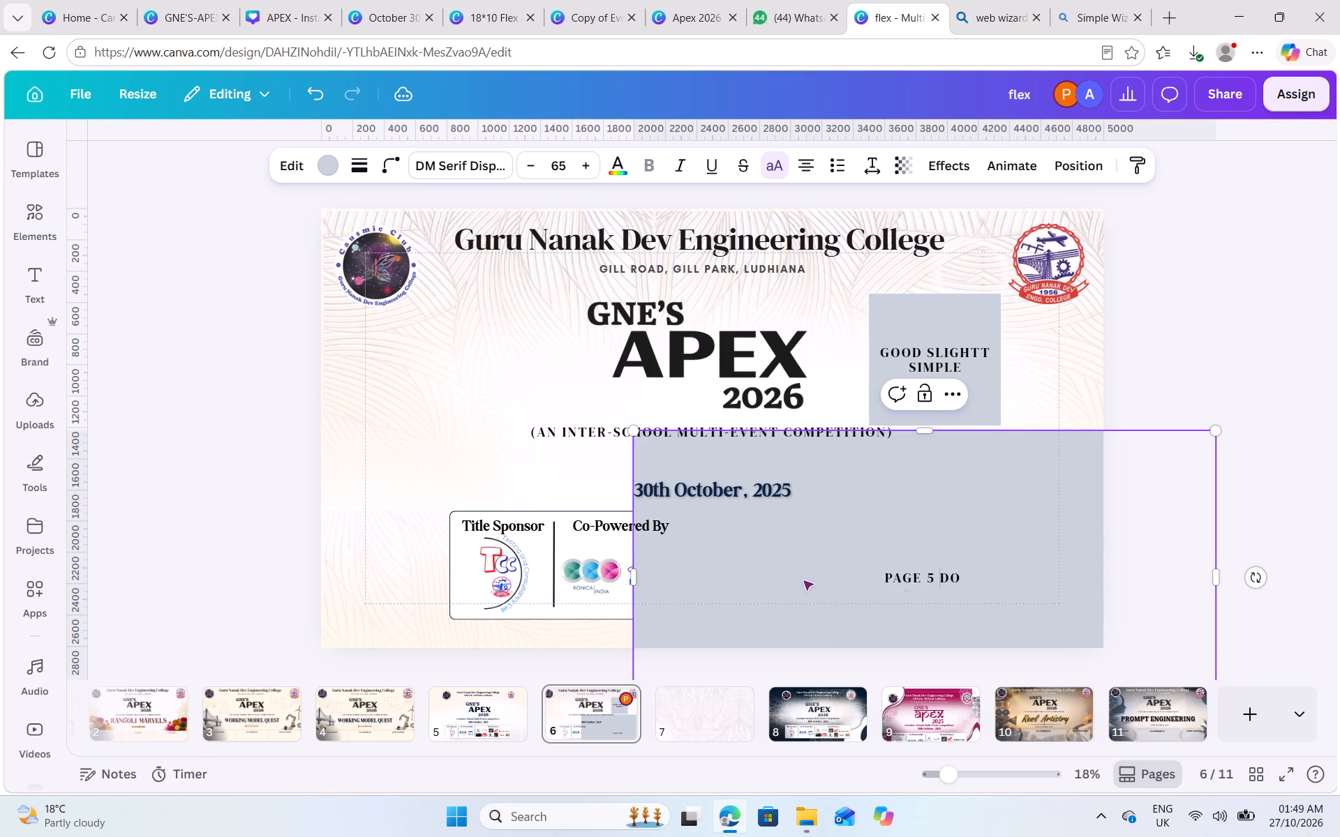
type("WITH MARGIN")
key("space")
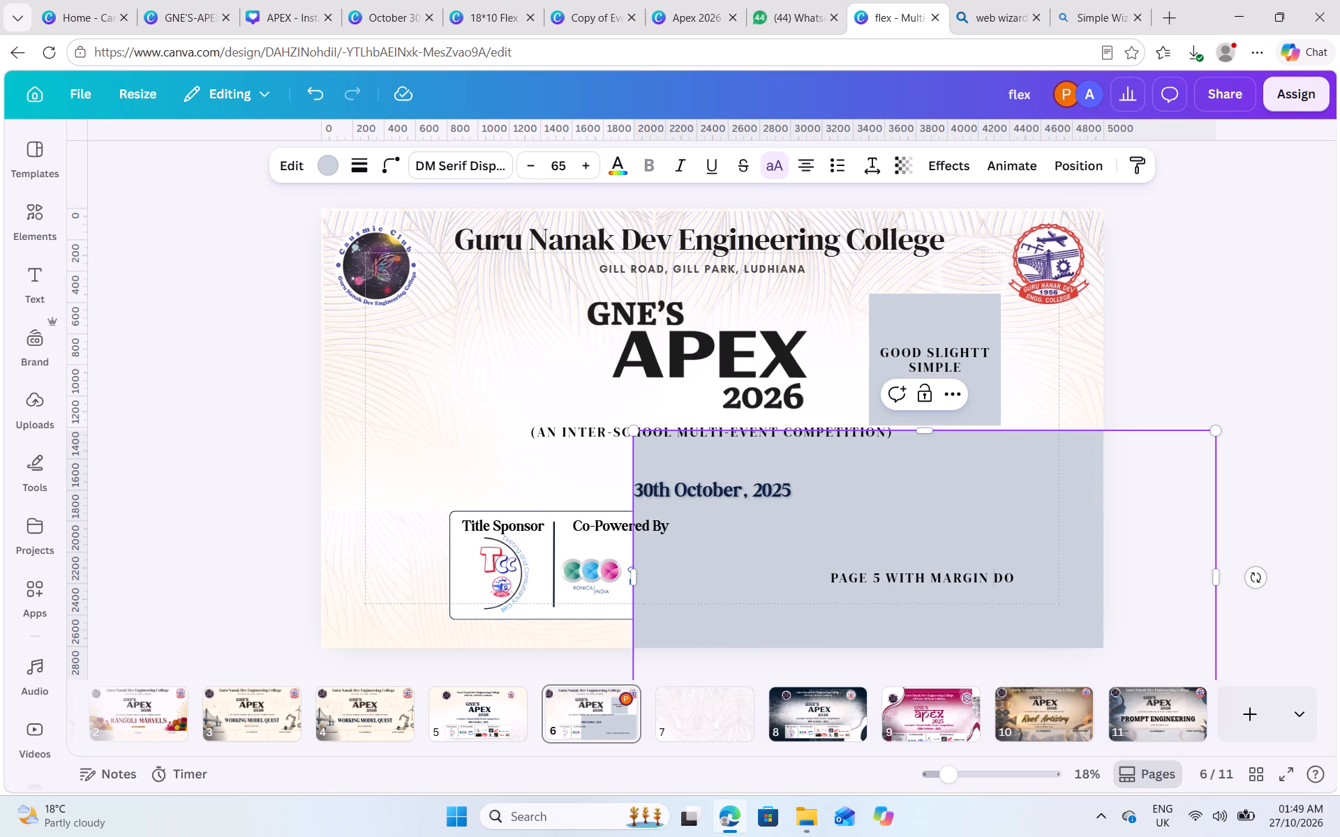
Check the collaborator's note on page 5 against the logo and APEX title layout on pages 2, 3 and 4.
left_click(489, 716)
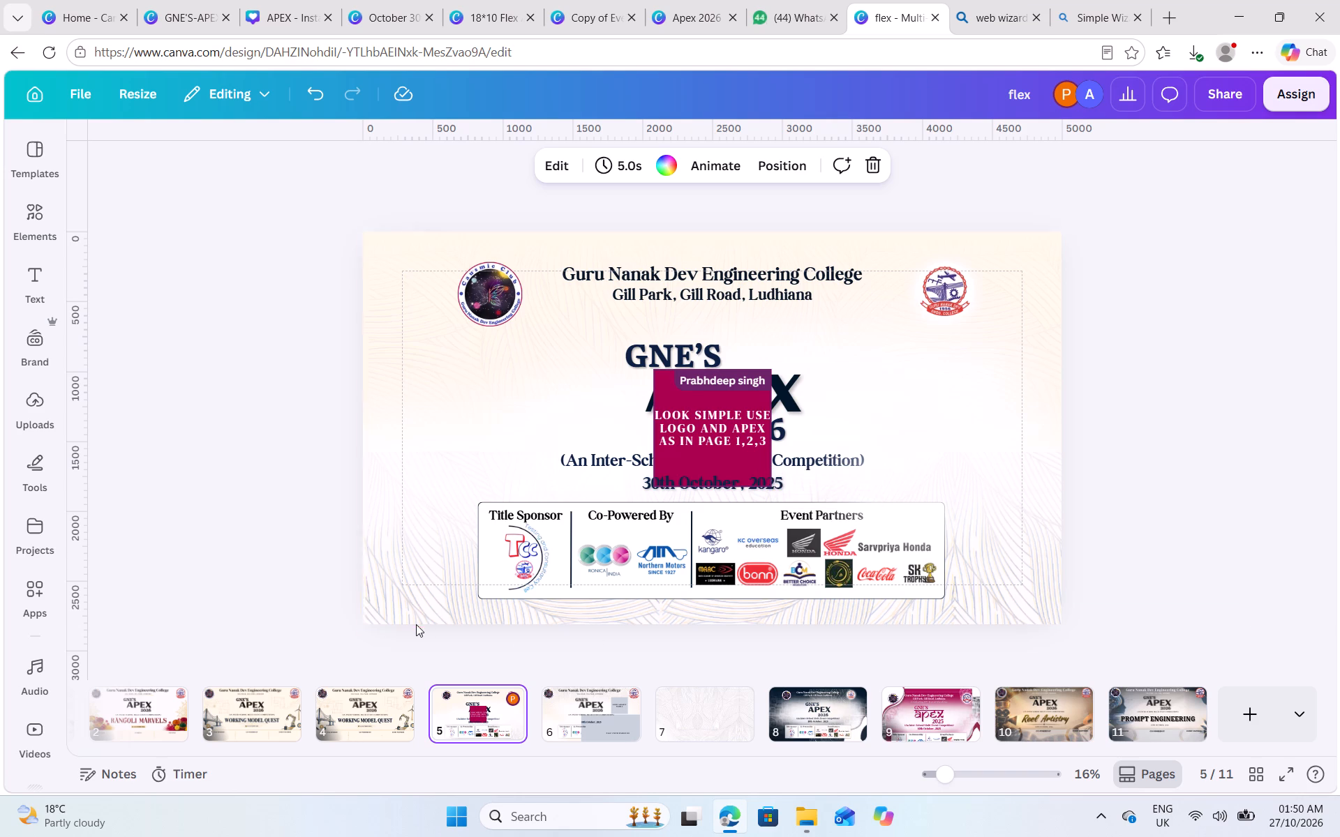
left_click(162, 716)
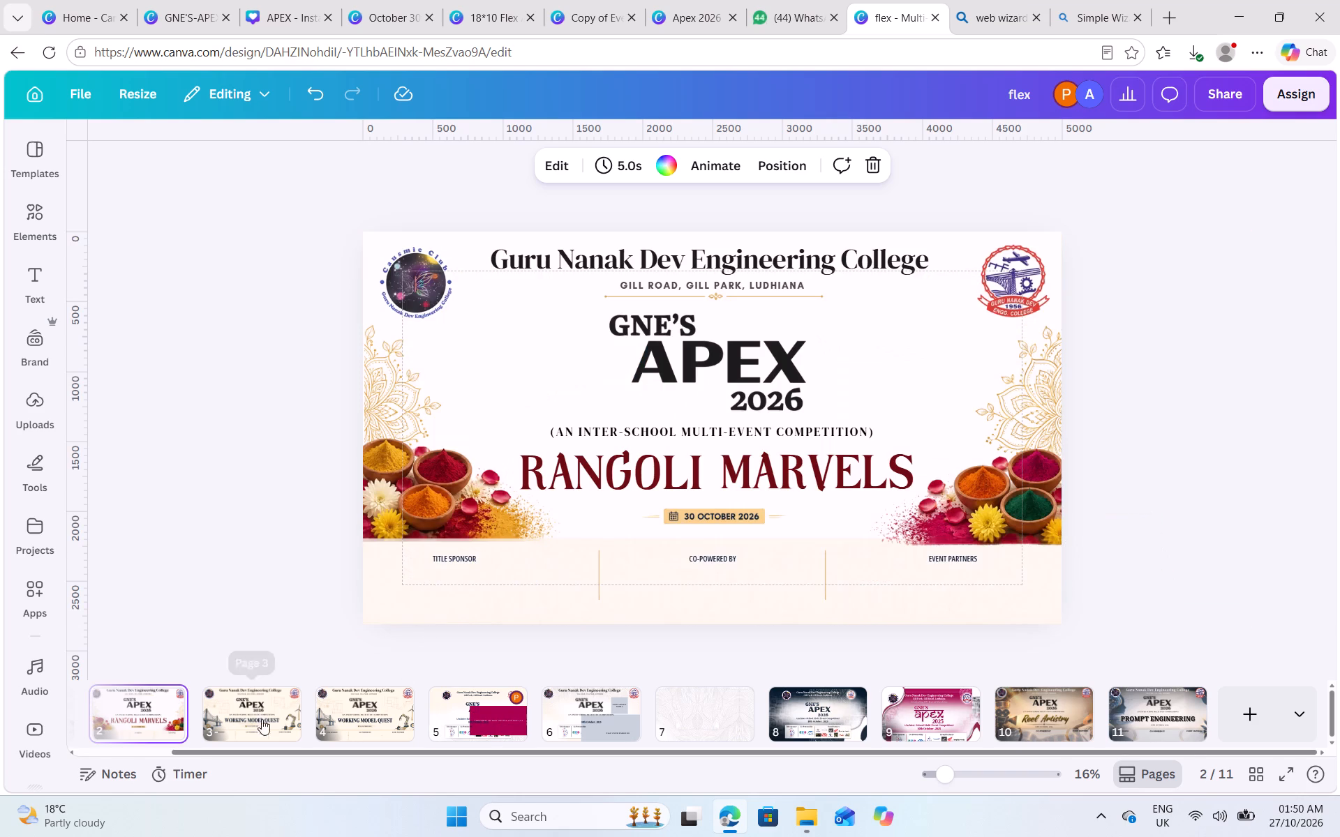
left_click(248, 725)
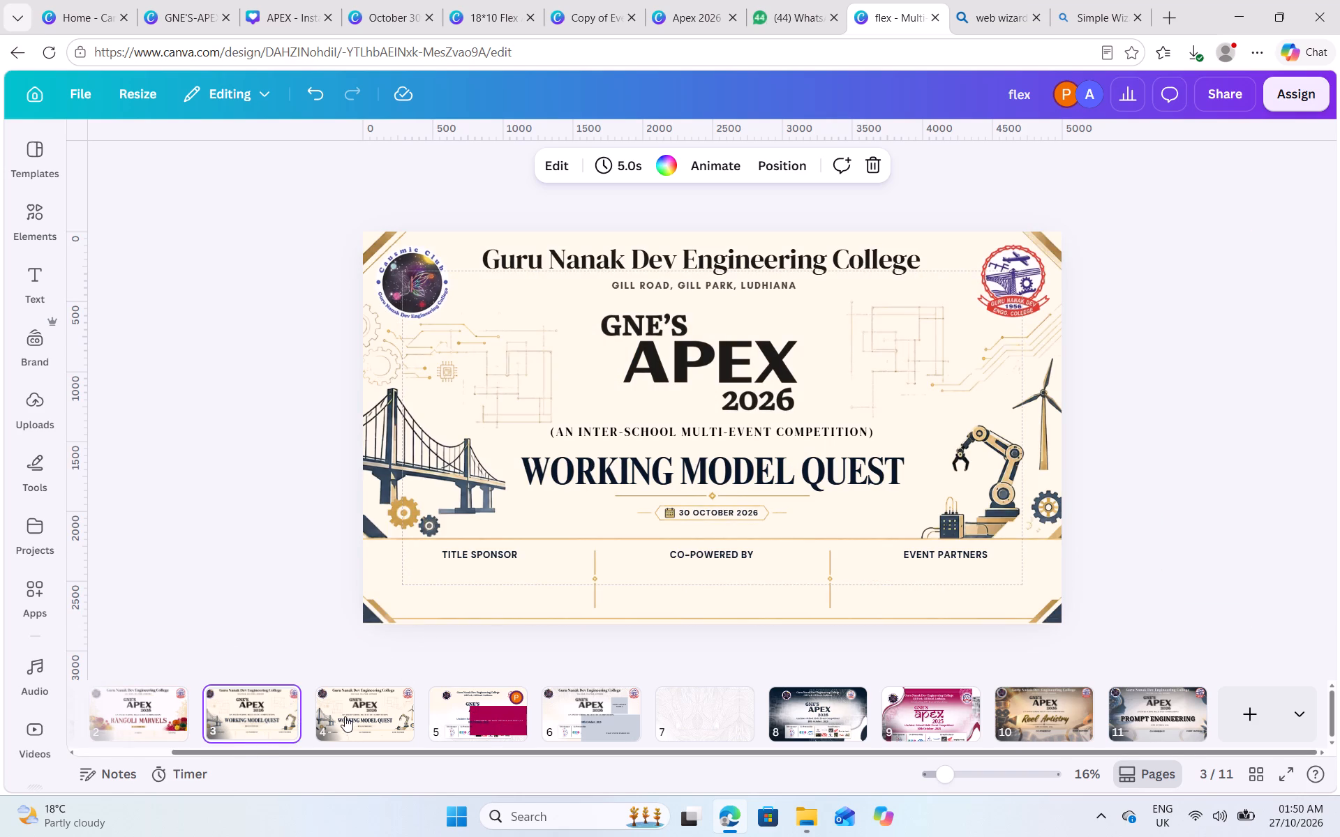
left_click(348, 716)
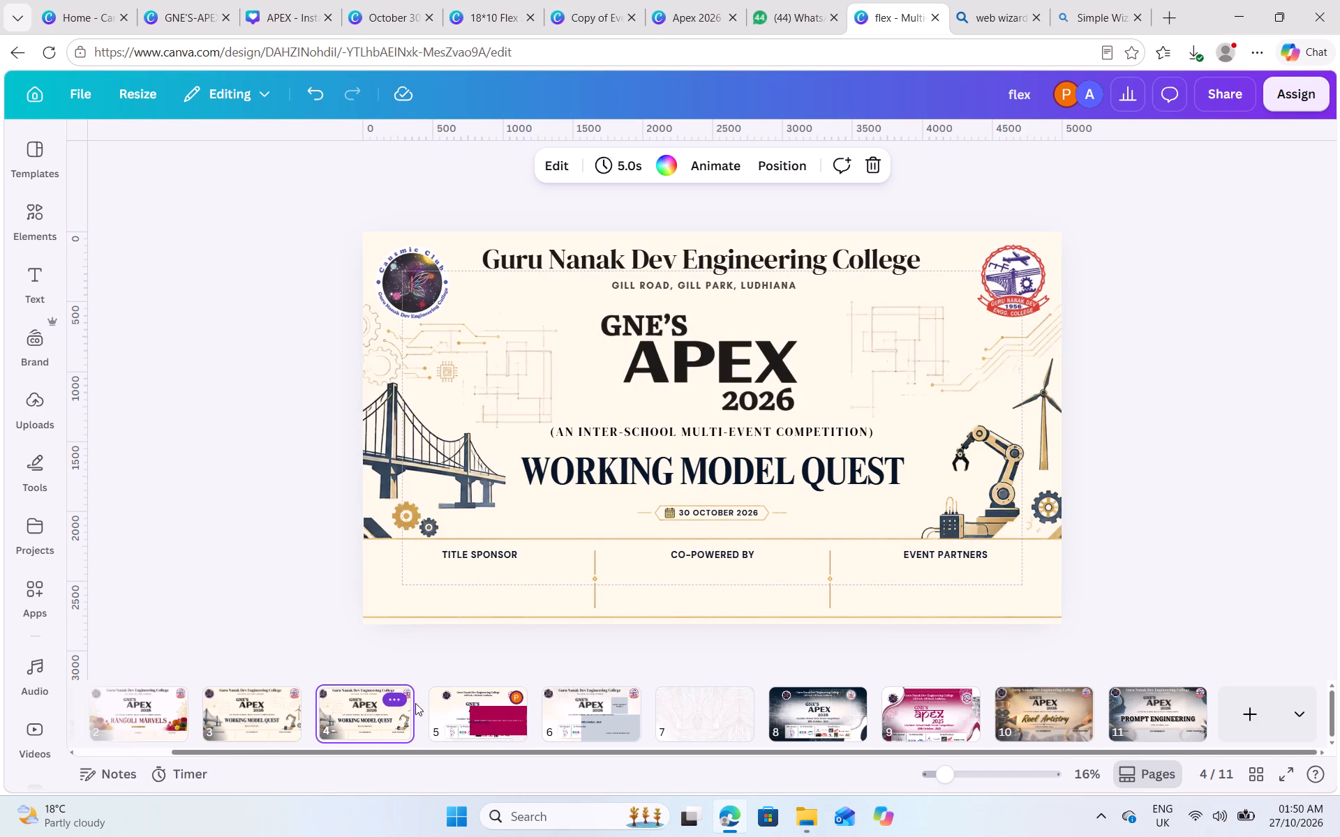
Replace the crimson note's text on page 5 with "SEE I HAVE TAKEN THIS FROM OLDER AS ITS WITH ALL INFO FROM THAT".
left_click(482, 718)
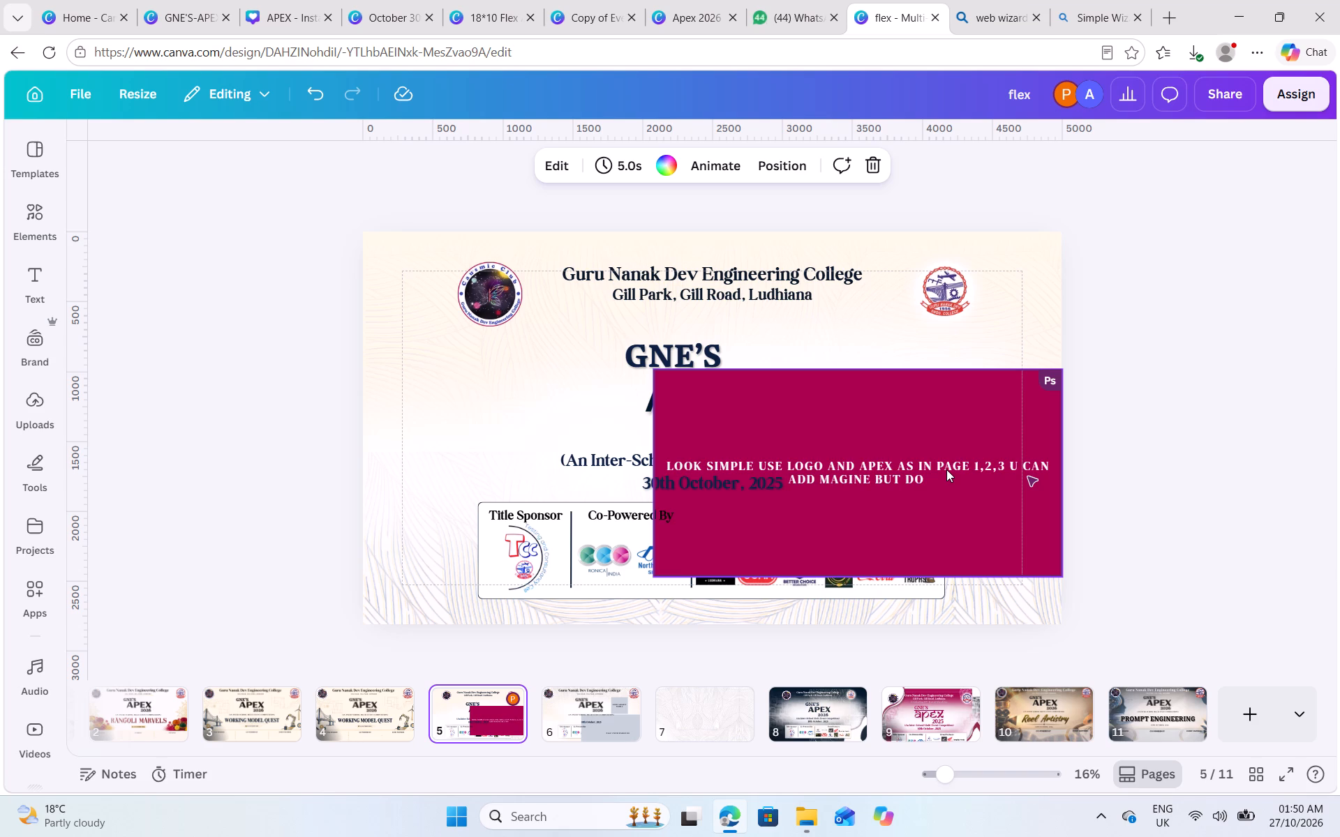
triple_click(921, 470)
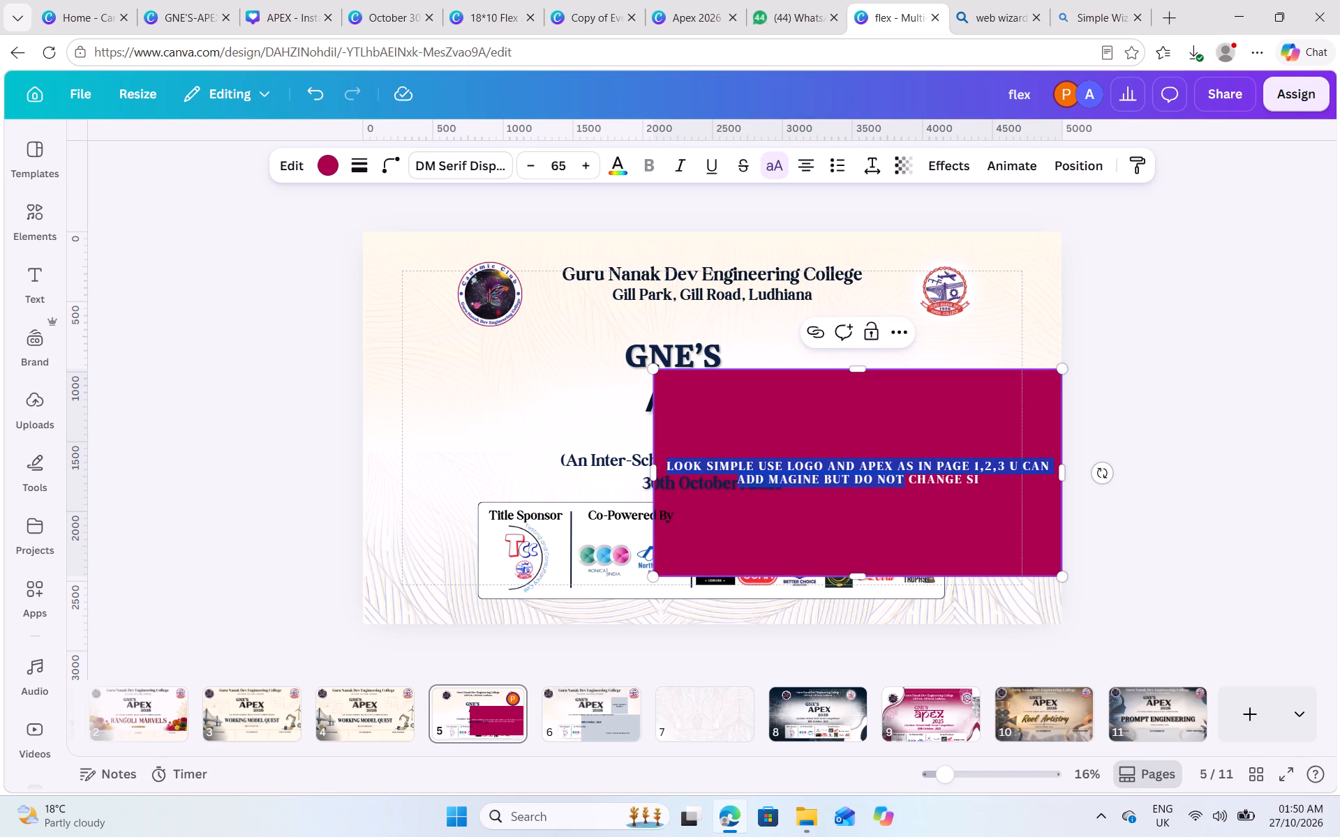
key("ctrl+a")
key("ctrl+a")
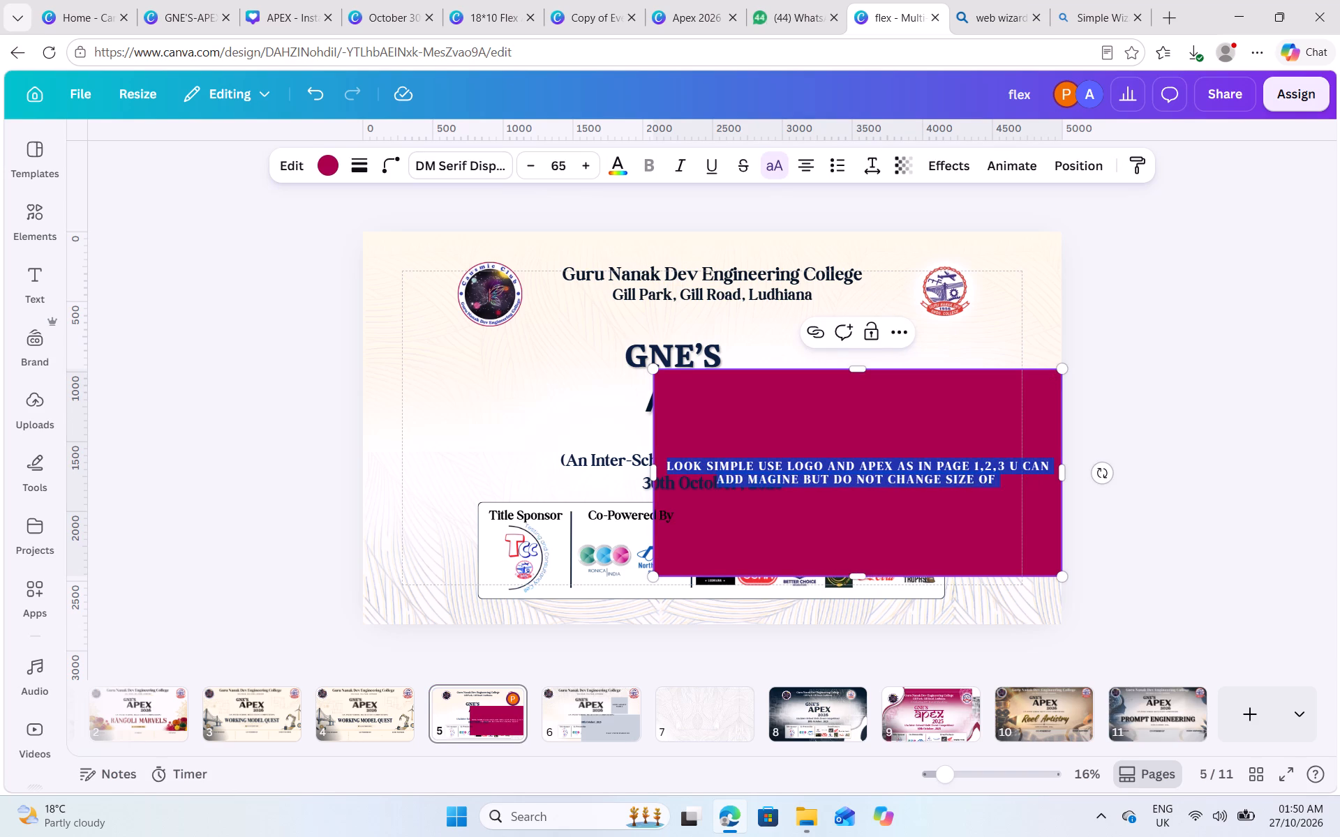
key("ctrl+a")
key("ctrl+a")
key("ctrl+a")
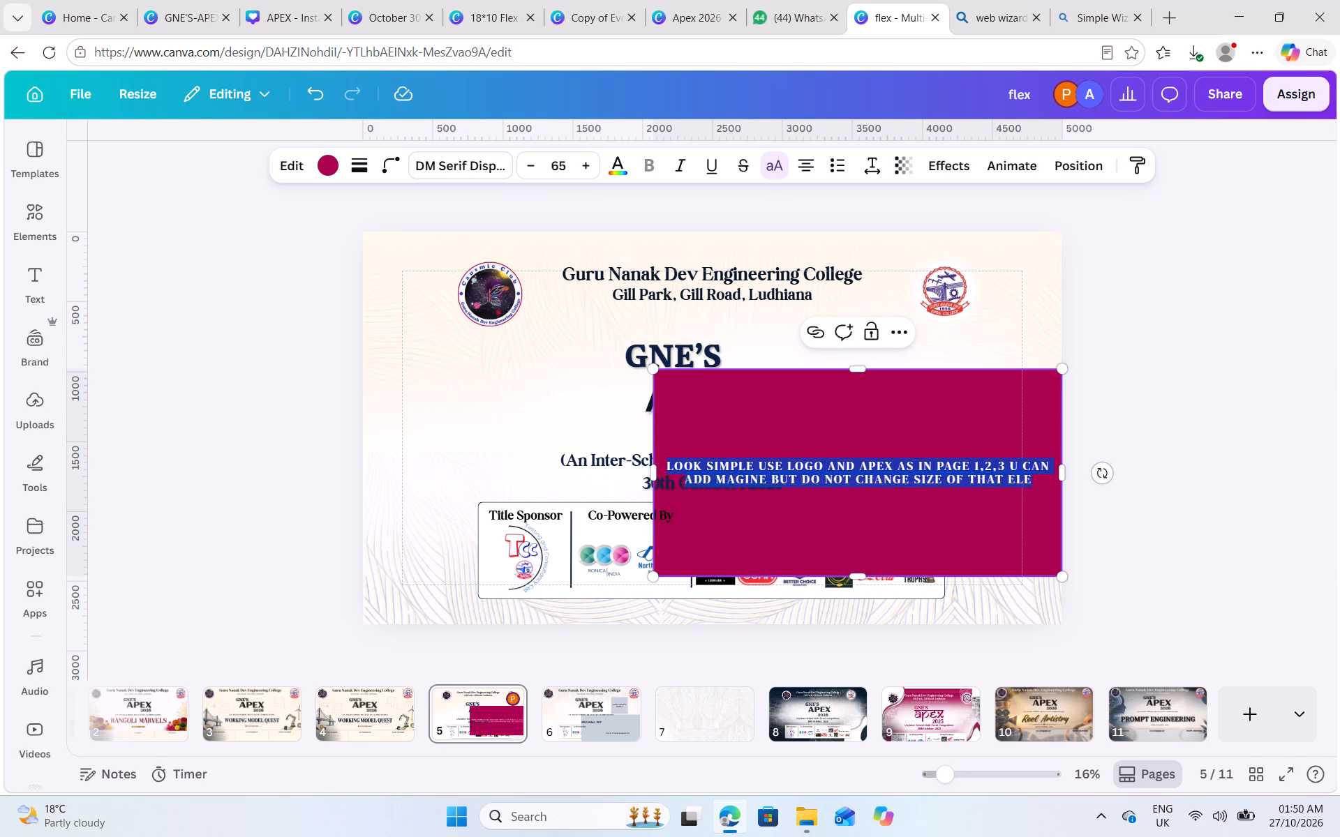
key("a")
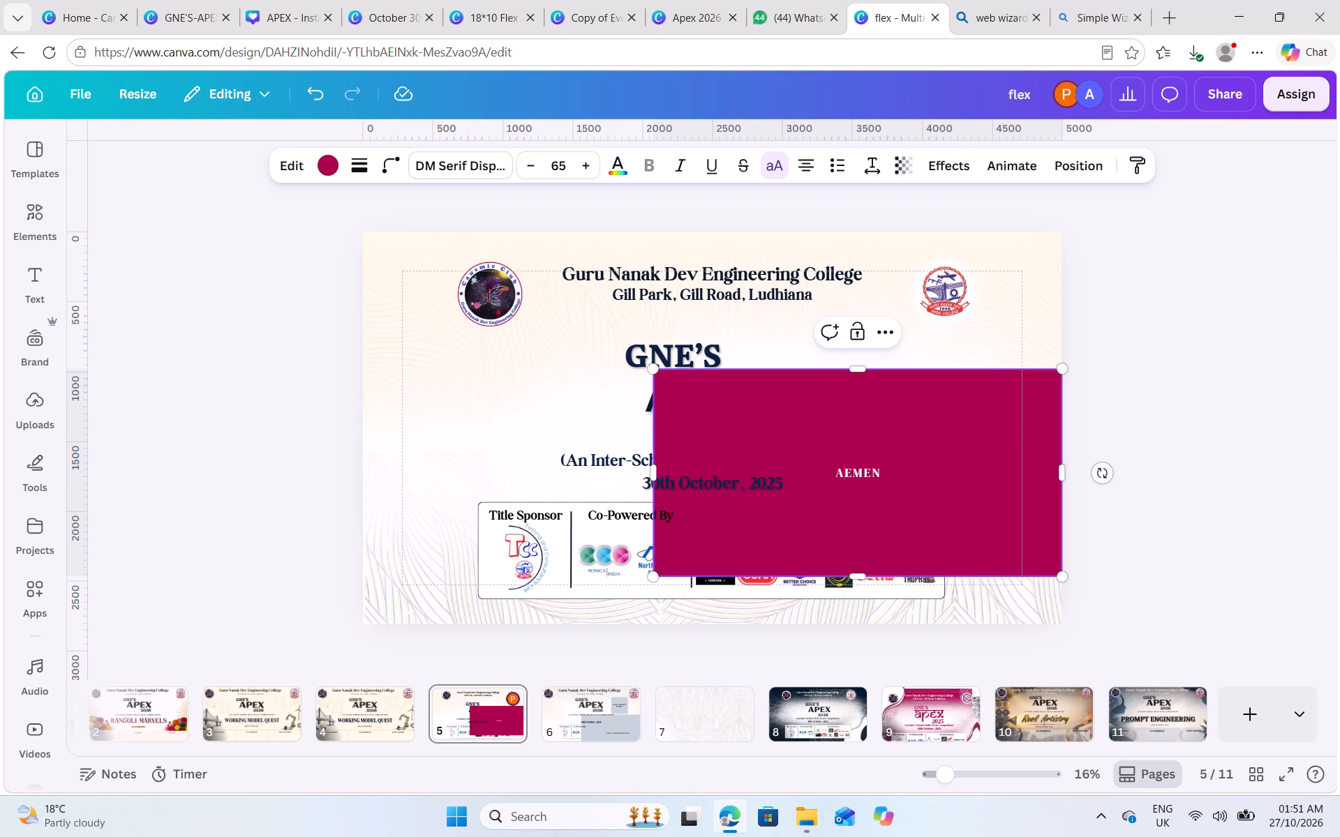
key("ctrl+a")
key("ctrl+a")
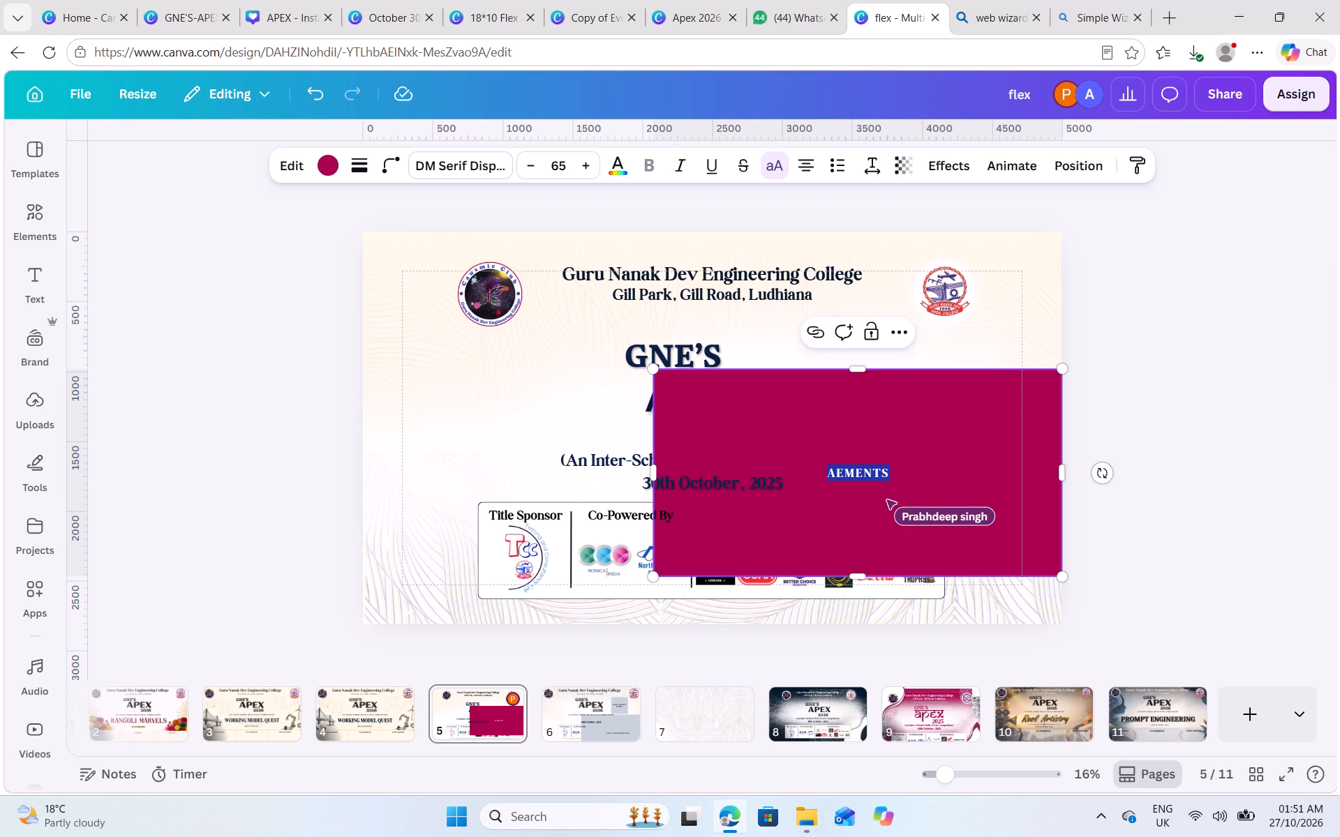
key("BackSpace")
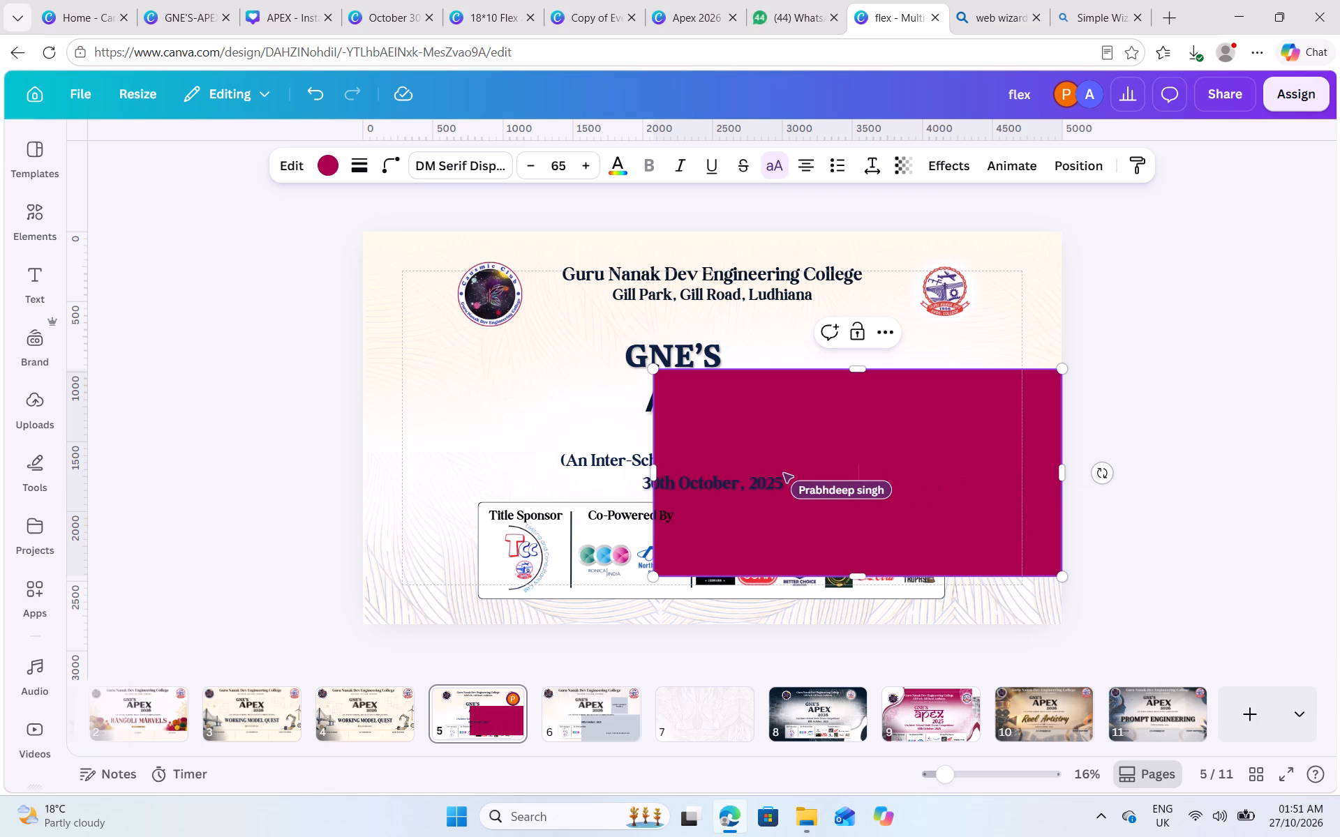
type("SEE")
key("space")
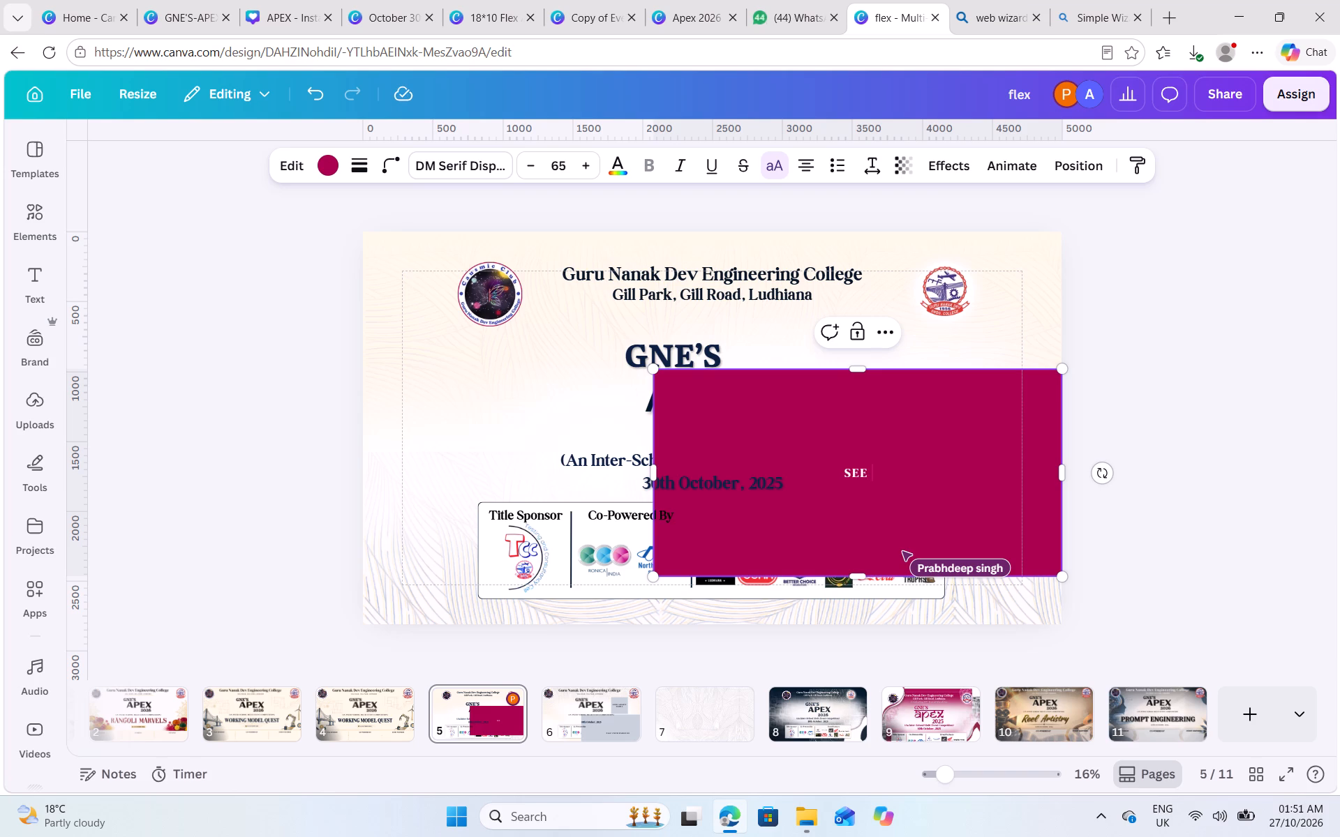
type("I HAVE TAKEN")
key("space")
type("THIS FROM")
key("space")
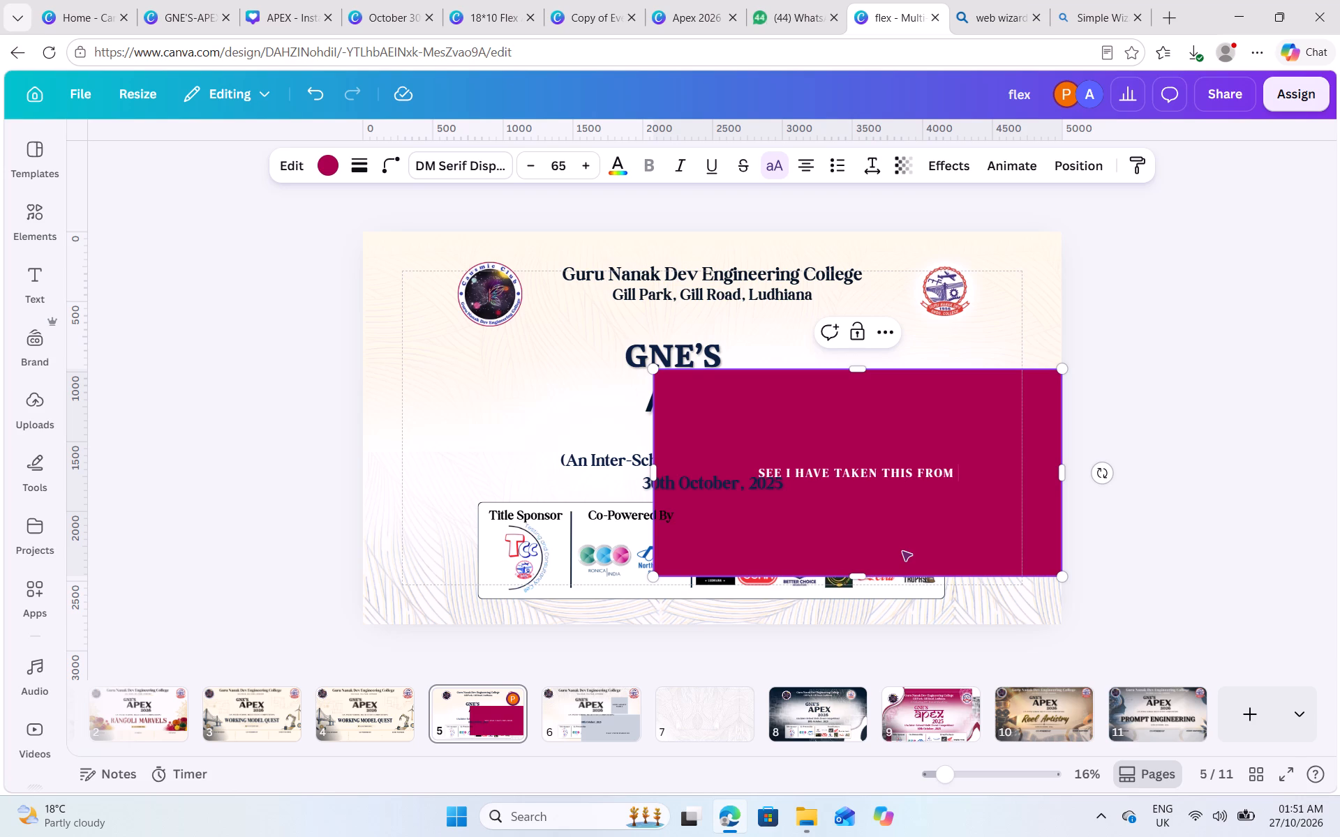
key("o")
type("LDER AS ITS")
key("space")
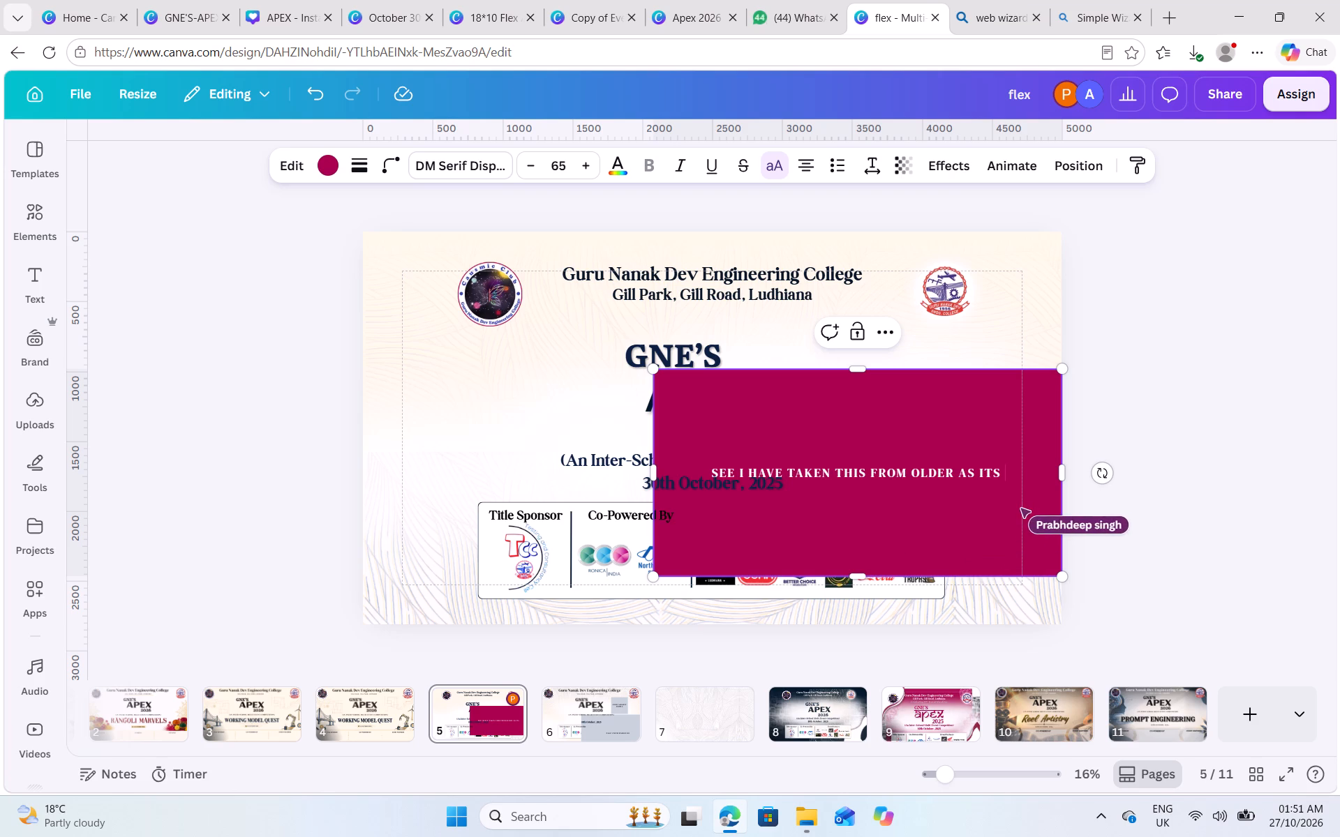
type("WITH A")
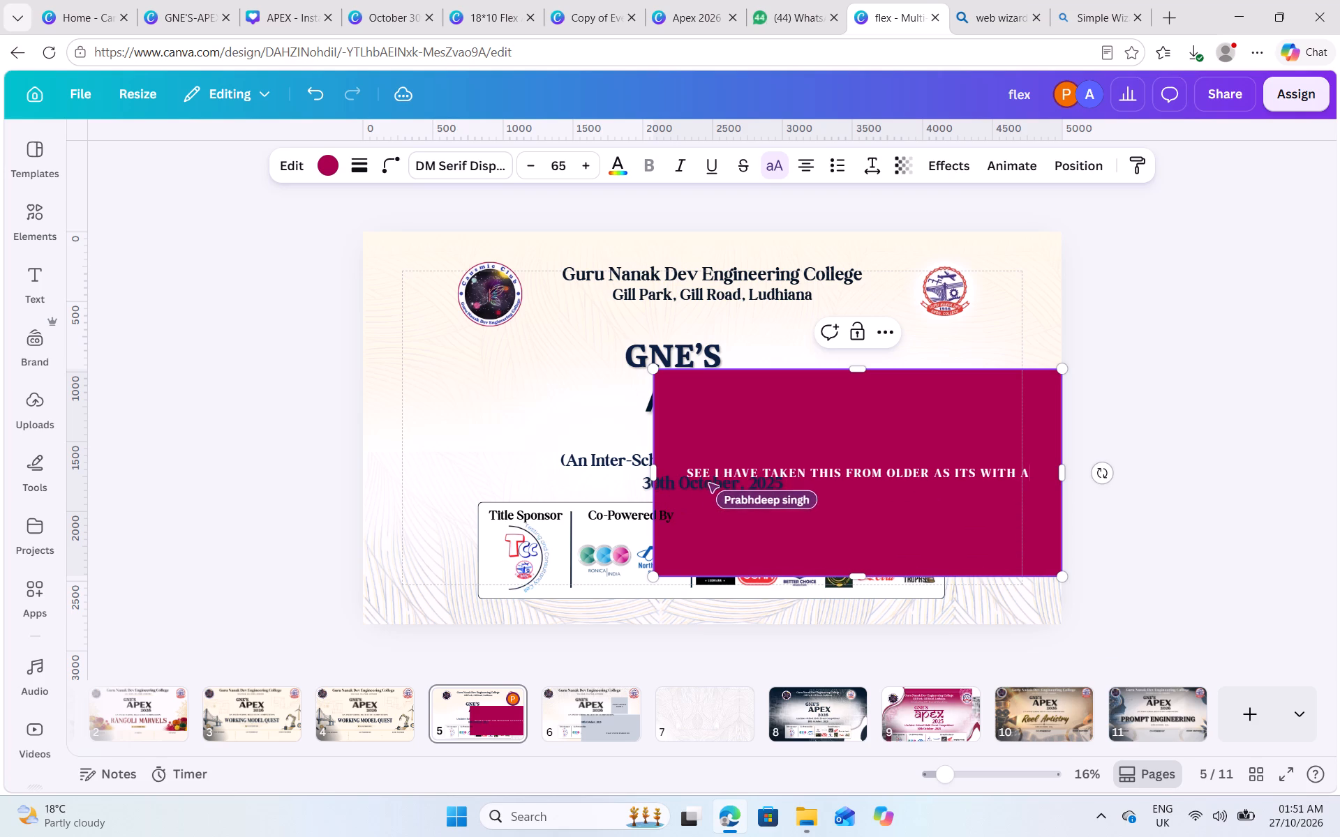
type("LL")
key("space")
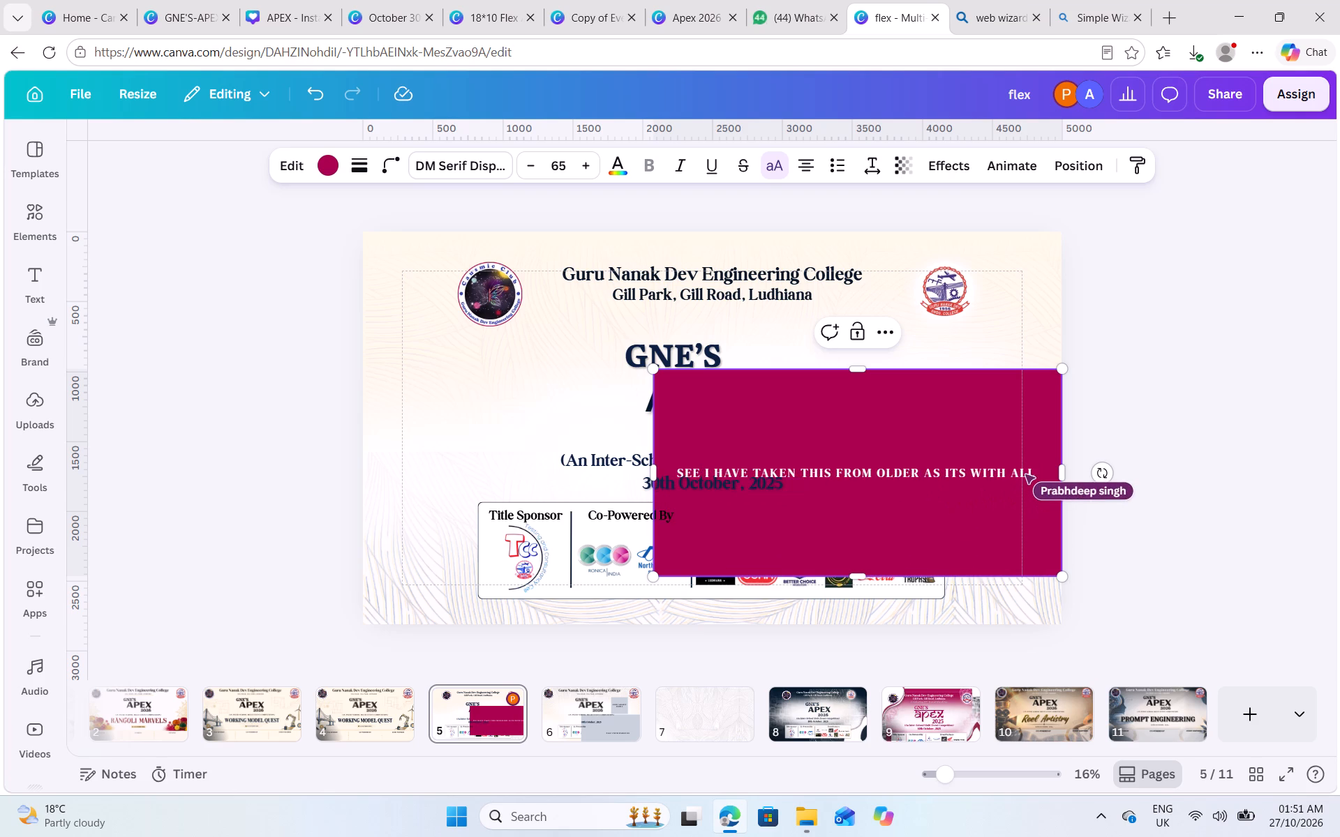
type("INFO")
key("space")
type("FROM THAT")
key("space")
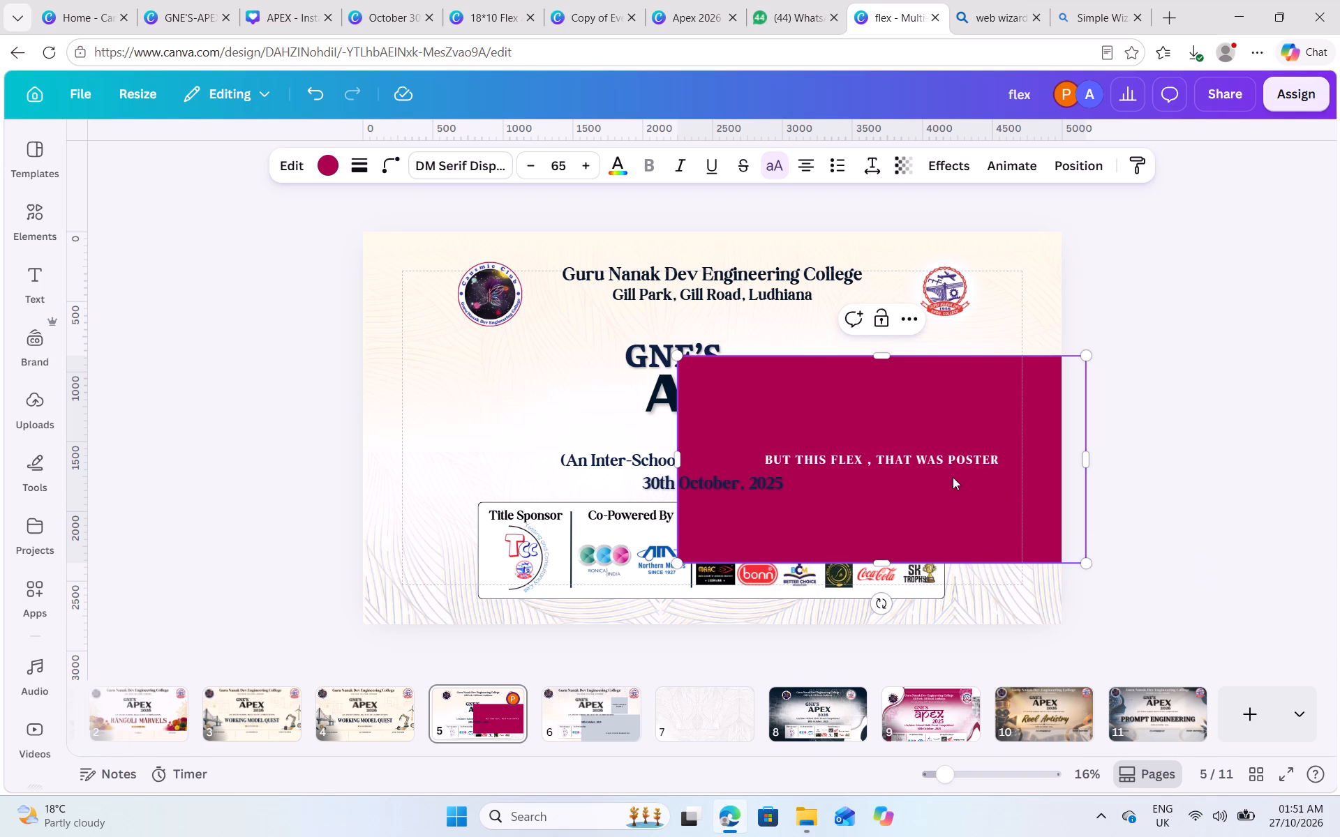
Replace the crimson note's text on page 5 with "NO THIS IS FLEX , THAT WAS FLEX SAME , TAHT WAS USED LAST TYM AS FLEX".
triple_click(934, 451)
double_click(934, 451)
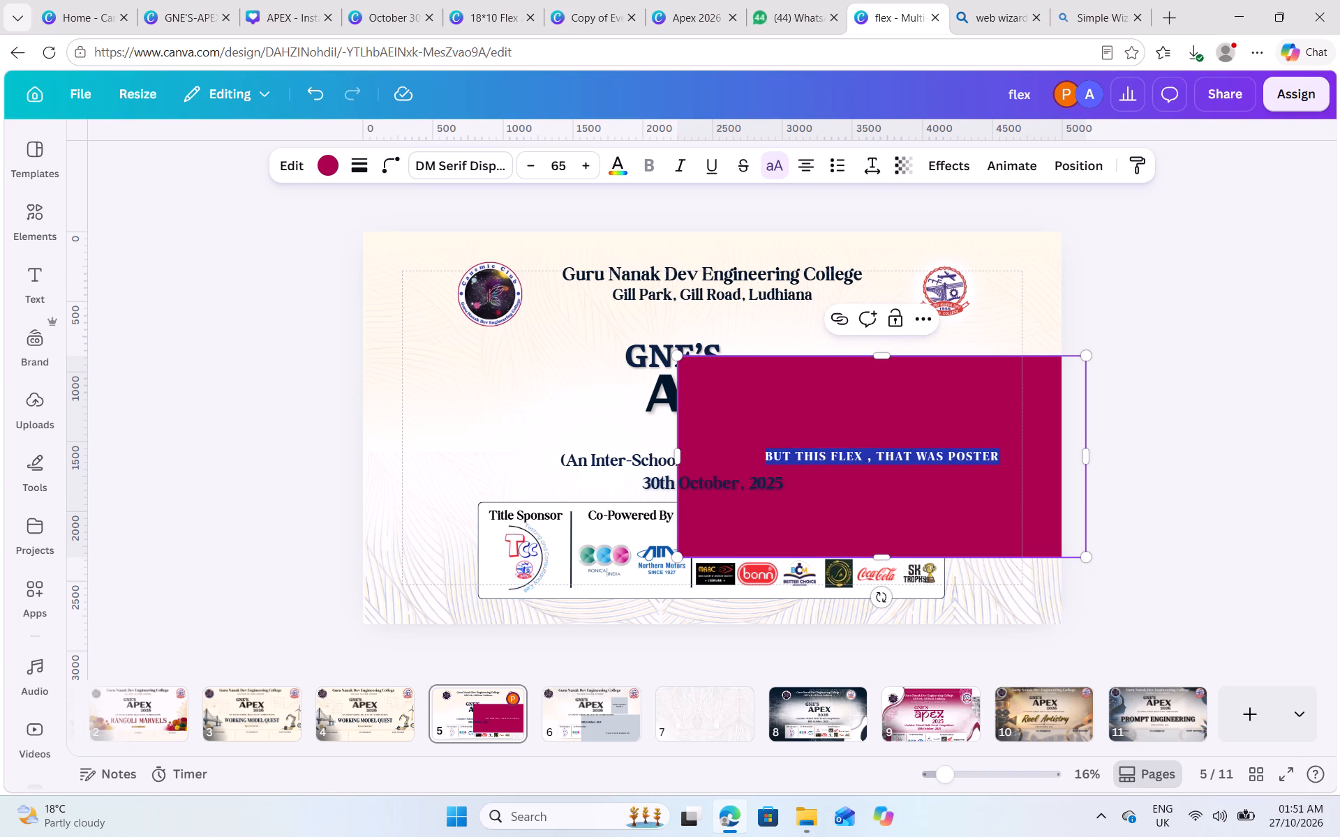
type("NO THIS")
key("space")
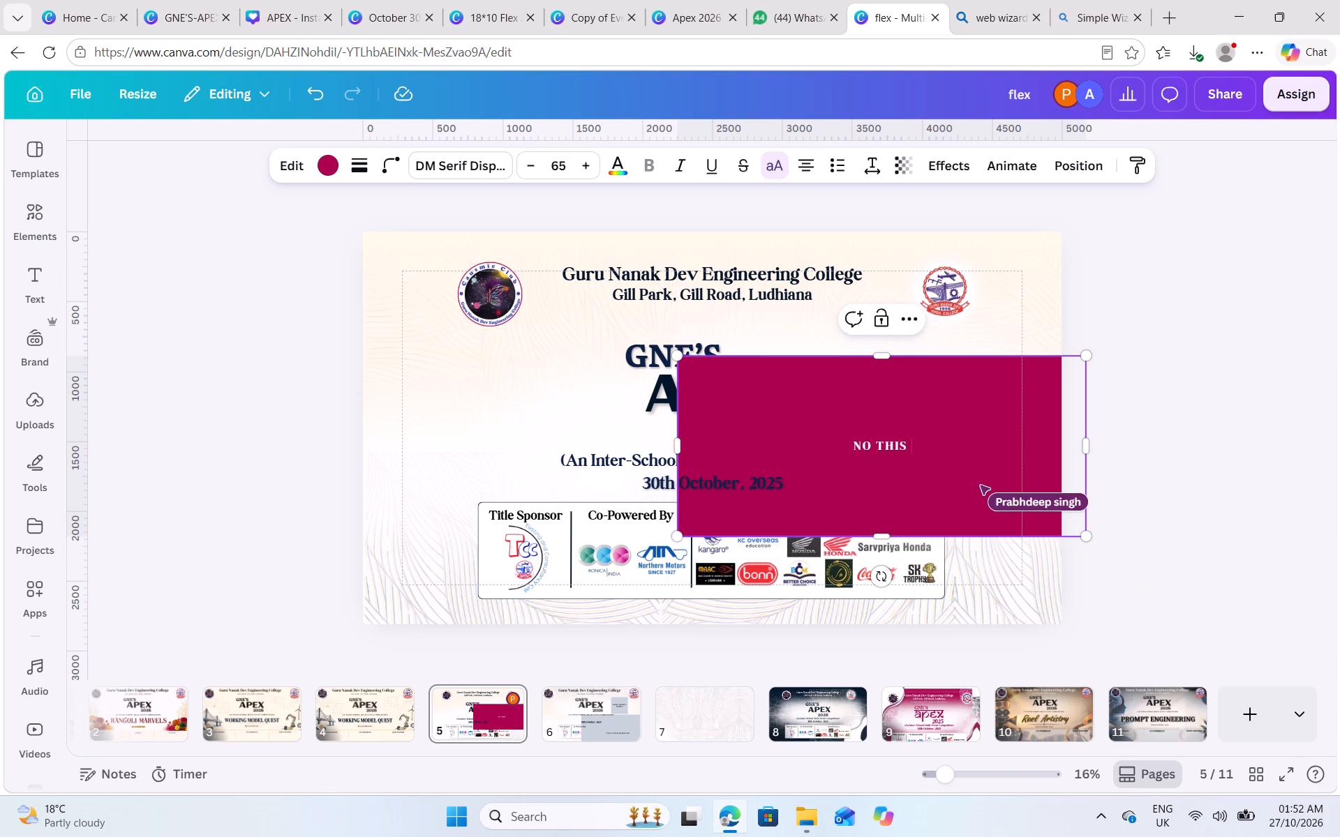
type("IS")
key("space")
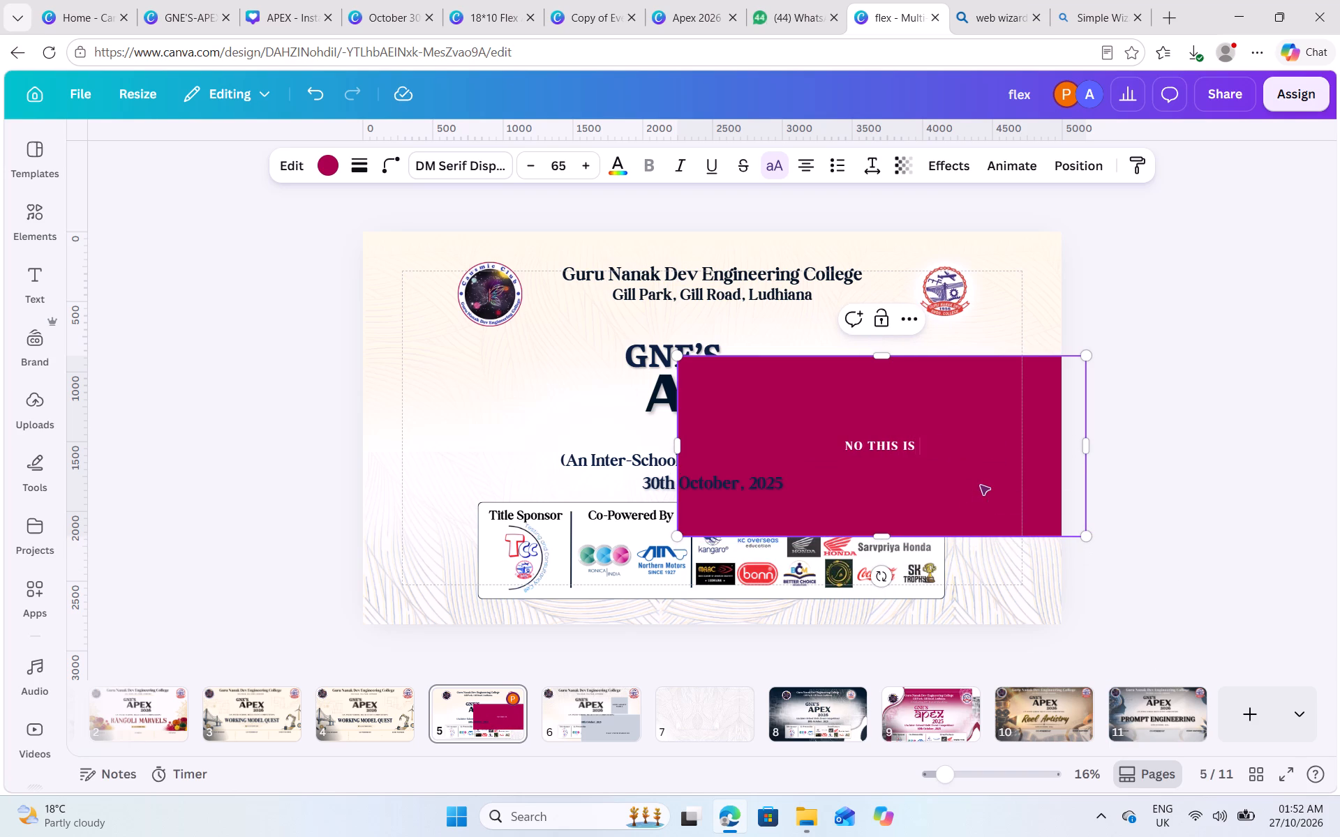
type("FLEX , THAT WAS FLEX")
key("space")
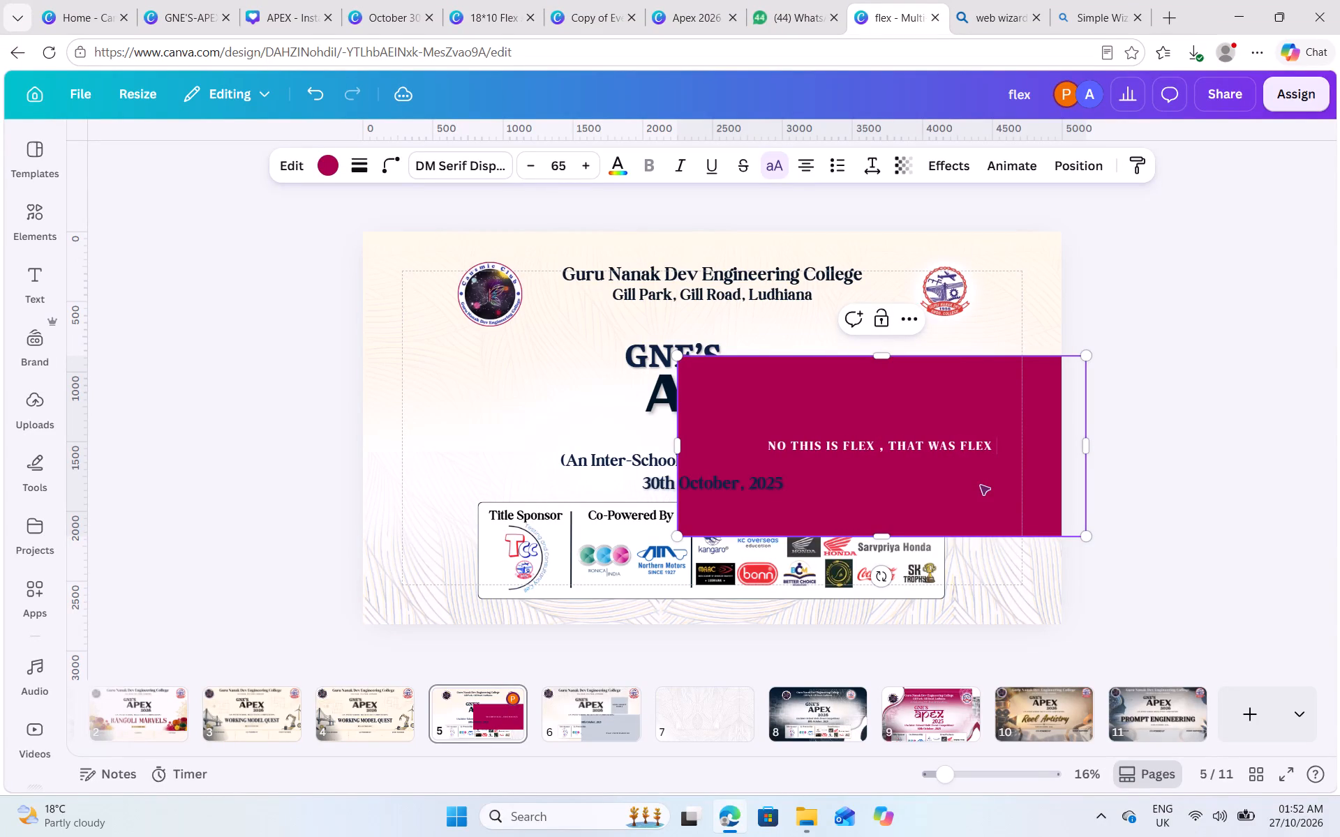
type("SAME")
key("space")
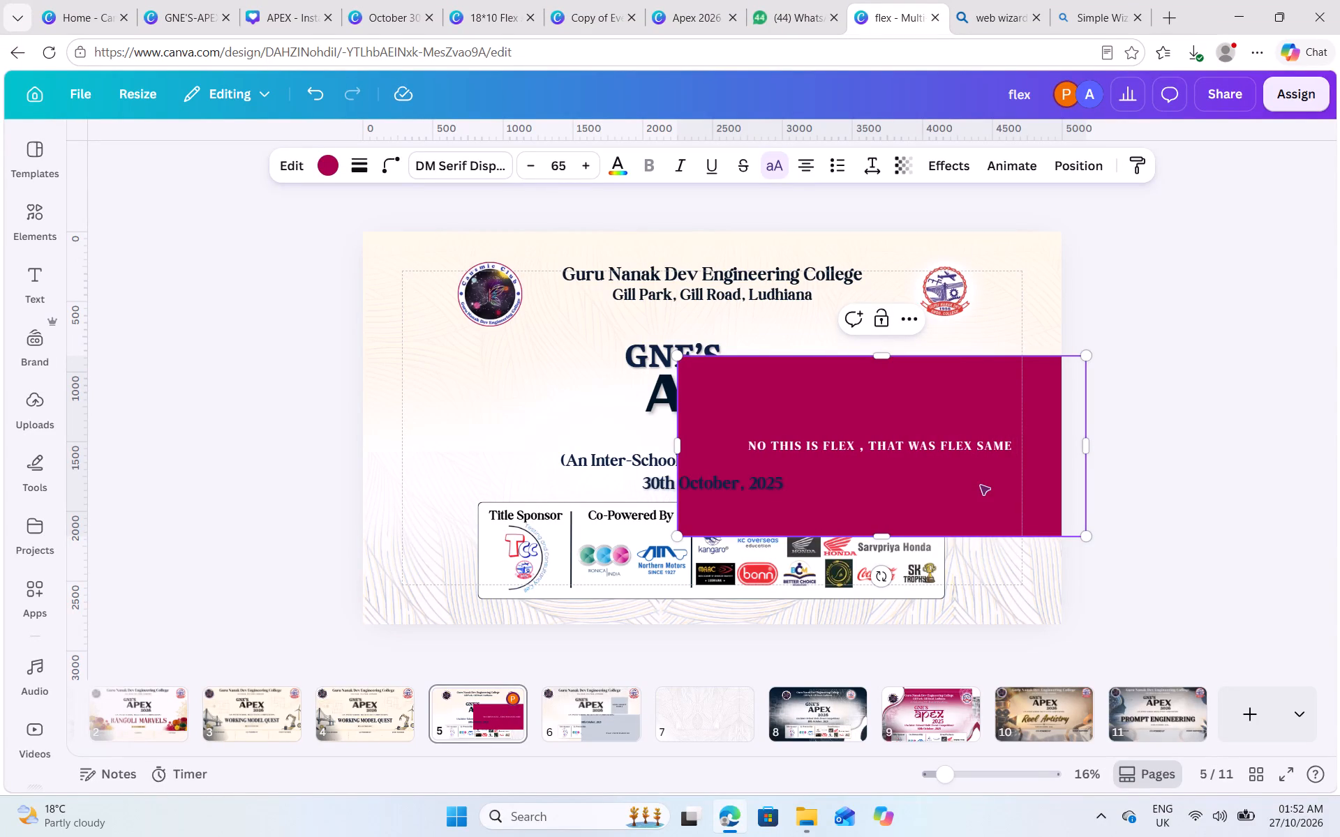
type(",")
key("space")
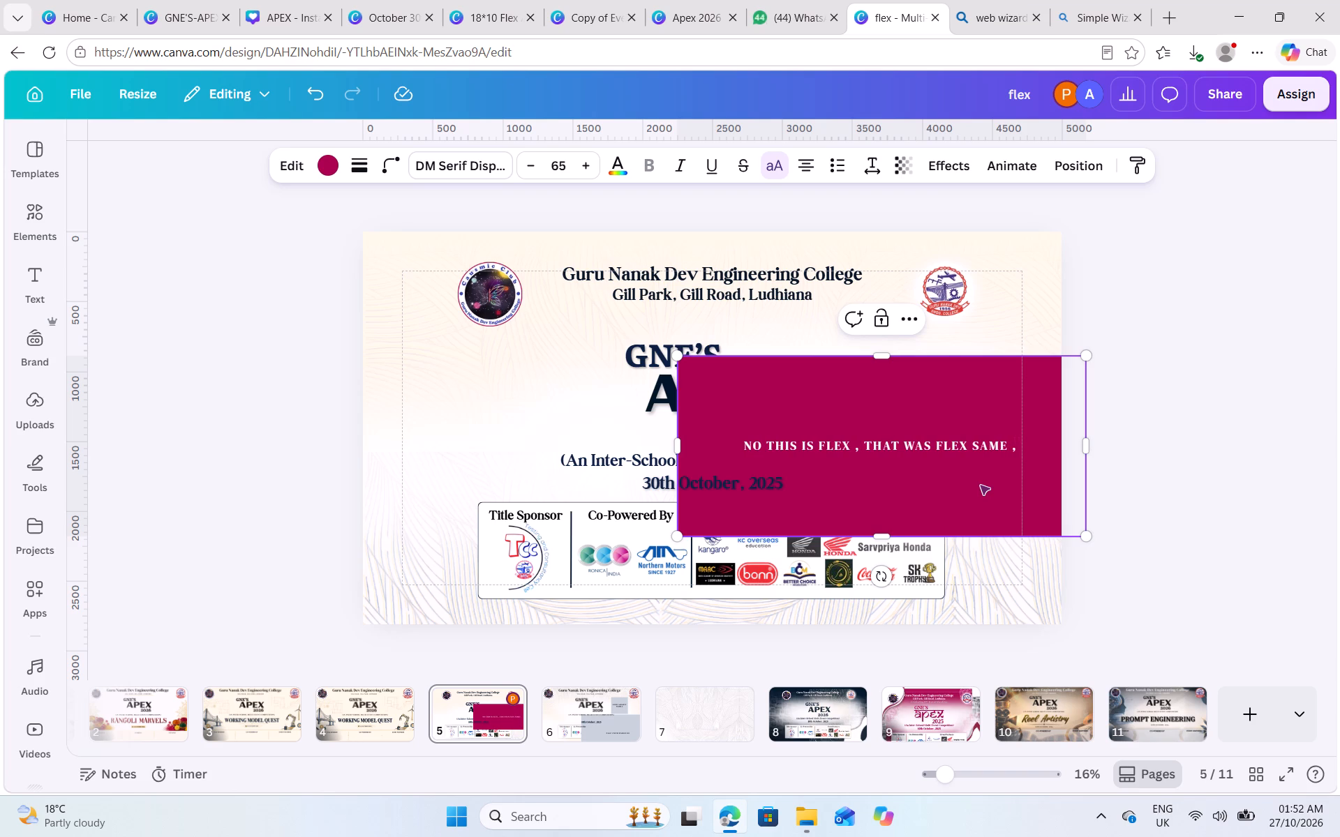
type("TAHT")
key("space")
key("i")
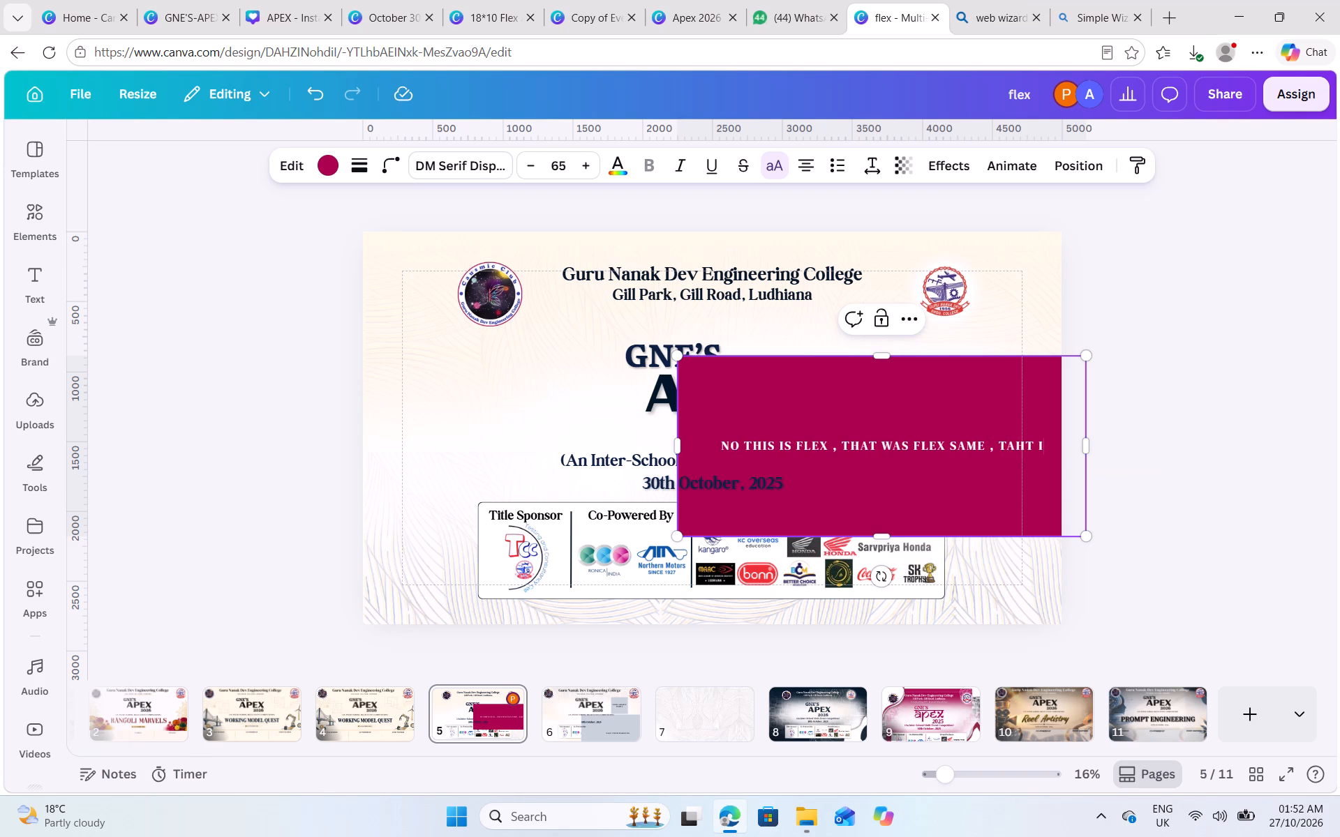
key("BackSpace")
type("WSS")
key("space")
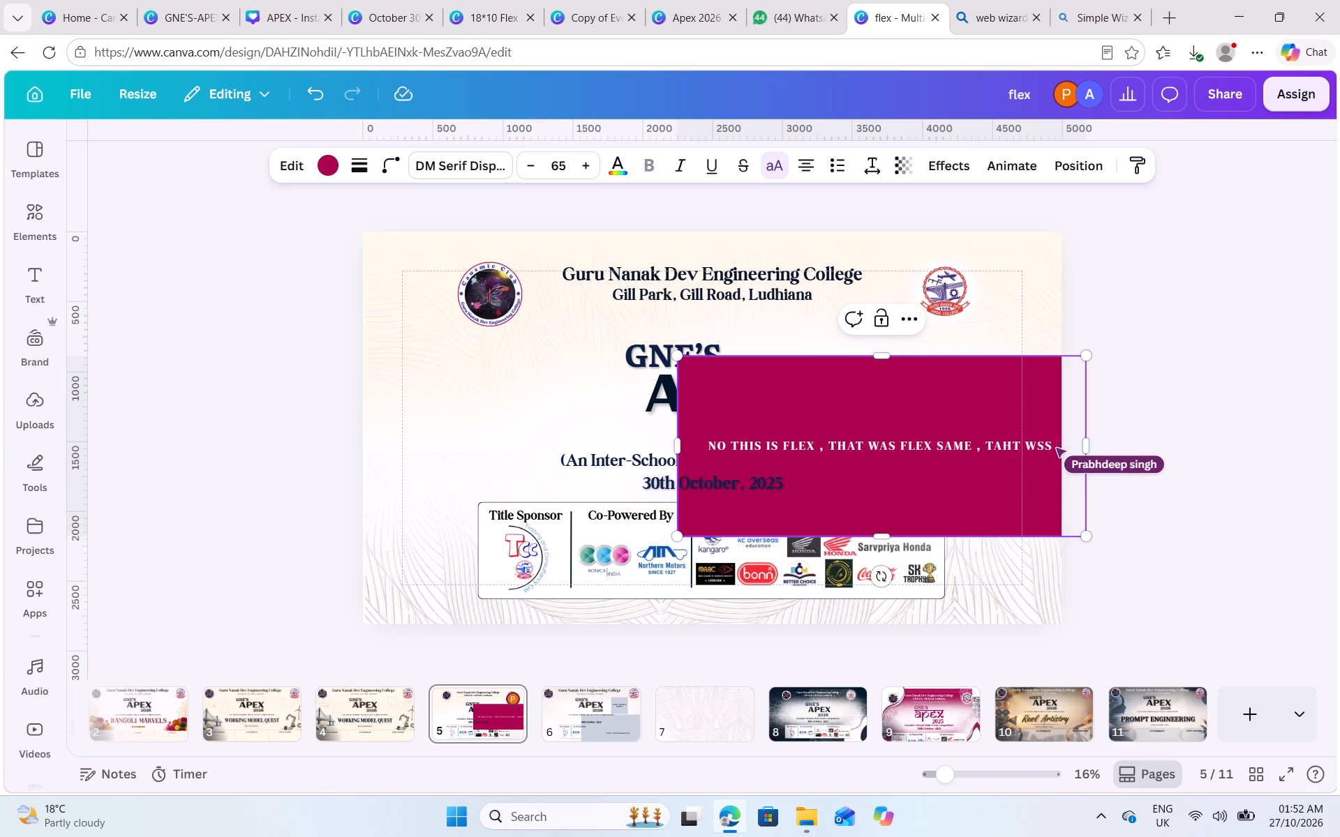
key("BackSpace")
key("BackSpace")
key("a")
key("BackSpace")
key("BackSpace")
type("AS")
key("space")
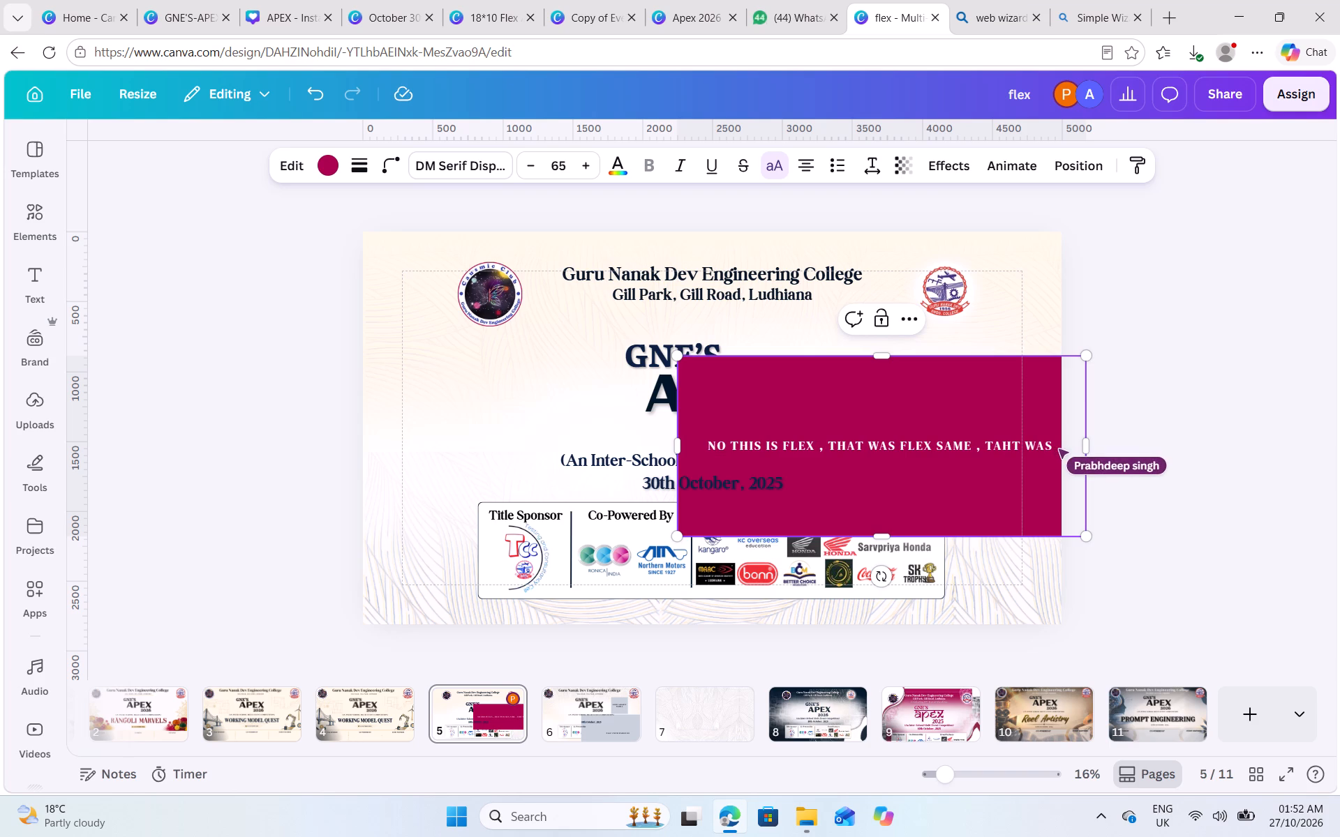
type("USED")
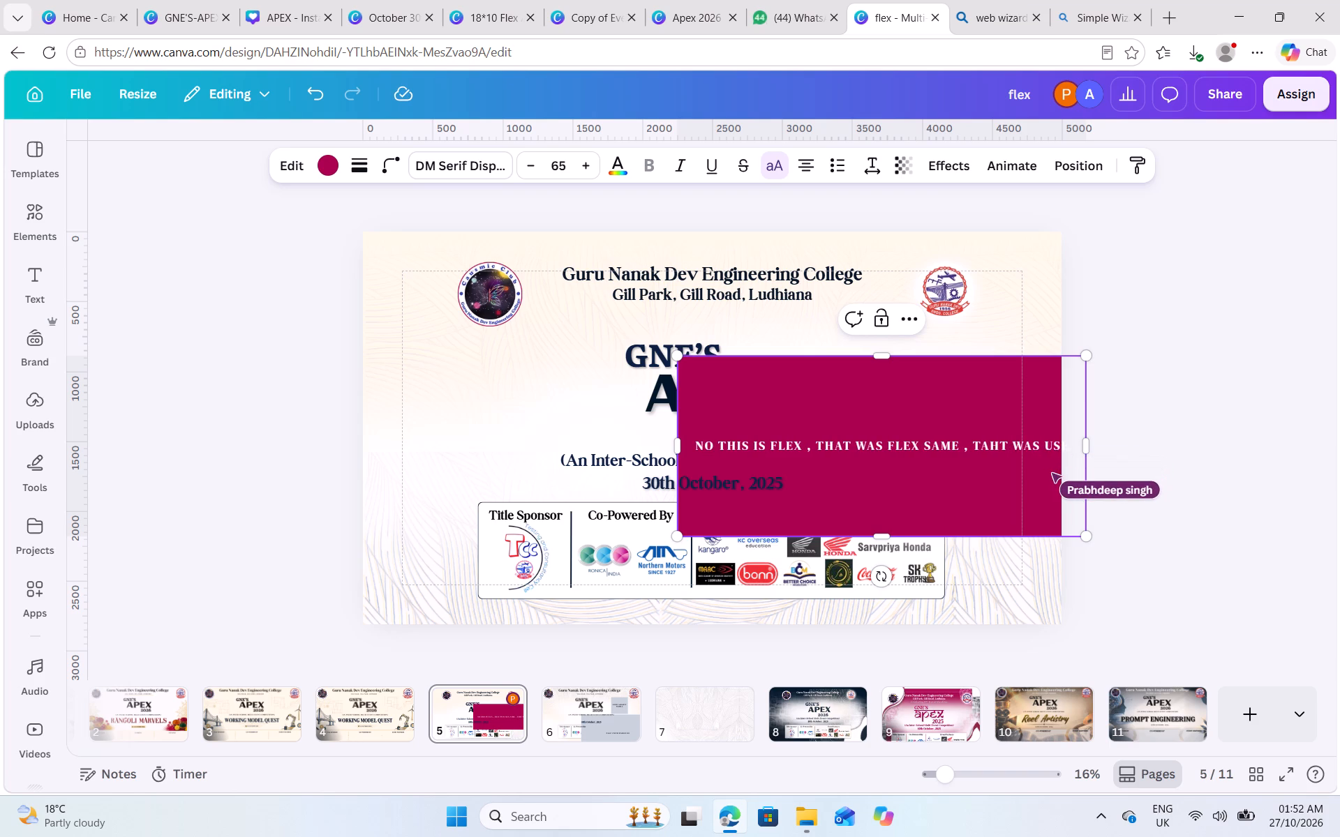
key("space")
type("LAST")
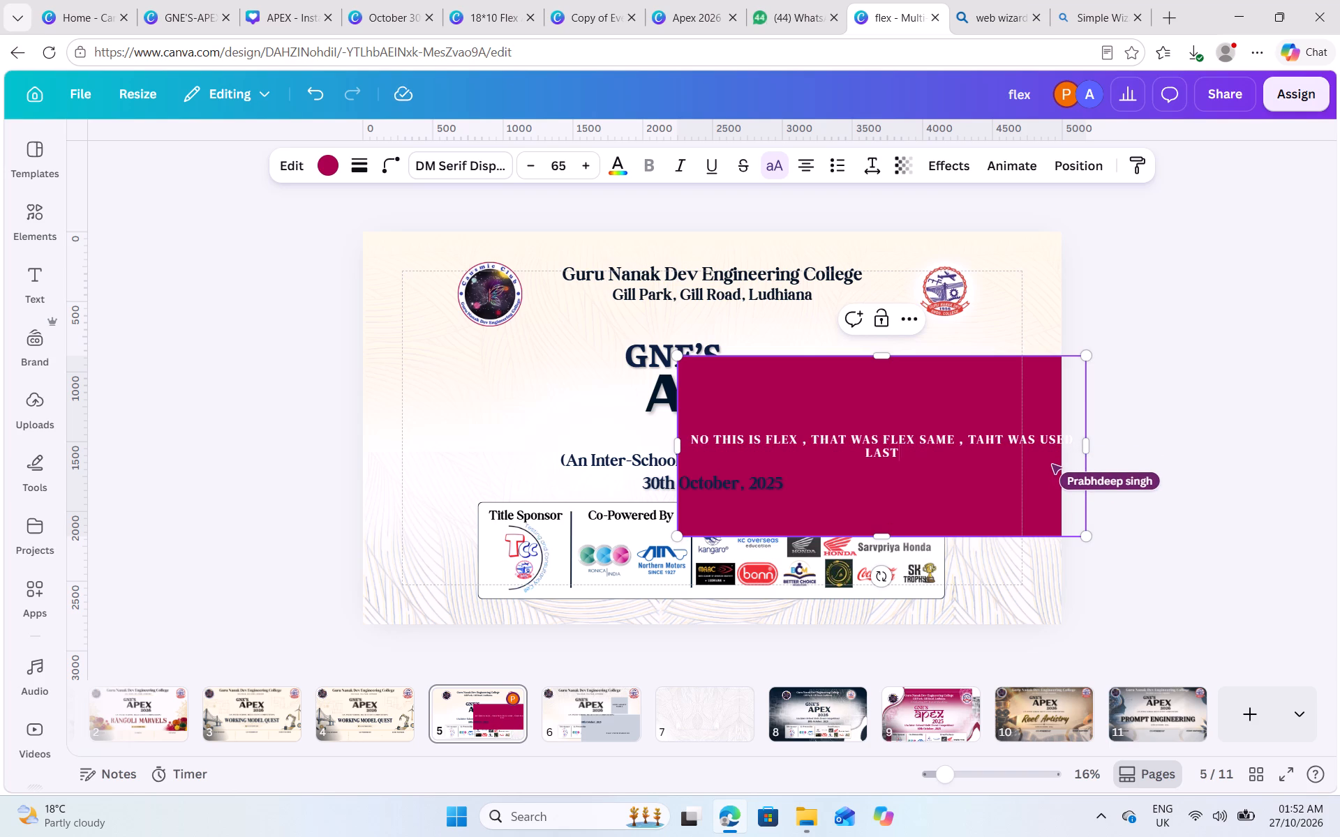
key("space")
key("t")
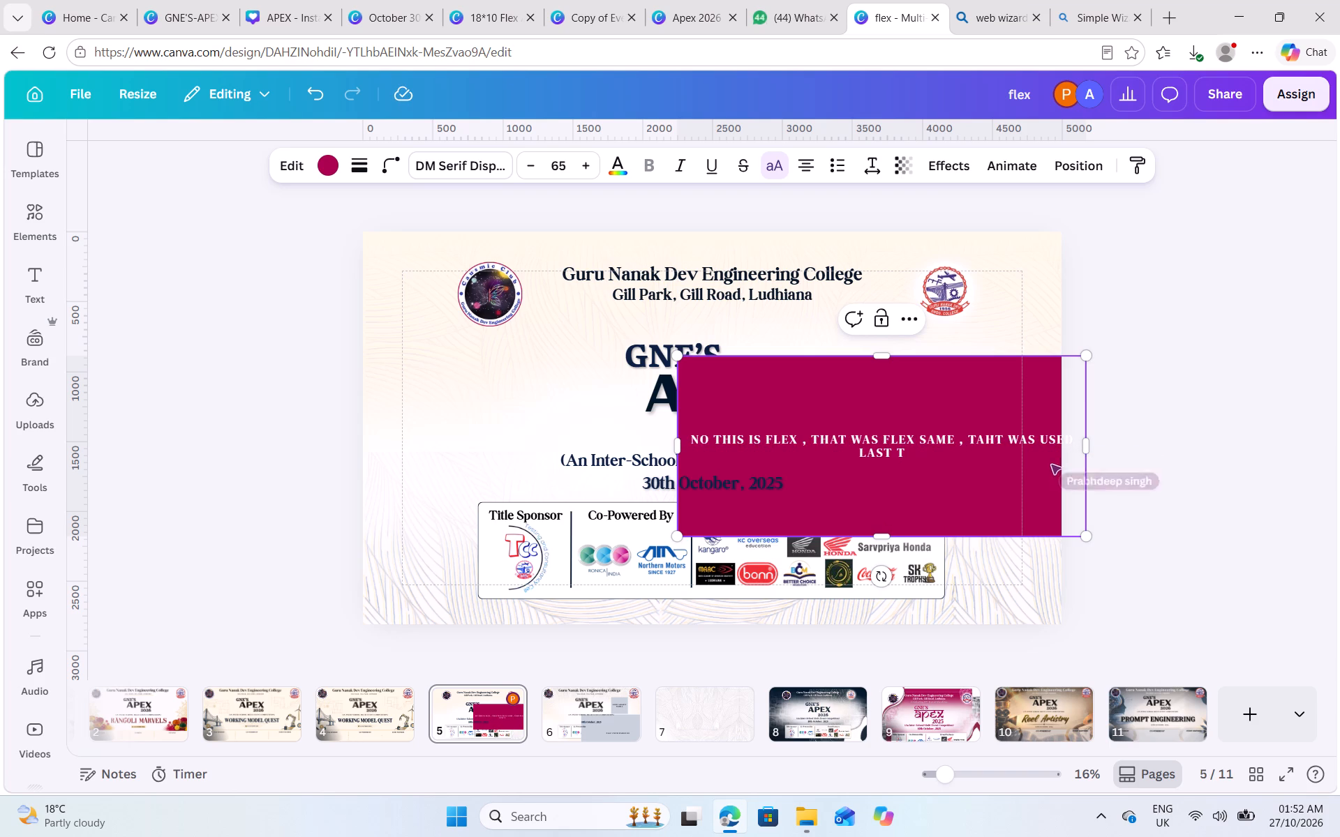
type("YM AS FLEX")
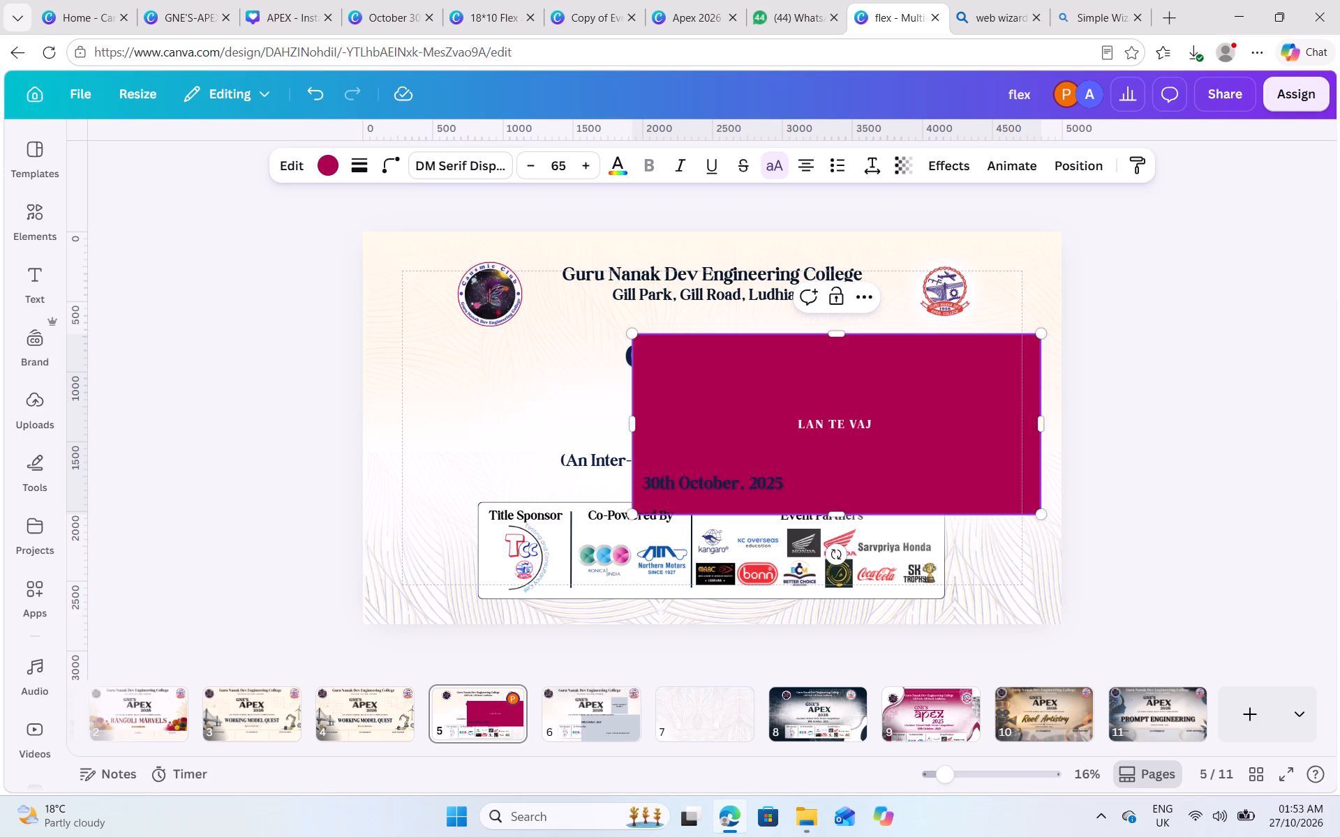
Replace the collaborator's text in the crimson note on page 5 with the reply "SAME 2 U".
triple_click(873, 418)
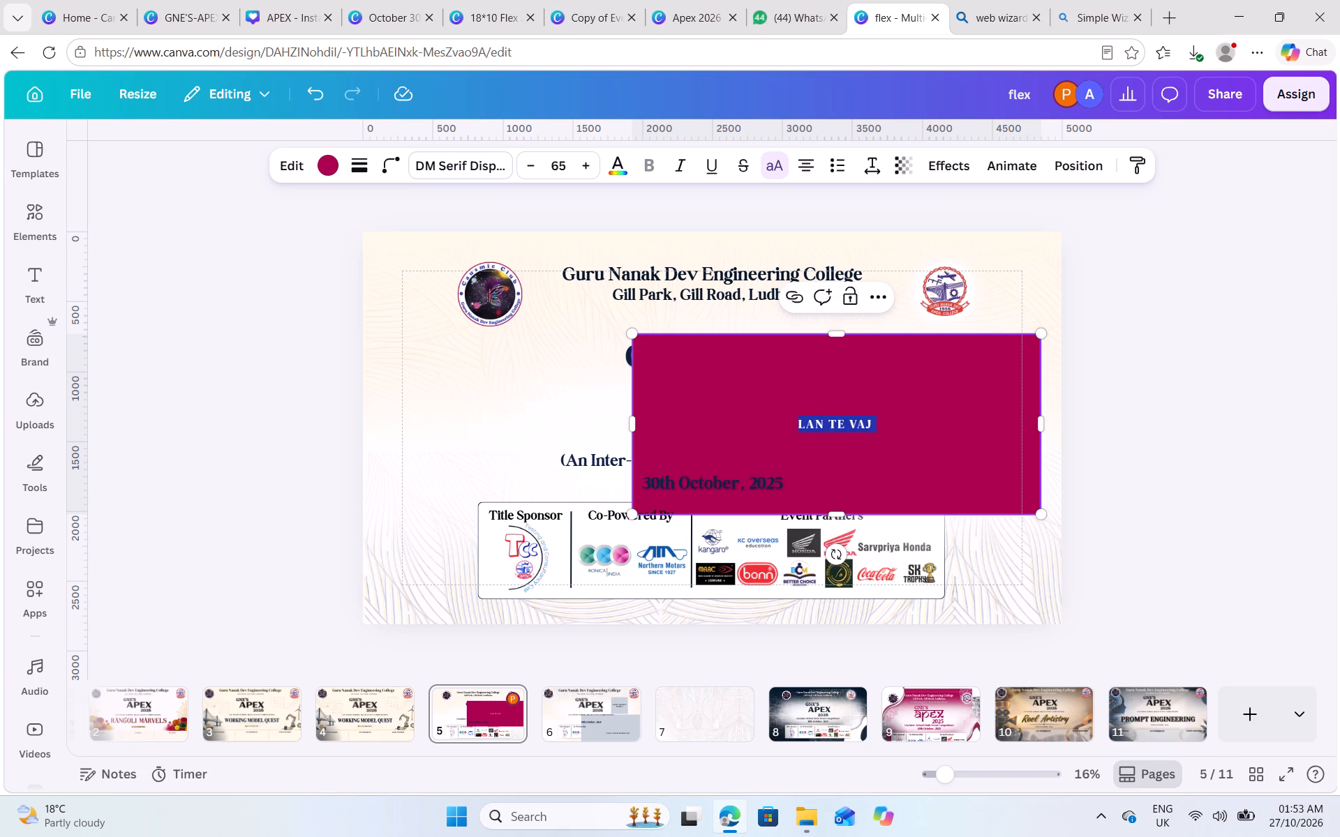
key("s")
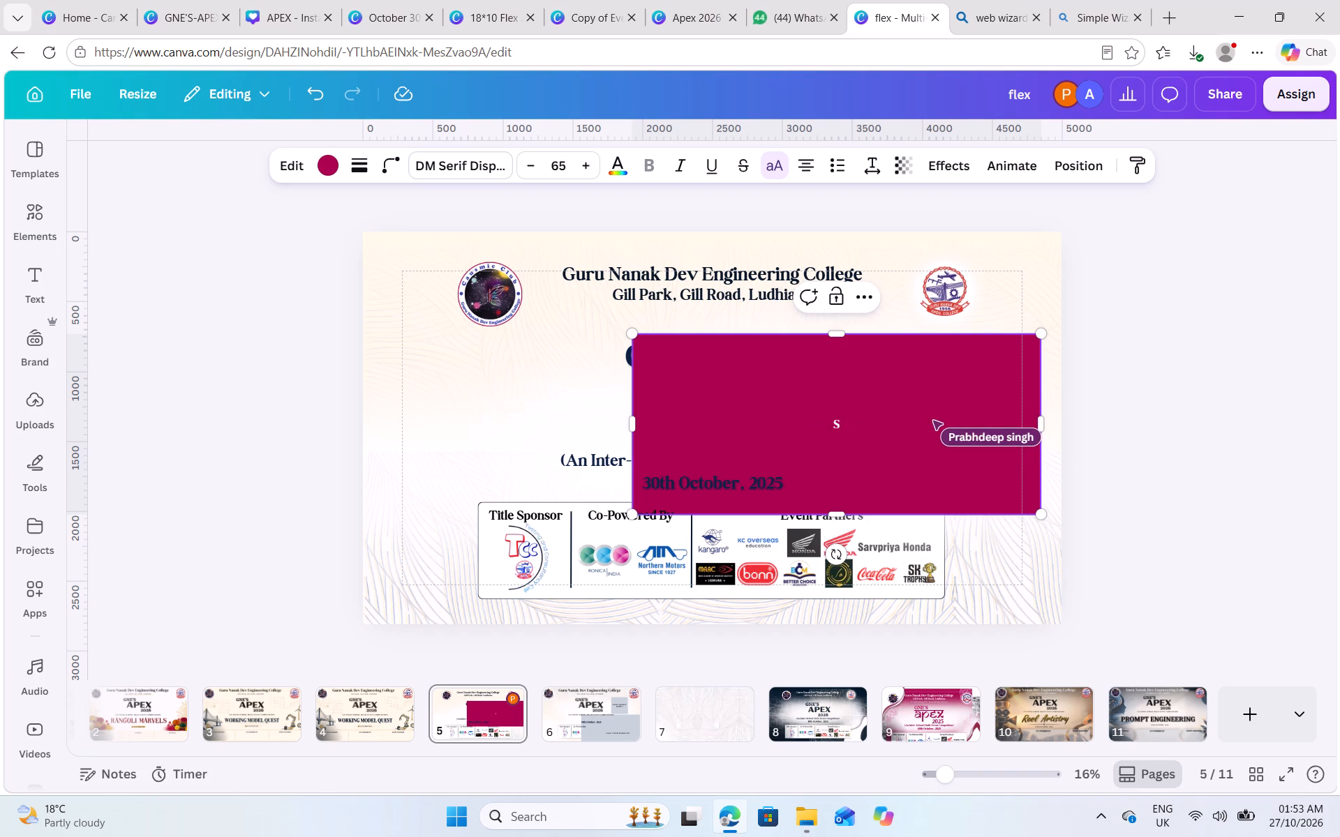
type("AM")
key("space")
key("space")
type("2")
key("space")
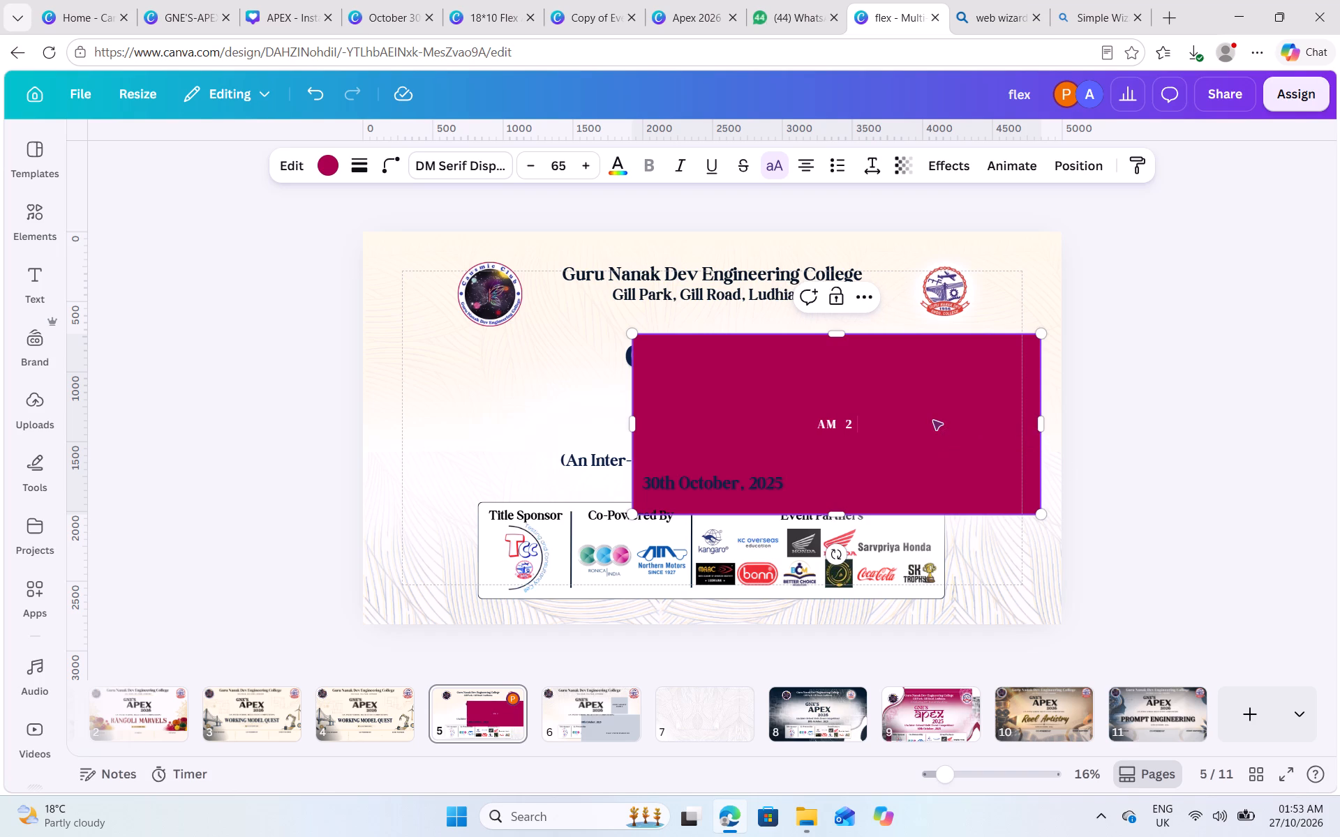
key("ctrl+a")
type("SAME 2 U")
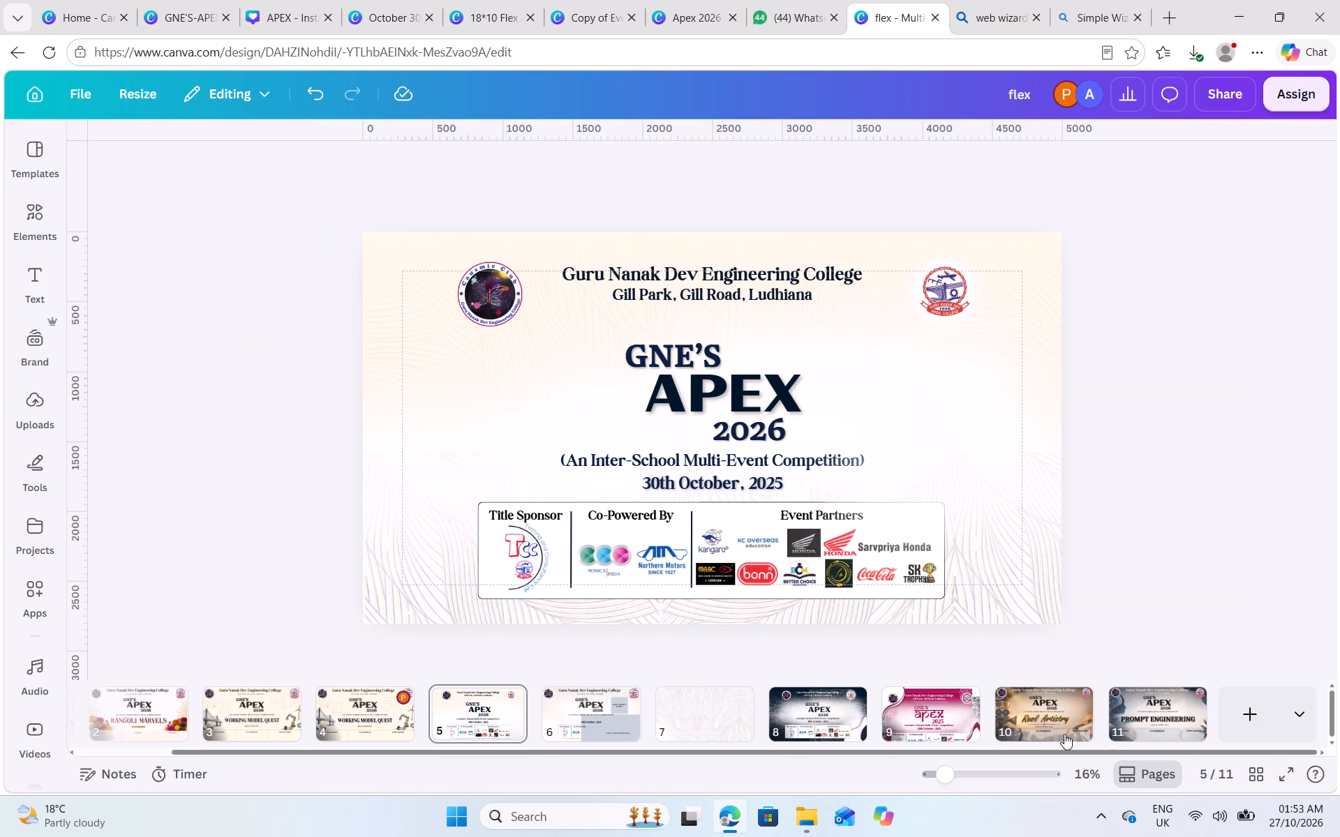
Enlarge the magenta Apex 2025 banner group on page 9 and reposition it to cover the page's width.
left_click(944, 722)
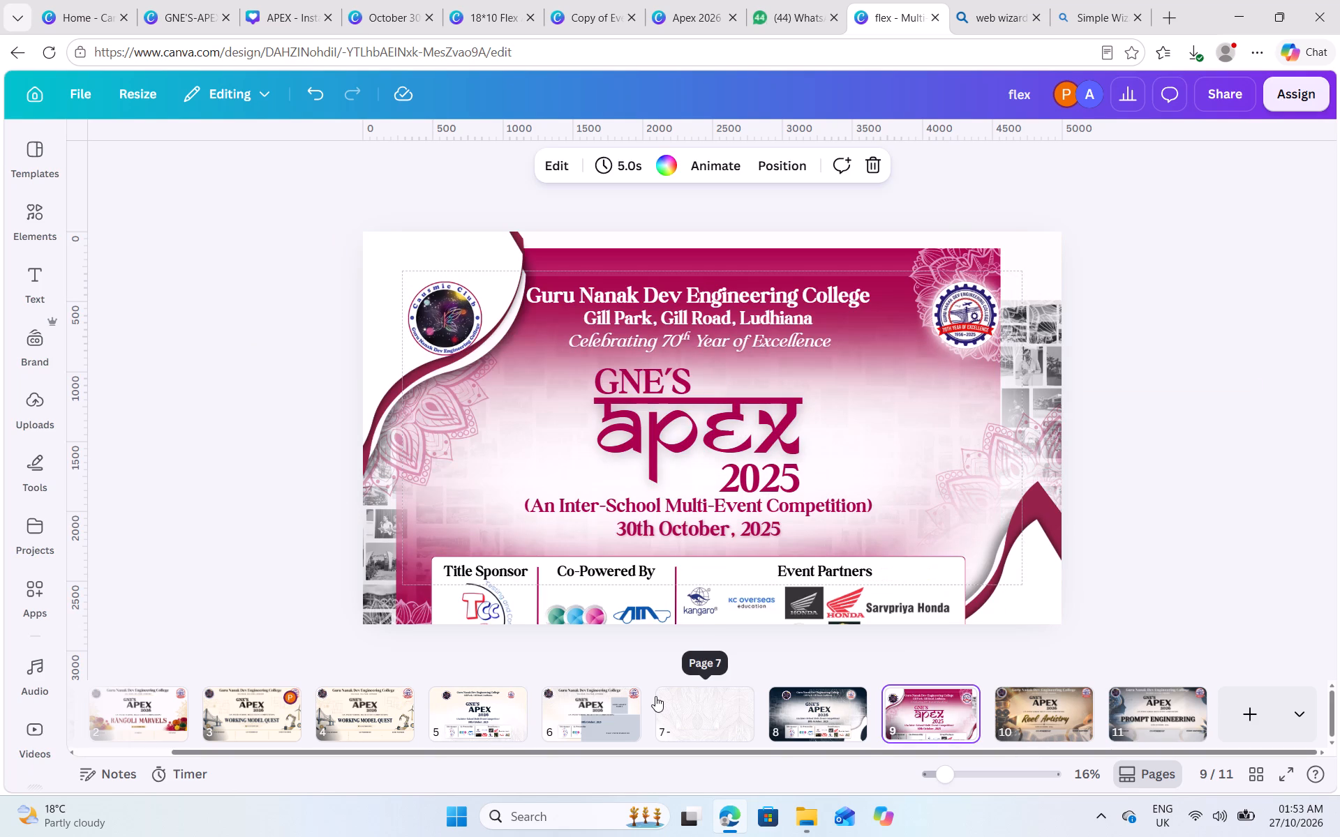
left_click(1023, 237)
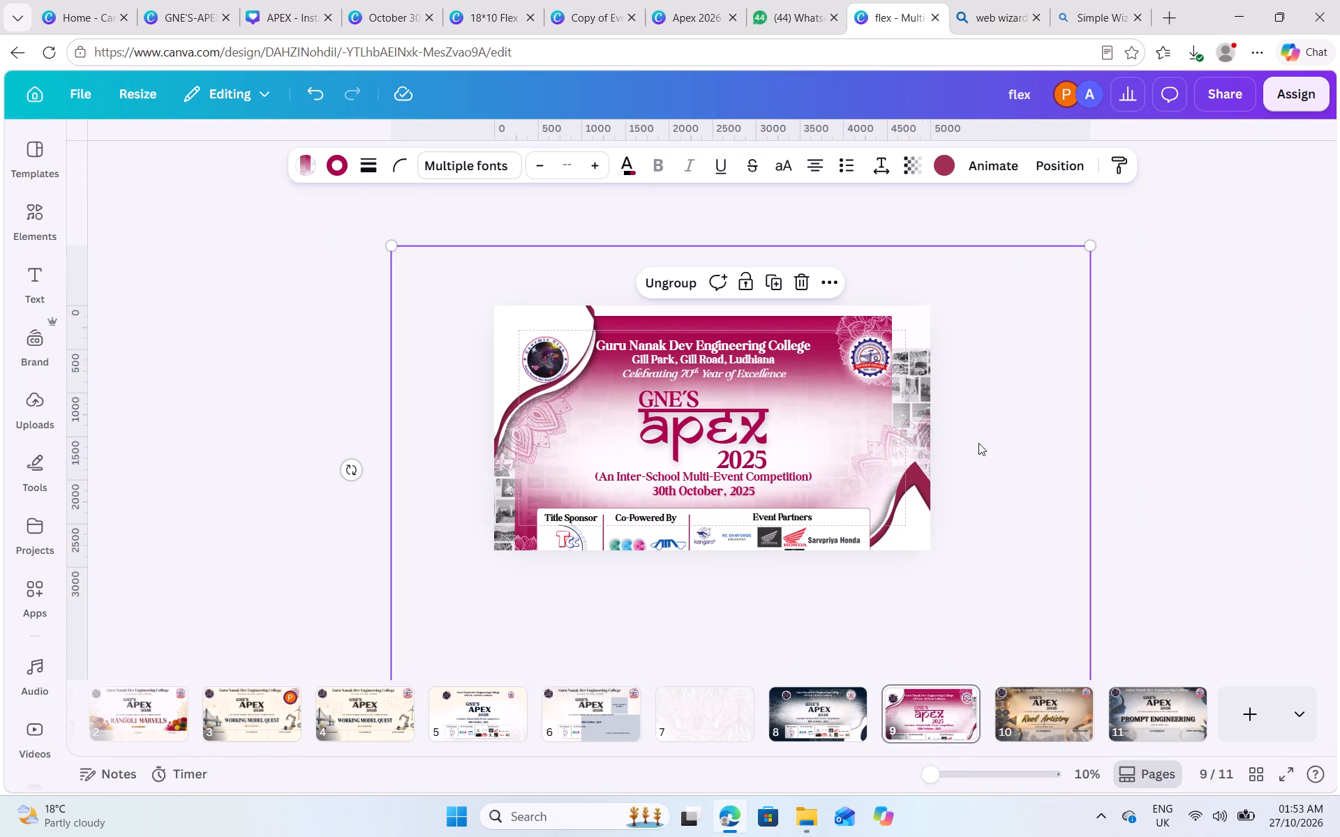
left_click_drag(969, 395, 939, 403)
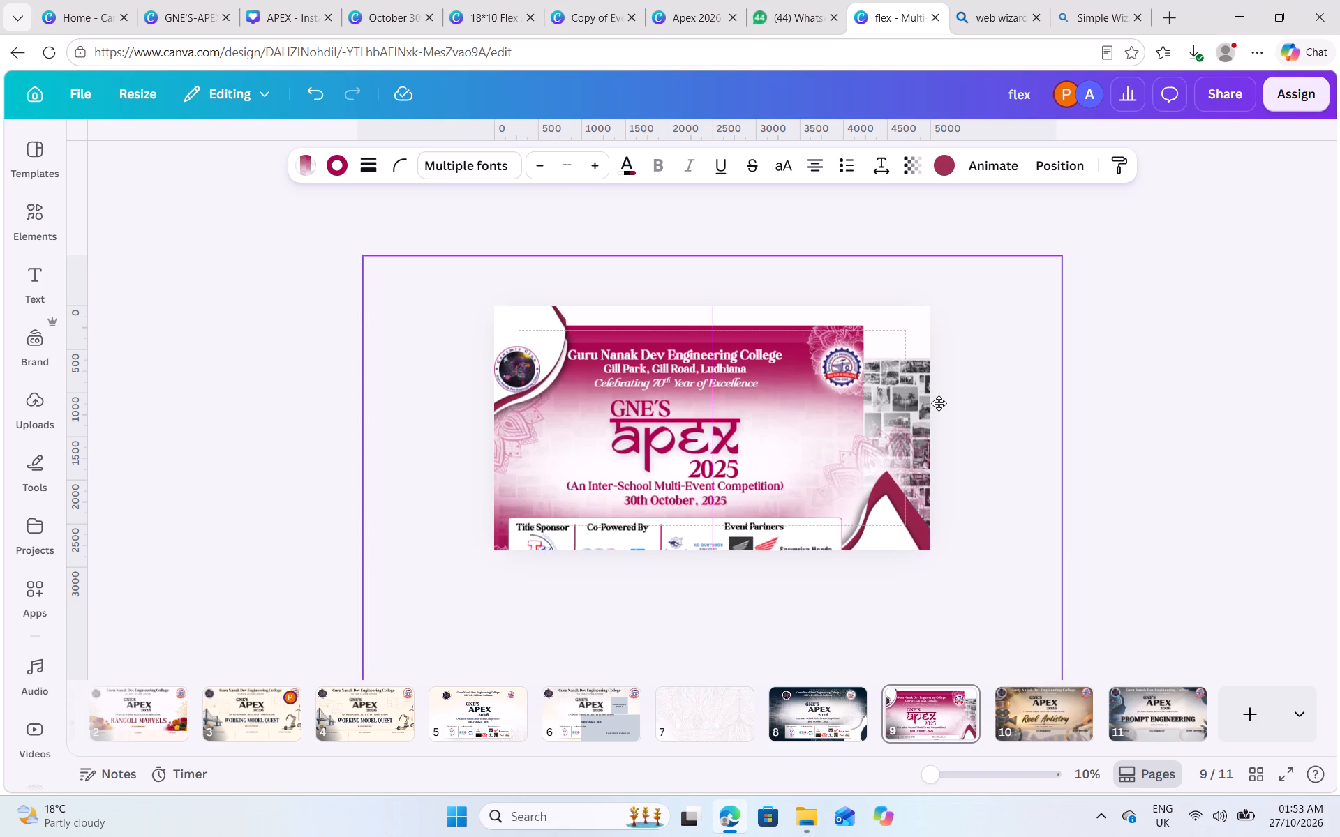
left_click_drag(939, 403, 939, 402)
left_click_drag(1062, 253, 1083, 227)
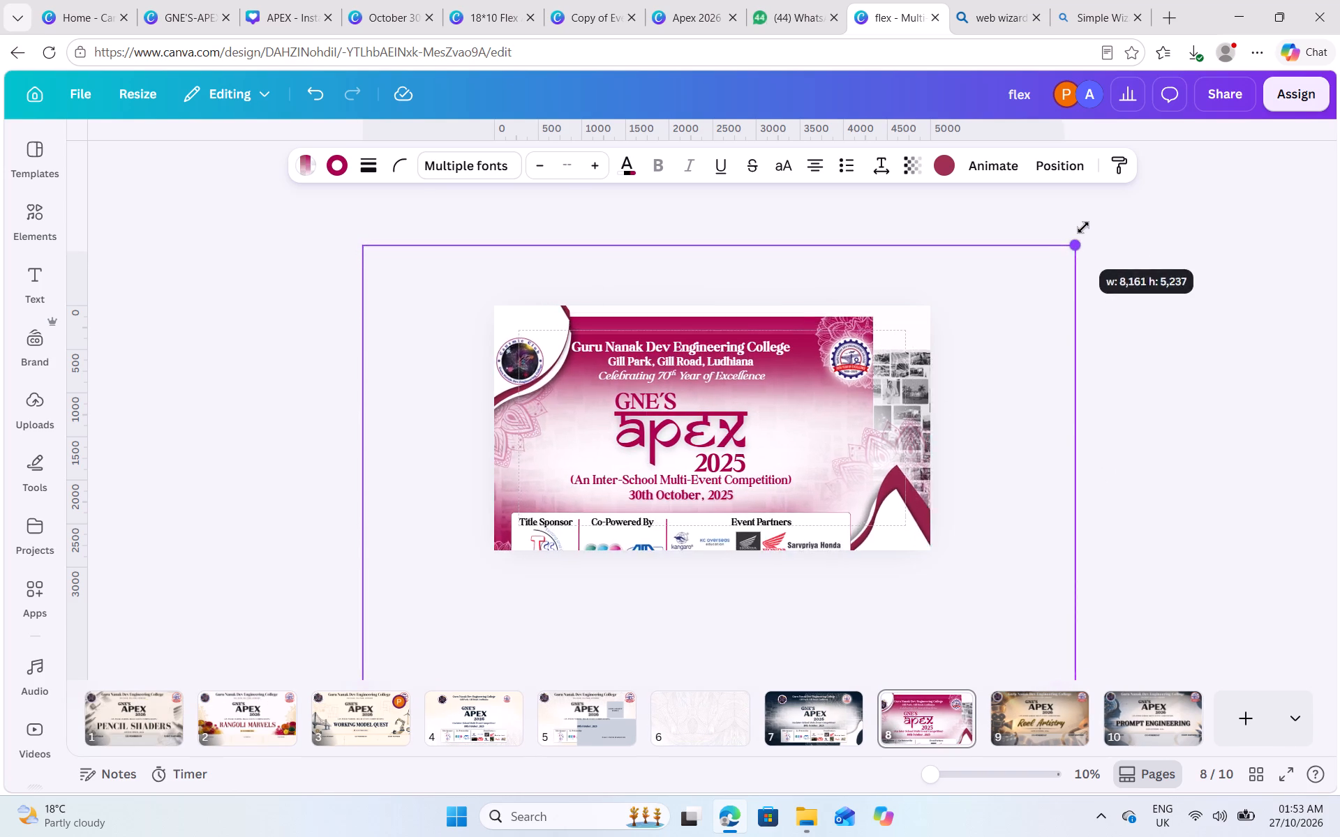
left_click_drag(1083, 227, 1131, 190)
left_click_drag(1023, 311, 1027, 310)
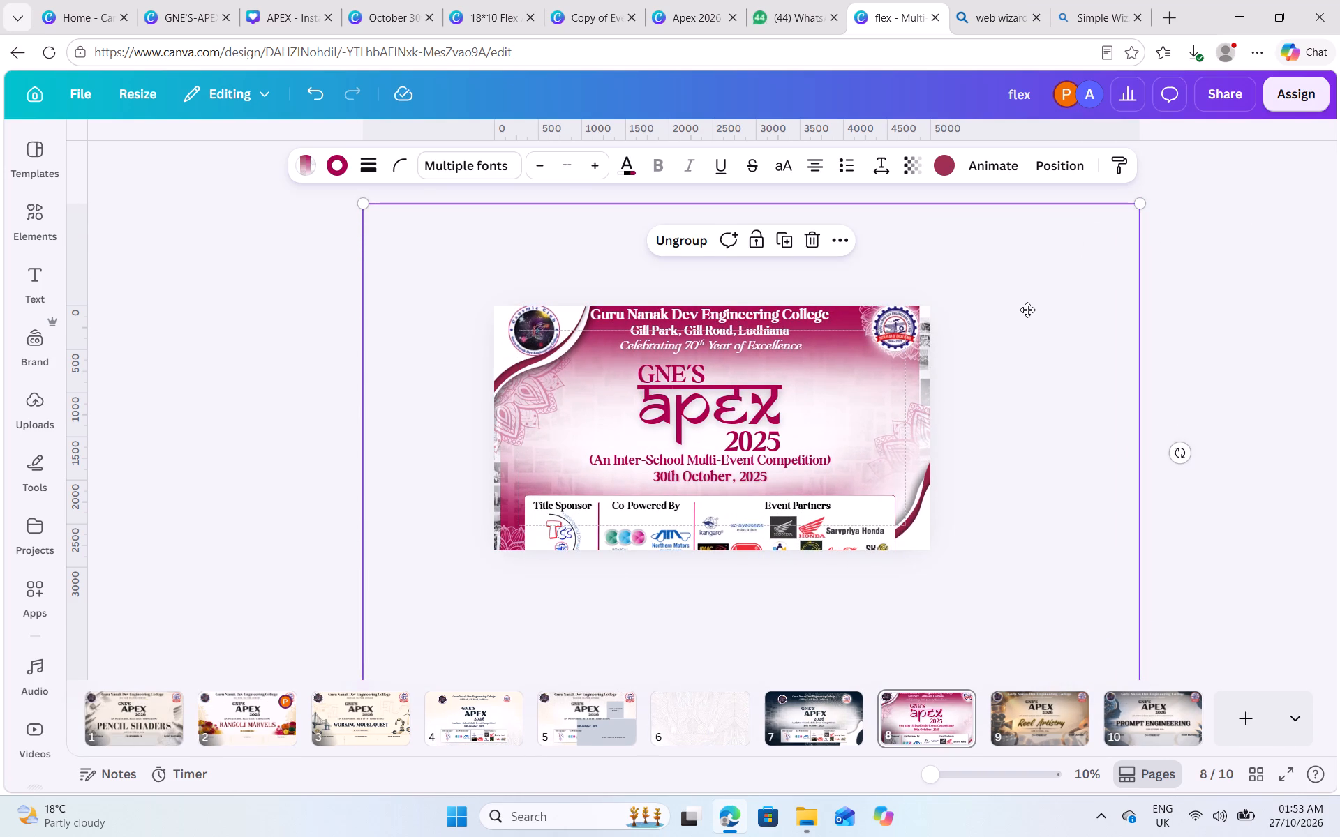
left_click_drag(1027, 310, 1019, 324)
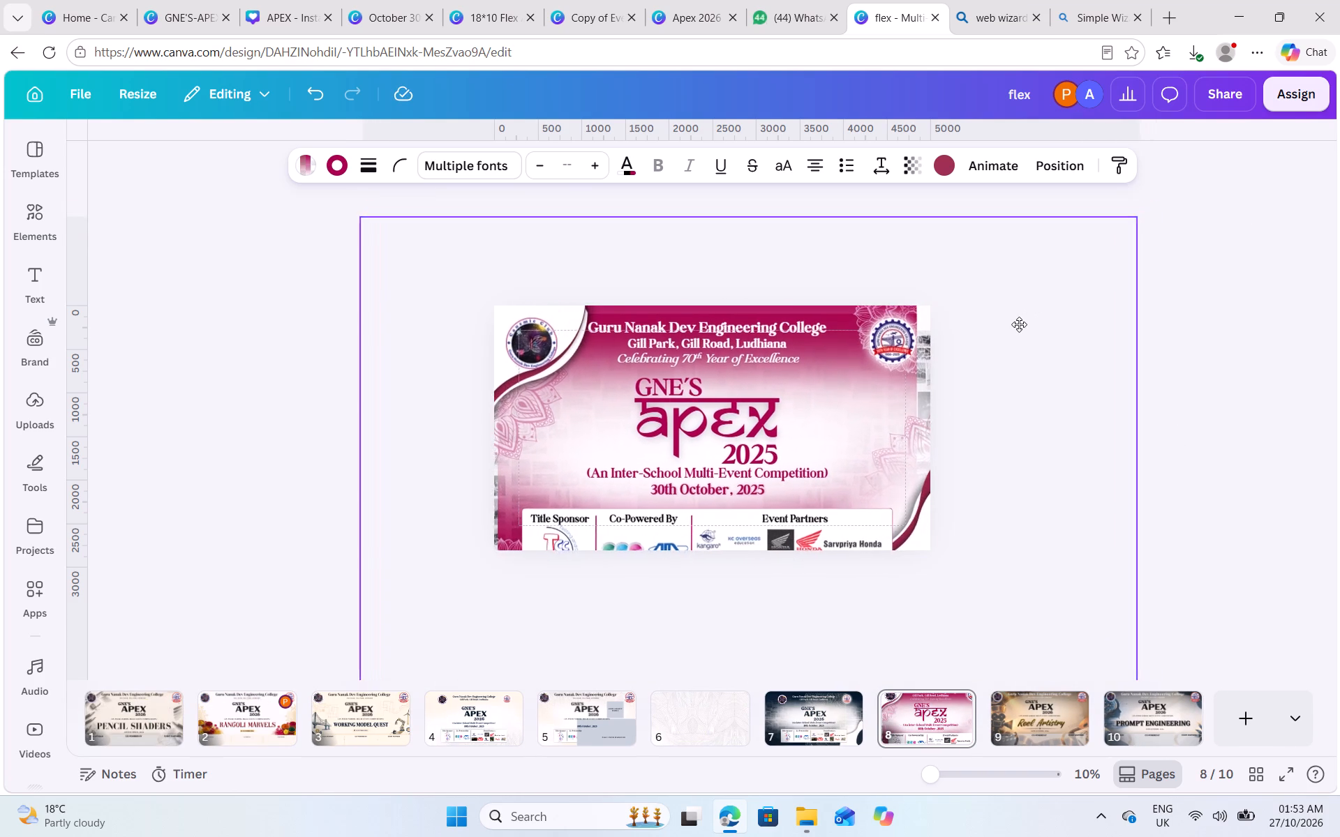
left_click_drag(1019, 324, 1022, 324)
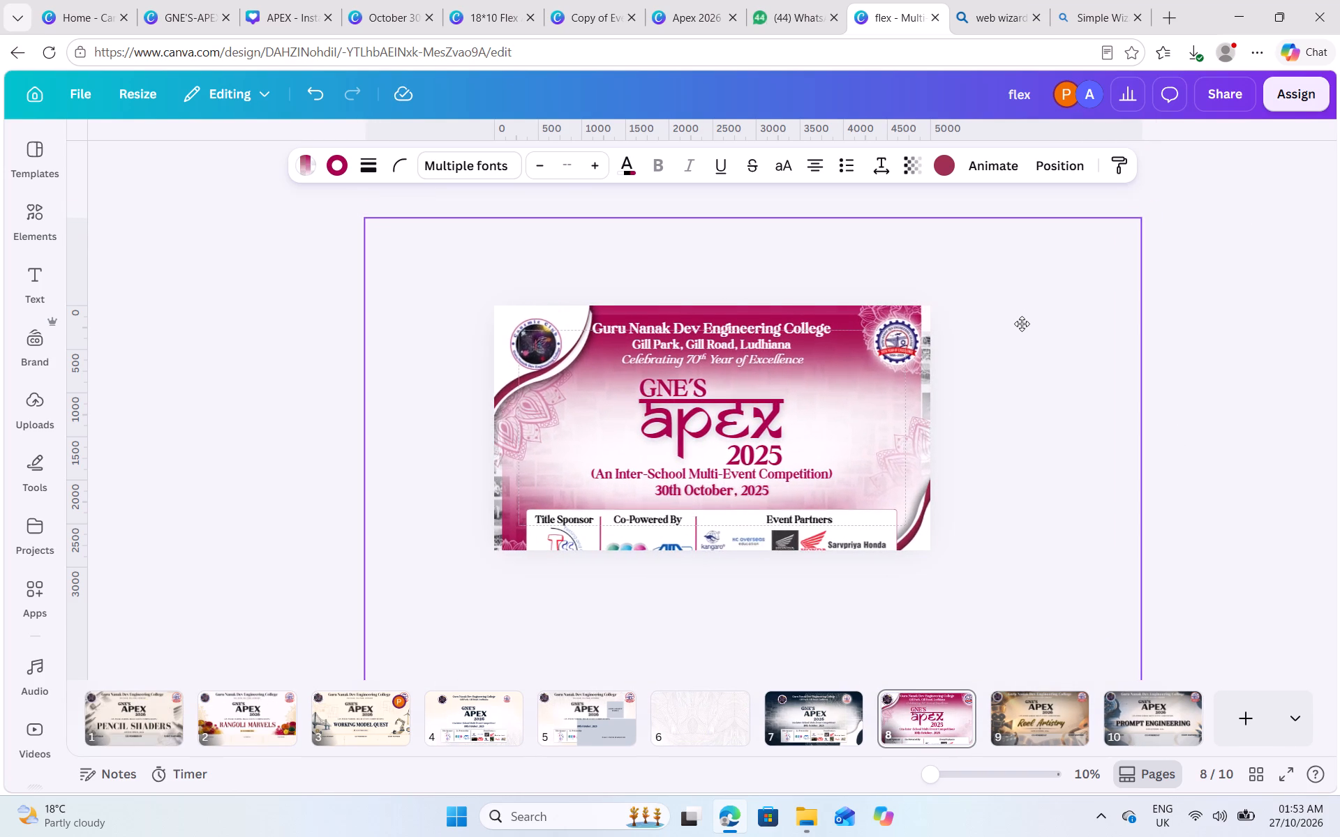
left_click_drag(1022, 324, 1015, 320)
left_click_drag(1041, 321, 1048, 323)
left_click_drag(981, 448, 999, 436)
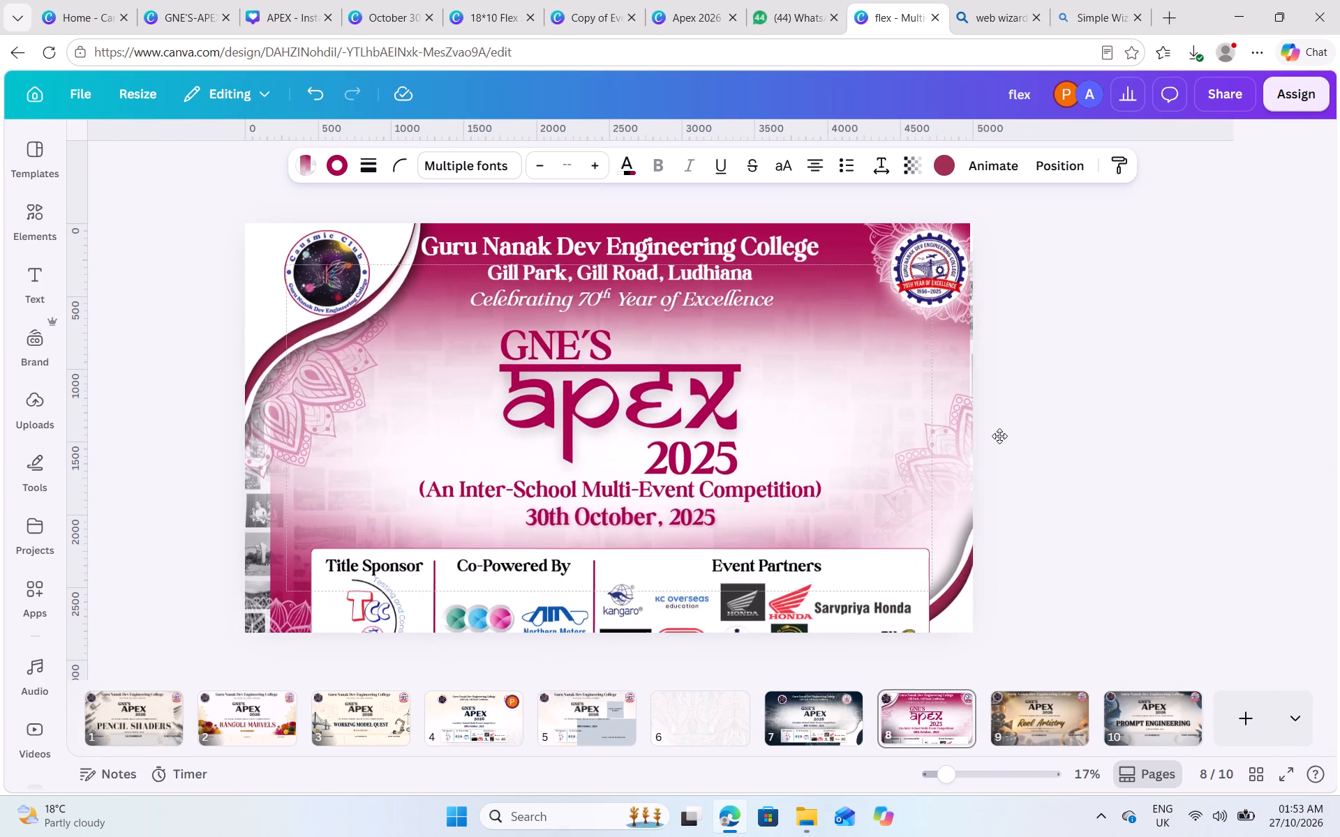
left_click_drag(999, 436, 994, 437)
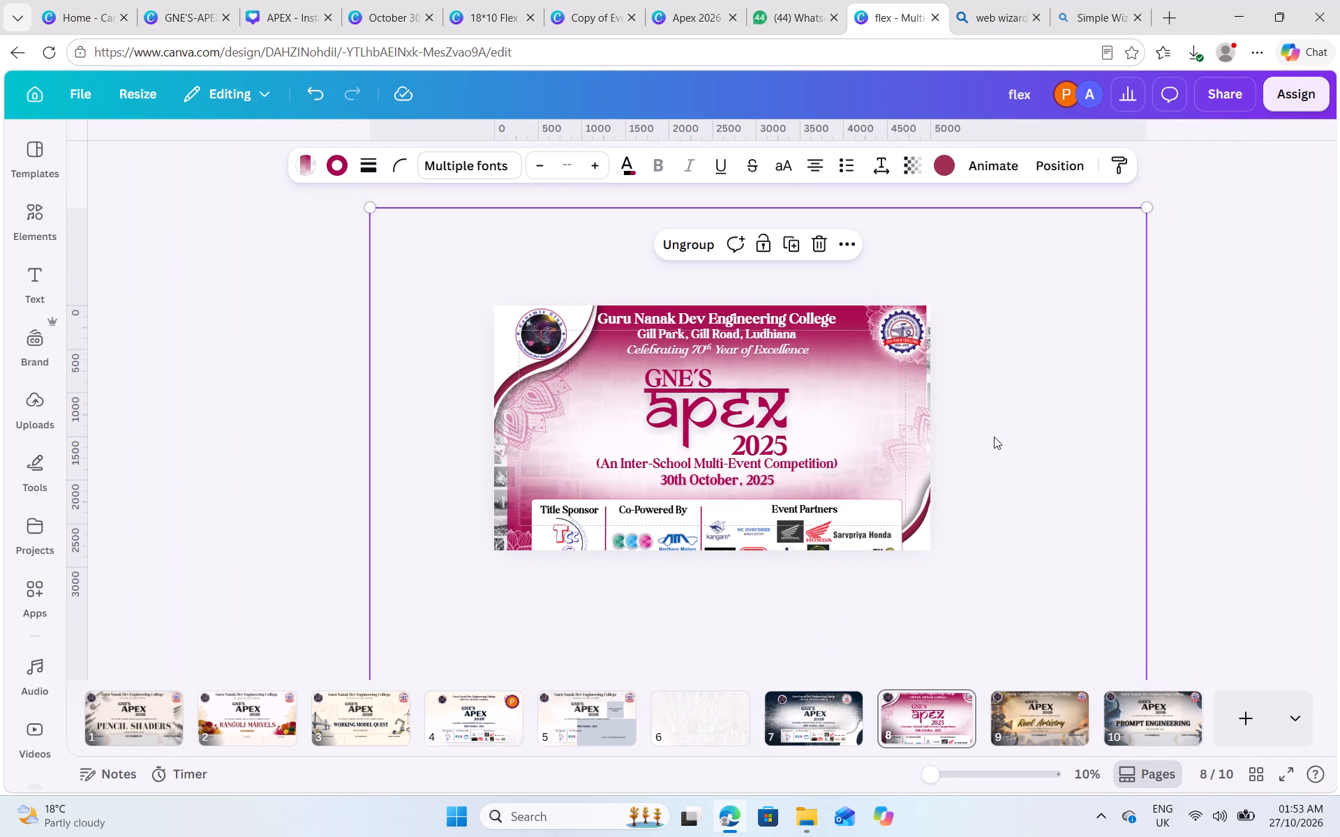
Enlarge the Guru Nanak Dev Engg. College logo slightly on page 4, the light APEX 2026 sponsor banner, and nudge it up and left.
scroll(994, 437, "down", 1)
left_click(469, 714)
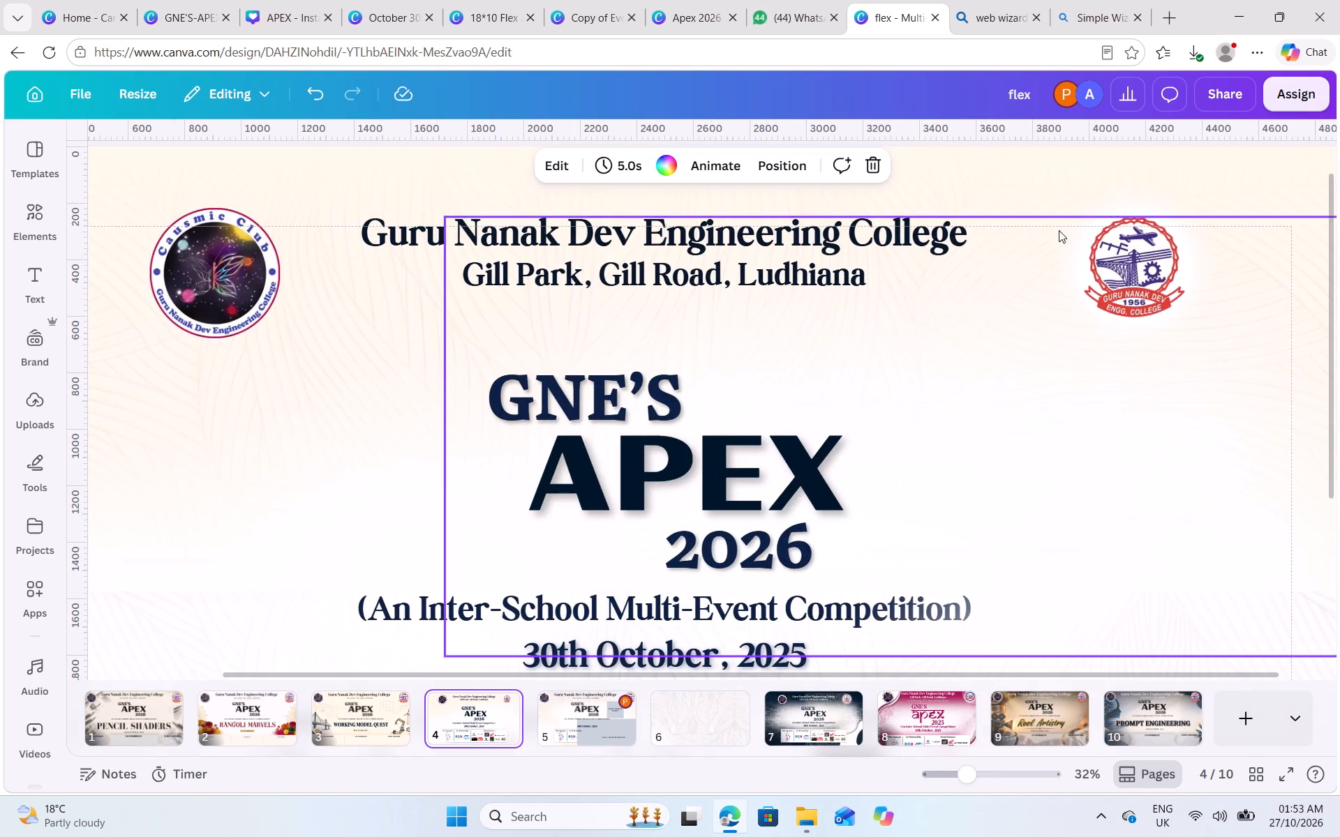
left_click(1174, 294)
scroll(1174, 294, "left", 1)
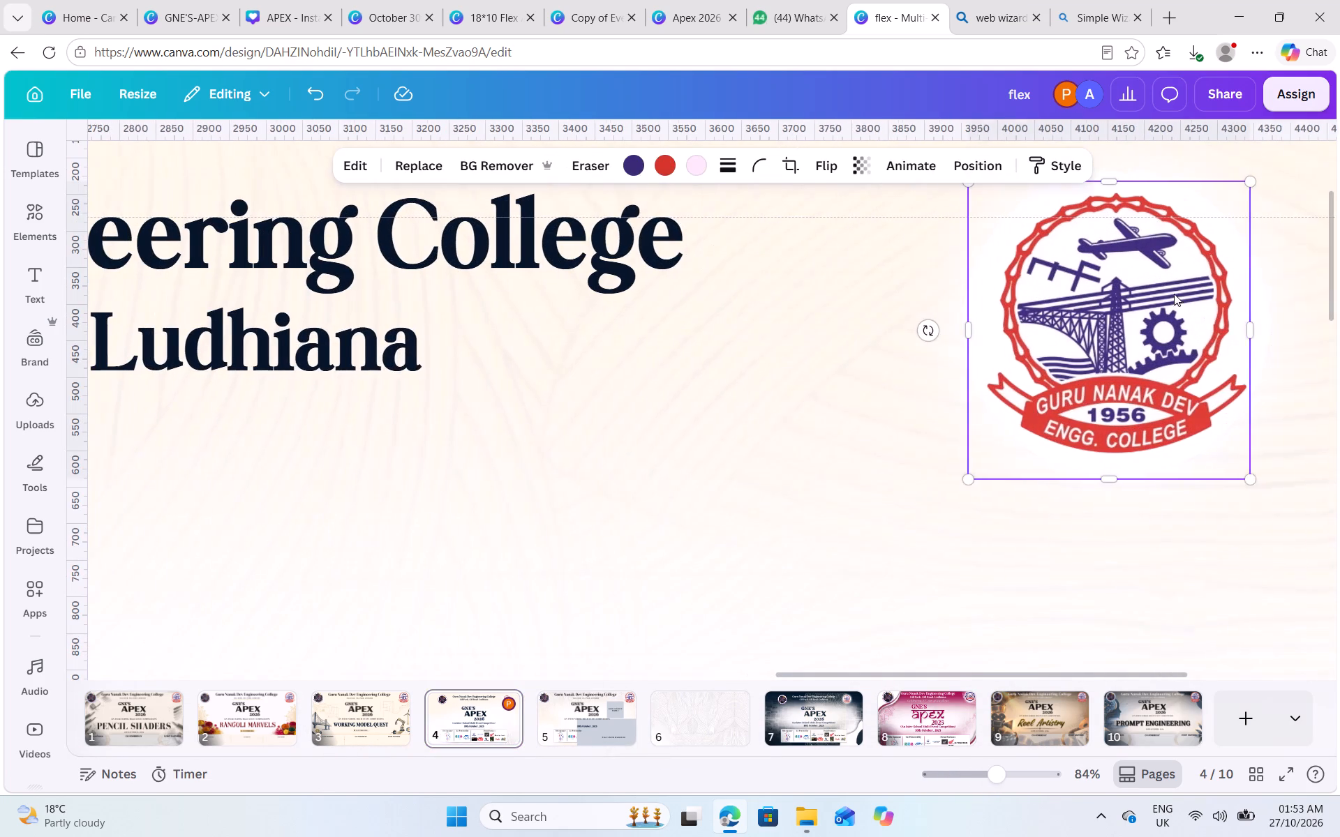
scroll(1174, 294, "left", 1)
left_click_drag(1192, 474, 1215, 492)
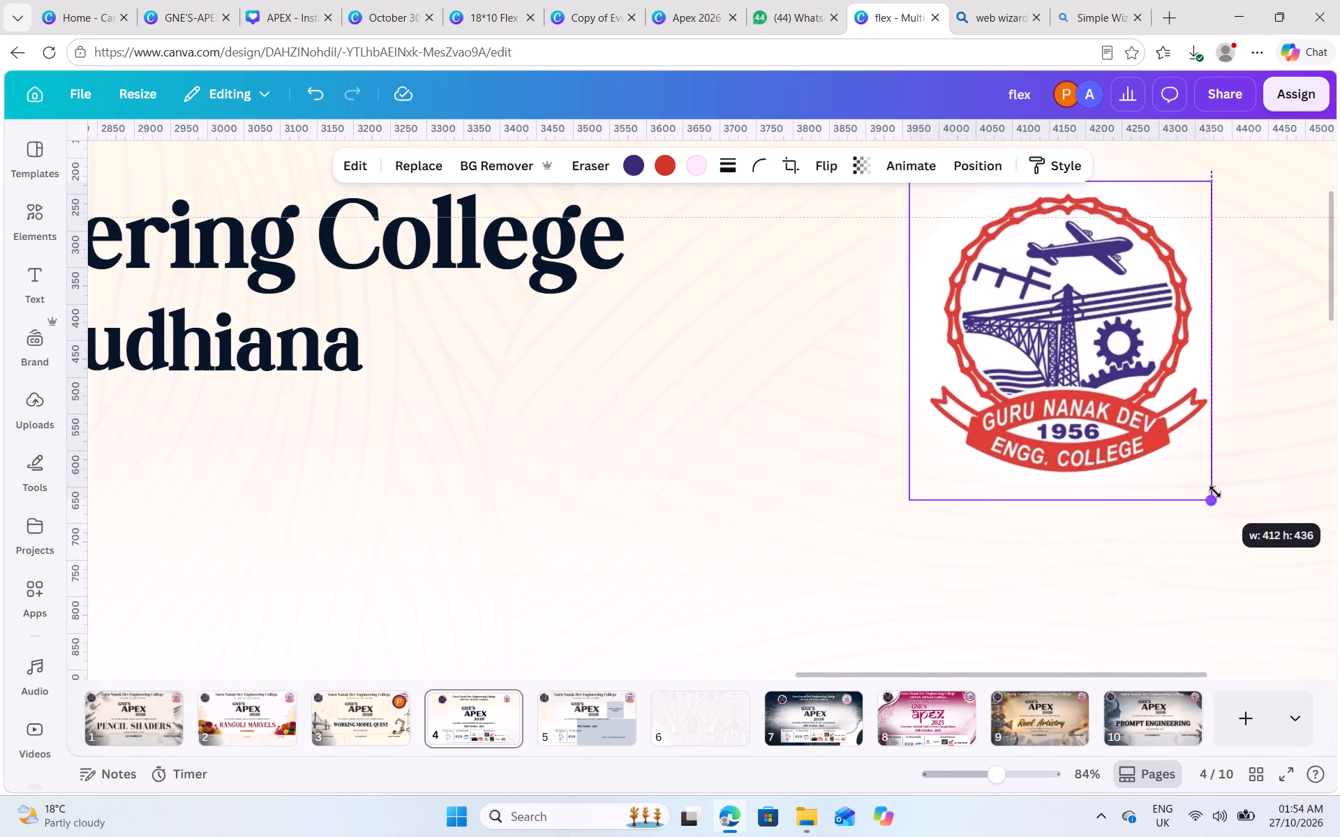
left_click_drag(1215, 492, 1214, 490)
left_click_drag(1163, 405, 1145, 393)
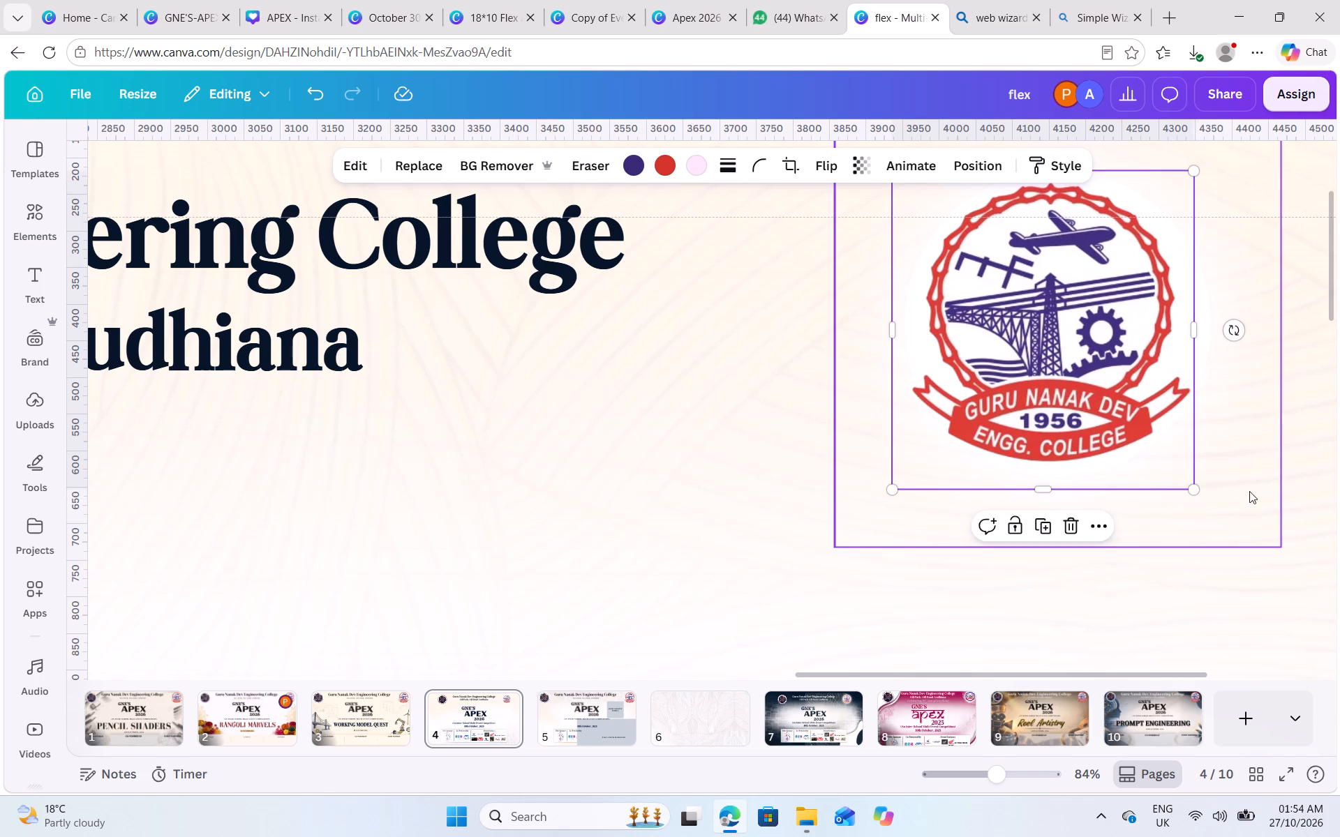
left_click_drag(1188, 486, 1196, 497)
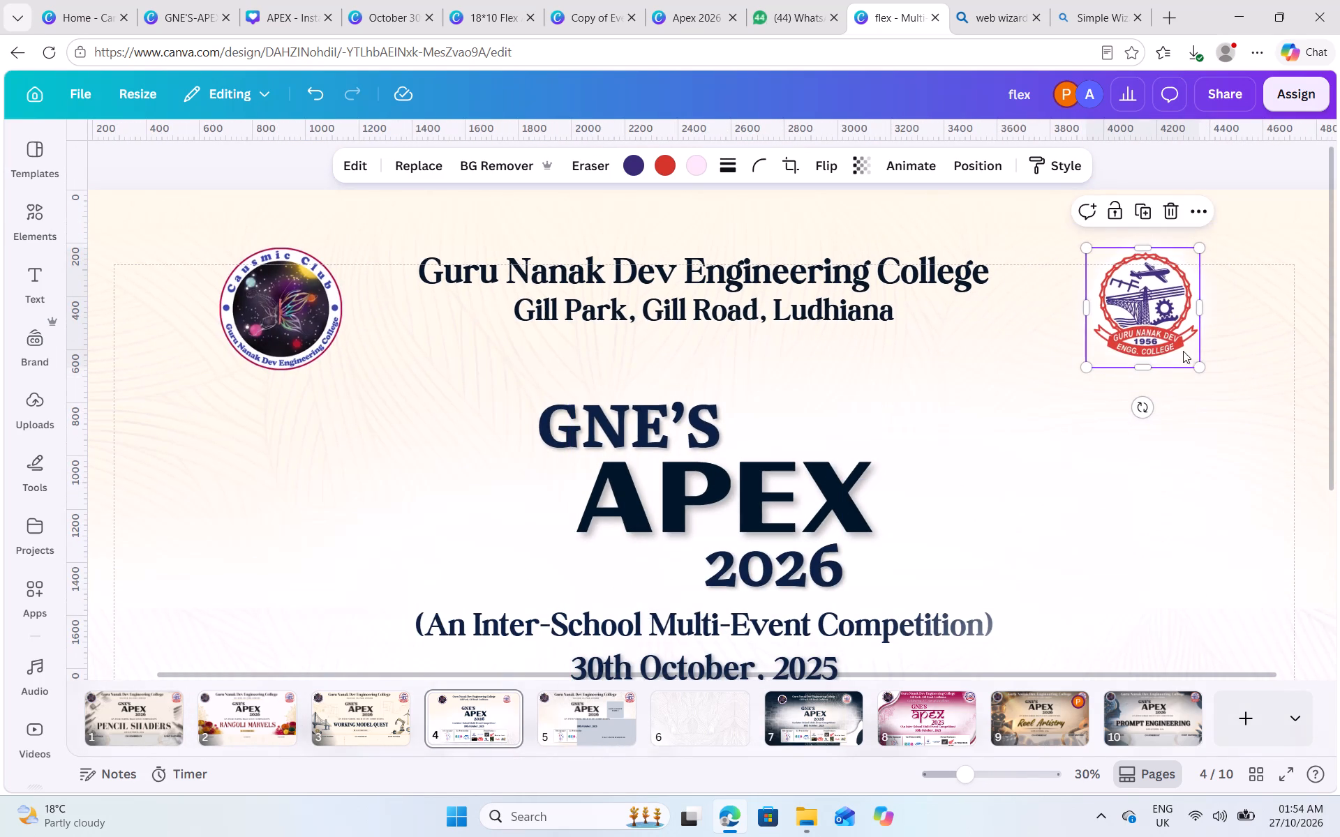
Place page 4's Guru Nanak Dev Engg. College logo over the Causmic Club logo and enlarge it to match the club logo's size.
left_click_drag(1161, 324, 321, 310)
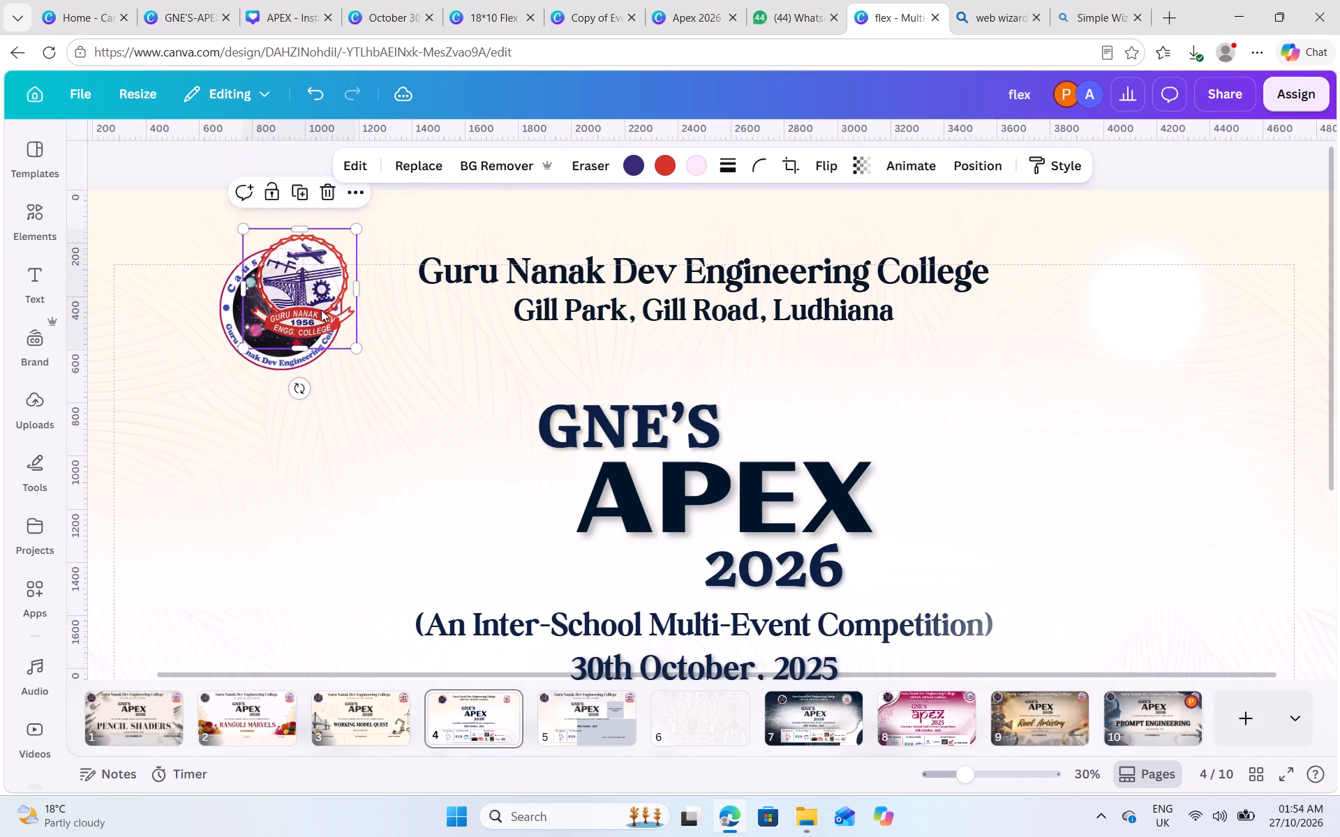
scroll(321, 310, "right", 3)
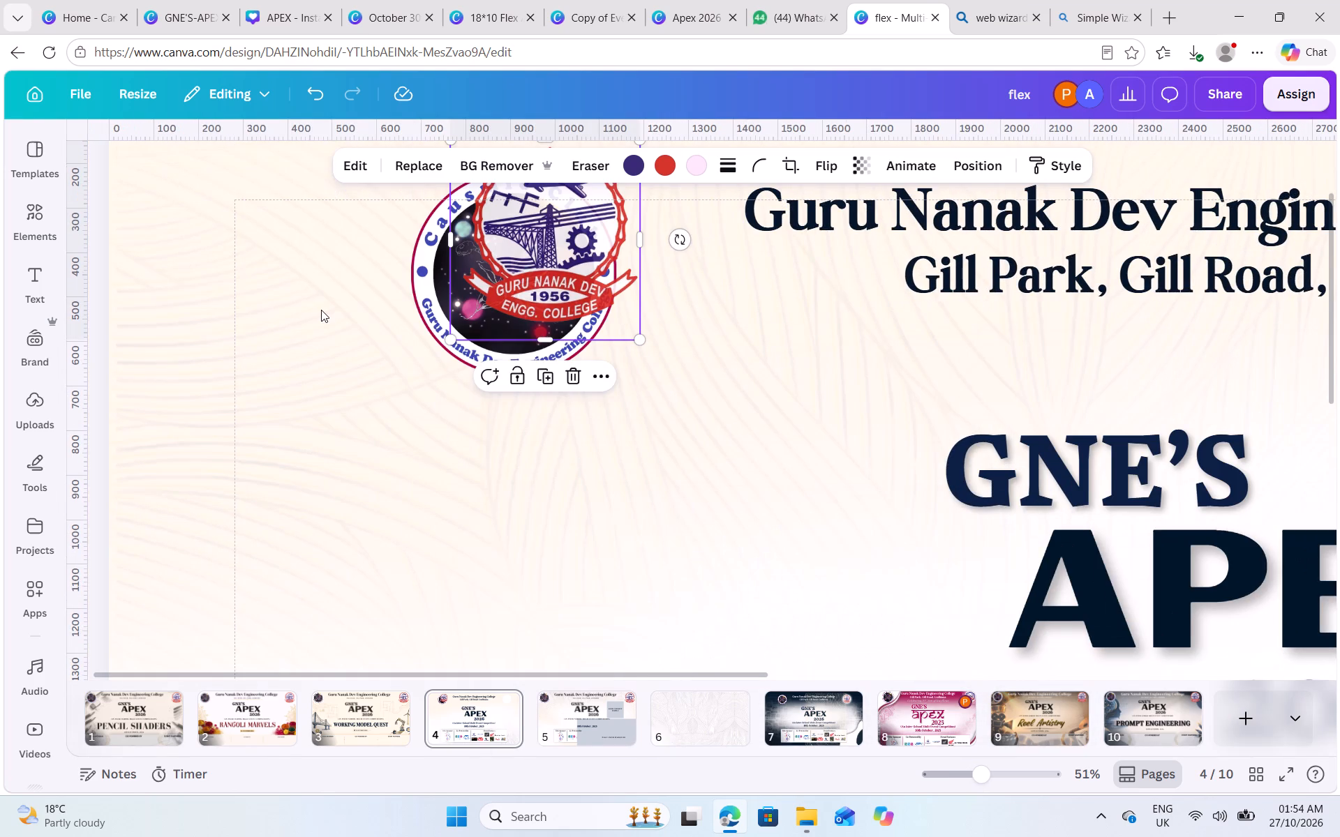
scroll(321, 310, "up", 1)
left_click_drag(560, 290, 508, 315)
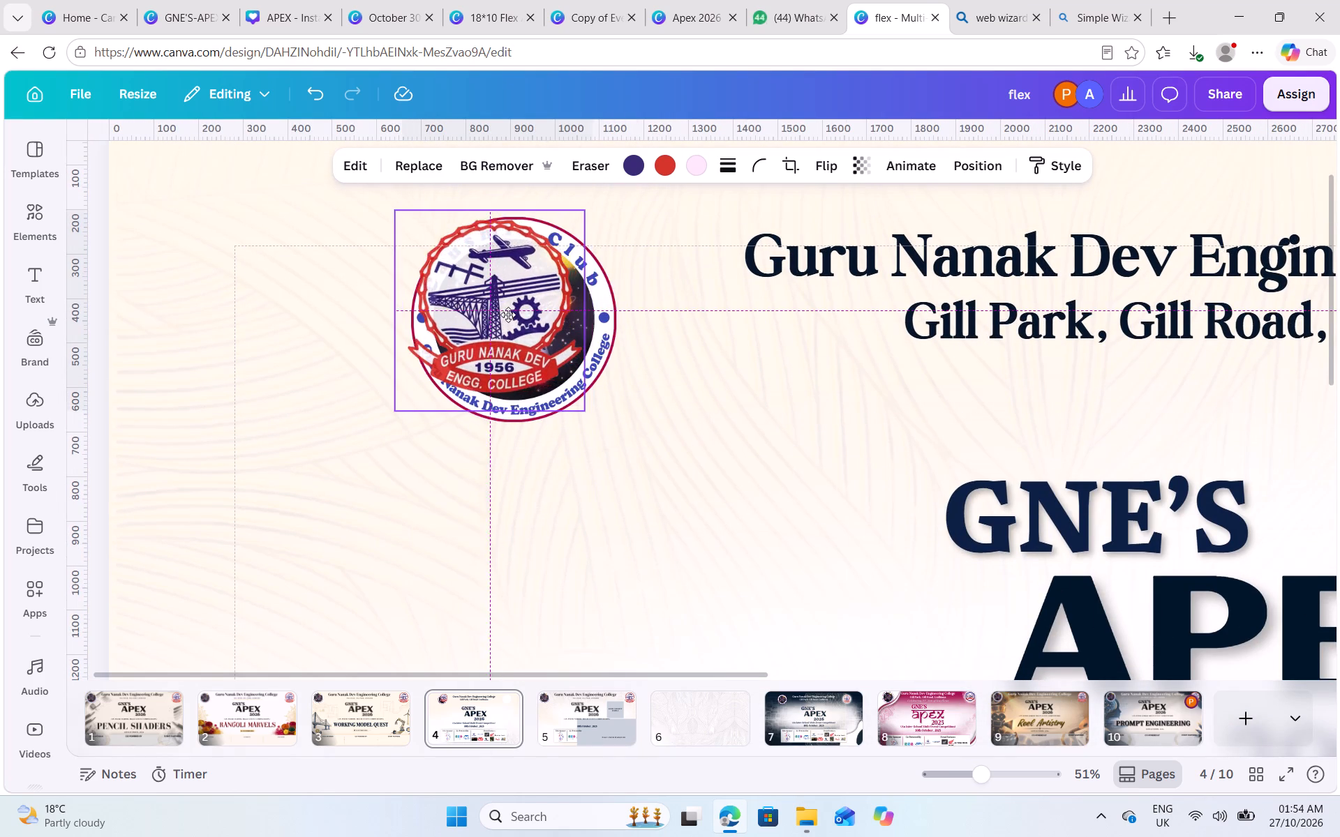
left_click_drag(508, 315, 525, 311)
left_click_drag(600, 404, 614, 414)
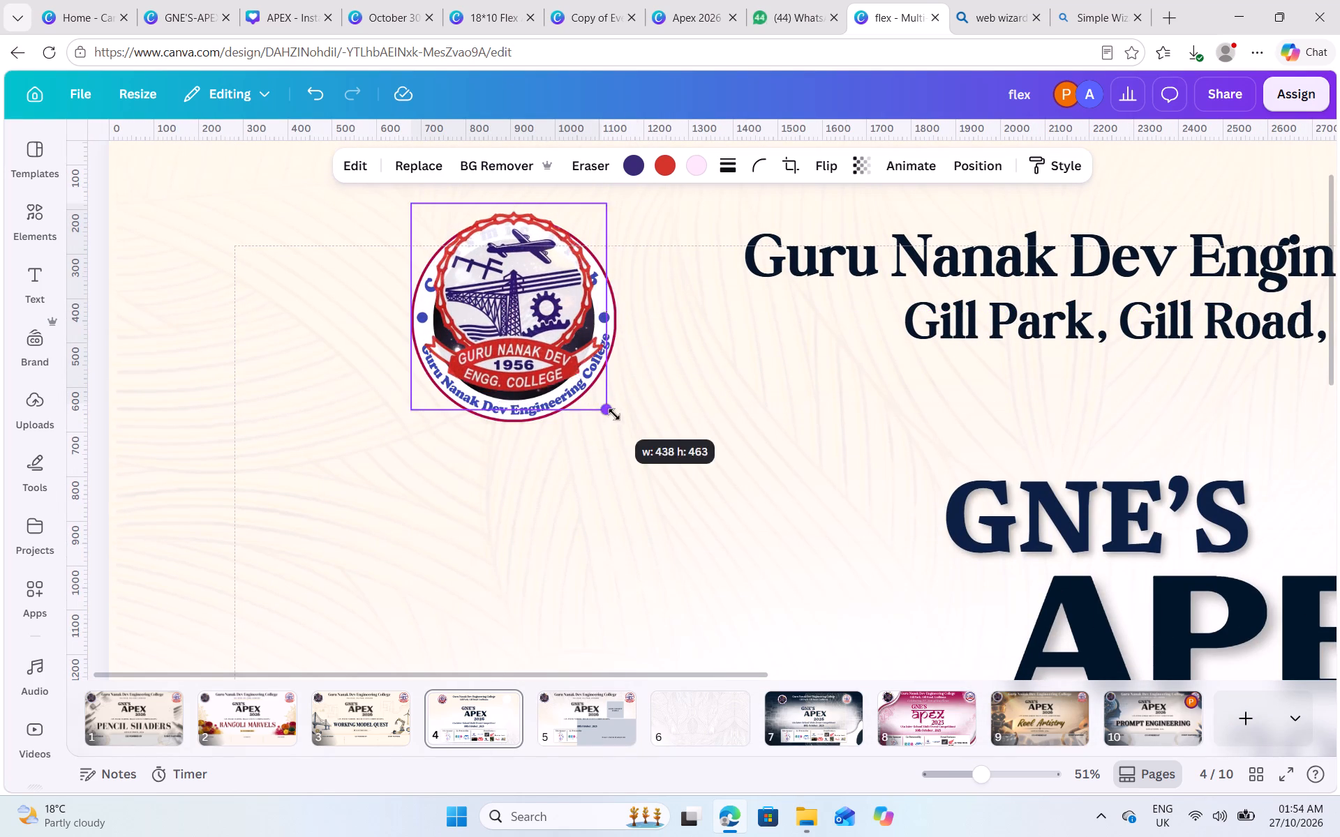
left_click_drag(614, 414, 628, 425)
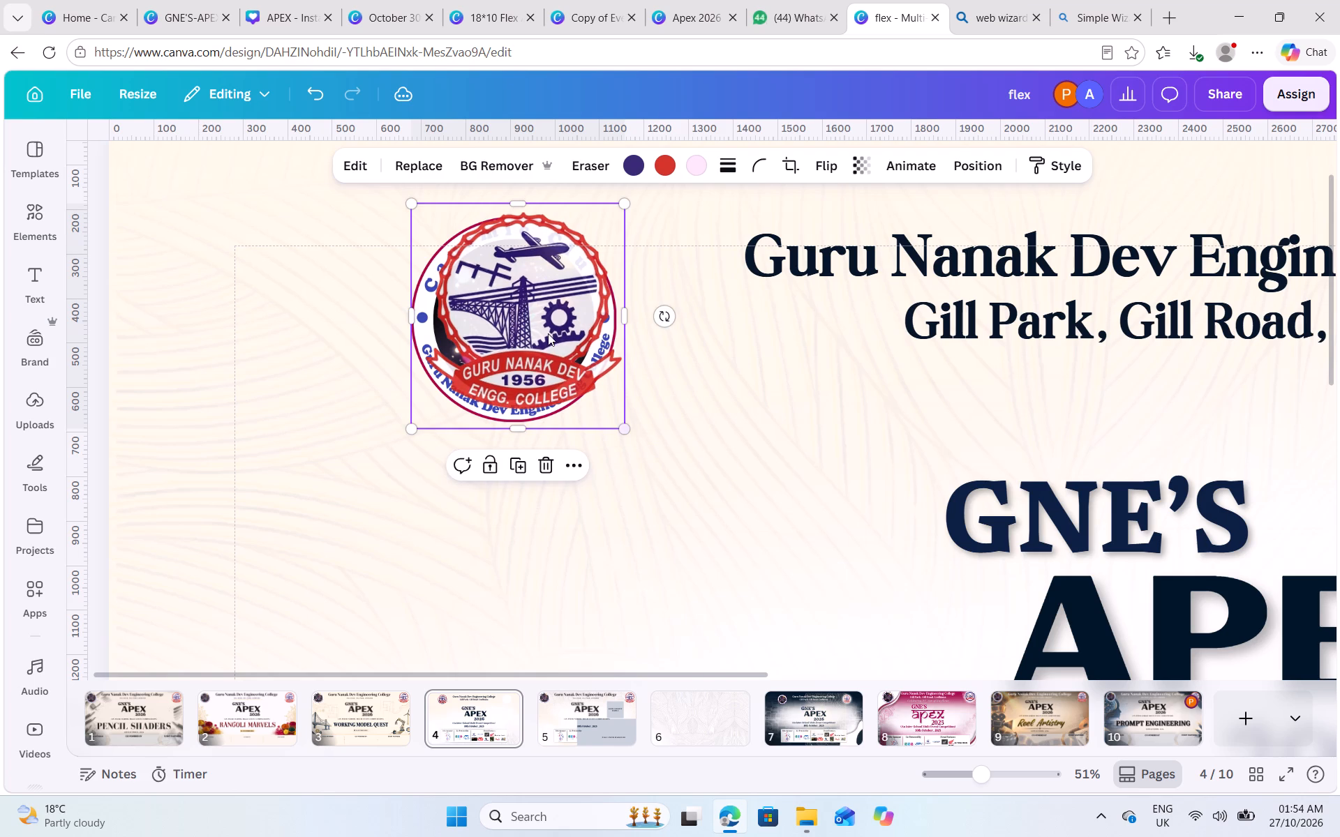
Move the enlarged college logo back to the page's upper right corner, level with the Causmic Club logo.
left_click_drag(543, 333, 535, 340)
left_click_drag(535, 340, 1116, 367)
scroll(1116, 367, "left", 6)
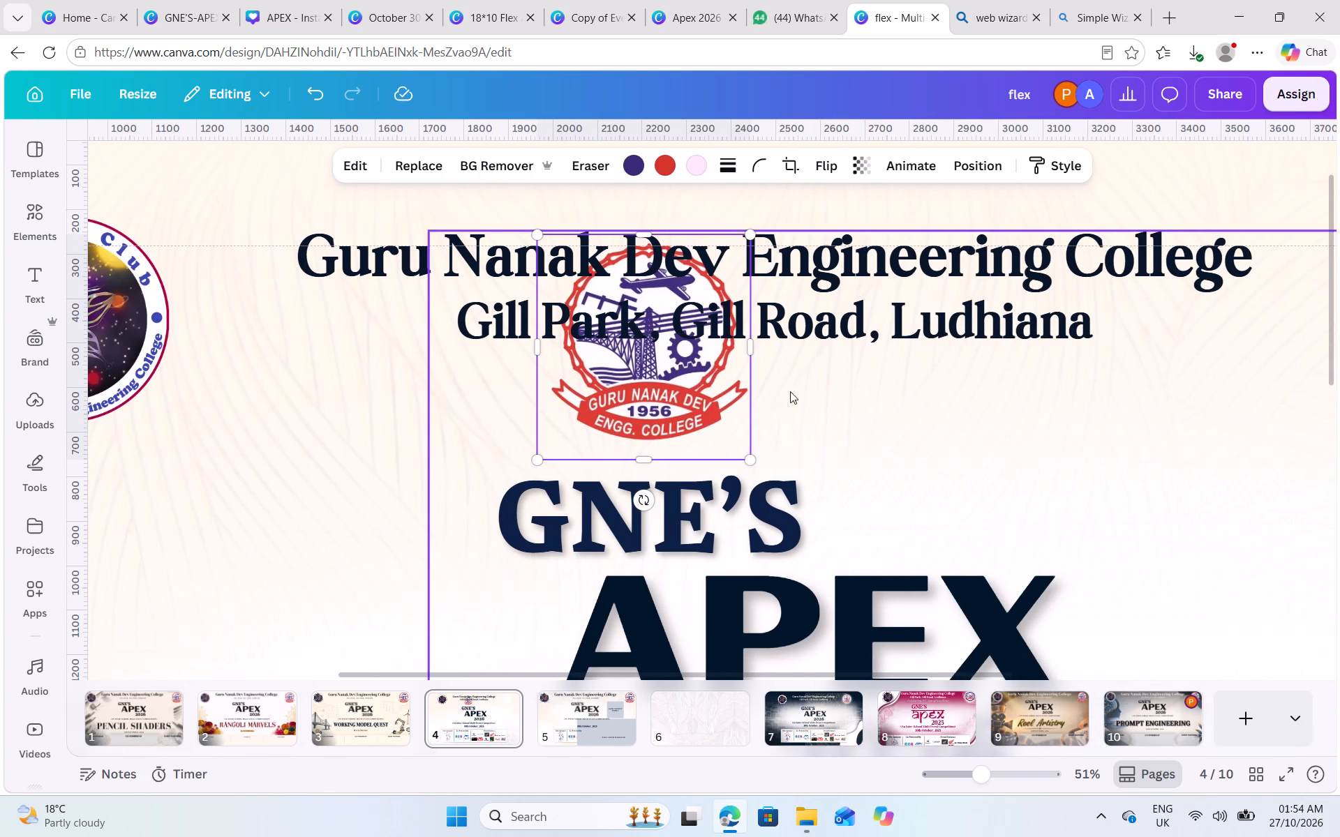
left_click_drag(680, 384, 1212, 367)
scroll(1212, 367, "left", 6)
left_click_drag(655, 363, 986, 359)
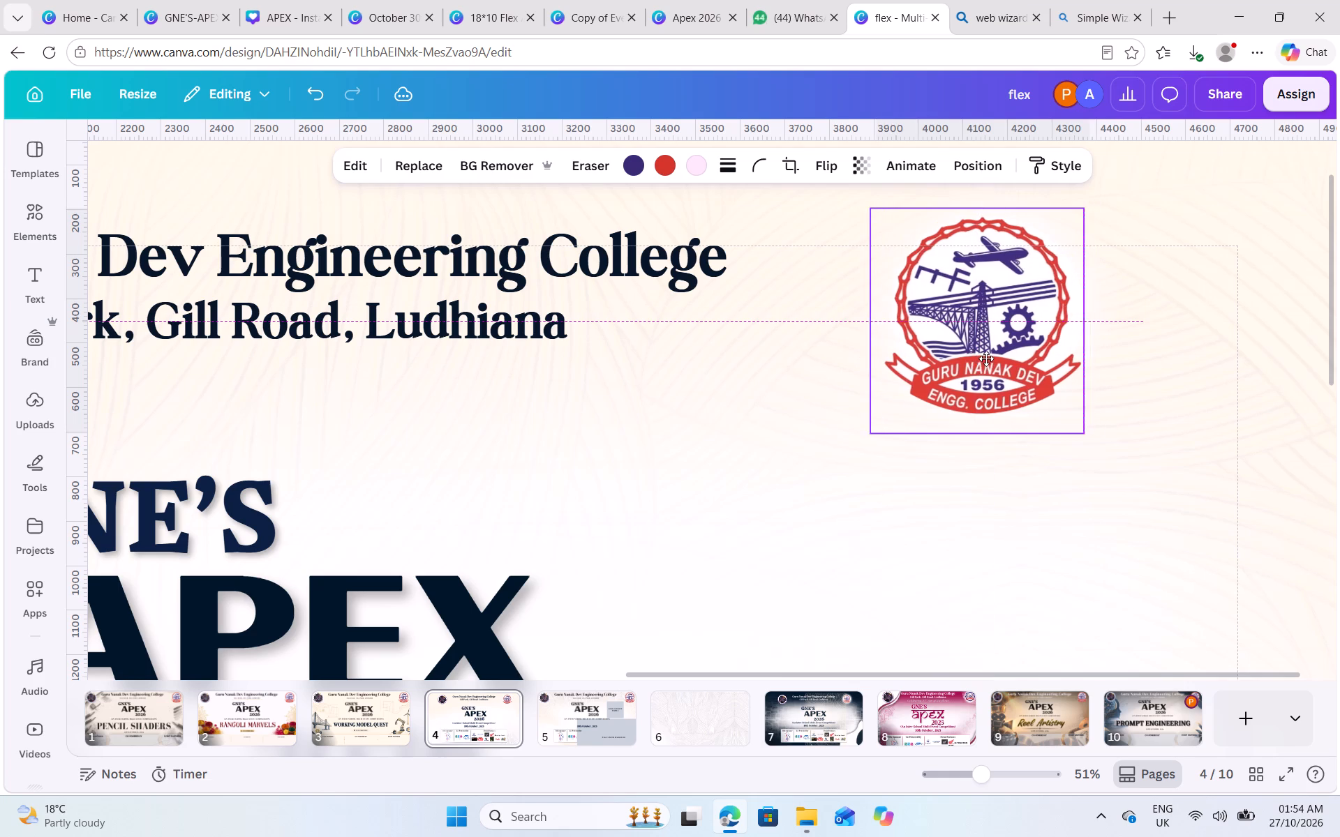
left_click_drag(986, 359, 990, 352)
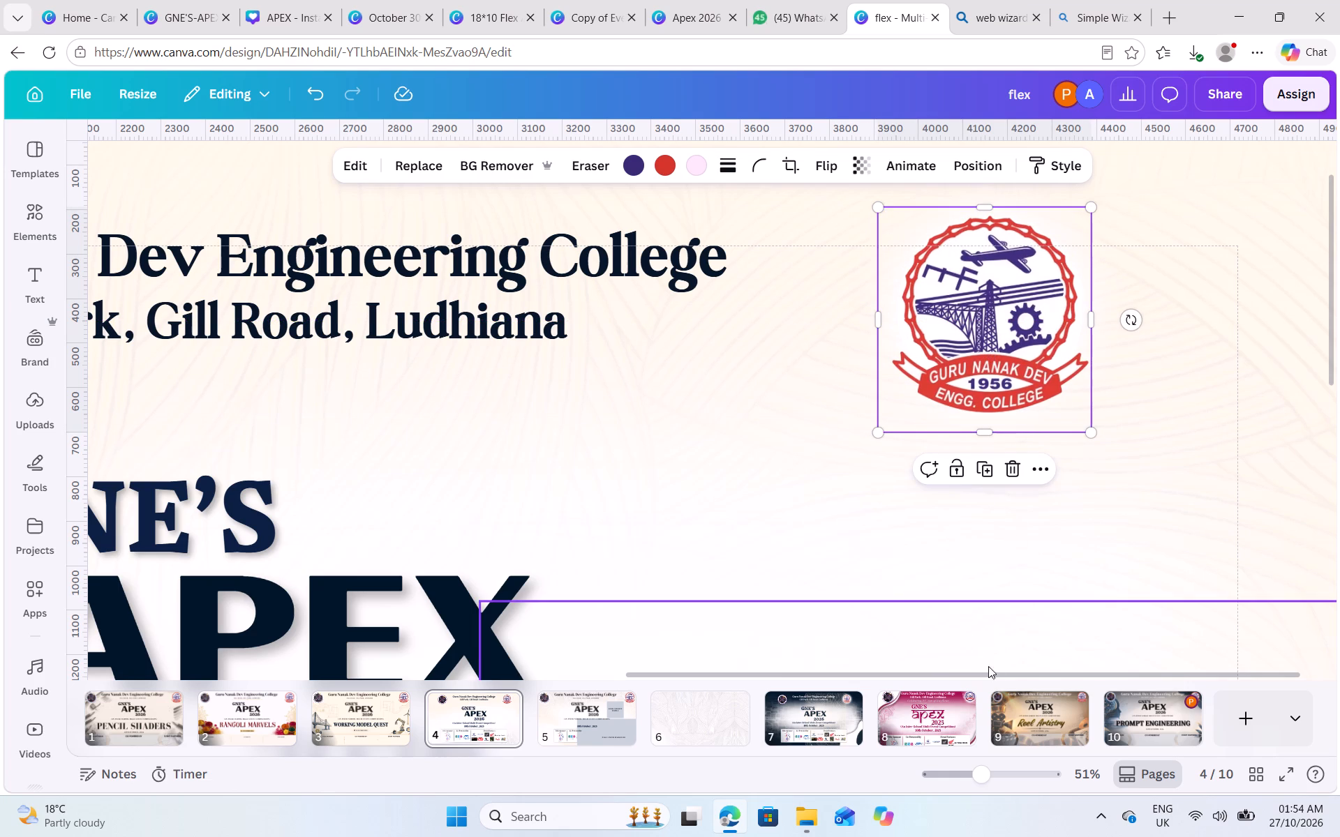
Compare the Reel Artistry banner on page 9 and the Prompt Engineering banner on page 10 with the sponsor banner on page 4.
left_click(1065, 708)
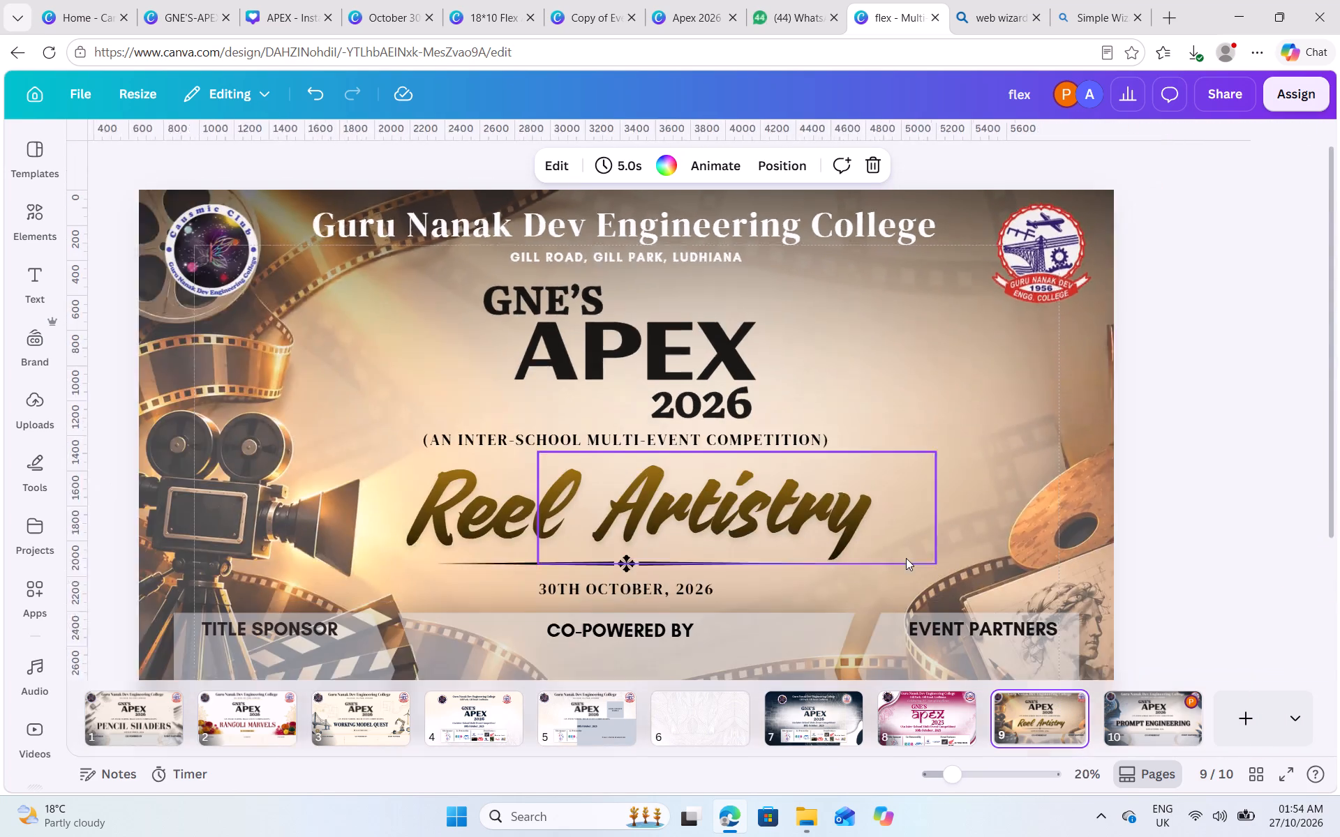
left_click(1204, 448)
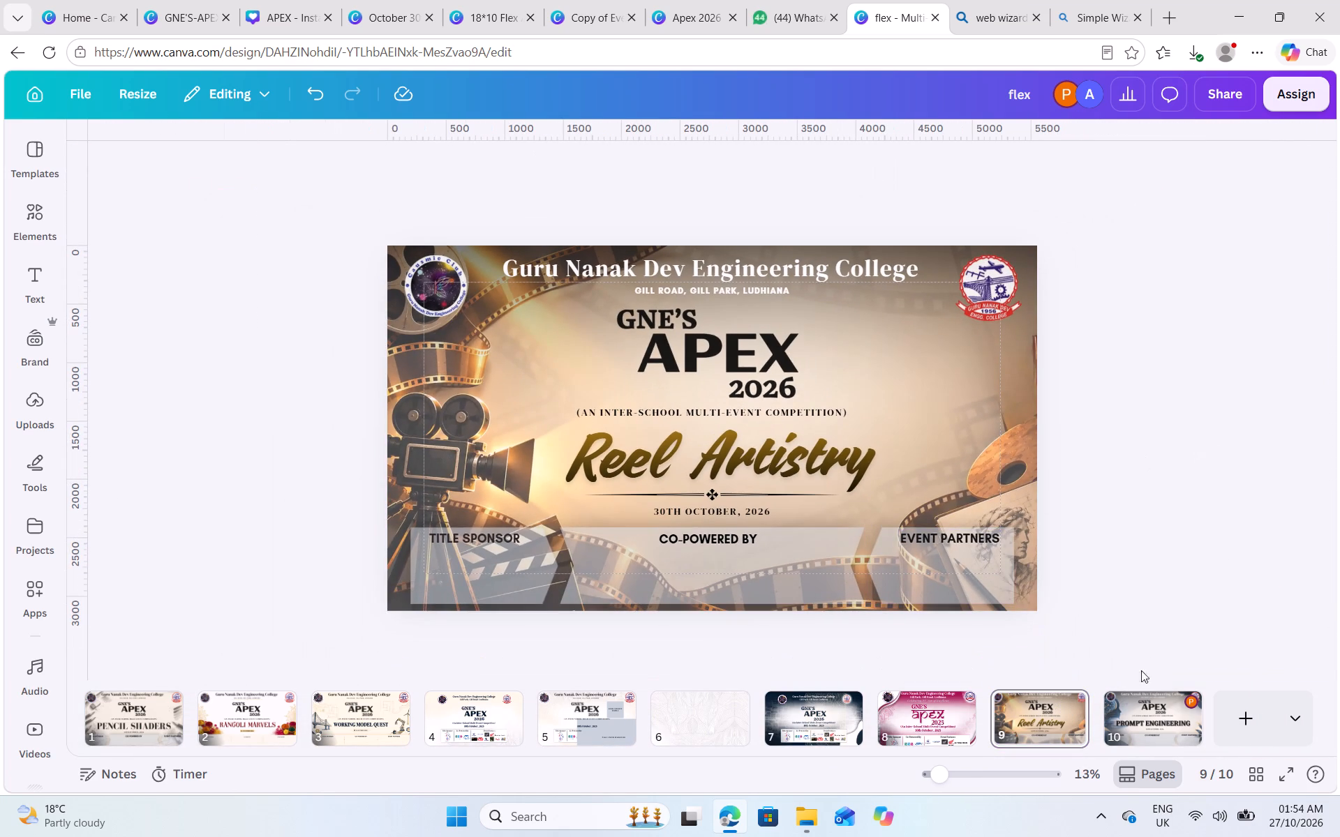
left_click(1180, 694)
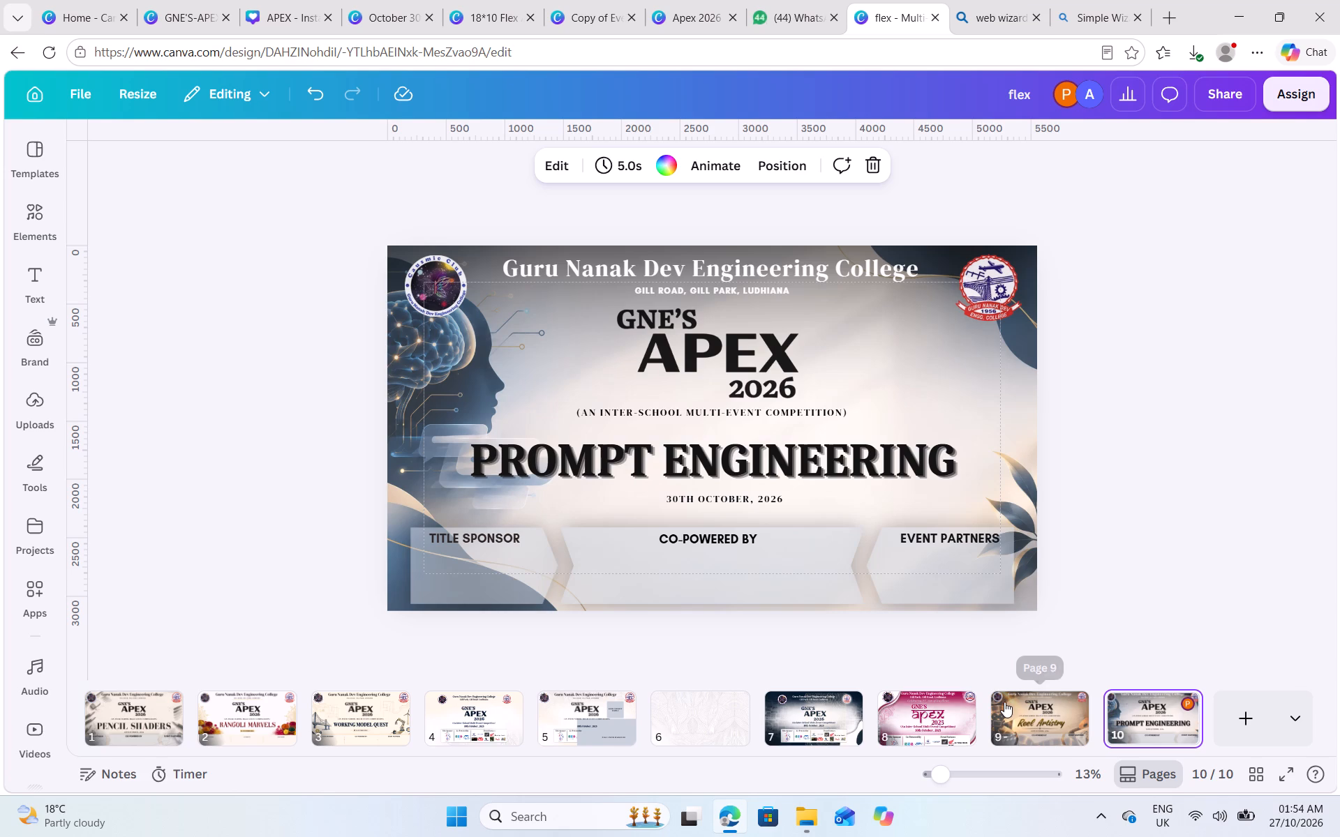
left_click(1004, 702)
left_click(1141, 723)
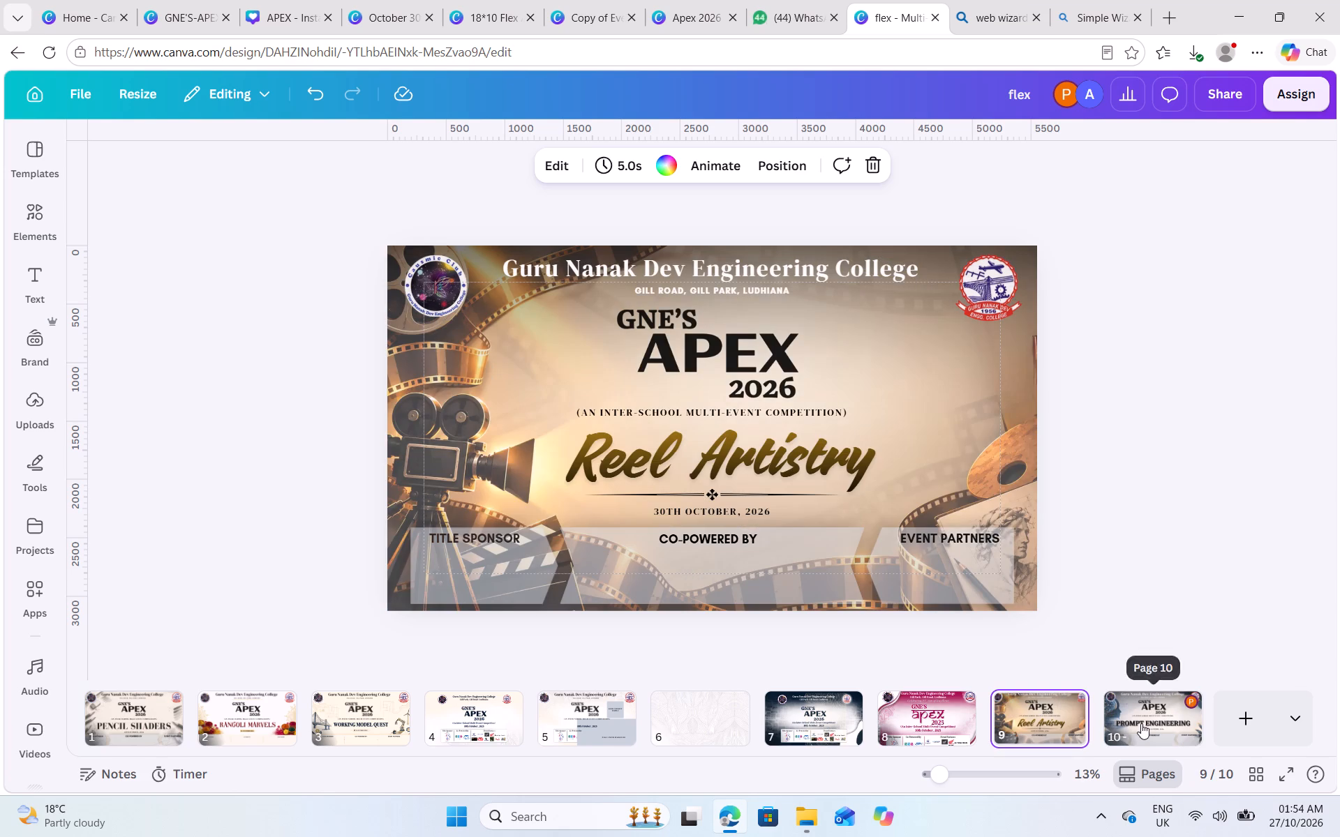
left_click(1051, 709)
left_click(1175, 703)
left_click(1052, 700)
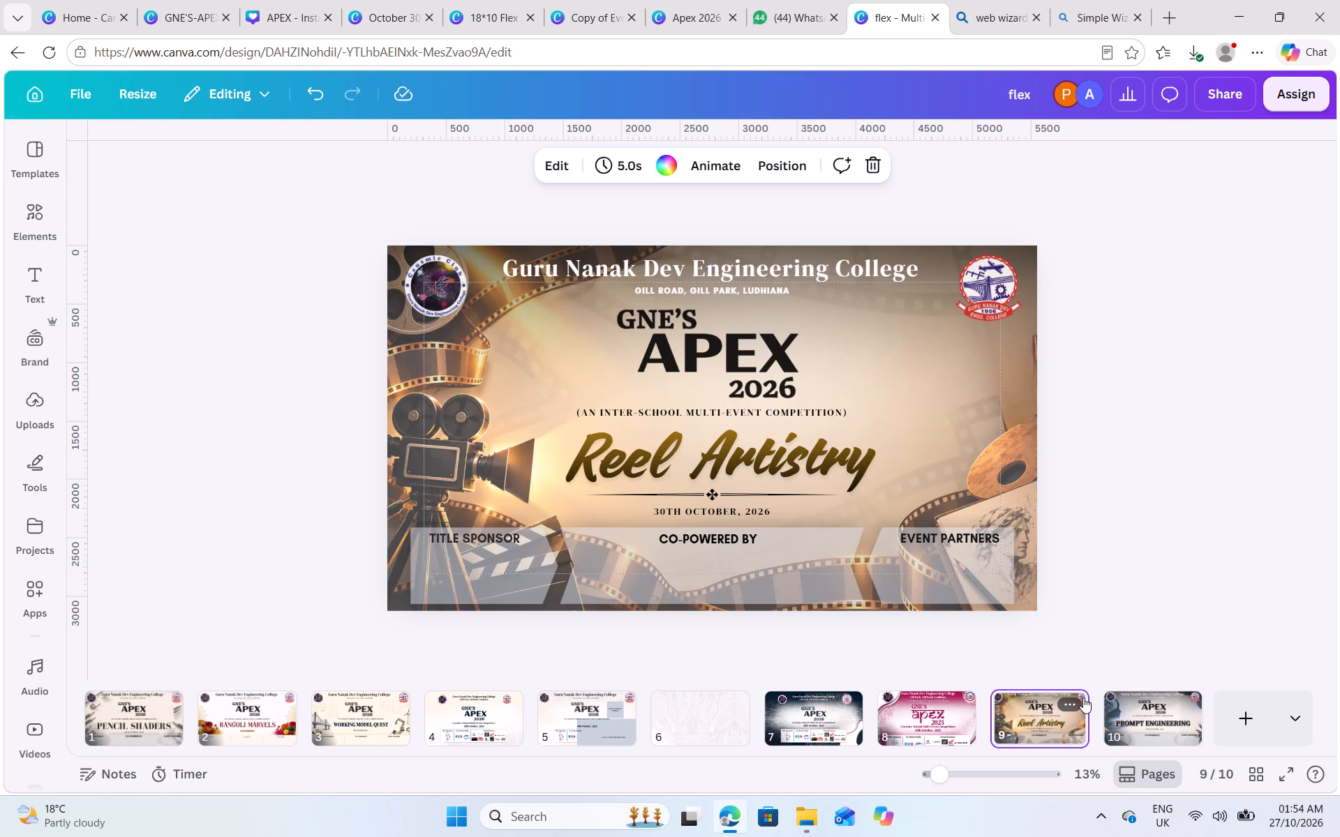
left_click(373, 699)
left_click(478, 709)
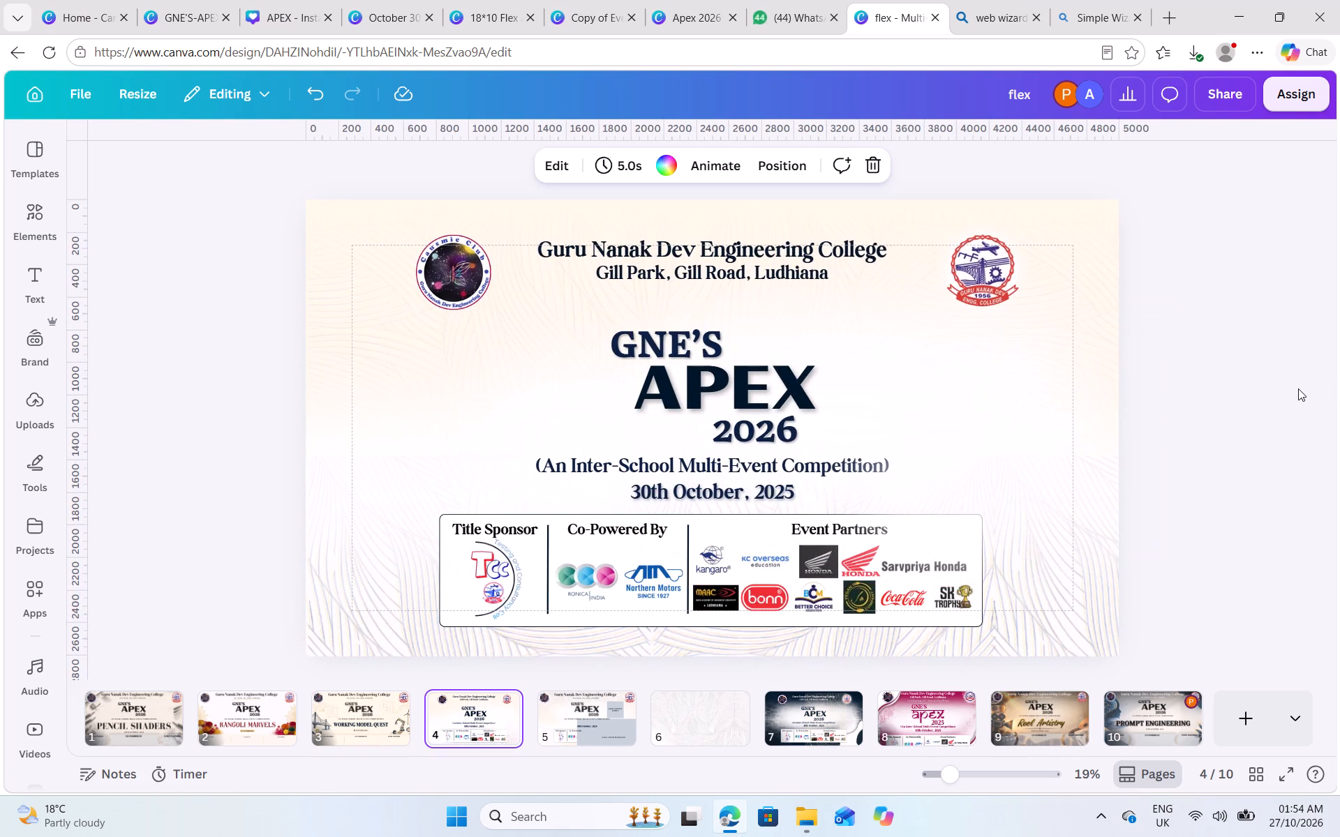
left_click(1059, 612)
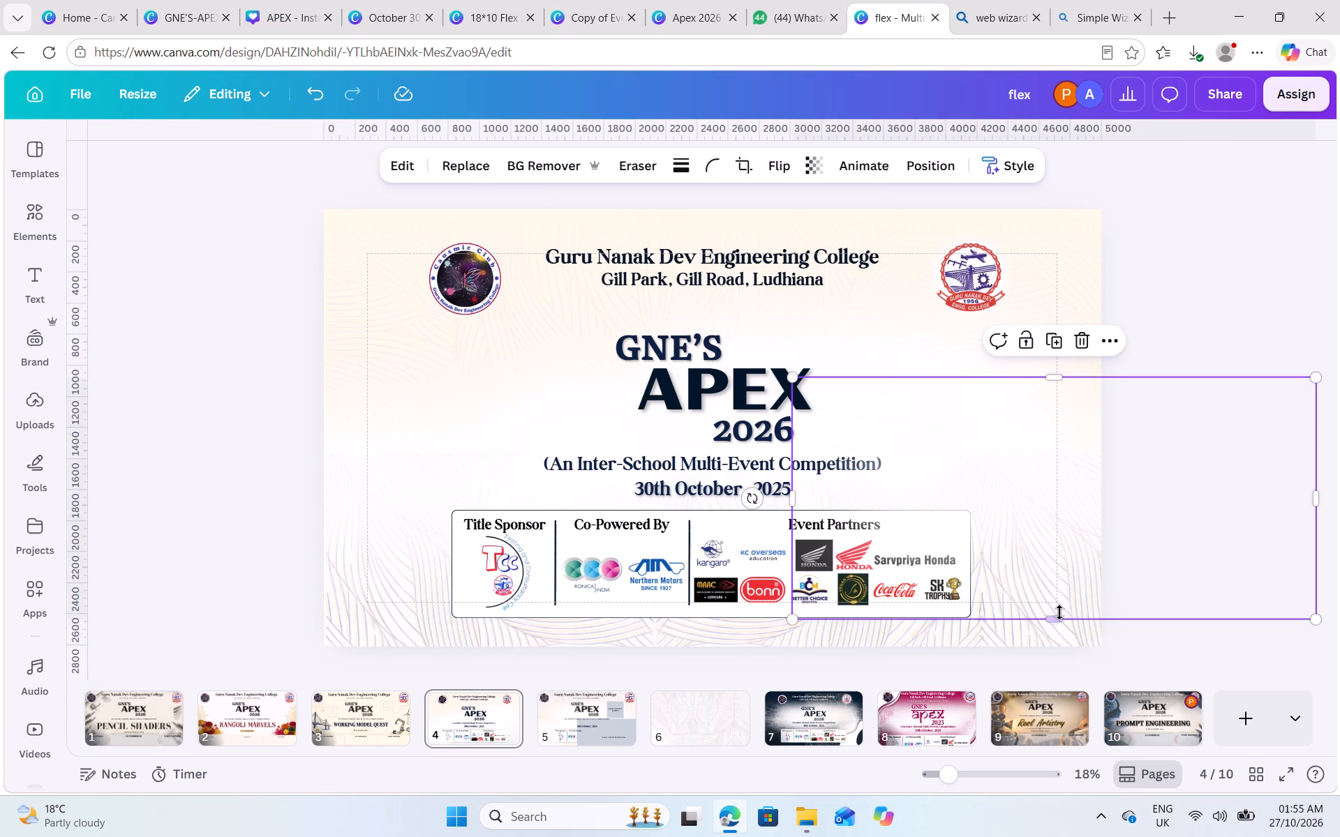
left_click(399, 638)
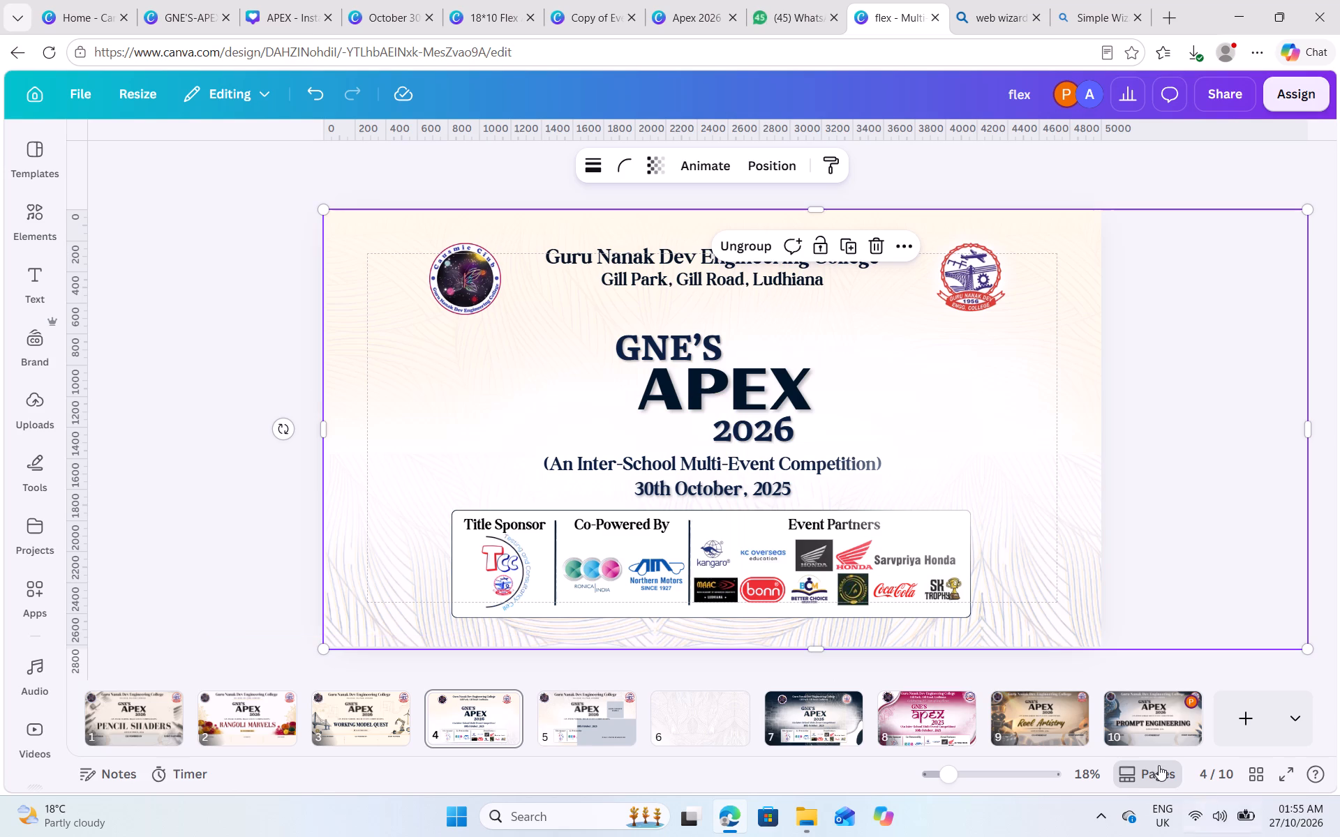
left_click(1174, 718)
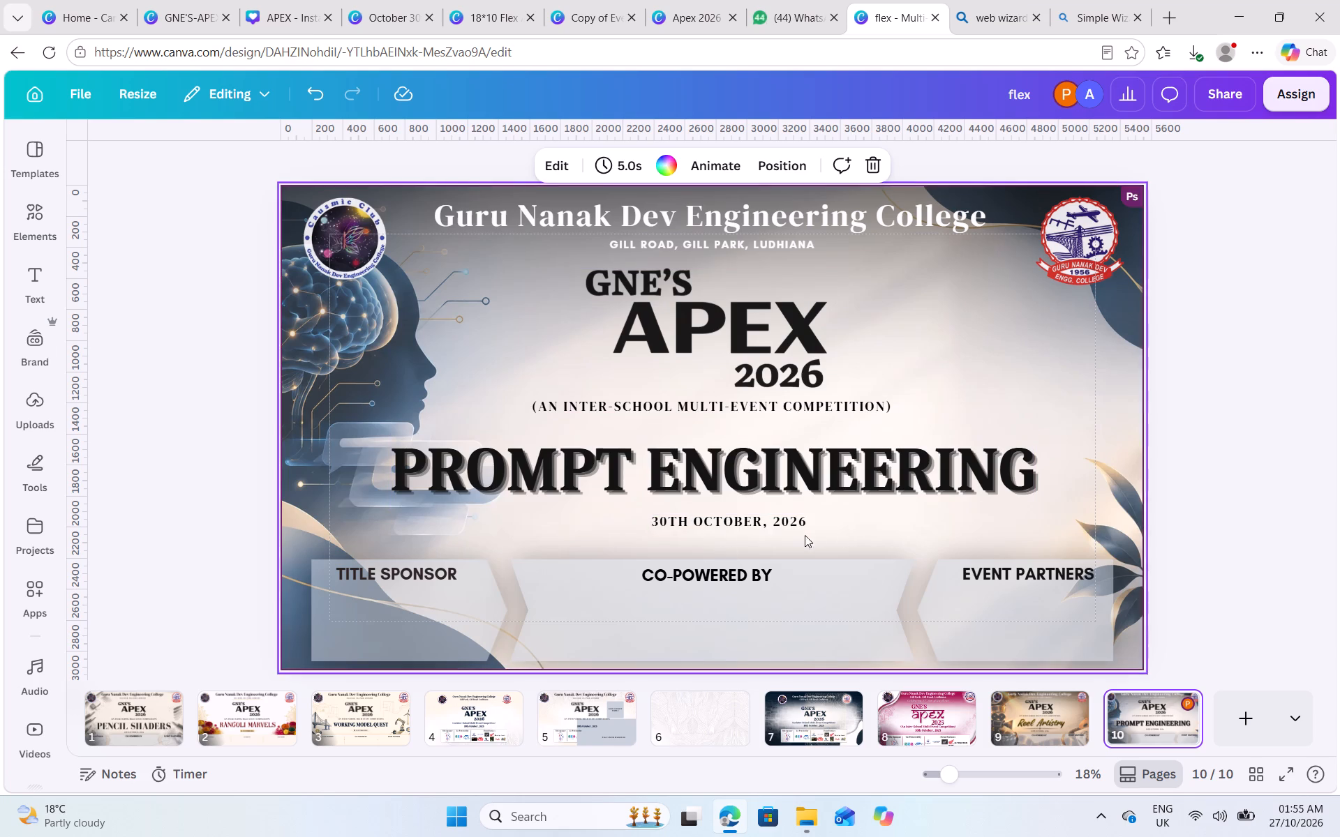
left_click(1015, 723)
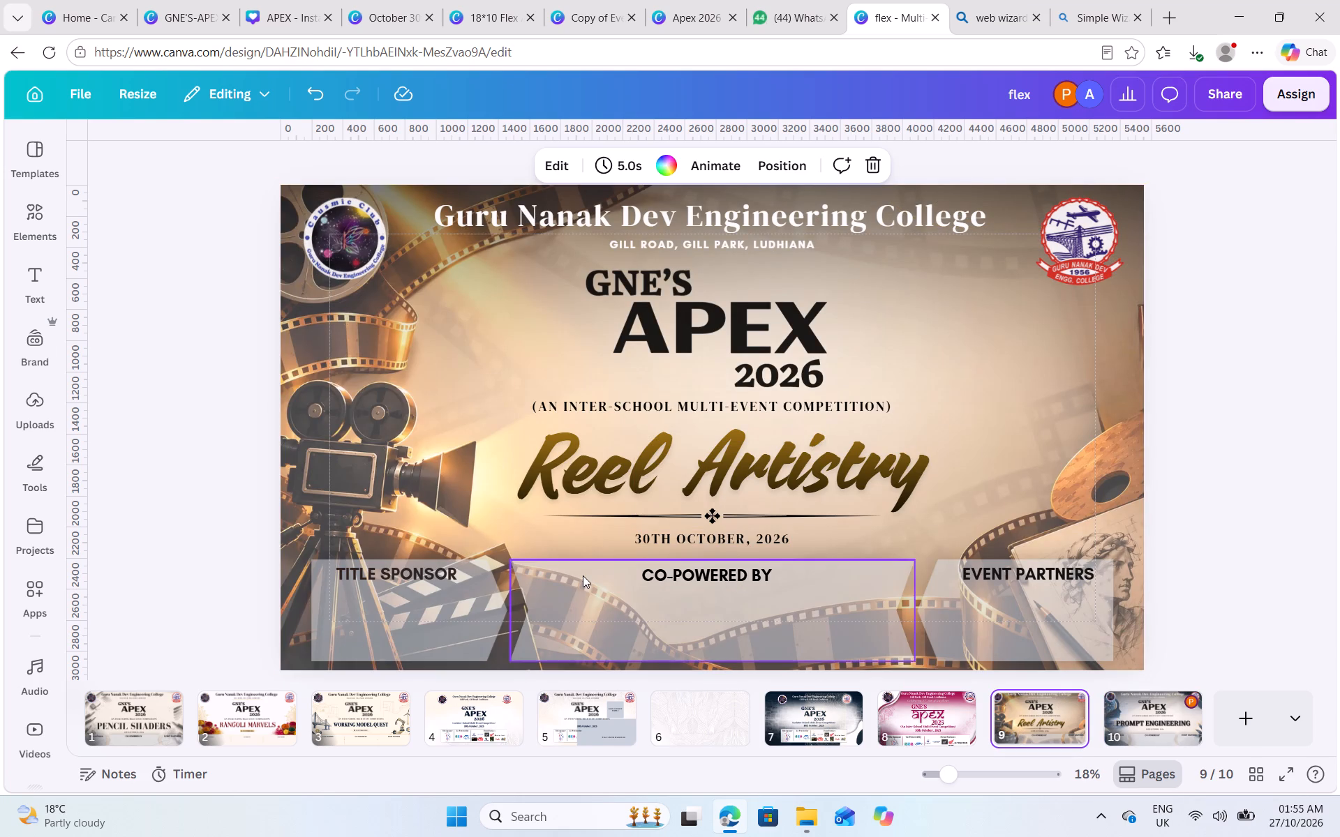
left_click(1184, 727)
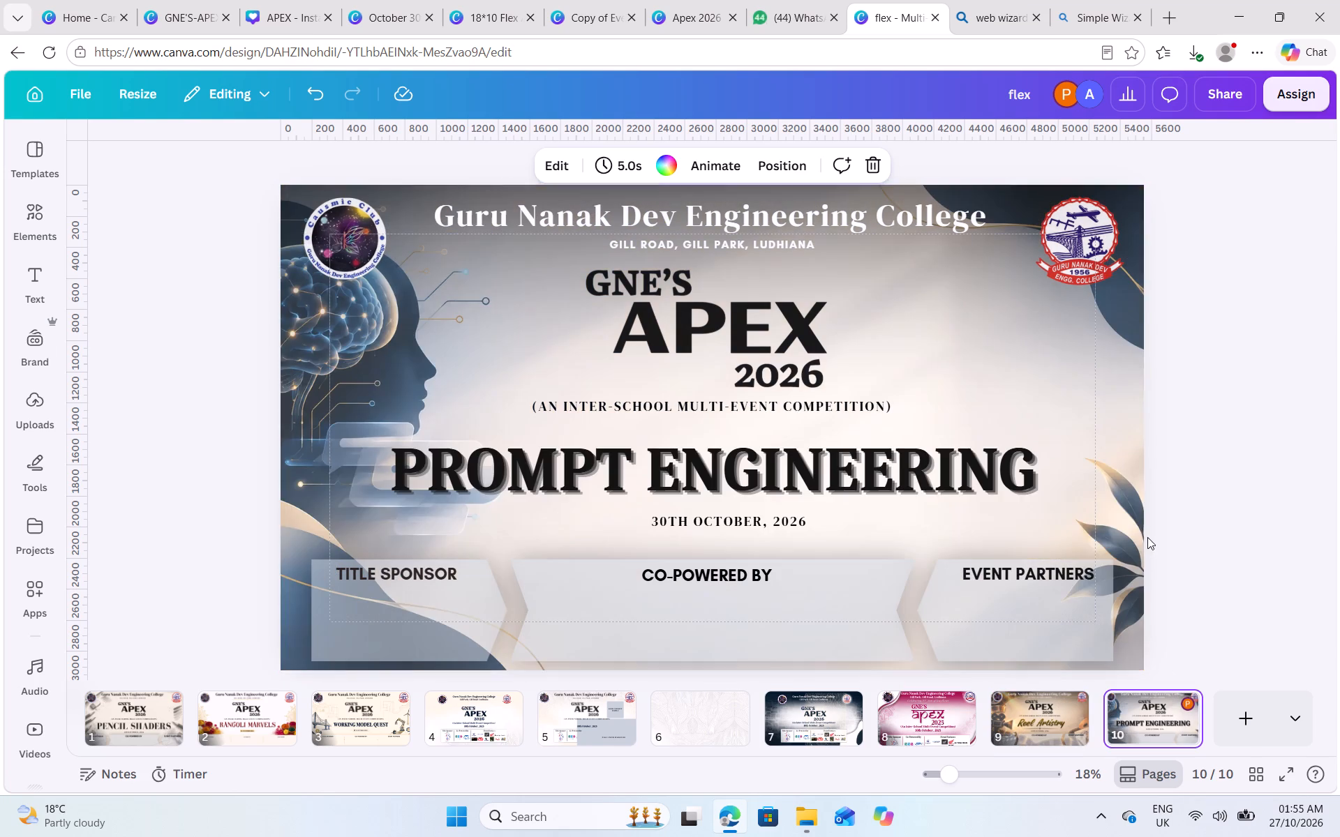
left_click(353, 476)
left_click_drag(334, 465, 306, 467)
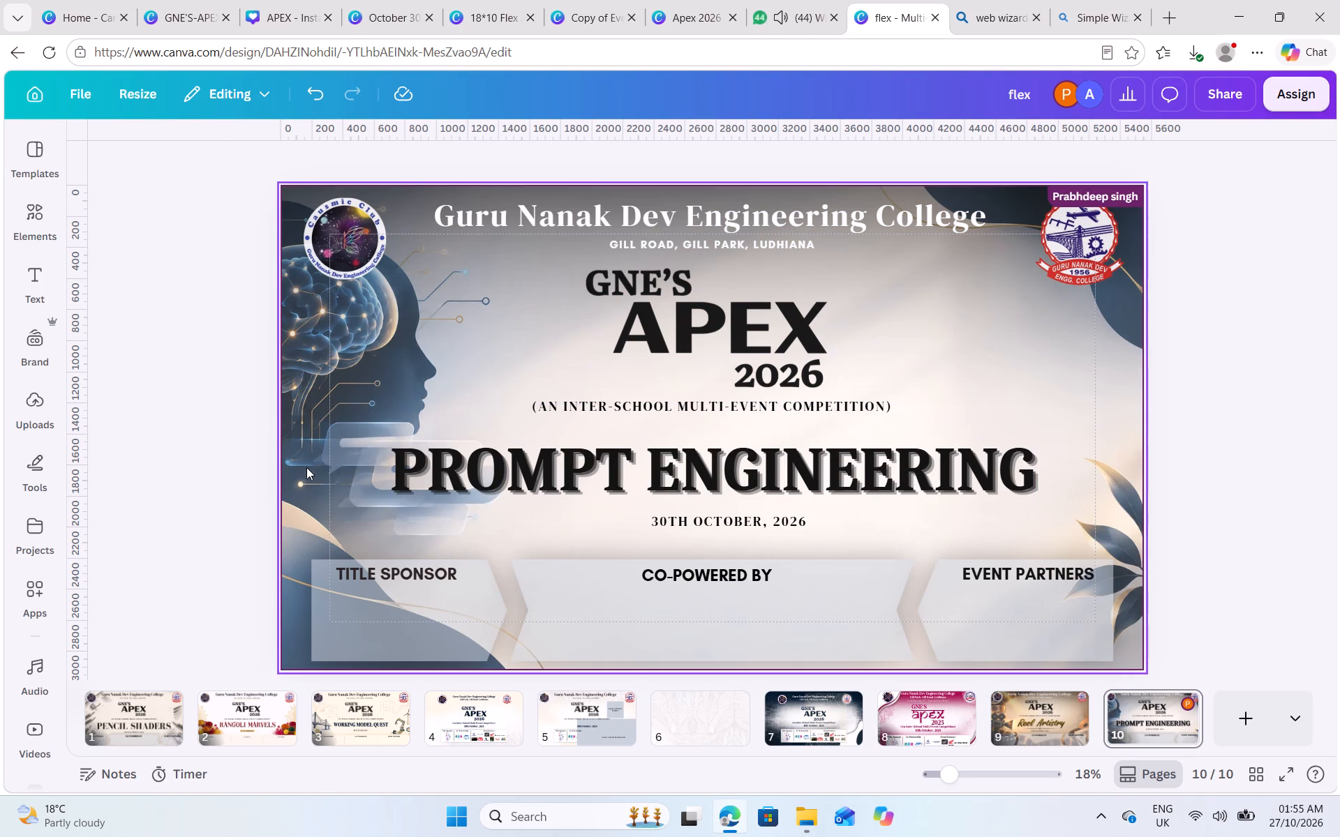
scroll(313, 463, "right", 2)
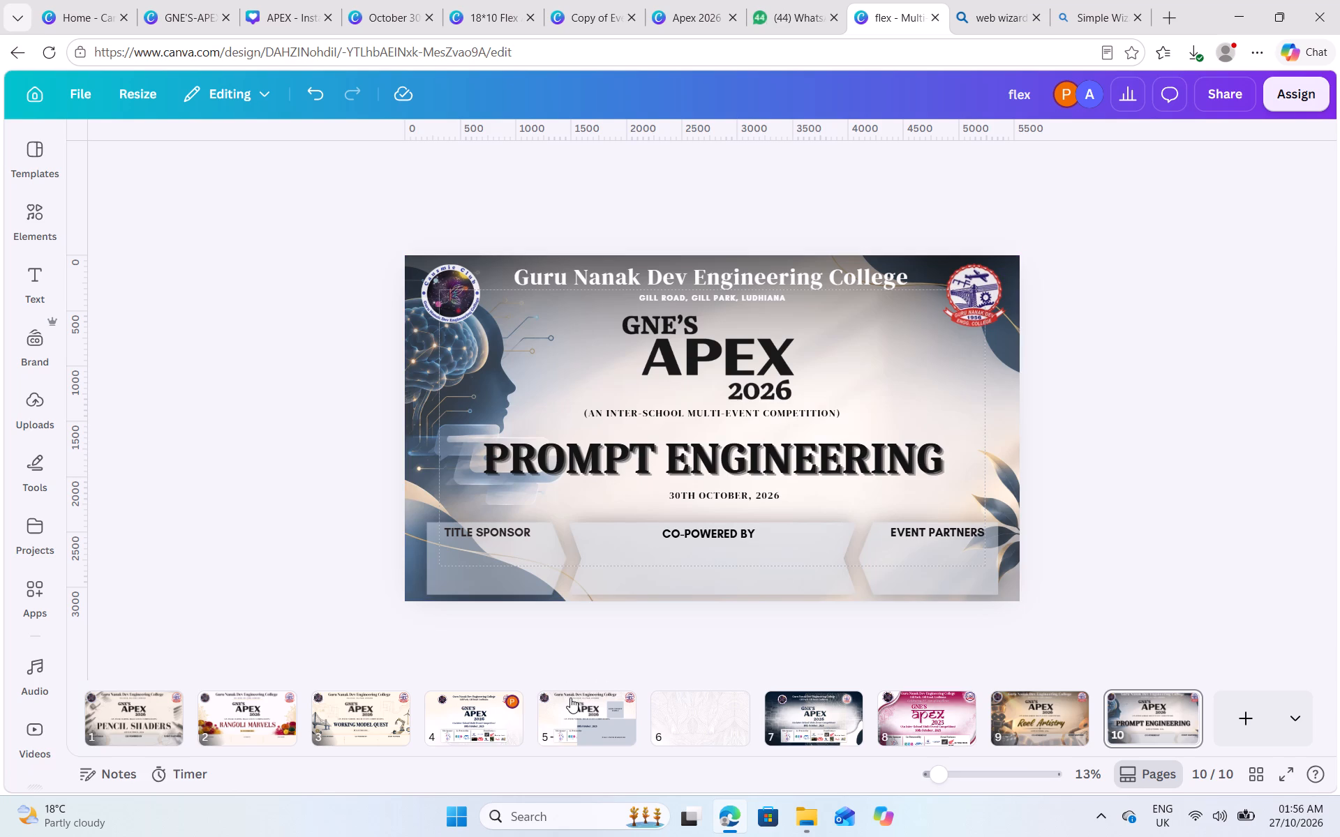
Duplicate the leaf-line pattern background group on page 4.
left_click(447, 719)
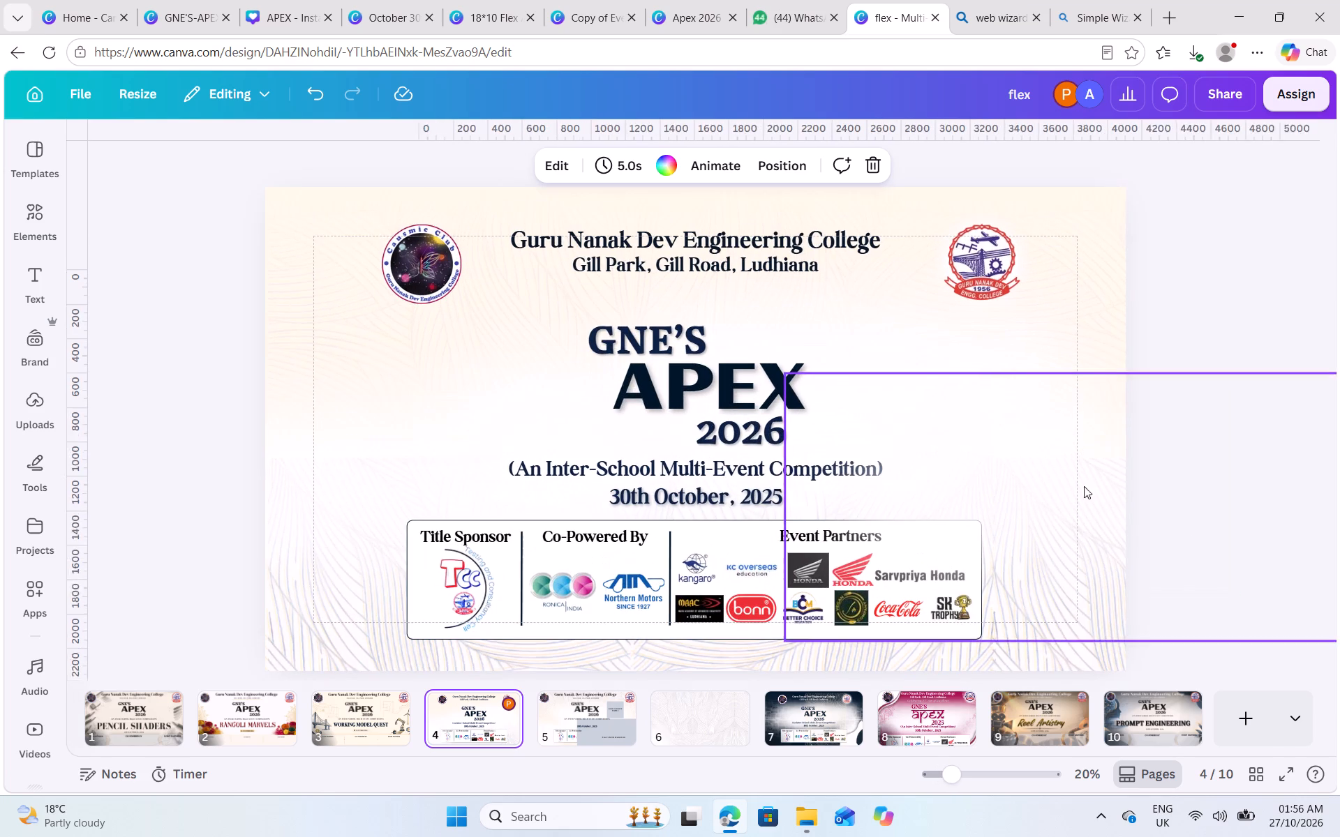
left_click(1104, 621)
left_click(1069, 658)
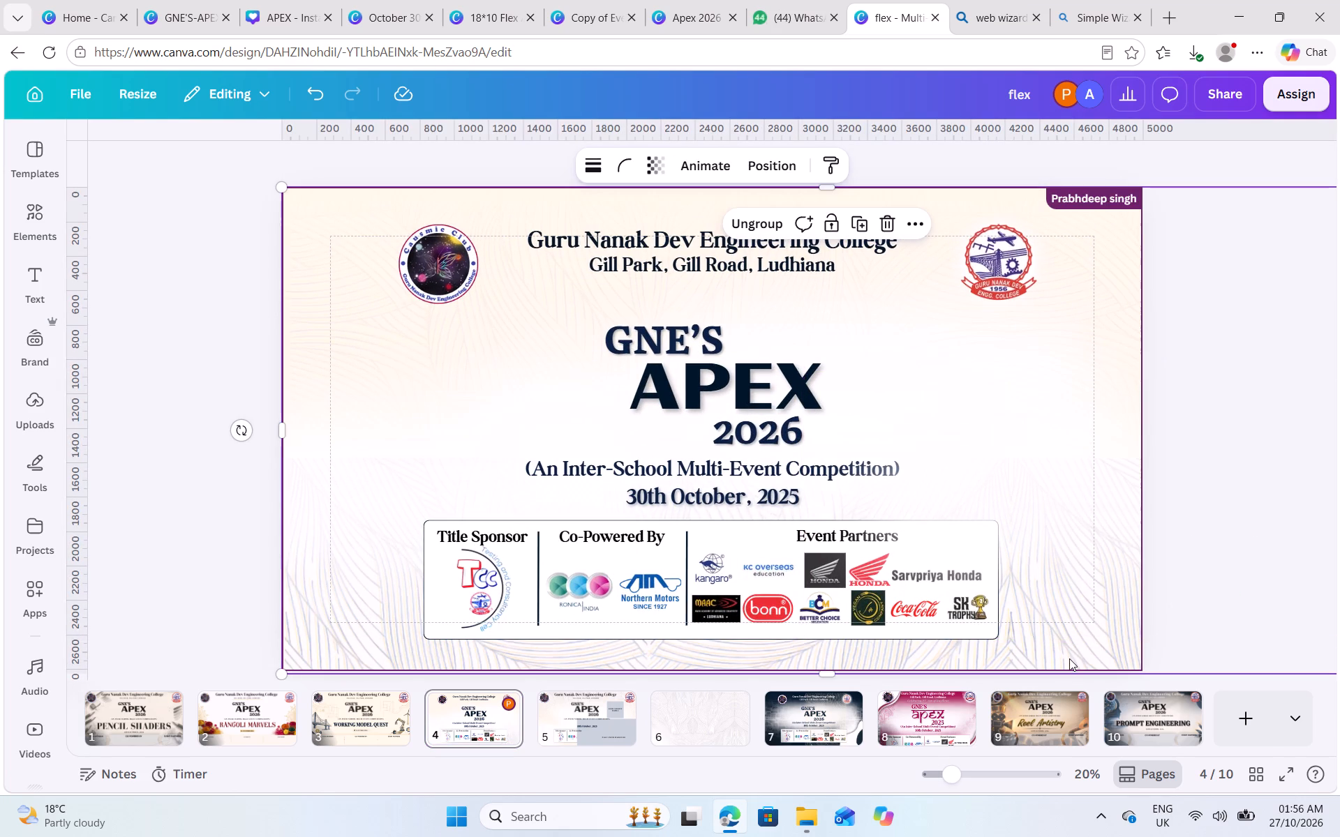
key("ctrl+c")
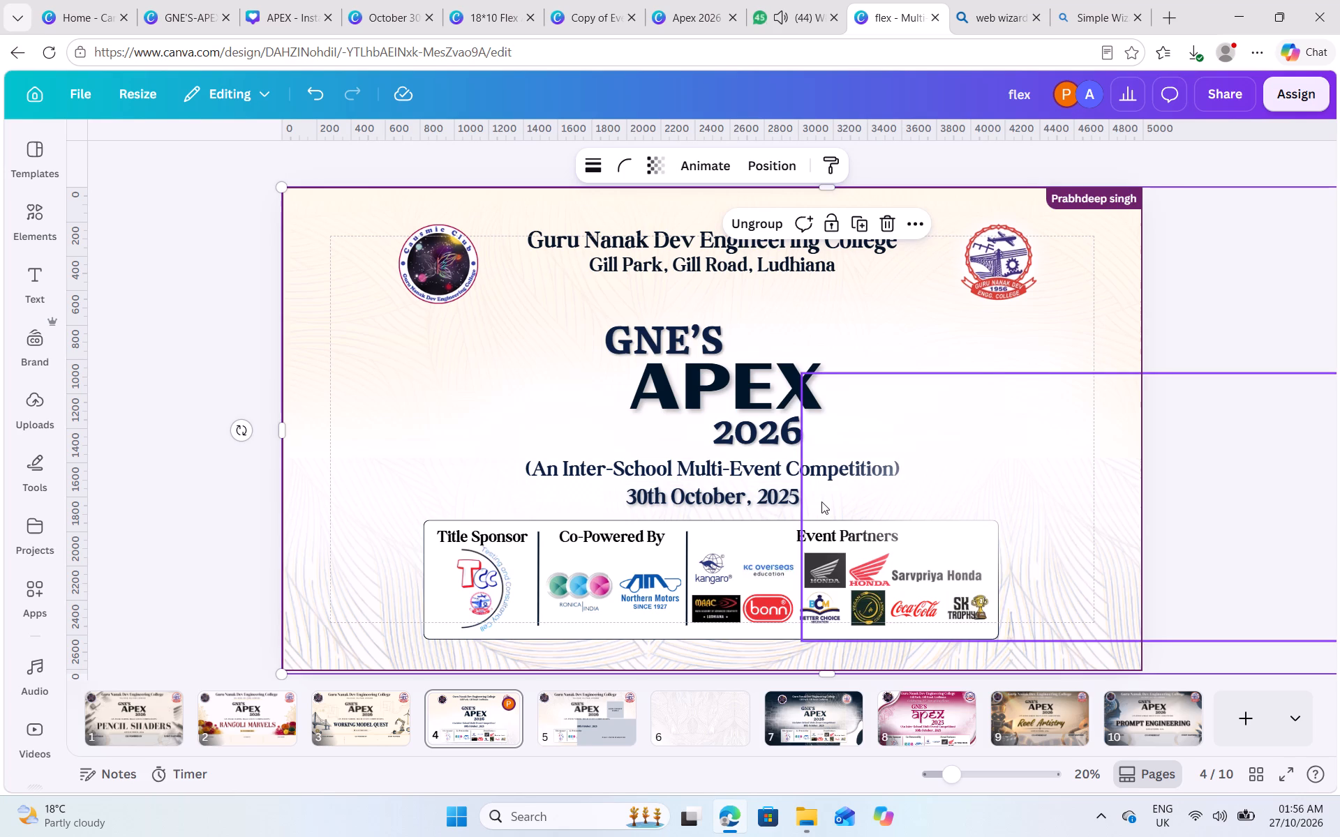
key("ctrl+v")
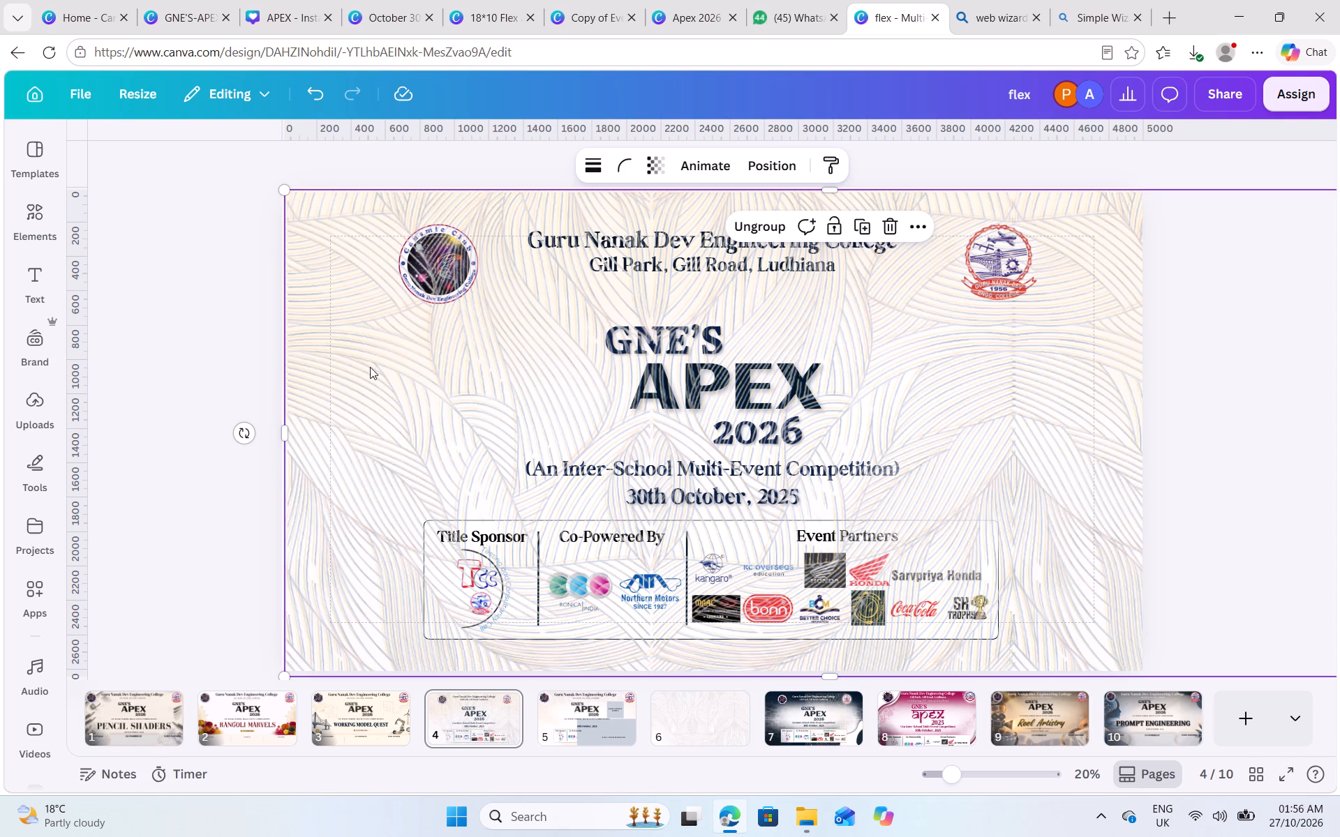
Recolour the slate-grey lines in the duplicated pattern's left, middle and right tiles to near-black #141314.
left_click(345, 404)
left_click(662, 165)
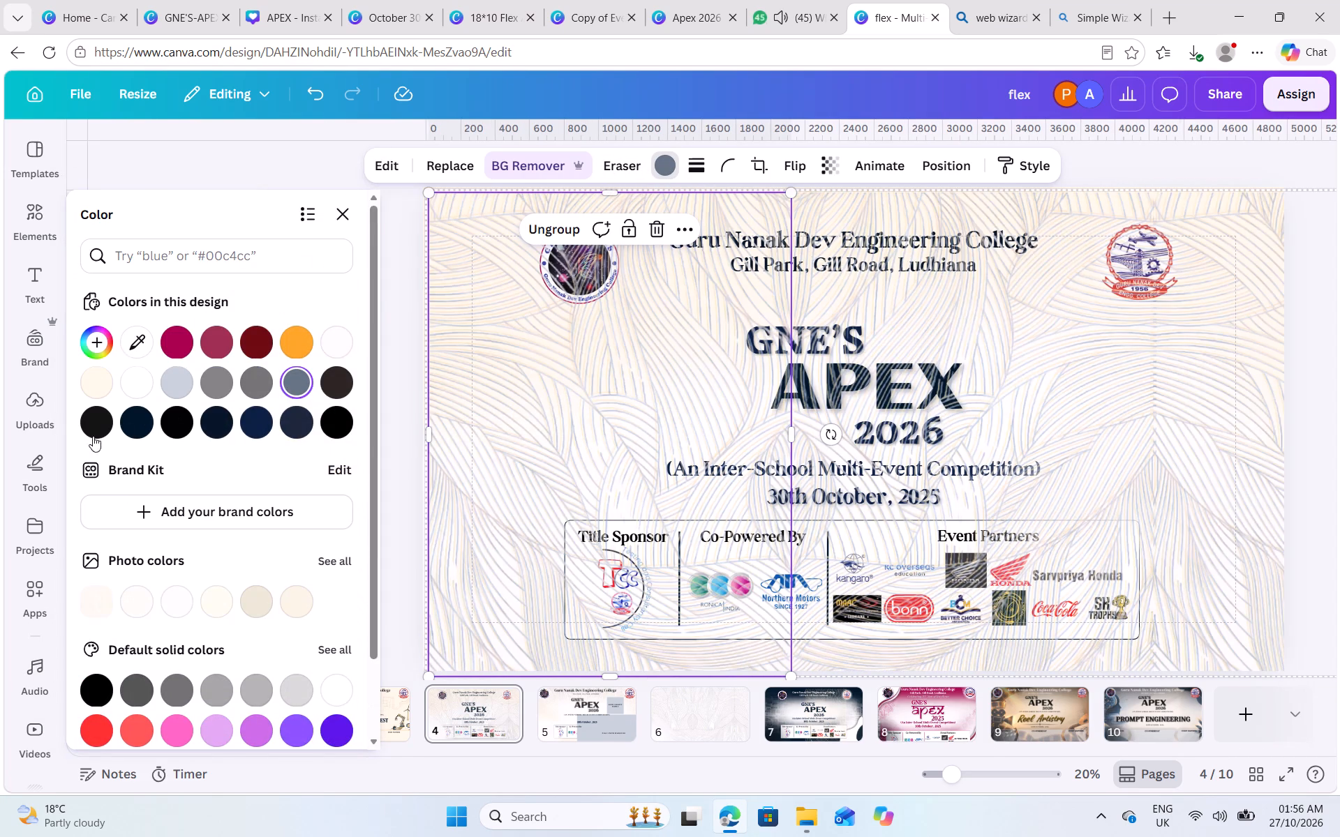
left_click(87, 428)
left_click(100, 425)
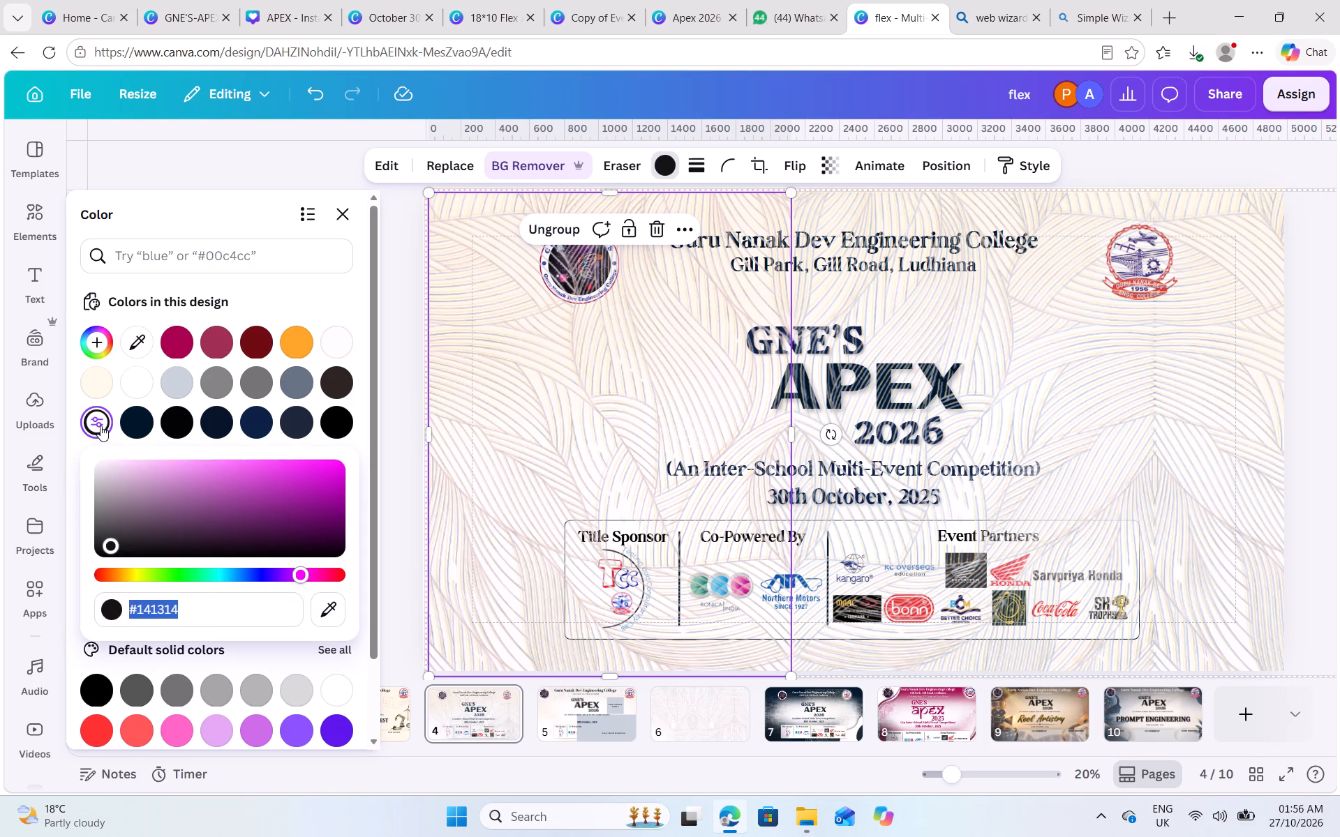
left_click(140, 423)
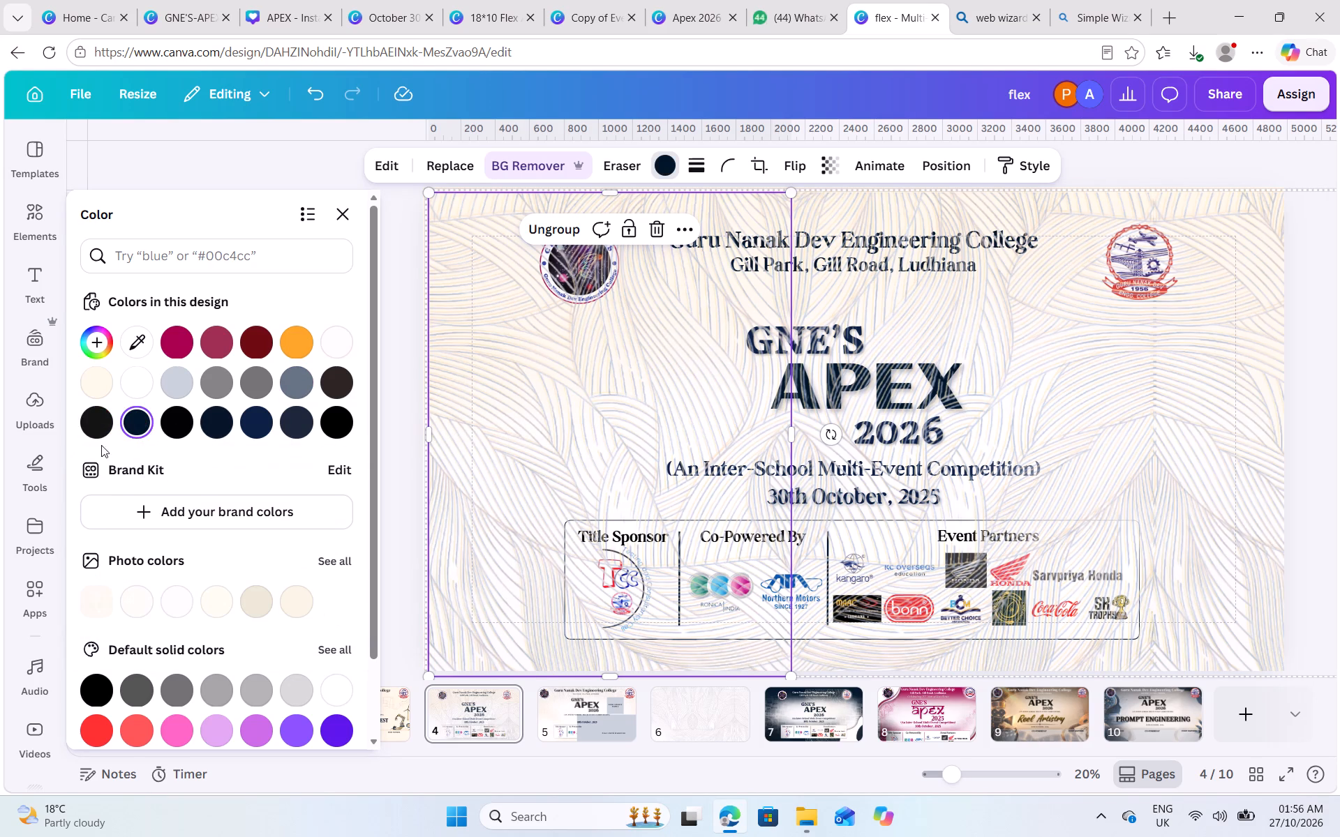
left_click(91, 430)
left_click(1002, 342)
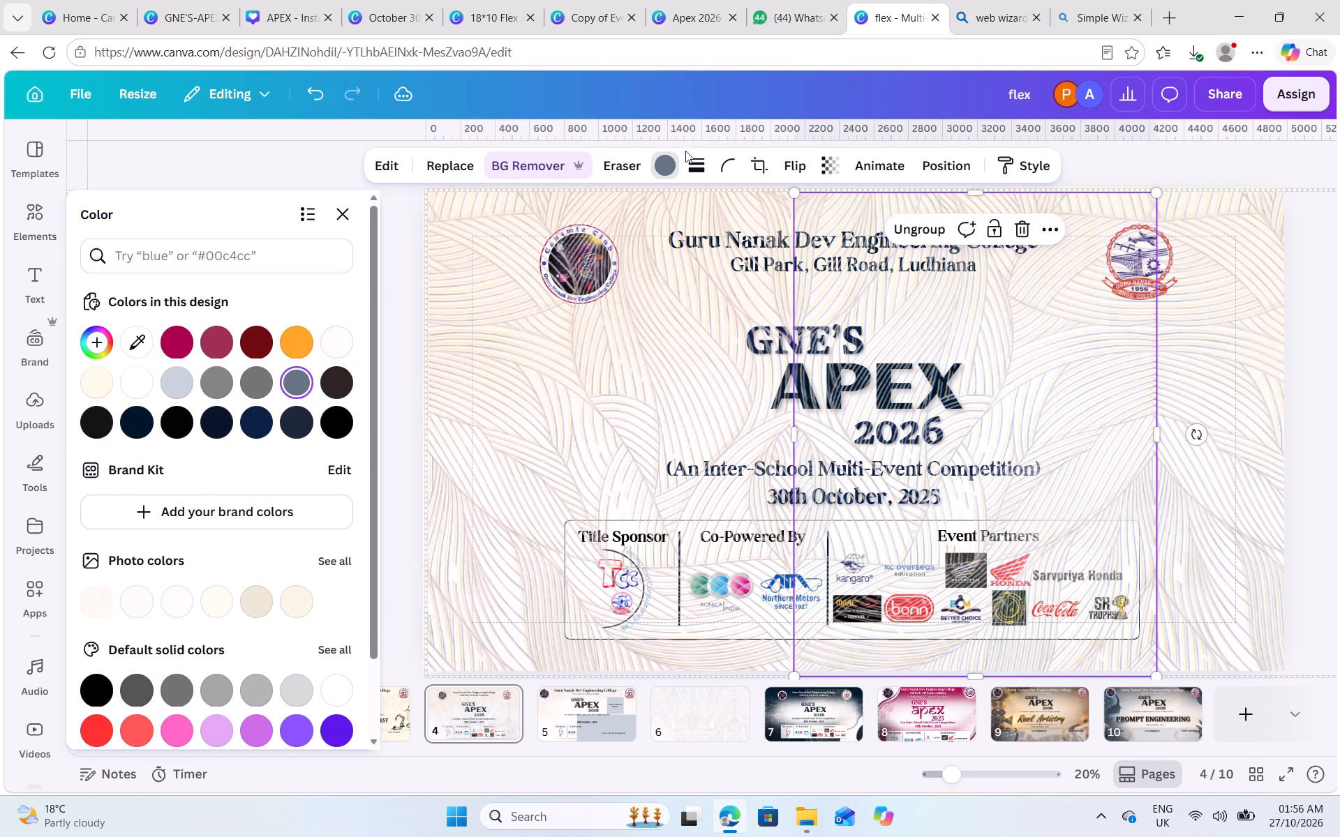
left_click(97, 412)
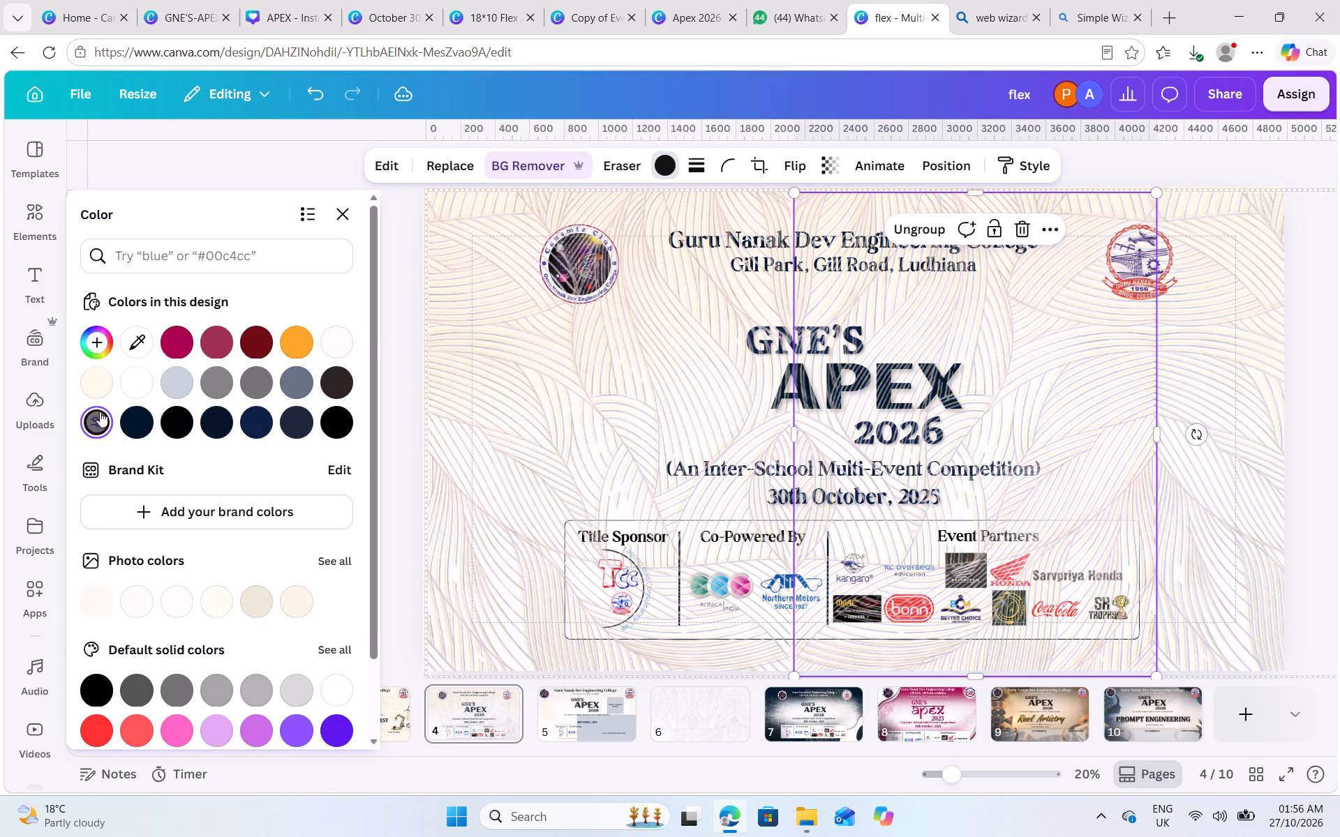
left_click(1216, 335)
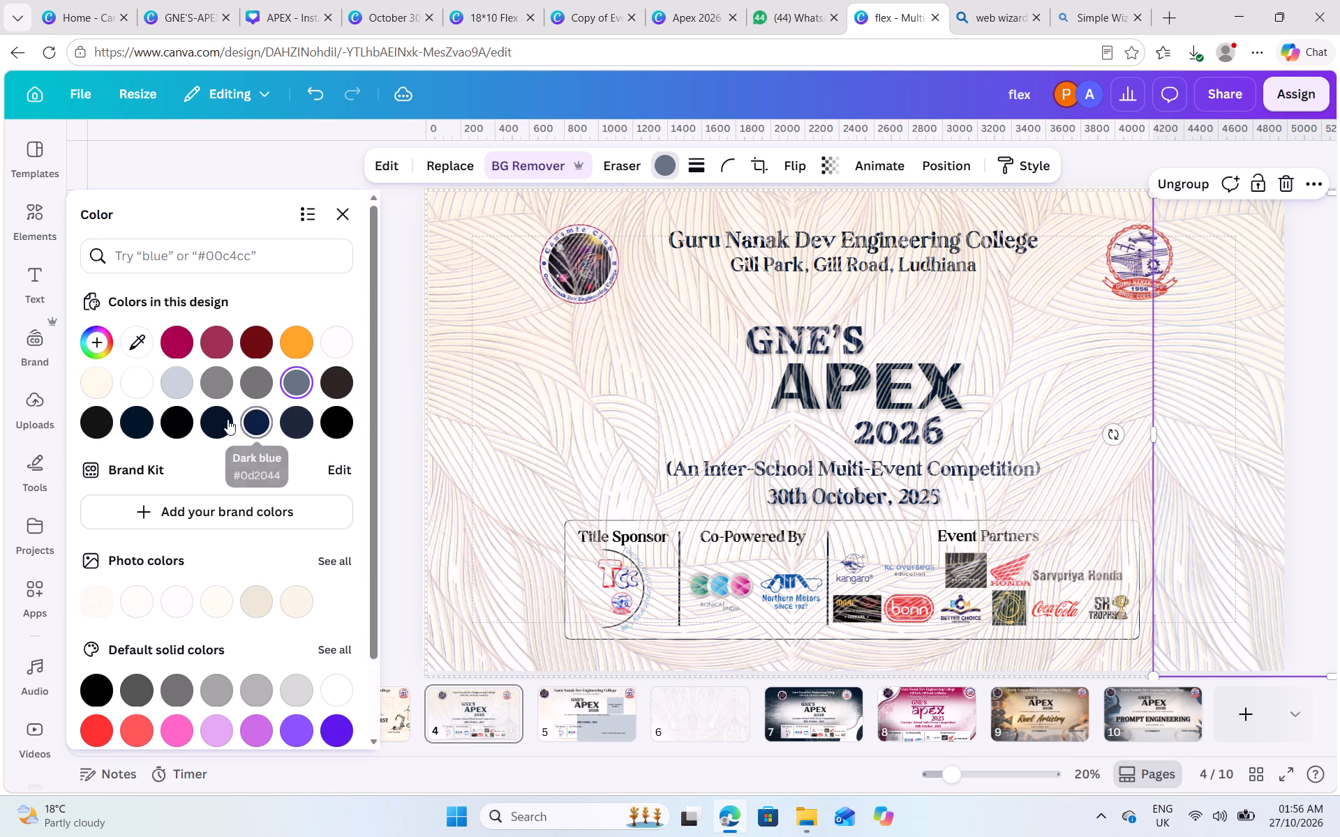
left_click(109, 418)
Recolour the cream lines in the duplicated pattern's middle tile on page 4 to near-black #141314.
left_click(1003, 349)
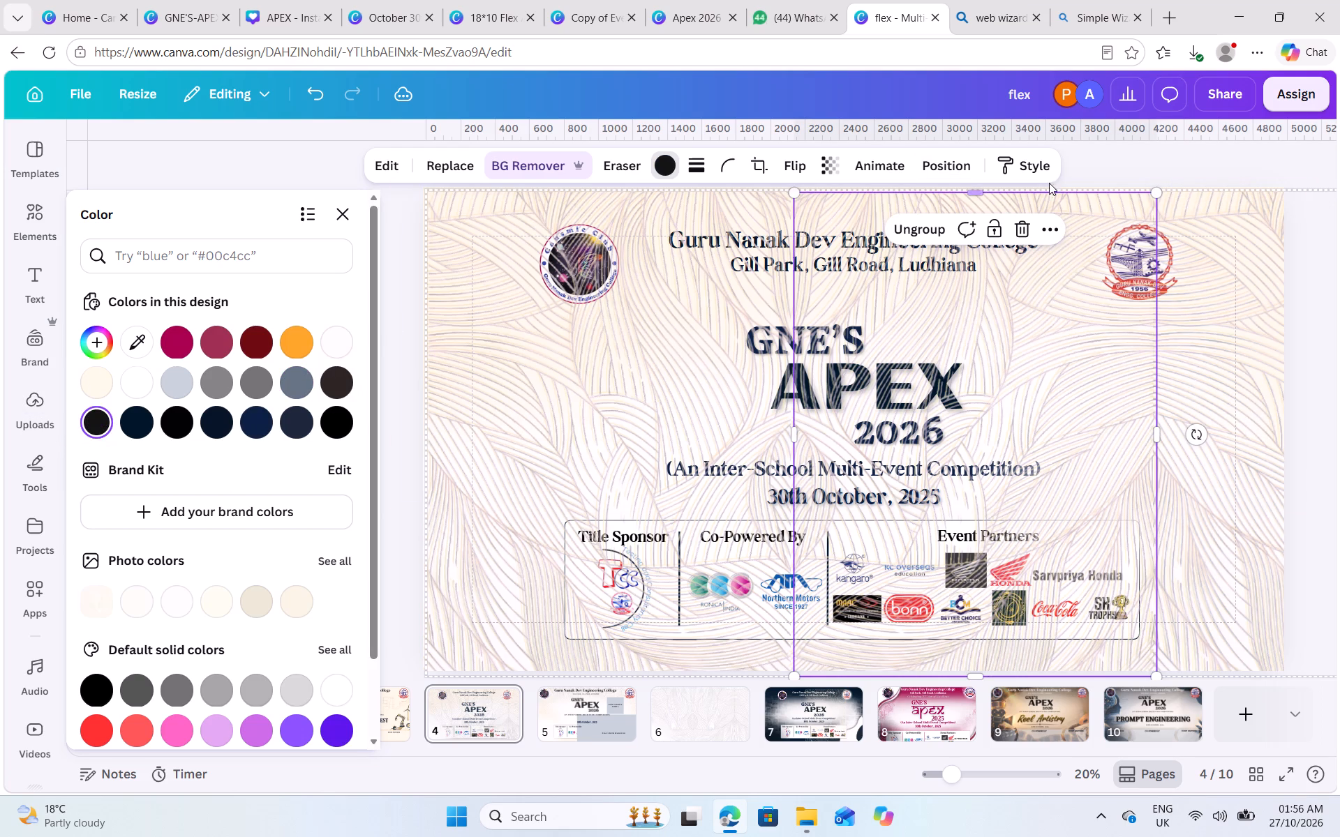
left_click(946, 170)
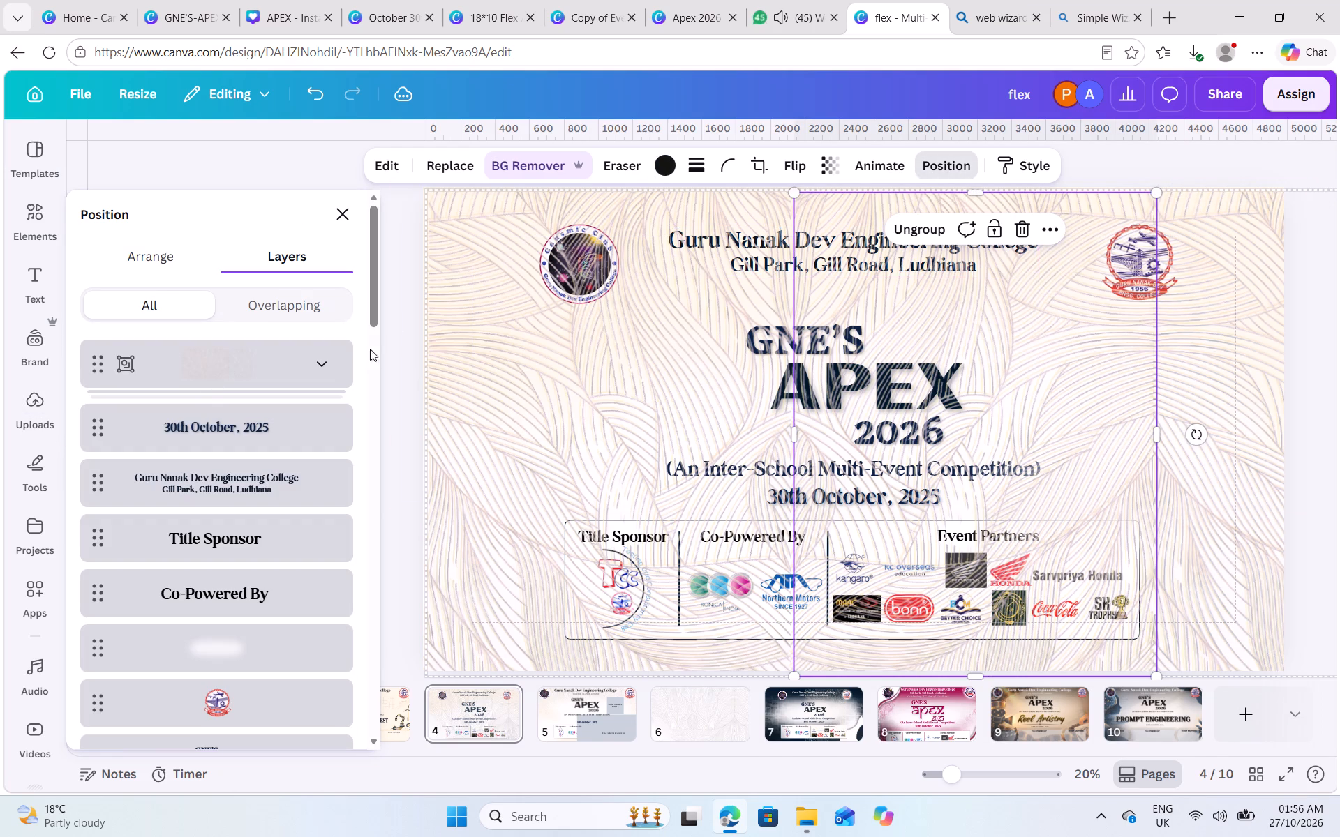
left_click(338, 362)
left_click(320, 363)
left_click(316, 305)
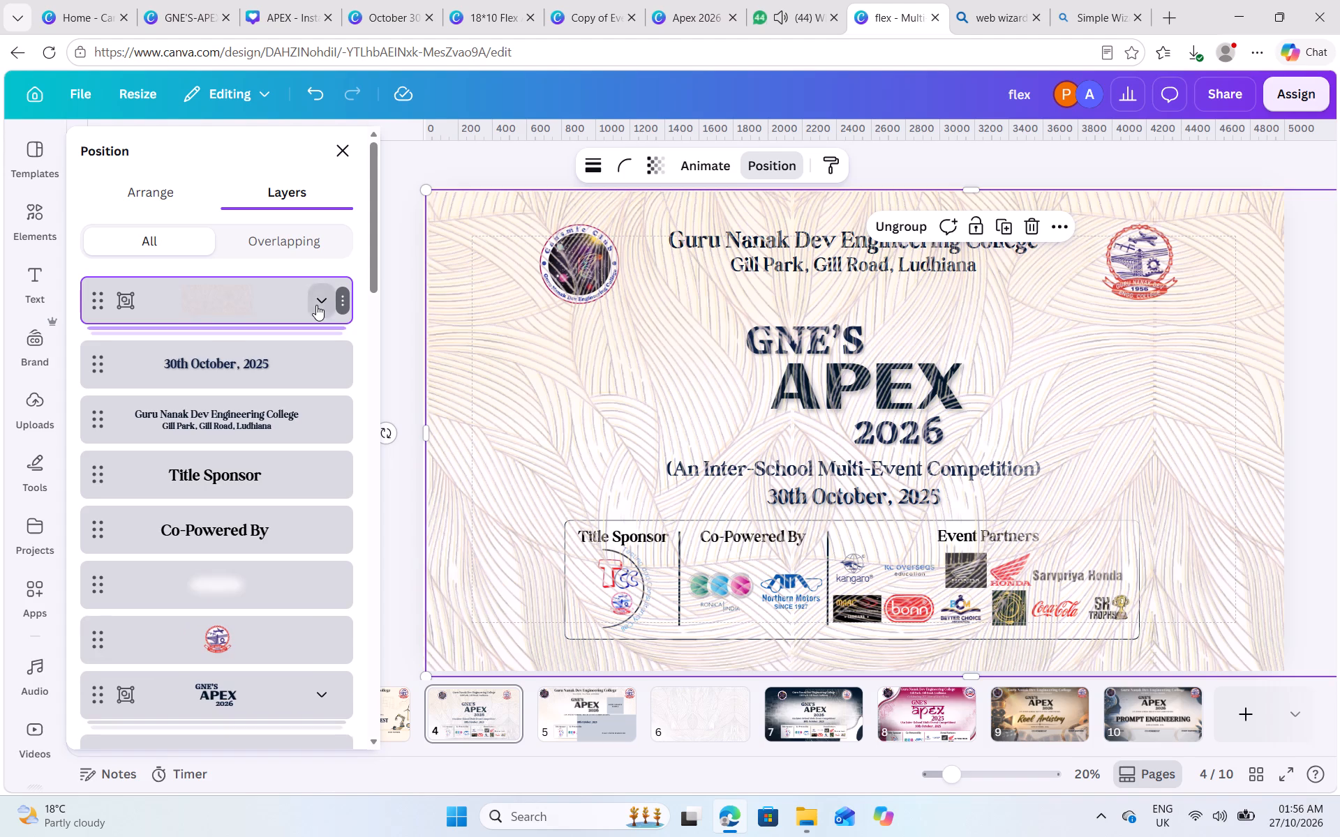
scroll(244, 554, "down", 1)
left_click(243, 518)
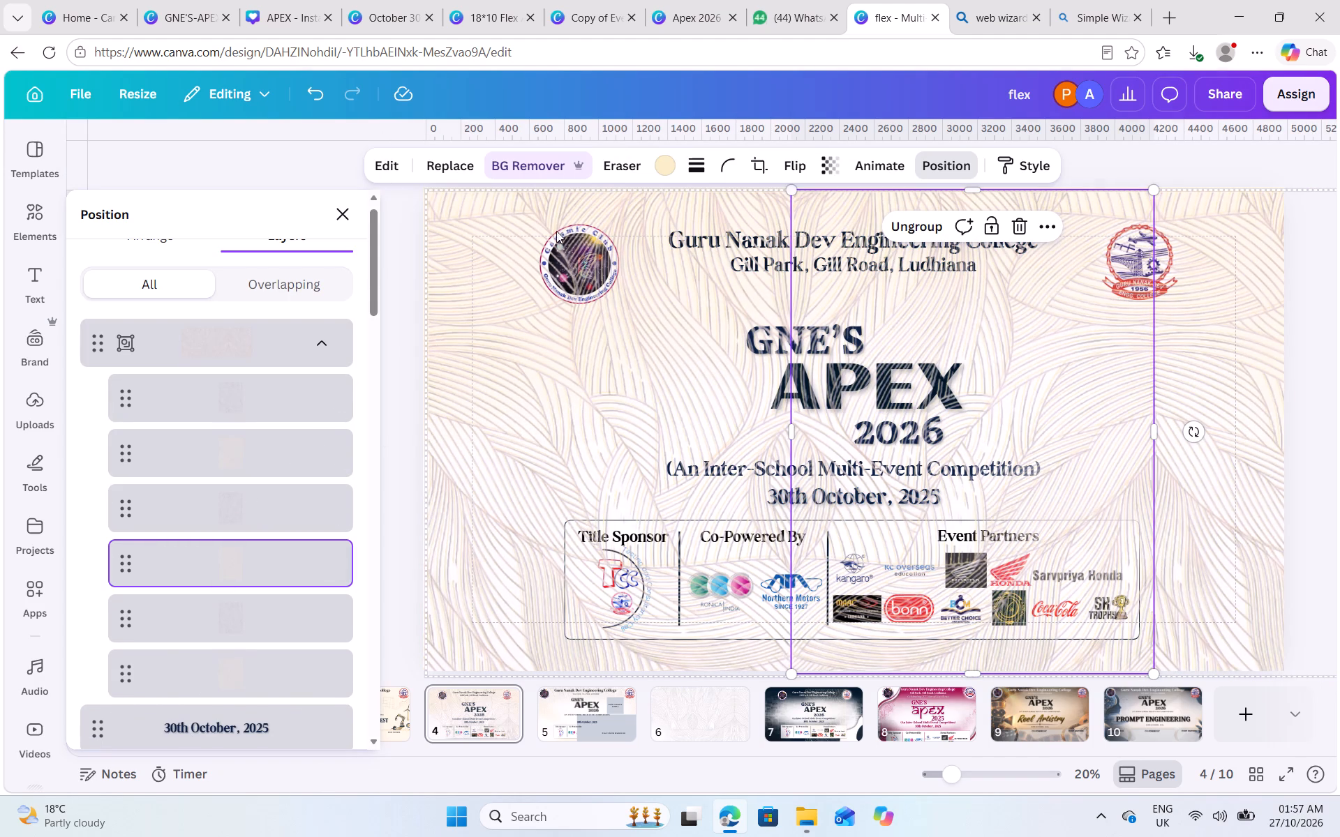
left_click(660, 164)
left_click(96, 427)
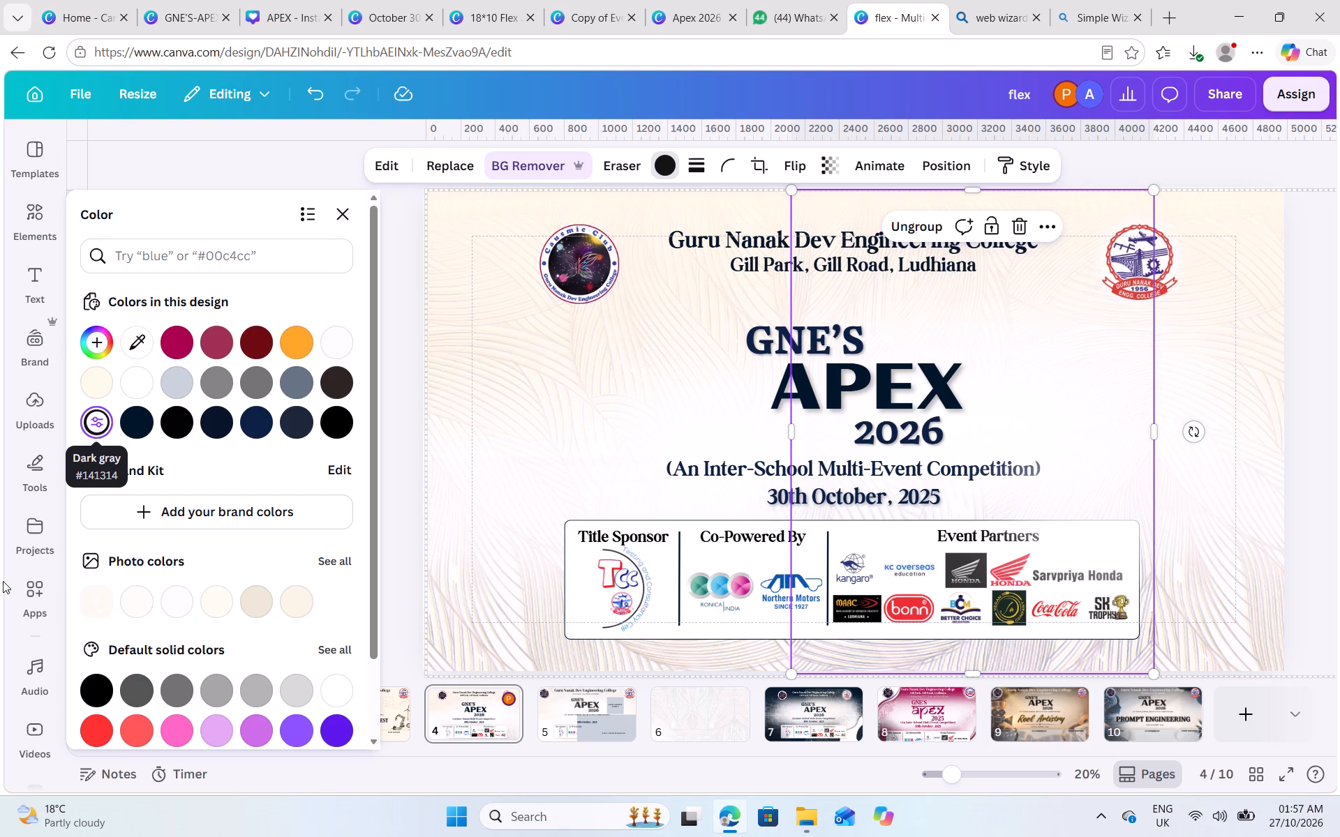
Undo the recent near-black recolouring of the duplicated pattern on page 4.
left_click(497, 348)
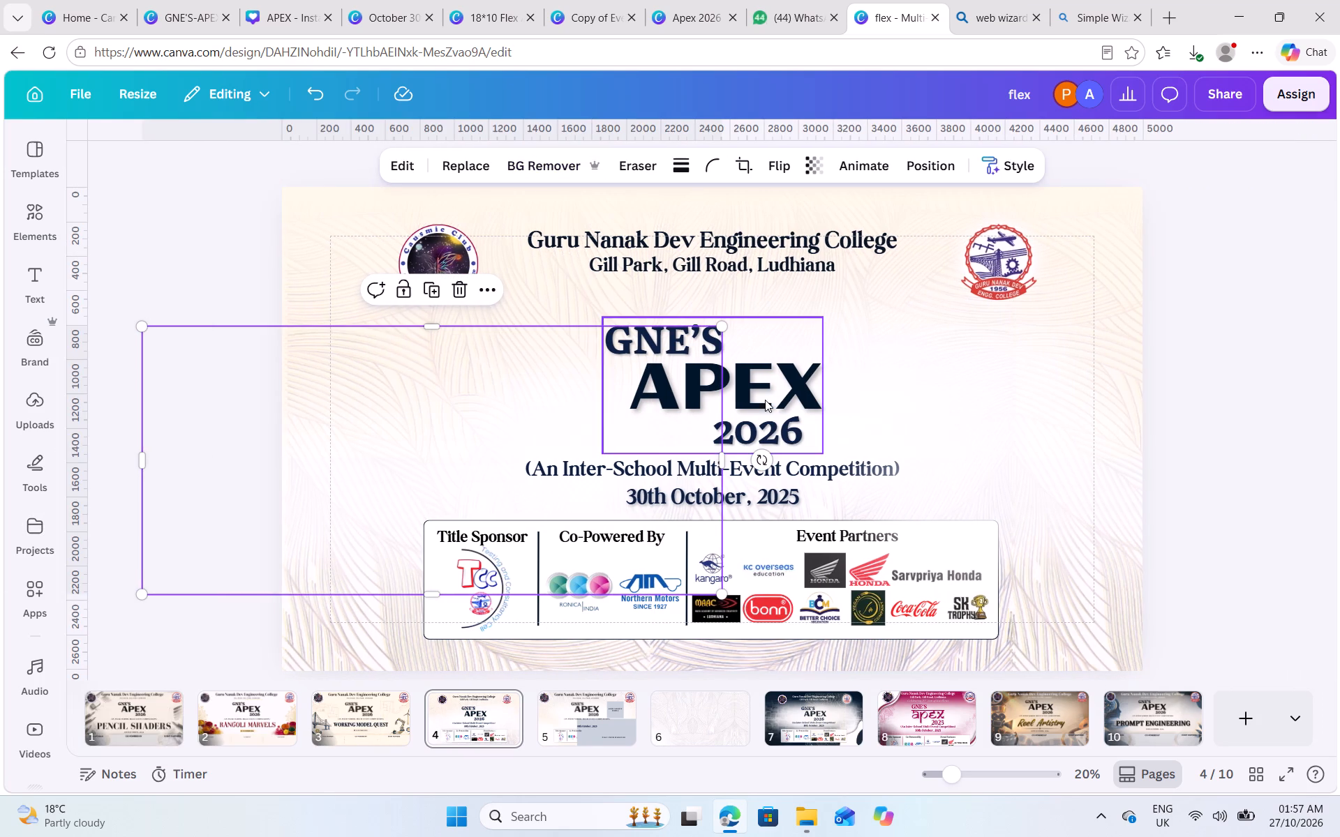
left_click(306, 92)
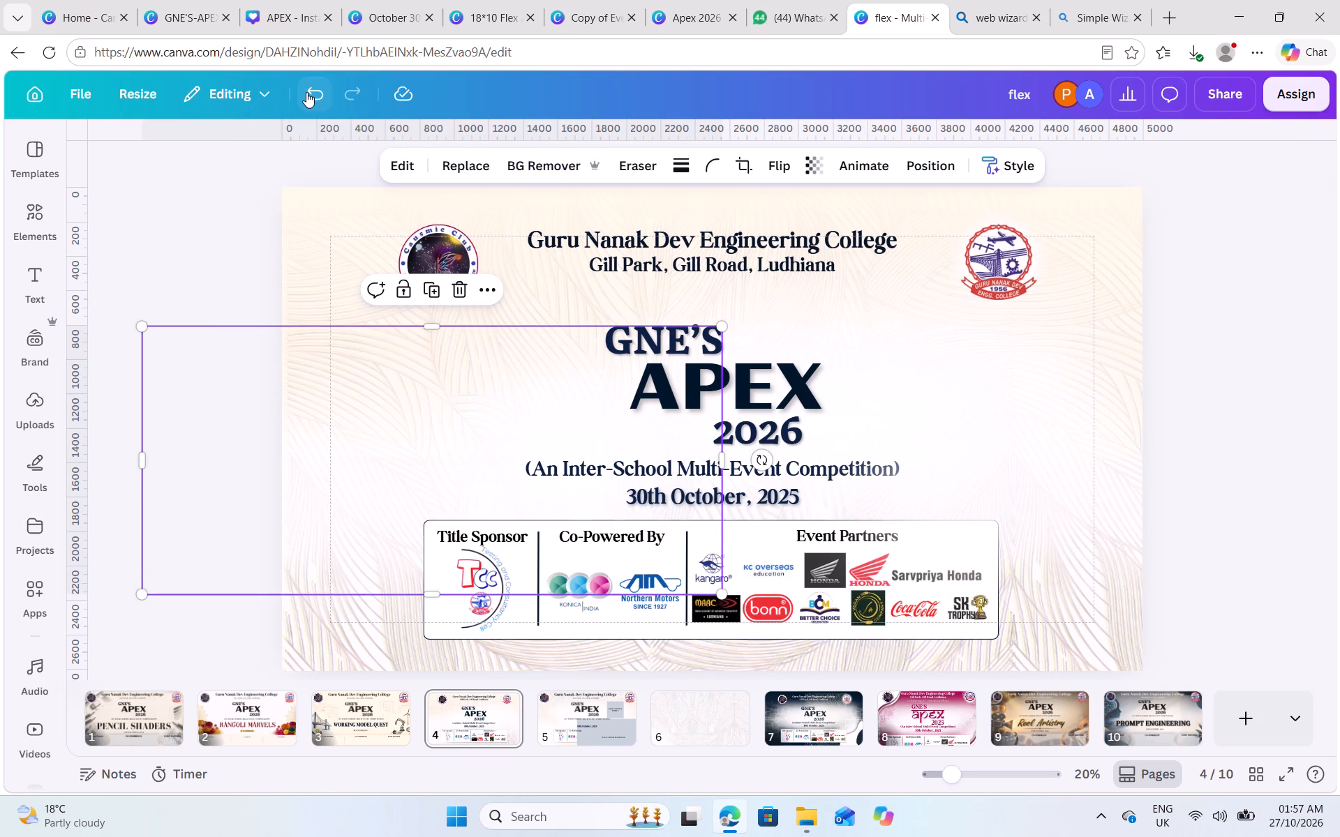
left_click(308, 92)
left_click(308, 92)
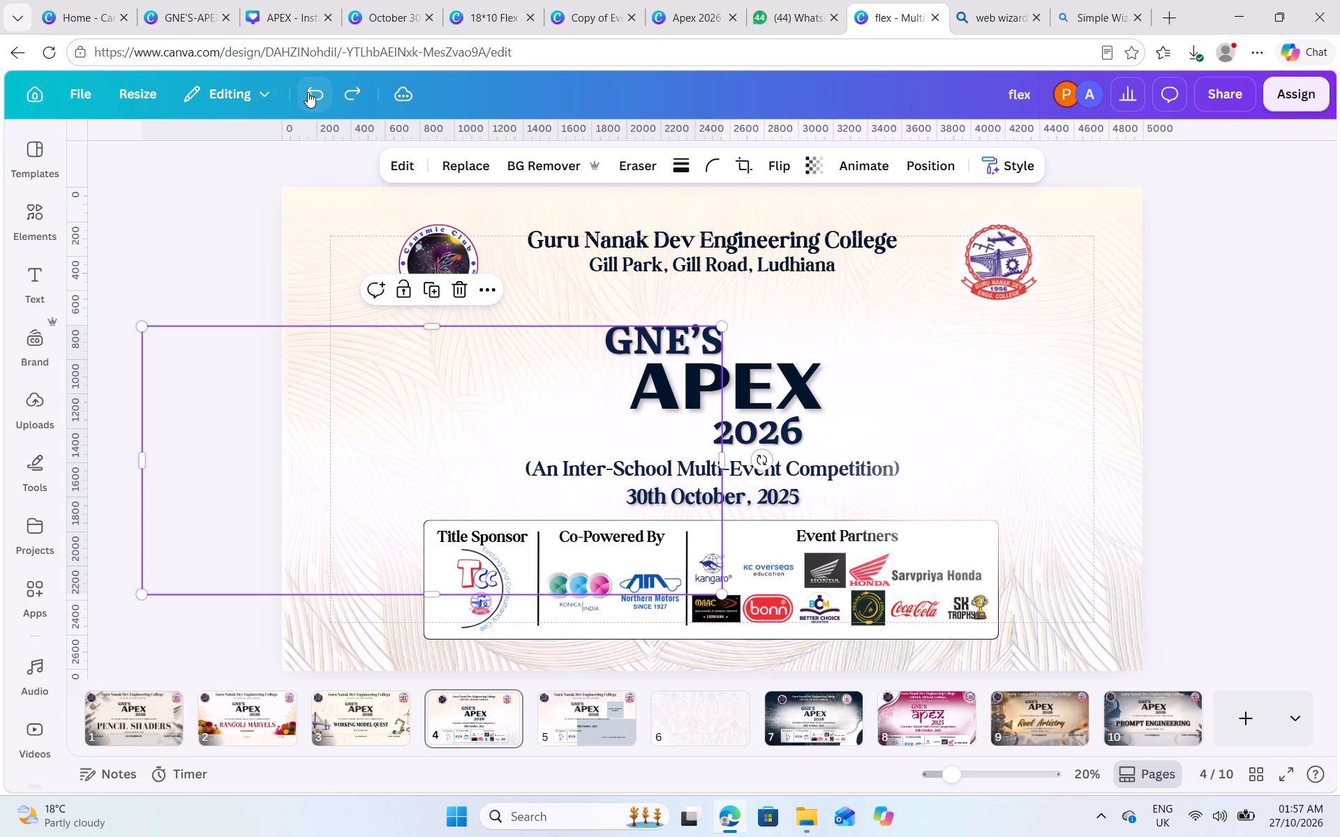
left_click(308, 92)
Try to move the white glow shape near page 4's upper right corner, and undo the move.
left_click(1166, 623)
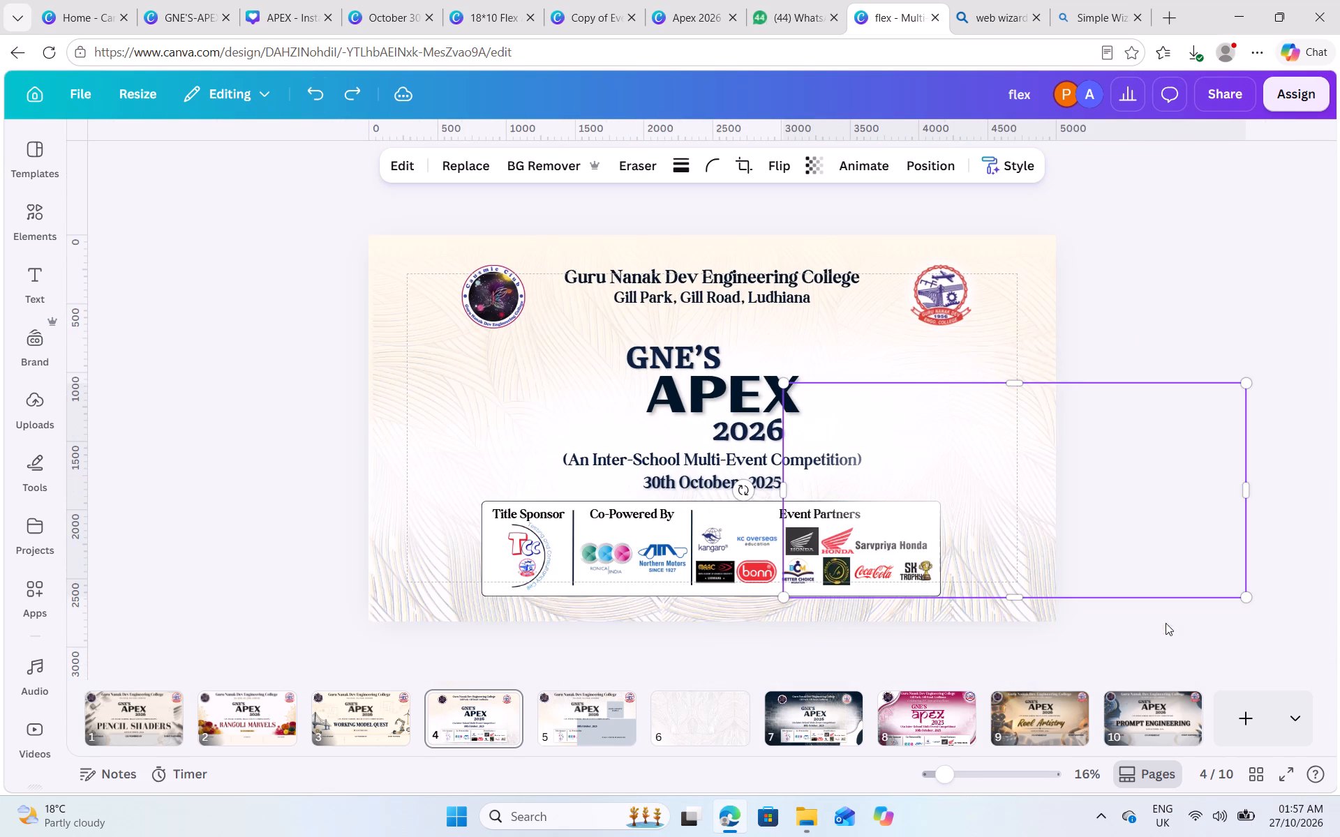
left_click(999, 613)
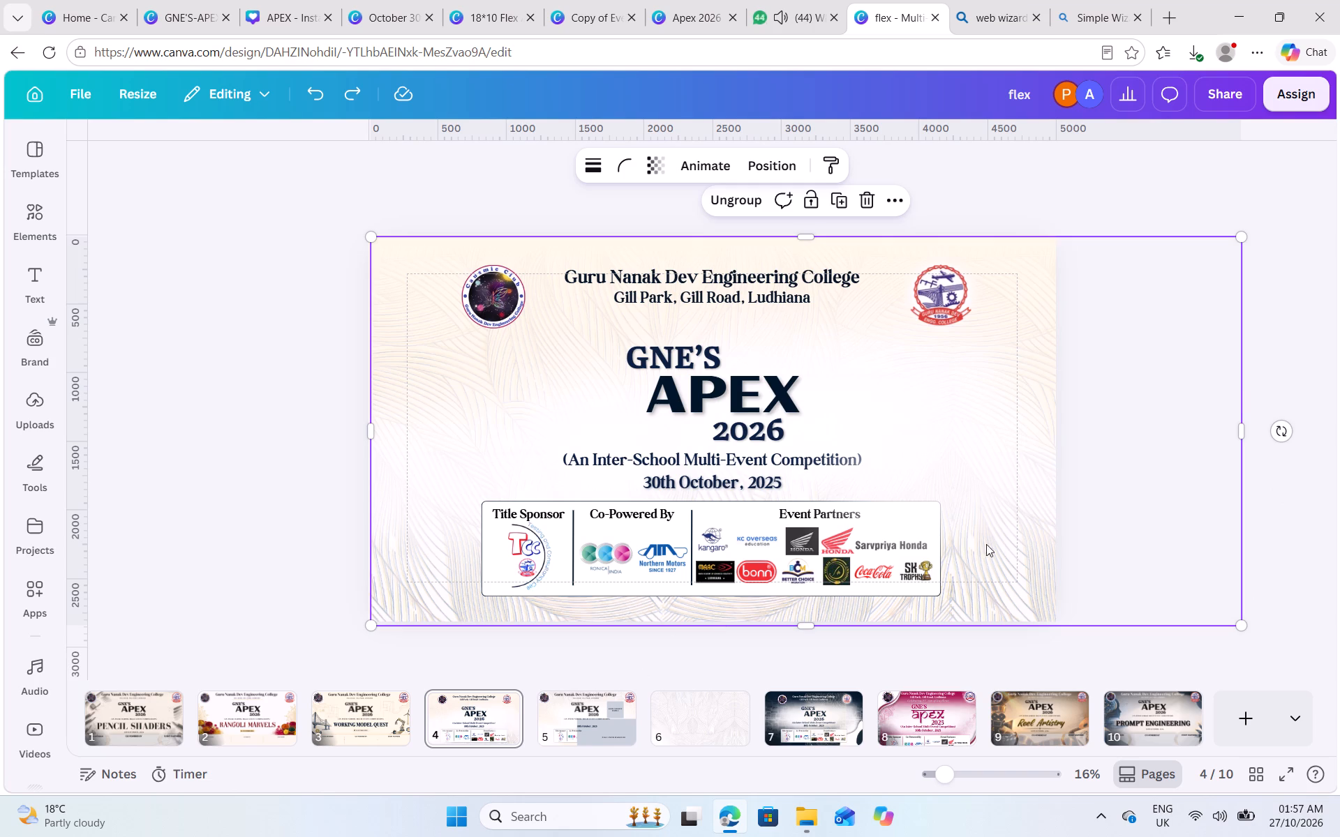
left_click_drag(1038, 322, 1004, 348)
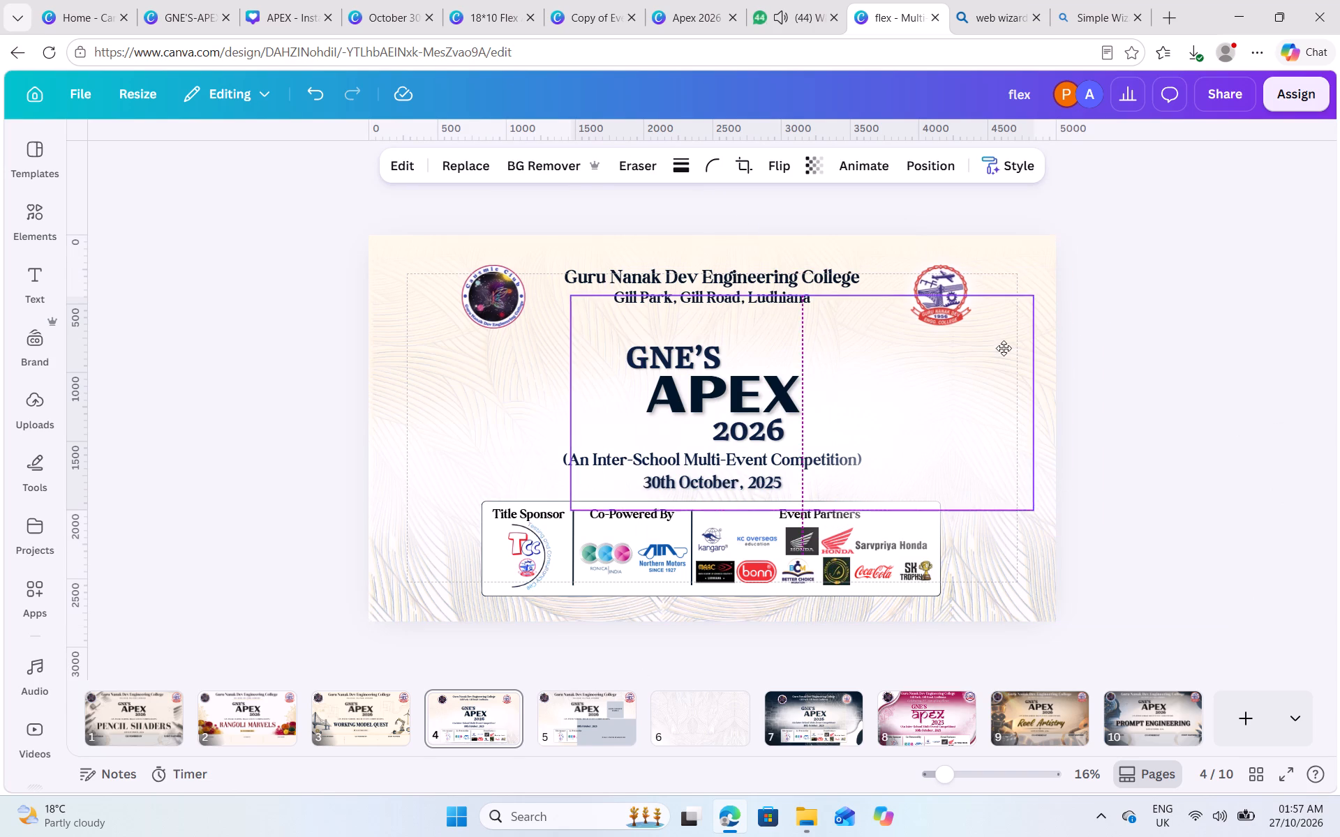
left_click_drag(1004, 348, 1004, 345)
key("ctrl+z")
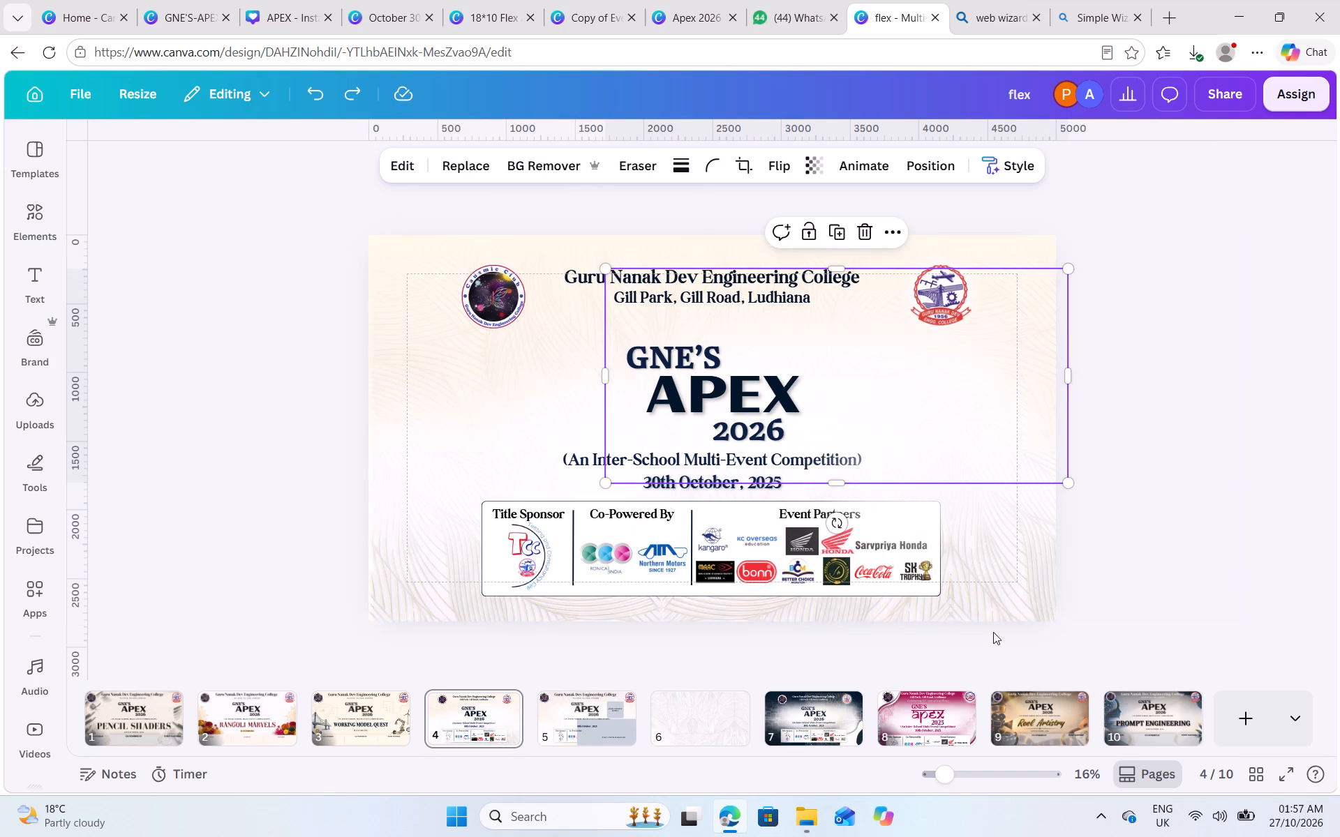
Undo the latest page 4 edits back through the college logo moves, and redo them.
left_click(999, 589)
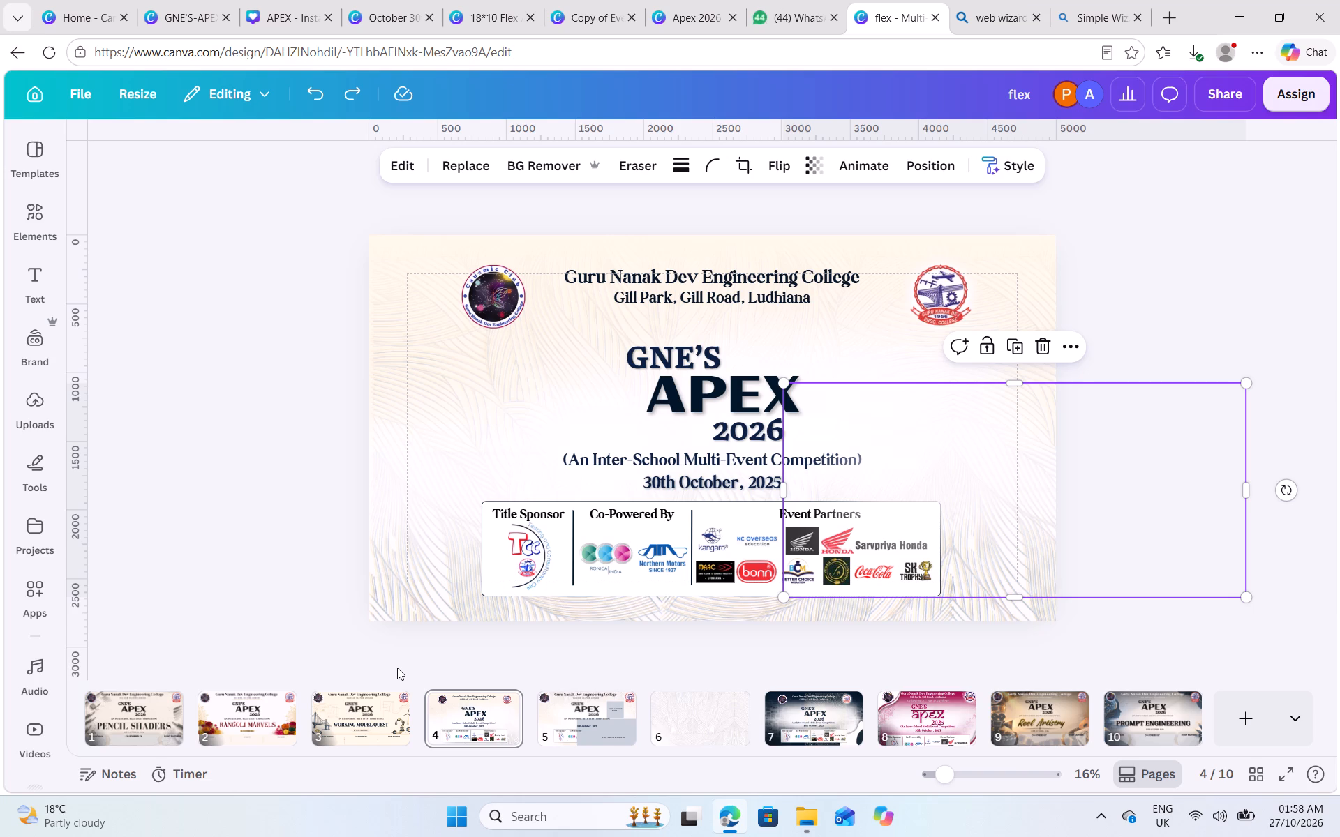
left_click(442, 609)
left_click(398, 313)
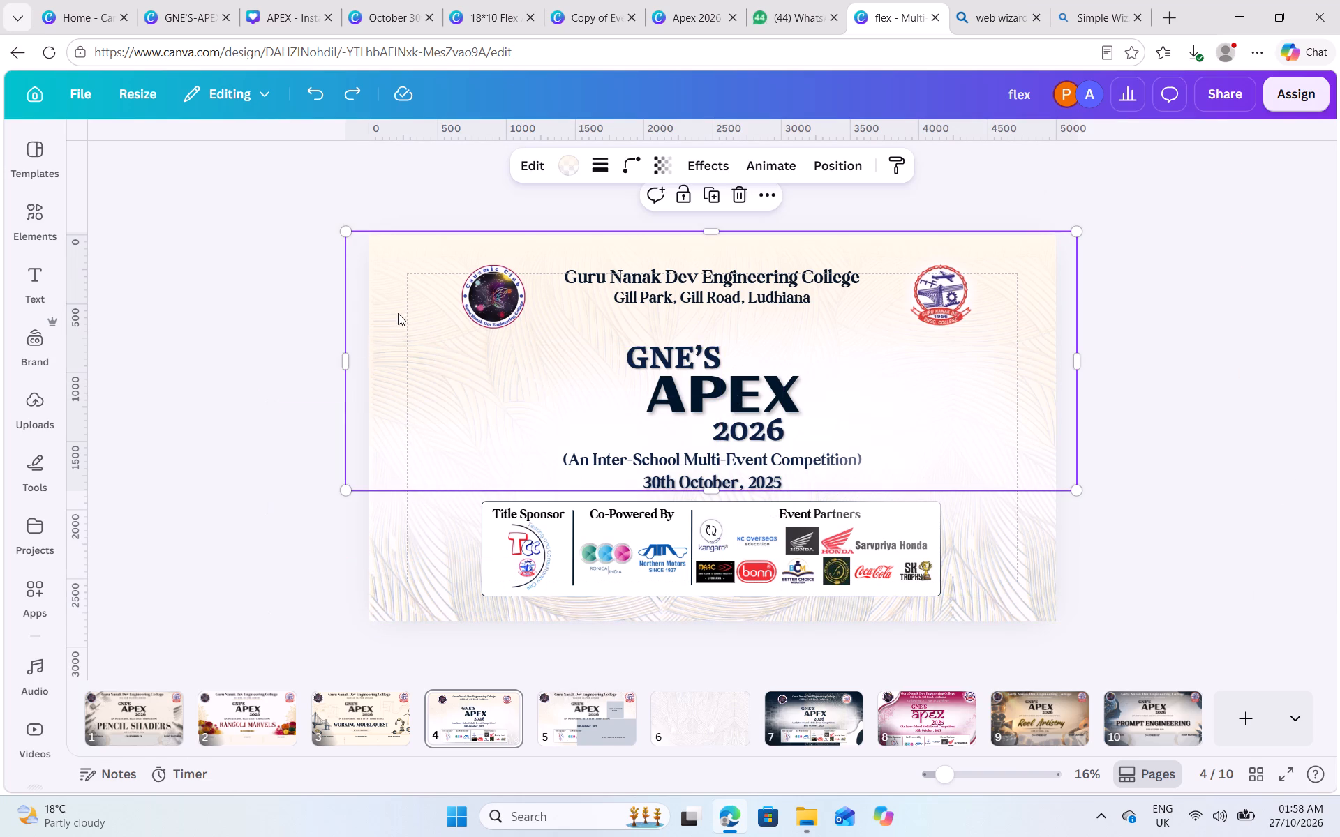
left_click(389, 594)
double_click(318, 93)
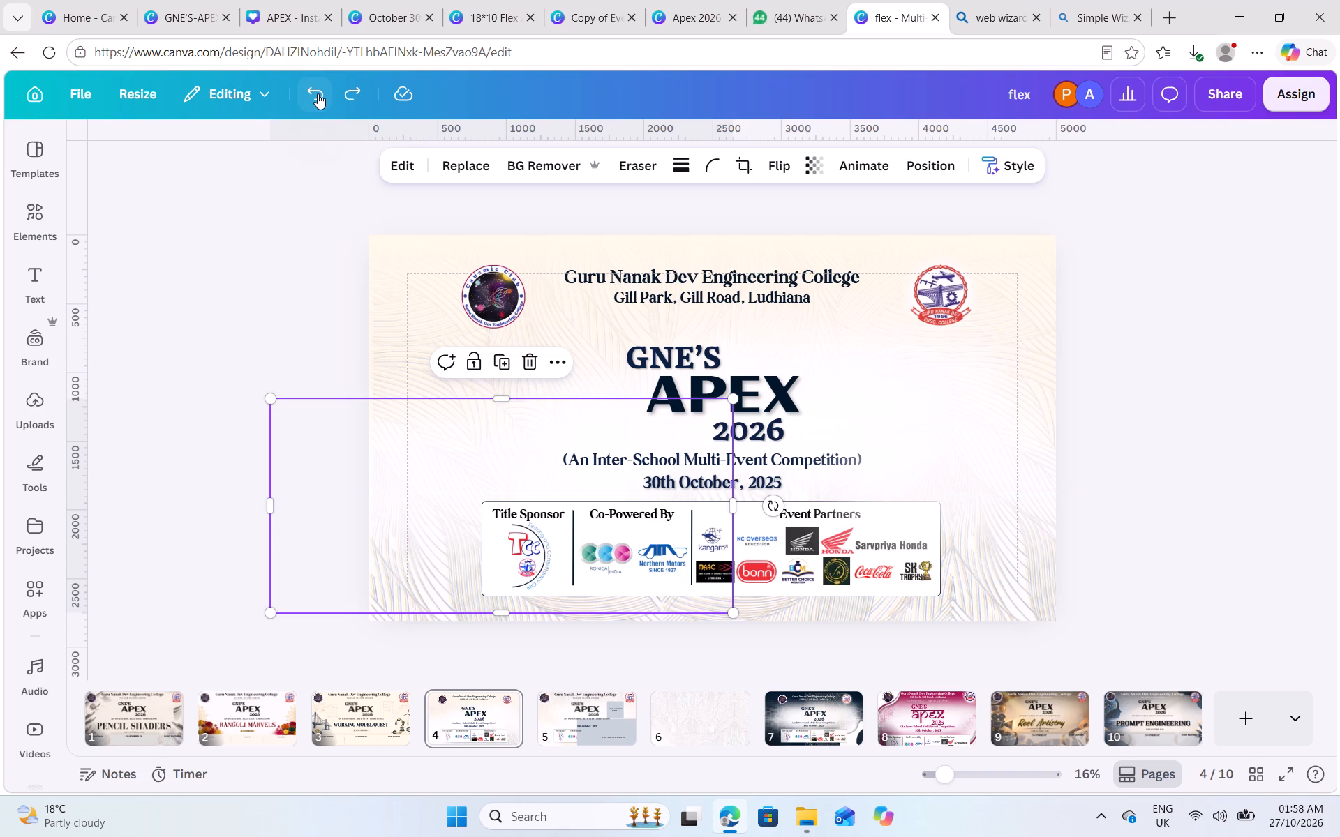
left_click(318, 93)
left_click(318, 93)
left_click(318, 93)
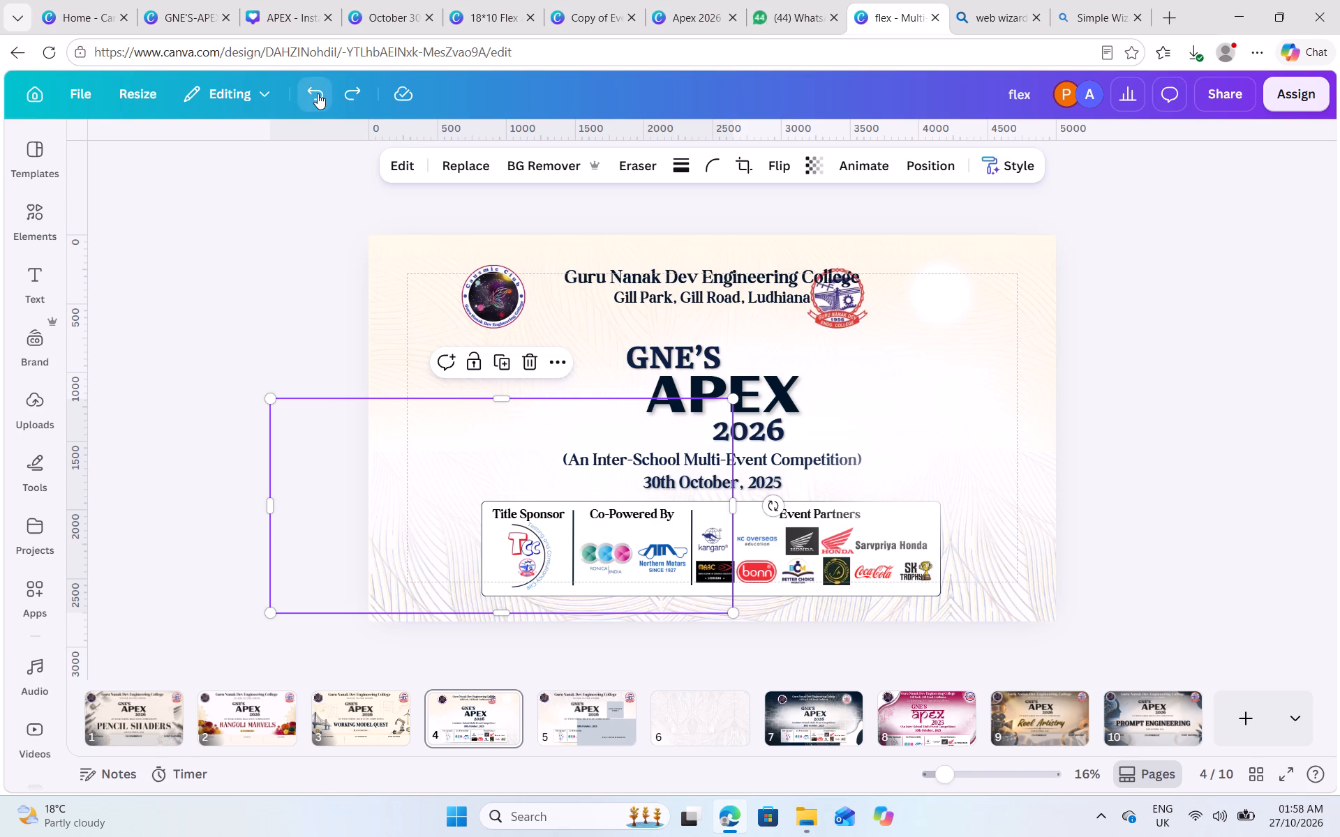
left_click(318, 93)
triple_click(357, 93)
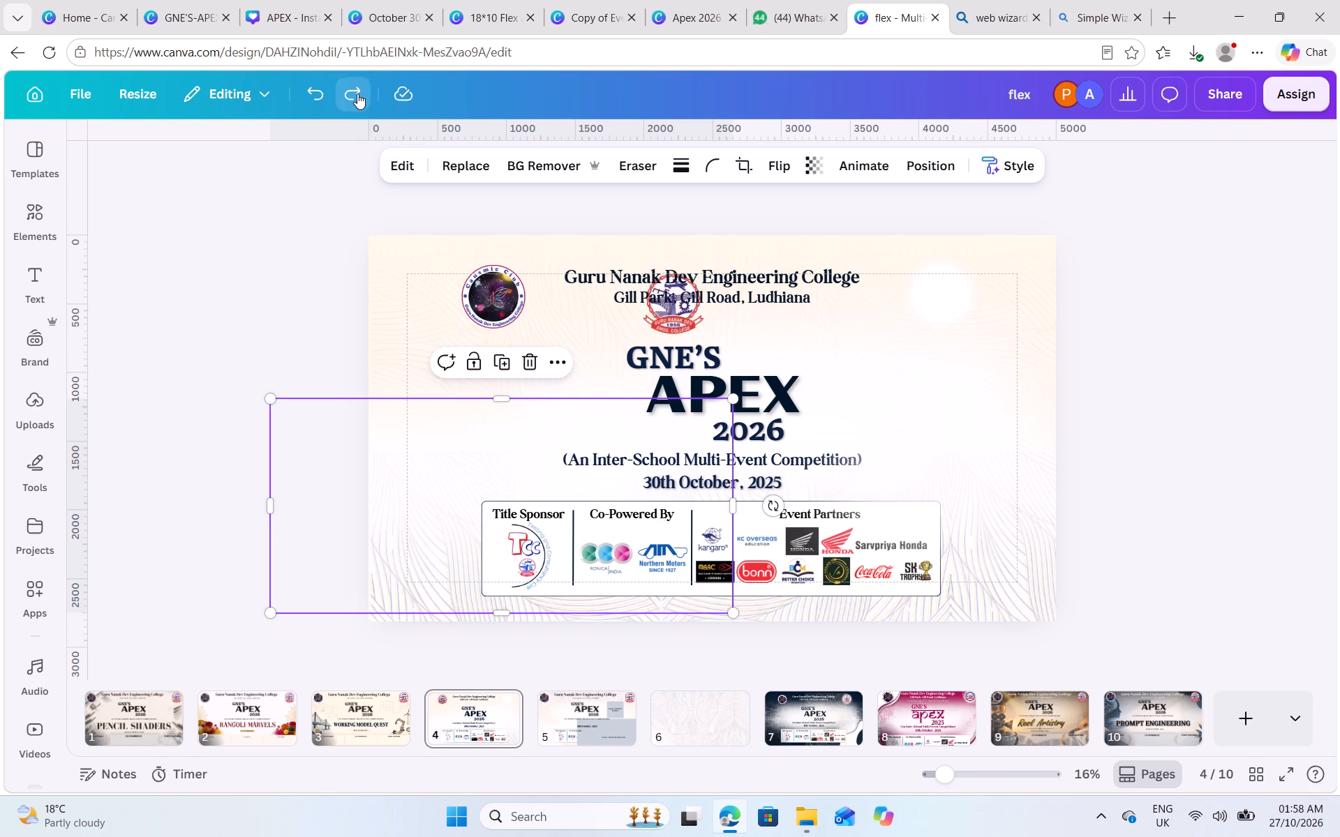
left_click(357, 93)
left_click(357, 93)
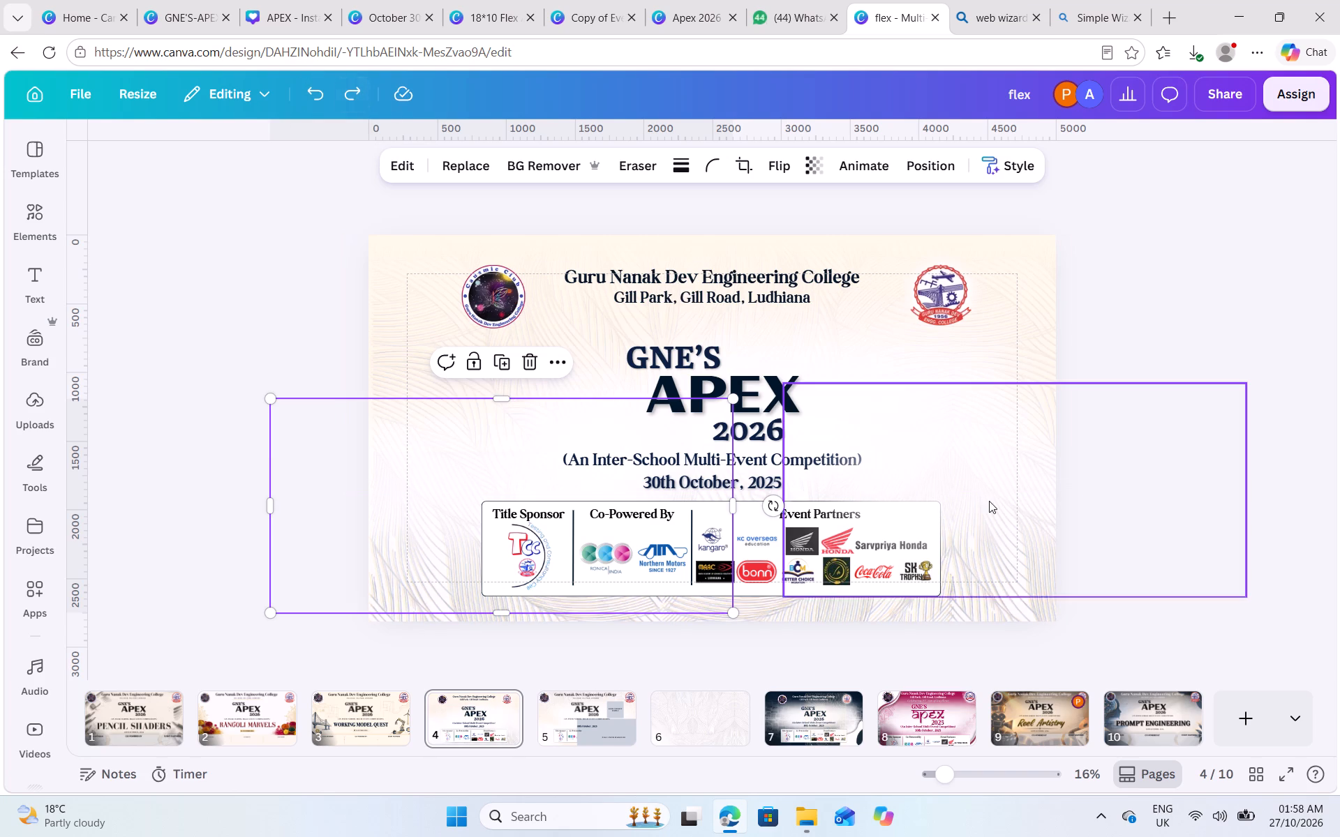
Move one of page 4's two overlapping leaf-line pattern groups down and slightly left, offset from the other.
left_click(1003, 598)
left_click_drag(1101, 554, 1047, 573)
left_click(378, 610)
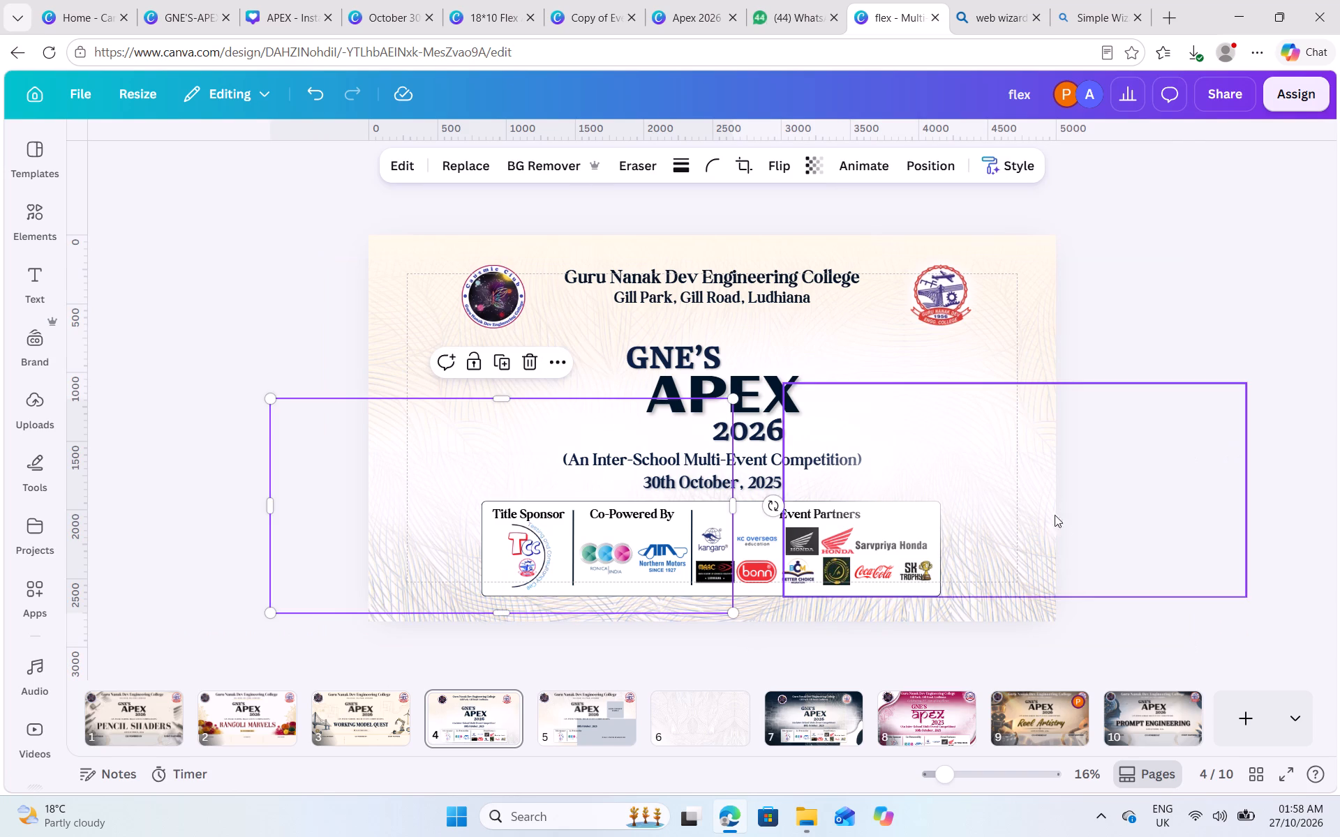
left_click(1036, 600)
left_click_drag(1046, 598, 1105, 601)
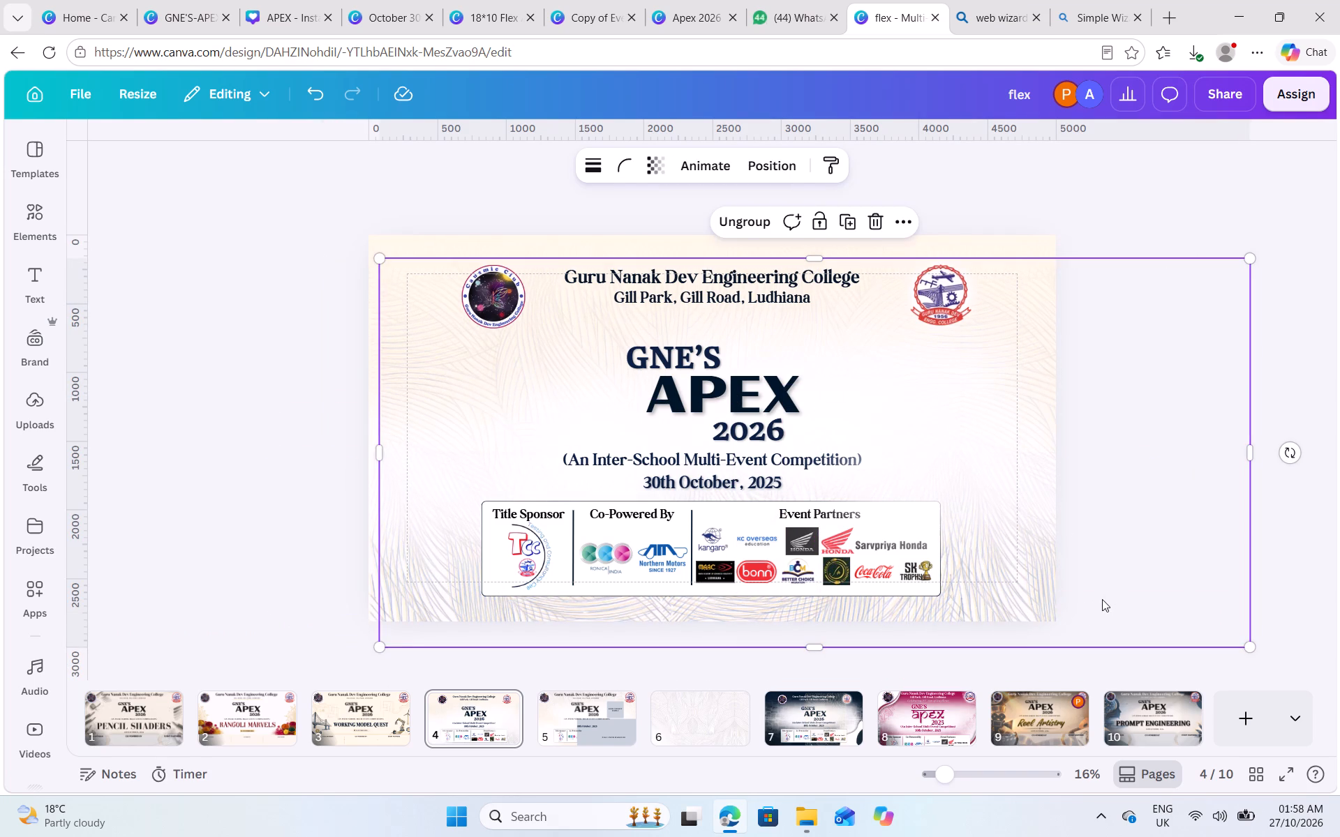
left_click_drag(1172, 499, 1011, 453)
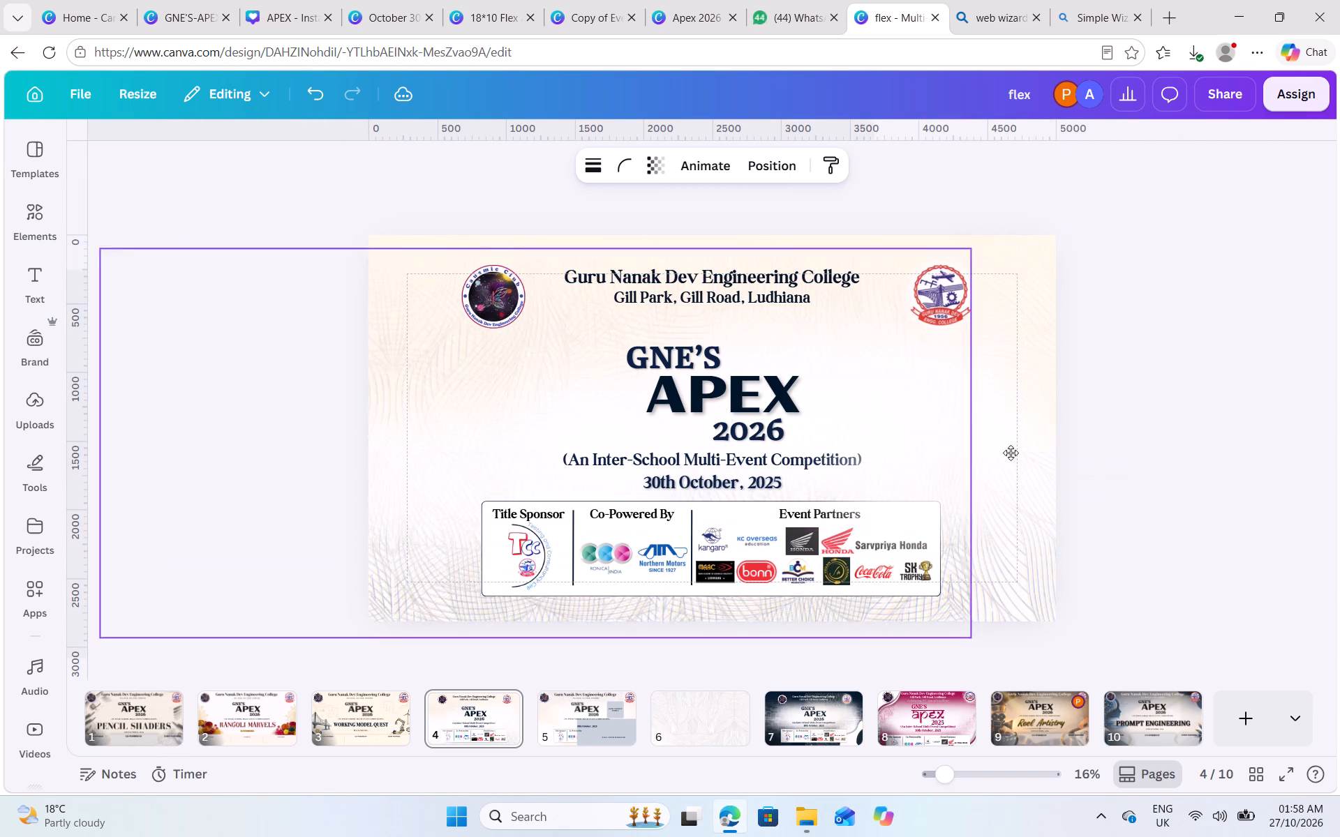
left_click_drag(1011, 453, 1144, 527)
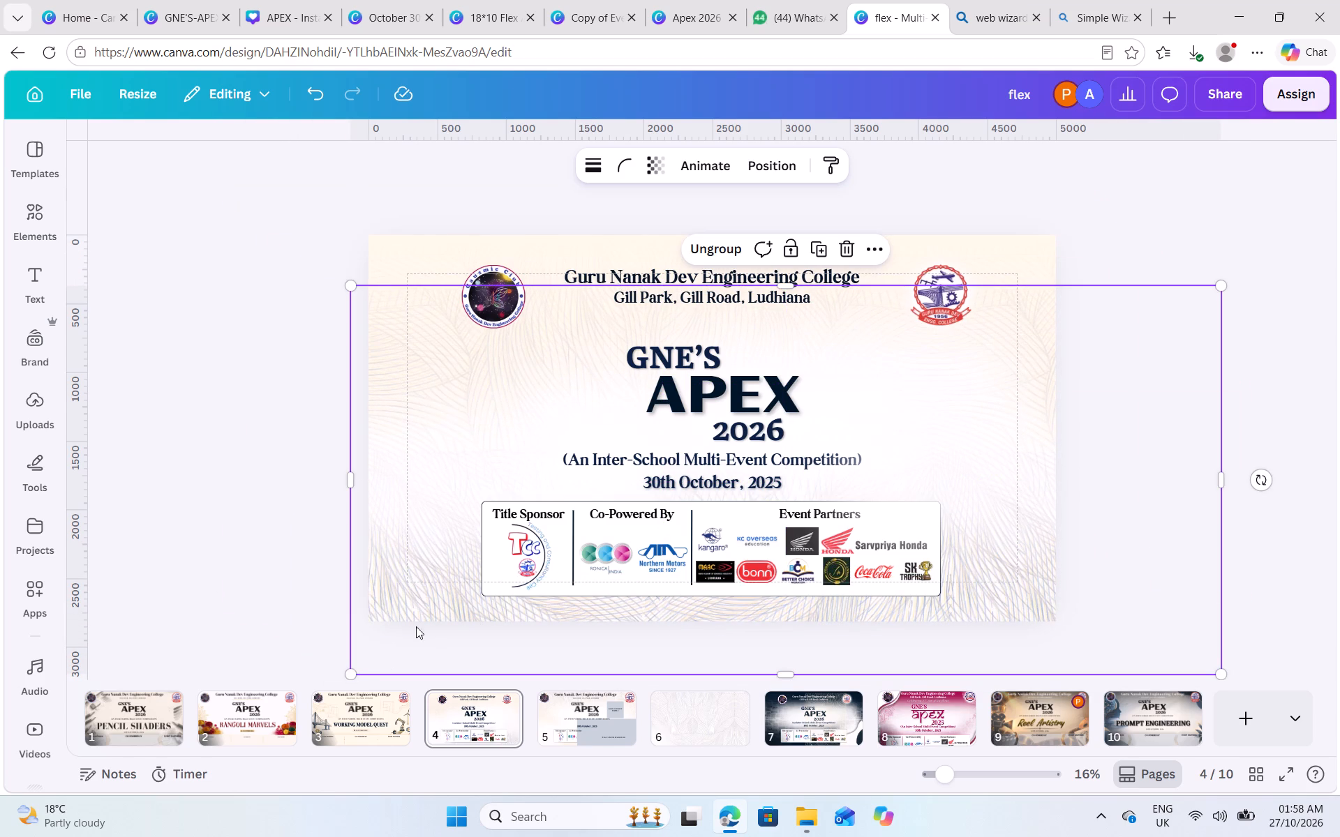
left_click(410, 638)
left_click(408, 585)
left_click(1011, 548)
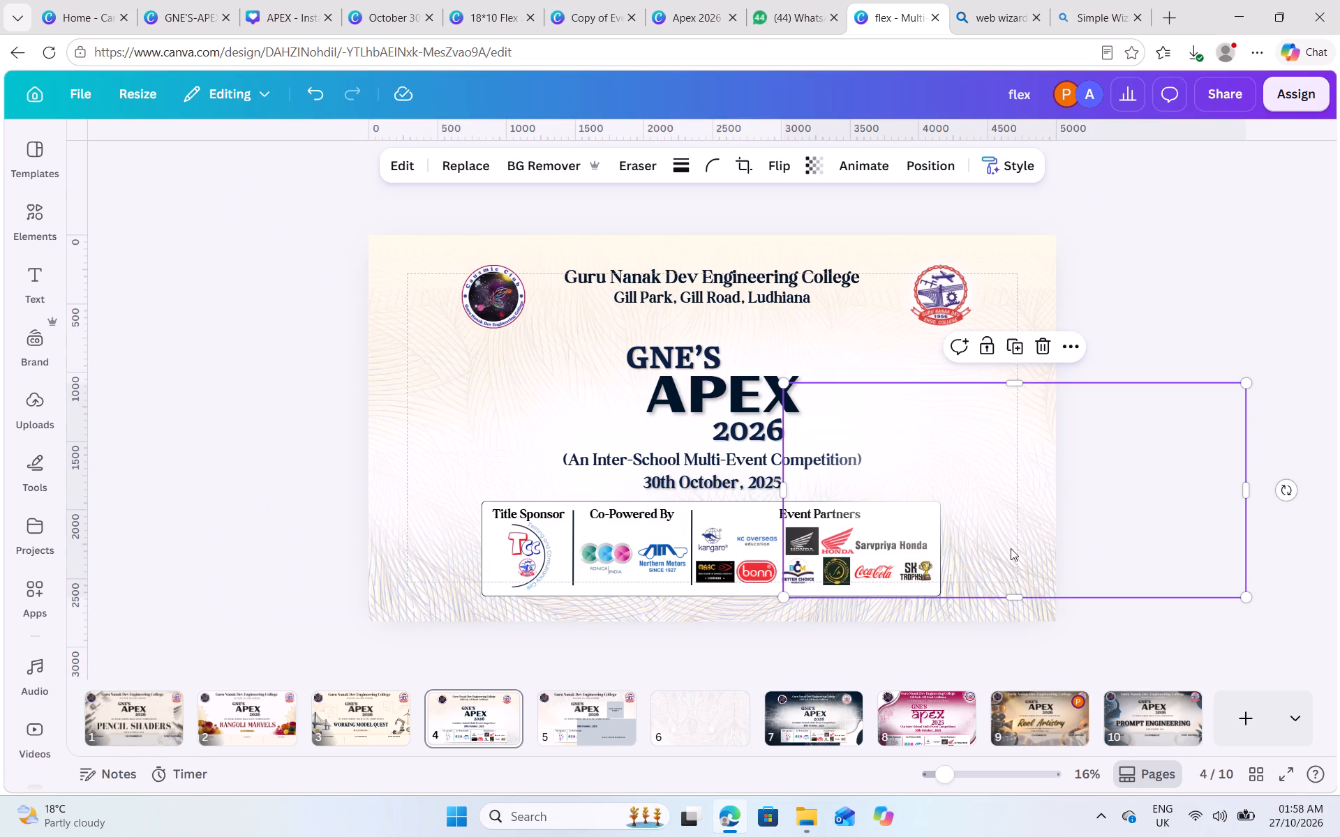
Examine the layer stack of page 4, including the tile layers inside the lower and upper leaf-line pattern groups.
left_click(1057, 256)
left_click(1038, 264)
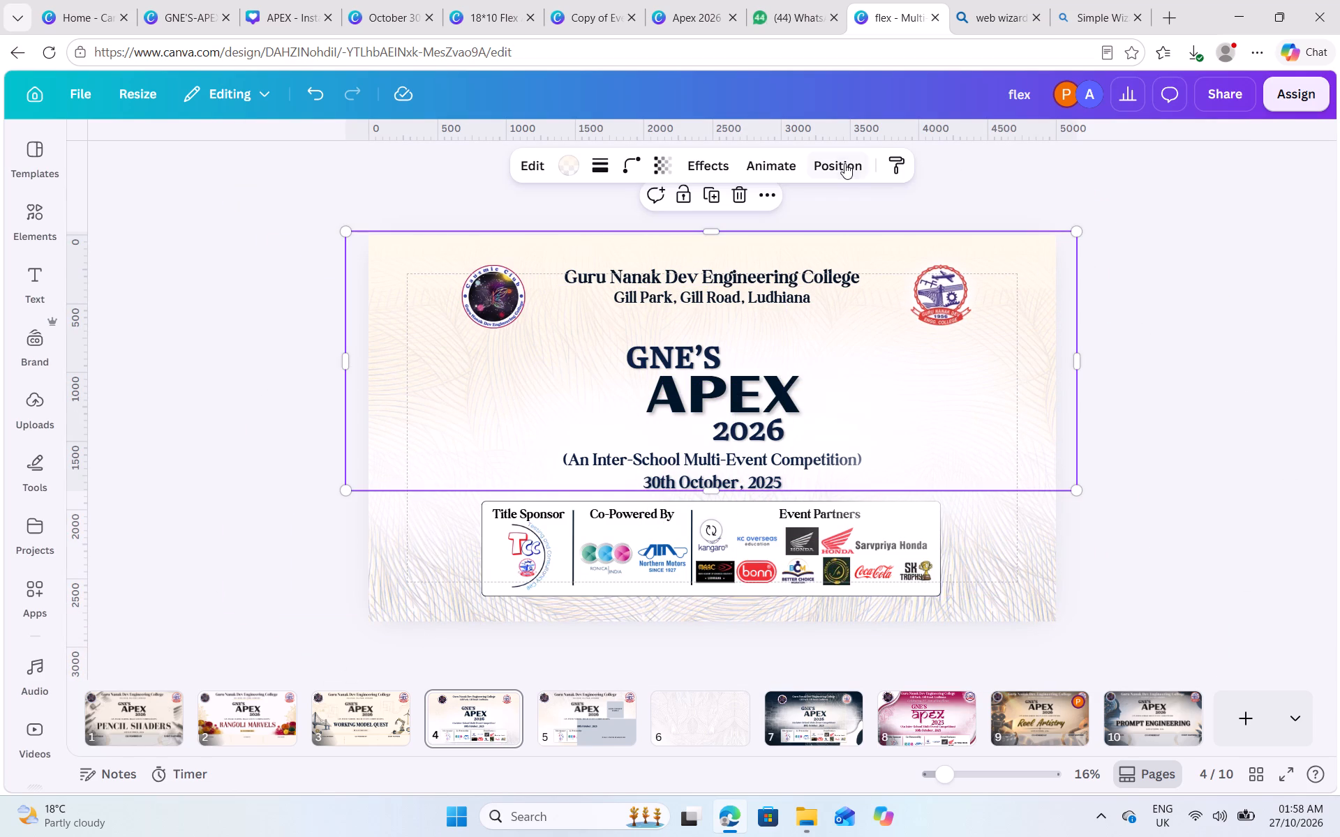
left_click(844, 163)
scroll(189, 346, "down", 6)
left_click(234, 592)
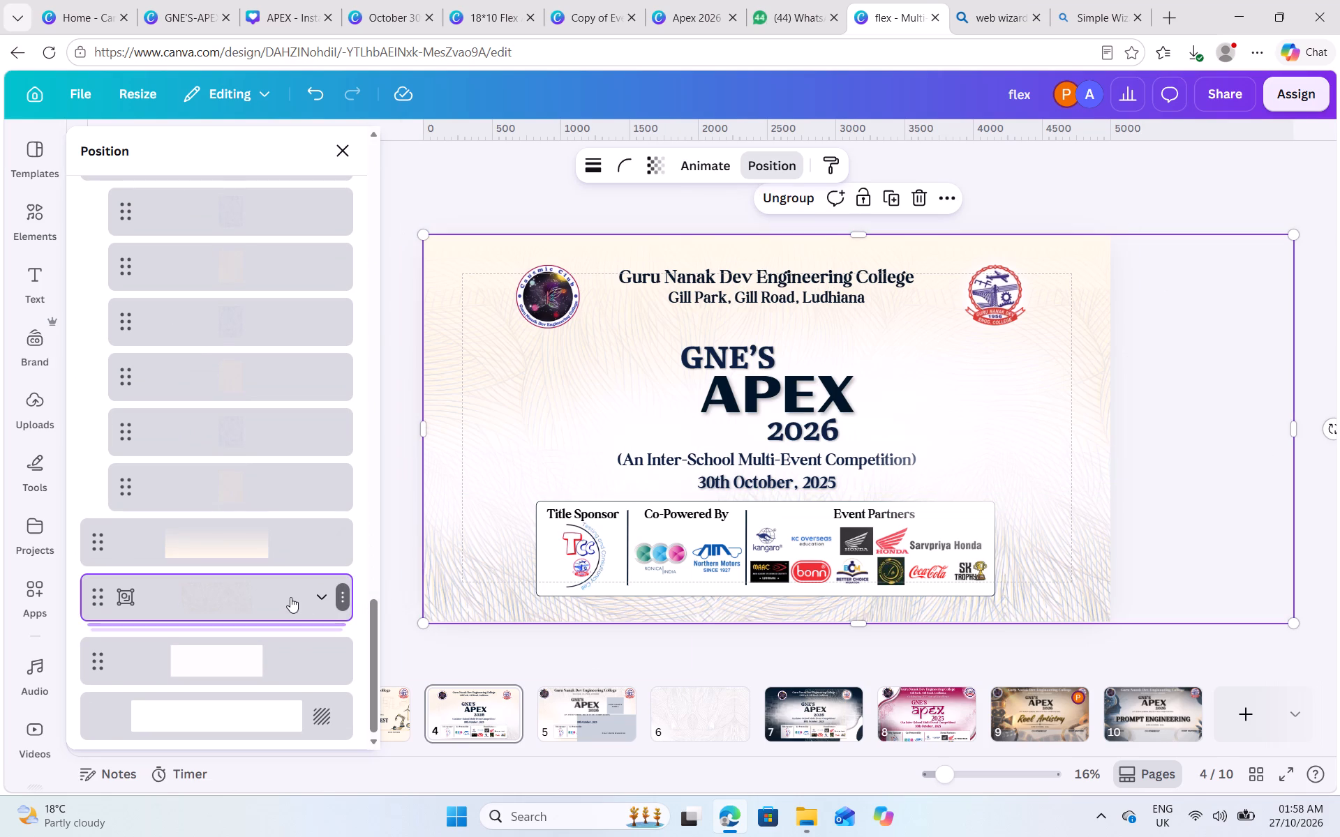
left_click(327, 595)
scroll(327, 595, "down", 1)
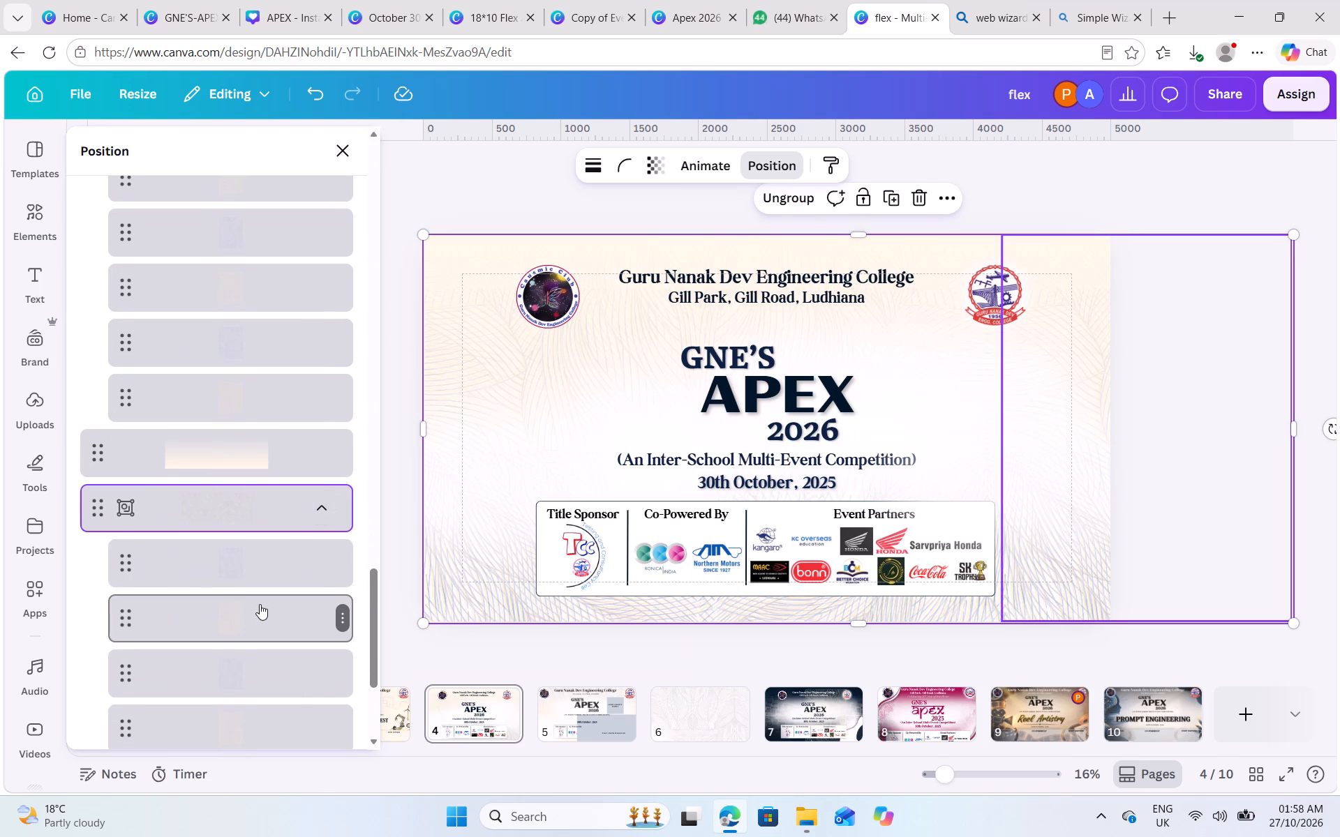
left_click(327, 500)
scroll(327, 500, "up", 1)
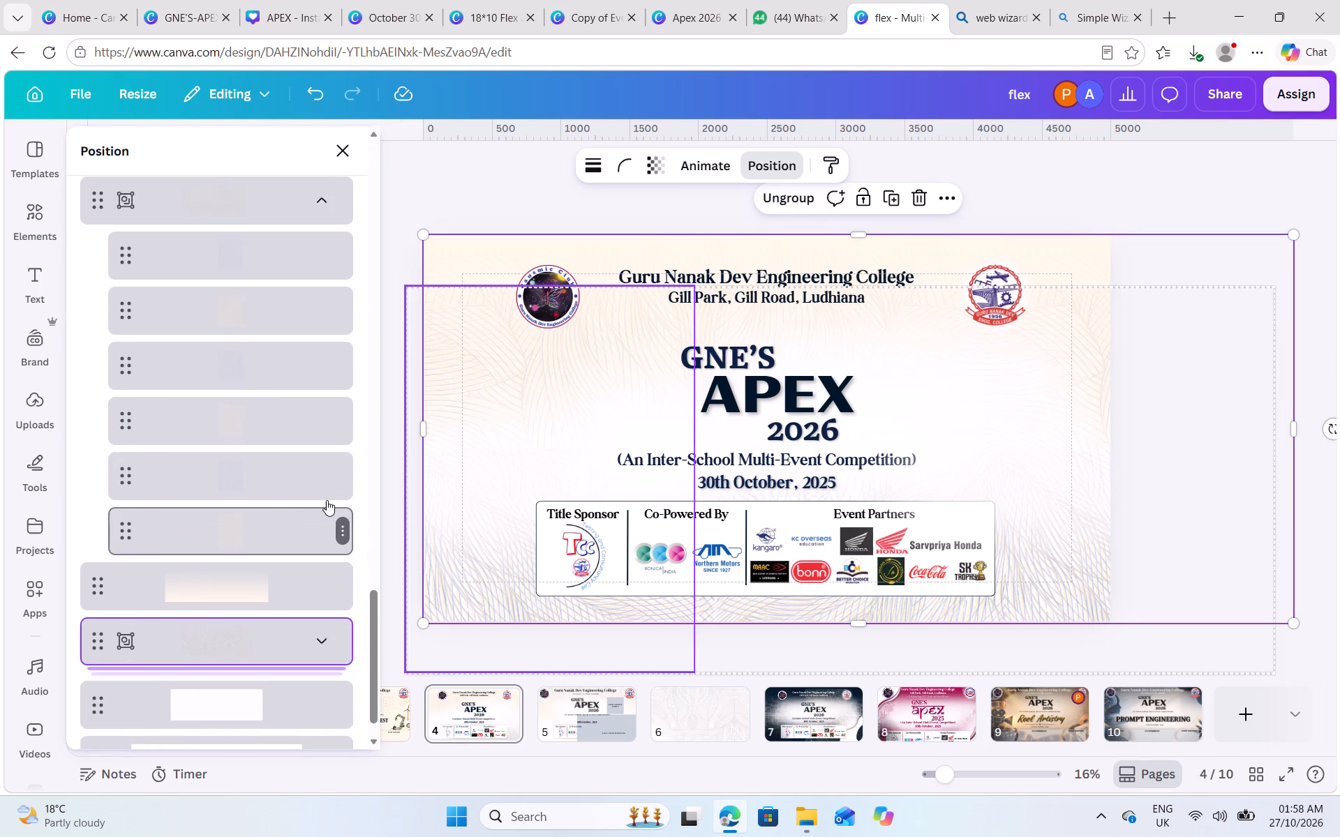
scroll(327, 500, "up", 2)
scroll(303, 674, "down", 1)
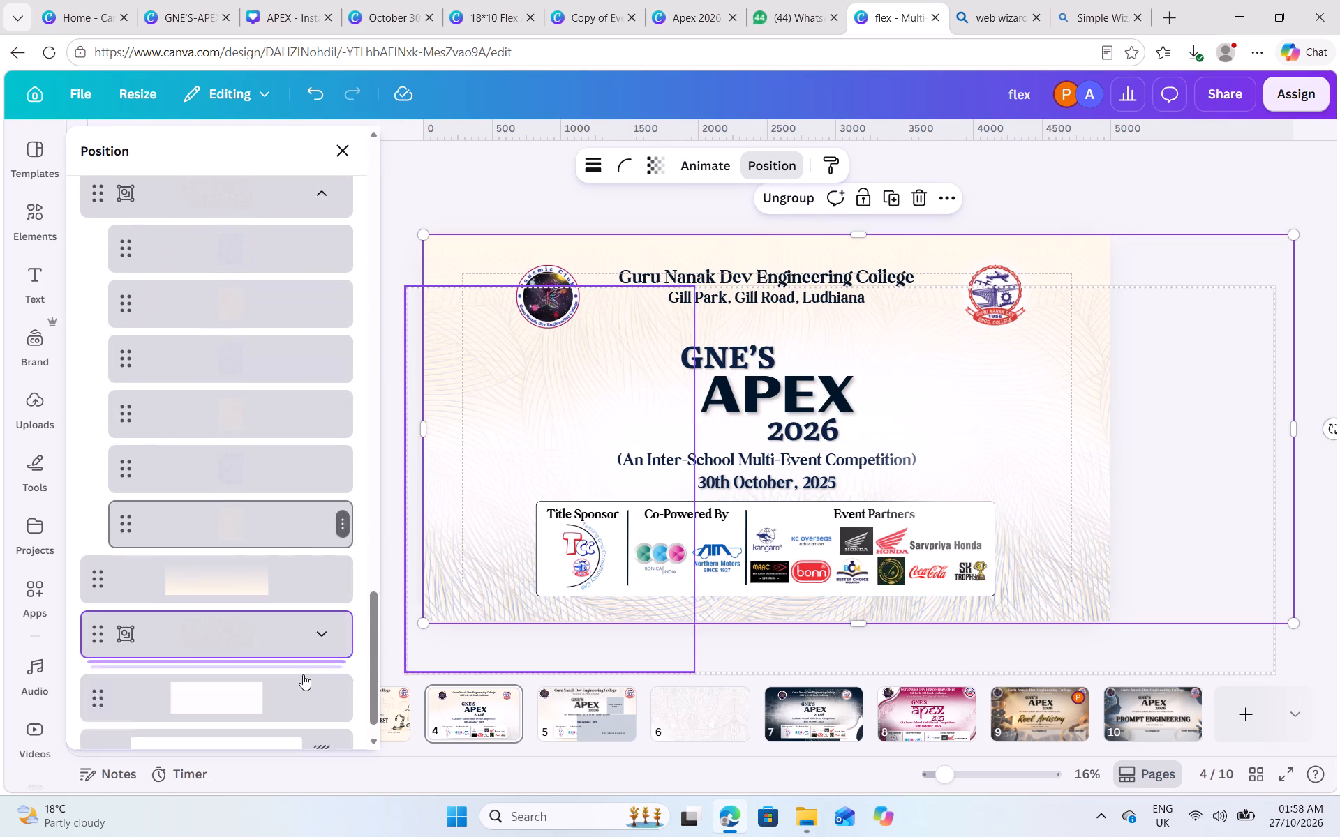
scroll(303, 674, "down", 1)
left_click(322, 596)
scroll(322, 596, "down", 2)
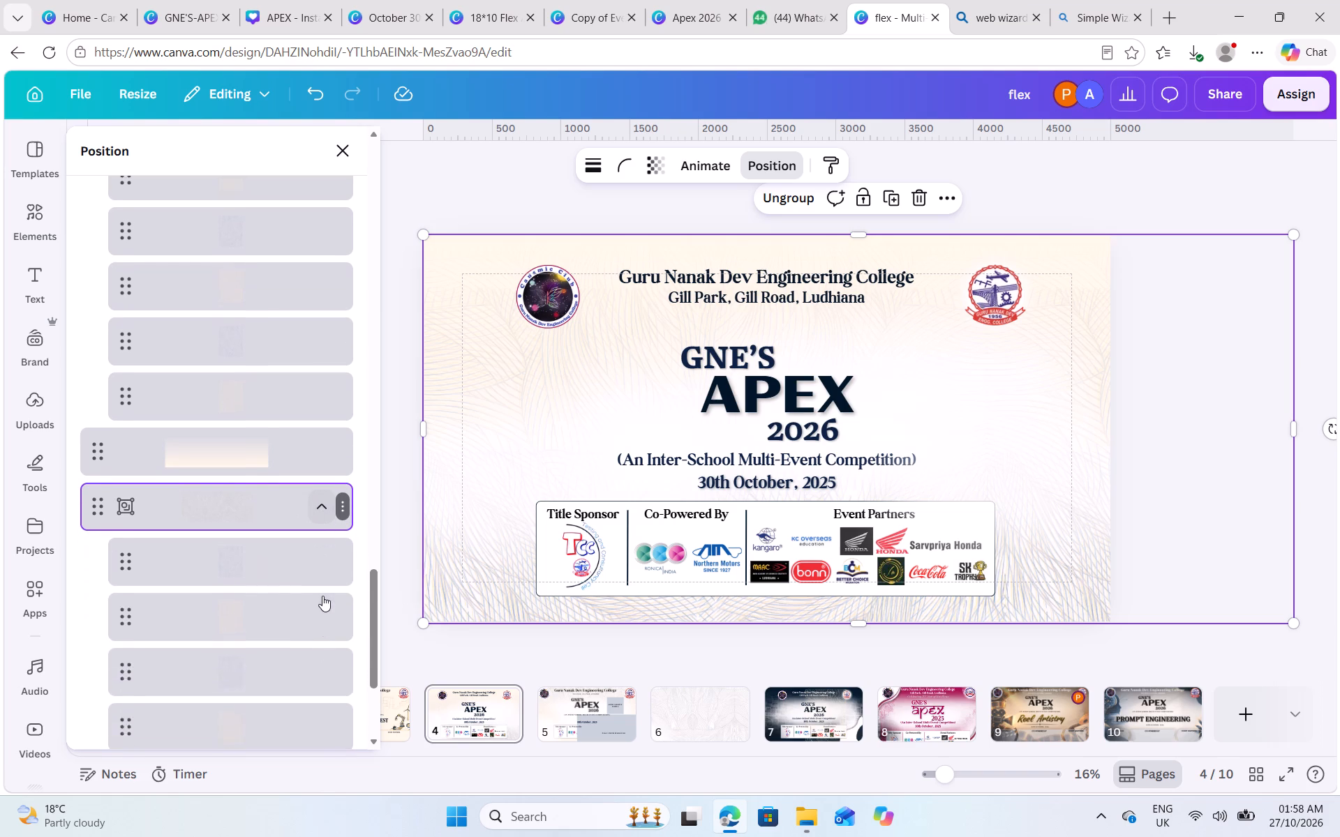
scroll(322, 596, "down", 2)
scroll(322, 596, "up", 1)
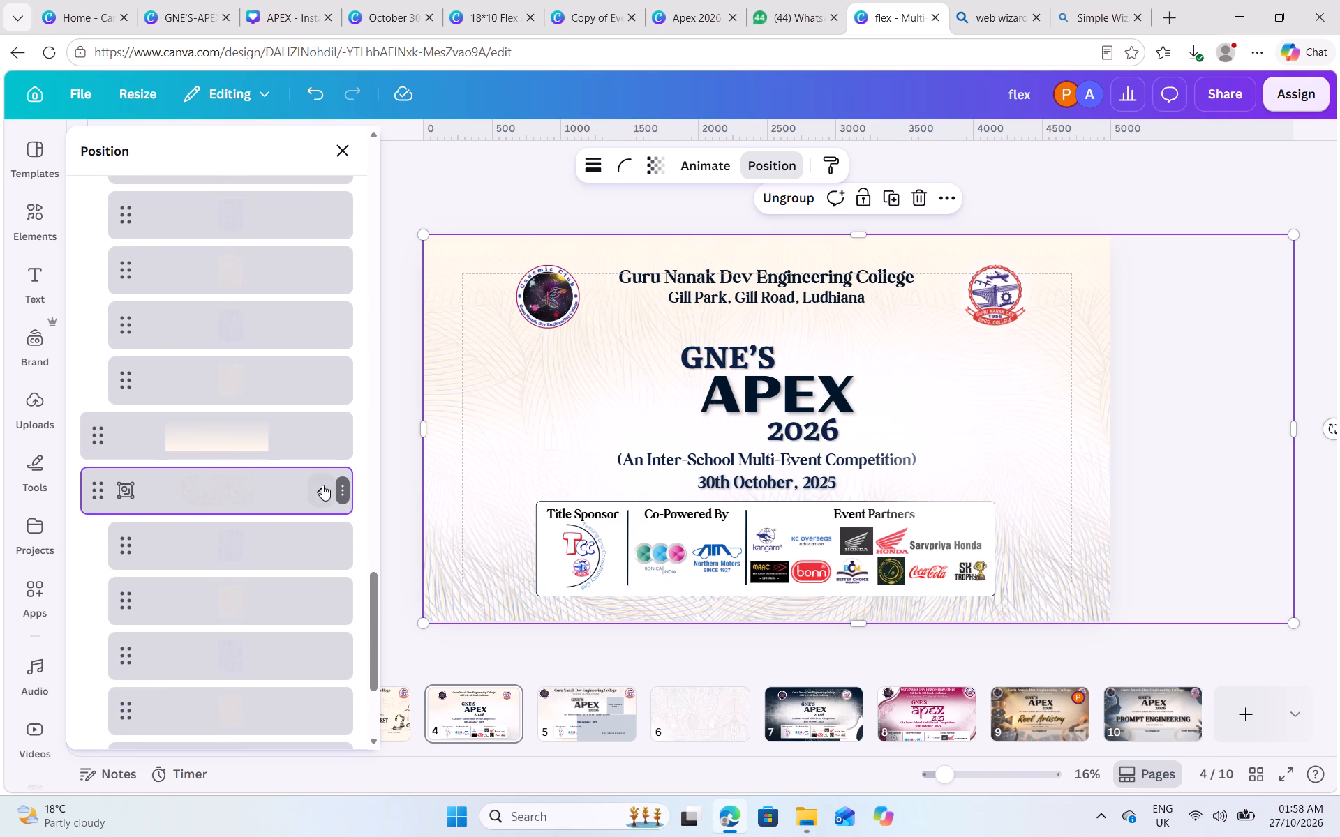
left_click(322, 485)
Recolour the cream lines in the offset pattern group's right tile to near-black #141314.
scroll(322, 485, "up", 3)
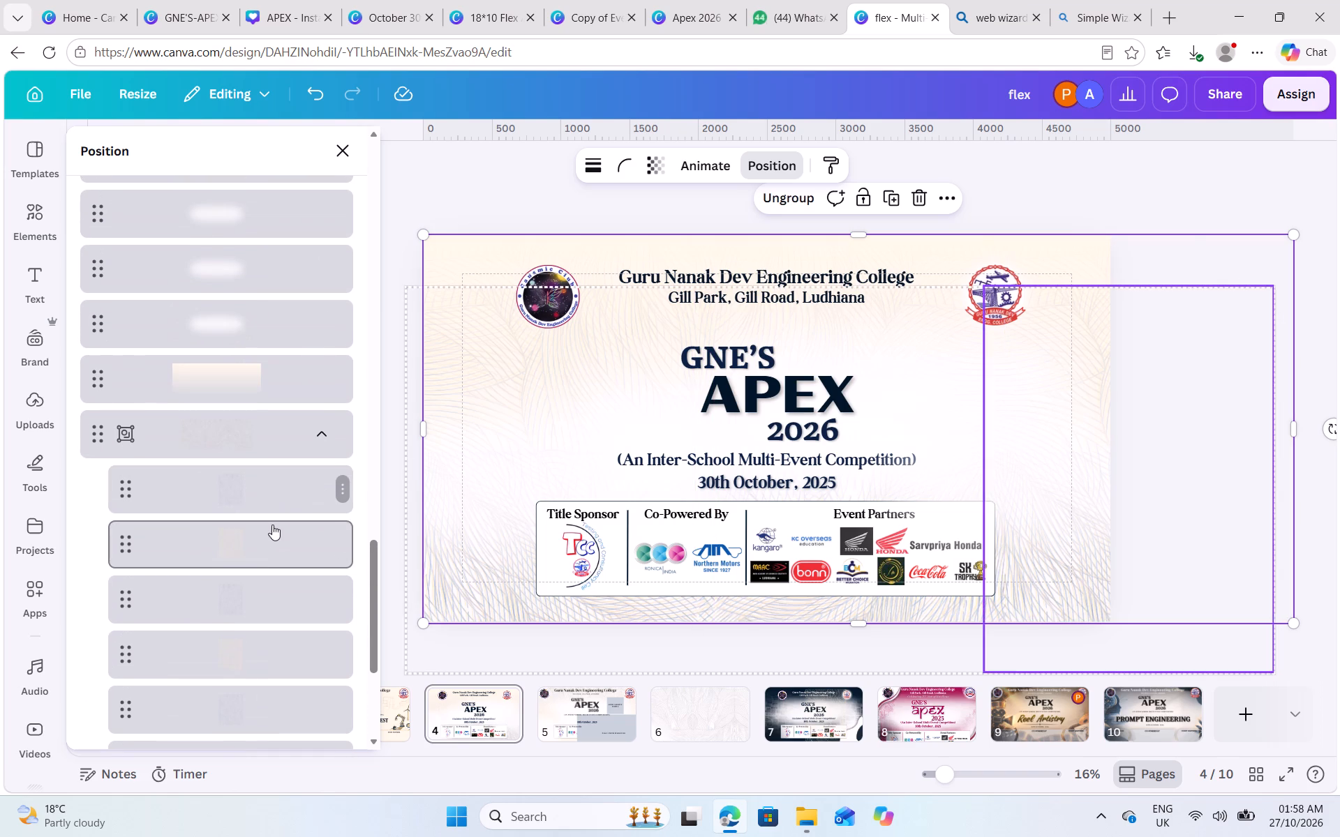
left_click(262, 545)
left_click(671, 166)
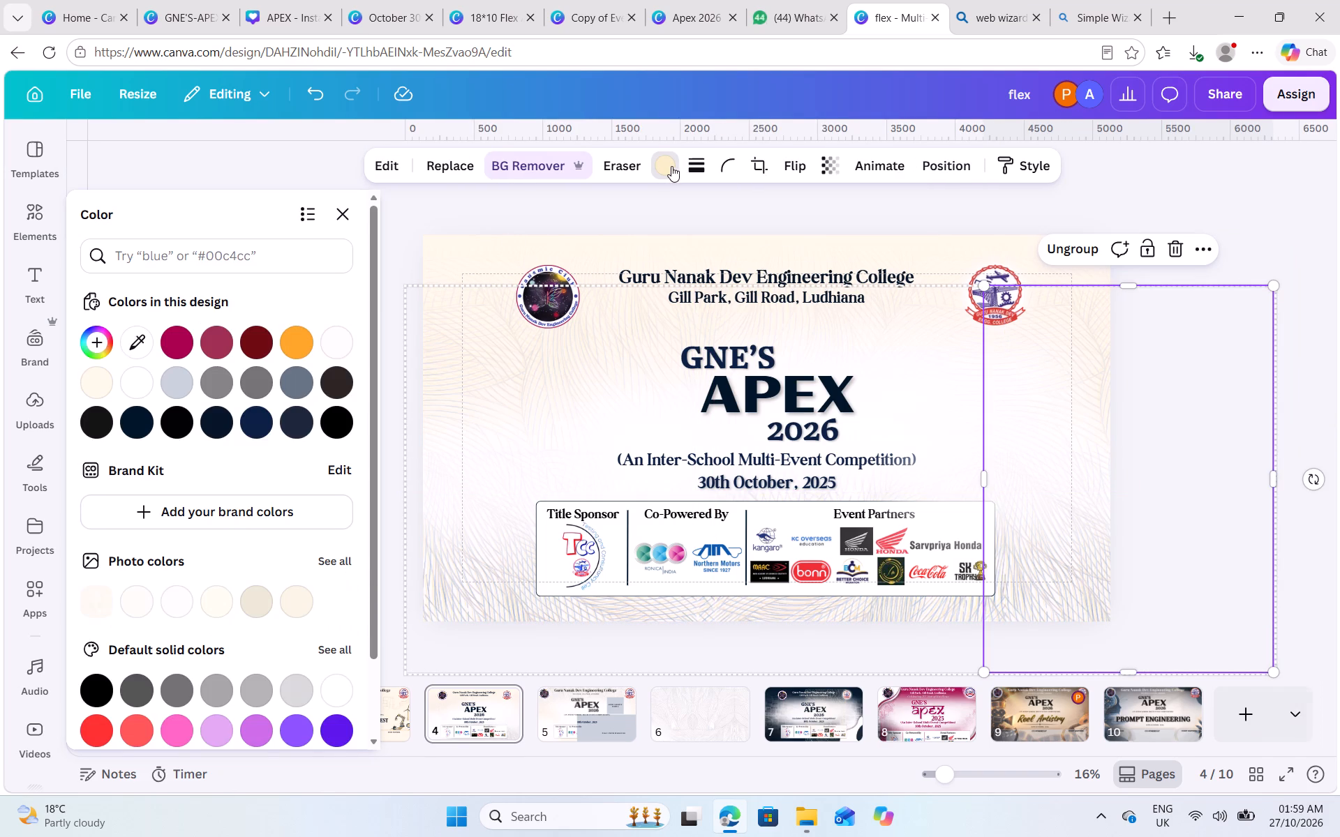
left_click(103, 430)
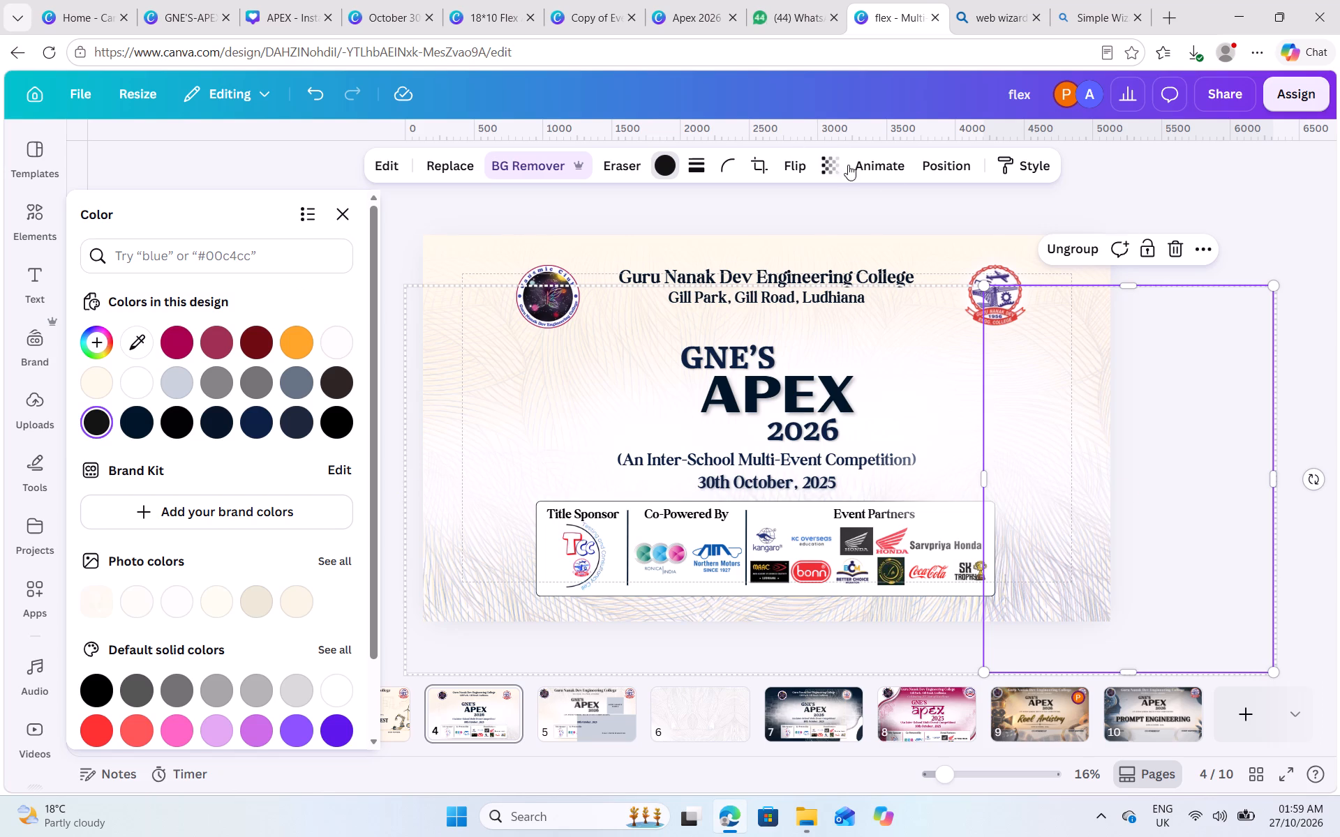
Recolour the slate-grey lines in the offset leaf-line group's right tile to near-black #141314.
left_click(937, 165)
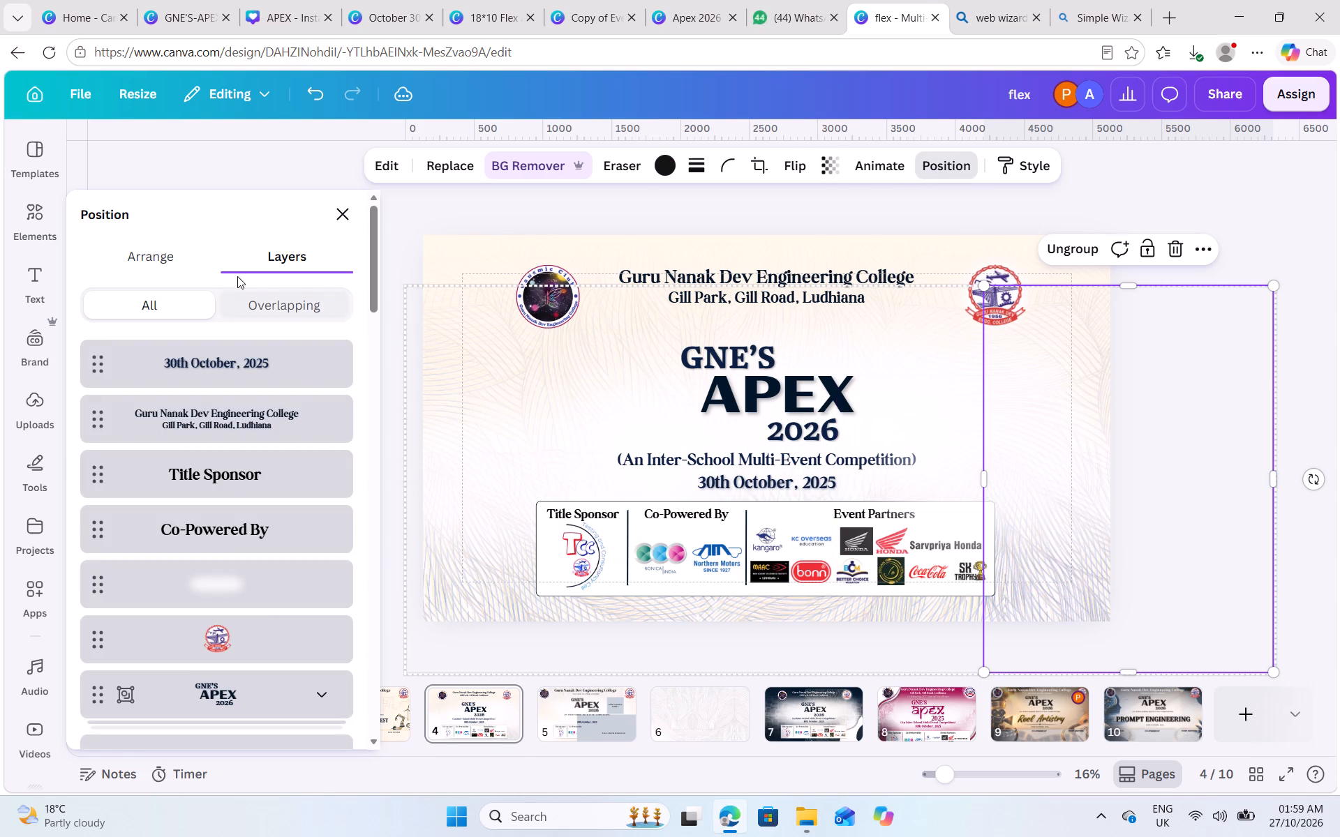
scroll(230, 479, "down", 15)
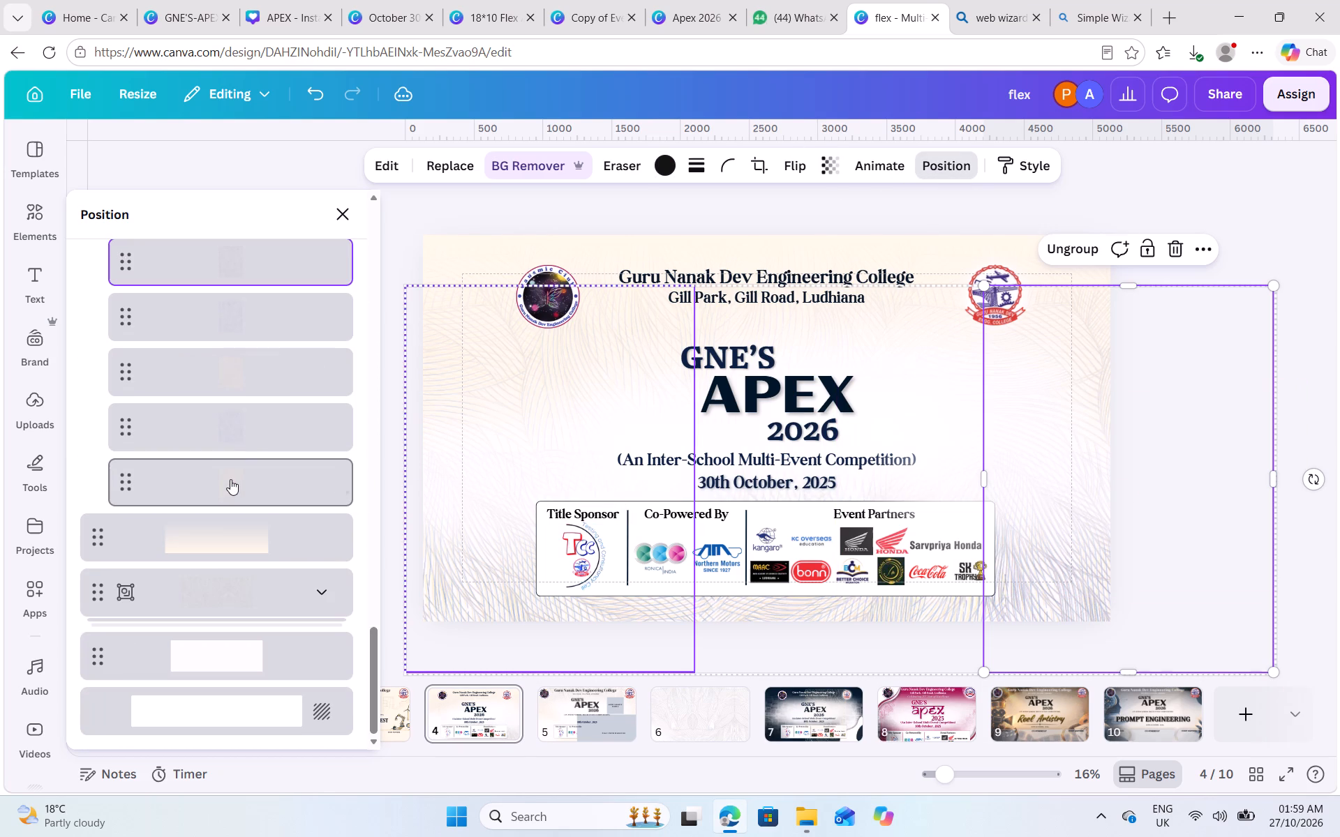
scroll(247, 455, "up", 2)
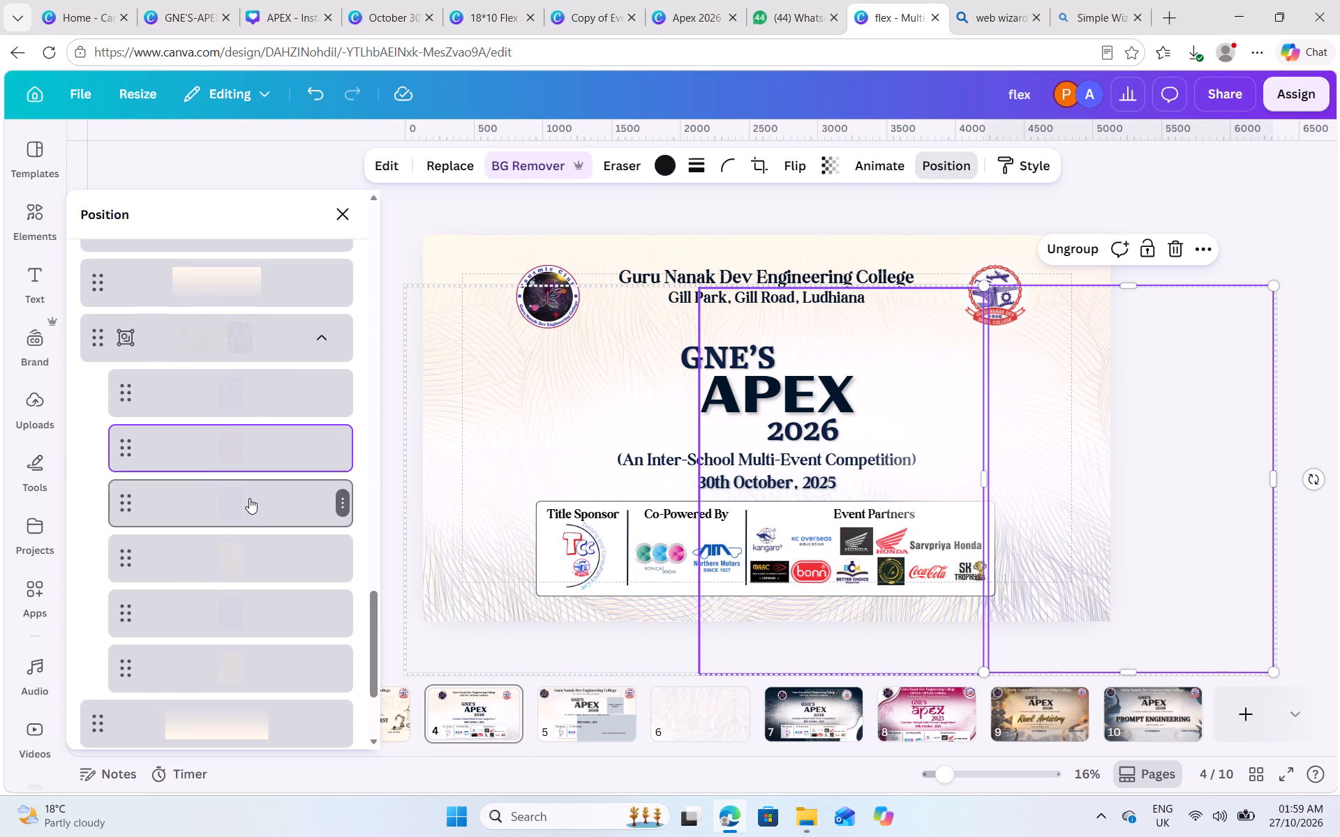
left_click(257, 402)
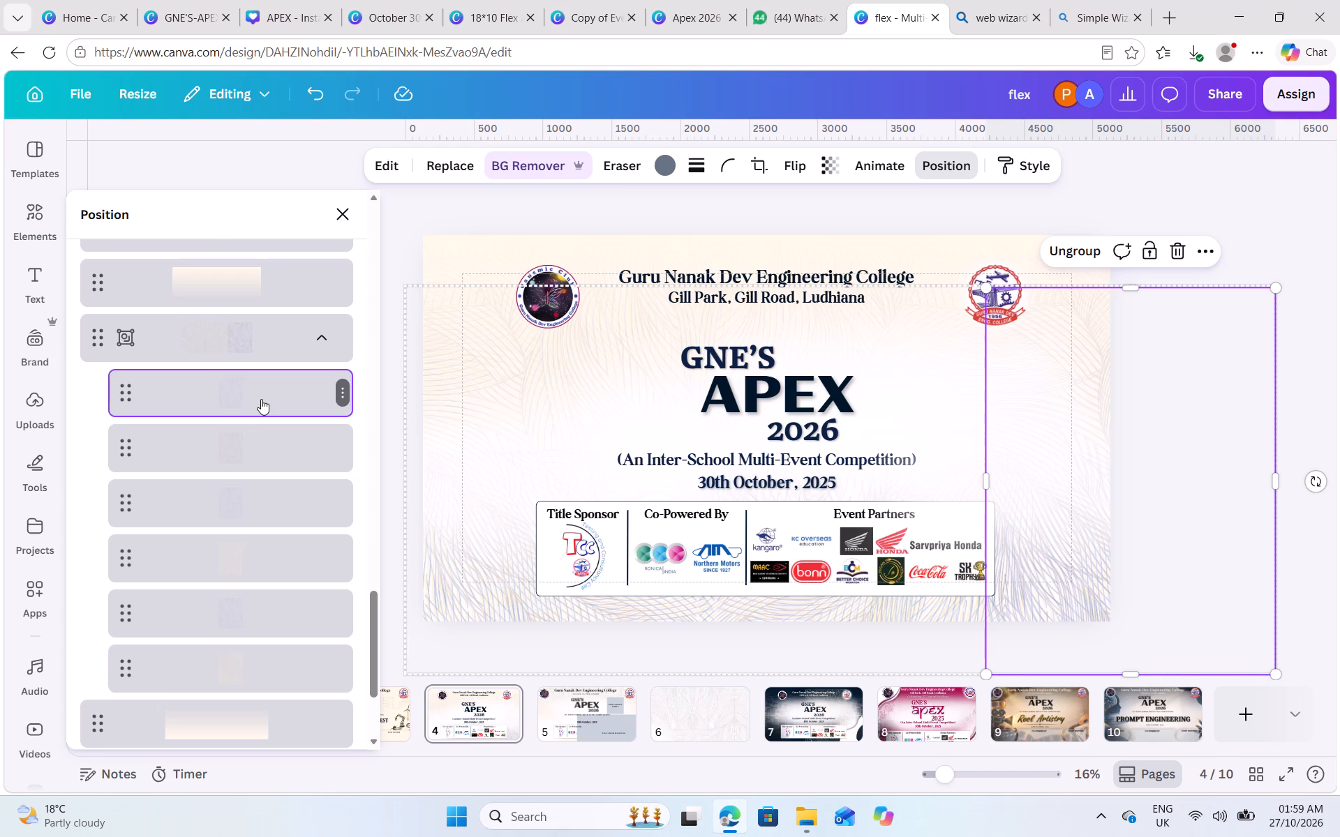
left_click(669, 164)
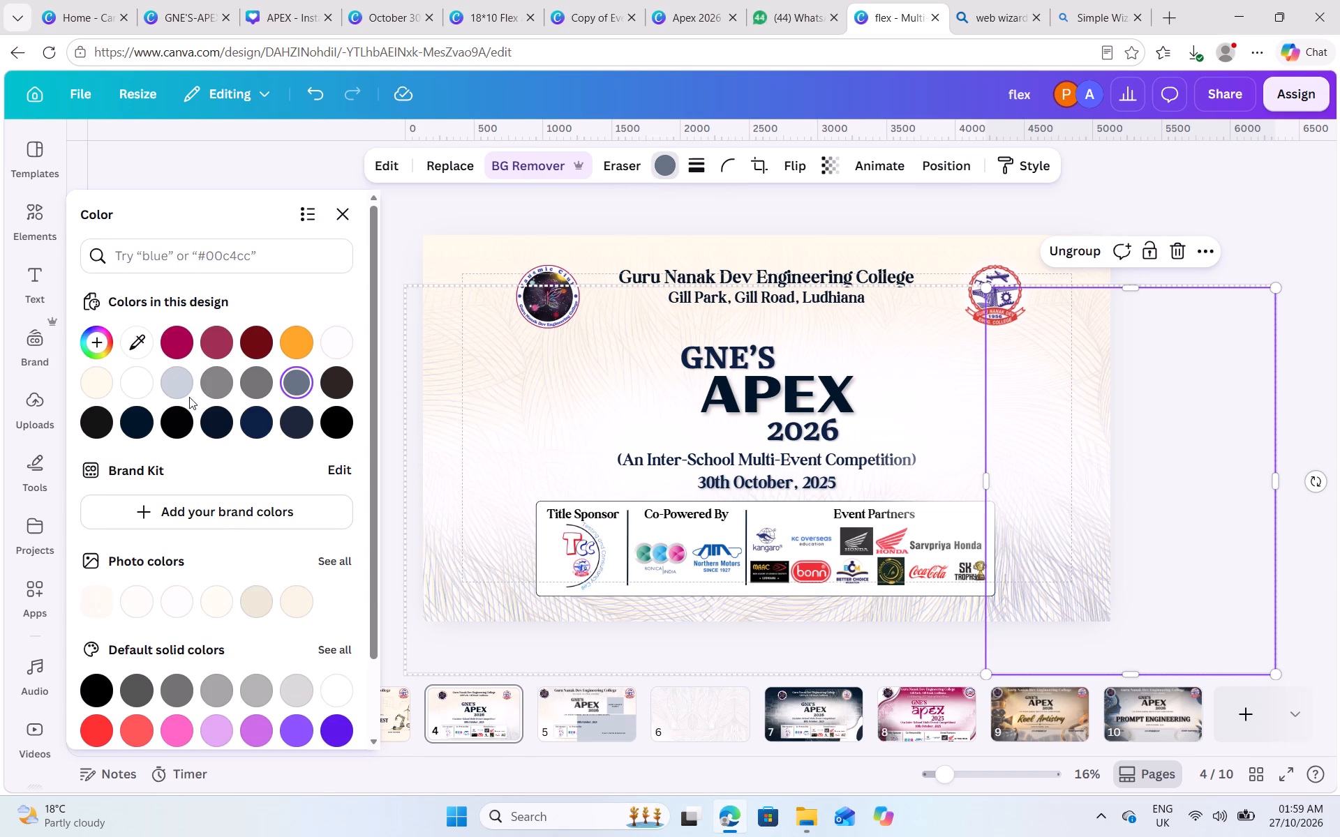
left_click(95, 419)
Recolour the slate-grey lines in the offset leaf-line group's middle tile to near-black #141314.
left_click(940, 174)
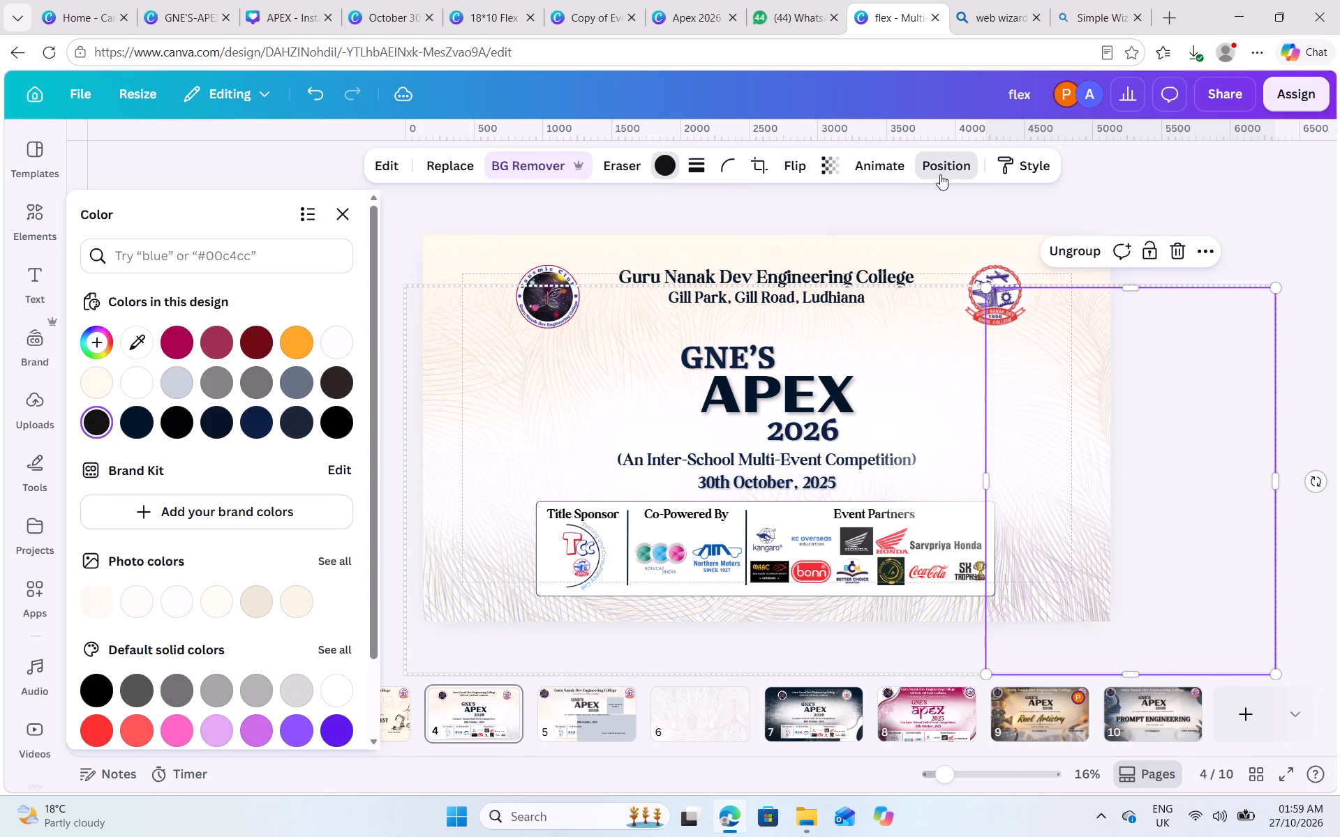
scroll(181, 587, "down", 6)
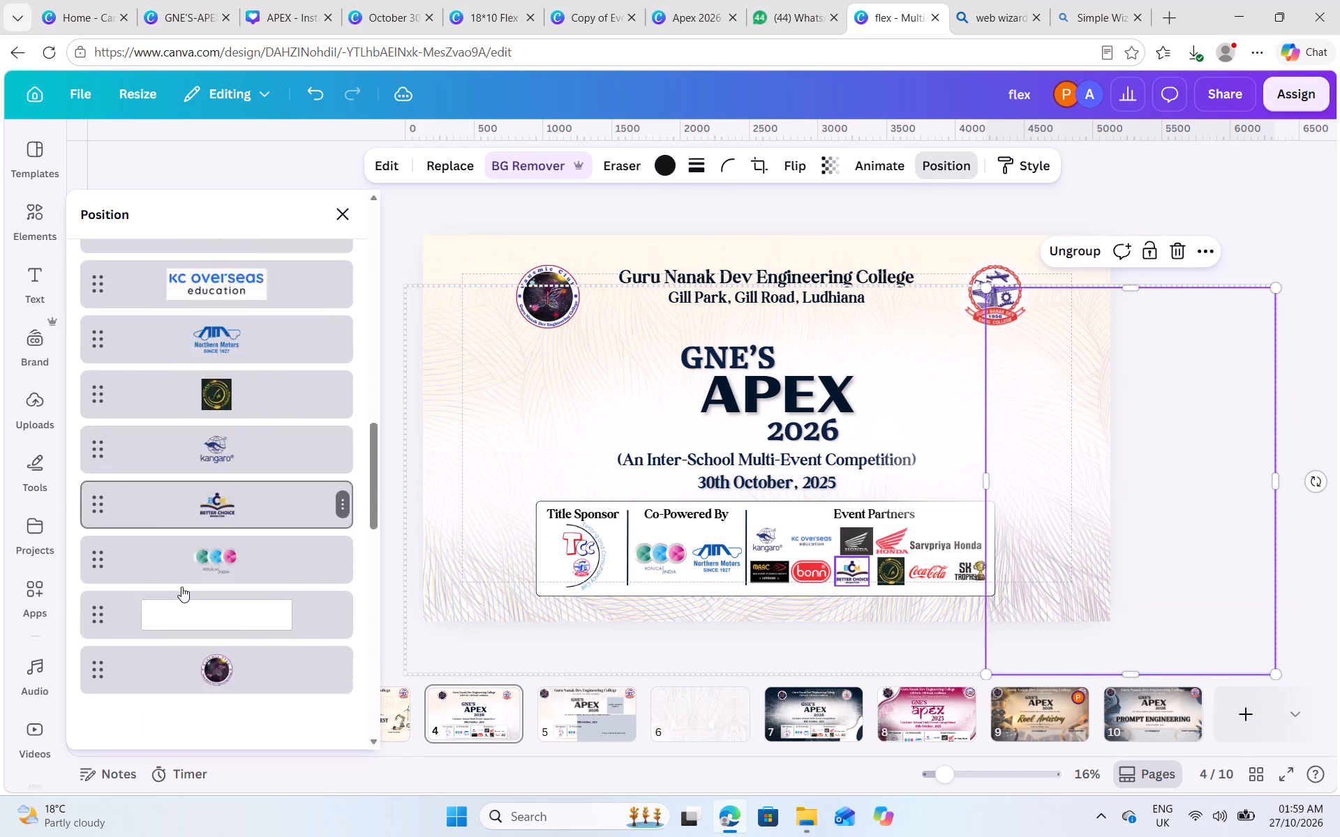
scroll(181, 587, "down", 7)
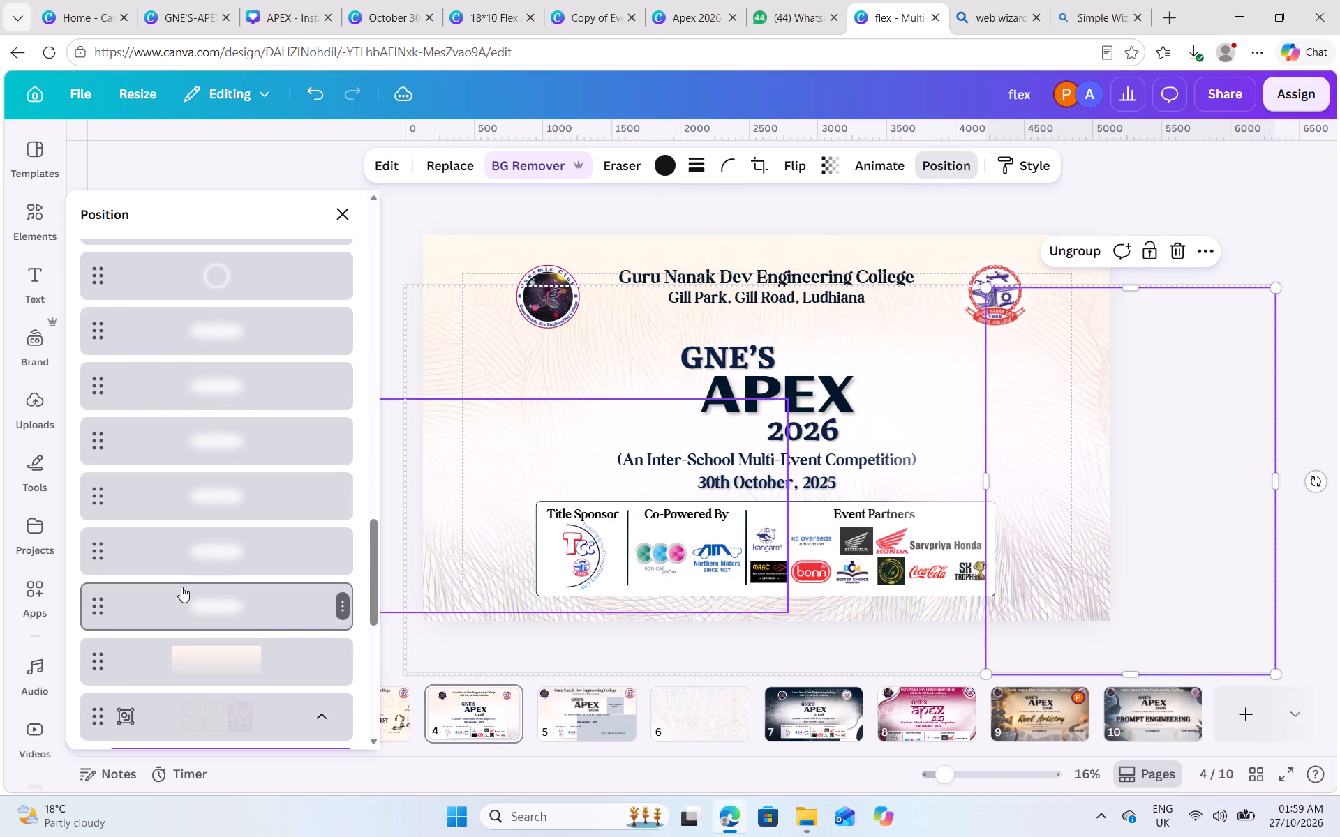
scroll(181, 587, "down", 4)
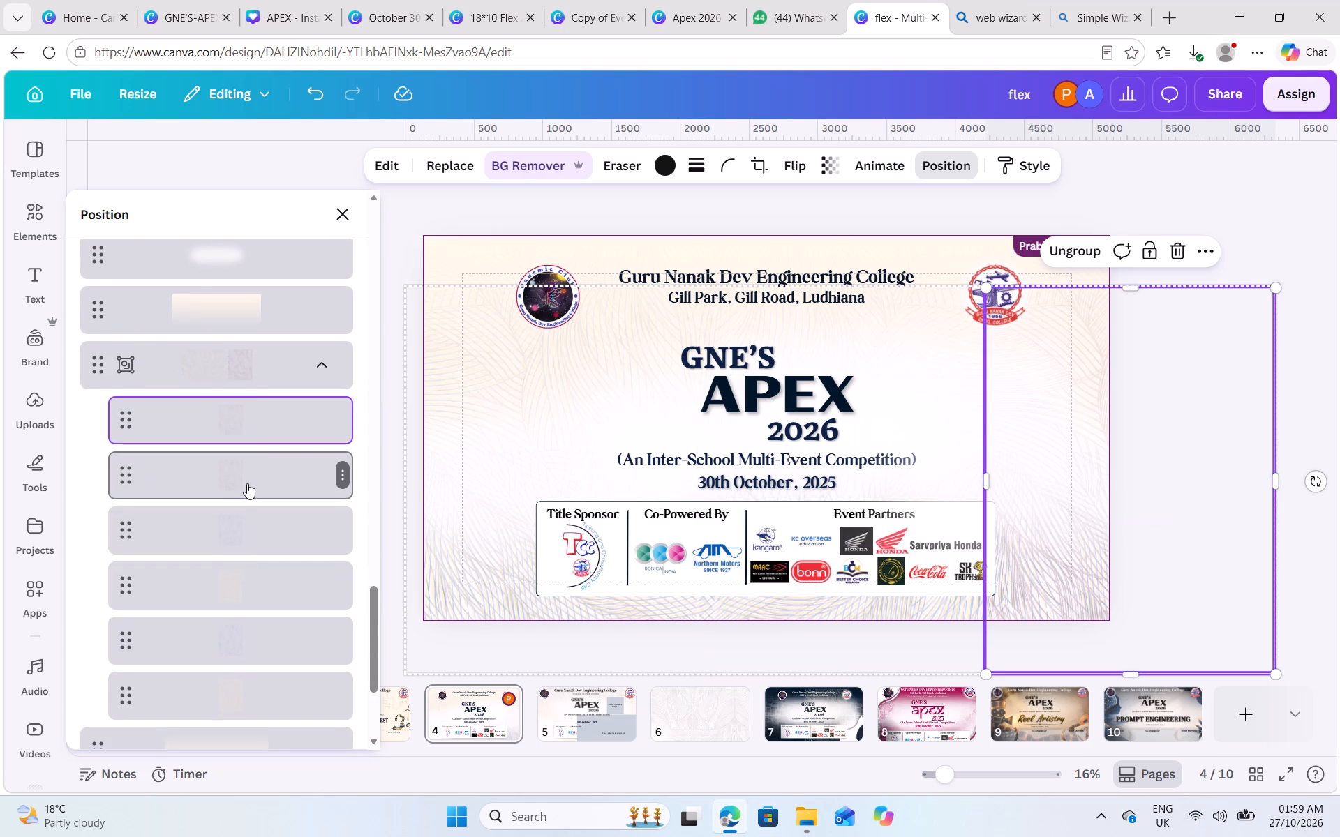
left_click(243, 524)
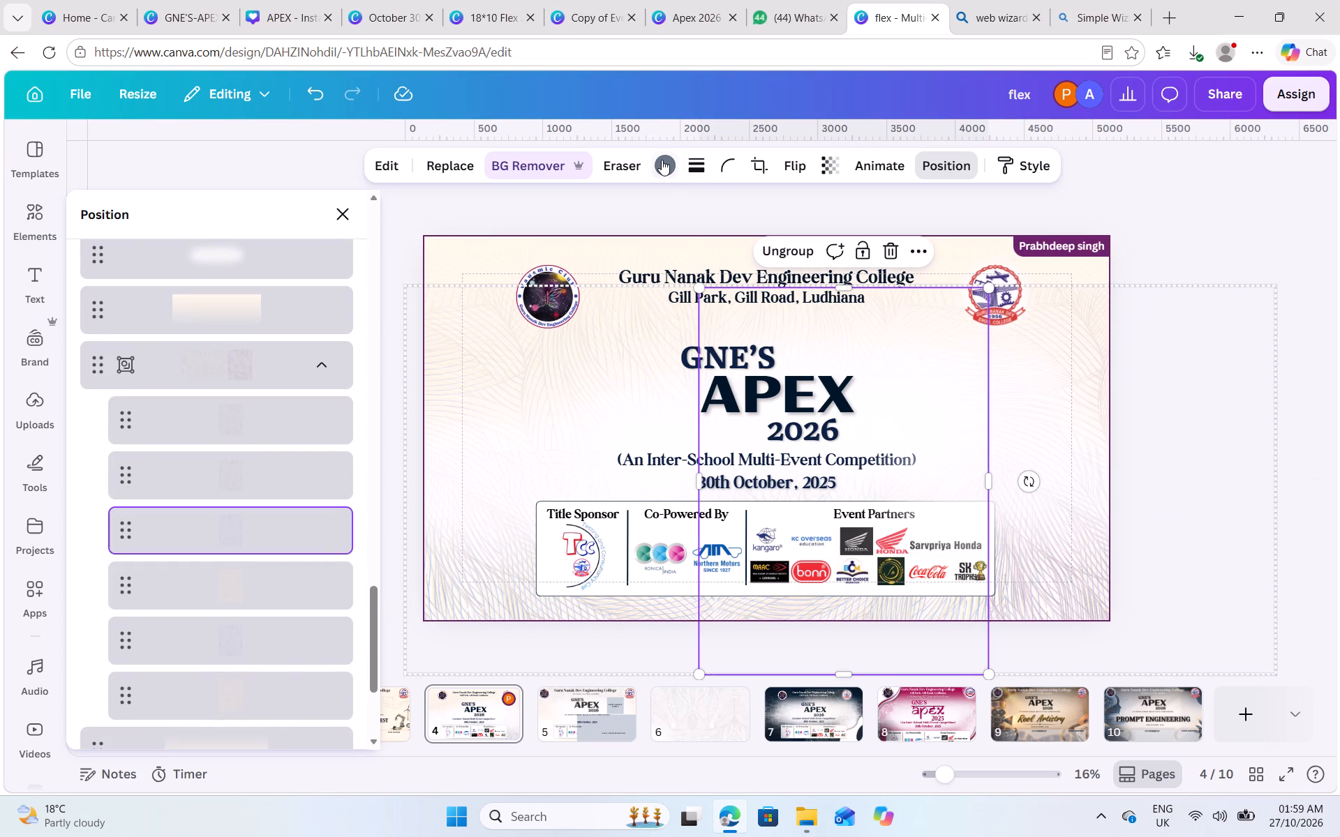
left_click(662, 160)
left_click(98, 423)
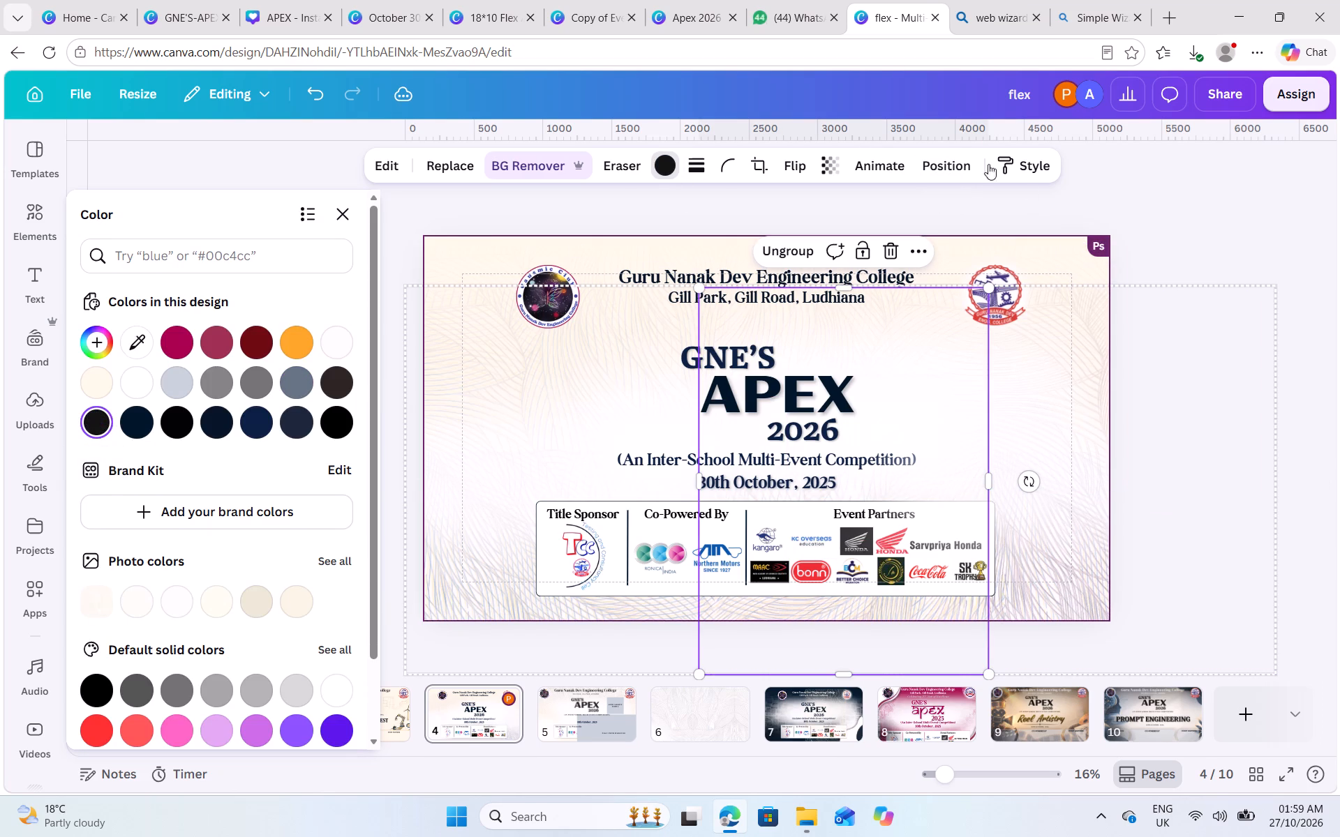
Recolour the cream lines in the offset leaf-line group's middle tile to near-black #141314.
left_click(955, 153)
scroll(235, 523, "down", 3)
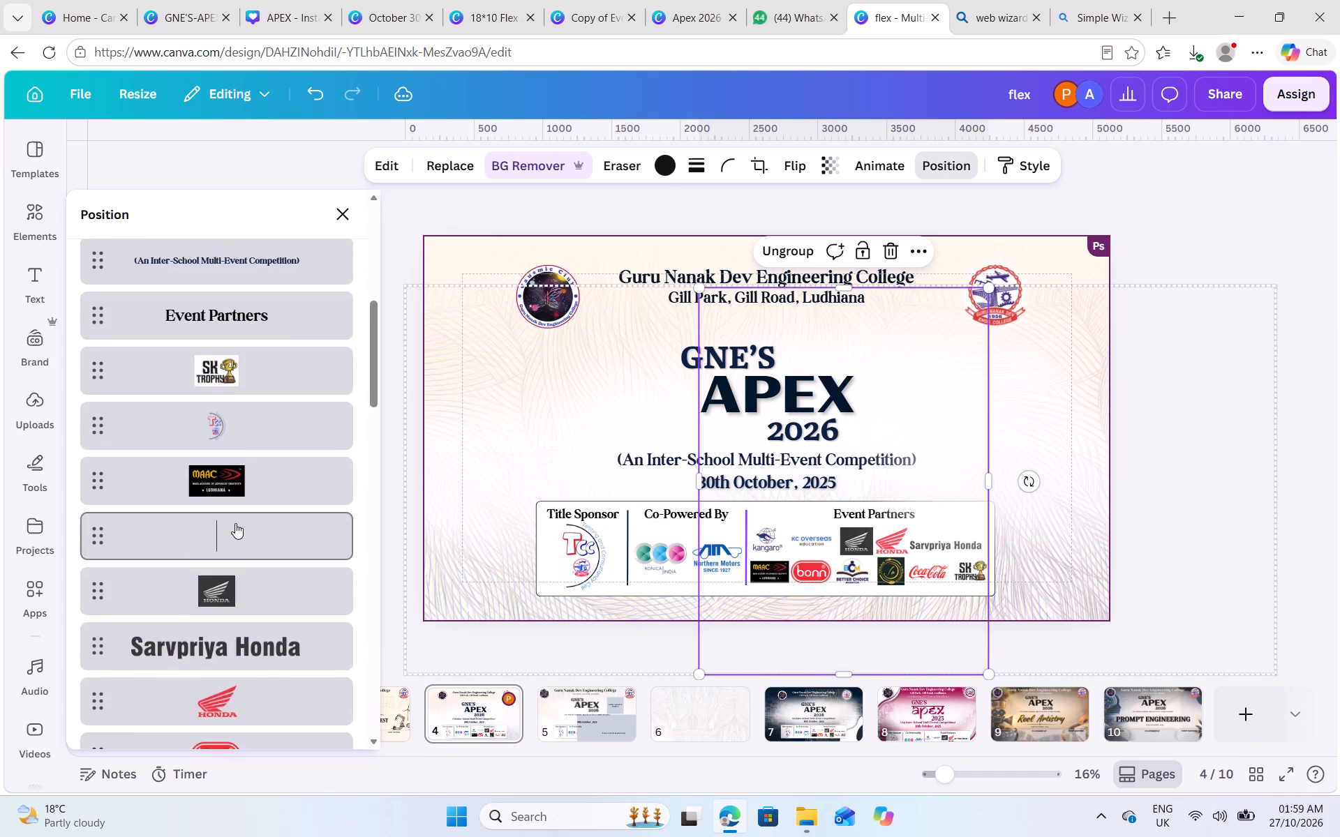
scroll(235, 523, "down", 8)
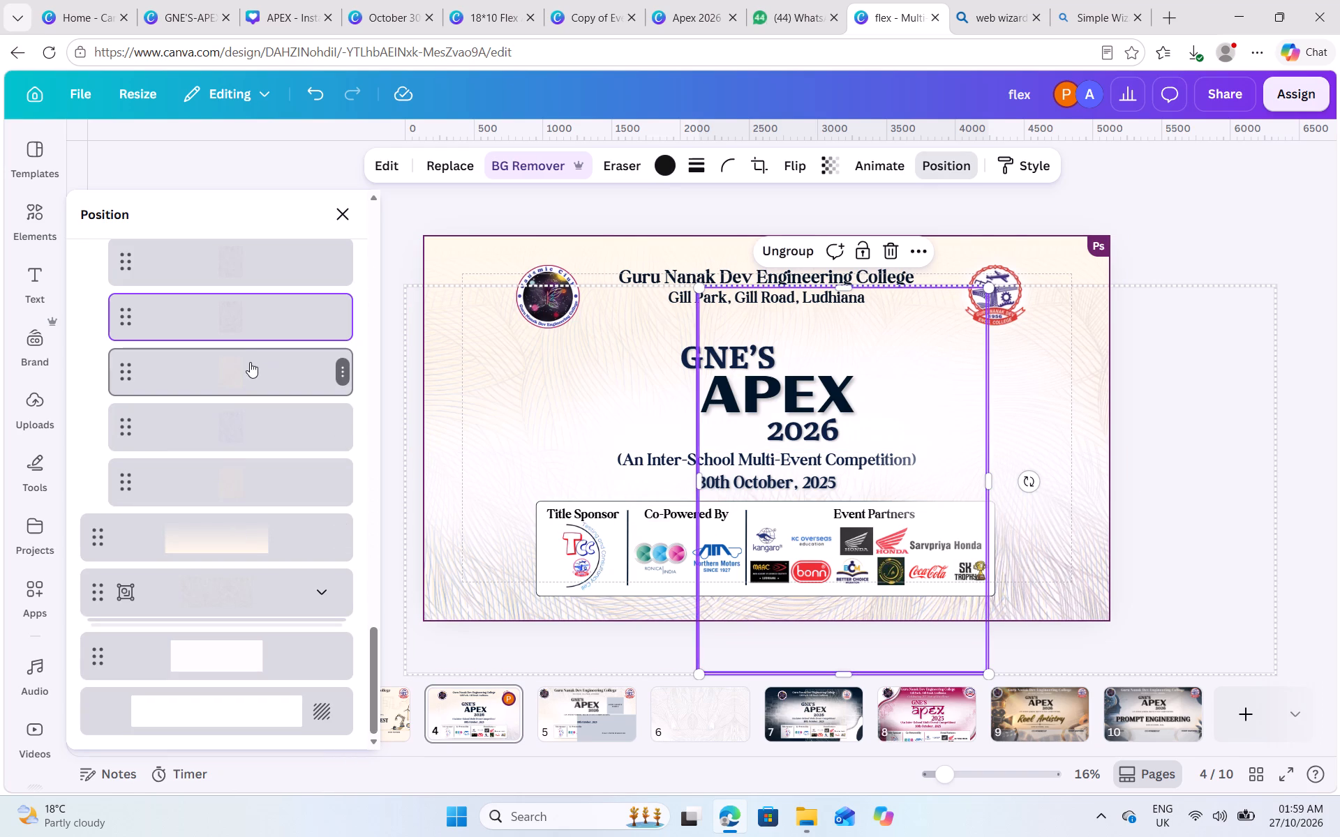
left_click(250, 363)
left_click(663, 160)
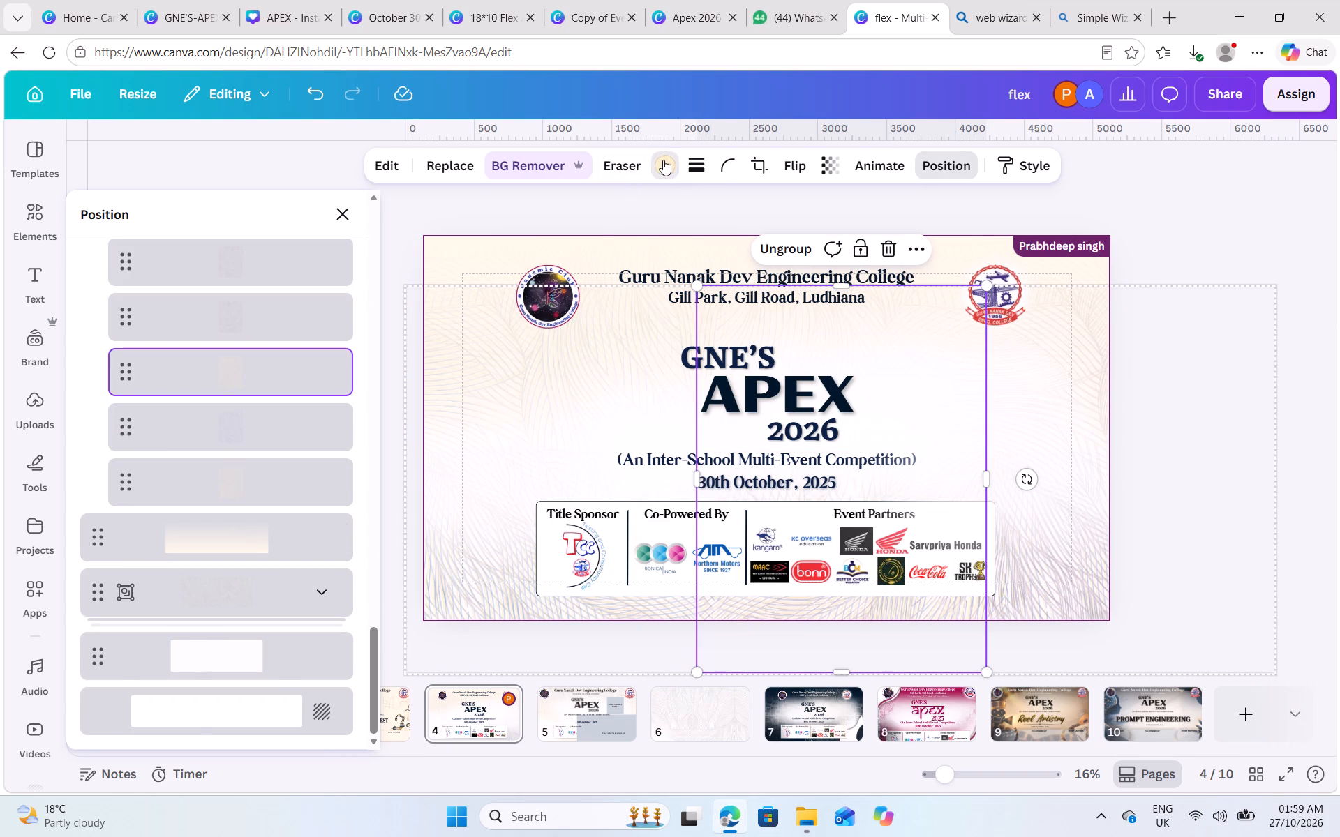
left_click(102, 415)
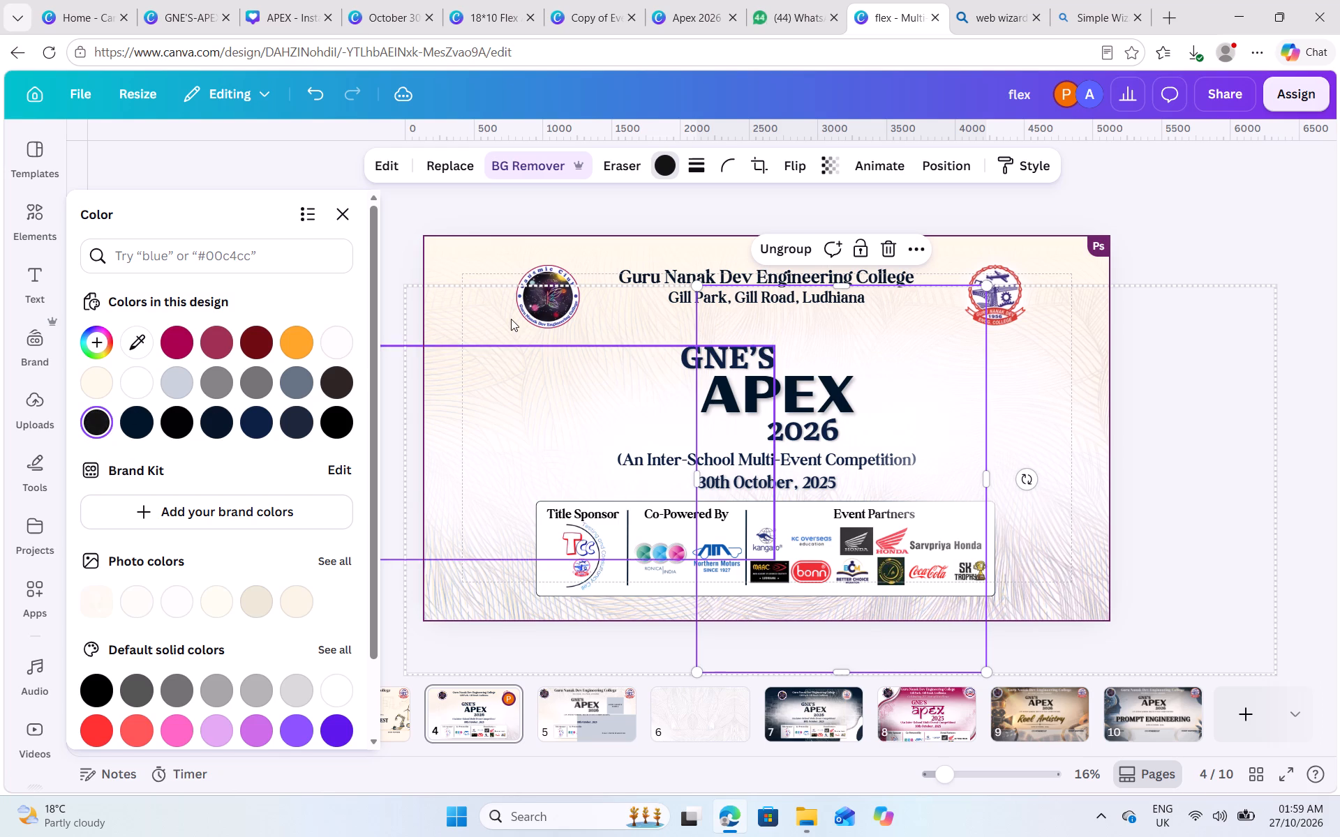
Recolour the slate-grey lines in the offset leaf-line group's left tile to near-black #141314.
left_click(956, 167)
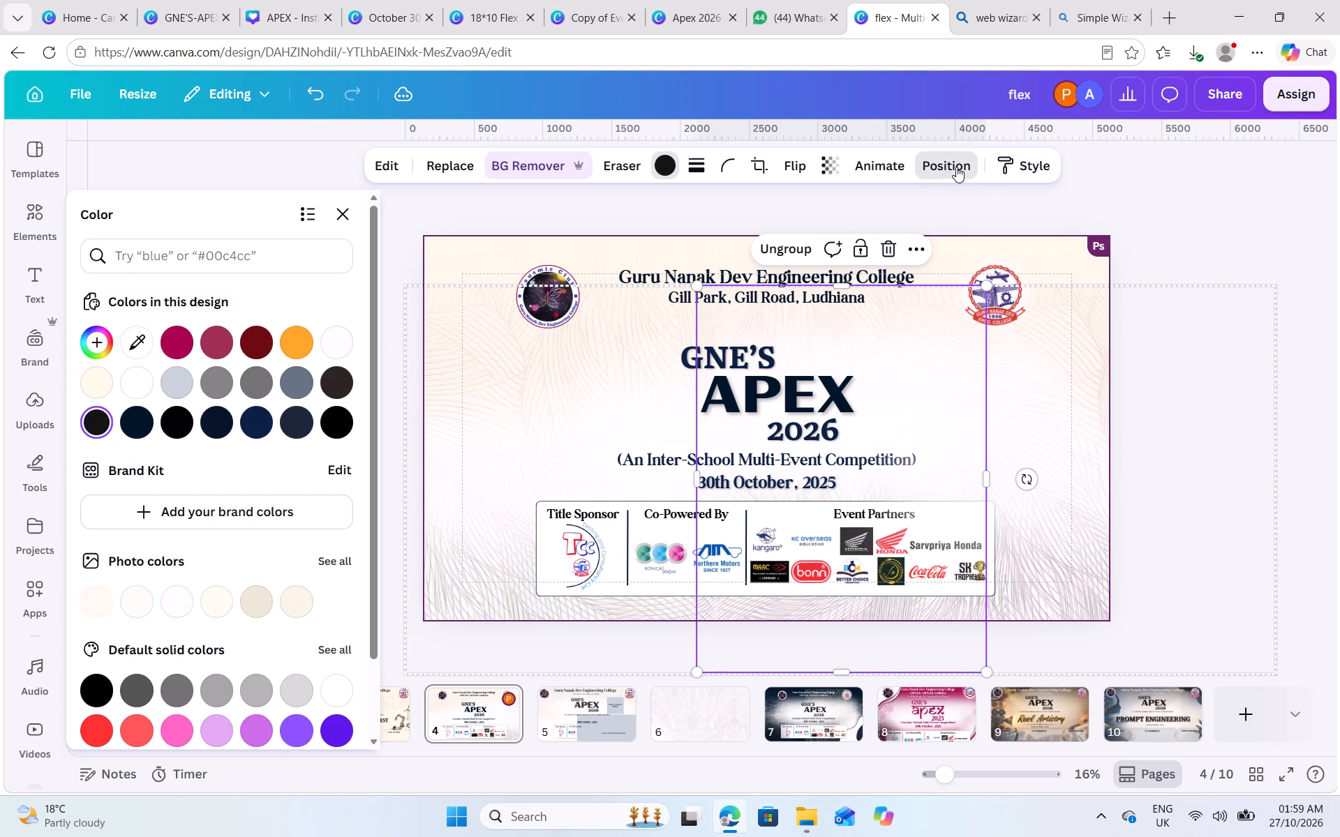
scroll(216, 481, "down", 6)
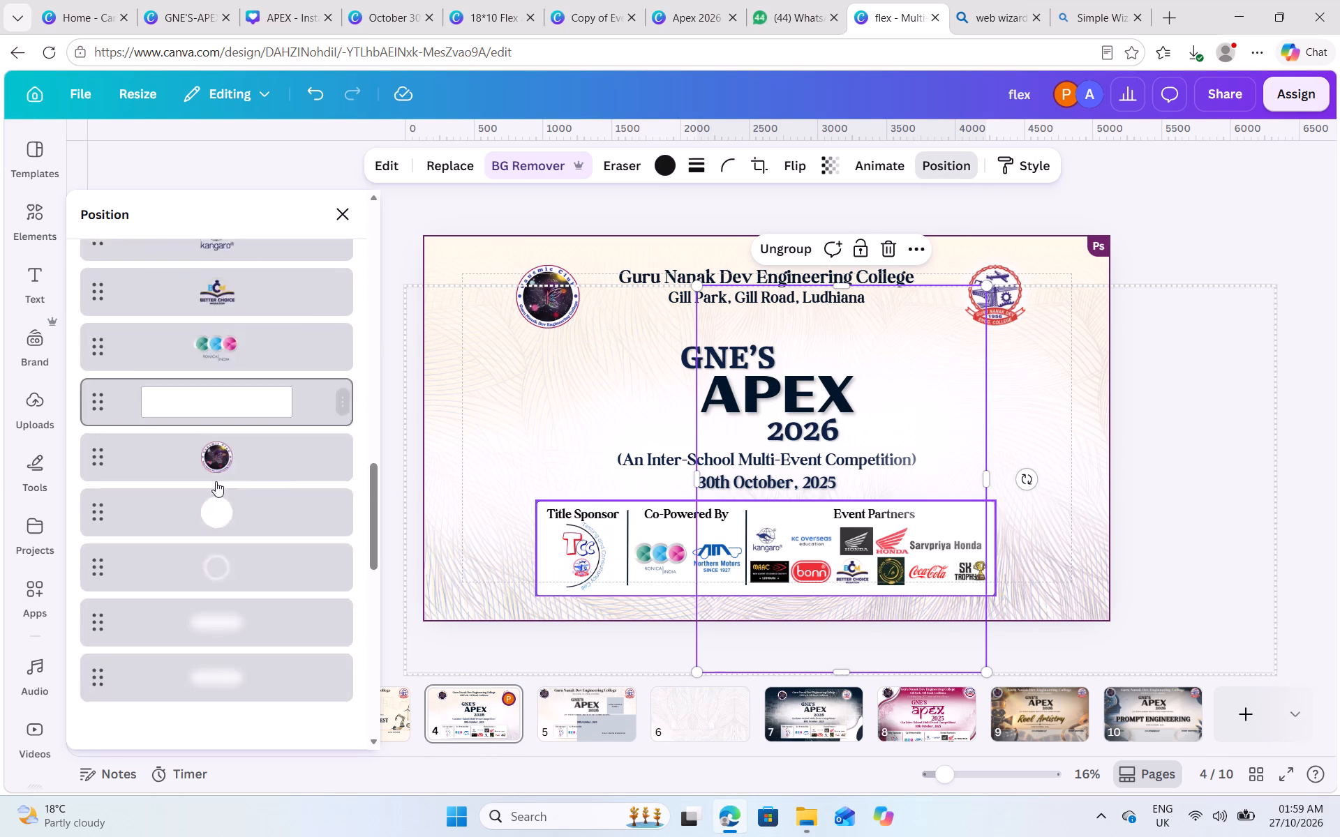
scroll(216, 481, "down", 9)
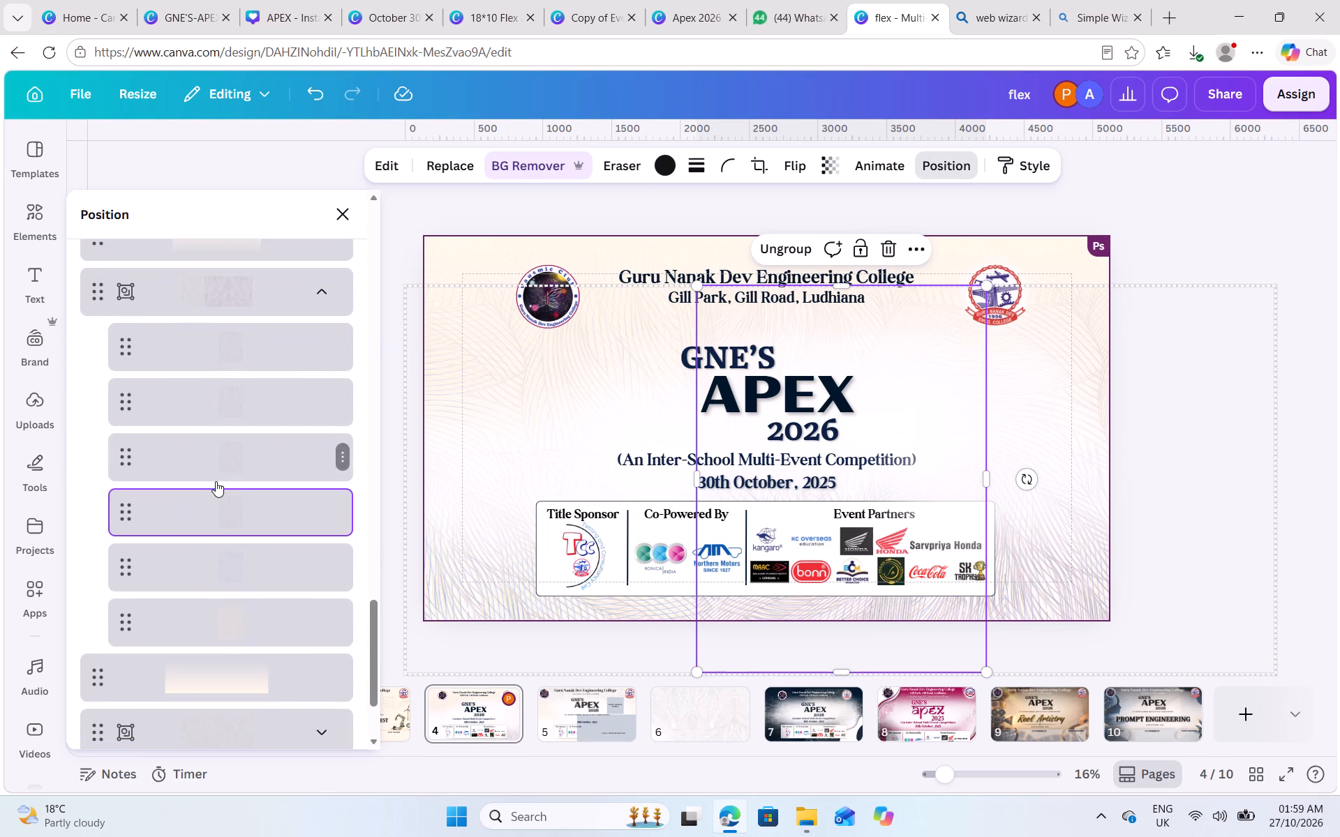
left_click(234, 541)
left_click(235, 557)
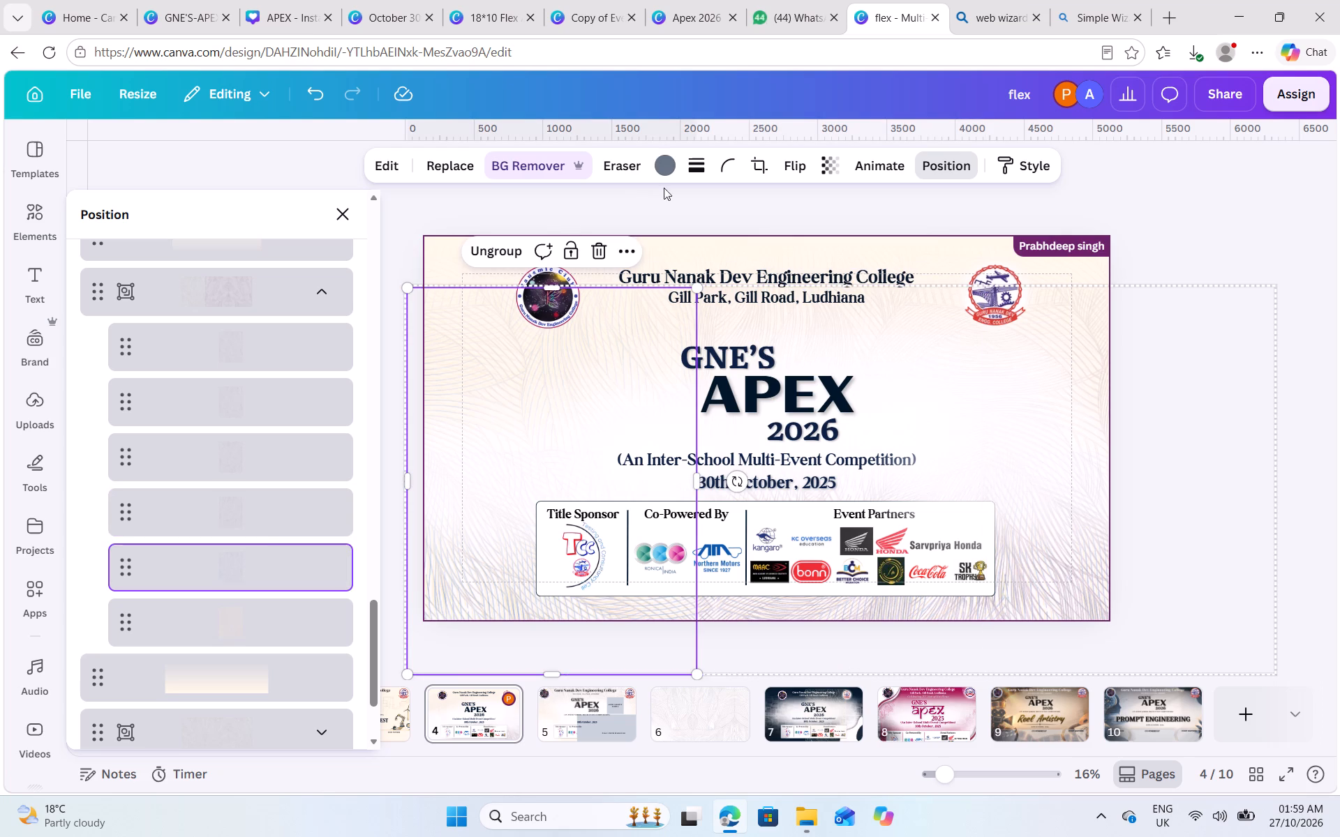
left_click(663, 171)
left_click(109, 418)
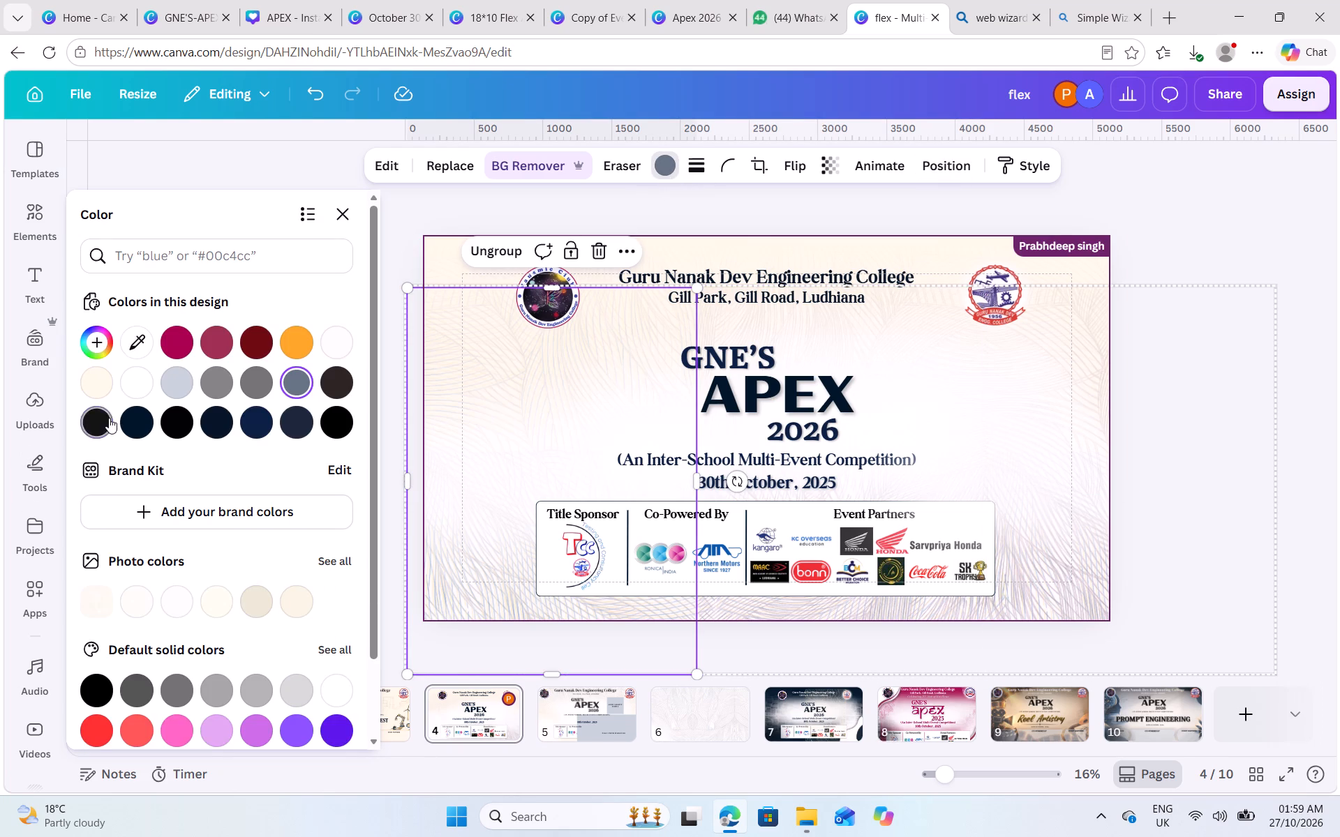
Recolour the cream lines in the offset leaf-line group's left tile to near-black #141314.
left_click(961, 169)
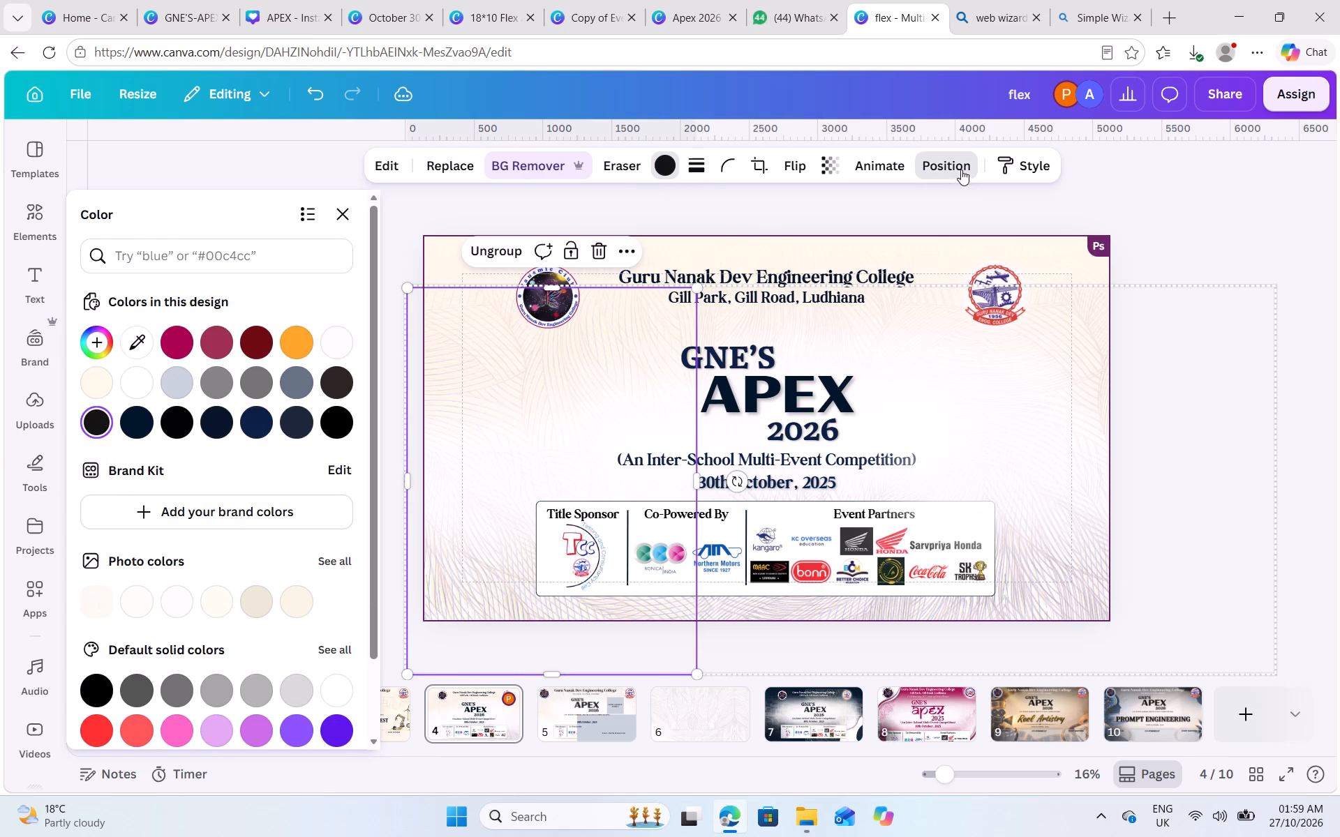
scroll(153, 560, "down", 10)
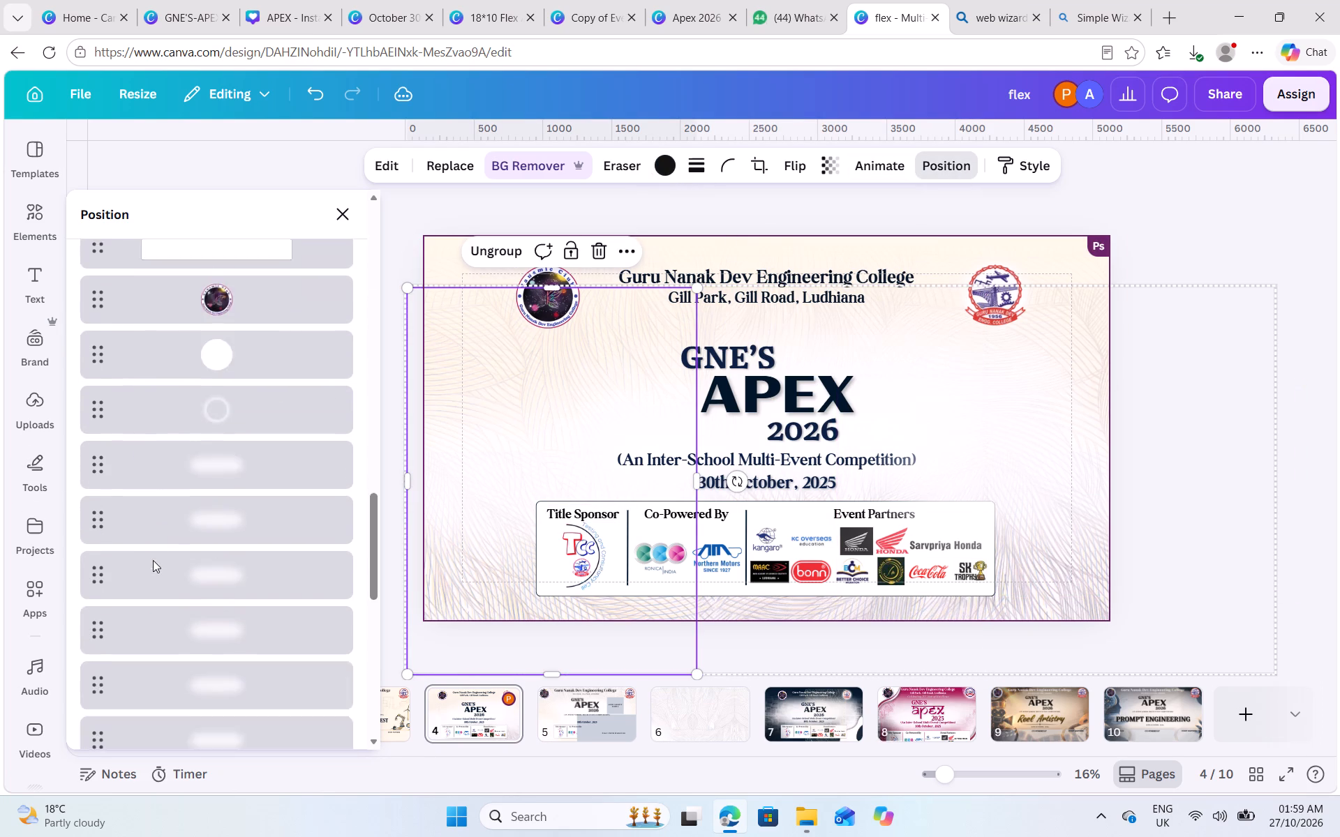
scroll(153, 560, "down", 8)
left_click(229, 472)
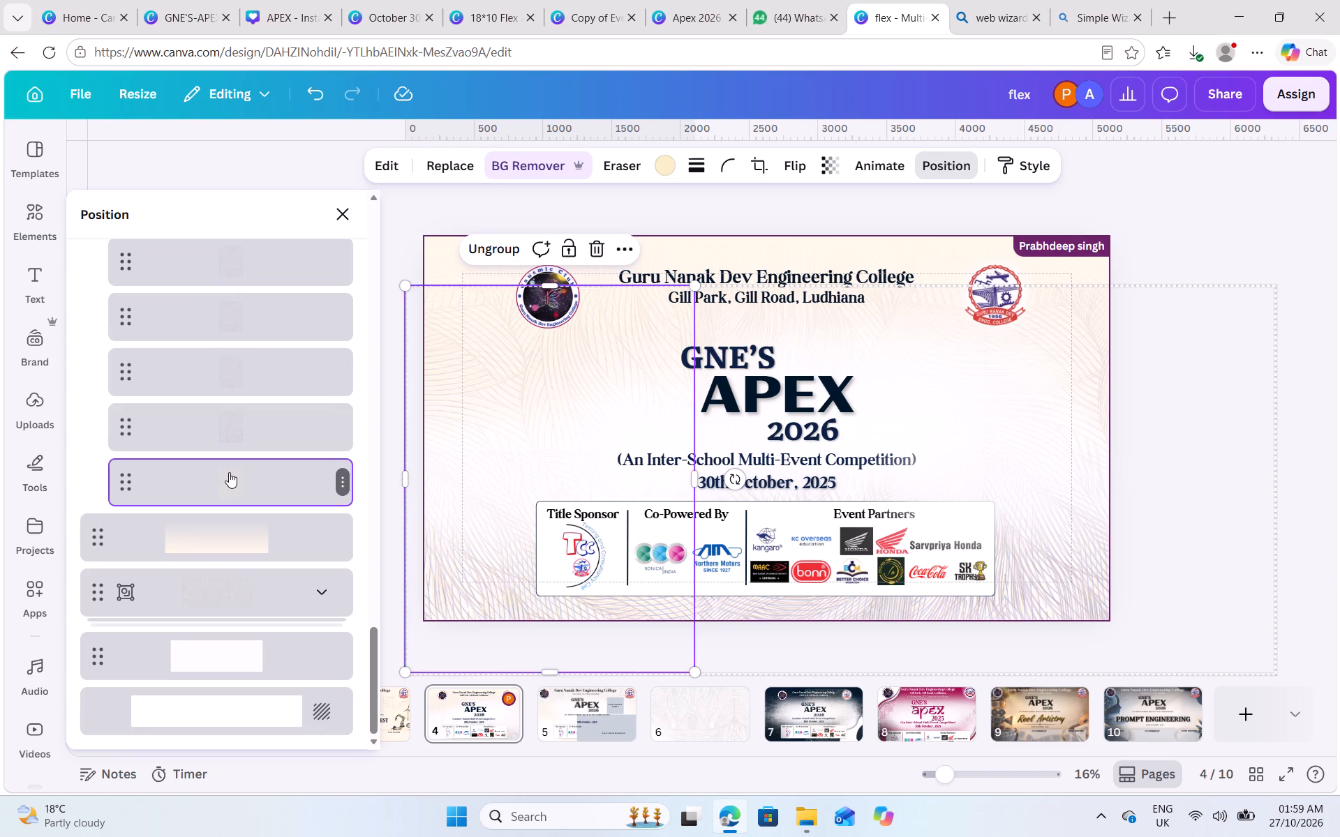
left_click(663, 174)
left_click(96, 419)
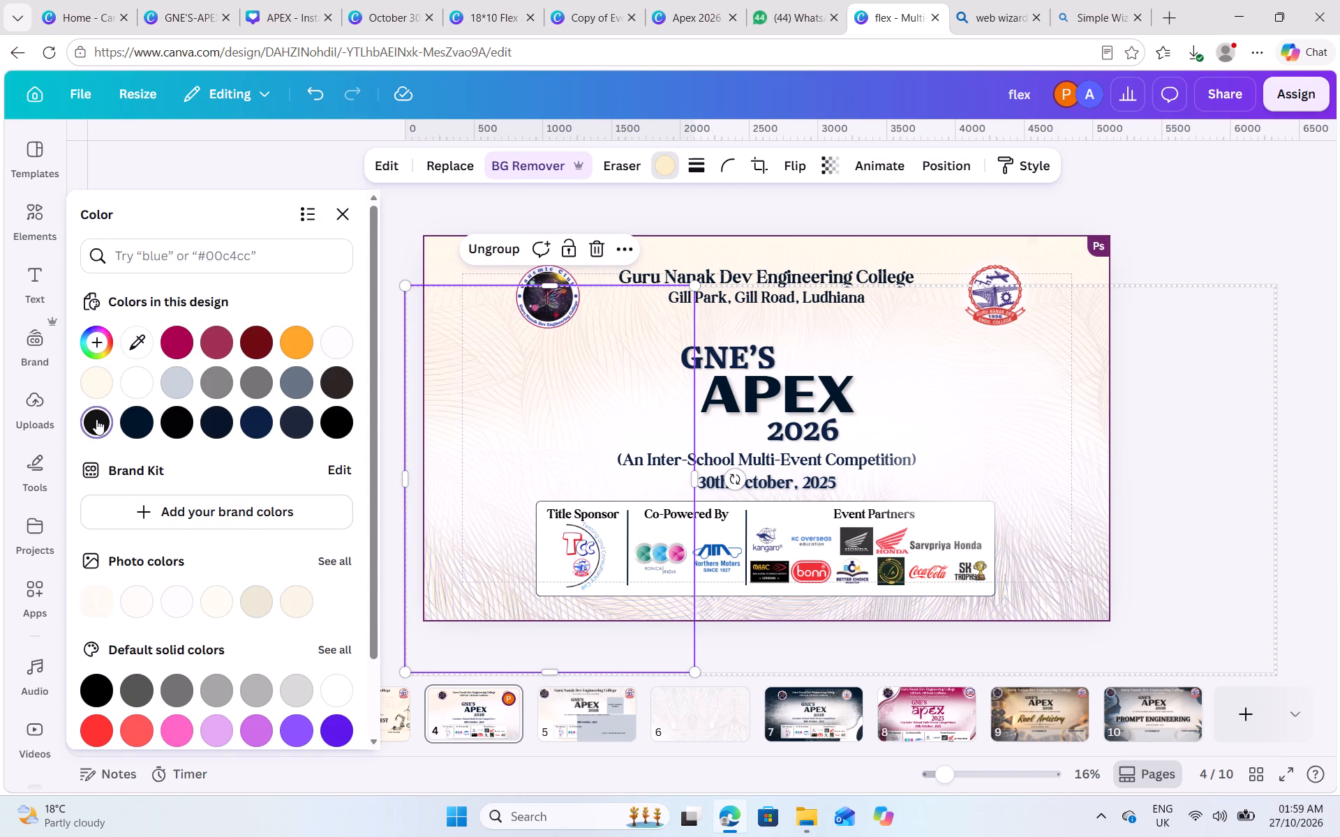
Raise the transparency value of the left tile's former cream-line layer to its maximum.
left_click(939, 165)
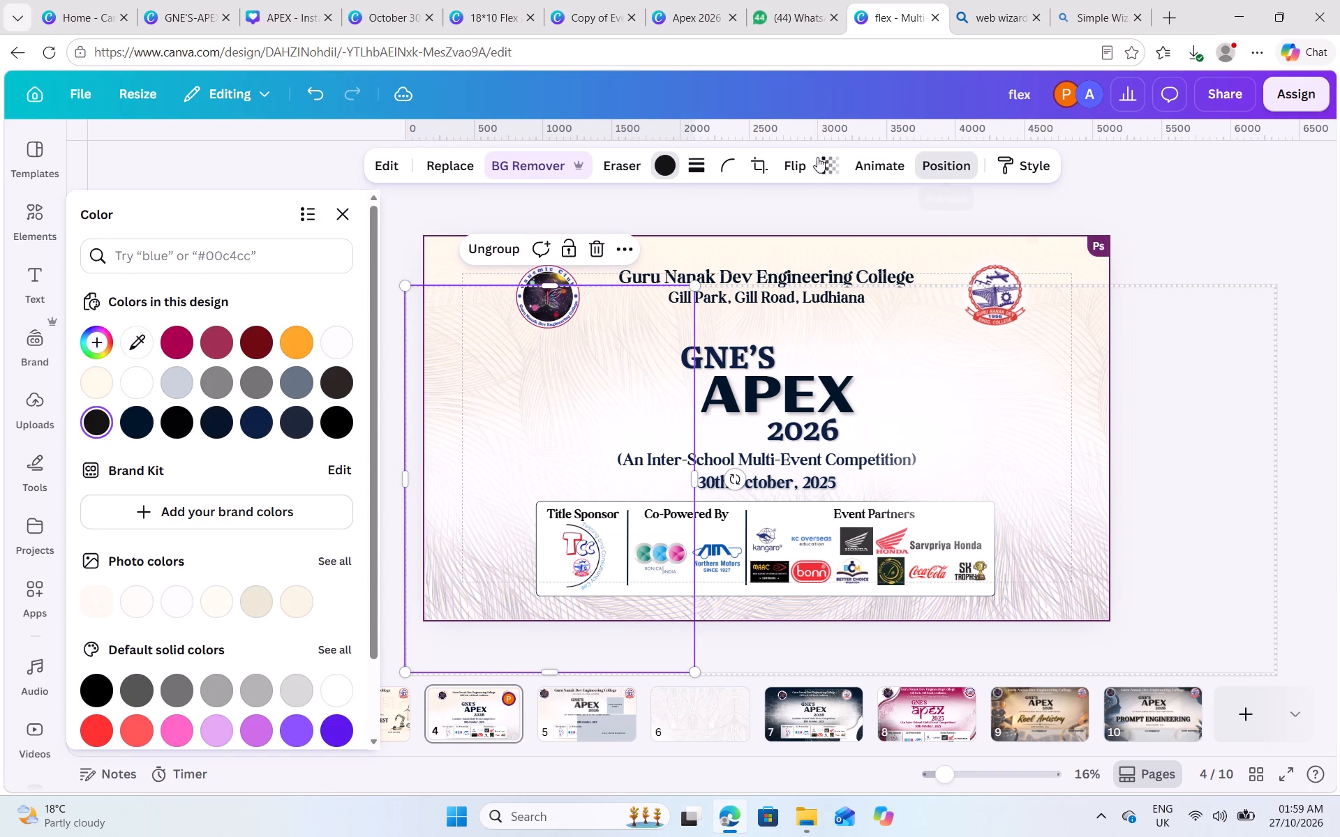
left_click(807, 166)
left_click(831, 167)
left_click_drag(826, 240, 878, 247)
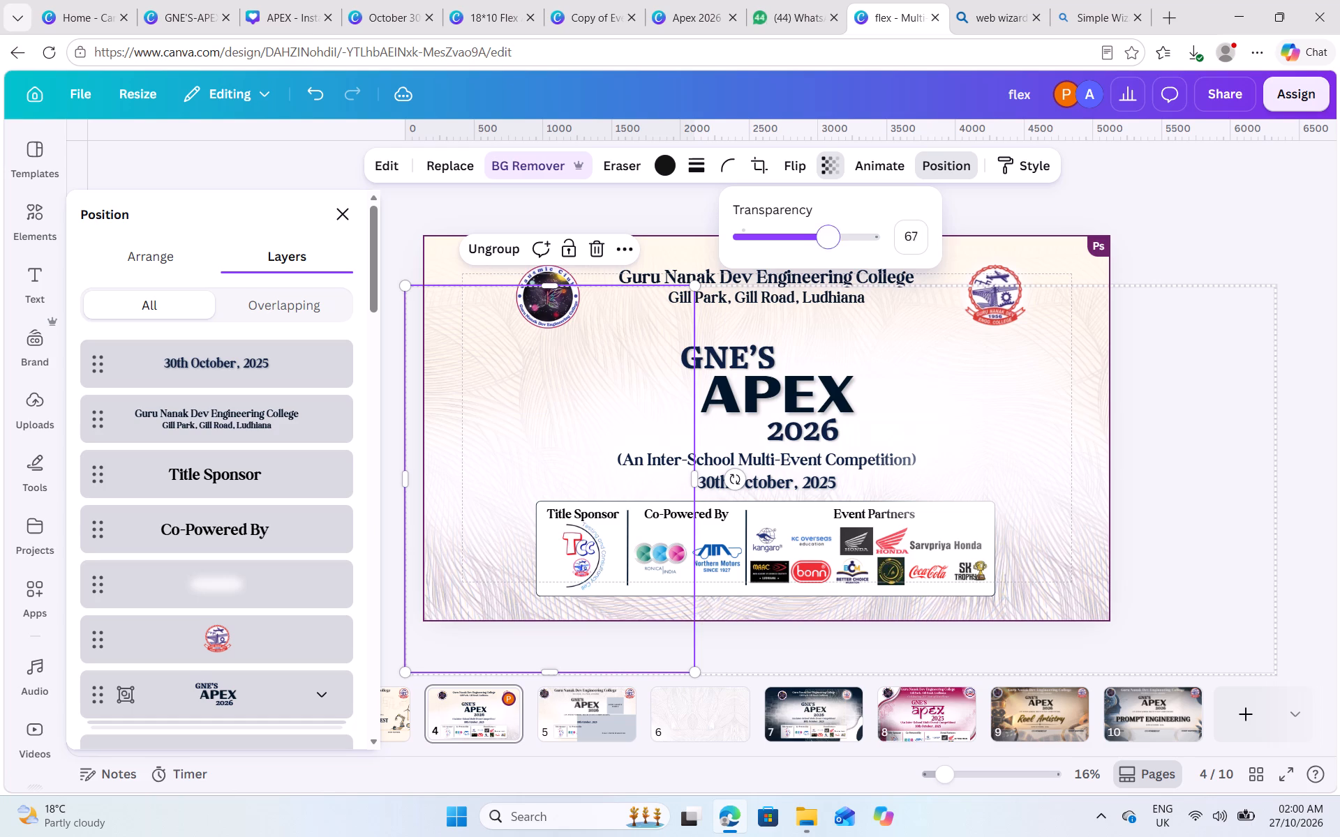
left_click_drag(878, 247, 916, 252)
Bring the darkened leaf-line group forward in page 4's layer stack, above both cream gradients and the lowest white glow.
left_click(1177, 162)
left_click(1068, 370)
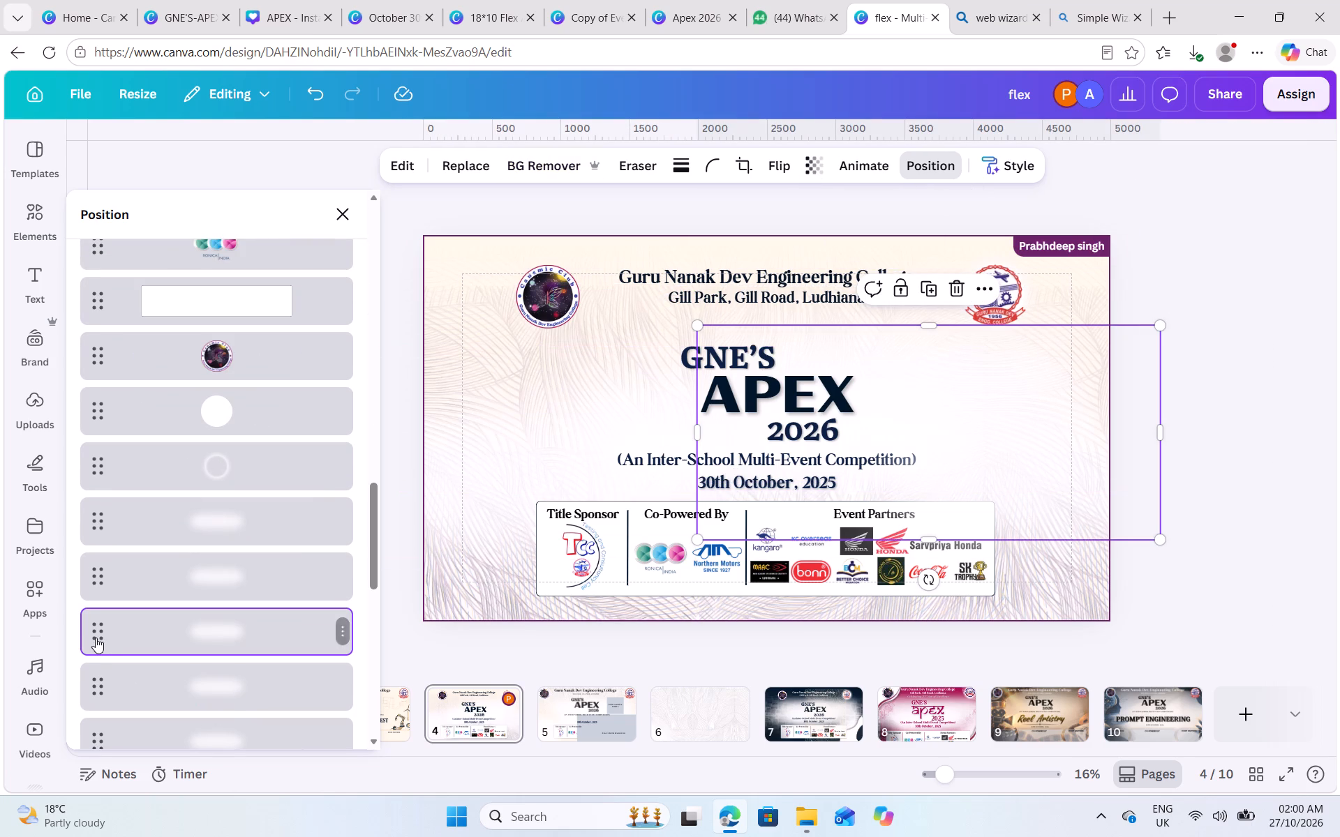
scroll(96, 638, "down", 6)
scroll(96, 638, "up", 1)
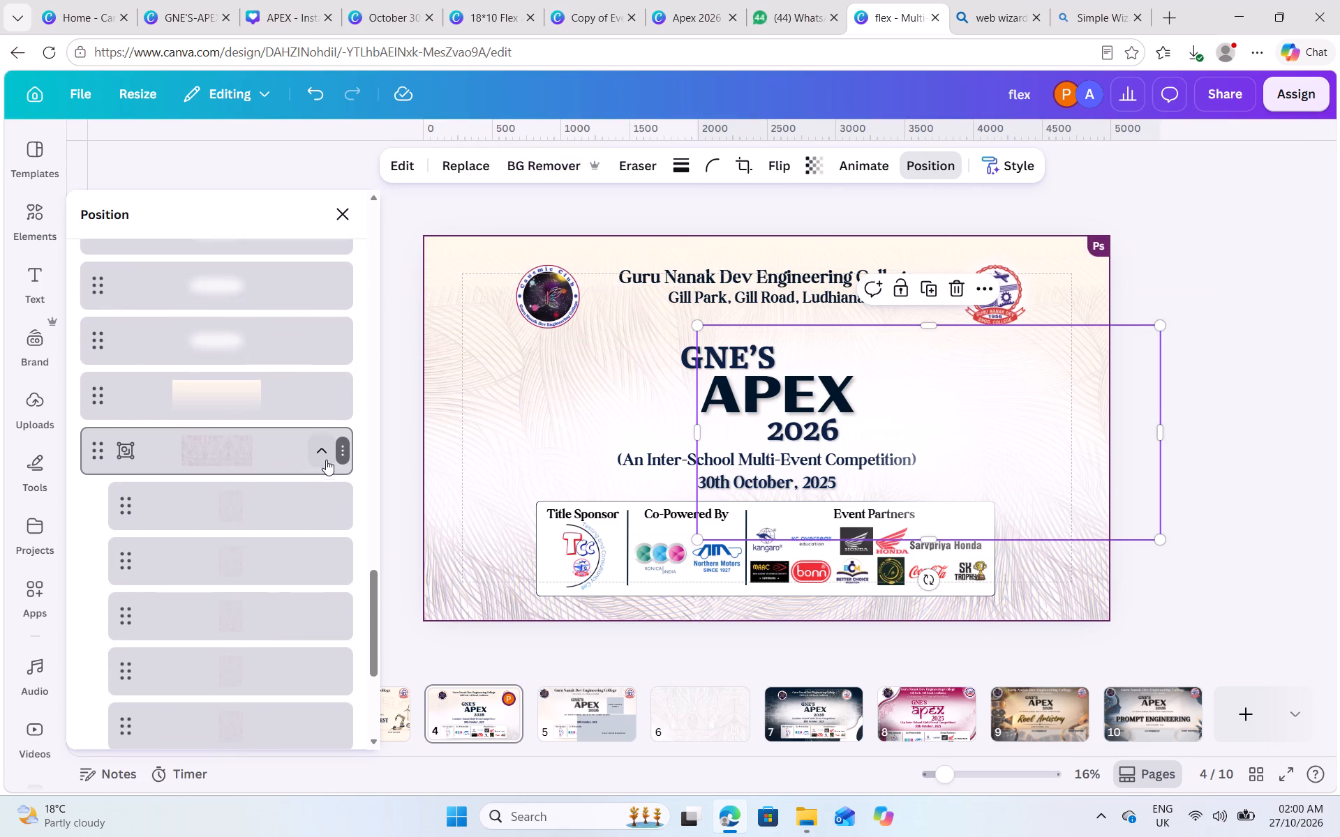
left_click(320, 455)
left_click_drag(97, 475, 100, 424)
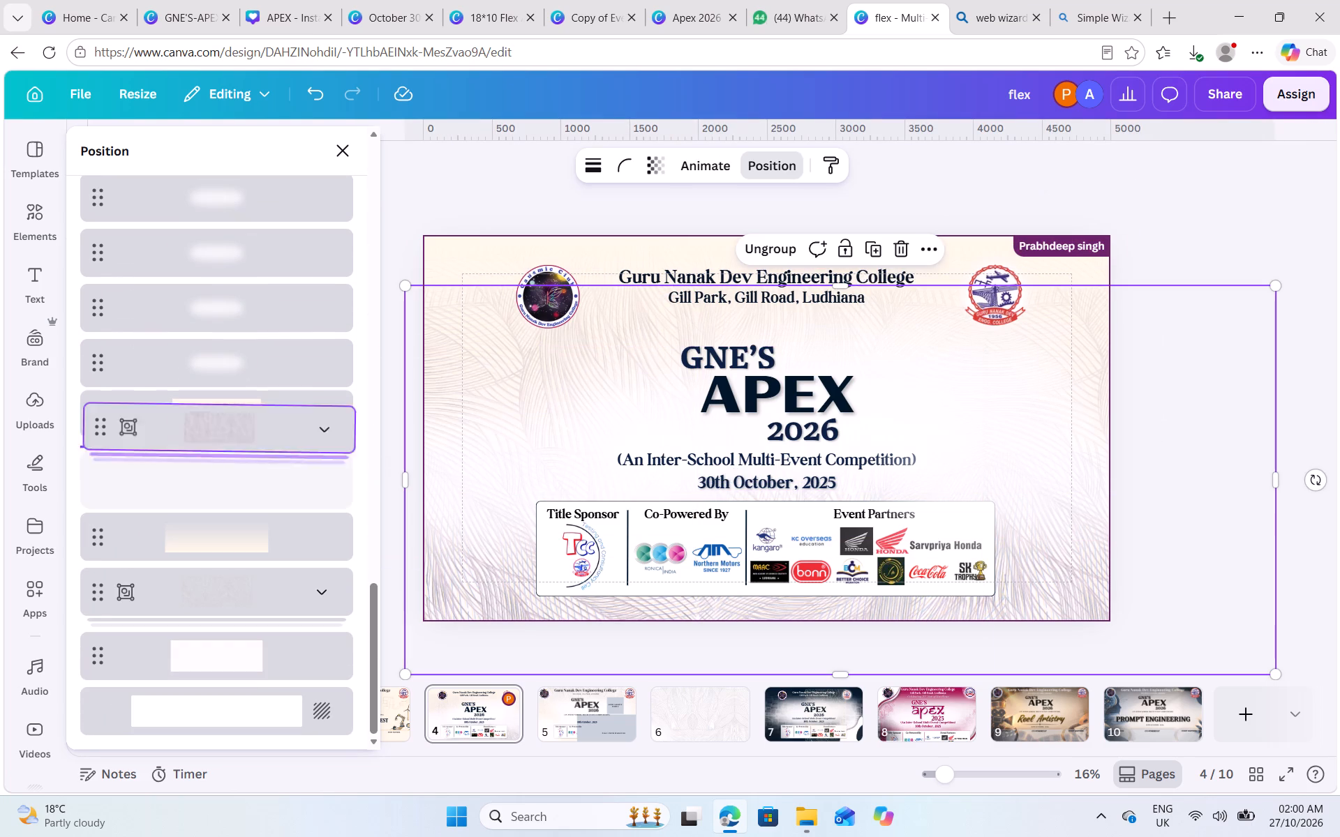
left_click_drag(100, 424, 103, 338)
scroll(103, 338, "up", 1)
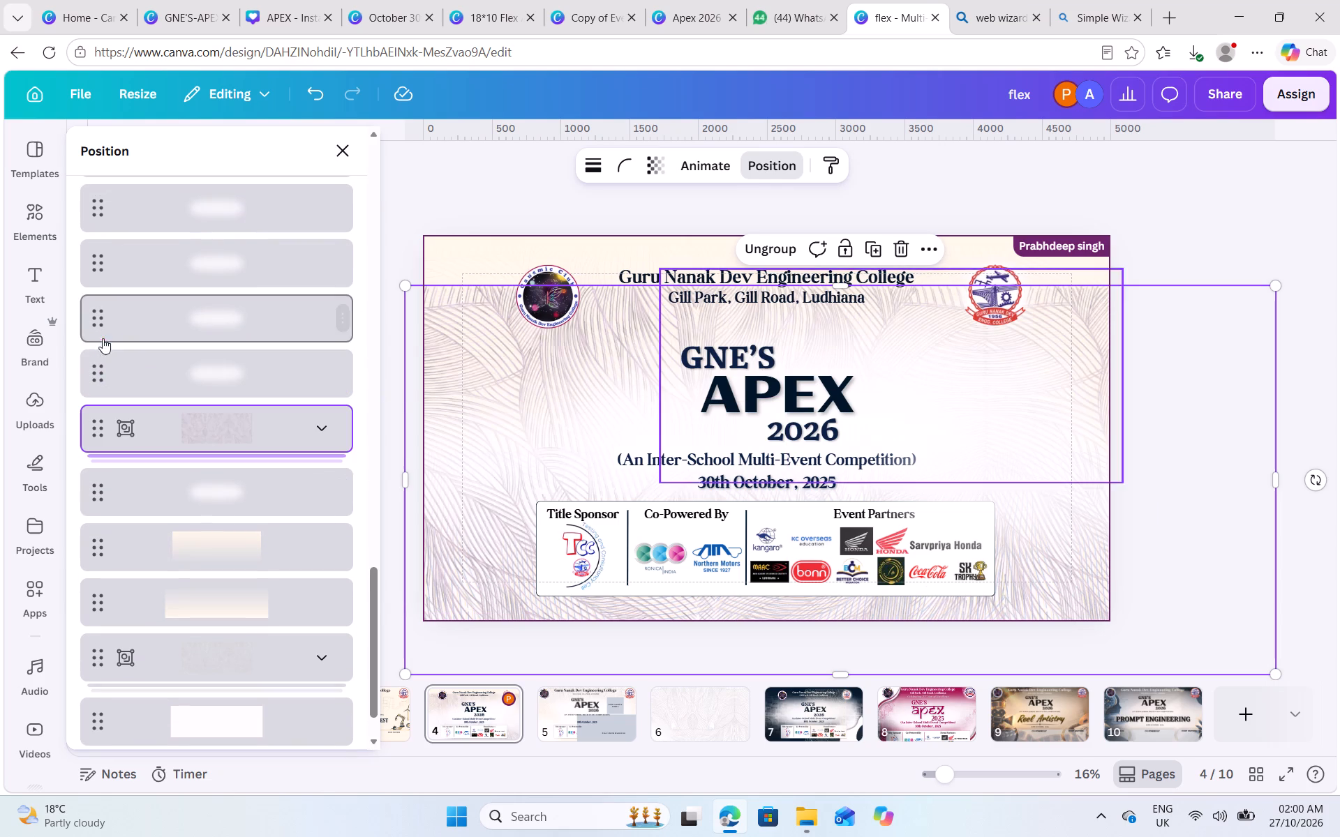
Move the darkened leaf-line group up so its upper edge extends just past the top of the banner.
left_click_drag(1223, 324, 1202, 291)
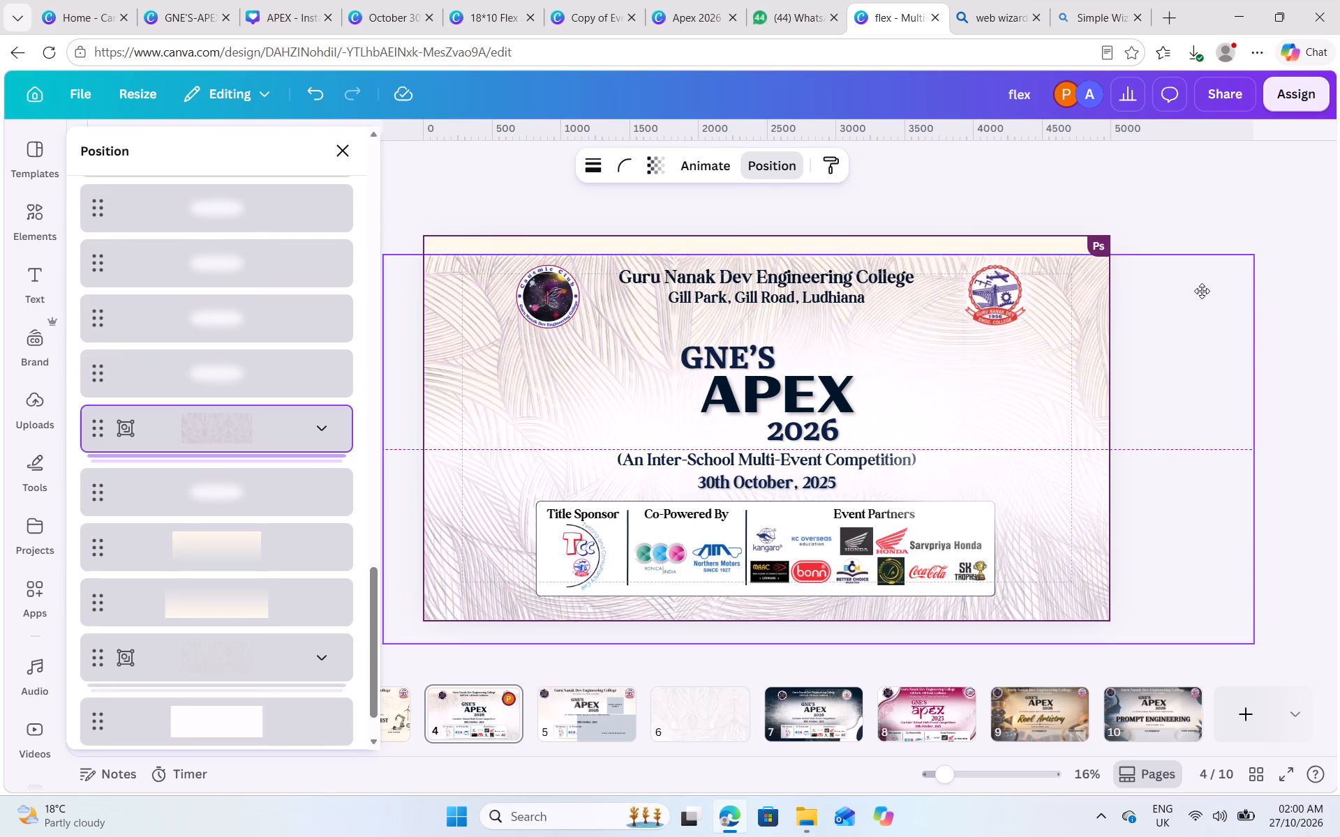
left_click_drag(1202, 291, 1209, 295)
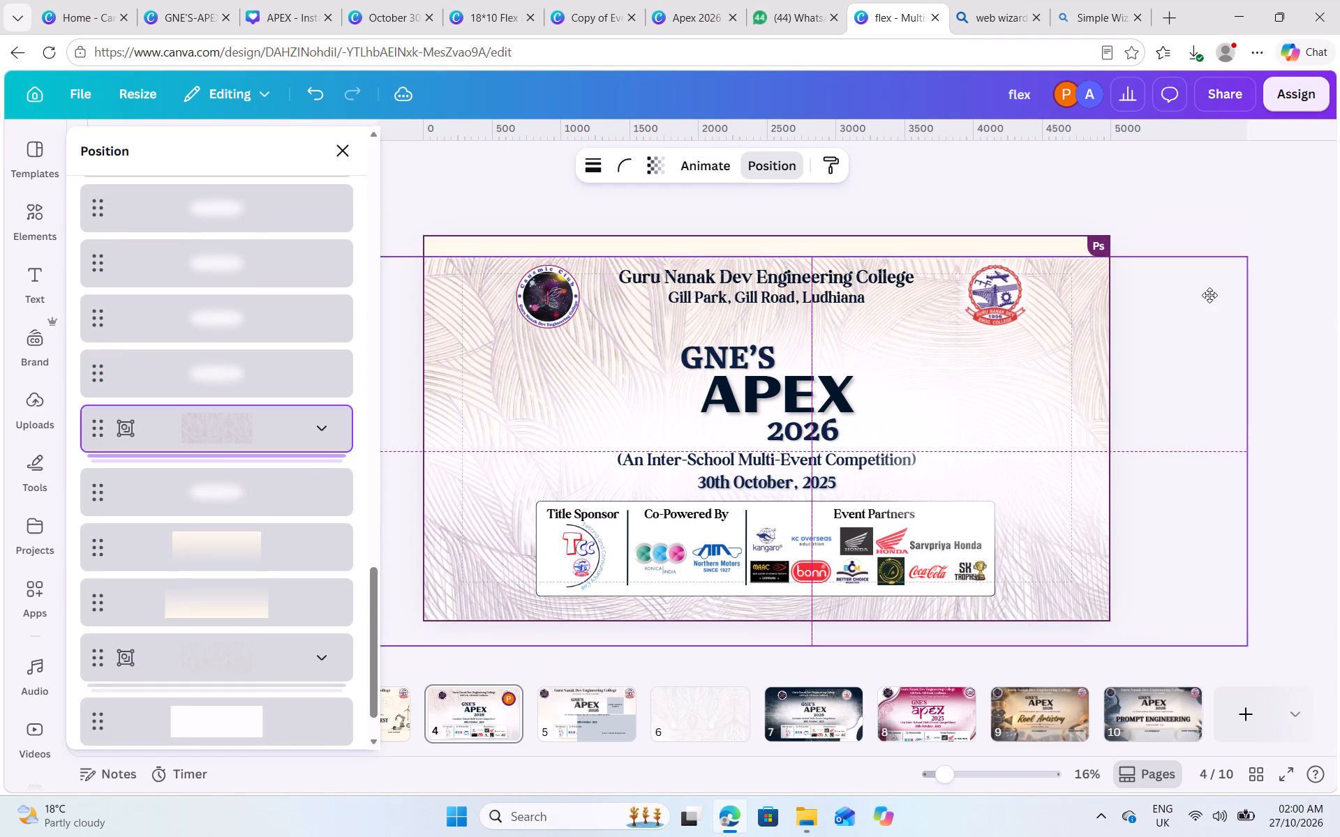
left_click_drag(1209, 295, 1220, 266)
left_click(325, 428)
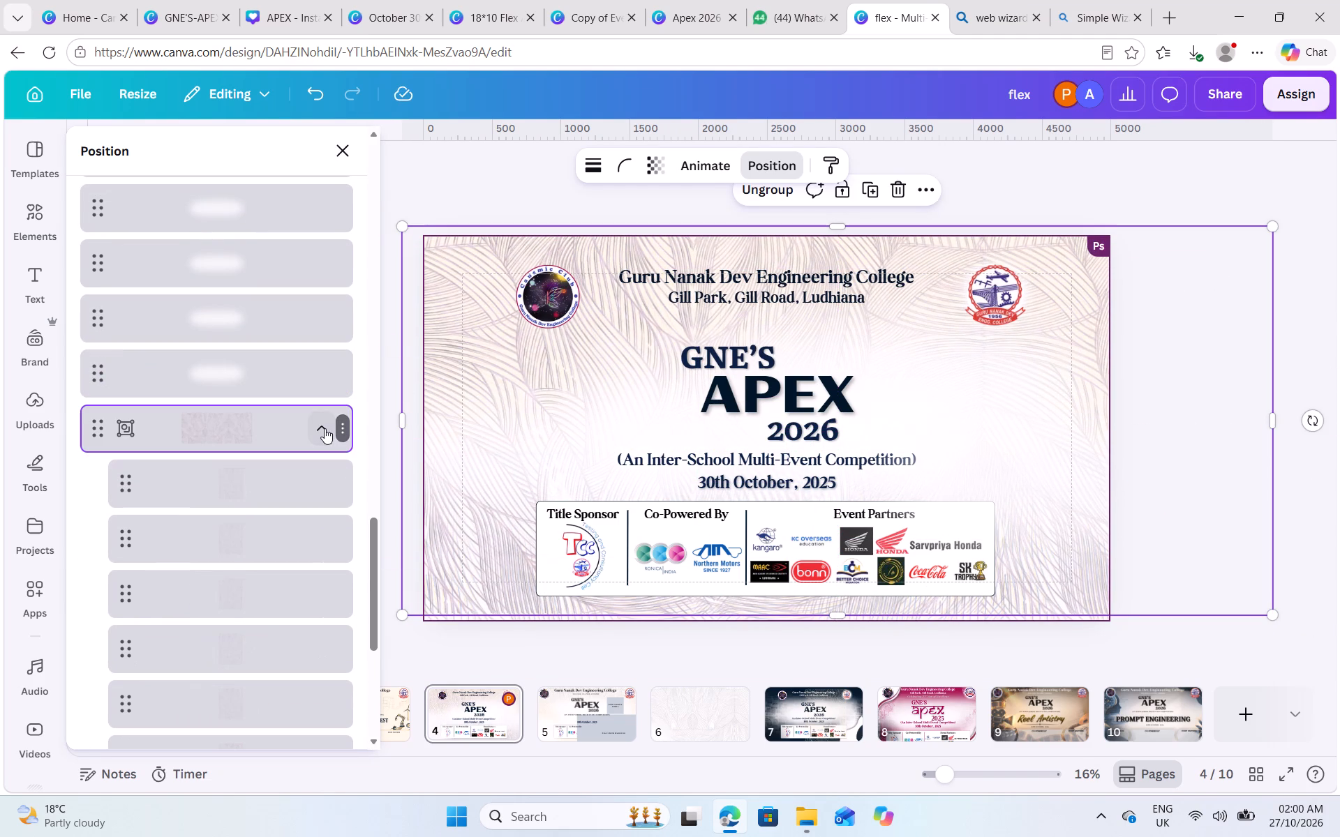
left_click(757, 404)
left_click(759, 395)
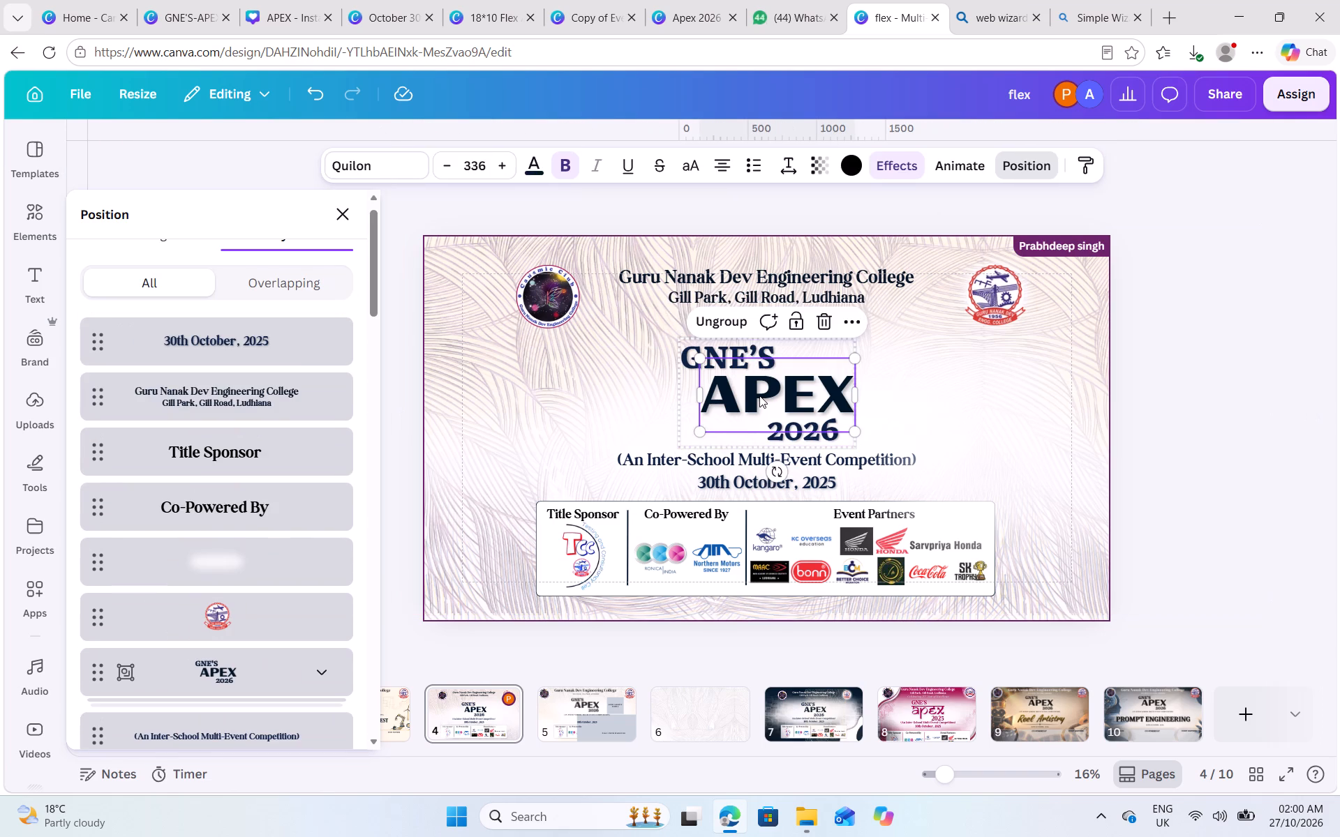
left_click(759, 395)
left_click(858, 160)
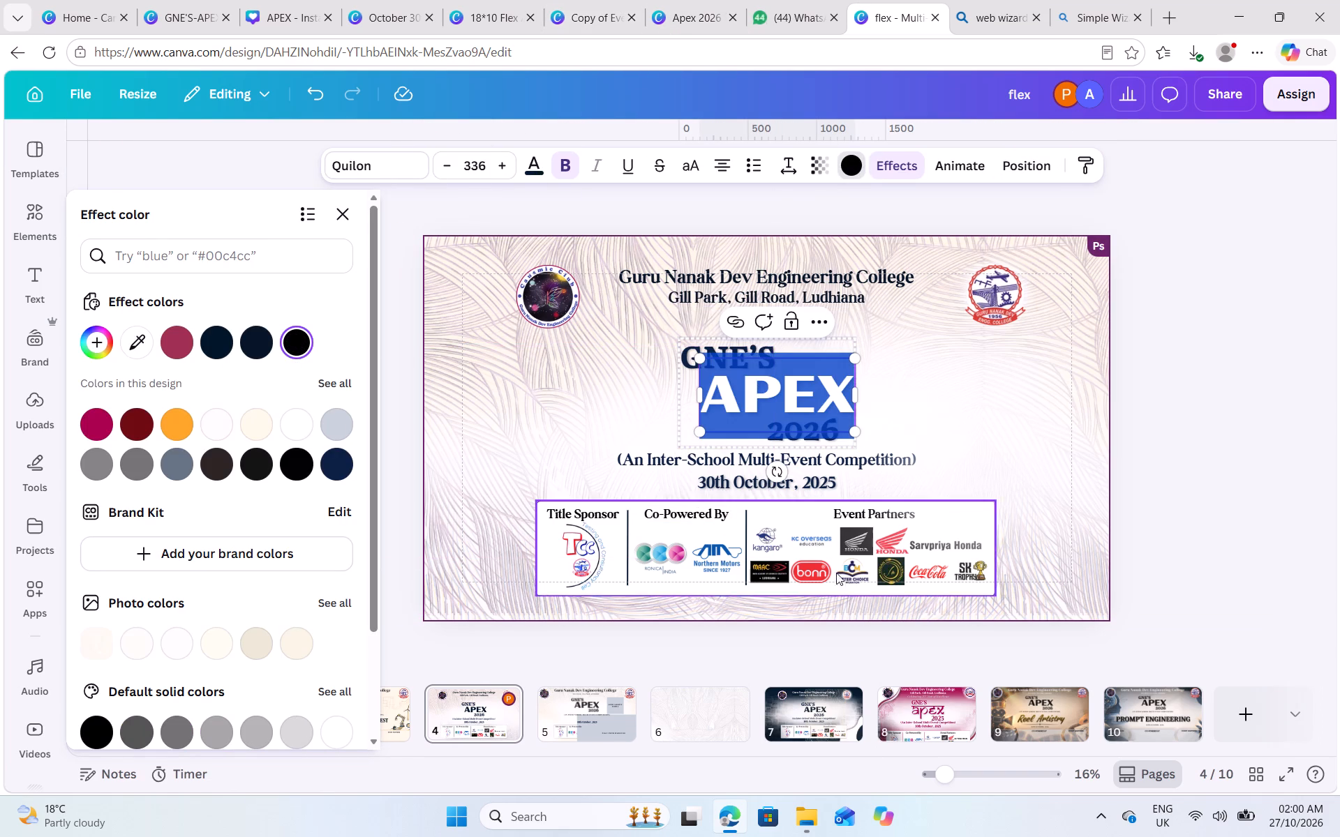
Copy the dark colour code #001529 from the gradient shape across the upper part of page 7.
left_click(826, 735)
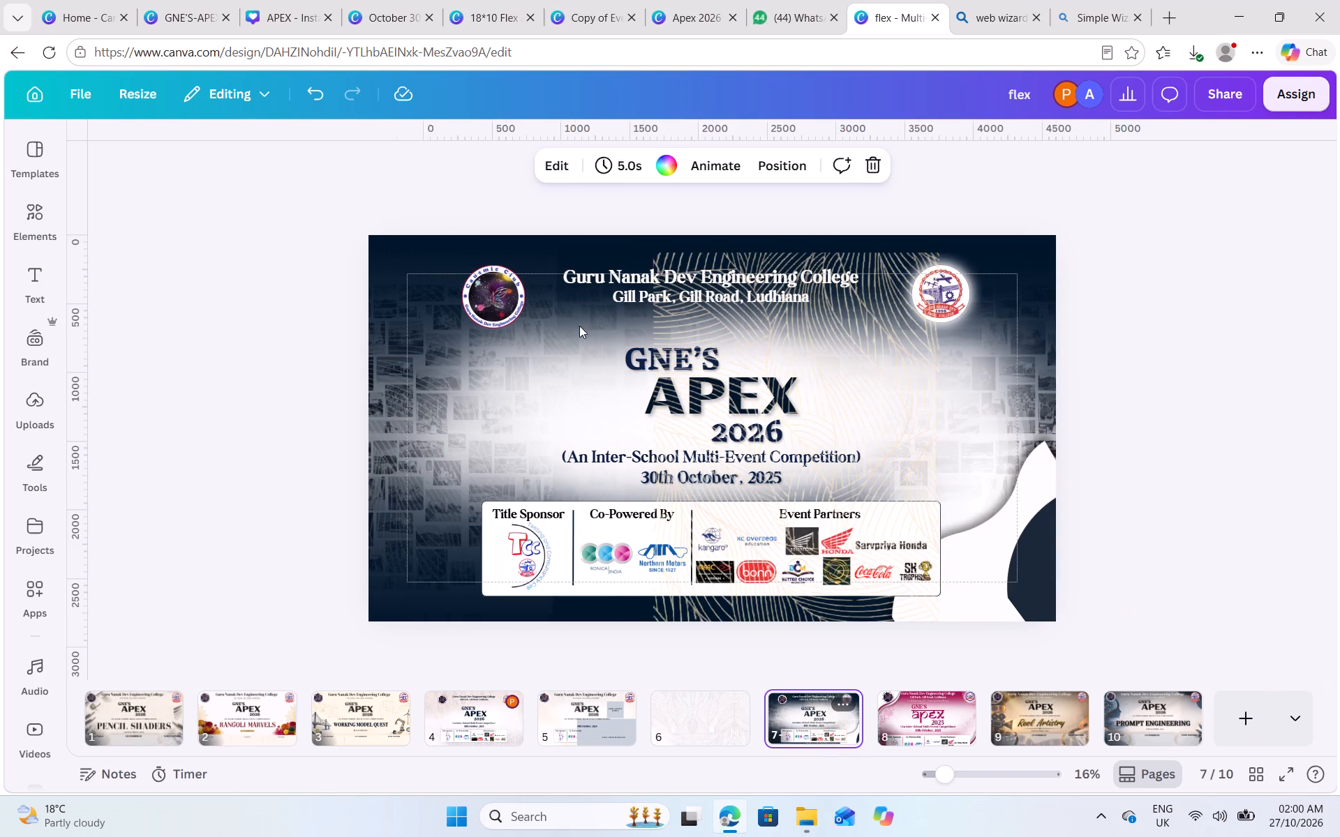
left_click(374, 262)
left_click(401, 261)
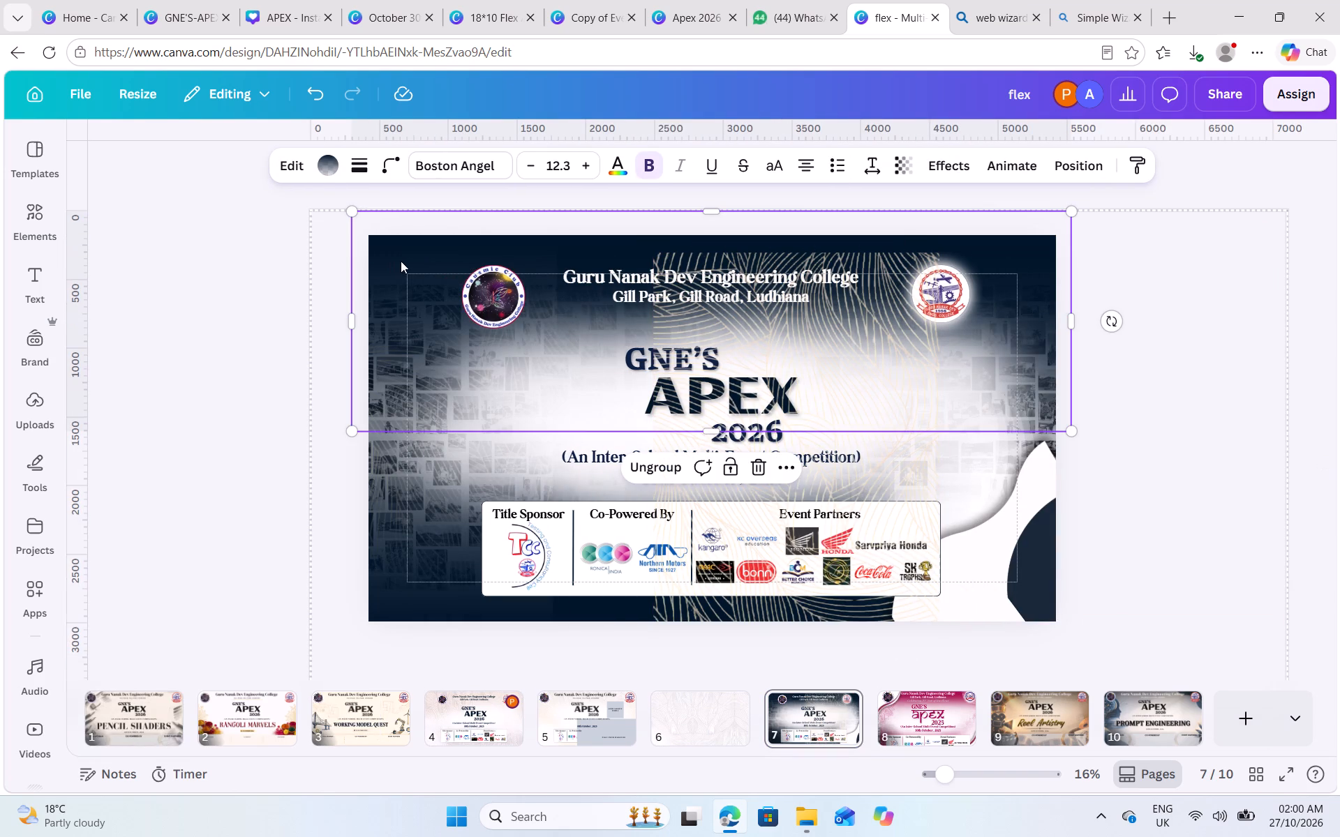
left_click(325, 168)
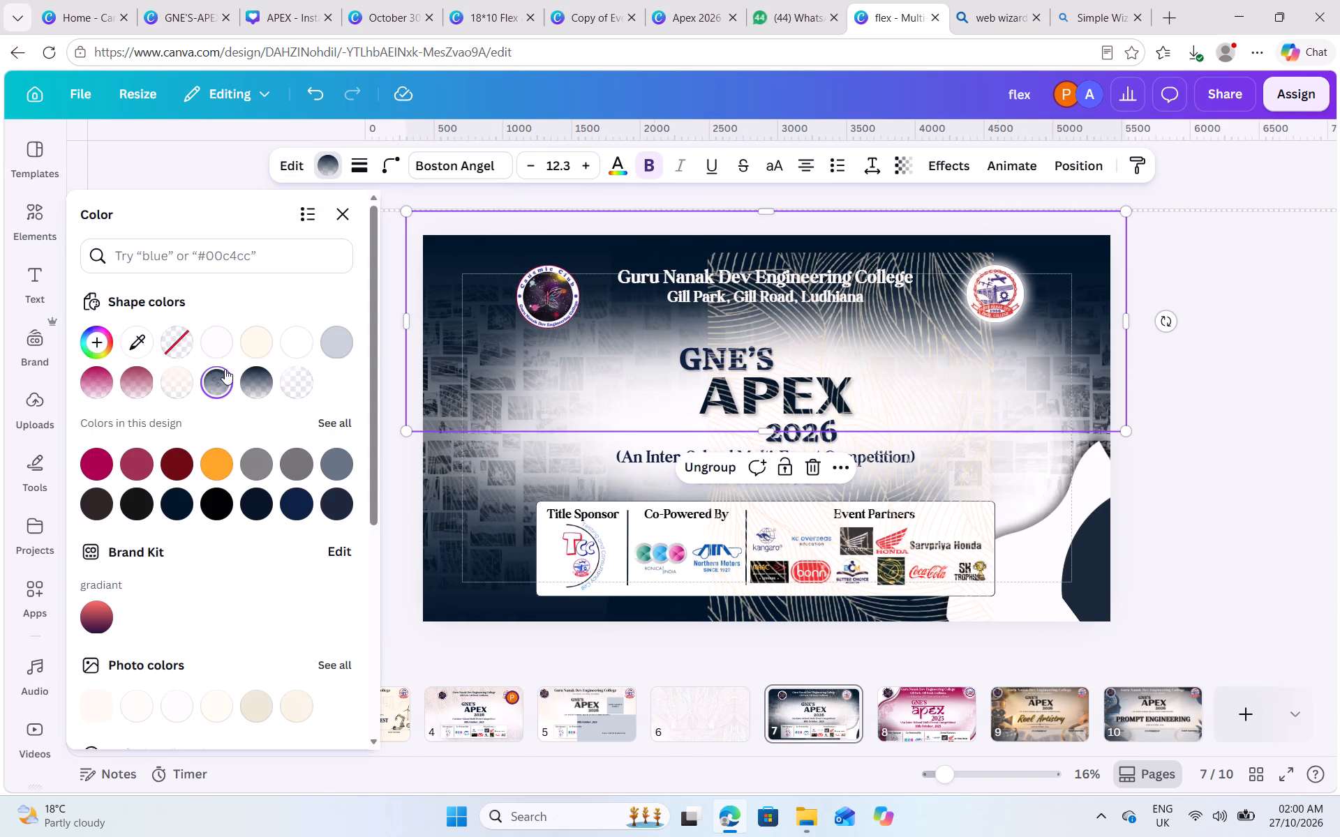
left_click(214, 380)
left_click(96, 502)
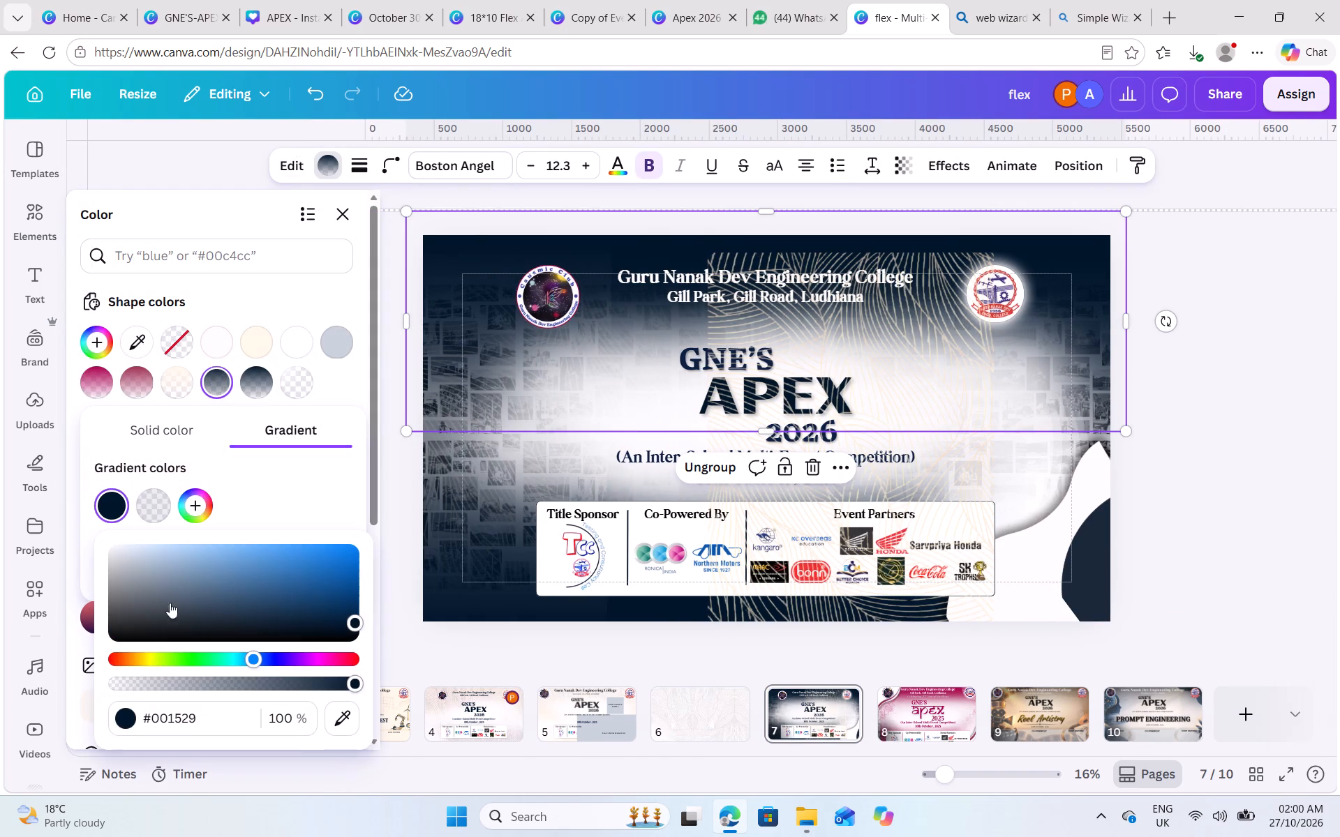
left_click(165, 707)
key("ctrl+c")
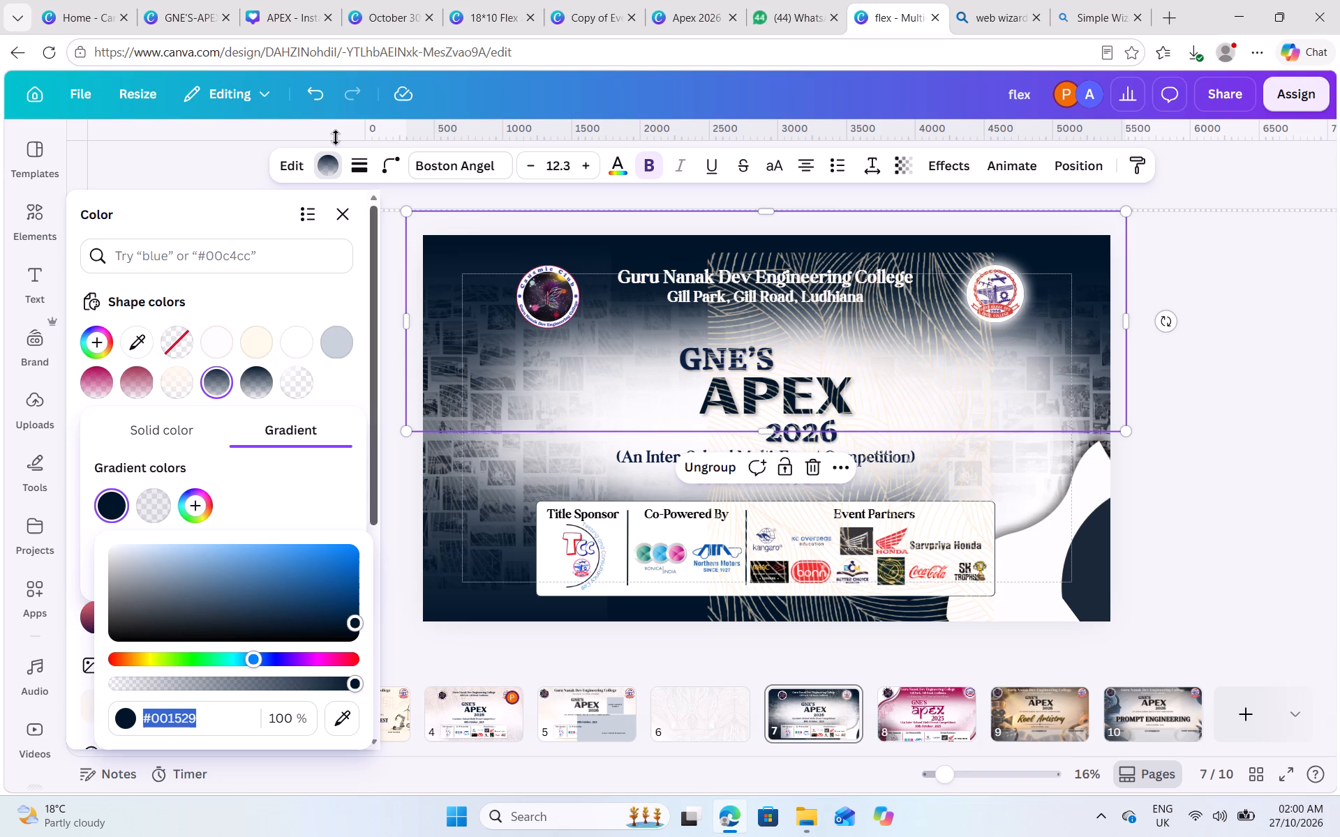
Recolour the uppermost layer of page 4's leaf-line group, in its right tile, to dark azure #001529.
left_click(572, 700)
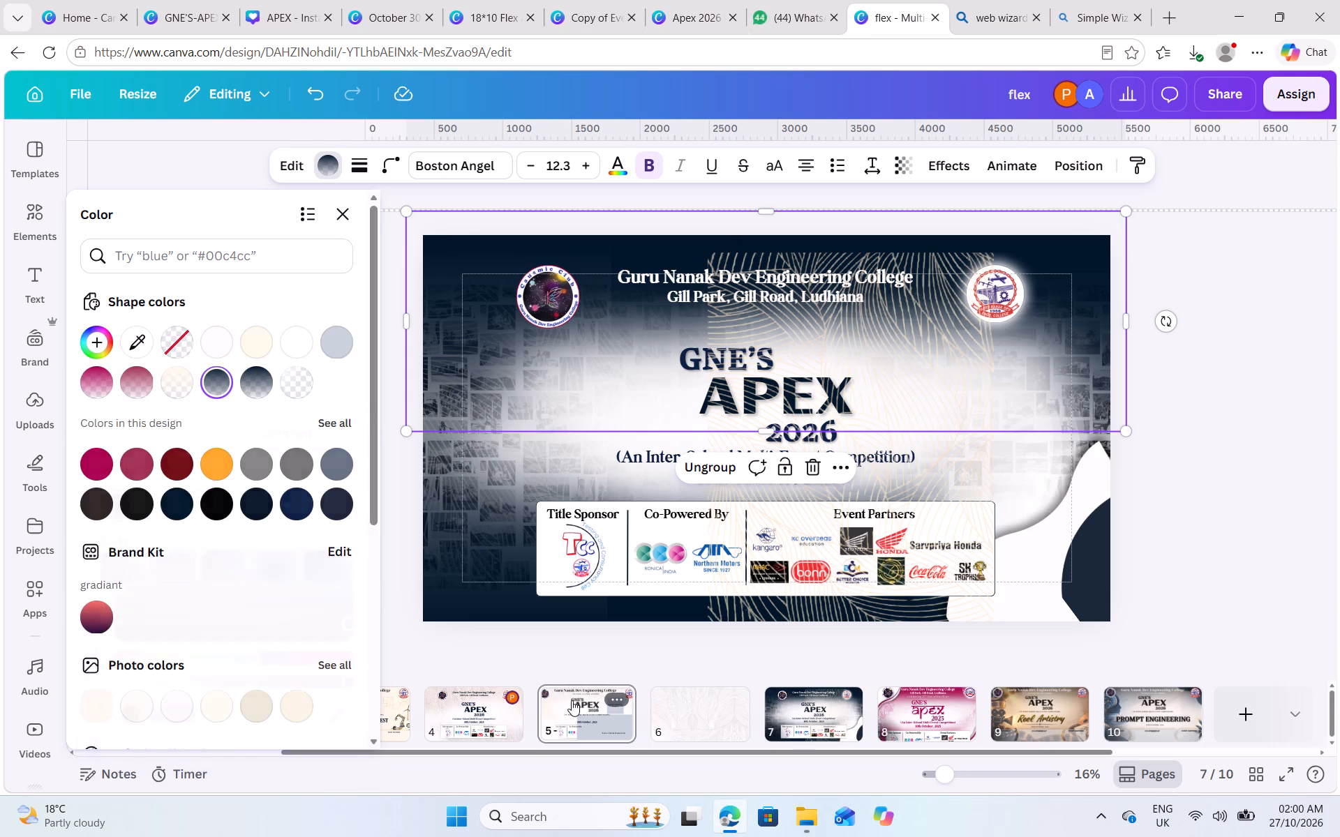
left_click(479, 704)
left_click(456, 280)
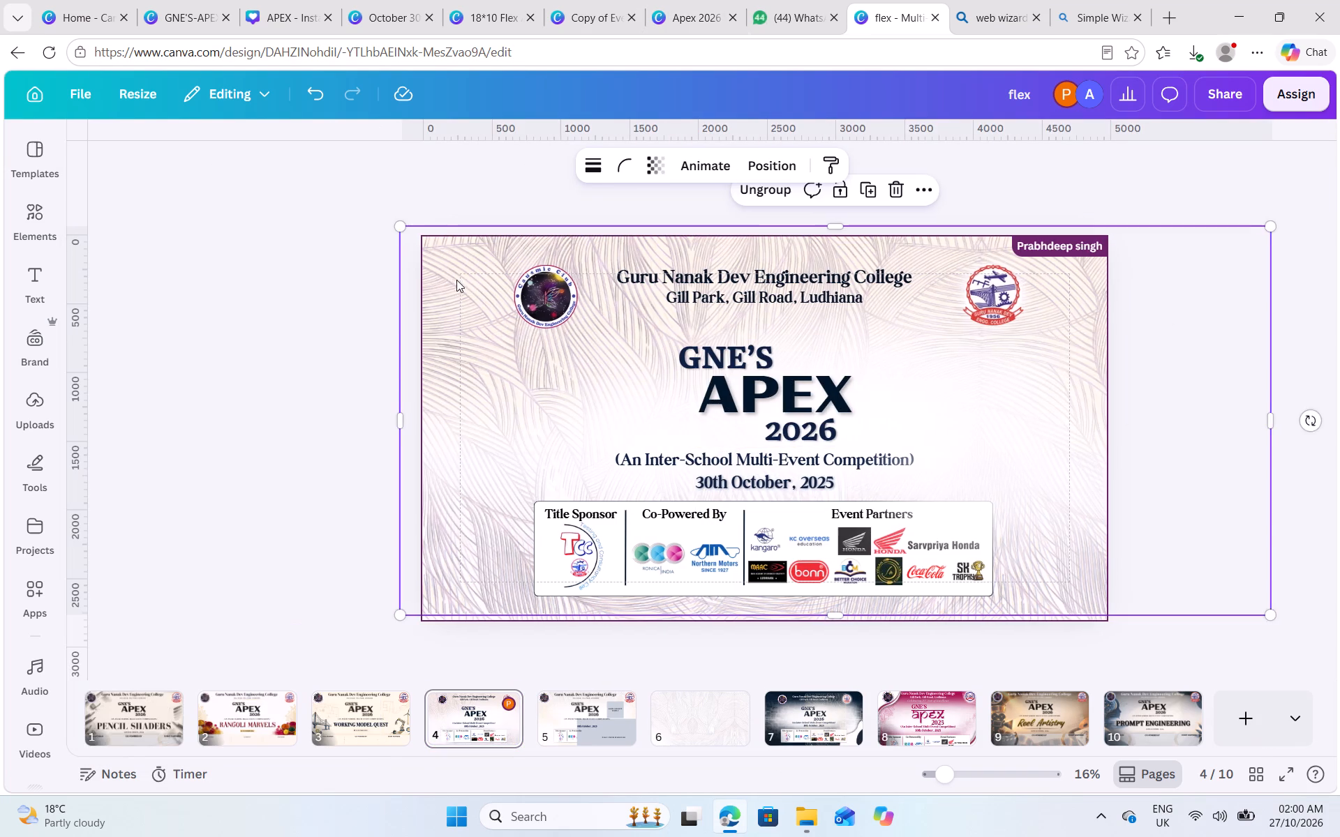
left_click(777, 159)
scroll(295, 436, "down", 1)
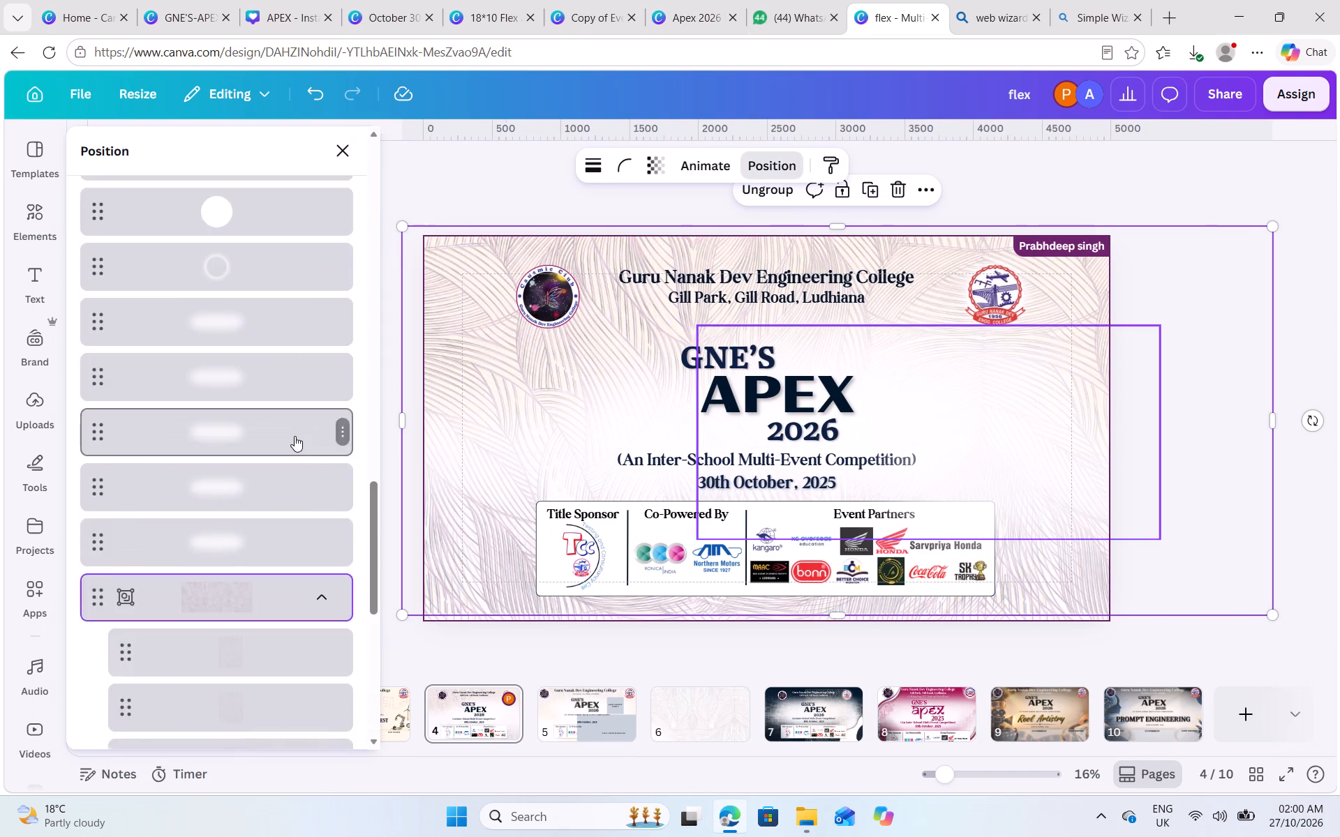
scroll(295, 436, "down", 2)
left_click(209, 259)
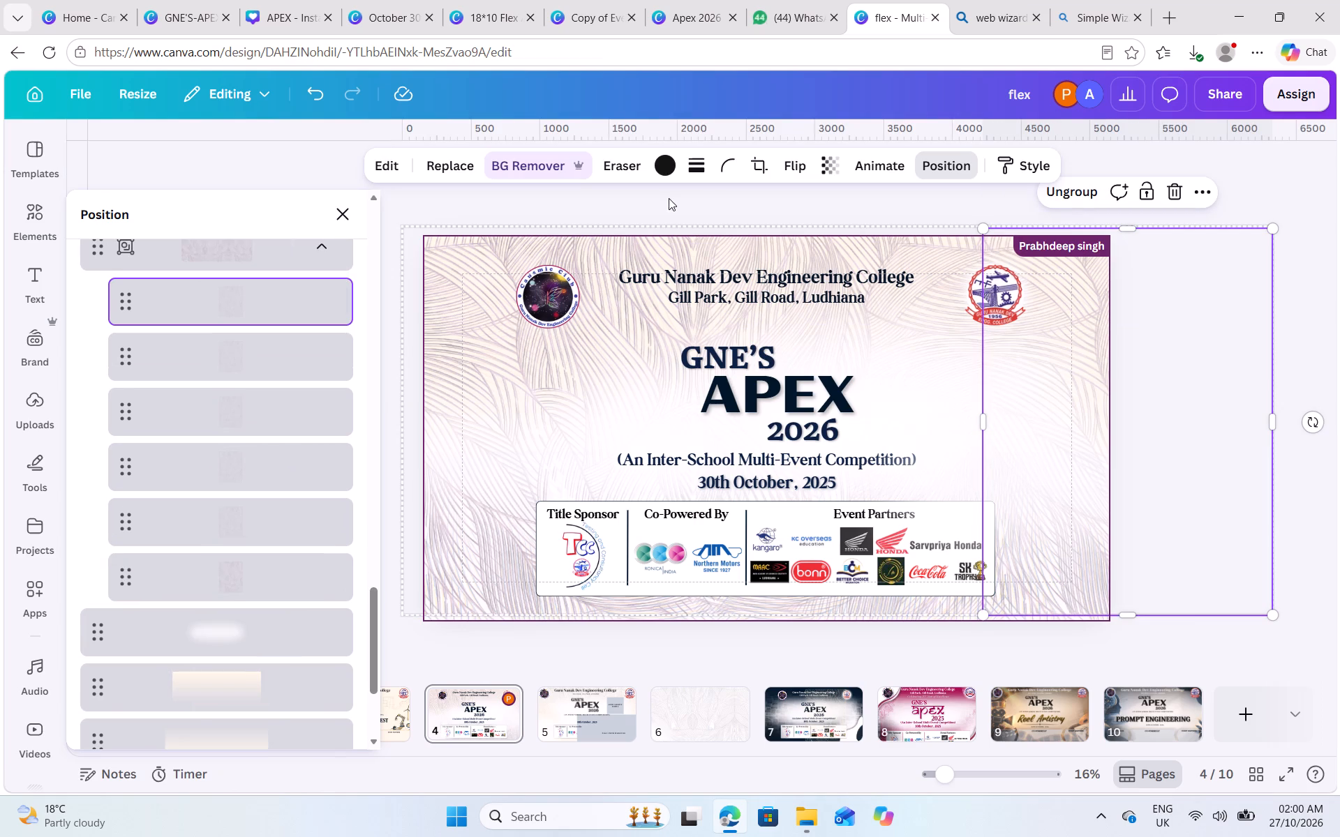
left_click(664, 173)
left_click(100, 427)
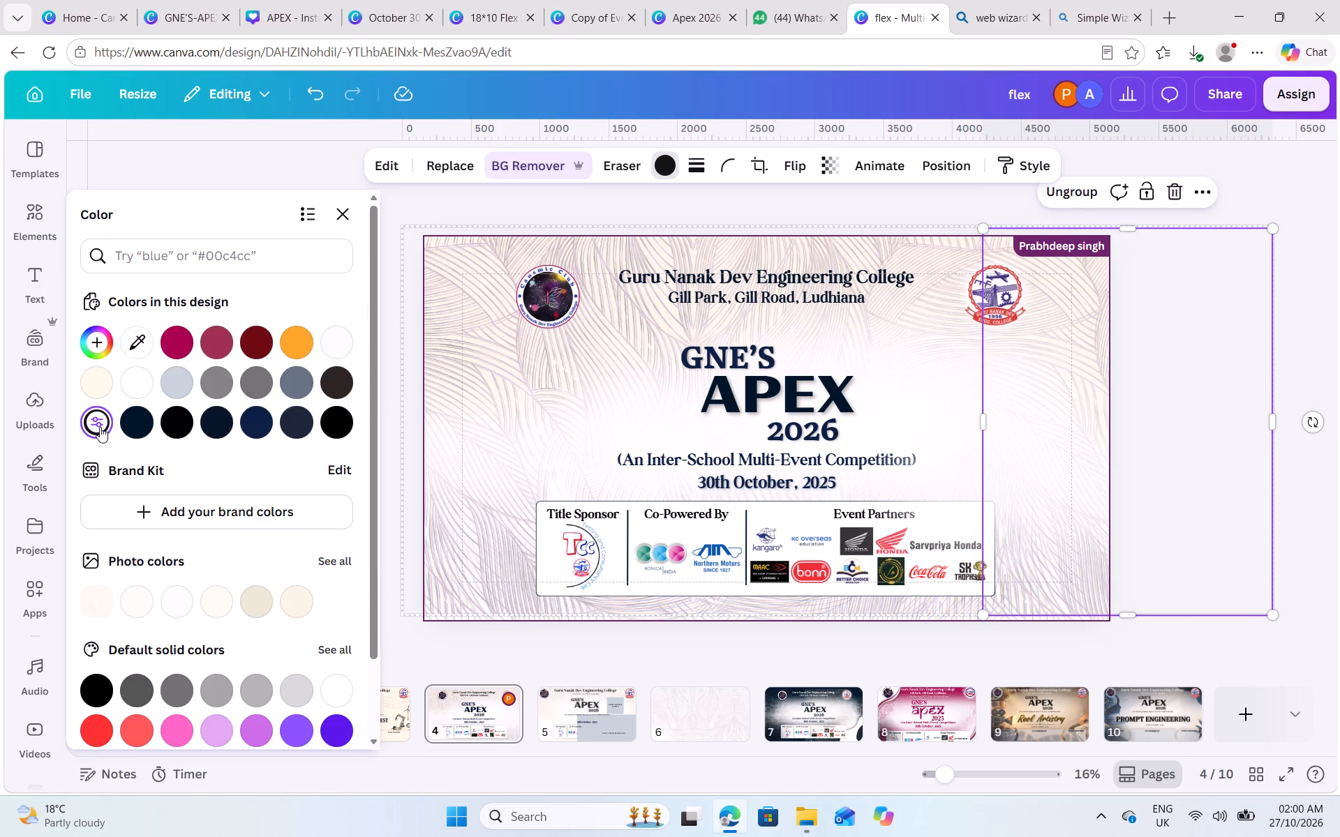
left_click(195, 608)
key("ctrl+a")
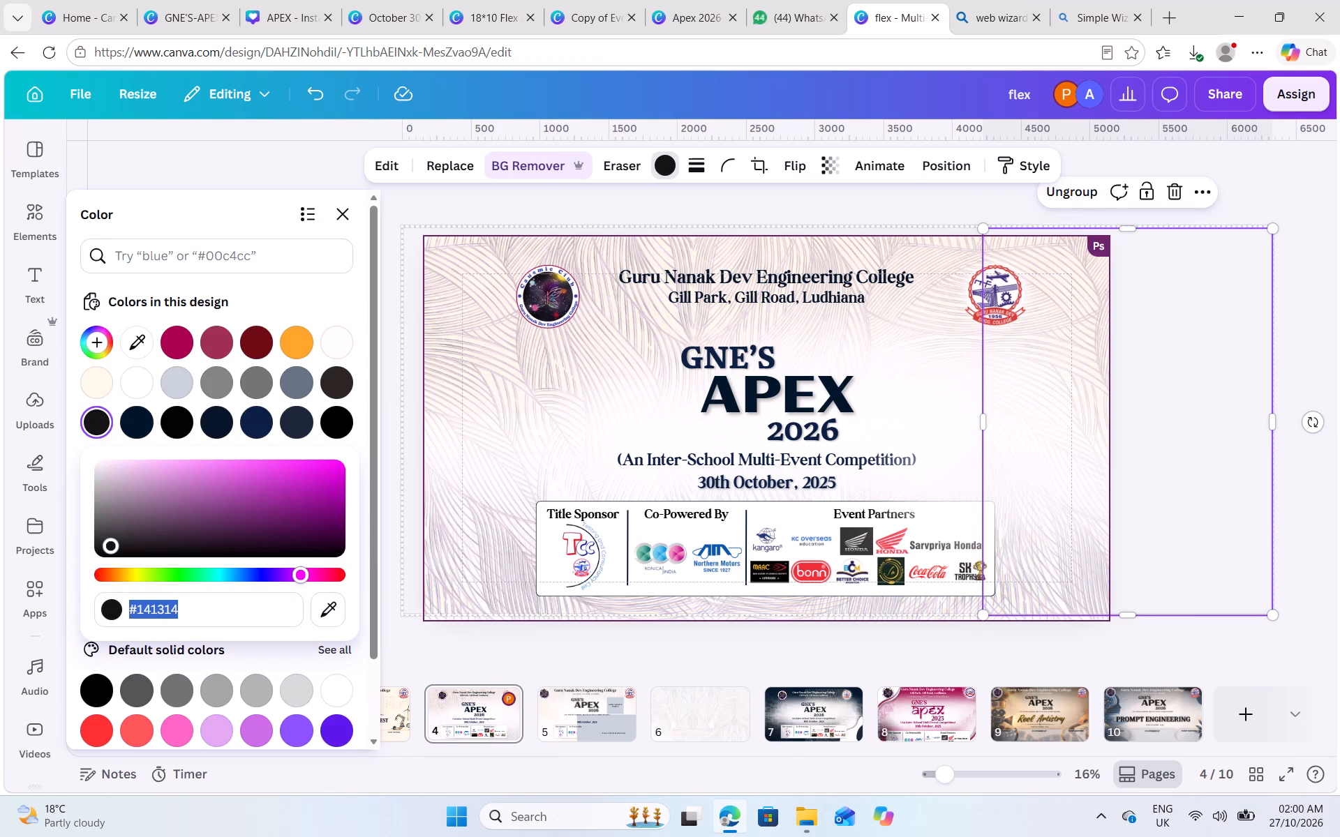
key("ctrl+v")
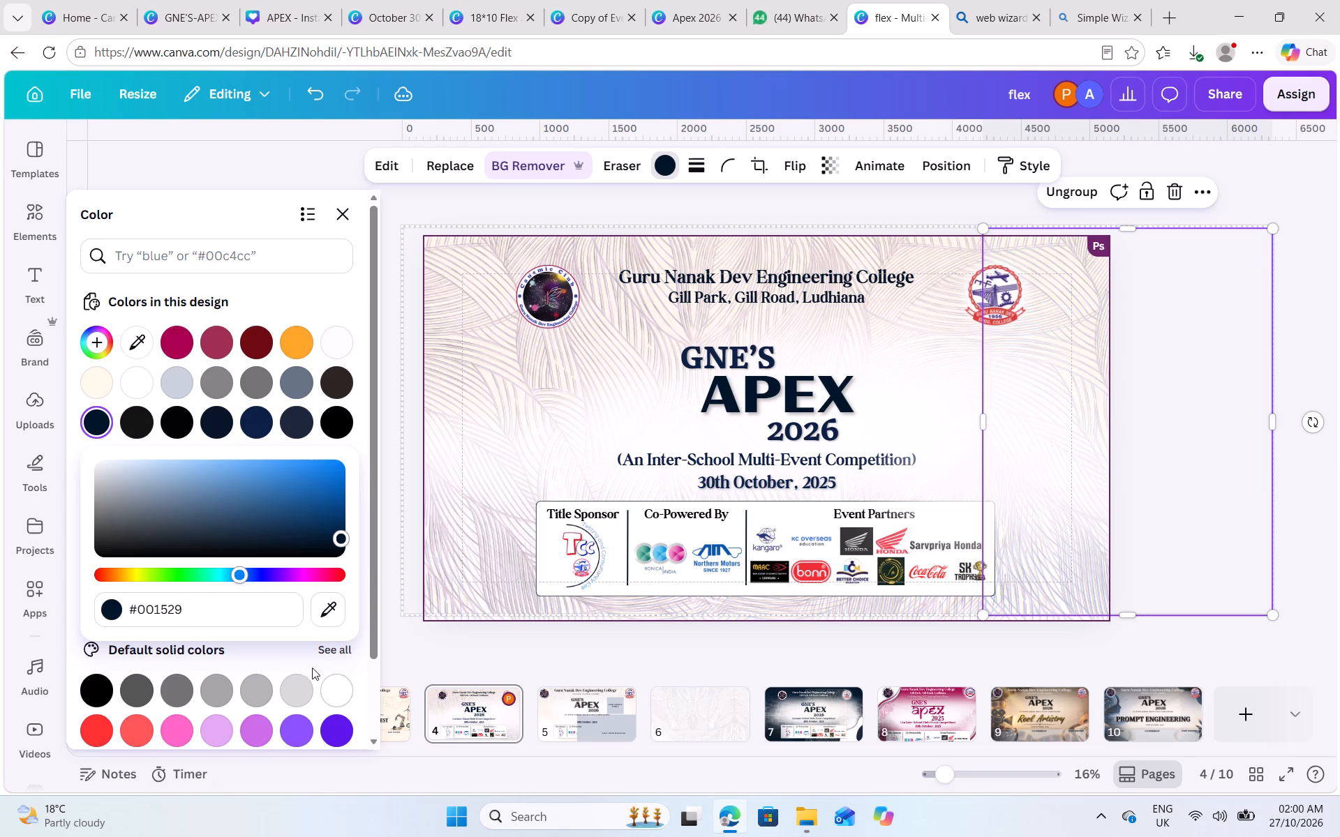
left_click(277, 656)
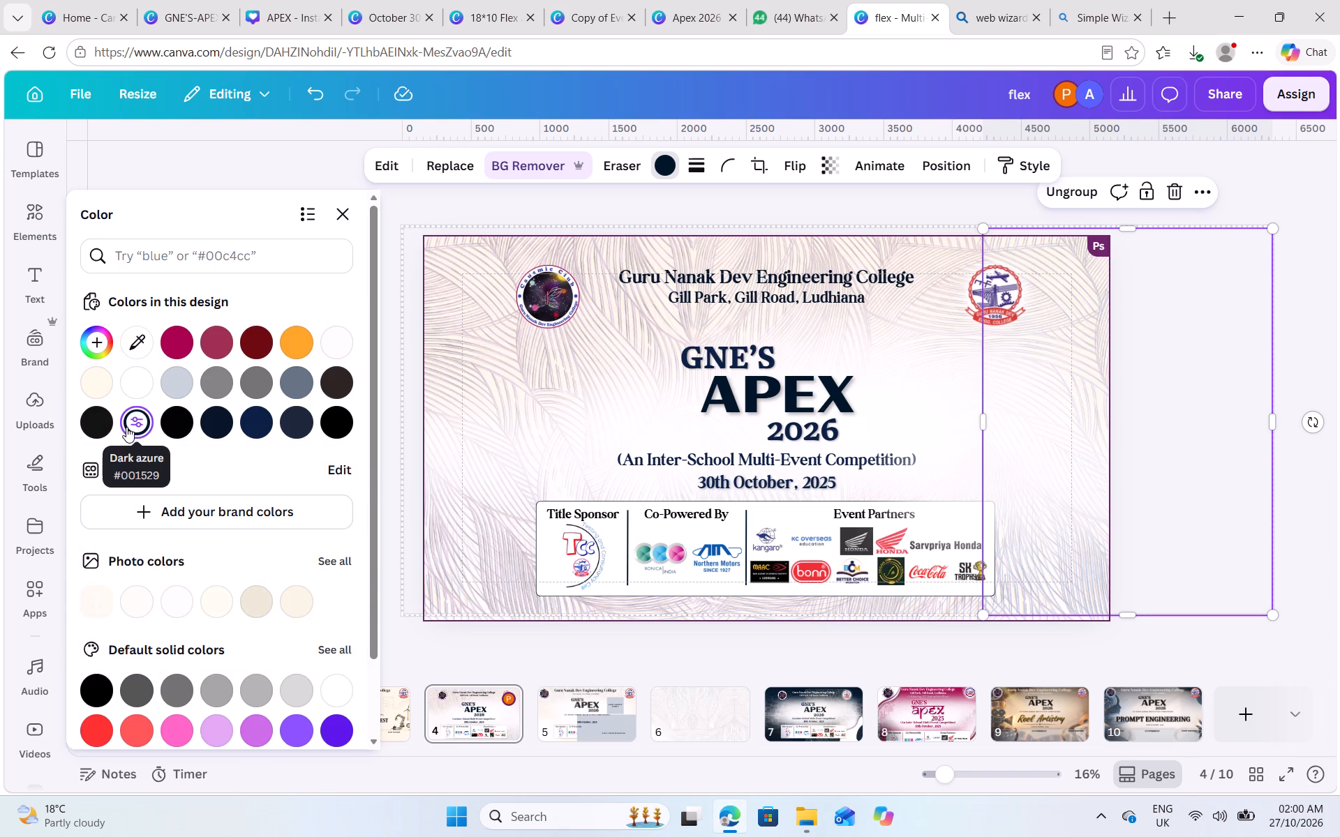
left_click(126, 427)
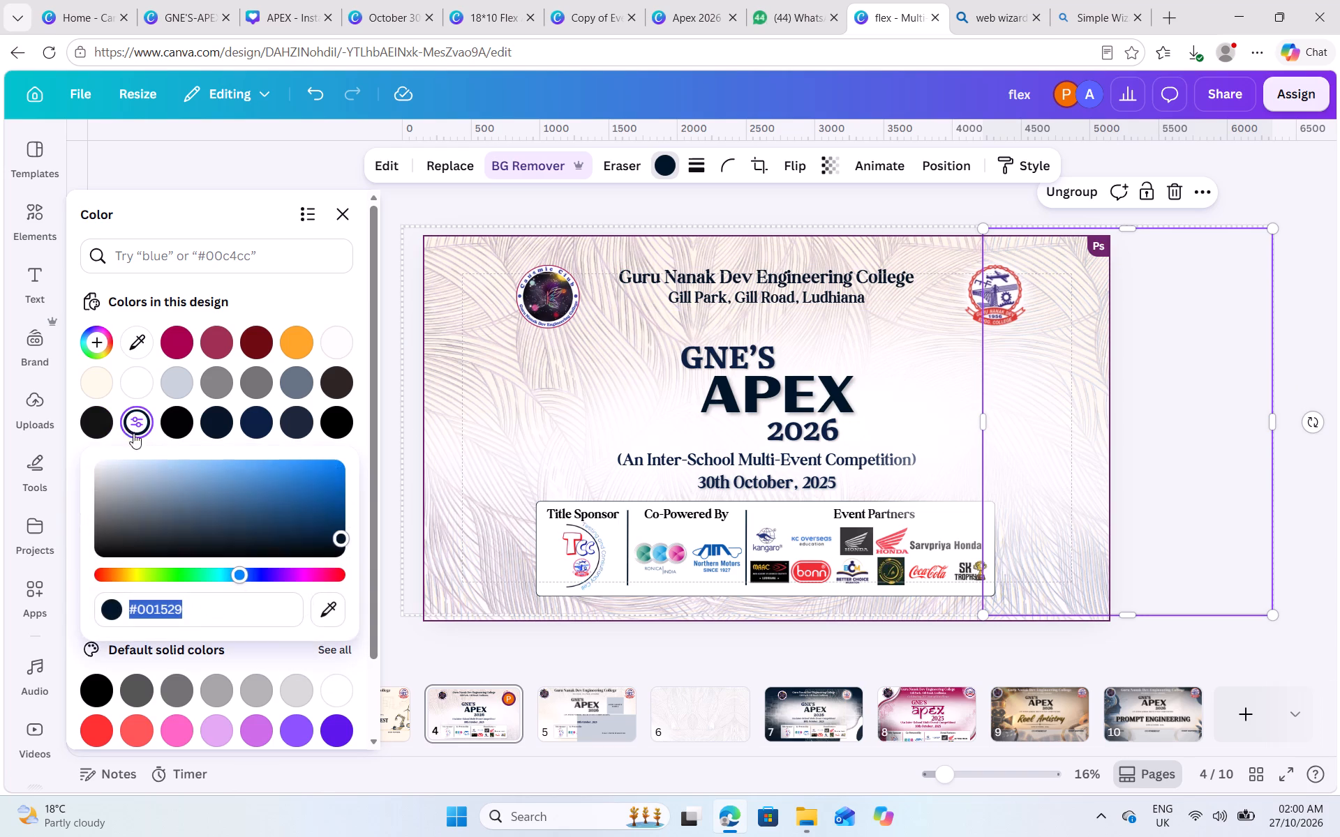
left_click(214, 605)
key("ctrl+a")
key("ctrl+v")
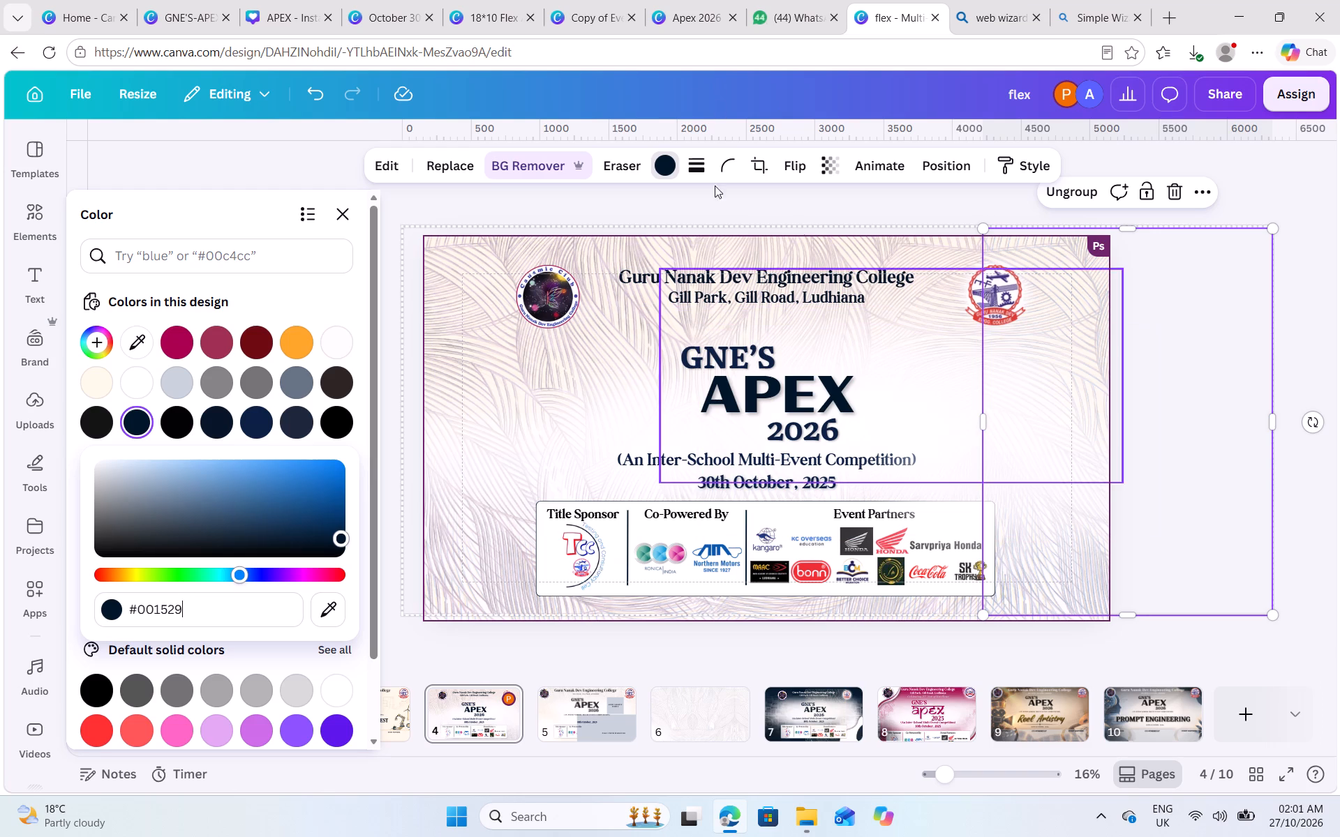
Bring the whole leaf-line group to the front of page 4.
left_click(922, 169)
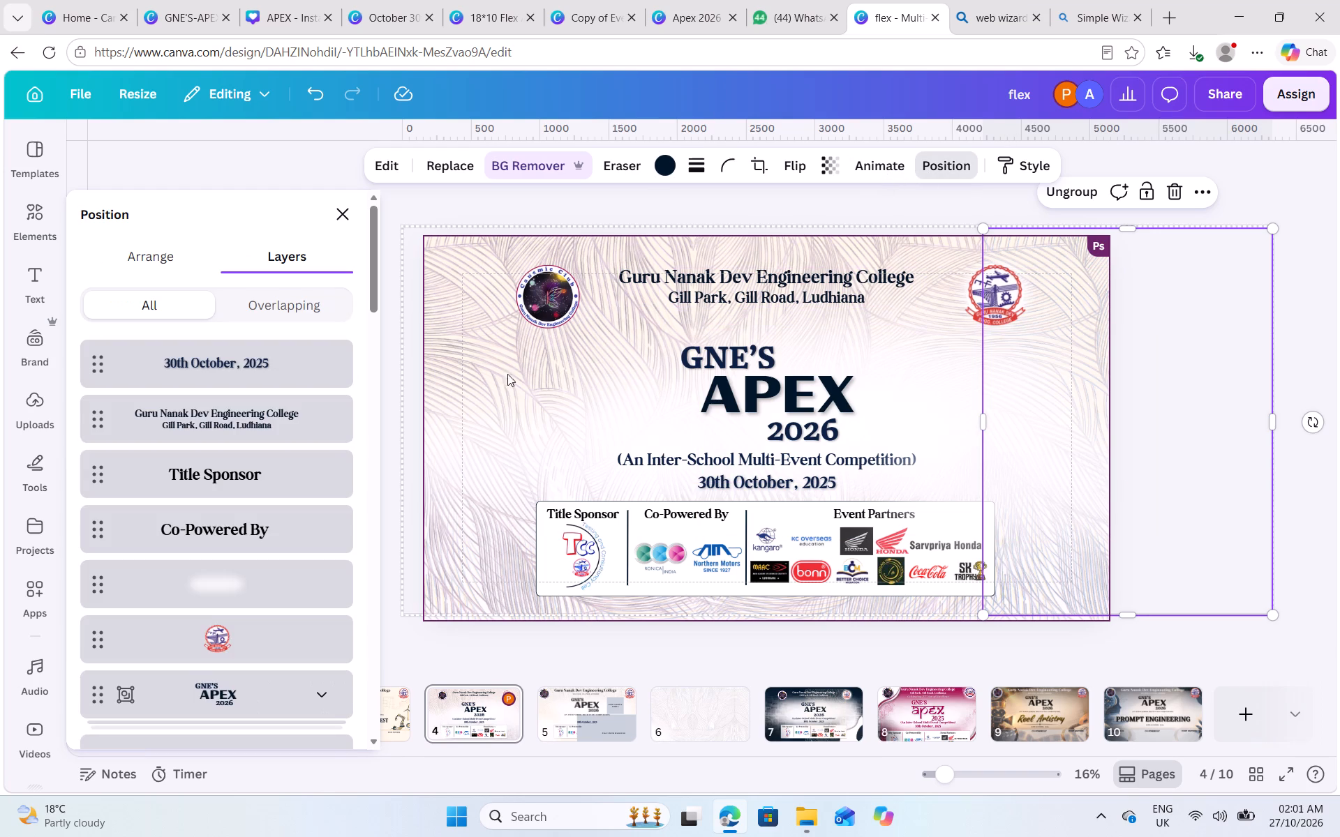
scroll(204, 639, "down", 14)
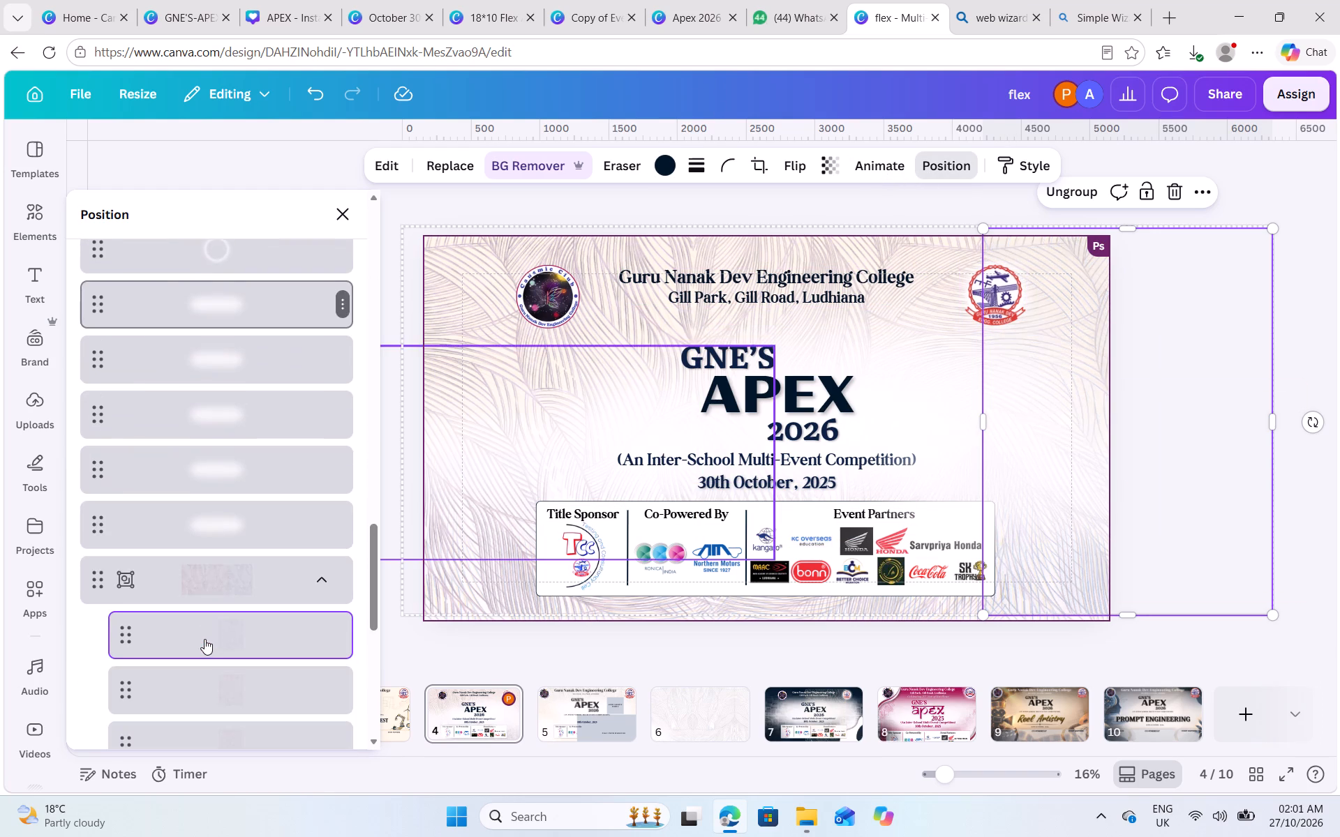
scroll(204, 639, "down", 1)
left_click(96, 470)
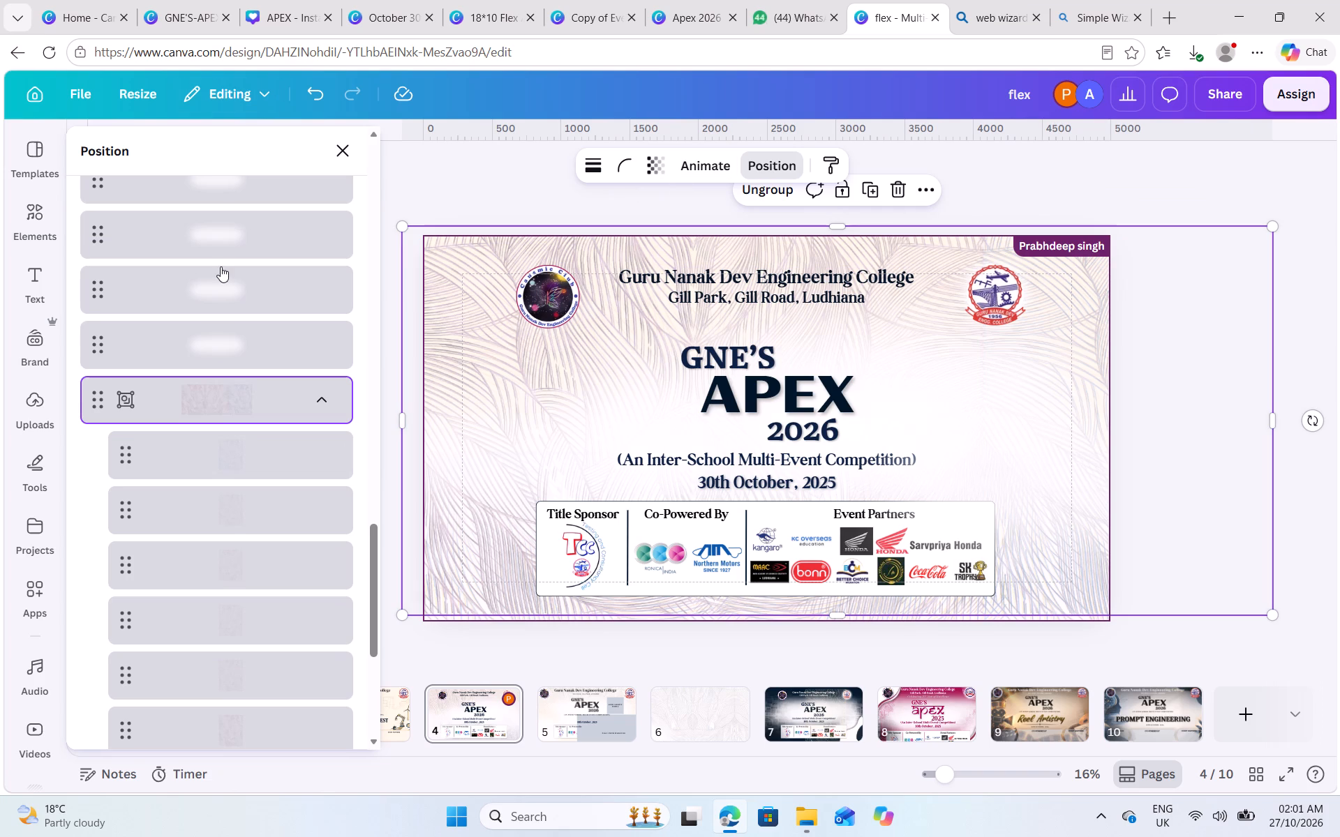
scroll(221, 266, "up", 12)
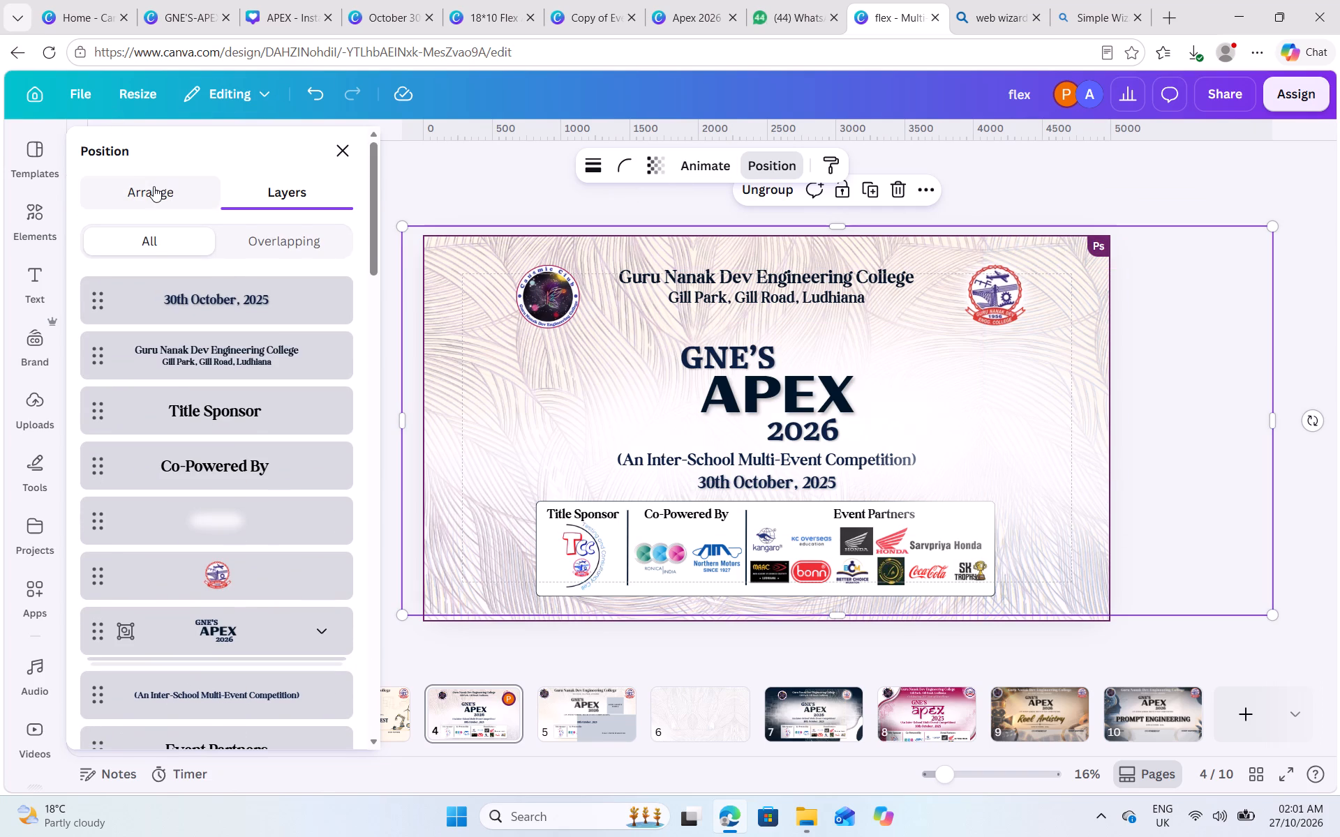
left_click(154, 186)
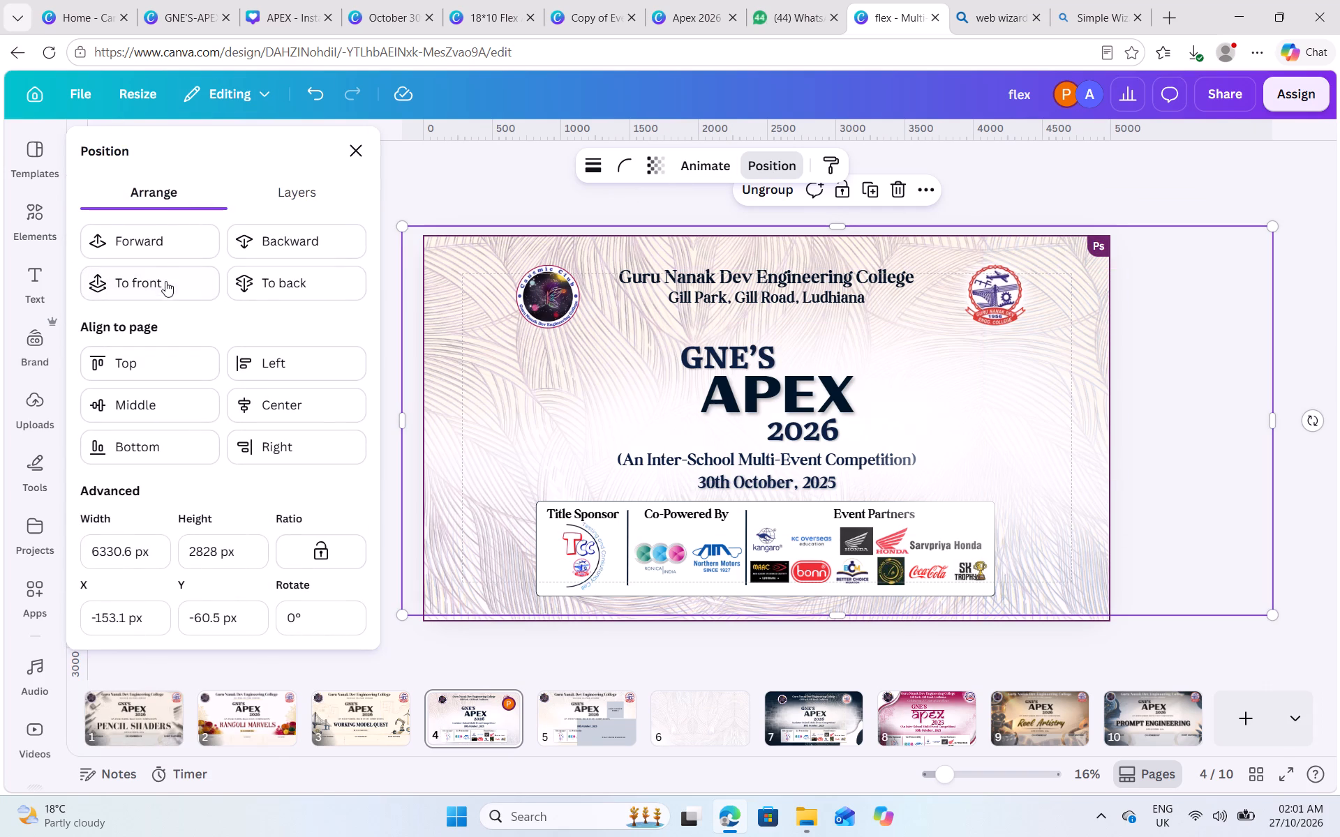
left_click(165, 288)
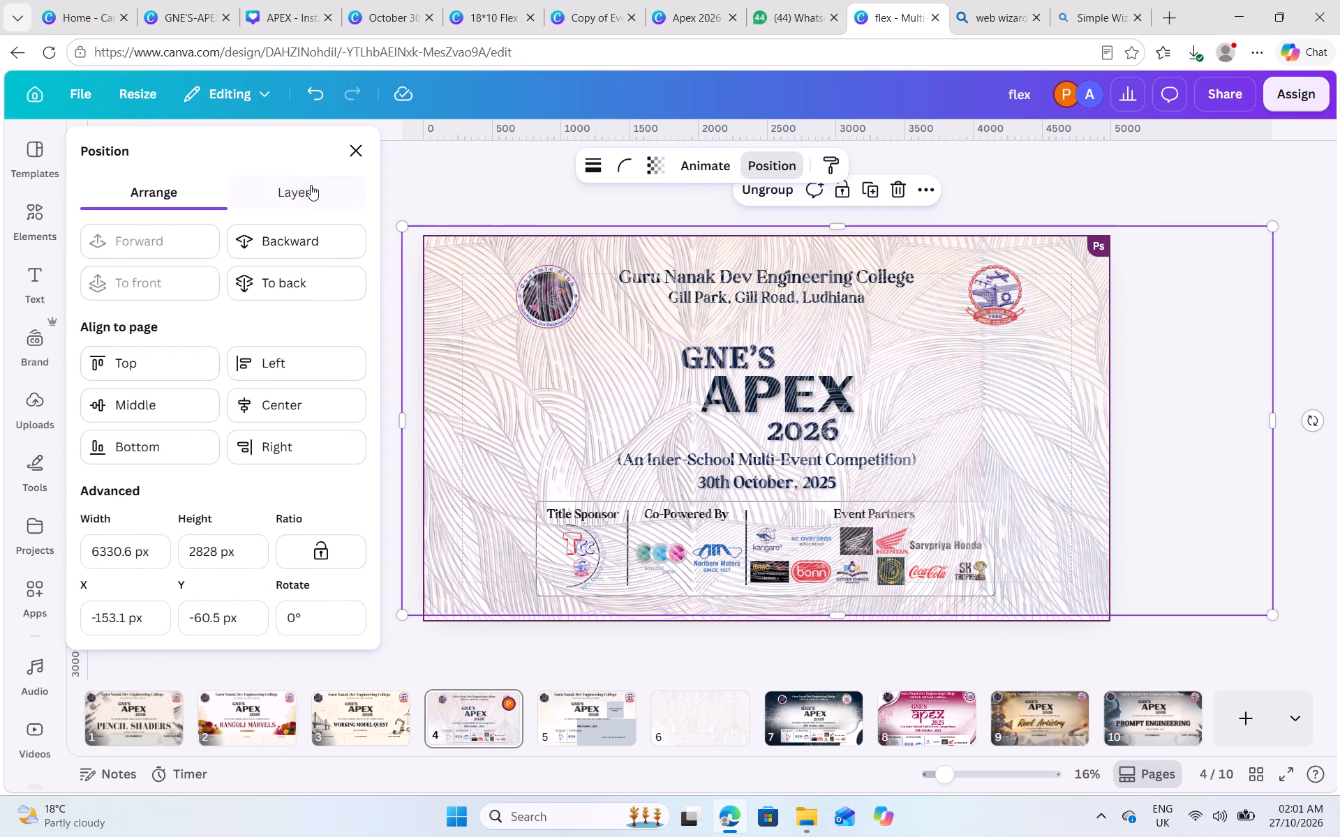
Recolour the second layer in the leaf-line group's right tile to dark azure #001529.
left_click(312, 188)
left_click(251, 402)
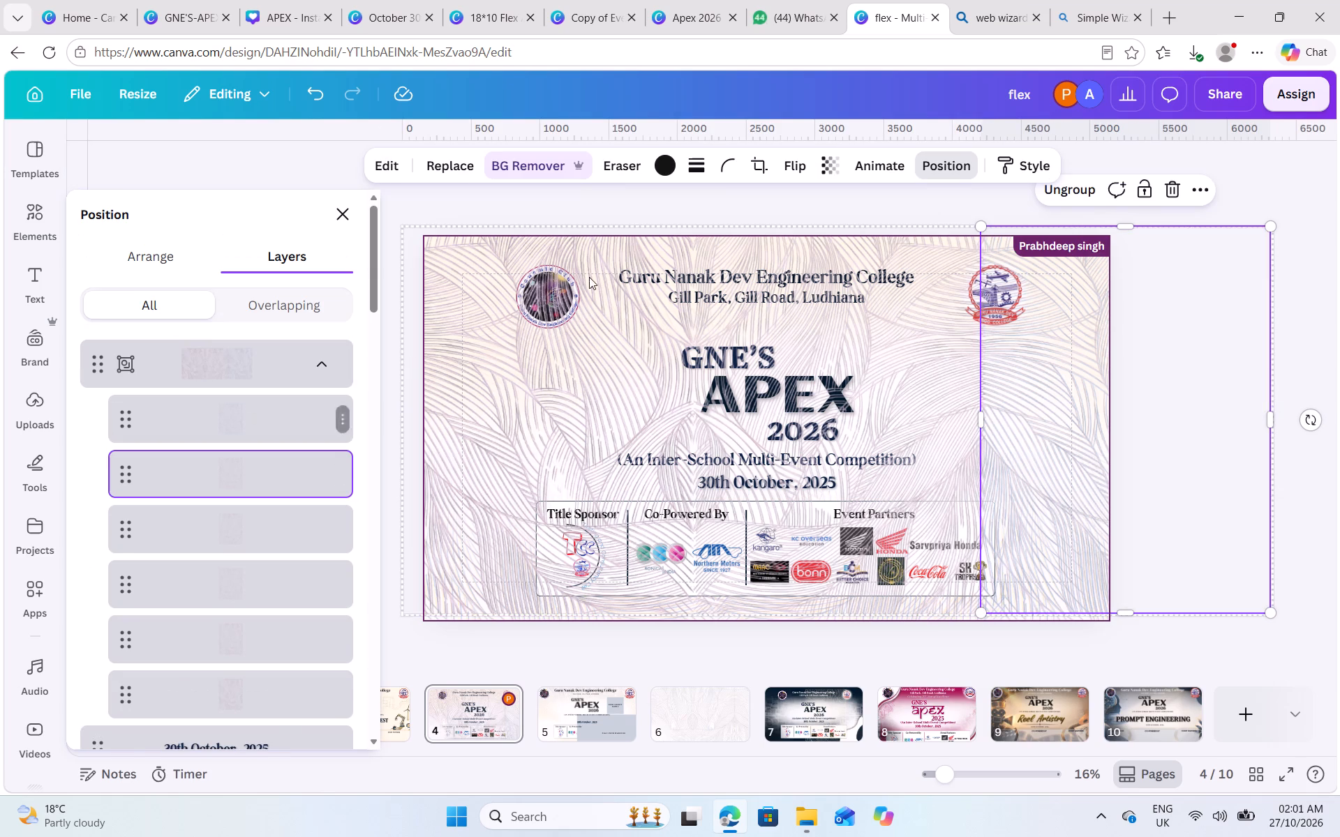
left_click(661, 164)
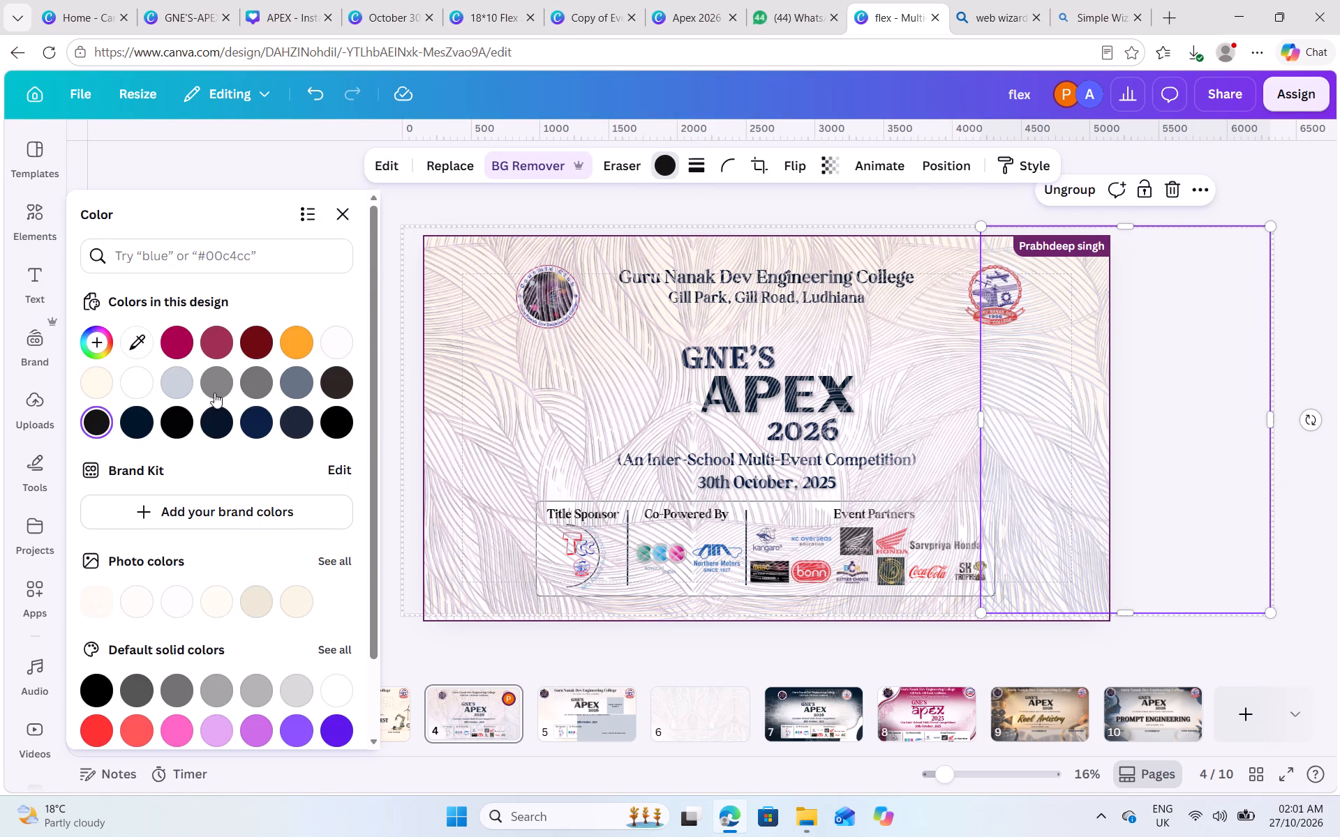
left_click(133, 422)
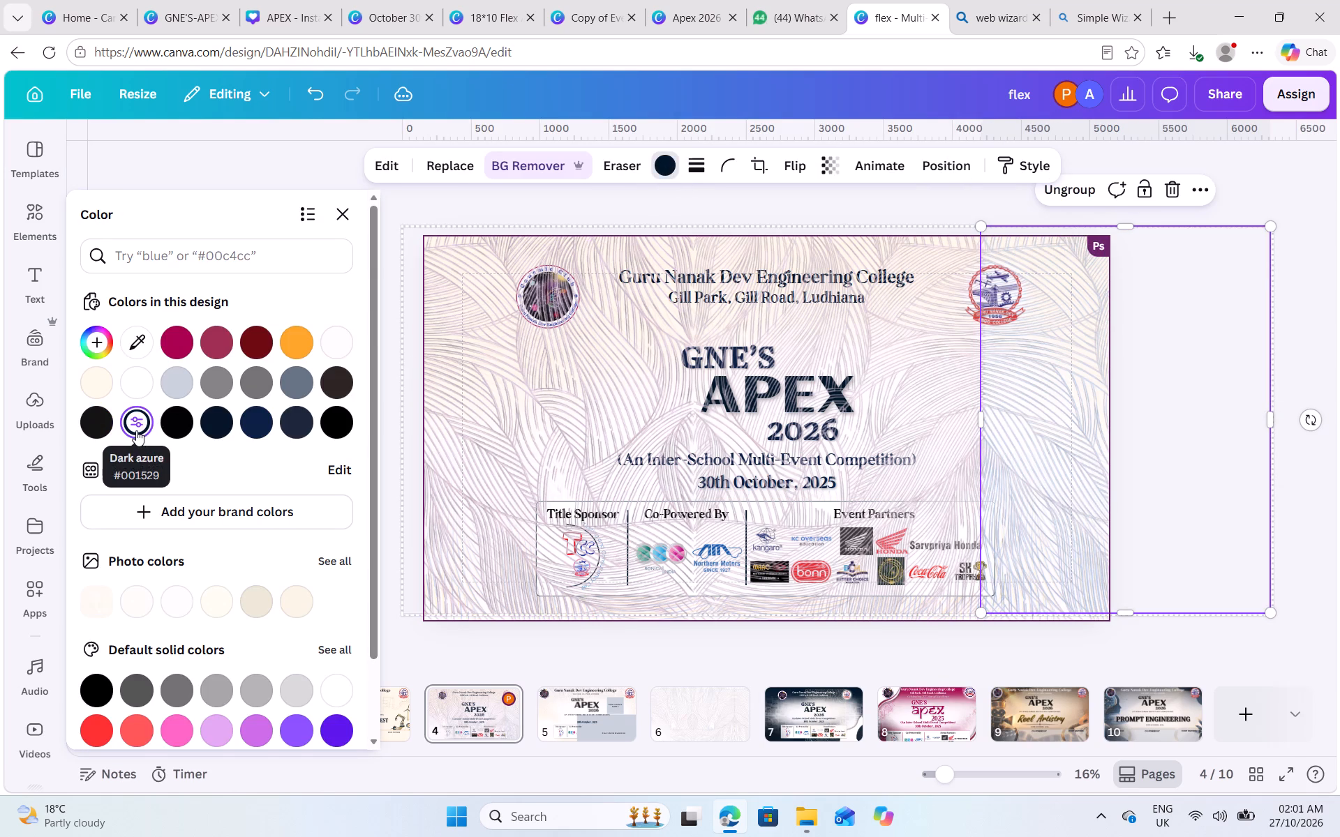
left_click(132, 427)
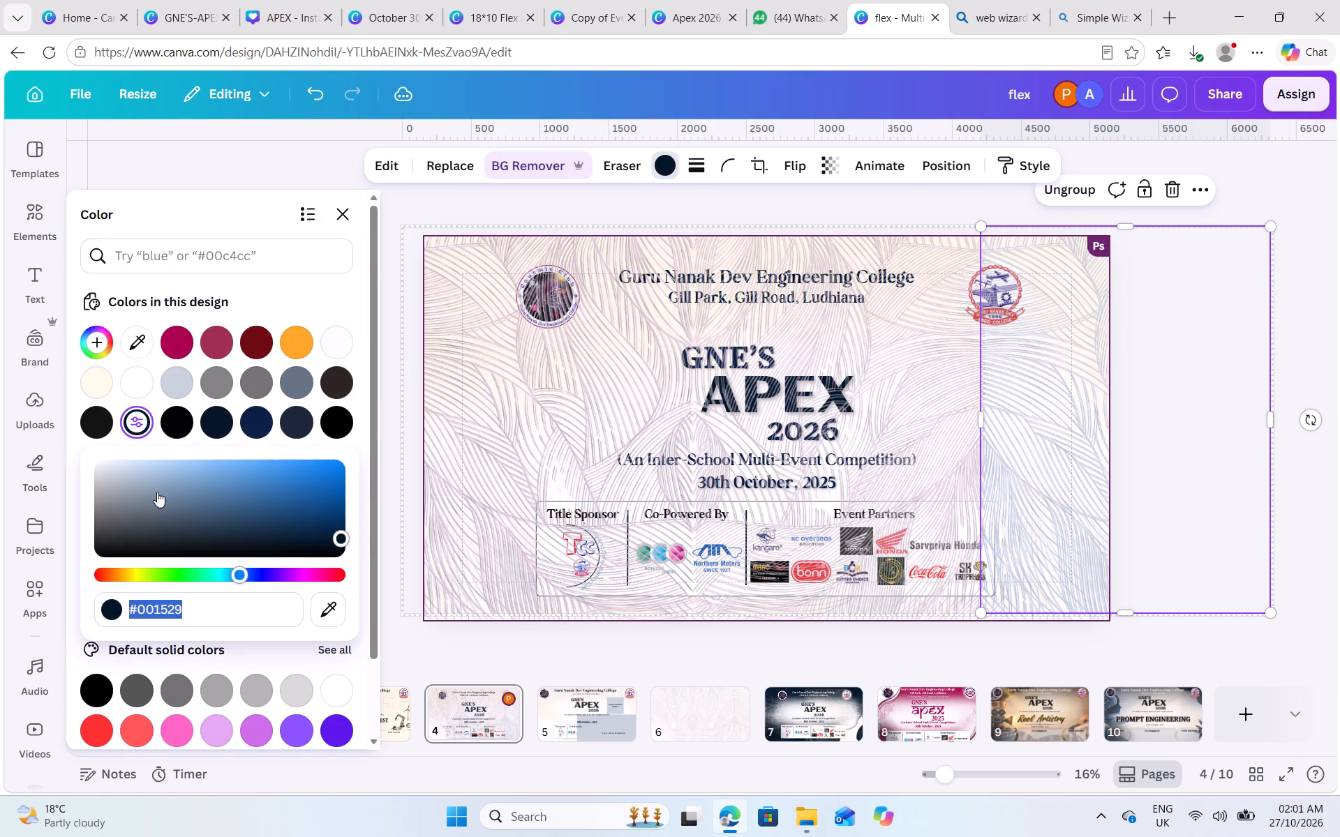
left_click(171, 610)
key("ctrl+a")
key("ctrl+v")
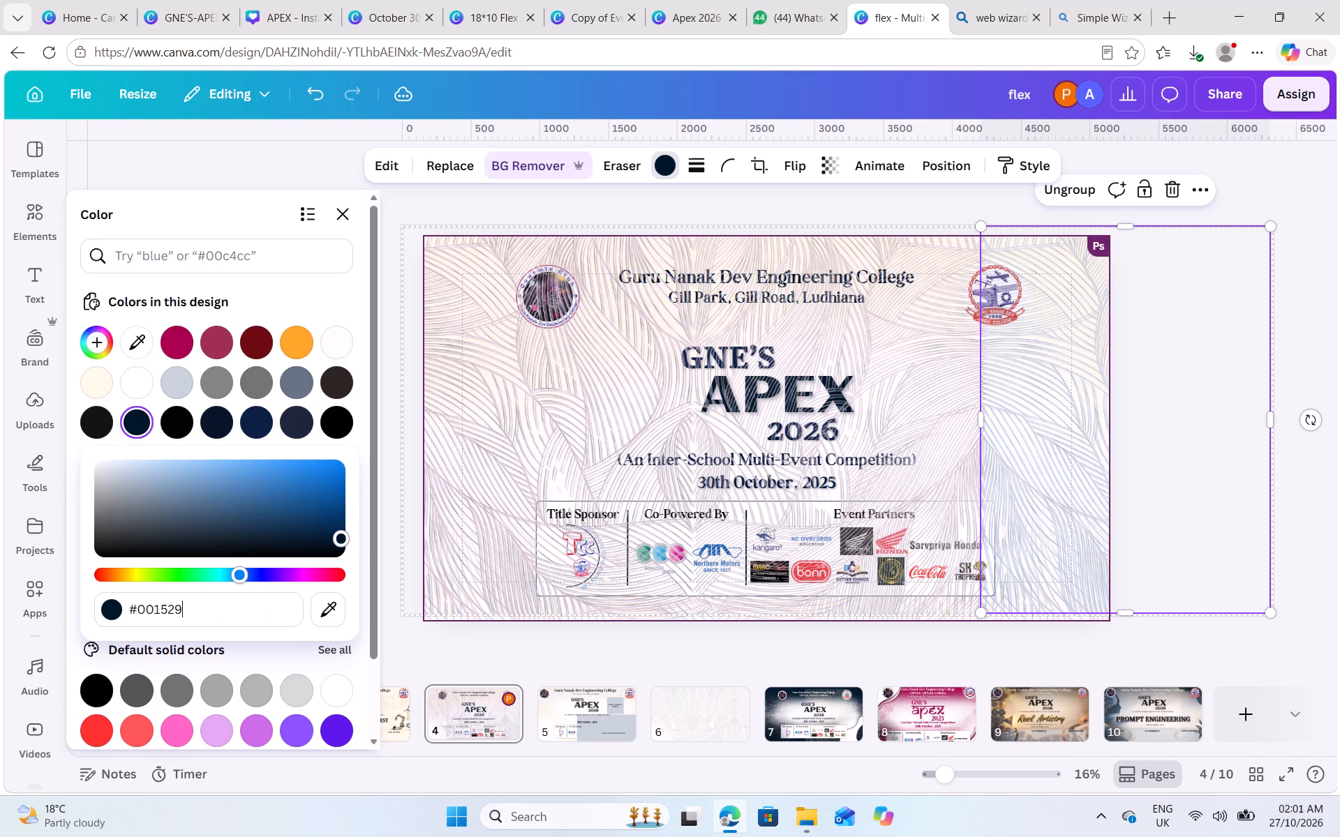
Recolour the third layer of the leaf-line group, the middle tile's upper line layer, to dark azure #001529.
left_click(952, 166)
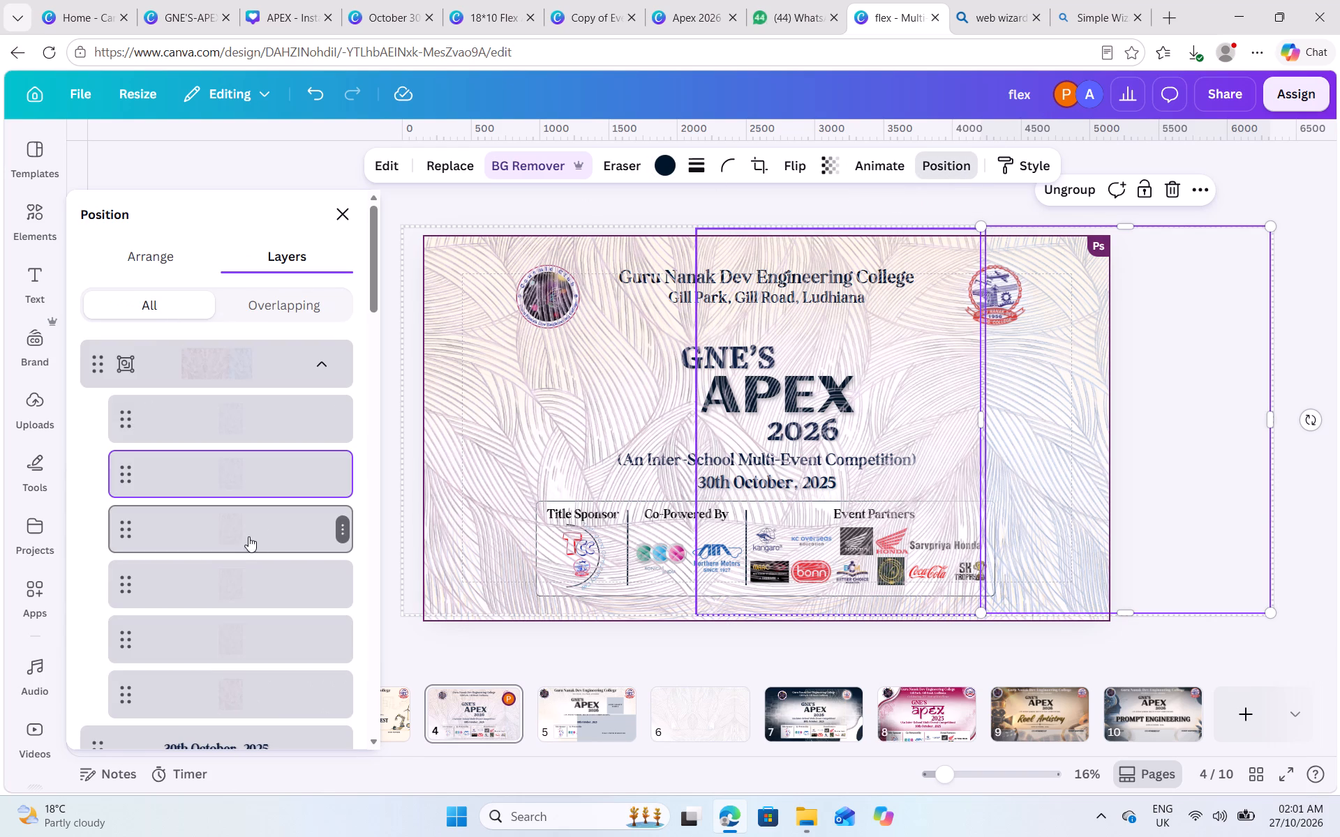
left_click(248, 529)
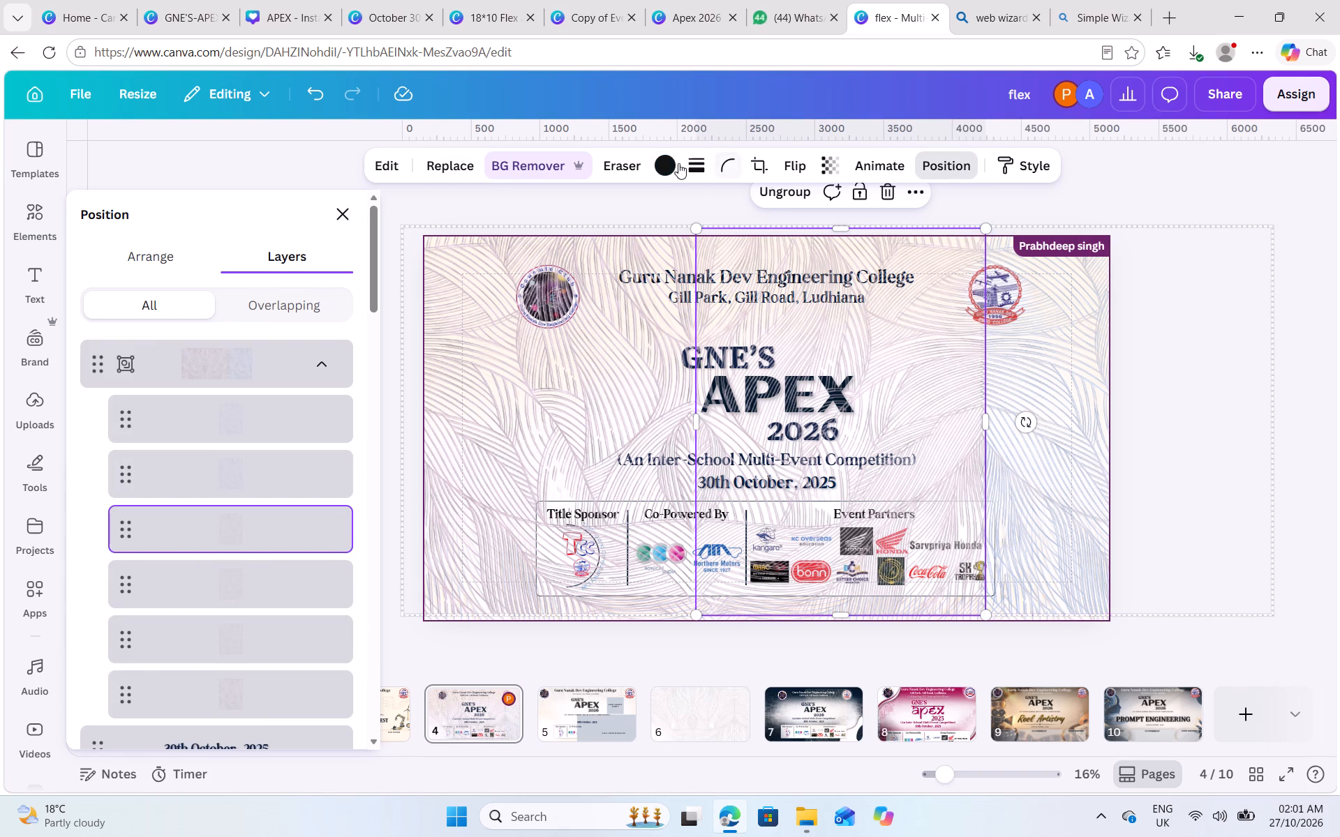
left_click(673, 163)
left_click(129, 410)
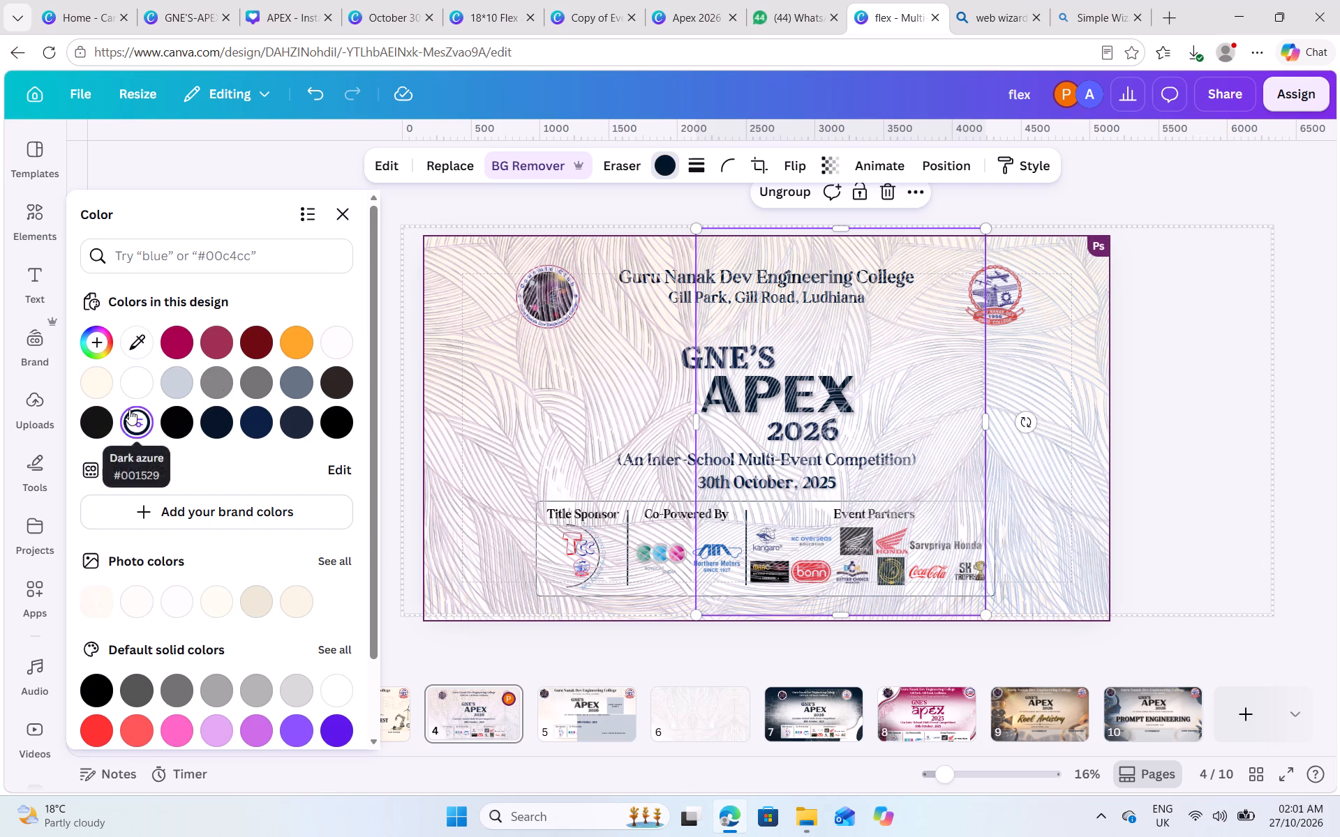
Recolour the fourth layer of page 4's leaf-line group, the middle tile's lower line layer, to dark azure #001529.
left_click(945, 172)
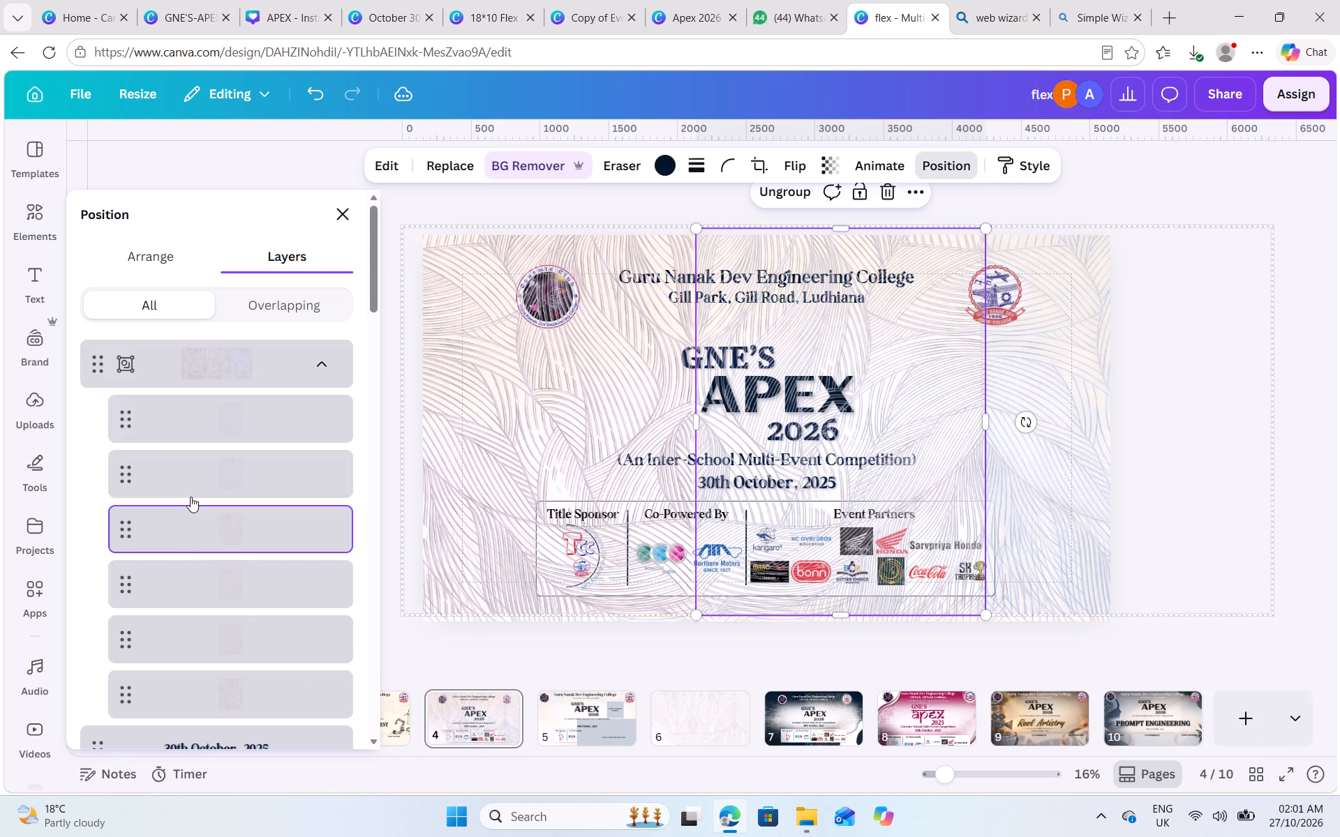
left_click(197, 586)
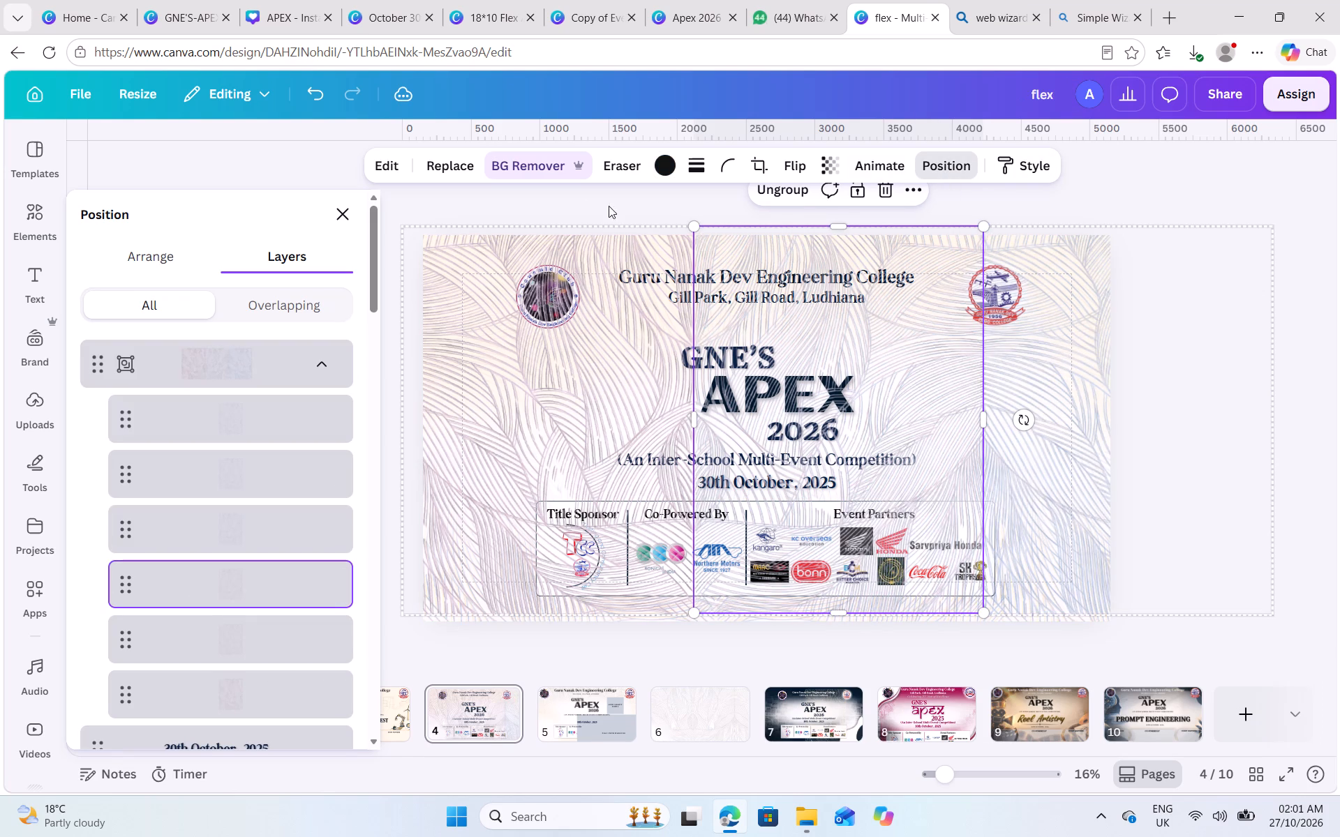
left_click(666, 169)
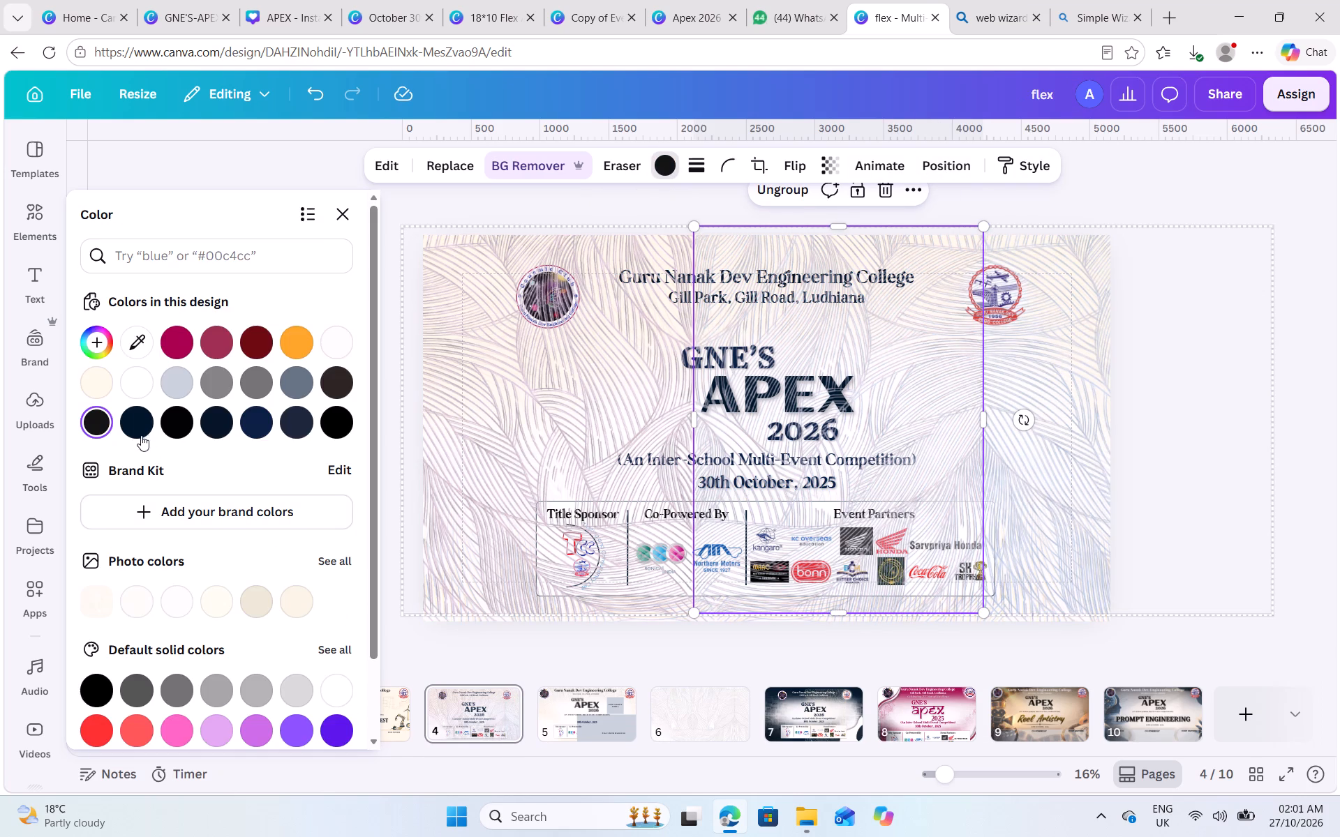
left_click(142, 435)
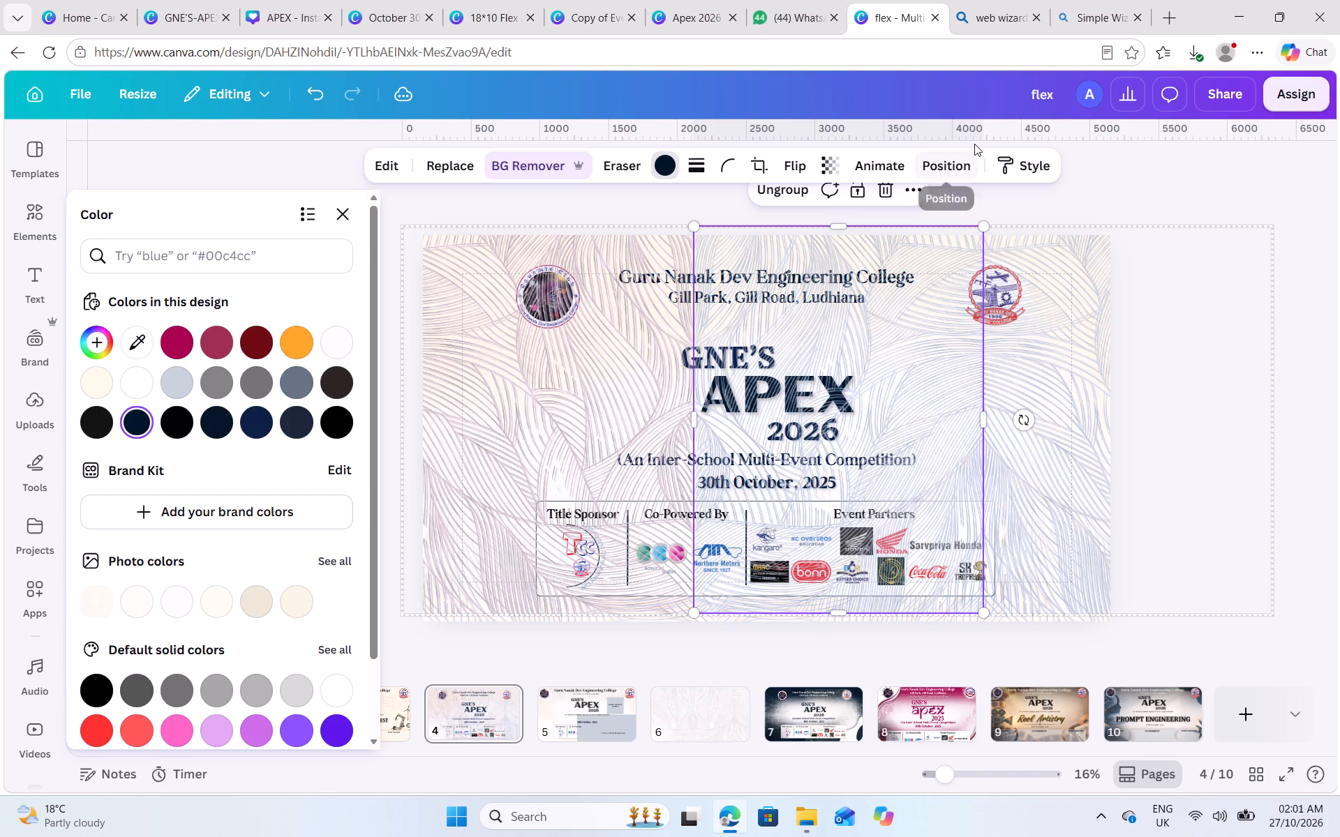
Recolour the fifth layer of the leaf-line group, the left tile's upper line layer, to dark azure #001529.
left_click(960, 165)
left_click(273, 649)
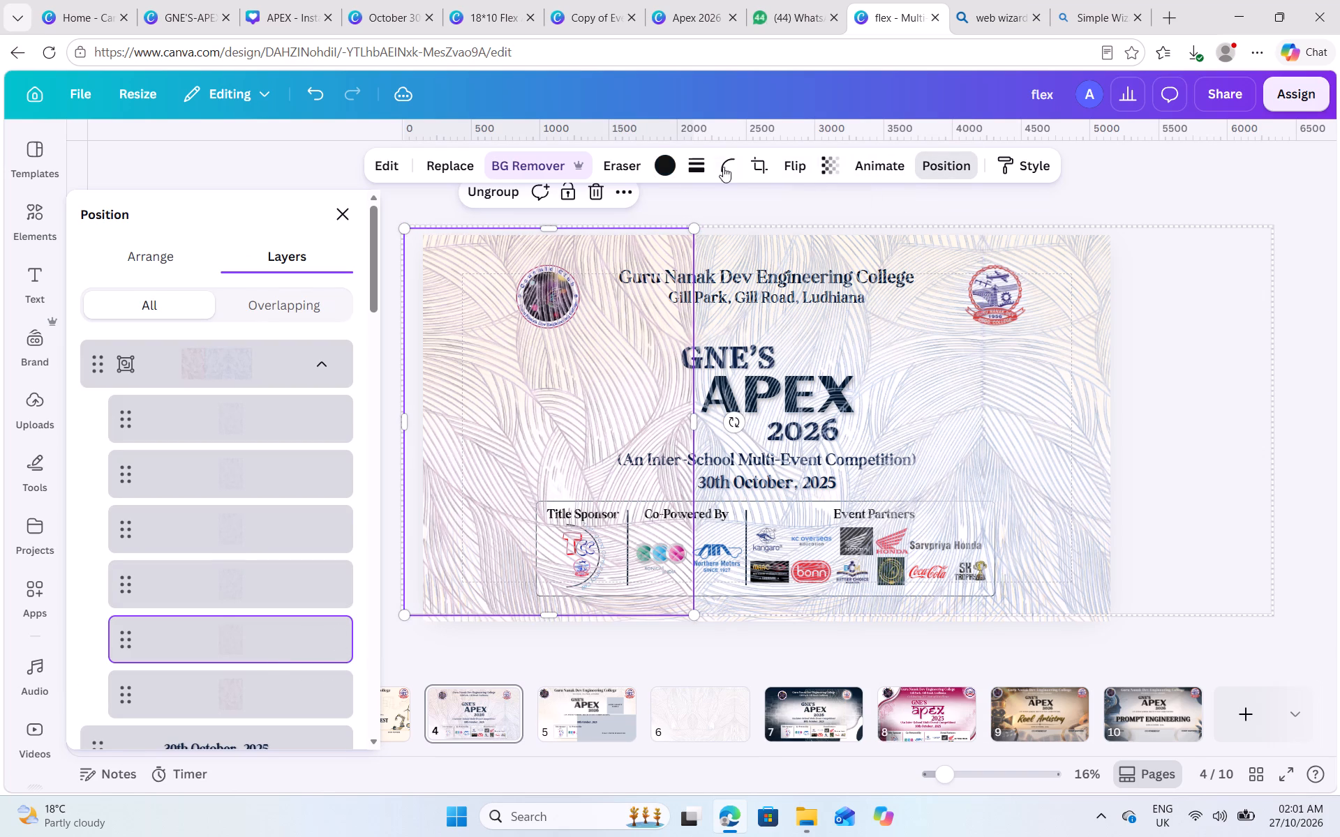
left_click(659, 164)
left_click(137, 429)
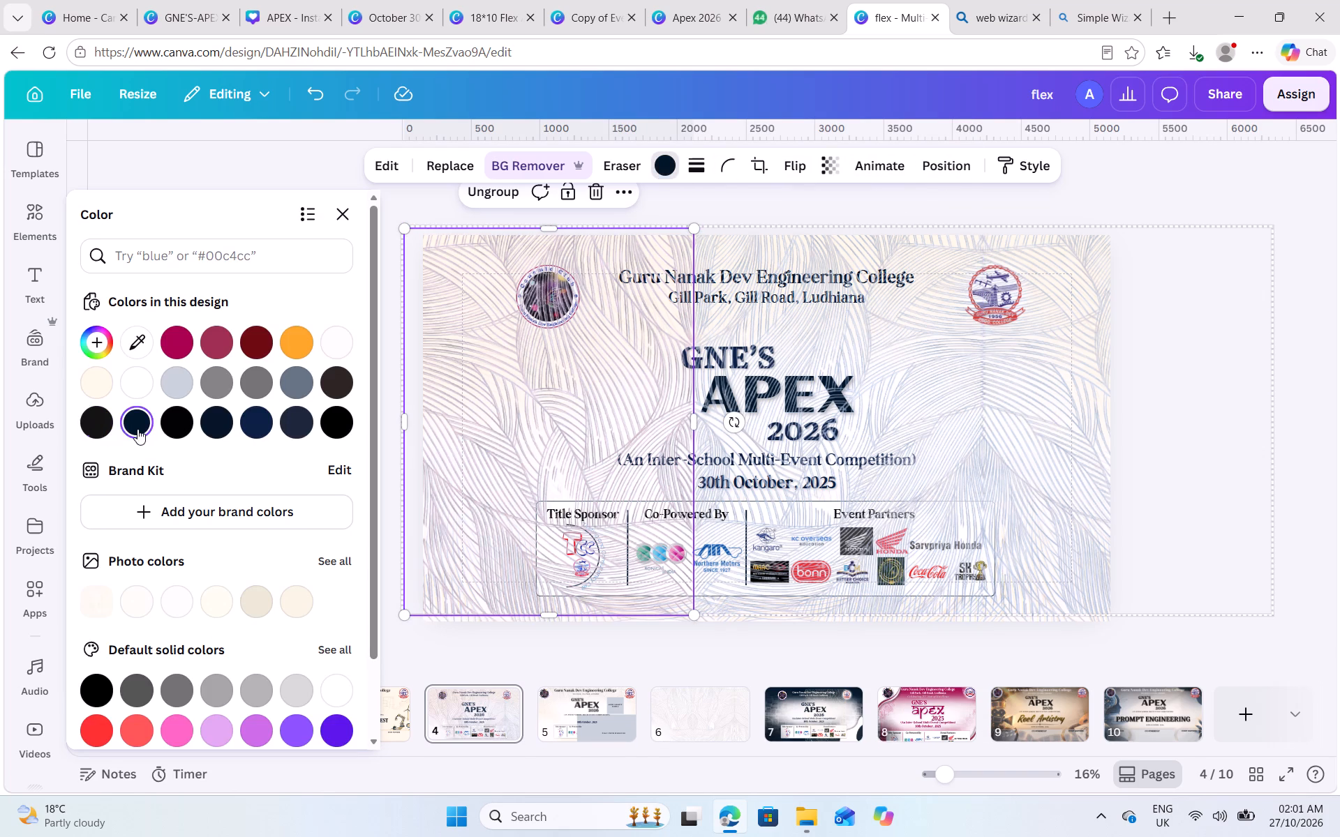
Recolour the sixth and last layer of the leaf-line group, in its left tile, to dark azure #001529.
left_click(957, 167)
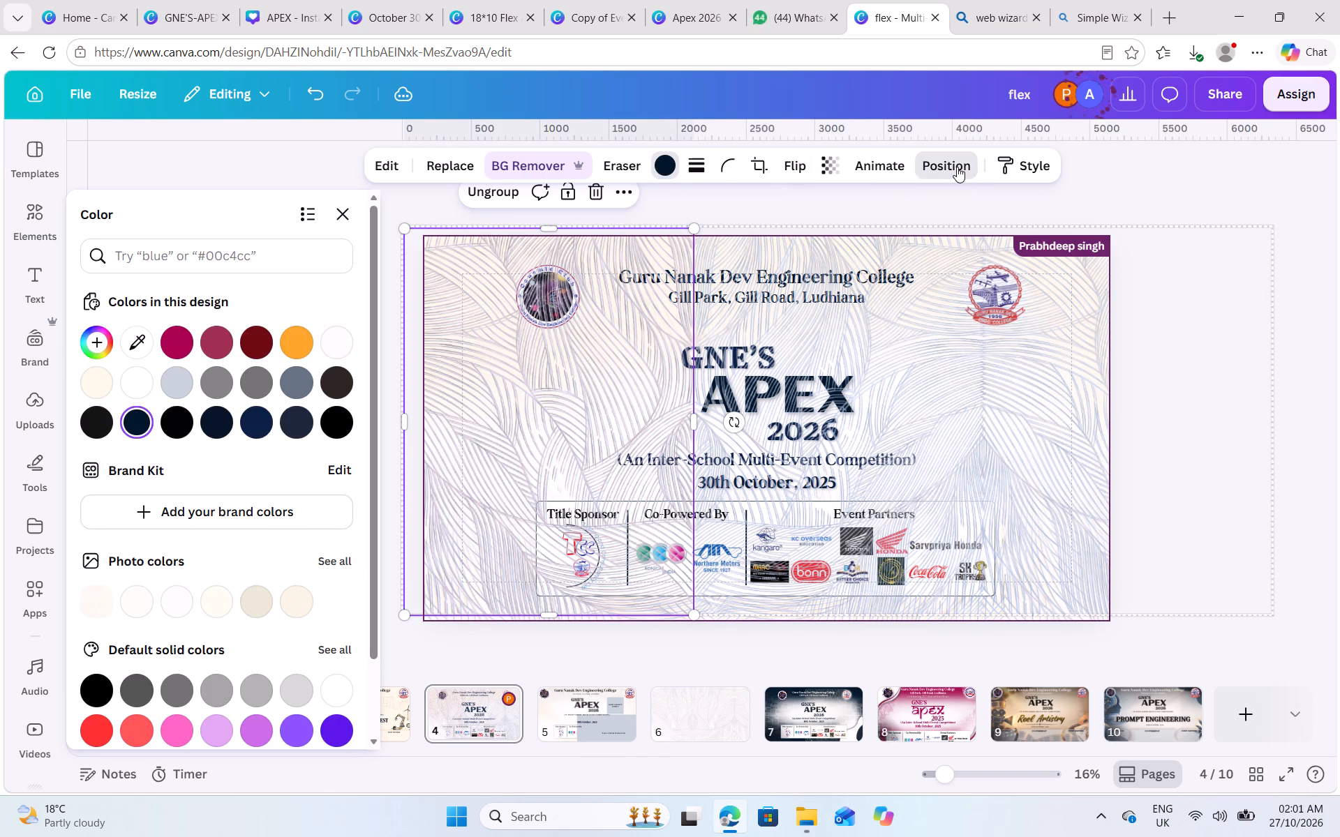
left_click(1087, 95)
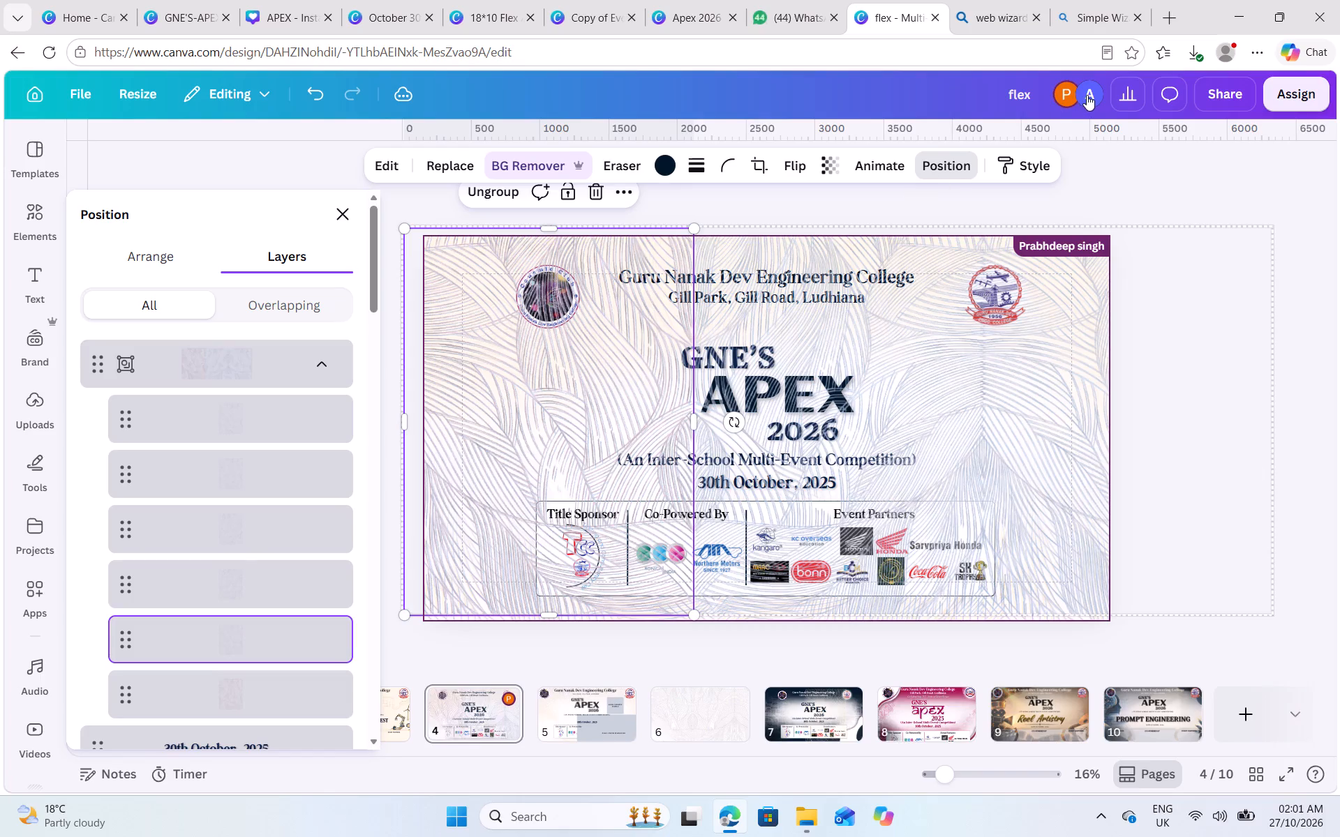
left_click(1054, 91)
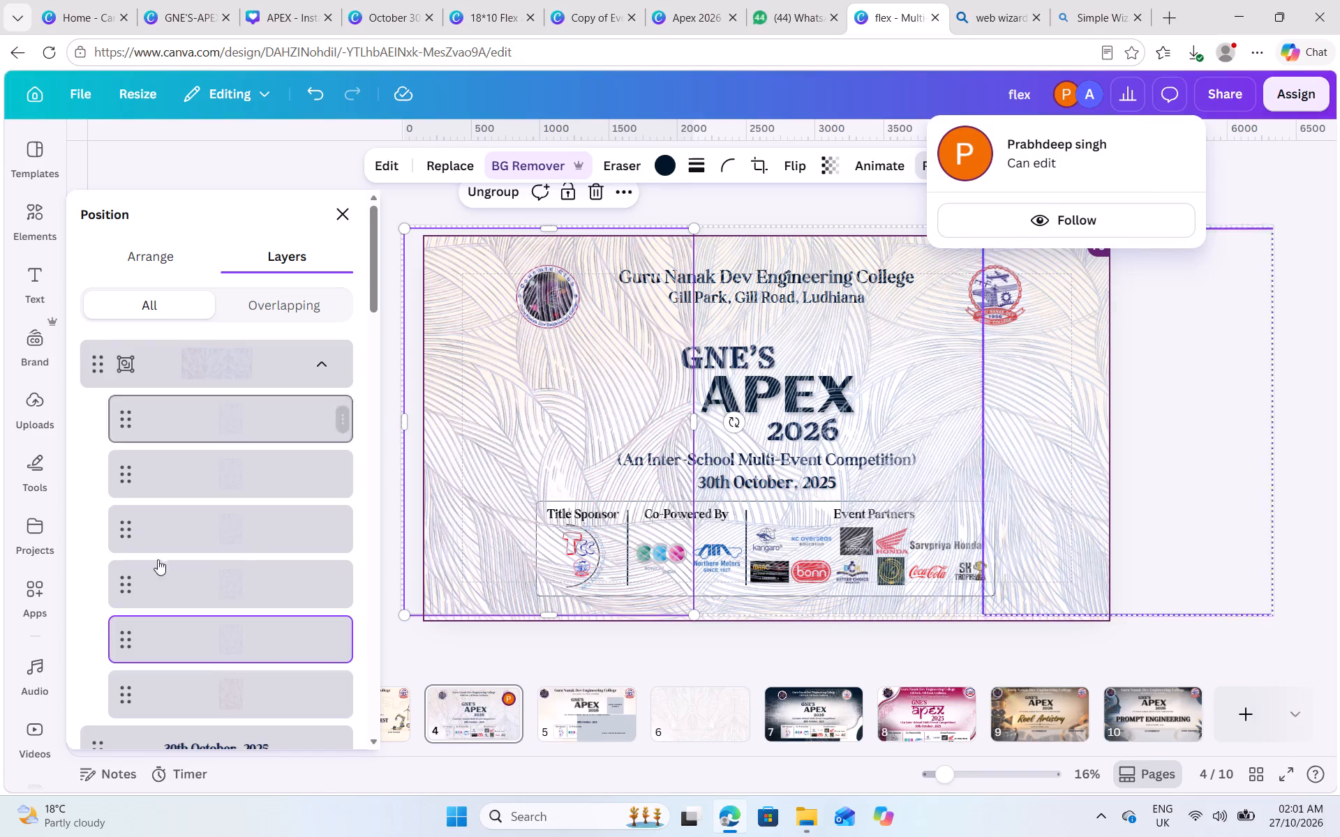
left_click(244, 686)
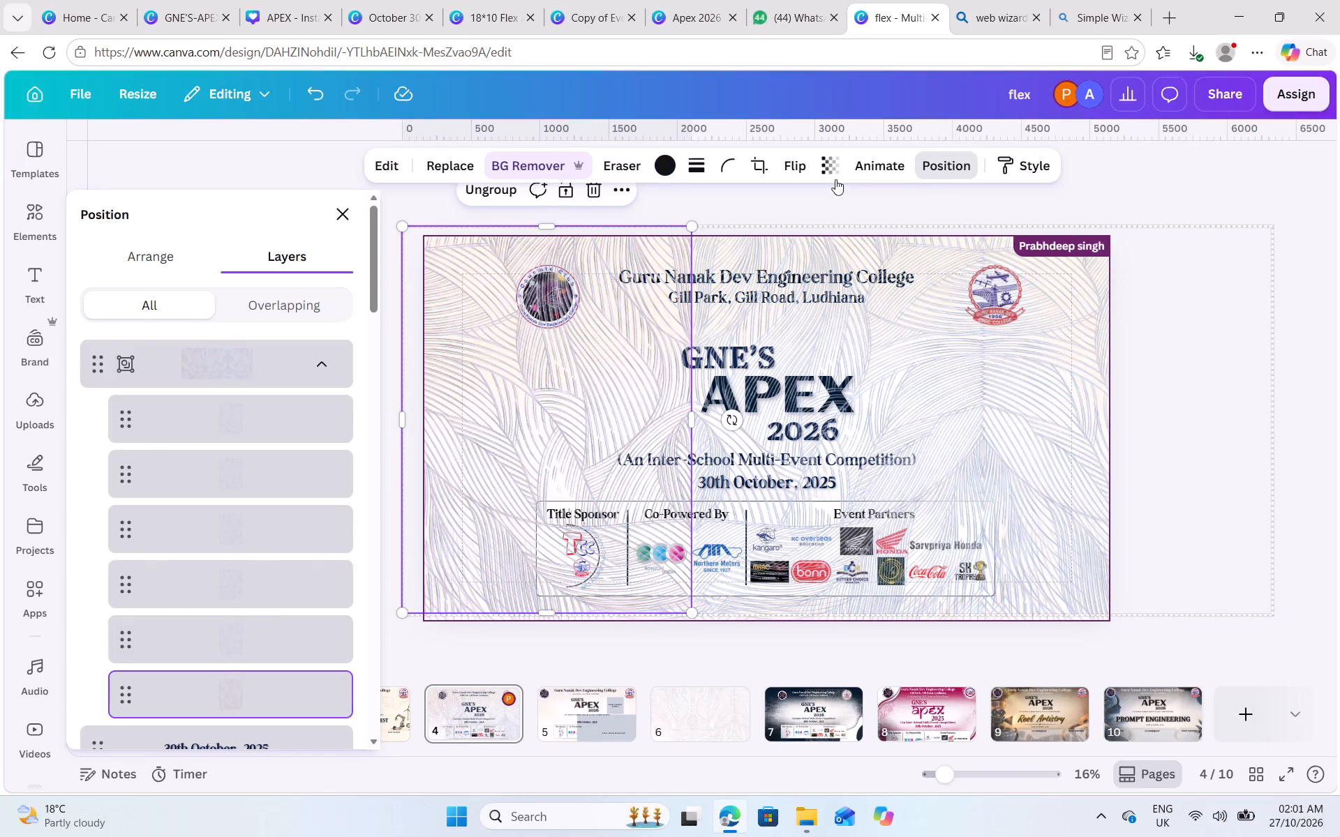
left_click(673, 164)
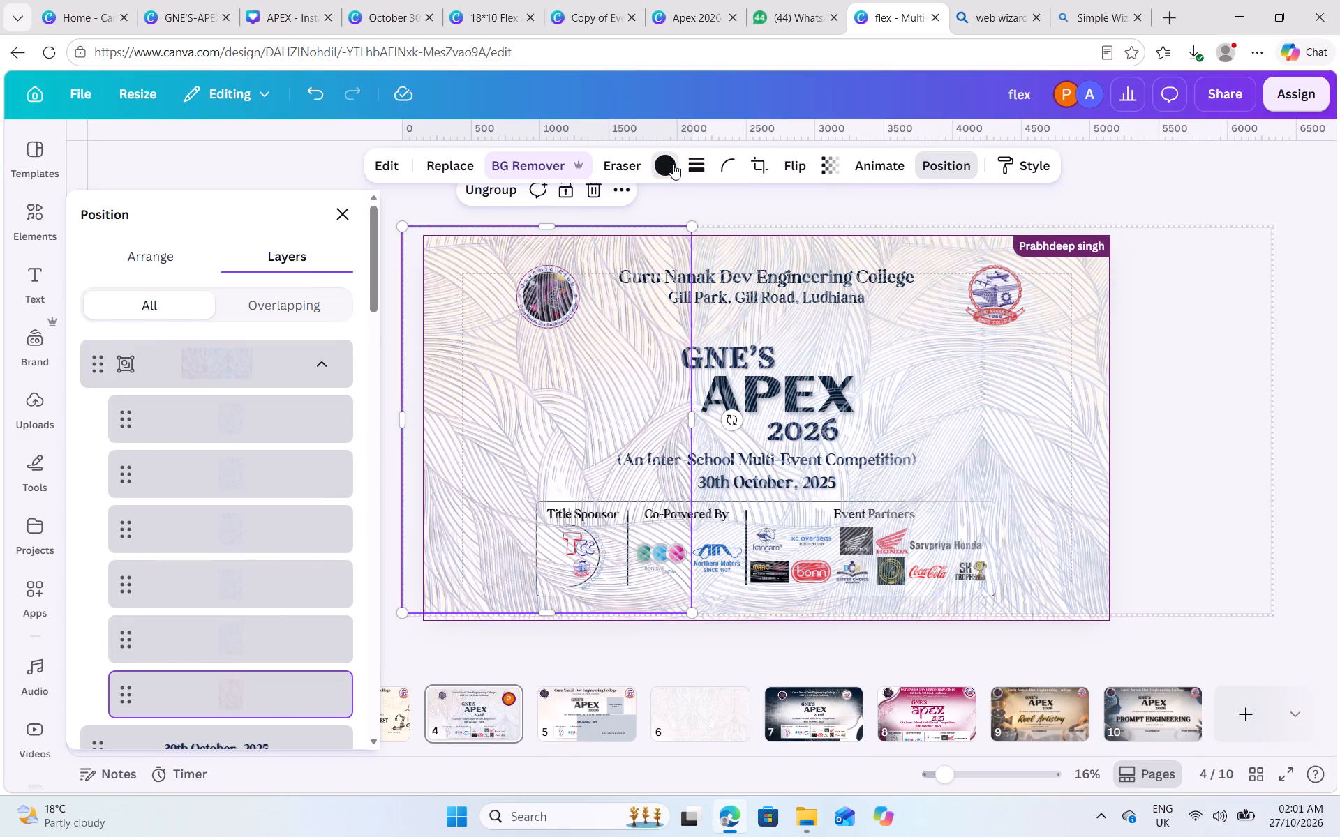
left_click(135, 427)
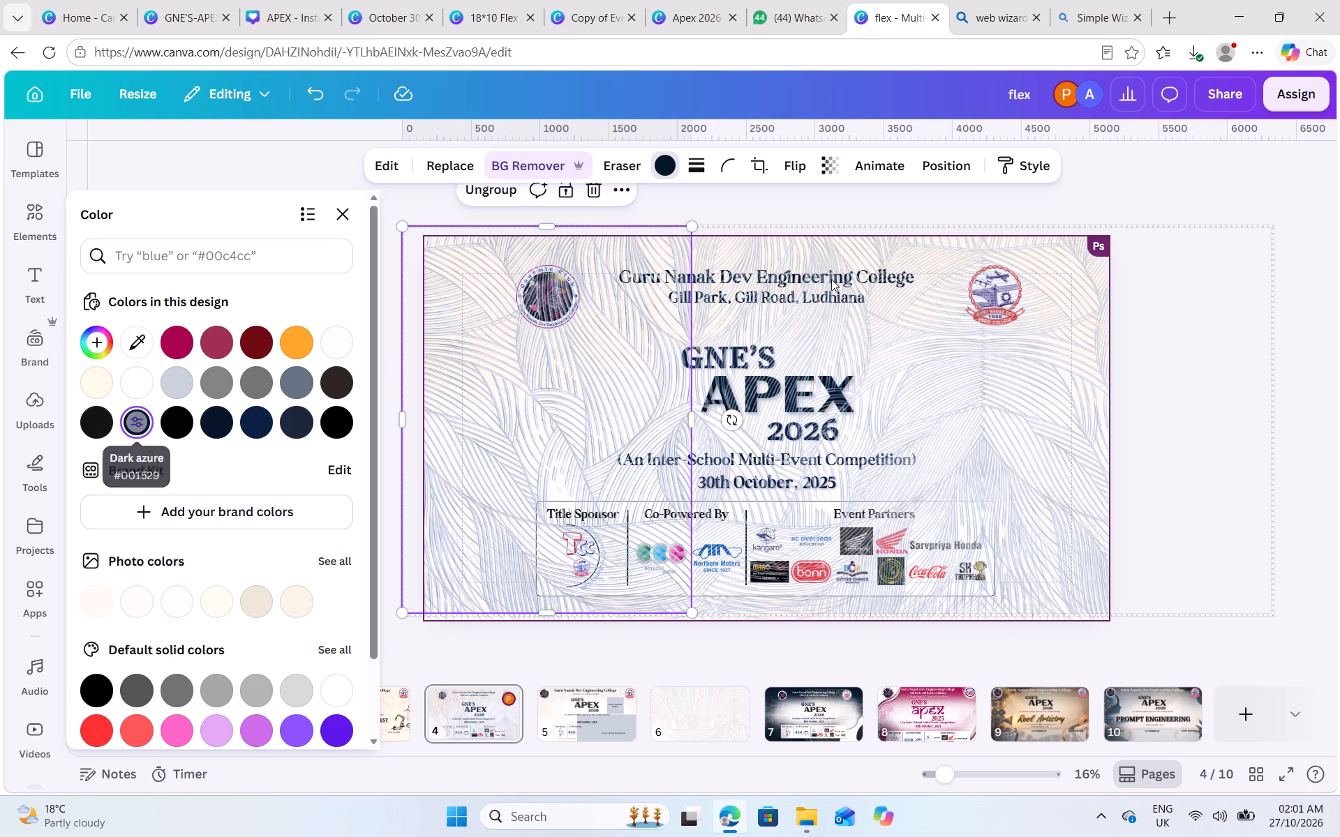
Send the whole recoloured leaf-line group to the back of page 4, and bring it forward one level.
left_click(1180, 181)
left_click(1180, 181)
left_click(959, 427)
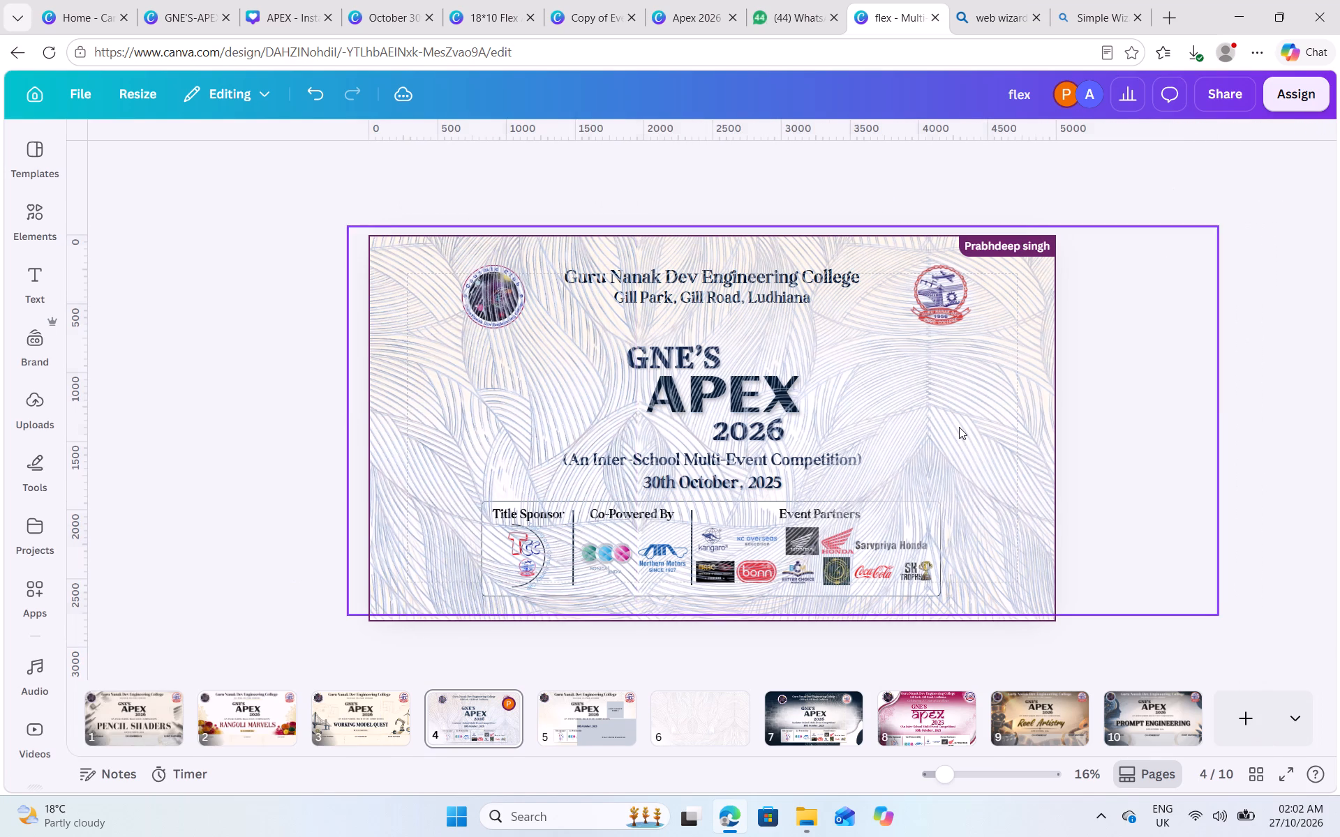
left_click(763, 169)
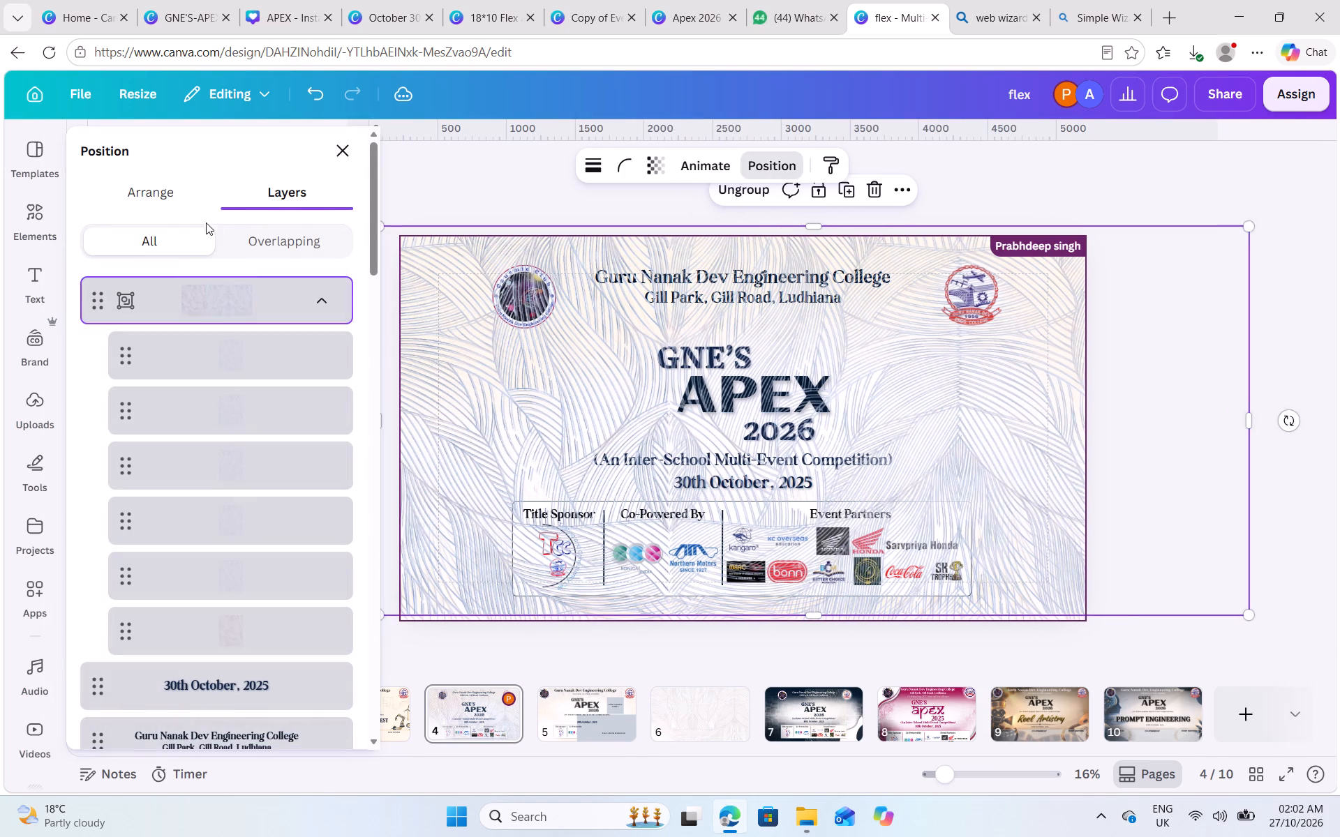
left_click(172, 206)
left_click(262, 286)
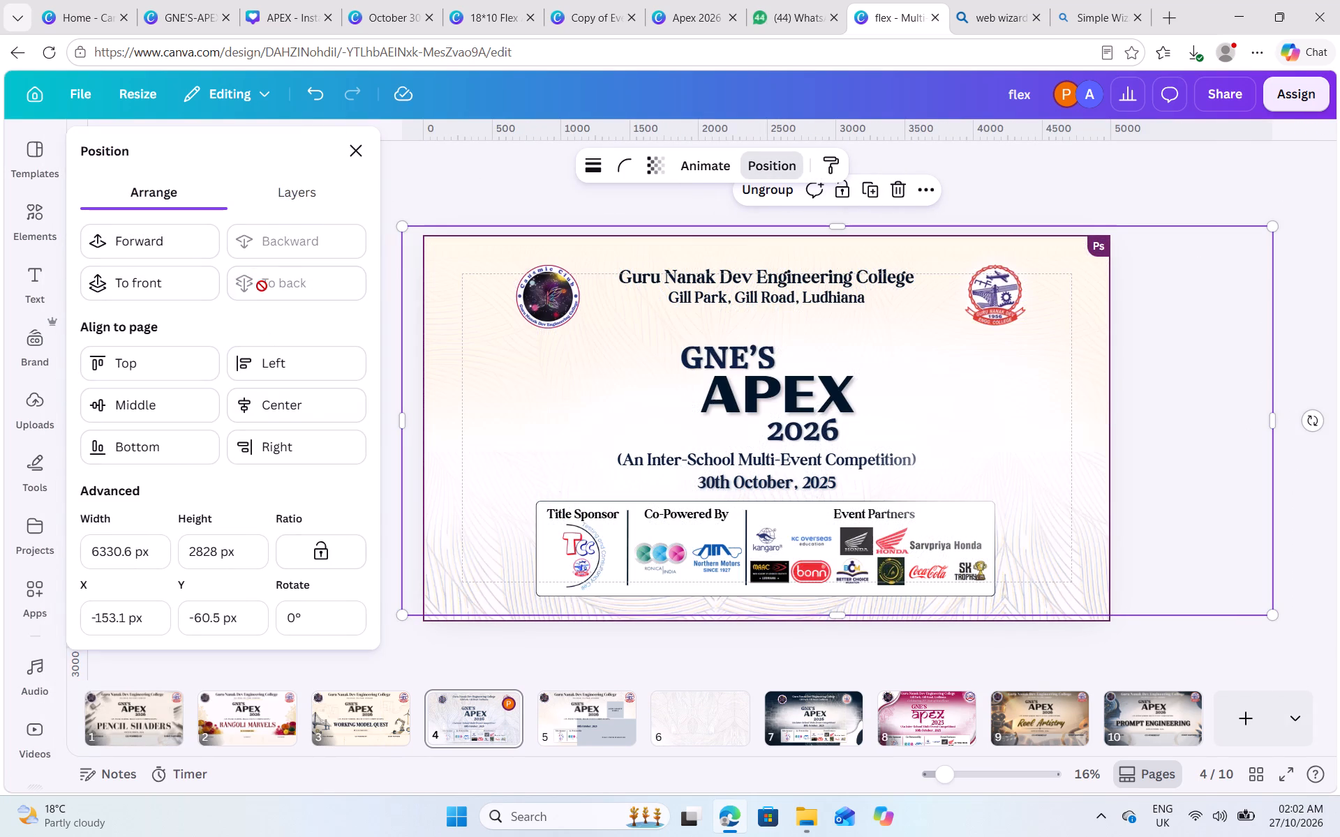
left_click(179, 238)
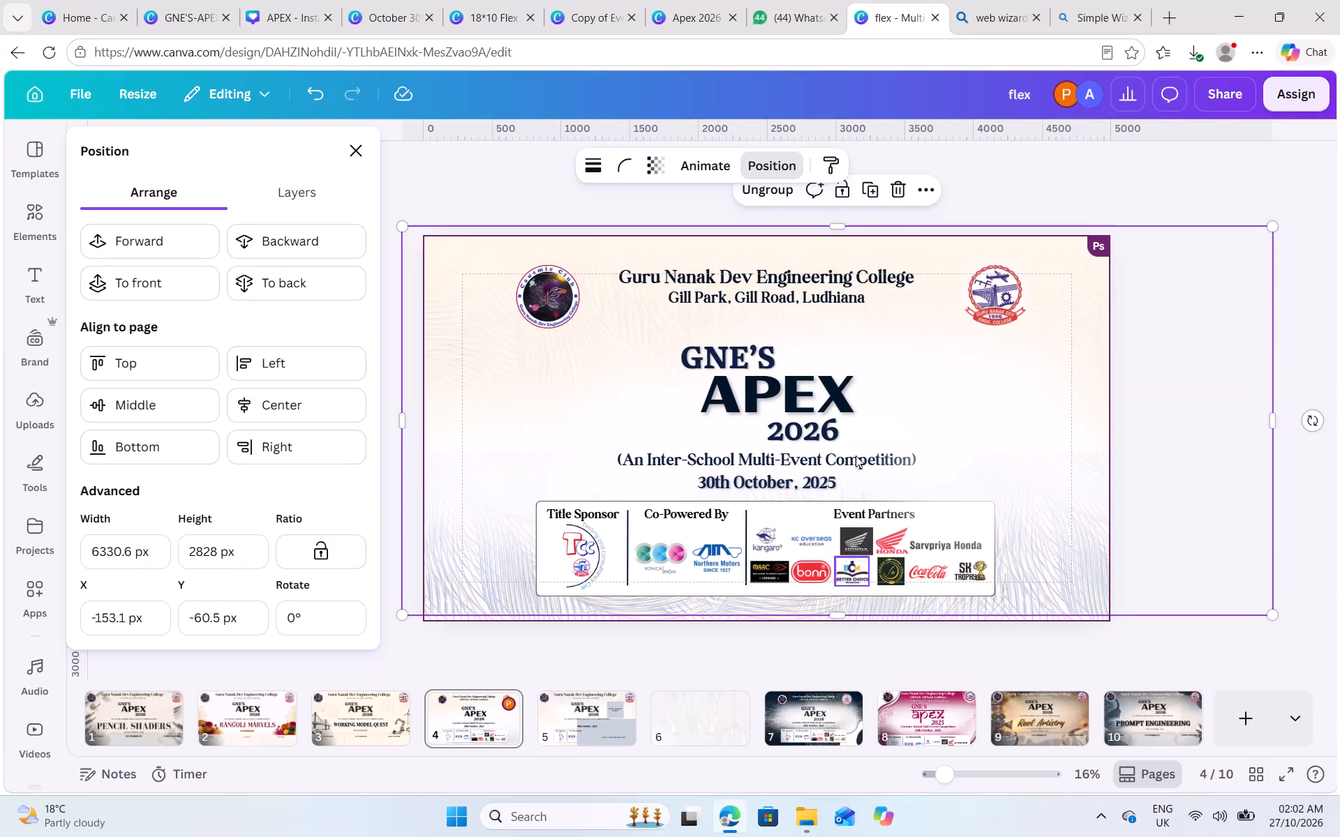
Delete the old pale leaf-line group stacked directly above the recoloured group on page 4.
left_click(269, 203)
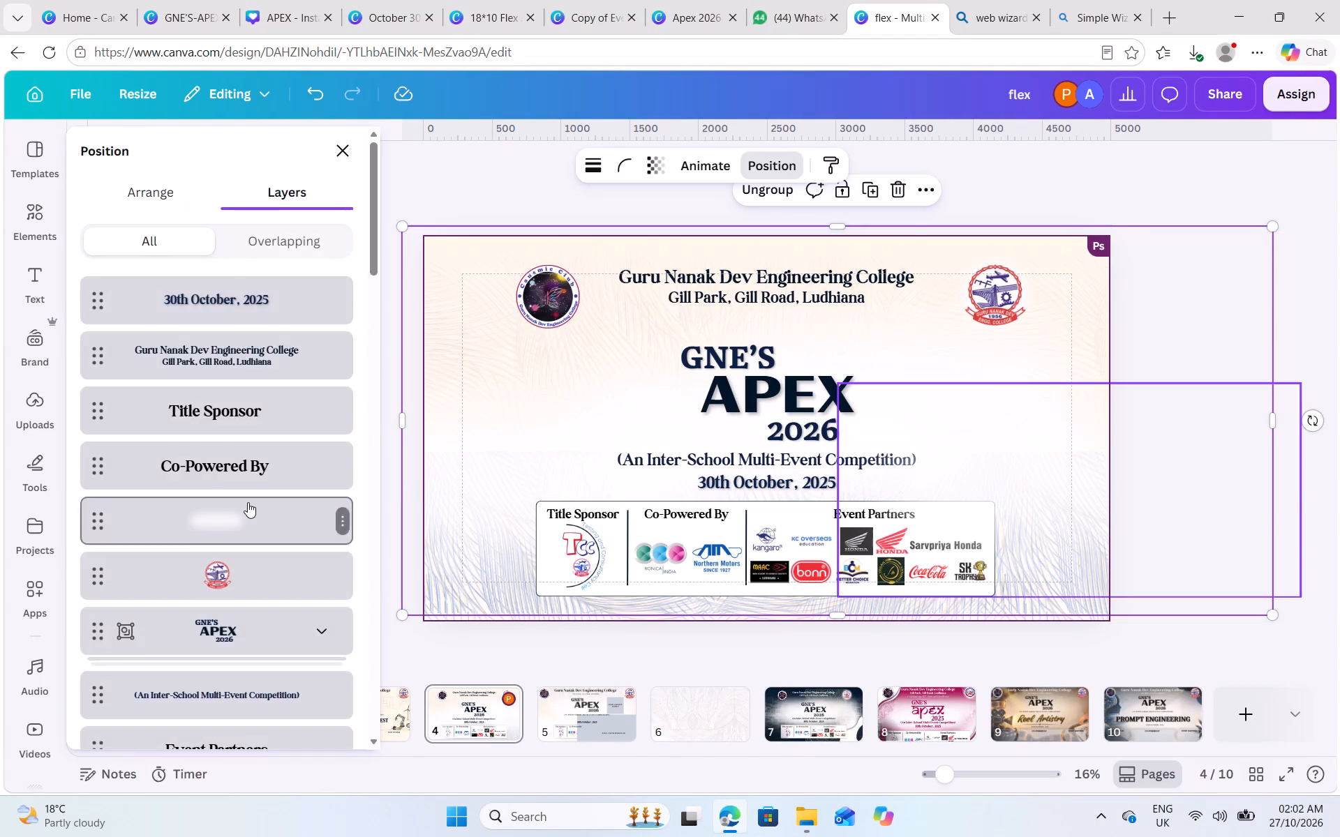
scroll(248, 502, "down", 12)
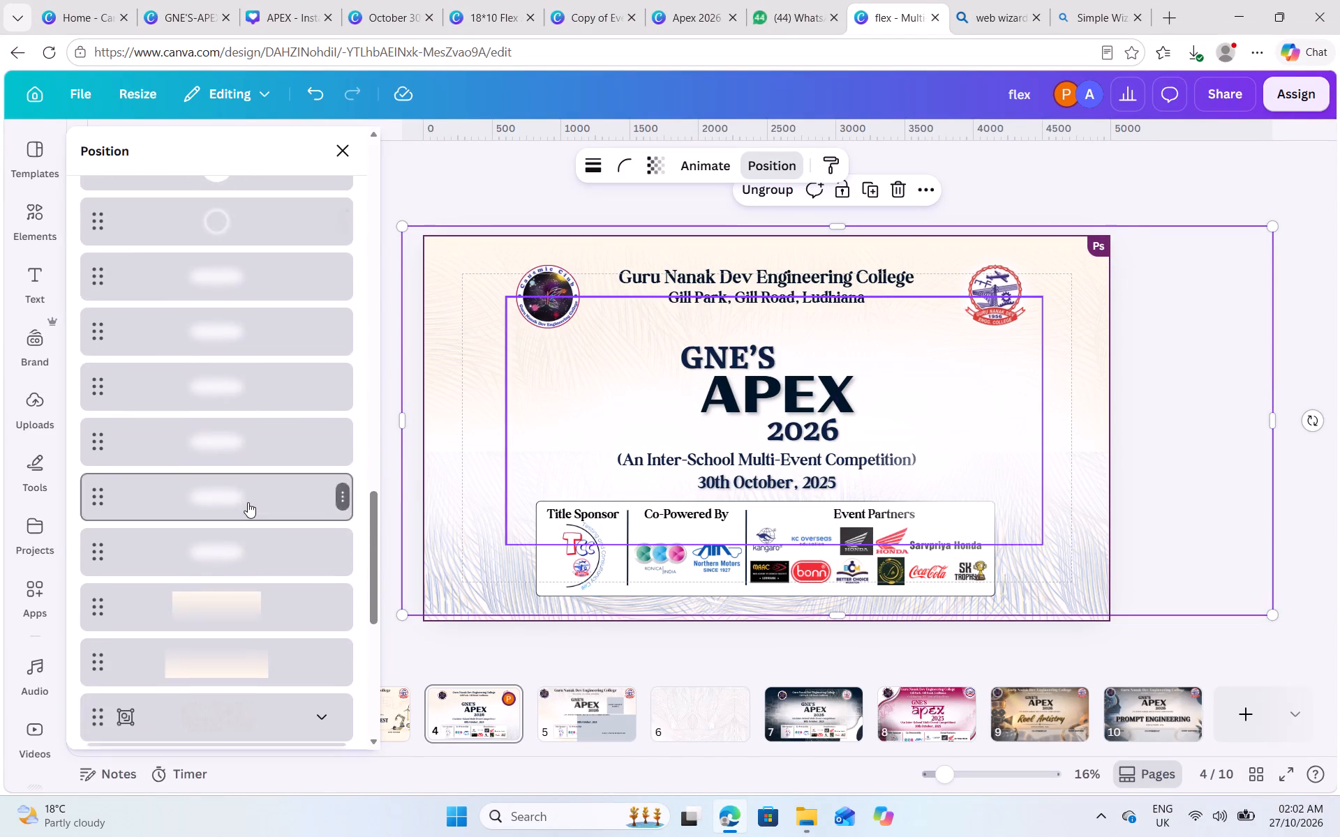
scroll(248, 502, "down", 3)
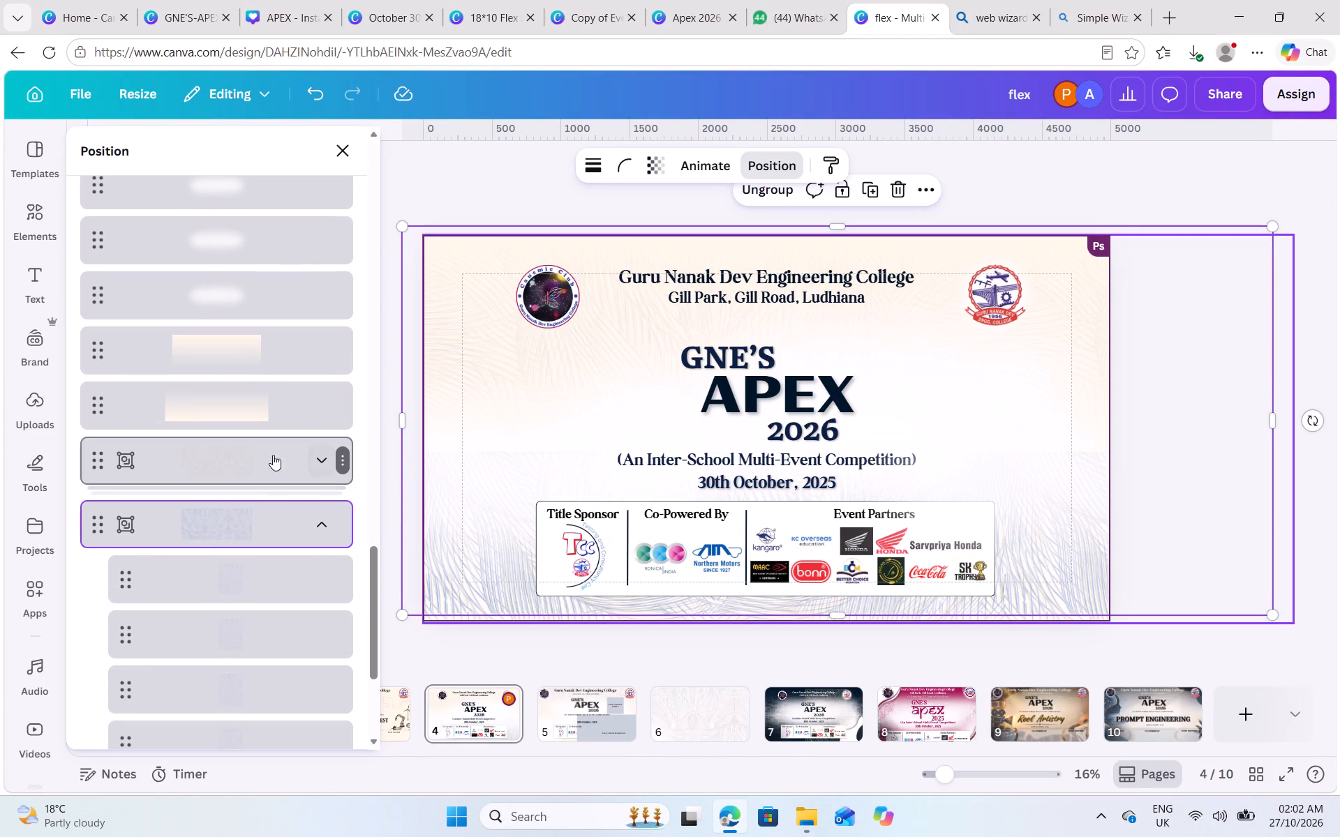
left_click(253, 463)
key("Delete")
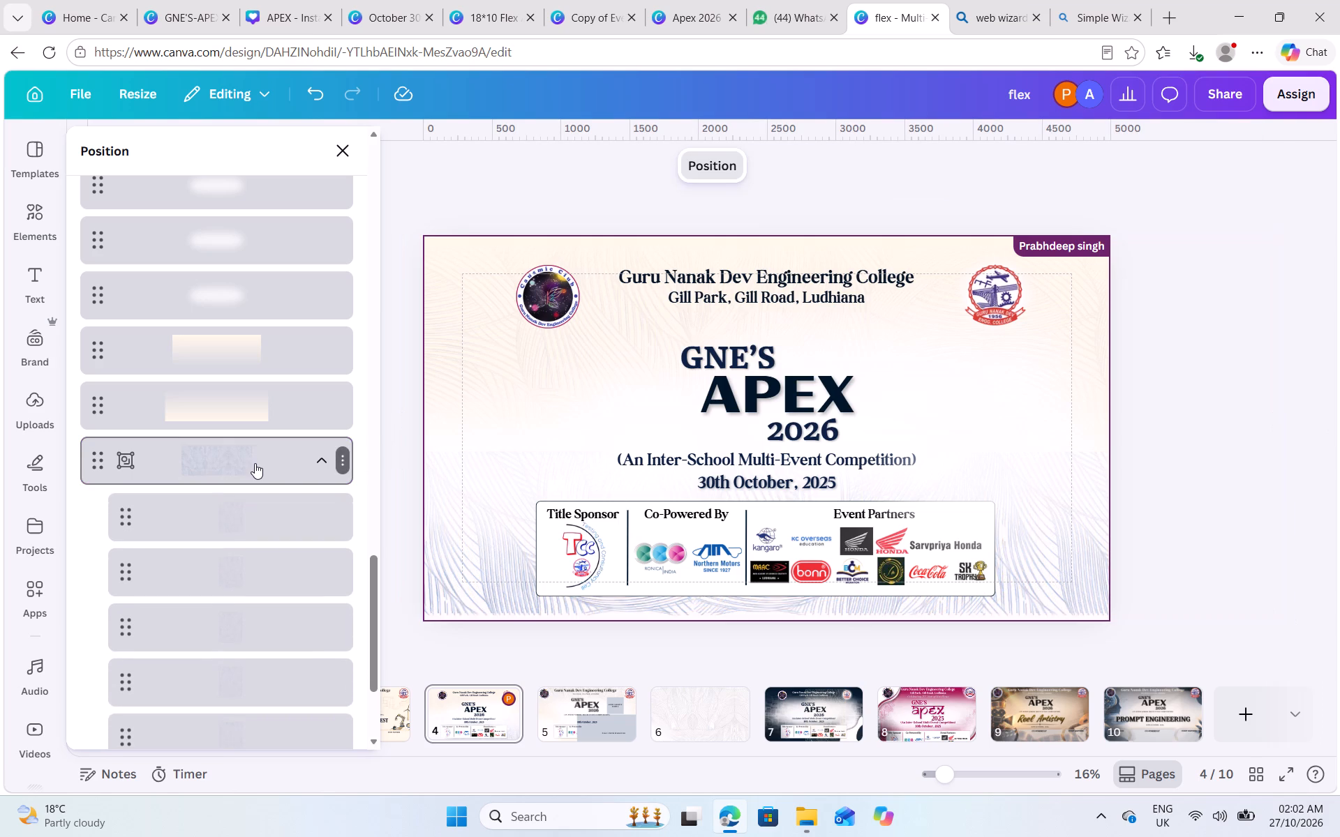
Examine page 4's overlay and background layers, collapsing the recoloured leaf-line group in the layer order and selecting it.
left_click(1073, 589)
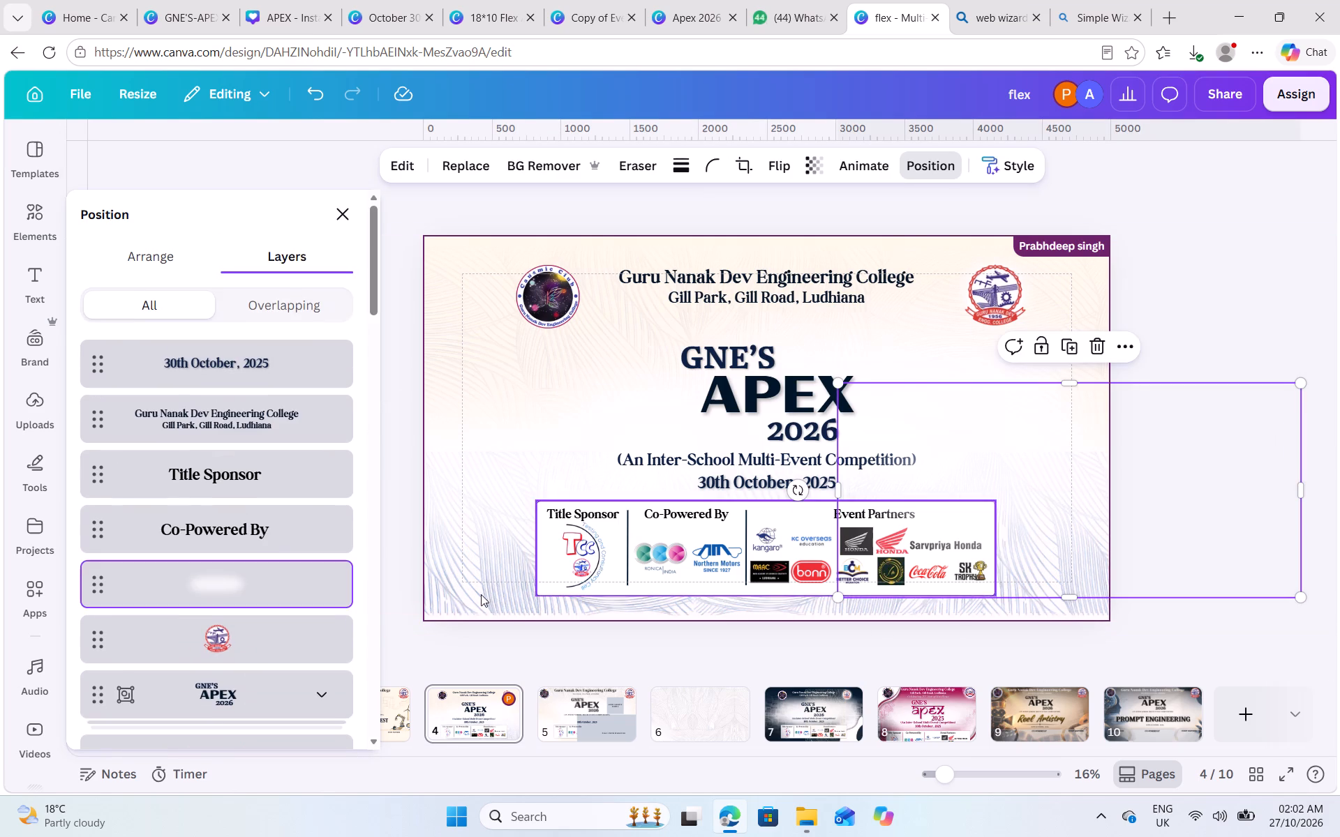
left_click(477, 597)
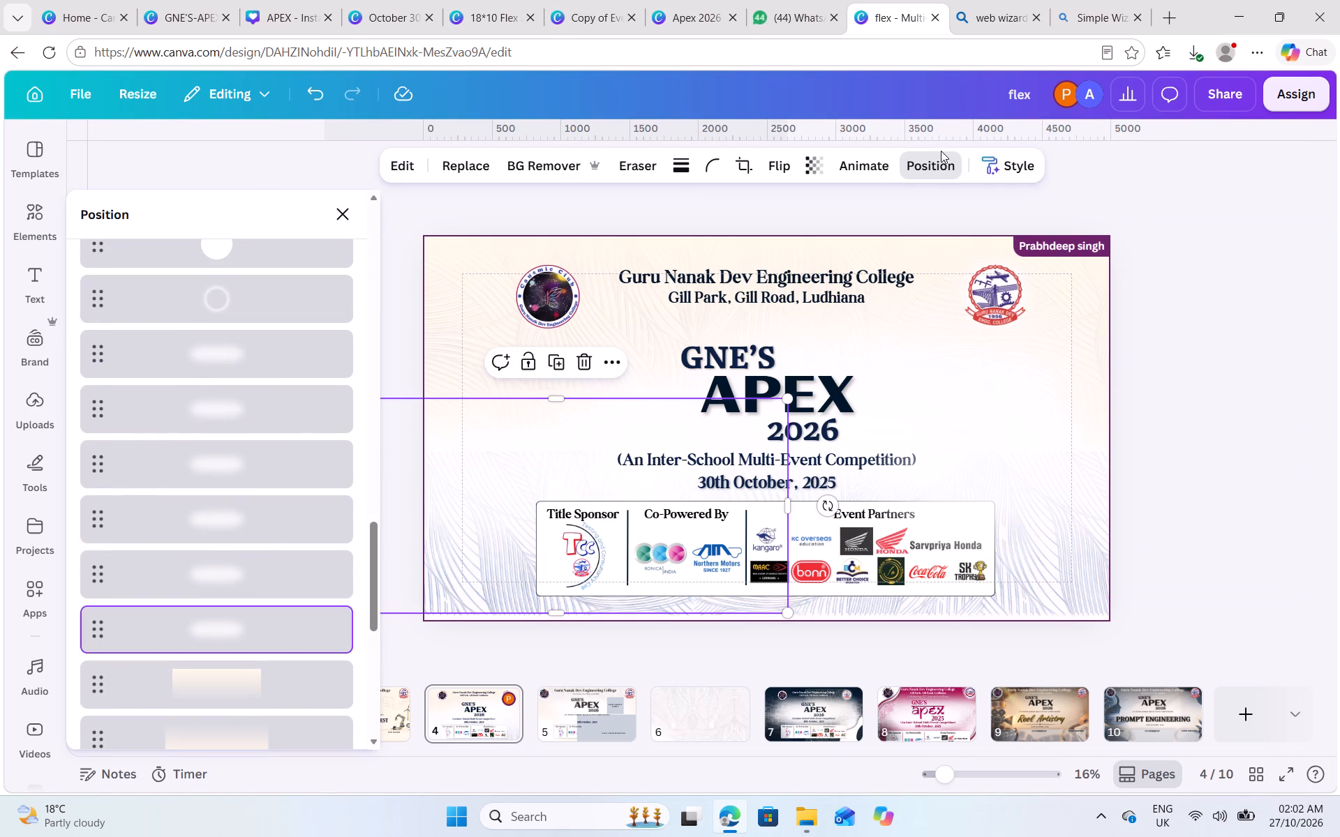
left_click(936, 165)
left_click(930, 156)
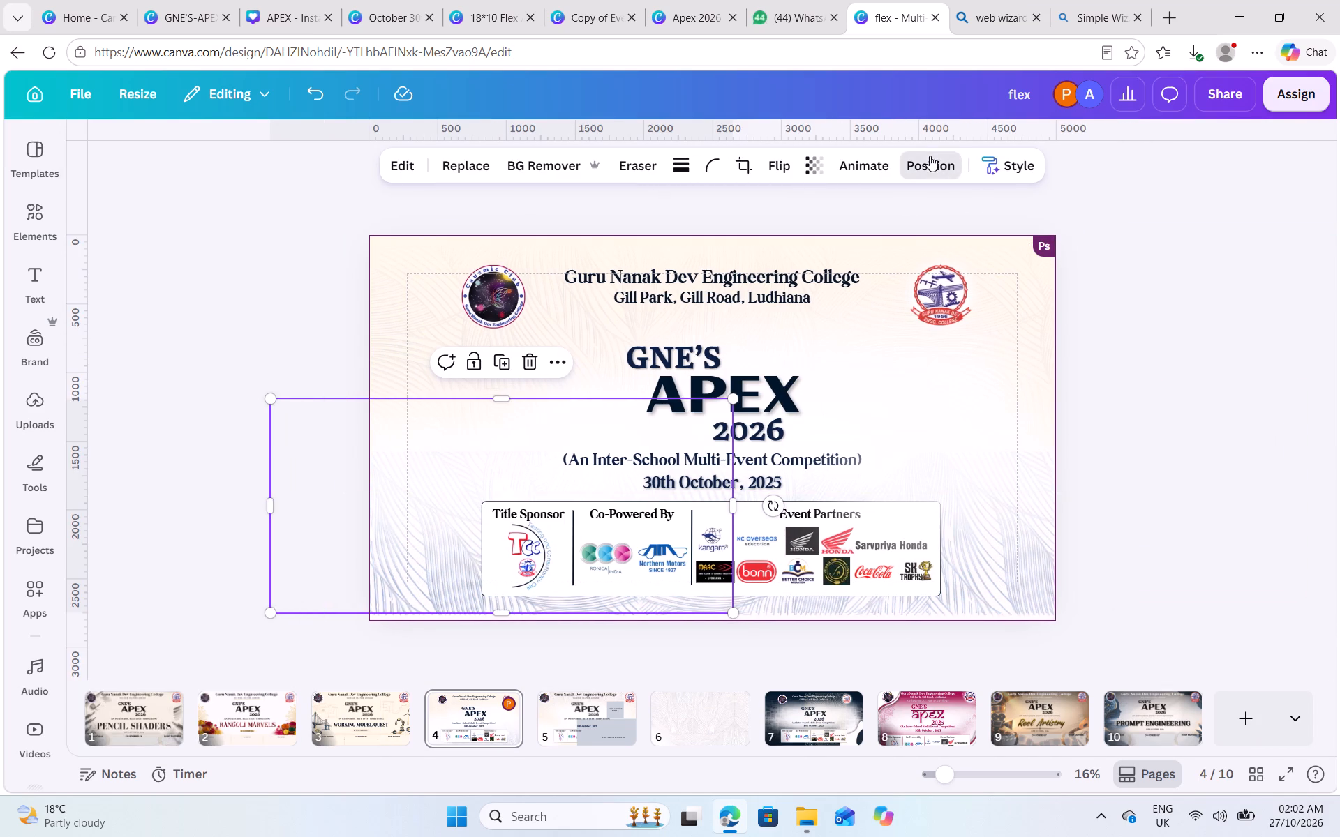
scroll(238, 469, "down", 4)
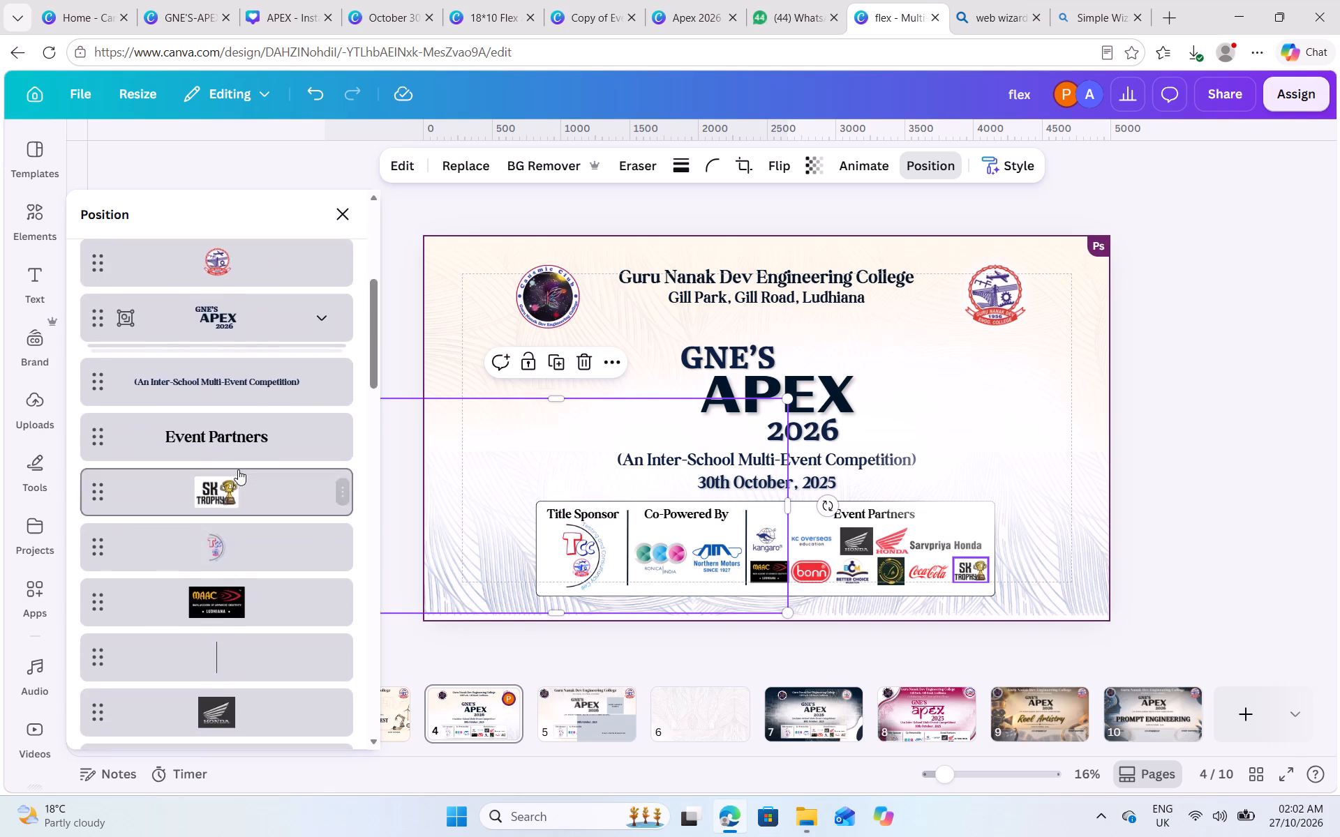
scroll(238, 469, "down", 11)
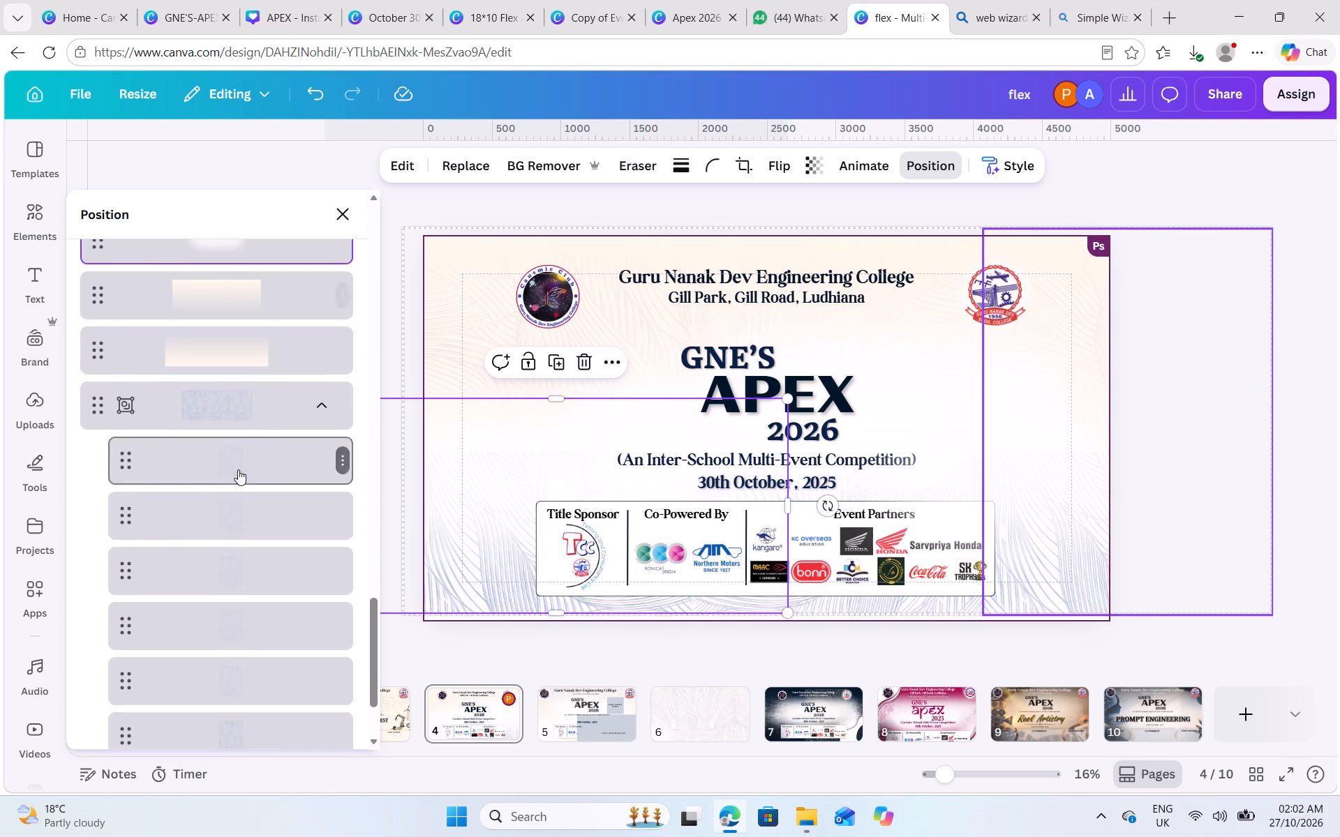
left_click(321, 404)
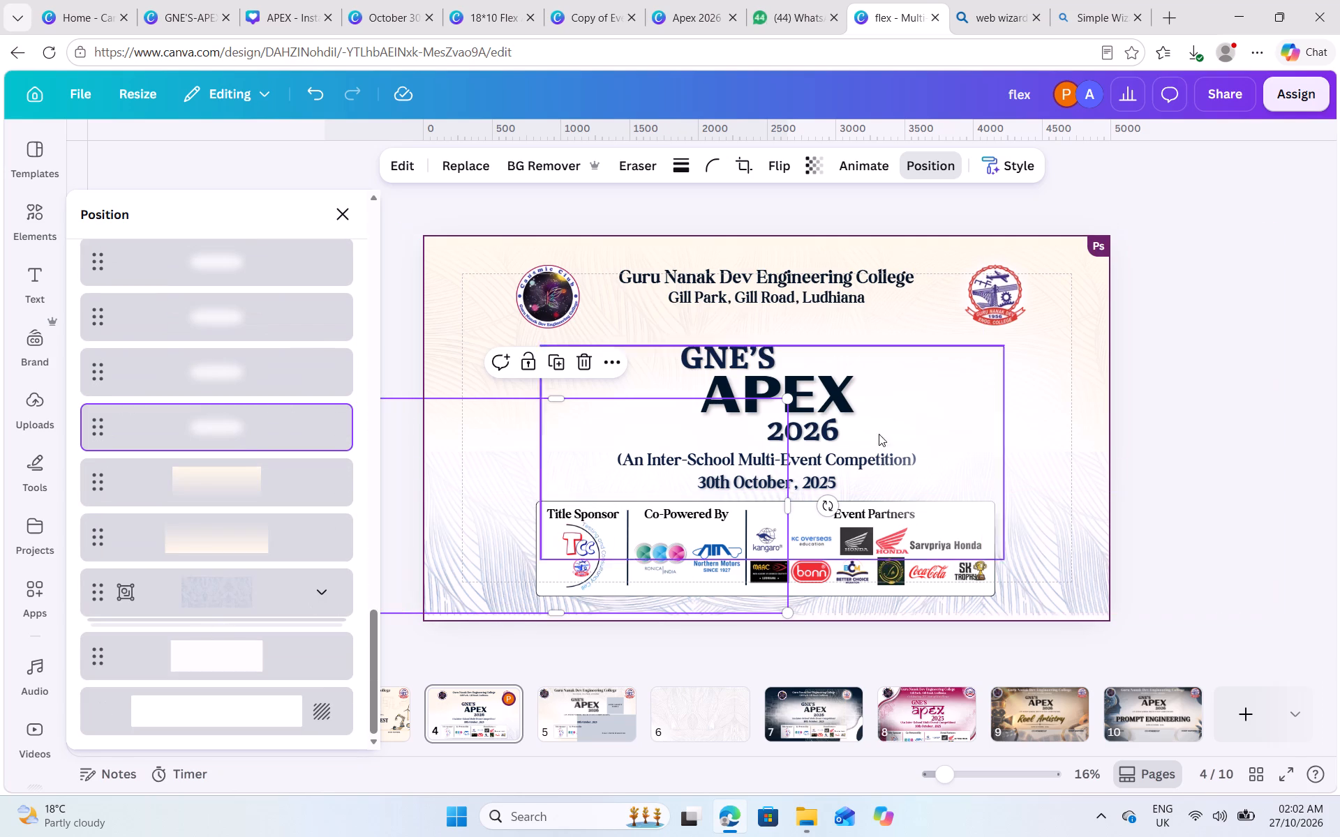
left_click(179, 596)
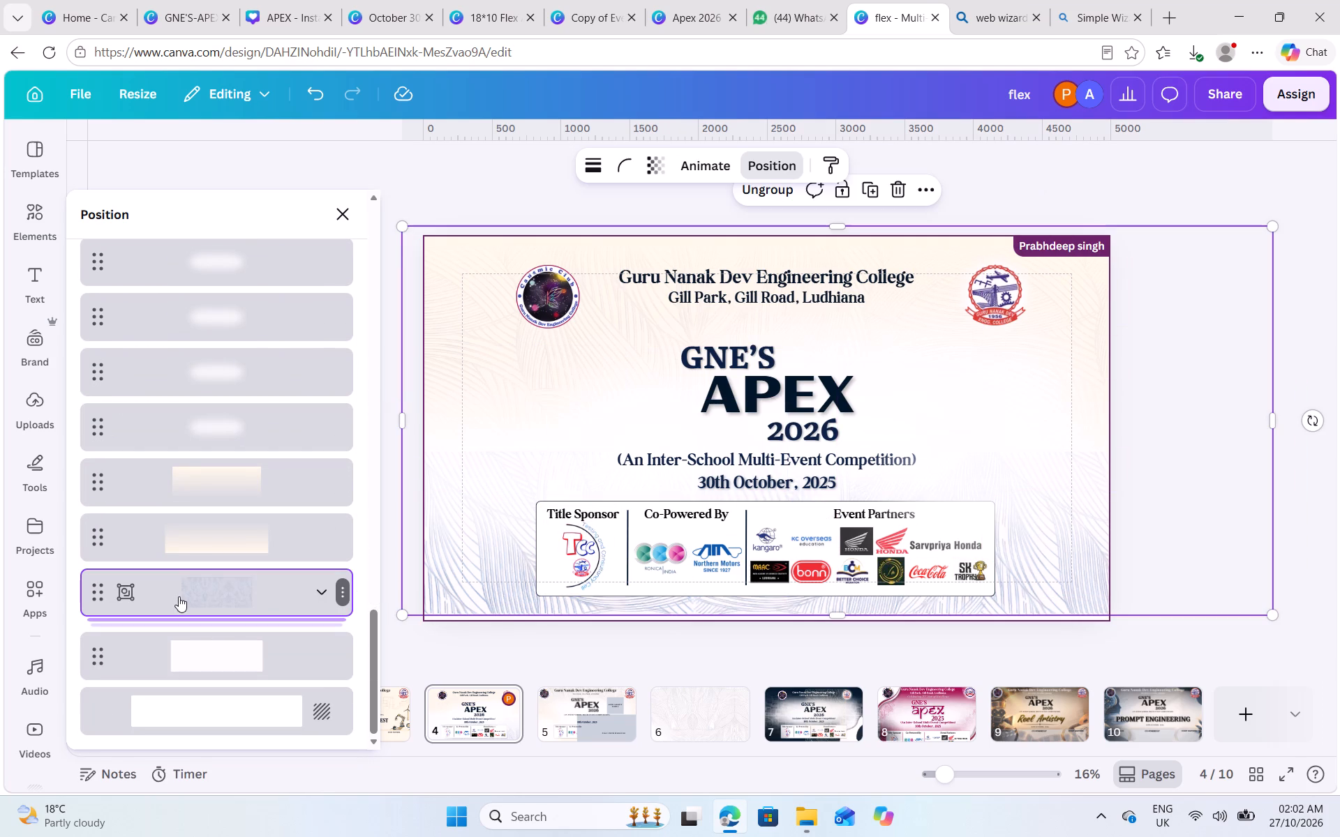
left_click_drag(1180, 322, 1179, 338)
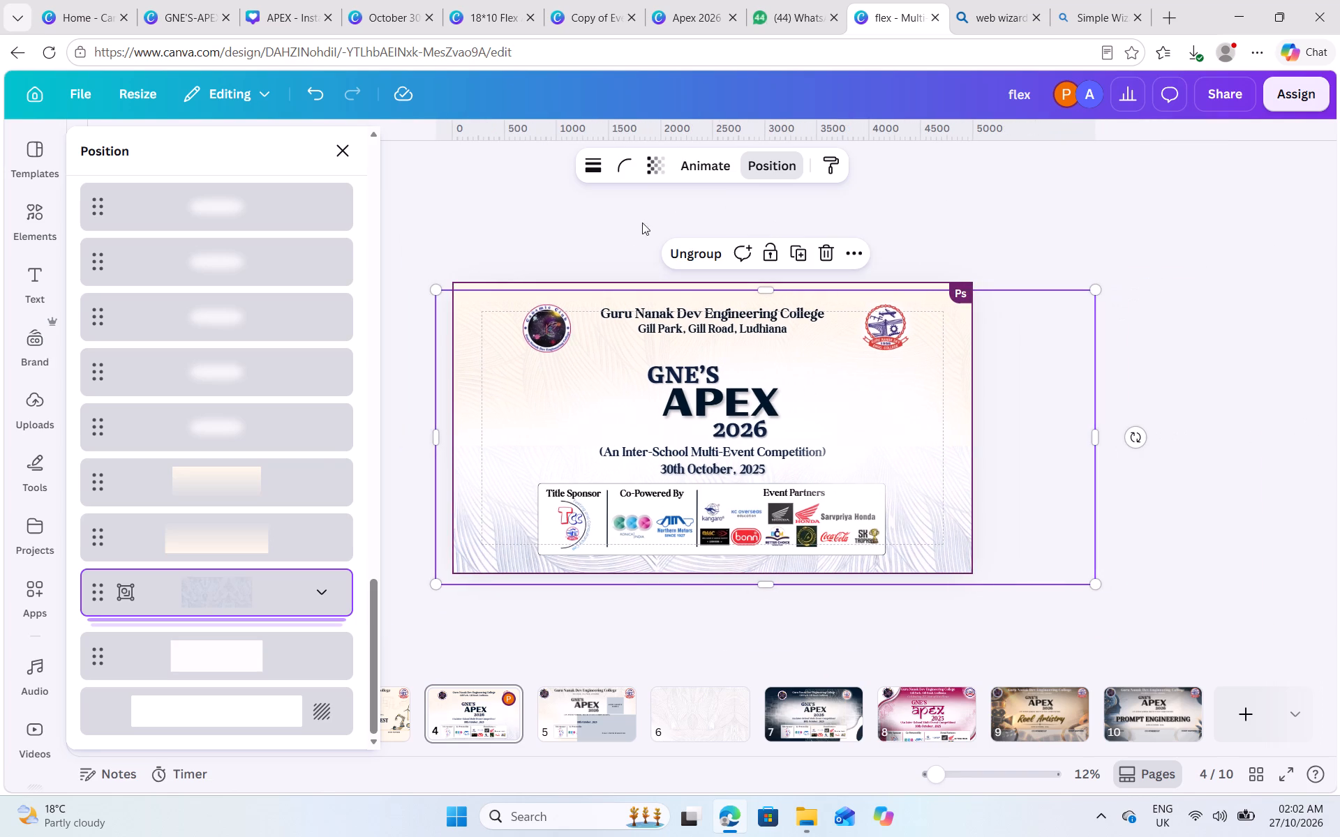
Move the two cream gradient overlays above the leaf-line group upward on page 4 to uncover more of the pattern.
left_click(221, 499)
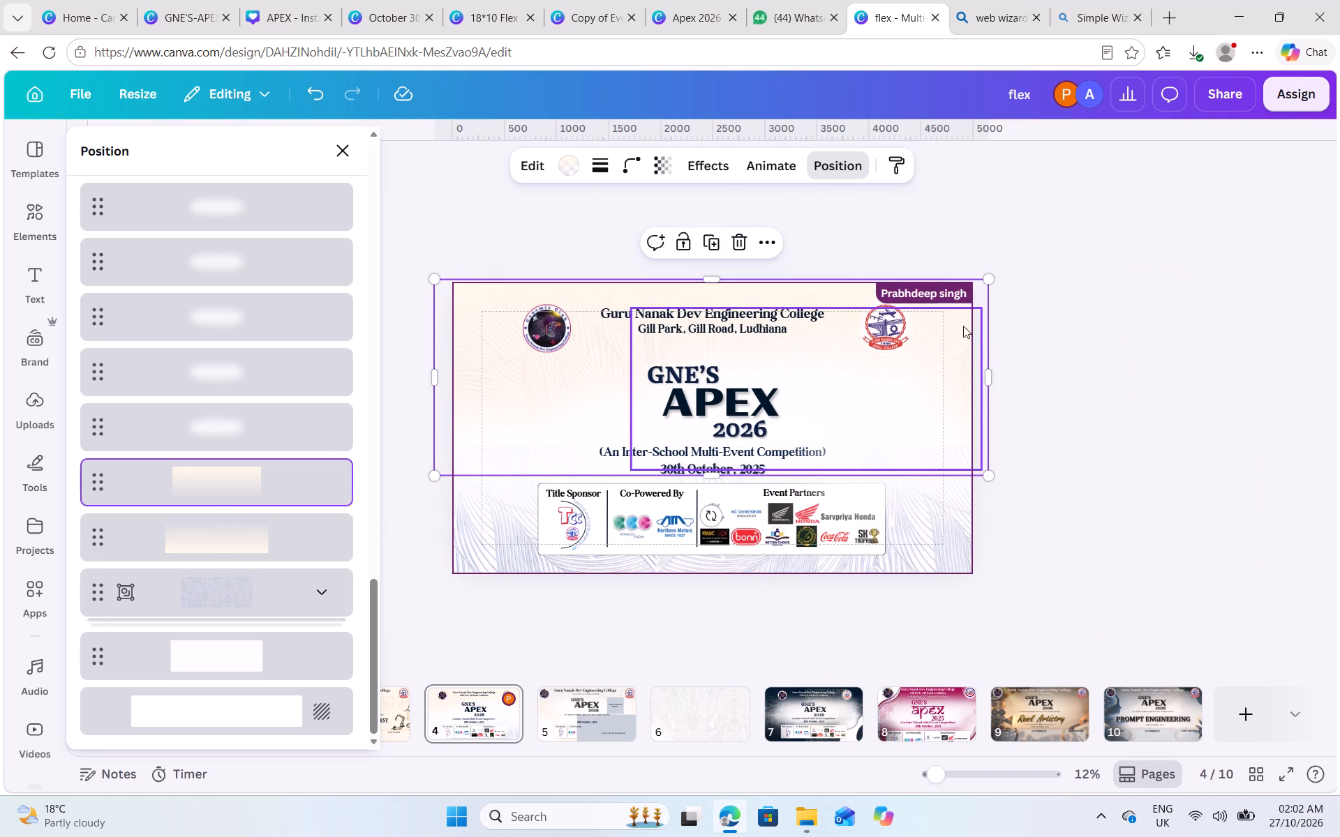
left_click_drag(981, 317, 983, 283)
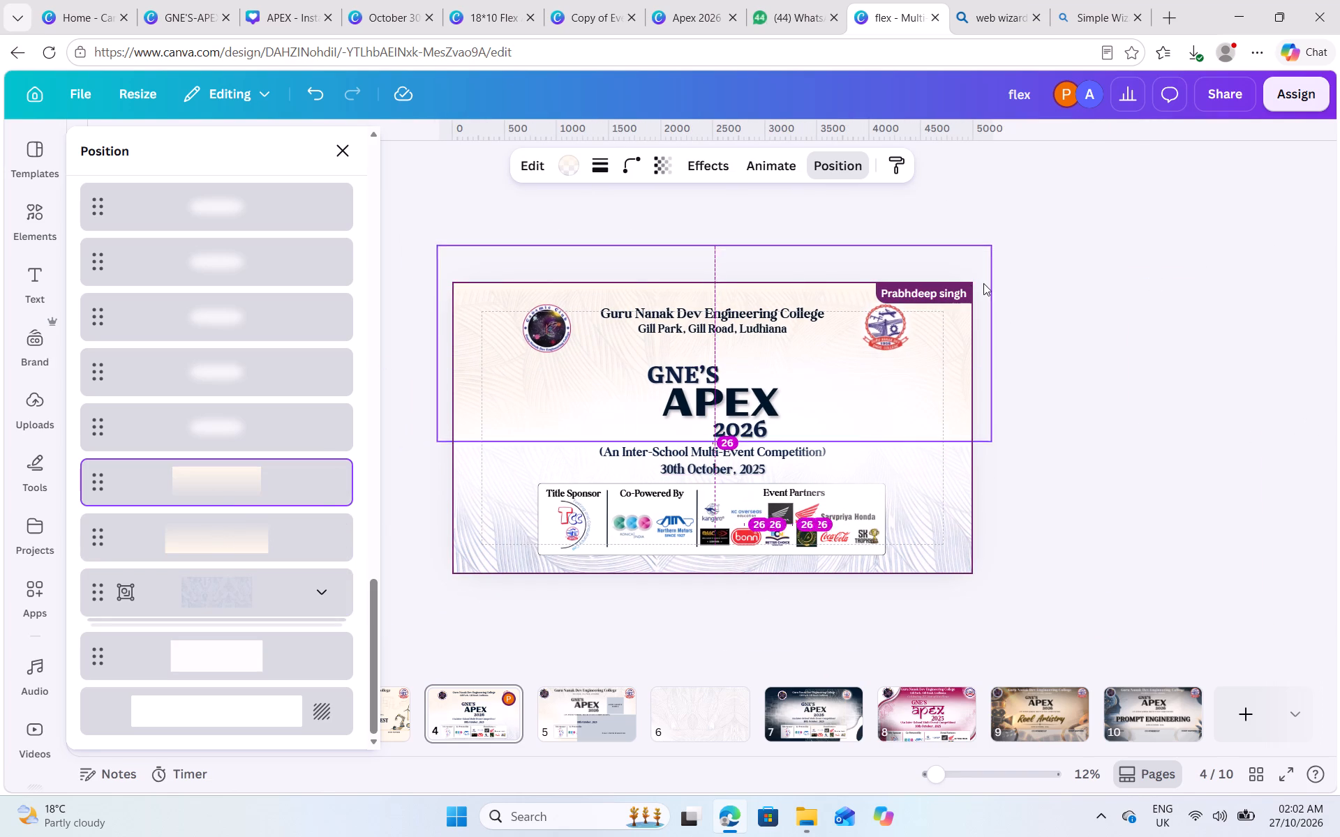
left_click(284, 536)
left_click_drag(971, 360, 977, 330)
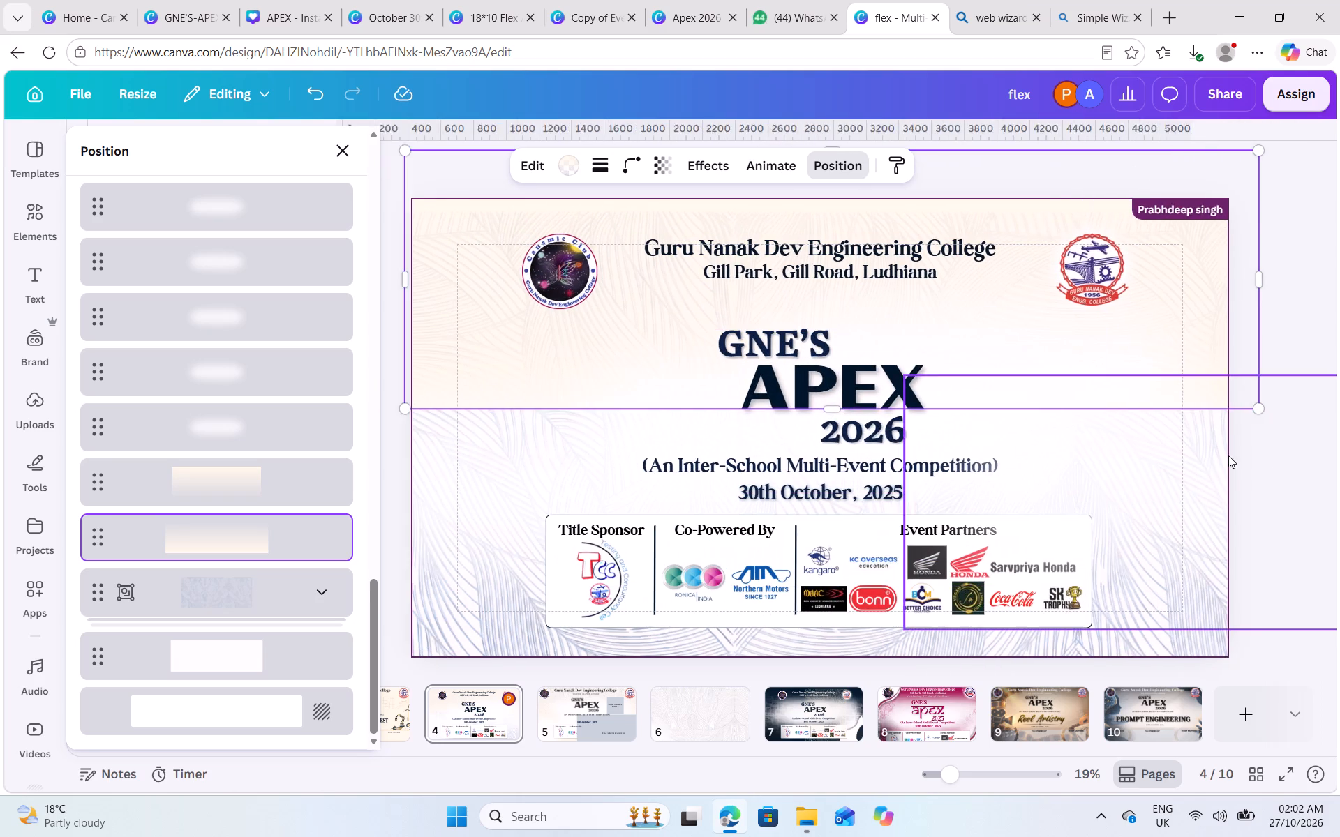
Reposition the white glow overlay on page 4's left half, shifting it upward beside the GNE'S APEX title.
left_click(1228, 460)
left_click(621, 452)
left_click_drag(650, 437, 659, 425)
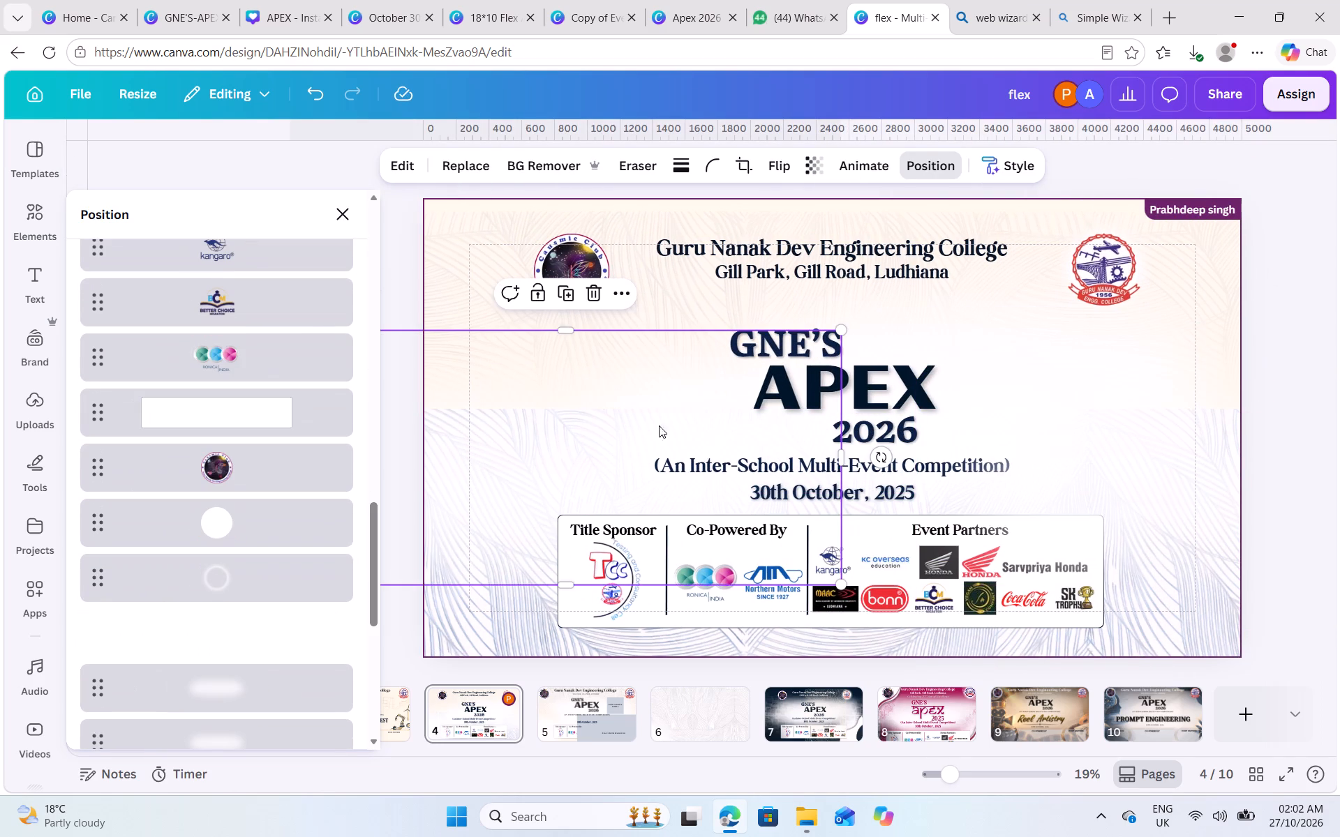
left_click_drag(659, 425, 677, 392)
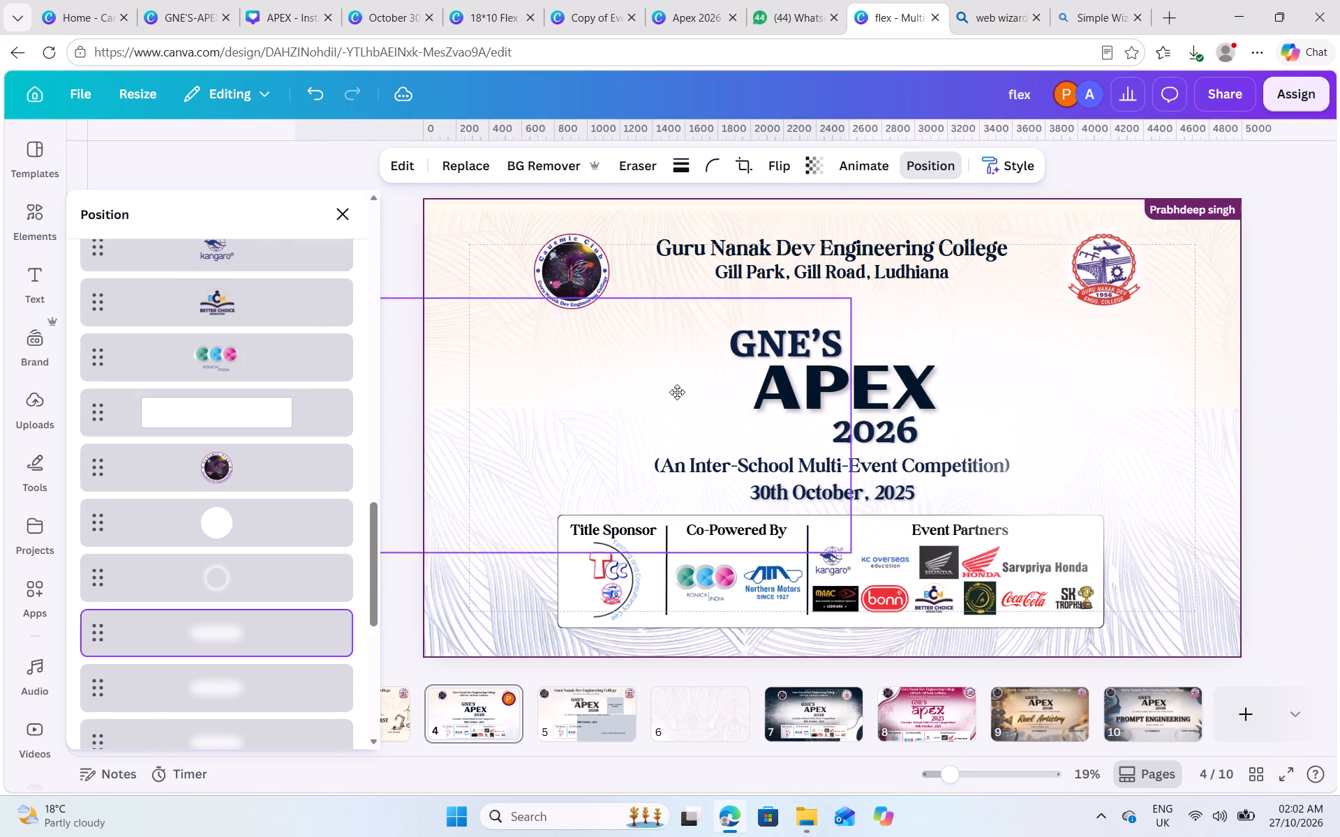
left_click_drag(677, 392, 705, 389)
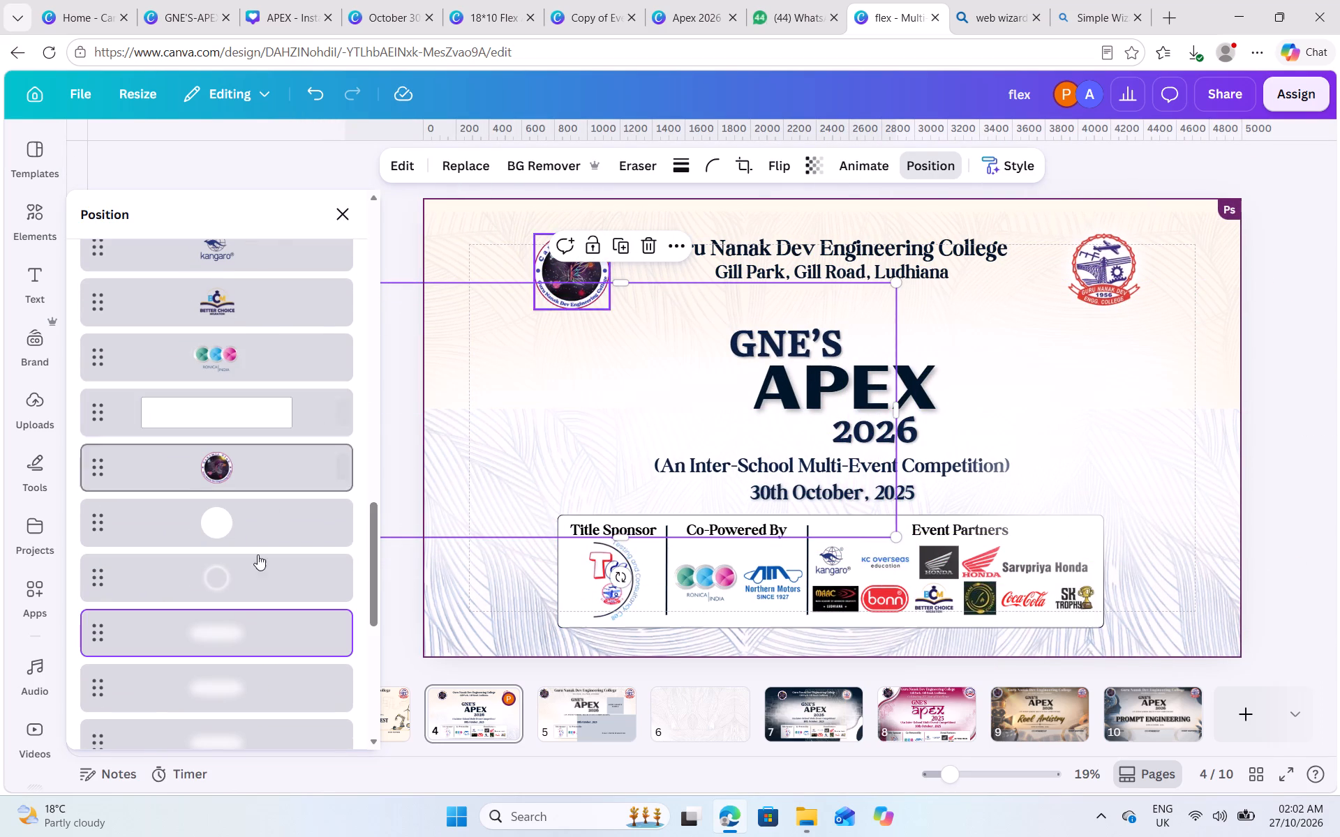
left_click_drag(601, 438, 541, 435)
Shift page 4's right-half white glow overlay up and outward, and reposition the left-half glow overlay beside the APEX title.
left_click(1055, 425)
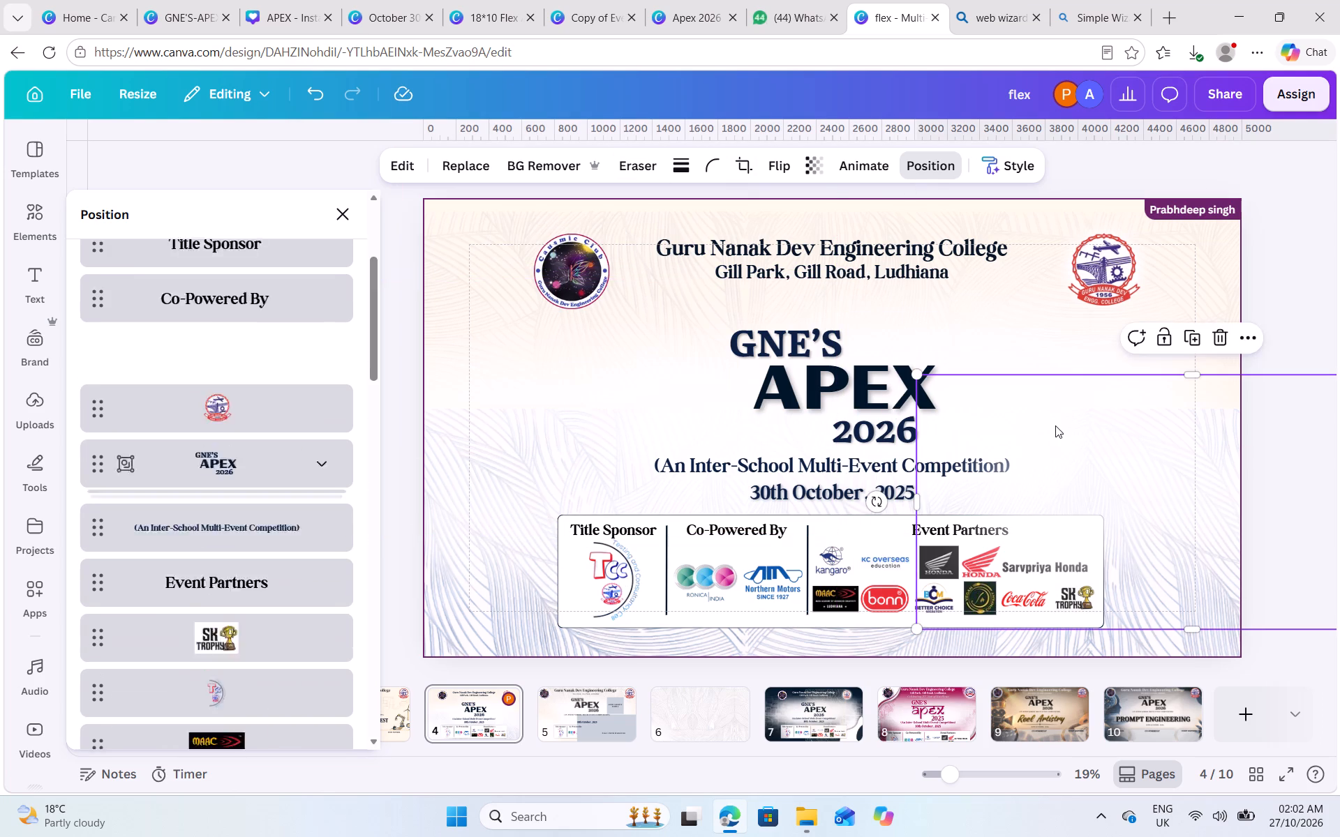
left_click_drag(1055, 425, 1097, 337)
left_click(611, 423)
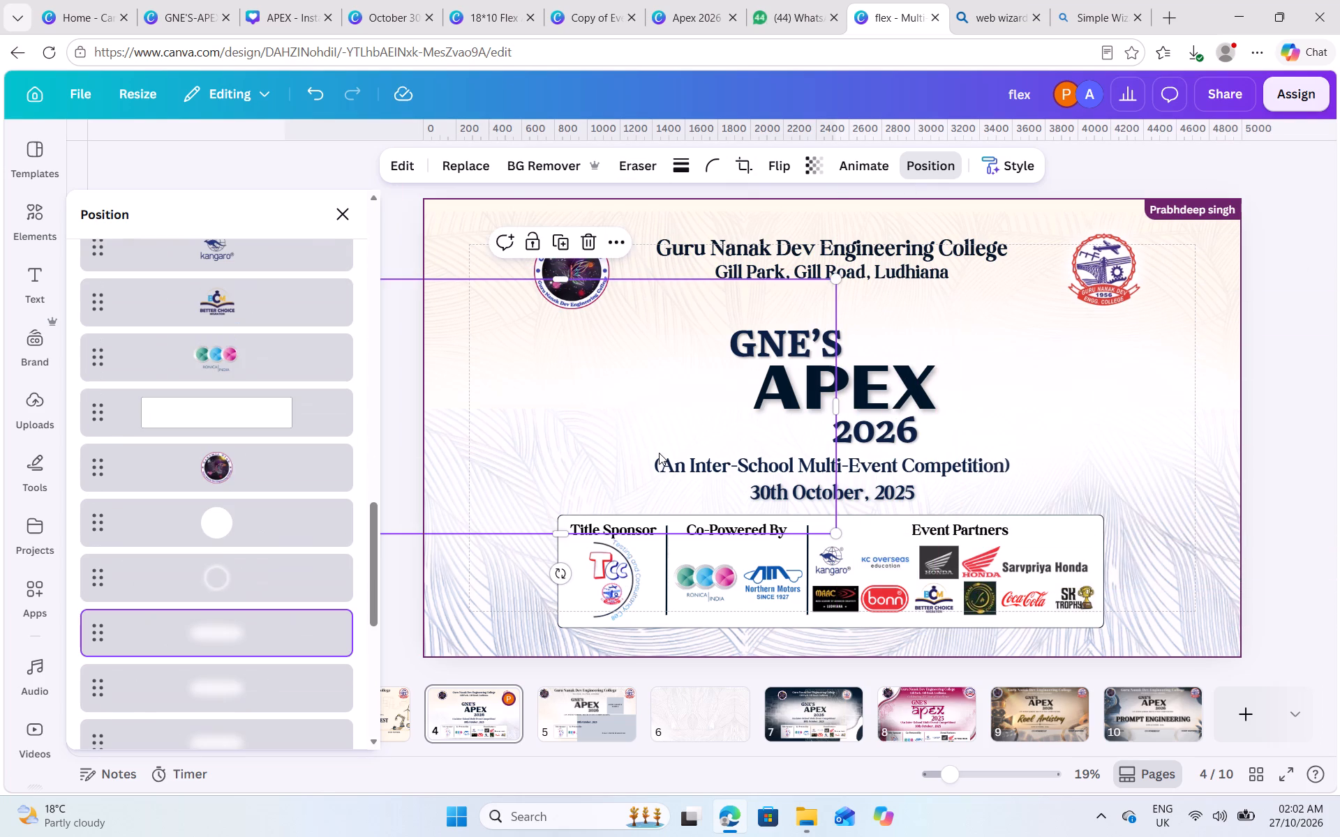
left_click_drag(659, 454, 530, 485)
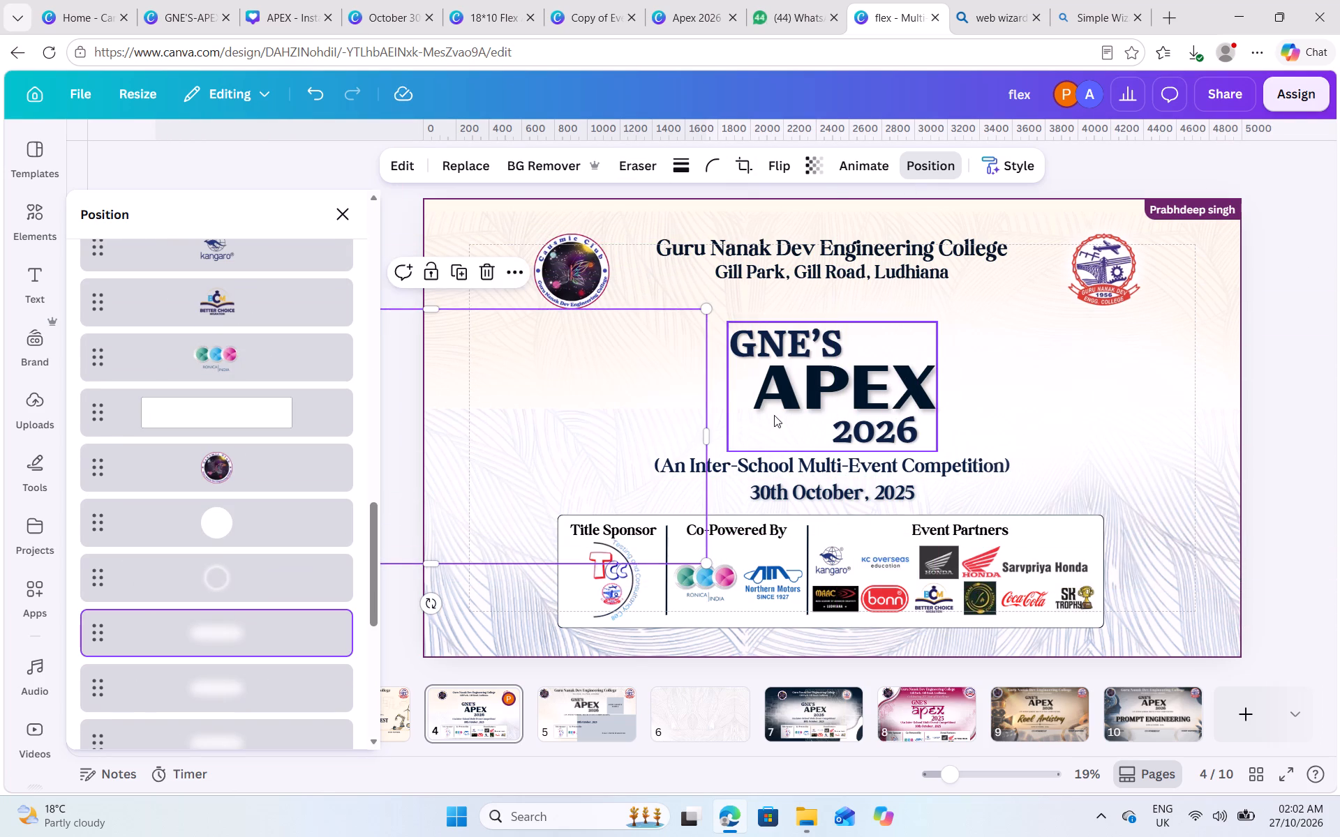
left_click(774, 415)
left_click(694, 432)
left_click_drag(639, 423, 782, 413)
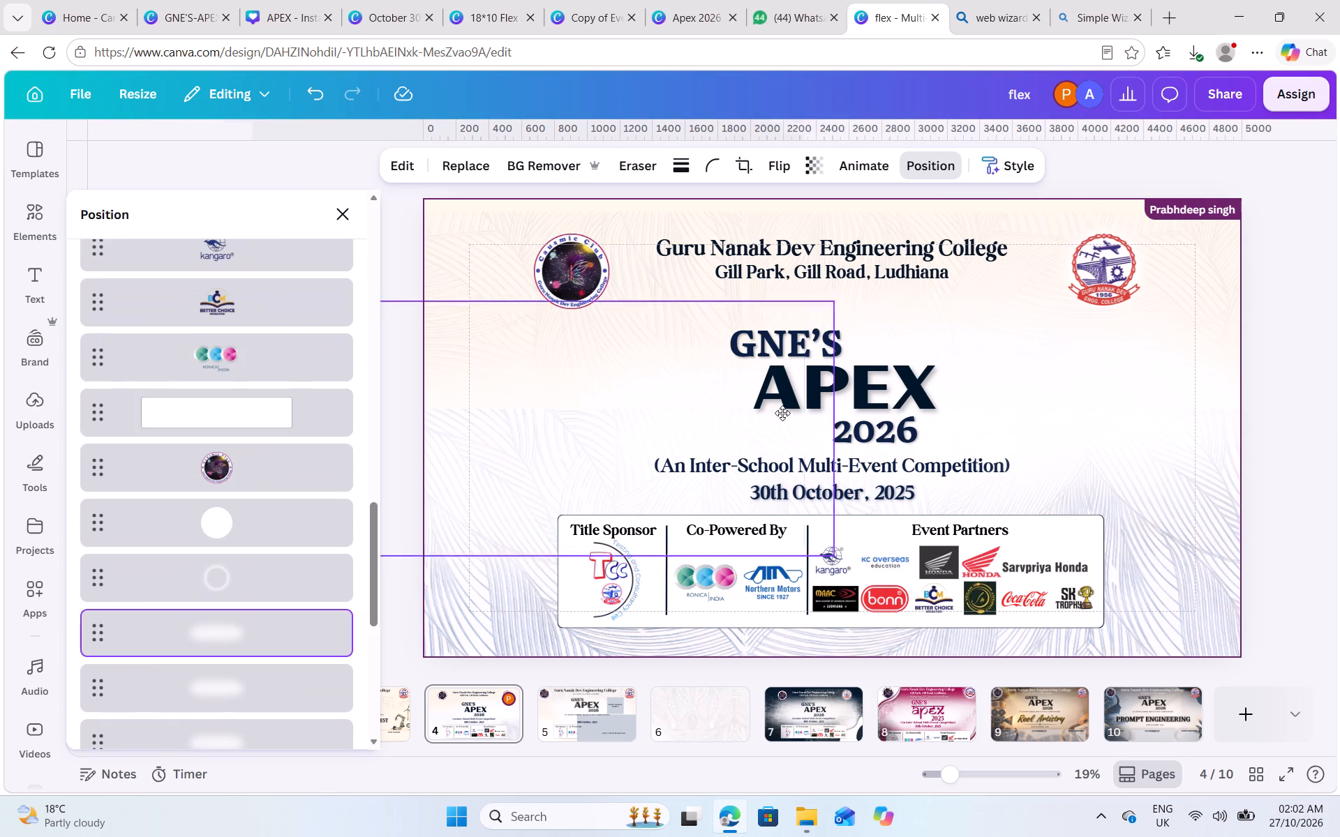
left_click_drag(782, 413, 847, 403)
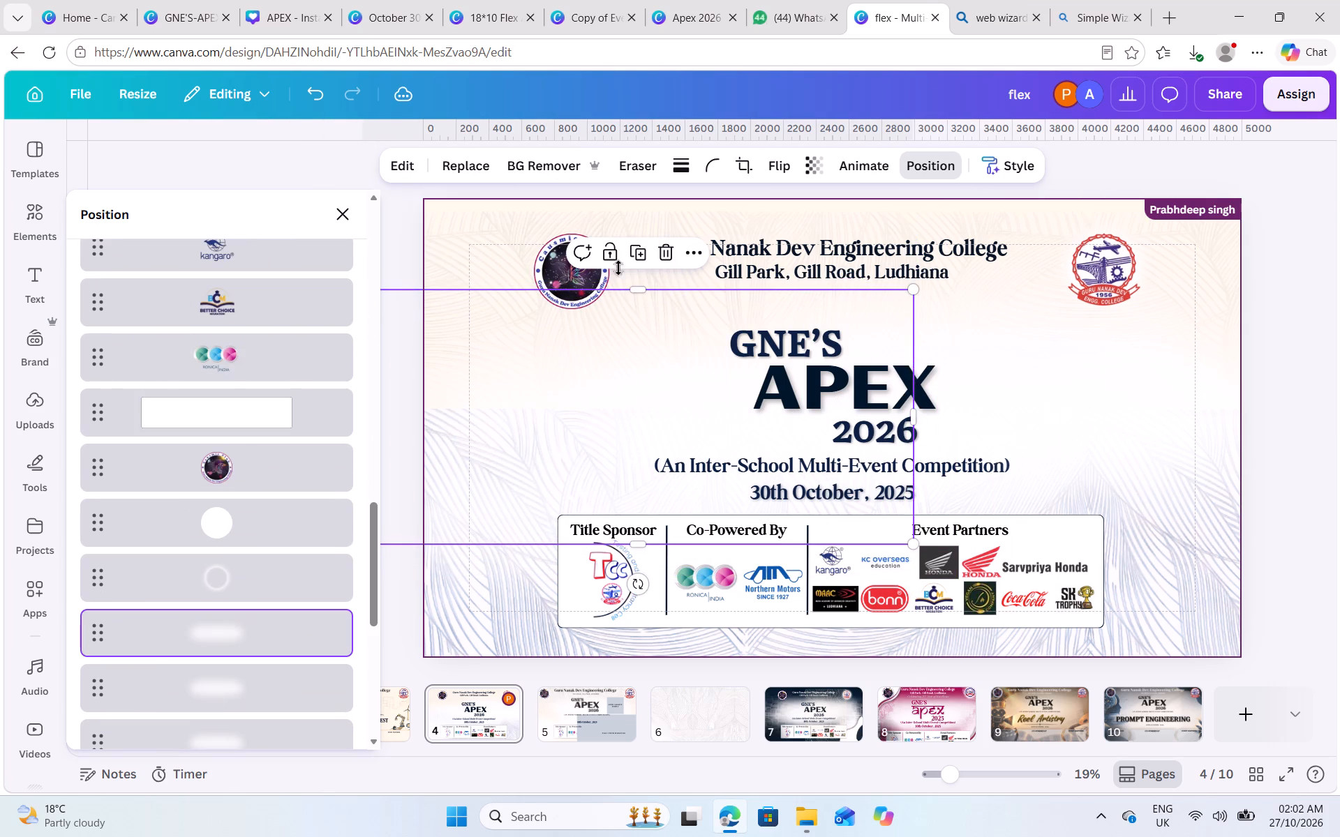
Duplicate the left-half white glow overlay three times and spread the copies across the left and right halves of page 4.
left_click(641, 247)
double_click(641, 255)
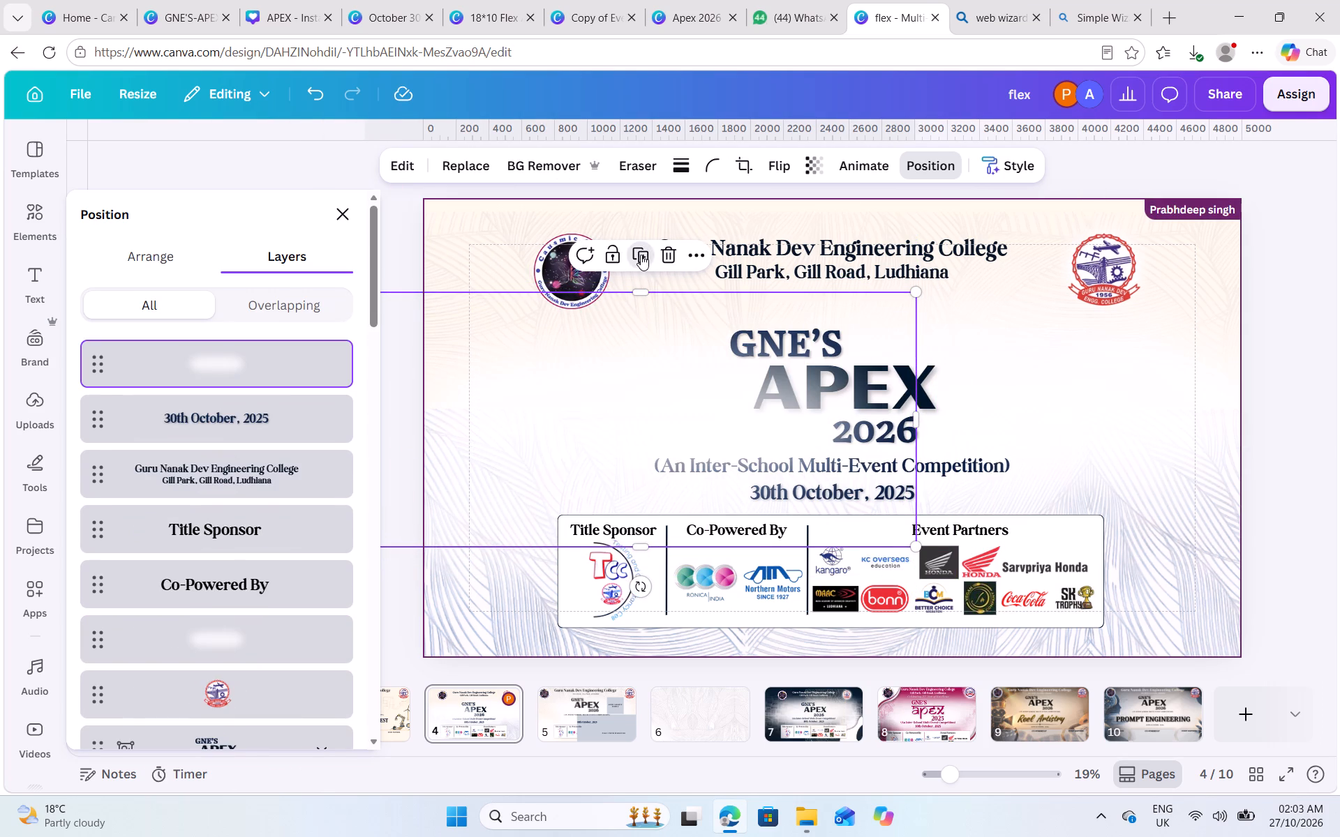
left_click_drag(604, 422, 521, 426)
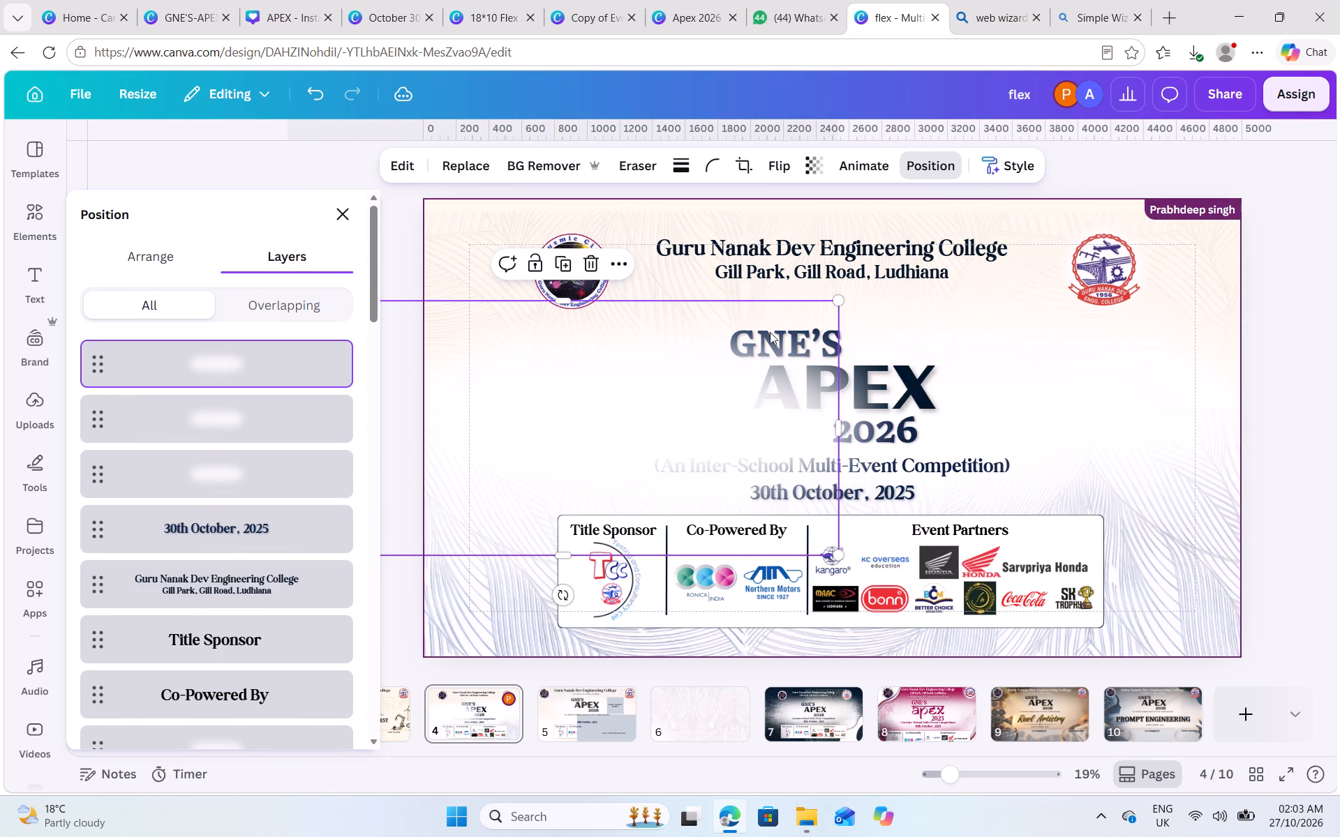
left_click(858, 376)
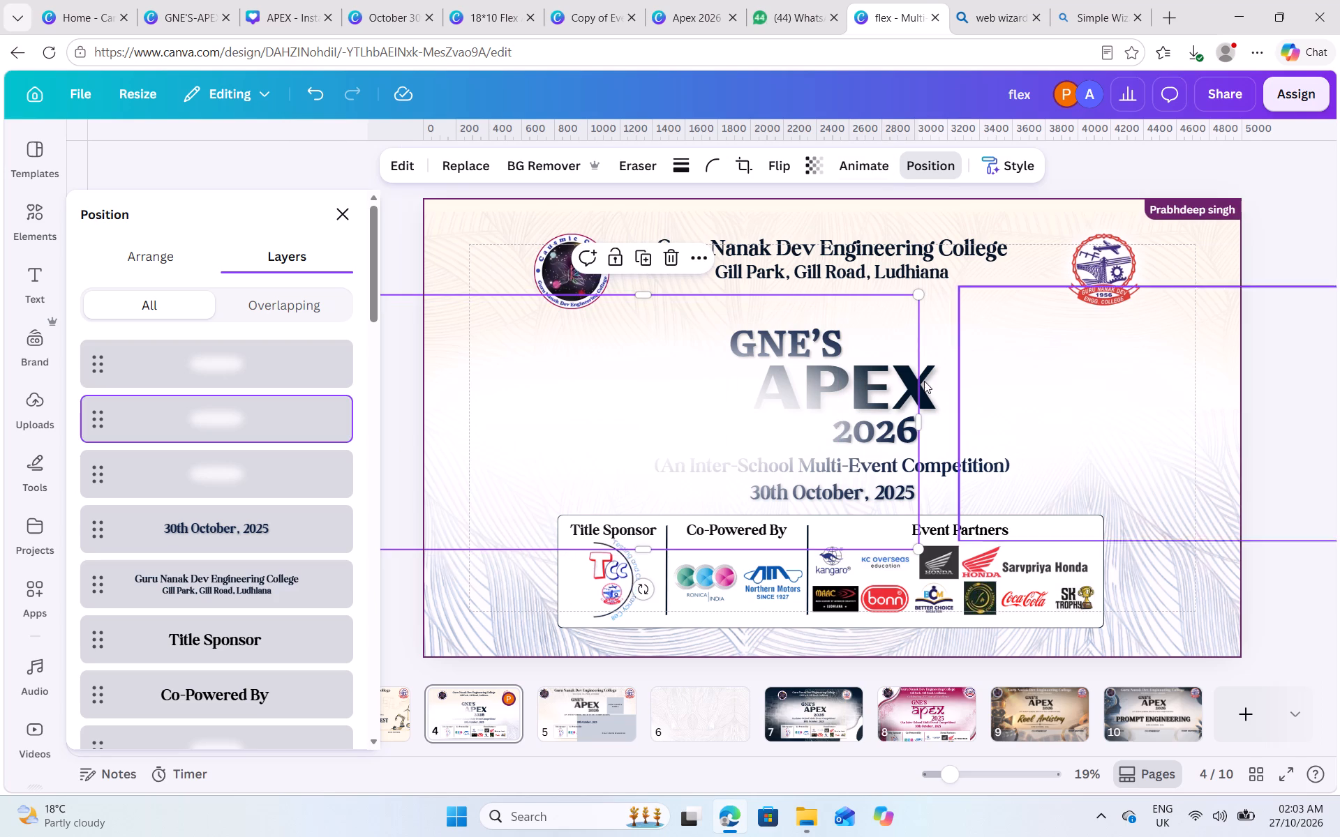
Bring the GNE'S APEX 2026 title group and the "(An Inter-School Multi-Event Competition)" line to the front of page 4.
left_click(931, 384)
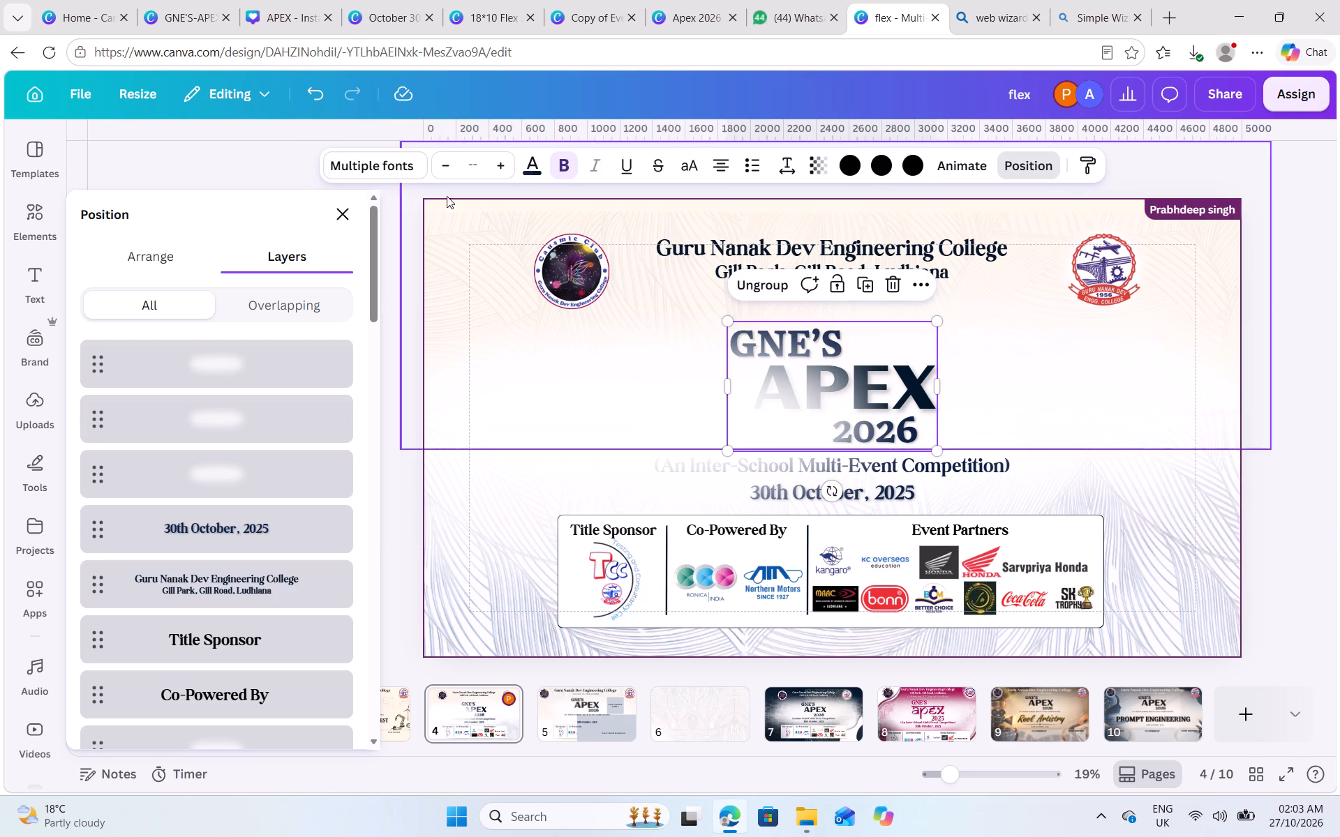
left_click(175, 269)
left_click(170, 342)
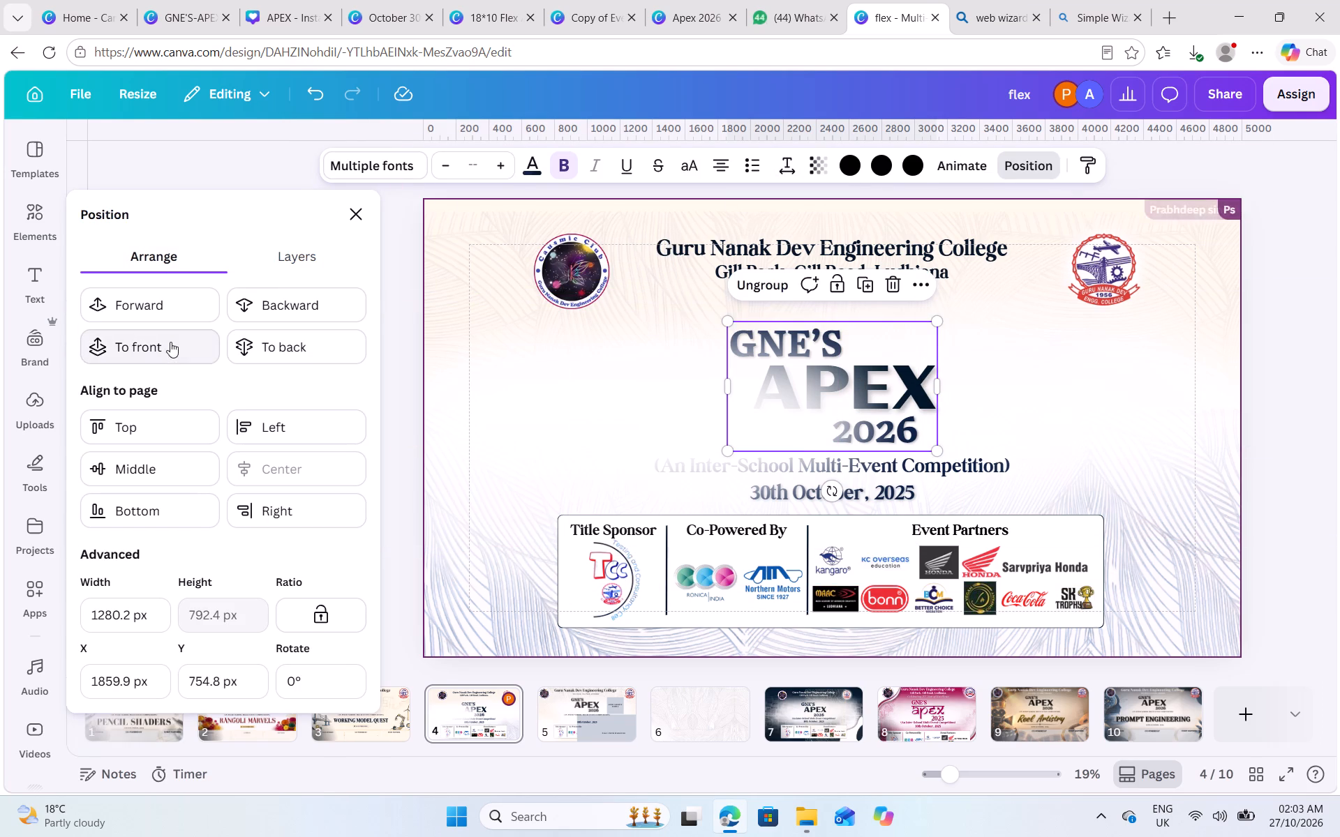
left_click(978, 465)
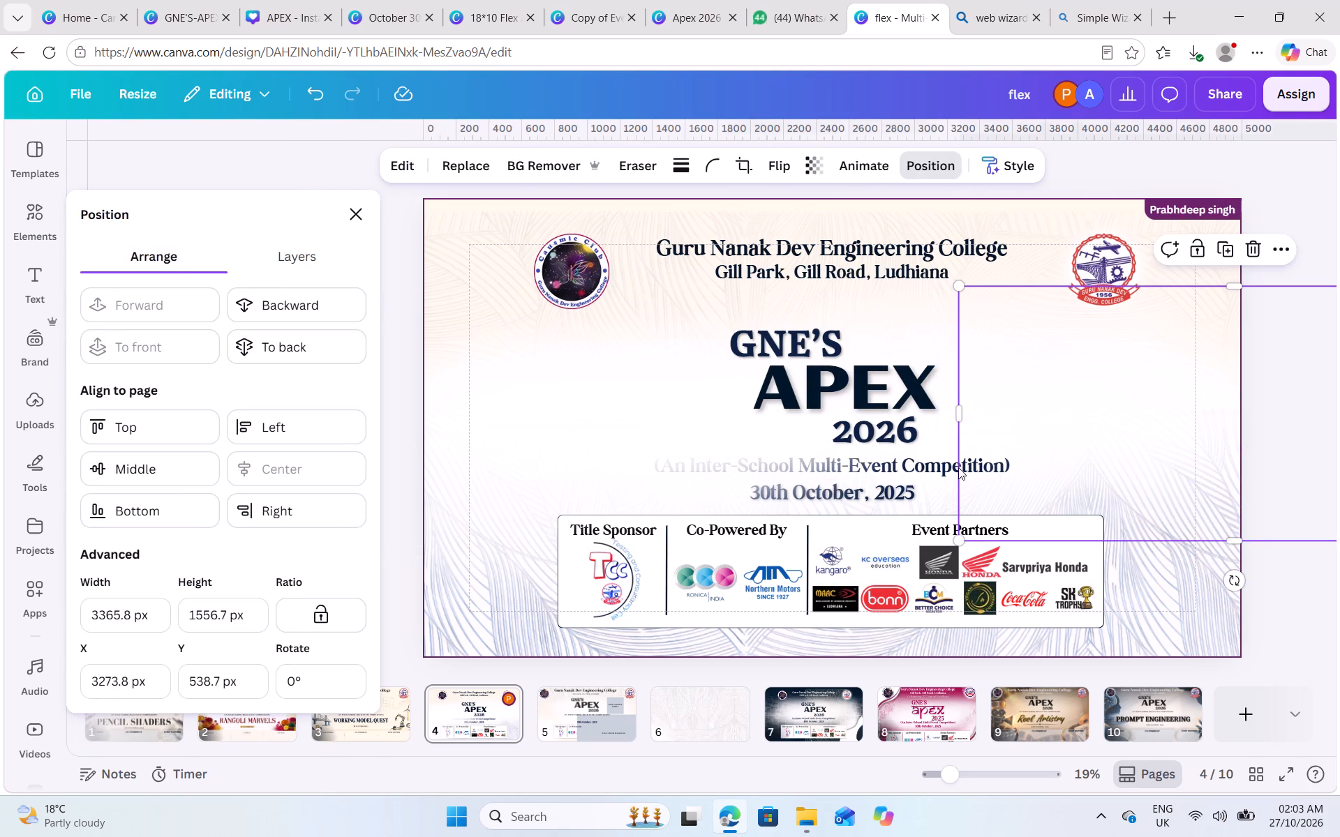
left_click(937, 473)
left_click(151, 316)
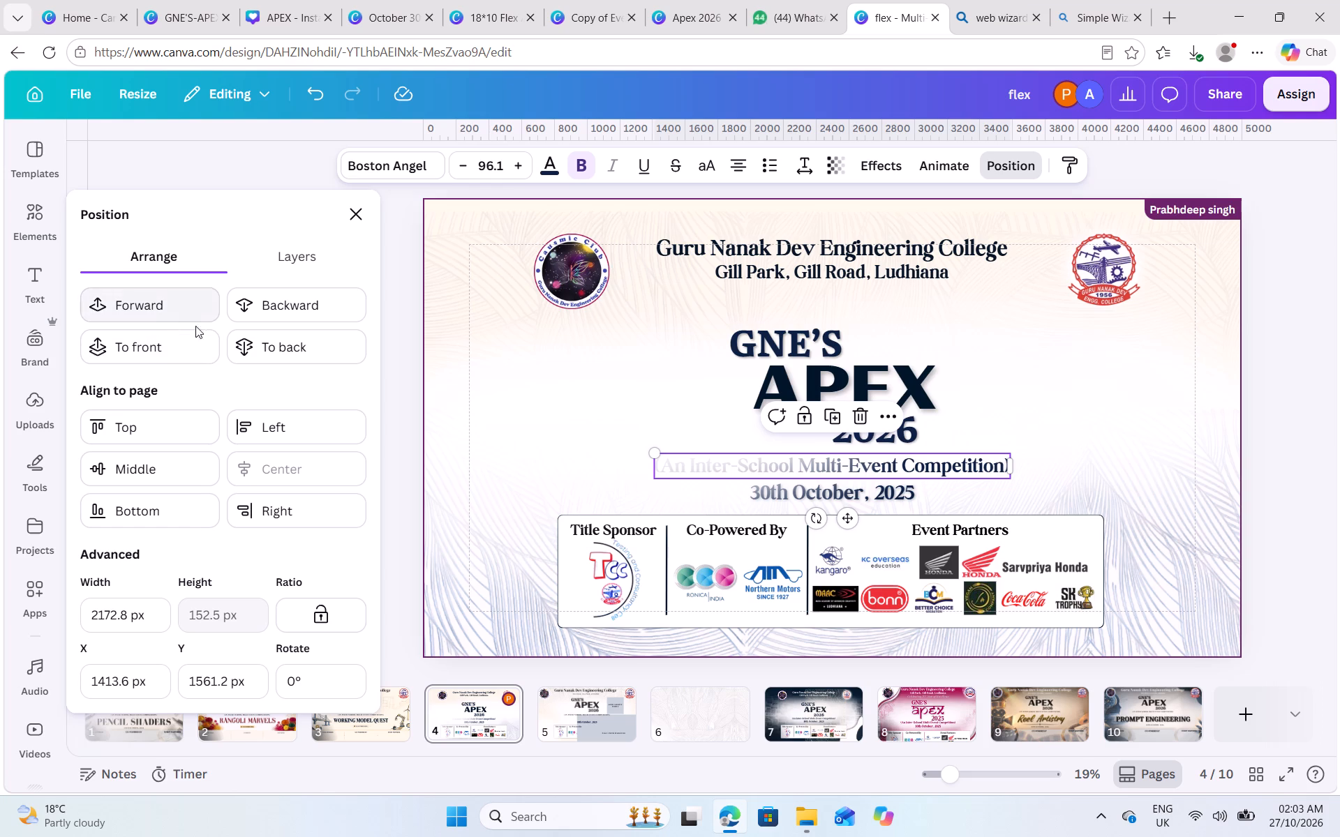
left_click(139, 334)
Shift the front left-half glow overlay leftward, away from the date line on page 4.
left_click(888, 486)
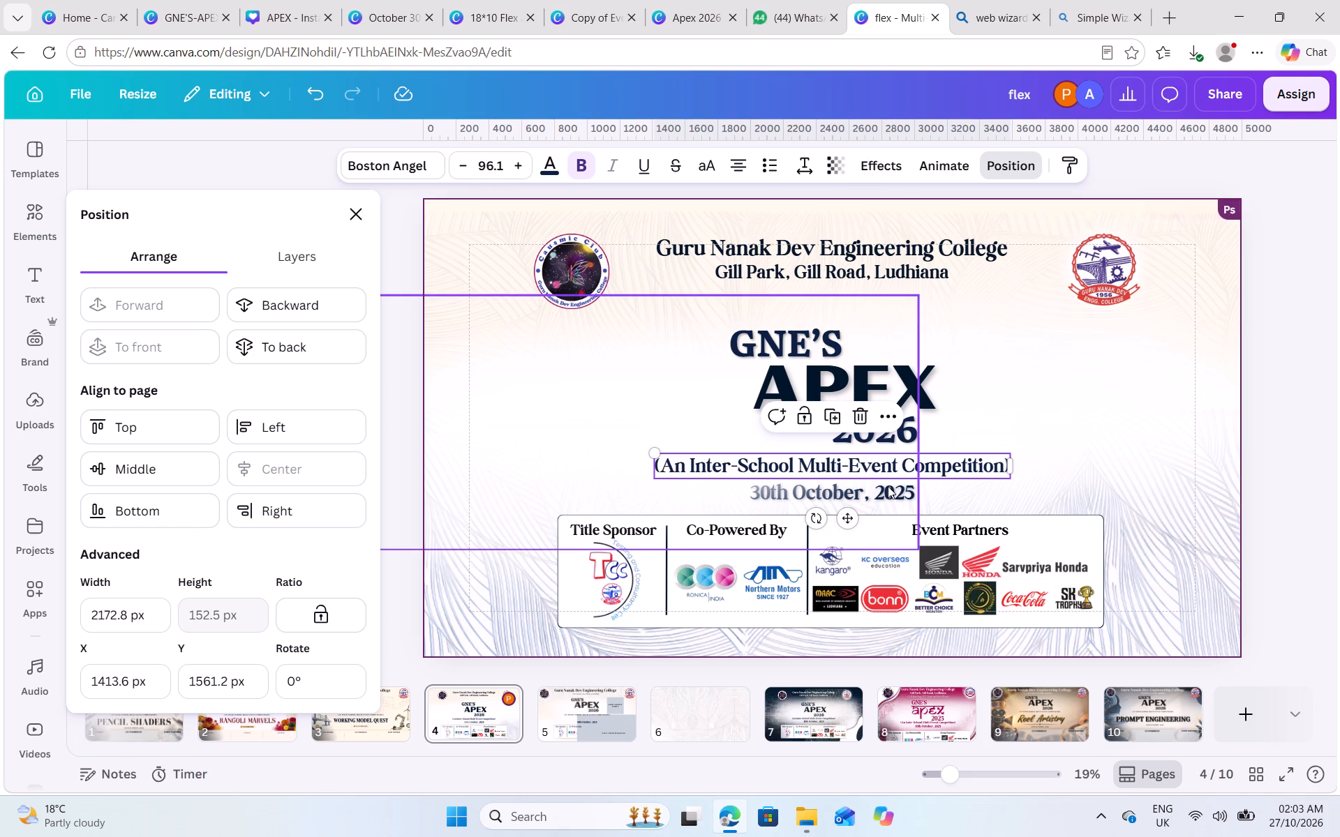
left_click(894, 496)
left_click_drag(894, 496, 797, 486)
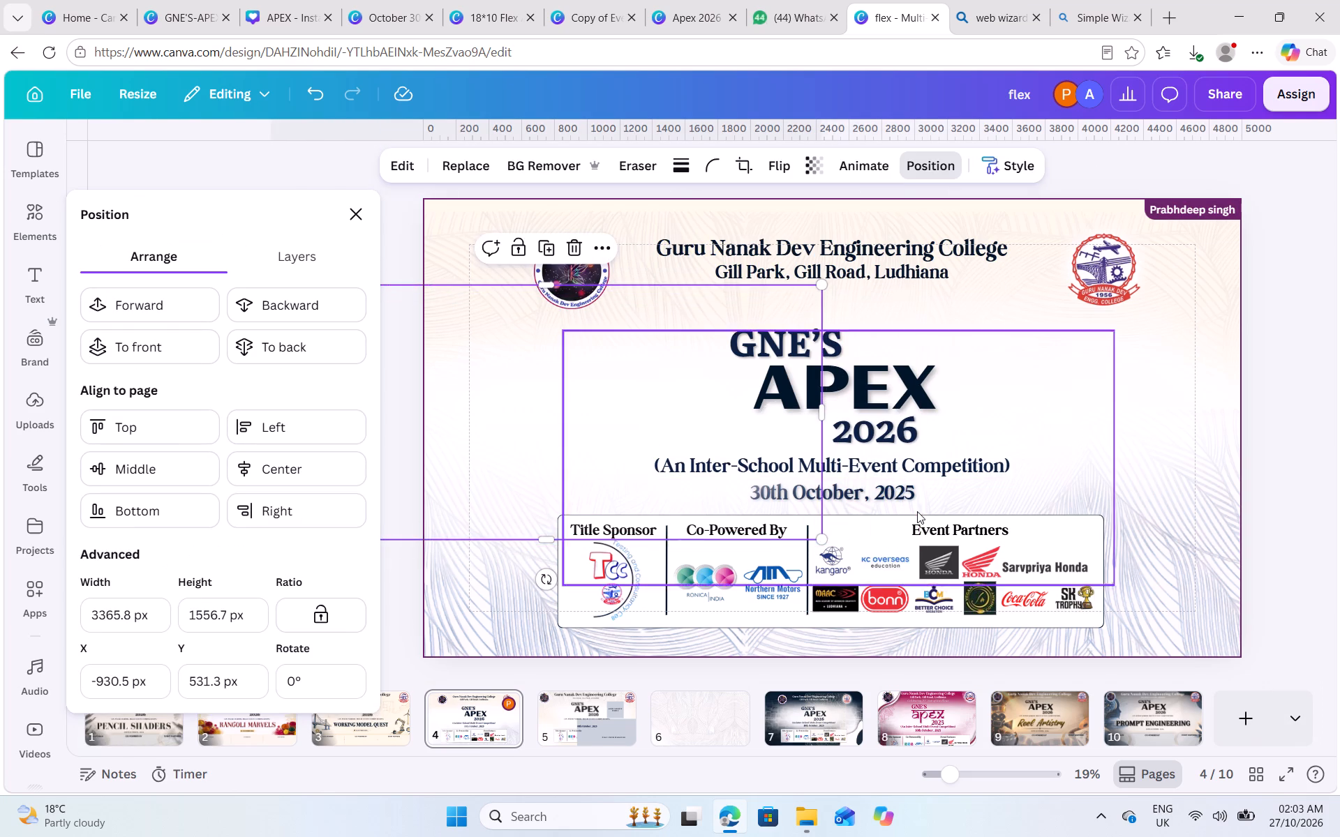
left_click(894, 495)
left_click(897, 490)
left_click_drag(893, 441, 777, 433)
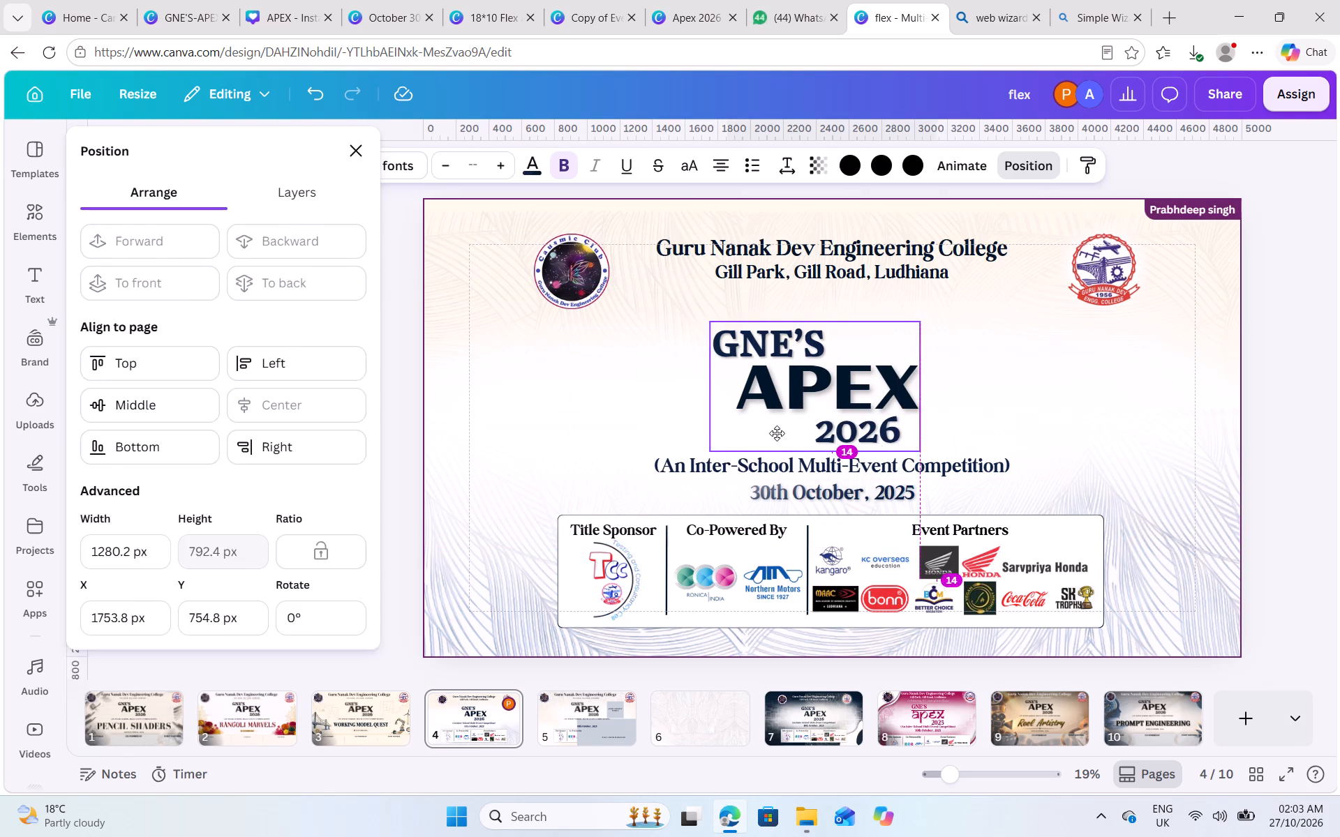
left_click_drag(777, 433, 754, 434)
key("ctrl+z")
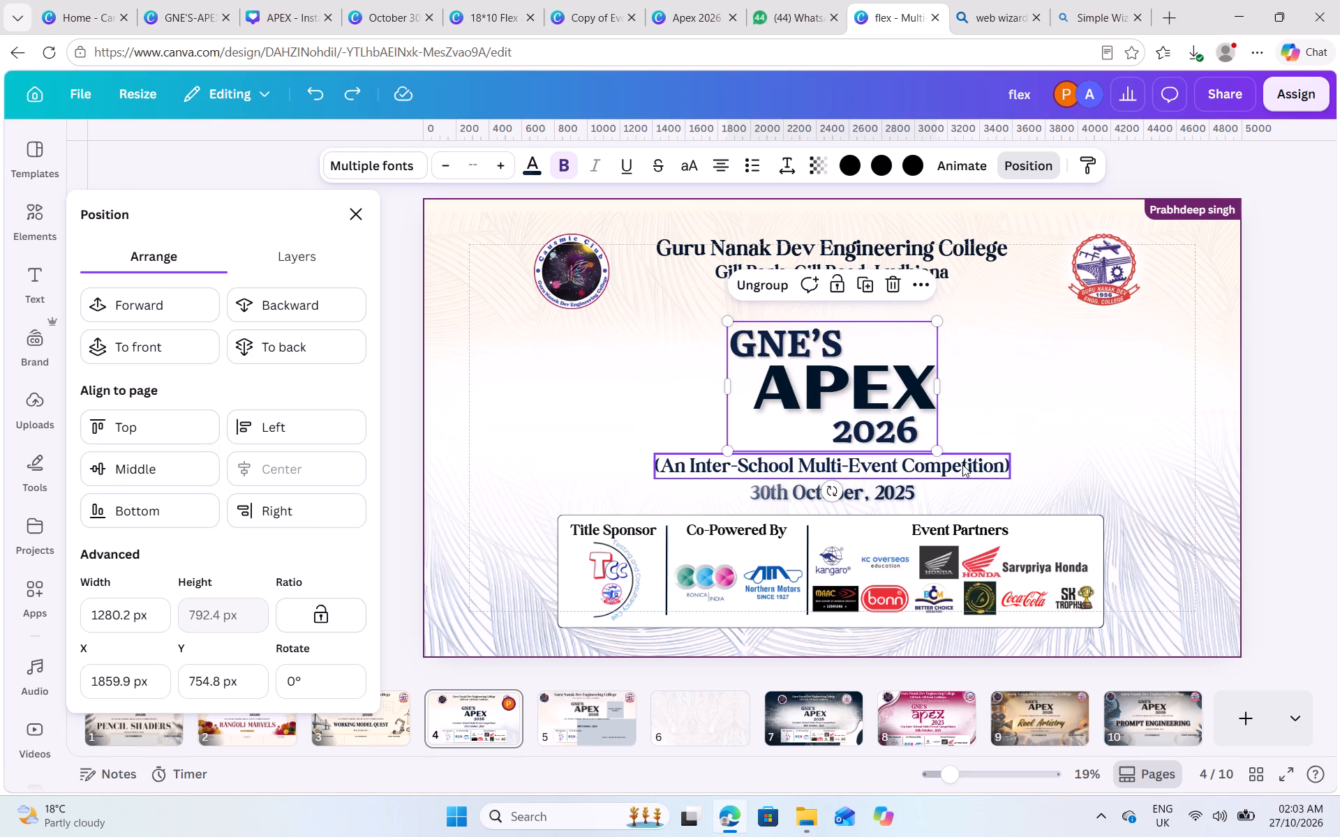
Narrow the remaining glow overlay covering the date line by pulling in its inner side edge.
left_click(906, 491)
left_click_drag(916, 426, 740, 430)
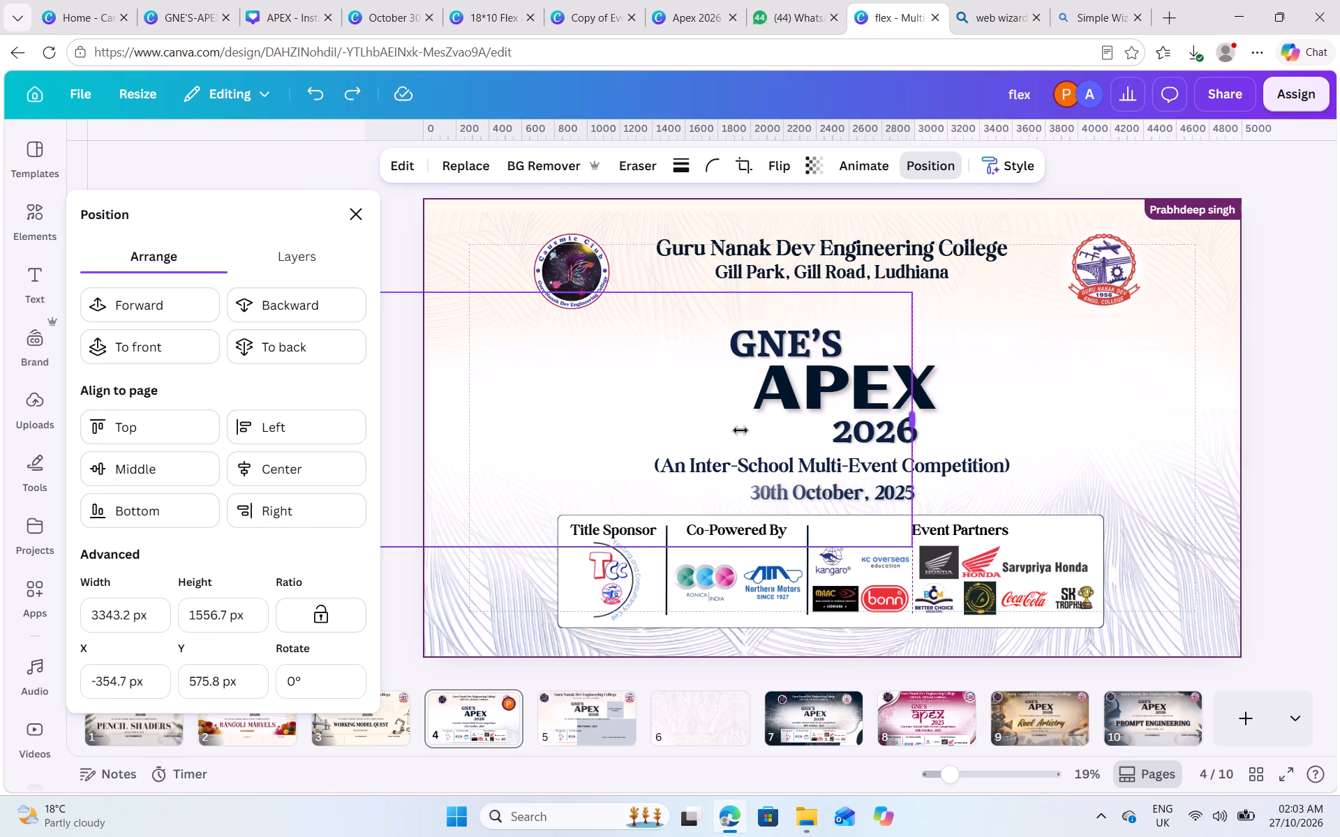
left_click_drag(740, 430, 741, 430)
Bring the "30th October, 2025" date line to the front of page 4 and deselect it.
left_click(908, 496)
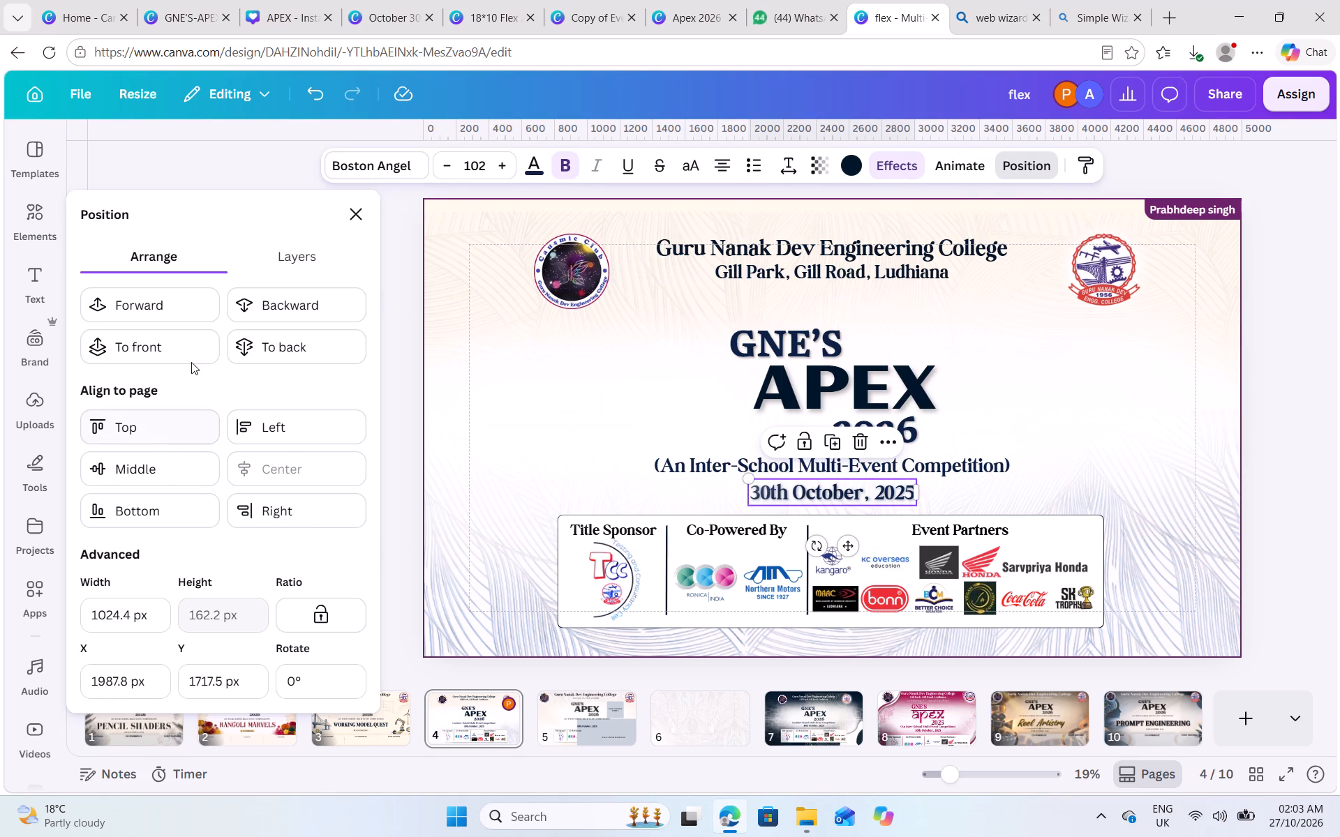
left_click(177, 353)
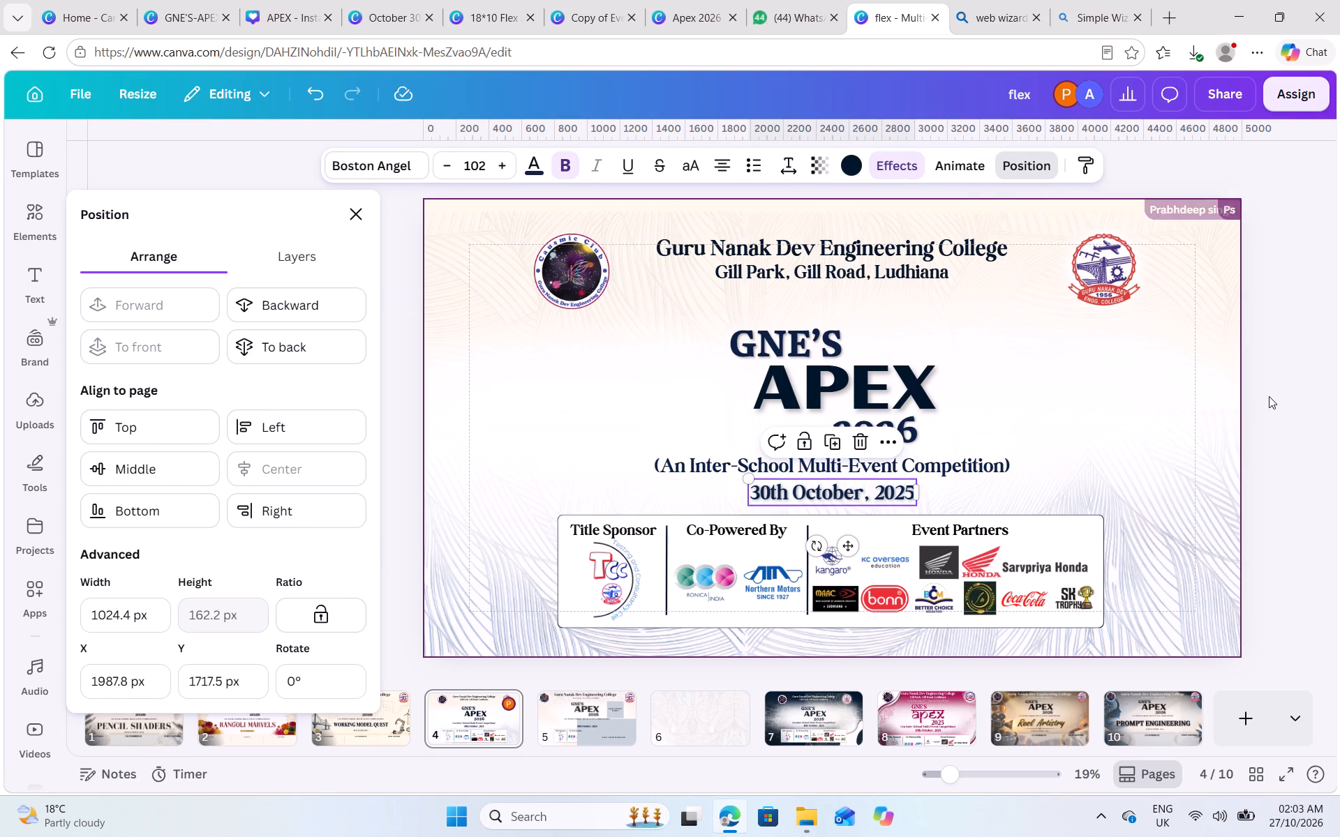
left_click(1287, 521)
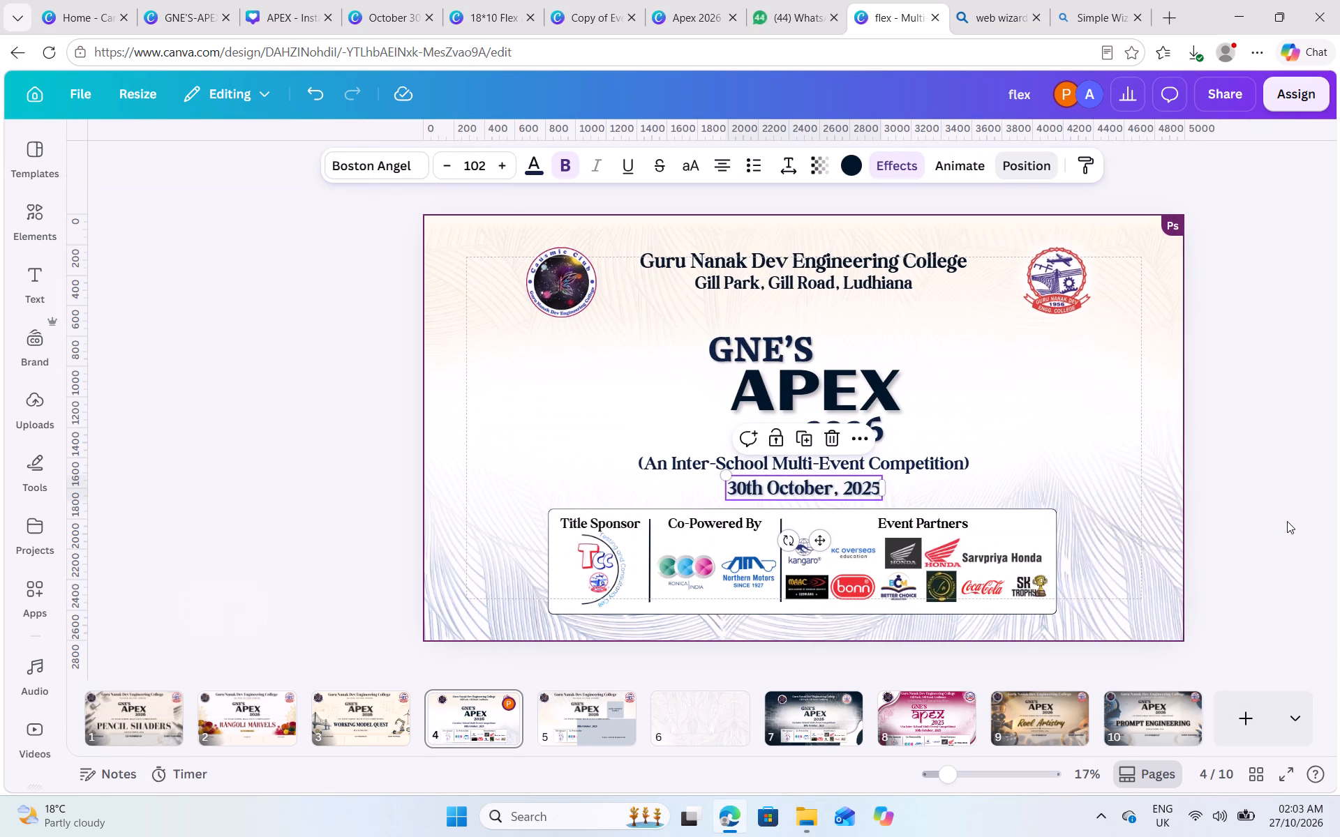
left_click(1287, 521)
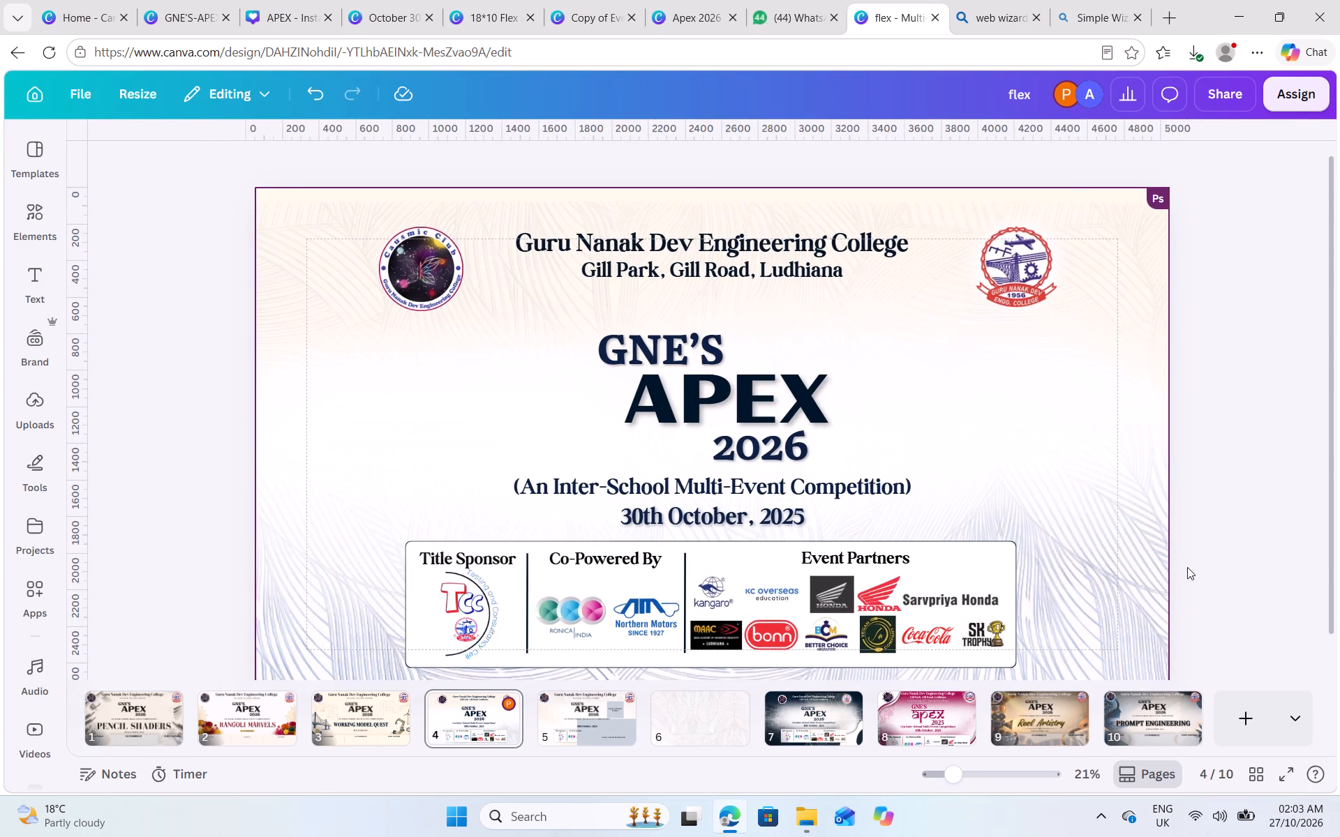
Select the leaf-line group in page 4's layer order and stretch it upward well beyond the page's top edge.
left_click(1040, 363)
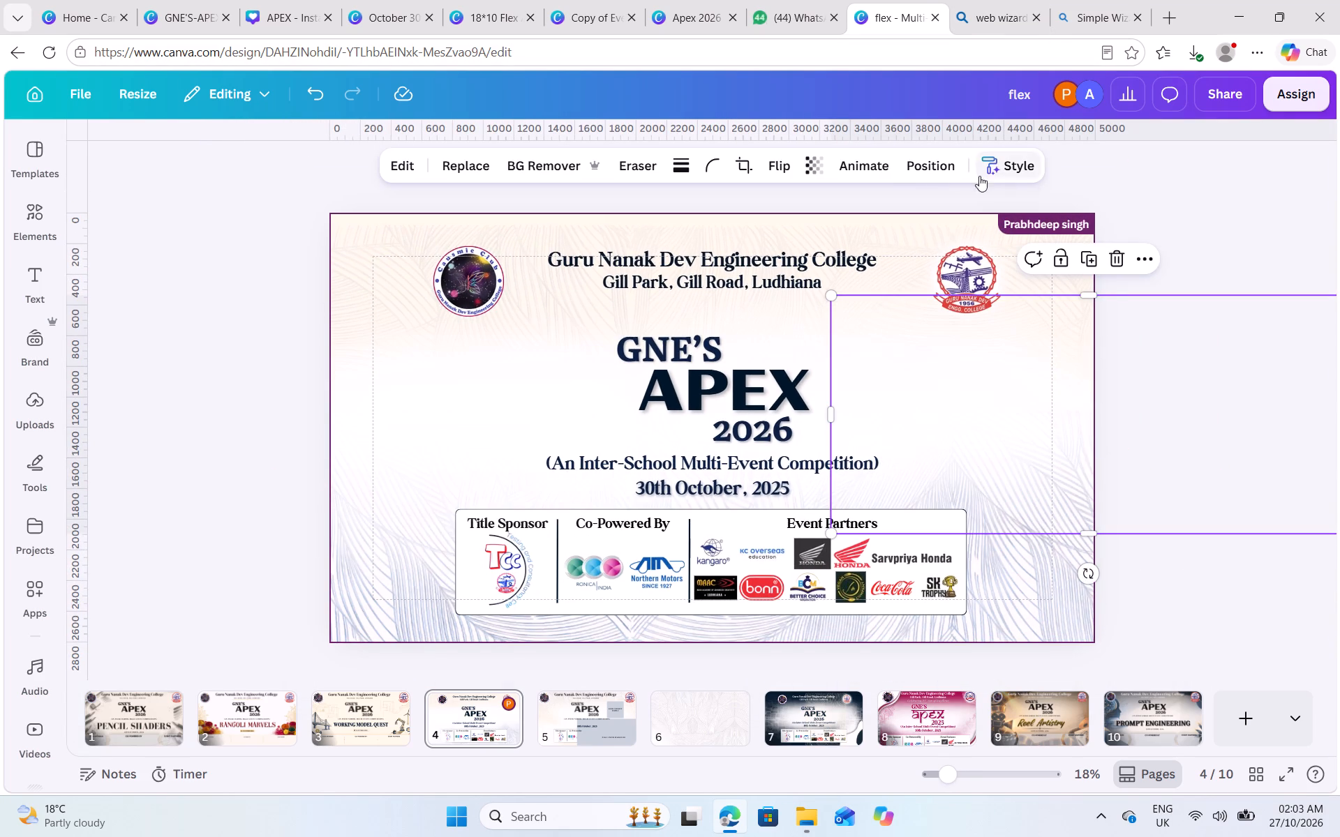
left_click(900, 158)
left_click(283, 256)
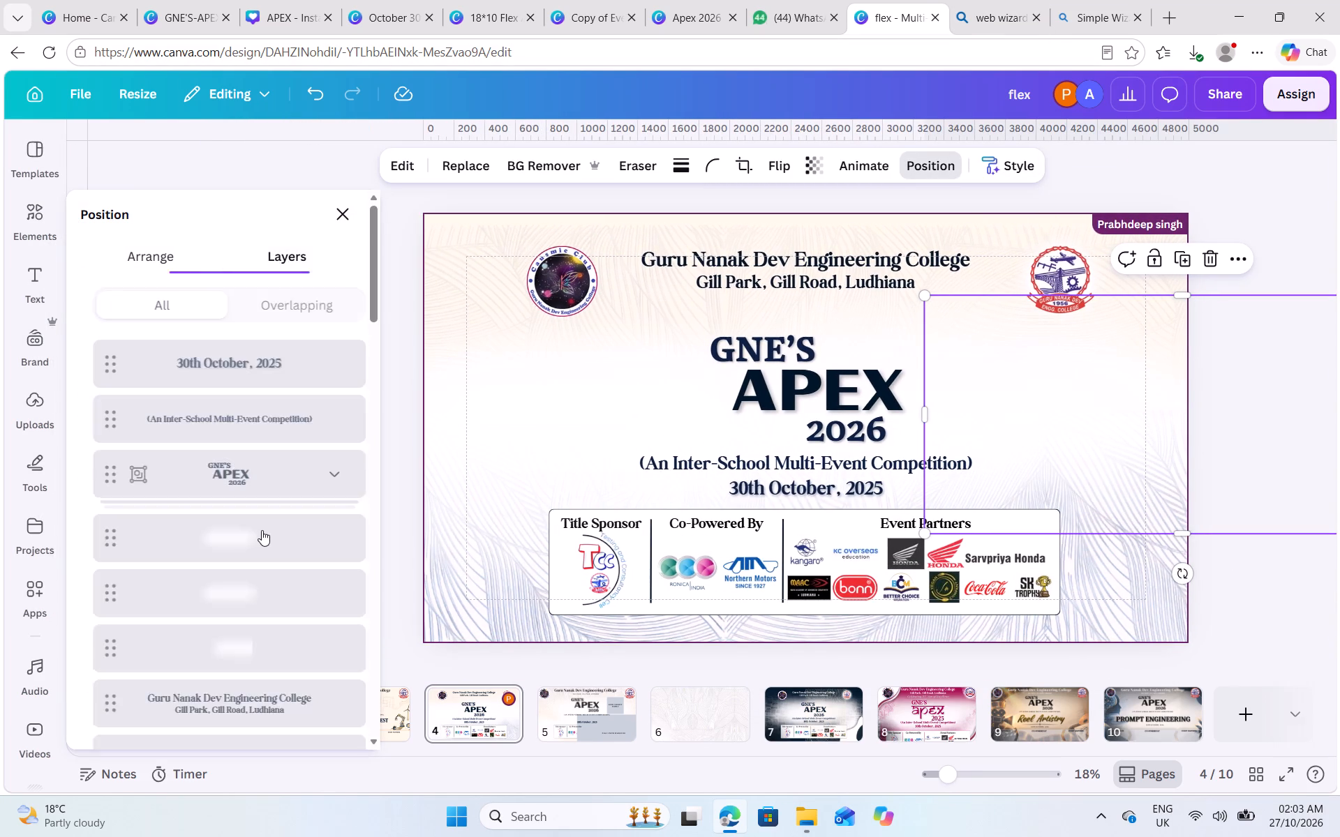
scroll(262, 530, "down", 12)
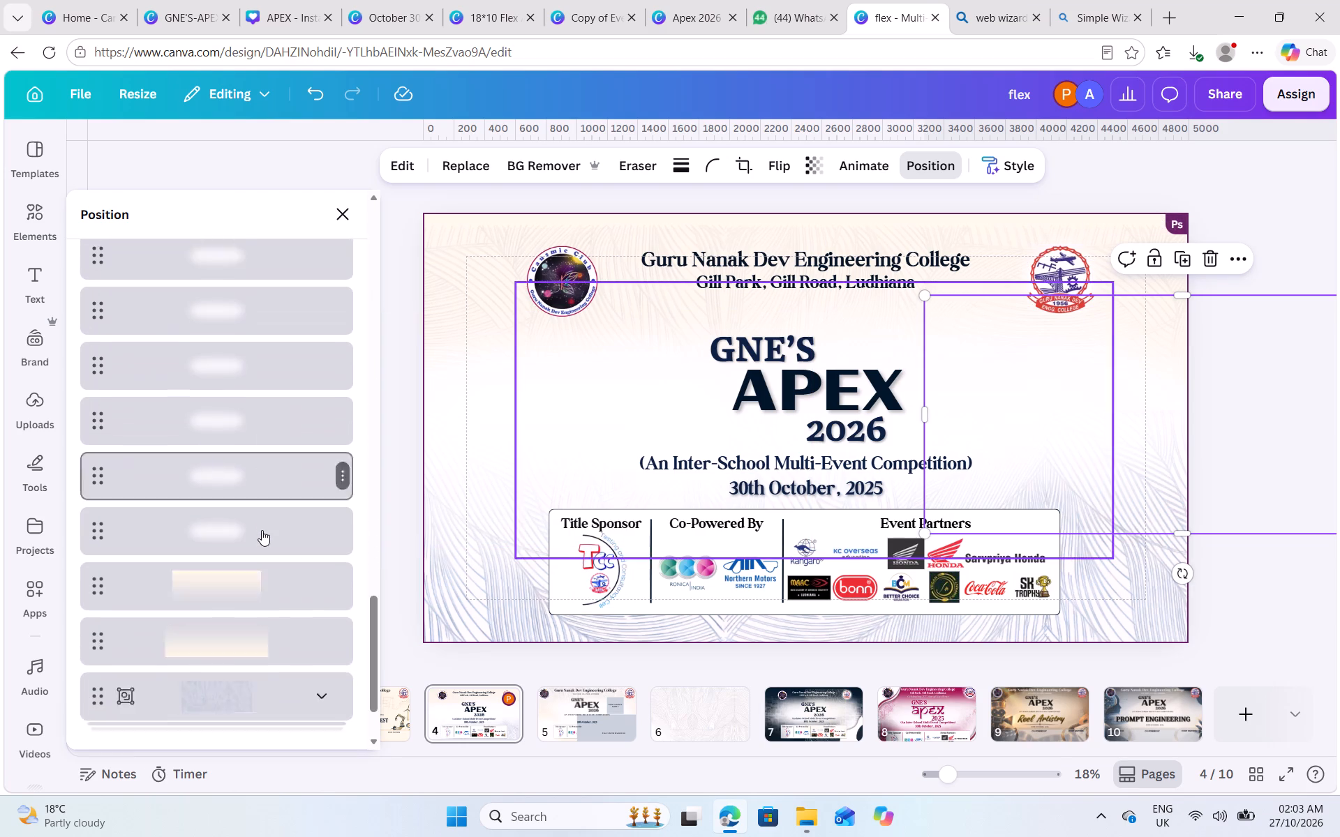
scroll(262, 530, "down", 2)
left_click(237, 587)
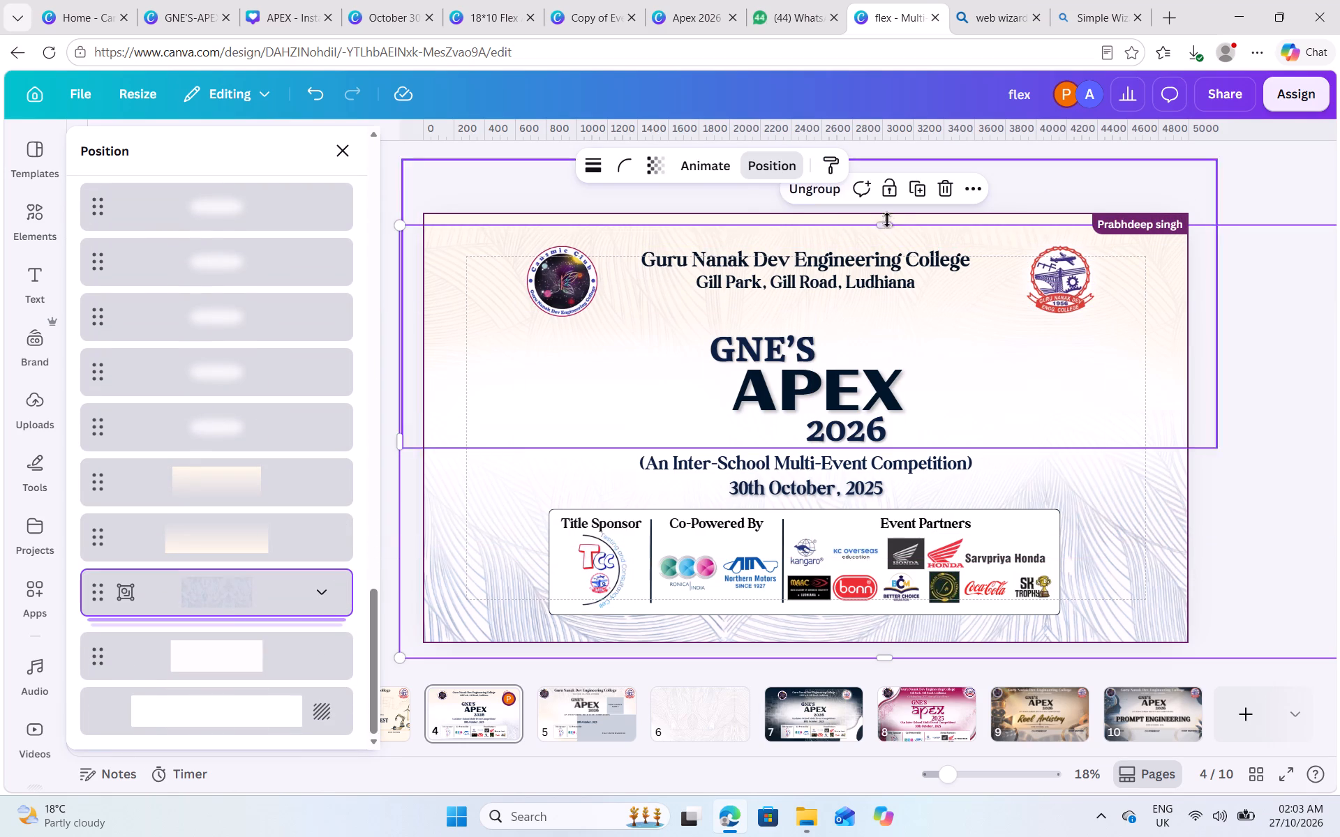
left_click_drag(888, 220, 867, 186)
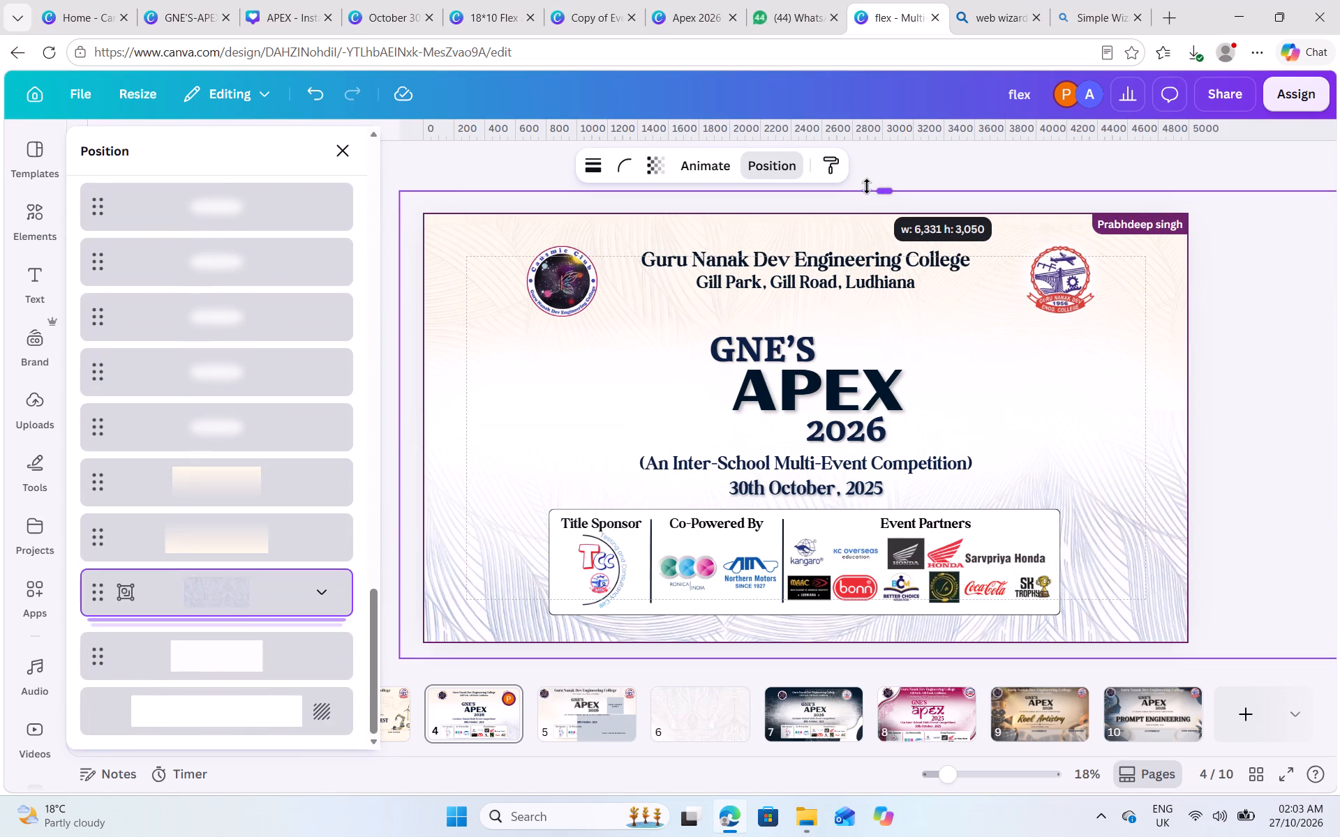
left_click_drag(867, 186, 863, 0)
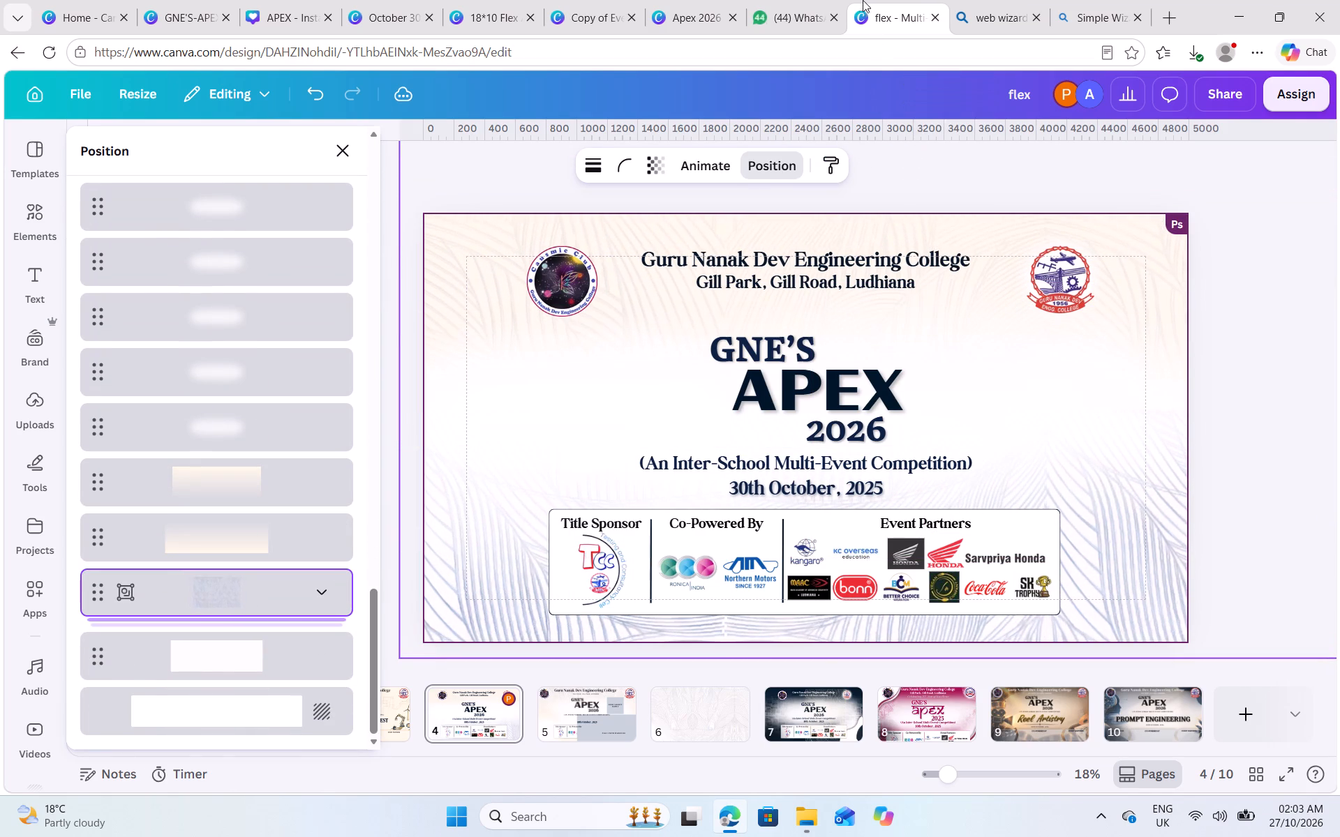
left_click_drag(863, 0, 854, 0)
left_click(854, 0)
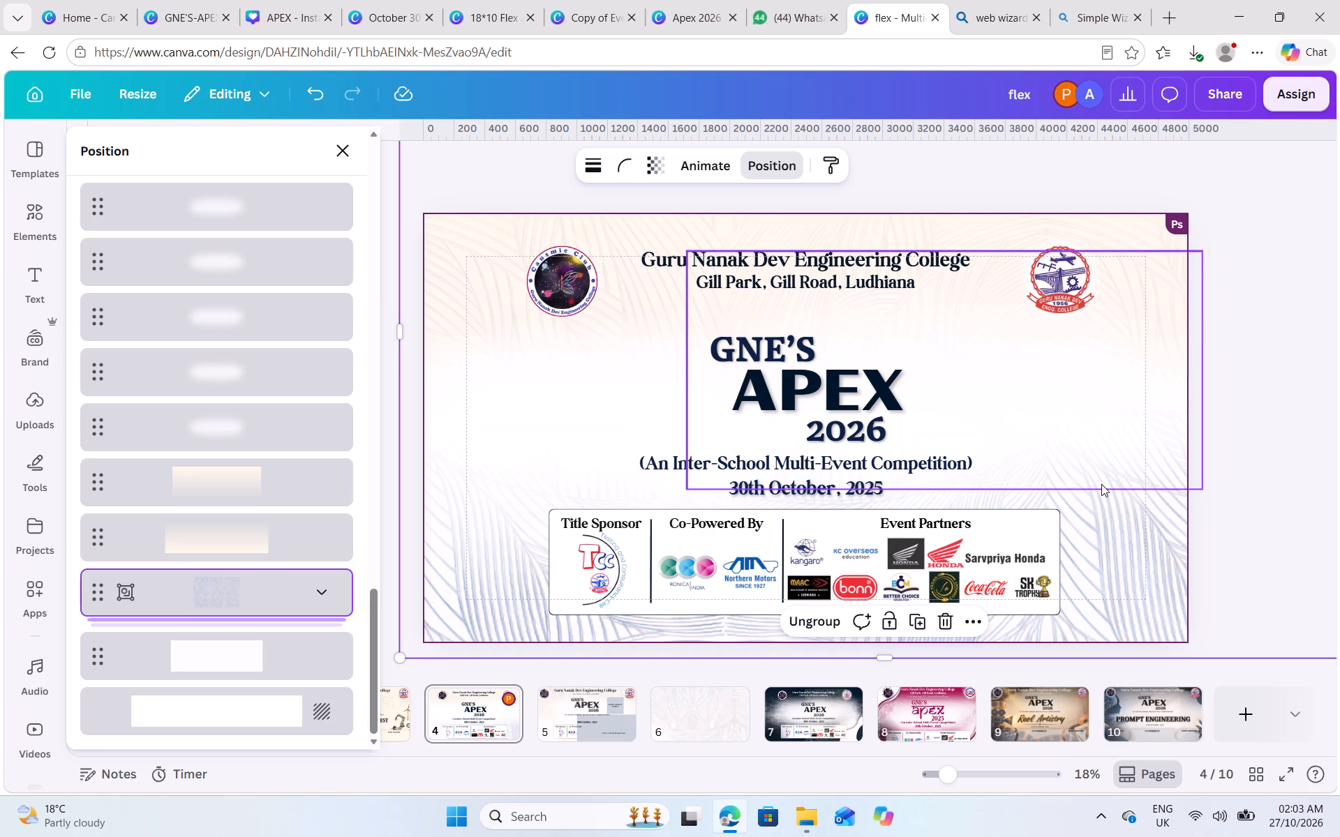
Review page 4's stretched leaf-line background and compare it with the designs on pages 8 and 7.
scroll(1101, 484, "down", 1)
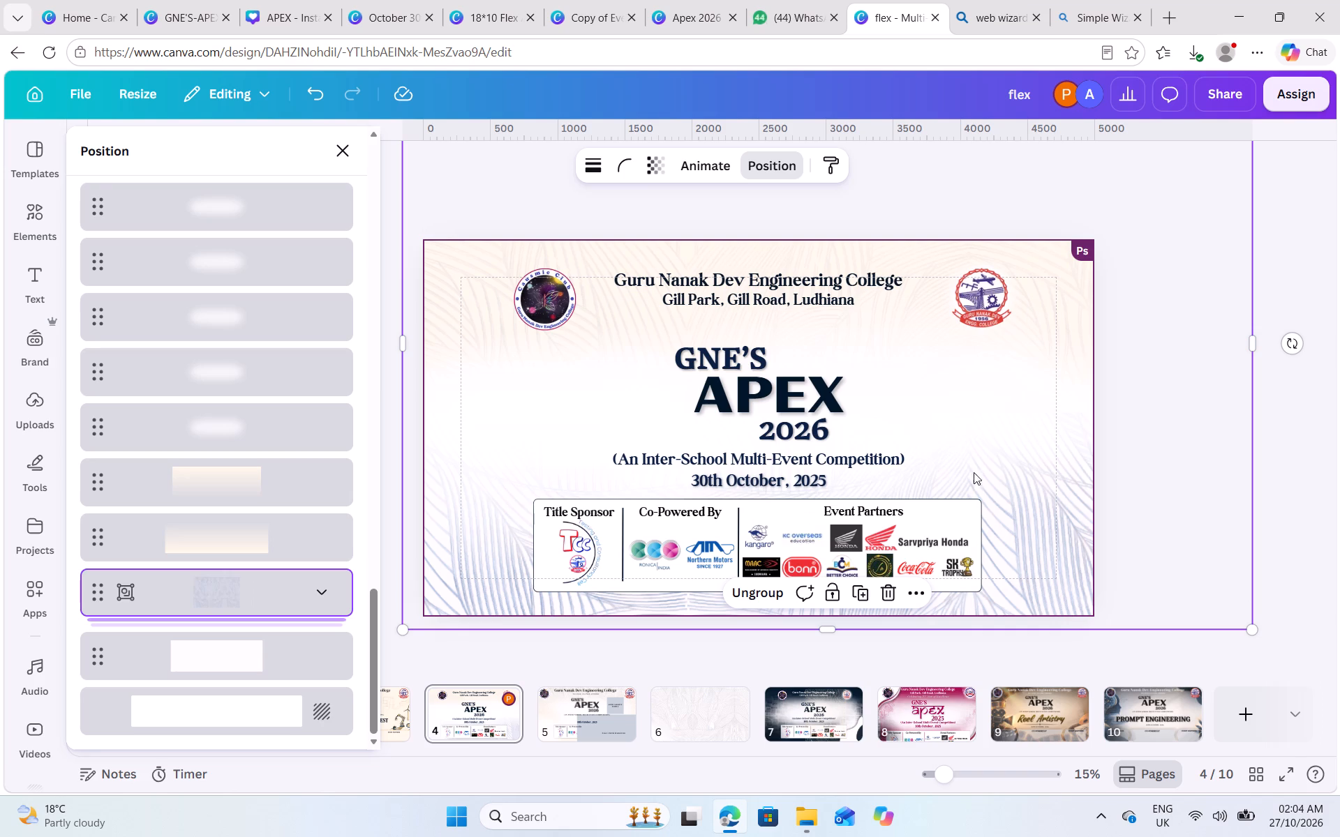
scroll(986, 458, "right", 1)
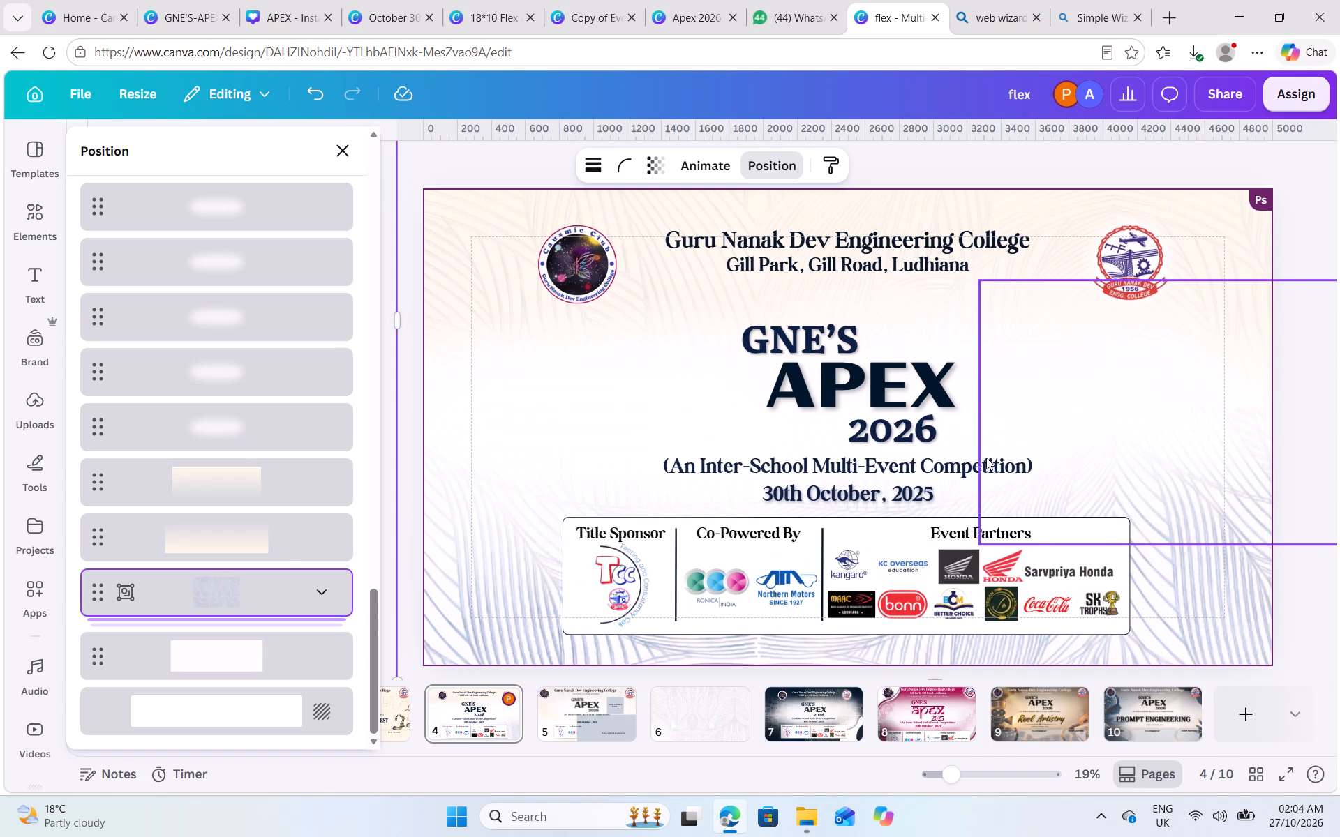
scroll(986, 458, "right", 1)
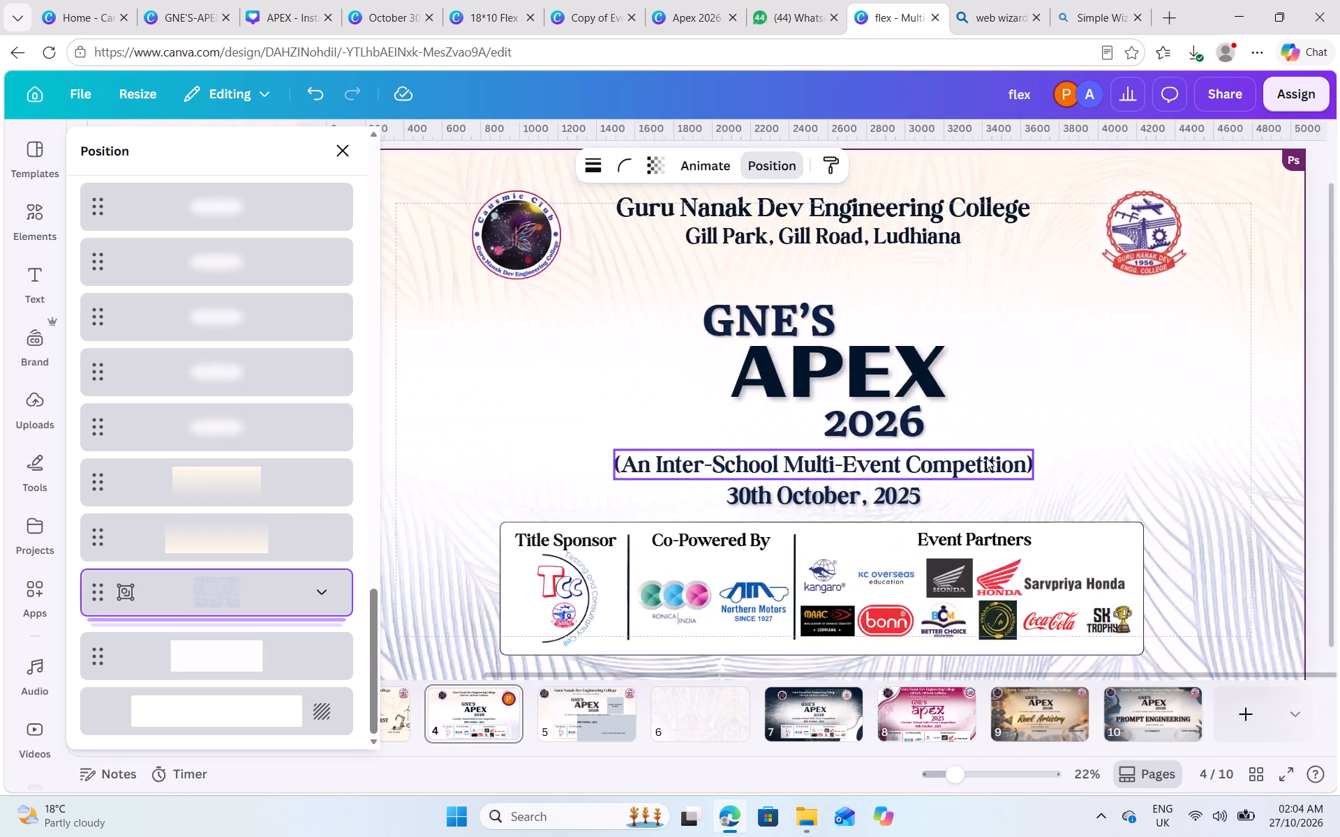
scroll(986, 458, "right", 1)
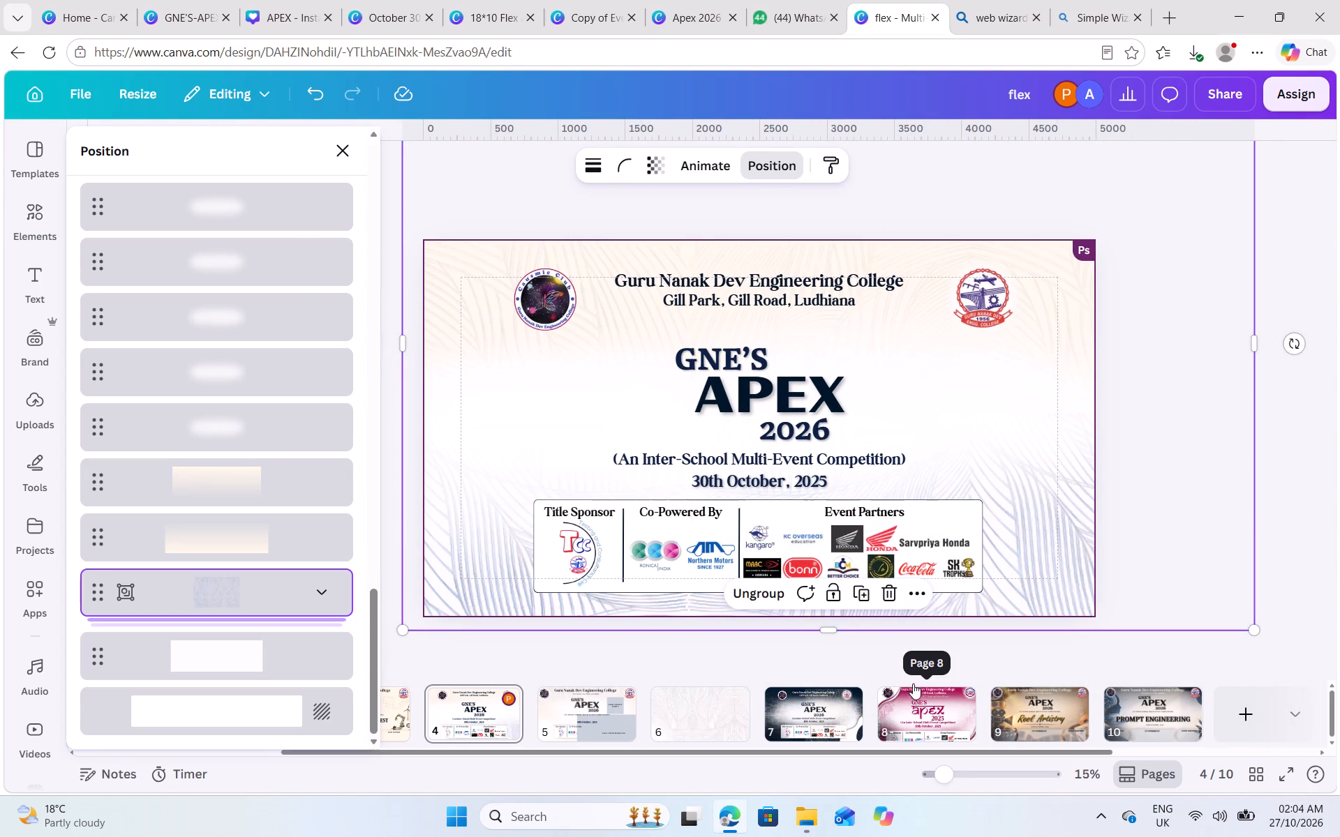
left_click(960, 714)
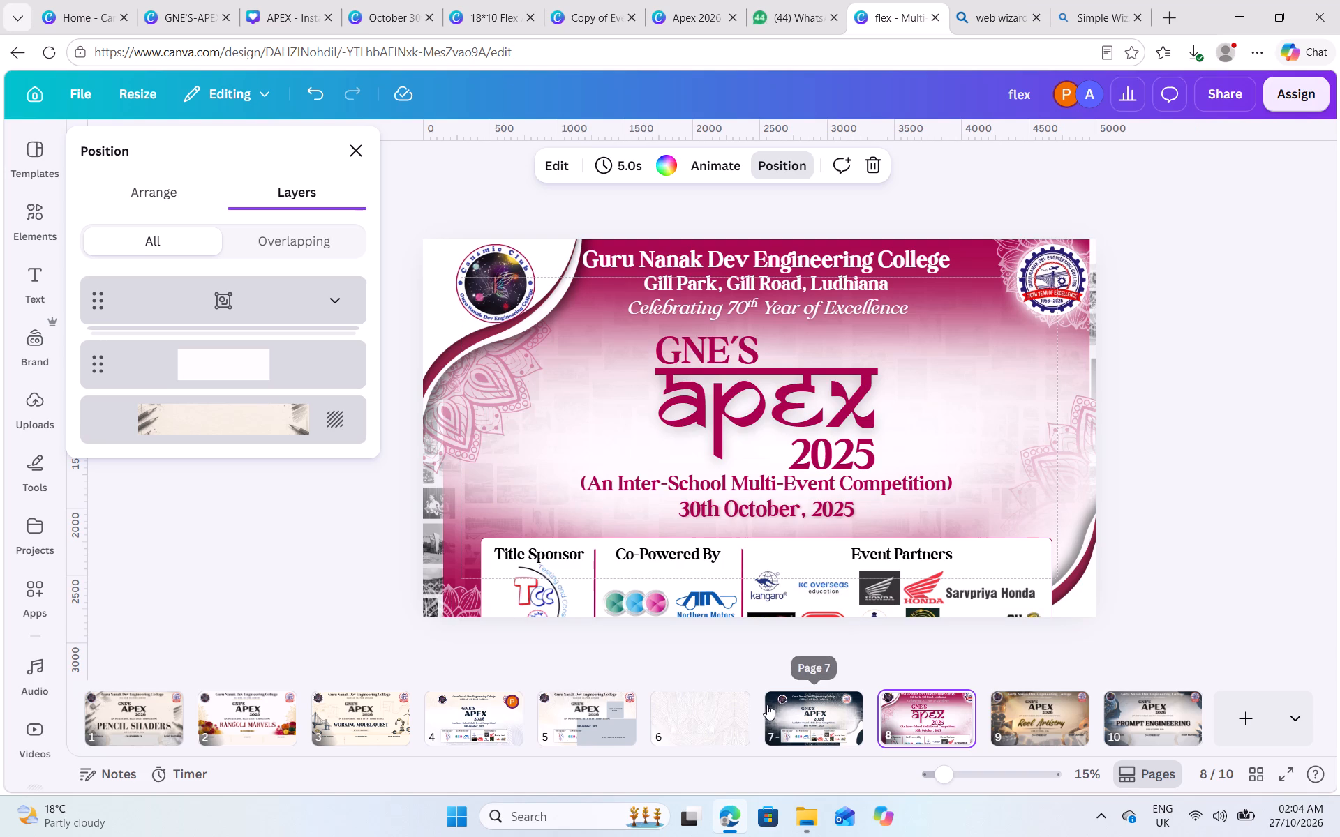
left_click(832, 719)
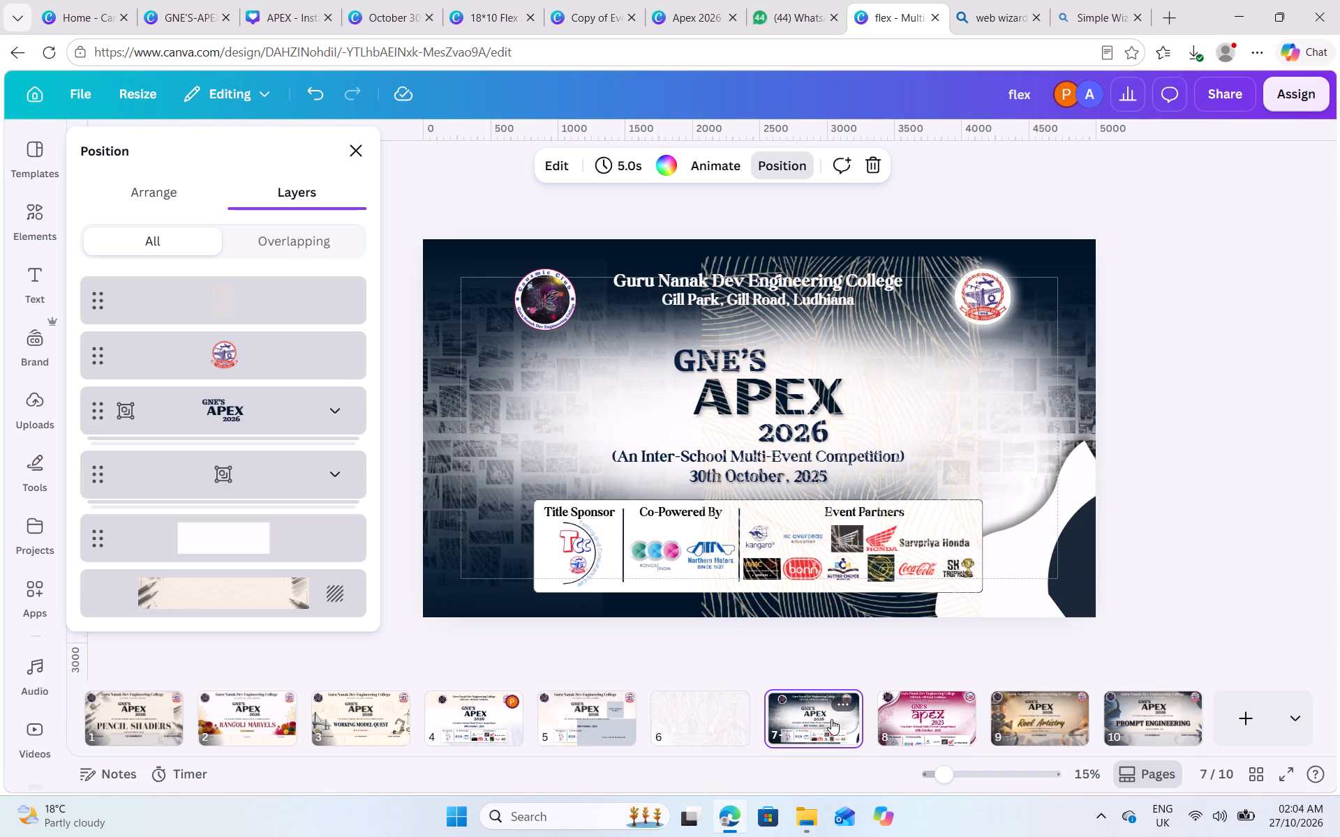
Copy the dark gradient shape at the top of page 7.
left_click(1064, 266)
left_click(1063, 264)
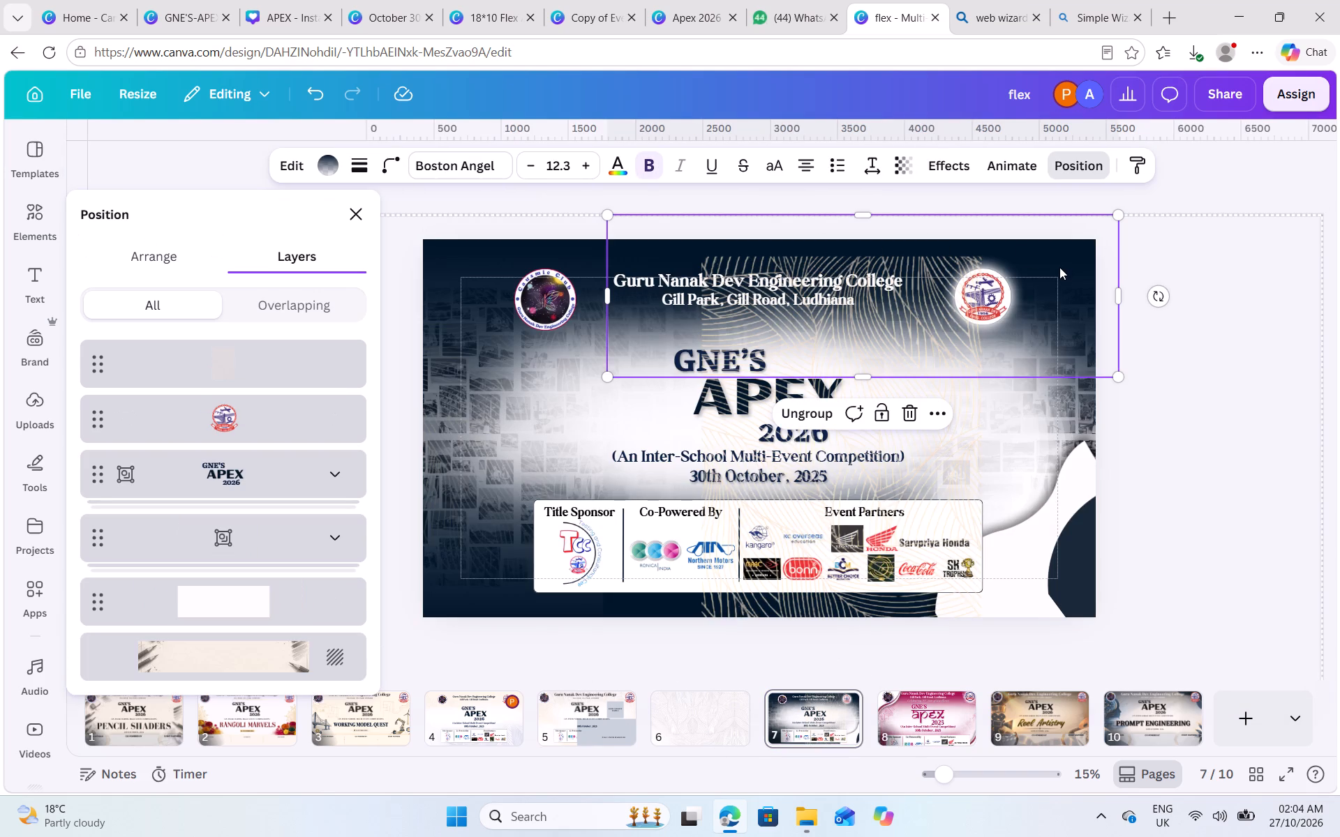
key("ctrl+c")
Duplicate page 4 to make a dark variant of the banner.
left_click(491, 715)
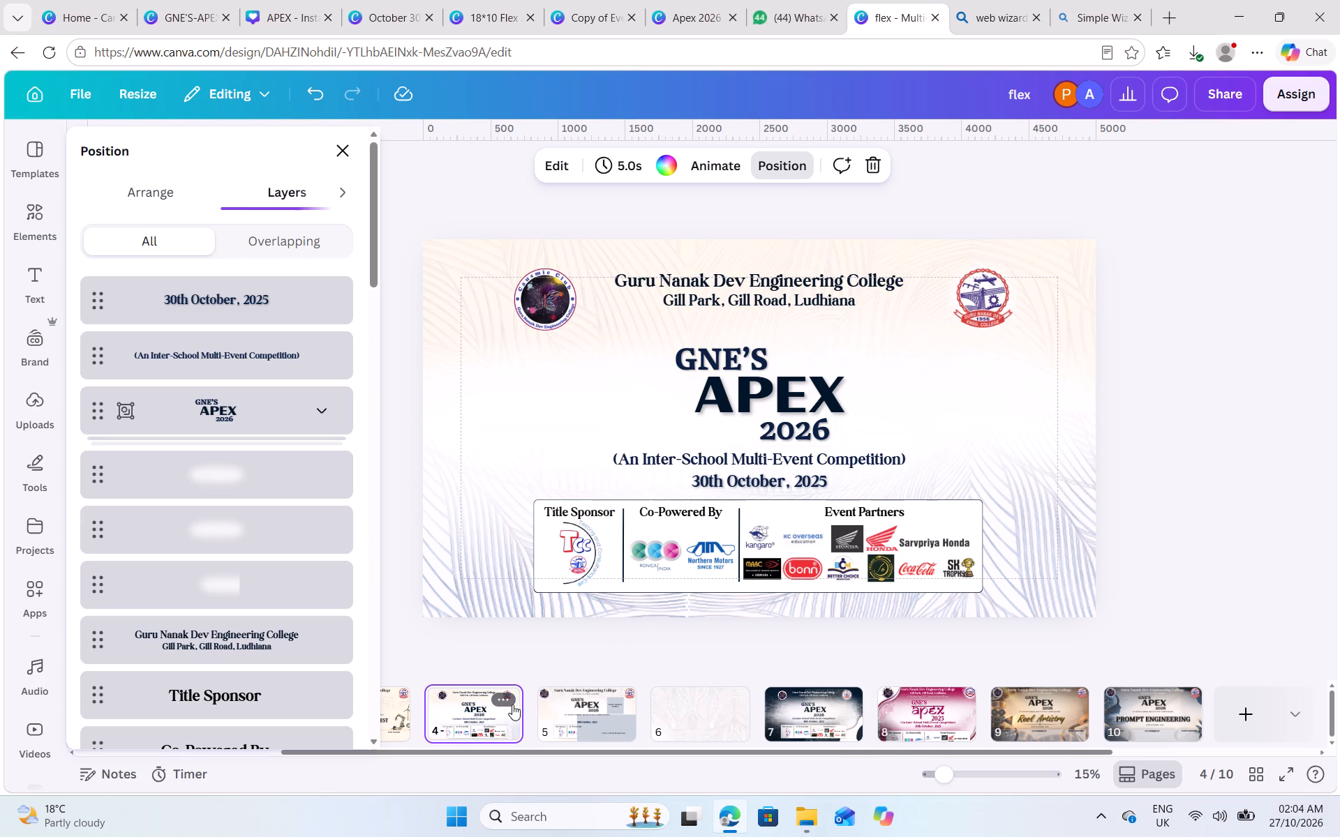
left_click(510, 702)
left_click(588, 315)
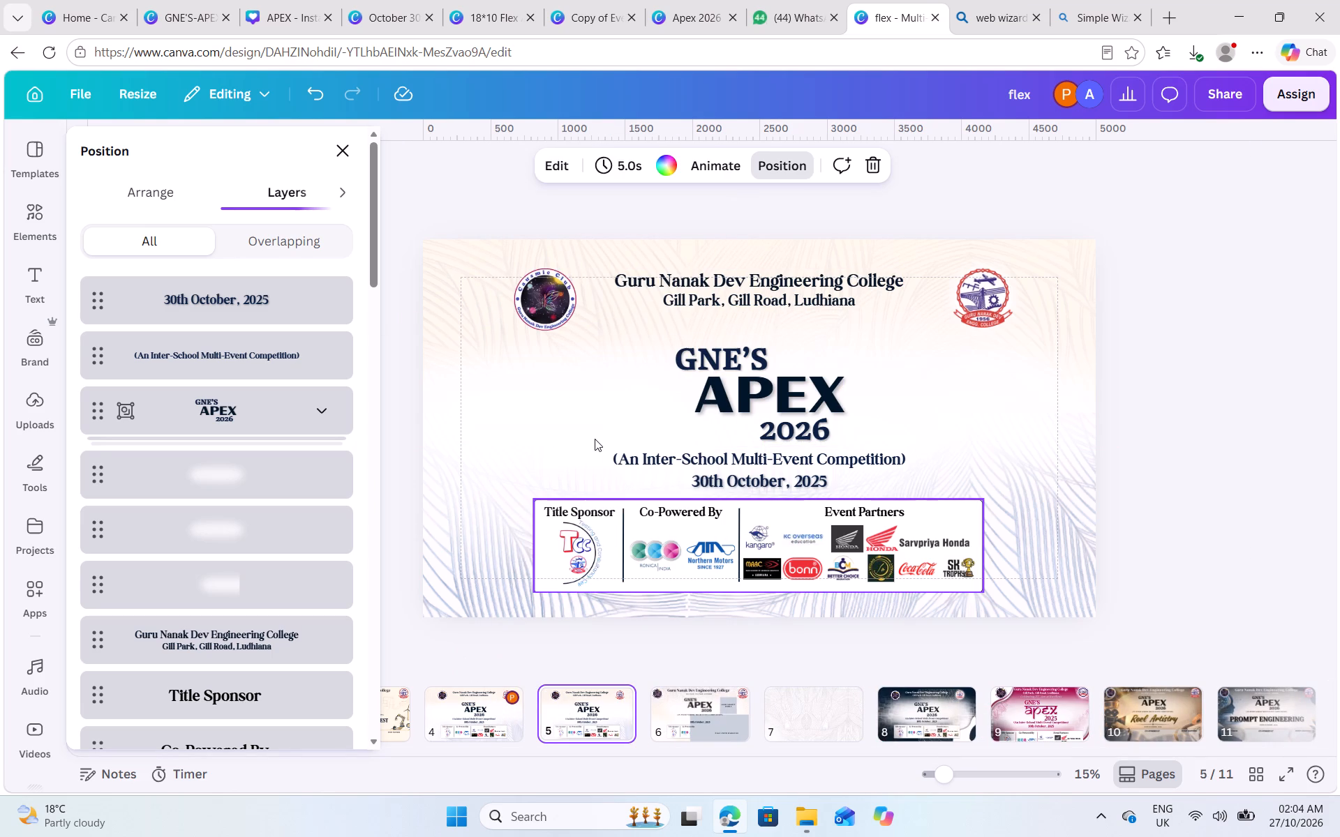
Paste the dark gradient onto the duplicated page 5 and place it over the header, extending slightly past the page's top and right edges.
key("ctrl+v")
left_click_drag(1057, 294, 1057, 306)
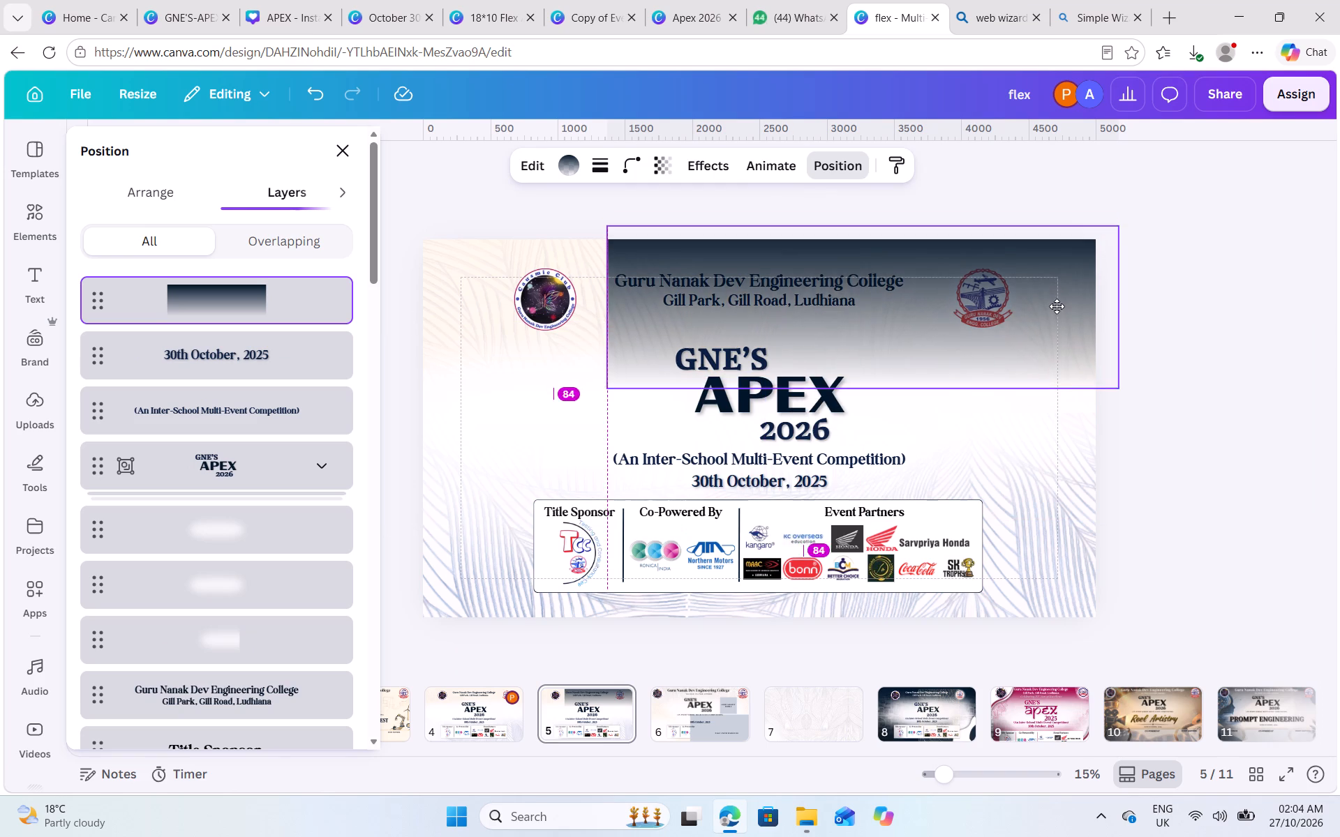
left_click_drag(1057, 306, 1055, 308)
left_click_drag(1055, 304, 1060, 281)
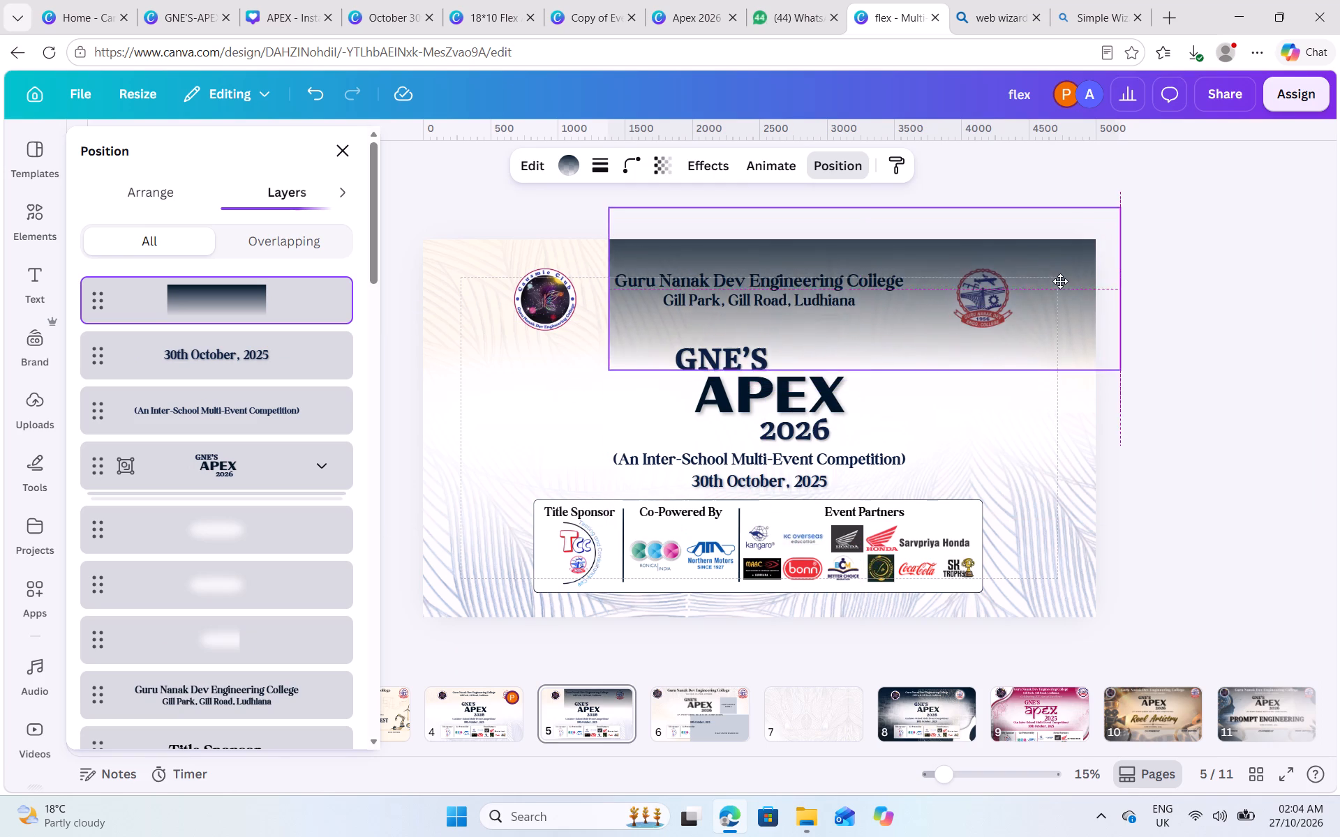
left_click_drag(1060, 281, 1057, 289)
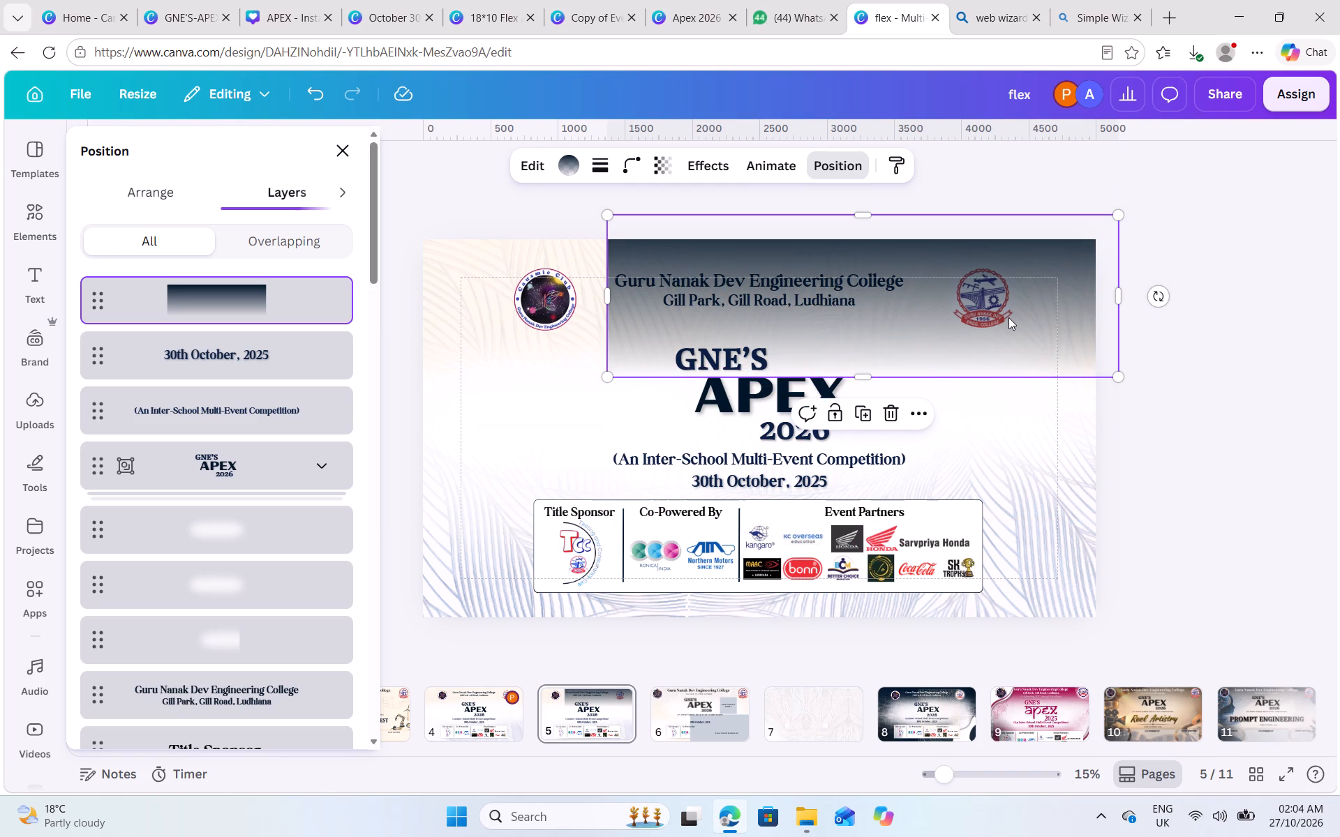
Add two more copies of the dark gradient, one over the first and one across the page's upper left.
key("ctrl+c")
key("ctrl+v")
left_click_drag(1050, 317, 792, 325)
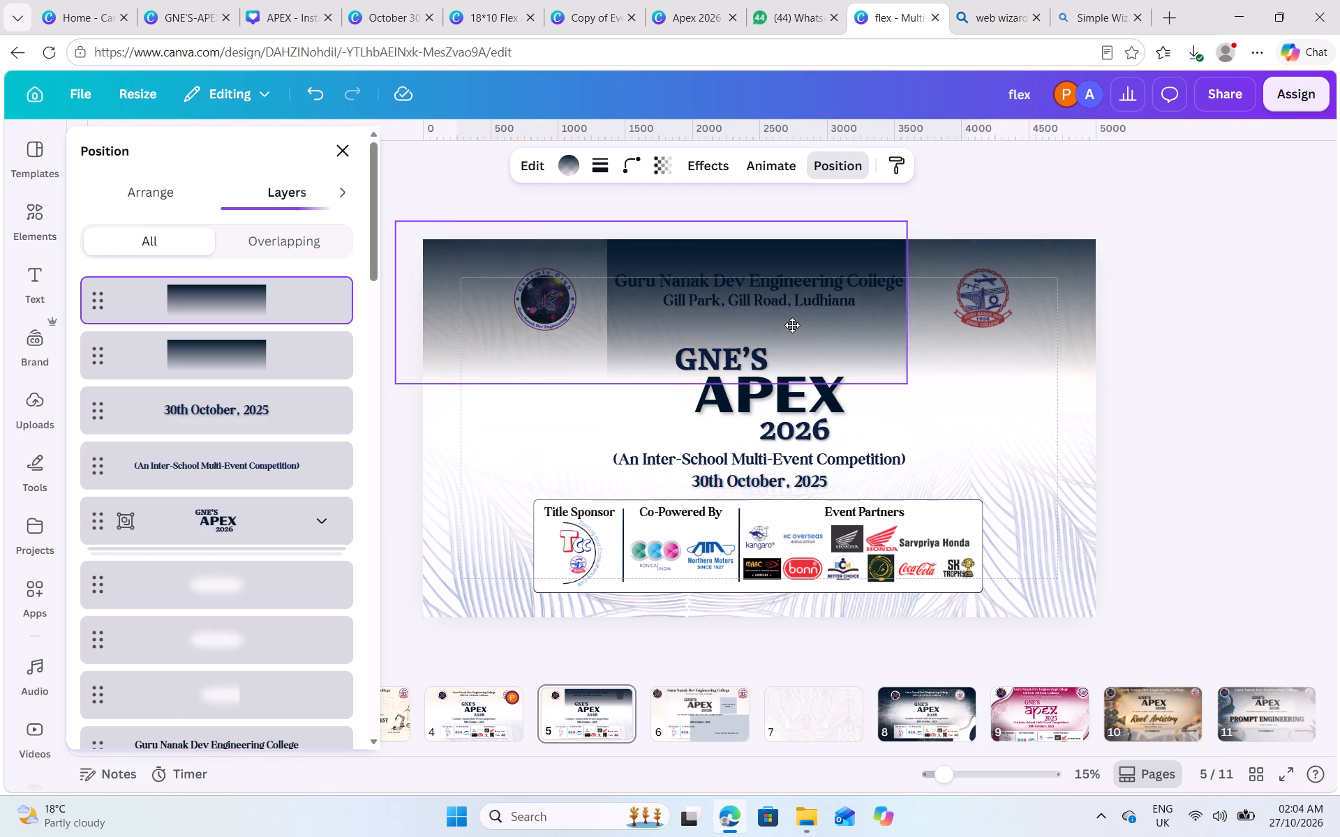
left_click_drag(792, 325, 1044, 309)
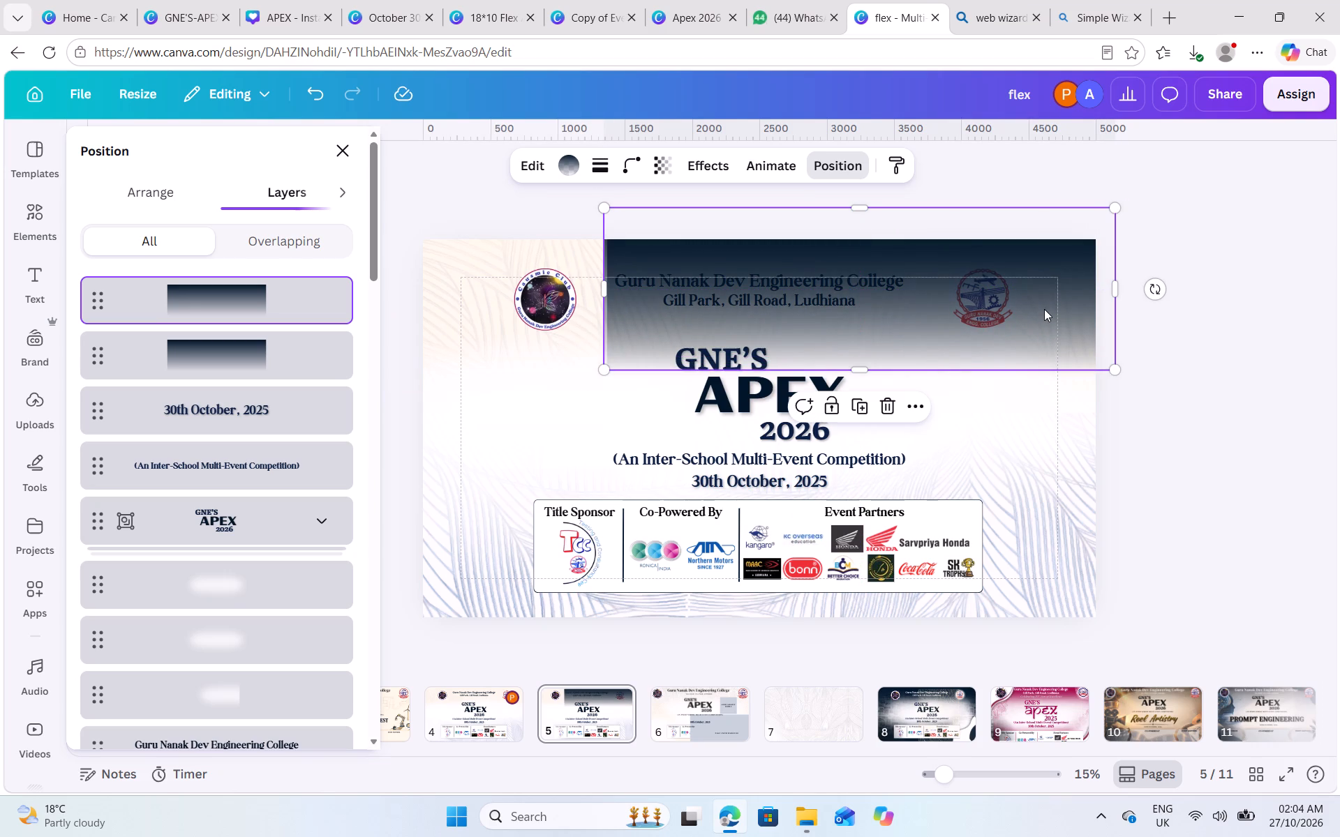
key("ctrl+c")
key("ctrl+v")
left_click_drag(996, 322, 653, 338)
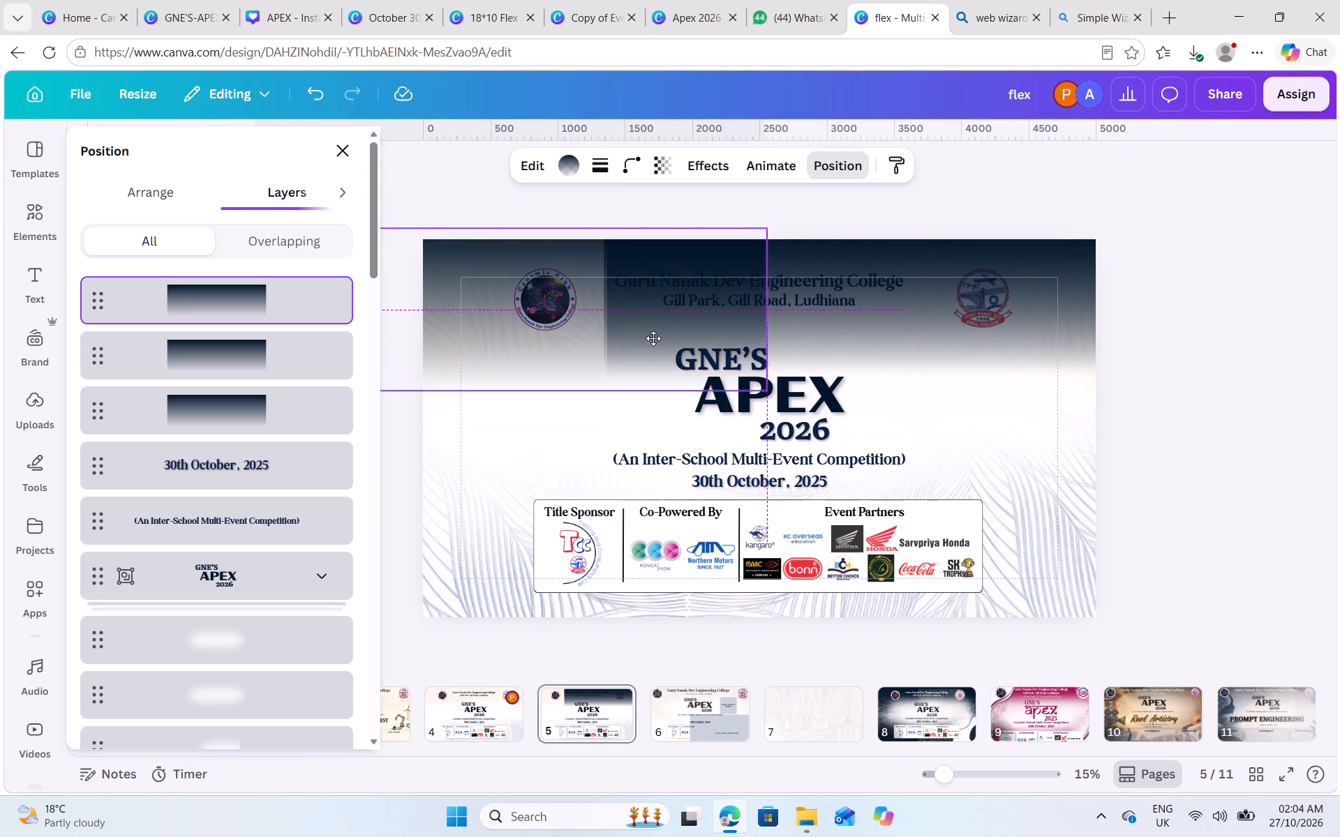
left_click_drag(653, 338, 669, 335)
Paste three more copies of the dark gradient and shift the topmost one toward the middle of the header.
key("ctrl+c")
key("ctrl+v")
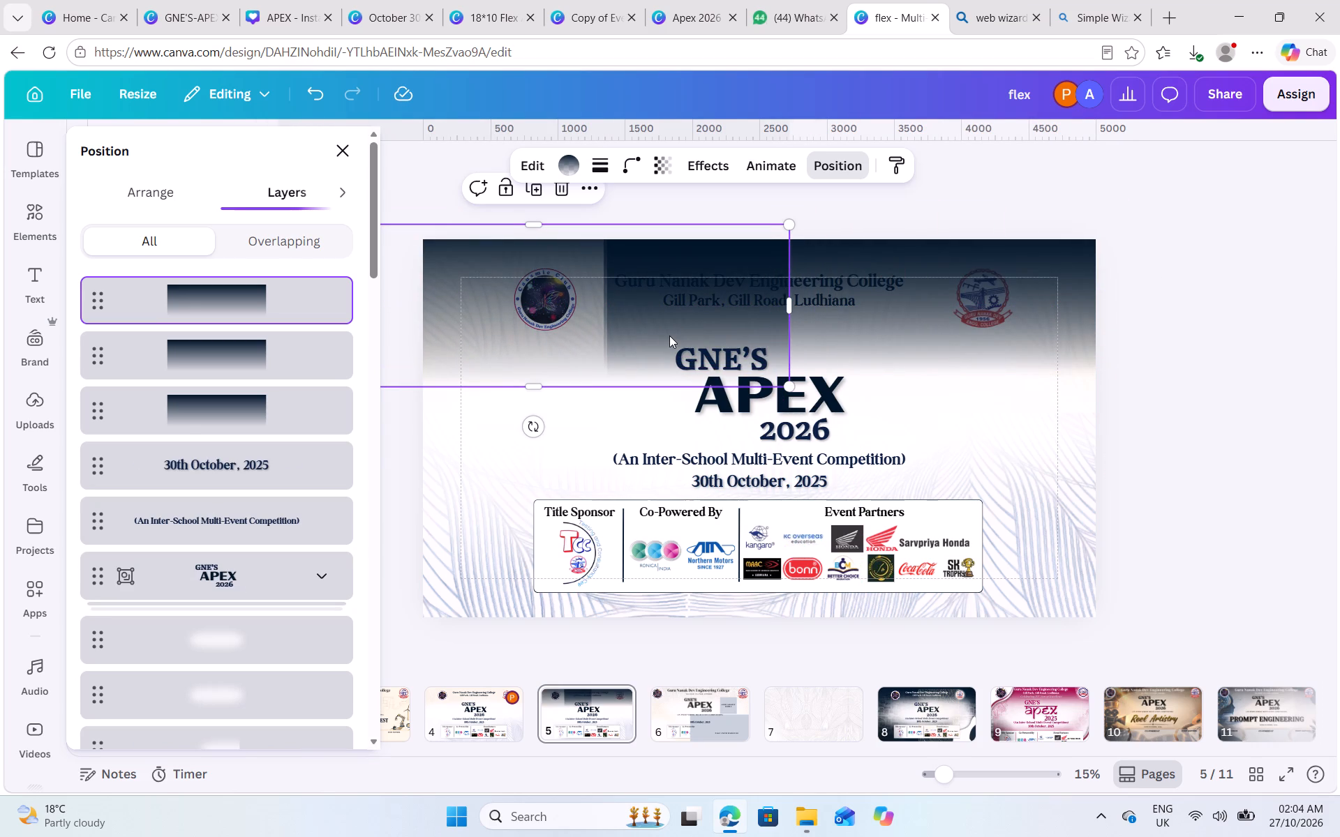
key("ctrl+v")
key("ctrl+v")
left_click_drag(667, 334, 738, 319, "ctrl")
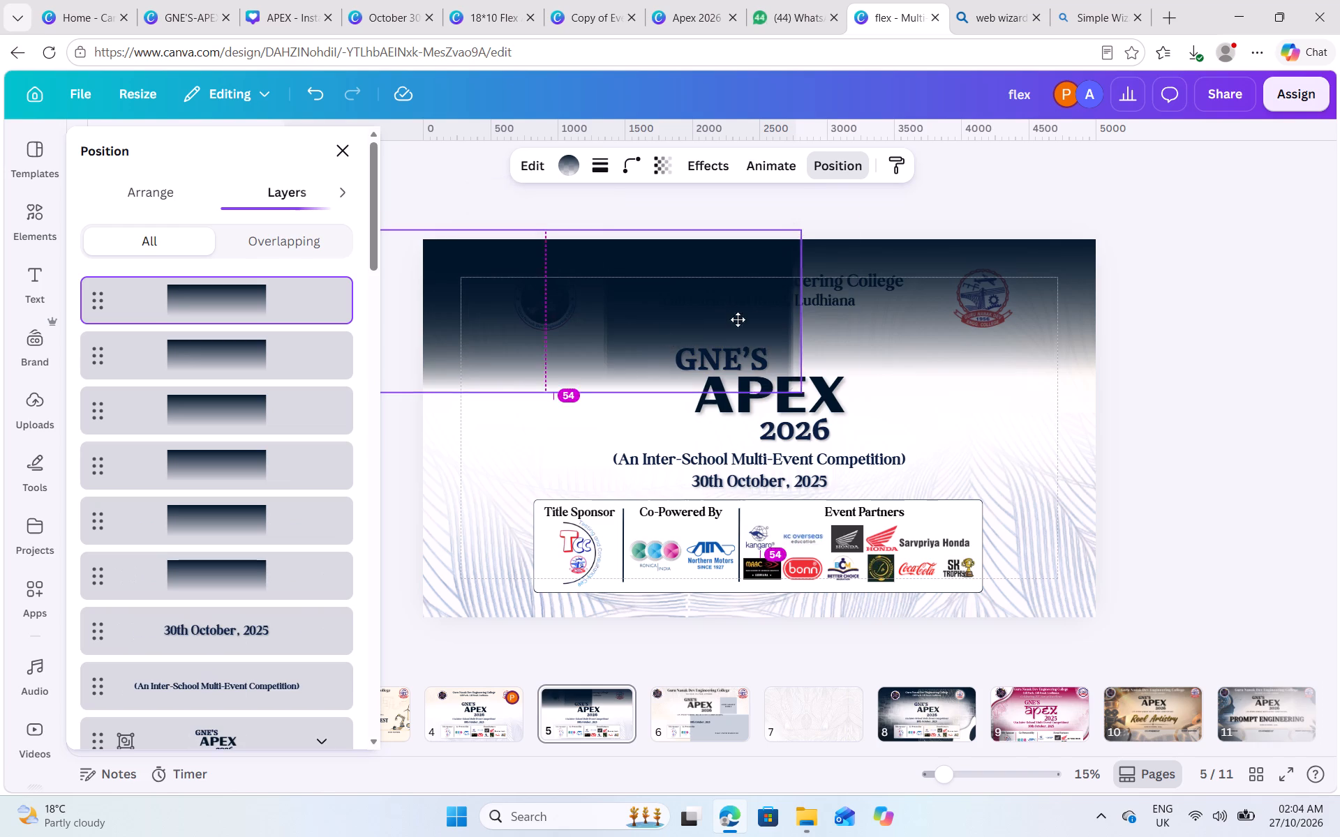
left_click_drag(738, 319, 791, 308, "ctrl")
Delete two of the surplus gradient copies from the upper-left part of page 5.
left_click(681, 397)
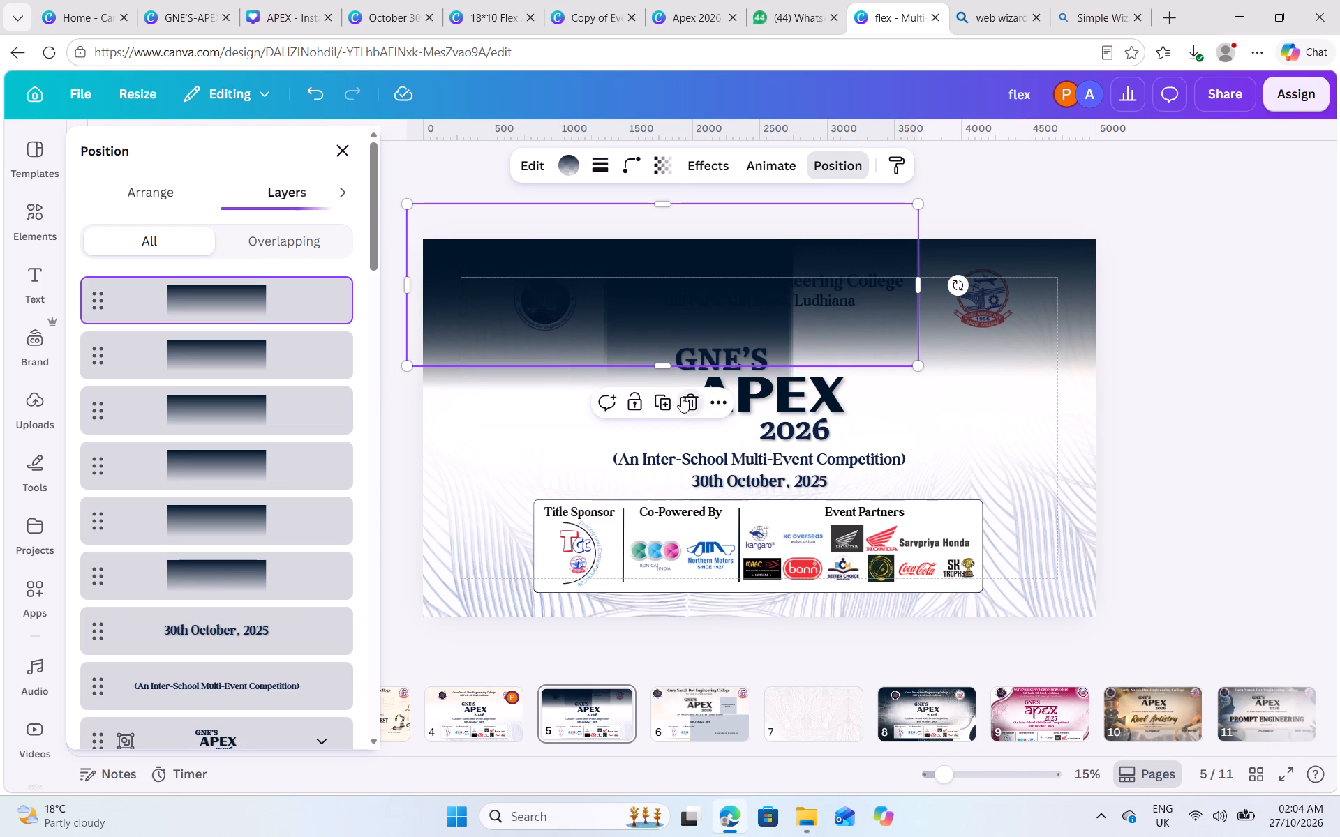
left_click(465, 295)
left_click(560, 201)
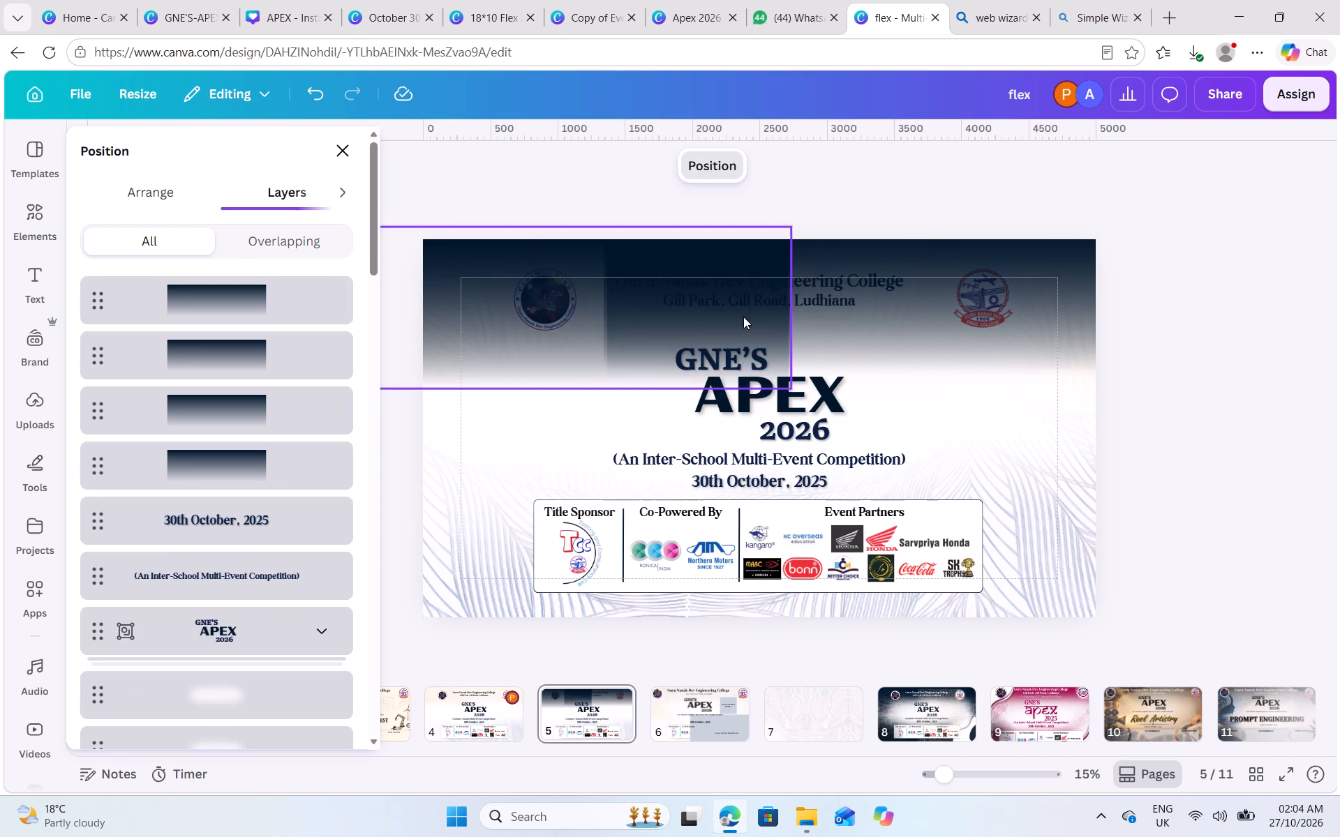
Separate the stacked gradients by moving one down over the Apex title area and another toward the page's right side.
left_click(639, 301)
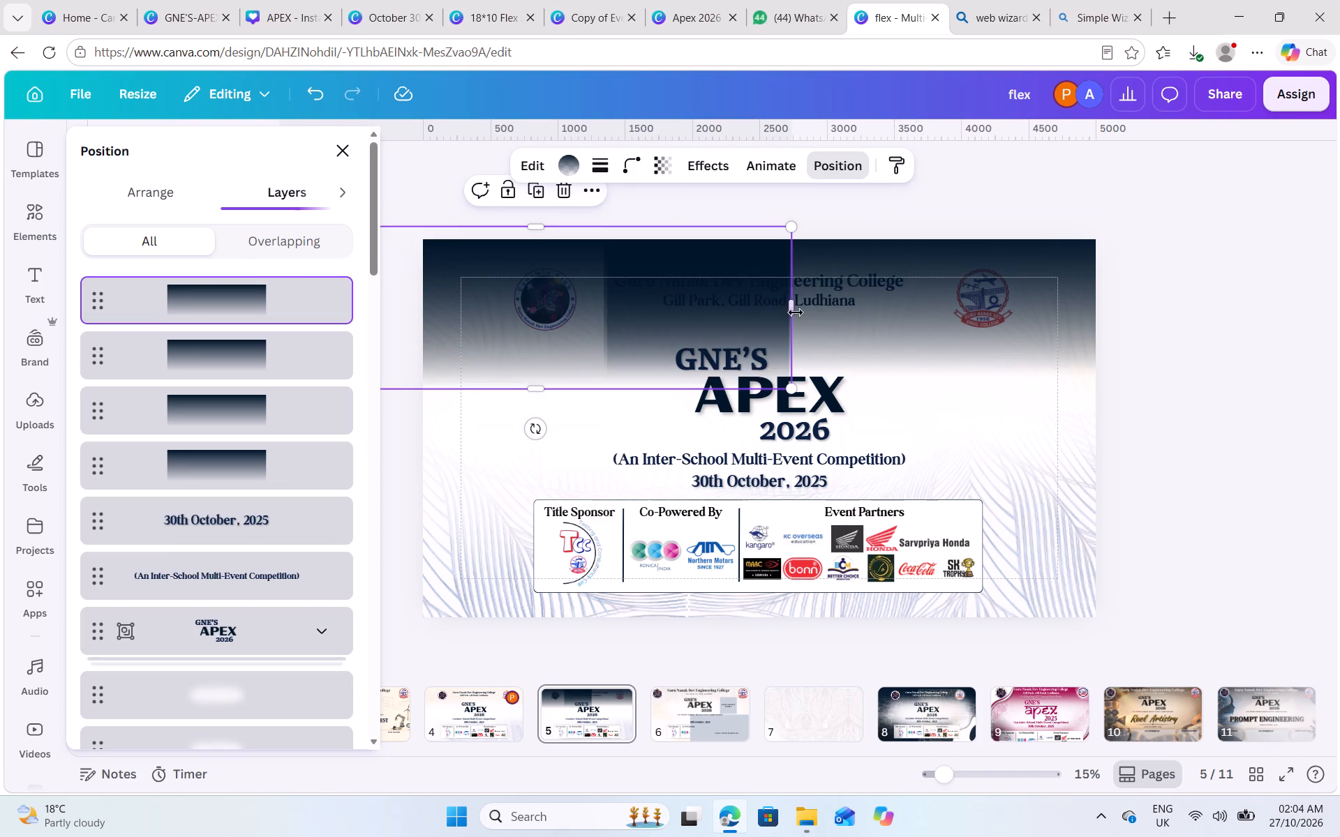
left_click_drag(744, 311, 770, 467)
left_click(922, 320)
left_click_drag(854, 309, 993, 331)
Stretch the three gradients at the top of page 5 sideways so each spans the full page width.
left_click(645, 304)
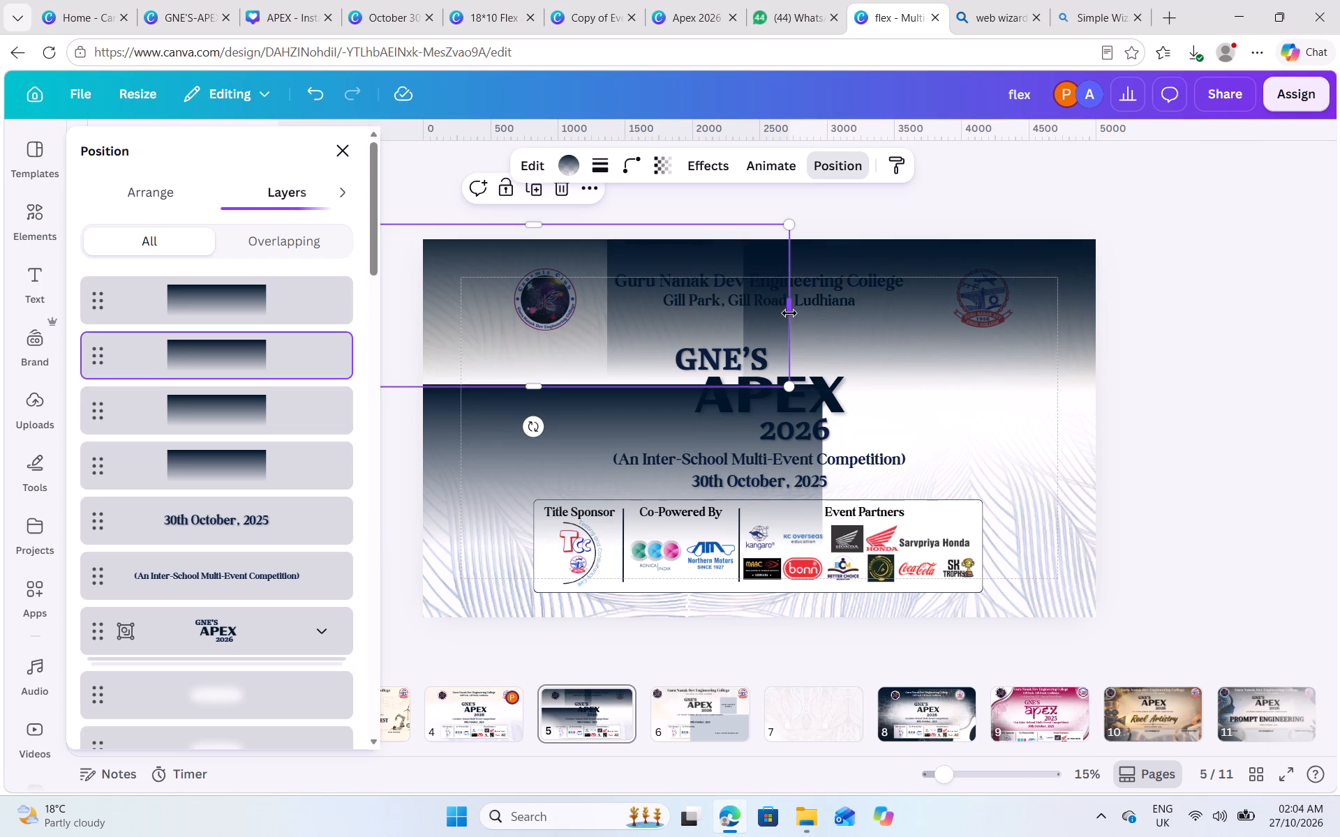
left_click_drag(791, 312, 1071, 333)
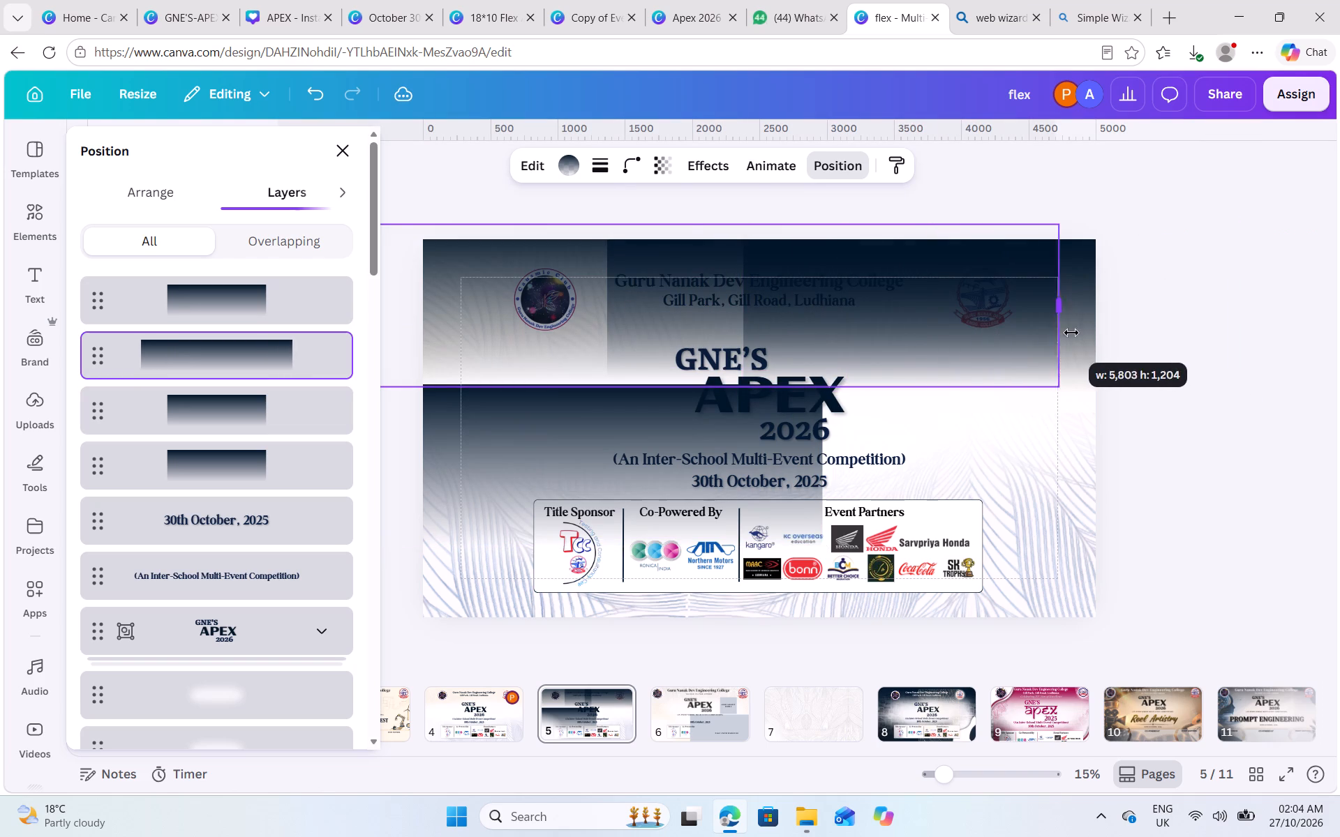
left_click_drag(1071, 333, 1103, 331)
left_click(228, 451)
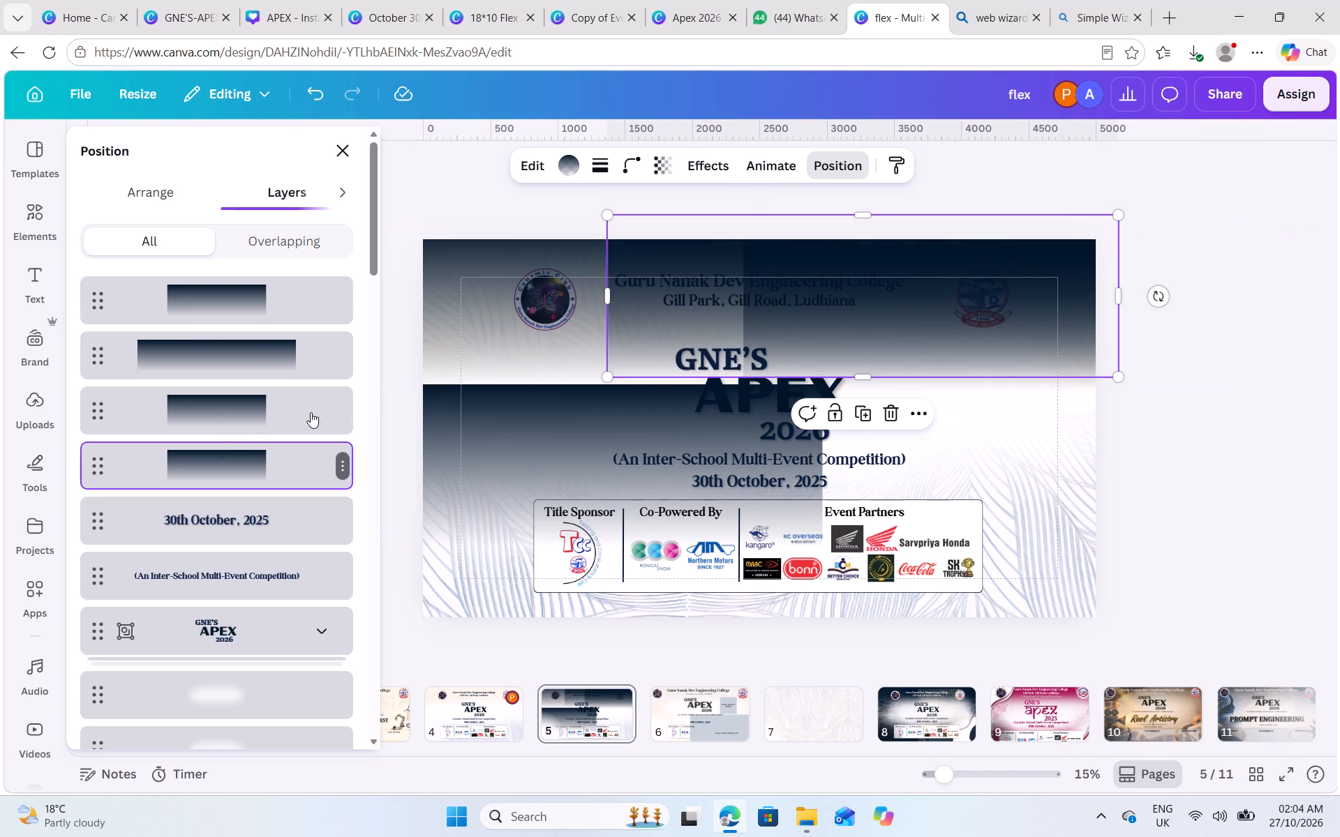
left_click_drag(611, 296, 408, 310)
left_click(190, 424)
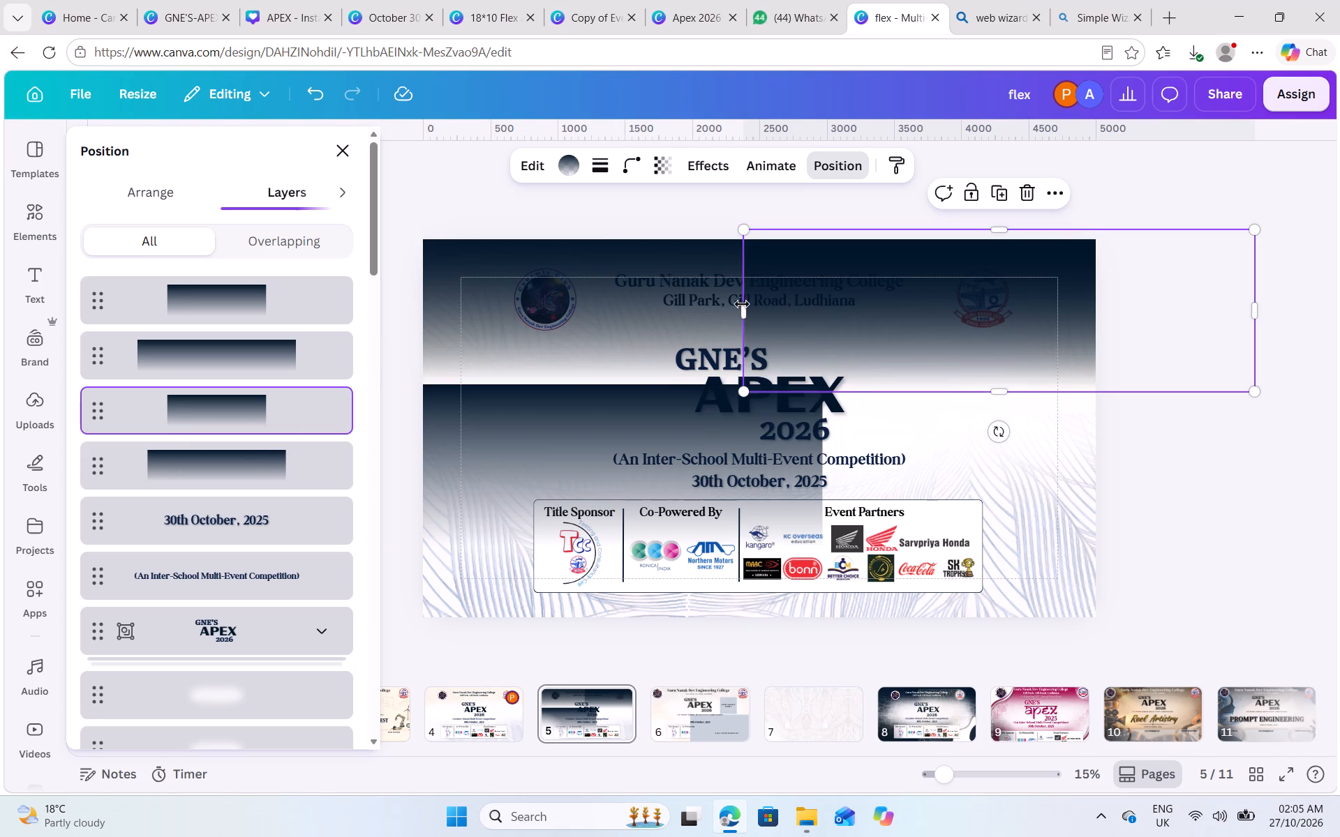
left_click_drag(744, 310, 403, 326)
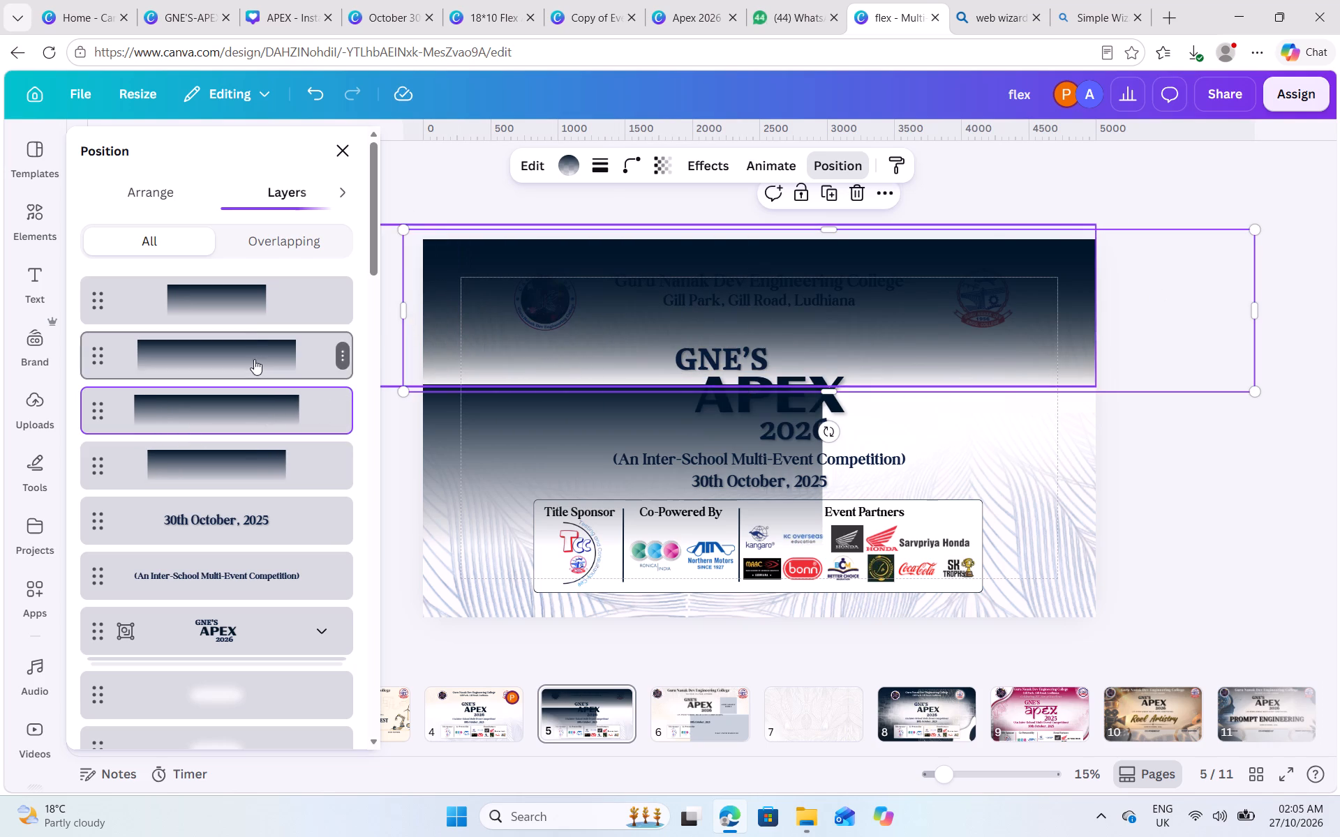
Move the remaining gradient from the title area back to the page top and widen it past the right edge.
left_click(249, 309)
left_click_drag(710, 432, 912, 358)
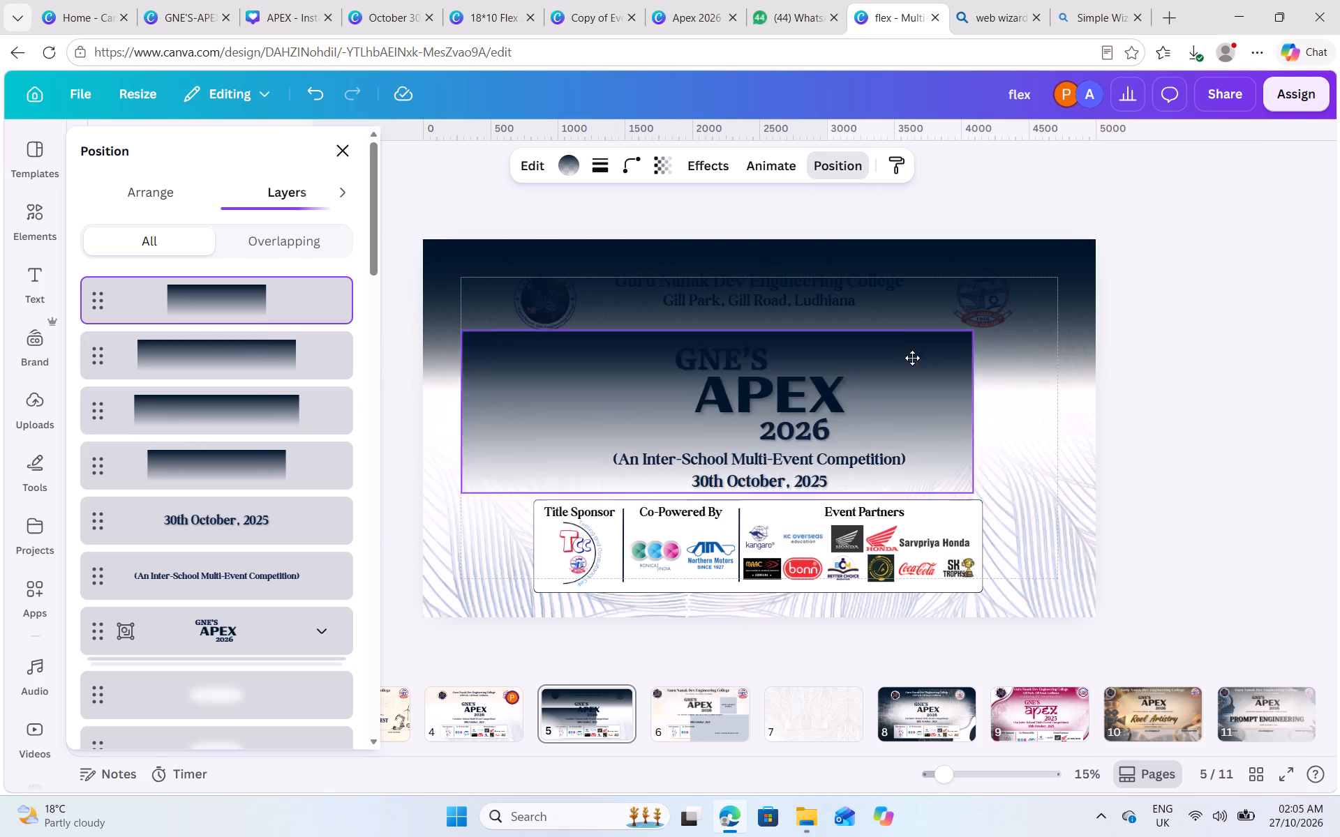
left_click_drag(912, 358, 903, 287)
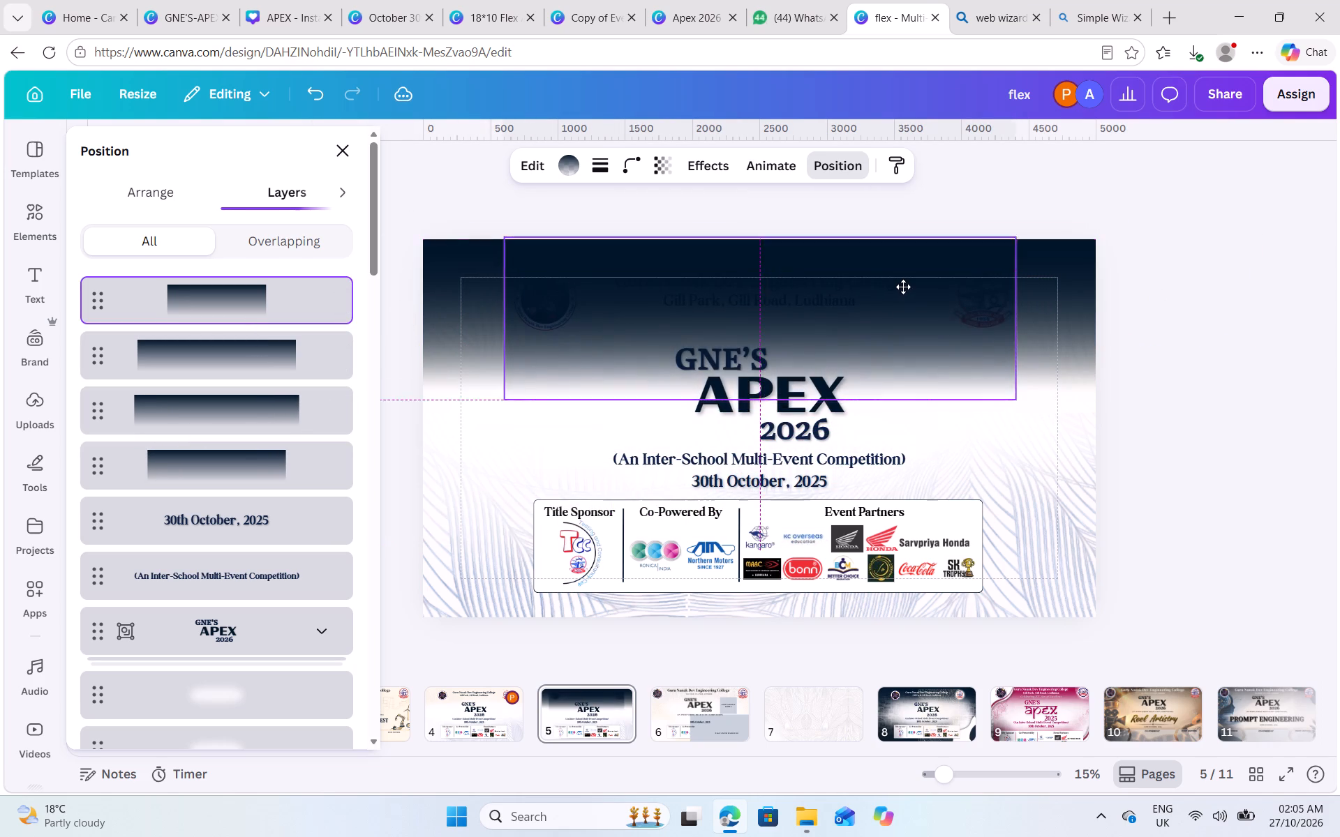
left_click_drag(903, 287, 807, 281)
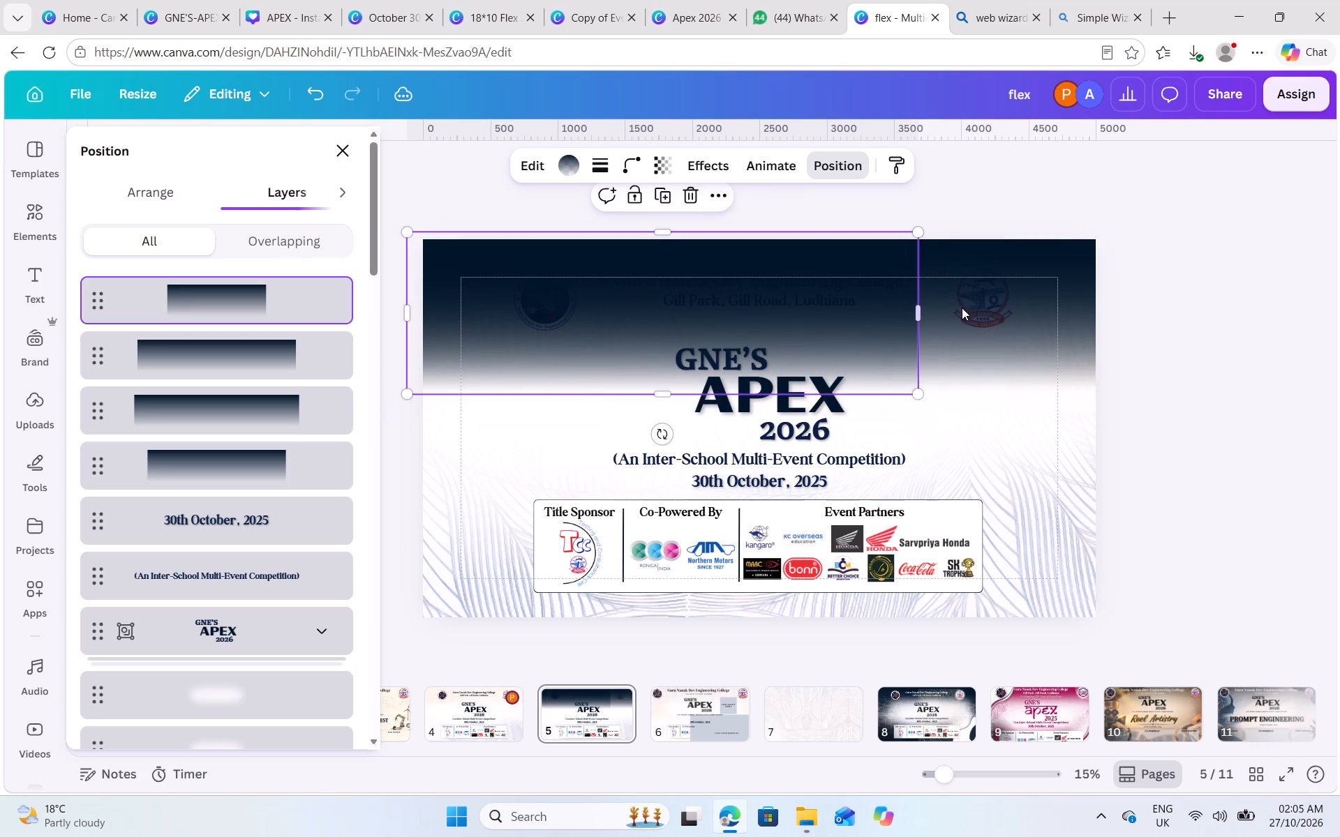
left_click_drag(921, 312, 1122, 313)
Bring the college logo in page 5's upper-right corner to the front, above the gradients.
scroll(265, 557, "down", 2)
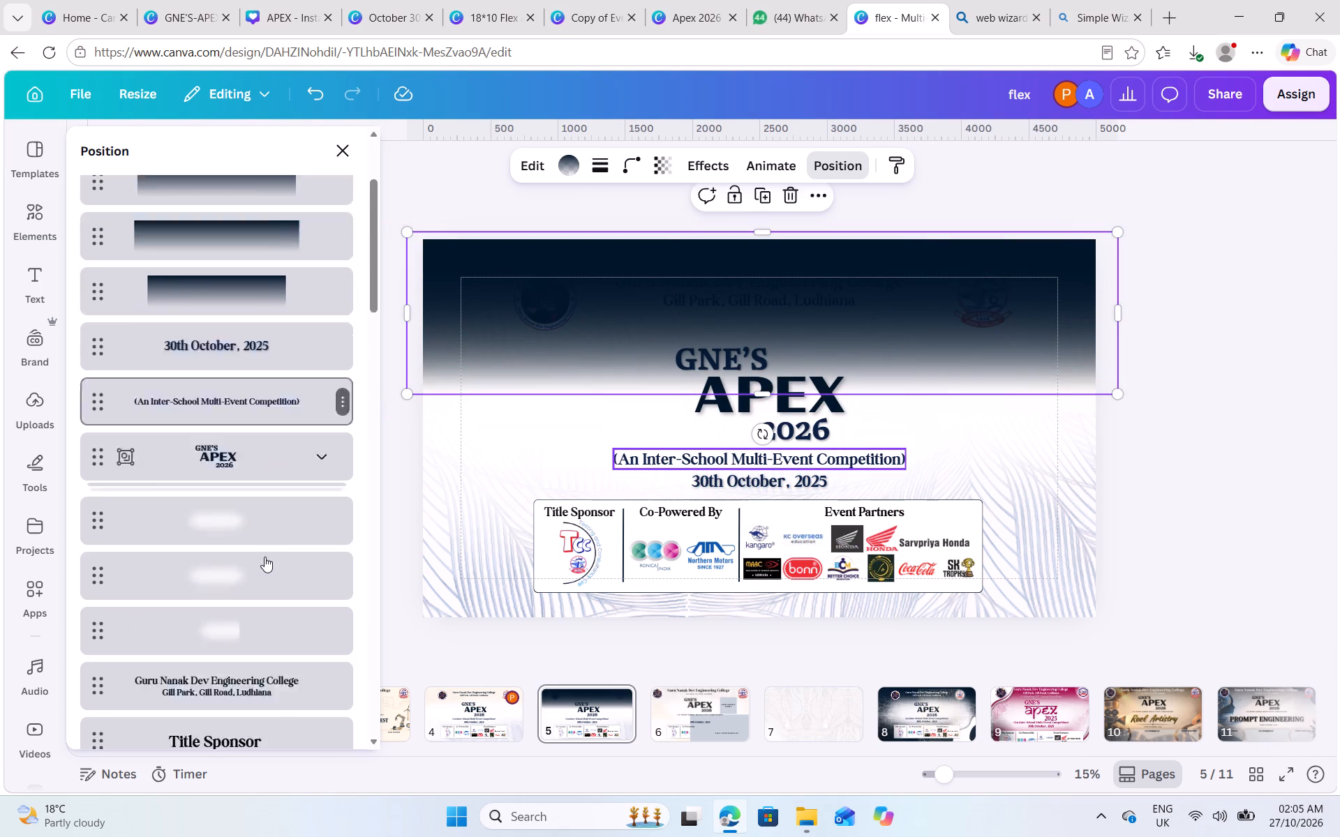
scroll(265, 557, "down", 5)
left_click(277, 319)
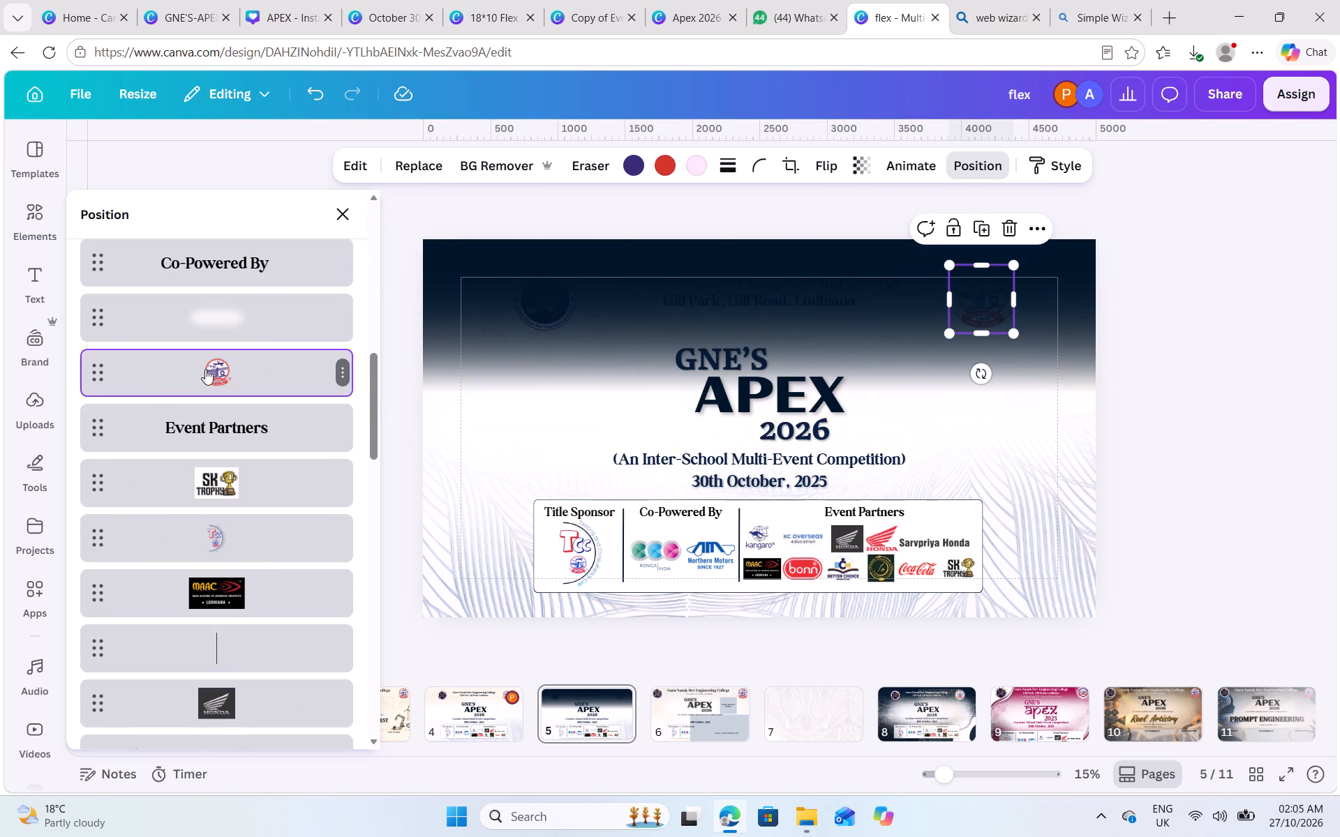
scroll(205, 369, "up", 7)
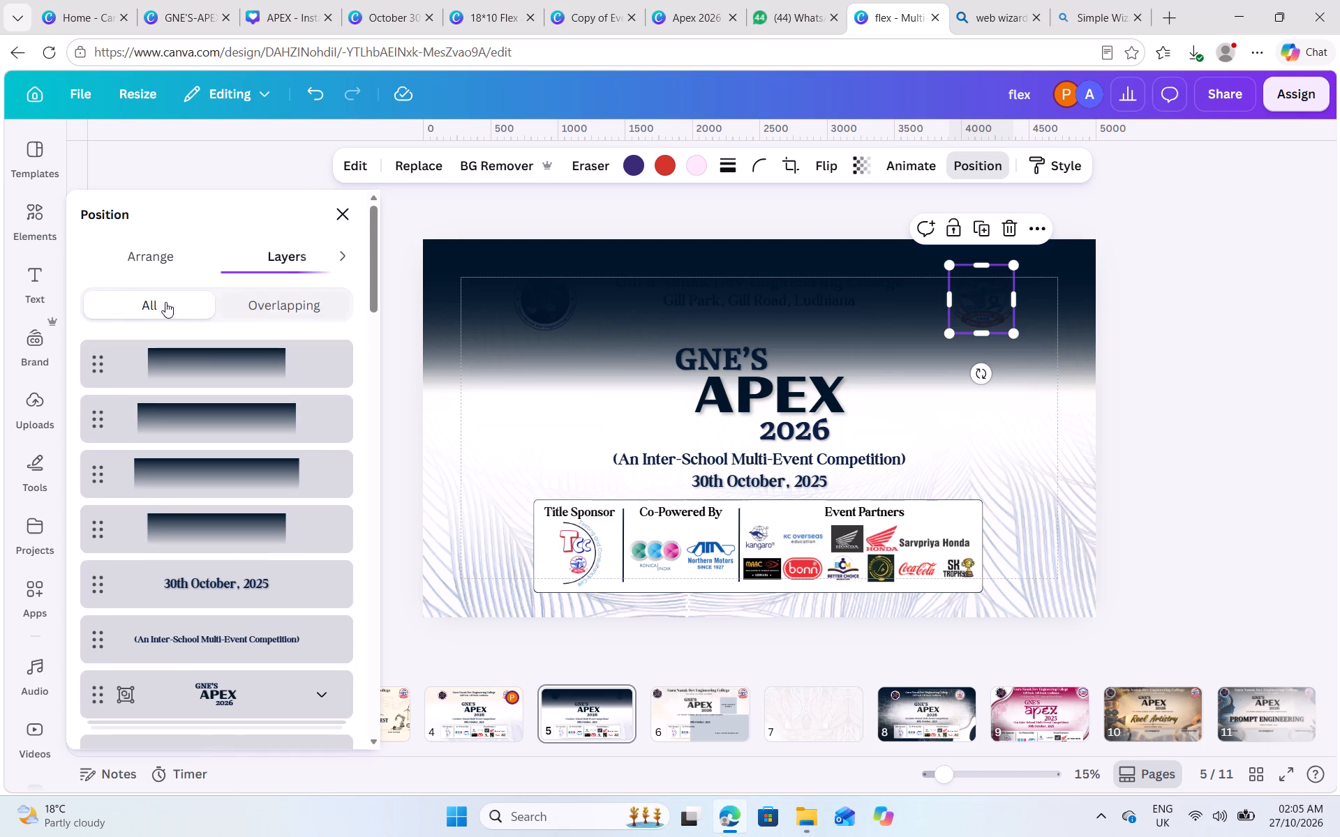
left_click(163, 250)
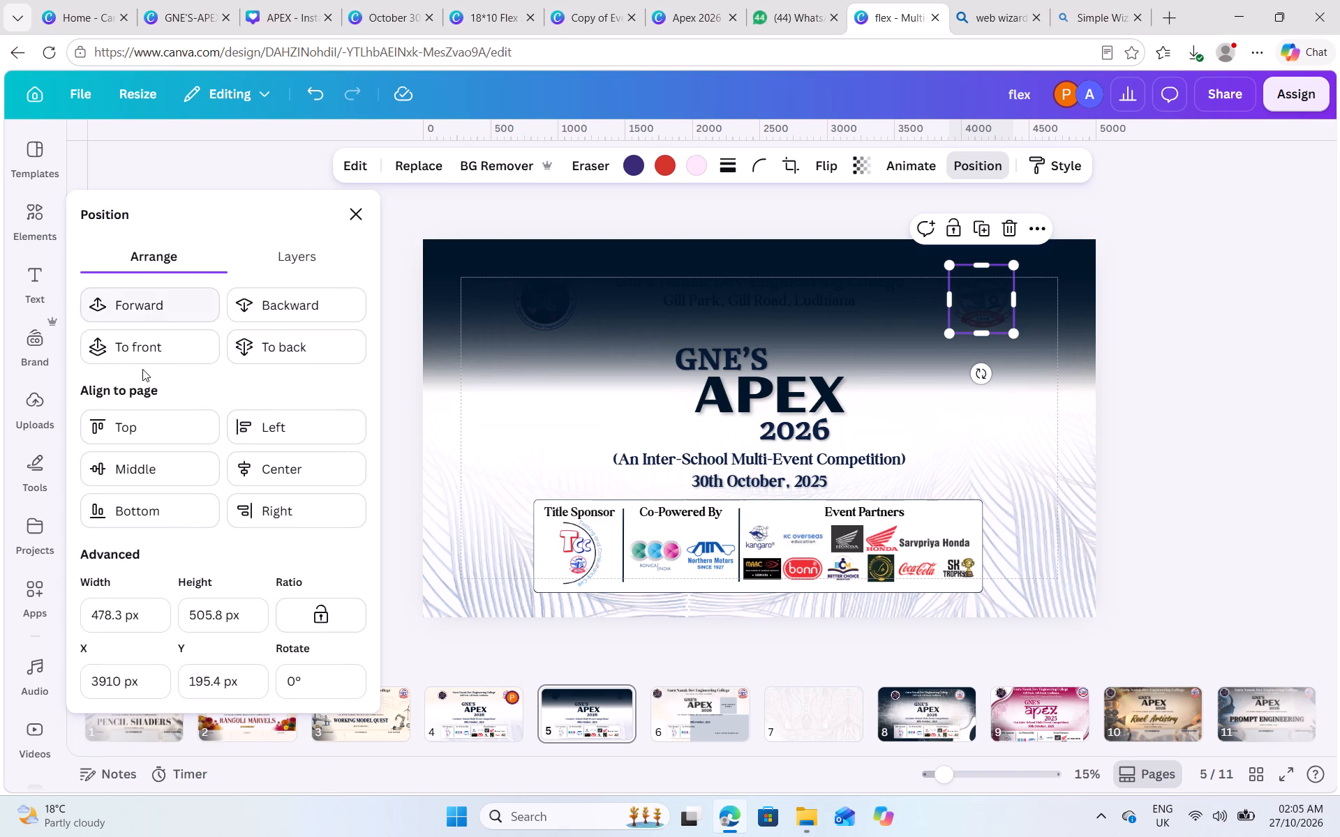
left_click(145, 356)
Bring the round Academic Club logo in page 5's upper-left corner to the front, above the gradients.
left_click(291, 263)
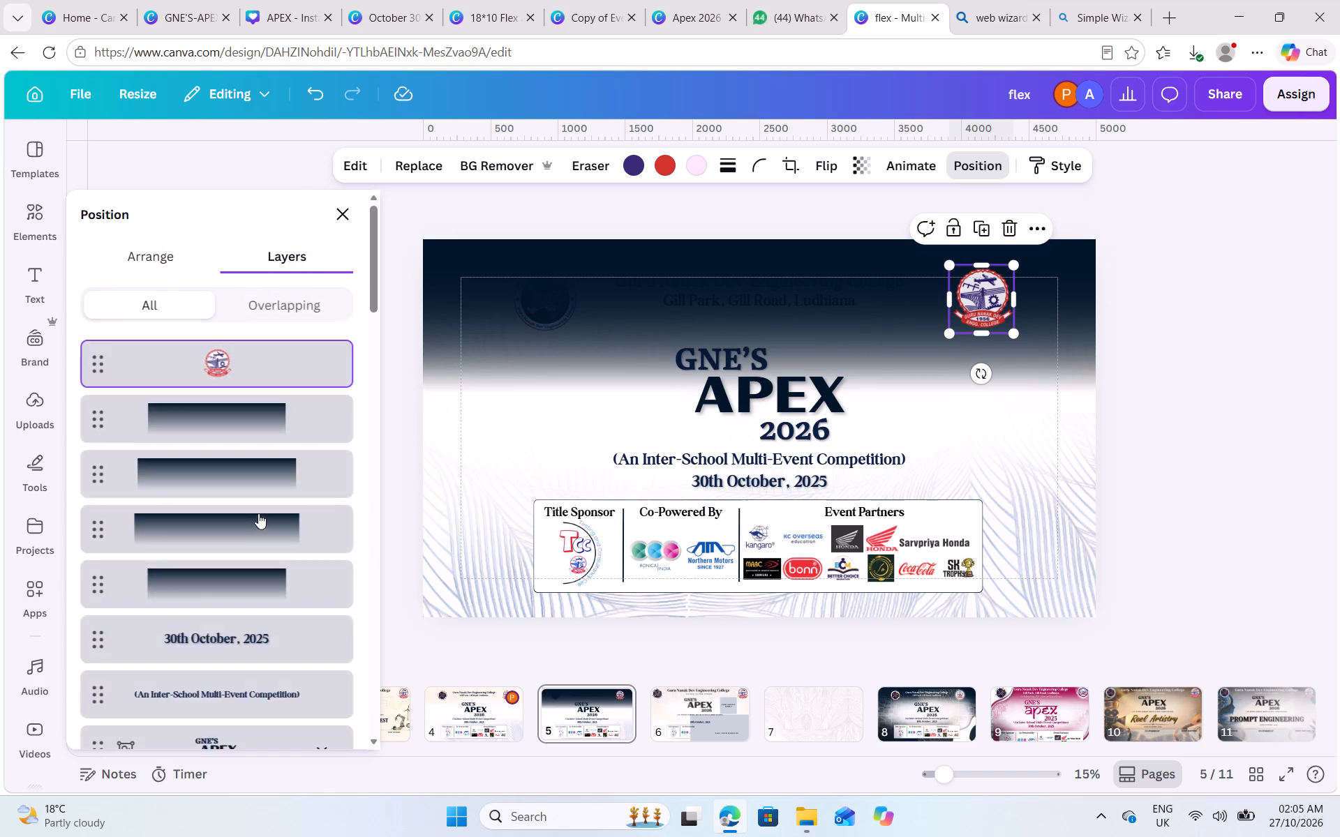
scroll(255, 520, "down", 10)
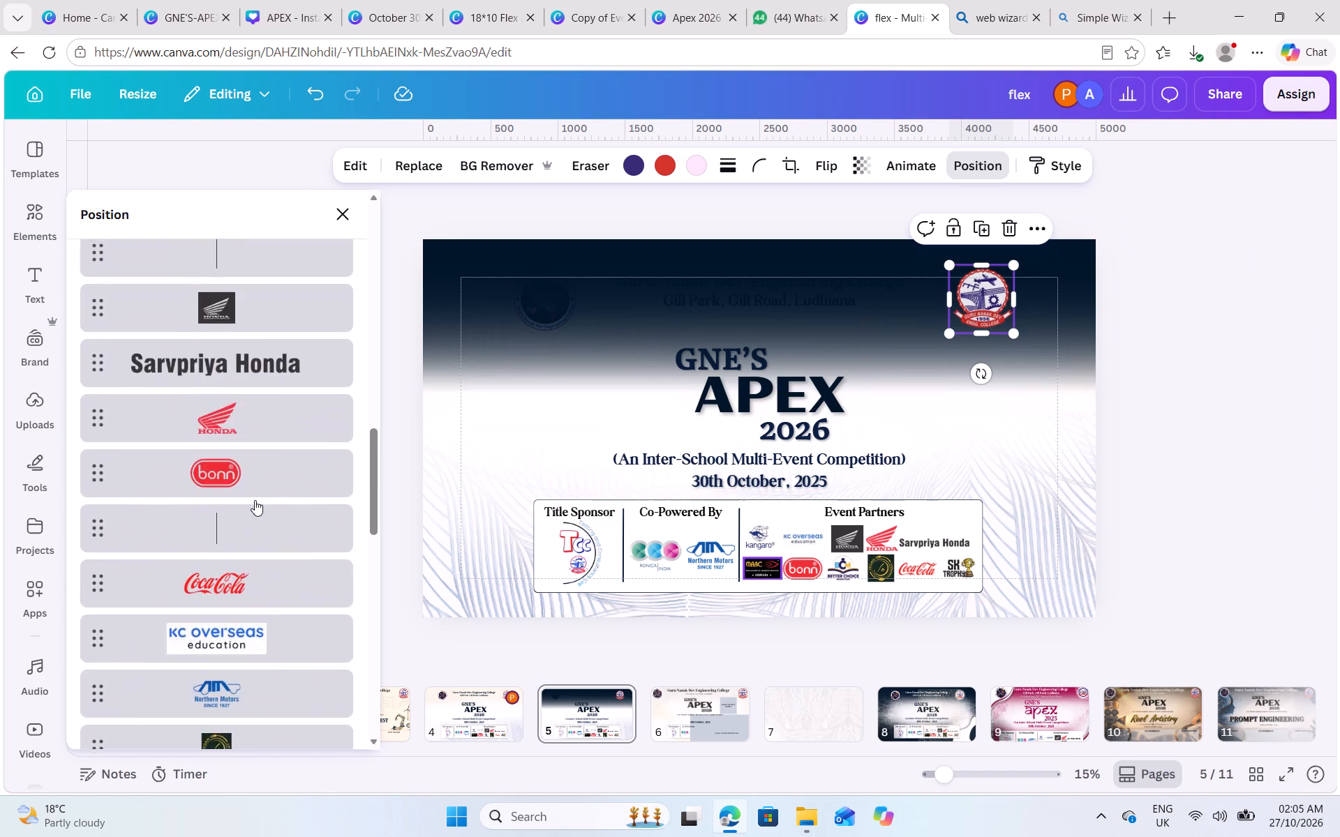
scroll(255, 500, "down", 4)
left_click(215, 612)
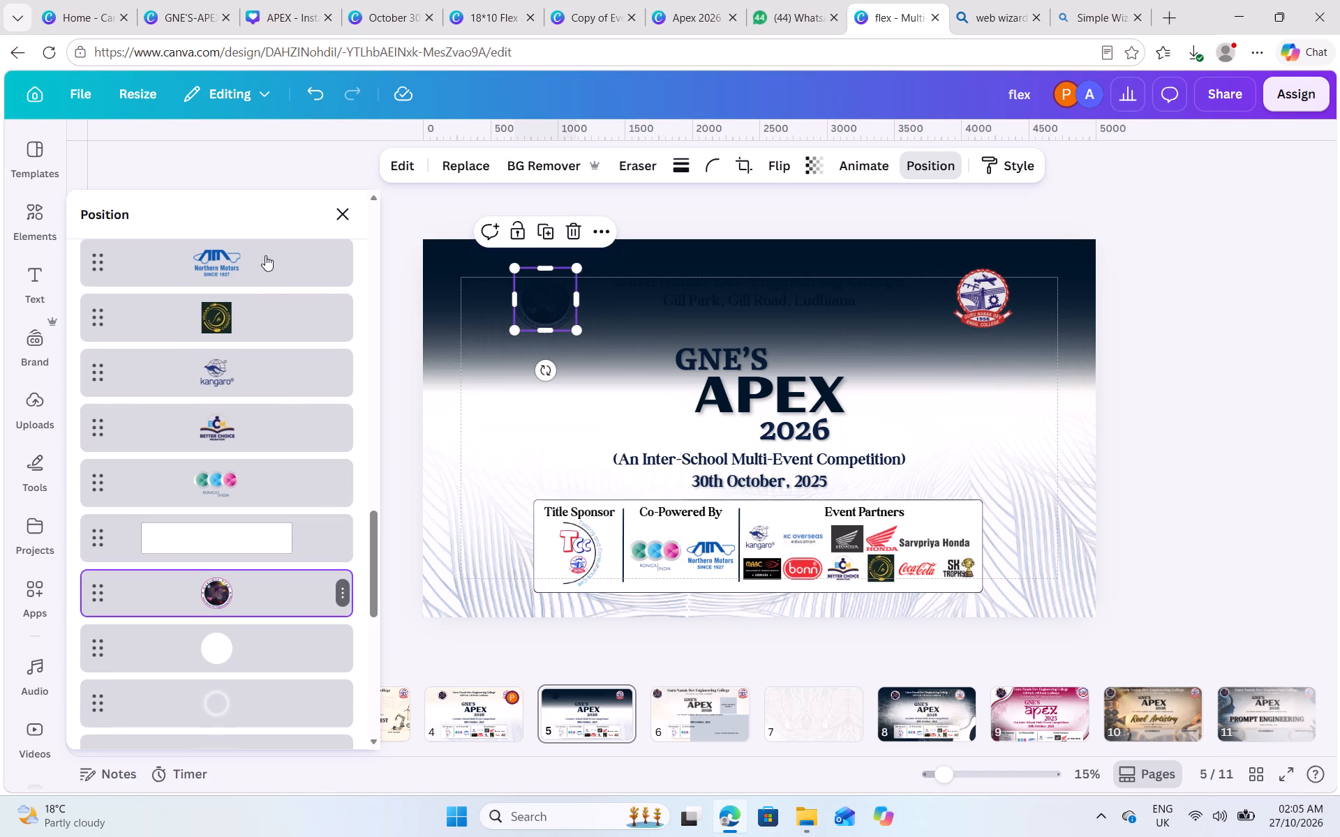
scroll(175, 333, "up", 9)
left_click(159, 264)
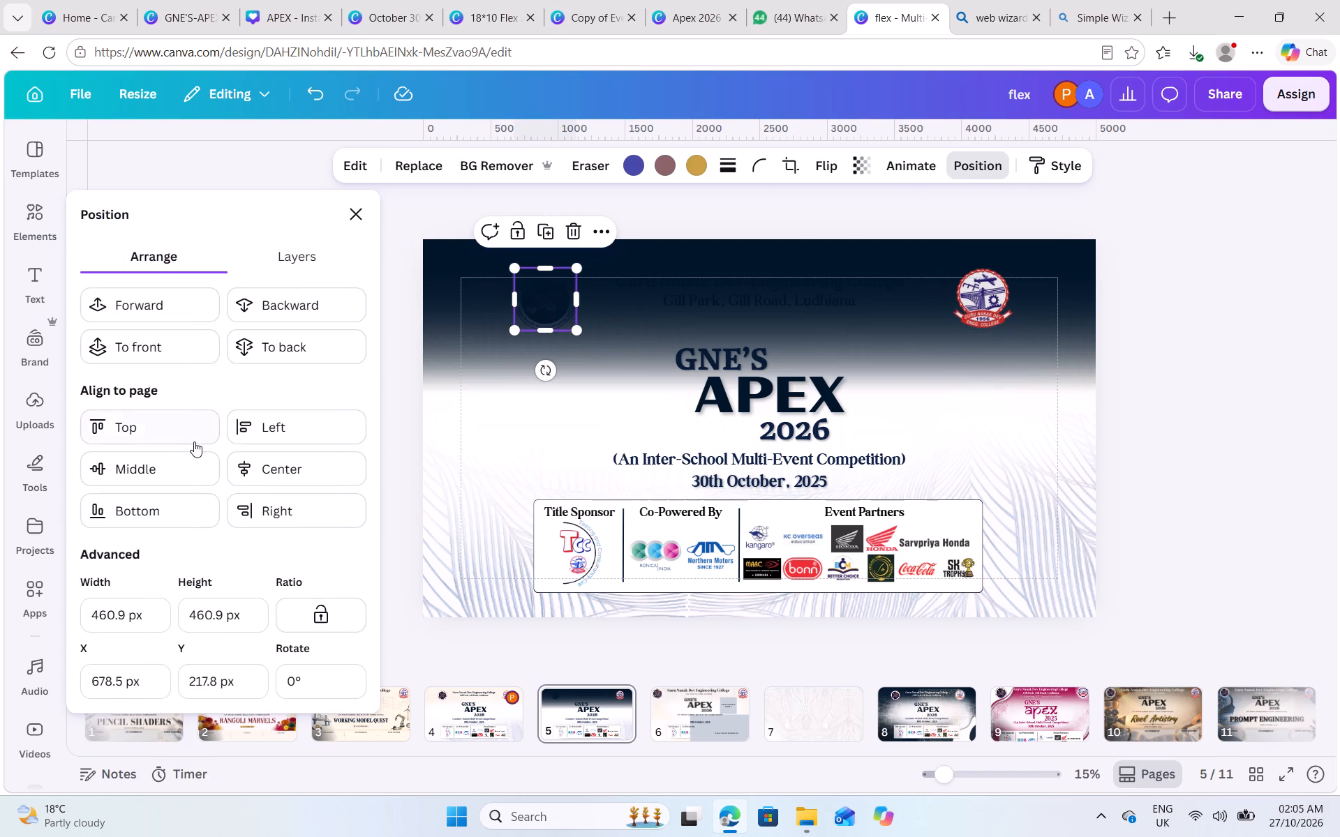
left_click(154, 353)
Change the "Guru Nanak Dev Engineering College" header text on page 5 to the design's cream colour.
left_click(285, 255)
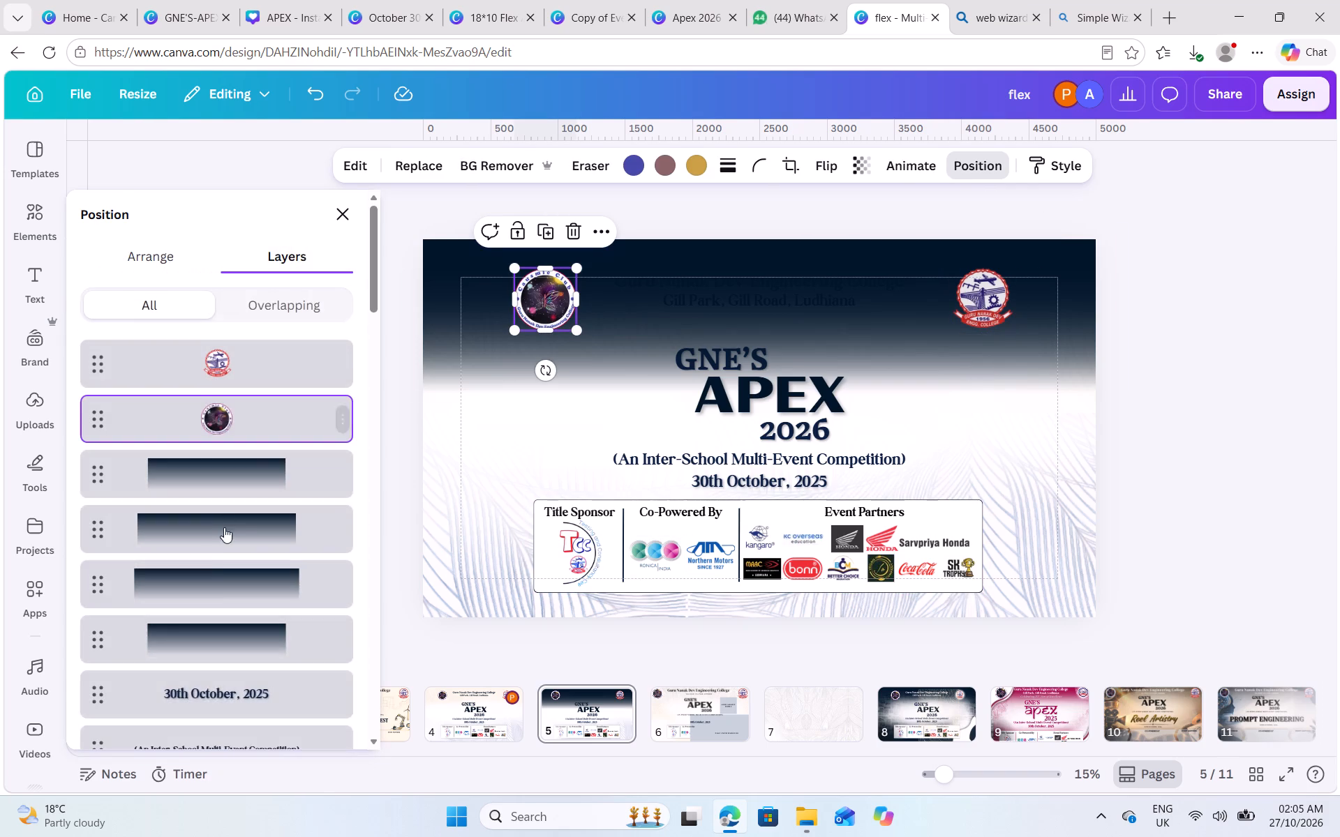
scroll(214, 549, "down", 6)
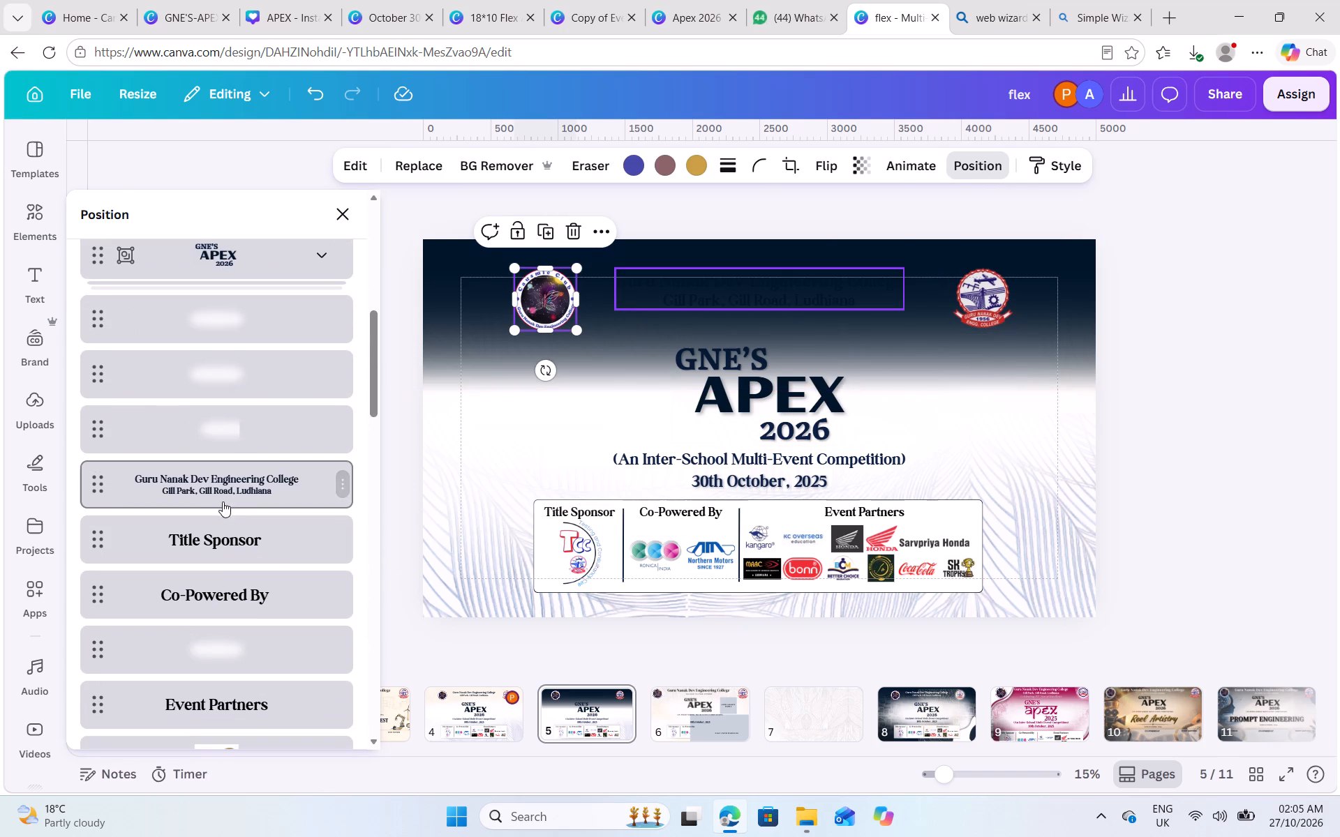
left_click(223, 495)
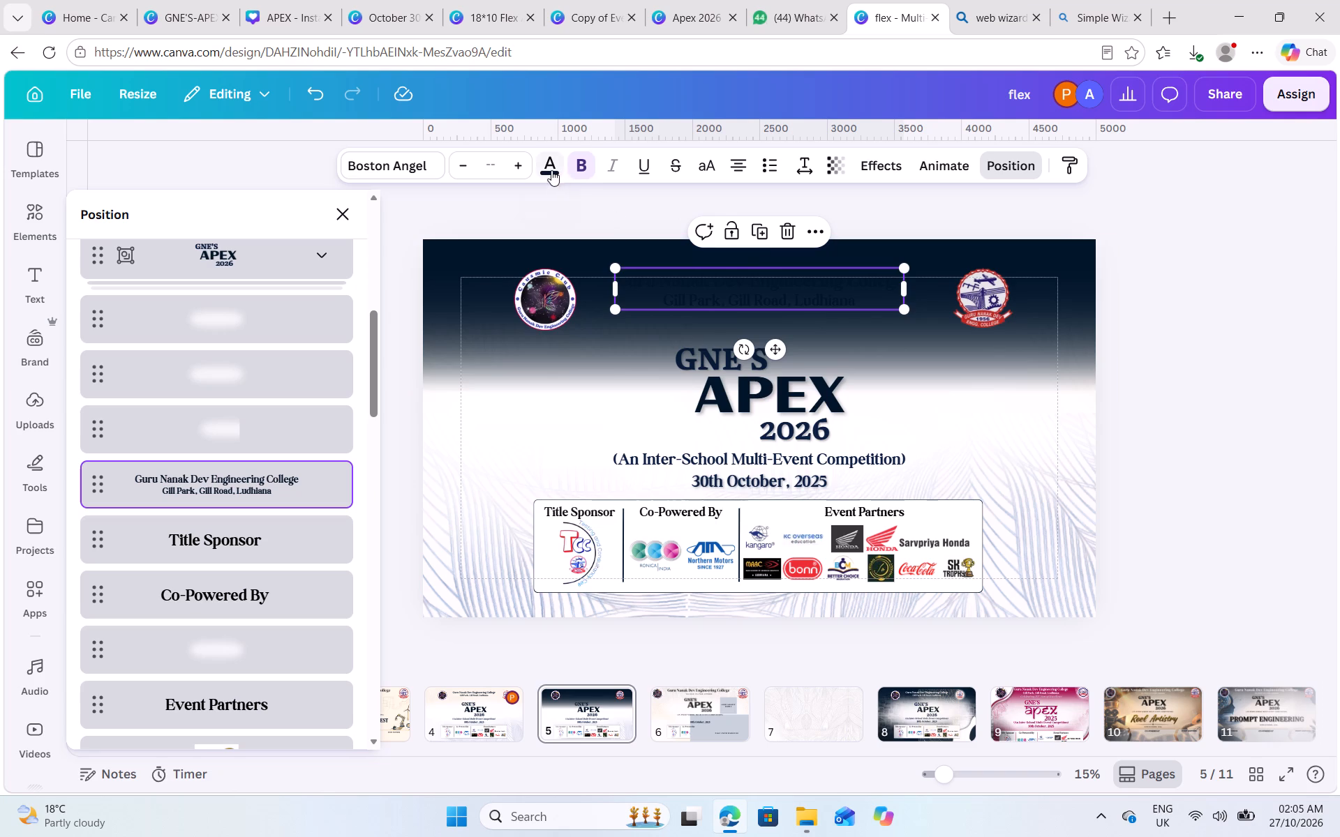
left_click(551, 170)
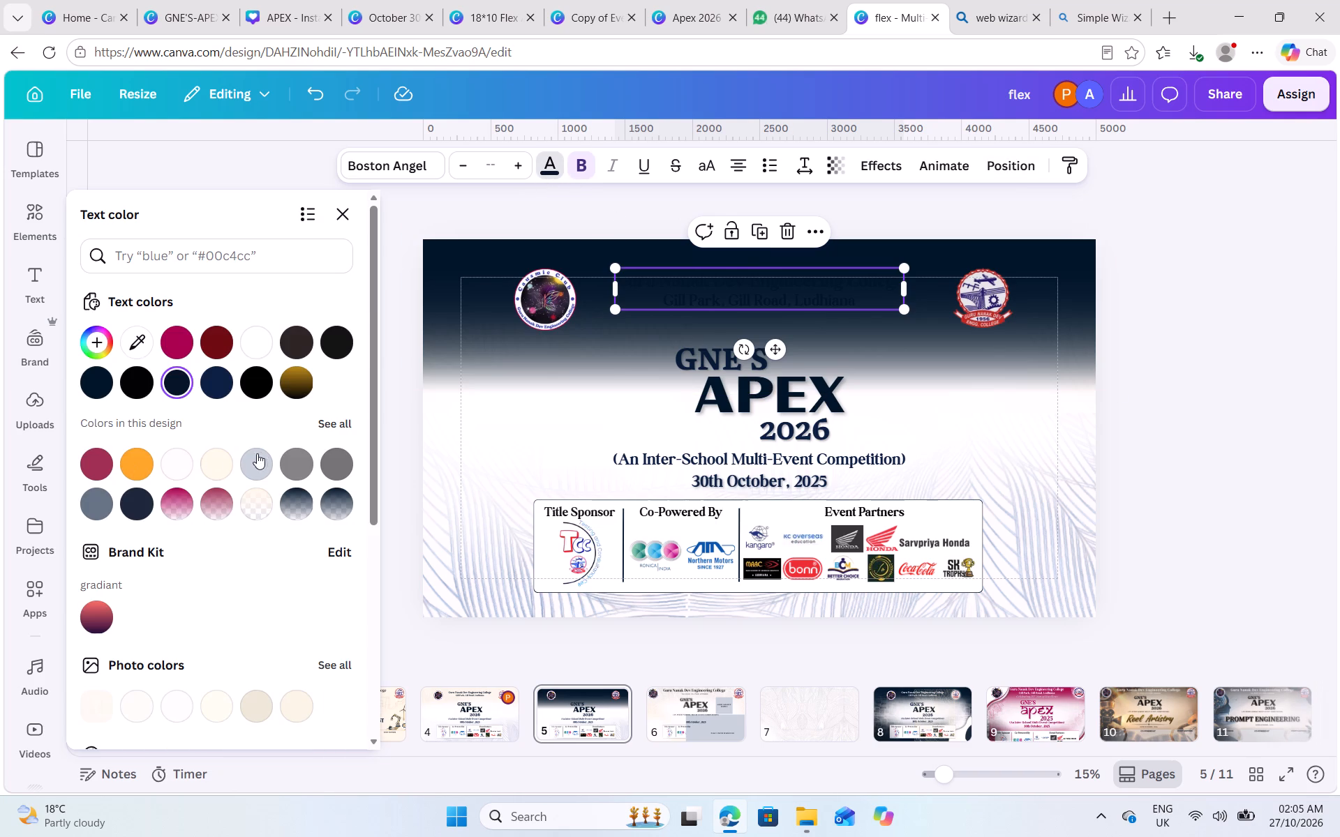
left_click(208, 468)
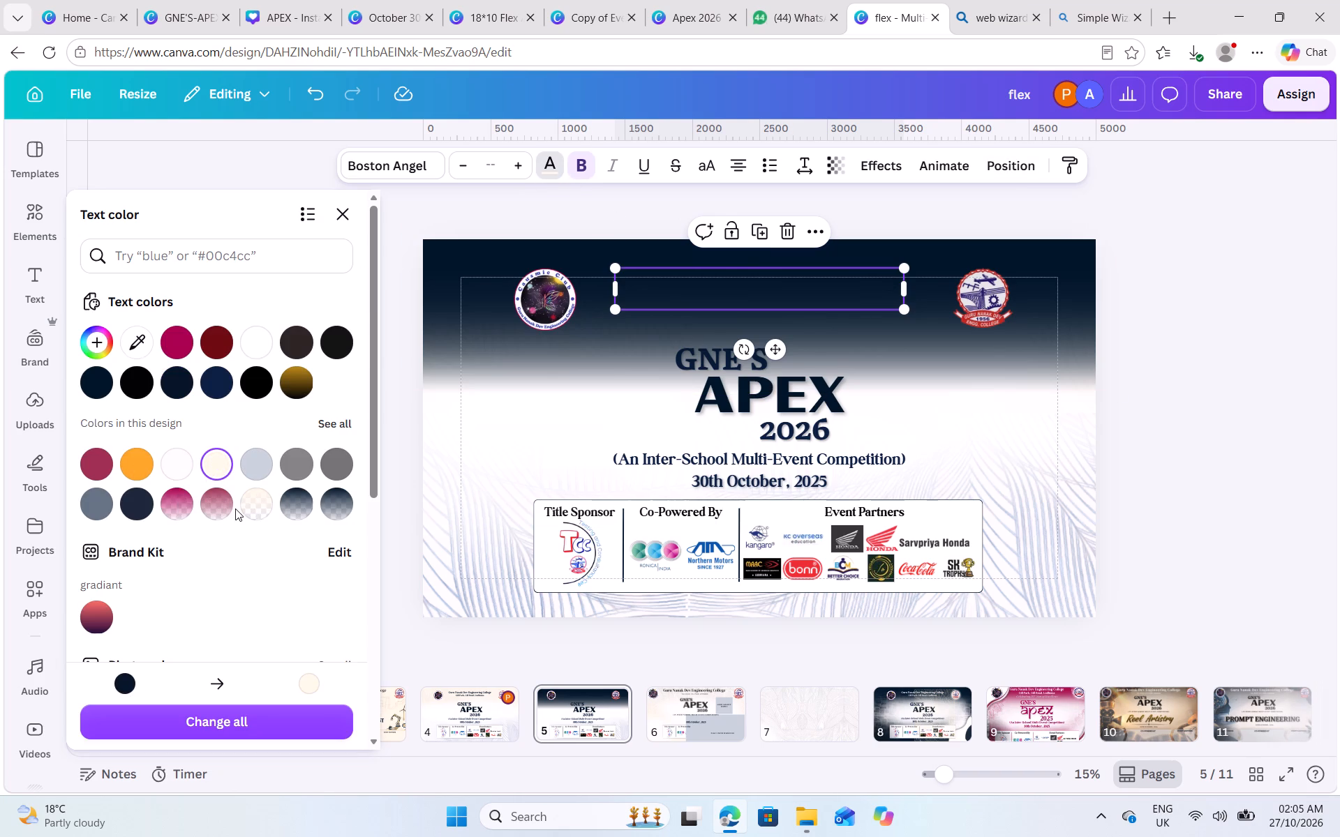
Bring the cream "Guru Nanak Dev Engineering College" header text on page 5 to the front, above the gradients.
scroll(235, 508, "up", 5)
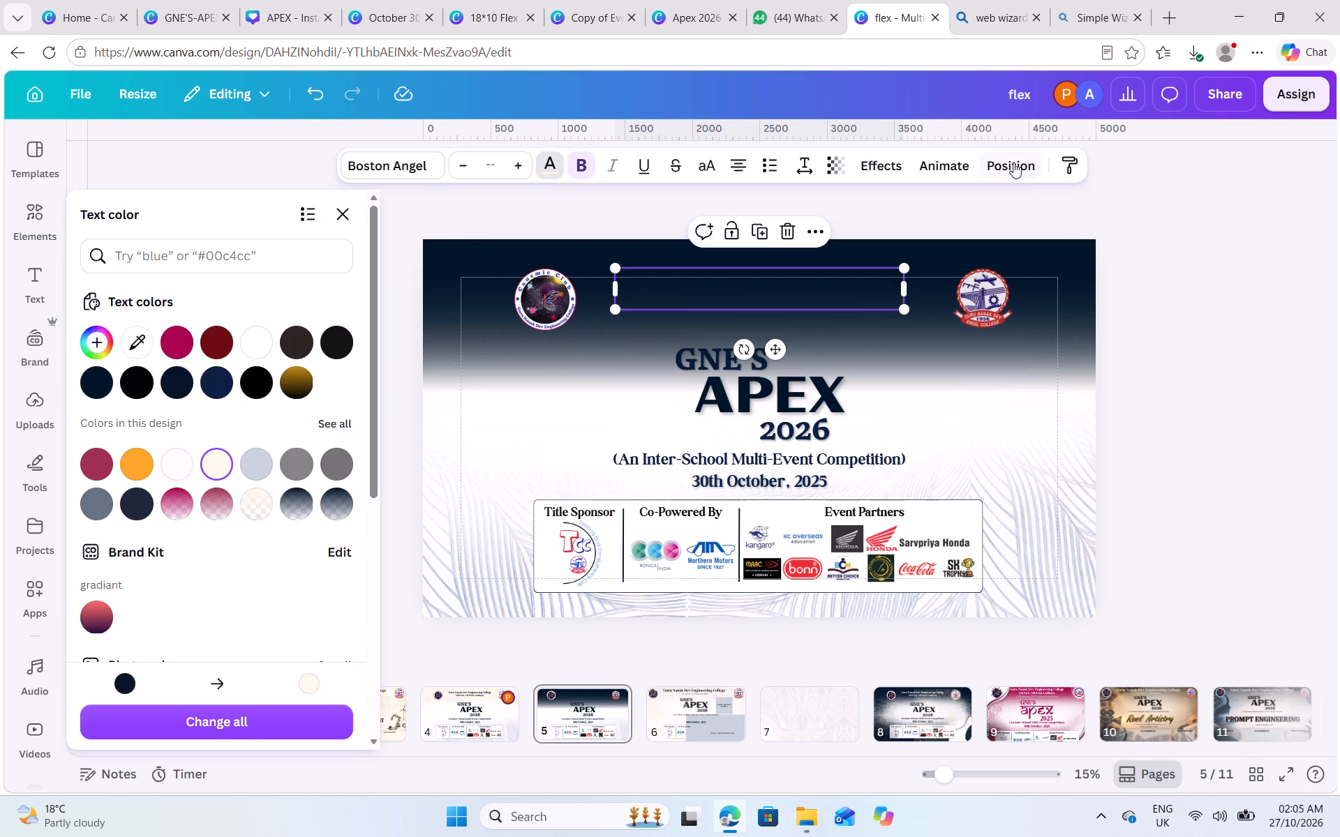
left_click(1011, 163)
left_click(170, 276)
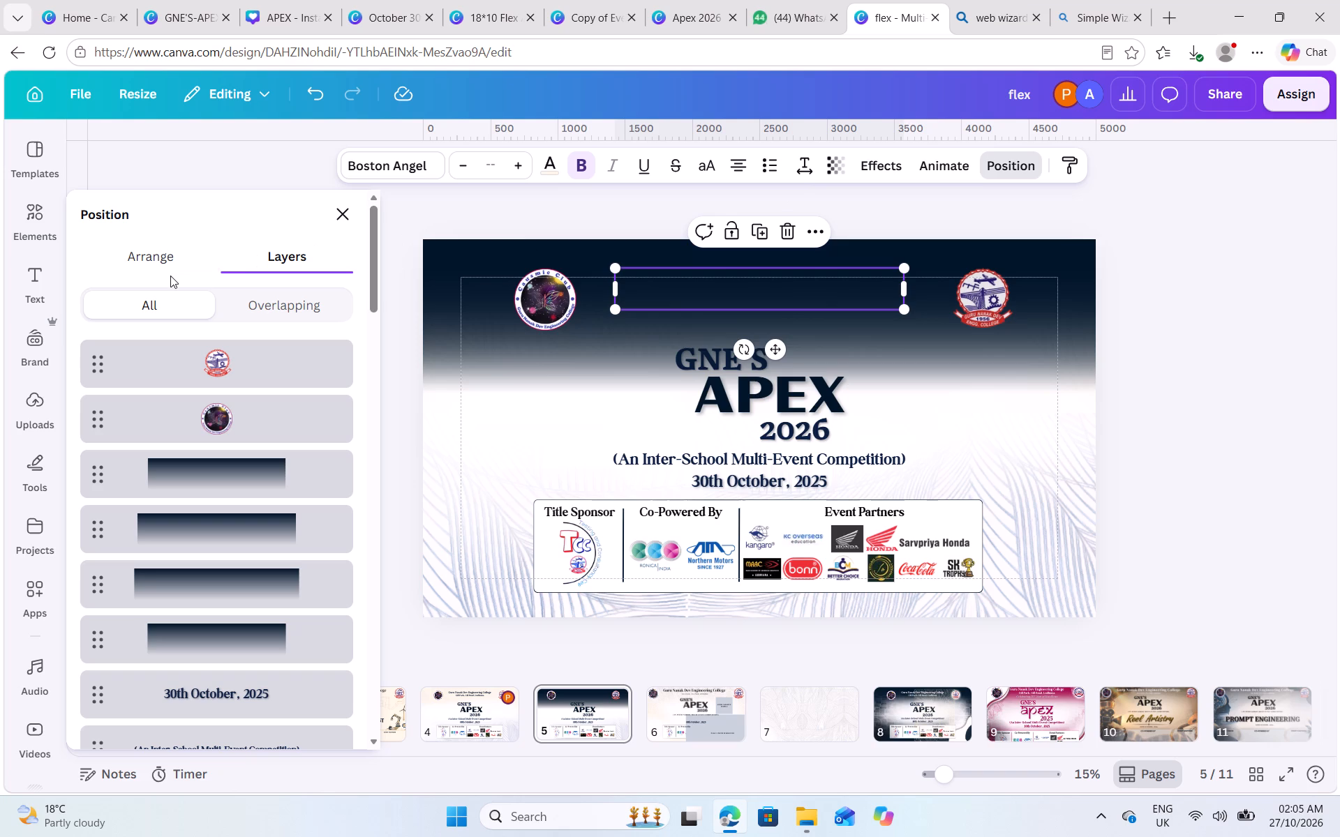
left_click(167, 266)
left_click(150, 347)
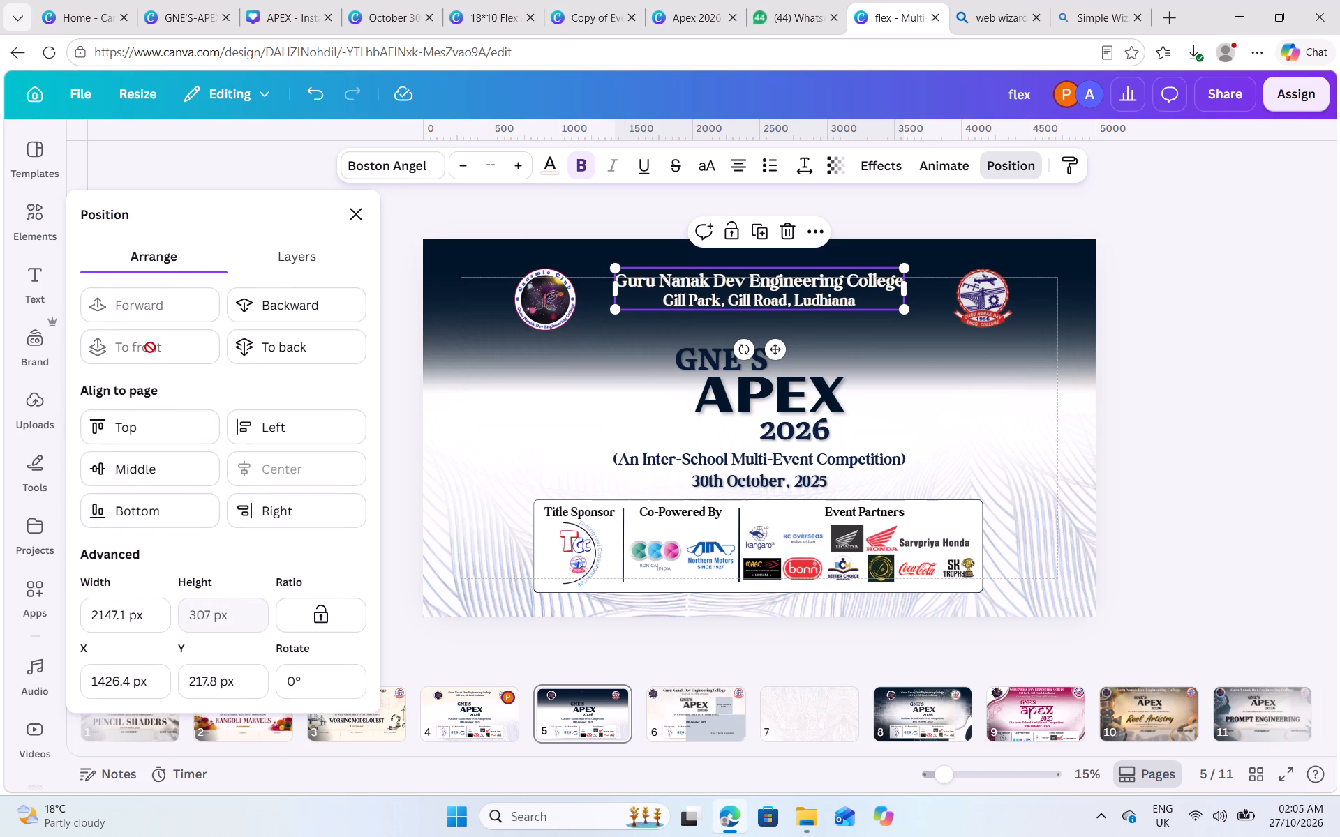
double_click(1233, 399)
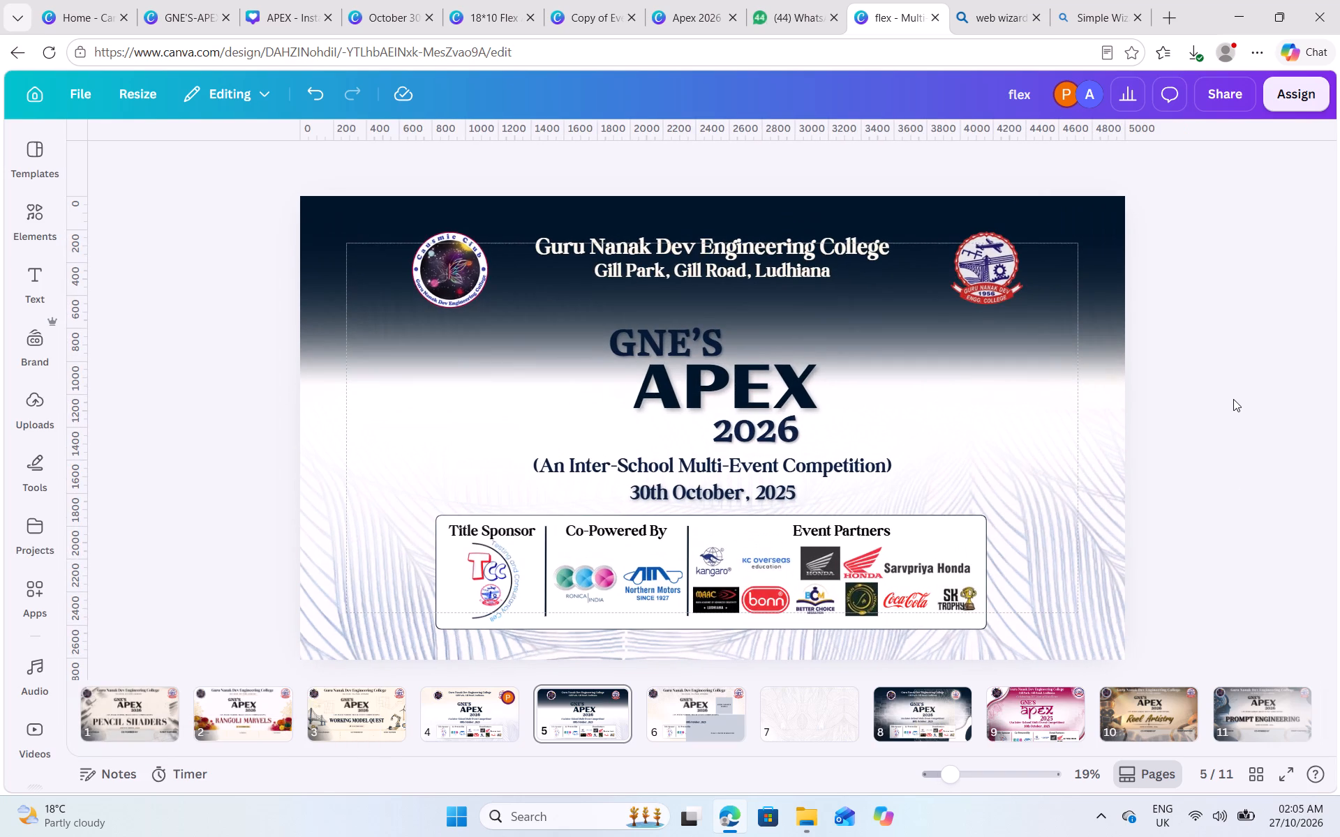
Stretch the top gradient on page 5 downward to about 1569 px tall, reaching behind the APEX 2026 title.
left_click(985, 365)
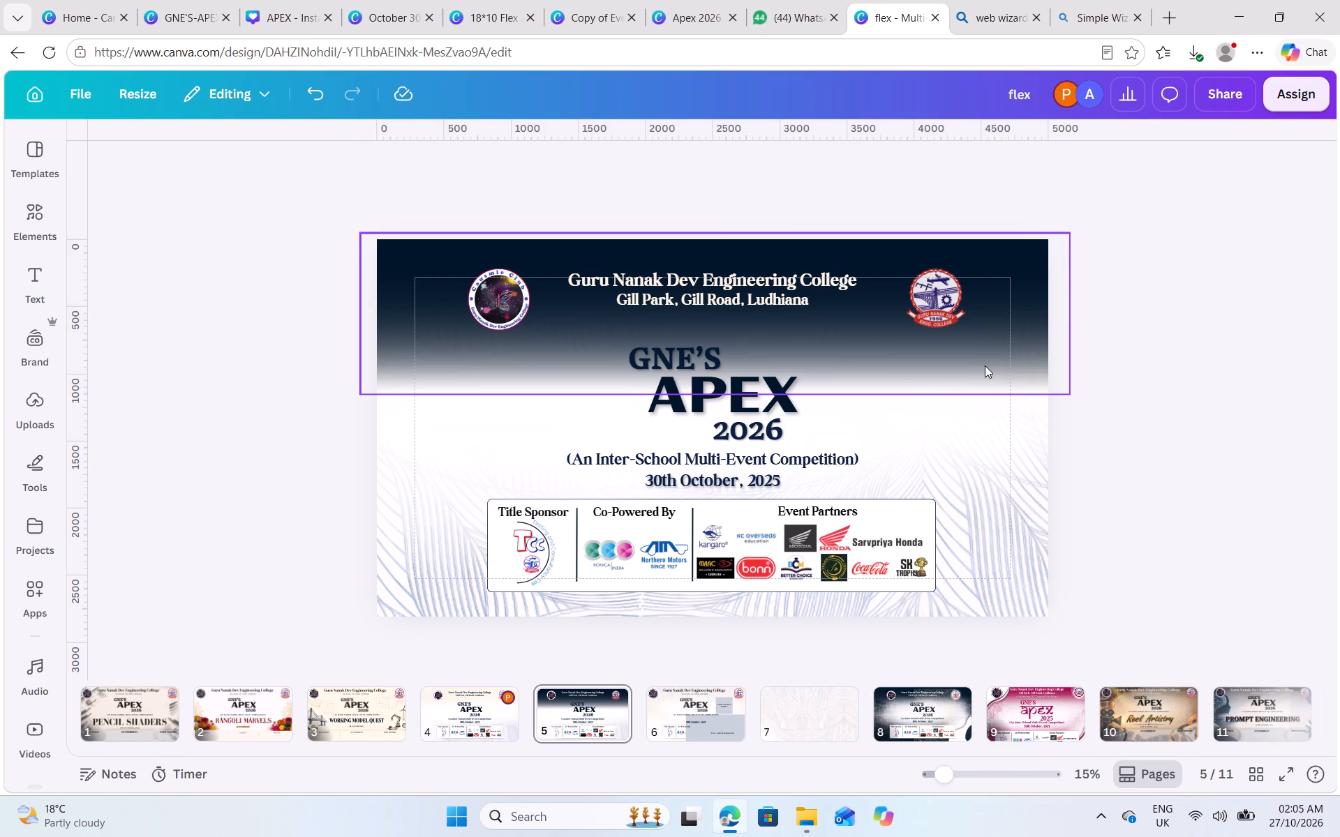
left_click_drag(722, 394, 714, 469)
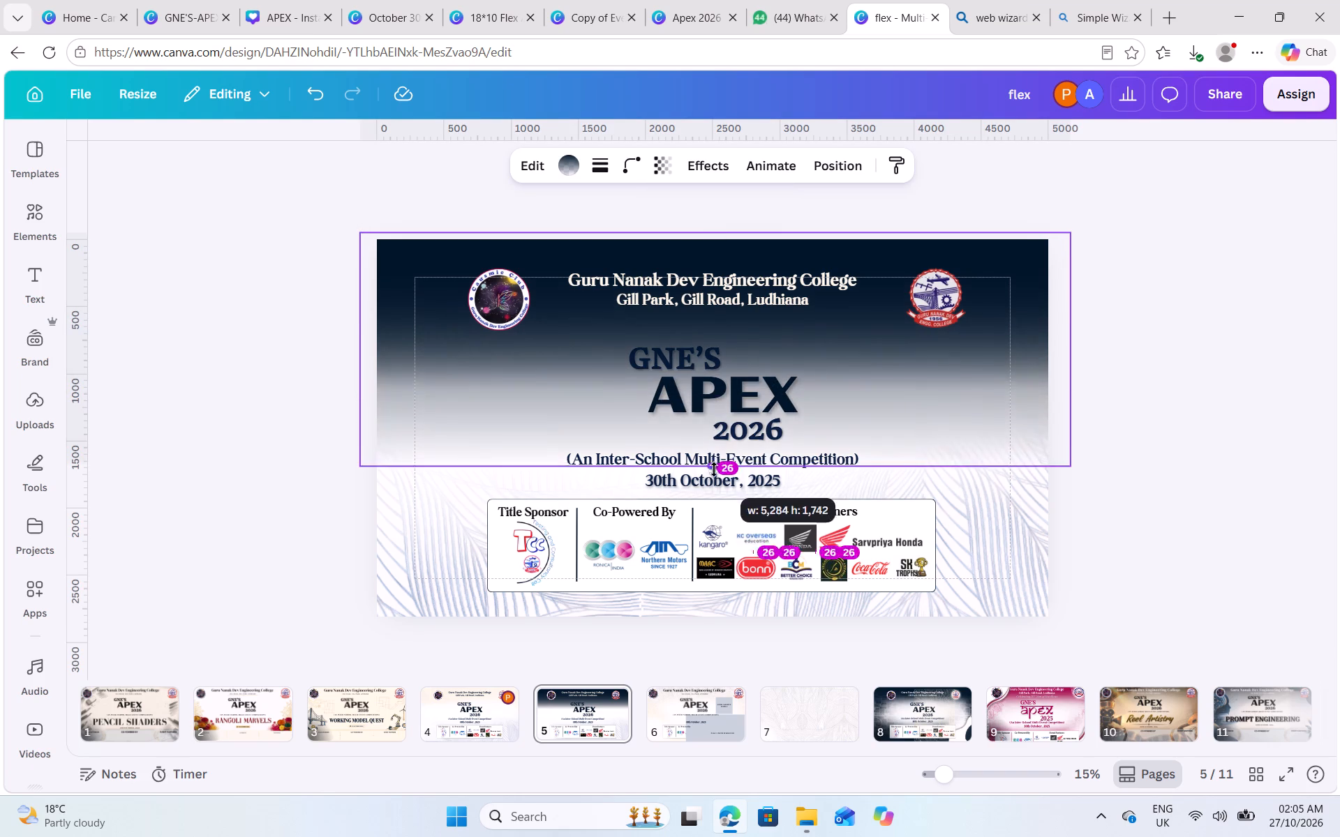
left_click_drag(714, 469, 684, 564)
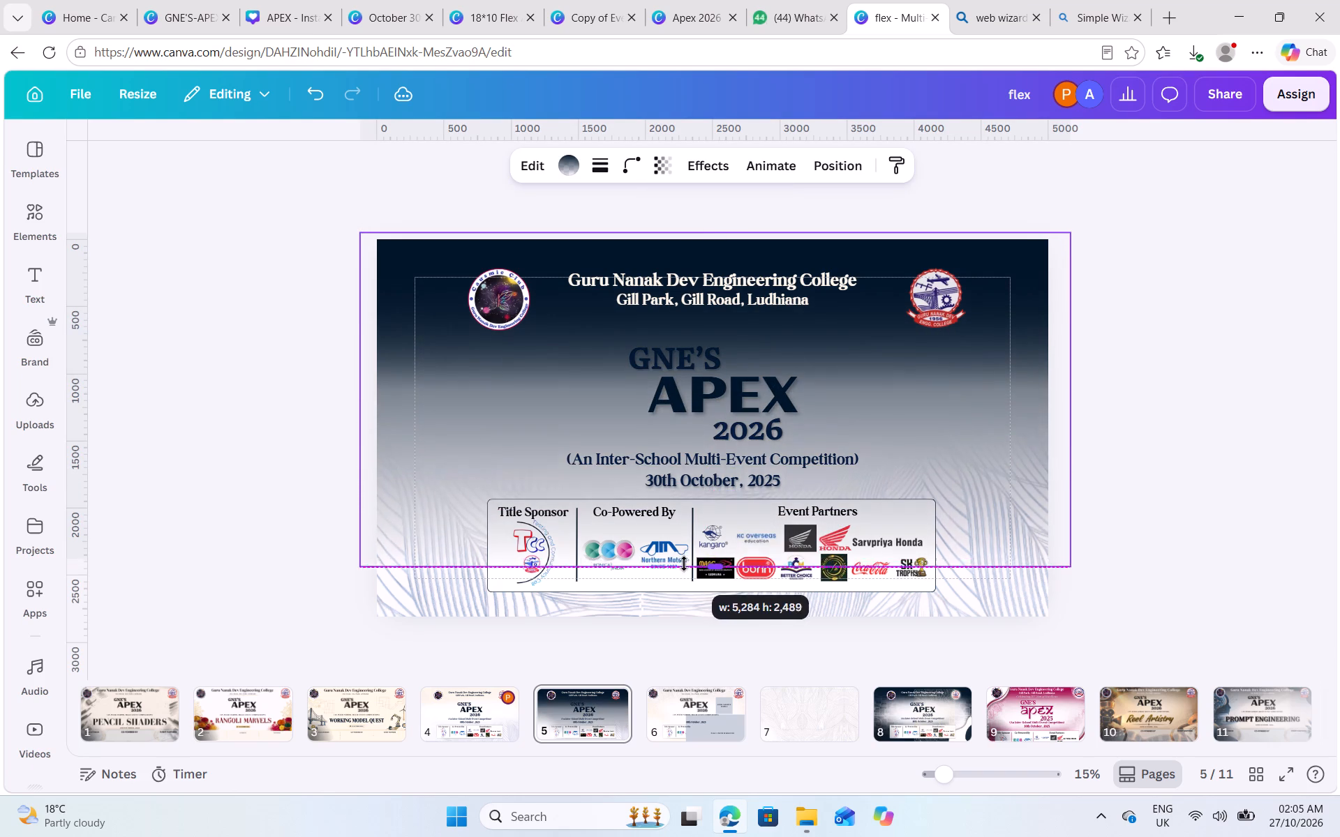
left_click_drag(684, 564, 713, 443)
double_click(1152, 385)
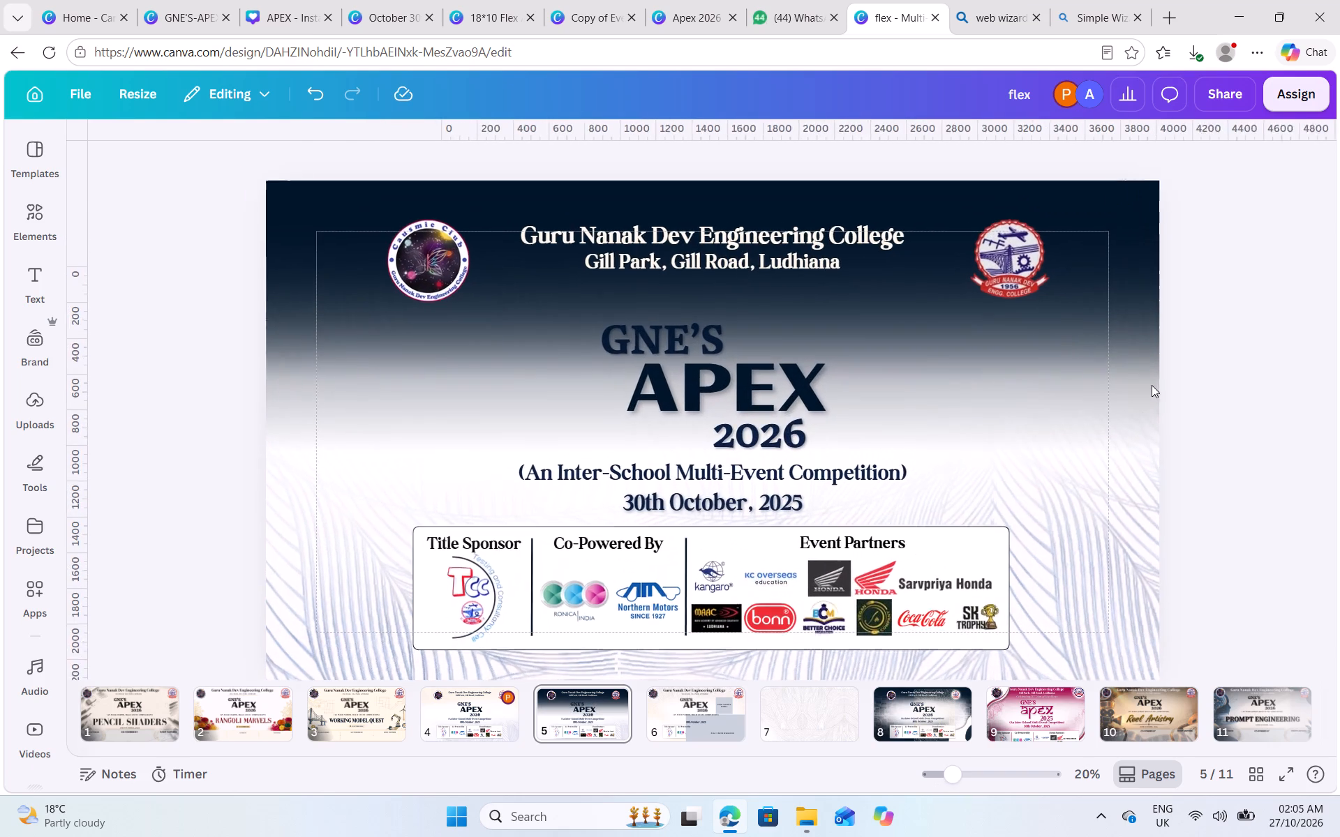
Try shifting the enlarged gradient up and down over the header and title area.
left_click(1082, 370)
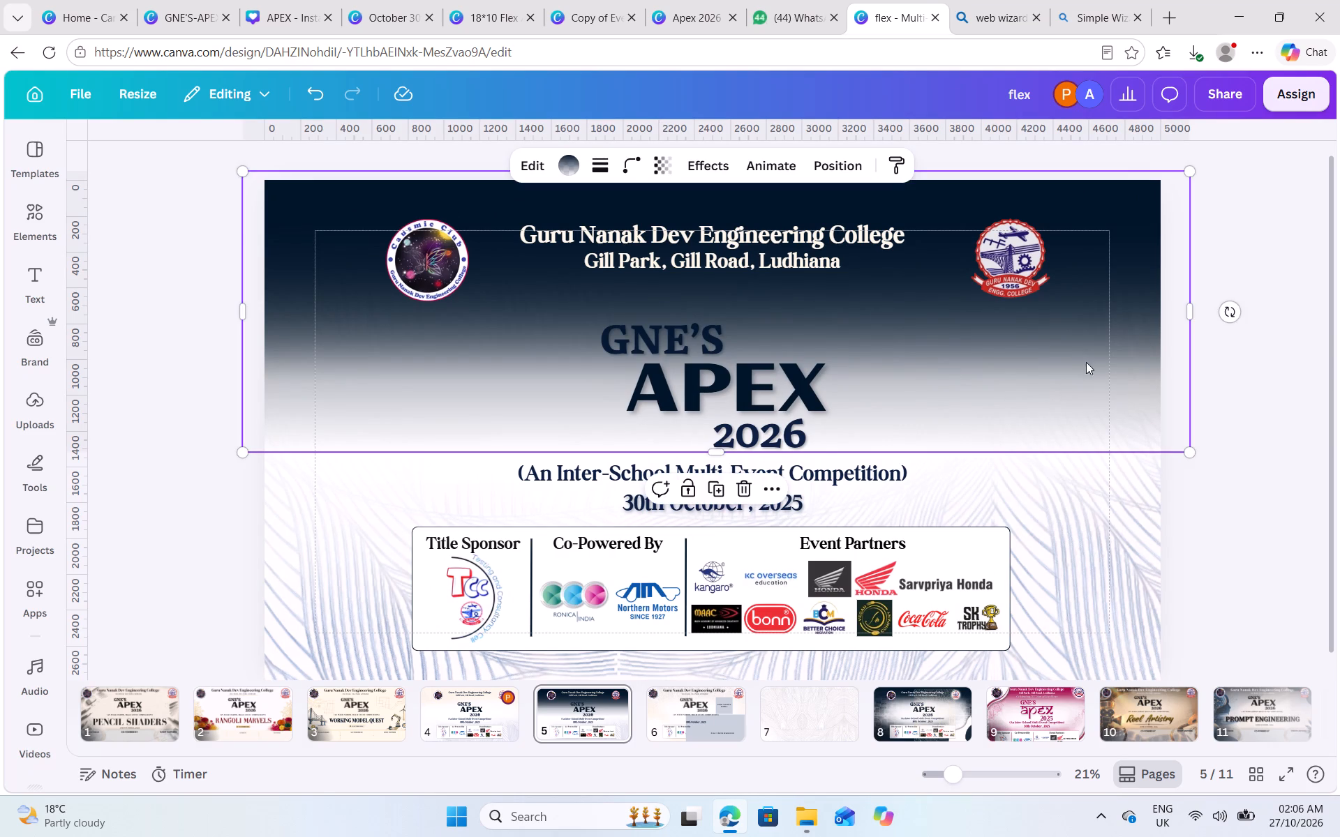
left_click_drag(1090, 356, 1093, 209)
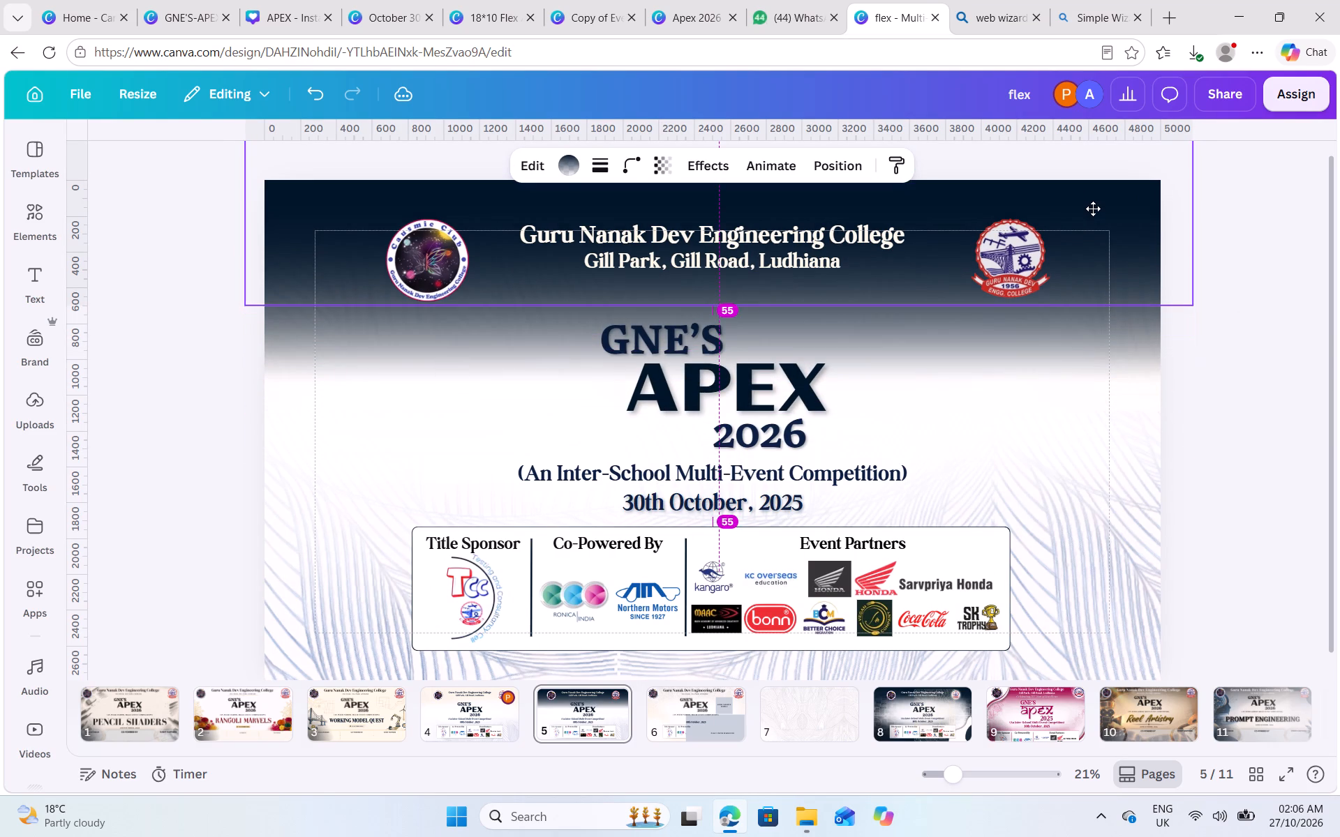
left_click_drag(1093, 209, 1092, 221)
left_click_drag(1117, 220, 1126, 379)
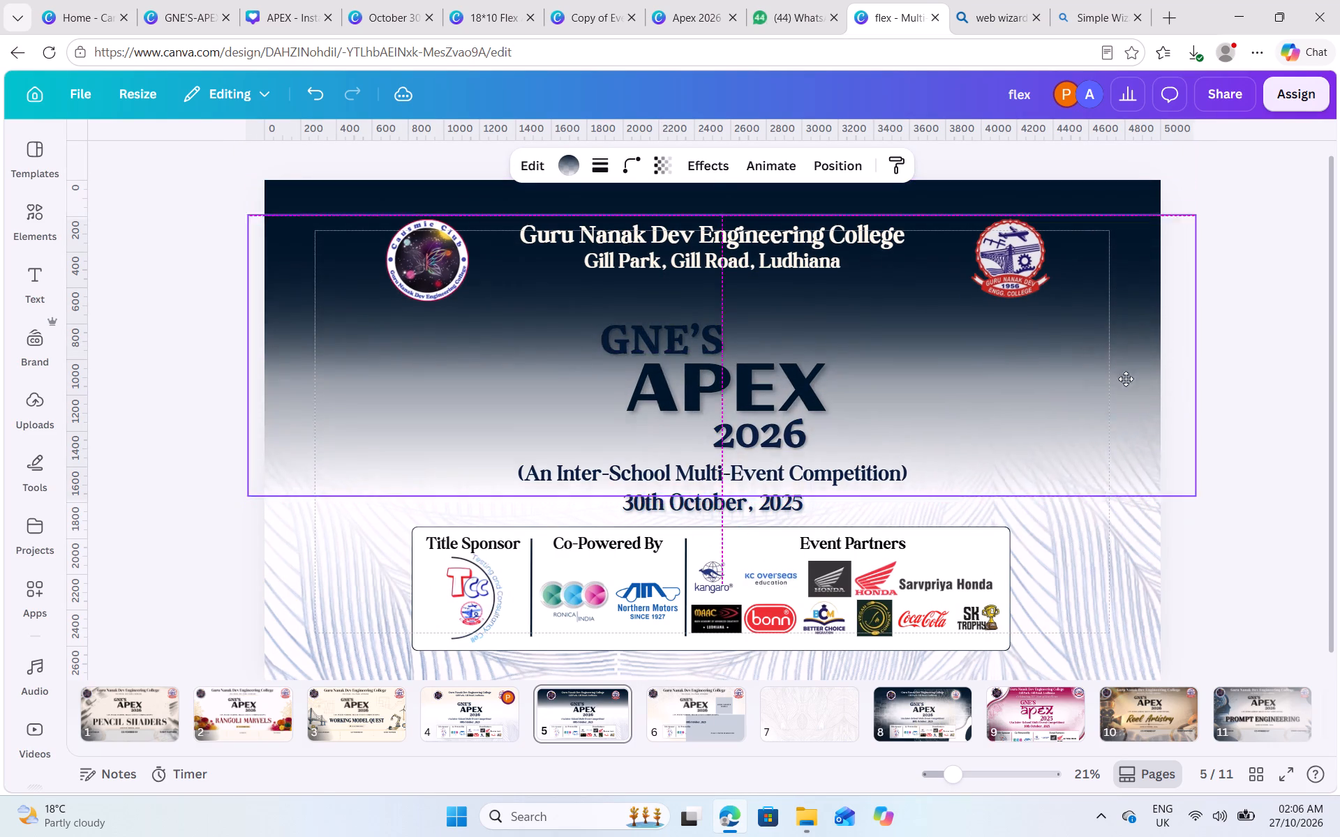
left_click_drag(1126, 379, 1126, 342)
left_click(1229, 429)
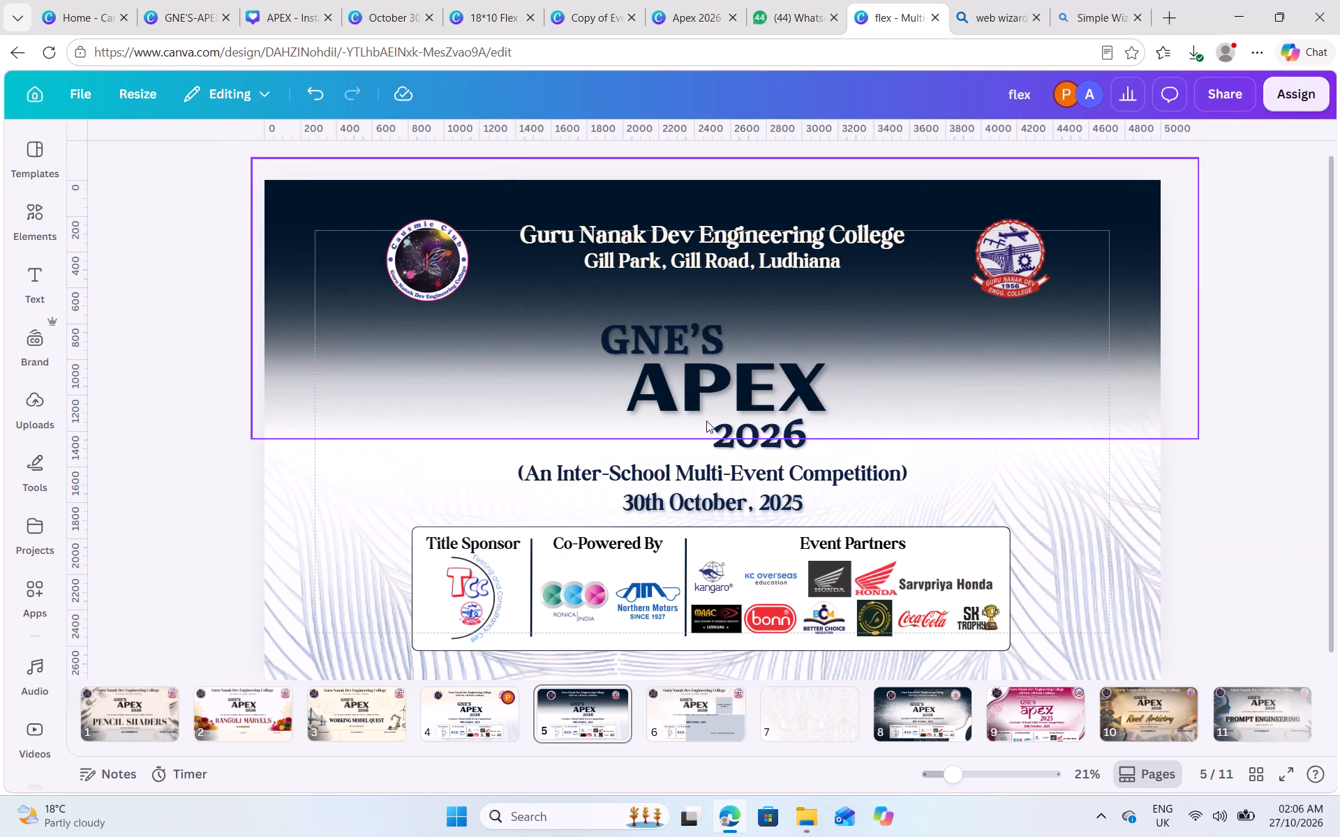
Lower the enlarged gradient to about 195 px from the page top, fading out around the date line.
left_click(707, 419)
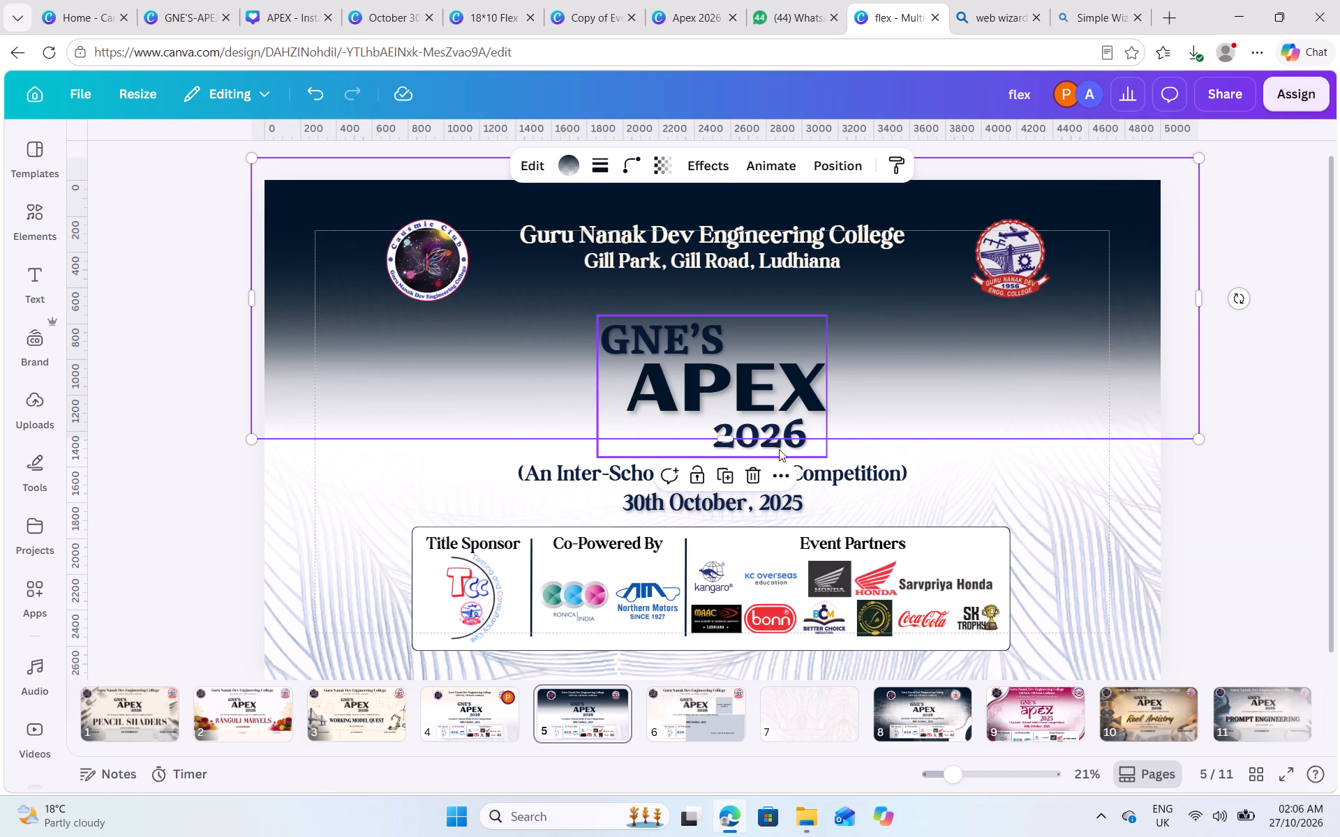
left_click(780, 449)
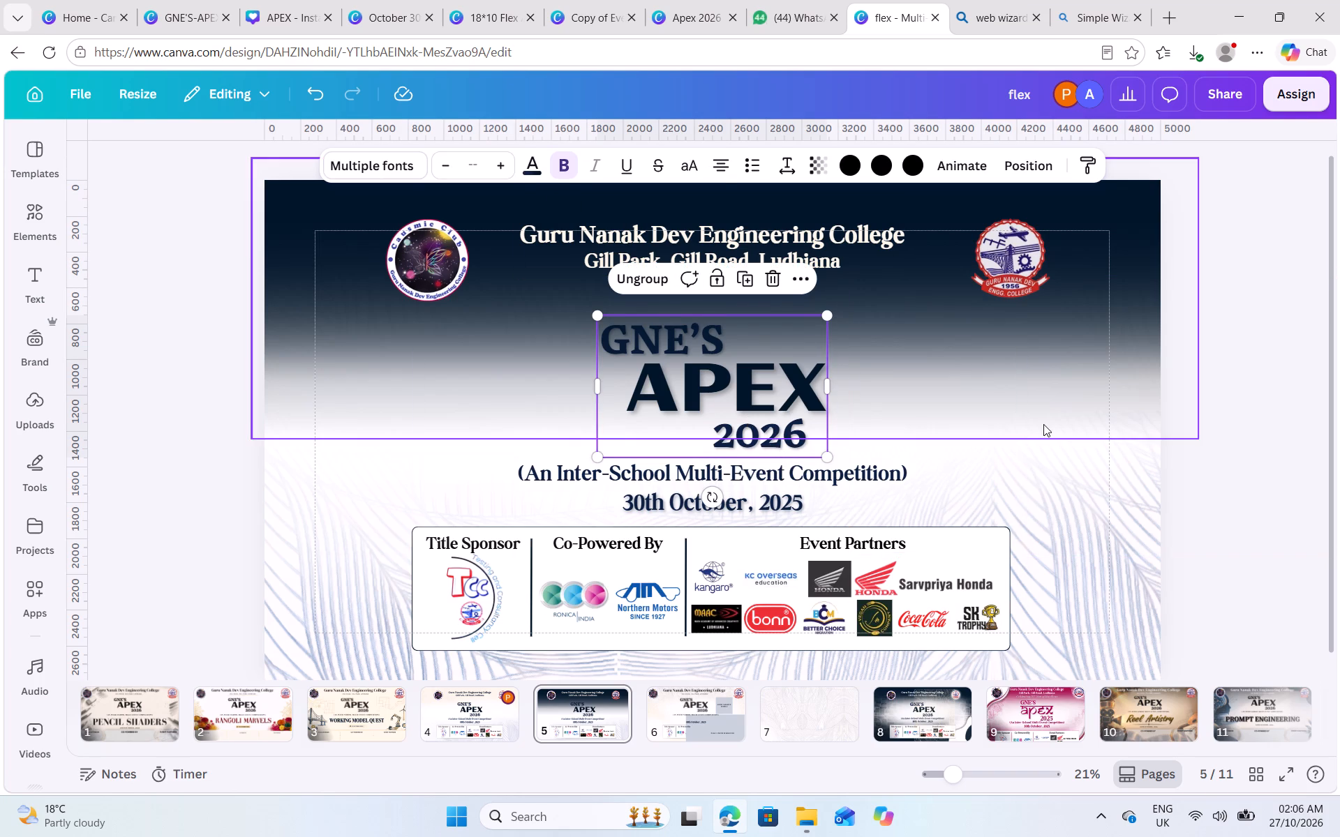
left_click_drag(1156, 300, 1157, 374)
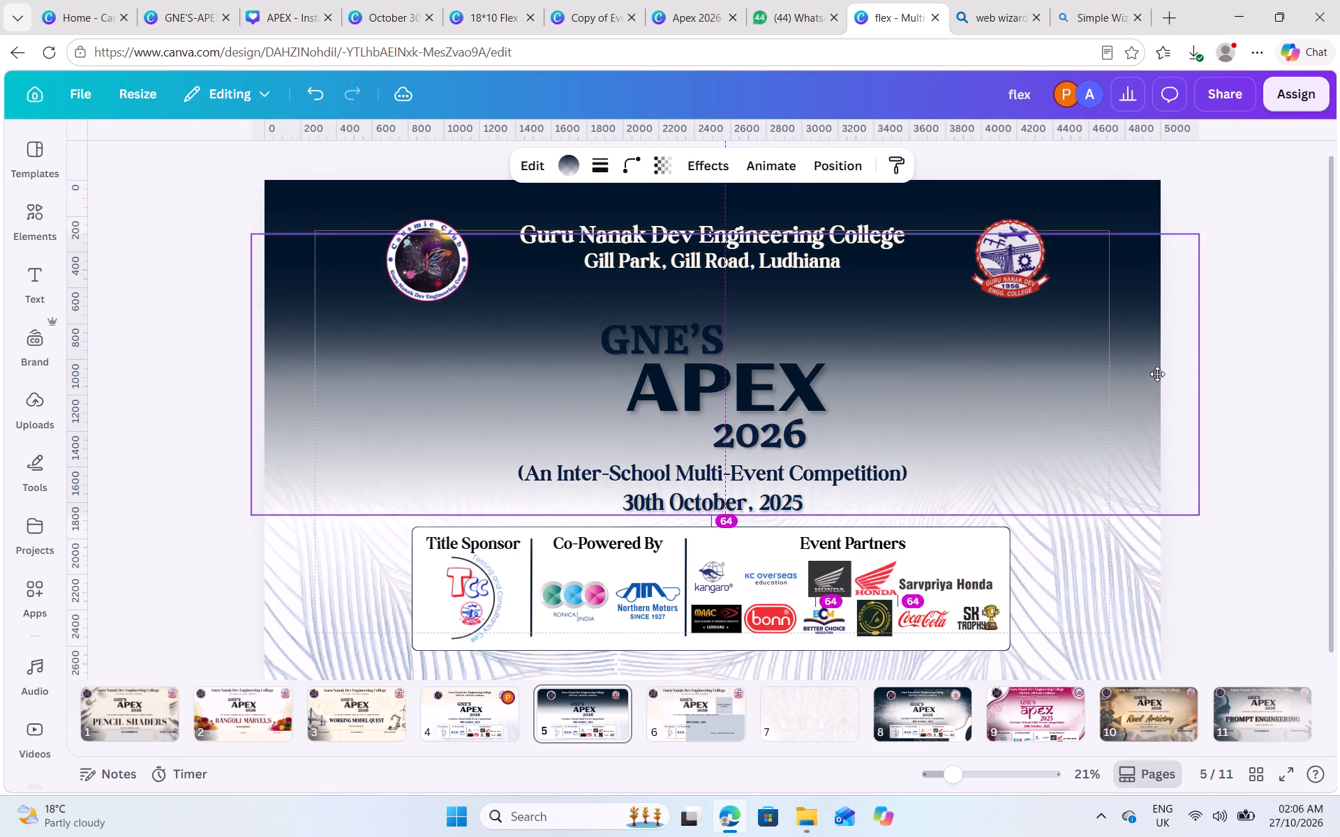
left_click_drag(1157, 374, 1153, 375)
left_click_drag(1159, 342, 1157, 361)
left_click_drag(1126, 346, 1126, 364)
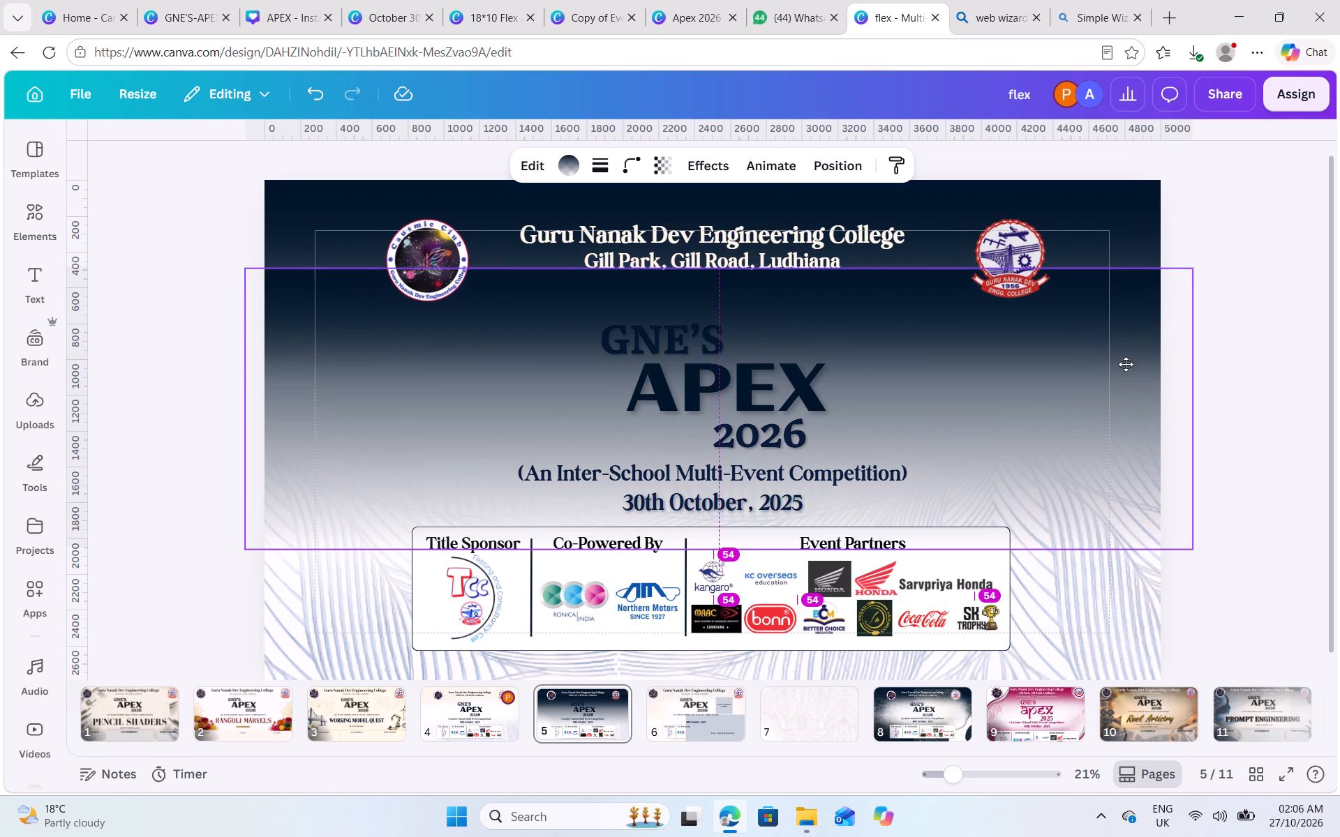
left_click_drag(1126, 364, 1126, 363)
left_click(1220, 295)
left_click_drag(1122, 330, 1126, 272)
left_click(1239, 293)
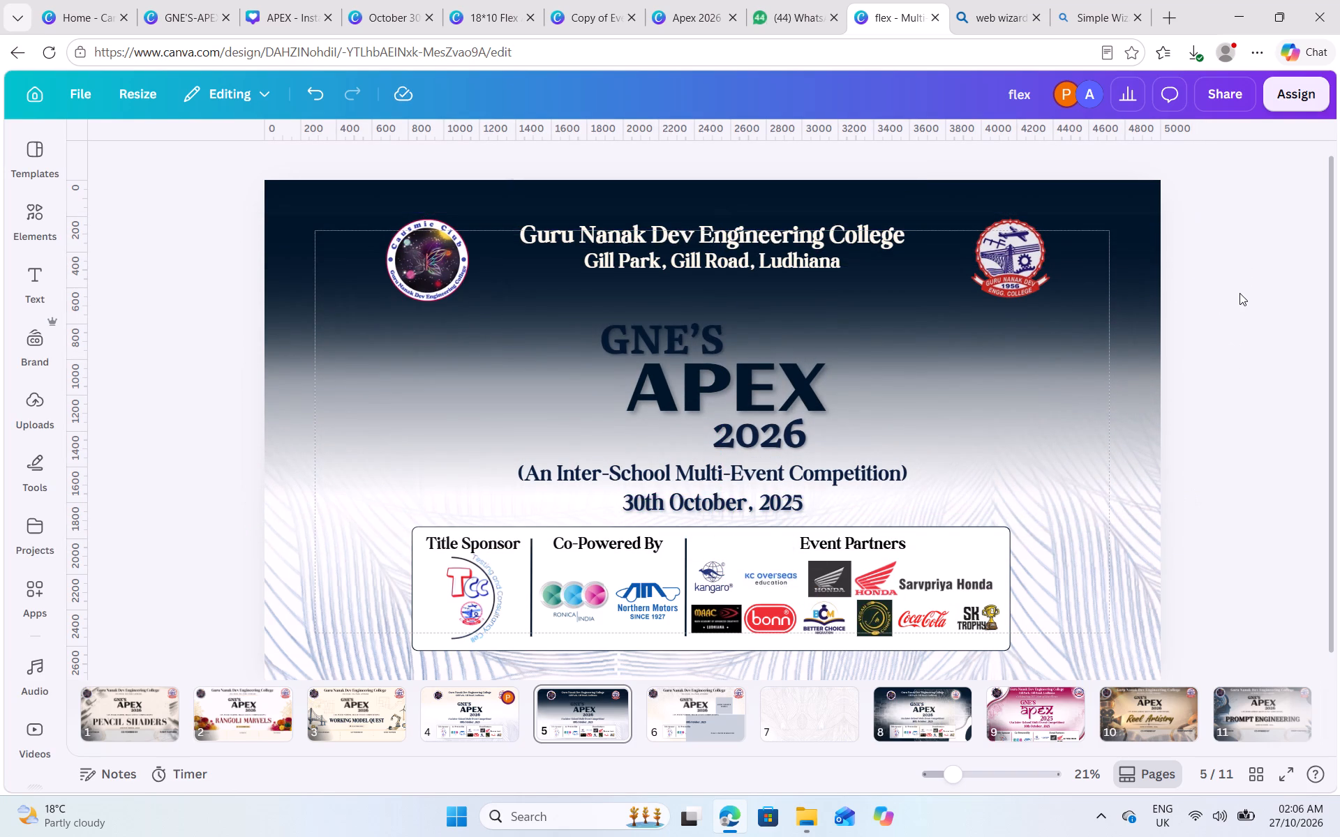
Duplicate the enlarged gradient and place the copy lower, about 646 px from the page top.
left_click(1134, 312)
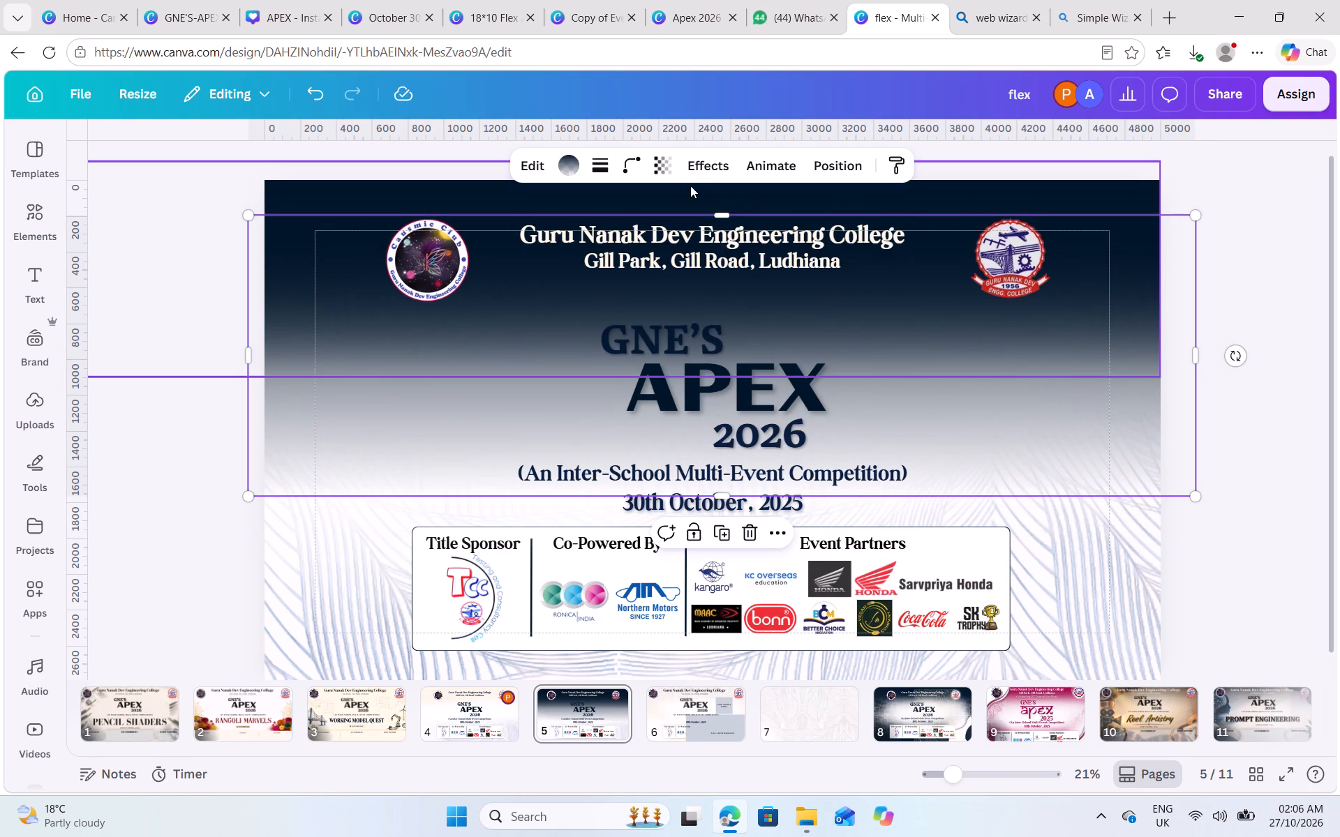
left_click(717, 534)
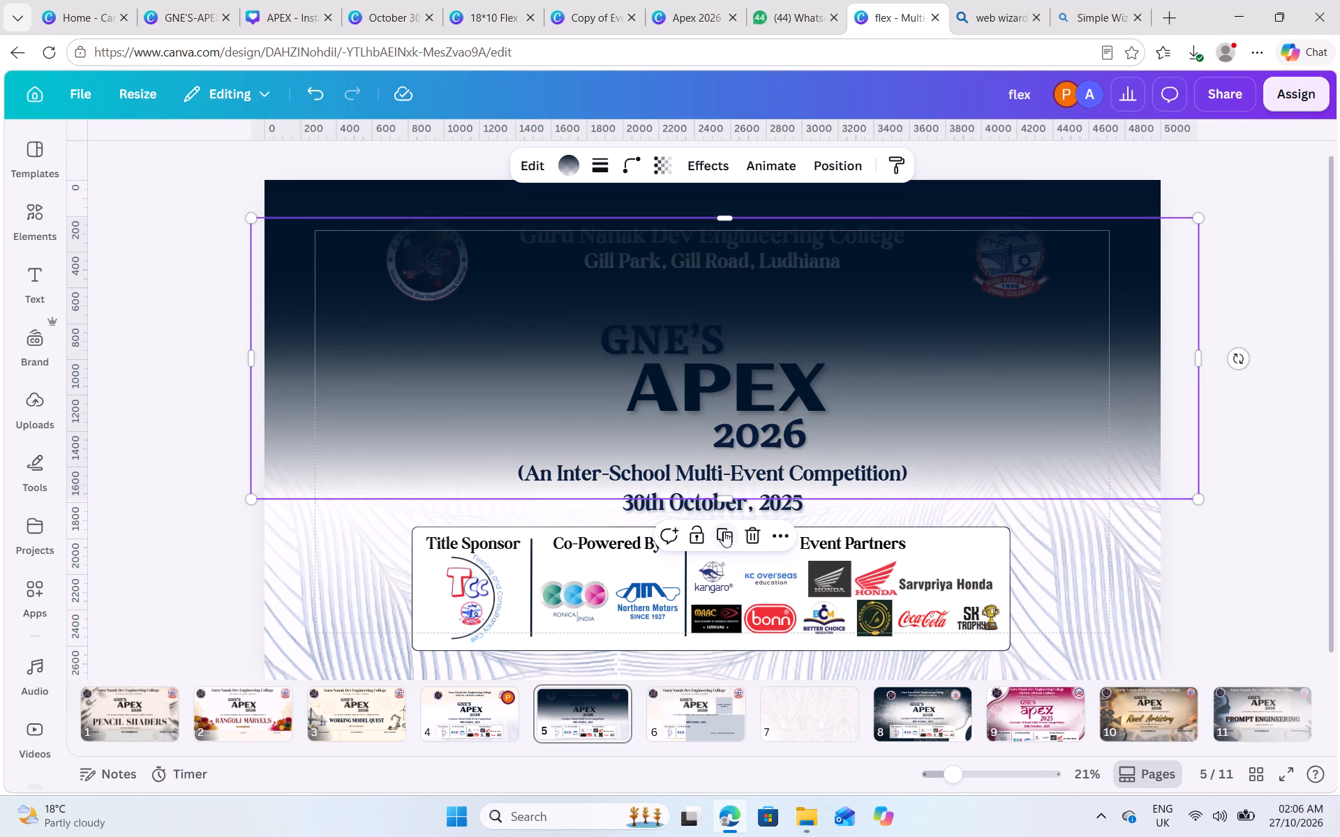
left_click_drag(924, 343, 916, 423)
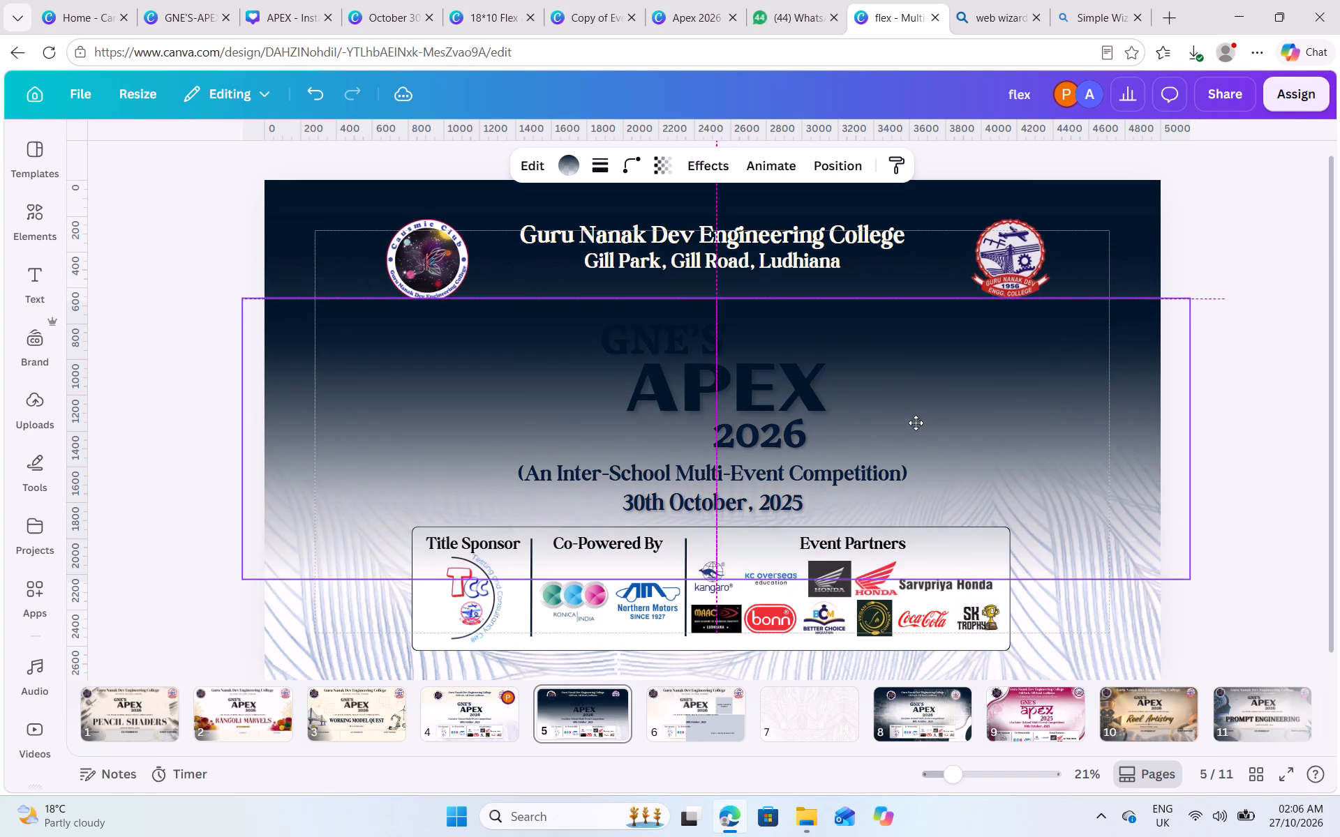
left_click_drag(916, 423, 916, 421)
Send the copied gradient to the back, then raise it one layer forward.
left_click(824, 179)
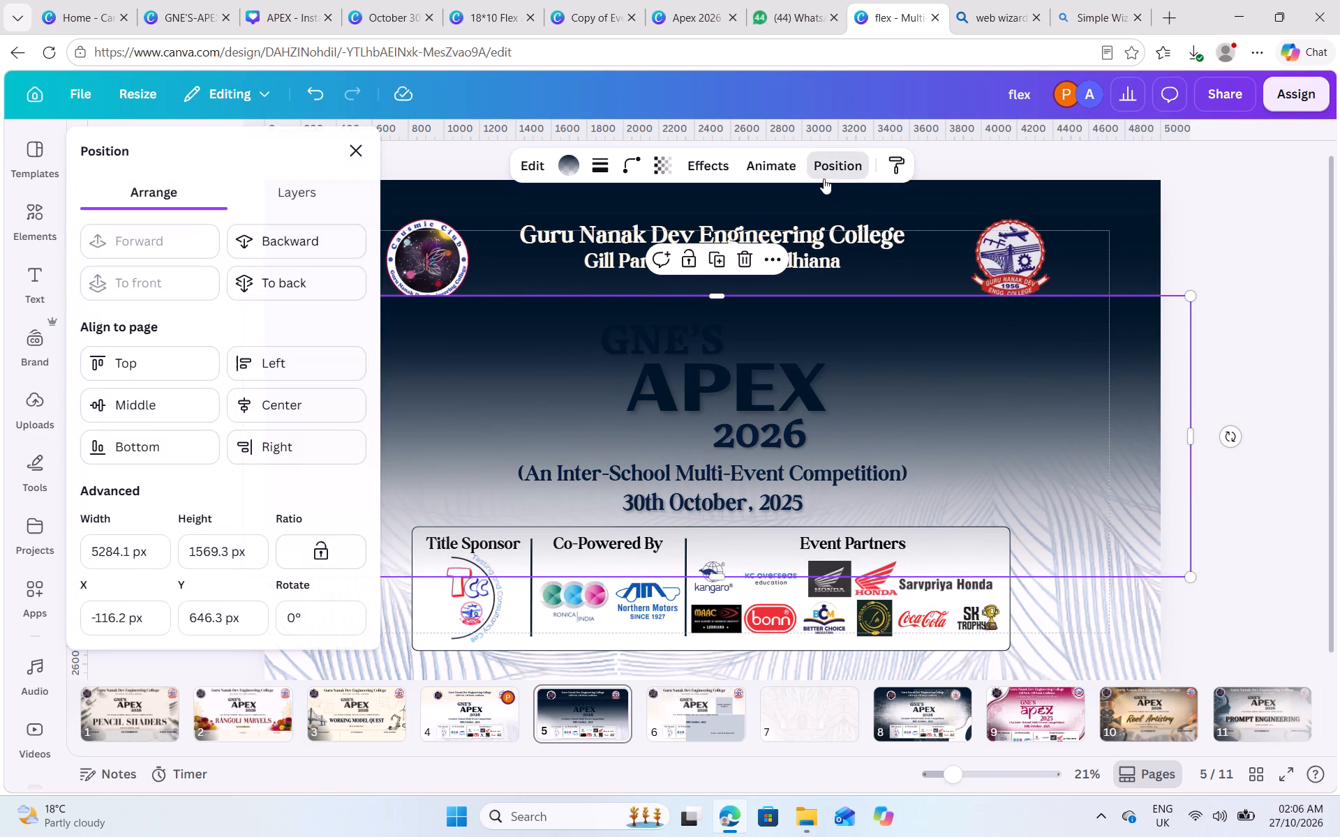
left_click(293, 246)
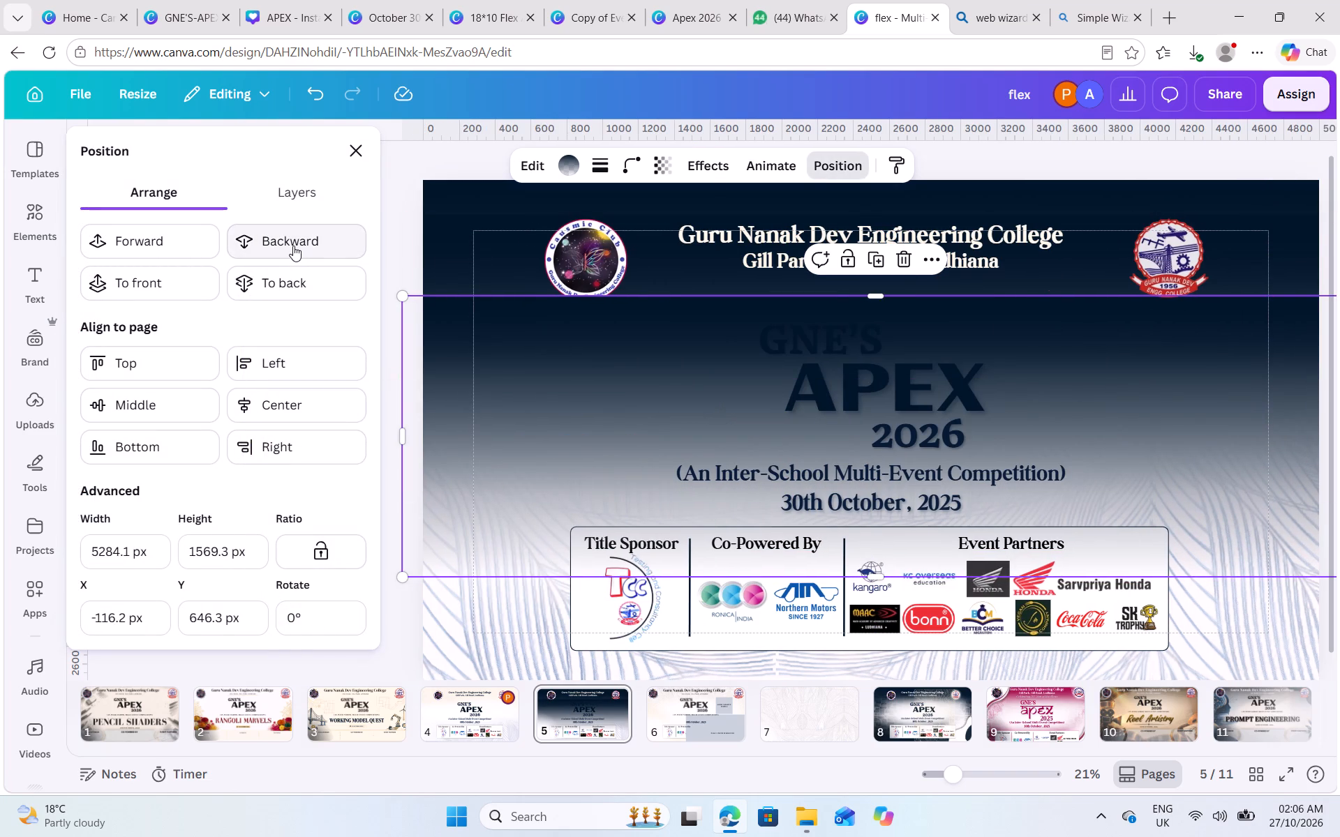
triple_click(293, 246)
left_click(290, 277)
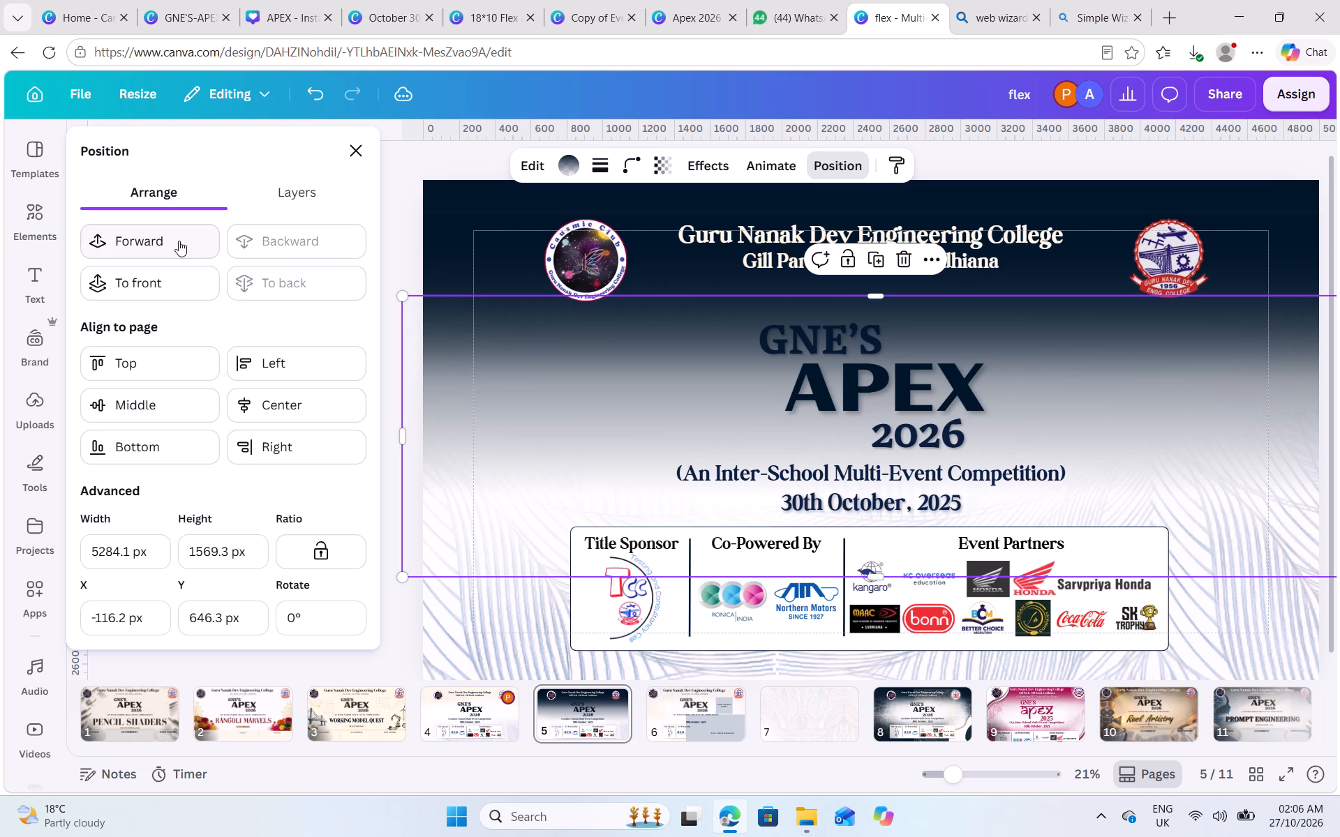
left_click(171, 234)
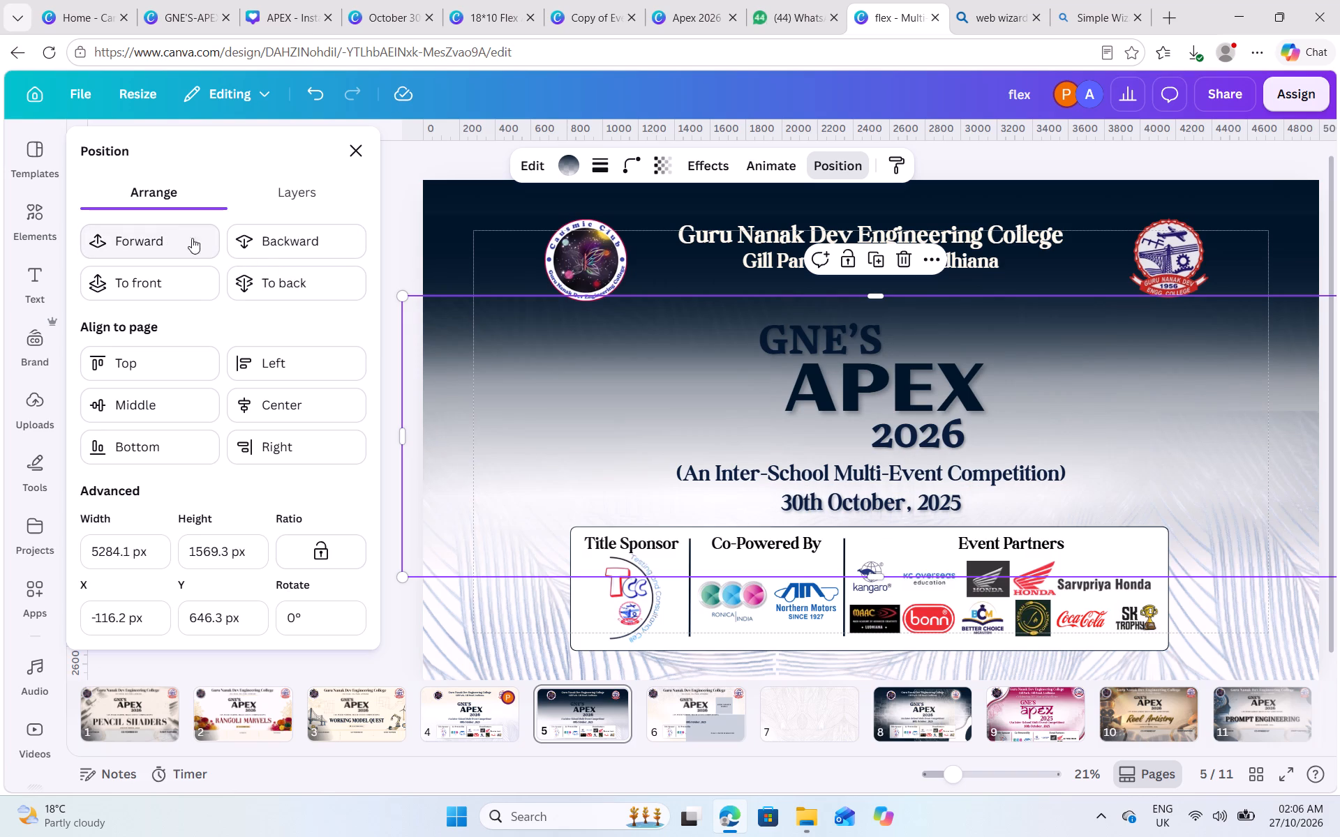
Change the grouped "GNE'S APEX 2026" title text on page 5 to the design's cream colour.
left_click(825, 402)
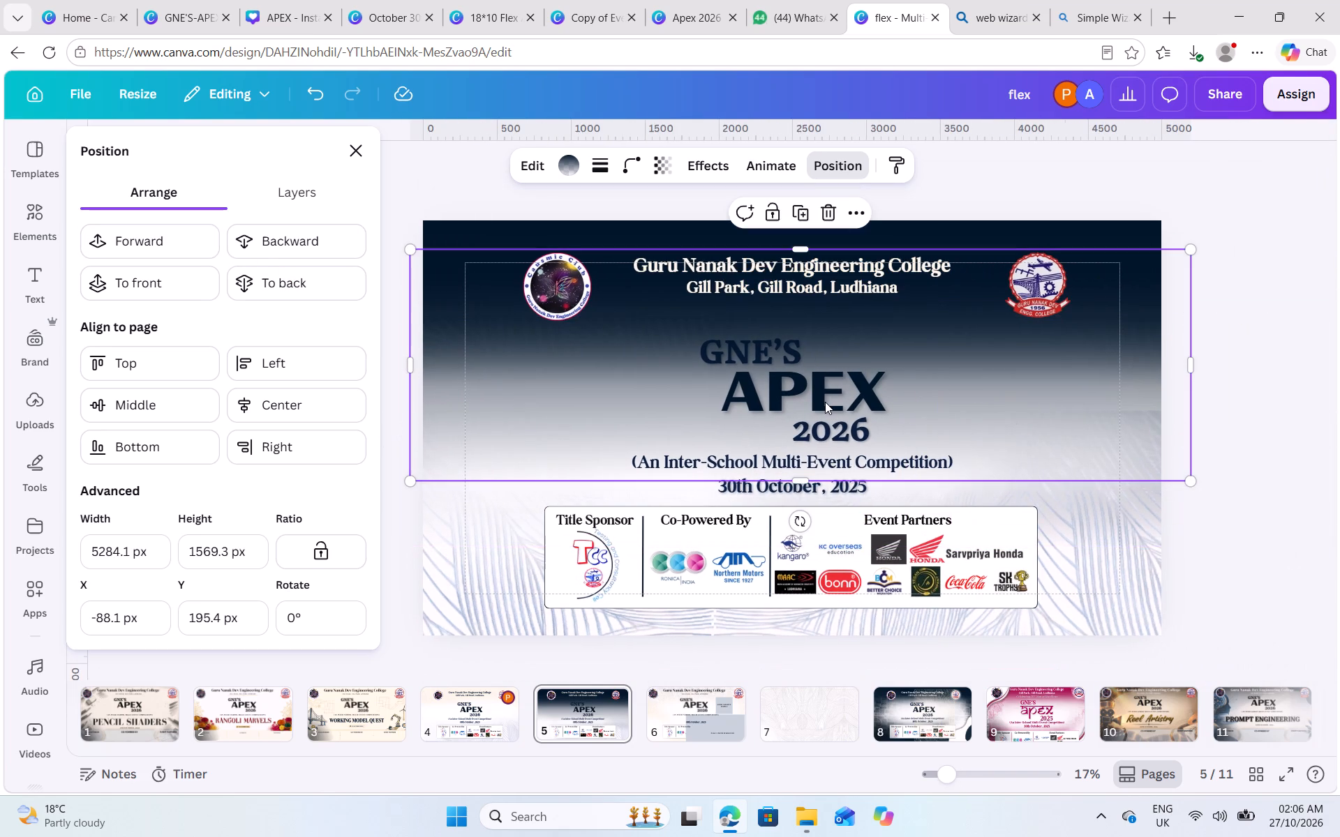
left_click(343, 200)
scroll(252, 403, "down", 5)
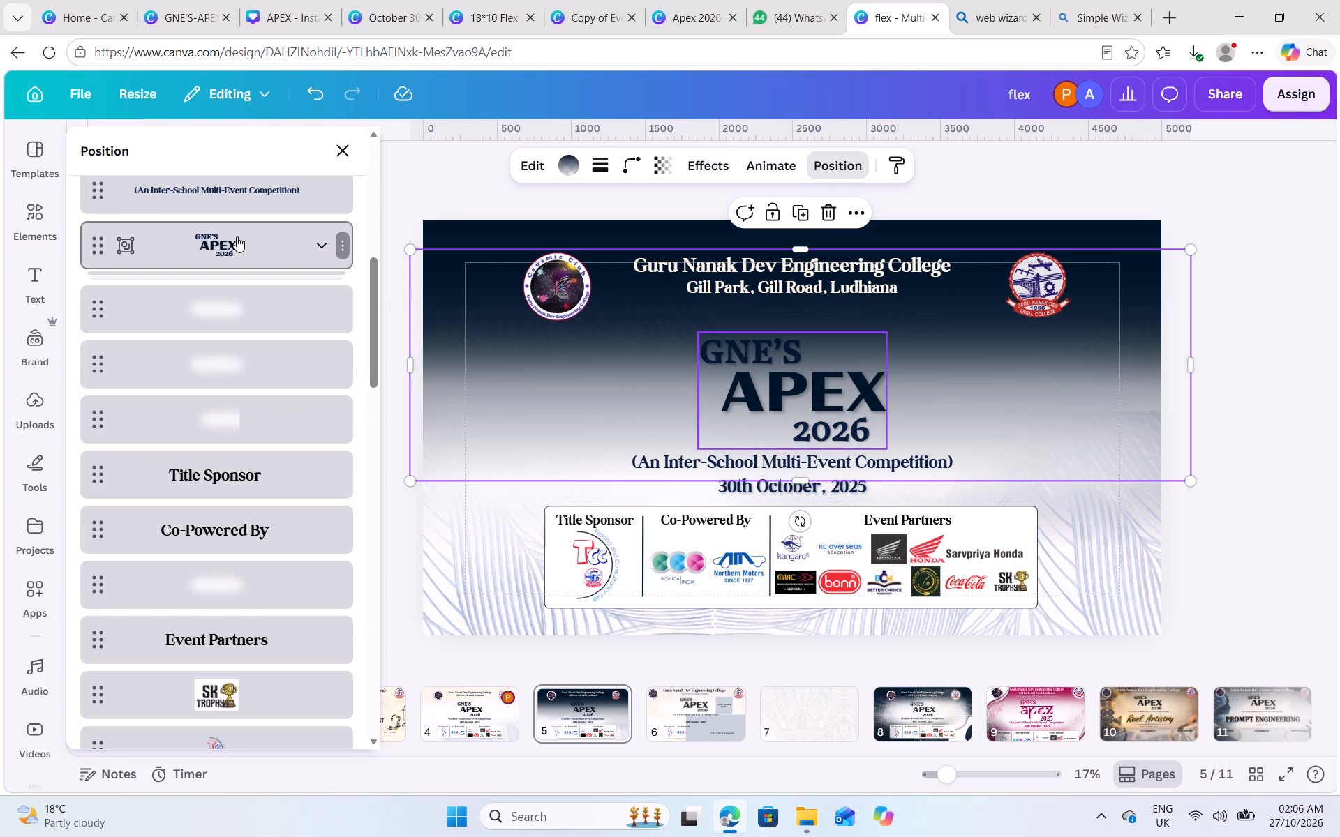
left_click(237, 236)
left_click(533, 169)
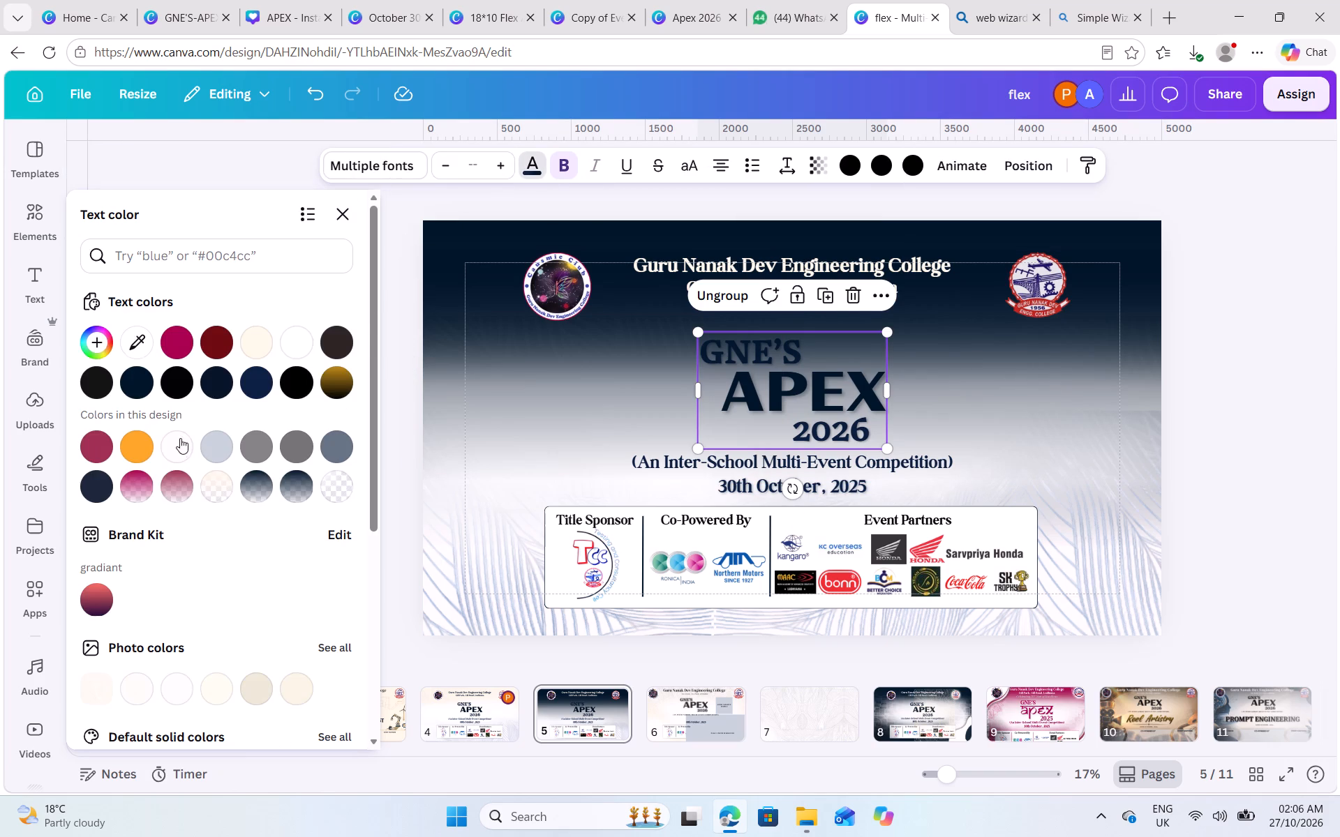
left_click(250, 331)
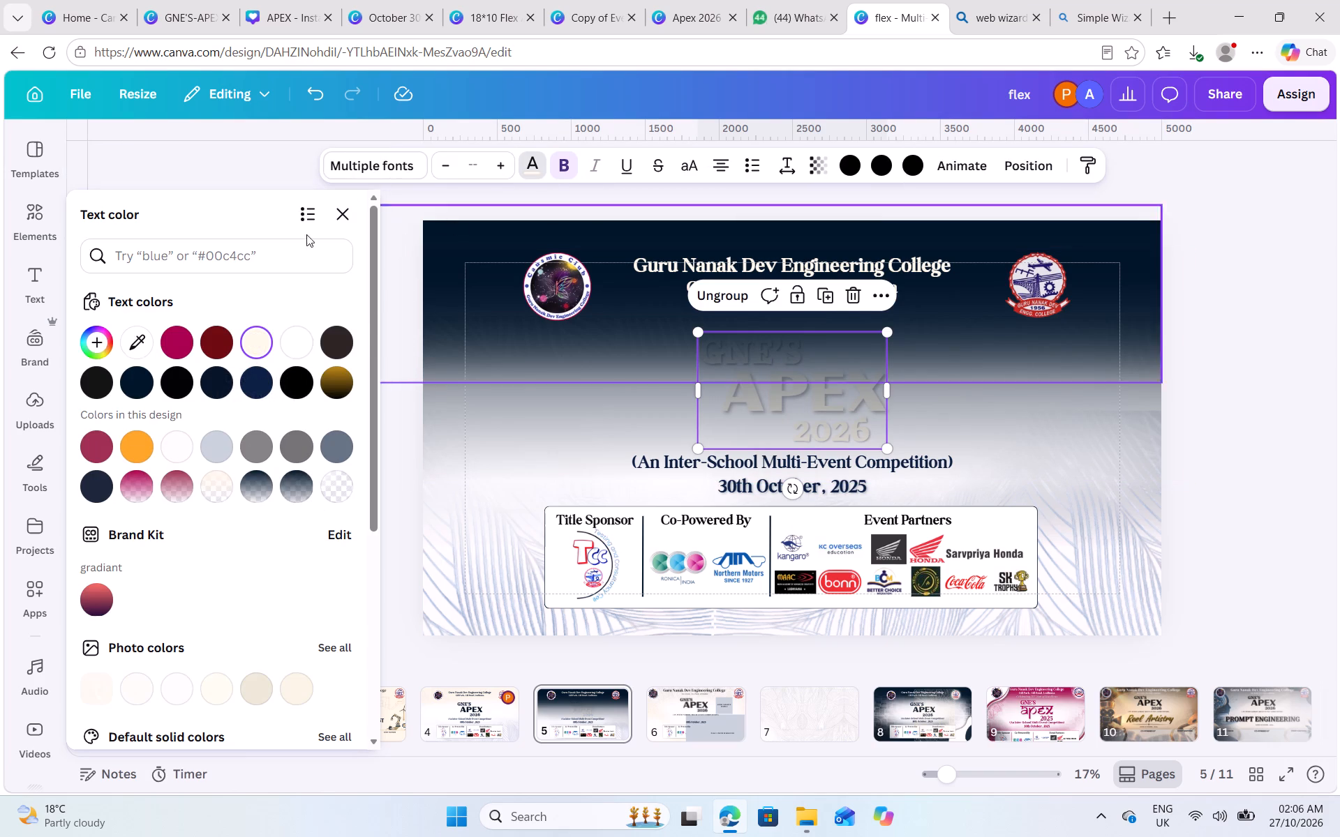
Bring the grouped "GNE'S APEX 2026" title to the front, above the gradients.
scroll(276, 278, "up", 4)
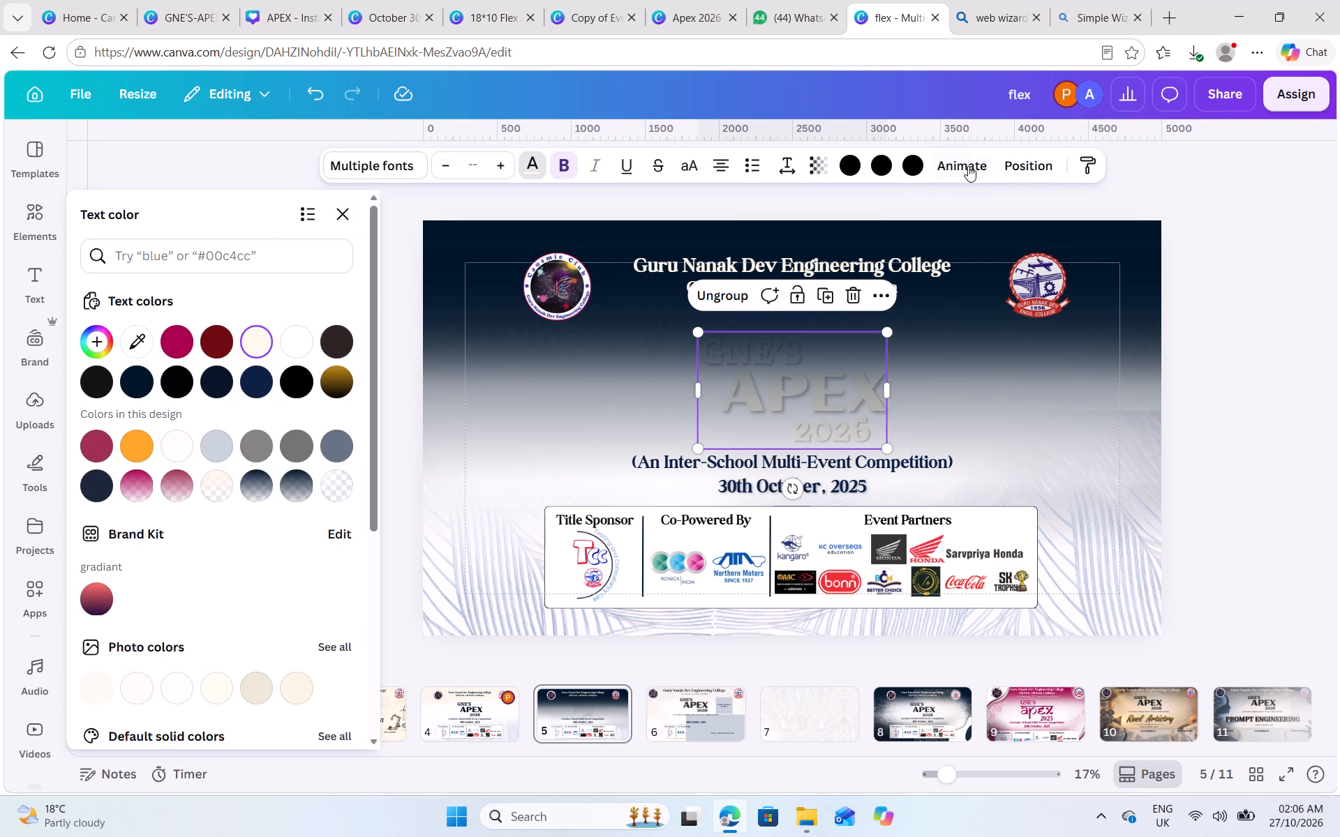
left_click(1015, 169)
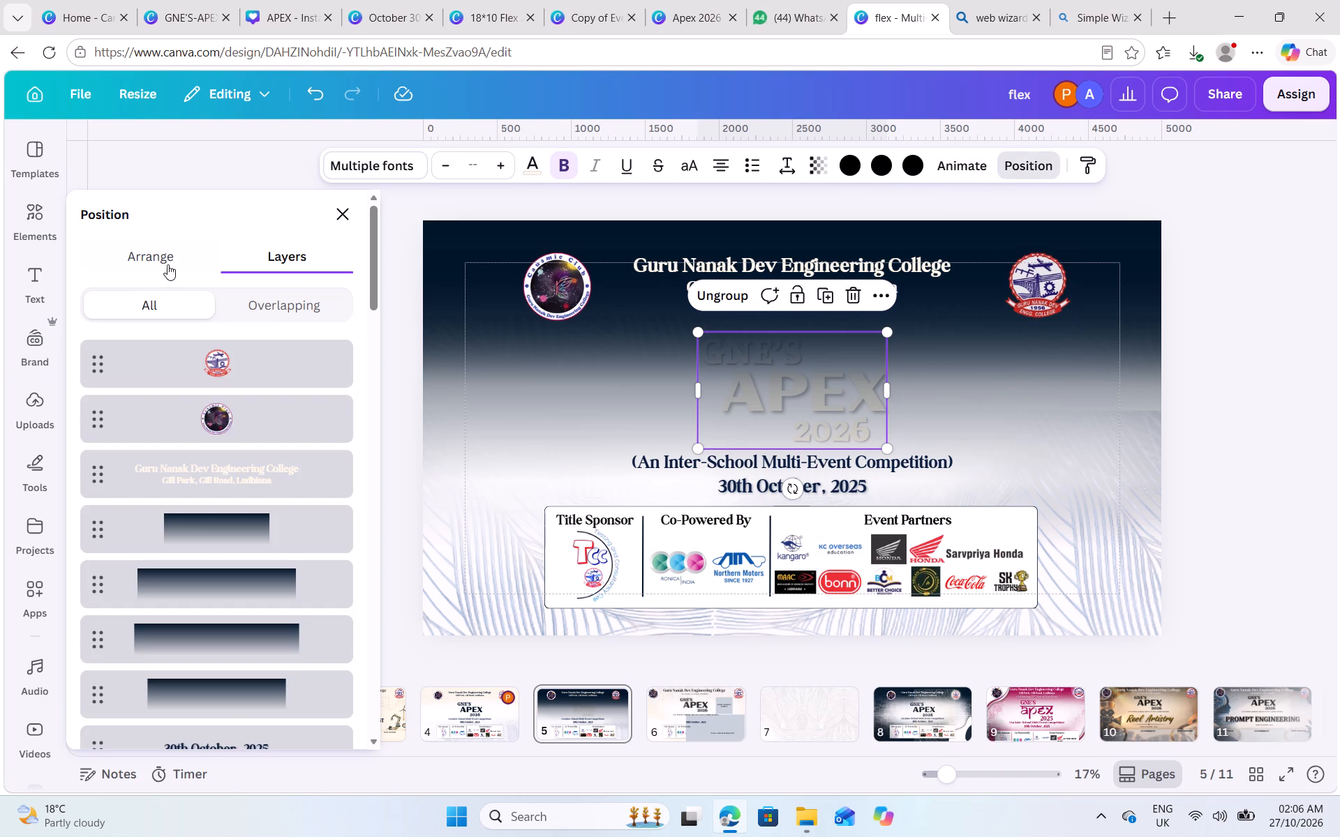
left_click(161, 257)
left_click(153, 345)
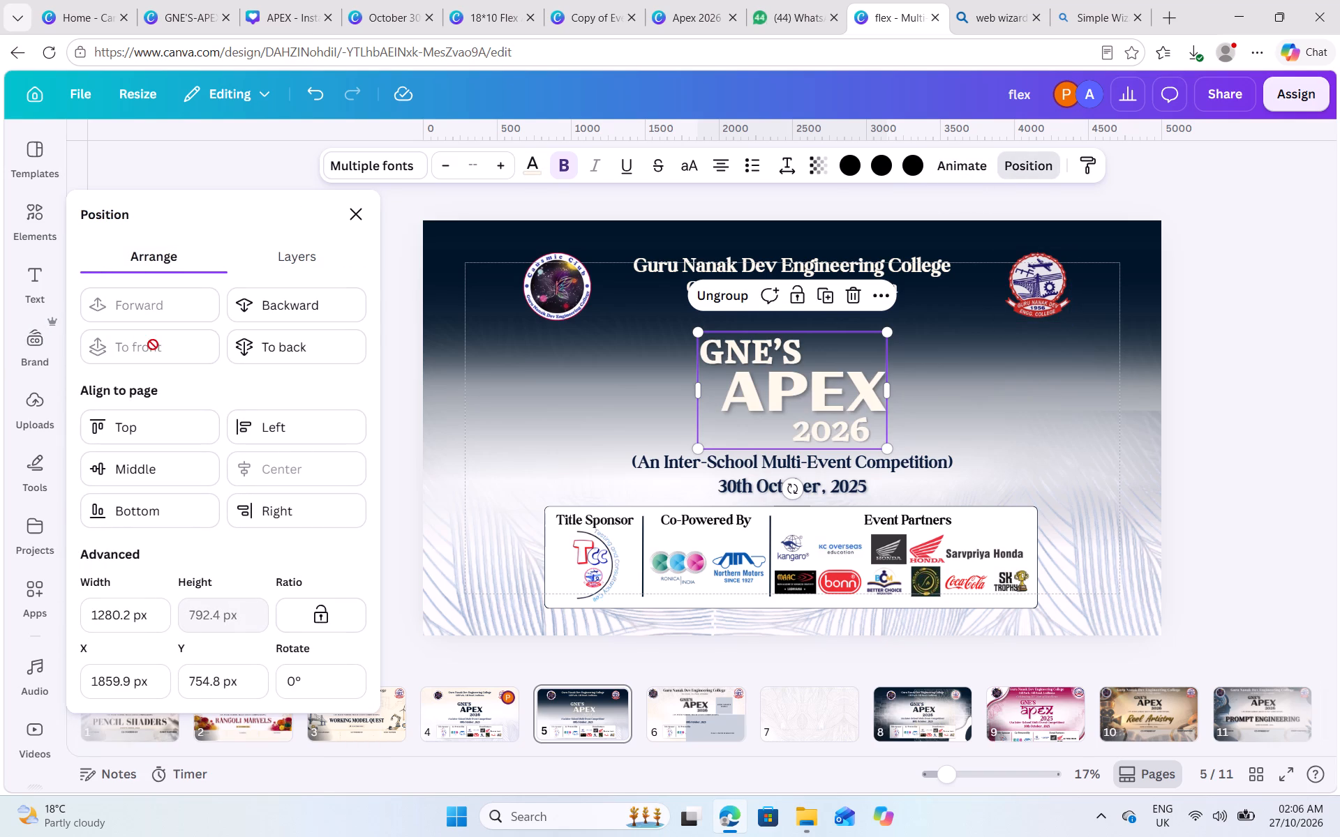
double_click(1219, 356)
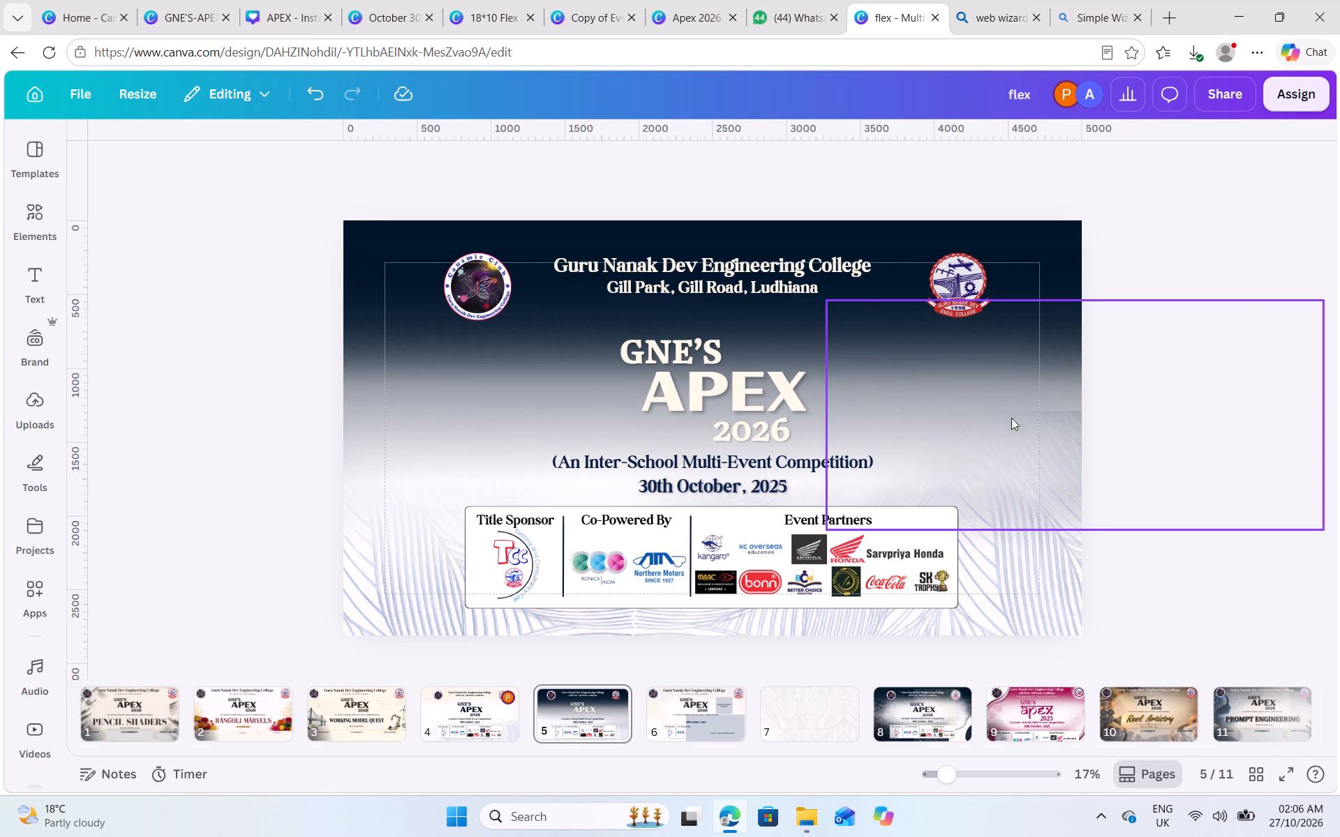
Move the soft white glow further right on page 5, then duplicate it with the copy at about X 3484 px, Y 548 px.
left_click_drag(916, 502, 965, 484)
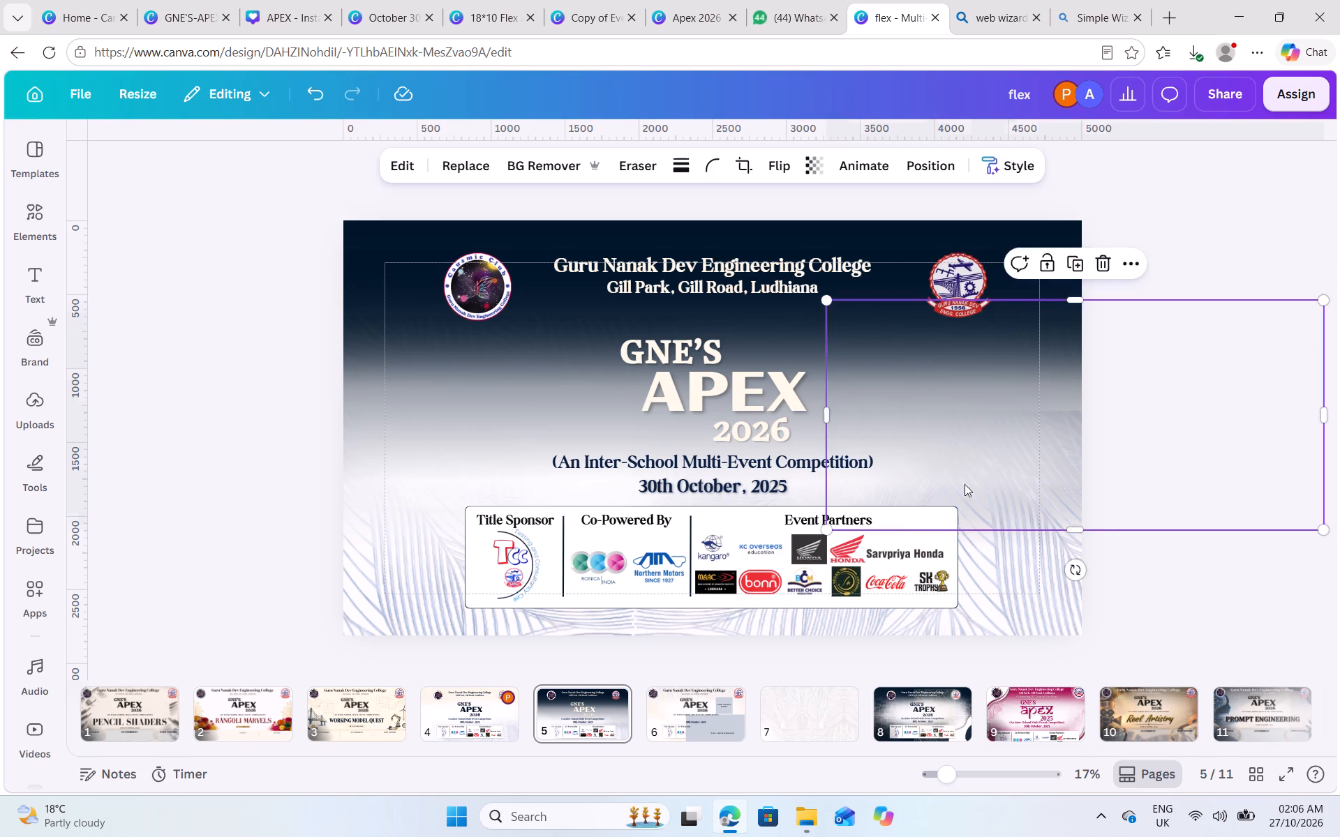
left_click_drag(965, 484, 955, 475)
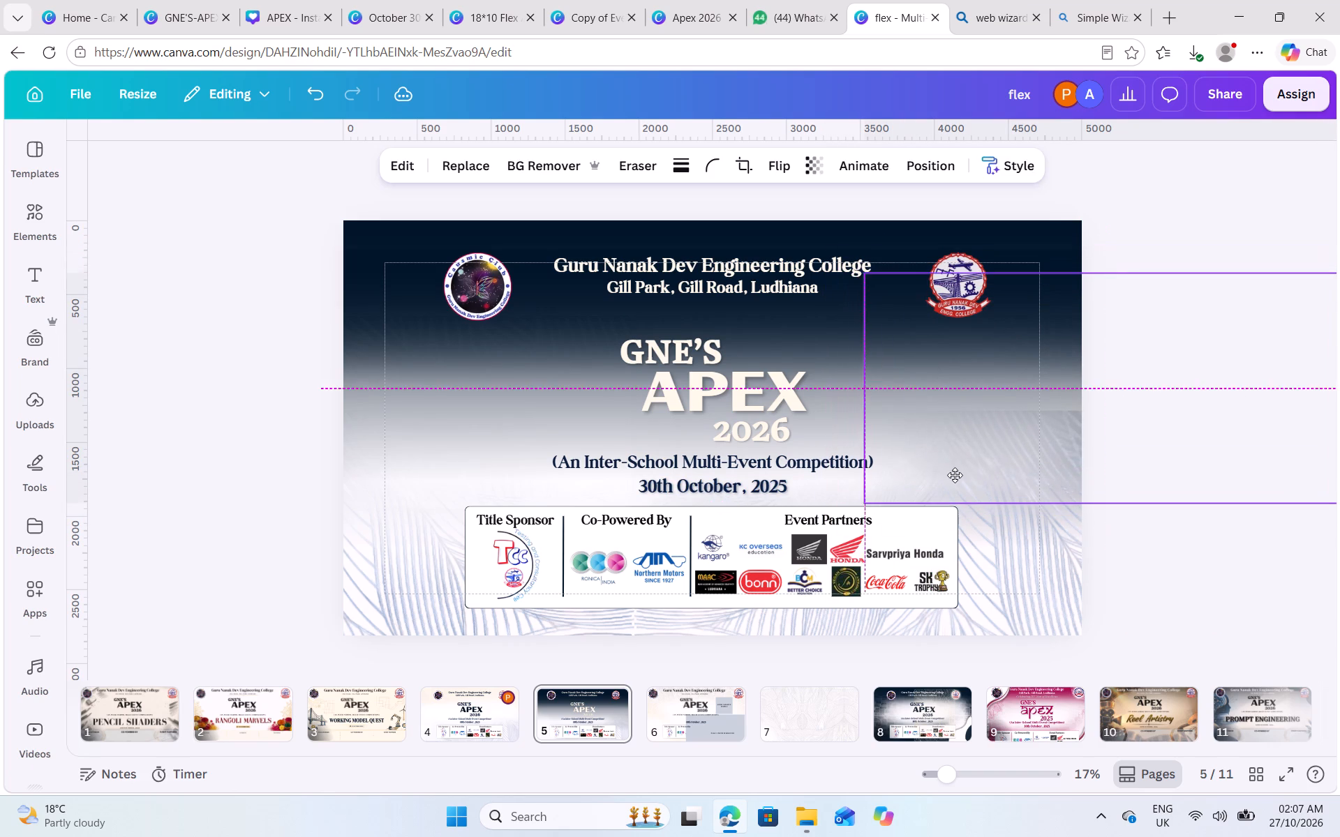
left_click_drag(955, 475, 955, 474)
left_click(1118, 243)
left_click_drag(1017, 446, 1005, 473)
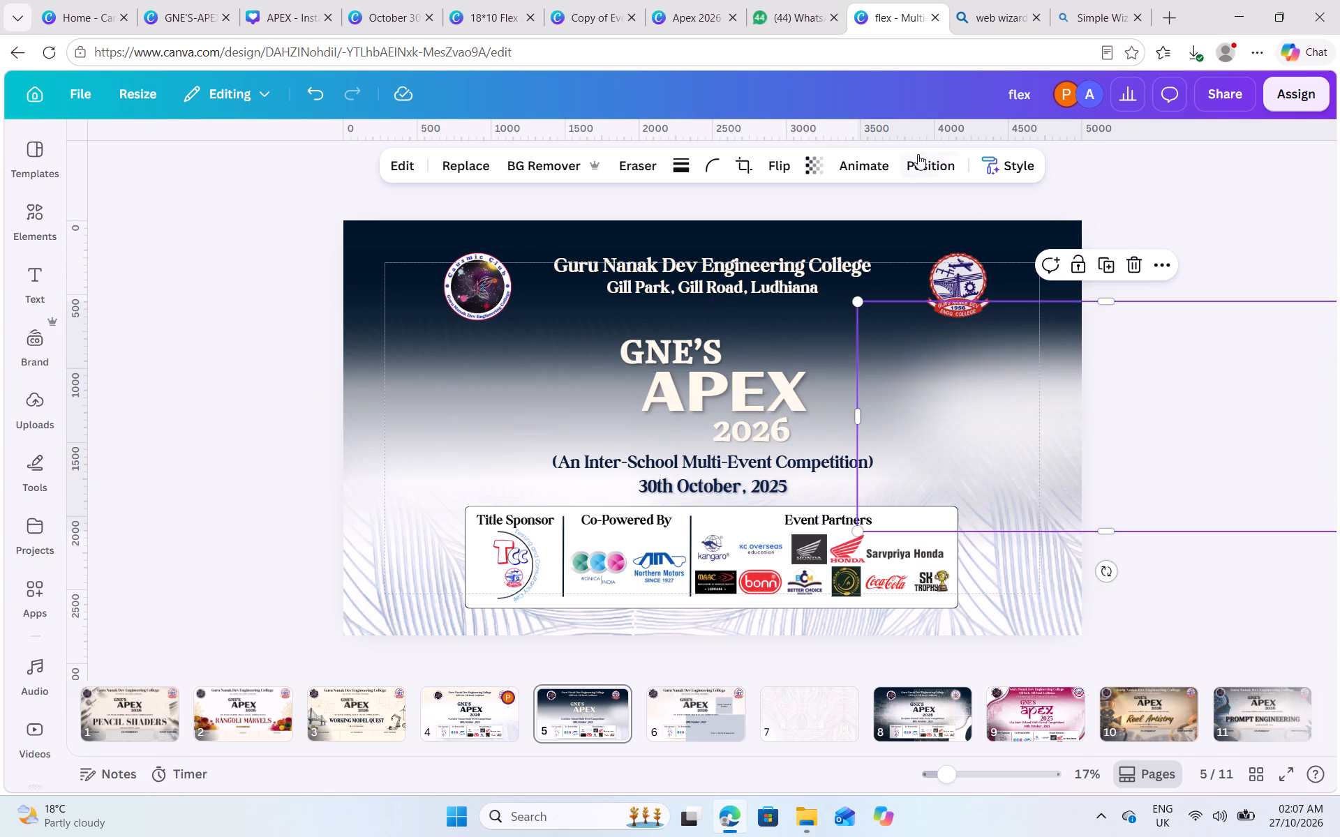
Send the copied white glow four layers backward, then raise it two layers forward.
left_click(914, 158)
triple_click(290, 306)
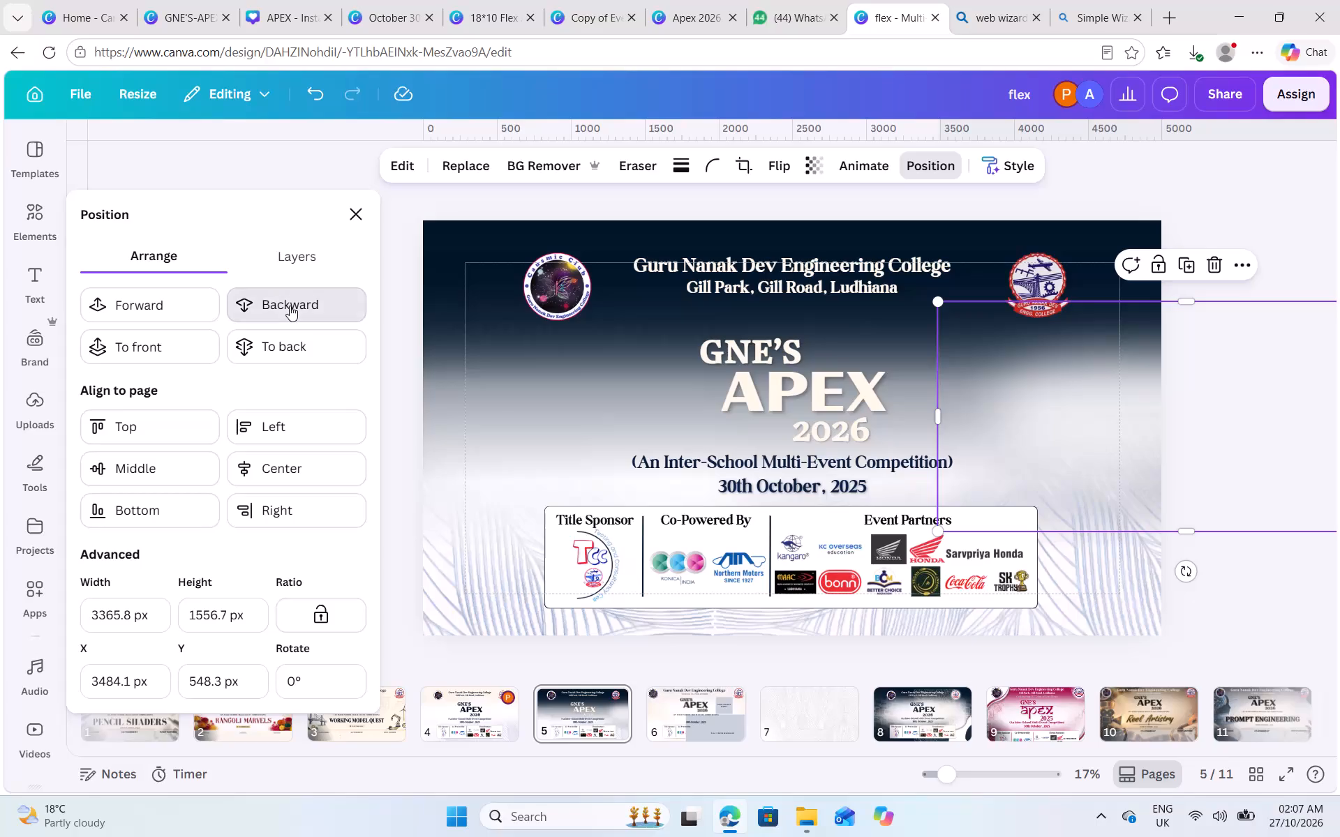
left_click(290, 306)
left_click(156, 311)
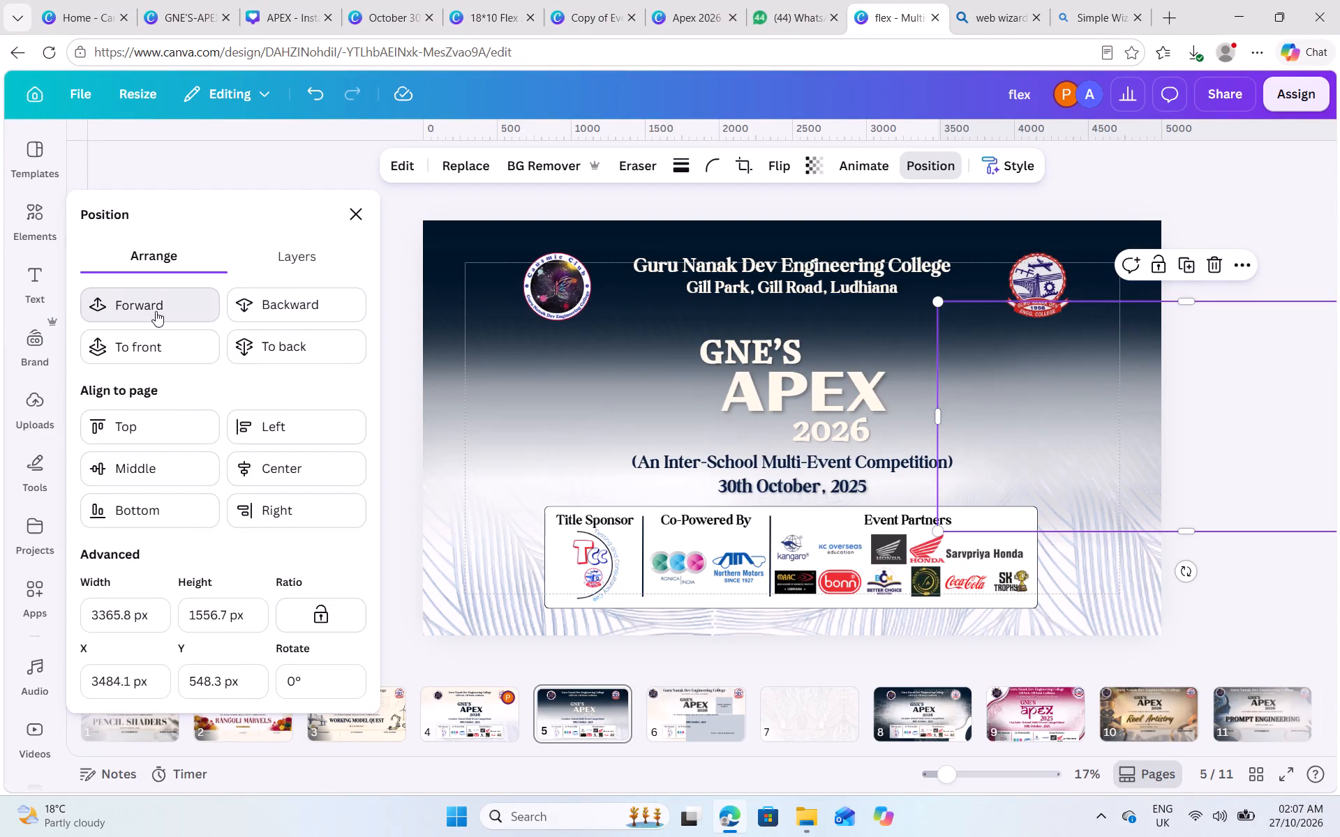
left_click(156, 311)
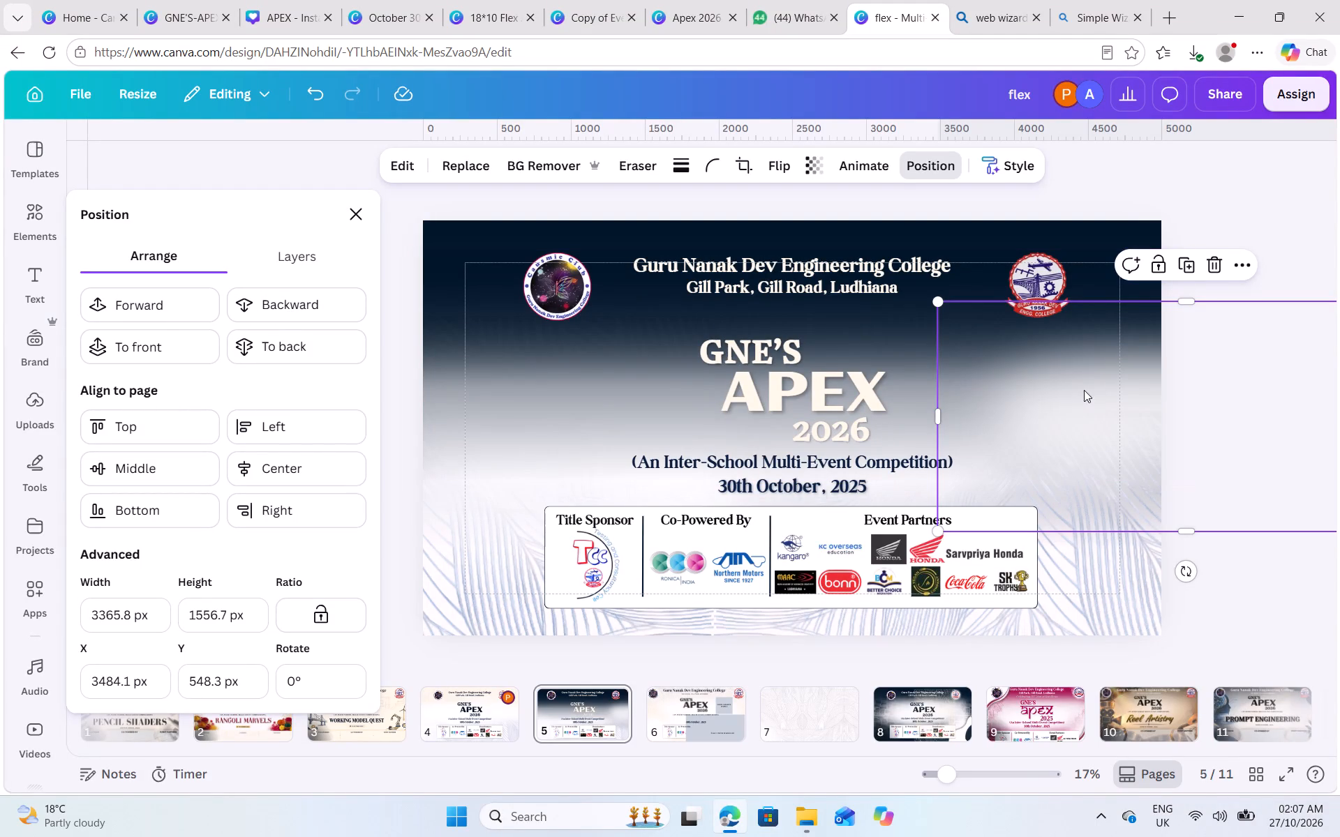
Move the copied white glow inward to about X 2573 px, Y 624 px.
left_click_drag(1080, 398, 962, 414)
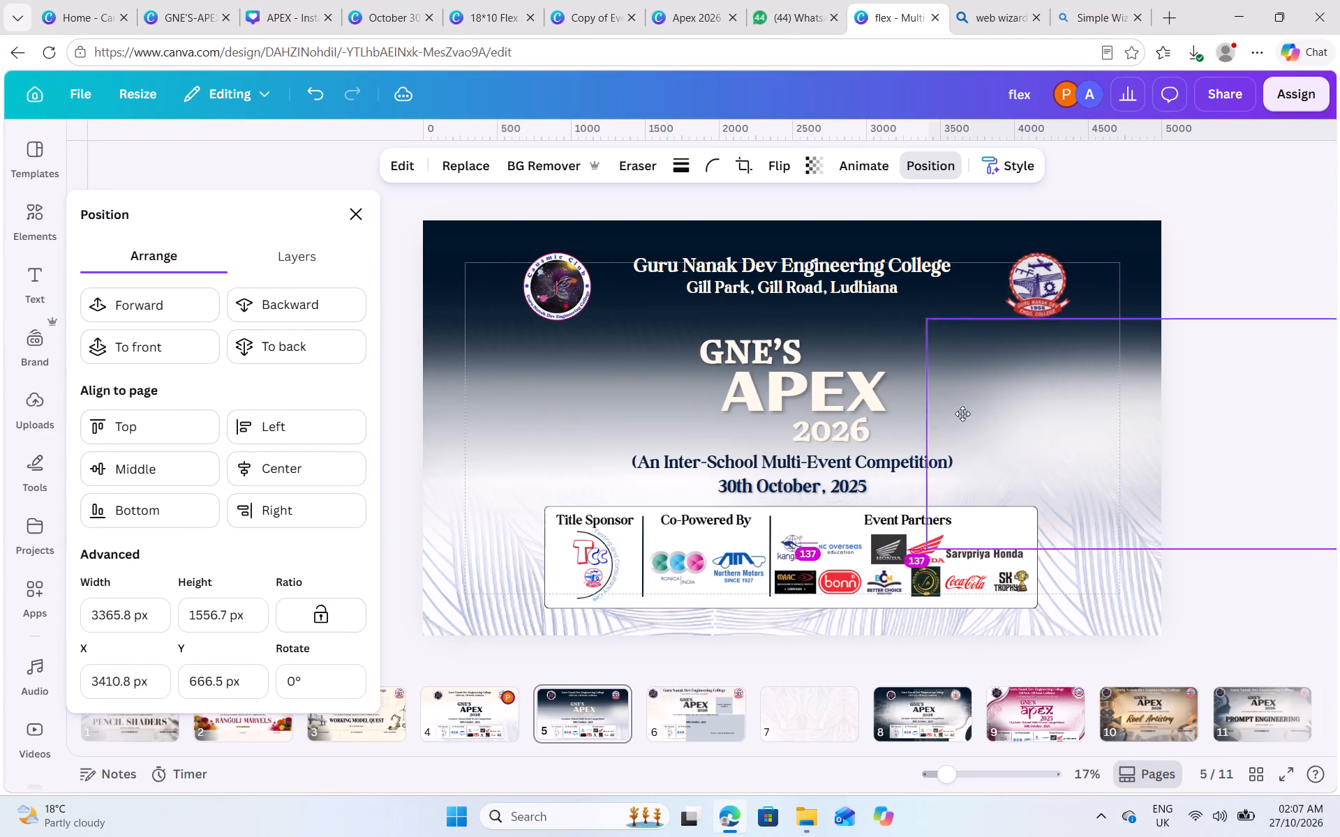
left_click_drag(962, 414, 947, 407)
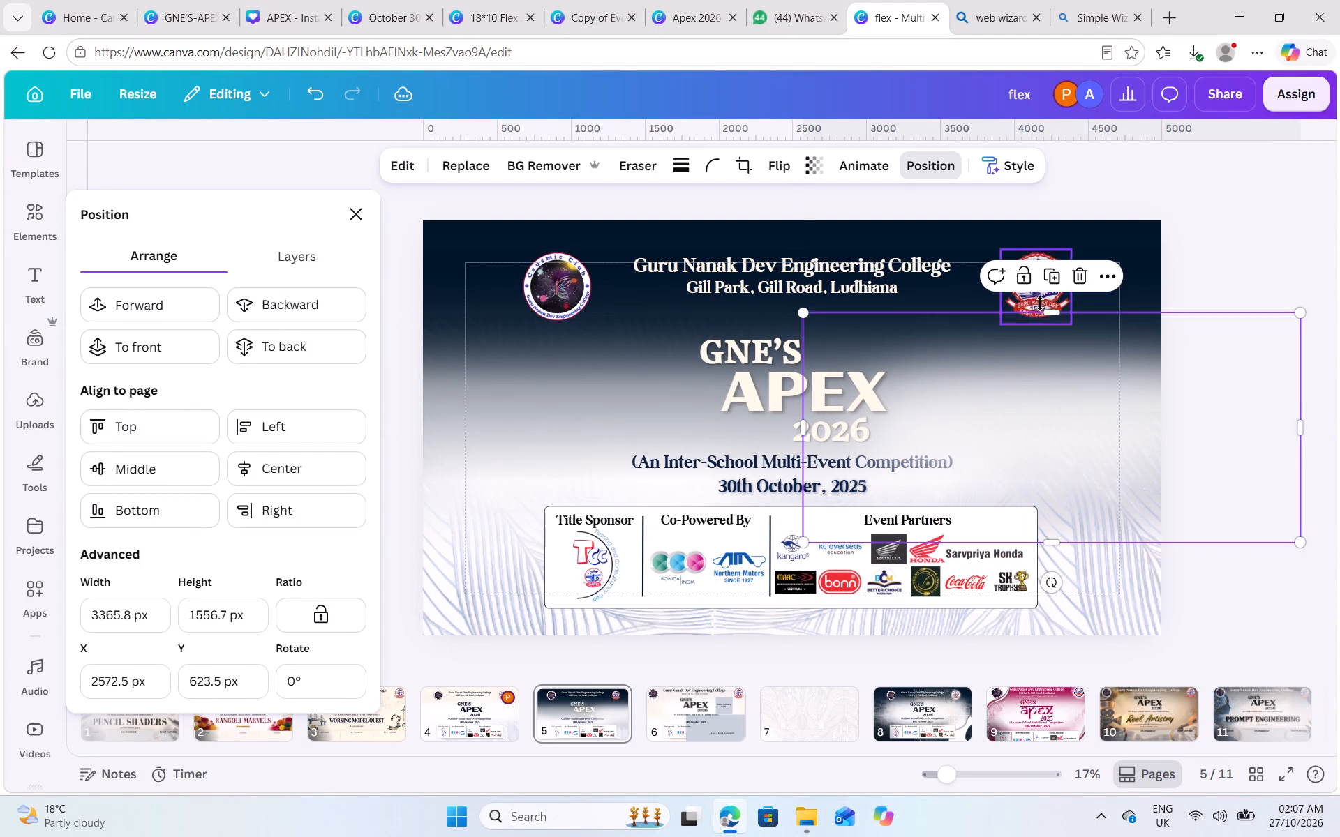
Duplicate the white glow over the page's centre and send the new copy four layers backward.
left_click(1054, 287)
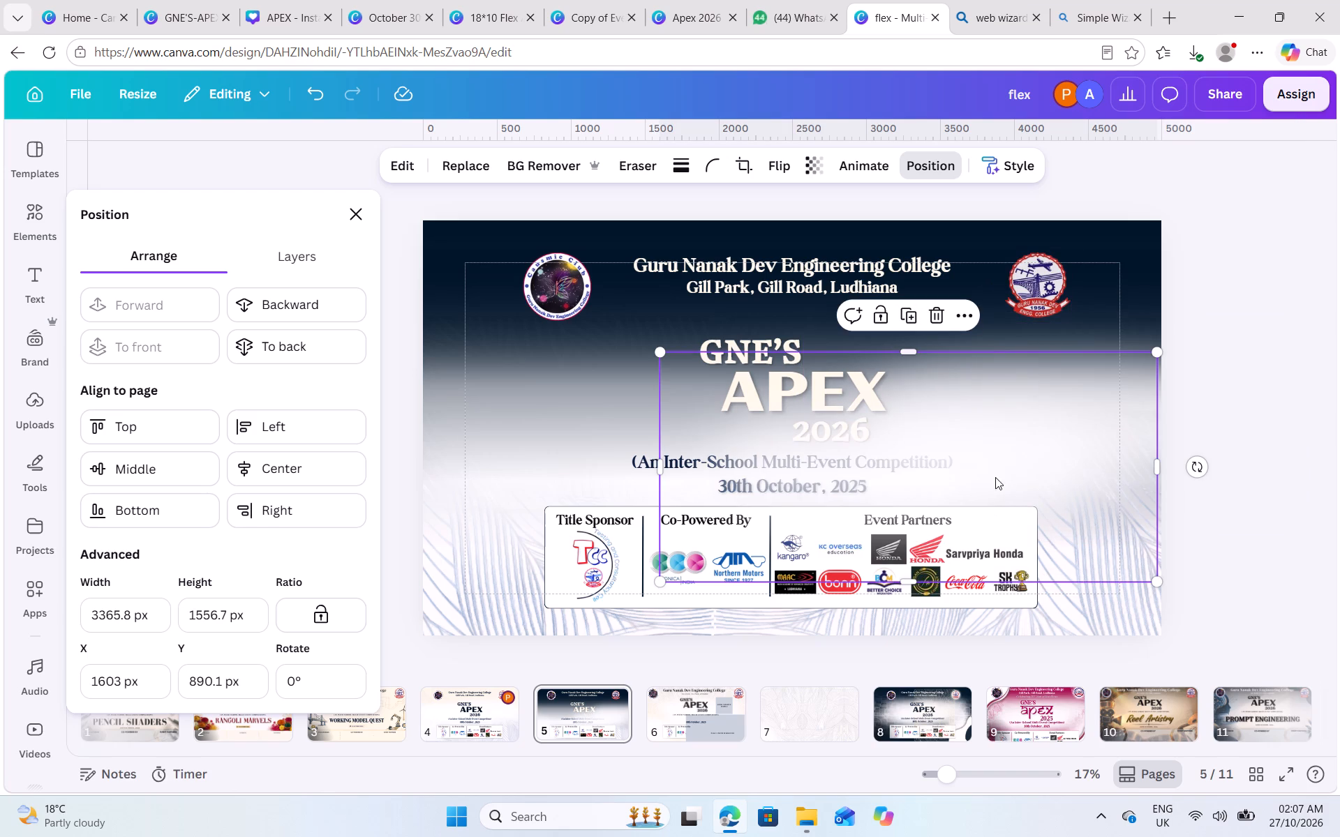
left_click_drag(988, 472, 967, 467)
left_click(281, 315)
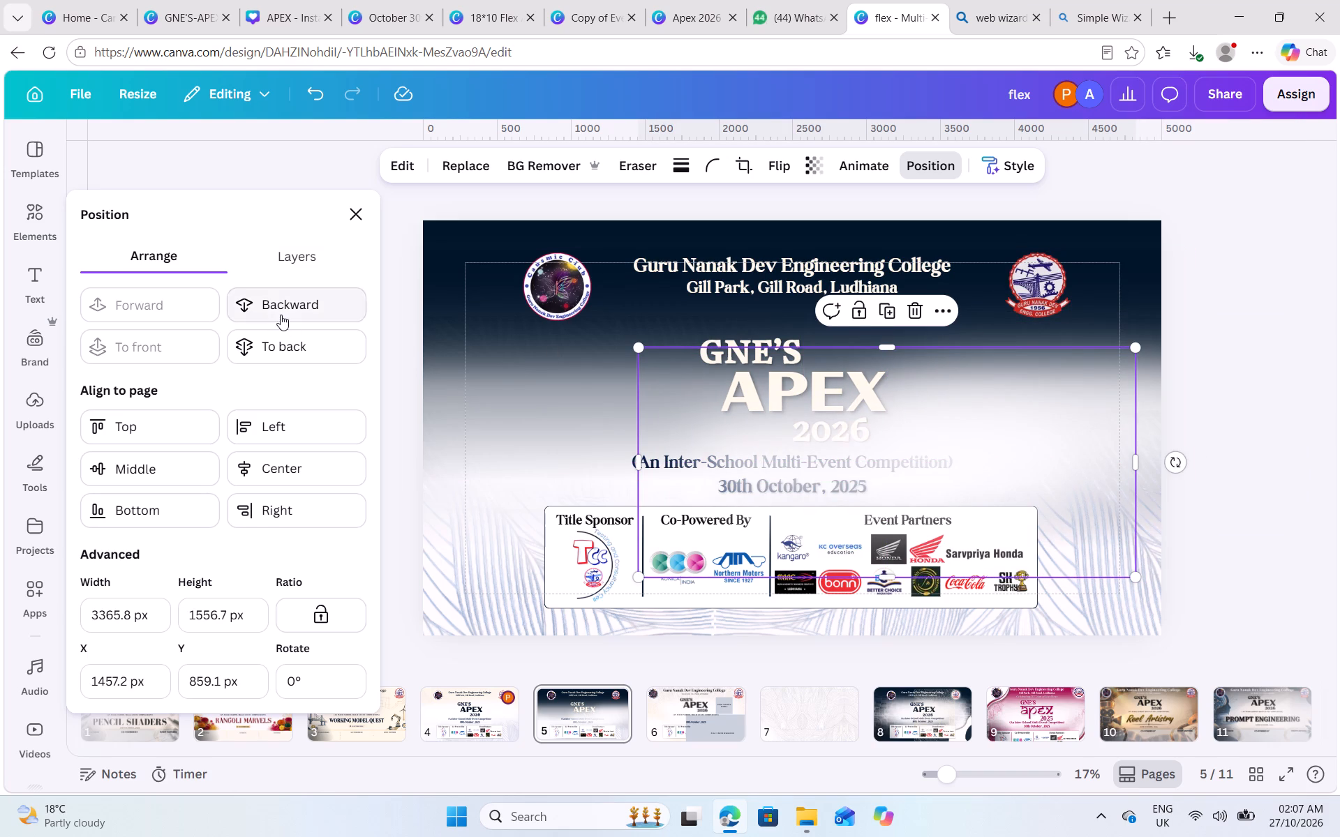
left_click(281, 312)
left_click(281, 312)
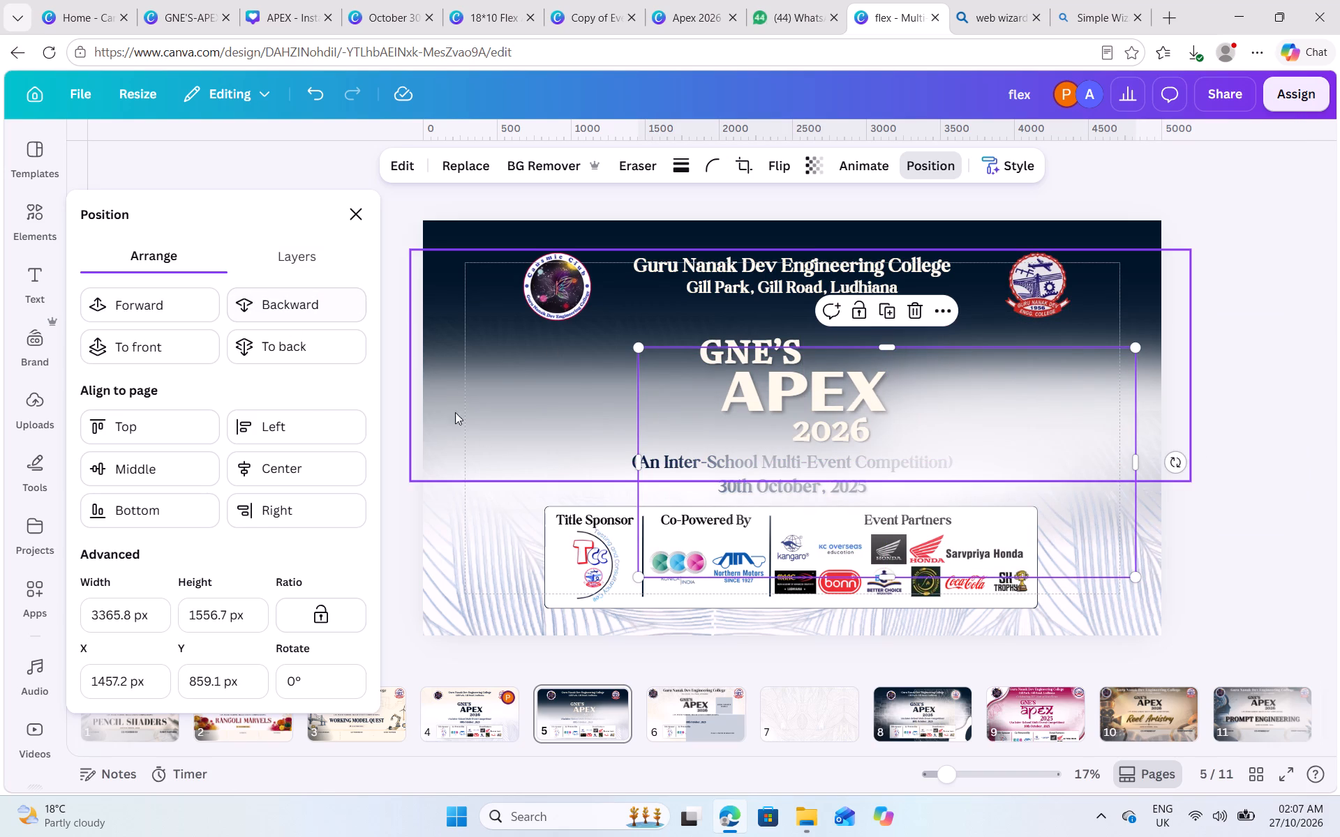
left_click(315, 313)
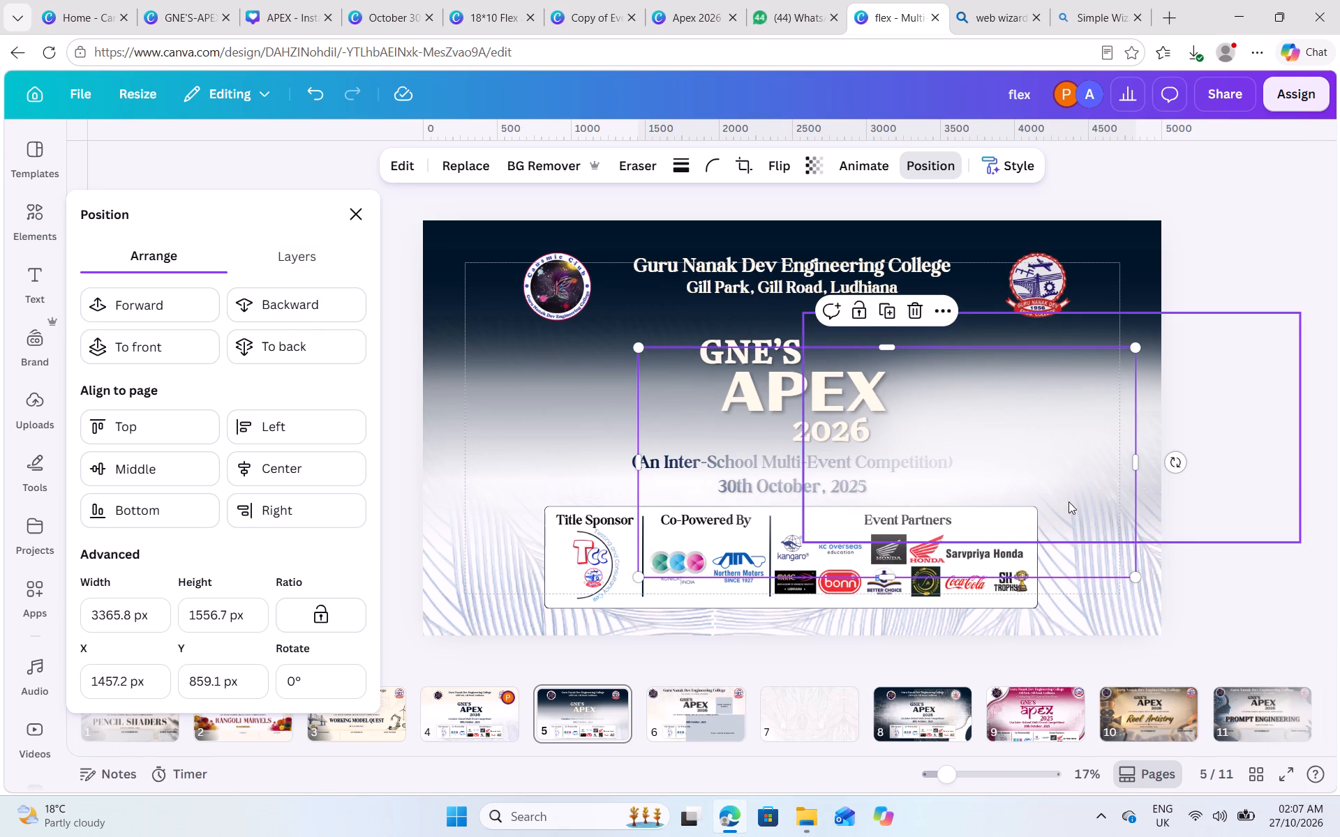
Move the new white glow copy to about X 2138 px, Y 672 px.
left_click_drag(1073, 502, 1172, 474)
left_click(1273, 531)
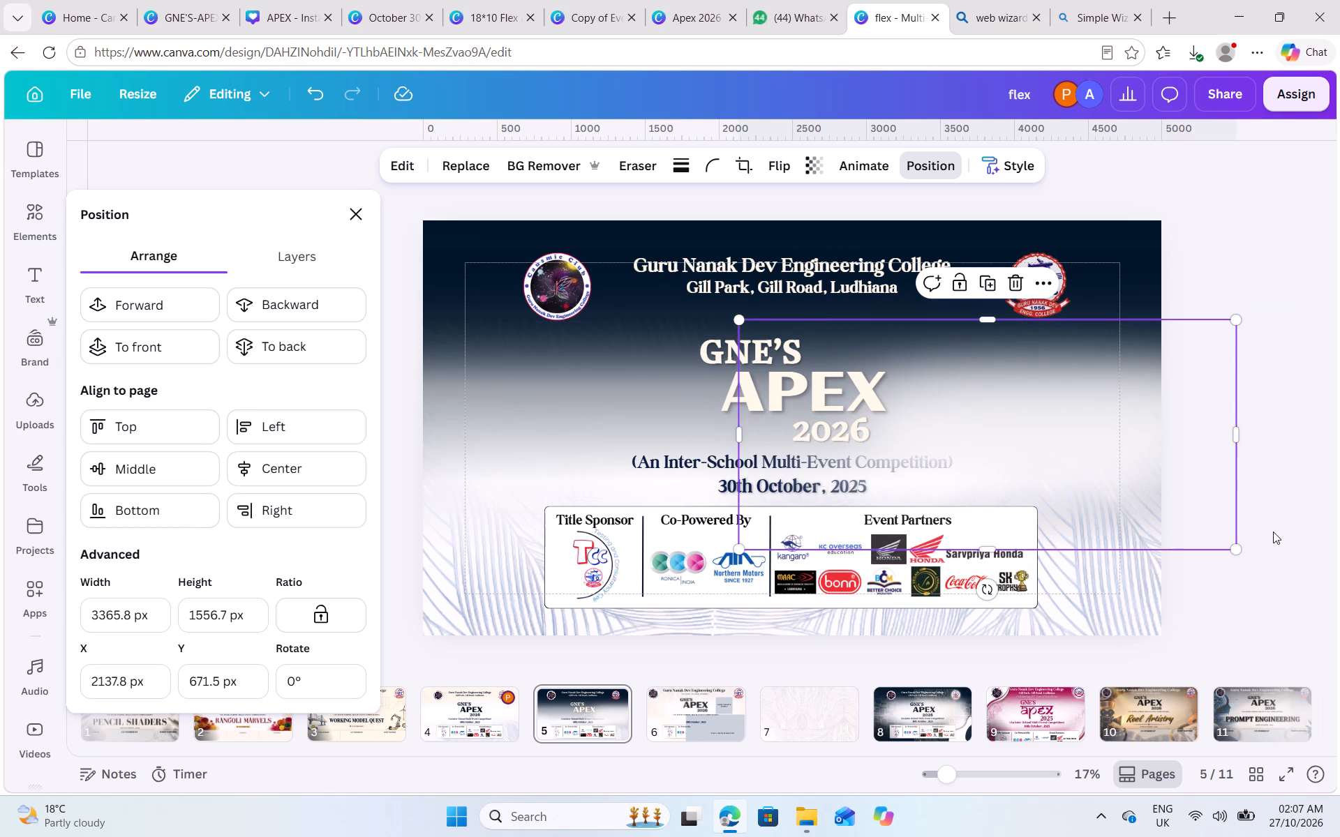
Duplicate the dark gradient at the page top, rotate the copy to about -61.5°, and place it diagonally along the page's left edge.
left_click(424, 413)
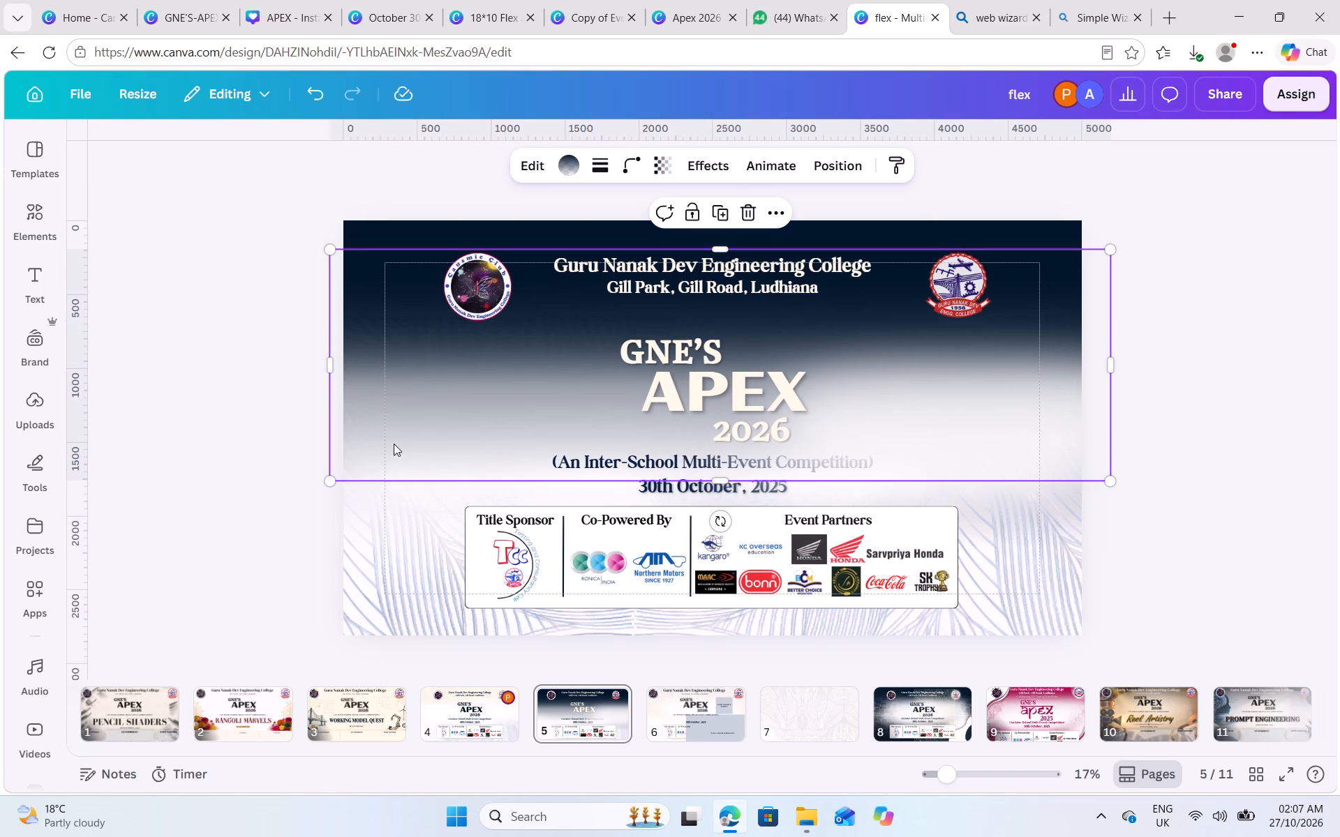
left_click(391, 450)
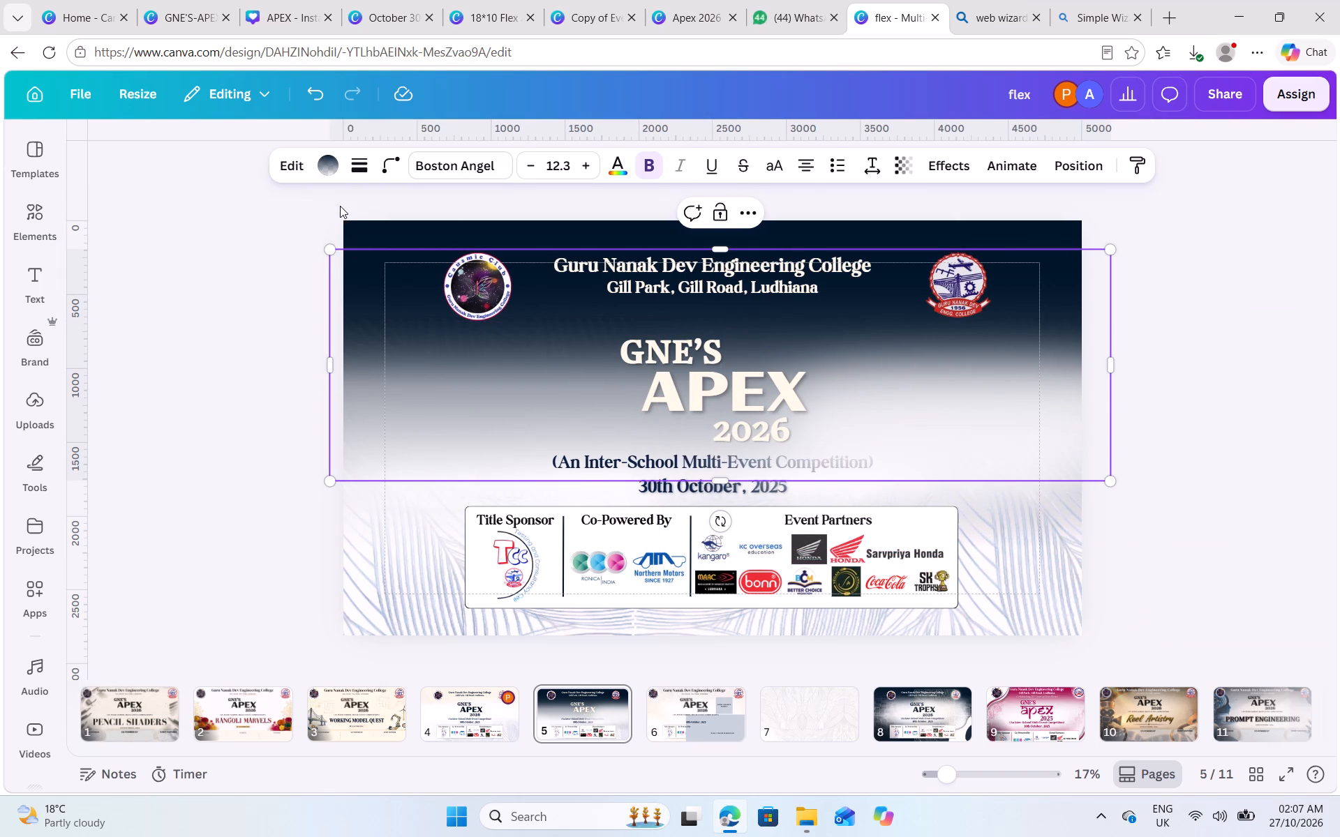
left_click(368, 229)
left_click(634, 416)
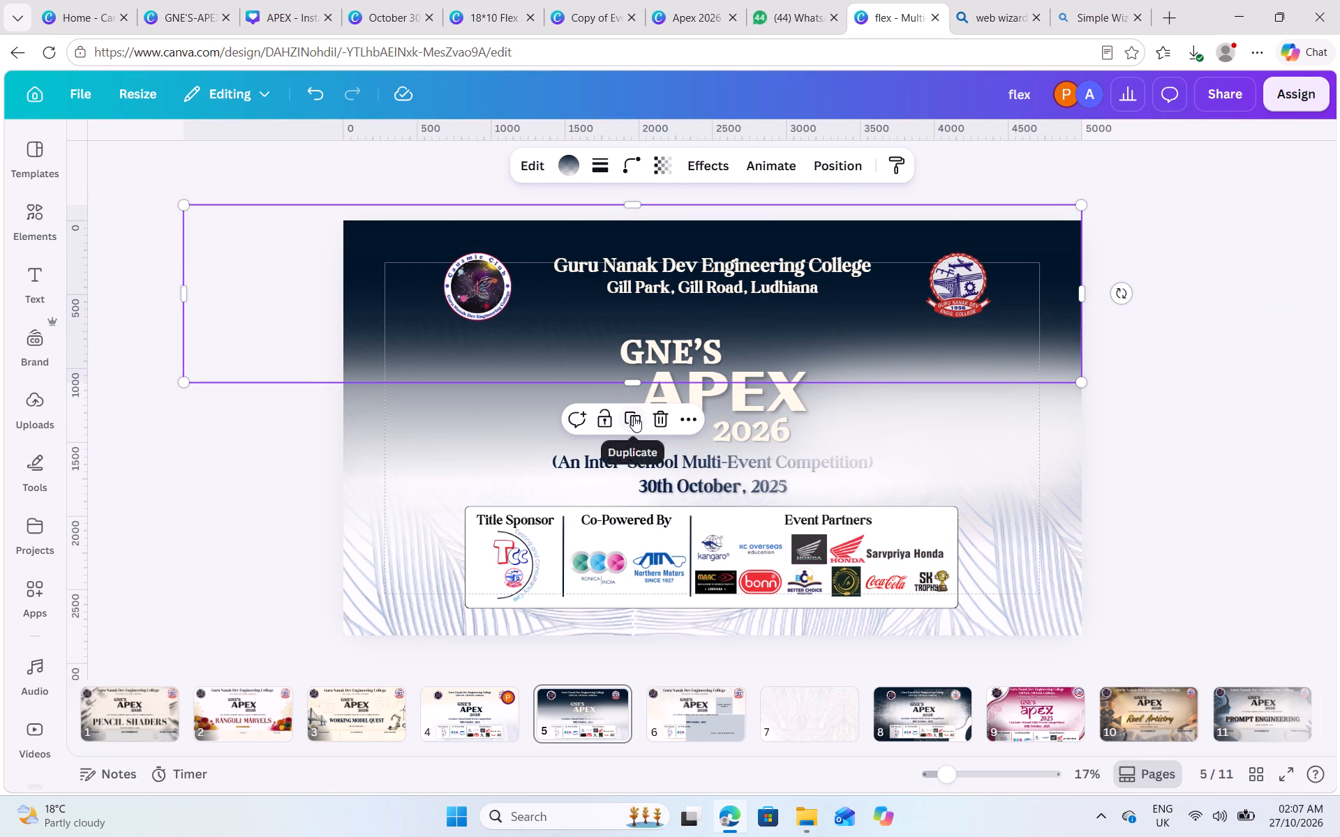
left_click_drag(384, 257, 225, 347)
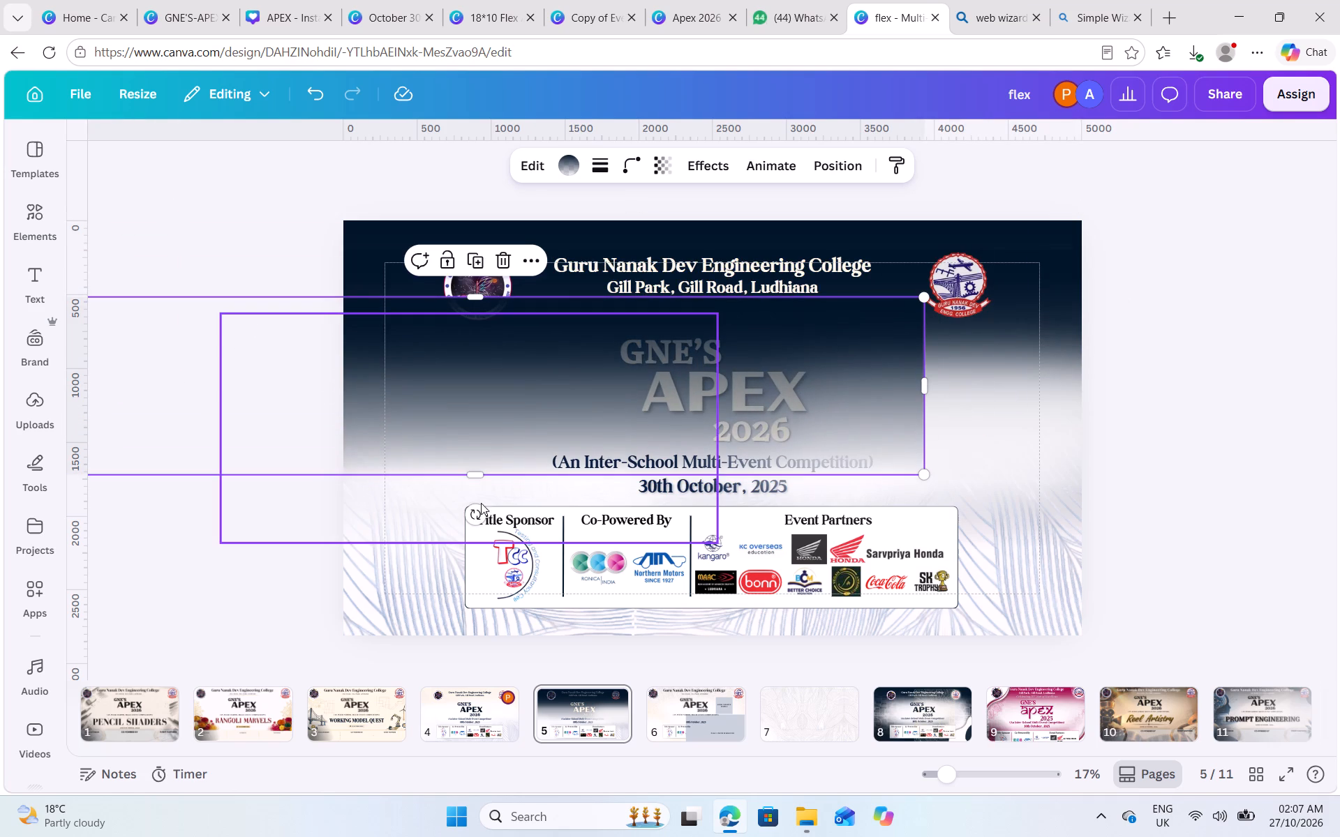
left_click_drag(479, 513, 547, 442)
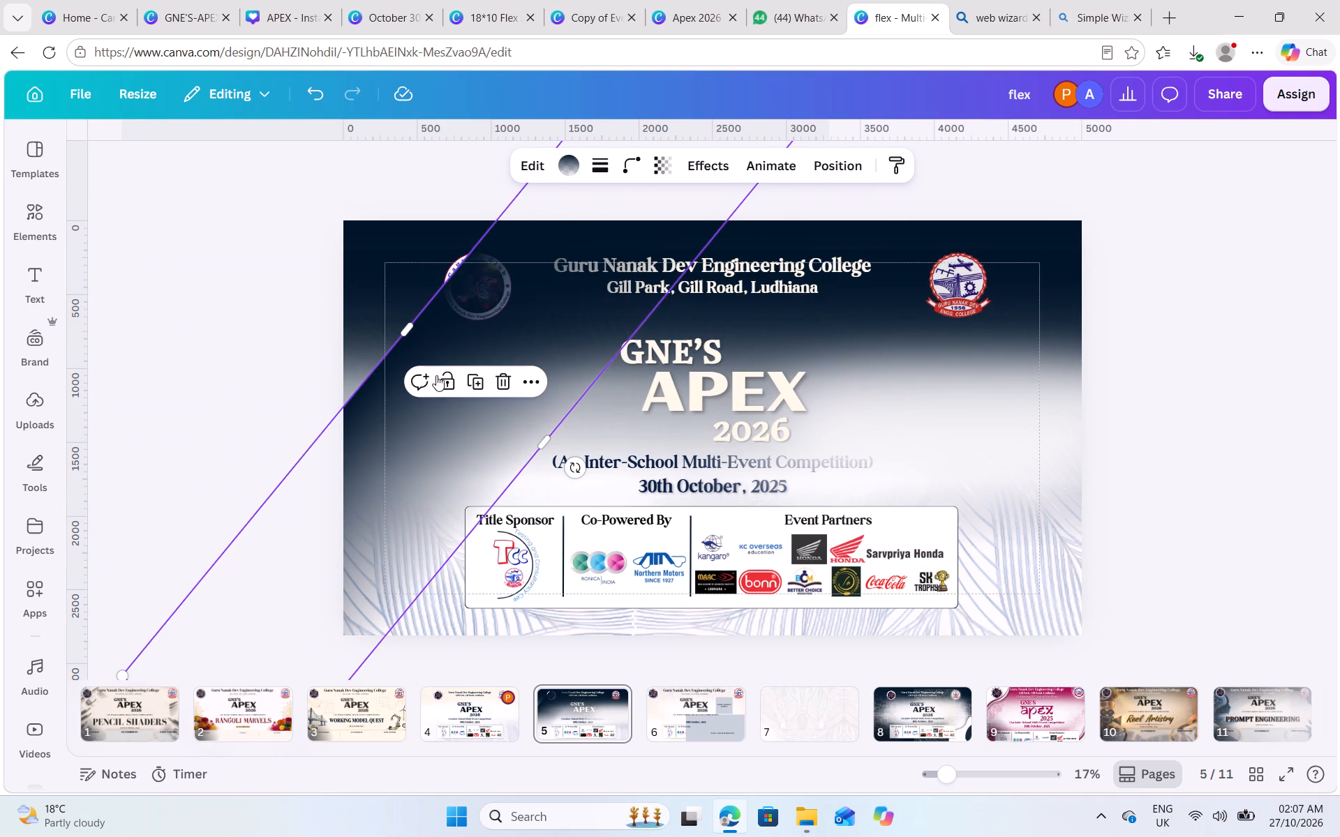
left_click_drag(434, 340, 334, 255)
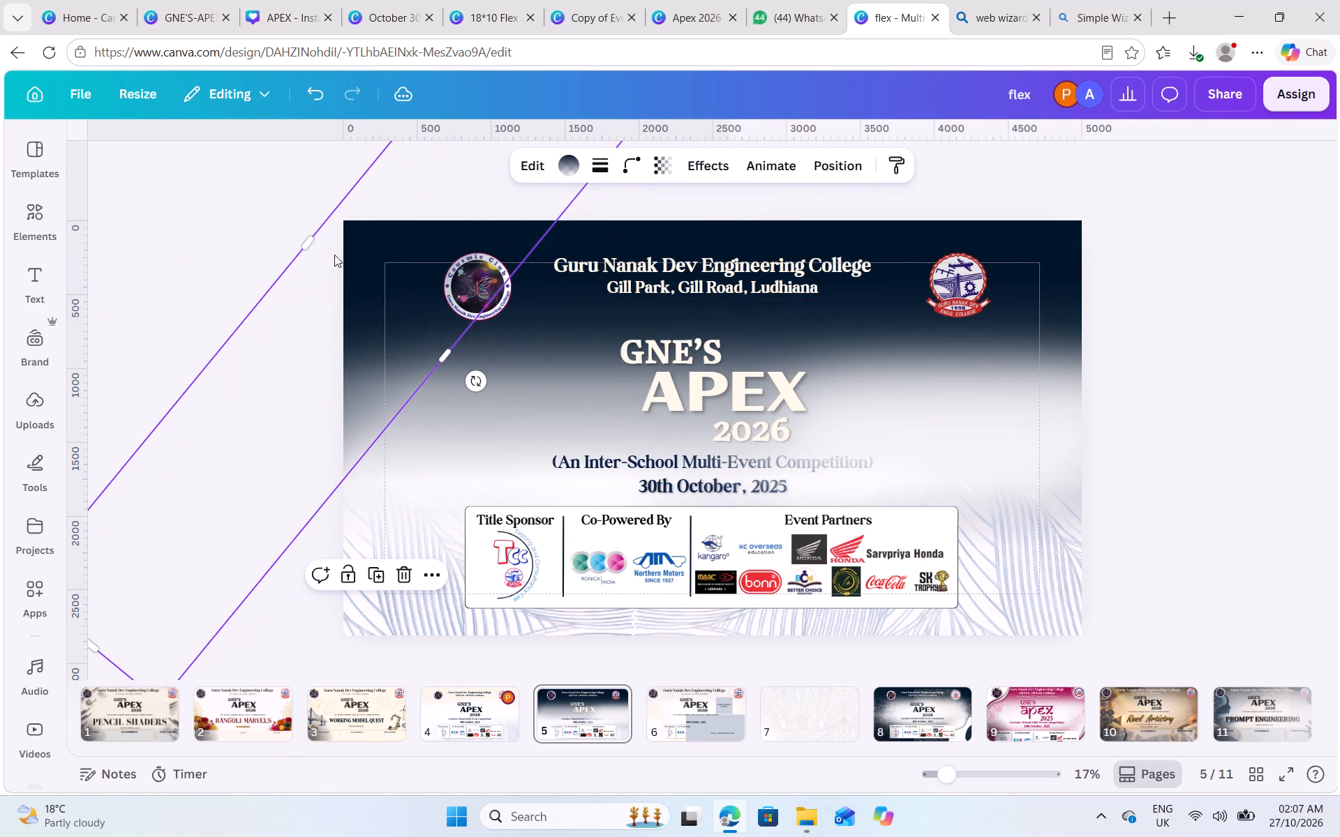
left_click_drag(477, 384, 486, 361)
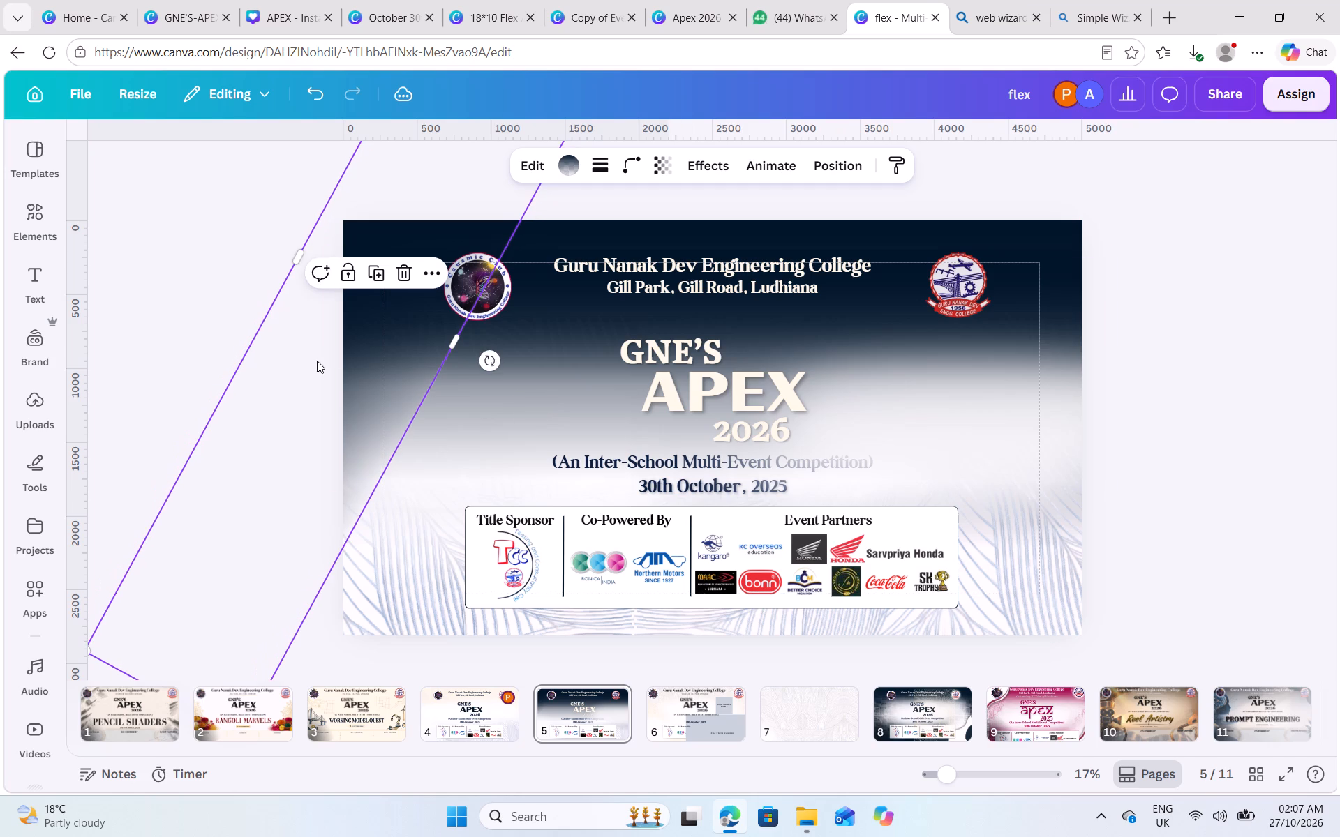
left_click_drag(316, 367, 304, 440)
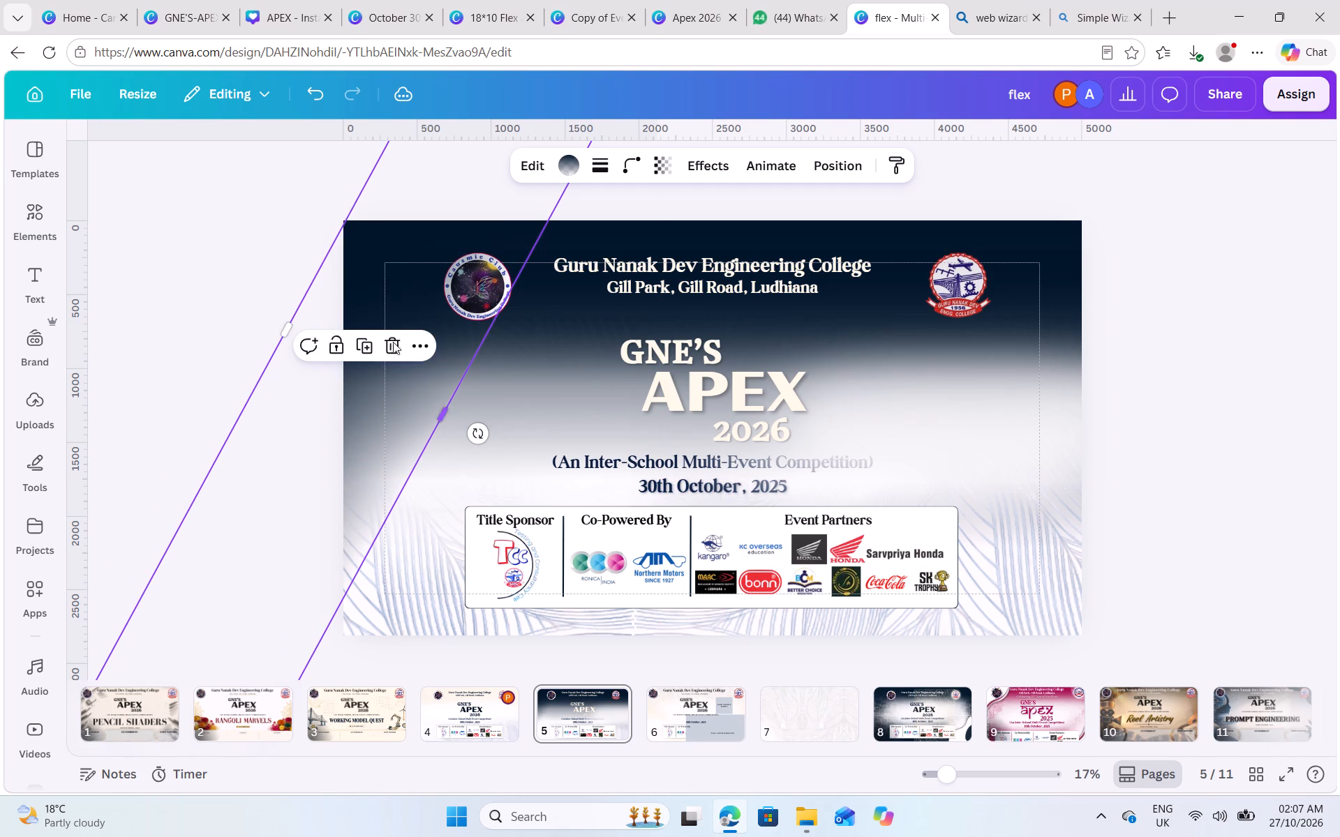
Duplicate the tilted left-edge gradient, send the copy to the back, and raise it one layer forward.
left_click(361, 342)
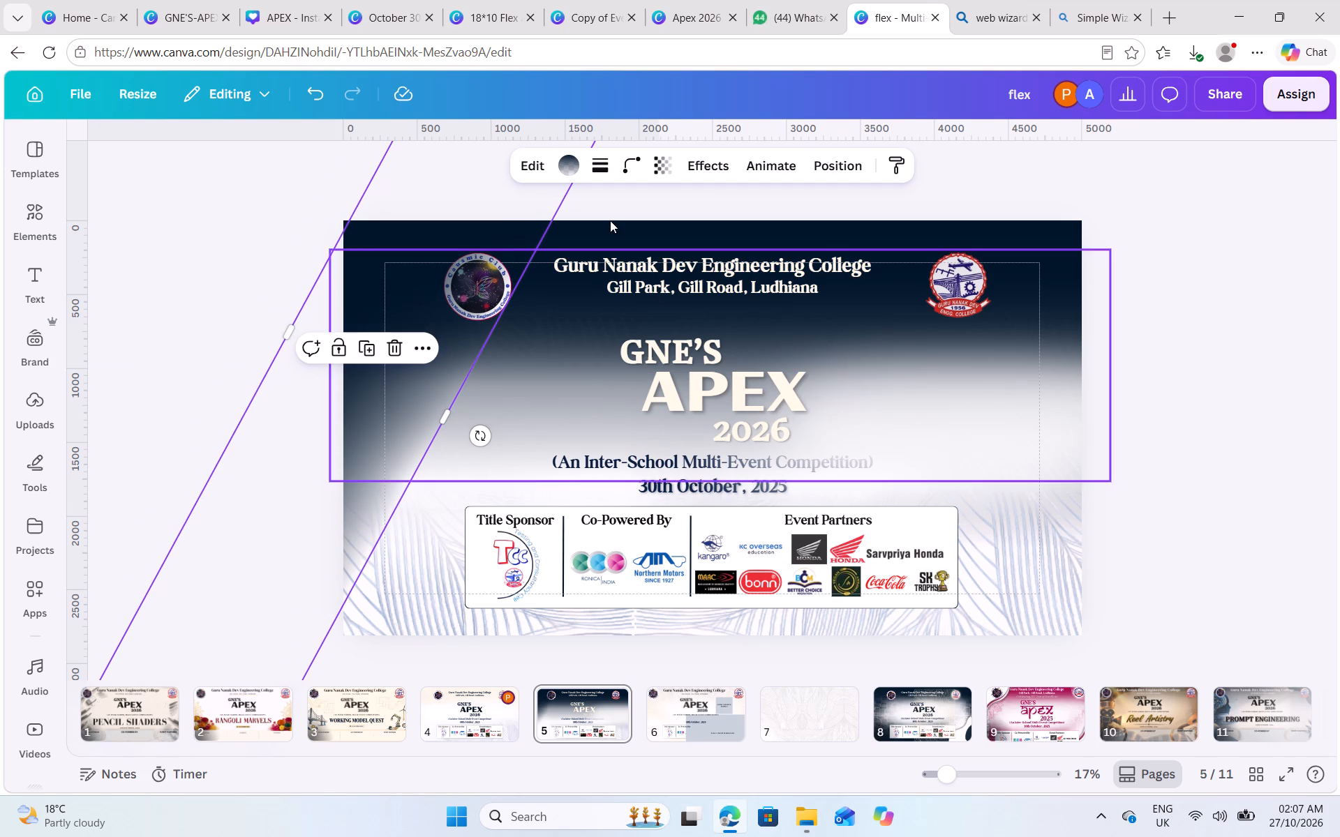
left_click(819, 172)
left_click(297, 227)
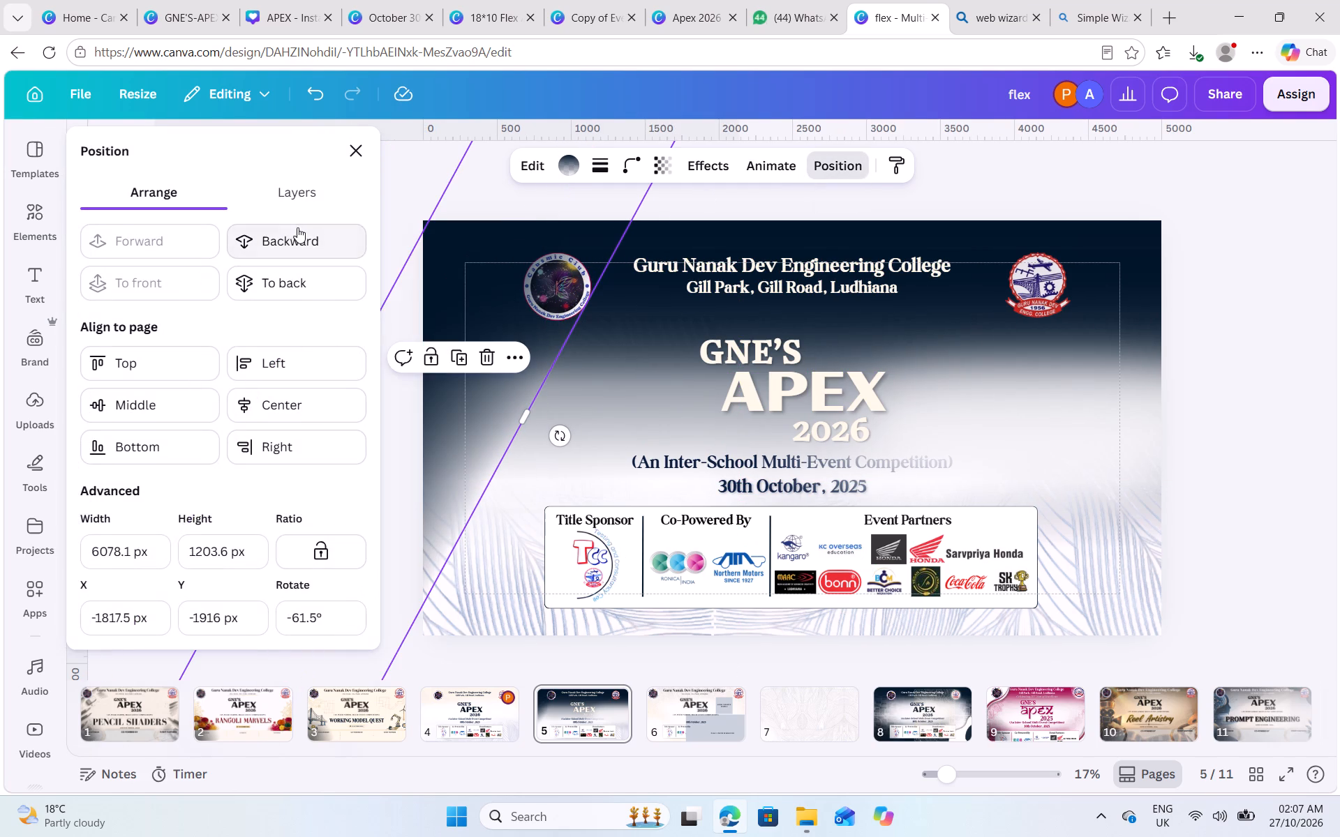
double_click(288, 231)
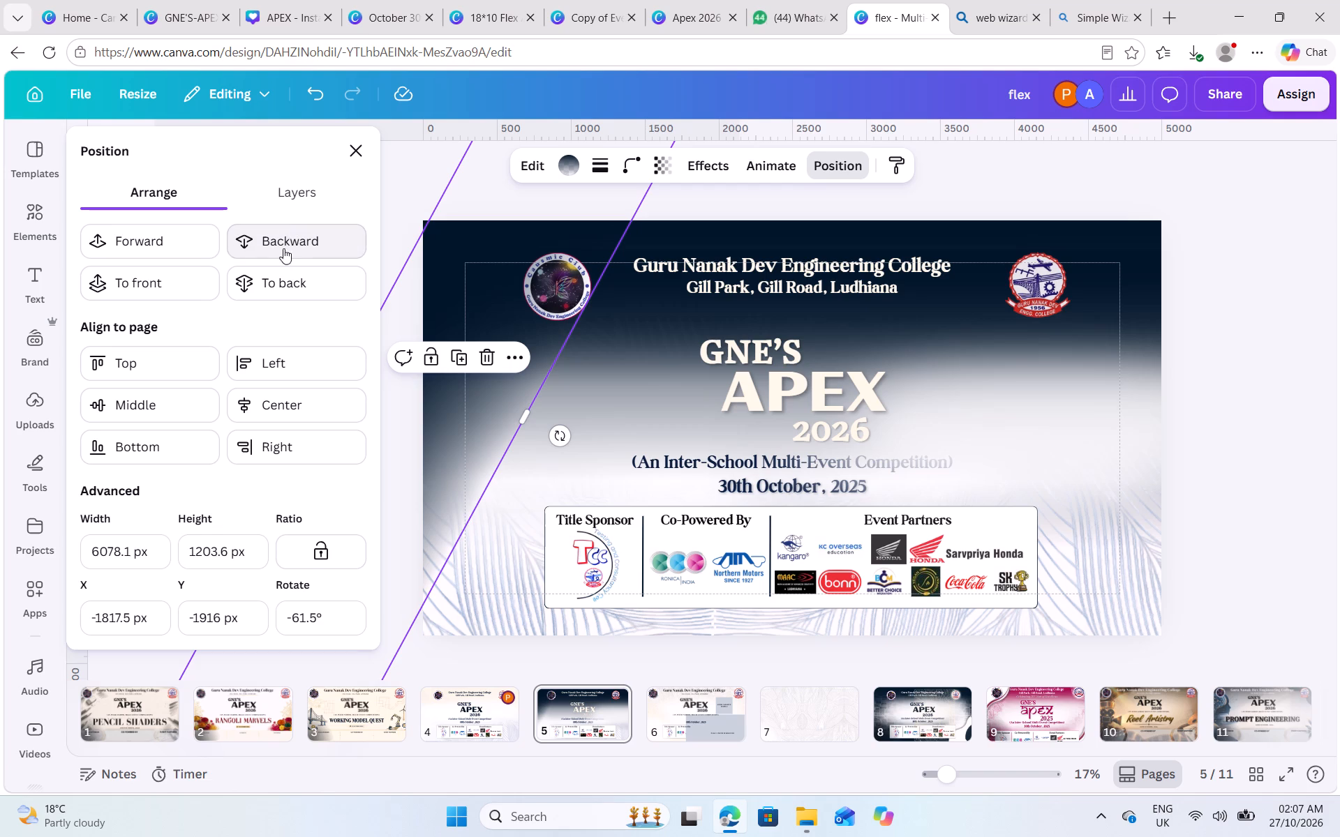
left_click(261, 290)
left_click(155, 255)
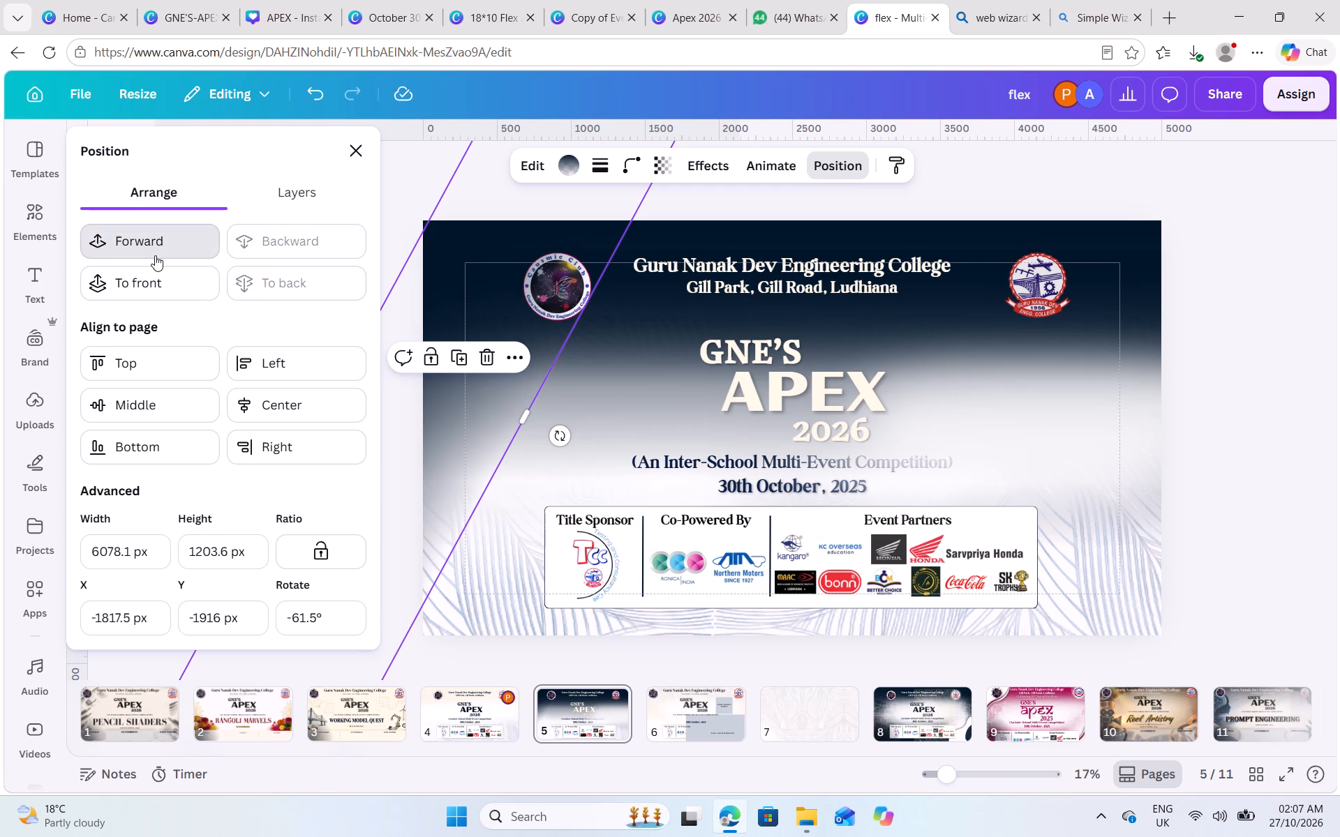
left_click(1209, 308)
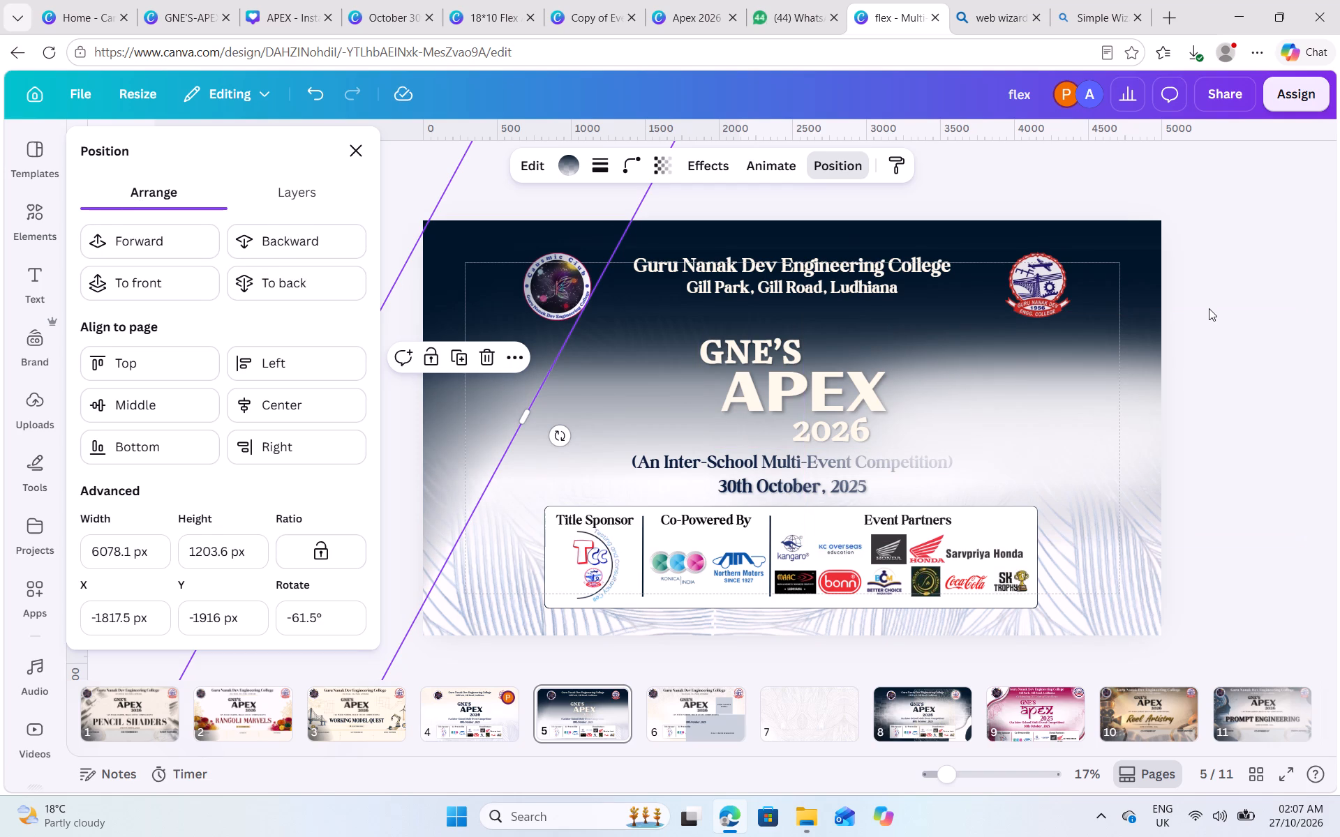
left_click(1209, 310)
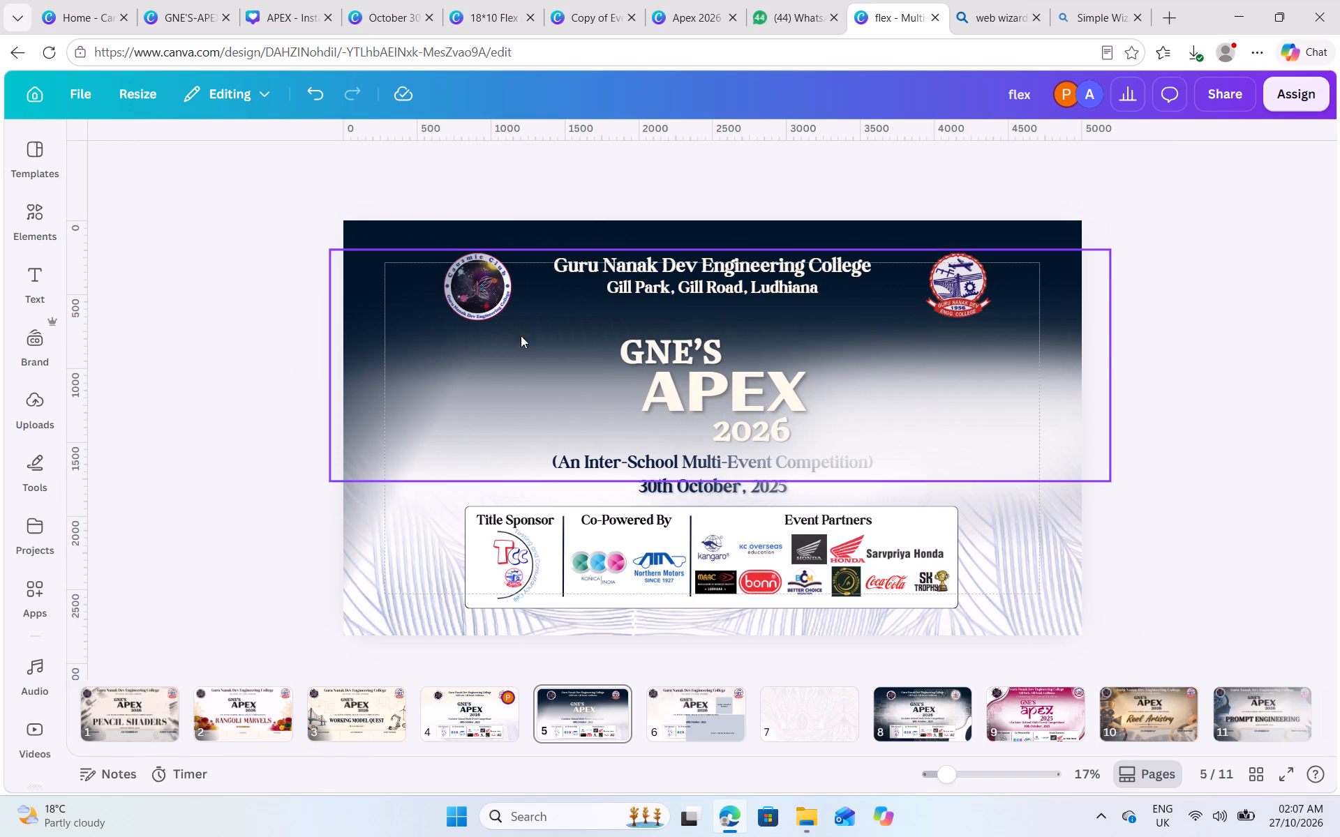
Duplicate the tilted left-edge gradient again and move the copy over the banner's right half, about X 1768 px, Y -1621 px.
left_click(391, 347)
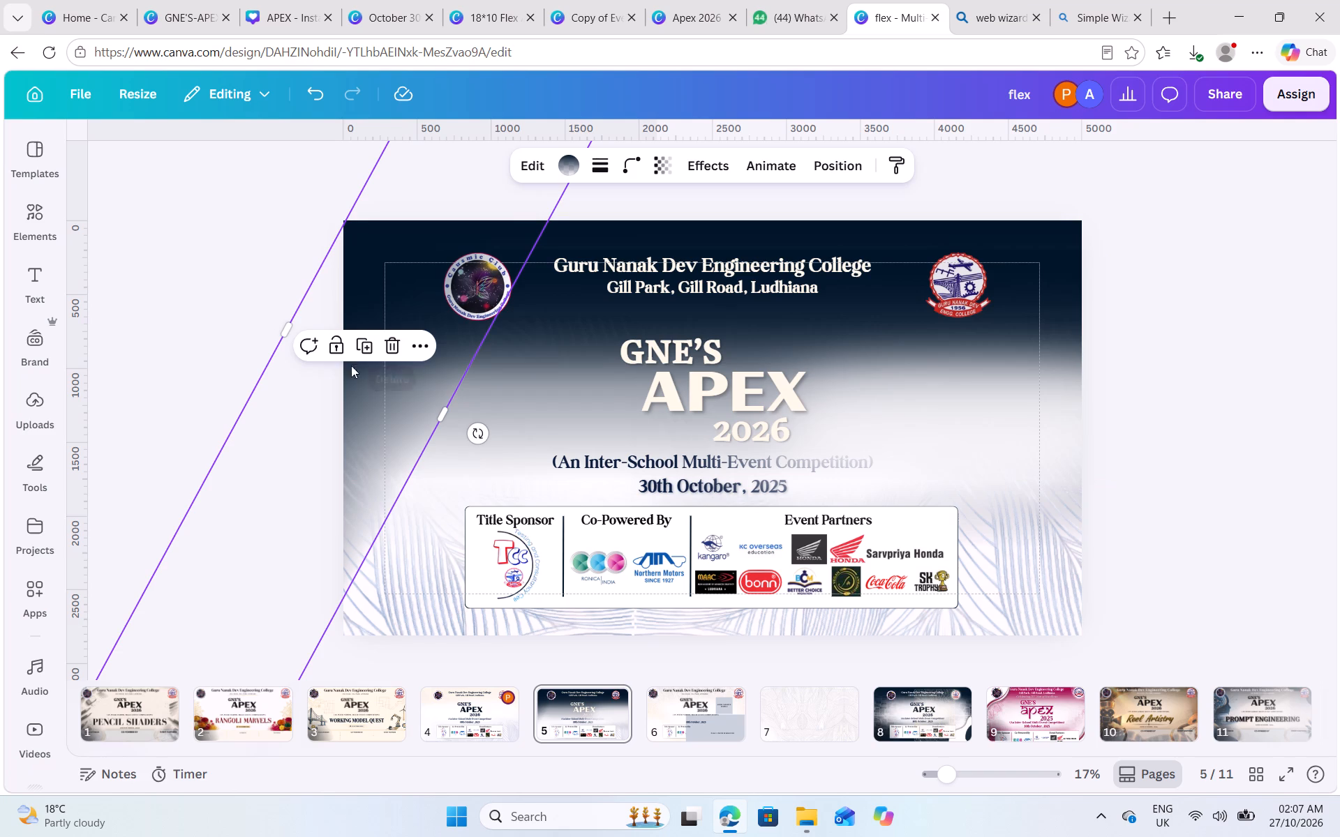
left_click(370, 338)
left_click_drag(385, 245, 936, 364)
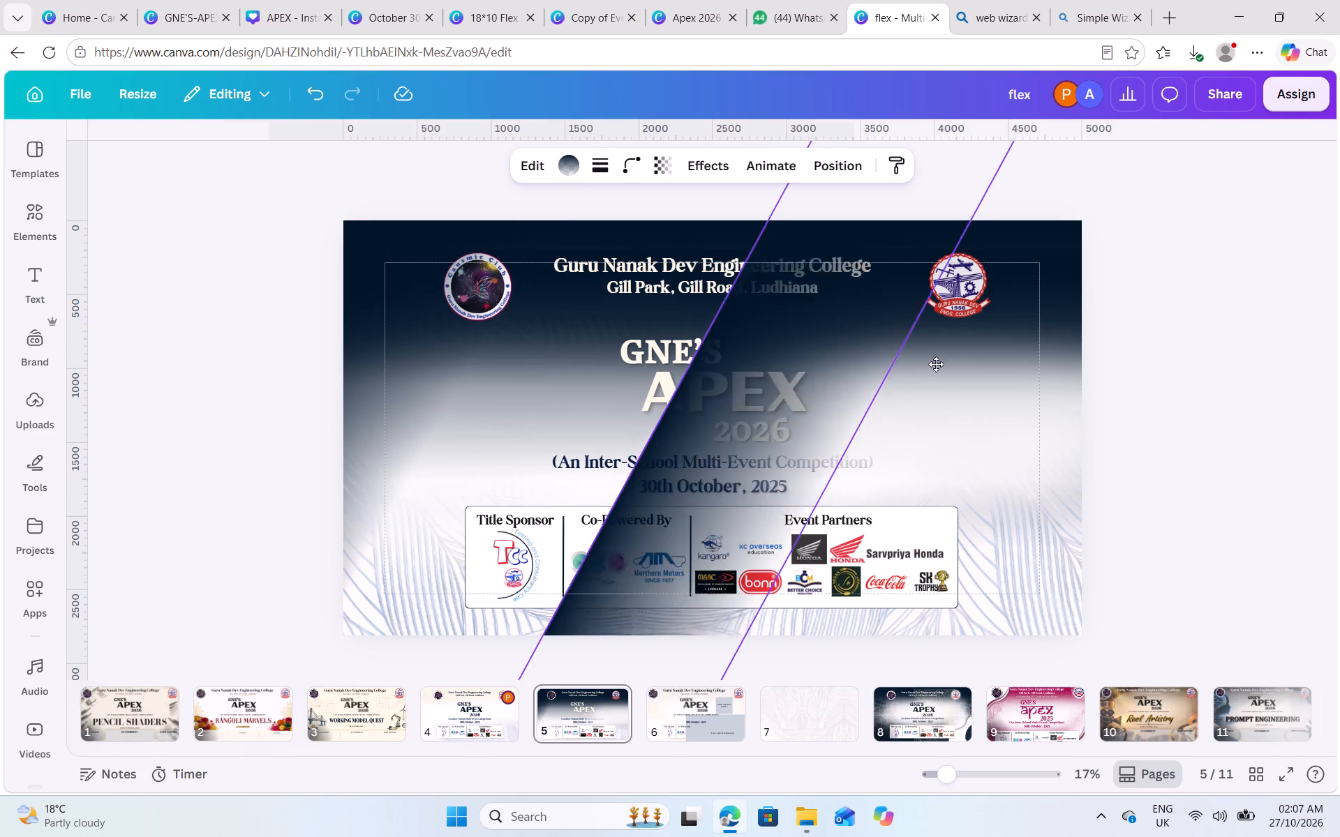
left_click_drag(936, 364, 915, 288)
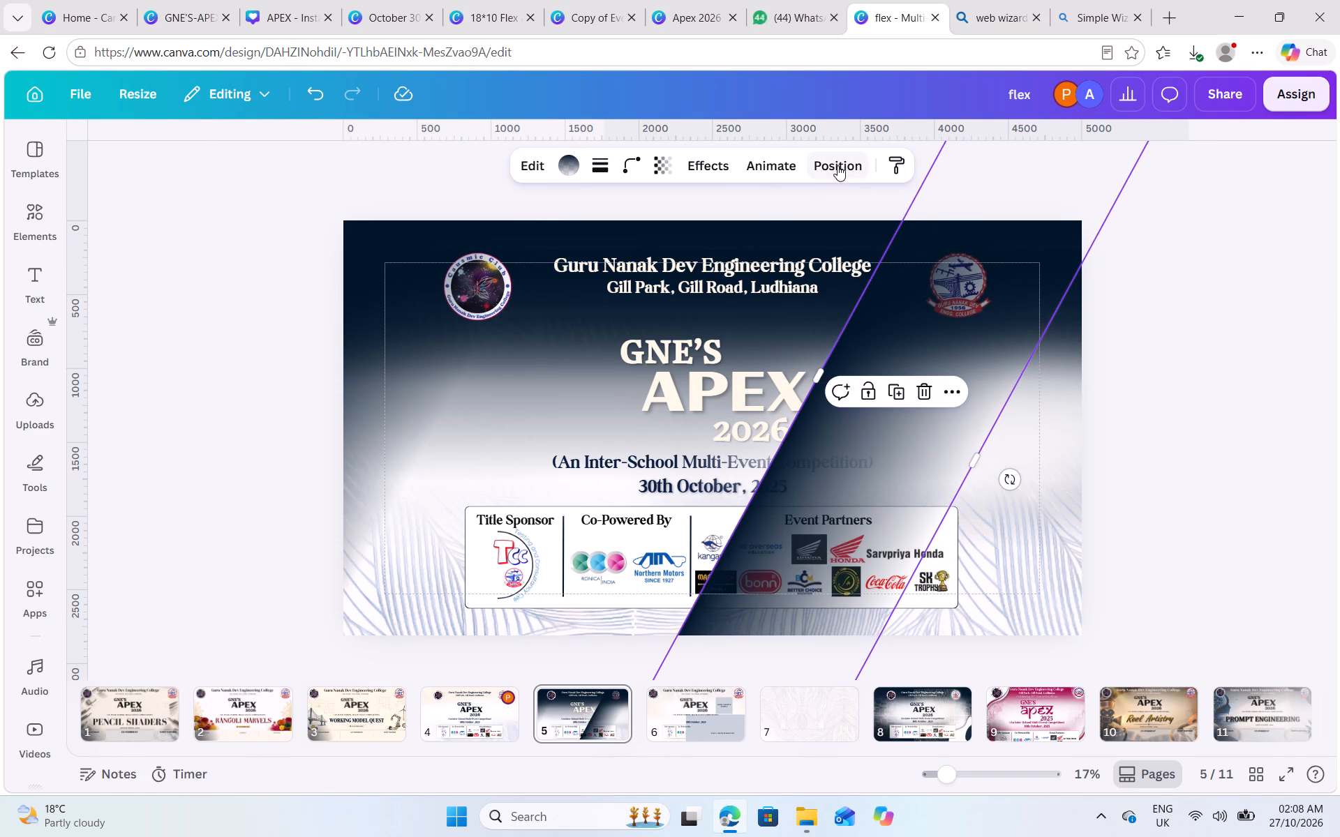
Set the rotation of the gradient copy on the banner's right half to 61.5°.
left_click(837, 165)
left_click(295, 617)
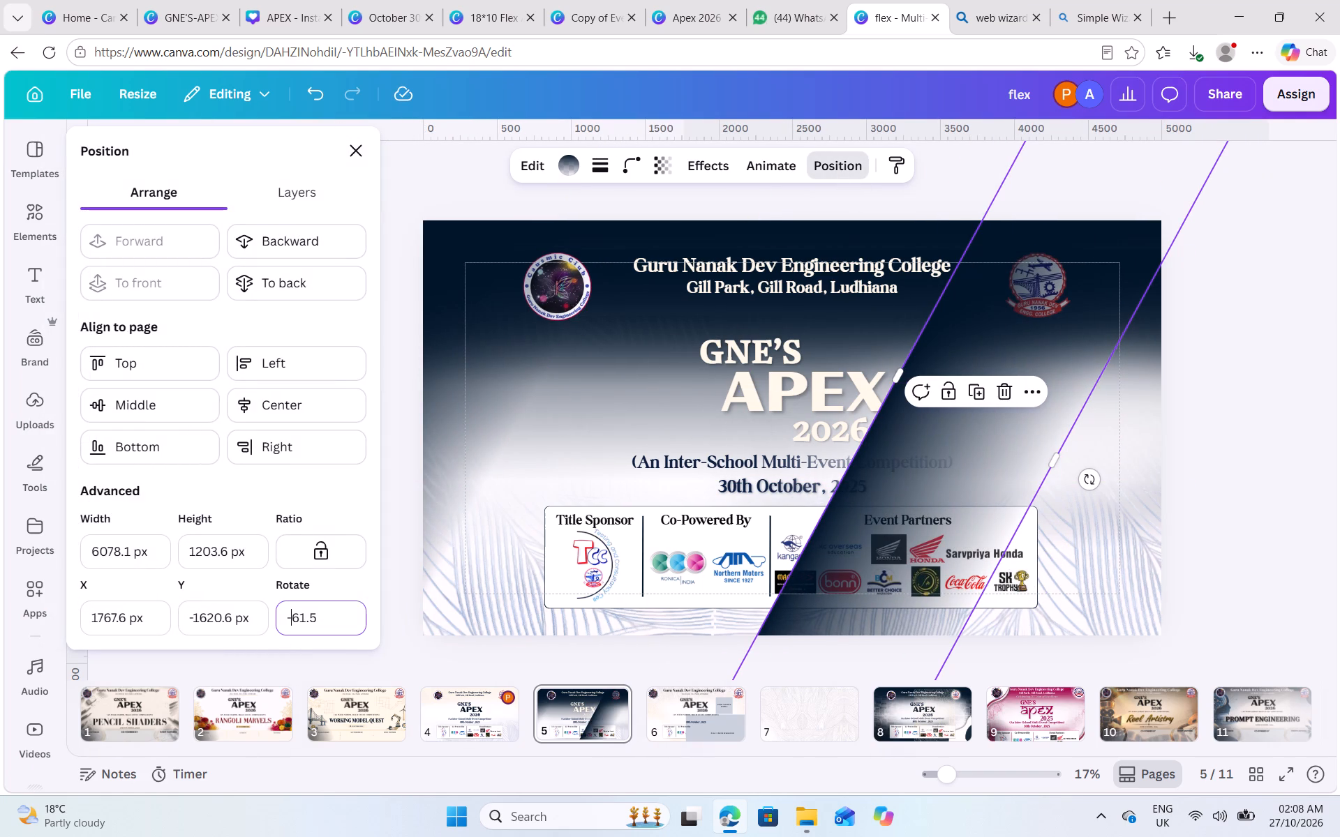
key("BackSpace")
key("Return")
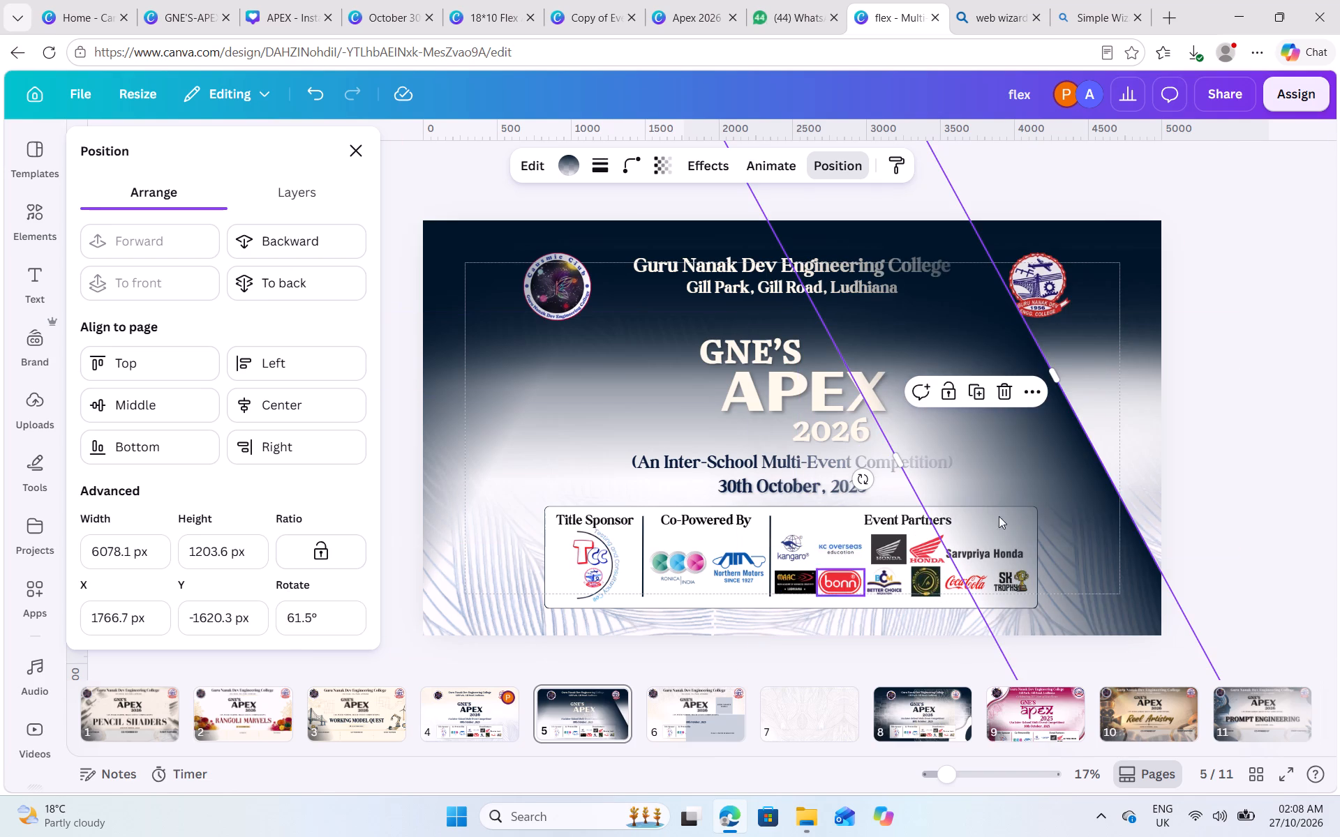
Move the 61.5° gradient outward so it lies diagonally across the page's upper-right edge.
left_click_drag(1081, 487, 1179, 362)
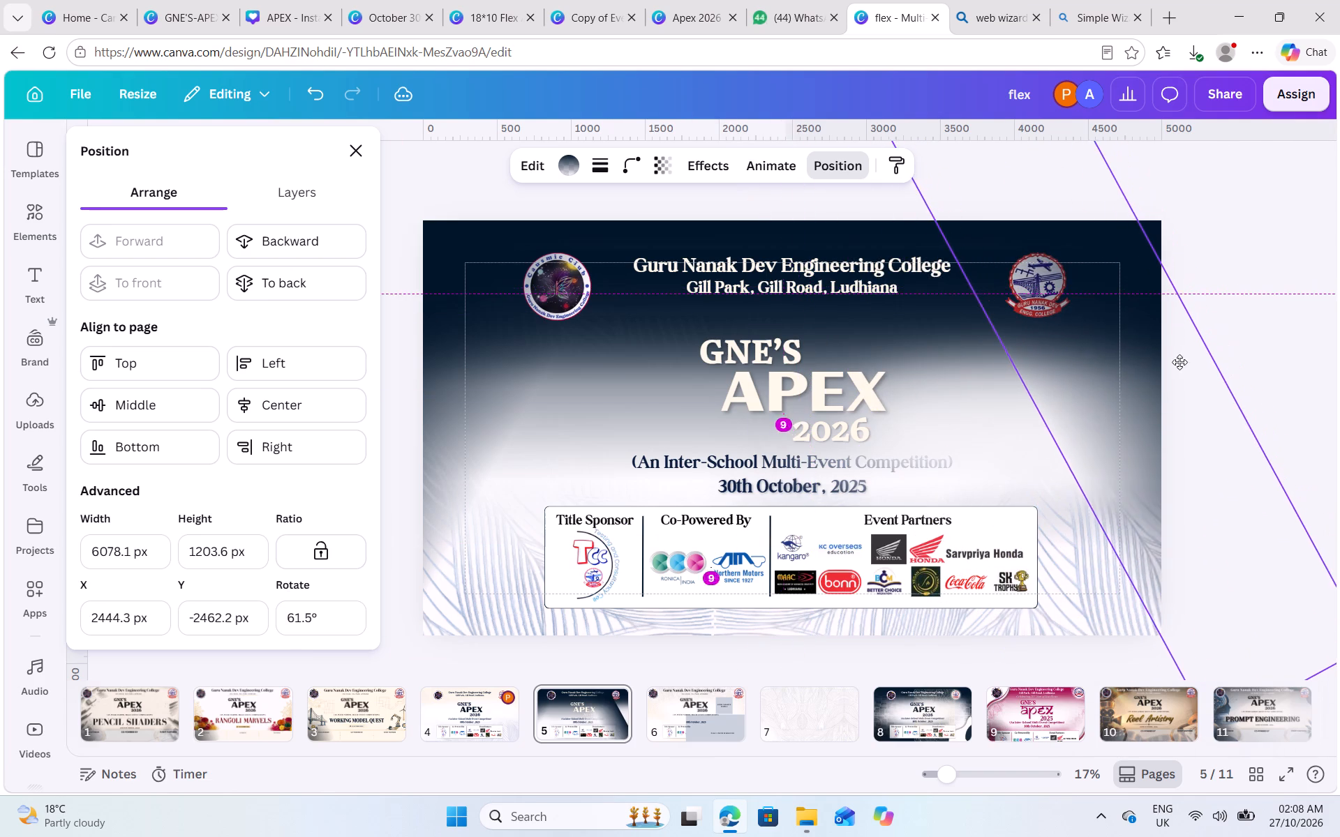
left_click_drag(1179, 362, 1198, 351)
Duplicate the 61.5° right-edge gradient and move the copy to about X 2331 px, Y -2462 px.
left_click(1093, 259)
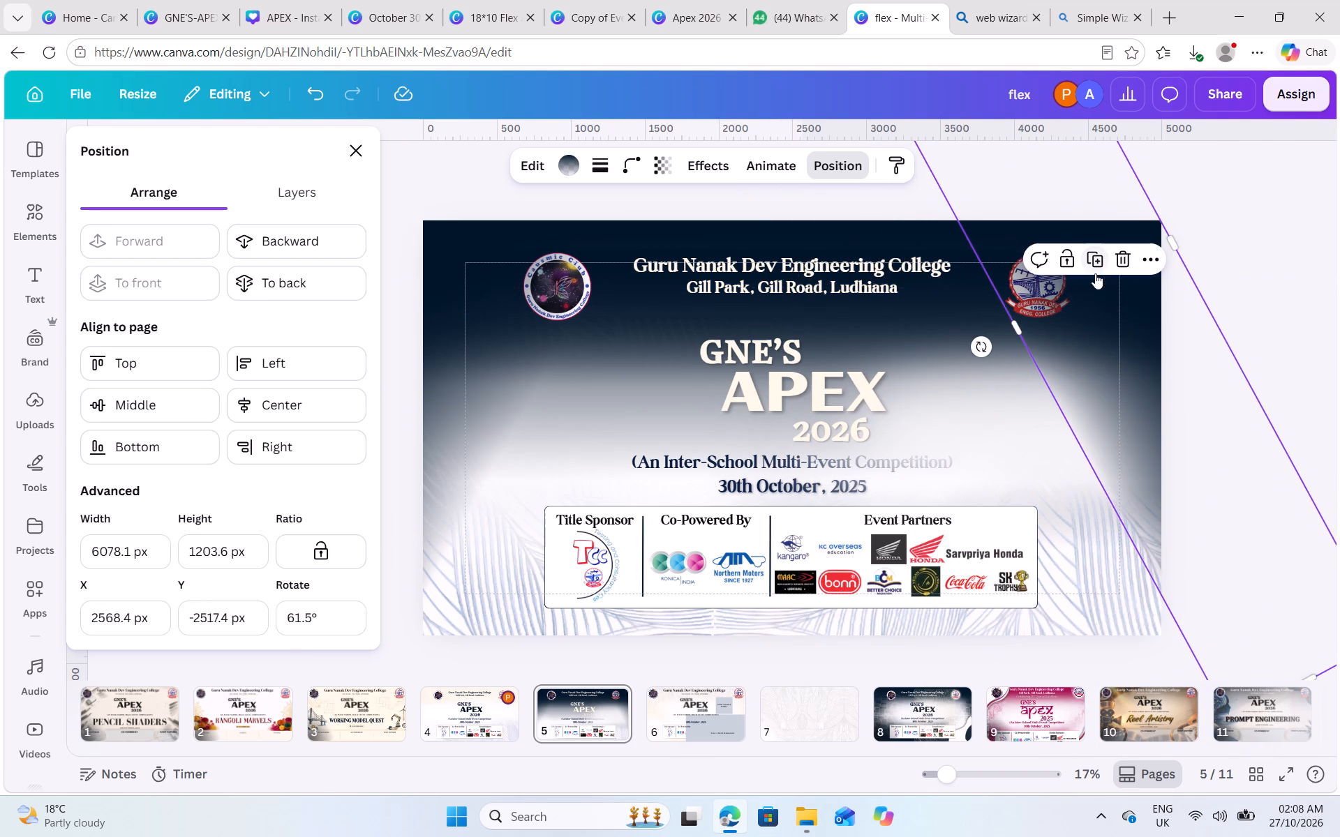
left_click_drag(1149, 365, 1113, 373)
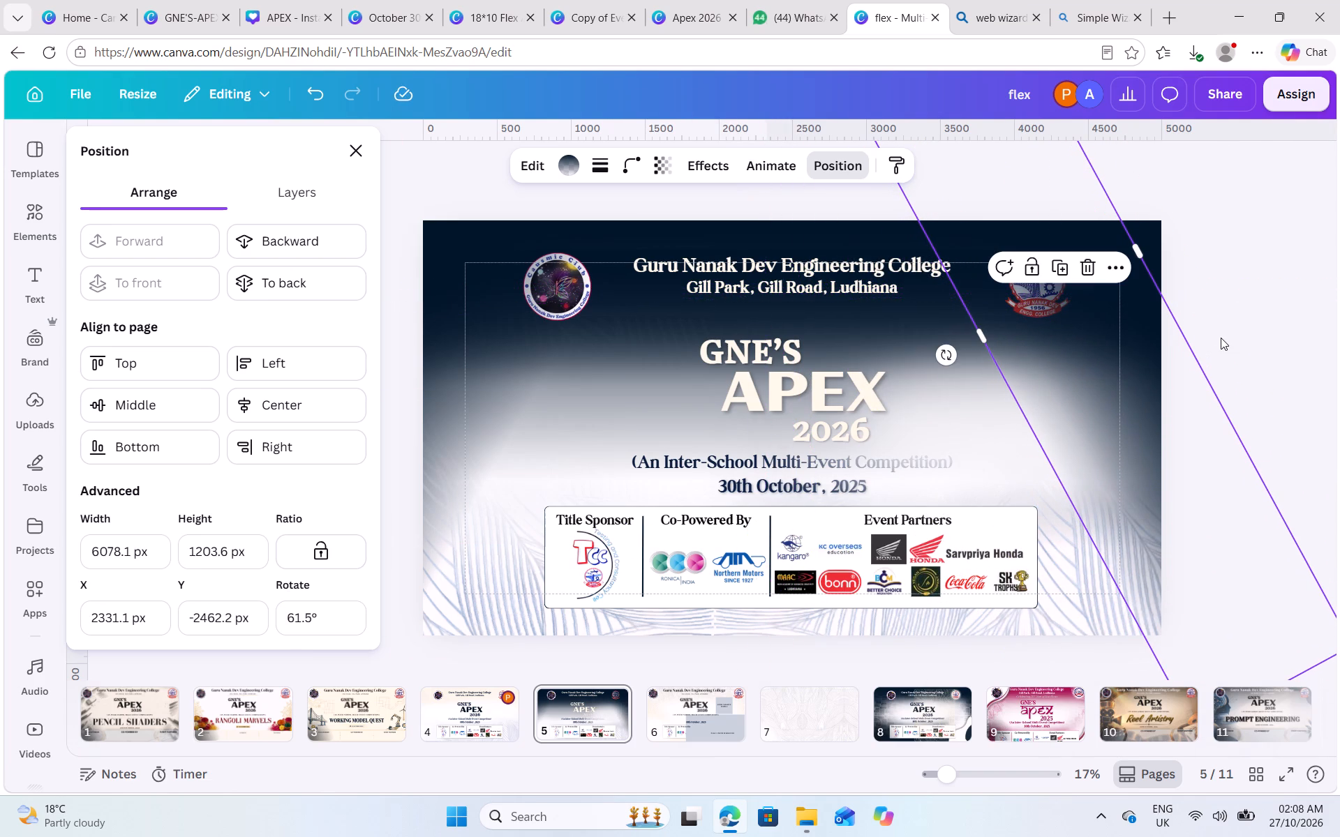
left_click(1214, 339)
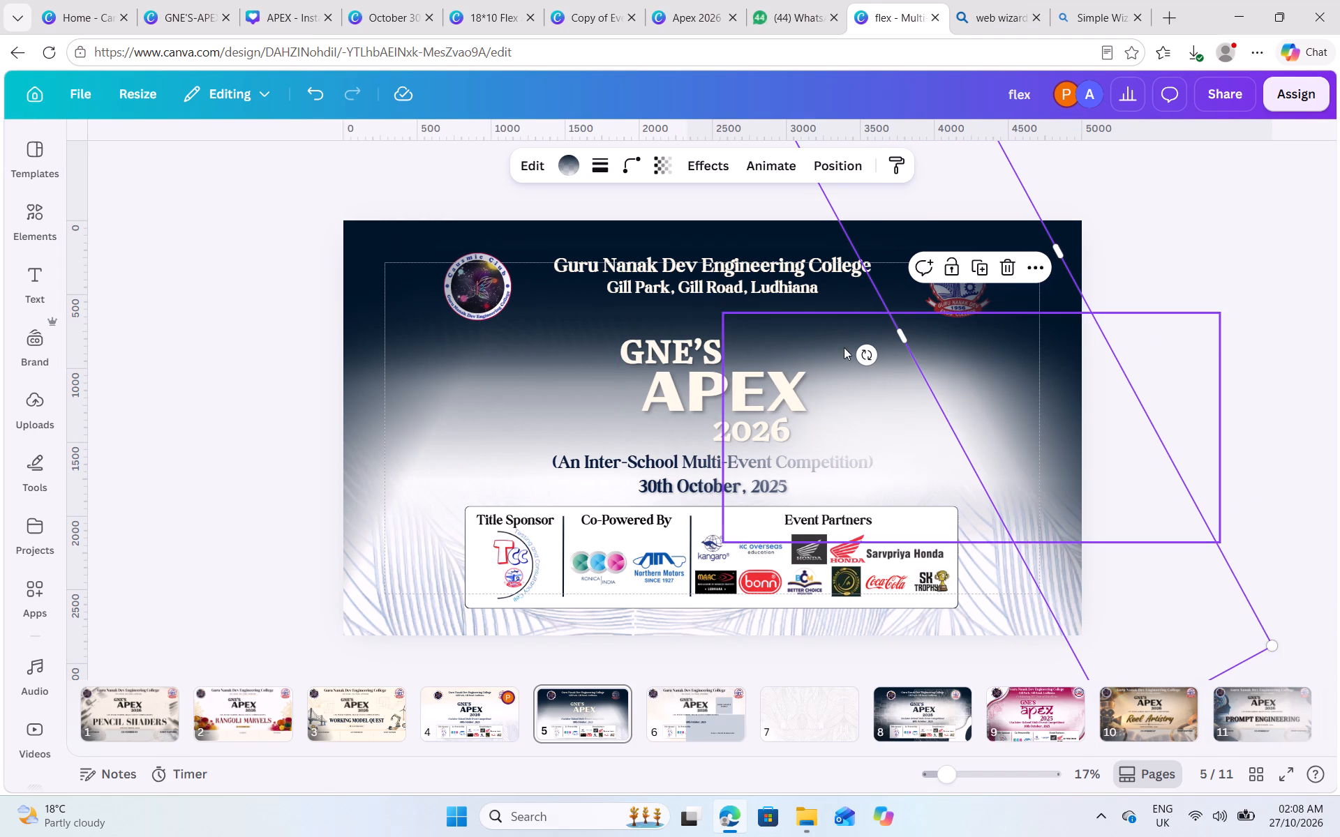
Duplicate the right-edge gradient copy again and move the new copy to about X 2243 px, Y -2740 px.
left_click(977, 267)
left_click_drag(1009, 411, 969, 356)
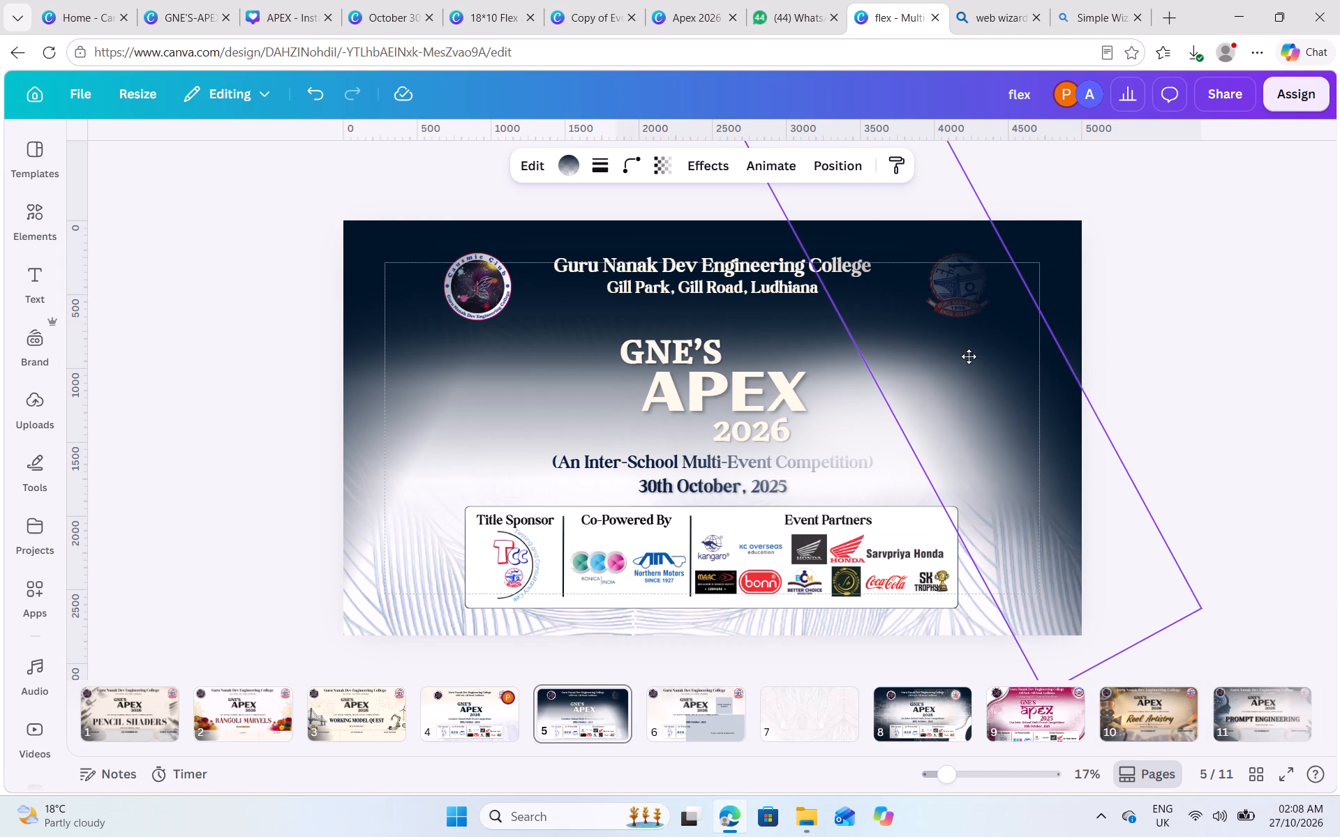
left_click_drag(969, 356, 968, 354)
left_click_drag(999, 457, 1041, 448)
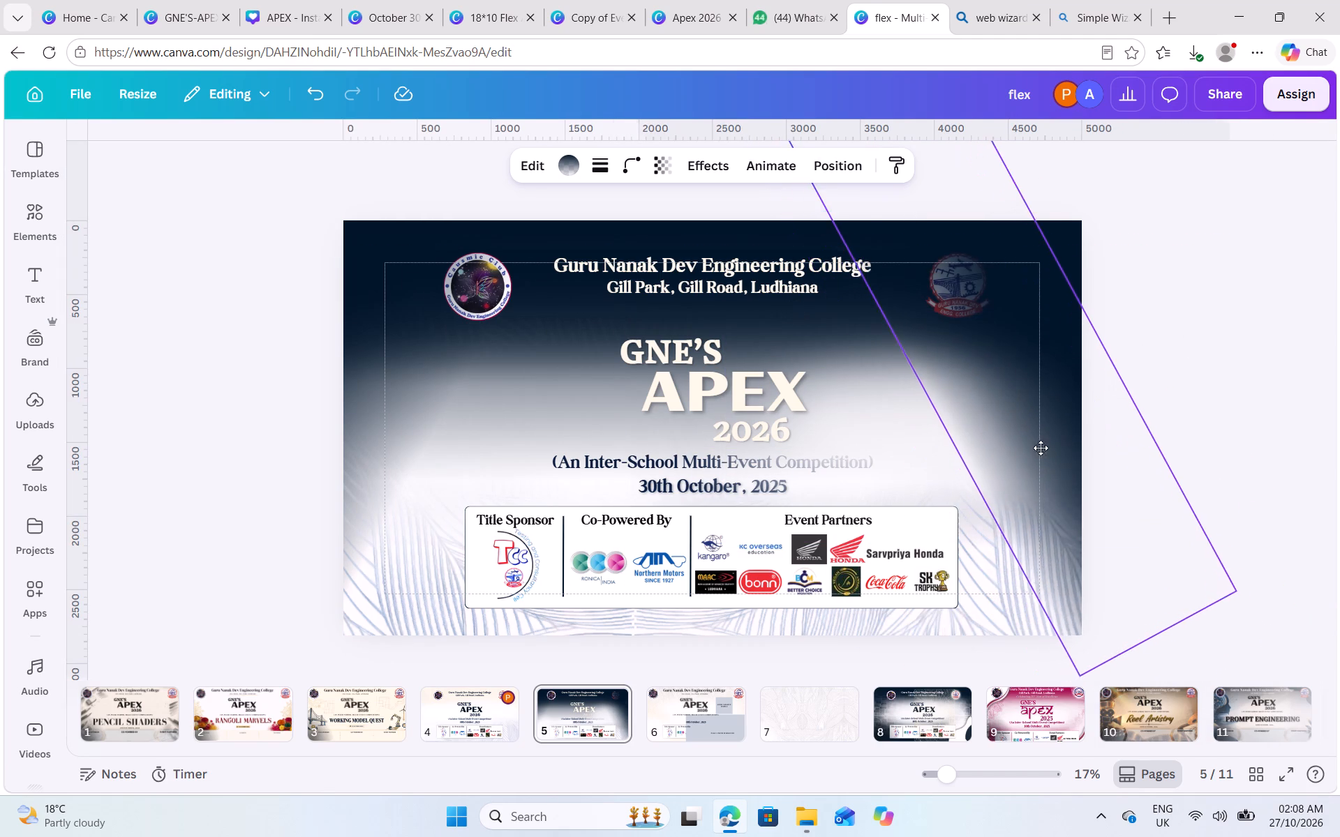
left_click_drag(1041, 448, 1059, 461)
left_click(1131, 369)
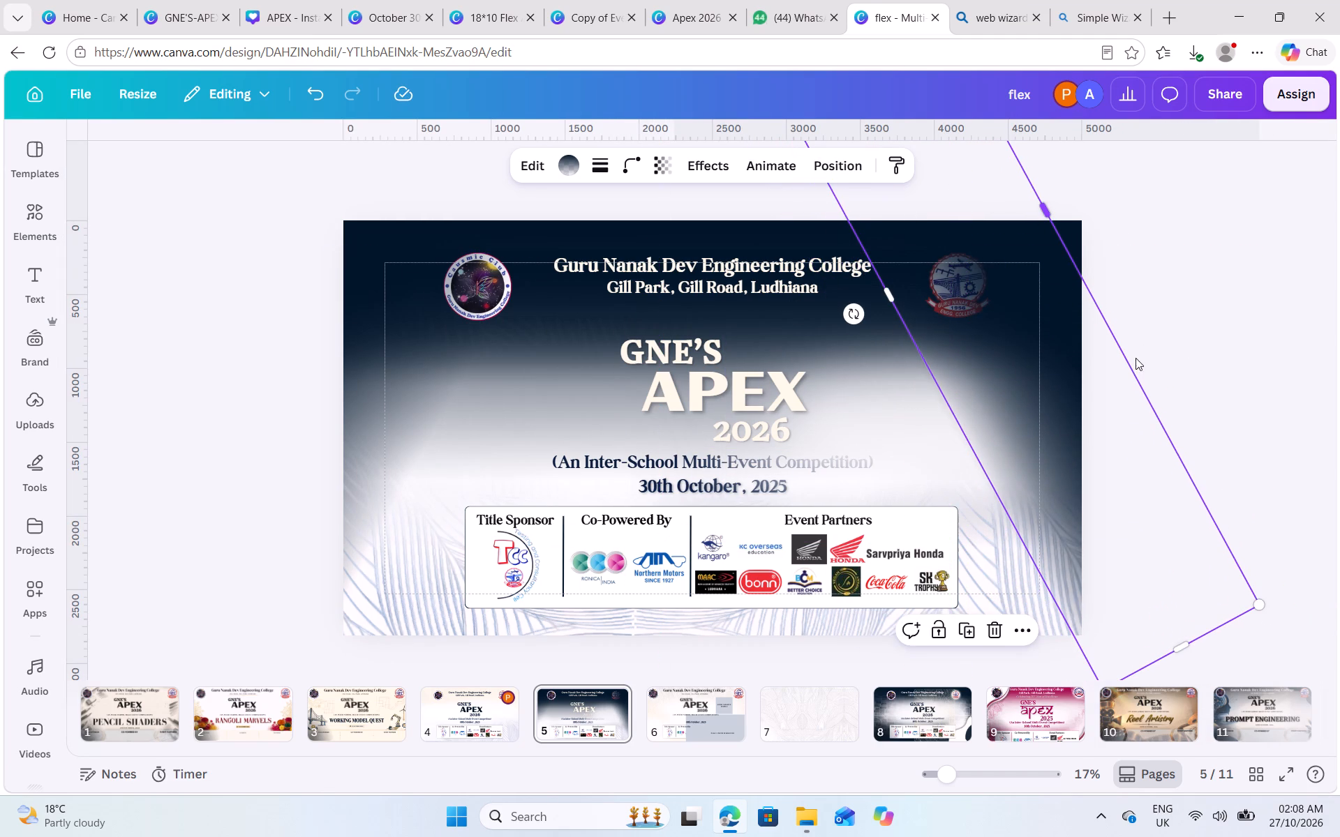
left_click(1140, 319)
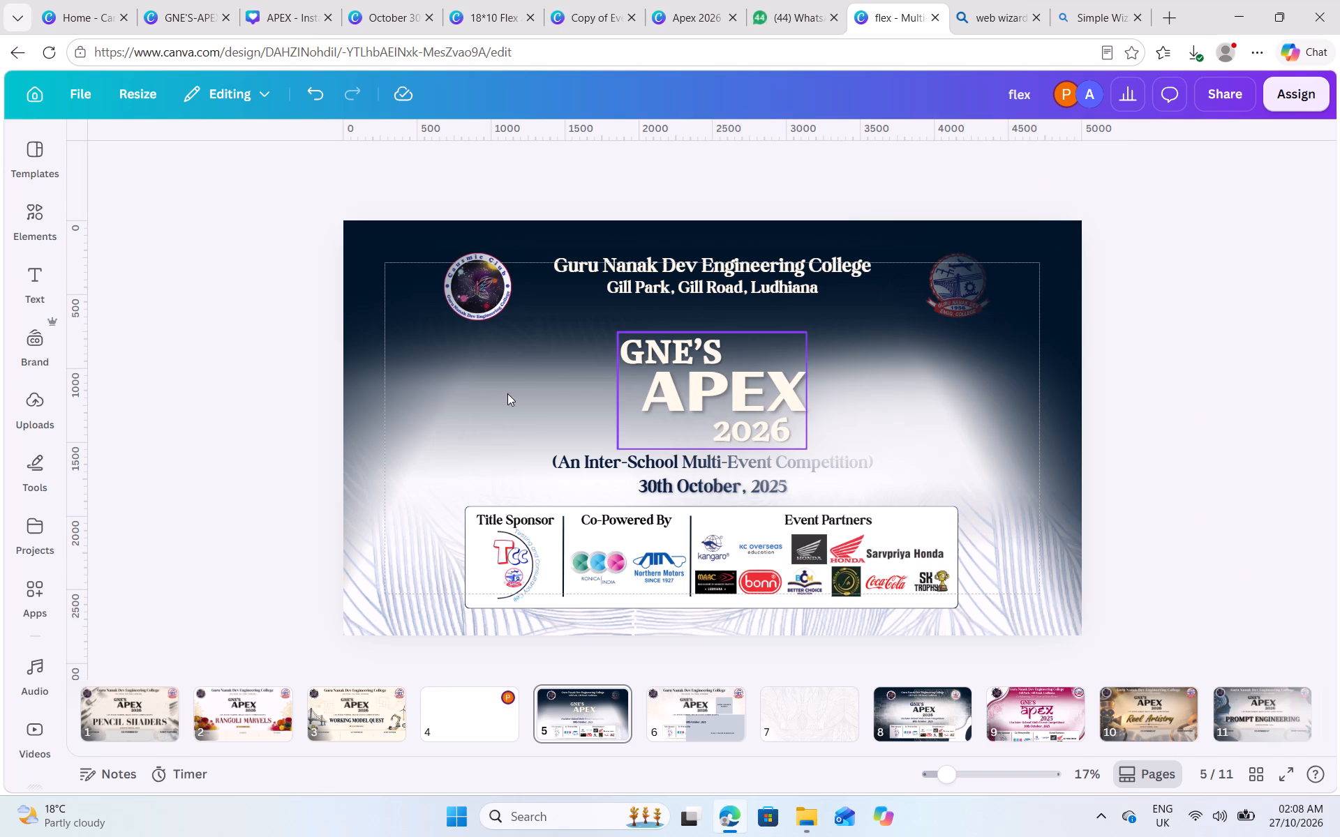
Send the newest right-edge gradient copy, at about X 2243 px, behind all other elements.
left_click(378, 498)
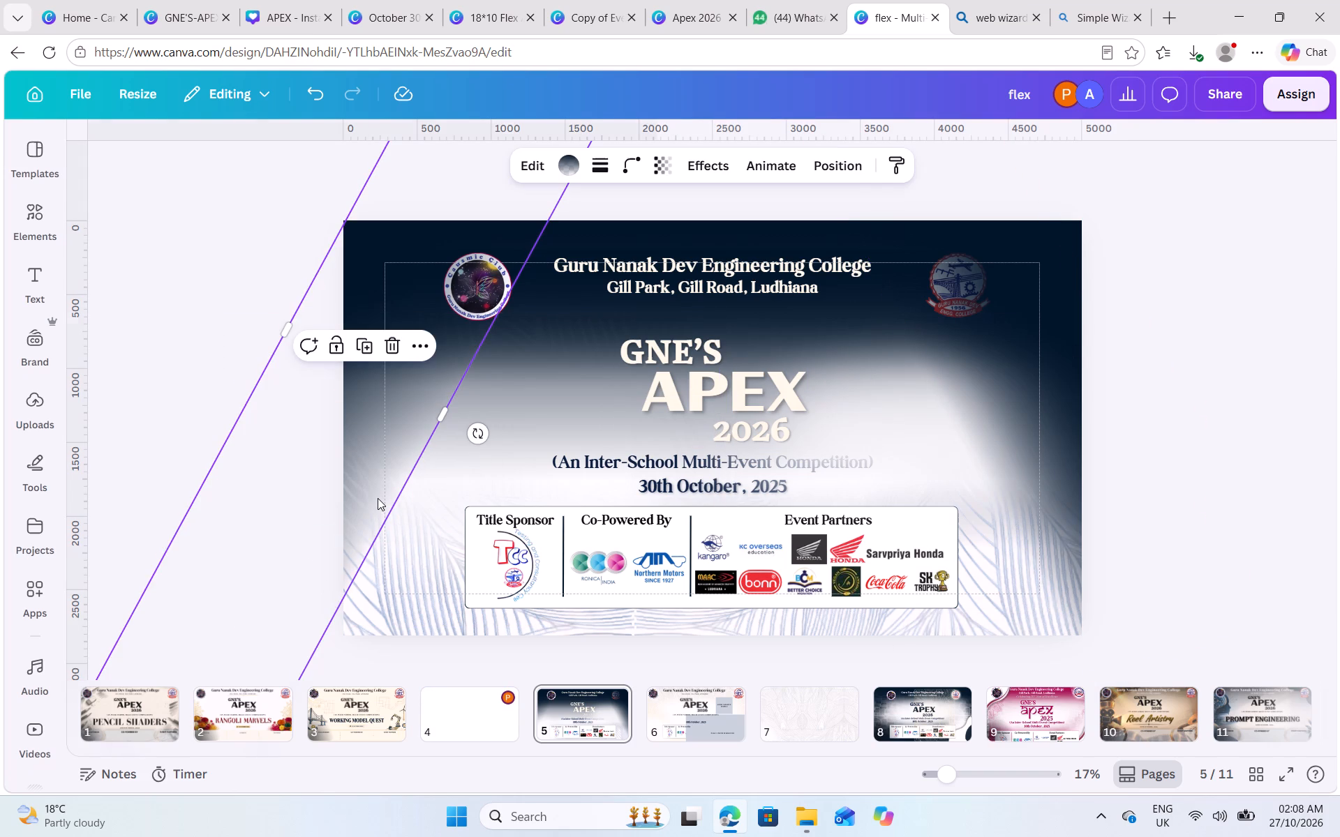
left_click(1011, 324)
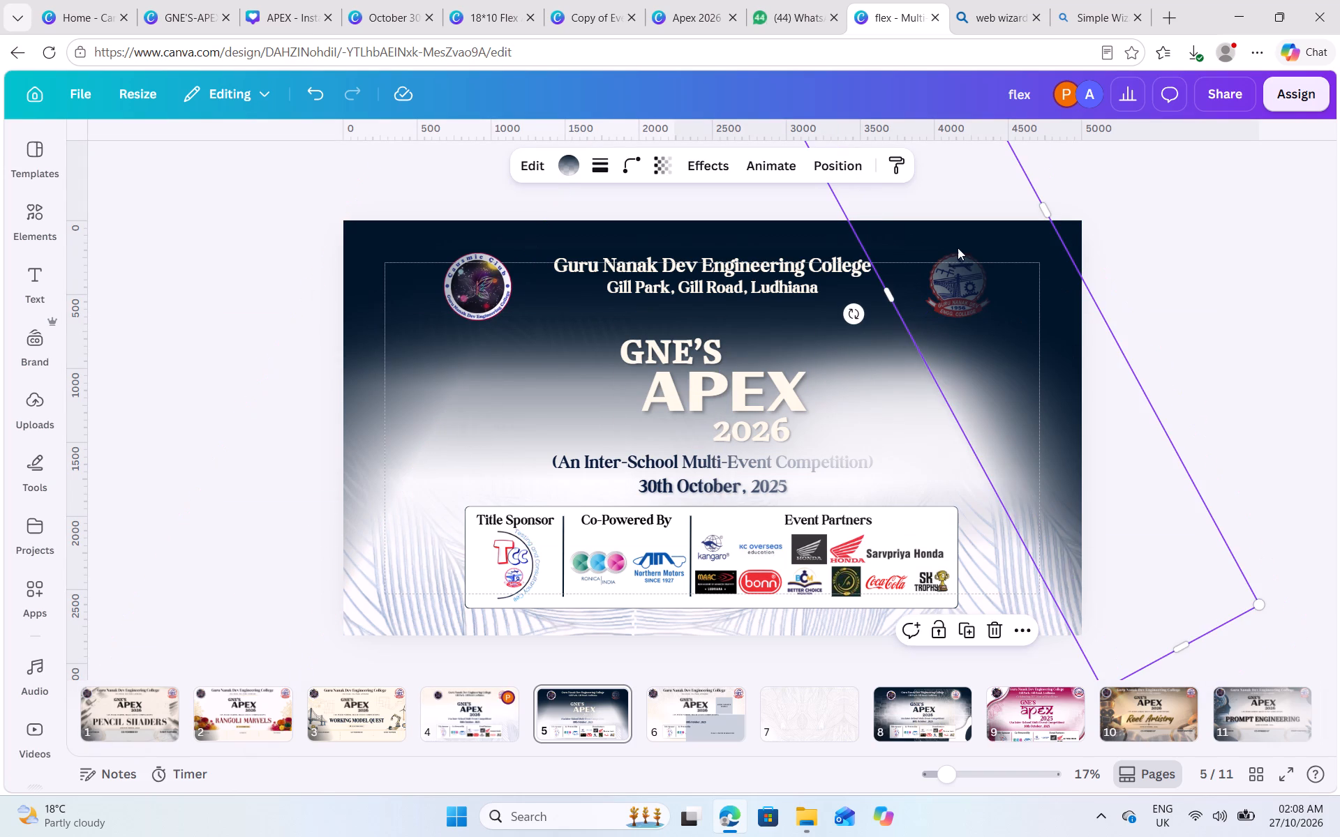
left_click(849, 169)
triple_click(287, 241)
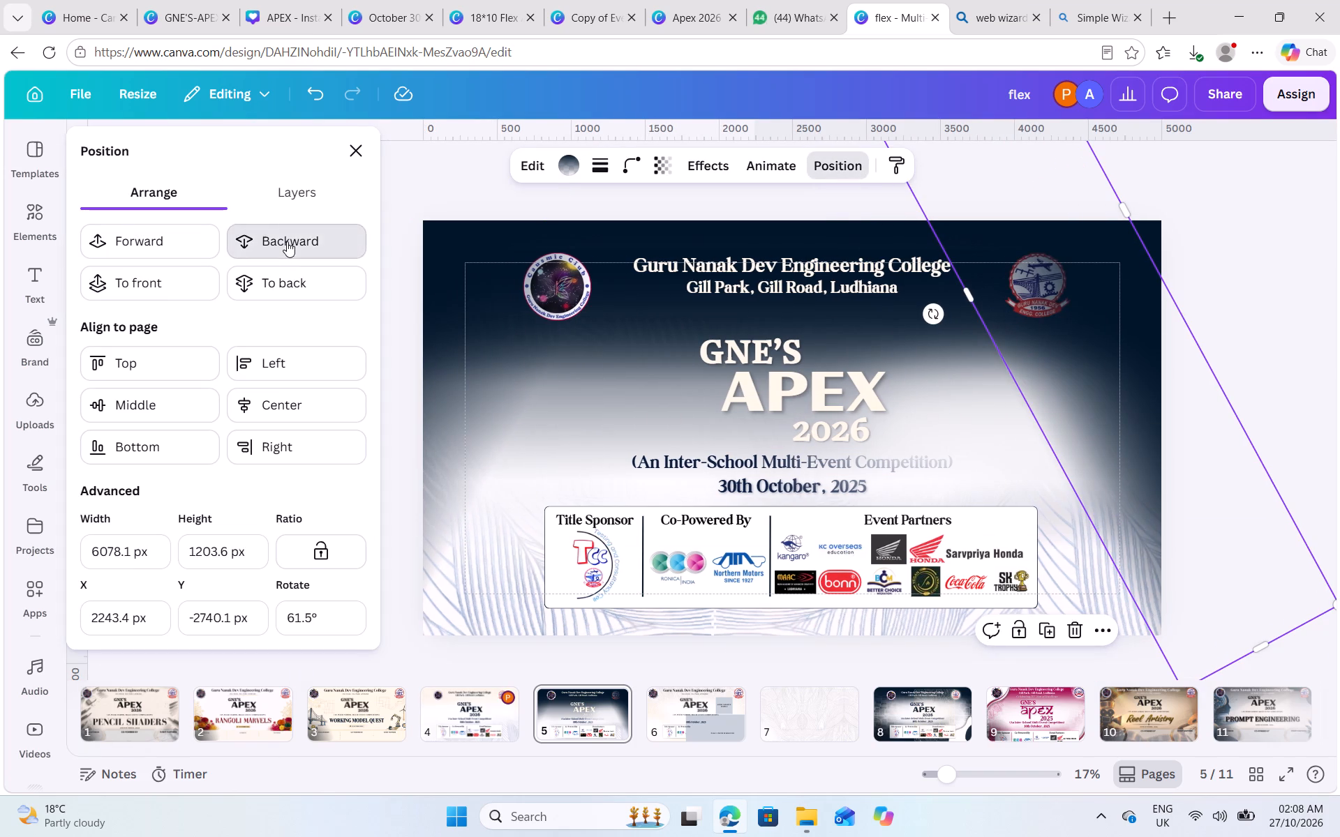
left_click(287, 241)
left_click(287, 281)
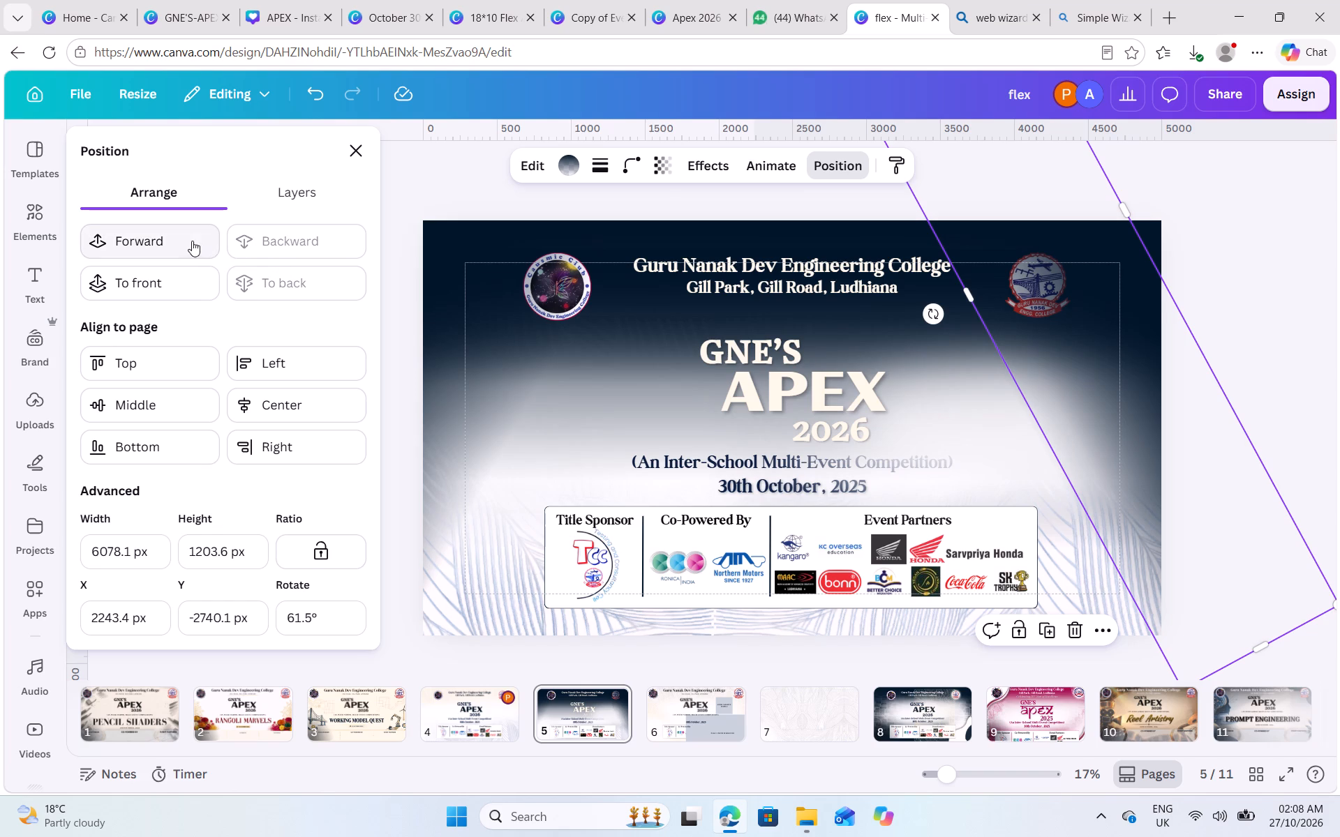
left_click(1161, 217)
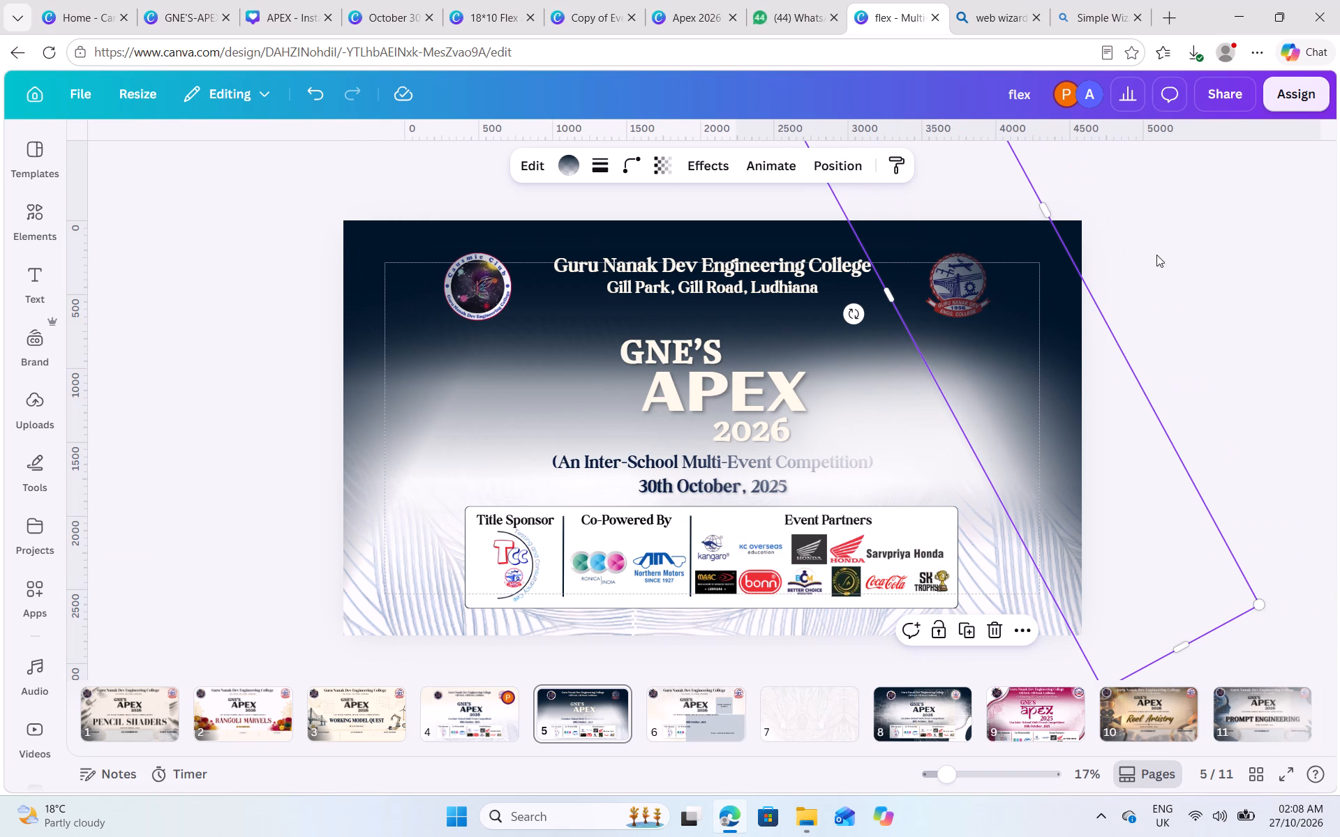
left_click(1188, 234)
Send the outermost right-edge gradient, at about X 2552 px, to the back of the page.
left_click(1050, 247)
left_click(1077, 236)
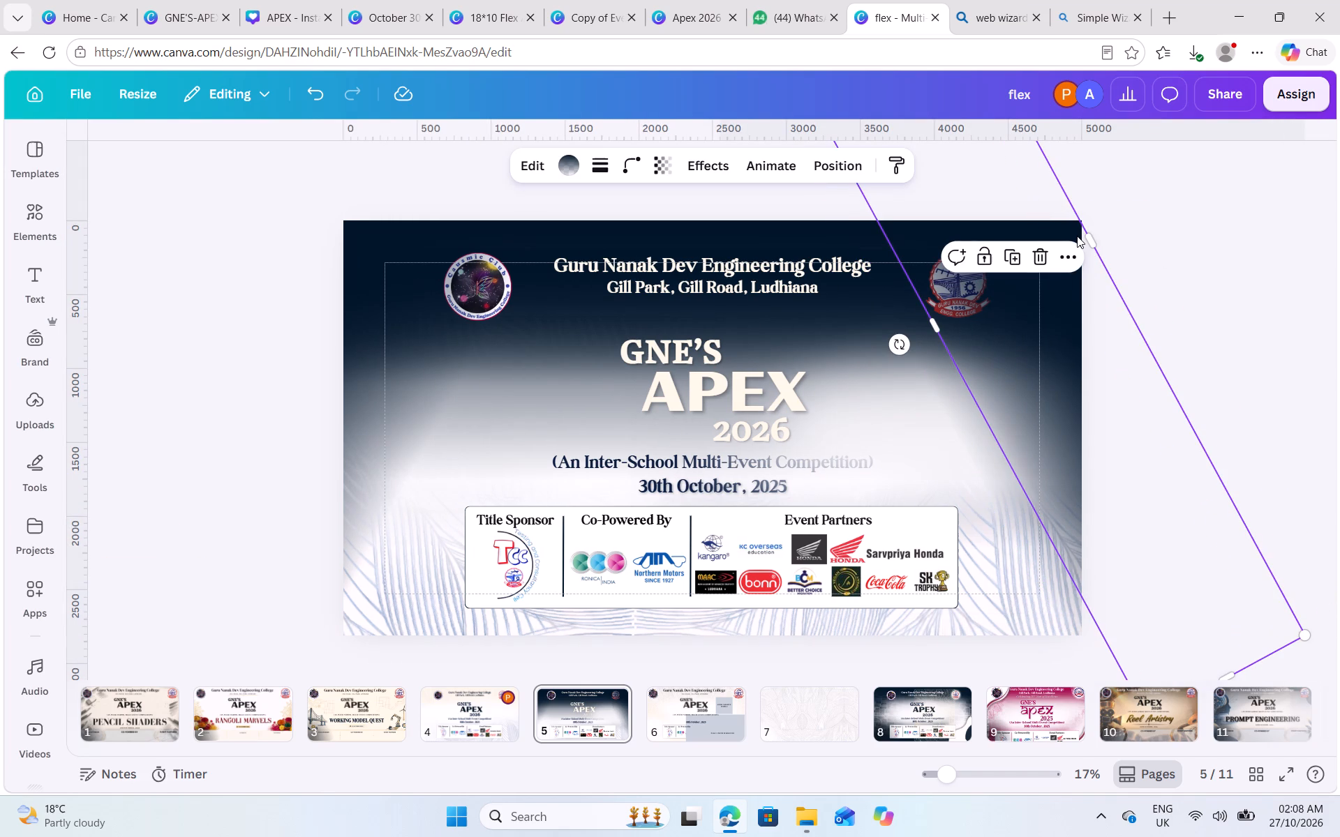
left_click(833, 166)
left_click(309, 280)
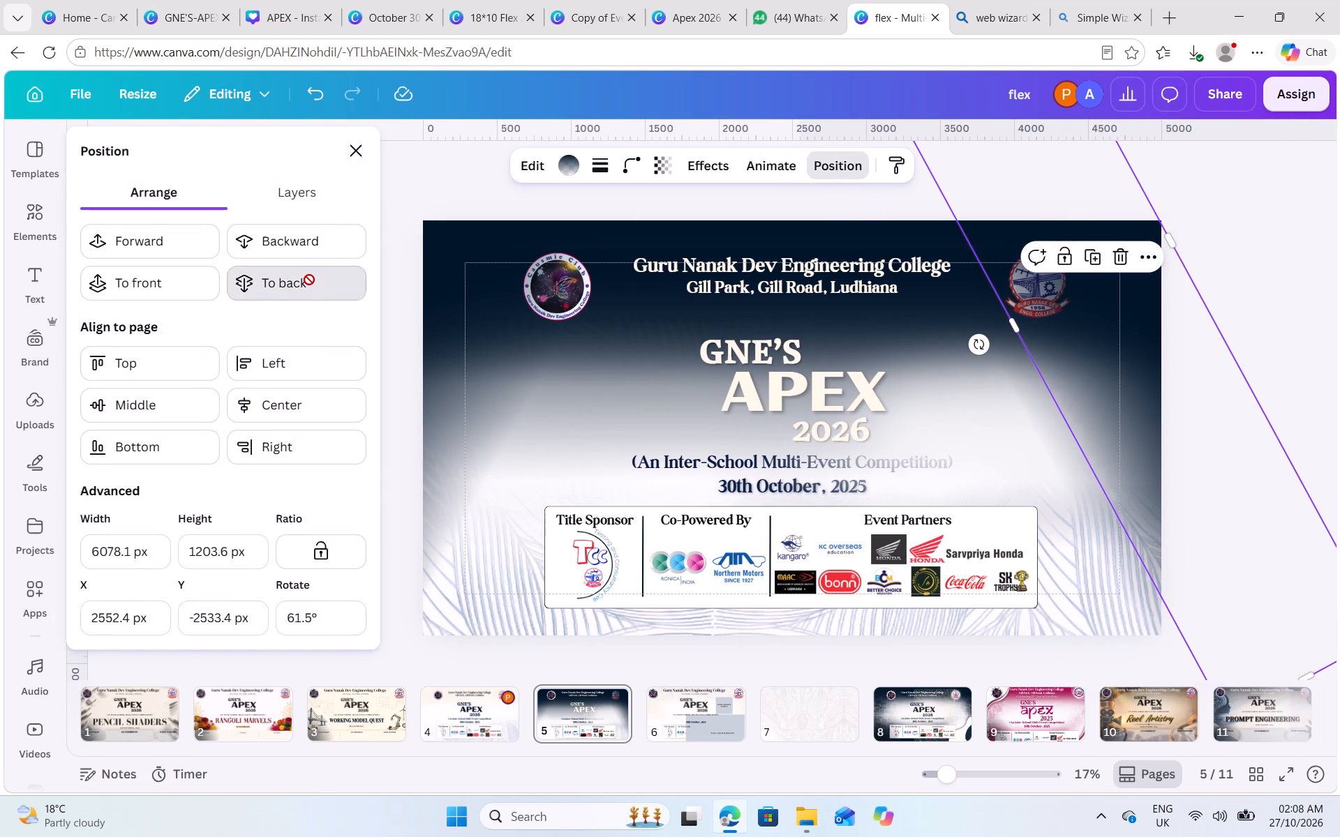
left_click(1144, 175)
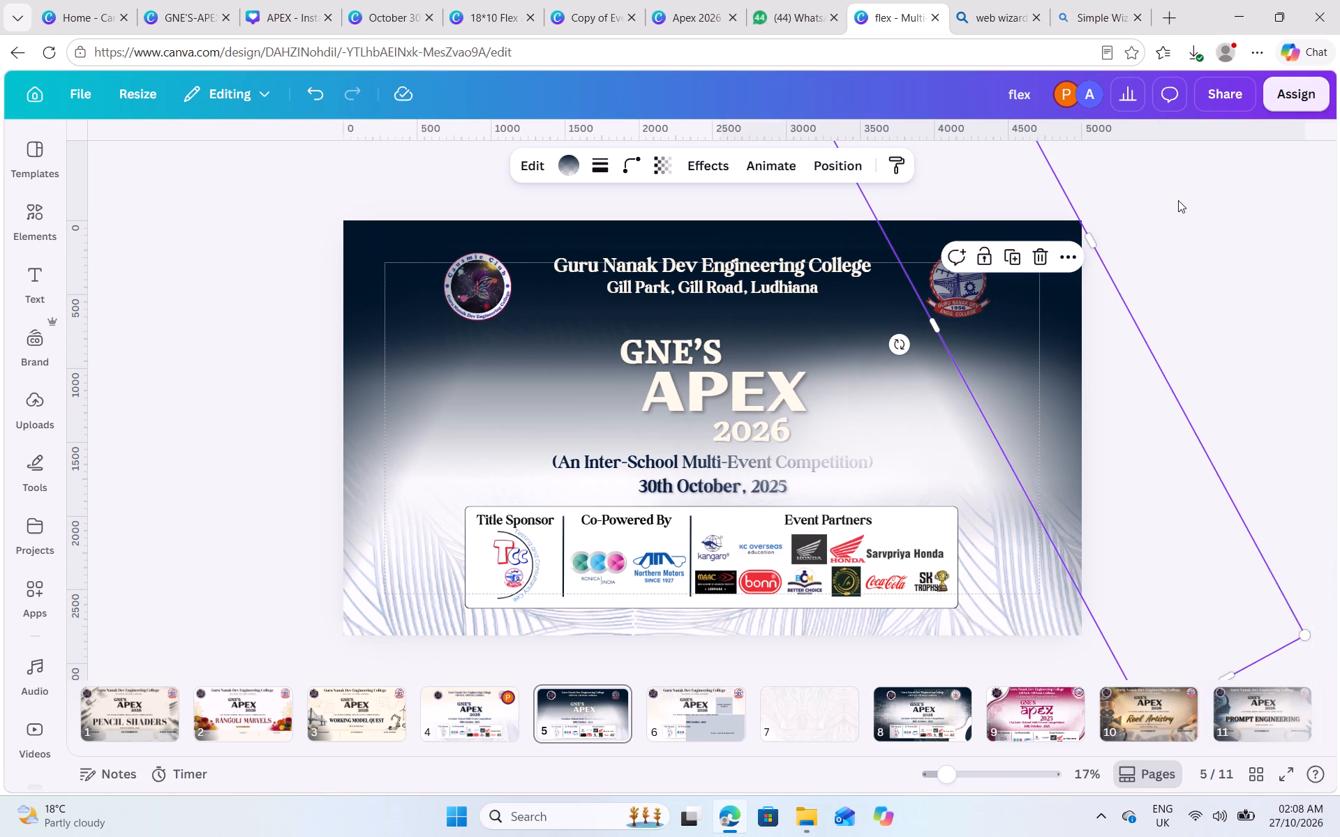
left_click(1178, 200)
Send the remaining right-edge gradient, at about X 2331 px, to the back and raise it two layers forward.
left_click(1000, 312)
left_click(849, 161)
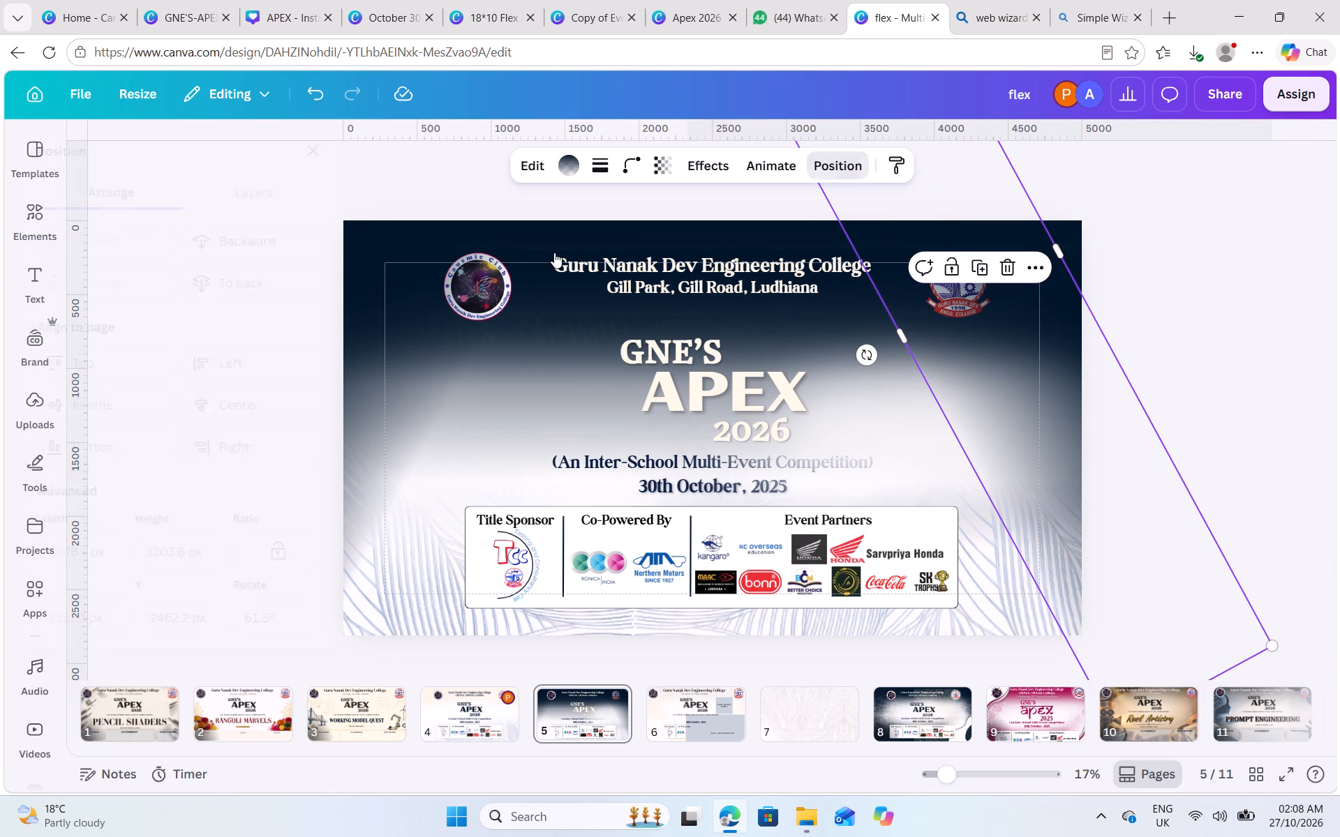
left_click(271, 279)
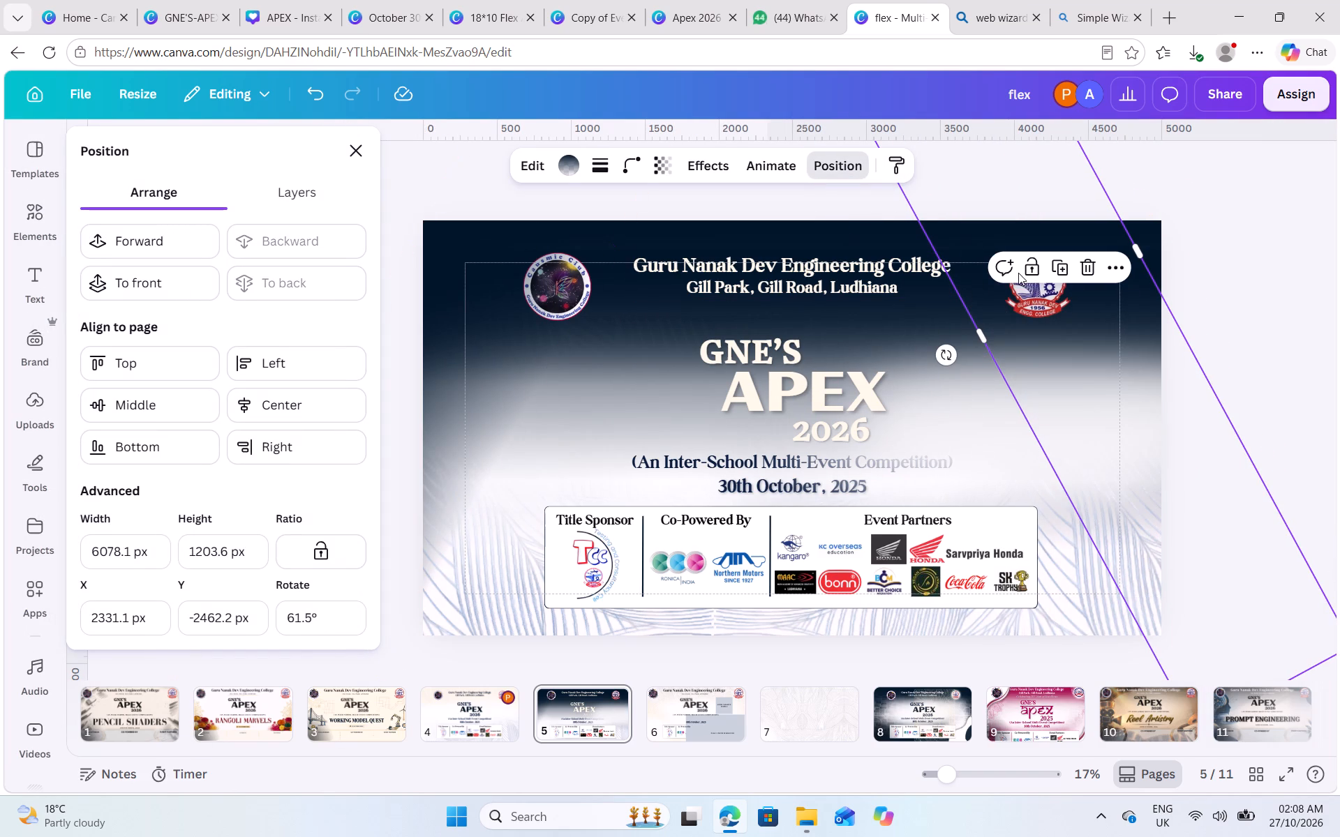
left_click(168, 246)
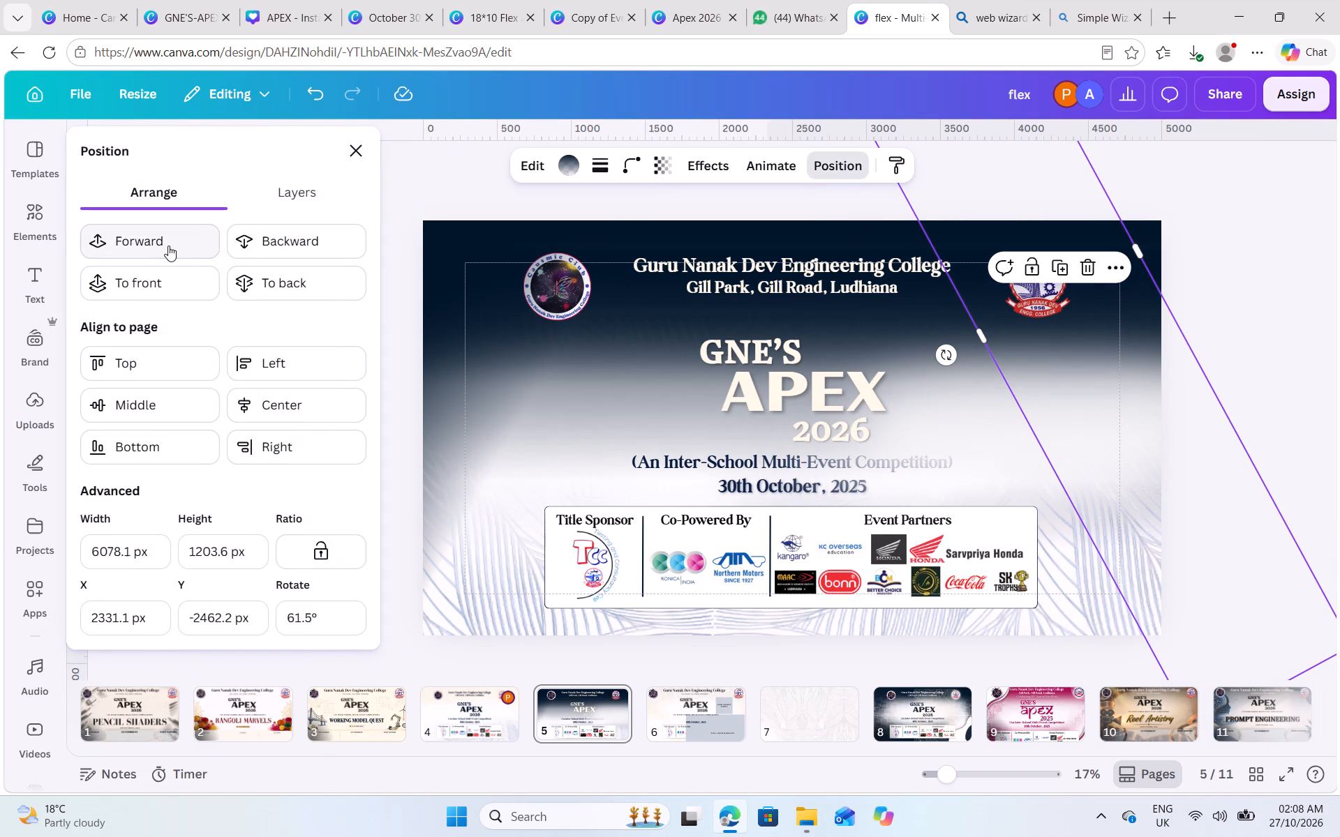
left_click(172, 245)
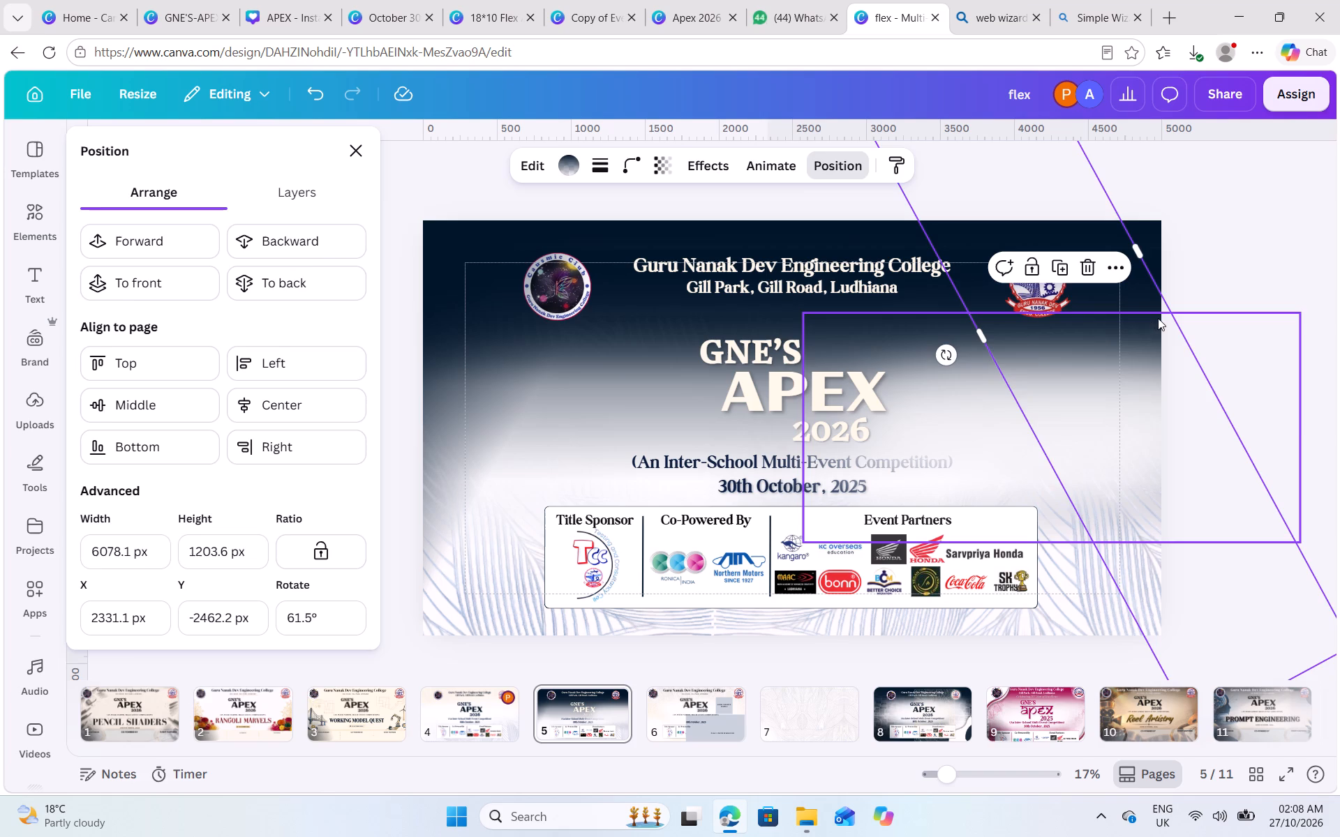
left_click(1158, 319)
left_click(1075, 277)
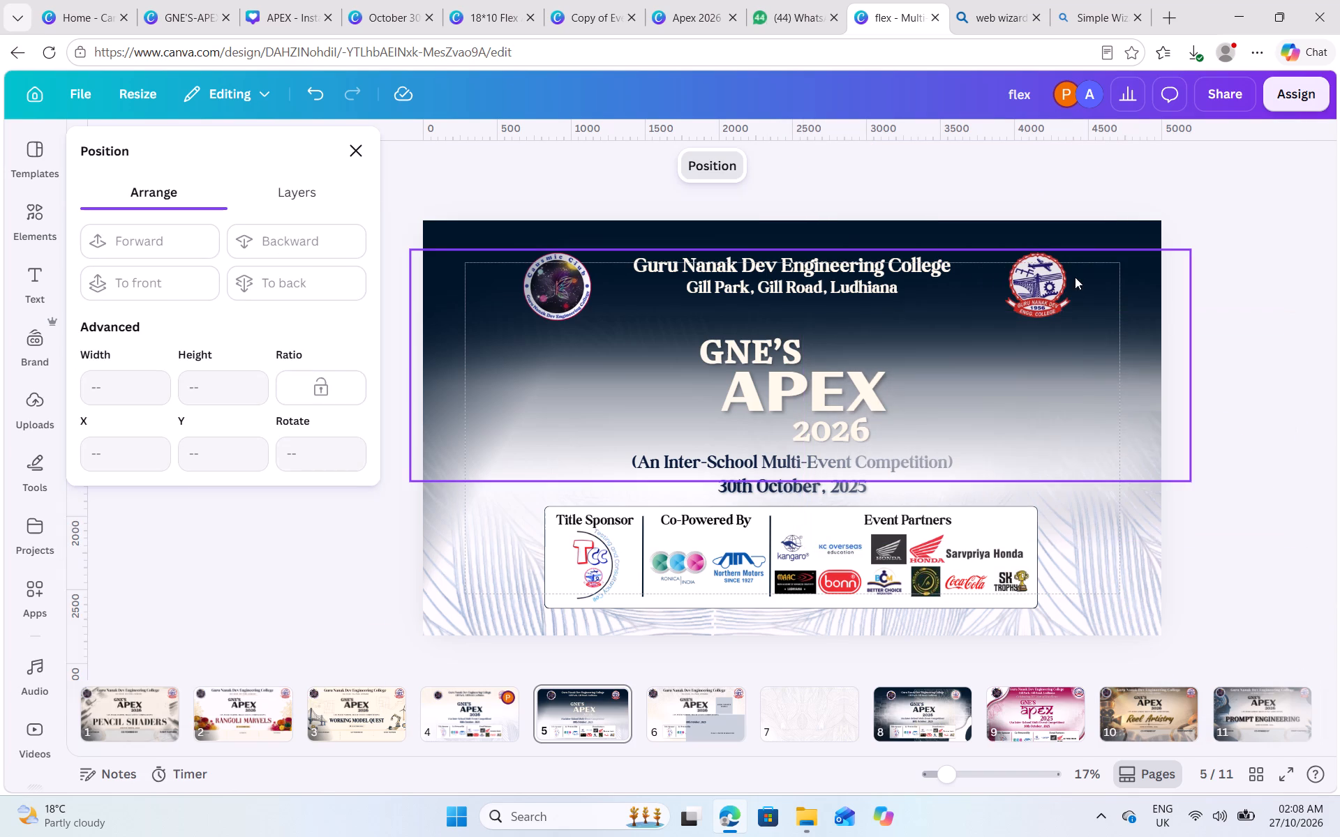
left_click(1281, 371)
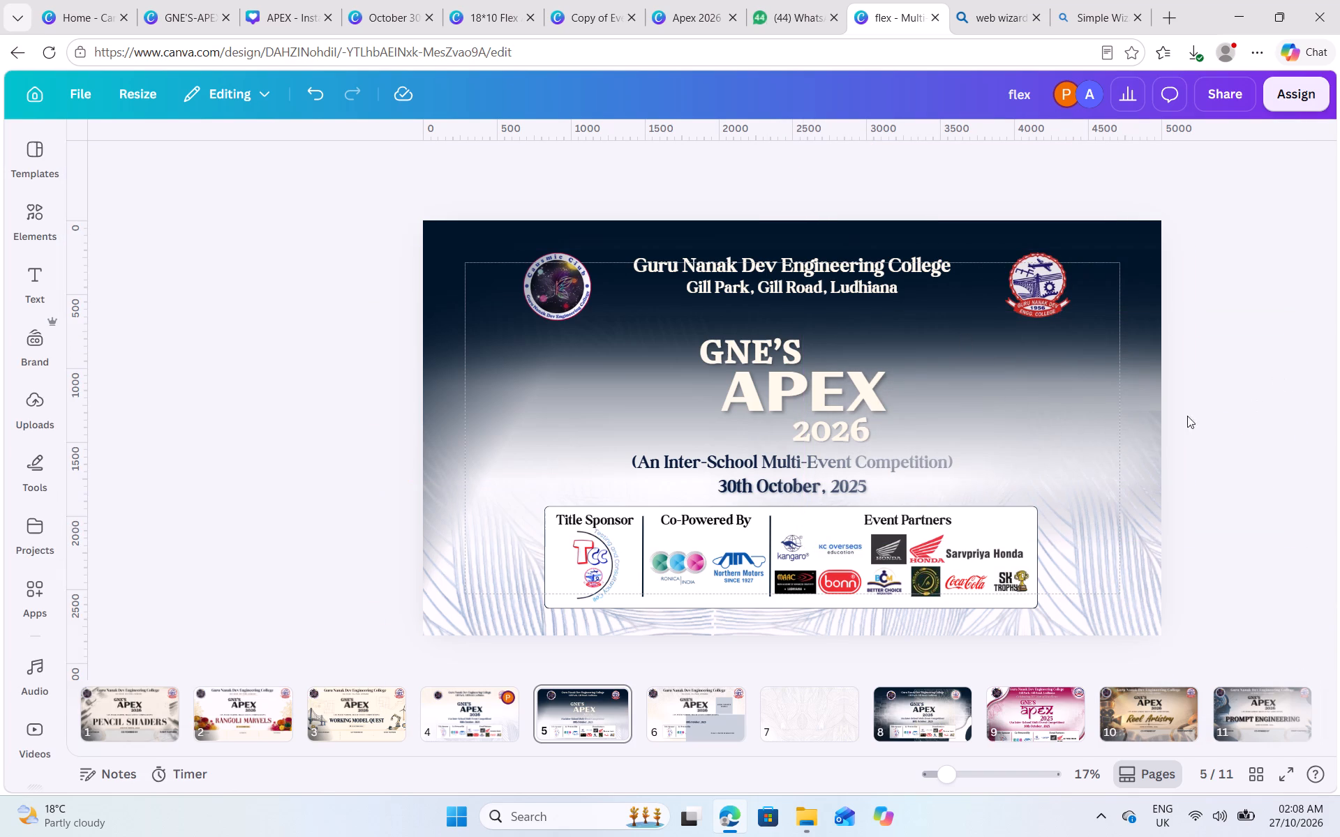
Shift the wide horizontal dark gradient upward to expose the white glows and delete two glows from the banner's right half.
left_click(952, 445)
left_click_drag(958, 425, 953, 385)
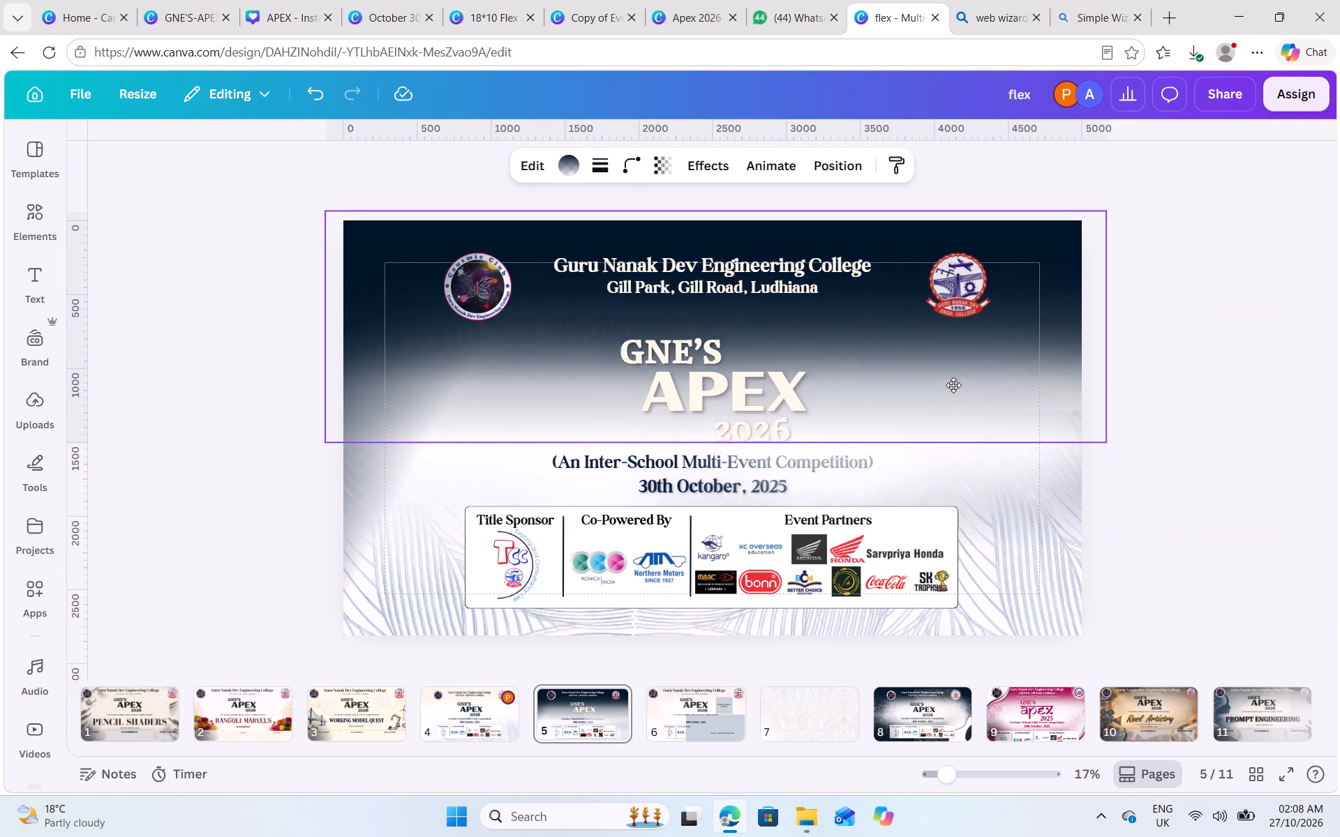
left_click_drag(953, 385, 950, 379)
left_click_drag(985, 380, 978, 342)
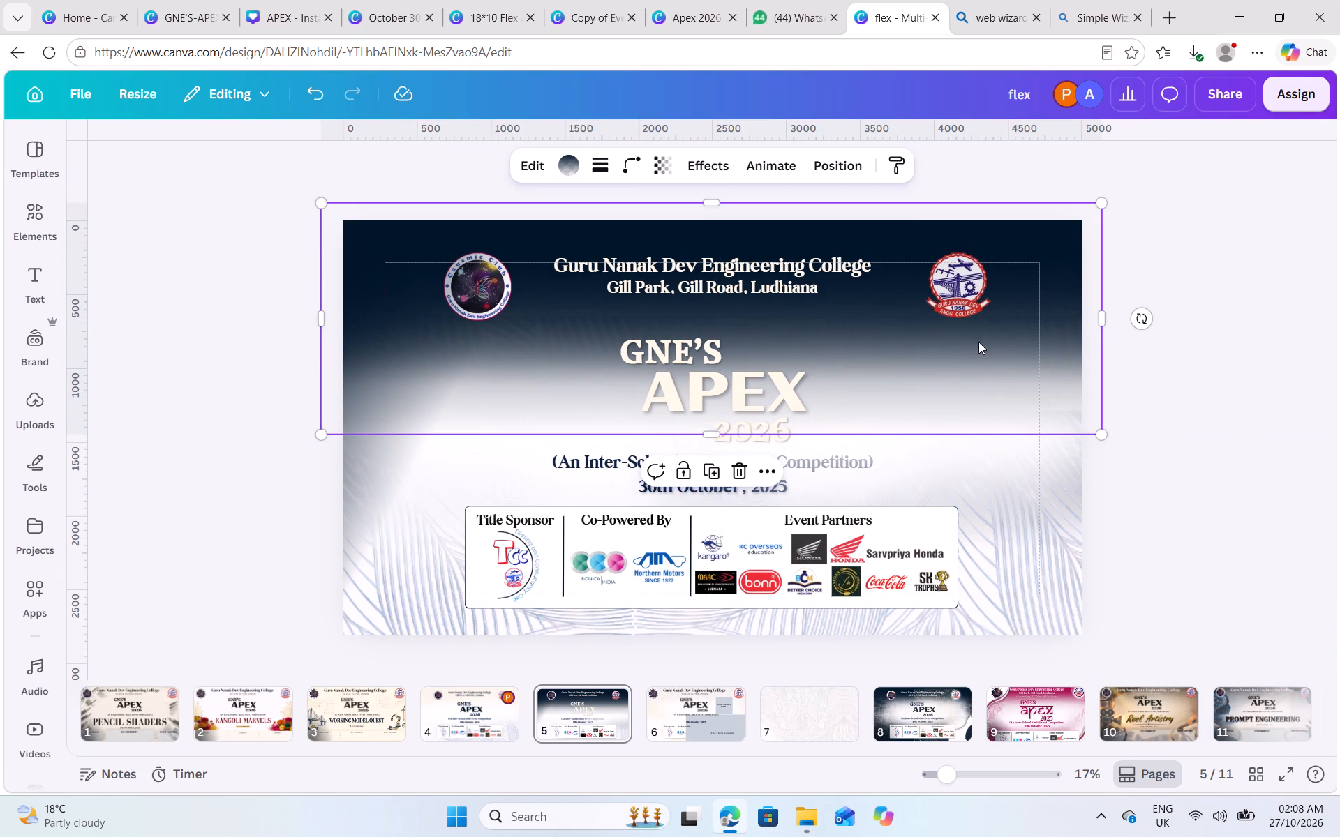
left_click_drag(978, 342, 965, 292)
left_click(966, 434)
left_click(927, 292)
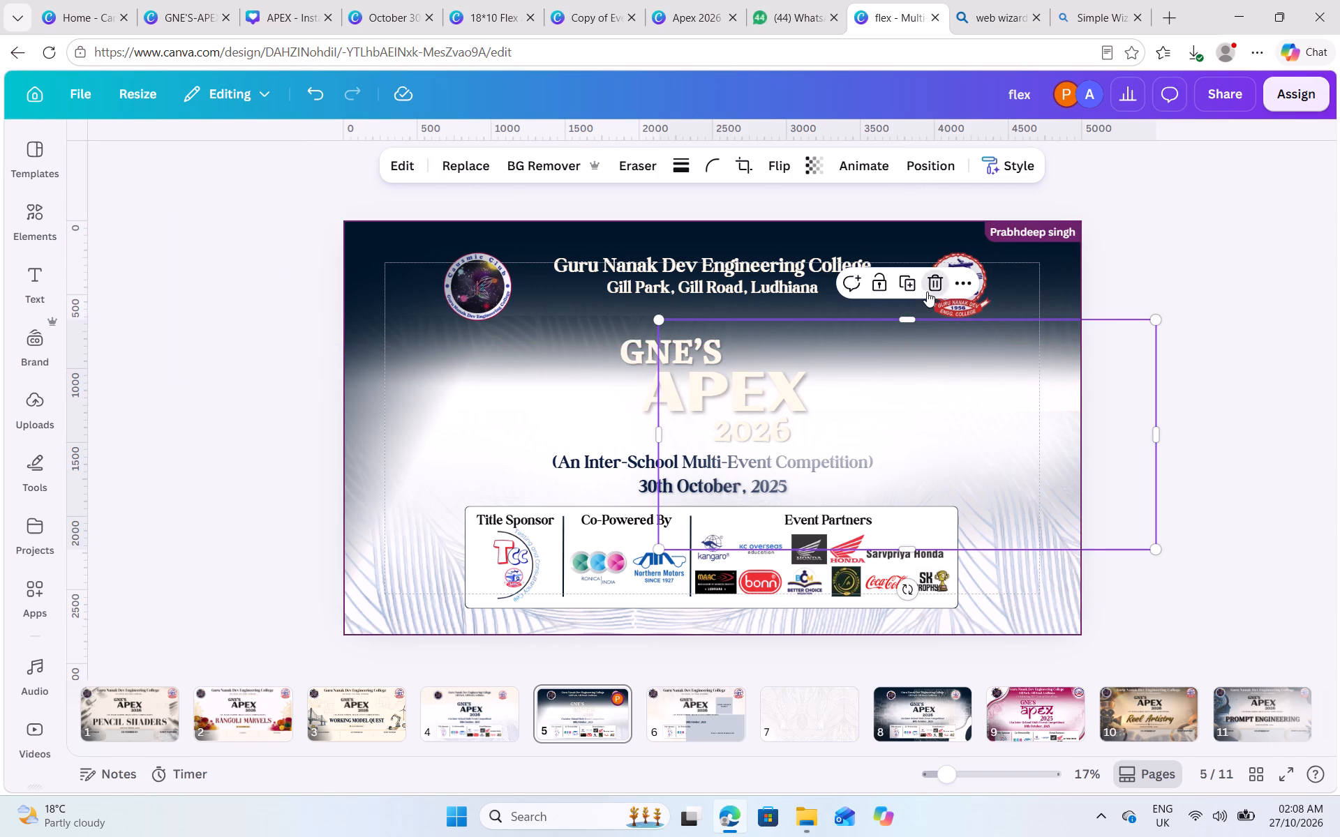
left_click(960, 436)
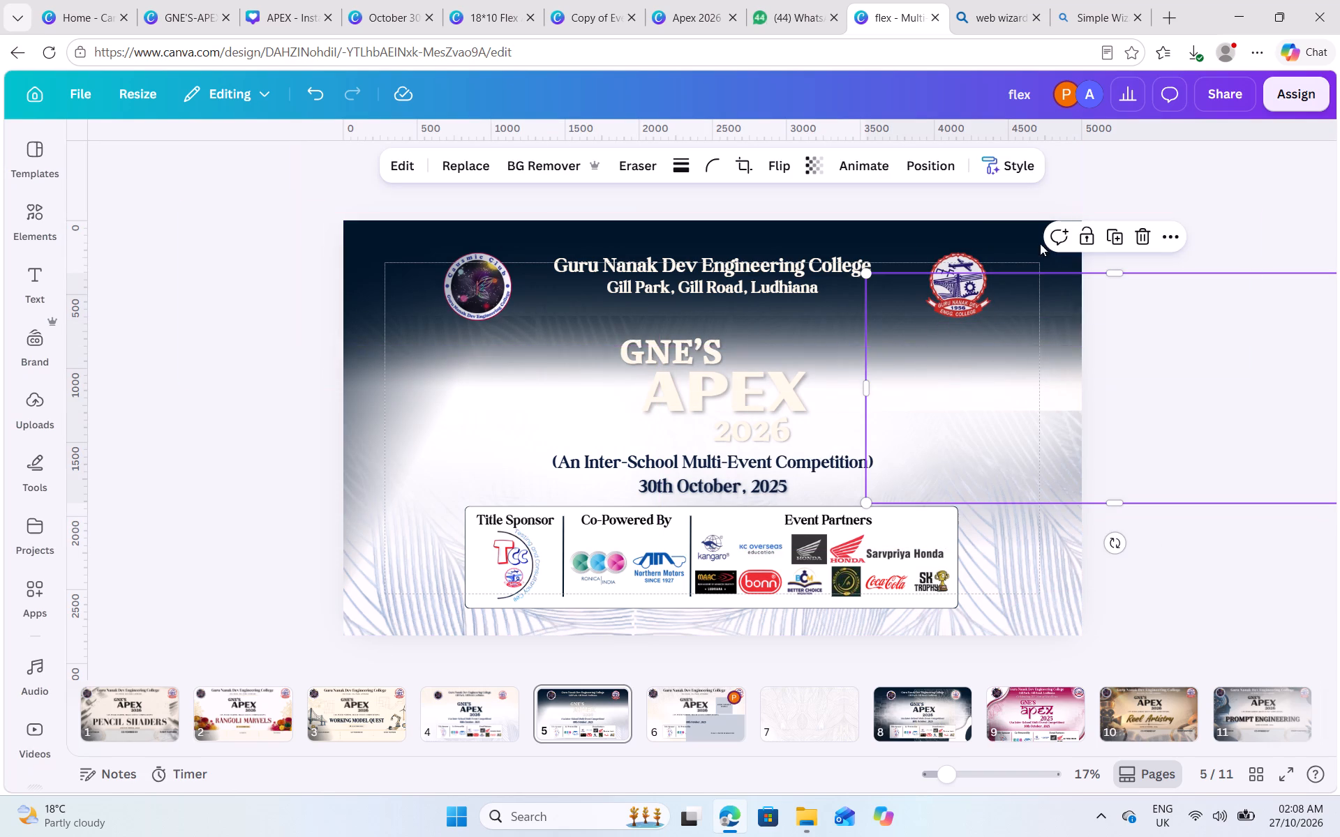
left_click(1007, 399)
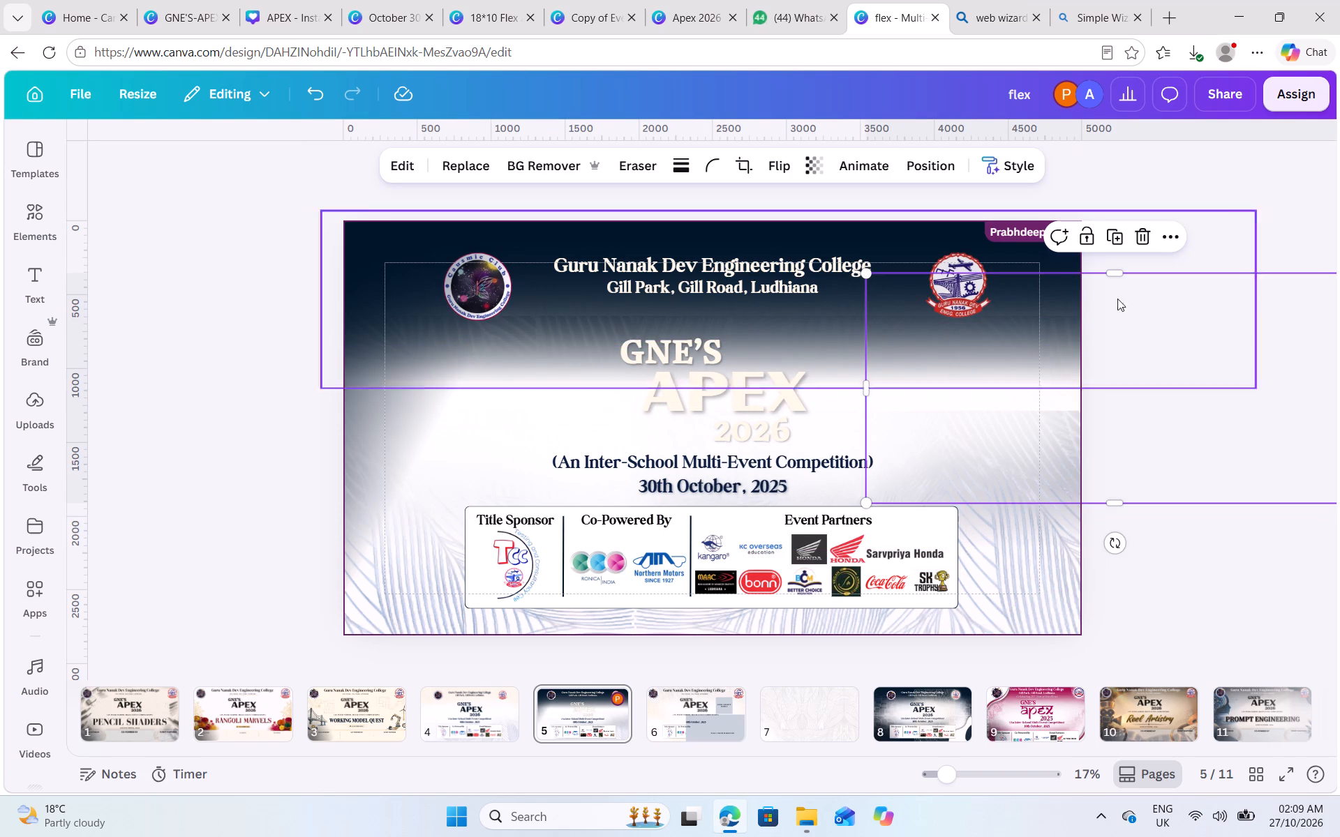
left_click(978, 439)
left_click(1140, 240)
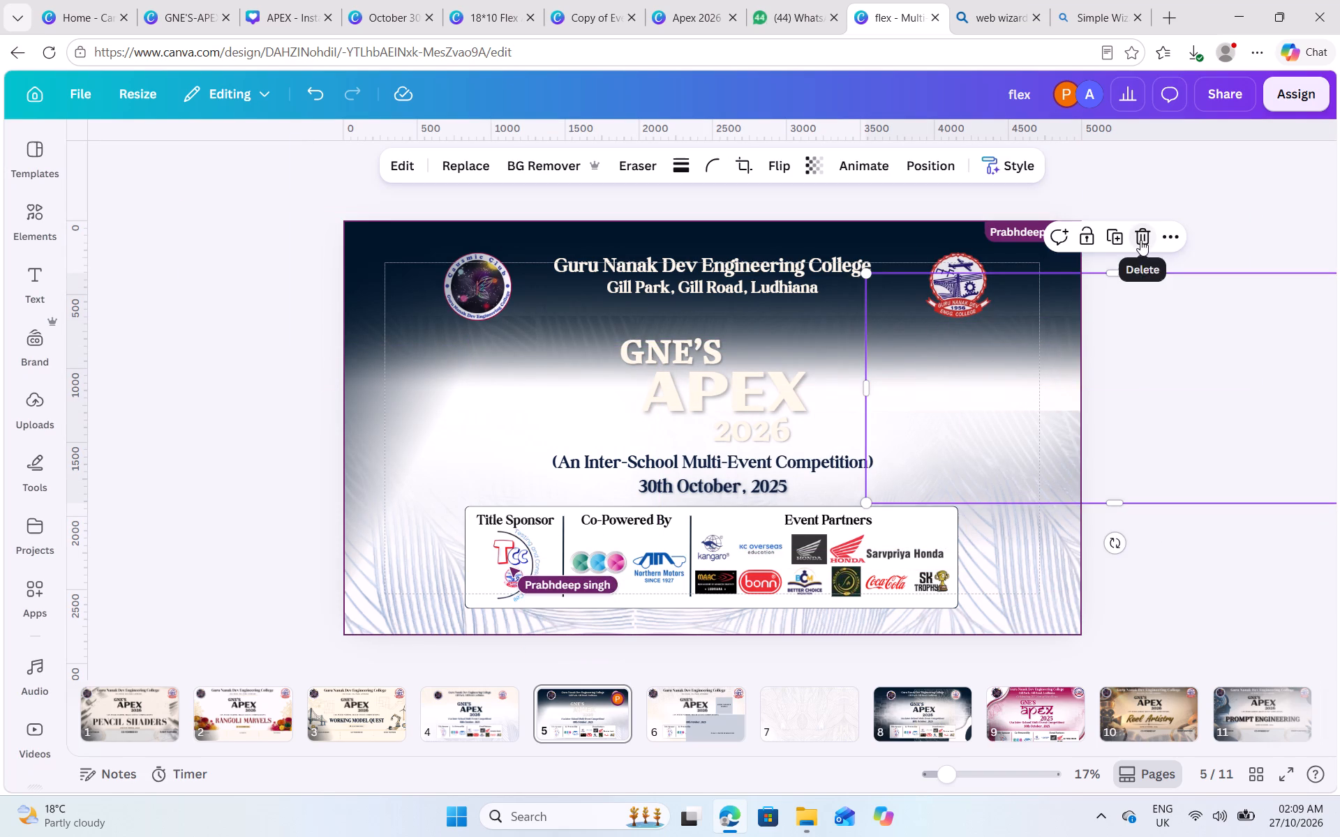
Lower the wide horizontal dark gradient behind the title so it reaches down to the top of the sponsor box.
left_click(1064, 309)
left_click_drag(1052, 289, 1062, 405)
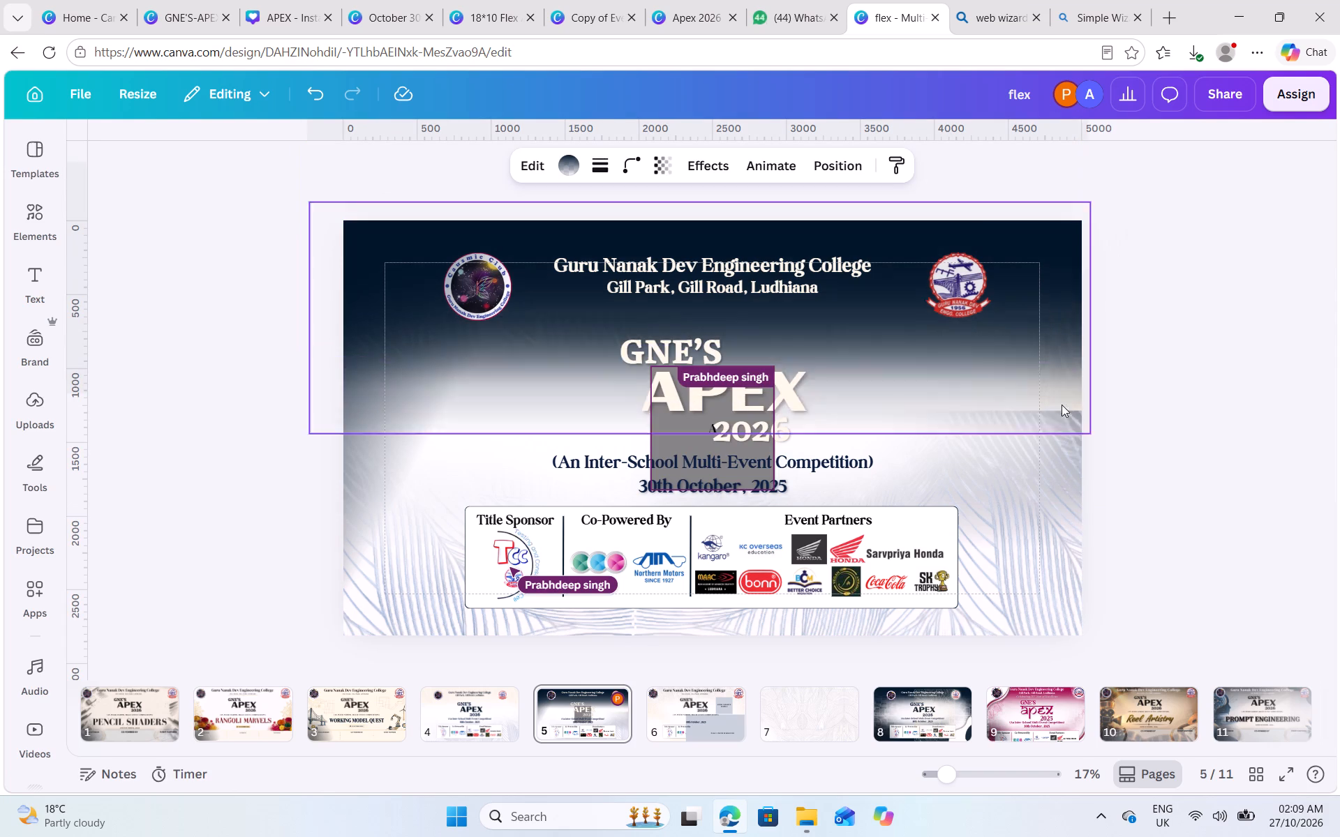
left_click_drag(1062, 405, 1056, 455)
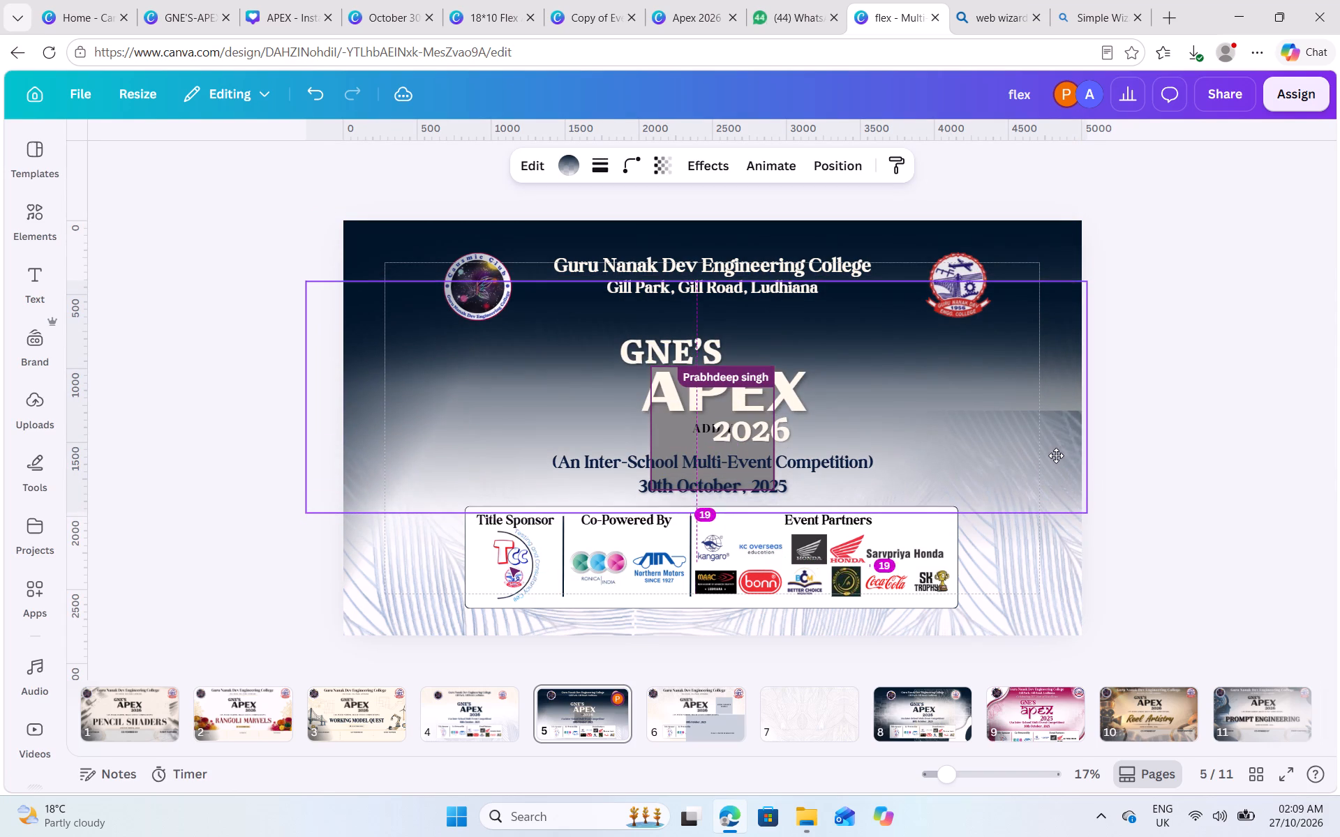
left_click(1184, 426)
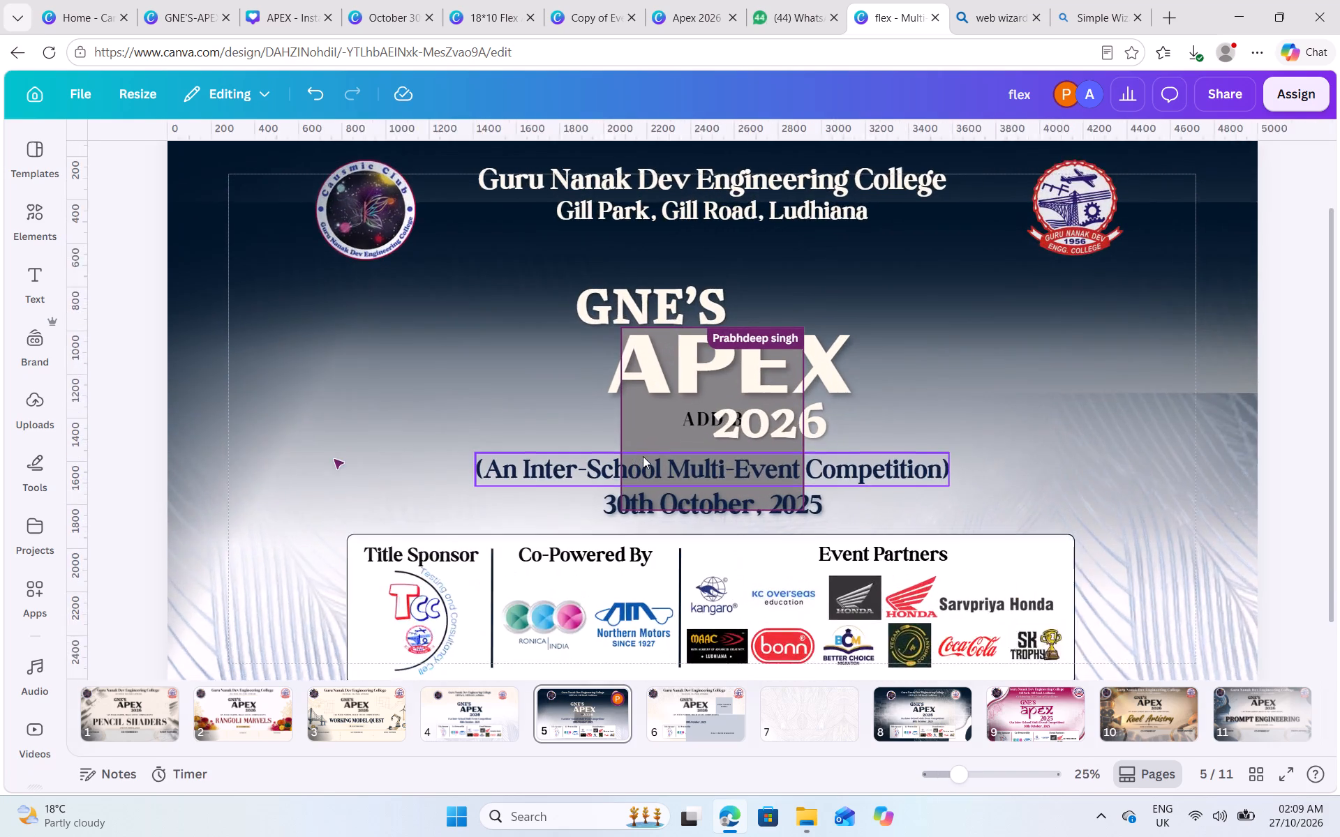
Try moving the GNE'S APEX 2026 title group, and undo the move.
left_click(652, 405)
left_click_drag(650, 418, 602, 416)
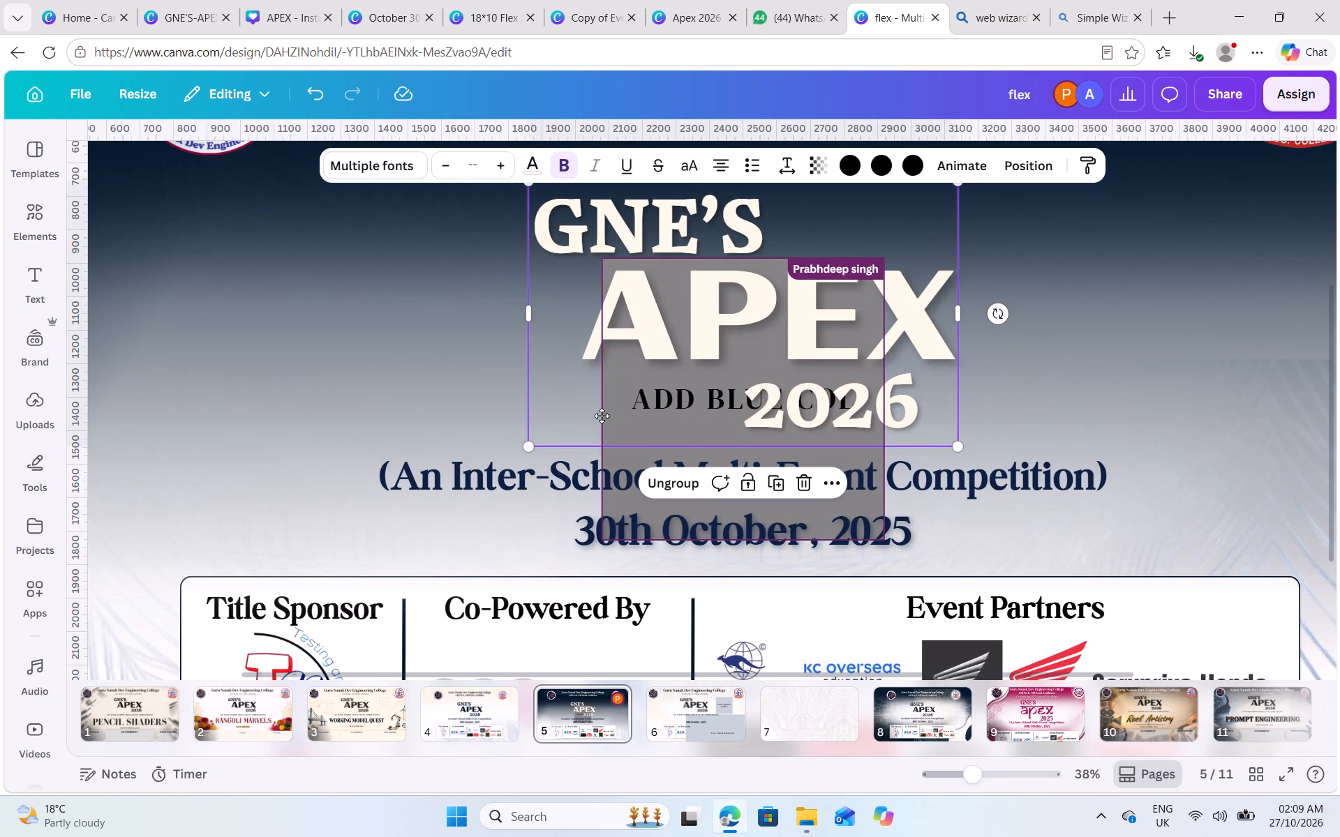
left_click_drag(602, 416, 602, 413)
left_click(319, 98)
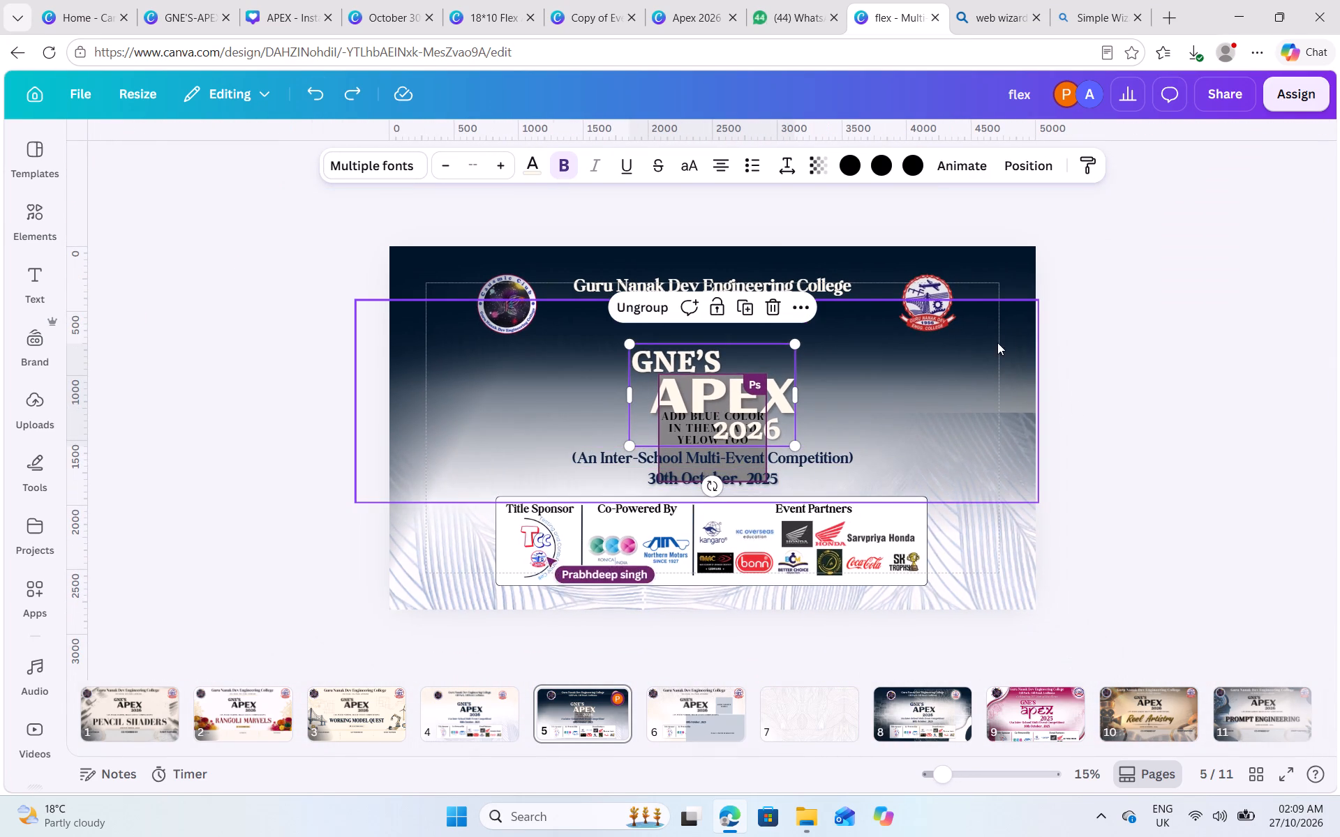
Move the wide dark gradient off the banner's right half and back so it spans the full page width behind the title.
left_click_drag(999, 351, 727, 416)
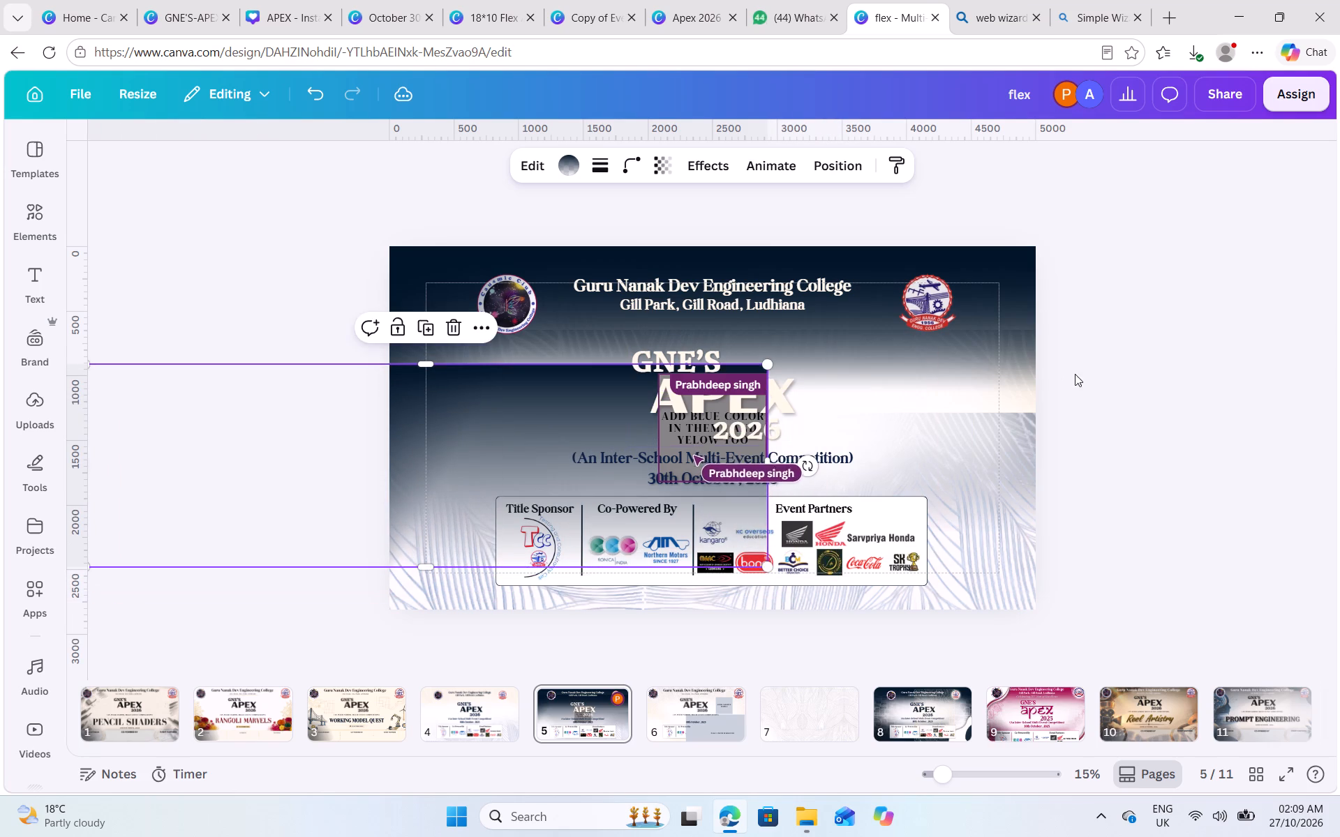
left_click(989, 402)
left_click(891, 300)
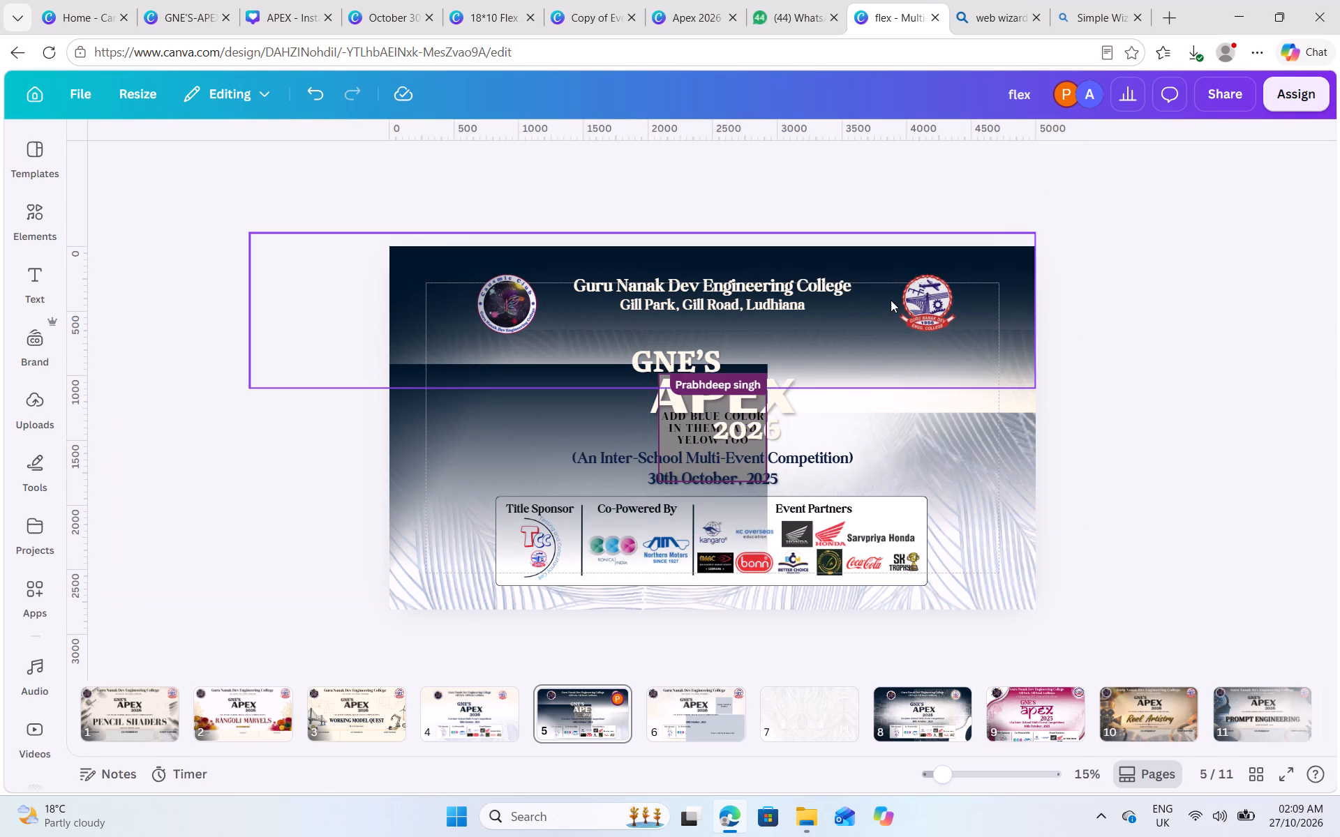
left_click(519, 458)
left_click_drag(514, 459, 807, 382)
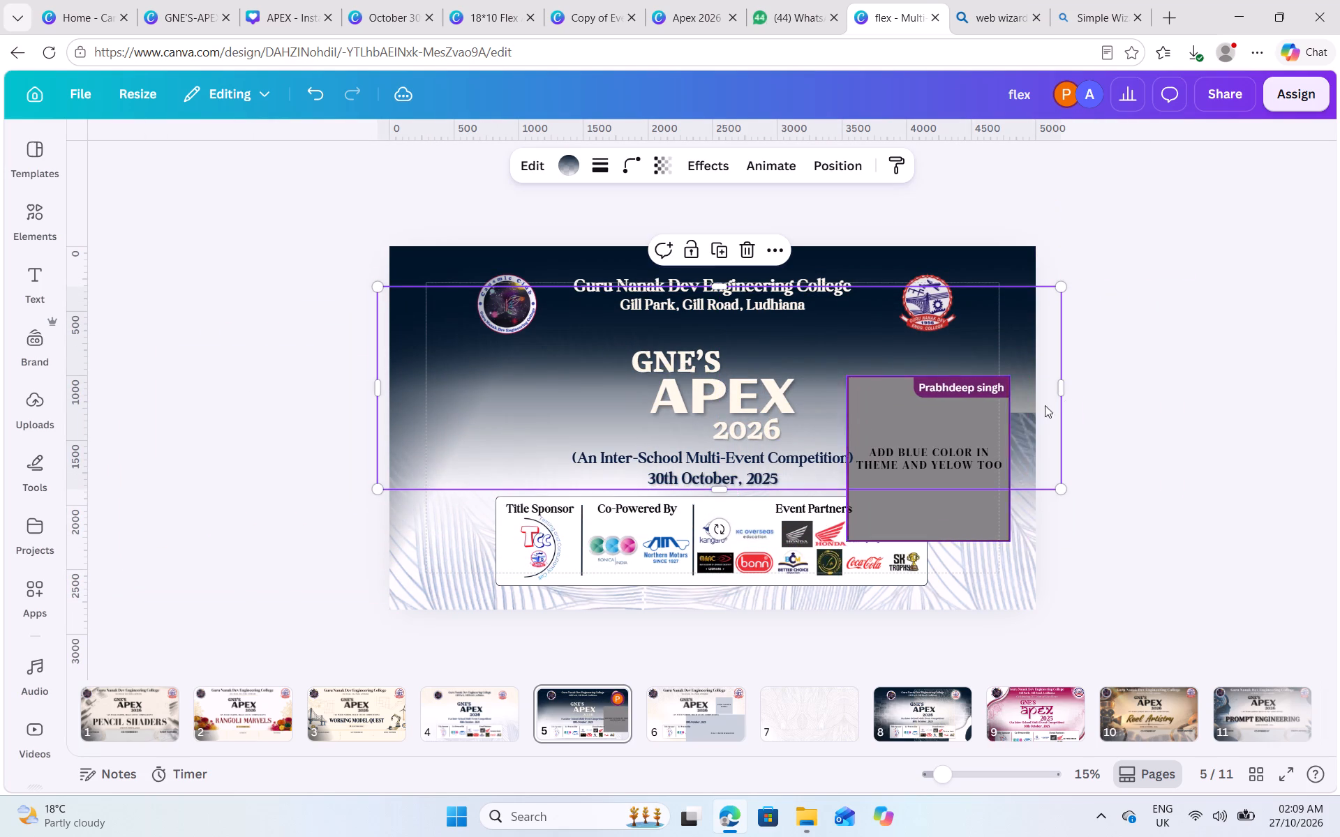
Move the wide horizontal dark gradient down so its top edge sits just below the college address.
left_click_drag(988, 338, 961, 367)
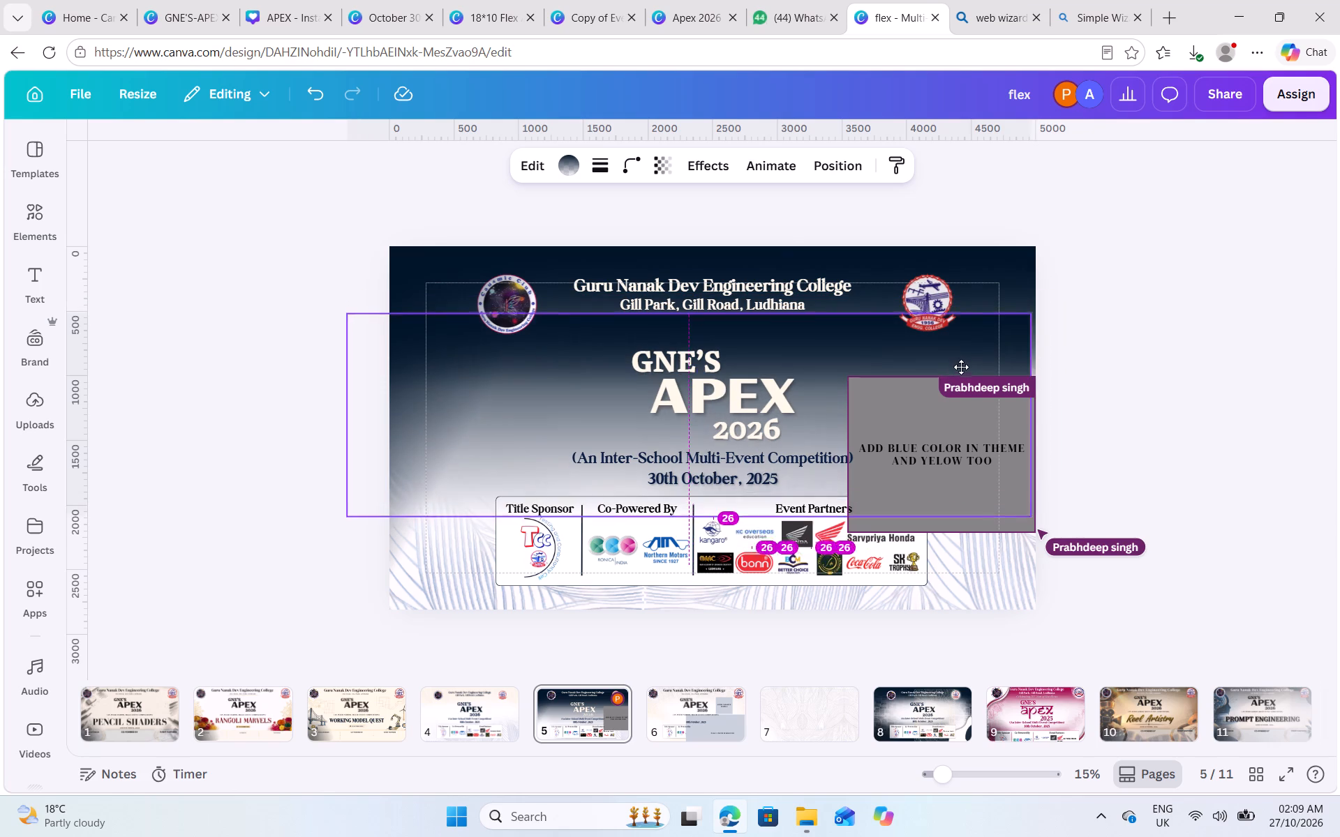
left_click_drag(961, 367, 968, 363)
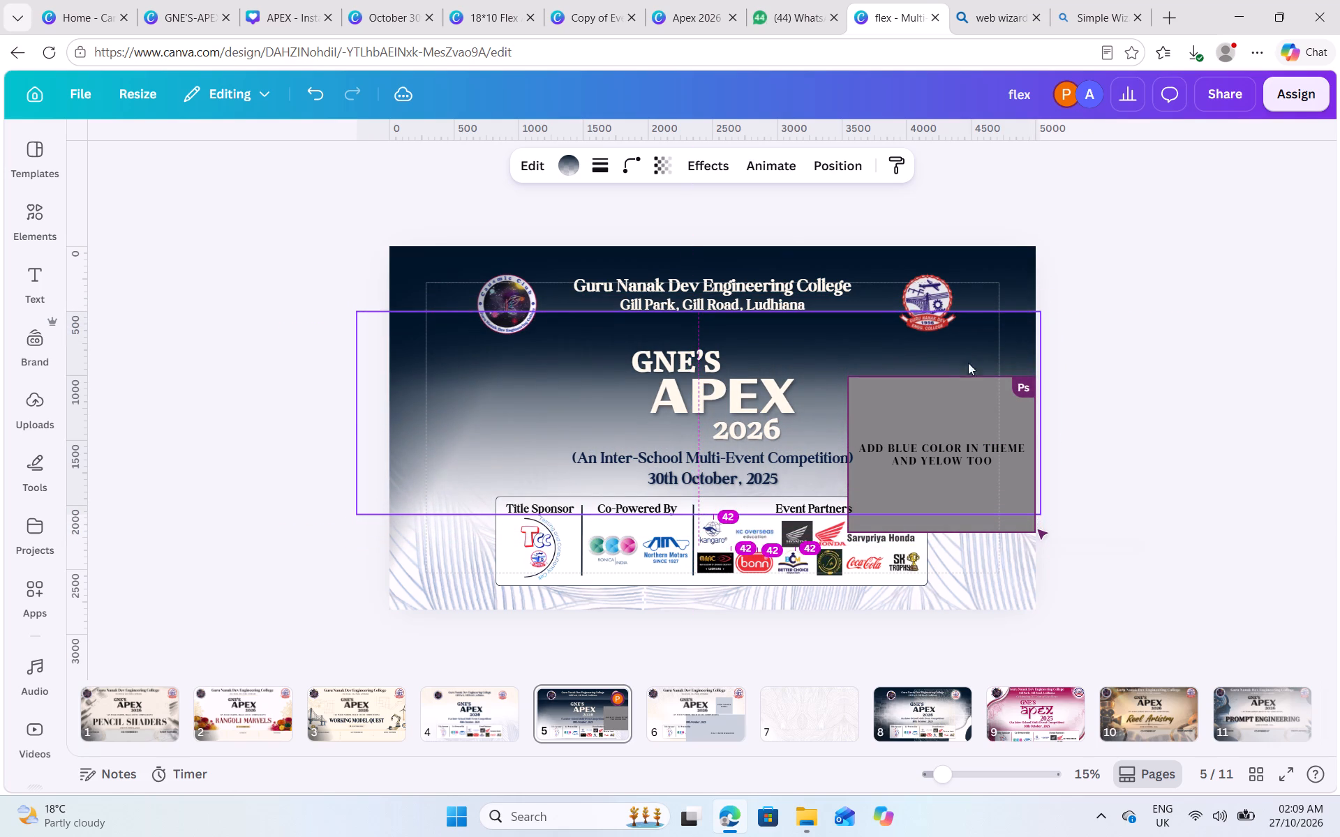
Duplicate the wide dark gradient and send the copy three layers backward, behind the title and sponsor content.
left_click(701, 274)
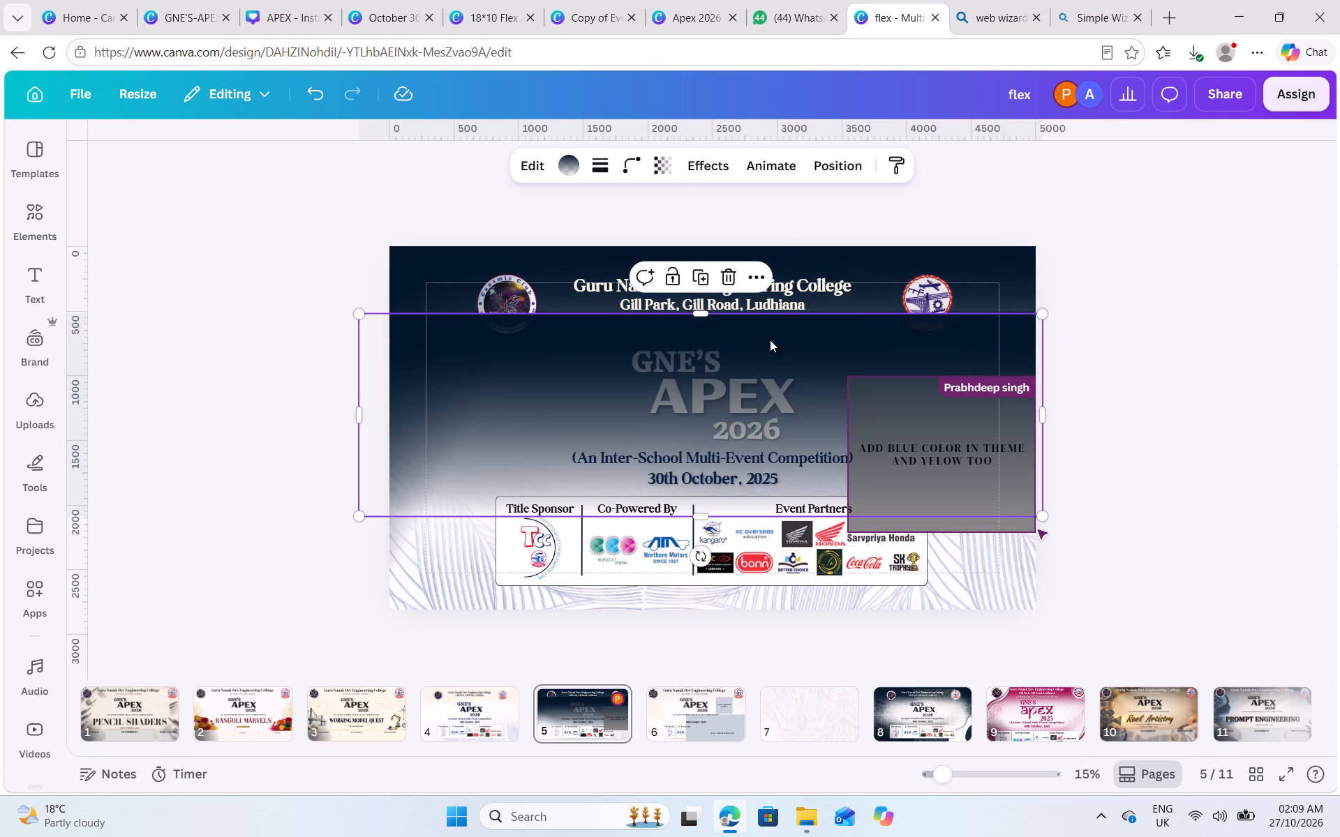
left_click(840, 160)
triple_click(304, 234)
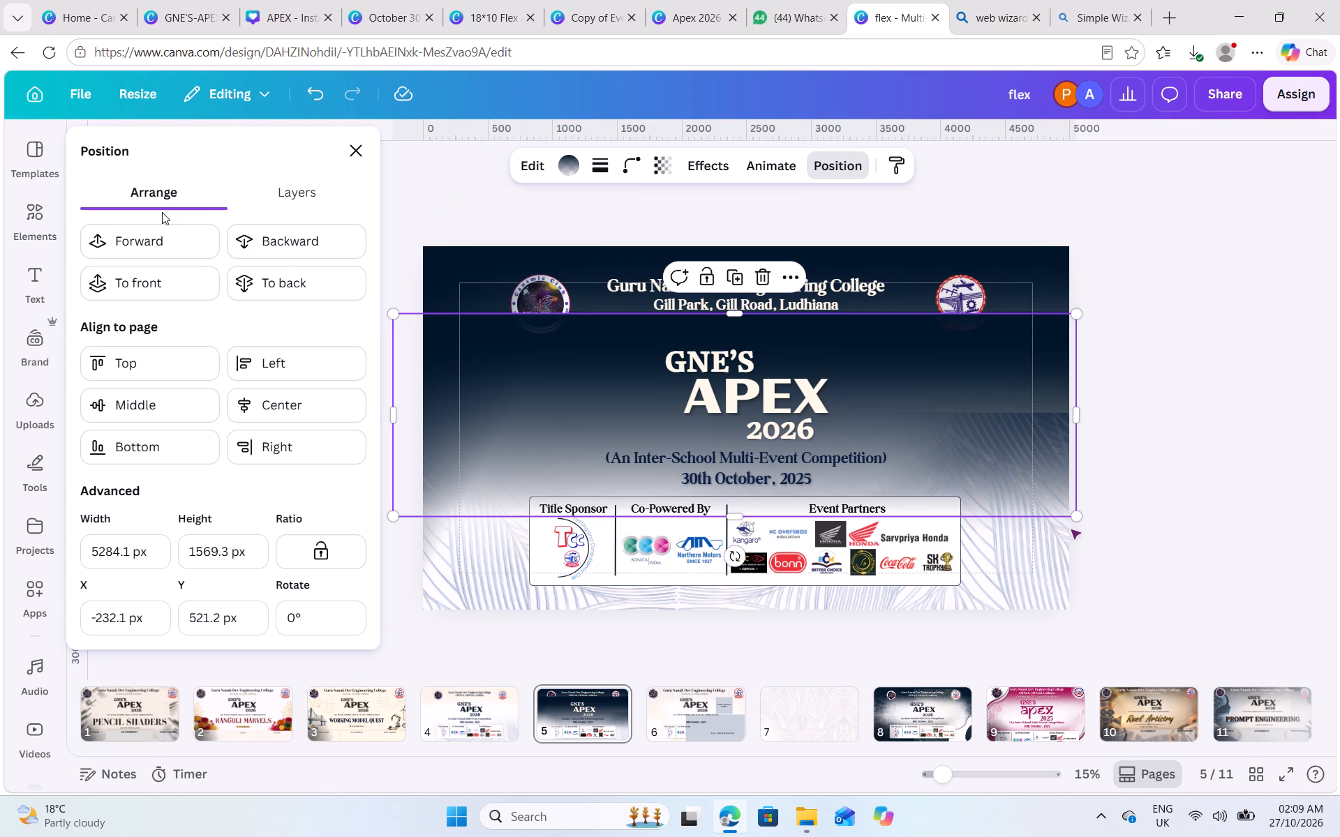
left_click(1165, 373)
left_click(1126, 390)
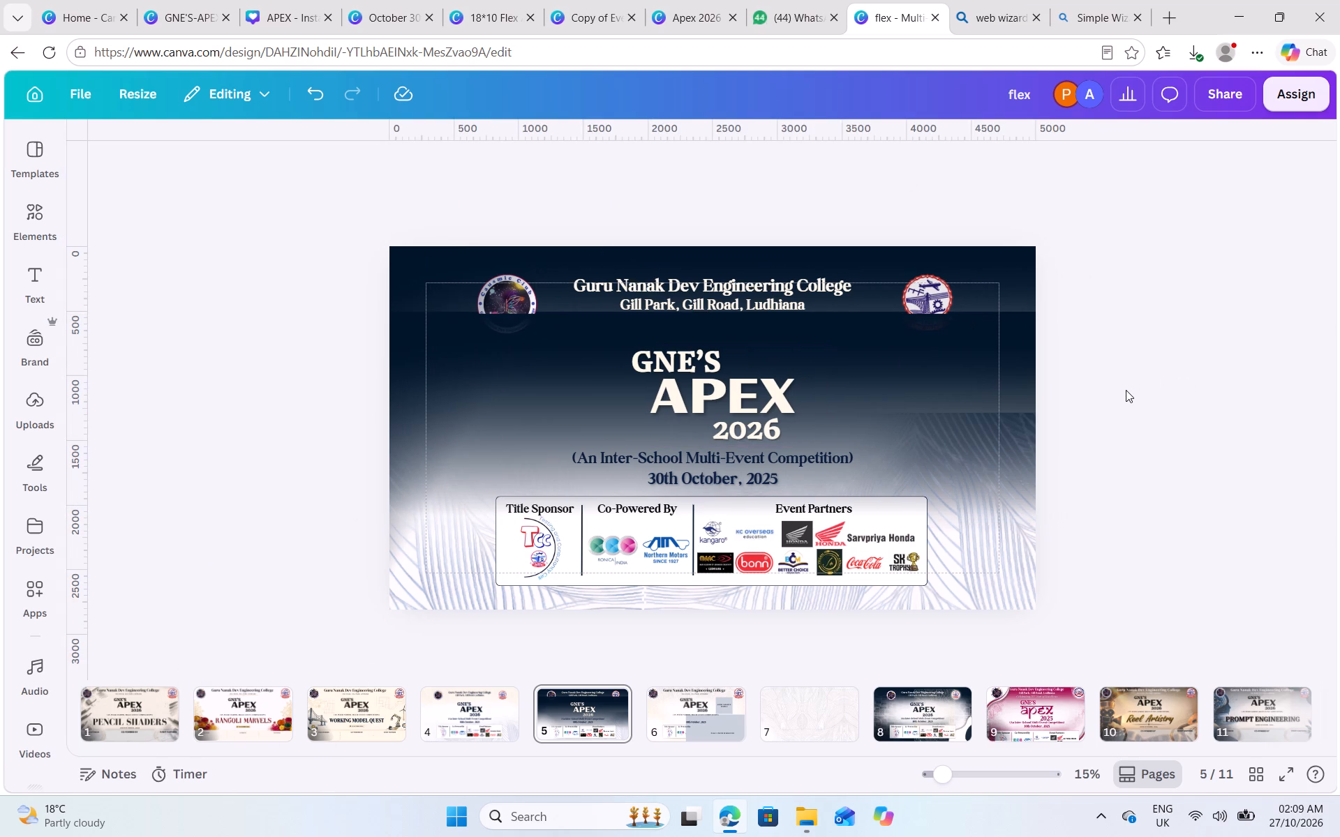
Stretch the gradient copy upward to about 2268 px high and shift it to span from the page top into the sponsor box.
left_click(951, 356)
left_click_drag(698, 310, 706, 220)
left_click_drag(989, 273, 997, 292)
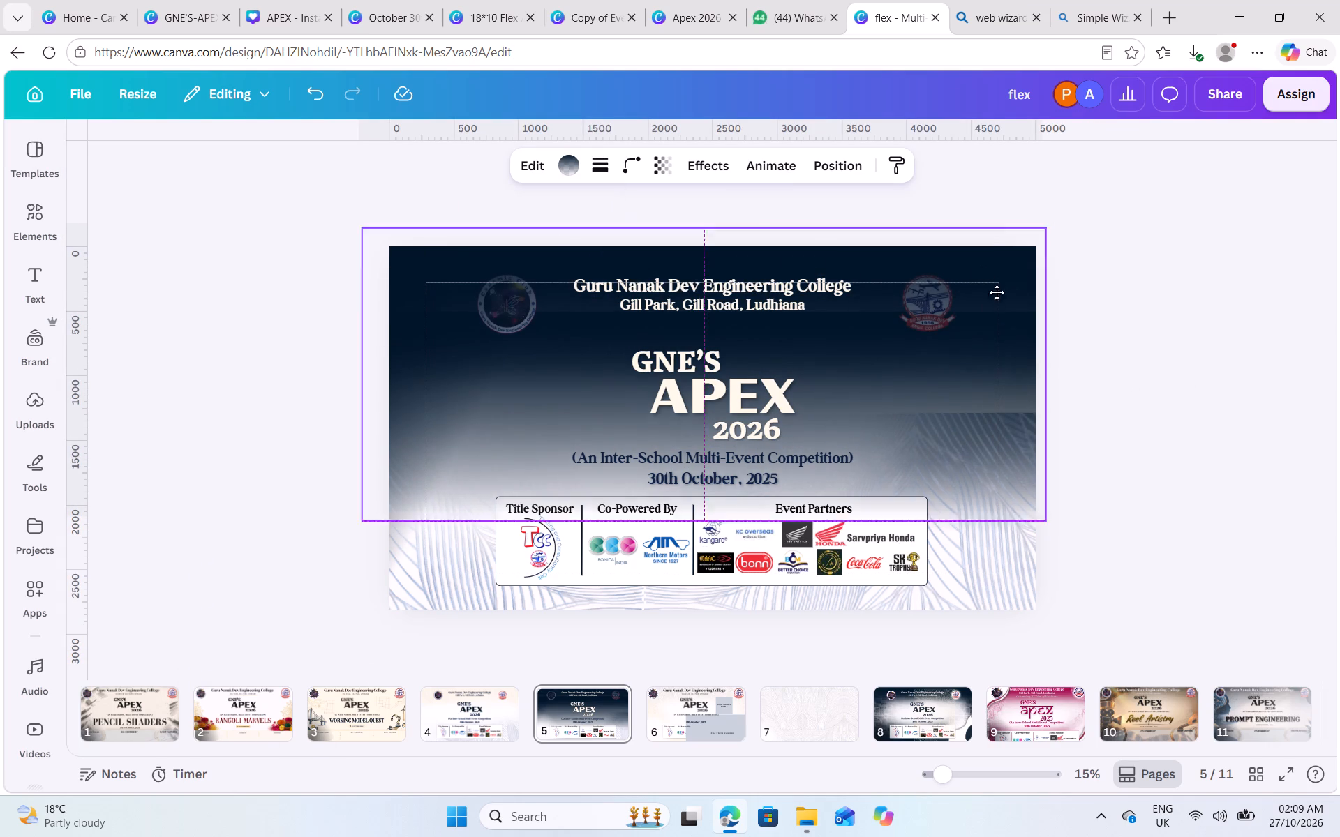
left_click_drag(997, 292, 1004, 295)
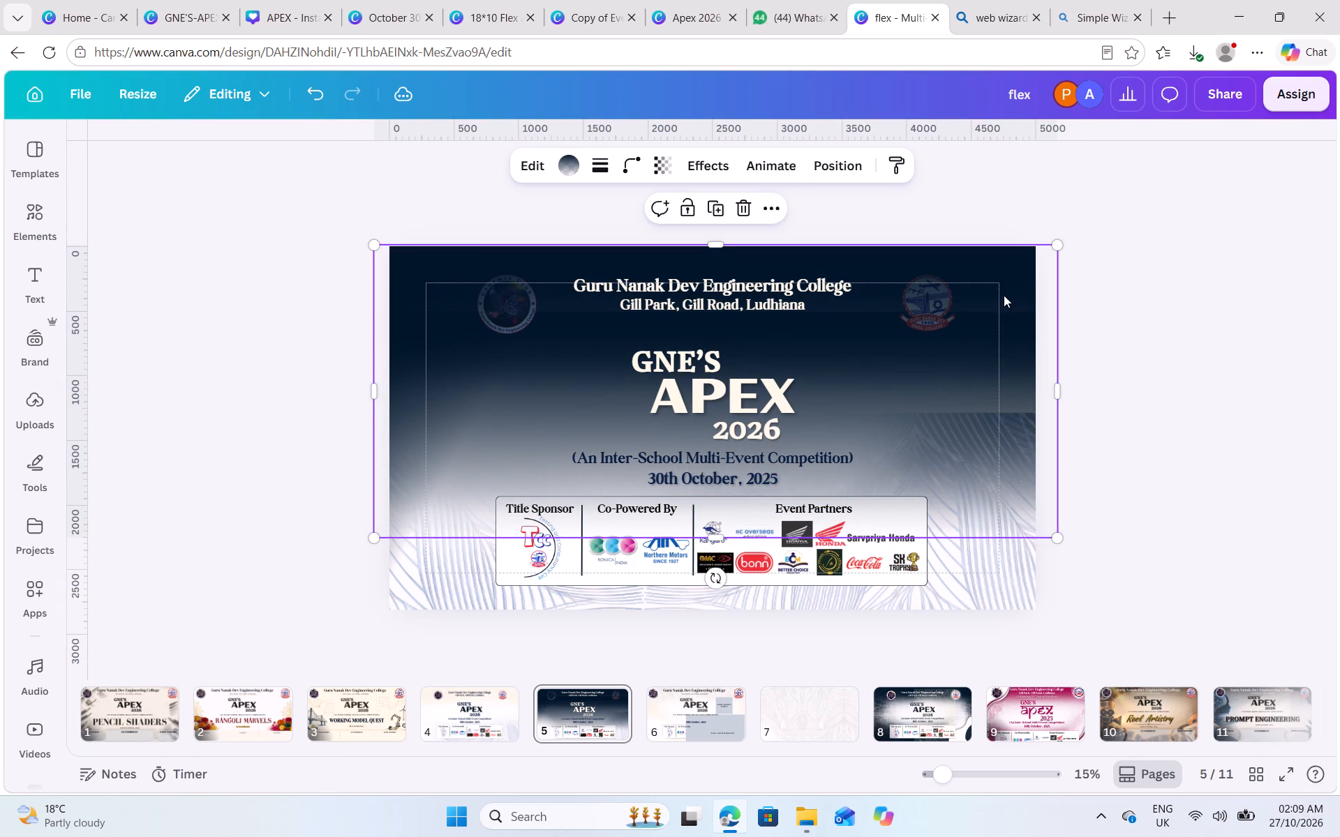
Delete the two cream gradient layers lying beneath the white glows on page 5.
left_click(845, 158)
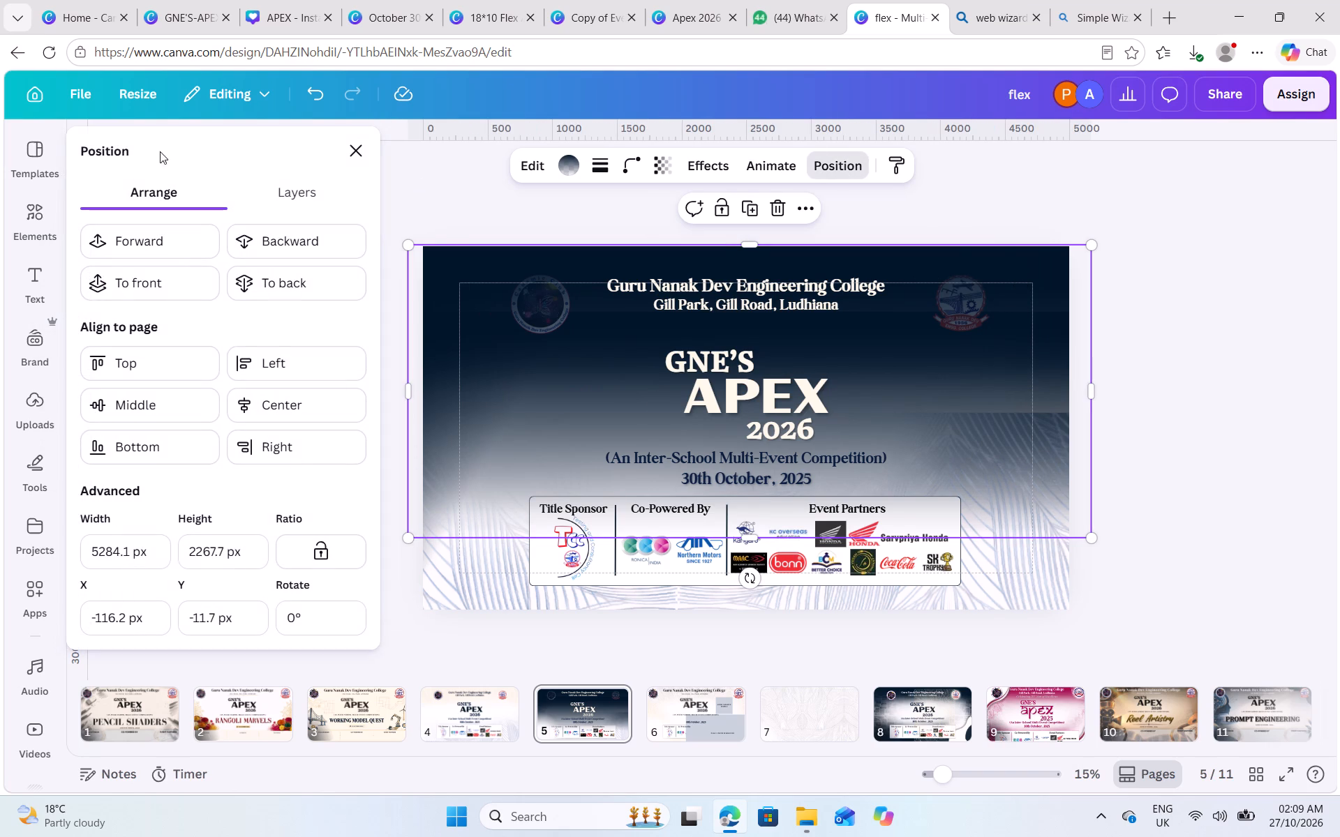
left_click(337, 182)
scroll(228, 398, "down", 4)
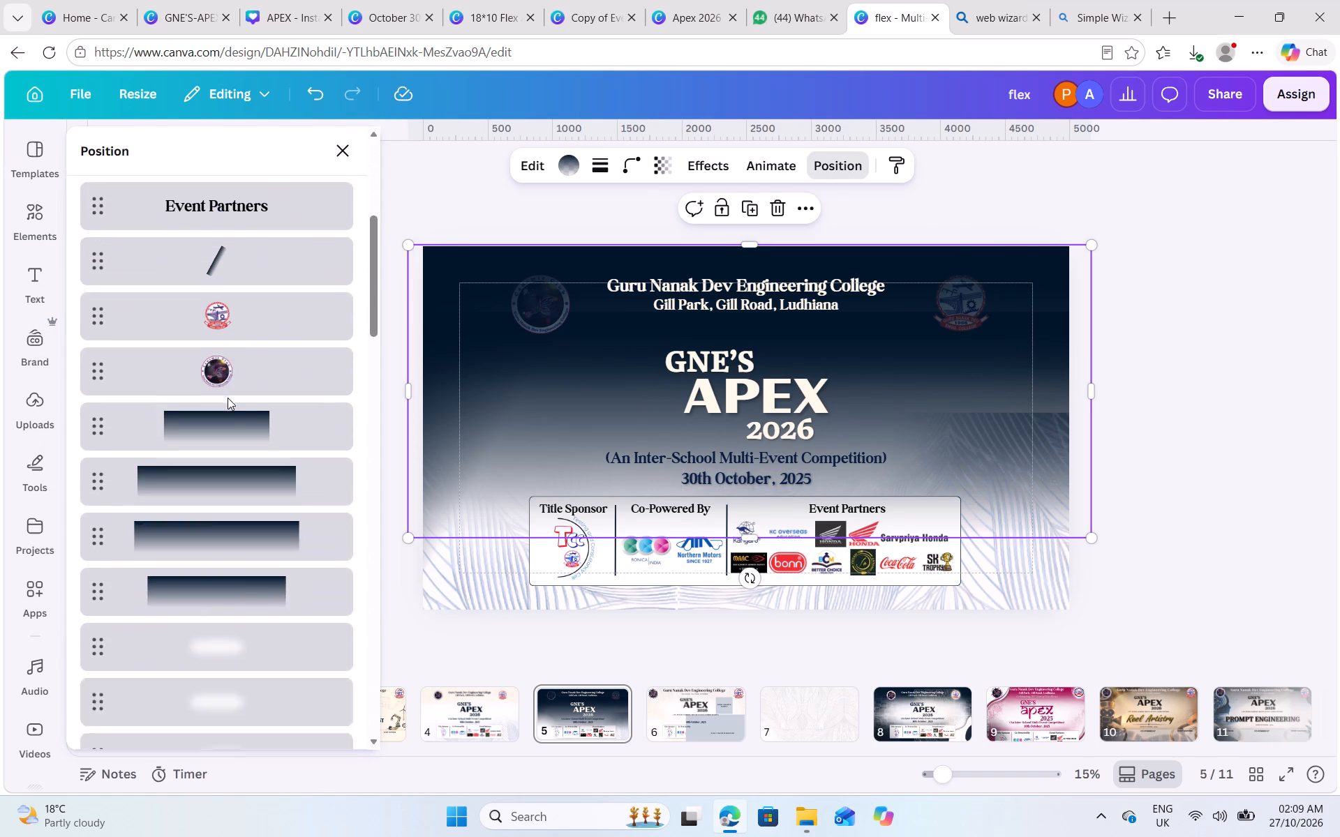
scroll(228, 398, "down", 10)
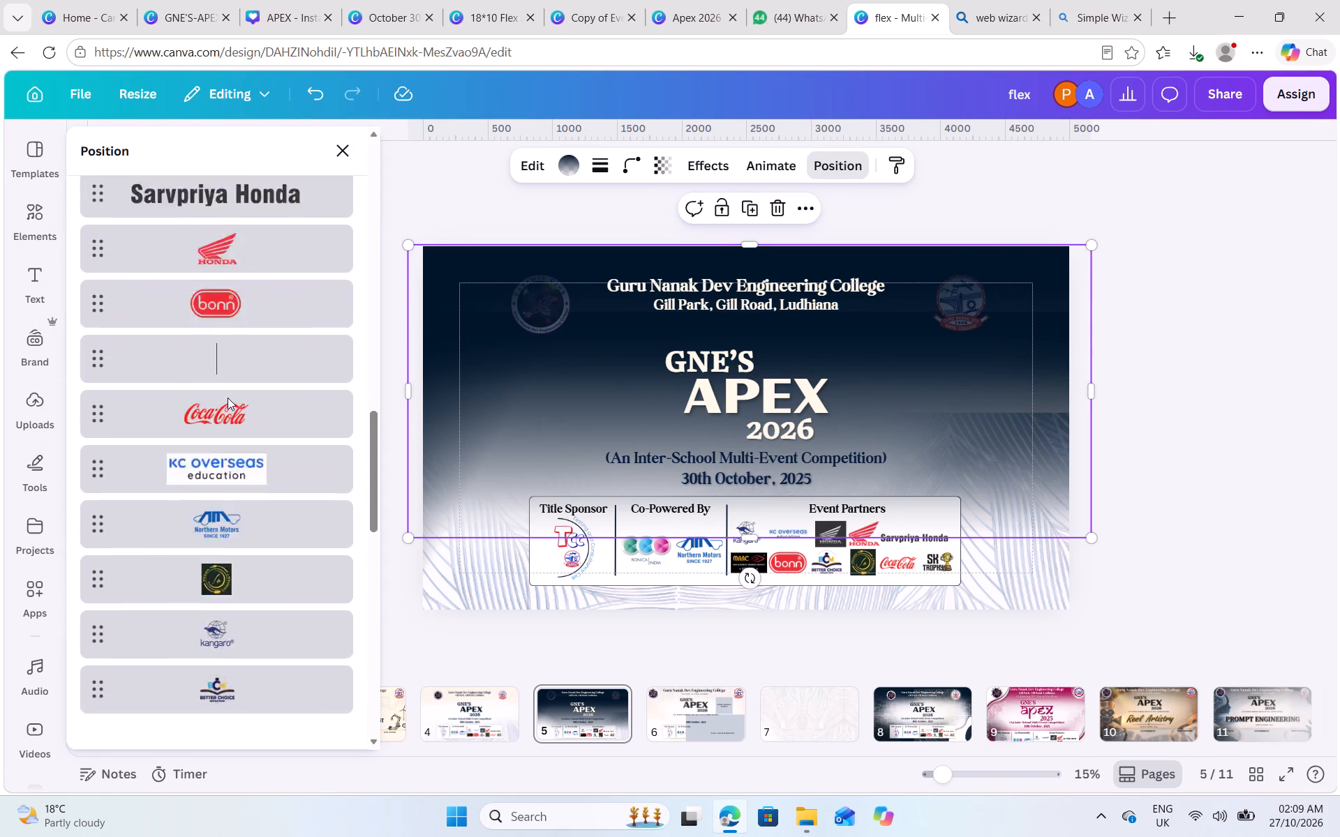
scroll(228, 398, "down", 4)
left_click(207, 520)
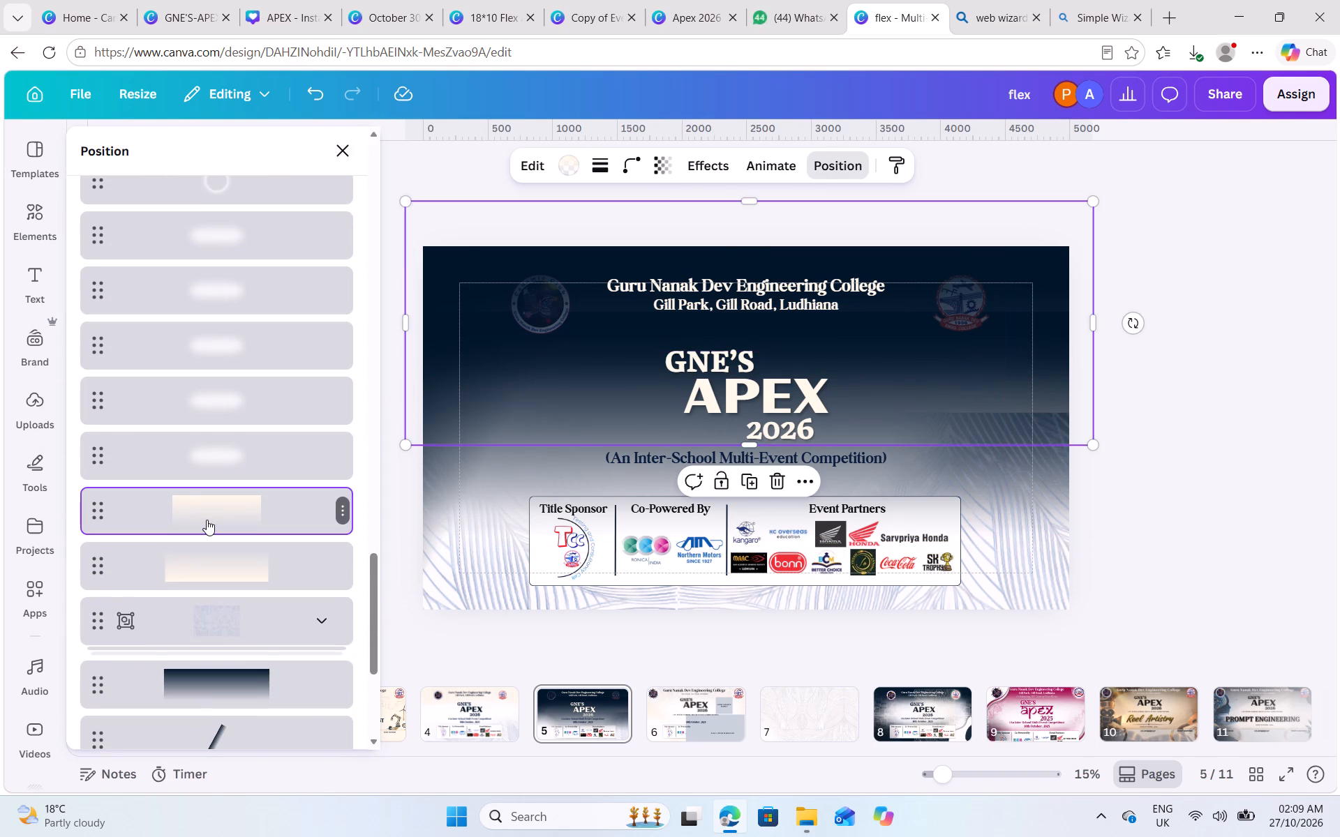
key("Delete")
left_click(229, 508)
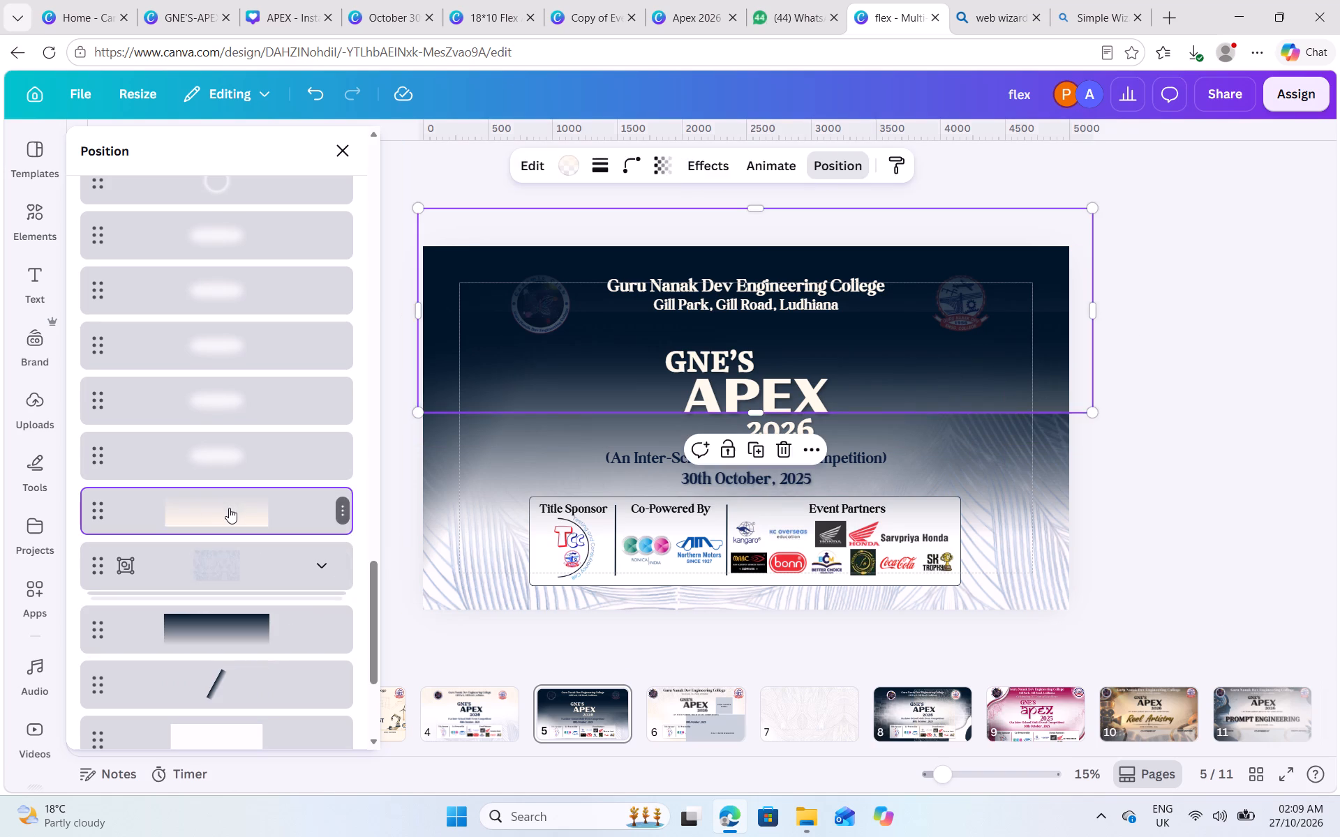
key("Delete")
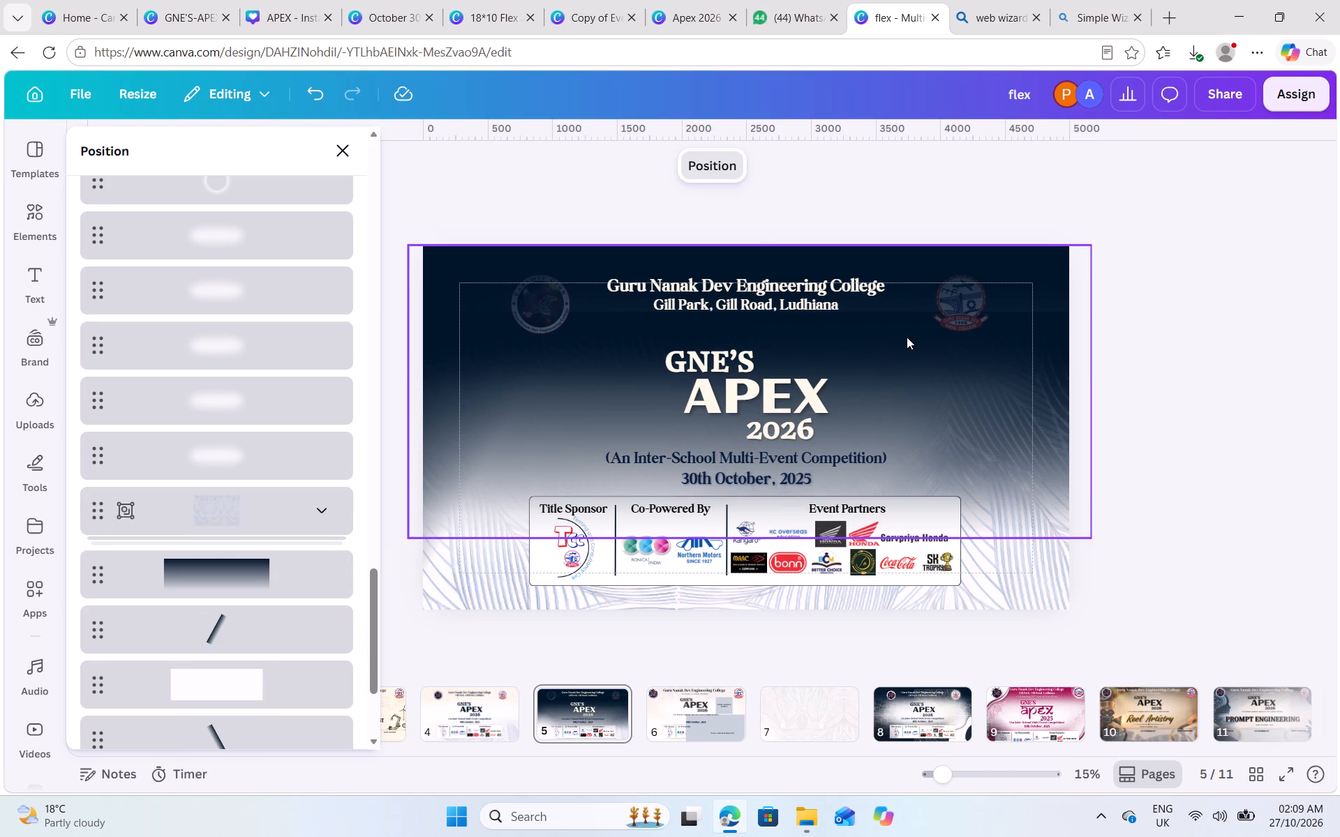
Send the tall wide dark gradient to the back and bring it several layers forward so the logos stay above it.
left_click(914, 340)
left_click(140, 194)
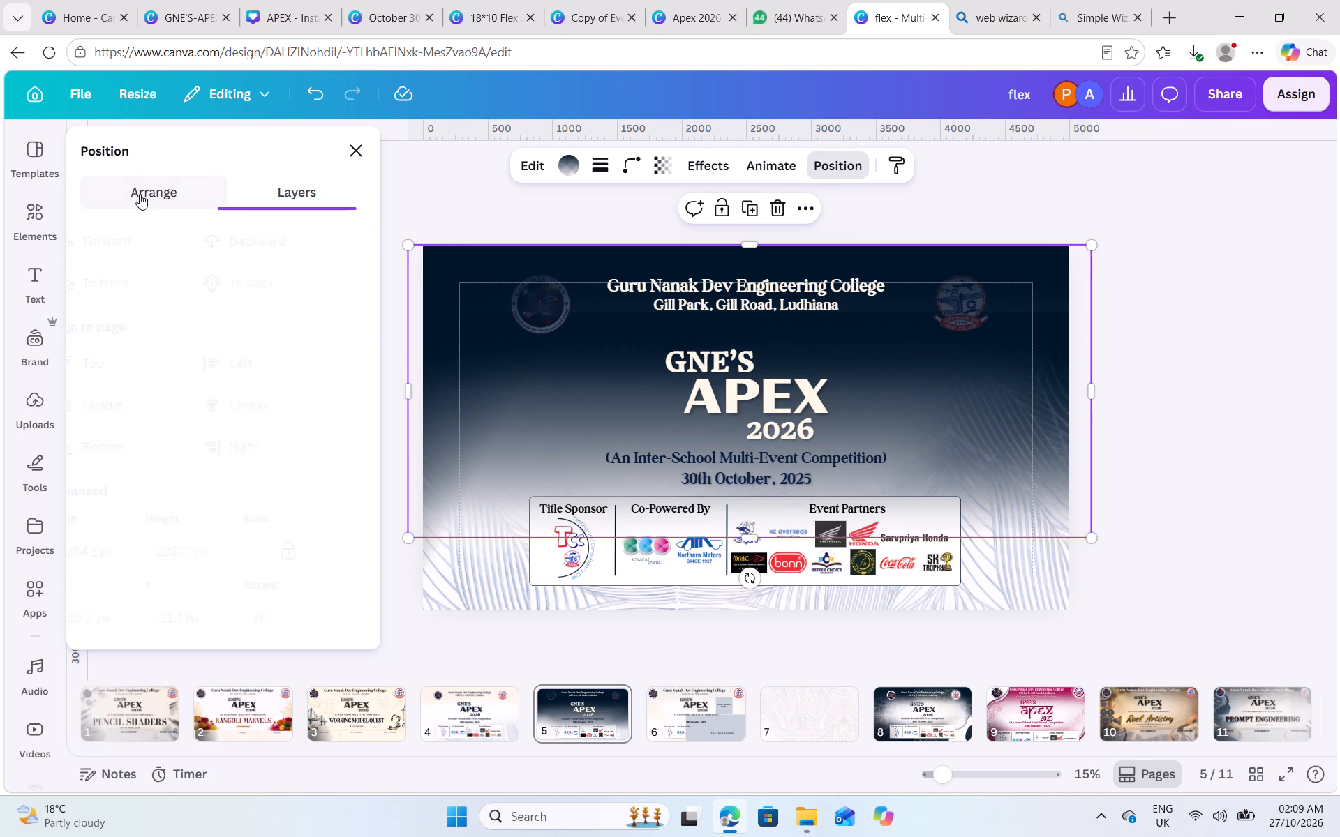
left_click(294, 292)
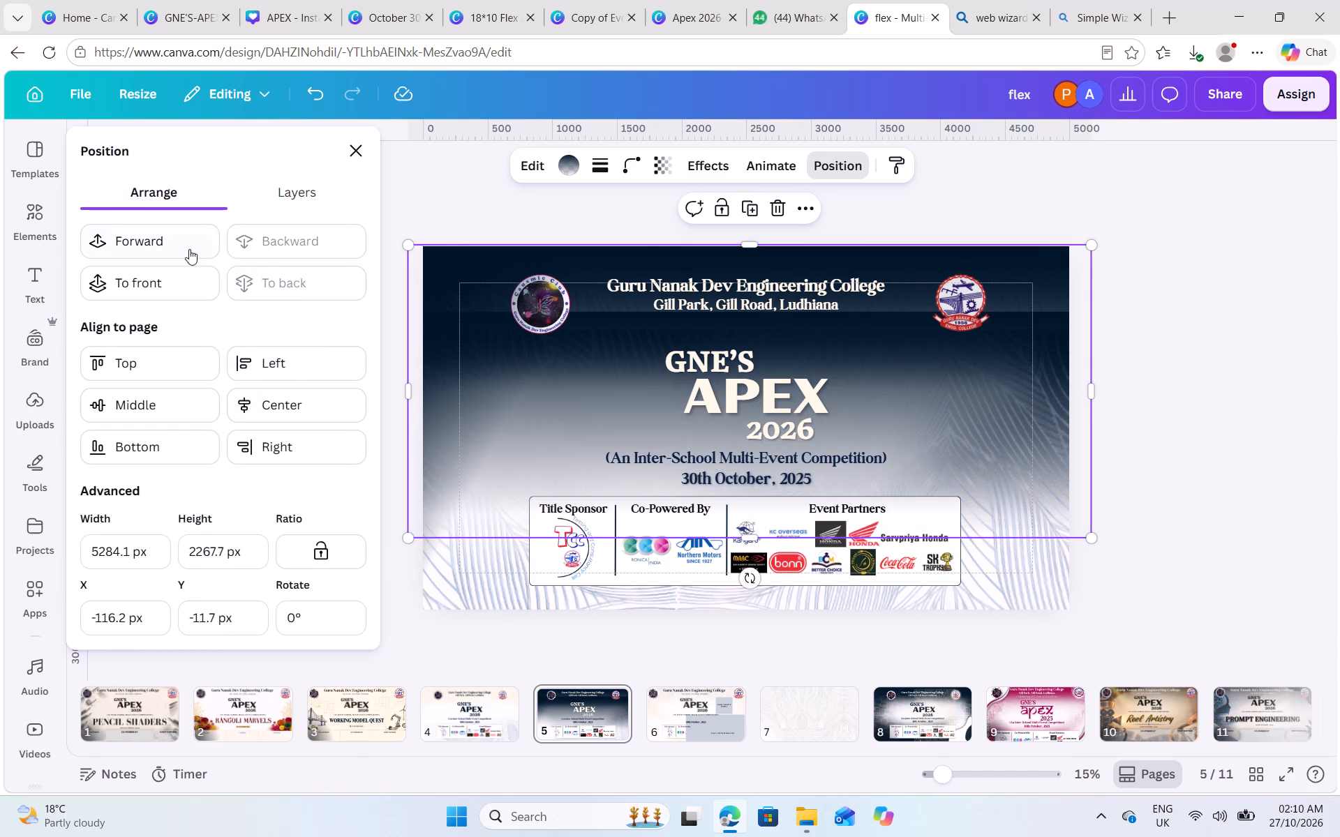
left_click(169, 237)
triple_click(166, 238)
left_click(166, 238)
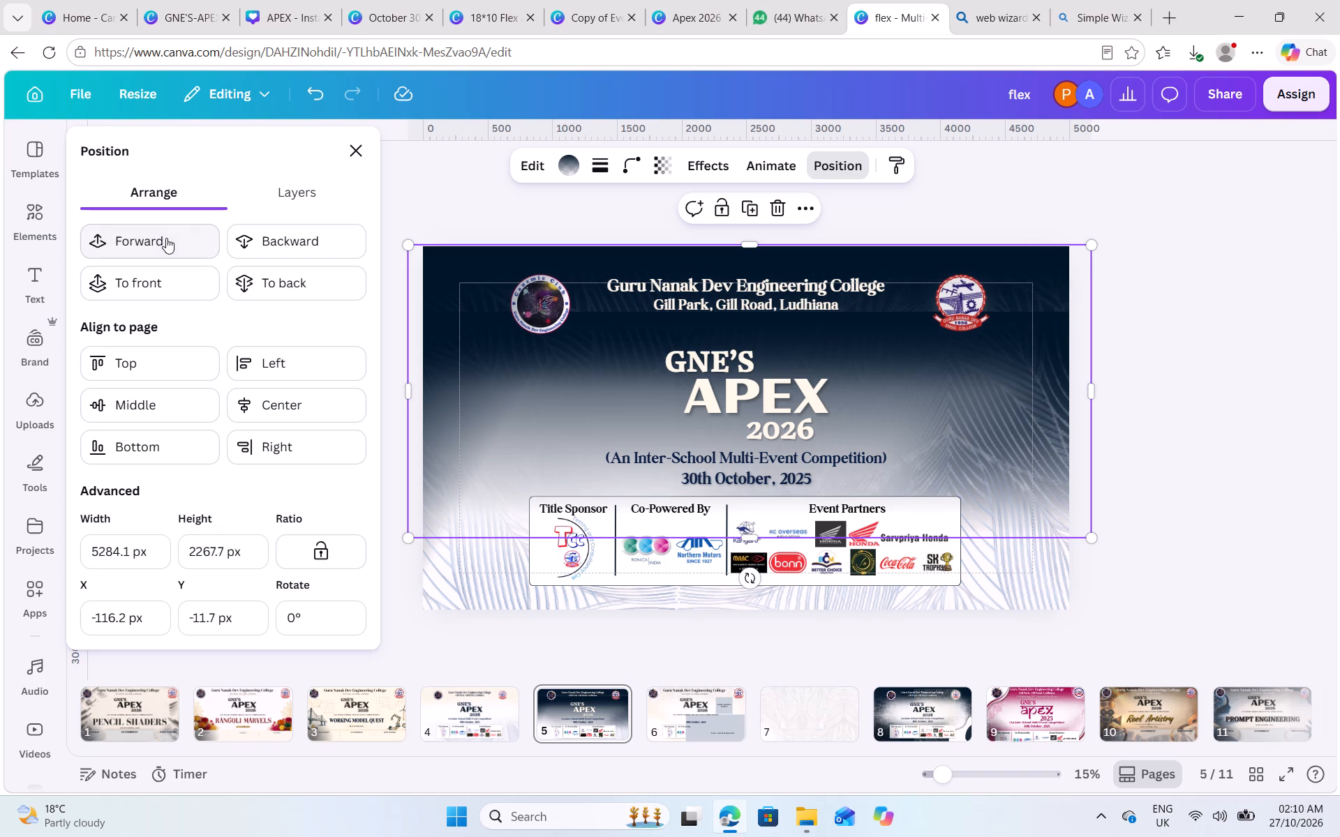
Stretch the other wide dark gradient's top edge above the page top and nudge the gradient slightly downward.
left_click(308, 200)
scroll(251, 391, "down", 1)
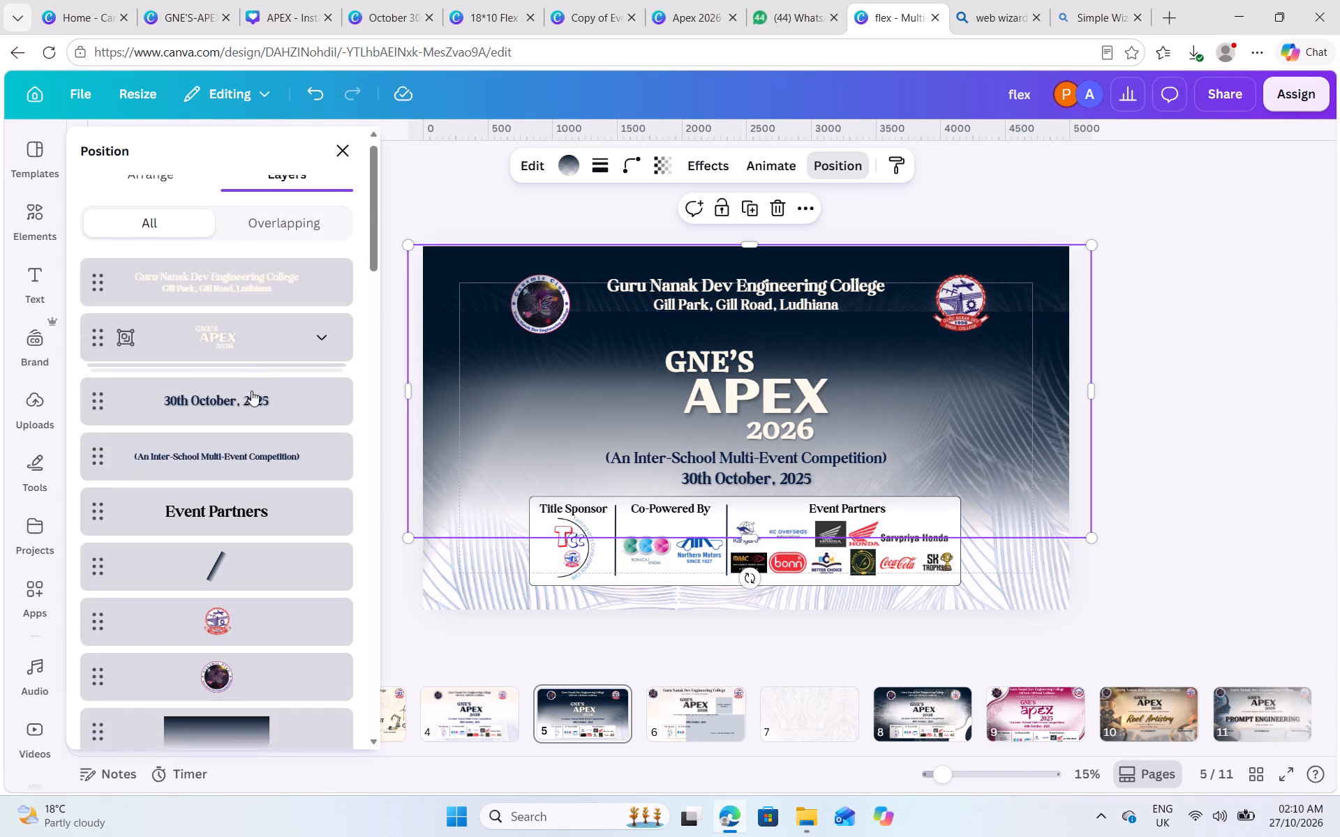
scroll(251, 391, "down", 2)
left_click(251, 391)
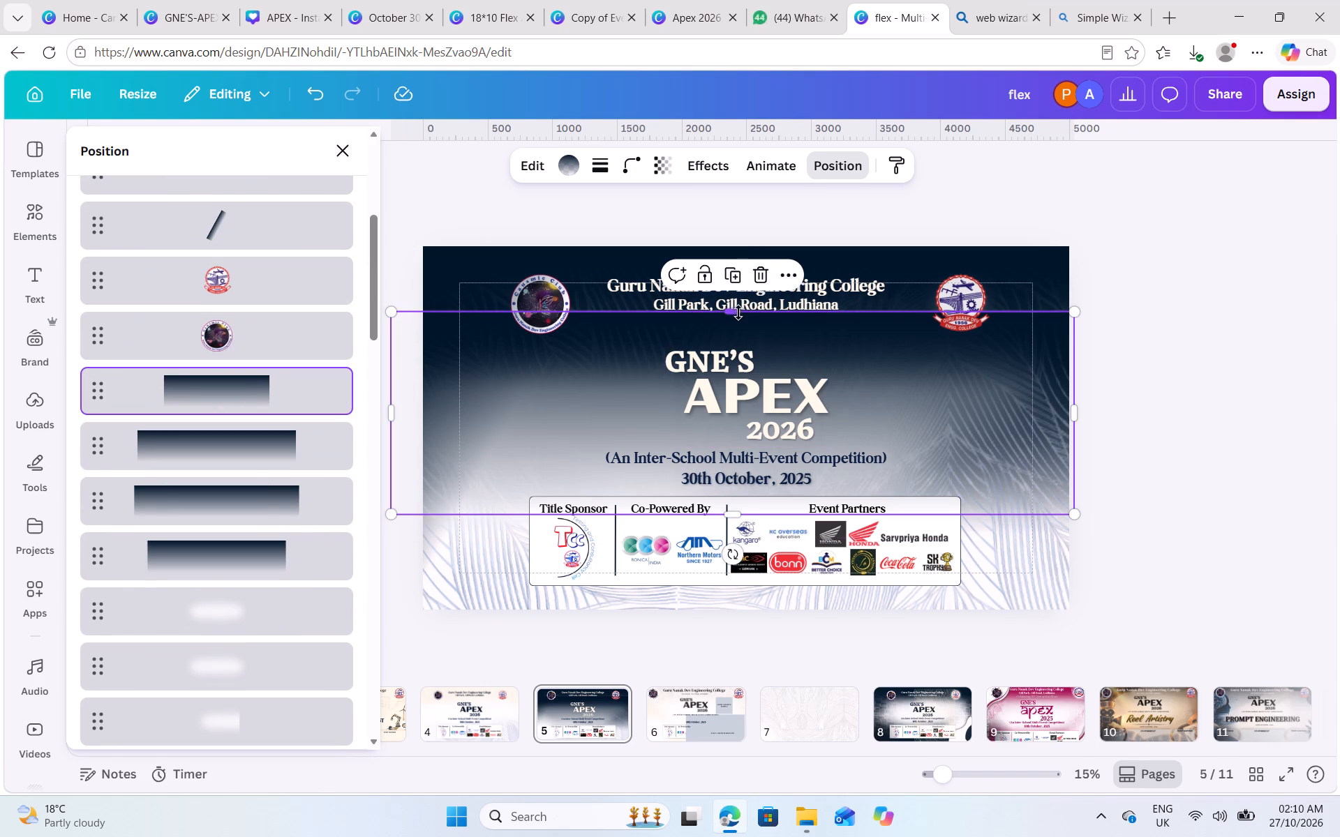
left_click_drag(738, 312, 738, 229)
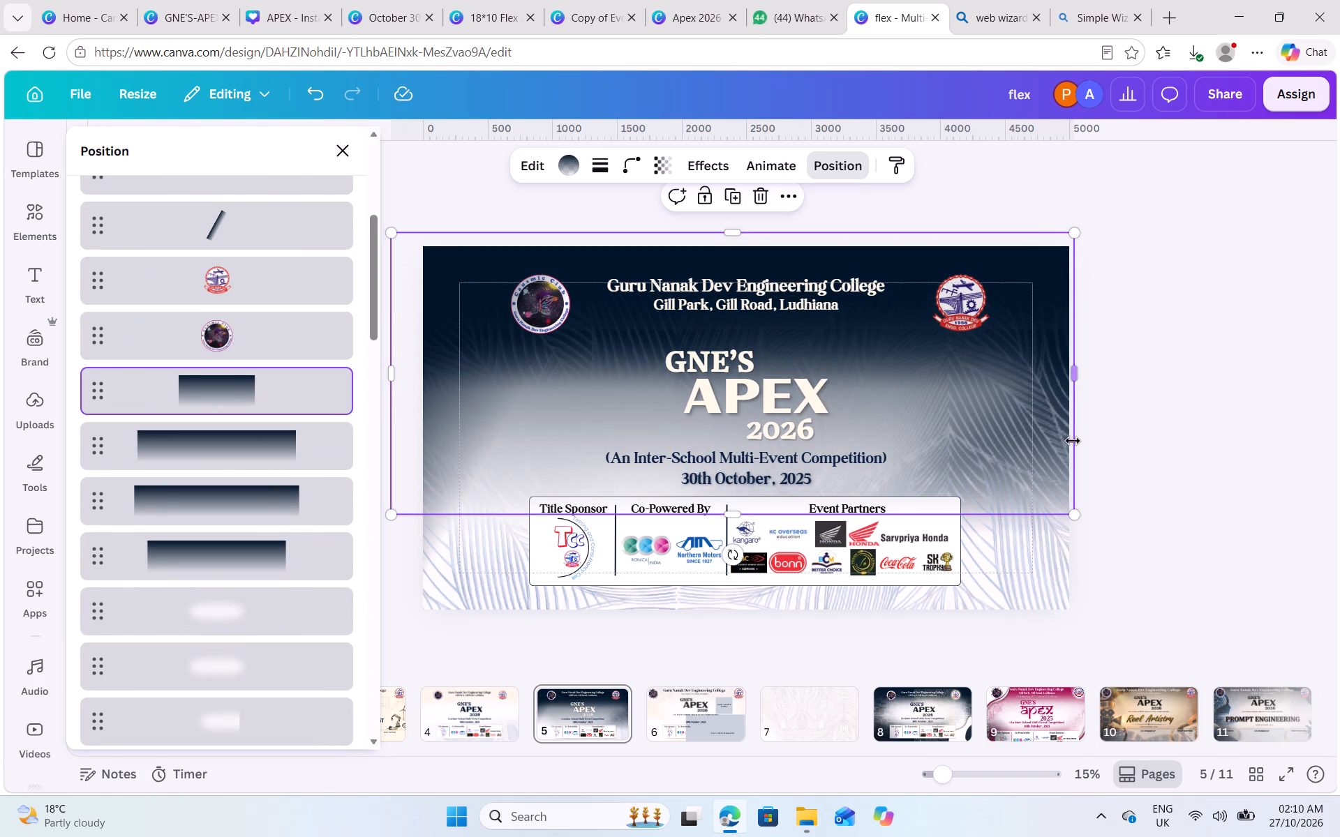
left_click_drag(1027, 418, 1028, 435)
double_click(1152, 426)
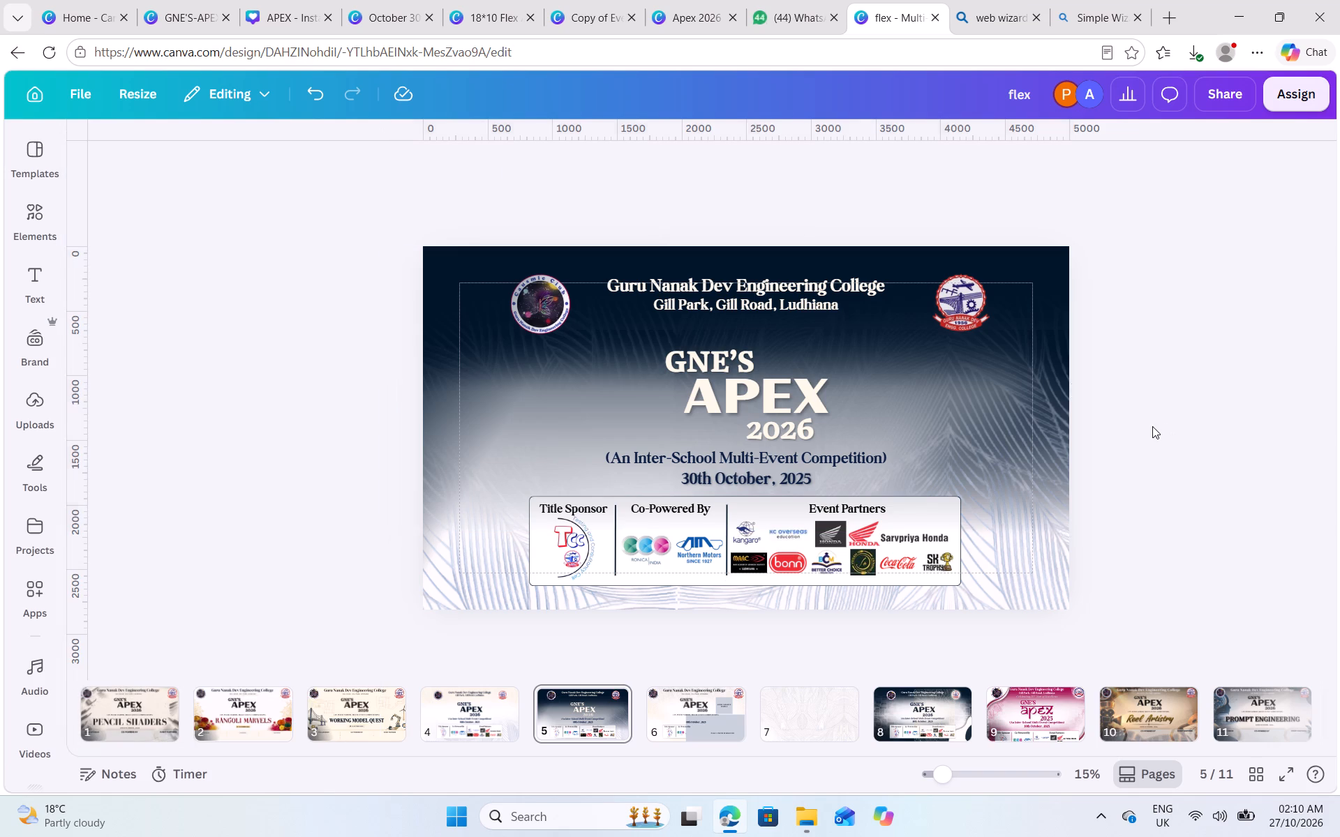
Duplicate the slanted dark gradient on the banner's left side several times to darken that edge.
scroll(1152, 426, "down", 1)
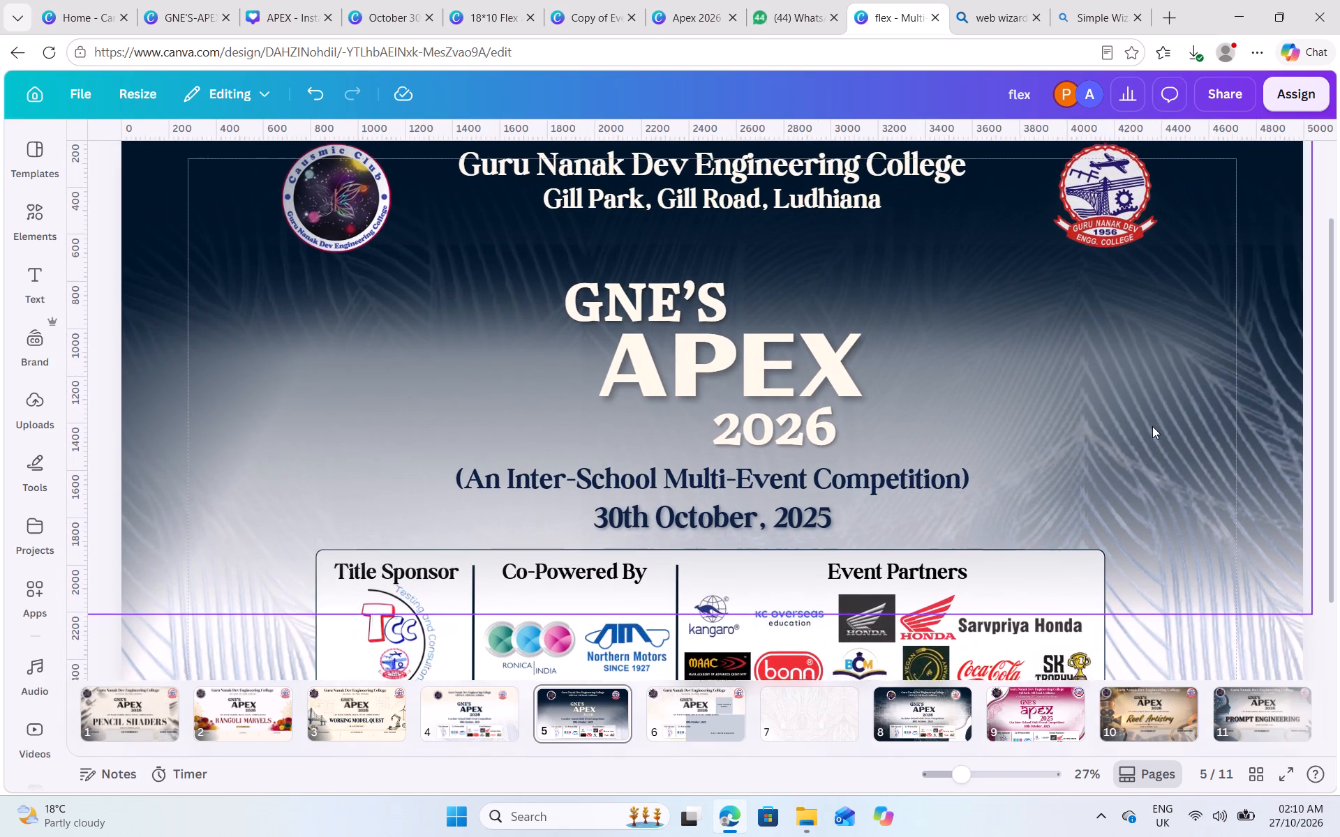
scroll(1152, 426, "down", 1)
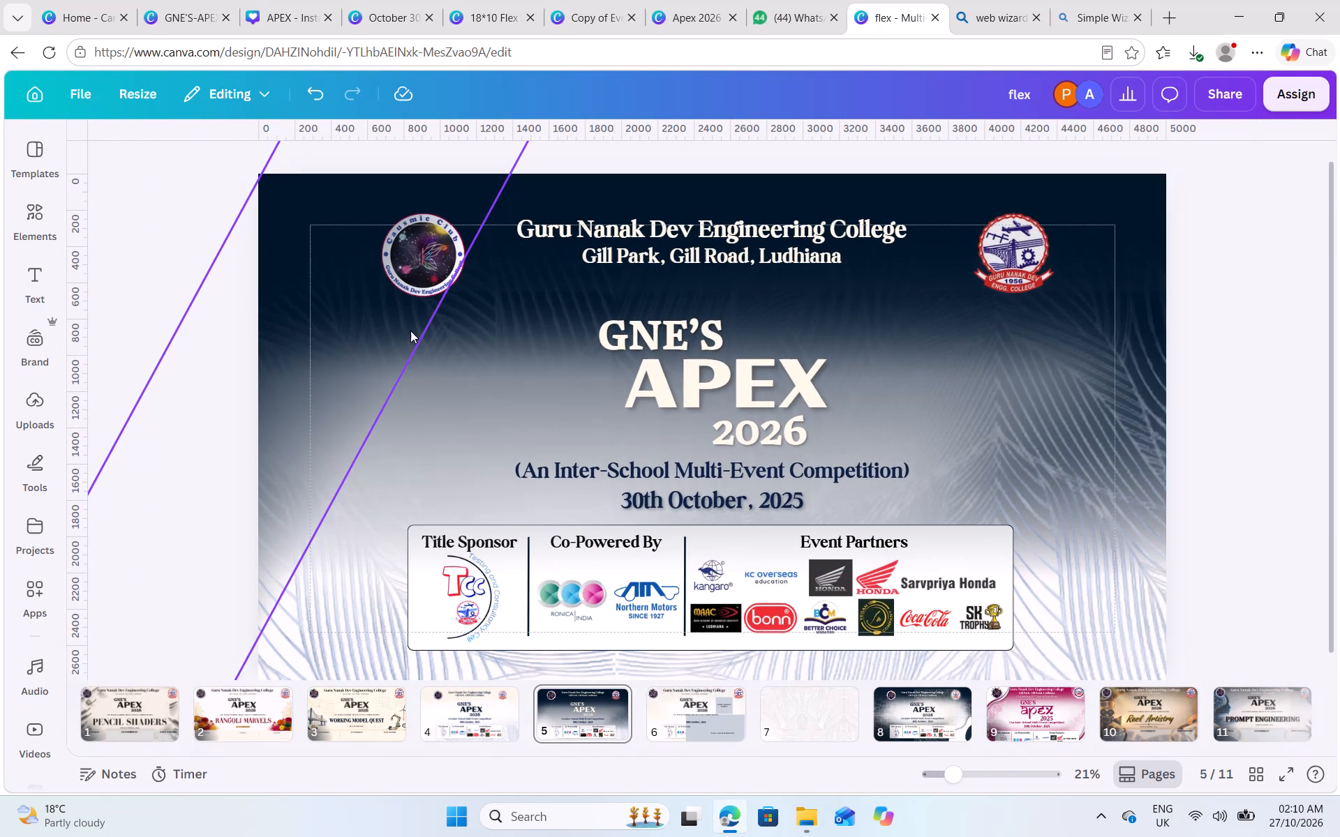
left_click(302, 361)
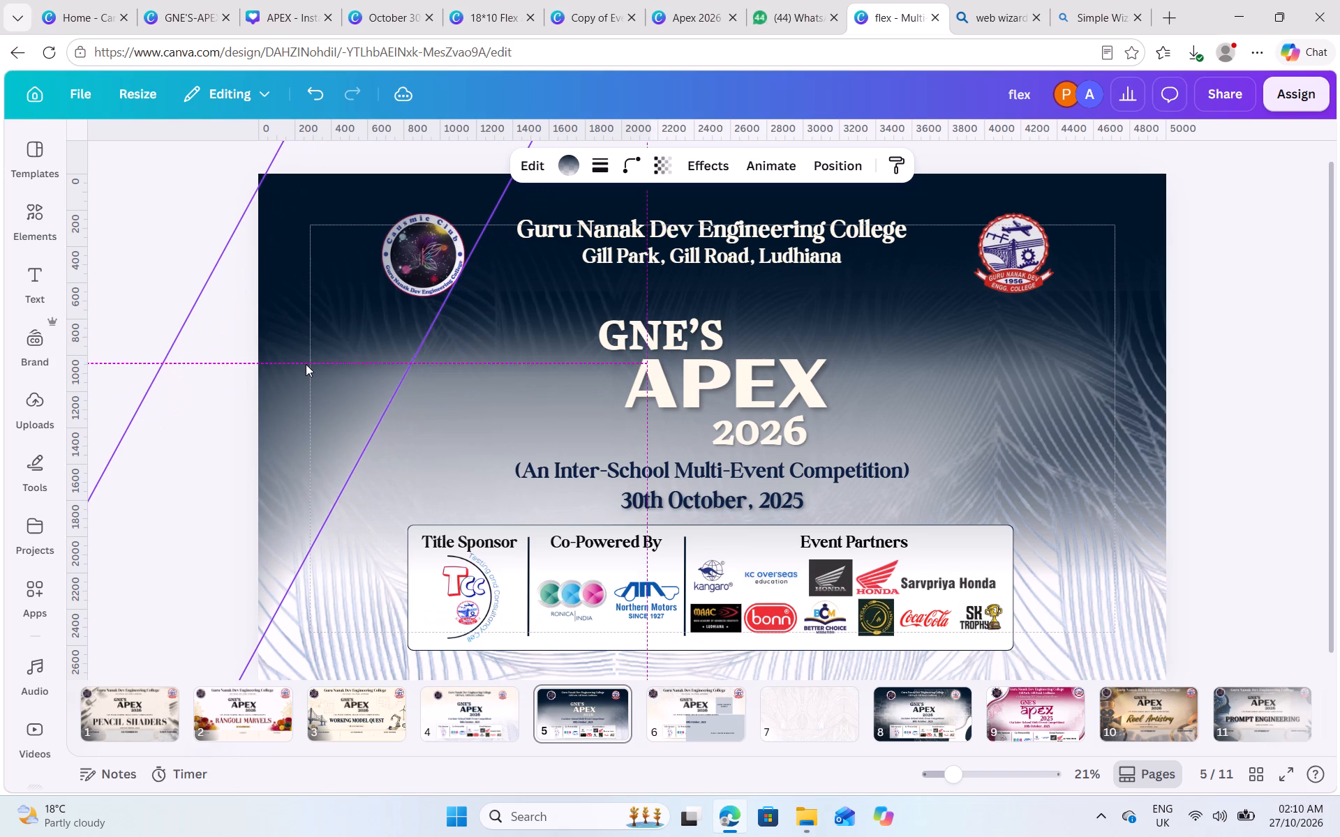
left_click(288, 331)
triple_click(290, 330)
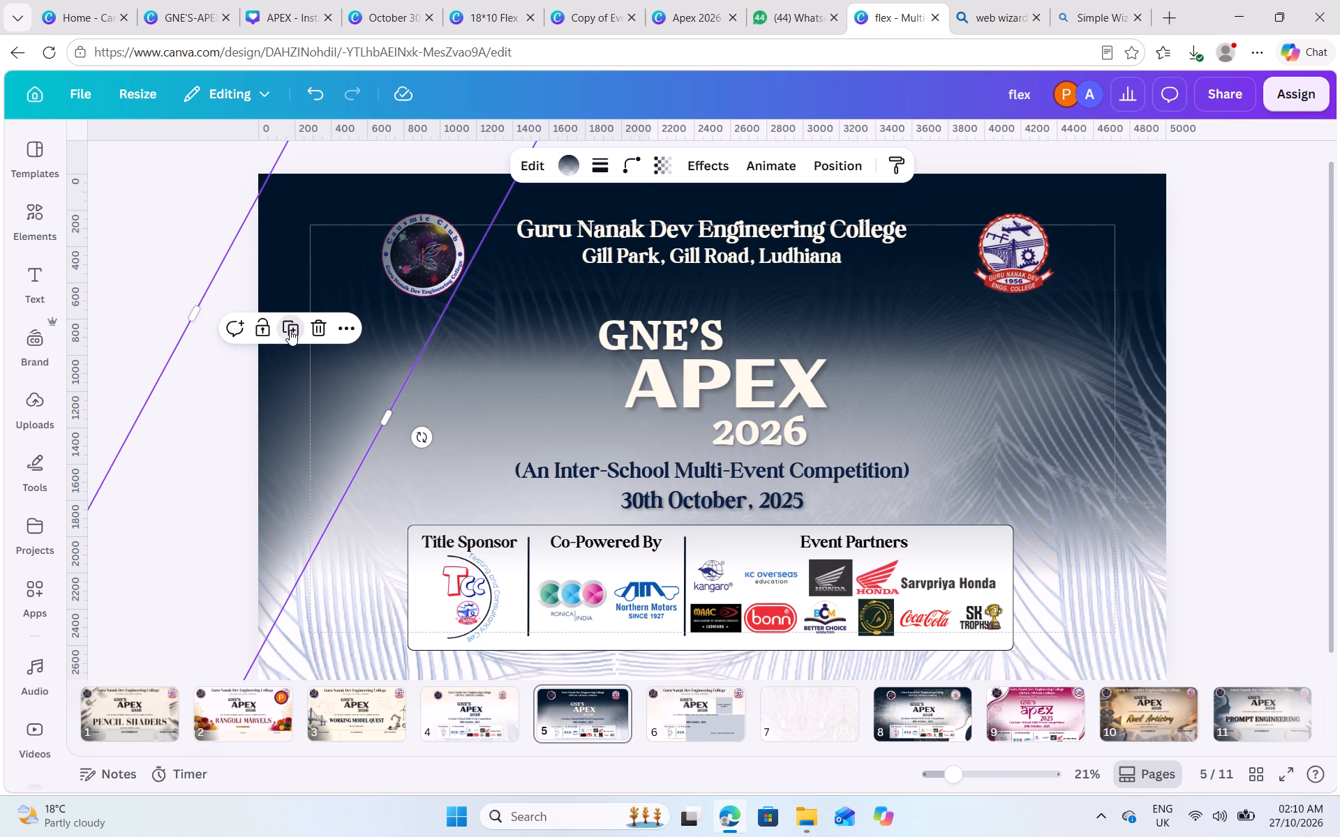
double_click(290, 330)
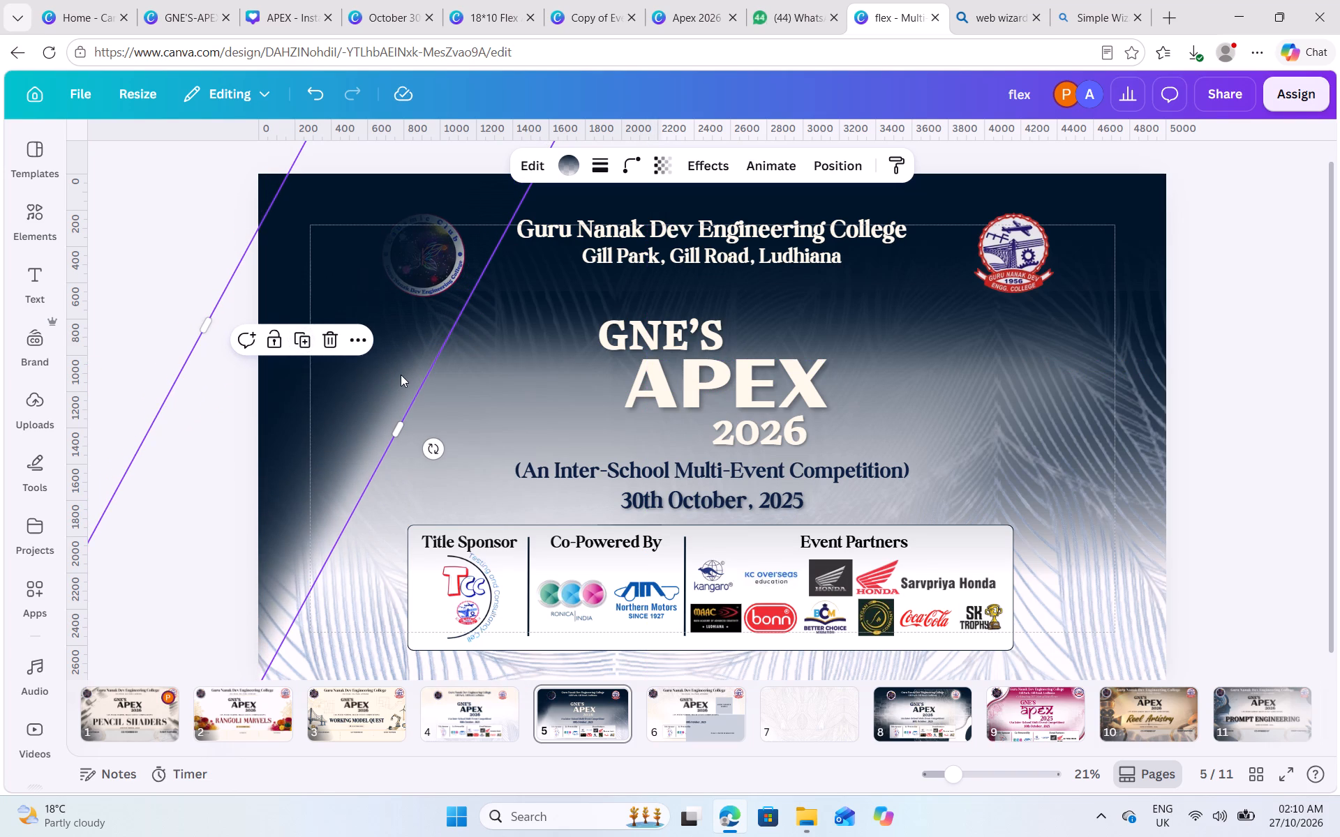
Move the tall wide dark gradient up and to the right so its bottom edge meets the sponsor box's top.
left_click(1021, 369)
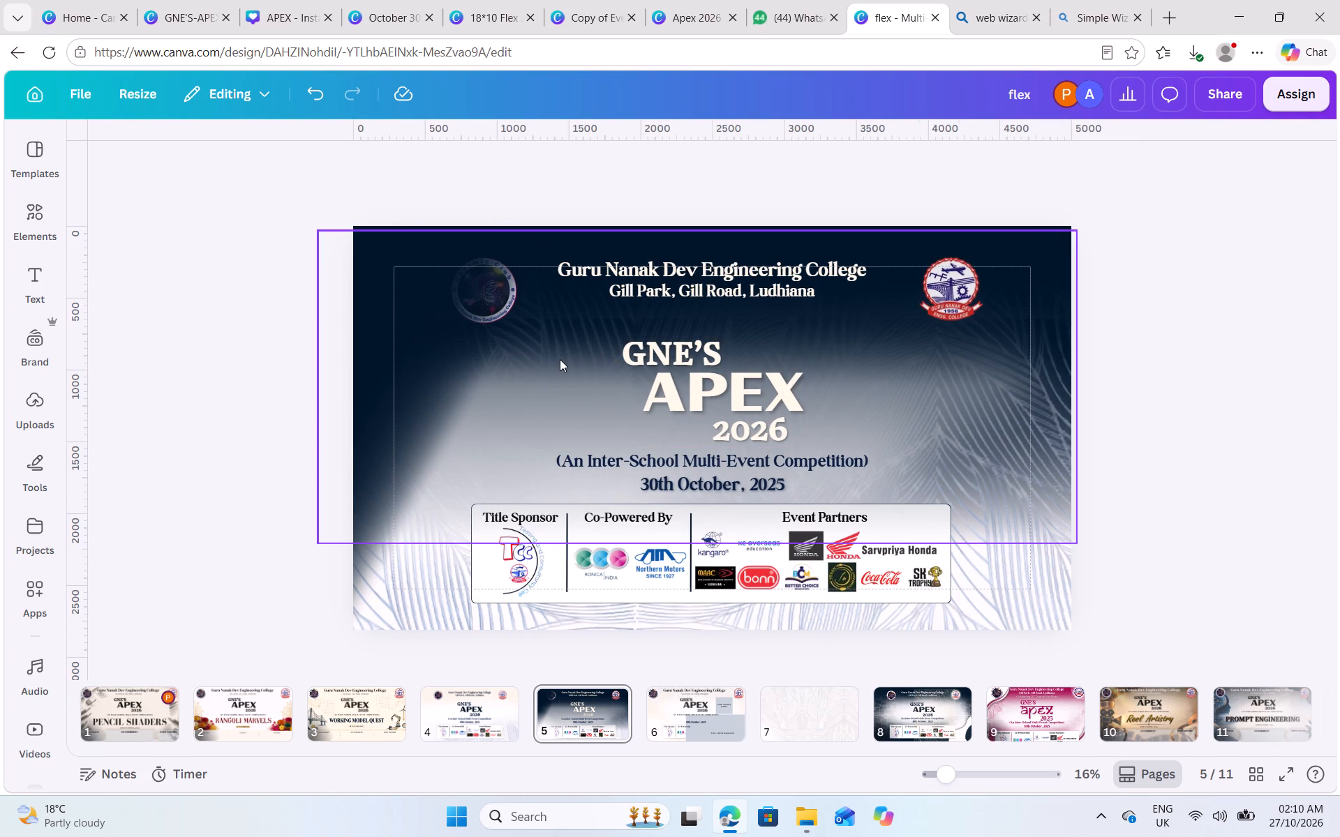
left_click_drag(560, 359, 609, 321)
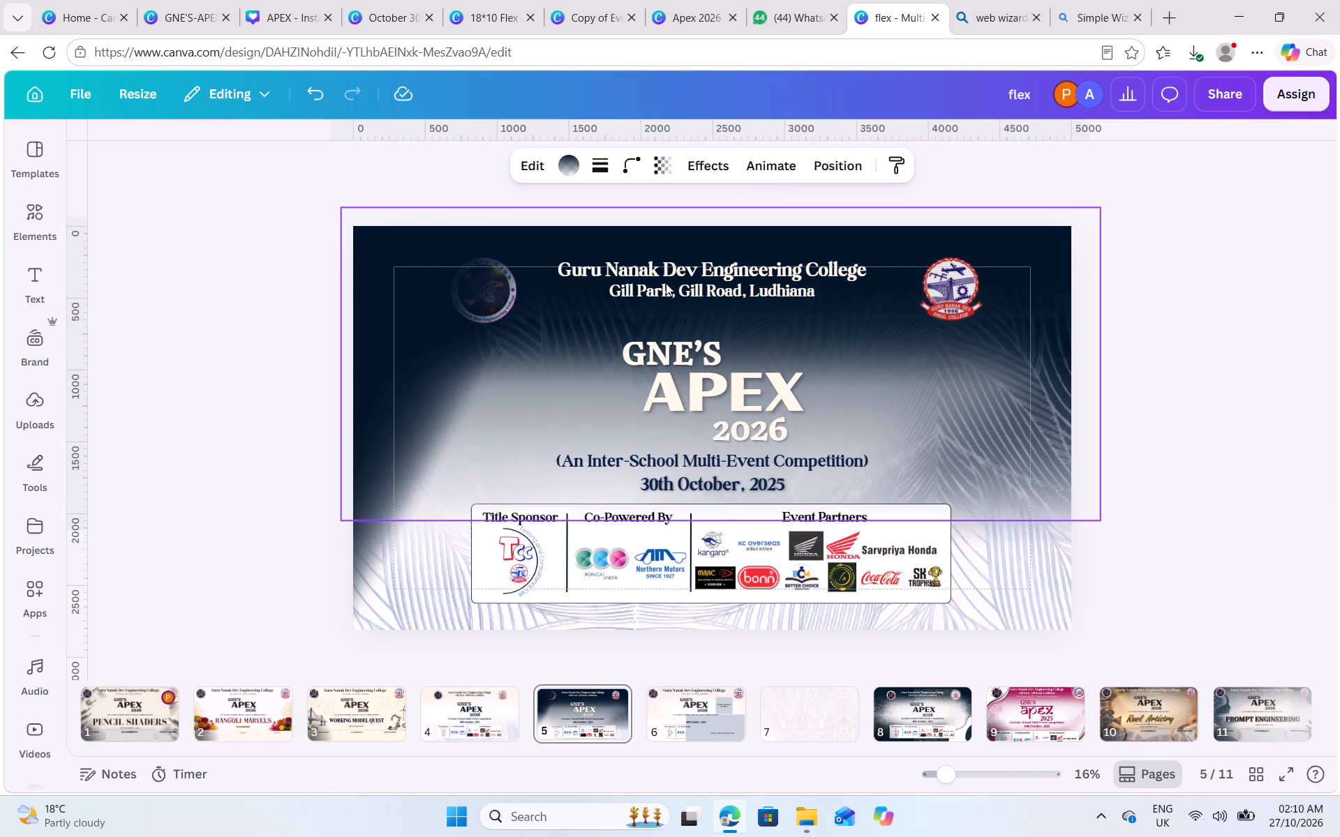
Recolour the page background layer, trying cream and black before applying the light beige from the photo colours.
left_click(849, 163)
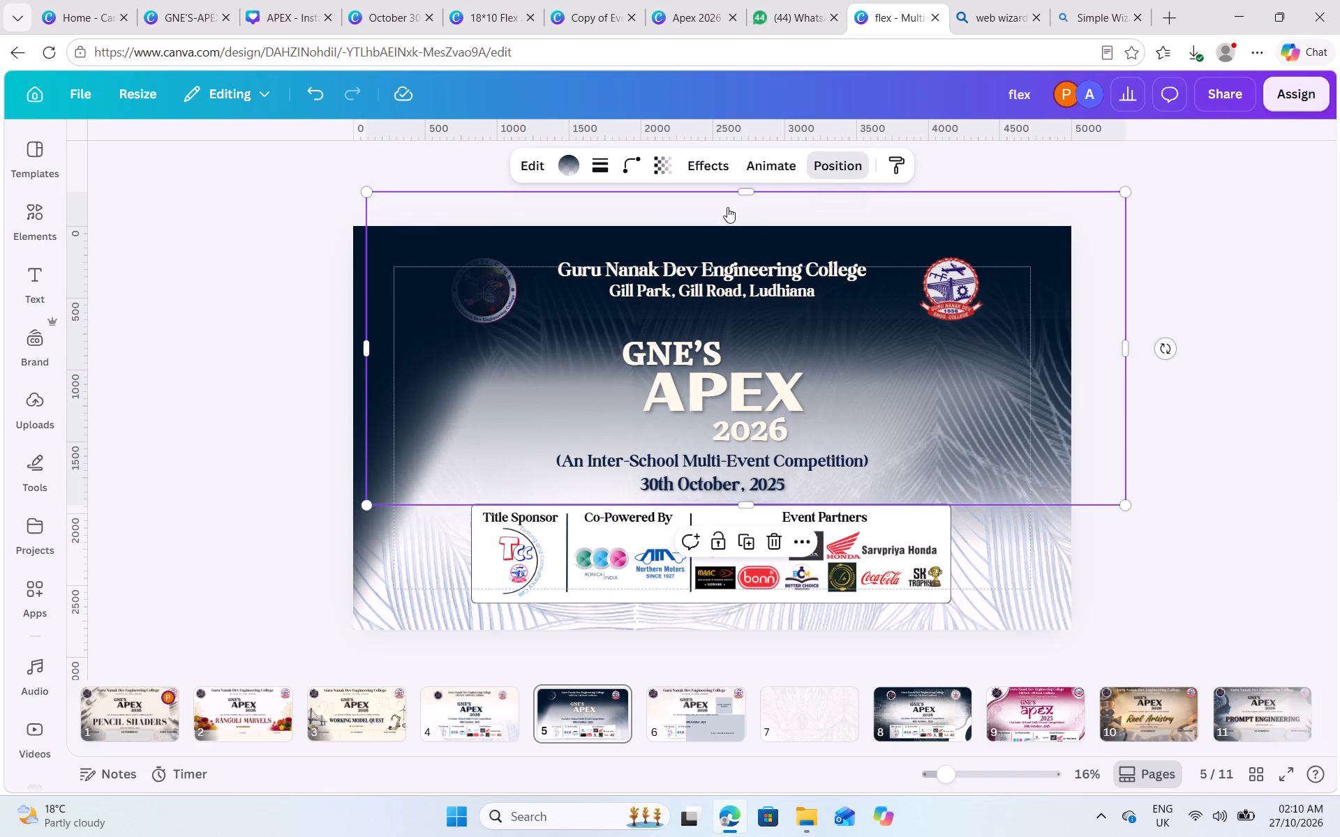
scroll(267, 533, "down", 9)
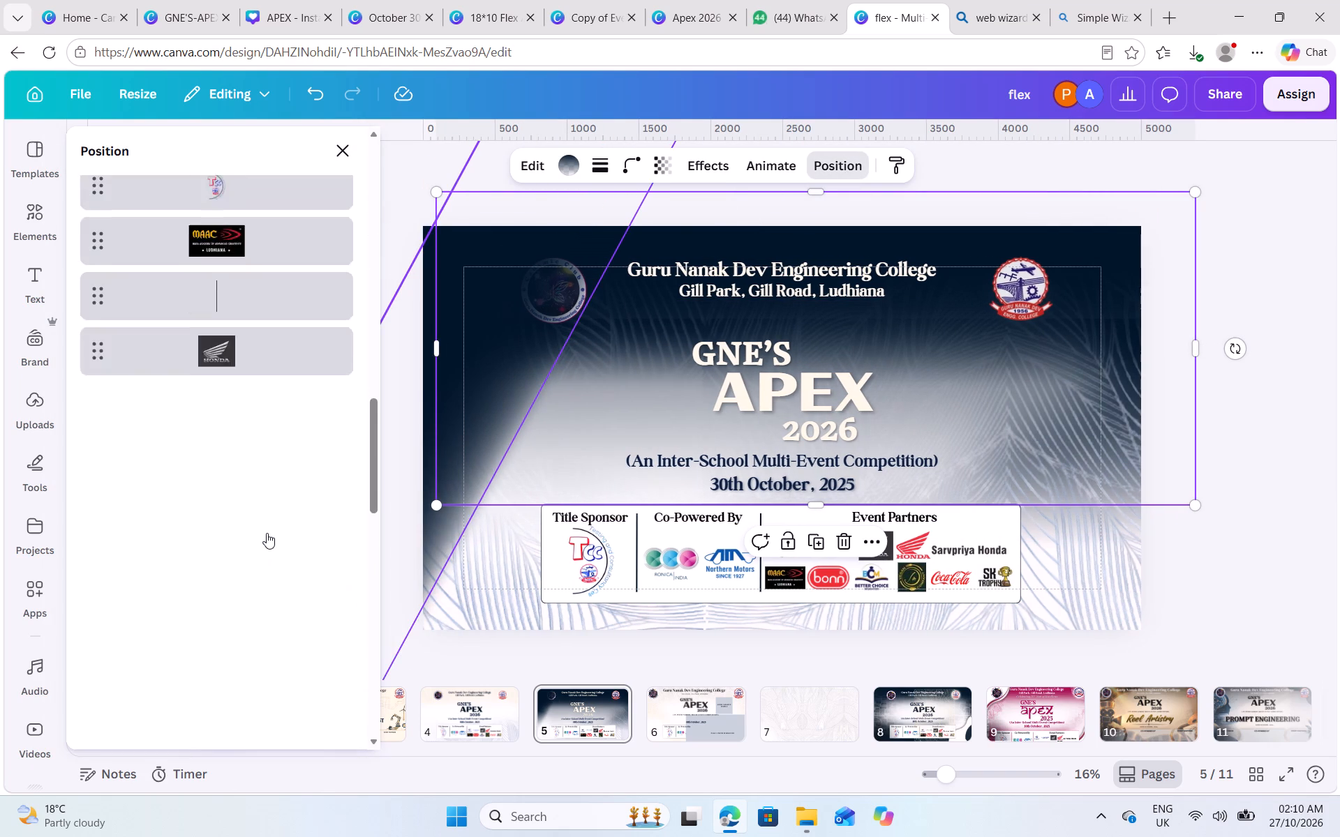
scroll(267, 533, "down", 10)
left_click(233, 711)
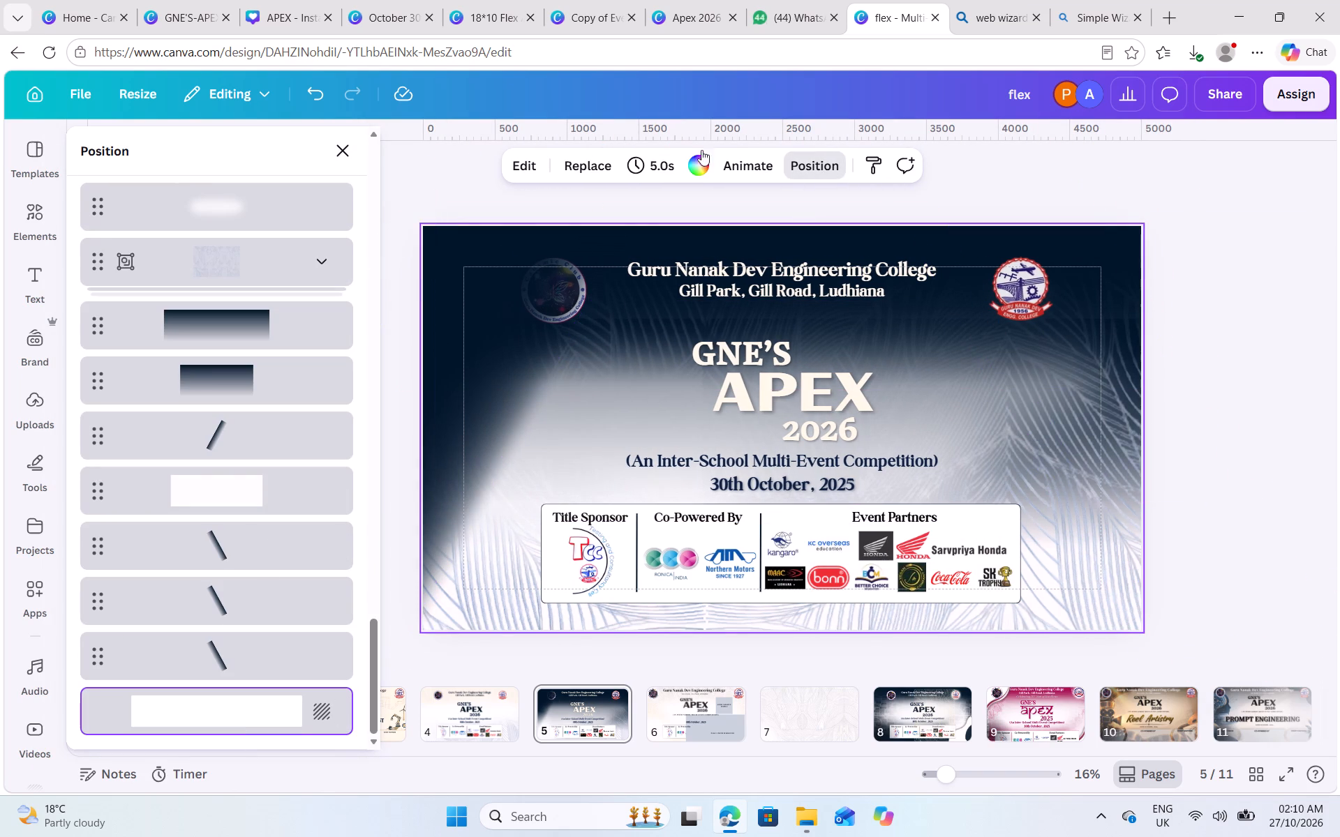
left_click(698, 159)
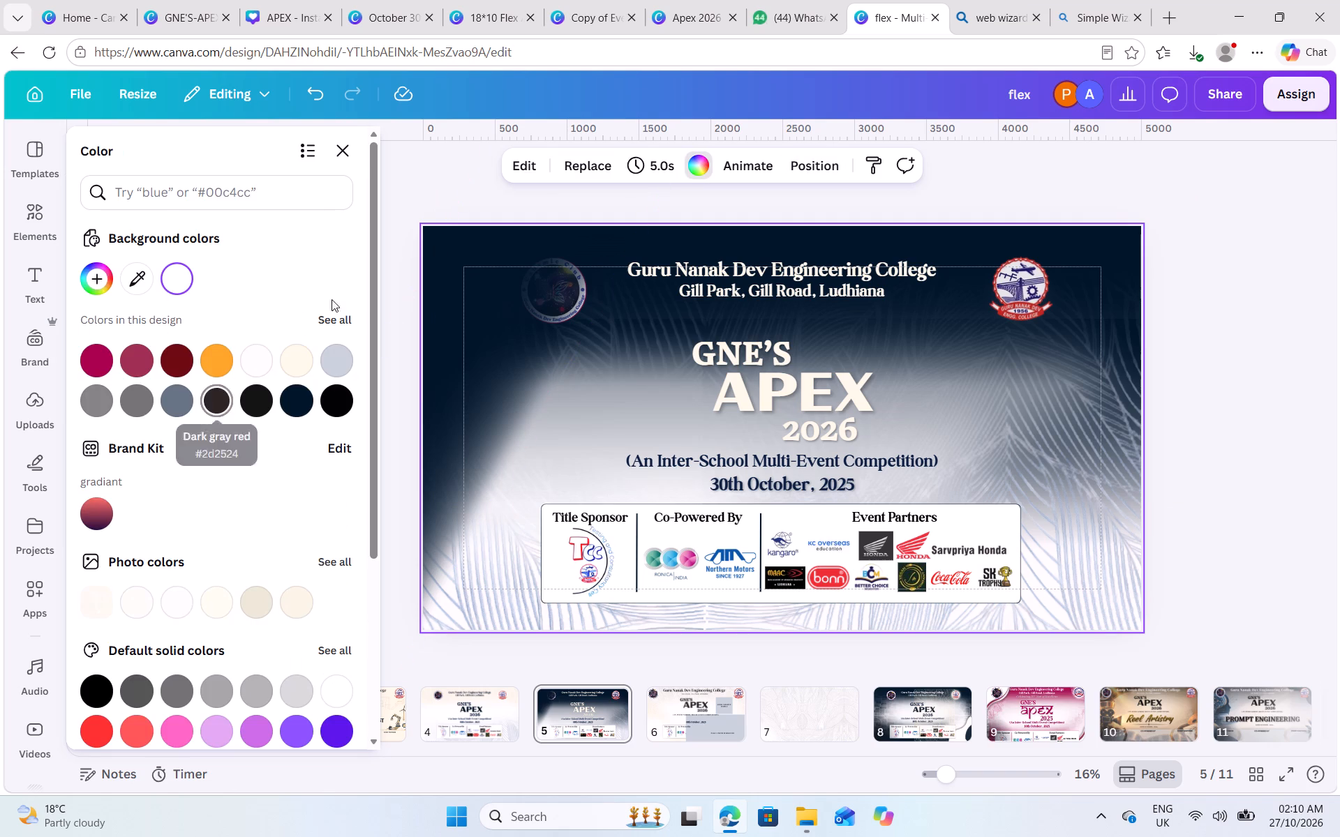
left_click(293, 350)
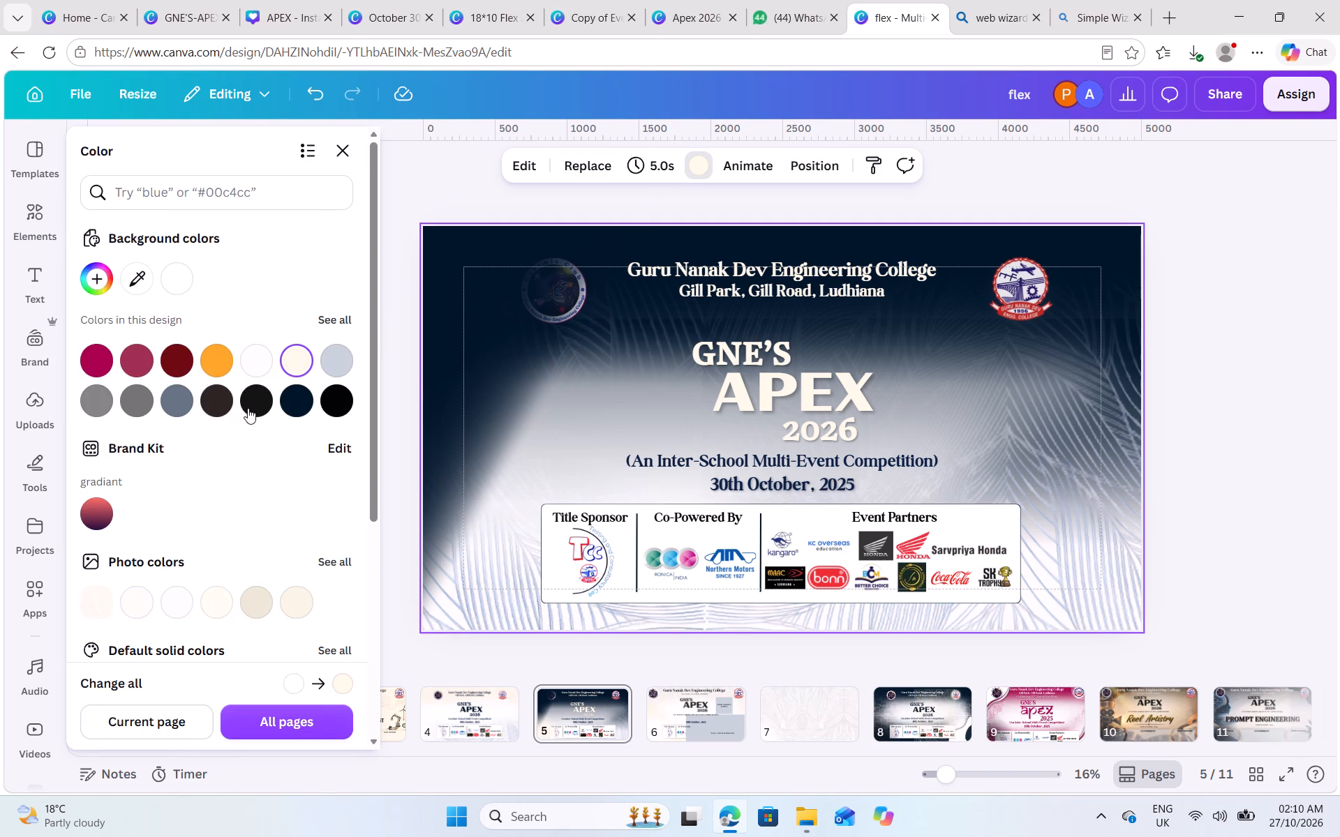
left_click(331, 402)
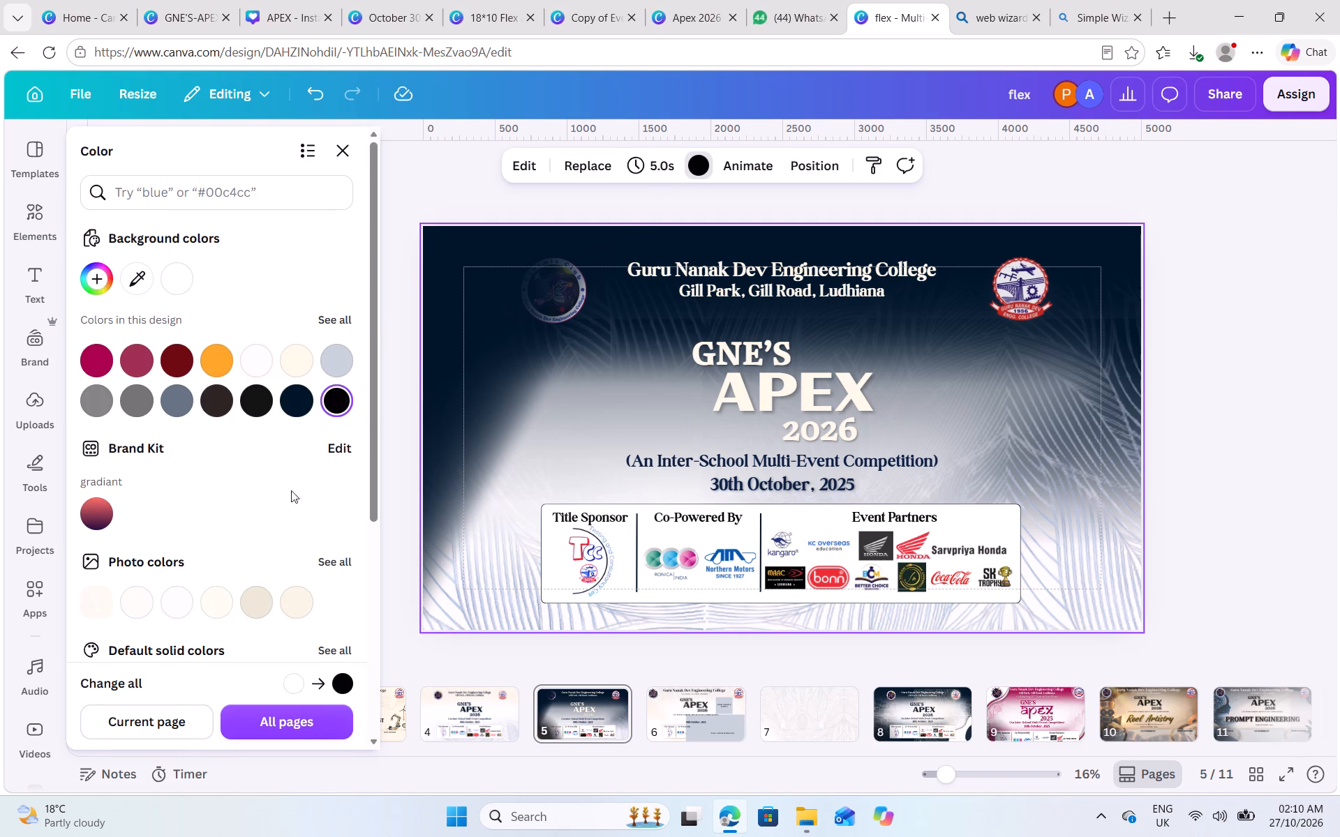
left_click(281, 603)
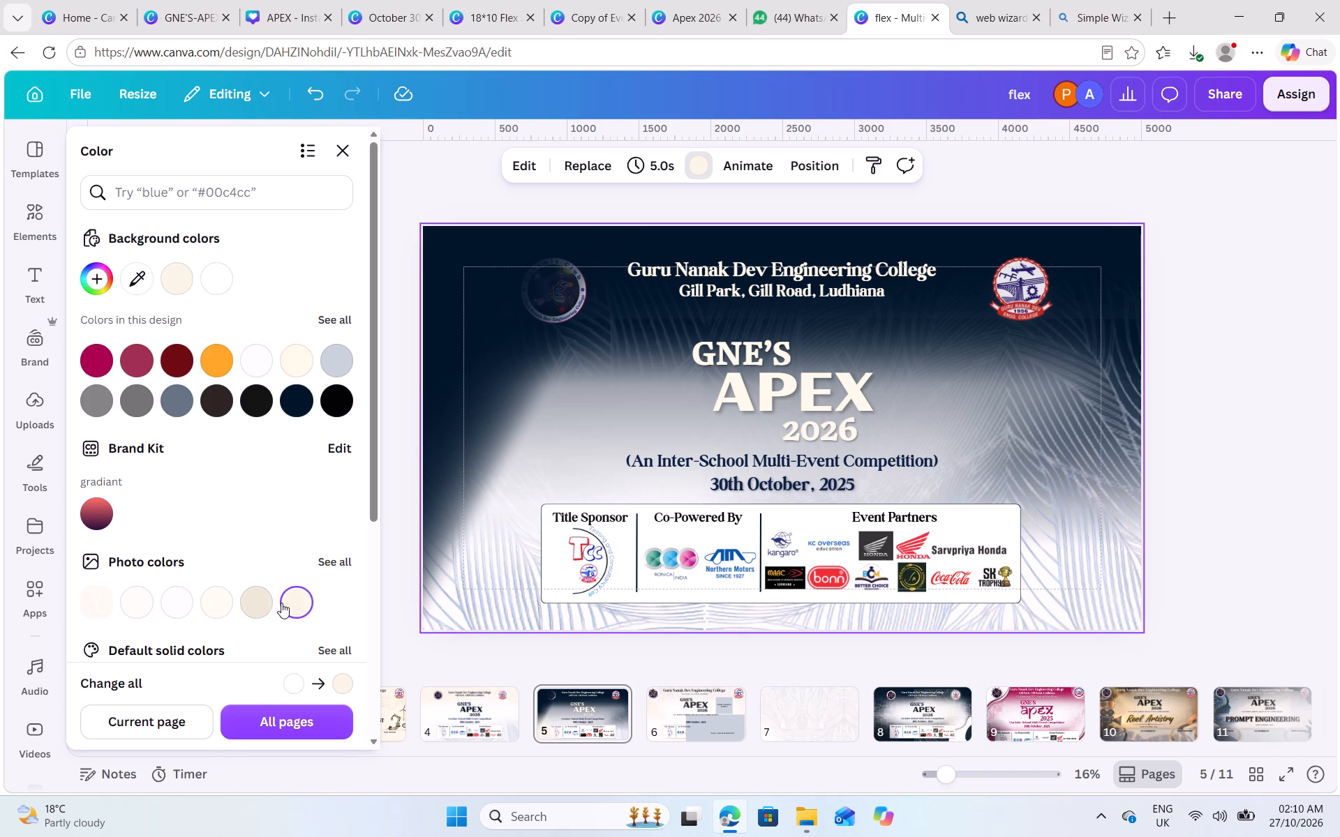
left_click(1184, 378)
left_click(1182, 383)
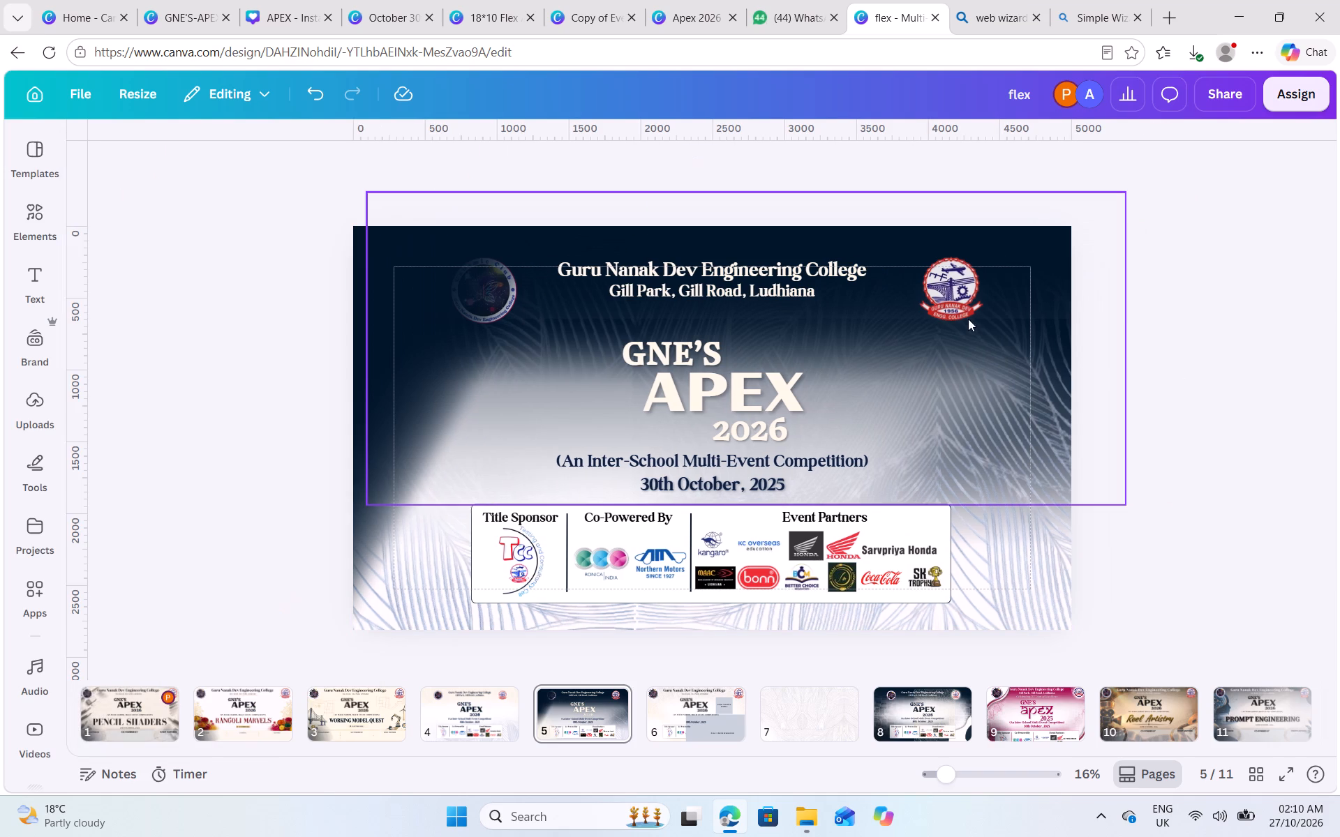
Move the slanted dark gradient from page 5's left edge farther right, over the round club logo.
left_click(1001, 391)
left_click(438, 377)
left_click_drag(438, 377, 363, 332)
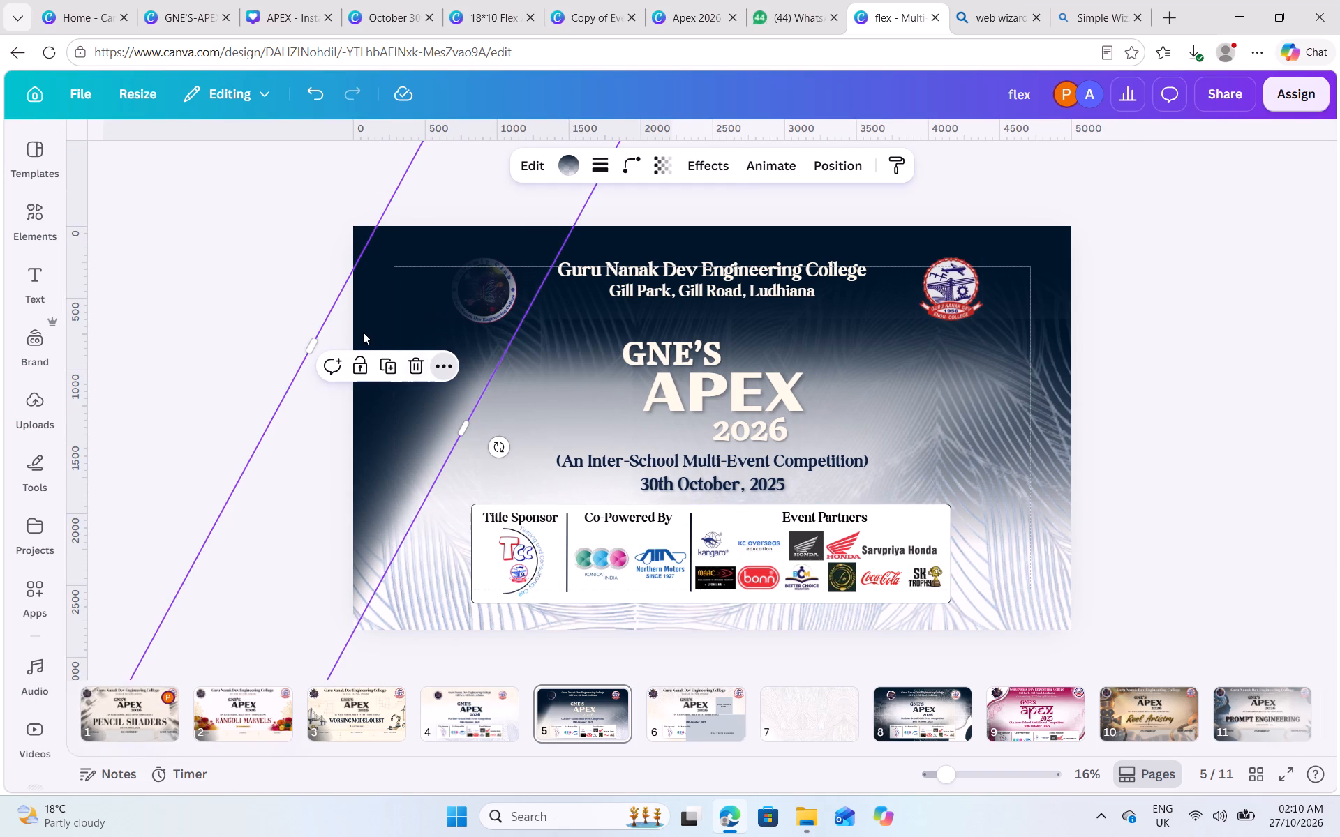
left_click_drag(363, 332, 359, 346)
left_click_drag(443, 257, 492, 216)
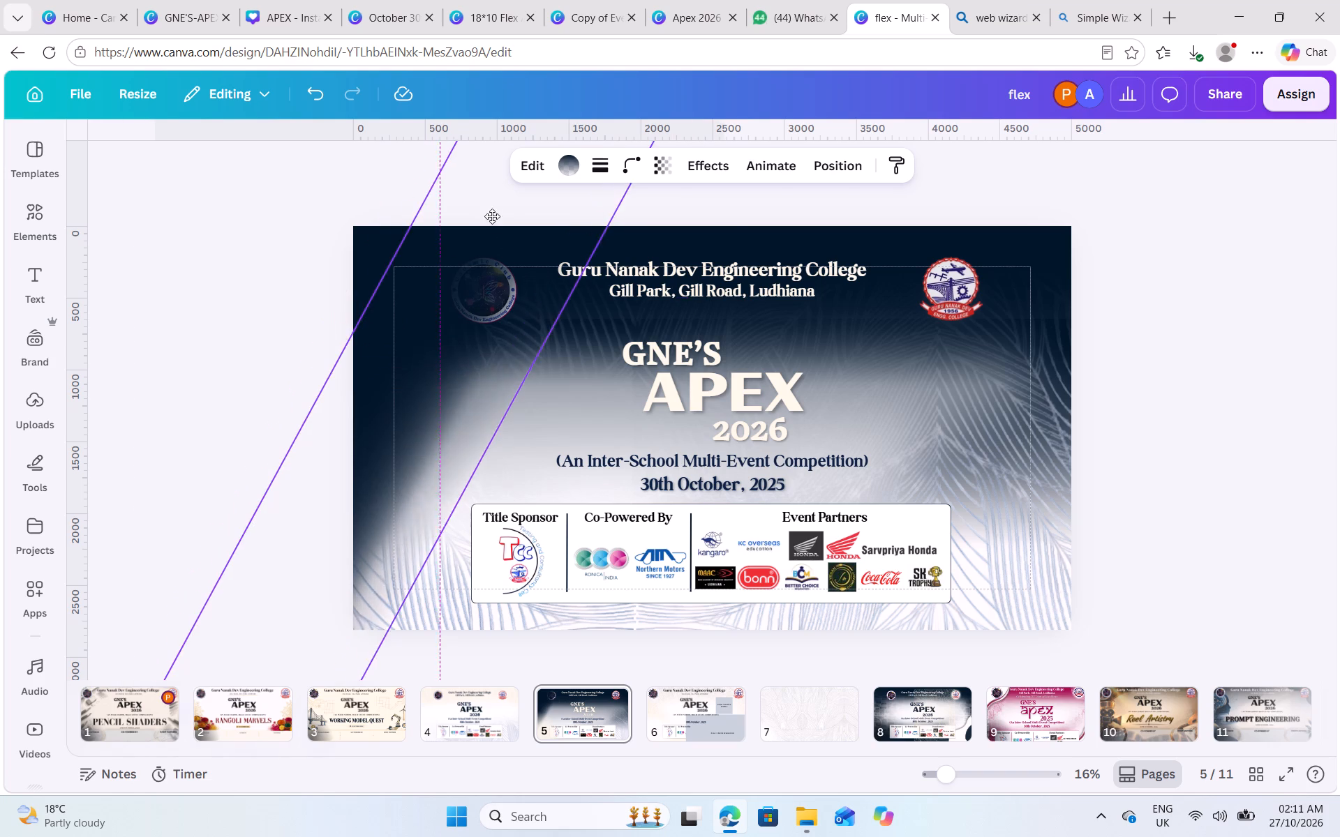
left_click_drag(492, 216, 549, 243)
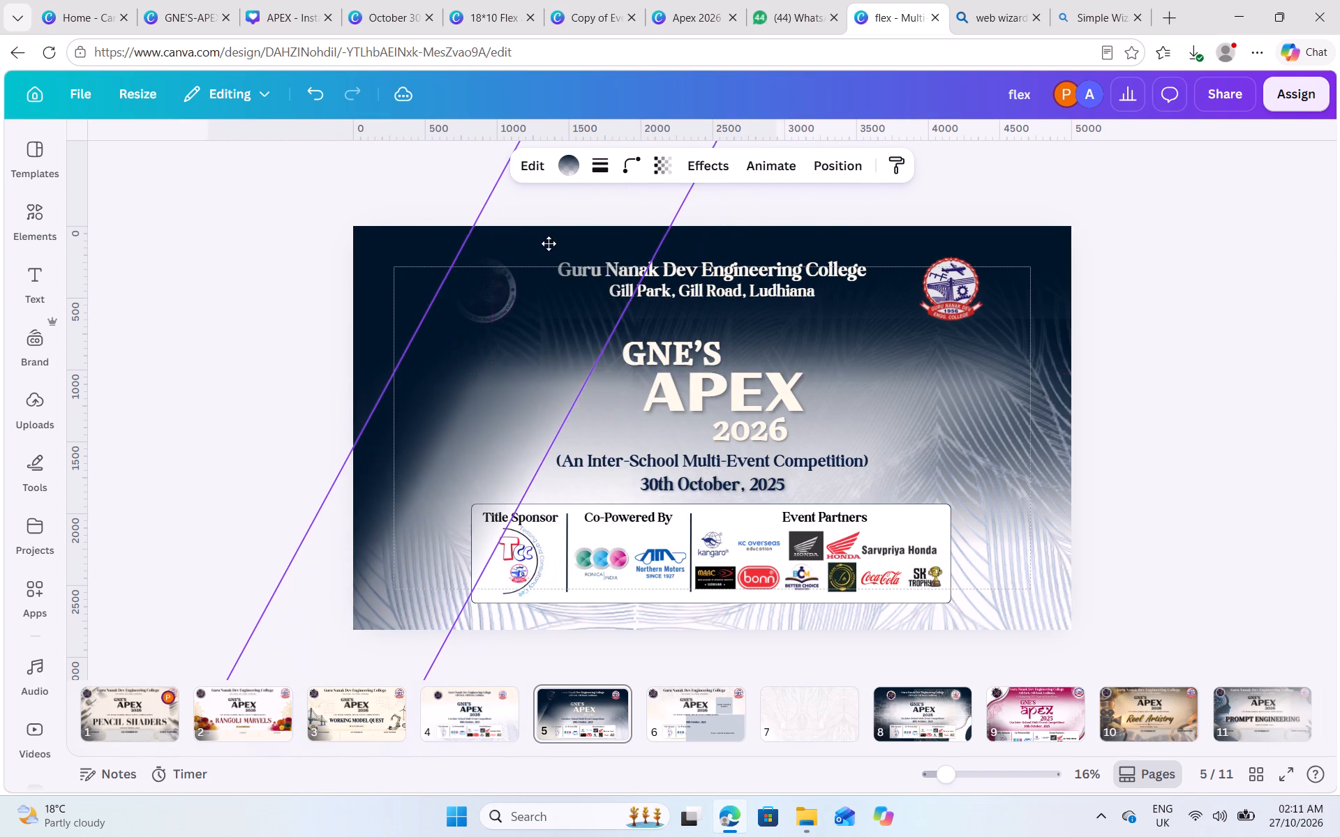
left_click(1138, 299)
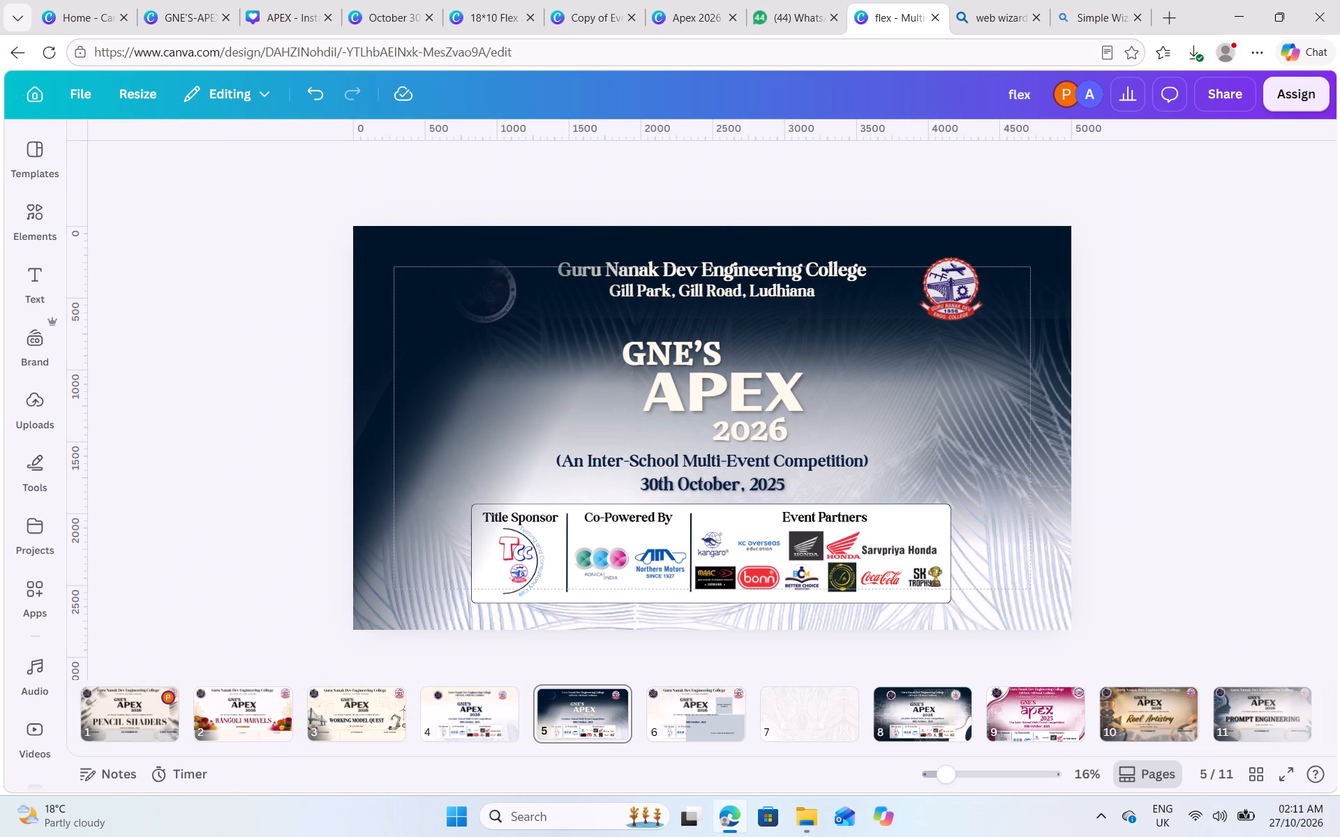
Undo the recent gradient changes on page 5, back past the left-edge duplicates and the wide gradient's adjustments.
triple_click(306, 84)
triple_click(306, 84)
triple_click(306, 84)
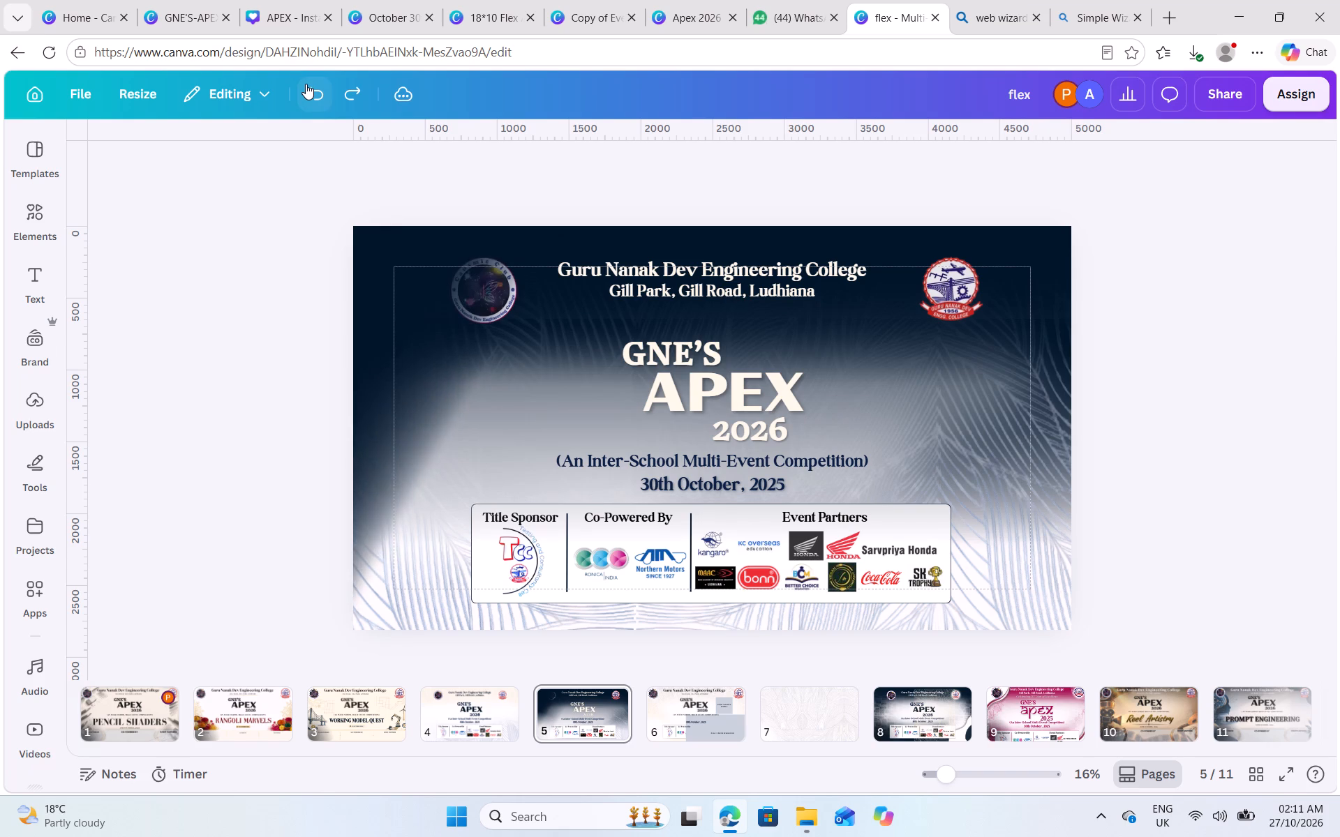
triple_click(306, 84)
triple_click(306, 84)
triple_click(306, 83)
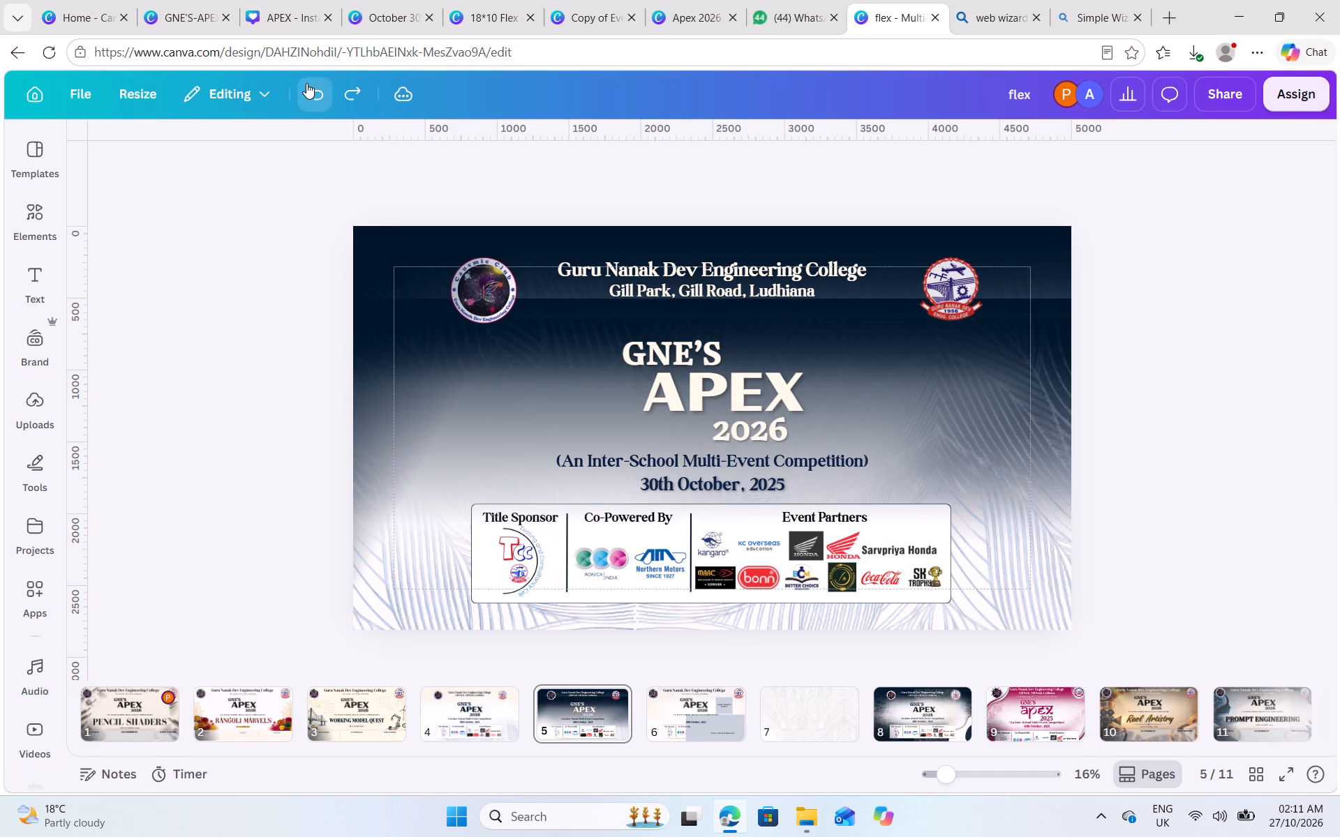
triple_click(306, 83)
triple_click(306, 83)
triple_click(306, 83)
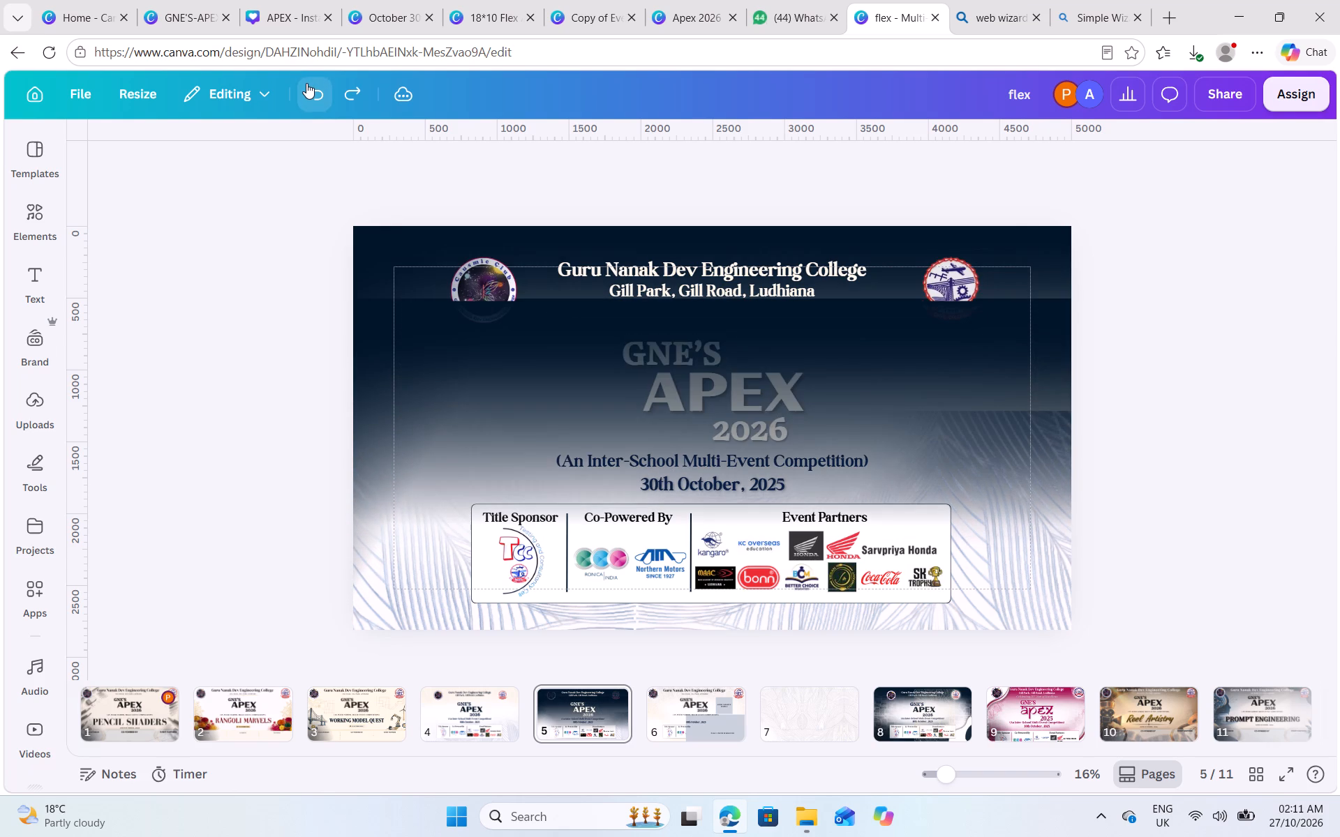
triple_click(306, 83)
triple_click(306, 83)
triple_click(306, 83)
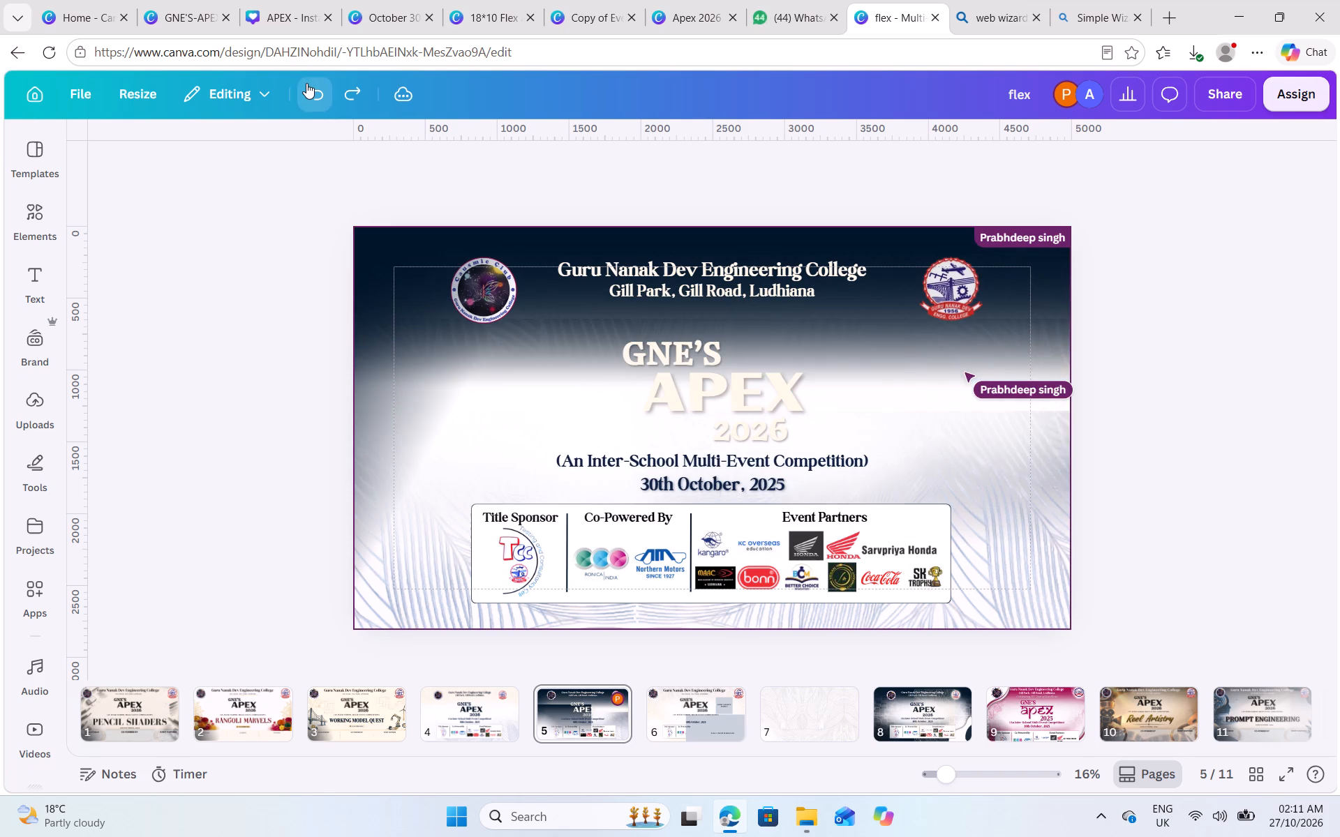
double_click(306, 83)
left_click(308, 83)
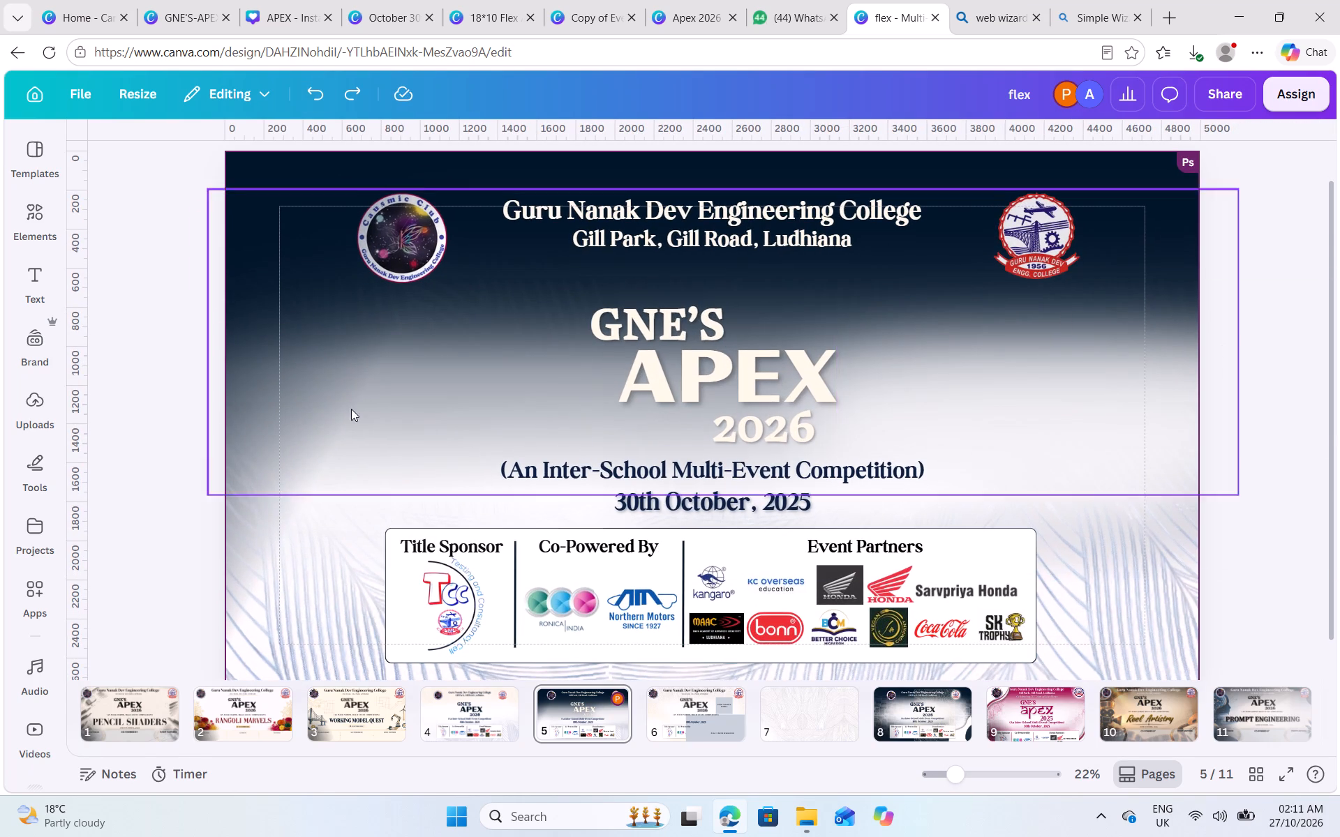
Move the slanted dark gradient inward from the banner's left edge so it overlaps the club logo and title area.
left_click_drag(314, 421, 282, 514)
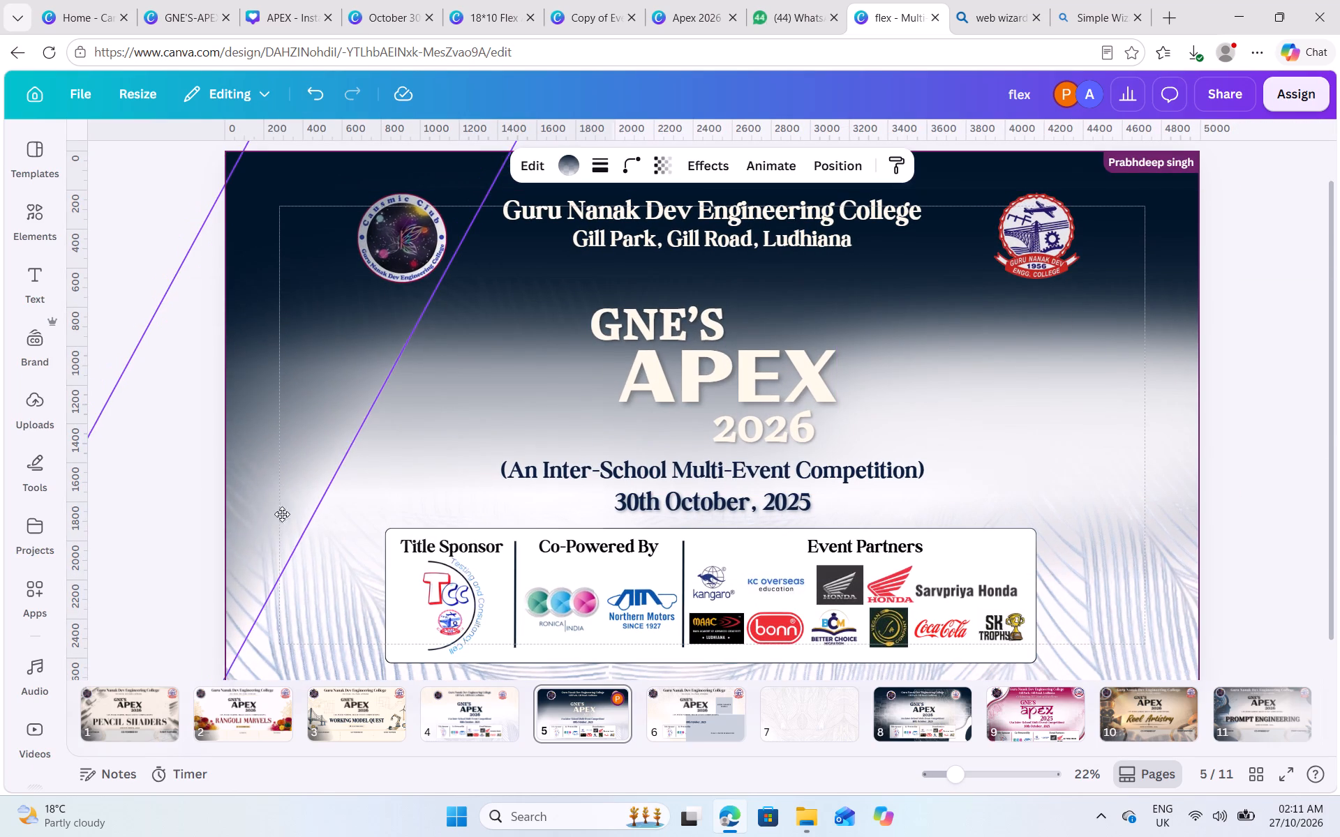
left_click_drag(282, 514, 282, 534)
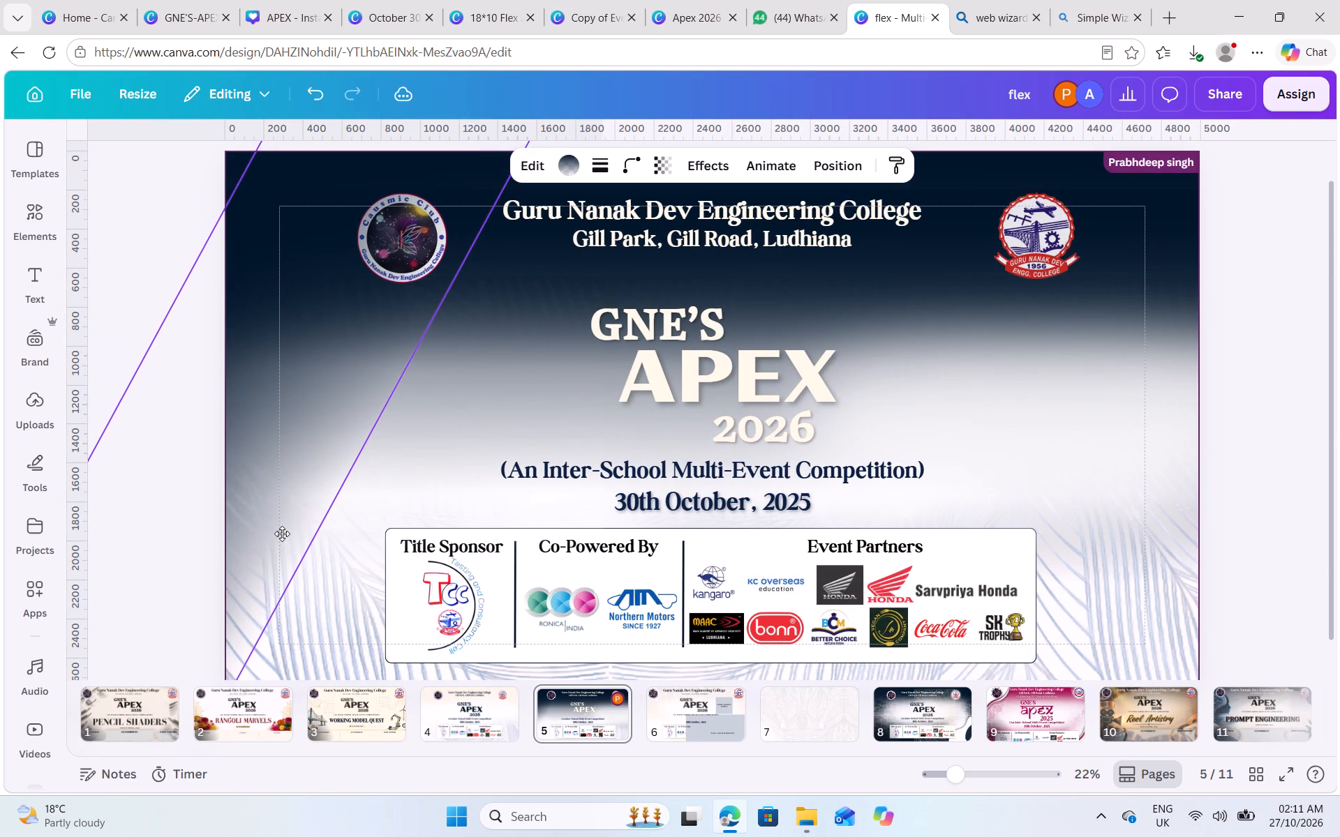
left_click_drag(282, 534, 281, 534)
left_click_drag(327, 520, 525, 568)
Send the slanted dark gradient to the back and bring it forward four levels, keeping it behind the logos and text.
left_click(833, 171)
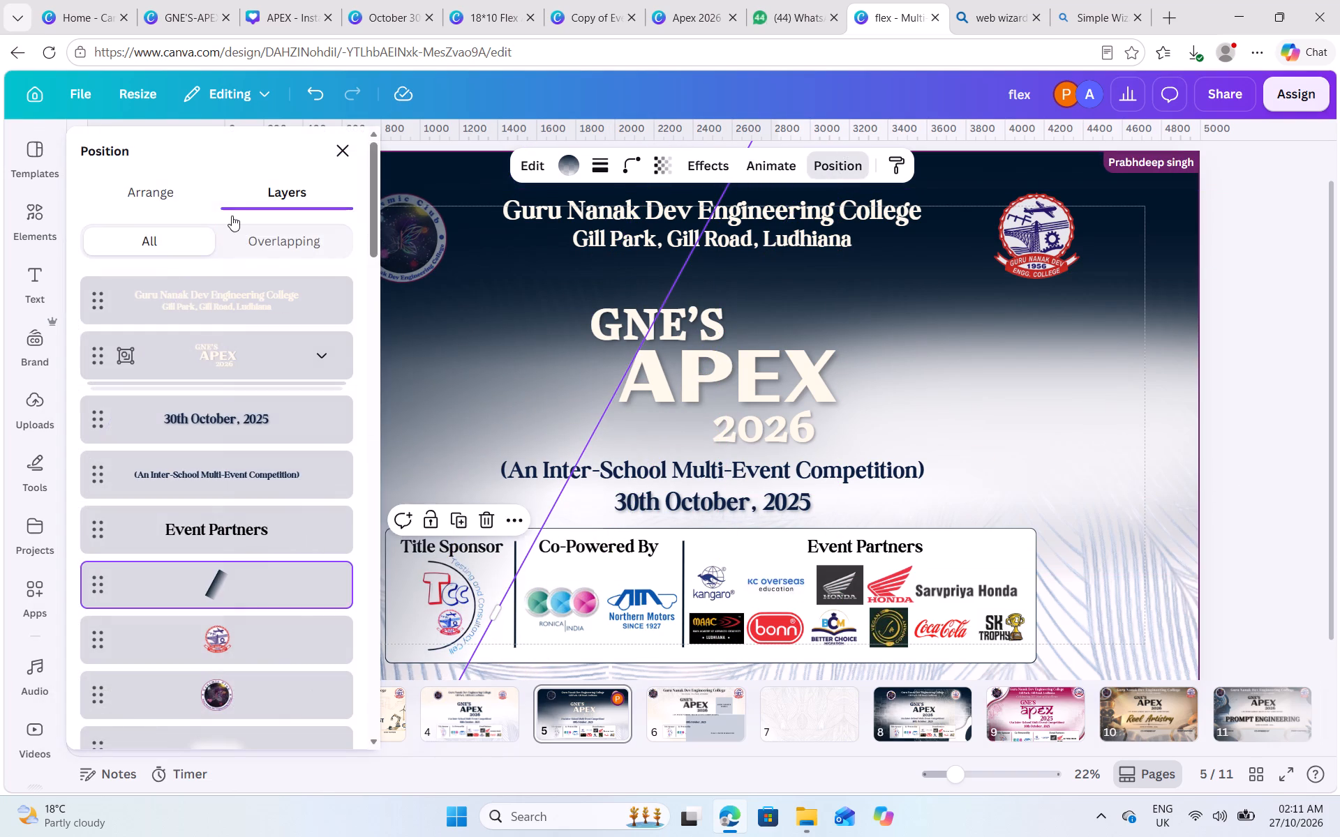
left_click(193, 185)
left_click(262, 290)
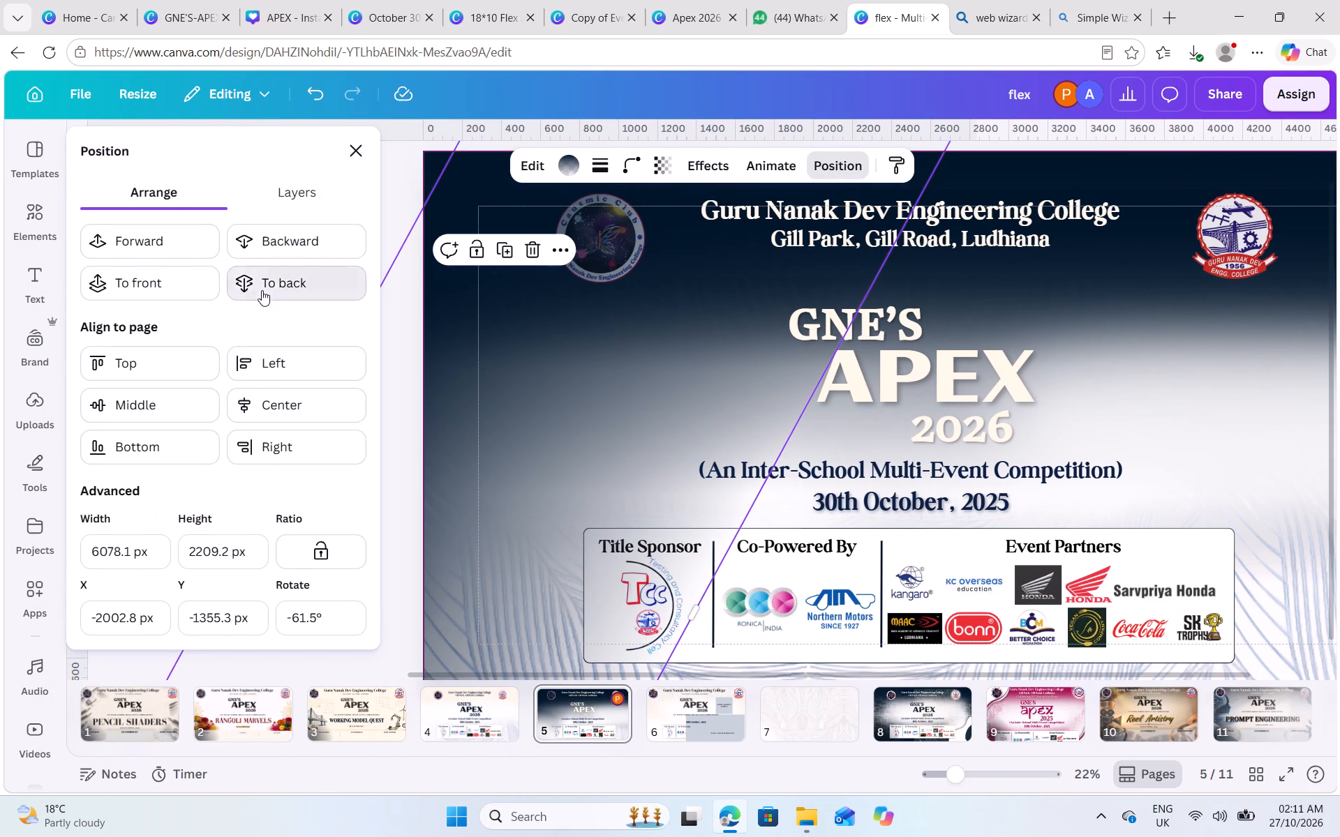
left_click(174, 229)
left_click(177, 236)
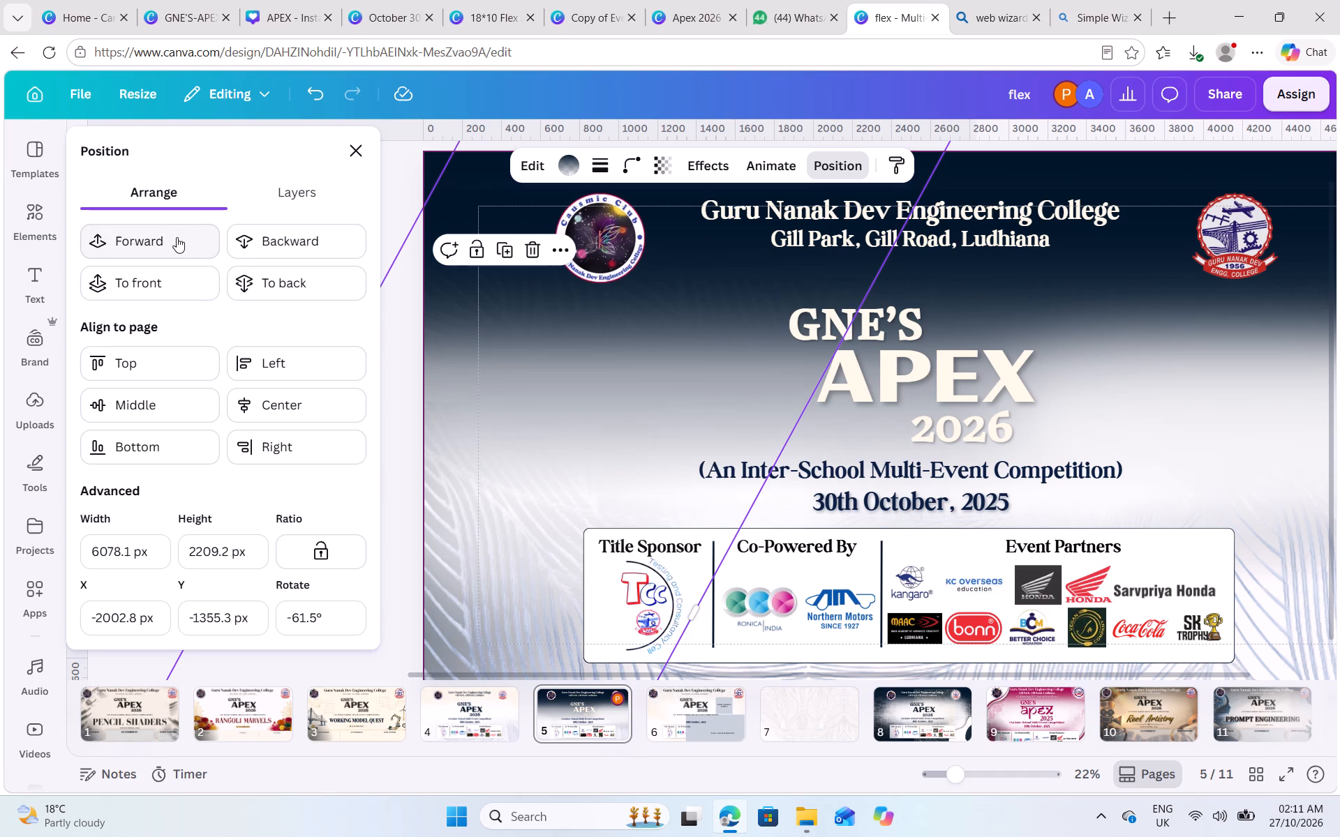
left_click(176, 249)
left_click(177, 249)
scroll(506, 419, "down", 1)
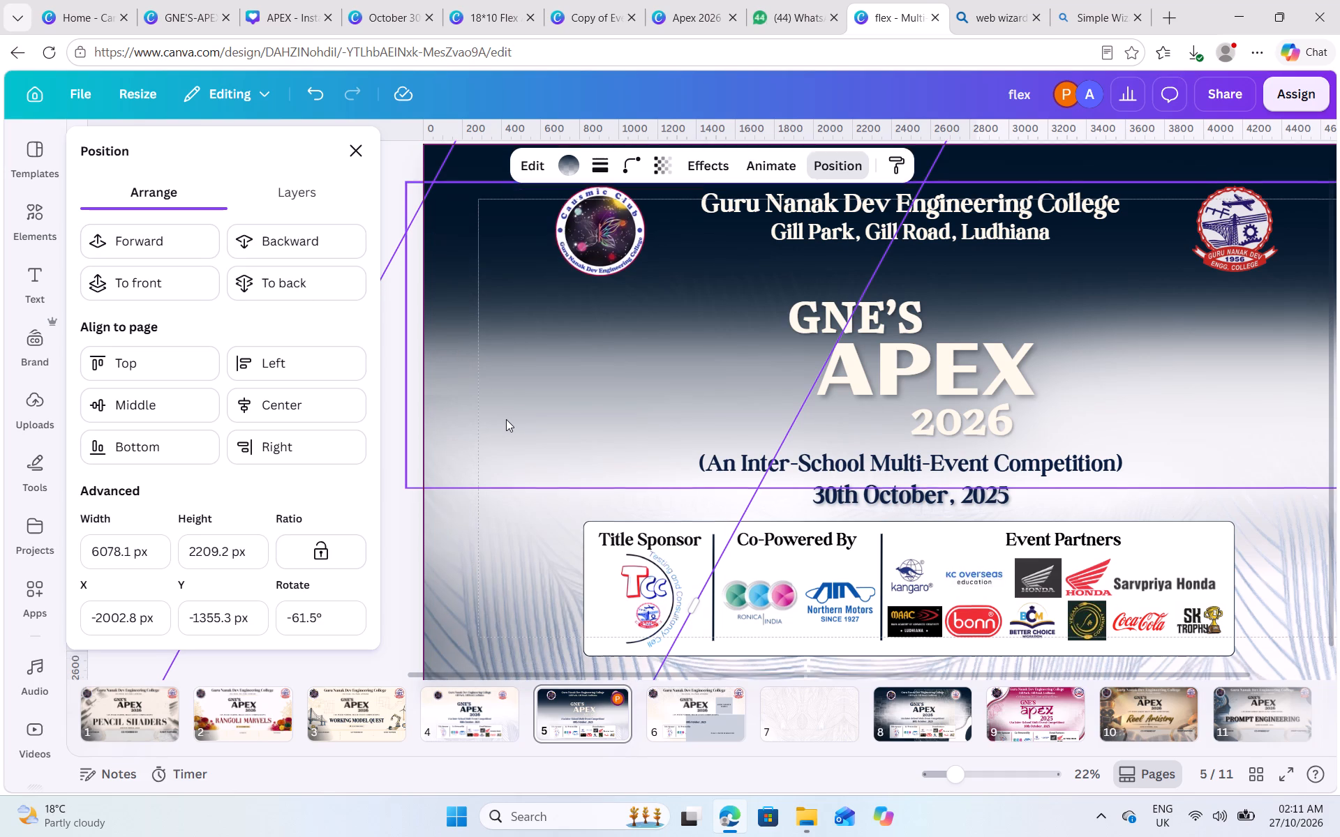
scroll(506, 419, "down", 1)
left_click(1109, 374)
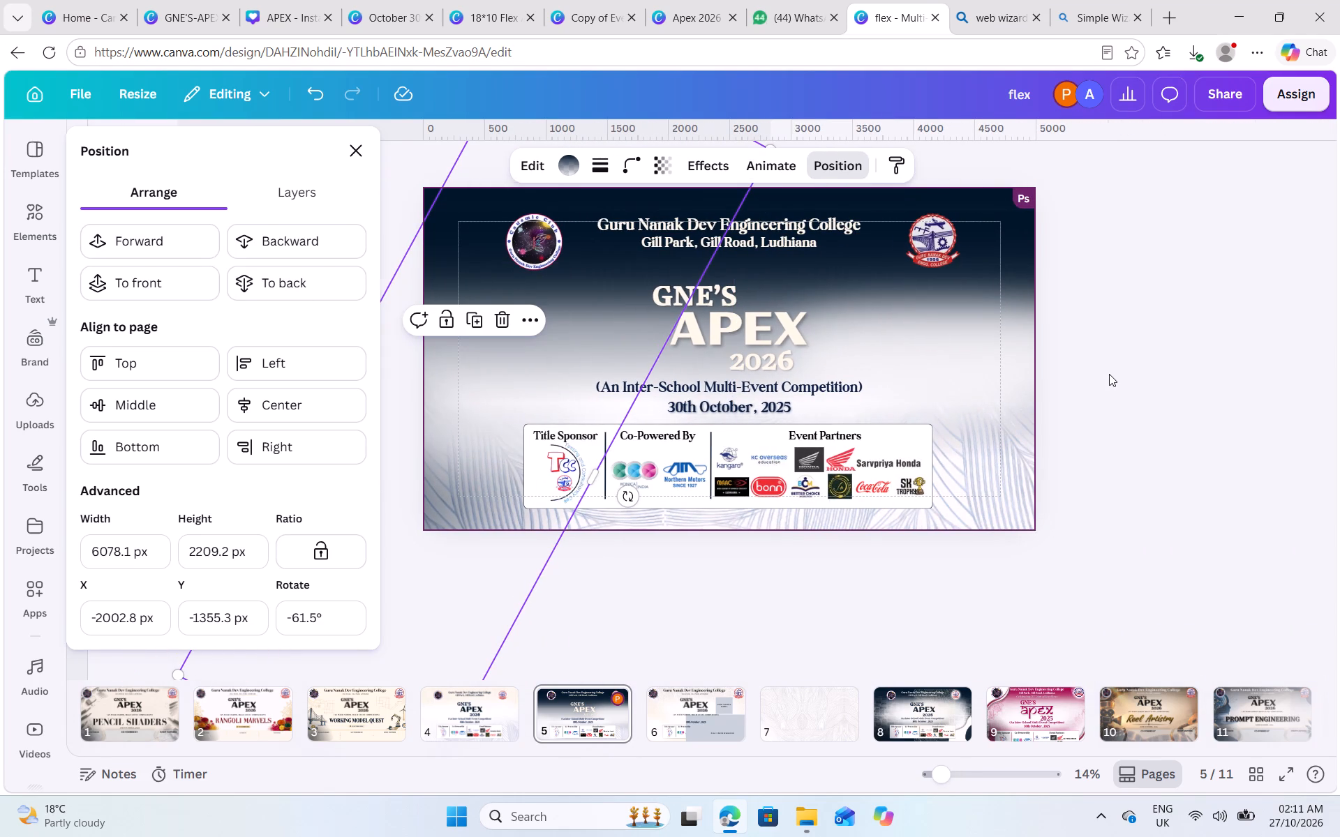
scroll(1109, 374, "up", 1)
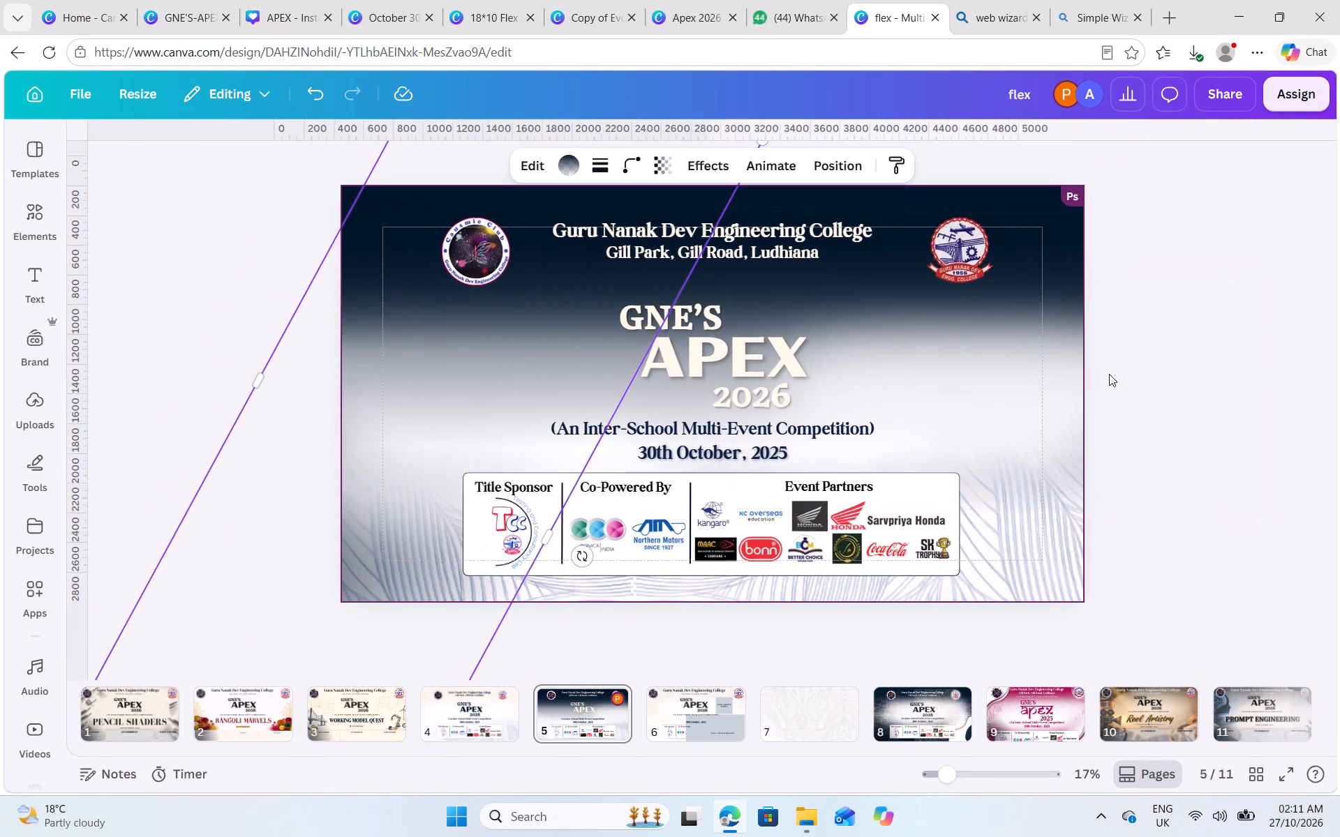
left_click(1236, 471)
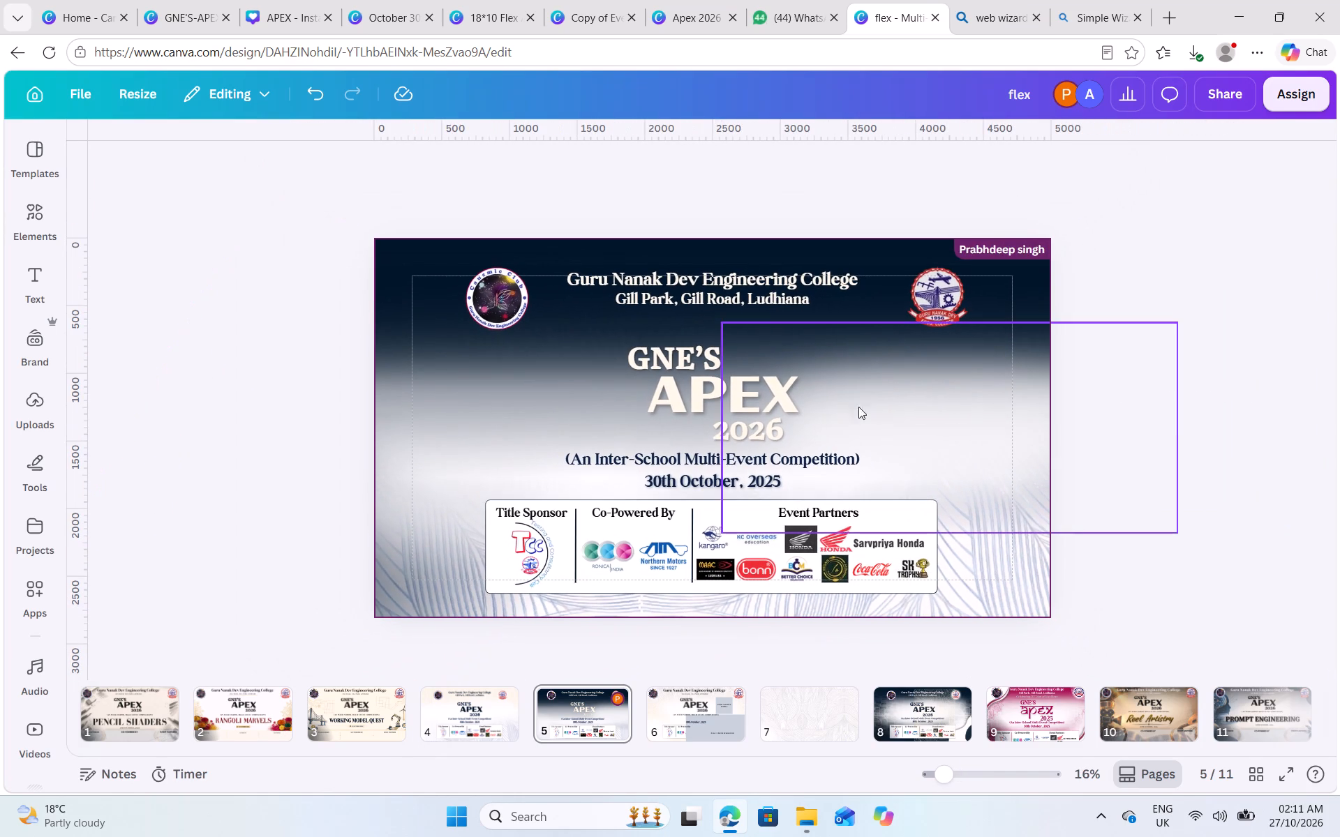
Narrow and shrink the white glow image and place it at the banner's right edge, above the leaf pattern.
left_click(874, 412)
left_click_drag(1004, 412, 1038, 430)
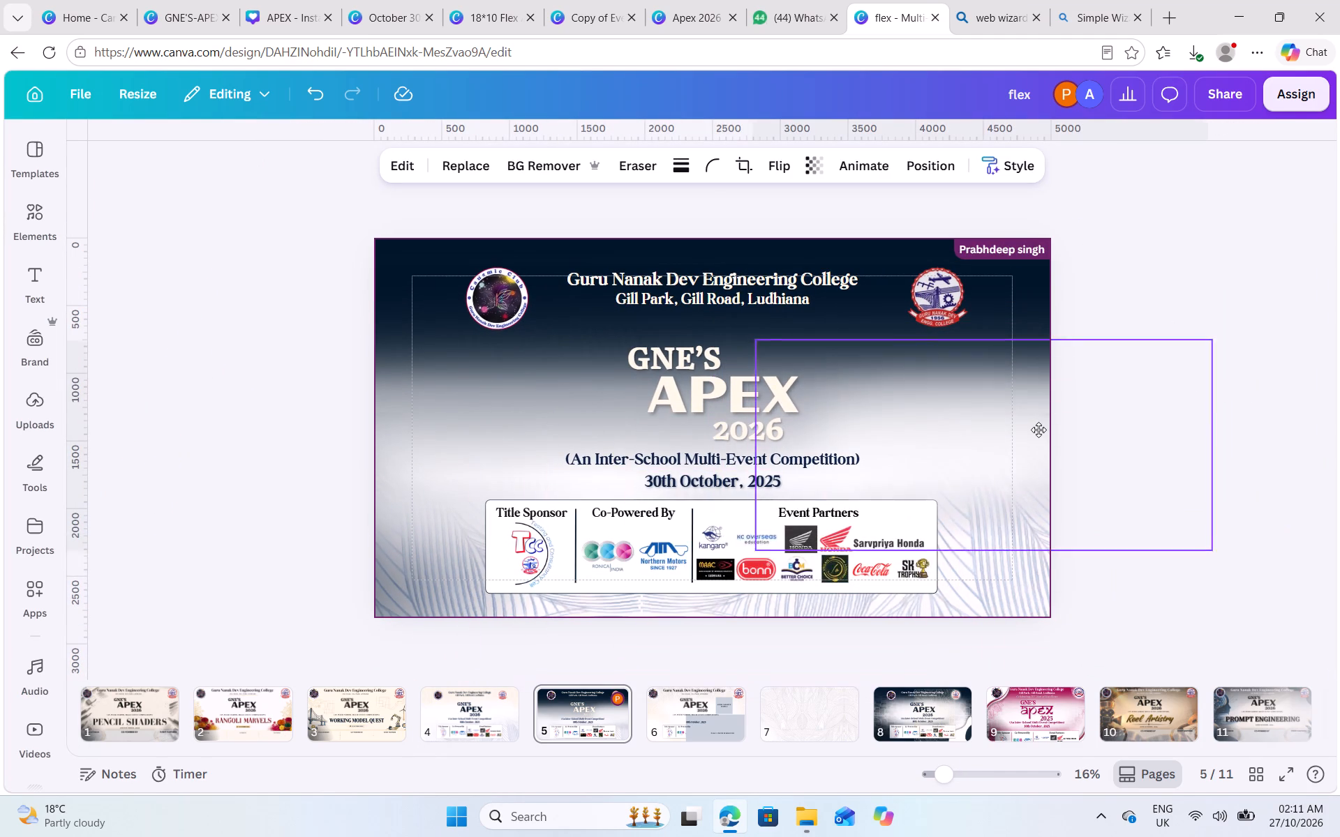
left_click_drag(1038, 430, 1013, 446)
left_click_drag(1188, 463, 1128, 462)
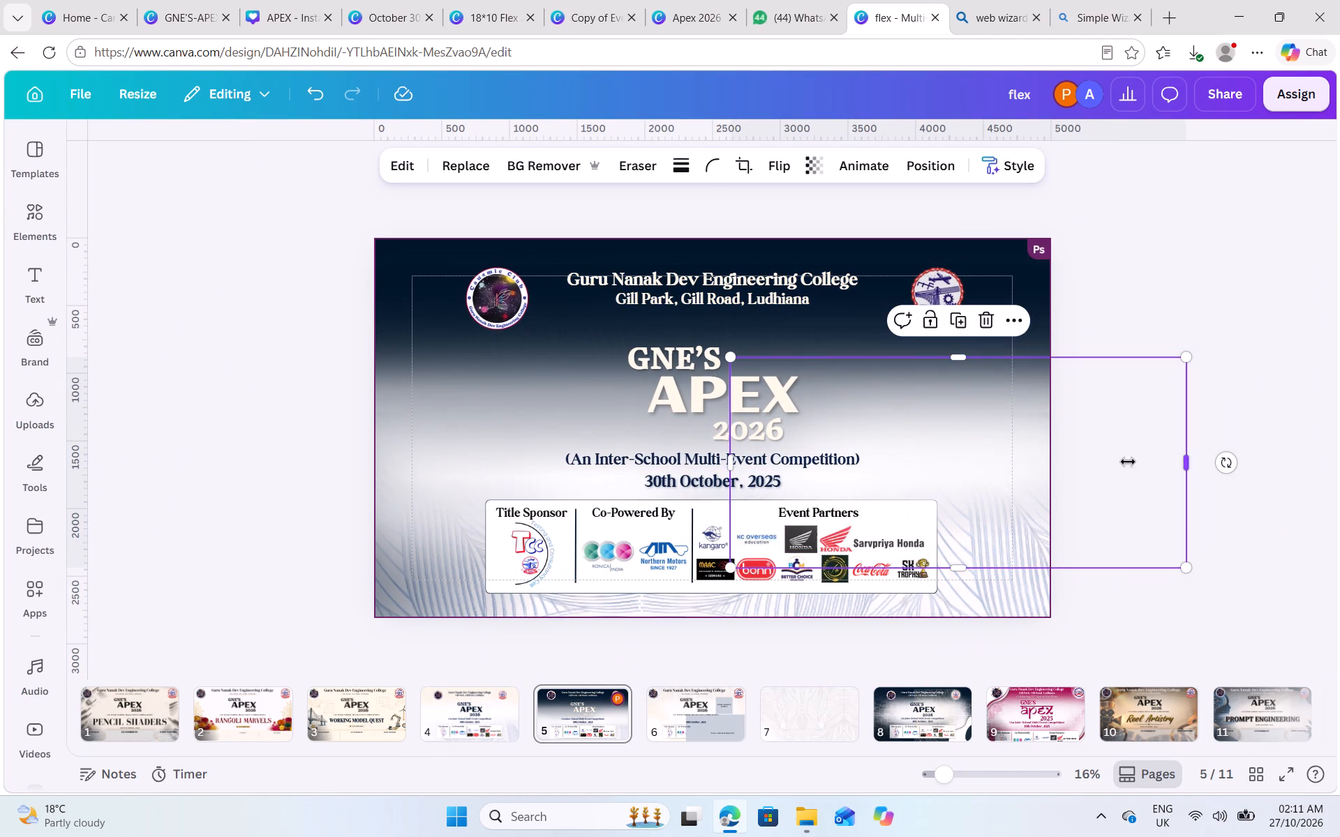
left_click_drag(1128, 462, 1125, 453)
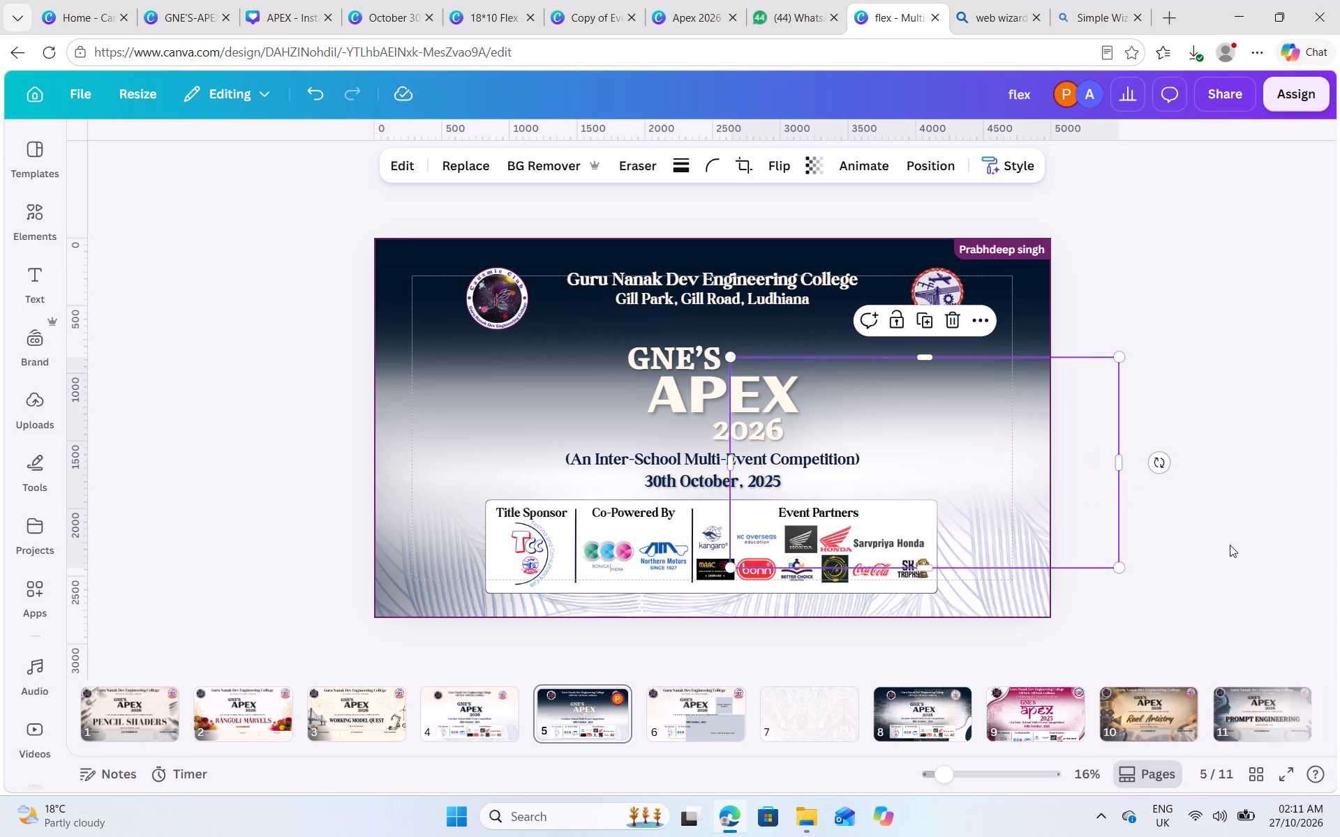
left_click_drag(1122, 566, 1041, 484)
left_click_drag(927, 453, 1013, 449)
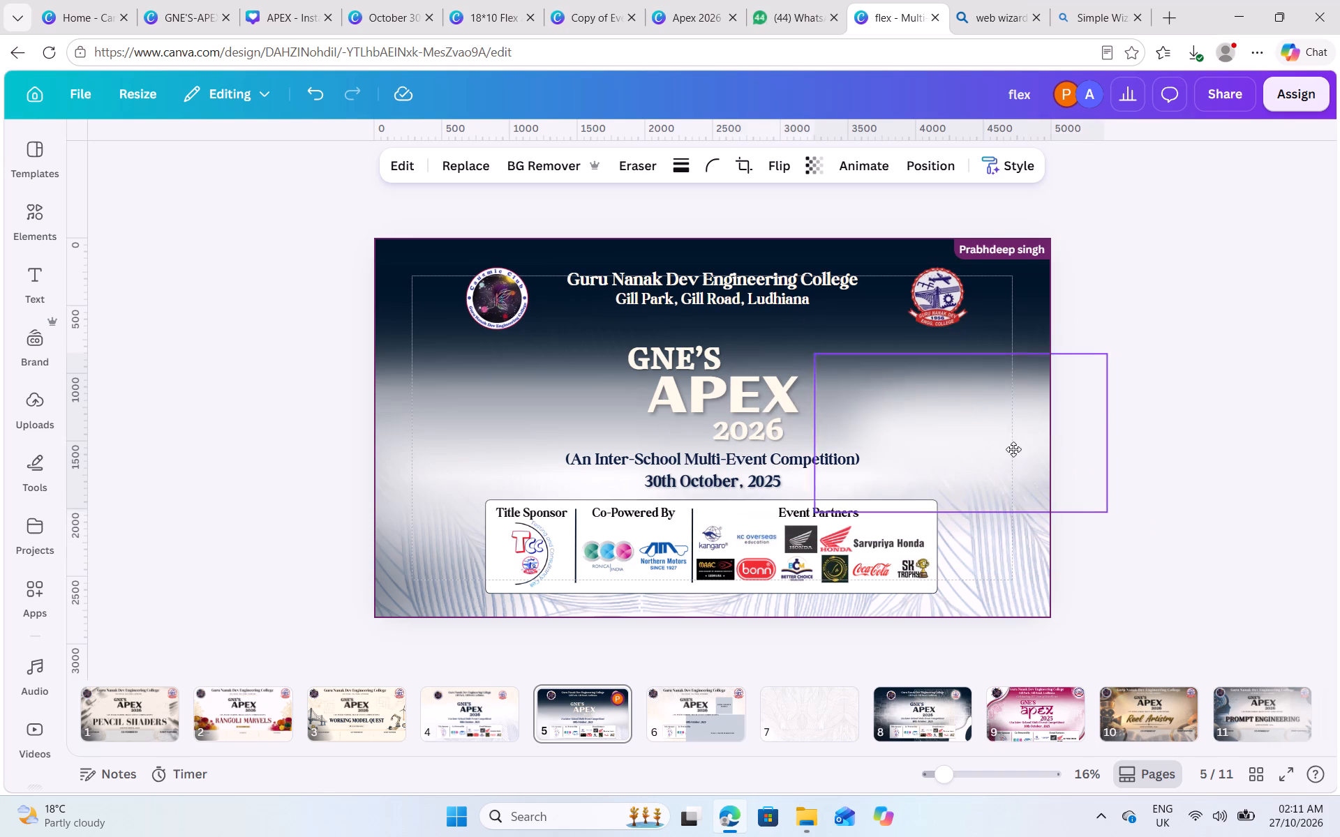
left_click_drag(1013, 449, 1000, 453)
left_click(1195, 466)
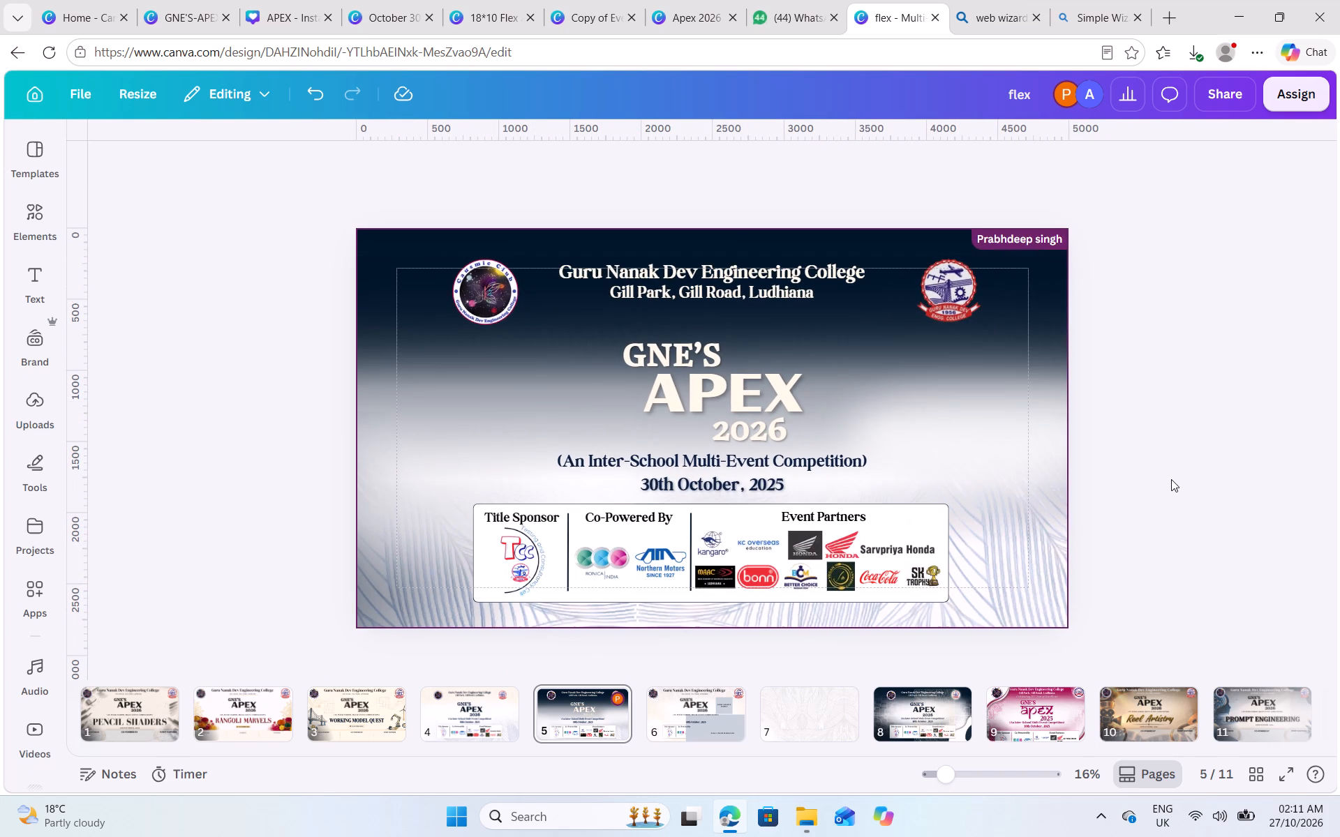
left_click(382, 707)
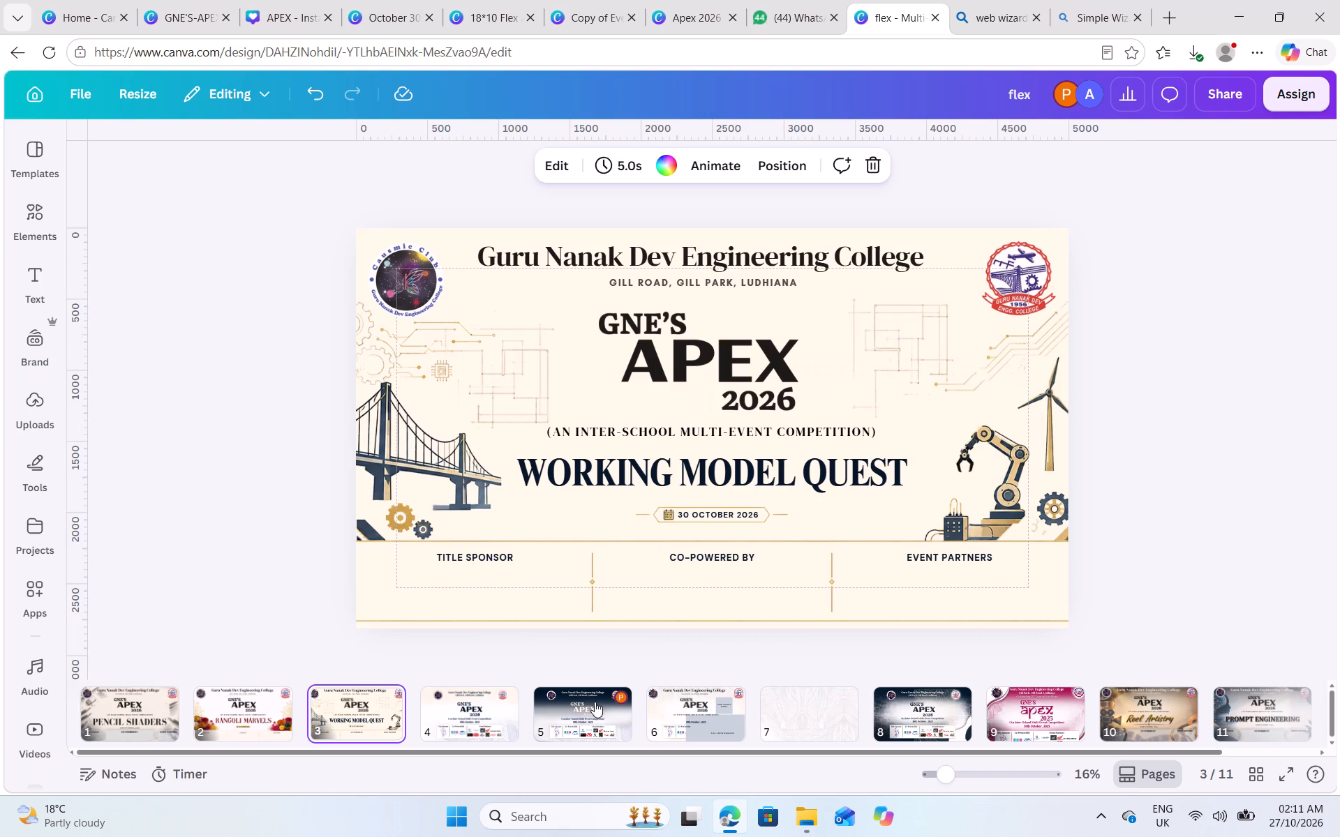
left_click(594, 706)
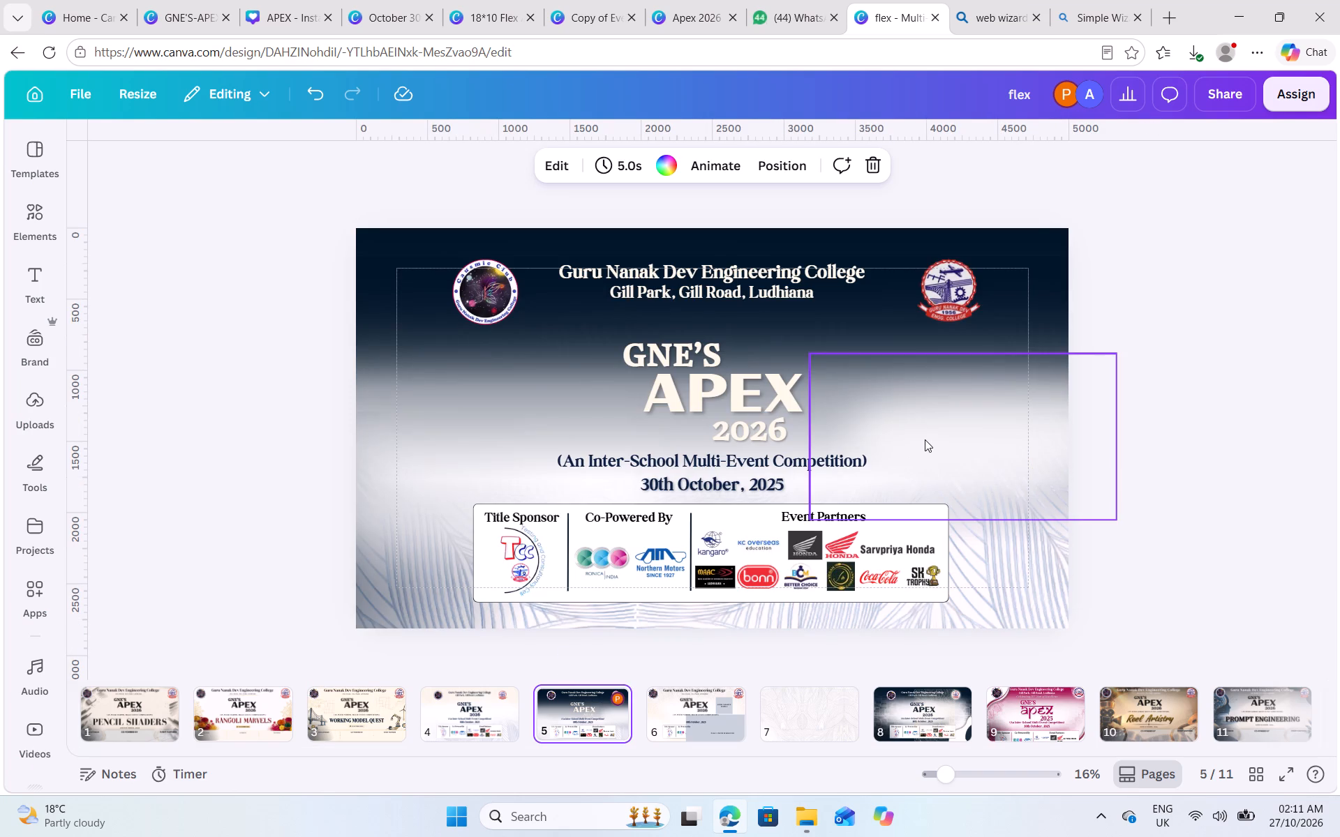
Try the white glow higher, below the college logo, and settle it back beside the APEX title, slightly lower than before.
left_click(925, 439)
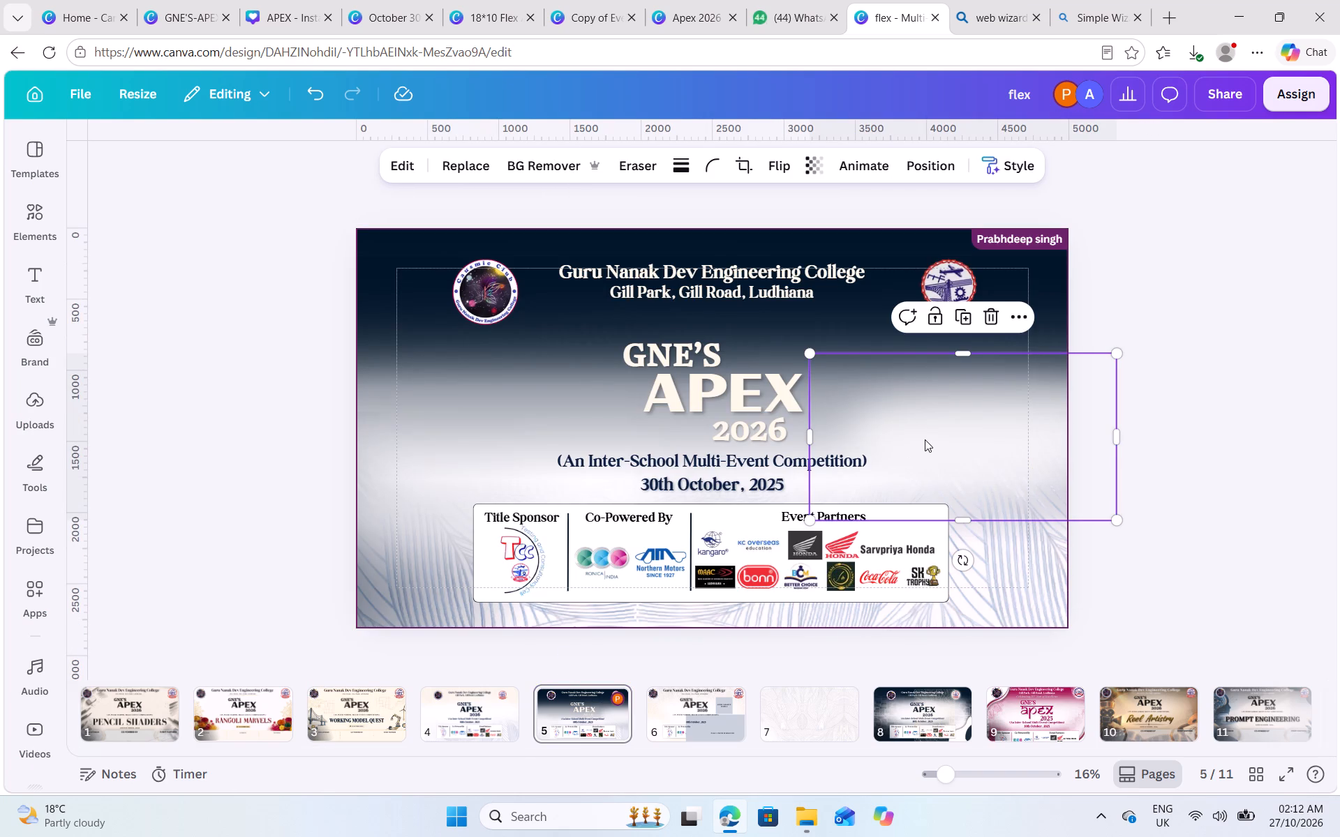
left_click_drag(927, 443, 935, 396)
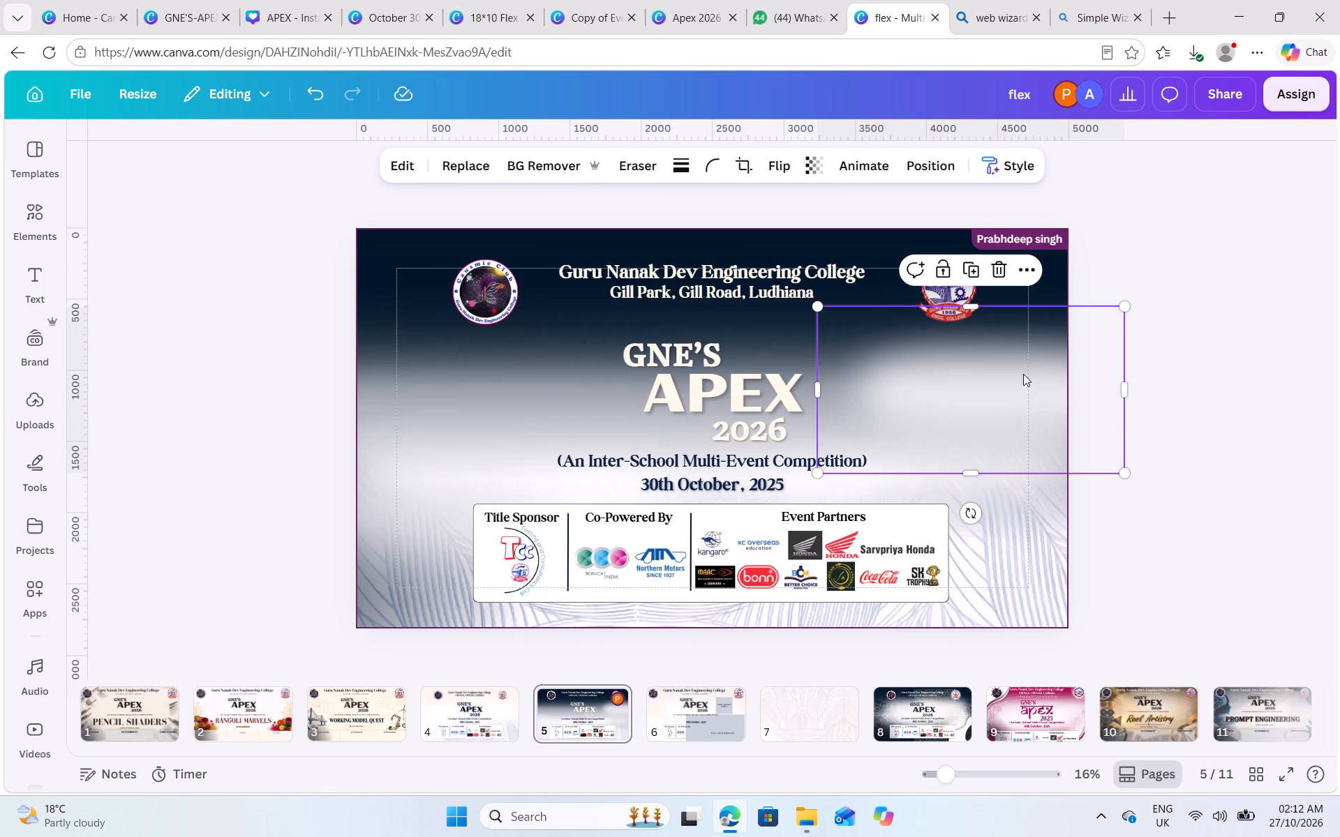
left_click_drag(1021, 379, 1015, 433)
left_click(1145, 425)
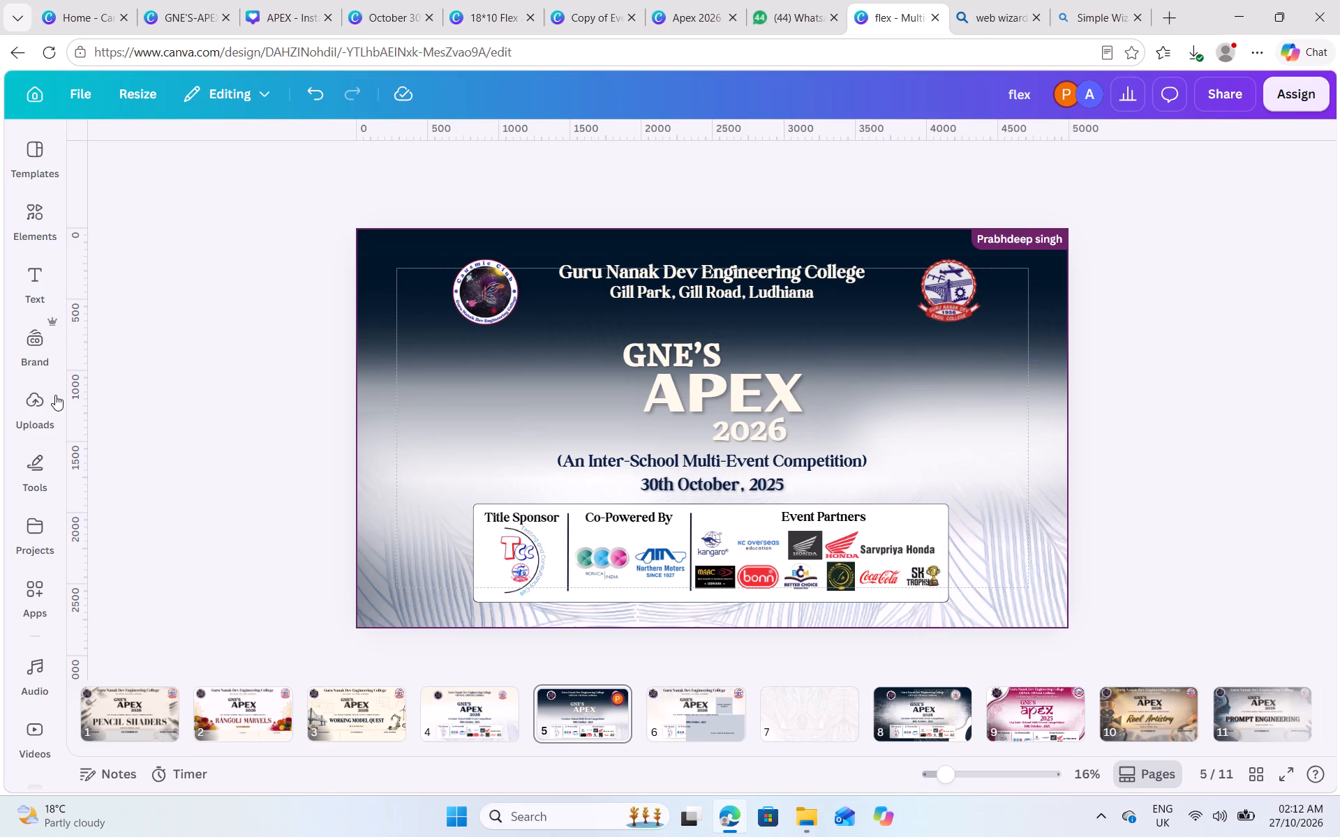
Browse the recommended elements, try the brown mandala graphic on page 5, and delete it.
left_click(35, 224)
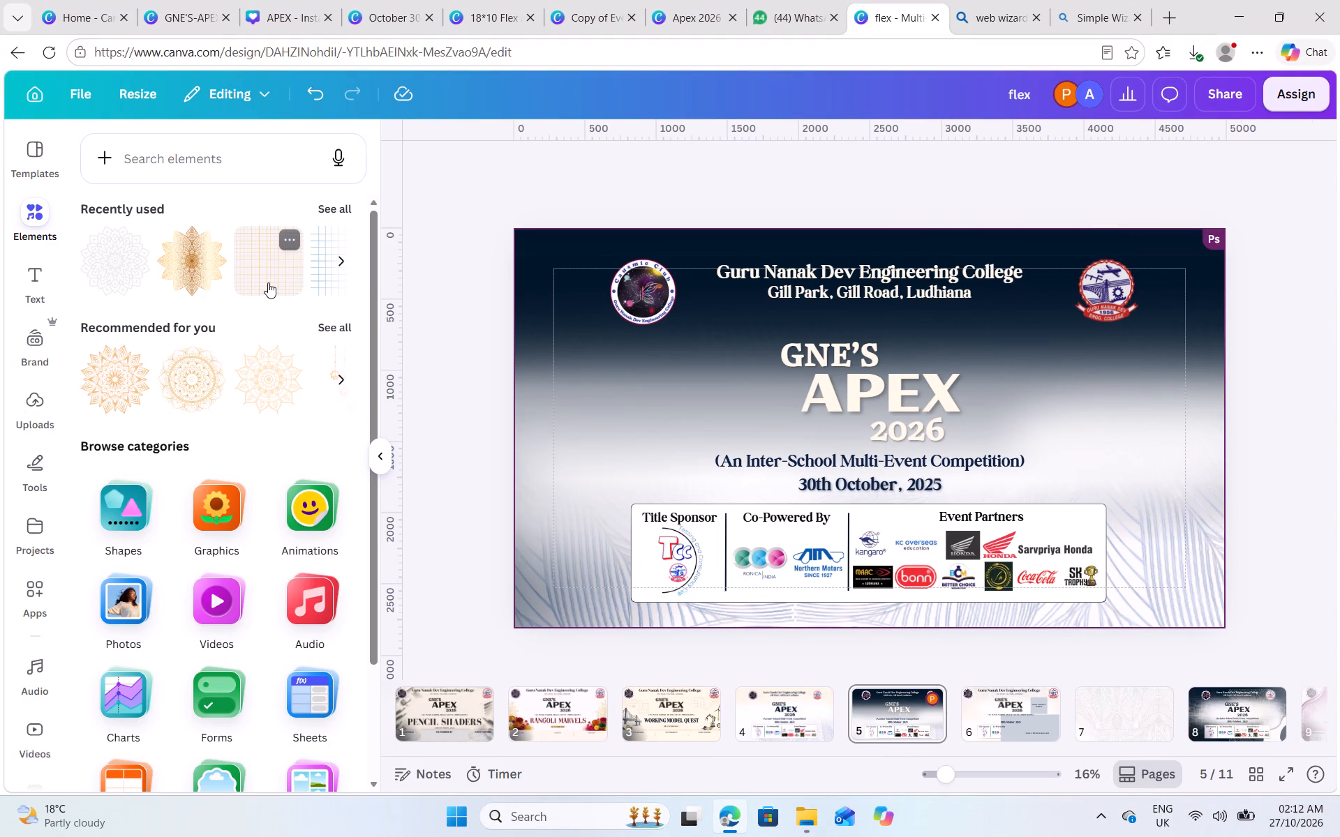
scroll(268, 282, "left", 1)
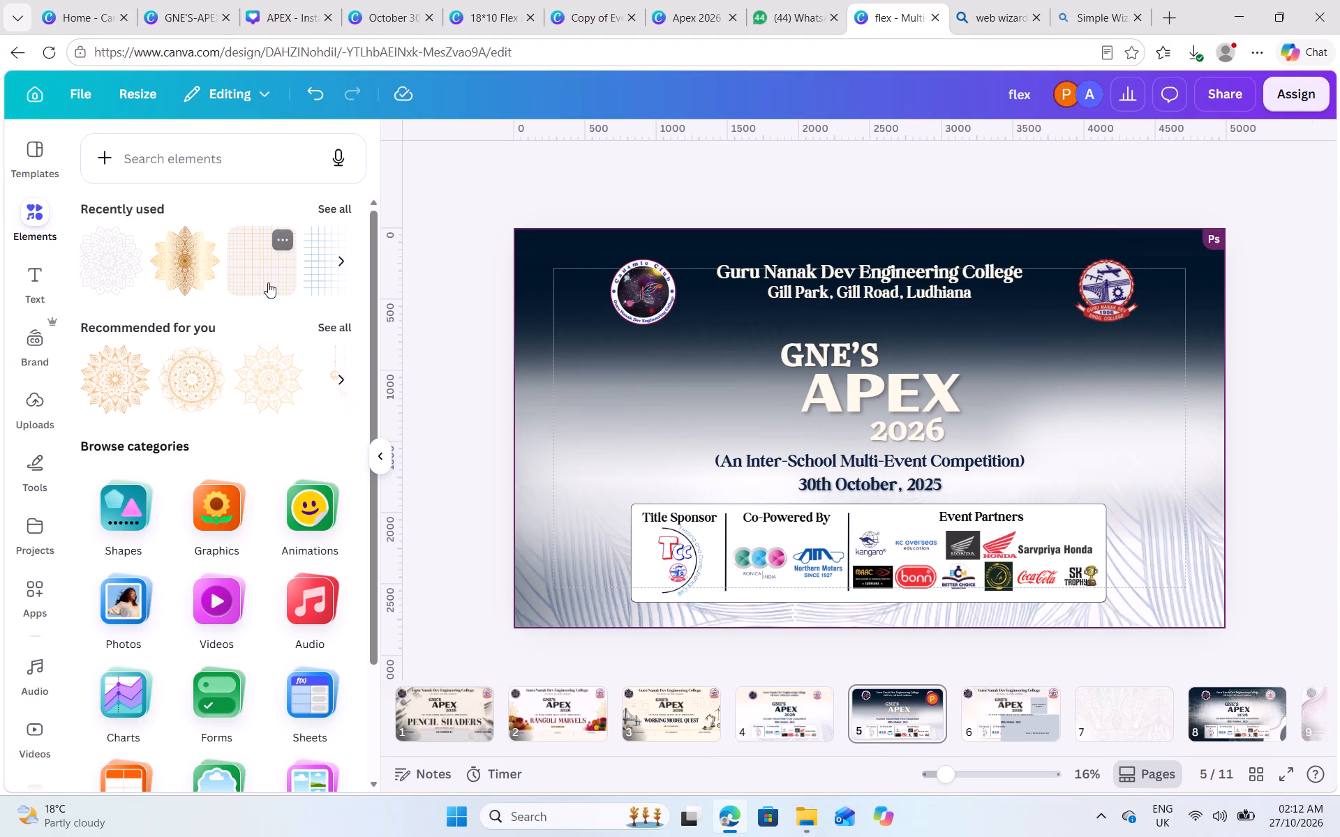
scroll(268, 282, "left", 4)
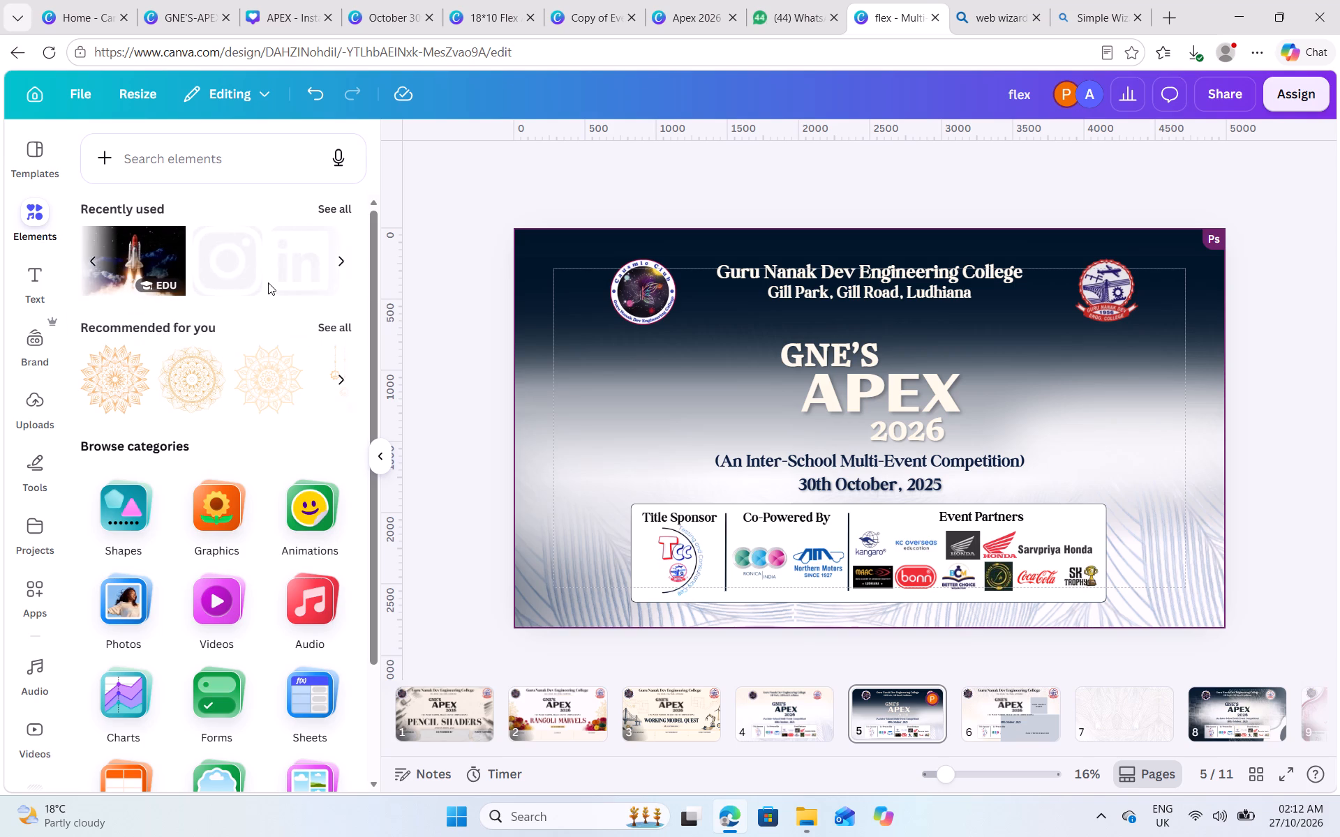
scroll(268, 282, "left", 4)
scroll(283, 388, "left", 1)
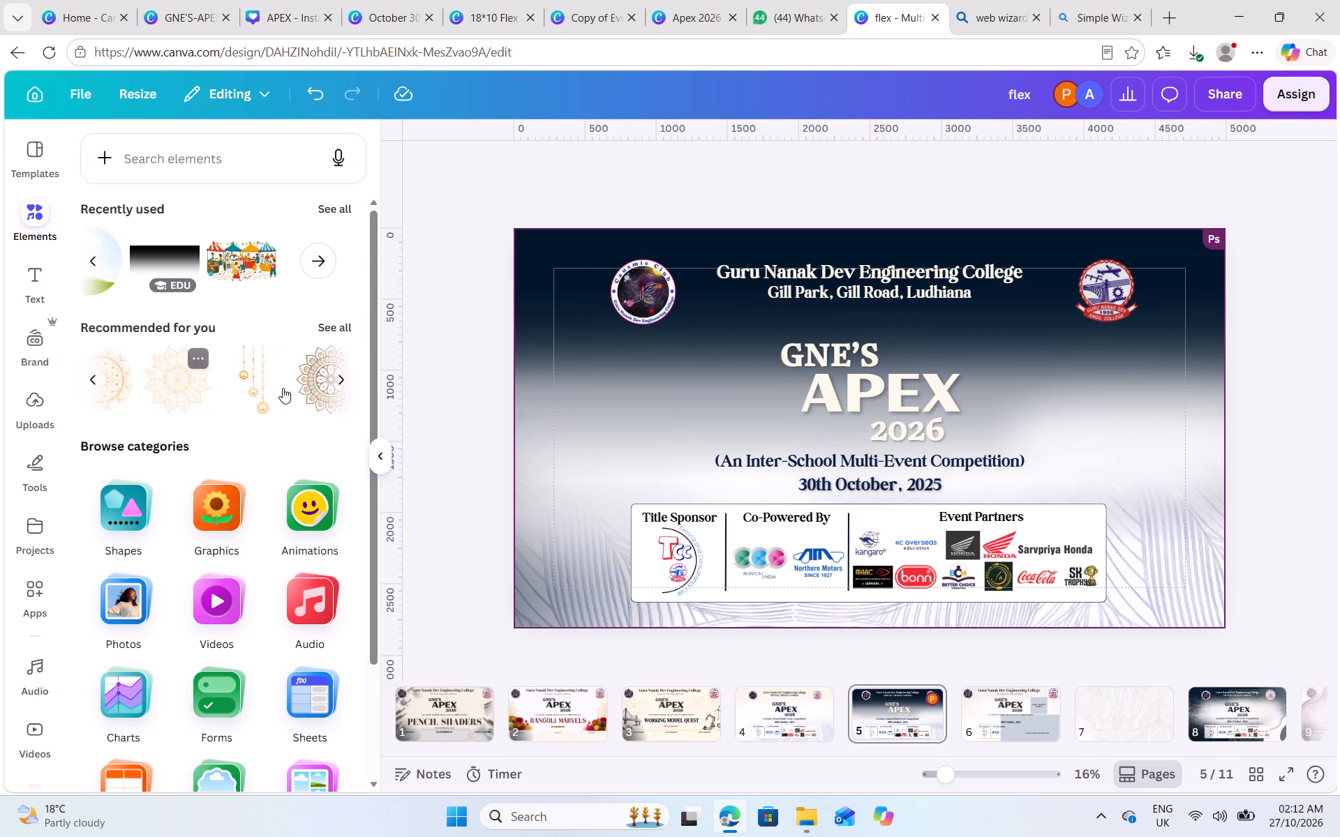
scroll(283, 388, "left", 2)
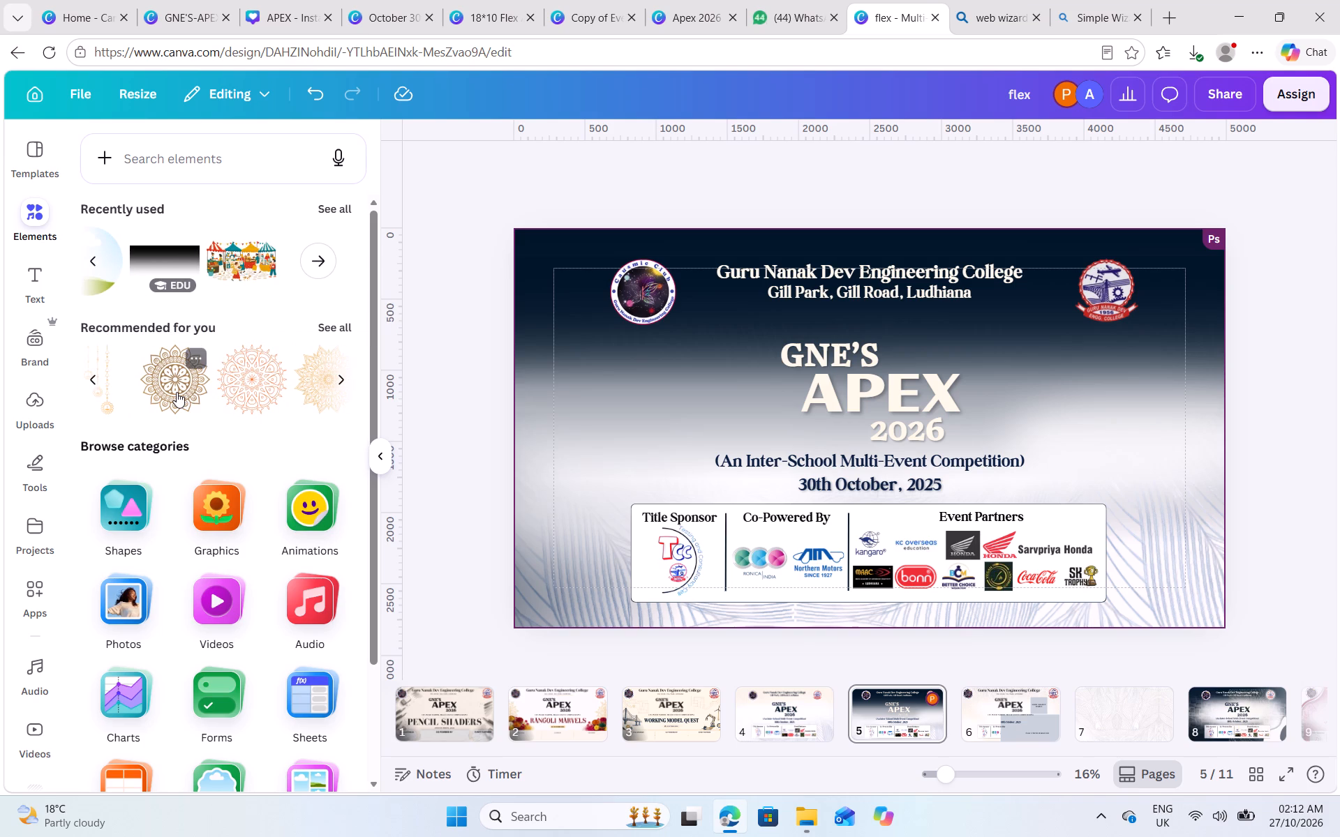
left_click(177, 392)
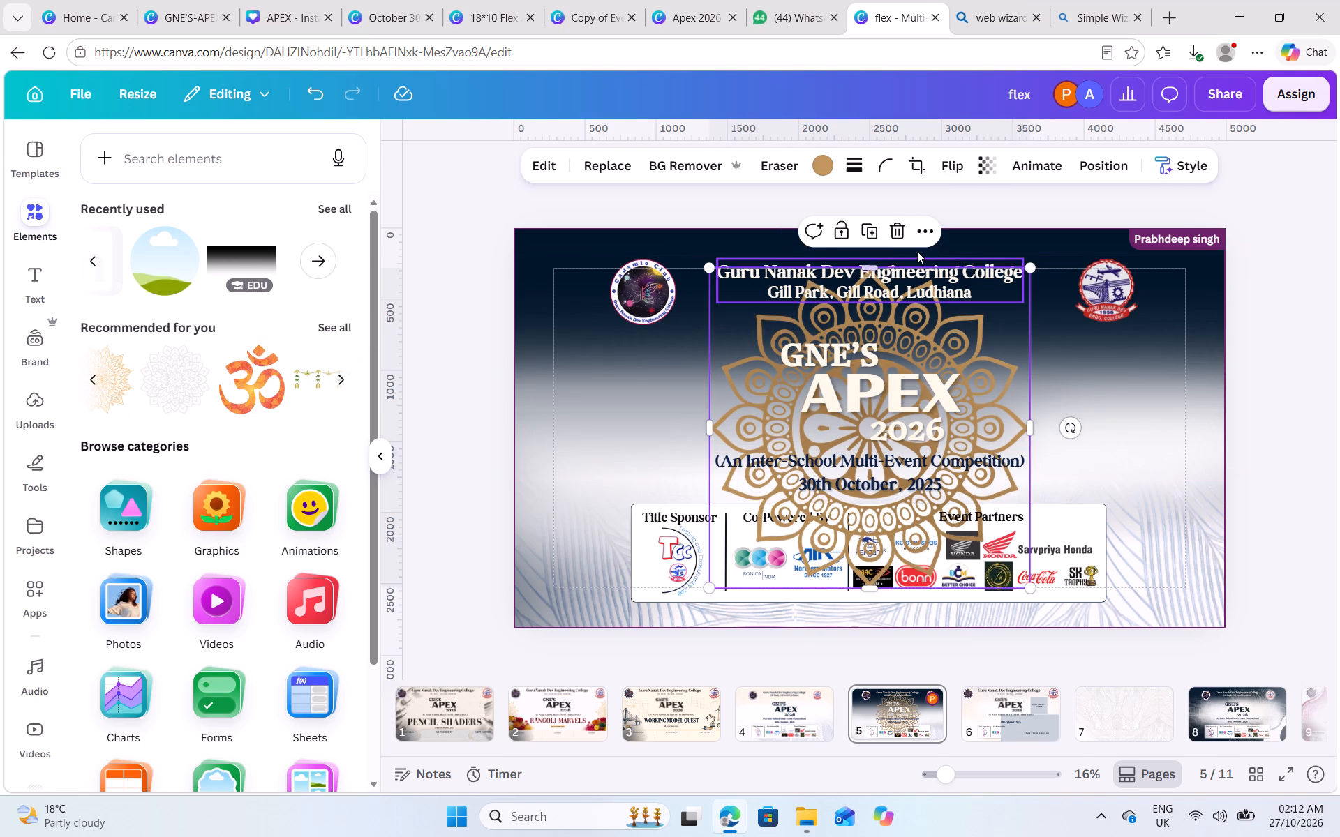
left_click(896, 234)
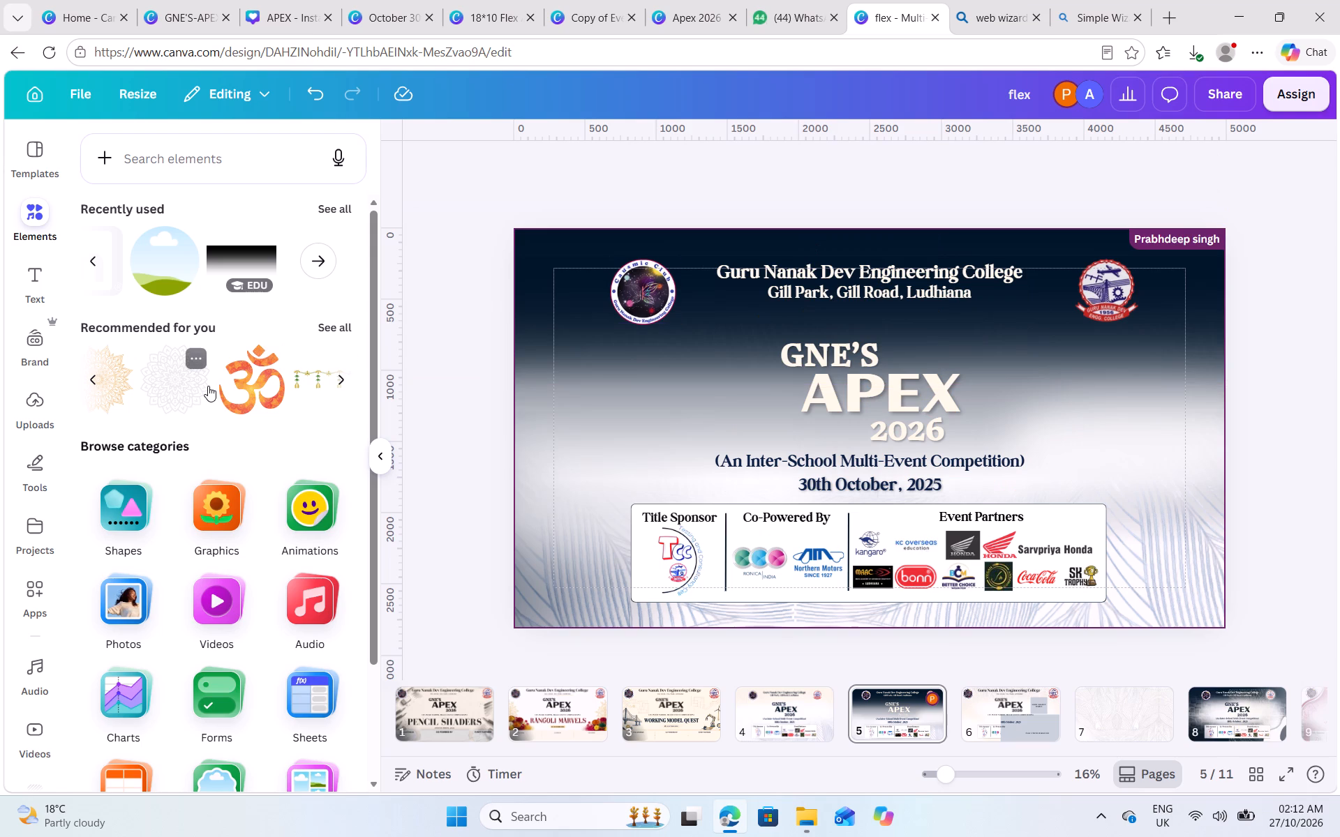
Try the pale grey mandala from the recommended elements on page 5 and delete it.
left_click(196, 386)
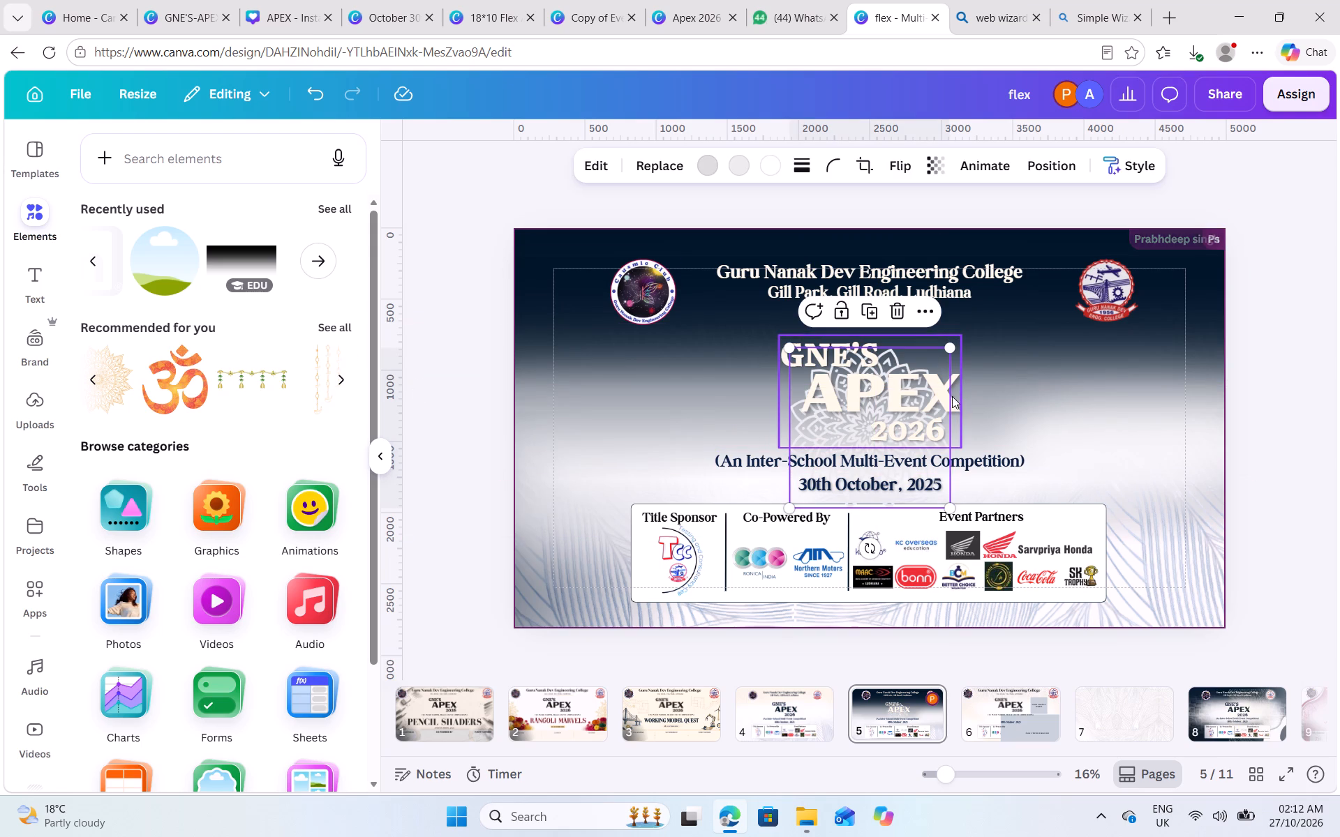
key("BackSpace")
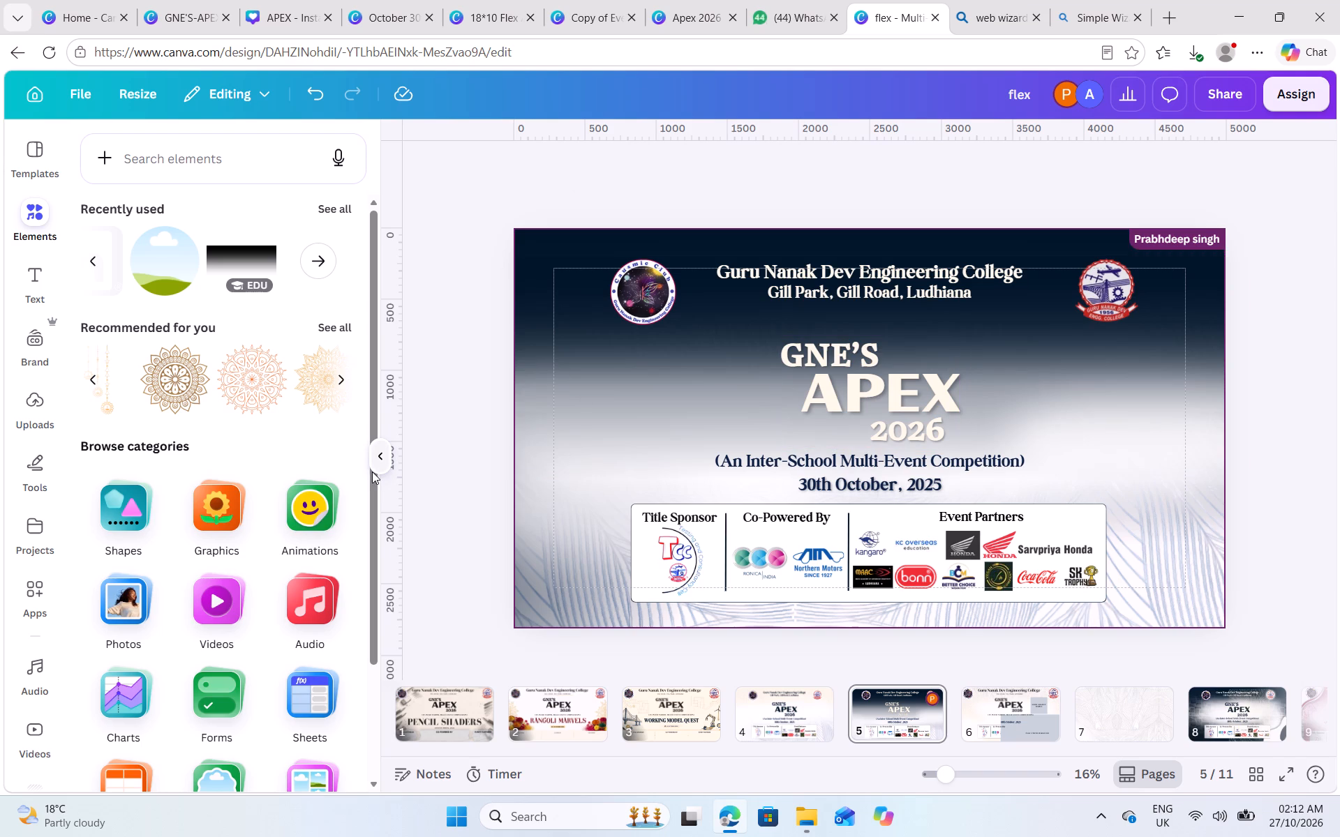
Browse the full set of recommended elements for a decorative graphic suited to the banner.
scroll(171, 374, "right", 6)
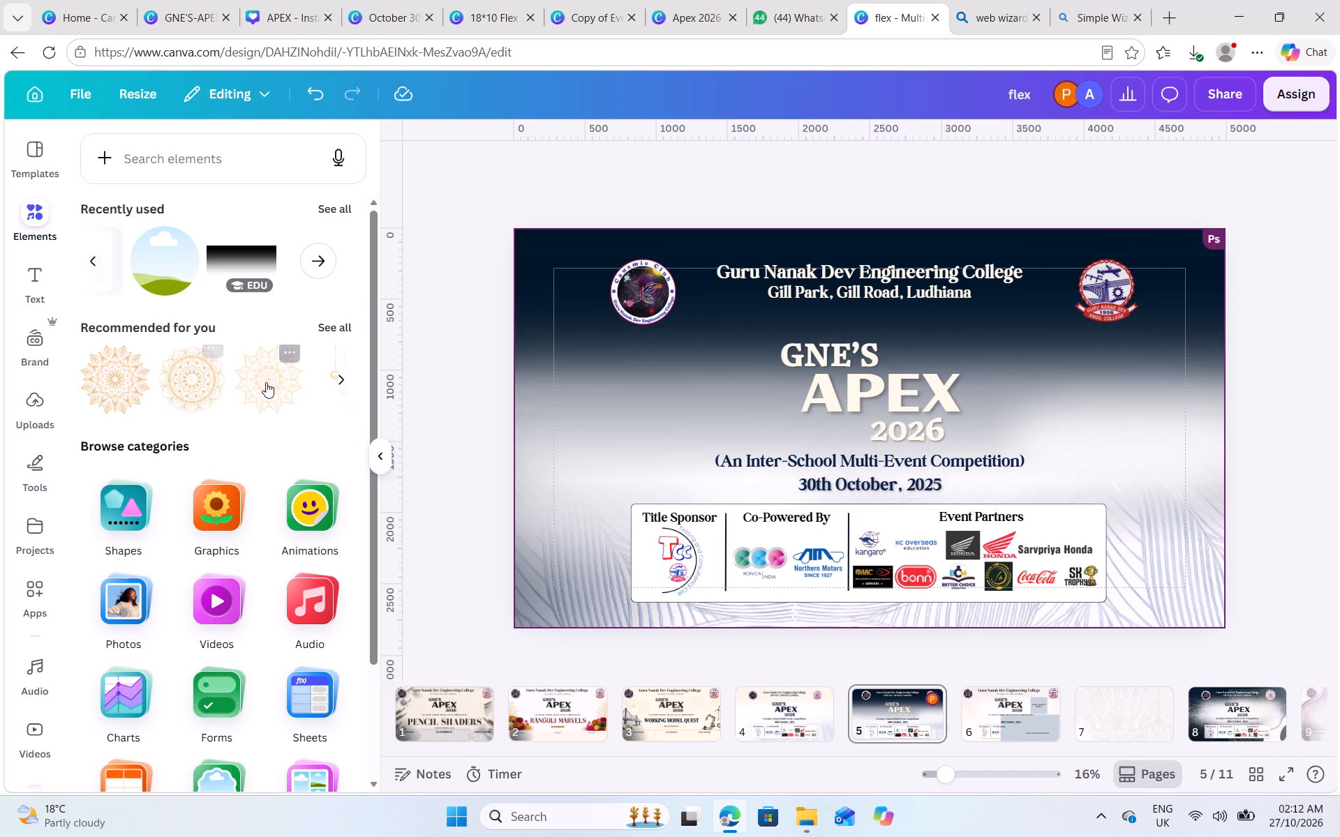
left_click(330, 324)
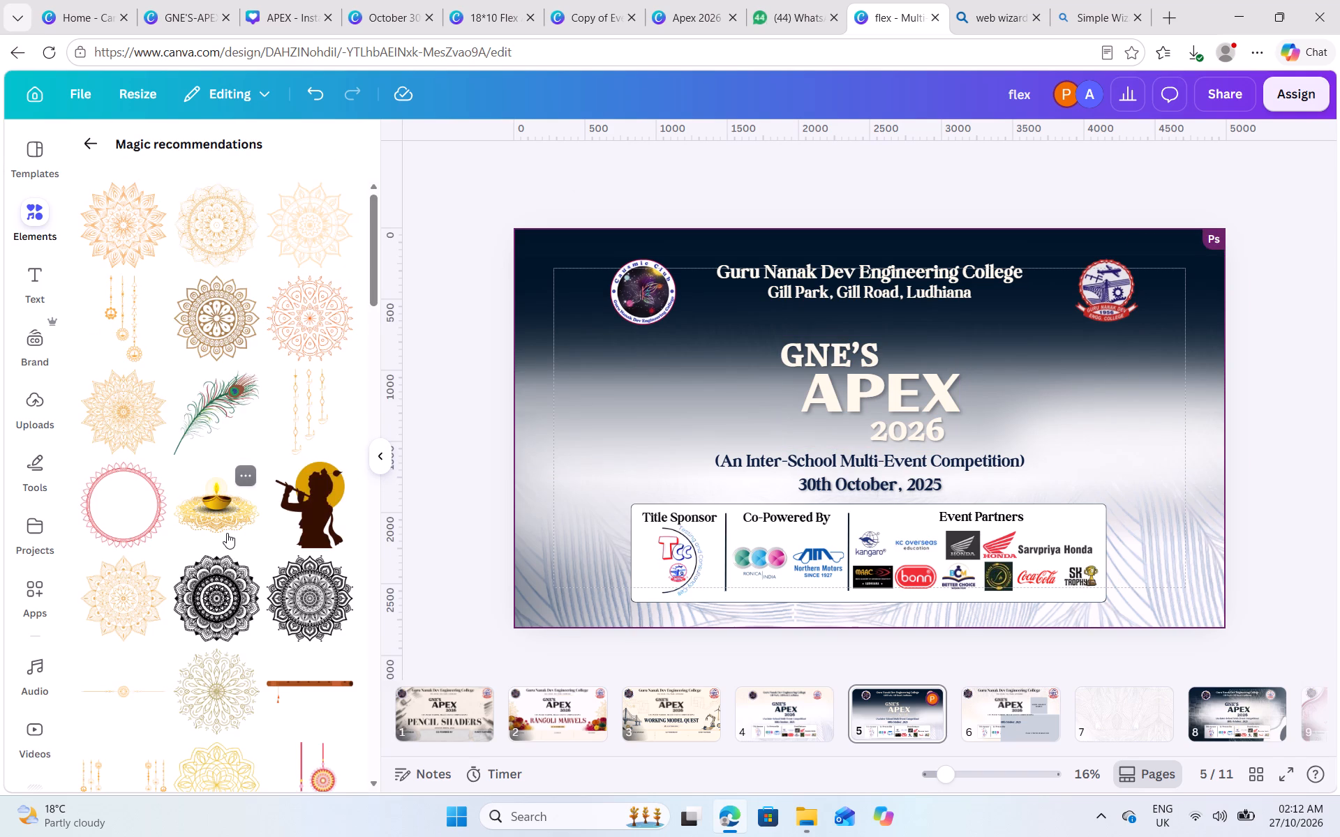
scroll(227, 533, "down", 3)
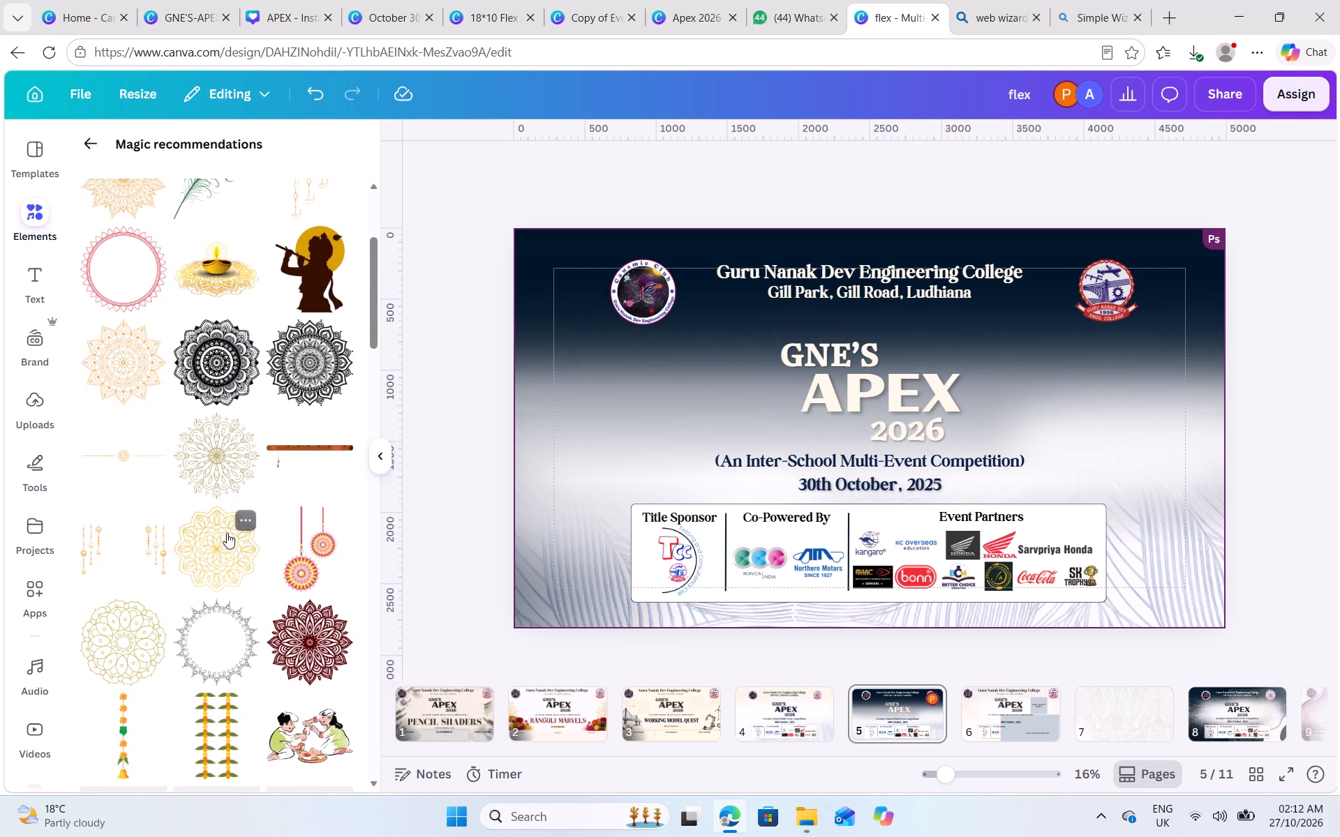
scroll(227, 533, "down", 3)
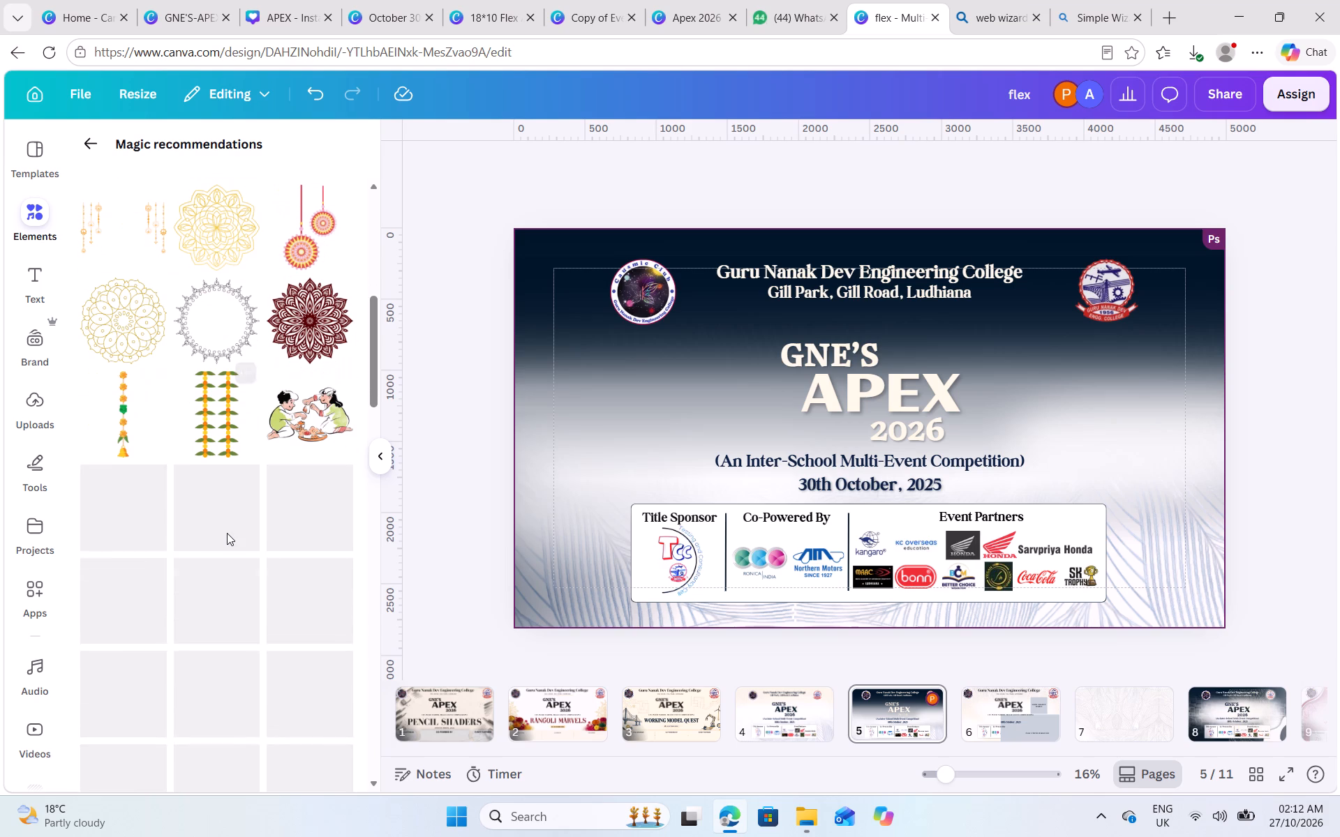
scroll(227, 533, "down", 1)
scroll(269, 365, "down", 2)
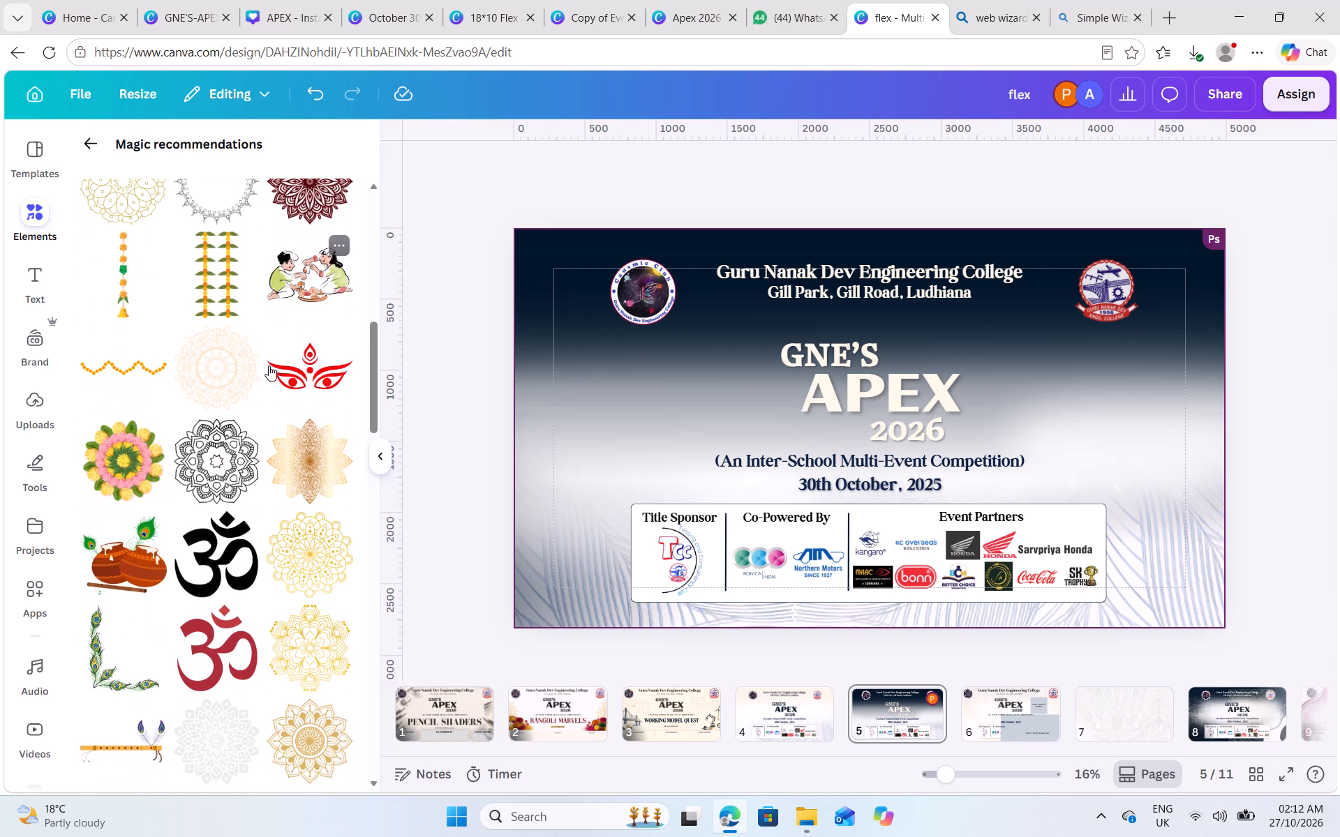
scroll(269, 365, "down", 5)
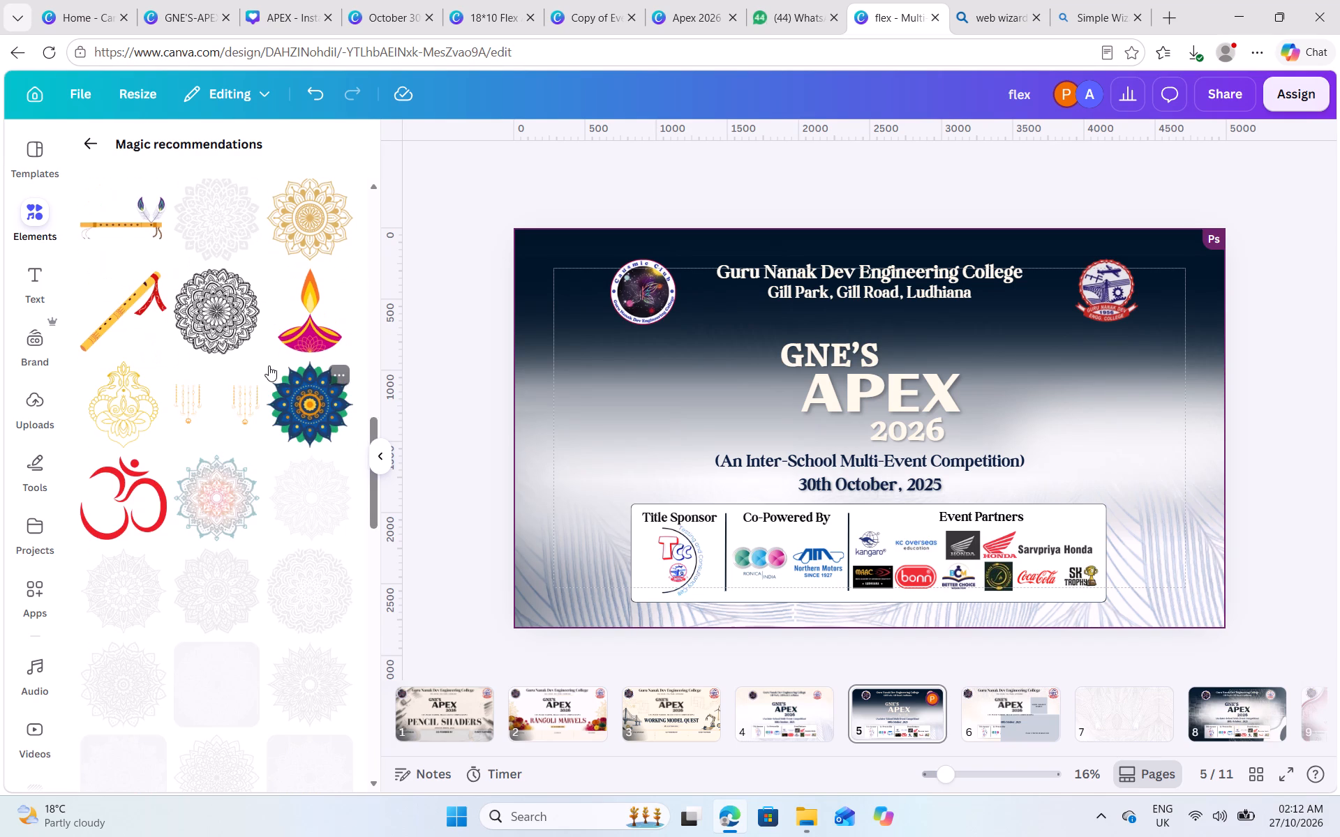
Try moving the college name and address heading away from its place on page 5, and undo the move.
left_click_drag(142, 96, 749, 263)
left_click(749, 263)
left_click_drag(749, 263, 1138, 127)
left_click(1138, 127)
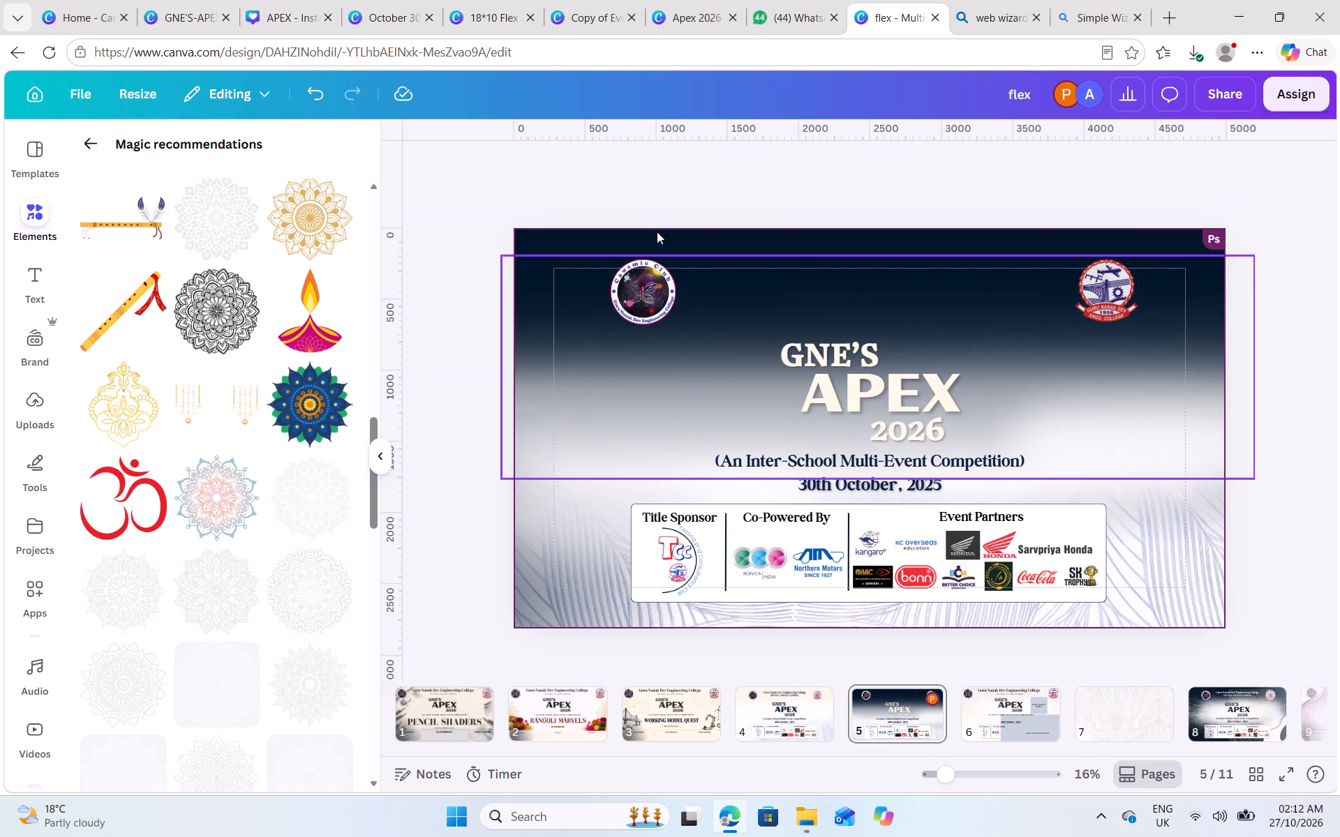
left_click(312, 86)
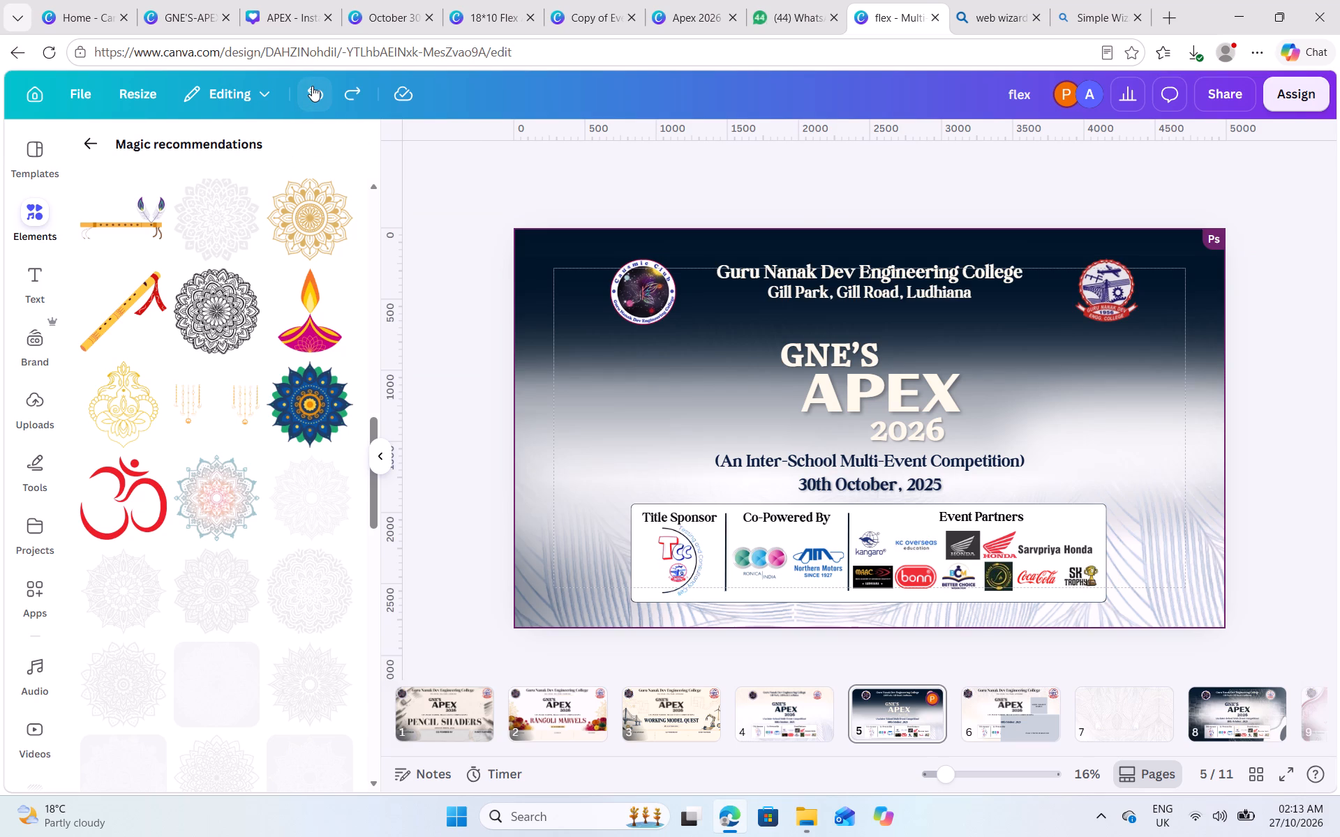
Look through the remaining recommended mandala graphics down to the end of the collection.
scroll(299, 347, "down", 2)
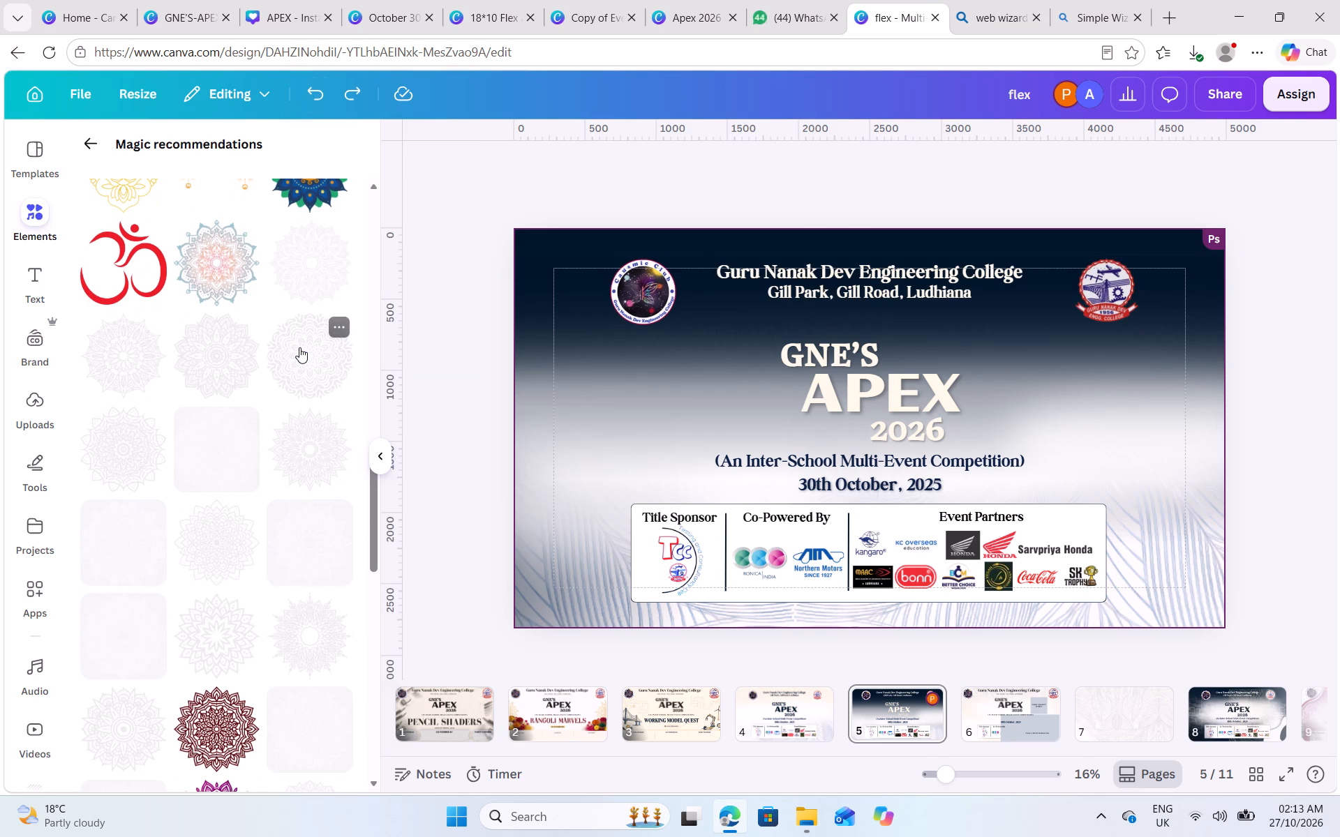
scroll(299, 347, "down", 1)
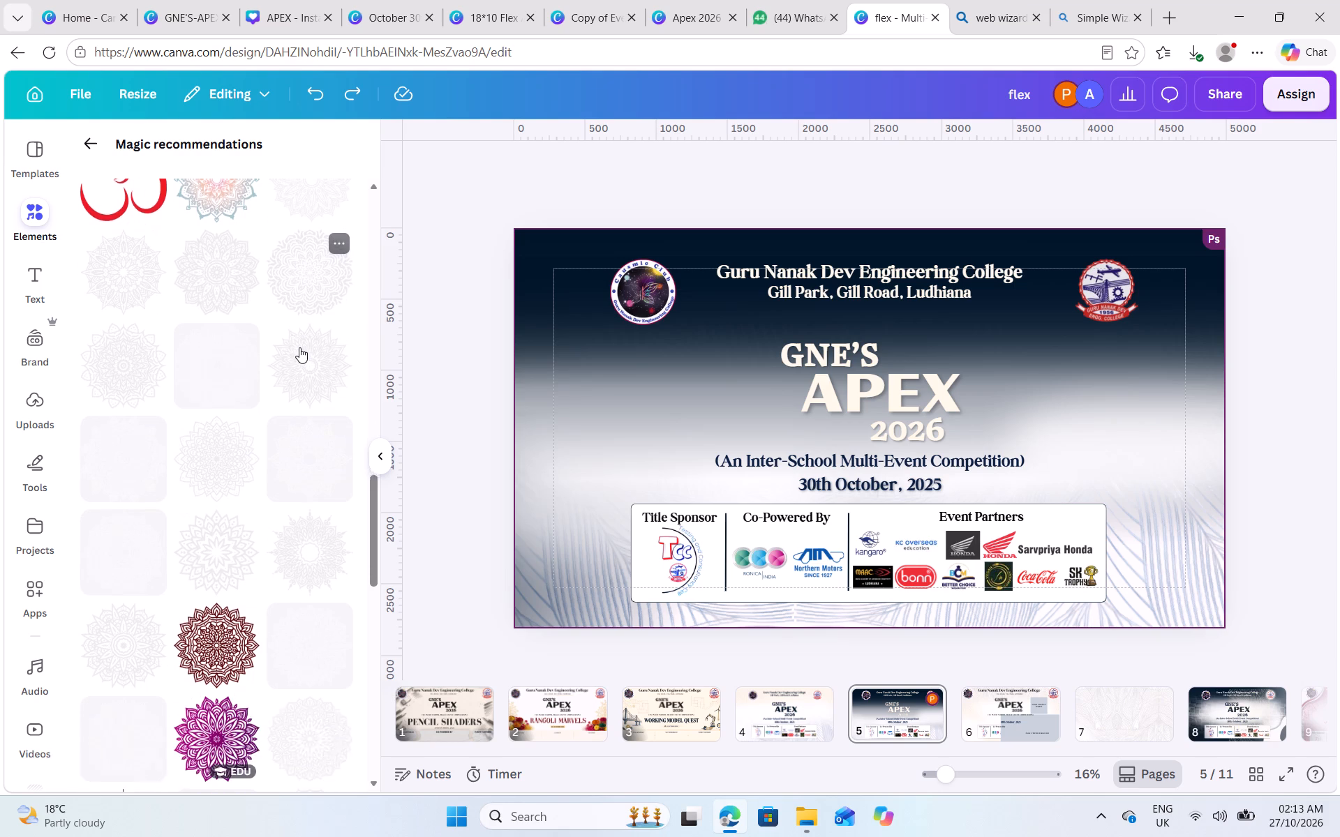
scroll(299, 347, "down", 5)
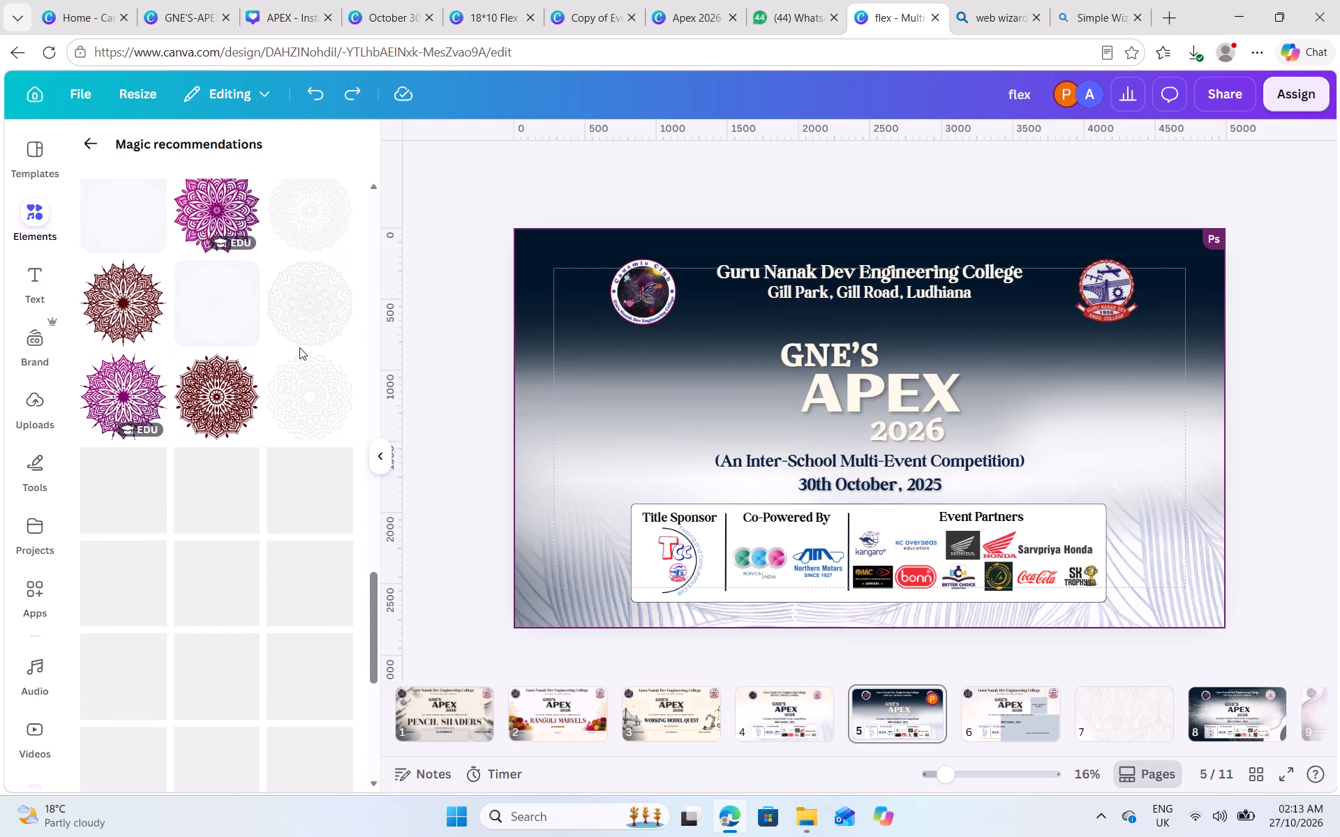
scroll(299, 347, "down", 4)
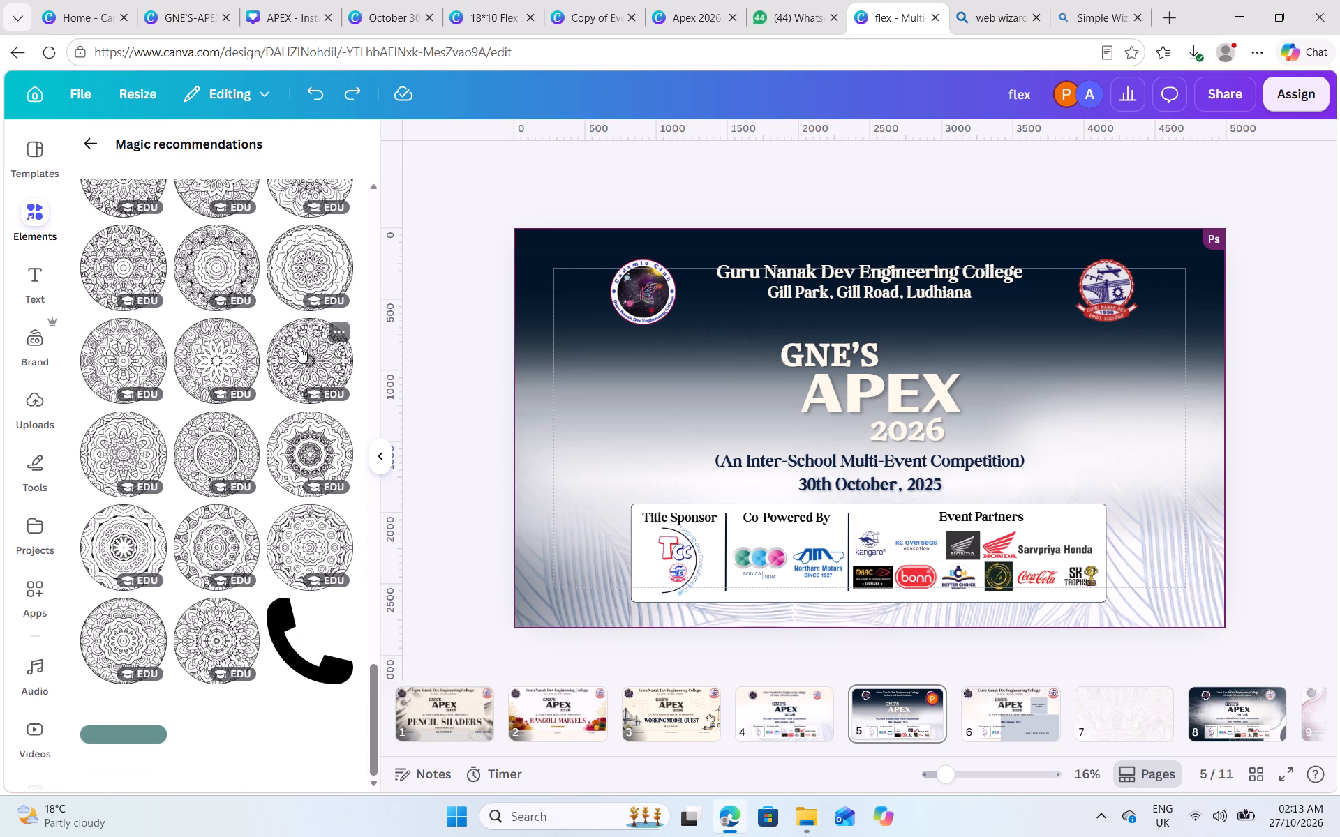
scroll(299, 347, "down", 2)
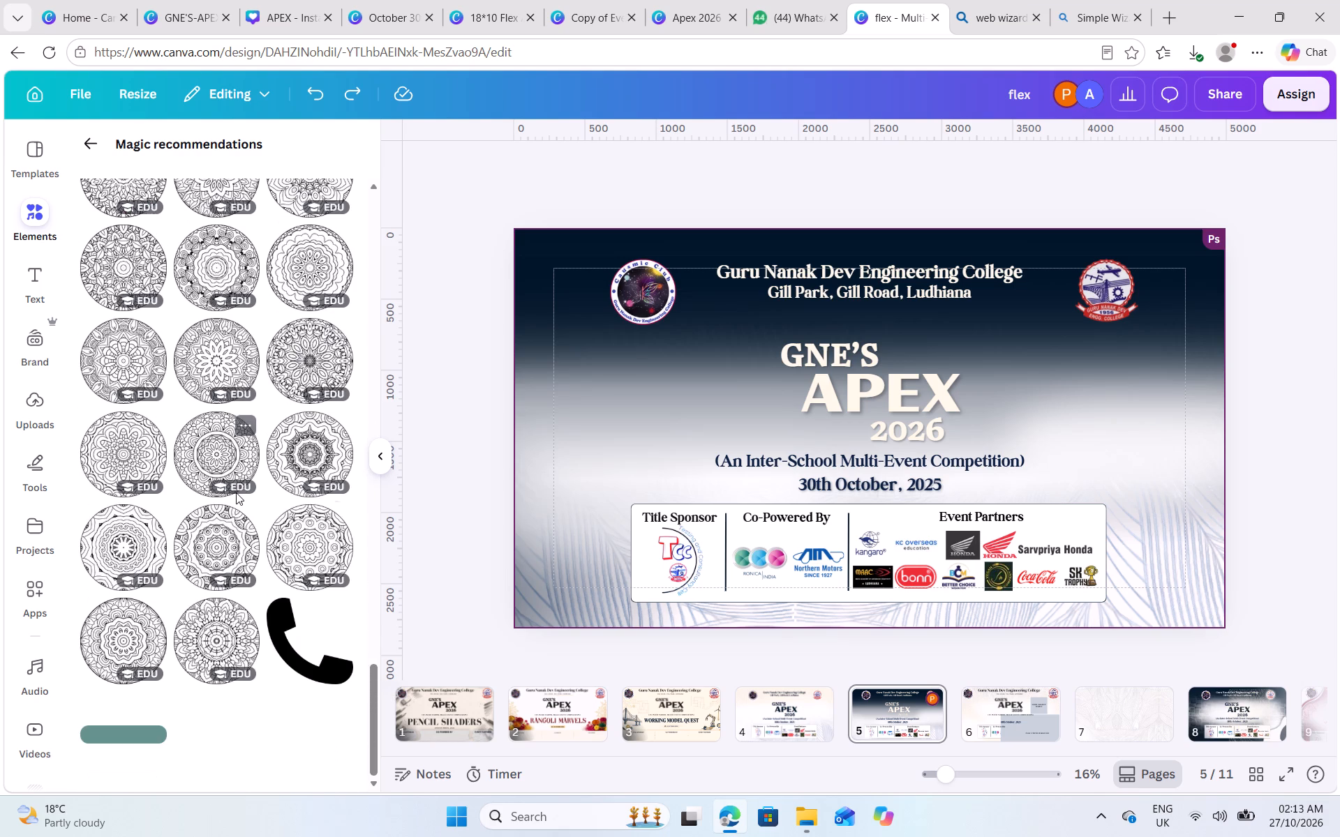
scroll(236, 492, "down", 4)
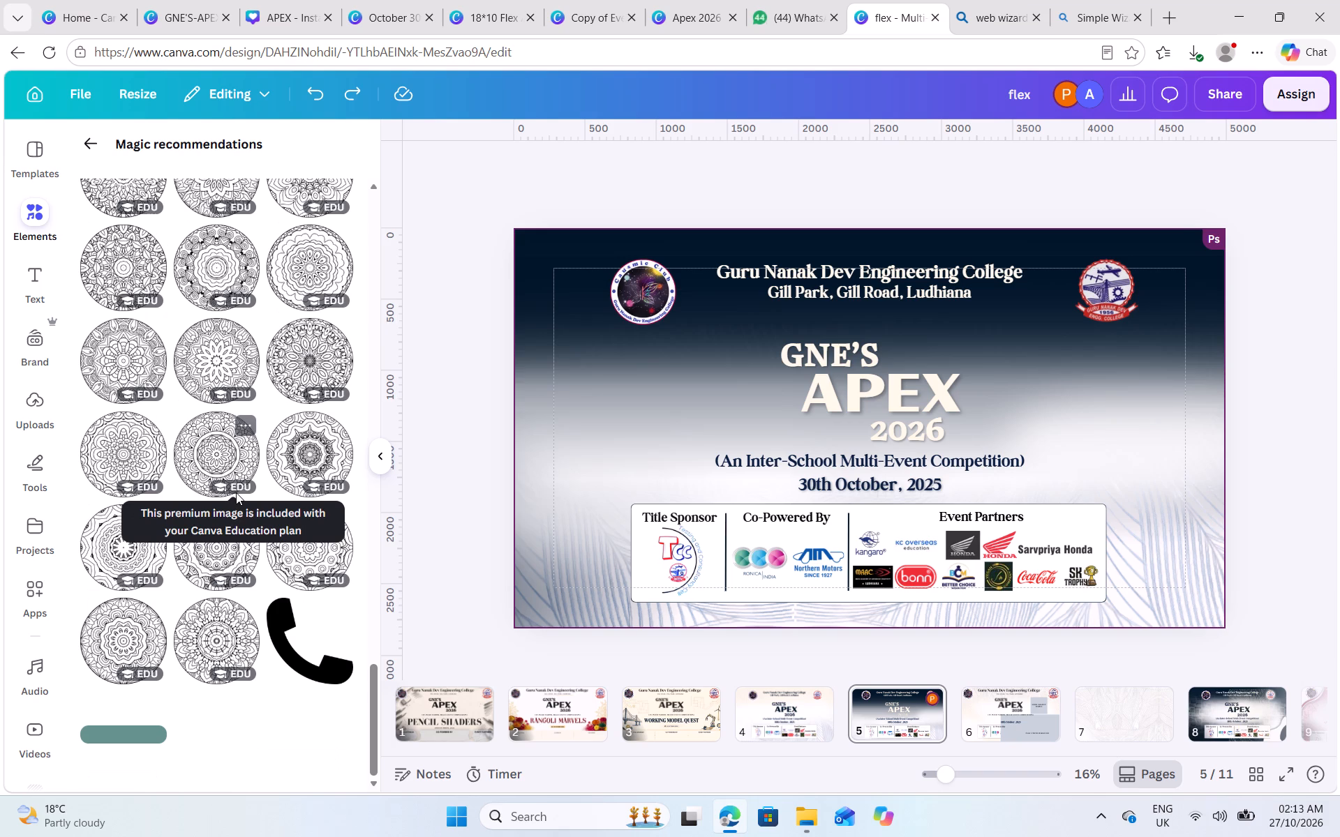
scroll(236, 492, "down", 2)
scroll(236, 492, "up", 1)
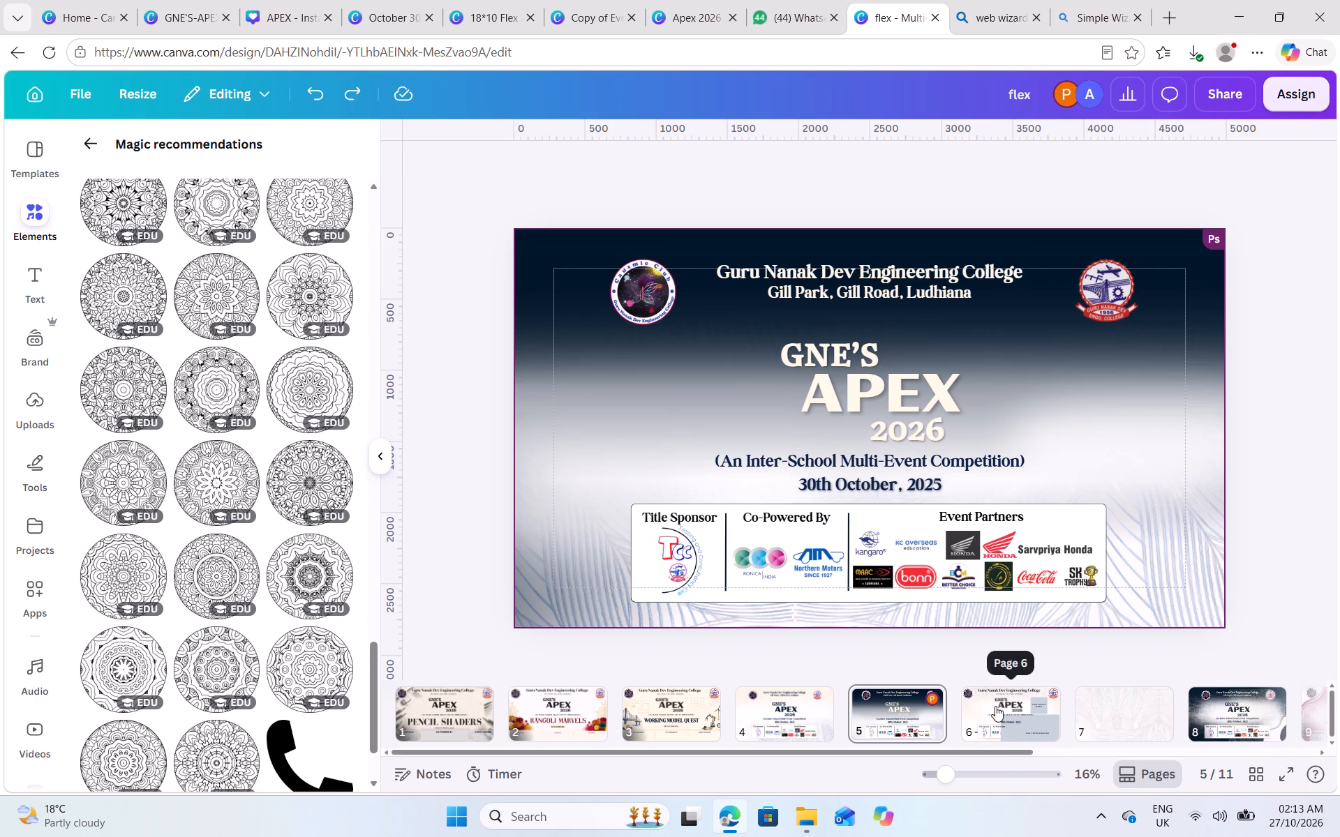
Delete the two sticky notes on page 6, "PAGE 5 WITH MARGIN DO" and "GOOD SLIGHTT SIMPLE".
left_click(995, 706)
left_click(1083, 580)
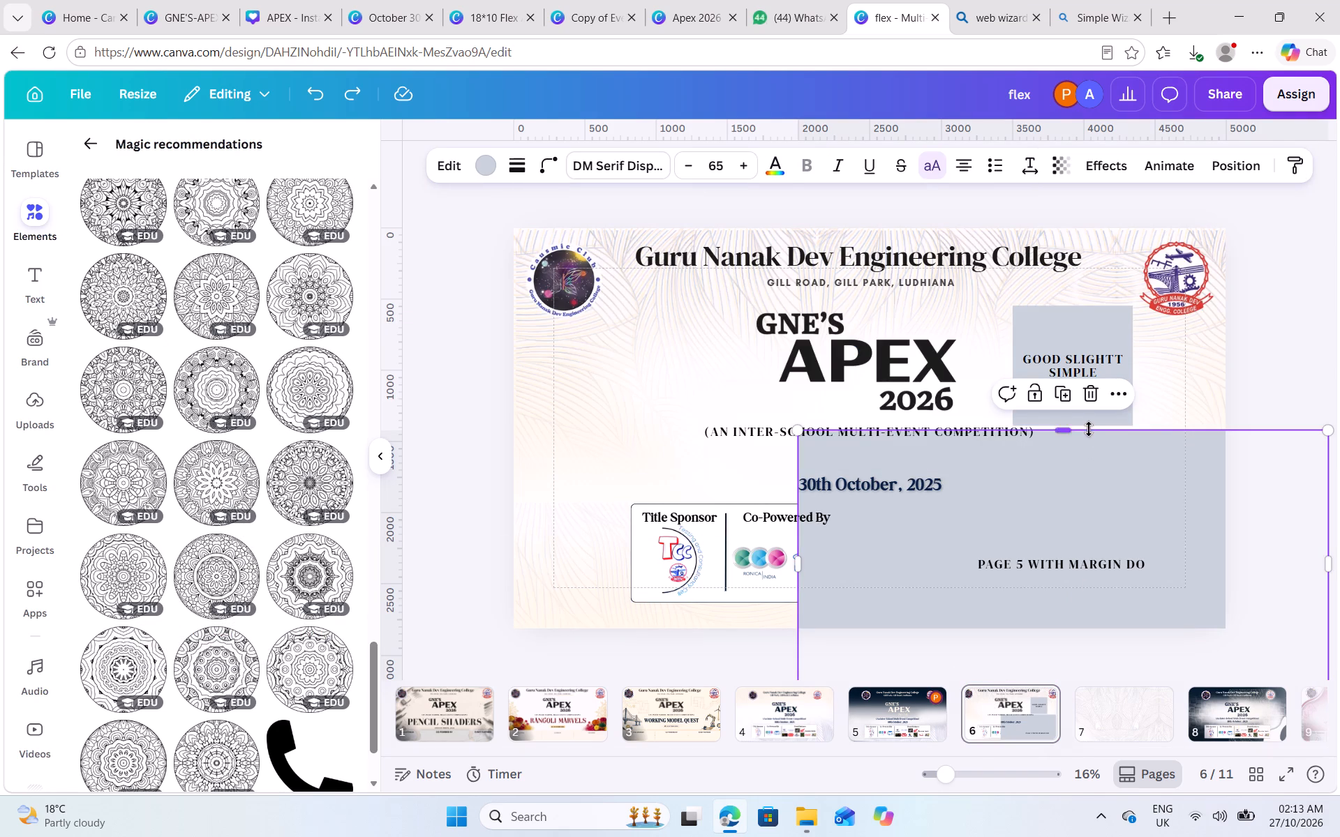
left_click(1089, 400)
left_click(1087, 399)
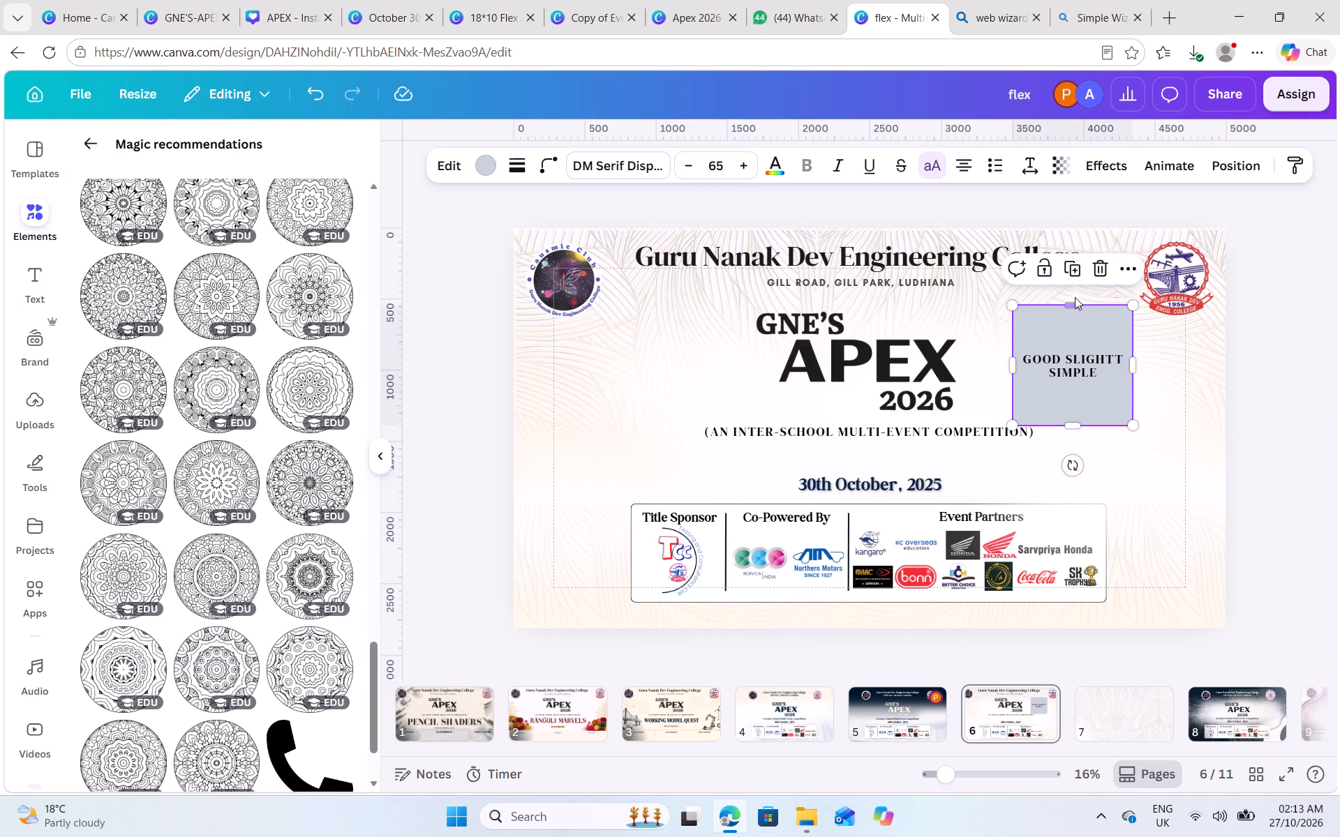
left_click(1092, 271)
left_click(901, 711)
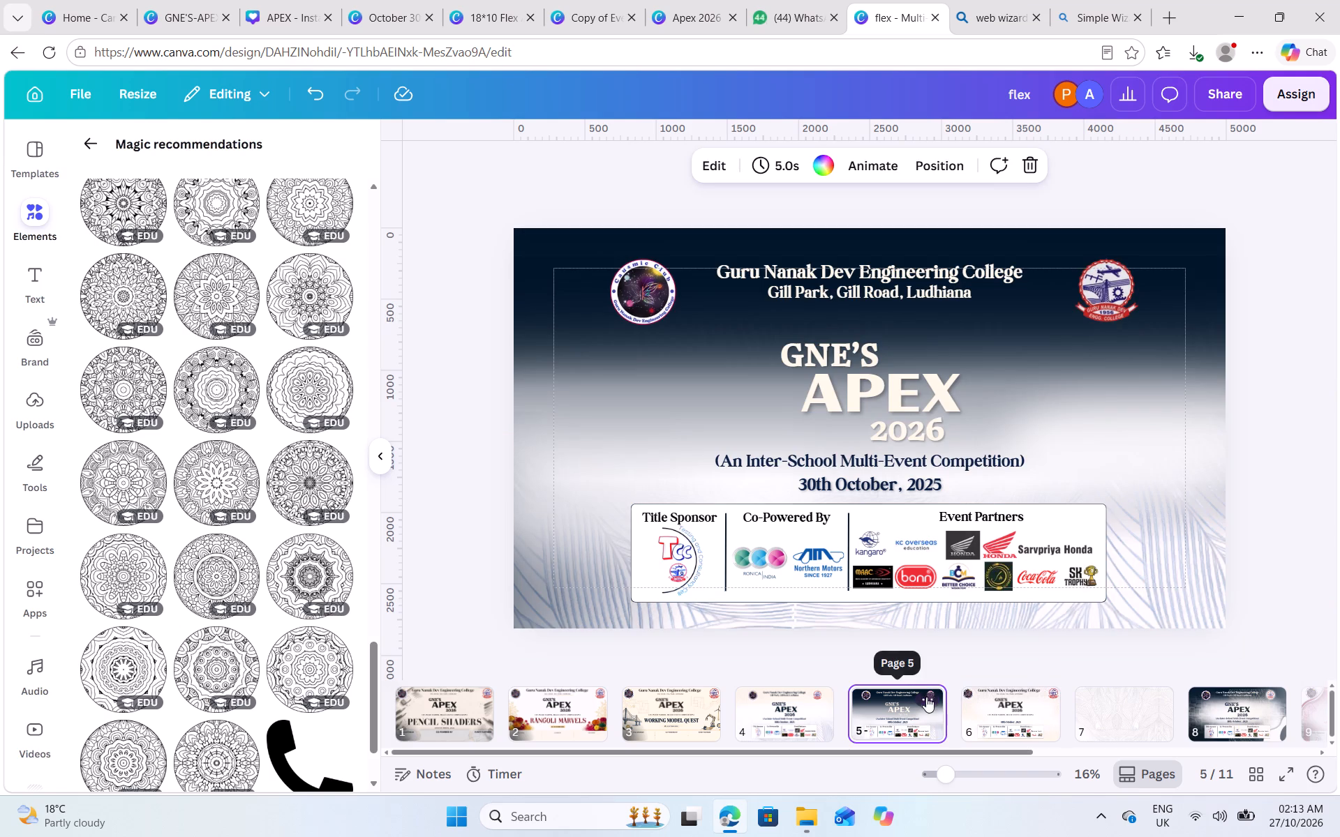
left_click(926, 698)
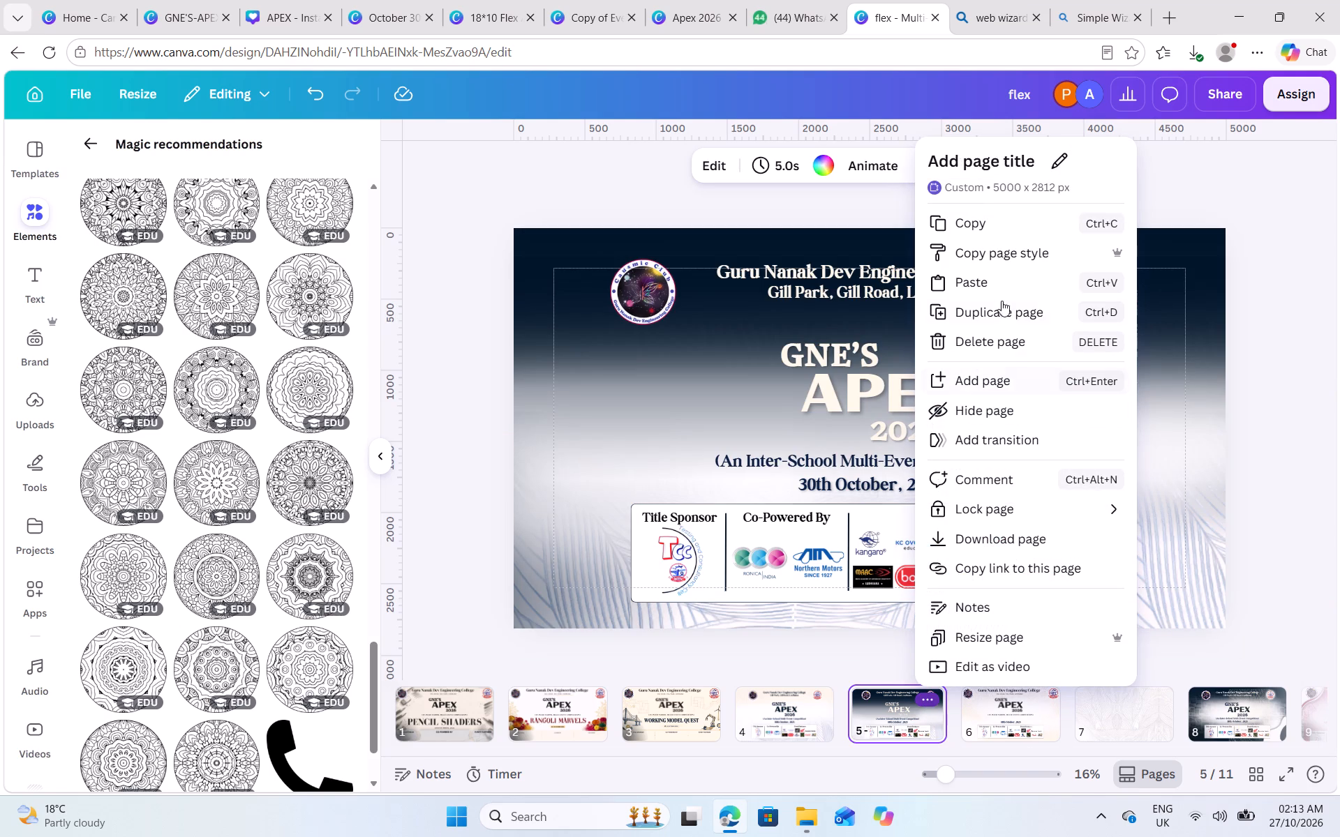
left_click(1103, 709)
Shift the line pattern group on page 7 aside to expose the background, and set the background to Dark azure #001529.
left_click(1120, 708)
scroll(1120, 708, "left", 4)
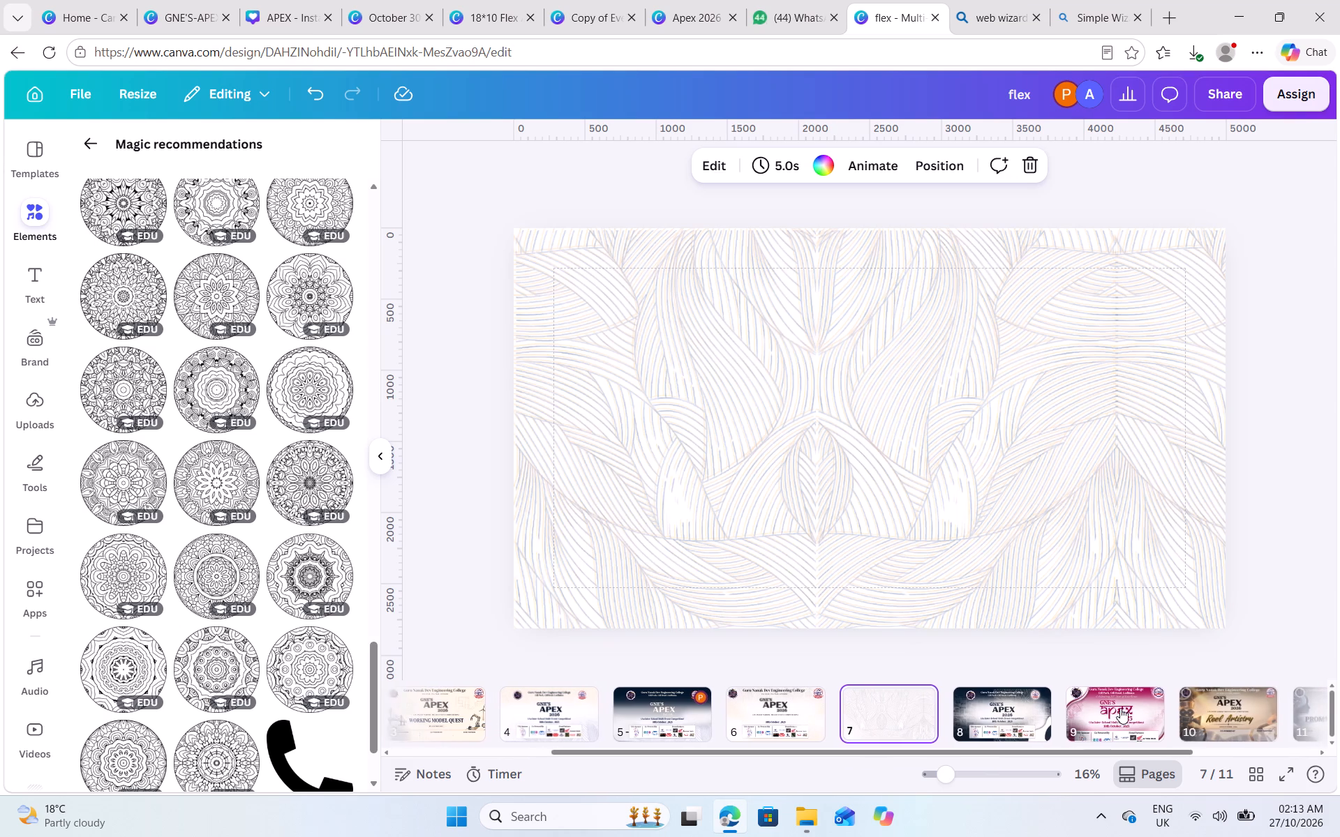
left_click(1112, 518)
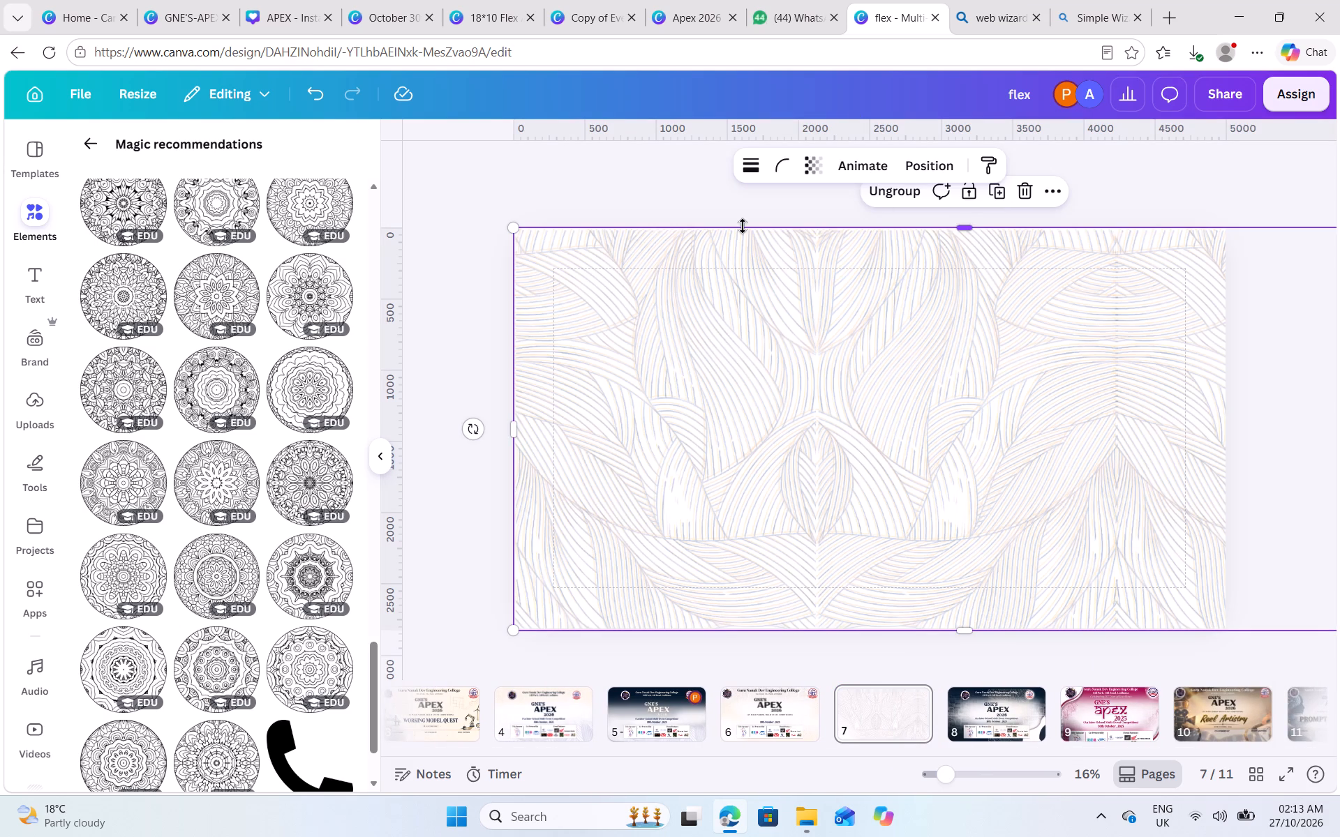
left_click_drag(821, 367, 969, 354)
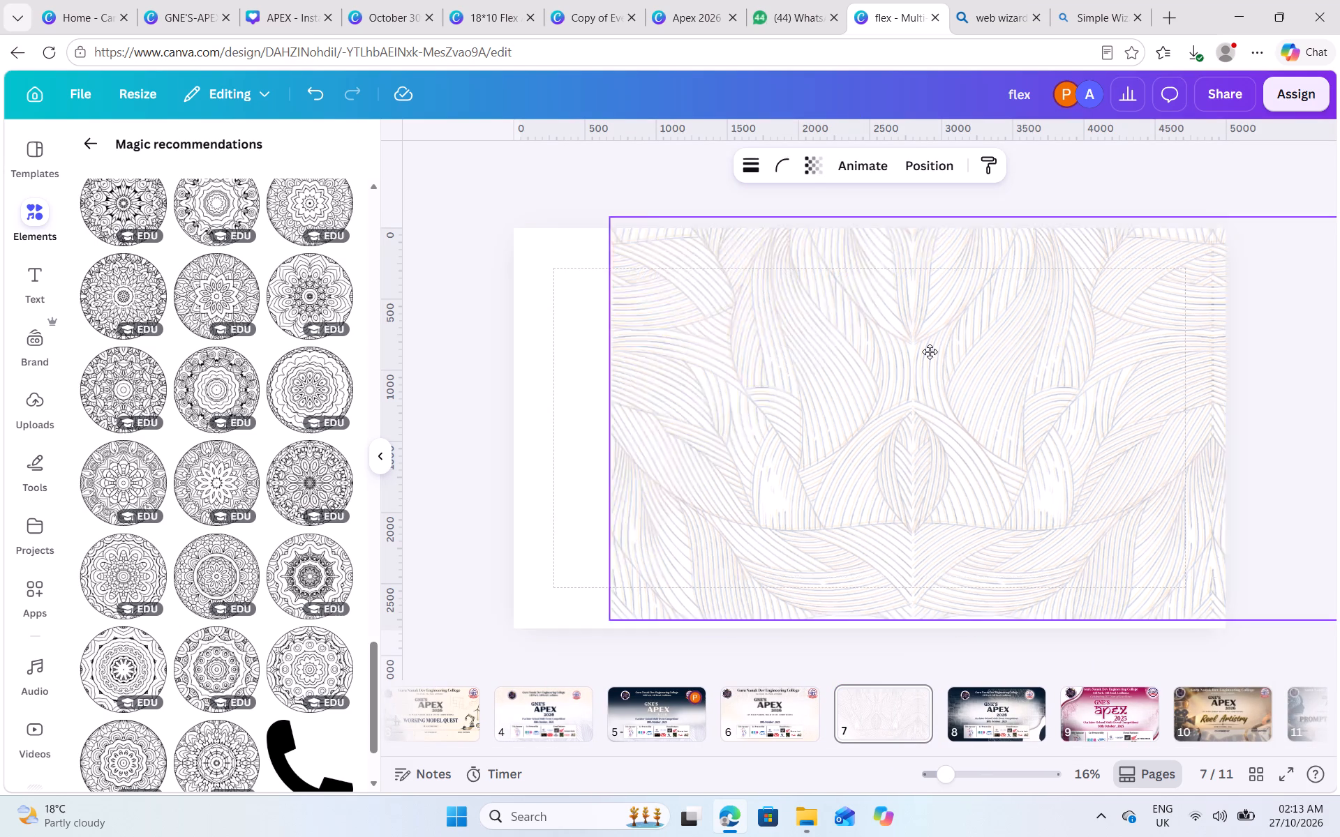
left_click(593, 366)
left_click(853, 165)
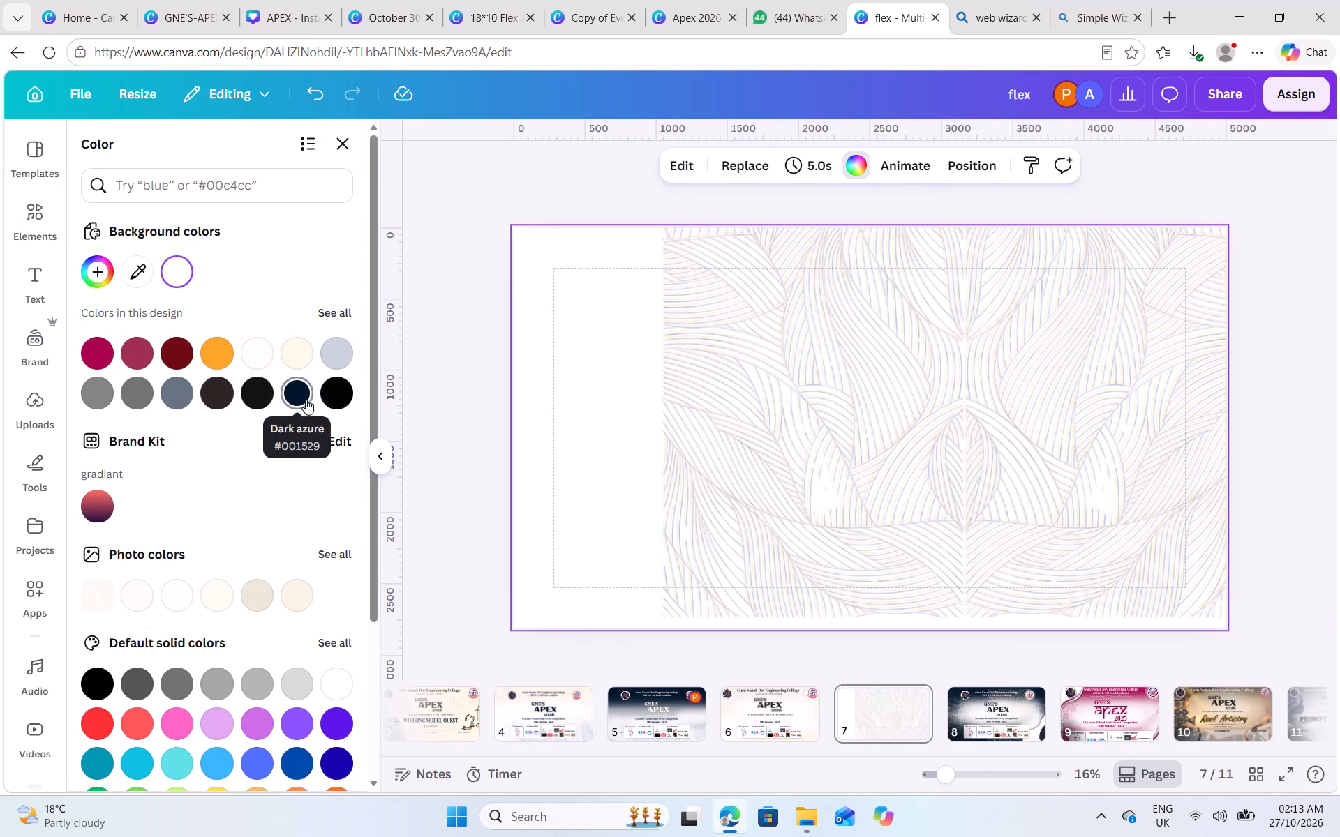
left_click(300, 400)
Move the line pattern group back so that it covers all of page 7.
left_click(840, 471)
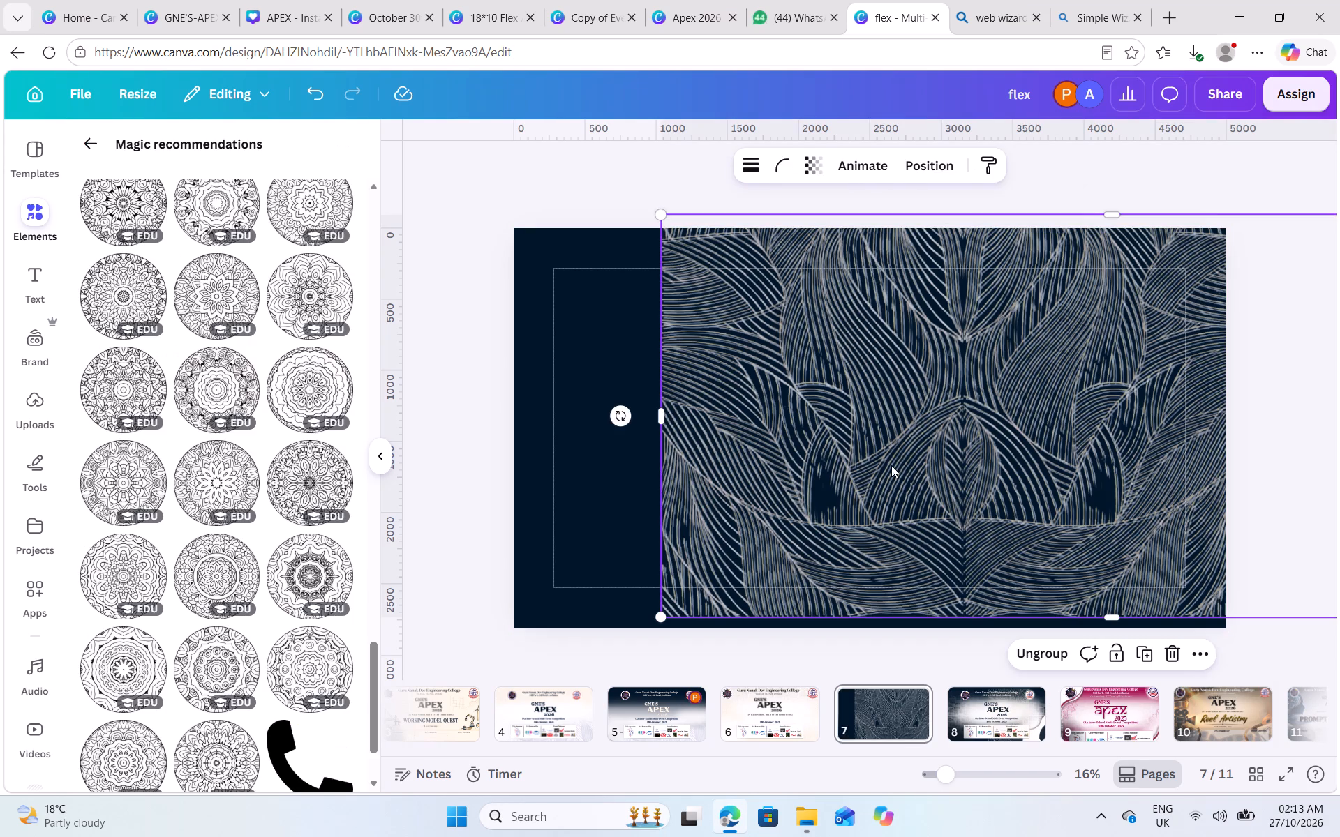
left_click_drag(982, 462, 807, 470)
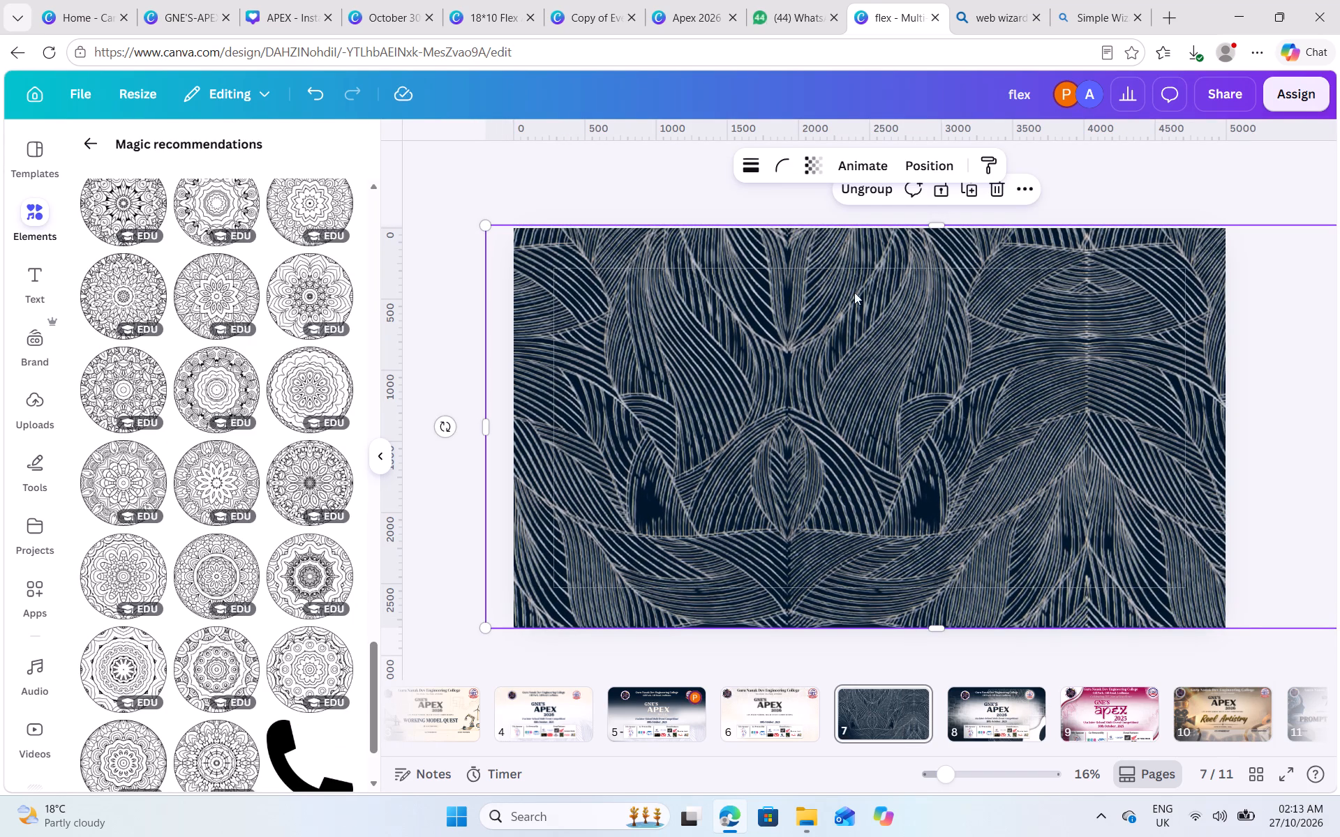
Duplicate the line pattern group on page 7 several times to make it denser, and delete the topmost copy.
triple_click(967, 190)
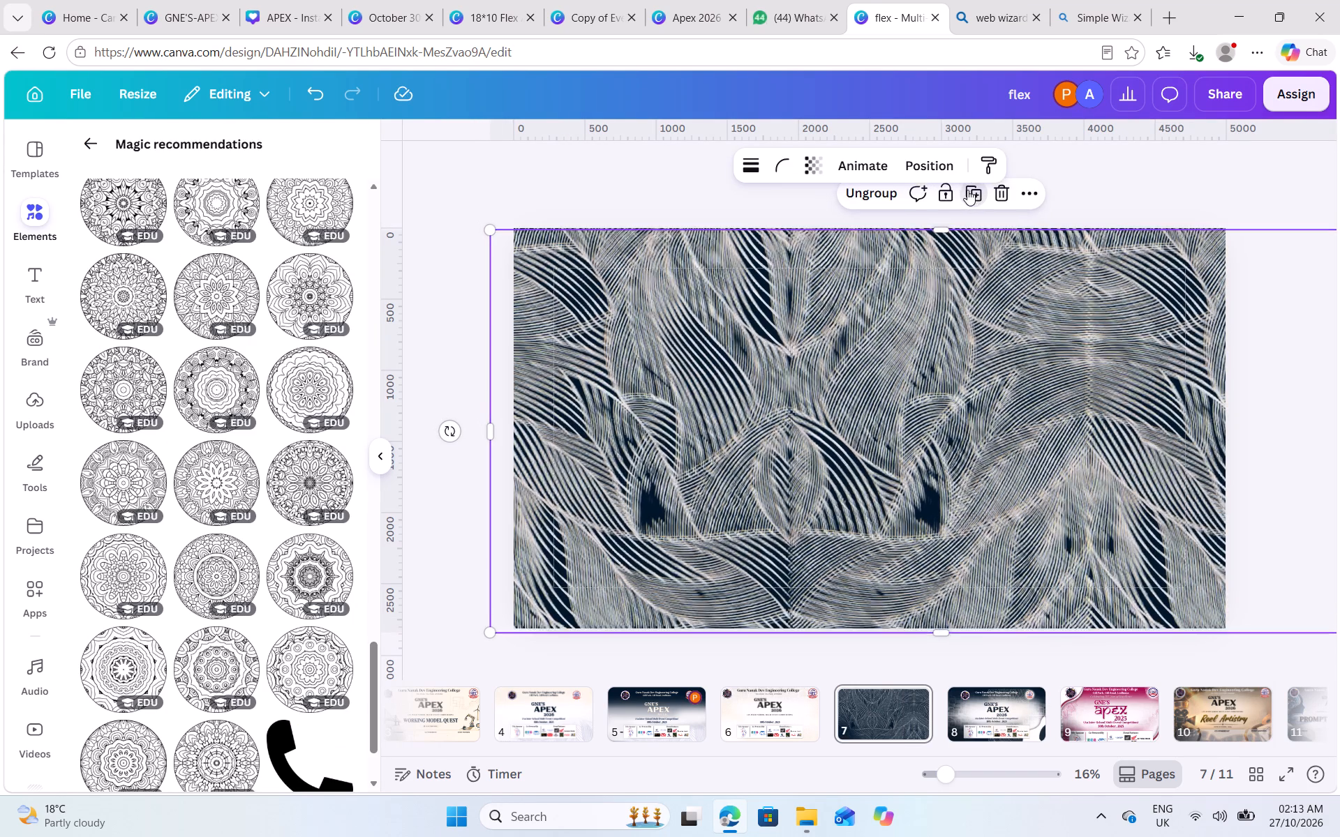
left_click(967, 190)
left_click(919, 434)
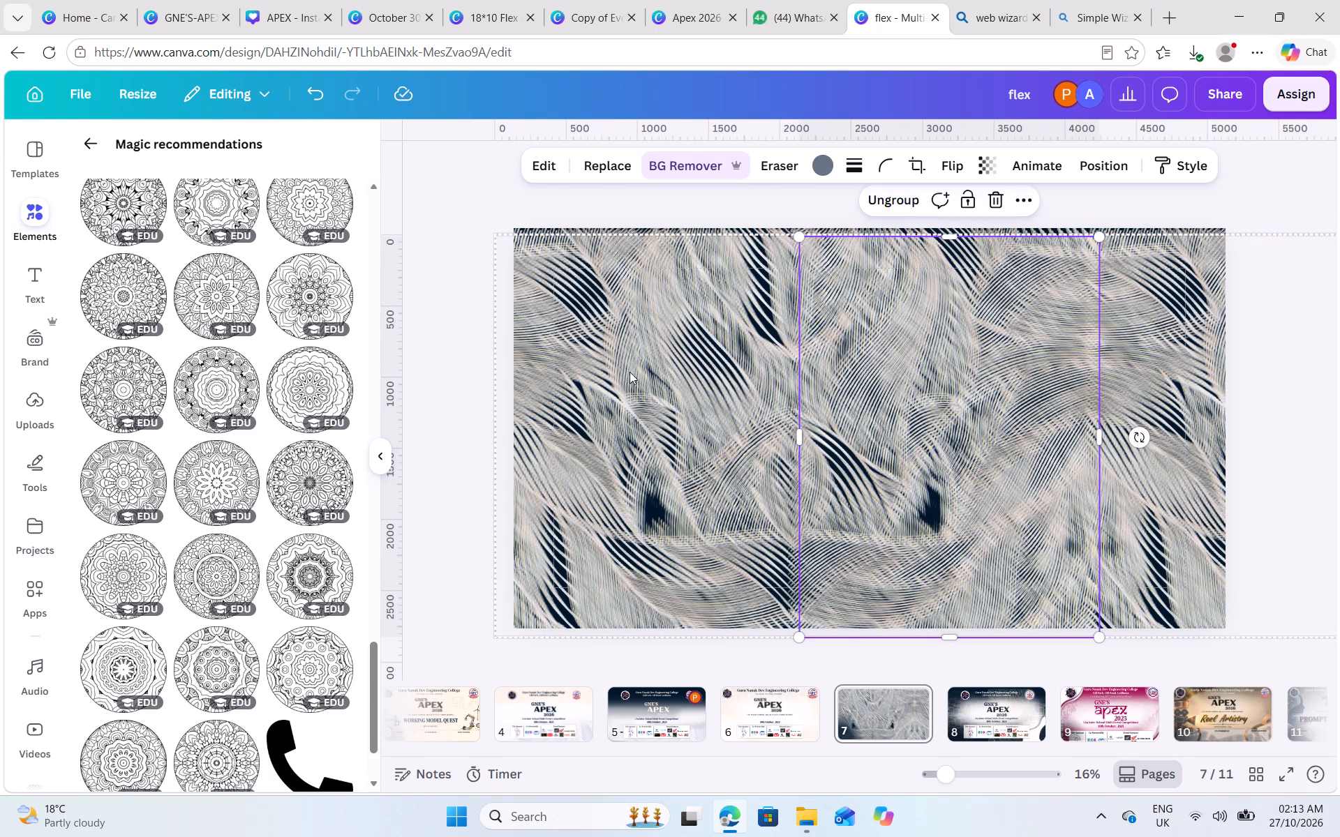
left_click(617, 374)
left_click(433, 382)
left_click(729, 400)
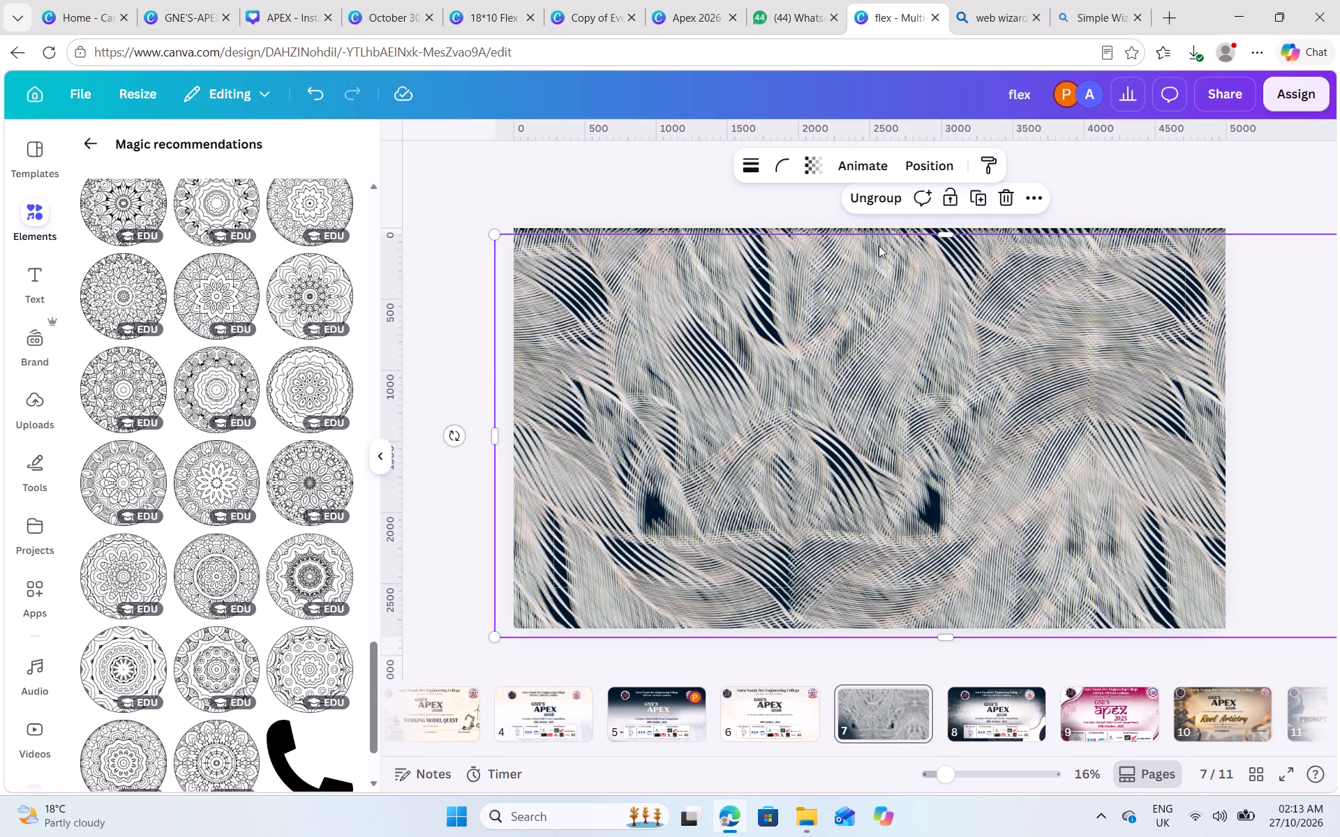
double_click(1002, 194)
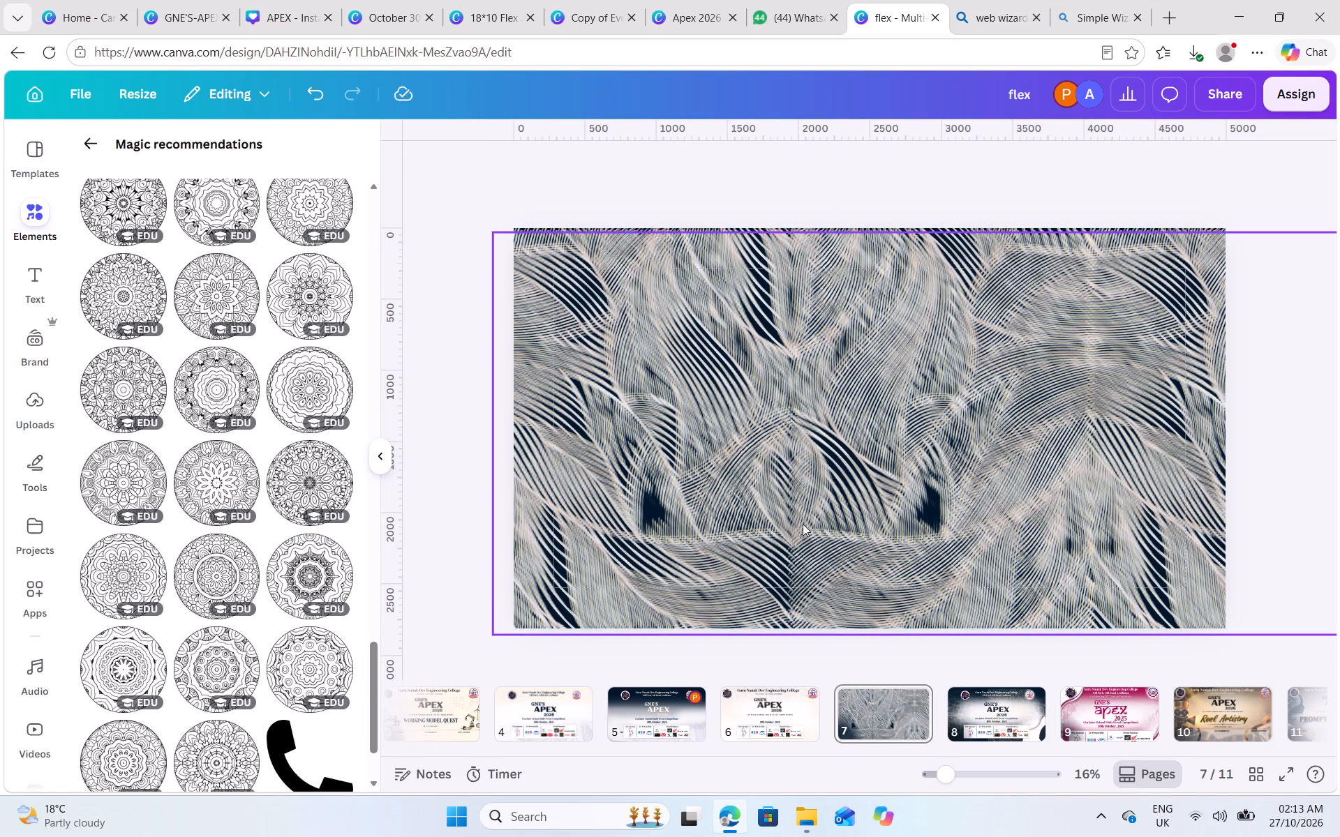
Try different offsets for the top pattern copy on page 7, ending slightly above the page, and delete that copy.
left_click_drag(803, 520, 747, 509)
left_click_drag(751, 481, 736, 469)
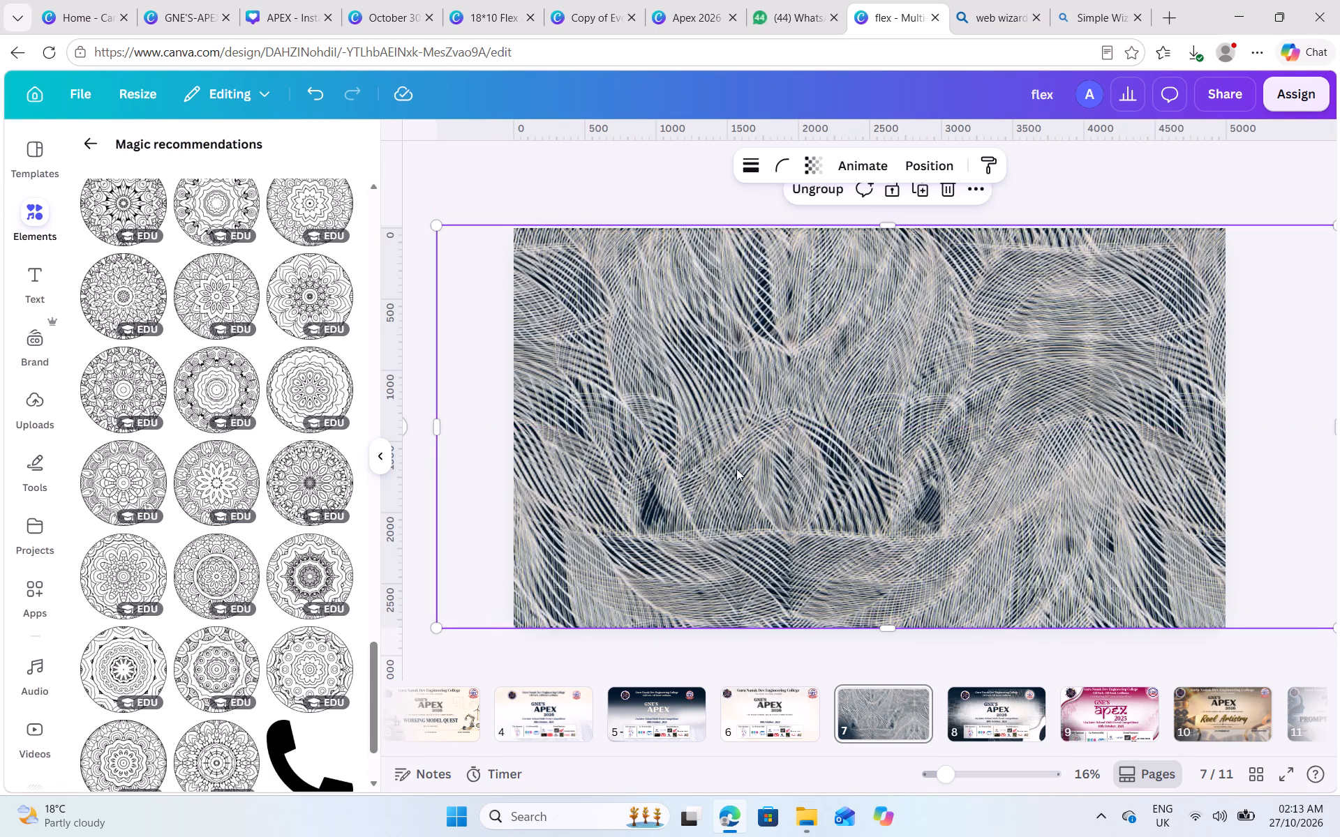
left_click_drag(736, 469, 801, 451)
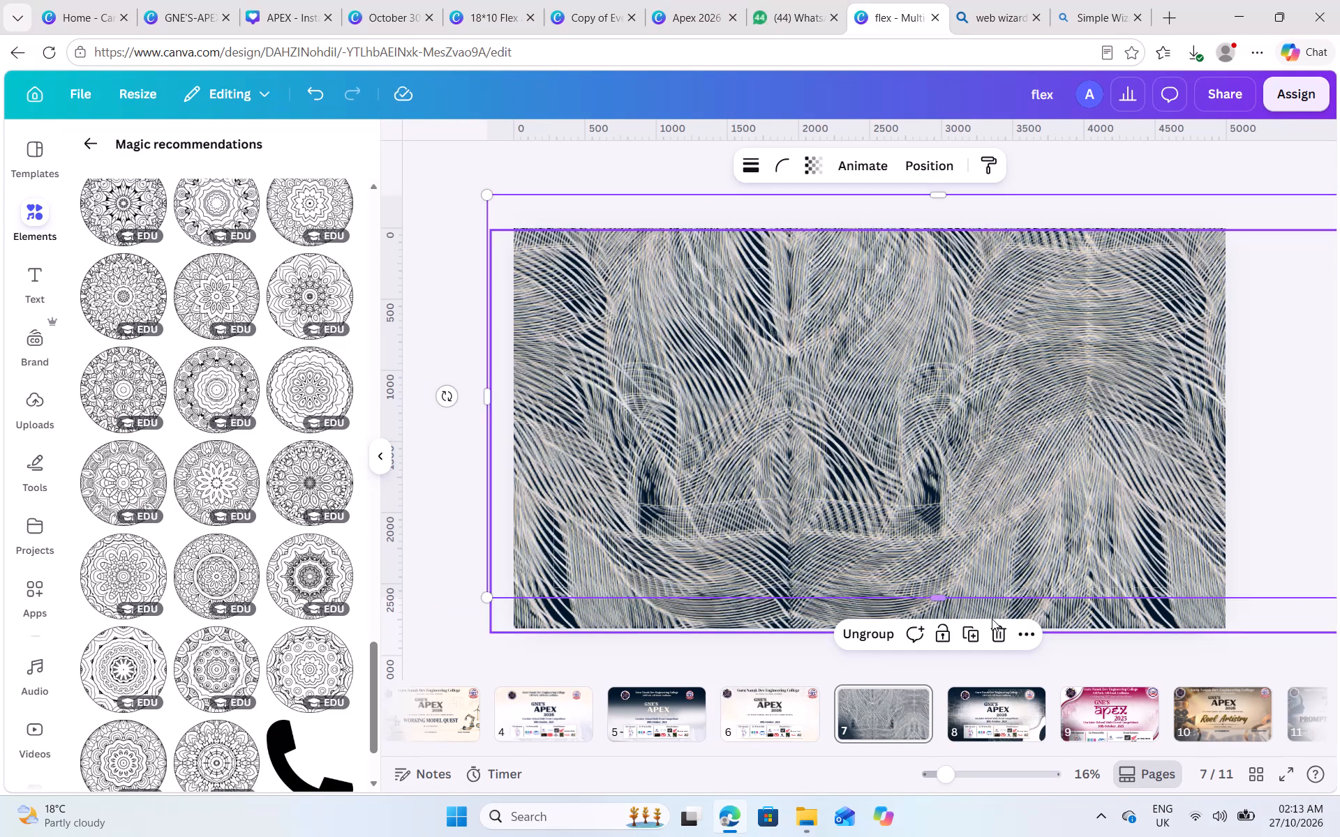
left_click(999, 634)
Offset the next line pattern copy toward the left and slightly down, so that it extends past page 7's left edge.
left_click_drag(971, 445, 911, 476)
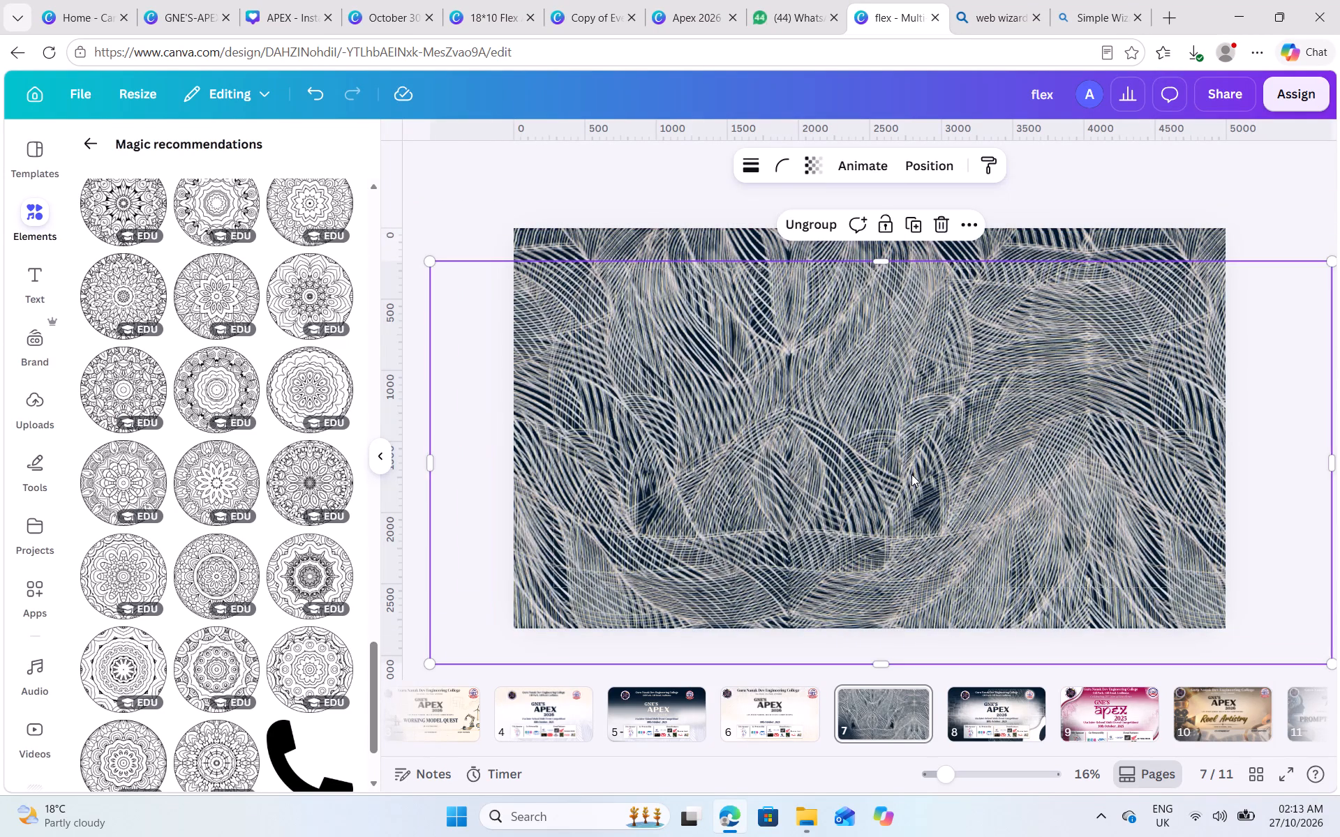
left_click_drag(909, 473, 886, 458)
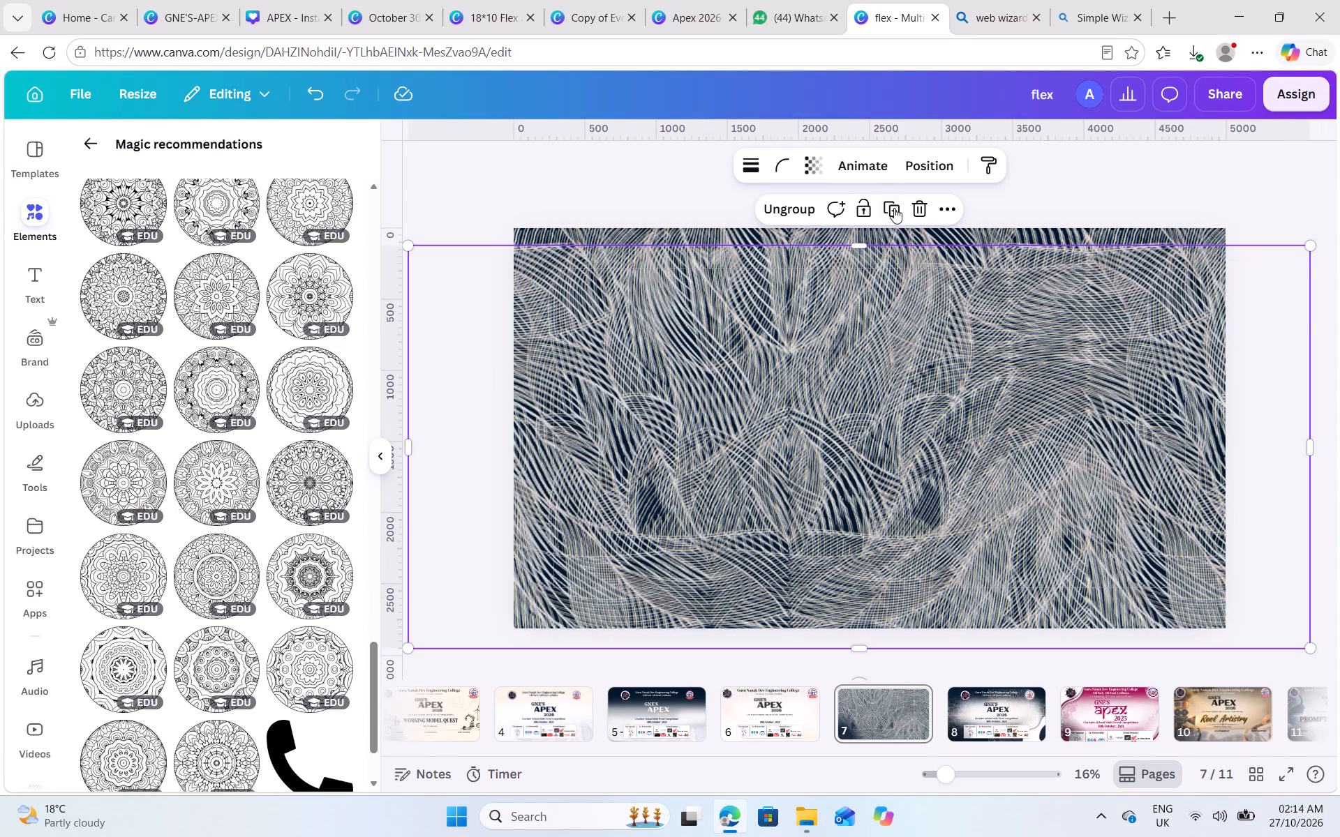
Duplicate the offset line pattern group on page 7 and move the top copy up past the page's top edge.
double_click(891, 210)
left_click_drag(888, 405, 877, 356)
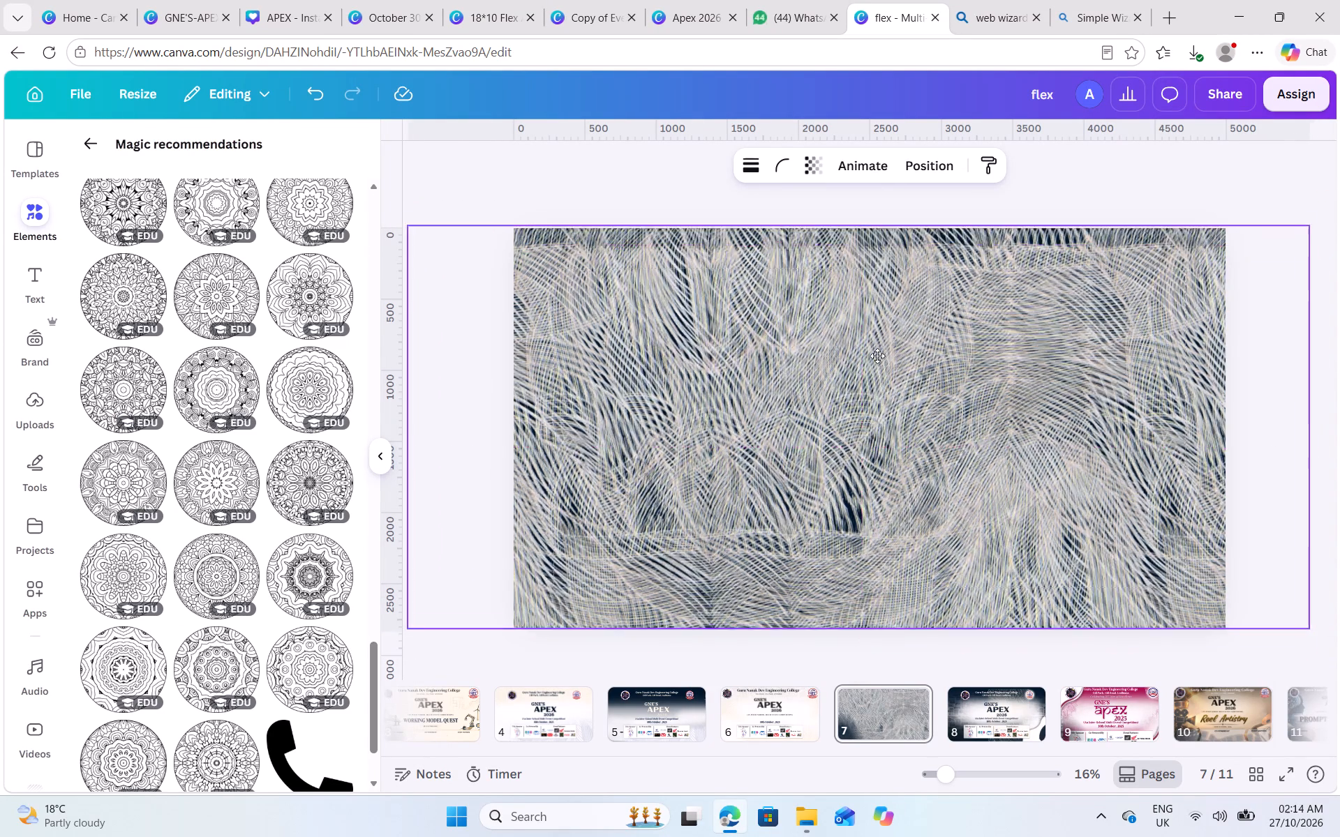
left_click_drag(877, 356, 884, 354)
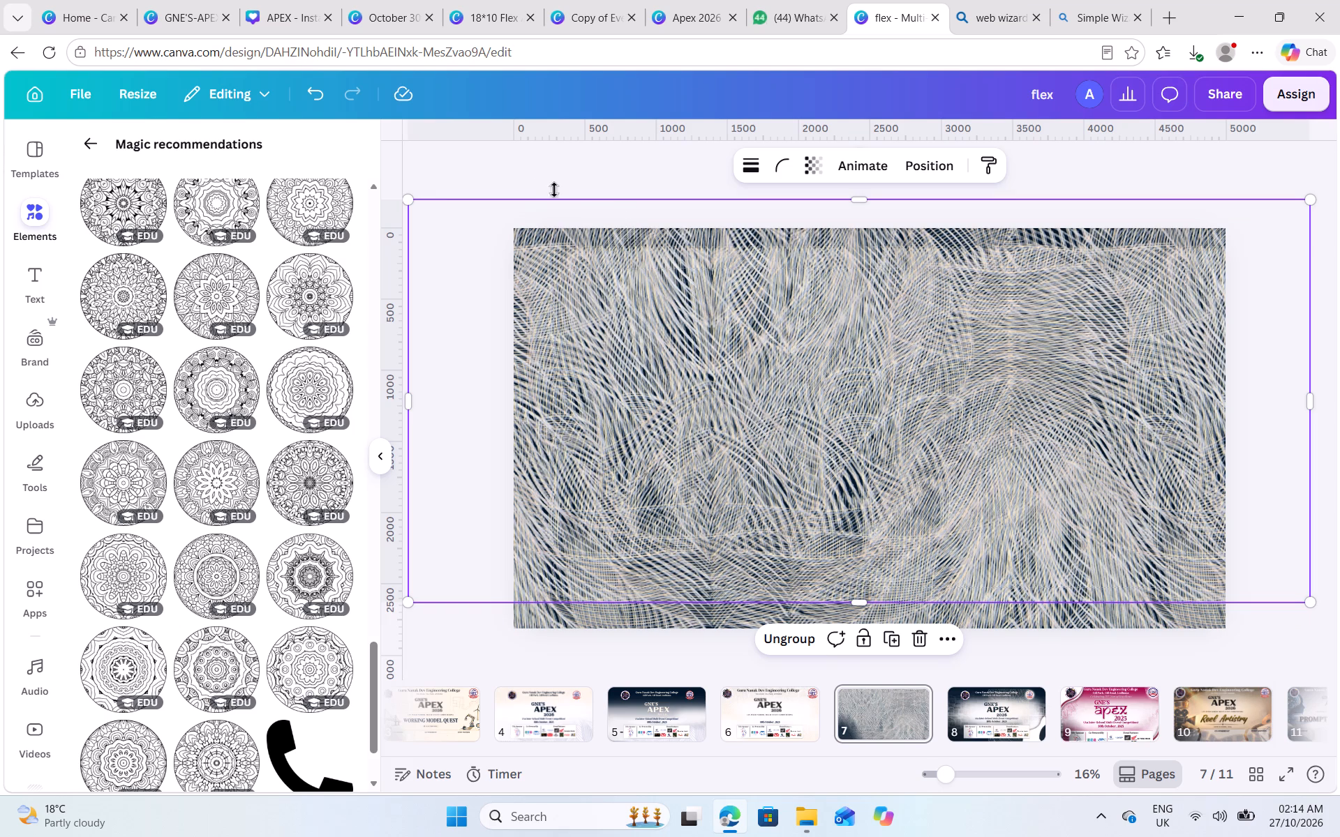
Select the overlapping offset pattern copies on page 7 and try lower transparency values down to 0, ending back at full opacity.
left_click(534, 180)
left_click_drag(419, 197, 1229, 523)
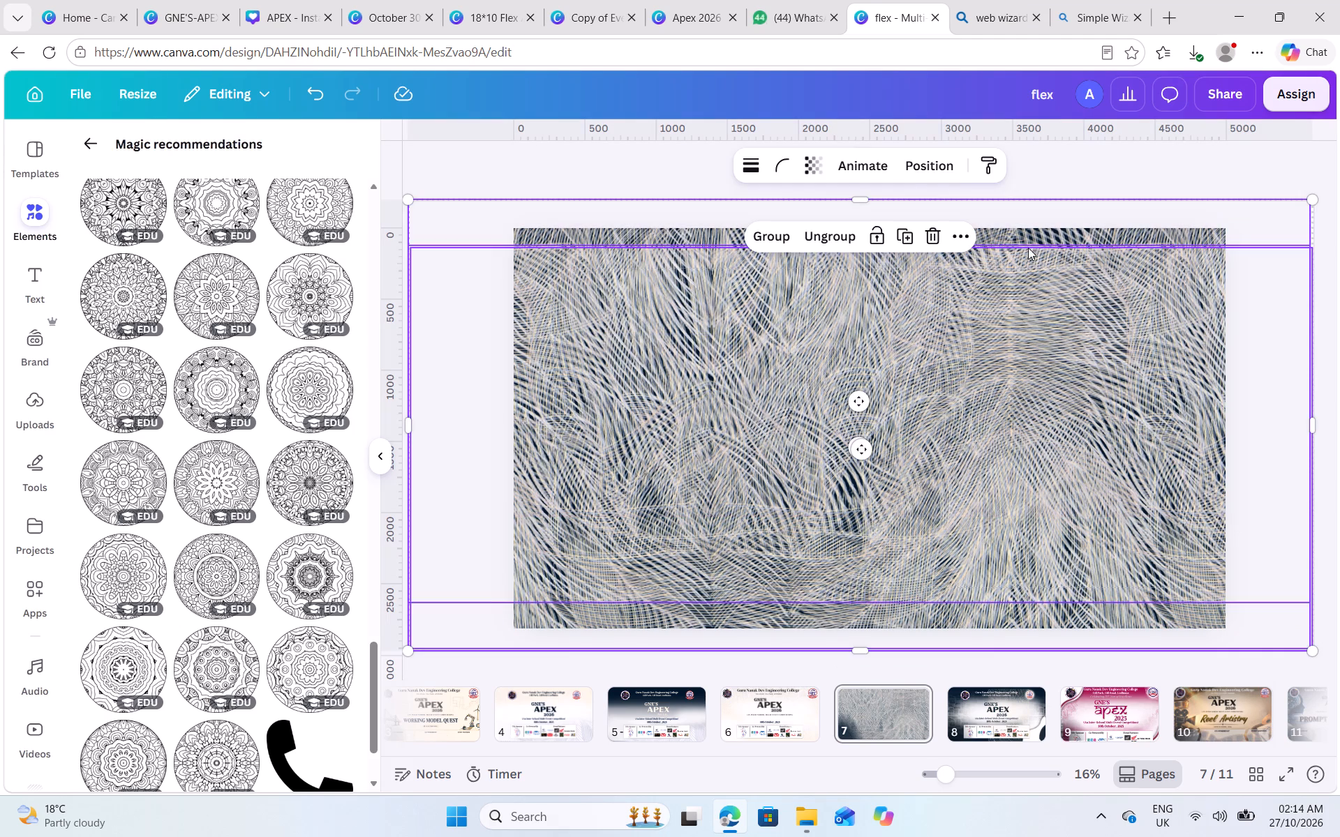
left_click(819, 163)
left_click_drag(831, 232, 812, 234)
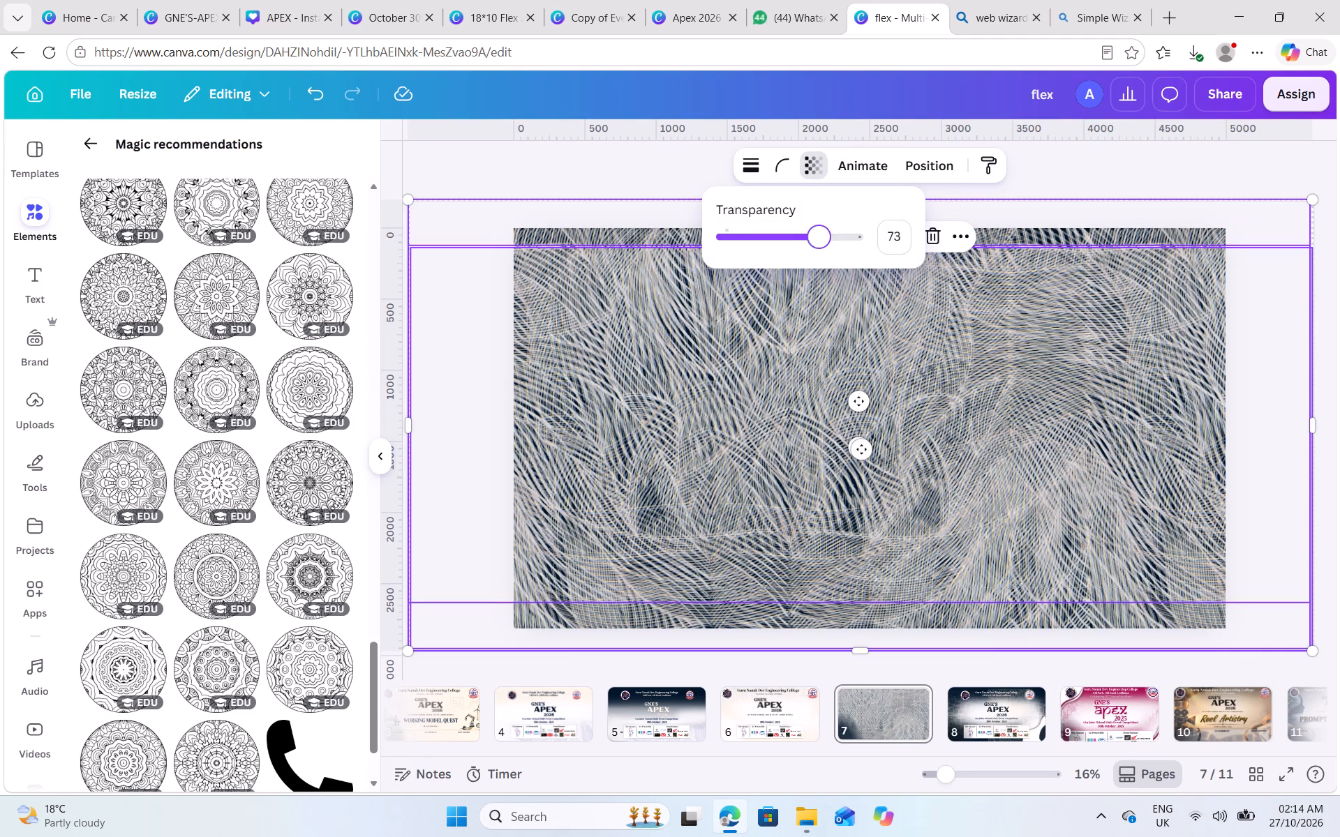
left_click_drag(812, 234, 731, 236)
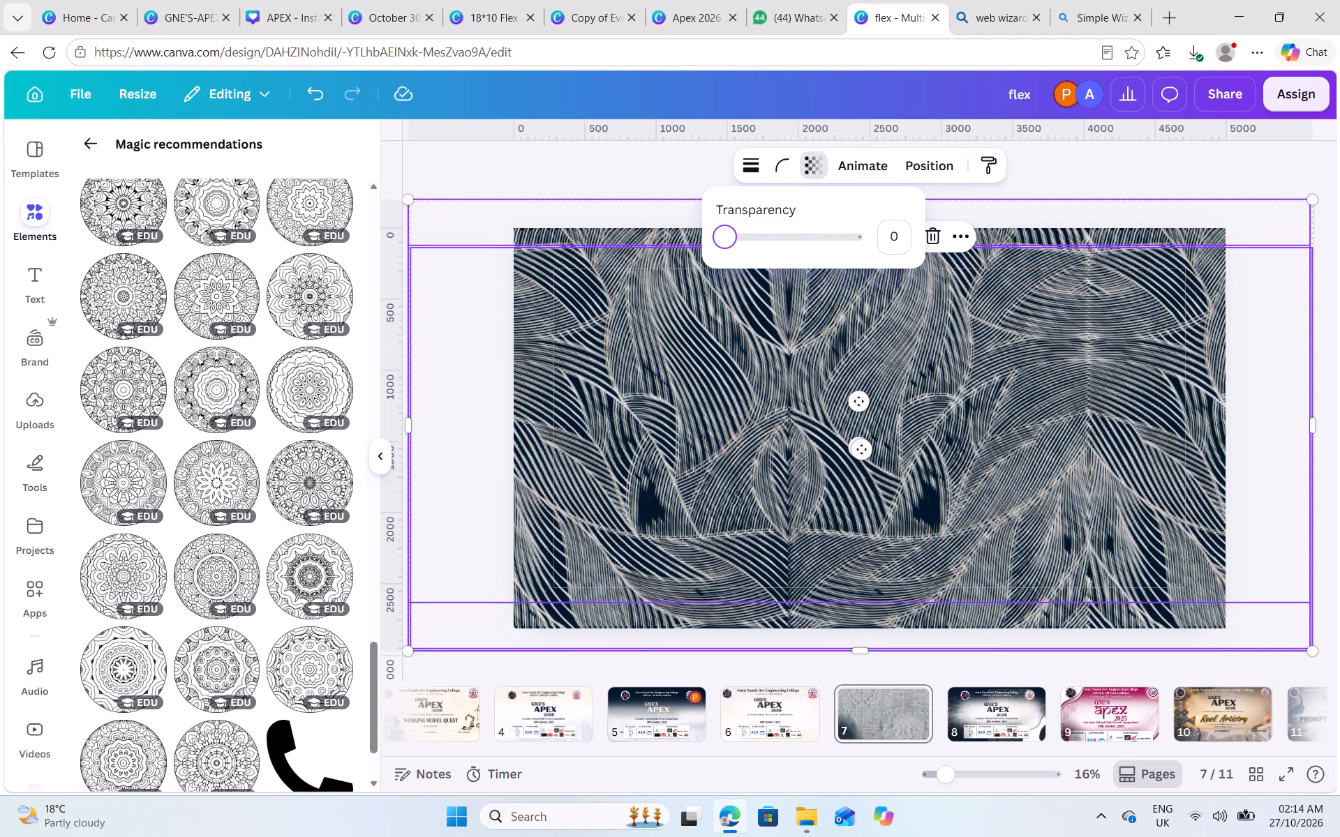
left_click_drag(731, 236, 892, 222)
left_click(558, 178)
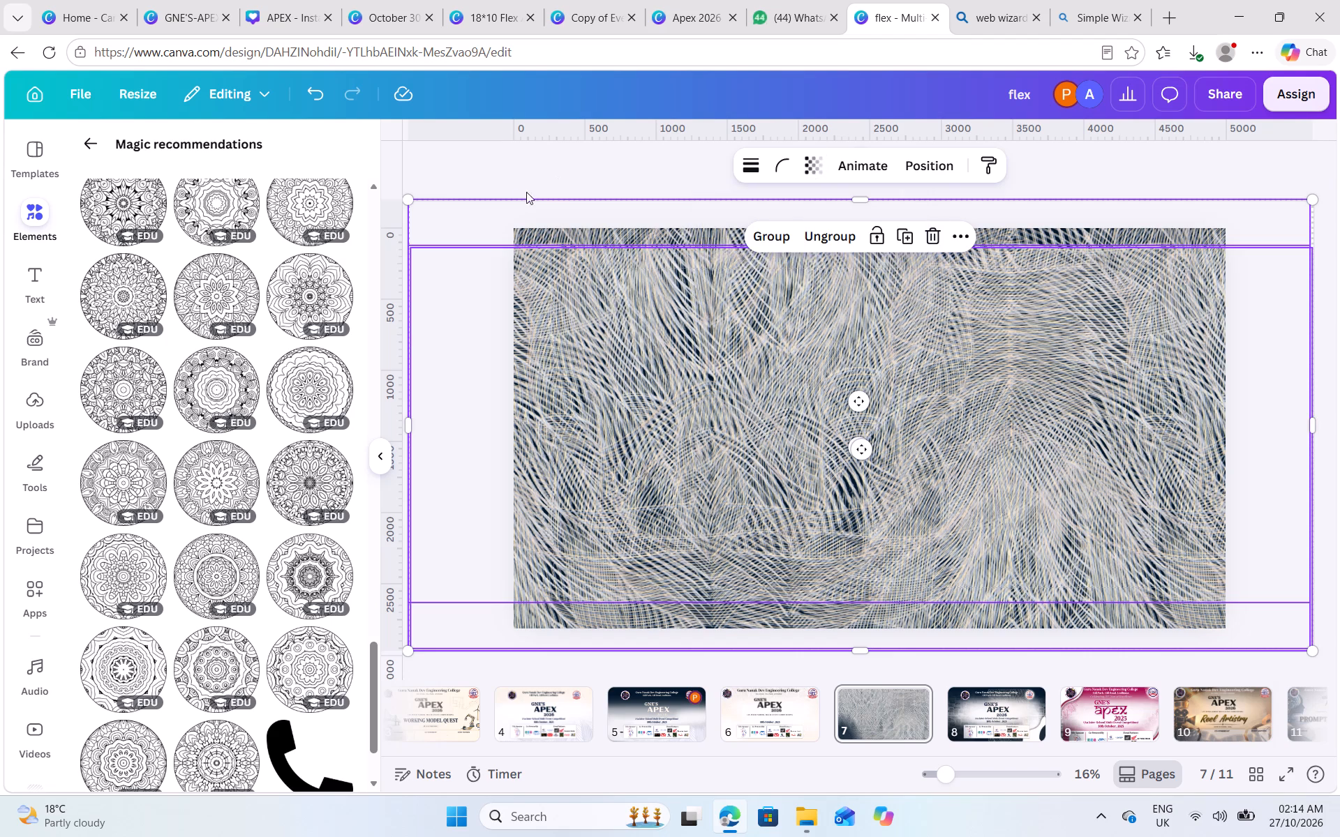
Group the offset line pattern copies on page 7 and check the new group by selecting its parts.
left_click(519, 178)
left_click_drag(521, 176, 1192, 654)
left_click(767, 233)
left_click(843, 373)
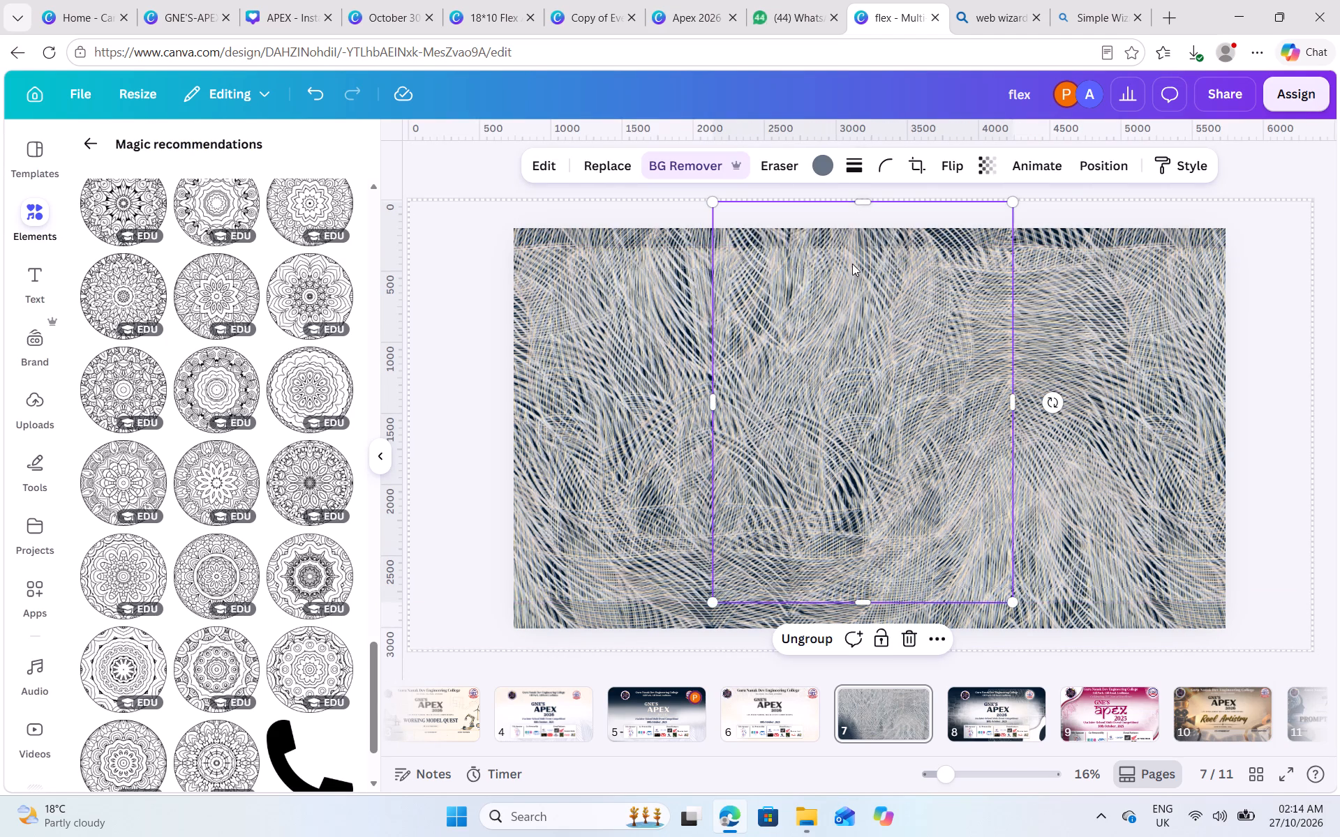
left_click(551, 321)
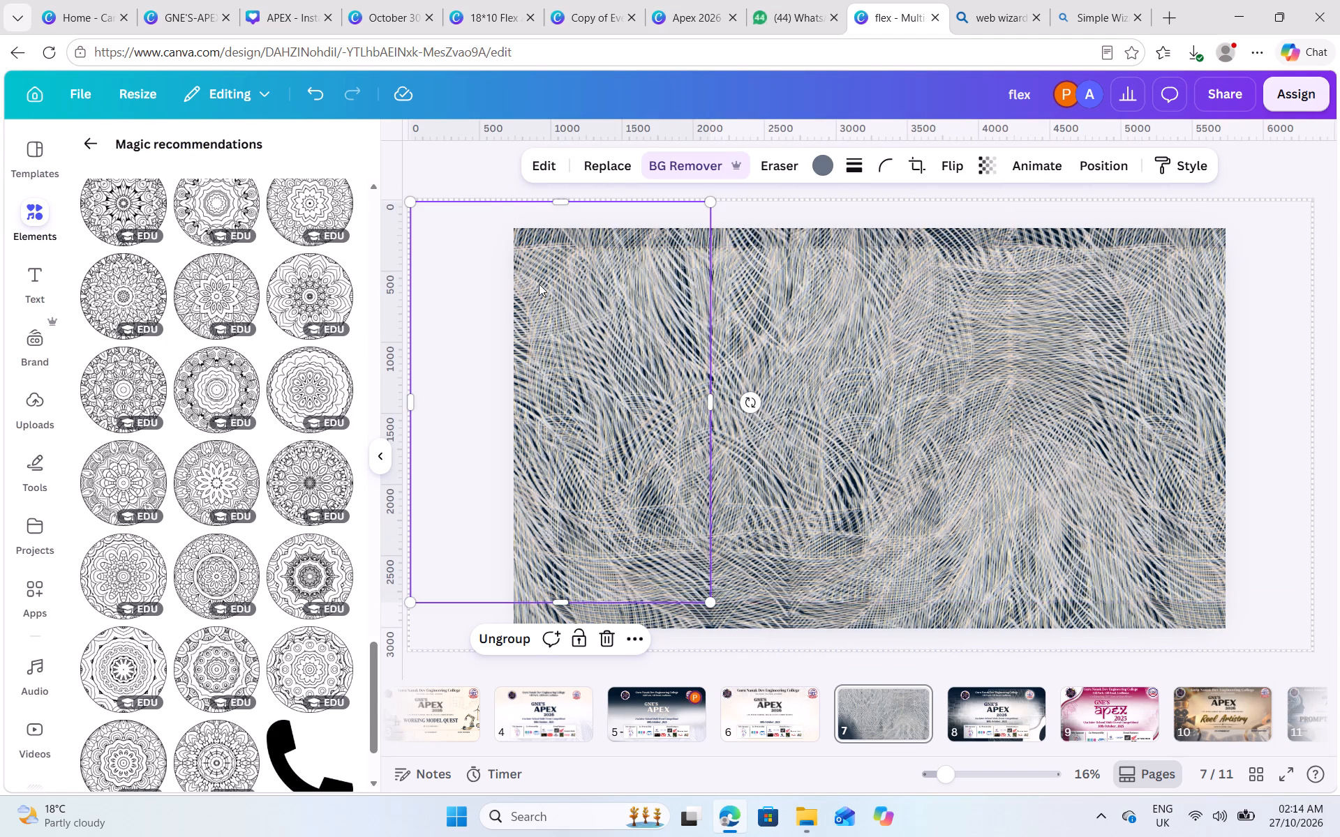
left_click(459, 165)
left_click(882, 339)
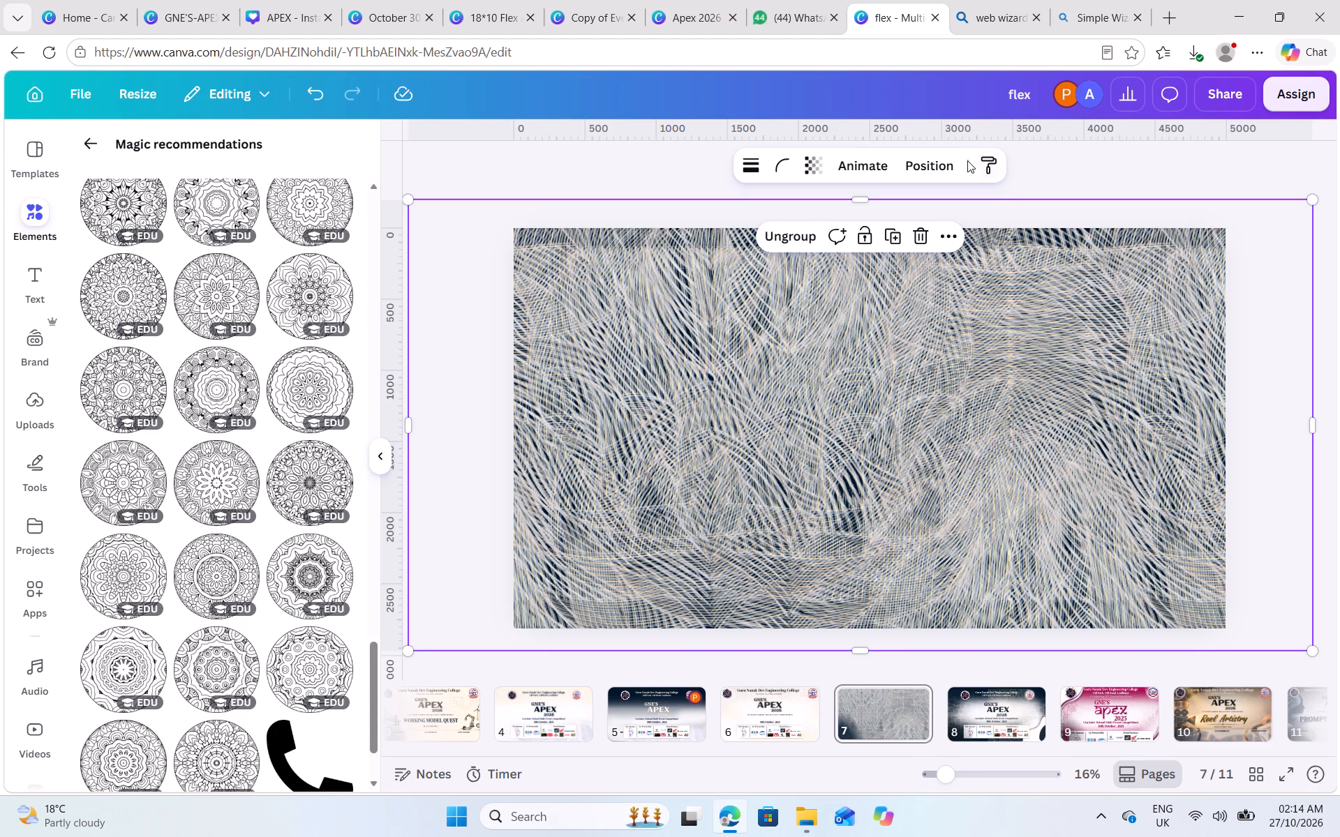
Select all three line pattern layers on page 7 and combine them into a single group above the navy background.
left_click(946, 160)
left_click(297, 180)
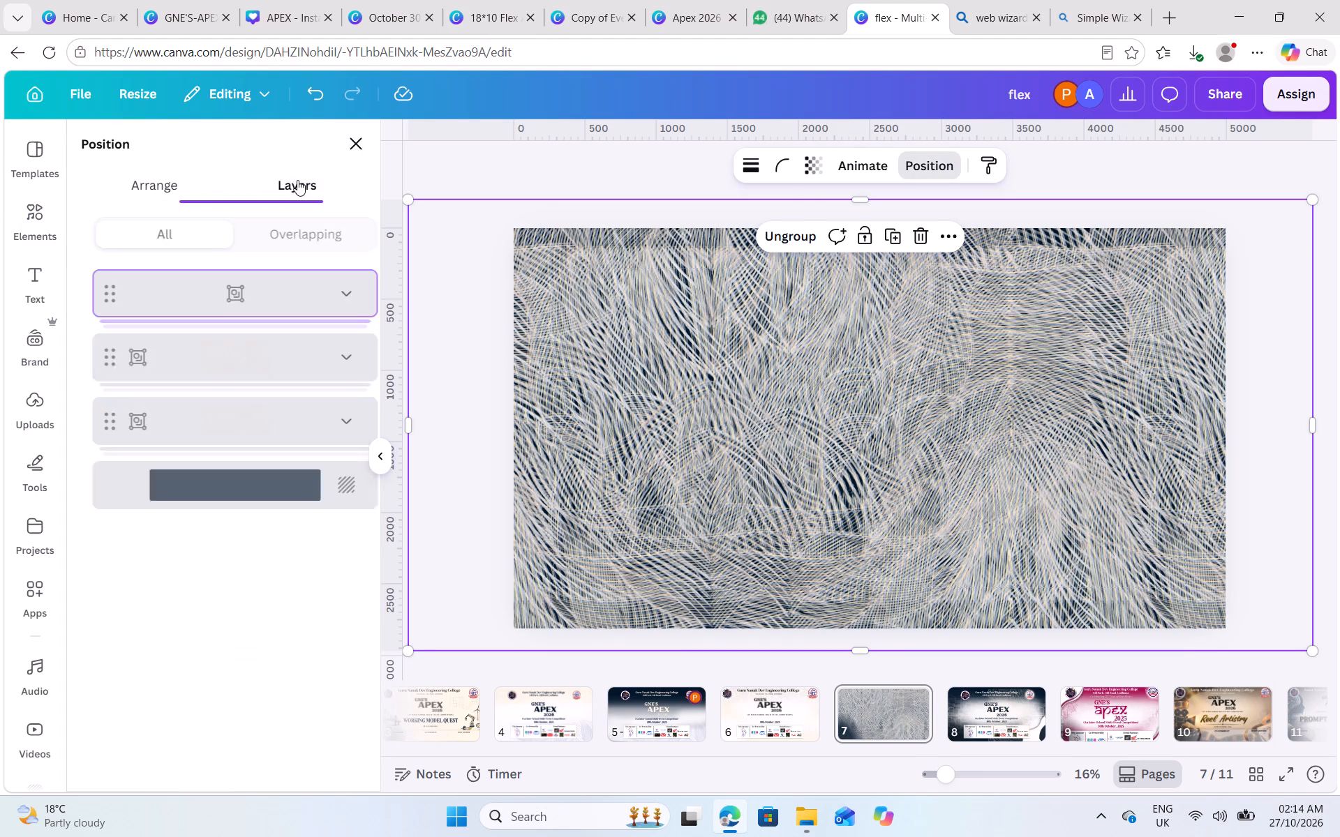
left_click(233, 393, "shift")
left_click(233, 421, "shift")
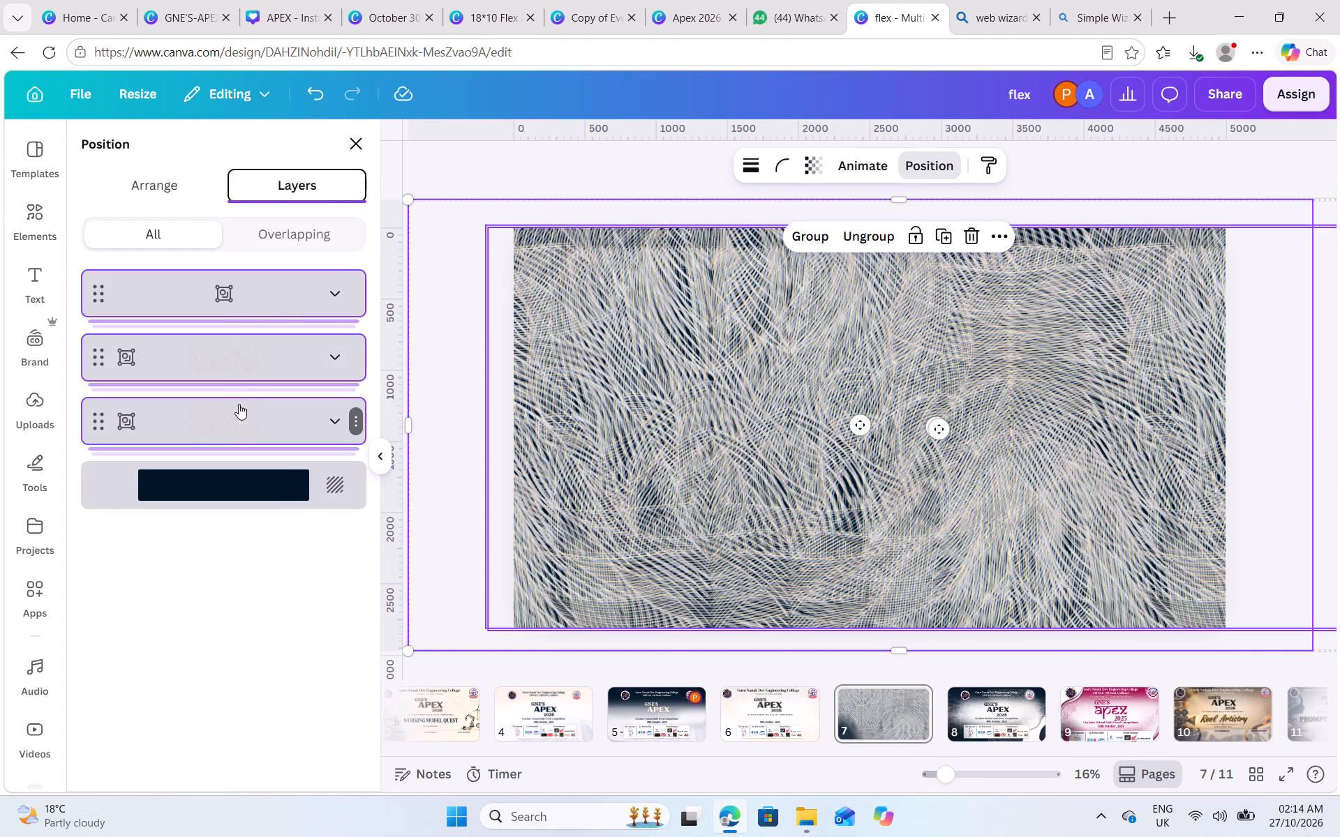
left_click(823, 234)
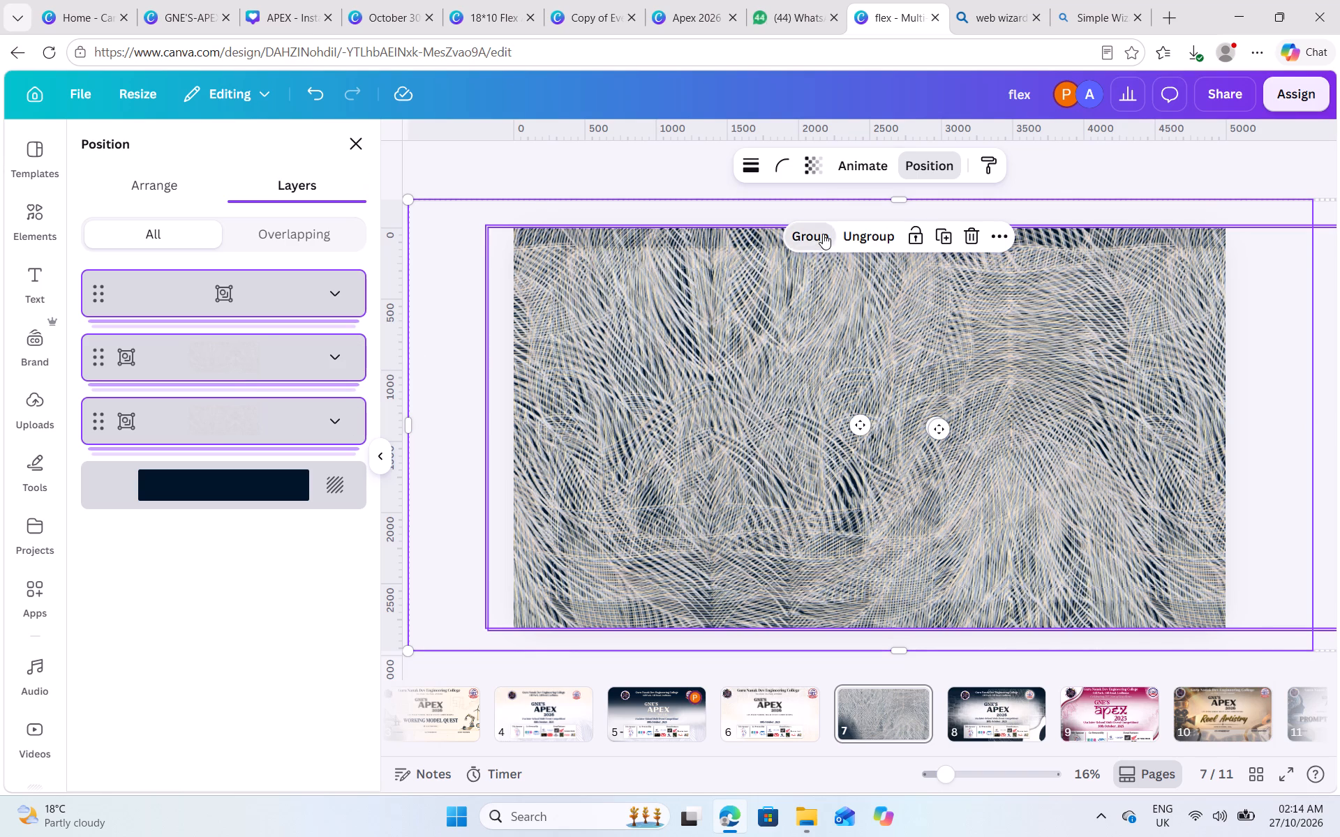
Fade the combined line pattern on page 7 into the navy background by lowering its transparency value to 12.
left_click(808, 163)
left_click_drag(837, 231, 799, 235)
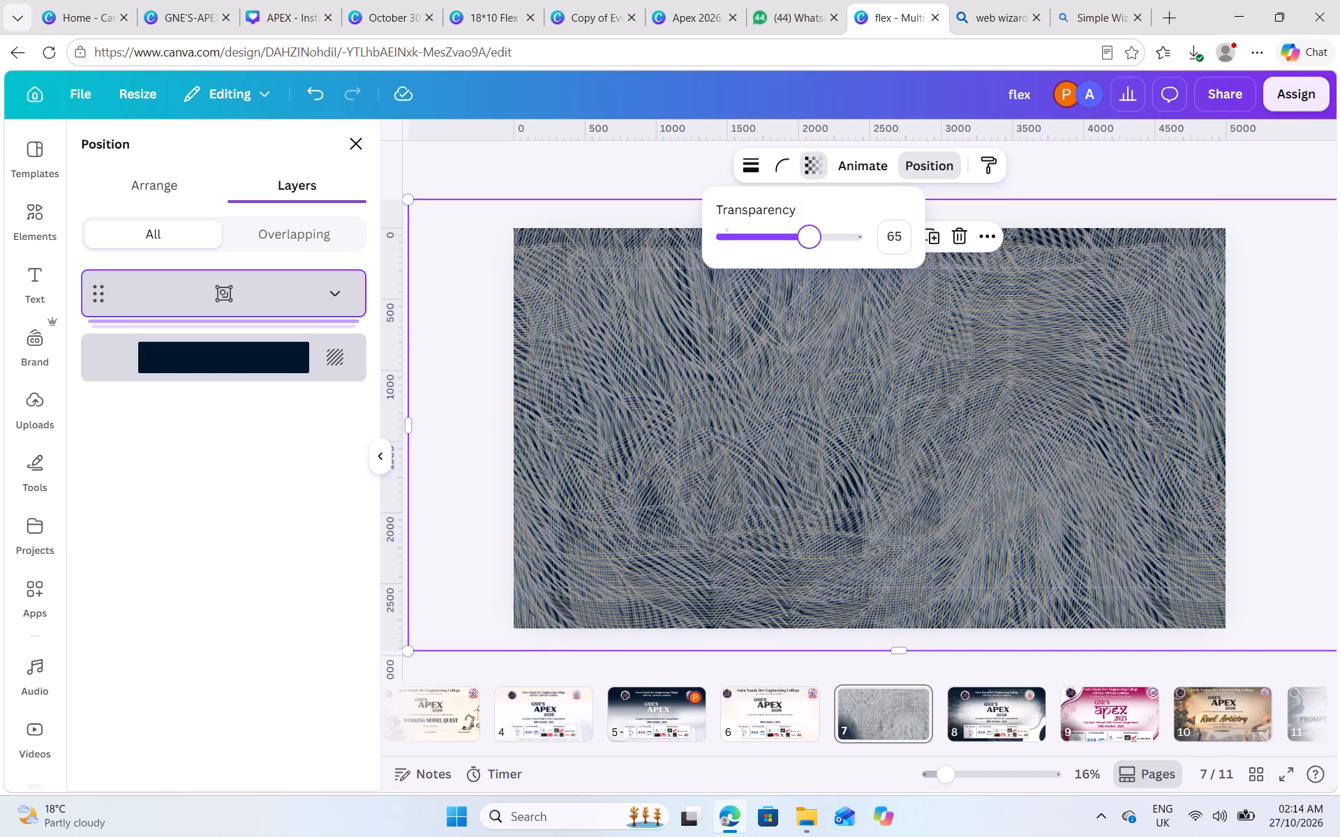
left_click_drag(799, 235, 743, 240)
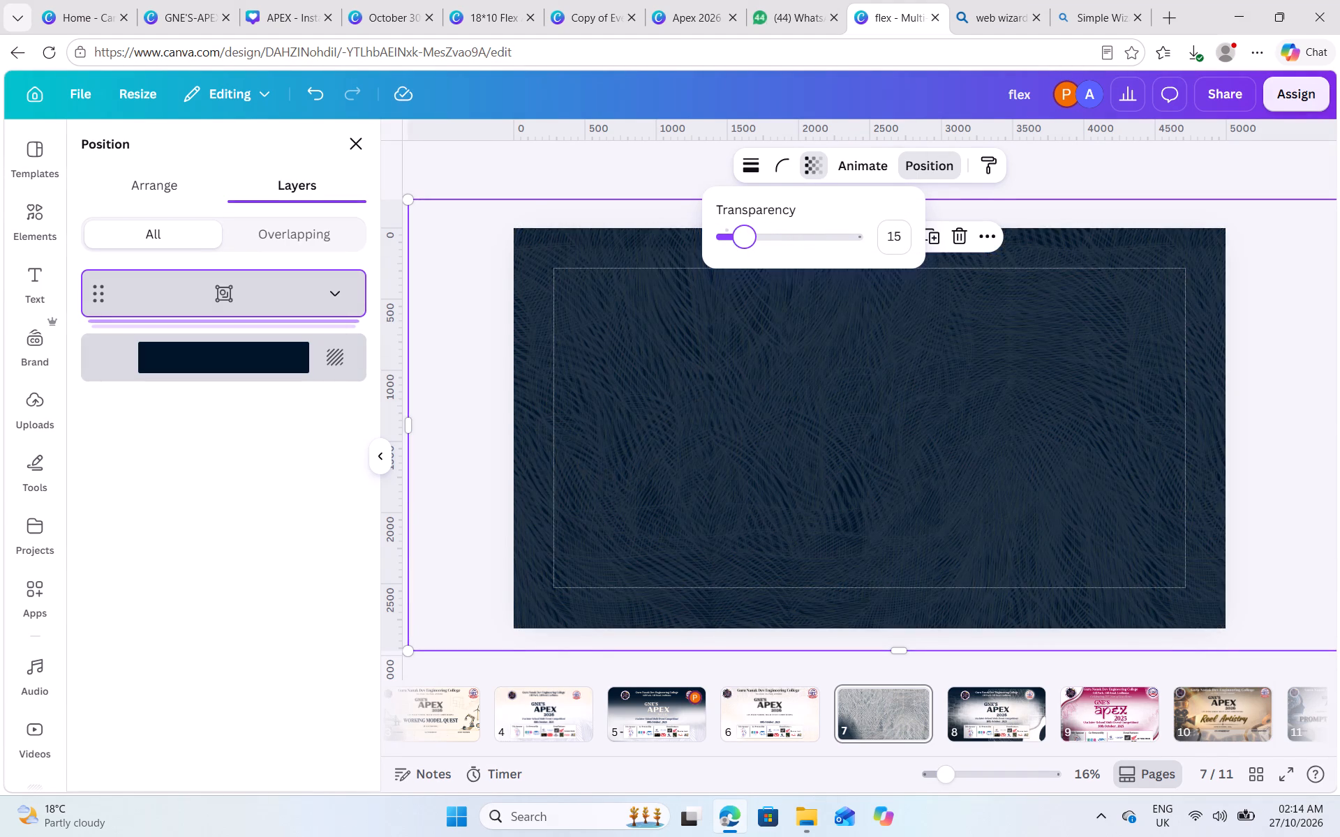
left_click(1295, 402)
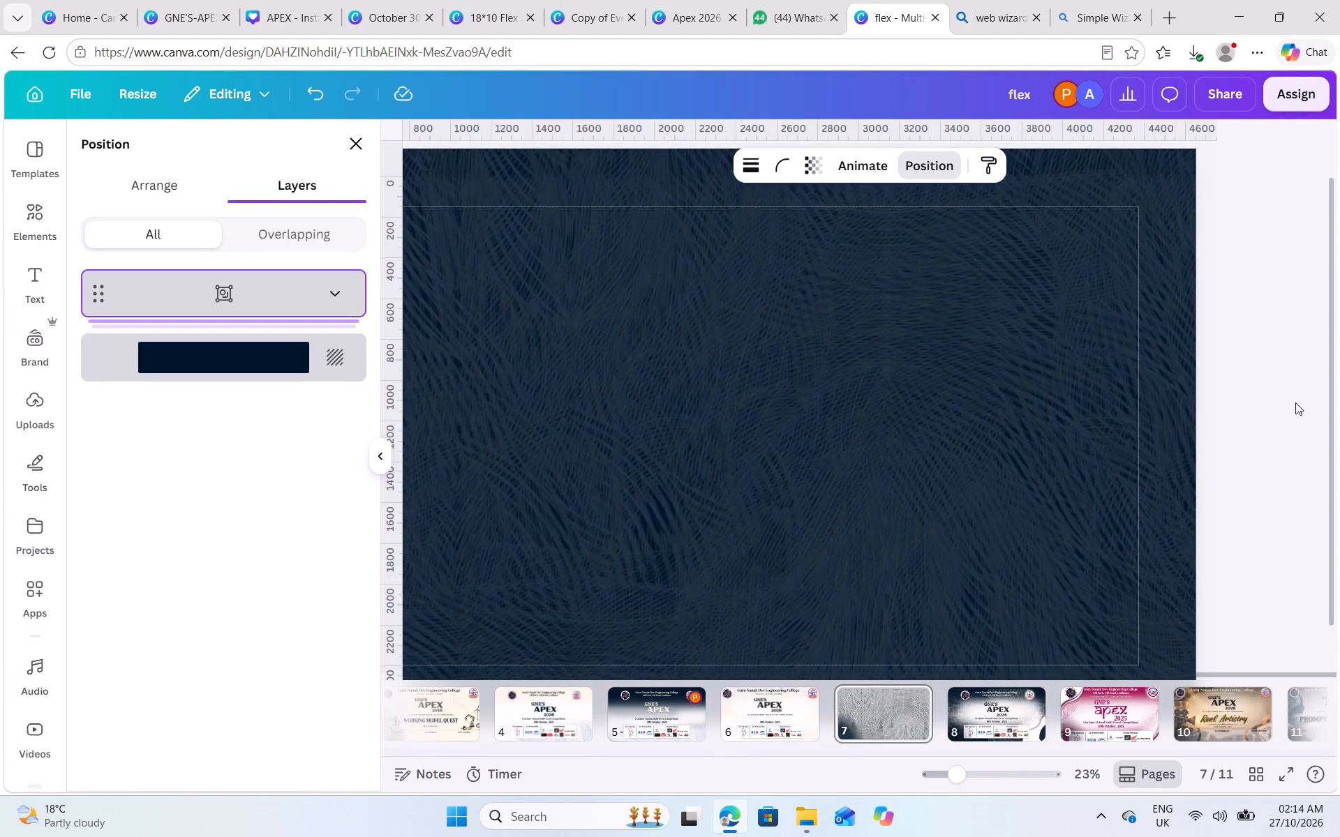
scroll(1295, 402, "right", 4)
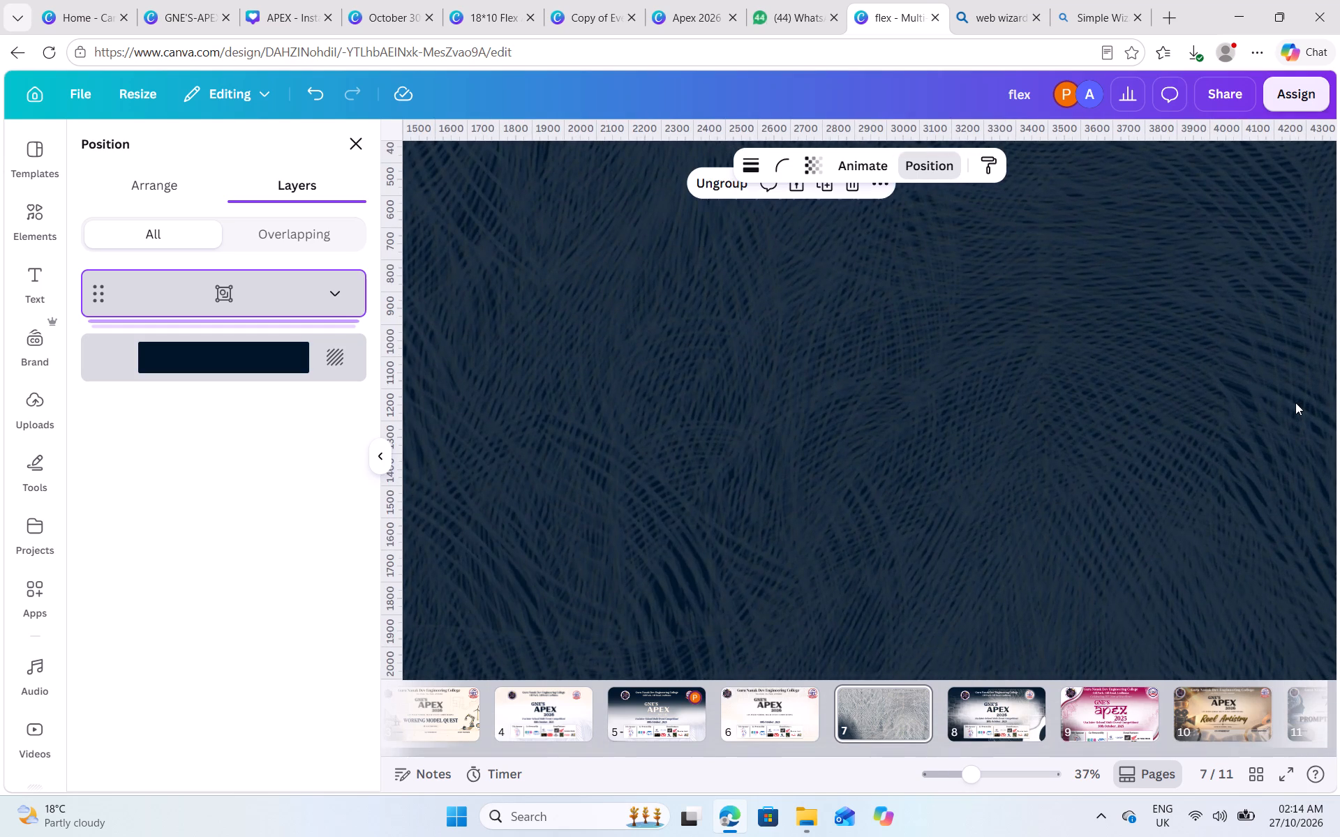
left_click(1027, 423)
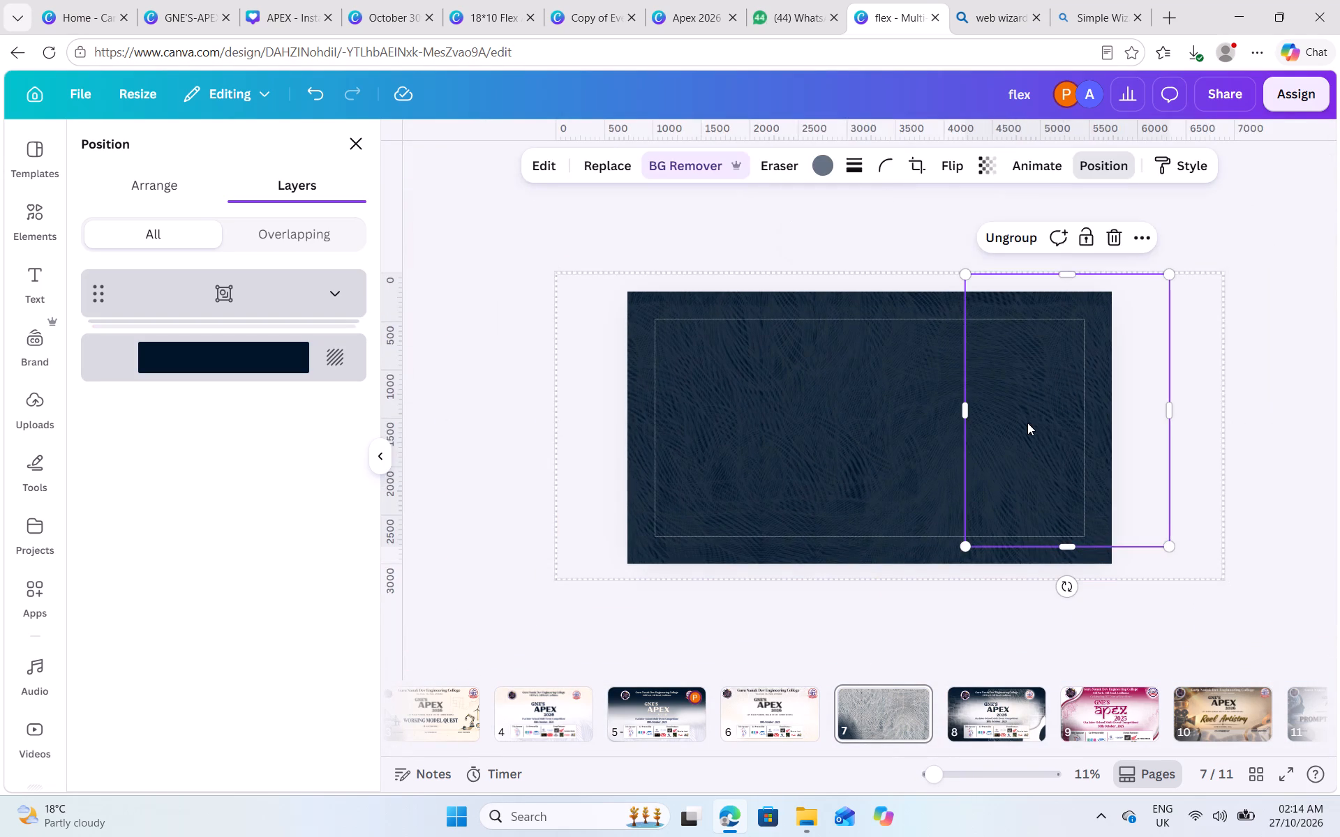
left_click(856, 621)
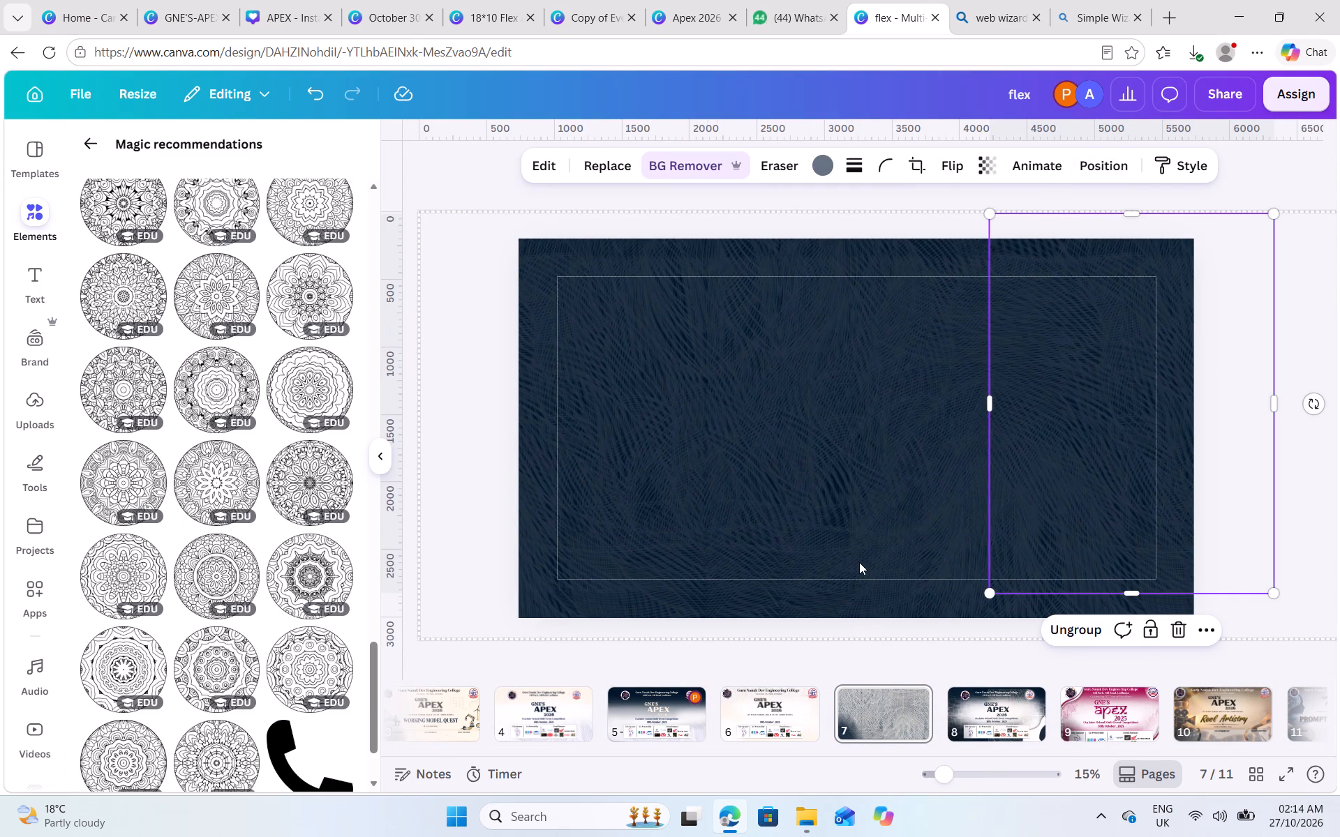
left_click(858, 559)
left_click(1214, 353)
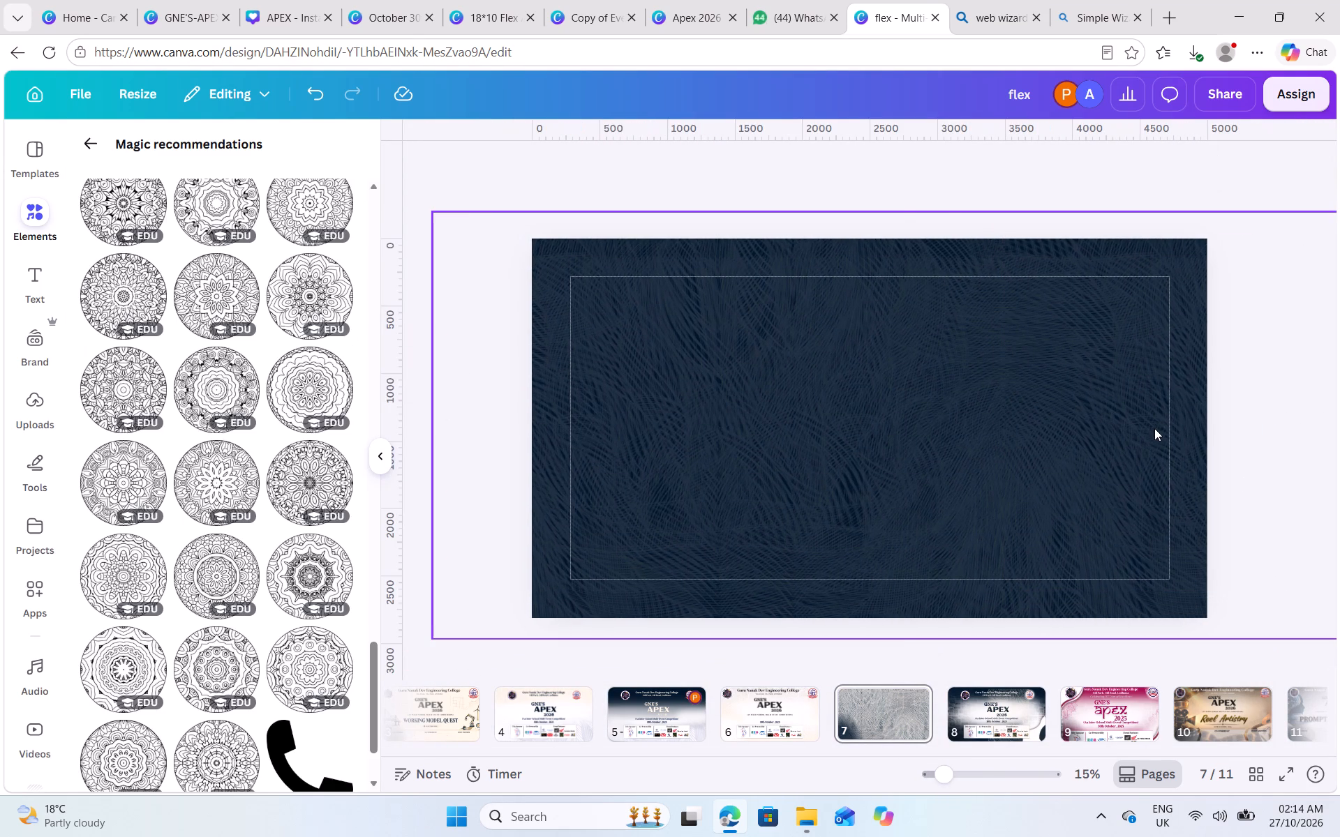
left_click(1154, 428)
left_click(817, 167)
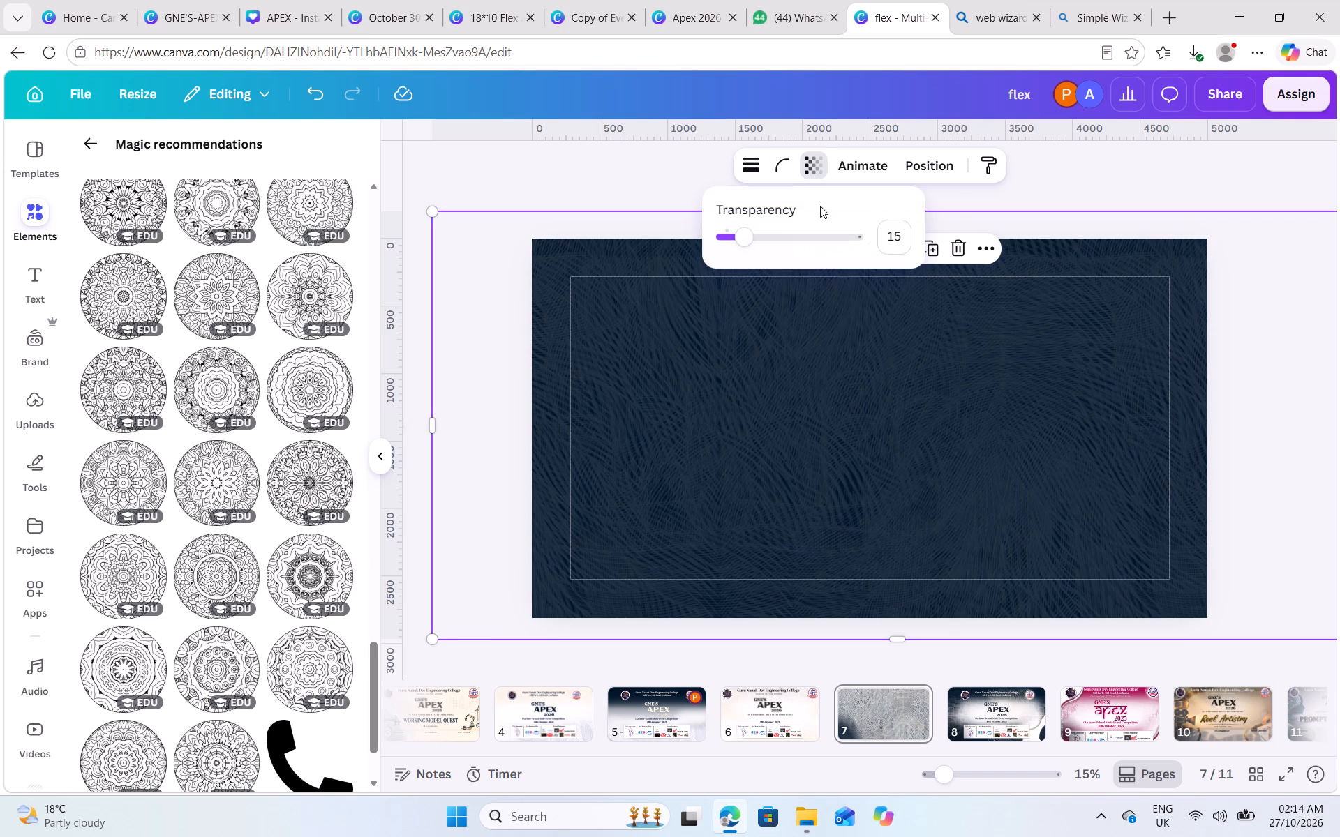
left_click(739, 238)
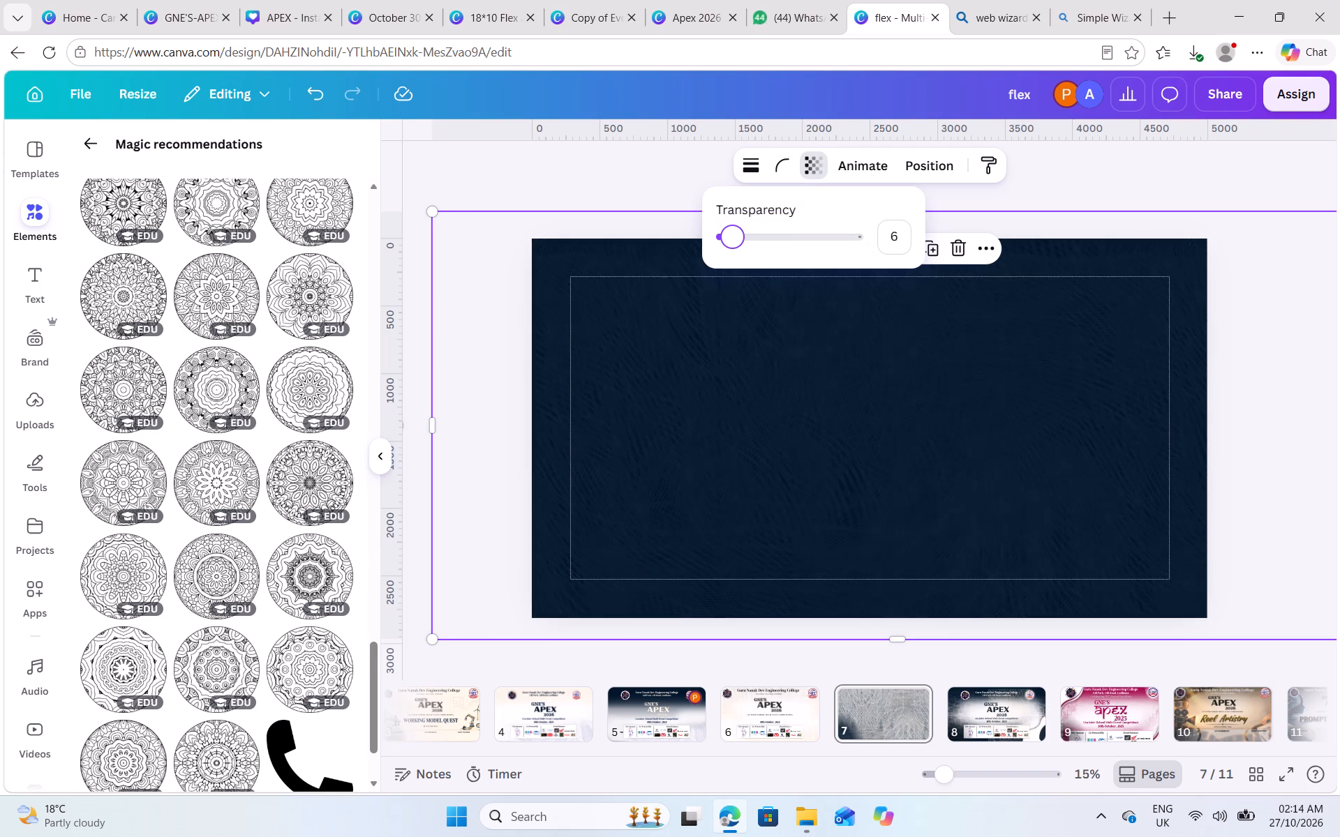
scroll(1076, 437, "down", 2)
Copy the grouped "GNE'S APEX 2026" title from page 5 onto page 7.
left_click(676, 713)
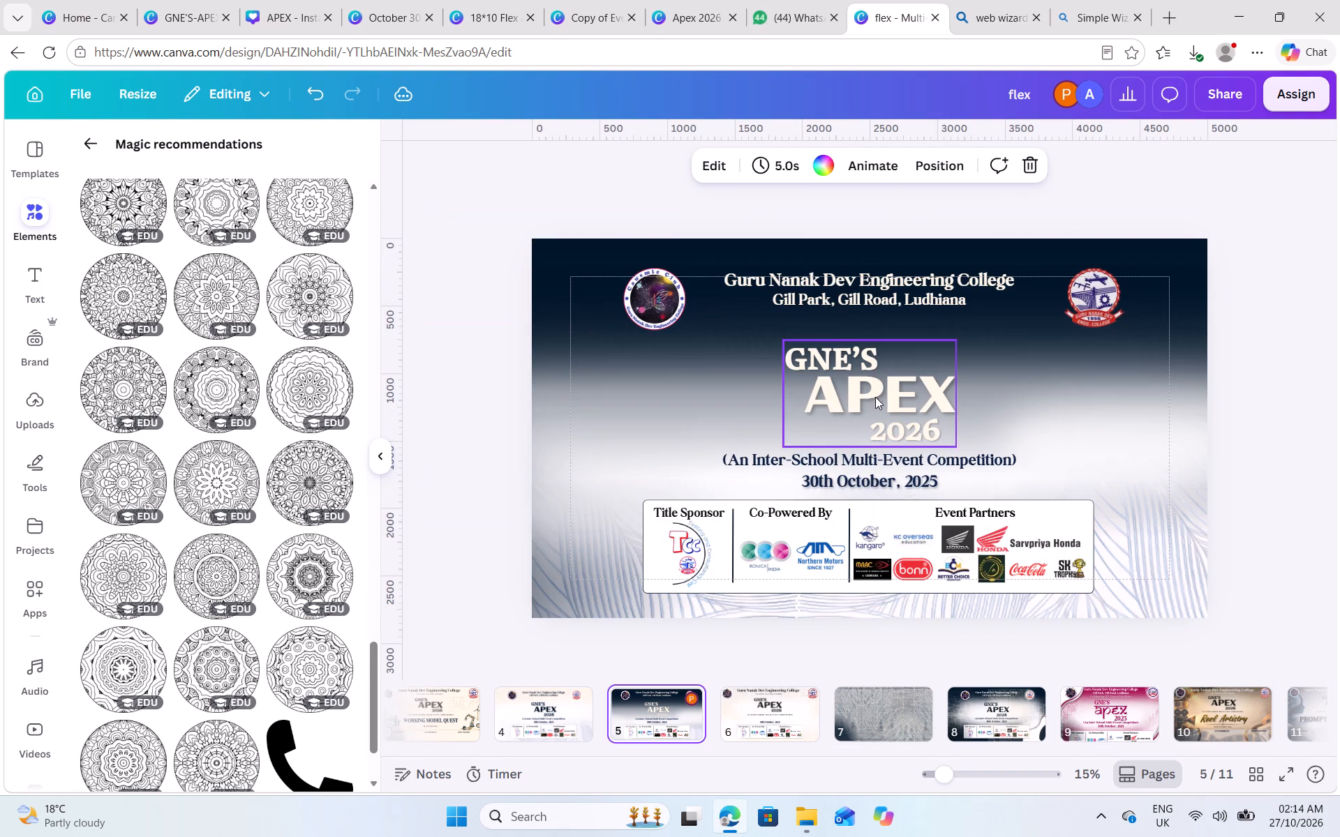
left_click(874, 398)
key("ctrl+c")
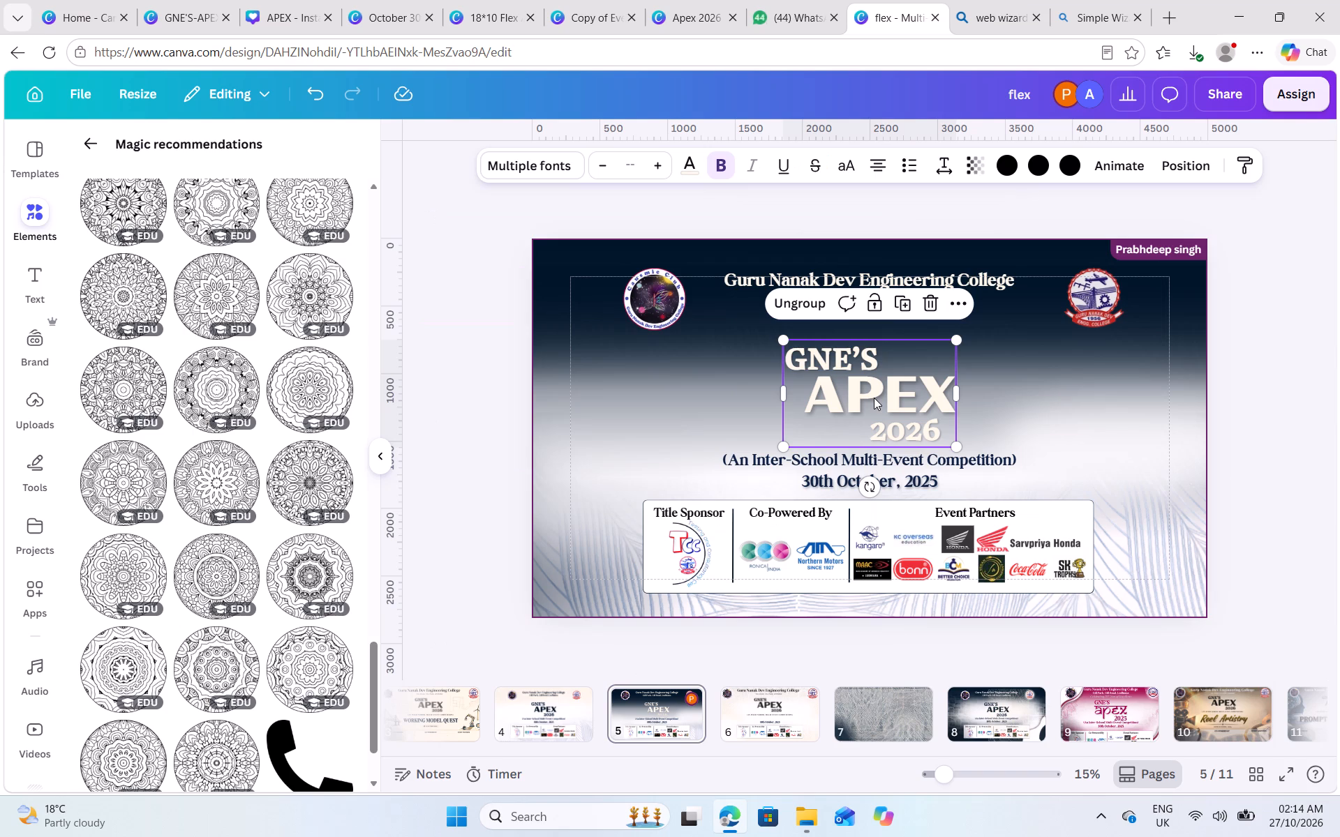
left_click(876, 716)
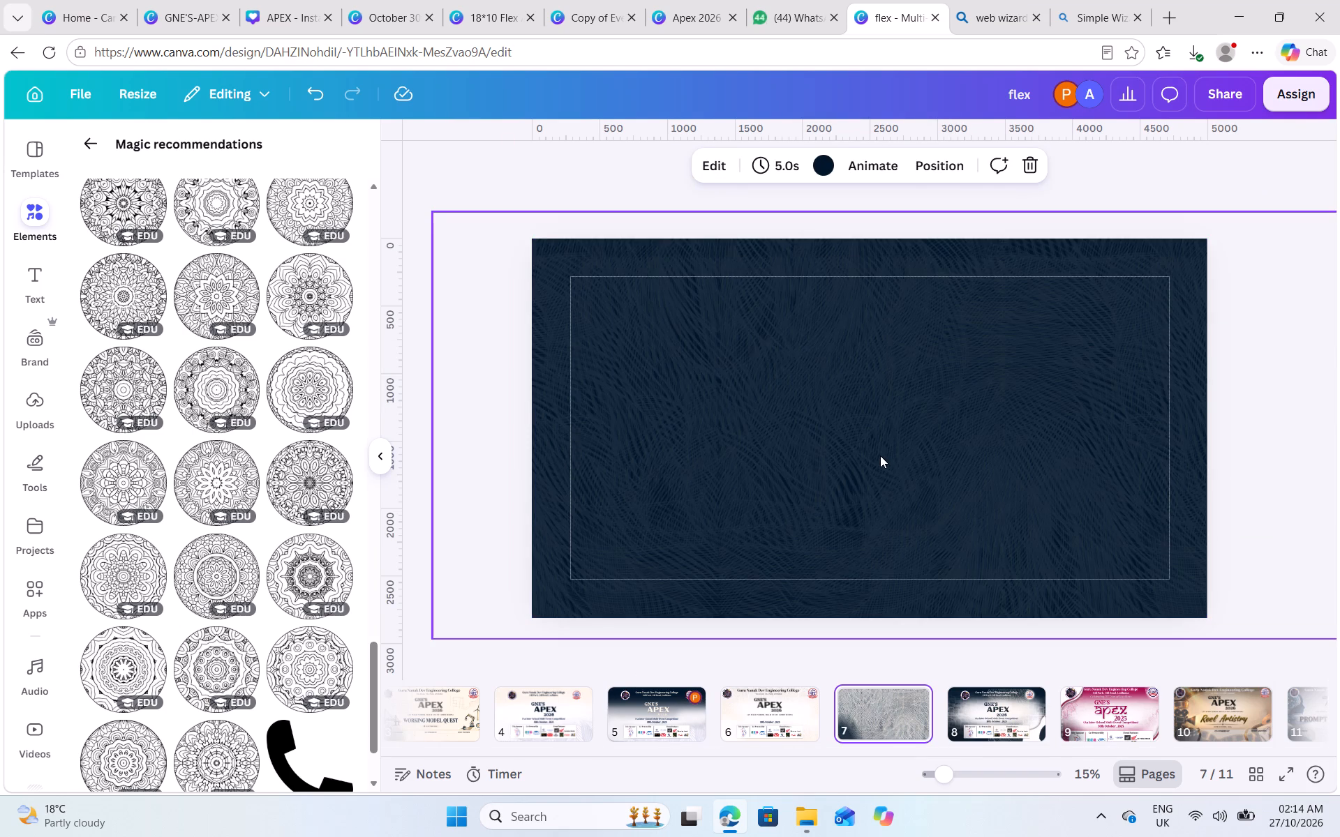
key("ctrl+v")
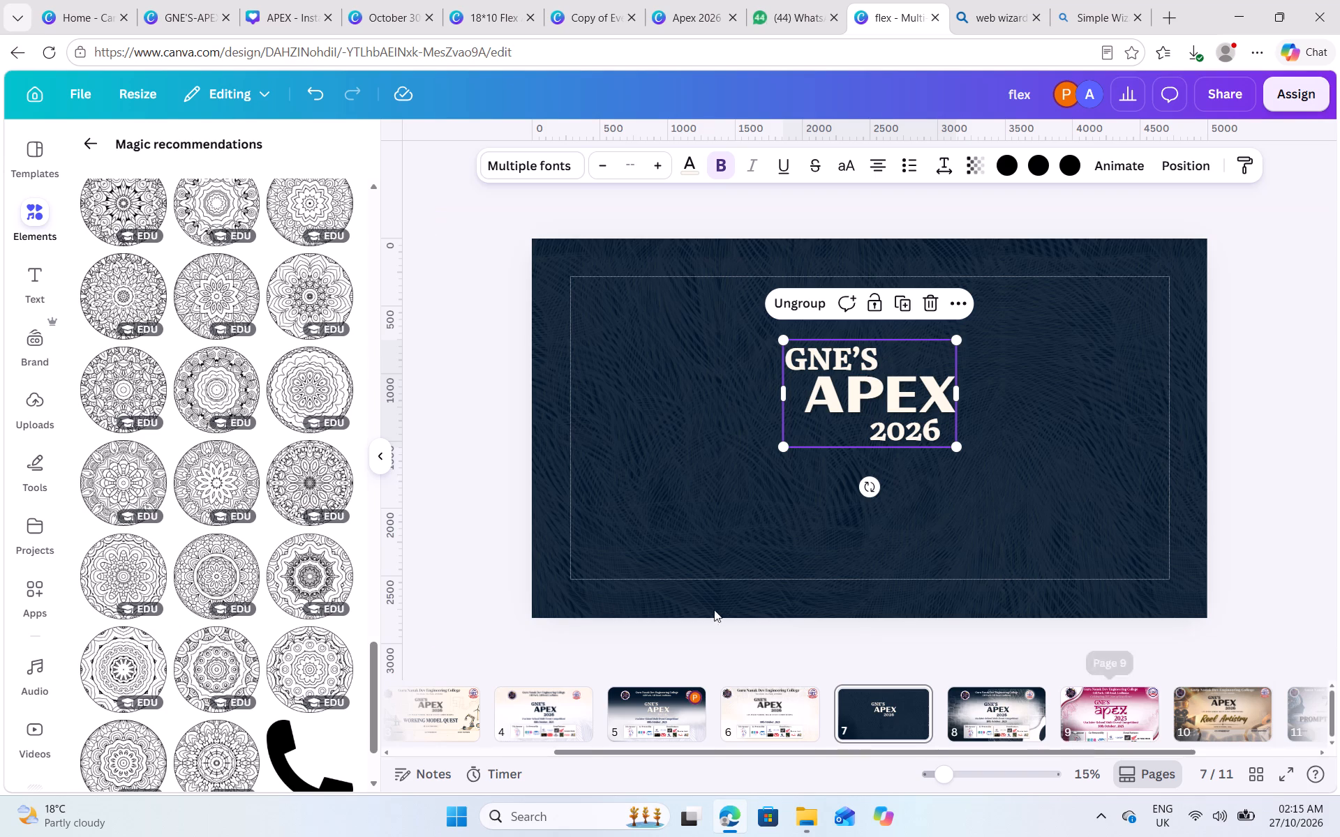
Copy the round club logo beside the college name on page 5 onto page 7.
left_click(664, 709)
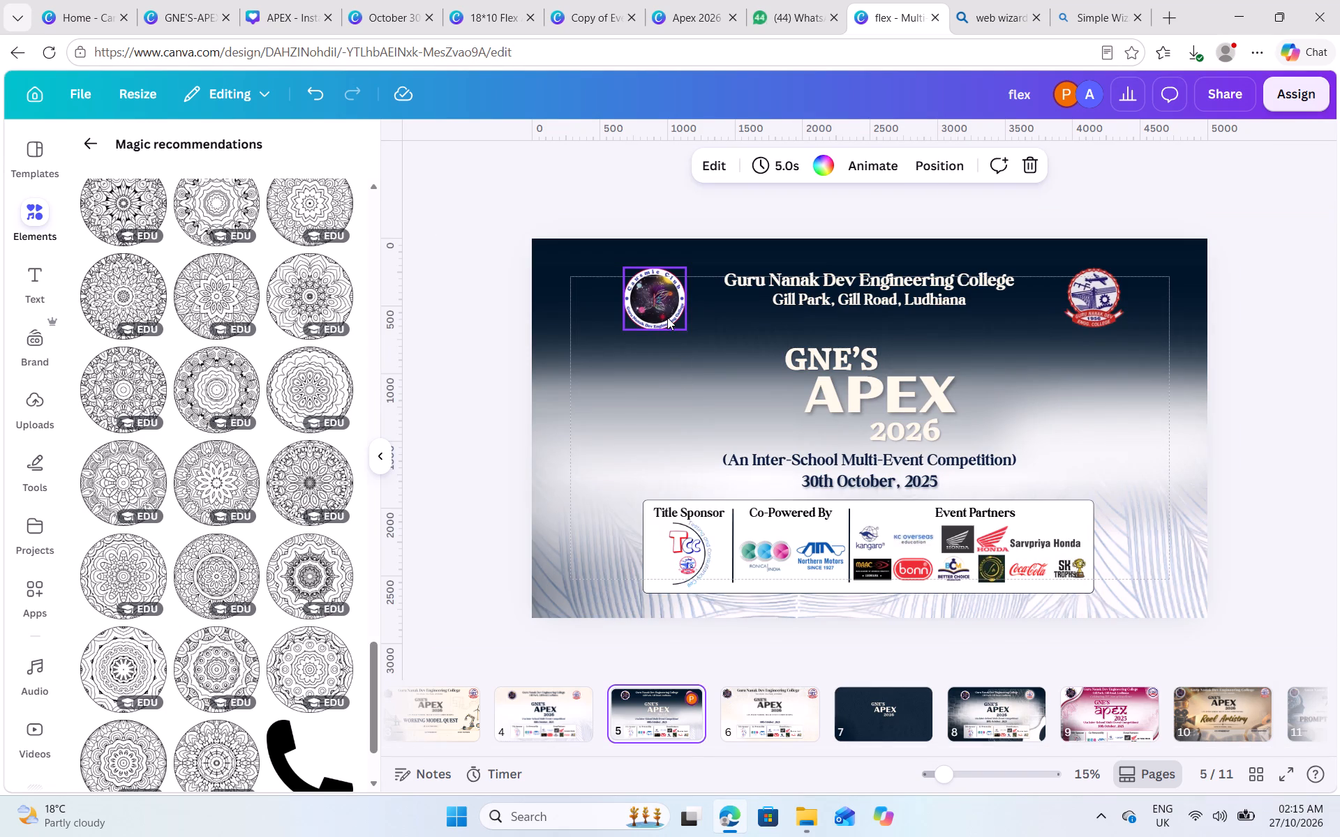
left_click(666, 317)
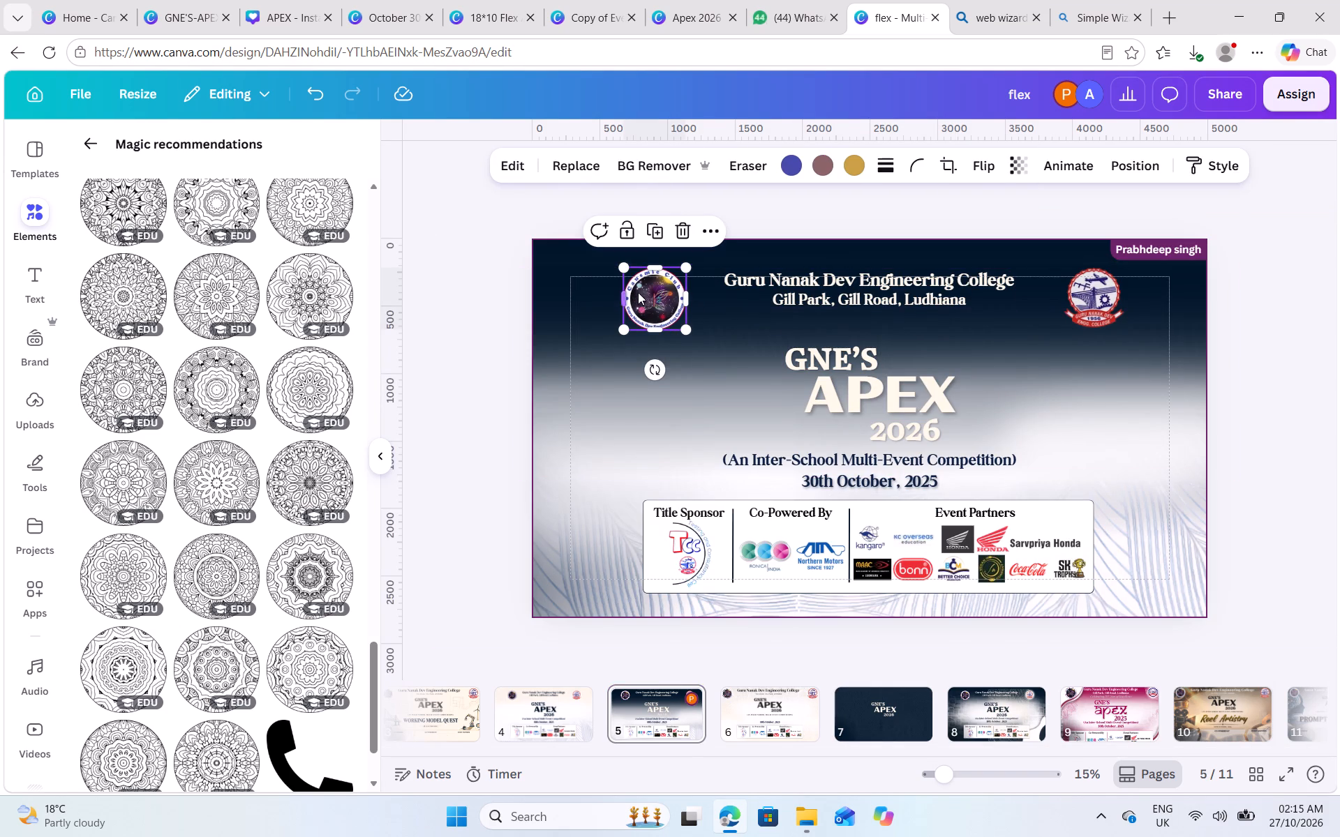
key("ctrl+c")
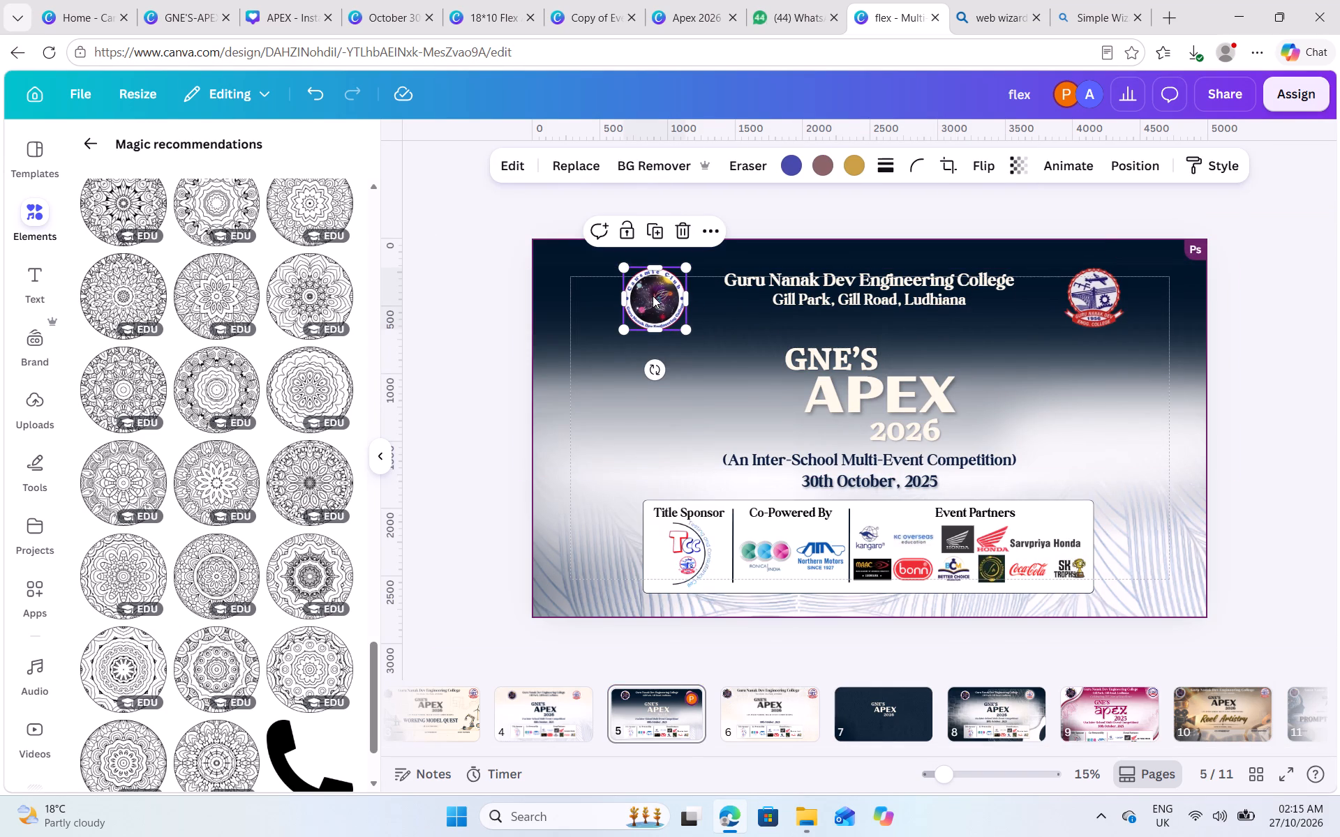
left_click(909, 705)
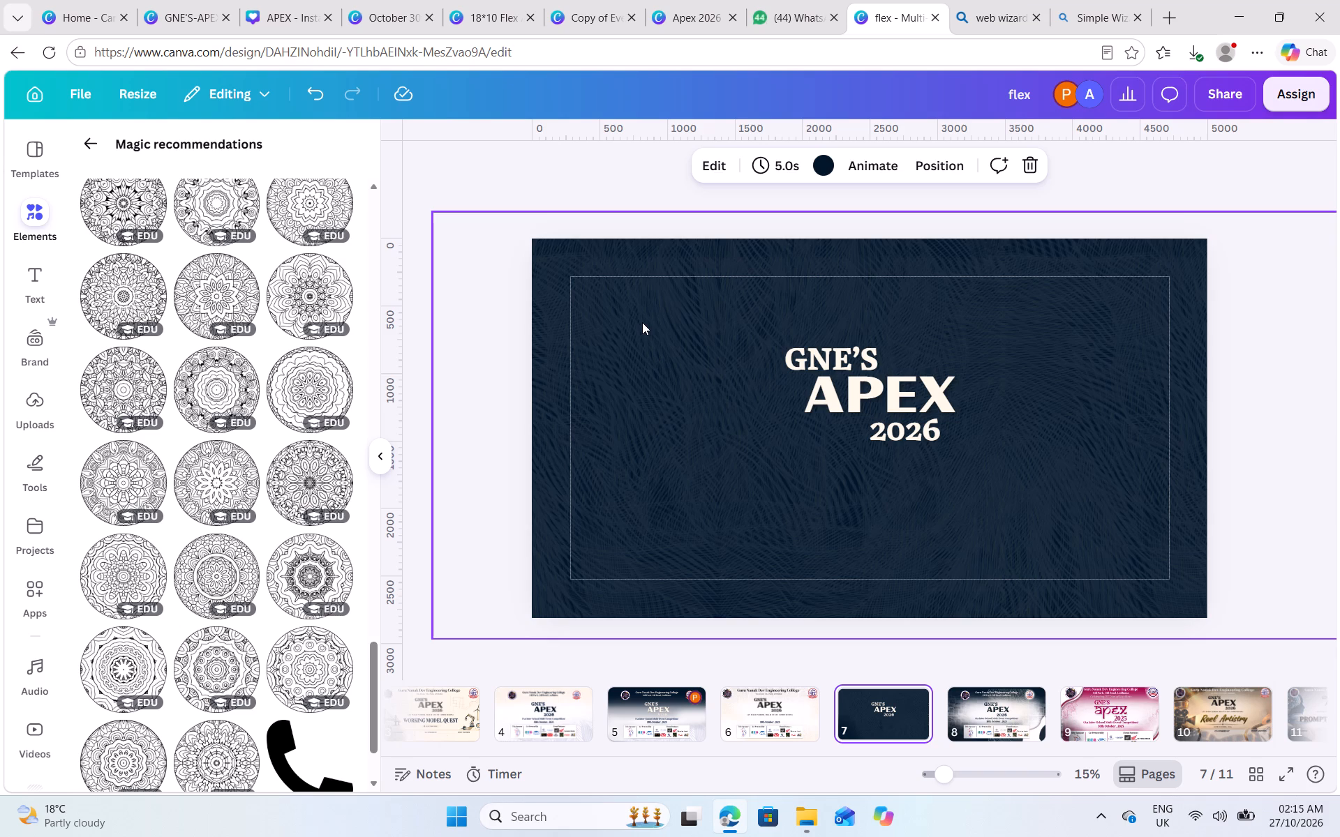
key("ctrl+v")
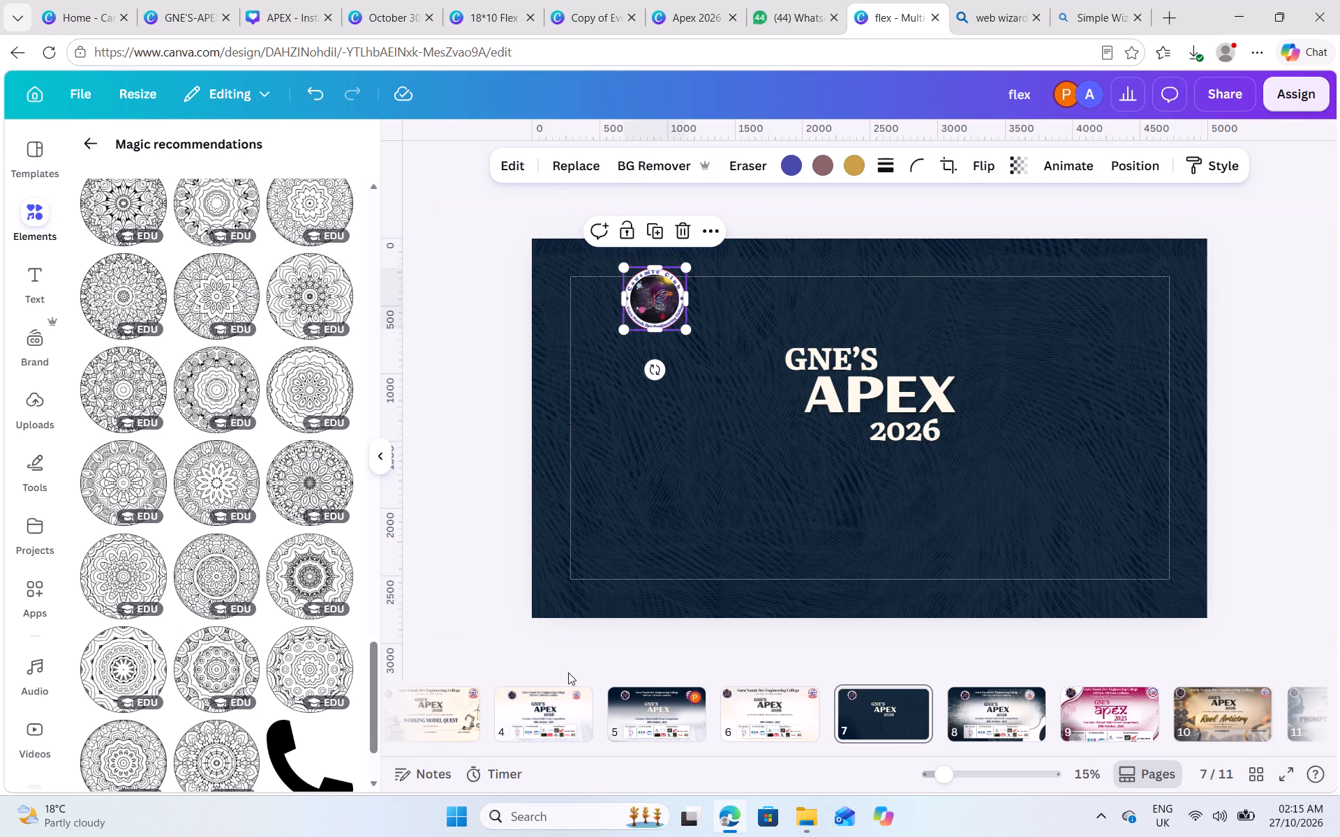
Copy the round college emblem opposite the club logo on page 5 onto page 7.
left_click(649, 710)
left_click(1113, 304)
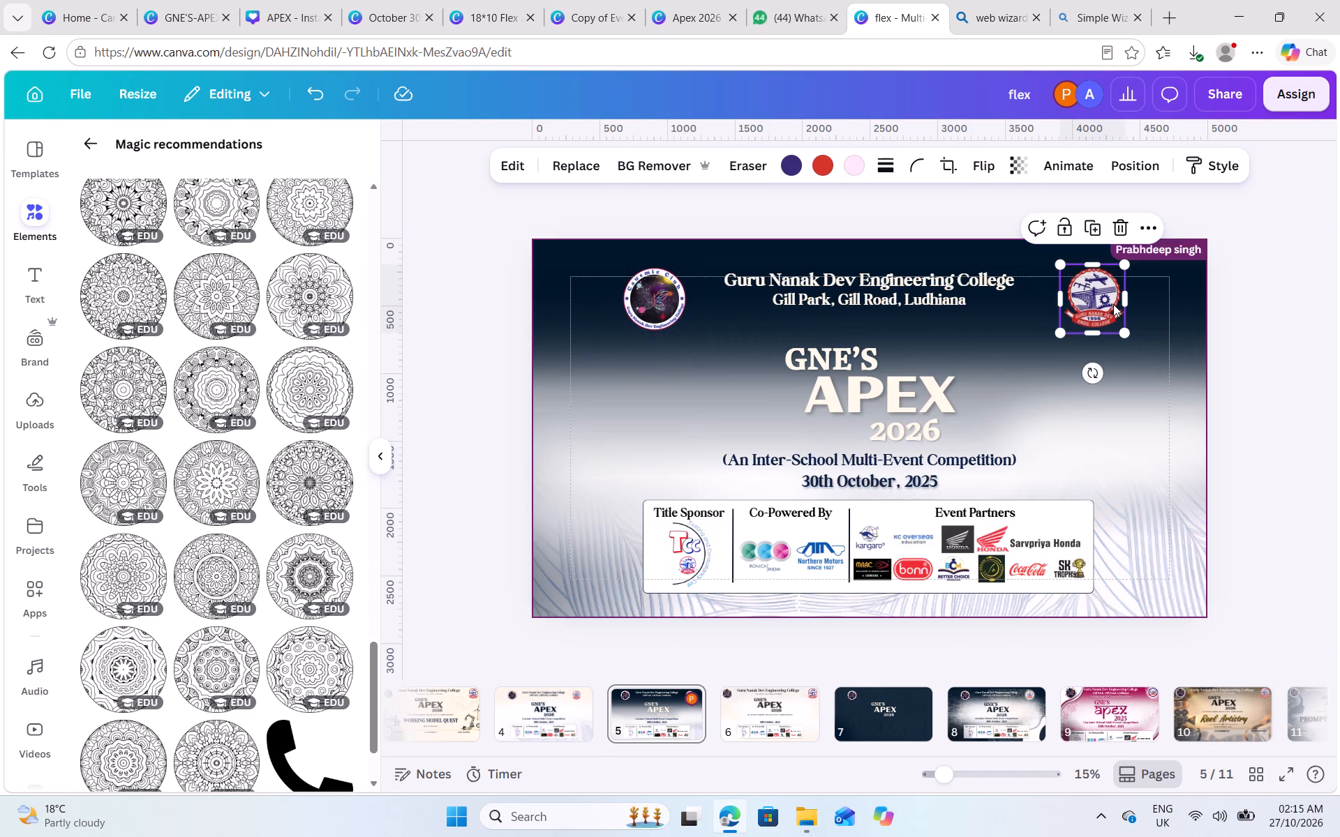
key("ctrl+c")
left_click(923, 715)
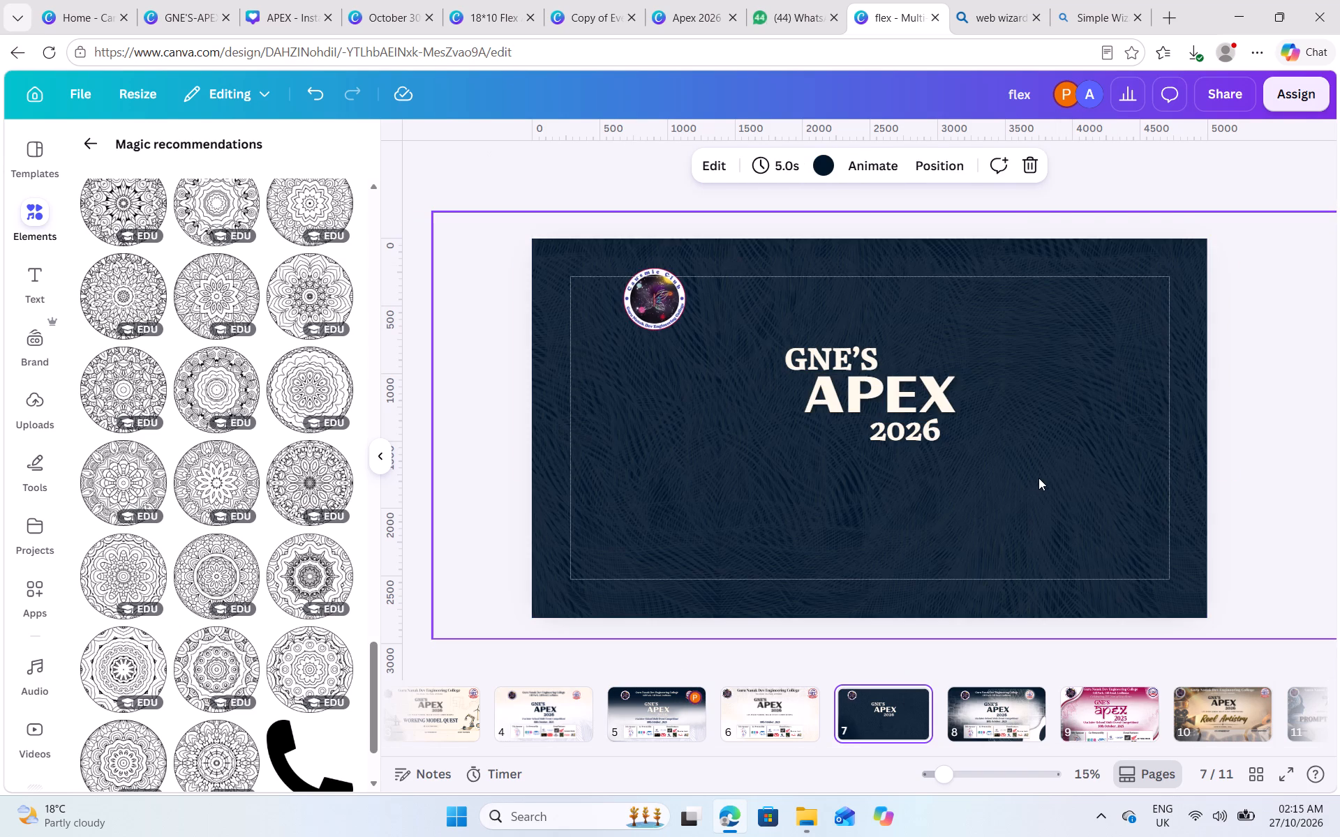
key("ctrl+v")
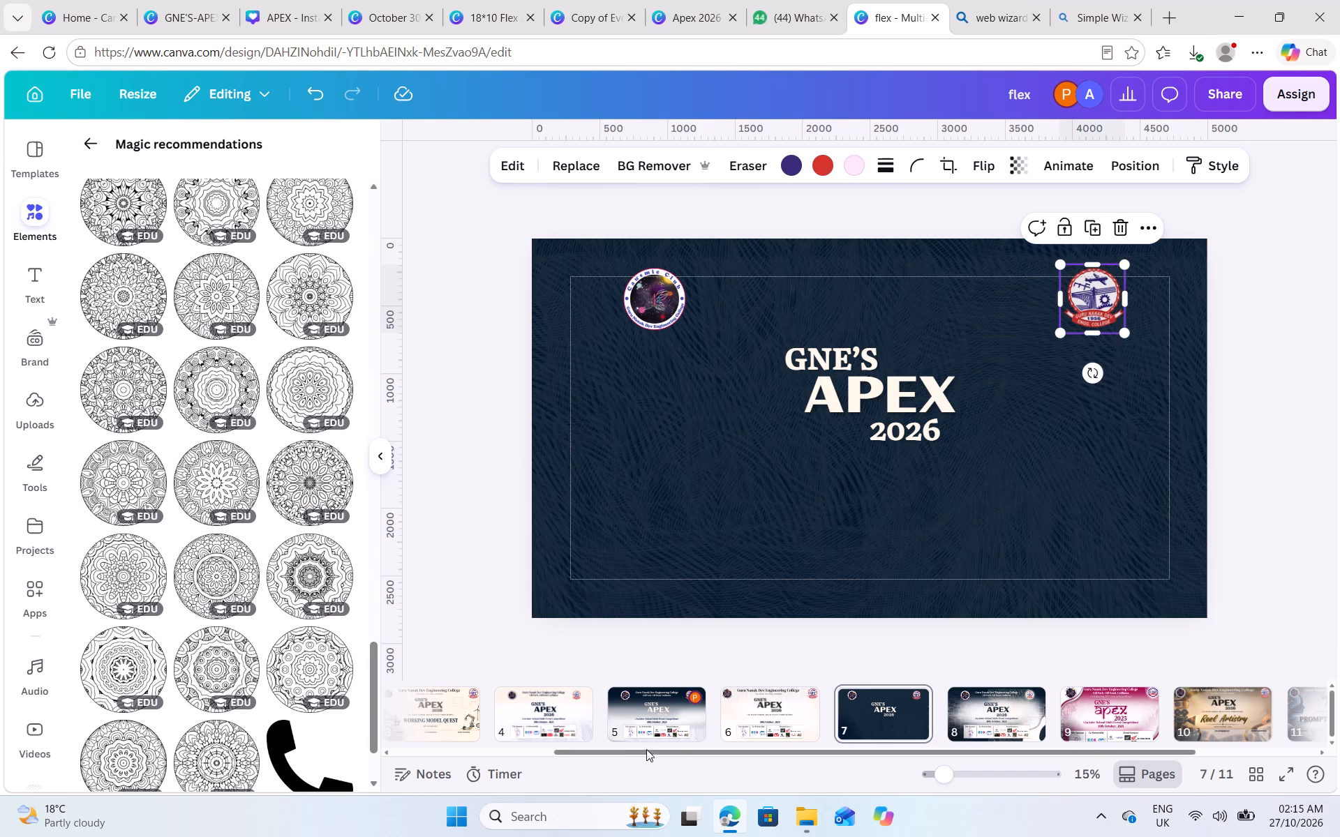
Copy the "Guru Nanak Dev Engineering College" heading with its Gill Park address line from page 5 onto page 7.
left_click(654, 721)
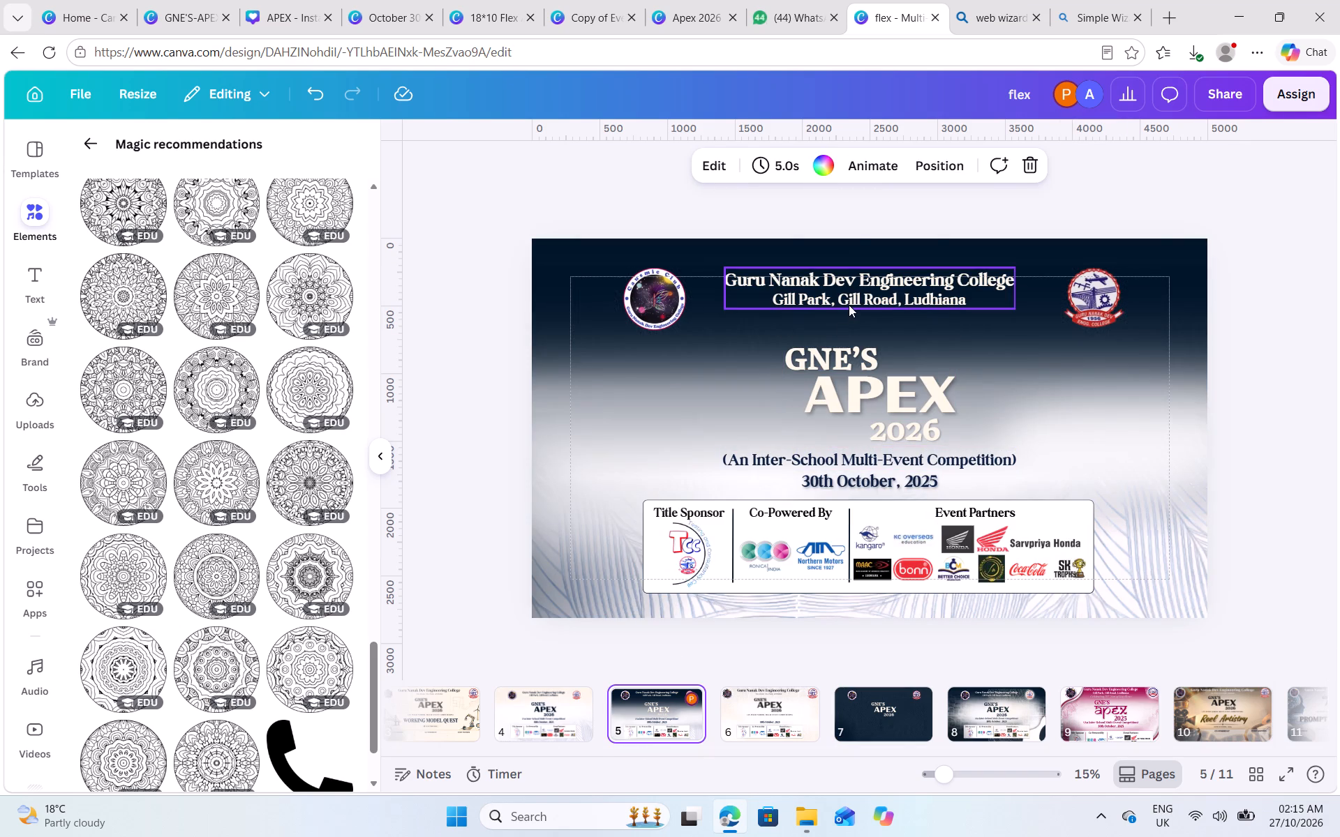
left_click(849, 305)
key("ctrl+c")
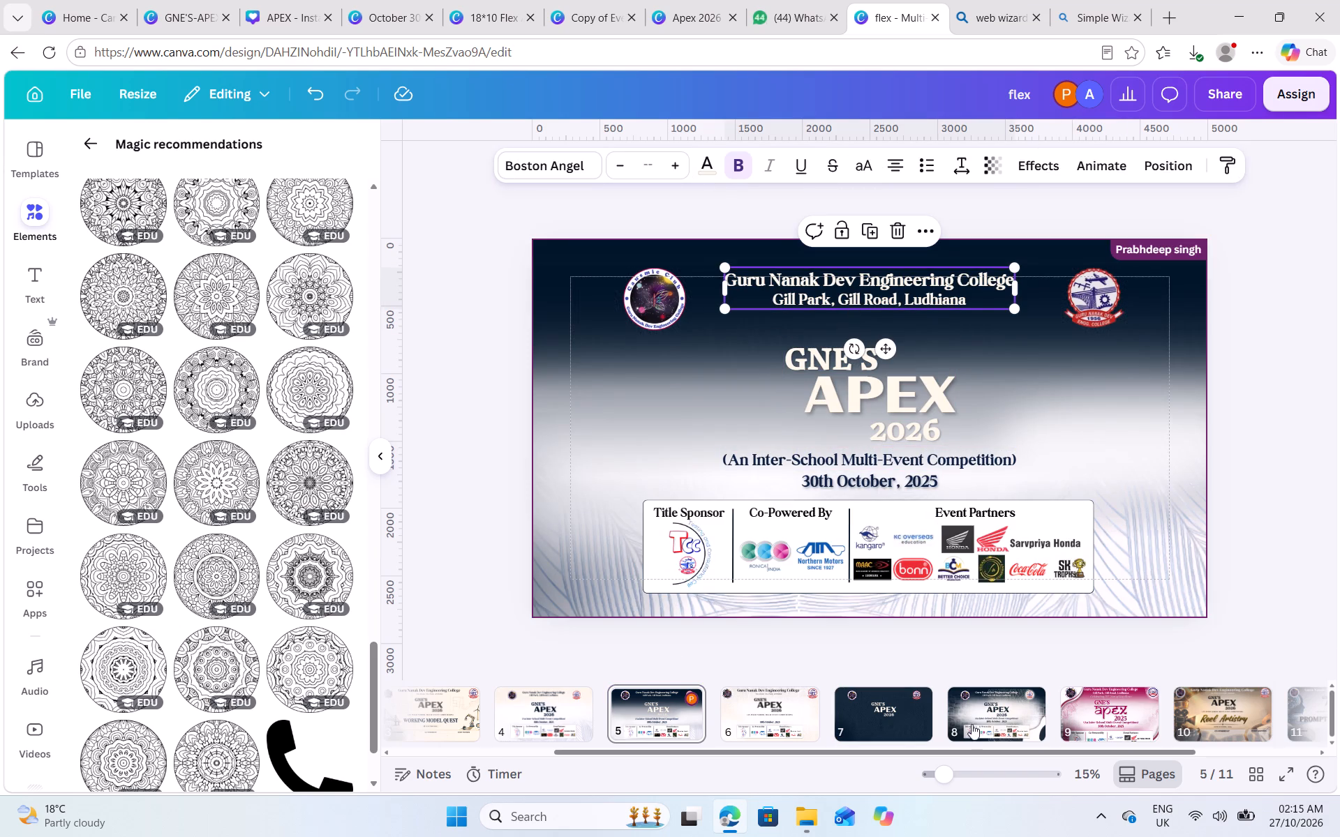
left_click(894, 707)
key("ctrl+v")
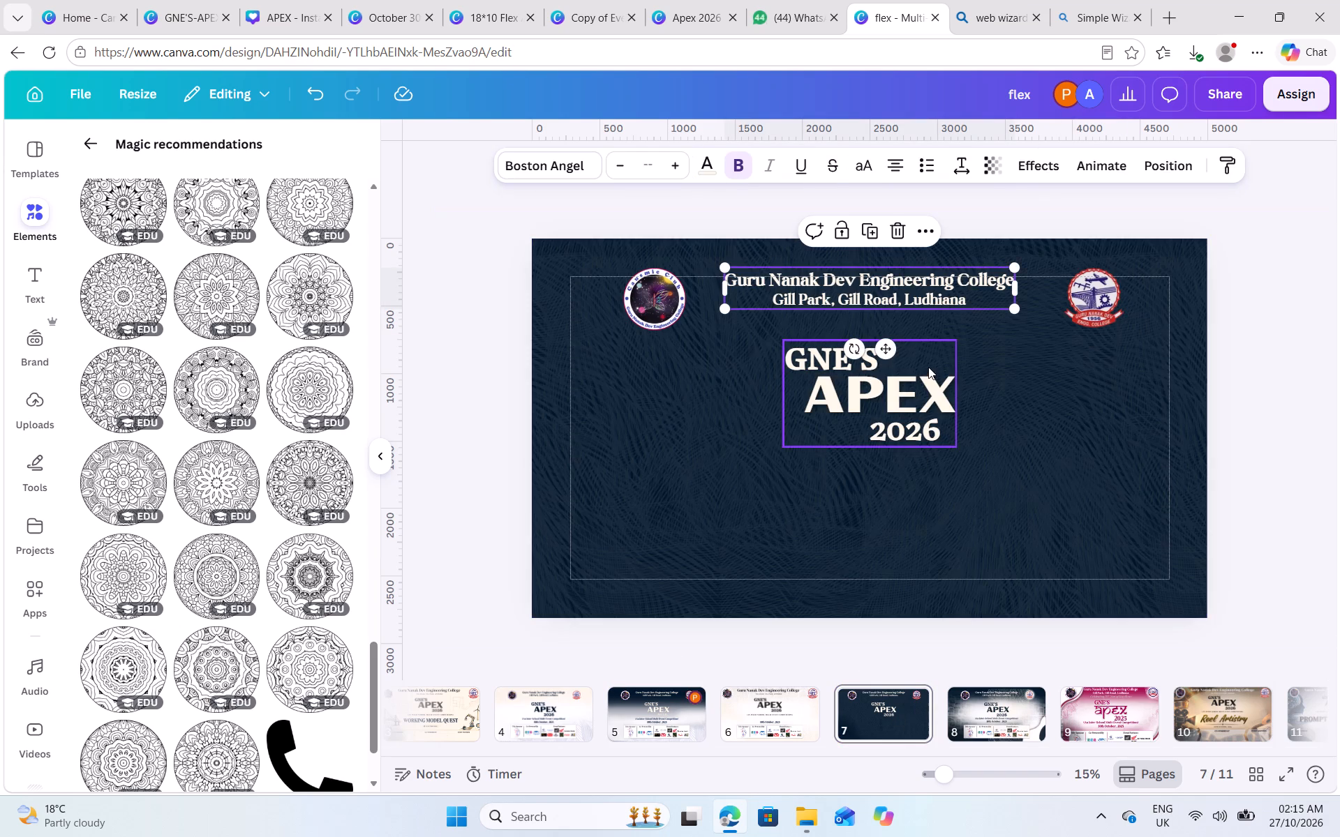
Inspect page 5's layer stack for the elements still missing from page 7.
left_click(660, 711)
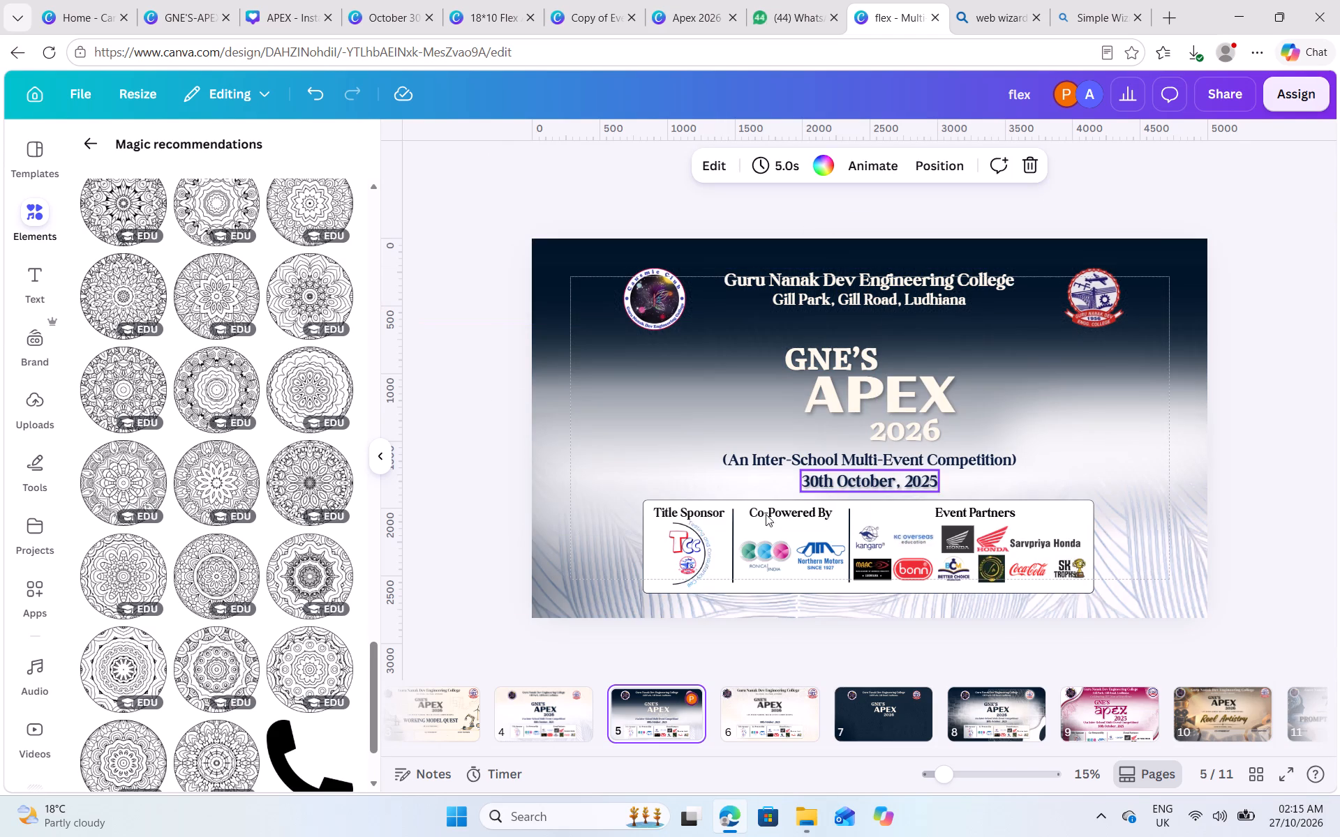
left_click(948, 166)
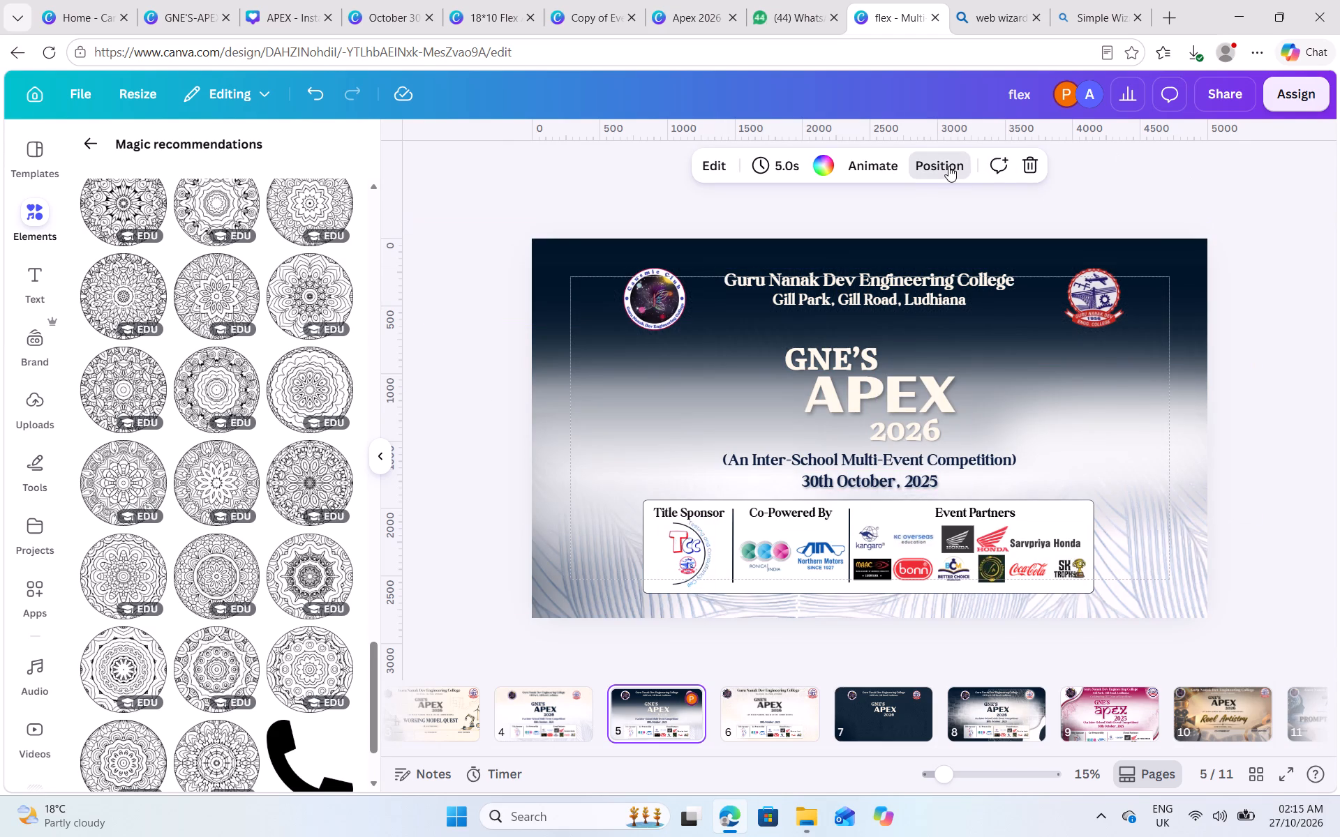
scroll(263, 306, "down", 15)
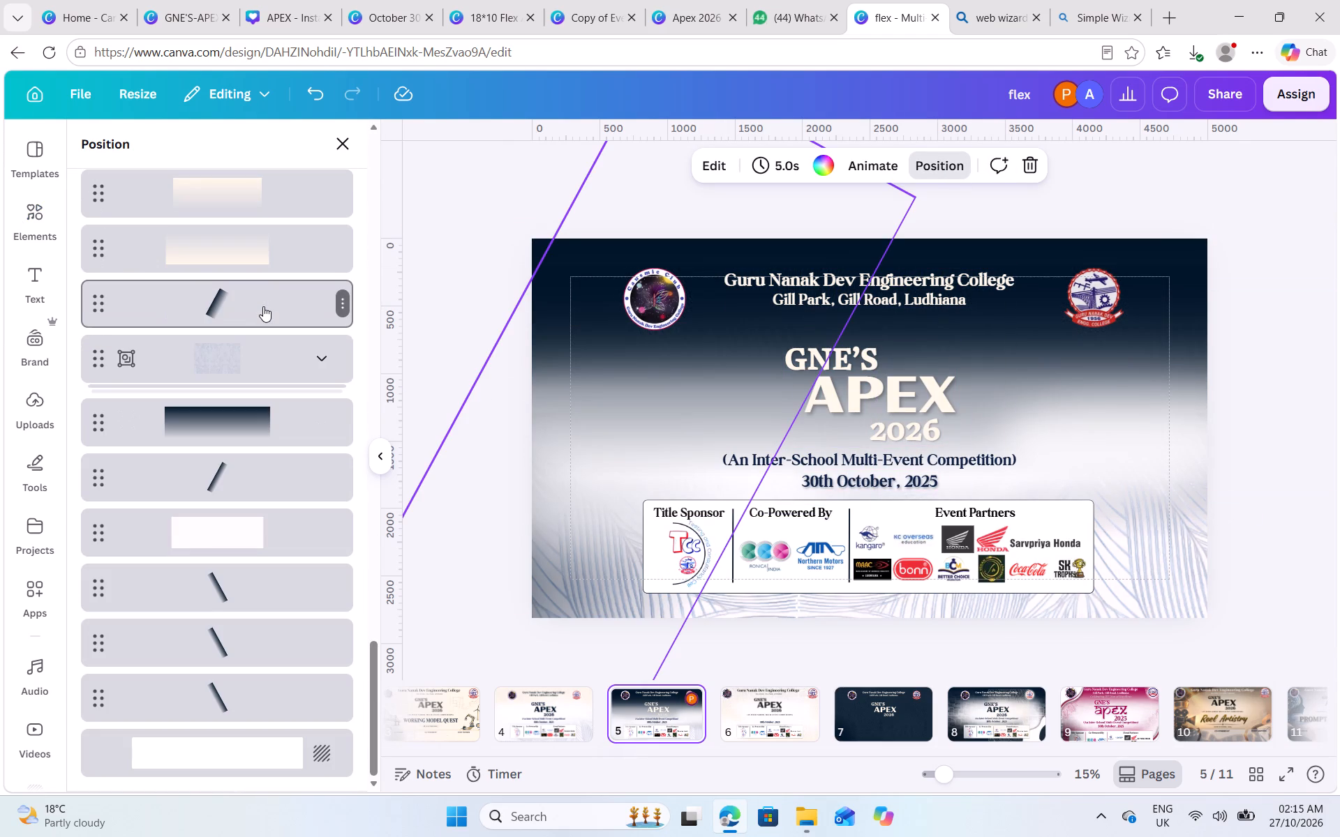
scroll(263, 306, "up", 1)
Move the gold line pattern on page 8 off the sponsor box, up over the banner's upper-left area.
left_click(1008, 734)
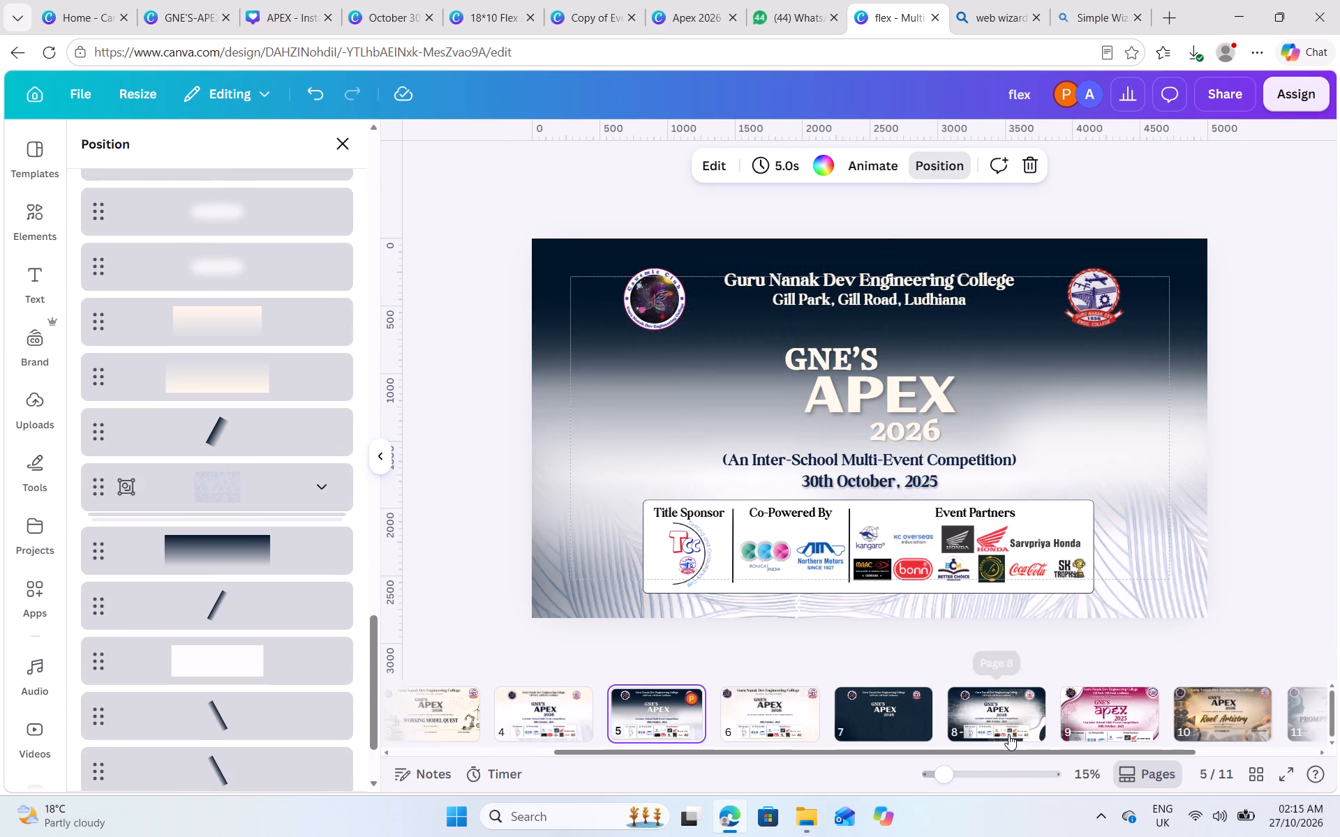
left_click(768, 536)
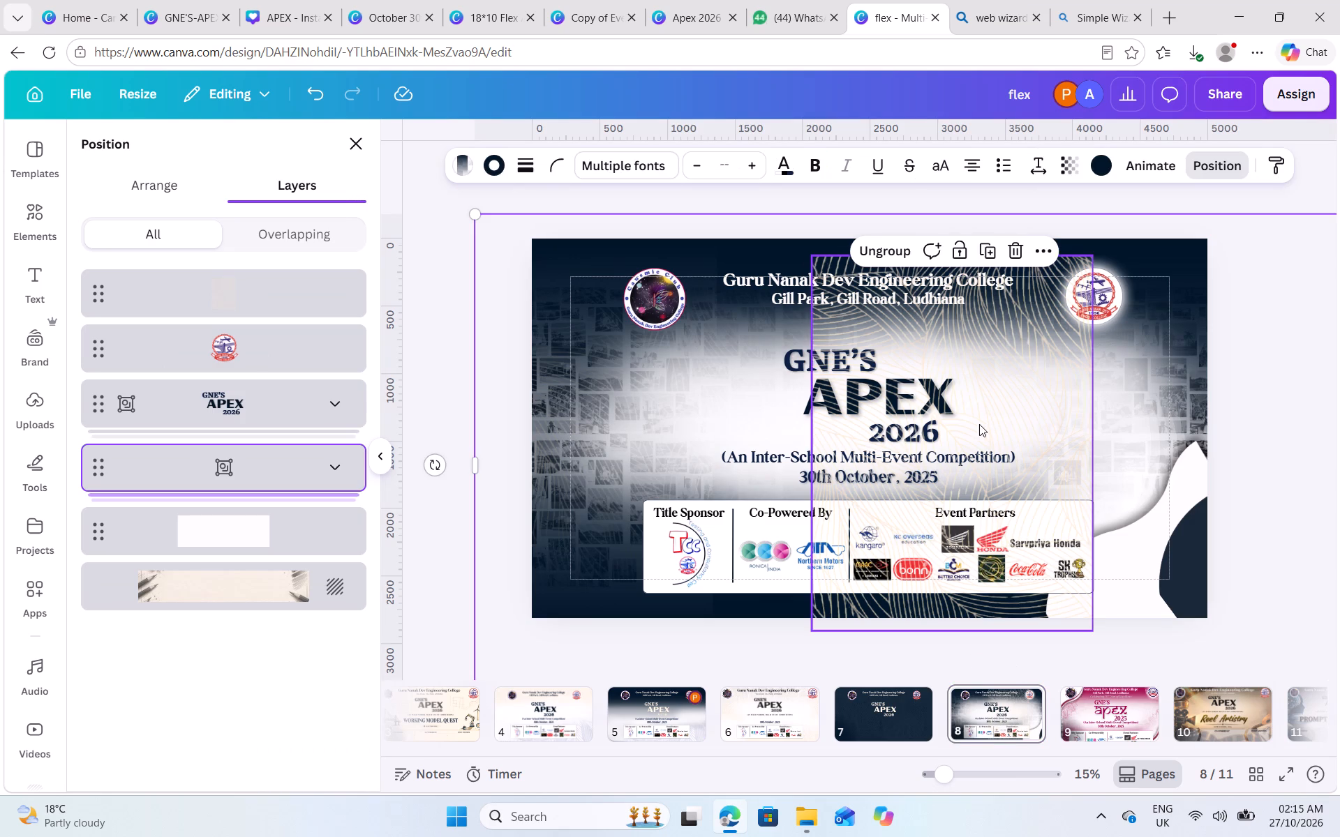
left_click_drag(962, 428, 760, 227)
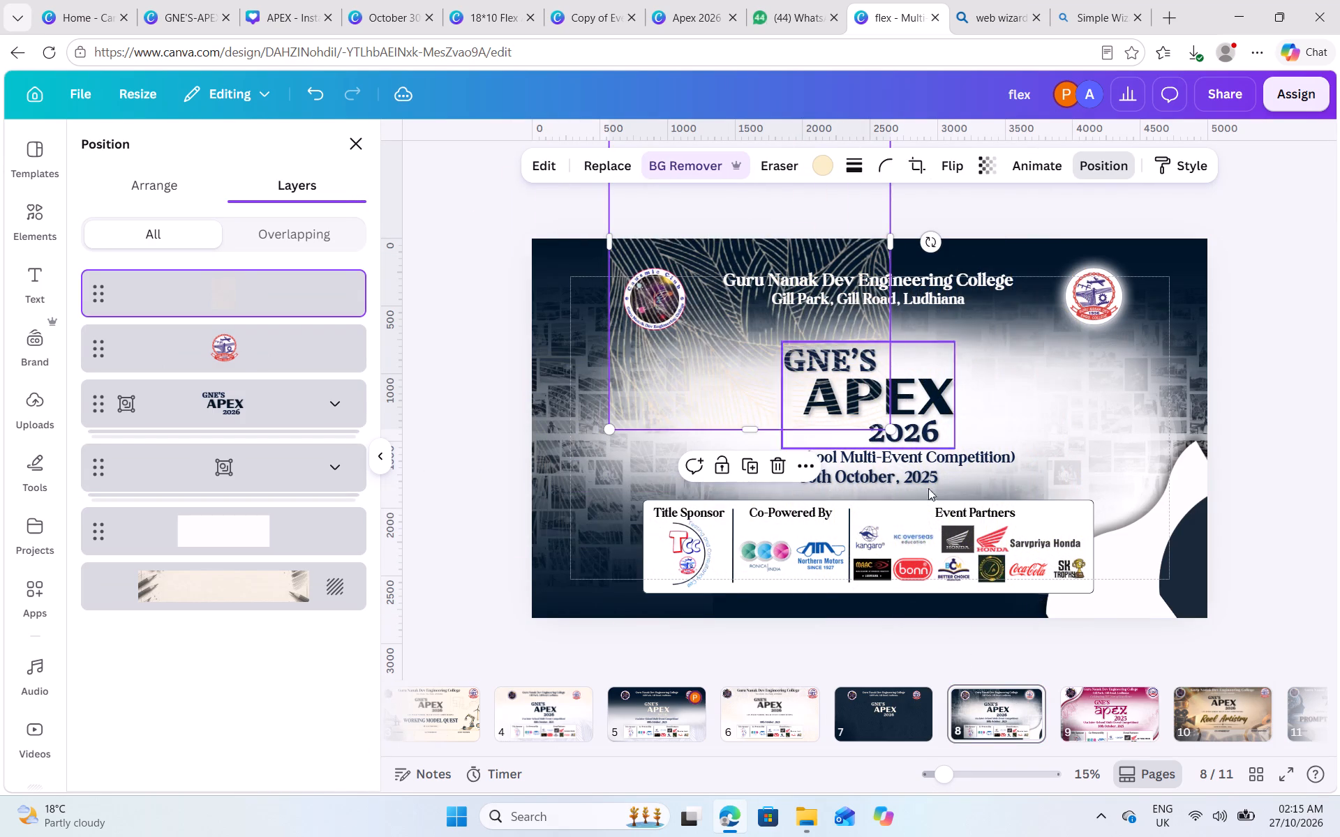
Examine how the sponsor headings and logos are grouped on page 8 and in page 9's layer list.
left_click(609, 510)
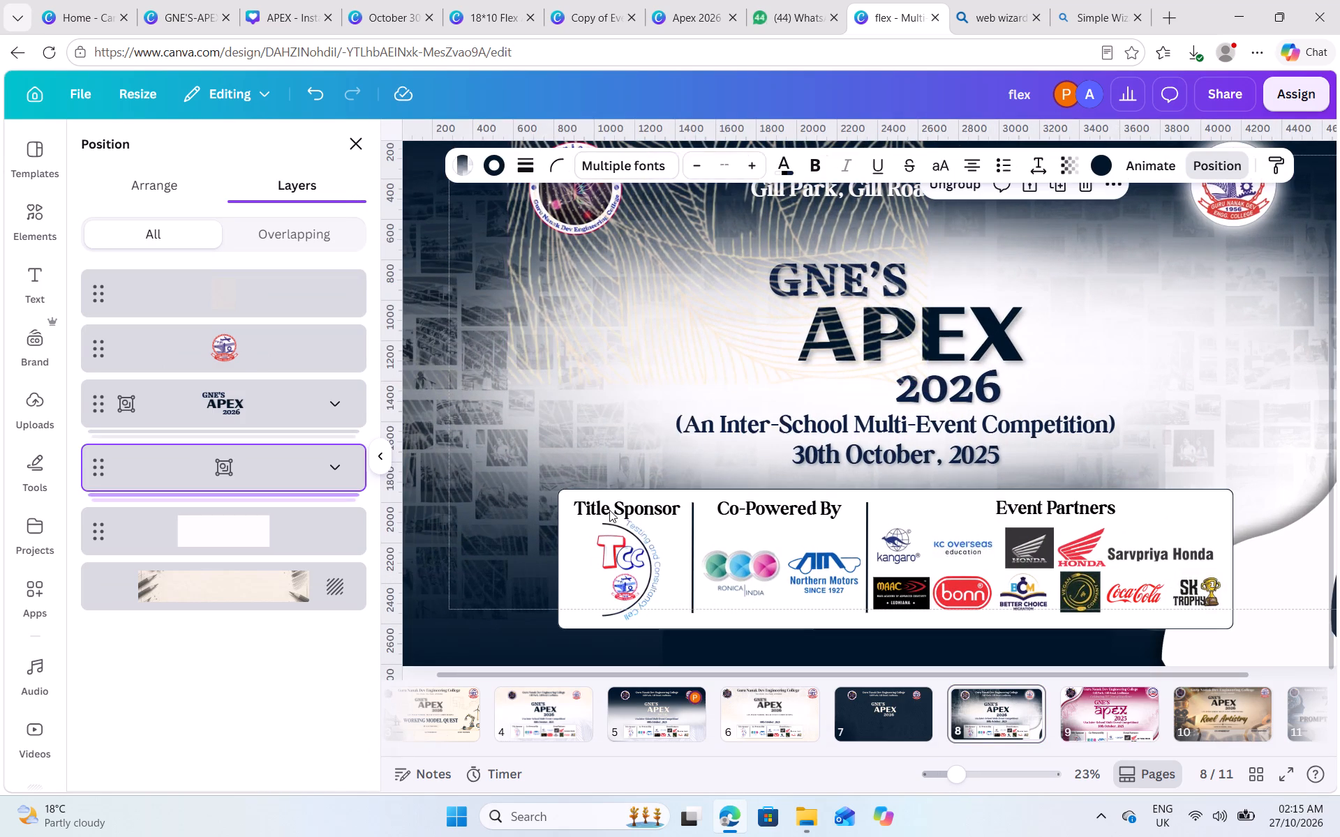
left_click(609, 510)
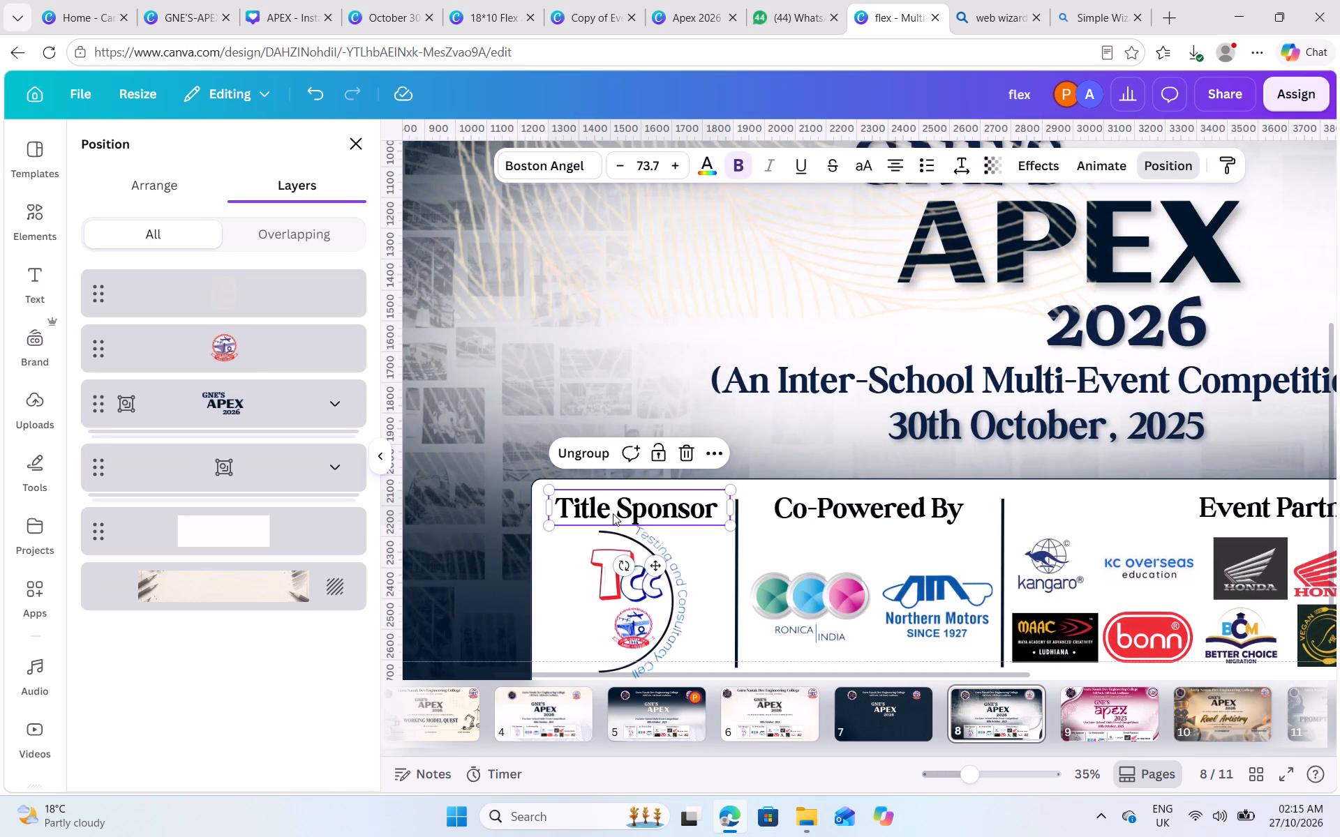
left_click(589, 572)
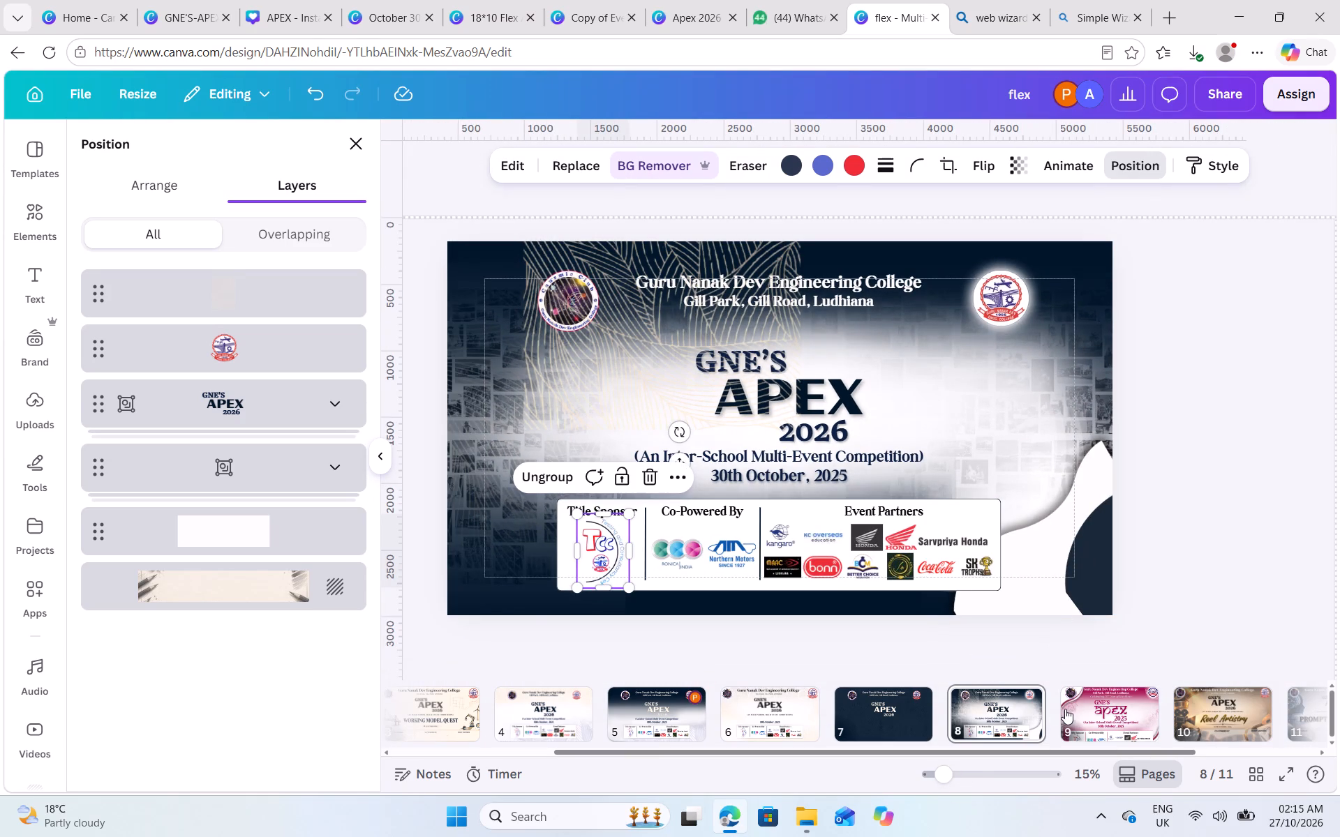
left_click(1072, 707)
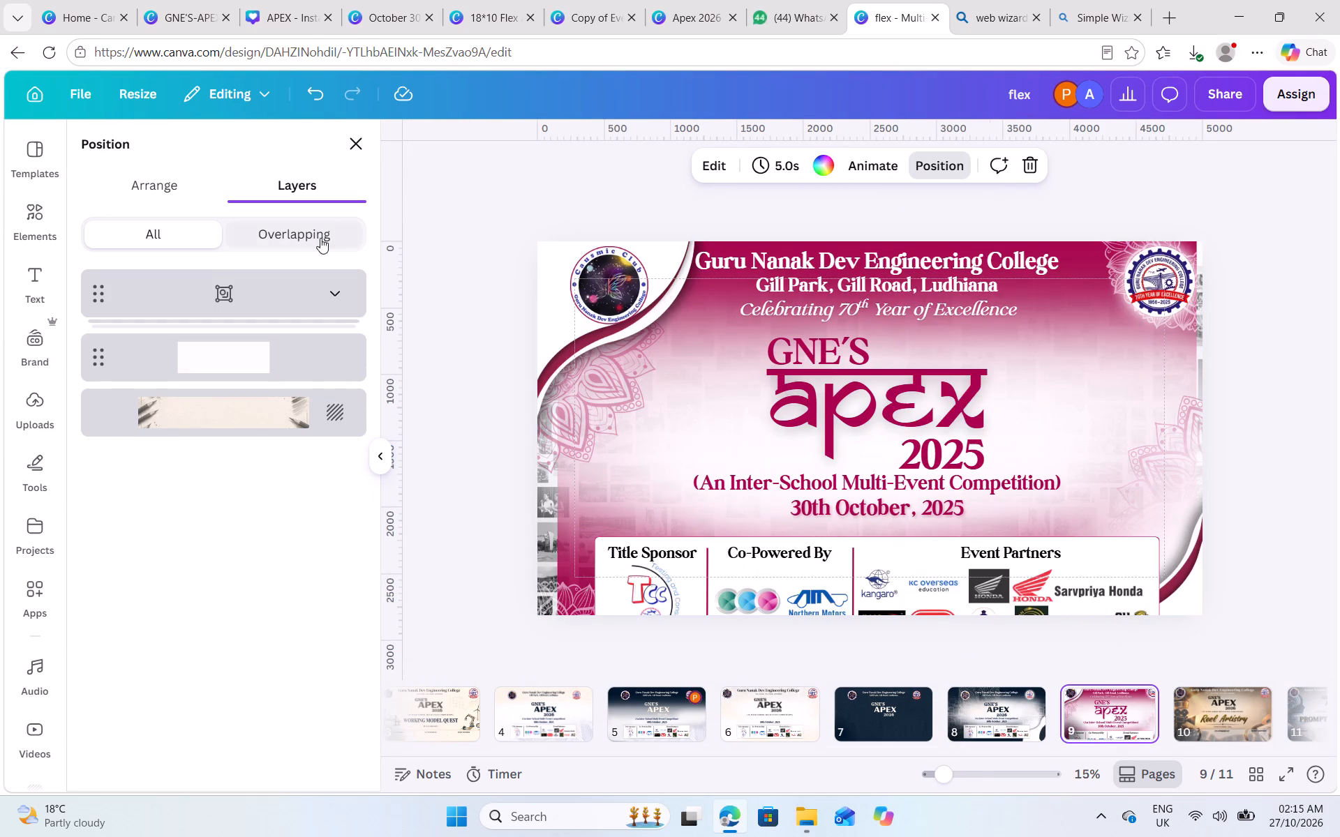
left_click(331, 288)
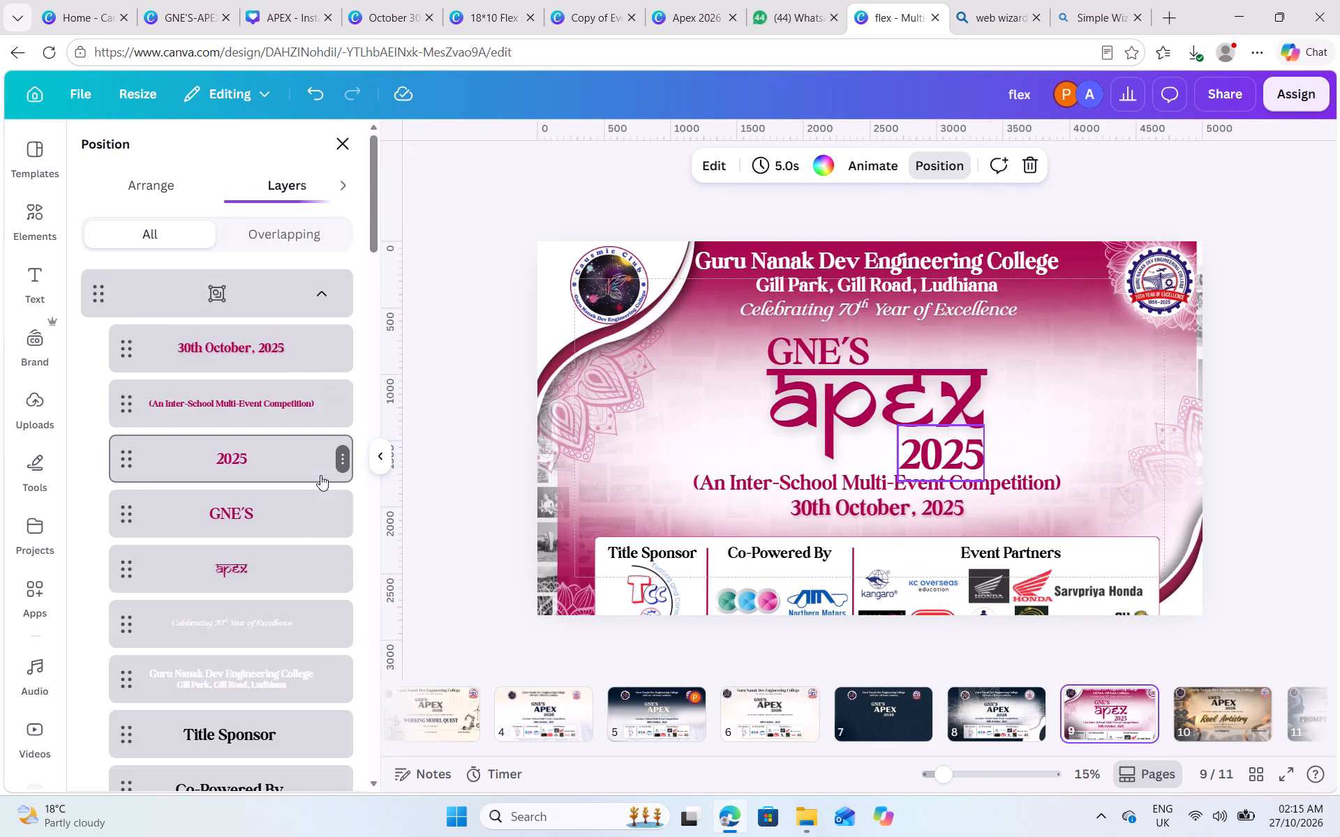
scroll(320, 475, "down", 8)
scroll(320, 475, "up", 1)
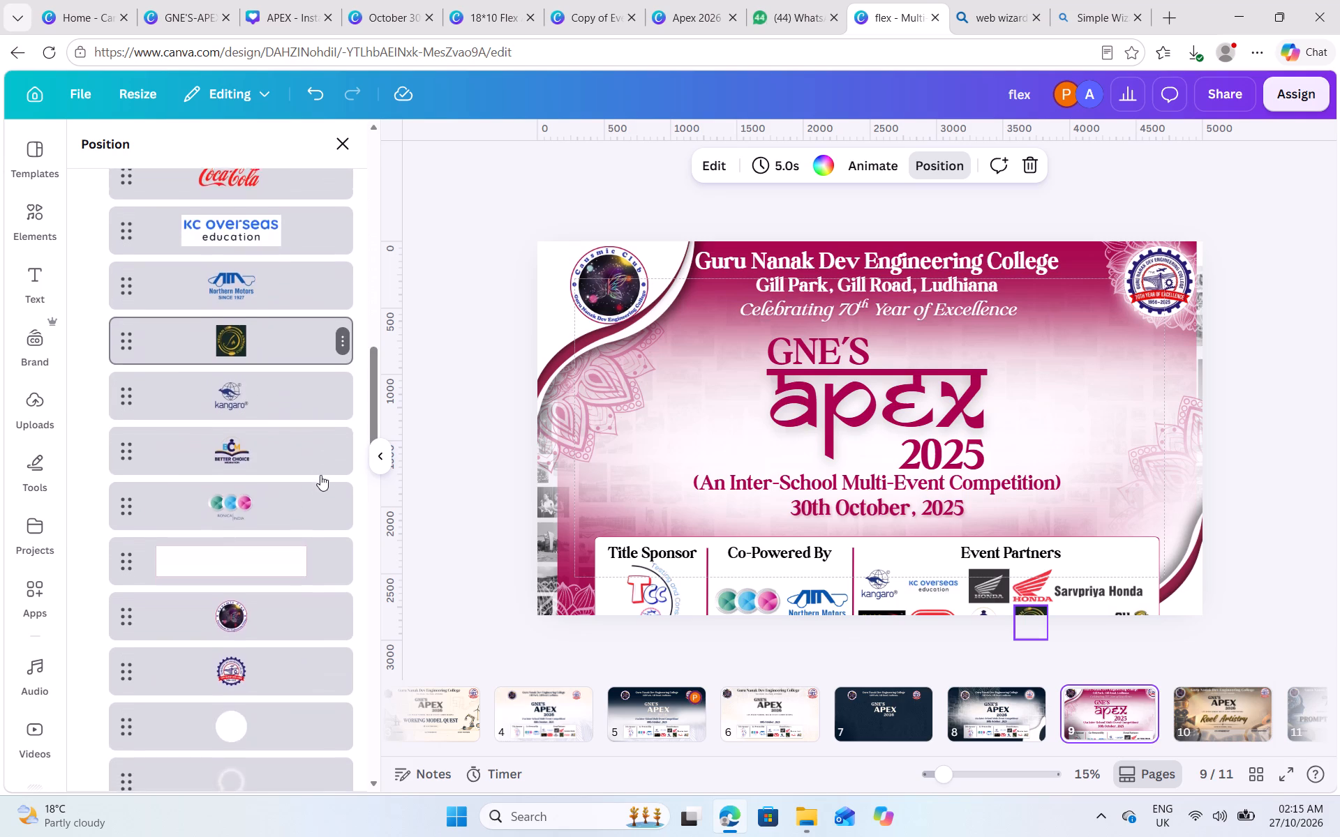
scroll(320, 475, "up", 4)
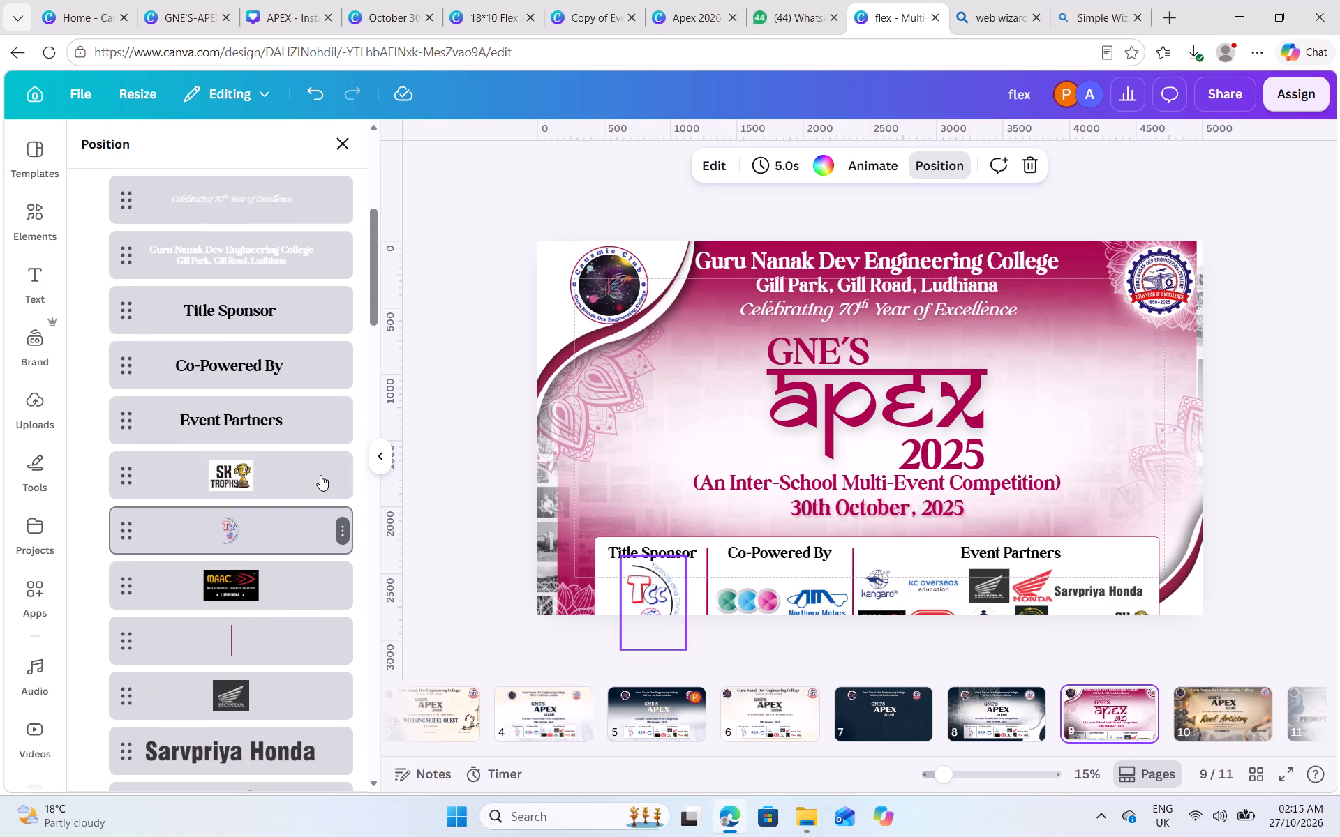
left_click(254, 314)
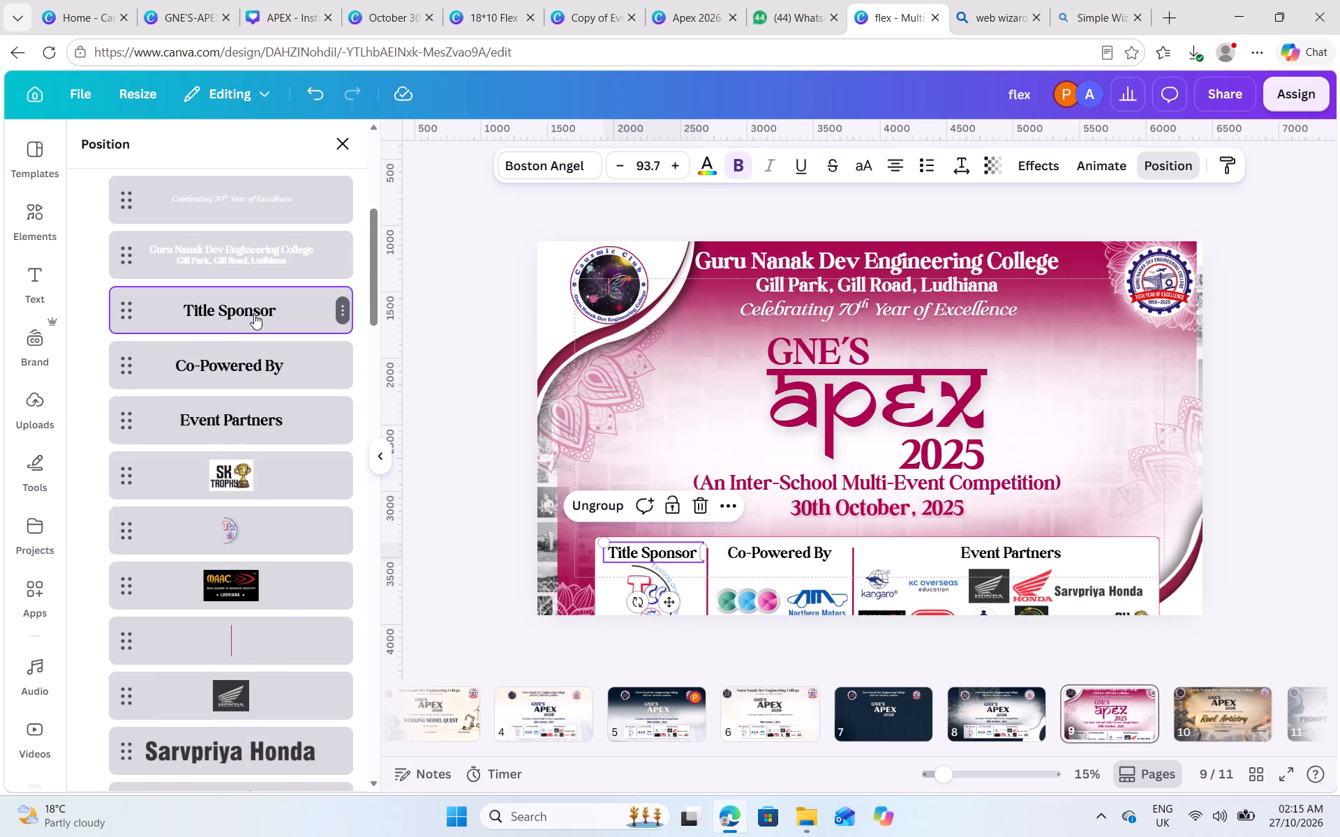
scroll(211, 645, "down", 4, "shift")
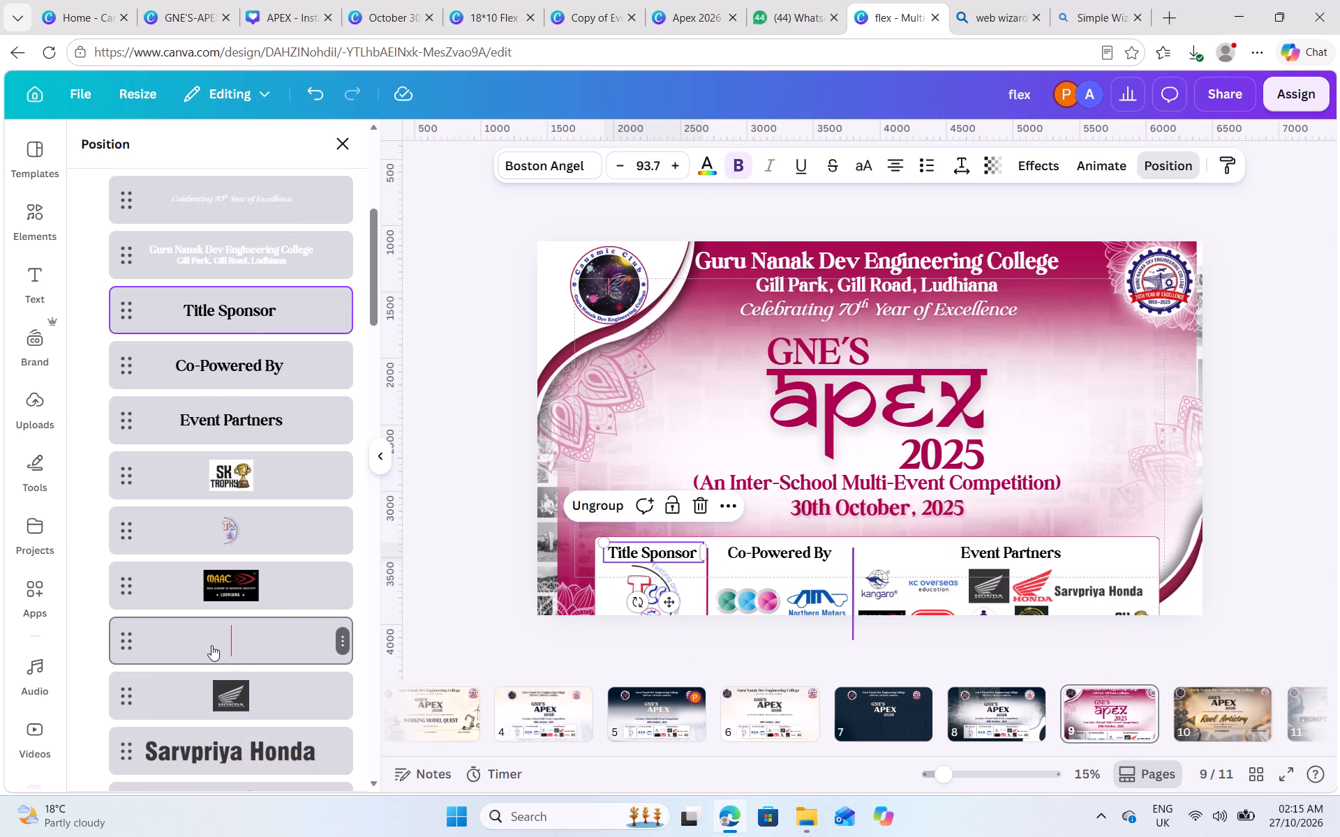
scroll(211, 645, "down", 1, "shift")
left_click(231, 757, "shift")
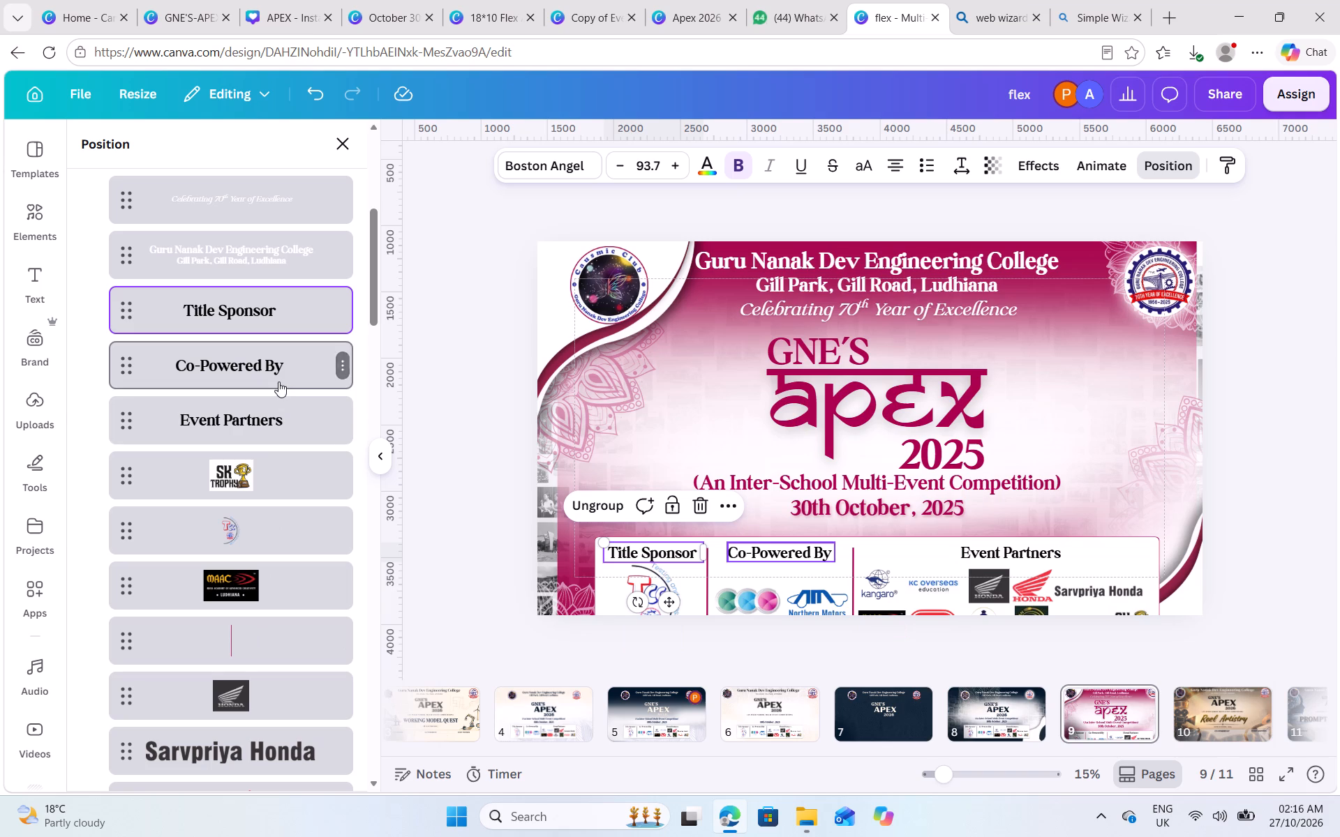
left_click(278, 382, "shift")
left_click(251, 444, "shift")
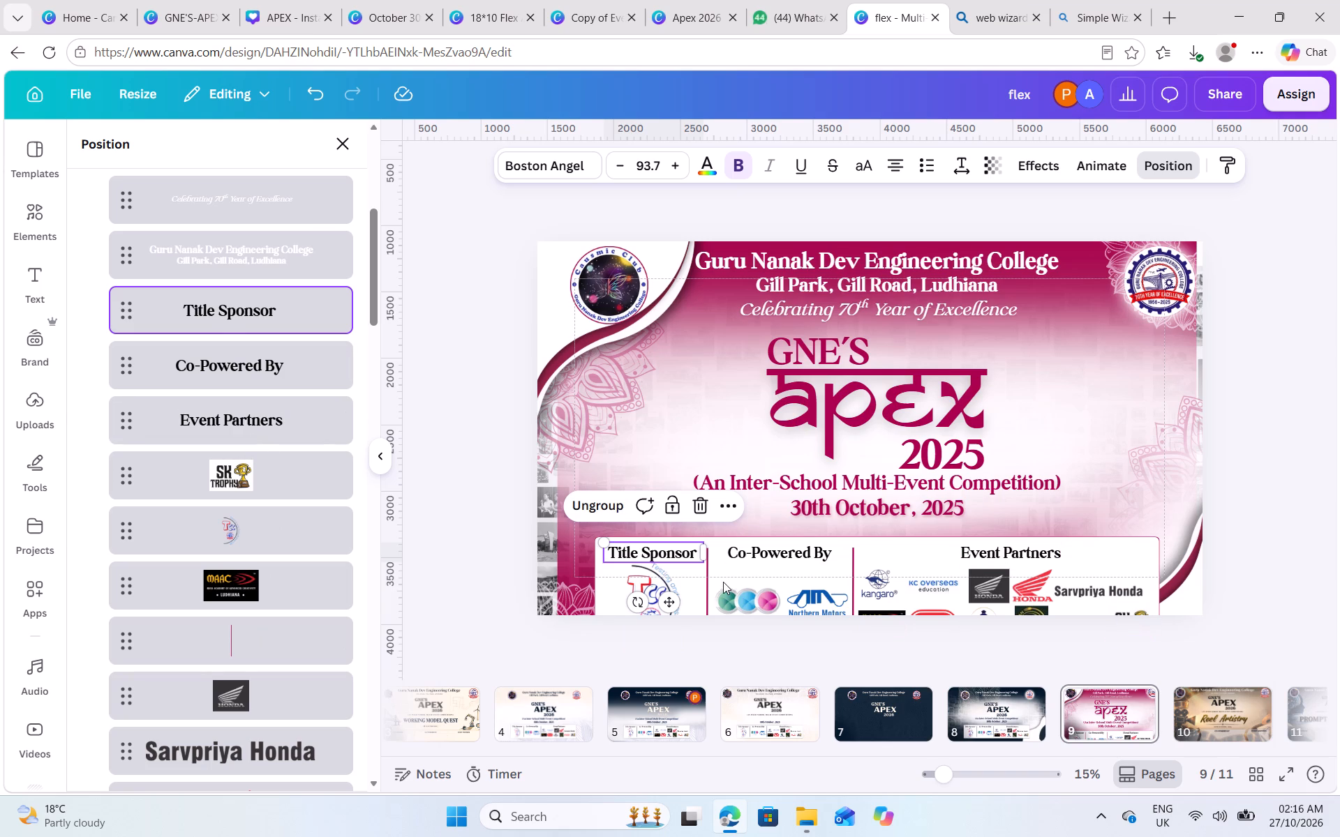
left_click(501, 603)
left_click(757, 597)
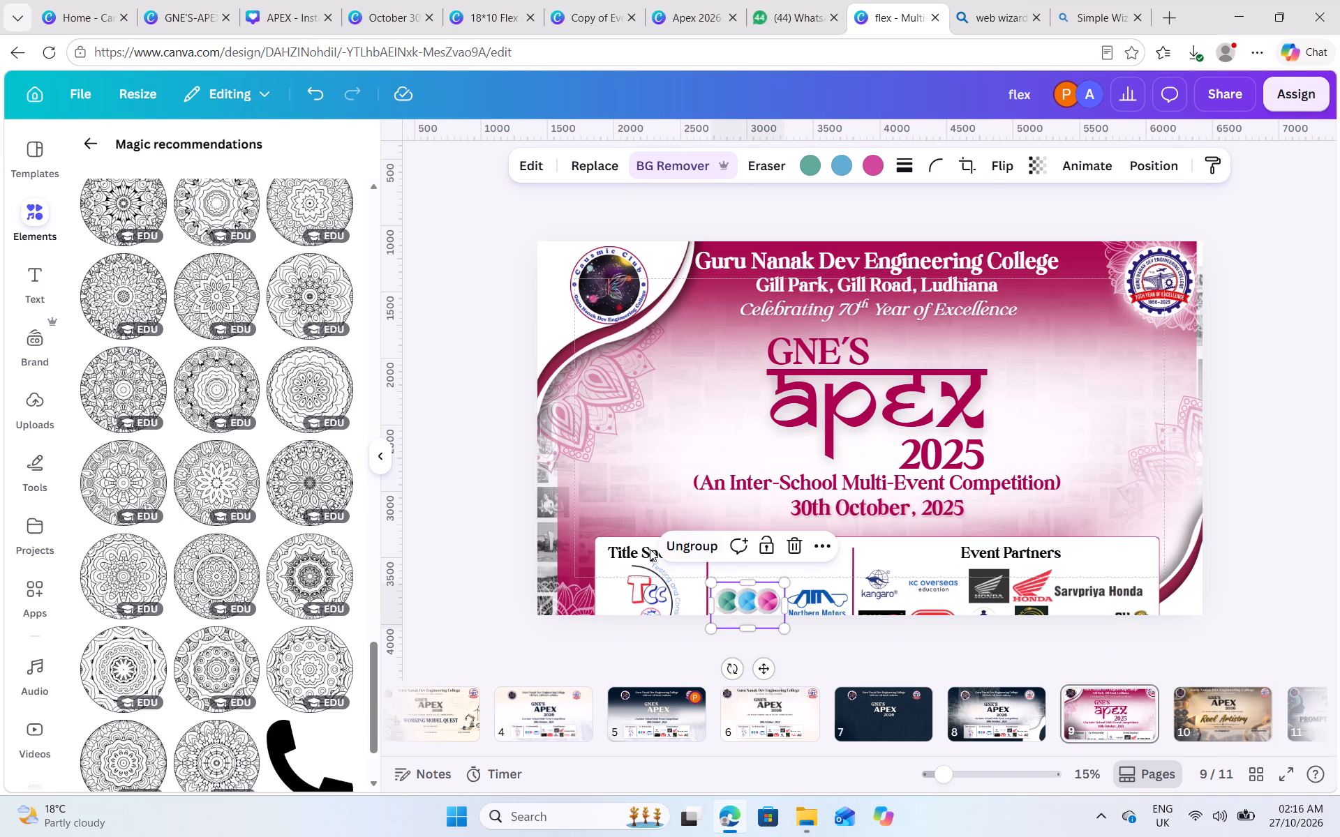
left_click(641, 553)
left_click(1011, 400)
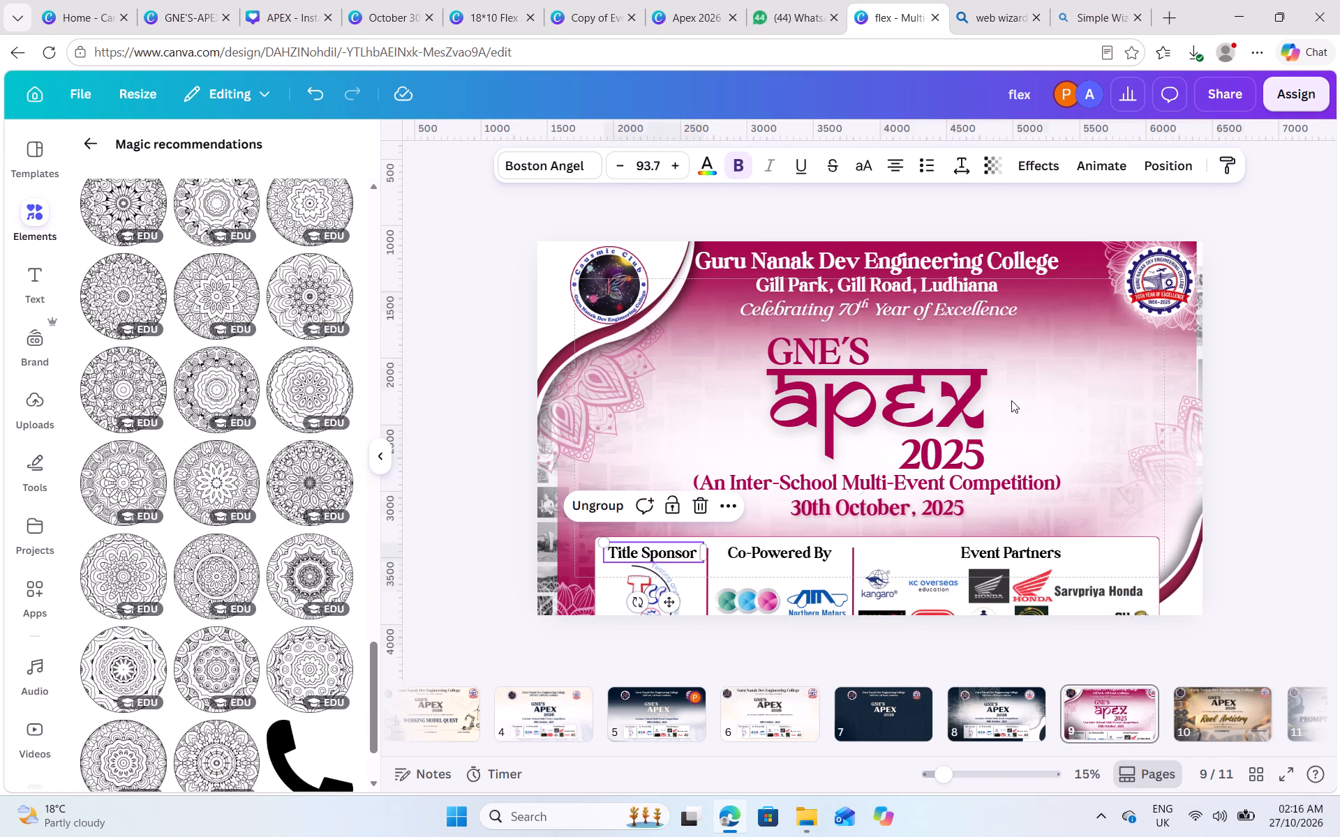
Ungroup the large banner group on page 8 so its sponsor elements are separately selectable.
left_click(956, 702)
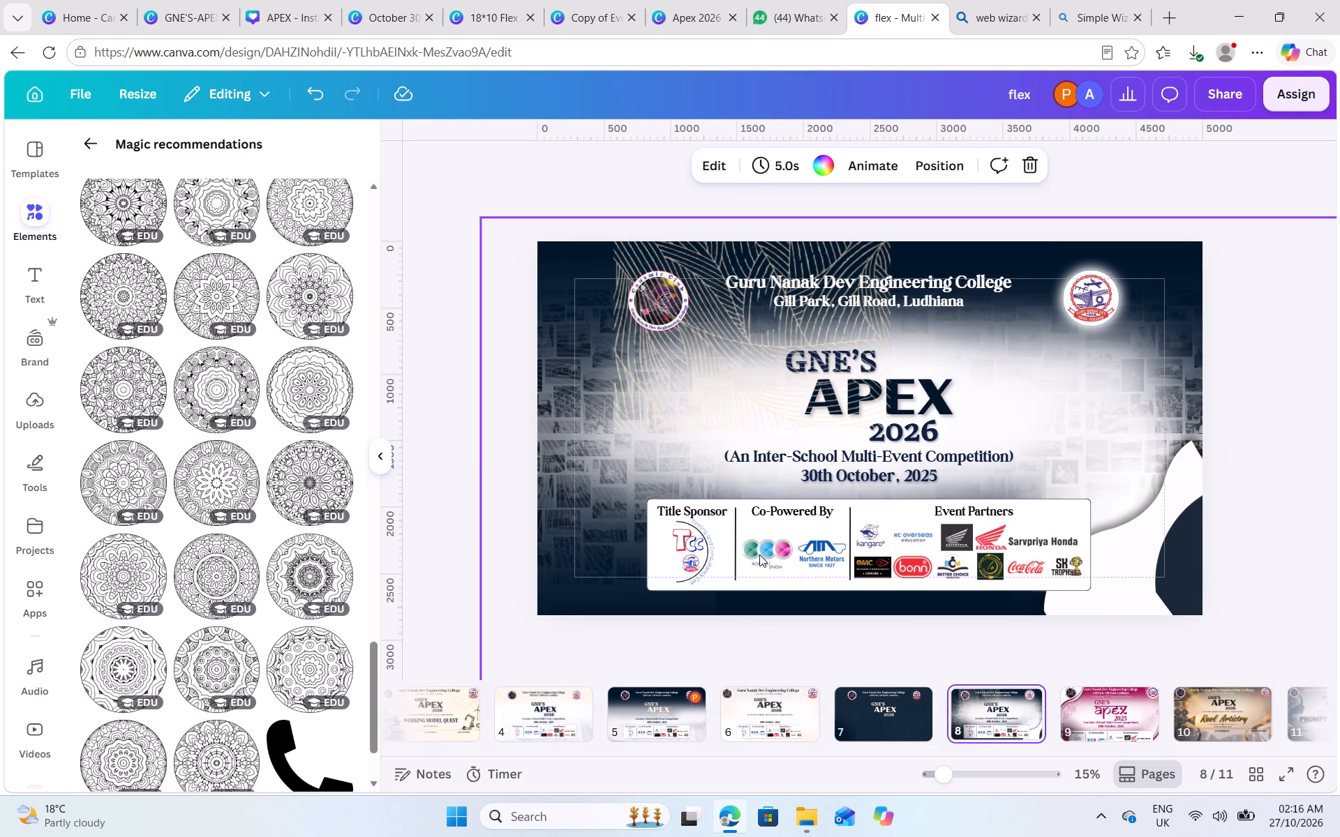
left_click(759, 554)
left_click(869, 262)
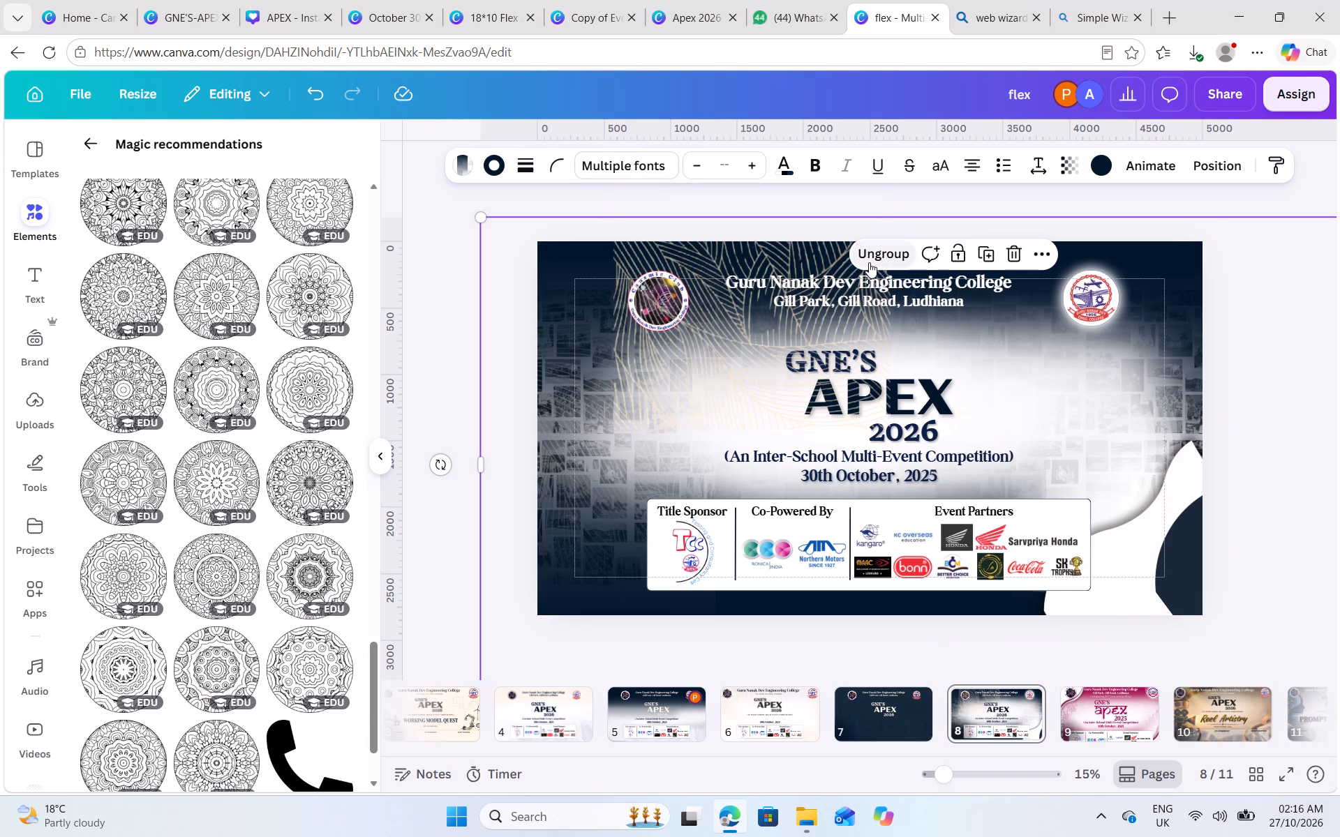
left_click(1250, 313)
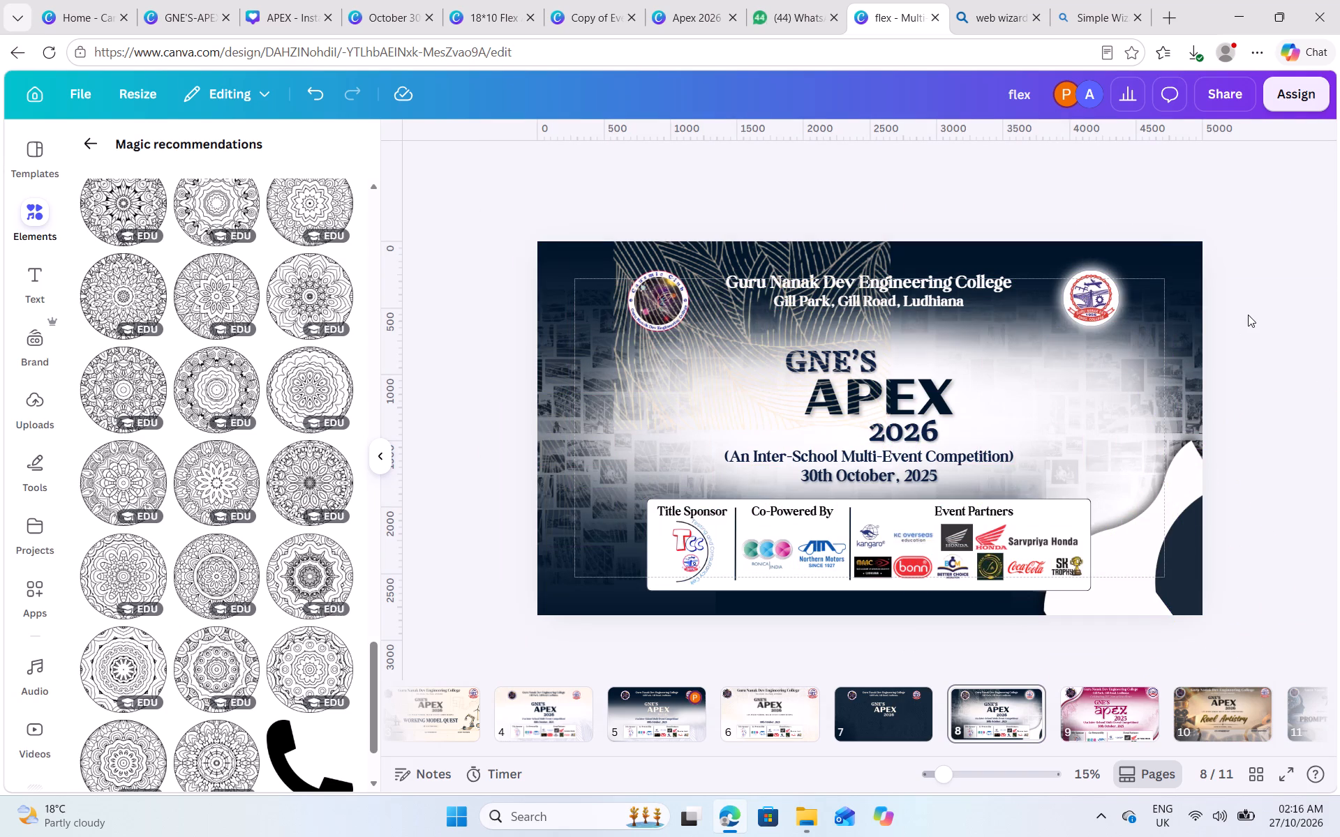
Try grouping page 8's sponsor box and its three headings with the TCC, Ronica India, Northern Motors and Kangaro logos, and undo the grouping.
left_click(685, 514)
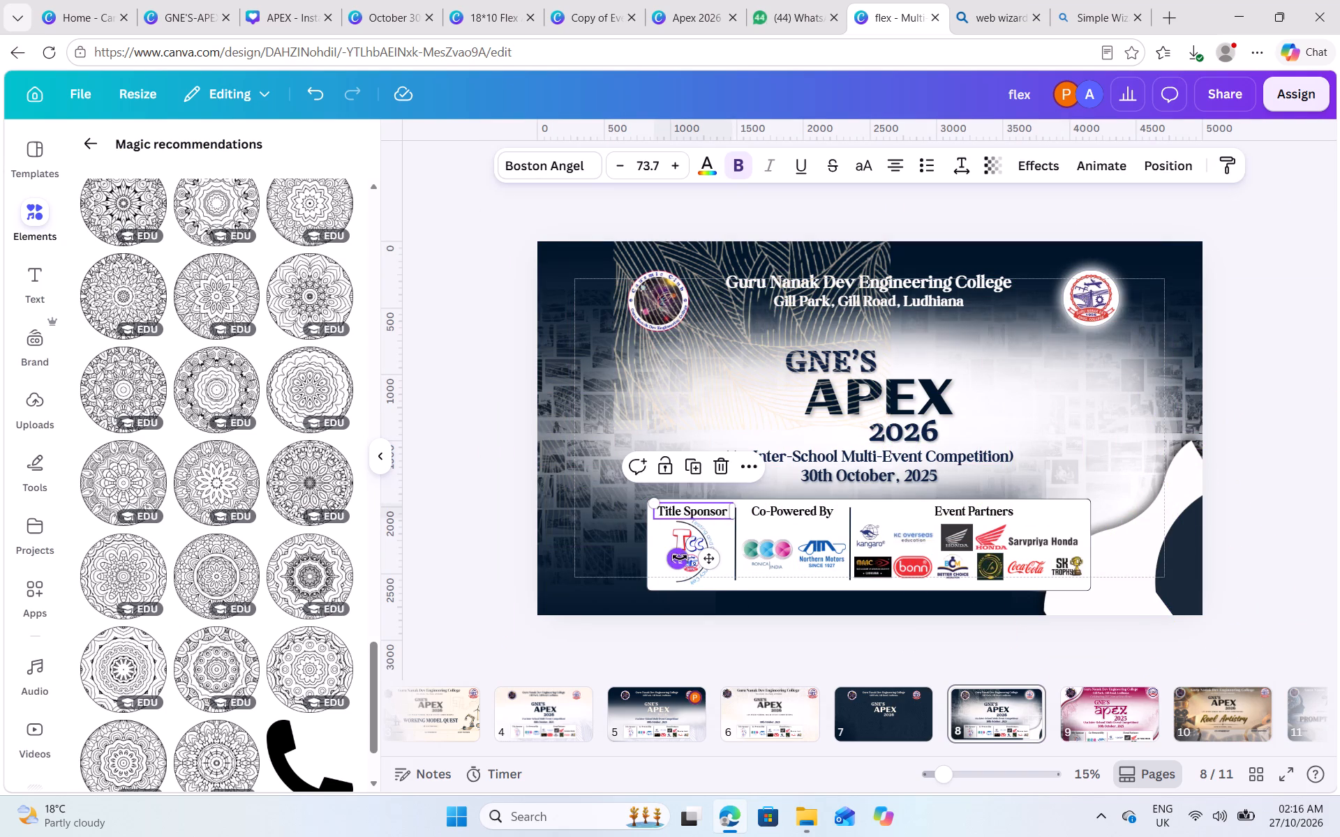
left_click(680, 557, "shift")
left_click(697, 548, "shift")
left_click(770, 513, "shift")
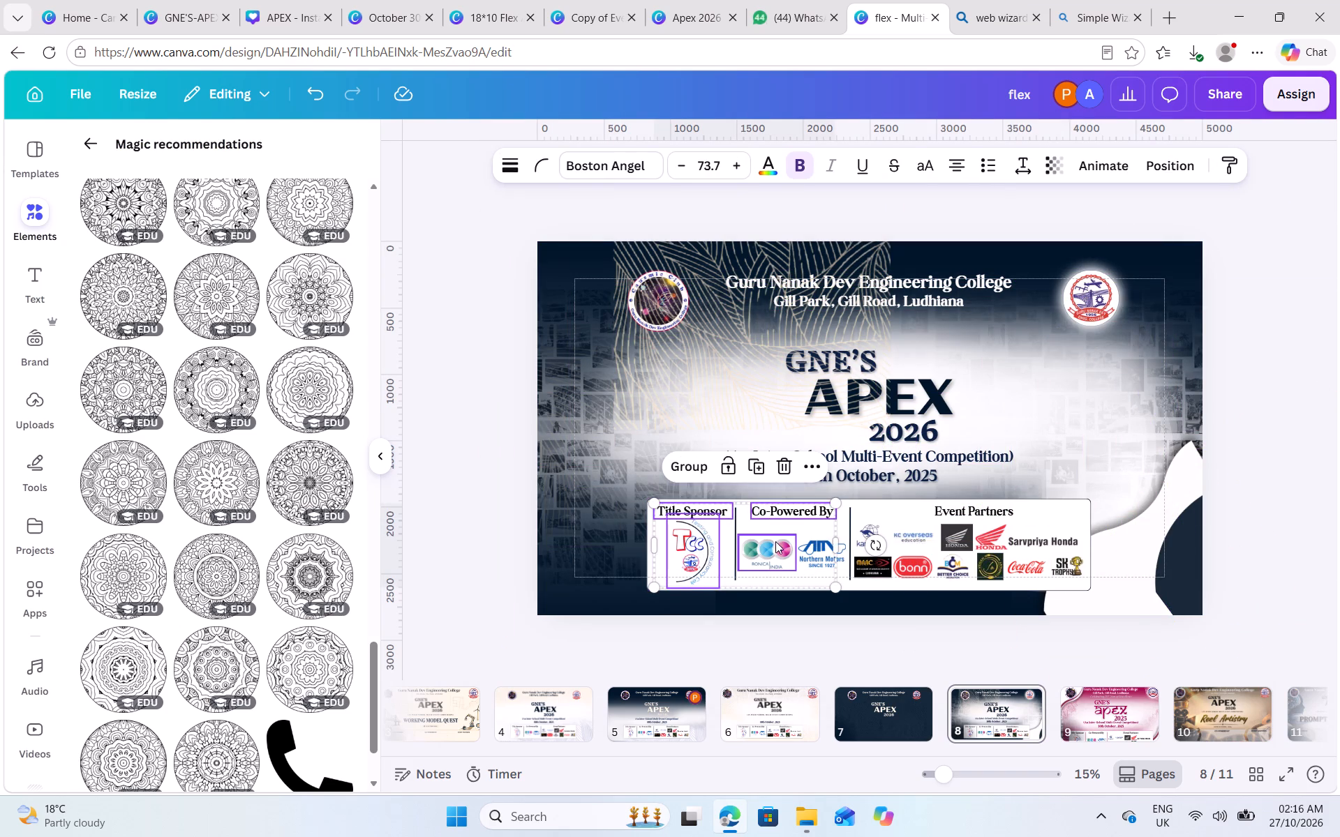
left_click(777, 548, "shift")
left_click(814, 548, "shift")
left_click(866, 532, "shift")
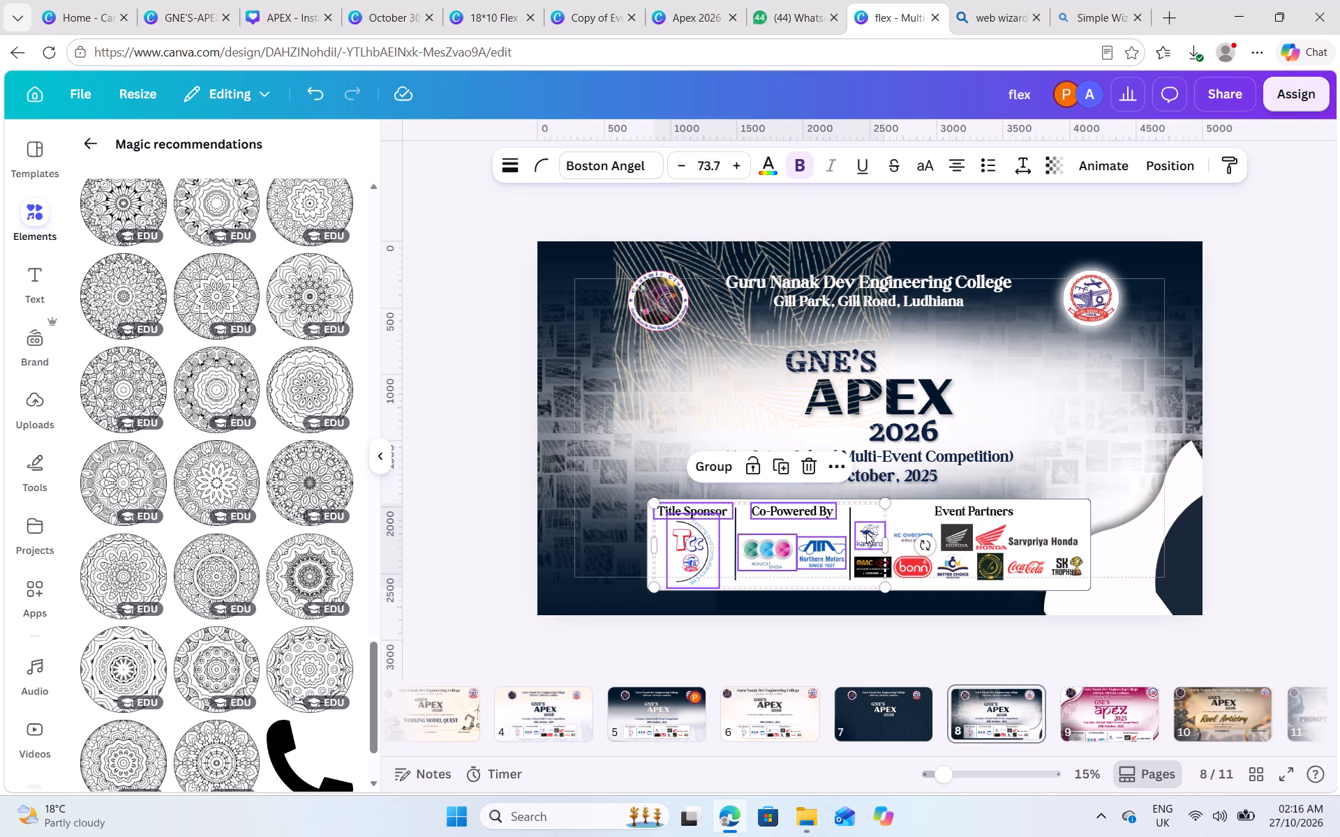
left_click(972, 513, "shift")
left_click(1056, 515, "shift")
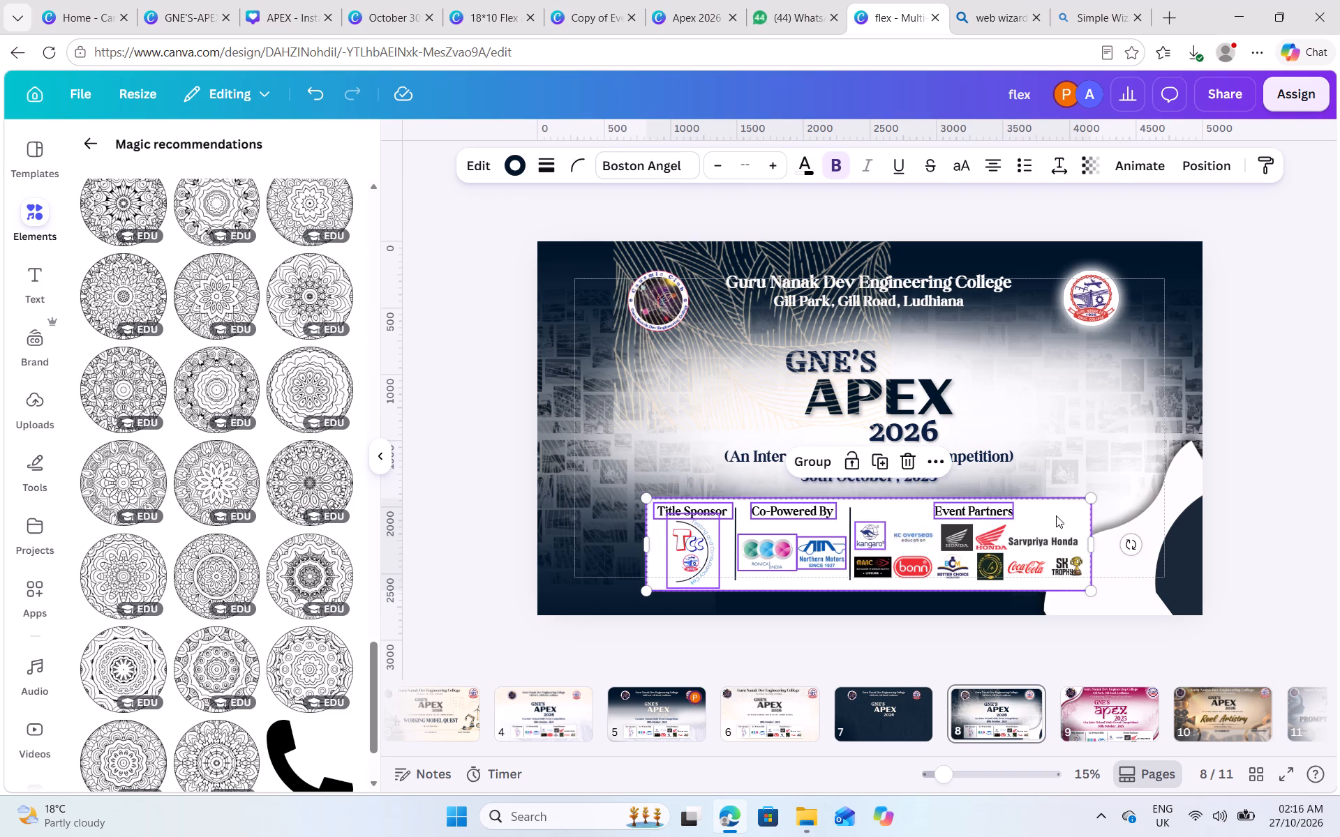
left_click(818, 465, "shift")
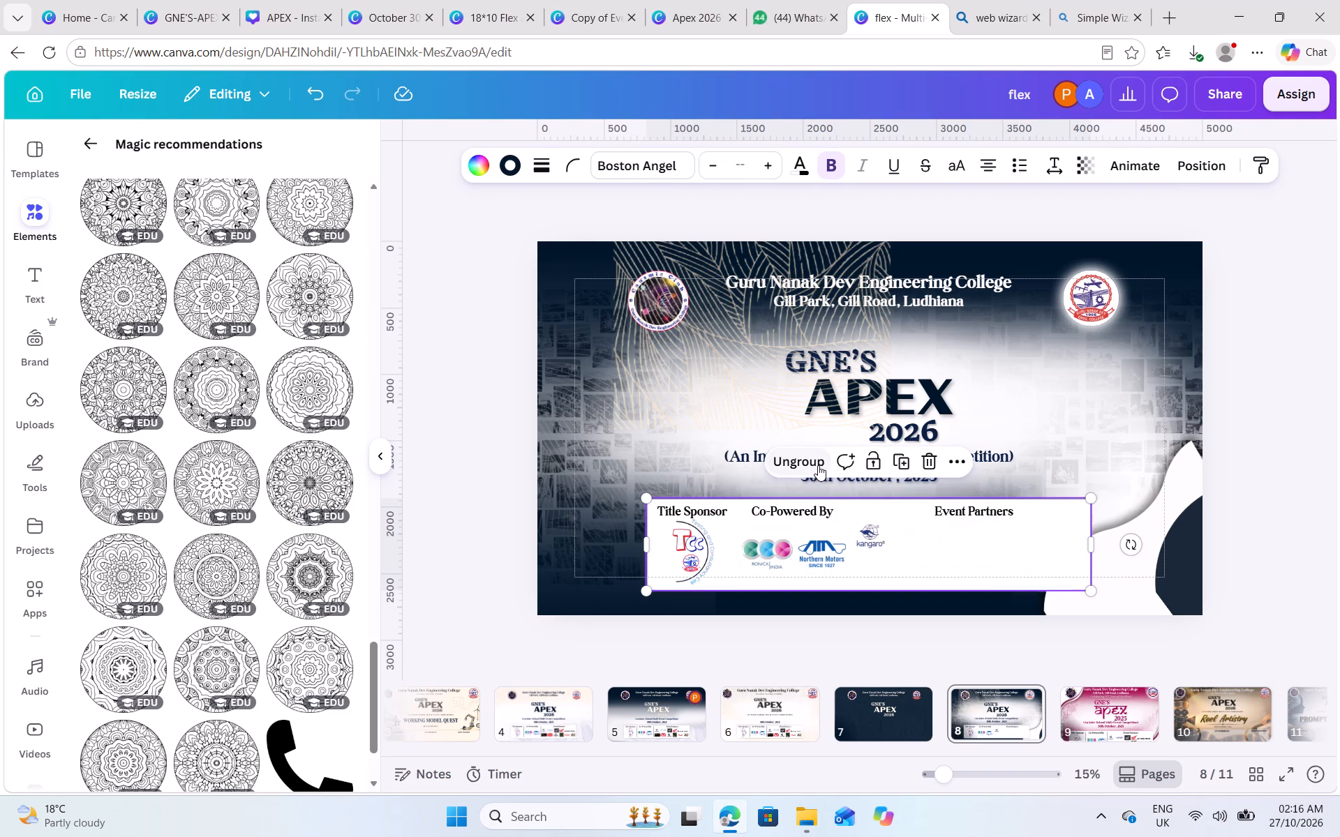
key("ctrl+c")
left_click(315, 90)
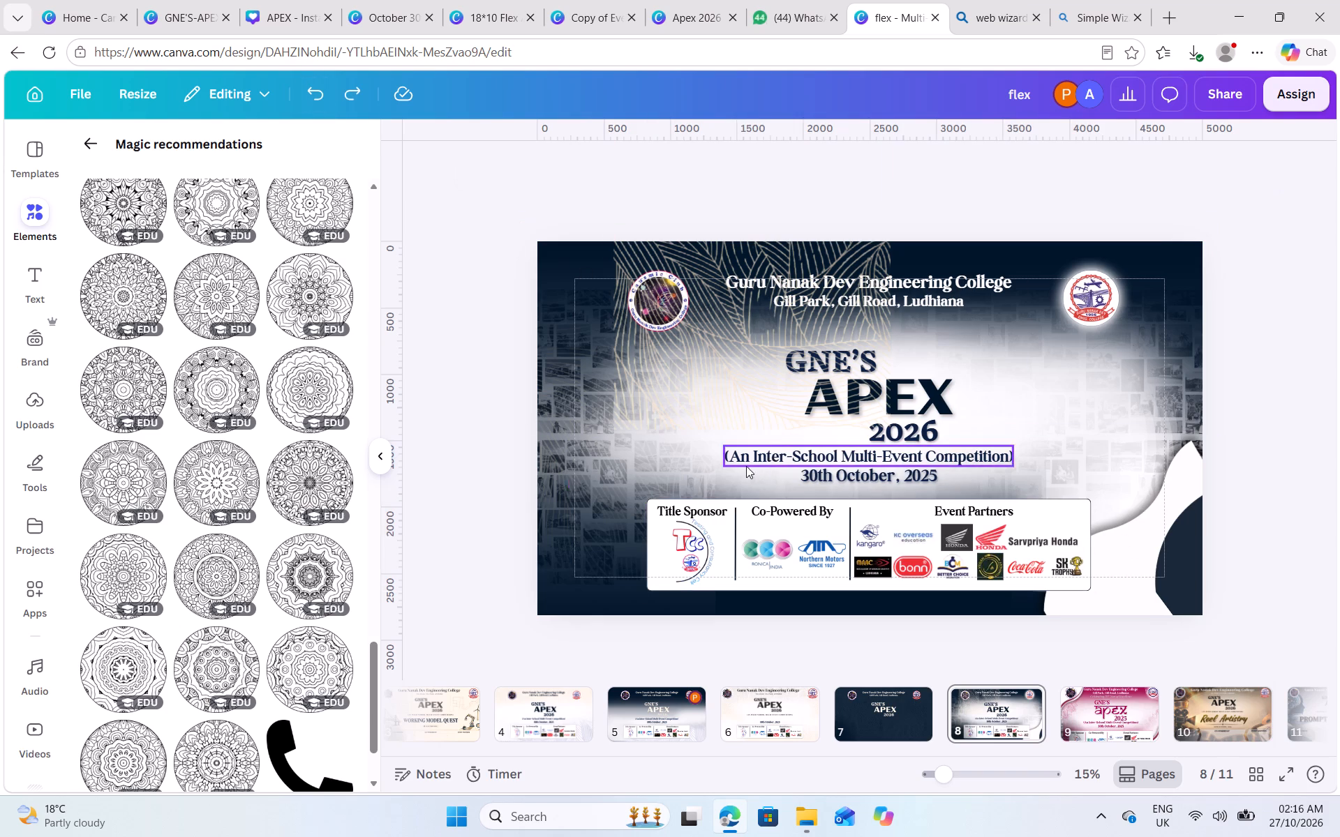
Group page 8's white sponsor box with its Title Sponsor, Co-Powered By and Event Partners headings and the two vertical divider lines.
scroll(724, 524, "down", 1)
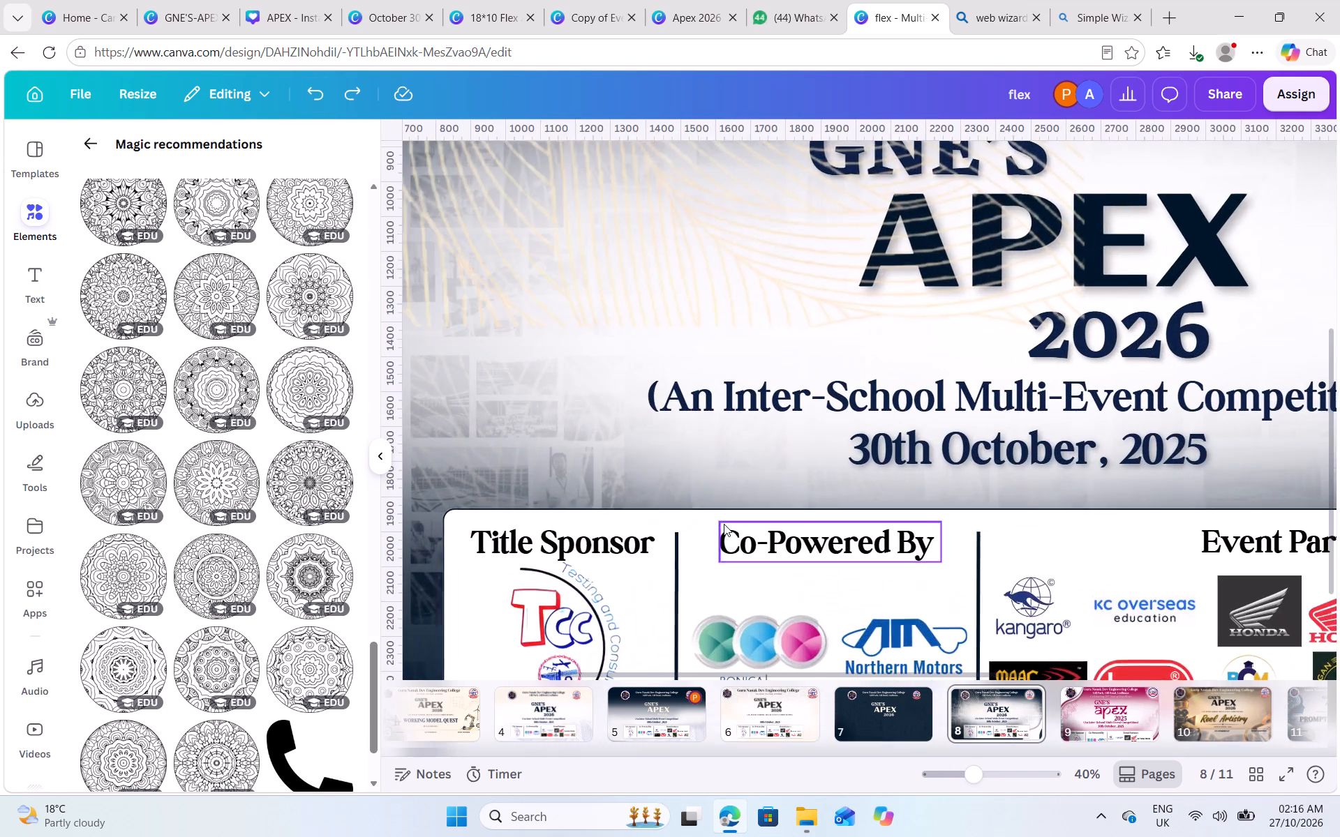
scroll(724, 524, "down", 1)
left_click(593, 418)
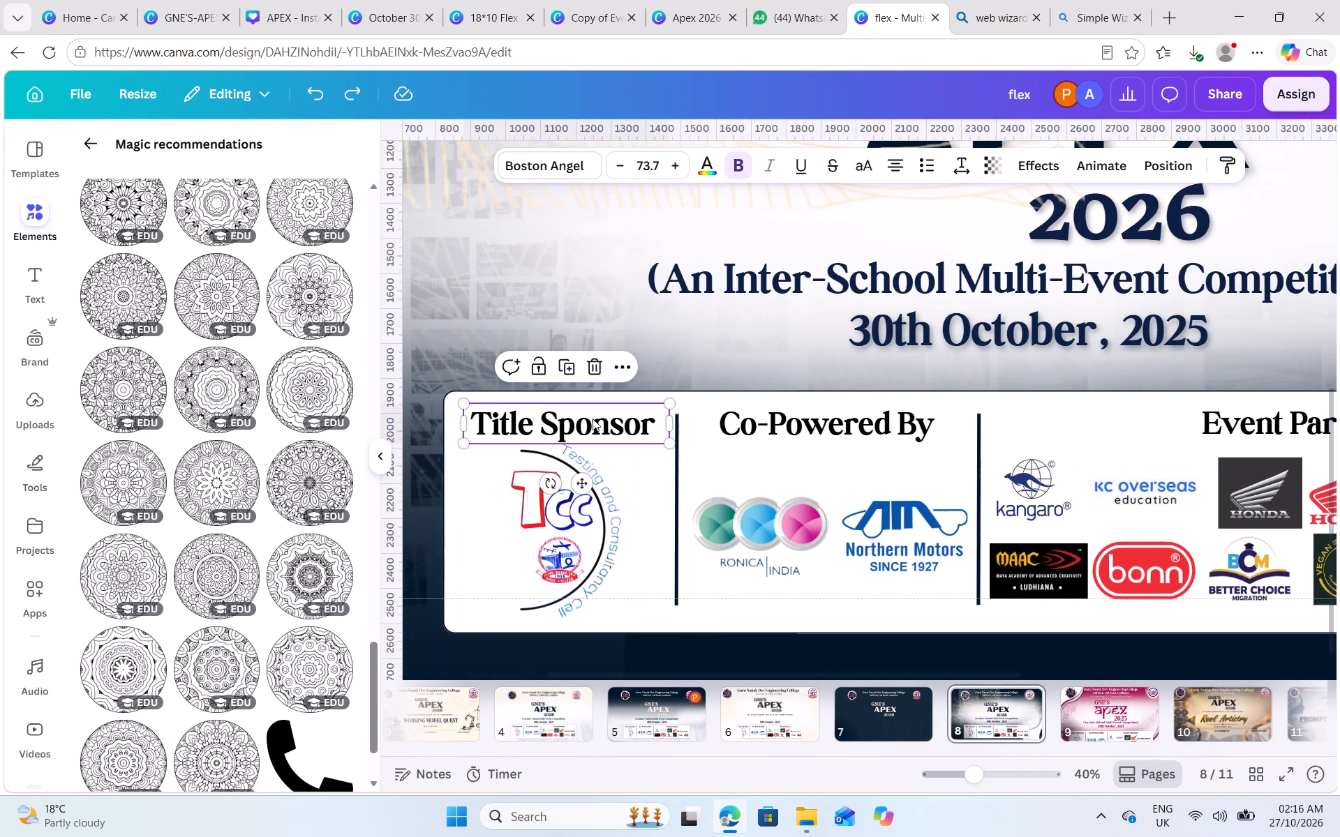
left_click(679, 469, "ctrl")
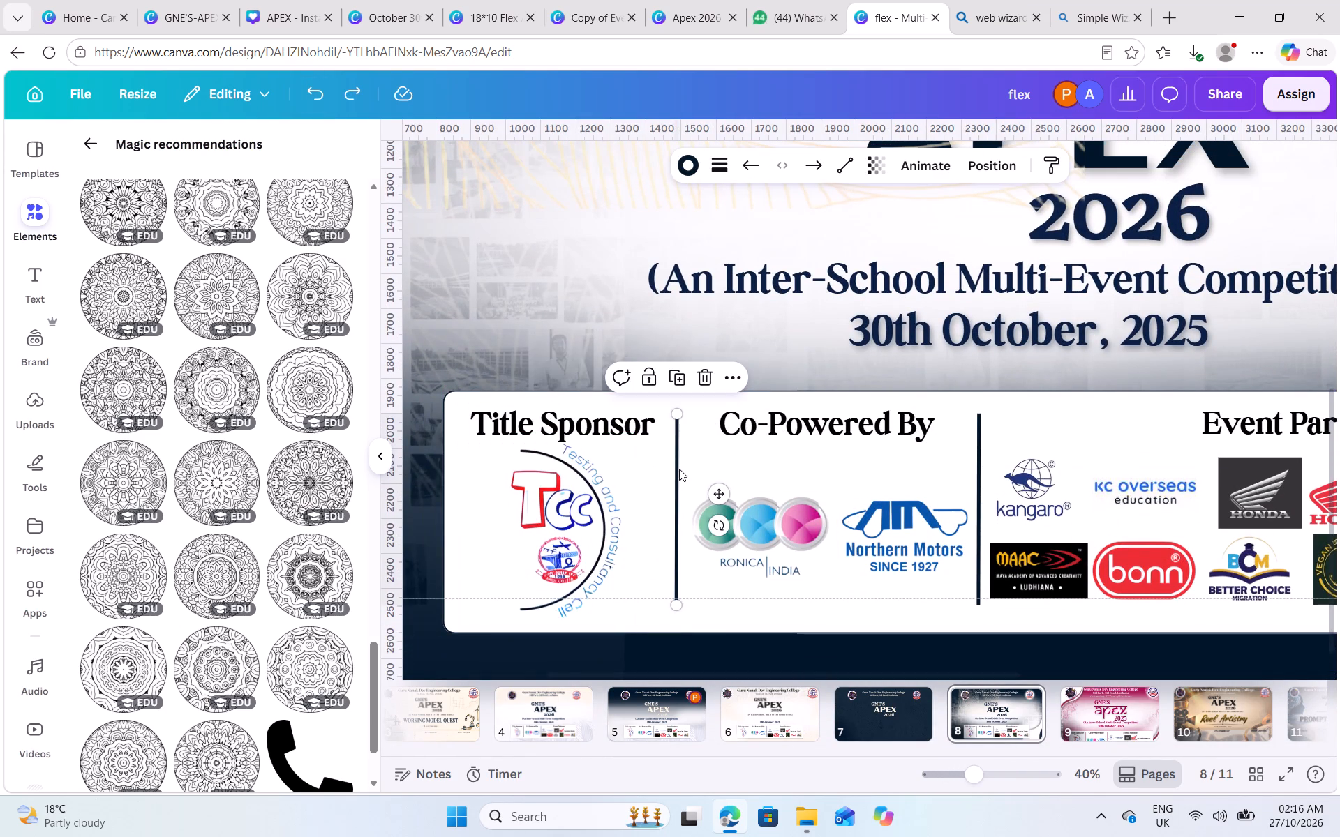
left_click(571, 429, "ctrl")
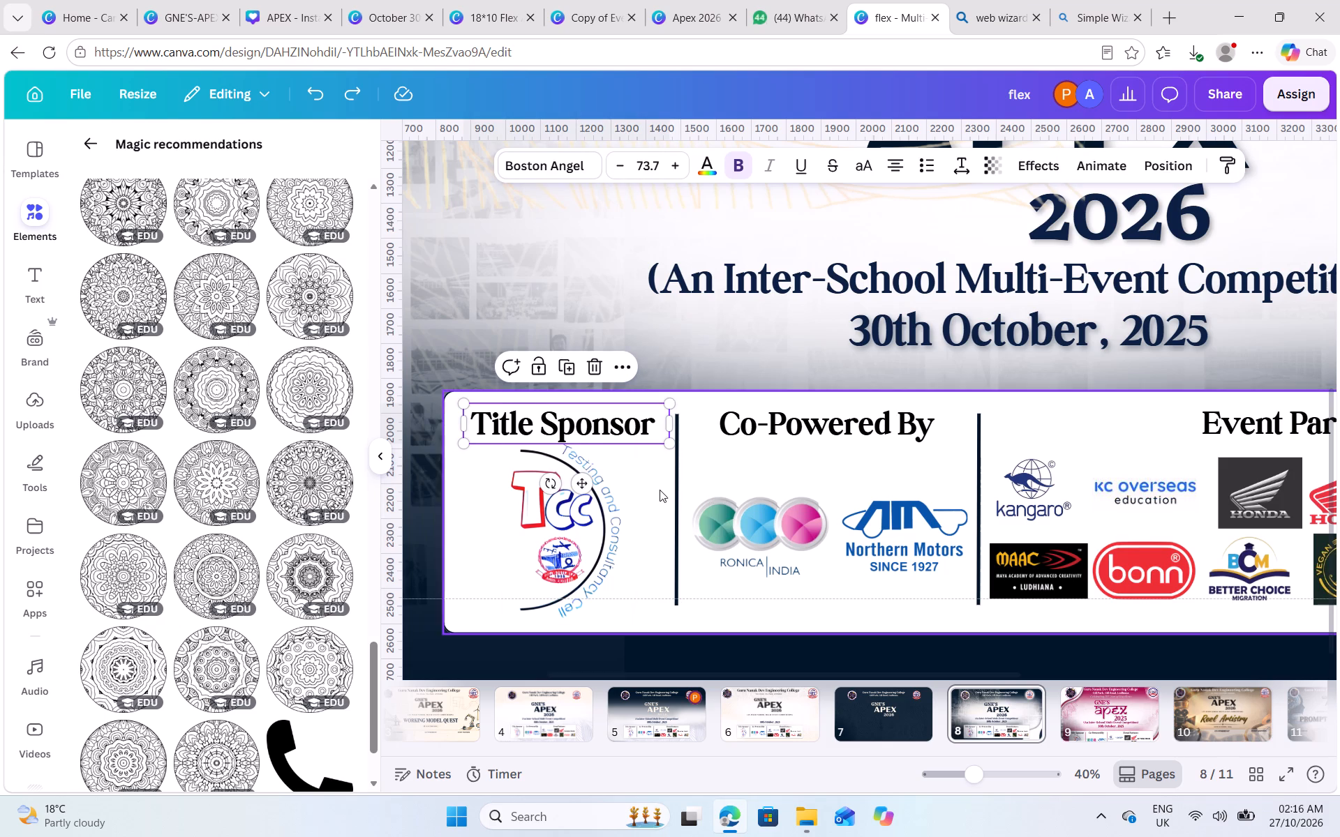
left_click(680, 482, "shift")
left_click(809, 421, "shift")
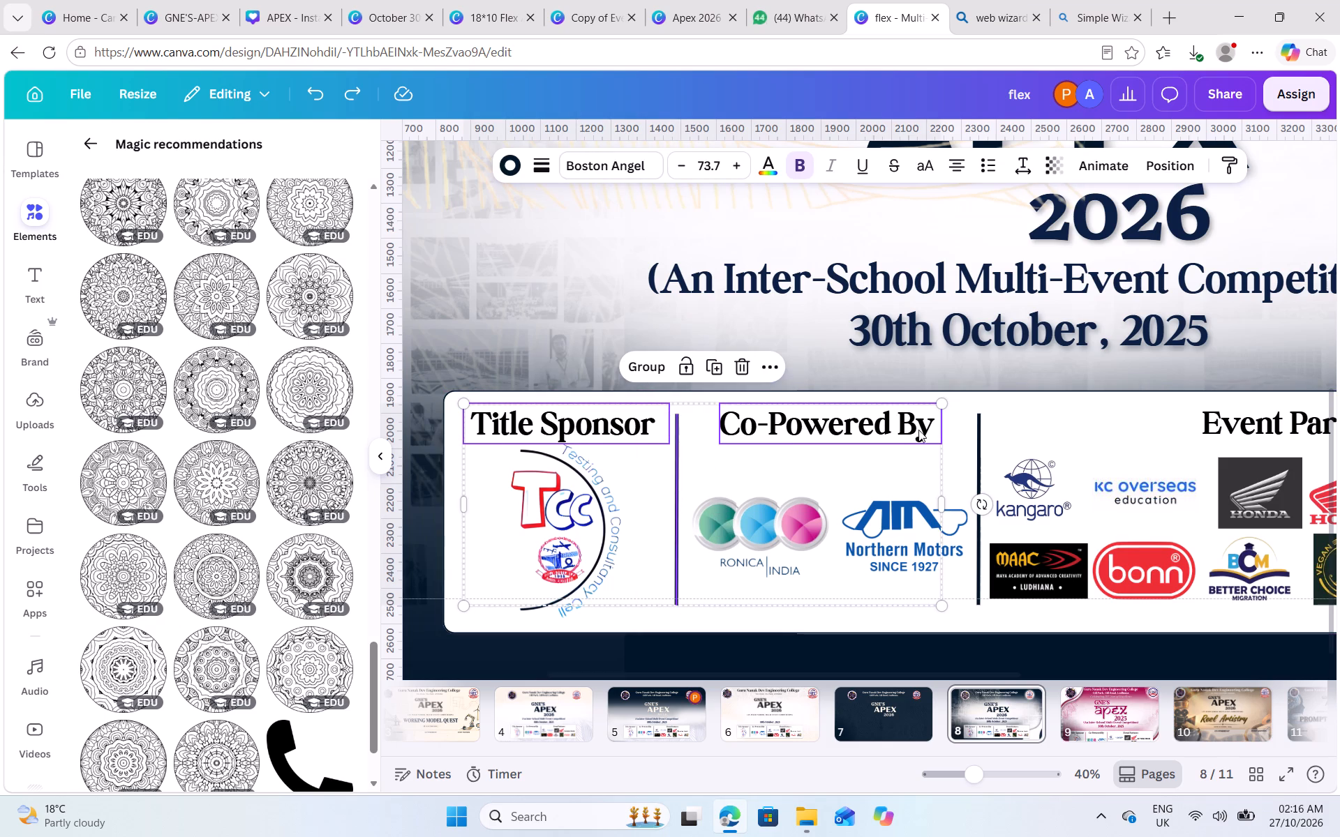
left_click(981, 442, "shift")
scroll(981, 442, "left", 3, "shift")
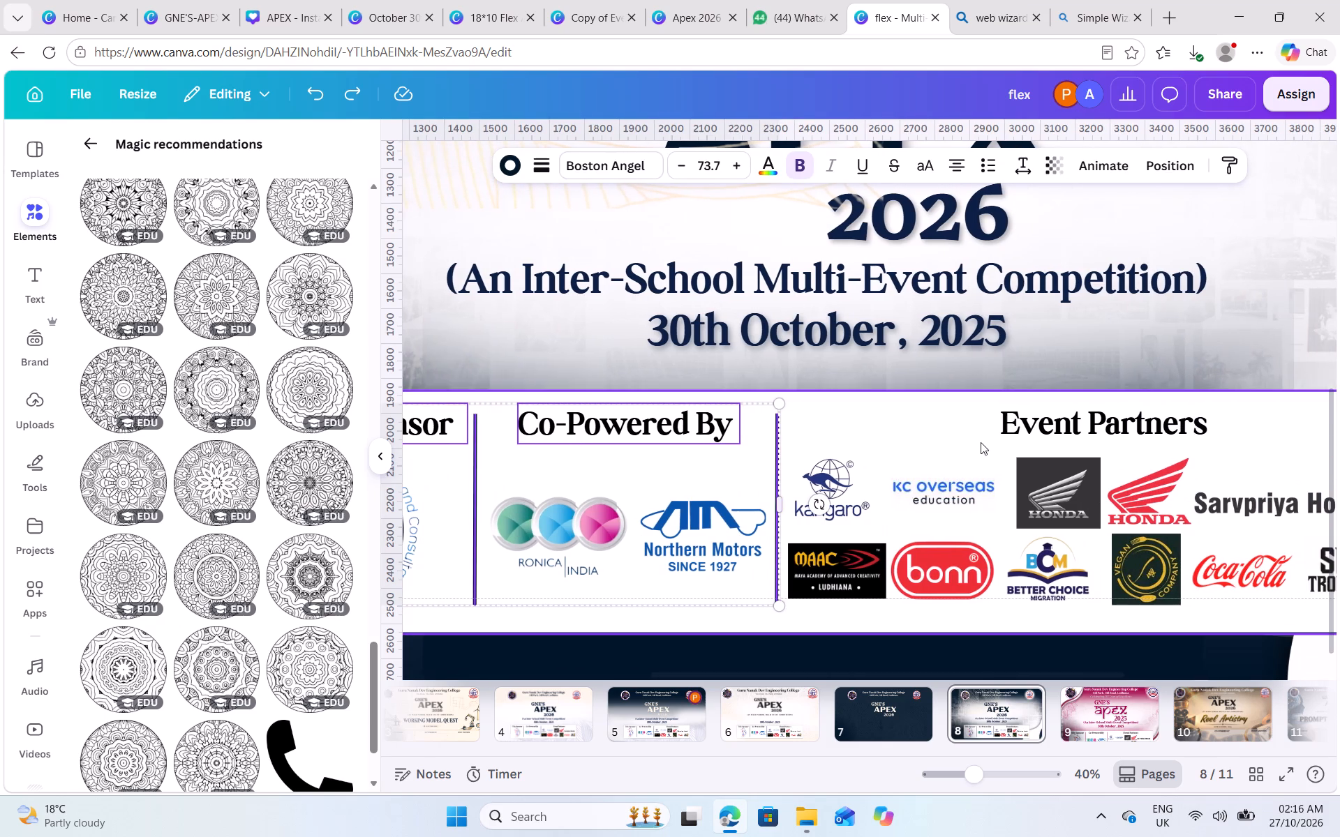
left_click(1028, 421, "shift")
scroll(1028, 421, "left", 5, "shift")
left_click(964, 433, "shift")
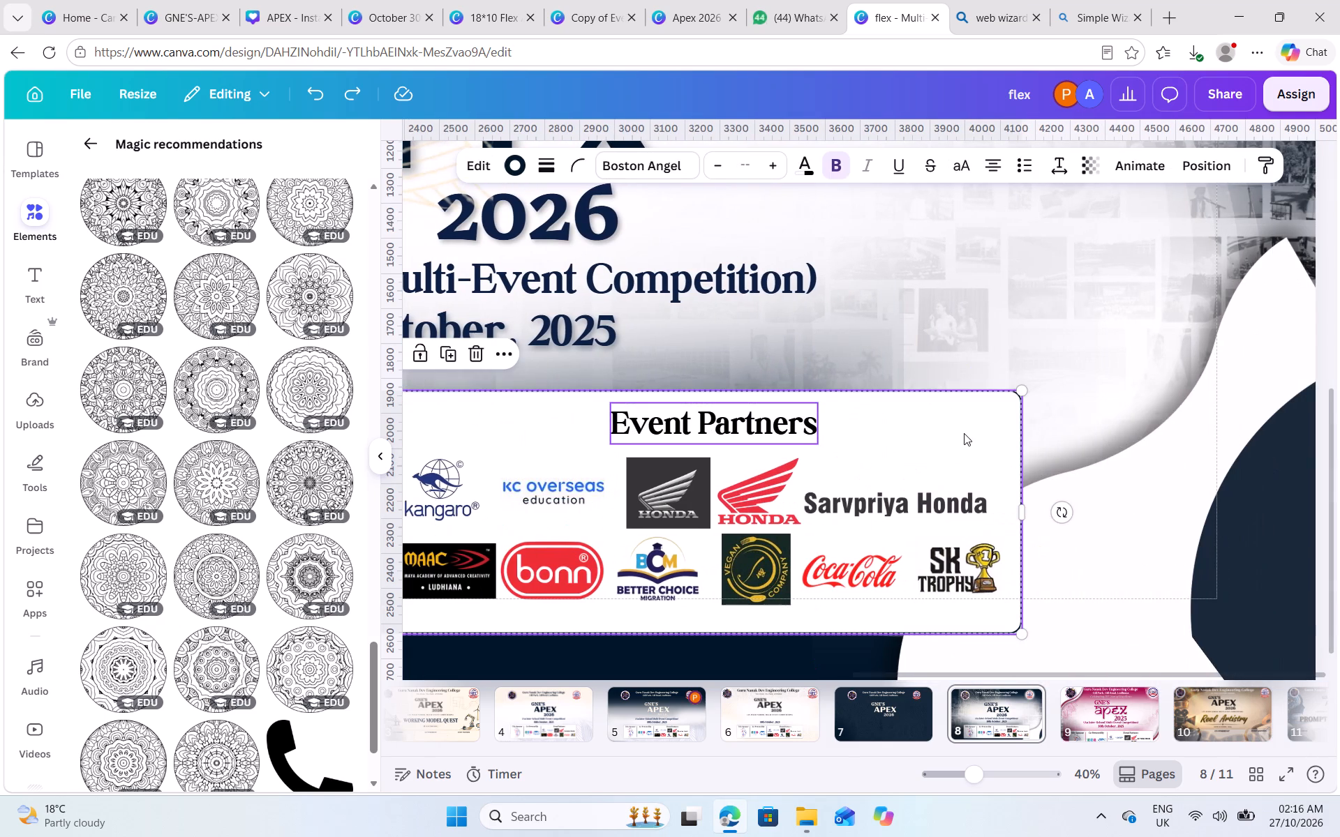
scroll(538, 437, "right", 5)
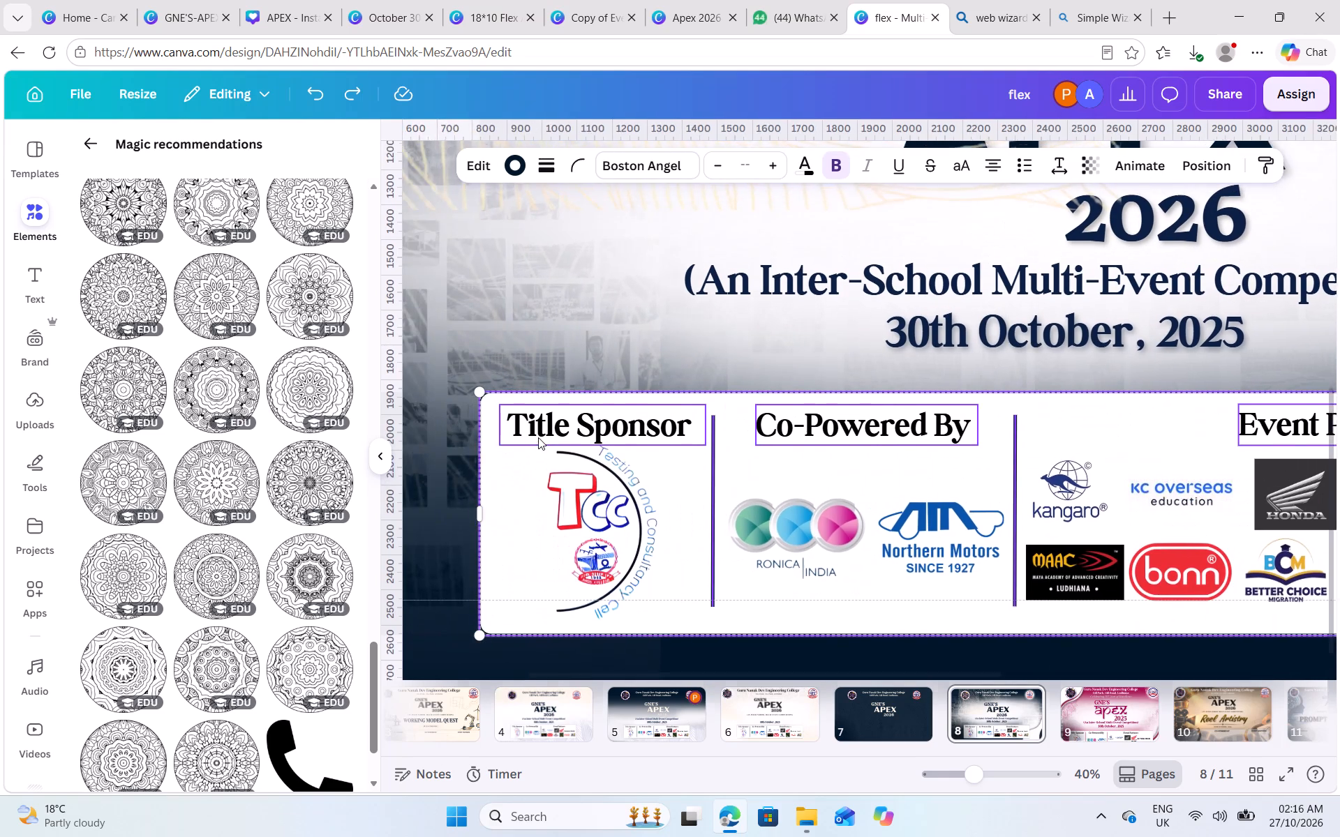
scroll(538, 437, "right", 1)
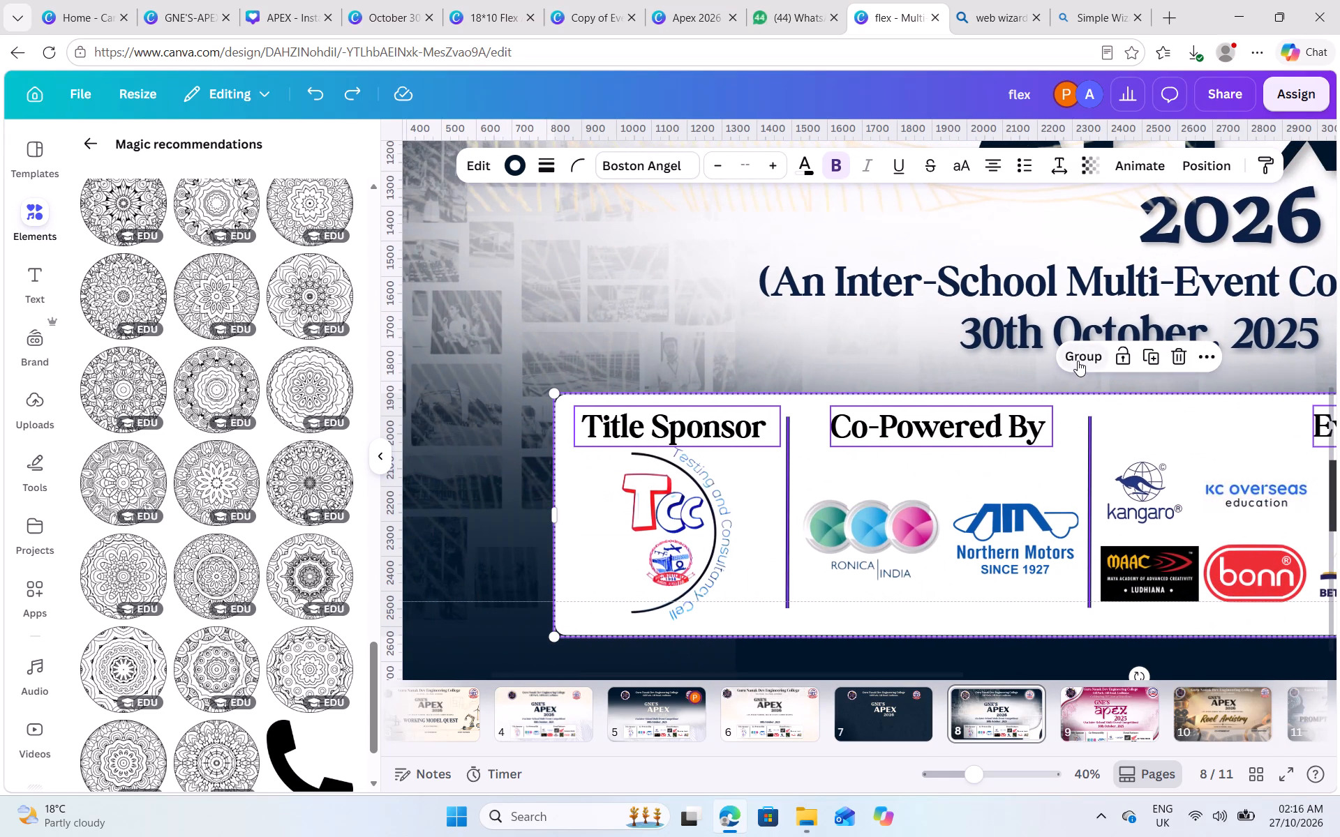
left_click(1078, 361)
Send the grouped sponsor box, headings and dividers to the back of page 8's layer stack.
scroll(1078, 361, "left", 2)
left_click(1222, 163)
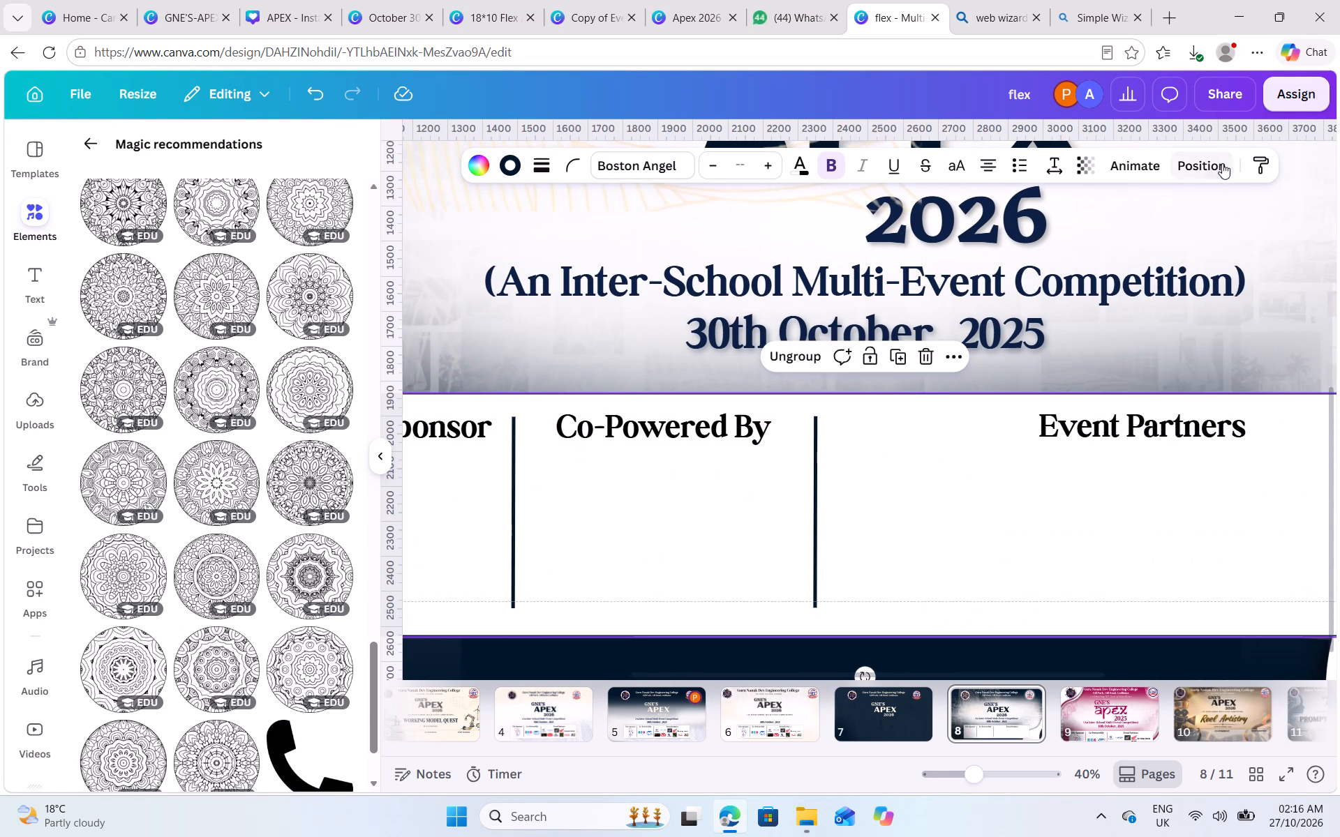
left_click(154, 195)
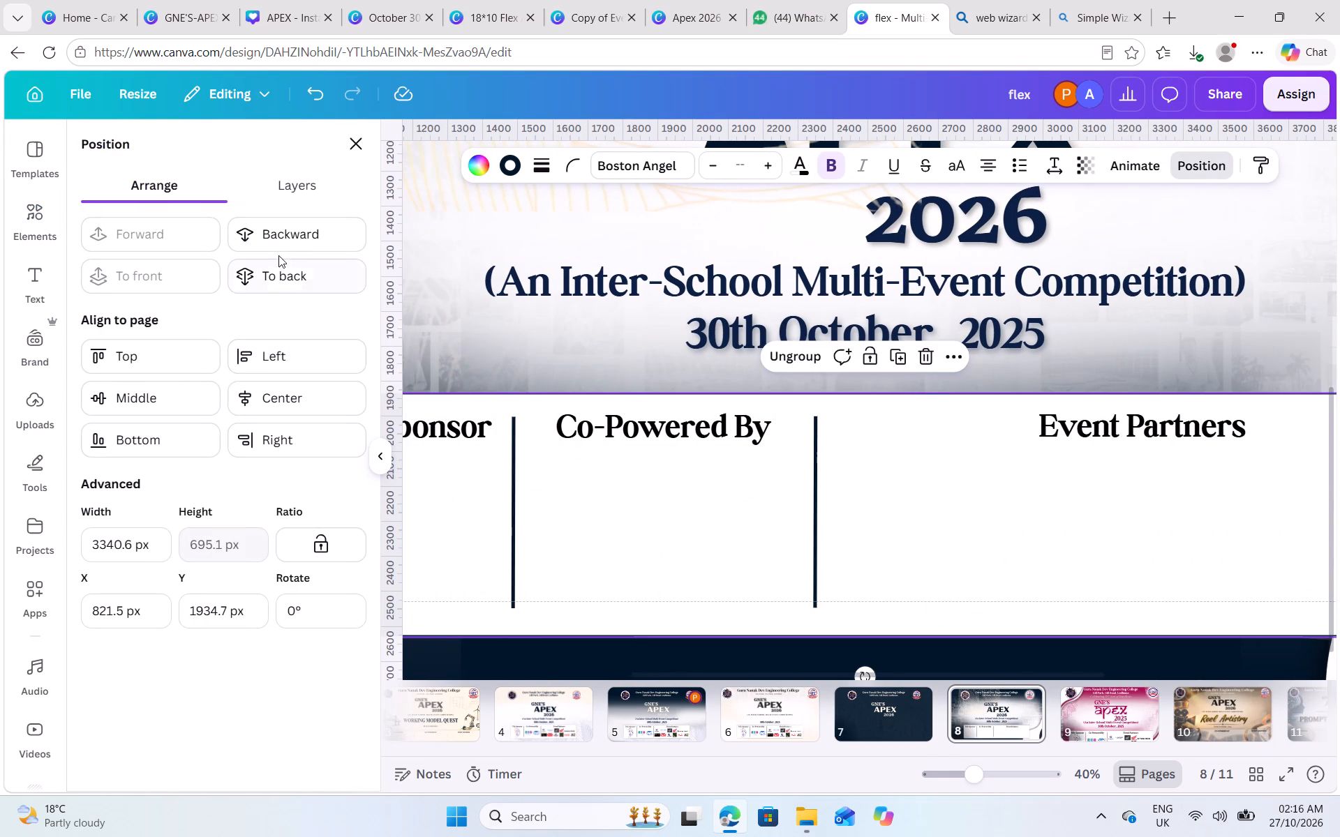
left_click(278, 248)
left_click(277, 278)
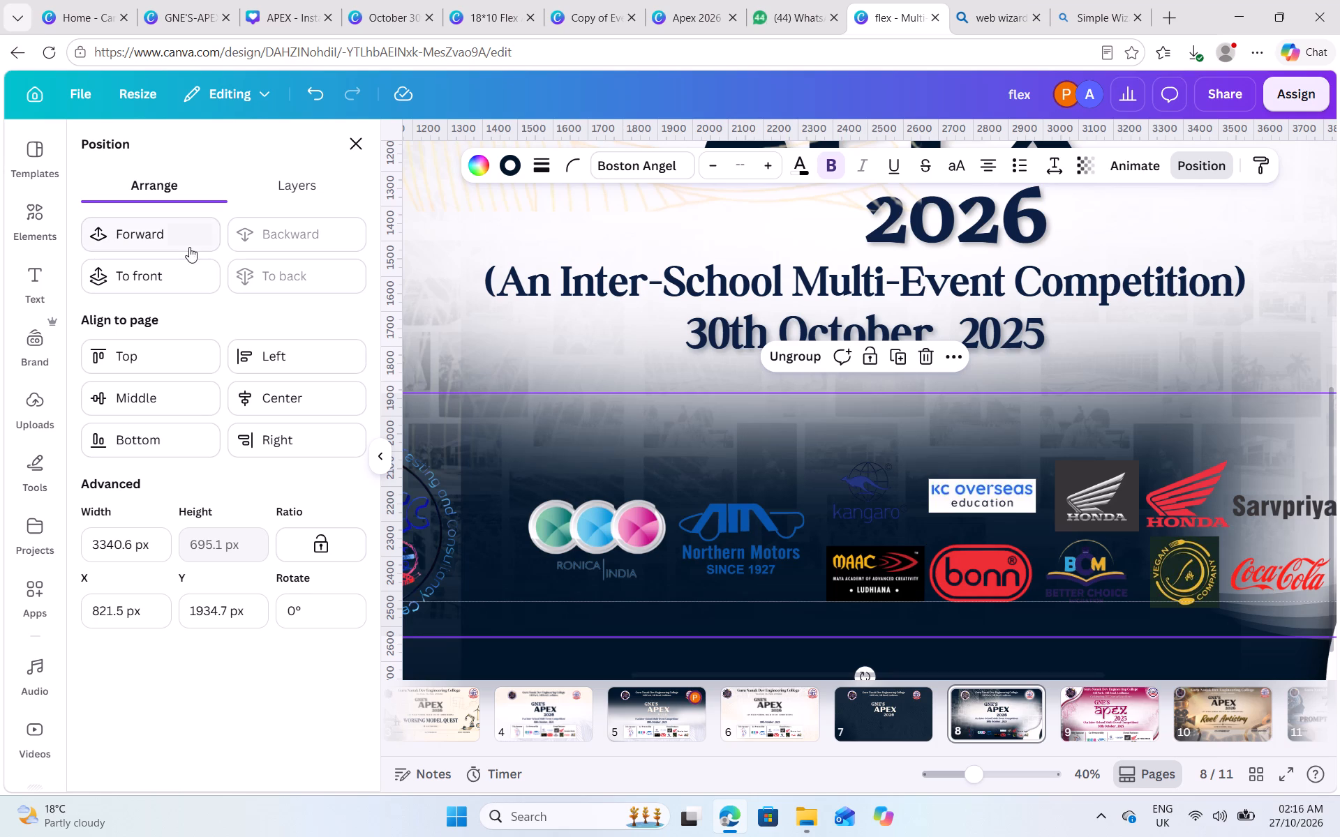
Bring the sponsor box group forward layer by layer until it sits above the background and curved shapes but beneath all sponsor logos.
left_click(180, 242)
left_click(180, 242)
left_click(180, 242)
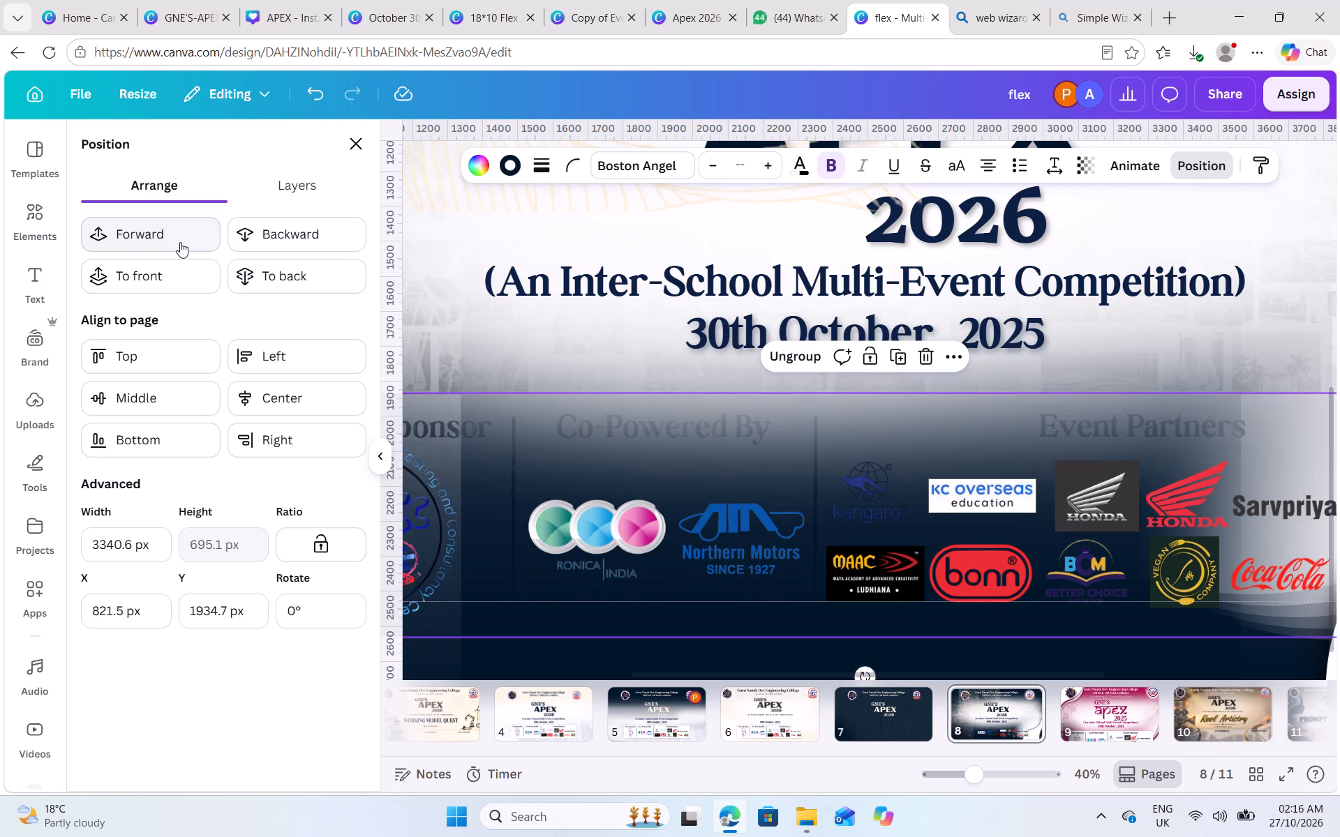
left_click(180, 242)
left_click(180, 242)
left_click(180, 242)
left_click(180, 241)
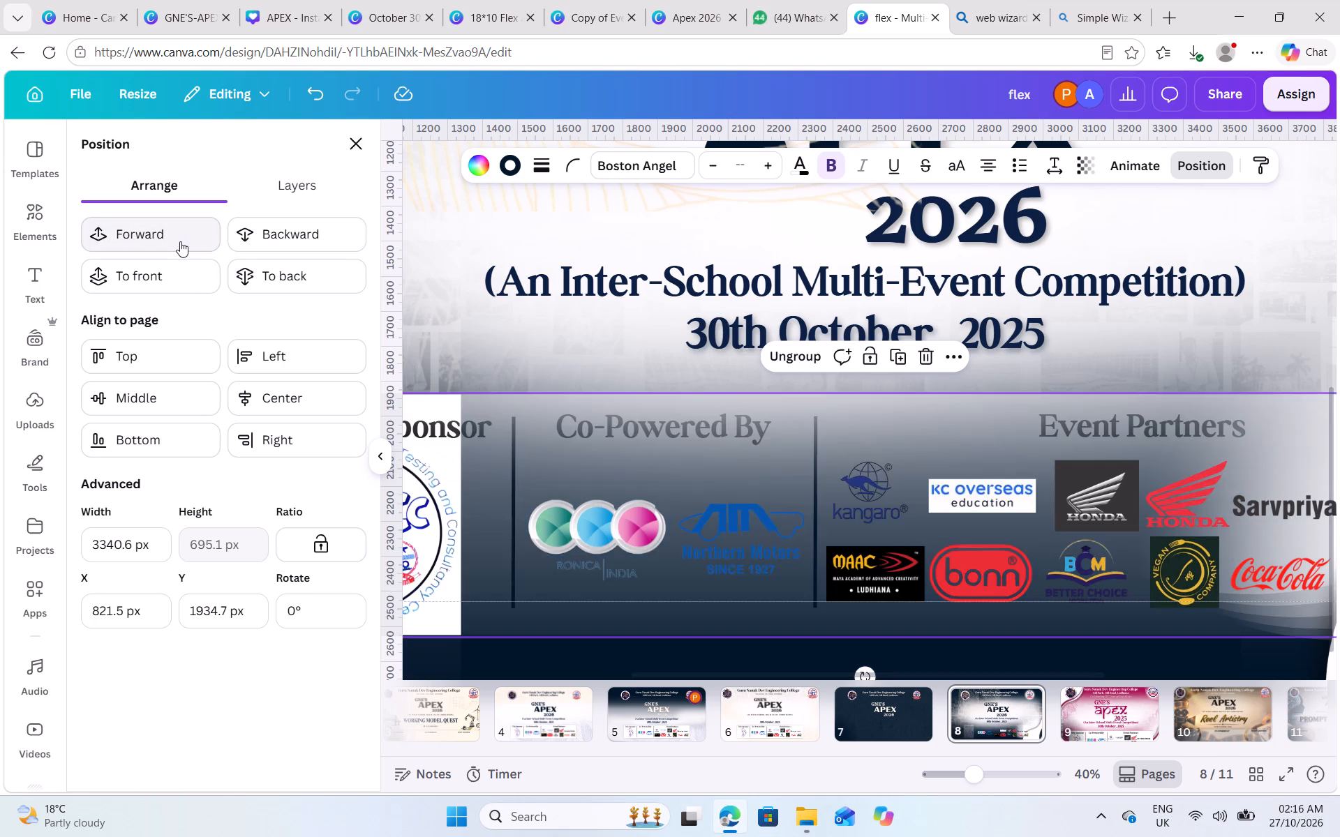
left_click(180, 241)
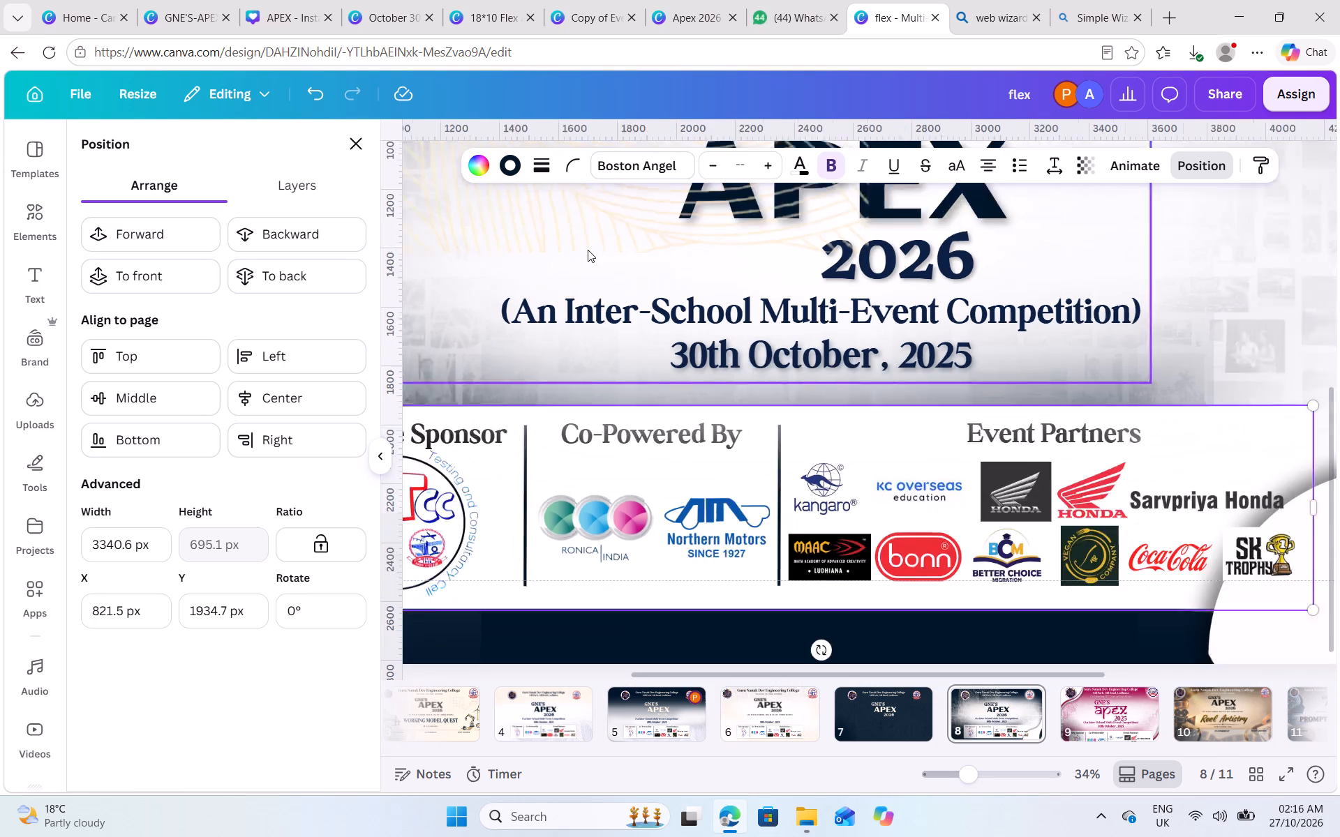
left_click(177, 240)
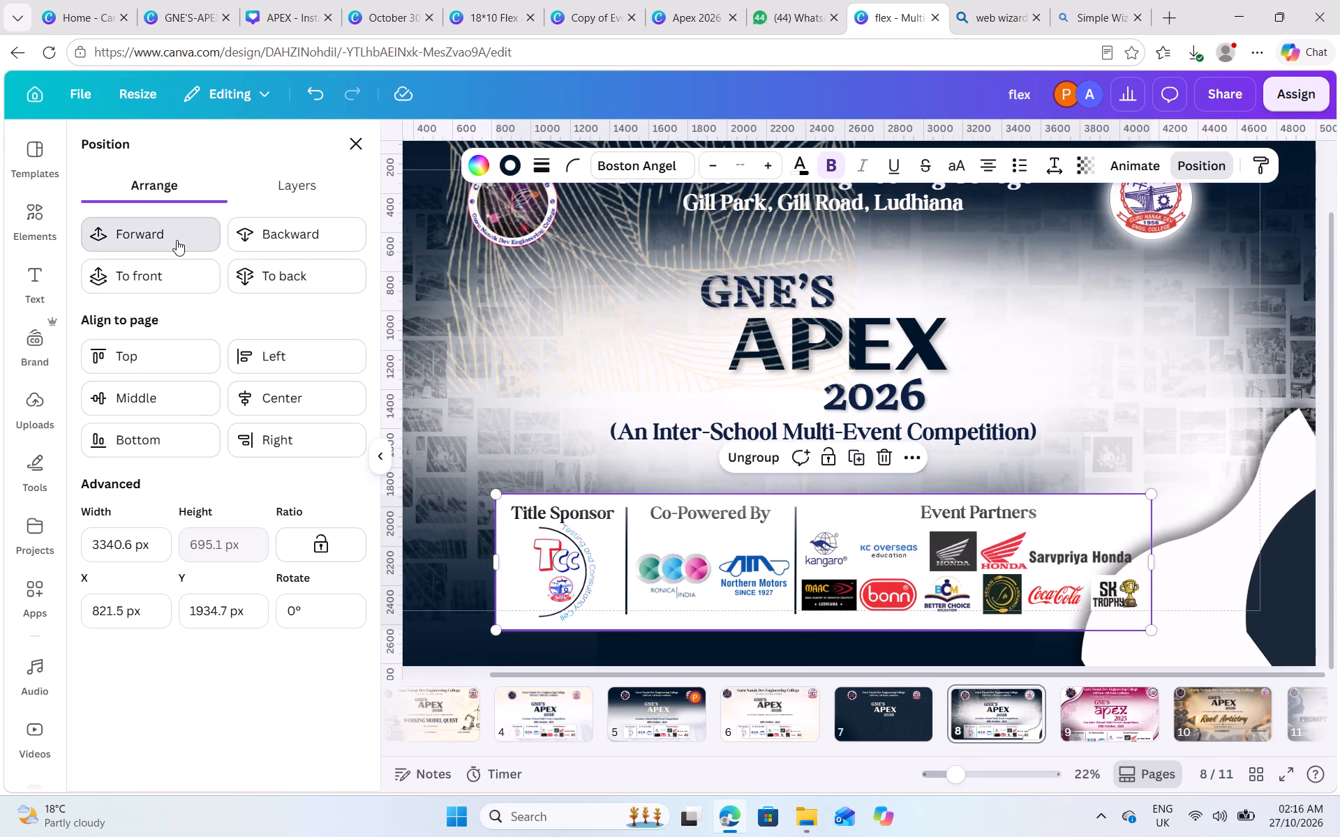
left_click(177, 240)
left_click(175, 240)
double_click(175, 240)
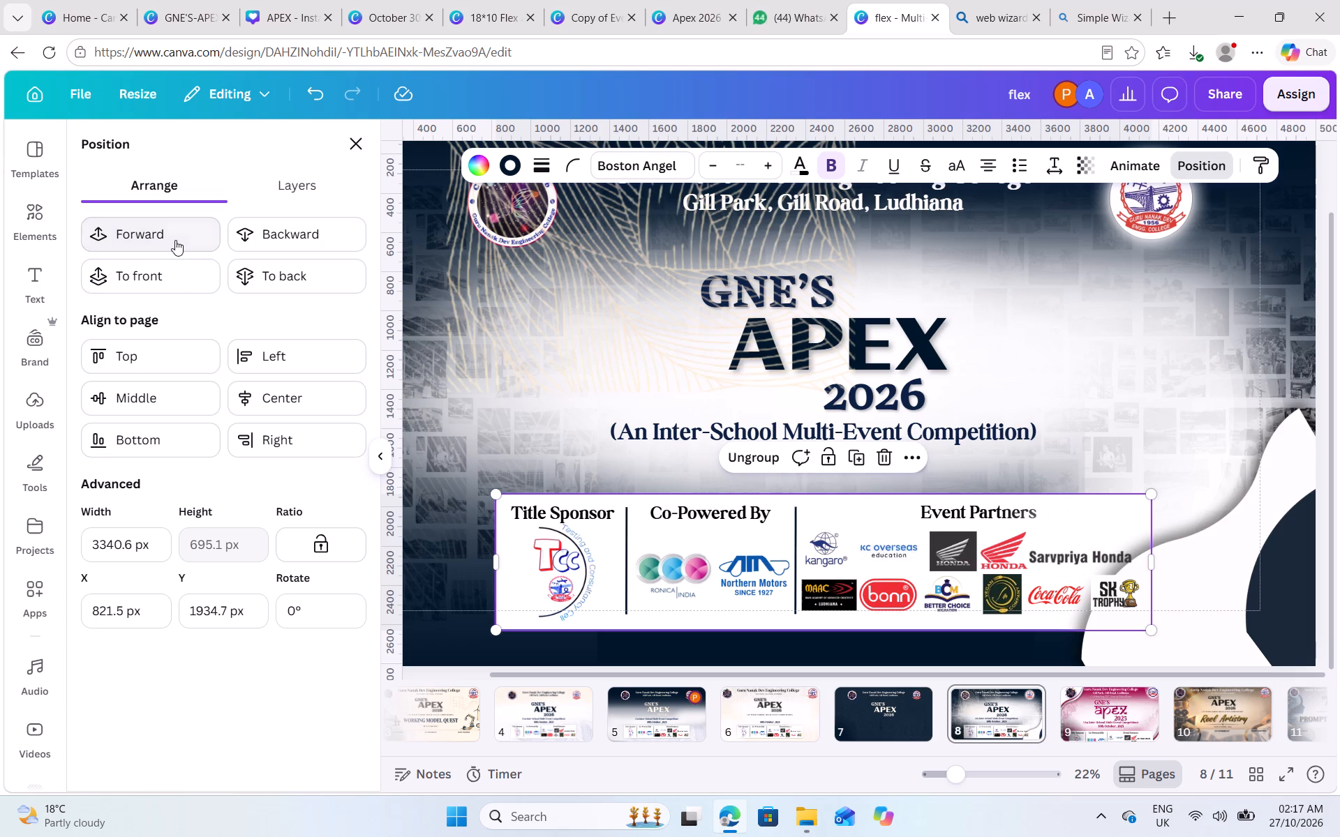
left_click(175, 242)
triple_click(174, 243)
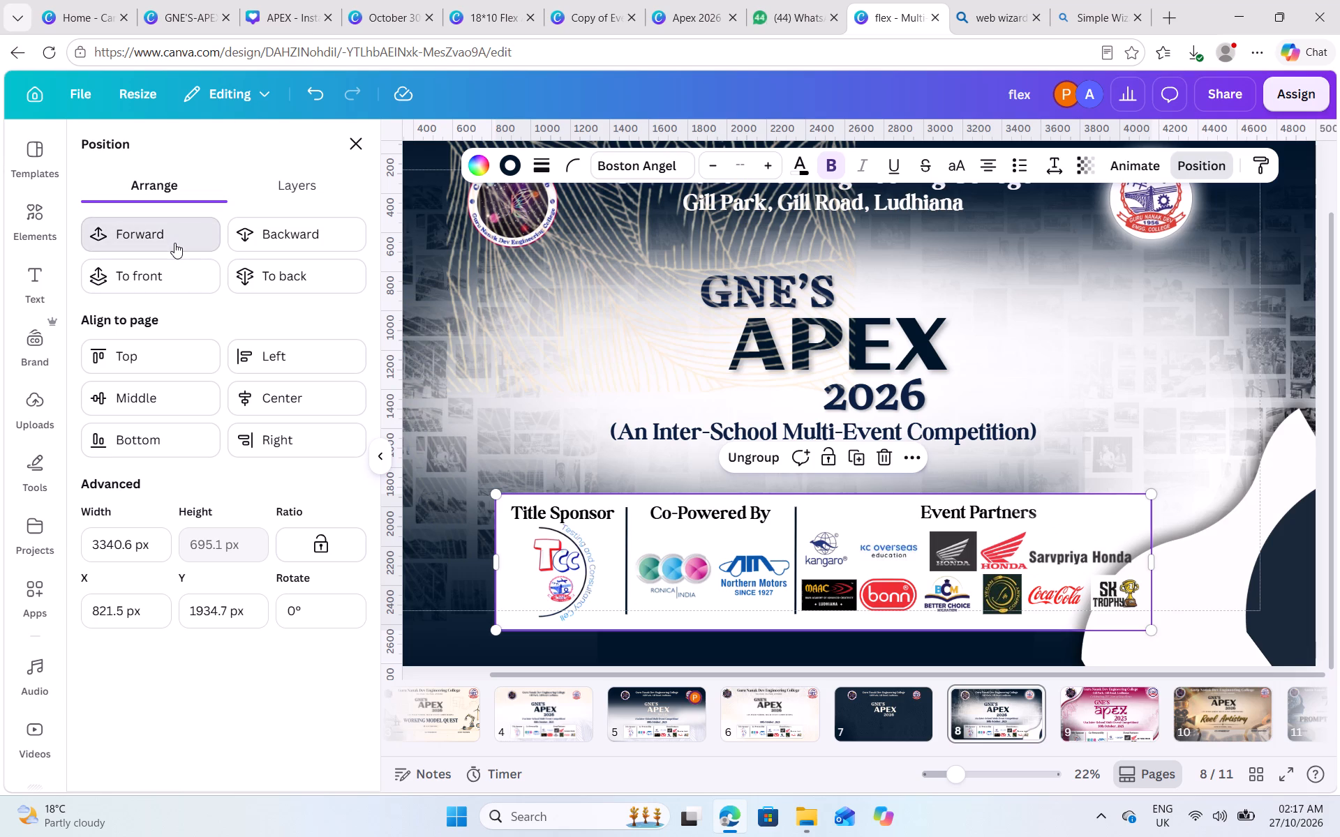
triple_click(174, 243)
left_click(174, 243)
left_click(251, 236)
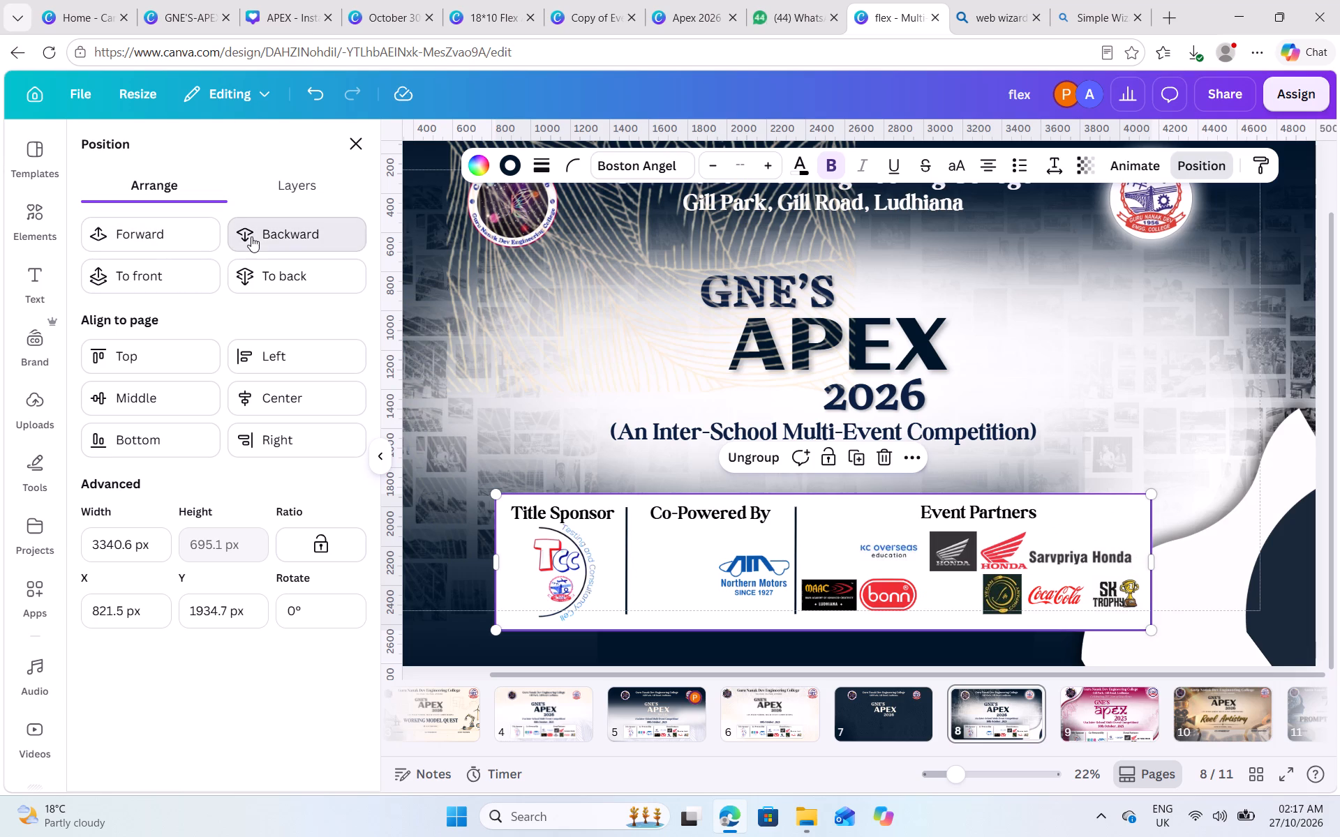
left_click(265, 240)
left_click(265, 236)
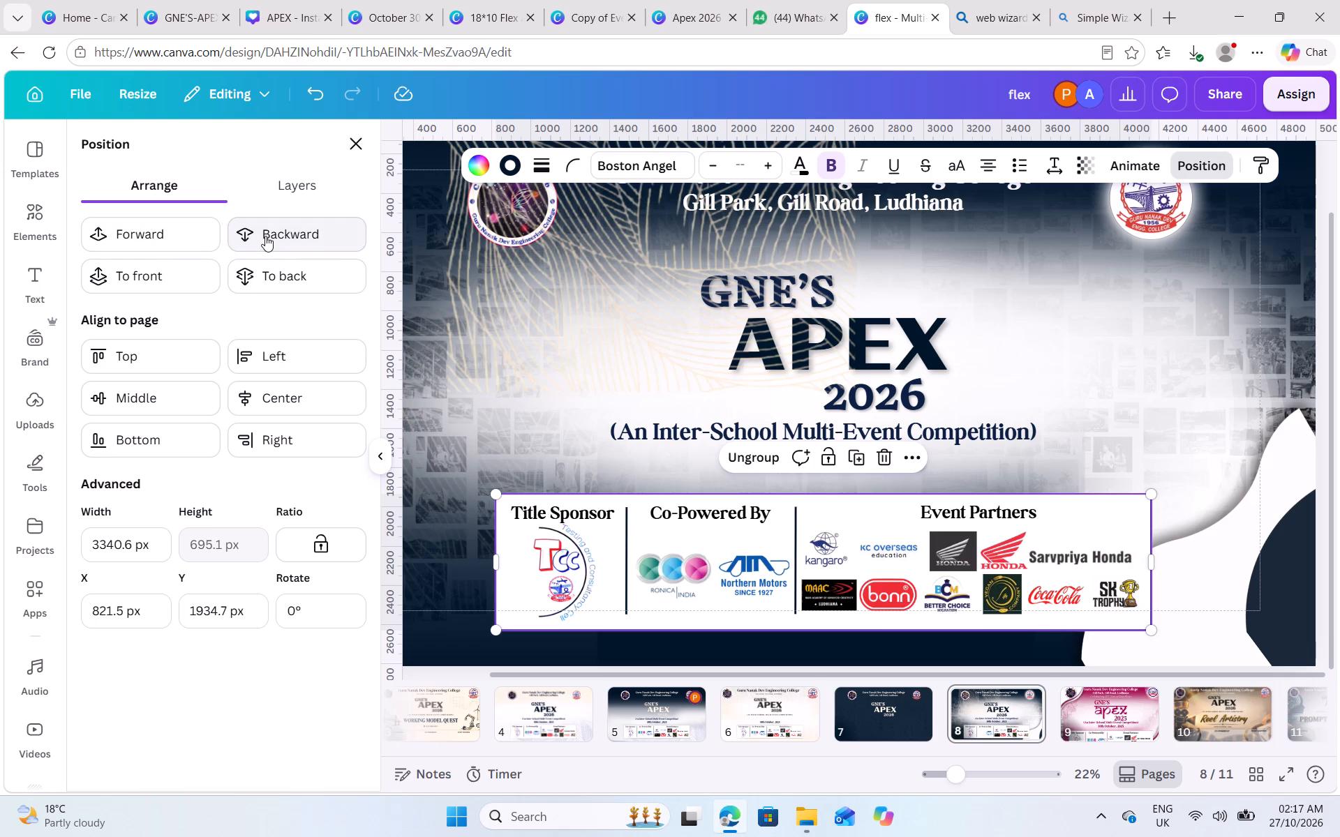
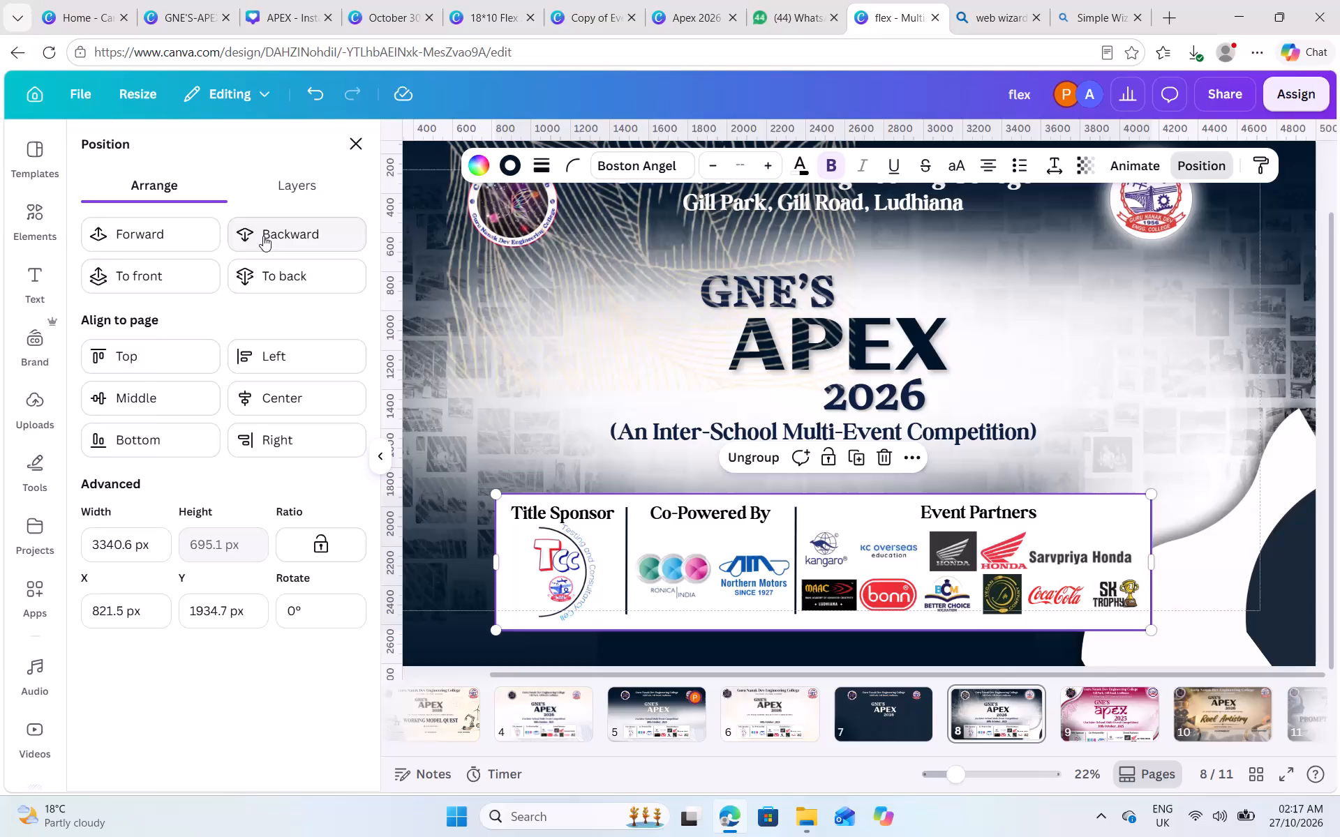
Copy the sponsor panel group from page 8 onto page 7.
key("ctrl+c")
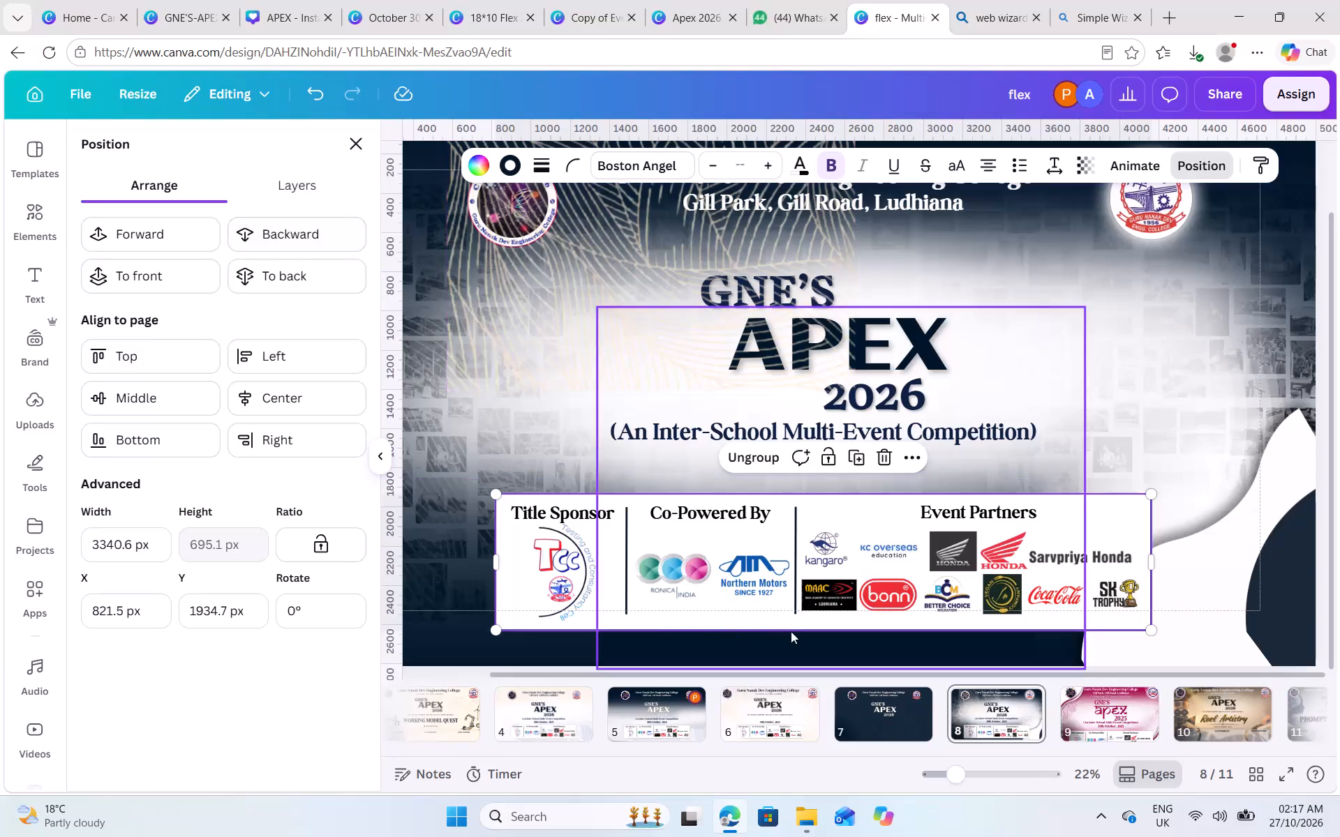
left_click(875, 721)
key("ctrl+v")
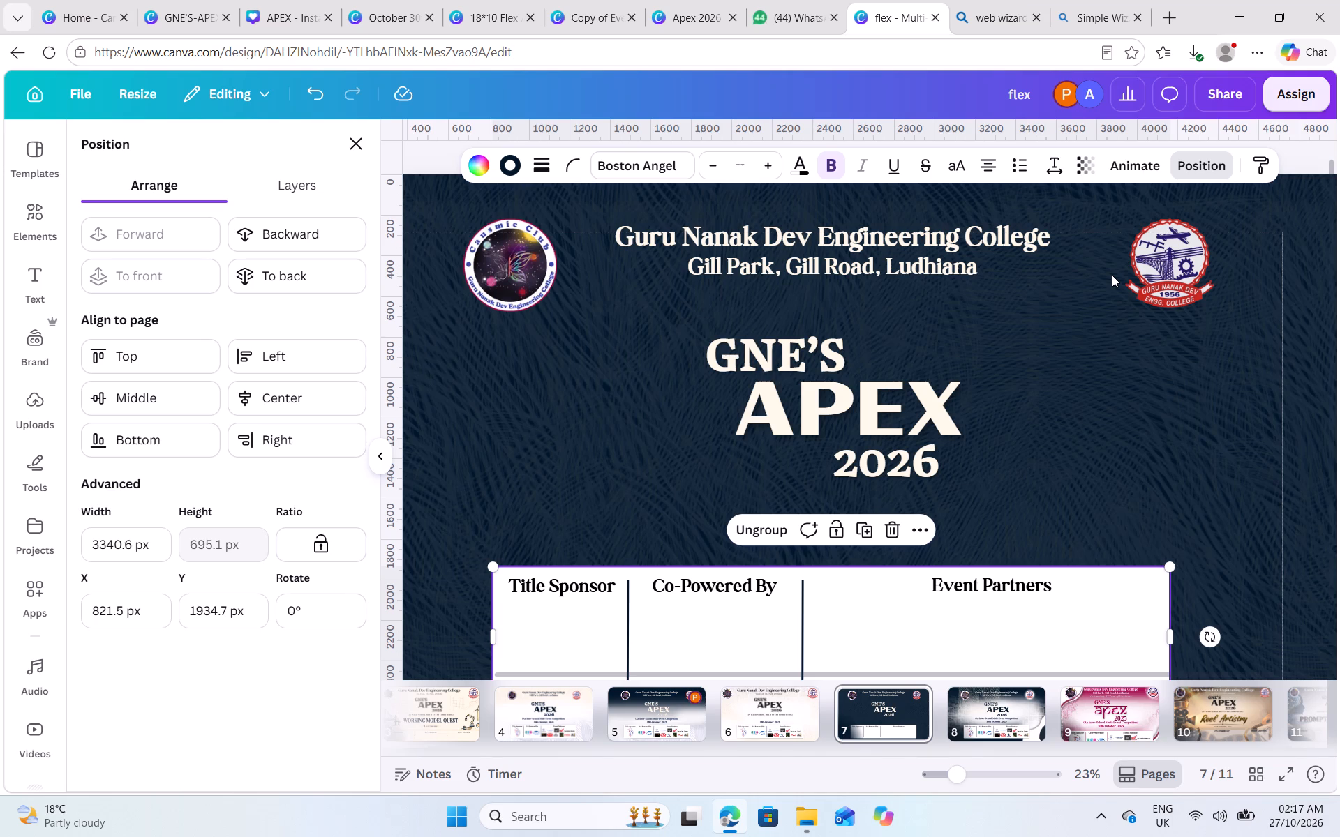
Copy the dark navy gradient shape across the top of page 5 onto page 7.
left_click(1103, 714)
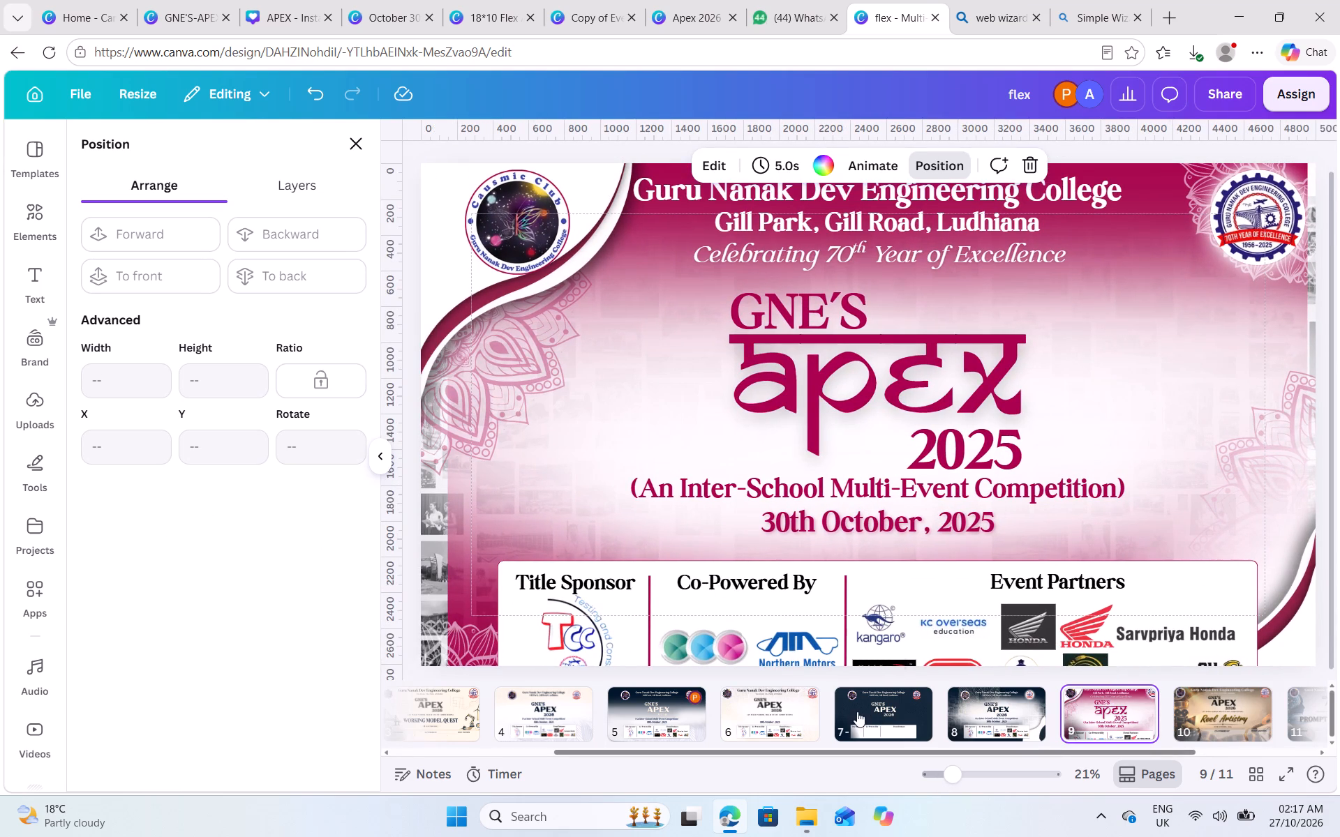
left_click(653, 701)
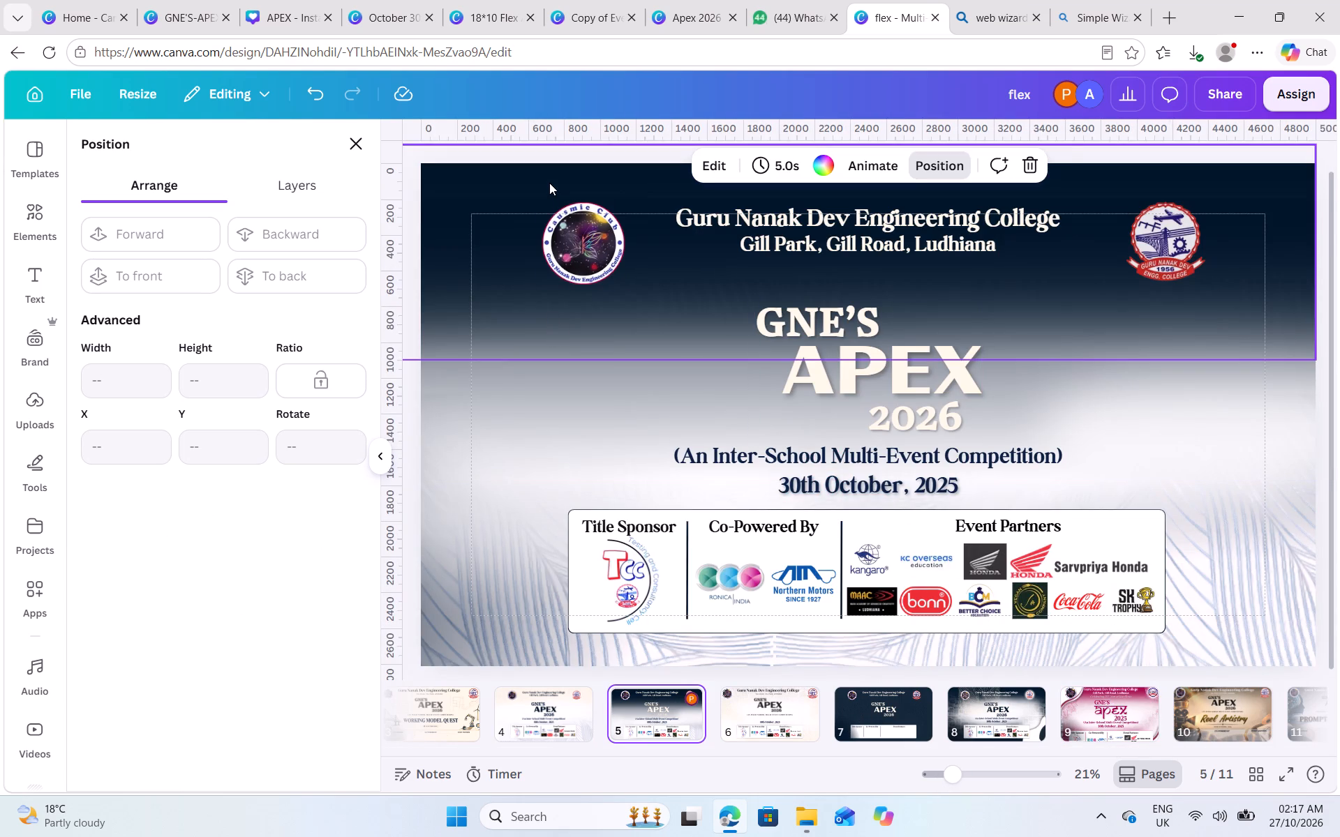
left_click(549, 183)
key("ctrl+c")
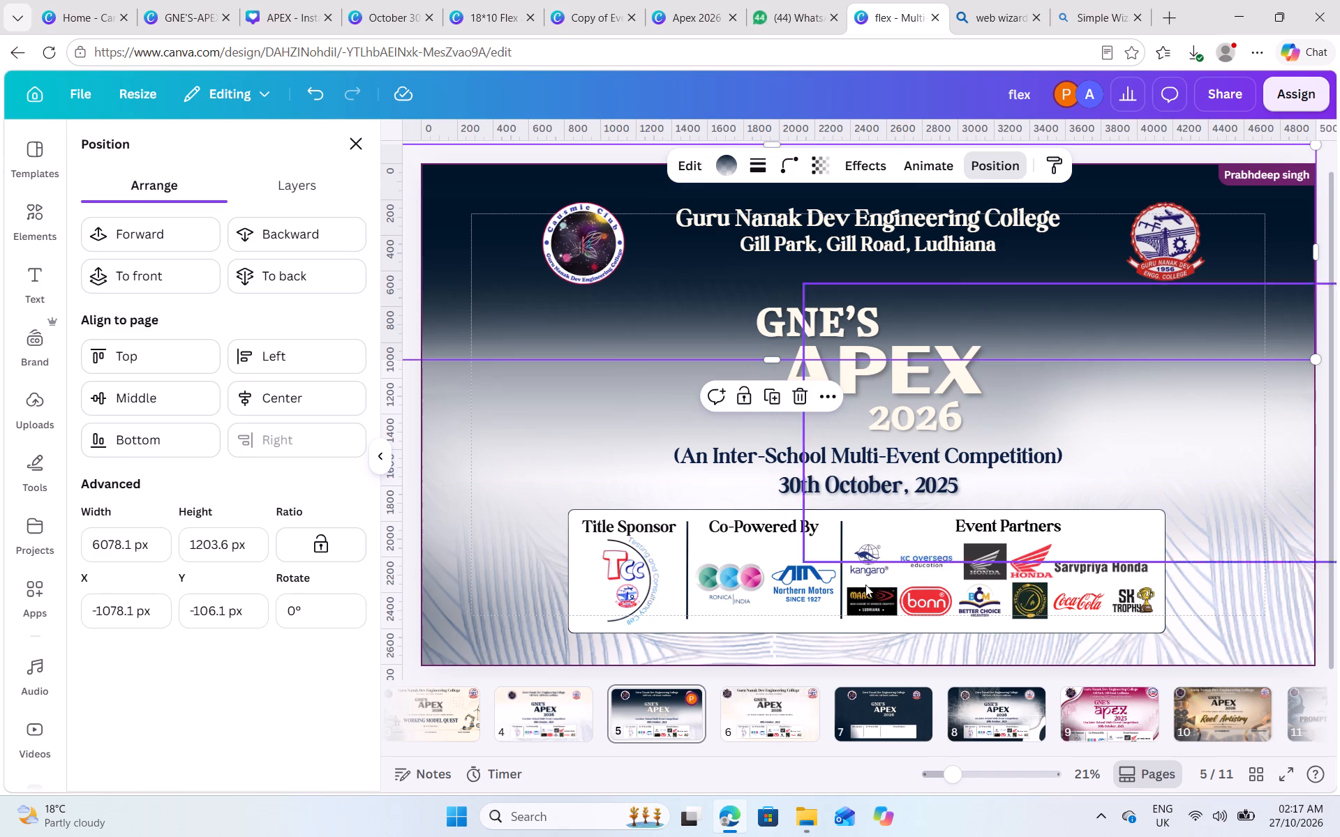
left_click(881, 698)
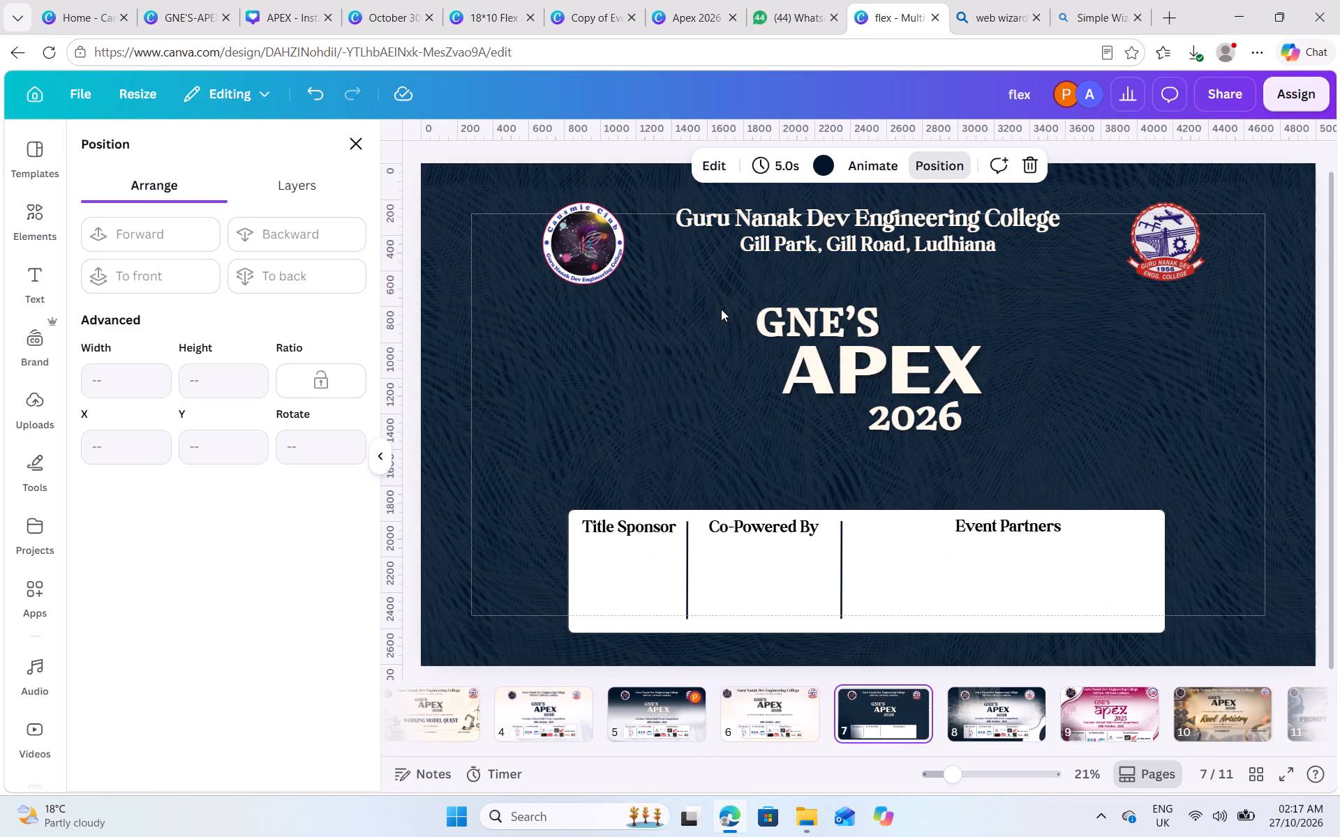
key("ctrl+v")
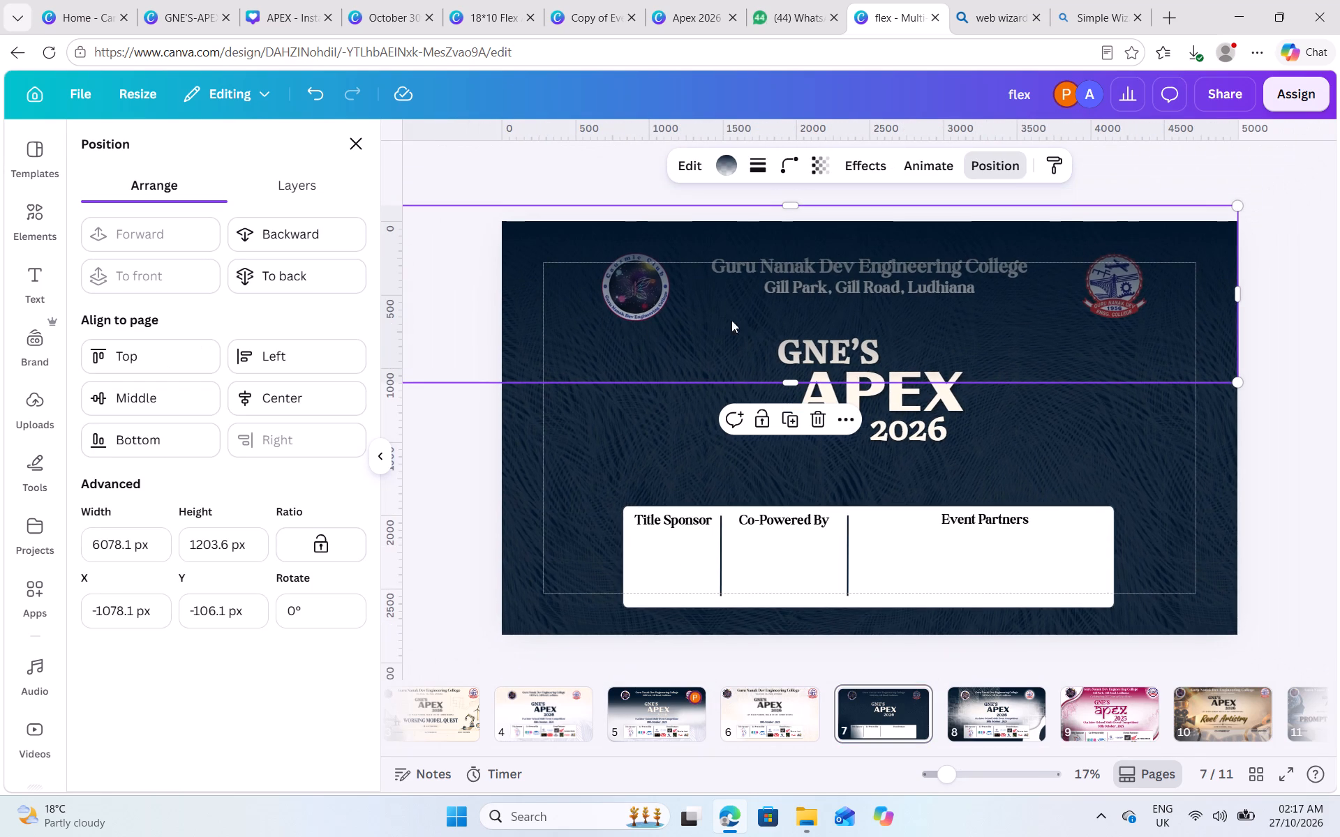
Duplicate the pasted gradient three times and group all four gradient layers together.
left_click(786, 418)
left_click(786, 418)
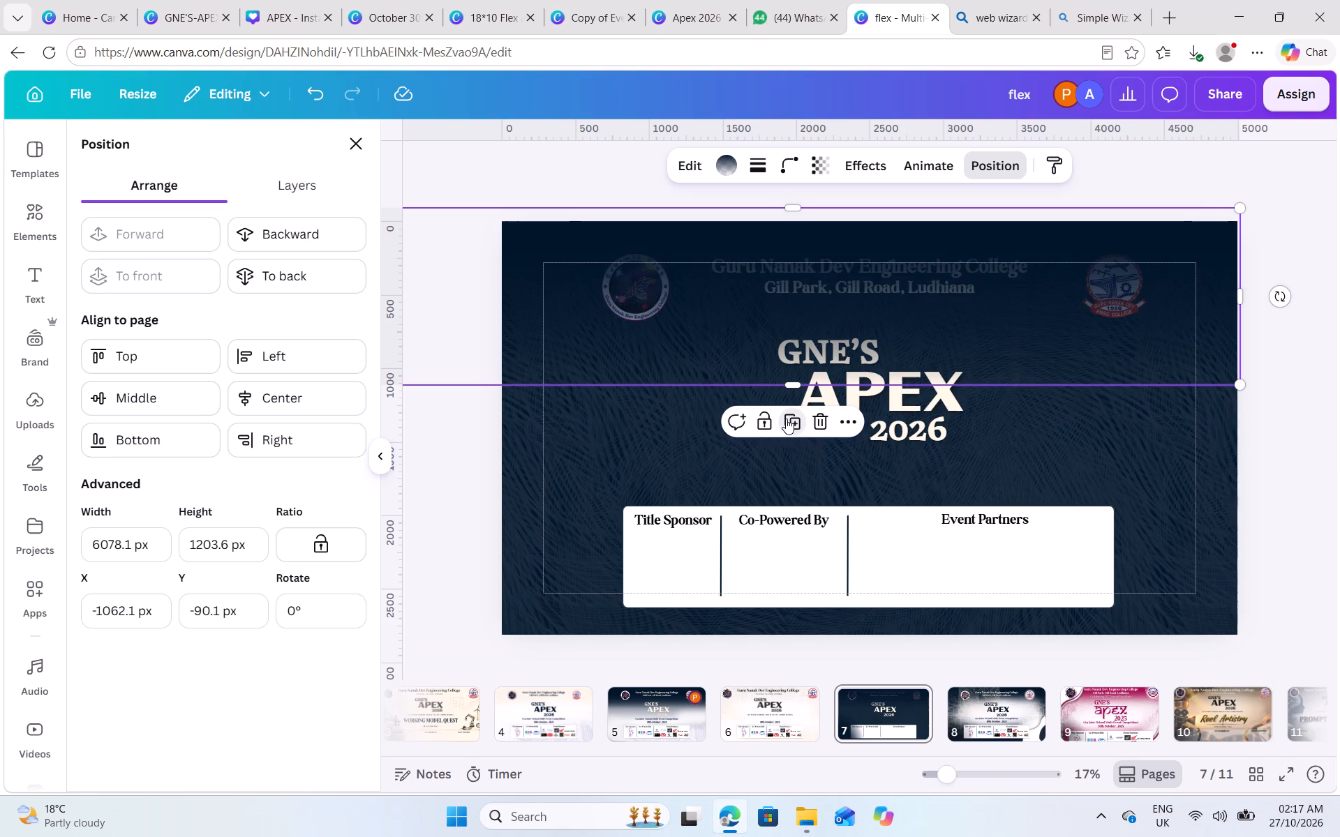
left_click(787, 418)
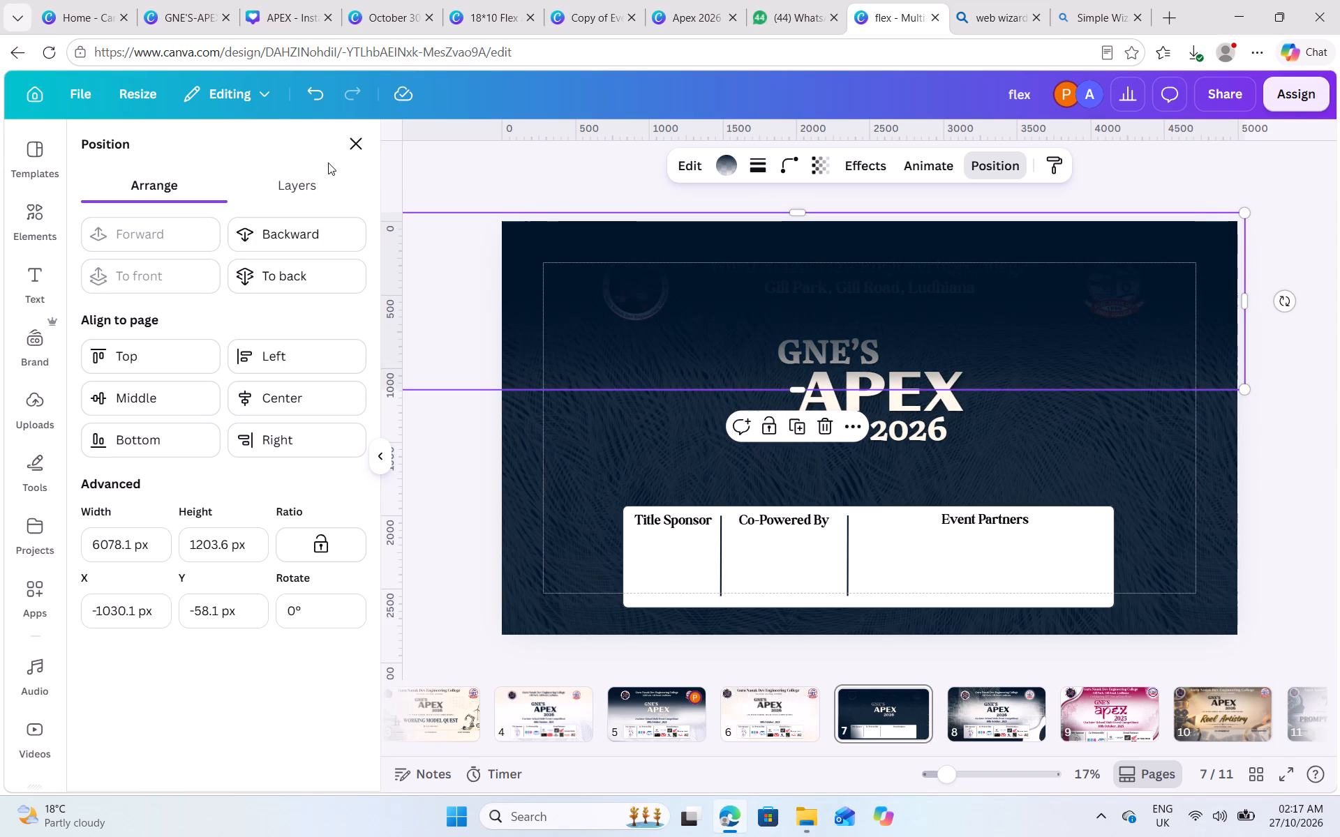
left_click(314, 176)
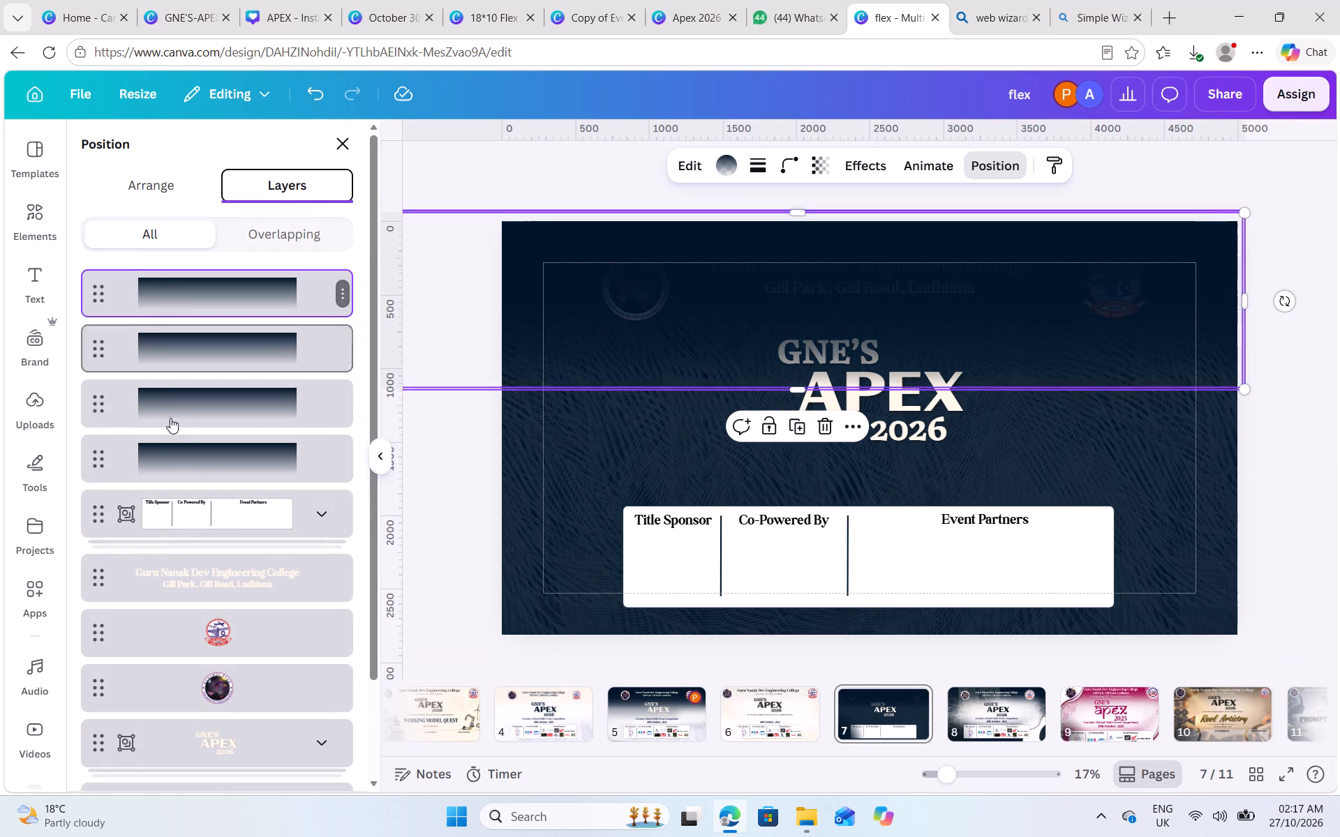
left_click(171, 445, "shift")
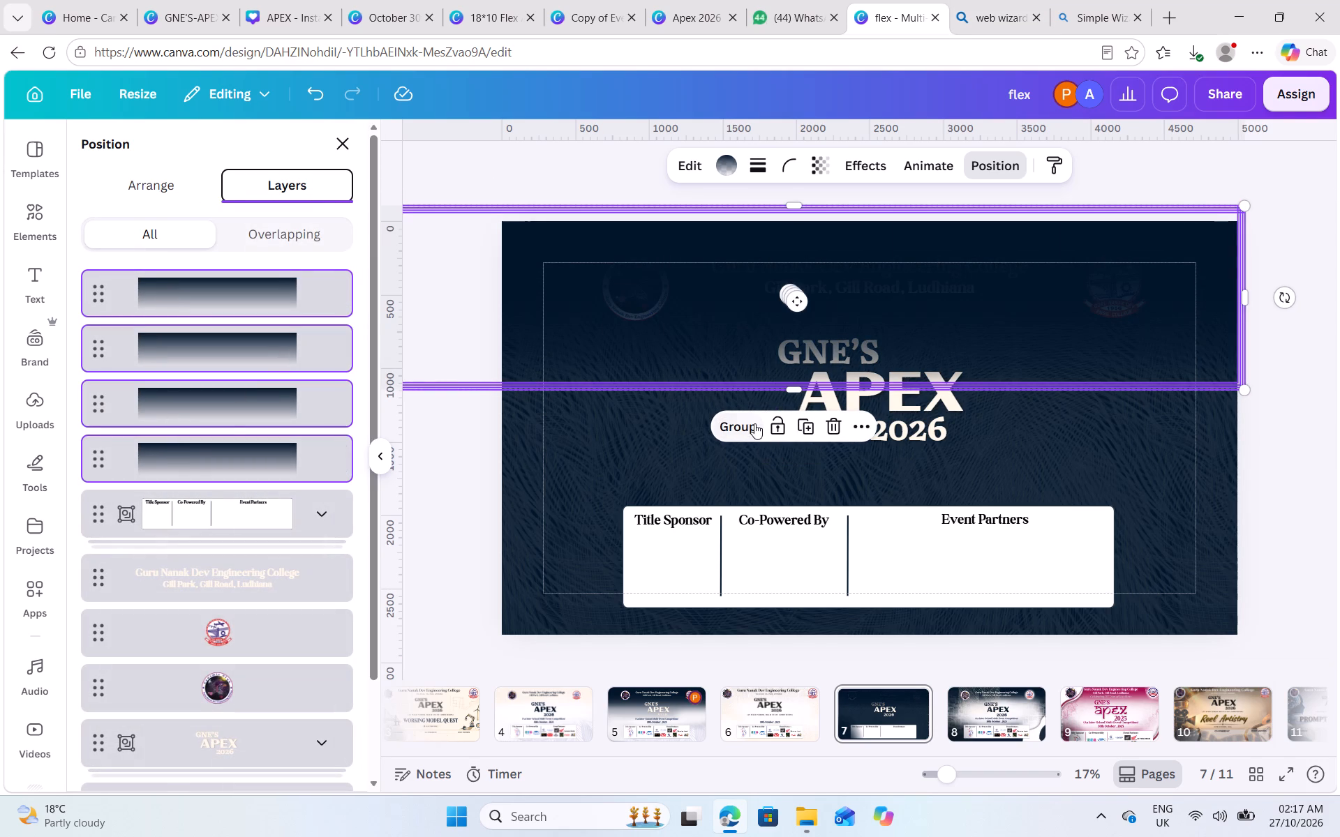
left_click(754, 423)
Move the gradient group in the layer order to directly beneath the GNE'S APEX 2026 title group.
left_click_drag(94, 292, 94, 364)
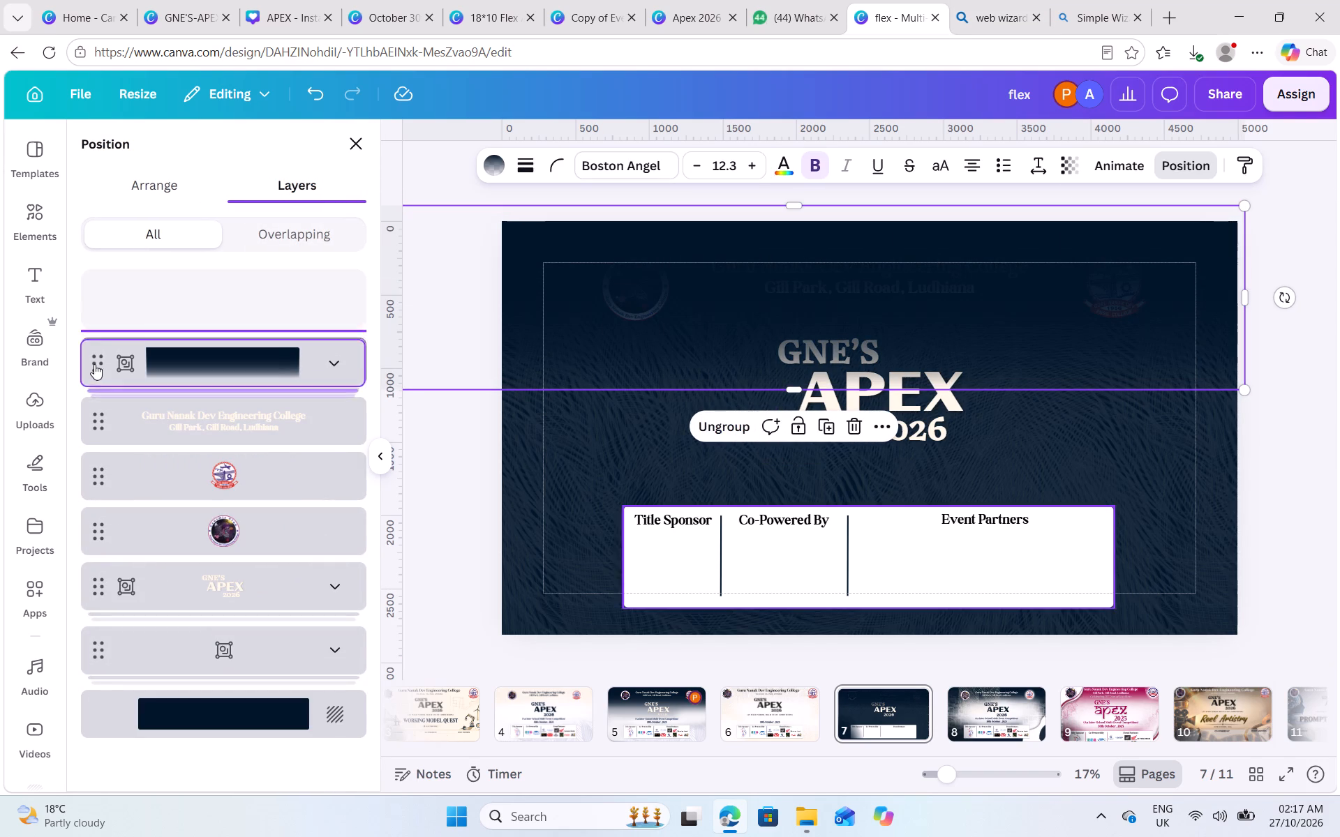
left_click_drag(94, 364, 77, 566)
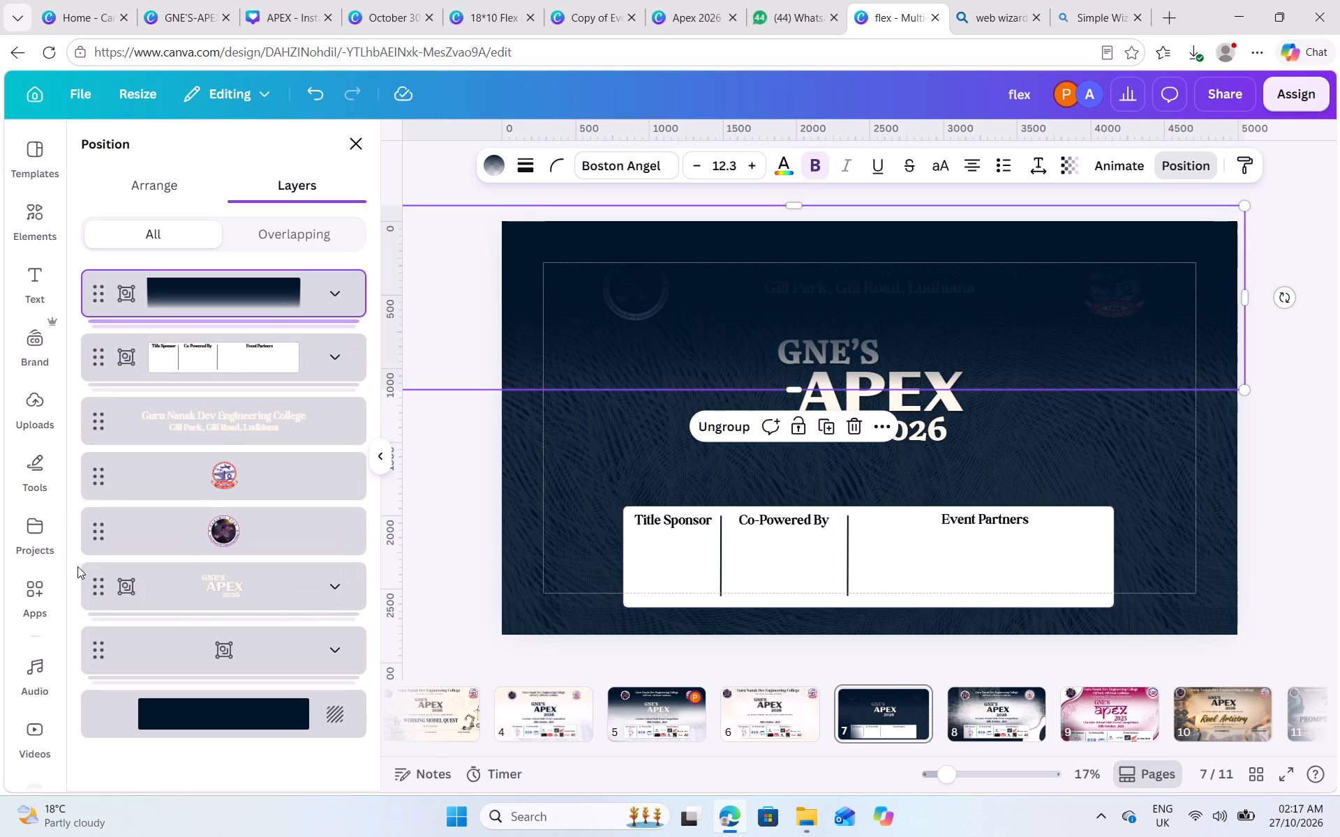
left_click_drag(93, 284, 124, 590)
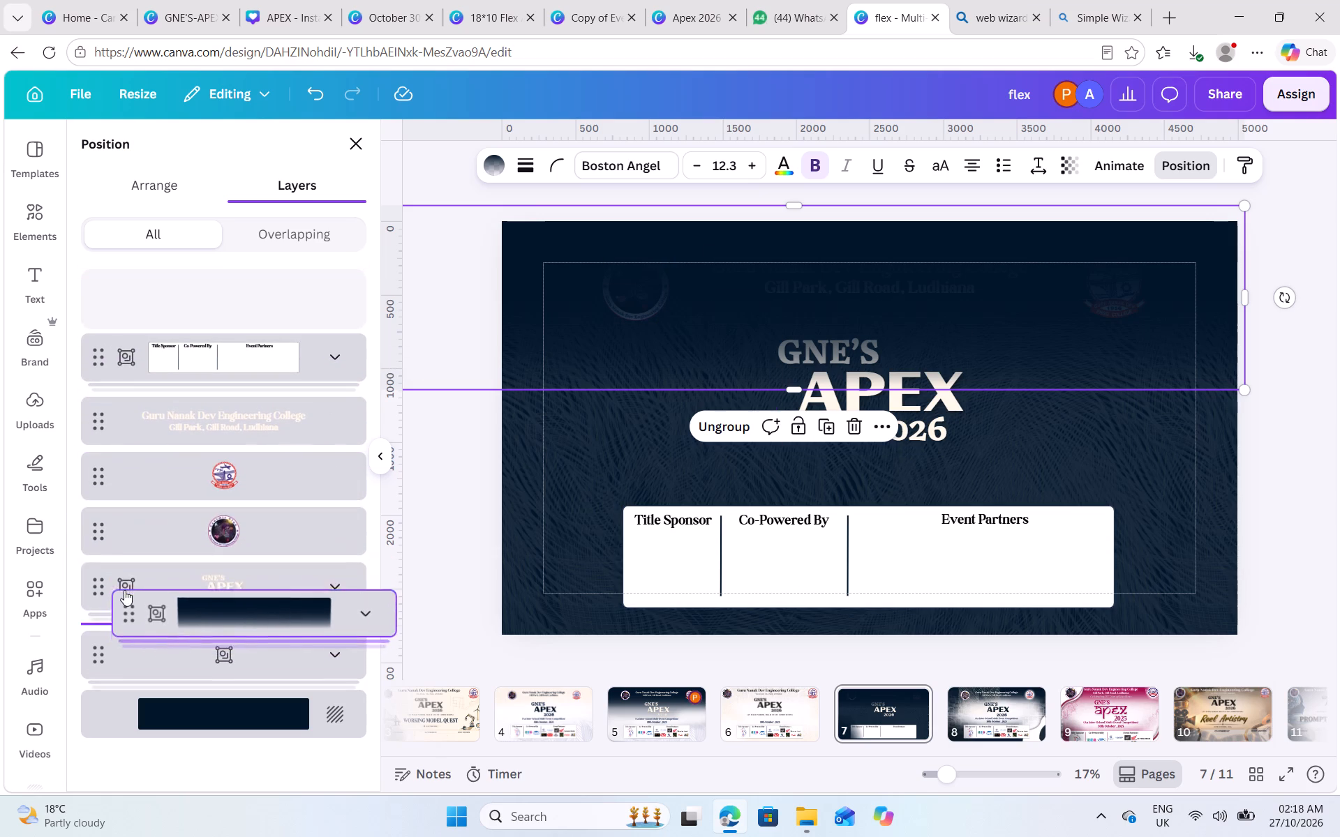
left_click_drag(124, 590, 114, 567)
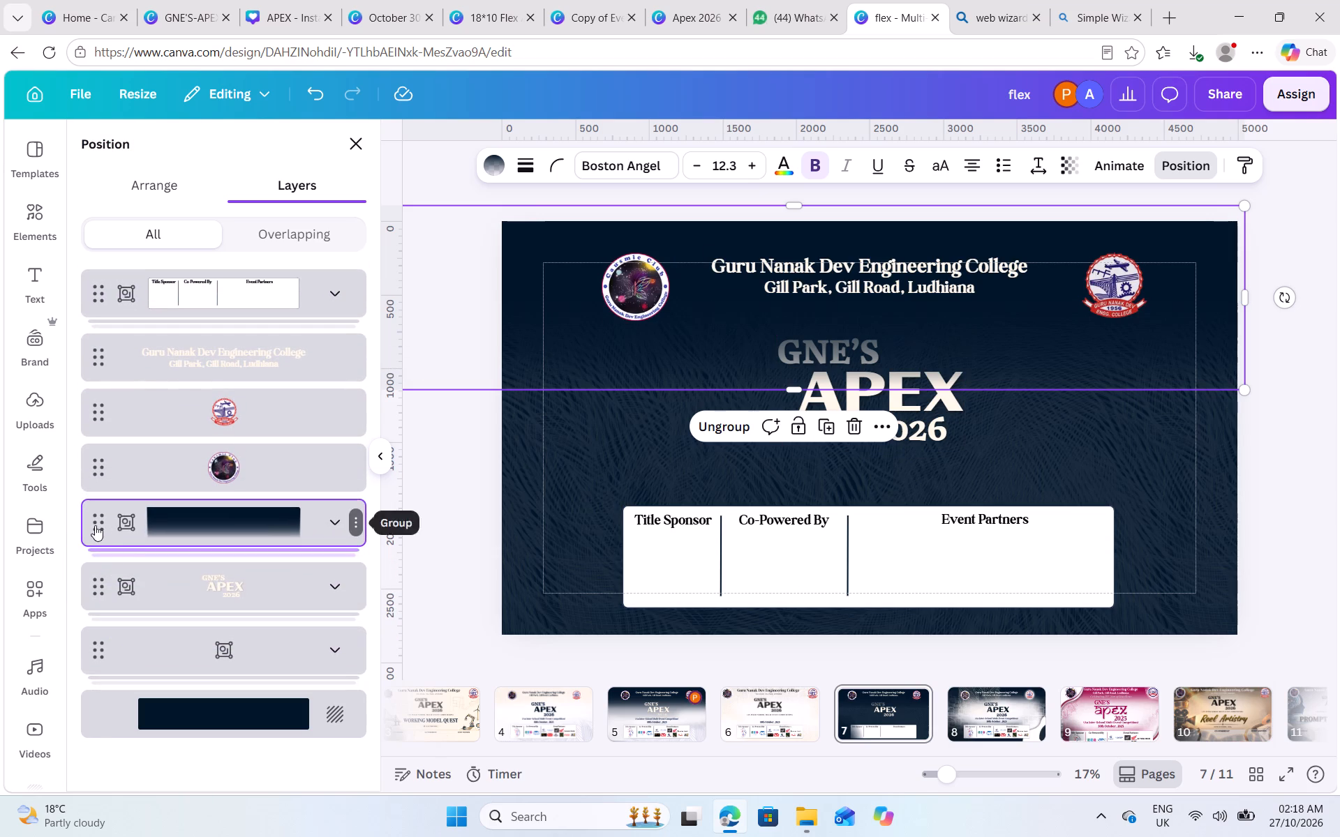
left_click_drag(95, 525, 98, 612)
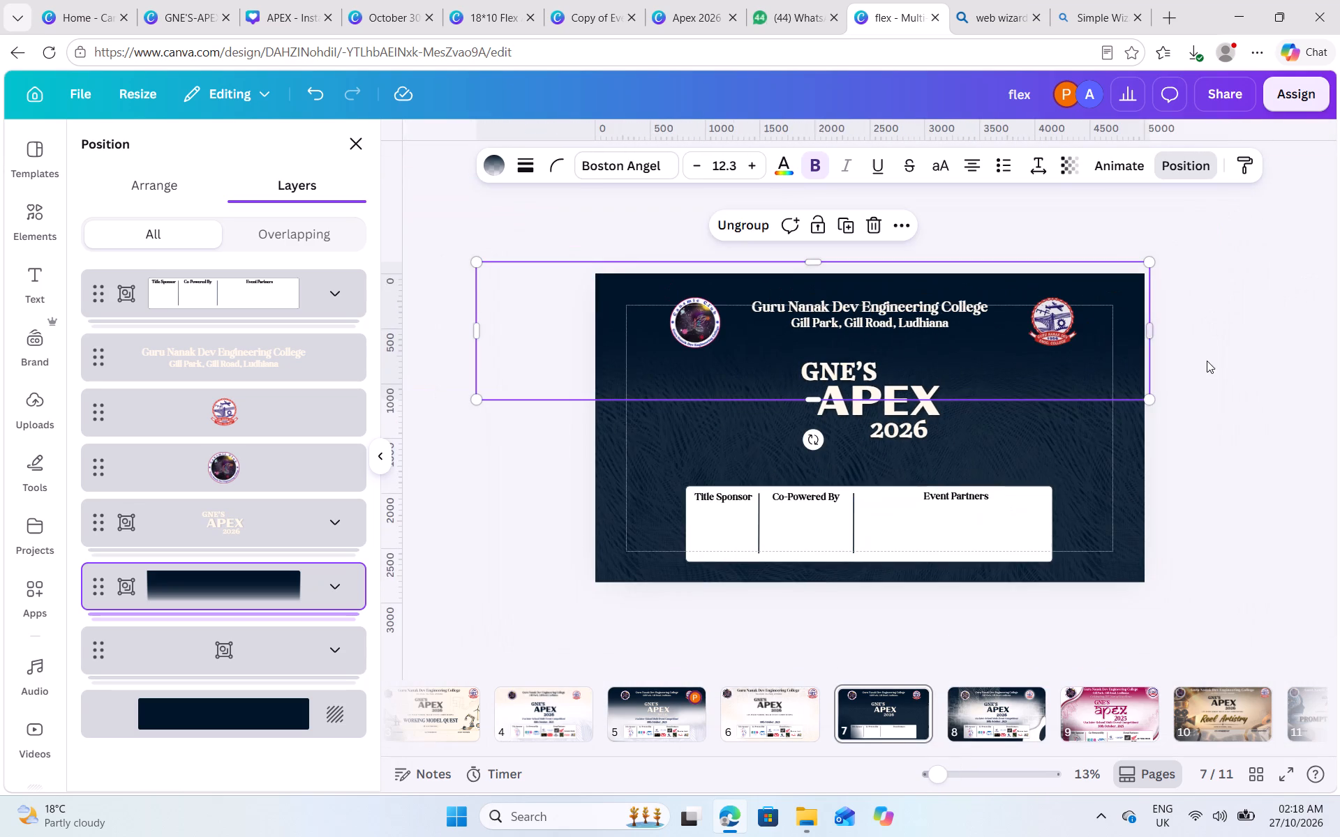
Enlarge the gradient group and shift it slightly so it extends past both side edges of page 7.
left_click_drag(1153, 399, 1198, 441)
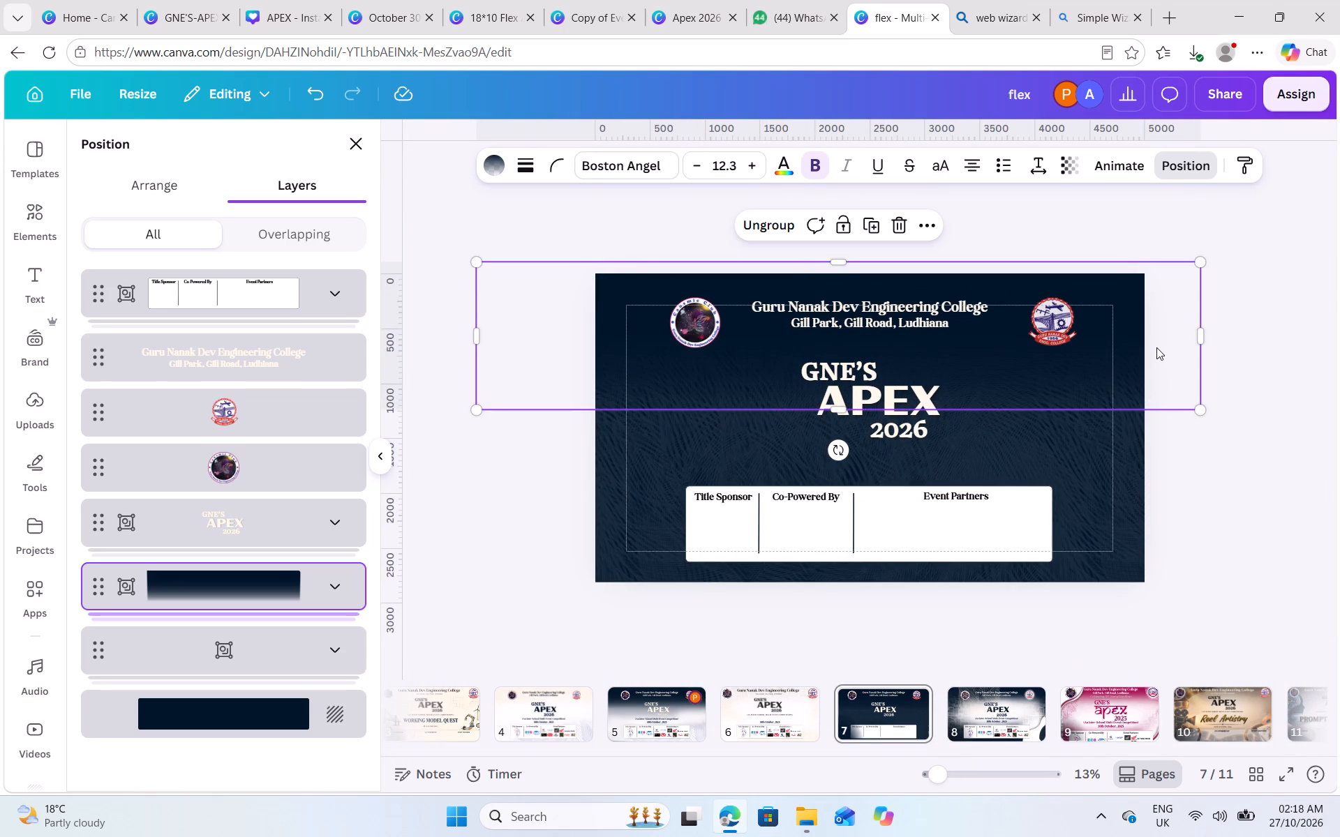
left_click_drag(1156, 347, 1150, 349)
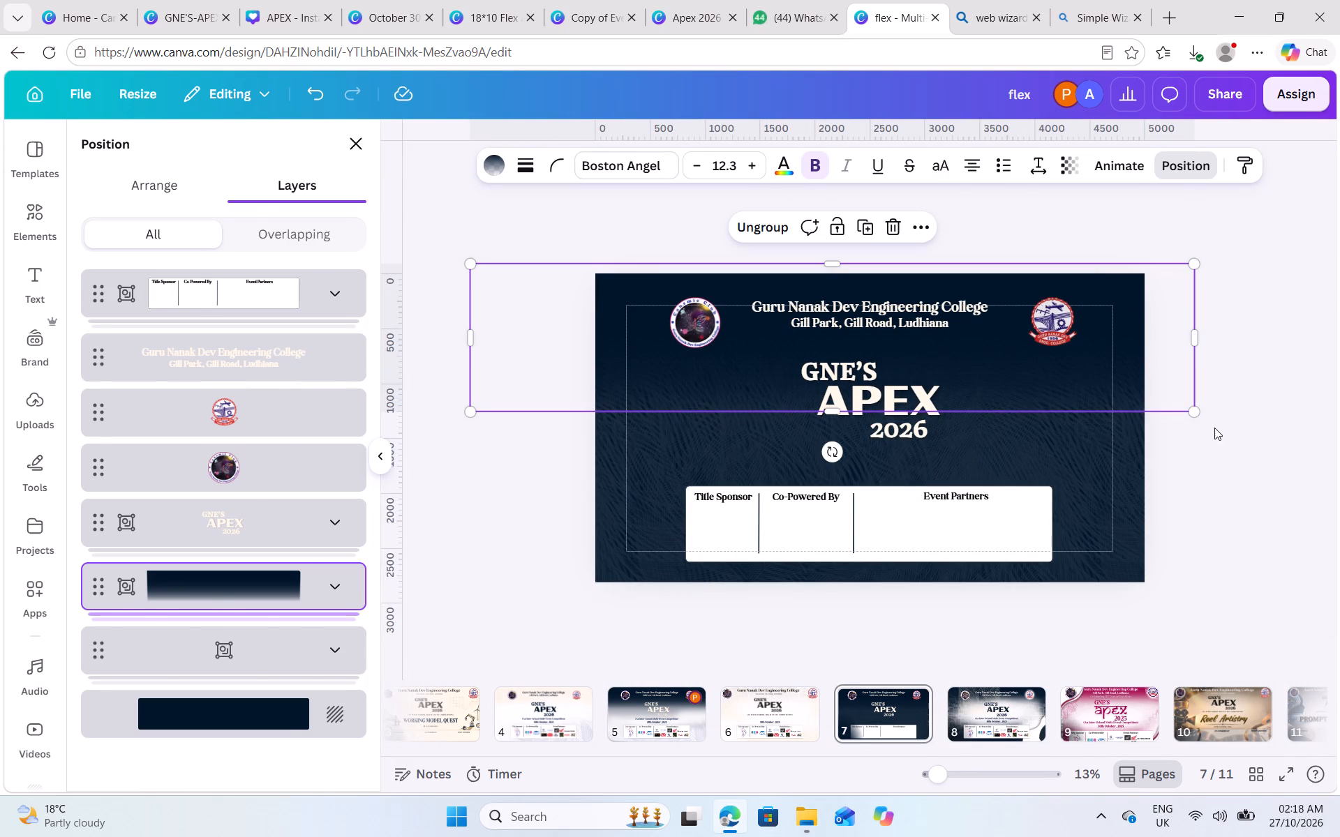
left_click(1214, 428)
Delete the wavy line texture group that lies just above the background on page 7.
left_click(1258, 501)
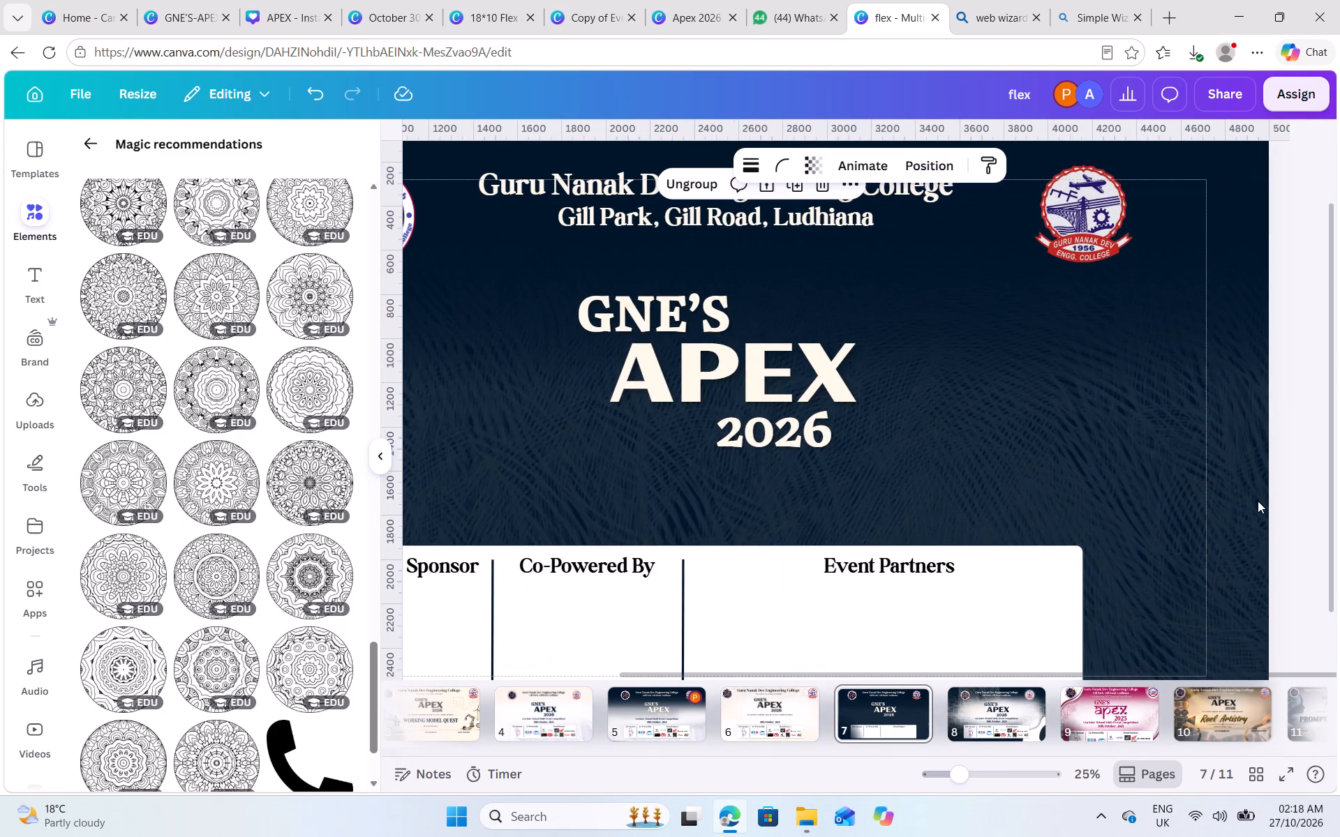
scroll(1258, 501, "right", 3)
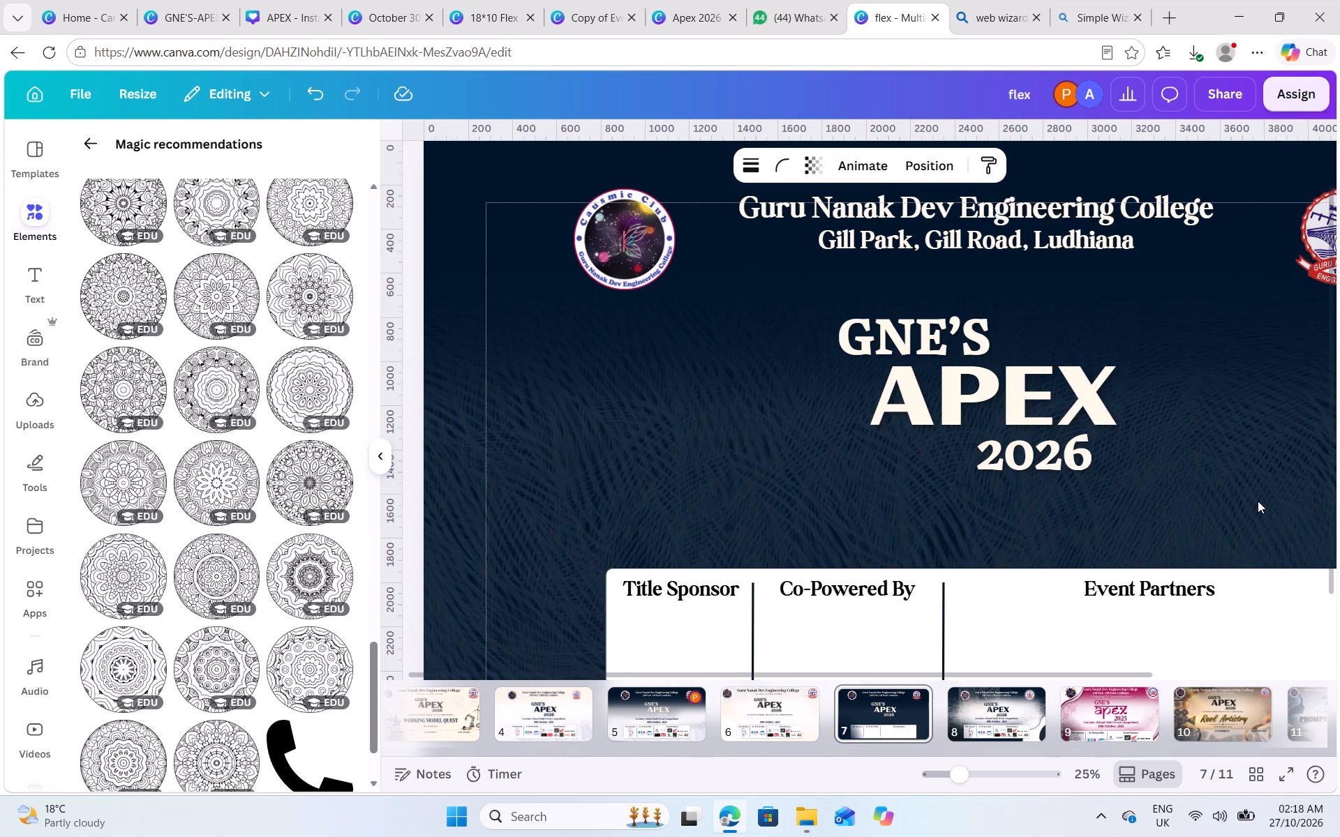
scroll(1258, 501, "right", 1)
scroll(1258, 501, "down", 1)
scroll(1258, 501, "right", 1)
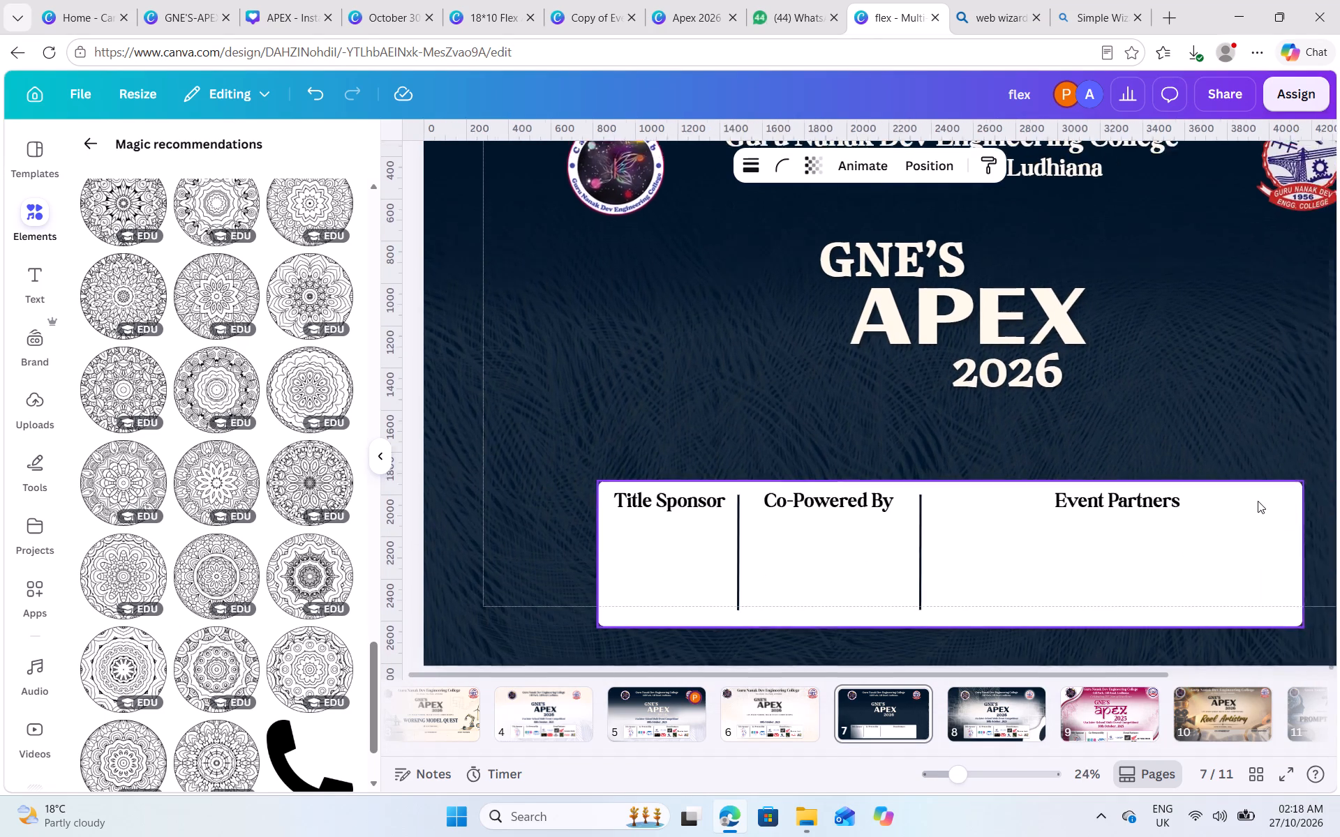
scroll(1258, 501, "right", 1)
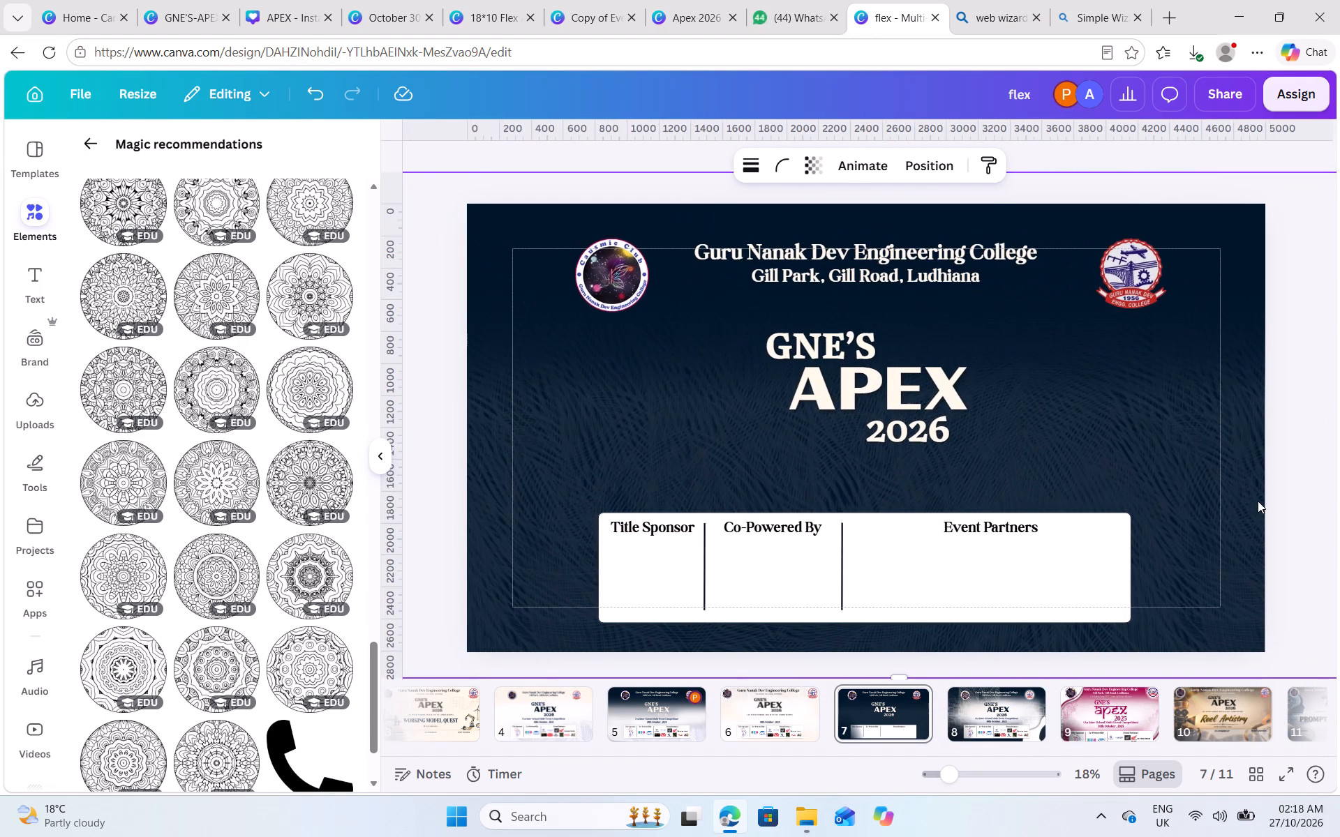
left_click(900, 419)
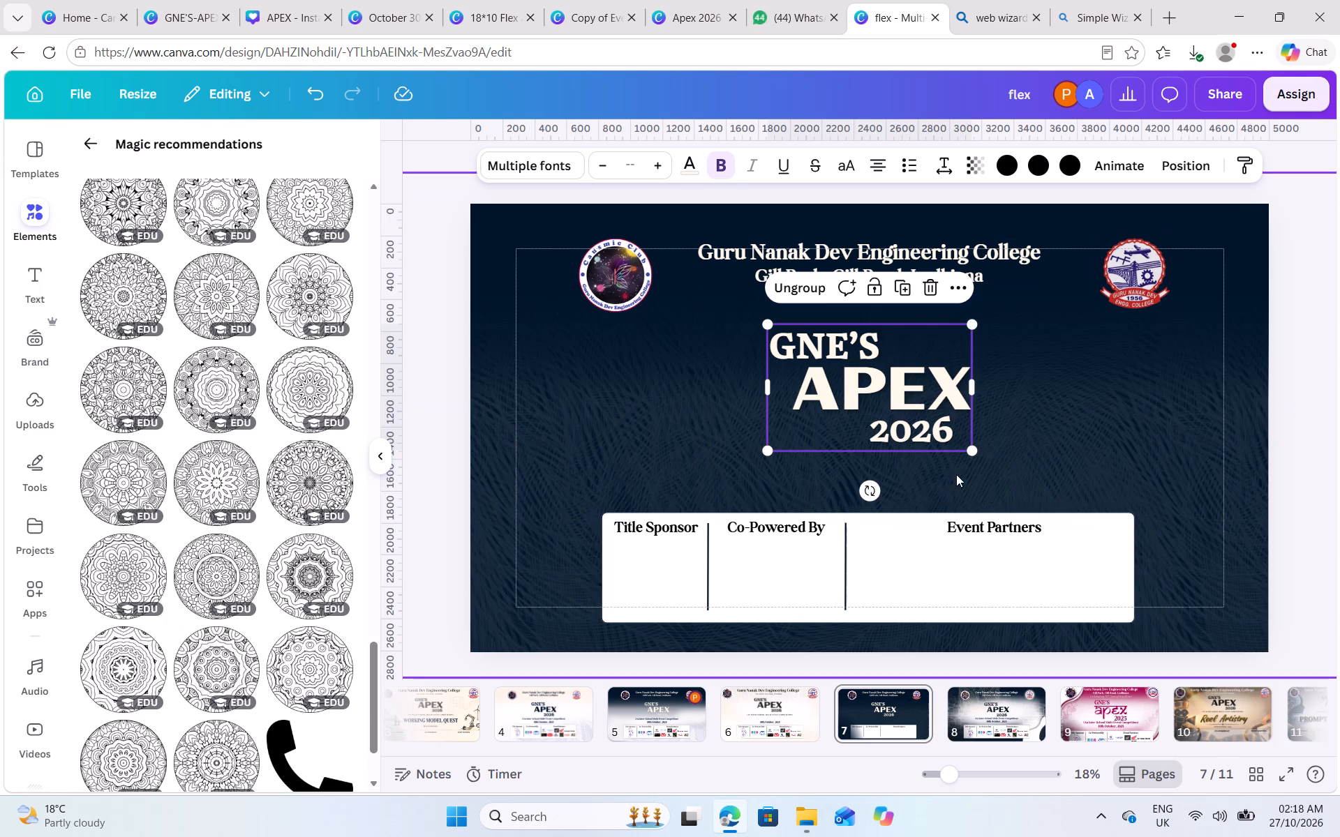
left_click(1173, 167)
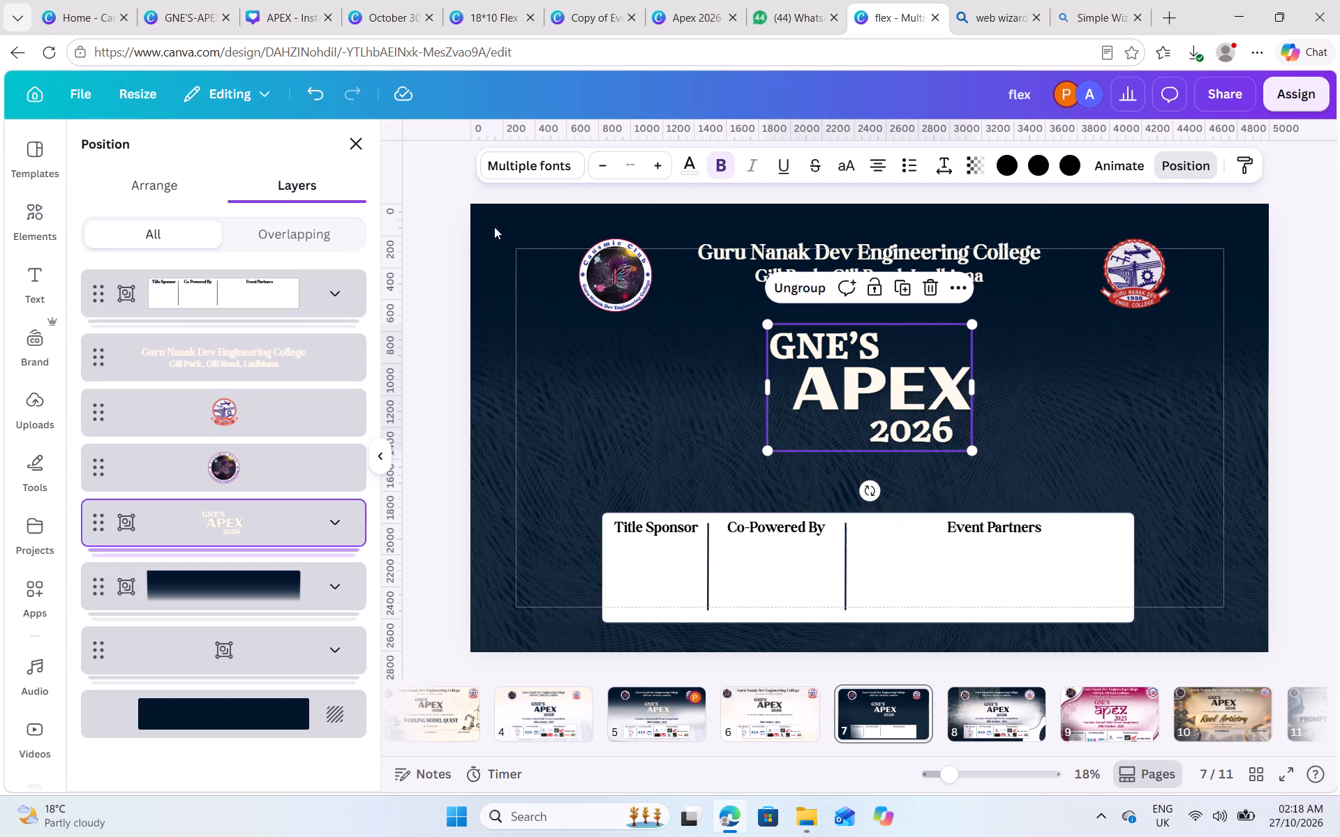
left_click(223, 658)
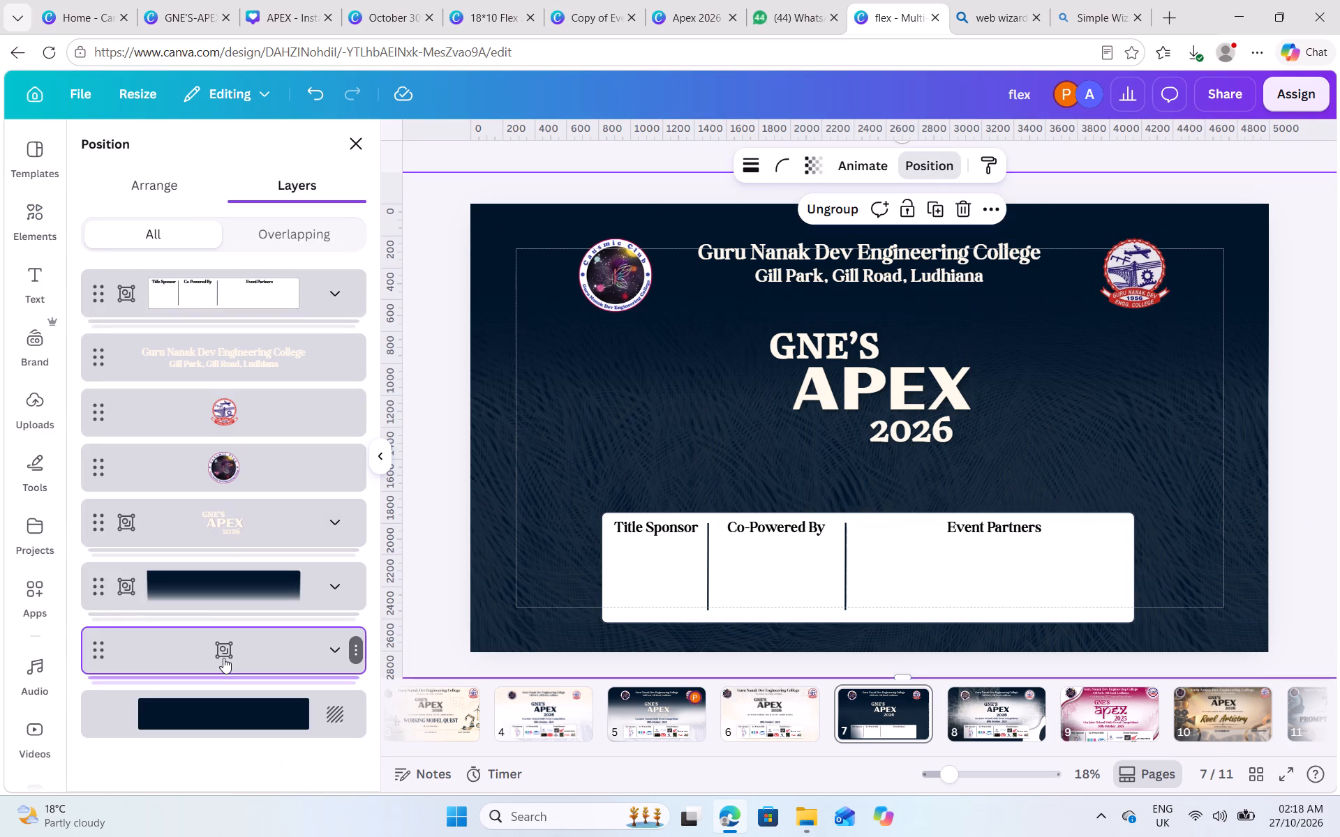
key("Delete")
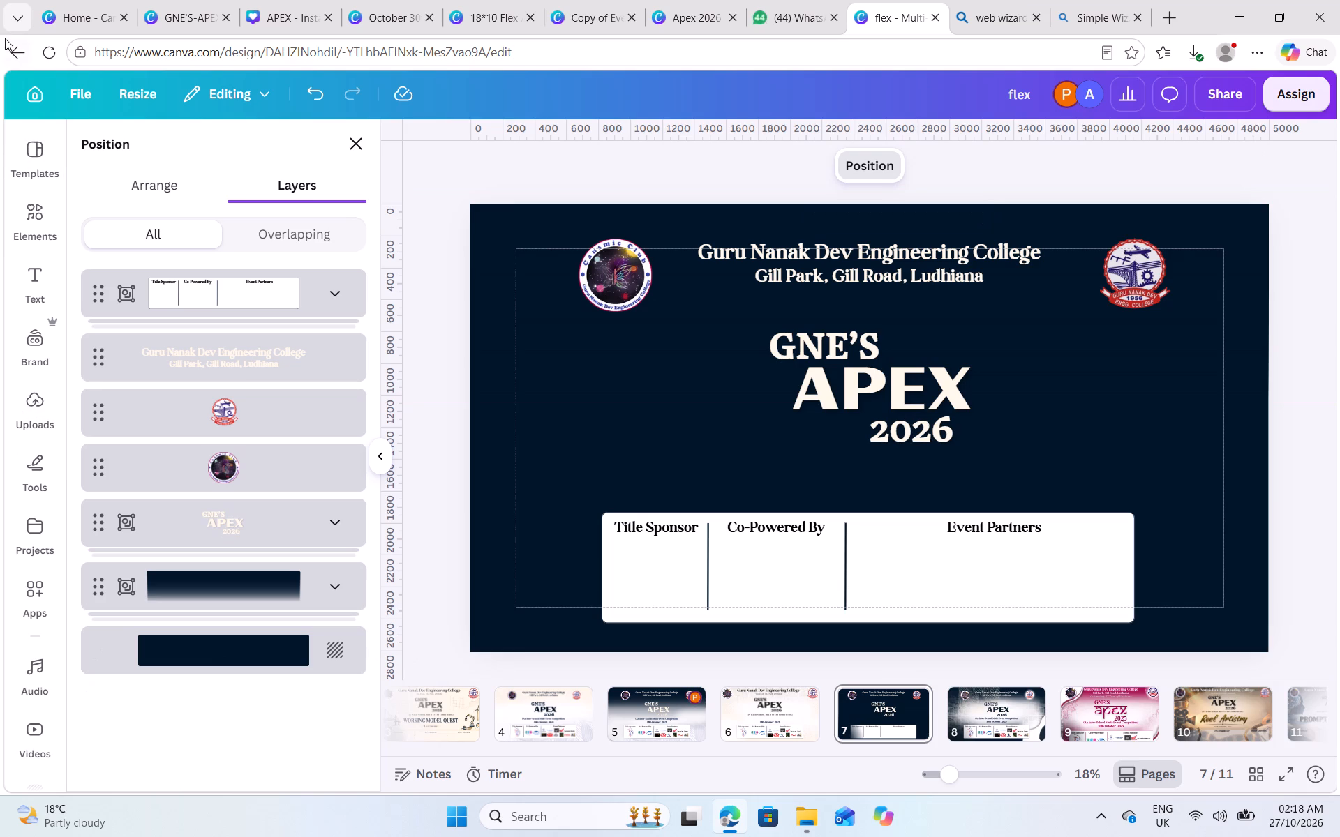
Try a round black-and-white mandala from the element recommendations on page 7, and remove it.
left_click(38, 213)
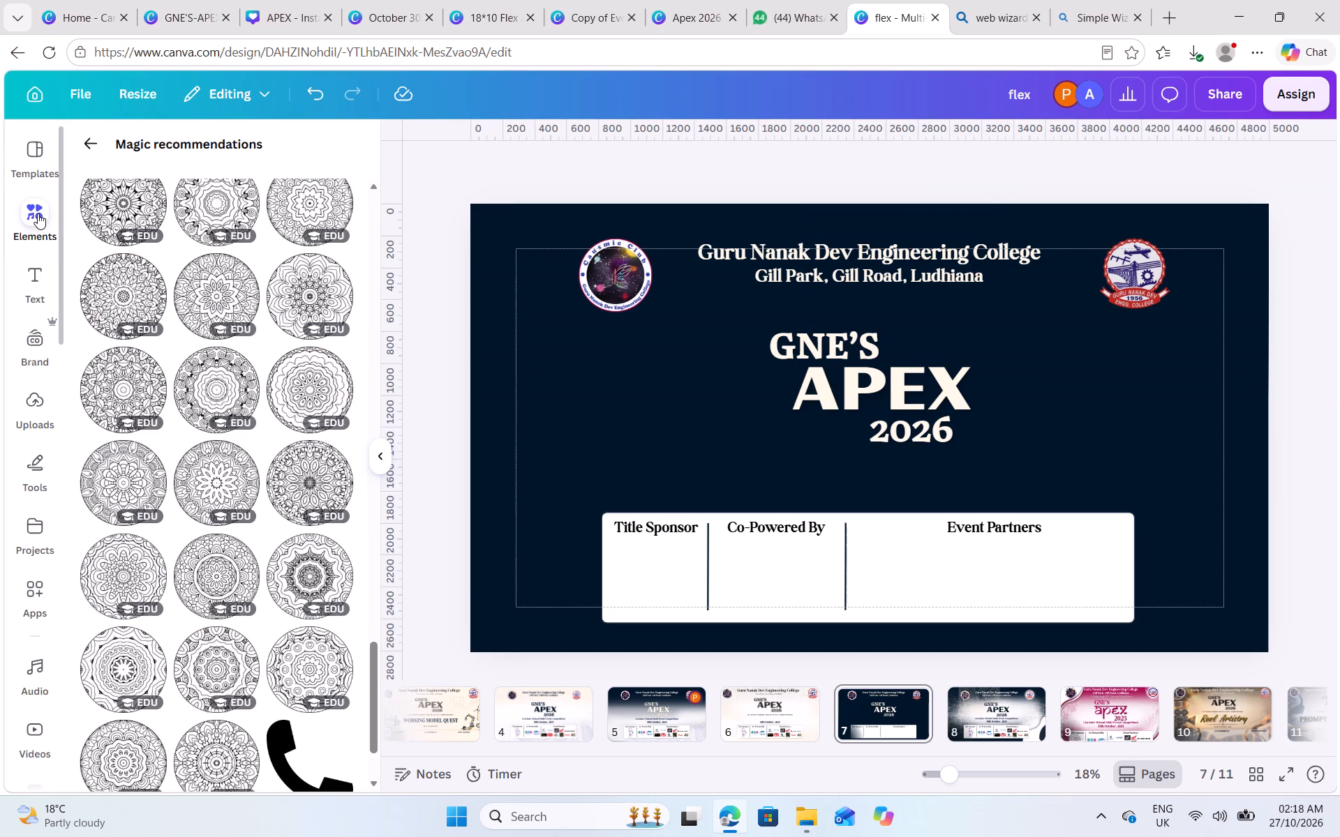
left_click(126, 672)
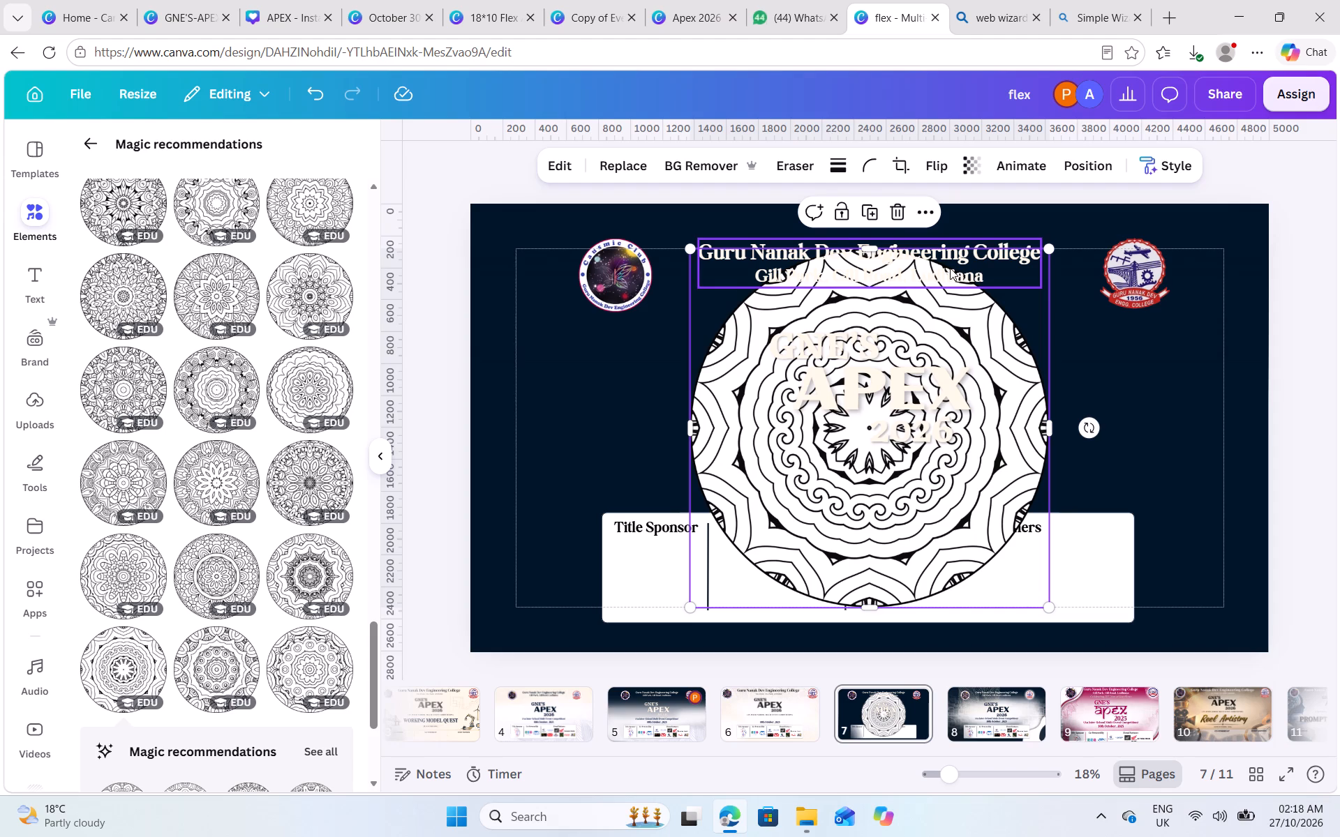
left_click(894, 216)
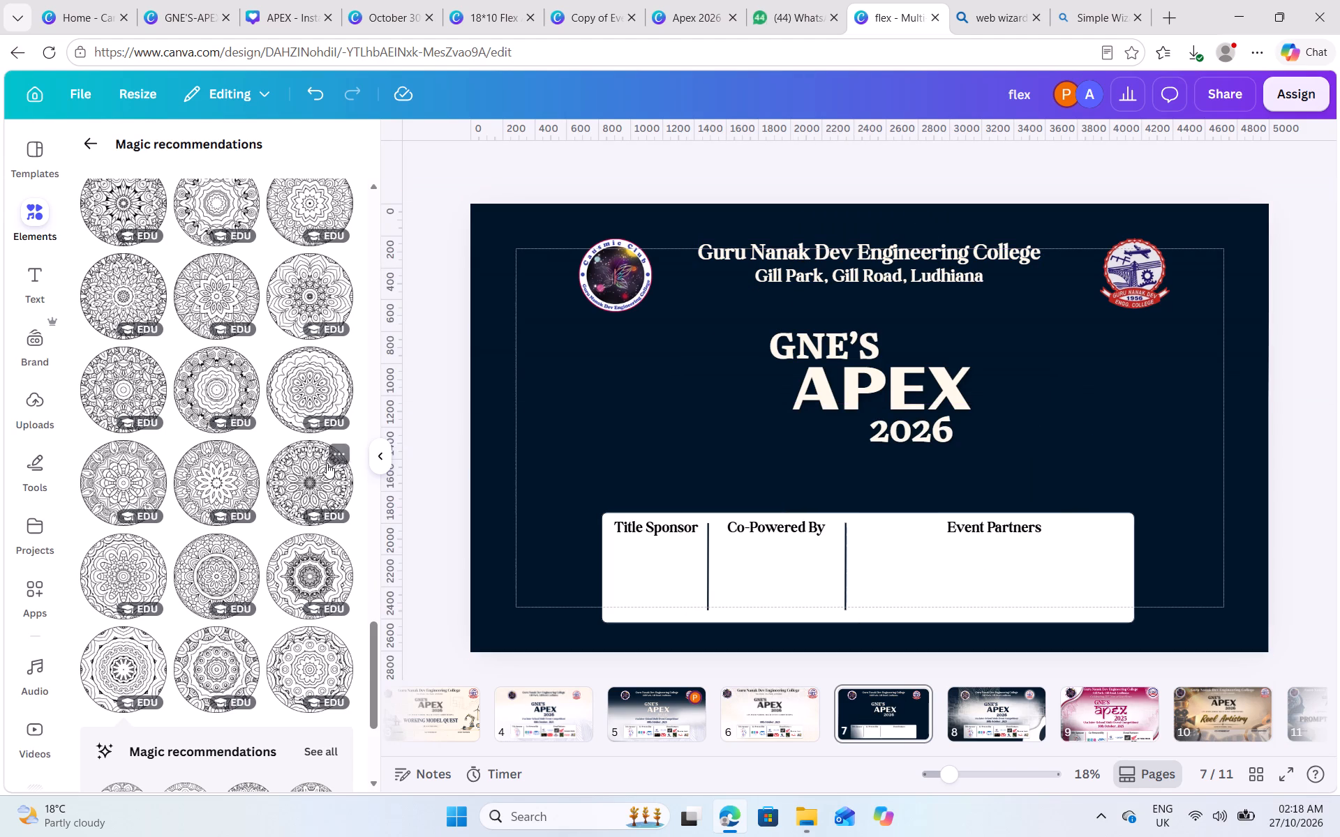
Insert the gold outline flower mandala from the element recommendations onto page 7.
scroll(327, 464, "down", 3)
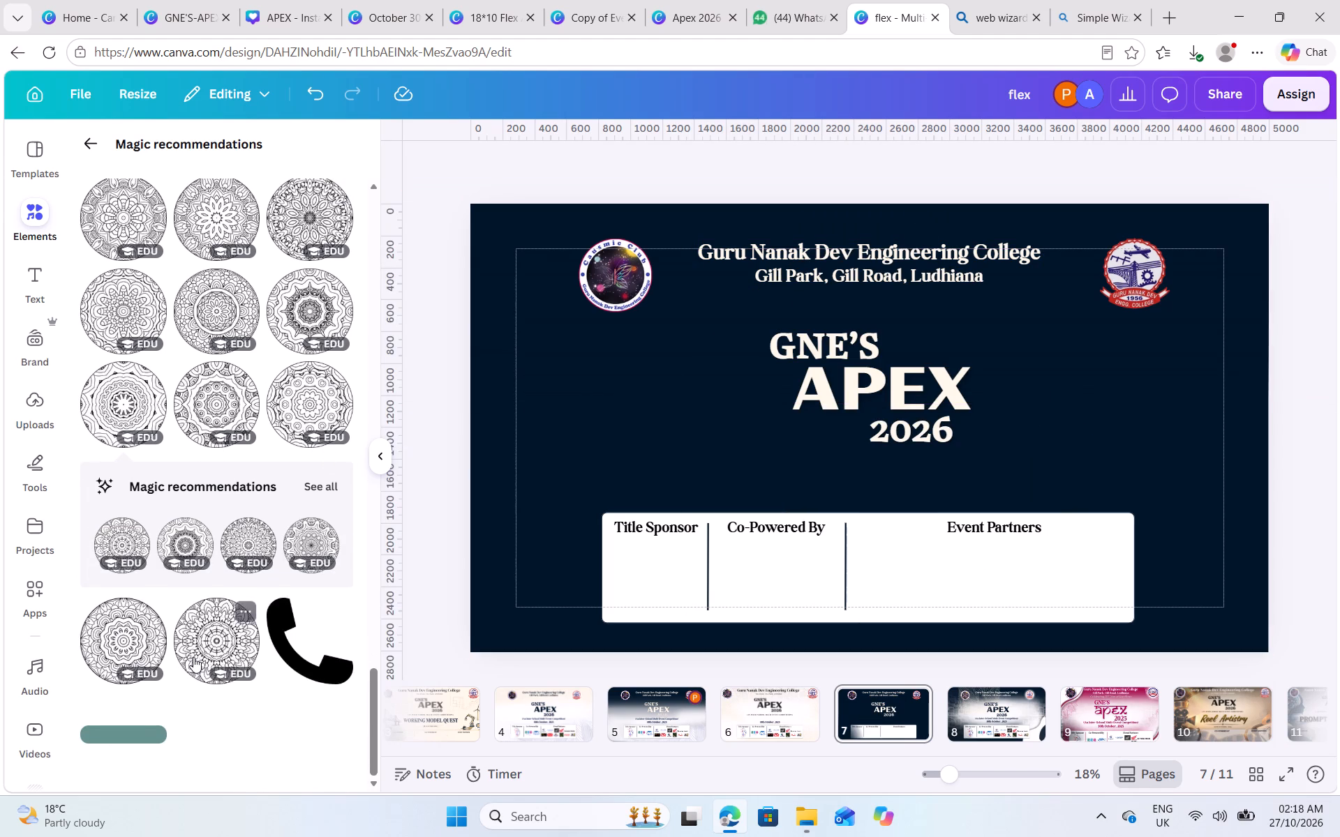
scroll(193, 657, "up", 12)
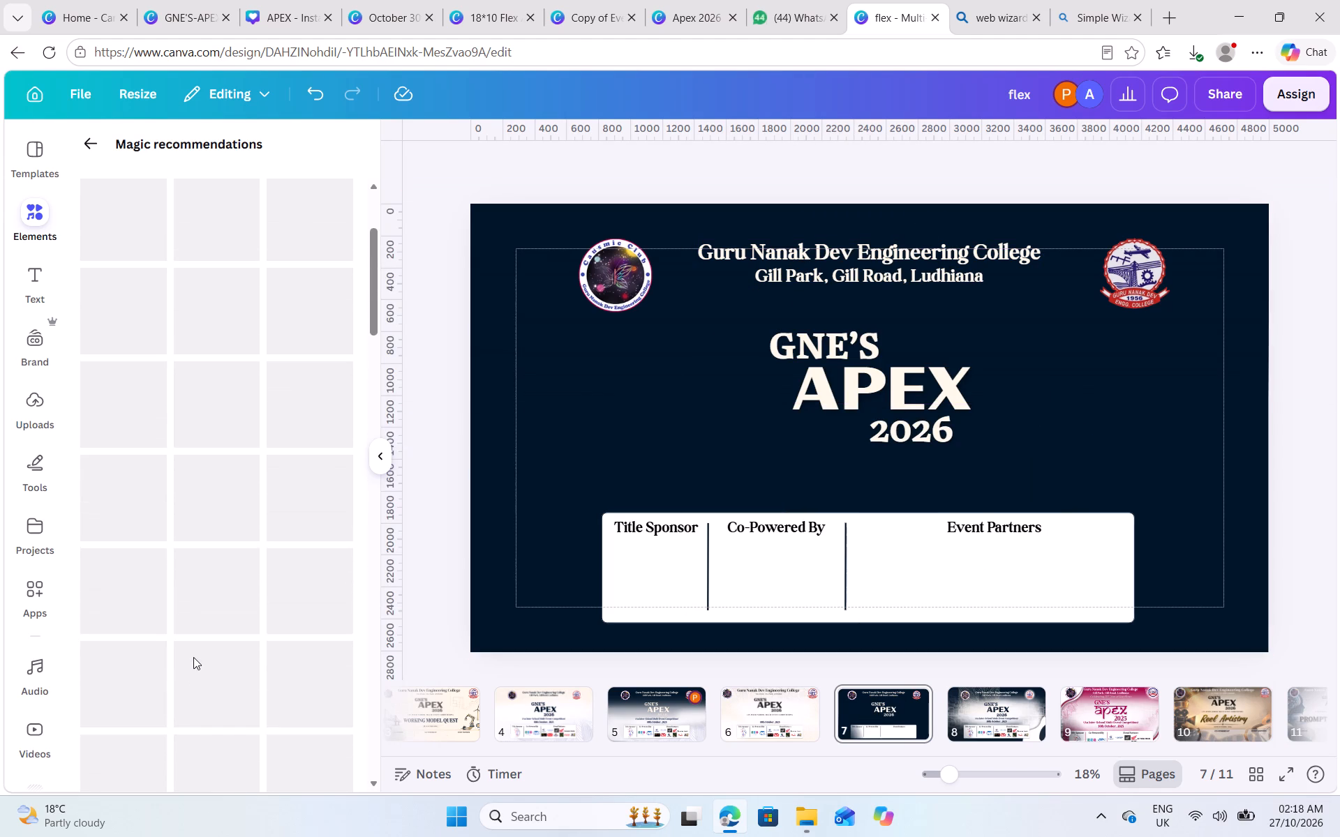
scroll(193, 657, "up", 1)
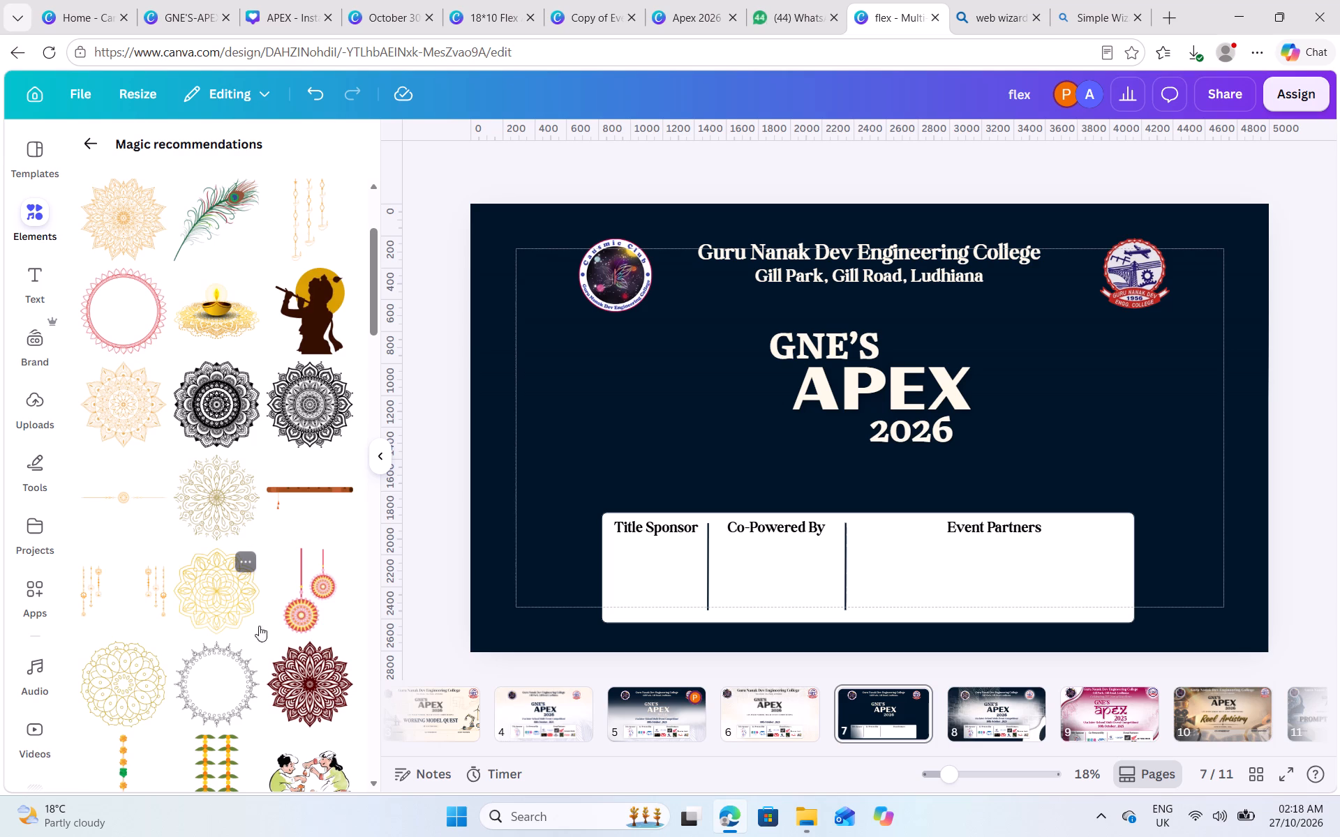
left_click(237, 603)
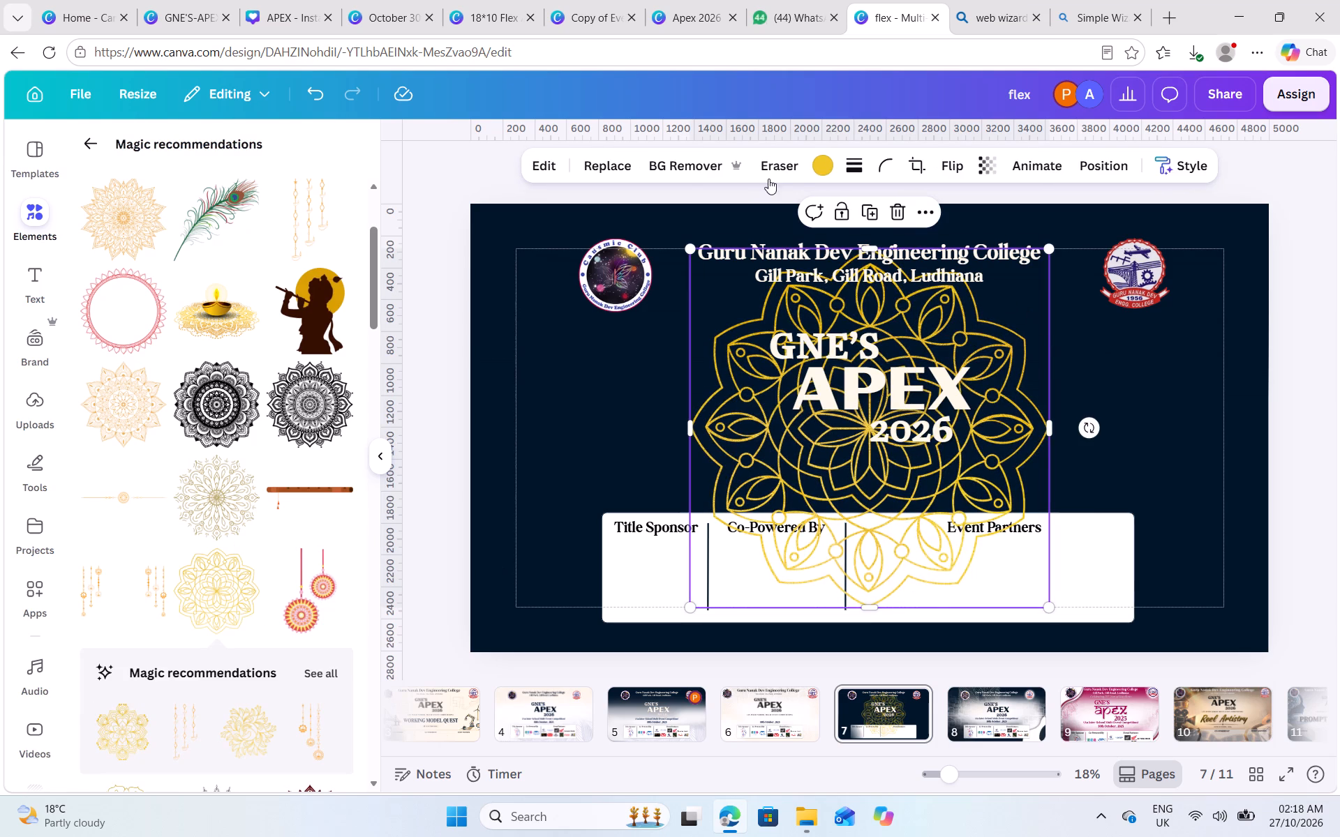
Enlarge and reposition the gold mandala until its pattern spreads across the whole of page 7.
left_click_drag(1046, 605, 1337, 820)
left_click_drag(1190, 531, 1304, 233)
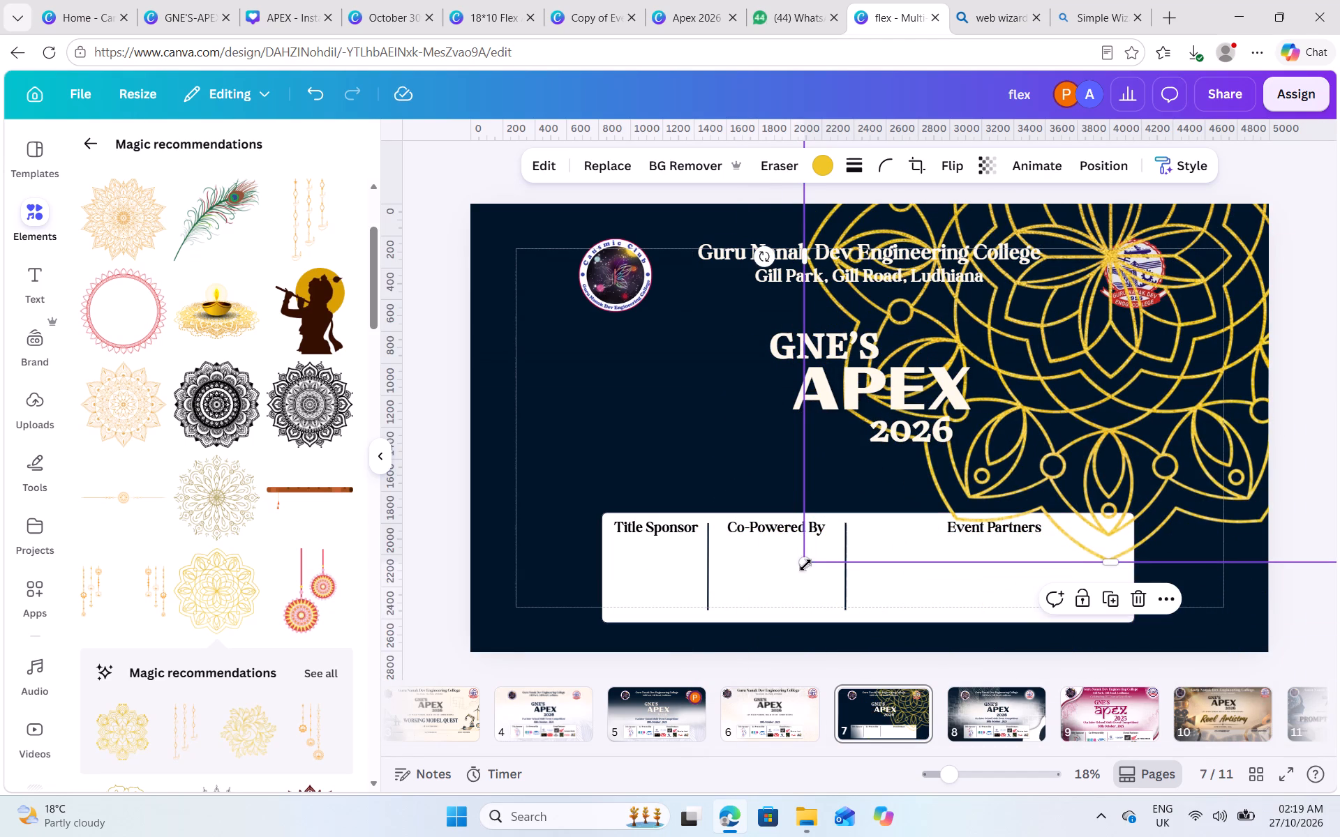
left_click_drag(805, 561, 262, 741)
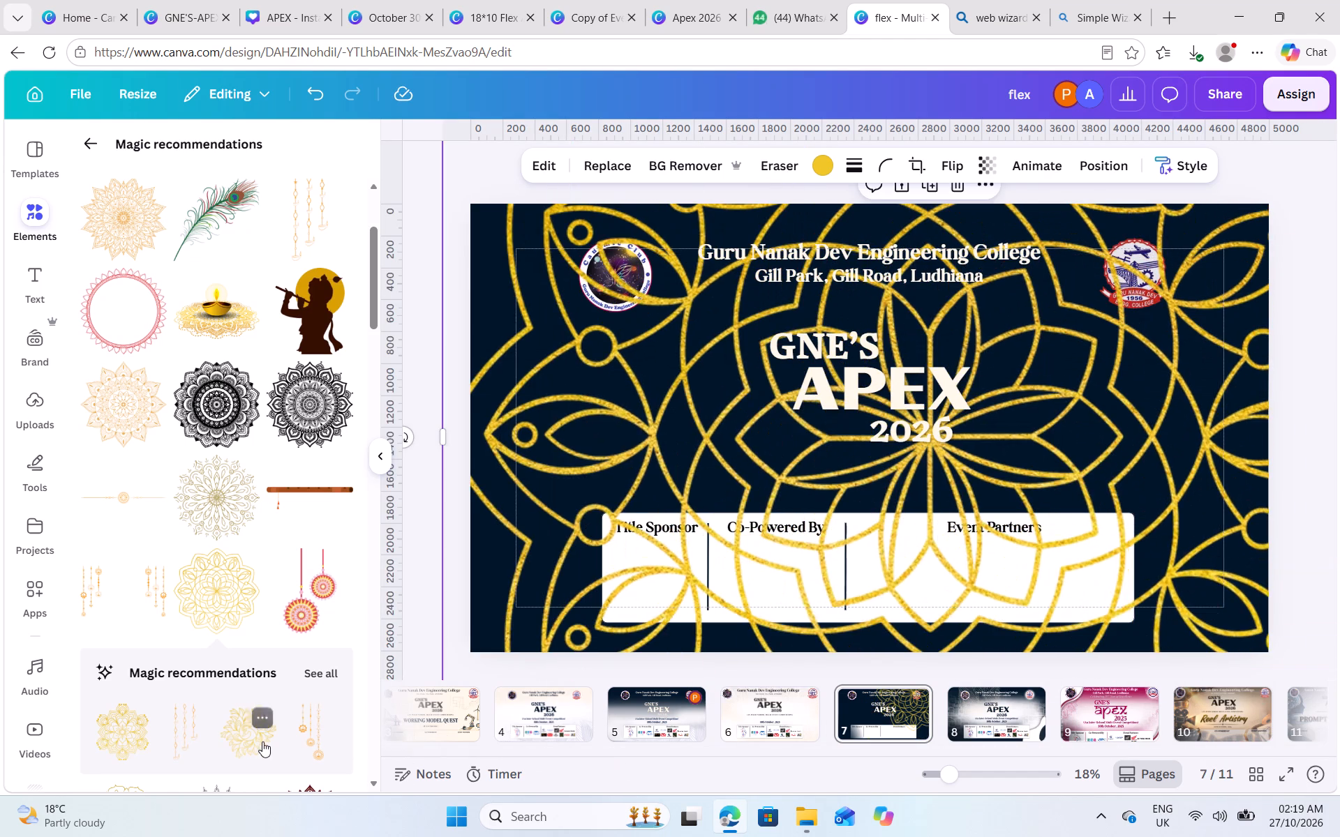
Align the gold mandala to the middle and center of page 7.
left_click_drag(1082, 432, 1051, 432)
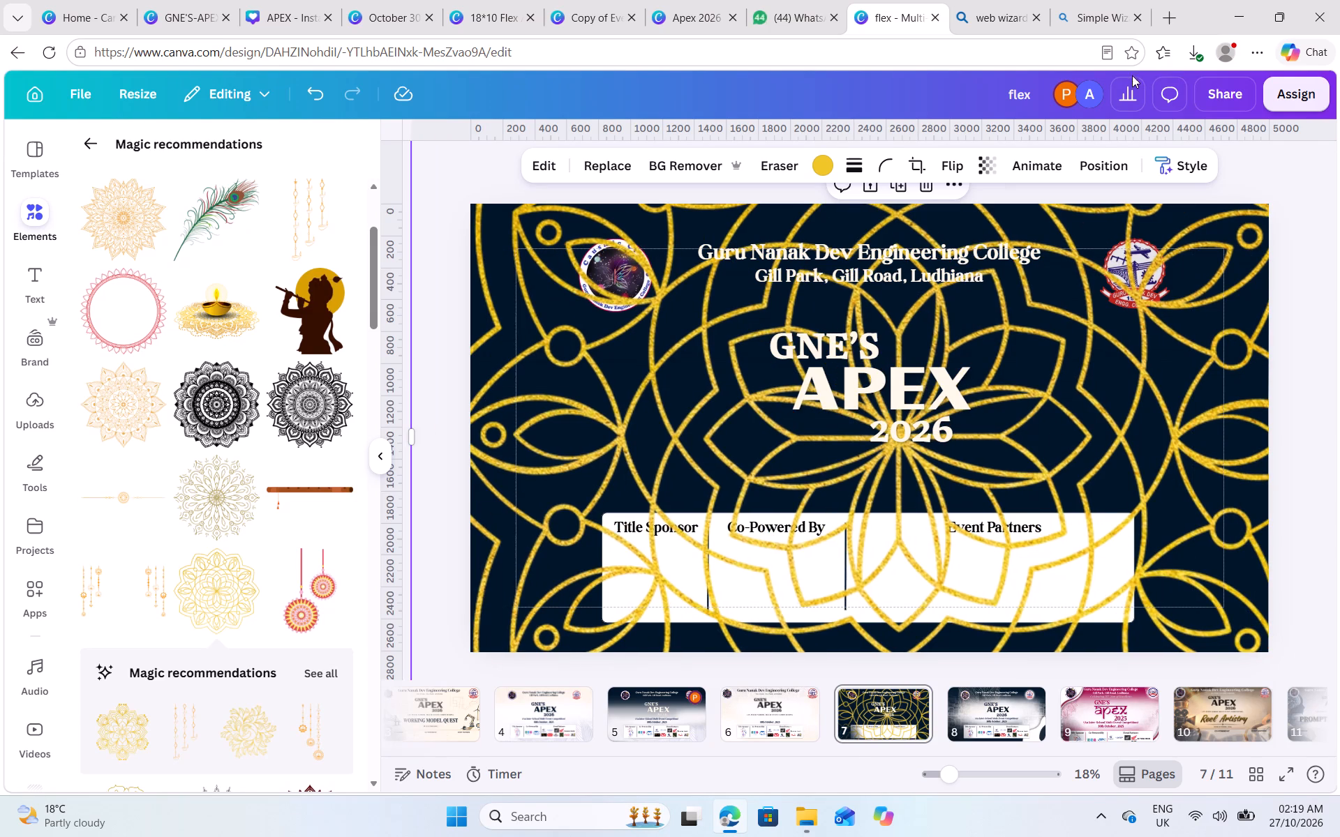
left_click(1111, 161)
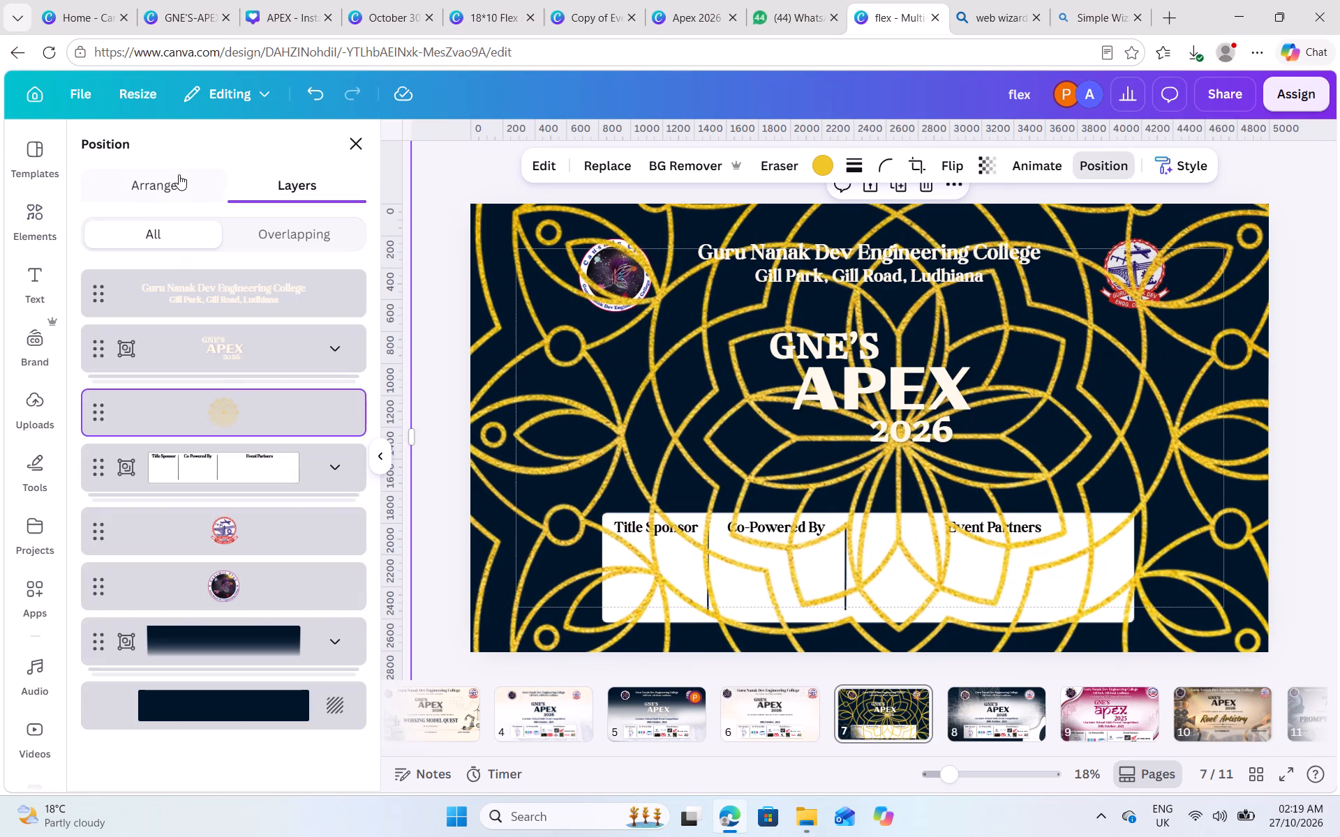
left_click(179, 174)
left_click(258, 390)
left_click(184, 390)
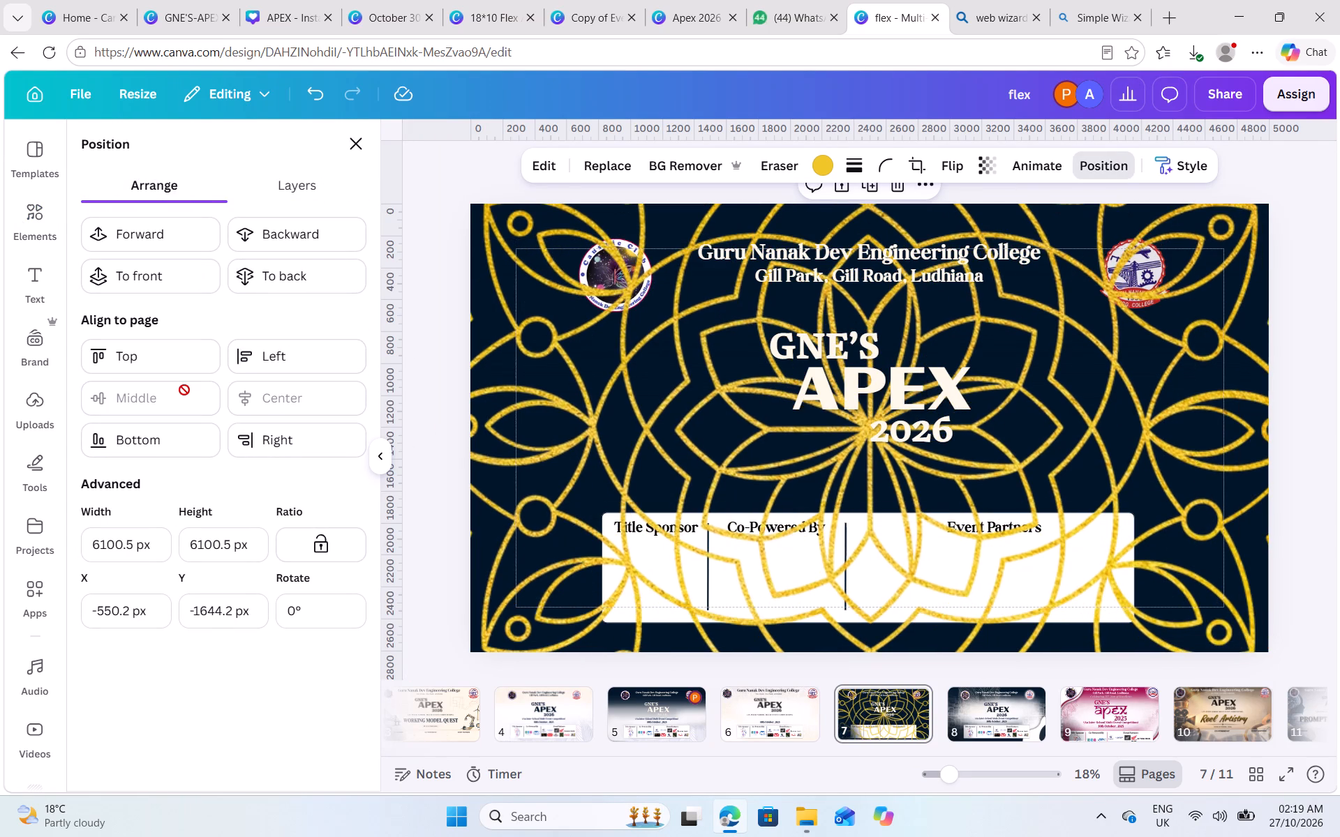
Recolor the gold mandala with the design's cream color, #FFF8E8.
left_click(817, 159)
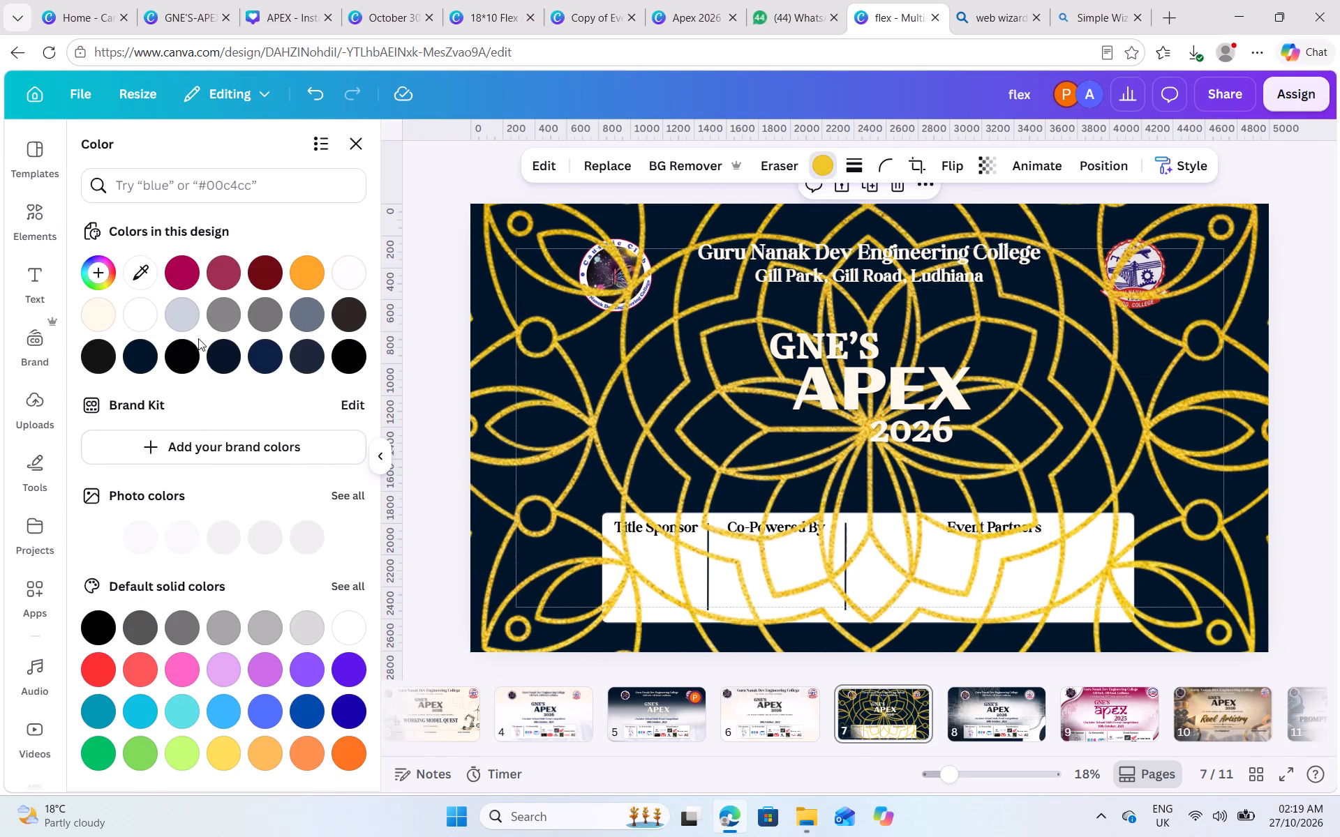
left_click(96, 311)
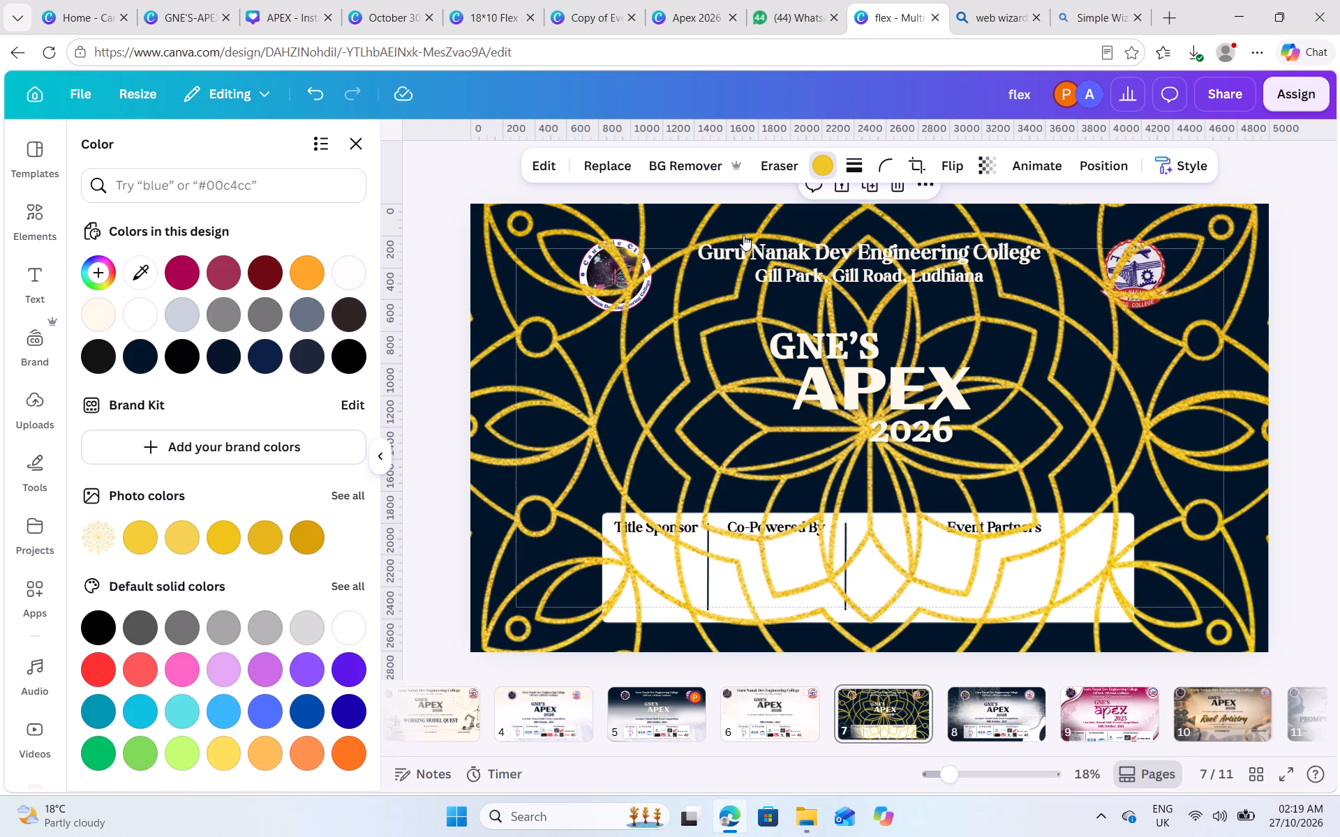
left_click(106, 310)
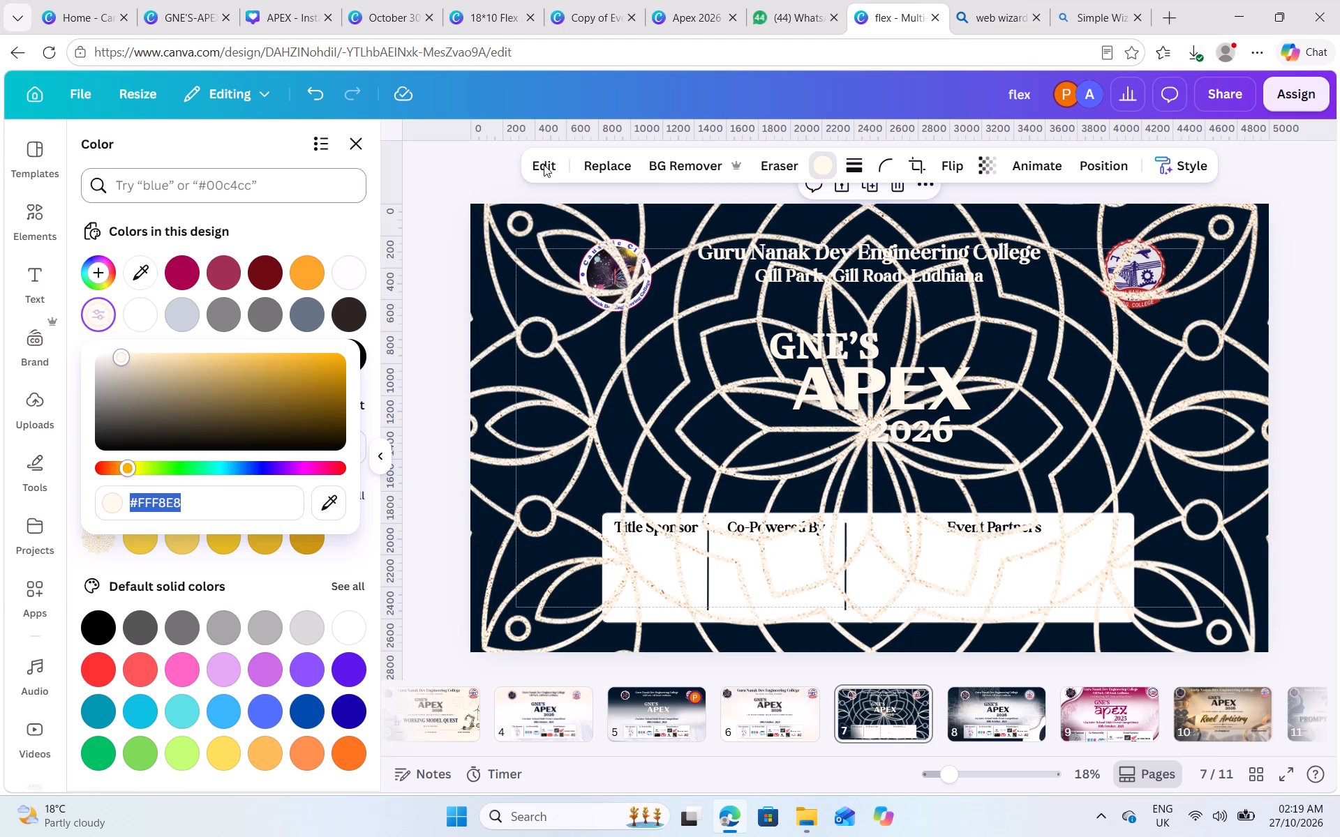
Send the cream mandala to the back, behind the logos, text, sponsor panel and gradient.
left_click(1096, 159)
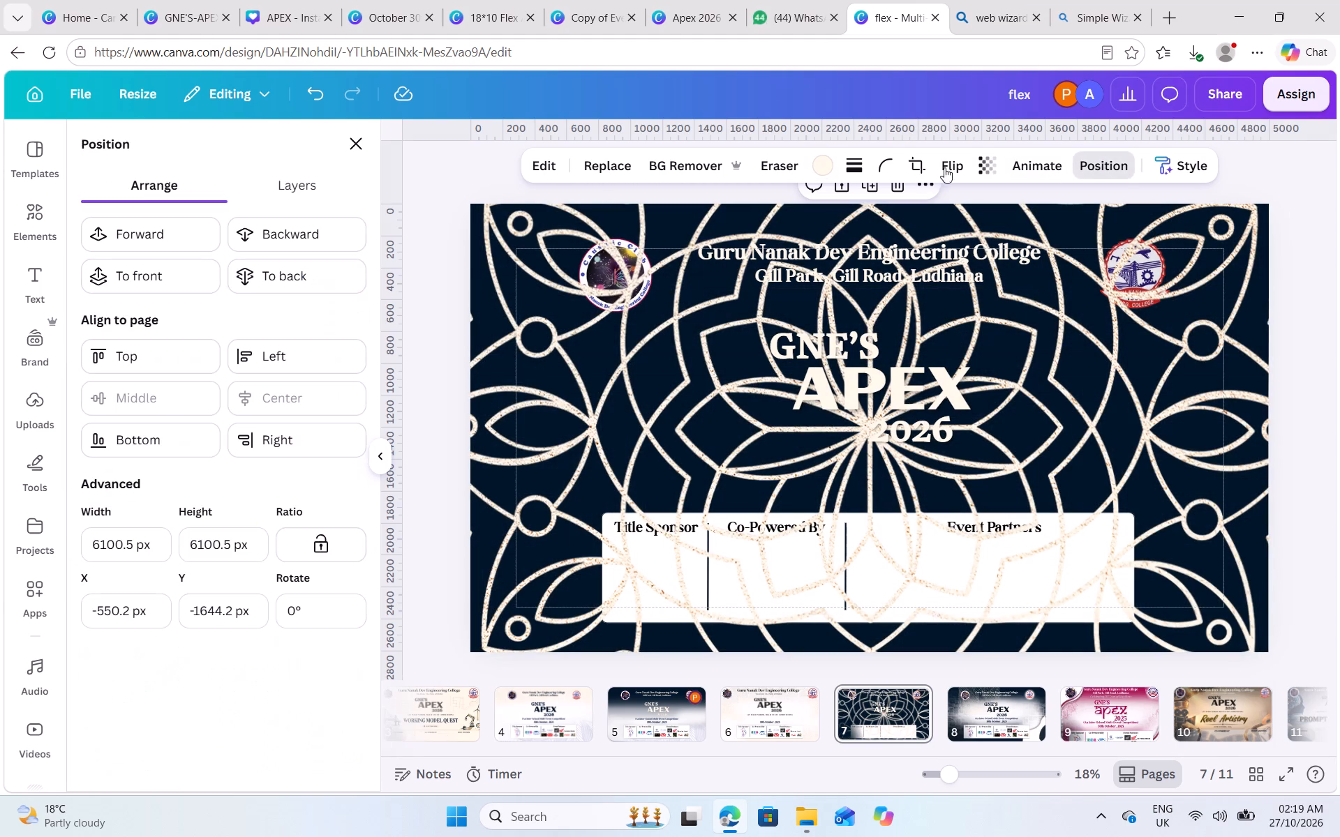
left_click(284, 281)
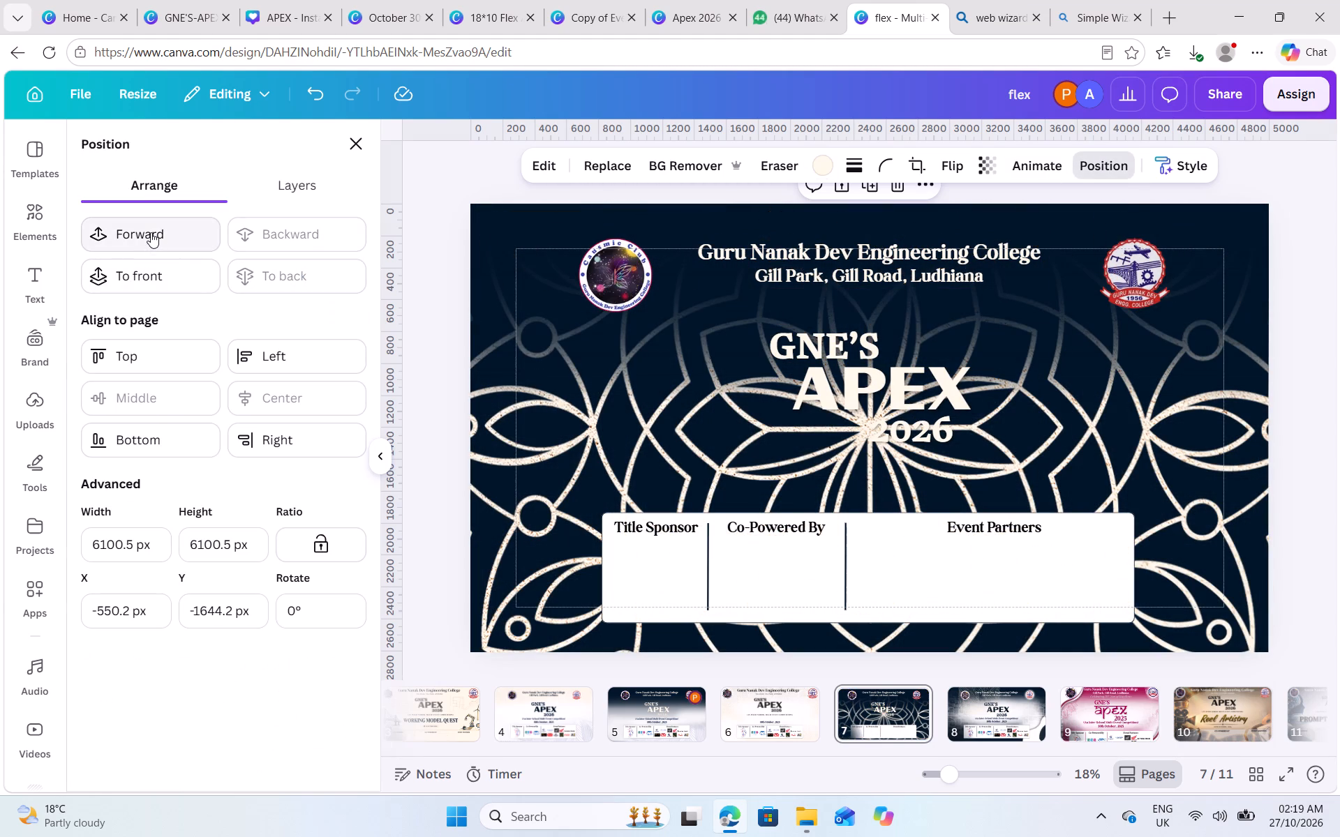
Fade the mandala to a faint background pattern by lowering its transparency value to below 17.
left_click(983, 163)
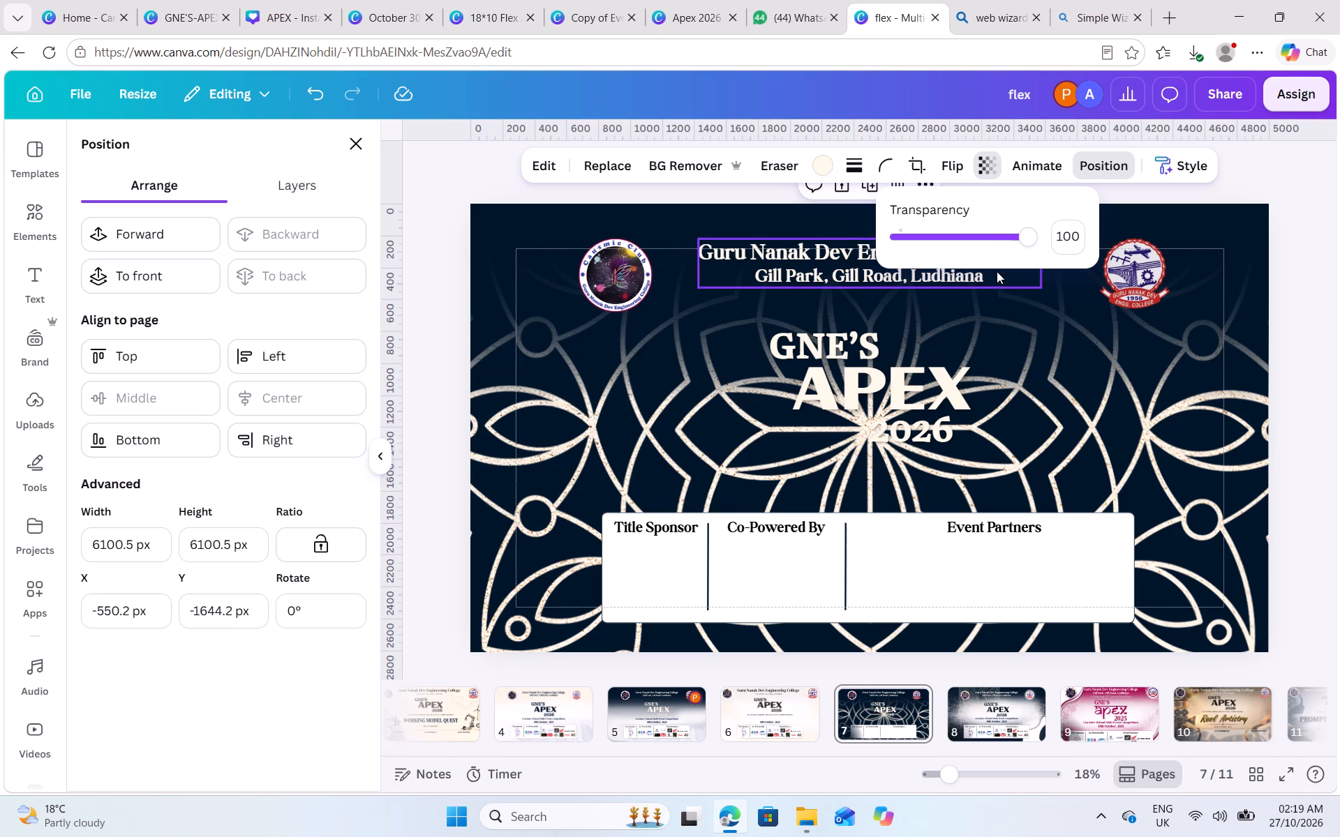
left_click_drag(1017, 234, 918, 238)
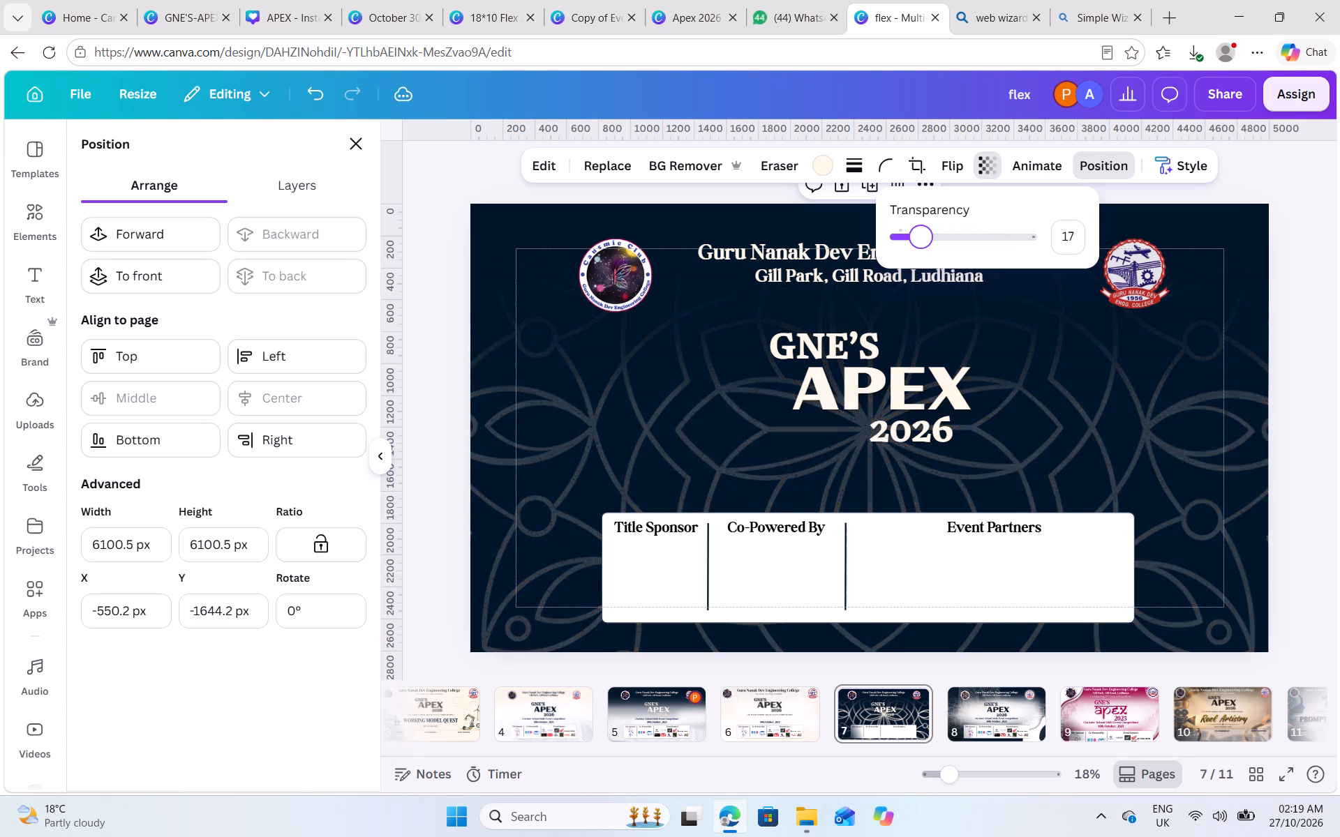
left_click_drag(918, 238, 914, 236)
left_click(1260, 485)
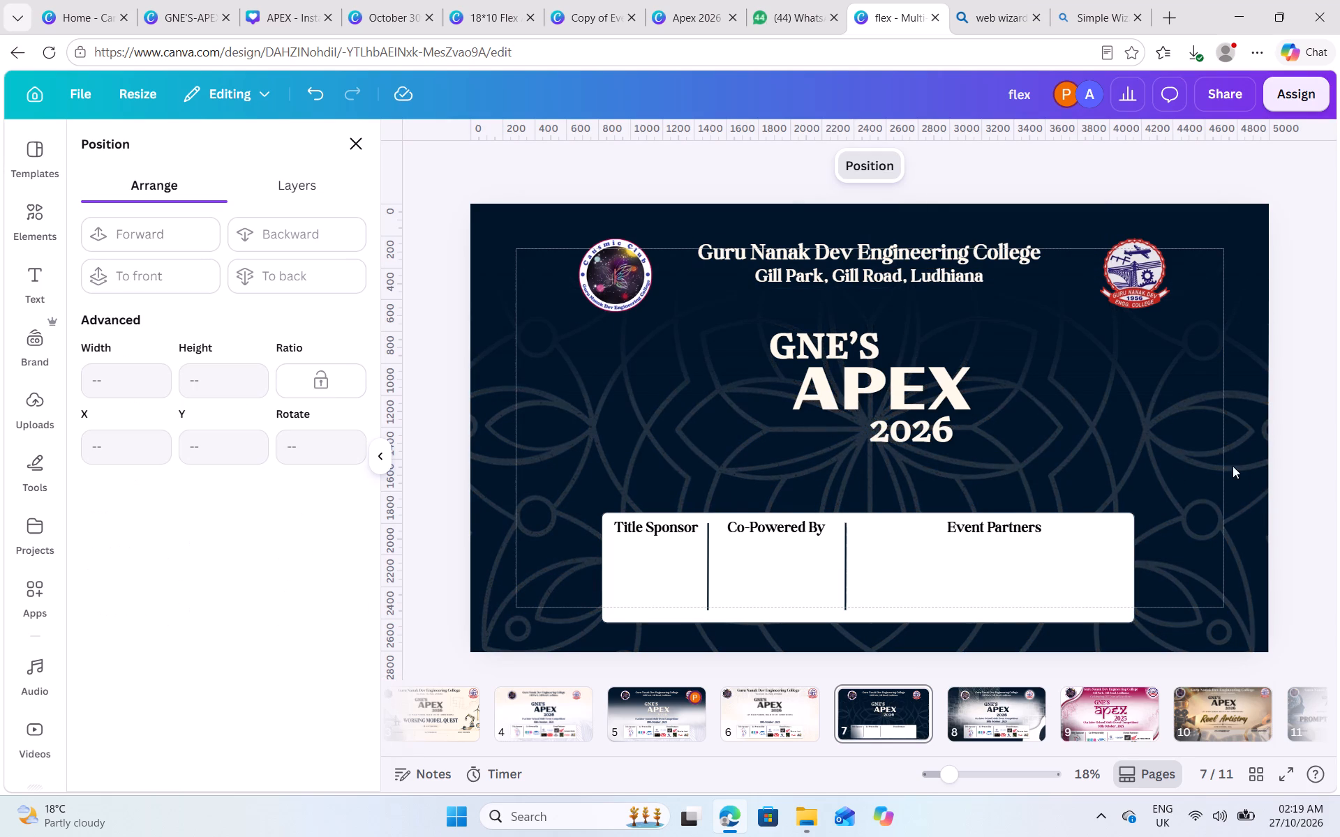
Move the faded mandala down on page 7, keeping it horizontally centered, so its middle falls near the sponsor panel's upper edge.
left_click(284, 190)
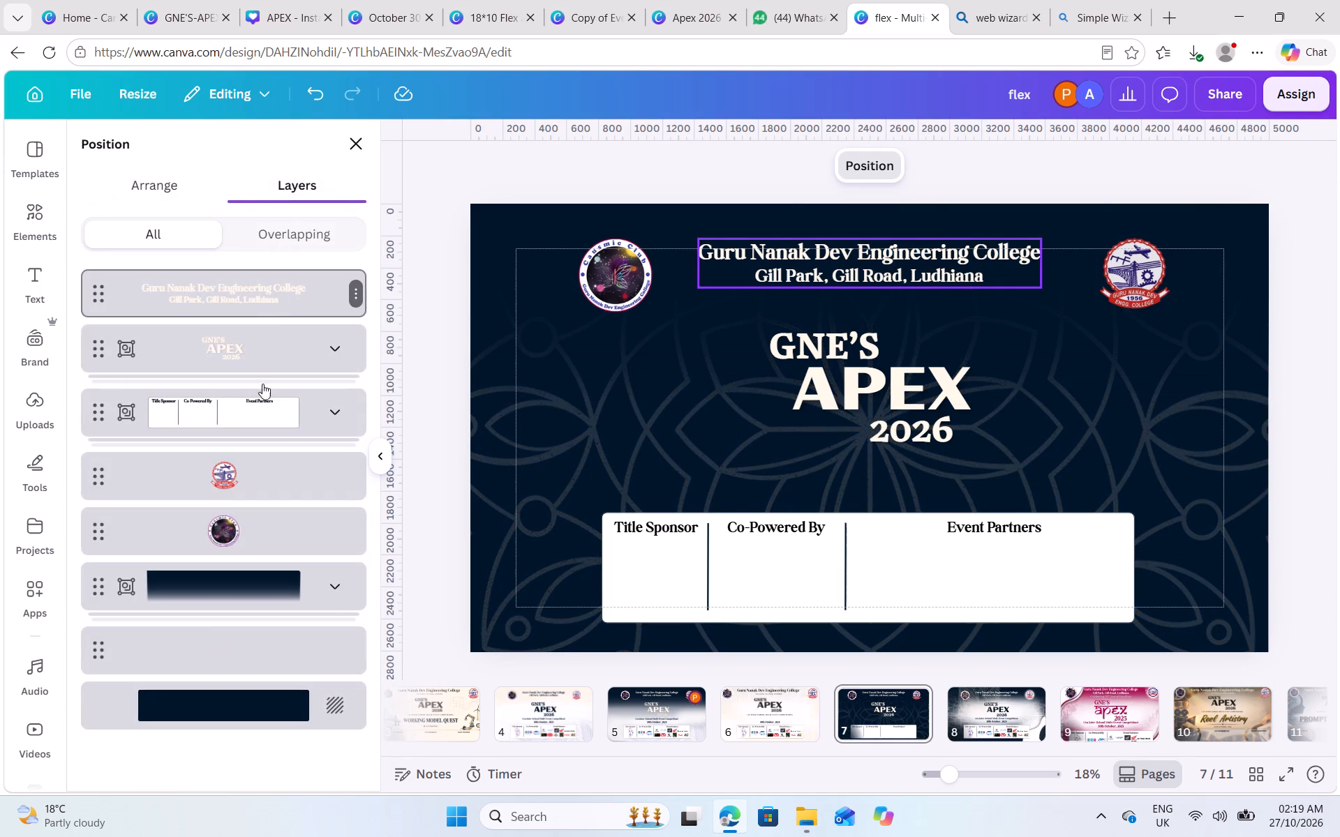
scroll(203, 629, "down", 1)
left_click(250, 651)
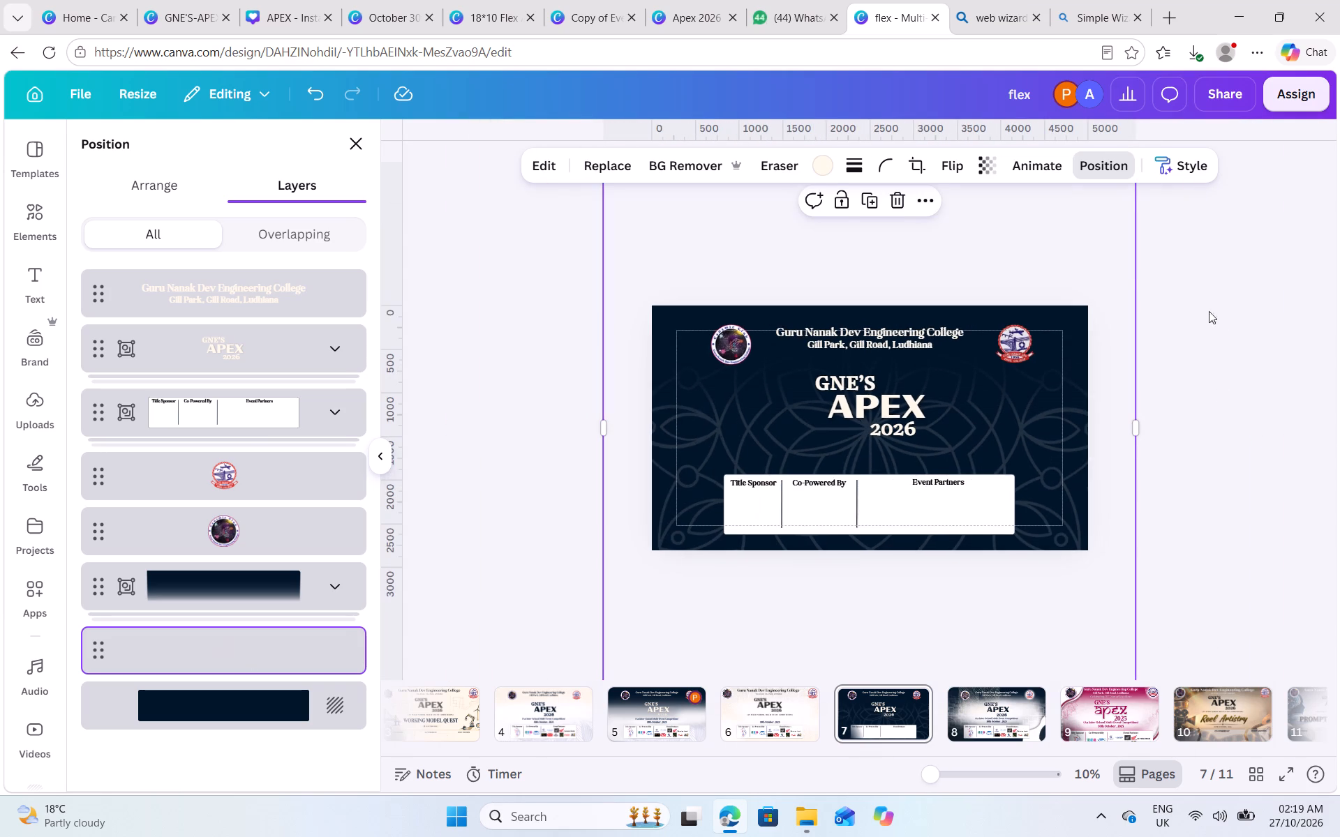
left_click_drag(1103, 267, 1108, 314)
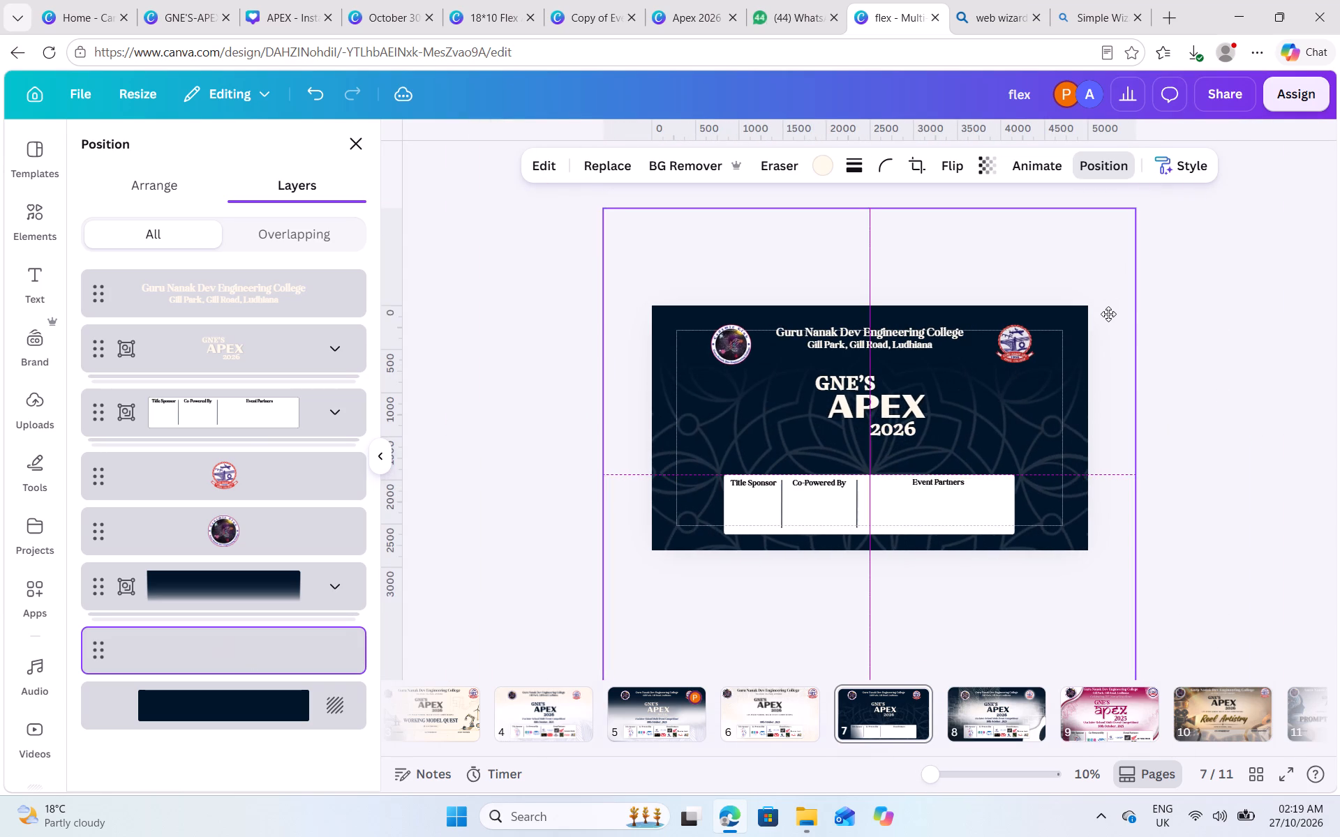
left_click_drag(1108, 314, 1112, 312)
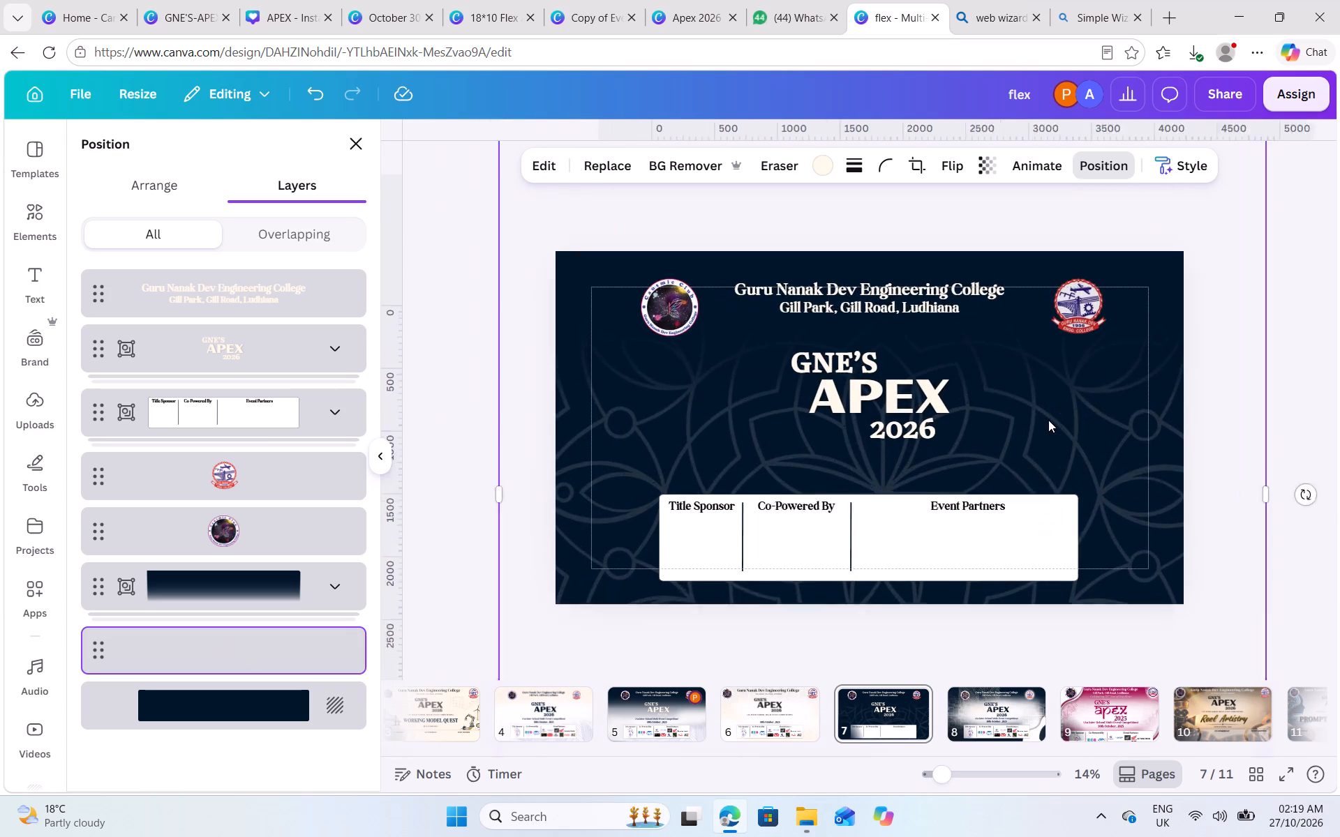
left_click_drag(1263, 280, 1263, 285)
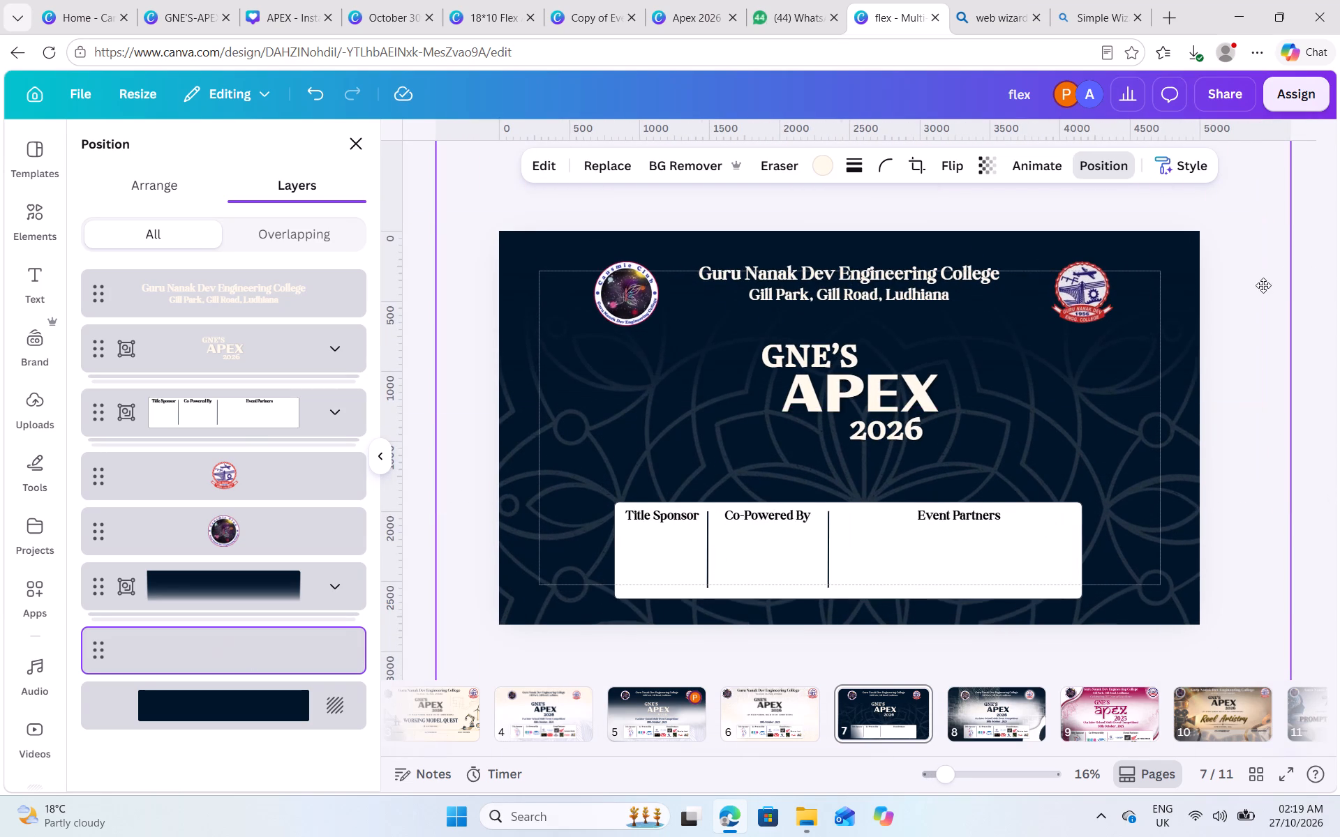
left_click_drag(1263, 285, 1263, 286)
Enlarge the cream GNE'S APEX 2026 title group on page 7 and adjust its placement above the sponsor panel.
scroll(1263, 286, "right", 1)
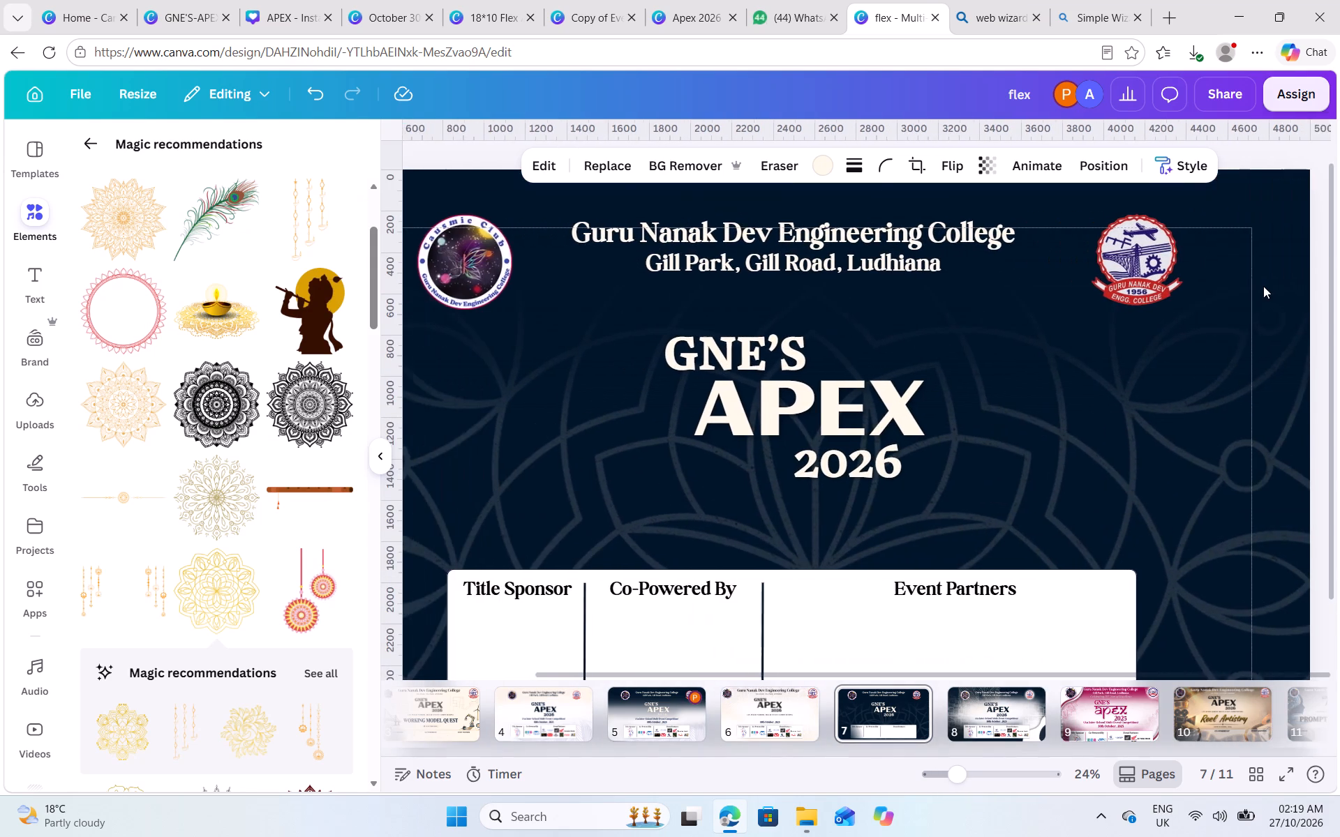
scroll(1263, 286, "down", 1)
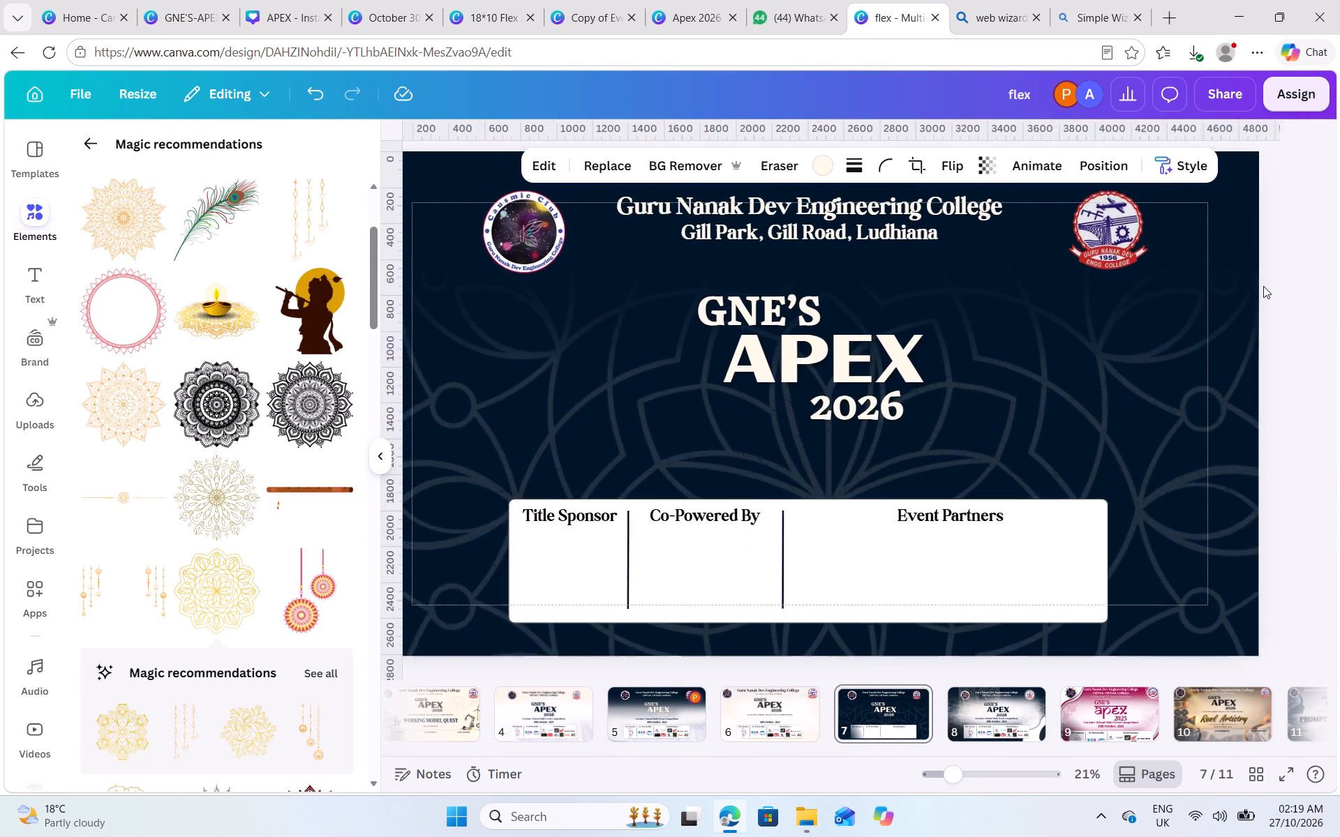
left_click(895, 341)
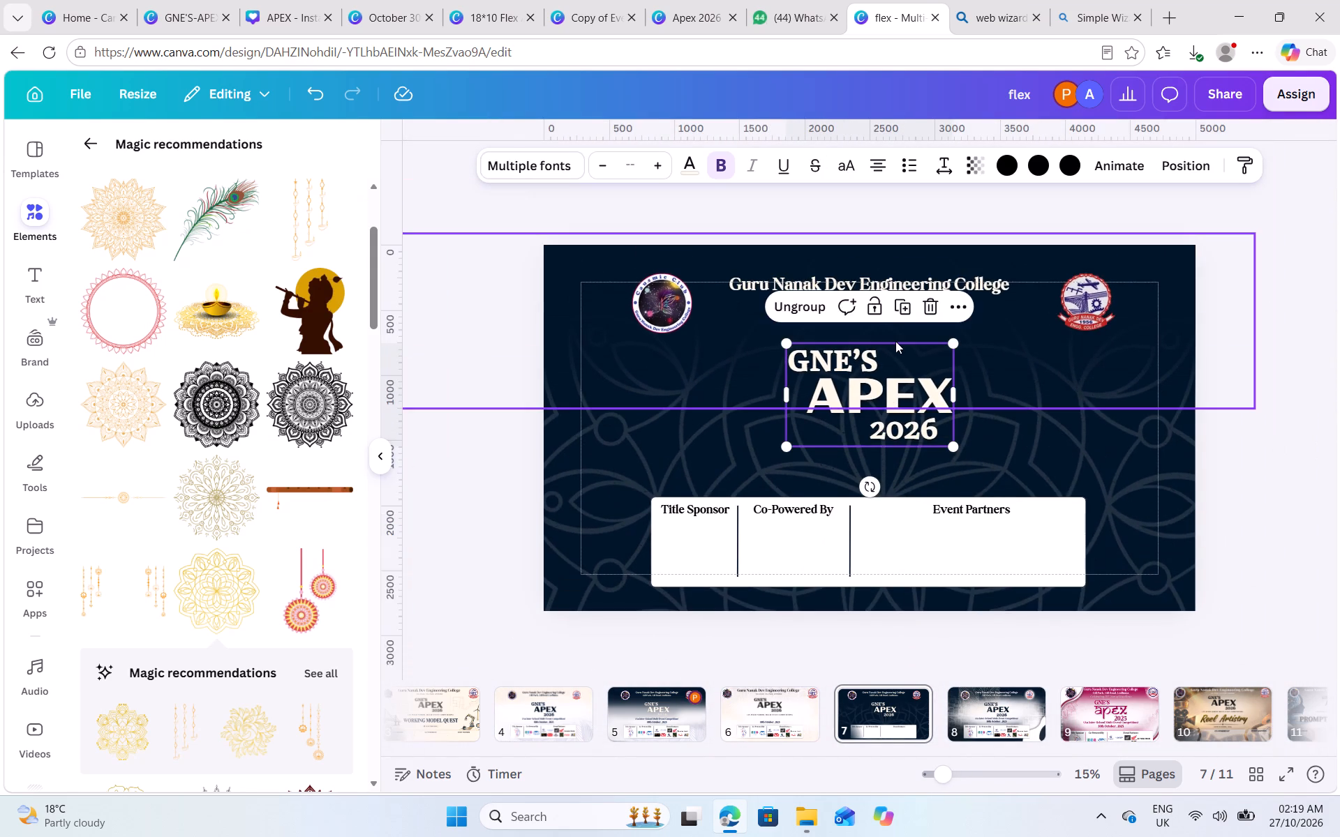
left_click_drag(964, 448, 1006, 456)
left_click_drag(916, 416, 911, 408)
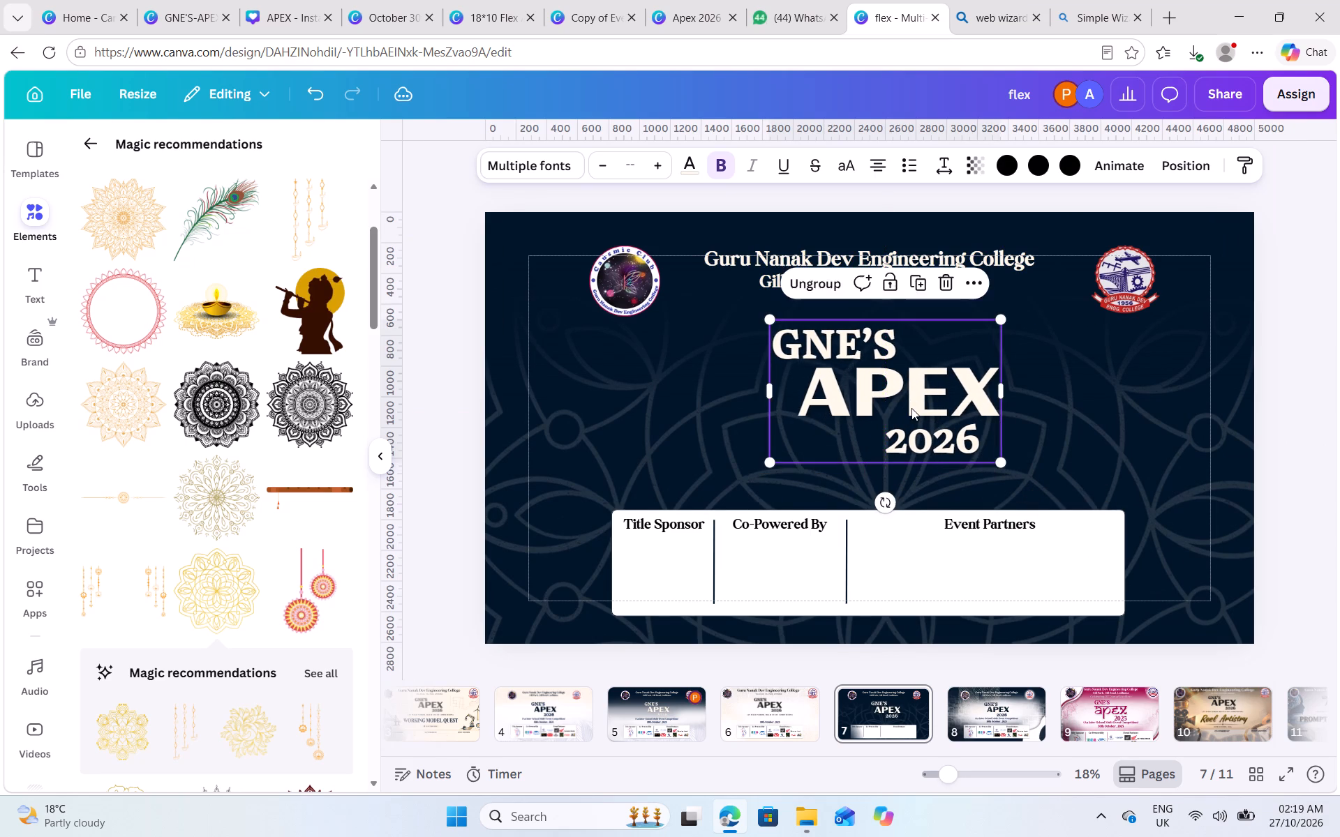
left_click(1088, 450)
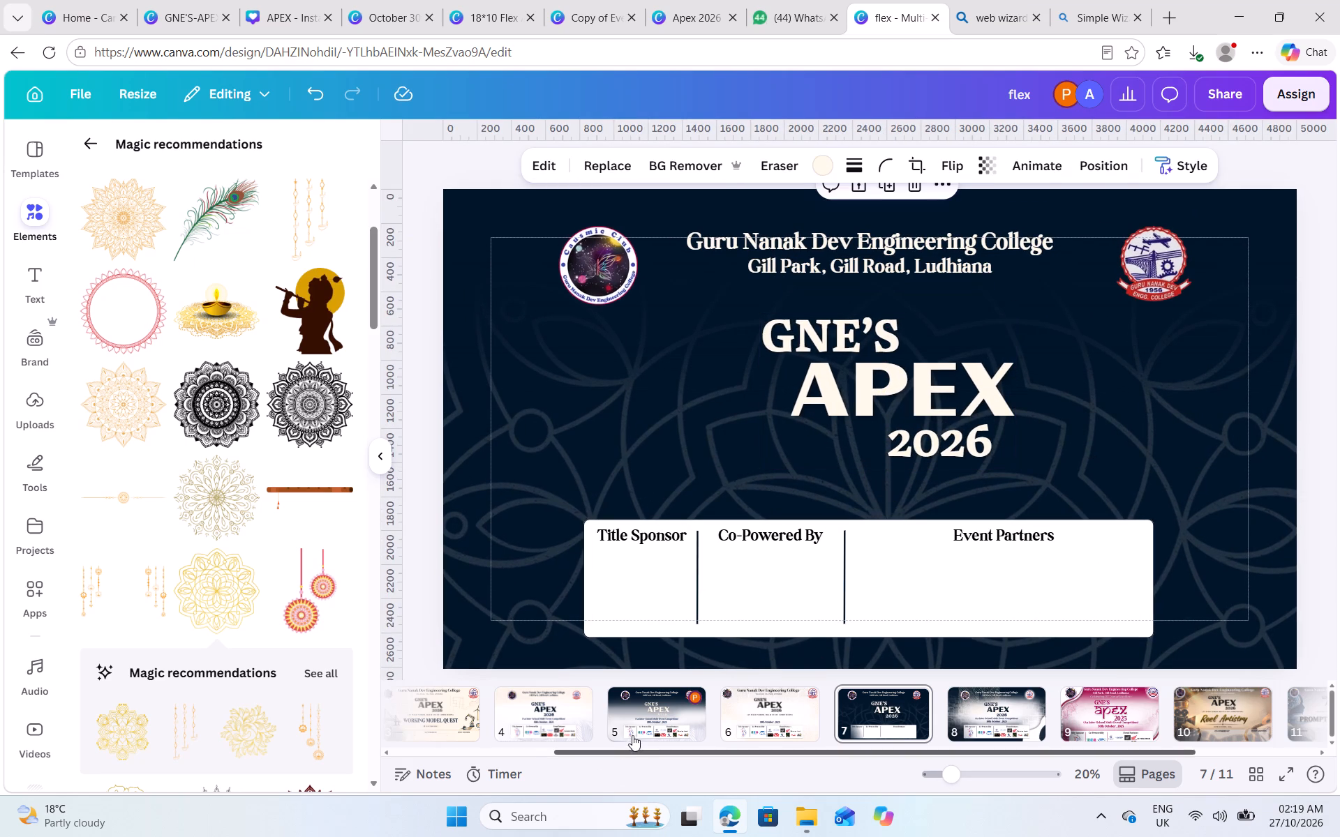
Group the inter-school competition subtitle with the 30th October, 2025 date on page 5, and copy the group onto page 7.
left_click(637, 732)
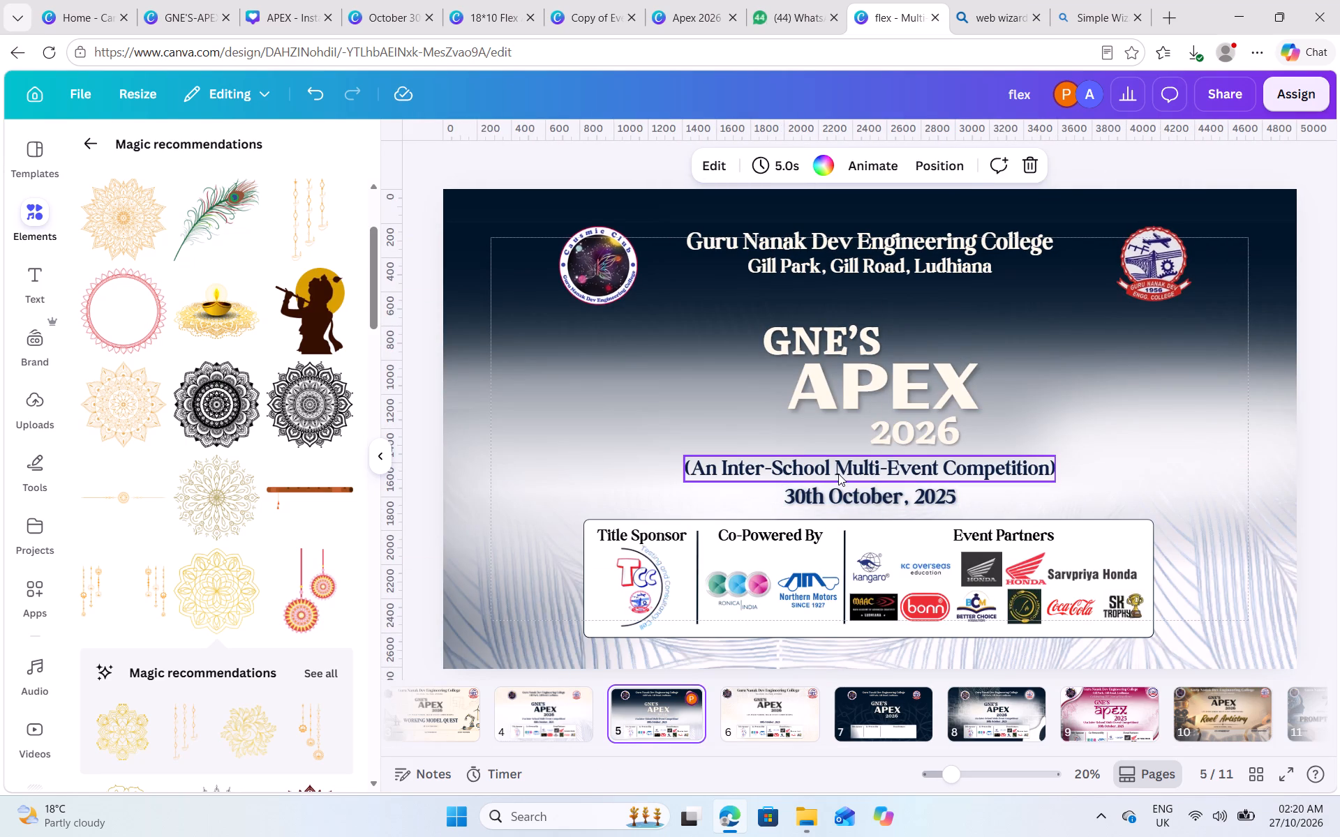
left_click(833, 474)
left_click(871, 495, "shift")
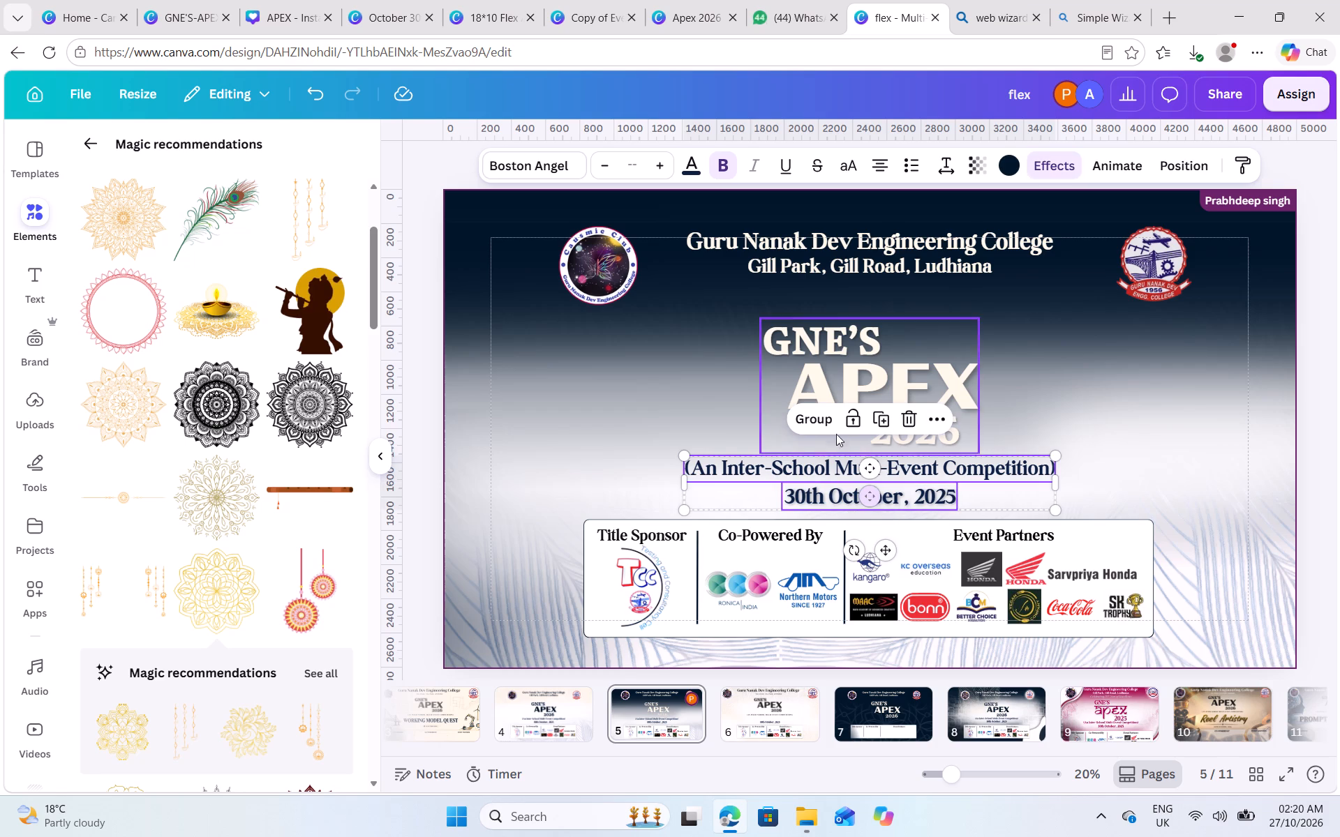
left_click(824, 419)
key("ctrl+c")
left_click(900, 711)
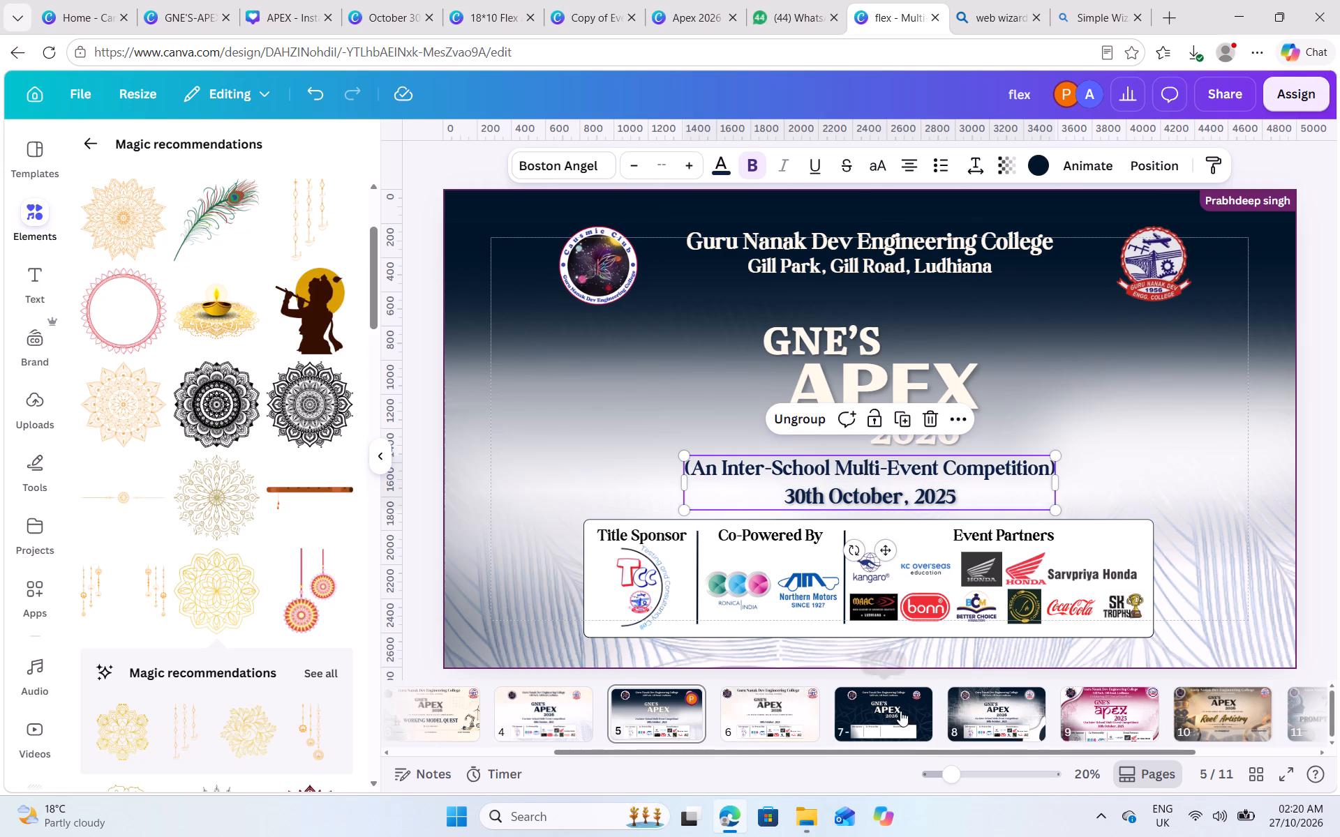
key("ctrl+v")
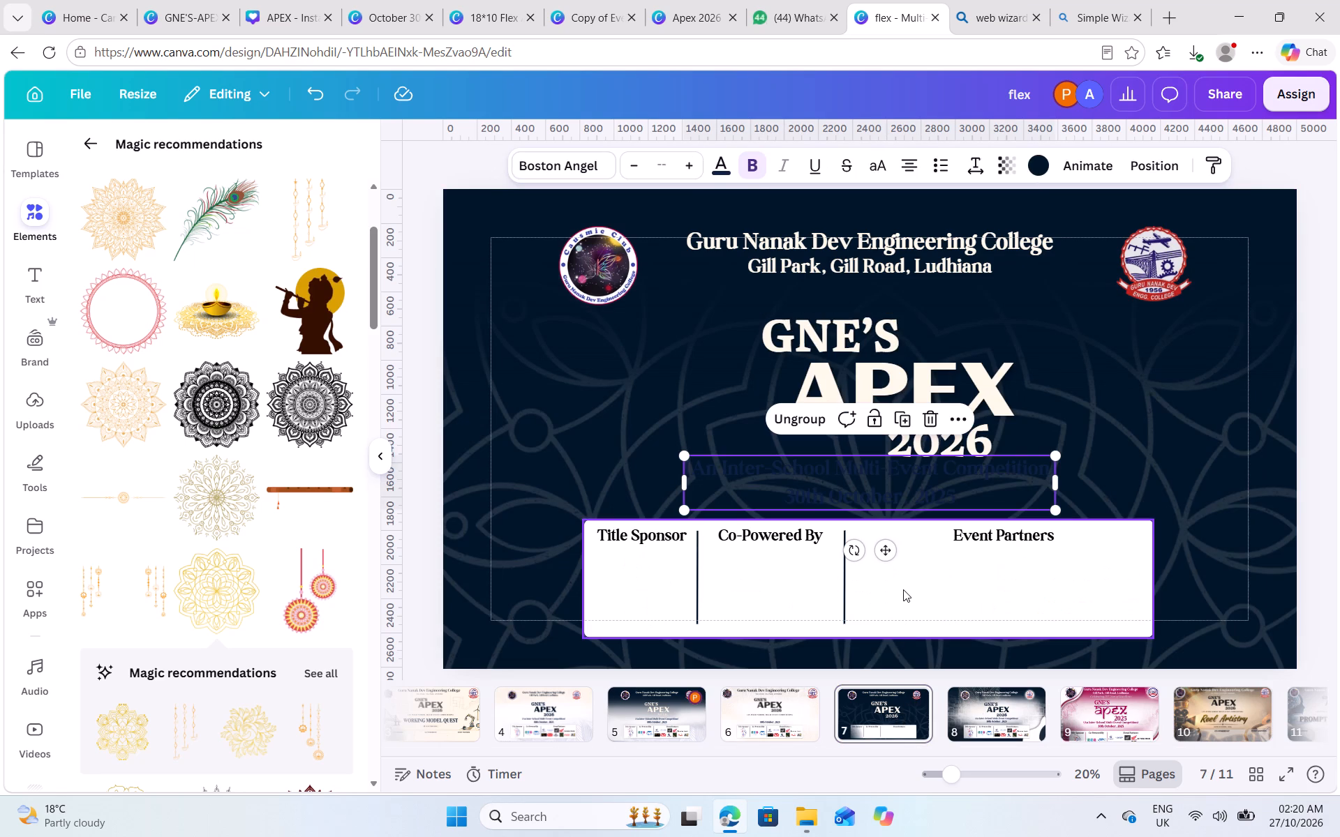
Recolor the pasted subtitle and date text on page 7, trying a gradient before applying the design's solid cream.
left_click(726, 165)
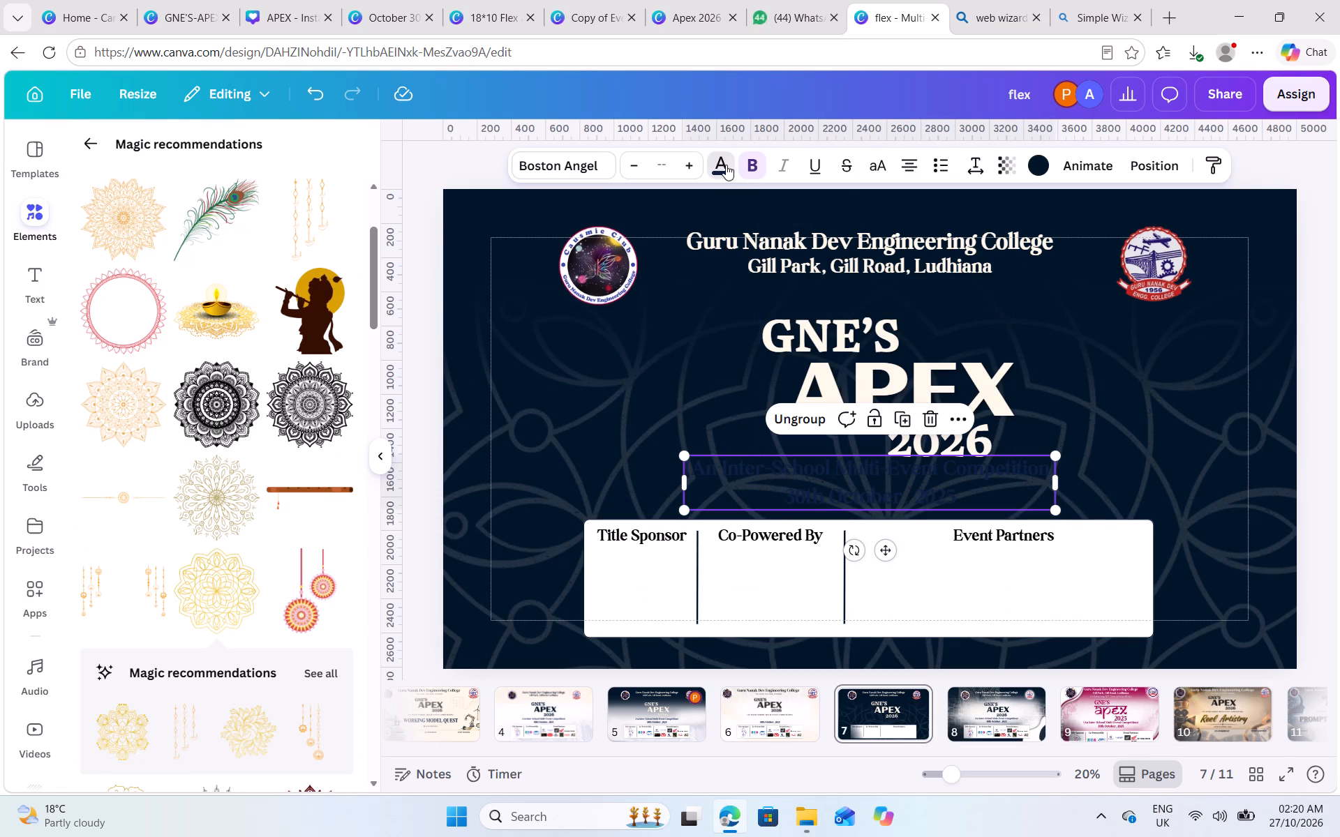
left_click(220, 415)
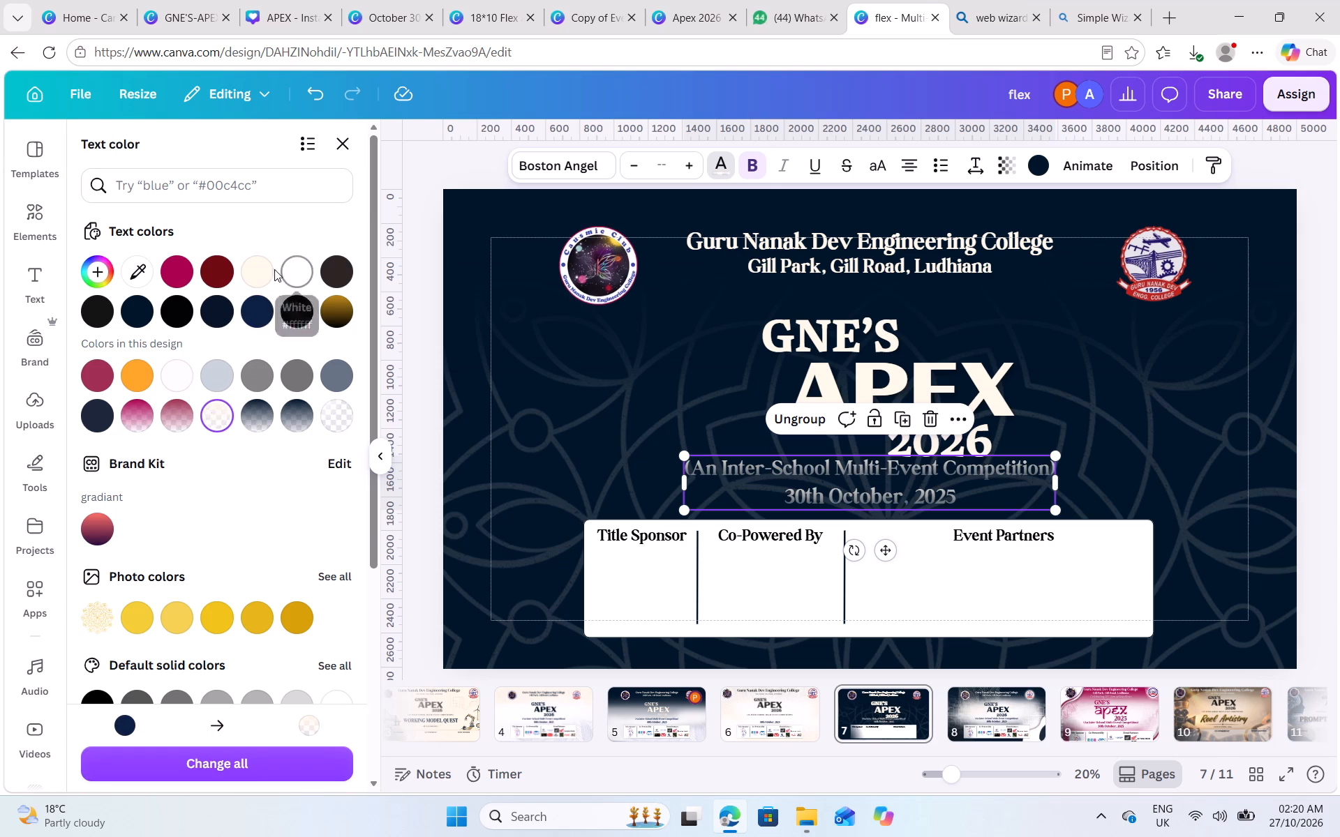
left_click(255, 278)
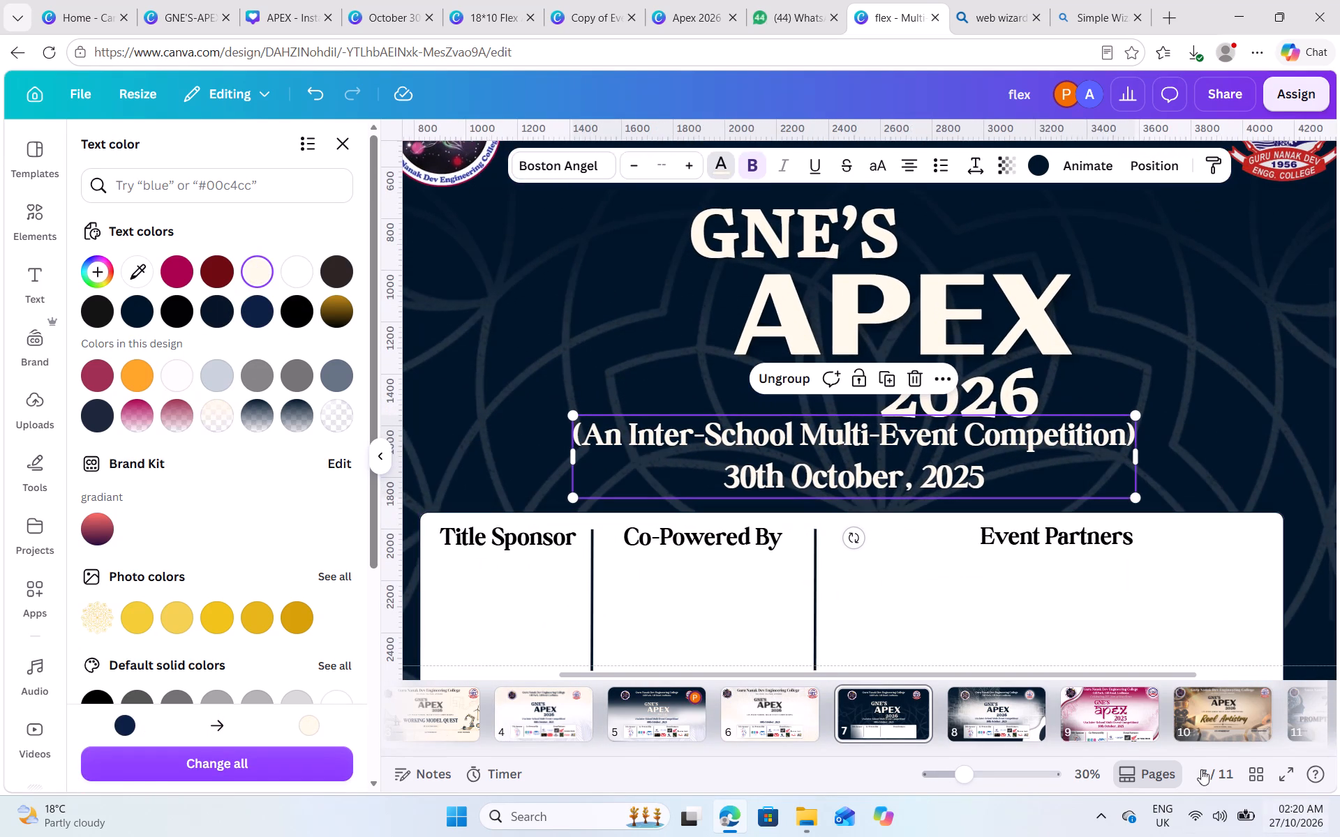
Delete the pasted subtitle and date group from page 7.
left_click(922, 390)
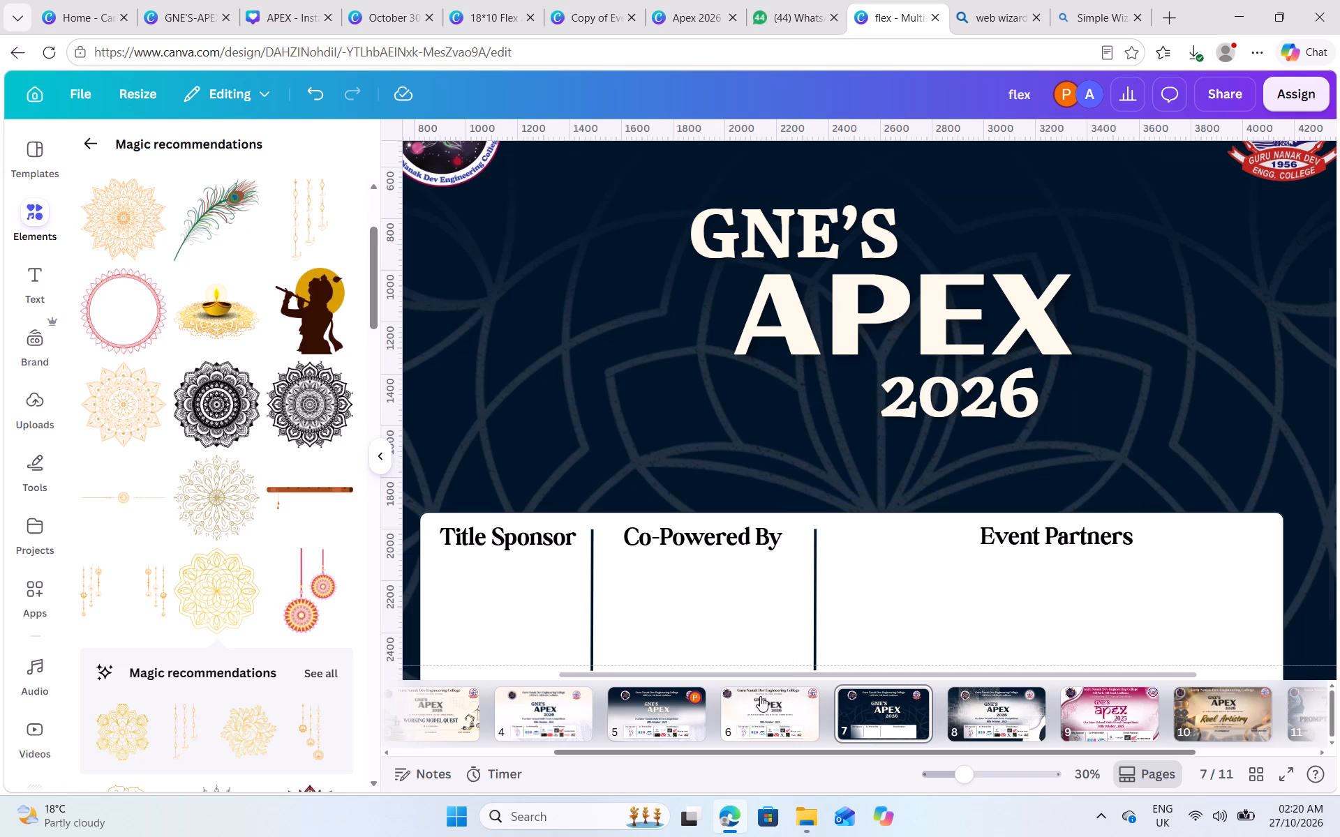
Replace the cream GNE'S APEX 2026 title group on page 7 with a copy of the black logo image from page 6.
left_click(761, 700)
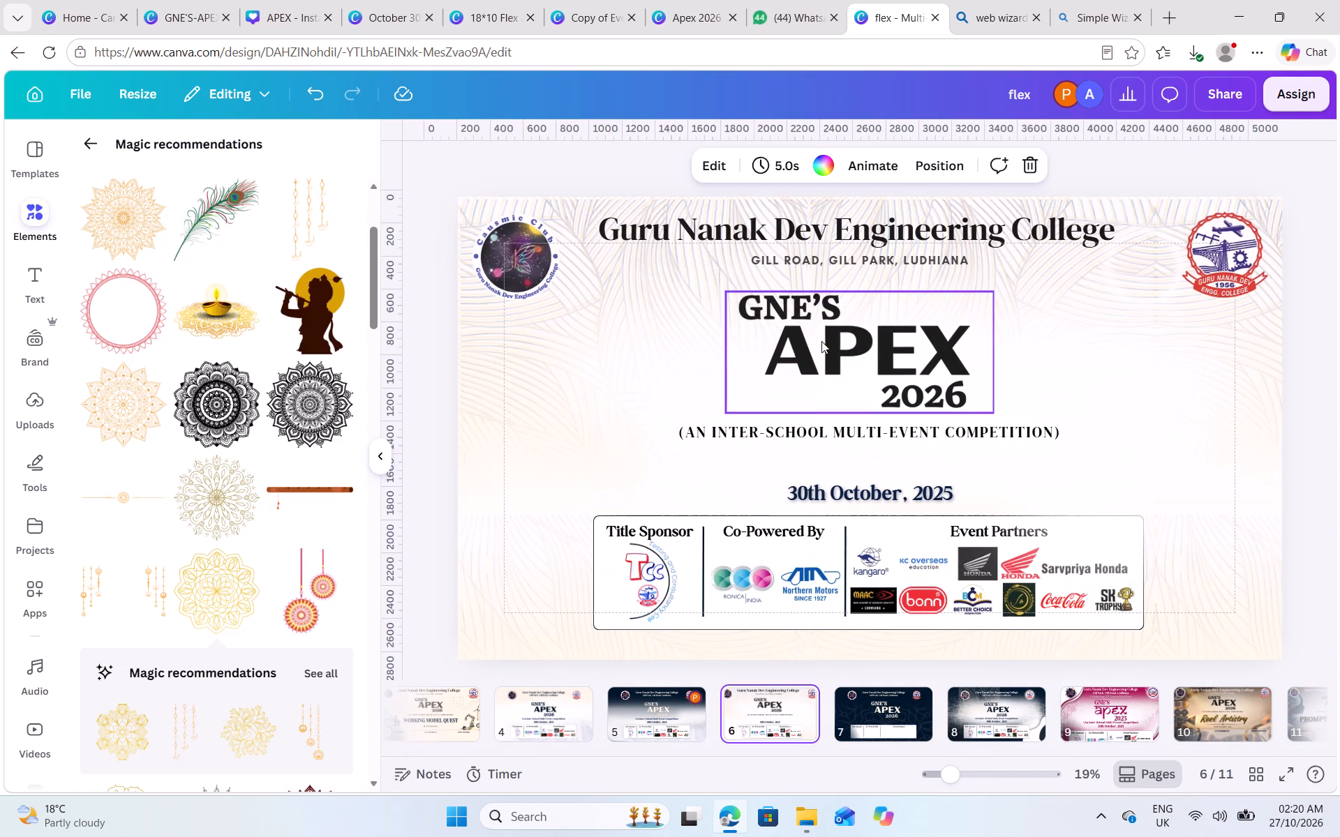
left_click(822, 329)
key("ctrl+c")
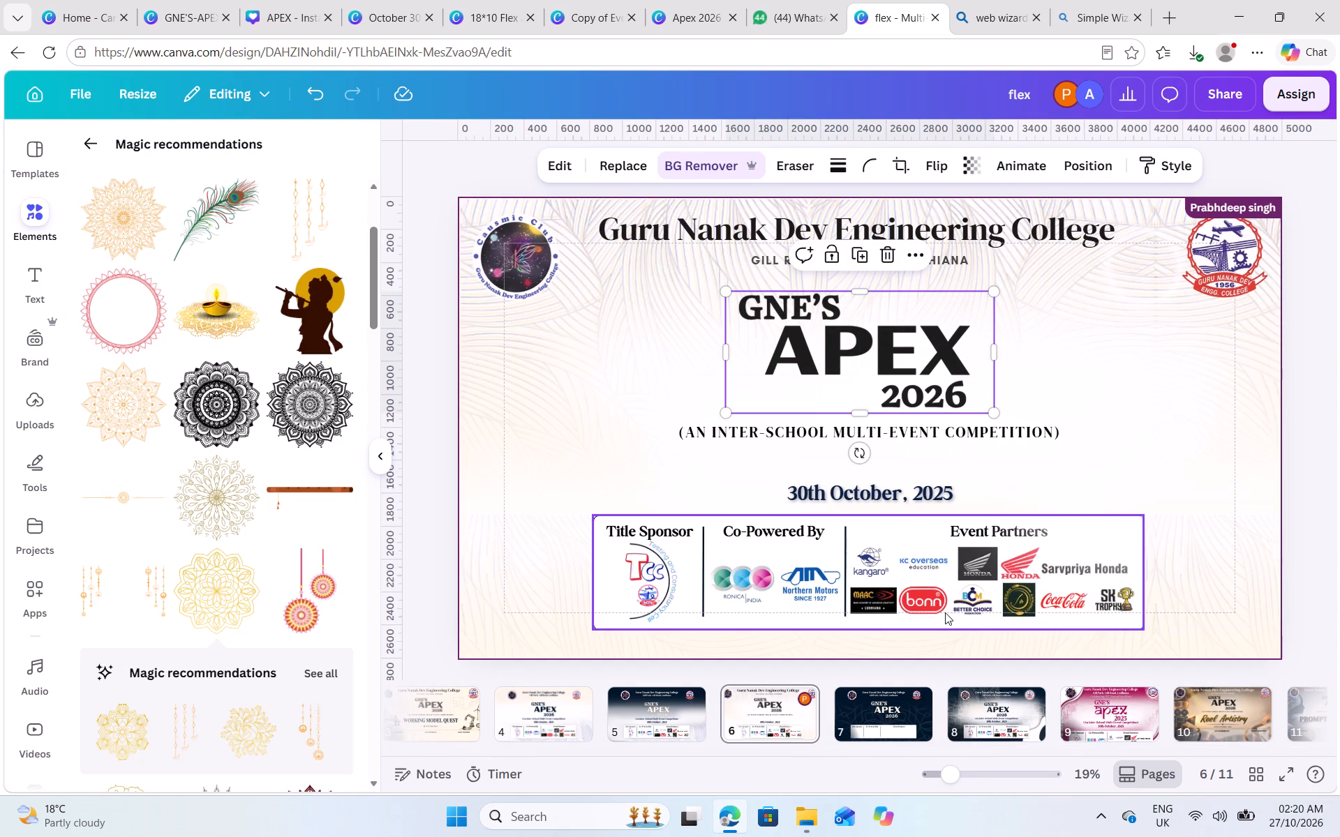
left_click(895, 699)
left_click(903, 398, "ctrl")
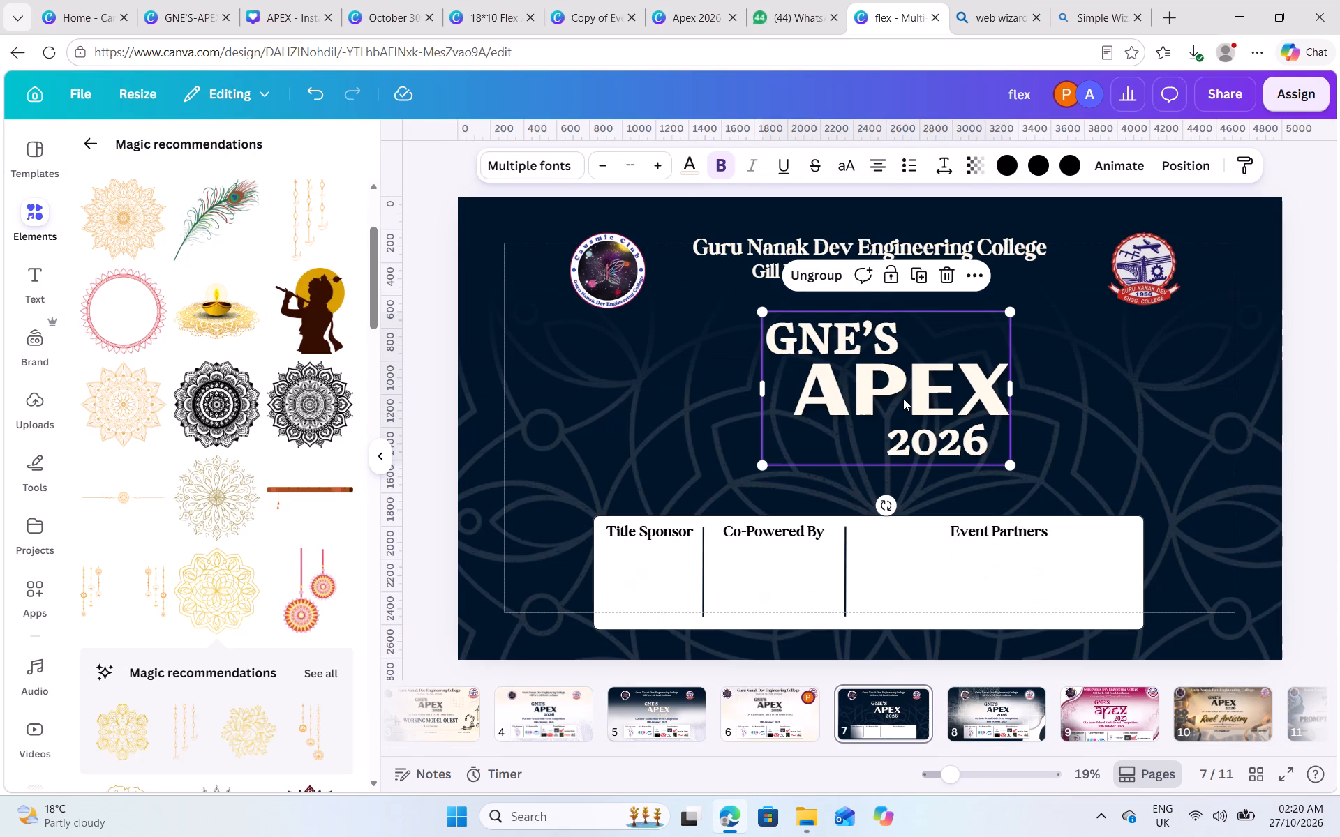
left_click(948, 273)
key("ctrl+v")
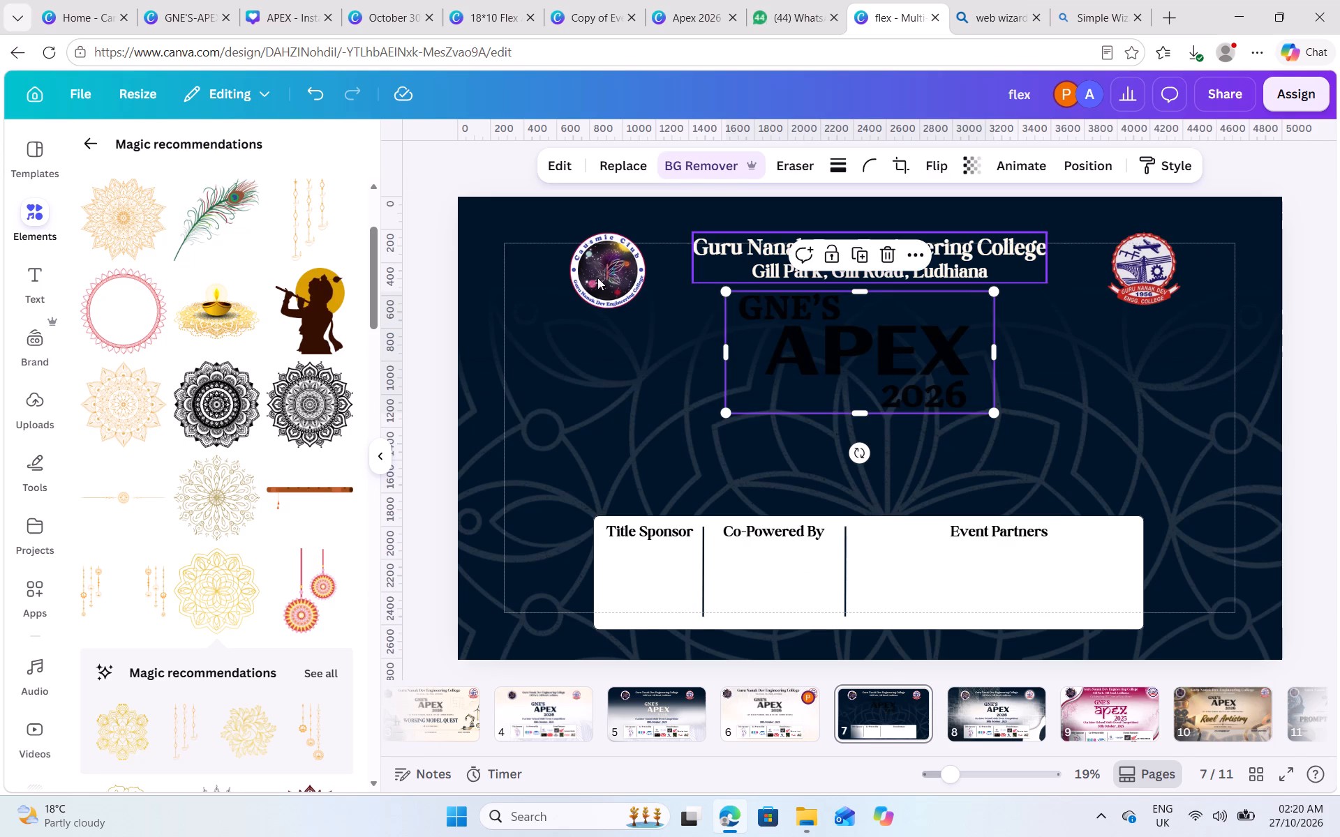
Delete the black GNE'S APEX 2026 logo image from page 7.
left_click(833, 334)
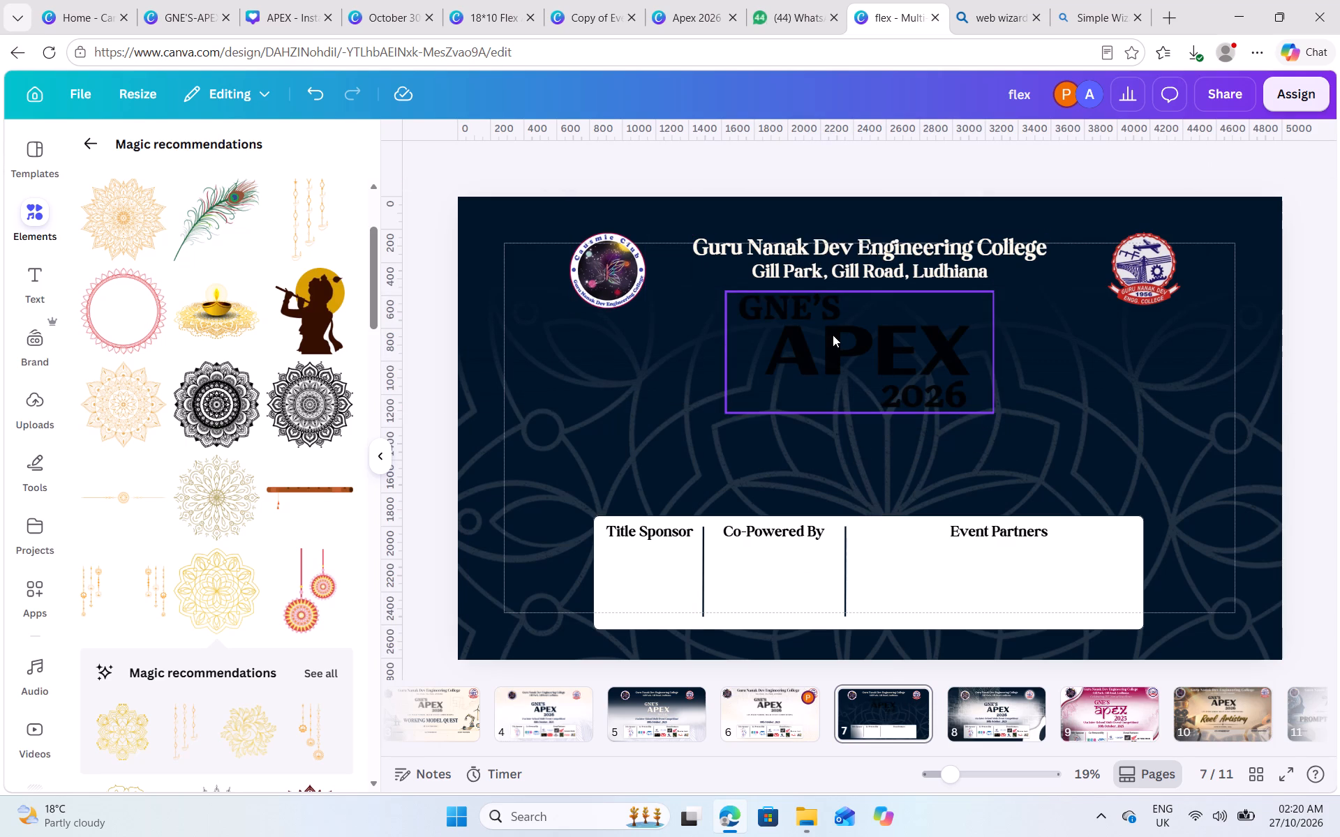
left_click(823, 360)
double_click(863, 368)
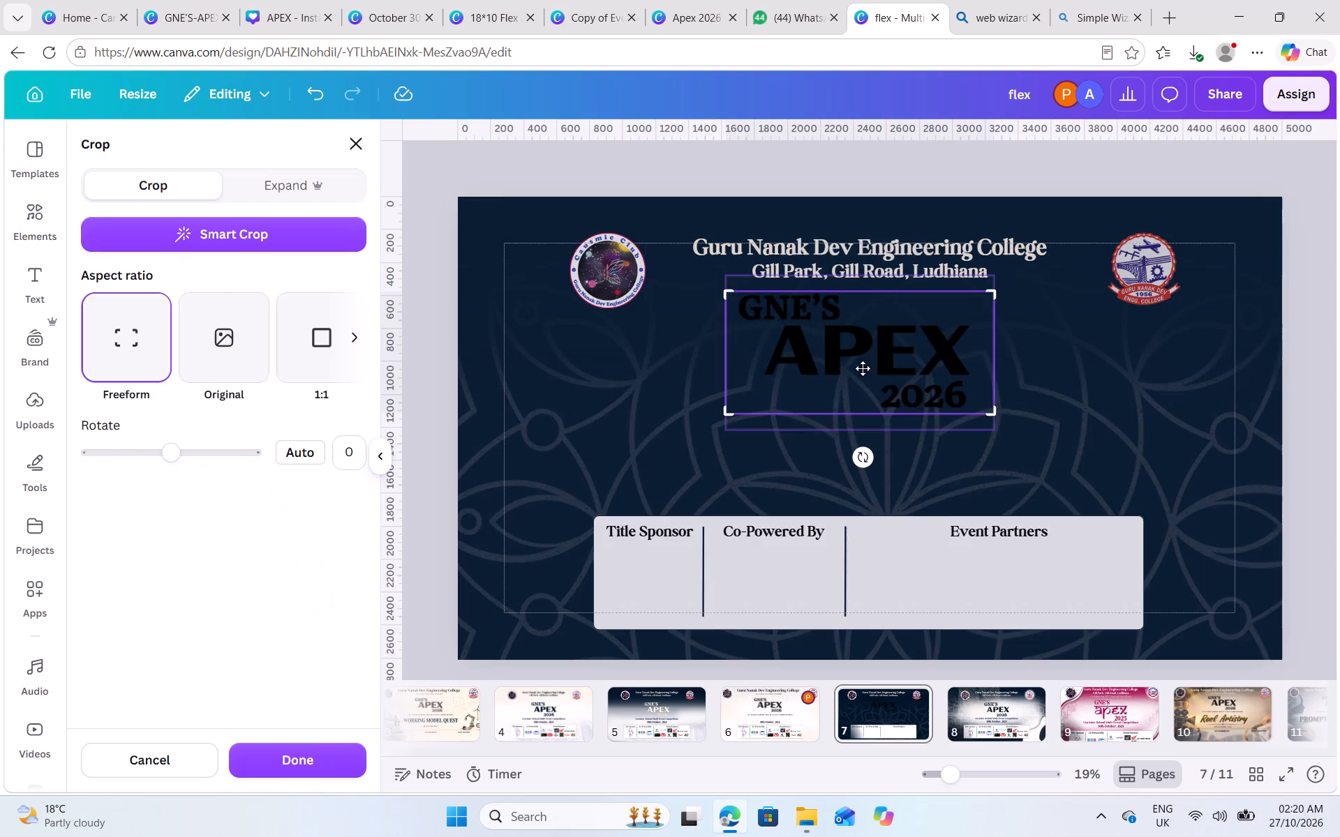
left_click(1039, 387)
left_click(883, 360)
left_click(883, 360)
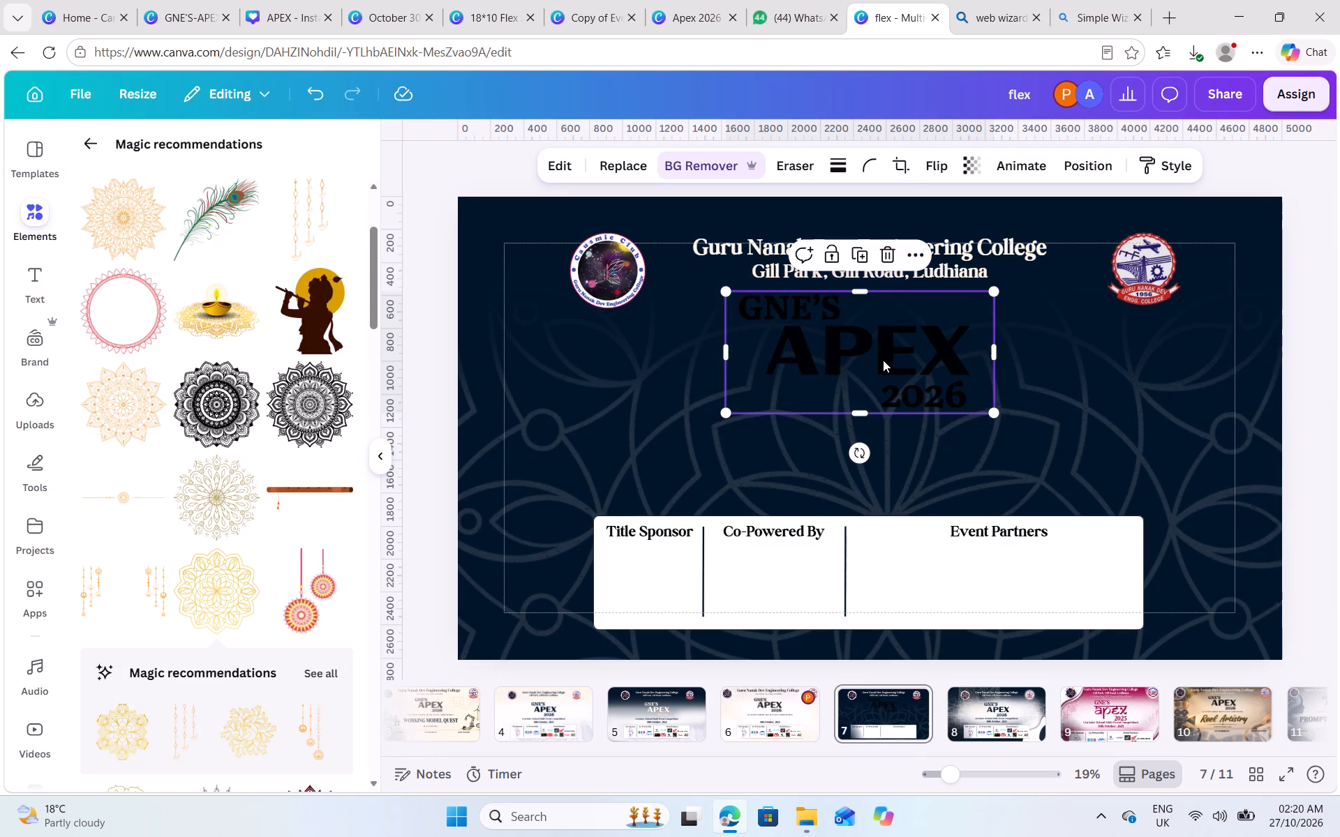
left_click(1029, 410)
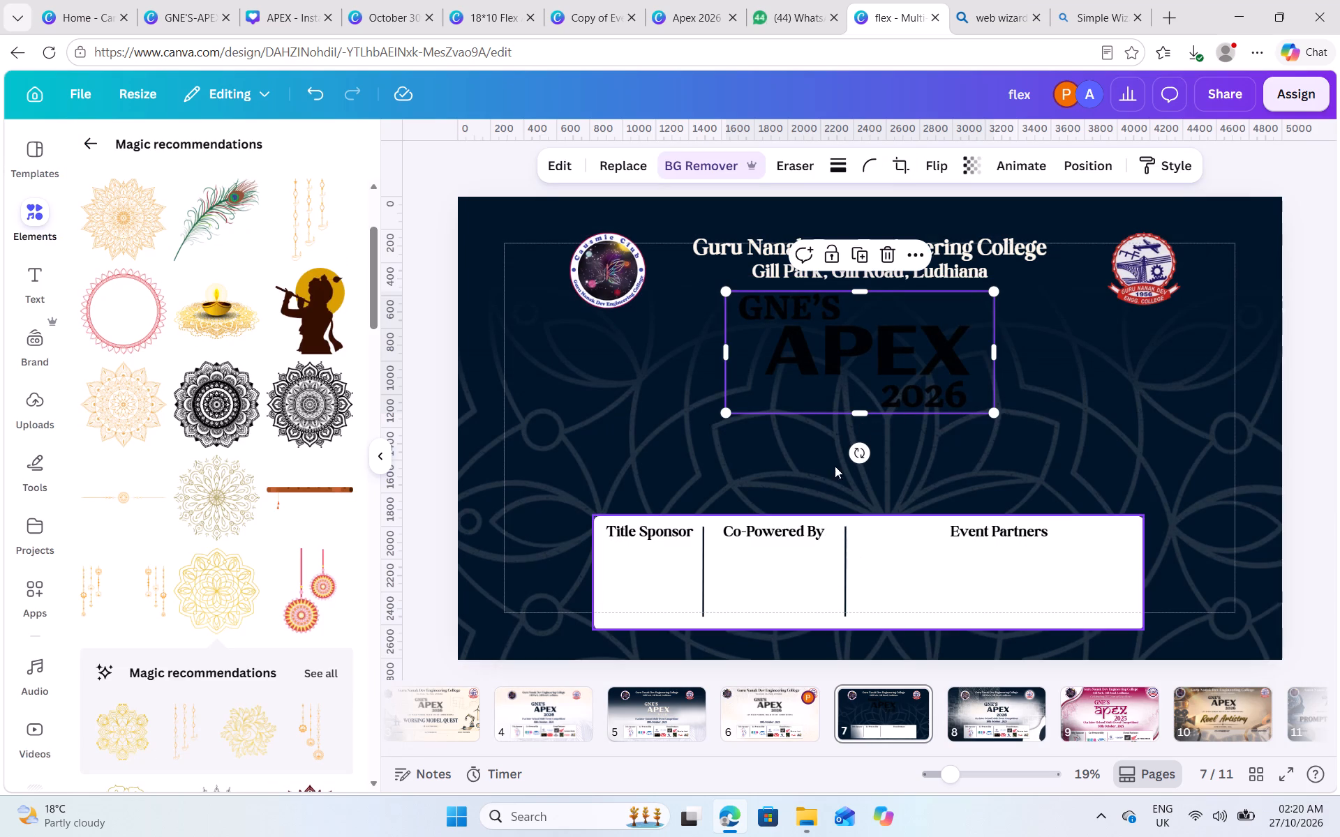
left_click(882, 253)
Shift the palm-leaf pattern on page 8 toward the page's left edge.
left_click(791, 707)
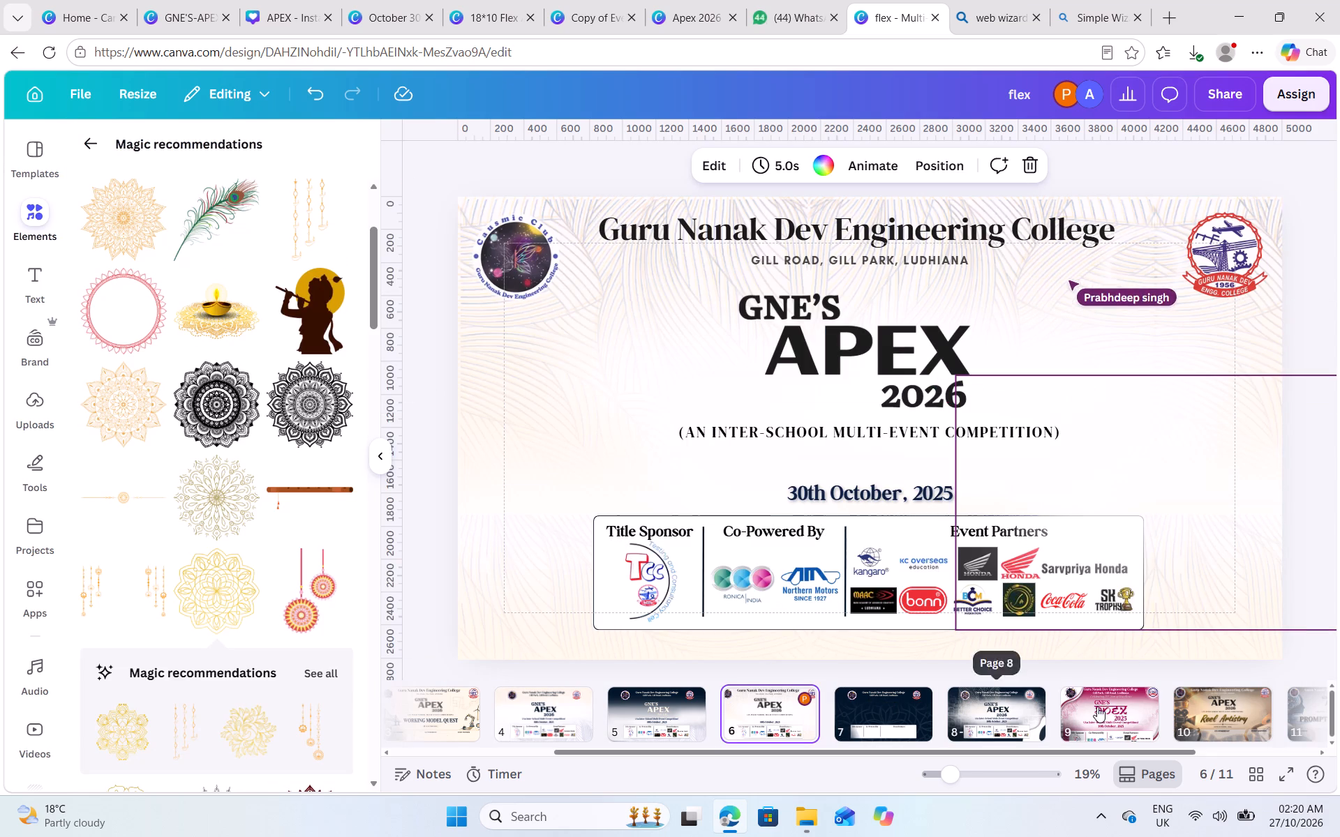
left_click(1002, 721)
left_click(897, 405)
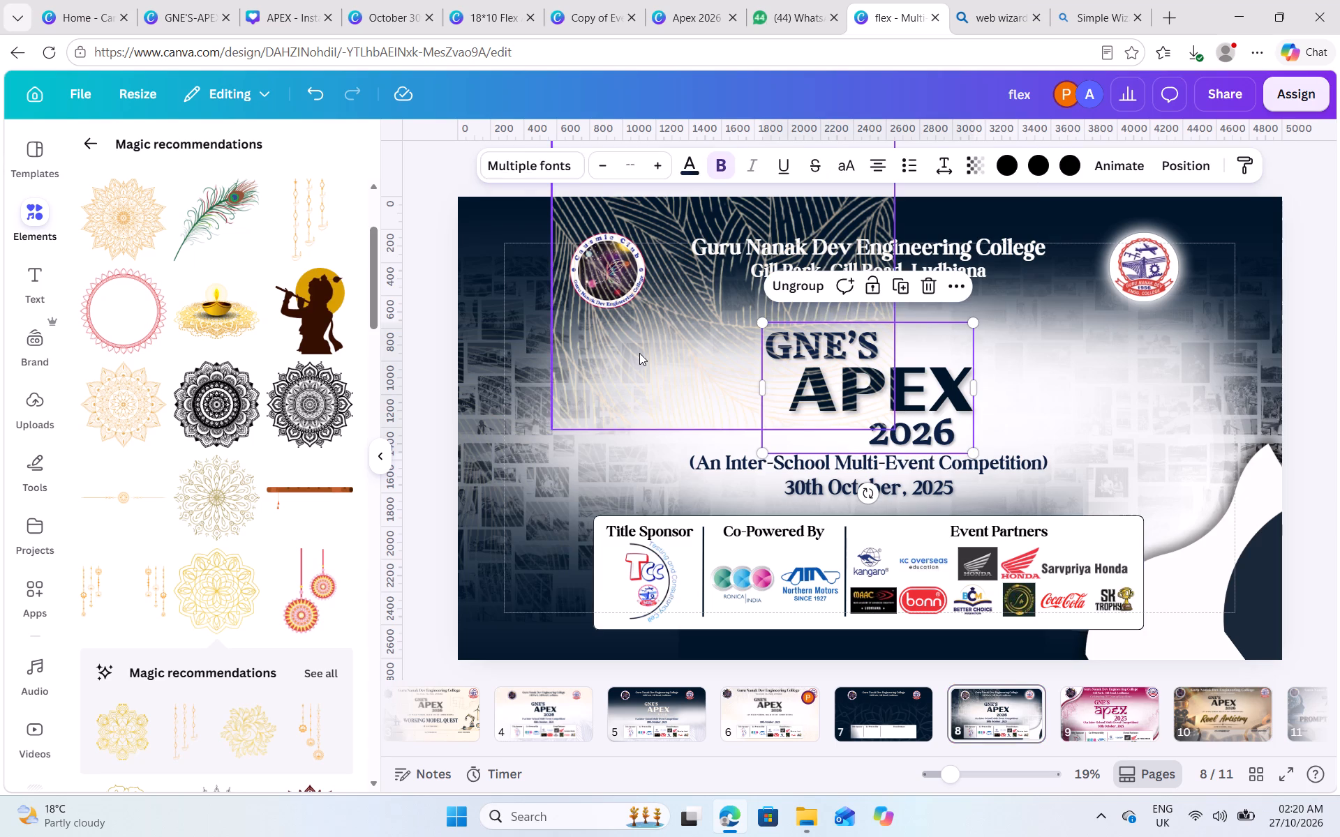
left_click_drag(636, 352, 551, 344)
Copy the GNE'S APEX 2026 title group from page 8 onto page 7 and recolor it with the design's cream.
left_click(911, 404)
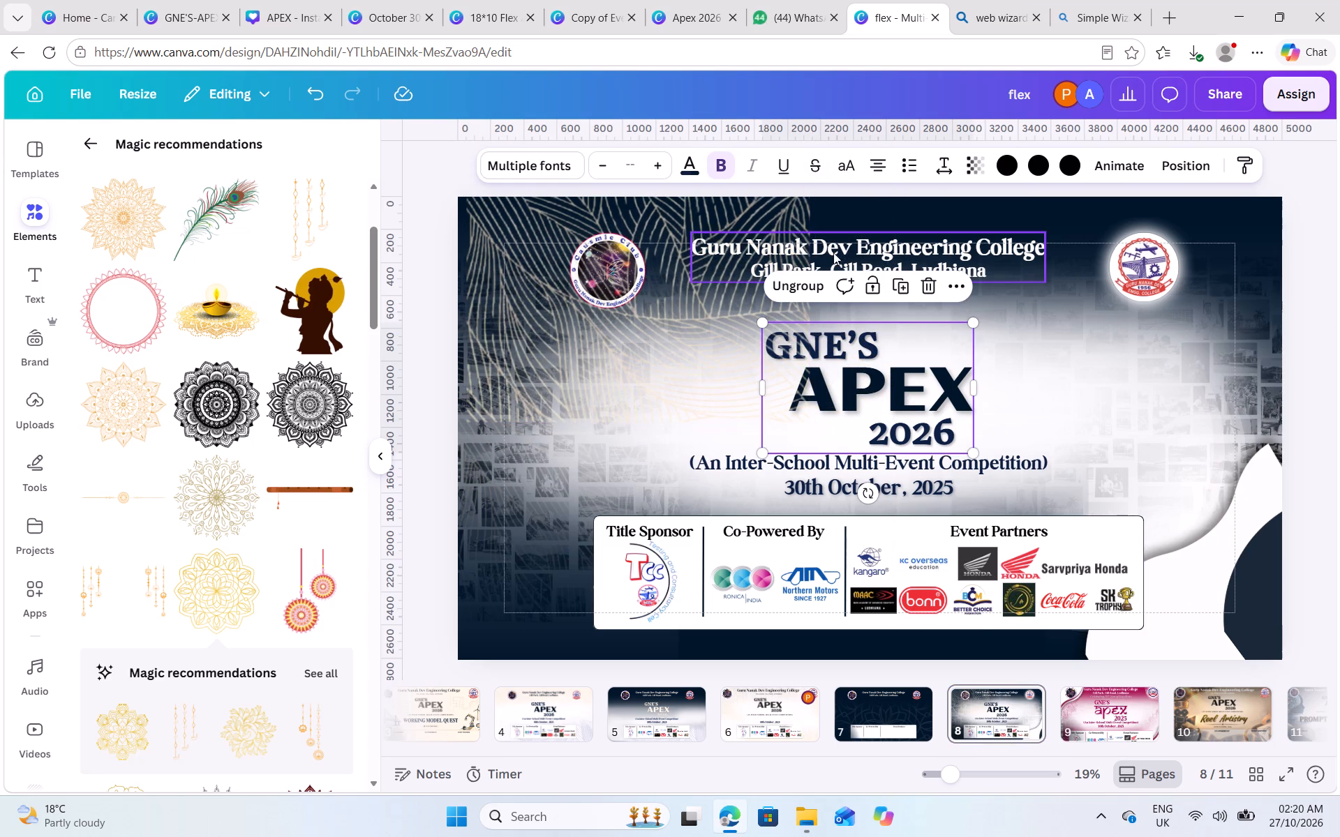
key("ctrl+c")
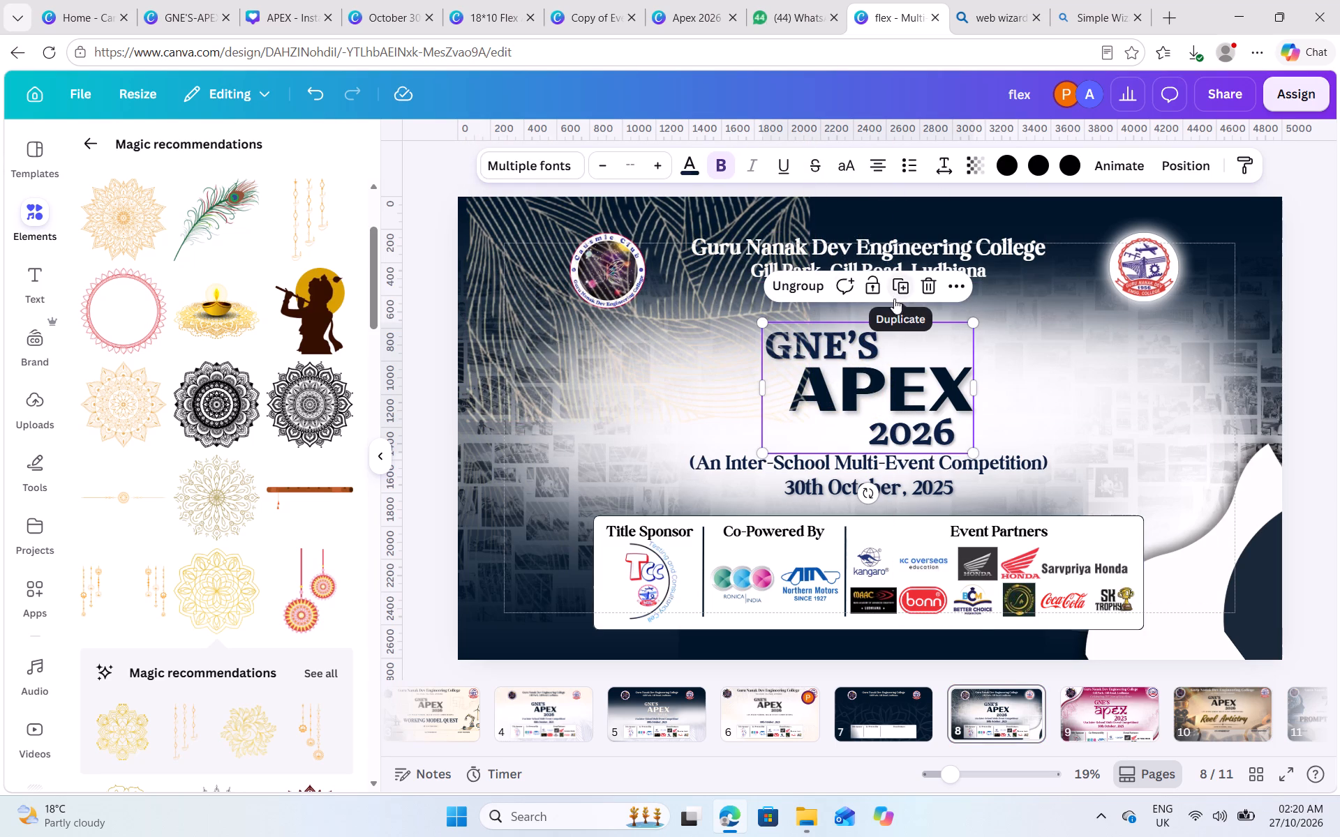
left_click(870, 718)
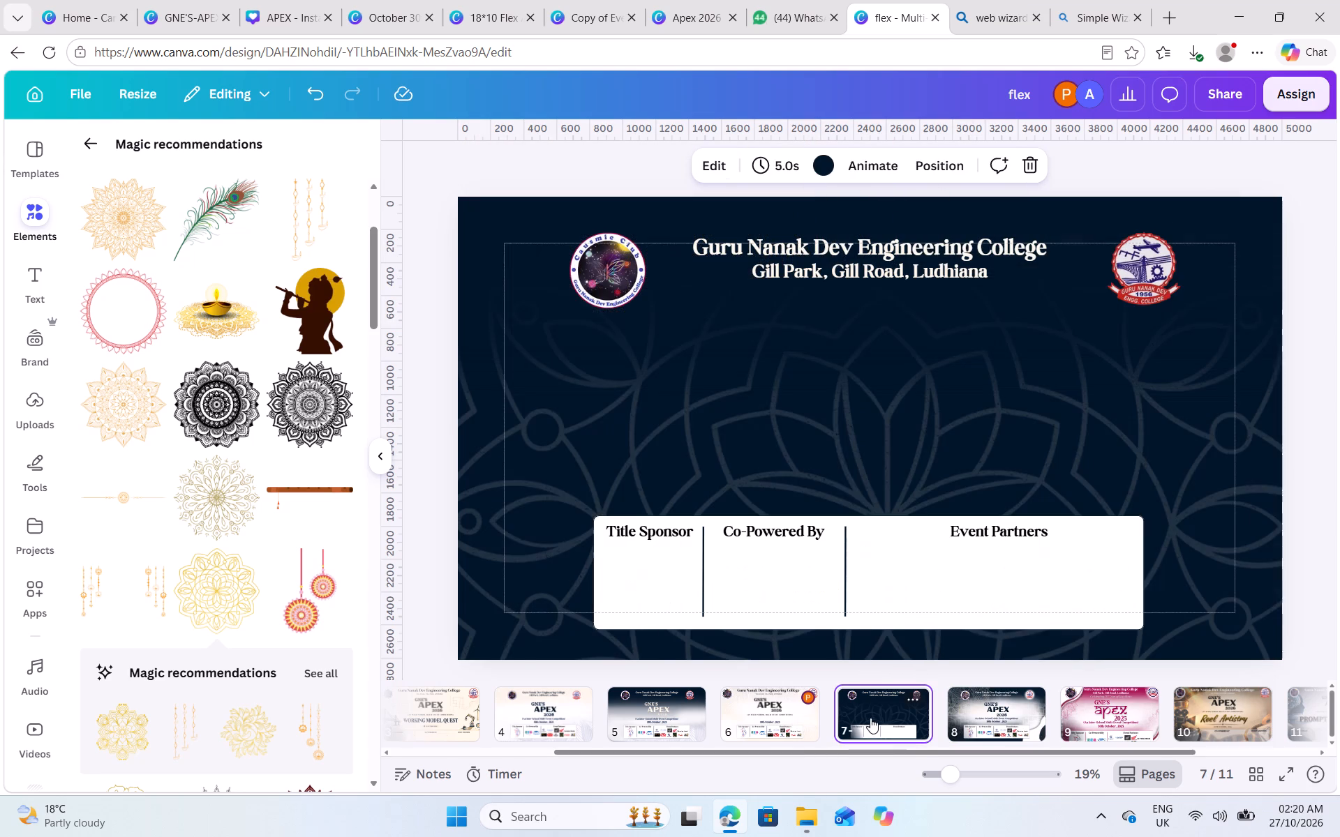
key("ctrl+v")
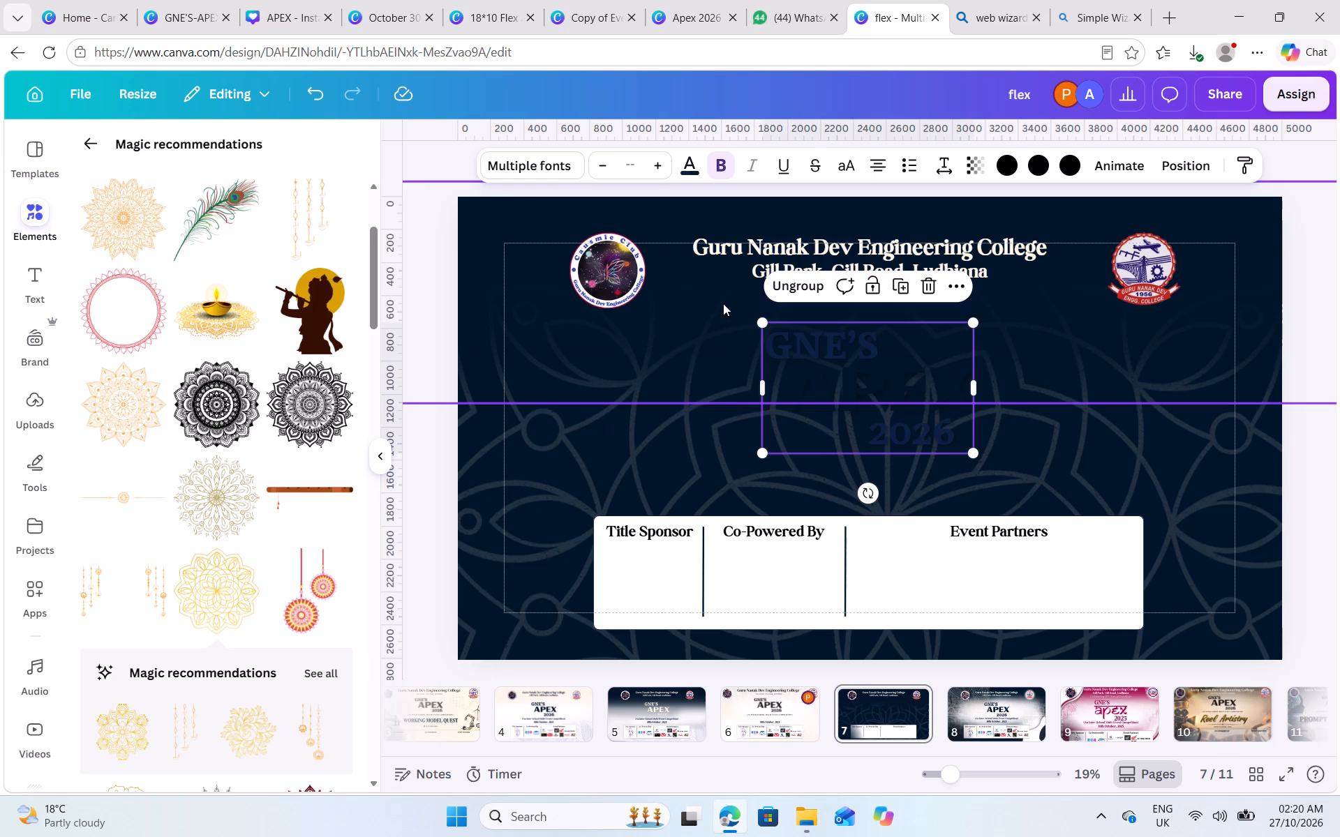
left_click(685, 163)
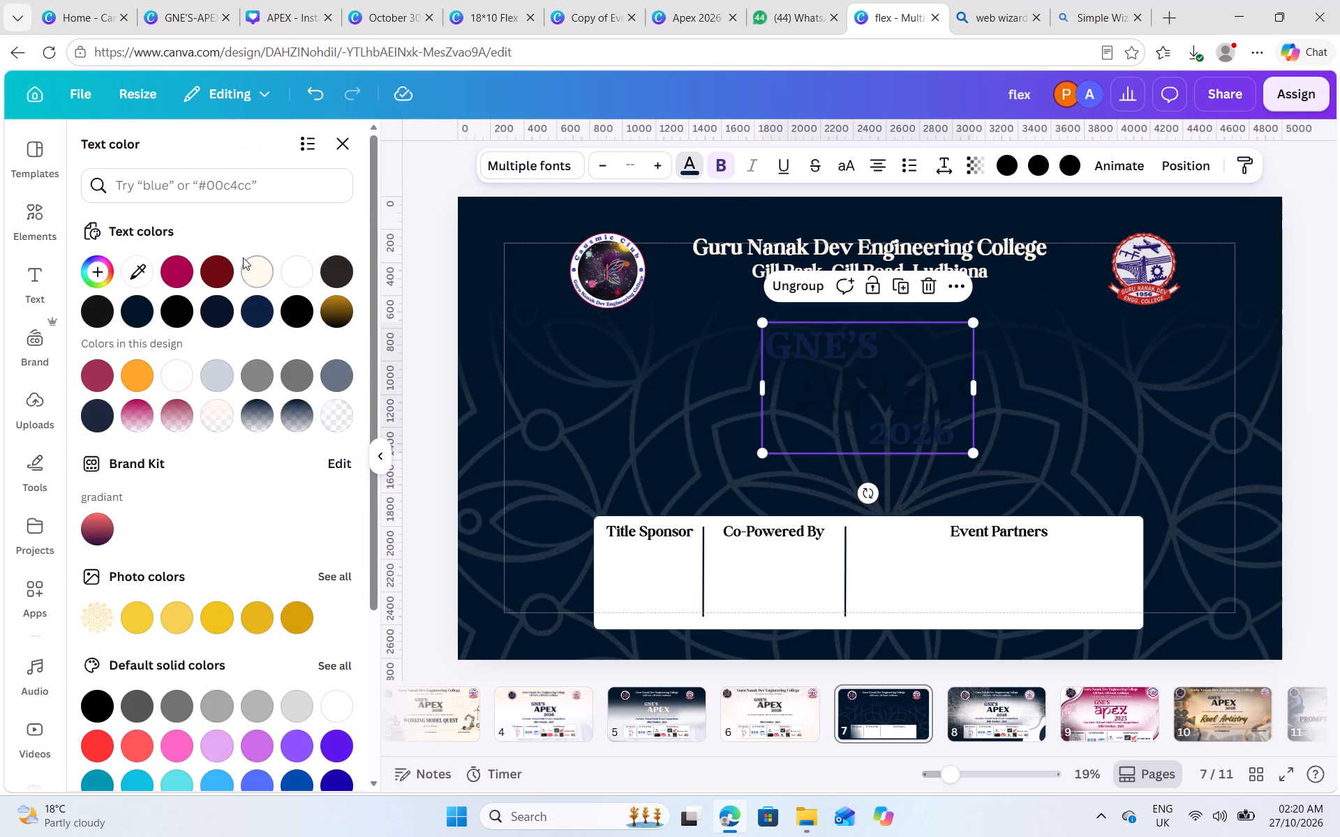
left_click(247, 259)
left_click(1117, 388)
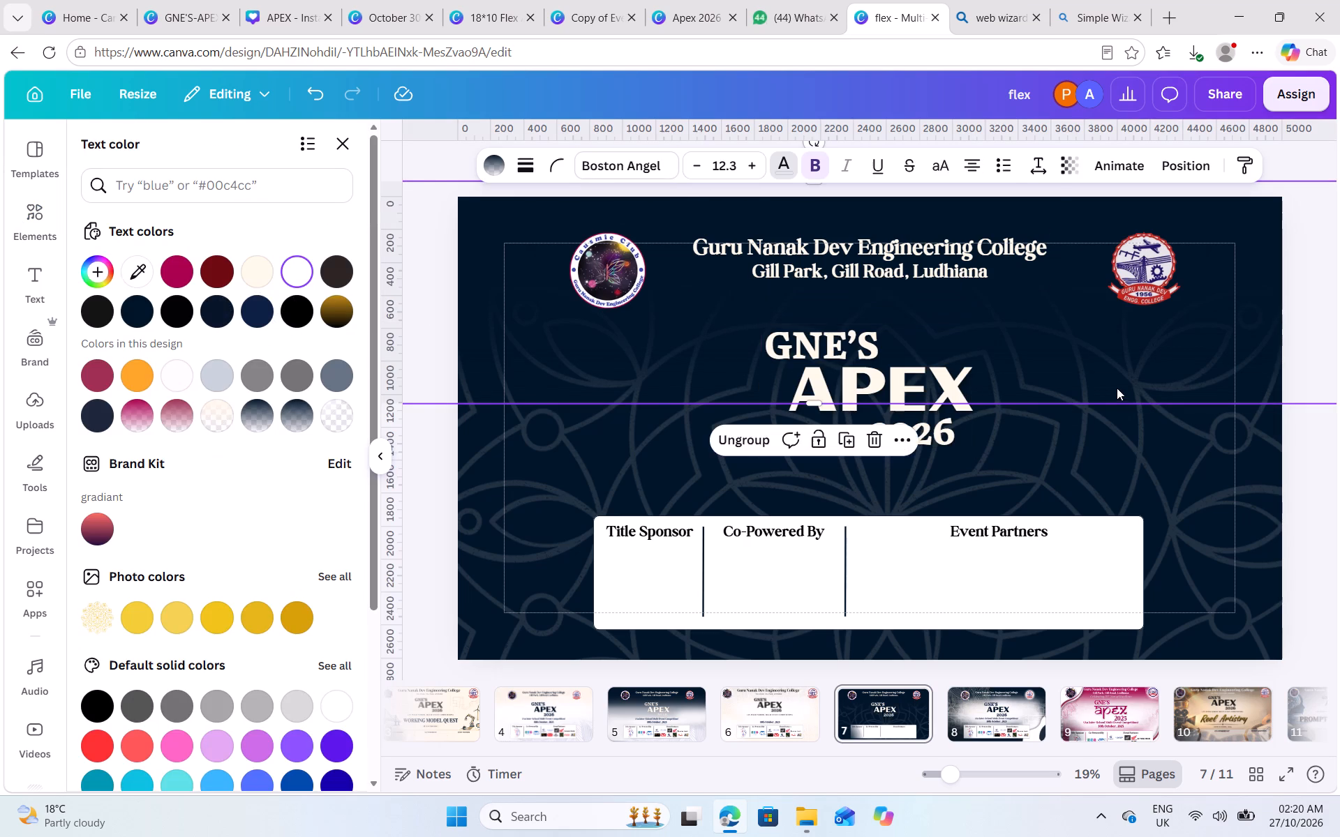
Group the inter-school competition subtitle with the 30th October, 2025 date on page 8, and copy the group onto page 7.
left_click(983, 730)
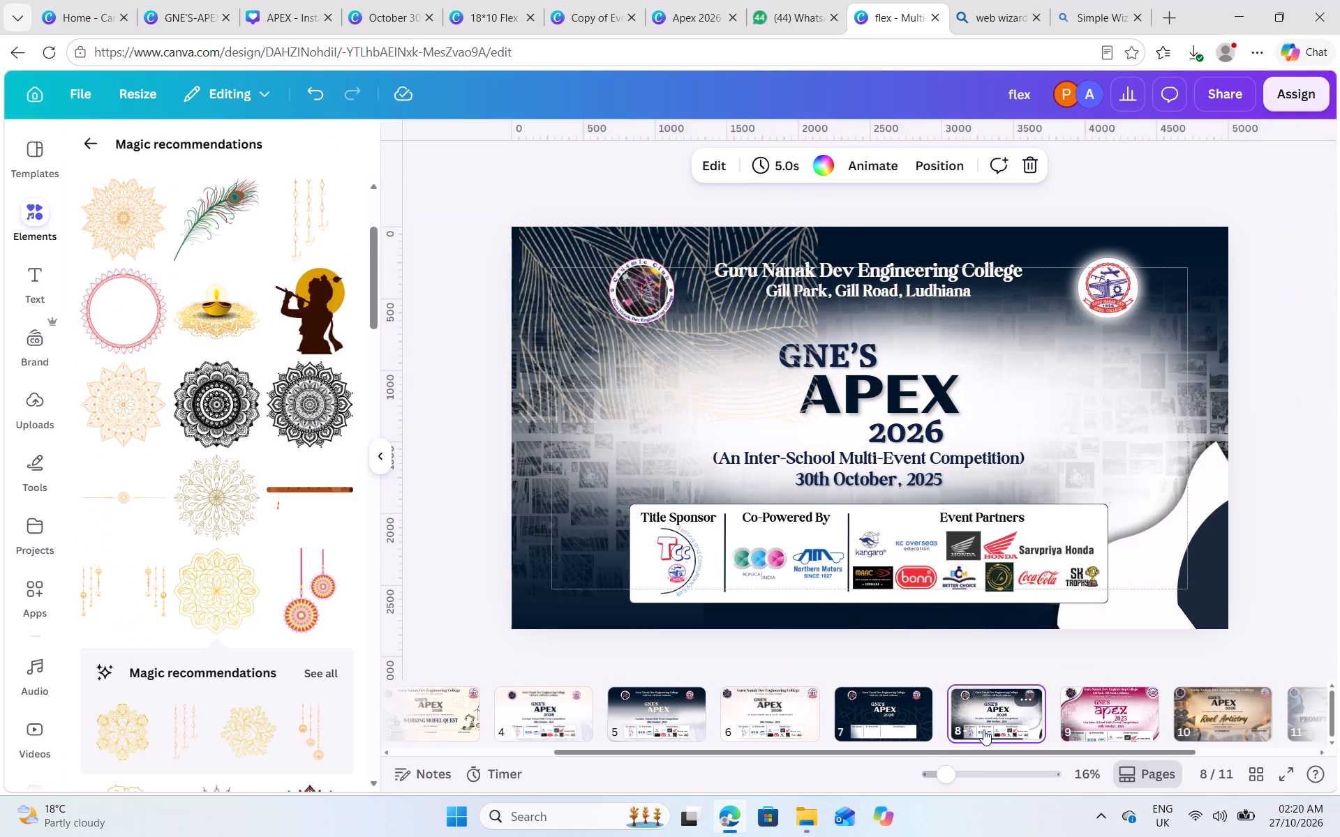
left_click(947, 466)
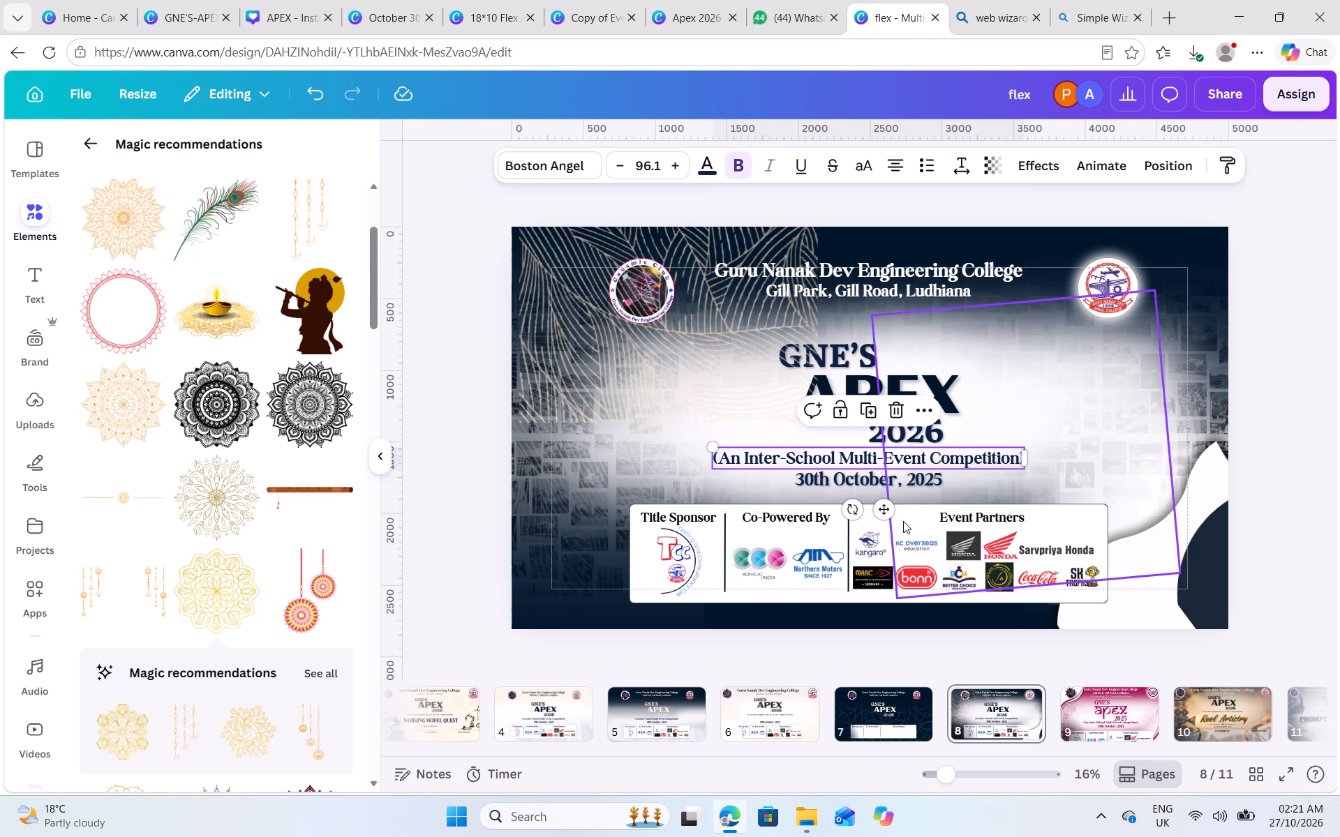
left_click(913, 482, "shift")
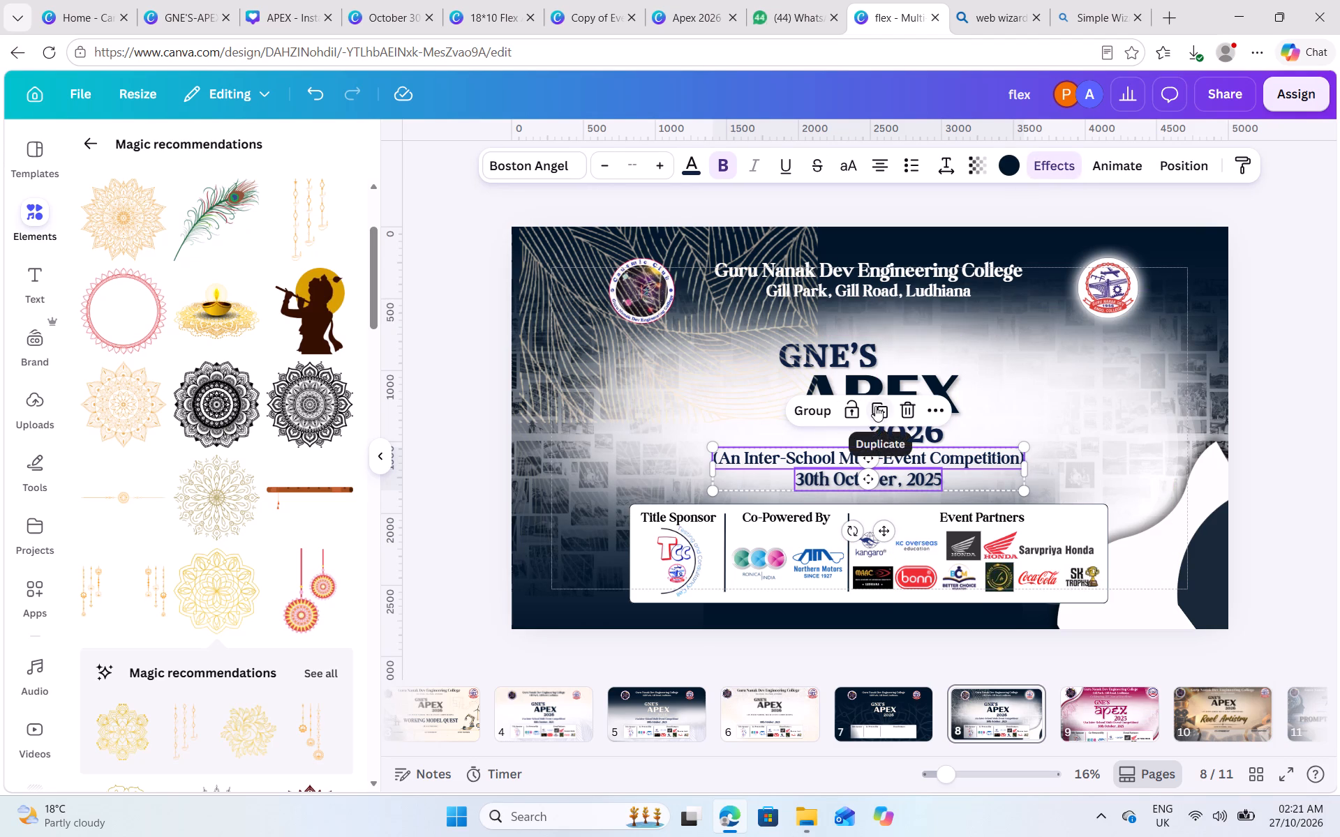
left_click(830, 412, "ctrl")
key("ctrl+c")
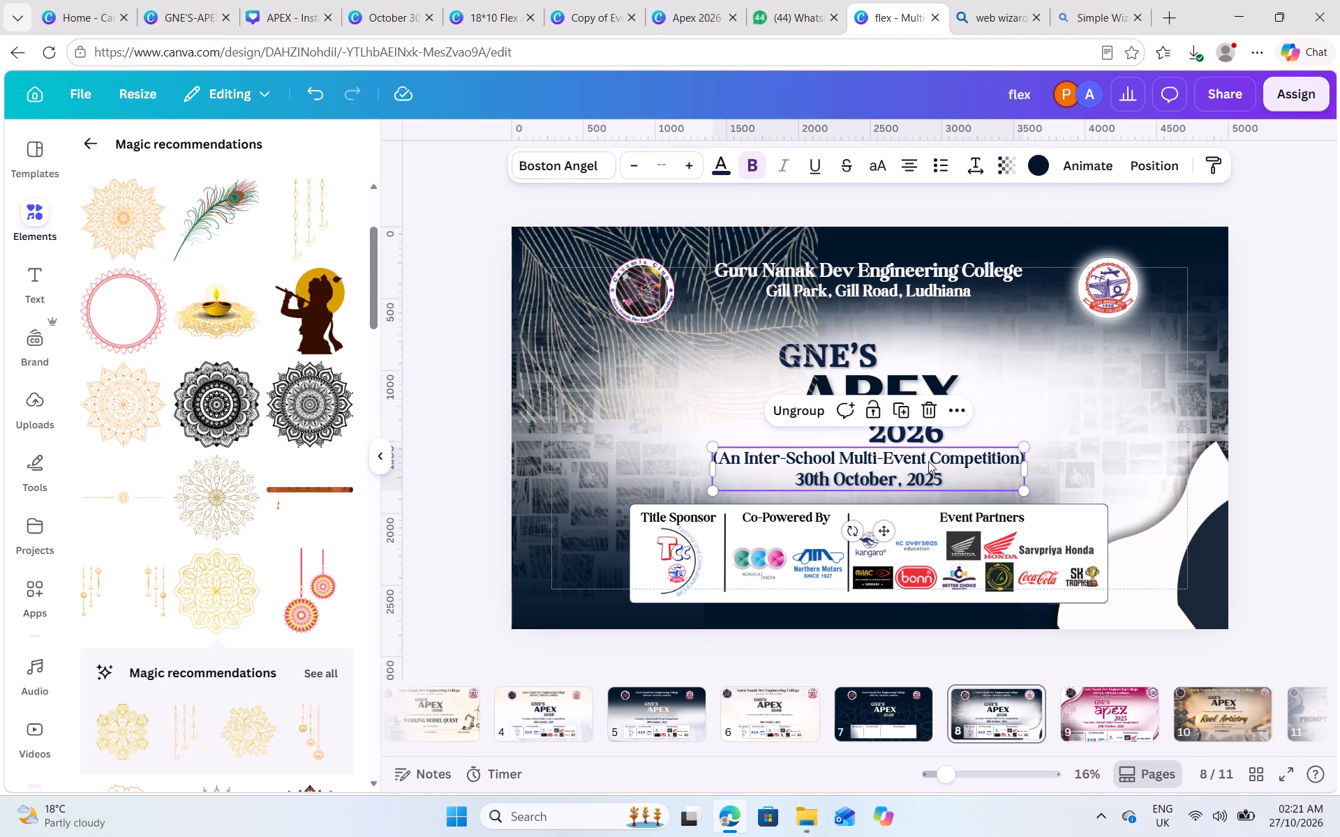
left_click(902, 703)
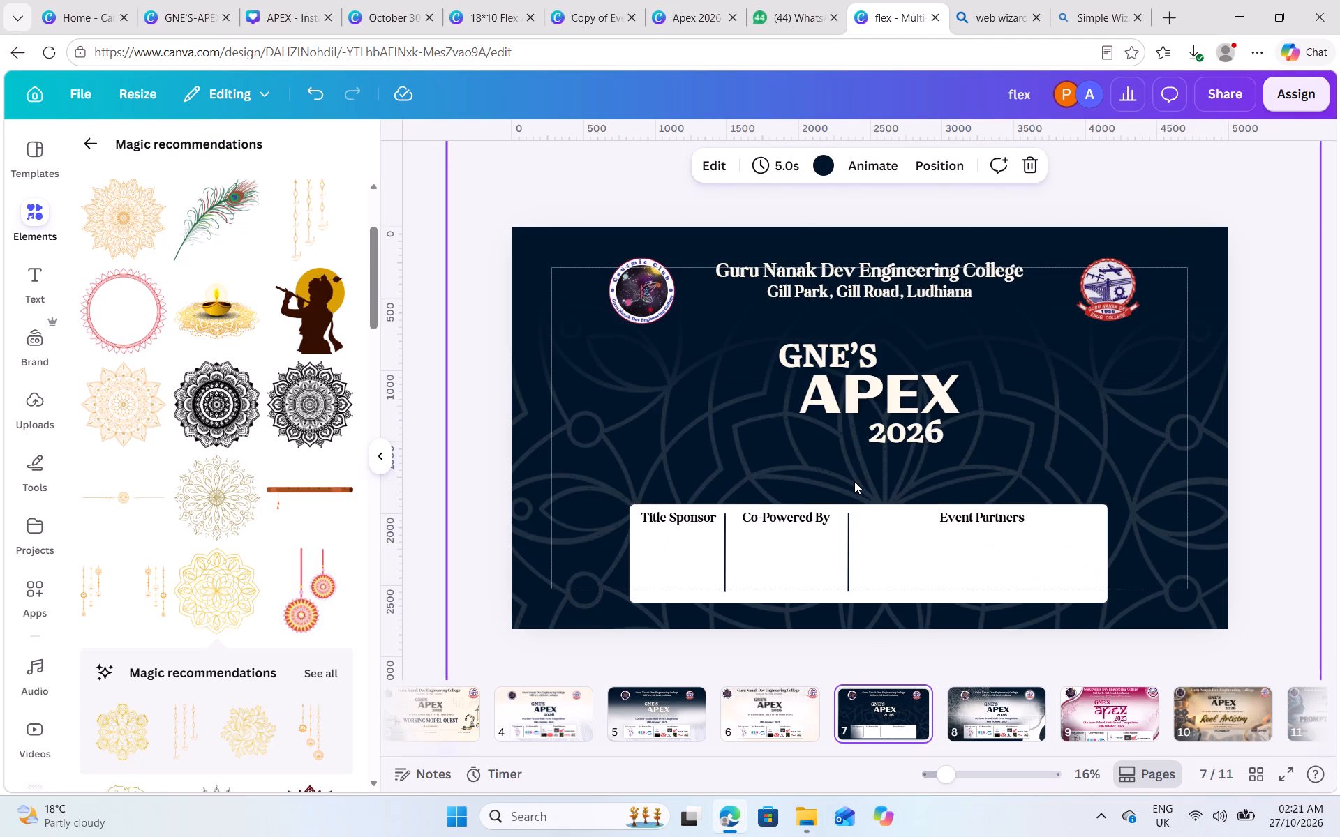
key("ctrl+v")
Recolor the pasted subtitle and date text on page 7 with the design's cream.
left_click(723, 169)
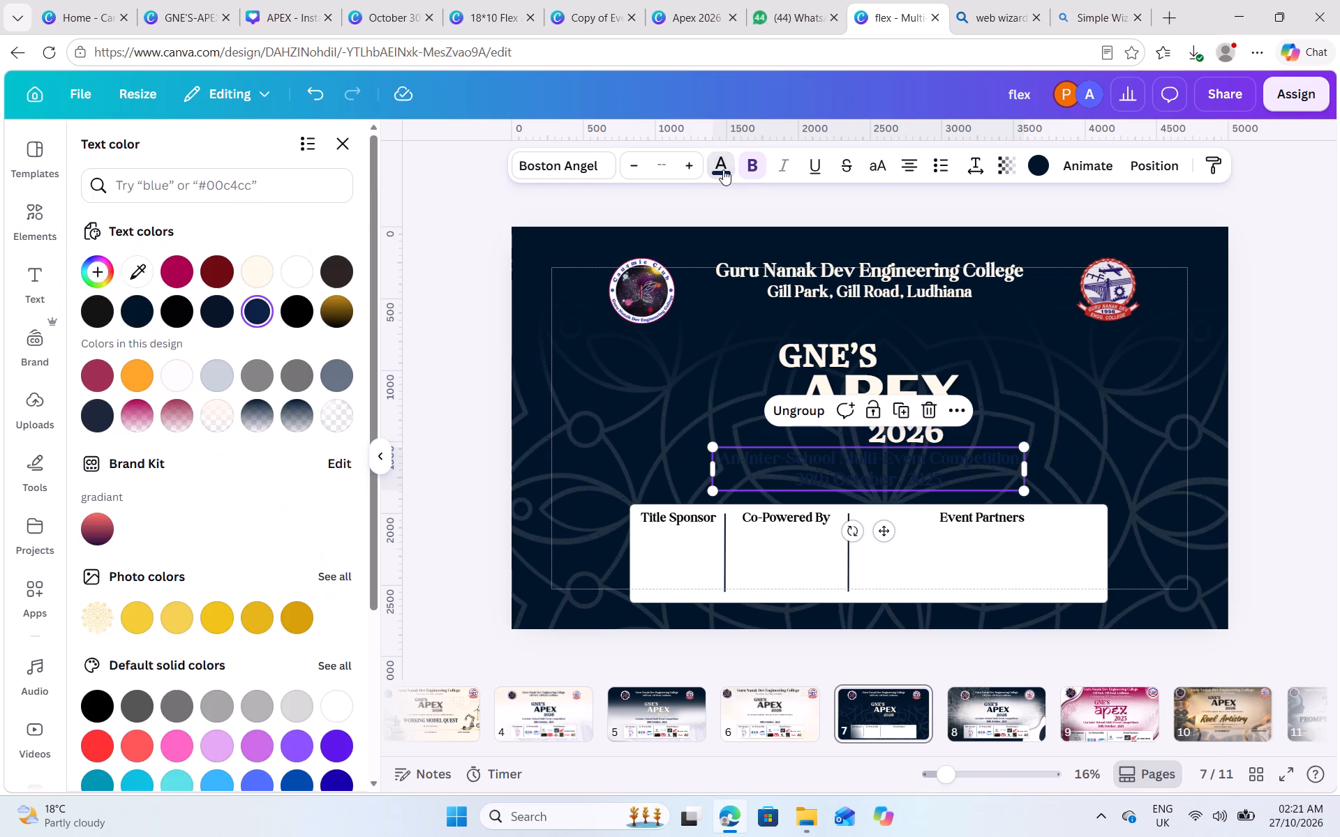
left_click(252, 269)
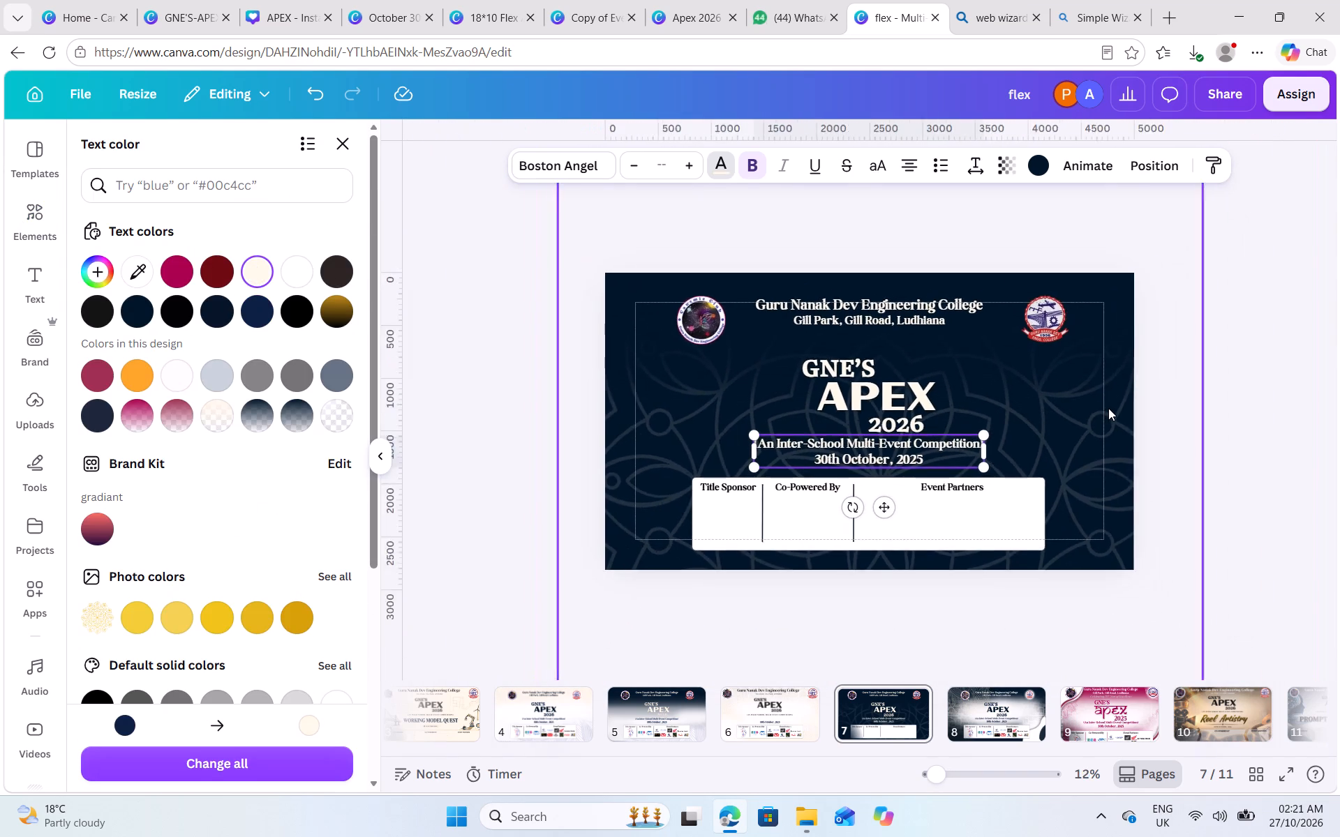
Nudge the GNE'S APEX 2026 title group on page 7 slightly upward, away from the subtitle.
left_click(840, 397)
left_click(861, 345)
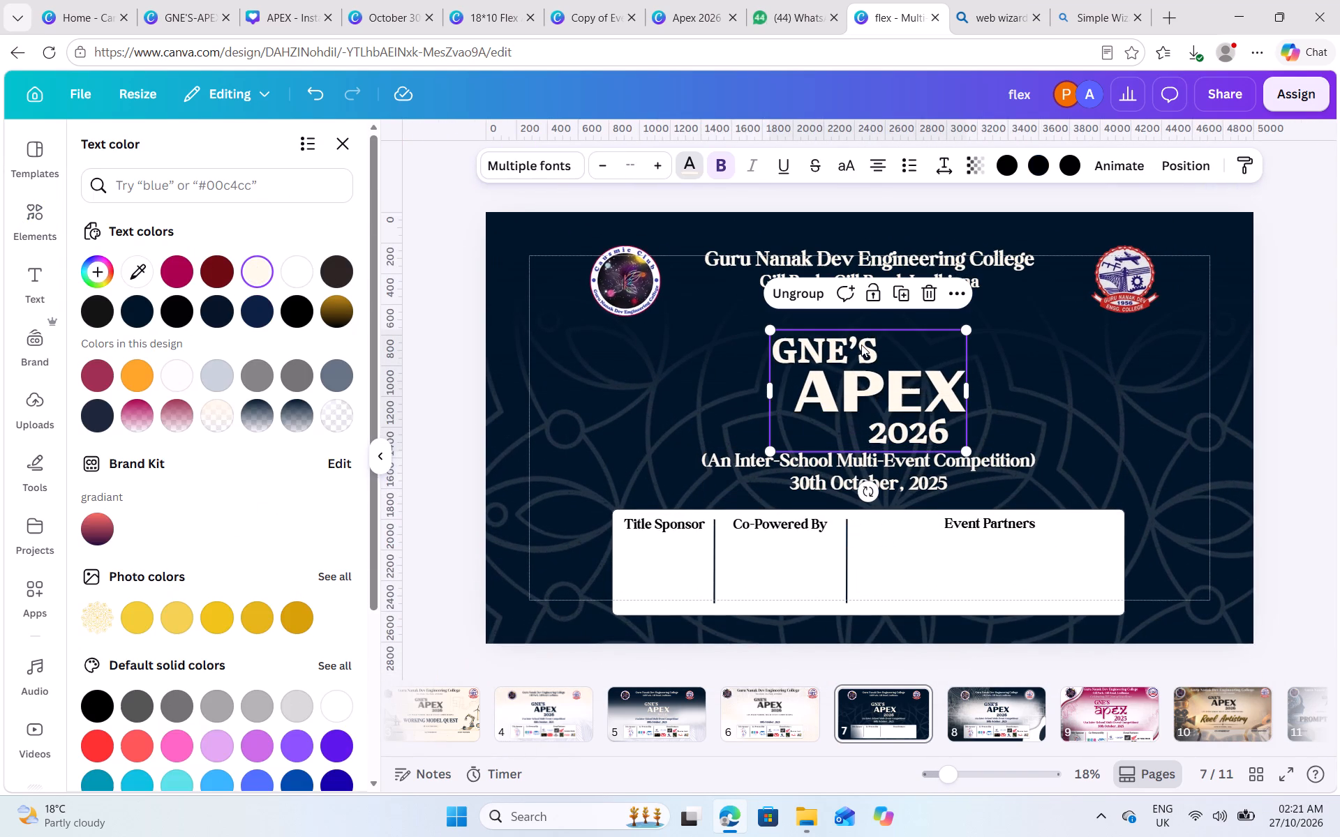
key("Up")
key("Up")
key("Up")
key("Up")
key("Up")
key("Up")
key("Up")
key("Up")
key("Up")
key("Up")
key("Up")
key("Up")
key("Up")
key("Up")
key("Up")
key("Up")
key("Up")
key("Up")
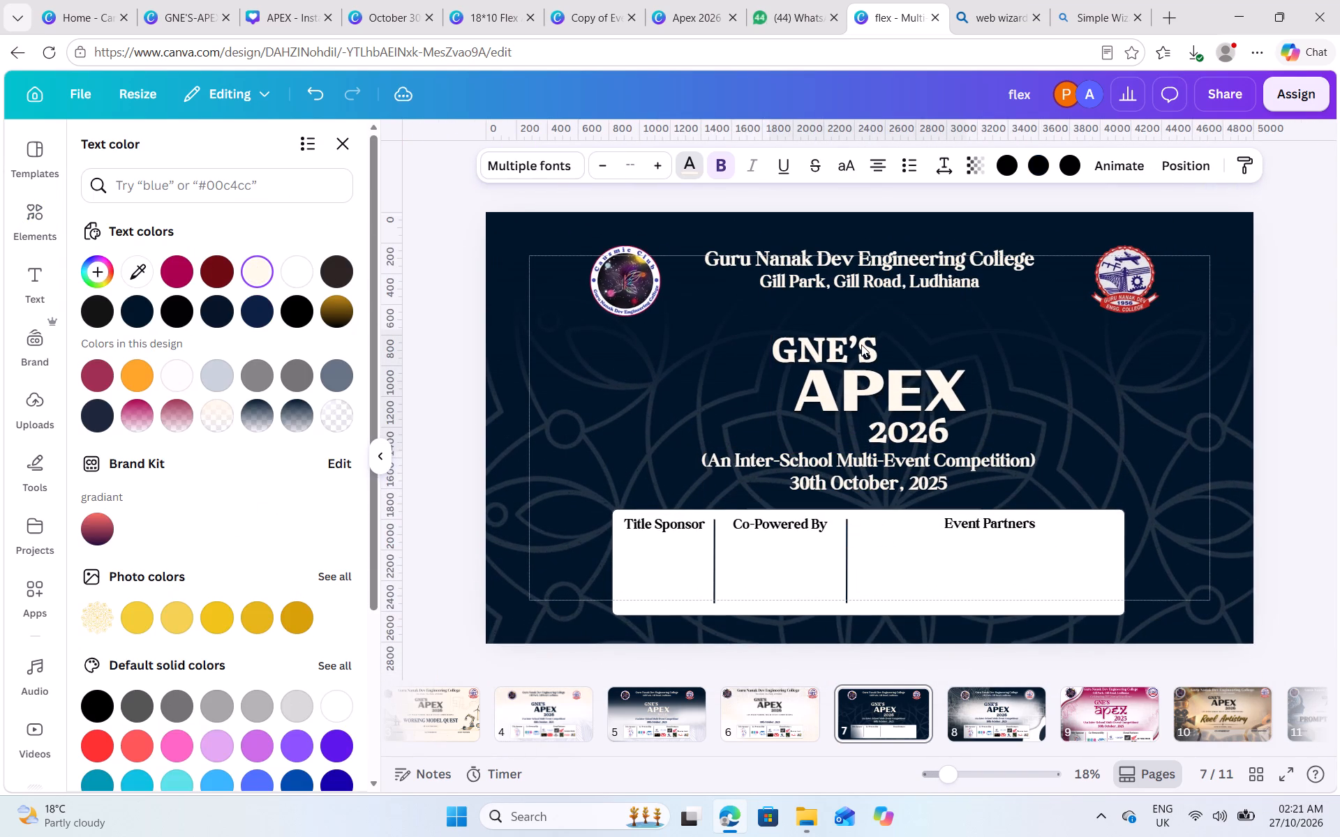
key("Up")
key("Up")
key("Up")
key("Up")
key("Up")
key("Up")
key("Up")
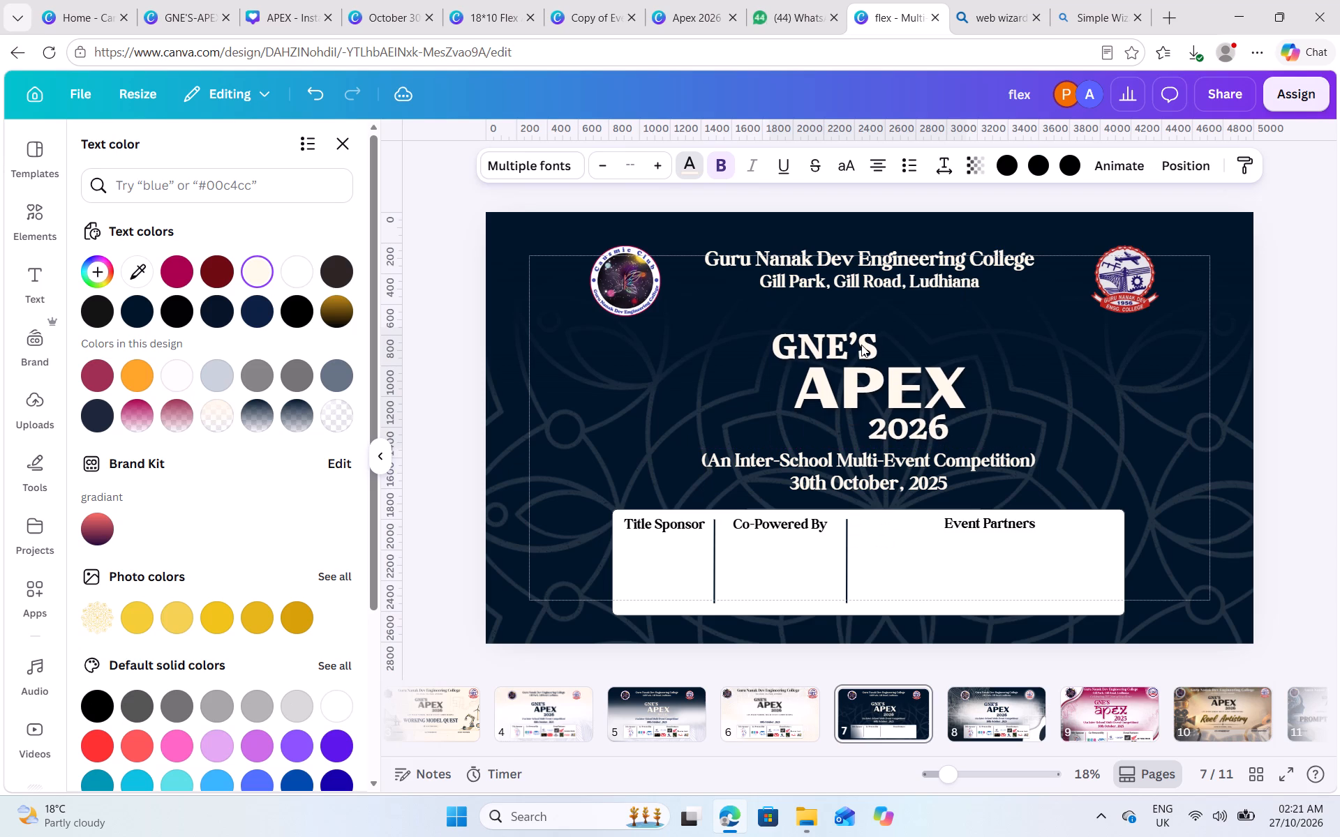
key("Up")
key("Up")
key("Up")
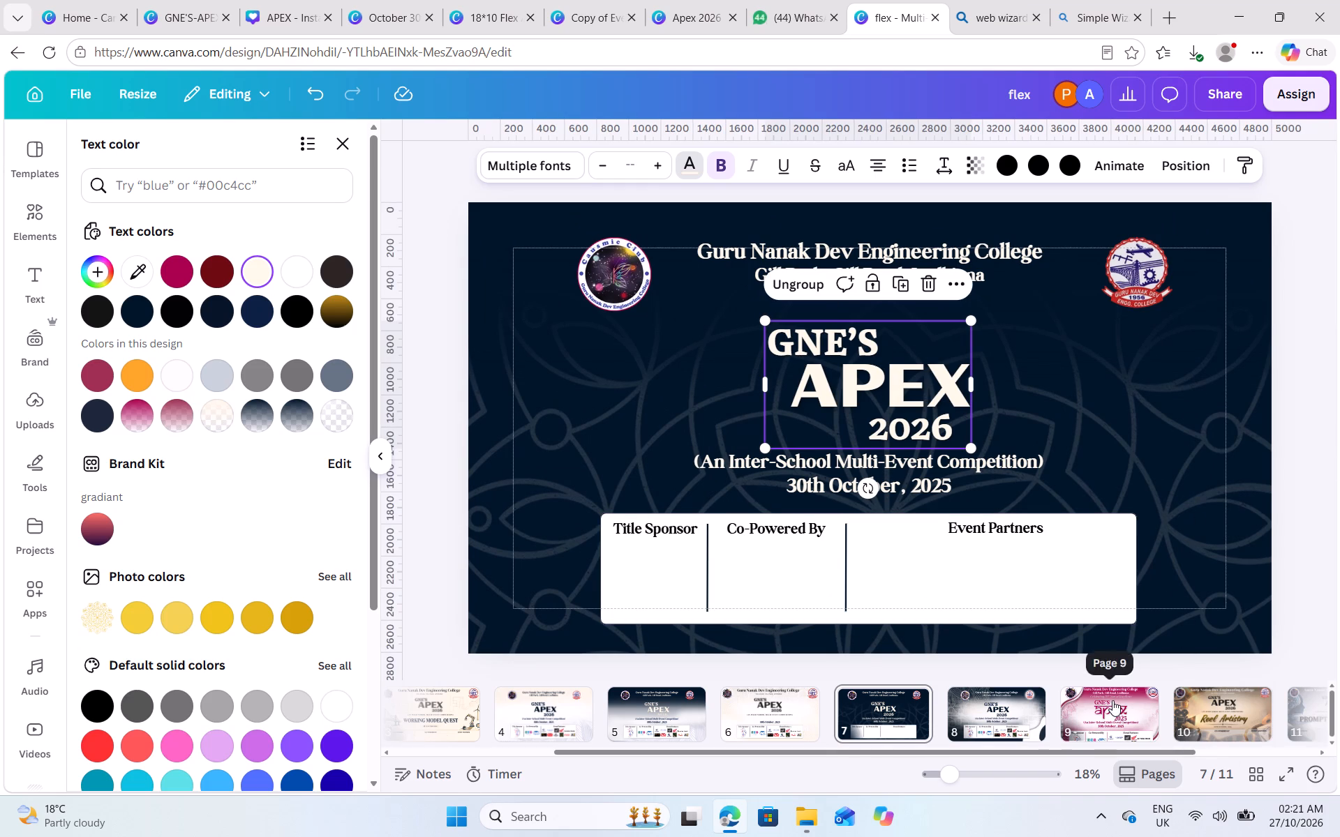
Search the elements library for PUFF and browse the graphics for a soft, blurred puff shape.
left_click(49, 211)
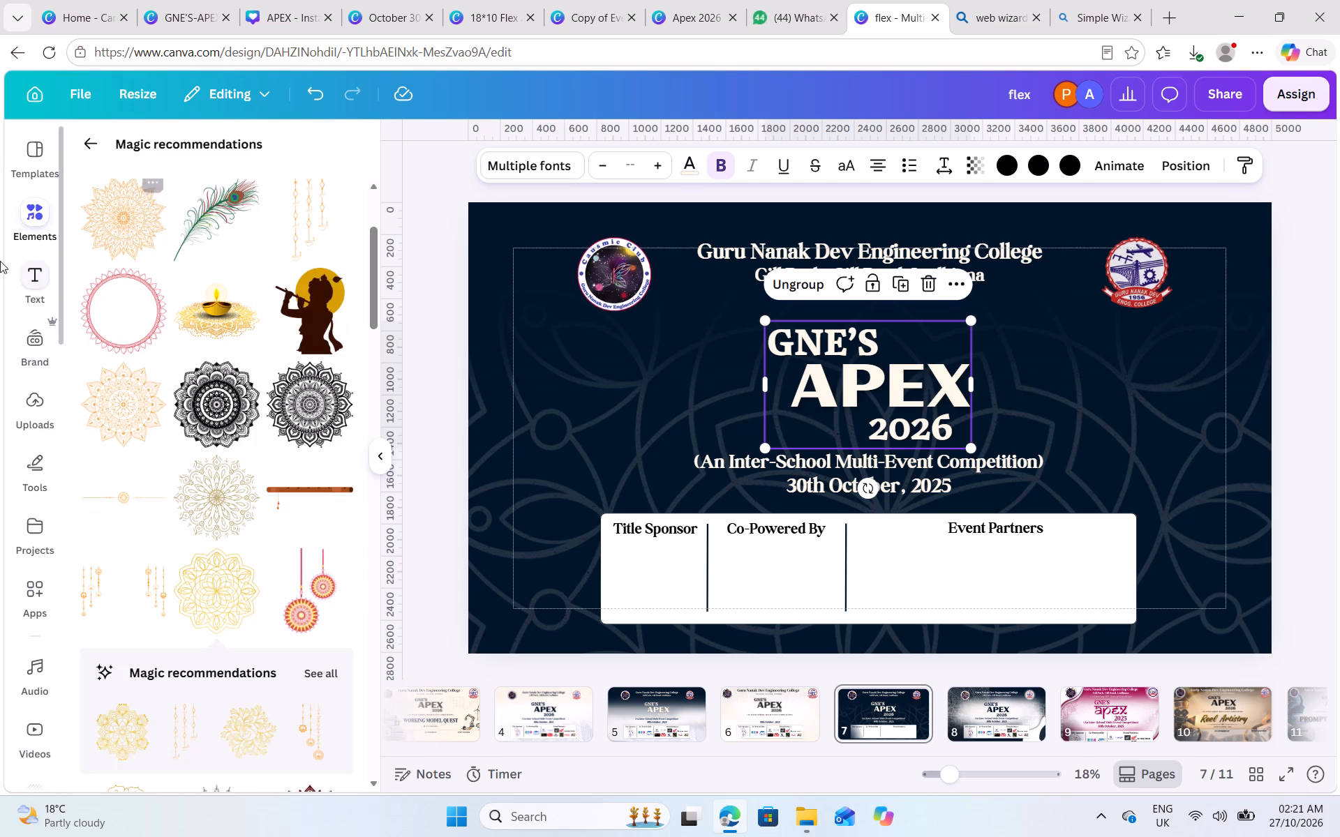
scroll(333, 407, "up", 9)
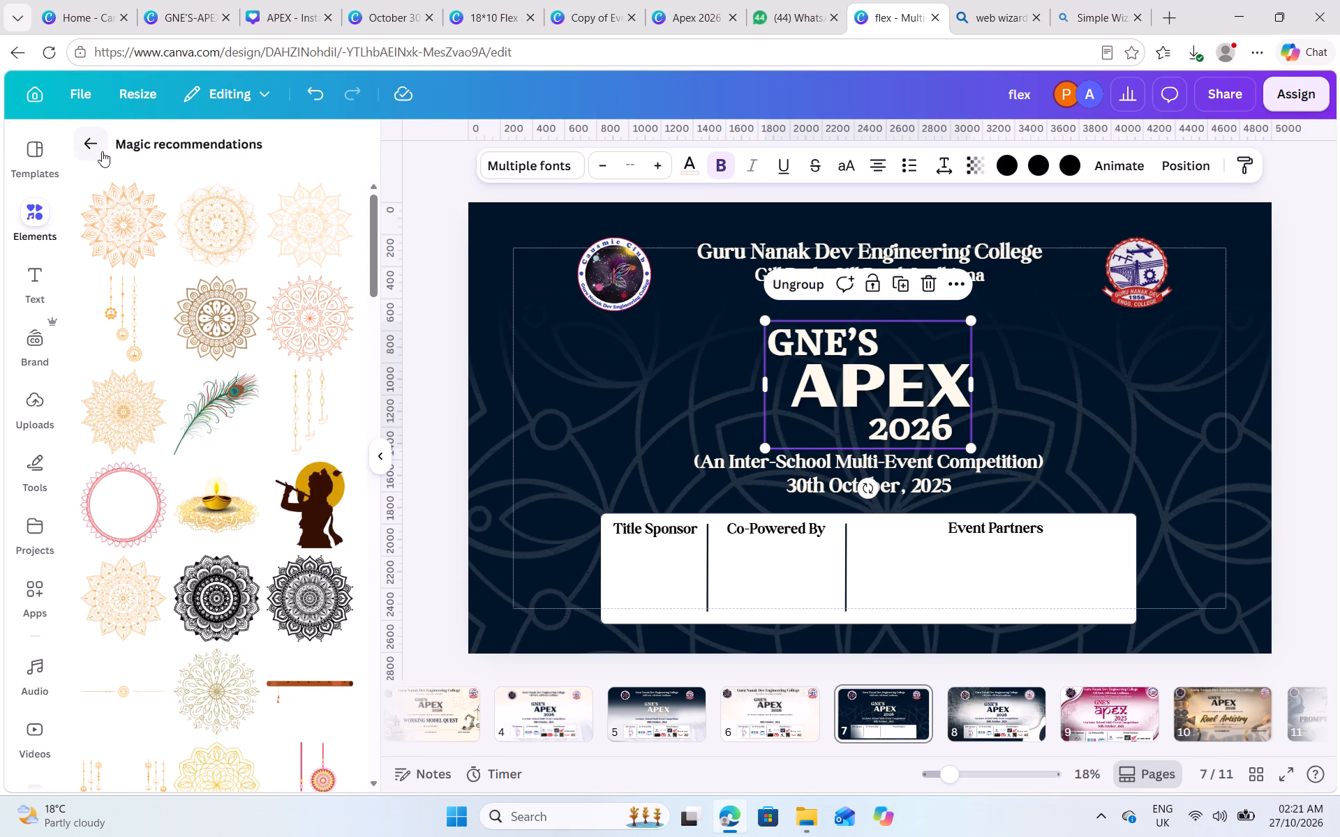
left_click(99, 153)
left_click(254, 178)
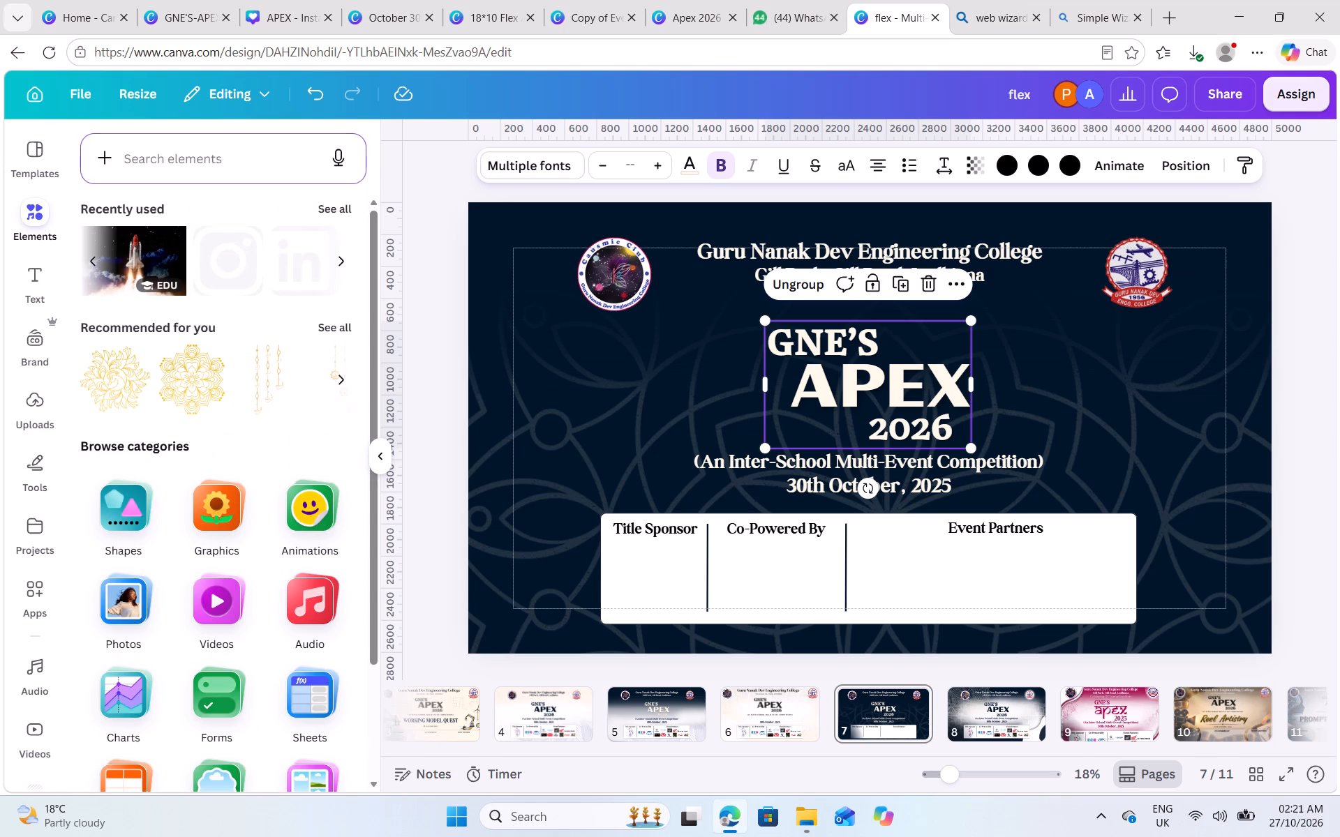
left_click(244, 165)
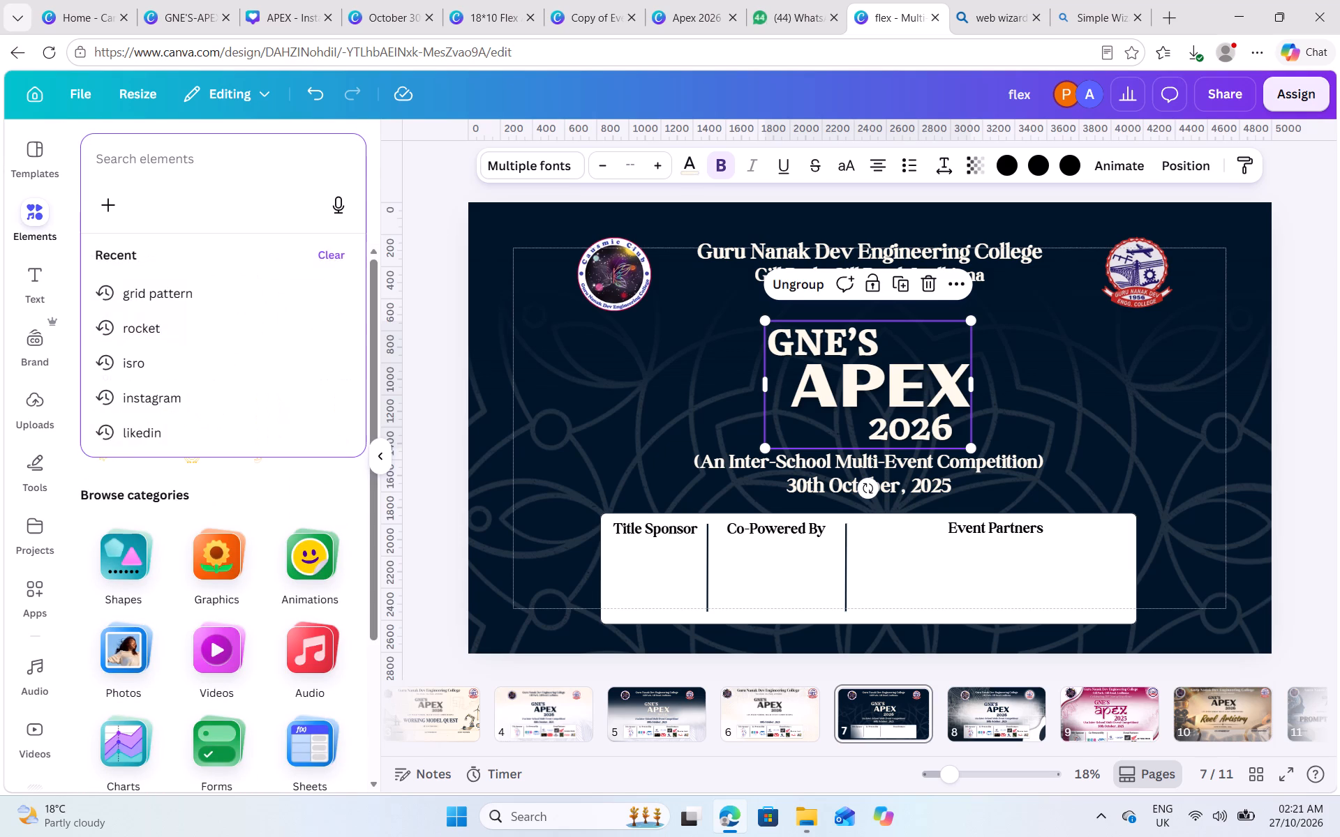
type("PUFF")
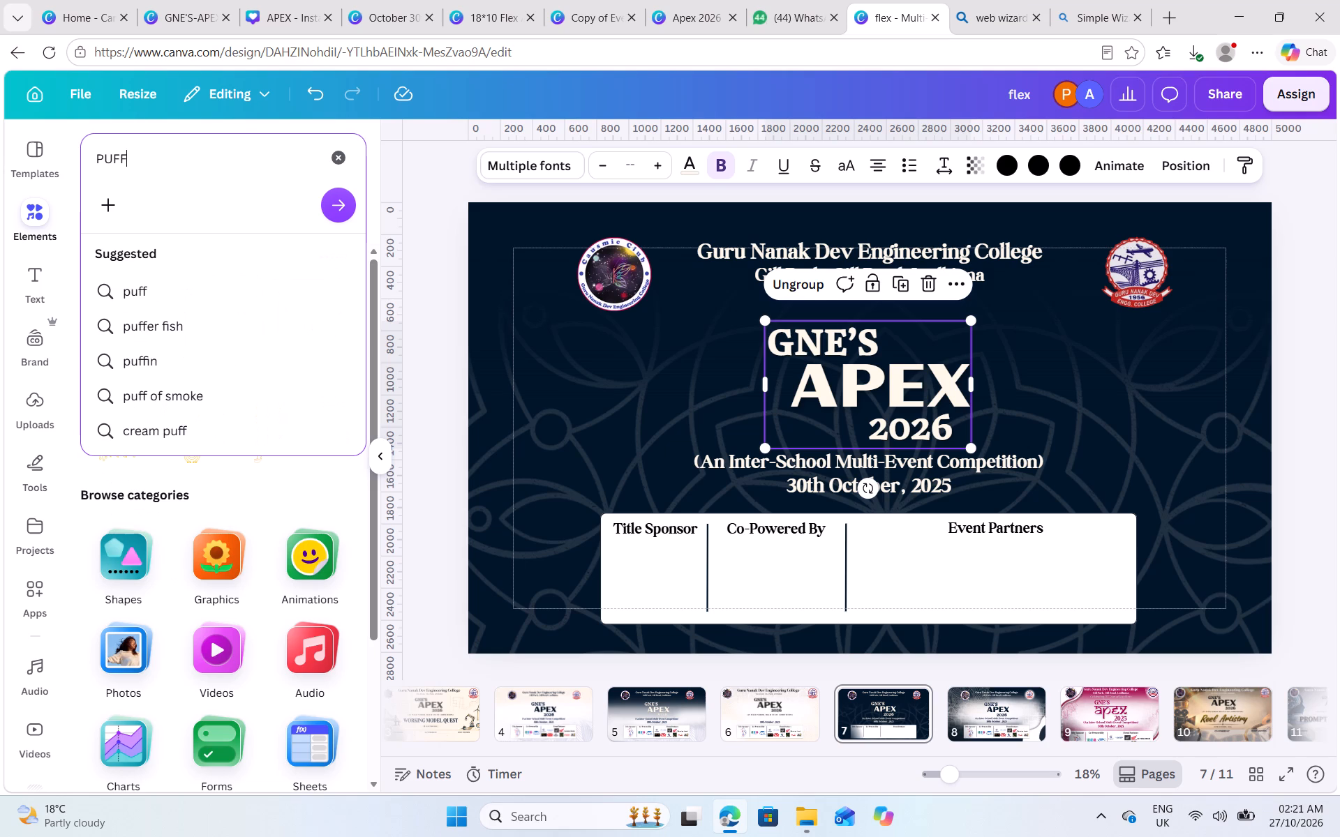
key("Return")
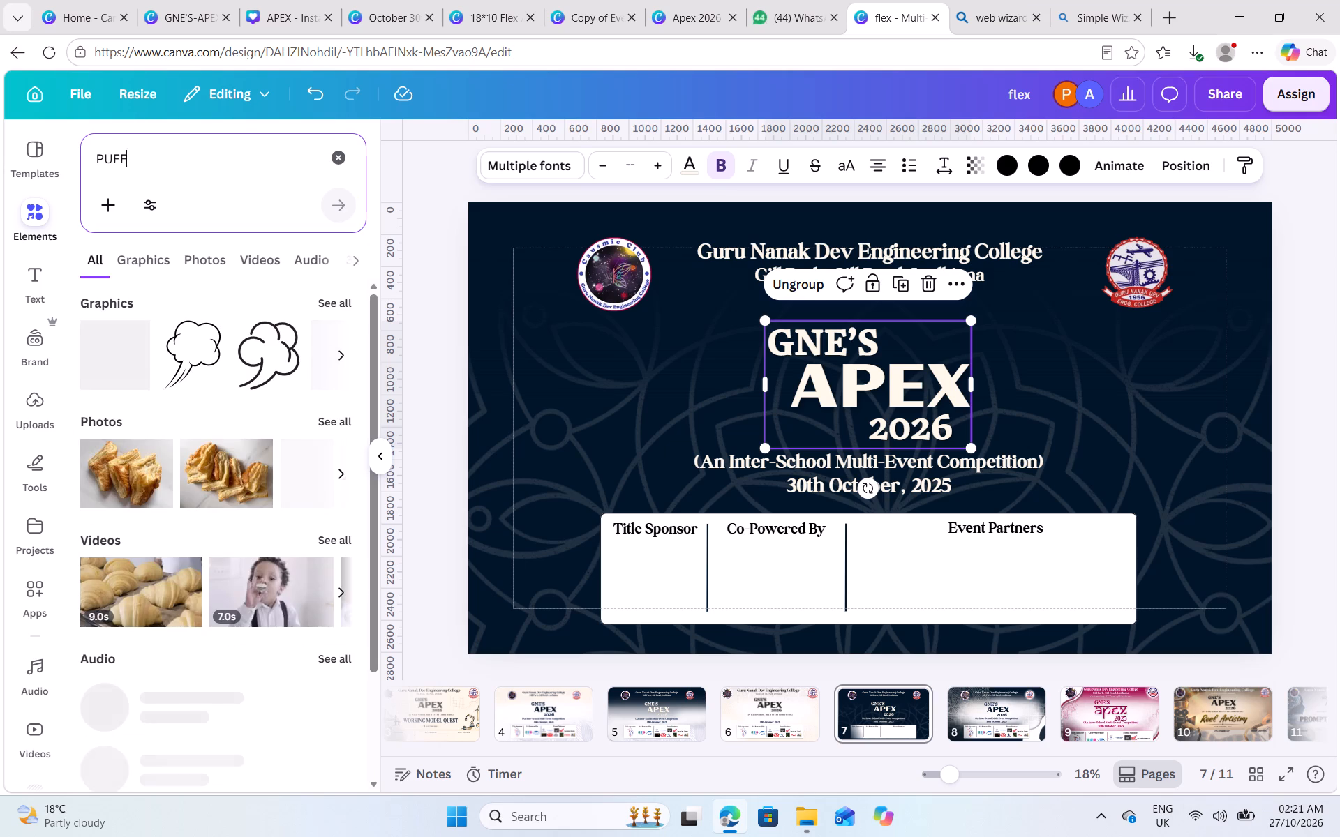
left_click(121, 263)
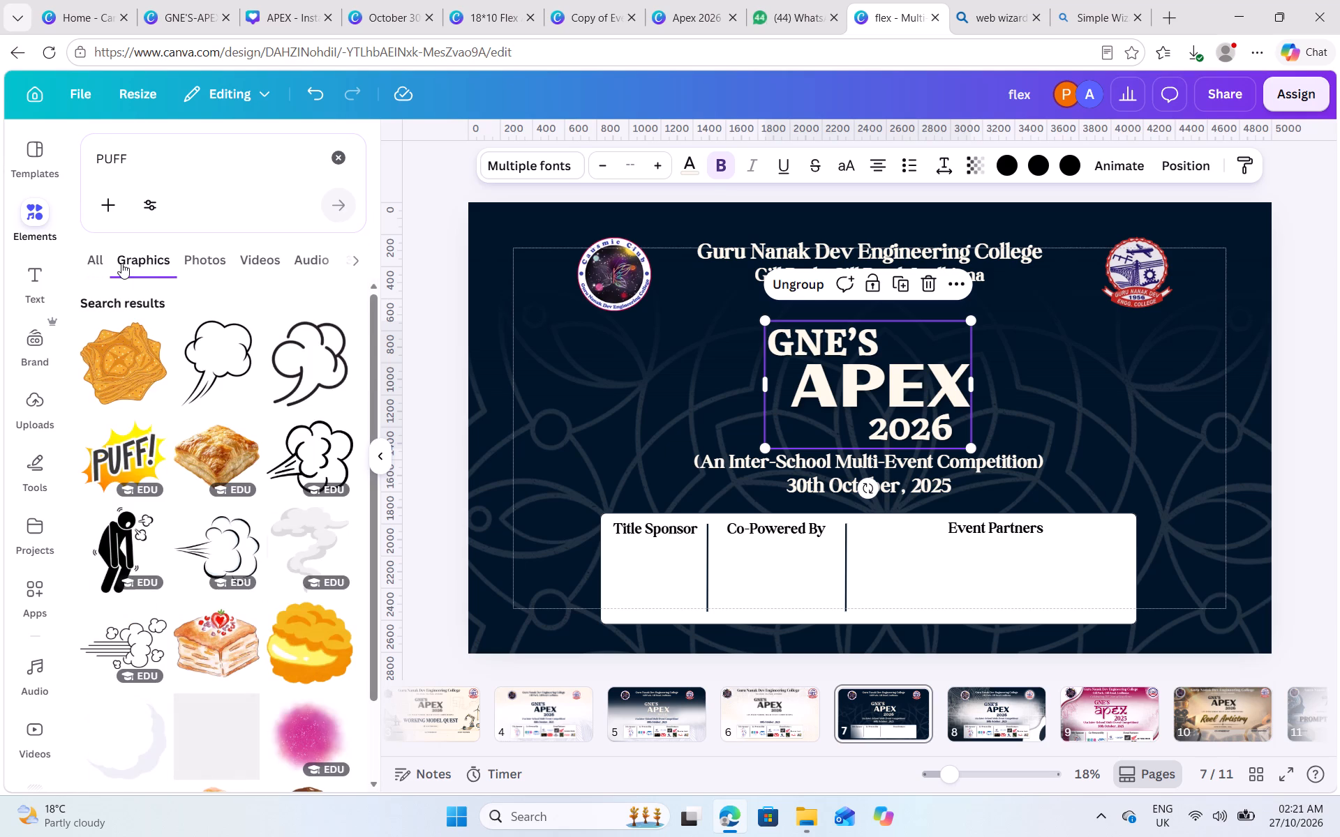
scroll(261, 577, "down", 7)
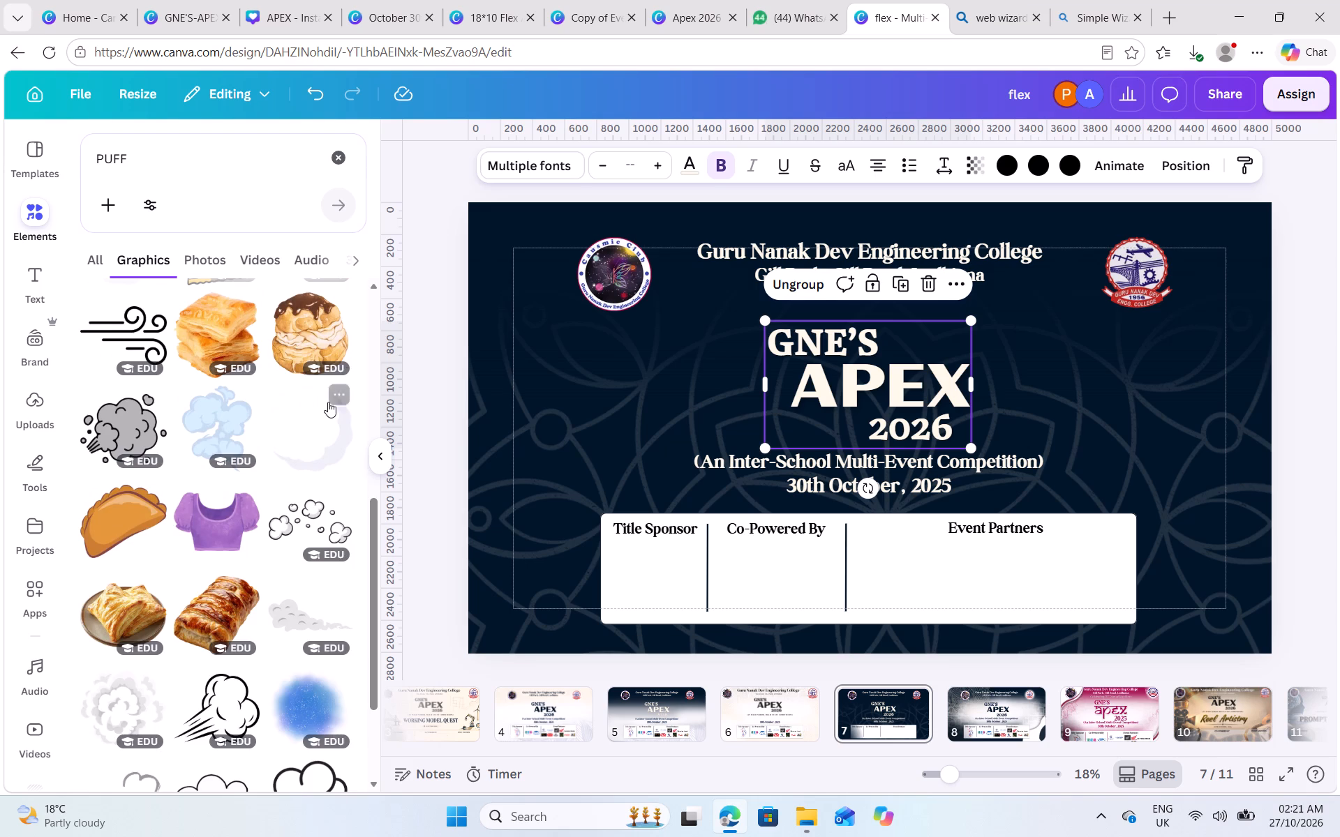
scroll(328, 402, "down", 5)
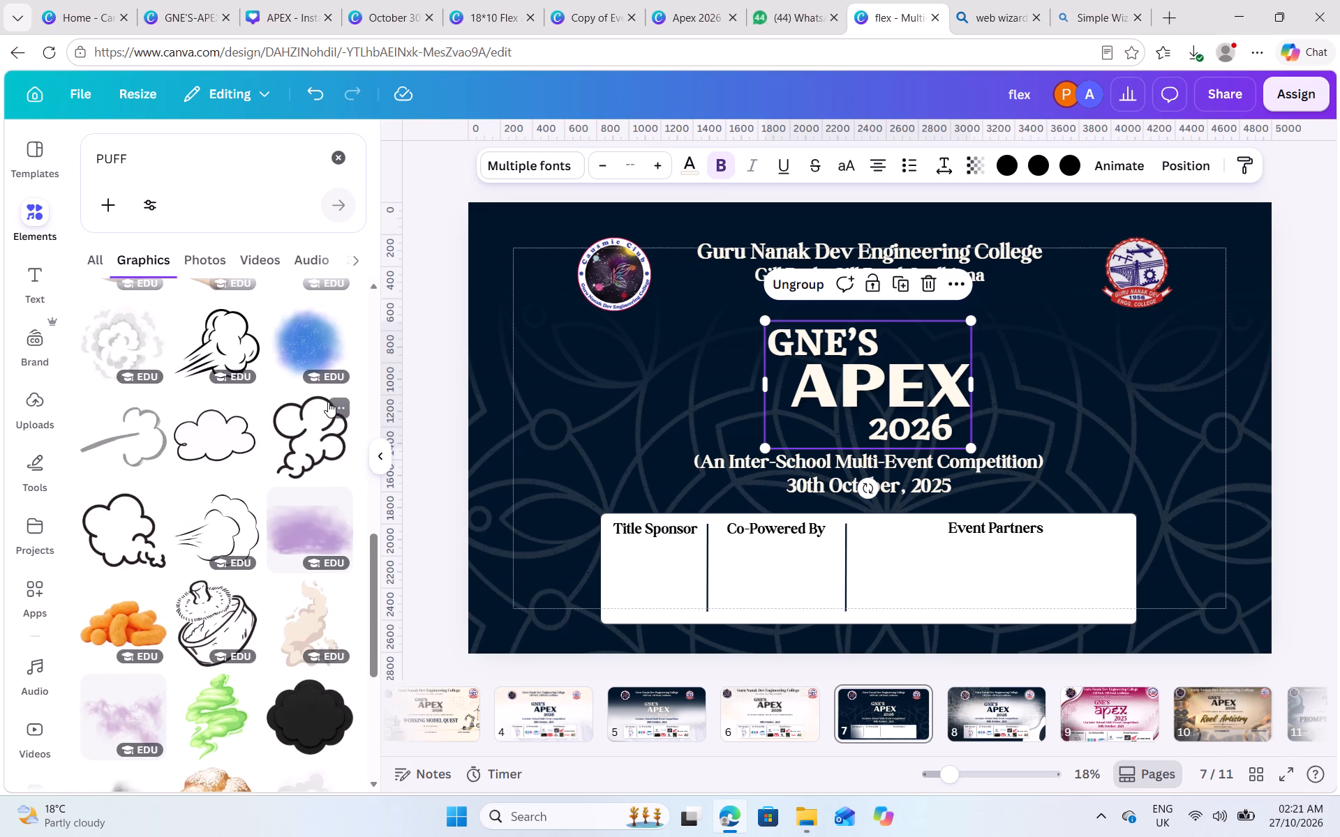
scroll(328, 402, "down", 5)
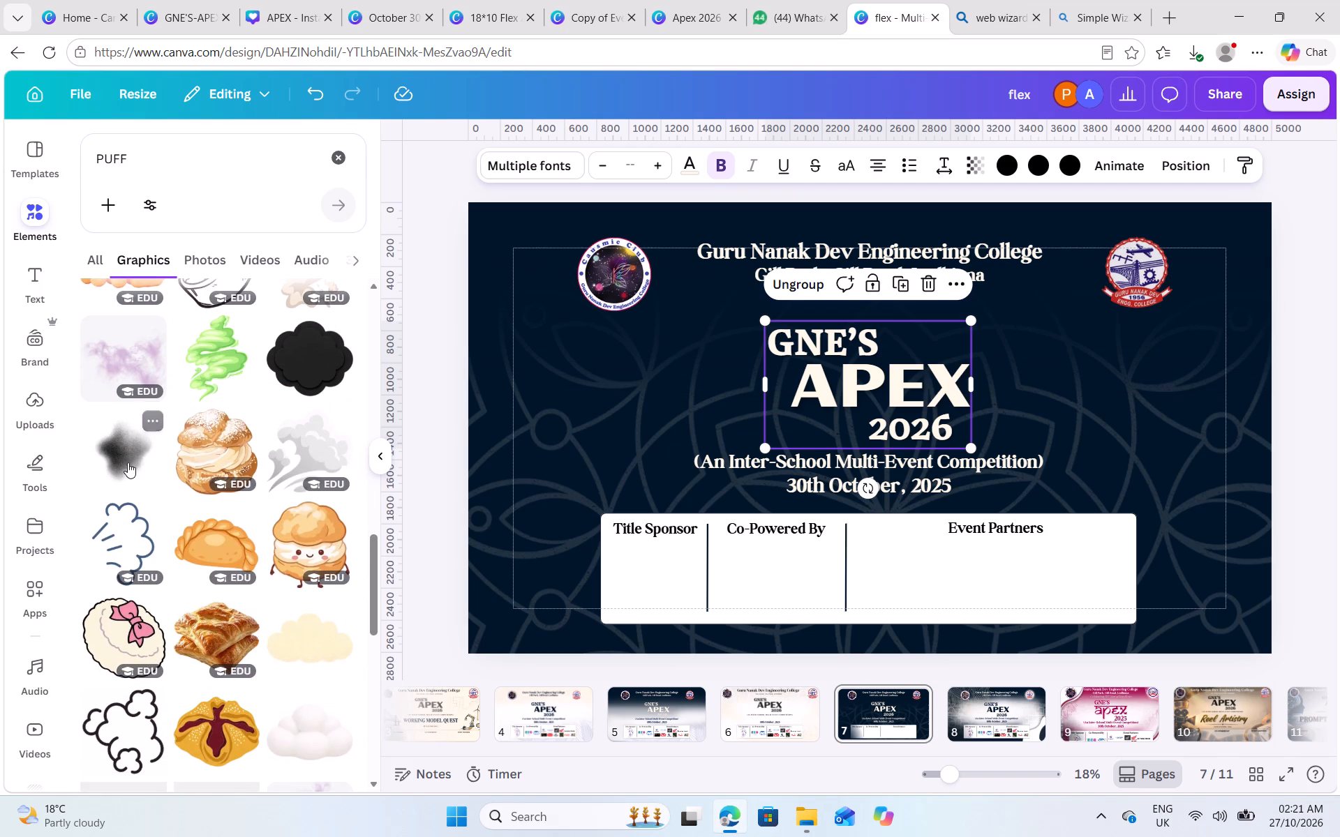
Copy the tilted white gradient circle beside the title on page 8 and paste it onto page 7.
left_click(1004, 716)
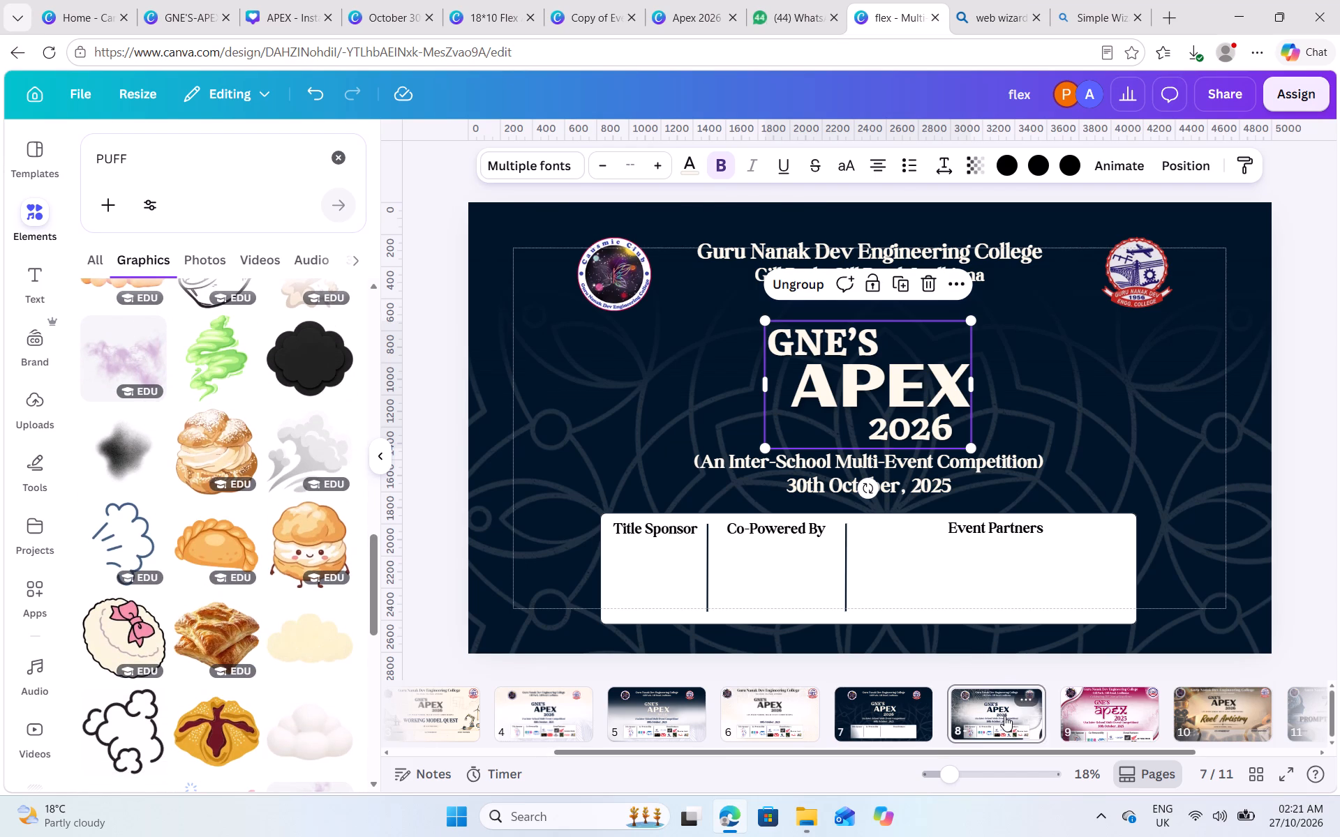
left_click(1112, 451)
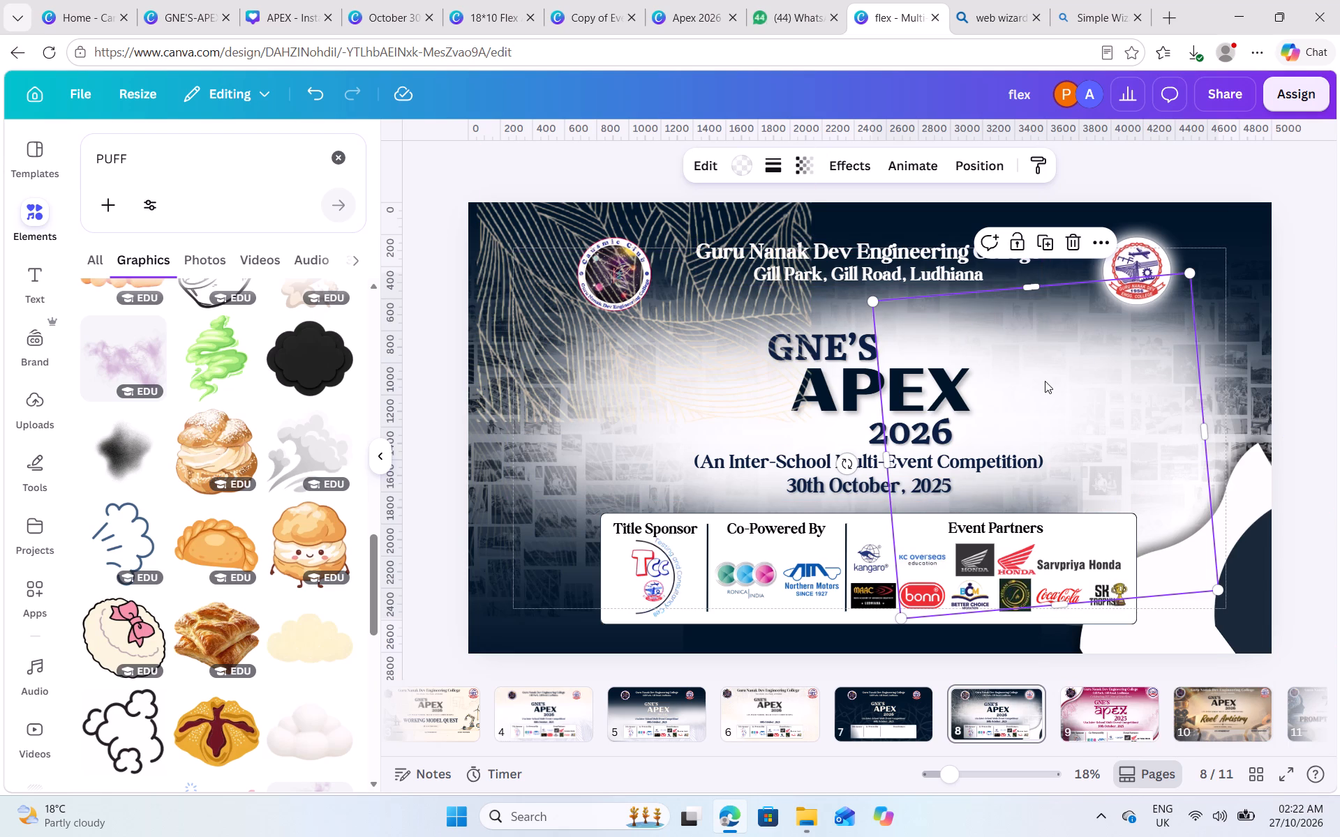
key("ctrl+c")
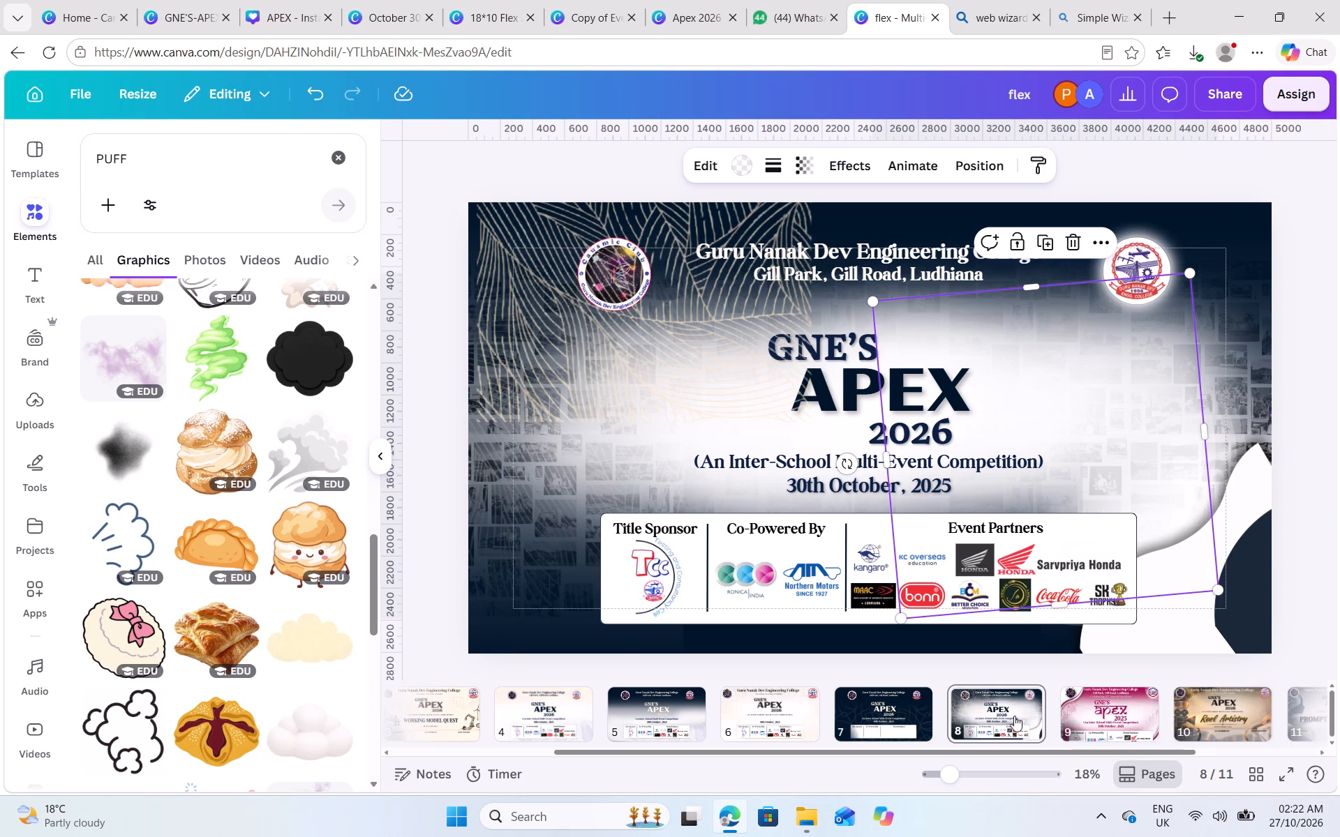
left_click(895, 716)
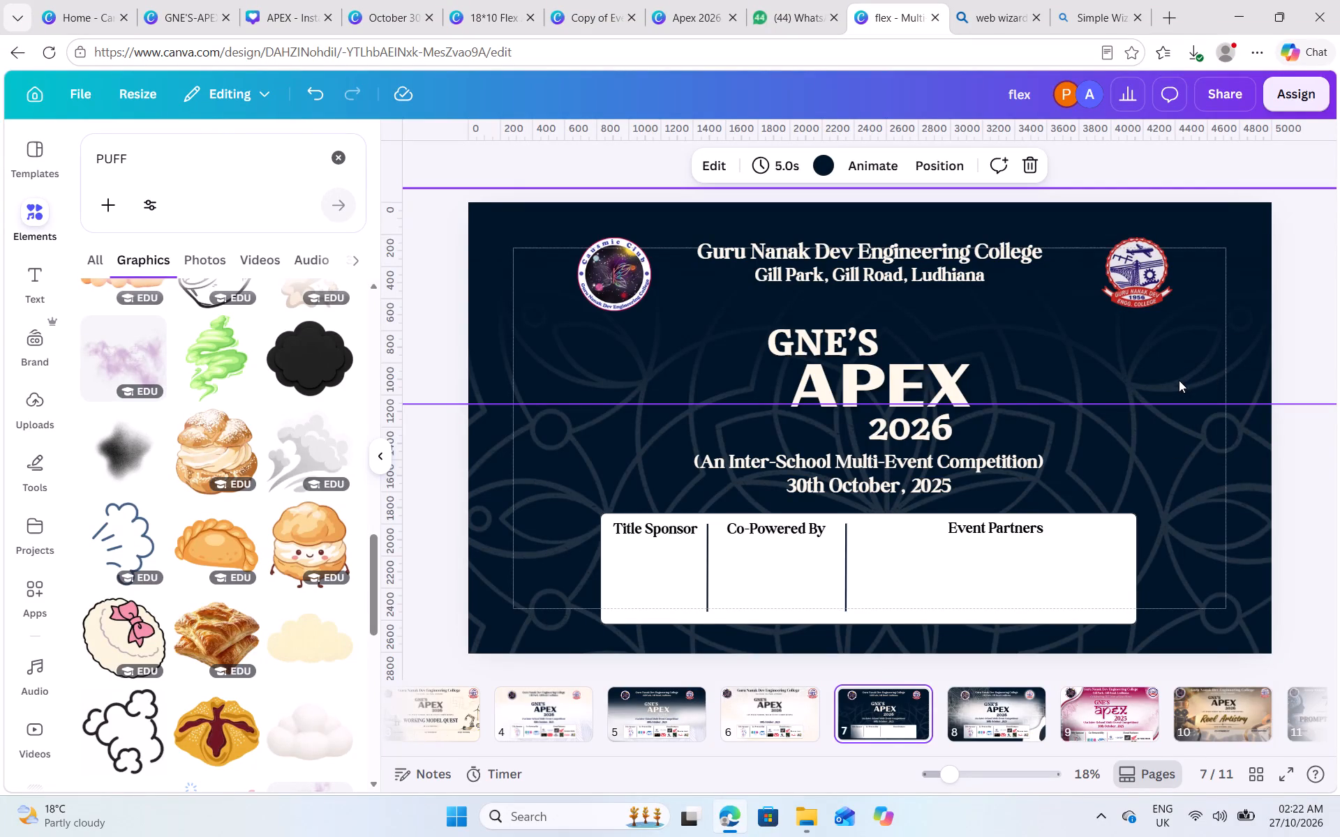
key("ctrl+v")
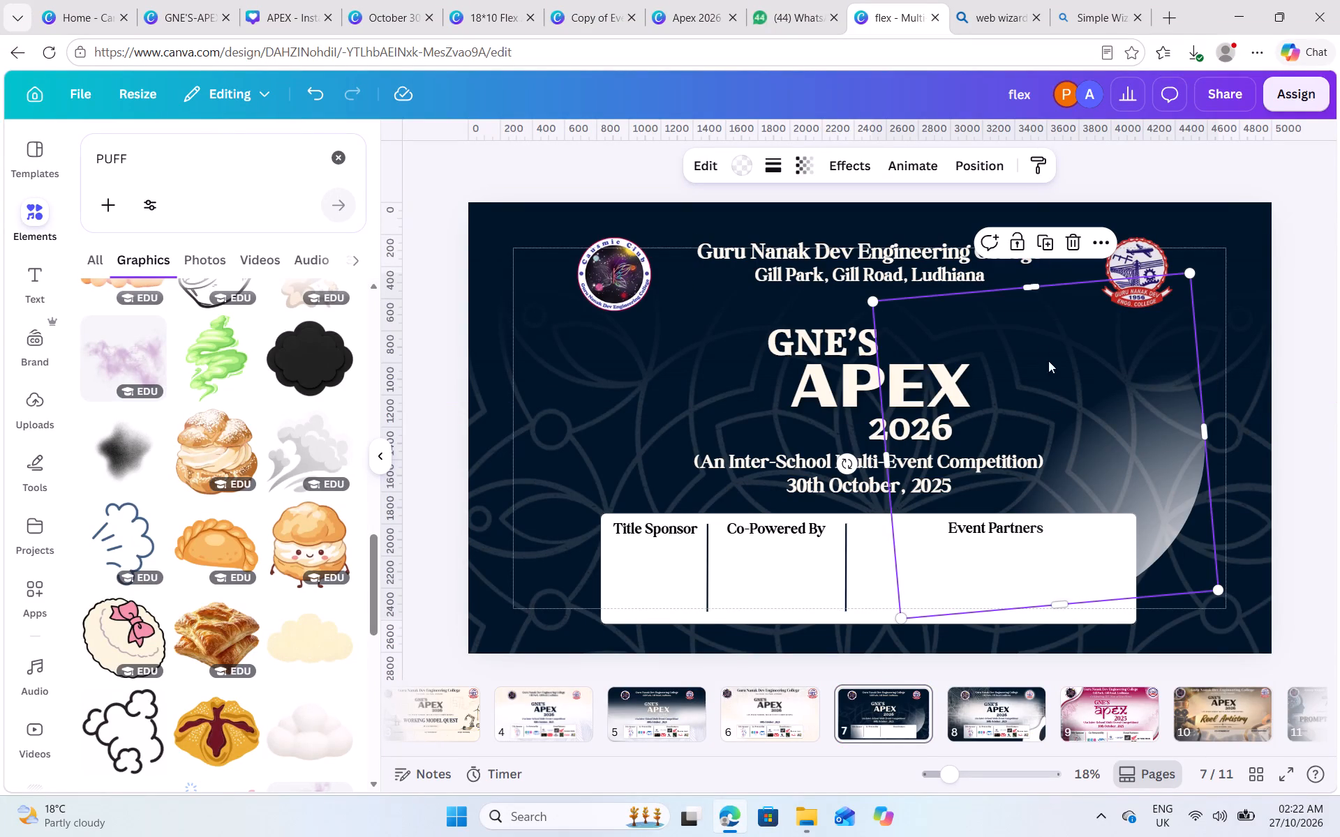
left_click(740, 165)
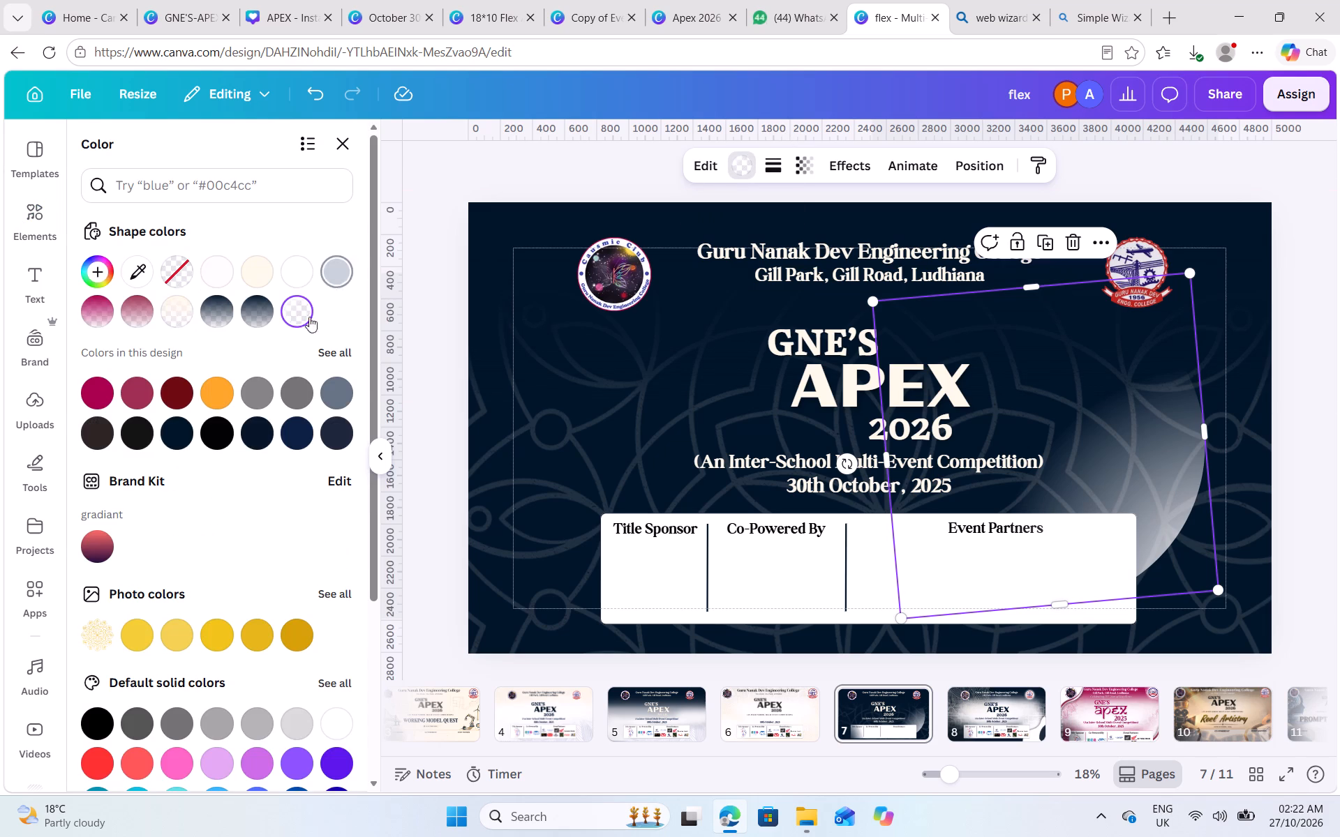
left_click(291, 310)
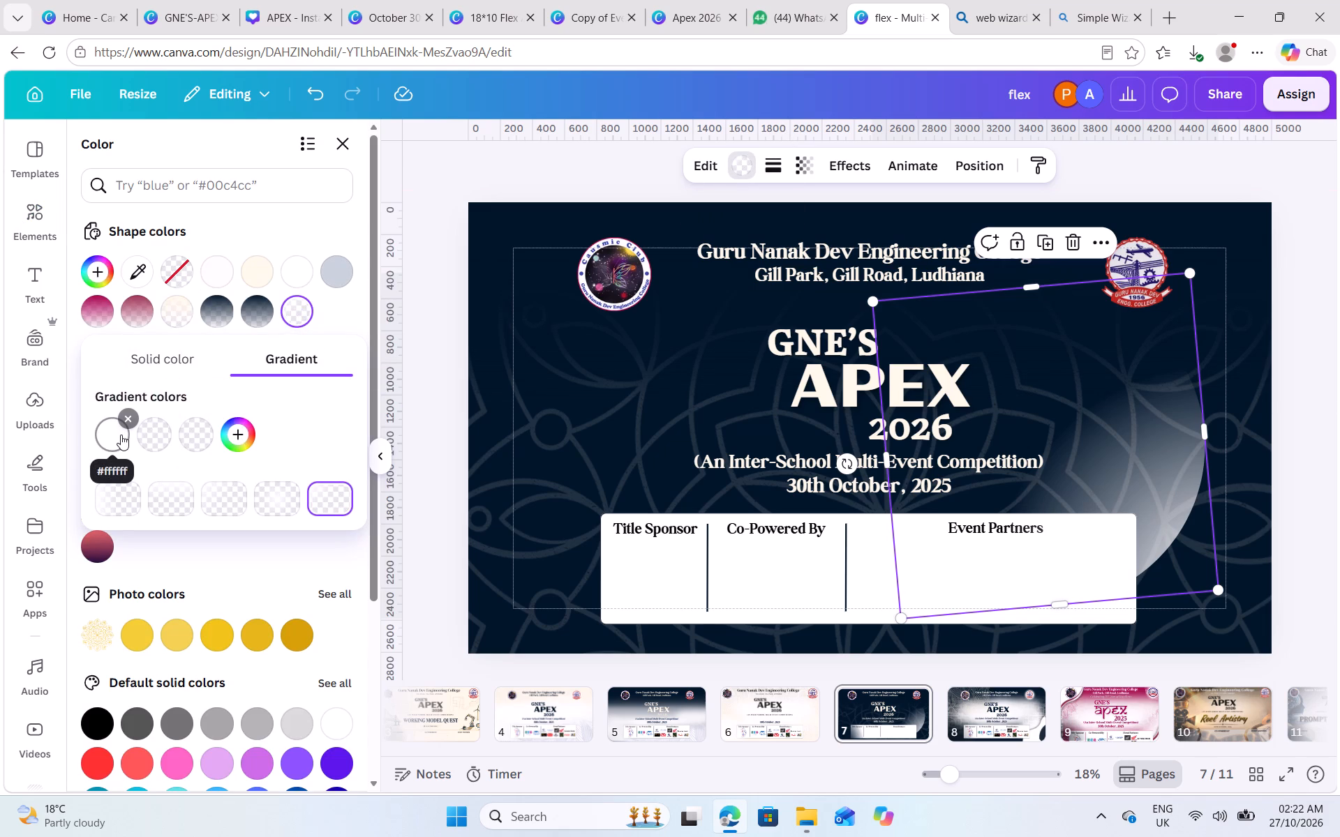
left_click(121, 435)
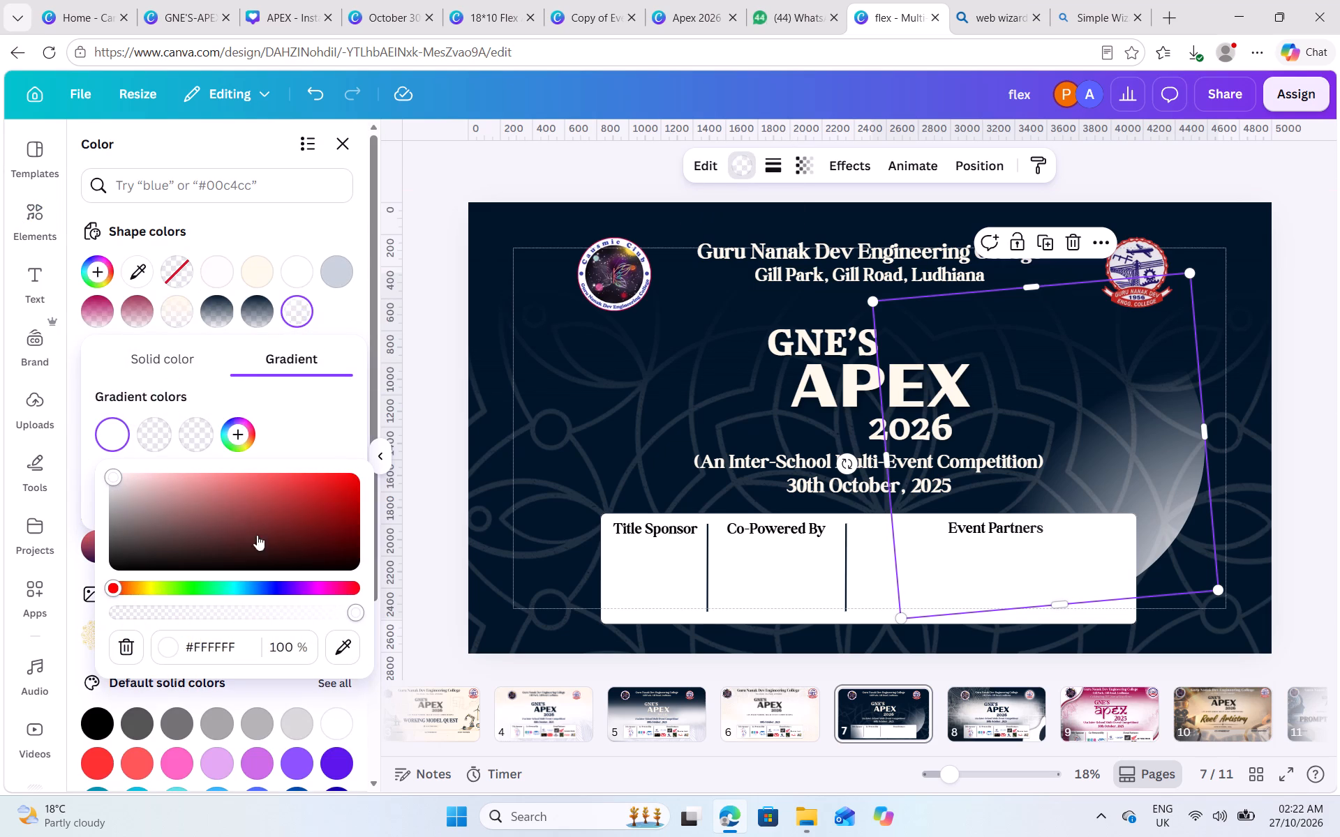
In the GNE'S-APEX-2026 design, recolor page 1's wavy line pattern with the cream #FEFDF1 sampled from the background, and copy that hex code.
left_click(295, 0)
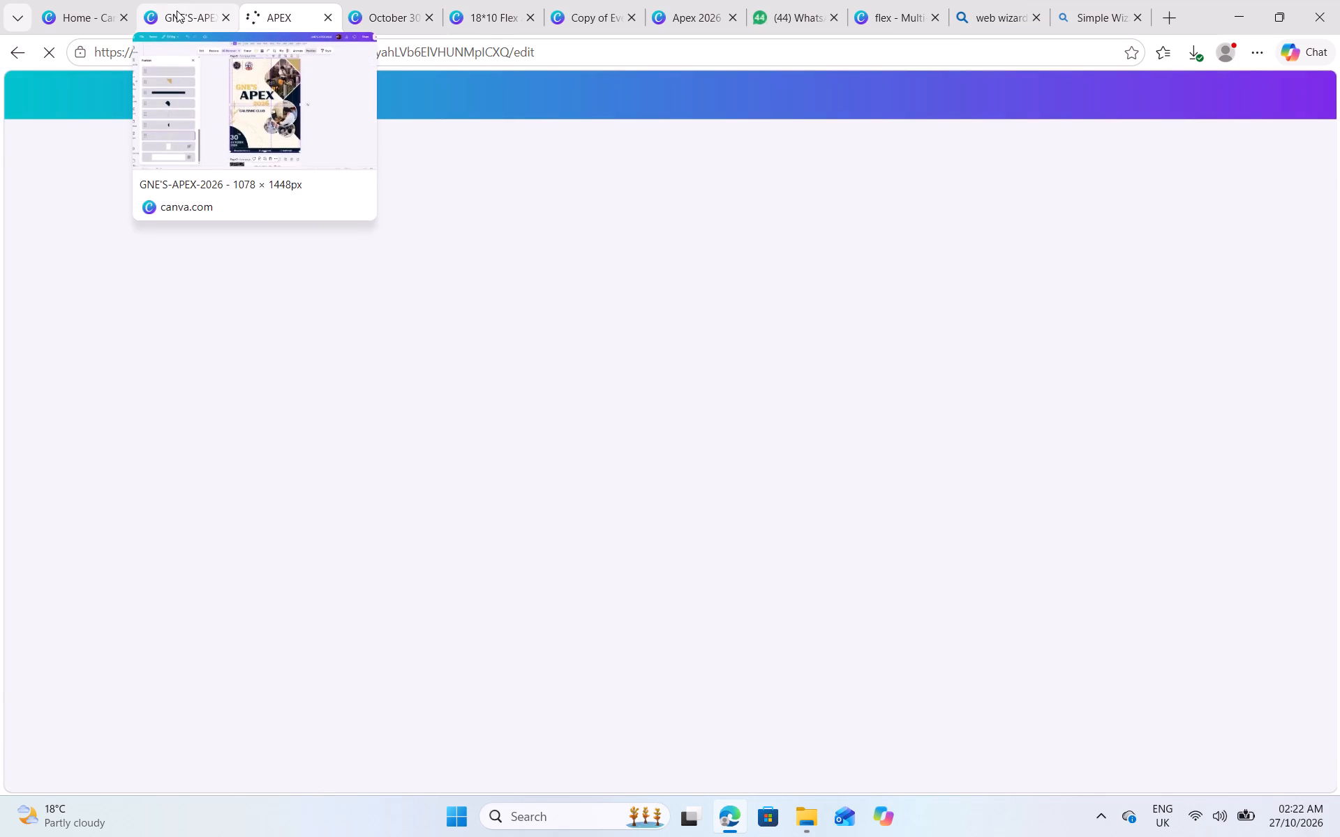
left_click(177, 10)
left_click(671, 160)
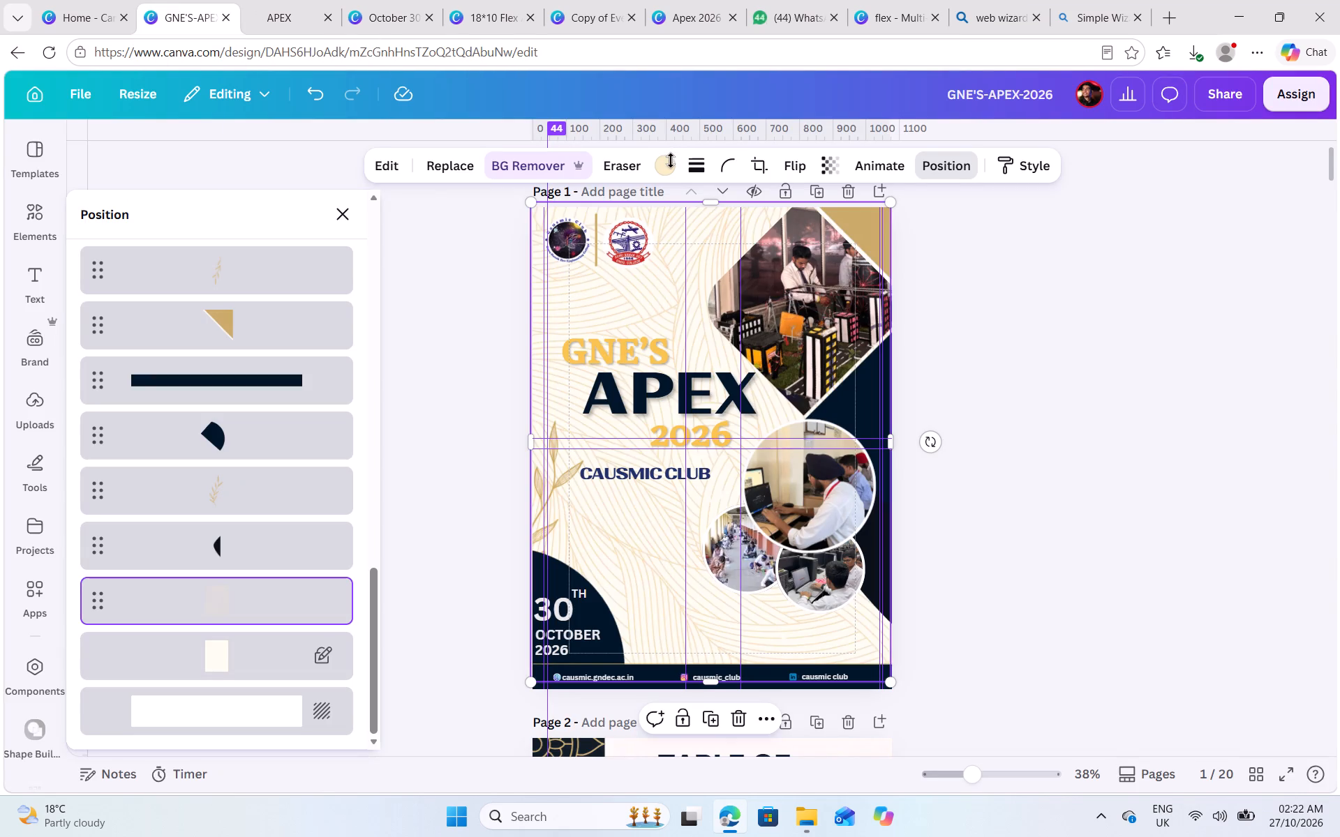
left_click(667, 174)
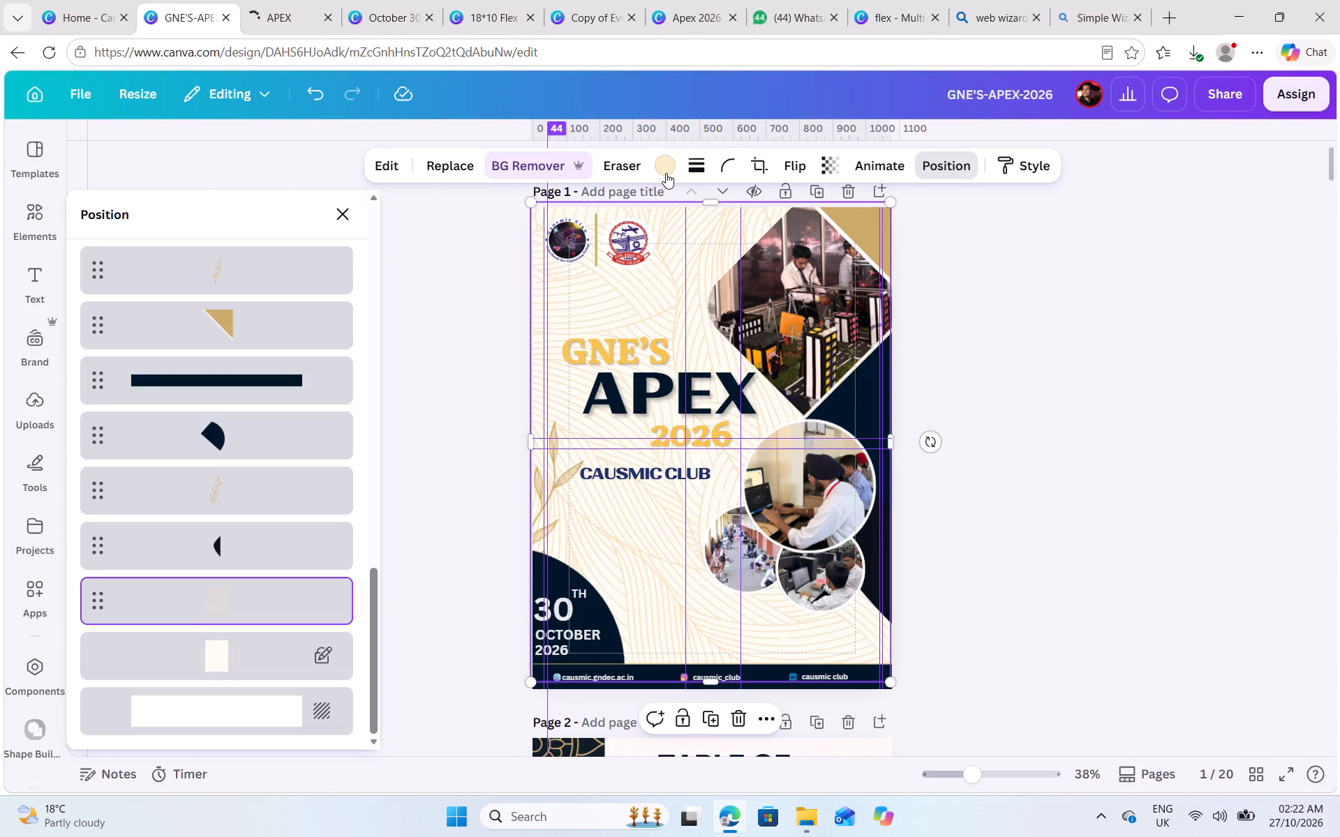
left_click(664, 171)
left_click(663, 170)
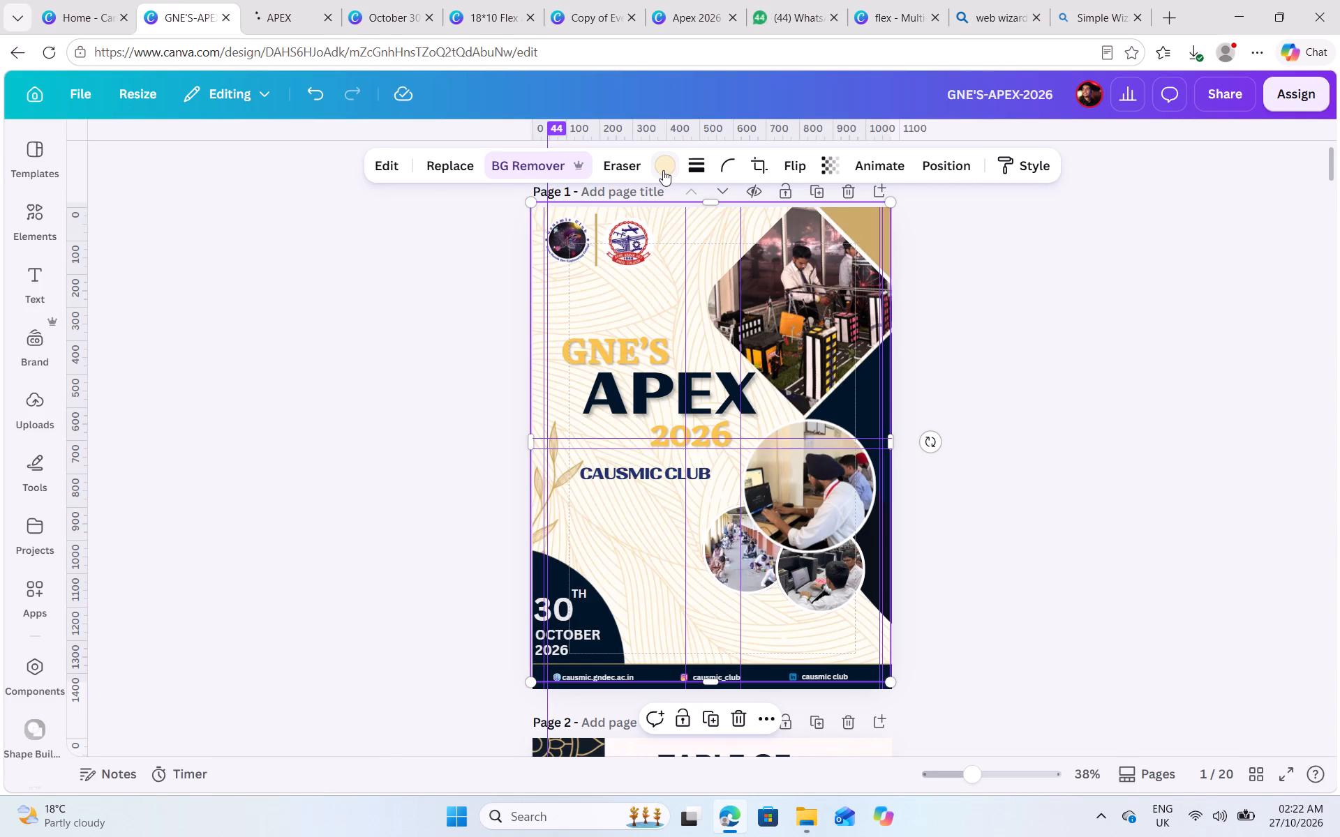
left_click(663, 171)
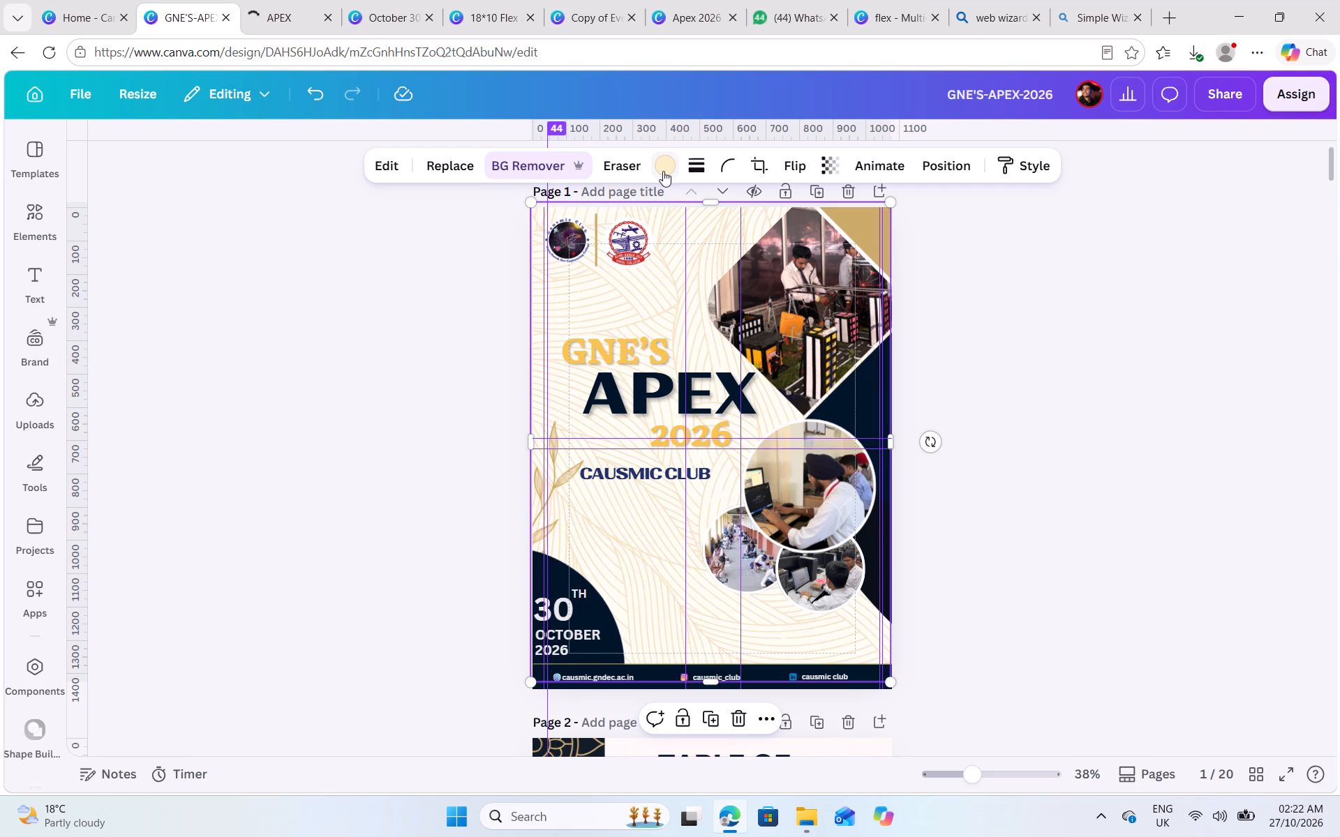
left_click(664, 168)
left_click(729, 433)
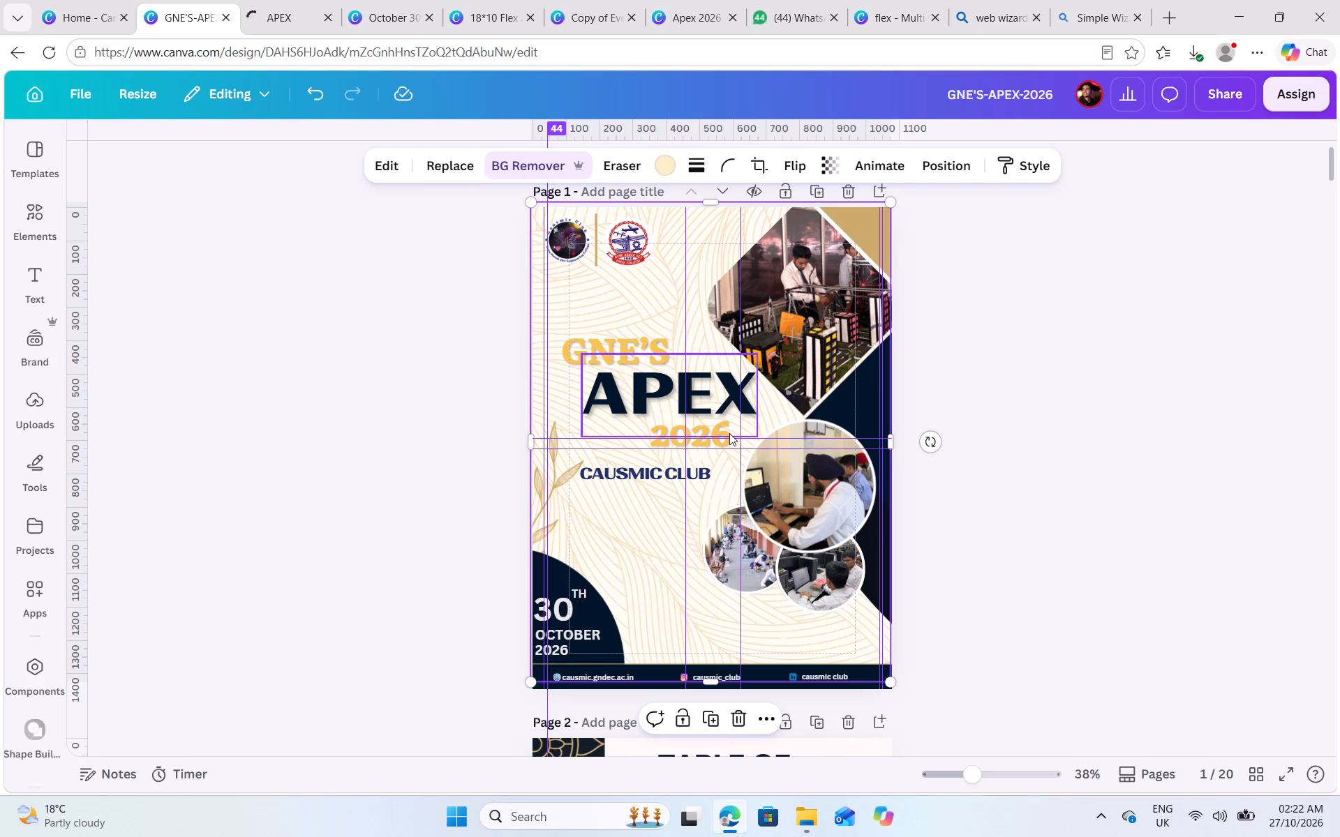
left_click(944, 494)
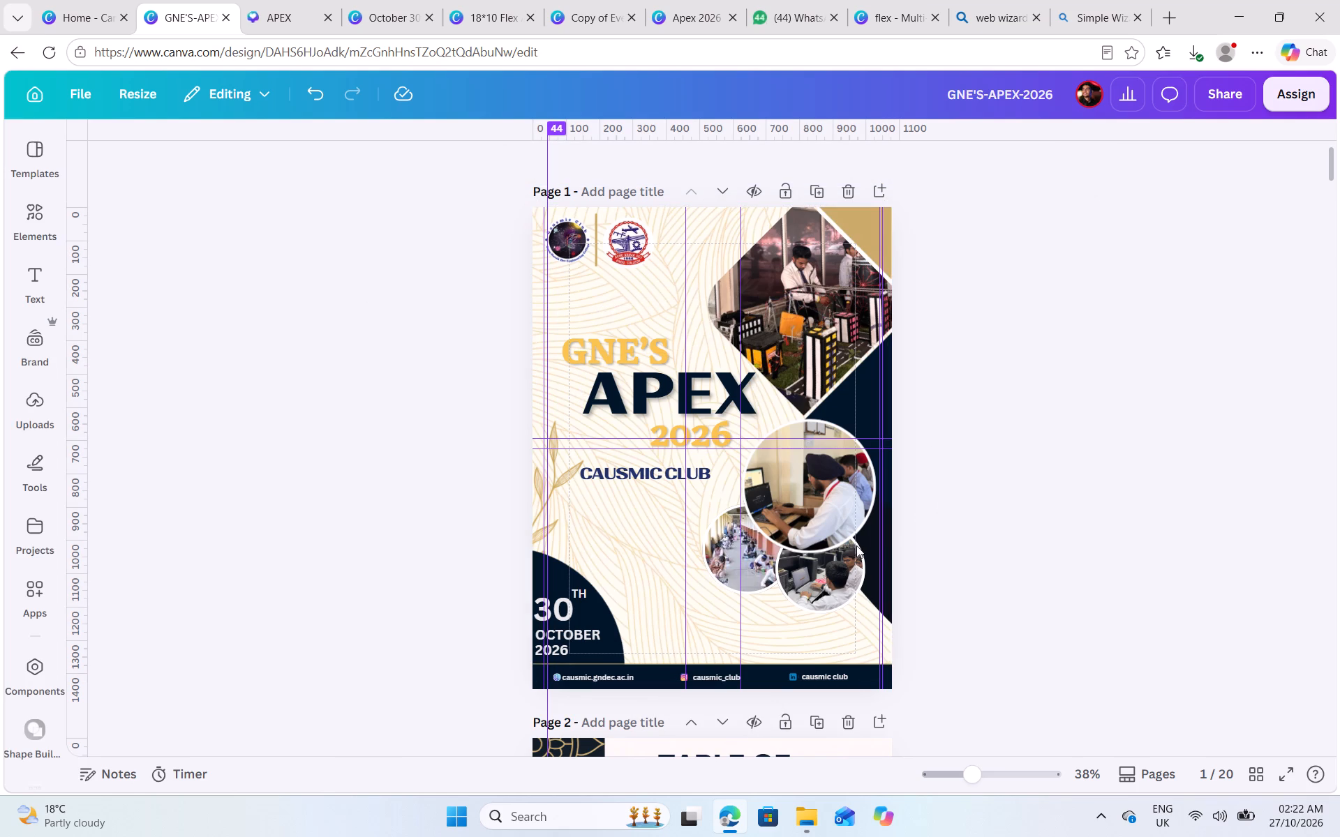
left_click(835, 639)
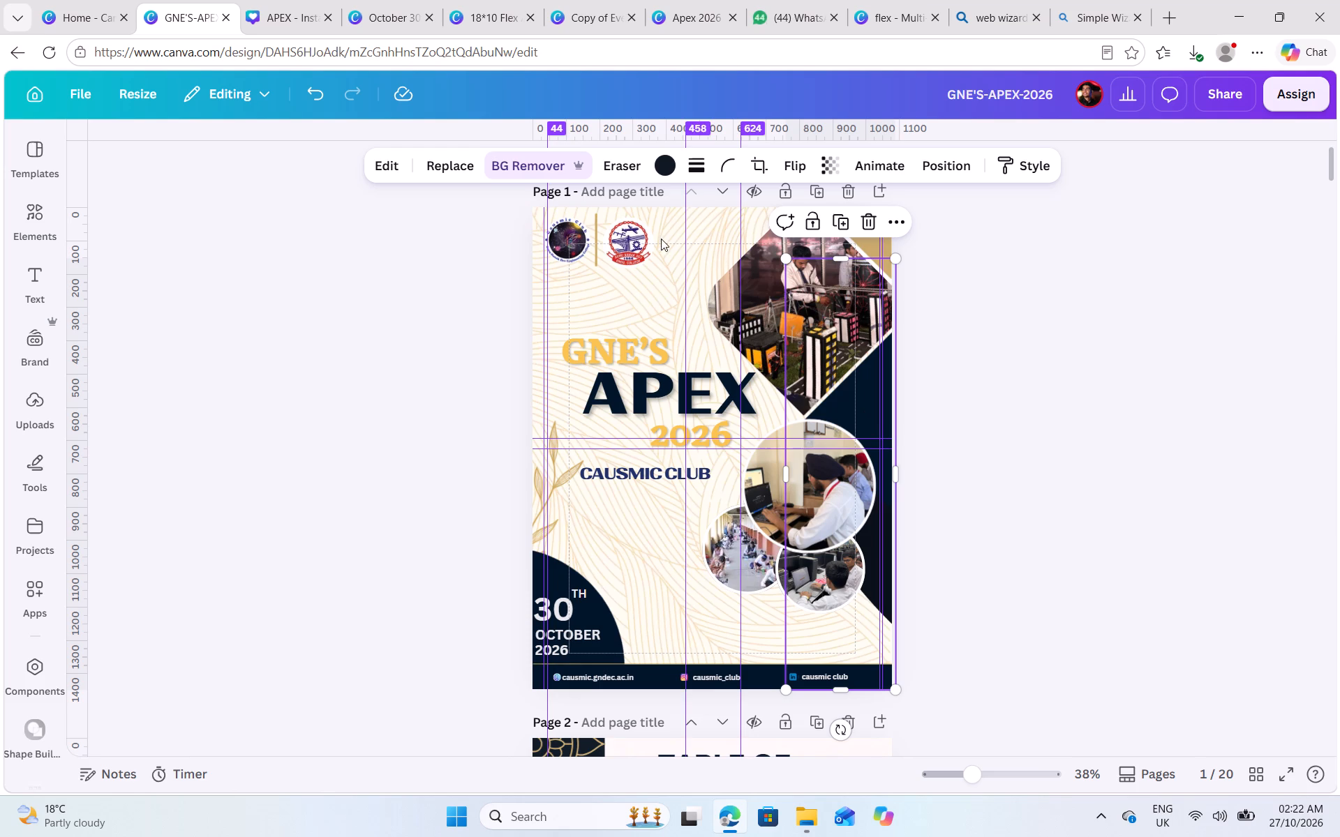
left_click(665, 237)
left_click(663, 164)
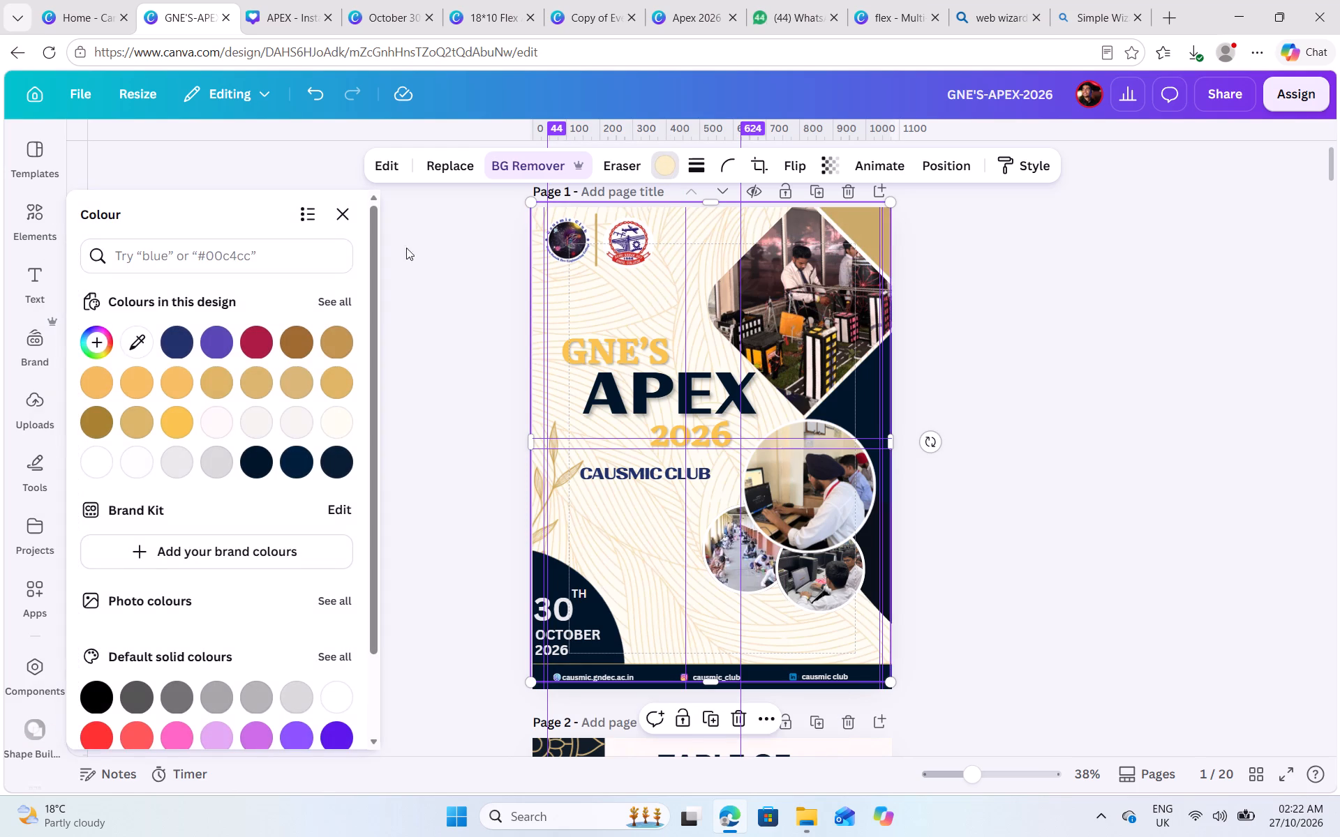
left_click(142, 337)
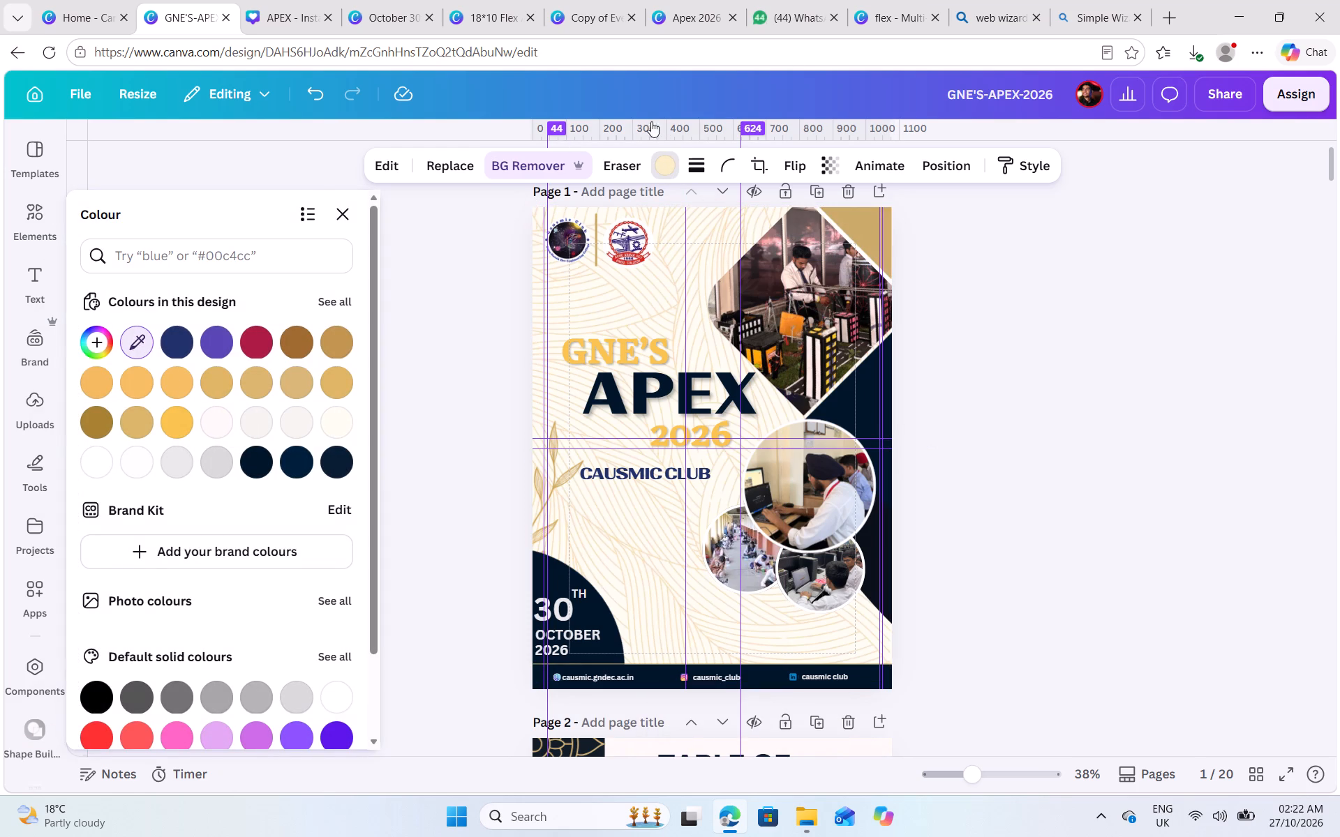
left_click(668, 164)
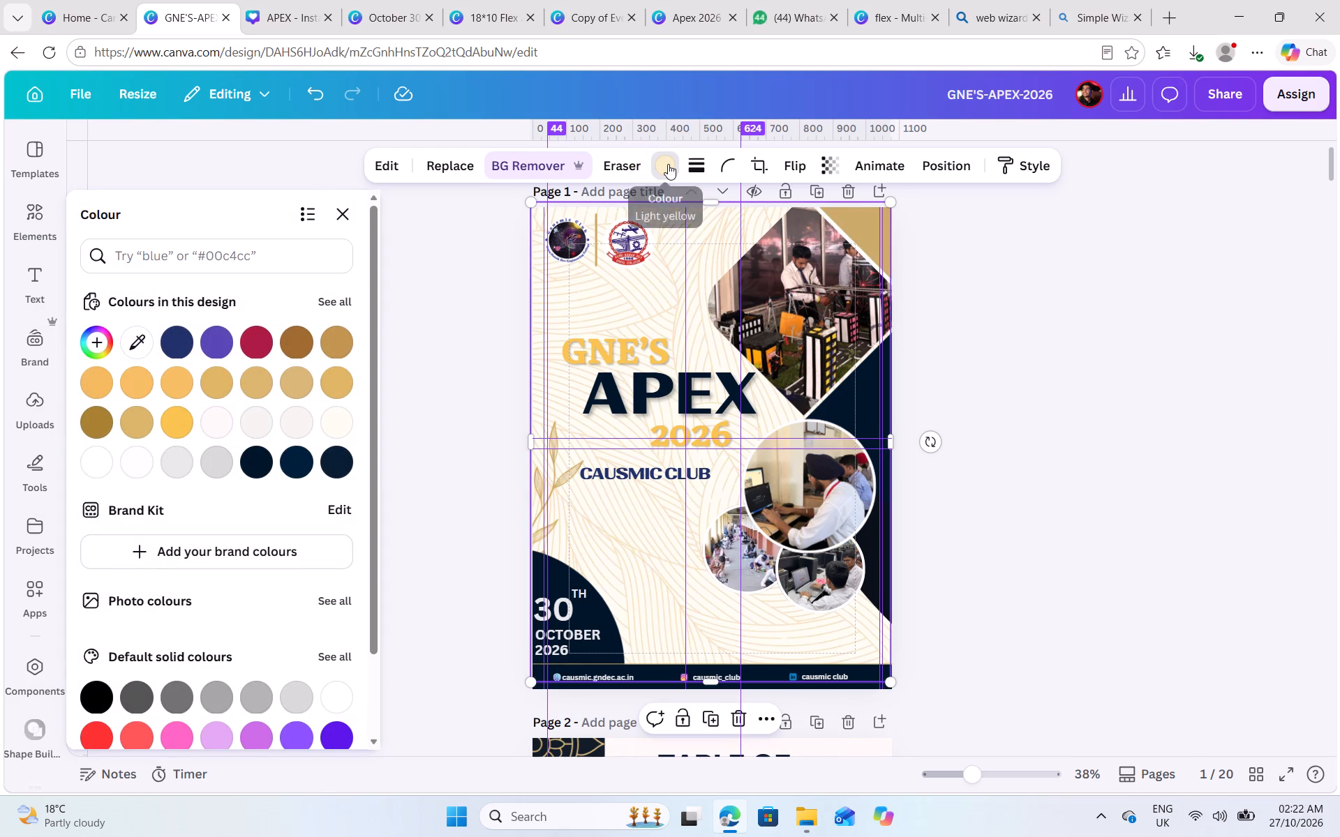
left_click(102, 471)
left_click(98, 466)
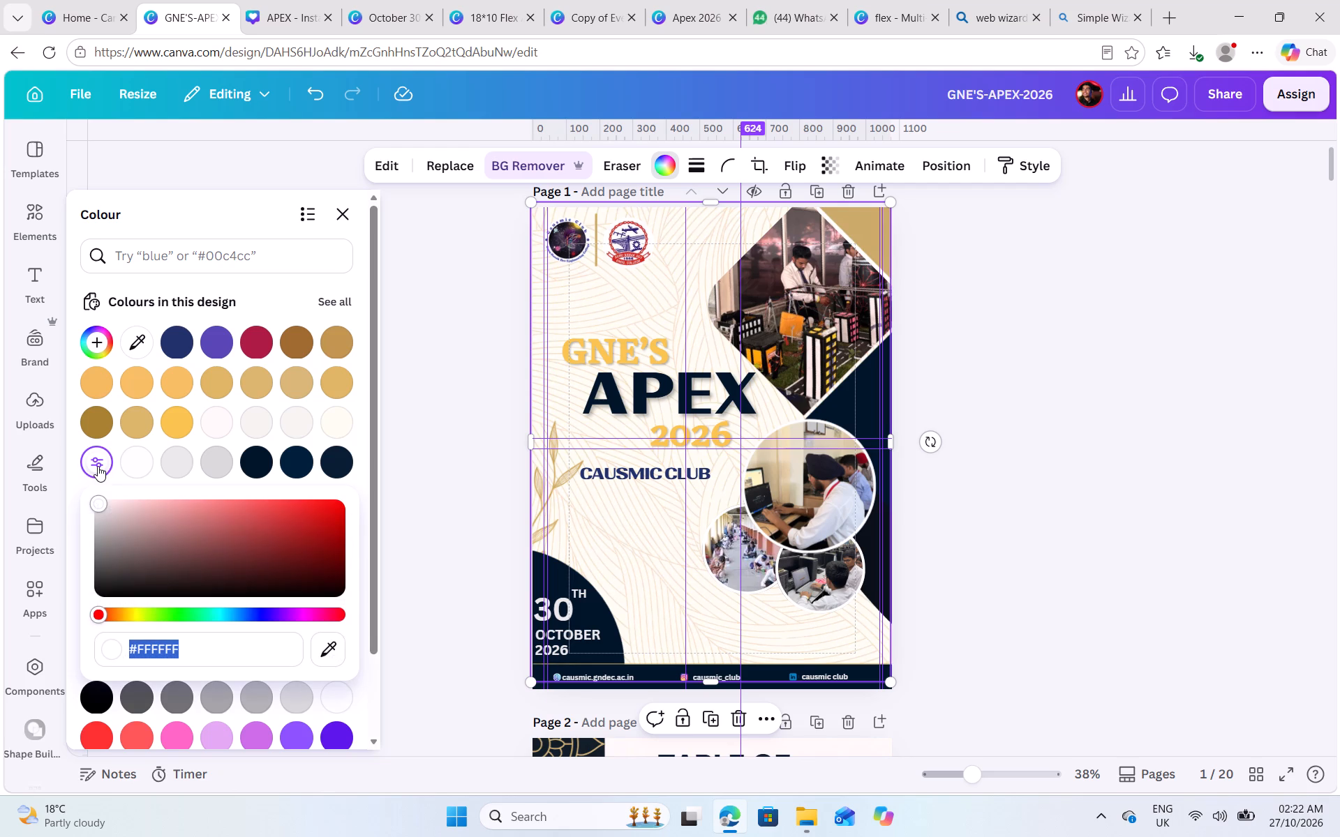
left_click(332, 657)
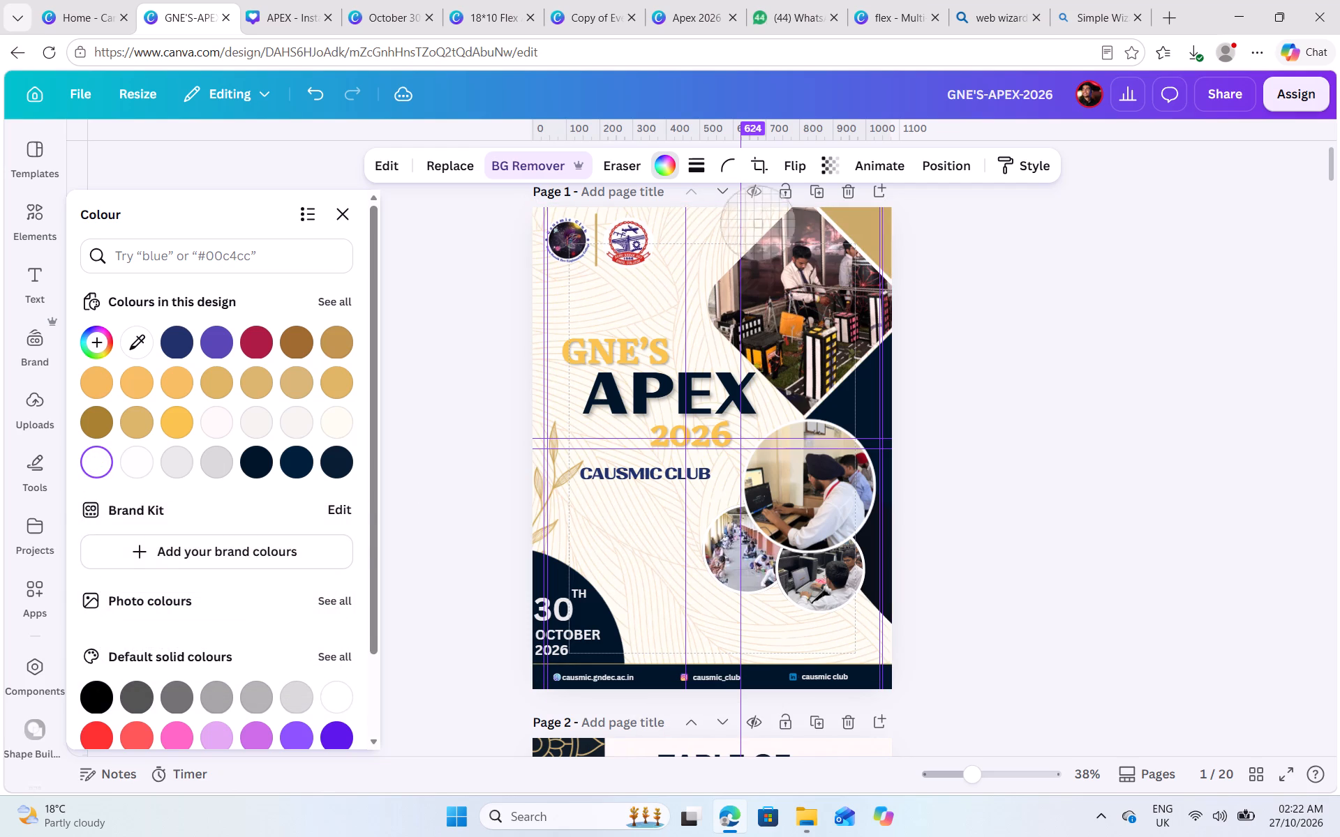
left_click(712, 223)
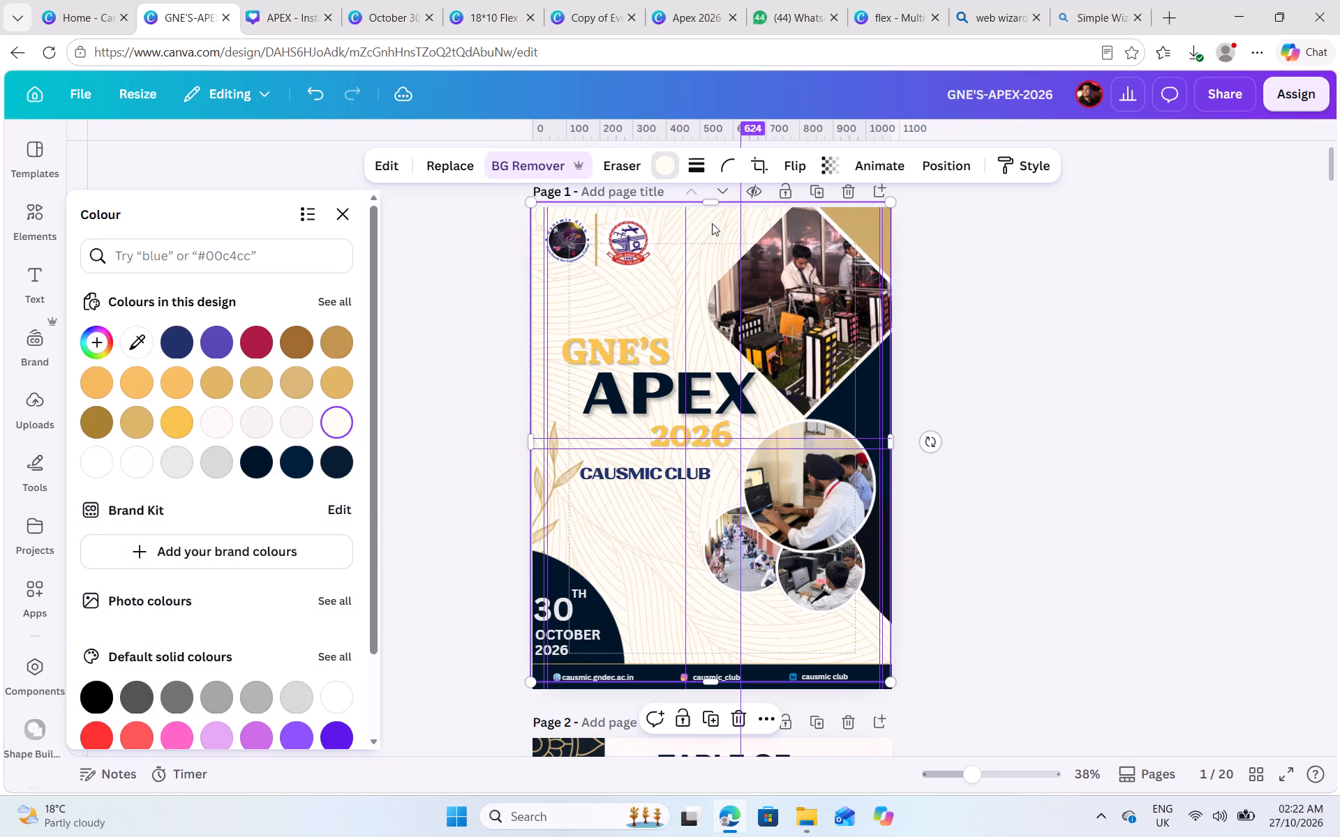
key("ctrl+c")
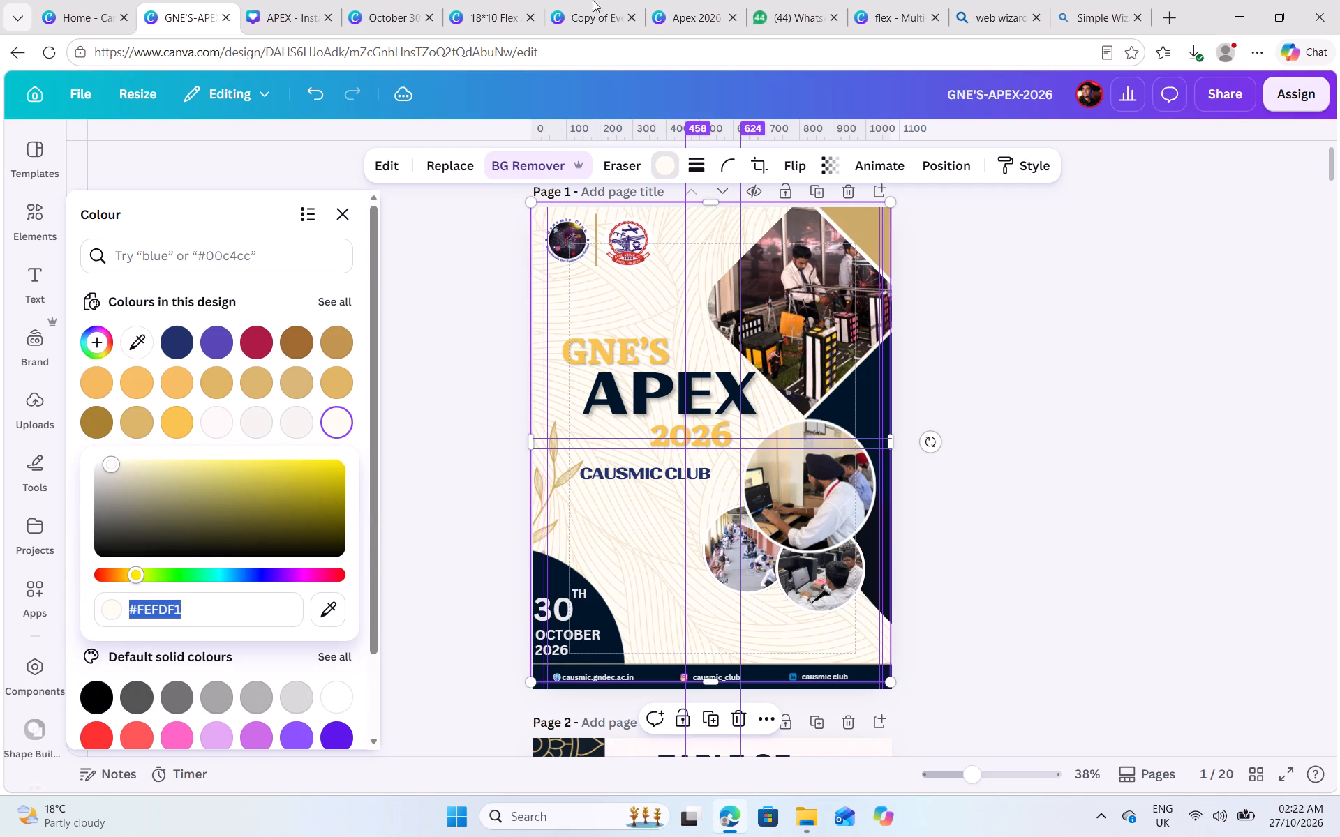
Return to the flex design and set the first two gradient colors of page 7's pasted circle to #FEFDF1.
left_click(706, 6)
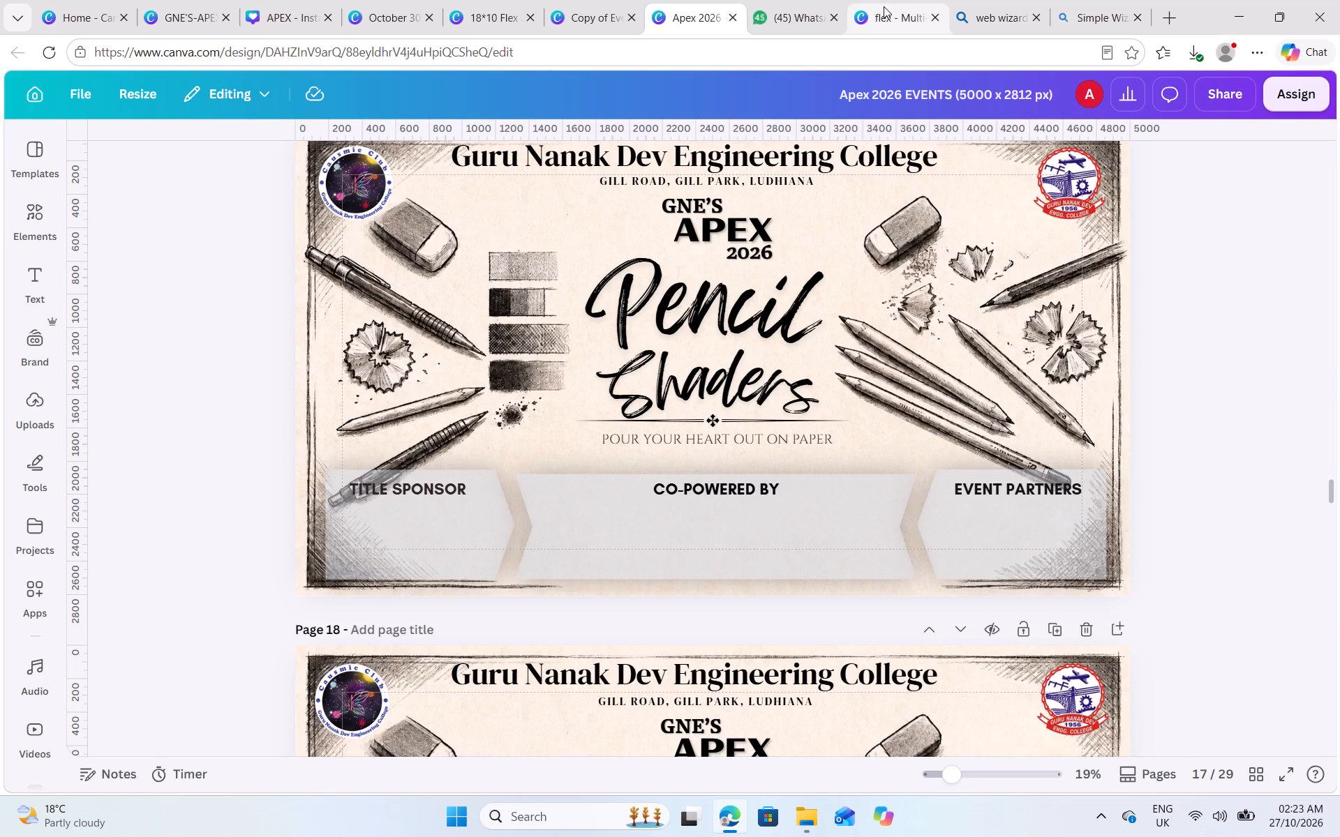
left_click(884, 5)
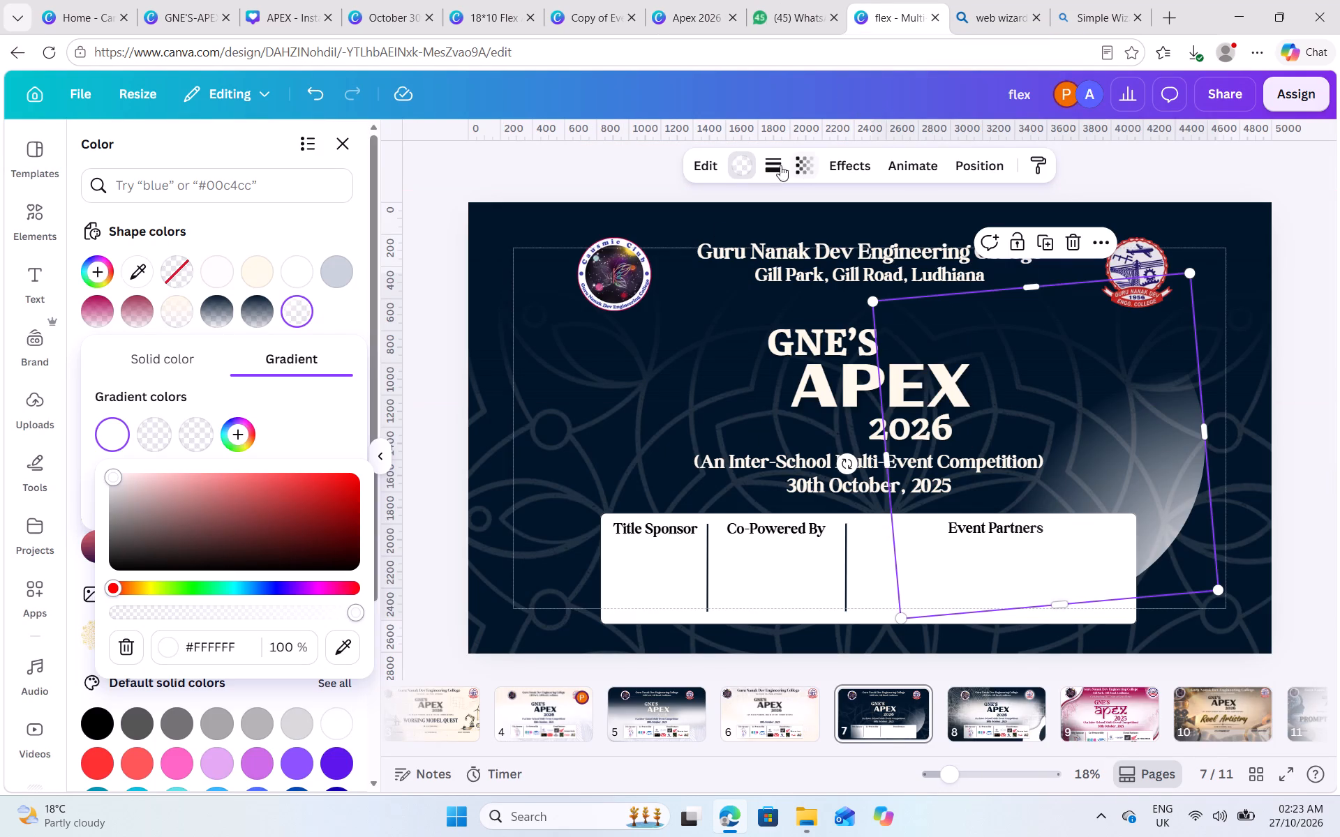
left_click(738, 166)
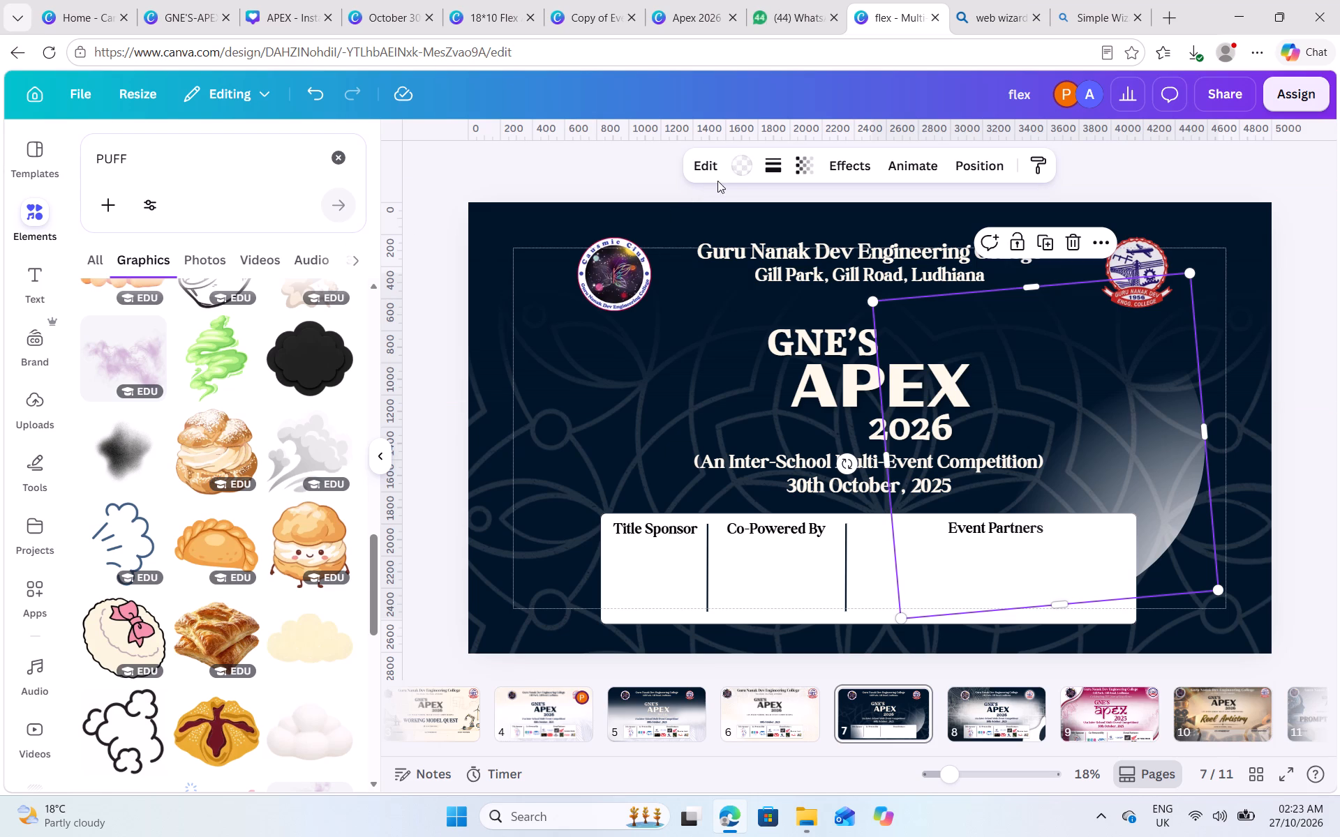
left_click(731, 170)
left_click(297, 314)
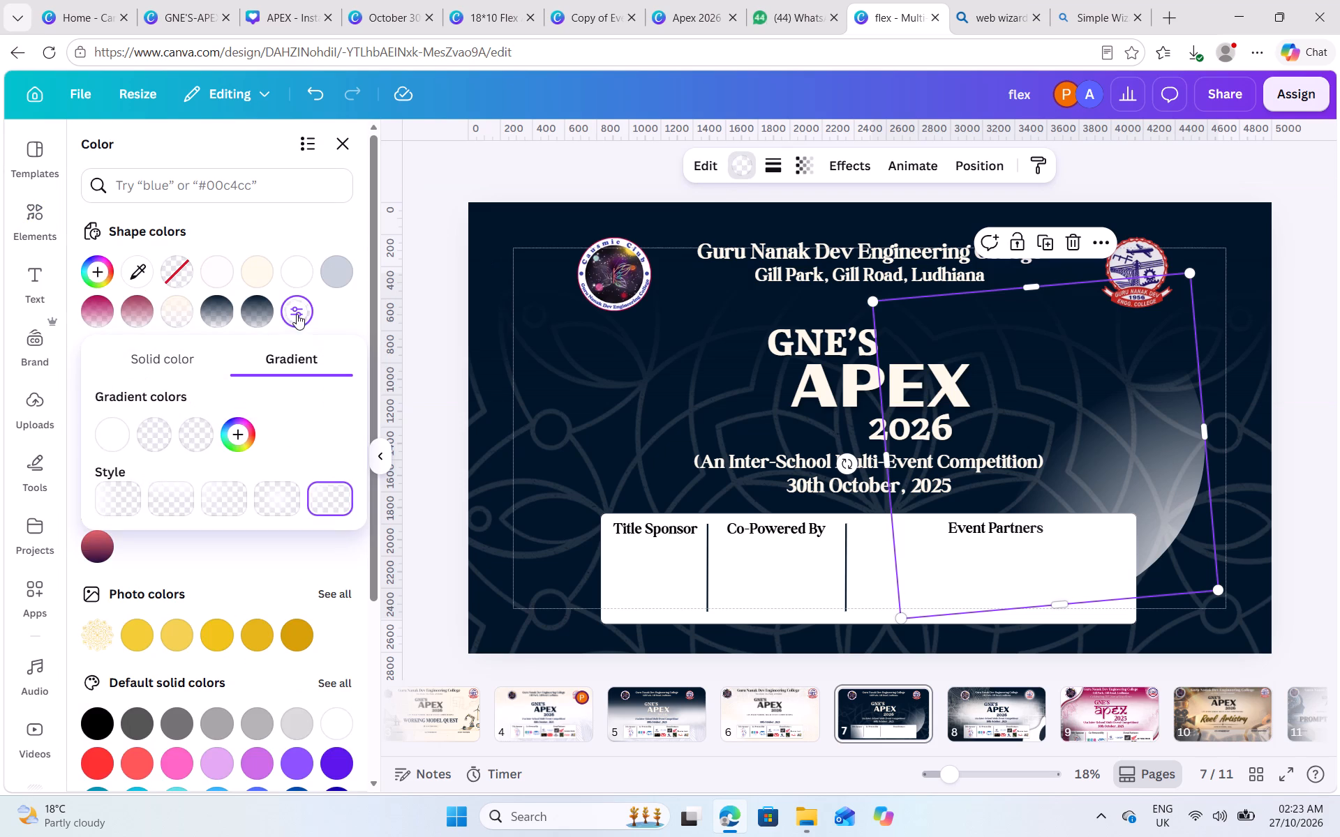
left_click(103, 441)
left_click(199, 644)
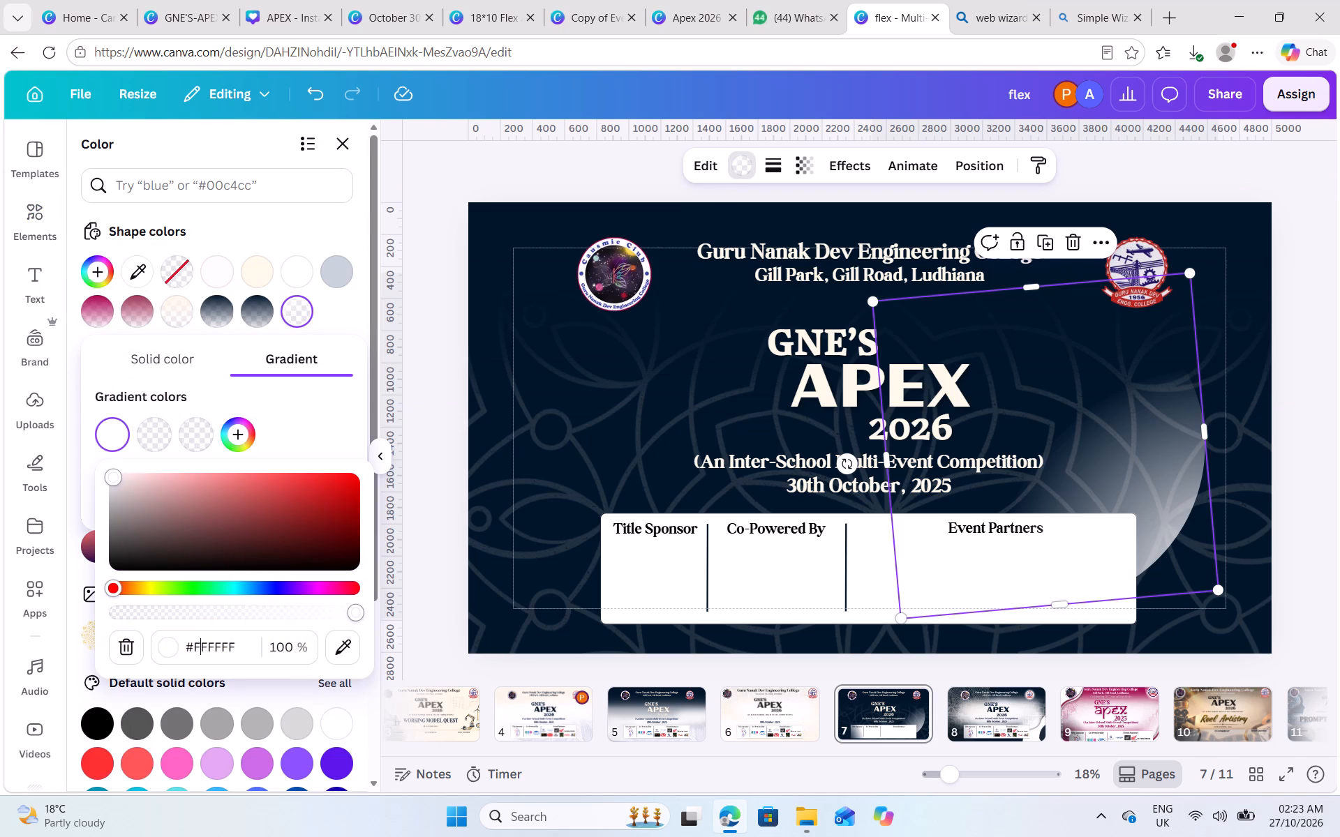
key("ctrl+v")
left_click(156, 444)
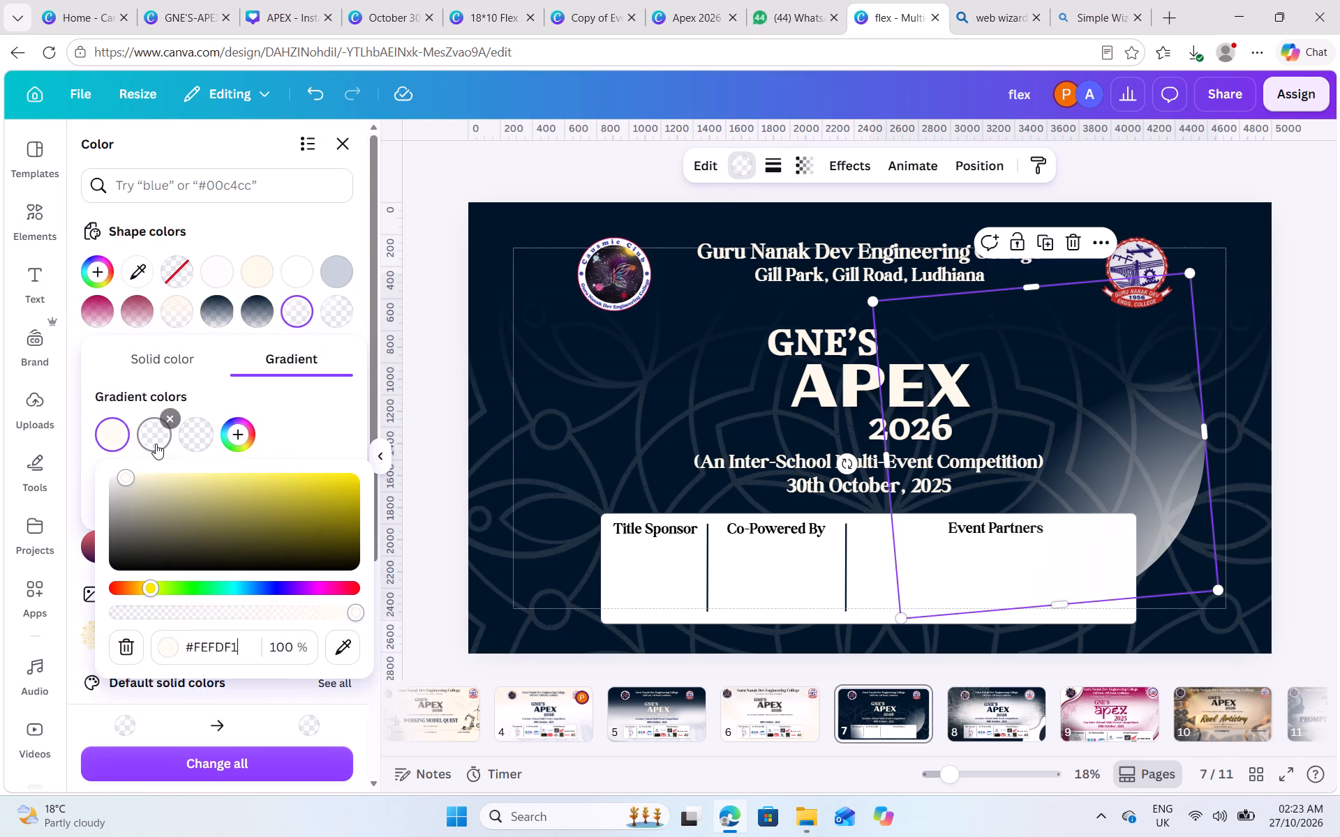
left_click(251, 659)
key("ctrl+v")
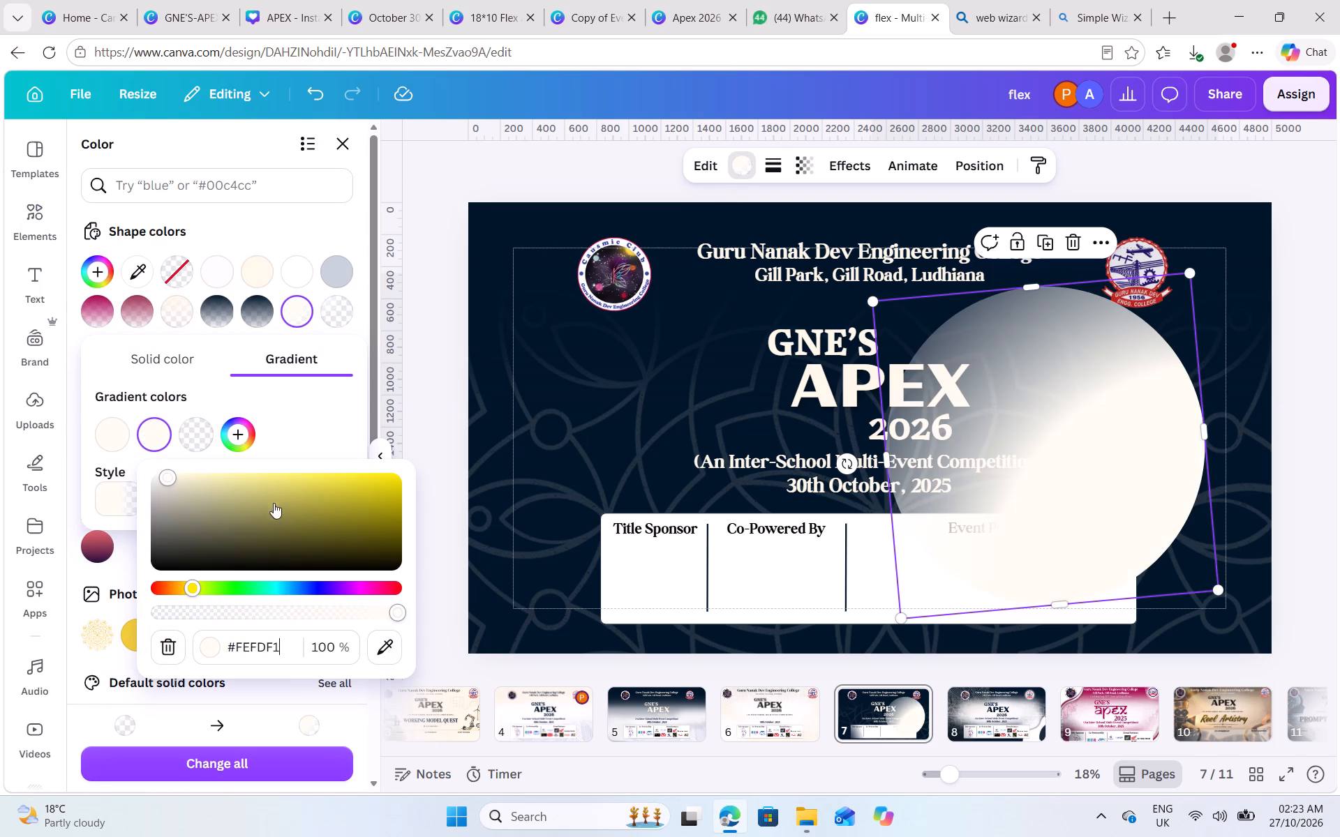
Set the third gradient color of page 7's circle to #FEFDF1 at 0% opacity.
left_click(188, 435)
left_click(298, 648, "ctrl")
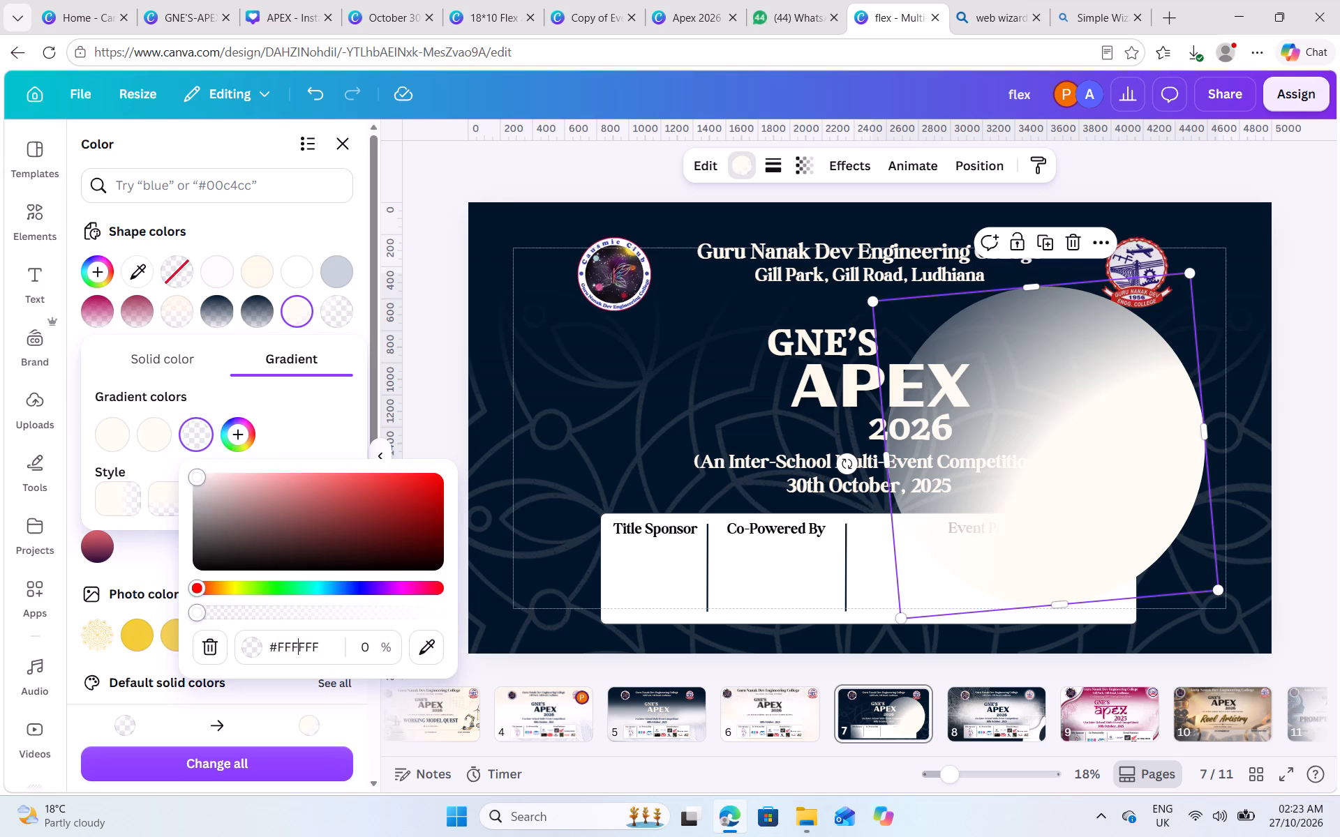
key("ctrl+c")
key("ctrl+v")
key("super+v")
left_click(472, 516)
key("ctrl+v")
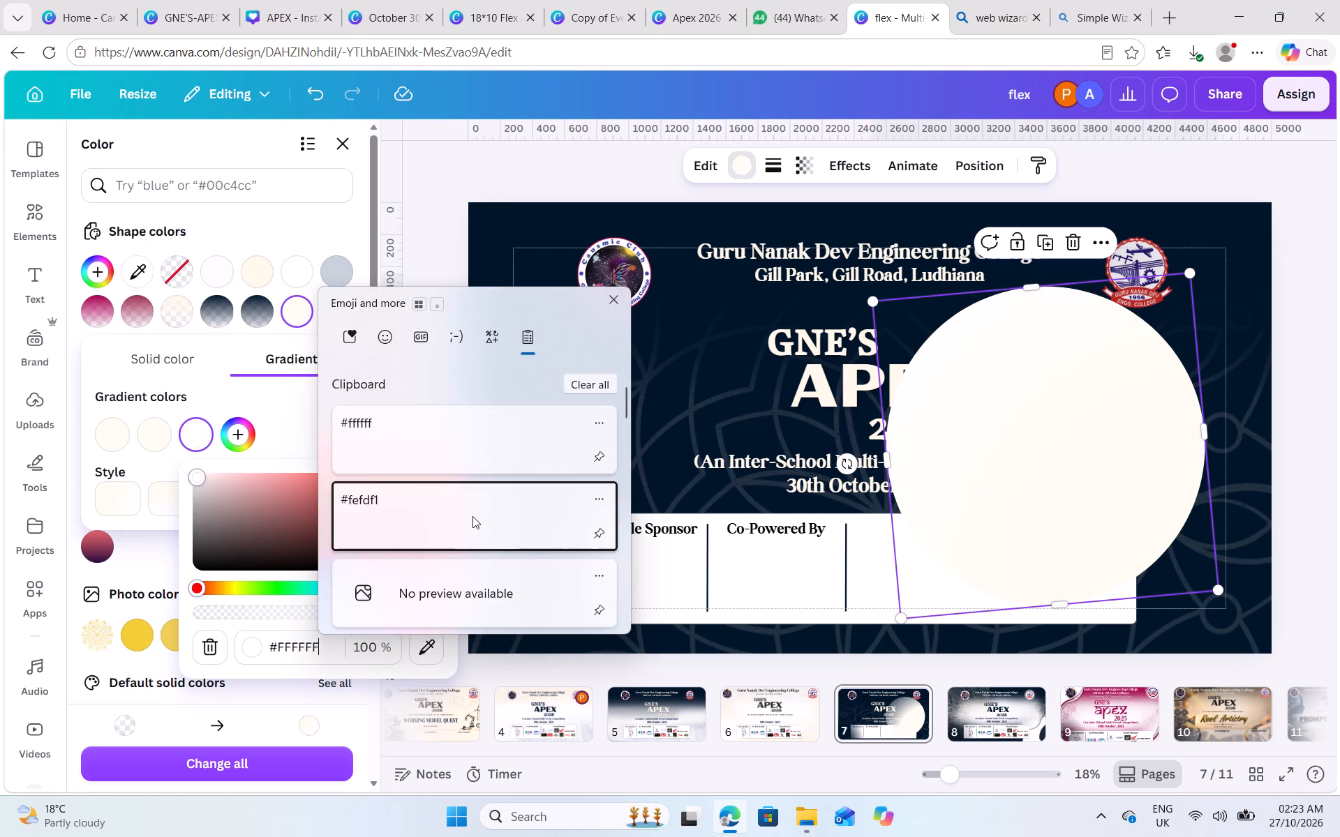
left_click(313, 421)
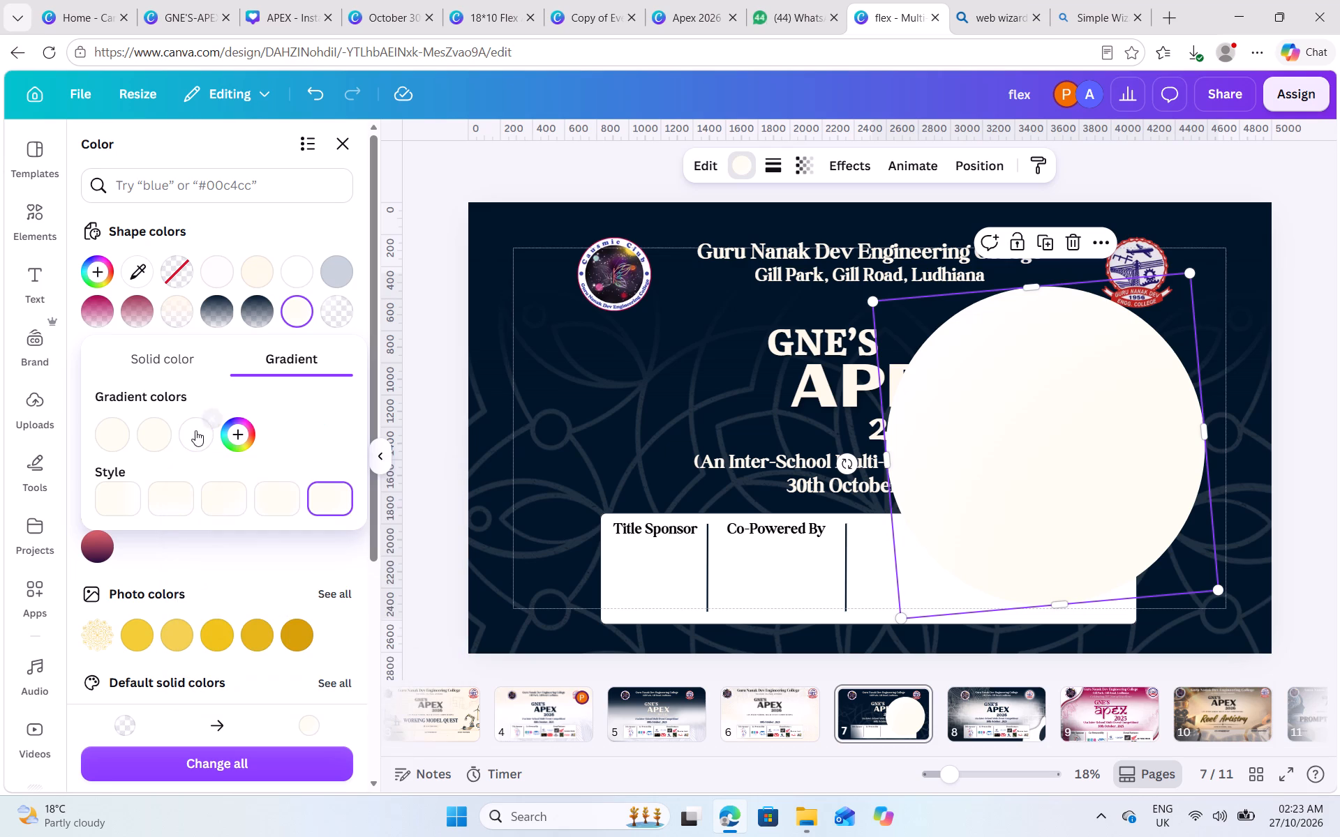
left_click(191, 435)
left_click(152, 427)
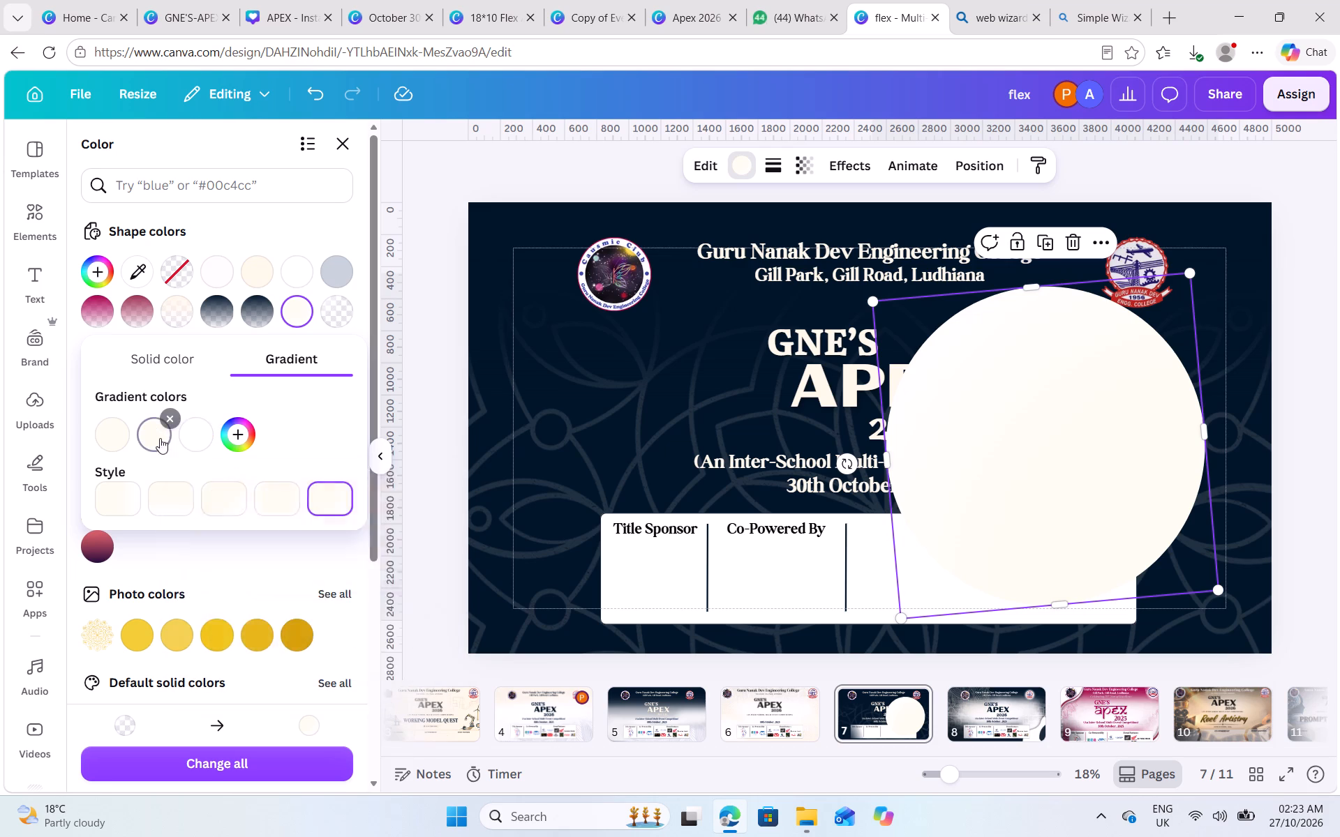
left_click(193, 437)
left_click(161, 447)
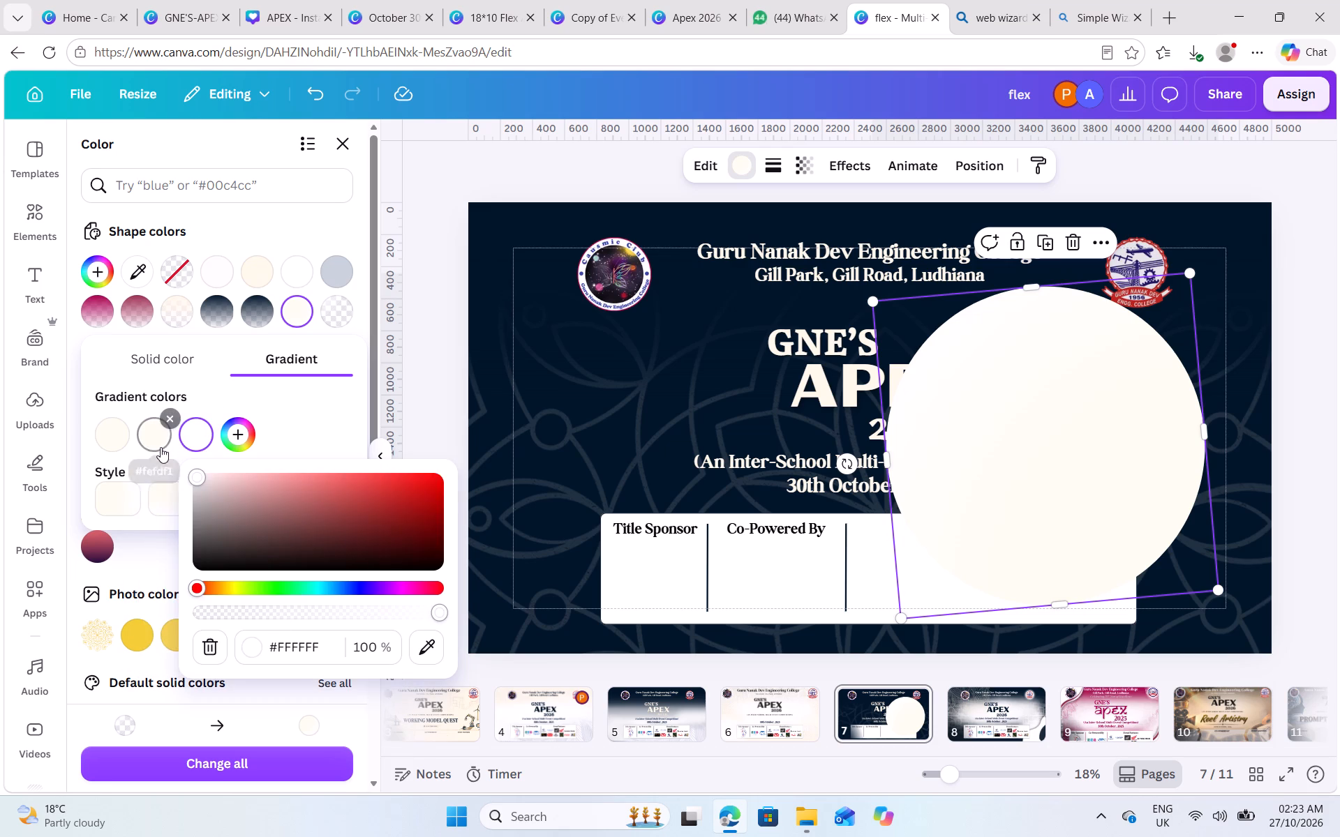
left_click(262, 643)
key("ctrl+c")
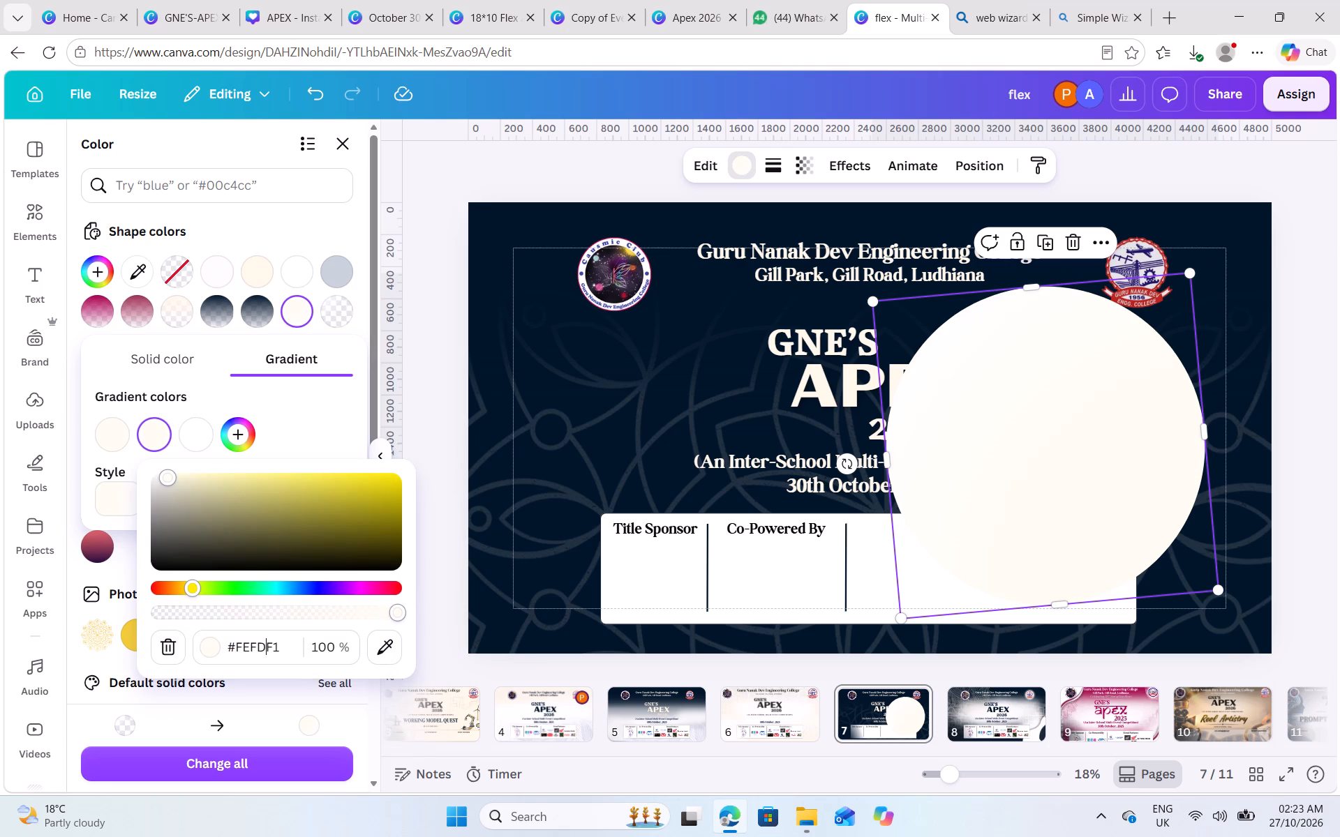
left_click(191, 423)
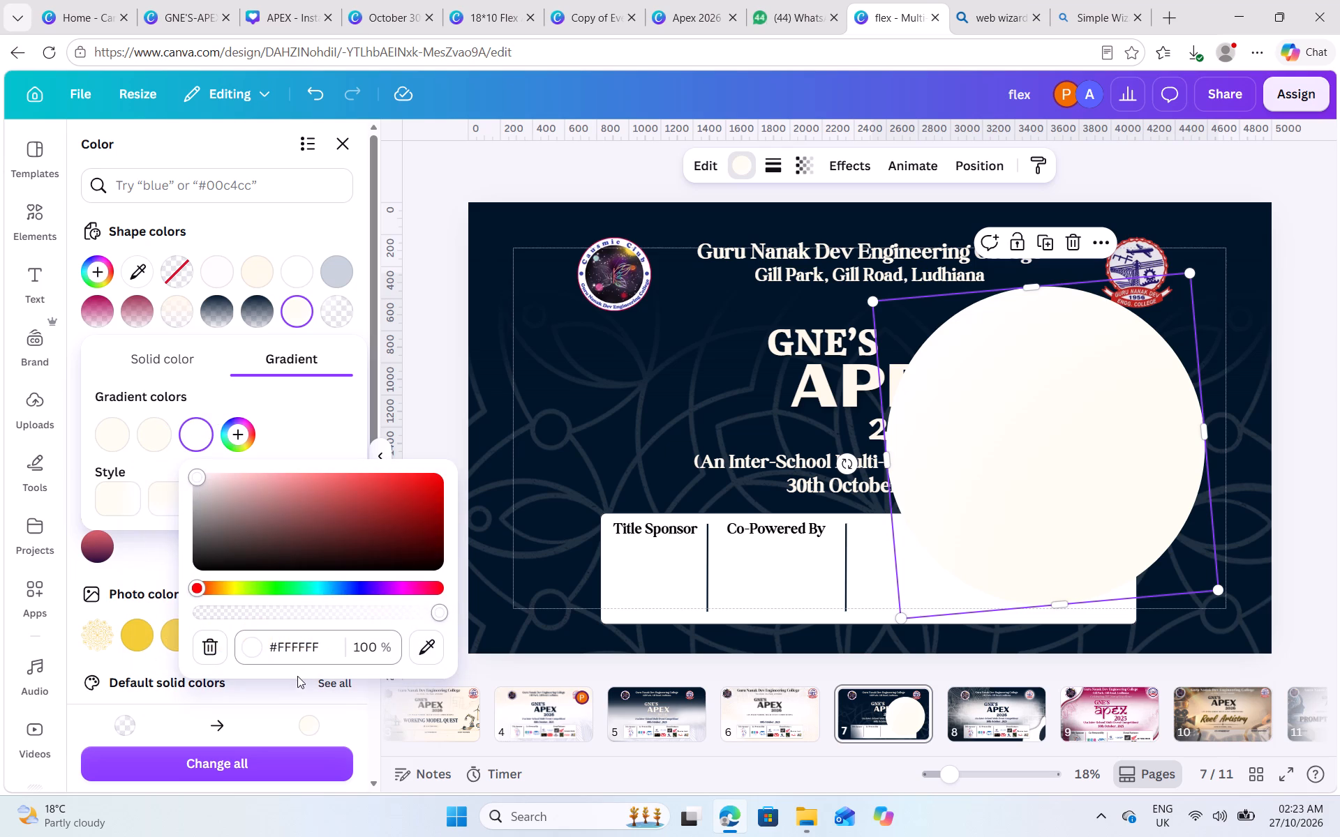
left_click(301, 653)
key("ctrl+v")
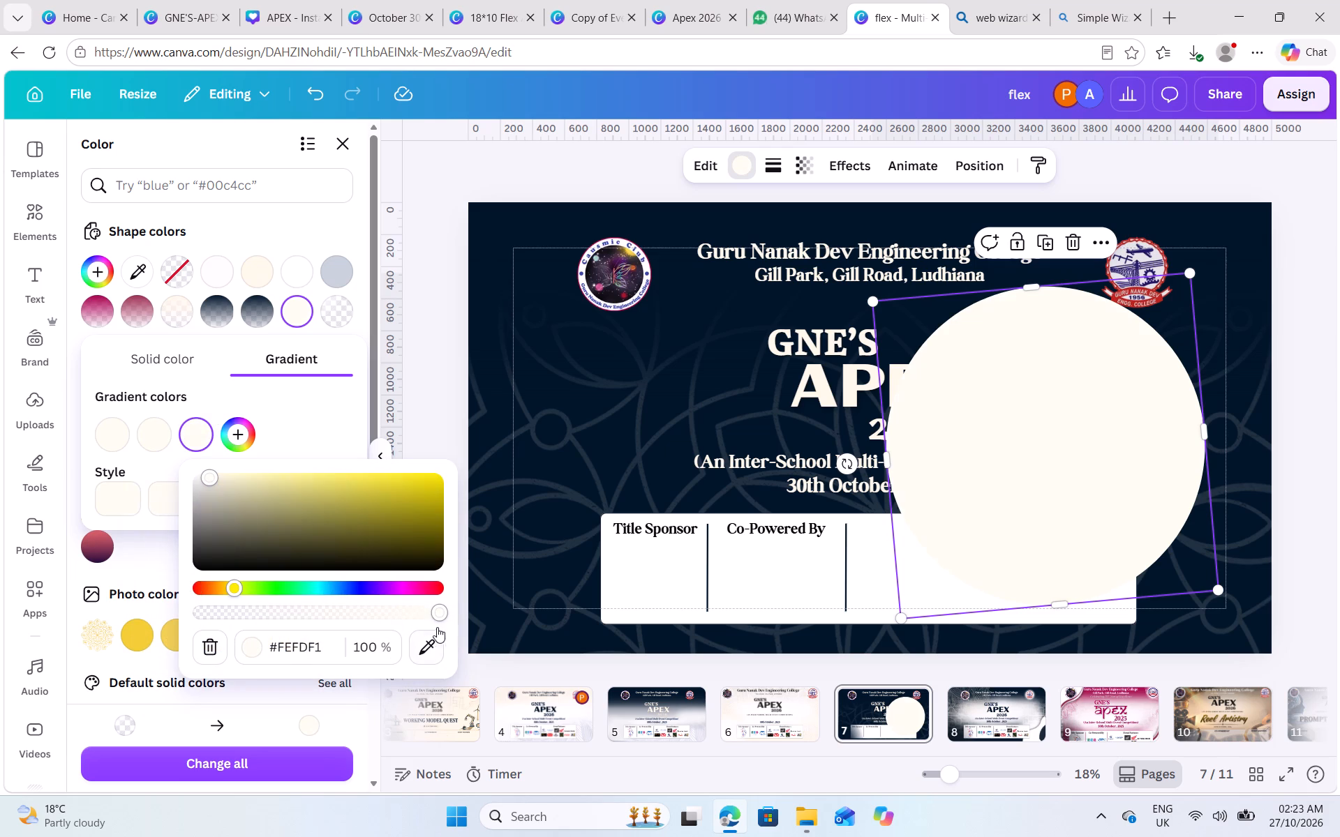
left_click_drag(440, 616, 149, 610)
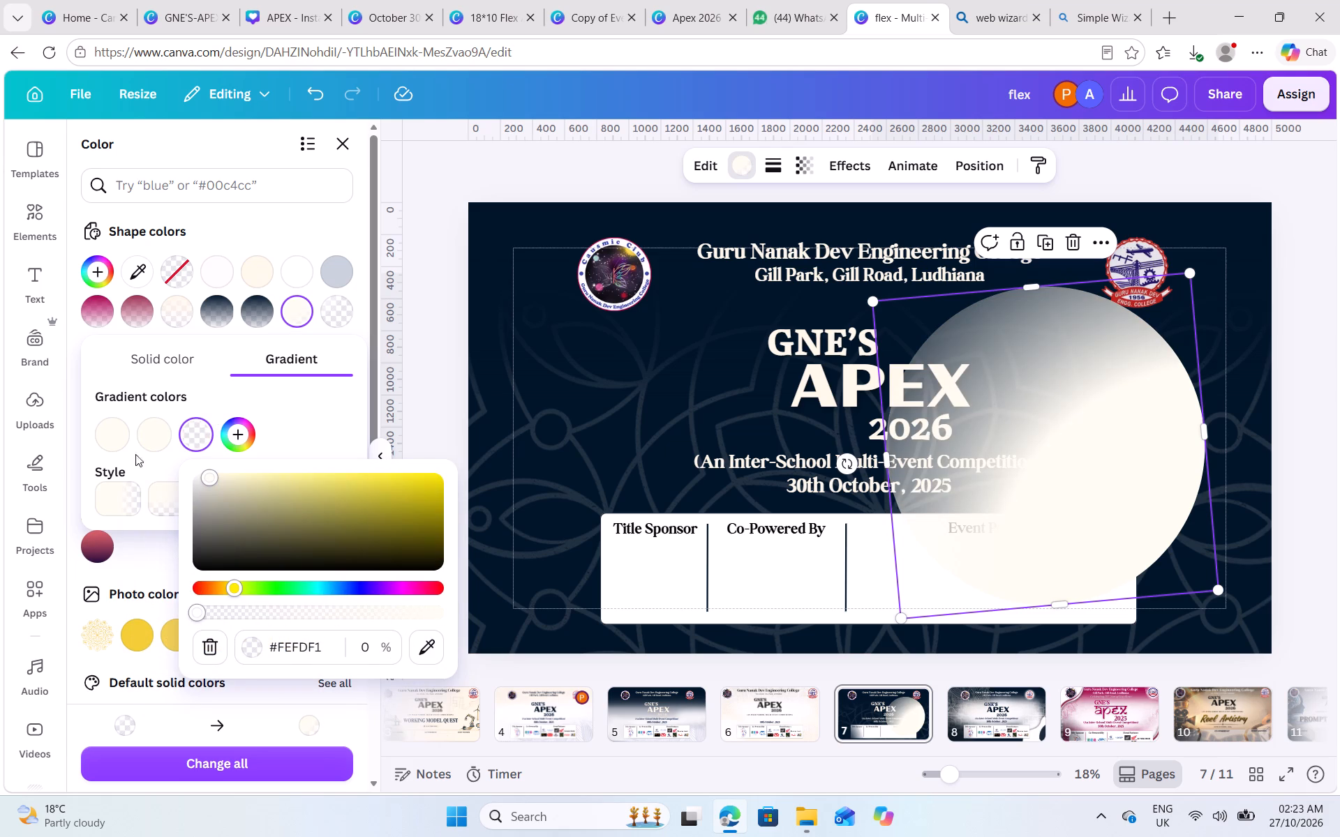
Set the opacity of the circle's second gradient color to 0%, leaving only the first color visible.
left_click(141, 434)
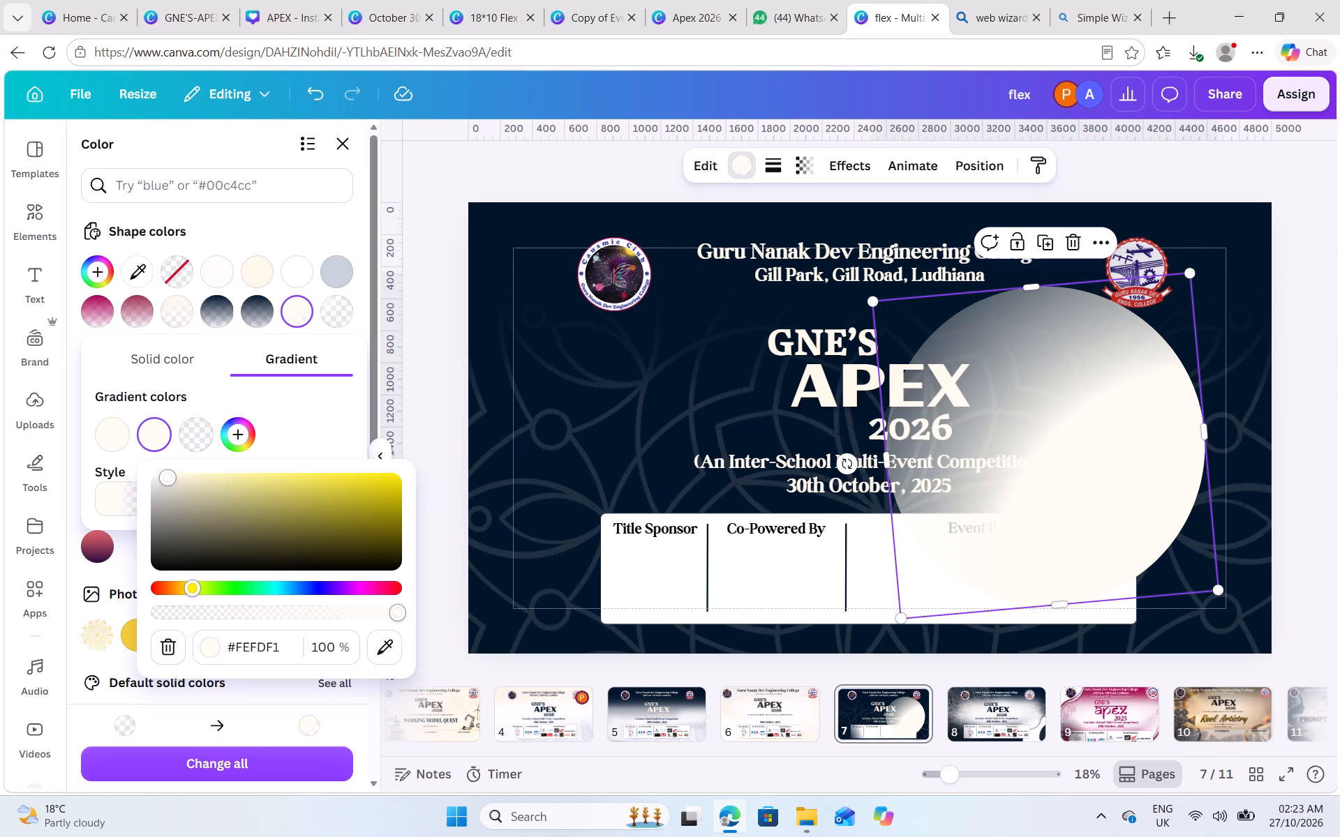
left_click_drag(391, 612, 117, 605)
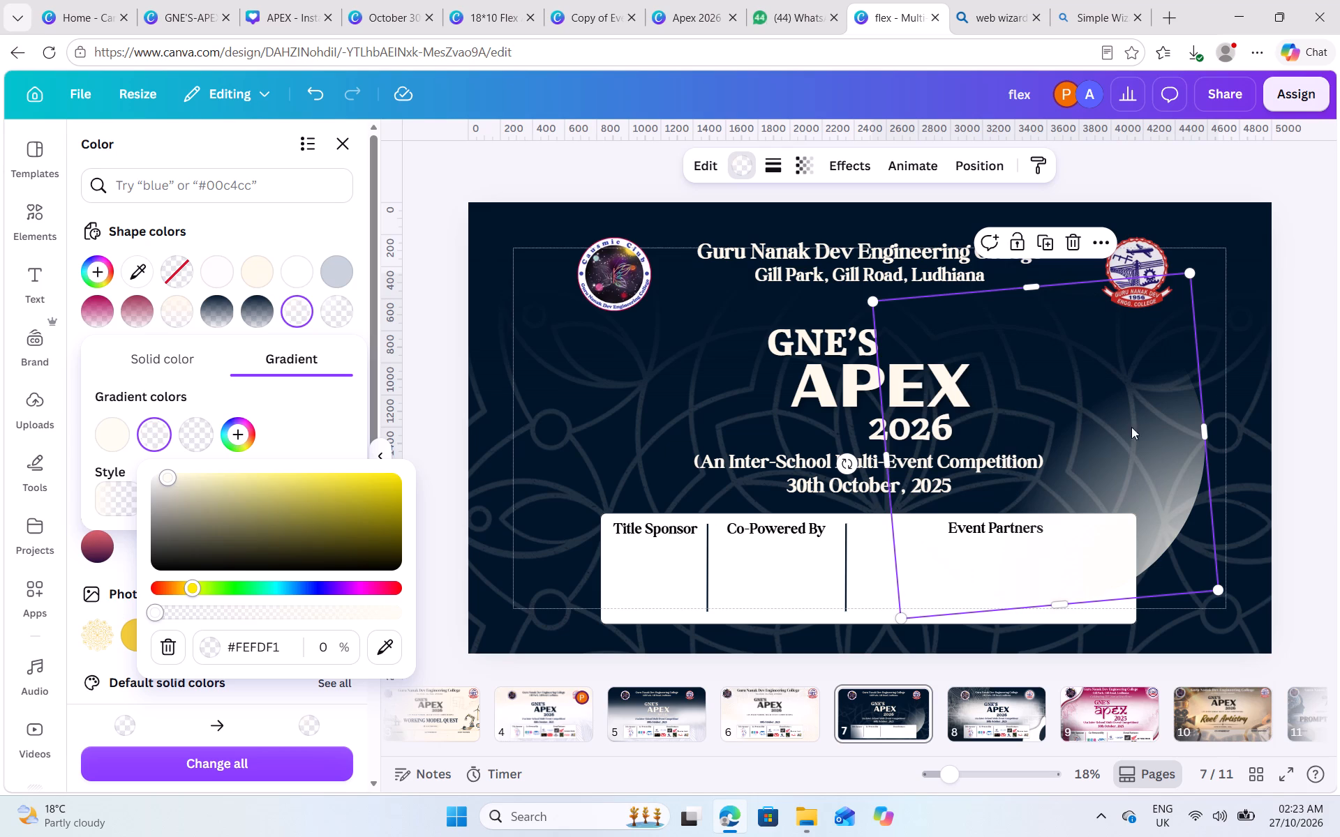
Move the gradient circle past the banner's right edge and enlarge it to about 2,384 by 2,384.
left_click_drag(1147, 424, 1088, 372)
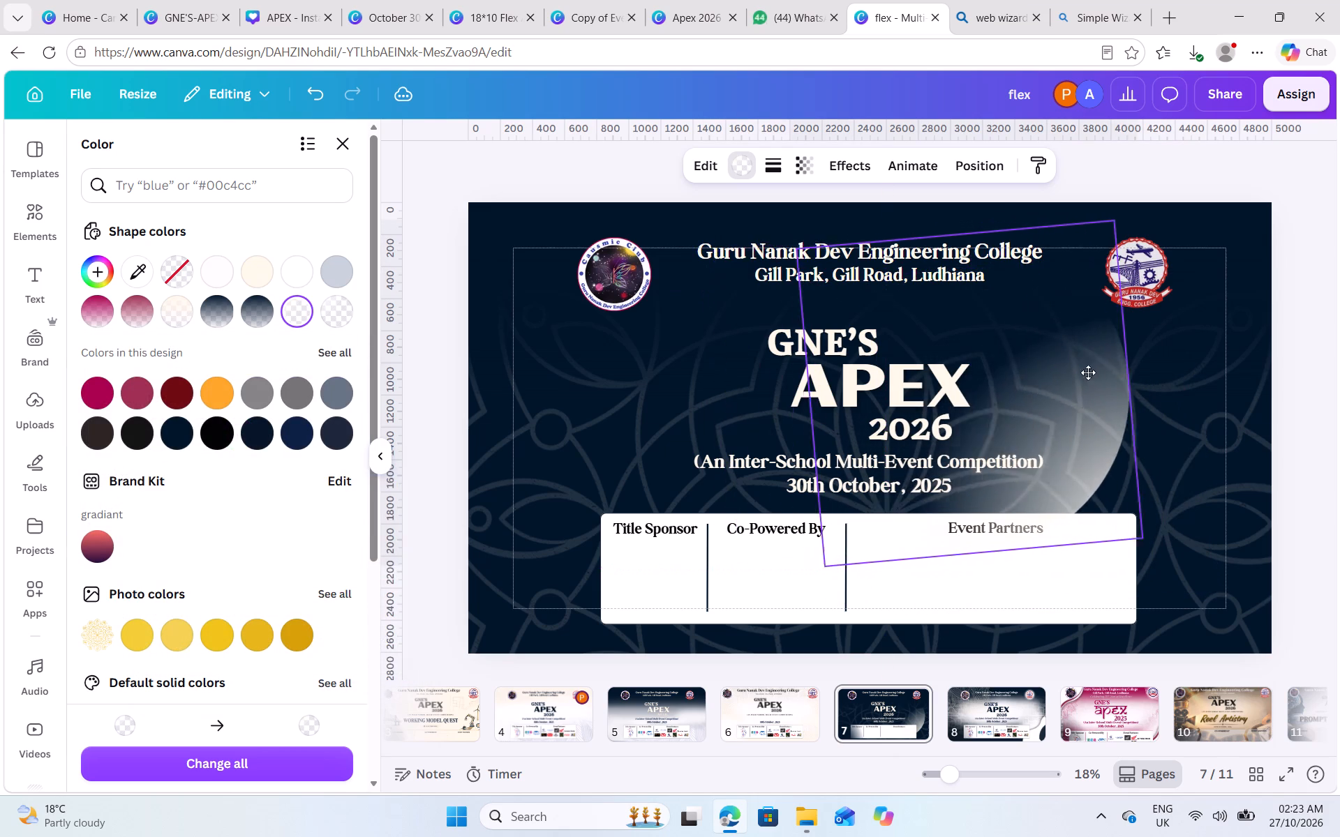
left_click_drag(1088, 372, 1151, 410)
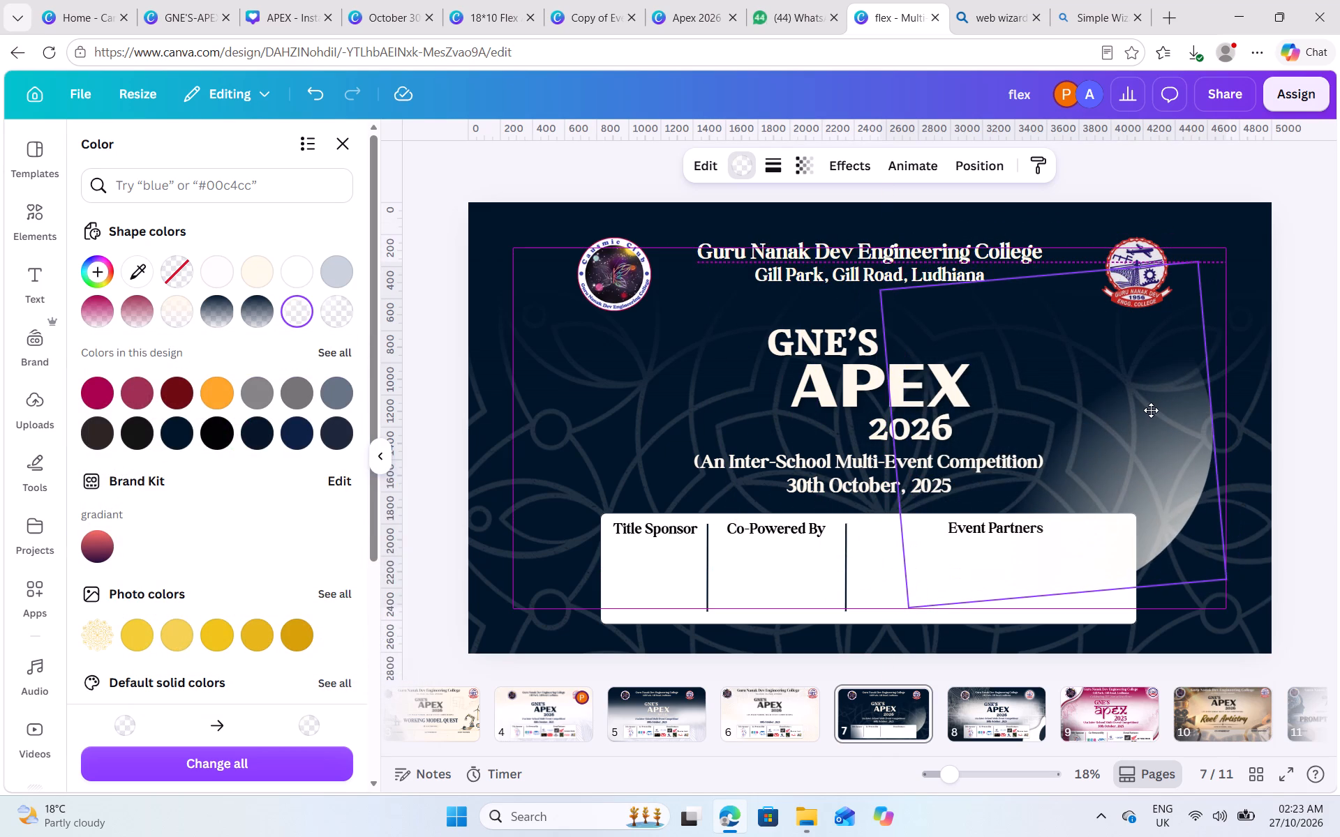
left_click_drag(1151, 410, 1236, 407)
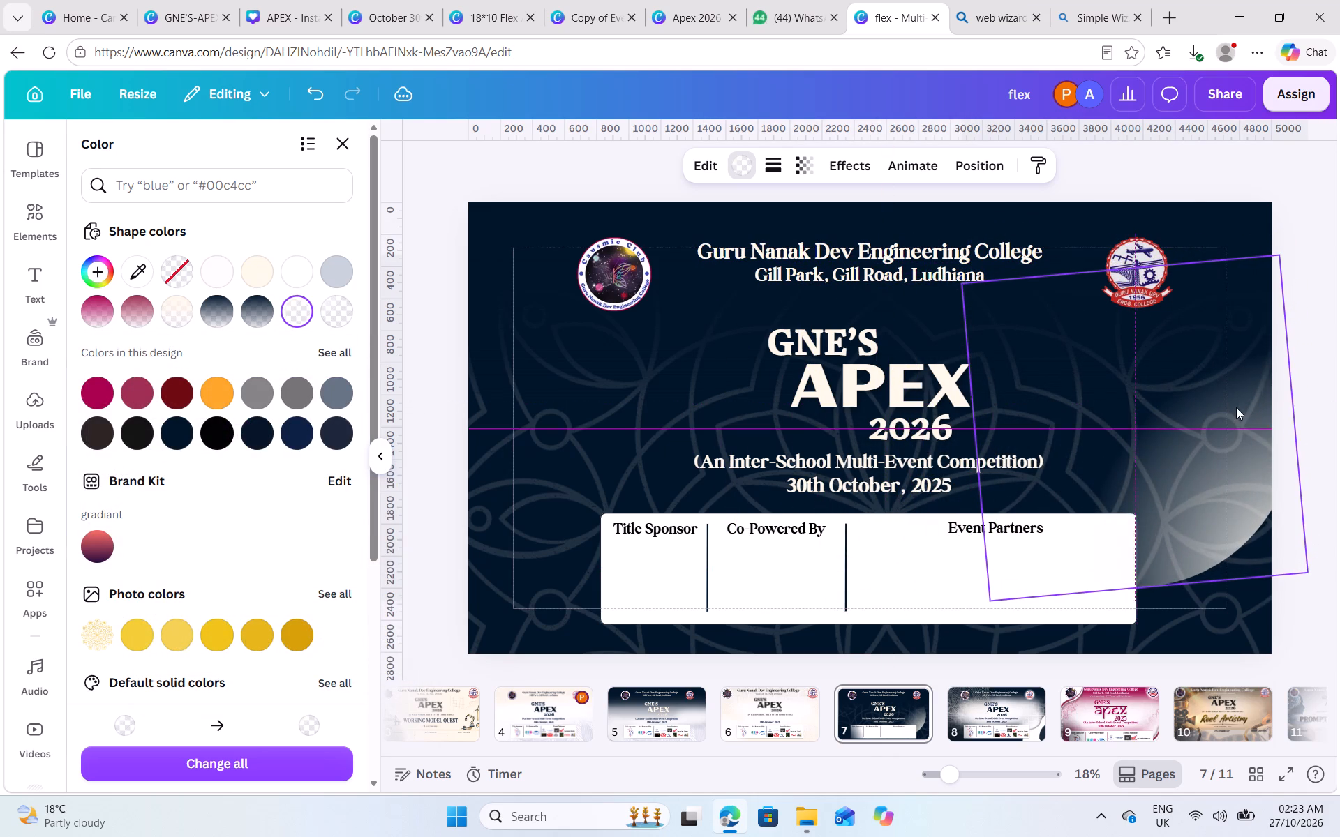
left_click_drag(990, 603, 923, 623)
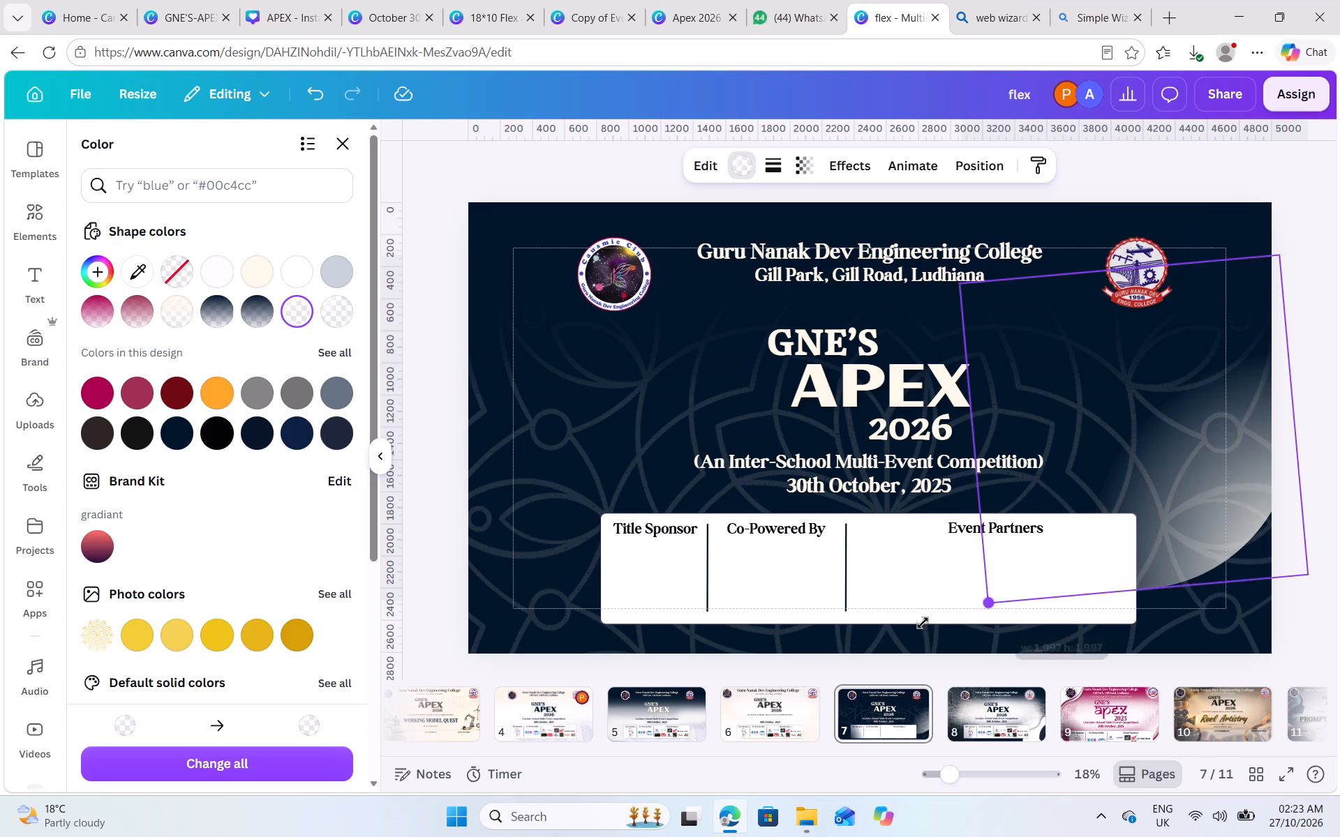
left_click_drag(923, 623, 850, 605)
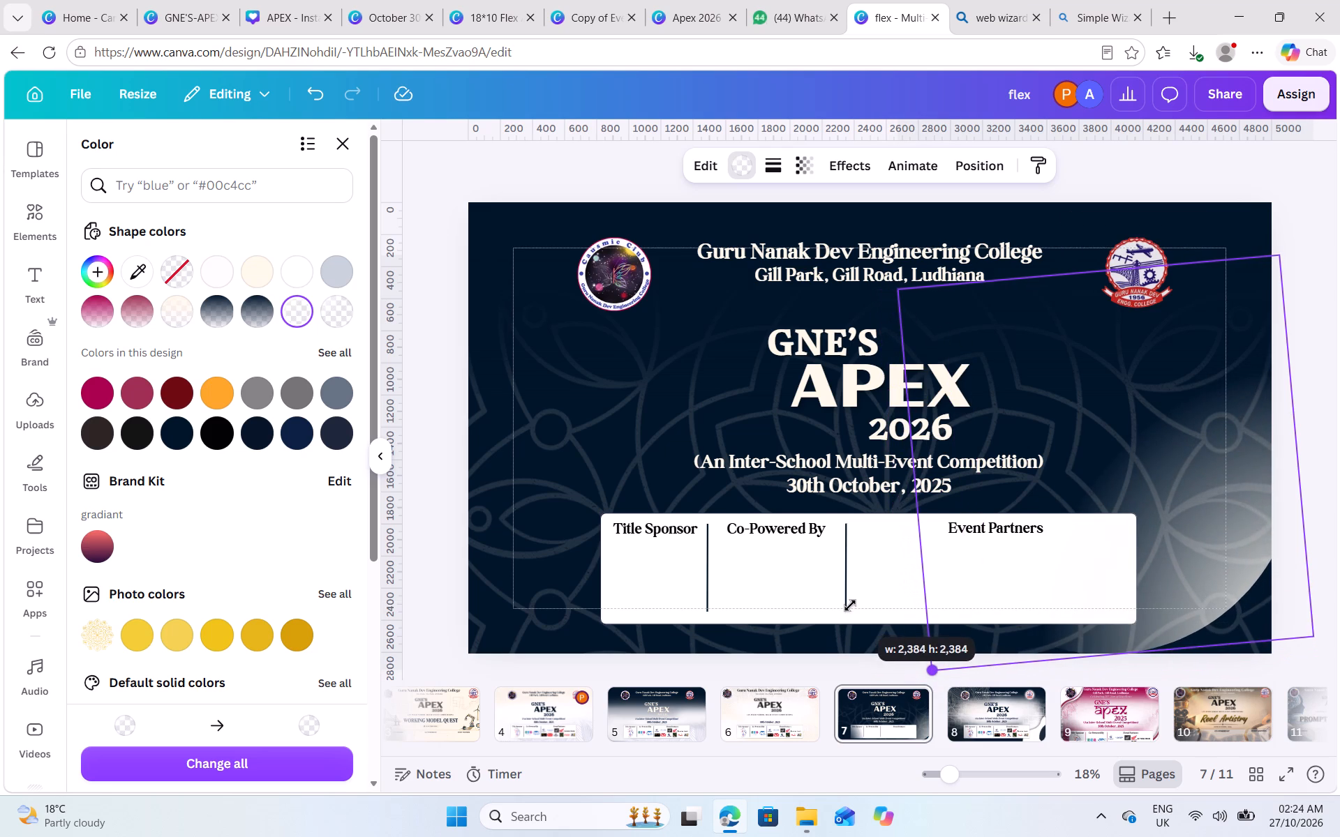
left_click_drag(850, 605, 849, 607)
Duplicate the enlarged circle and place both overlapping beside the title, their curved edges slightly offset inside the banner's right side.
left_click(1108, 229)
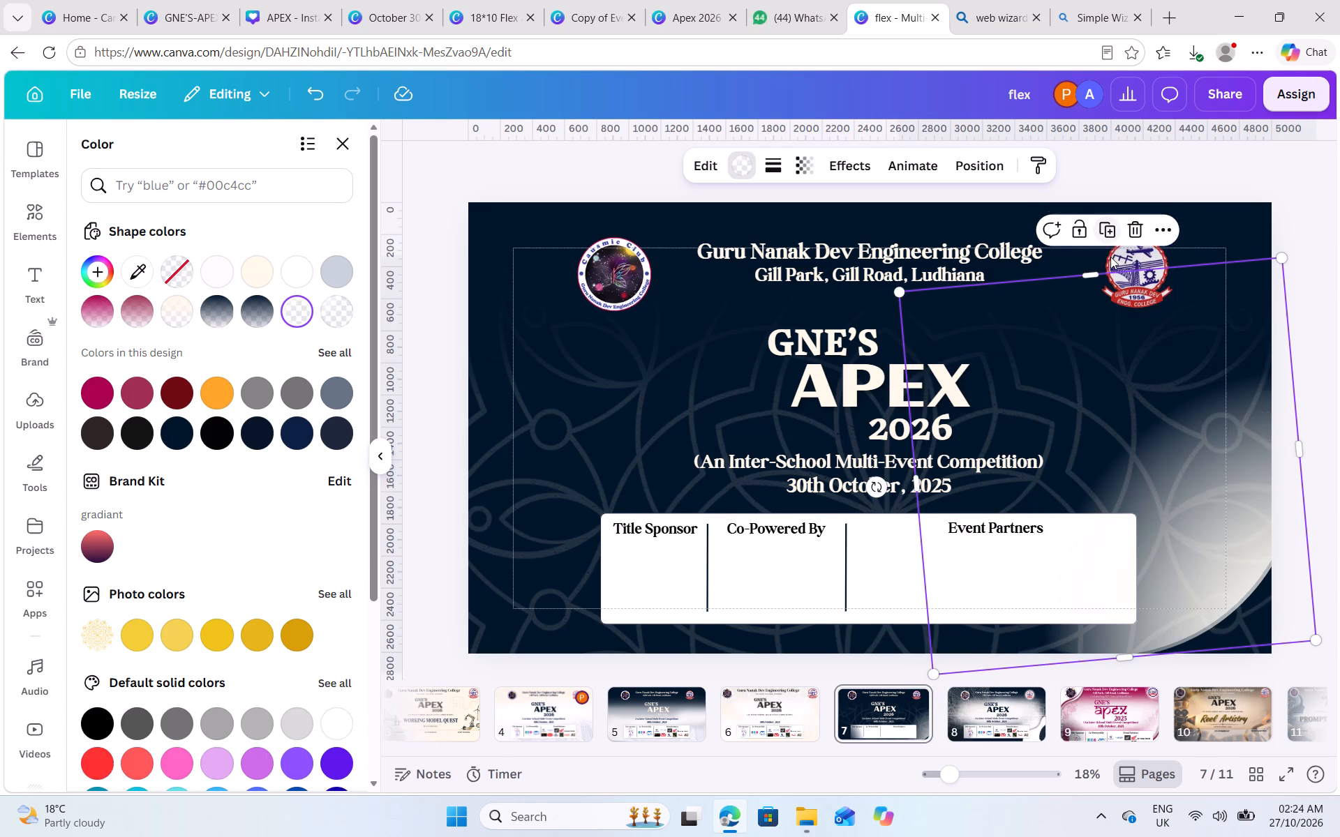
left_click(1156, 404)
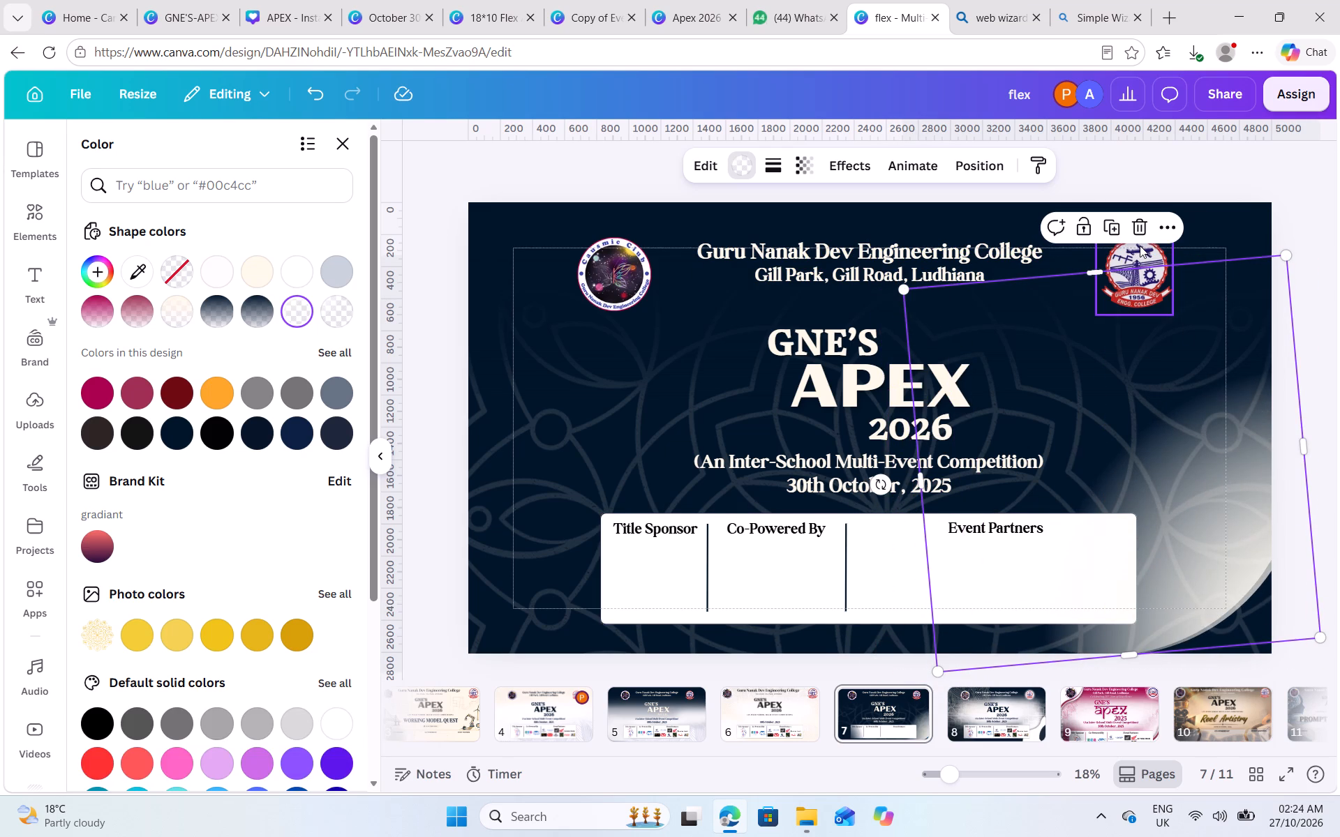
left_click_drag(1226, 408, 1112, 366)
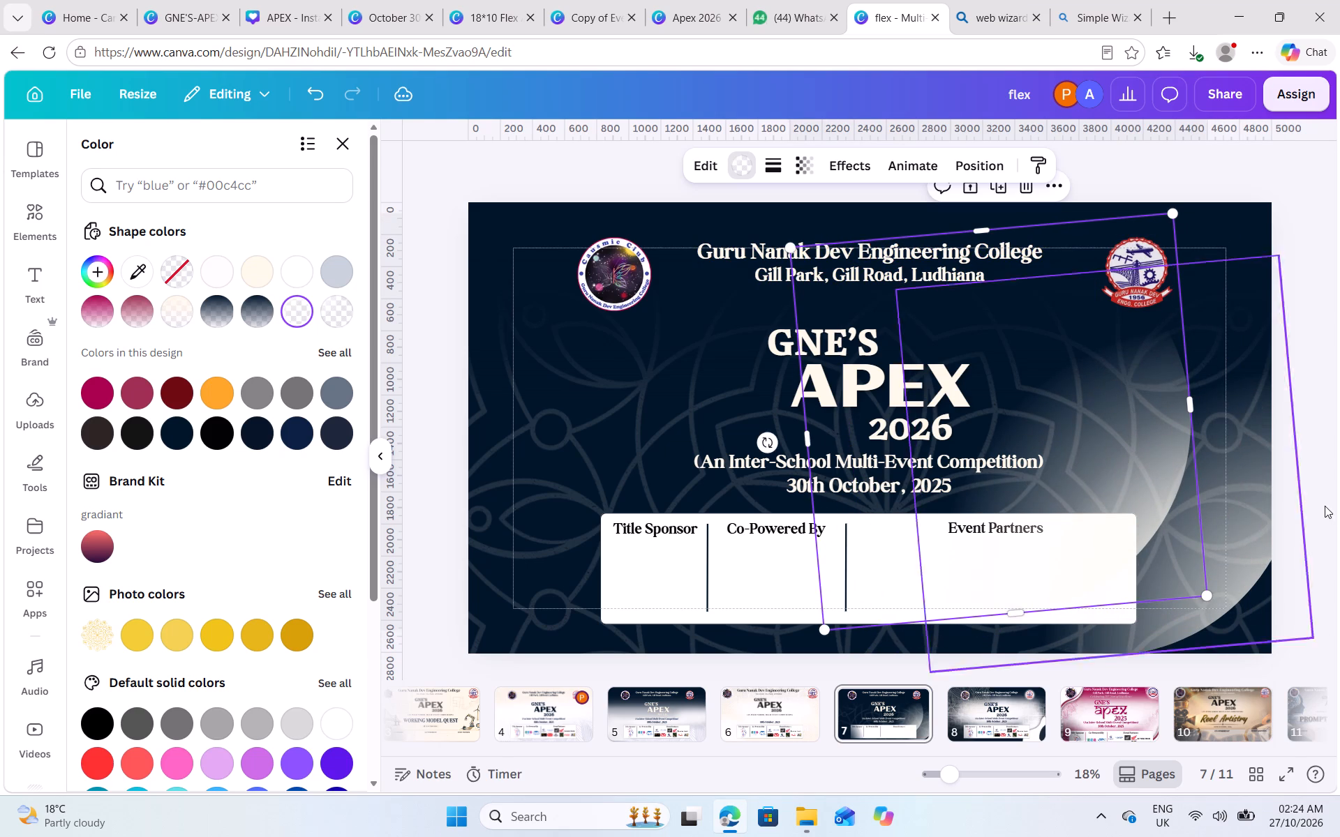
left_click(1237, 529)
left_click_drag(1237, 529, 1154, 467)
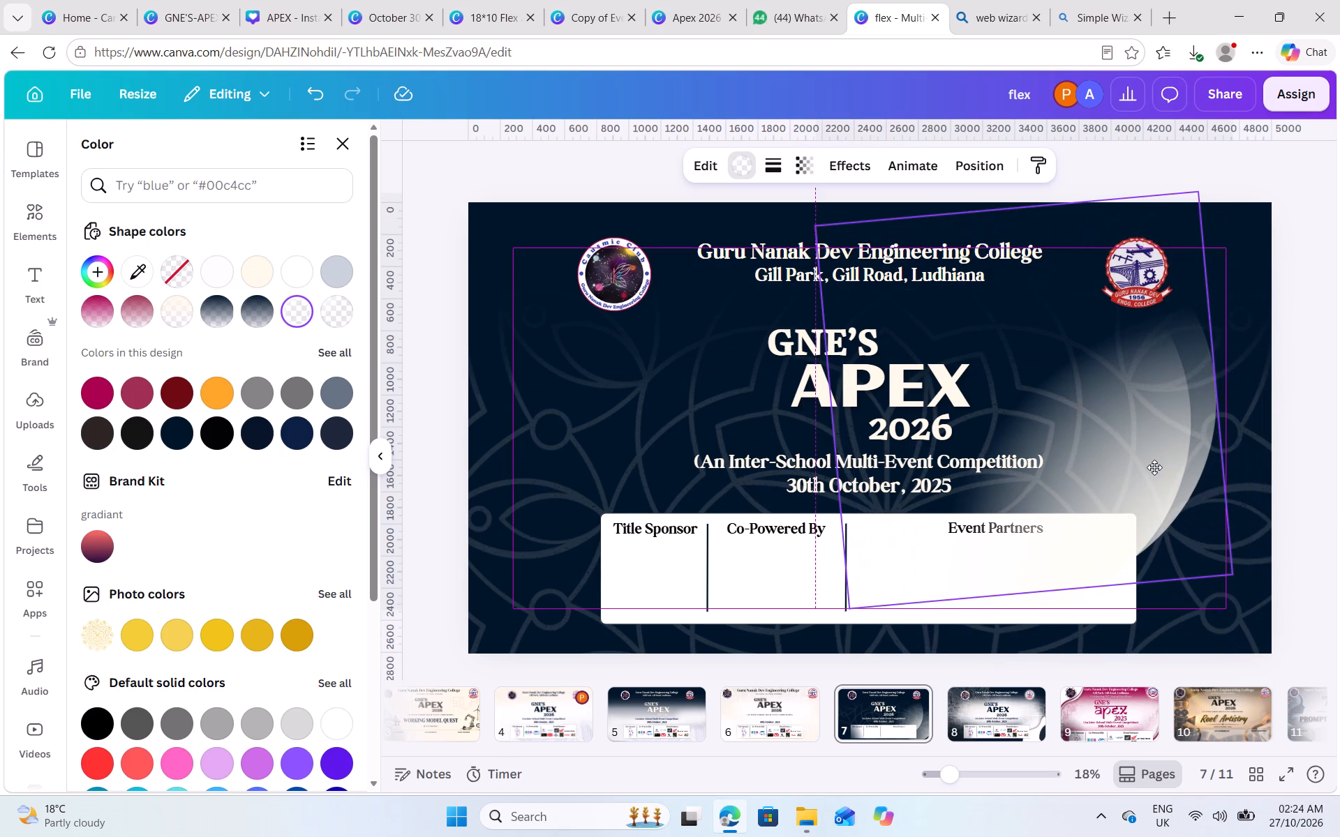
left_click_drag(1154, 467, 1153, 467)
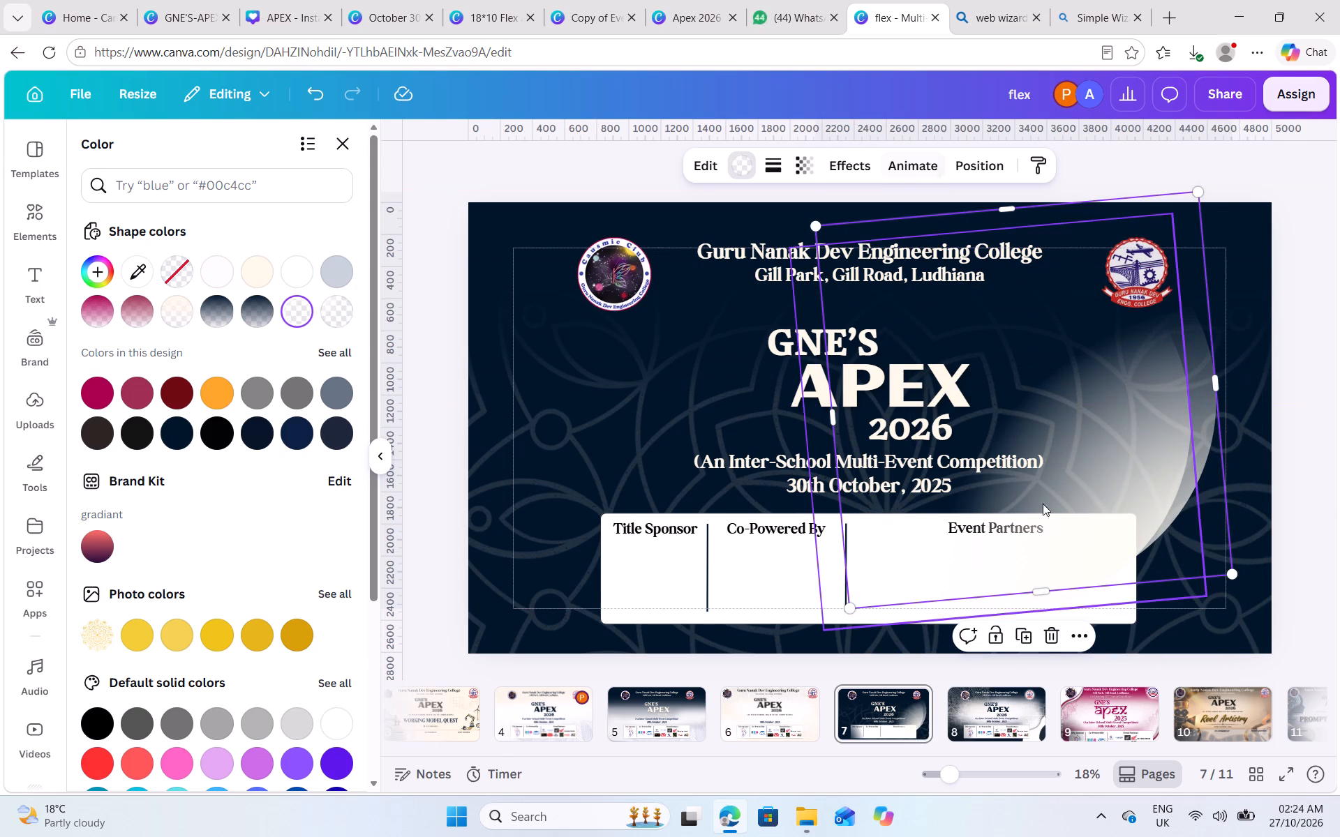
Make three more copies of the circle, each offset toward the sponsor panel to form layered crescent petals.
left_click(1025, 636)
left_click_drag(1085, 483, 1043, 484)
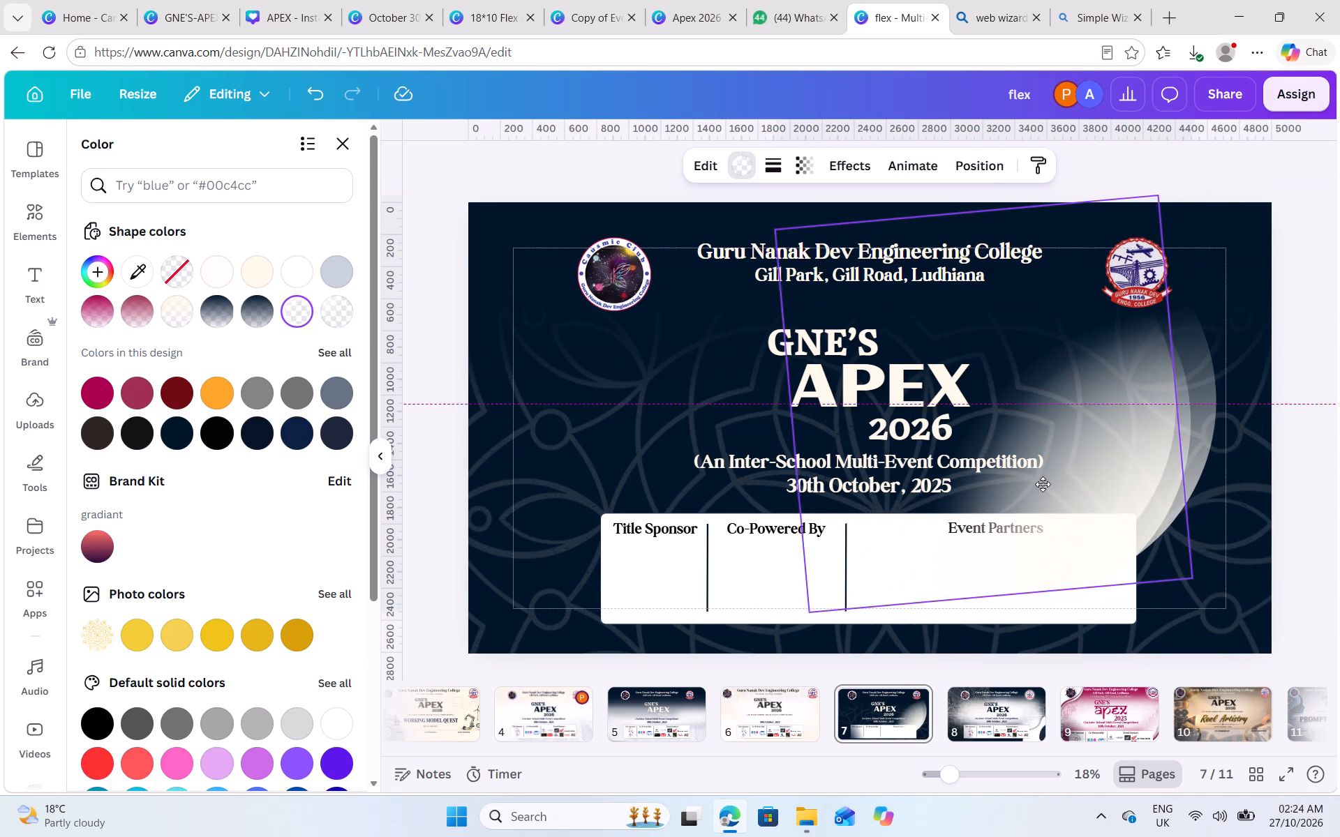
left_click_drag(1043, 484, 1039, 509)
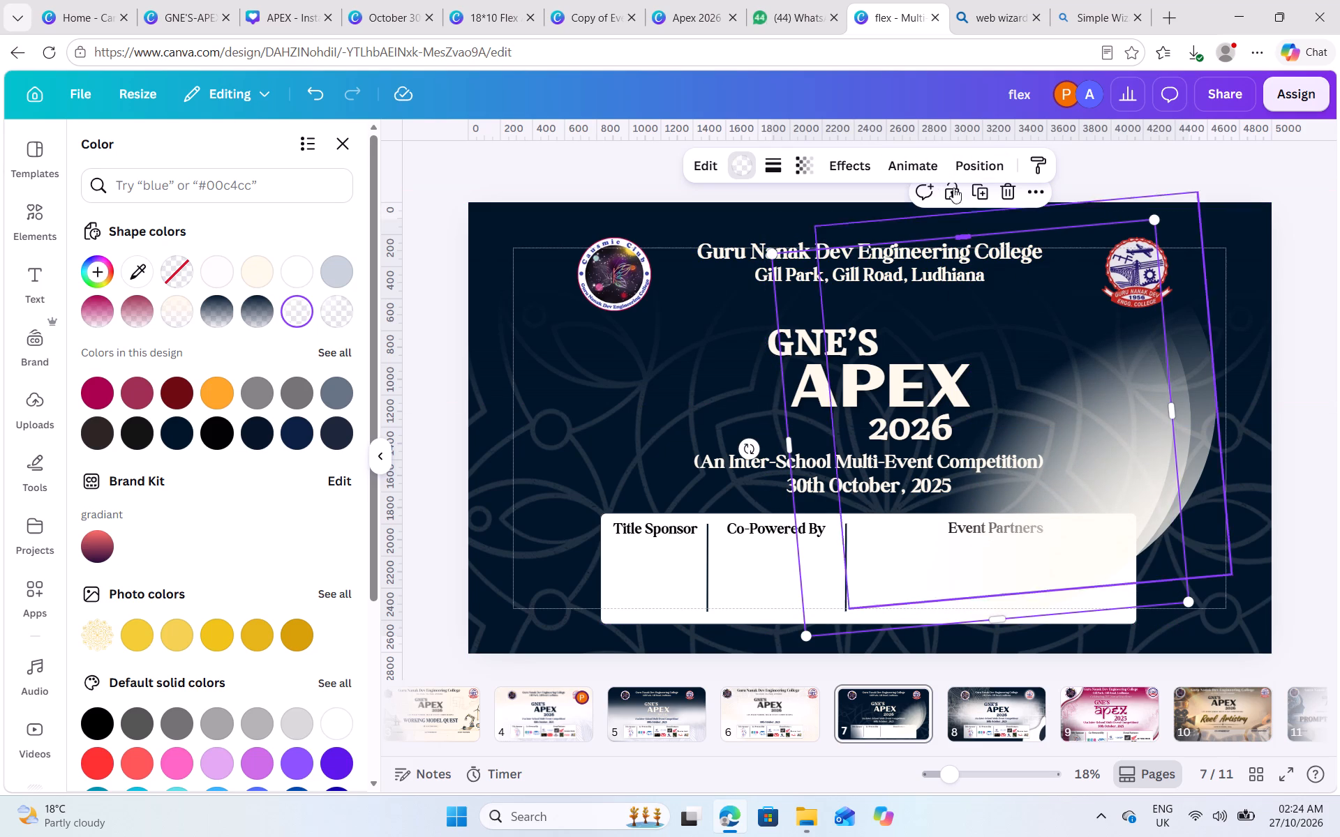
left_click(976, 193)
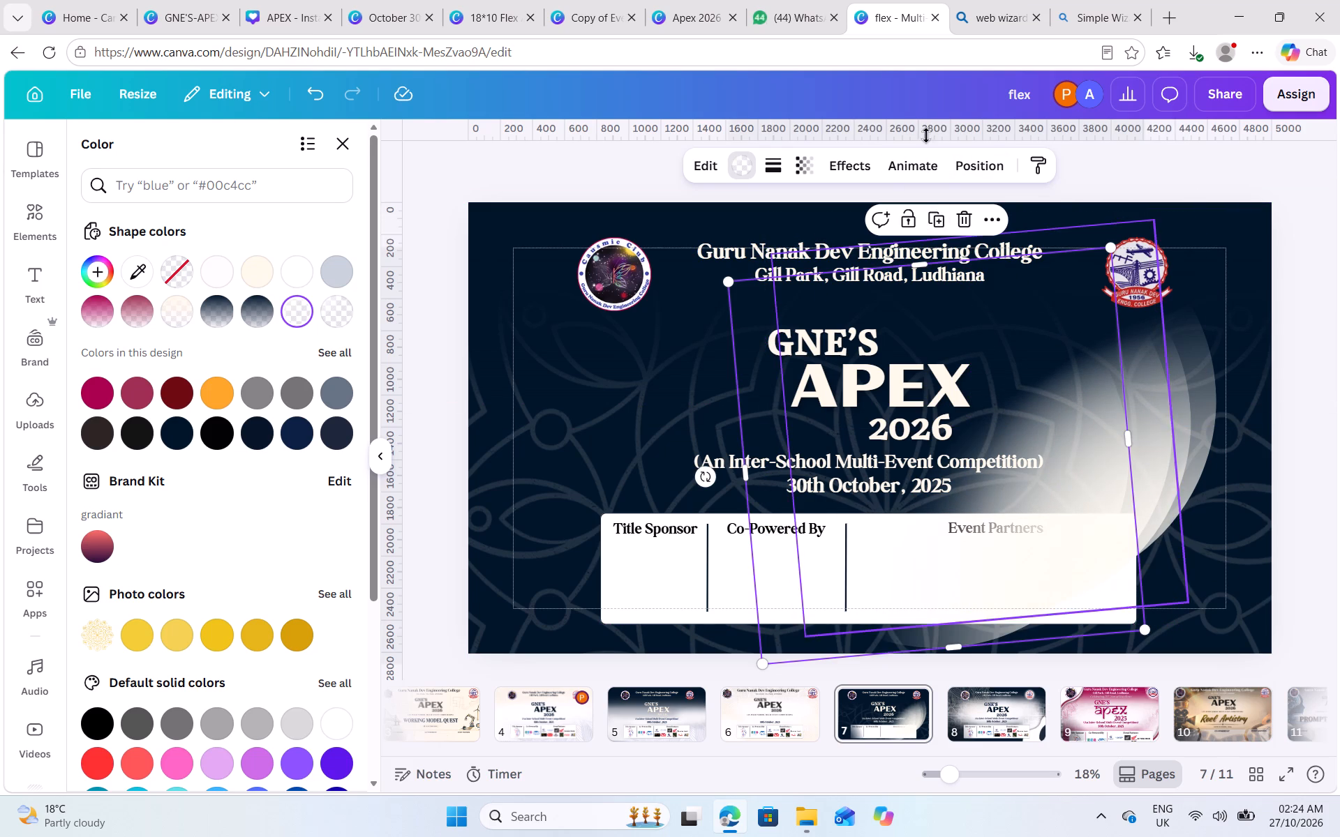
left_click(935, 218)
Select all five overlapping gradient circles and group them.
left_click(1296, 416)
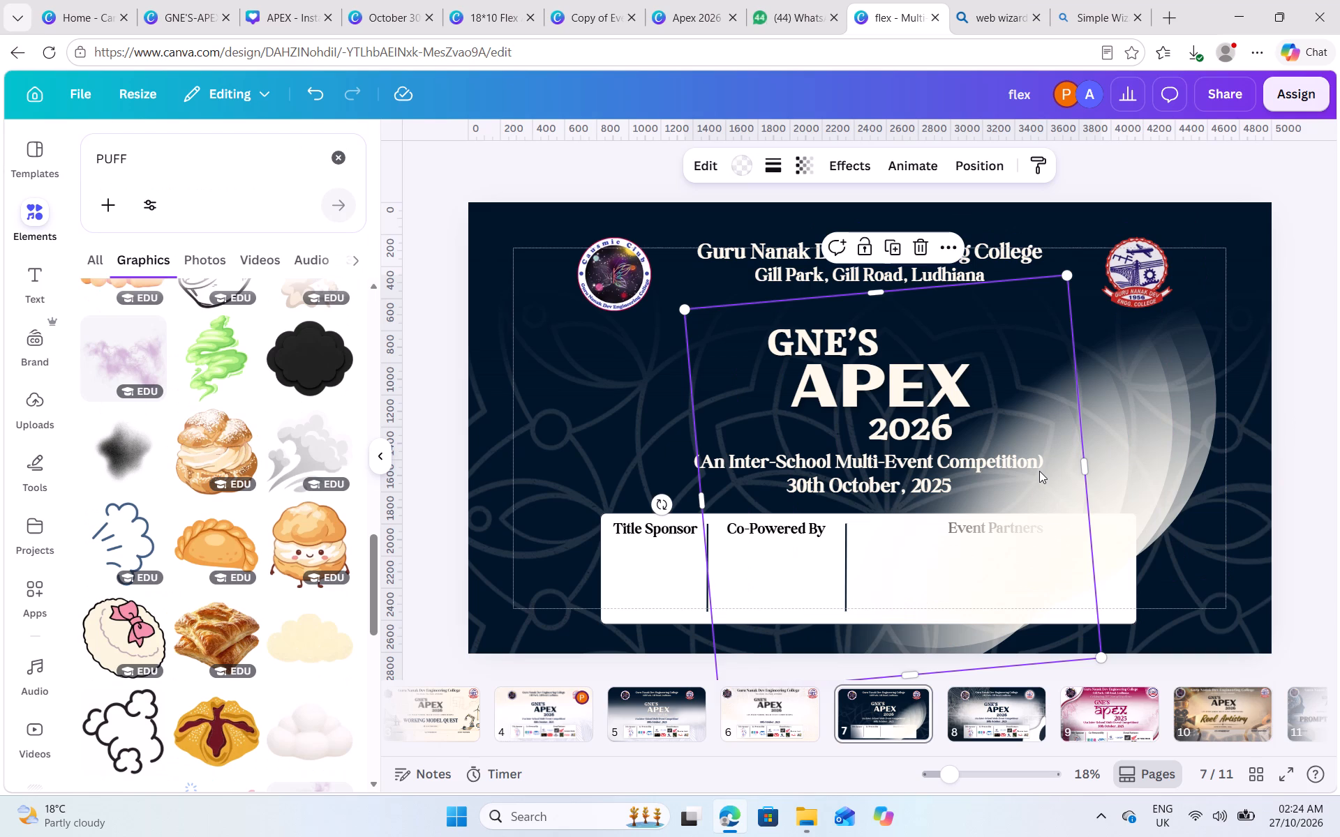
left_click(1099, 455, "shift")
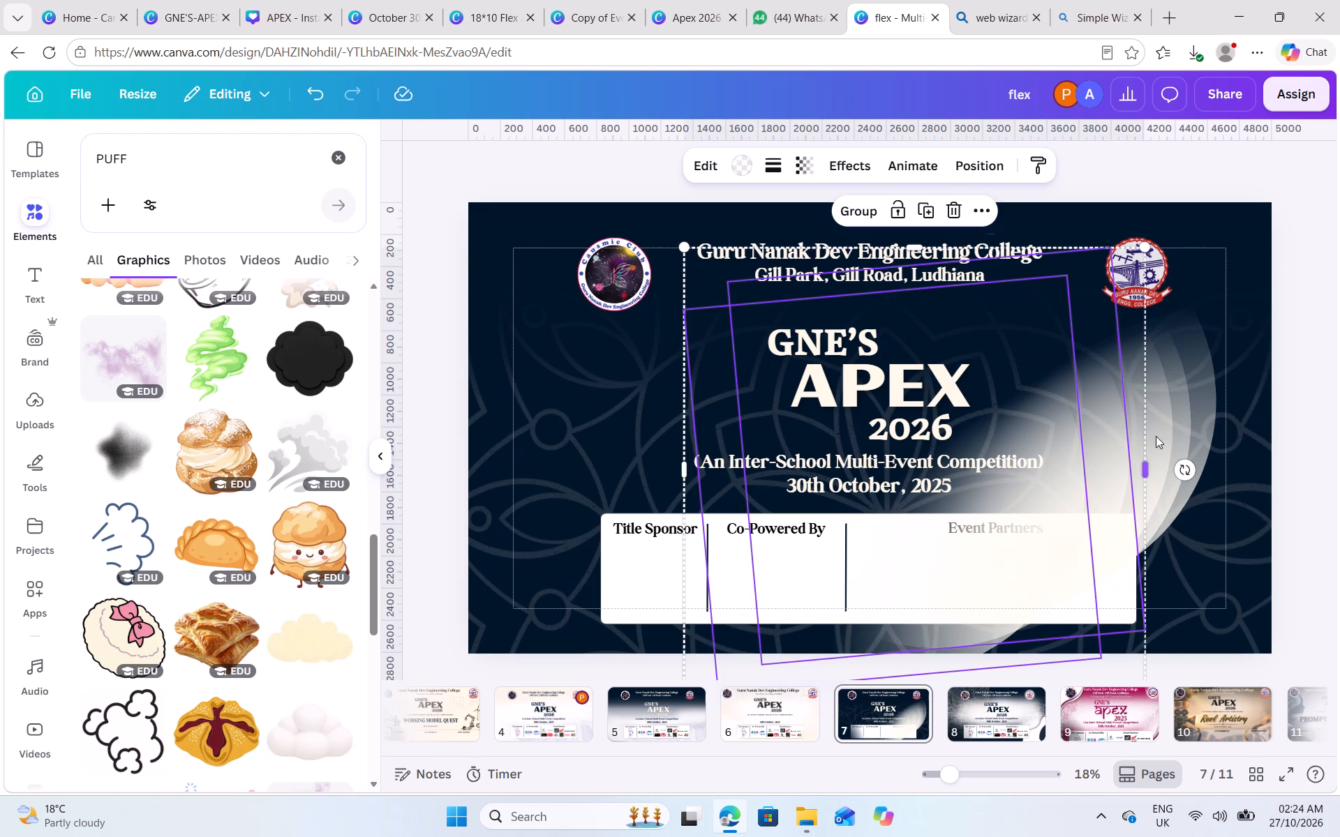
left_click(1159, 439, "shift")
left_click(1175, 427, "shift")
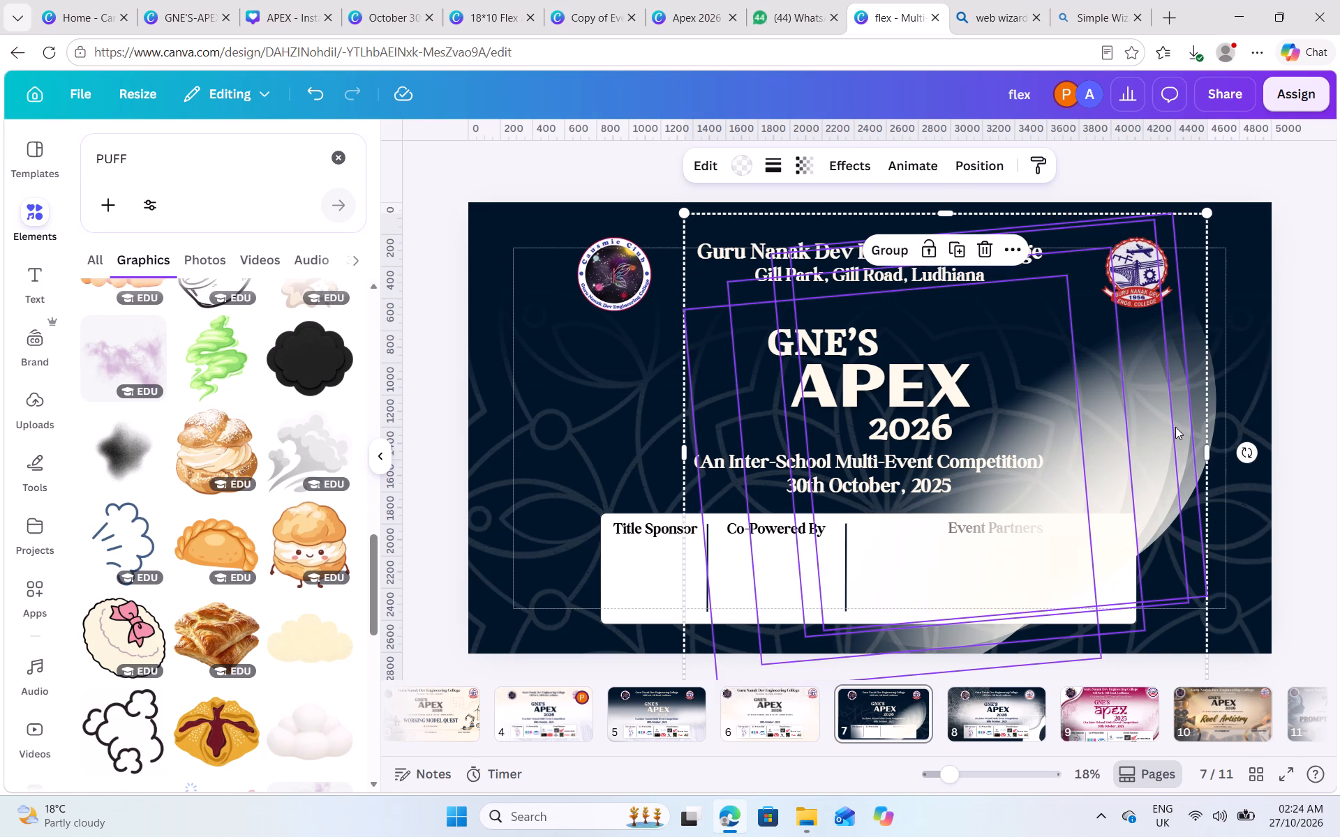
left_click(1196, 418, "shift")
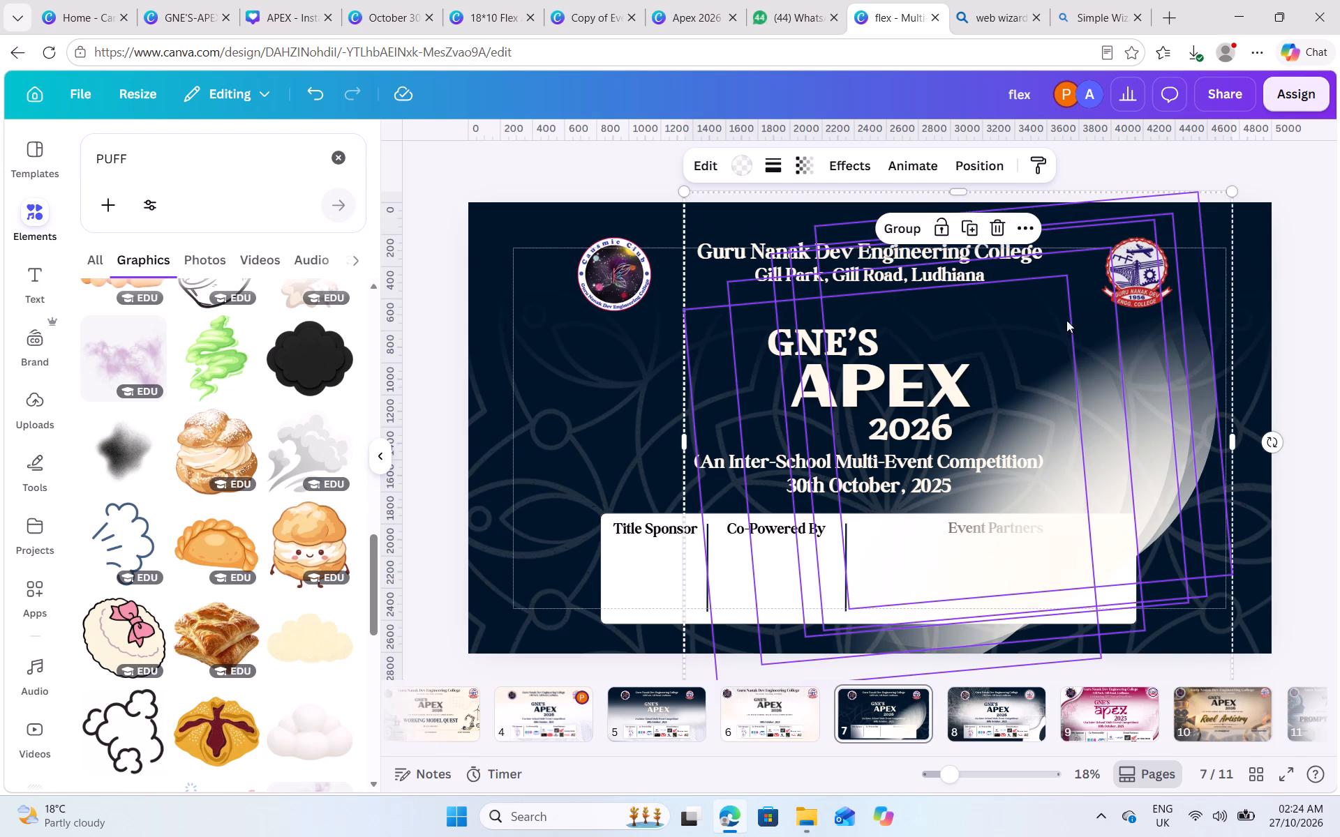
left_click(911, 224)
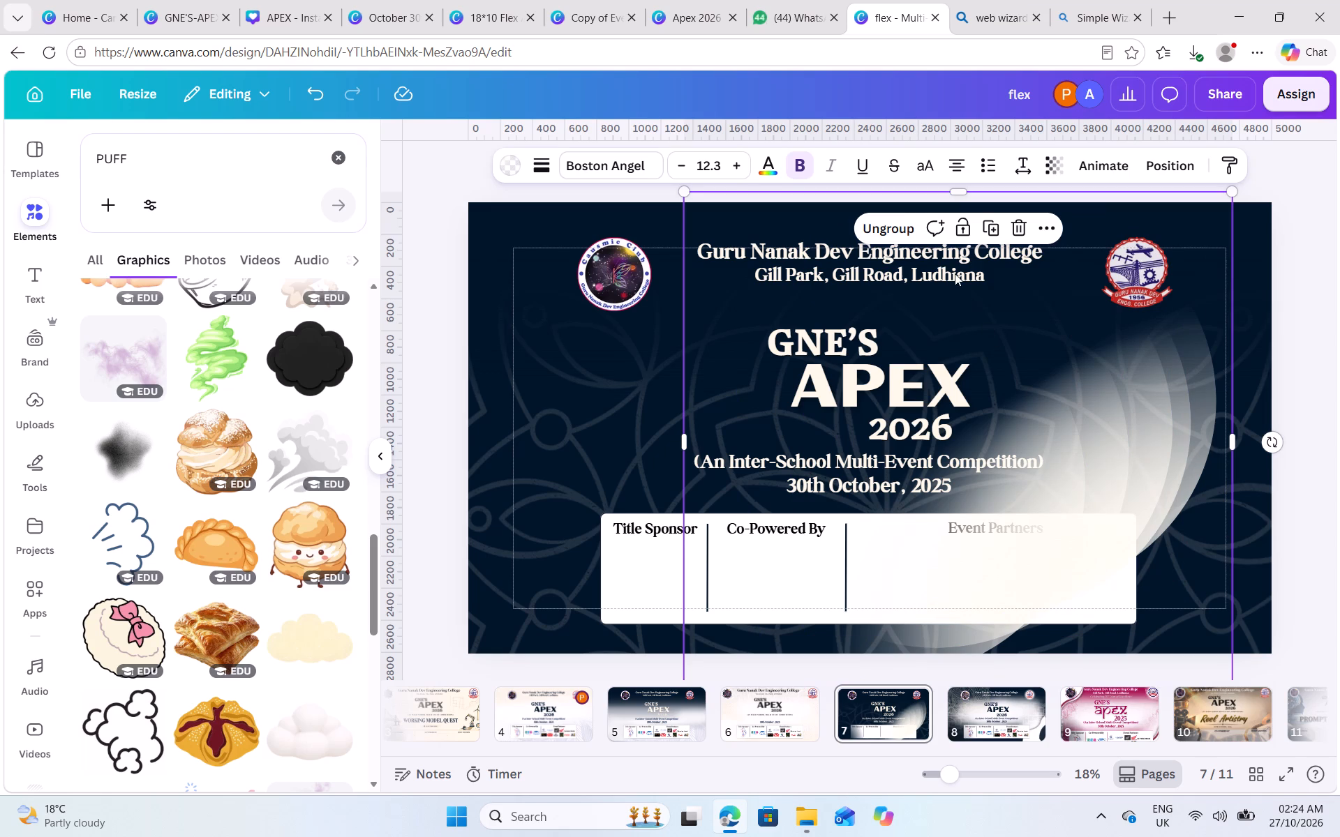
Duplicate the petal group, move the copy to the banner's left side and rotate it about a quarter turn clockwise to mirror the original.
left_click(990, 234)
left_click_drag(1131, 425, 1034, 430)
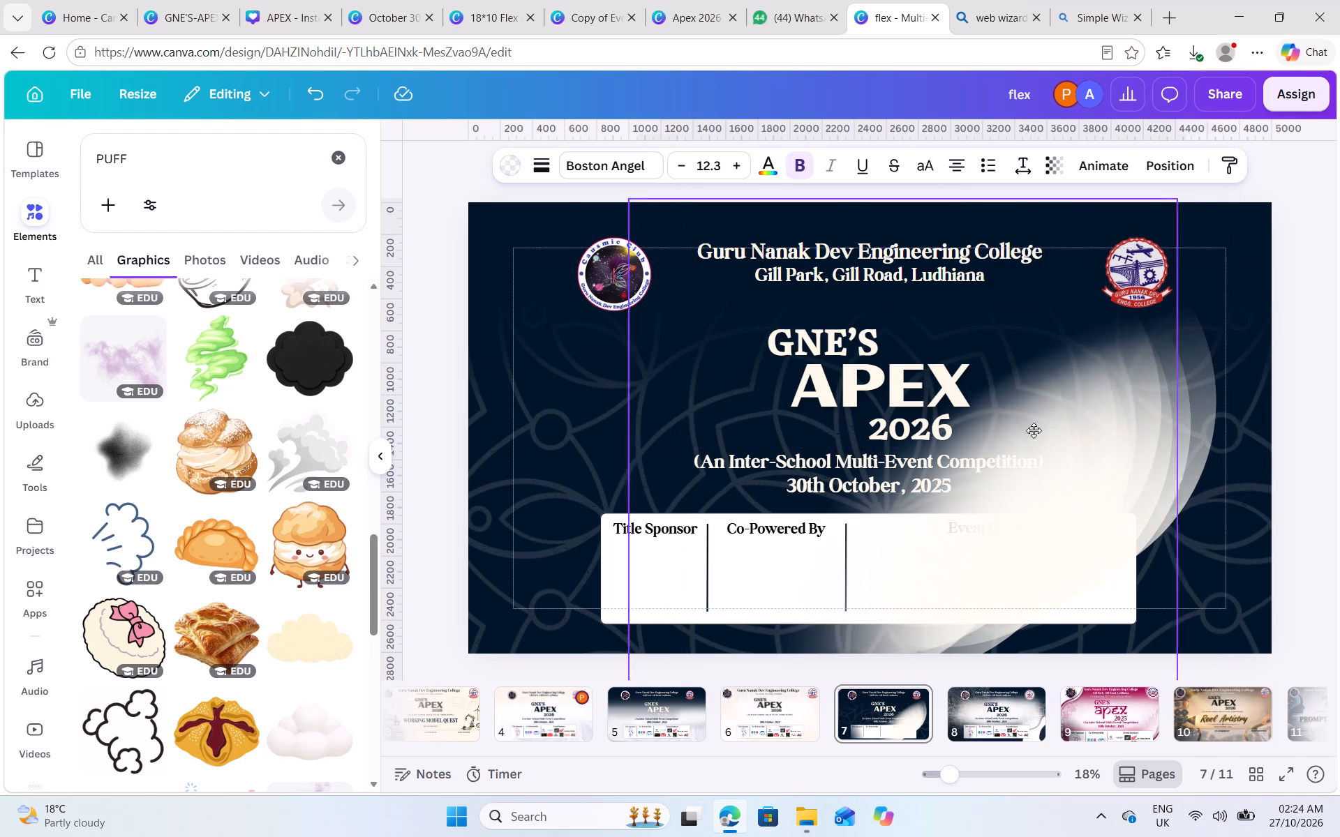
left_click_drag(1034, 430, 814, 409)
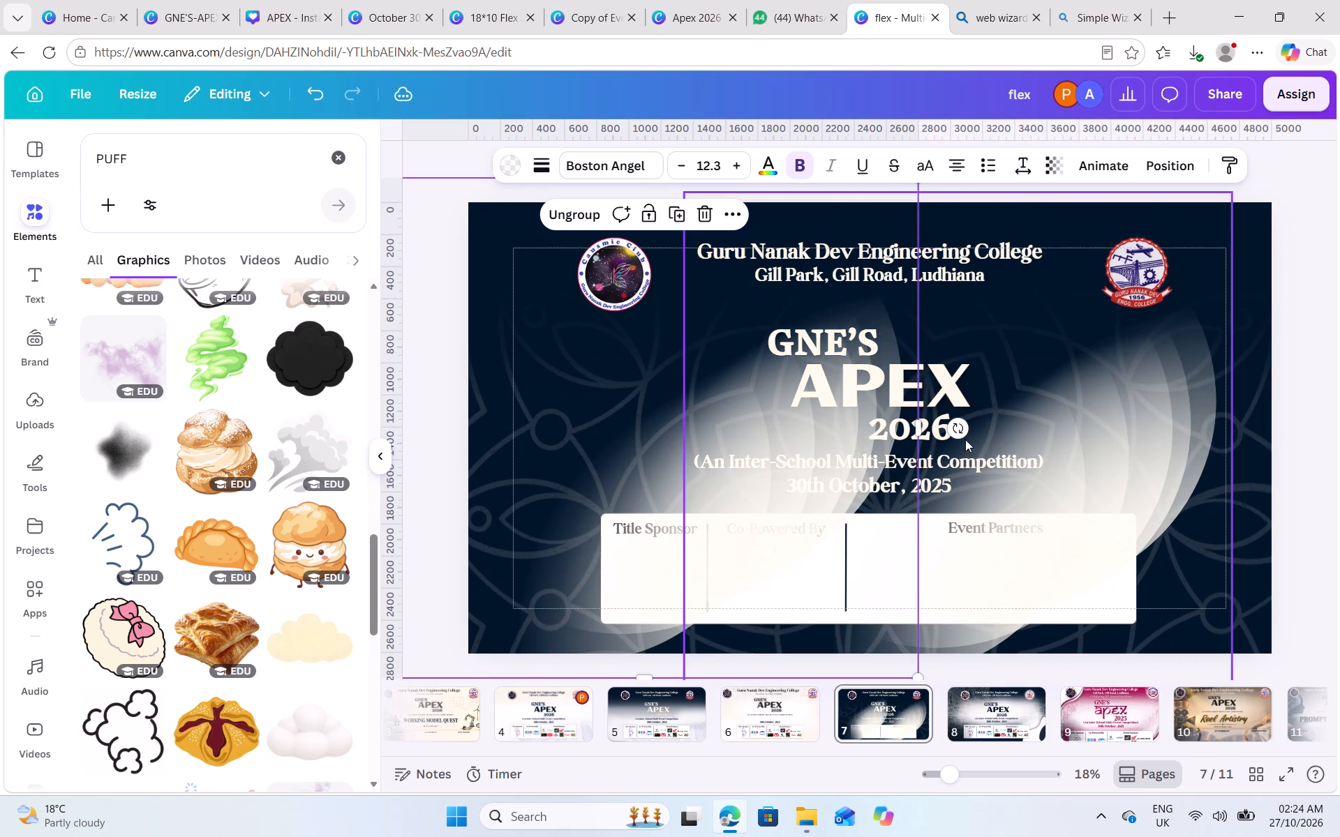
left_click_drag(954, 418, 607, 654)
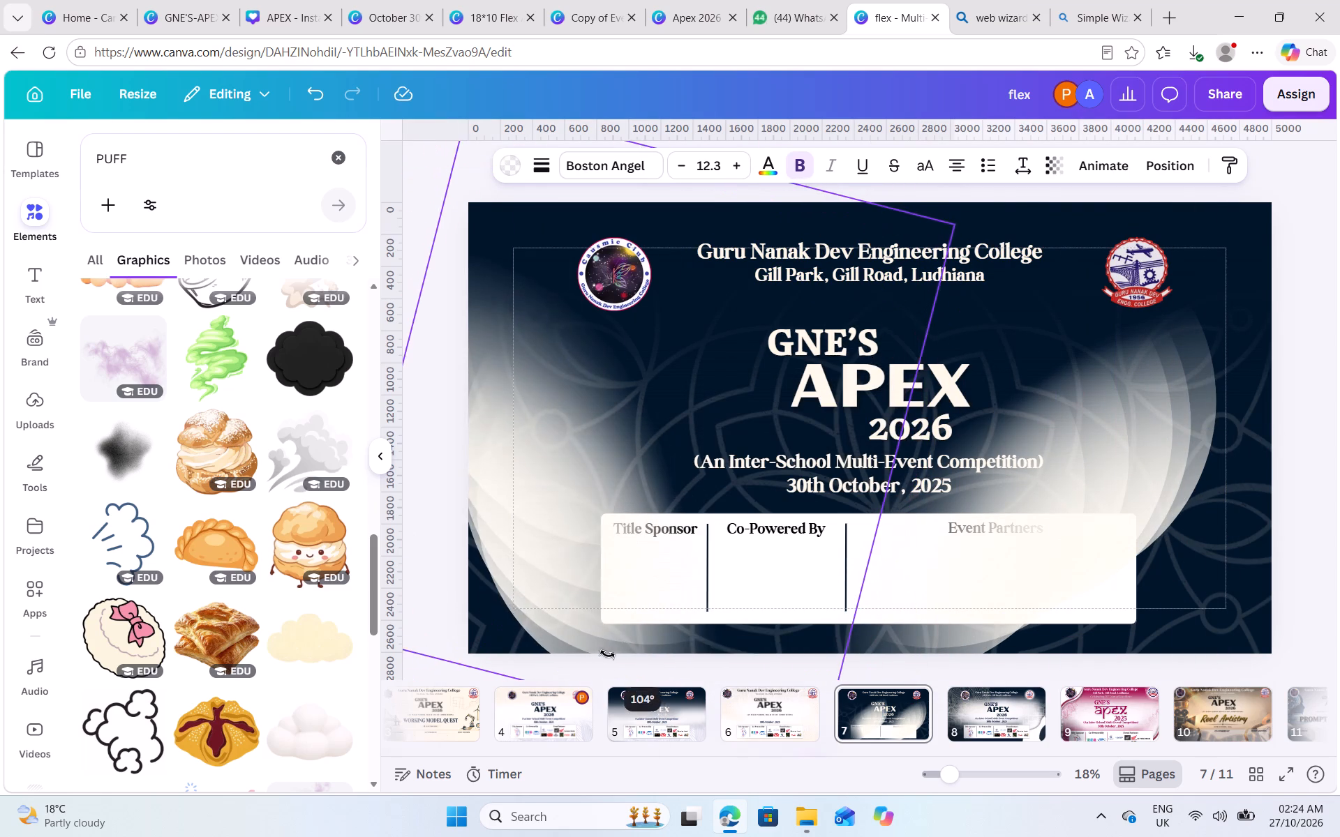
left_click_drag(607, 654, 666, 642)
left_click_drag(571, 391, 646, 396)
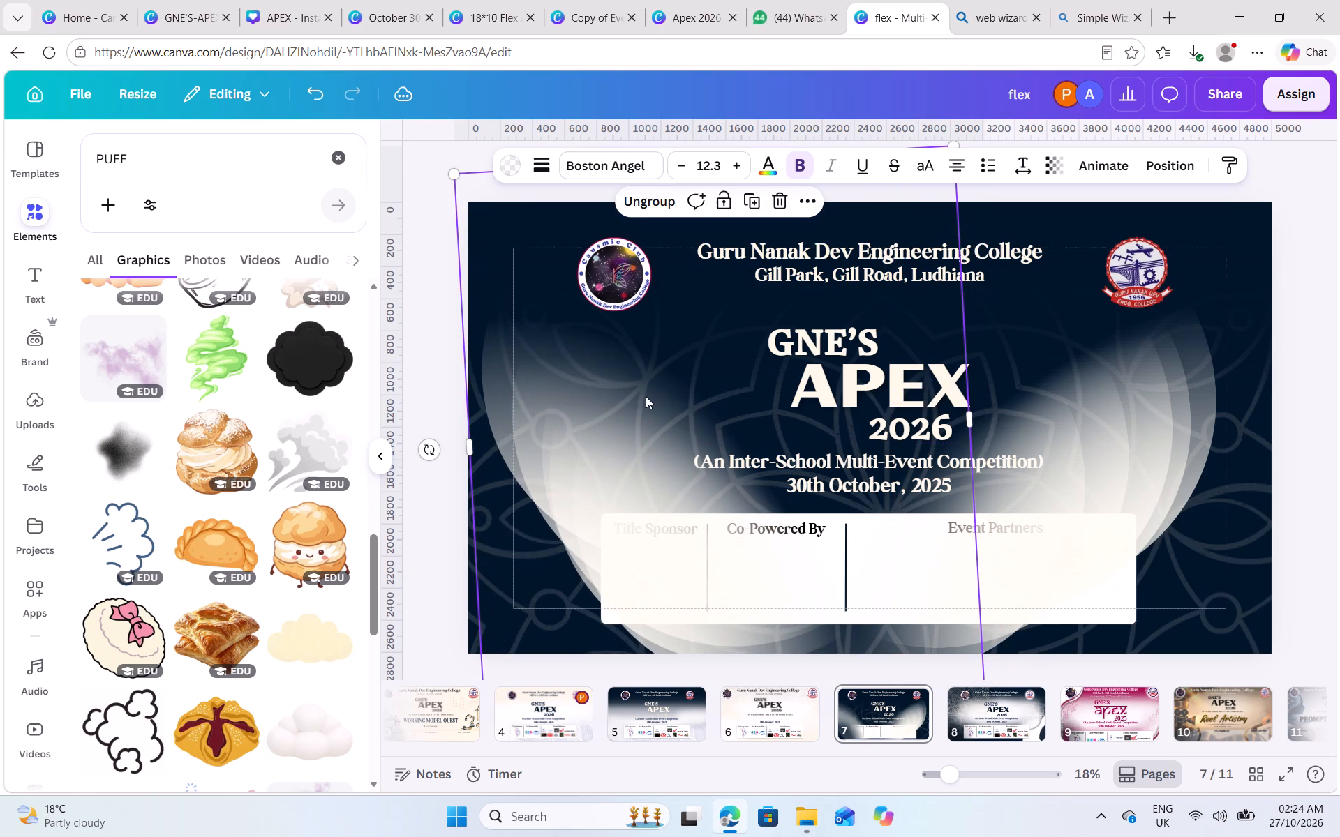
Duplicate the left petal group twice, offsetting one copy toward the banner's lower-left corner and the other farther past its left edge.
left_click(748, 204)
left_click_drag(639, 432, 678, 416)
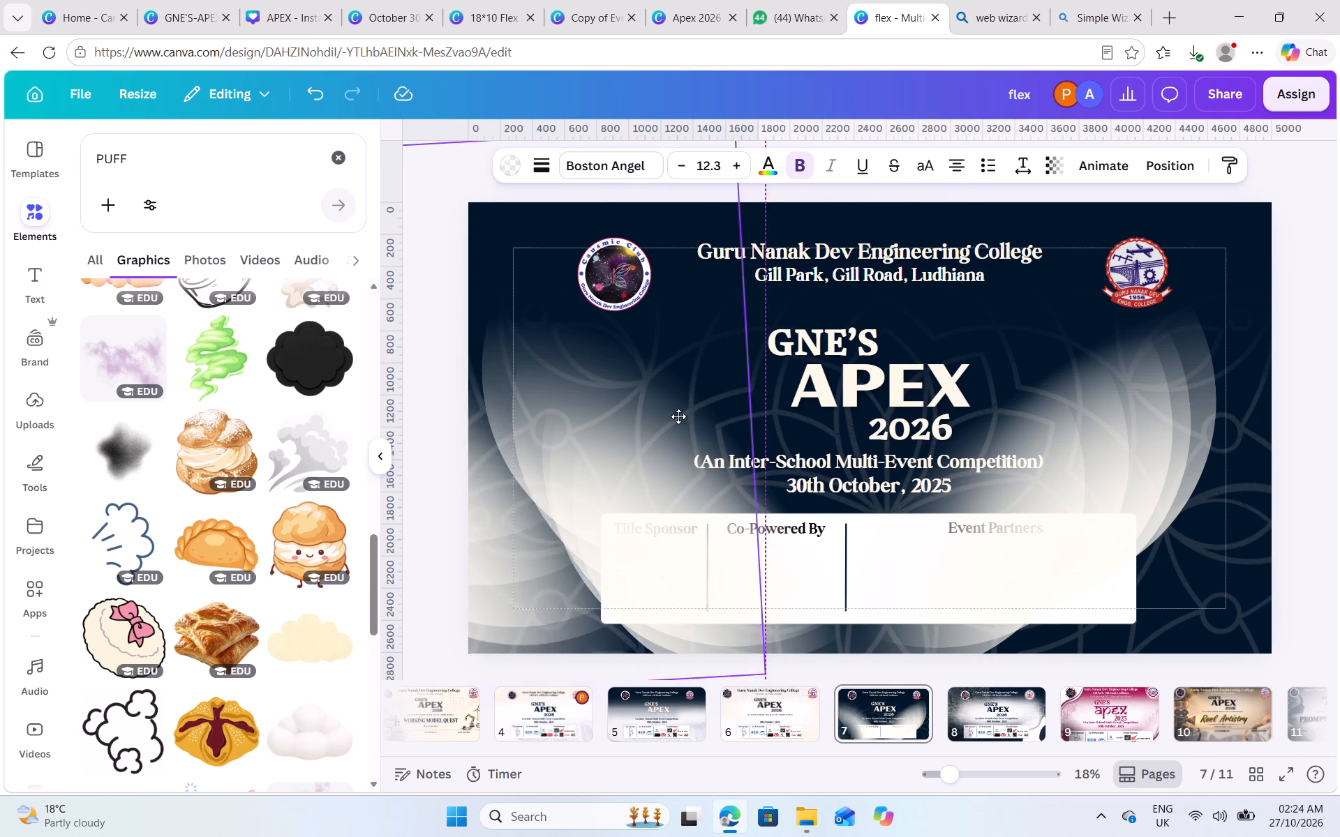
left_click_drag(678, 416, 732, 492)
left_click_drag(691, 460, 701, 465)
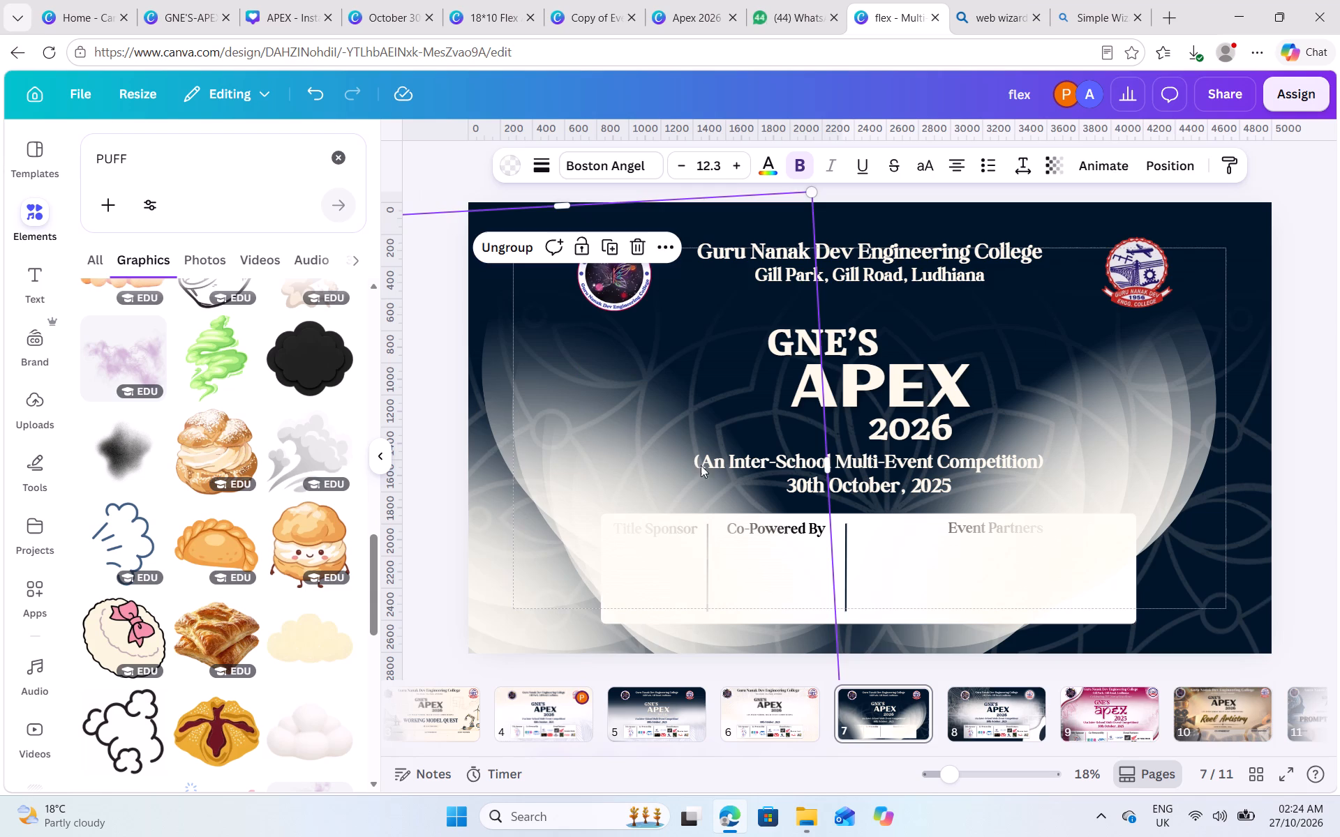
left_click_drag(701, 465, 720, 510)
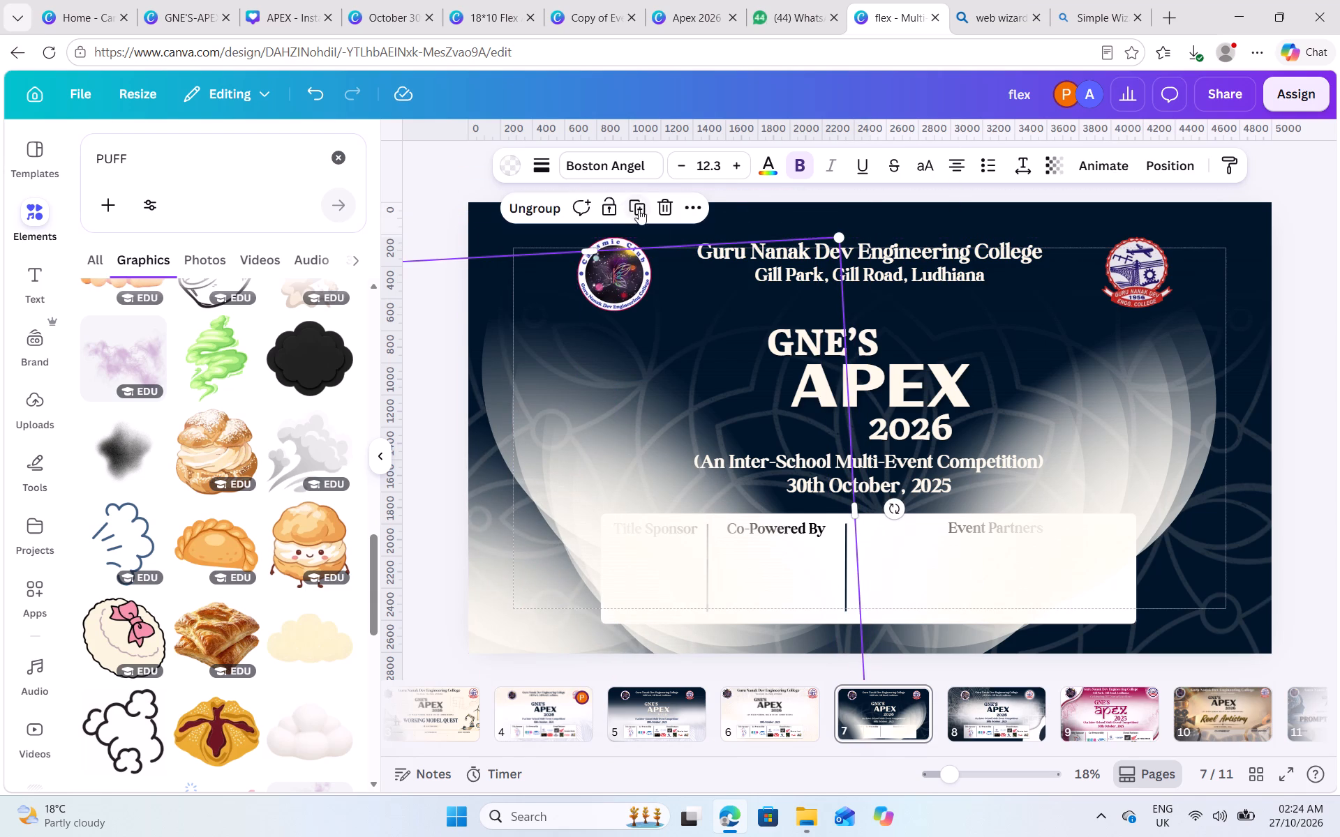
left_click(638, 207)
left_click_drag(639, 466, 683, 204)
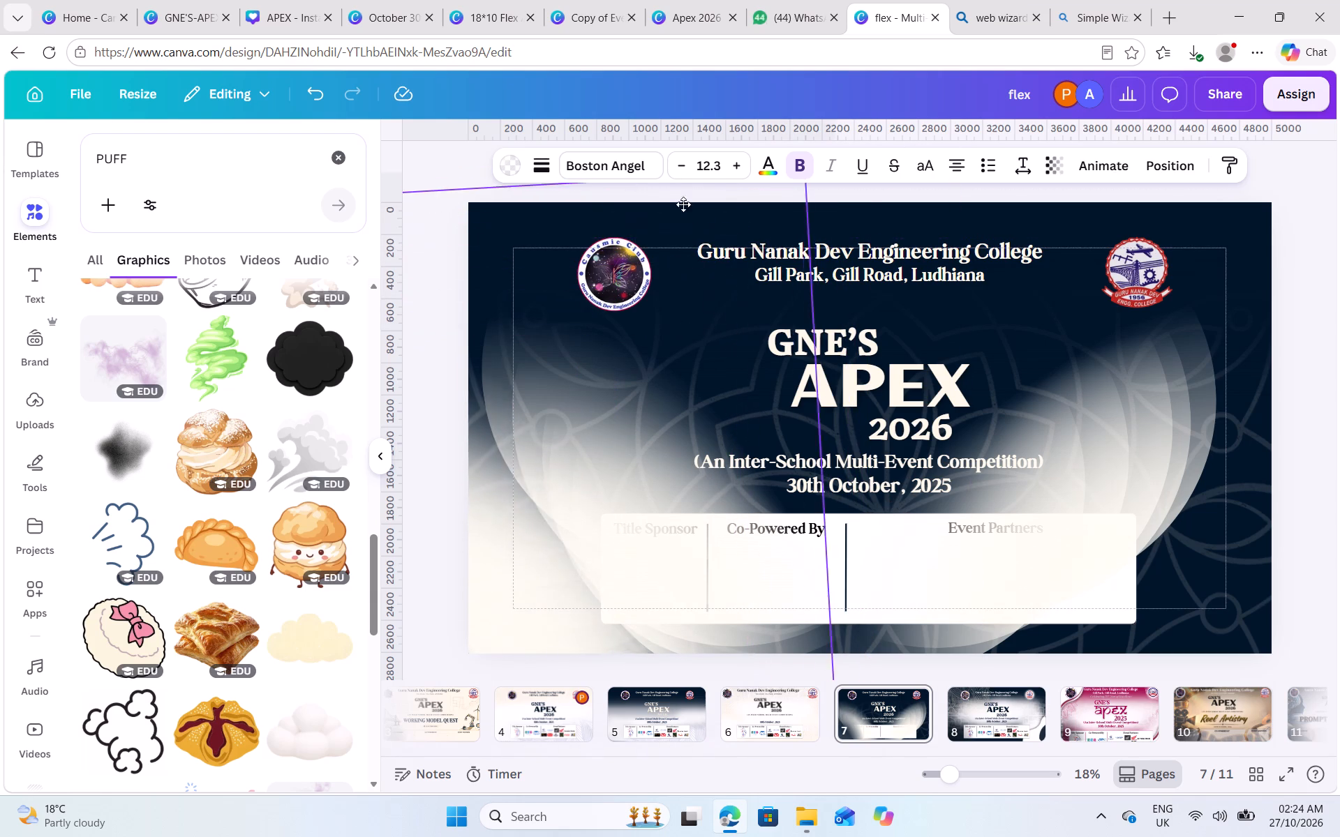
left_click_drag(683, 204, 676, 218)
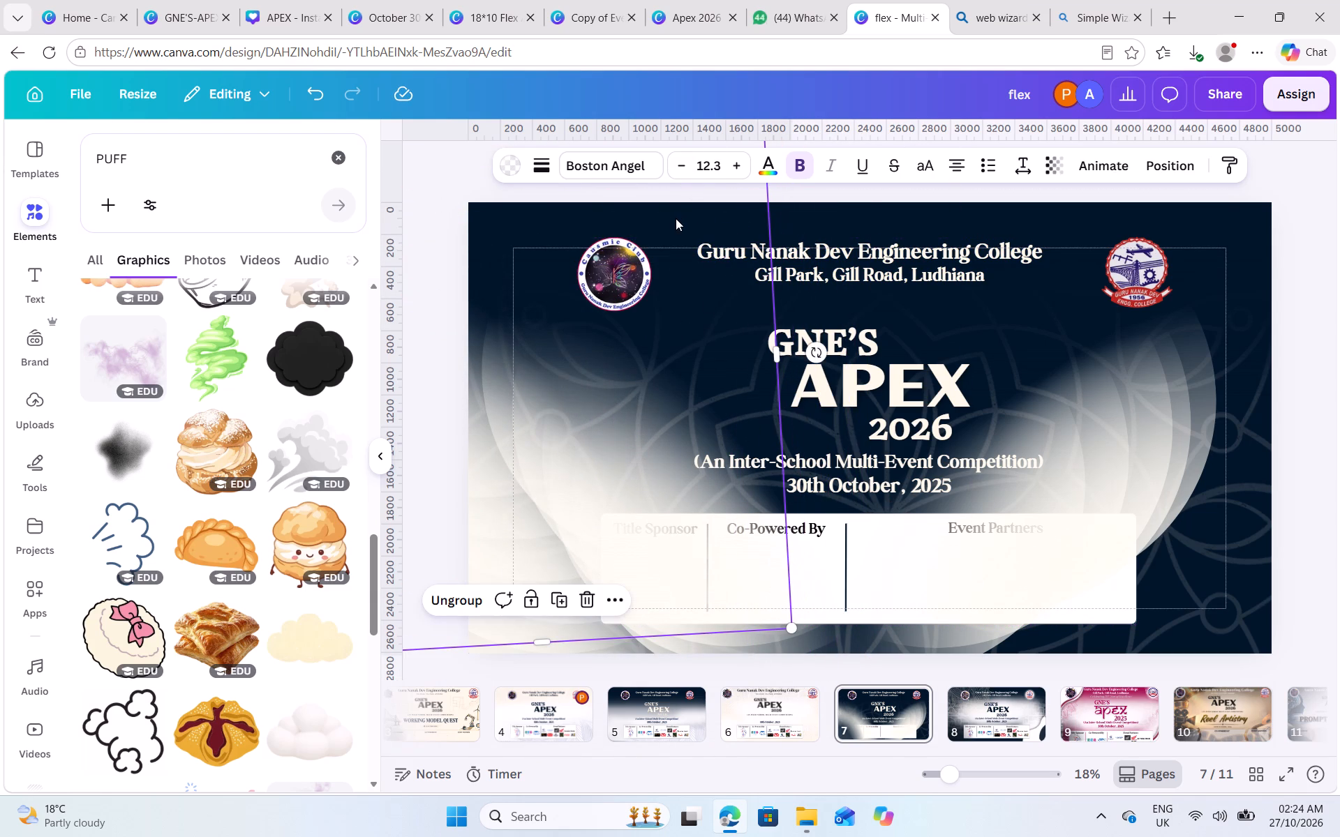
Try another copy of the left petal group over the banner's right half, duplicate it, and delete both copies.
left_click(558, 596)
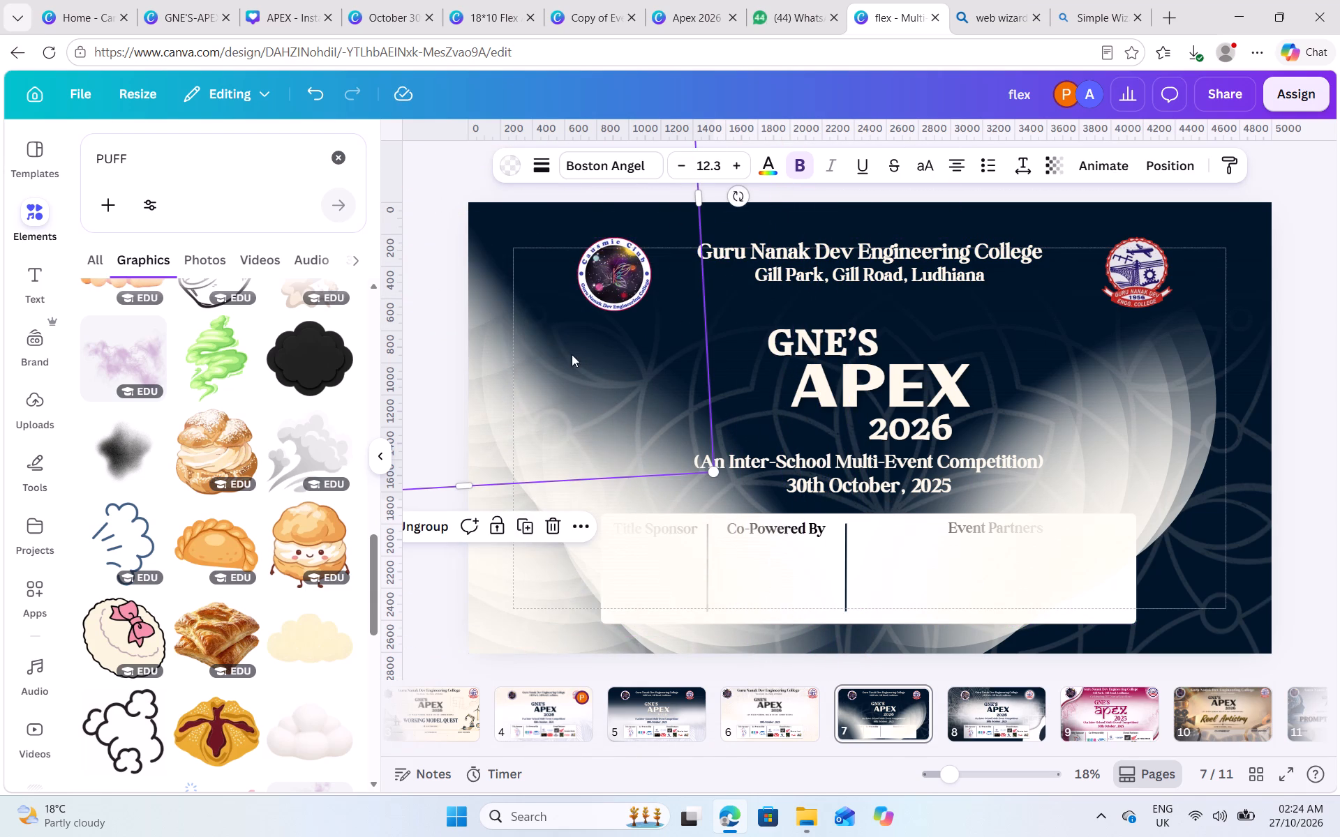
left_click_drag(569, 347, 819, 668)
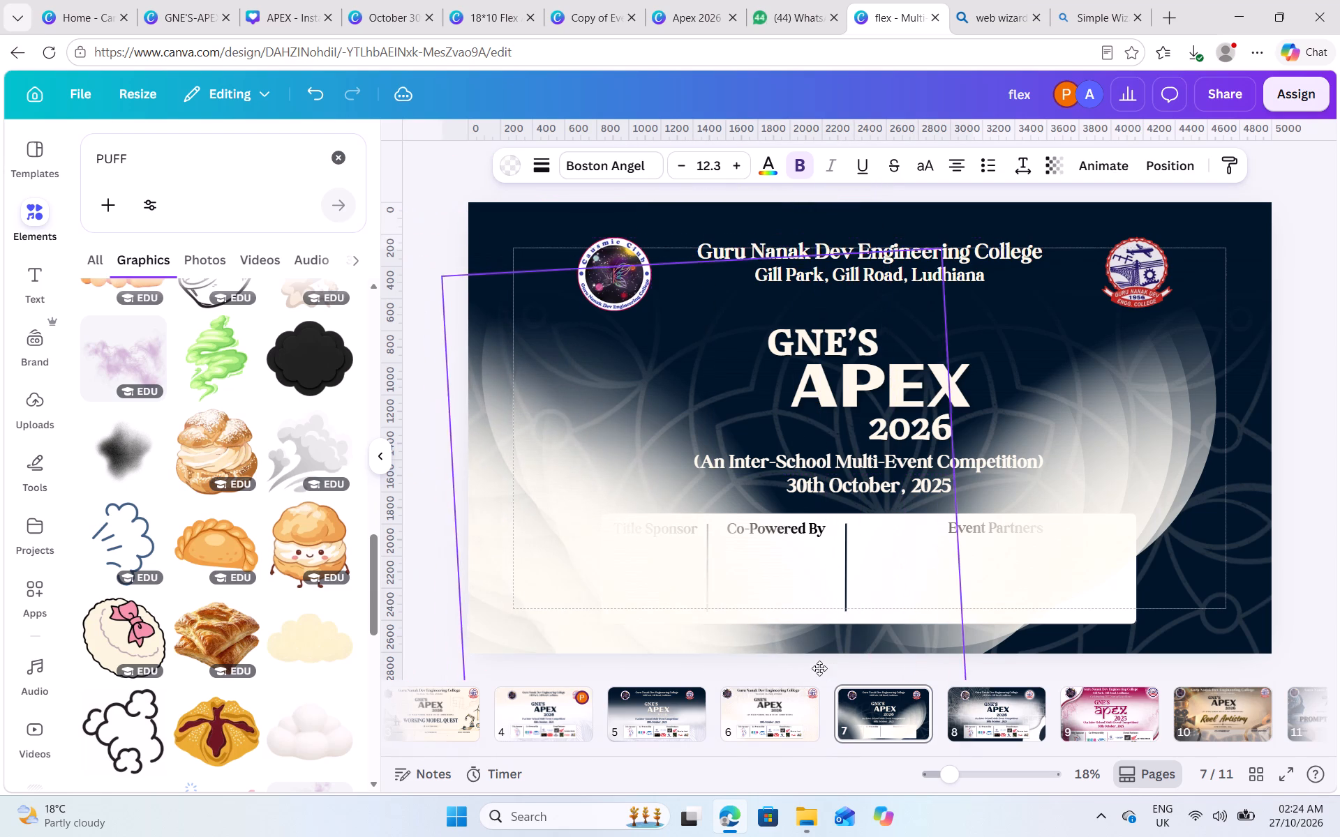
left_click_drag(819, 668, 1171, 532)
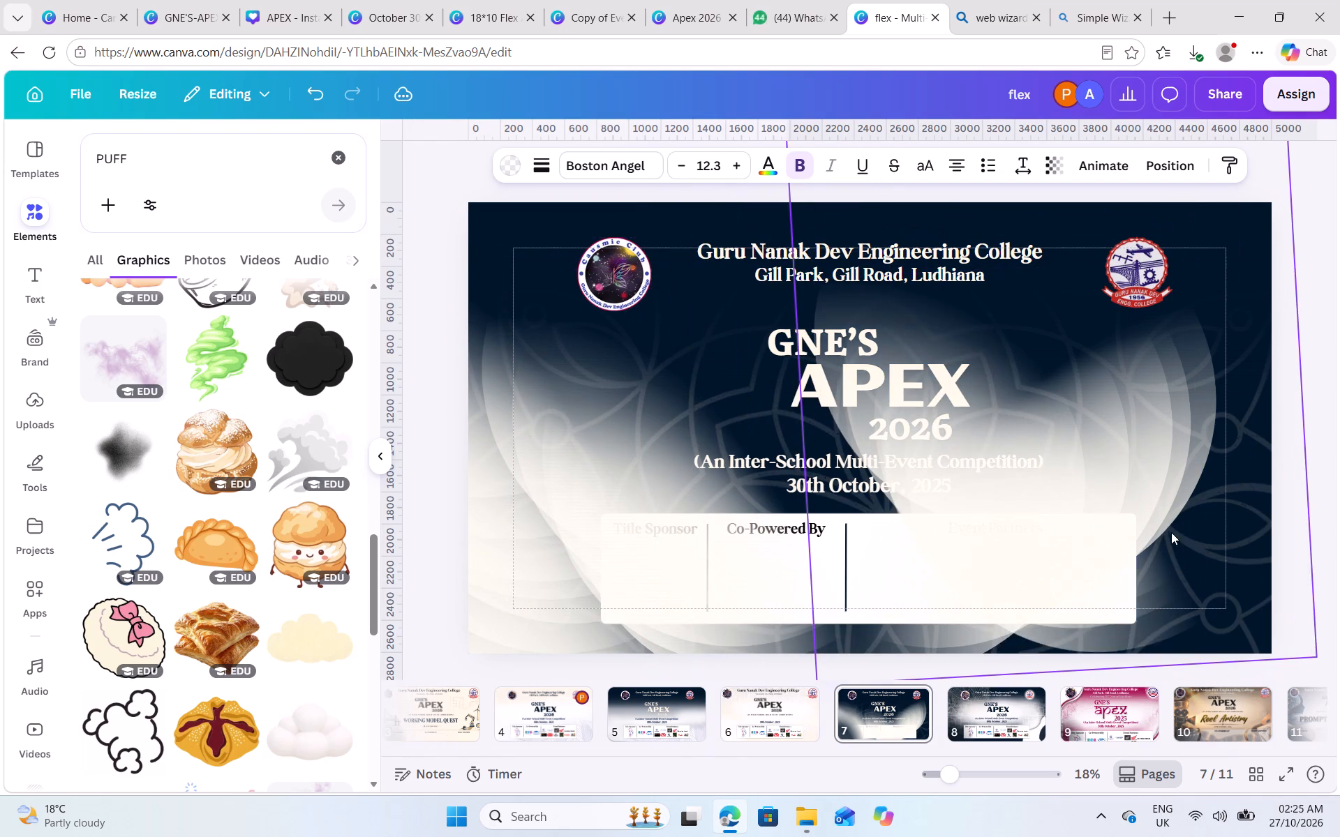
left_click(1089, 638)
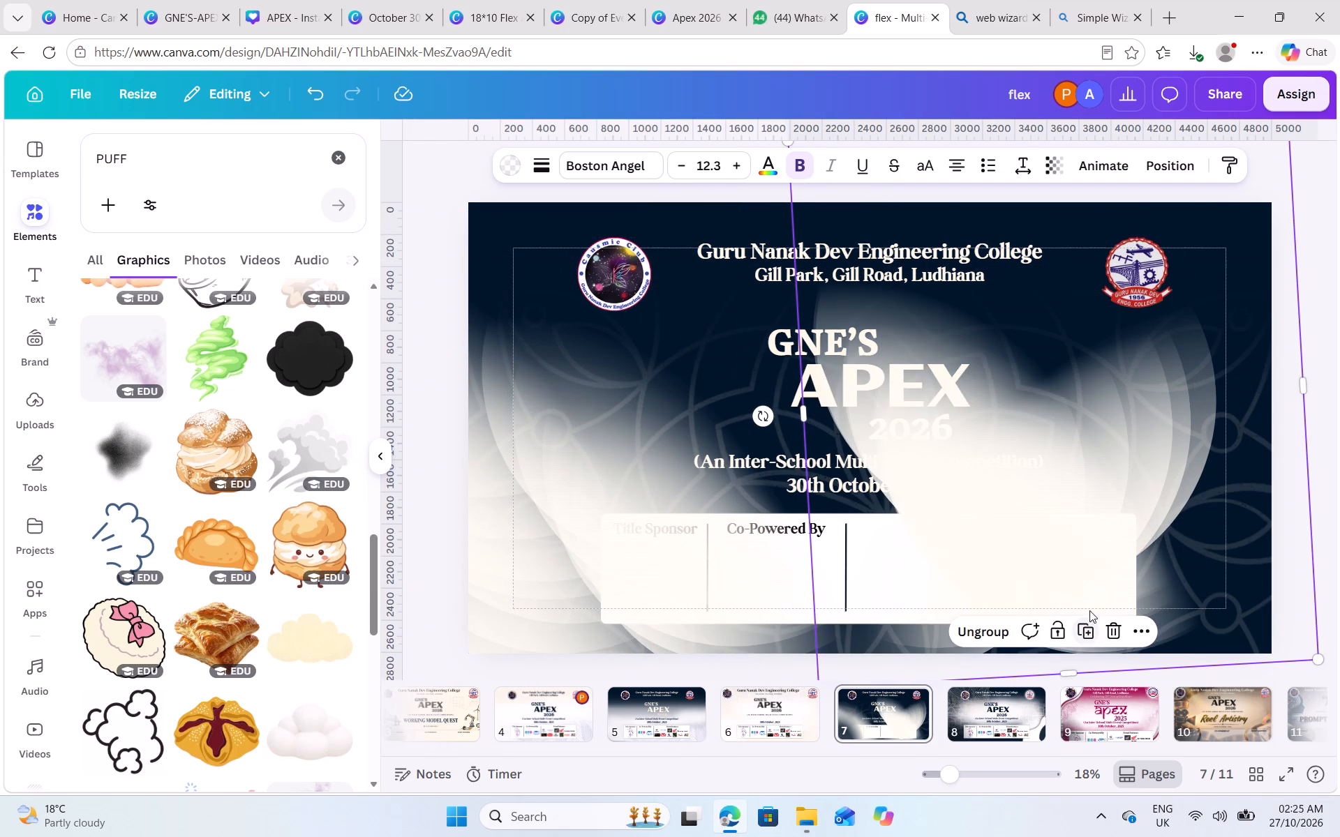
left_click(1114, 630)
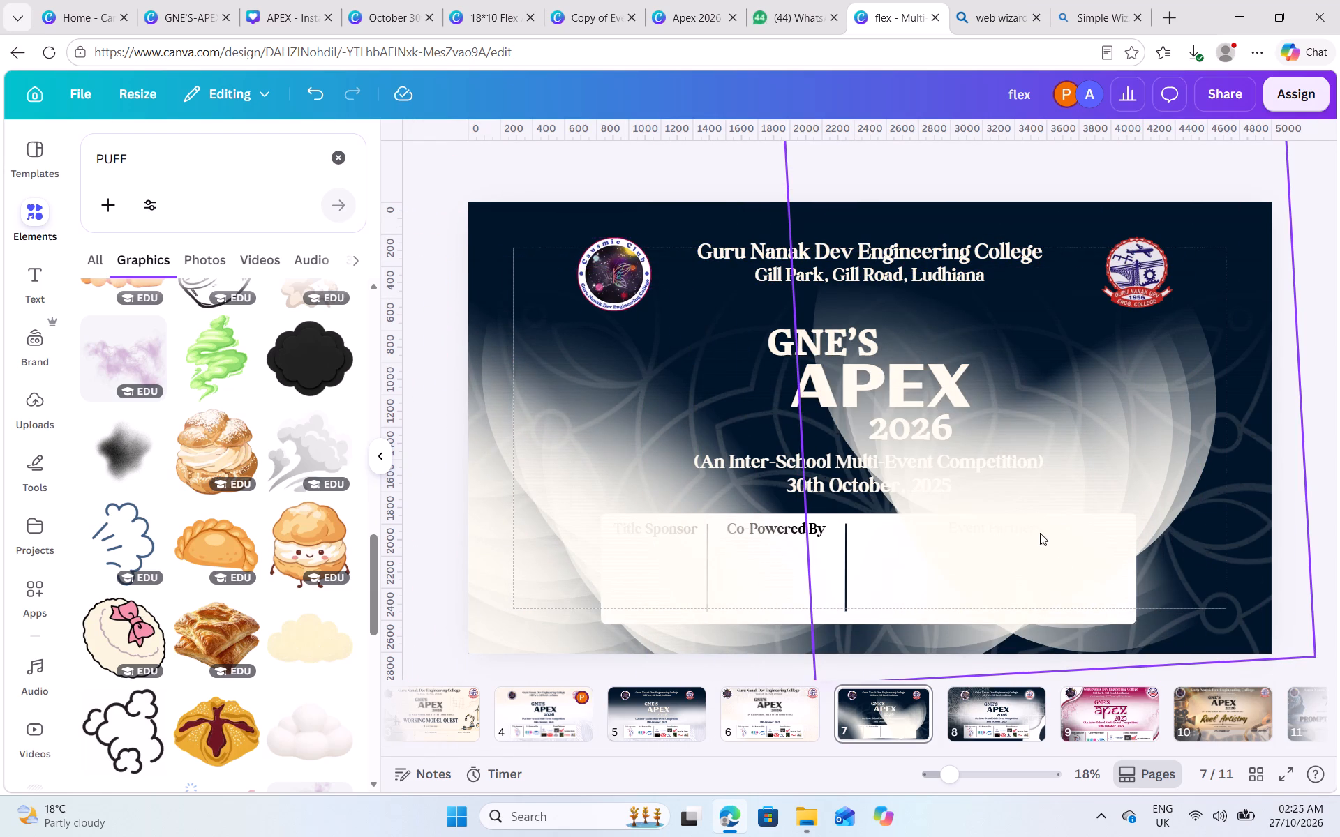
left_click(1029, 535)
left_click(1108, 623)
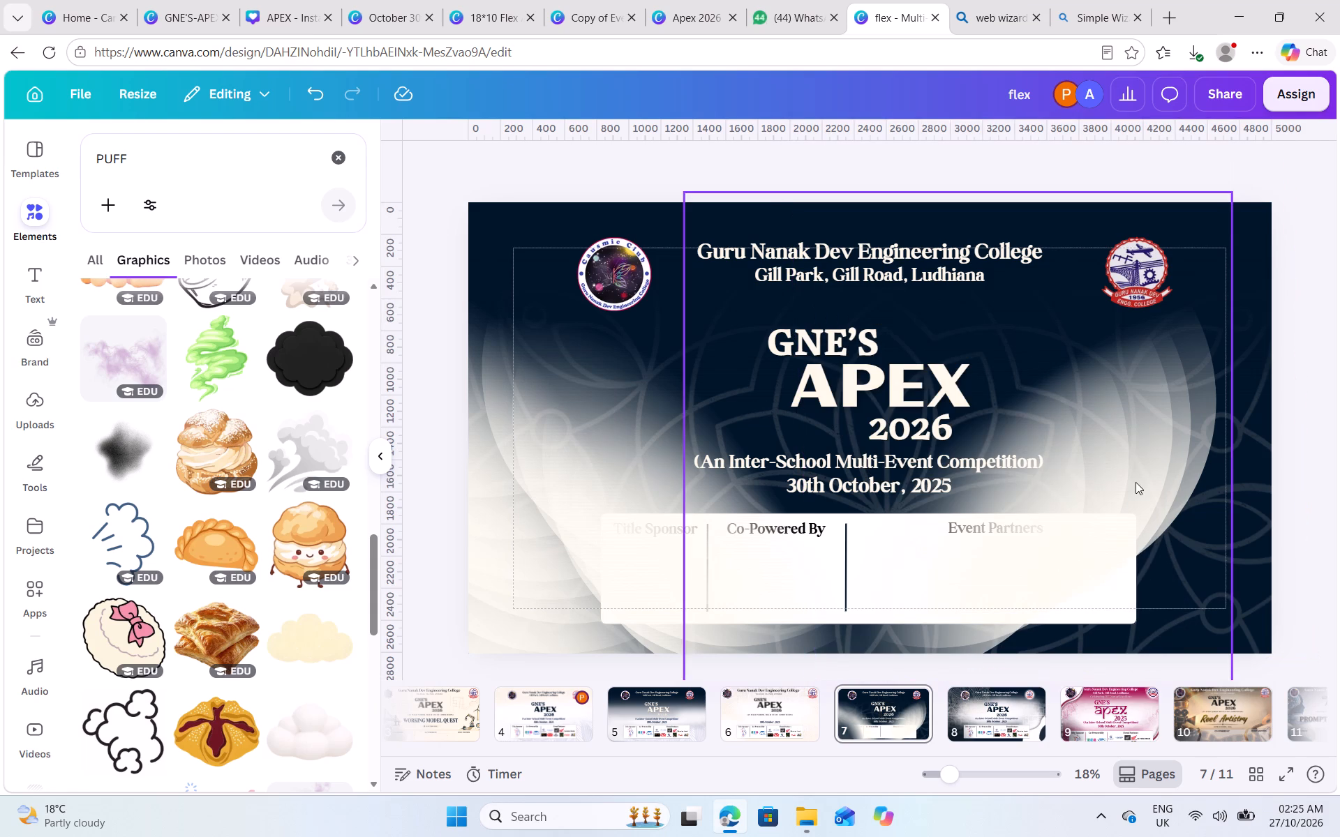
Duplicate the right petal group and shift the copy outward so its curved petals run past the banner's right edge.
left_click(1136, 482)
left_click(996, 234)
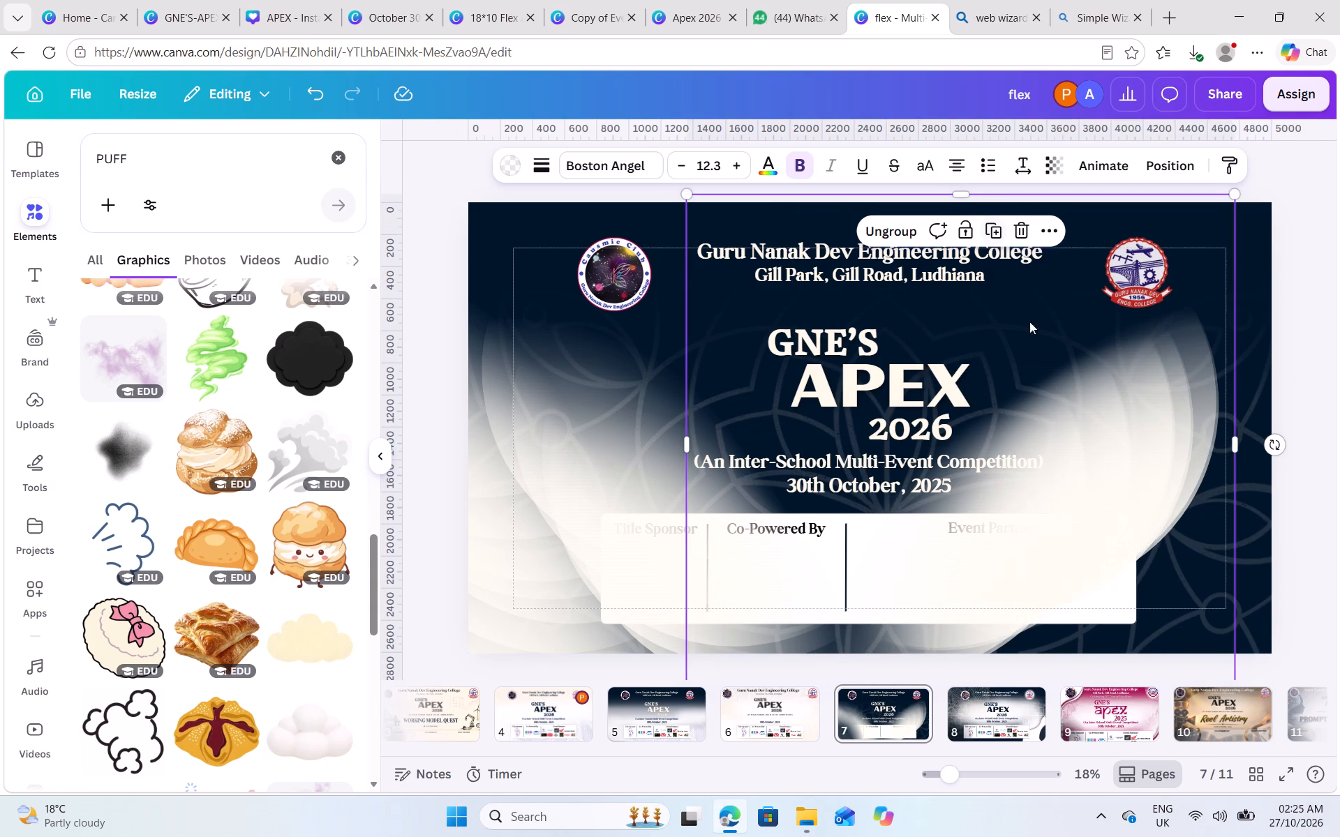
left_click_drag(1057, 435, 1164, 405)
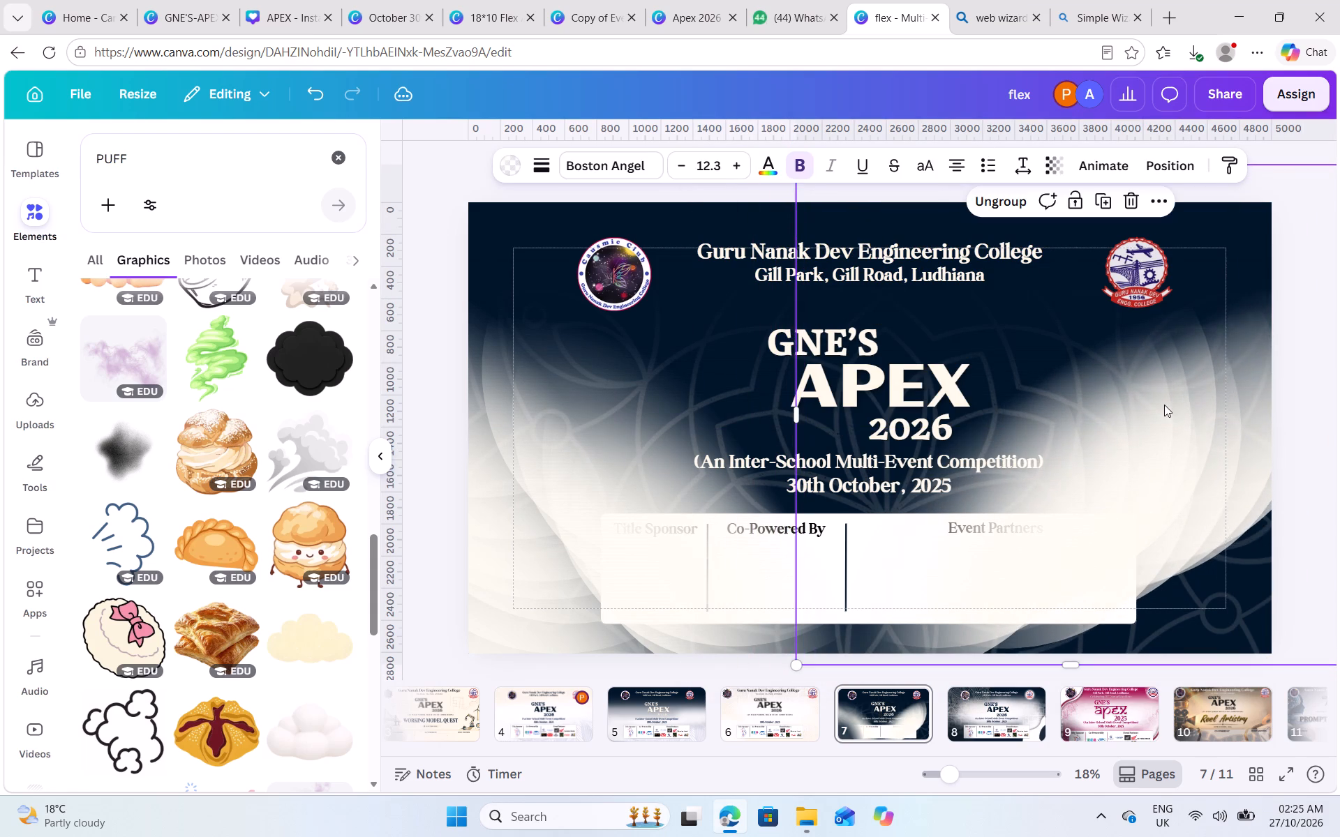
left_click_drag(1159, 415, 1179, 448)
left_click(1179, 448)
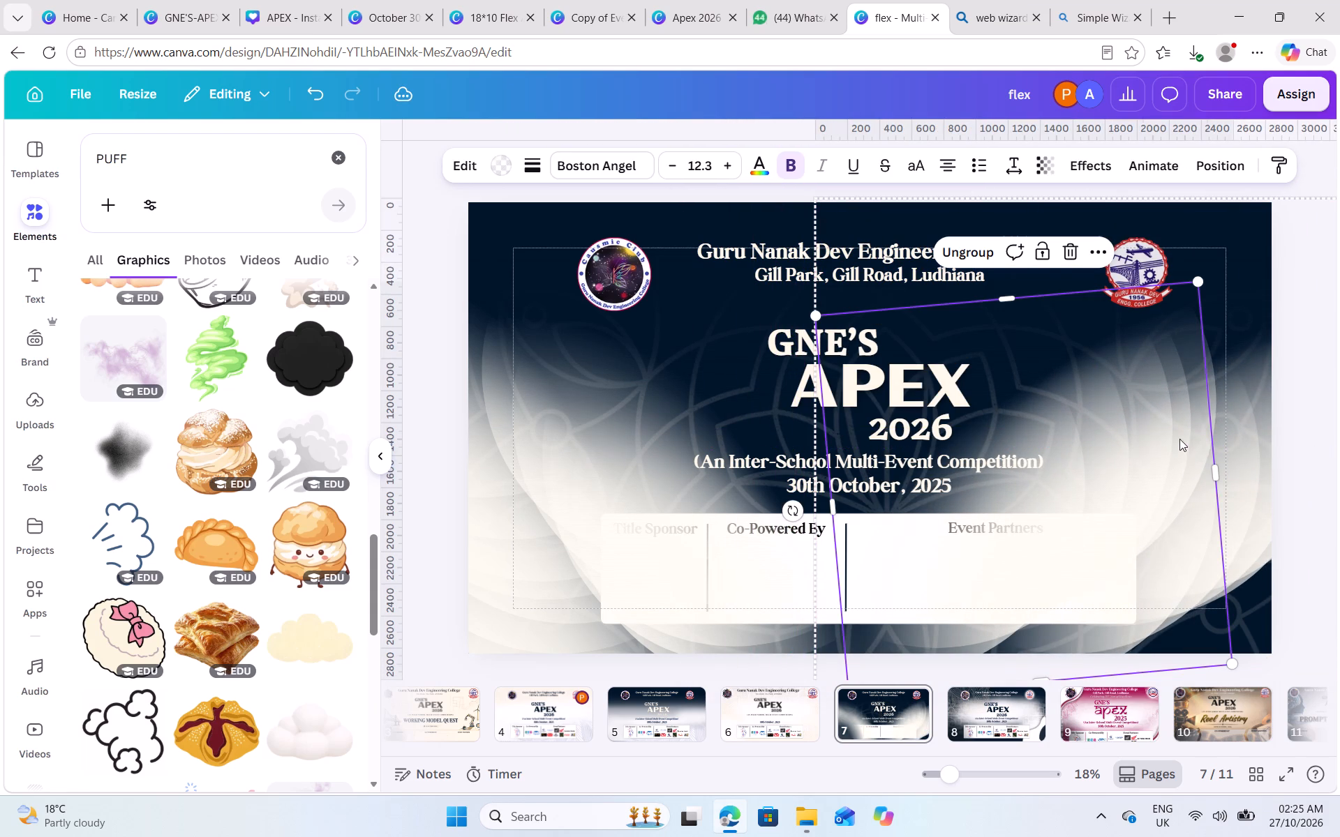
left_click(1286, 410)
left_click(1256, 436)
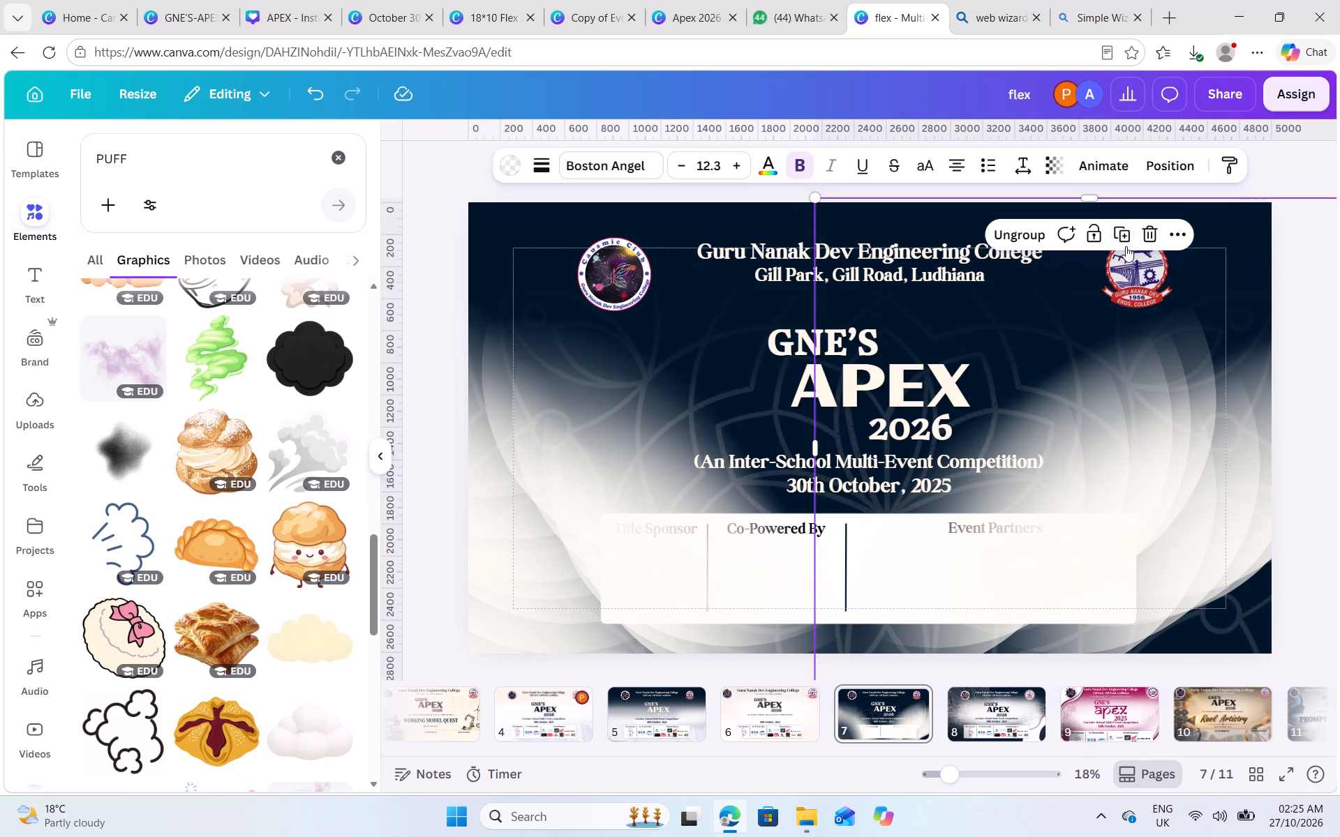
Make two more copies of the right petal group, each offset farther toward the banner's lower-right corner.
left_click(1126, 244)
left_click_drag(1228, 504, 1201, 538)
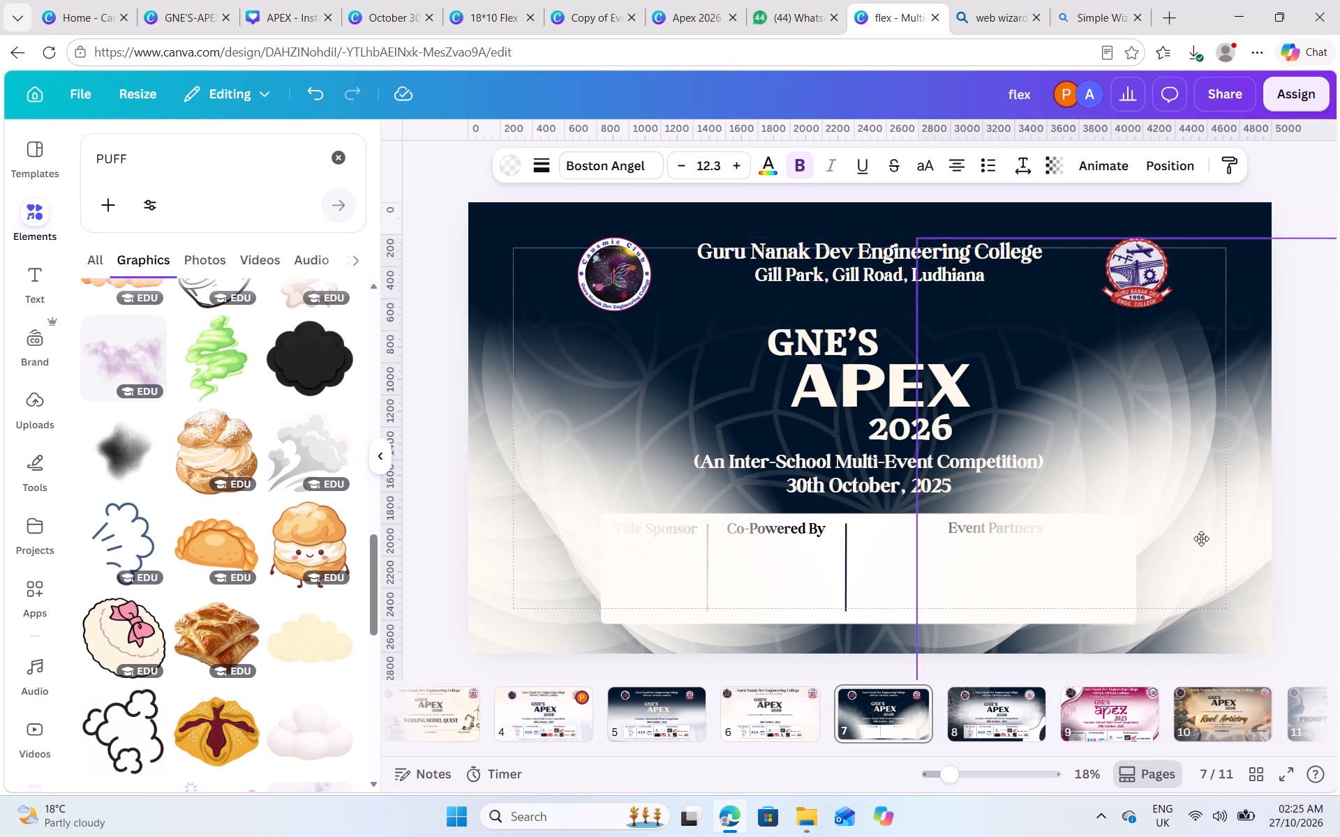
left_click_drag(1201, 538, 1202, 538)
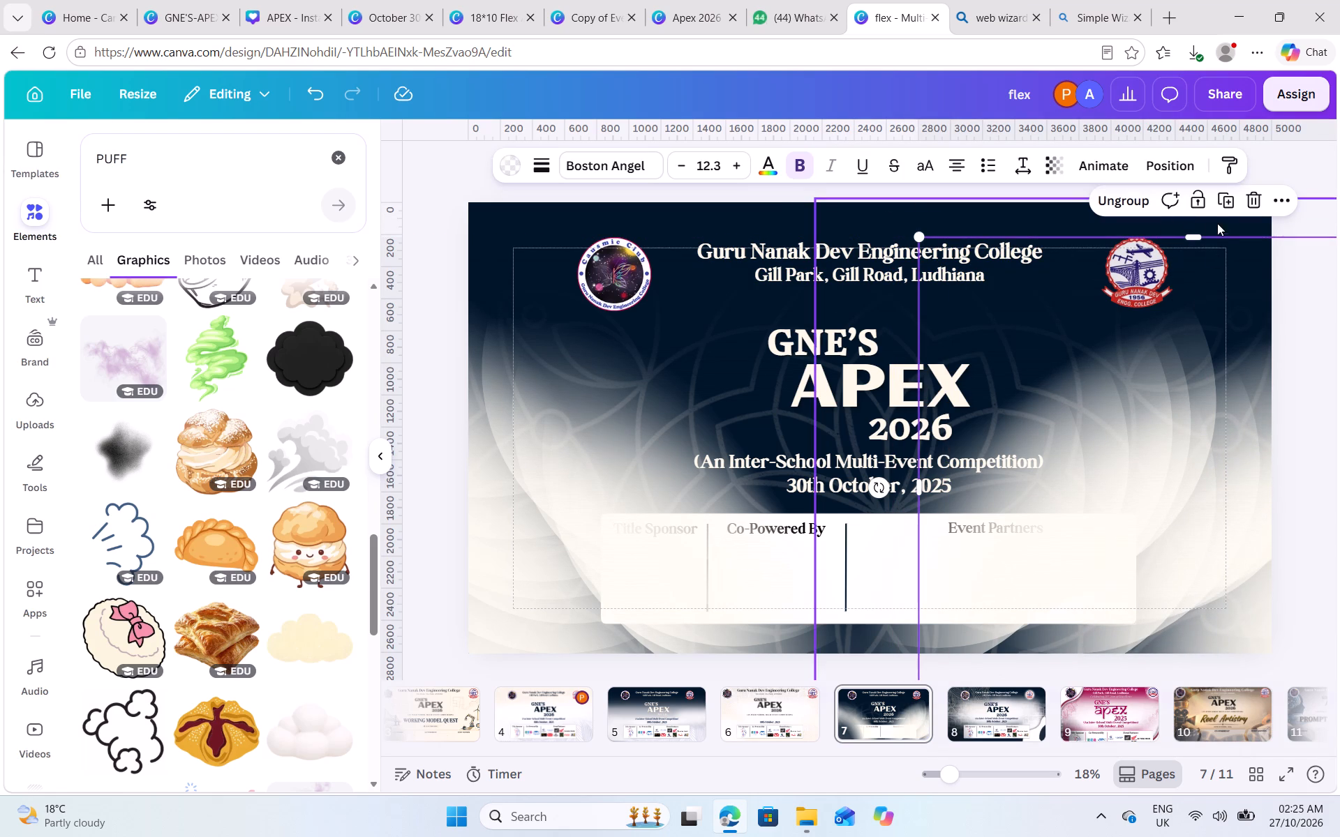
left_click(1224, 203)
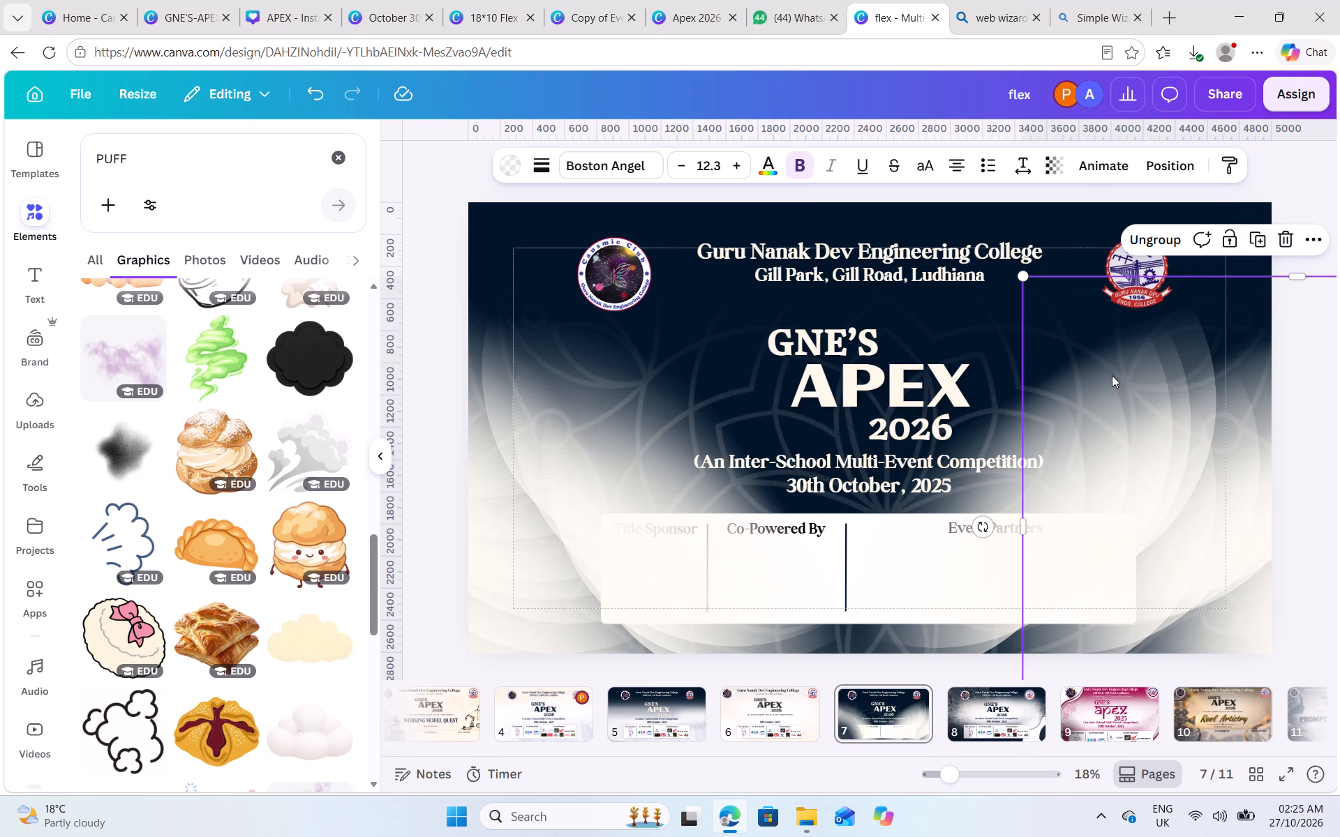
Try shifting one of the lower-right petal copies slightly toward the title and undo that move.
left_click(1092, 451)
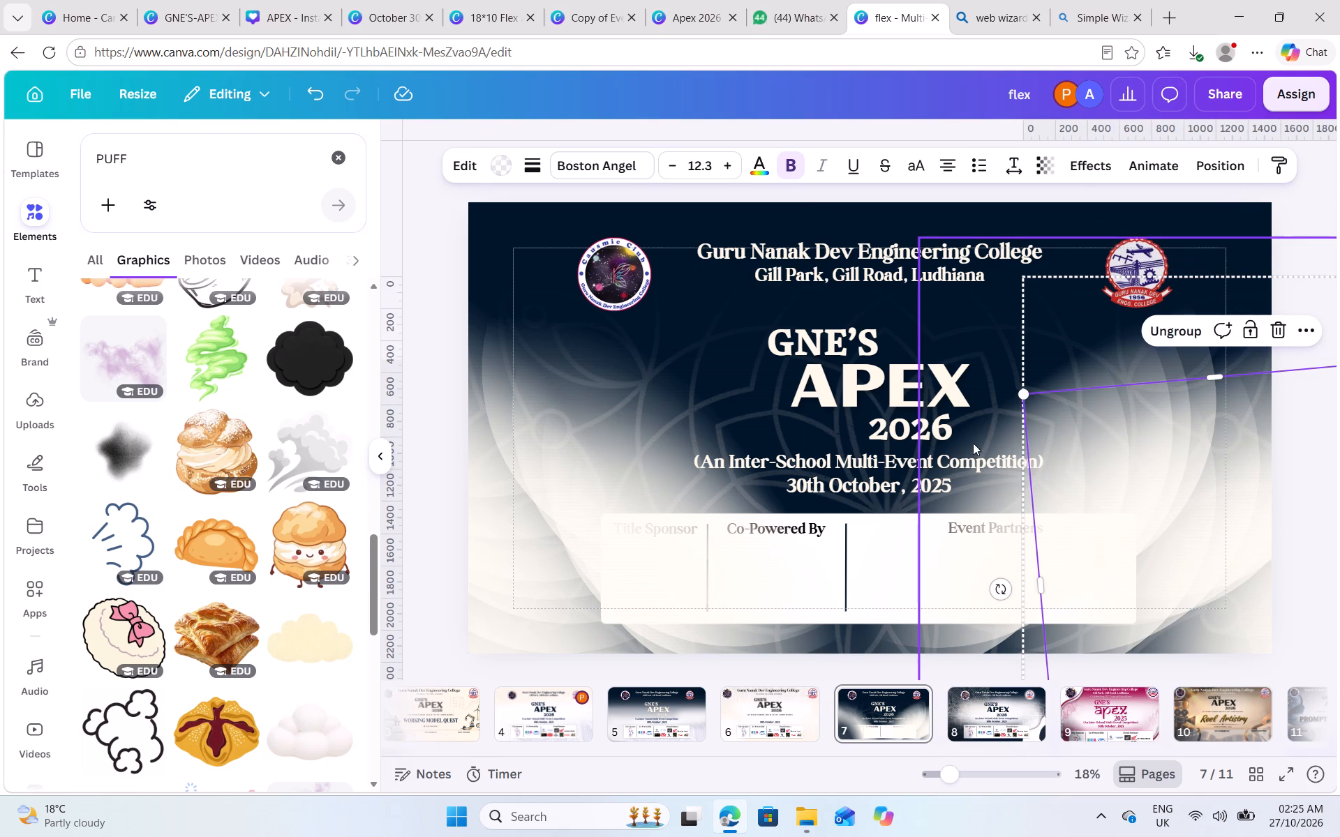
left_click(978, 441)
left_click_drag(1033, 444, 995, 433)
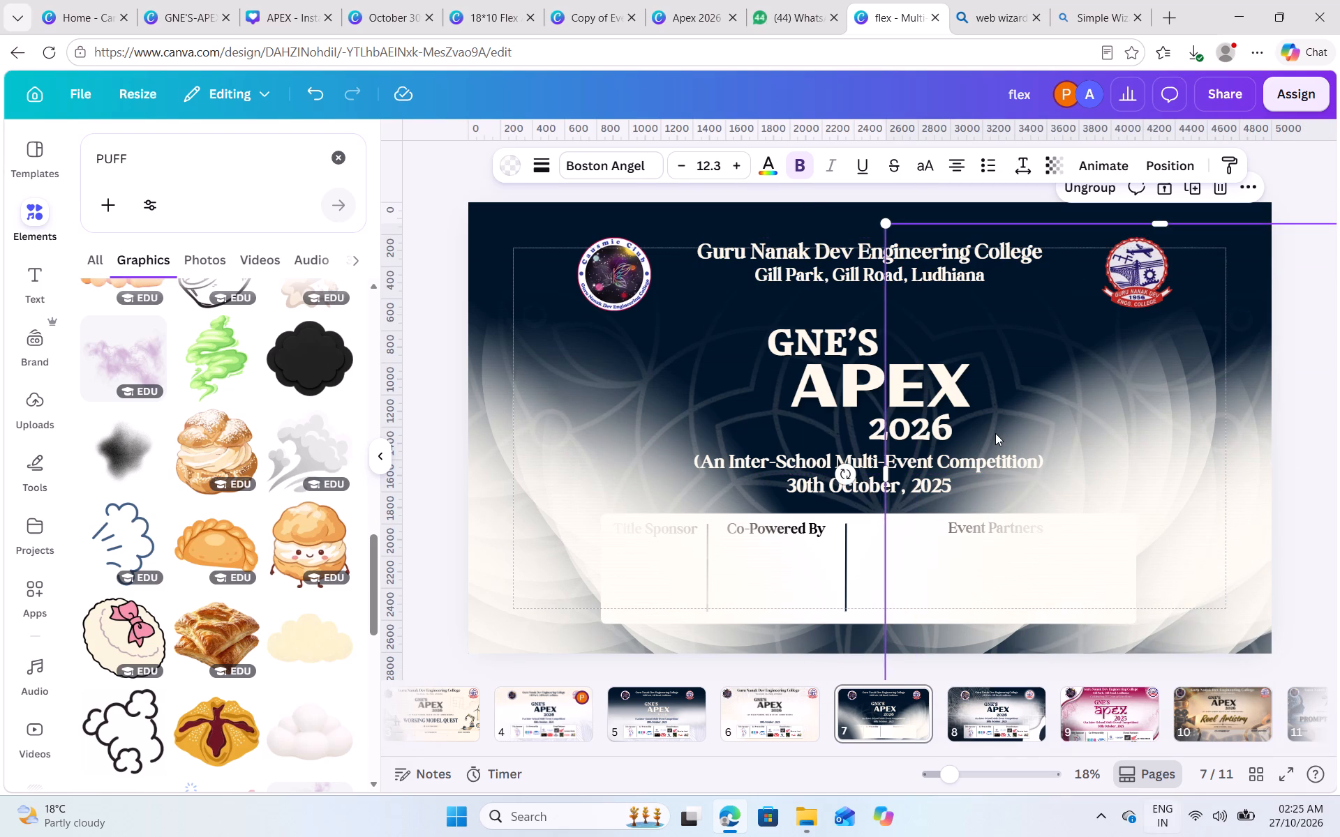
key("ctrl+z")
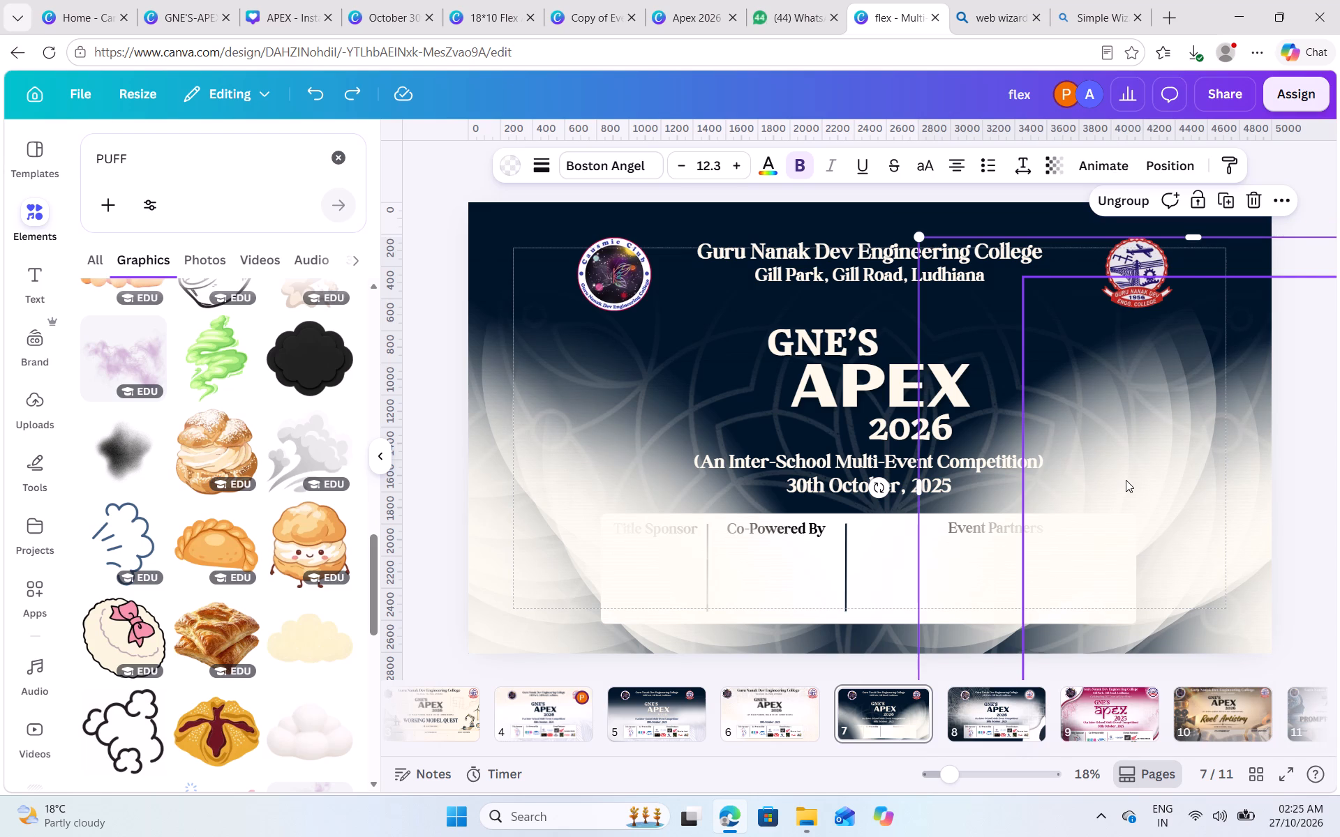
Copy the lower-right petal group to the banner's centre, rotate it about 36° clockwise and lower it over the sponsor panel.
key("ctrl+c")
key("ctrl+v")
left_click_drag(1168, 472, 801, 398)
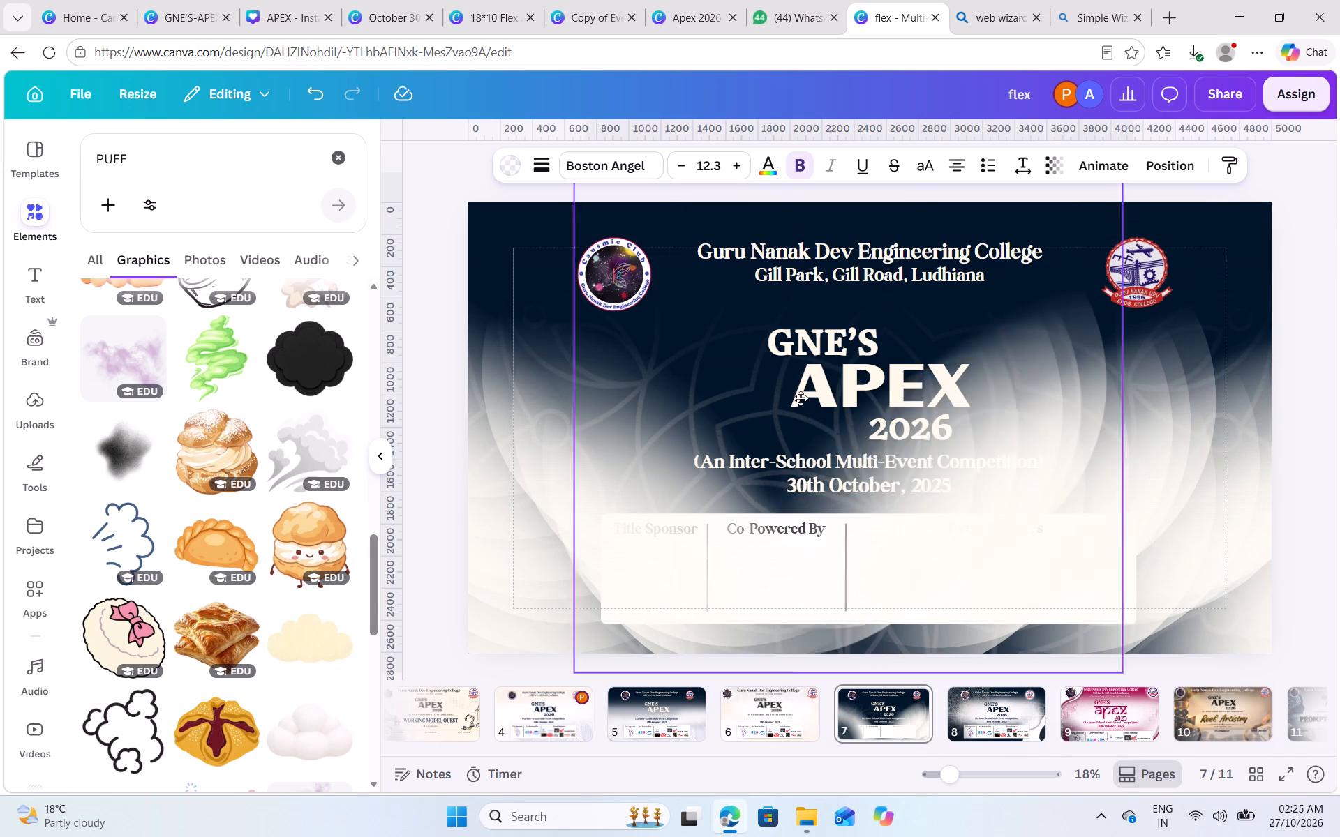
left_click_drag(801, 398, 797, 395)
left_click_drag(1133, 416, 1113, 479)
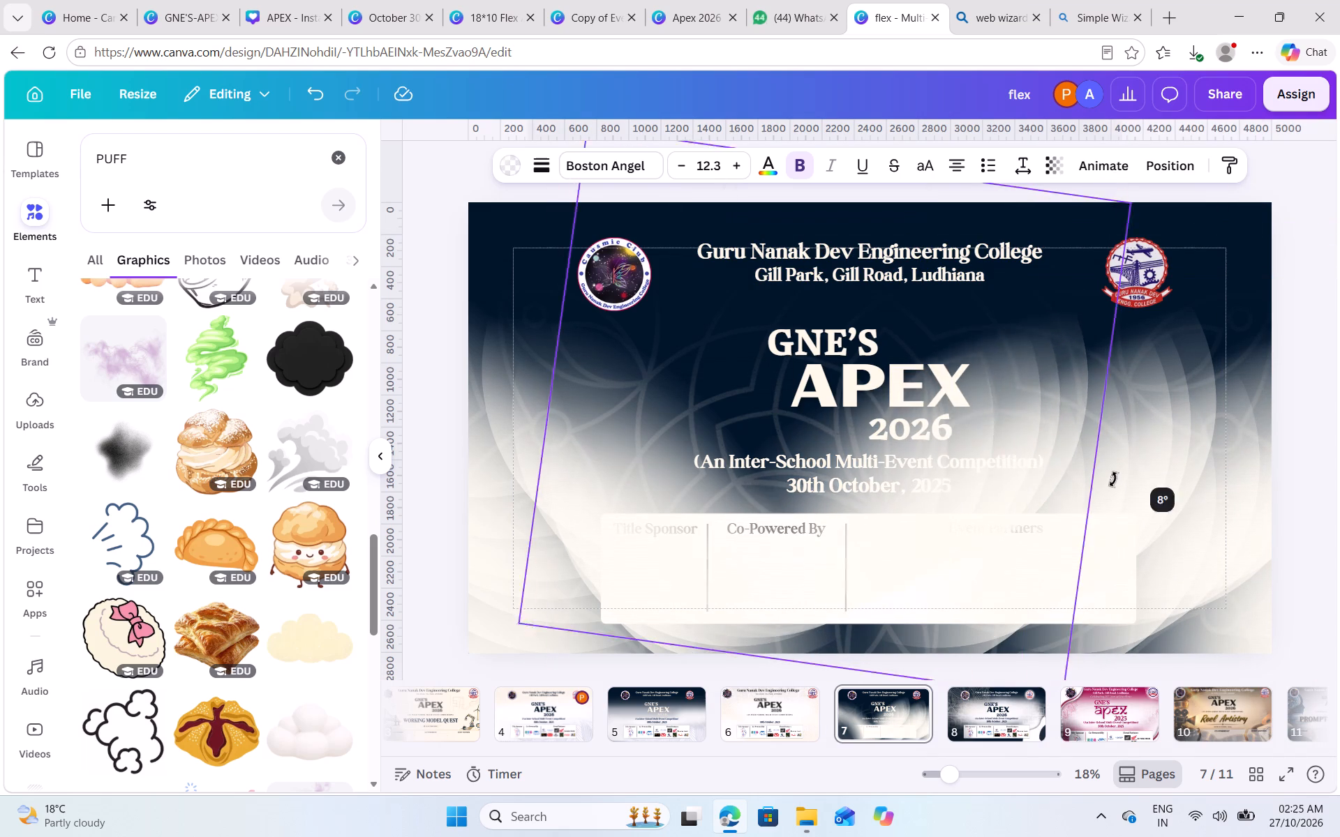
left_click_drag(1113, 479, 1034, 566)
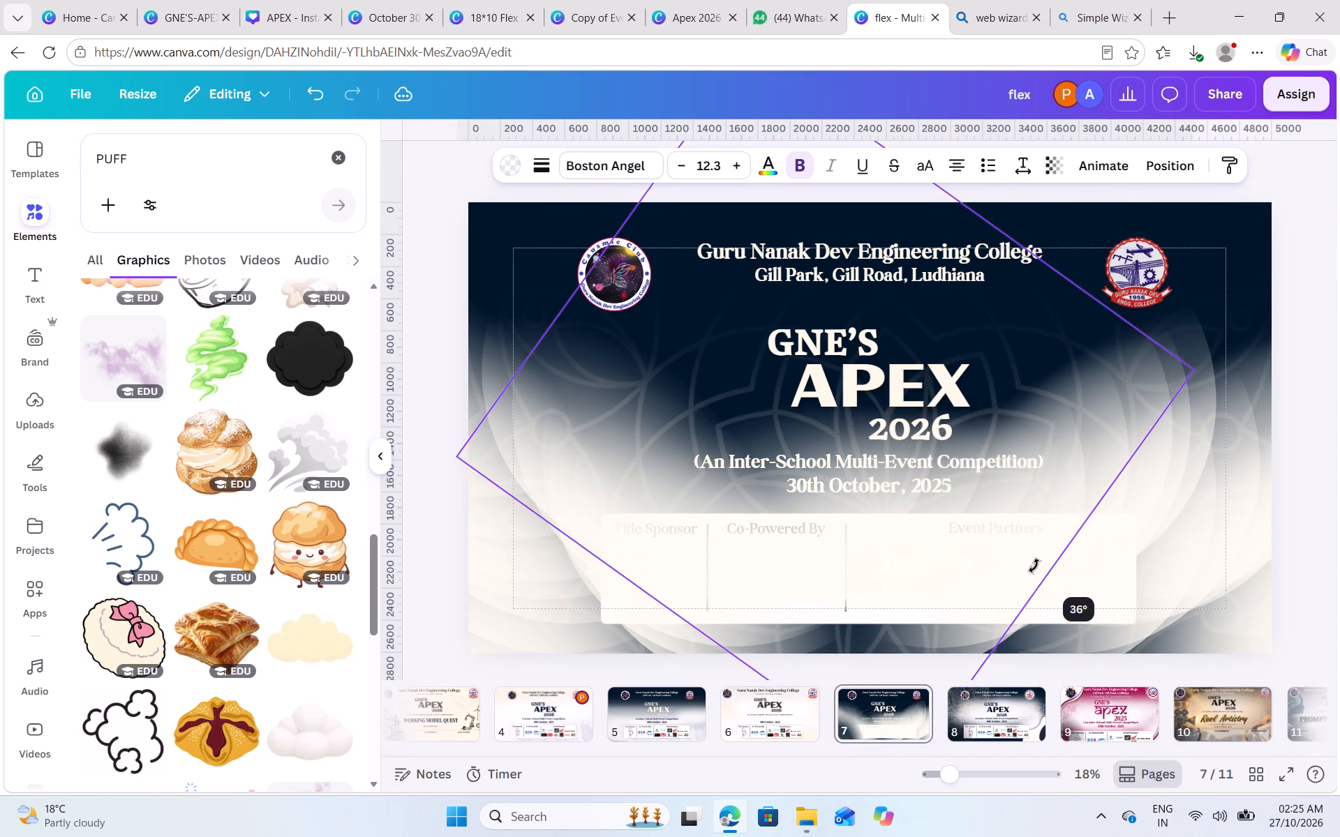
left_click_drag(1034, 566, 1036, 561)
left_click_drag(1038, 407, 1050, 478)
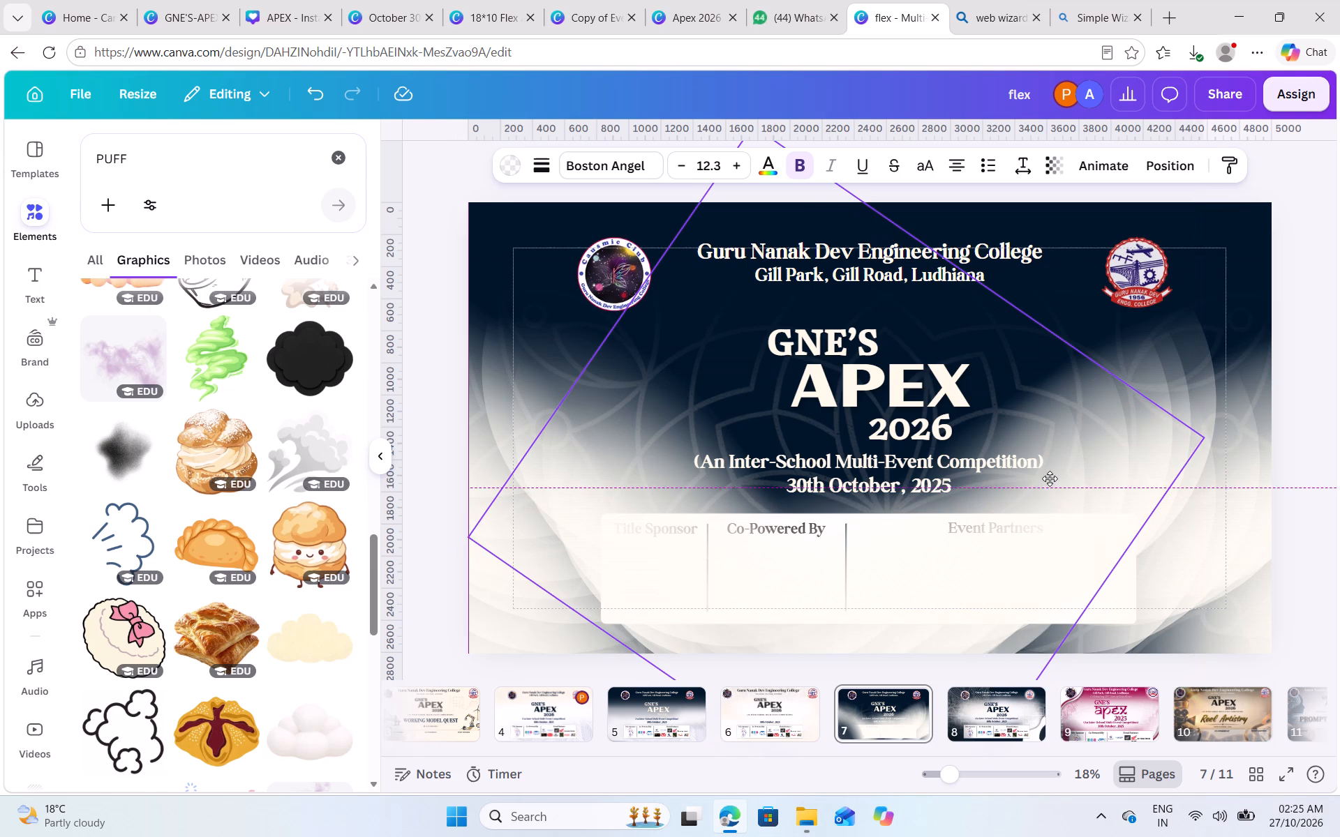
left_click_drag(1050, 478, 1050, 478)
Duplicate the rotated petal group twice, offsetting one copy slightly right of it and placing the other over the banner's lower-right area.
left_click(863, 292)
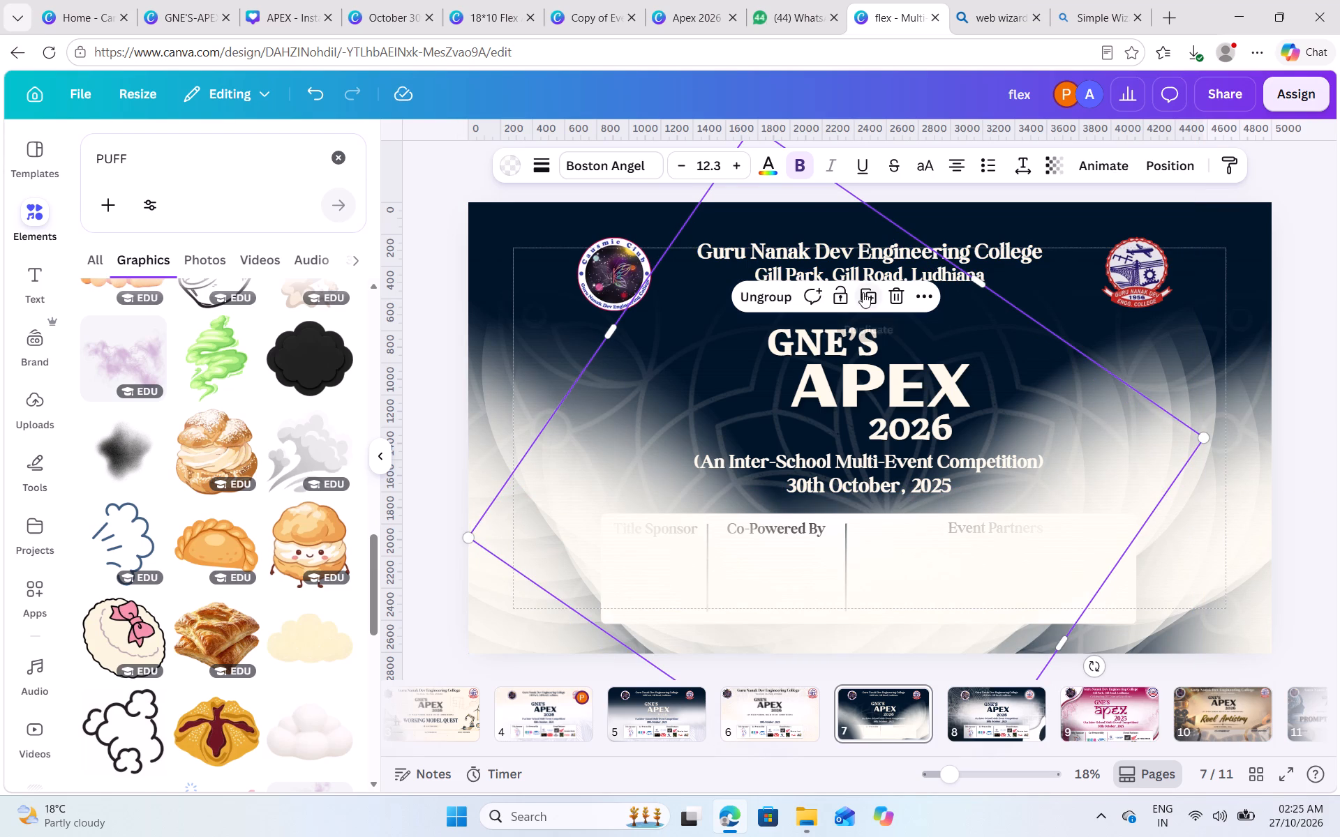
left_click_drag(988, 522, 1066, 534)
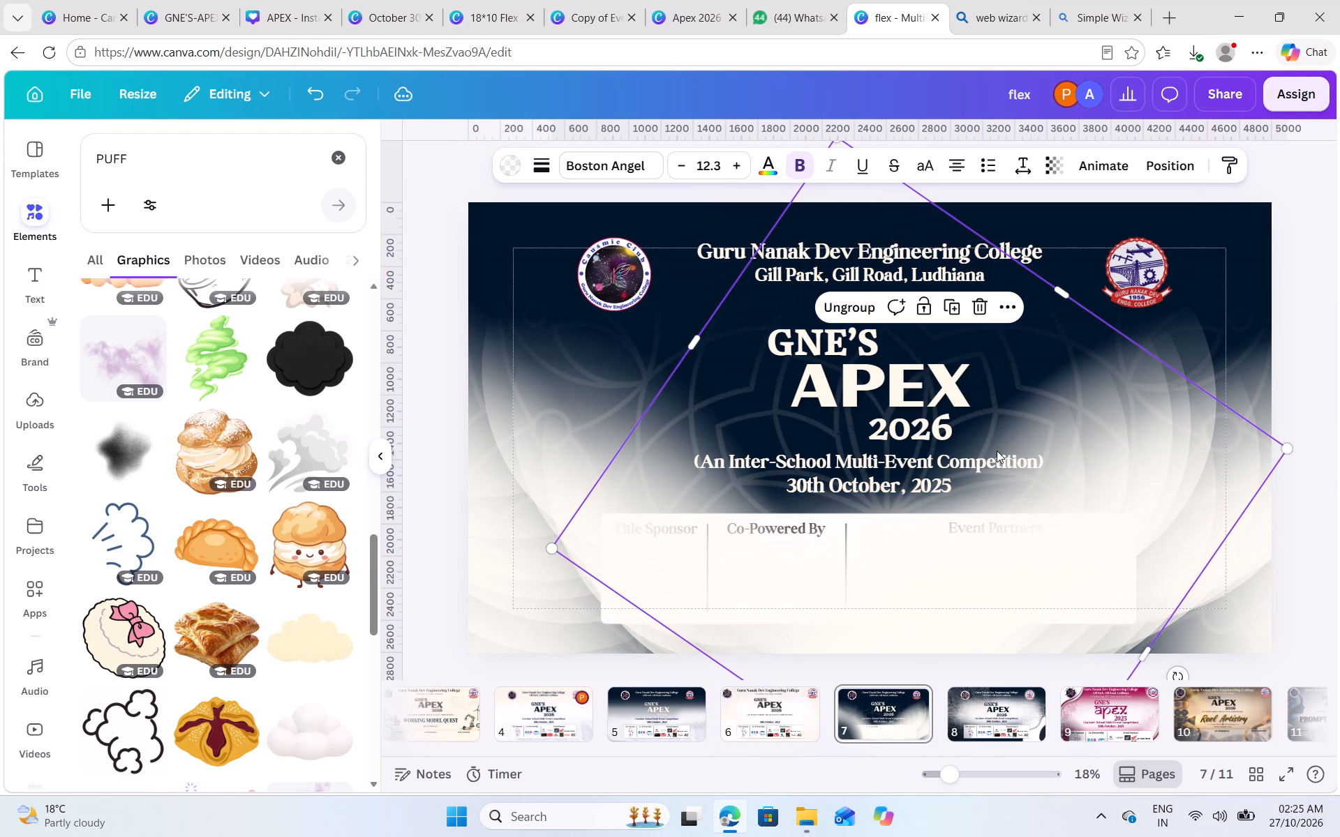
left_click(953, 305)
left_click_drag(945, 443, 684, 455)
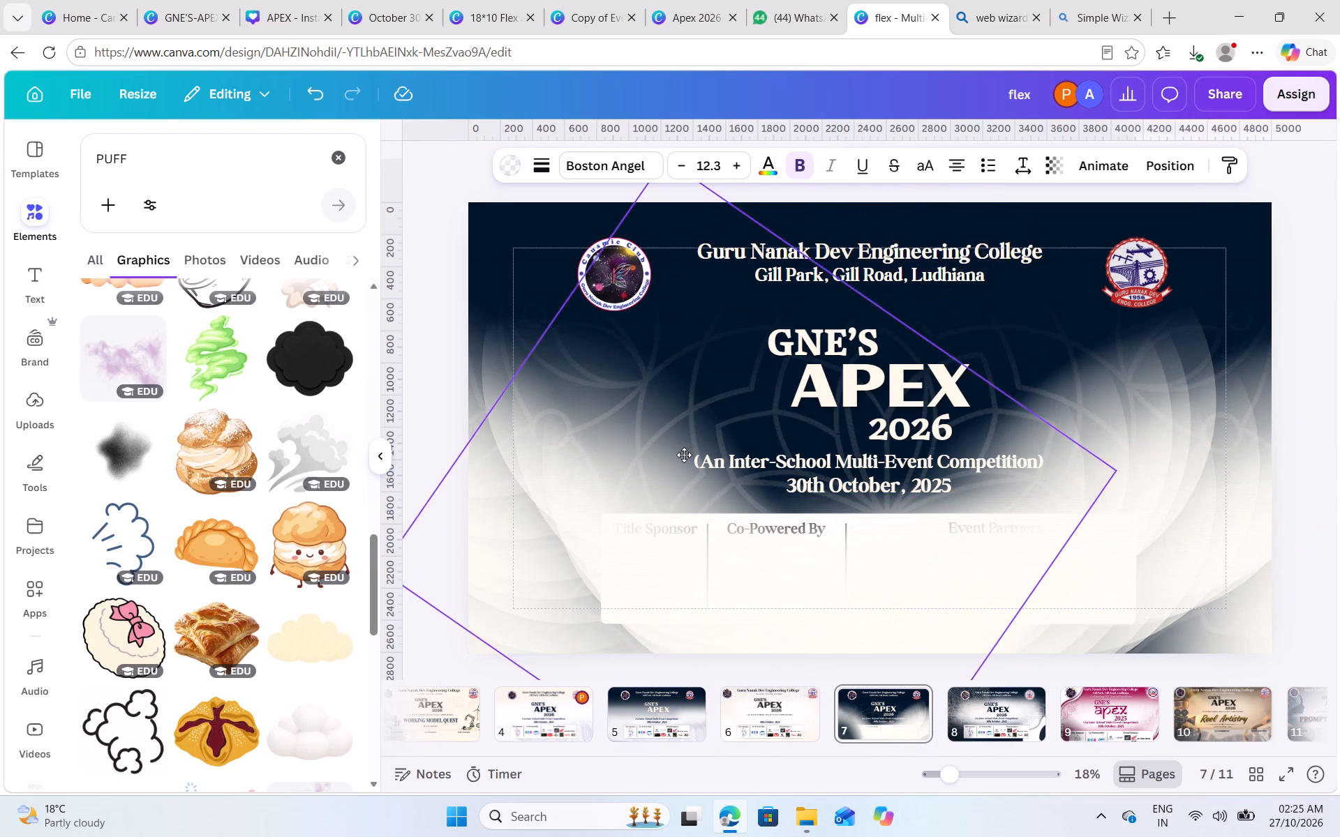
left_click_drag(684, 455, 685, 442)
left_click_drag(849, 452, 1141, 445)
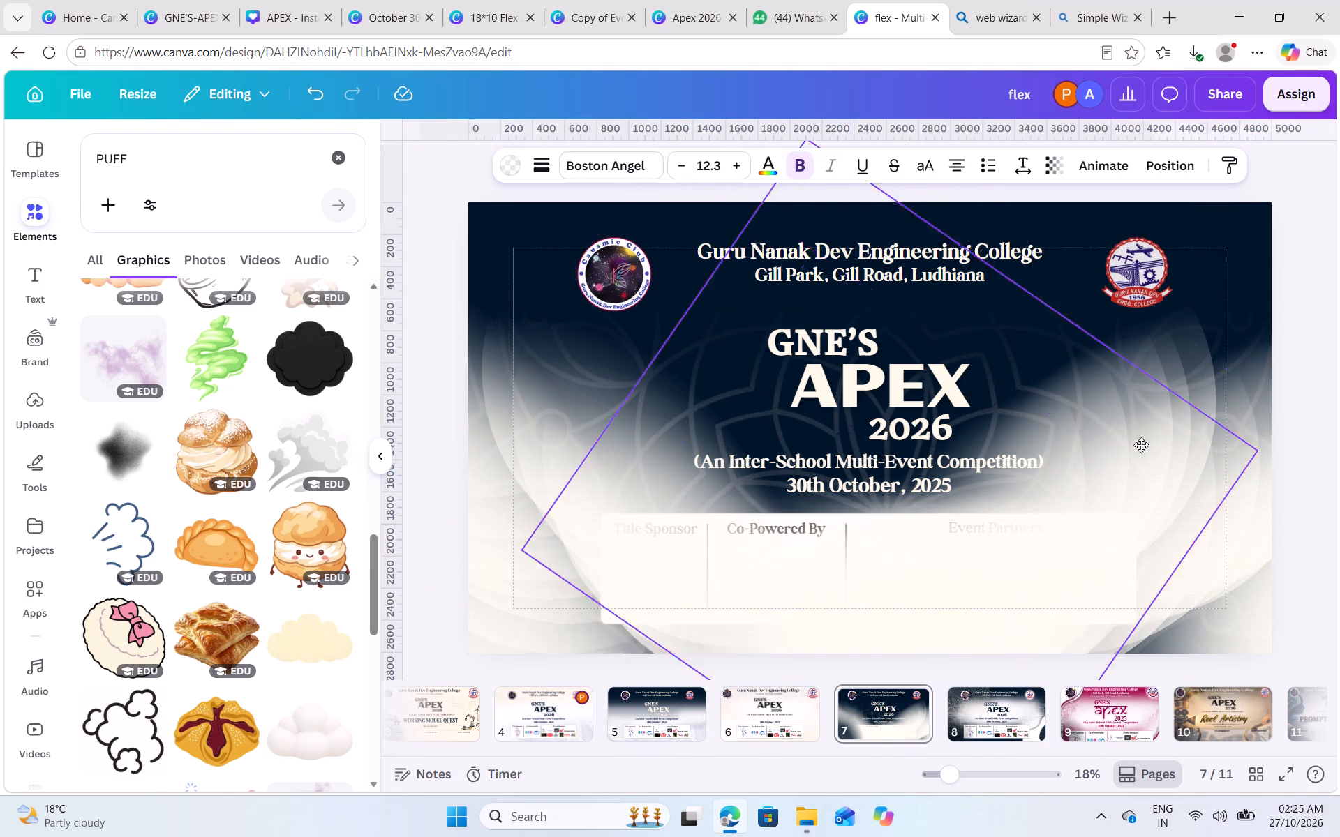
left_click_drag(1141, 445, 1174, 437)
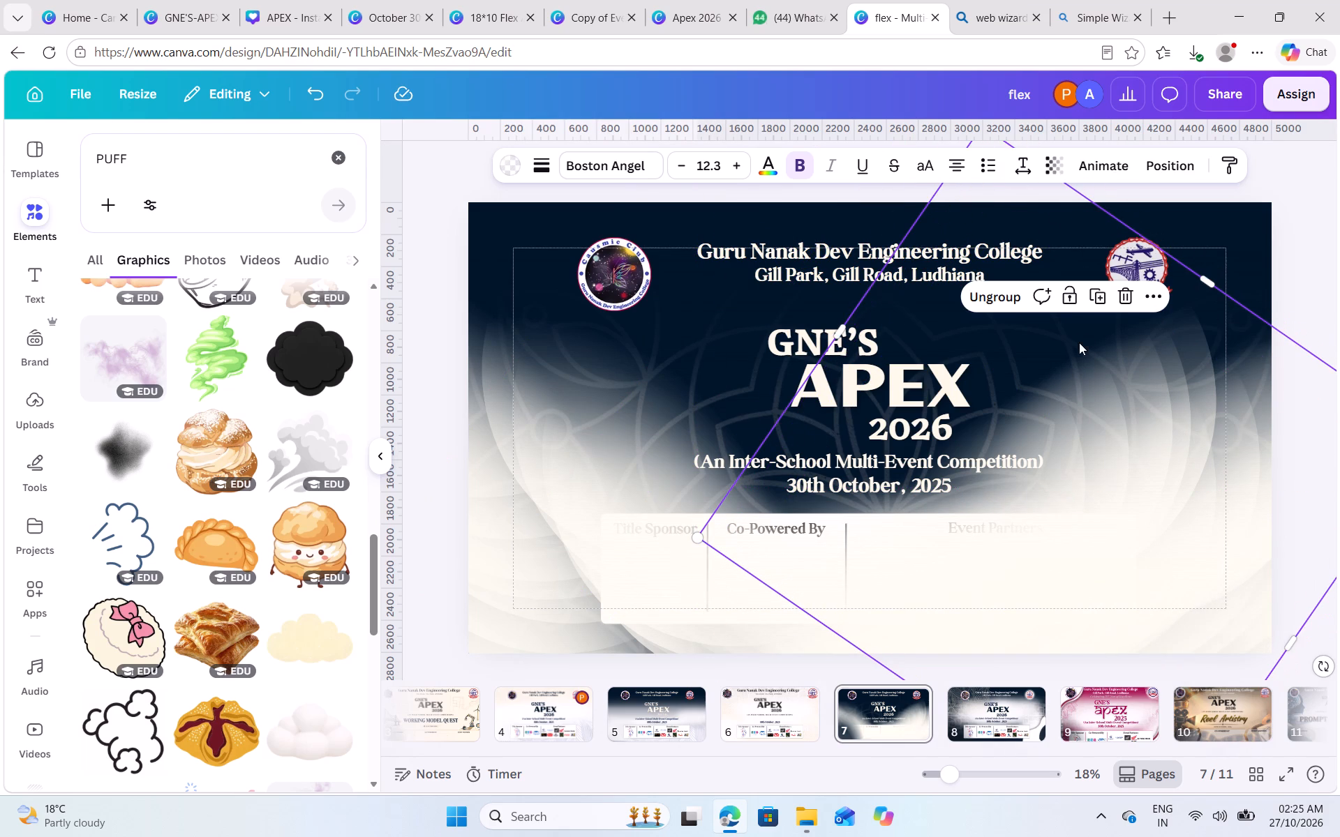
Duplicate the rotated petal group again, try the copy at the lower left, and place it higher over the central title and date.
left_click(1090, 296)
left_click_drag(1118, 415, 593, 497)
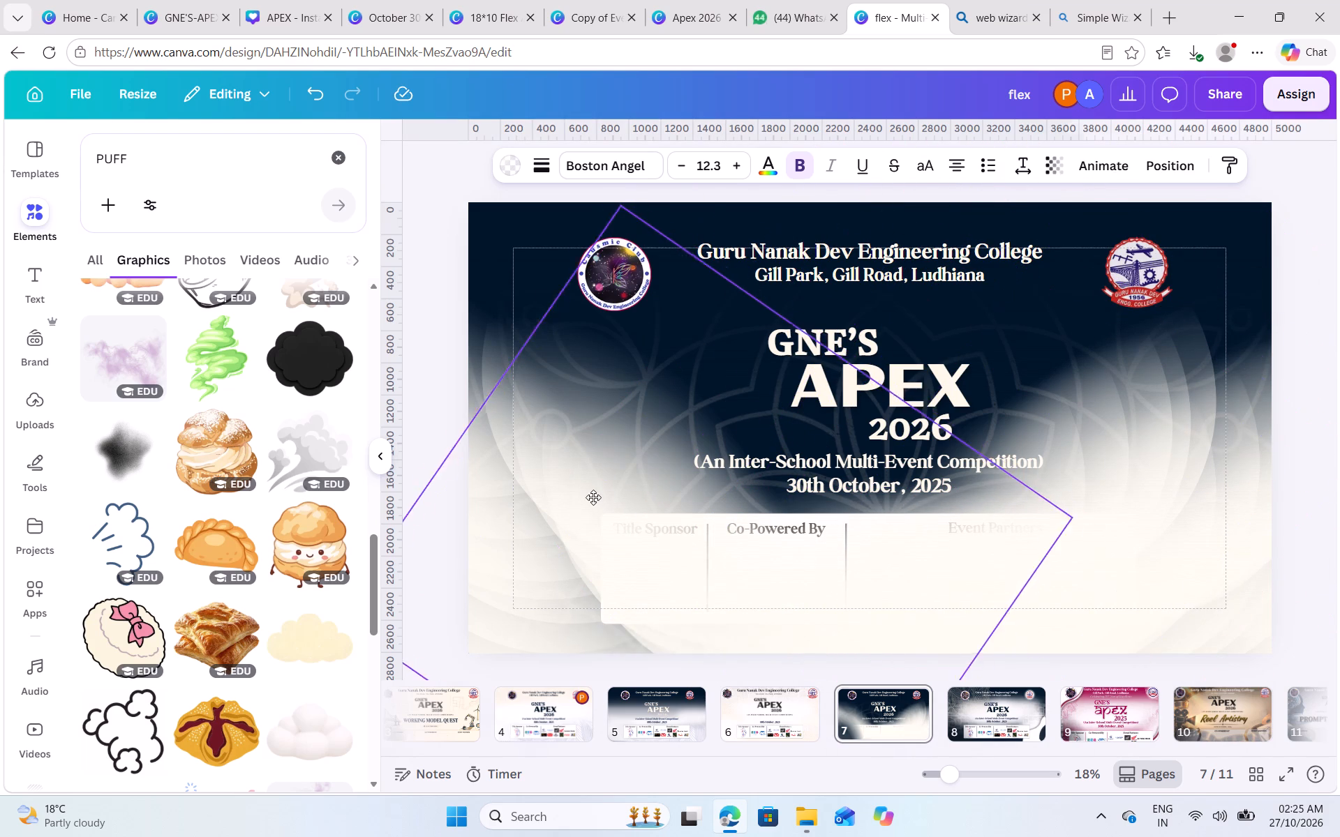
left_click_drag(593, 497, 576, 481)
left_click_drag(639, 495, 606, 508)
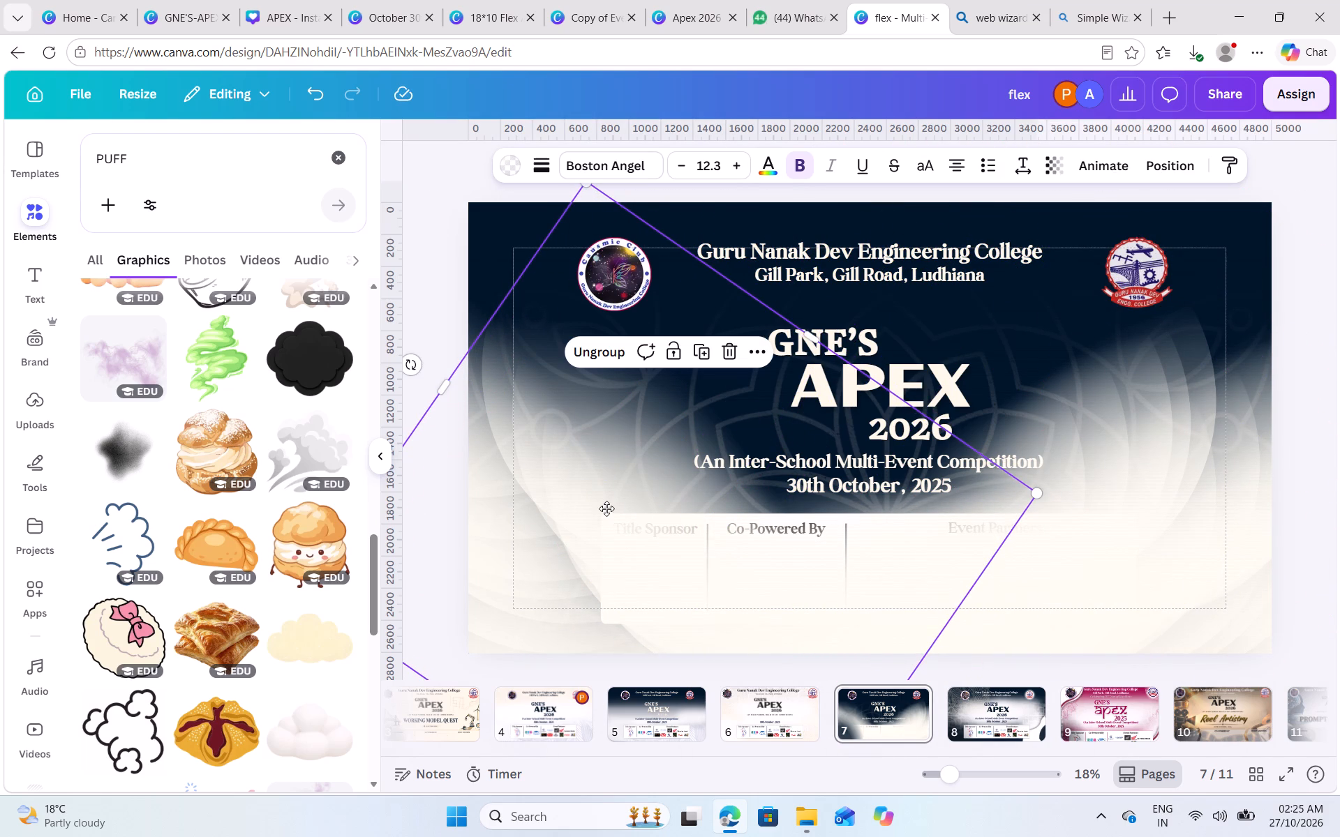
left_click_drag(606, 508, 612, 500)
left_click_drag(659, 517, 898, 455)
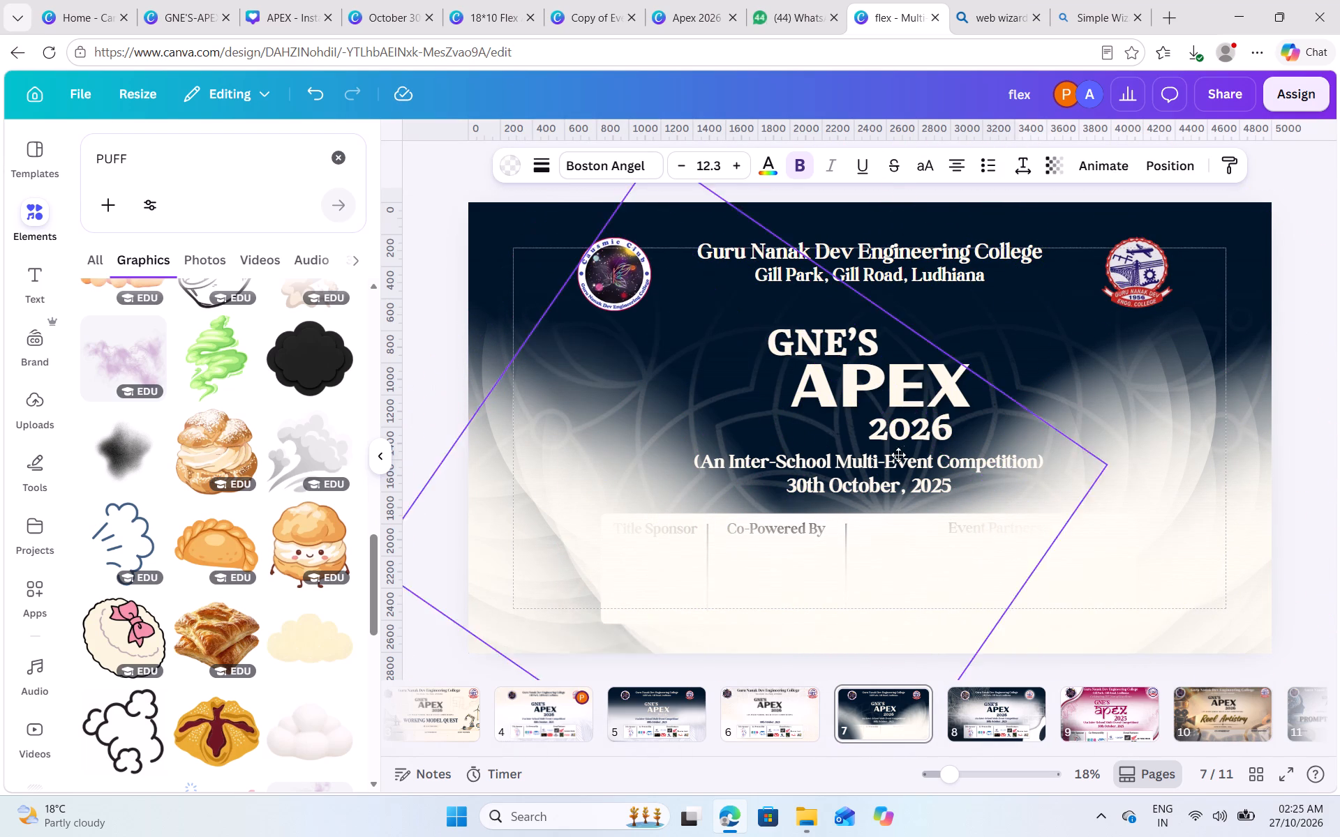
left_click_drag(898, 455, 859, 340)
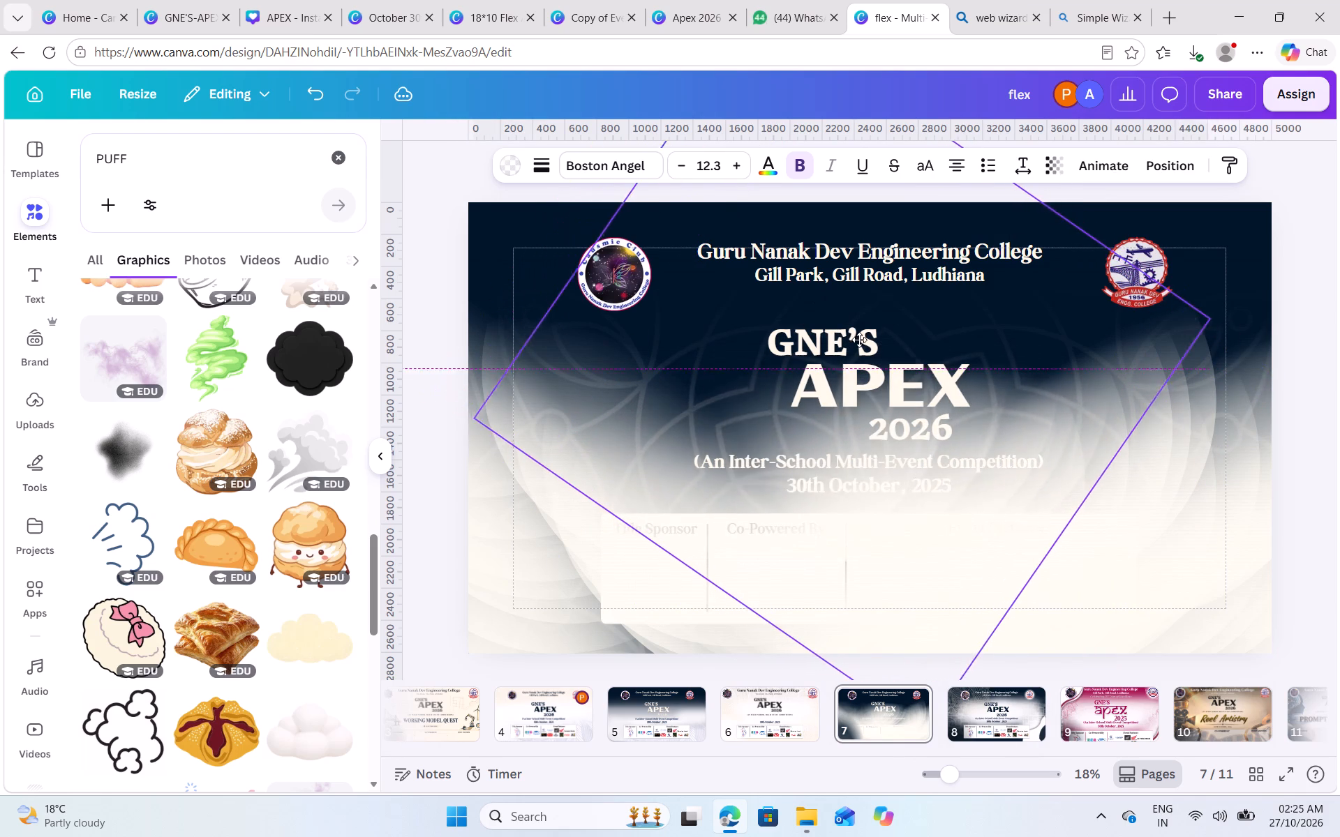
left_click_drag(859, 340, 872, 337)
left_click_drag(901, 343, 944, 349)
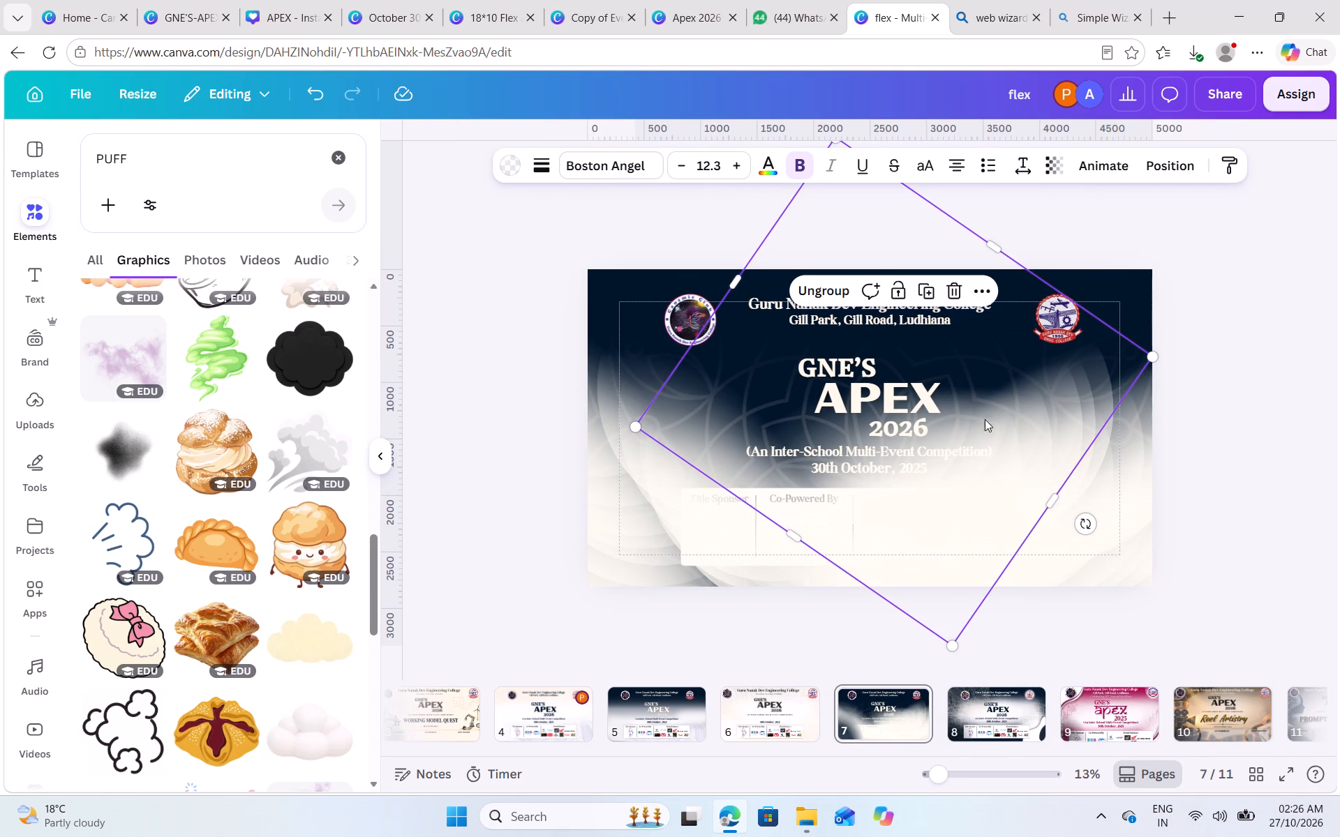
Duplicate the rotated petal group, rotate the copy to about 79°, and position it over the banner's left-centre area.
left_click(923, 287)
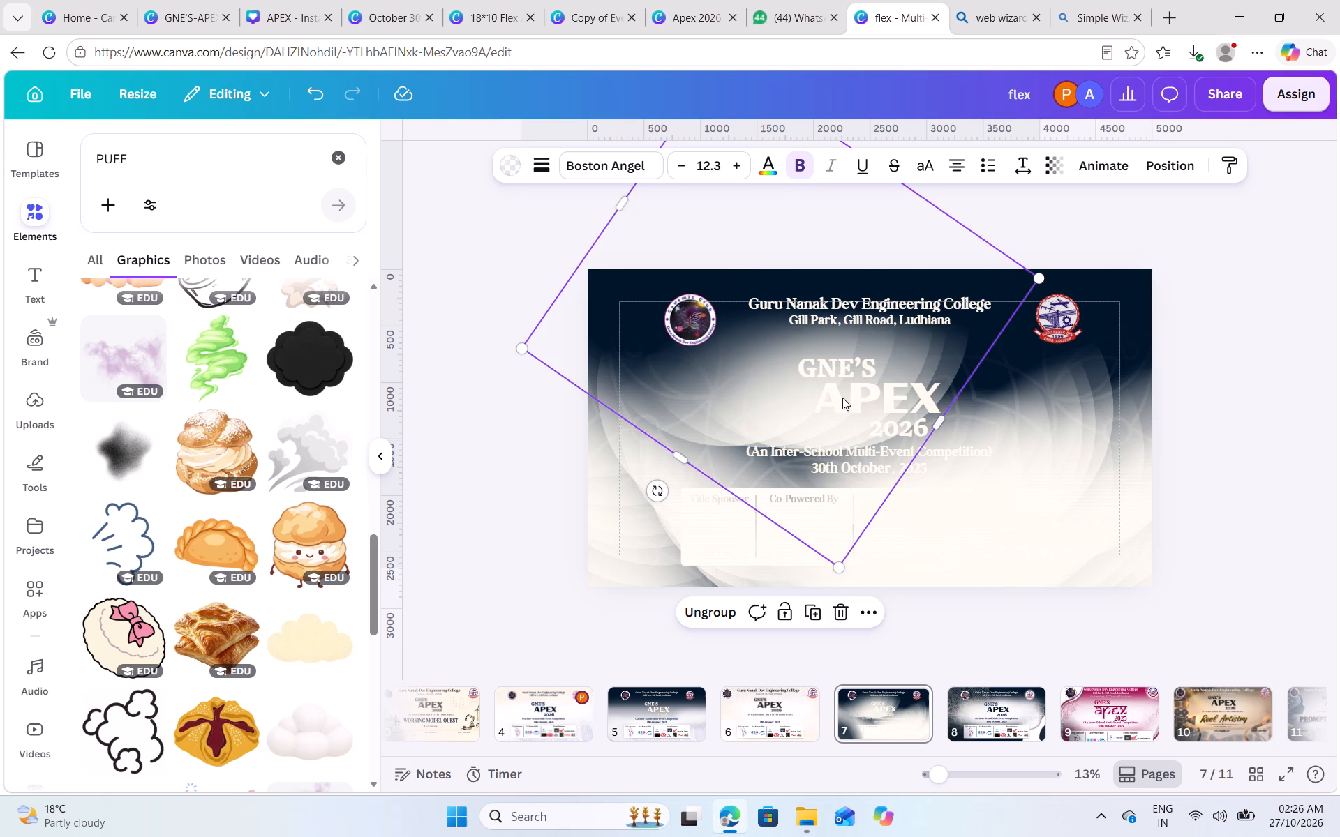
left_click_drag(841, 394, 812, 470)
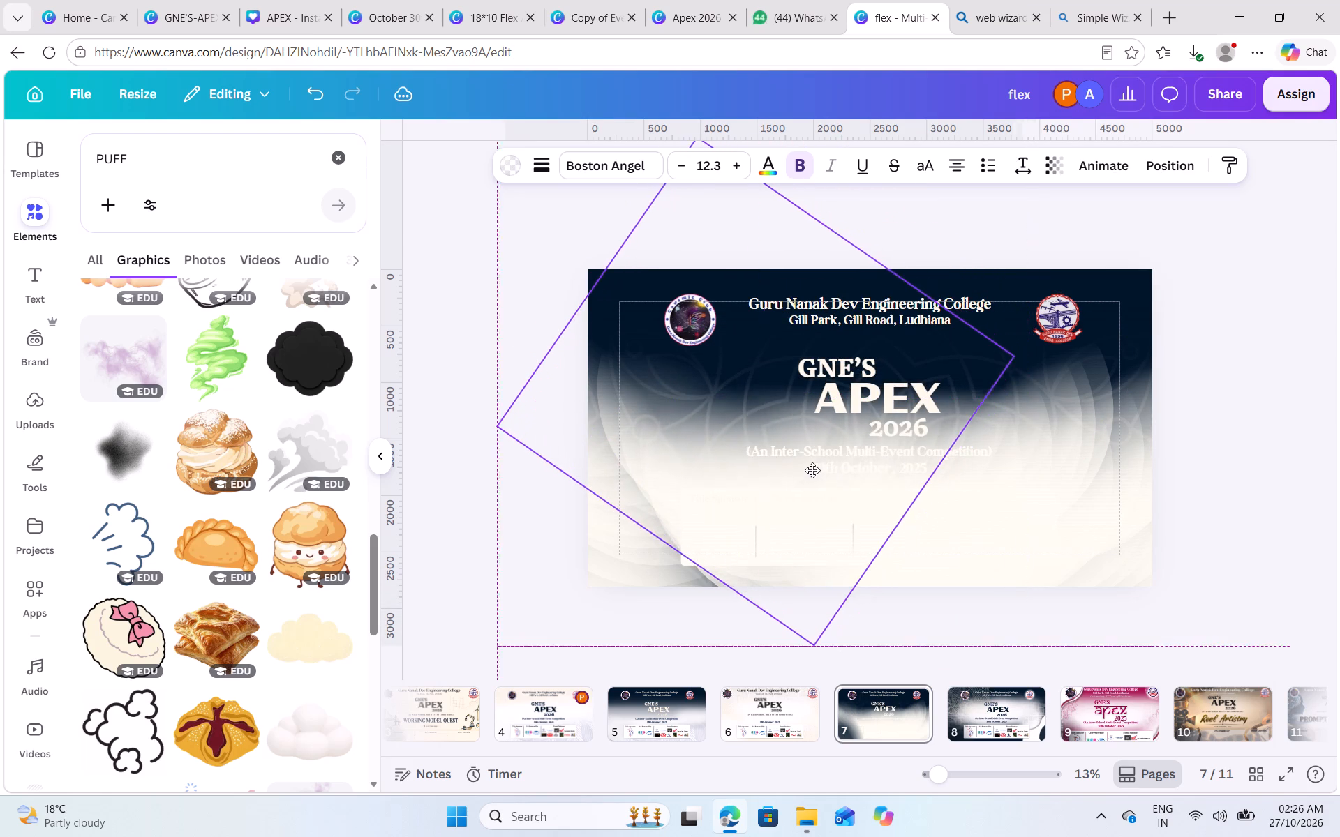
left_click_drag(812, 470, 826, 474)
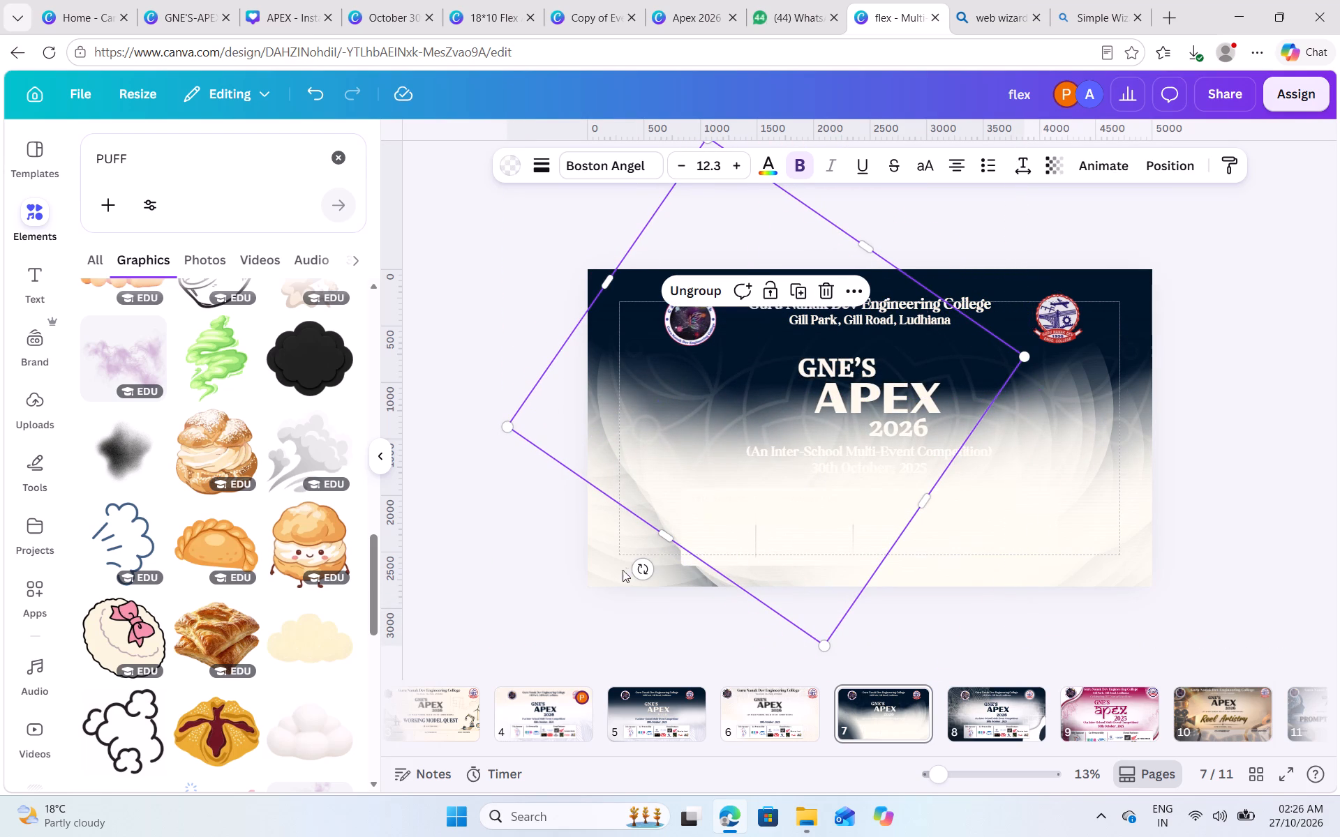
left_click_drag(643, 571, 551, 439)
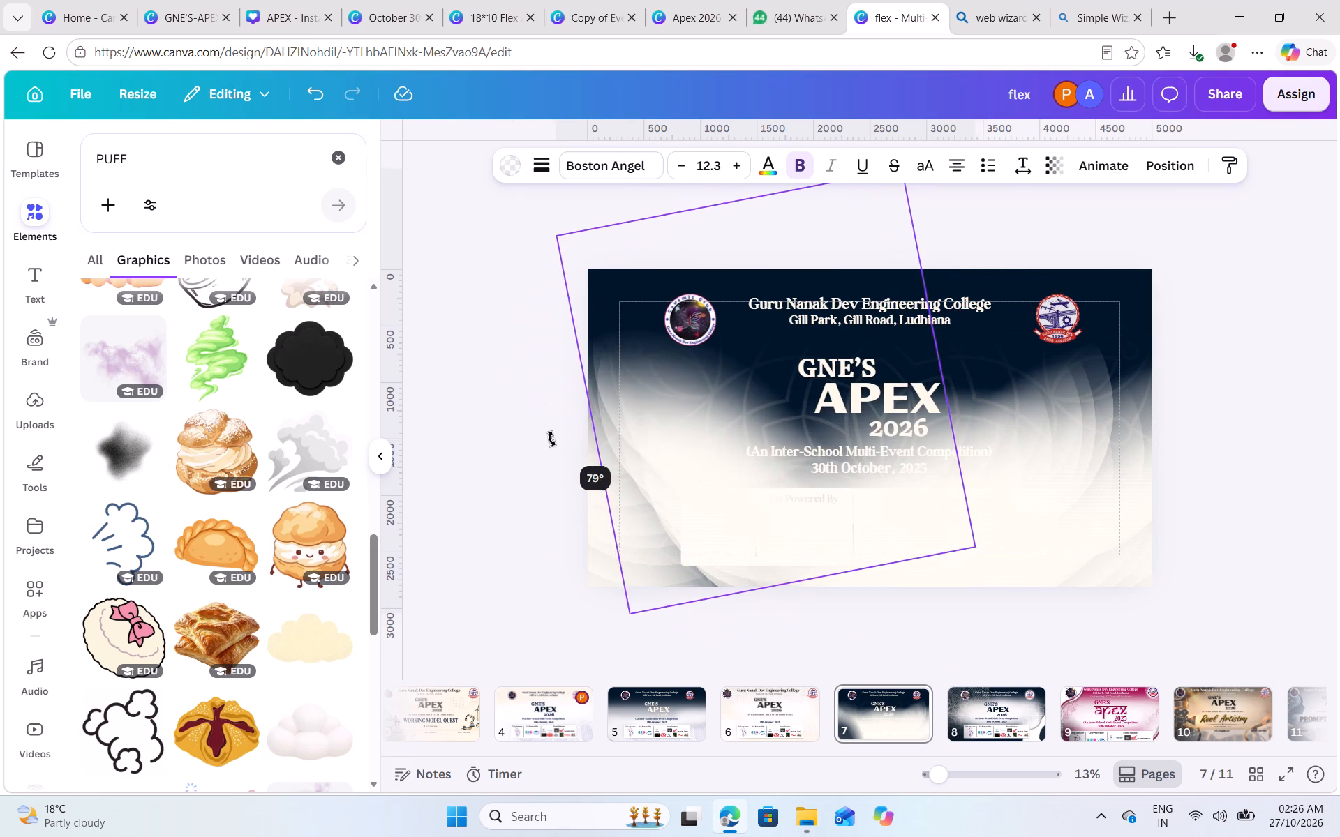
left_click_drag(738, 425, 780, 438)
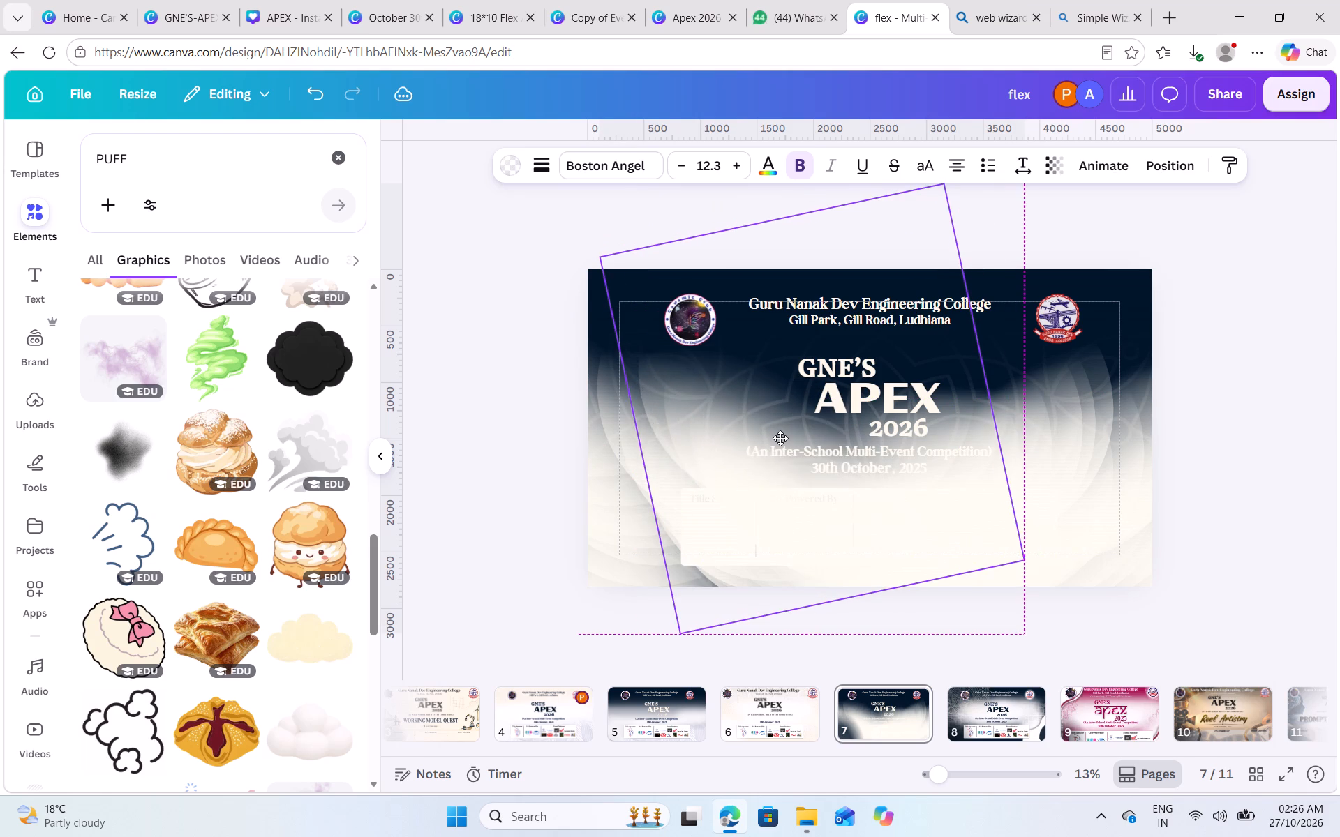
left_click_drag(780, 438, 779, 437)
left_click(796, 474)
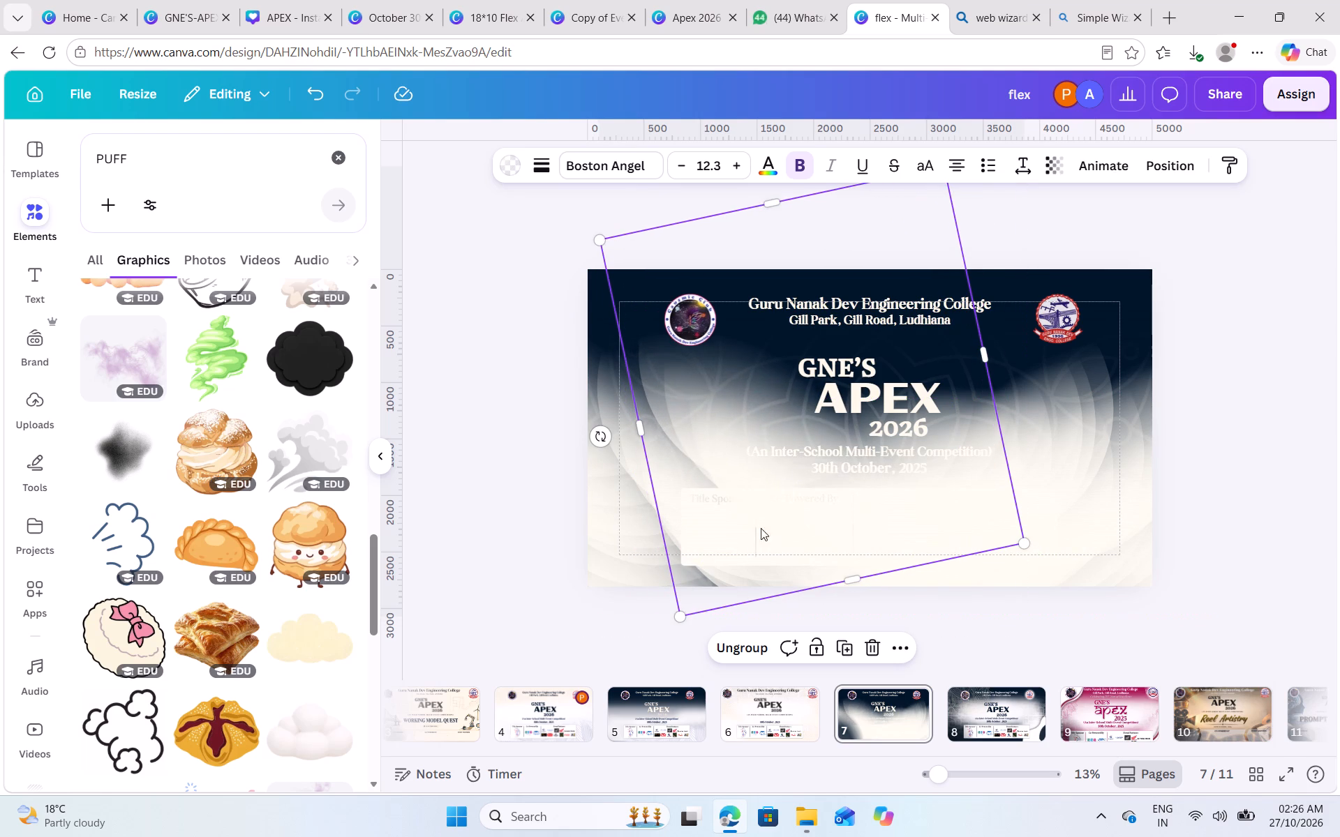
left_click_drag(722, 493, 625, 559)
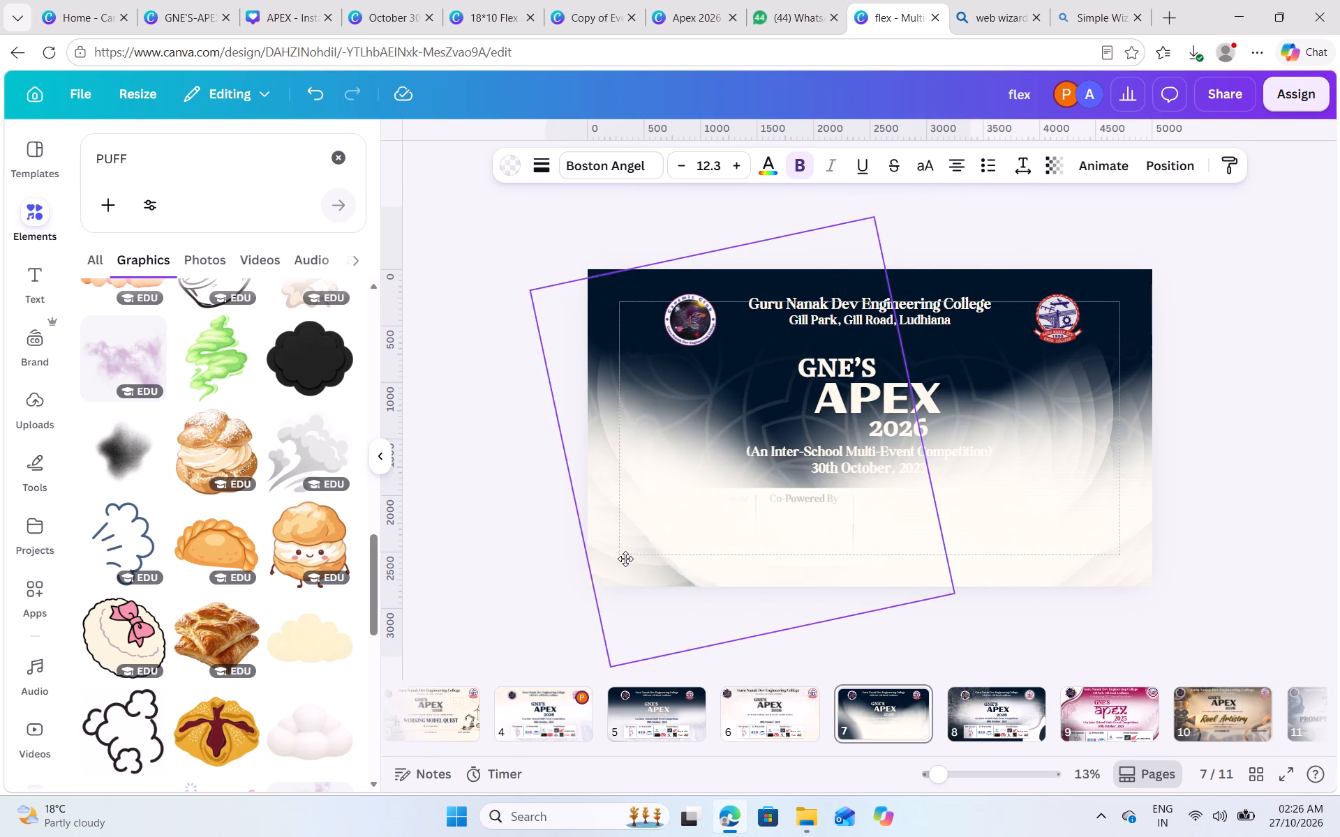
left_click_drag(625, 559, 686, 491)
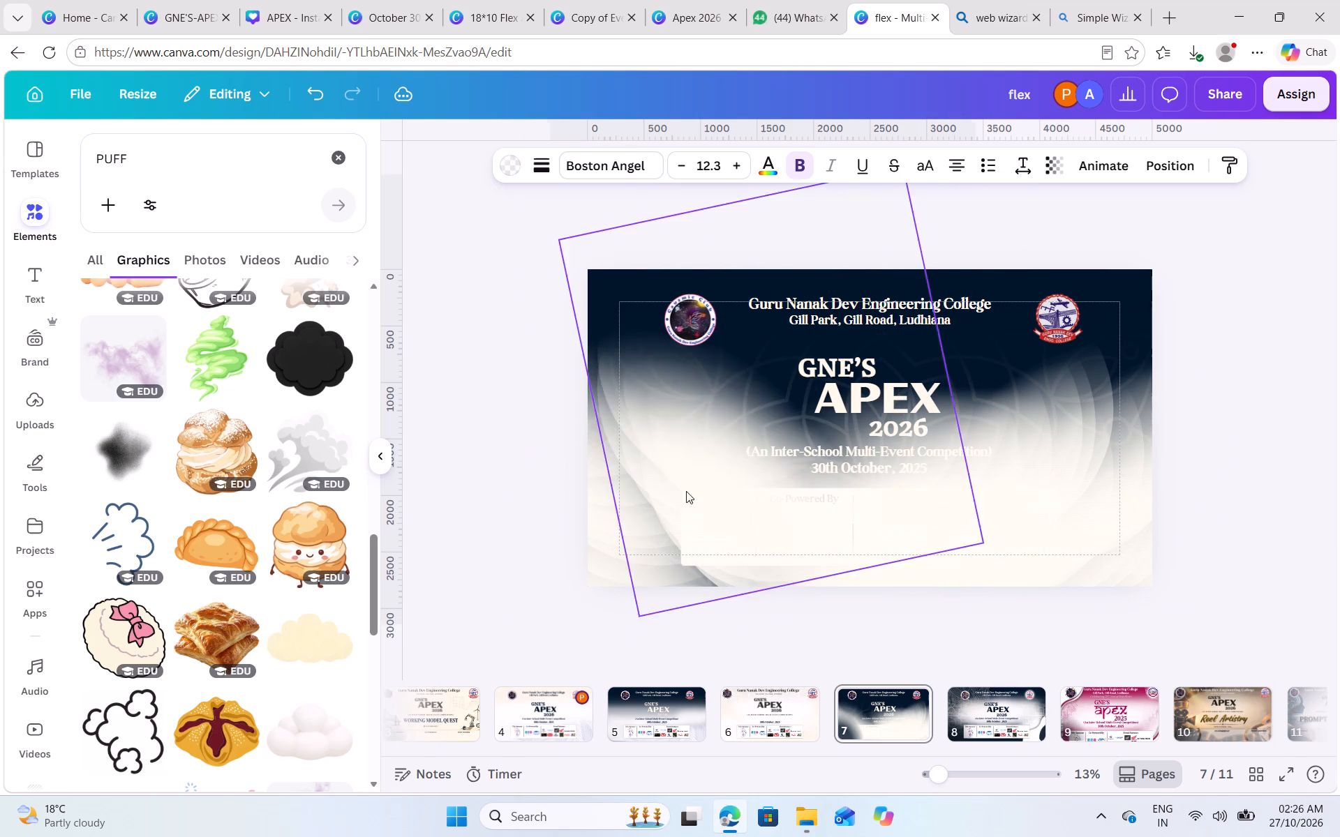
left_click_drag(686, 491, 750, 557)
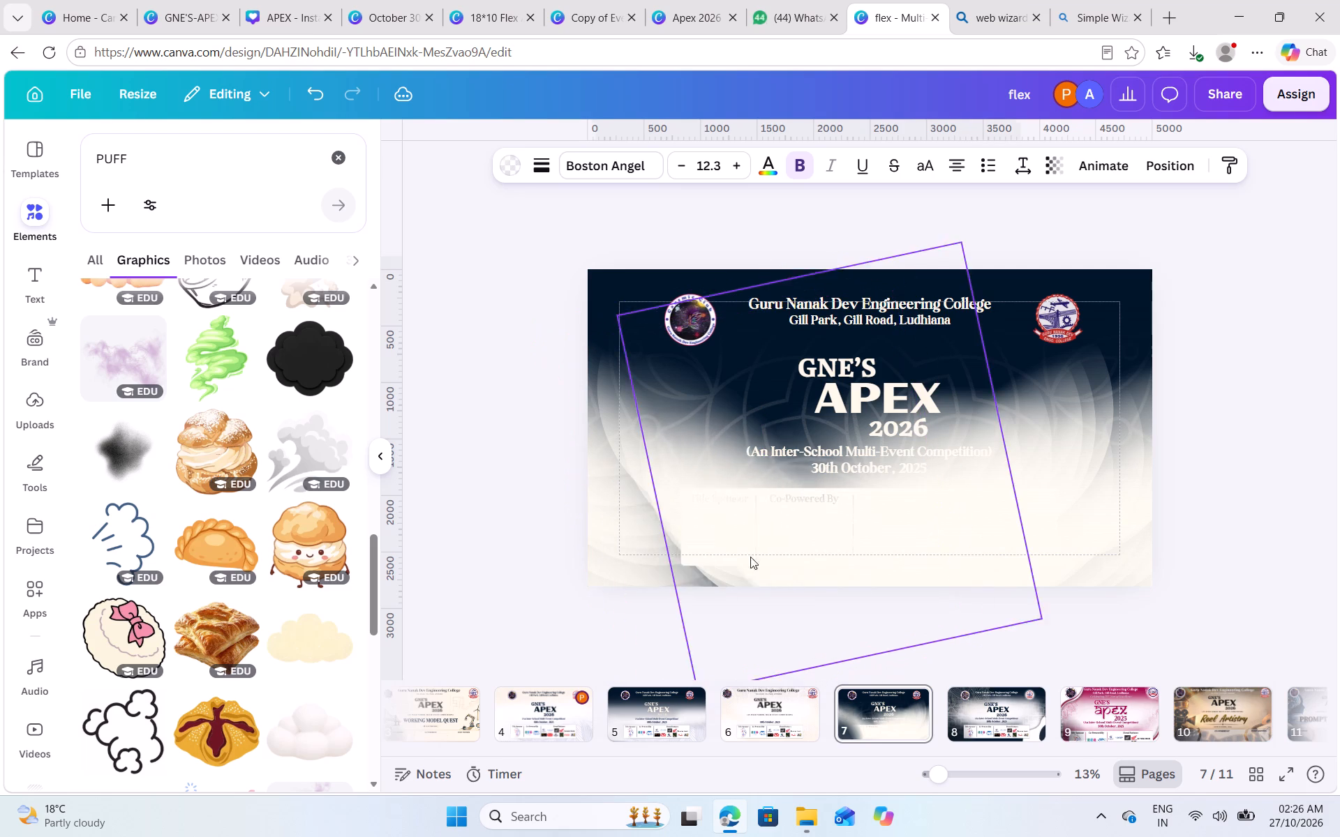
left_click_drag(750, 557, 734, 518)
Bring the sponsor panel group with Title Sponsor, Co-Powered By and Event Partners to the front of all petal layers.
left_click(1158, 167)
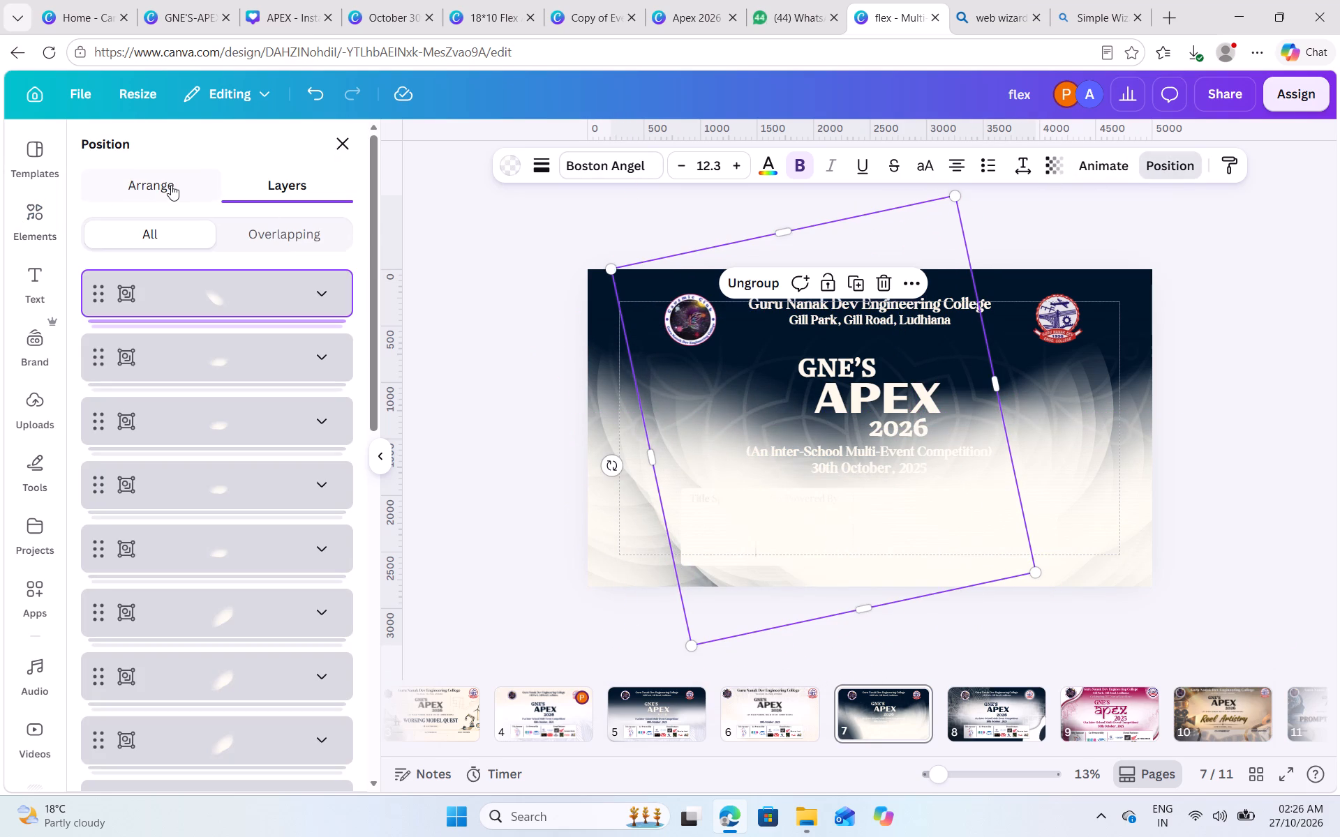
left_click(170, 185)
left_click(281, 173)
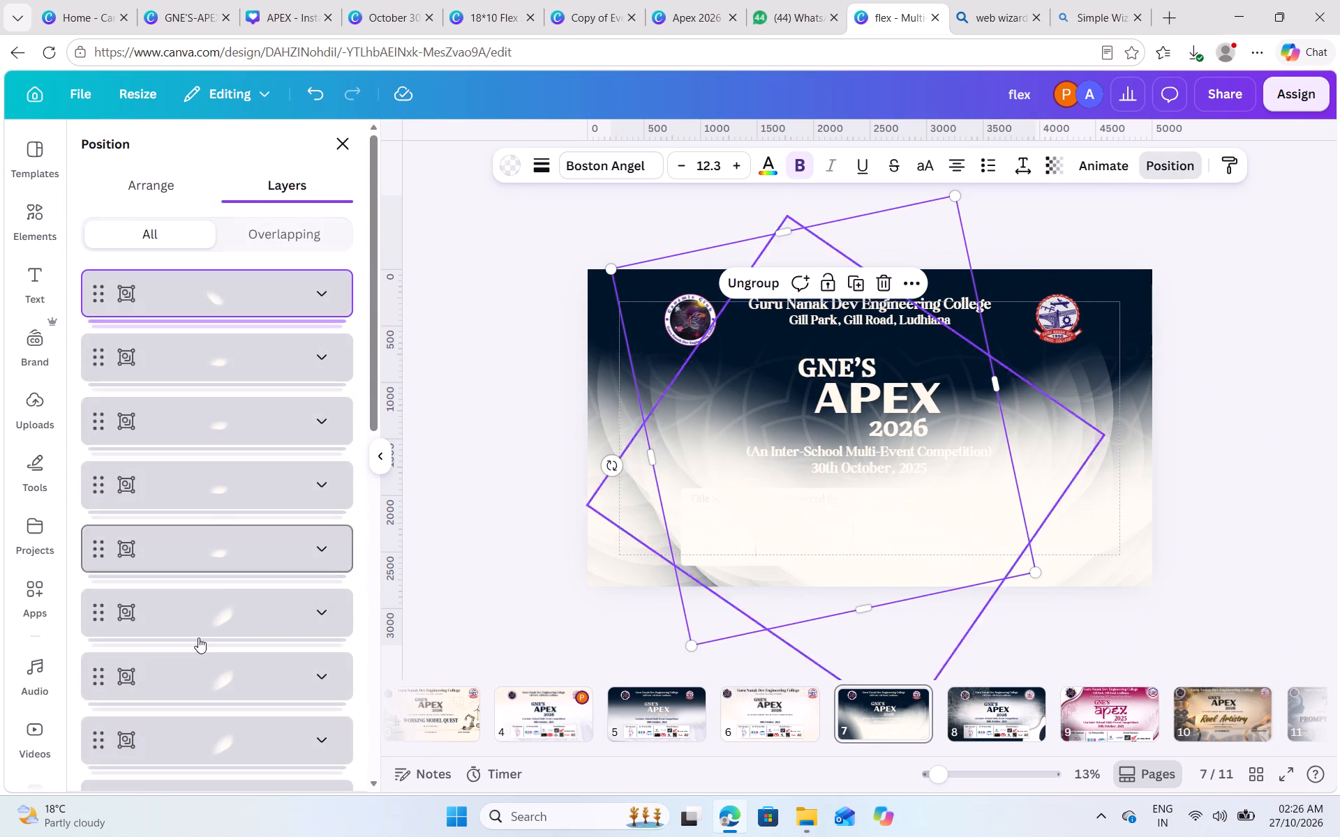
scroll(198, 638, "down", 11)
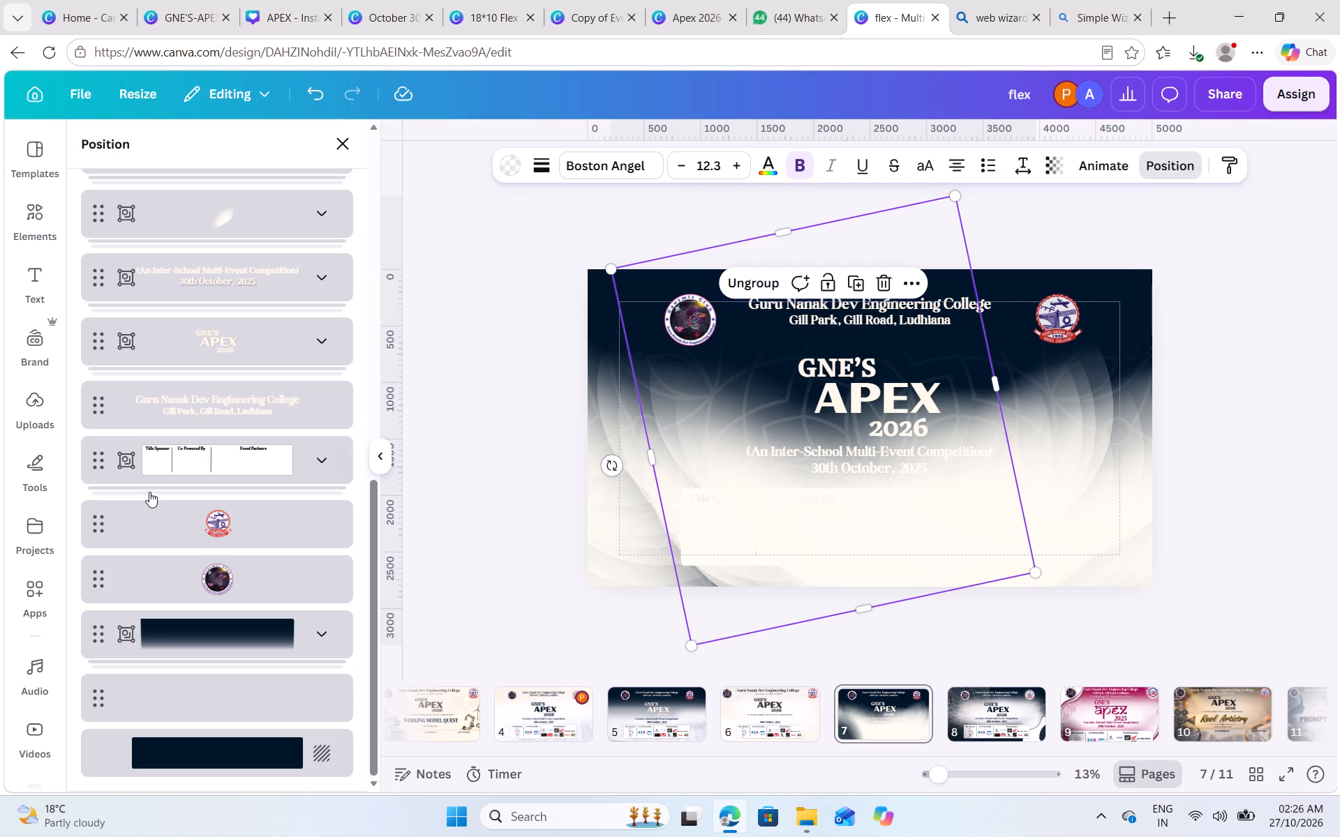
left_click(114, 464)
scroll(118, 288, "up", 6)
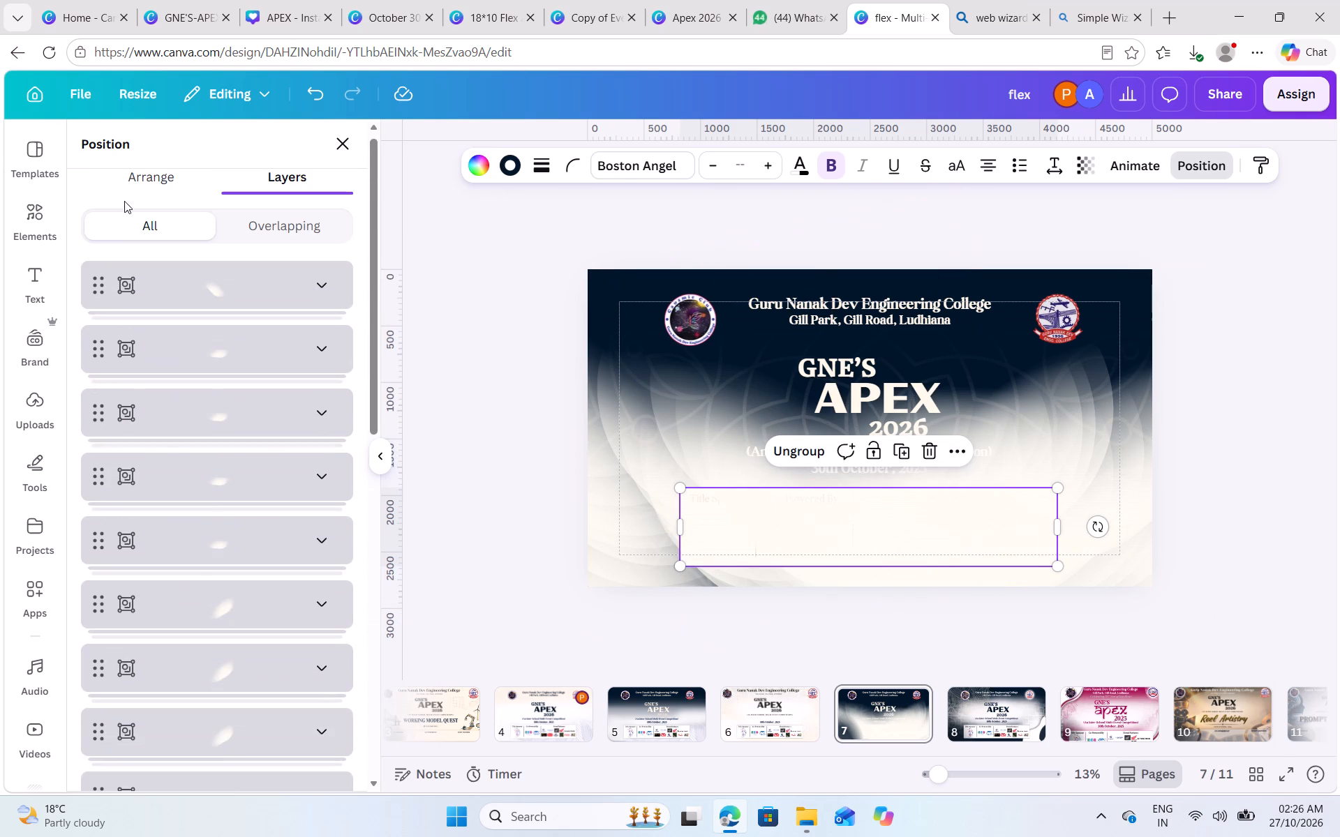
left_click(138, 188)
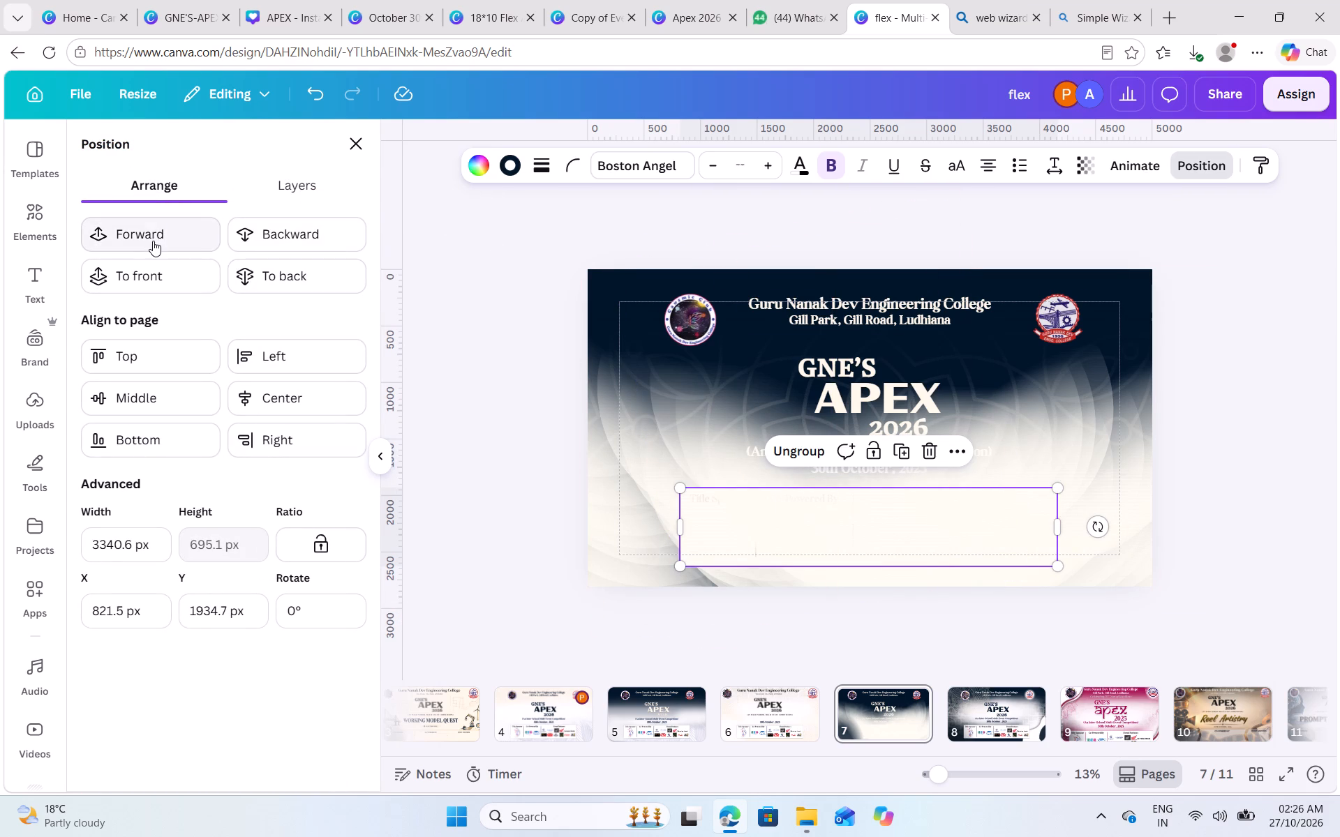
left_click(143, 273)
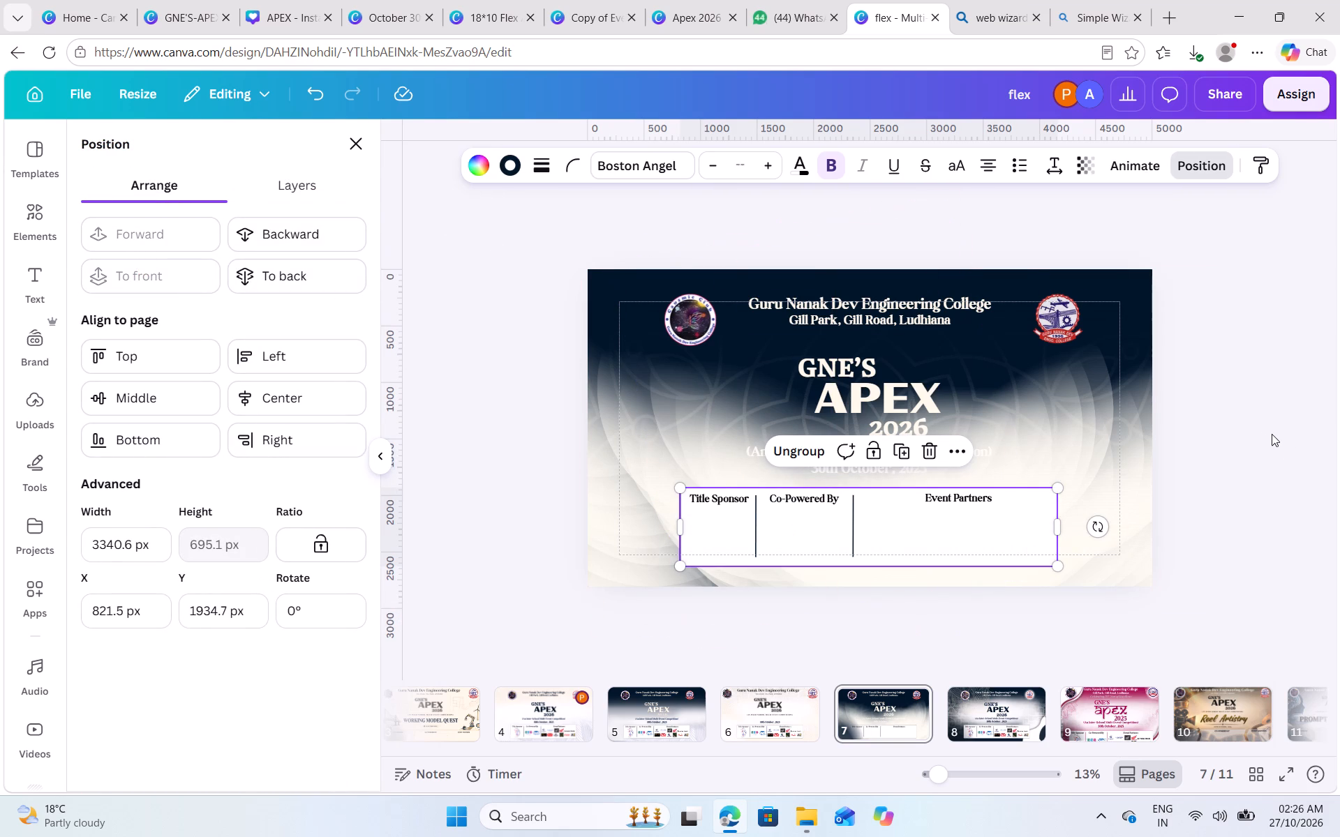
double_click(1263, 432)
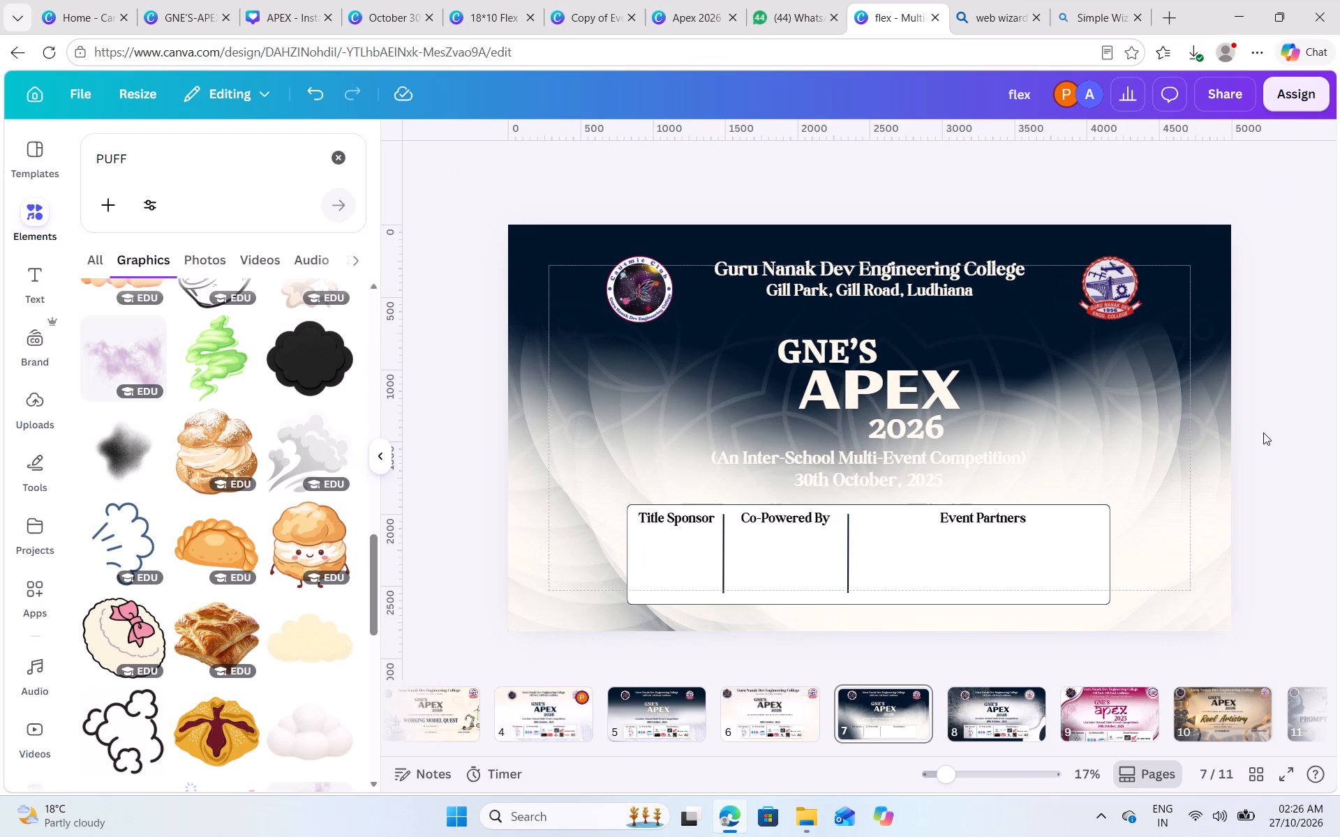
Duplicate the 79° petal group, move the copy up over the central title, and rotate it to about 56°.
left_click(1006, 440)
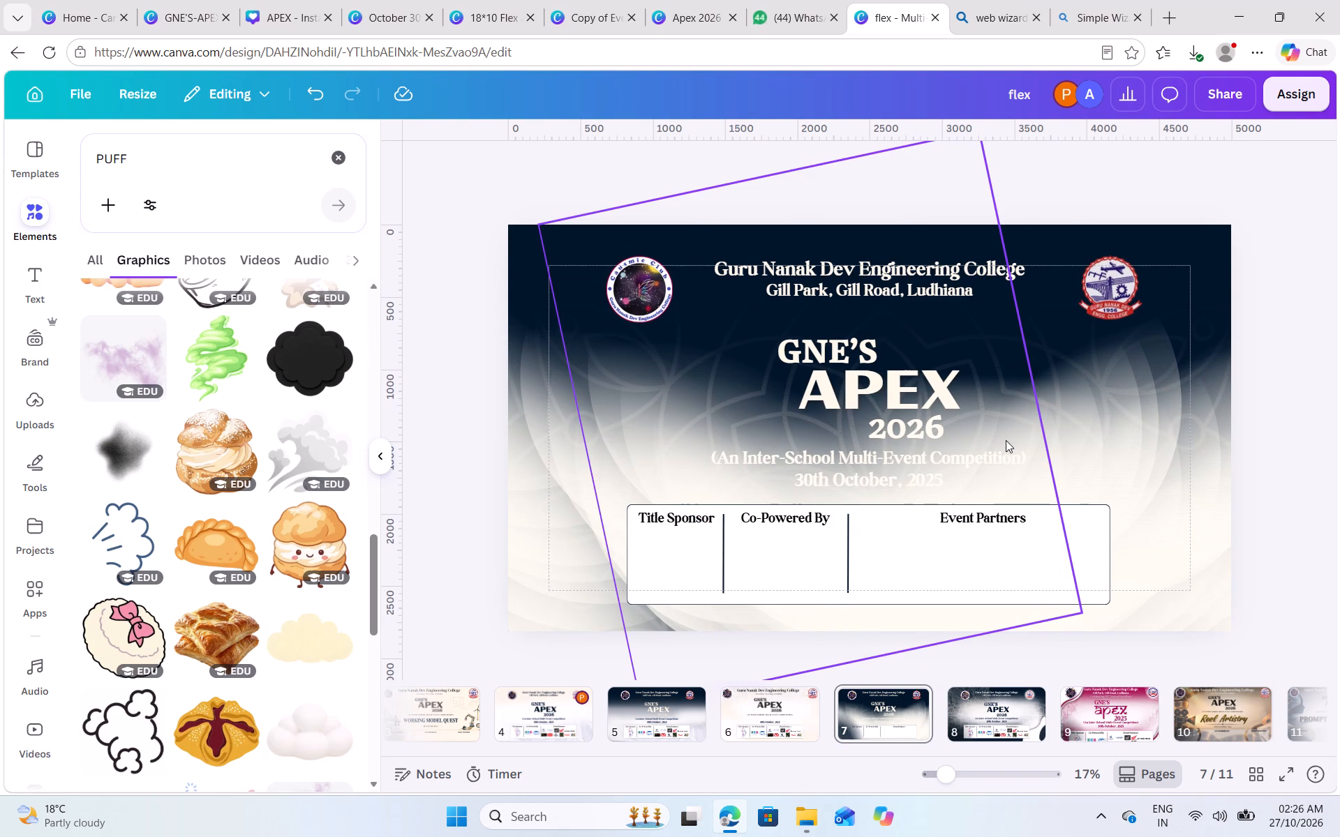
left_click(842, 221)
left_click_drag(852, 428, 1016, 298)
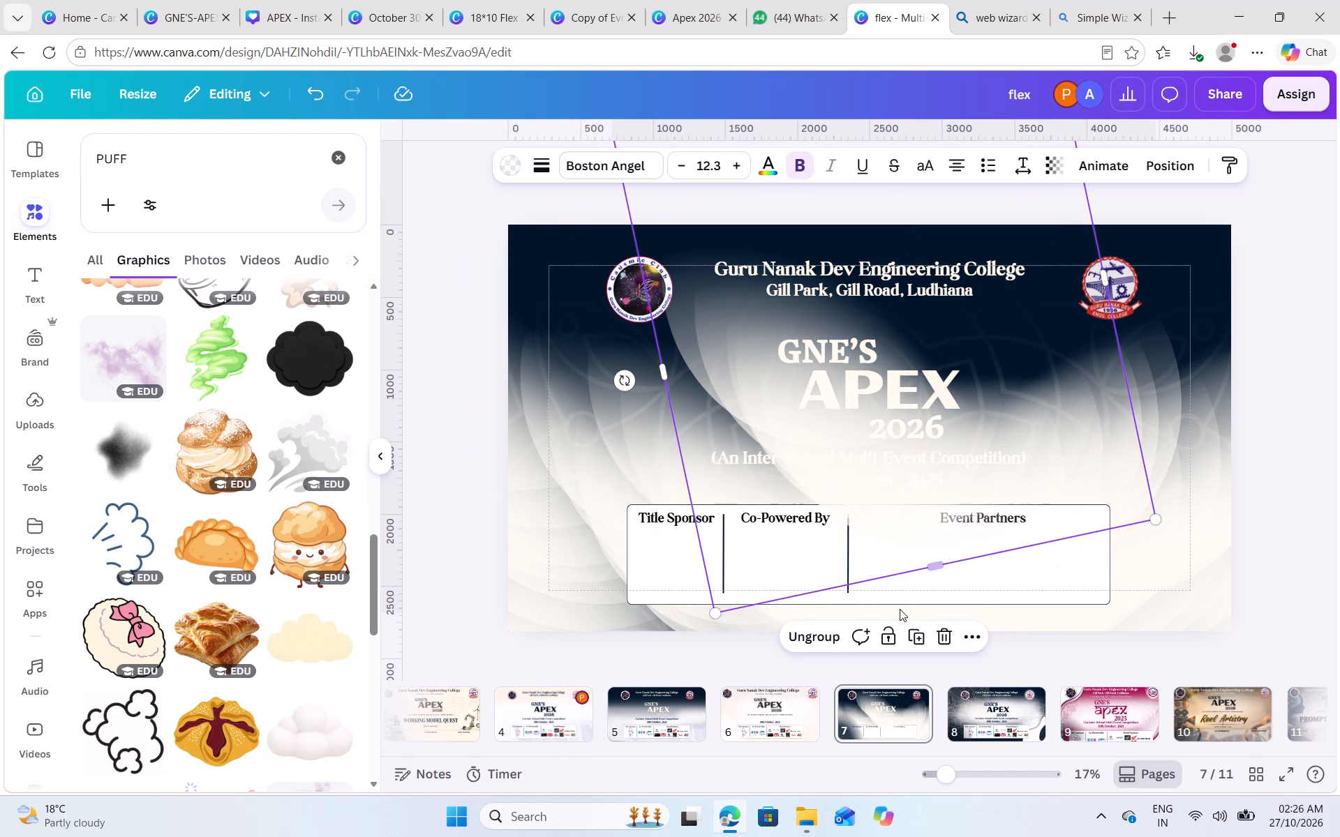
left_click_drag(621, 375, 657, 414)
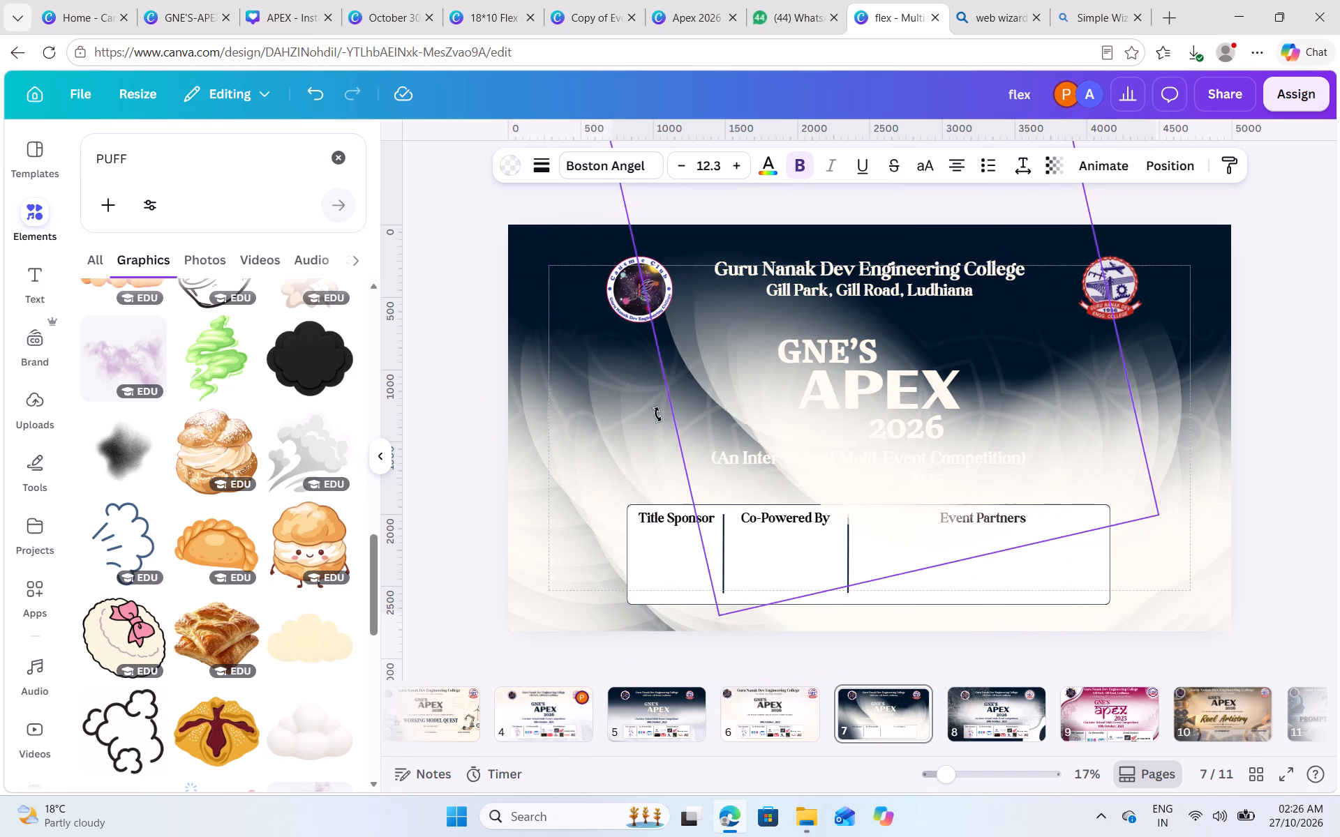
left_click_drag(657, 414, 690, 450)
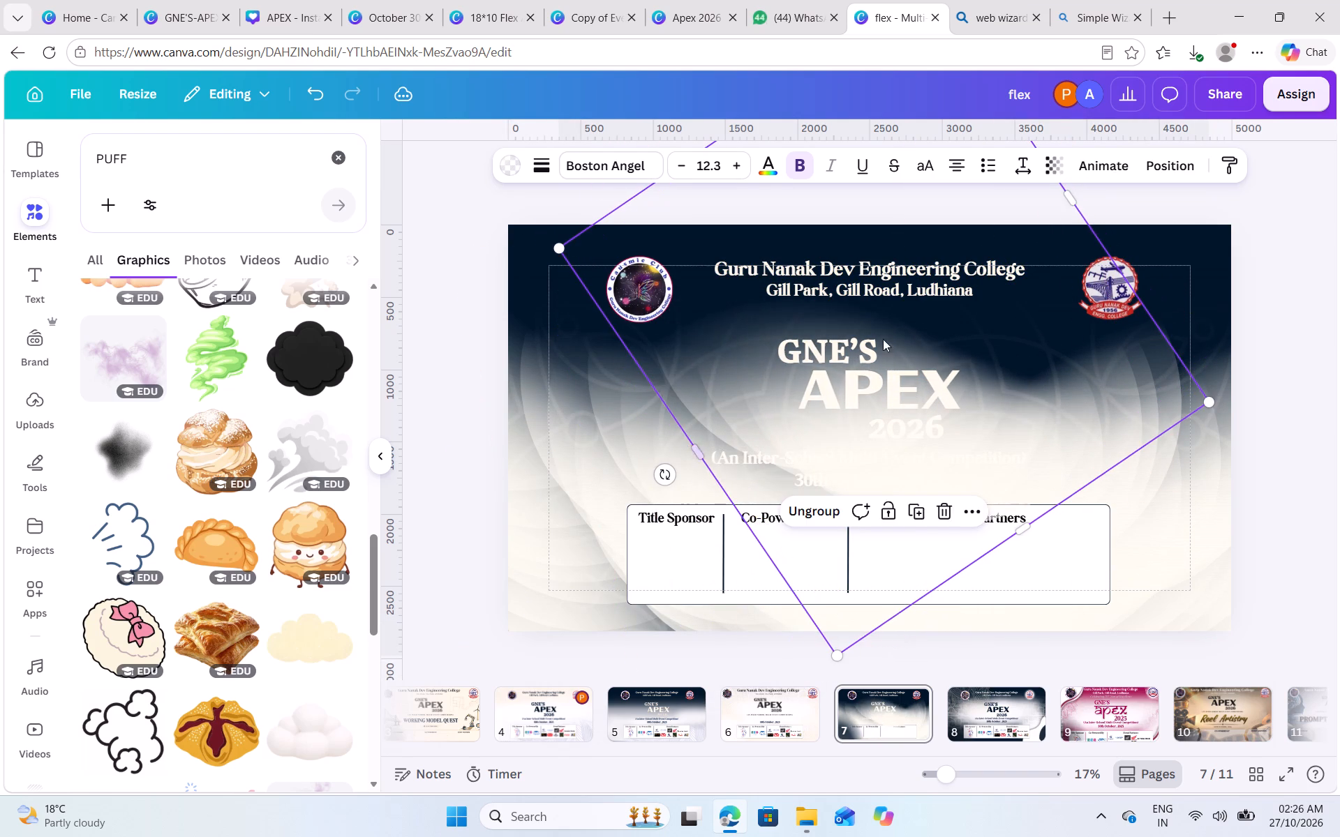
left_click(882, 339)
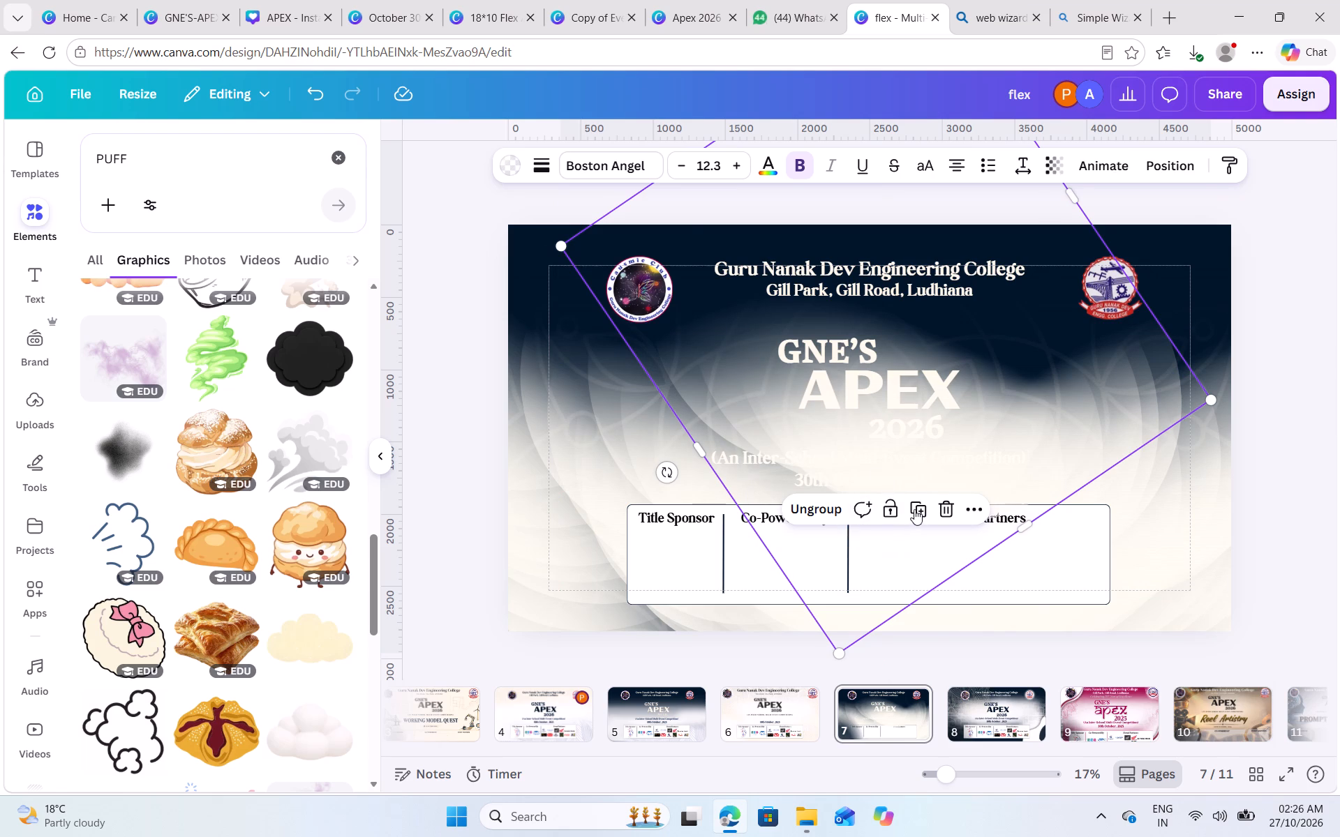
Duplicate the 56° petal group, rotate the copy to about 26°, and place it over the title and date.
left_click(916, 510)
left_click_drag(969, 288, 807, 398)
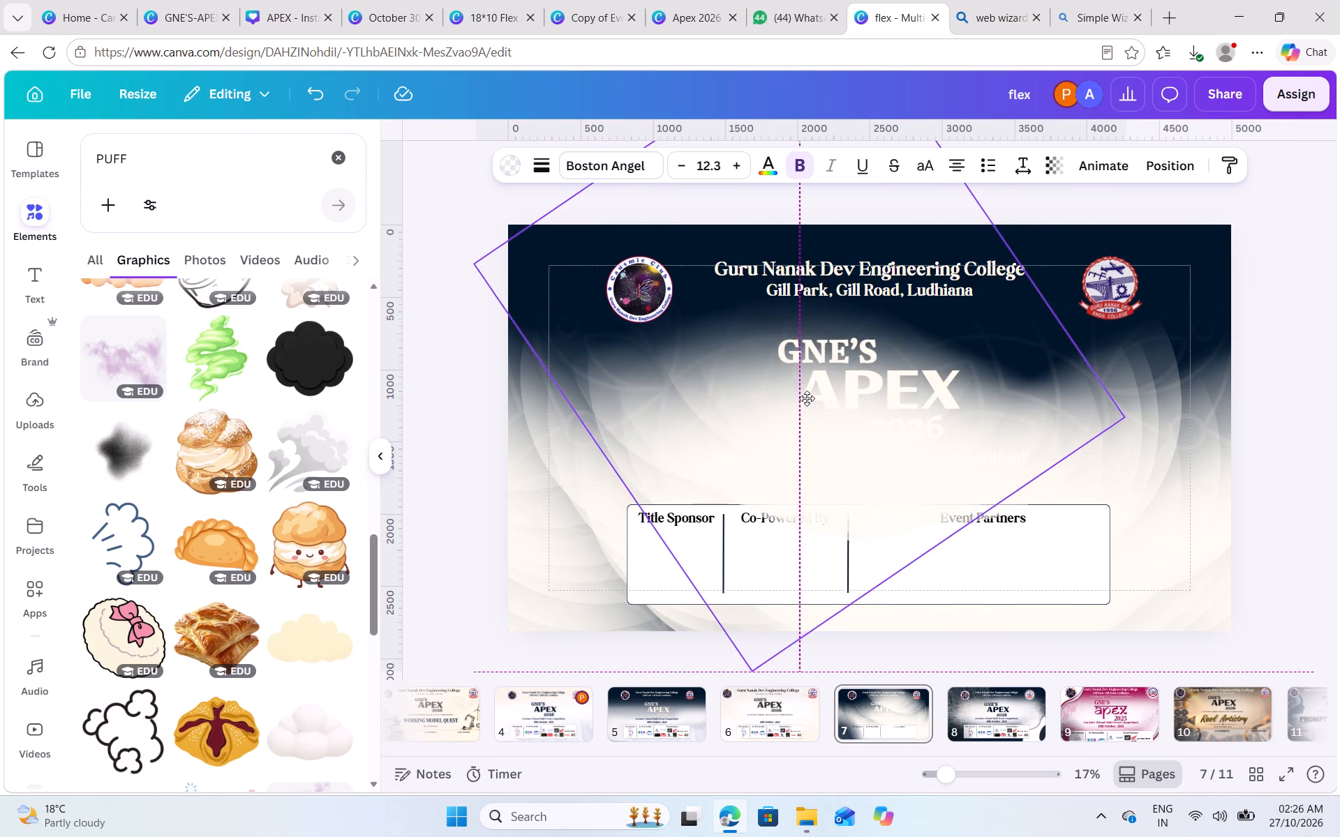
left_click_drag(807, 398, 797, 386)
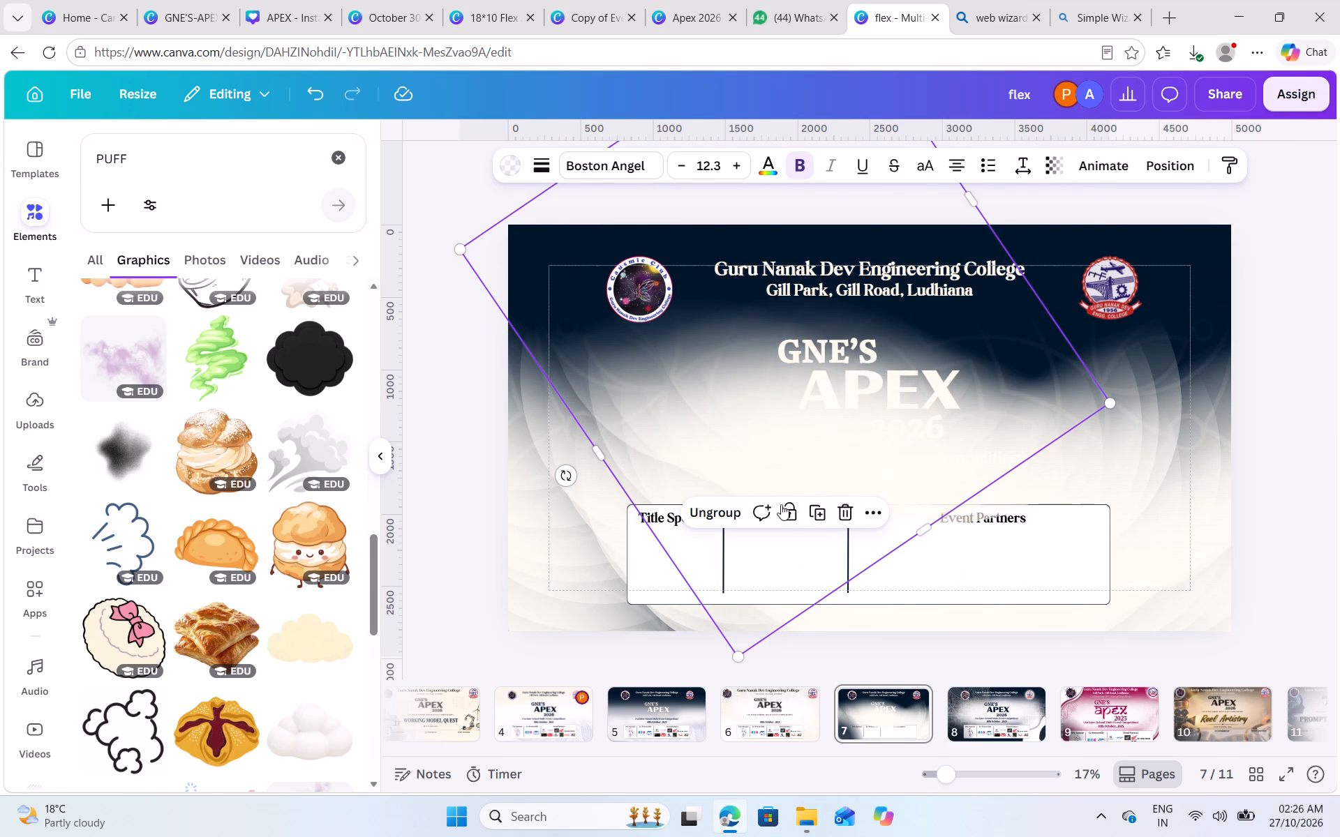
left_click_drag(561, 476, 701, 491)
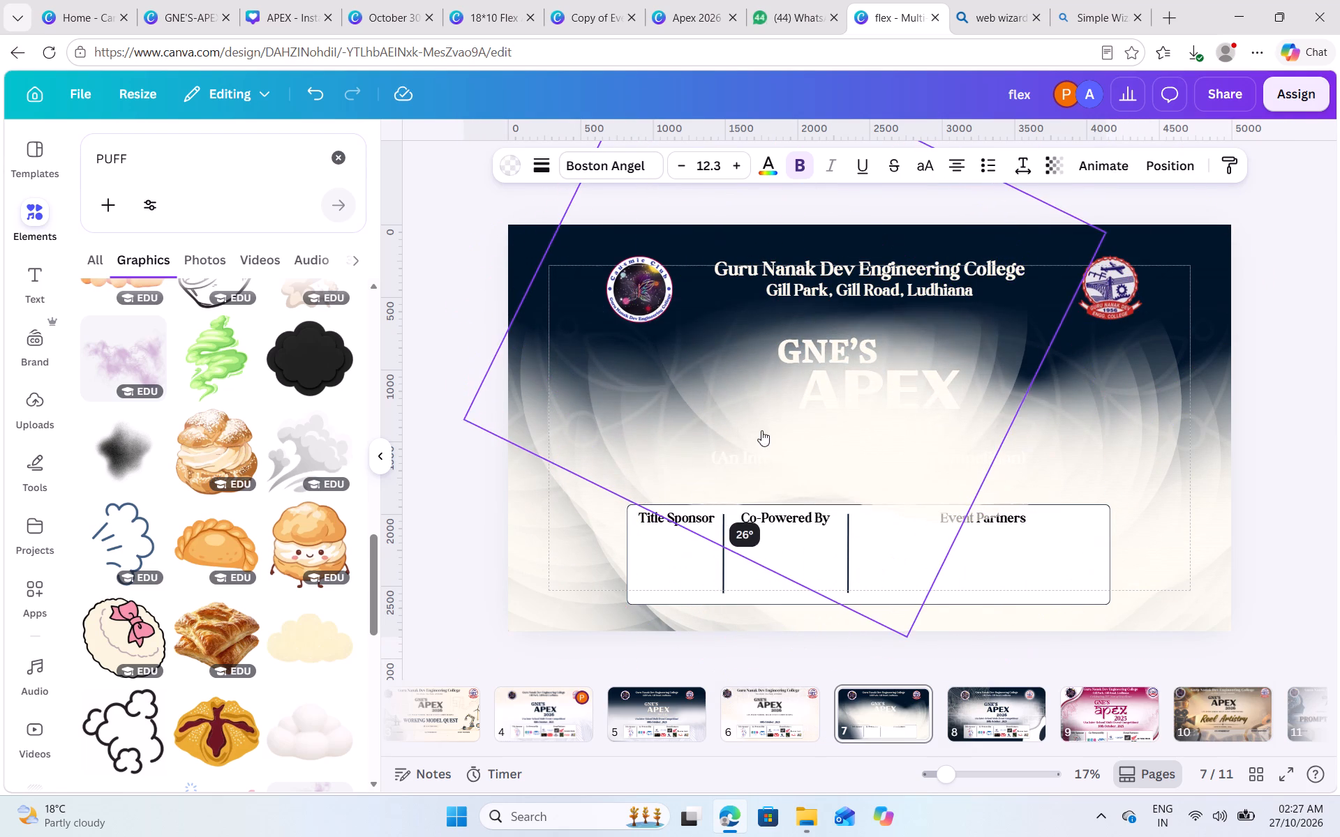
left_click_drag(816, 348, 901, 348)
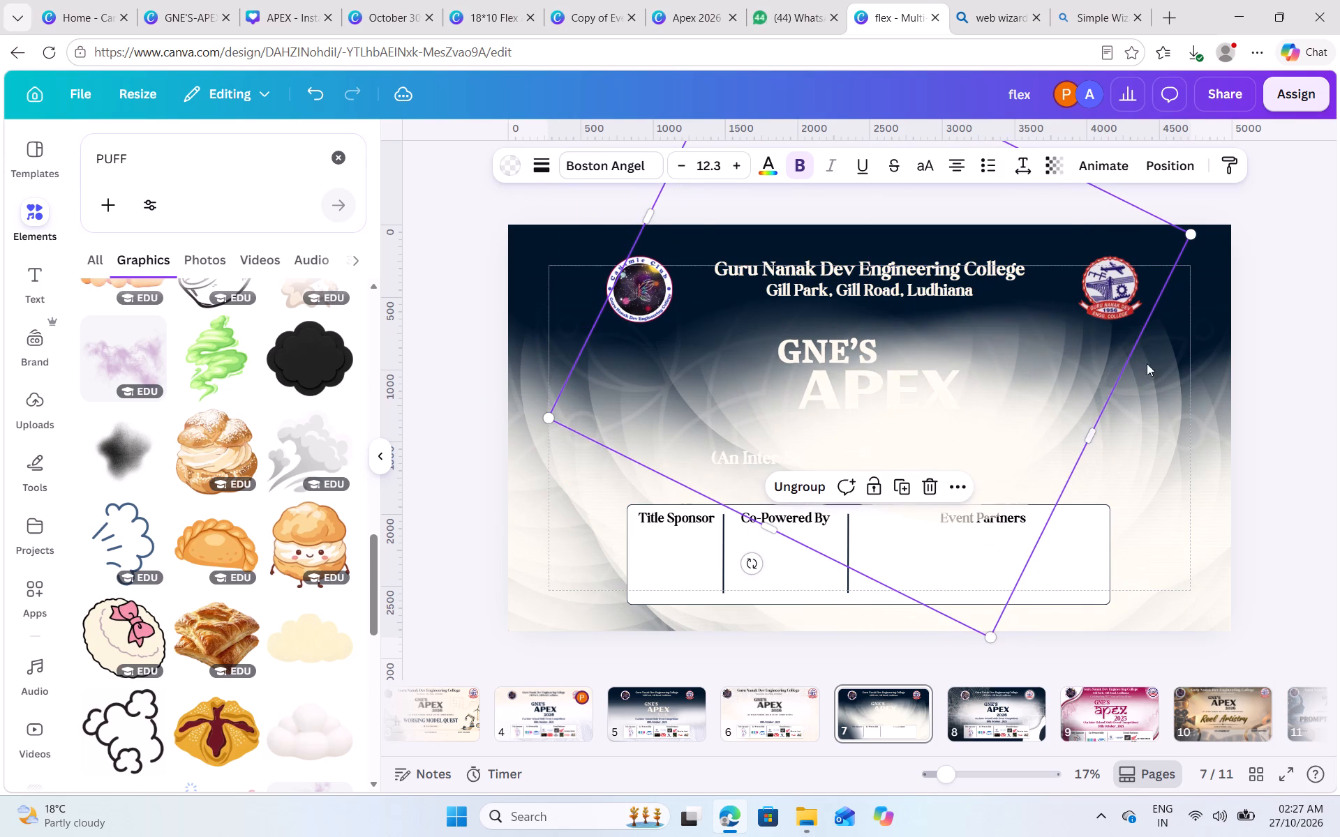
Send the 26° petal copy to the back and raise it one layer, and send the 56° copy to the back.
left_click(1181, 169)
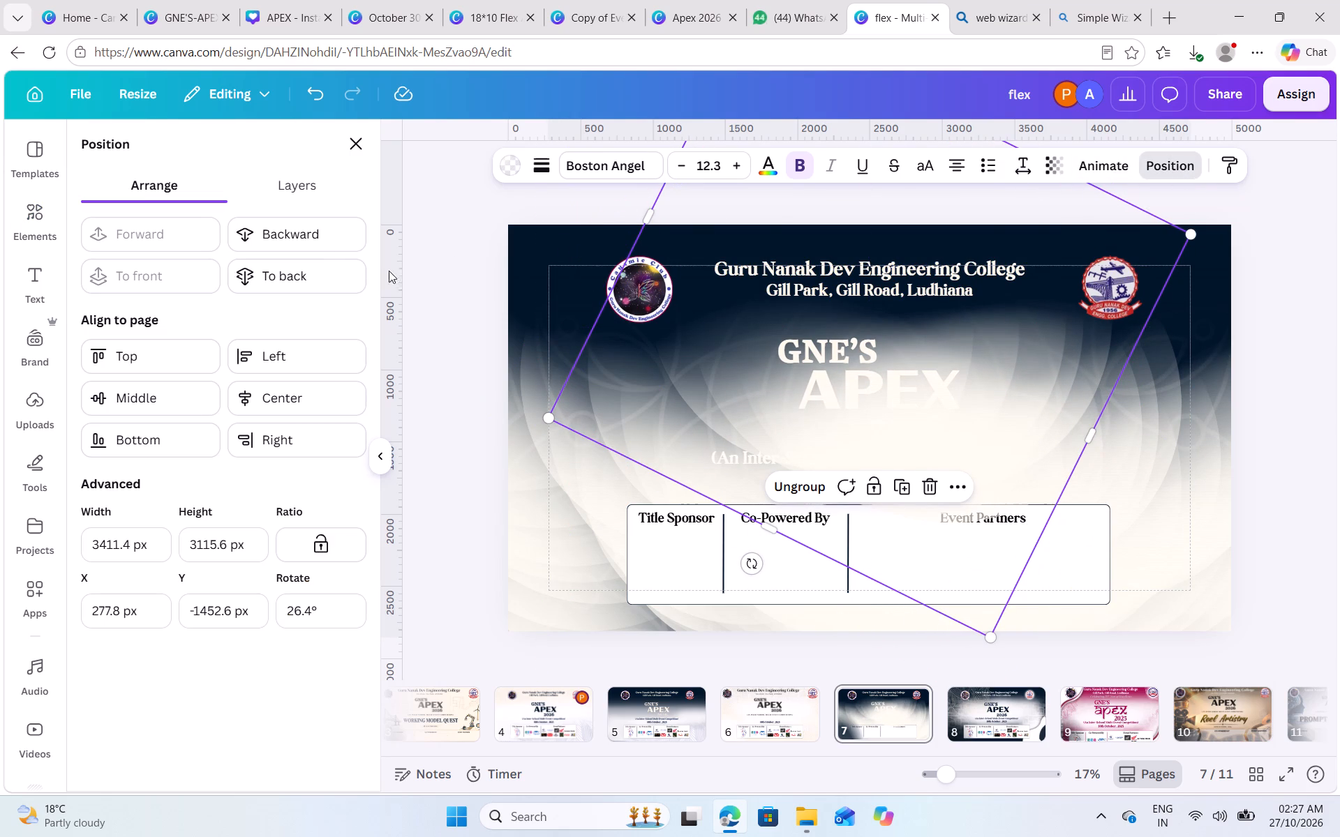
double_click(324, 234)
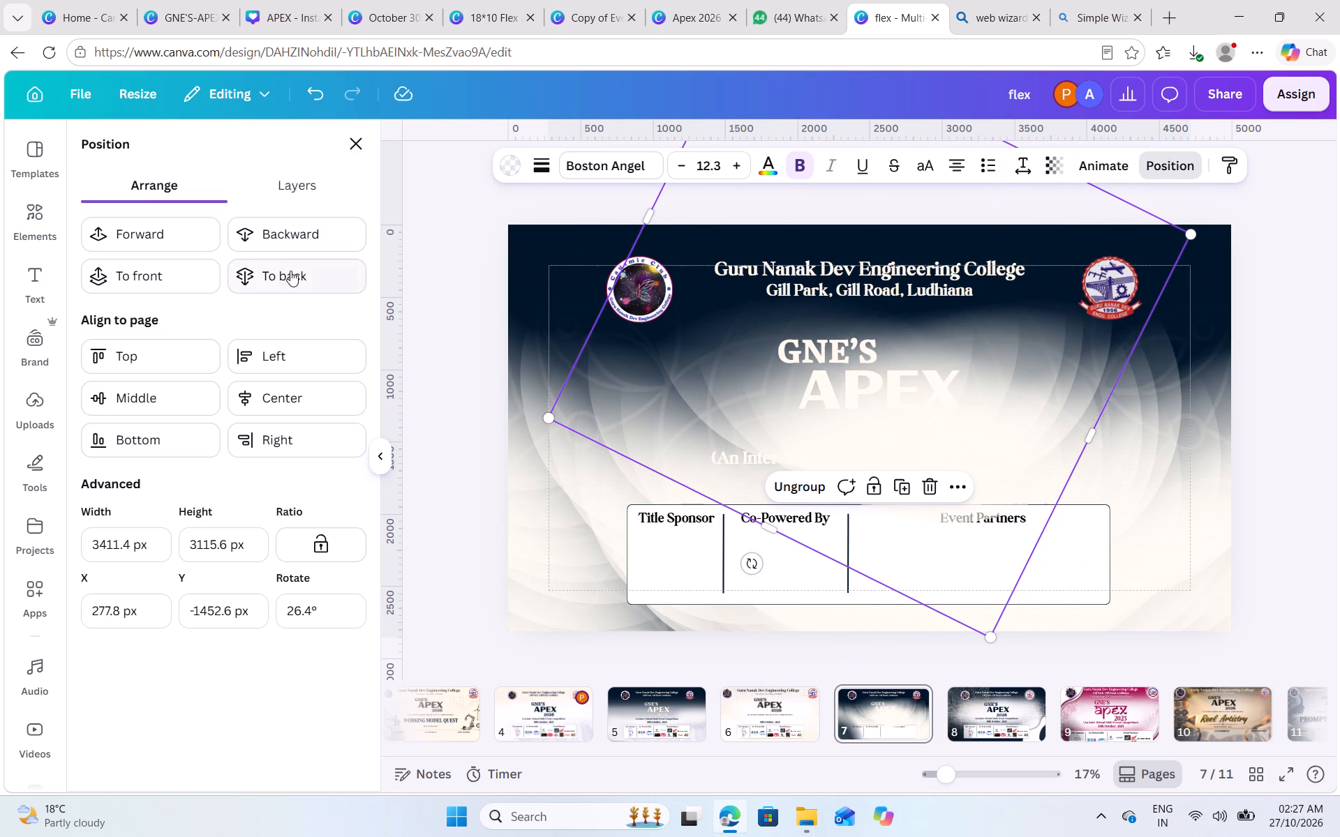
left_click(290, 272)
left_click(182, 236)
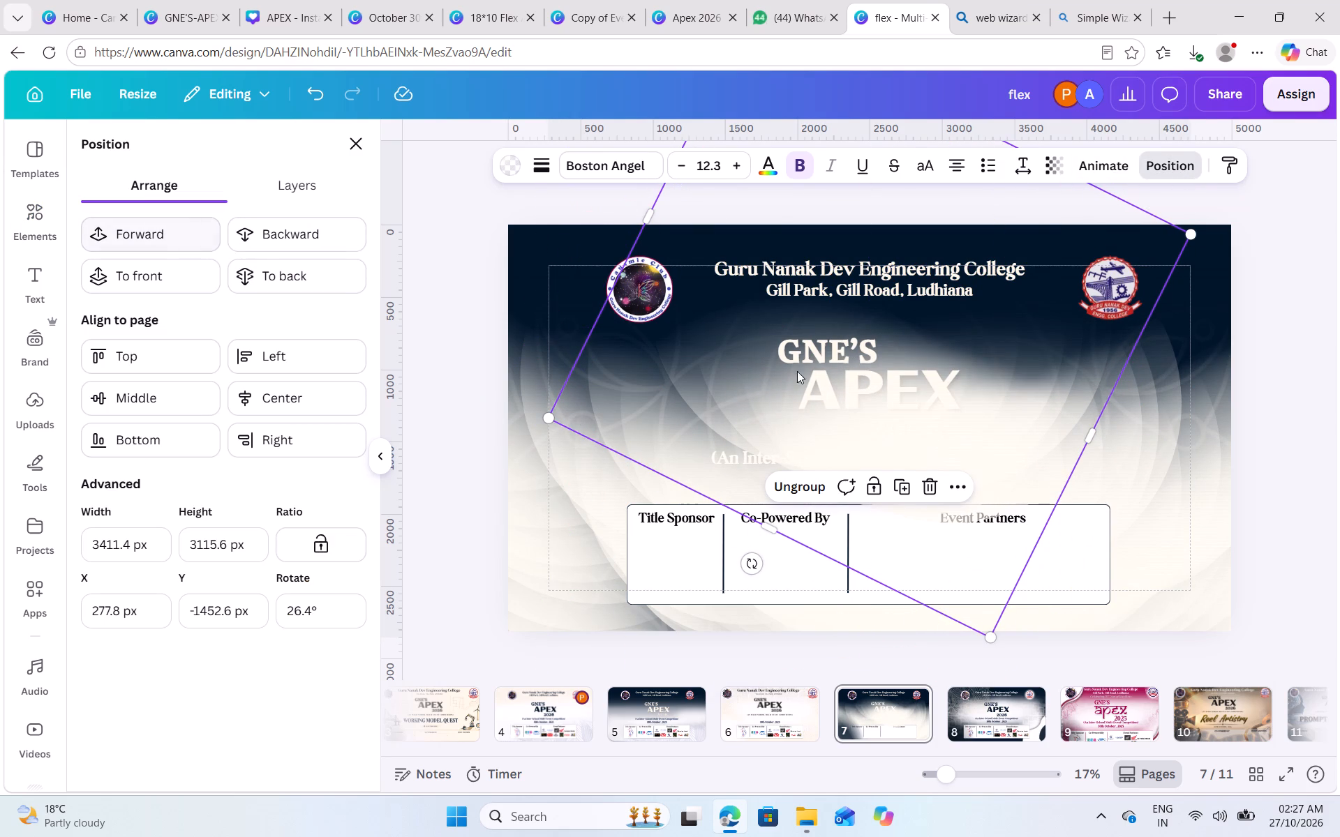
left_click(773, 433)
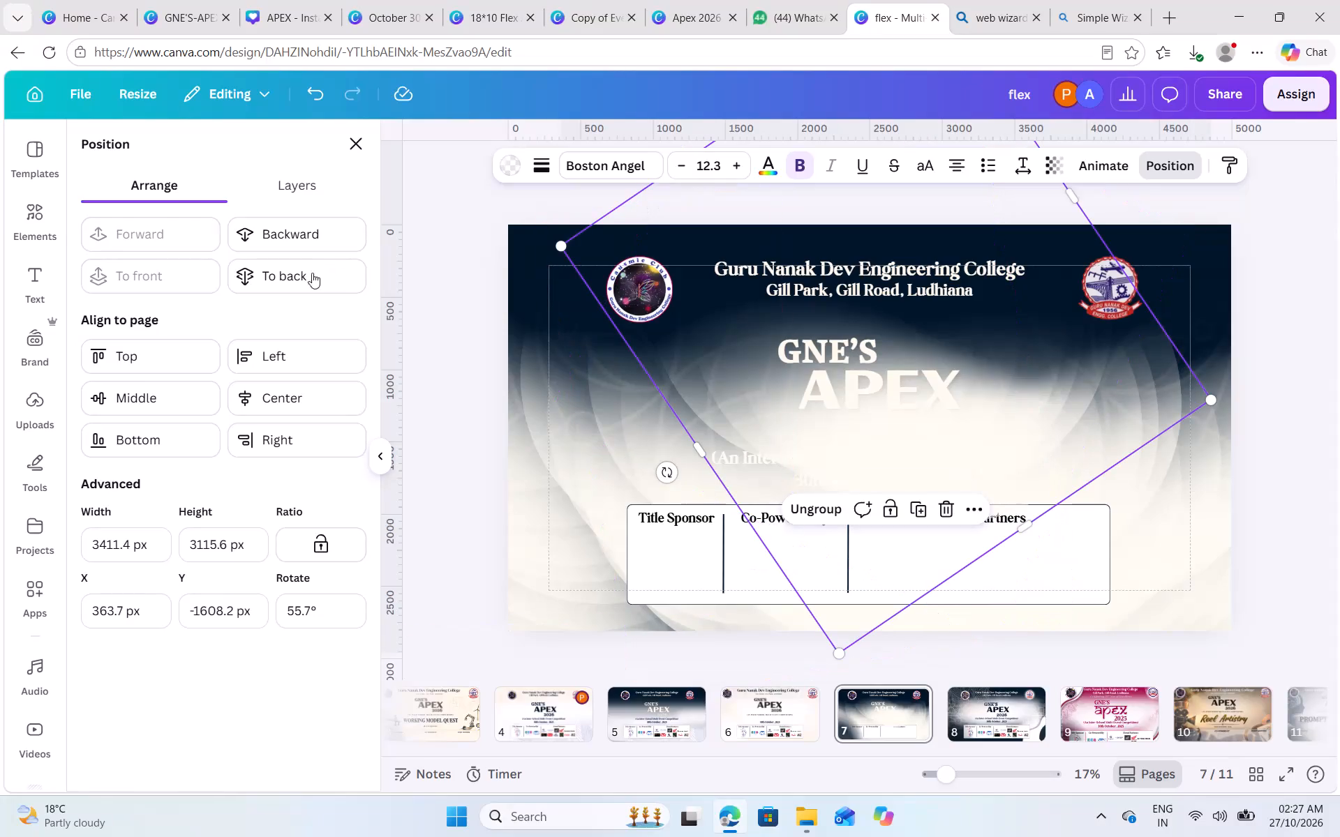
left_click(279, 241)
left_click(271, 277)
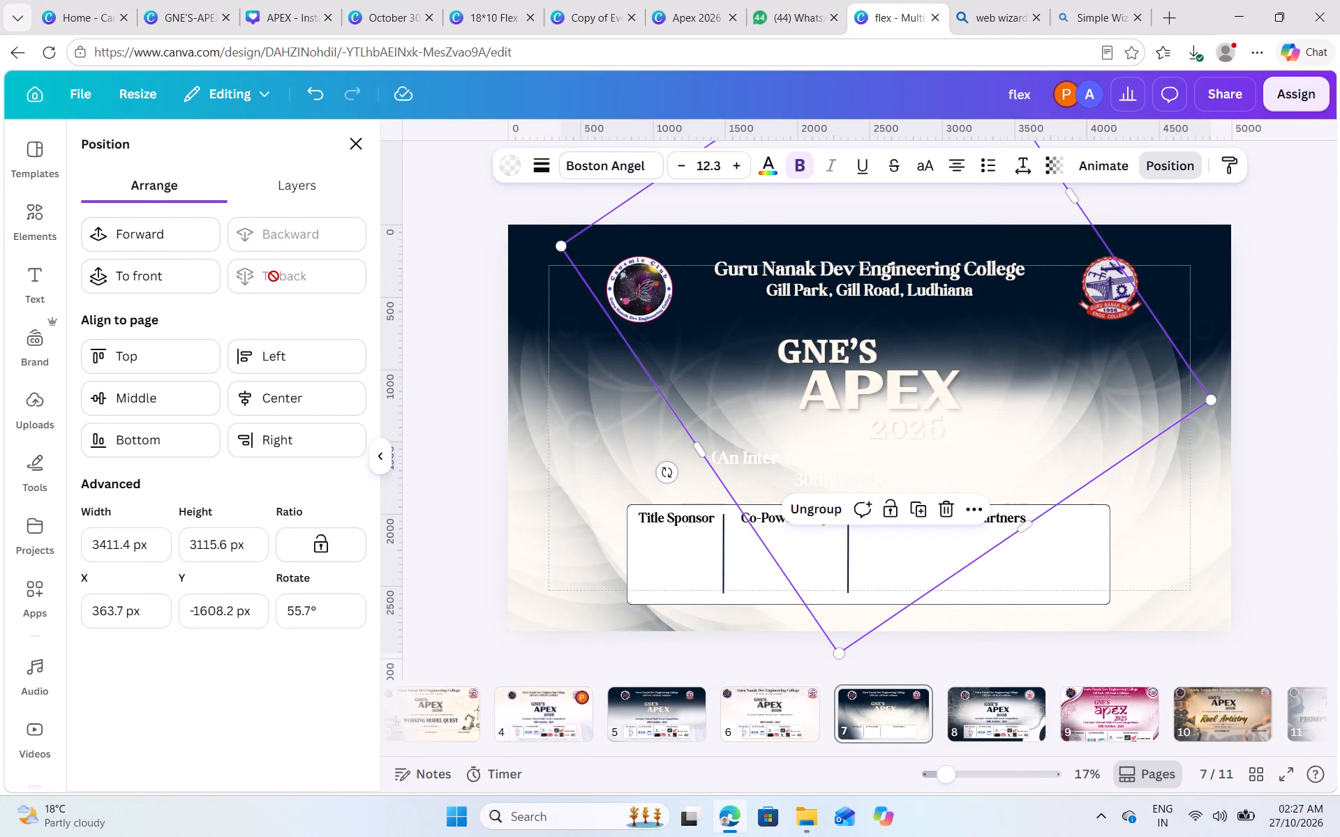
left_click(1300, 455)
left_click(1306, 418)
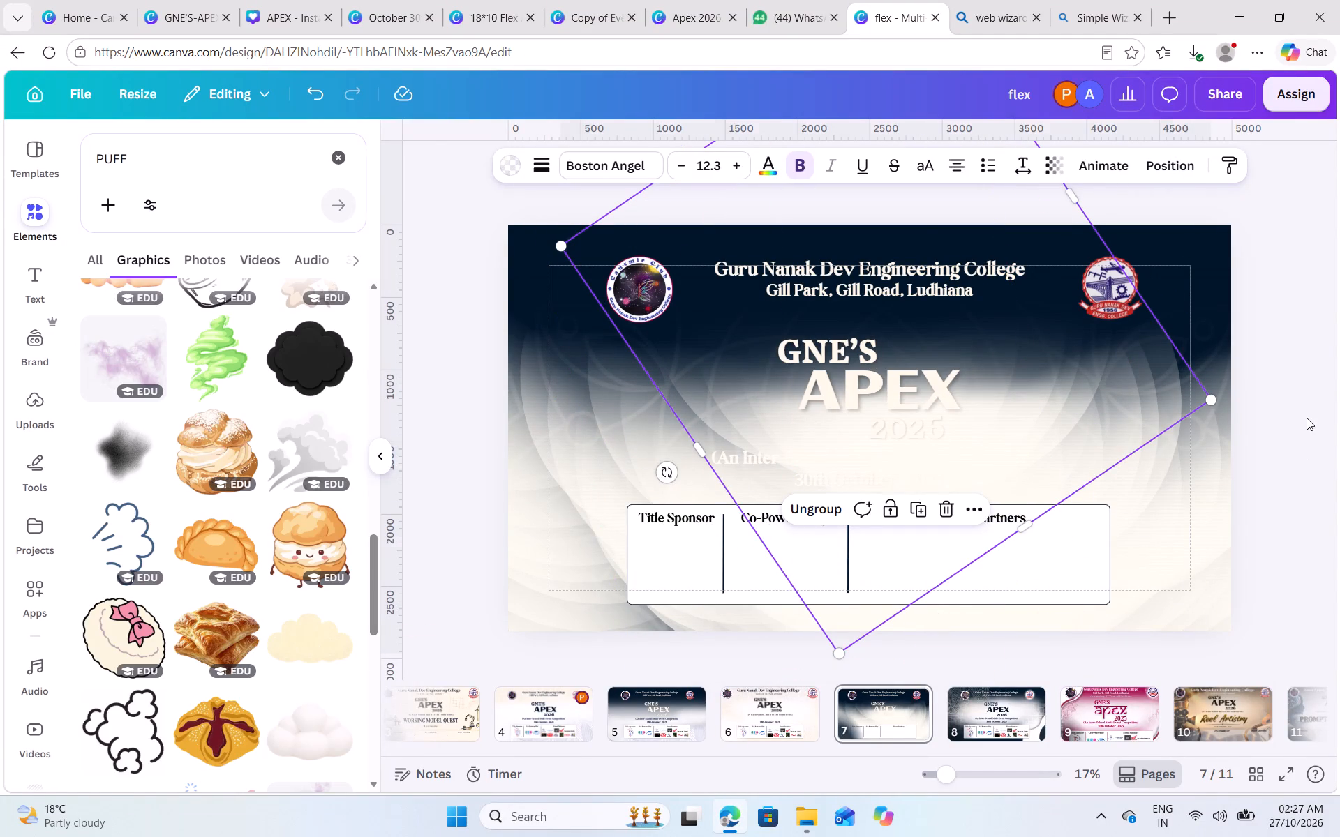
Shift the petal group at the banner's left edge slightly left and down.
left_click(1201, 240)
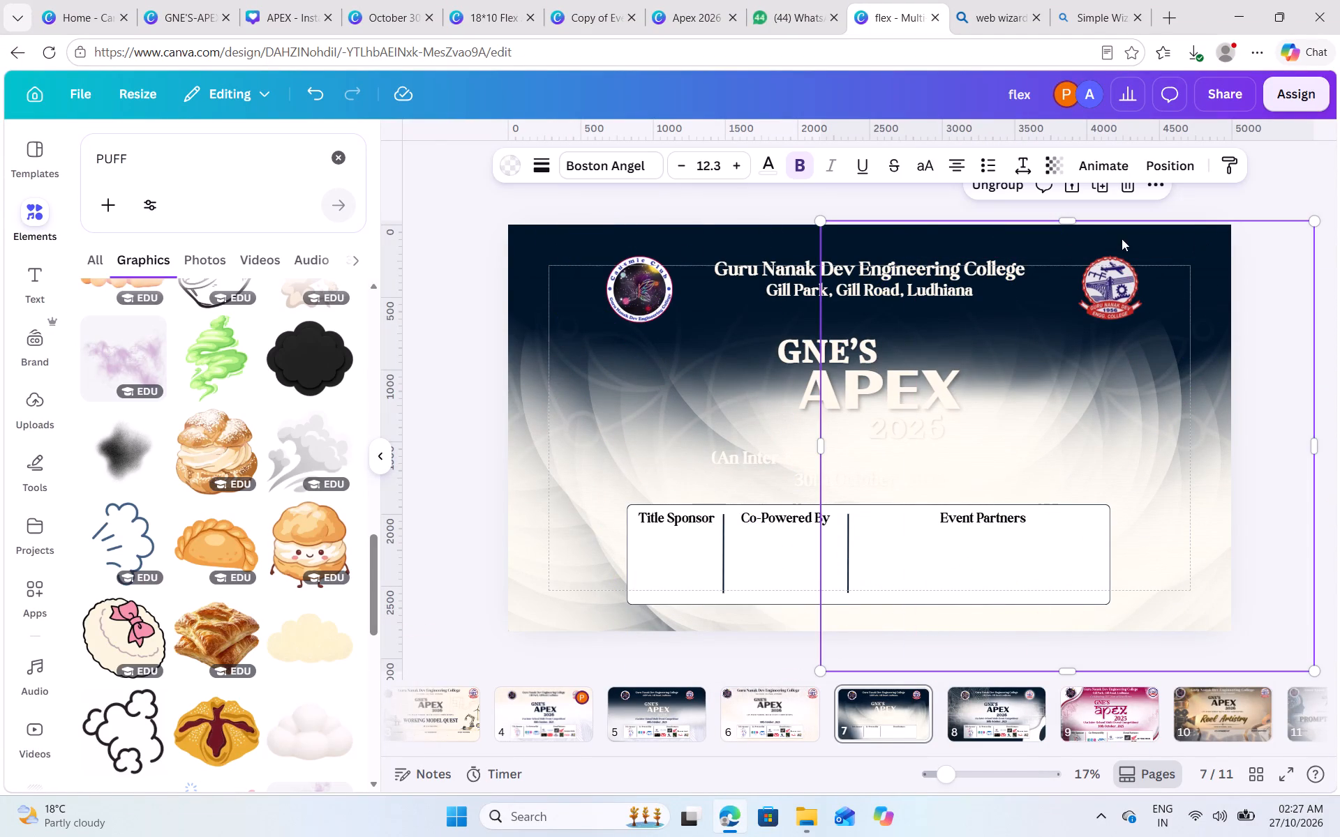
left_click(746, 234)
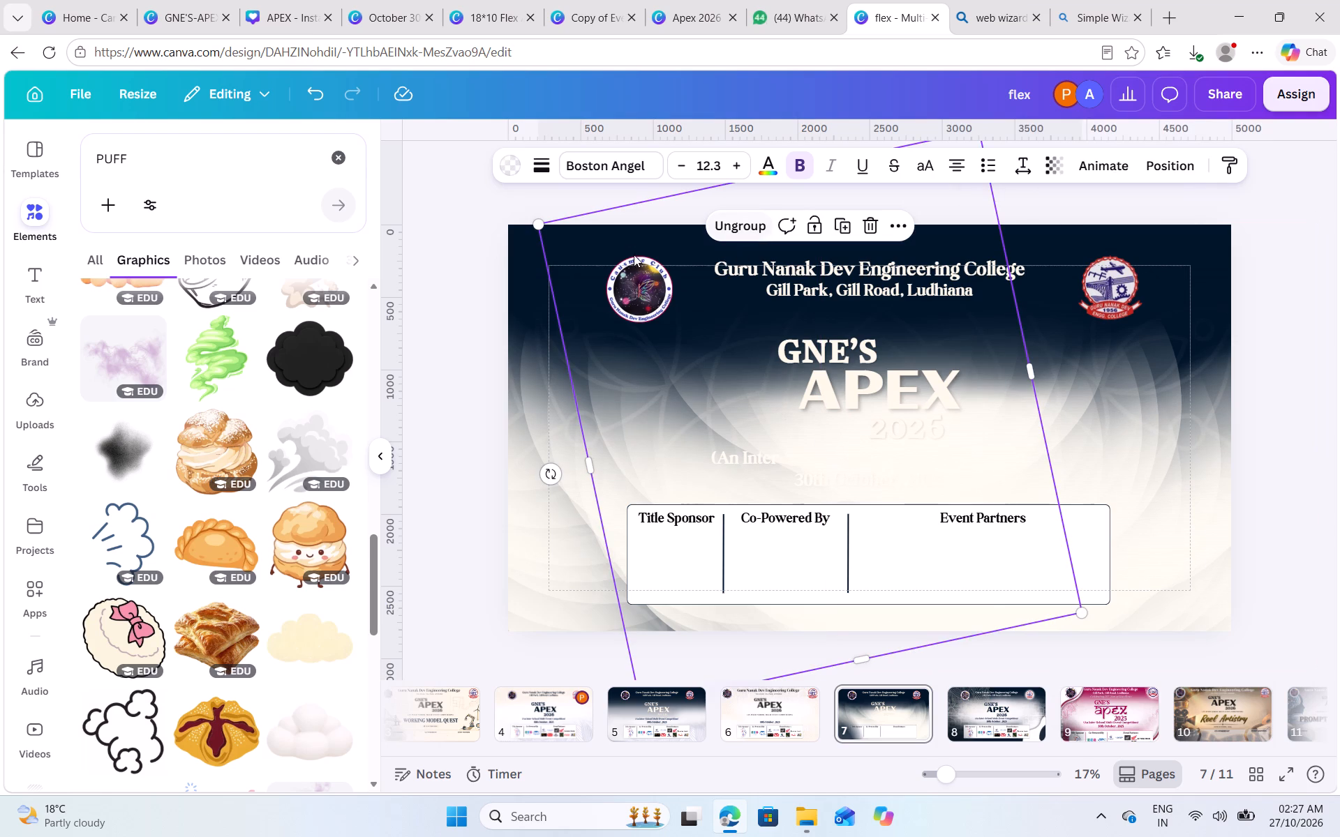
left_click_drag(632, 241, 624, 231)
left_click(531, 269)
left_click_drag(537, 292, 477, 311)
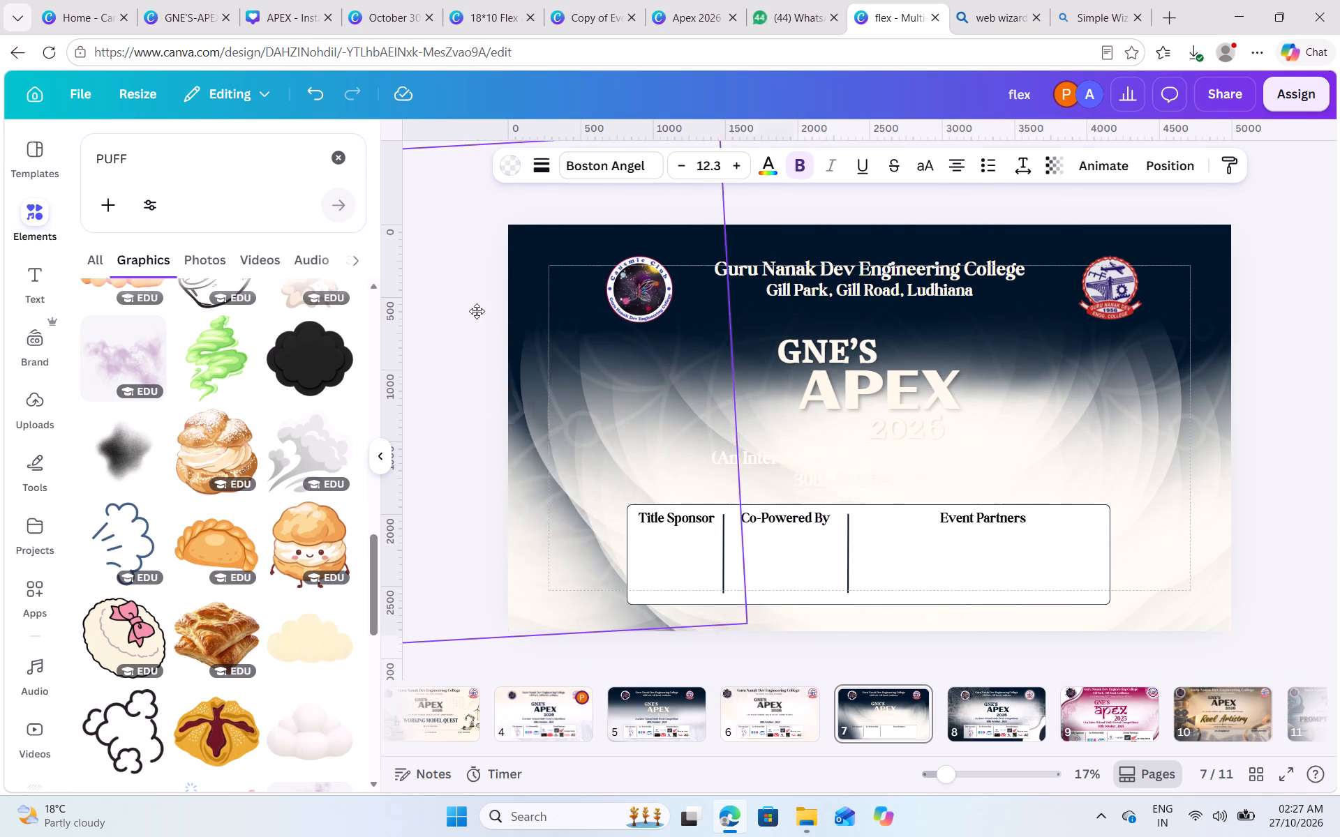
left_click_drag(477, 311, 528, 305)
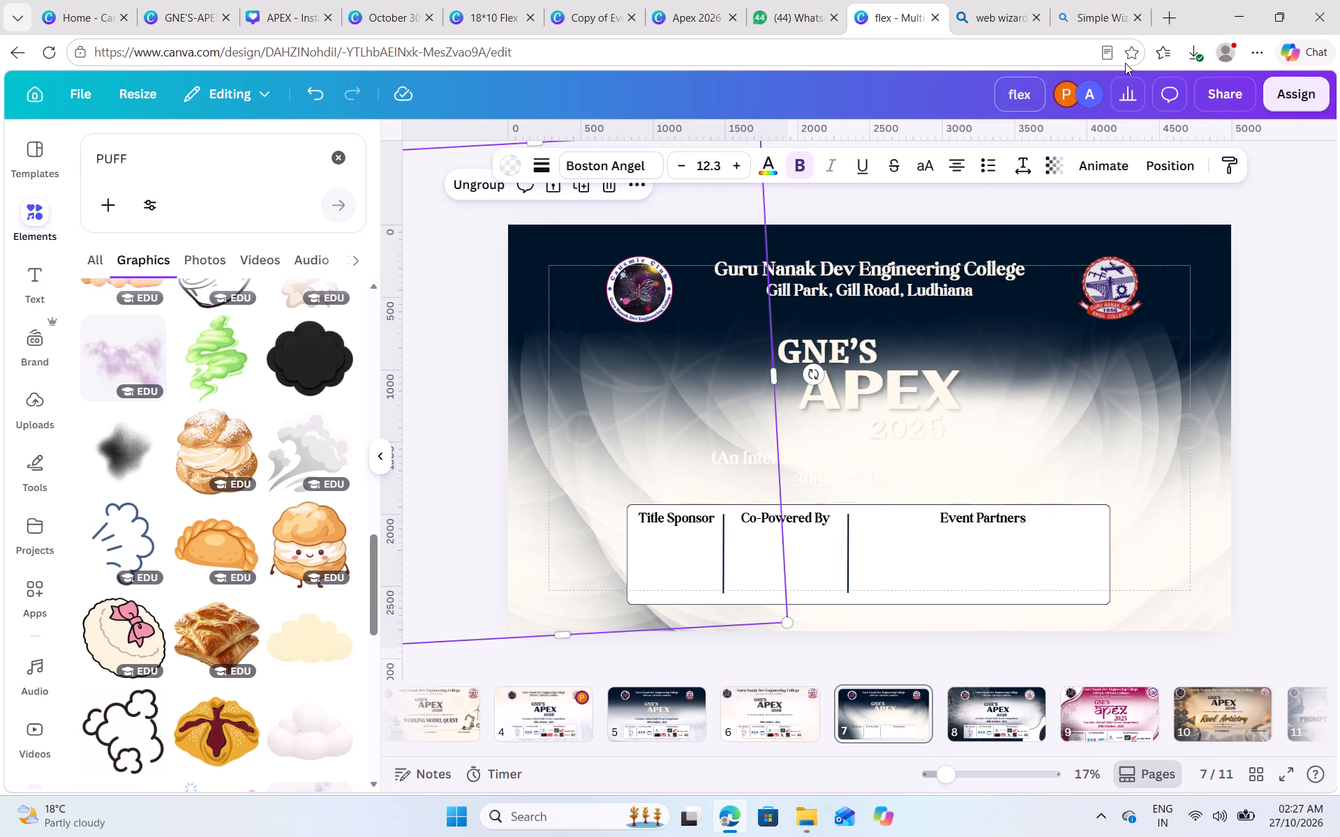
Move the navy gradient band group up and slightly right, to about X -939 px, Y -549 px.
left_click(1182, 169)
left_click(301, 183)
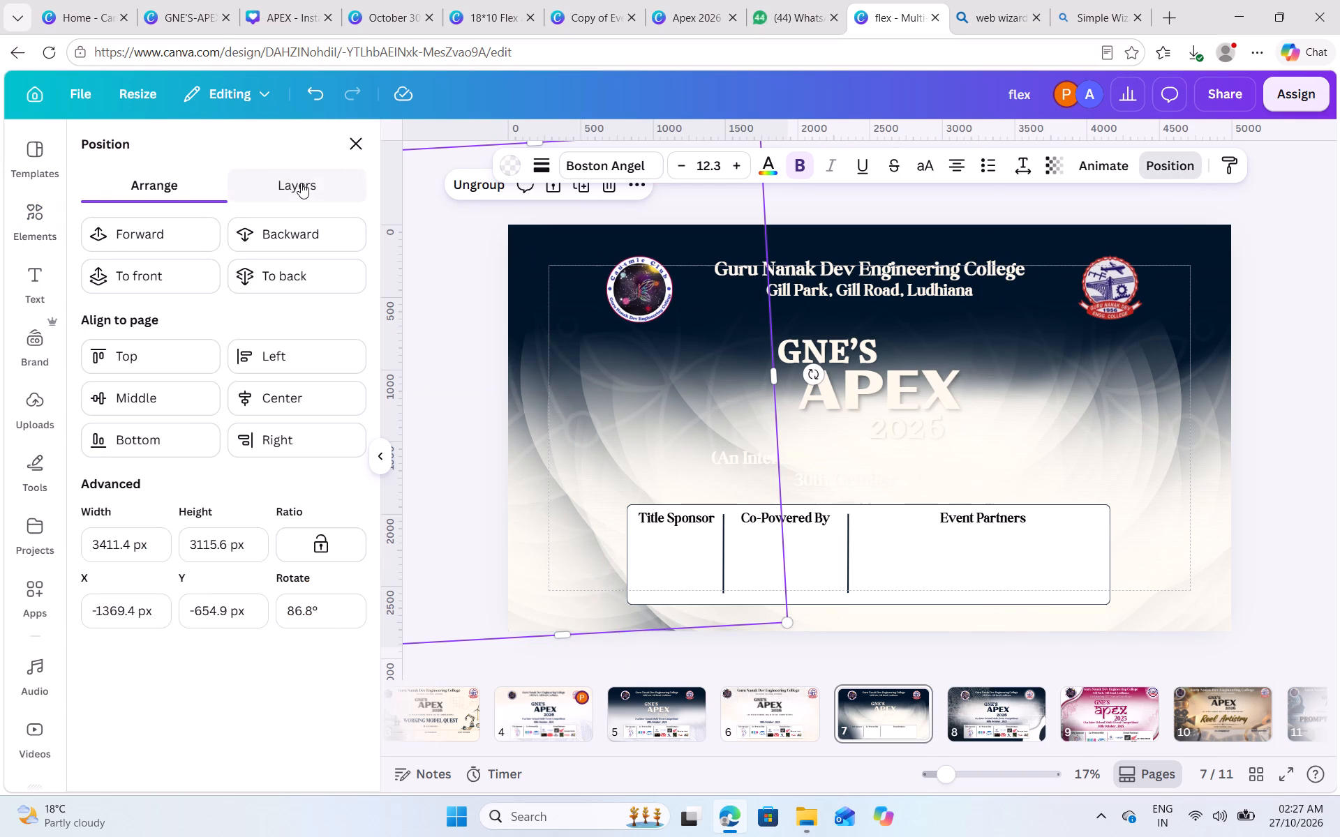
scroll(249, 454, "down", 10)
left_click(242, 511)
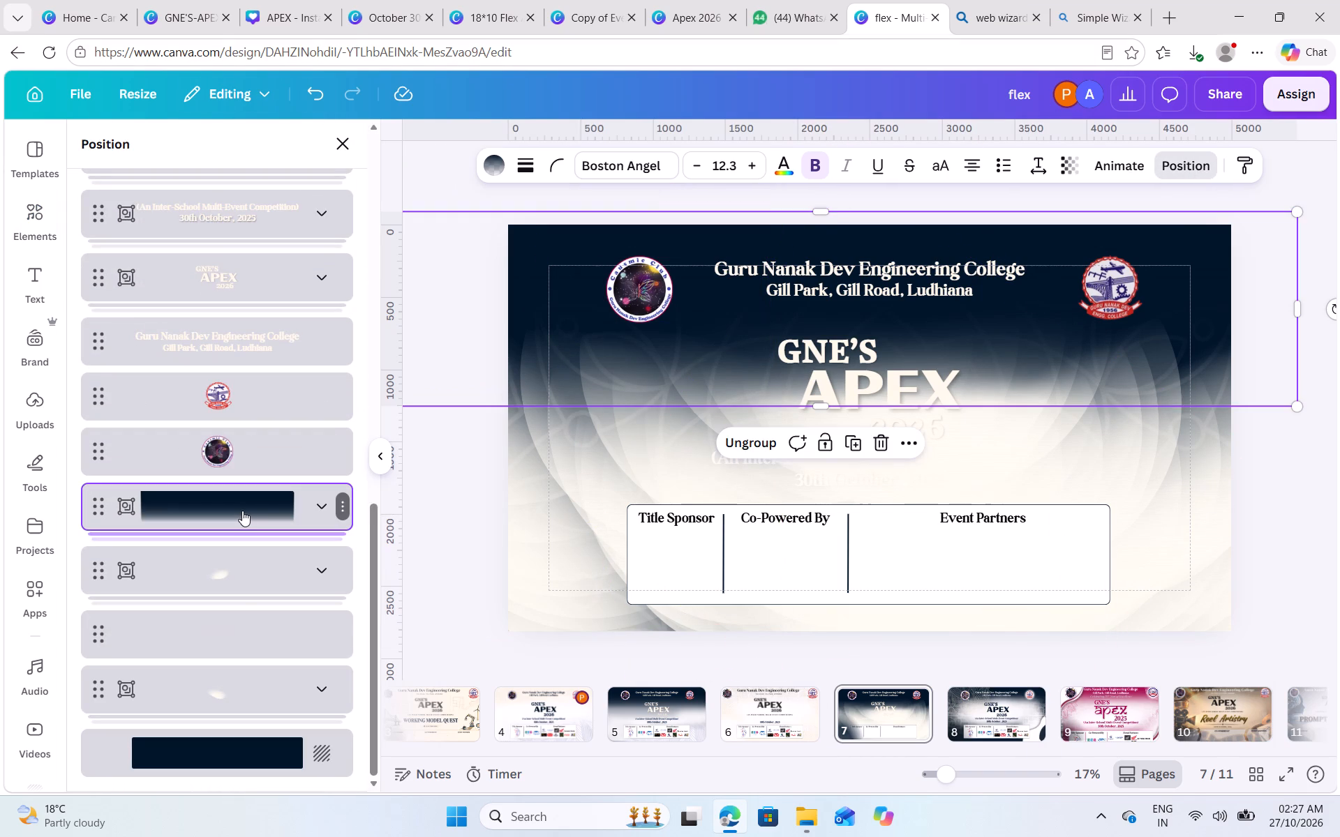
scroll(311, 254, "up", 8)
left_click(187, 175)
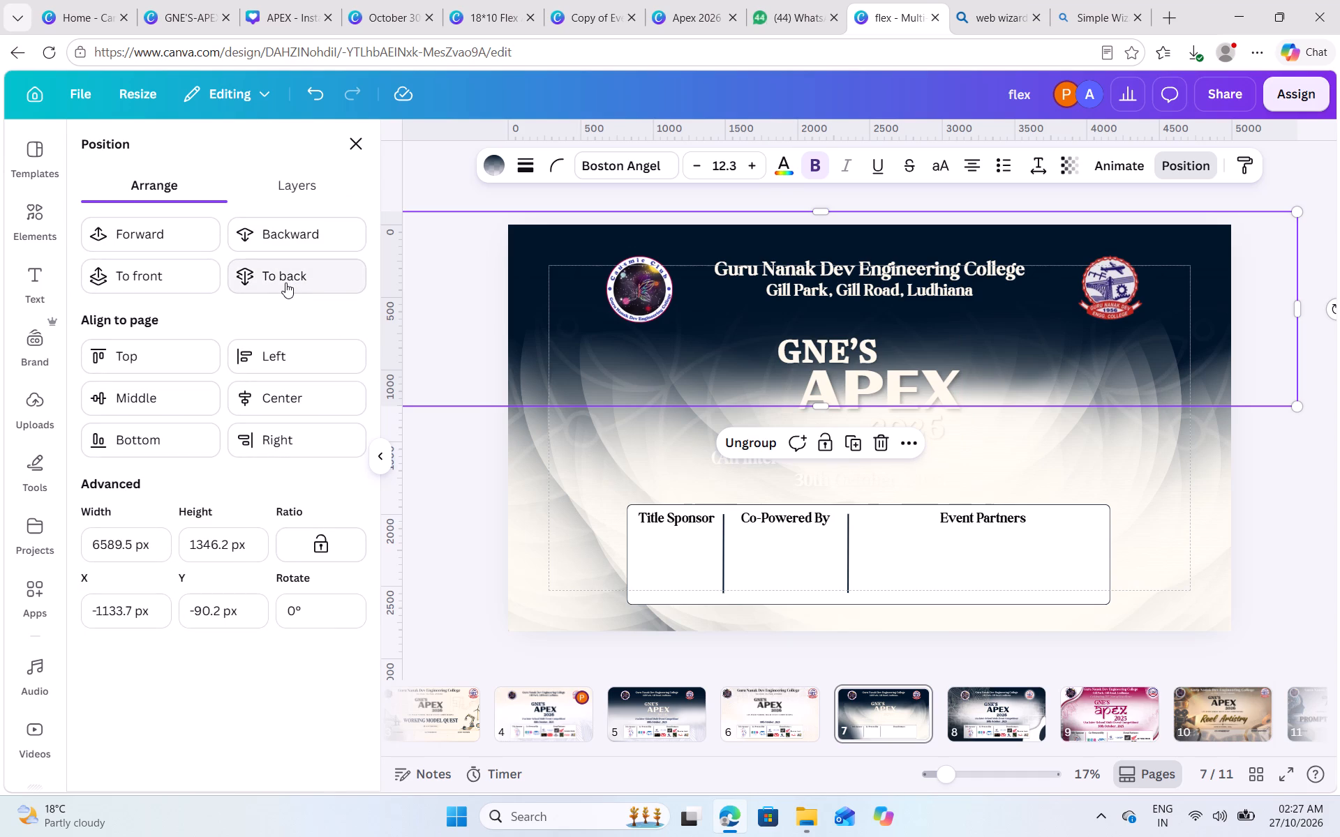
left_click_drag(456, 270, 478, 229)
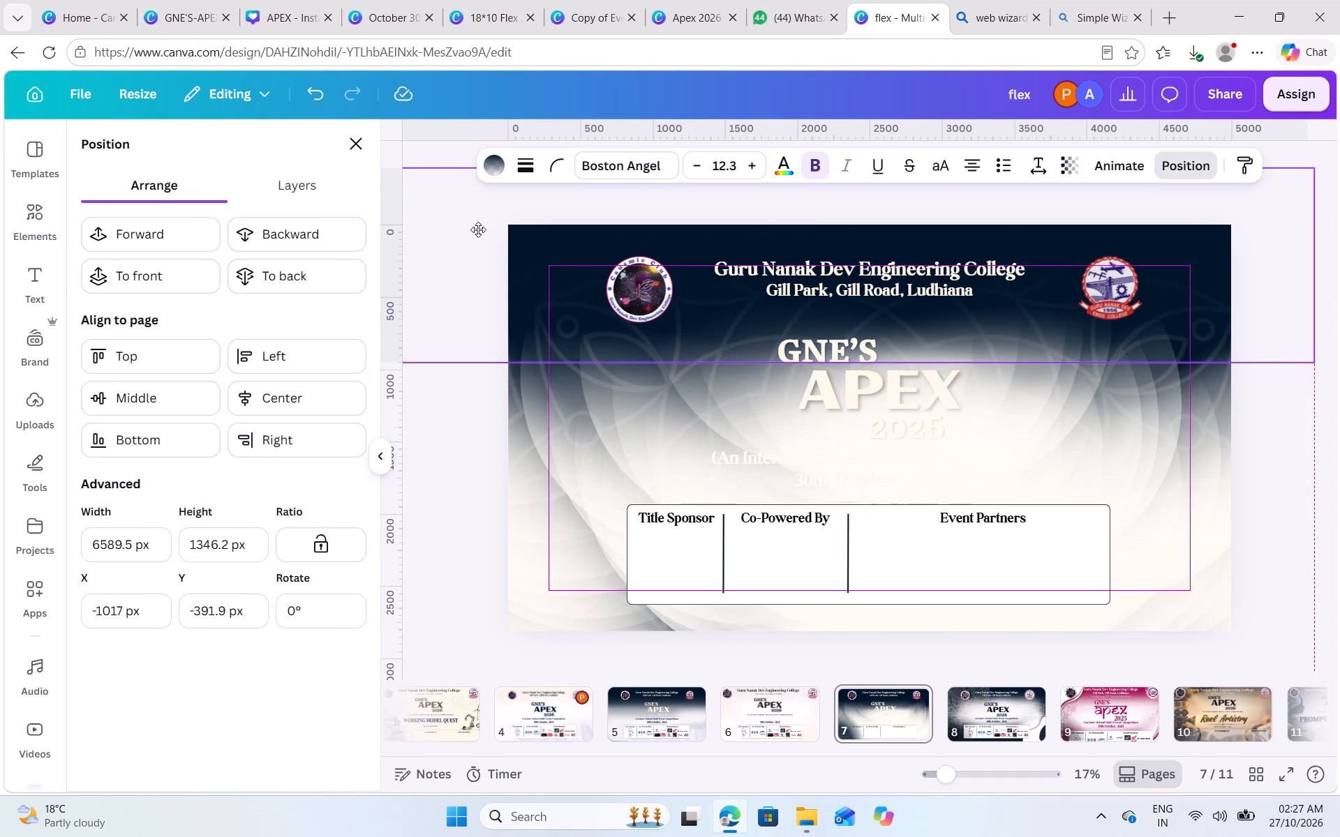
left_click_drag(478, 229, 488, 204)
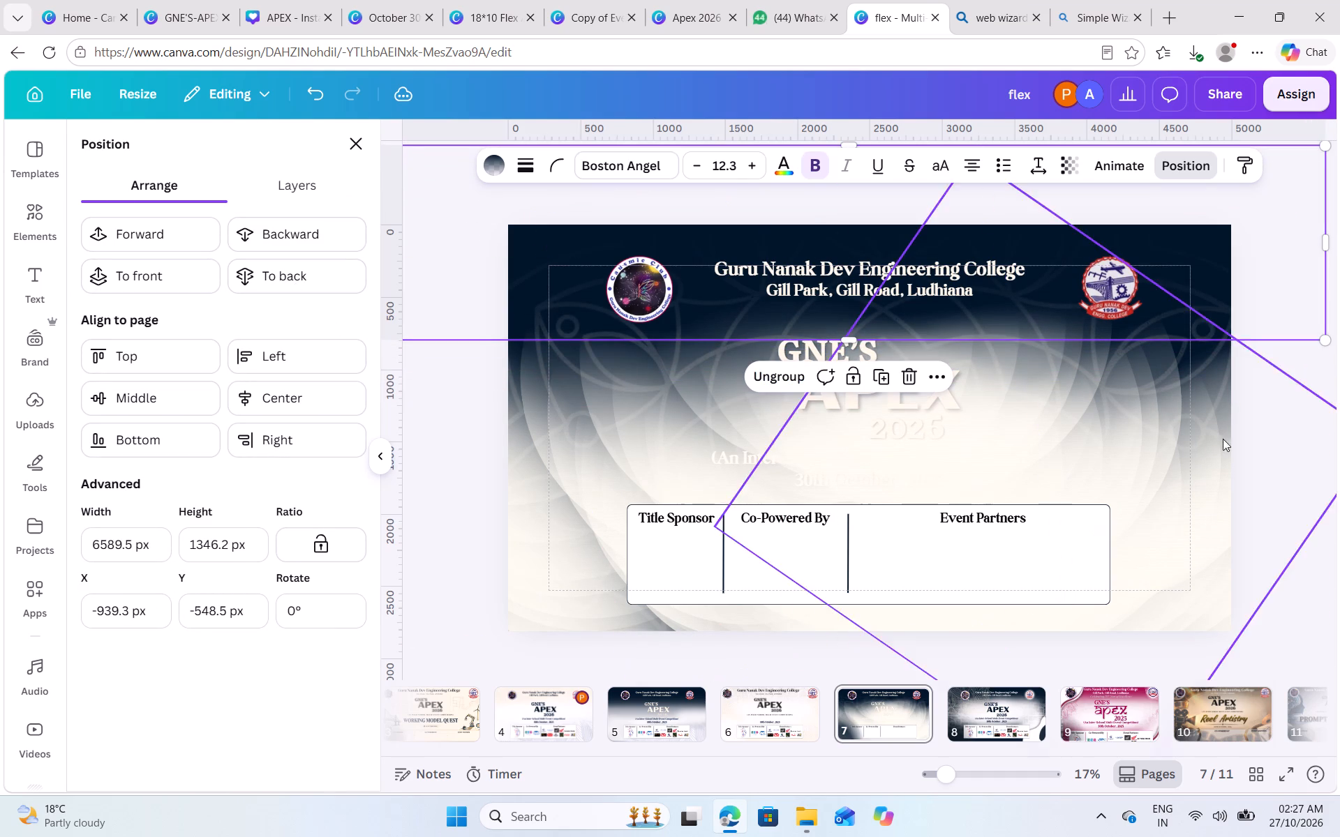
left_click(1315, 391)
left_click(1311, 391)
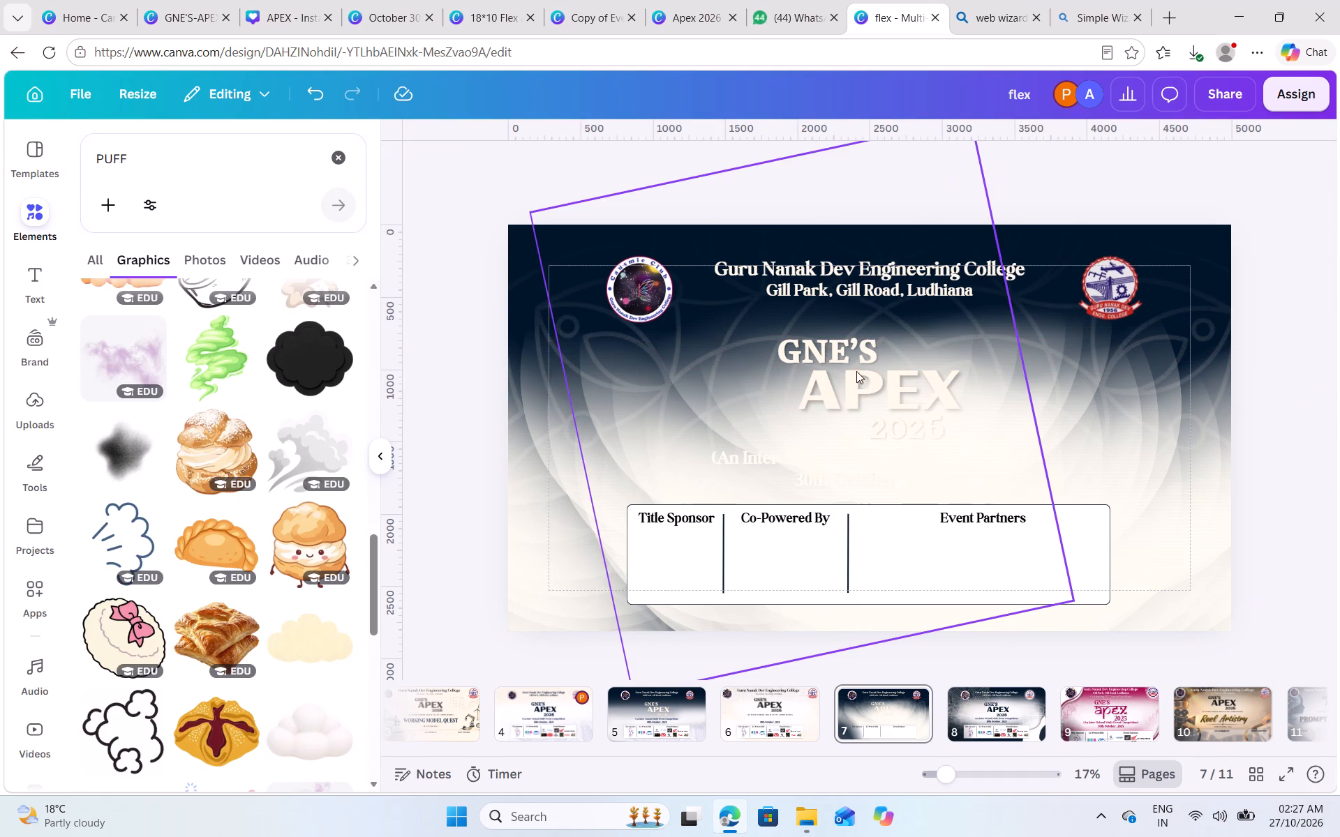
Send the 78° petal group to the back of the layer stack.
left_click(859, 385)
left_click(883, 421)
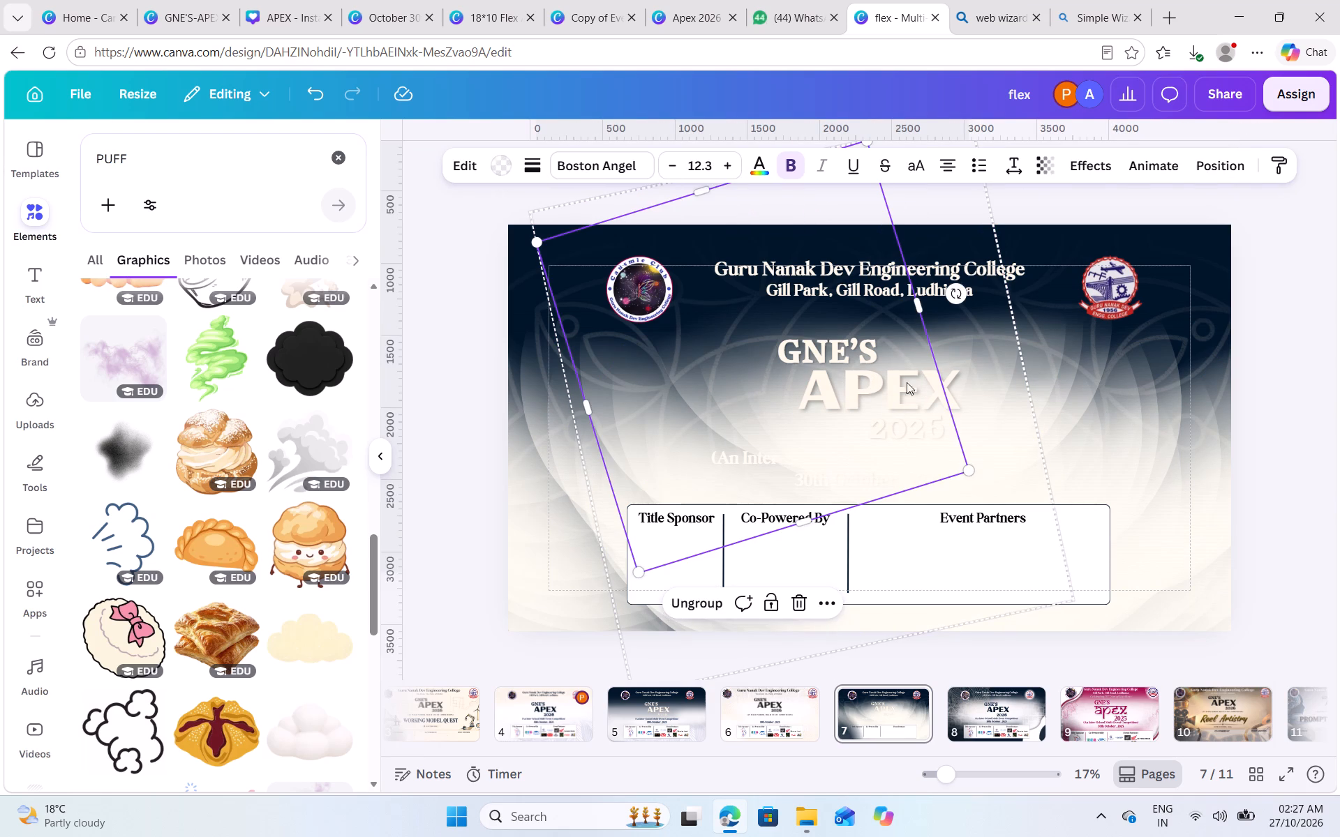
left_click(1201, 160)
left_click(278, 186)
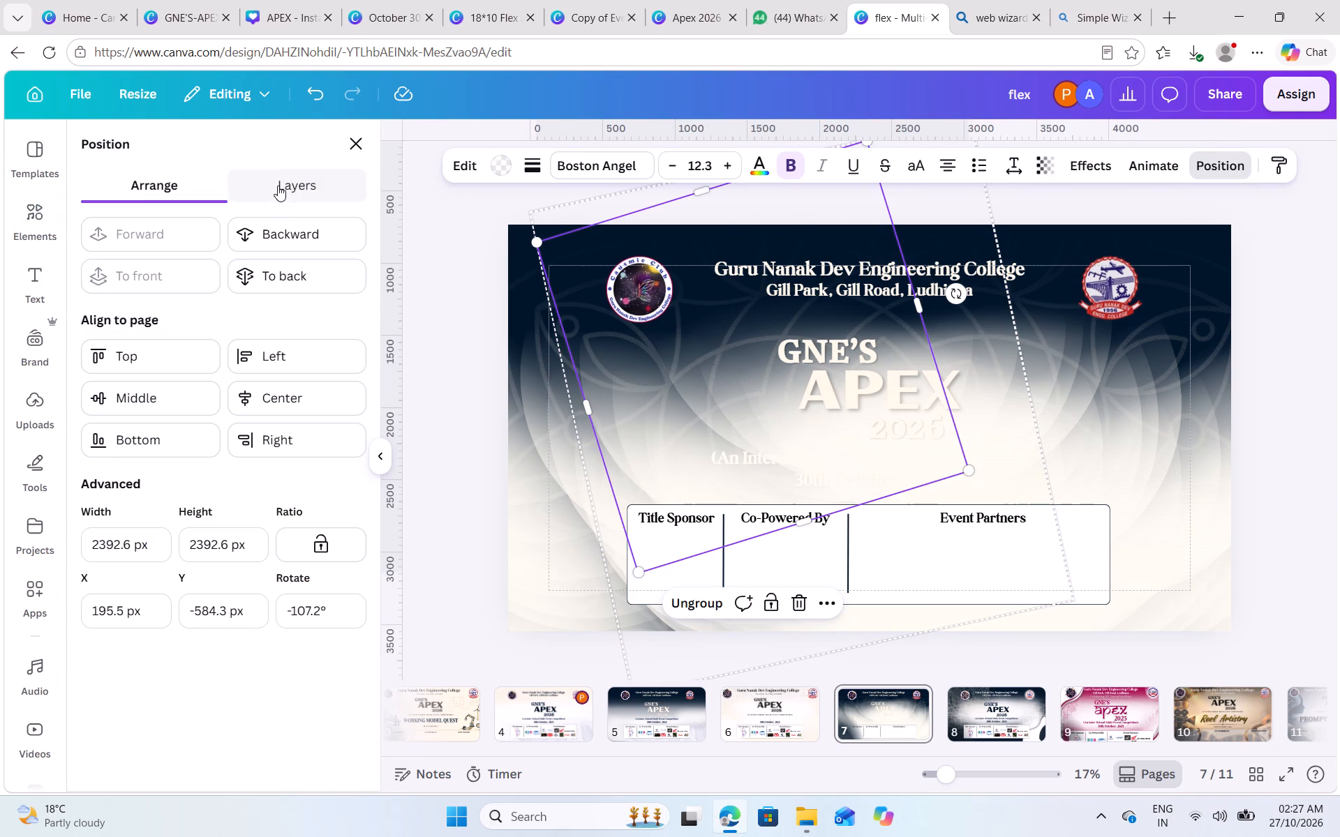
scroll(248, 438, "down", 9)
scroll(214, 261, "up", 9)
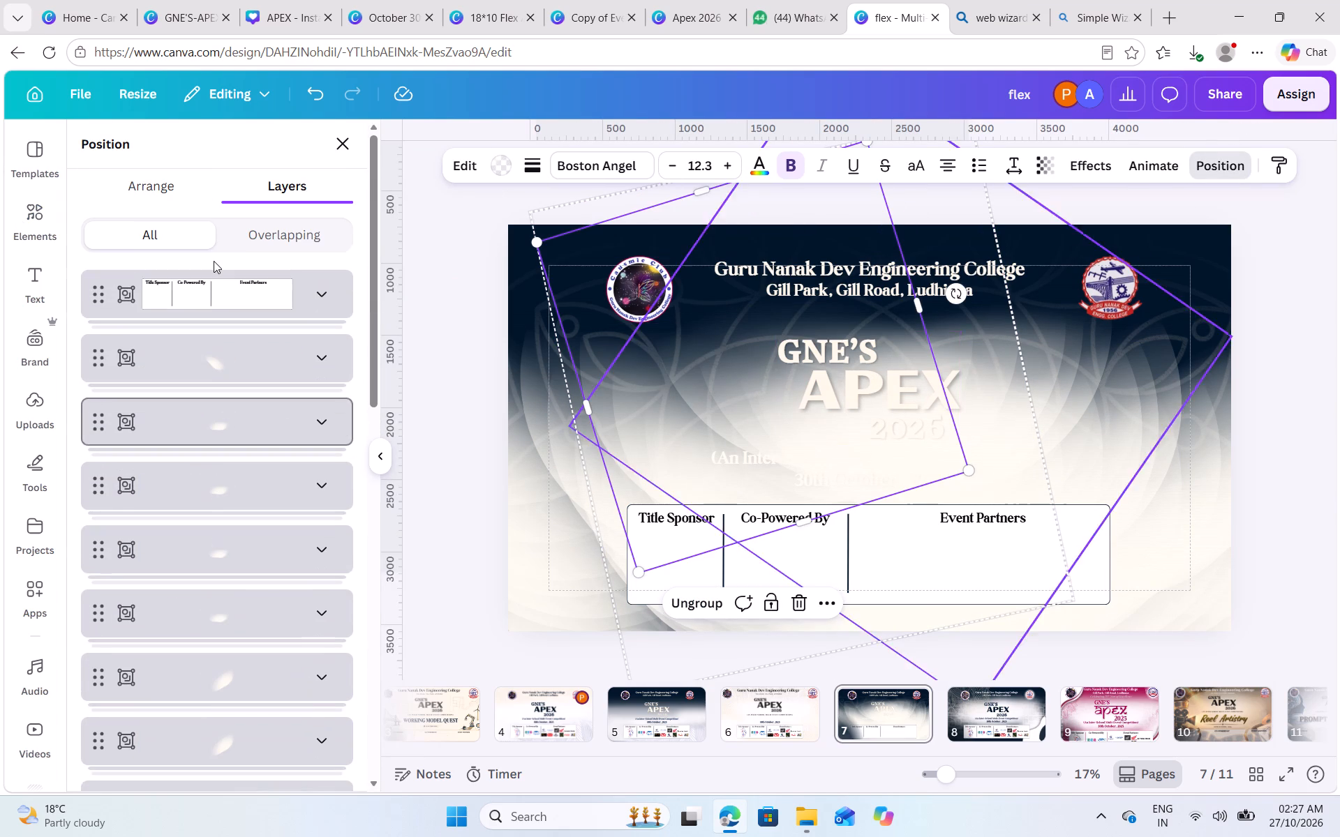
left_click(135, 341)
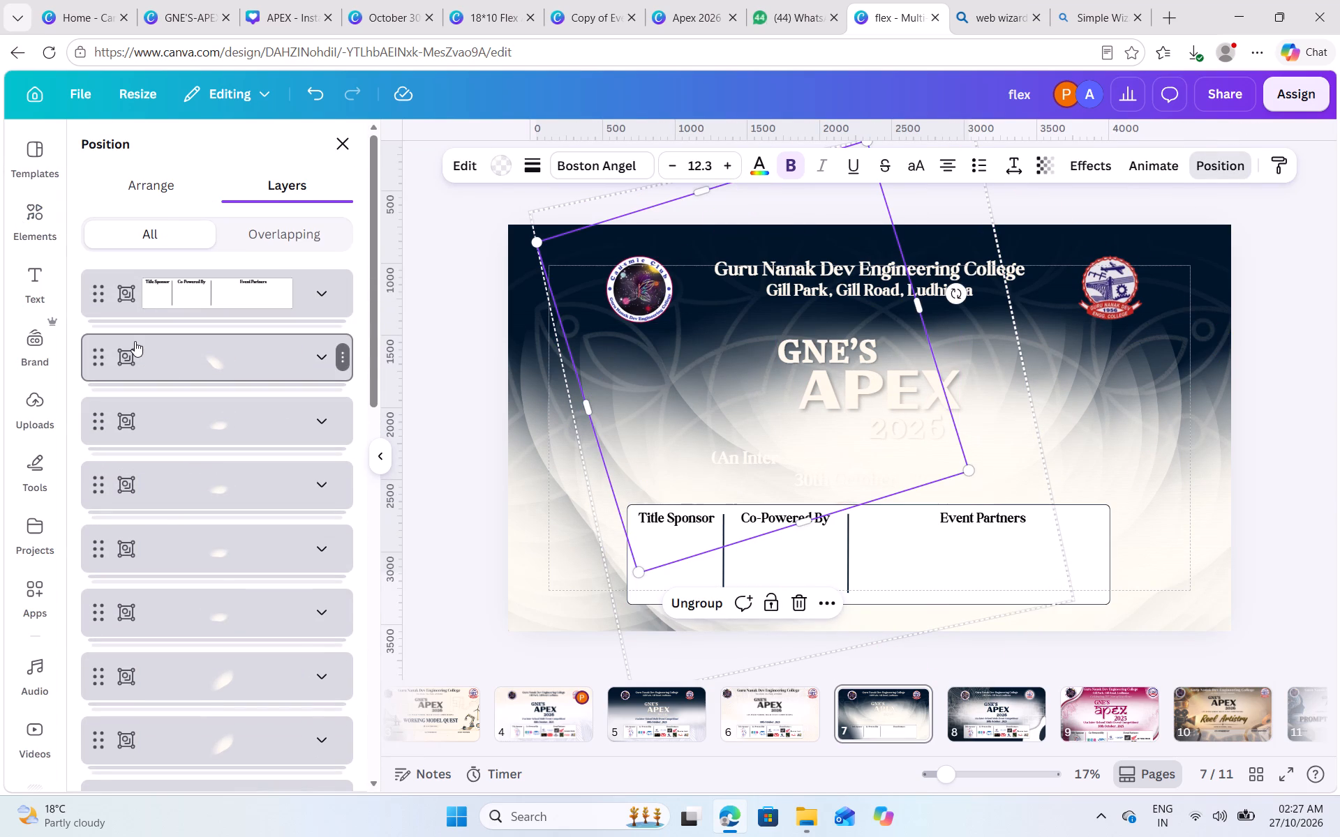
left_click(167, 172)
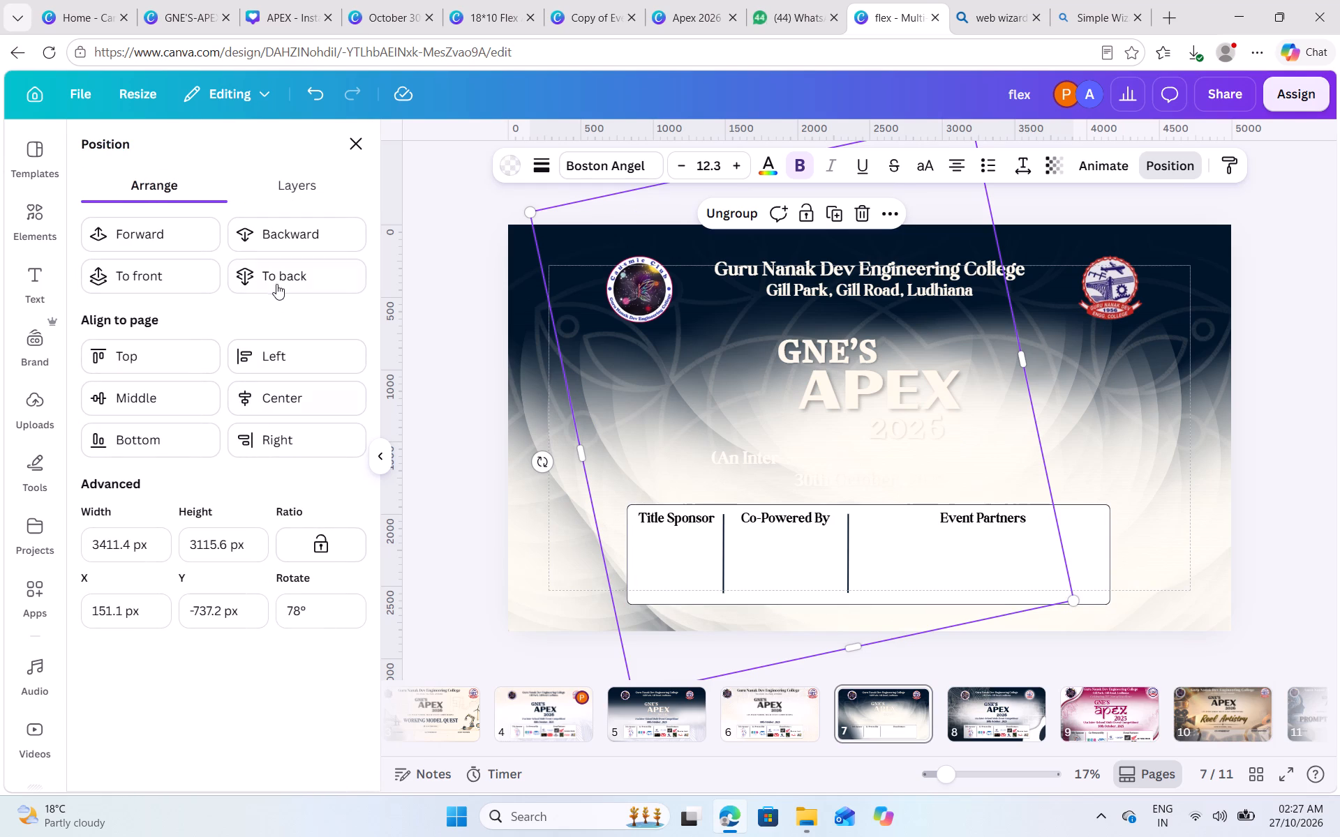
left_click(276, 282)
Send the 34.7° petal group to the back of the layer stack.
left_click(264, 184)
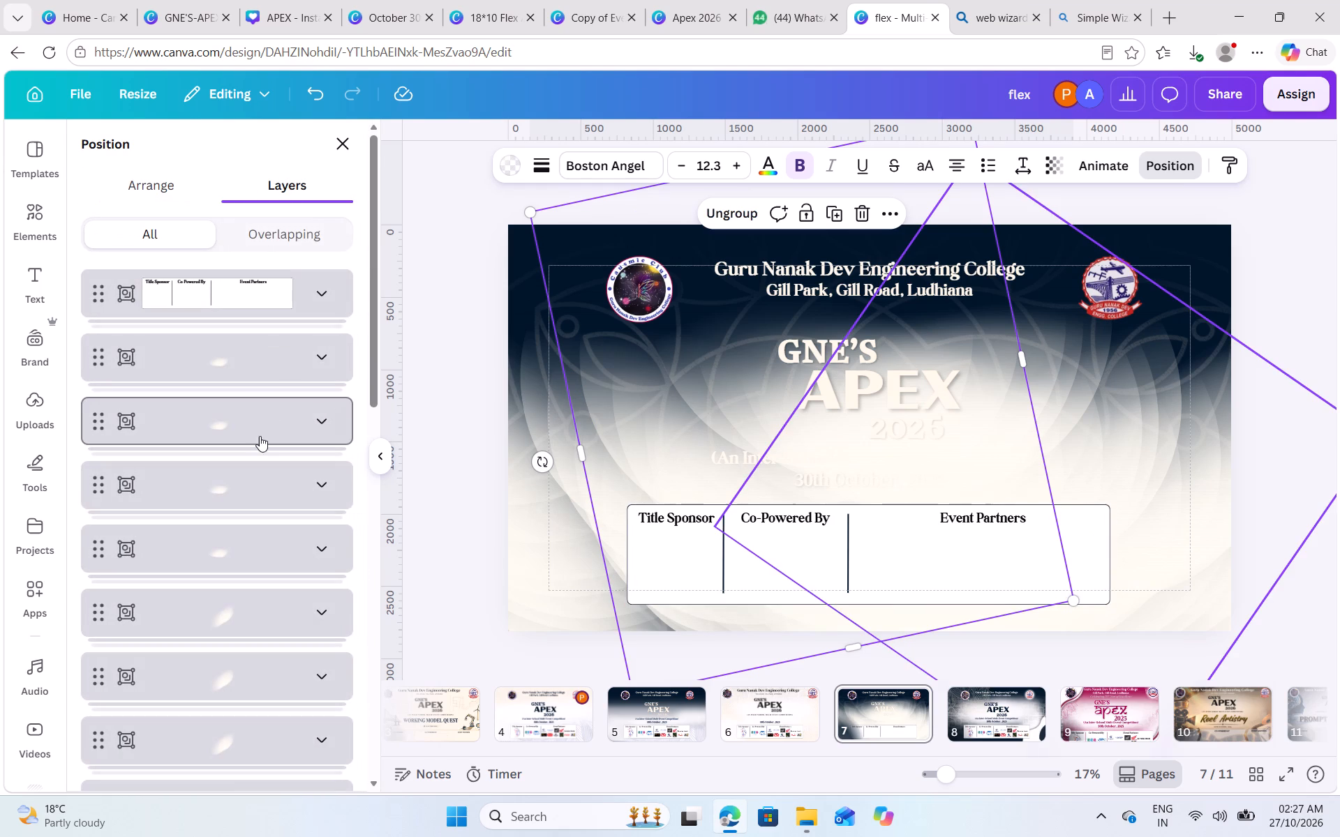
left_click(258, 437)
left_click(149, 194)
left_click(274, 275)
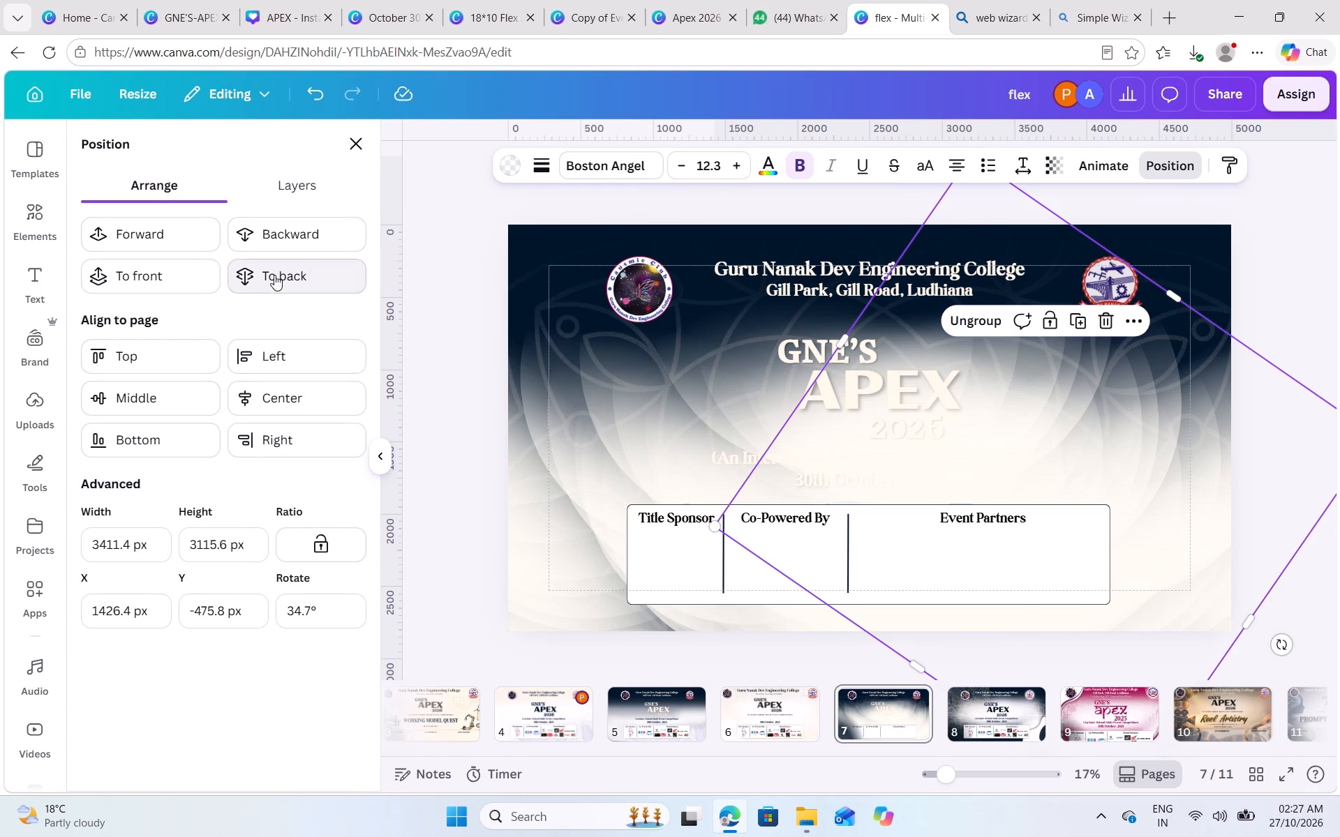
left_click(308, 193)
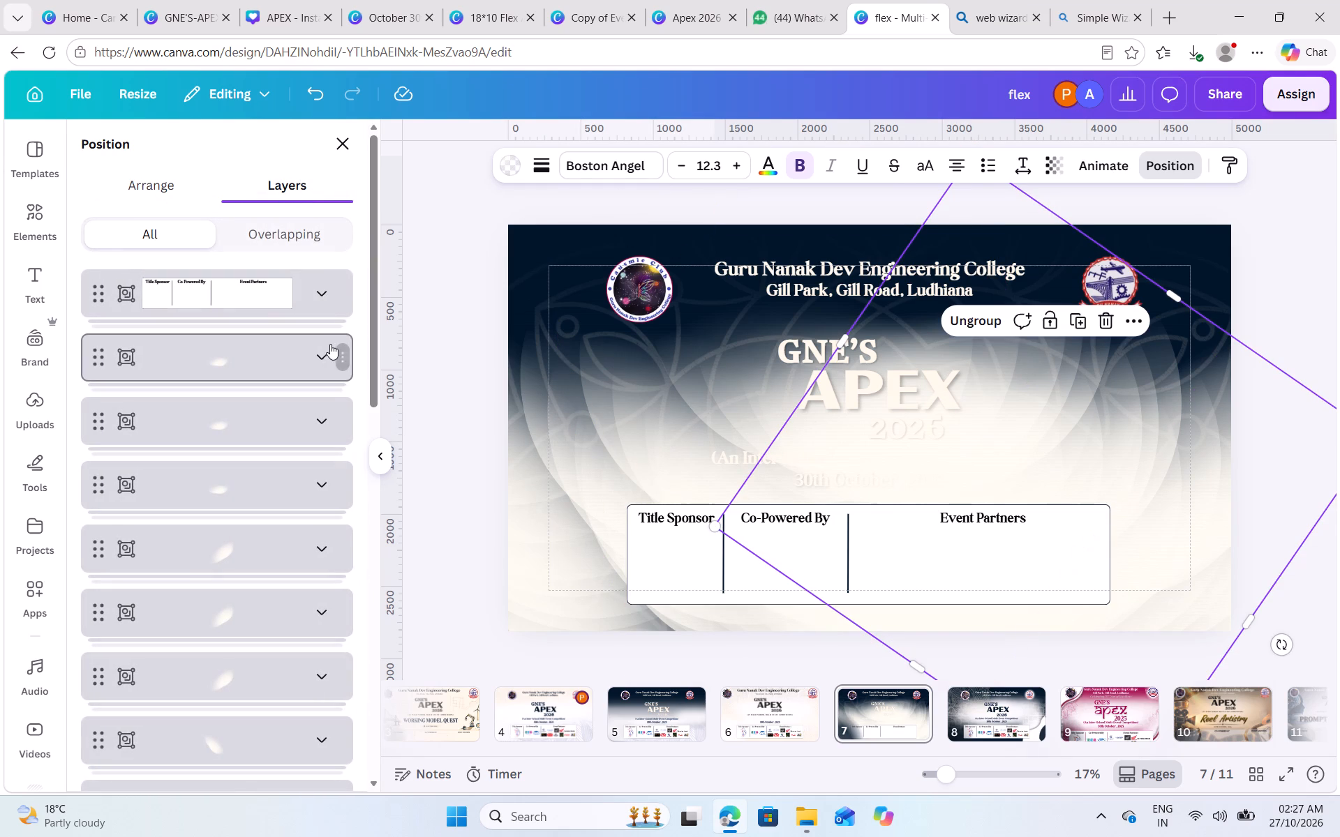
Undo the recent petal reordering and gradient band moves, back to before the 56° petal group was sent to the back.
double_click(310, 91)
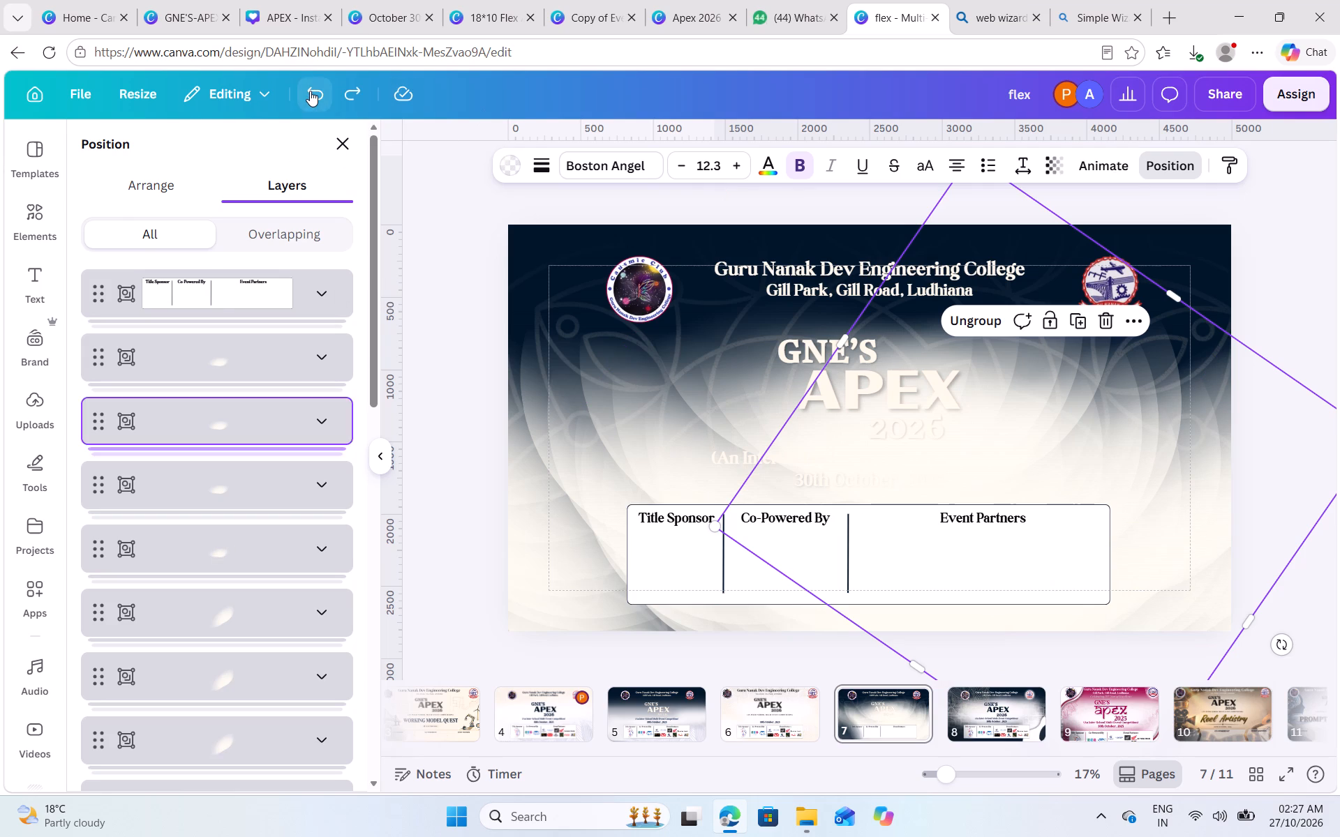
triple_click(310, 93)
double_click(310, 93)
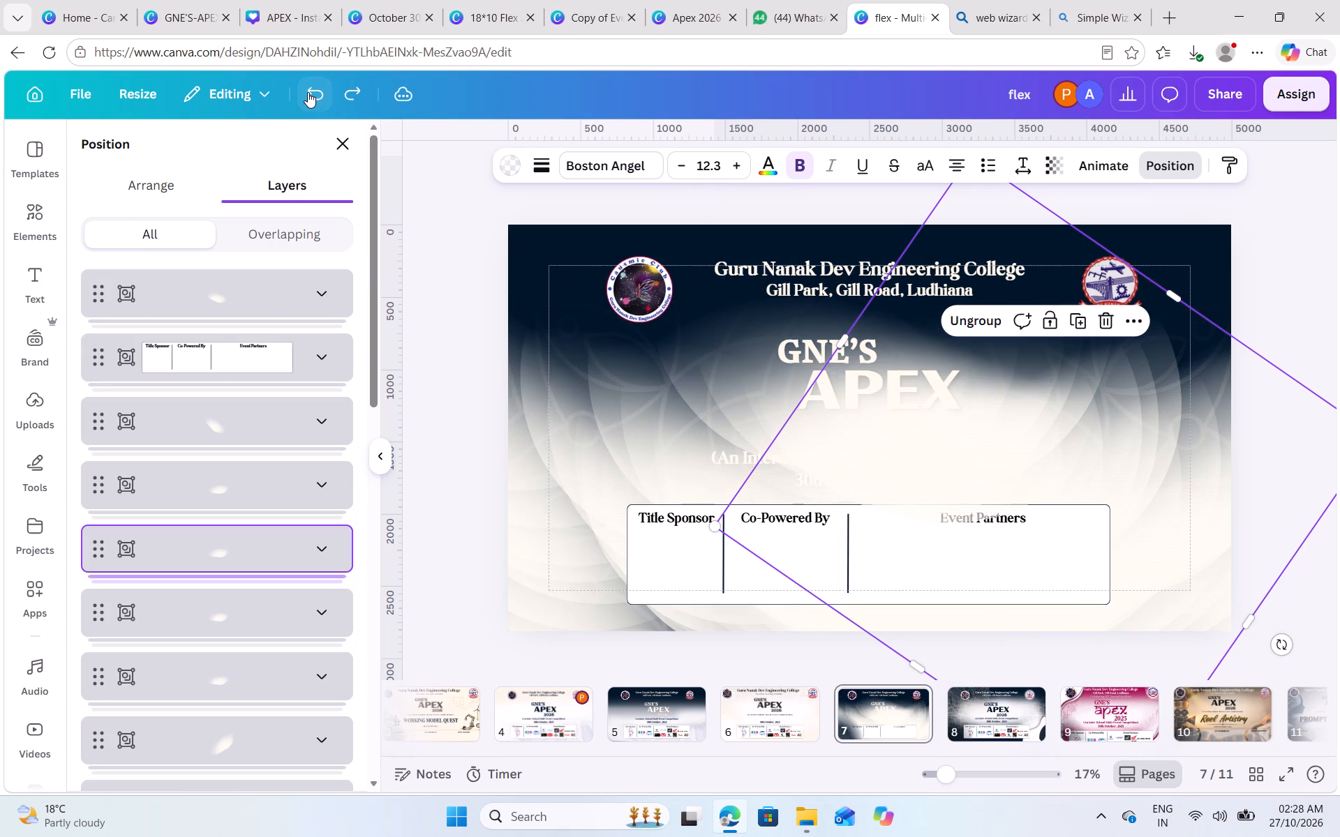
left_click(308, 93)
left_click(308, 97)
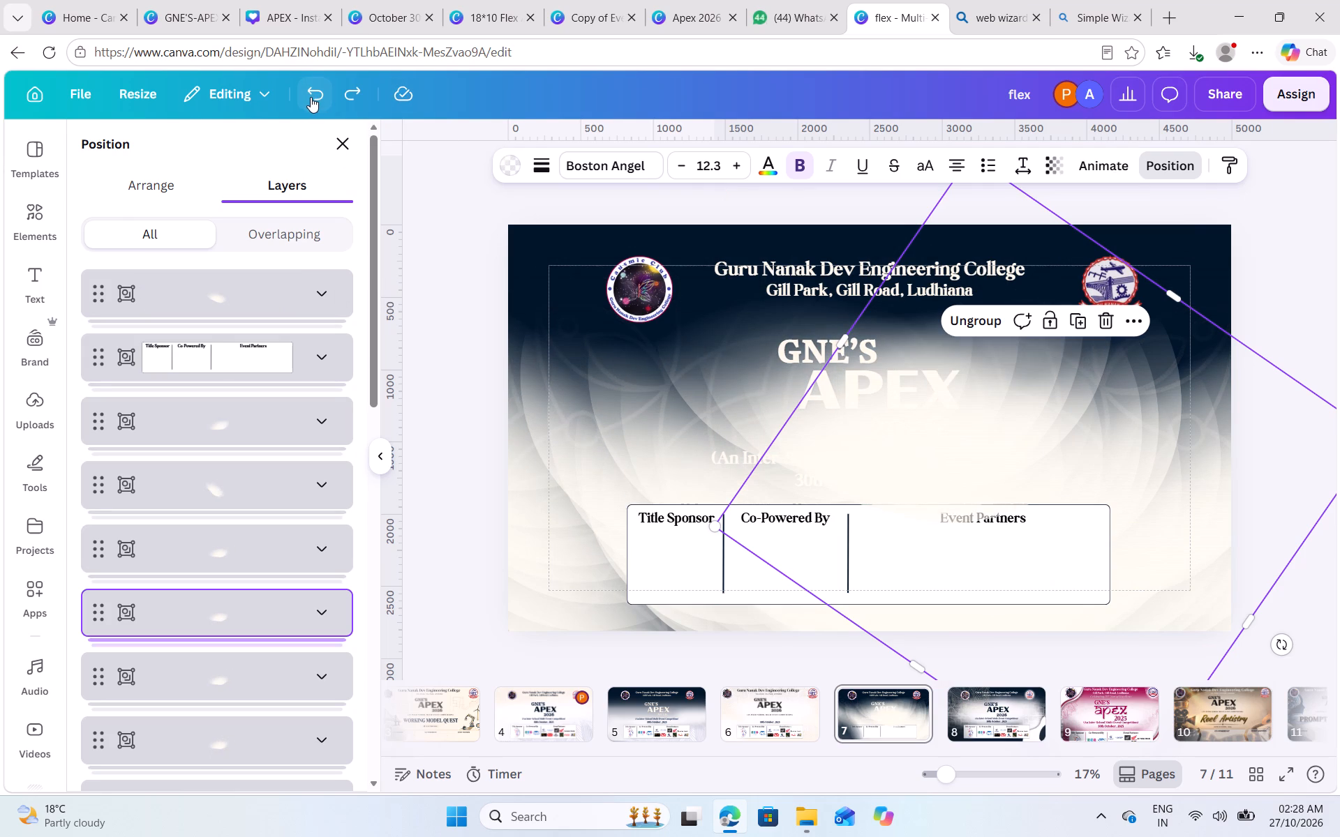
scroll(238, 361, "up", 1)
left_click(316, 89)
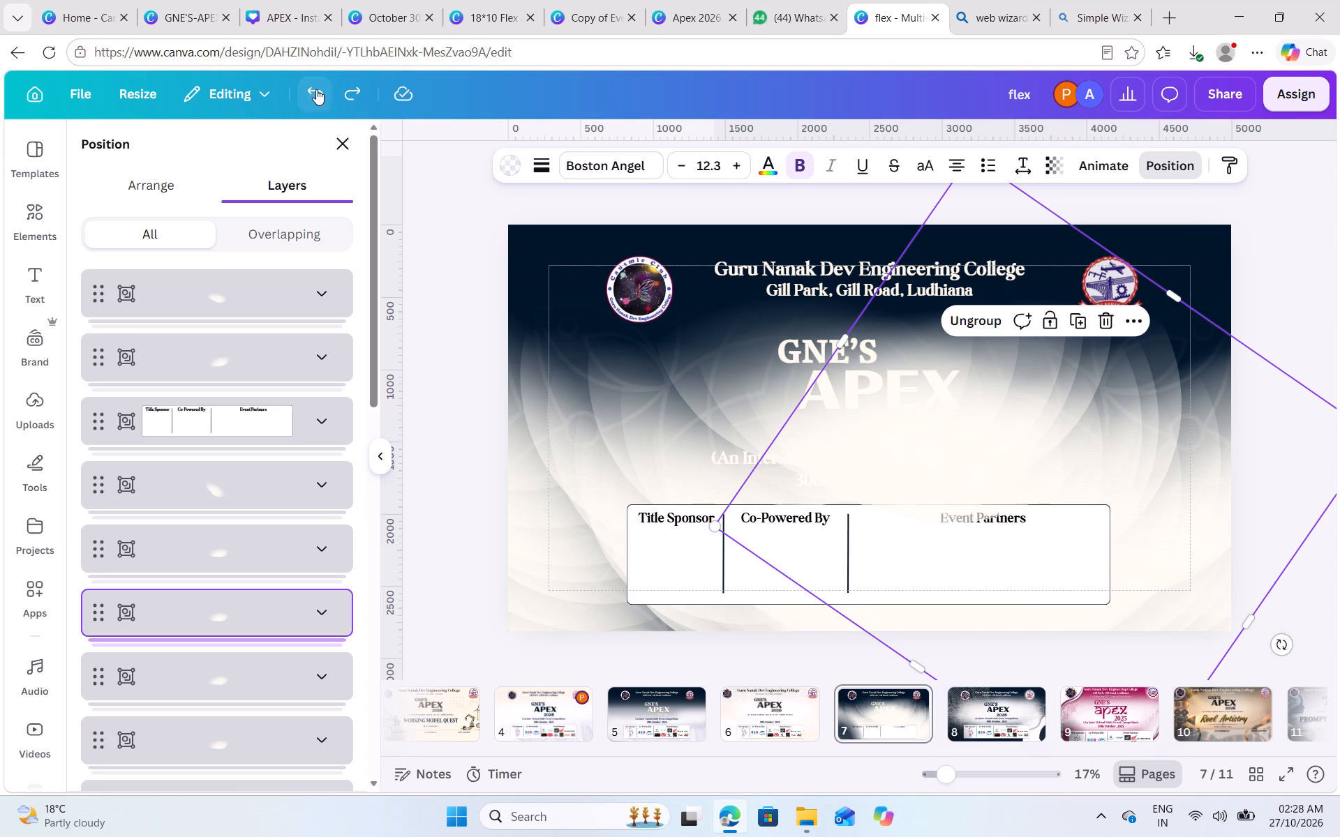
double_click(355, 99)
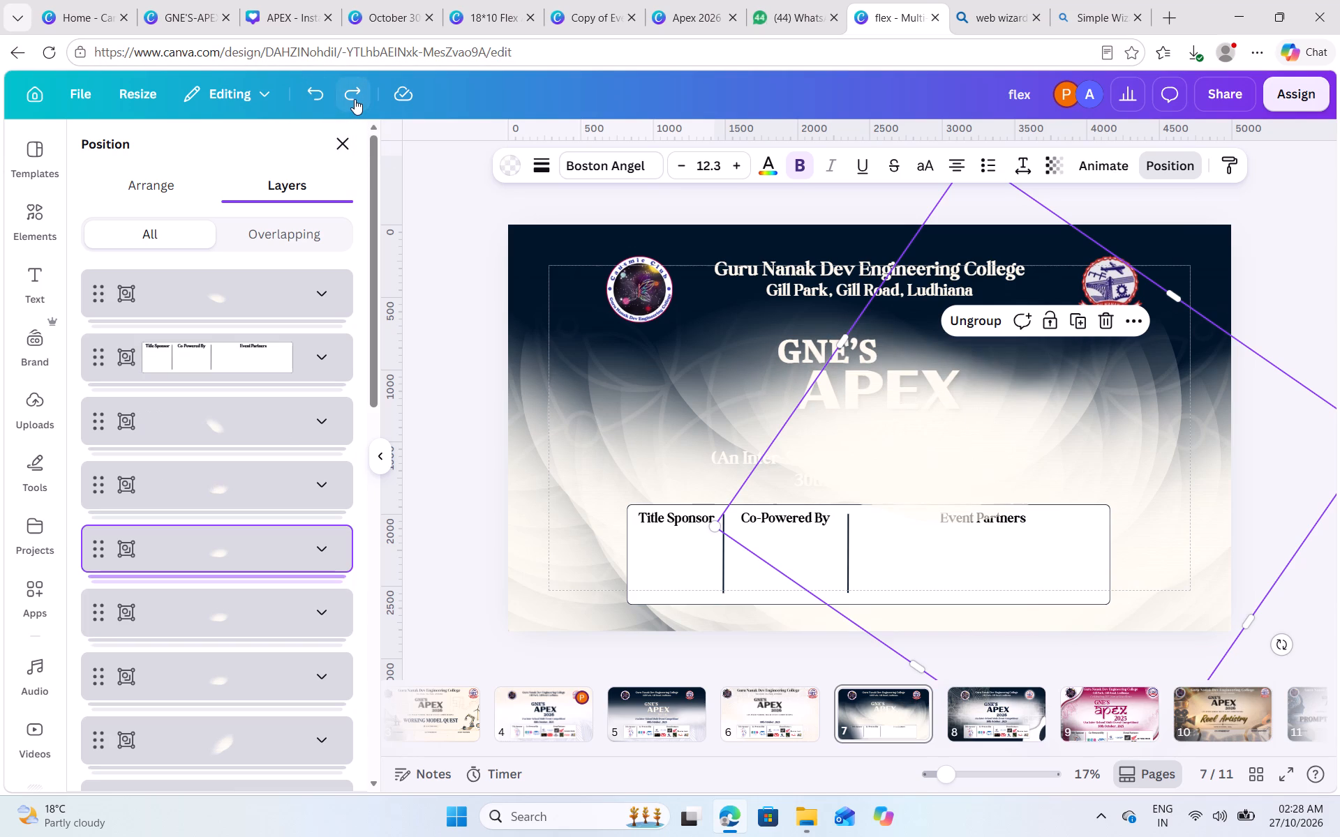
left_click(355, 99)
left_click(322, 99)
Move the topmost petal group, rotated about 56°, one layer backward behind the sponsor panel.
left_click(167, 303)
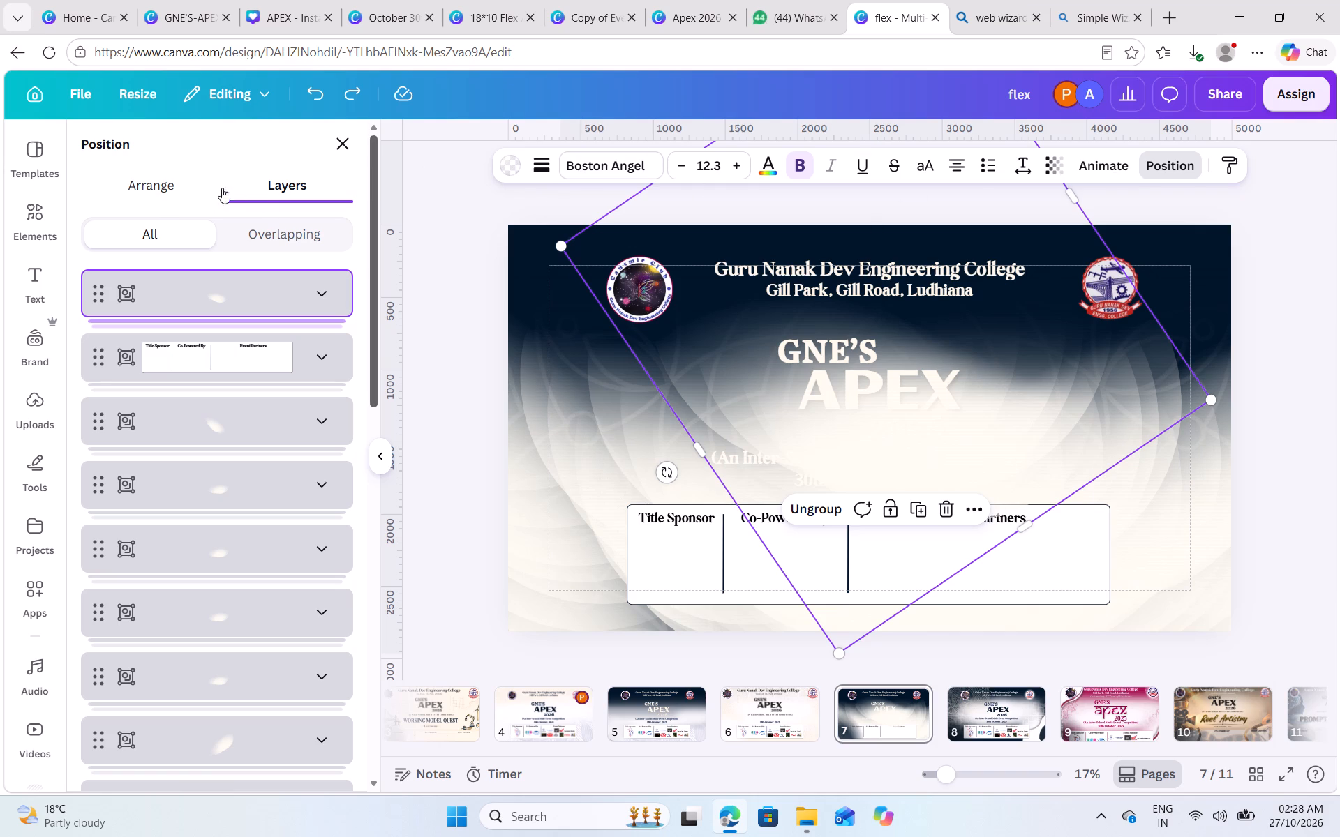
left_click(198, 180)
left_click(285, 223)
Bring the GNE'S APEX 2026 title group to the front of all layers.
left_click(292, 176)
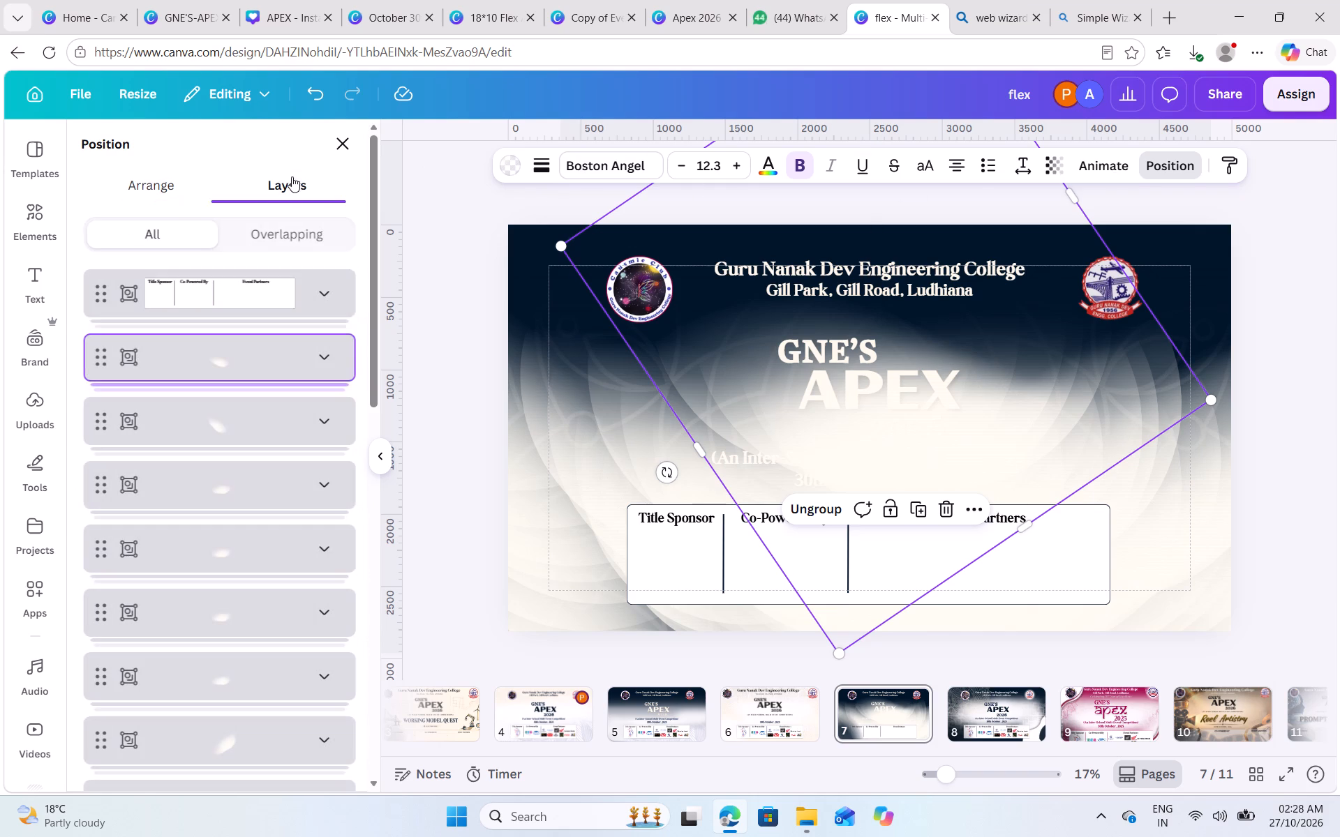
scroll(267, 389, "down", 11)
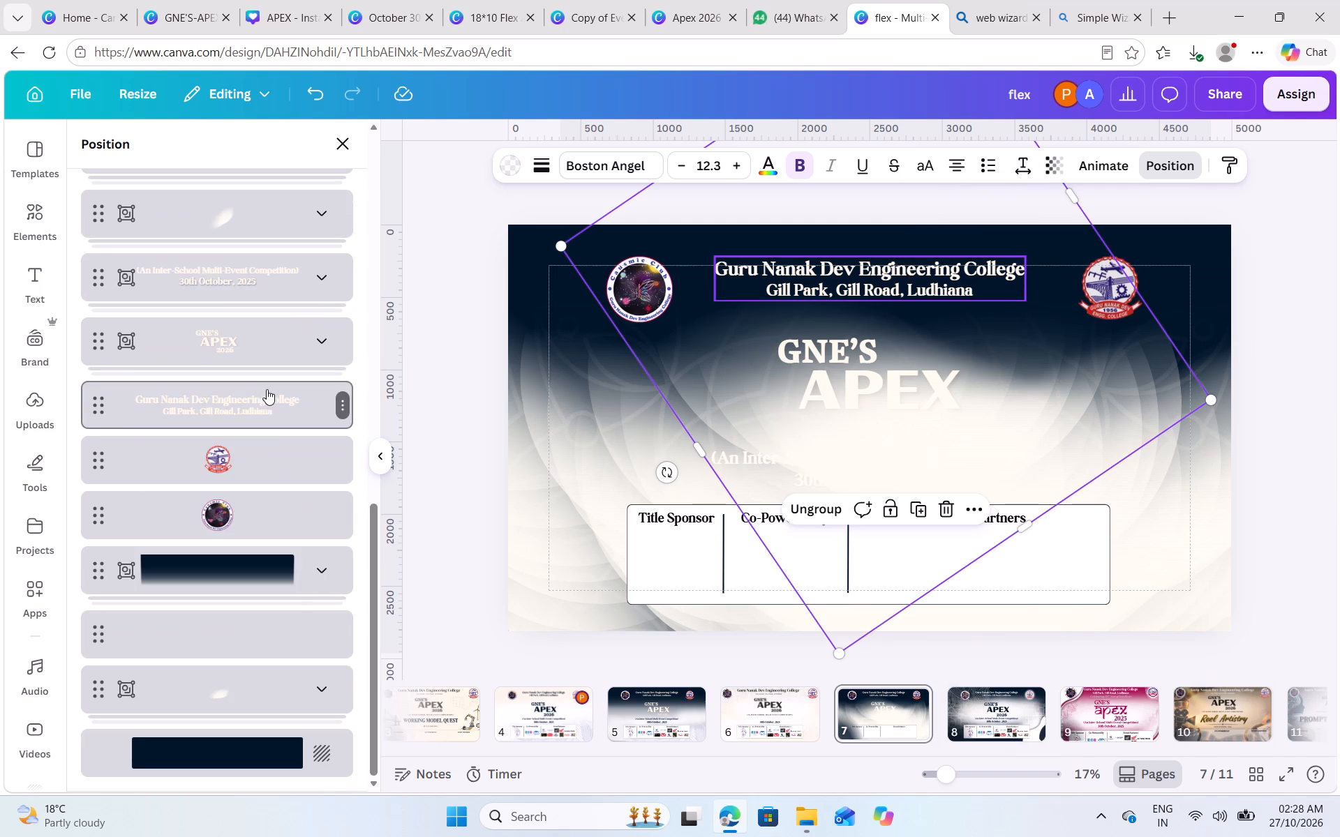
scroll(298, 598, "up", 7)
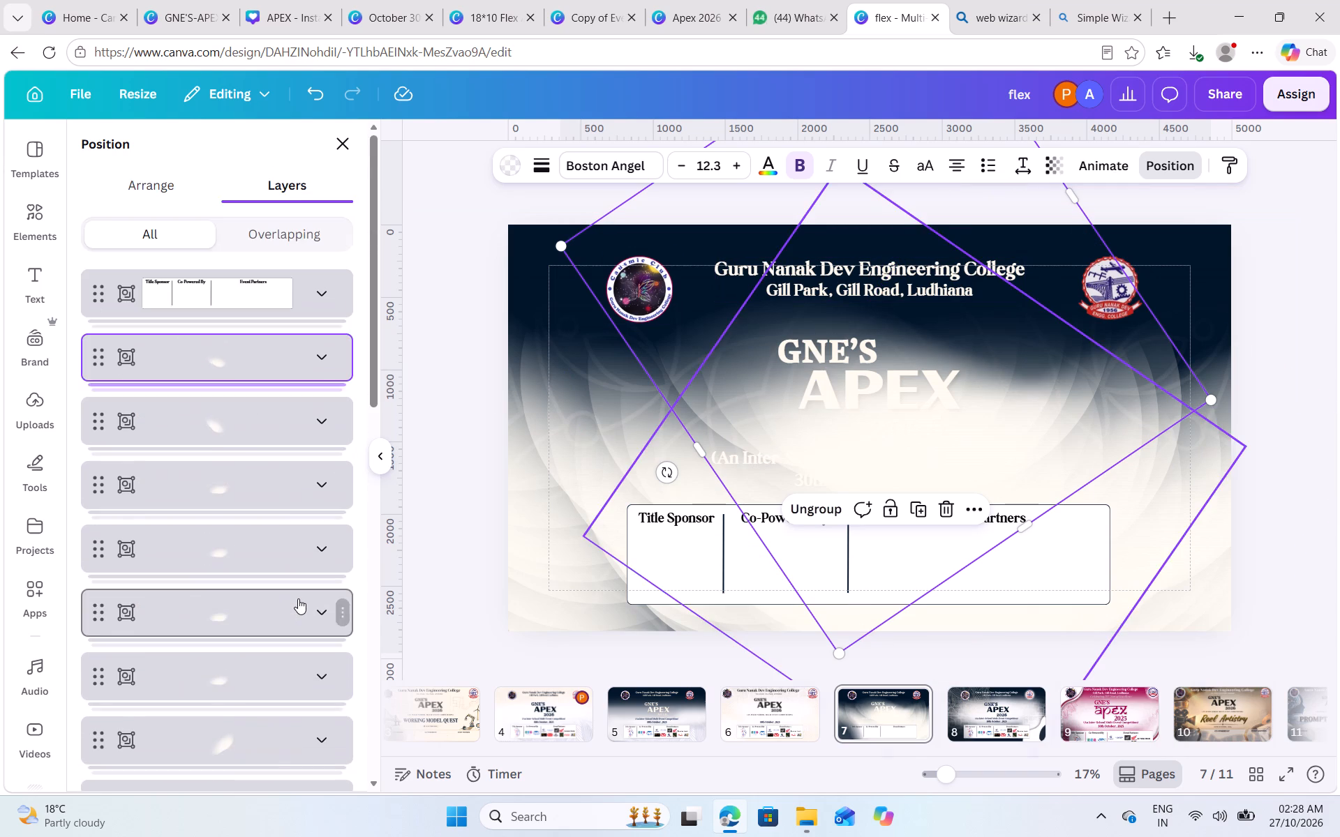
scroll(298, 598, "down", 6)
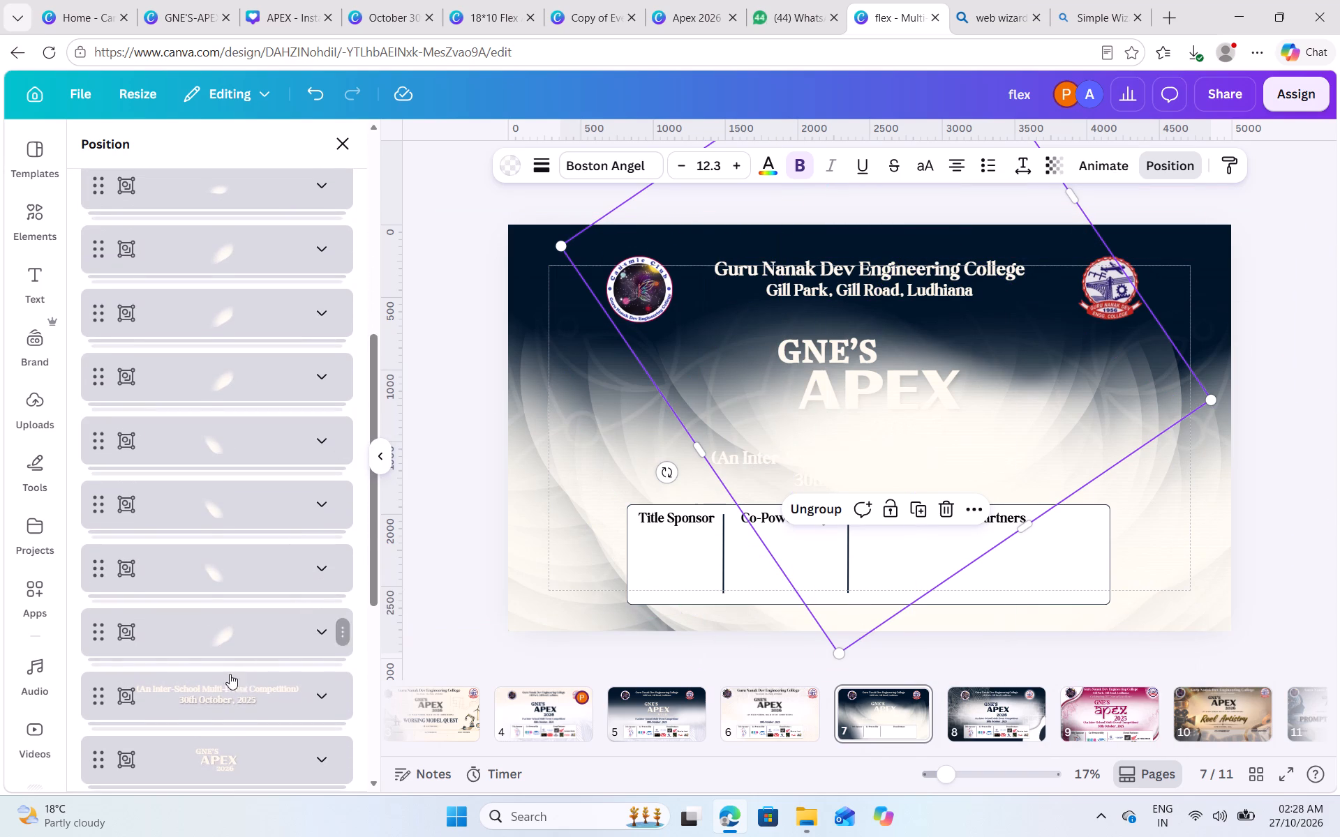
left_click(248, 742)
scroll(167, 211, "up", 8)
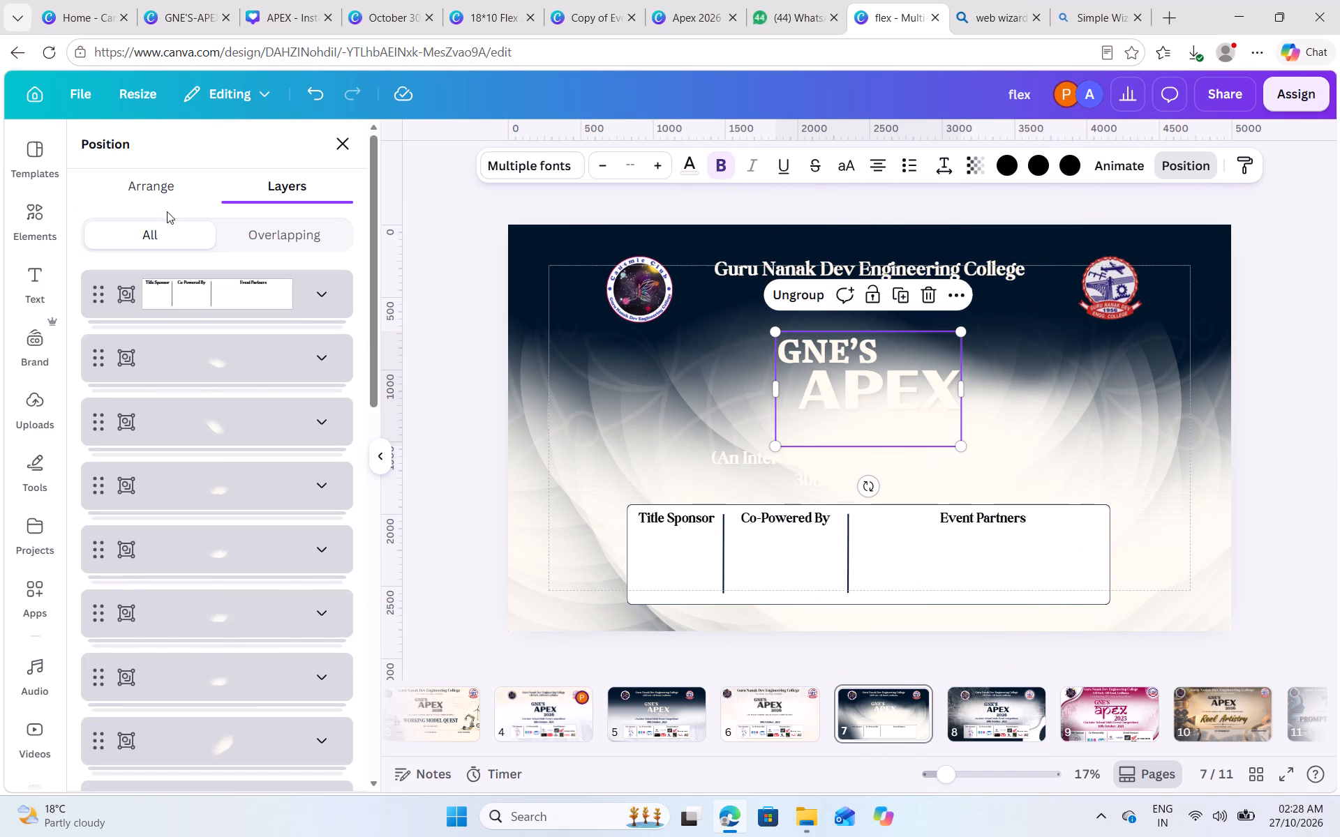
left_click(160, 189)
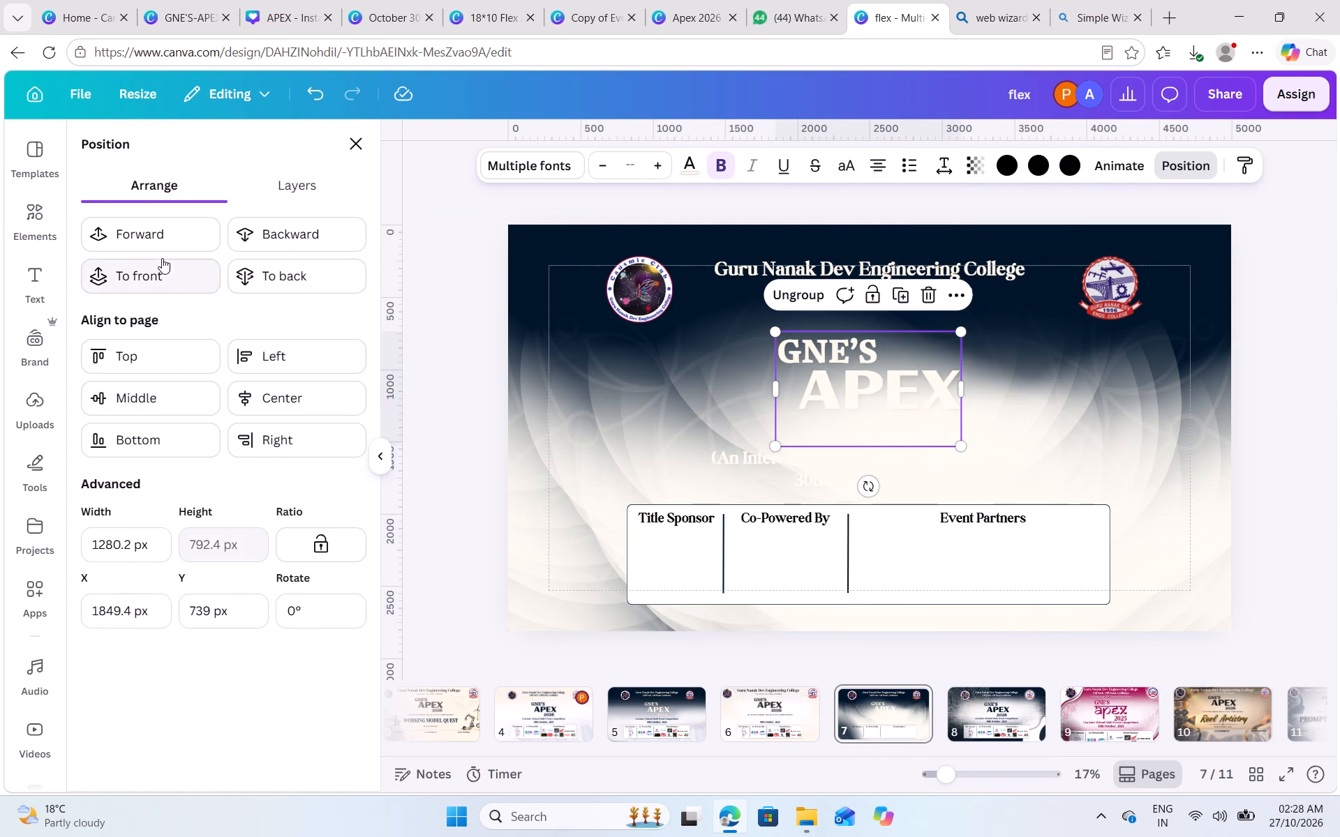
left_click(158, 274)
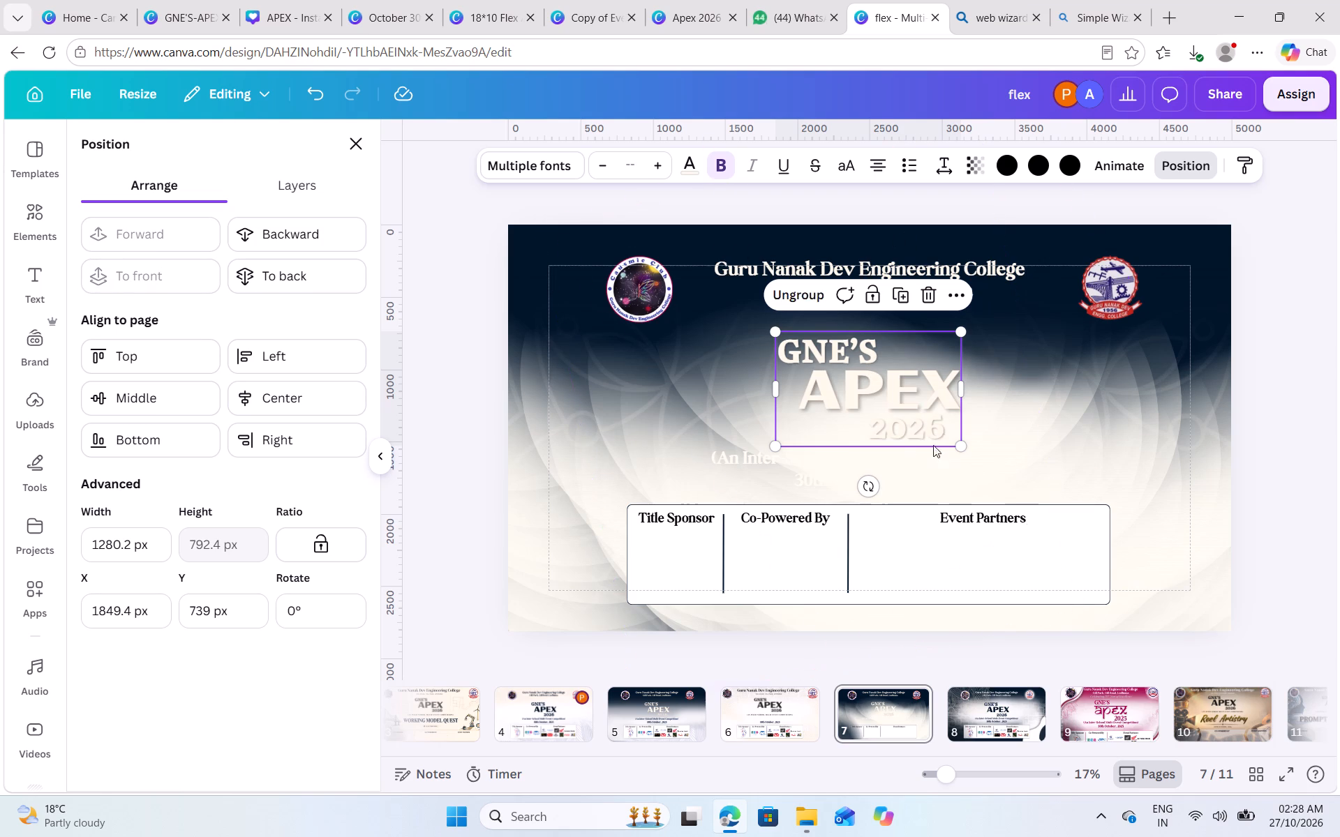
Recolour the GNE'S APEX 2026 title text dark navy.
left_click(692, 170)
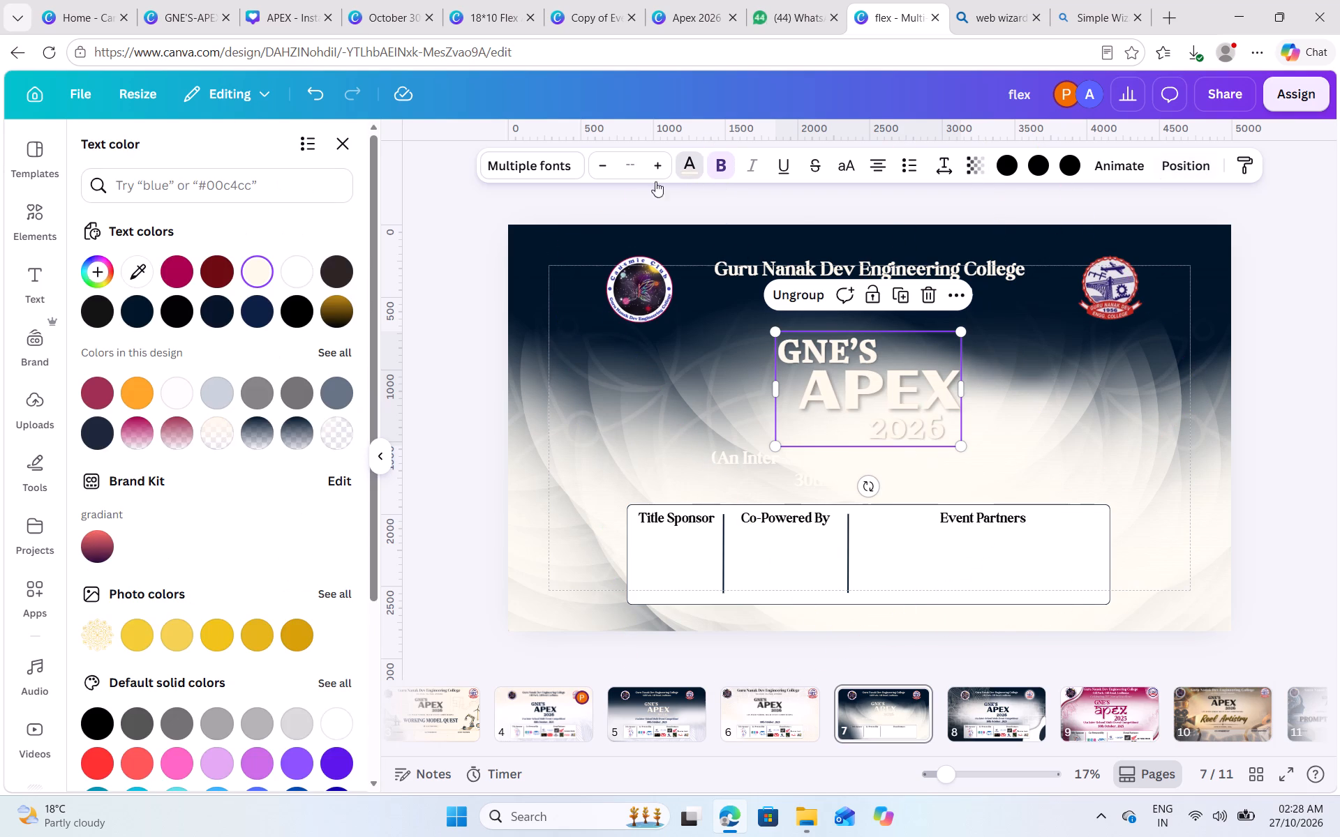
left_click(143, 312)
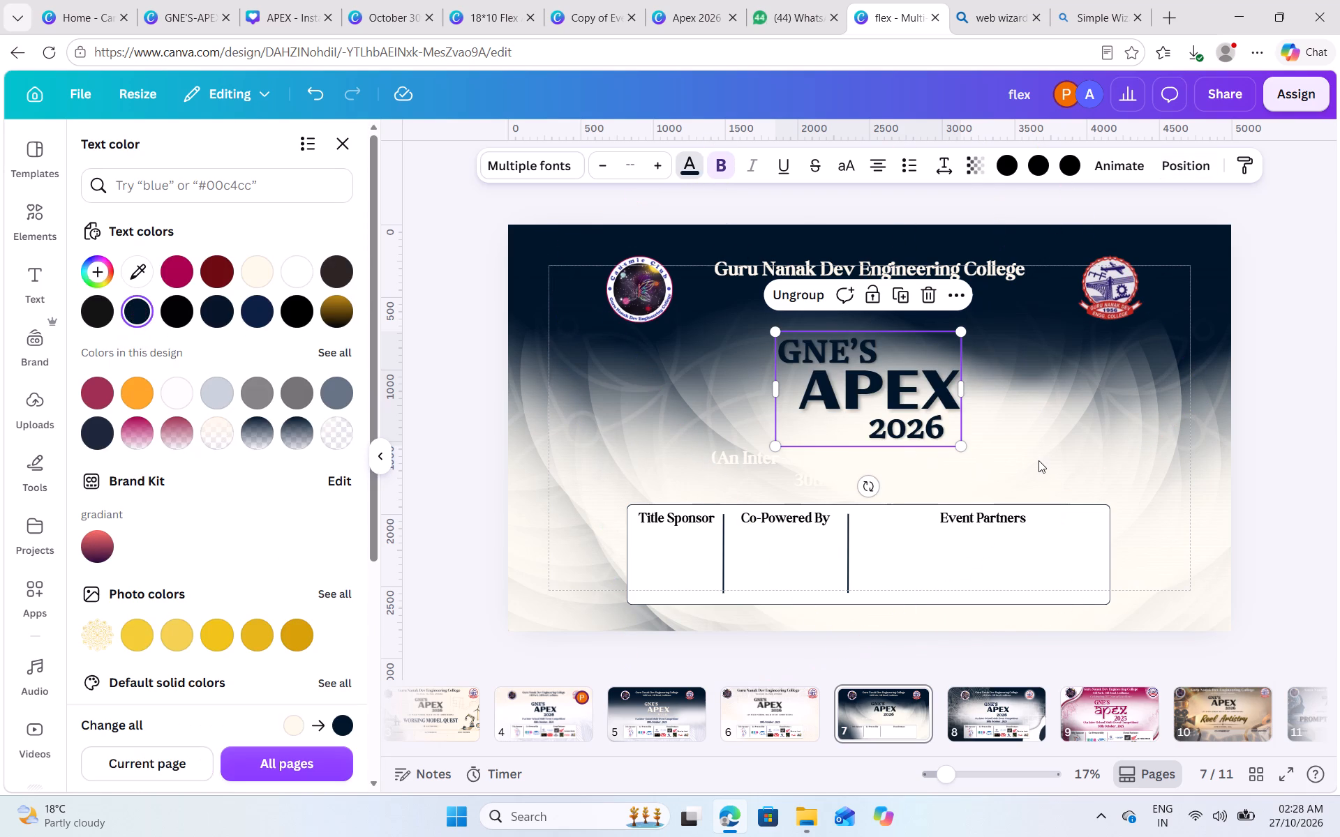
left_click(1230, 413)
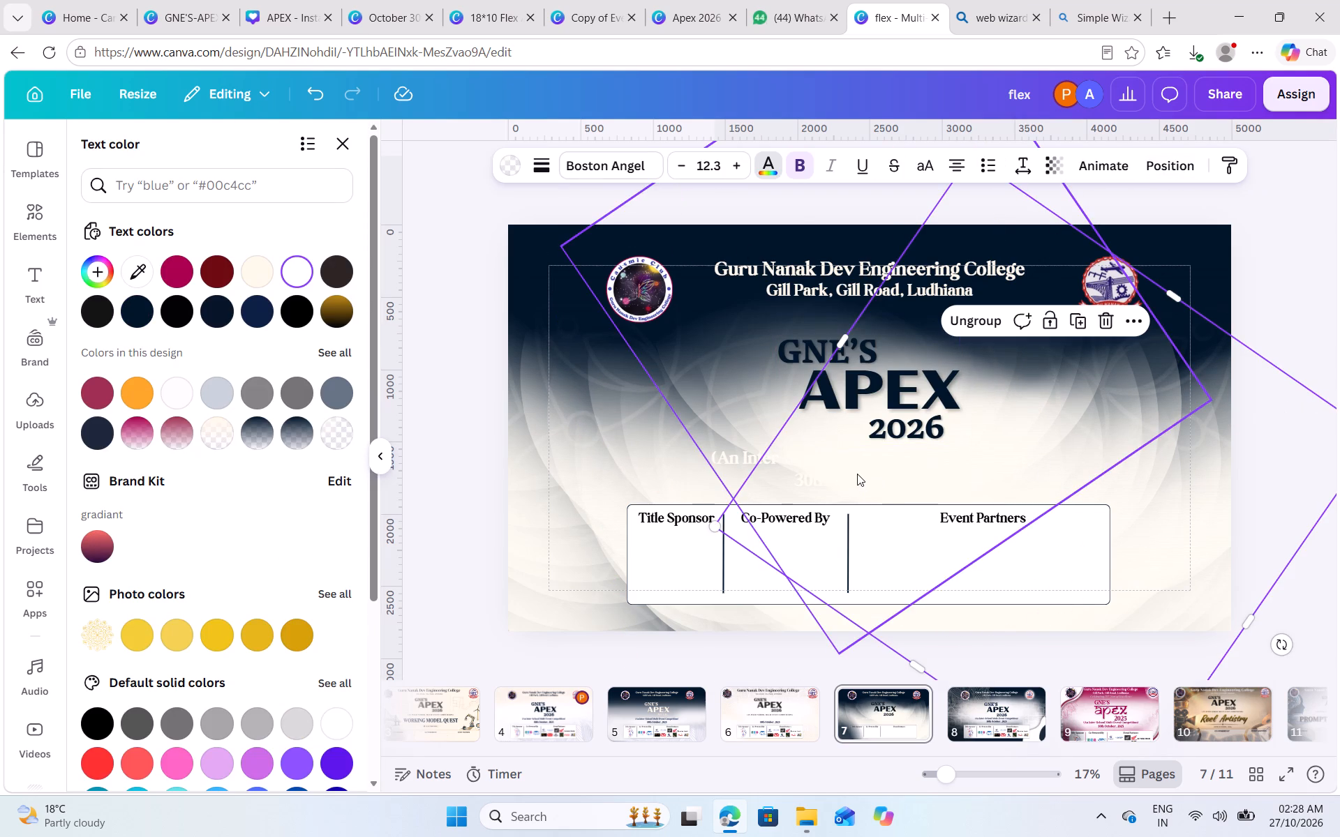
left_click(1311, 342)
left_click(1290, 352)
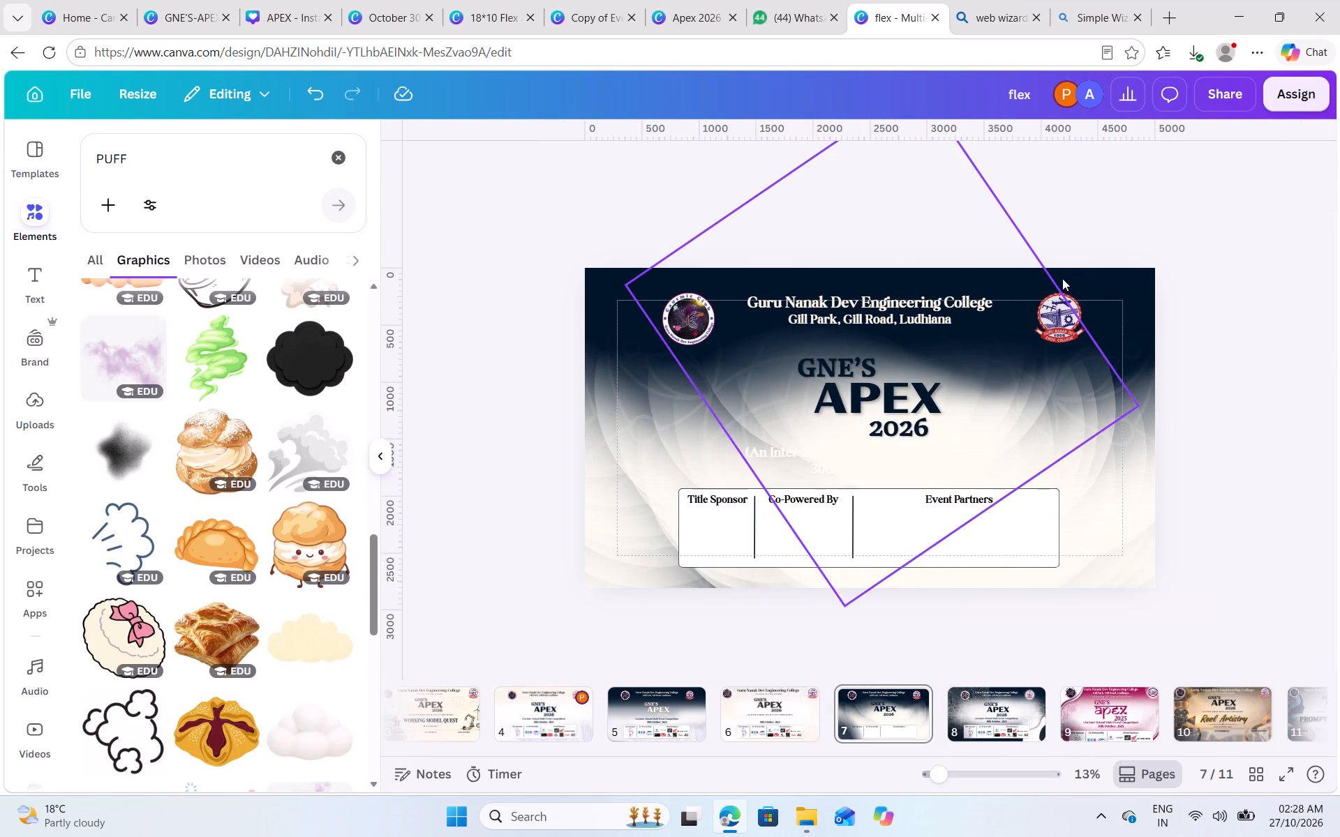
Select the navy gradient band group in page 7's layer stack and shift it upward and slightly right over the banner's top.
left_click(1069, 279)
left_click(1166, 169)
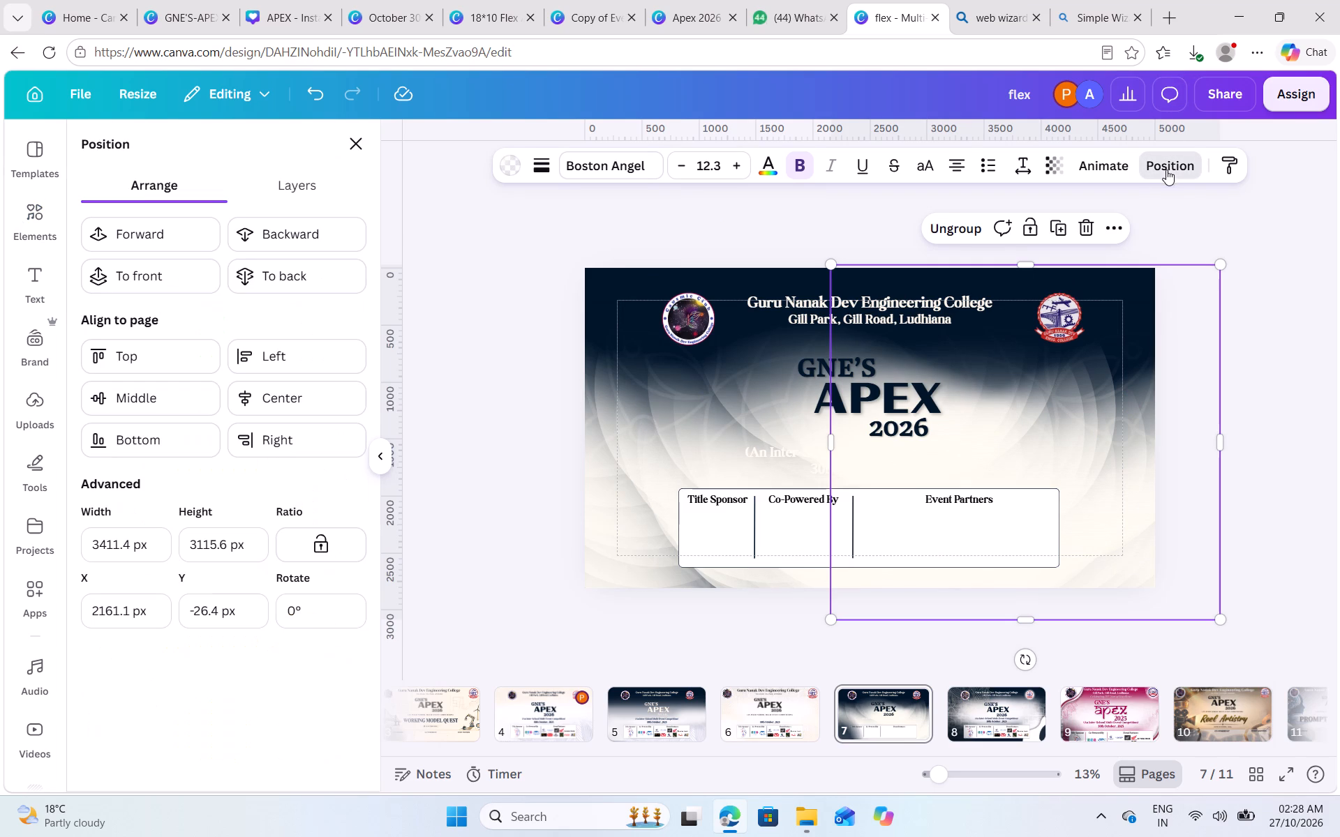
left_click(313, 186)
scroll(260, 576, "down", 9)
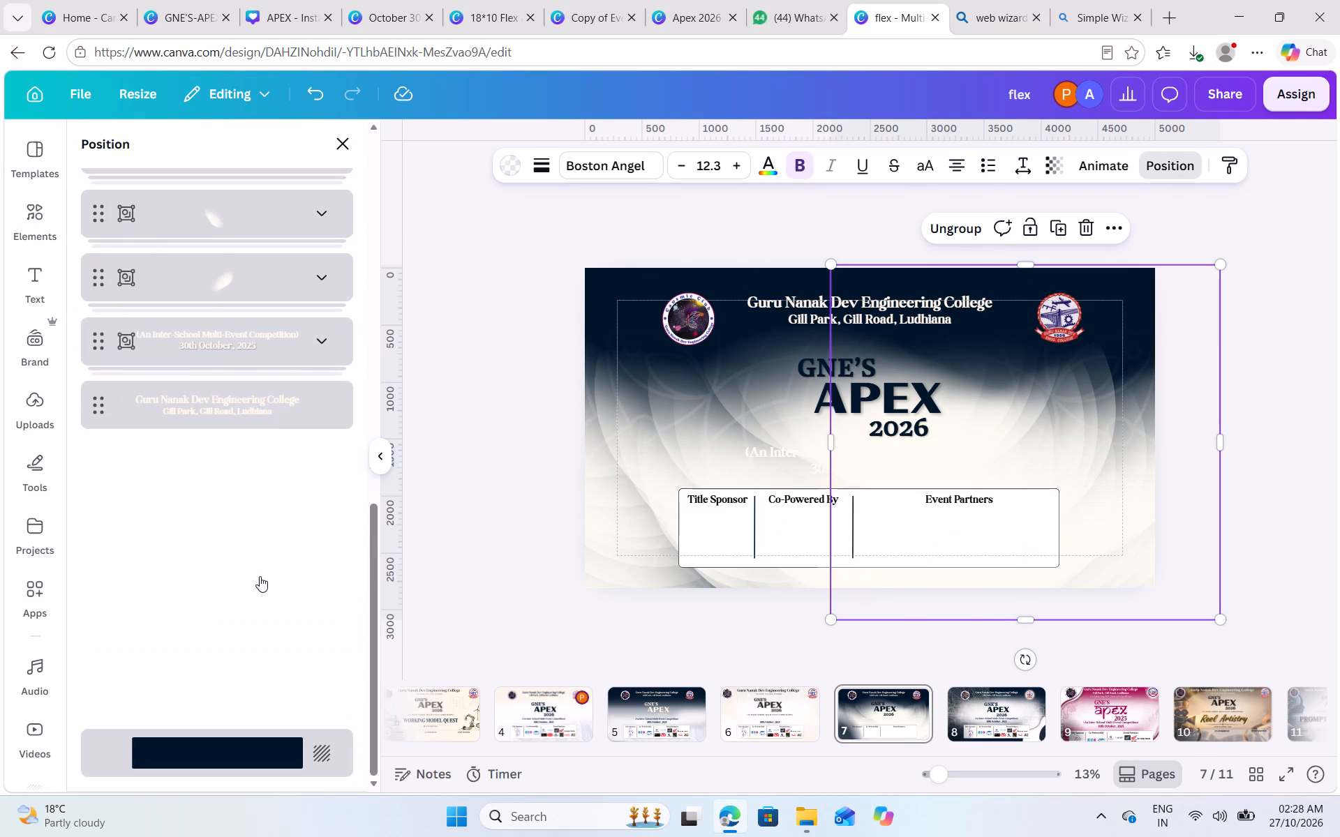
left_click(251, 572)
left_click_drag(537, 345, 547, 306)
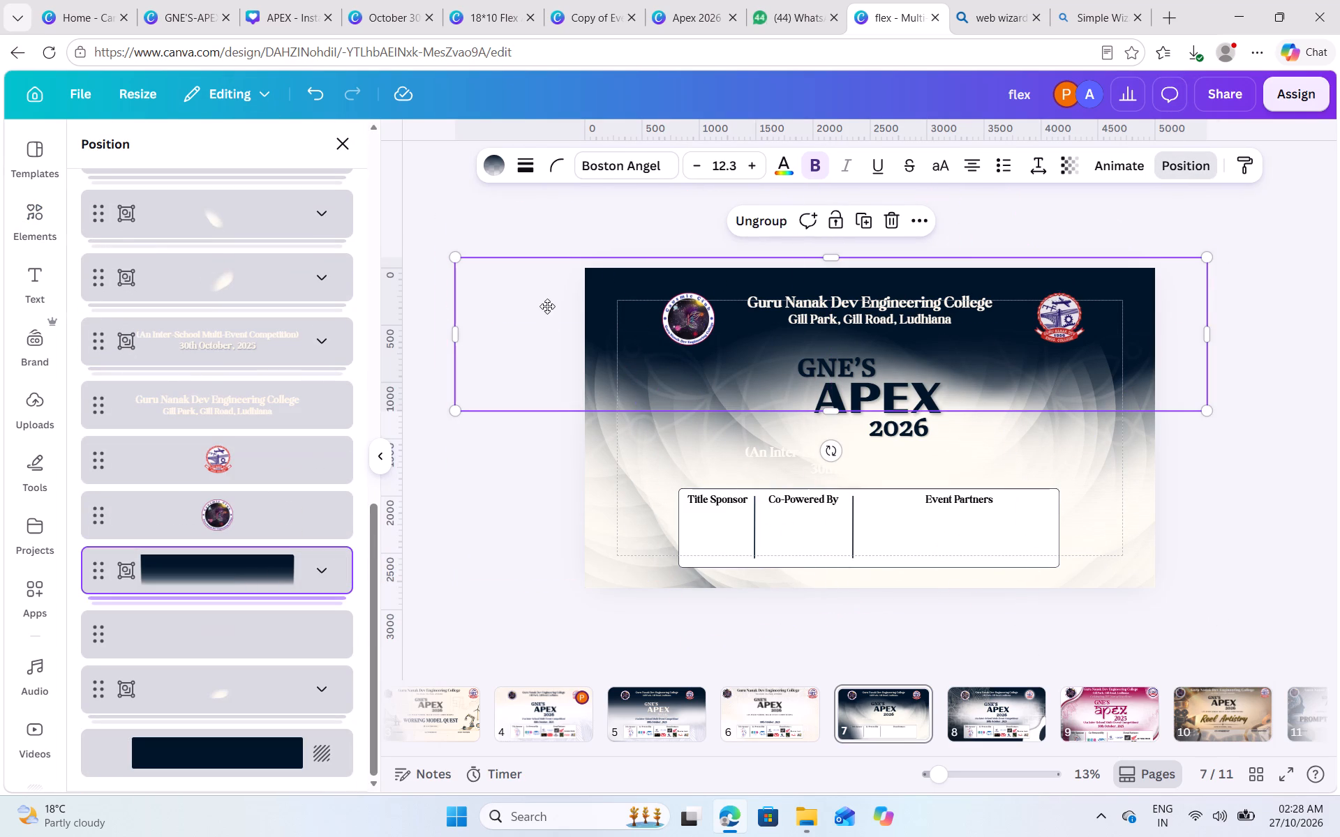
left_click_drag(547, 306, 560, 308)
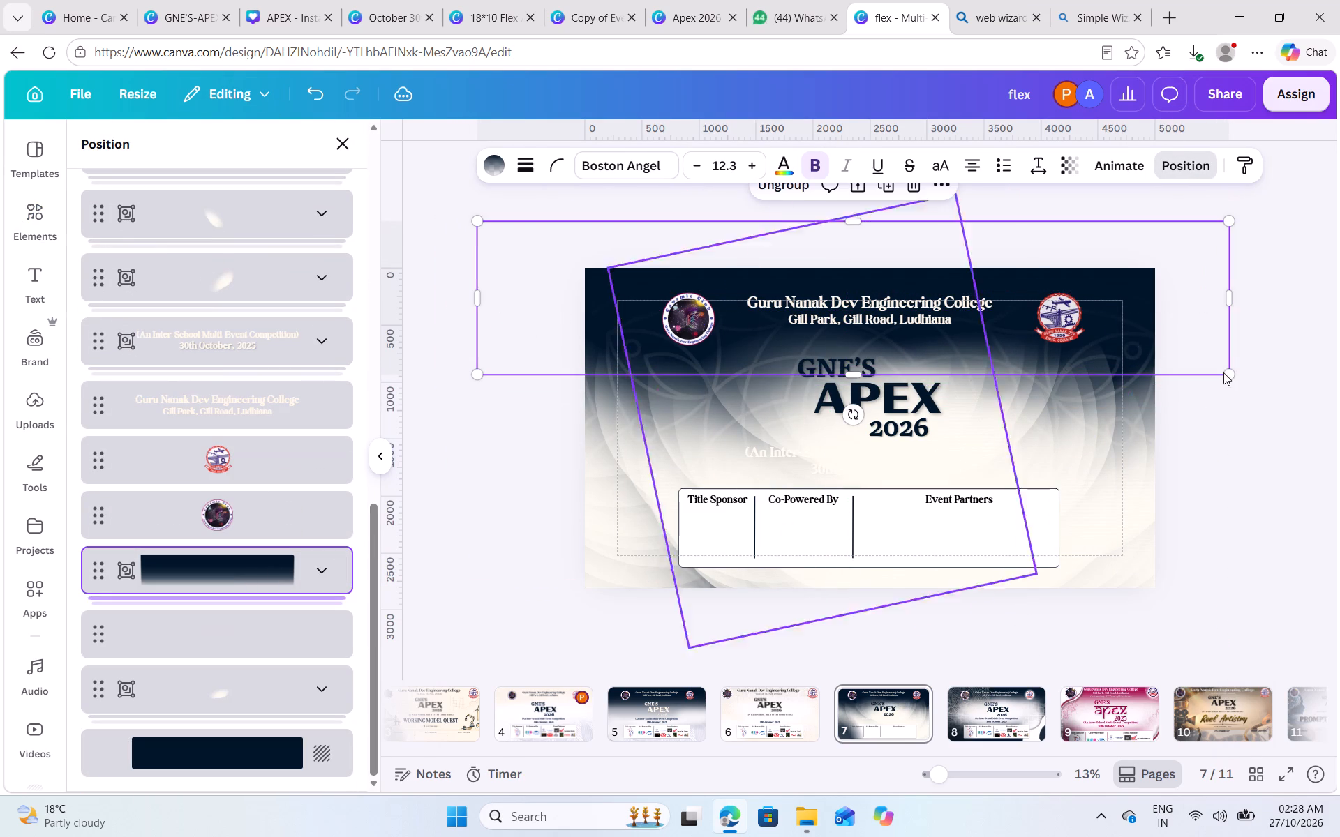
double_click(1210, 413)
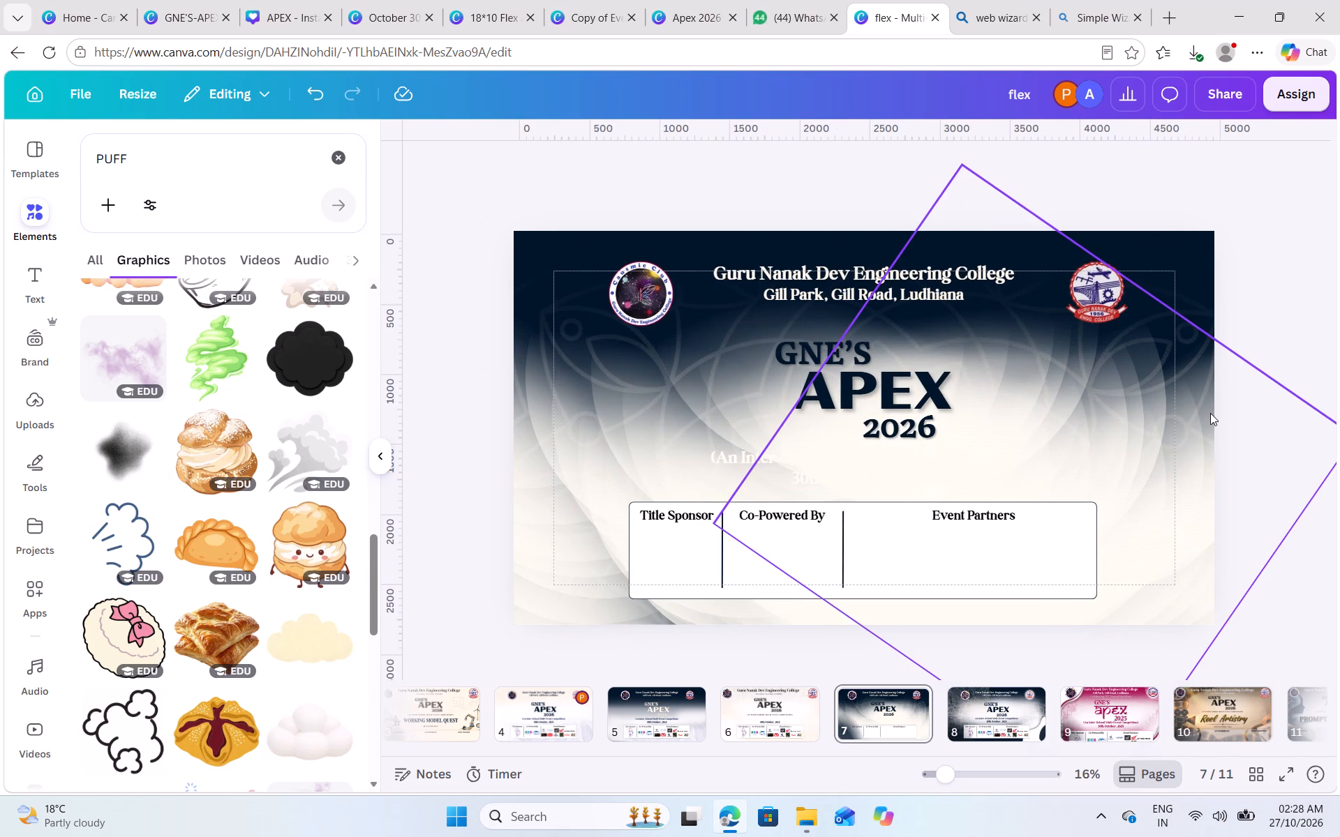
Bring the group with the inter-school competition subtitle and the 30th October, 2025 date to the front of all layers.
scroll(1210, 413, "down", 2)
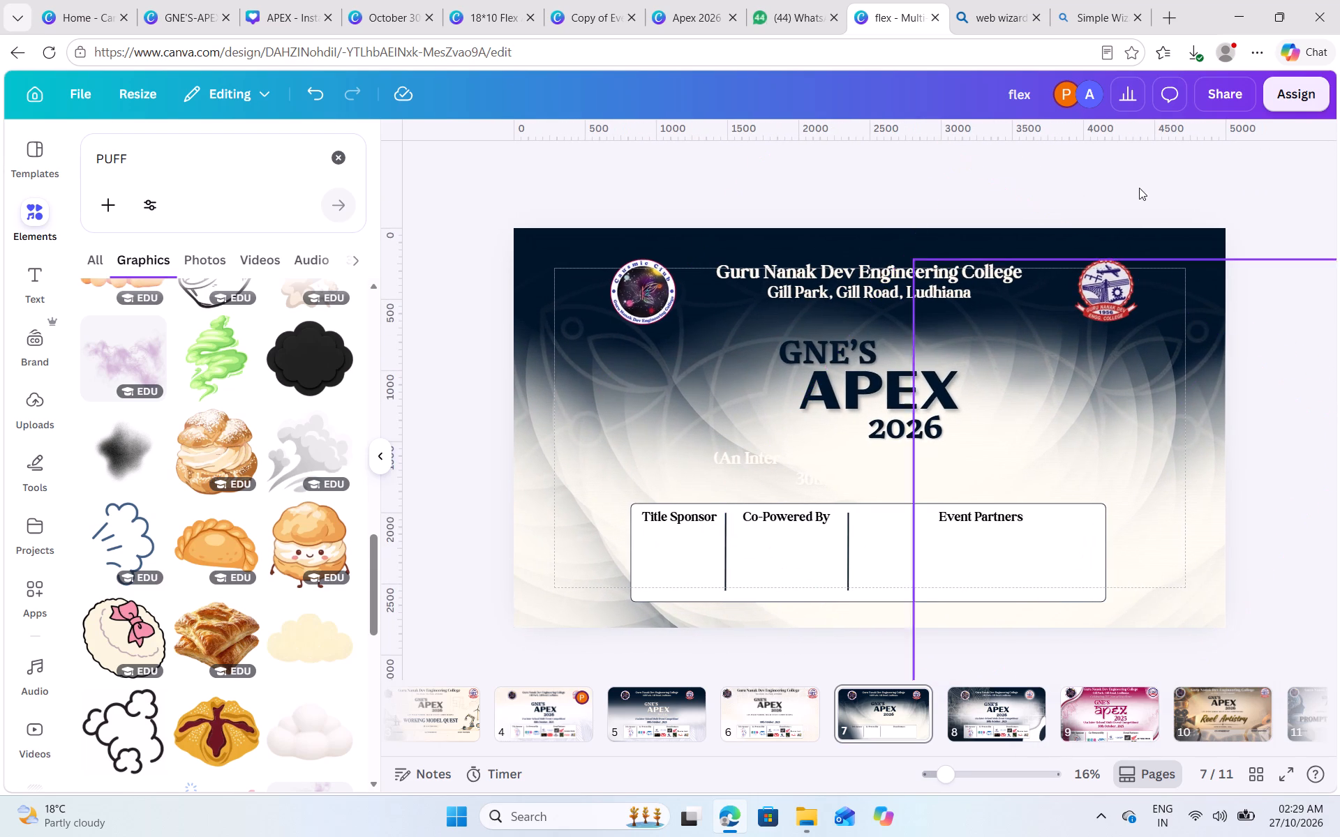
left_click(1259, 218)
left_click(867, 372)
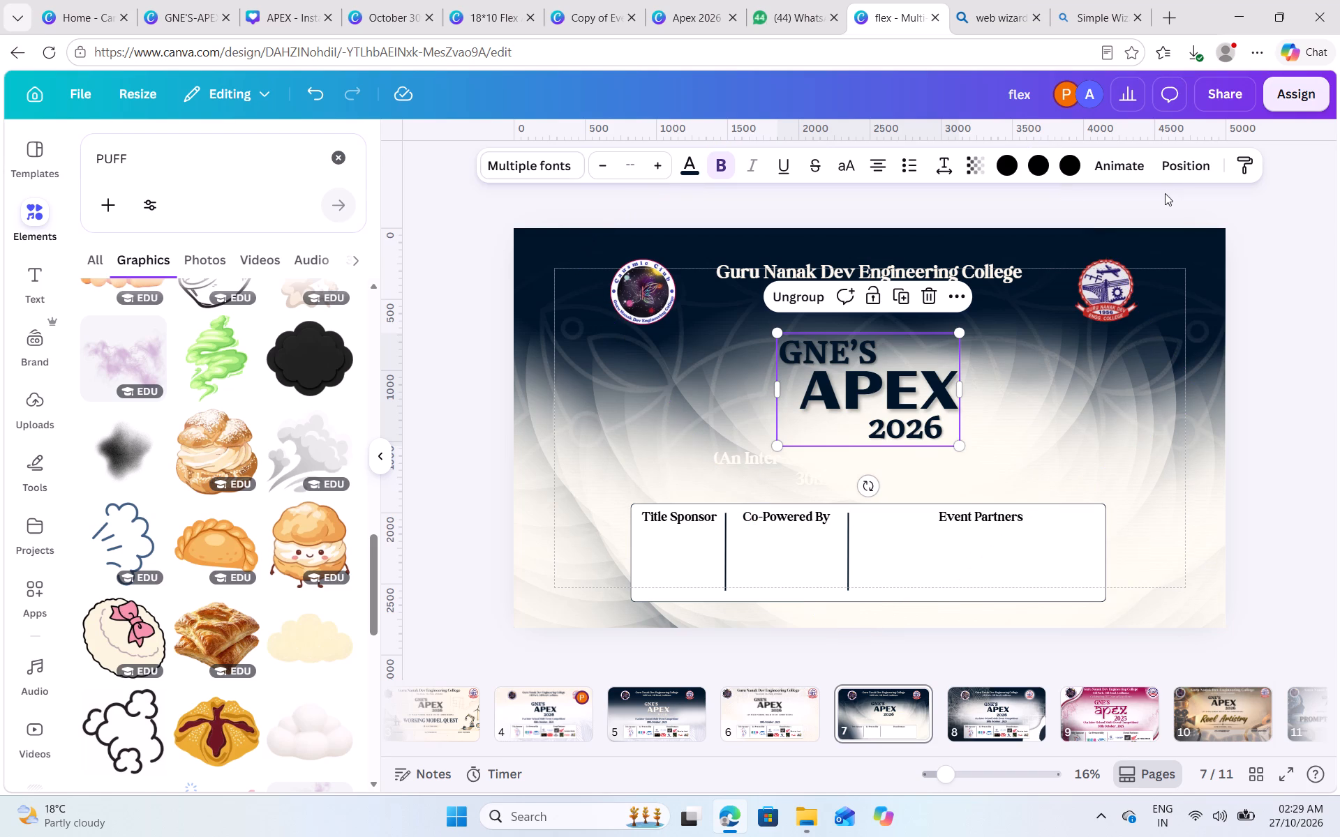
left_click(1175, 173)
scroll(350, 521, "down", 9)
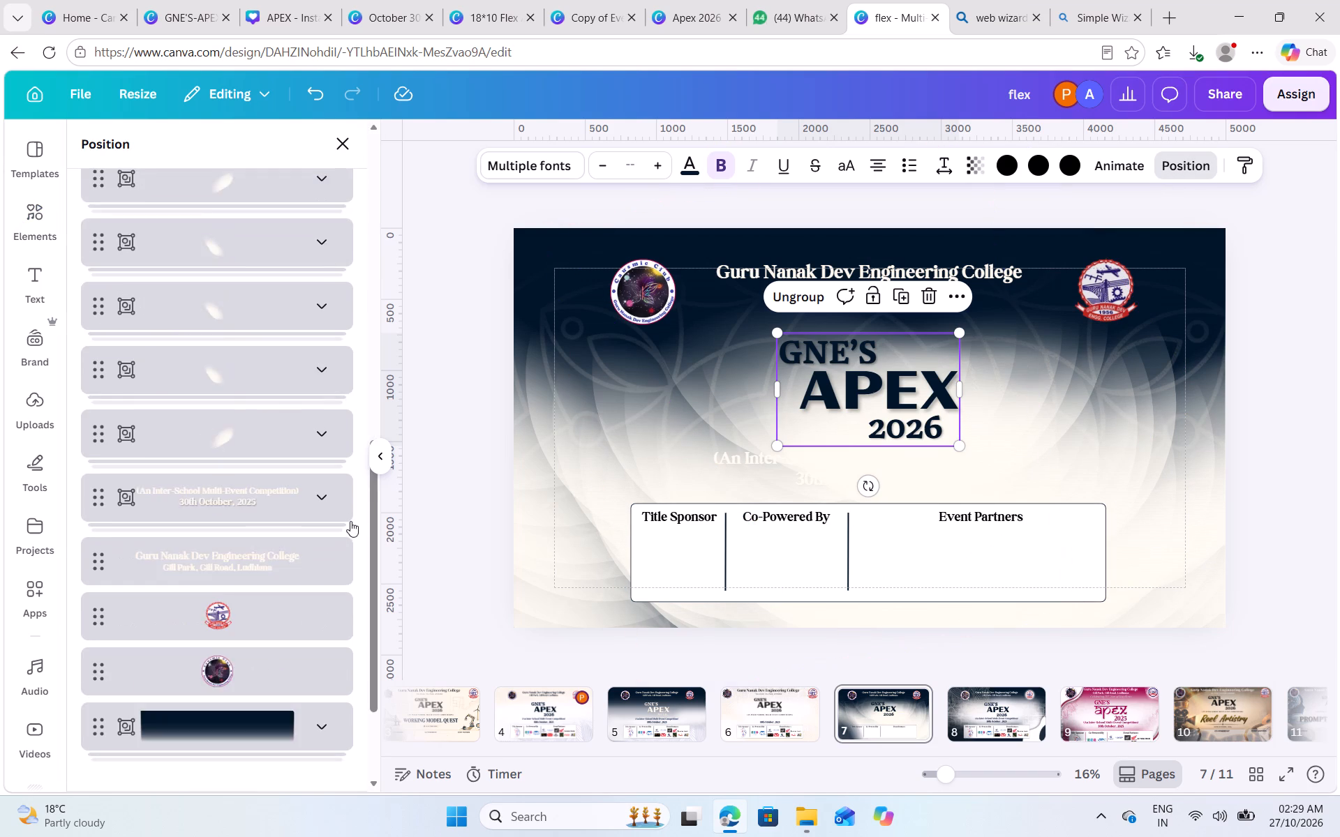
left_click(213, 628)
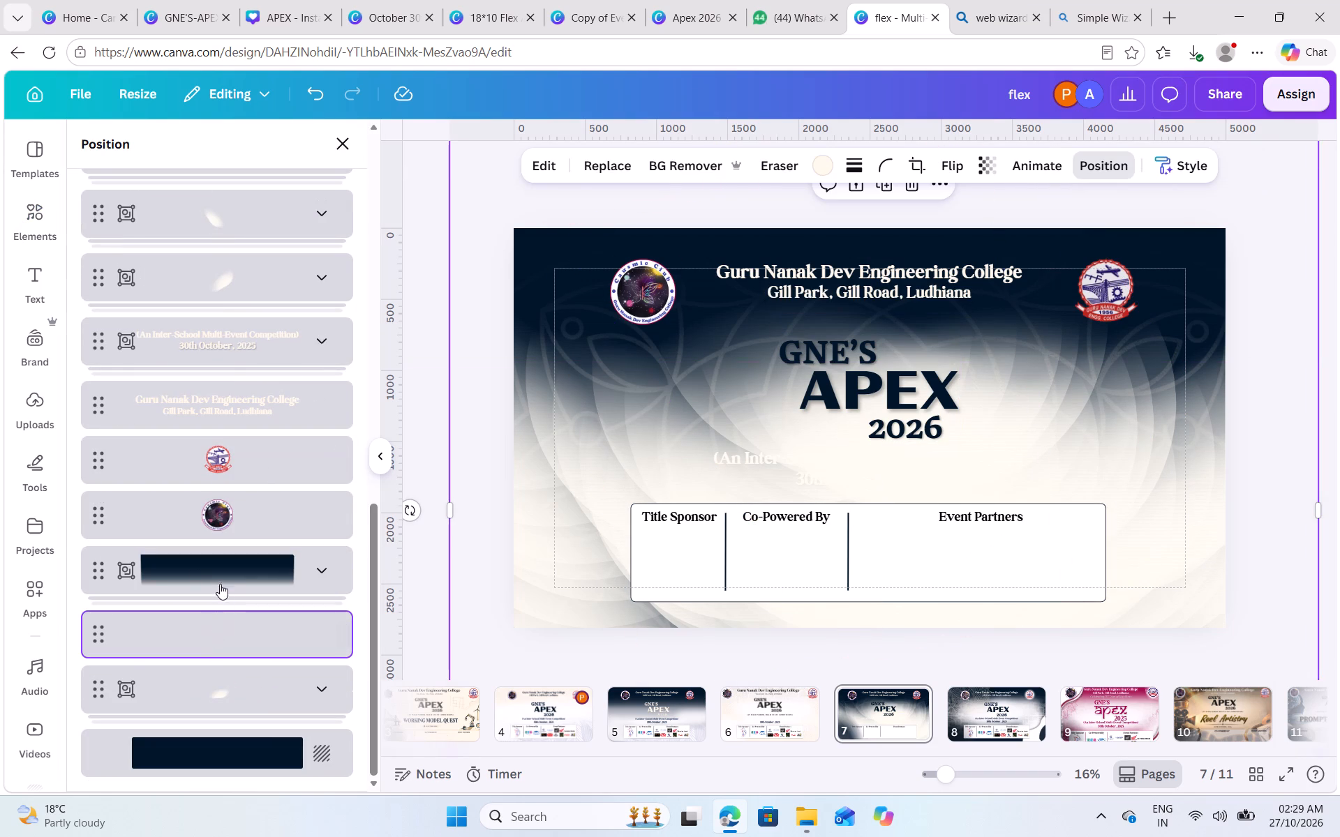
scroll(191, 432, "down", 2)
scroll(191, 432, "up", 1)
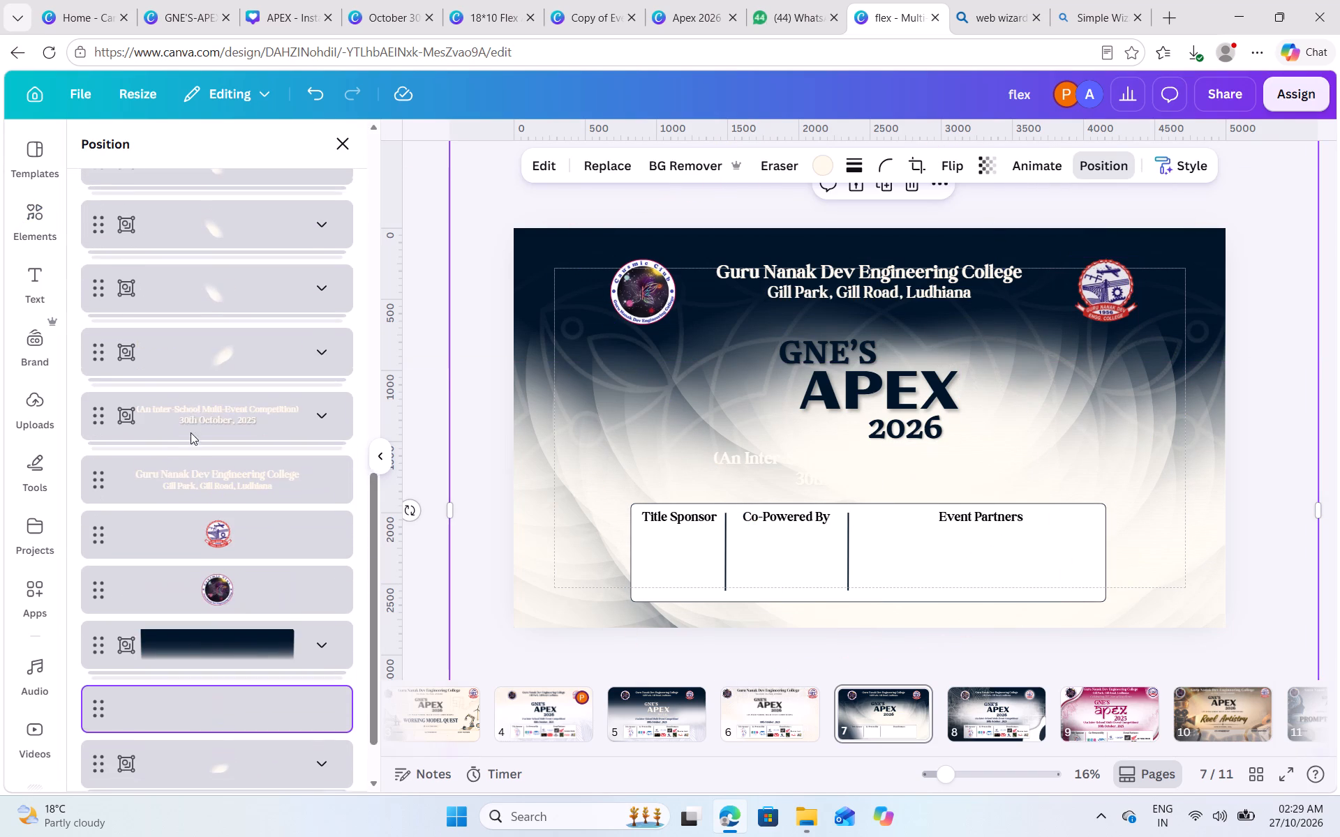
scroll(191, 432, "up", 1)
left_click(210, 503)
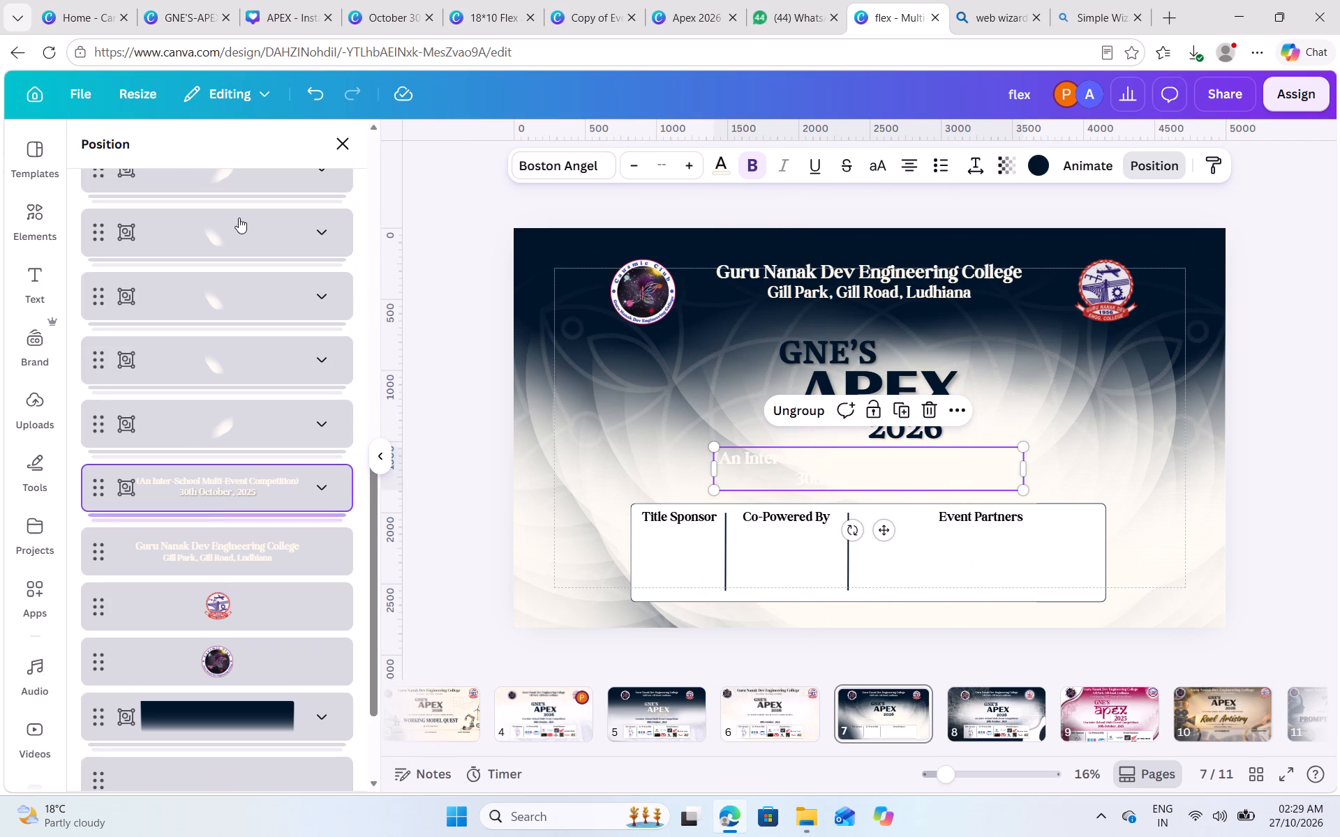
scroll(237, 227, "up", 9)
left_click(150, 172)
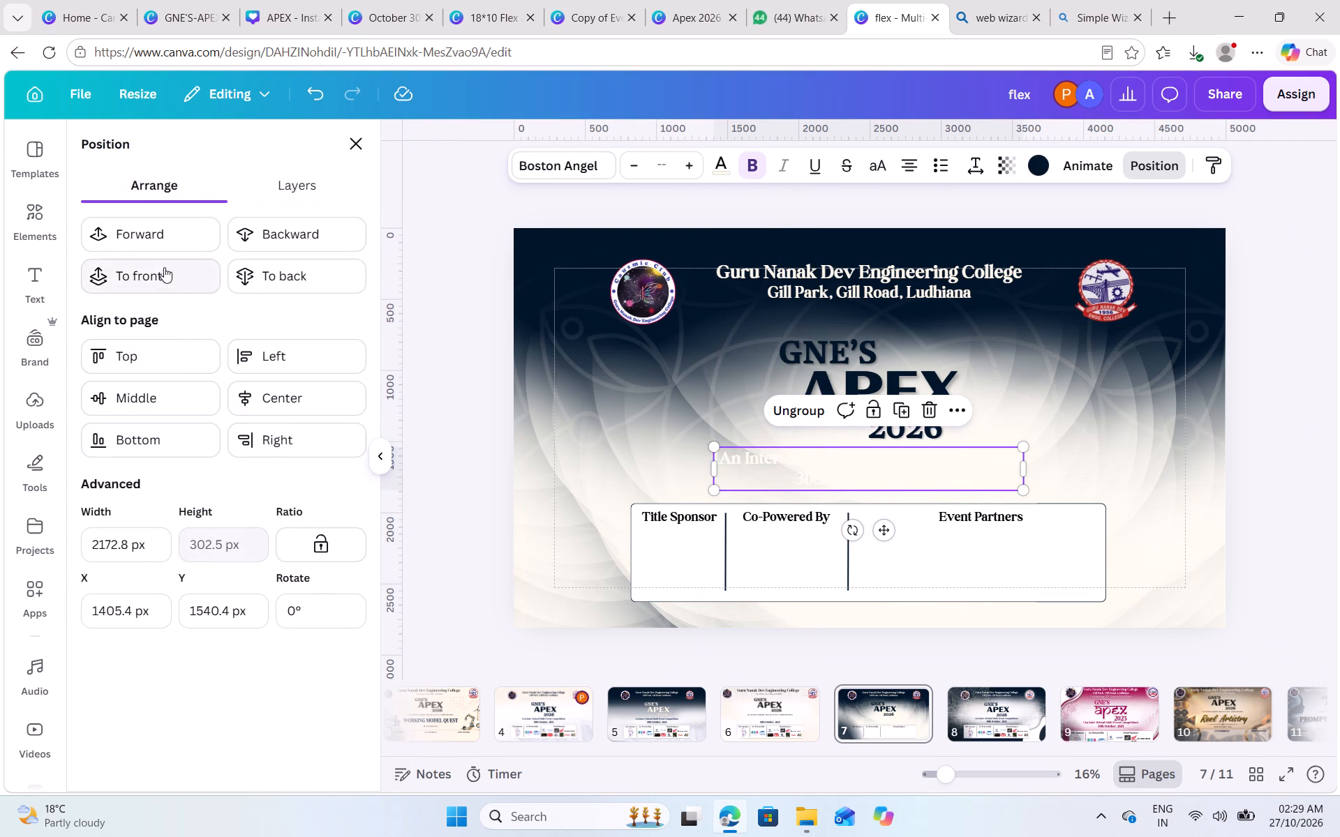
left_click(161, 273)
Recolour the competition subtitle and date text dark navy.
left_click(718, 167)
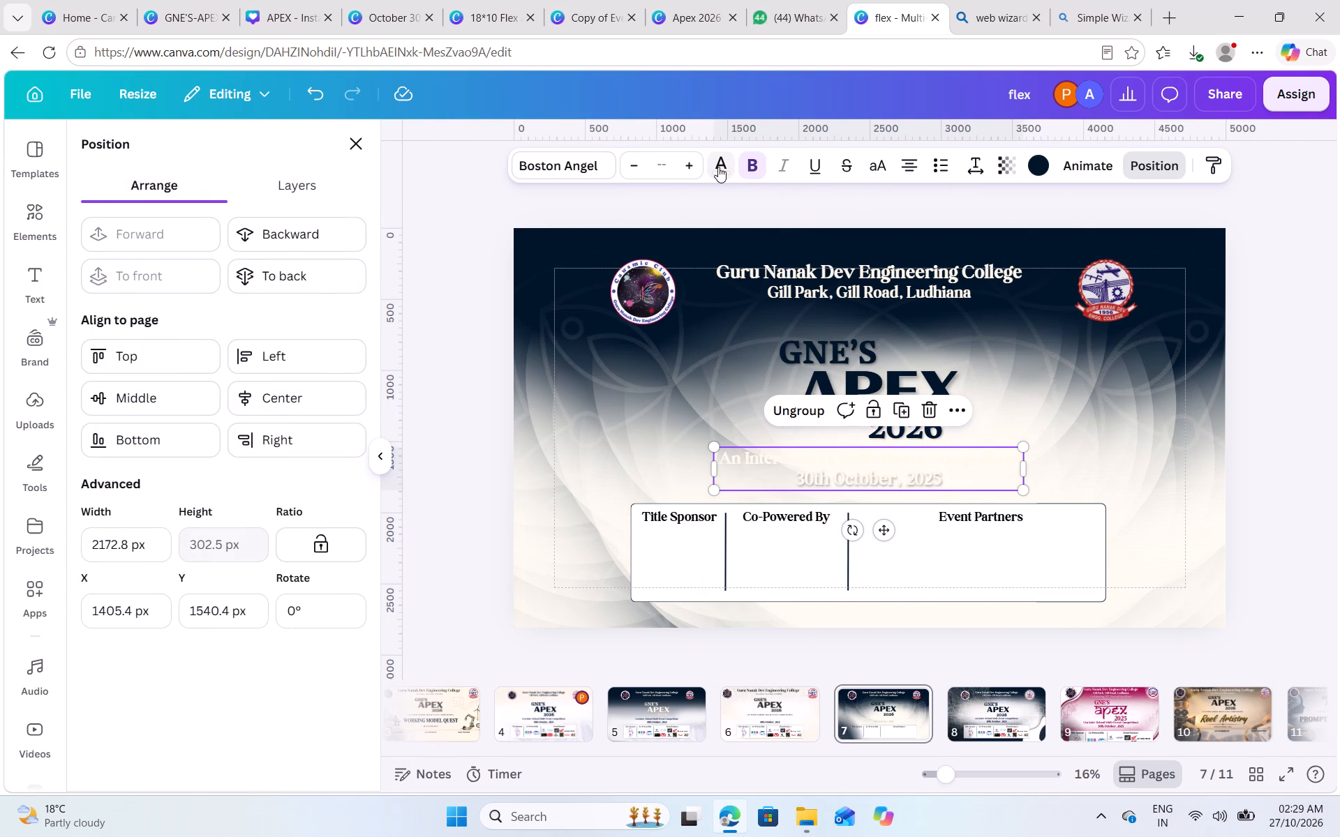
left_click(144, 311)
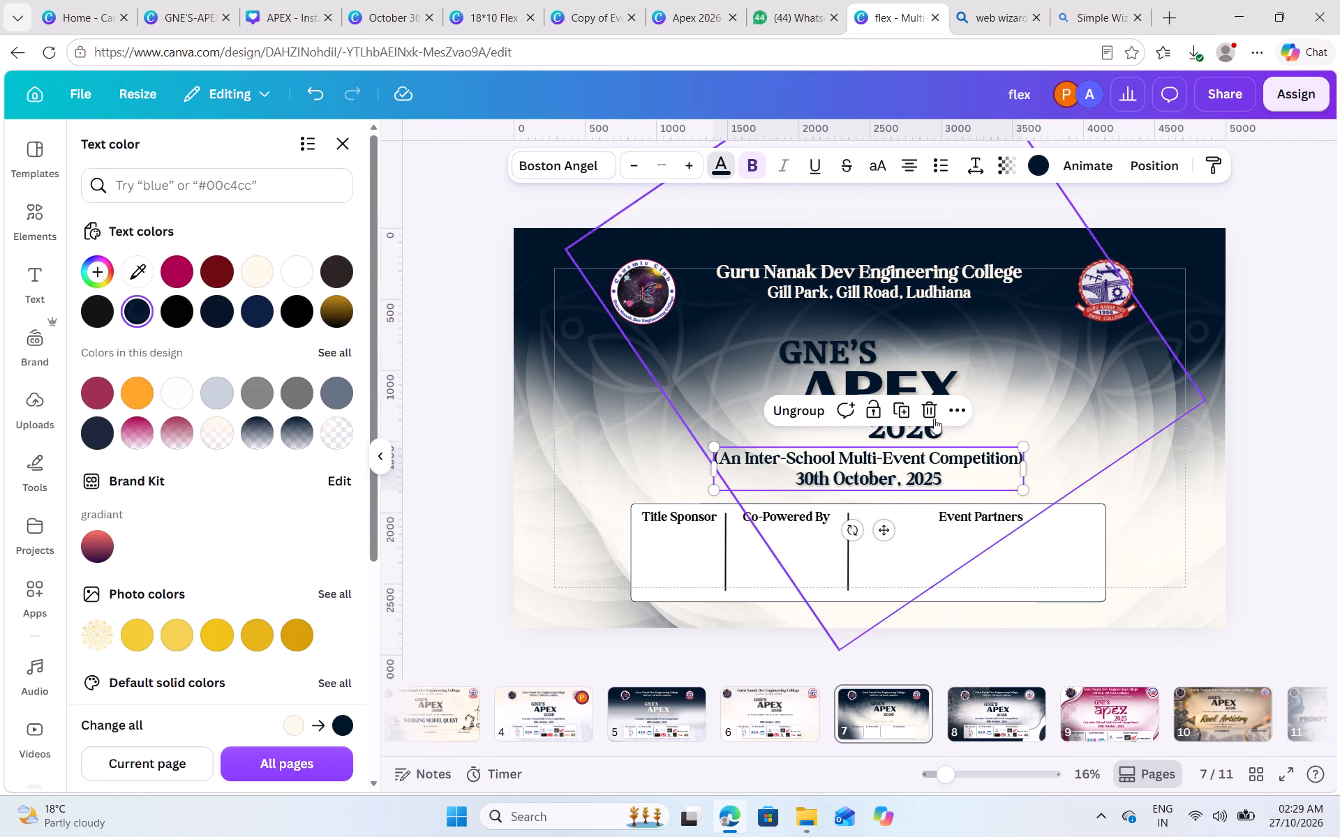
double_click(1288, 413)
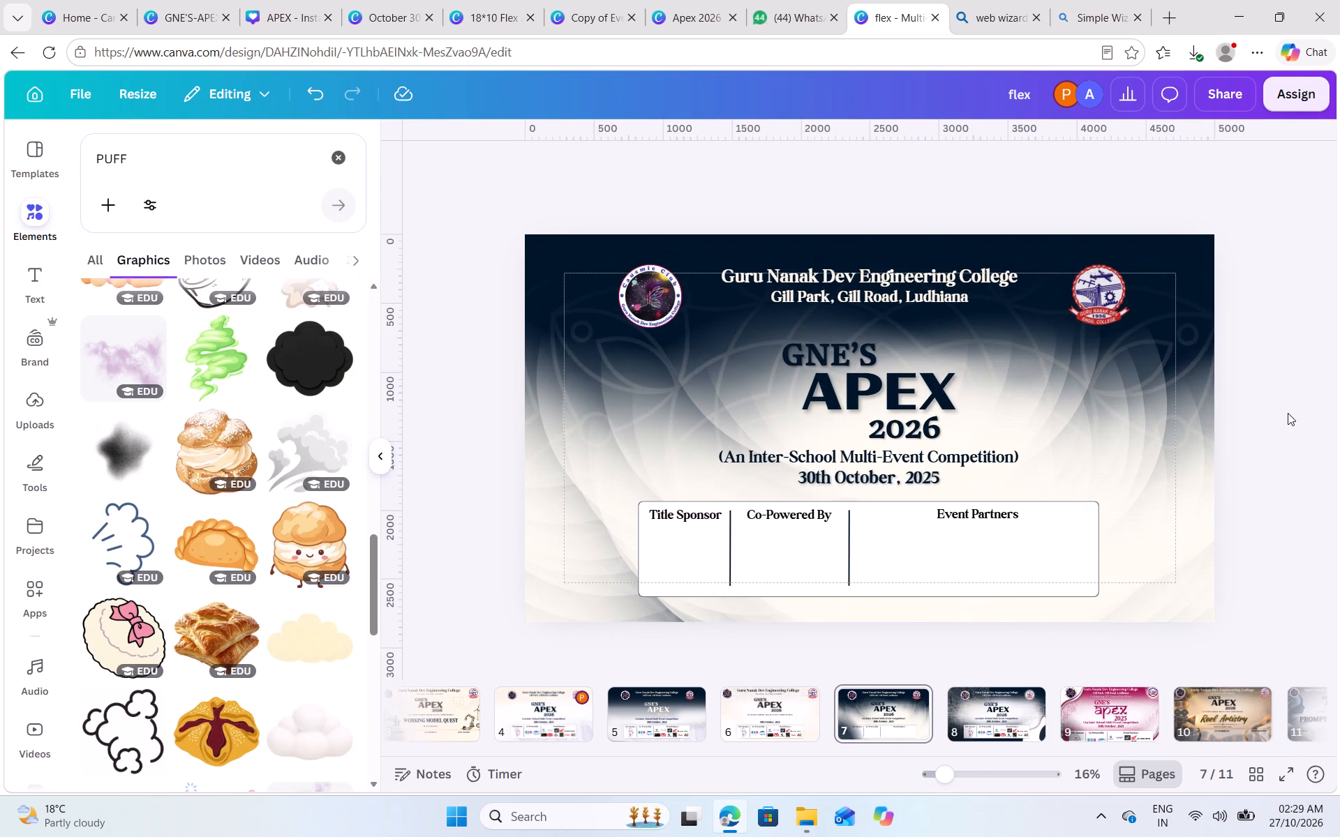
Enlarge the tilted petal group behind the title beyond the page's side edges, then shift it toward the upper right.
left_click(1044, 375)
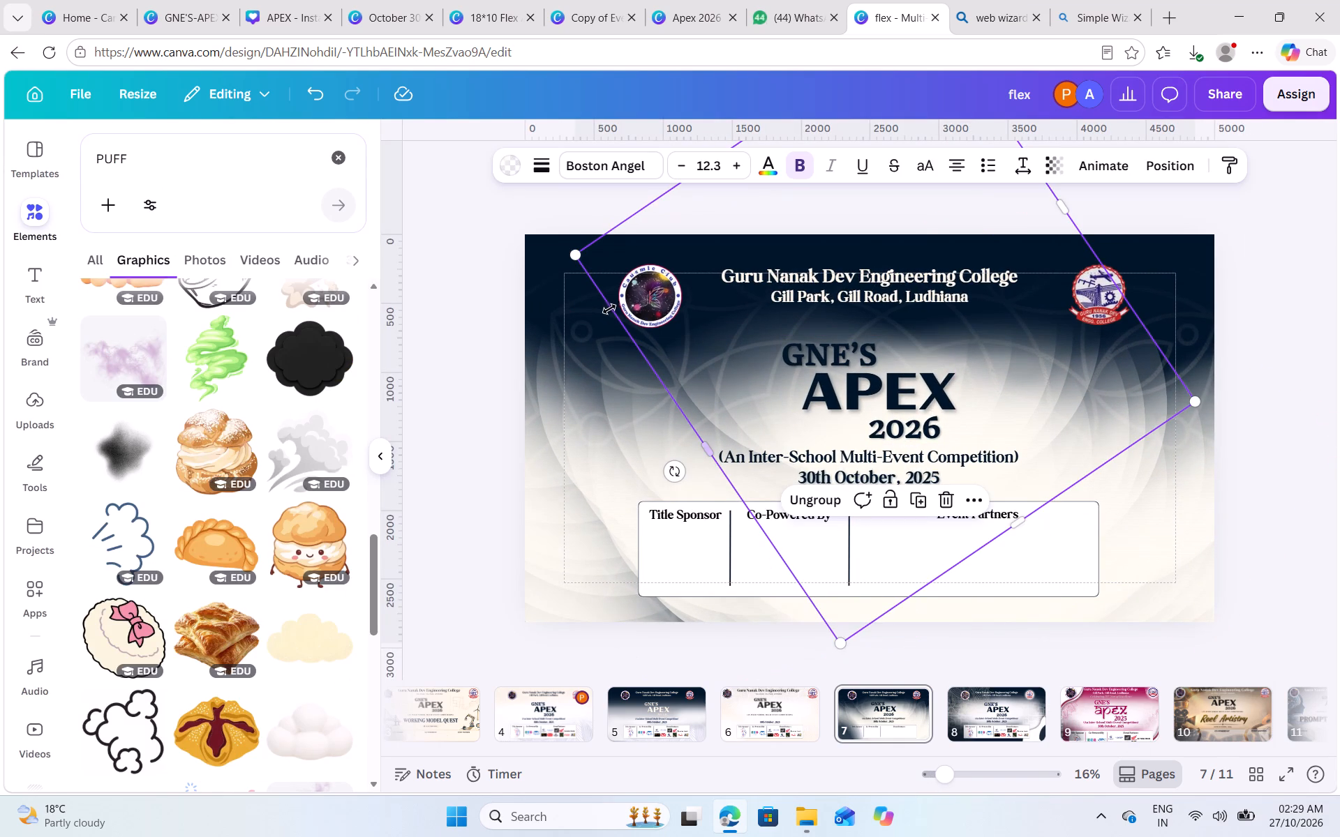
left_click_drag(576, 259, 327, 269)
left_click_drag(1193, 401, 1265, 410)
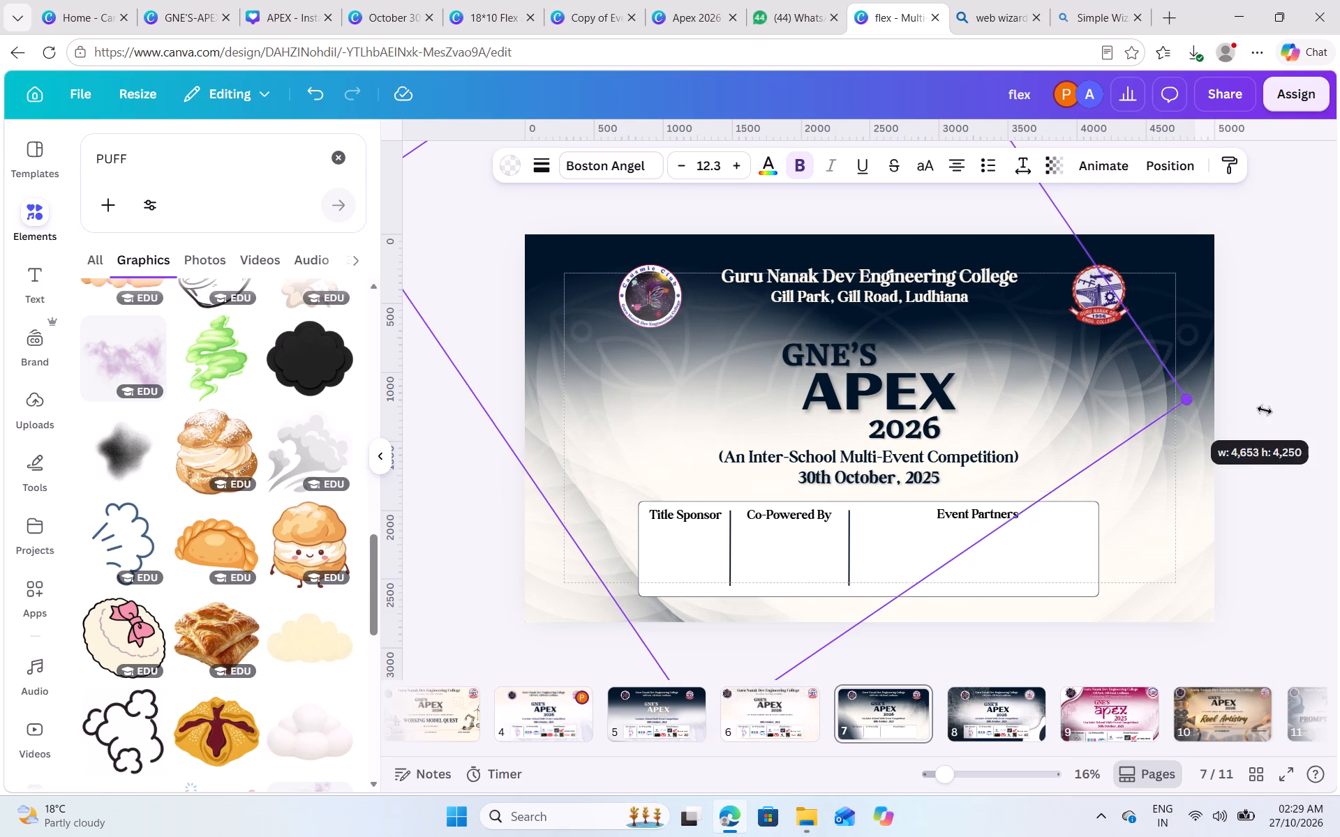
left_click_drag(1265, 410, 1339, 411)
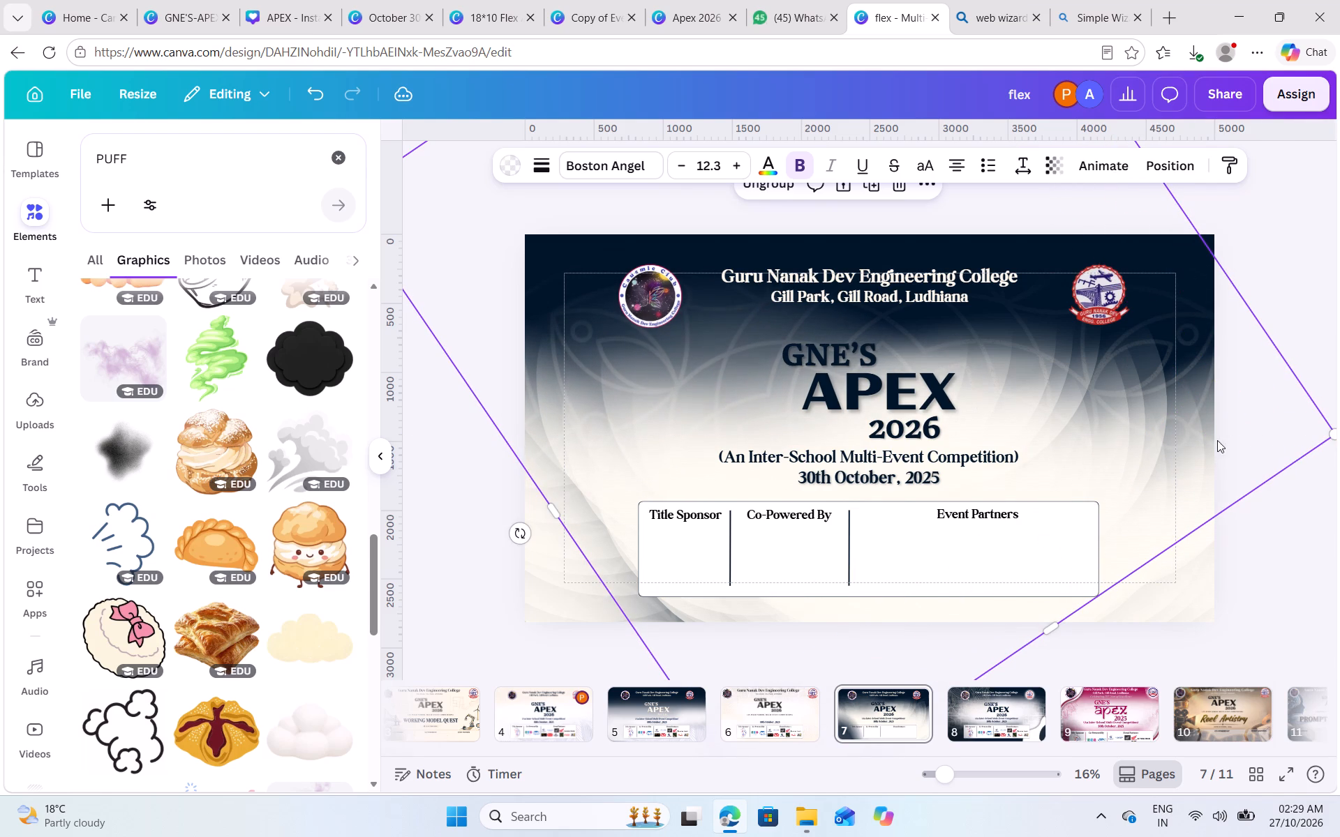
left_click_drag(1267, 405, 1334, 379)
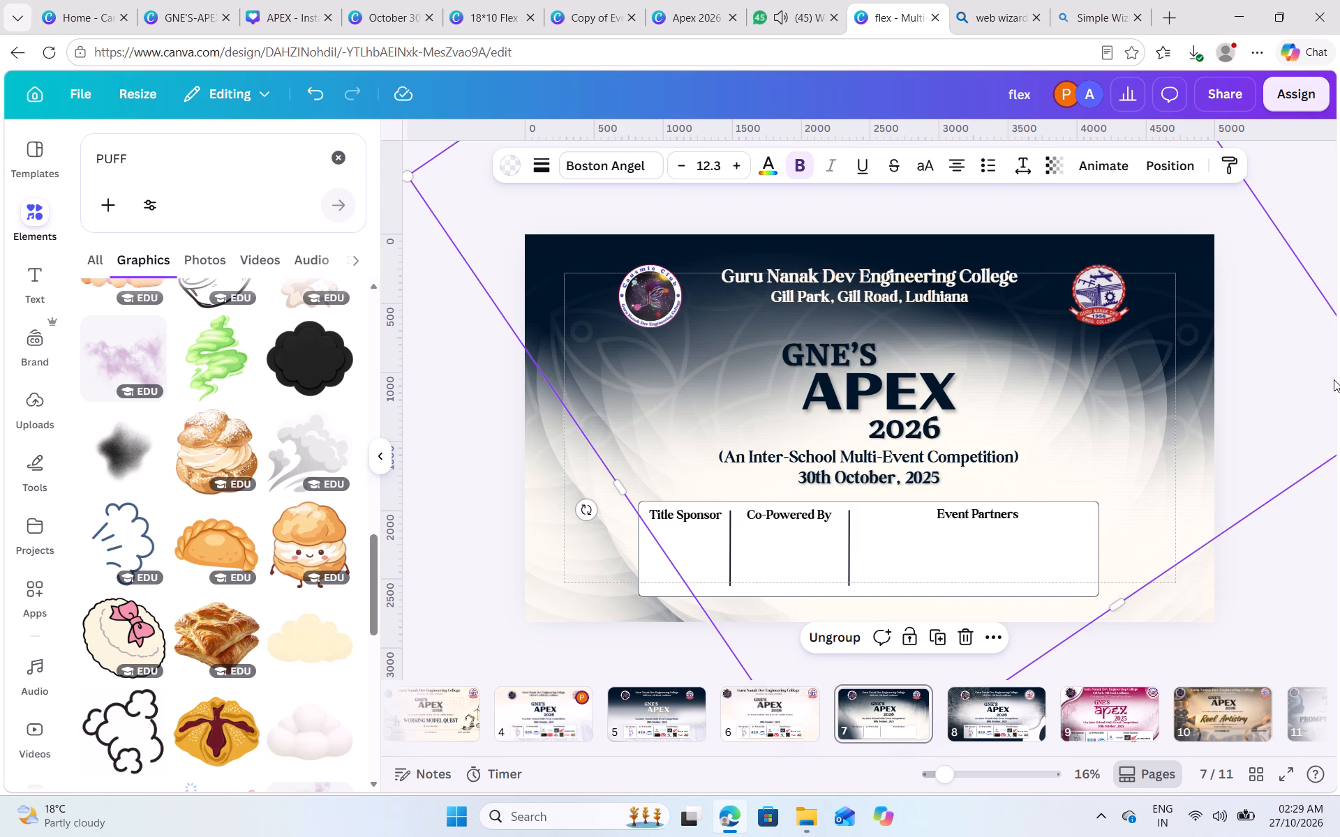
Compare the backgrounds and layouts of banner pages 9, 8, 6, 5 and 4, then return to page 7.
left_click(1083, 697)
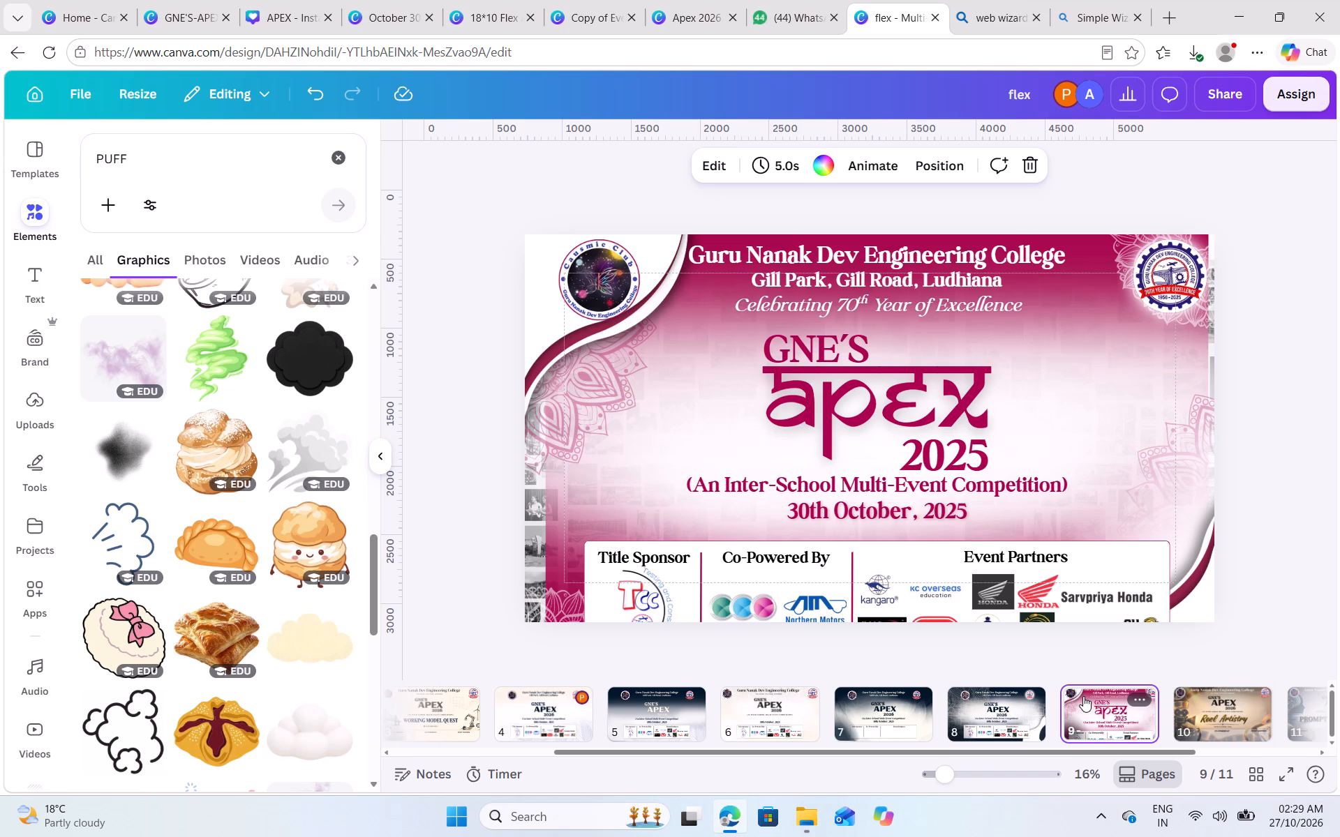
scroll(1083, 696, "left", 5)
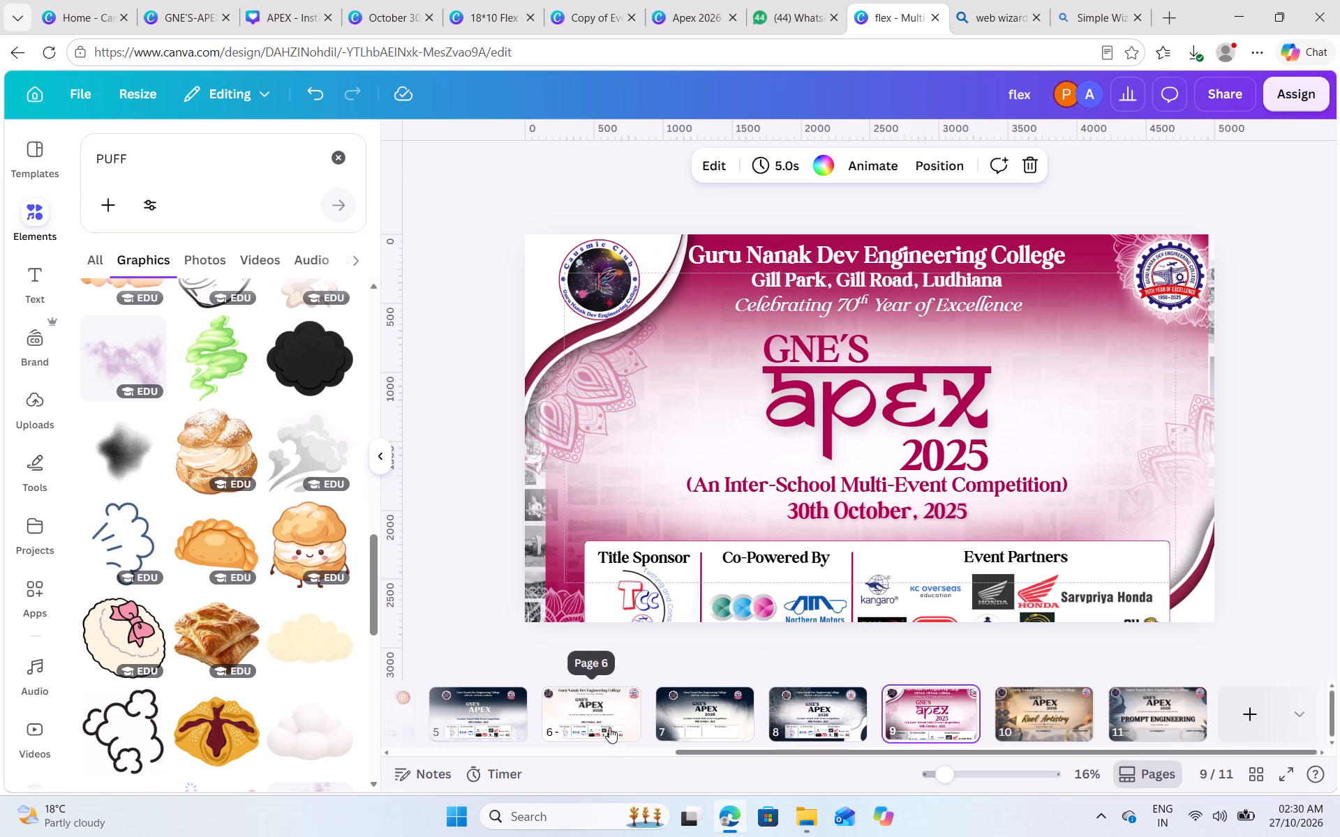
left_click(817, 703)
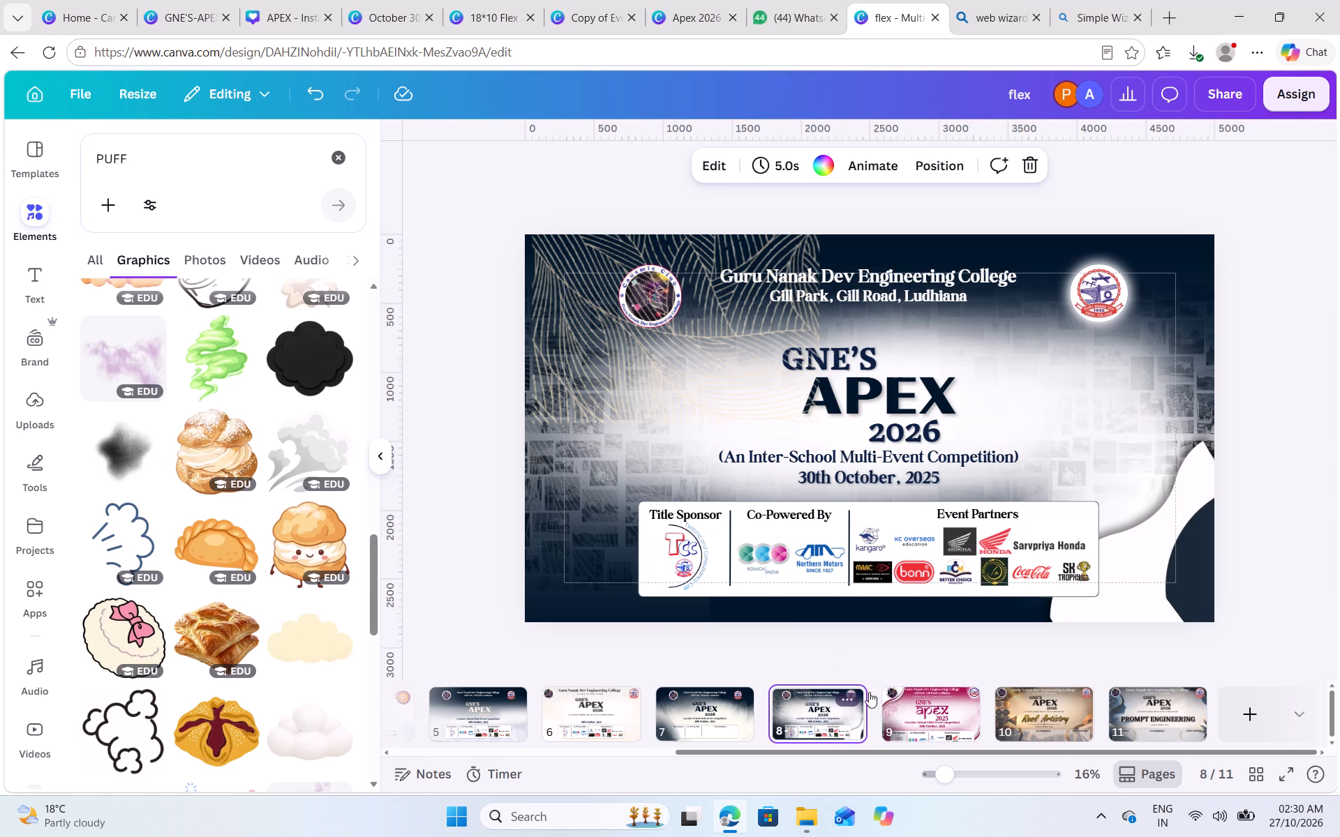
left_click(937, 716)
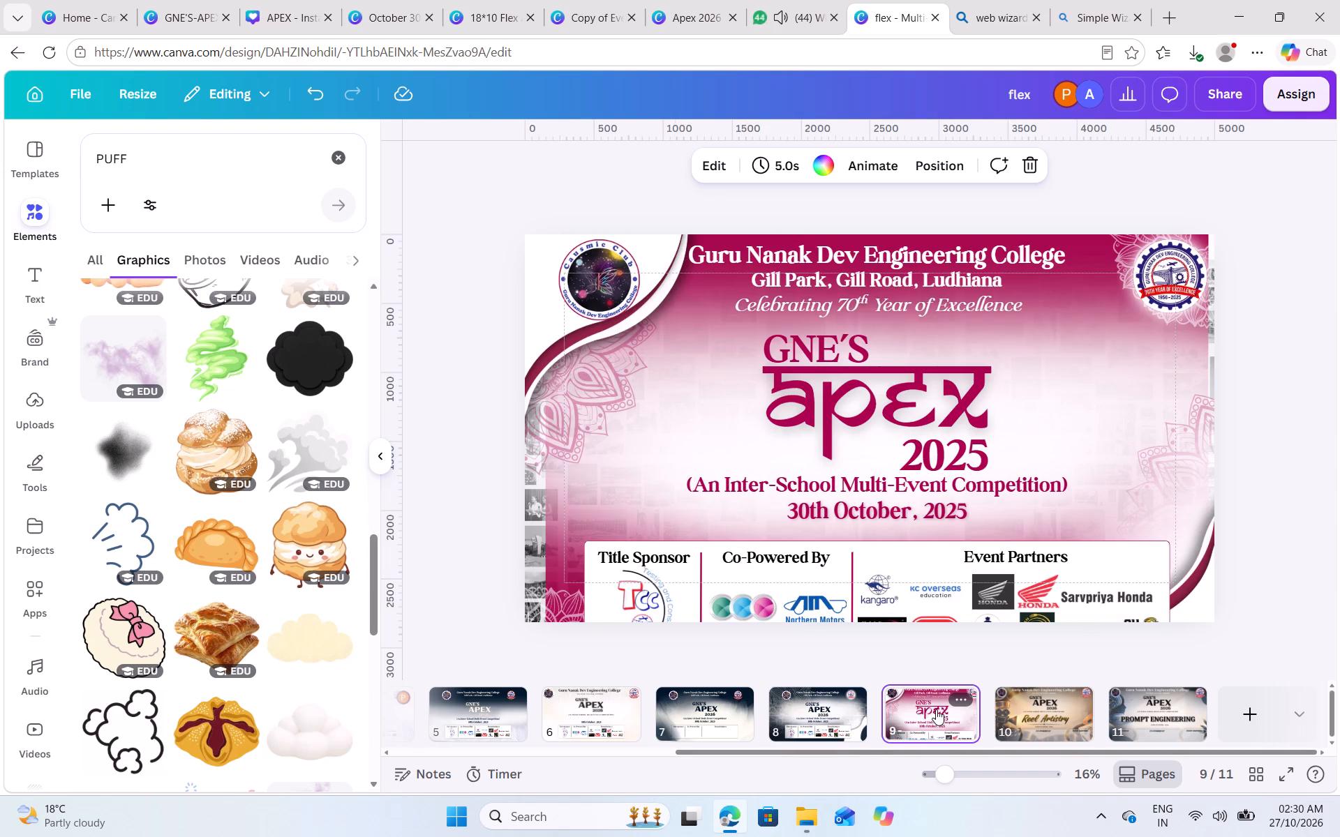
scroll(935, 702, "down", 1)
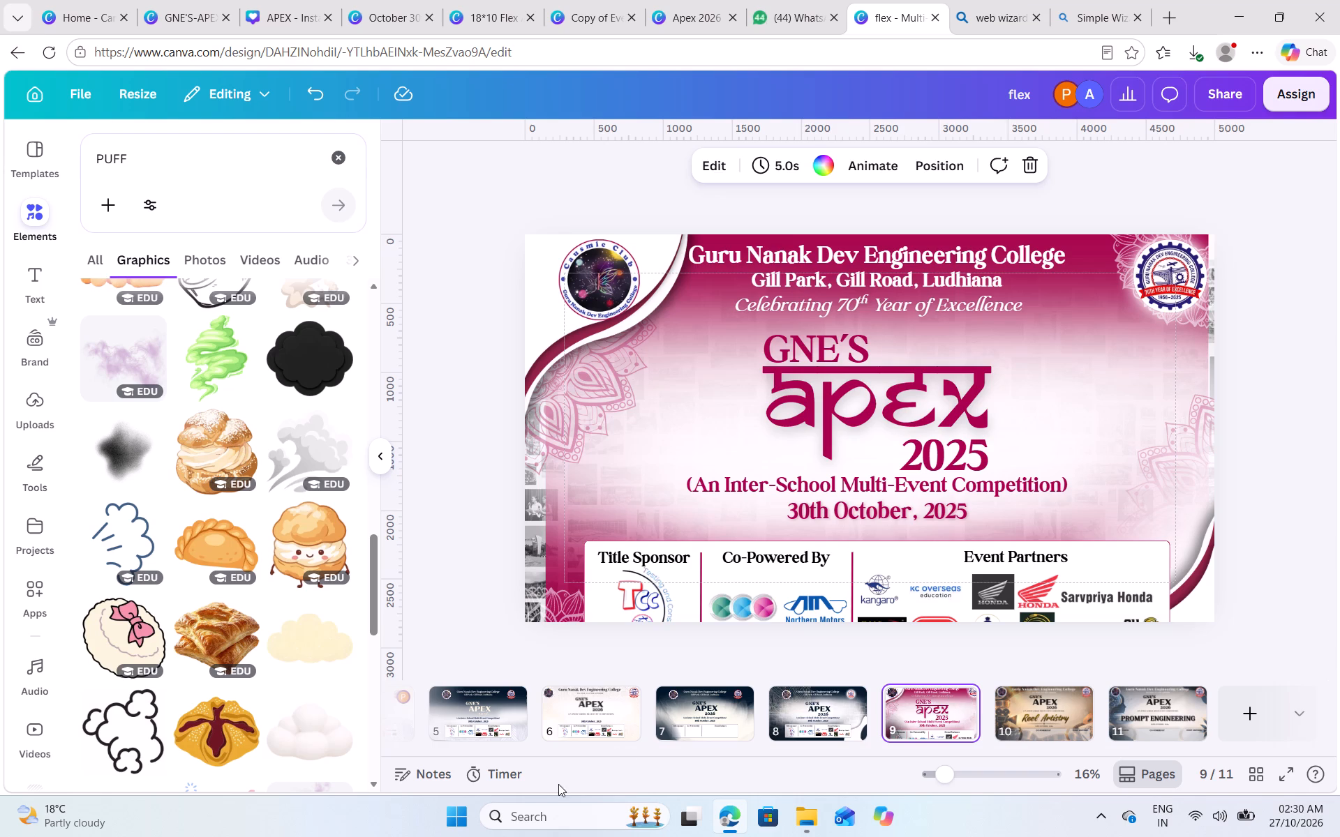
left_click(819, 709)
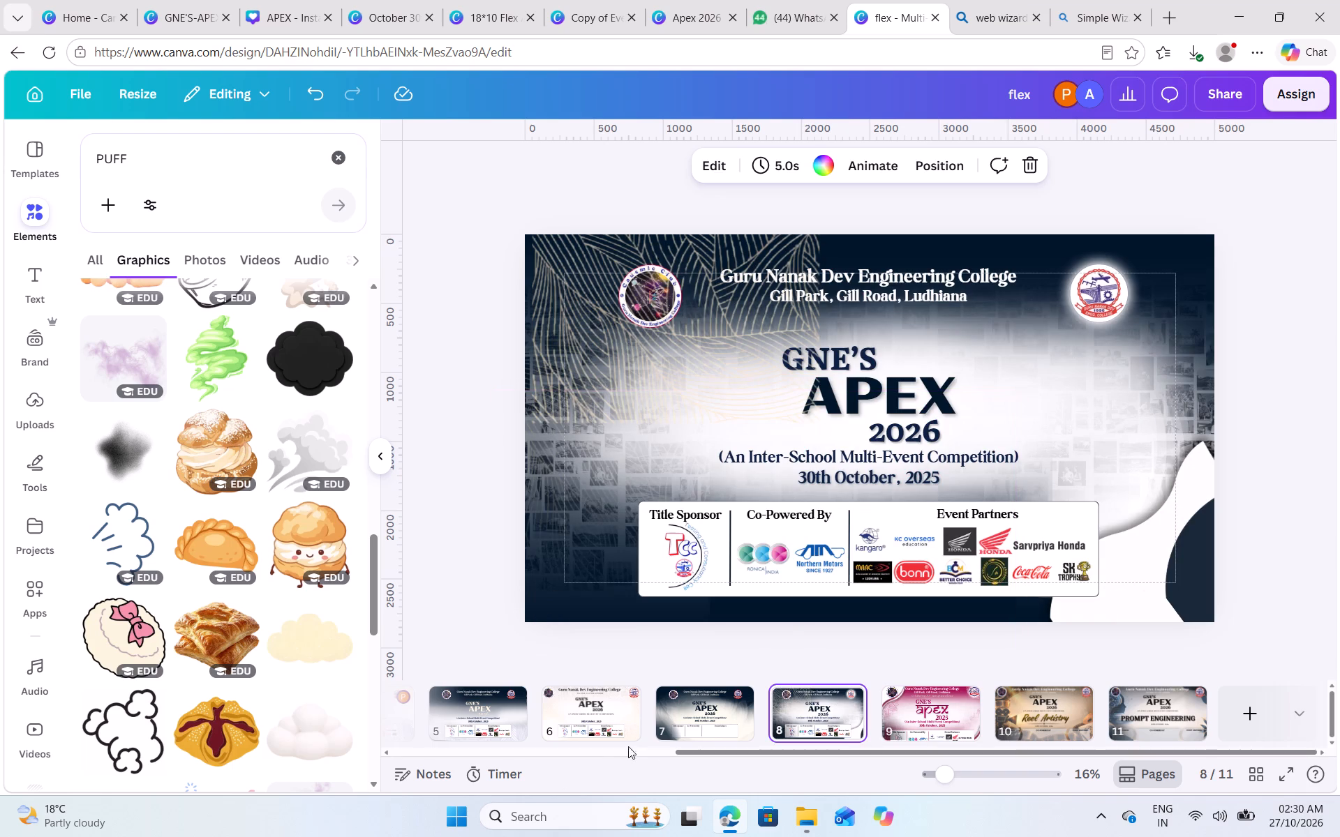
left_click(604, 714)
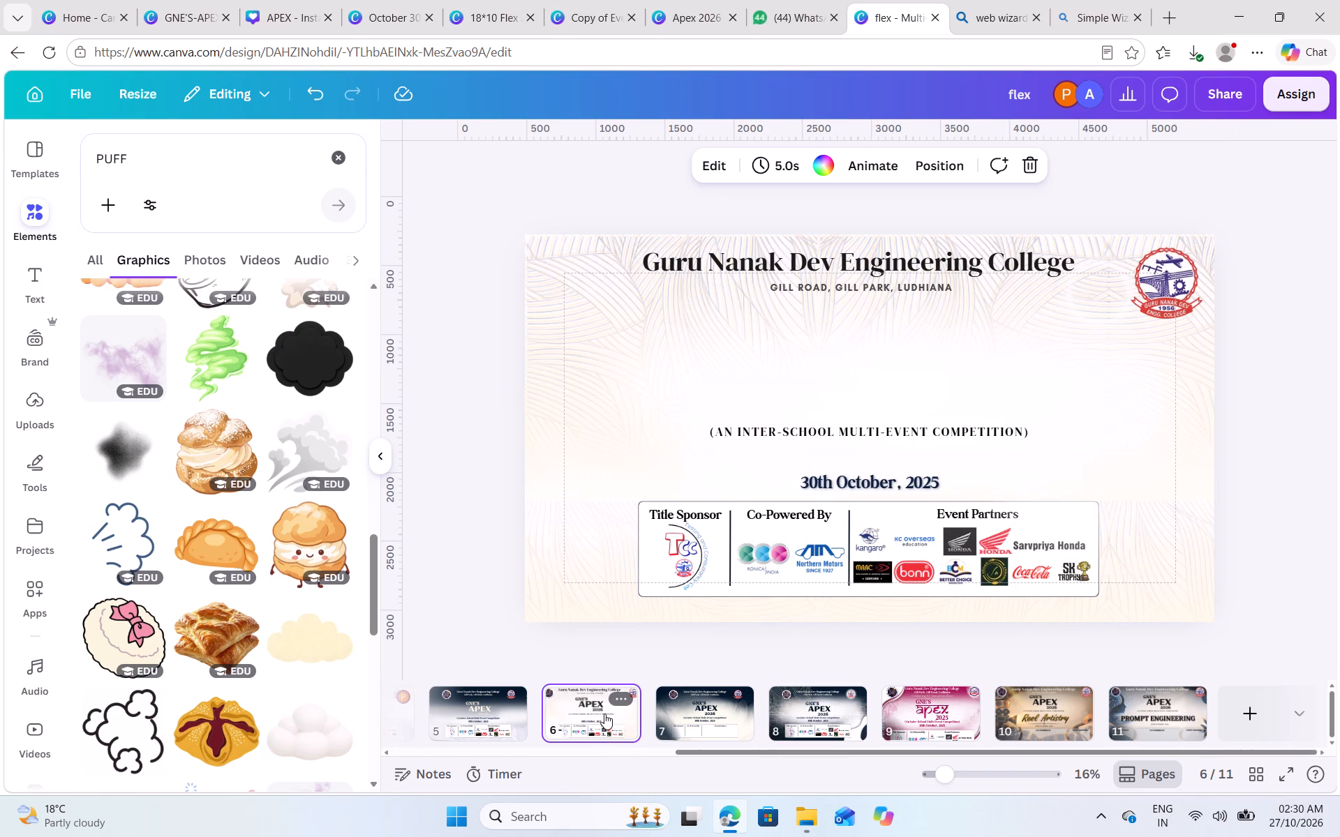
left_click(484, 693)
scroll(484, 693, "right", 2)
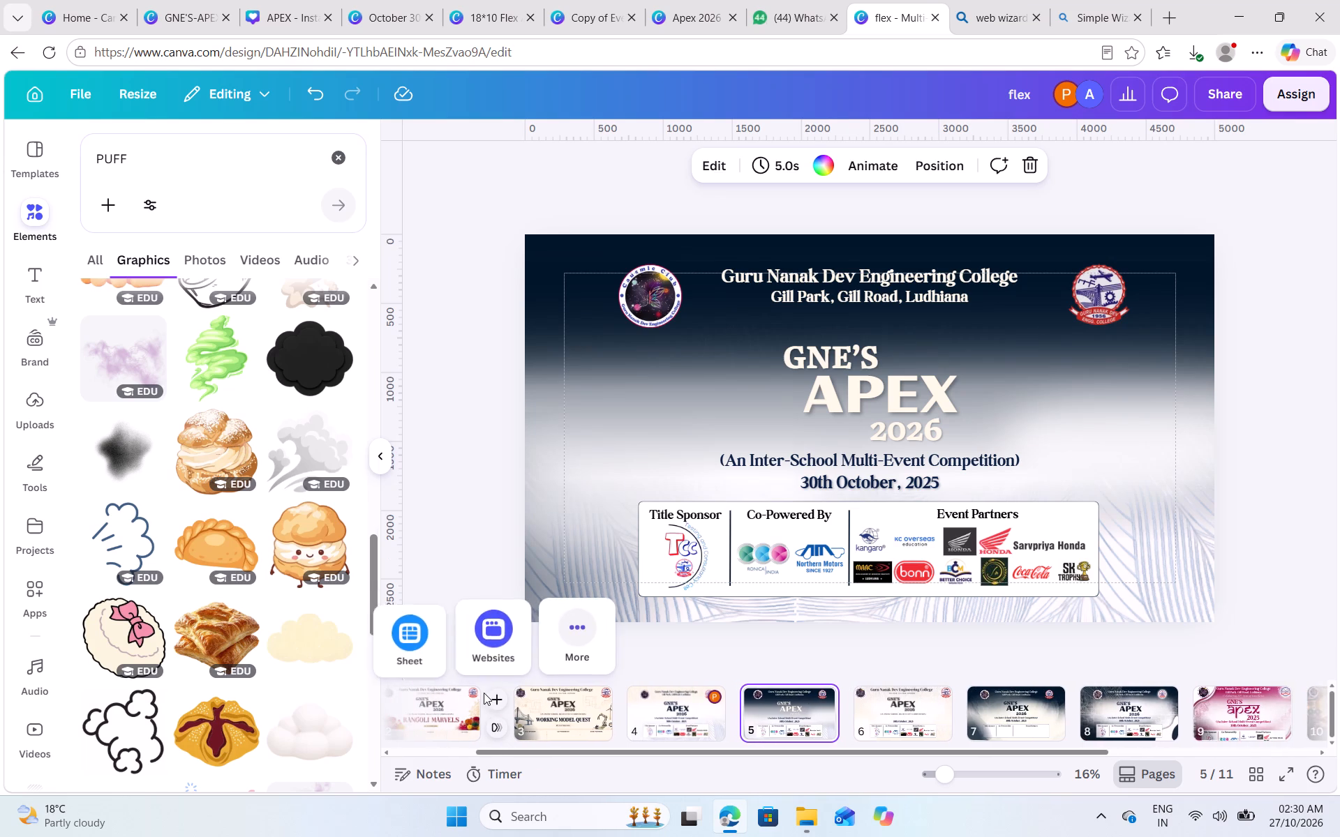
left_click(653, 688)
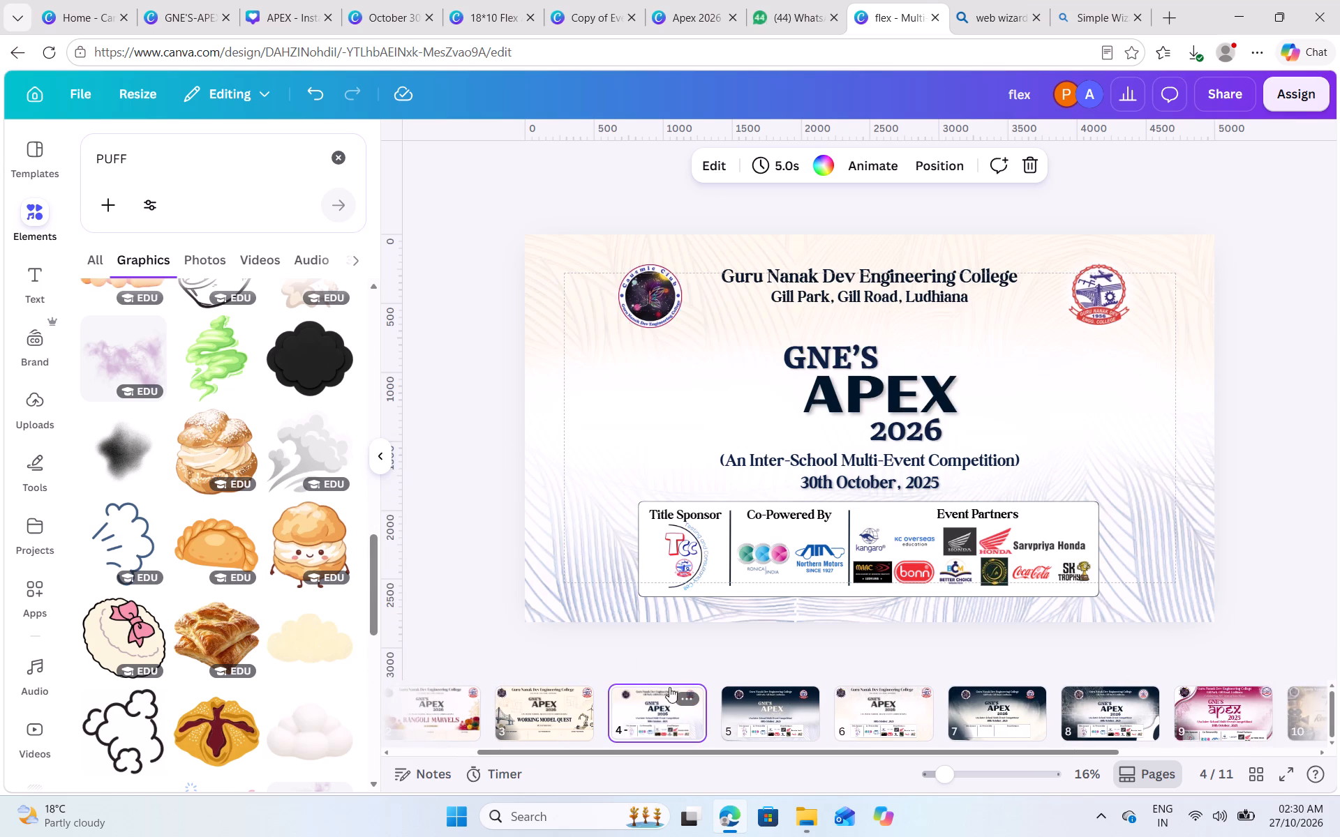
scroll(848, 684, "left", 1)
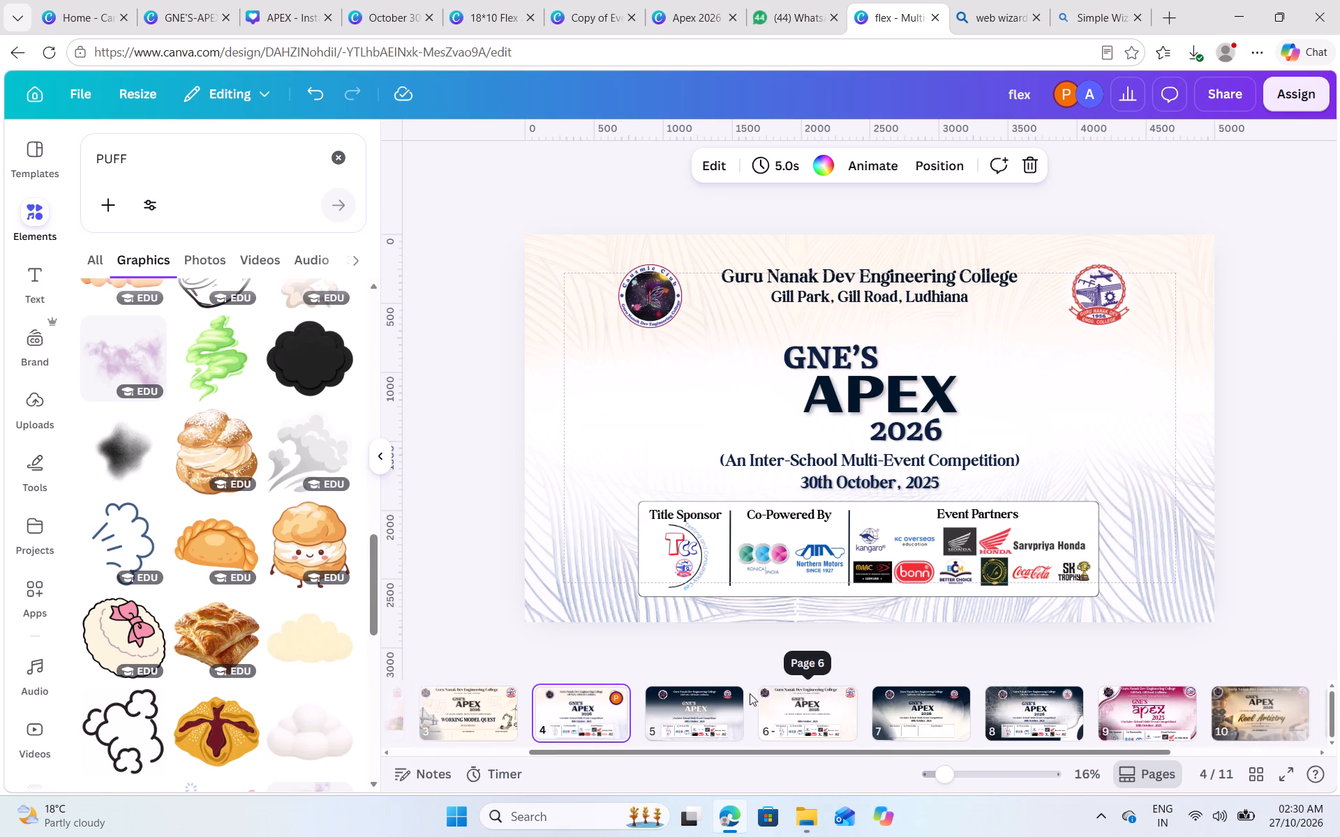
left_click(698, 700)
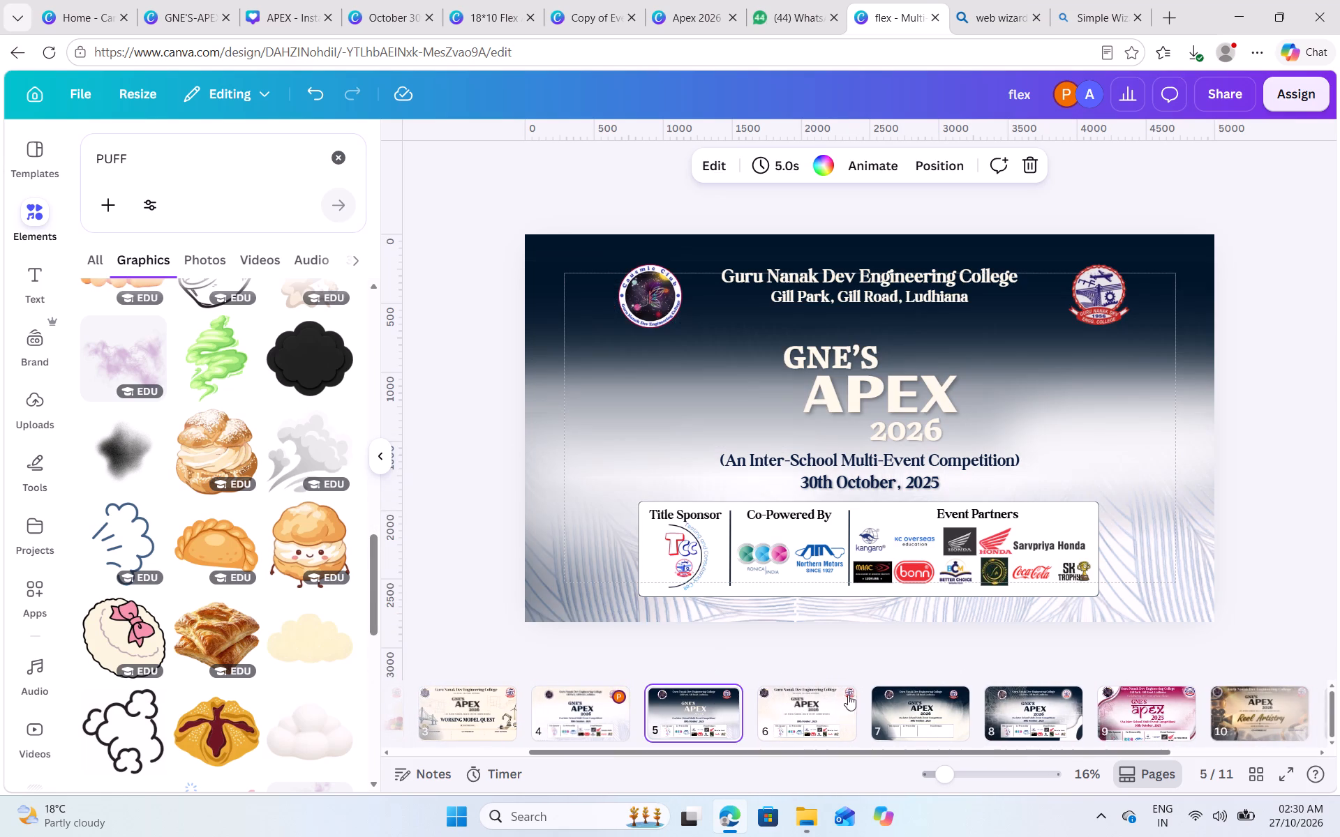
left_click(831, 699)
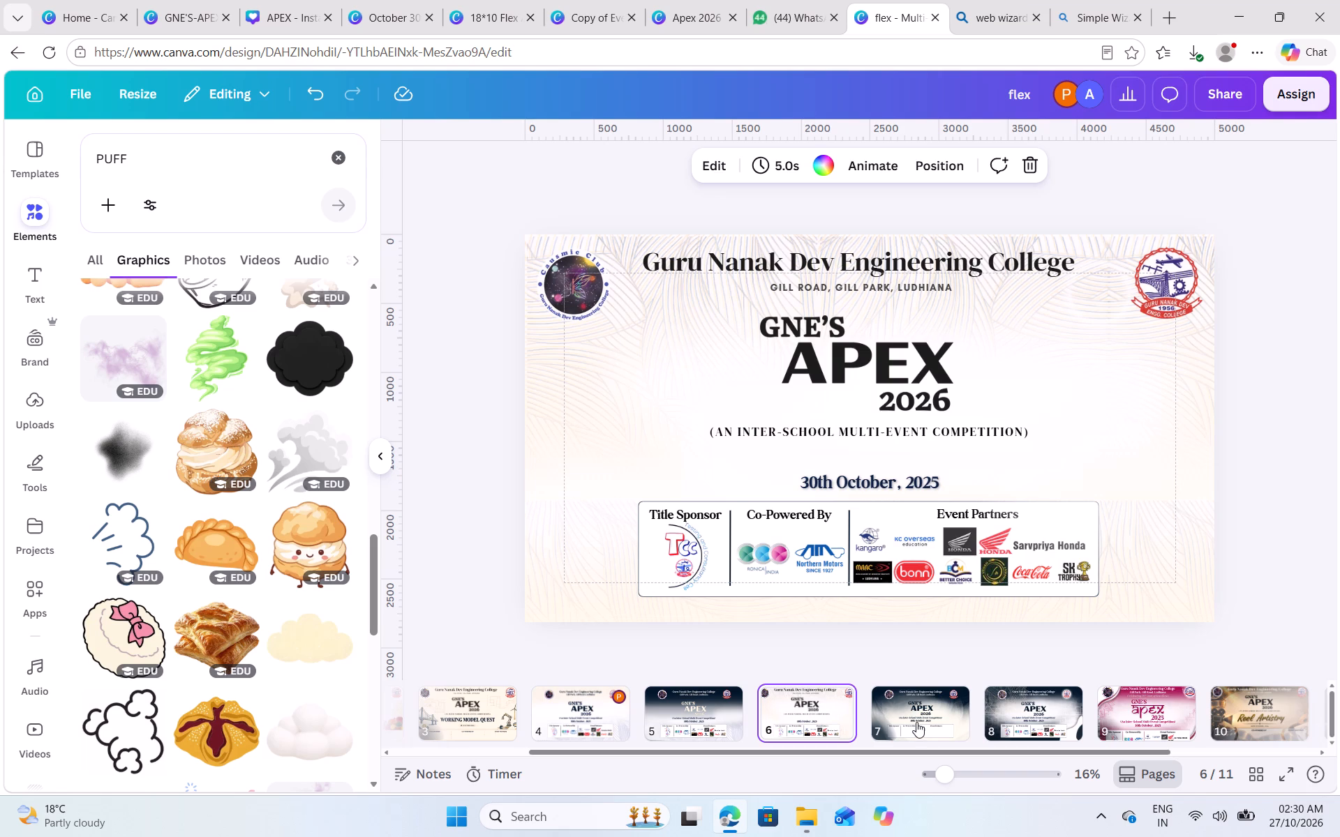
left_click(918, 723)
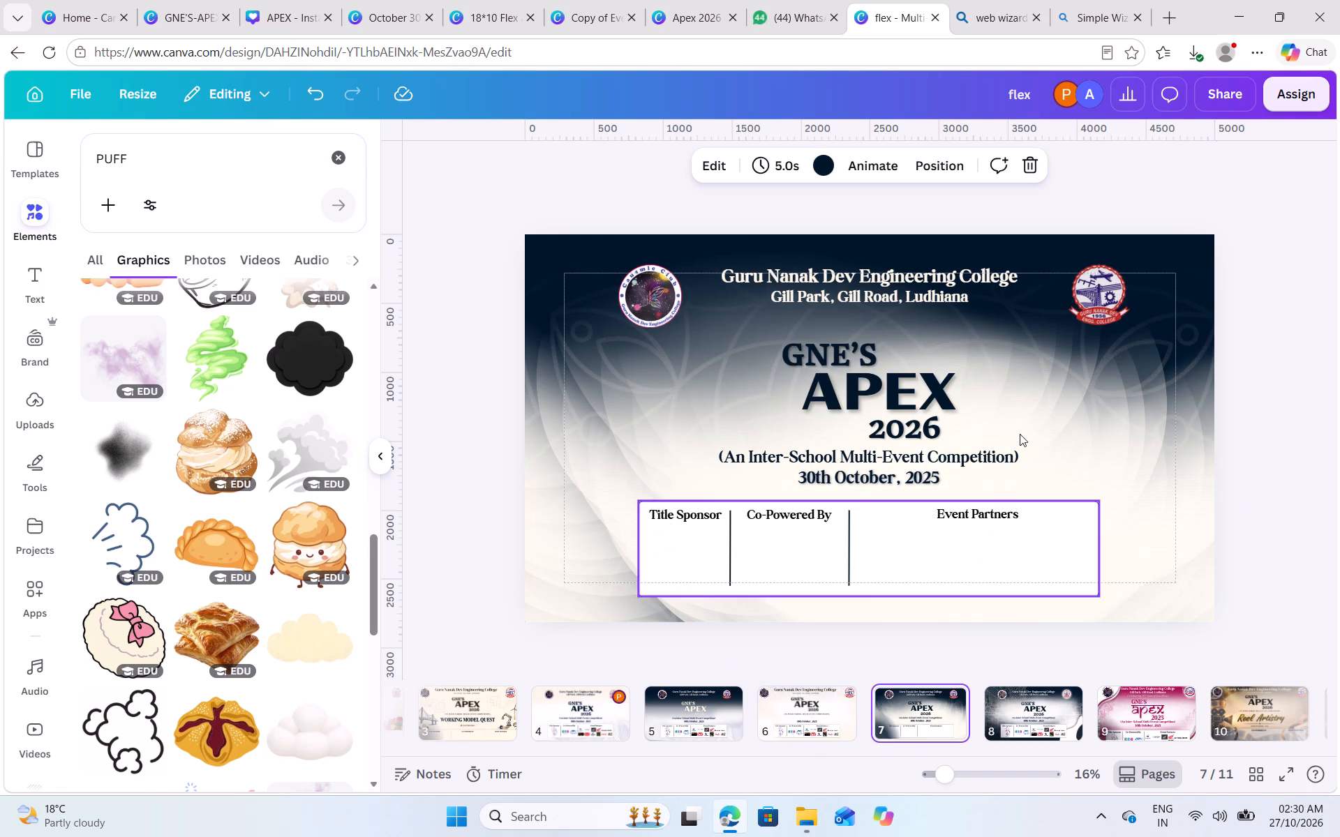
Enlarge the slightly tilted petal group on the page's left half and shift it so its glow fades around the left side.
left_click(933, 171)
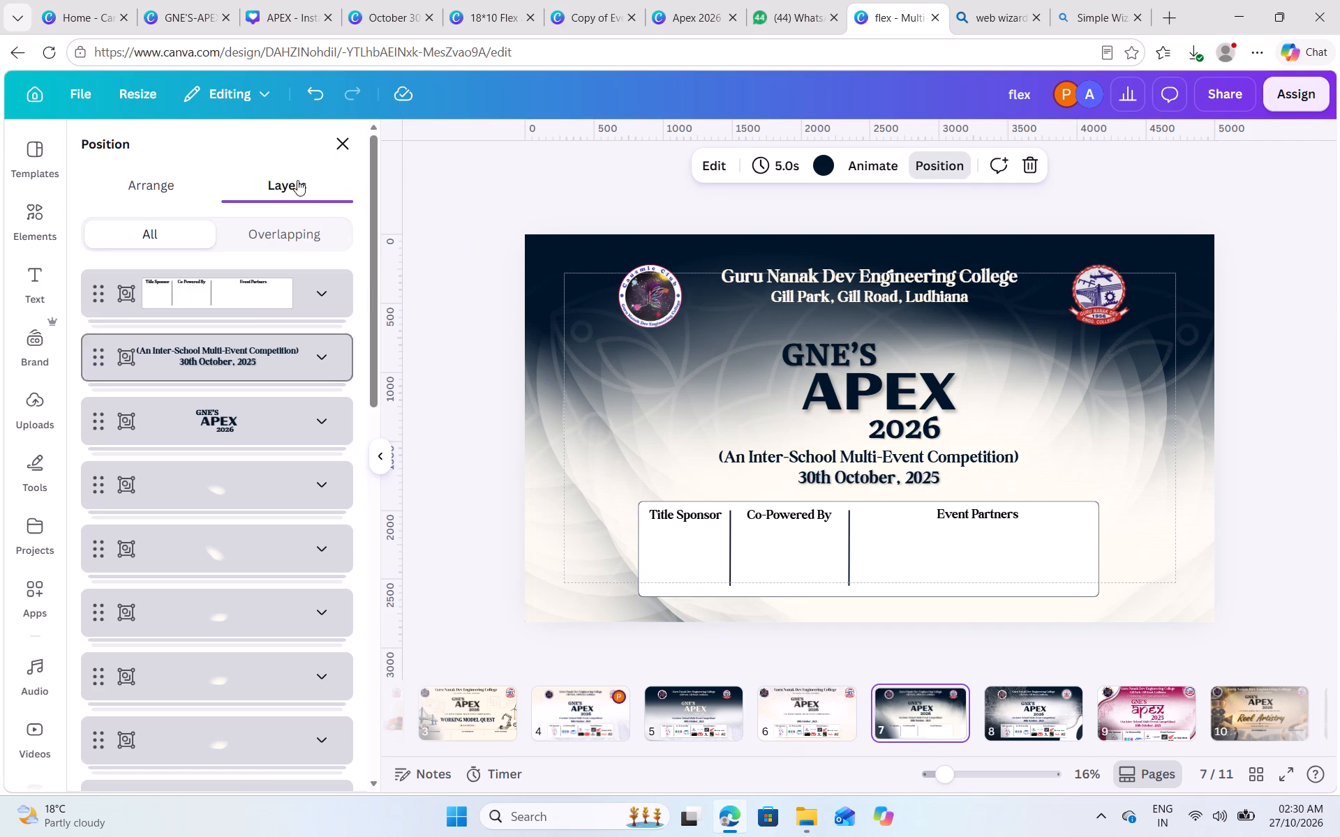
scroll(241, 381, "down", 3)
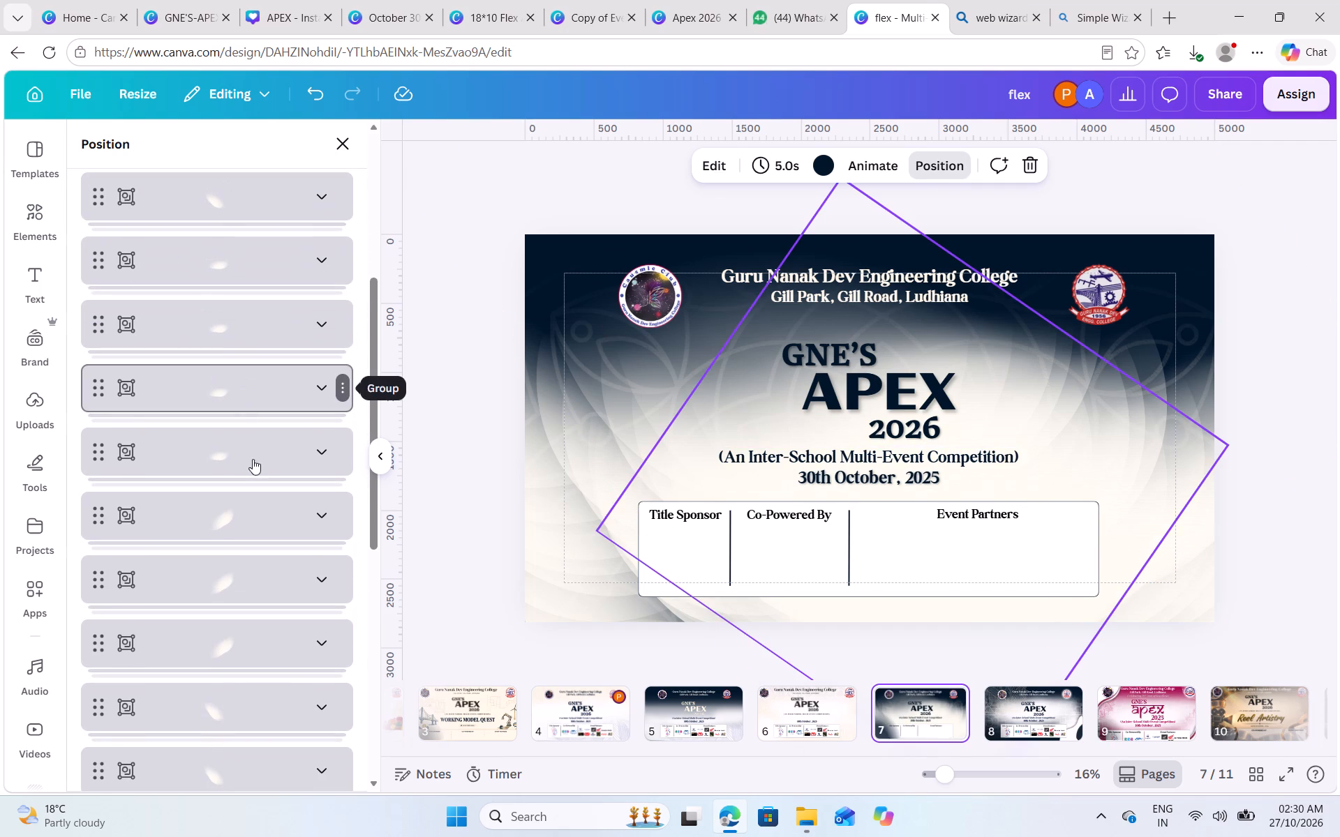
left_click(251, 410)
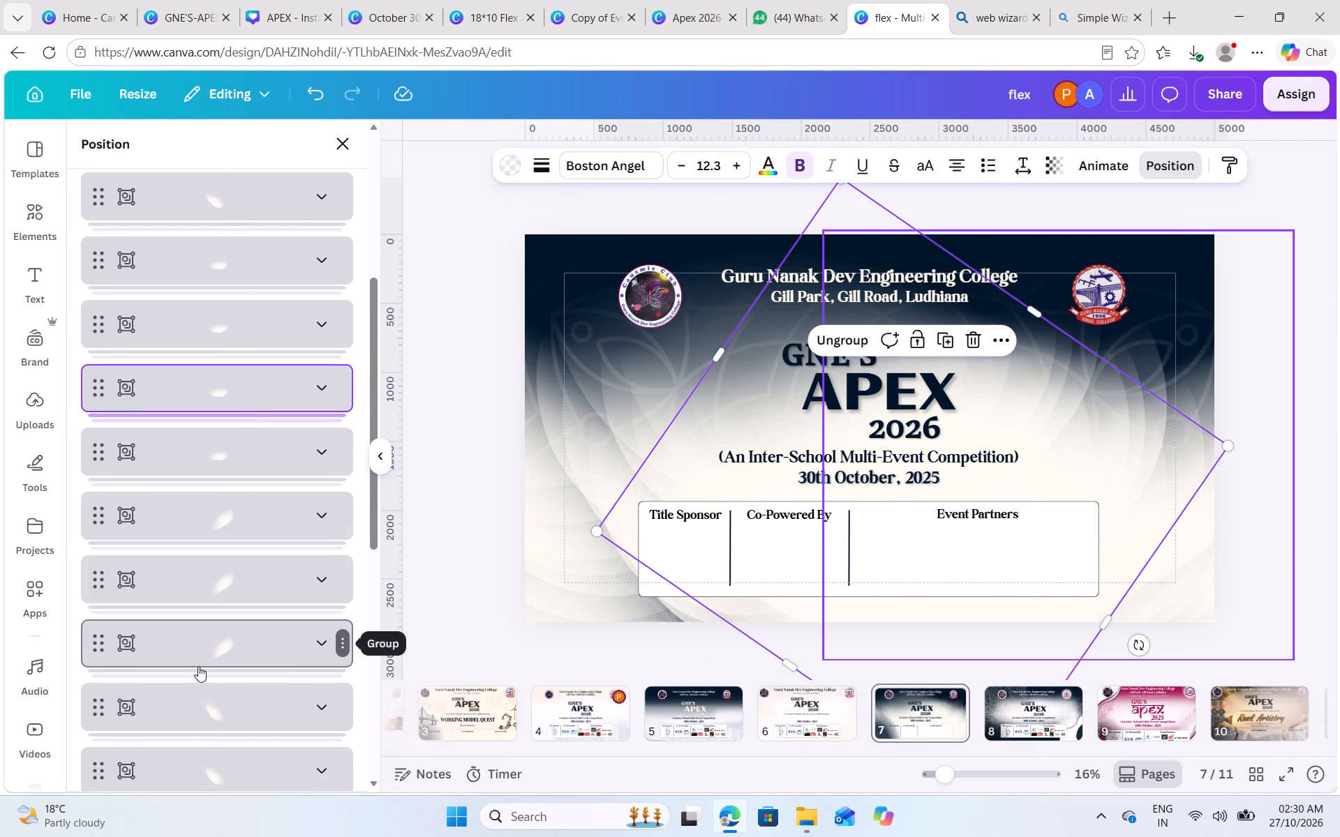
scroll(198, 666, "down", 3)
left_click(238, 603)
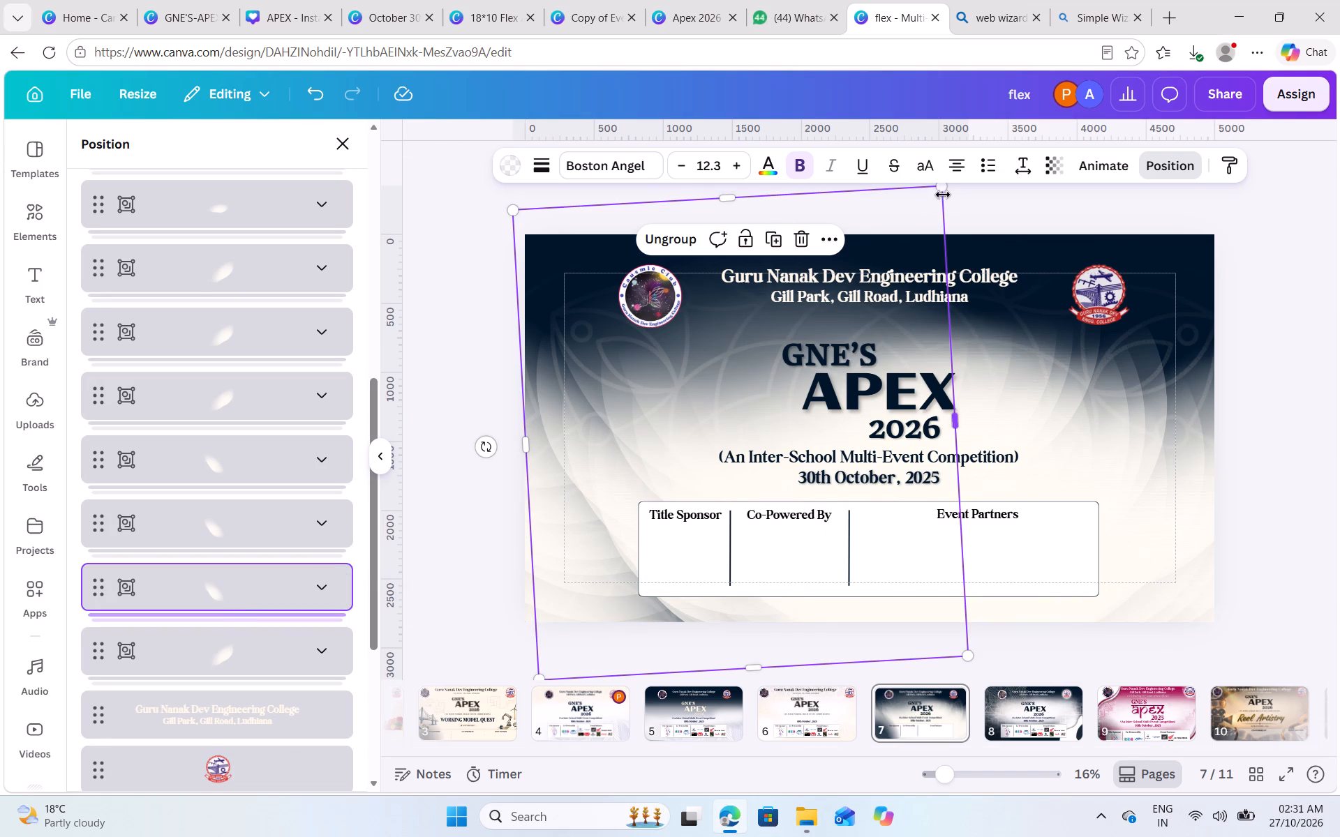
left_click_drag(941, 185, 1339, 0)
left_click_drag(1137, 205, 1002, 260)
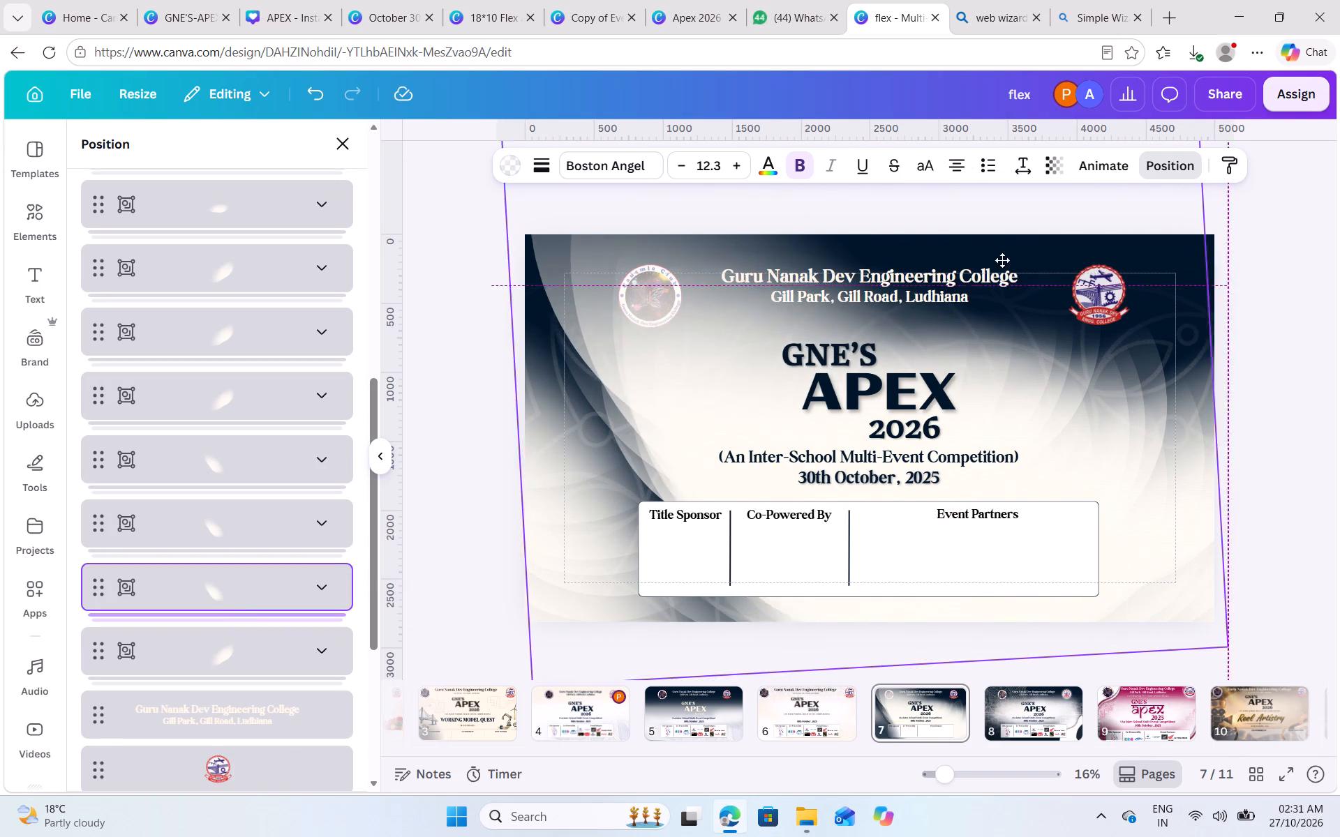
left_click_drag(1002, 260, 992, 345)
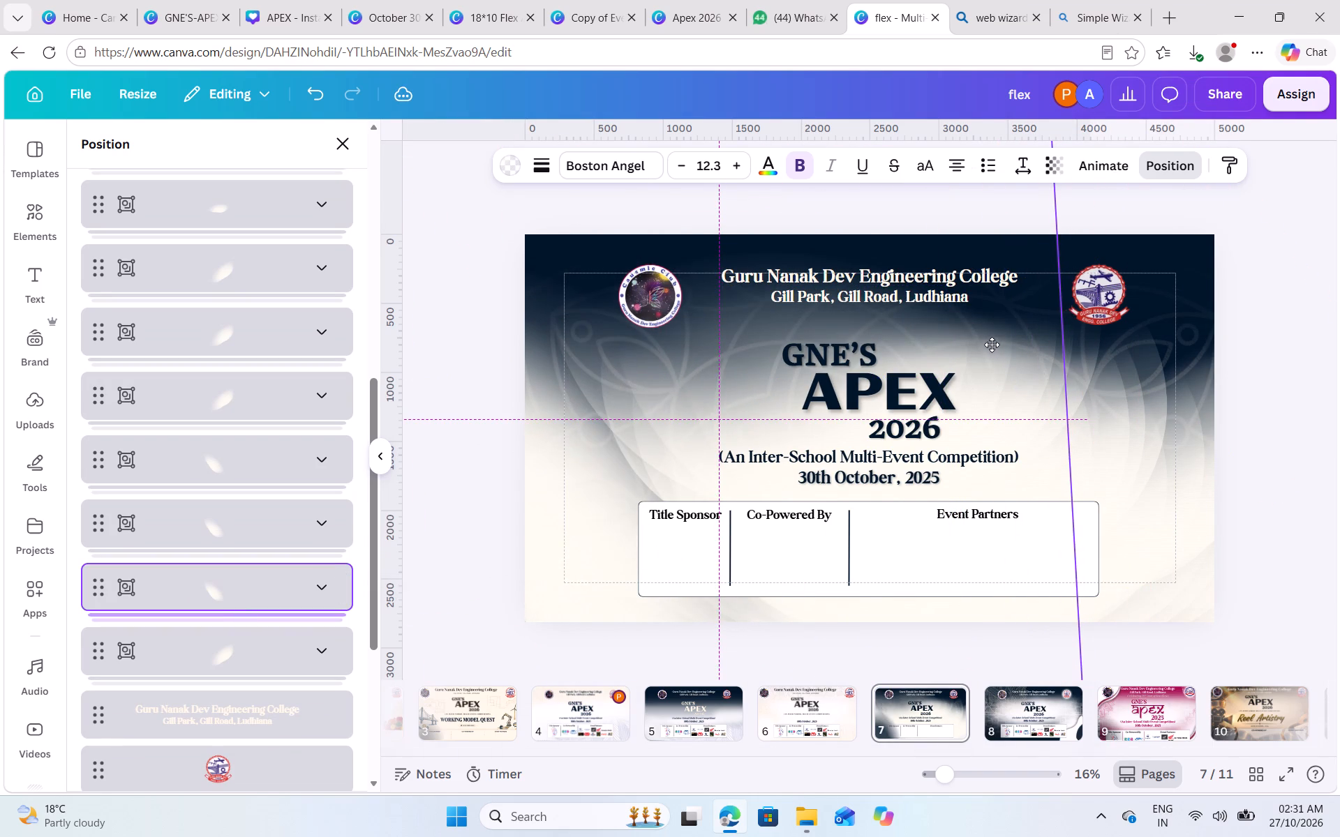
left_click_drag(992, 345, 981, 338)
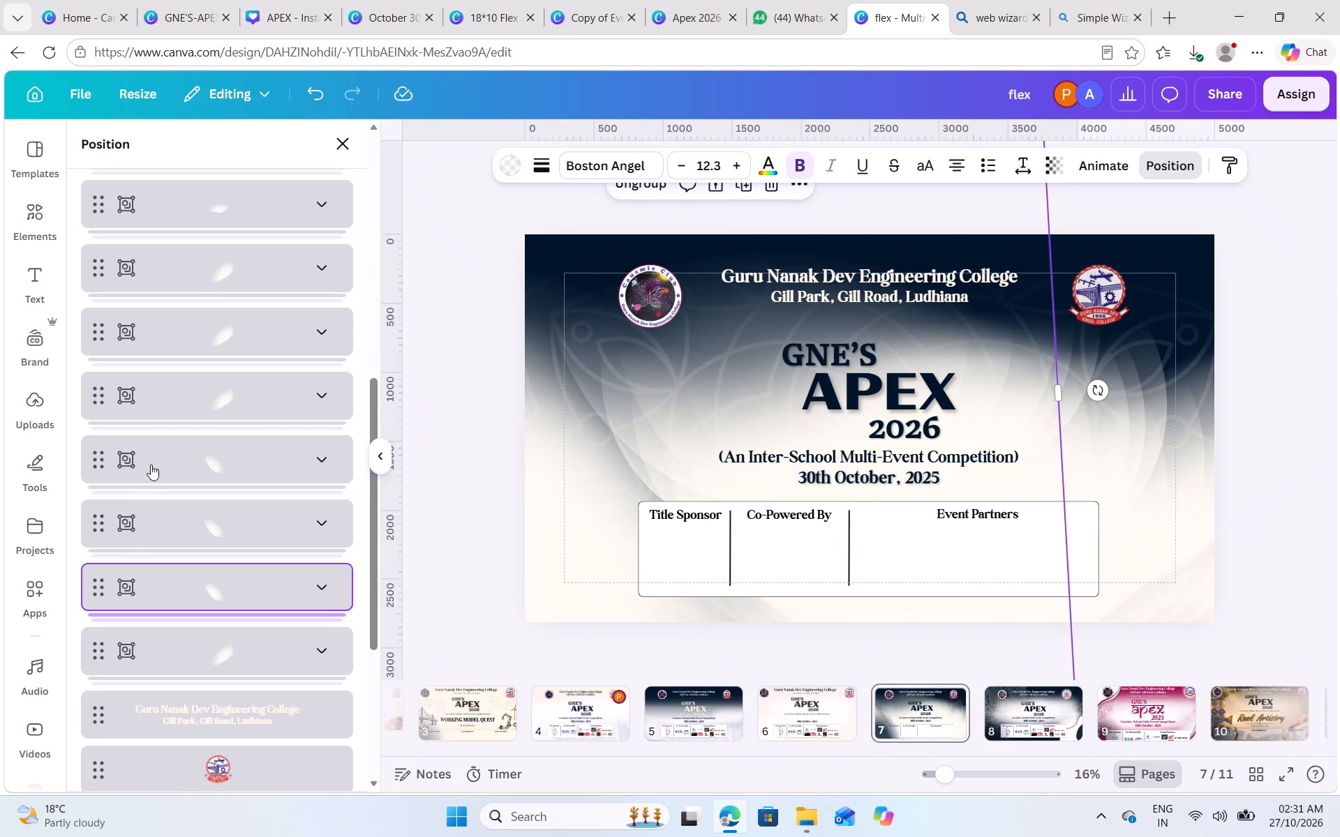
Enlarge the upright petal group on the page's right half past the page edge and shift it slightly left toward the title.
left_click(184, 397)
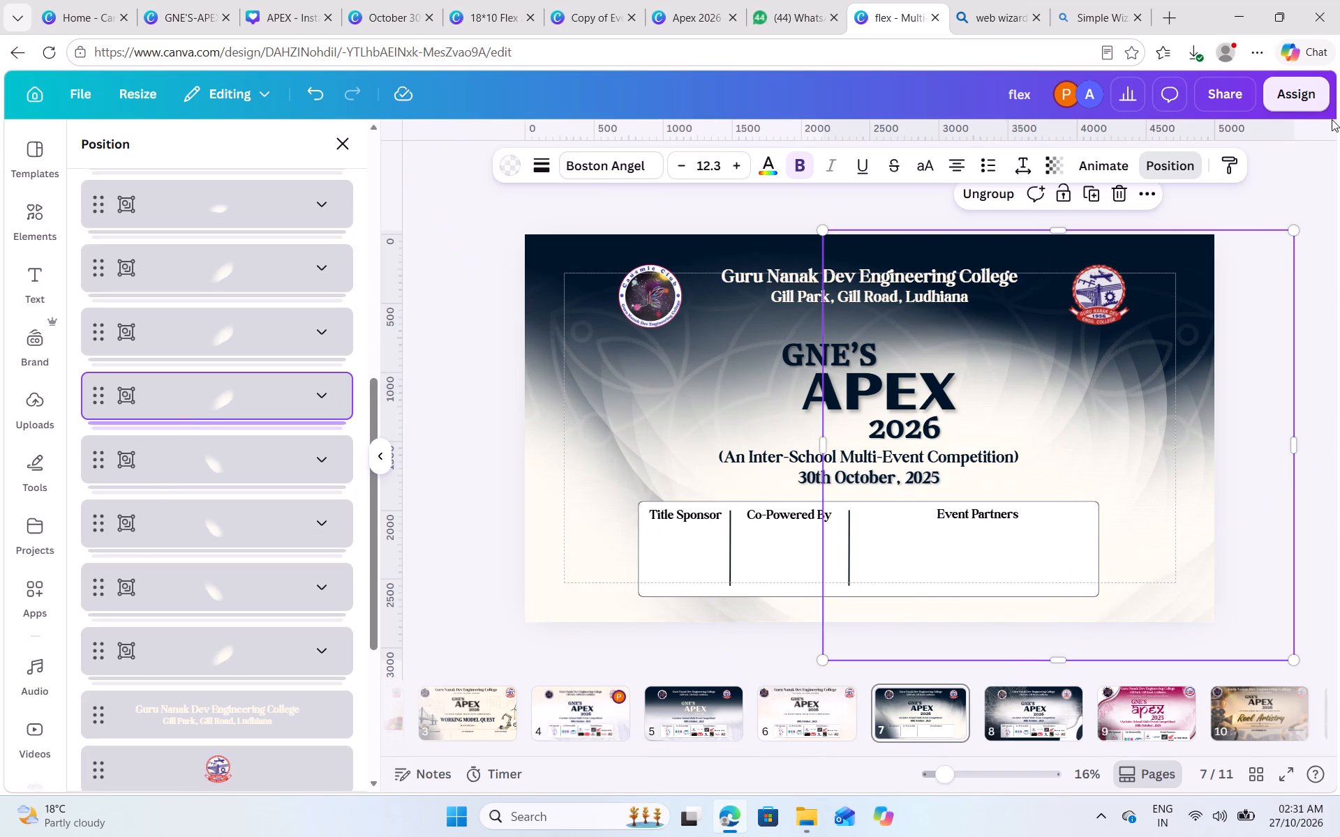
left_click_drag(1294, 230, 1338, 1)
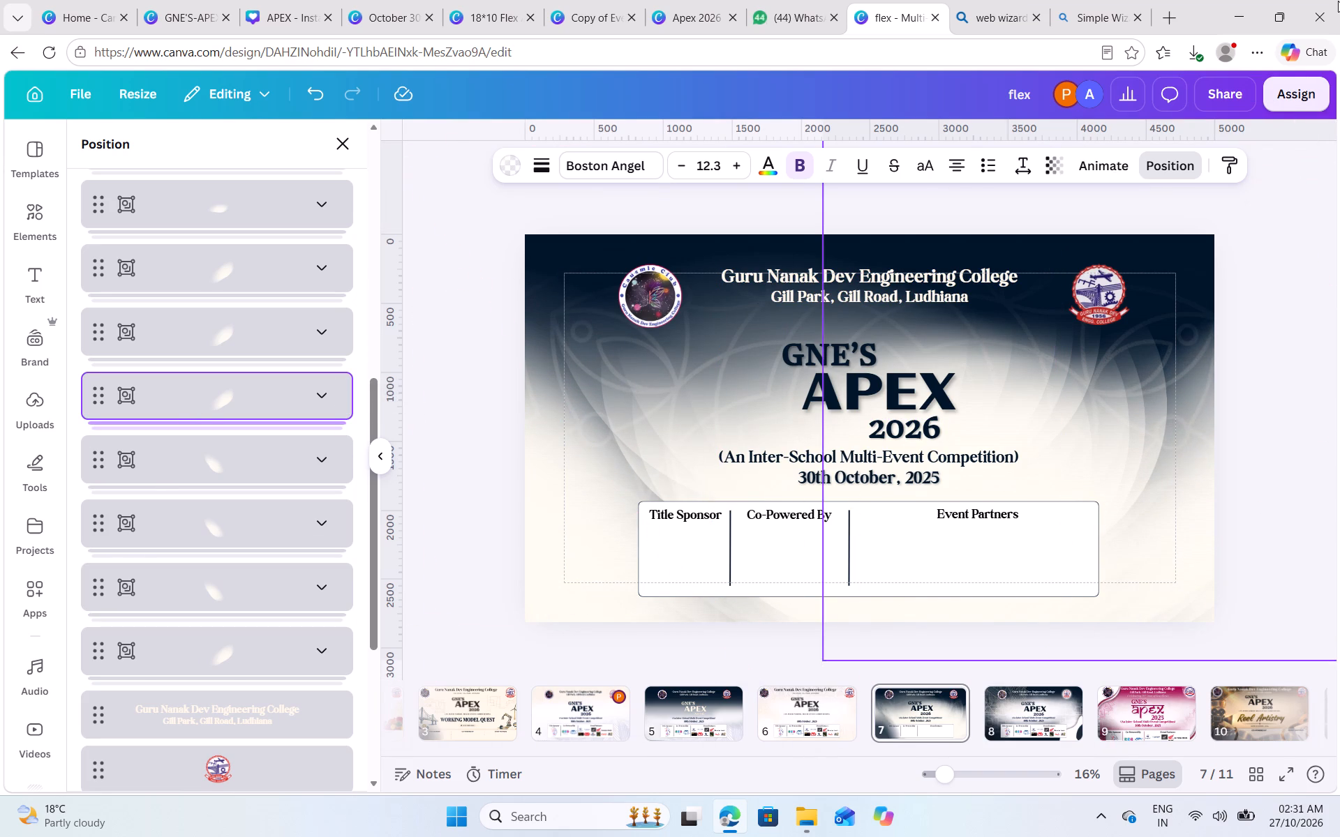
left_click_drag(1289, 238, 1242, 223)
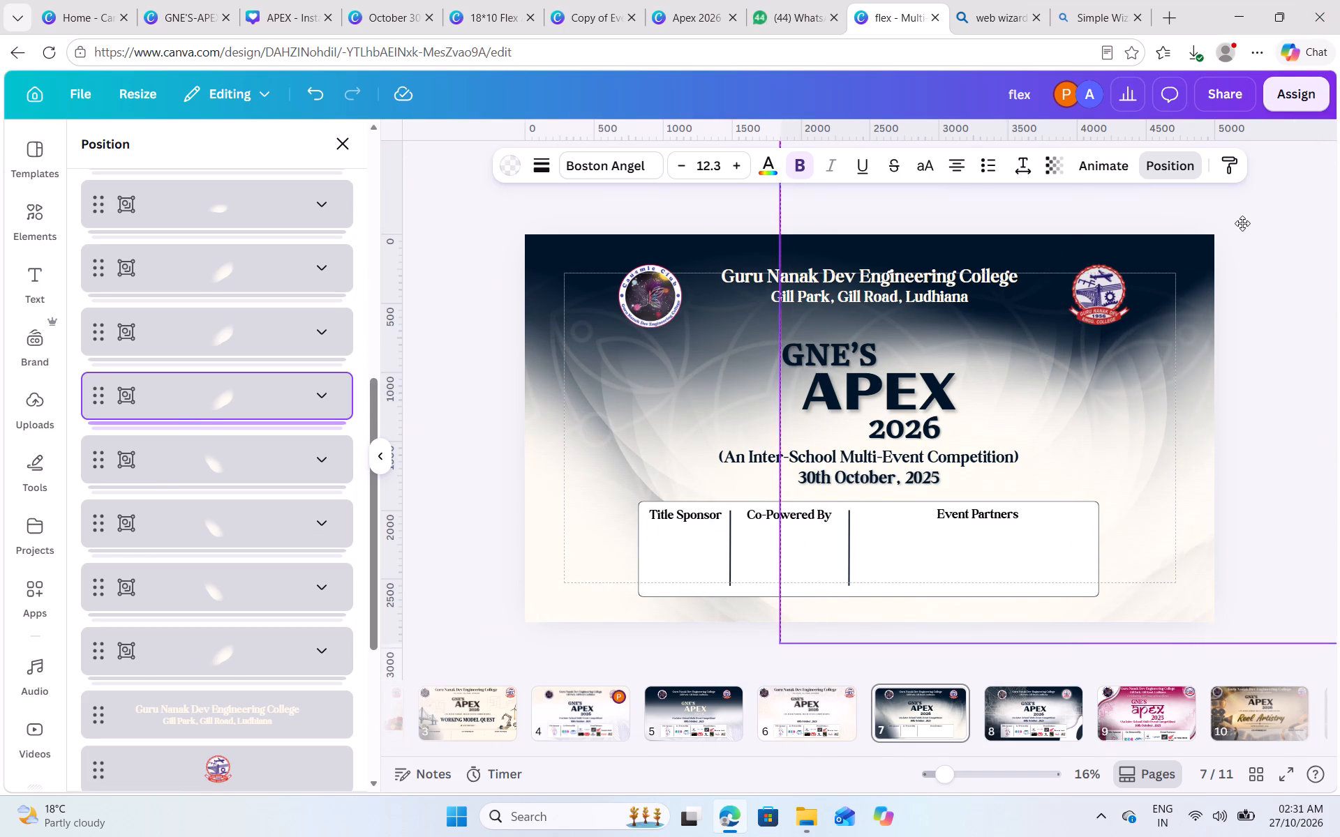
left_click_drag(1242, 223, 1225, 277)
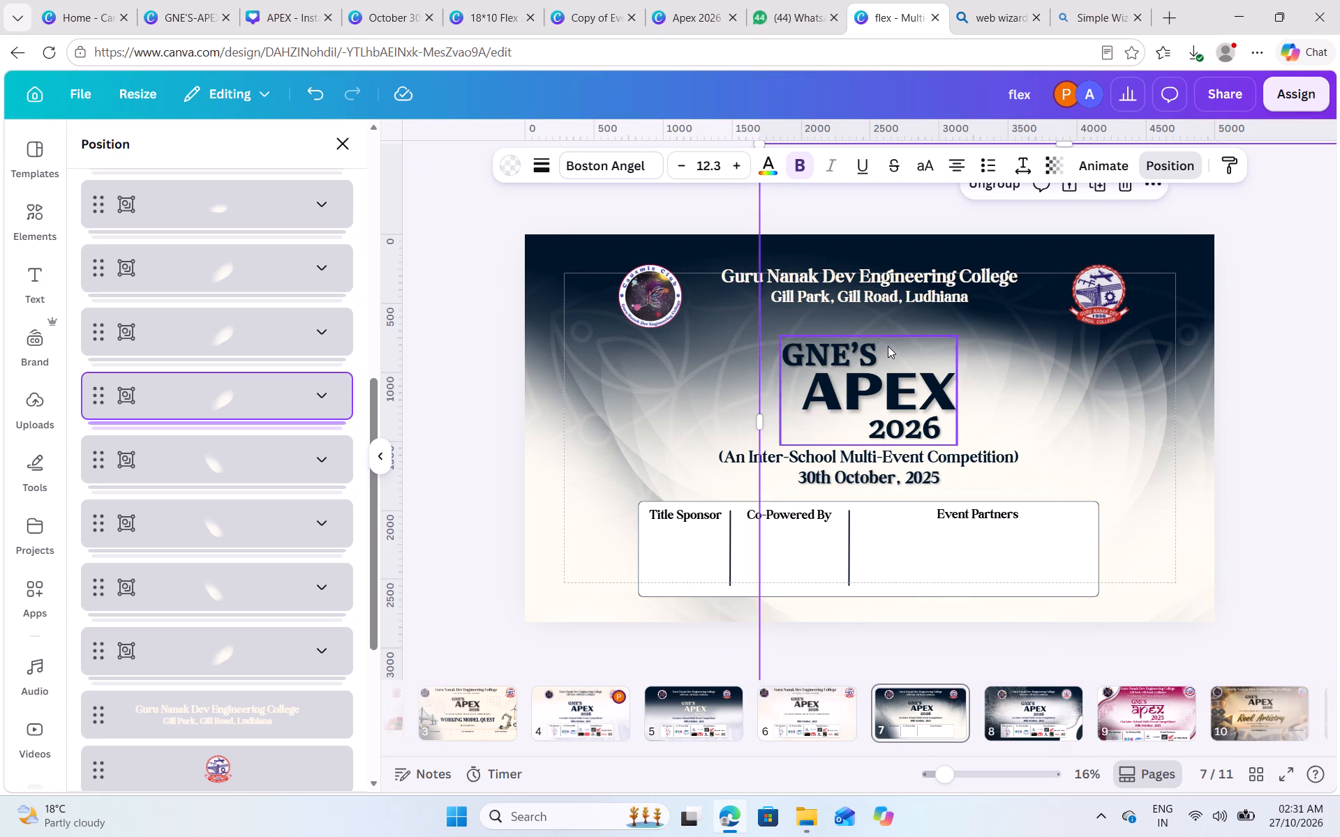
Enlarge the large tilted petal group behind the title a little more and reposition it slightly left across the banner.
left_click(851, 306)
left_click_drag(851, 306, 842, 431)
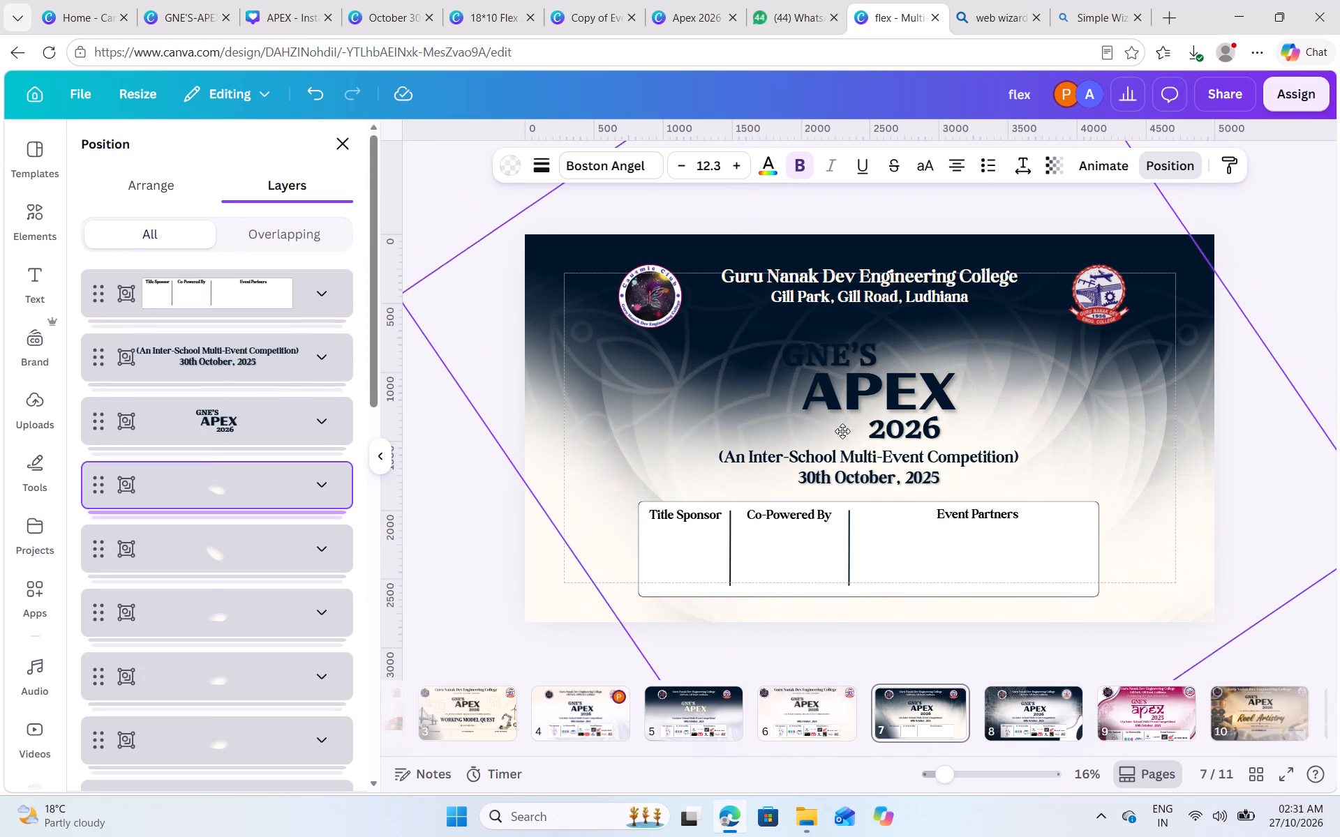
left_click_drag(842, 431, 838, 321)
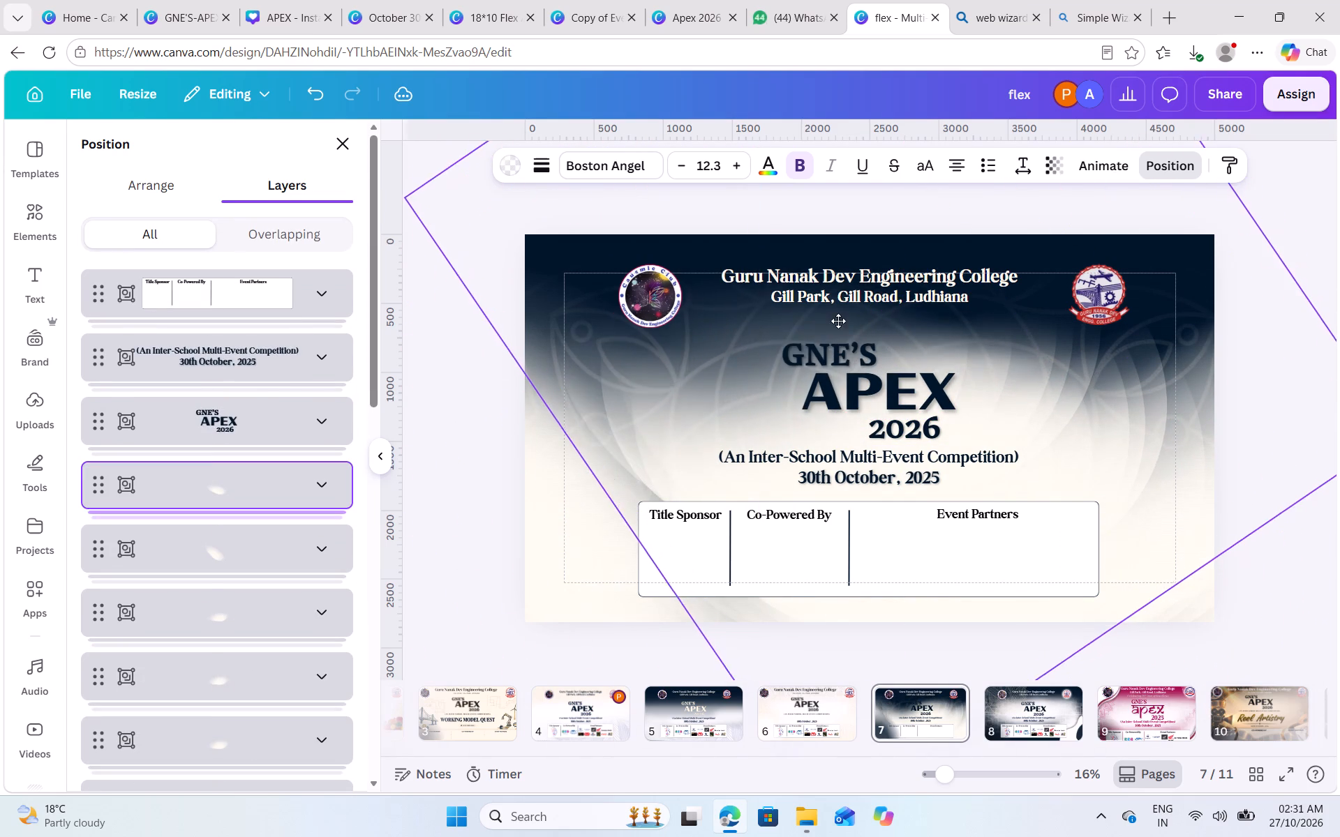
left_click_drag(838, 321, 731, 322)
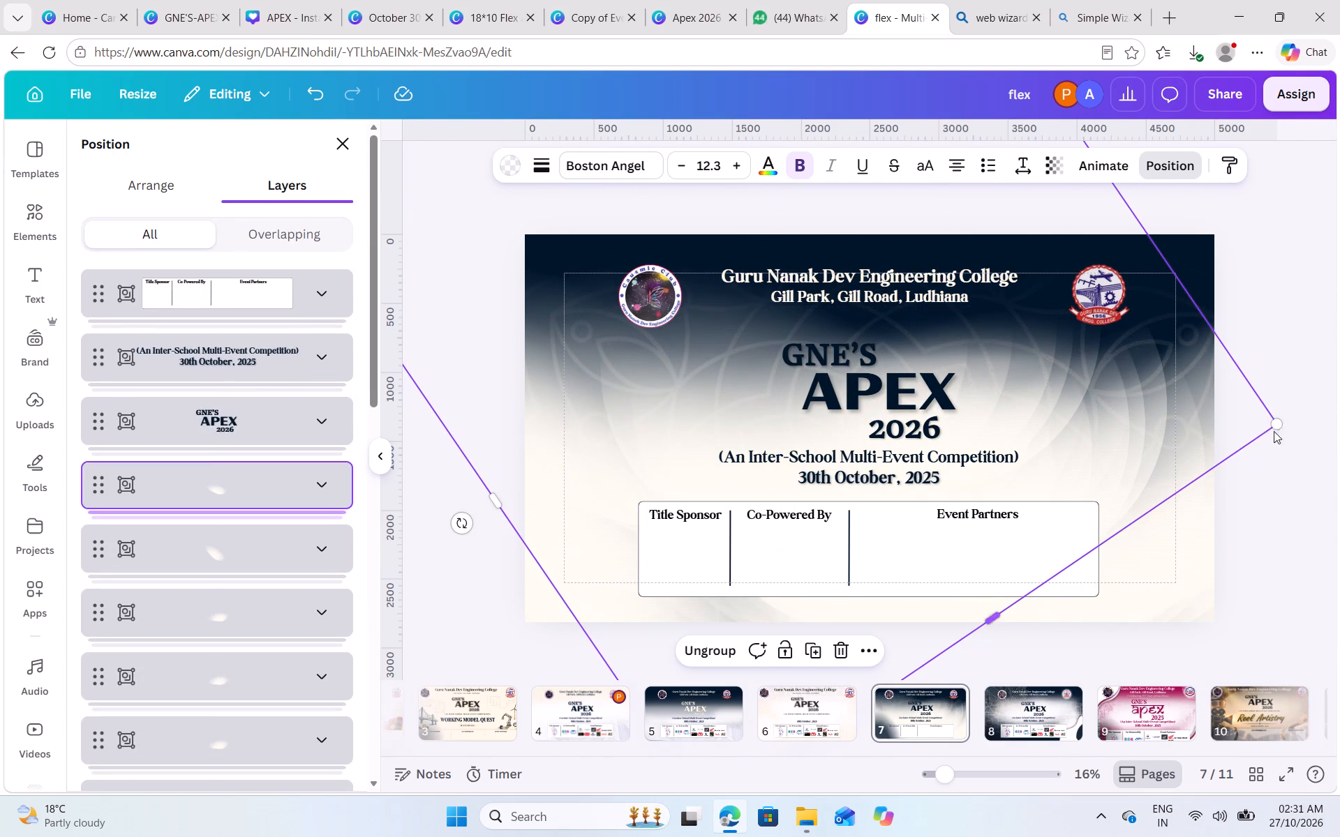
left_click_drag(1270, 425, 1339, 401)
left_click_drag(1029, 215, 1089, 187)
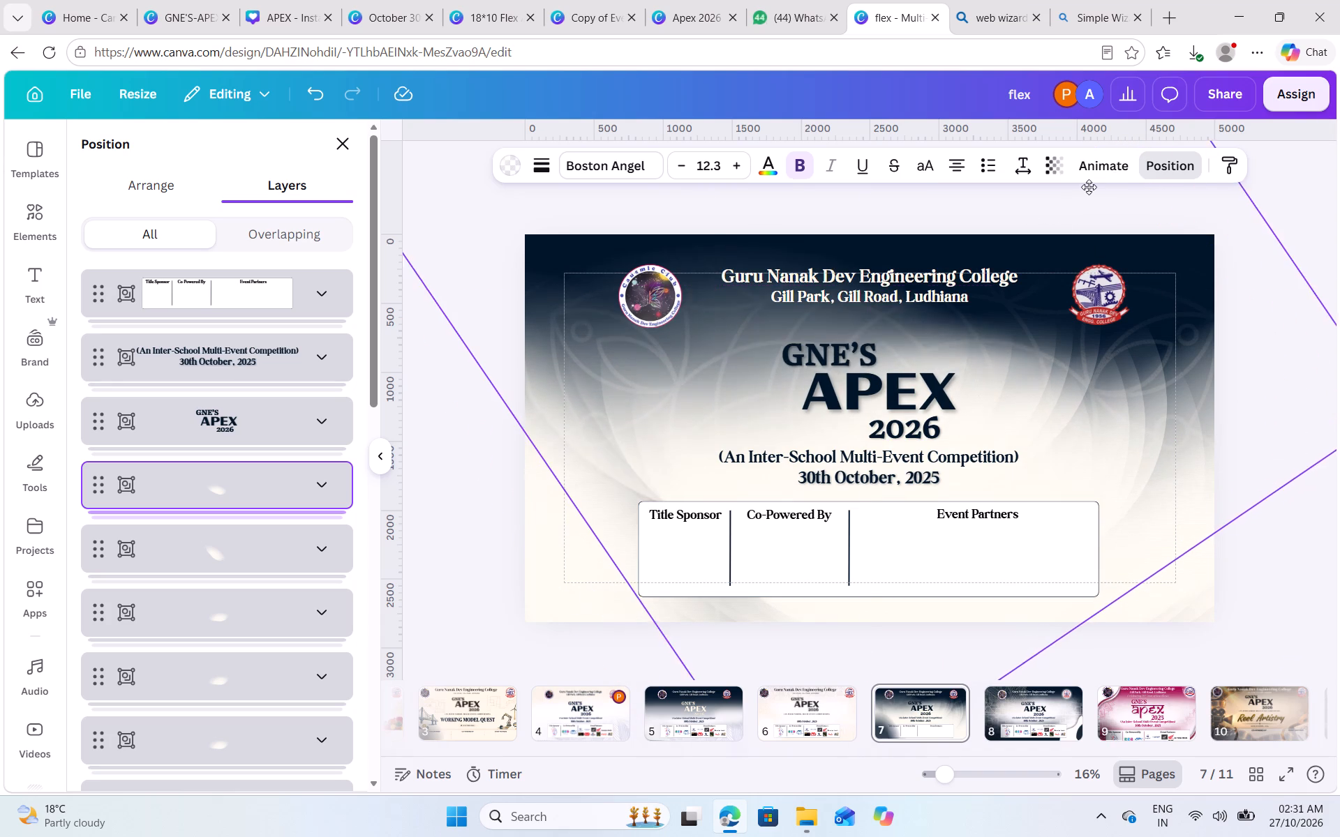
left_click_drag(1089, 187, 1024, 195)
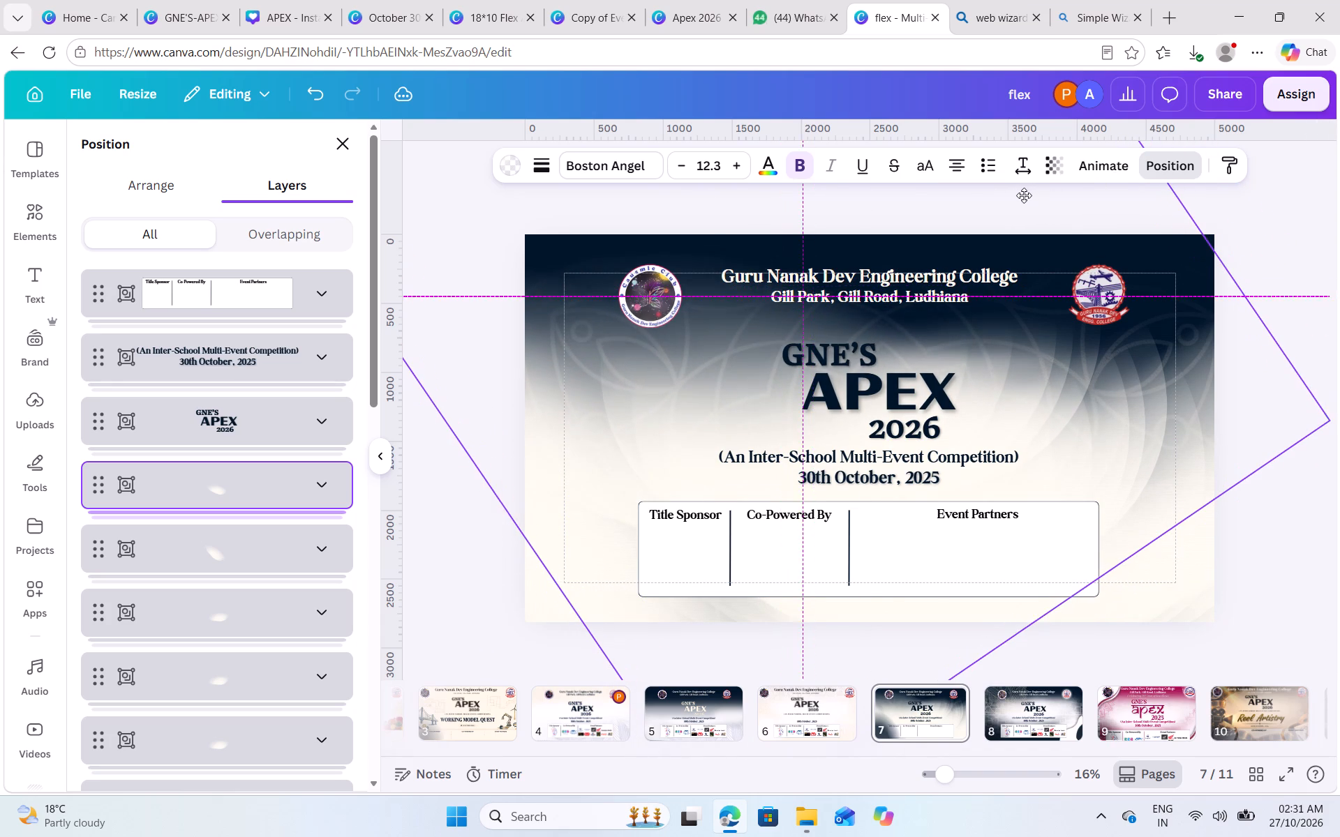
left_click_drag(1024, 195, 1022, 195)
Enlarge the smaller tilted petal group on the right side well beyond the page and settle it lower, clear of the college logo.
left_click(1219, 569)
left_click(1175, 546)
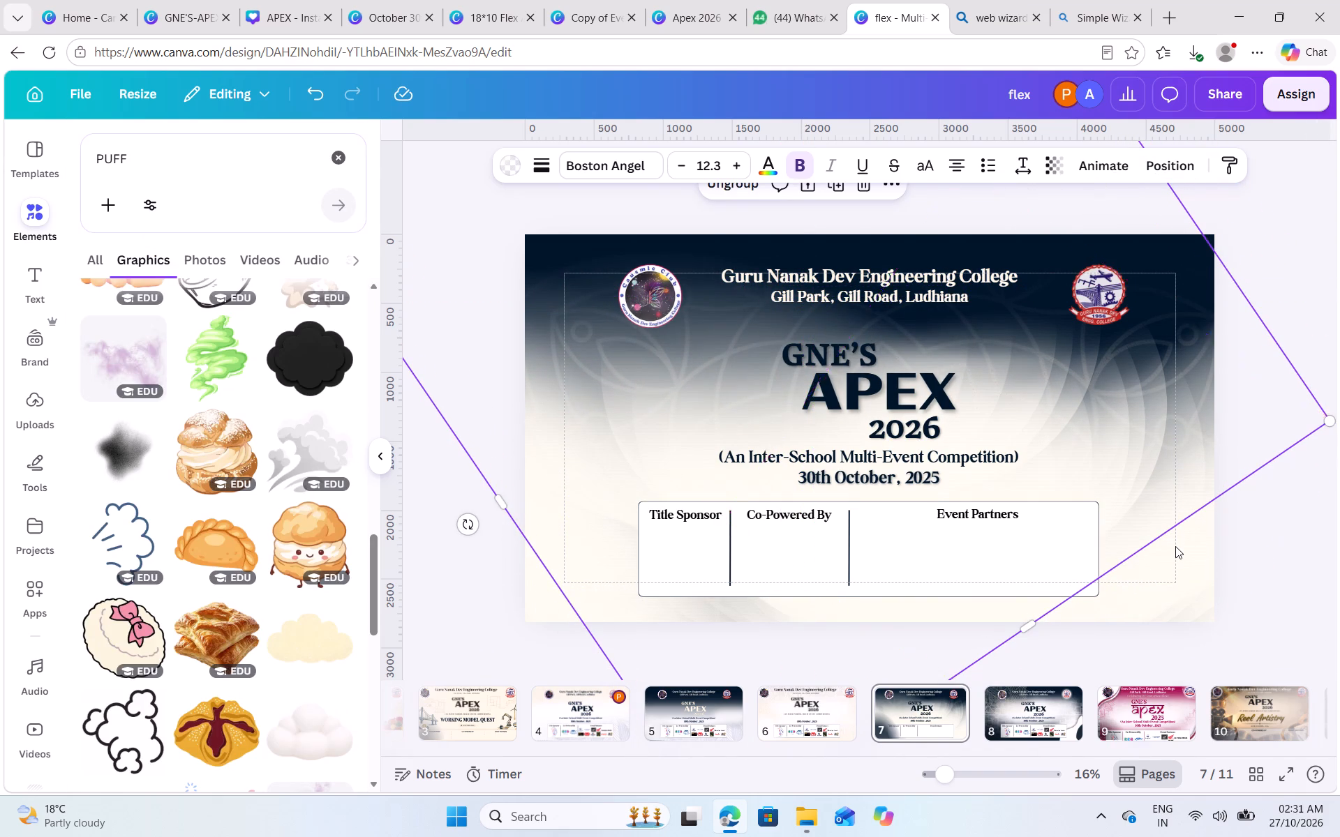
left_click_drag(1178, 547, 1094, 485)
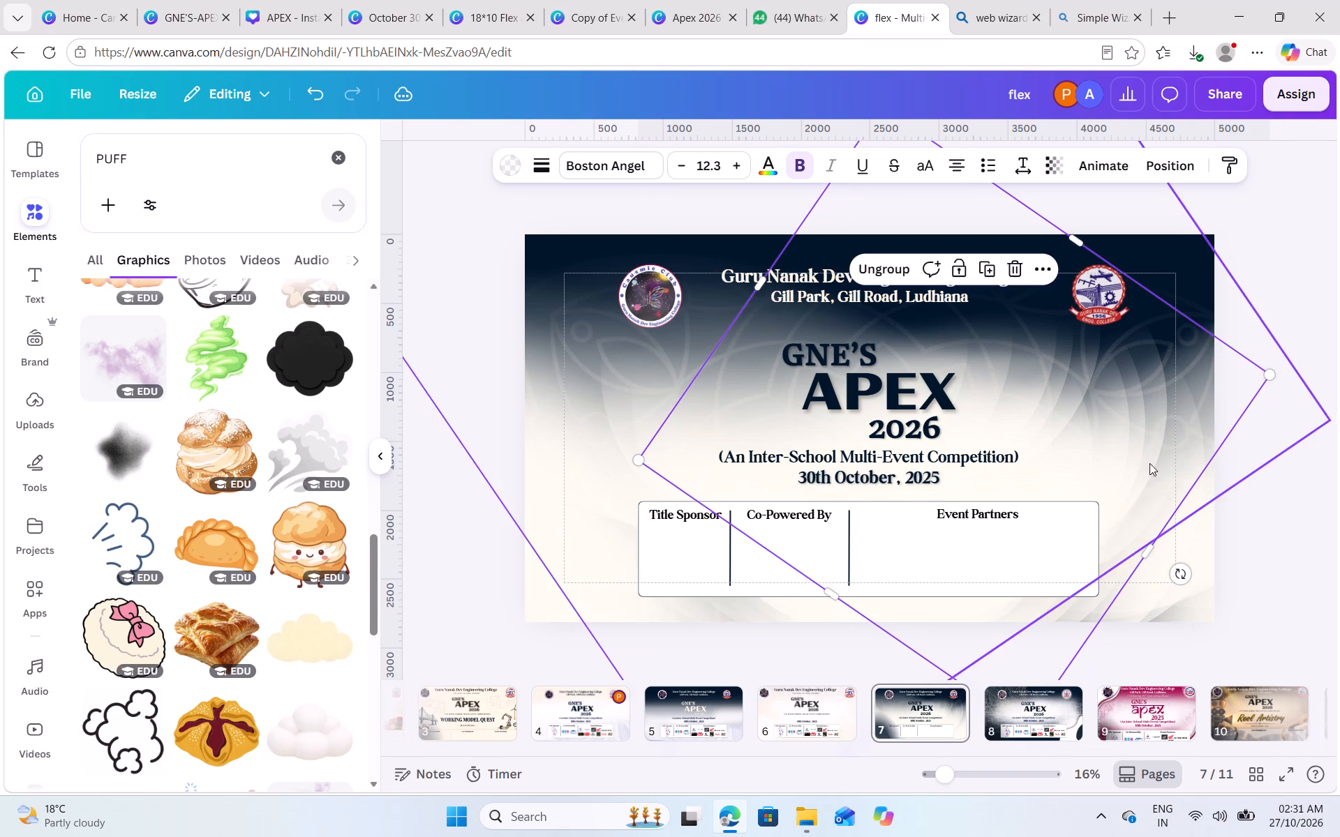
left_click_drag(1271, 378, 1338, 304)
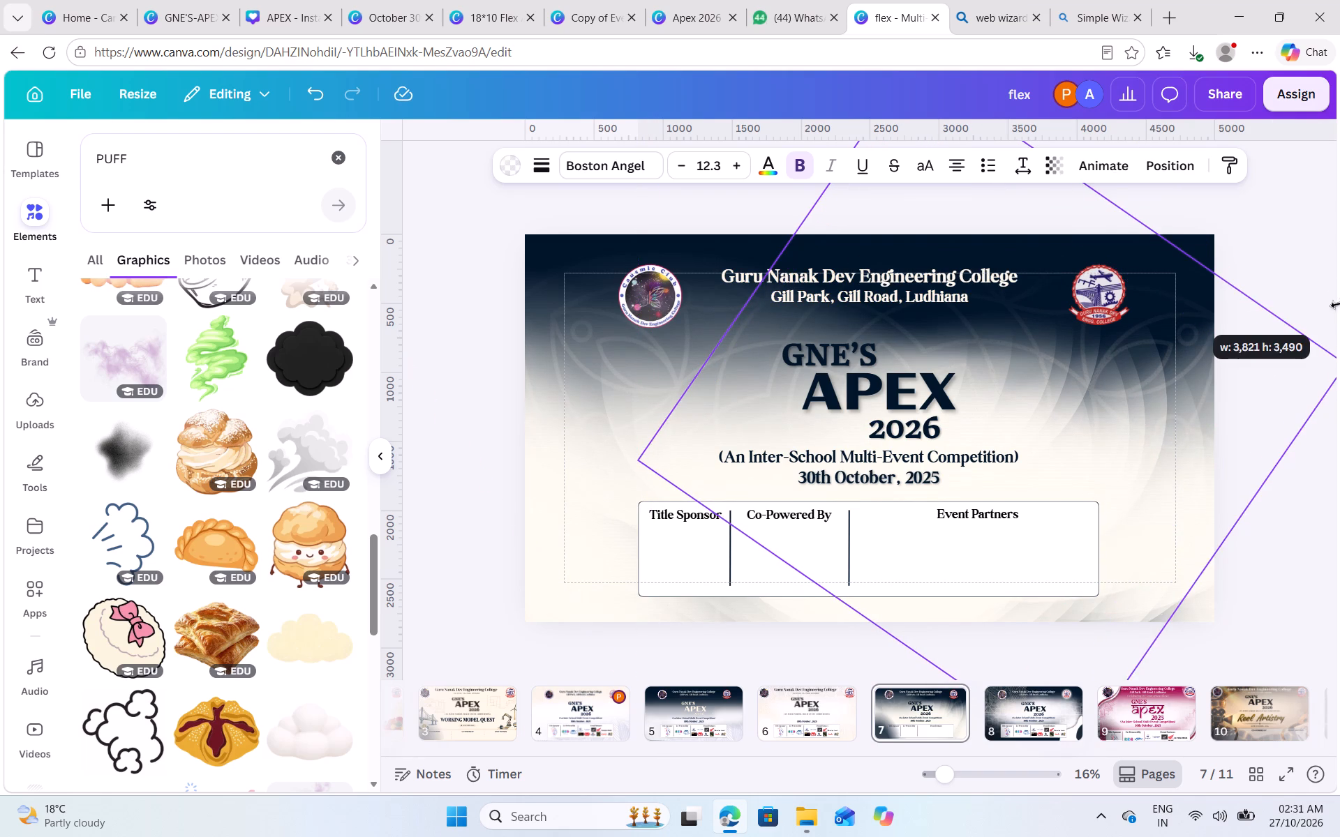
left_click_drag(1338, 304, 1339, 54)
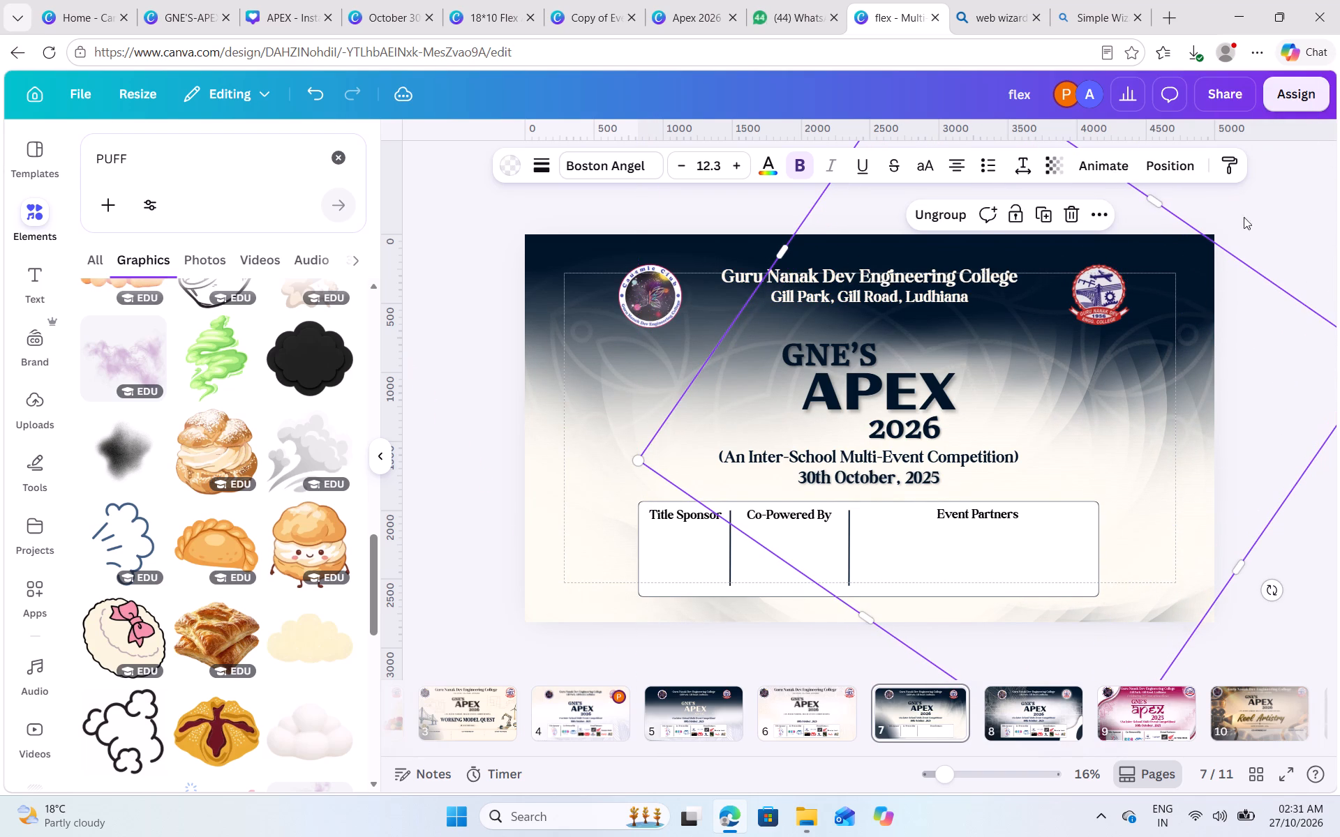
left_click_drag(1239, 380, 1337, 232)
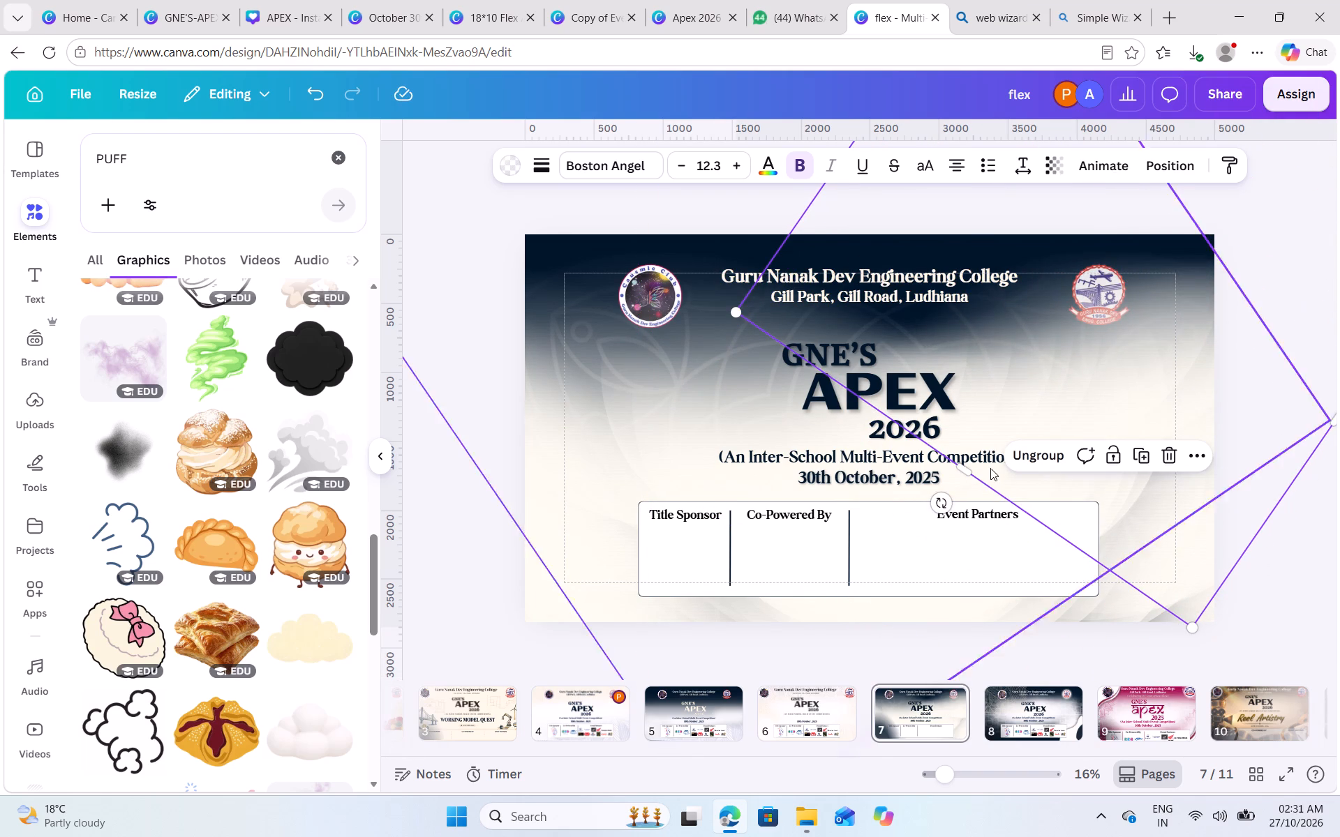
left_click_drag(733, 314, 493, 404)
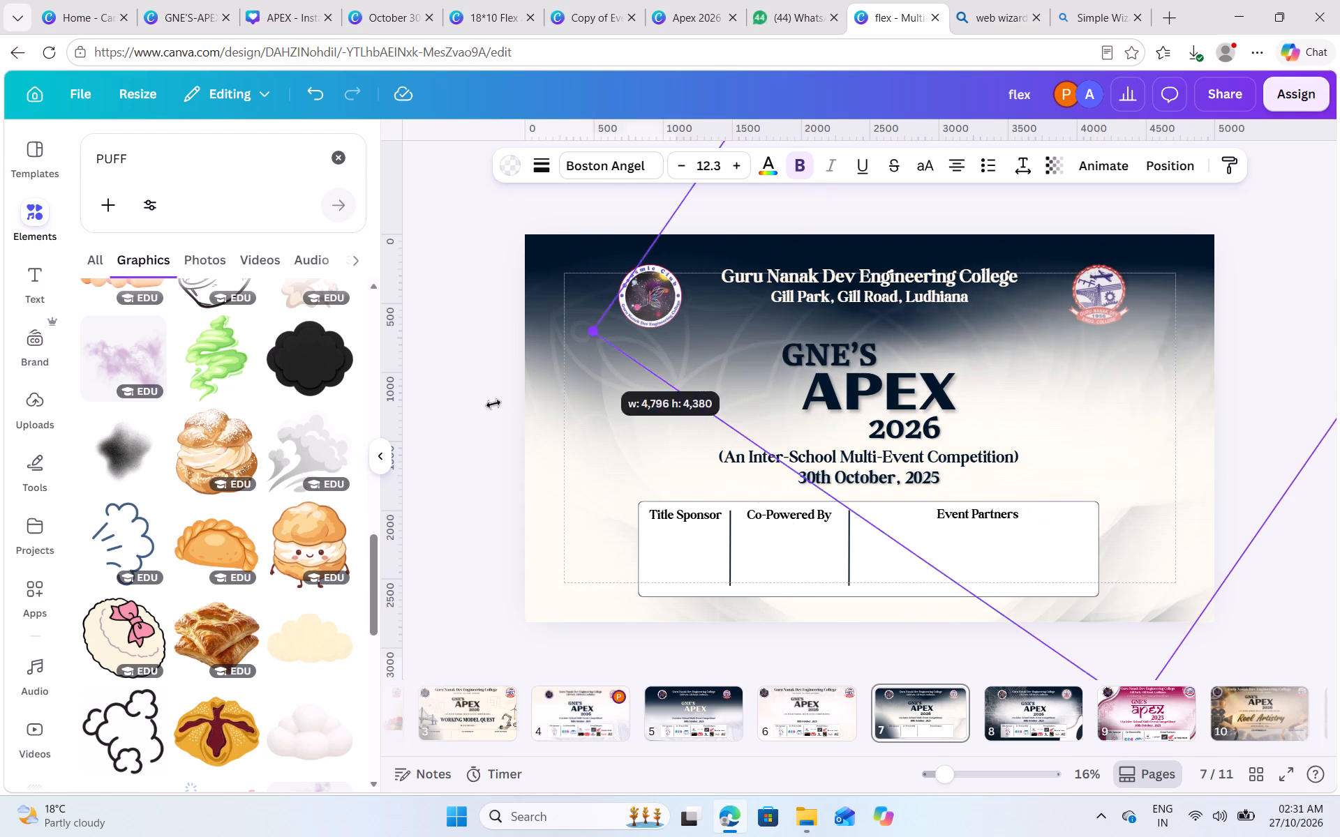
left_click_drag(493, 404, 475, 398)
left_click_drag(1272, 467, 1272, 467)
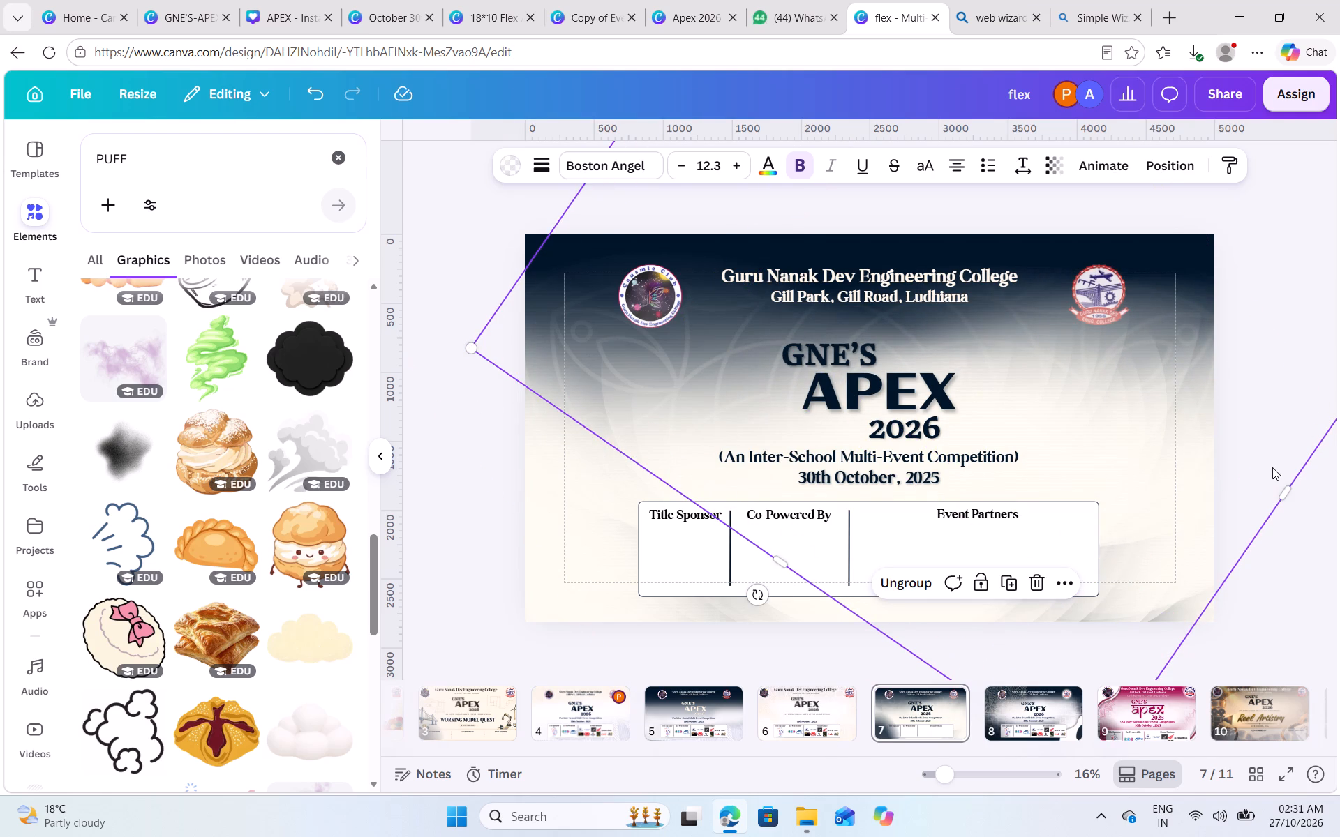
left_click_drag(1272, 467, 1338, 550)
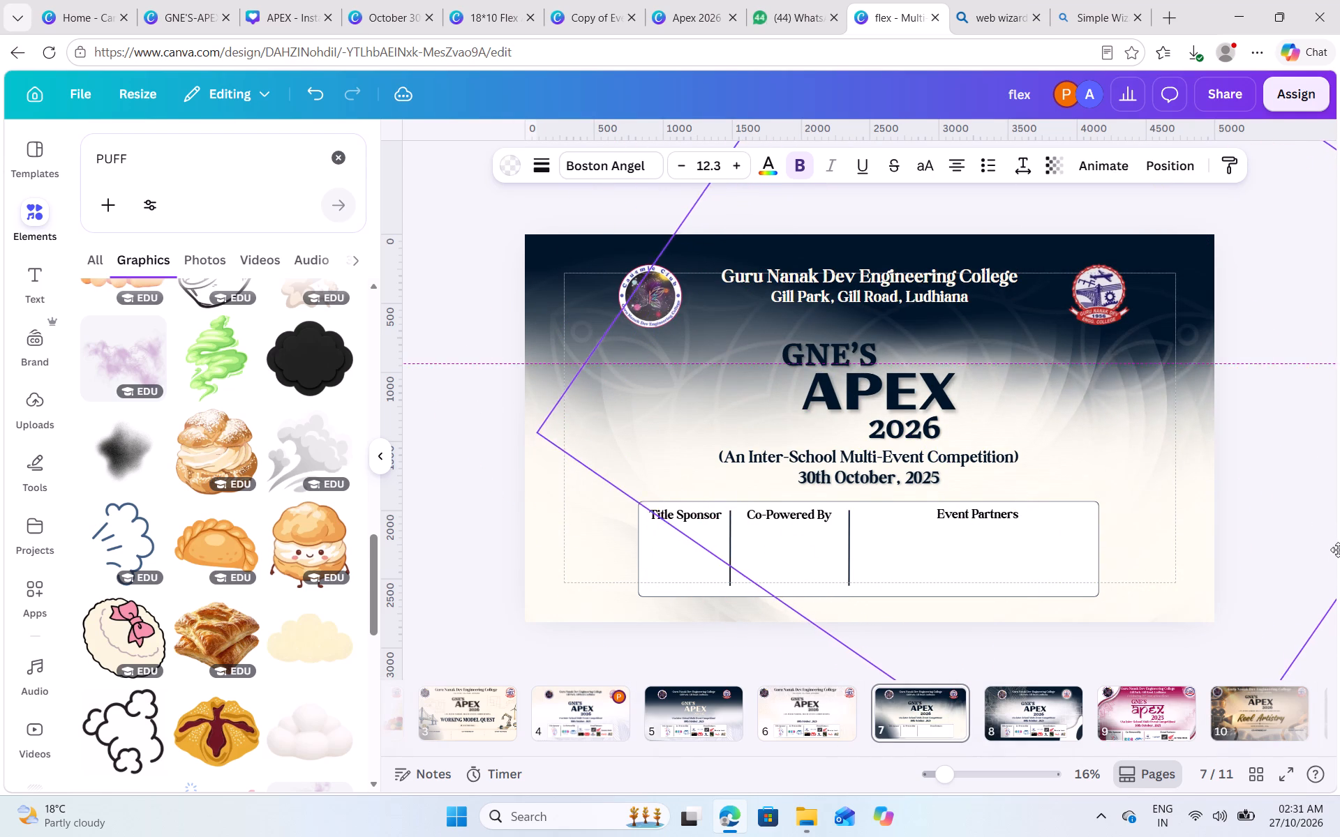
left_click_drag(1338, 550, 1339, 607)
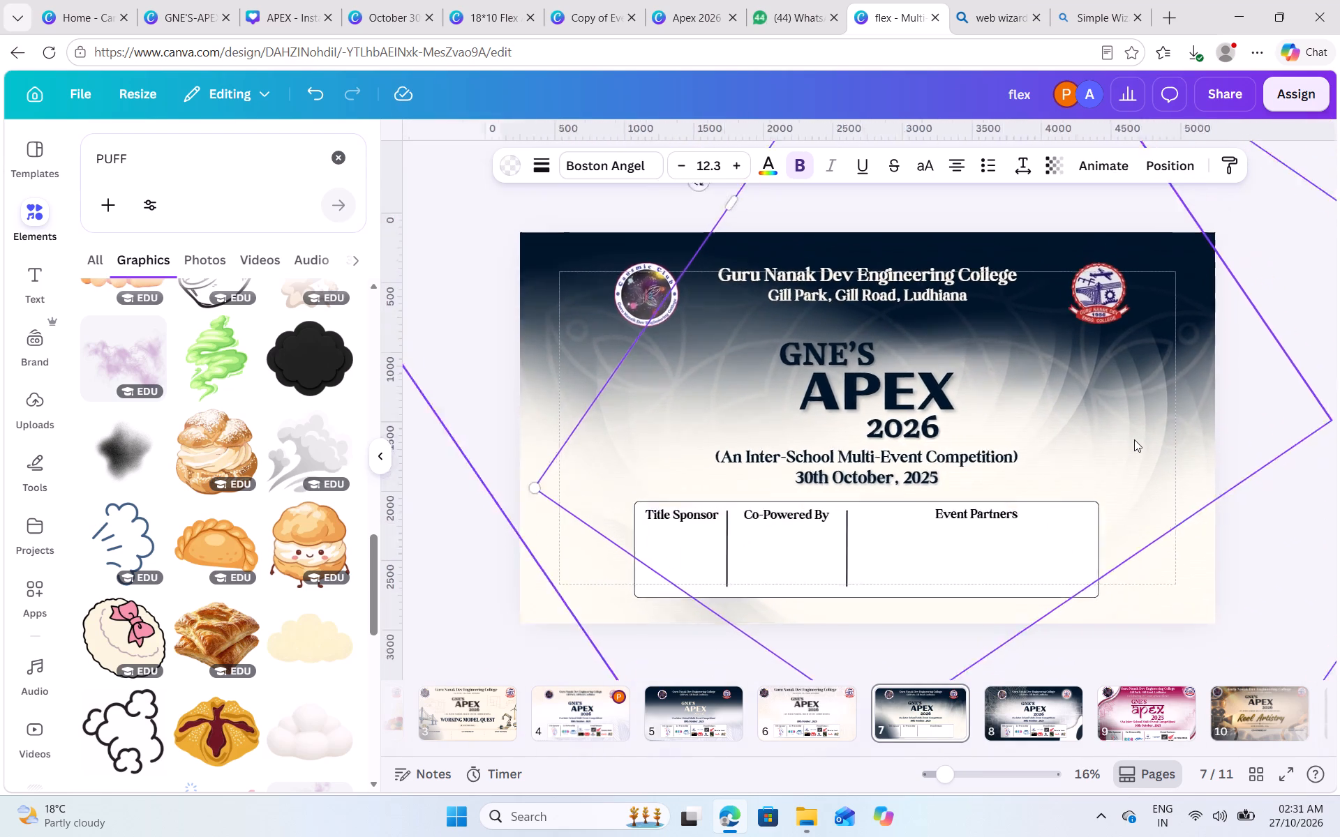
Shift the largest tilted petal group behind the title slightly toward the page's lower left.
left_click(844, 527)
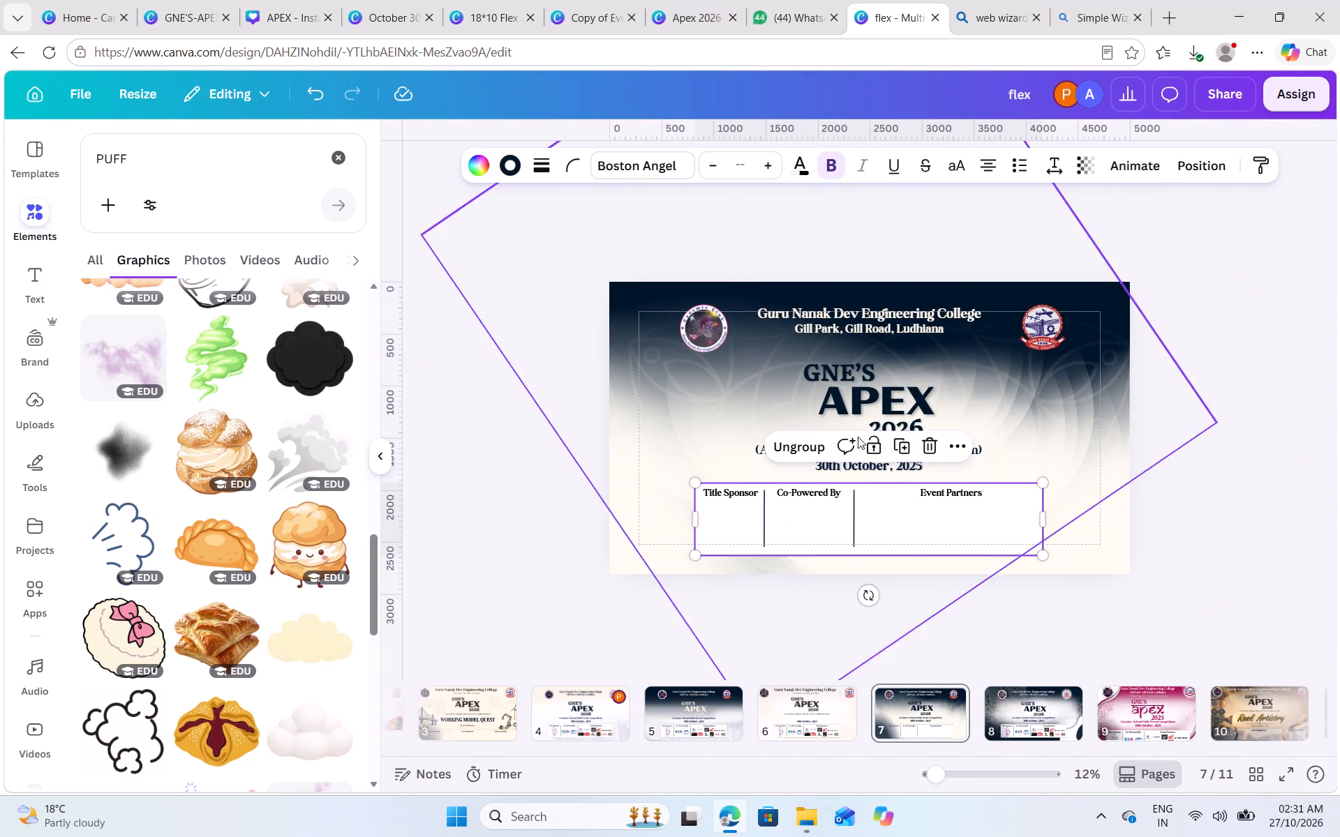
left_click(767, 426)
left_click_drag(770, 429, 782, 411)
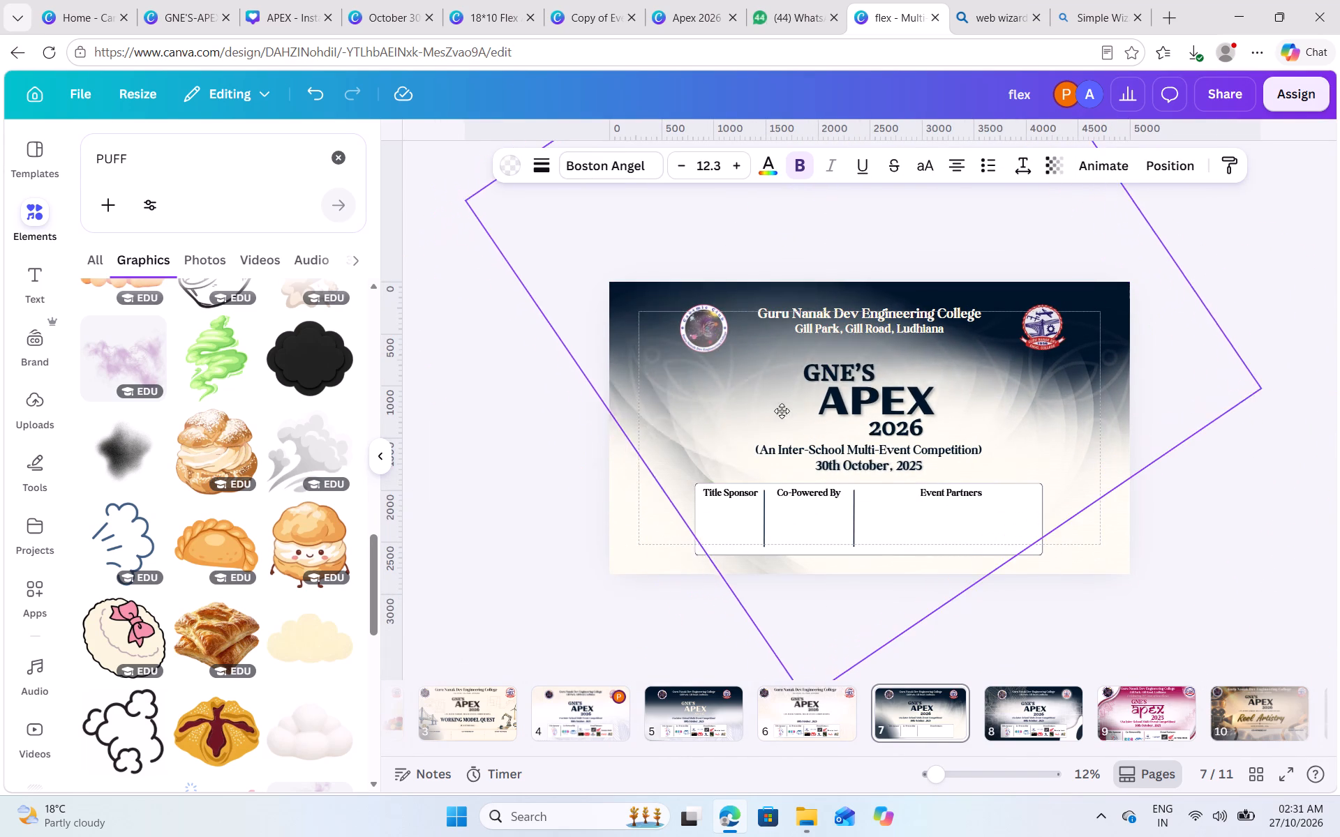
left_click_drag(782, 411, 743, 437)
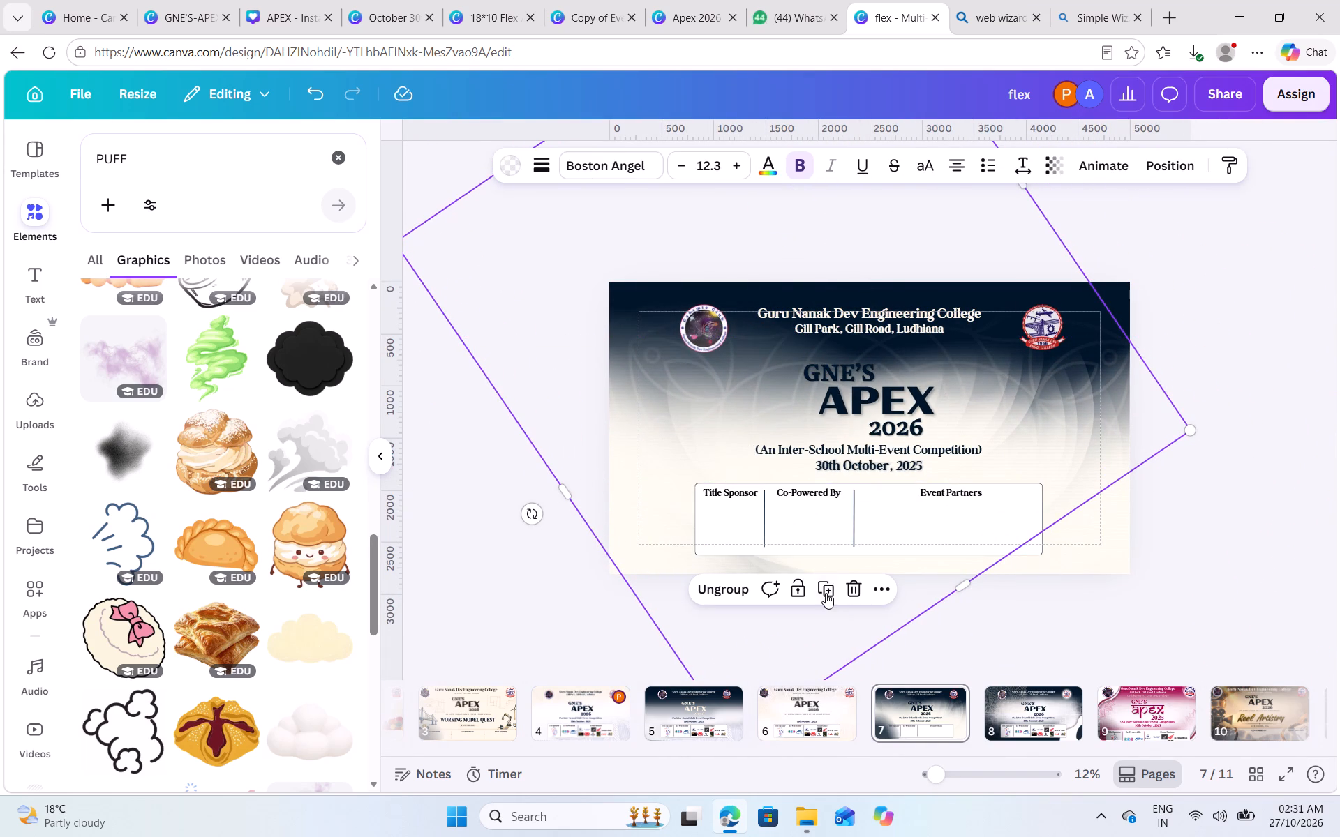
Duplicate the largest petal group, move the copy right to centre it on the page, and rotate it to 41.3°.
left_click(824, 591)
left_click_drag(789, 423, 865, 405)
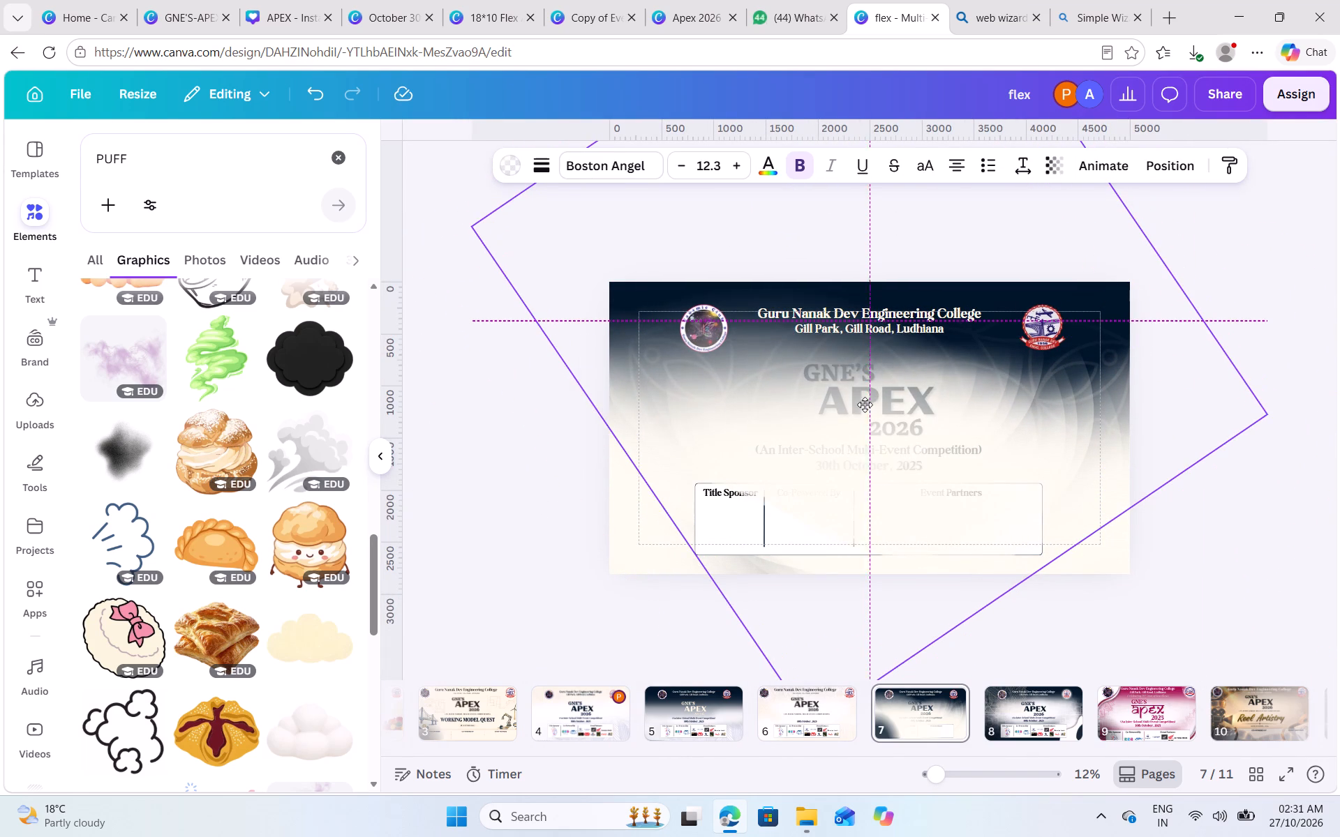
left_click_drag(865, 405, 861, 404)
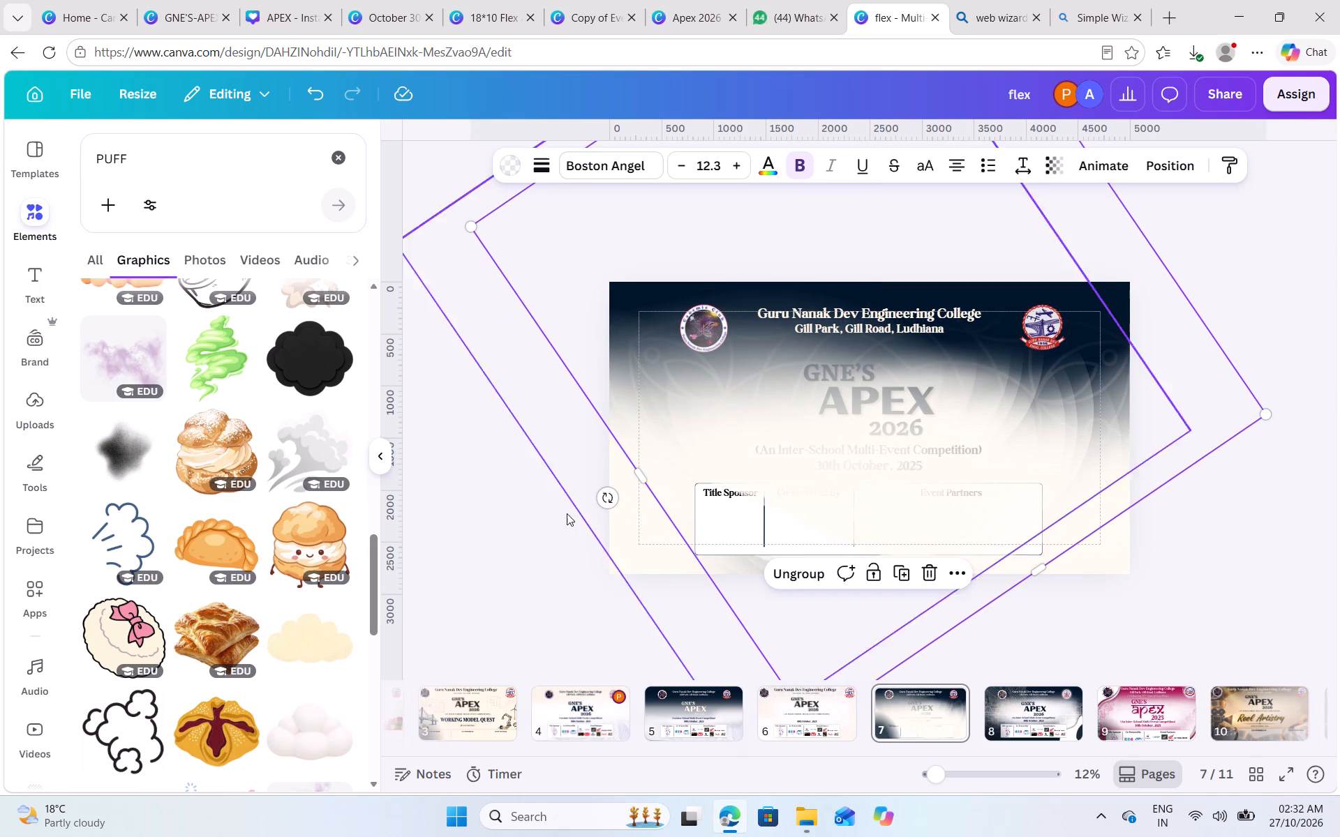
left_click_drag(610, 500, 690, 523)
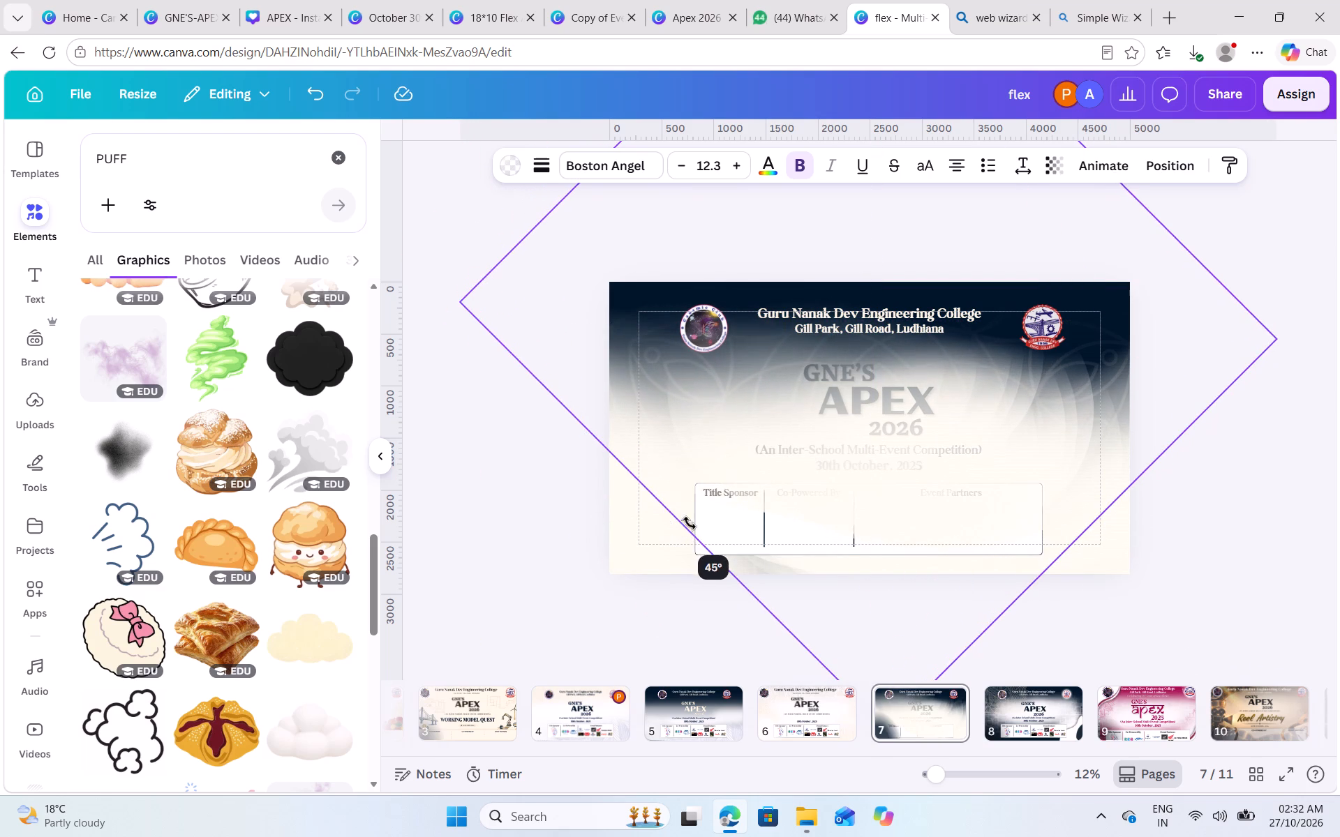
left_click_drag(690, 523, 694, 522)
left_click(709, 422)
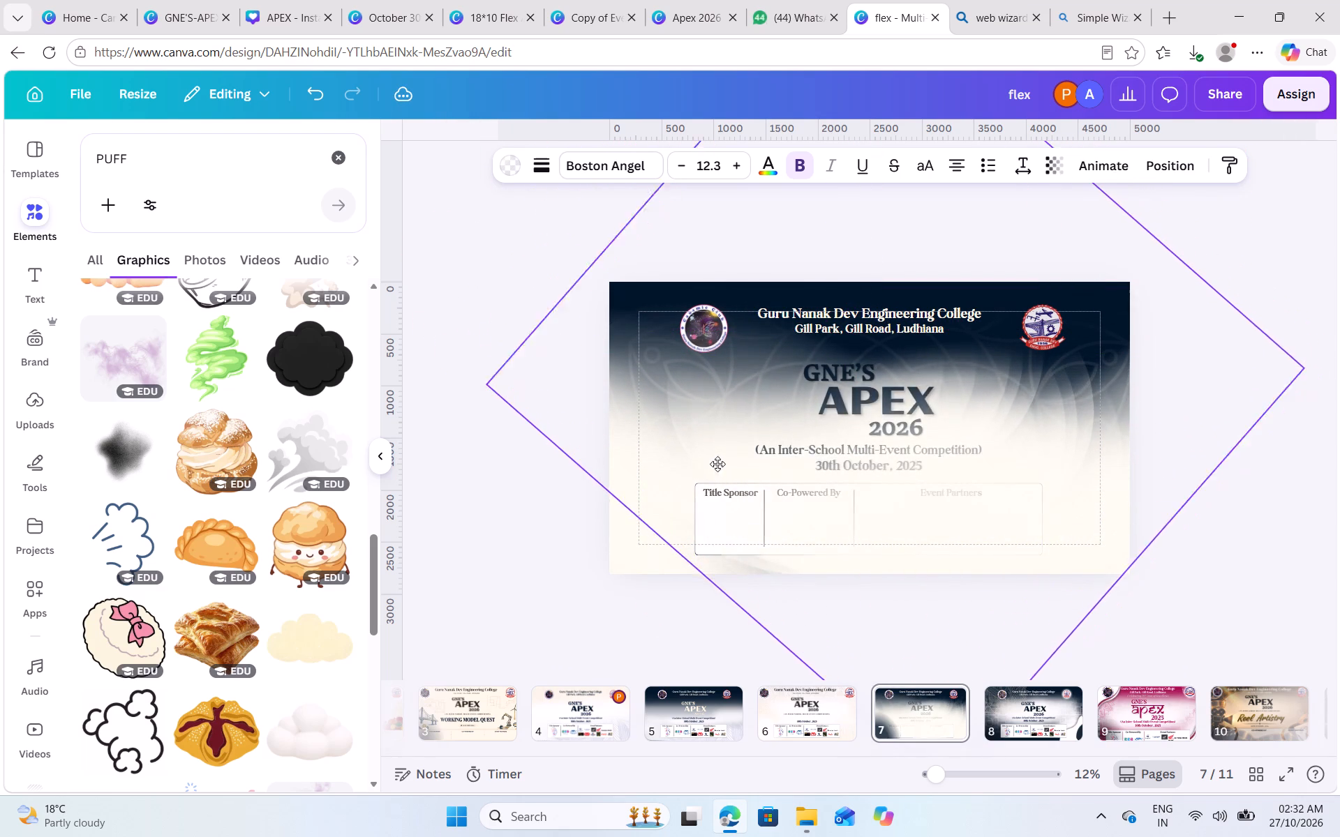
Send the rotated petal copy to the back, behind the title, subtitle and sponsor panel.
left_click(1150, 172)
left_click(177, 184)
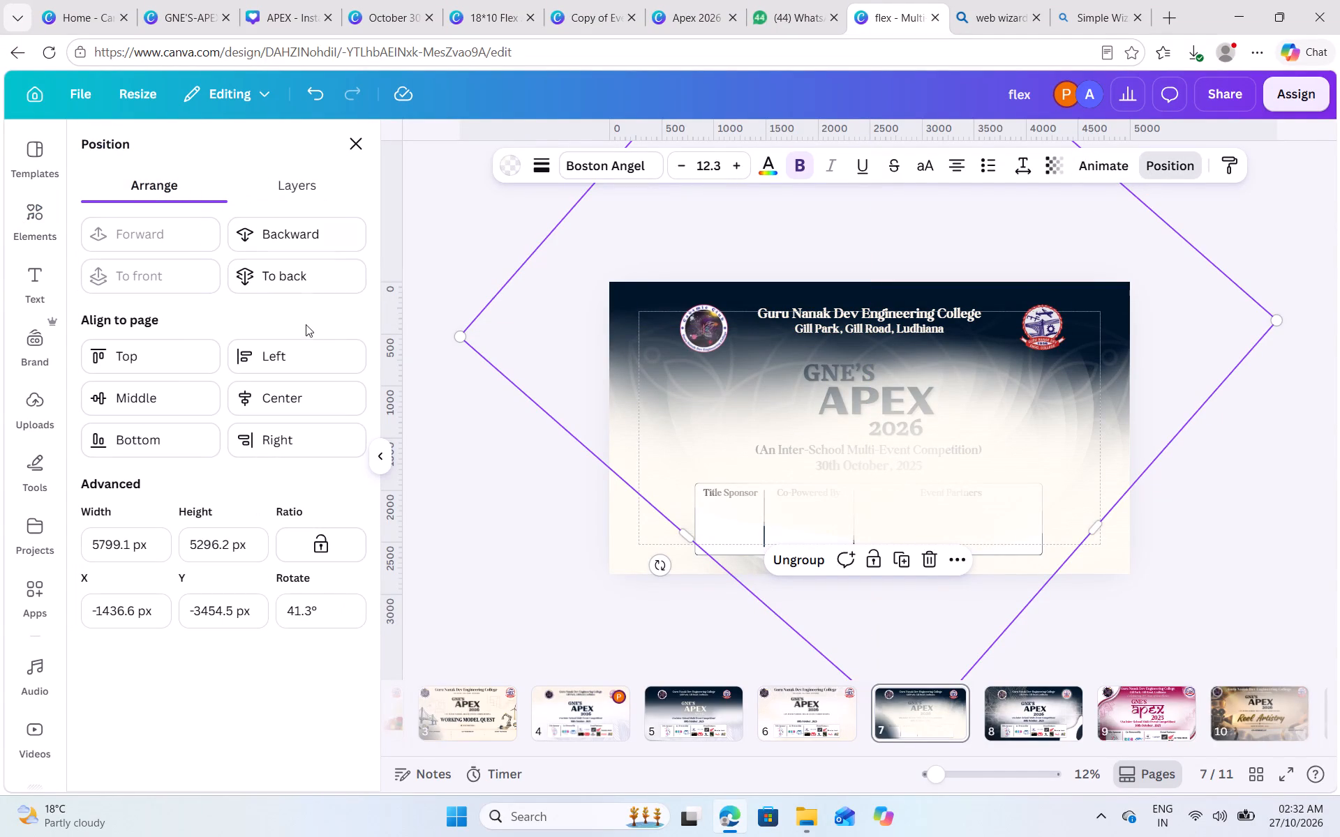
left_click(297, 281)
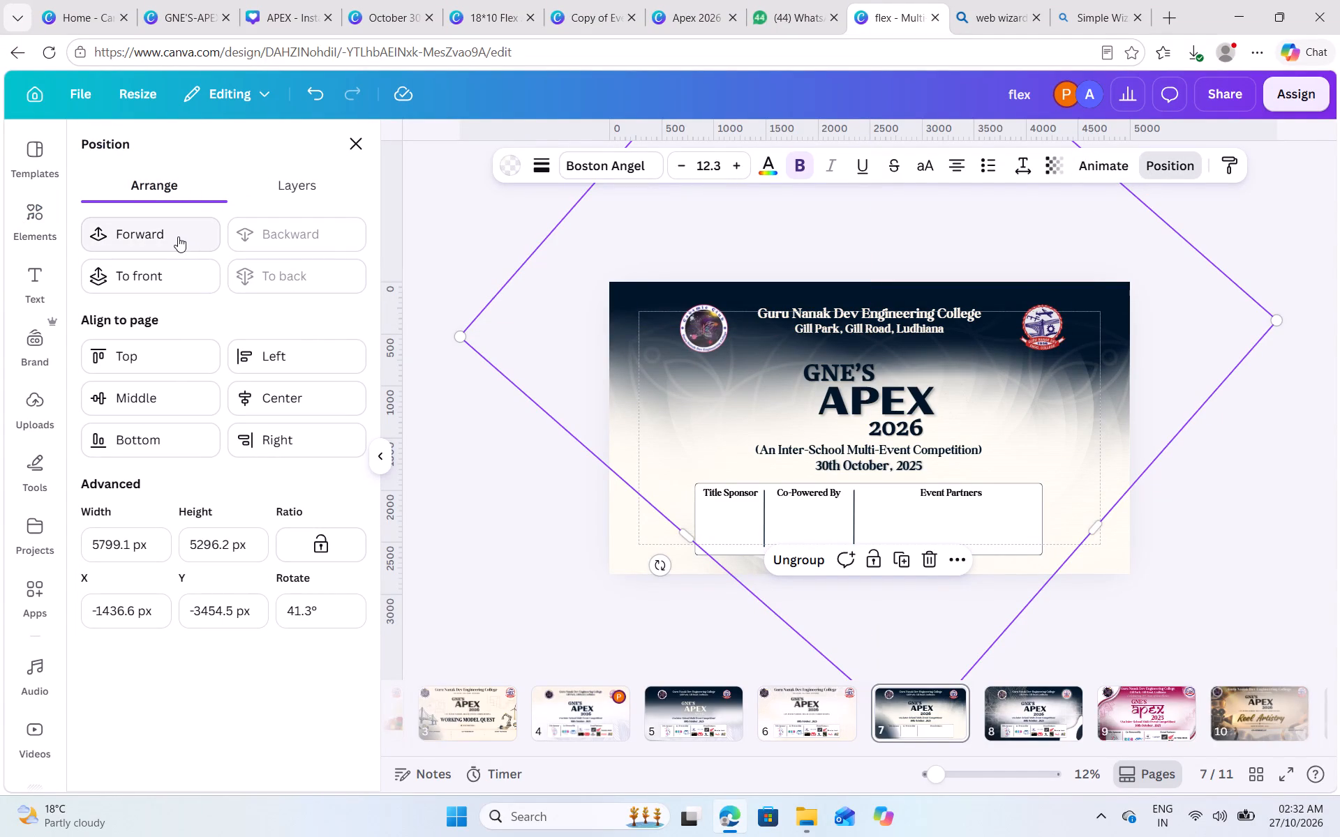
scroll(713, 377, "down", 1)
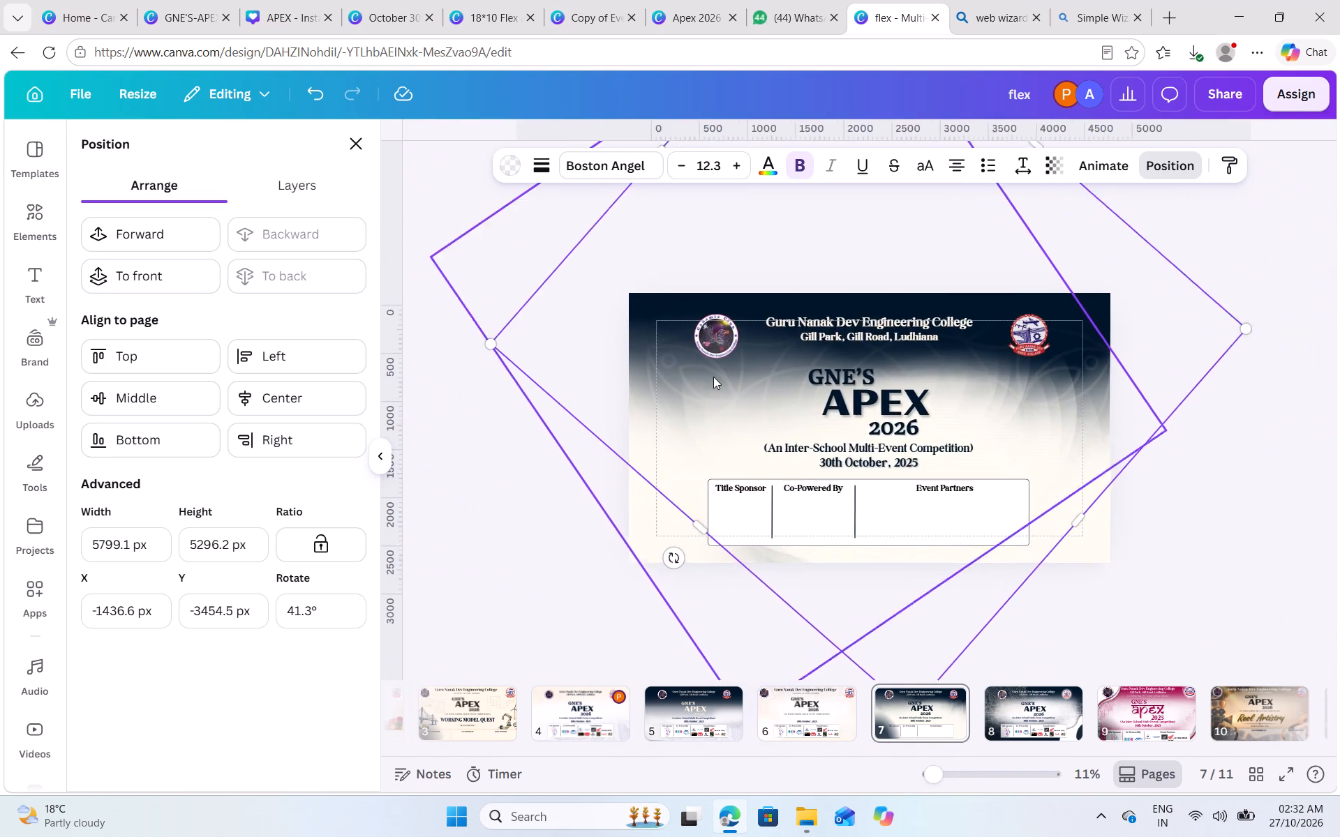
Duplicate the largest tilted petal group, rotated 55.7°, and move the copy to the right half of the page.
left_click(1073, 451)
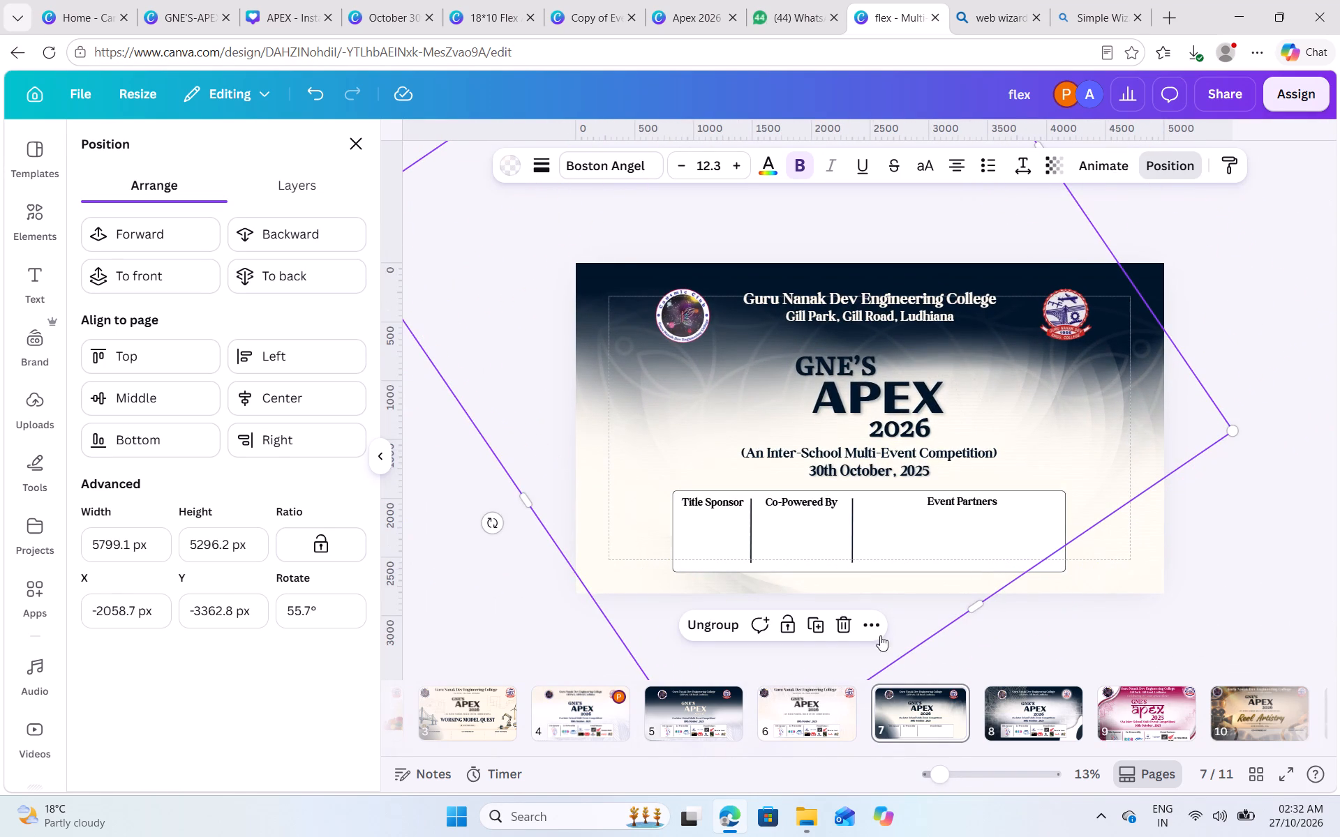
left_click(816, 628)
left_click_drag(1022, 395, 1146, 395)
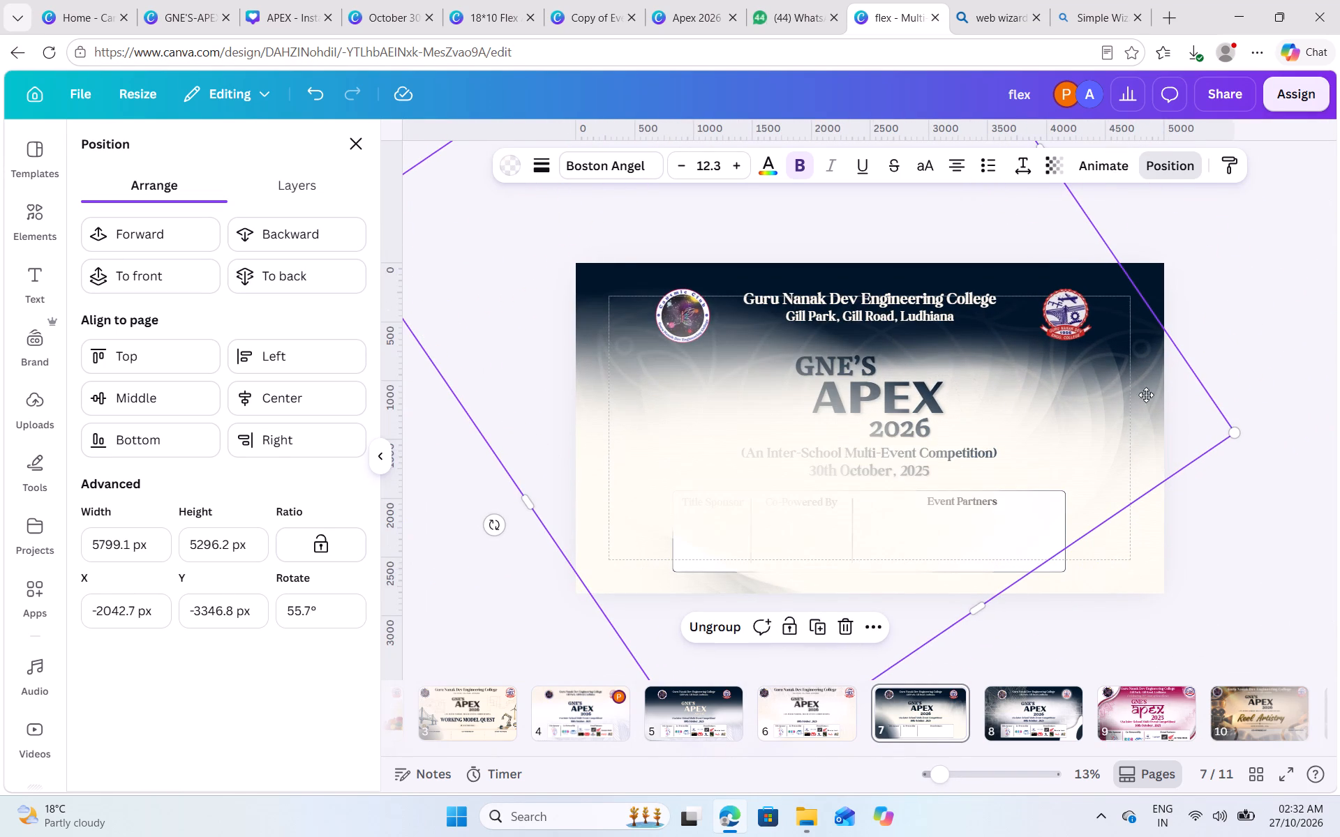
left_click_drag(1146, 395, 1243, 395)
left_click_drag(961, 461, 1099, 491)
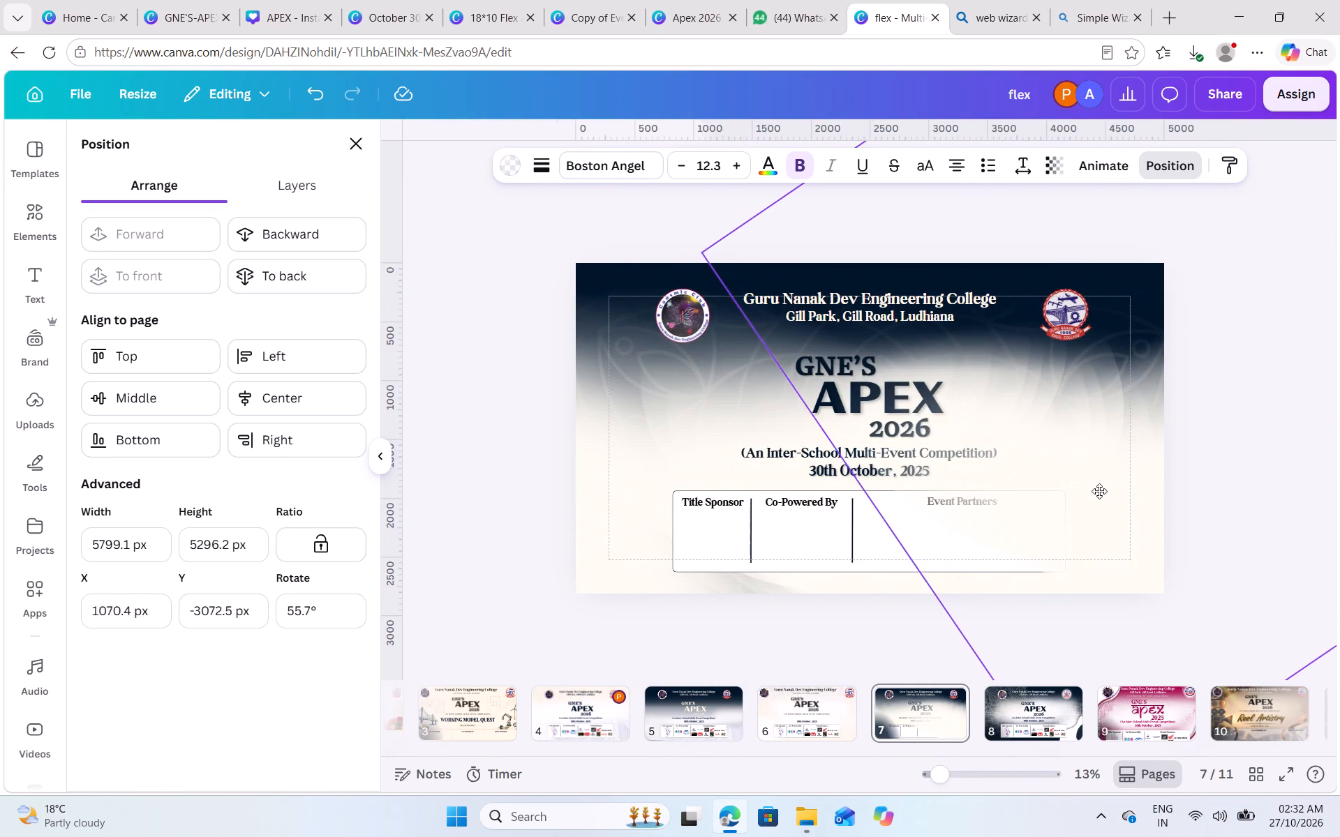
left_click_drag(1099, 491, 1052, 485)
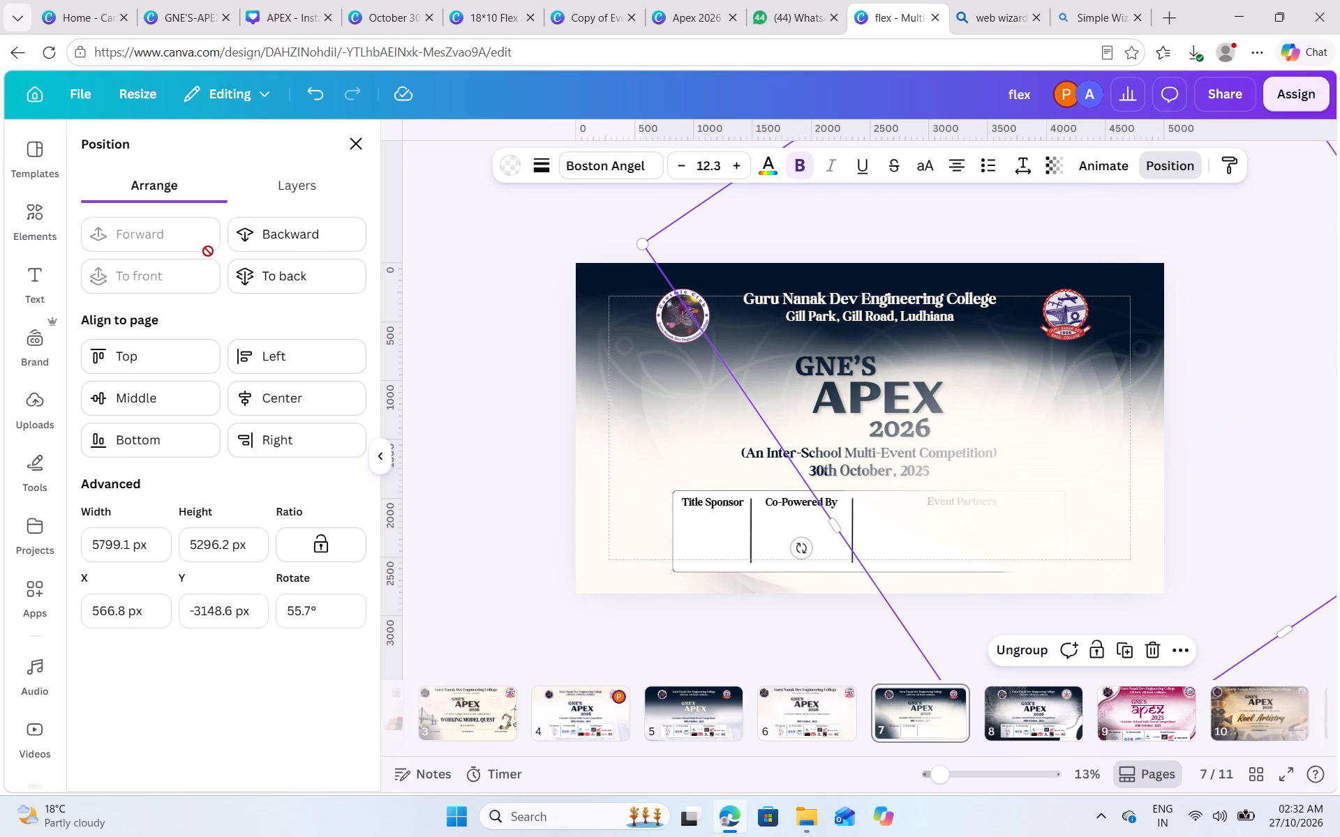
Send the petal copy to the back, and bring it forward several levels while keeping it behind the title and sponsor panel.
left_click(306, 186)
left_click(167, 165)
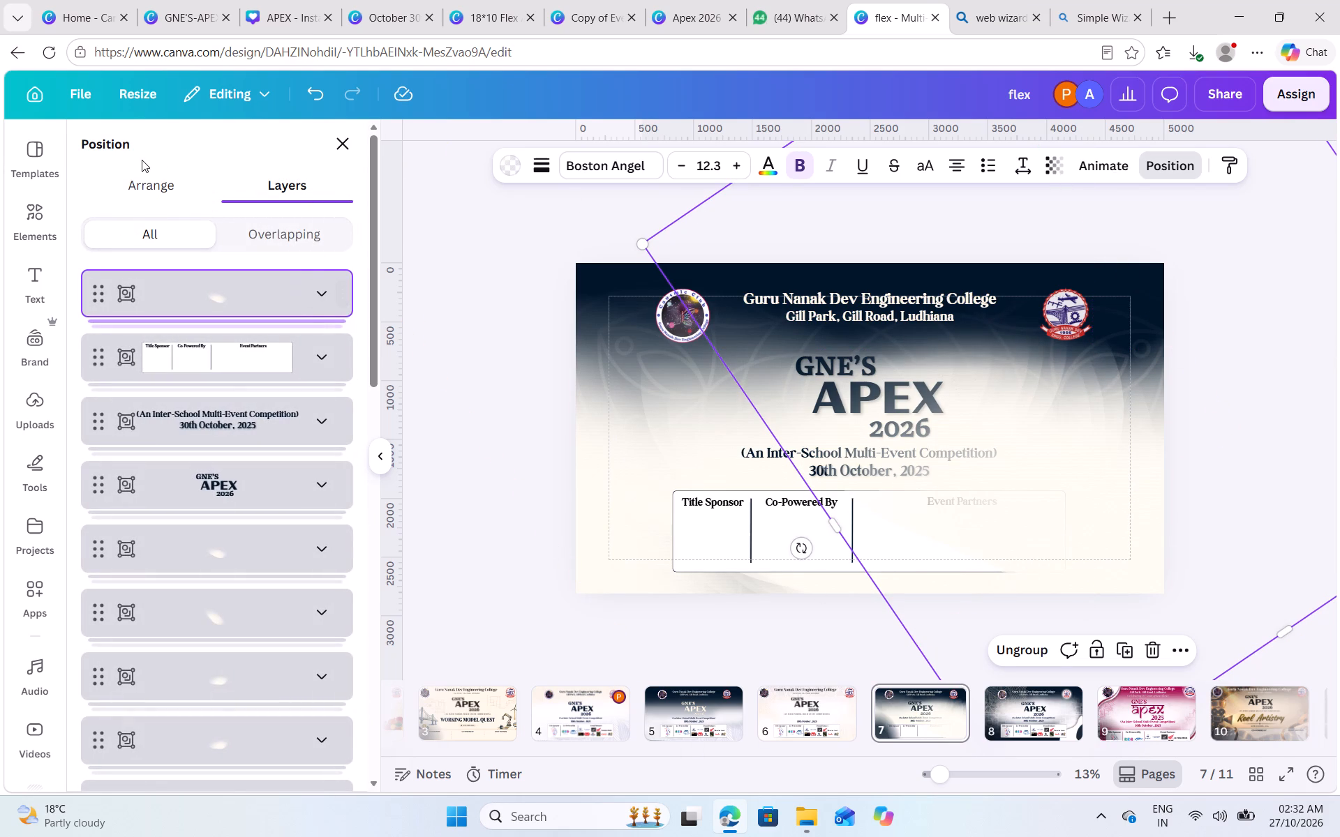
left_click(140, 181)
left_click(310, 285)
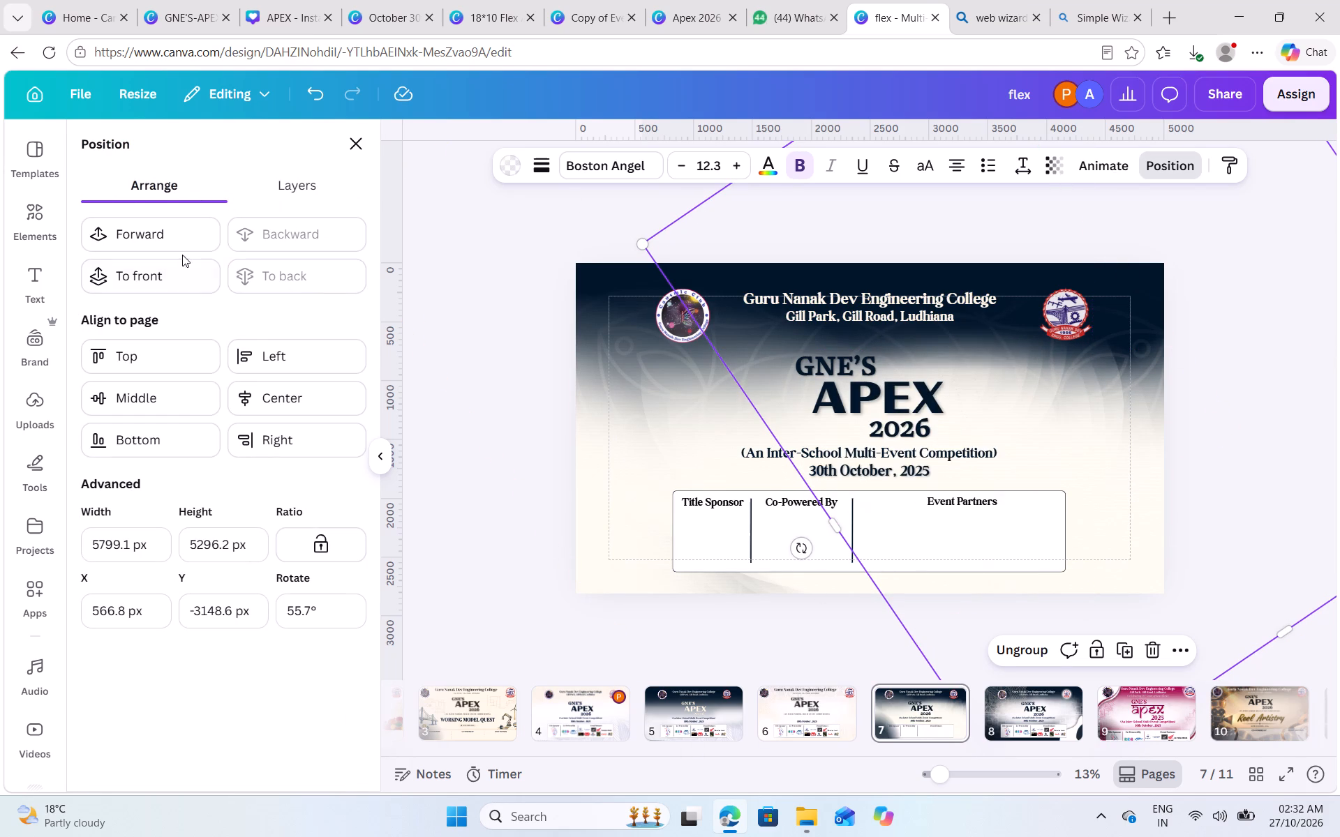
left_click(168, 229)
double_click(169, 225)
triple_click(169, 225)
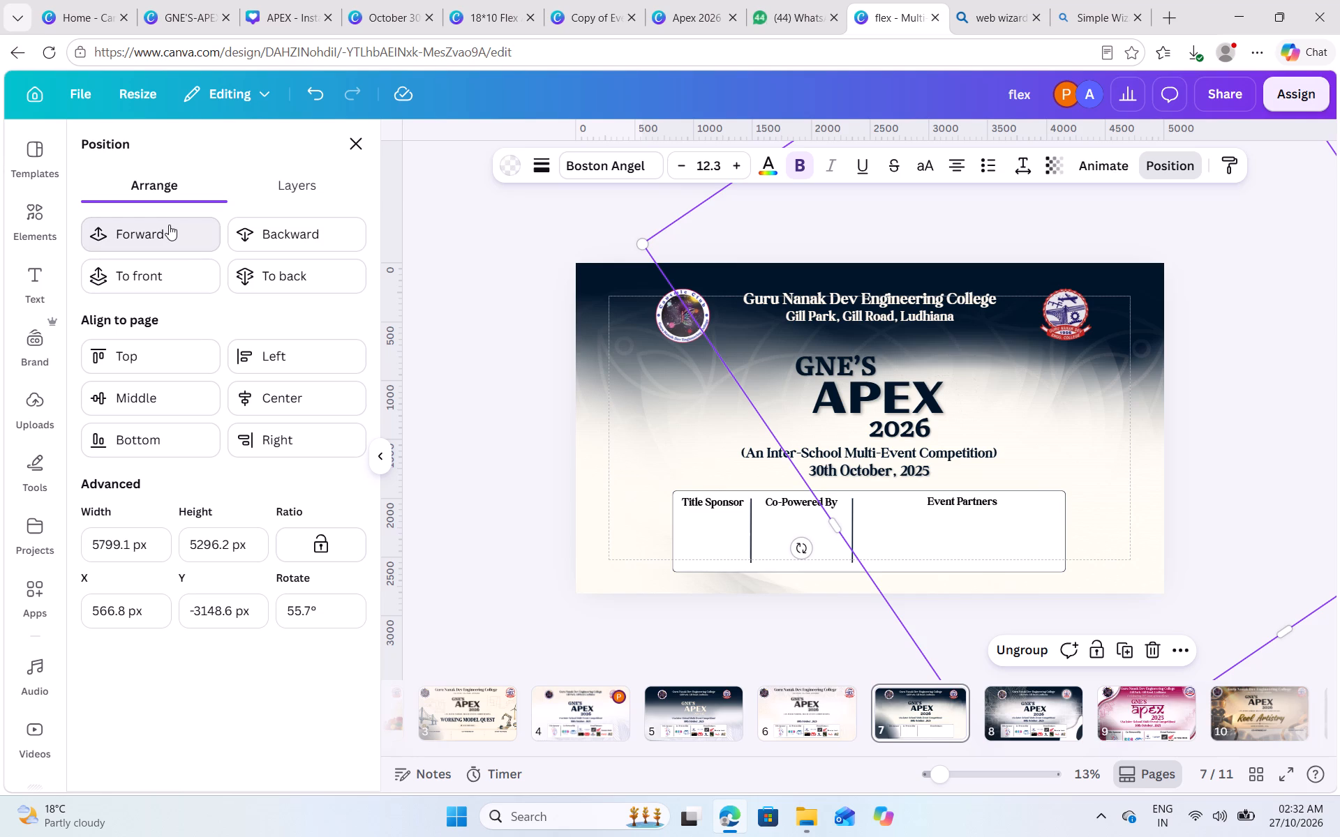
triple_click(168, 227)
double_click(168, 227)
Move the navy gradient band slightly up beyond the page's top edge and centre it horizontally on the page.
left_click(1125, 286)
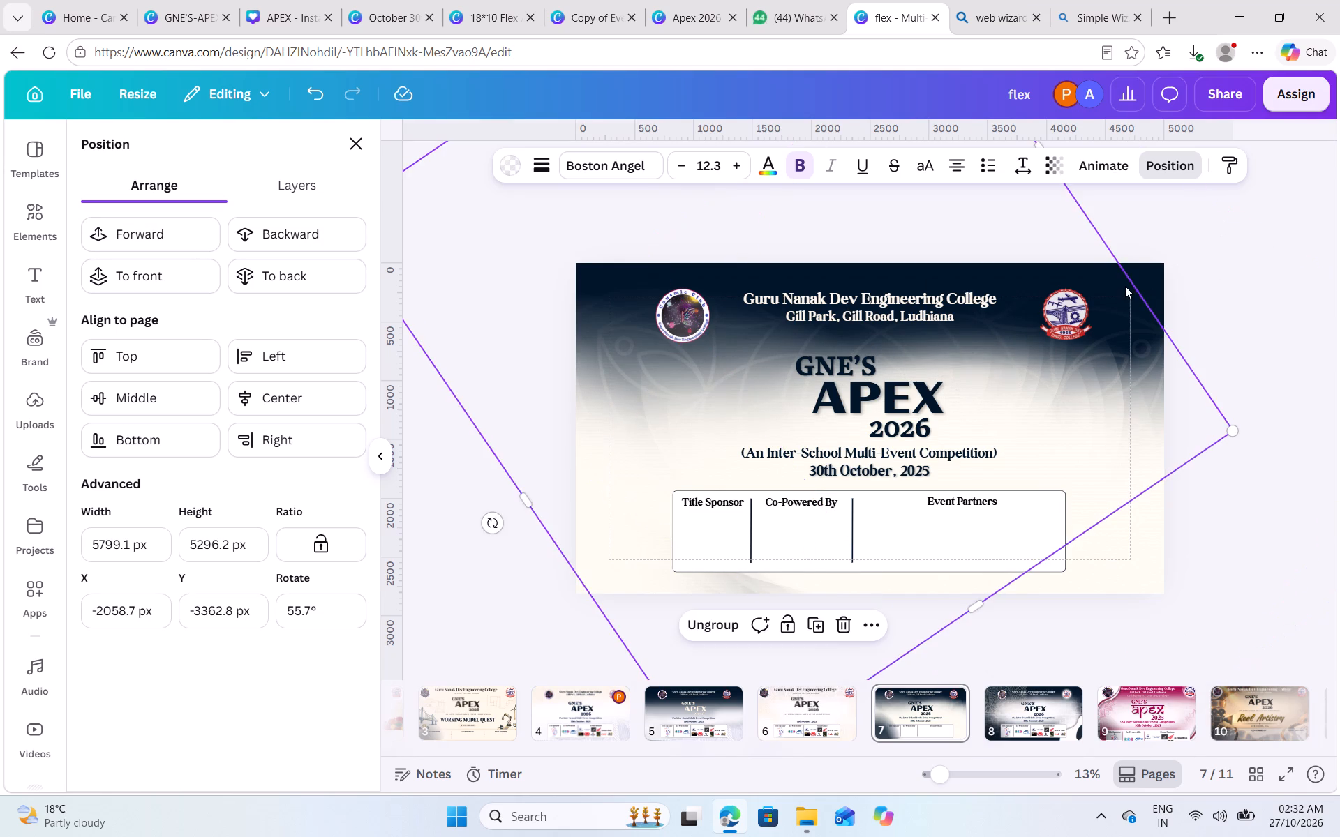
left_click(1142, 268)
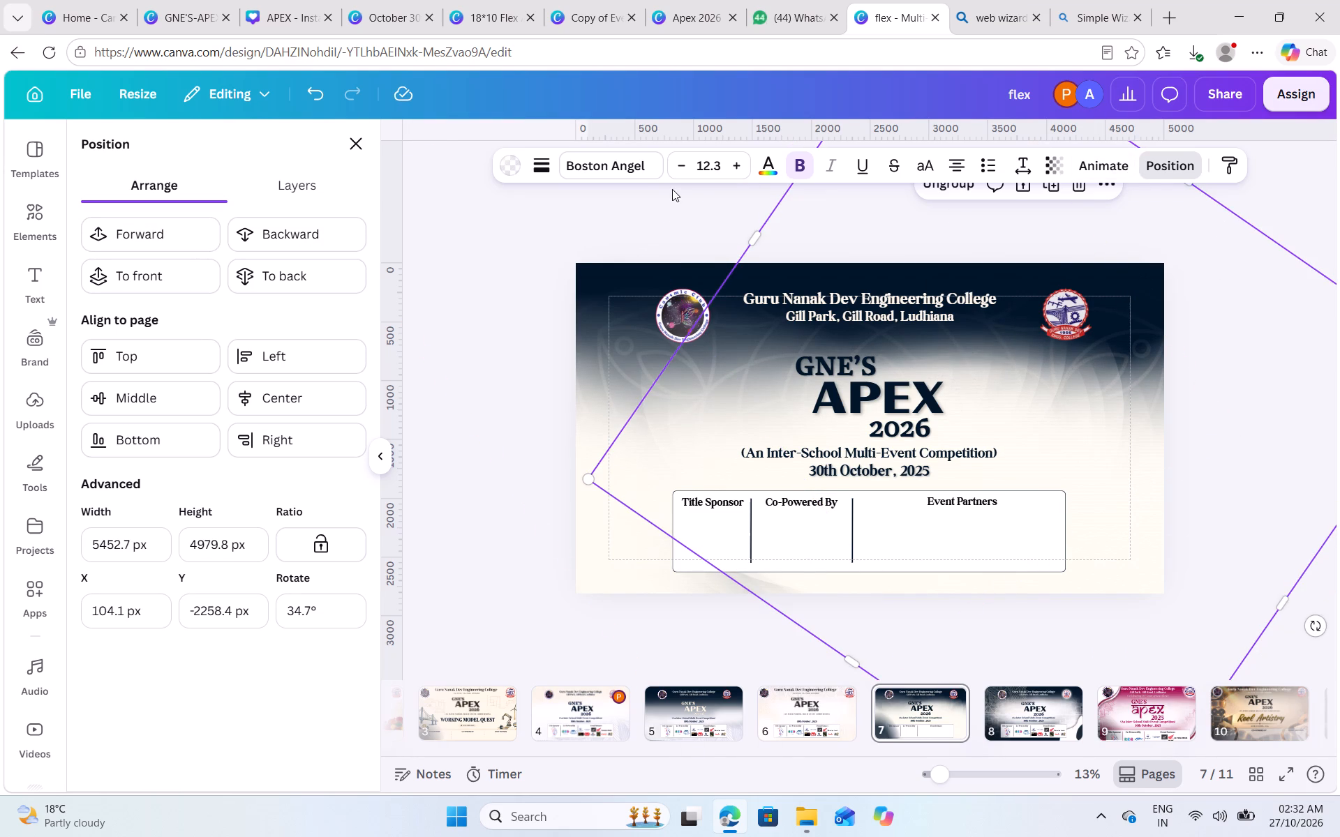
left_click(278, 197)
scroll(253, 593, "down", 7)
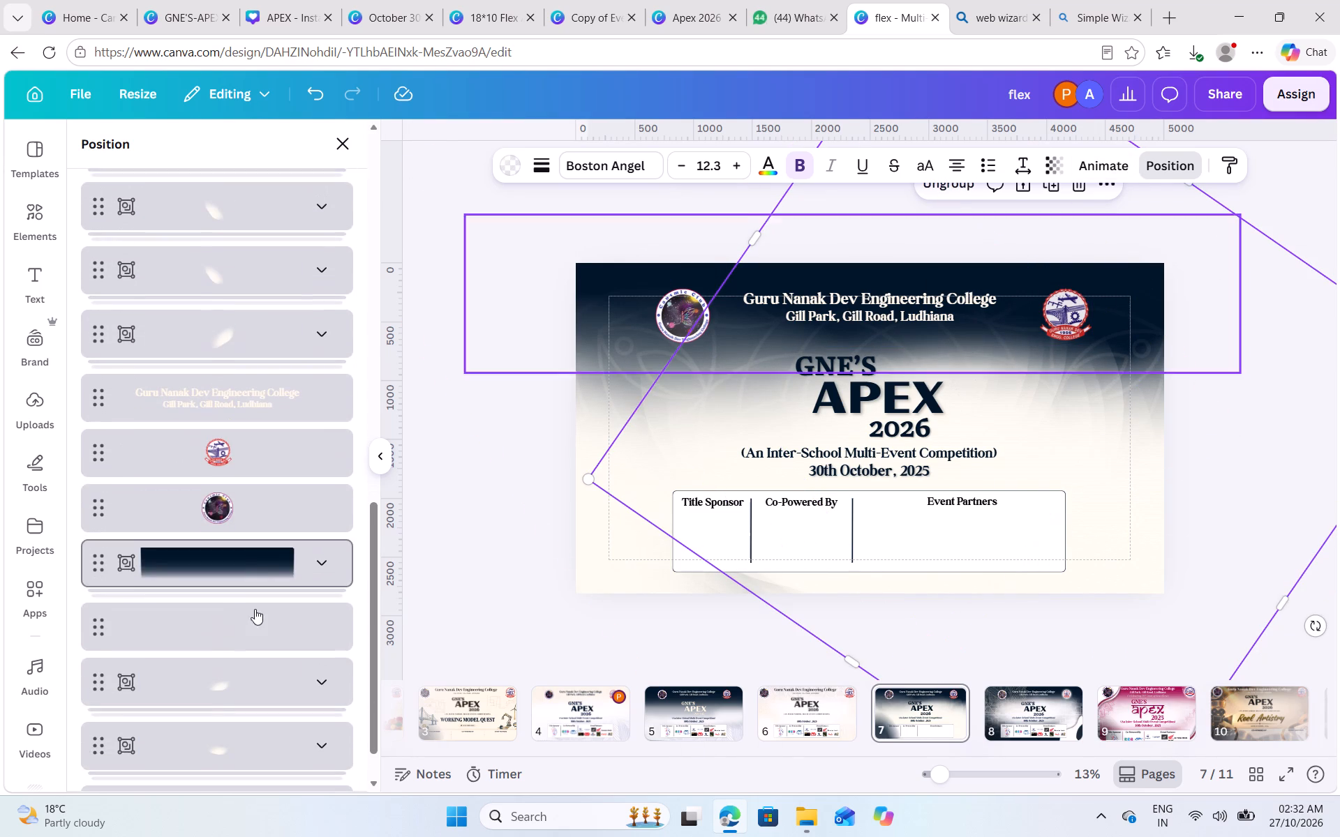
left_click(241, 557)
left_click_drag(539, 274, 548, 239)
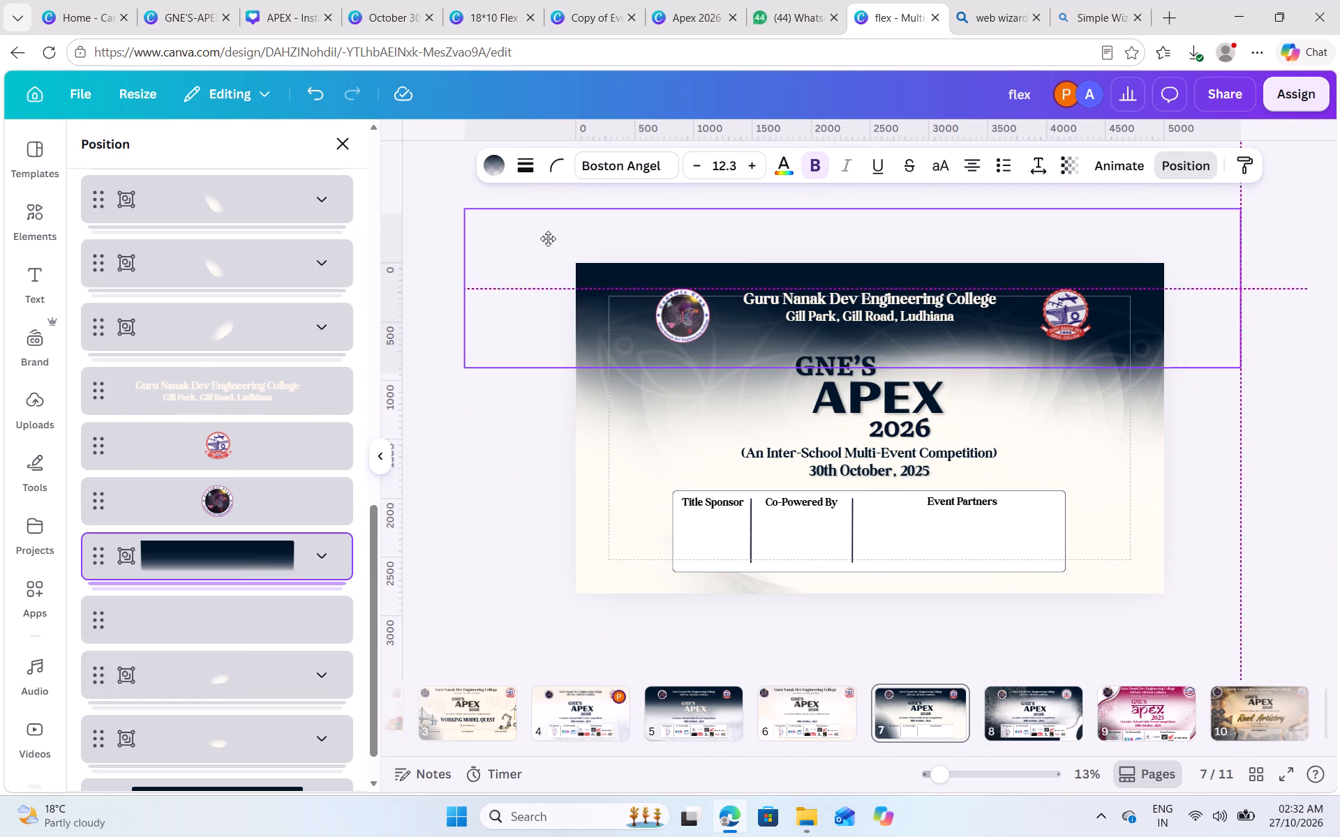
left_click_drag(548, 239, 555, 239)
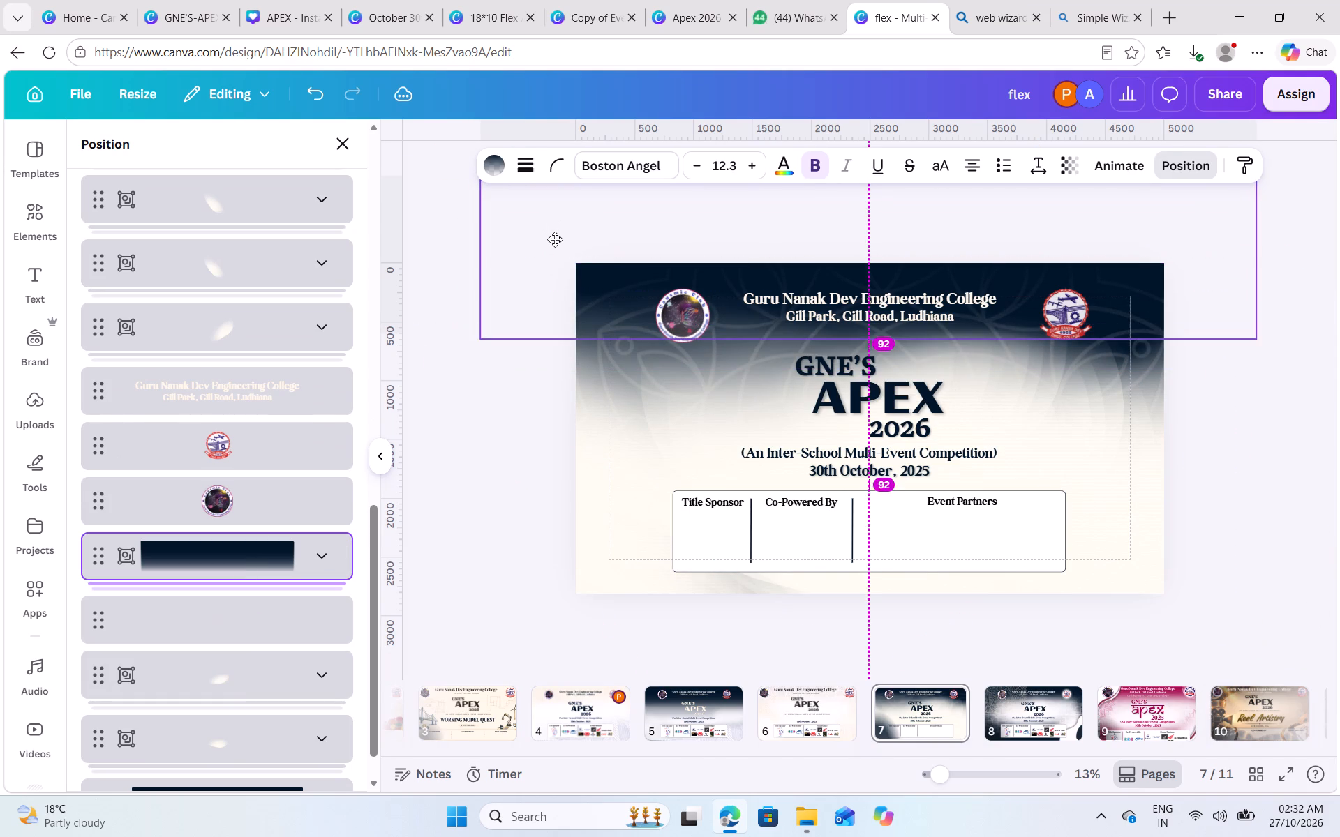
left_click_drag(555, 239, 551, 248)
left_click(522, 403)
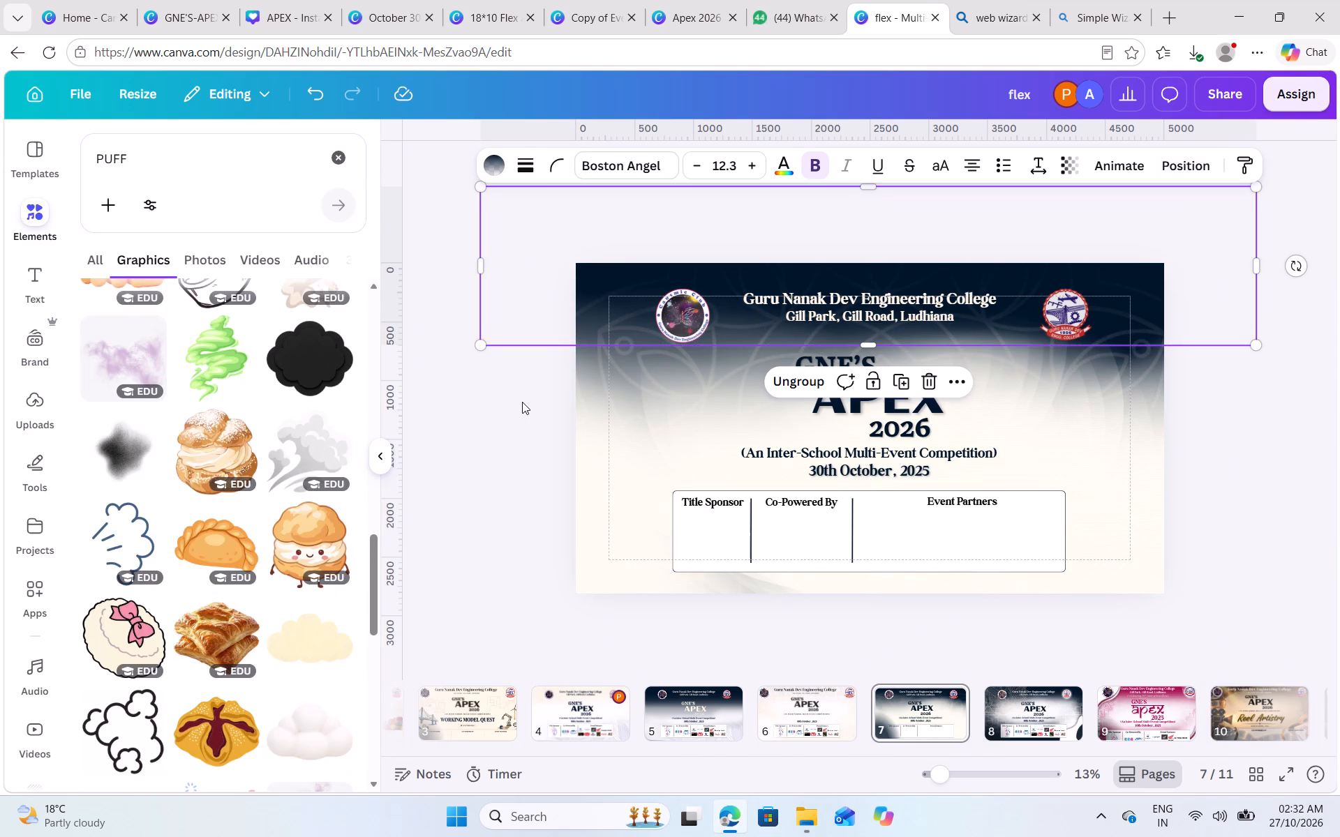
left_click(518, 398)
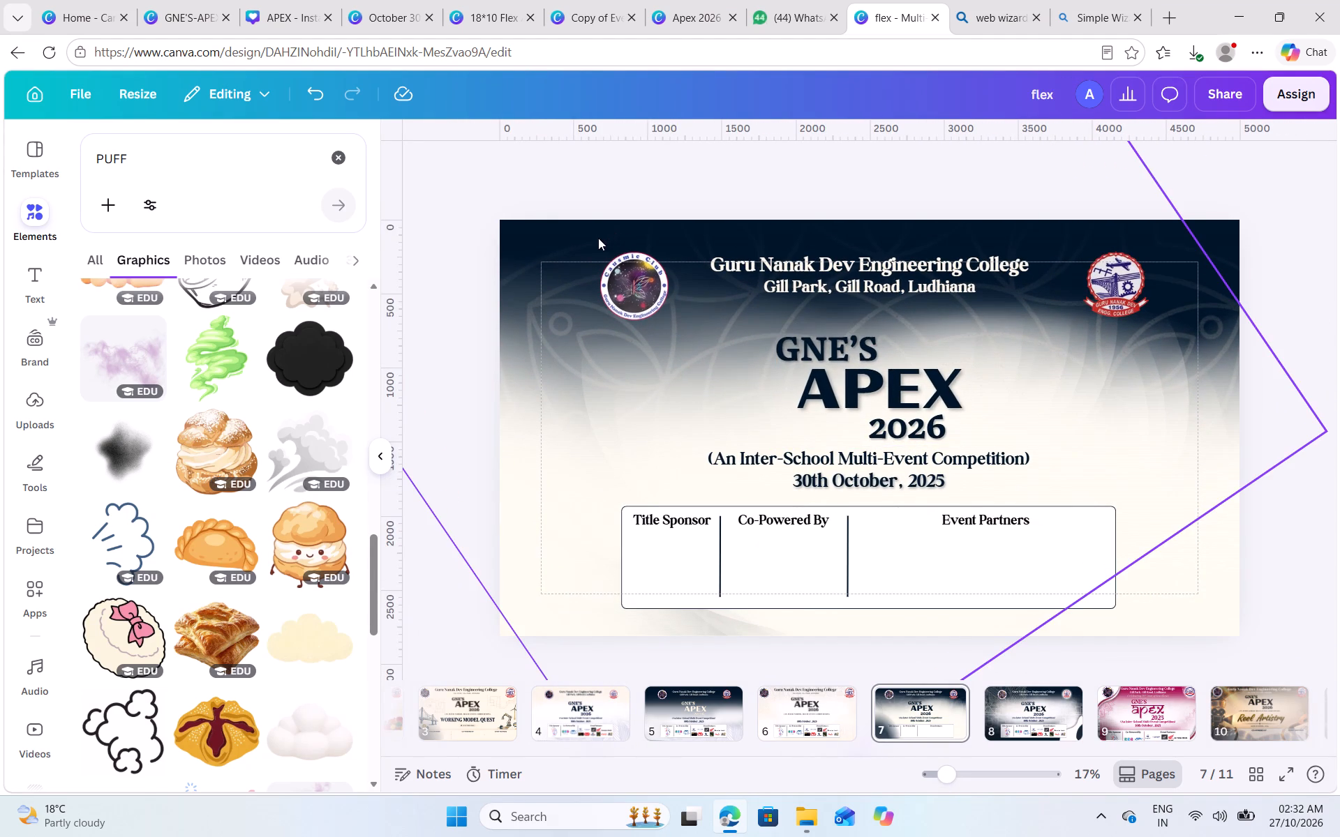
Shift the largest tilted petal group slightly toward the page's left side.
left_click(597, 241)
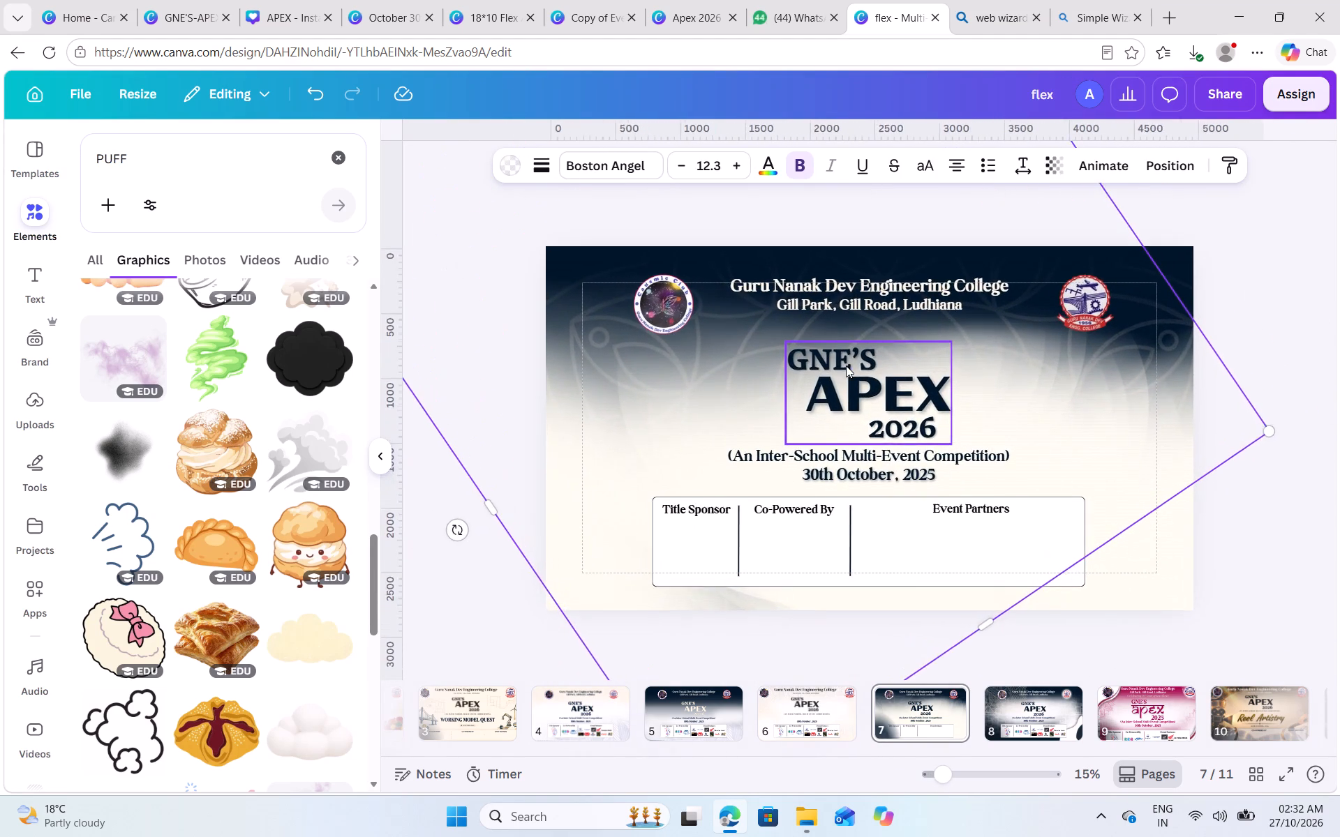
left_click(1288, 220)
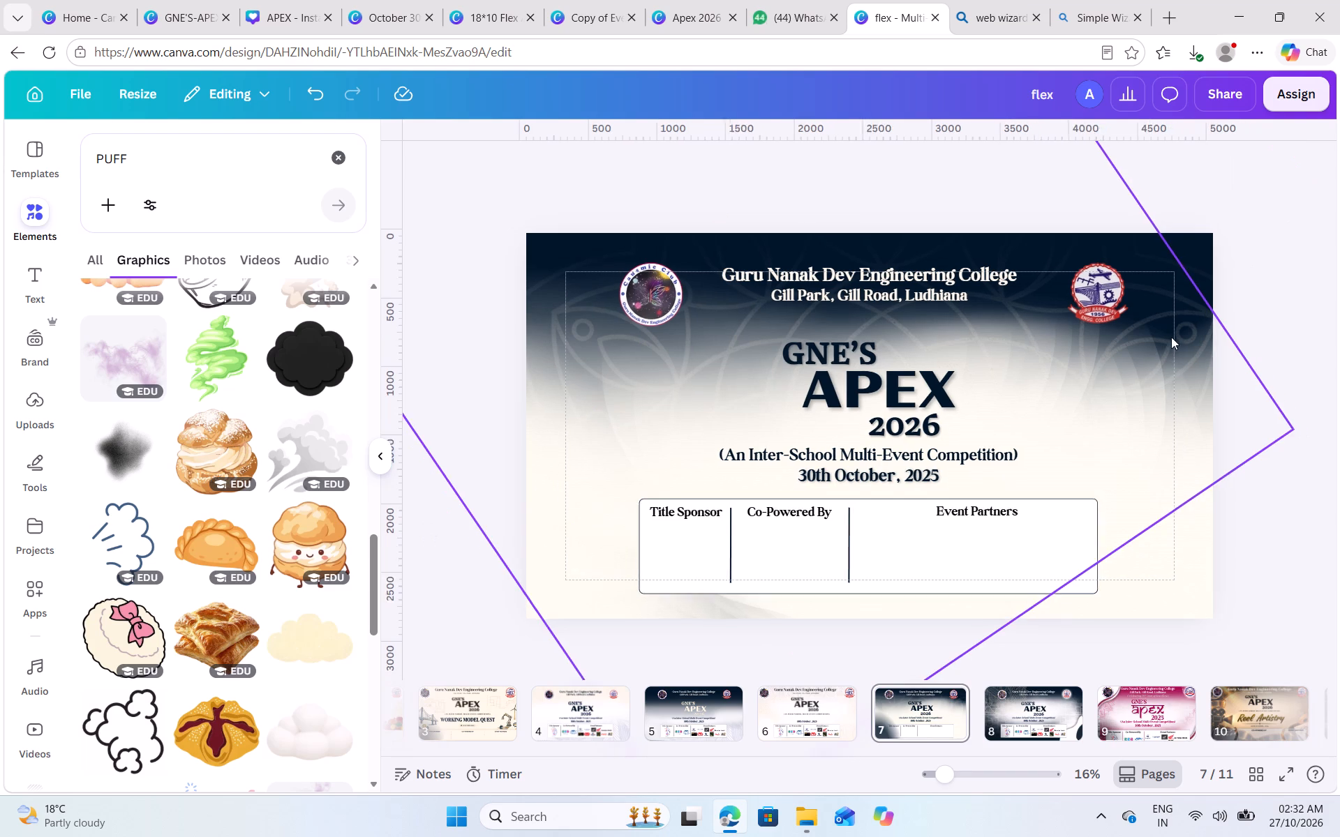
scroll(1171, 337, "down", 1)
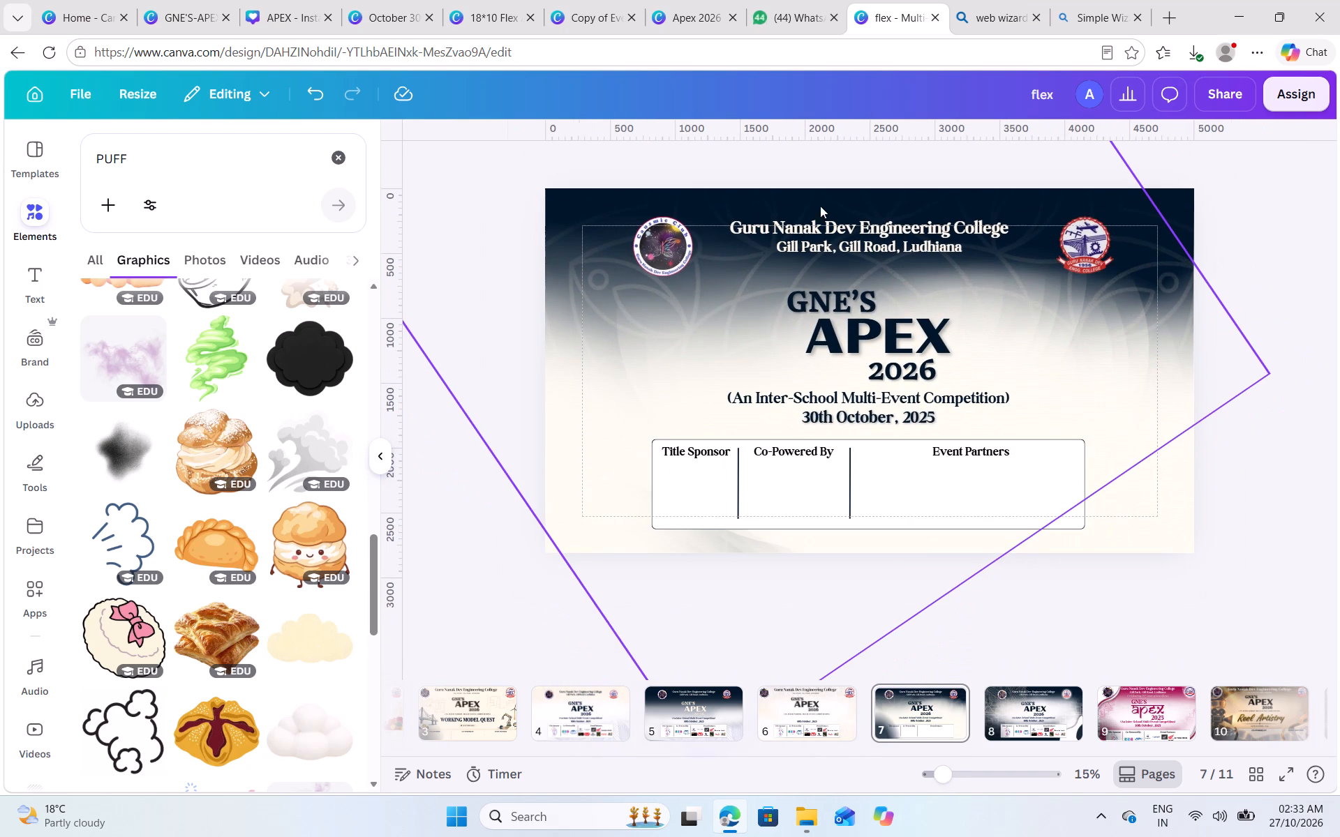
left_click(694, 199)
left_click_drag(569, 233, 578, 245)
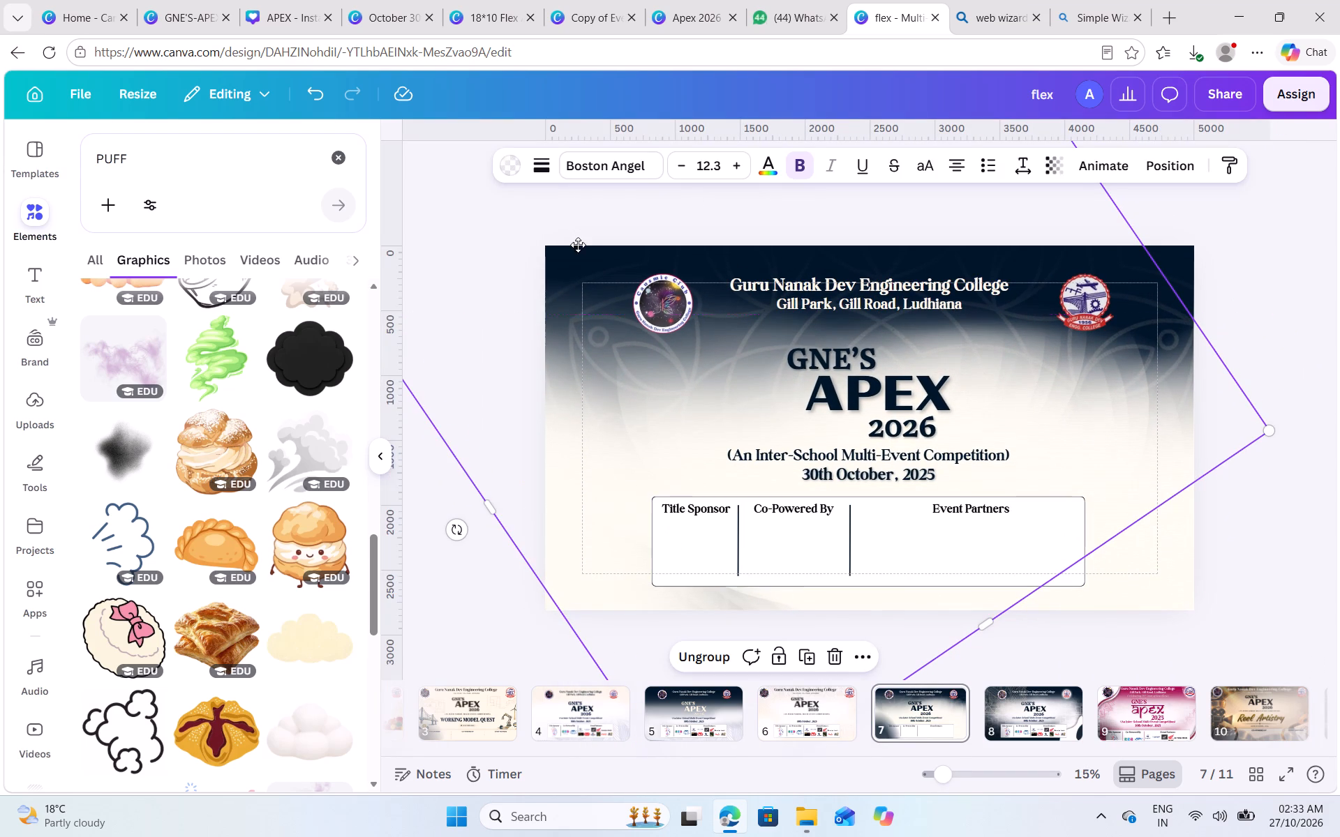
left_click_drag(578, 245, 572, 152)
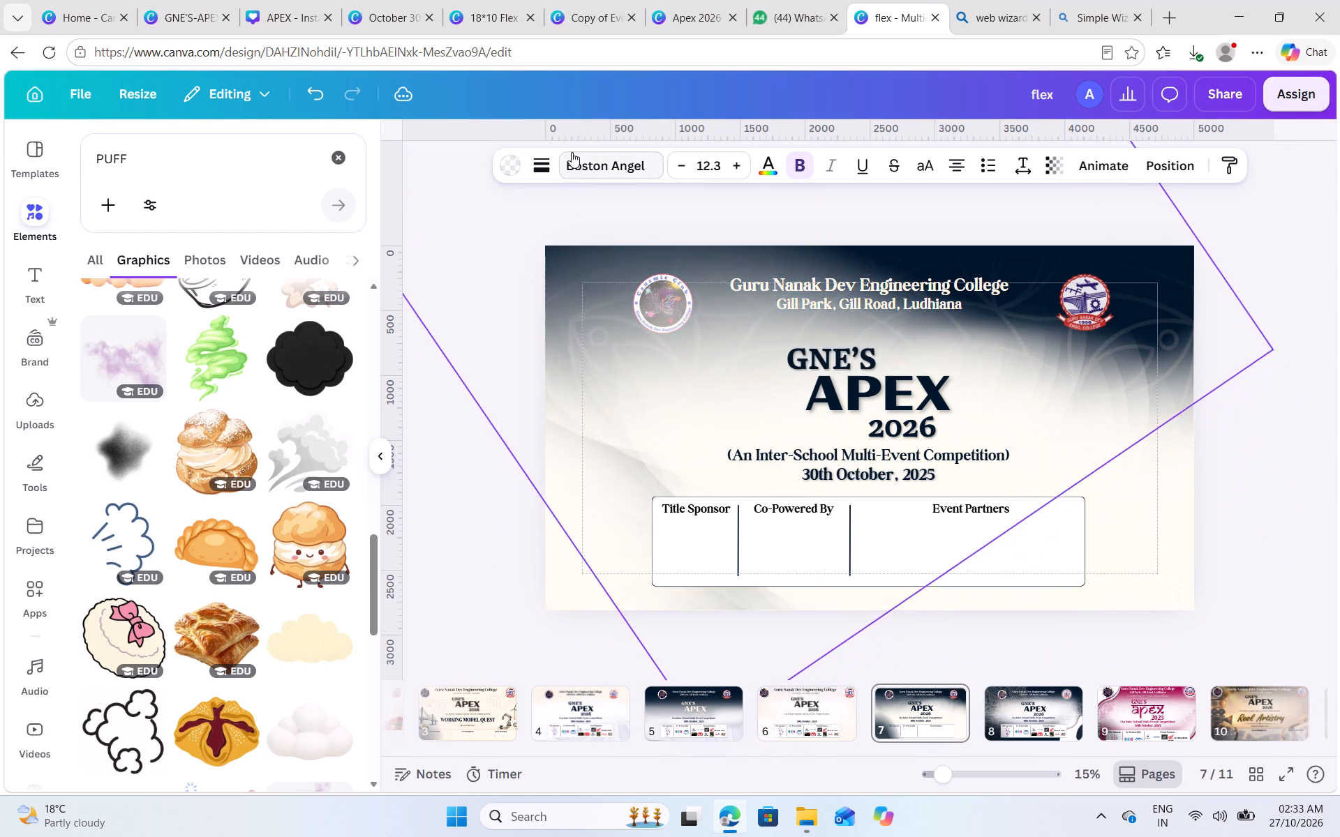
left_click_drag(572, 152, 536, 251)
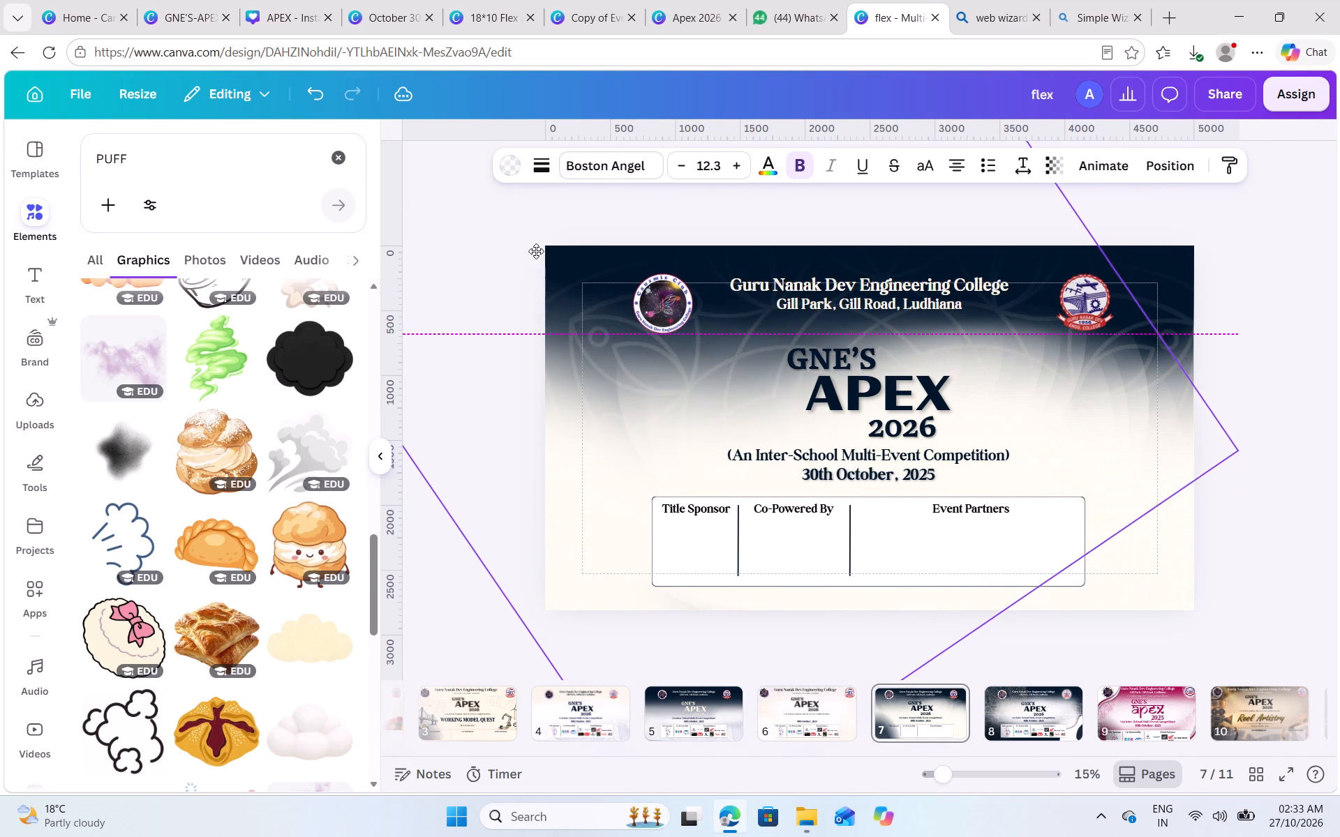
left_click_drag(536, 251, 522, 236)
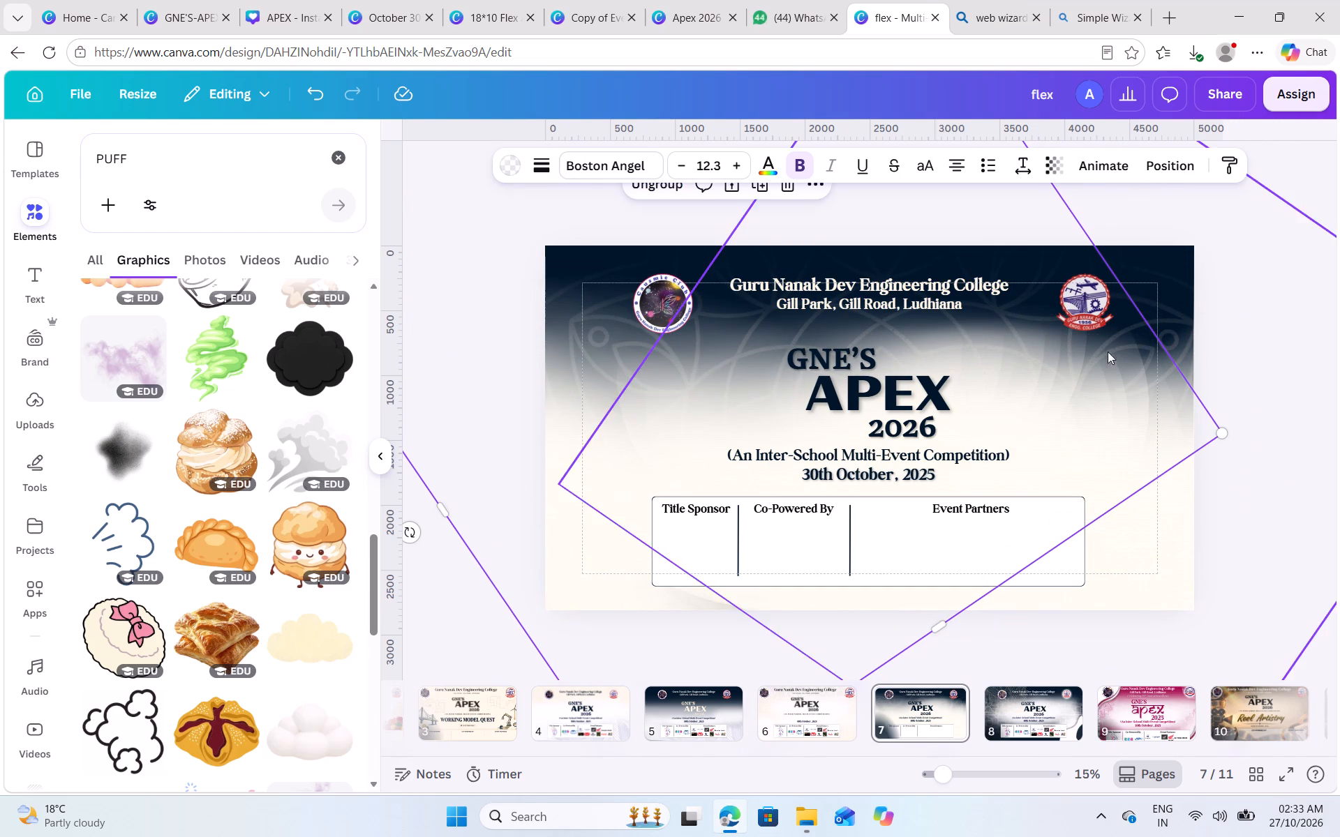
Move an inner petal layer of the largest tilted group toward the page's lower left.
left_click(1166, 368)
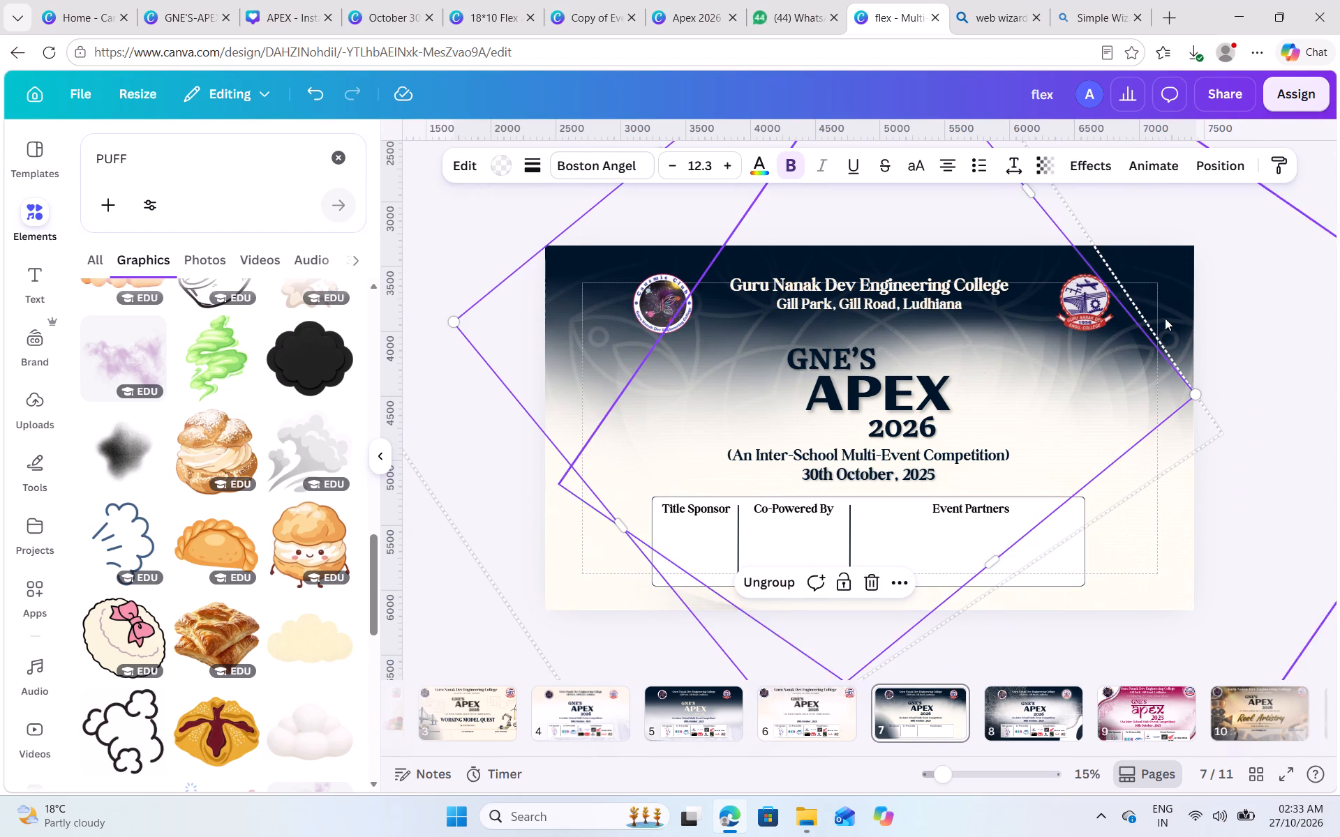
left_click_drag(1083, 369, 822, 497)
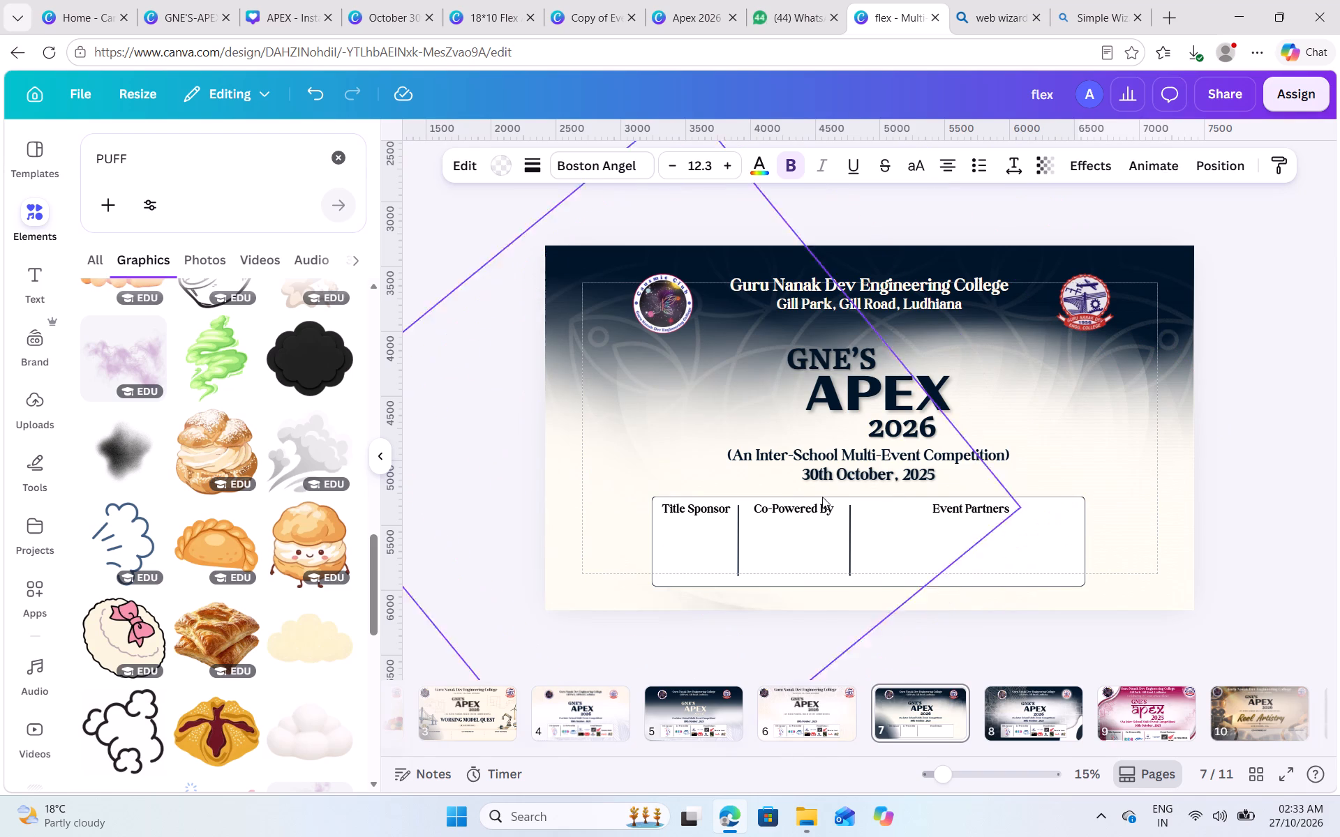
left_click_drag(822, 497, 990, 311)
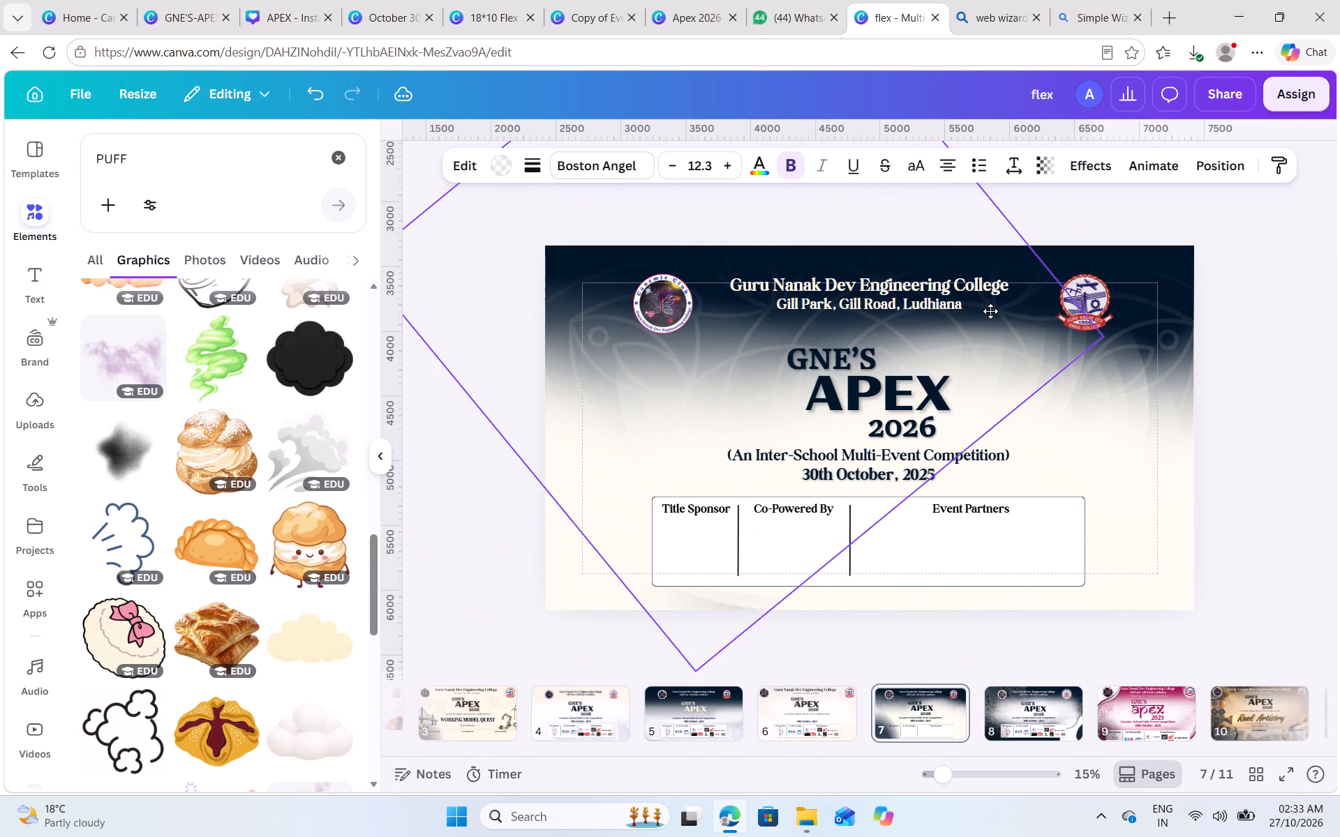
left_click_drag(990, 311, 863, 446)
Nudge the whole largest tilted petal group slightly to refine its position behind the banner text.
left_click(1133, 400)
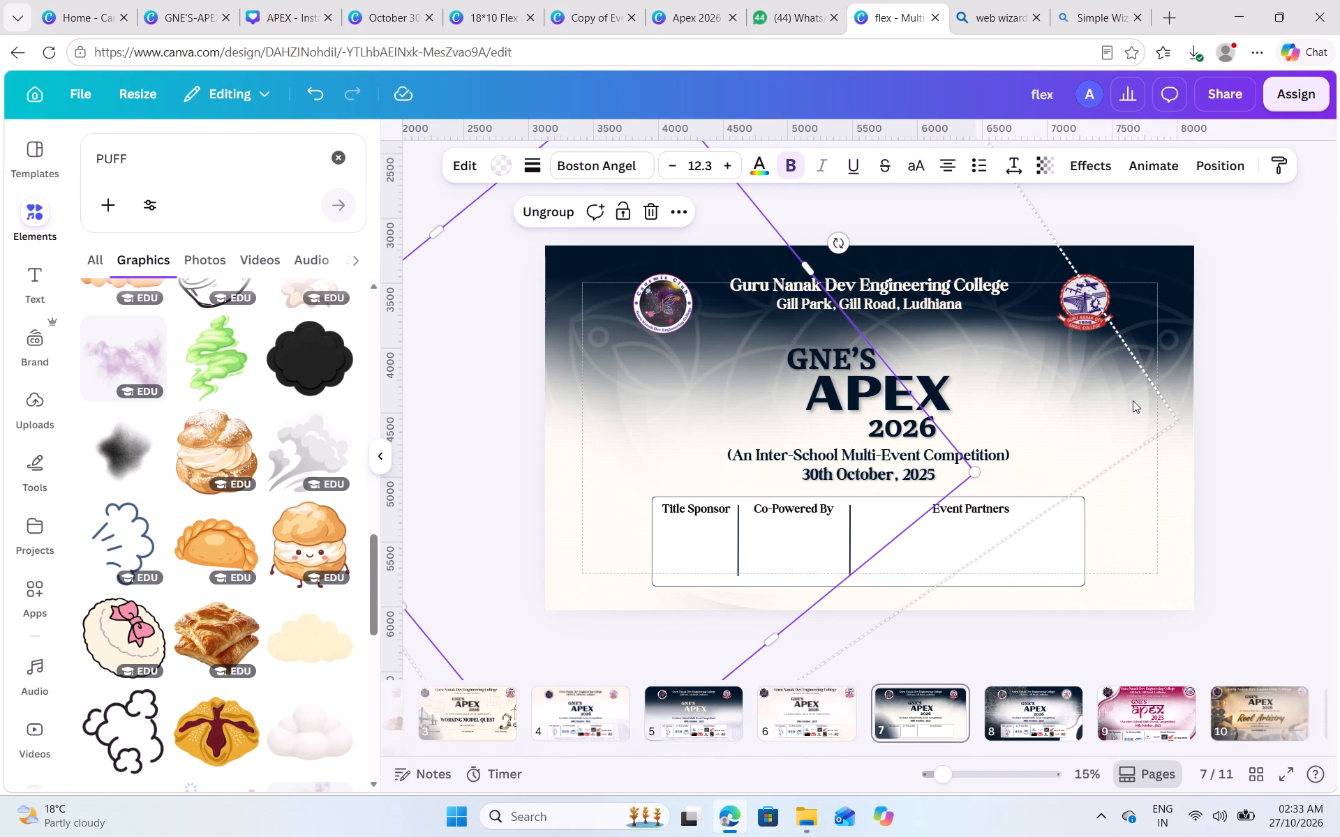
left_click_drag(1112, 394, 1147, 367)
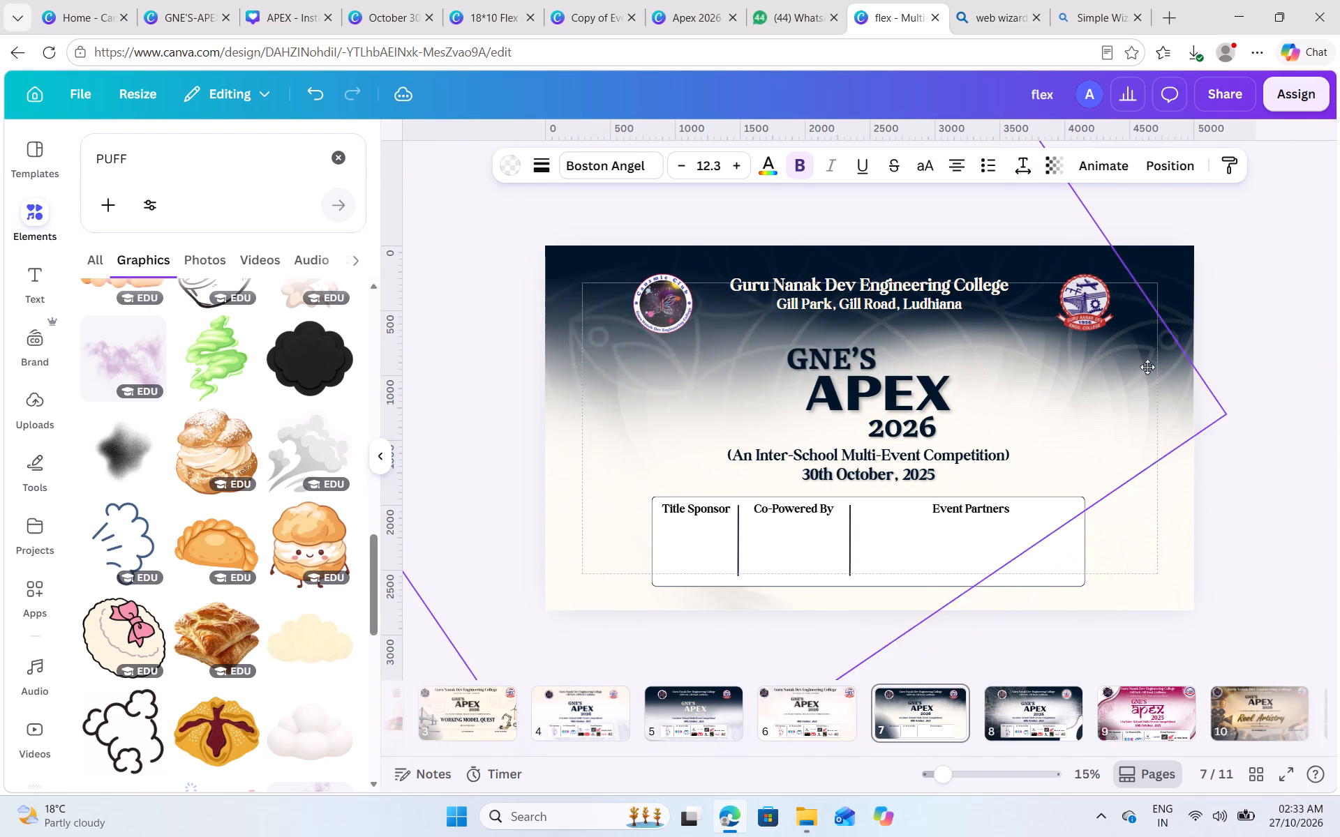
left_click_drag(1147, 367, 1116, 368)
Move inner petal layers of the largest tilted group to the right and slightly lower, behind the college logo.
left_click(1049, 377)
left_click_drag(1027, 345, 1184, 407)
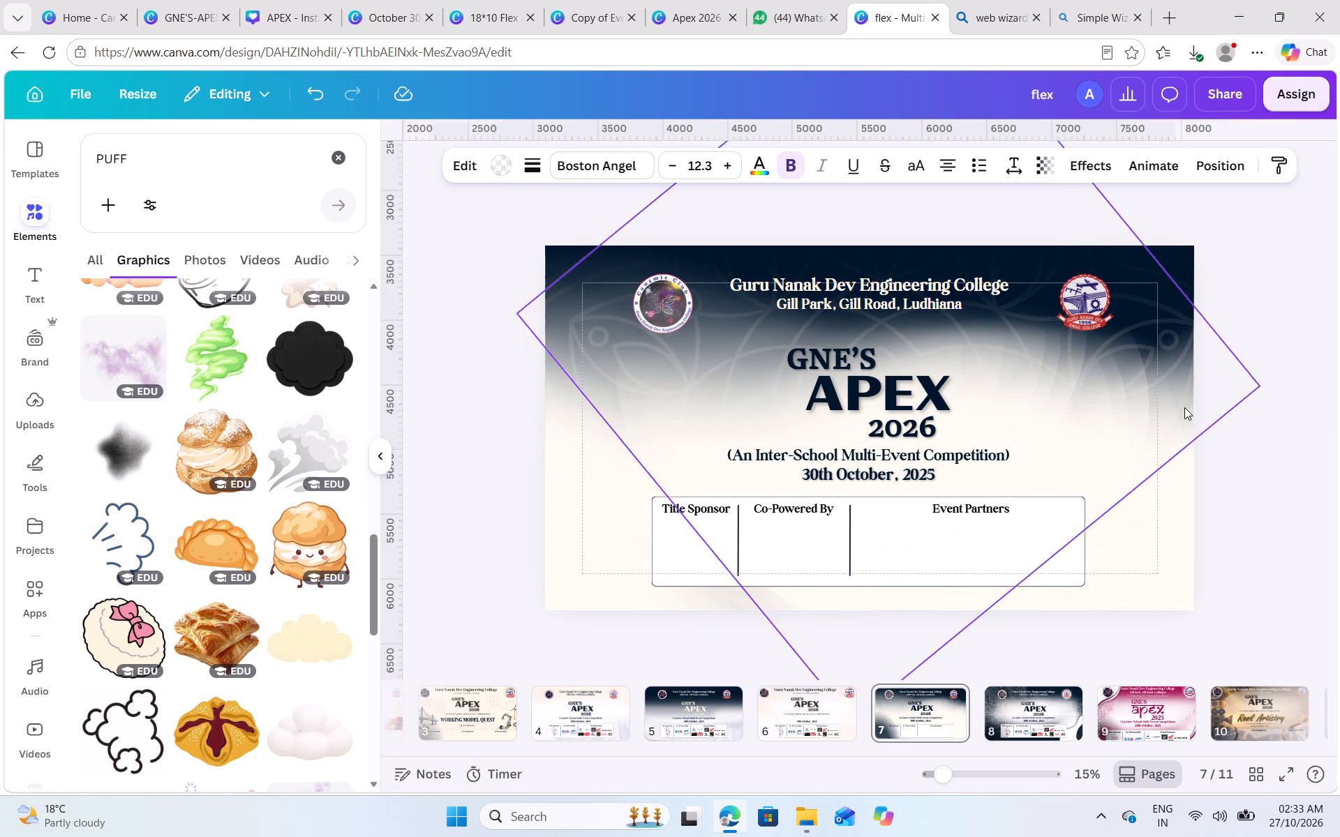
left_click_drag(1184, 407, 1219, 435)
left_click(1045, 366)
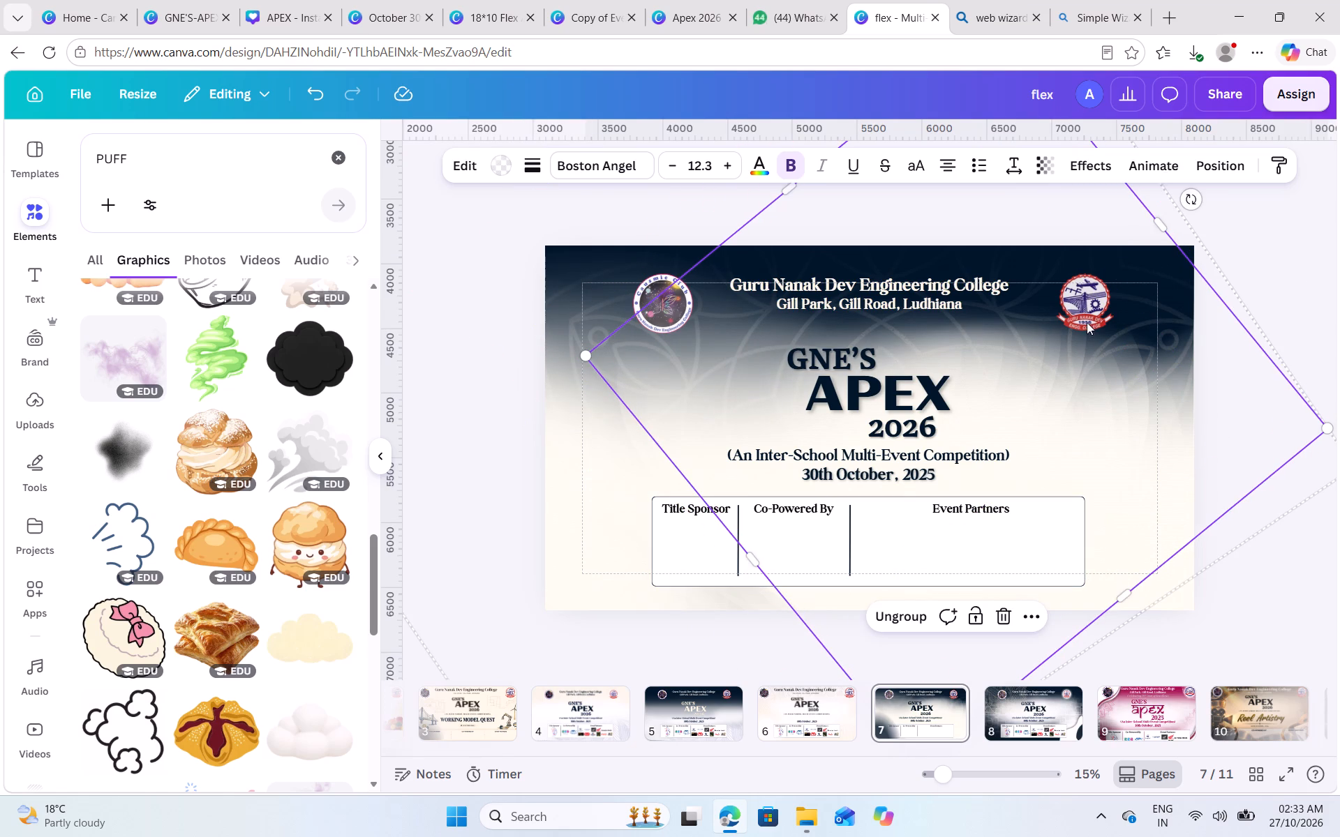
left_click_drag(1099, 324, 1077, 381)
left_click(1248, 287)
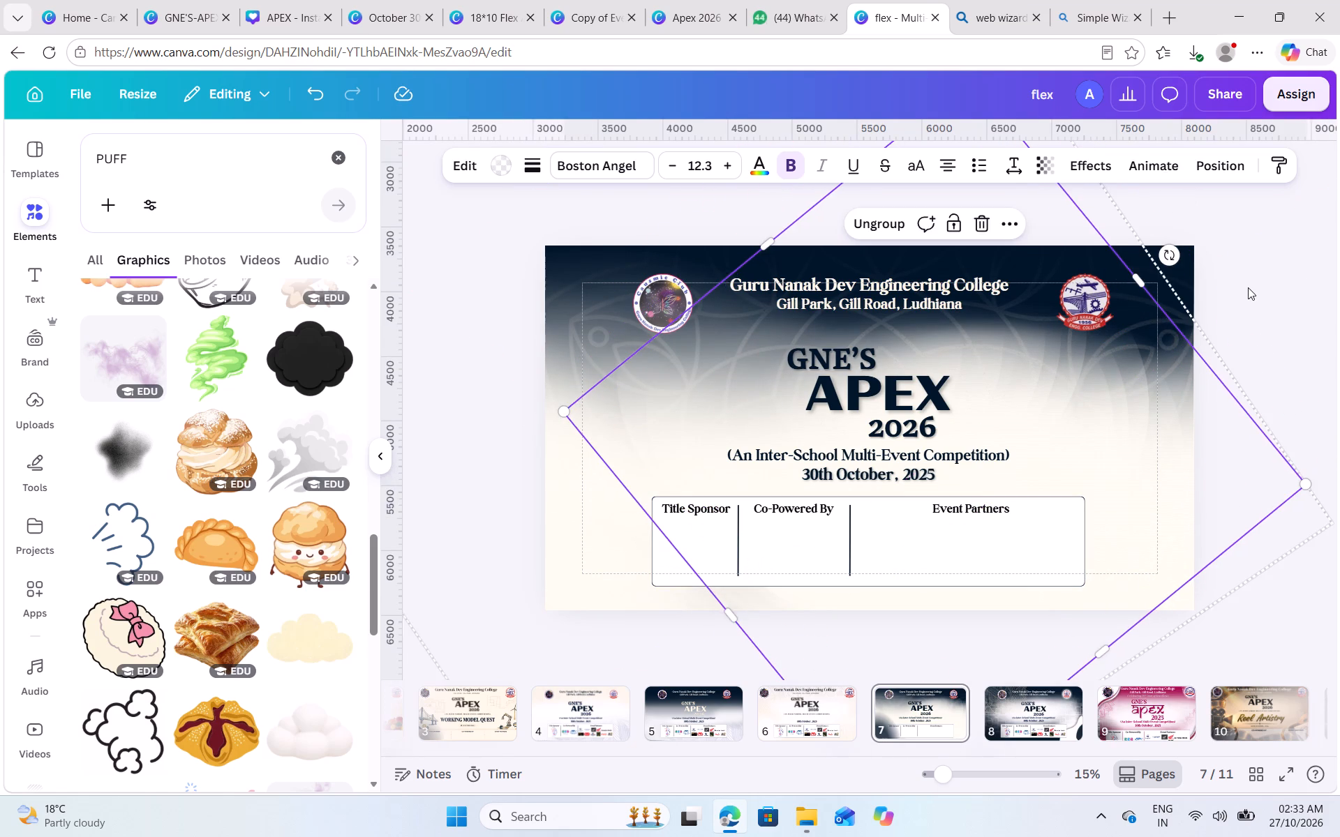
Move the whole largest tilted petal group toward the page's lower left.
left_click(1132, 370)
left_click_drag(1133, 370, 976, 441)
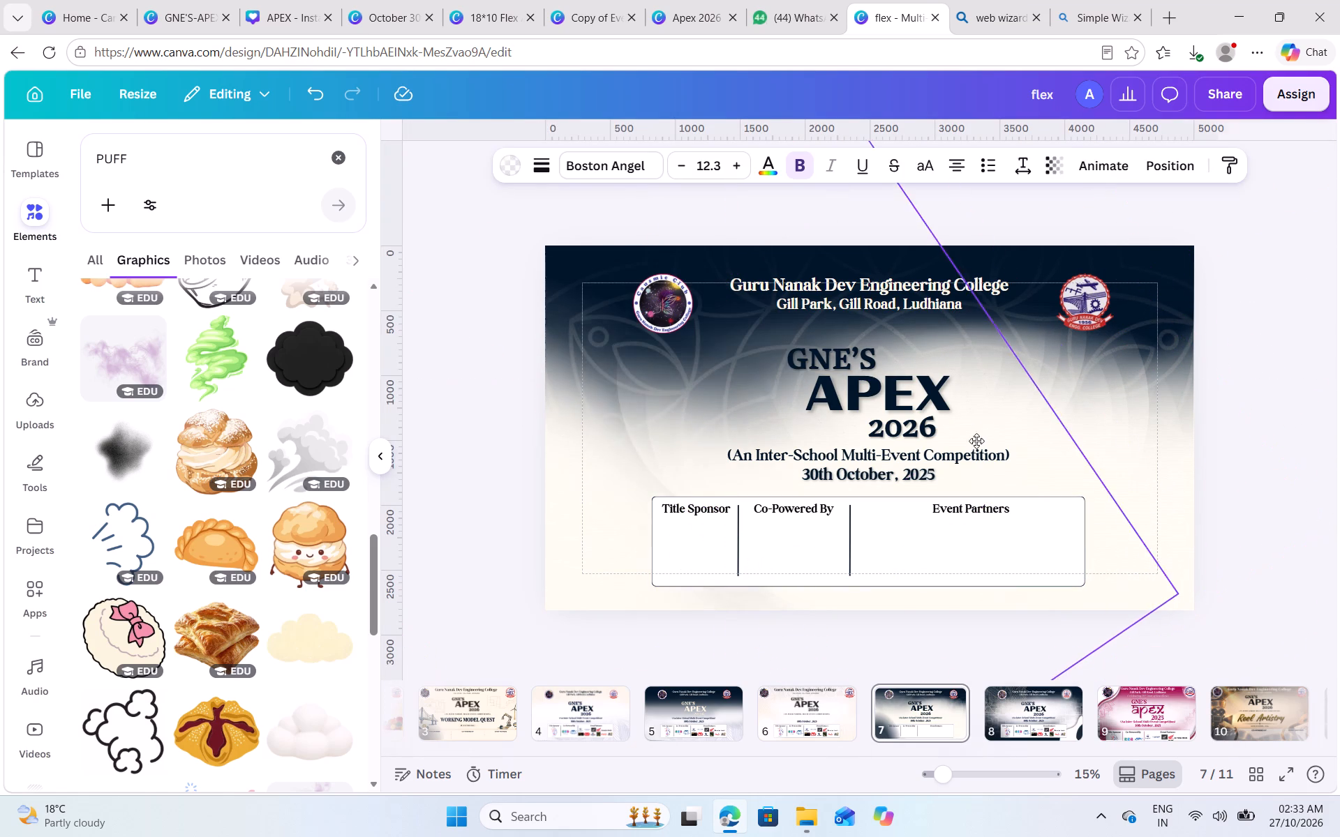
left_click_drag(976, 441, 948, 461)
Move an inner petal layer of the large tilted group to the right, past the page's right edge.
left_click(1101, 377)
left_click(1098, 370)
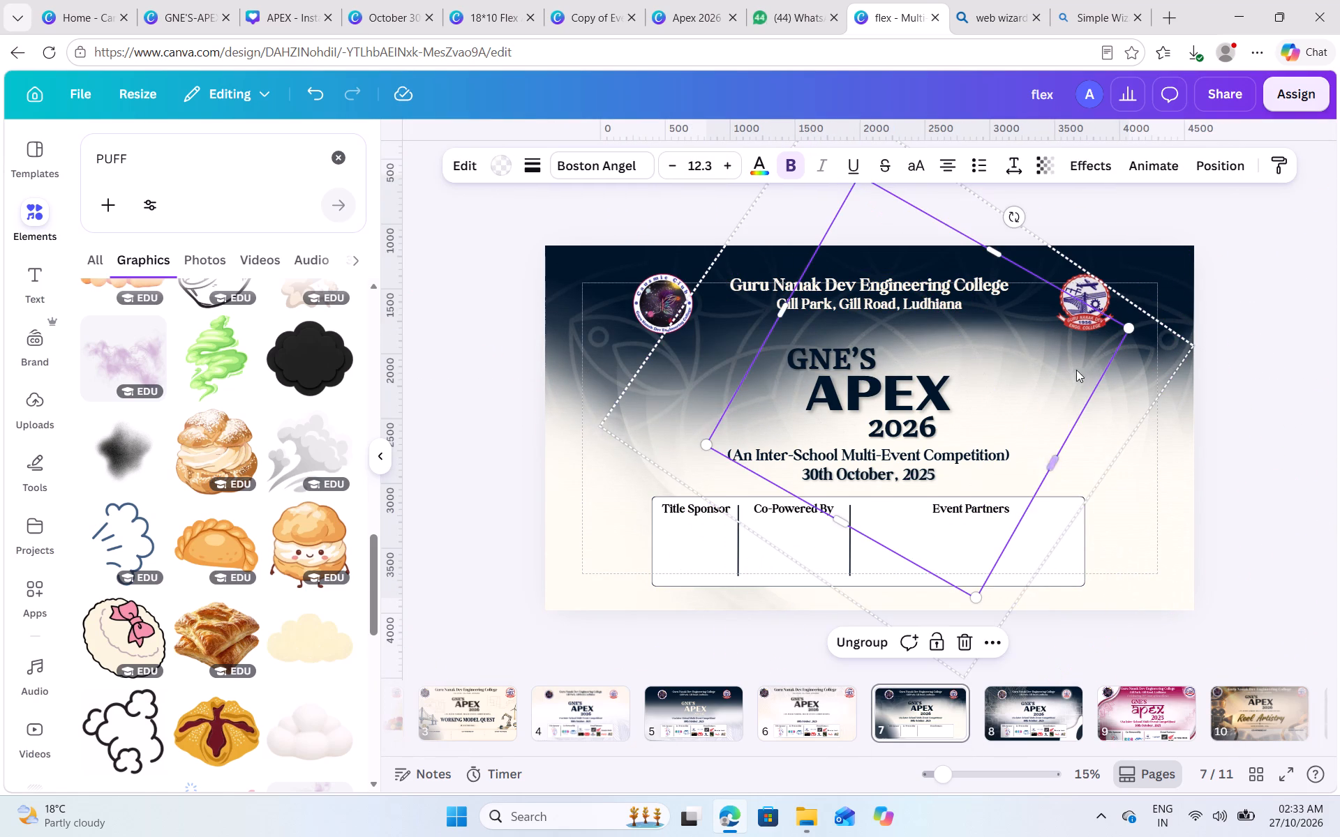
left_click_drag(1057, 367, 1208, 401)
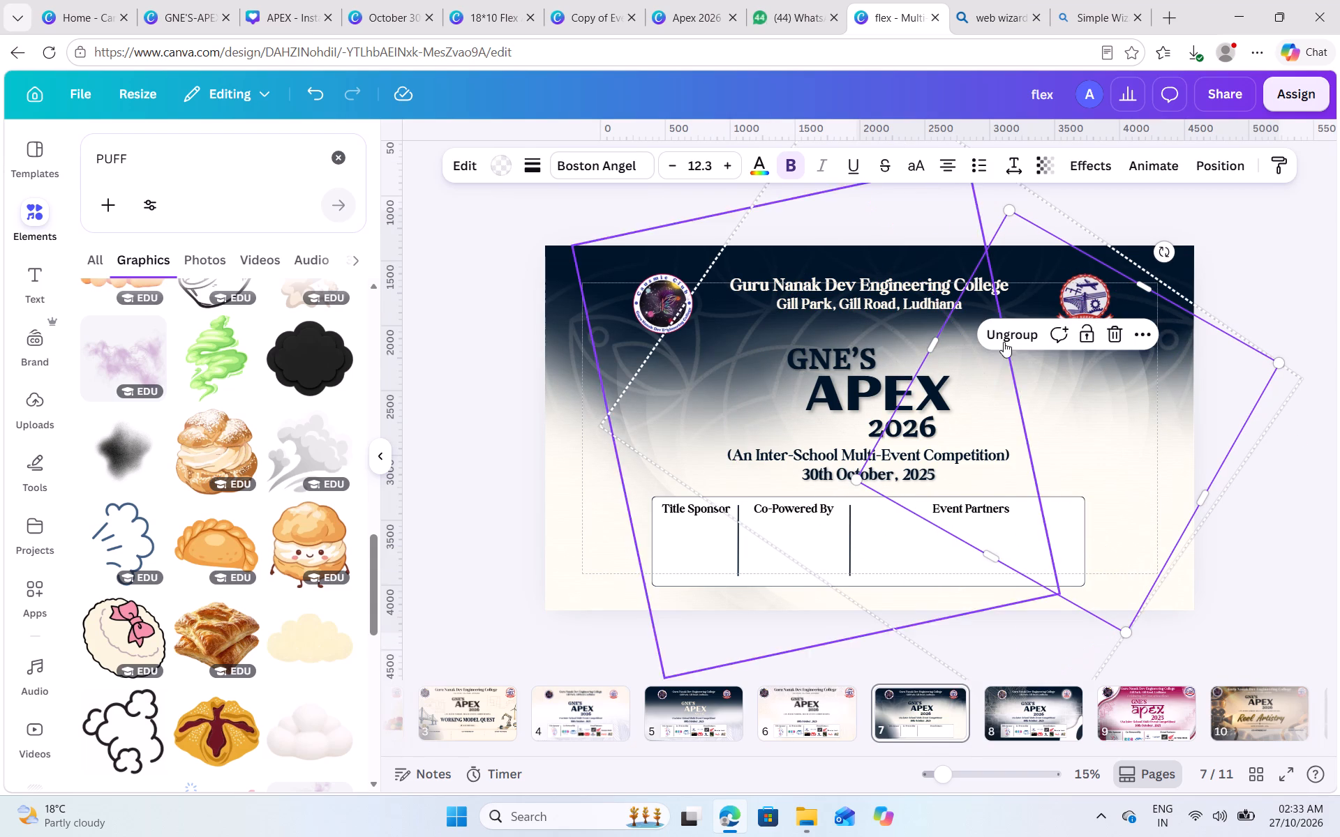
left_click_drag(1130, 389, 1276, 414)
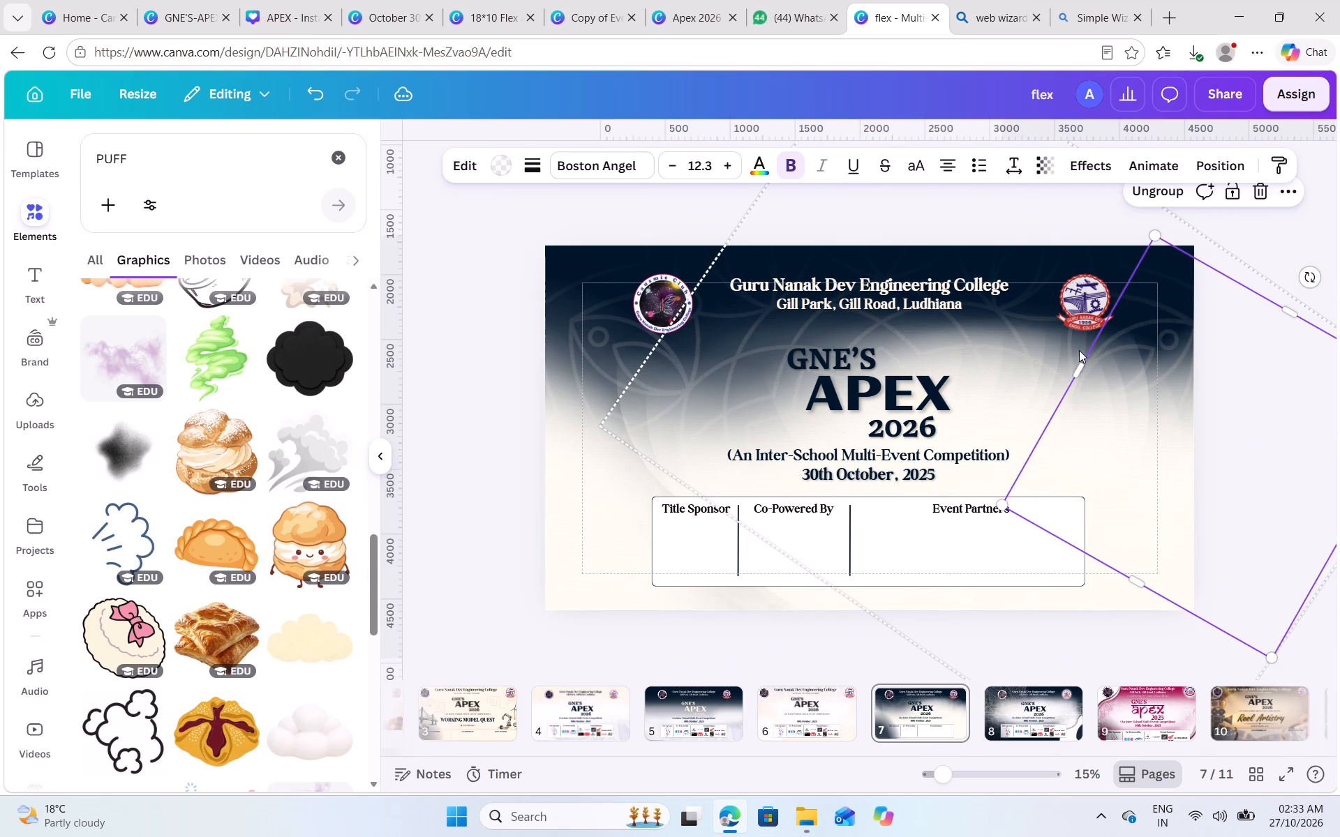
Move another inner petal layer of the tilted group to the right and slightly lower, behind the college logo.
left_click(1038, 353)
left_click(1011, 349)
left_click_drag(989, 348, 1191, 372)
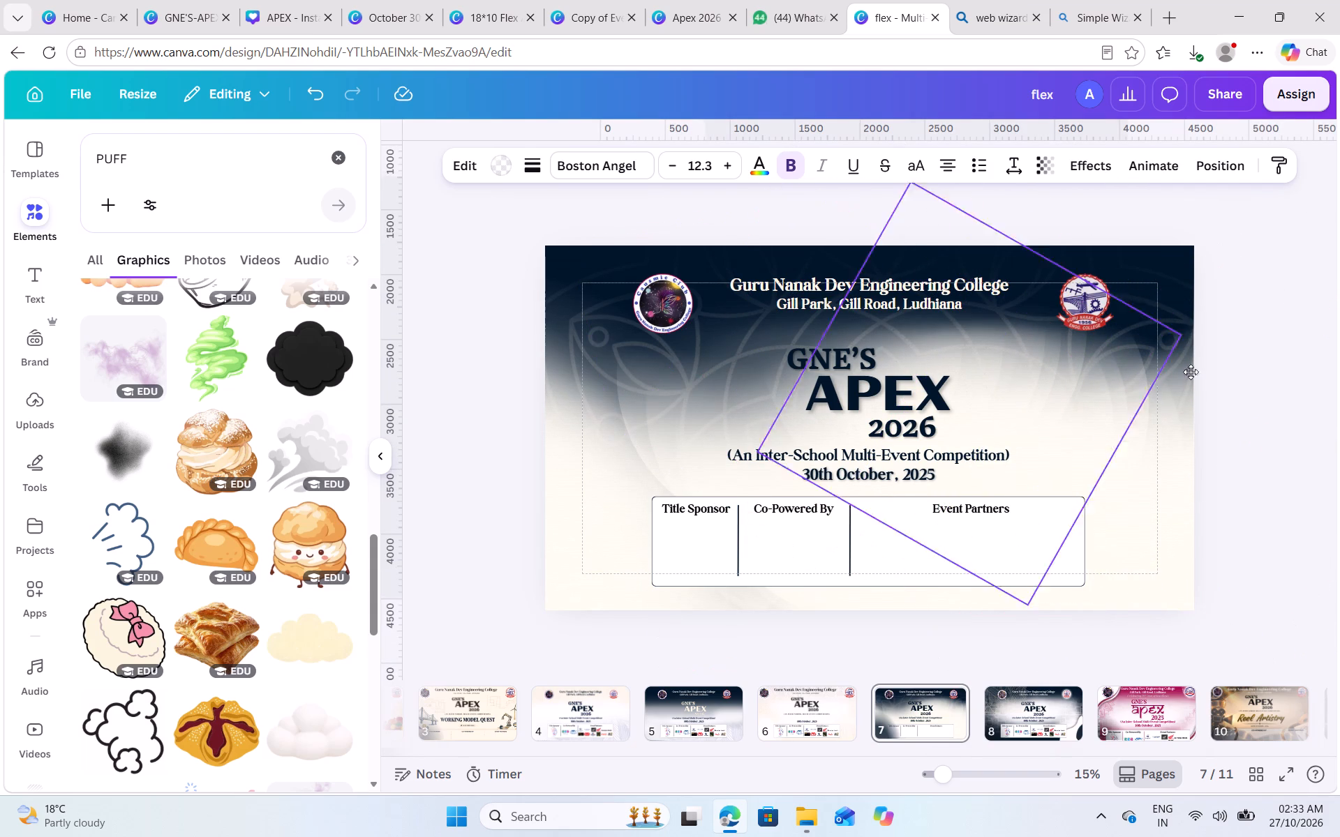
left_click_drag(1191, 372, 1193, 387)
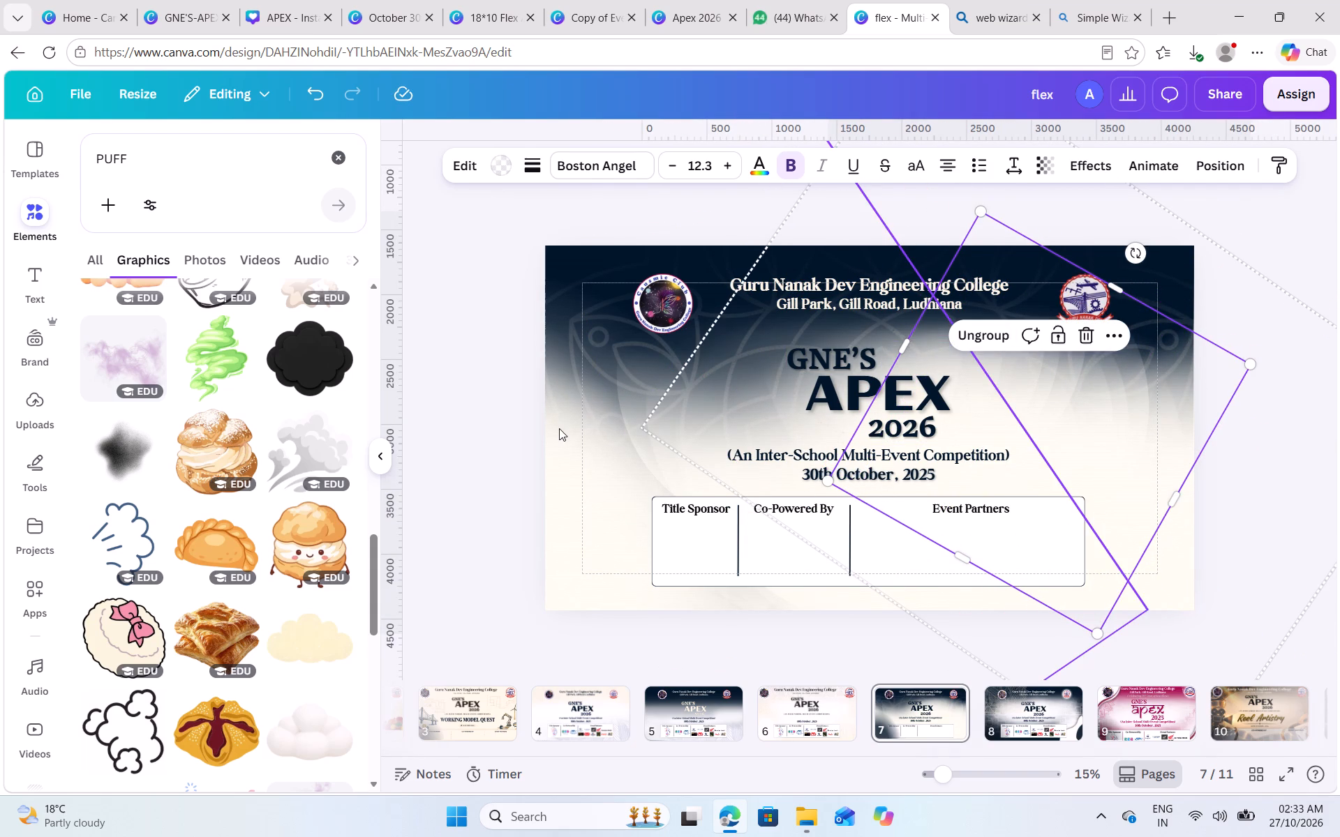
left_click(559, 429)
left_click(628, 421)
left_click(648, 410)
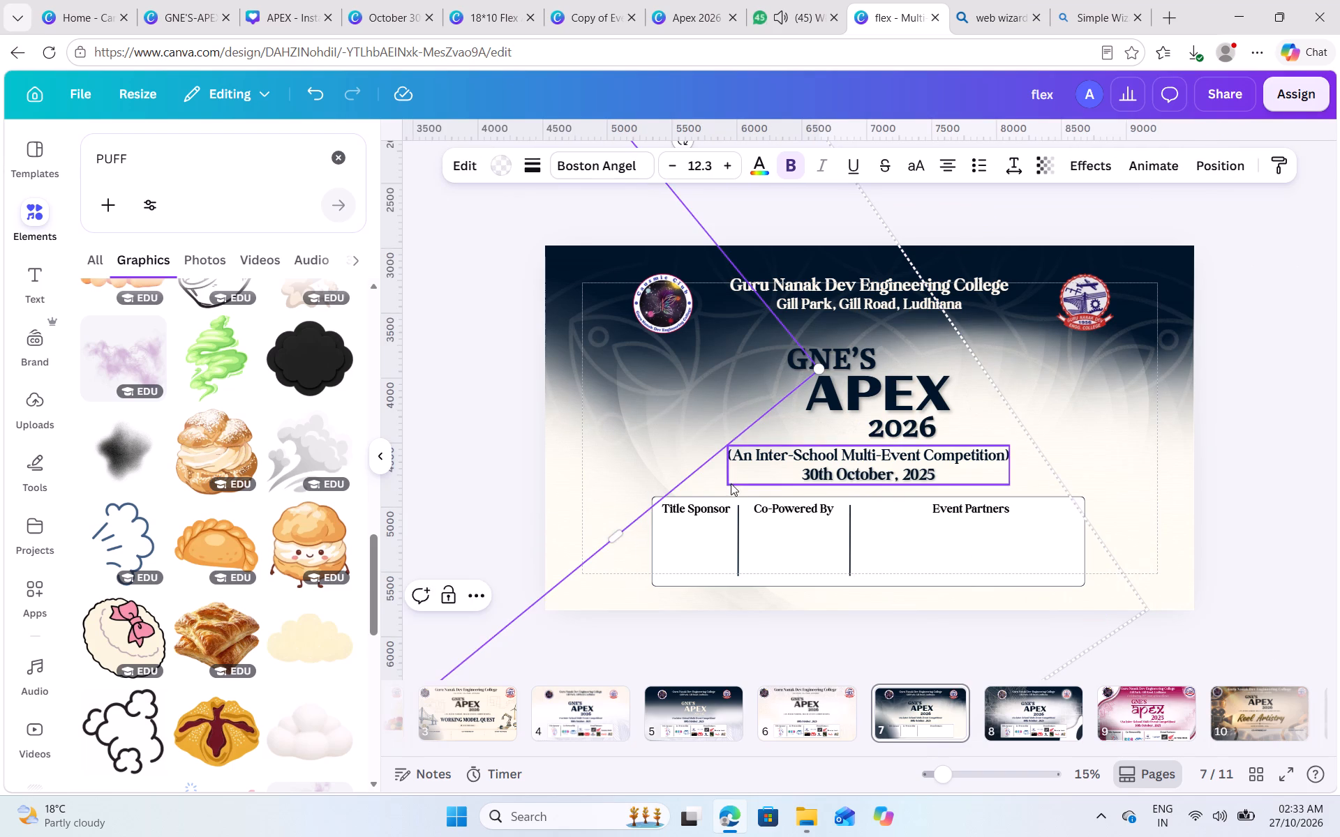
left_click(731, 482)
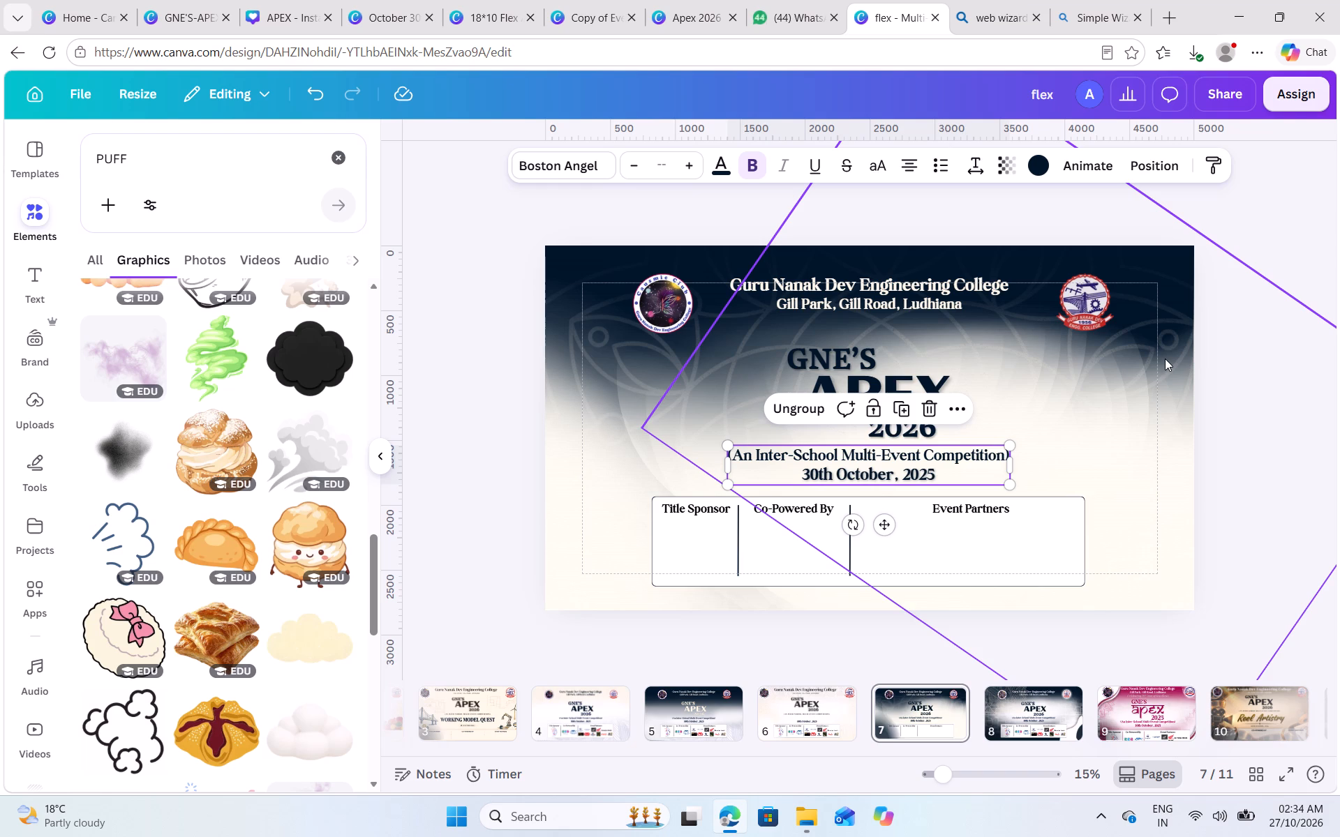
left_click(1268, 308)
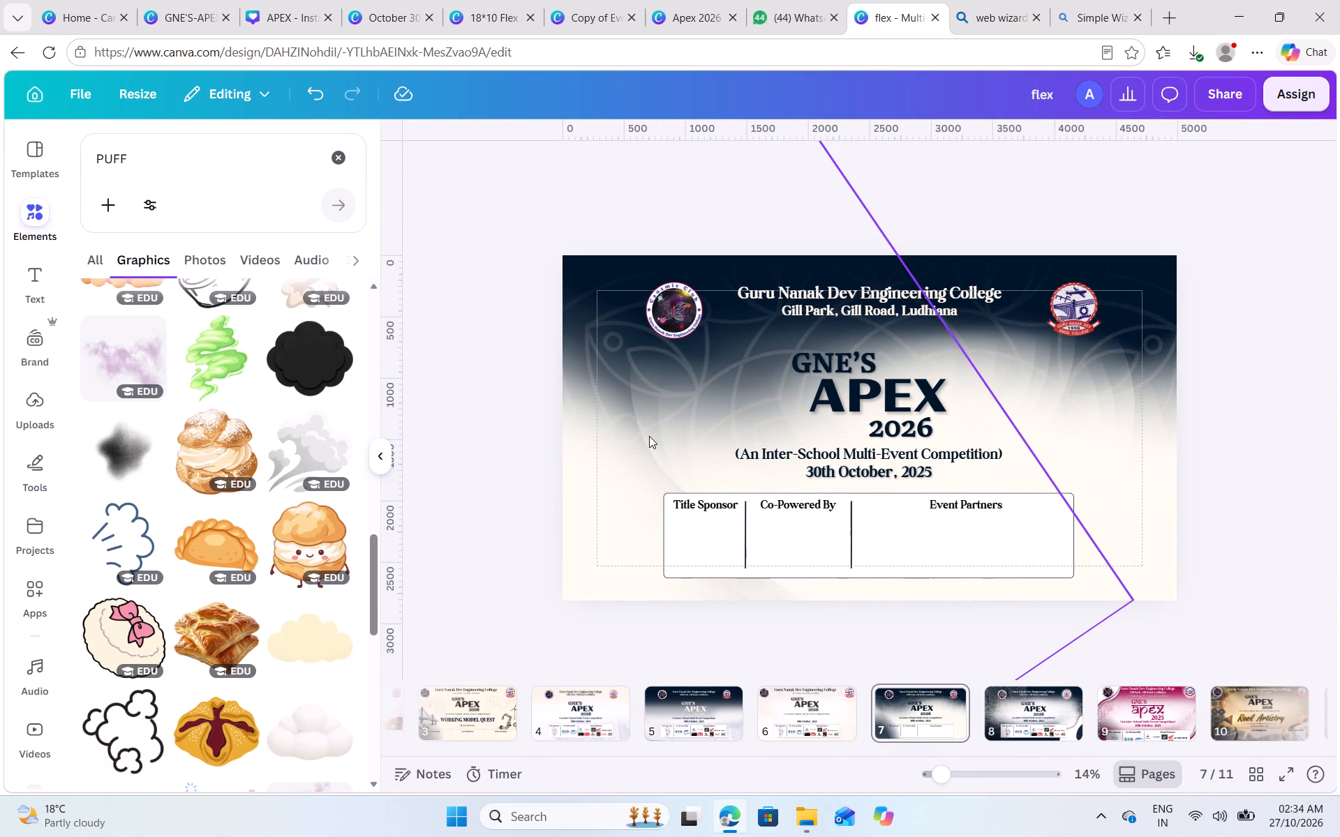
Move the large petal group from the page's left side toward the centre, behind the GNE'S APEX title.
left_click(649, 436)
left_click_drag(662, 427, 924, 377)
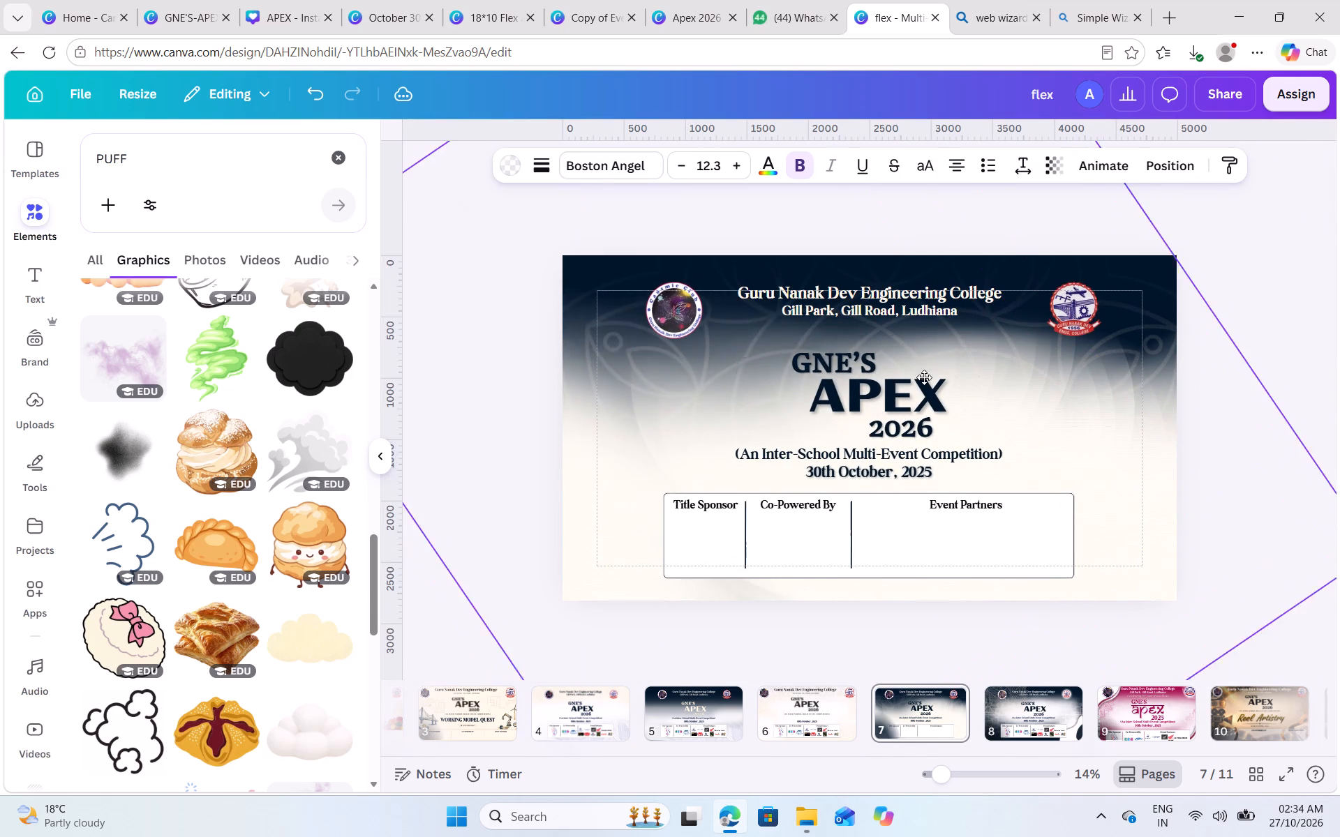
left_click_drag(924, 377, 855, 389)
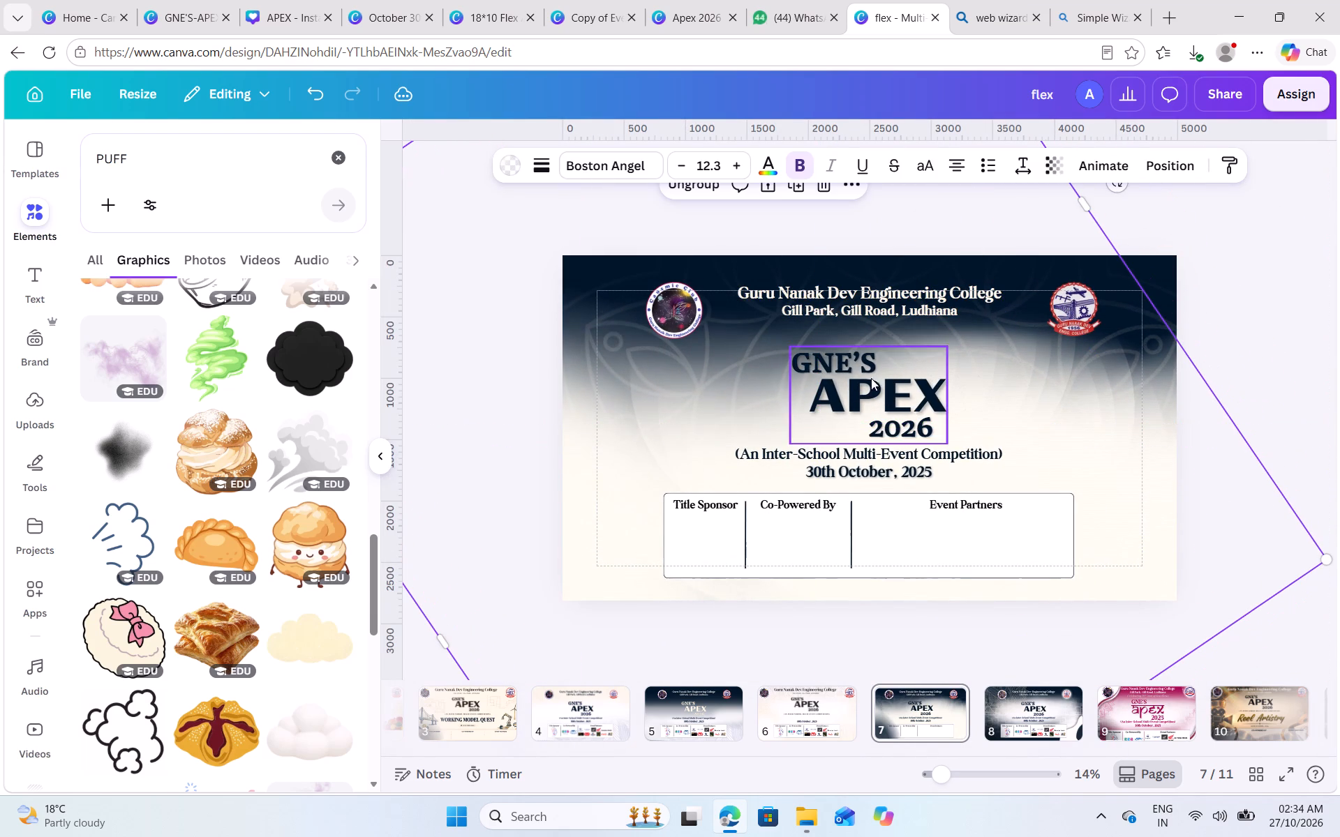
left_click(1274, 206)
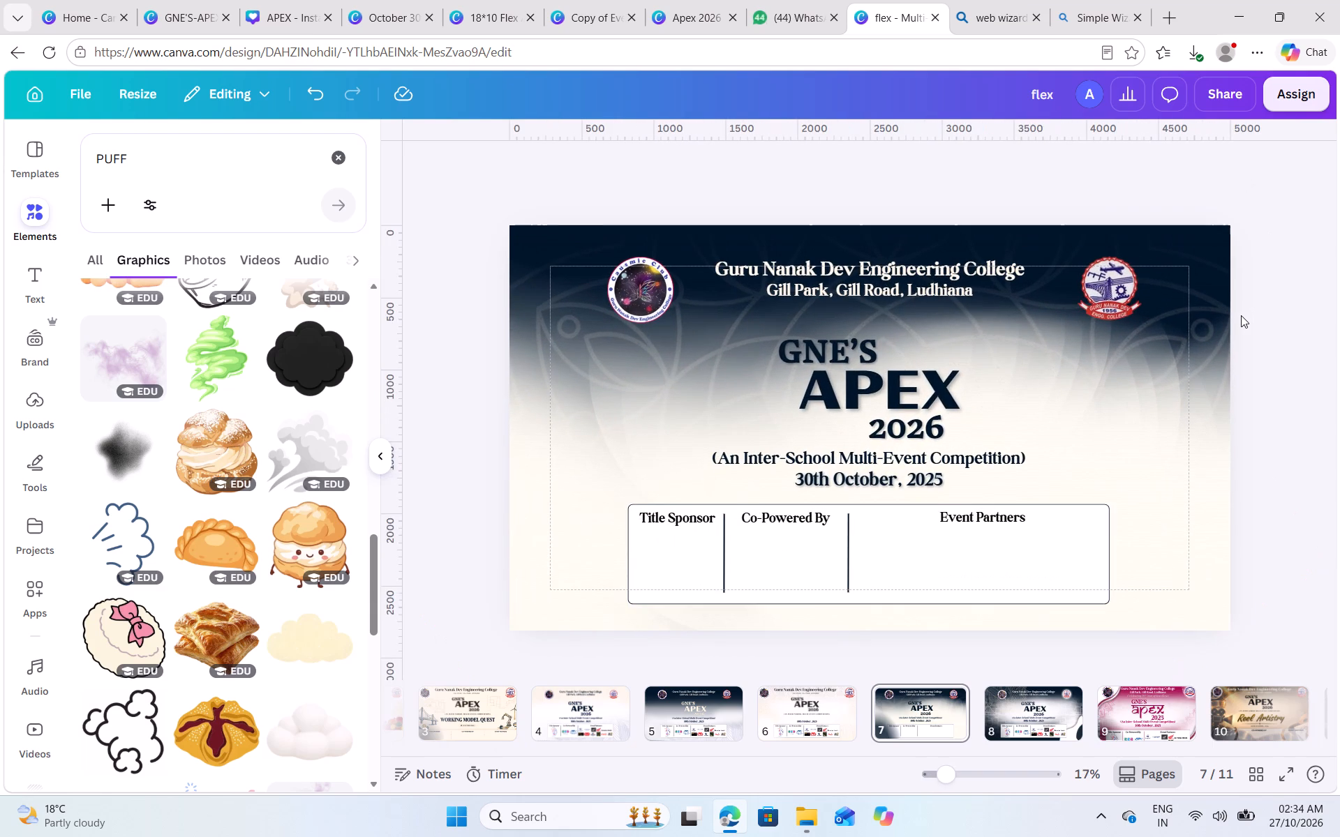
Select the background mandala among the page's layers and set its transparency to about 15.
left_click(1205, 260)
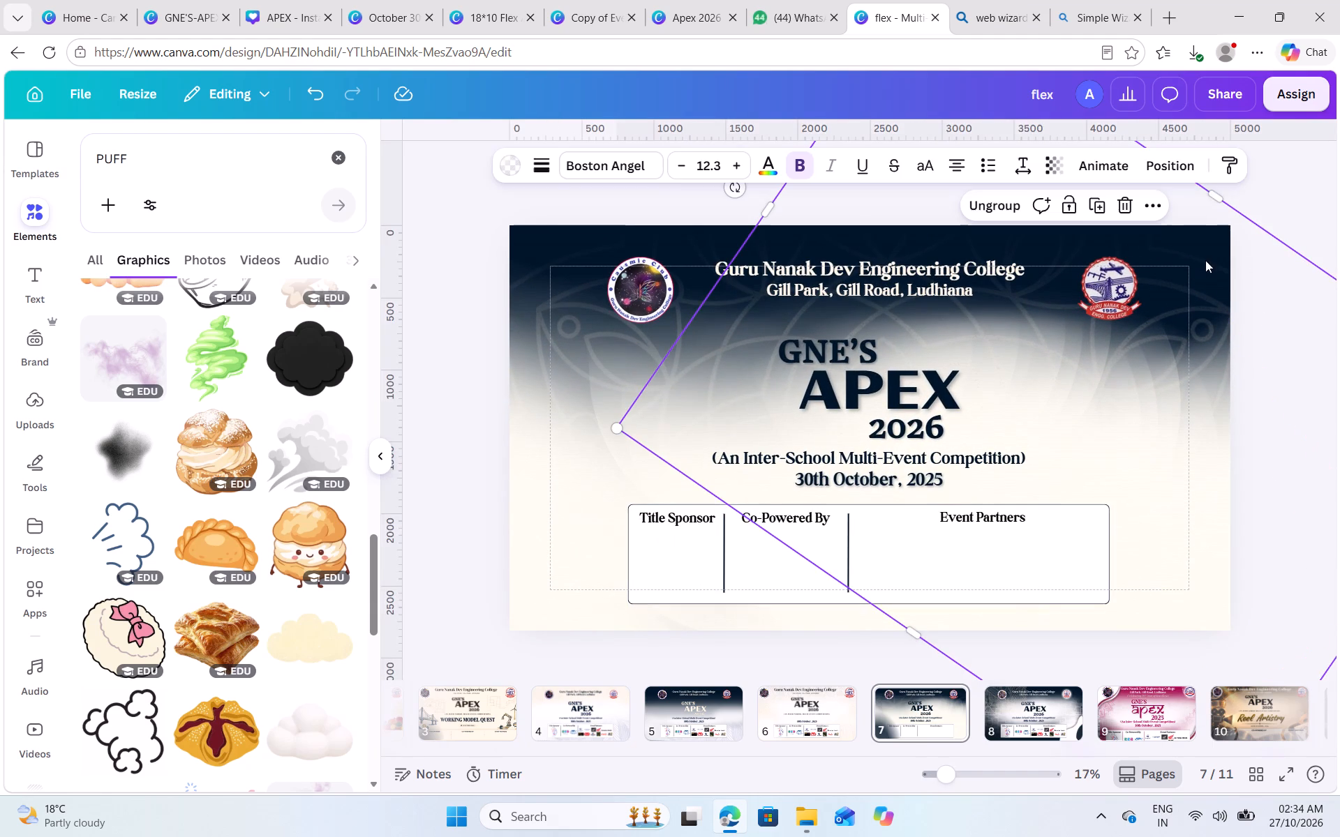
left_click(1169, 167)
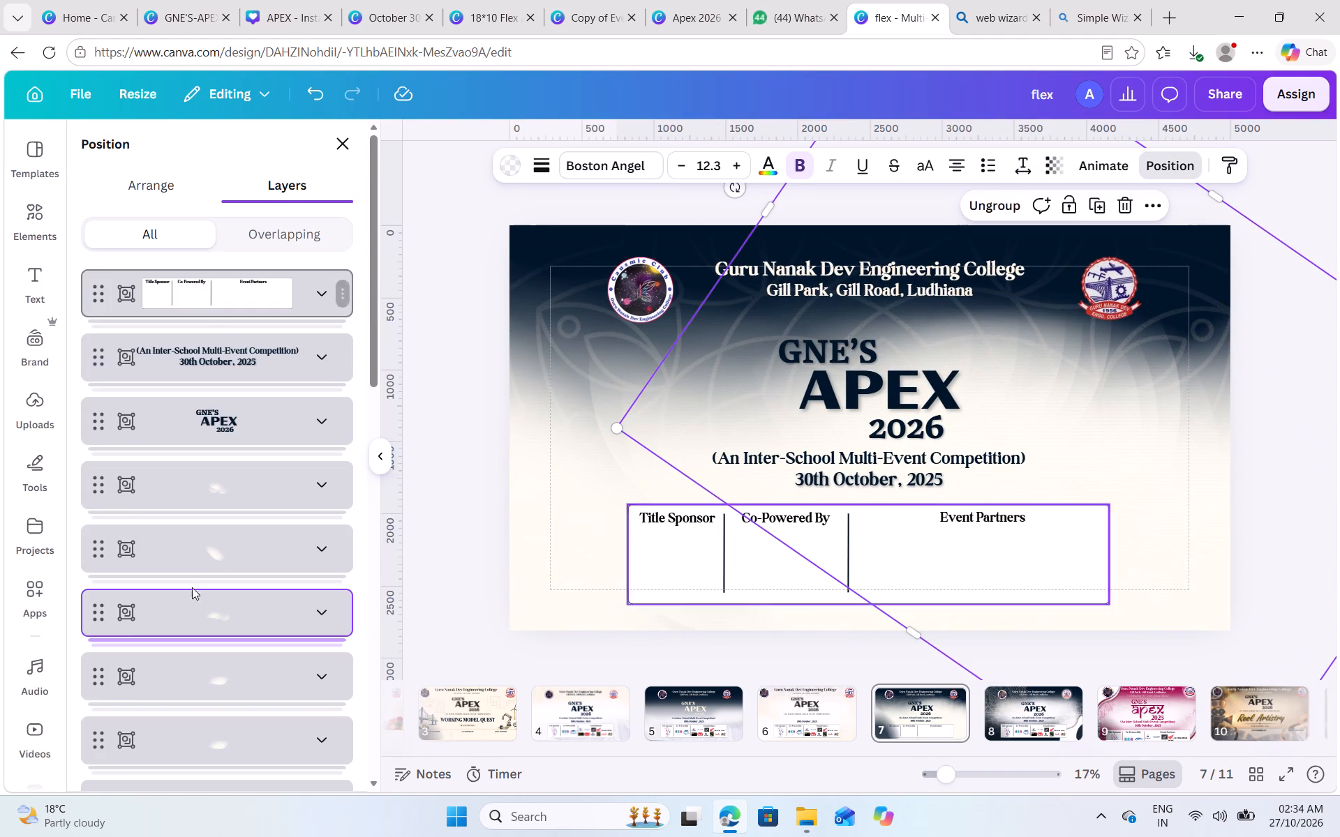
scroll(192, 587, "down", 5)
scroll(315, 596, "down", 9)
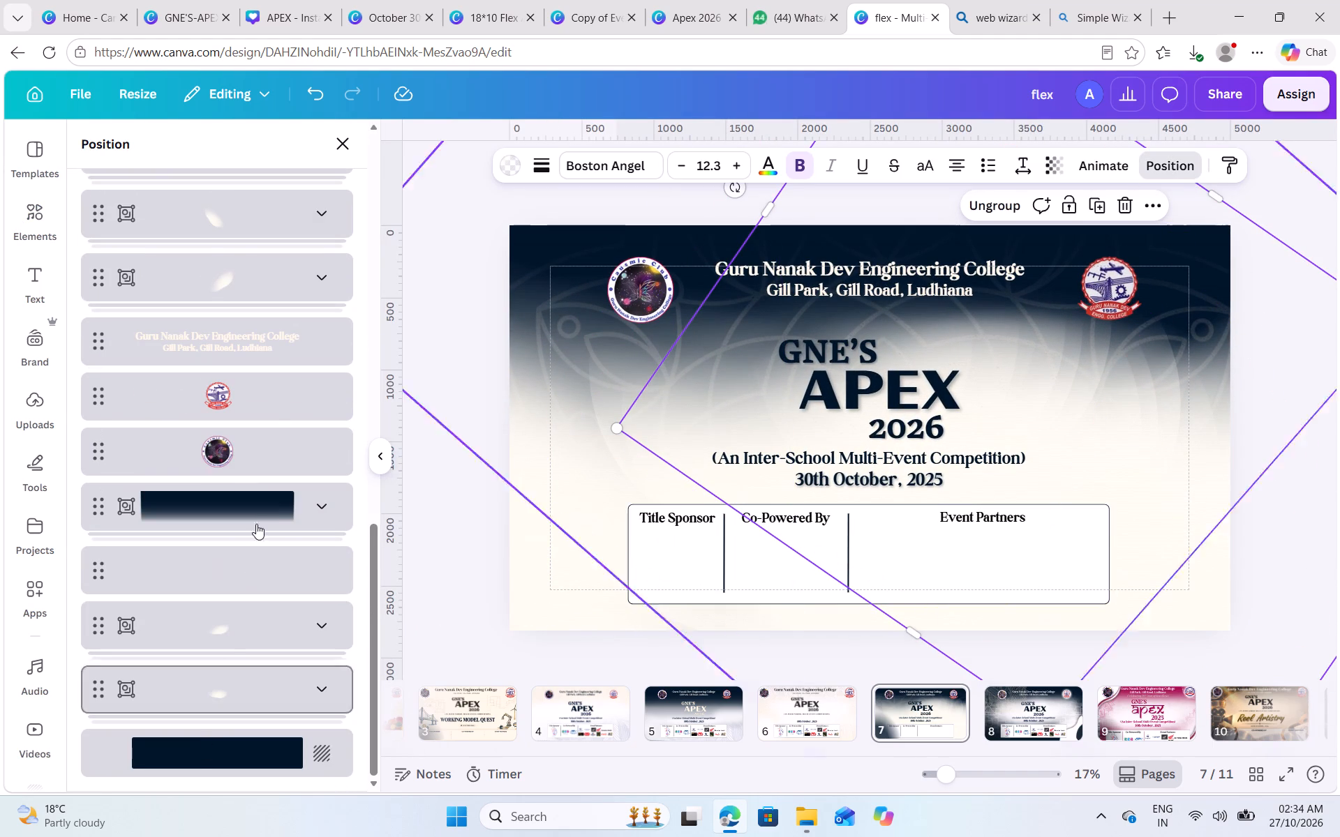
scroll(240, 469, "up", 6)
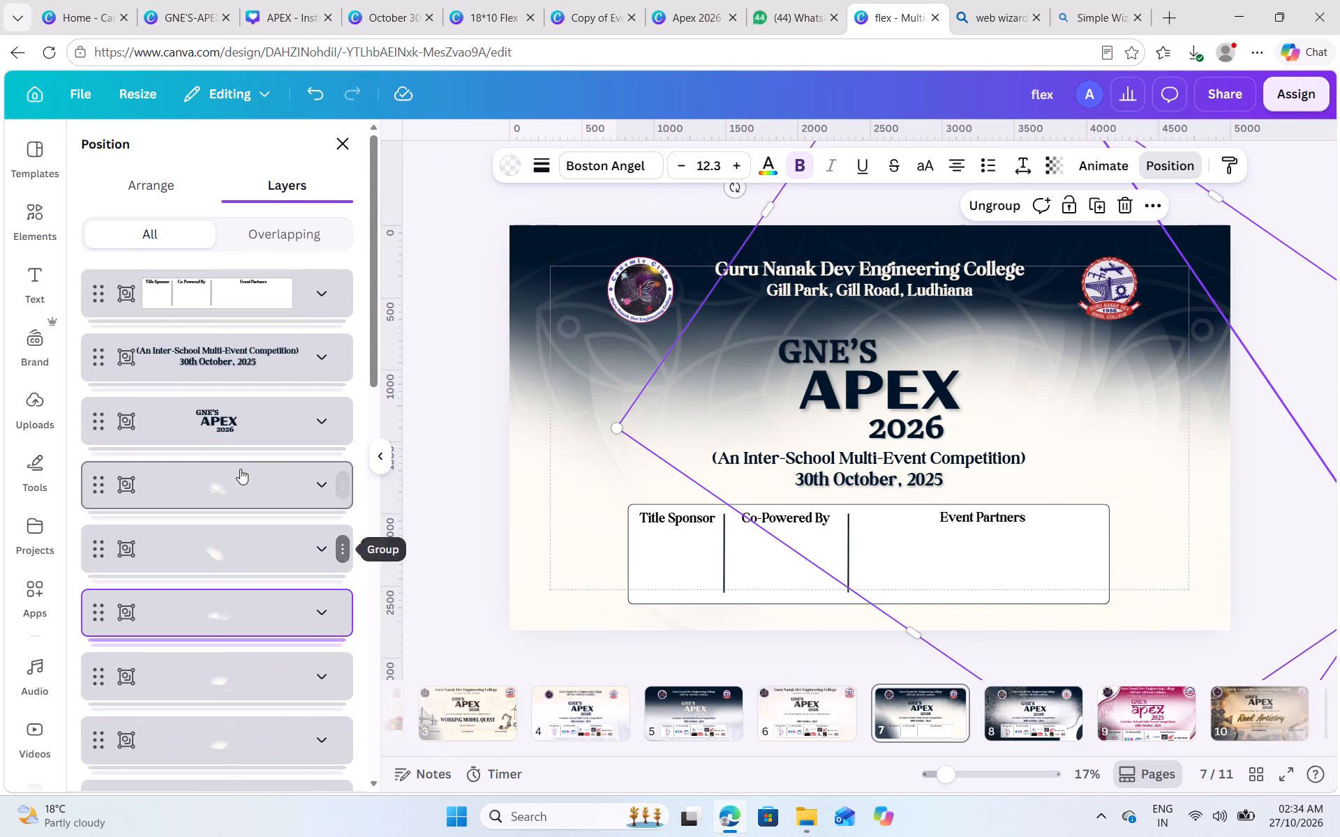
scroll(240, 469, "up", 1)
scroll(240, 469, "down", 6)
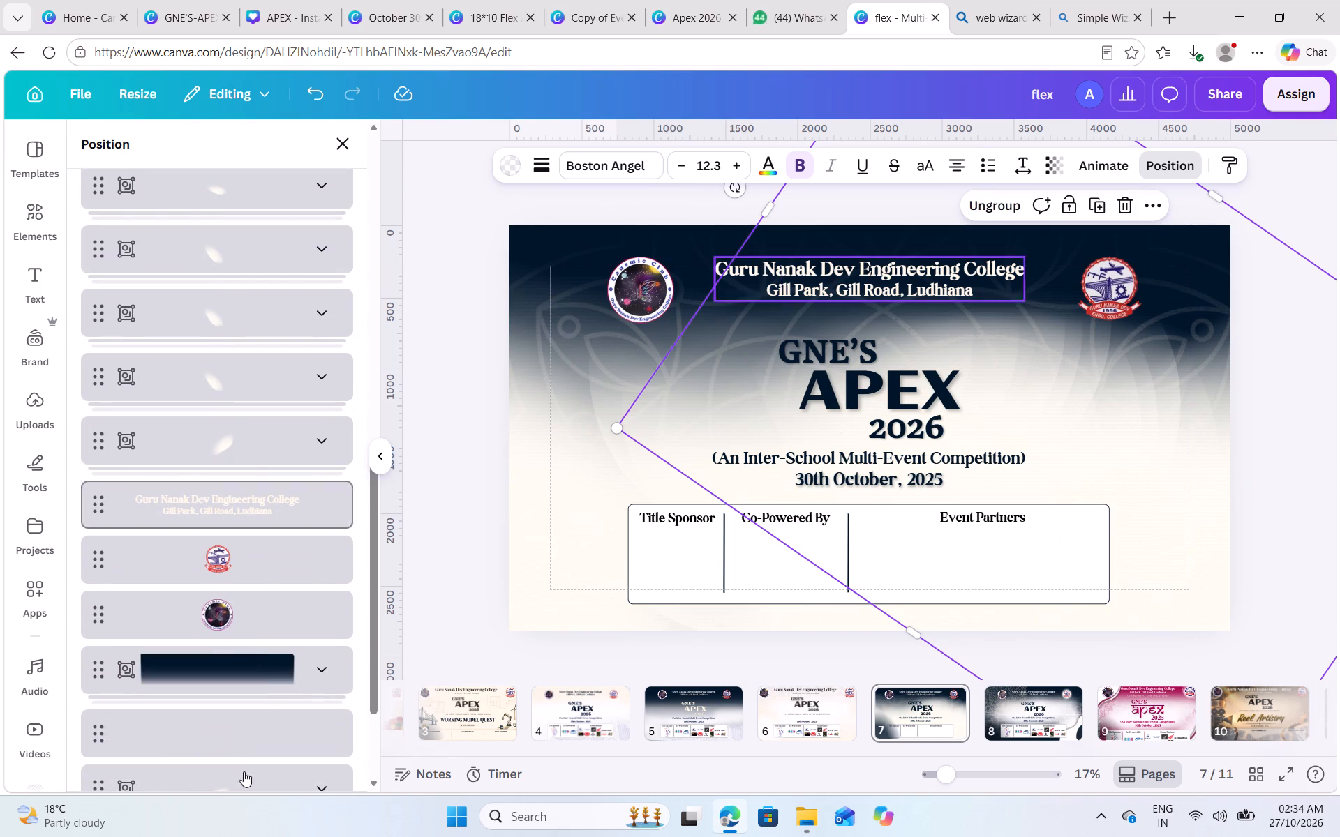
left_click(230, 727)
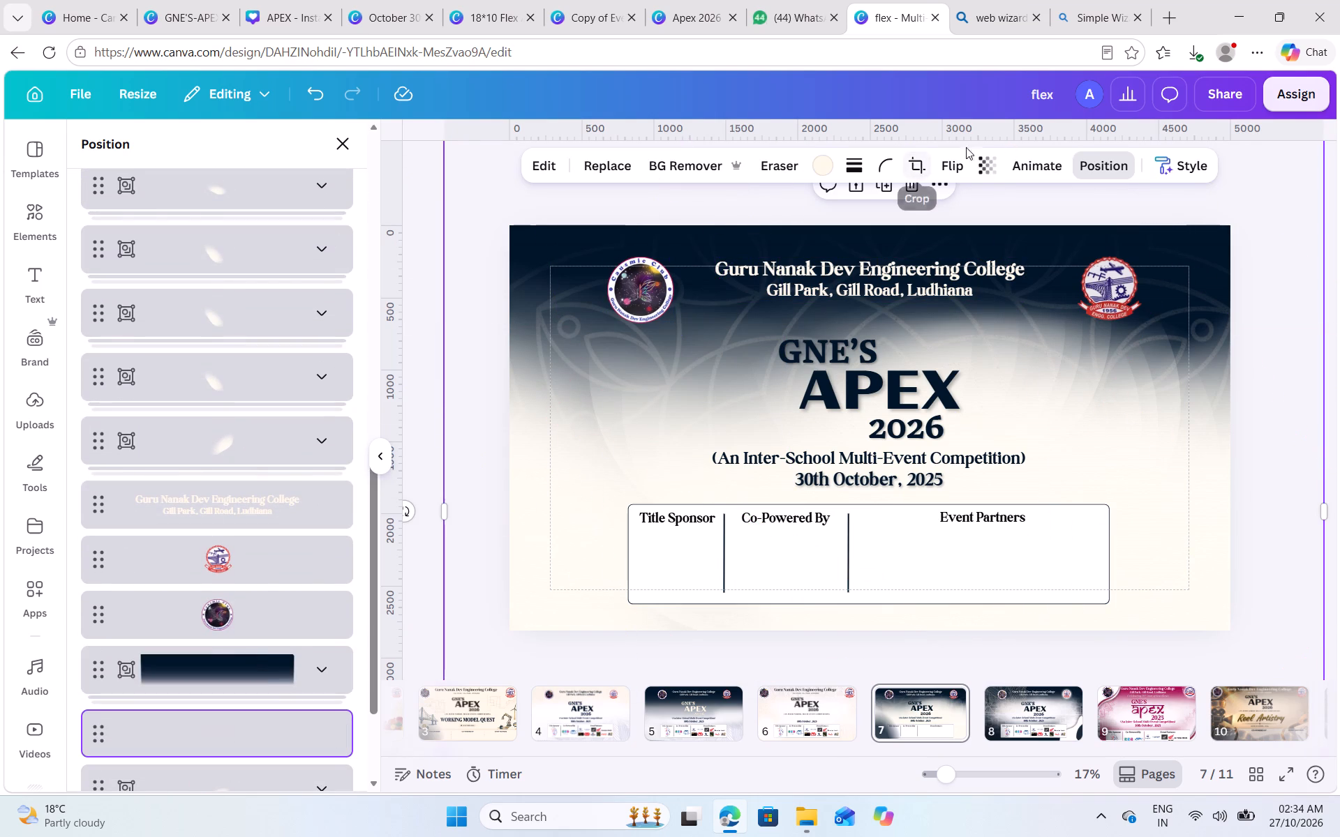
left_click(988, 157)
left_click_drag(914, 231, 893, 232)
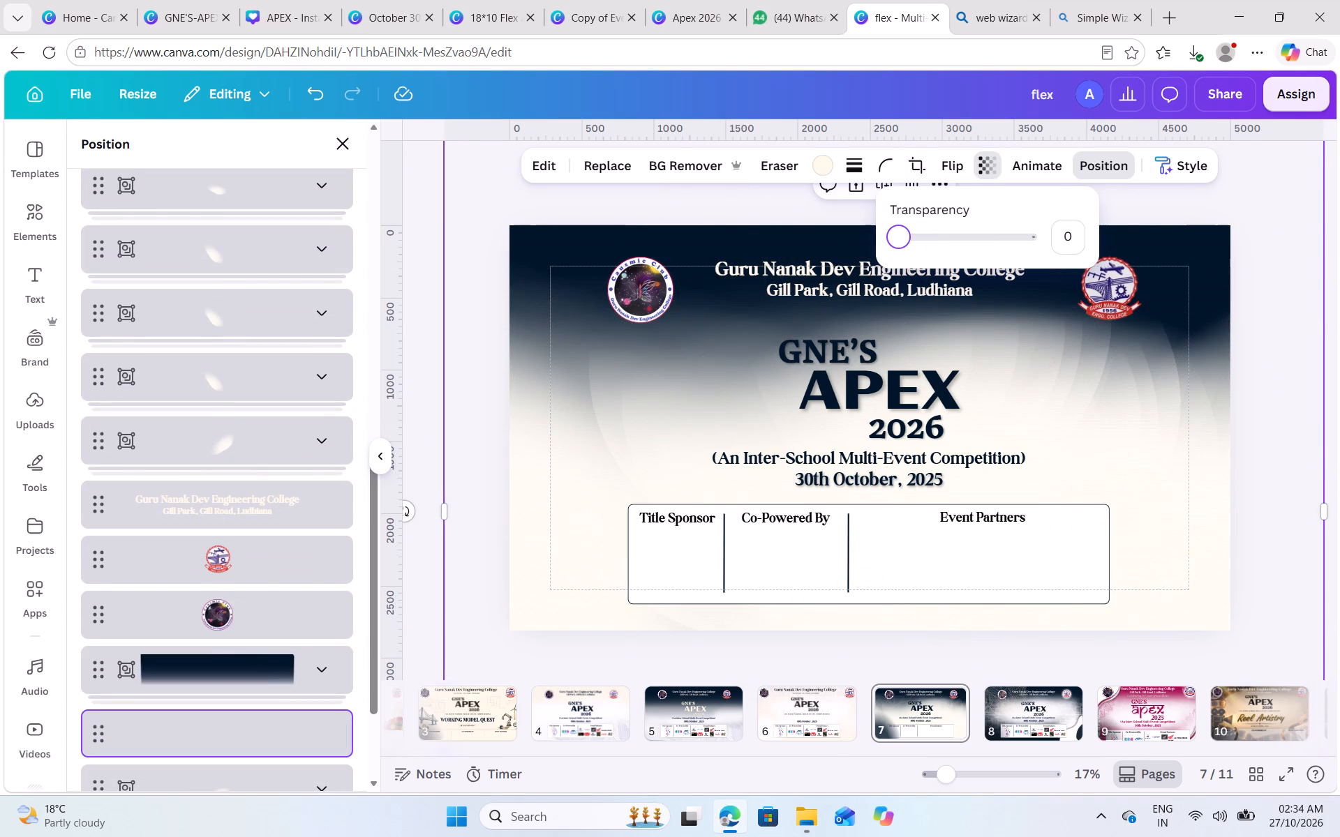
left_click_drag(893, 232, 1094, 228)
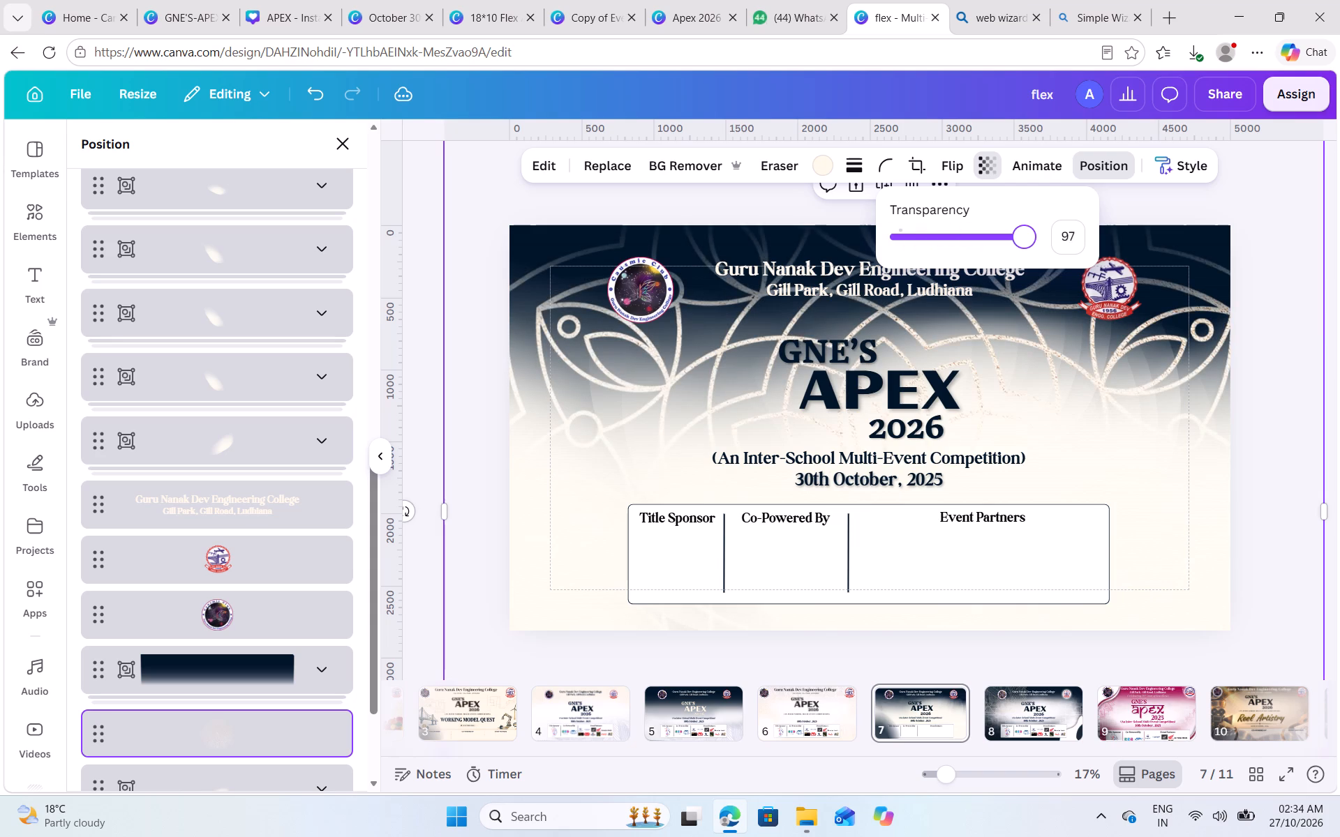
left_click_drag(1094, 228, 907, 223)
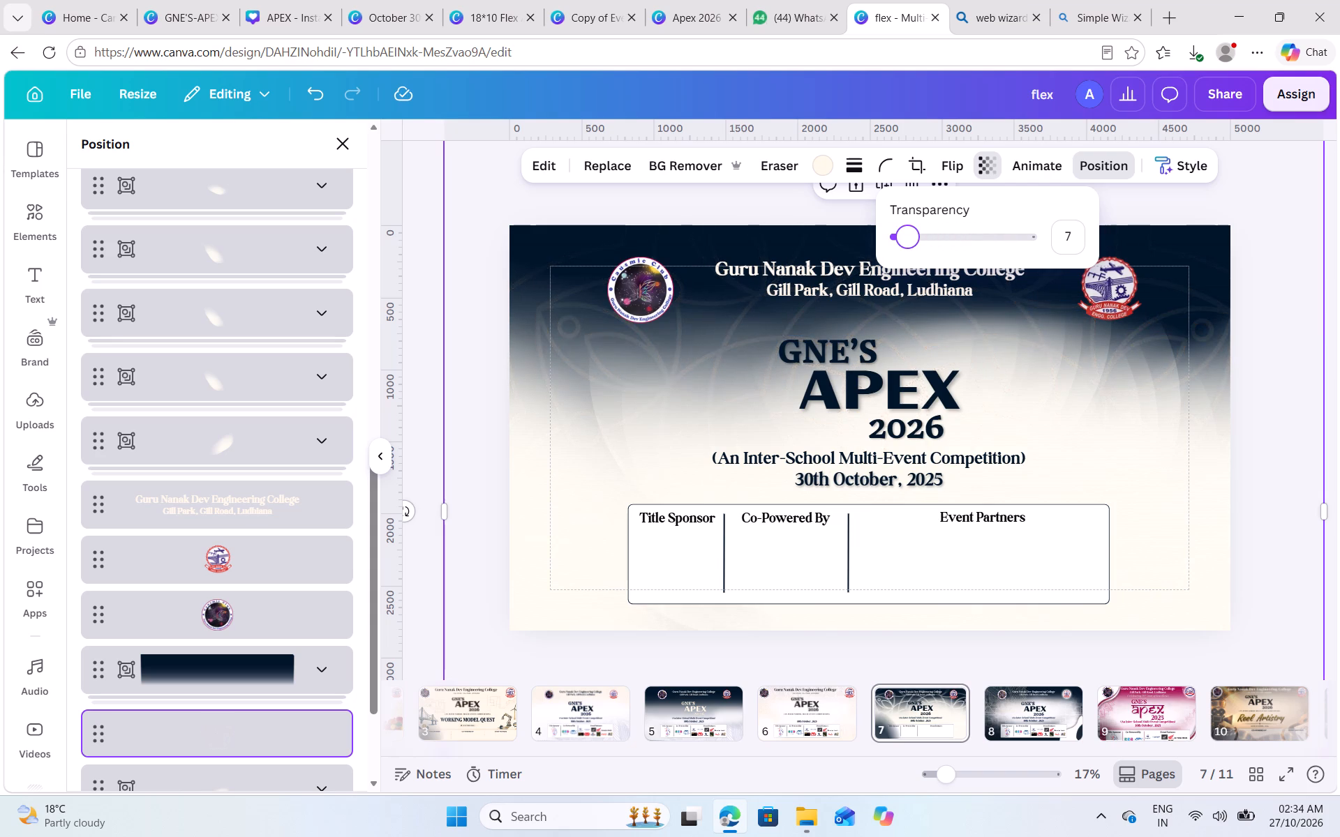
left_click_drag(907, 223, 917, 223)
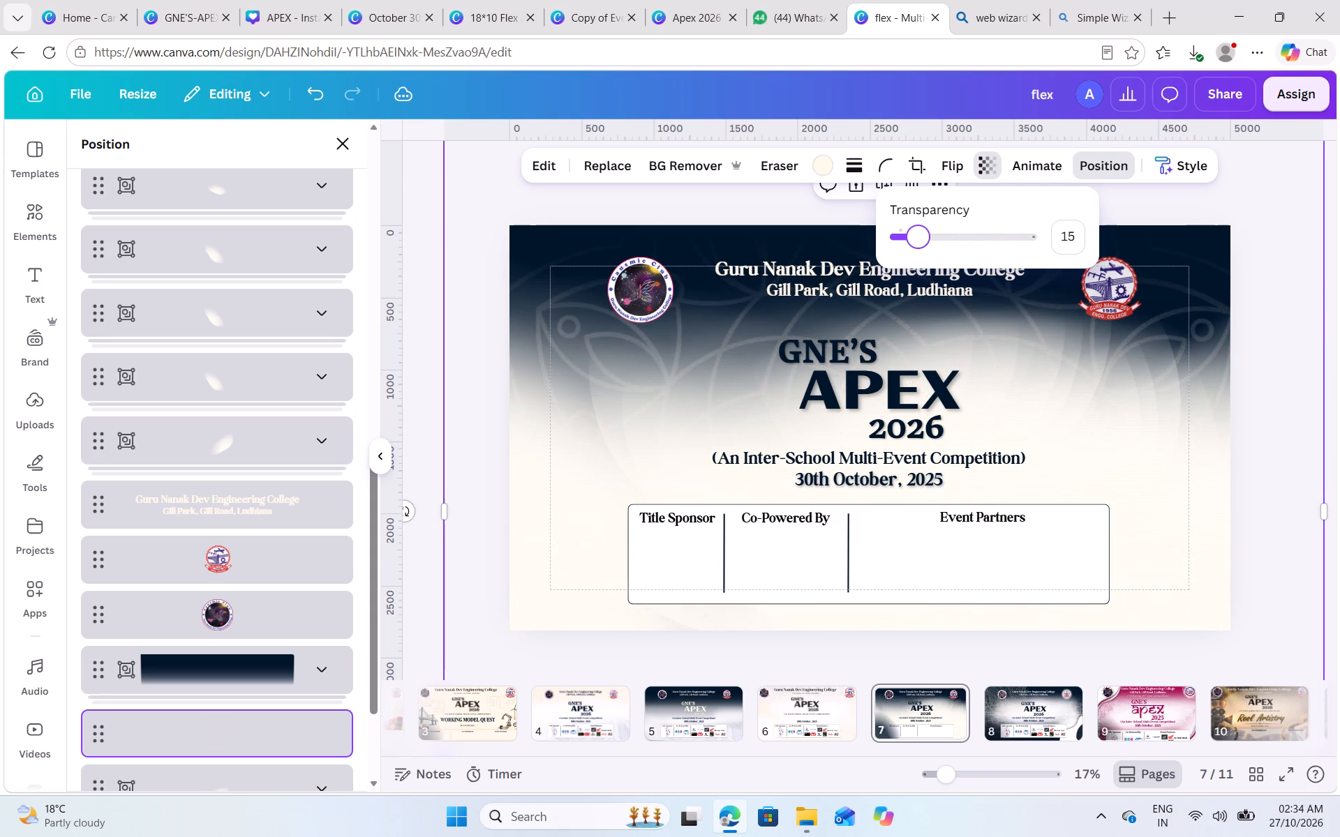
left_click_drag(917, 223, 916, 223)
Clear the PUFF element search and open the full list of recommended elements.
left_click(43, 216)
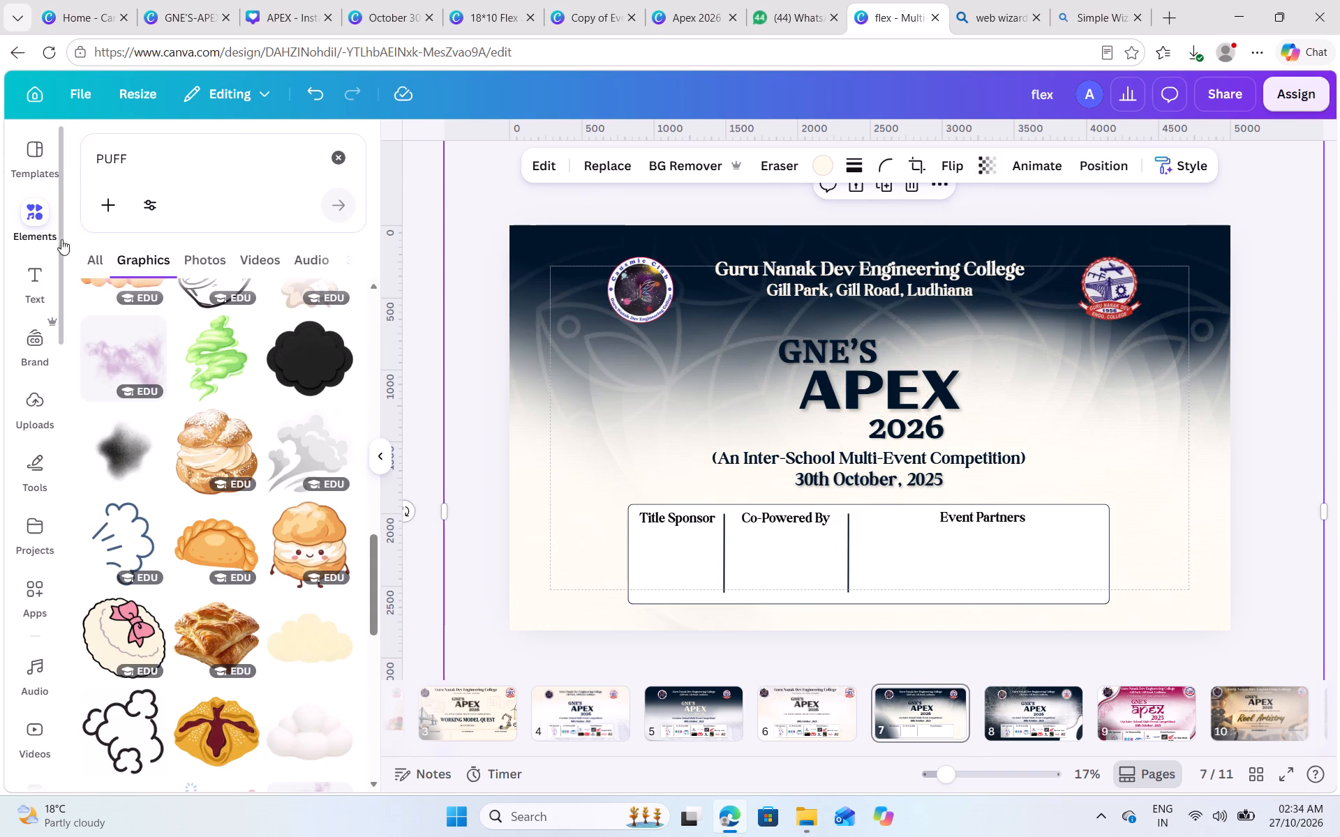
left_click(345, 157)
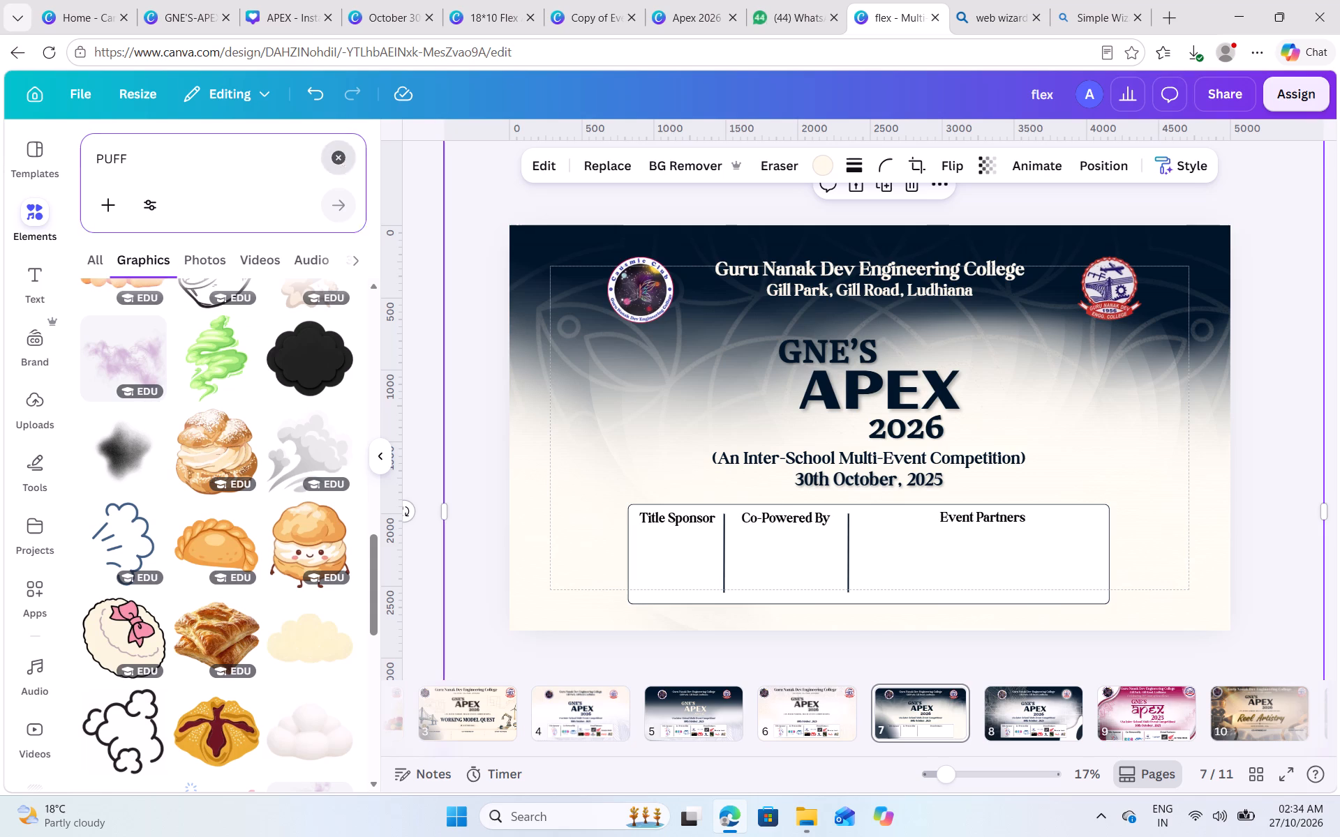
left_click(87, 478)
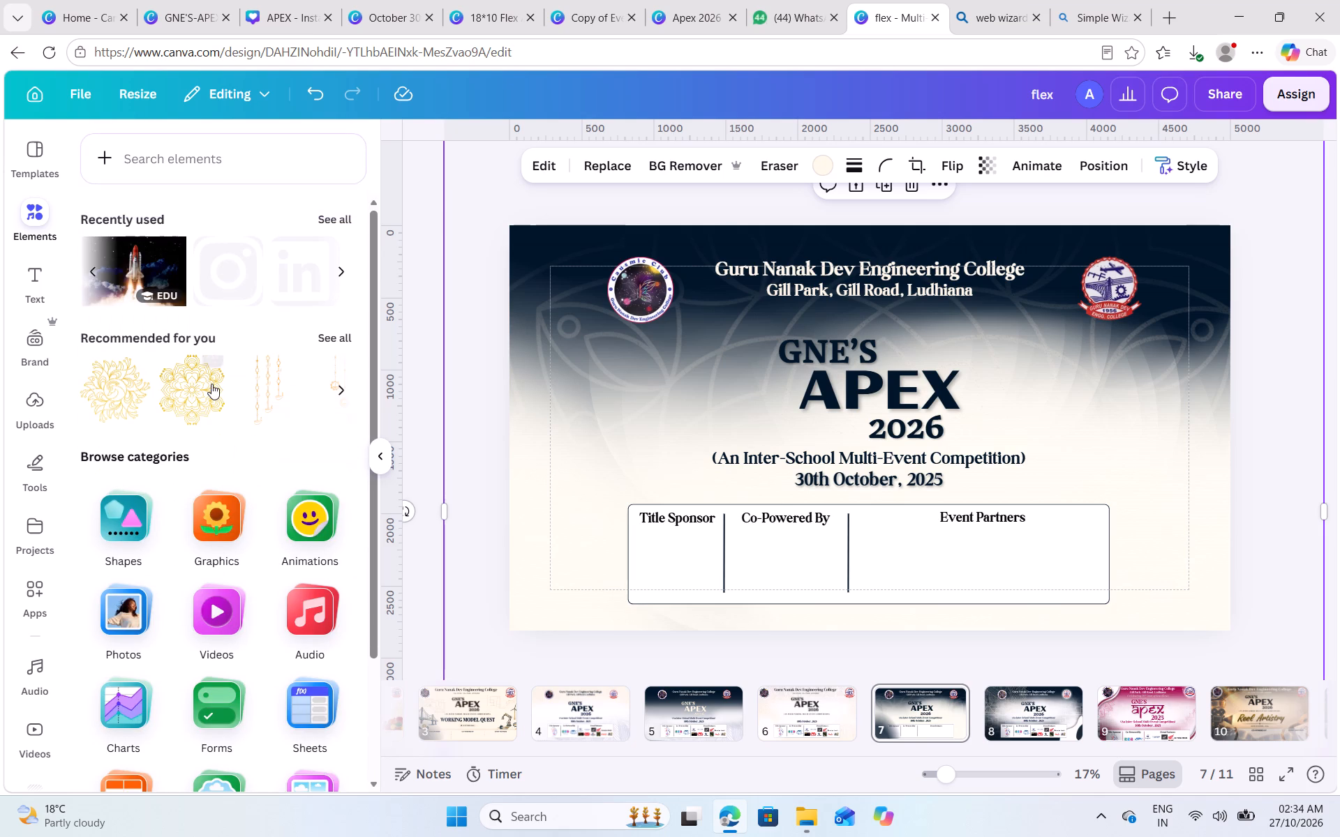
scroll(221, 405, "left", 1)
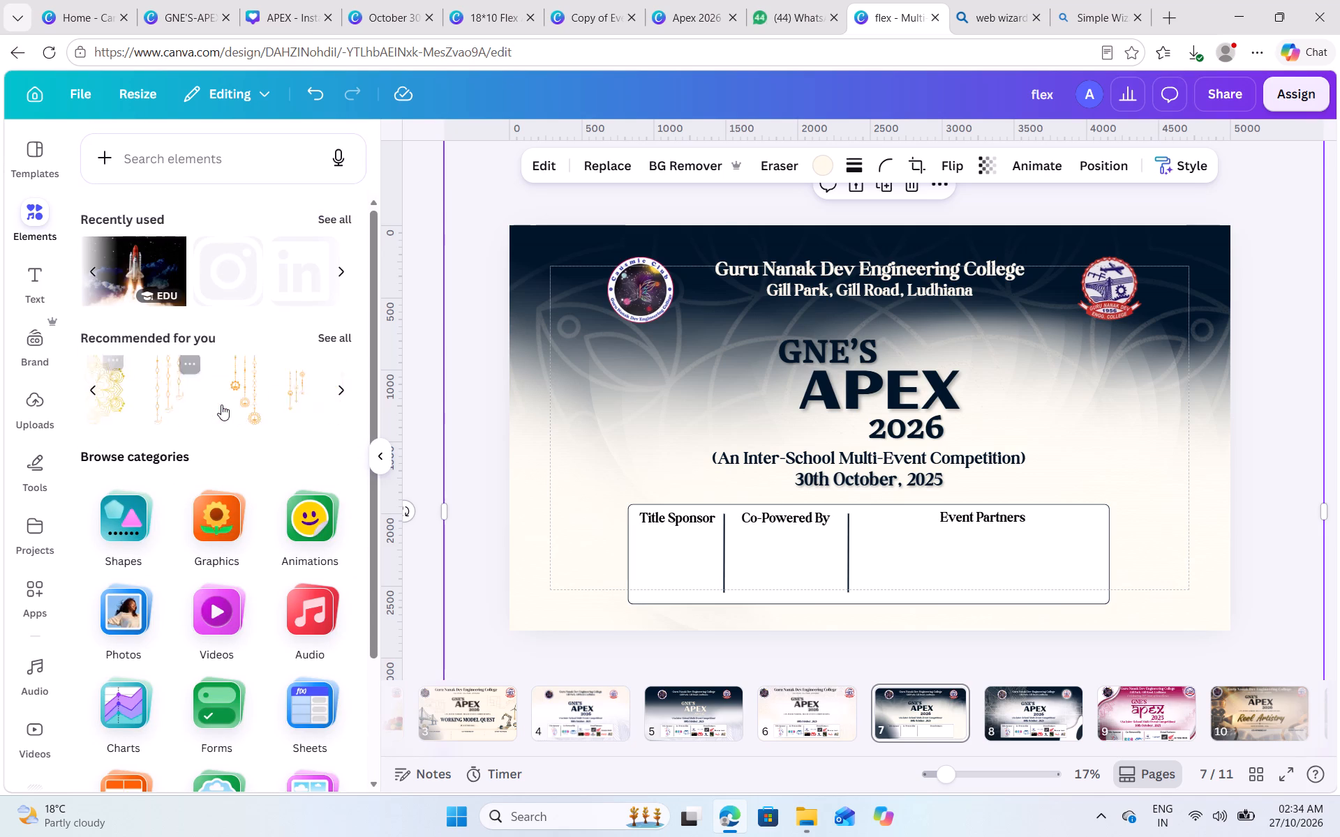
scroll(221, 405, "left", 2)
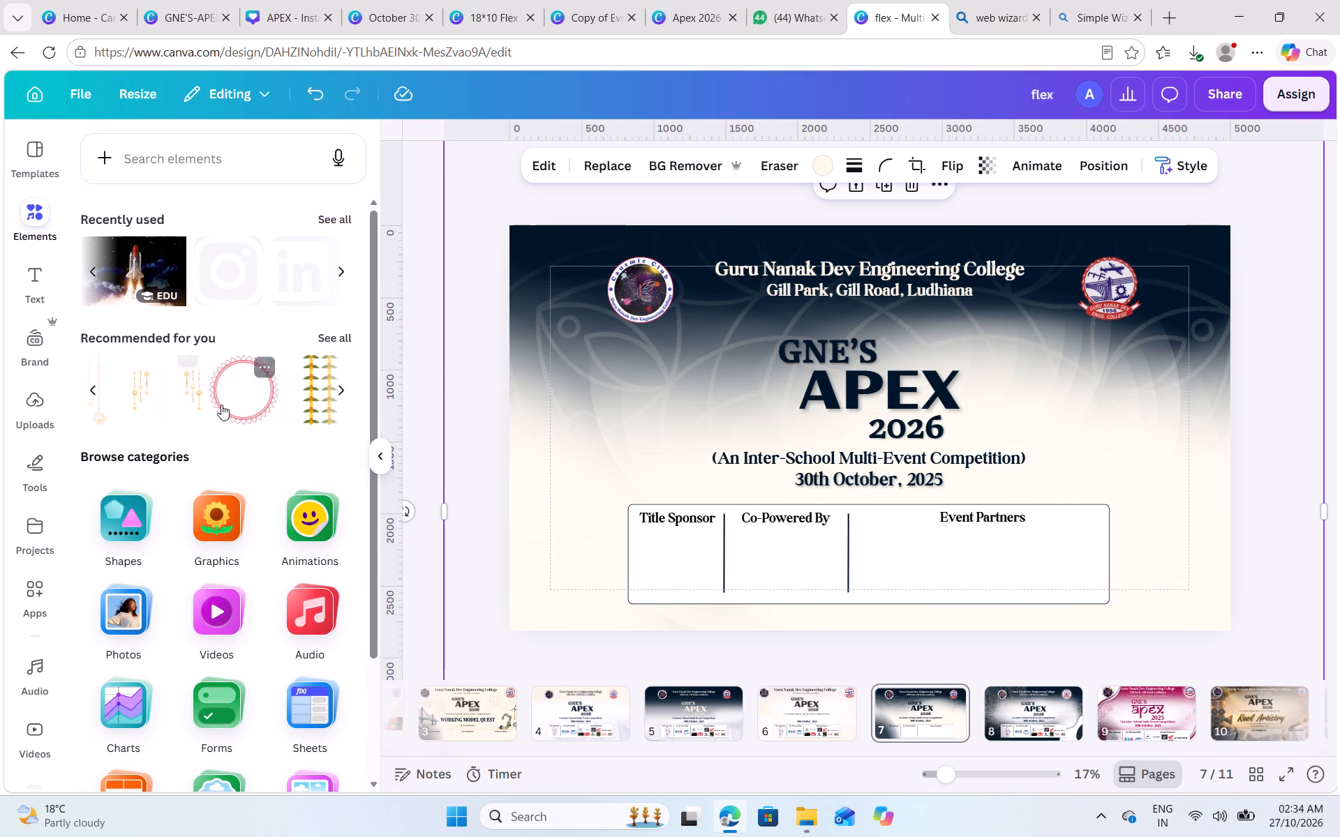
scroll(221, 405, "left", 2)
left_click(341, 333)
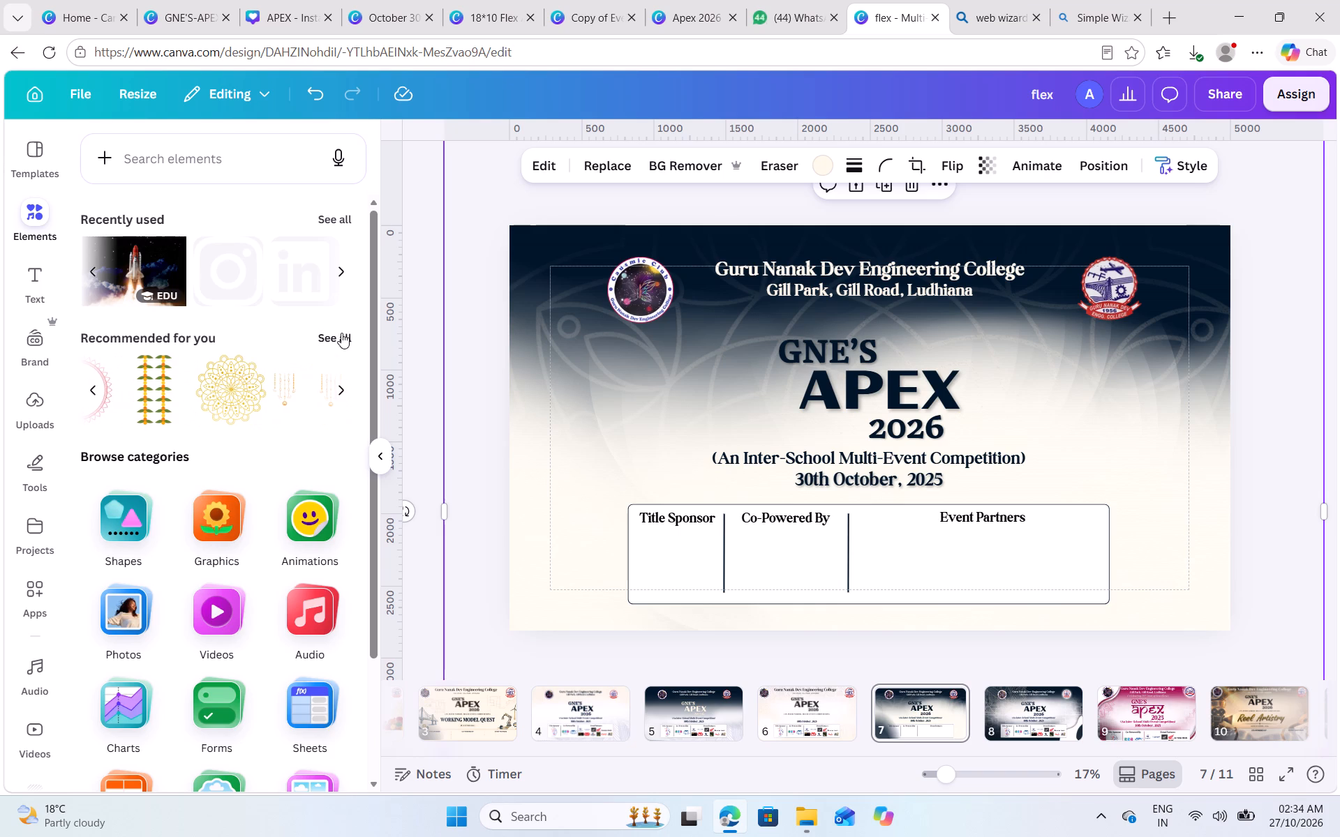
Browse the full list of recommended elements for a decorative ornament suited to the banner's corners.
scroll(250, 561, "down", 3)
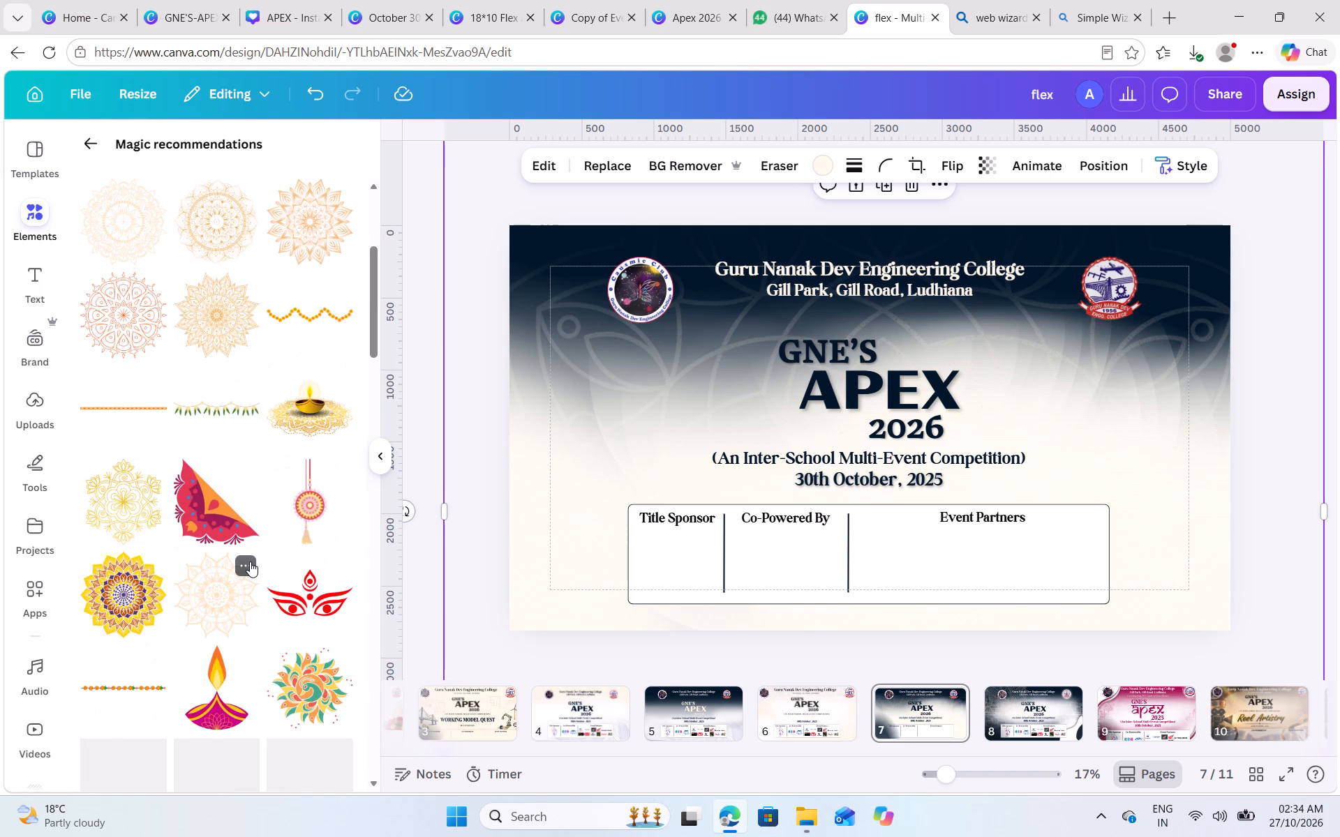
scroll(250, 561, "down", 3)
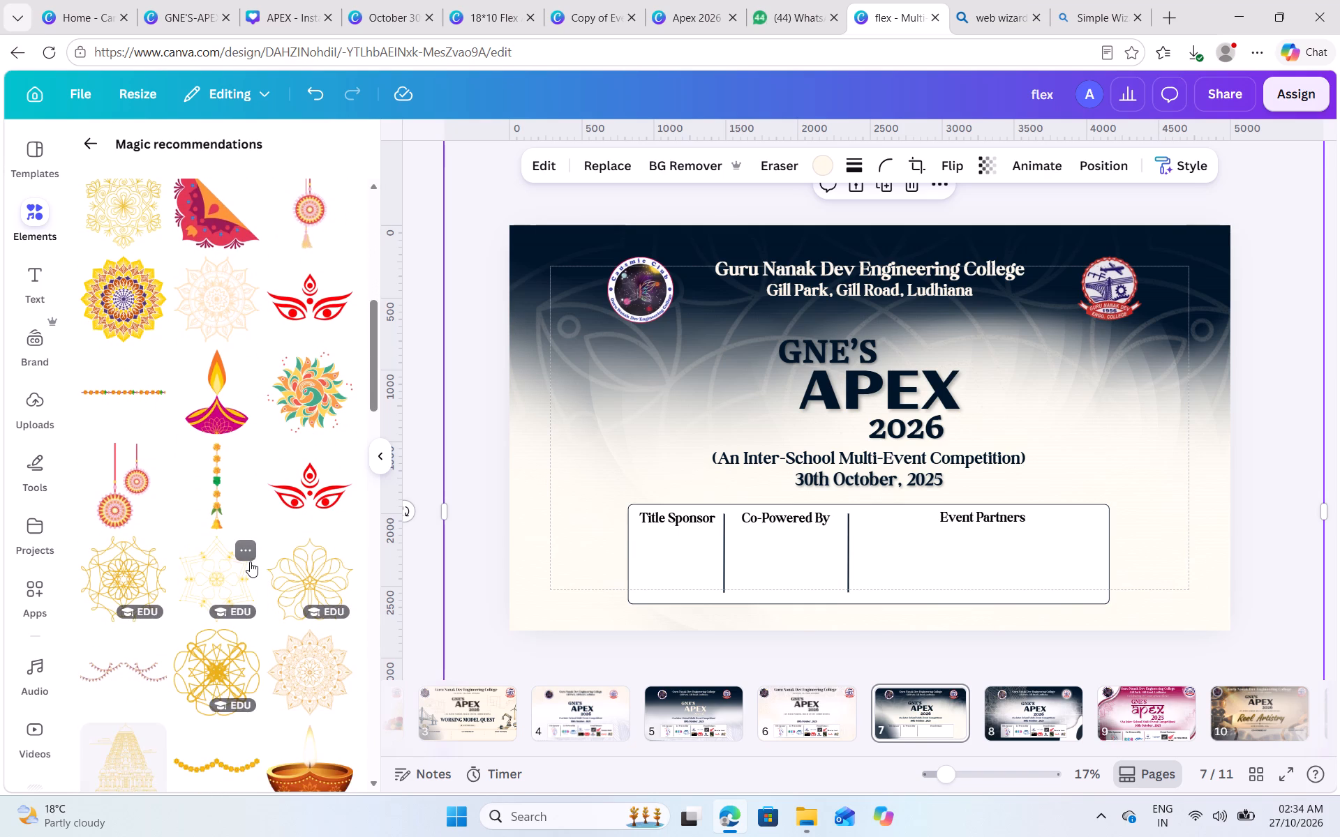
scroll(250, 561, "down", 1)
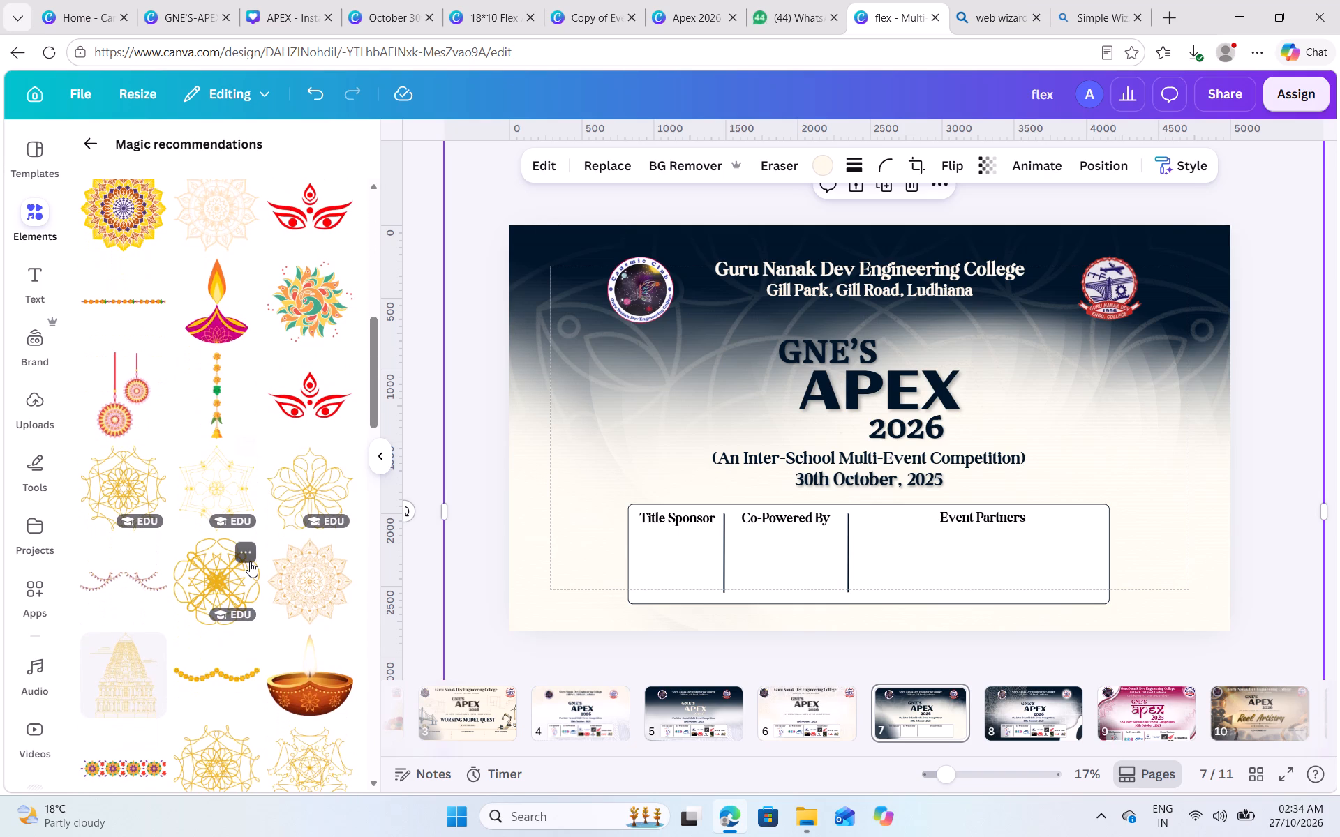
scroll(250, 561, "down", 3)
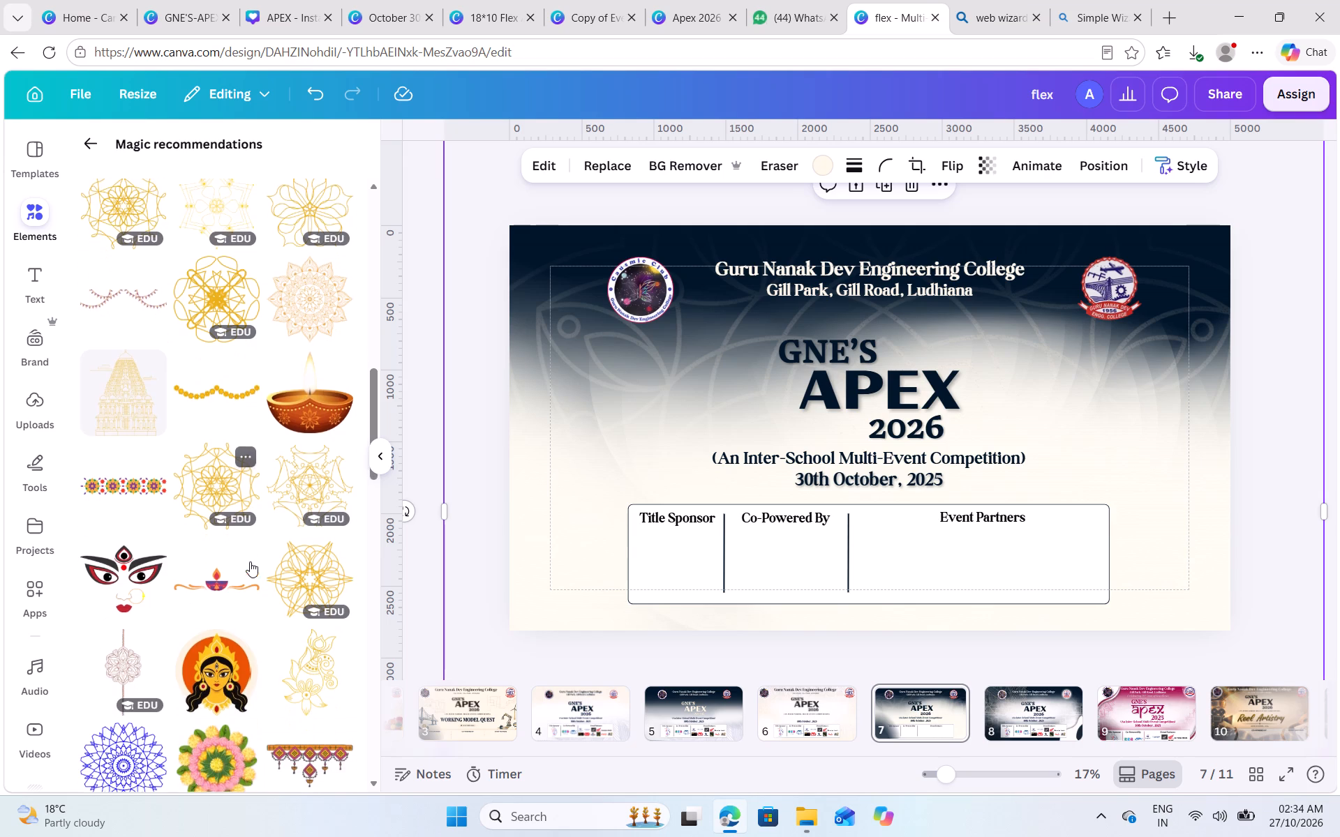
scroll(250, 561, "down", 5)
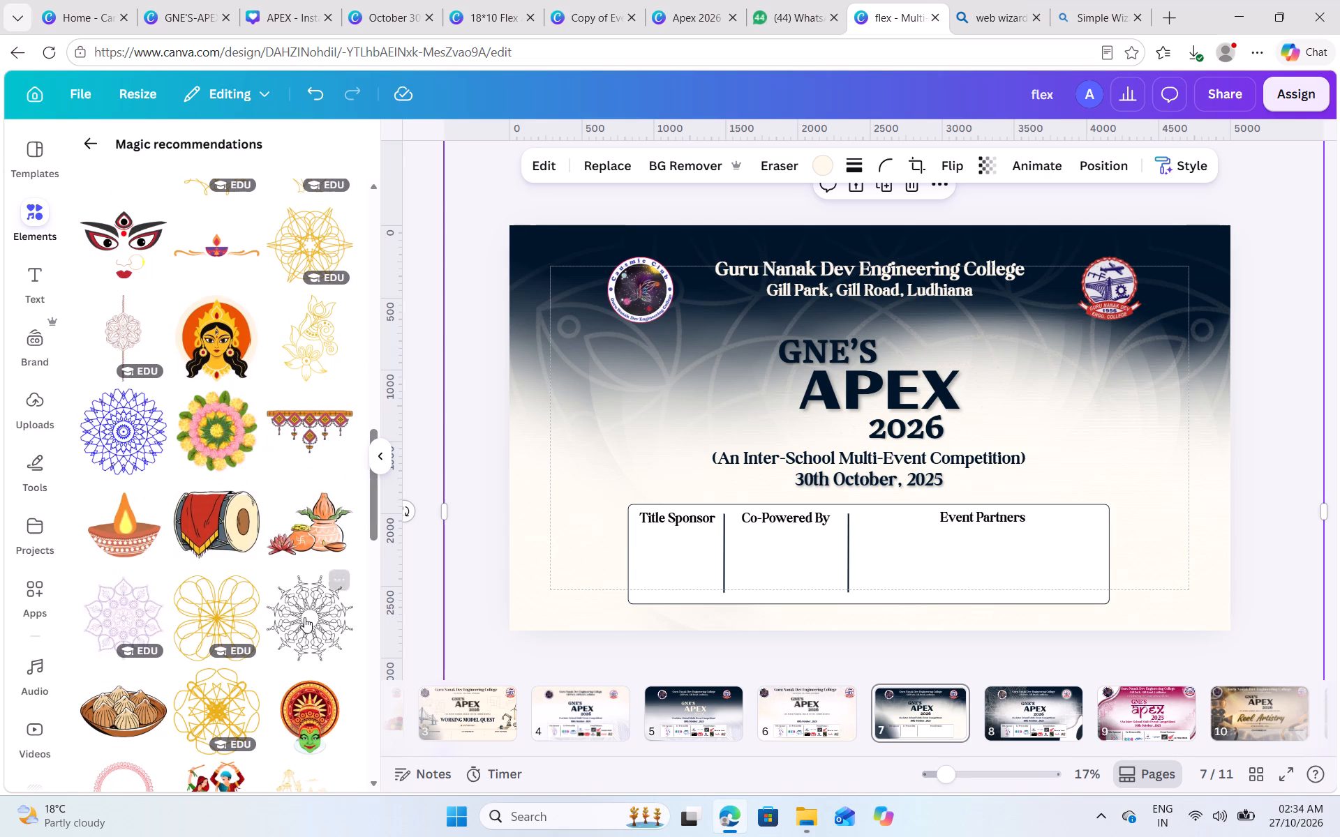
scroll(307, 620, "down", 1)
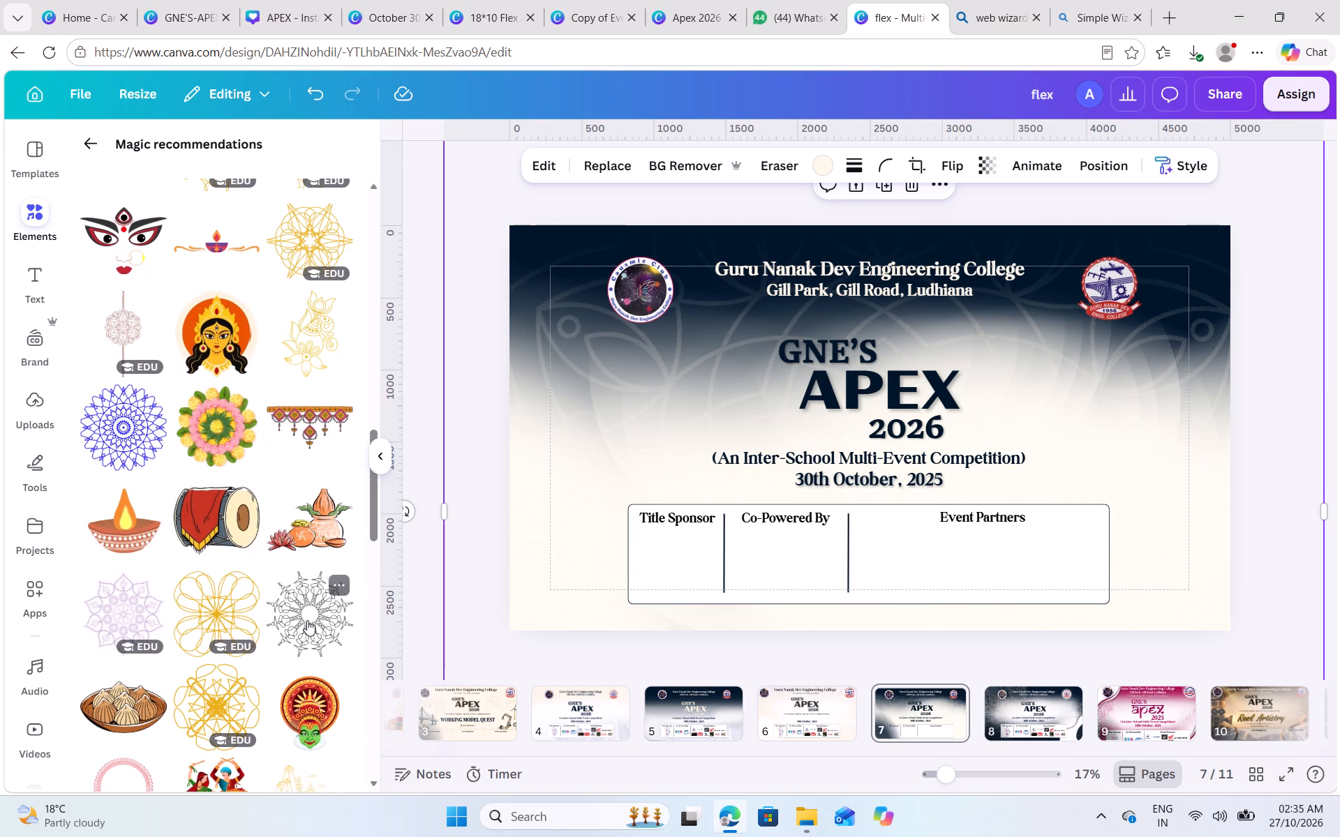
scroll(307, 620, "down", 1)
scroll(130, 495, "down", 3)
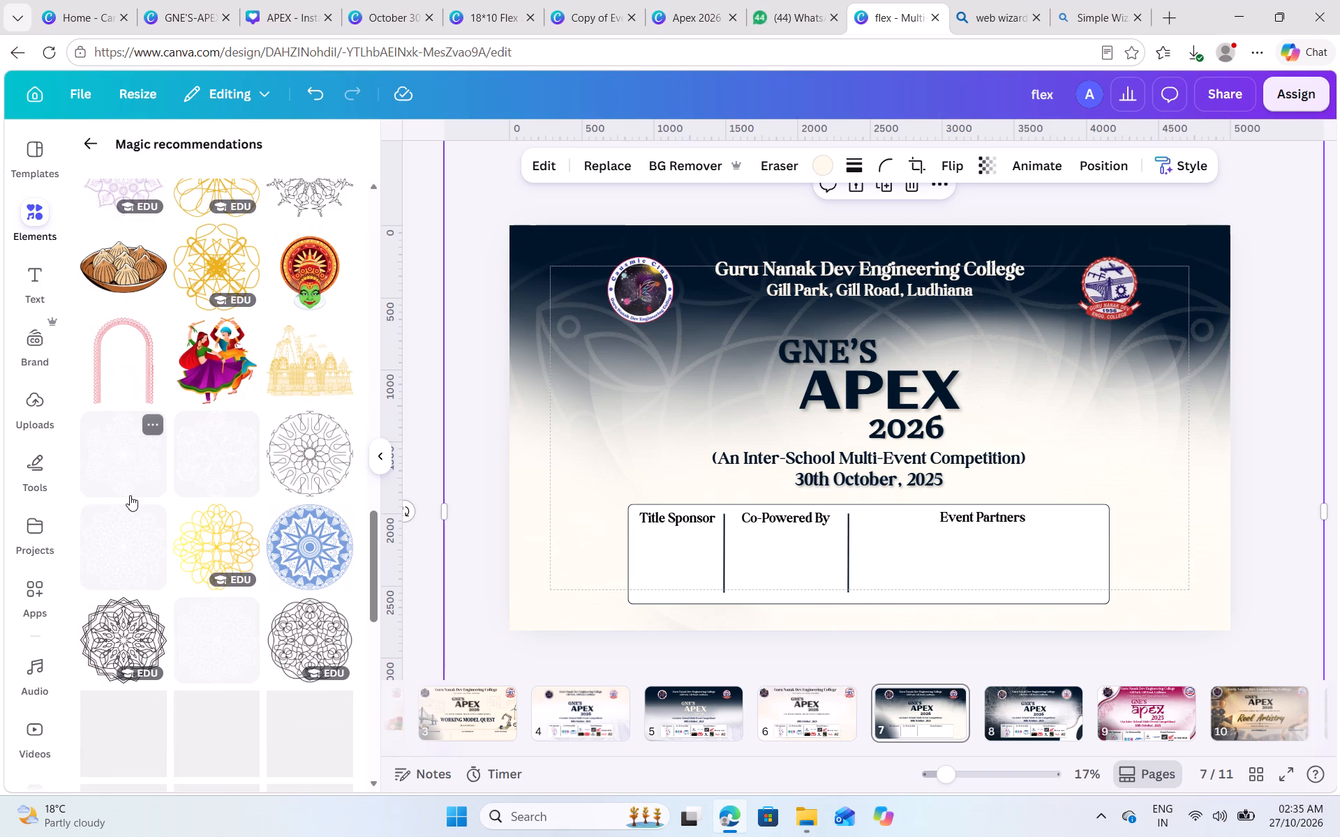
scroll(295, 559, "down", 2)
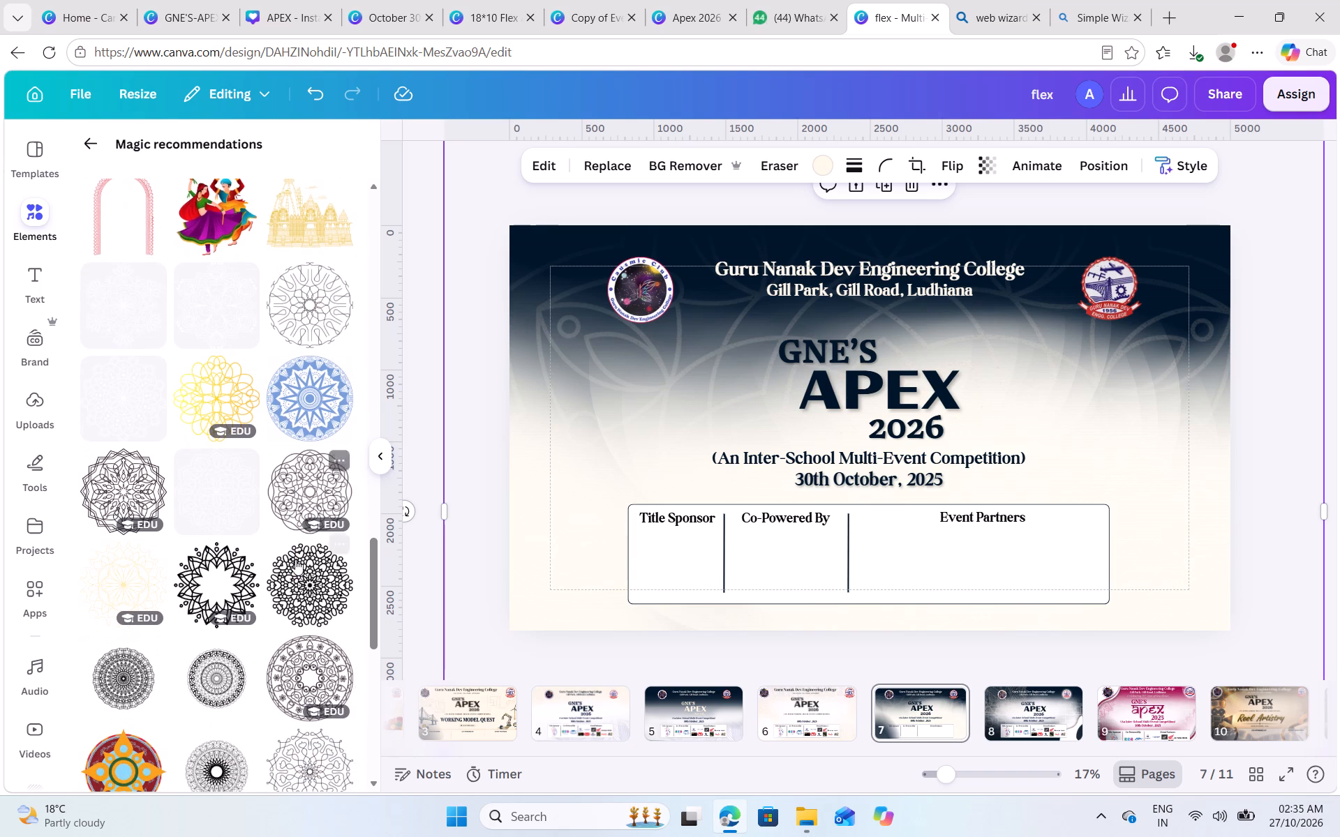
scroll(295, 559, "down", 5)
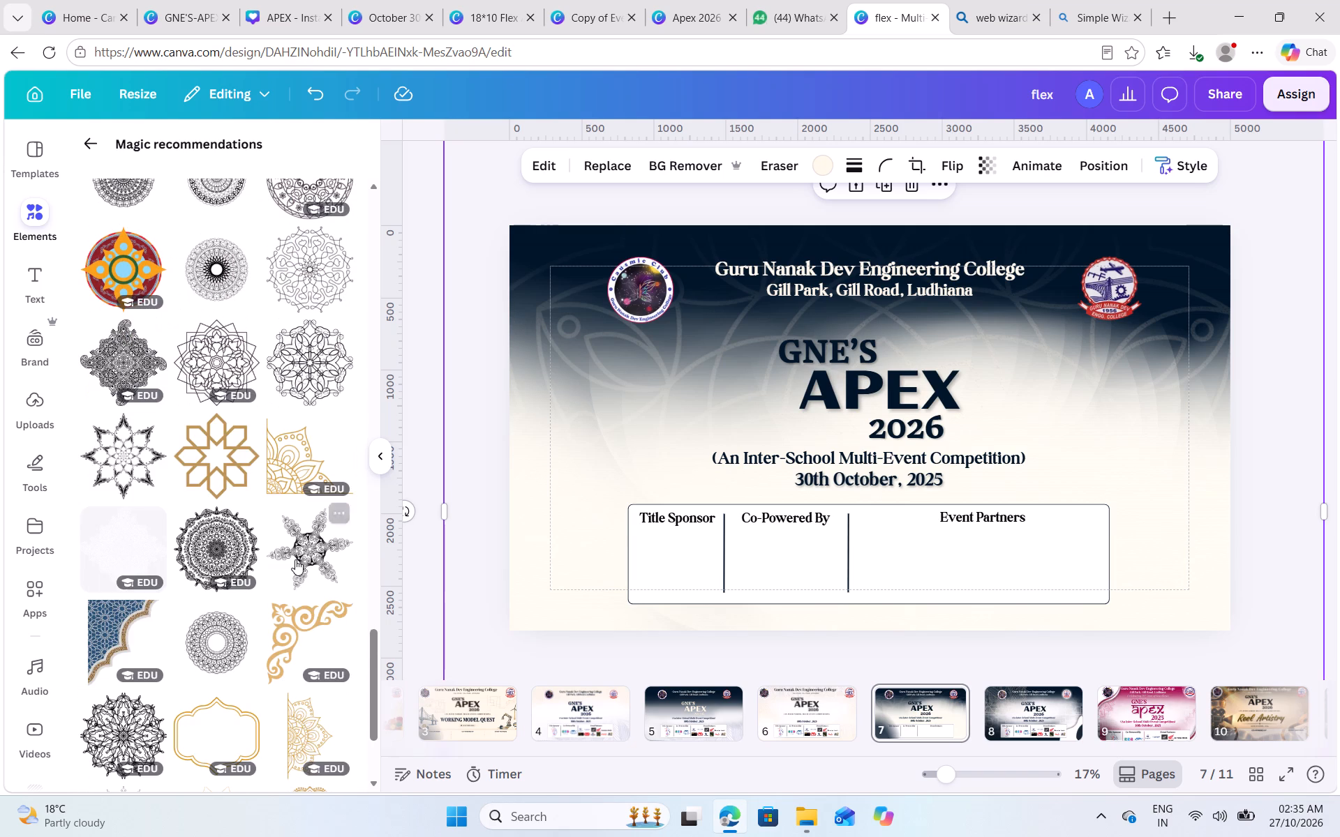
scroll(295, 559, "down", 2)
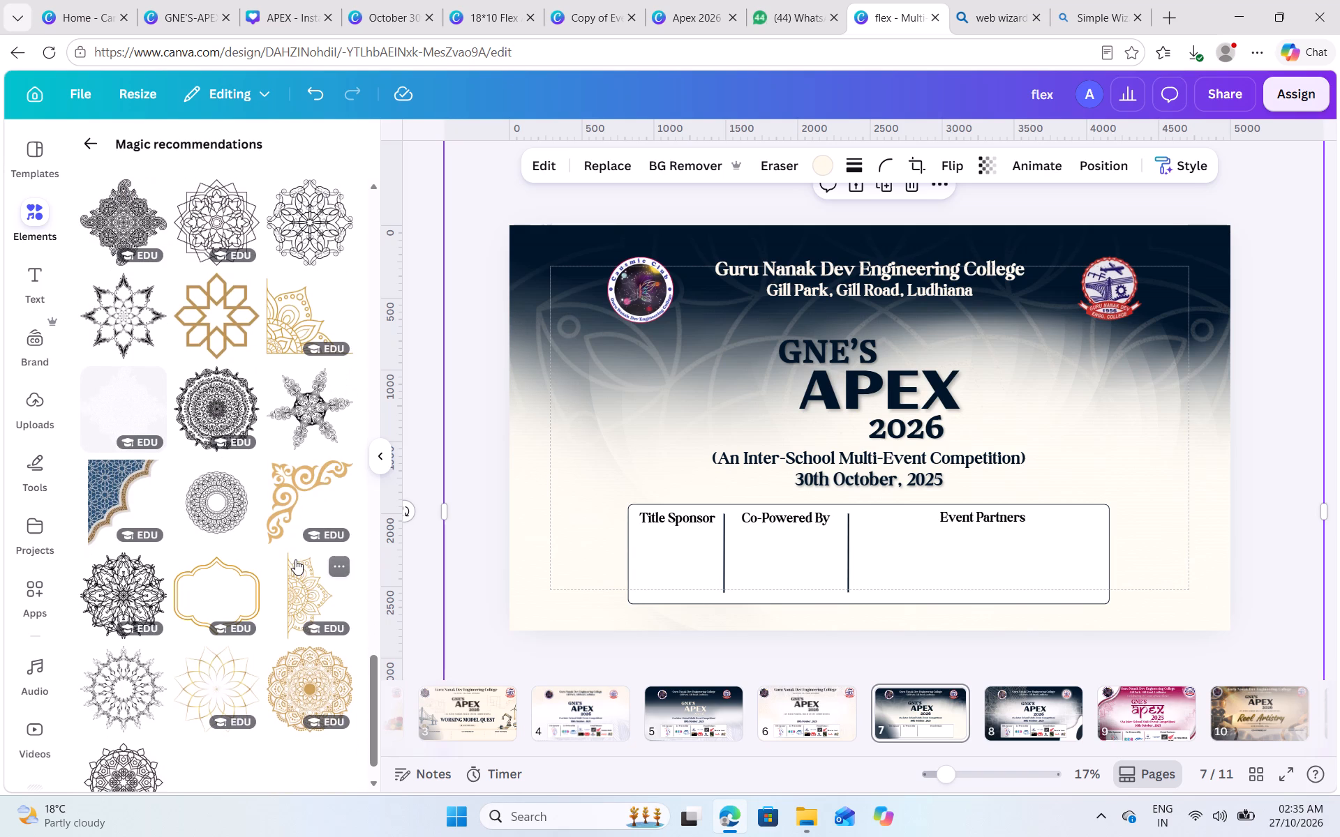
scroll(295, 559, "down", 2)
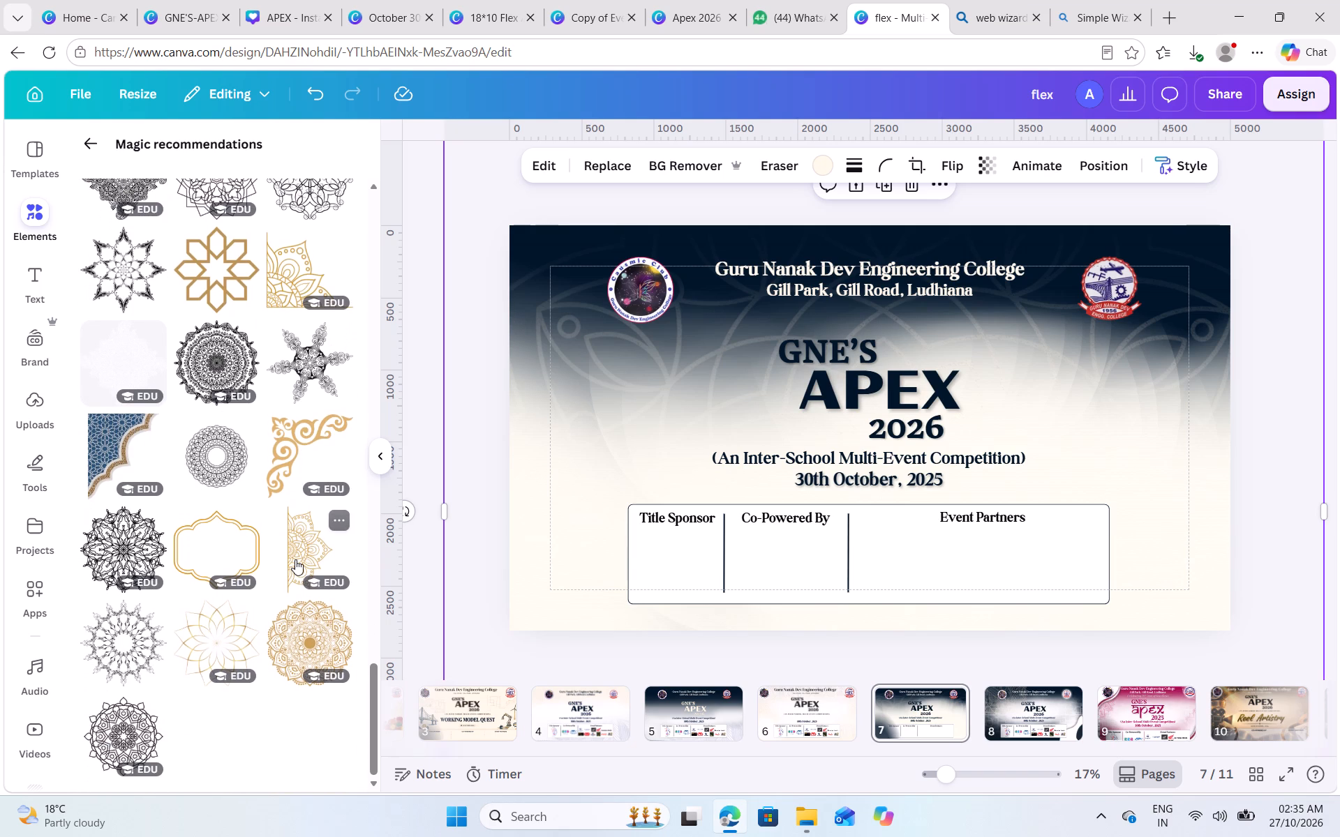
Add the blue-and-gold patterned corner ornament, fit it to the page's upper-left corner and reduce its size.
left_click(106, 432)
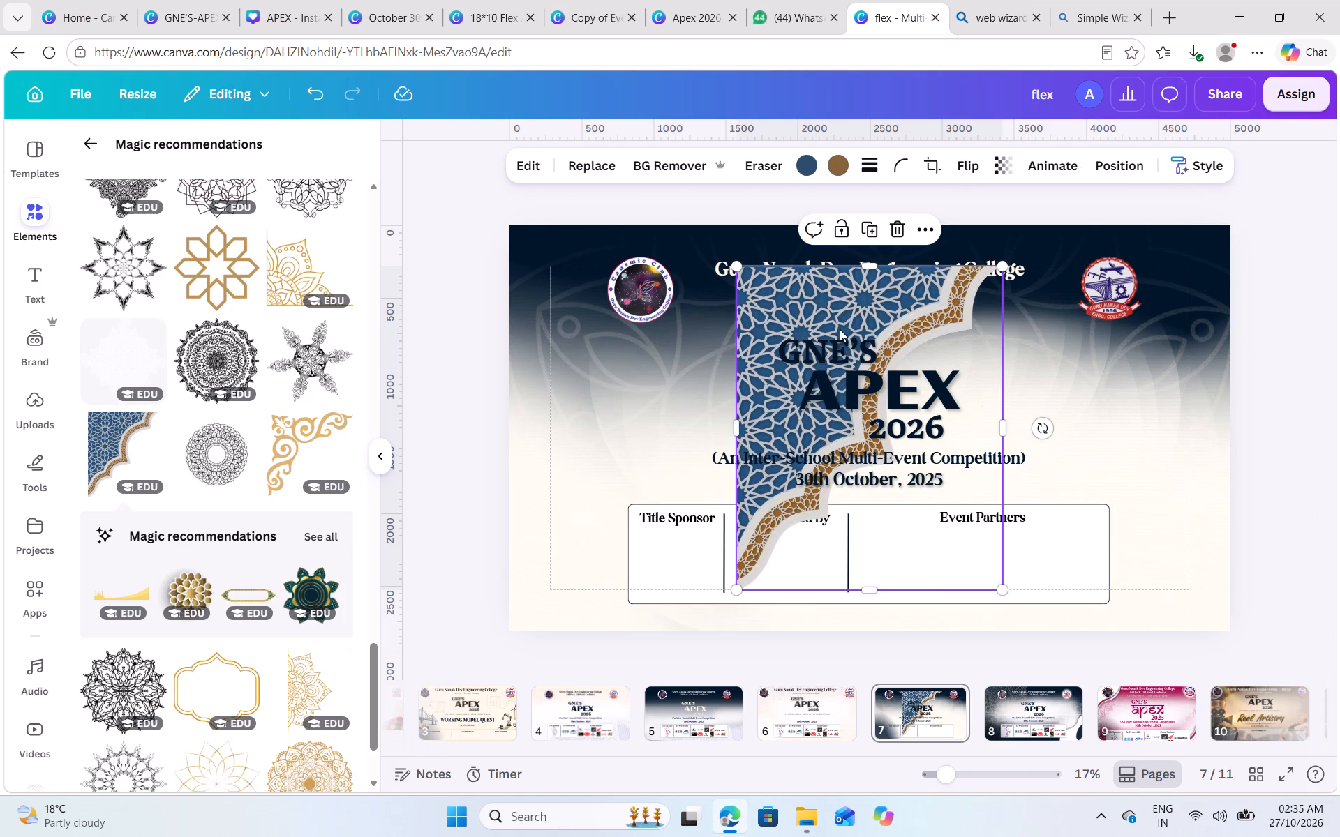
left_click_drag(851, 296, 619, 254)
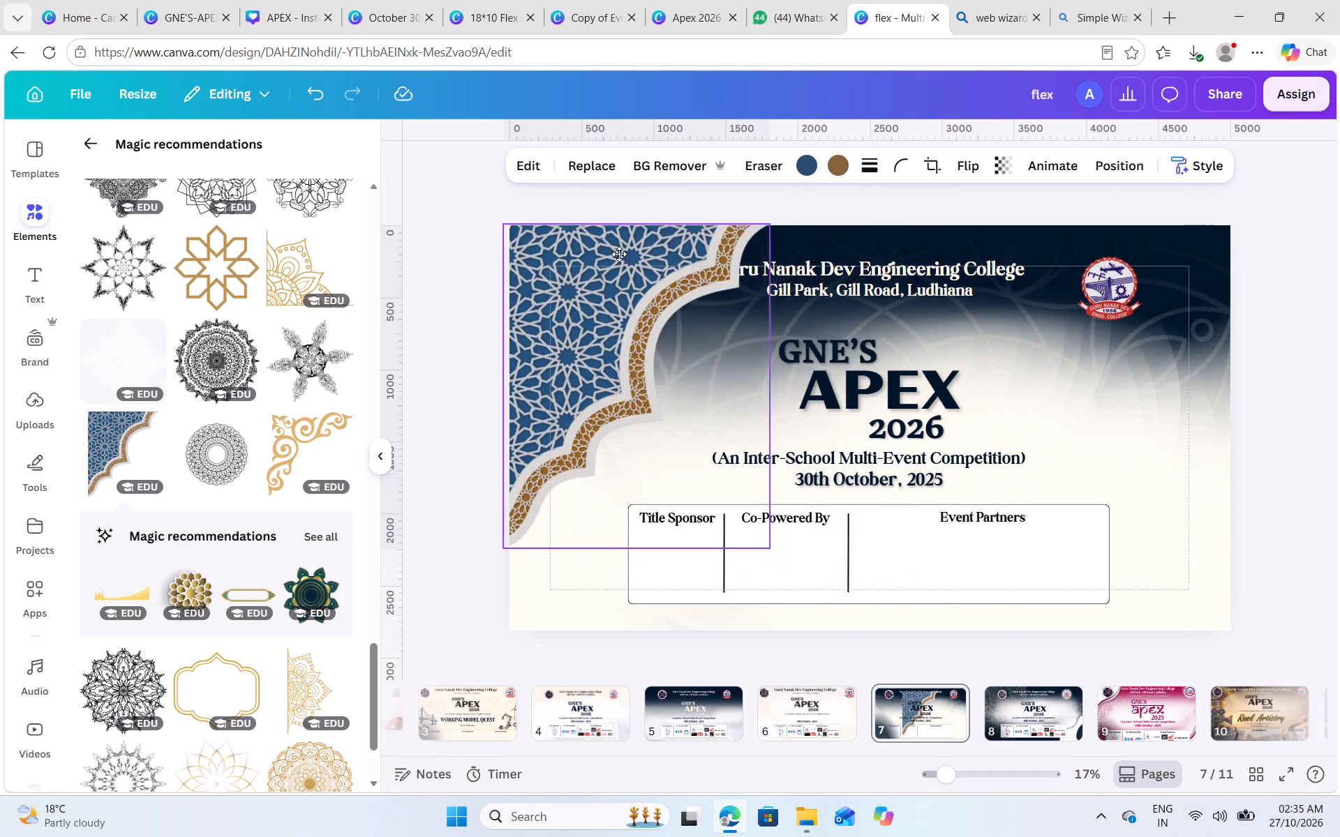
left_click_drag(619, 254, 623, 256)
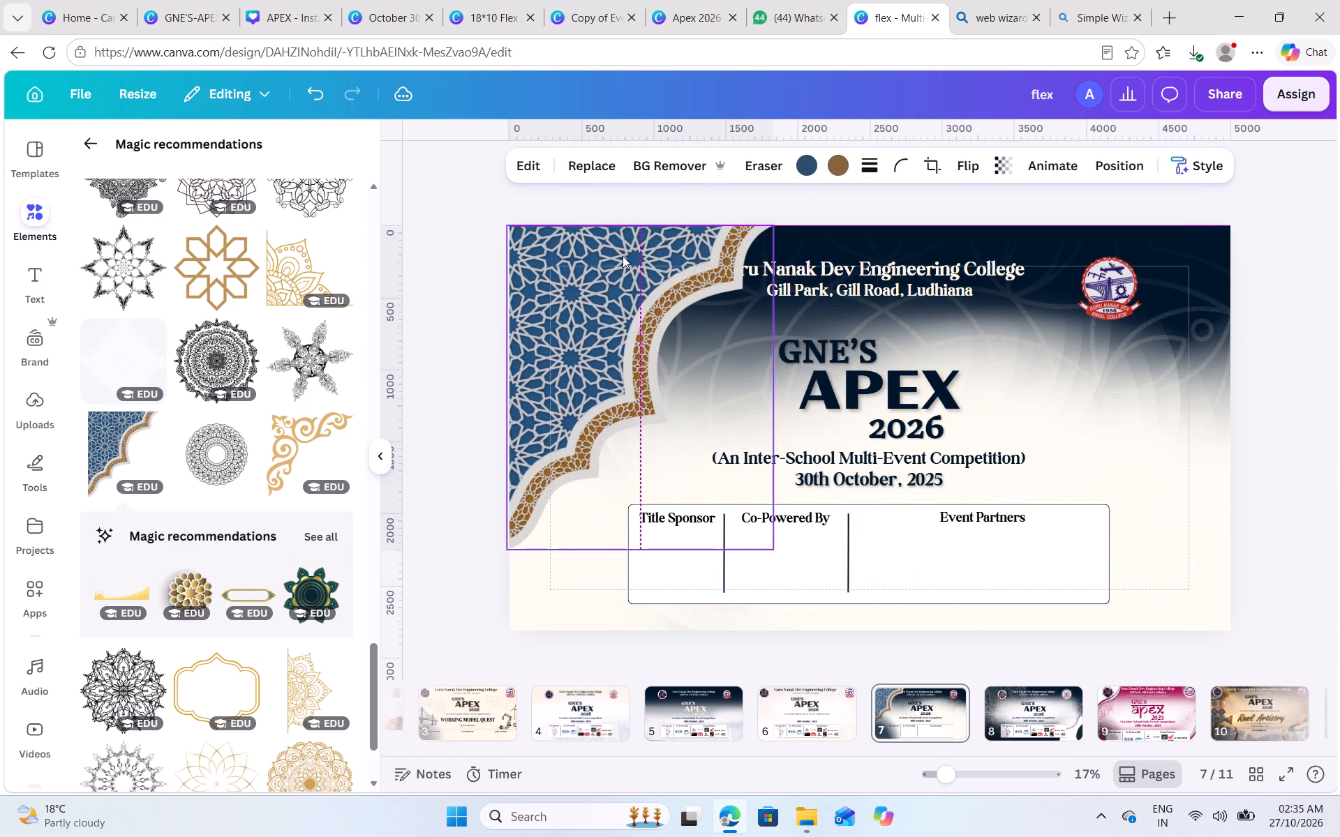
left_click_drag(775, 552, 745, 489)
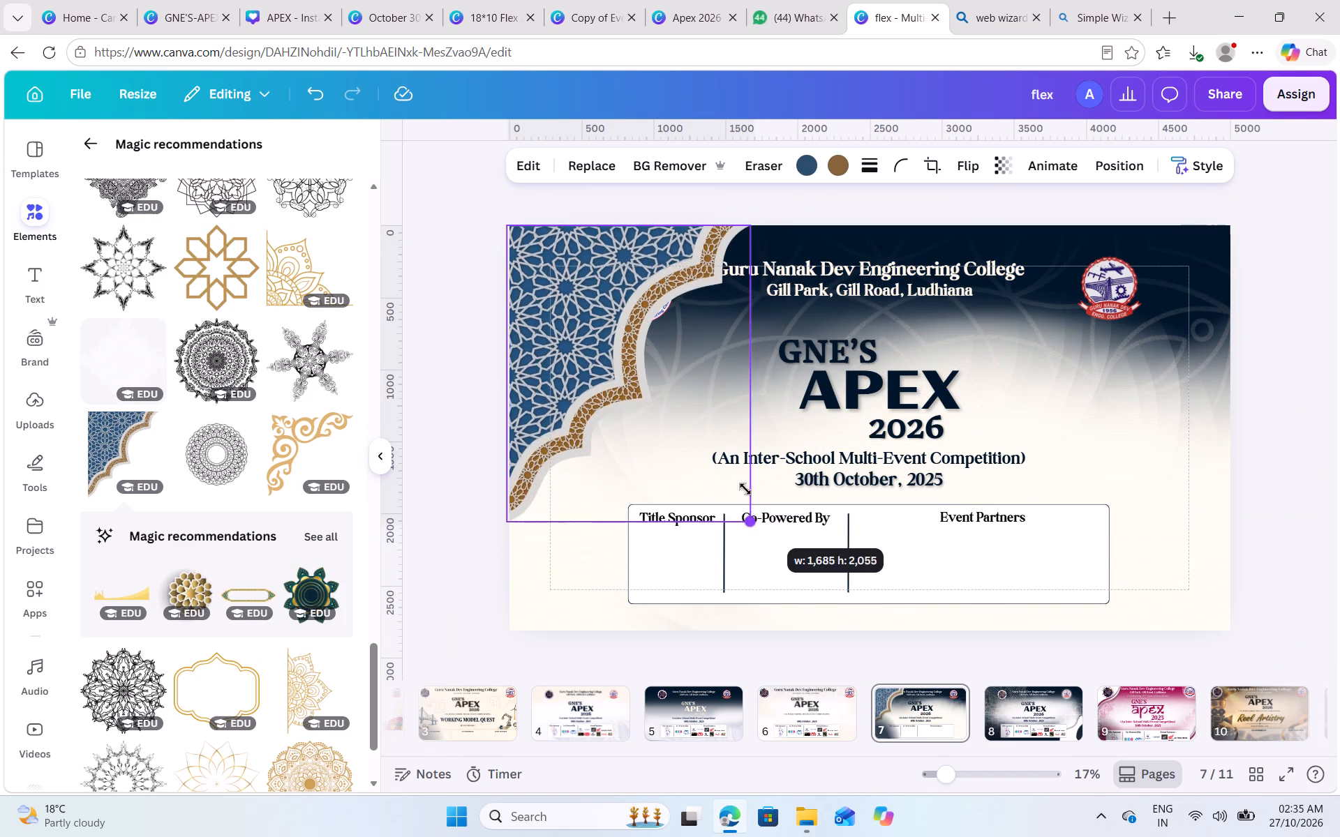
left_click_drag(745, 489, 720, 451)
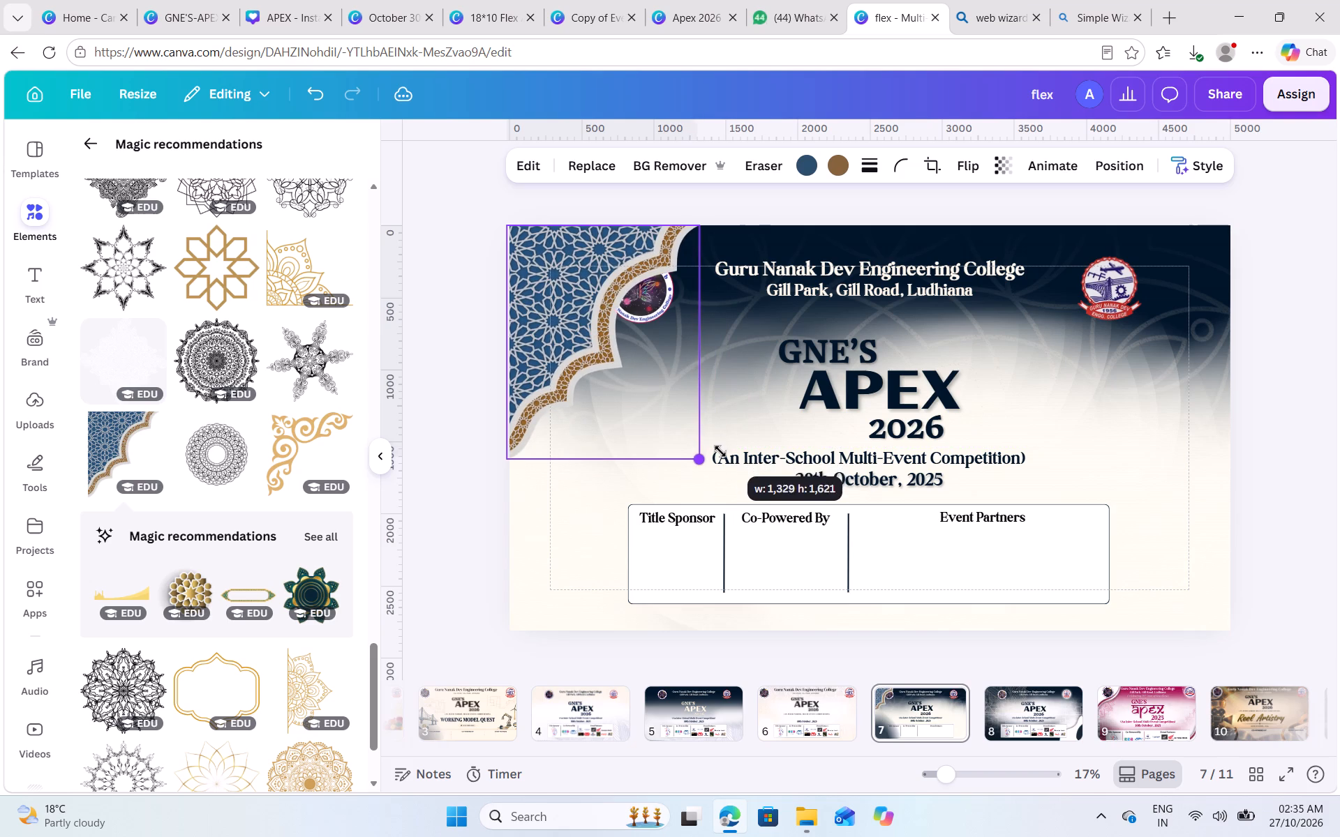
left_click_drag(720, 451, 728, 467)
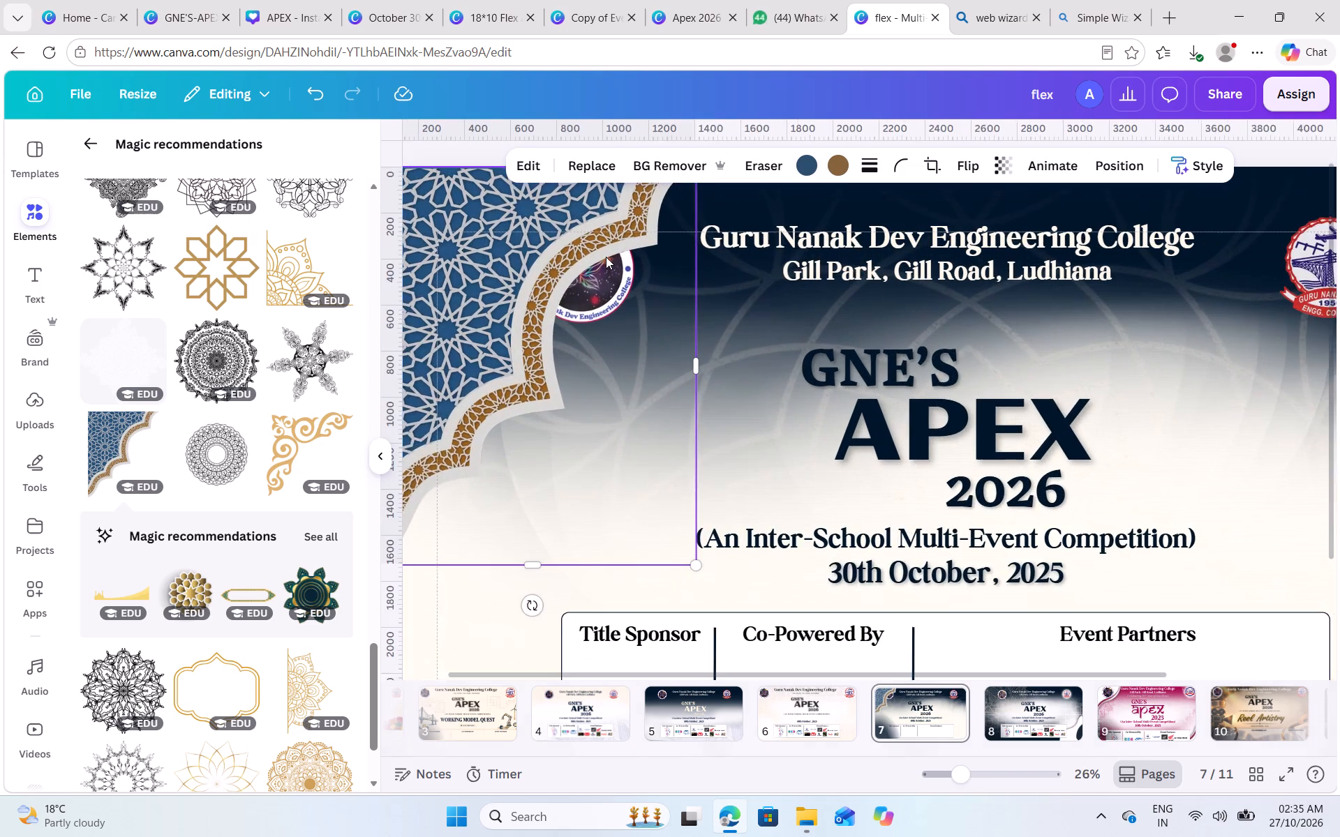
Recolour the ornament's blue area, trying navy and cream #fff8e8 before applying a light grey sampled from its pattern.
scroll(606, 257, "right", 2)
left_click(801, 160)
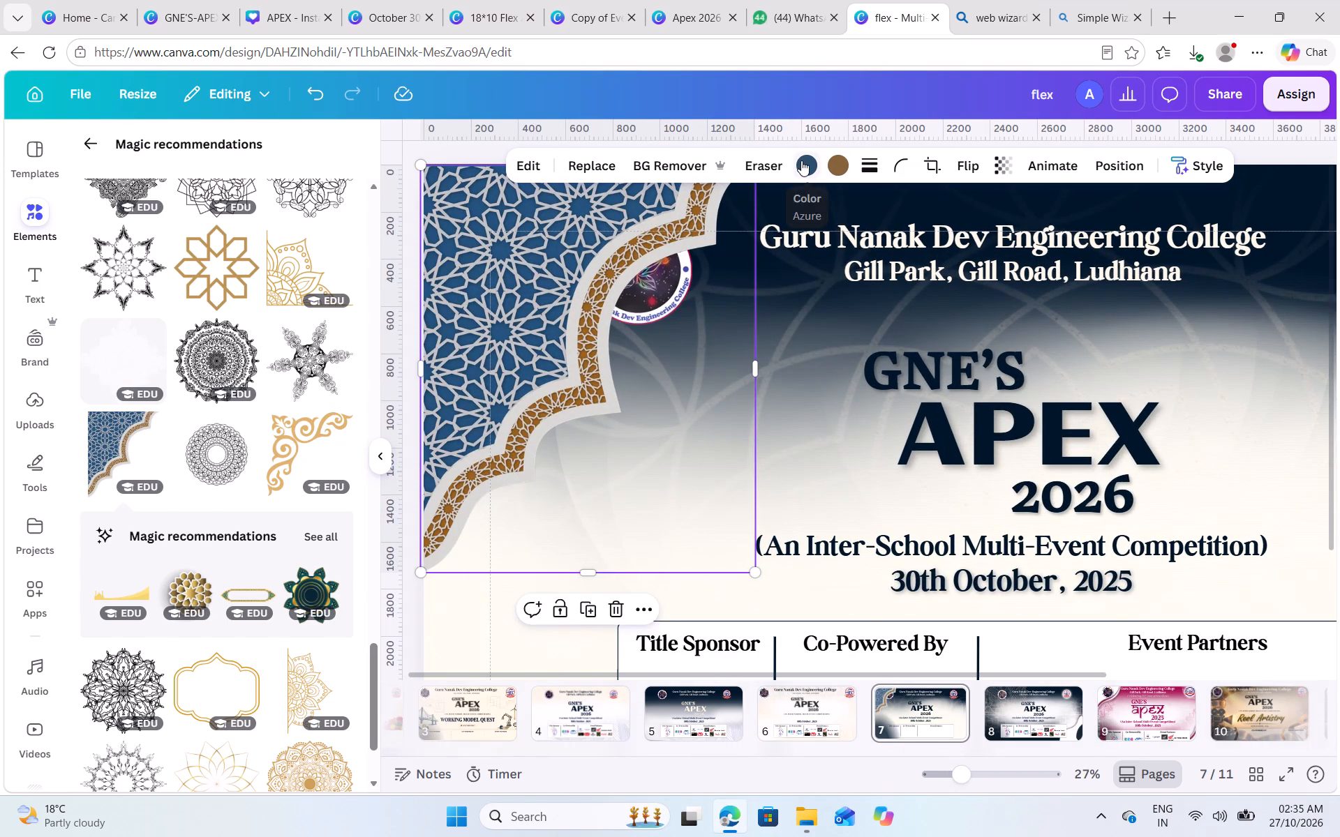
left_click(270, 358)
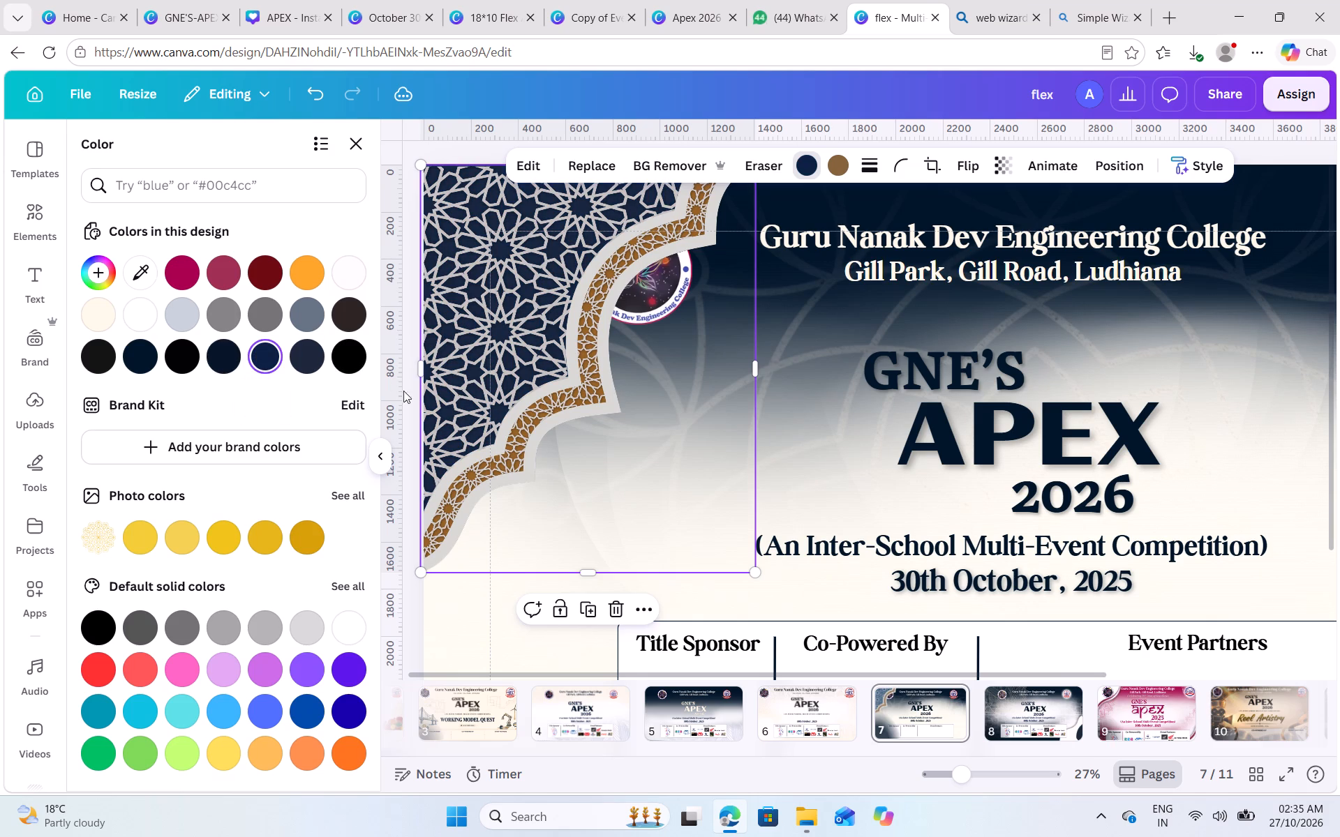
left_click(97, 313)
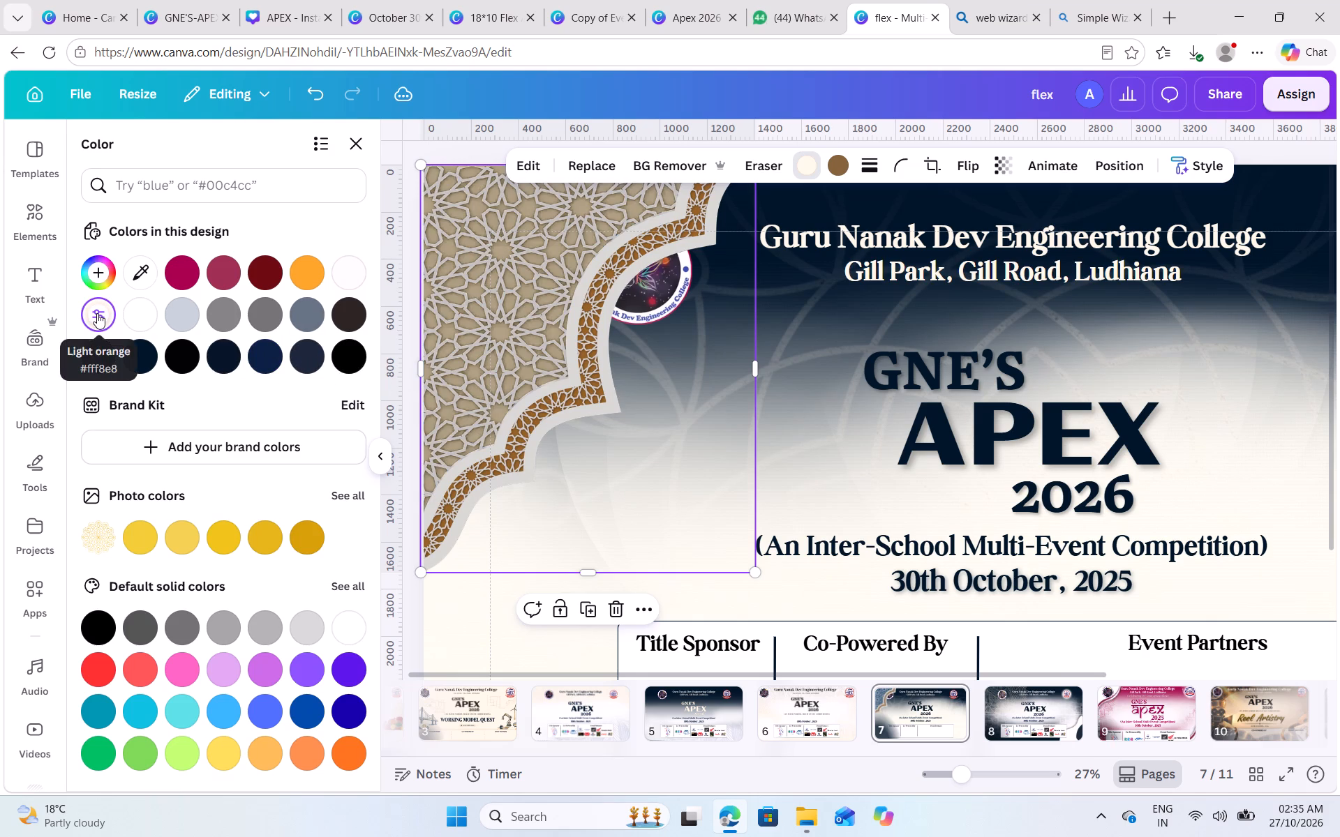
left_click(142, 274)
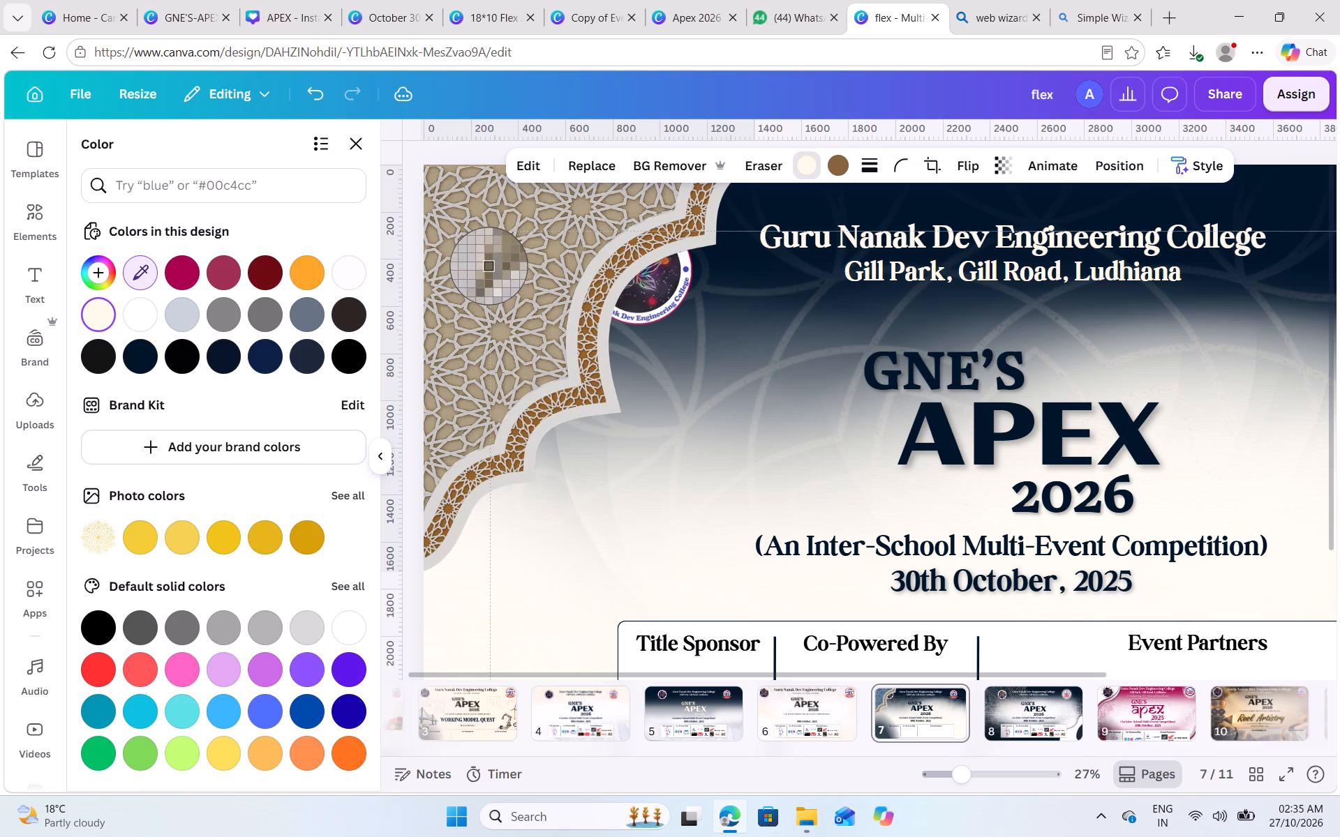
left_click(487, 266)
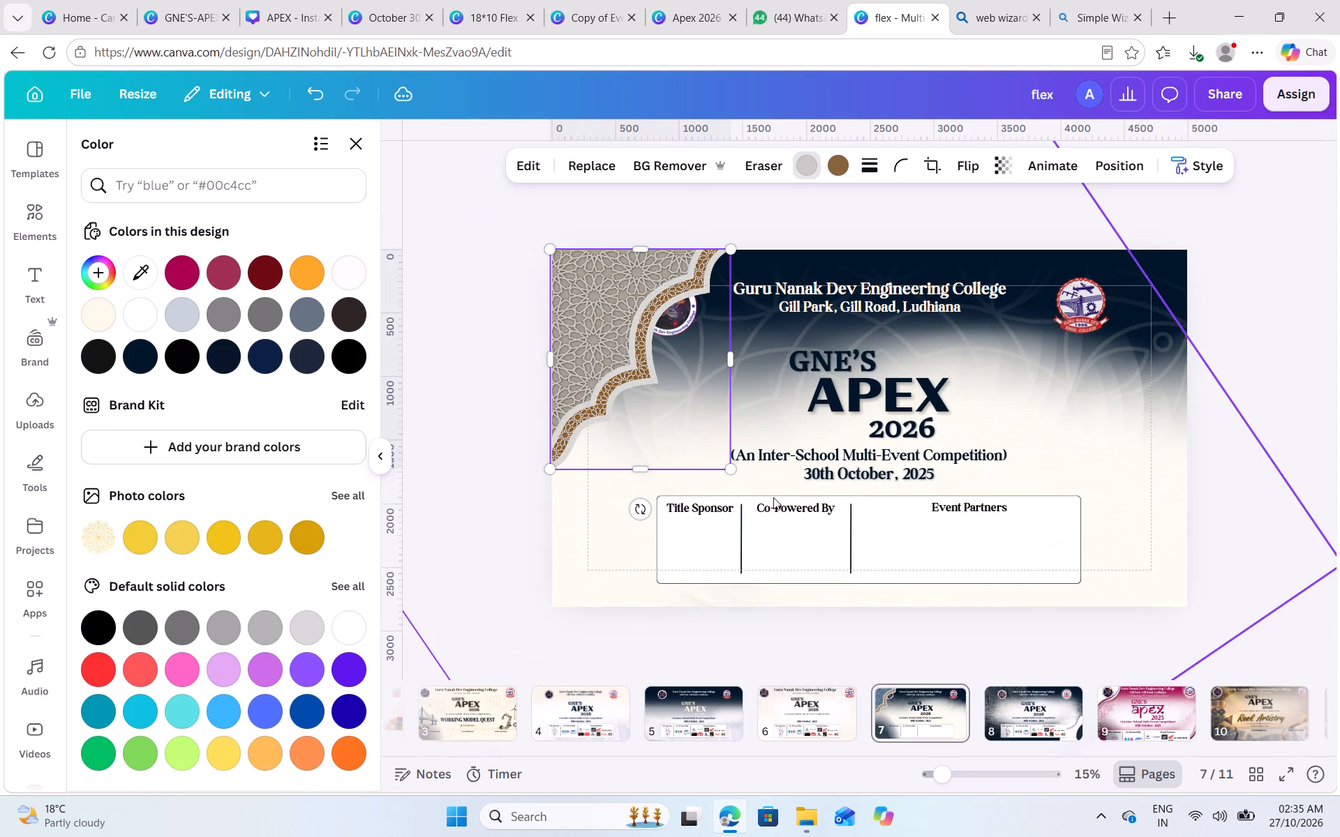
Shrink the upper-left corner ornament until it sits clear of the club logo.
left_click_drag(731, 467, 676, 407)
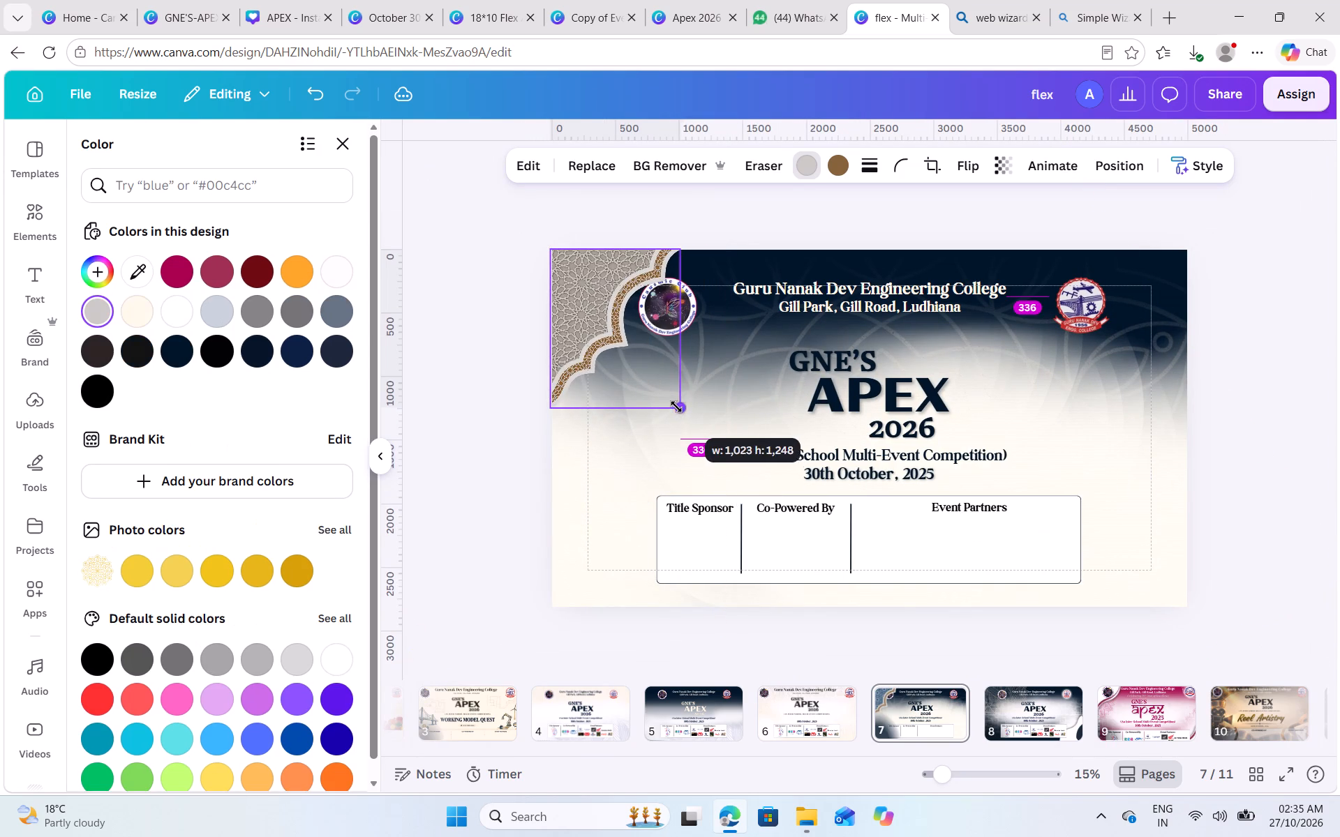
left_click_drag(676, 407, 641, 375)
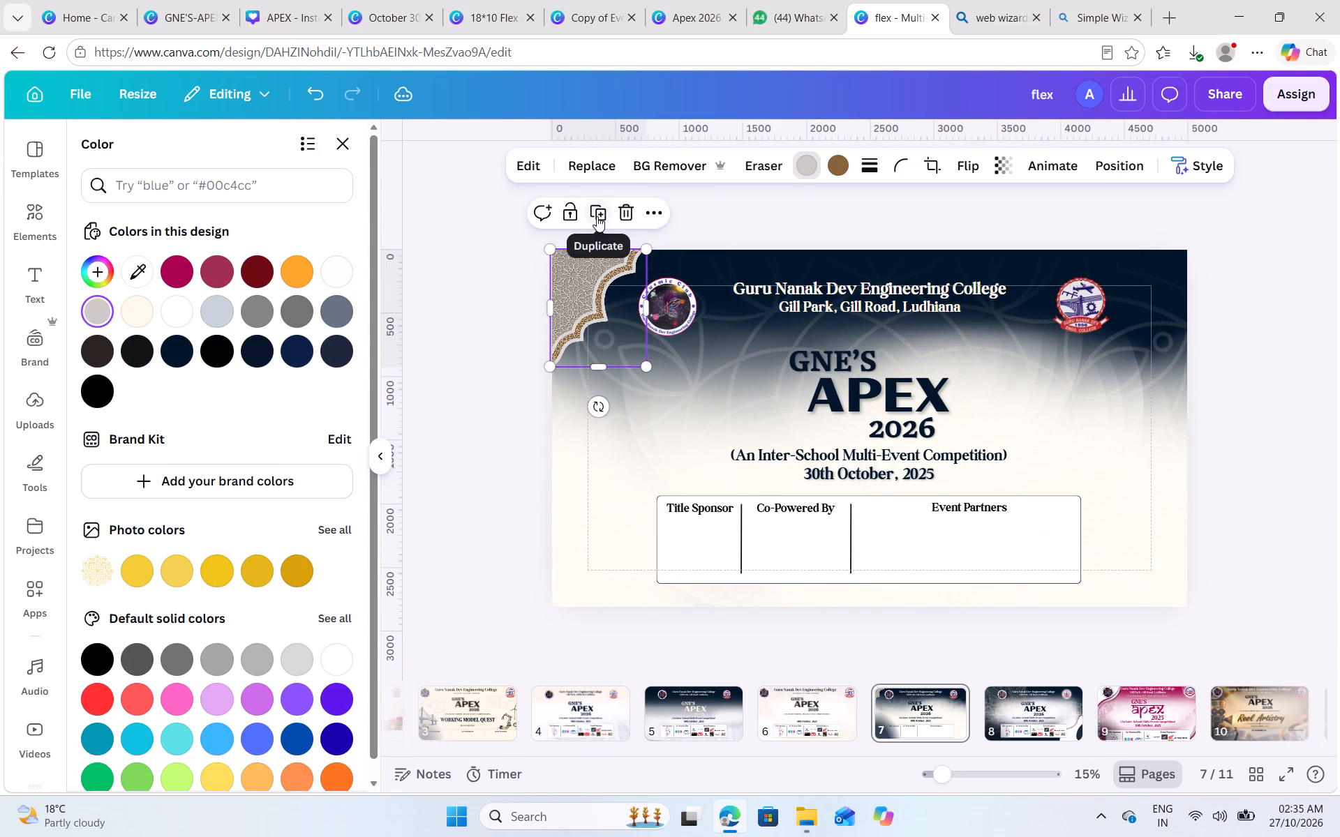
Duplicate the corner ornament, place the copy in the page's upper-right corner and flip it horizontally.
left_click(596, 214)
left_click_drag(599, 314, 1055, 289)
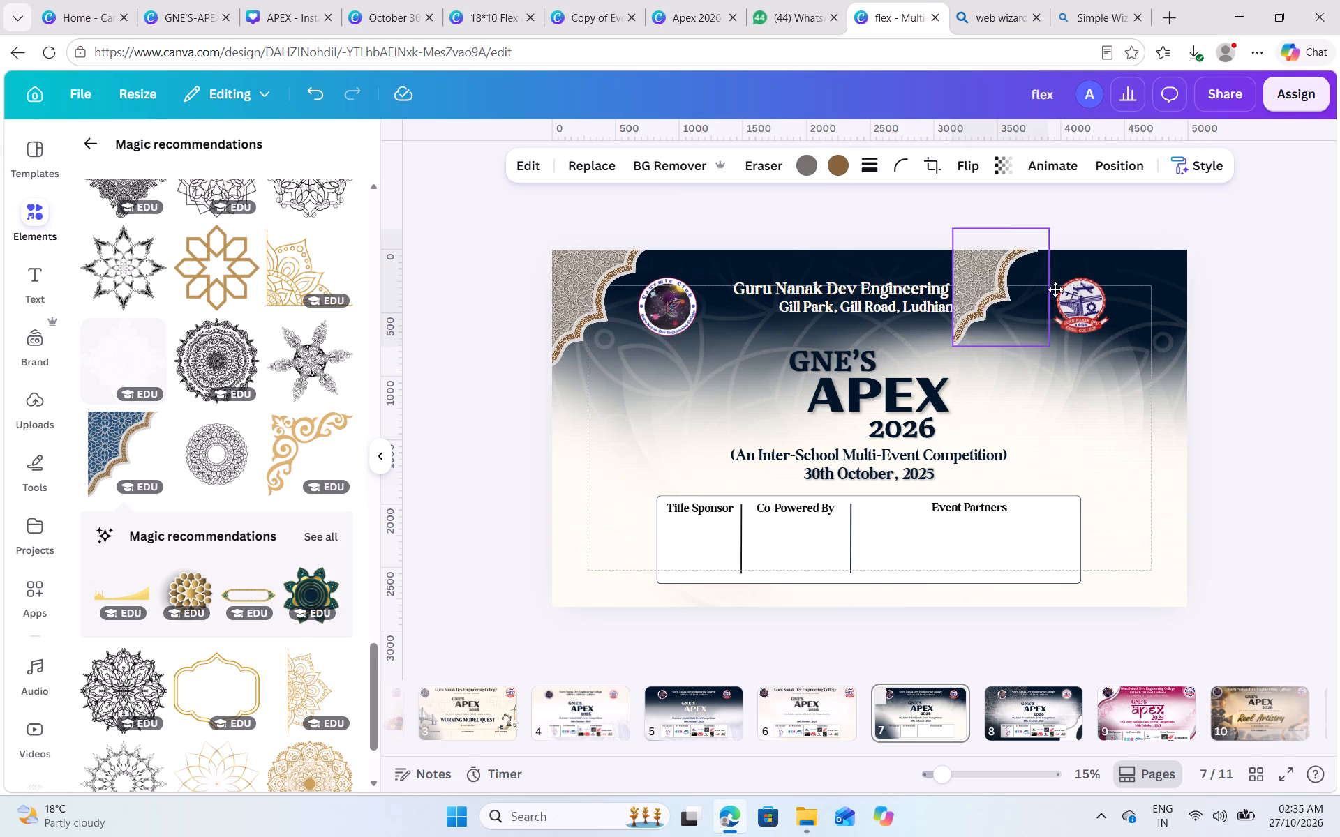
left_click_drag(1055, 289, 1139, 315)
left_click(972, 163)
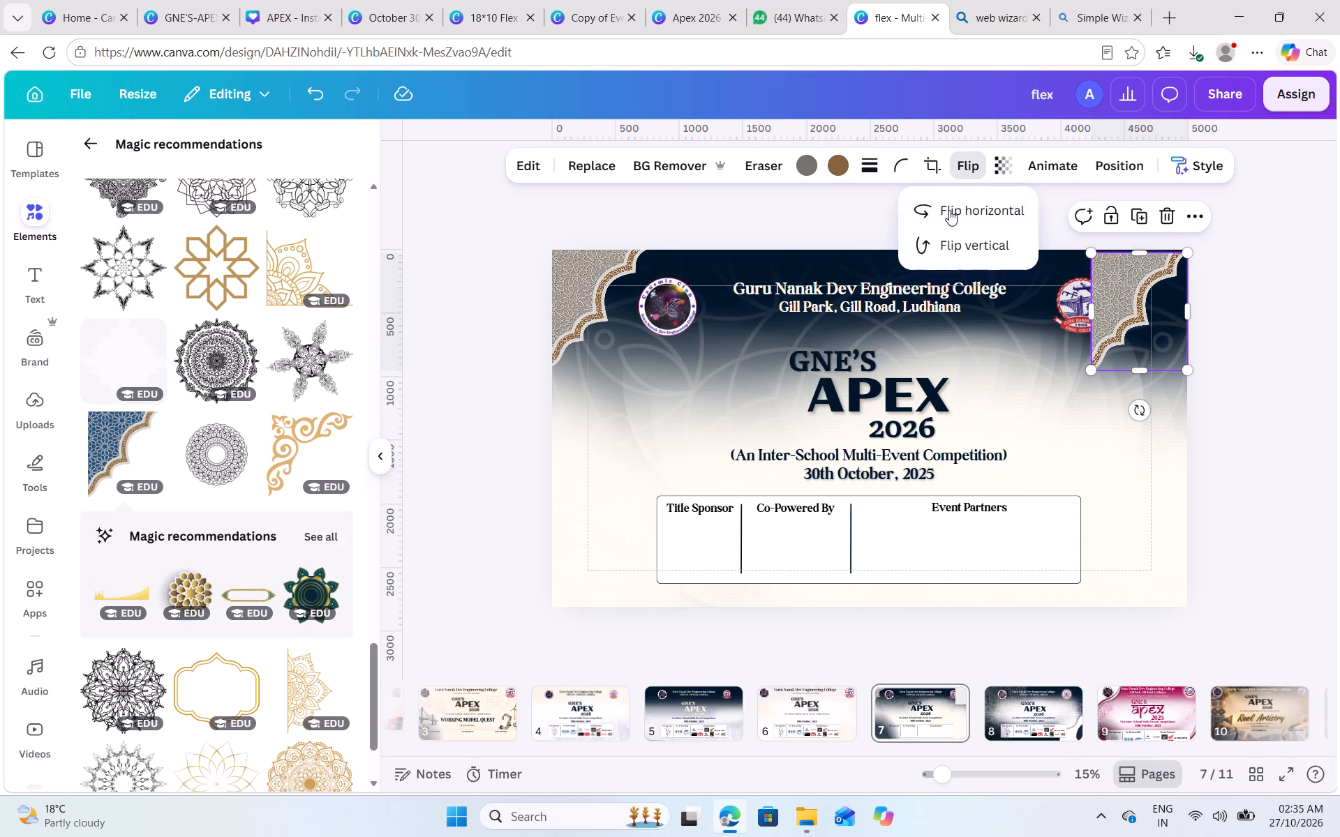
left_click(946, 214)
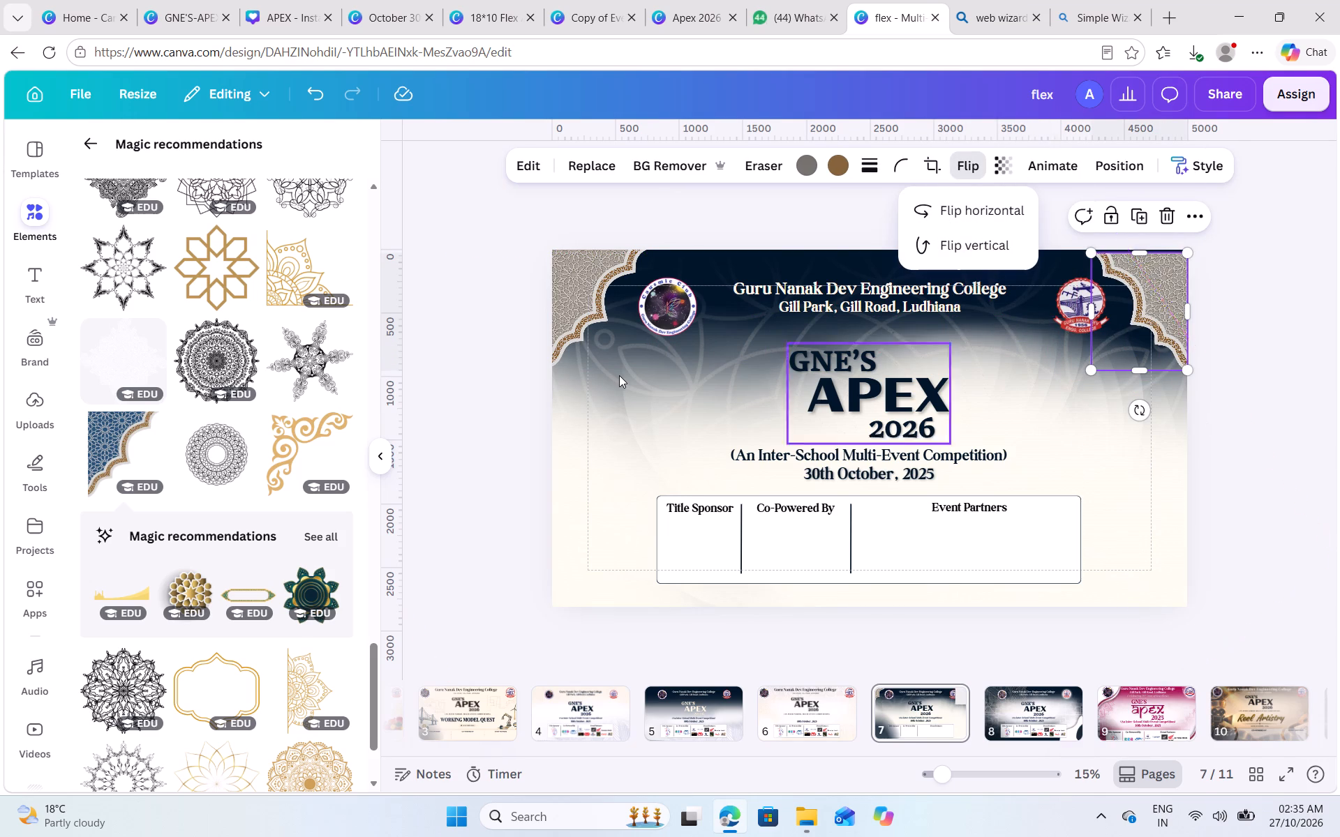
Select the club logo and the college logo together among the page's layers and bring both to the front.
scroll(596, 317, "right", 1)
left_click(604, 267)
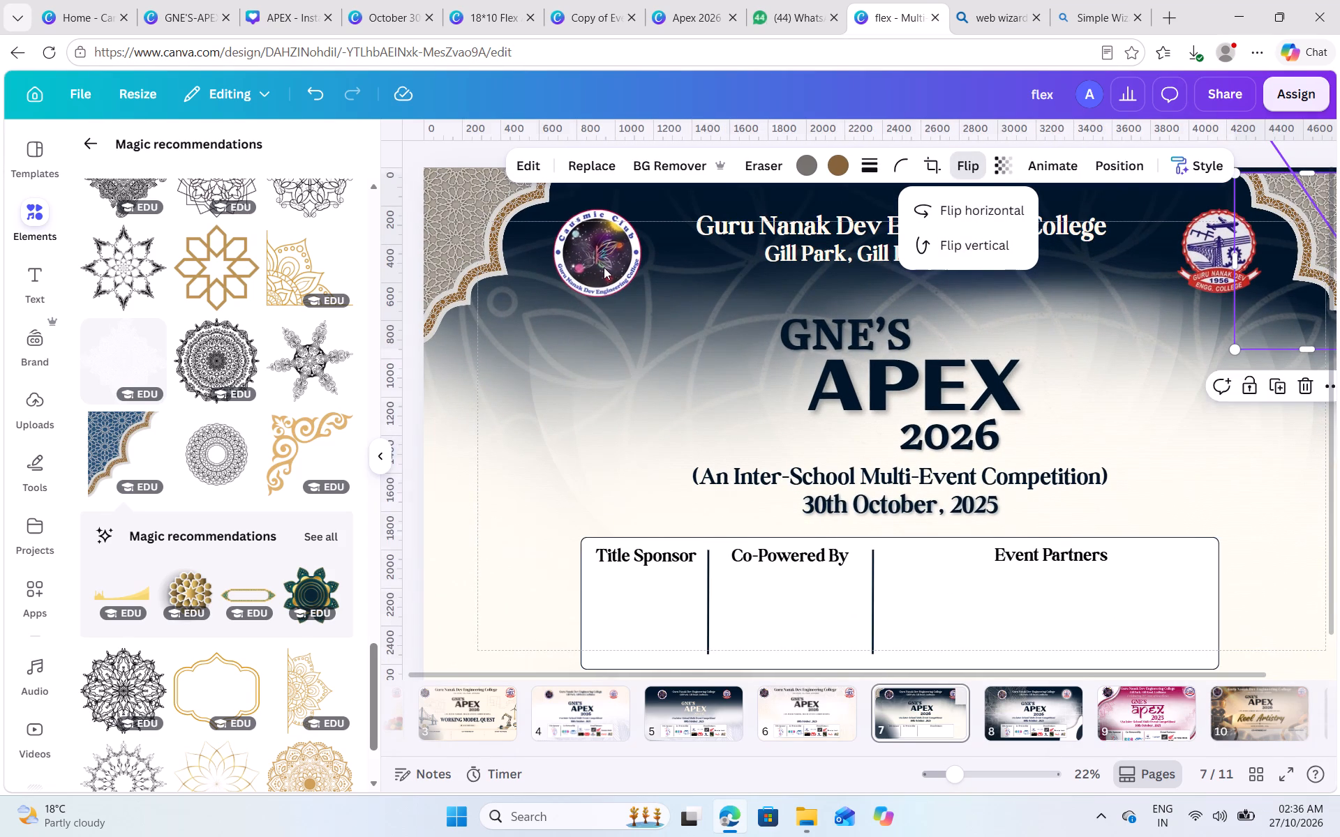
scroll(604, 267, "up", 1)
left_click(595, 282)
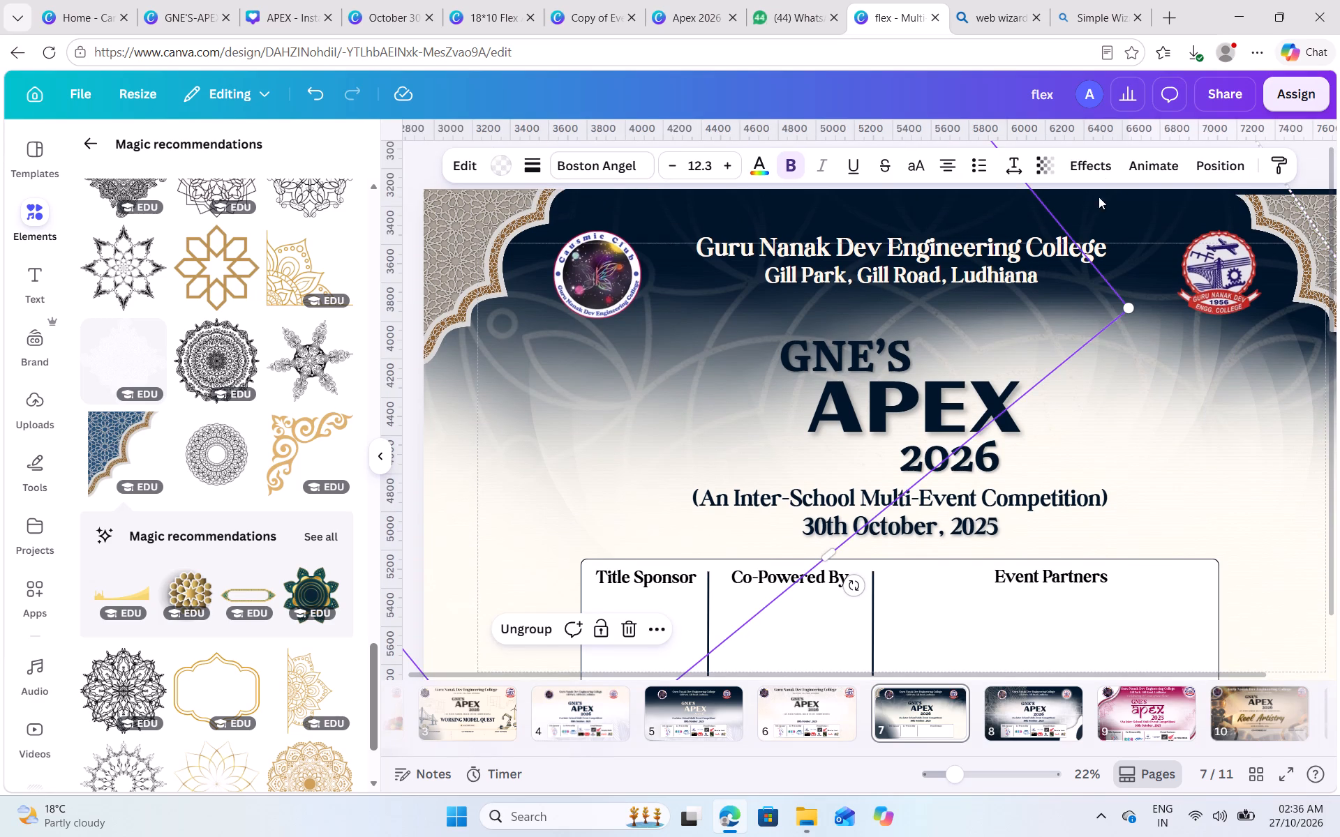
left_click(1205, 168)
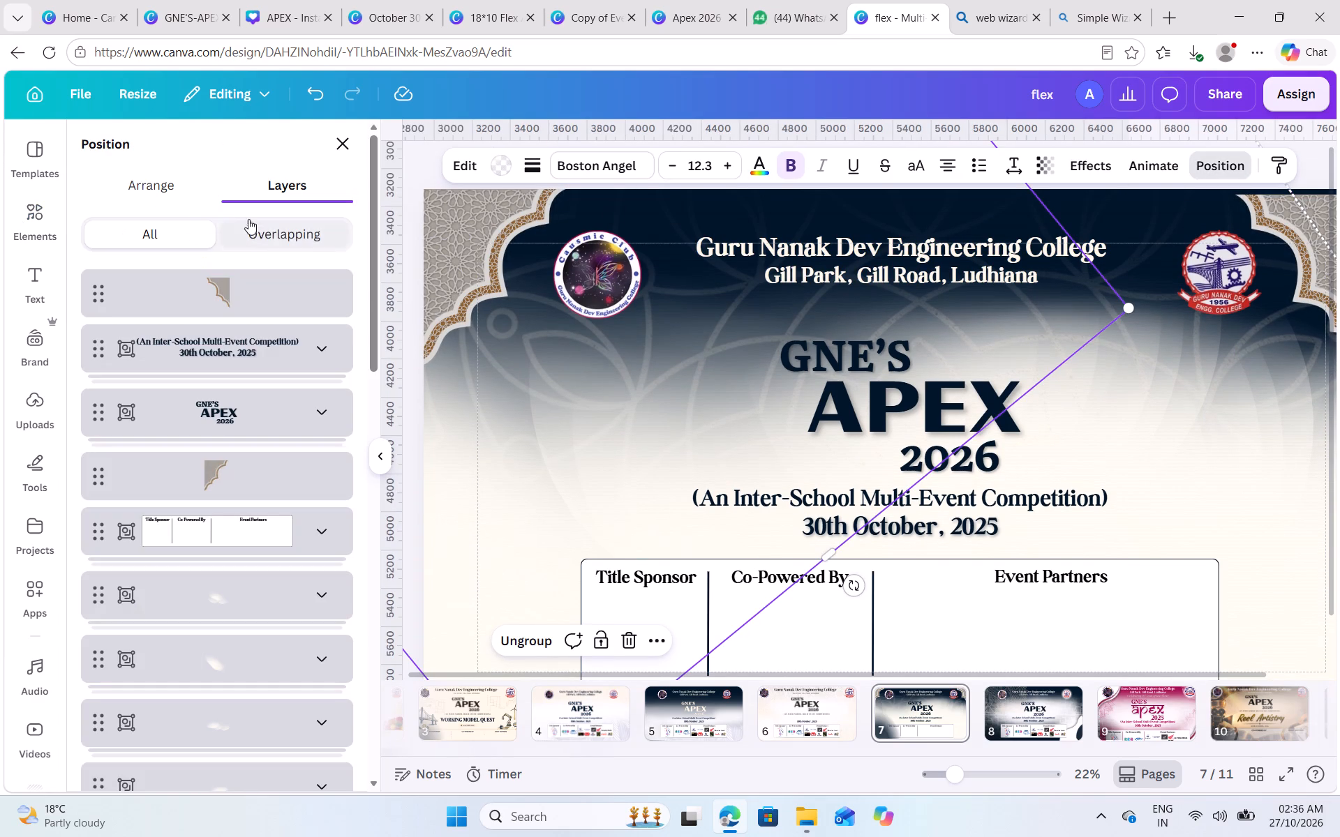
left_click(171, 195)
left_click(254, 187)
scroll(244, 550, "down", 11)
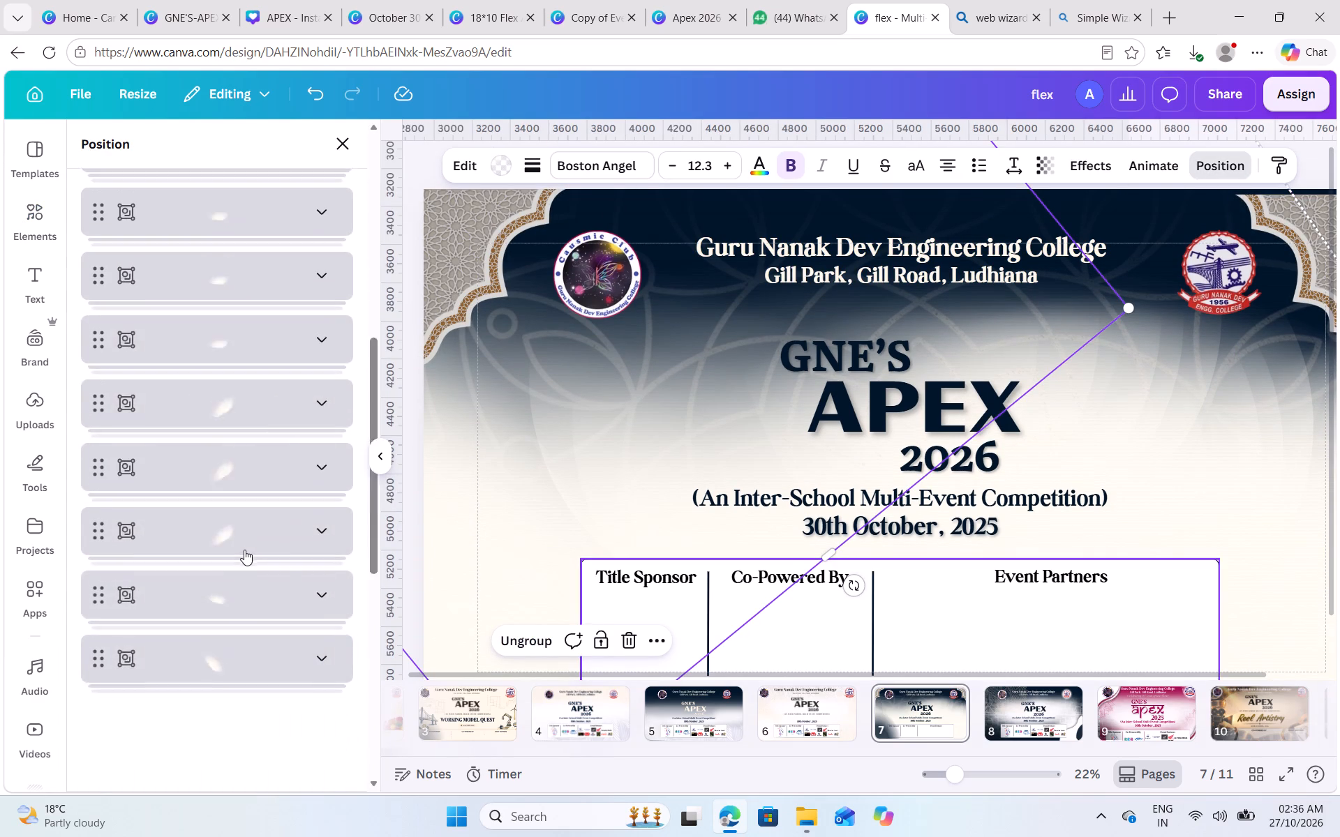
left_click(241, 459)
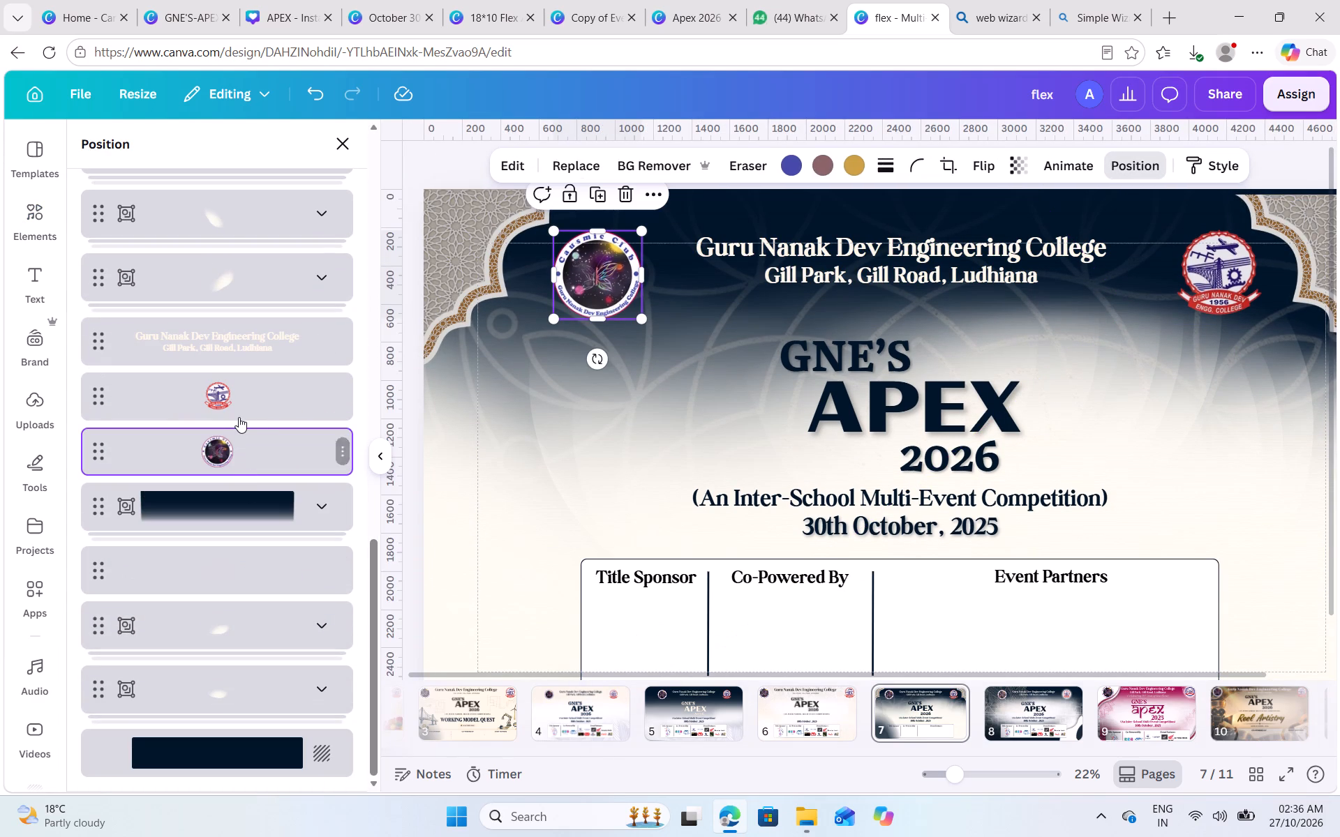
left_click(236, 404, "shift")
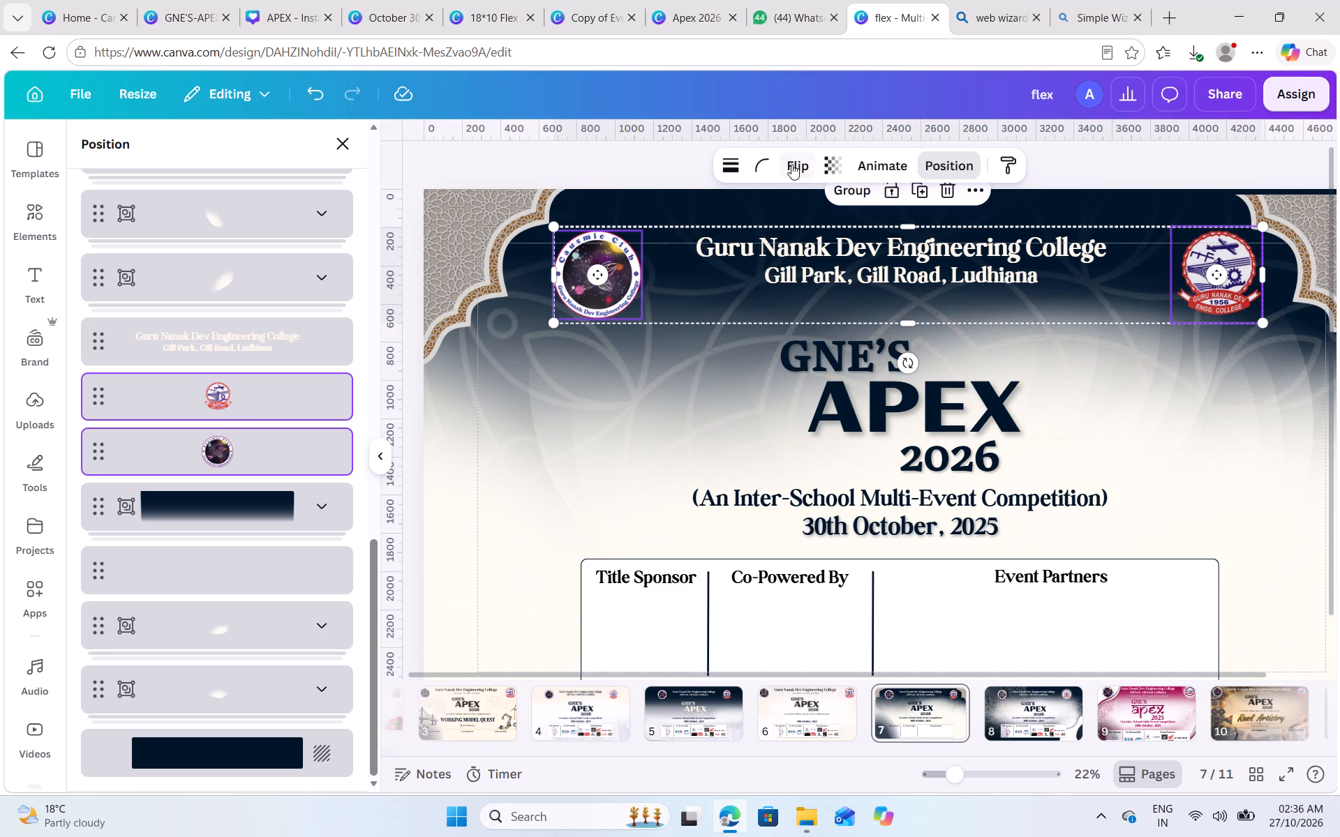
scroll(177, 239, "up", 9)
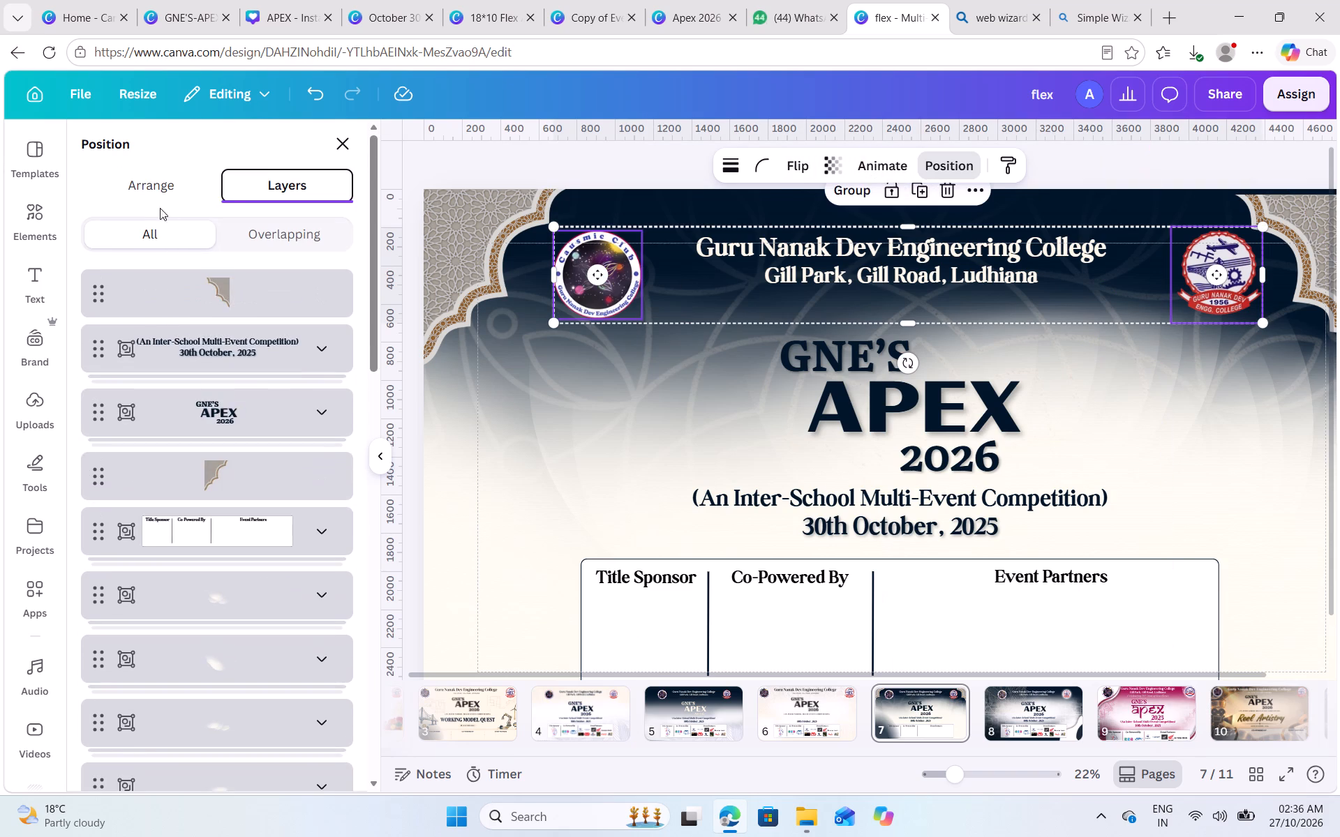
left_click(156, 184)
left_click(169, 271)
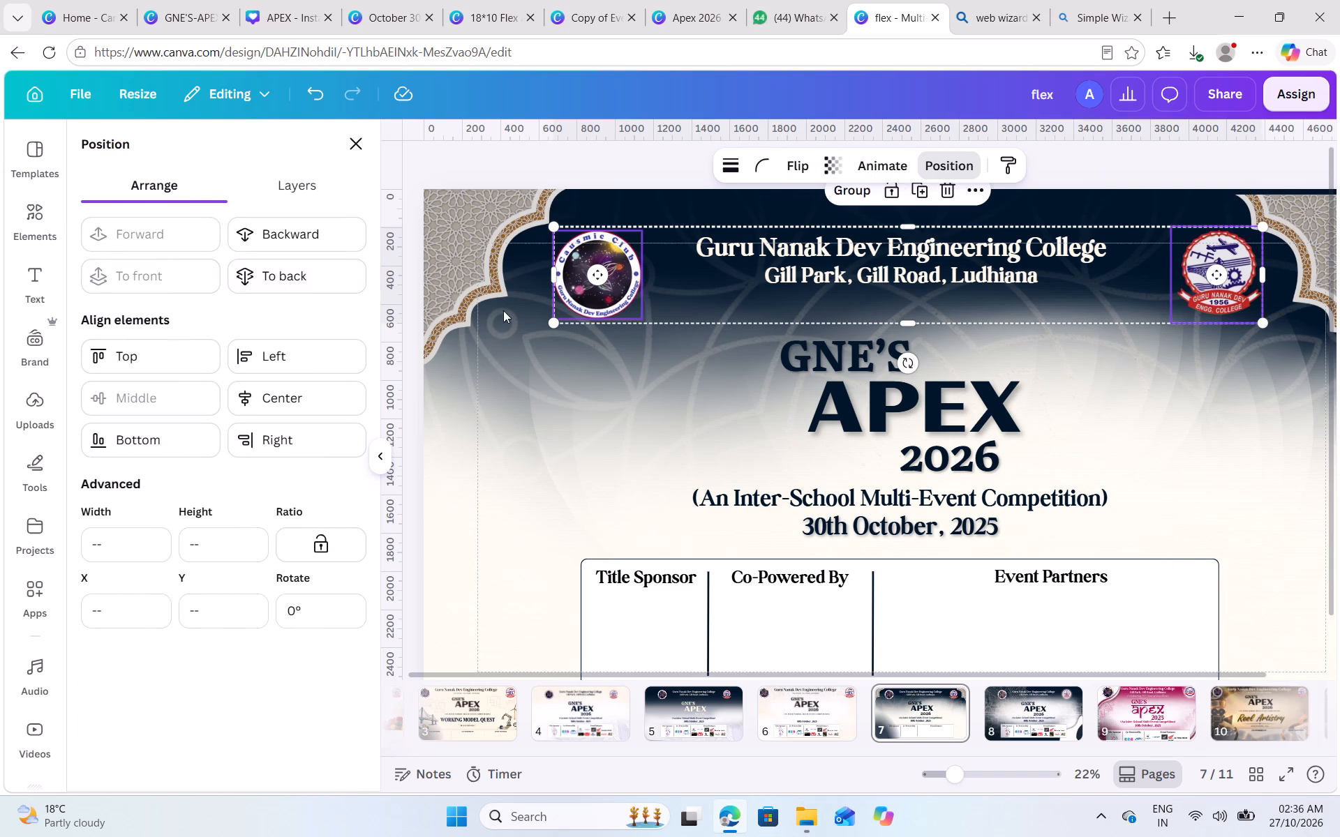
Move the club logo and the college logo outward toward their corner ornaments, to X positions of about 441 px and 4036 px.
left_click(424, 359)
left_click(605, 280)
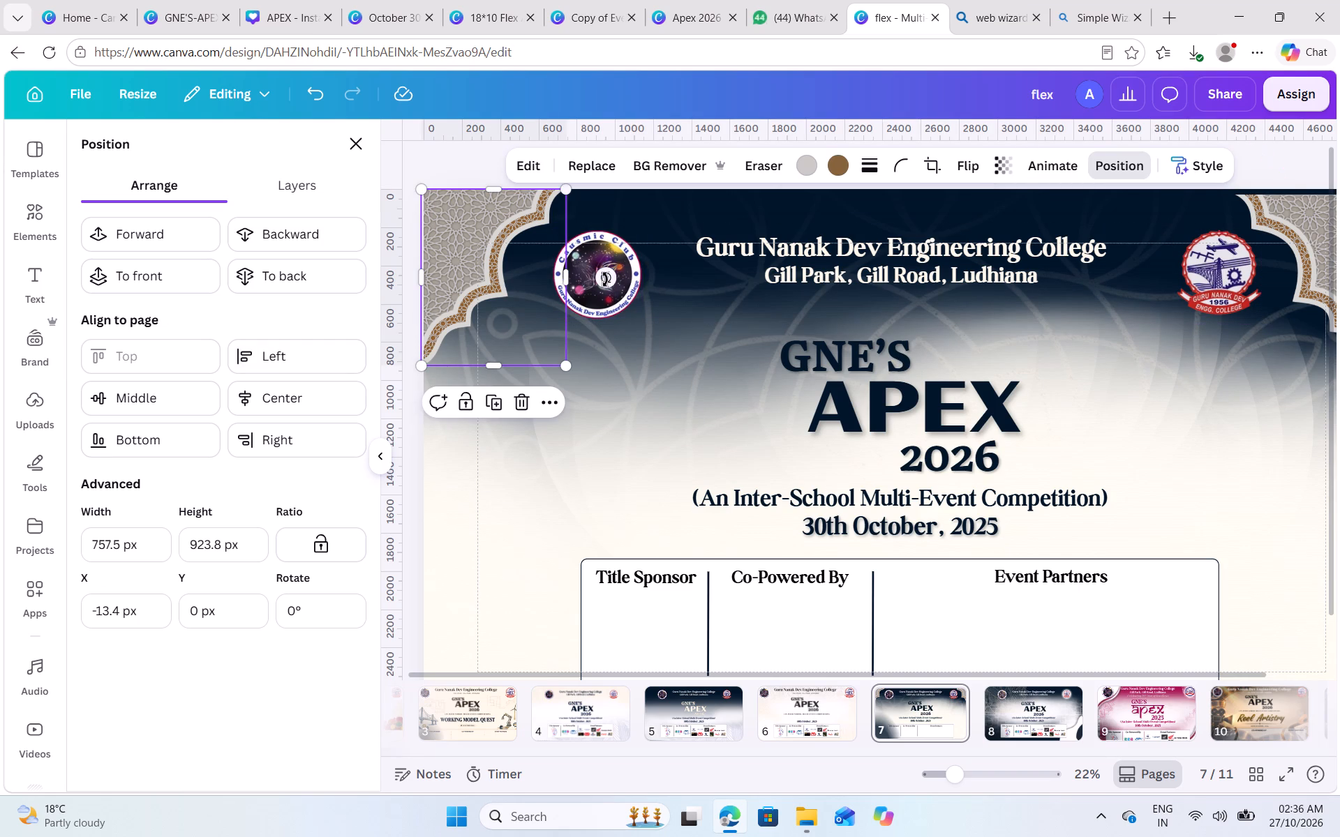
left_click(616, 243)
left_click_drag(614, 248, 562, 250)
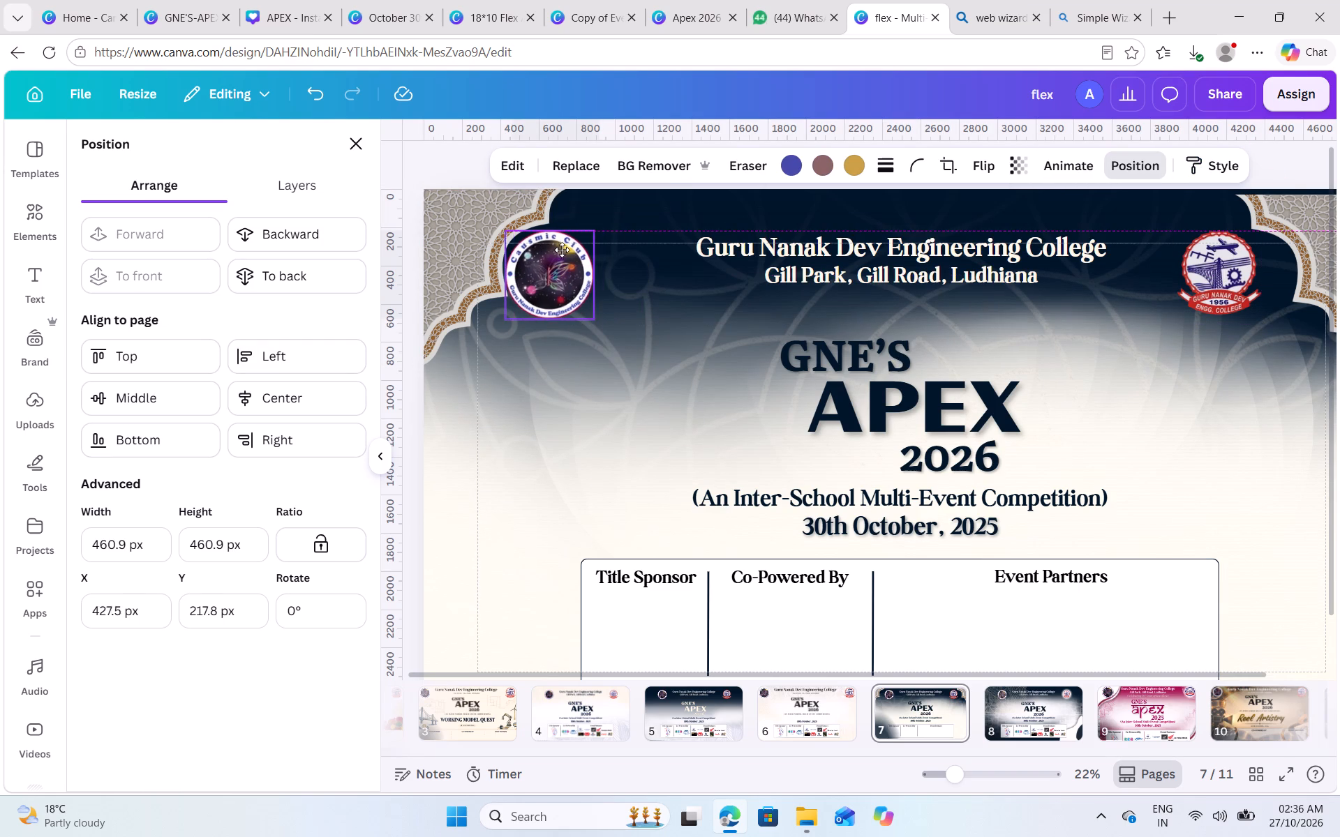
left_click_drag(562, 250, 569, 247)
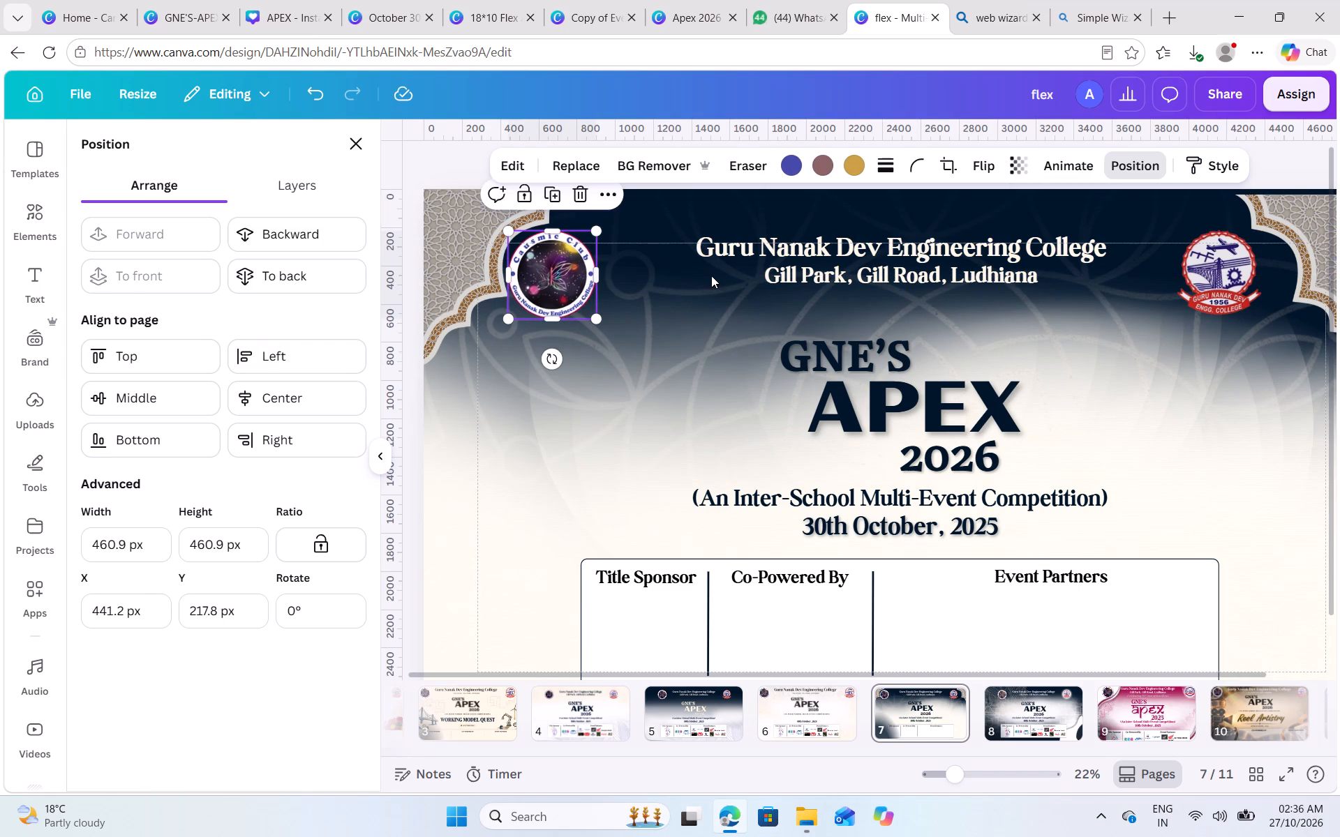
scroll(711, 276, "left", 1)
left_click(1134, 262)
left_click_drag(1168, 274, 1193, 273)
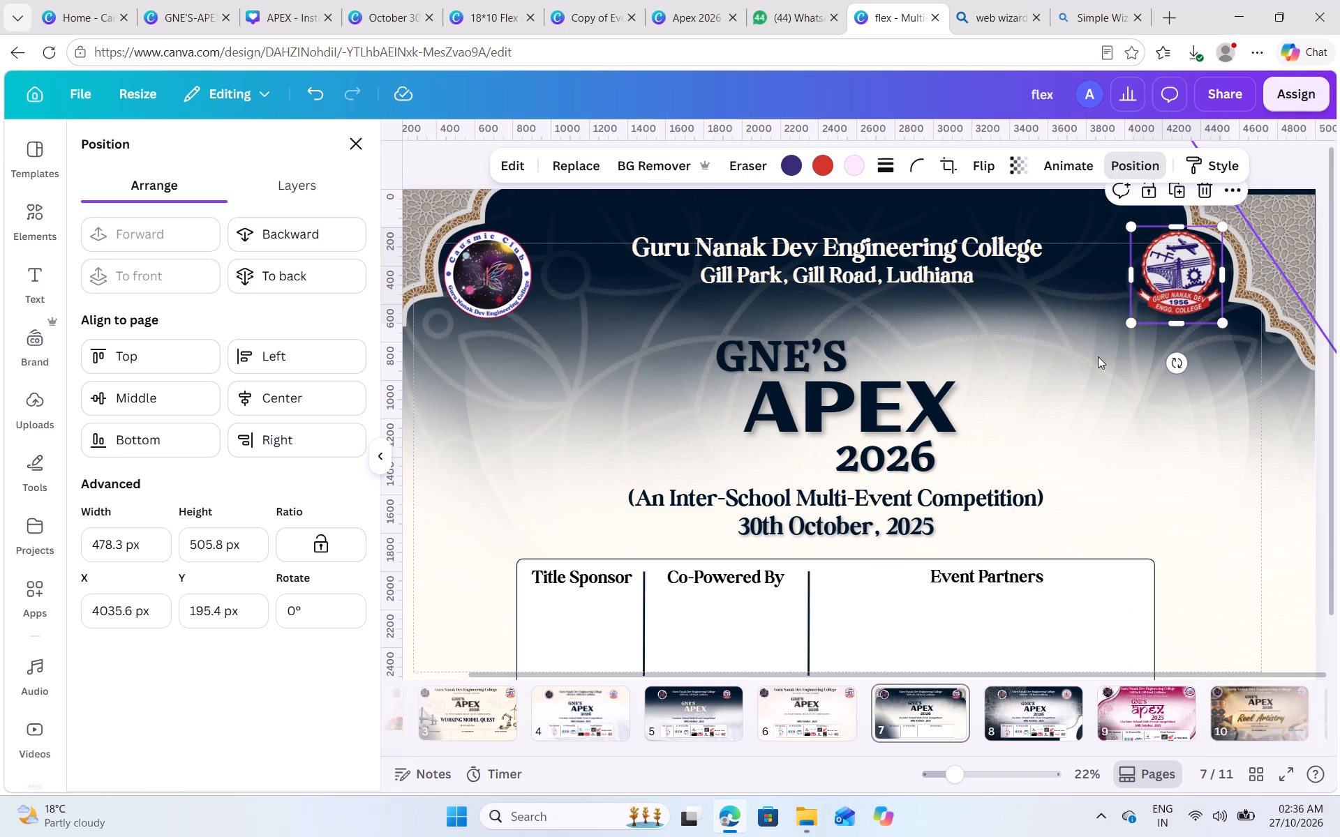
left_click(1107, 360)
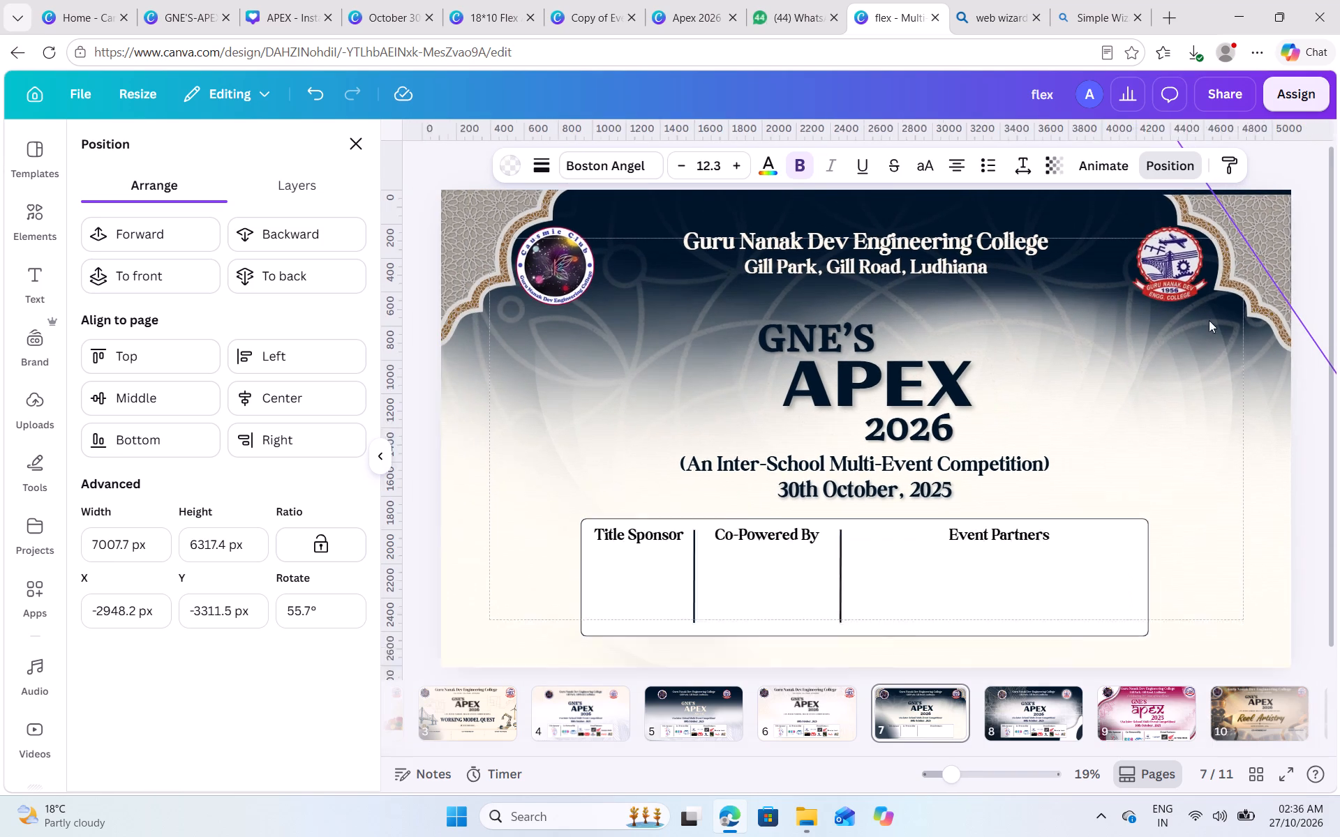
Enlarge the college logo proportionally to about 514 × 544 px.
left_click(1121, 282)
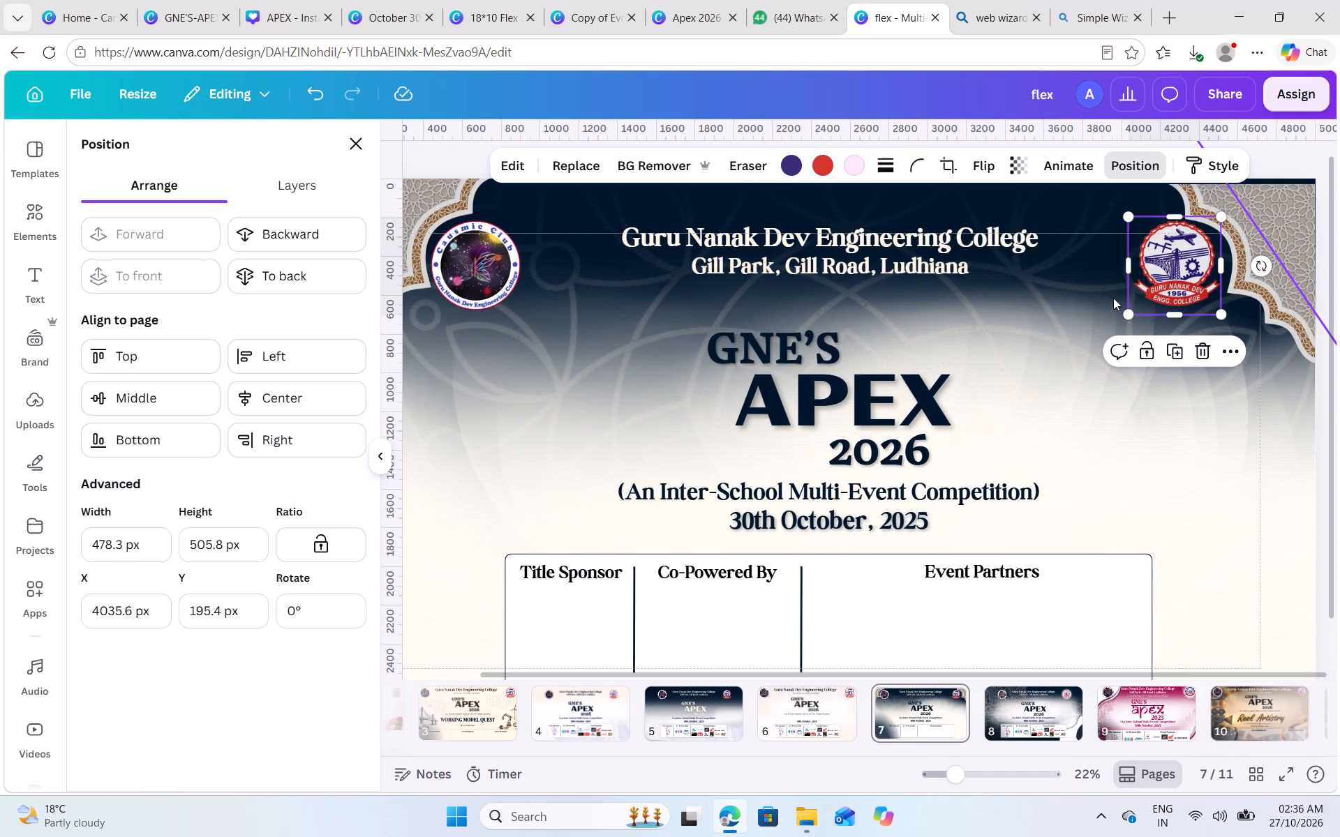
left_click_drag(1128, 315, 1122, 320)
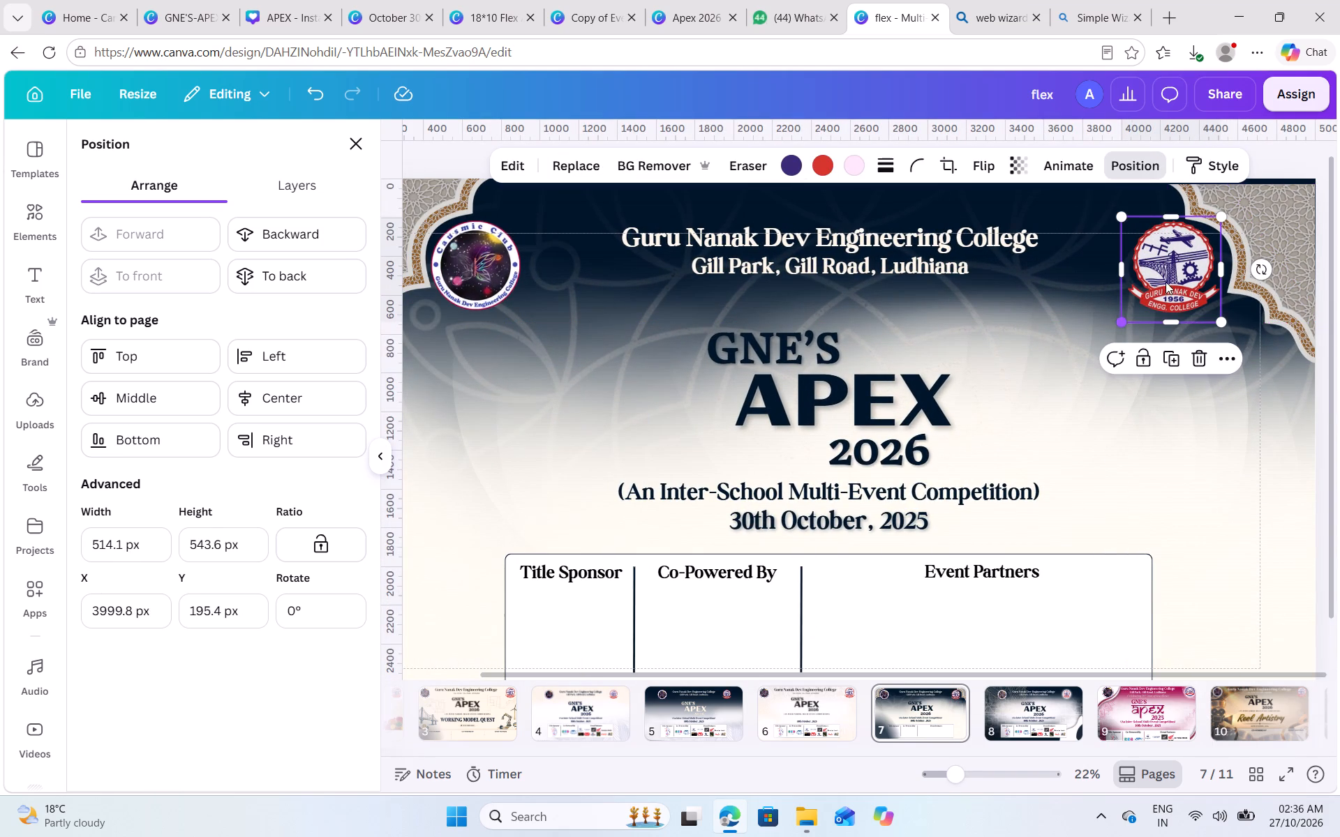
left_click(1172, 276)
Raise the page's upper-right corner ornament to a Y position of about -14 px so it covers the top edge.
left_click(1265, 243)
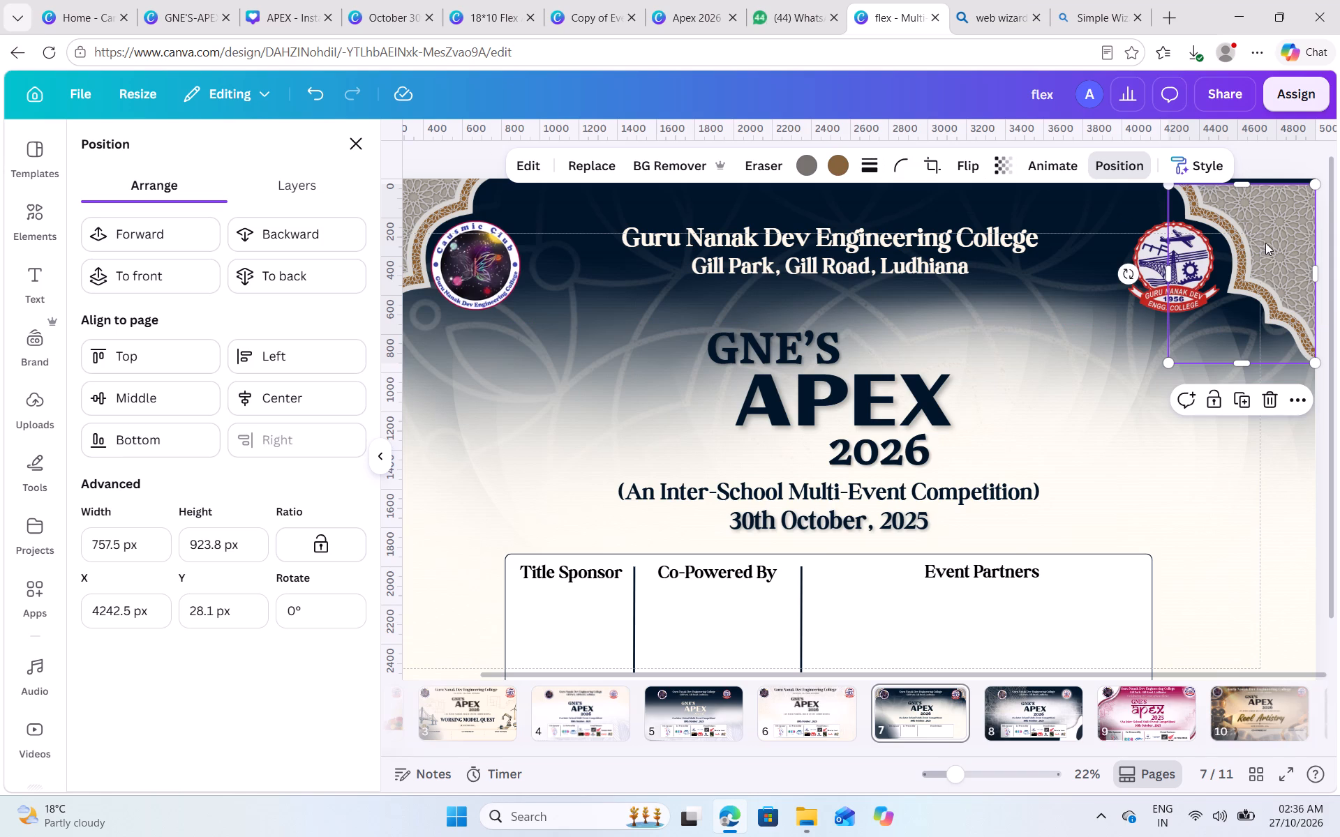
key("Up")
key("Up")
key("Up")
key("Up")
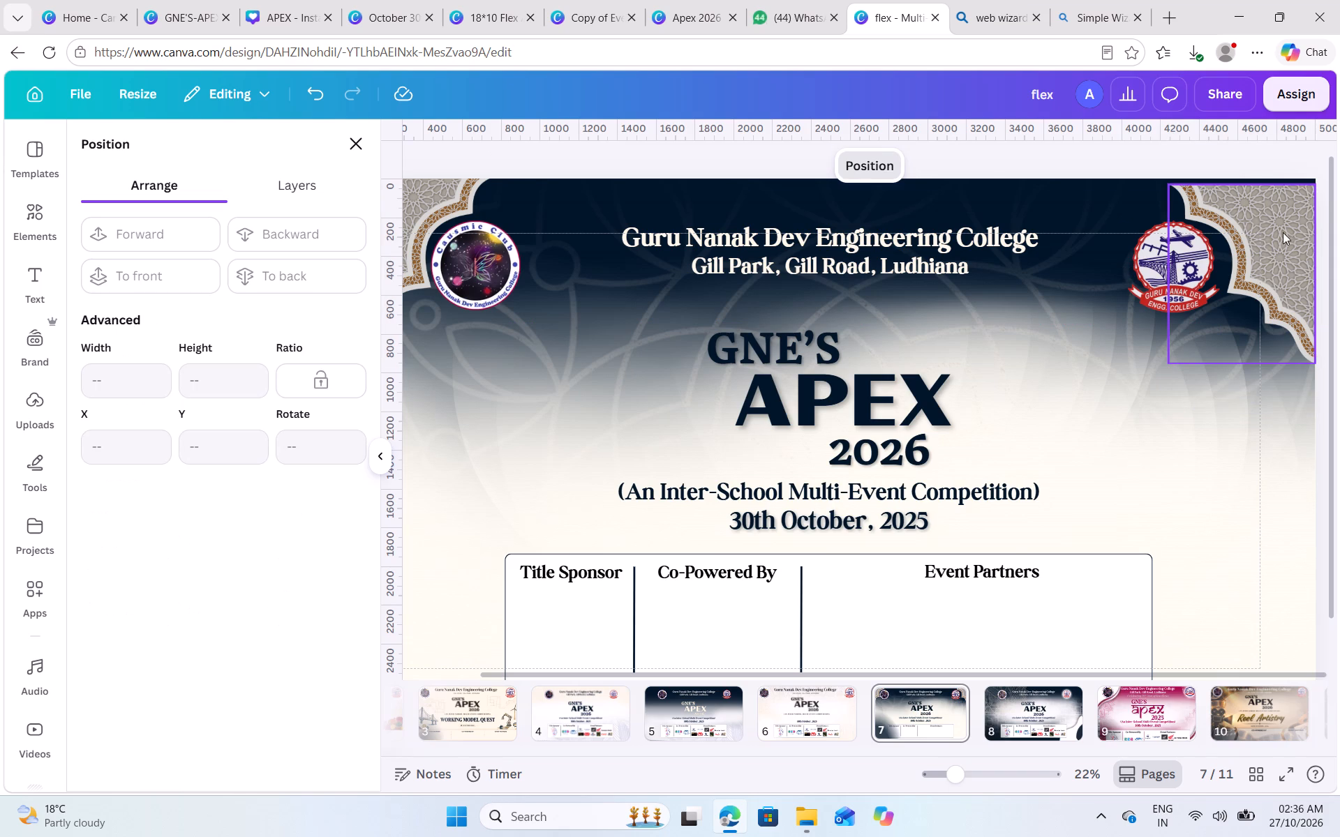
left_click_drag(1260, 248, 1256, 239)
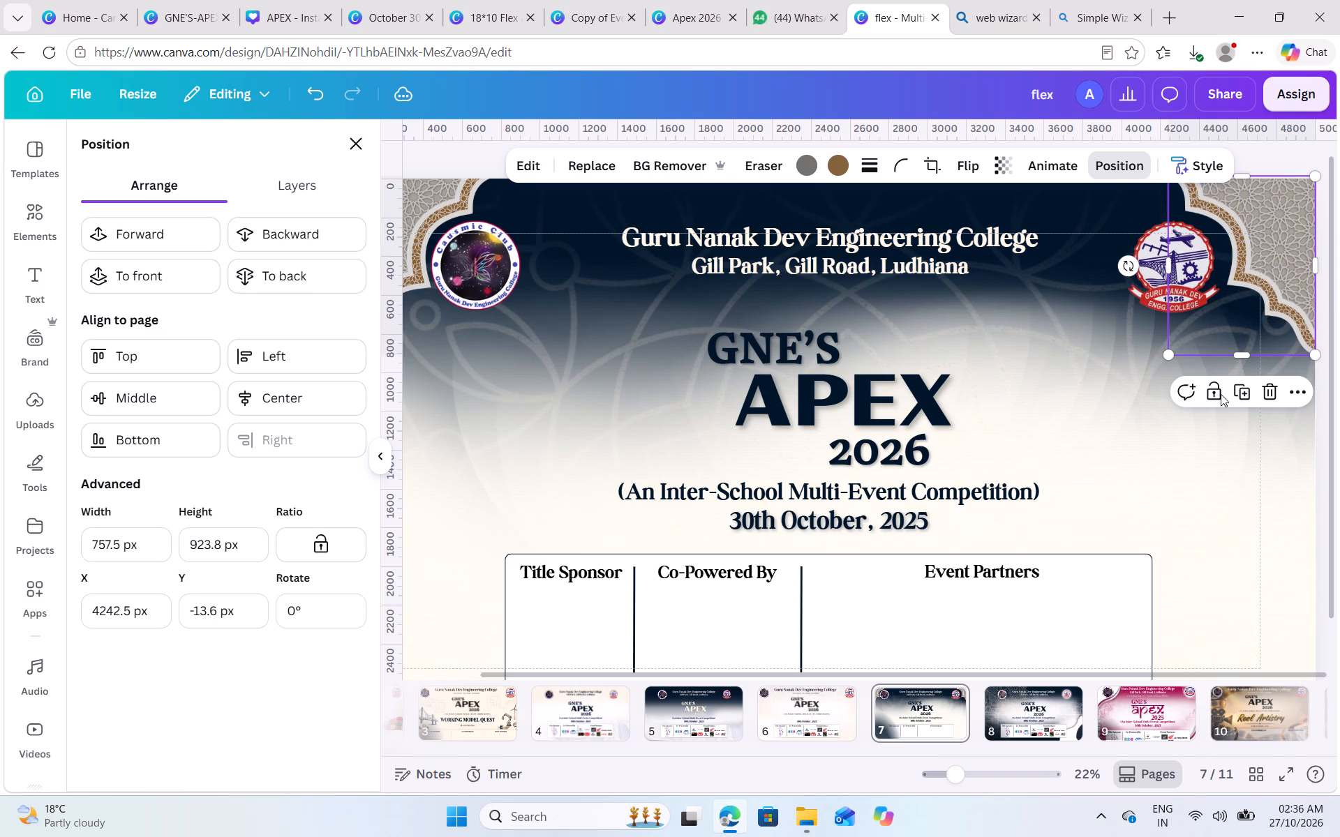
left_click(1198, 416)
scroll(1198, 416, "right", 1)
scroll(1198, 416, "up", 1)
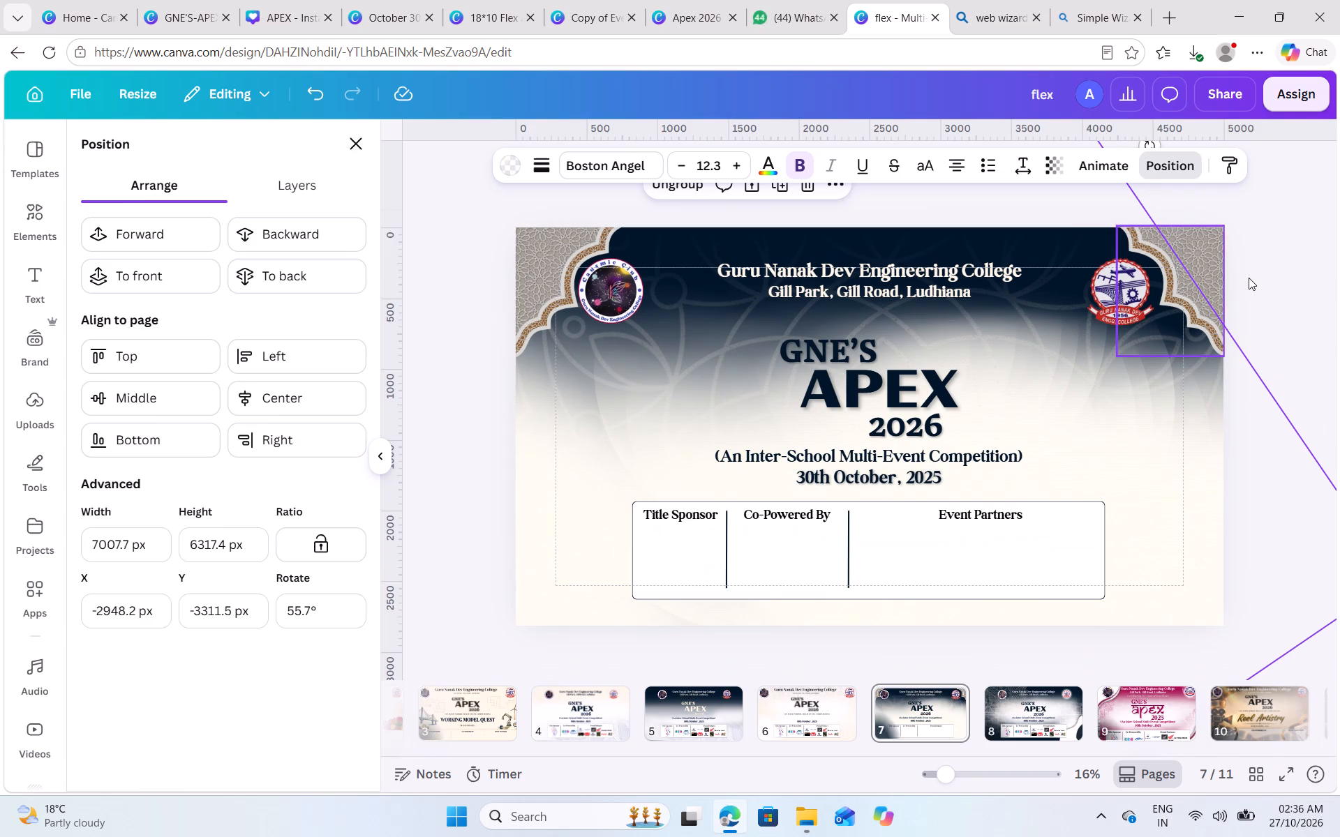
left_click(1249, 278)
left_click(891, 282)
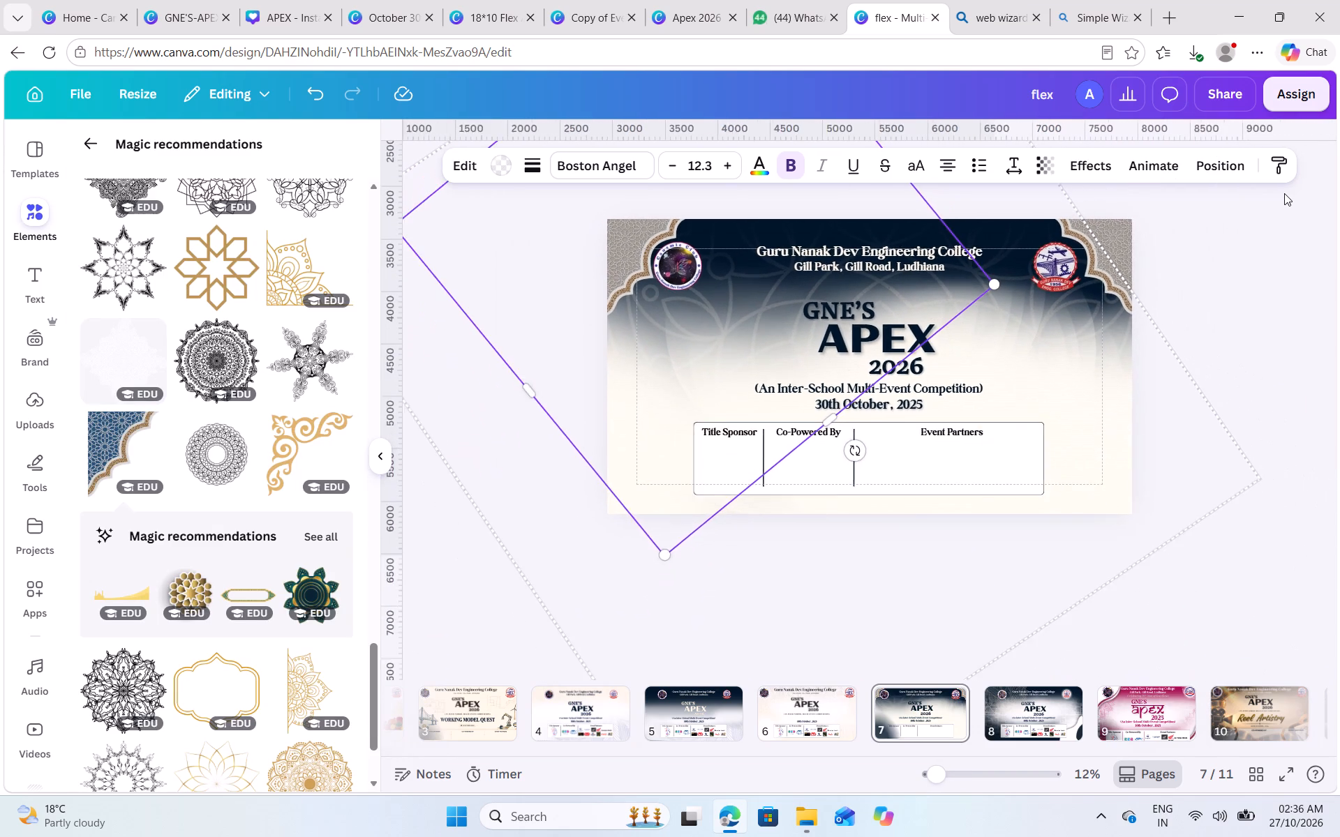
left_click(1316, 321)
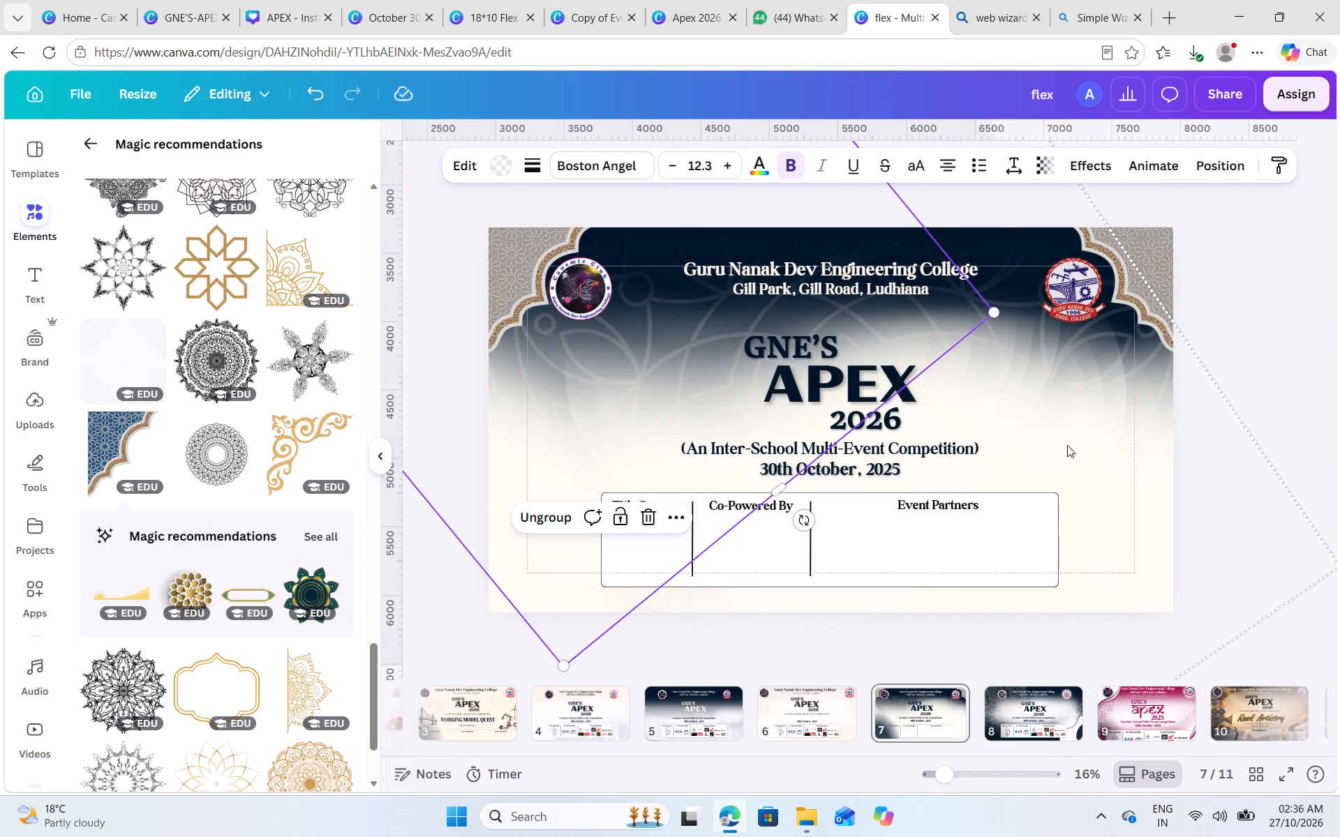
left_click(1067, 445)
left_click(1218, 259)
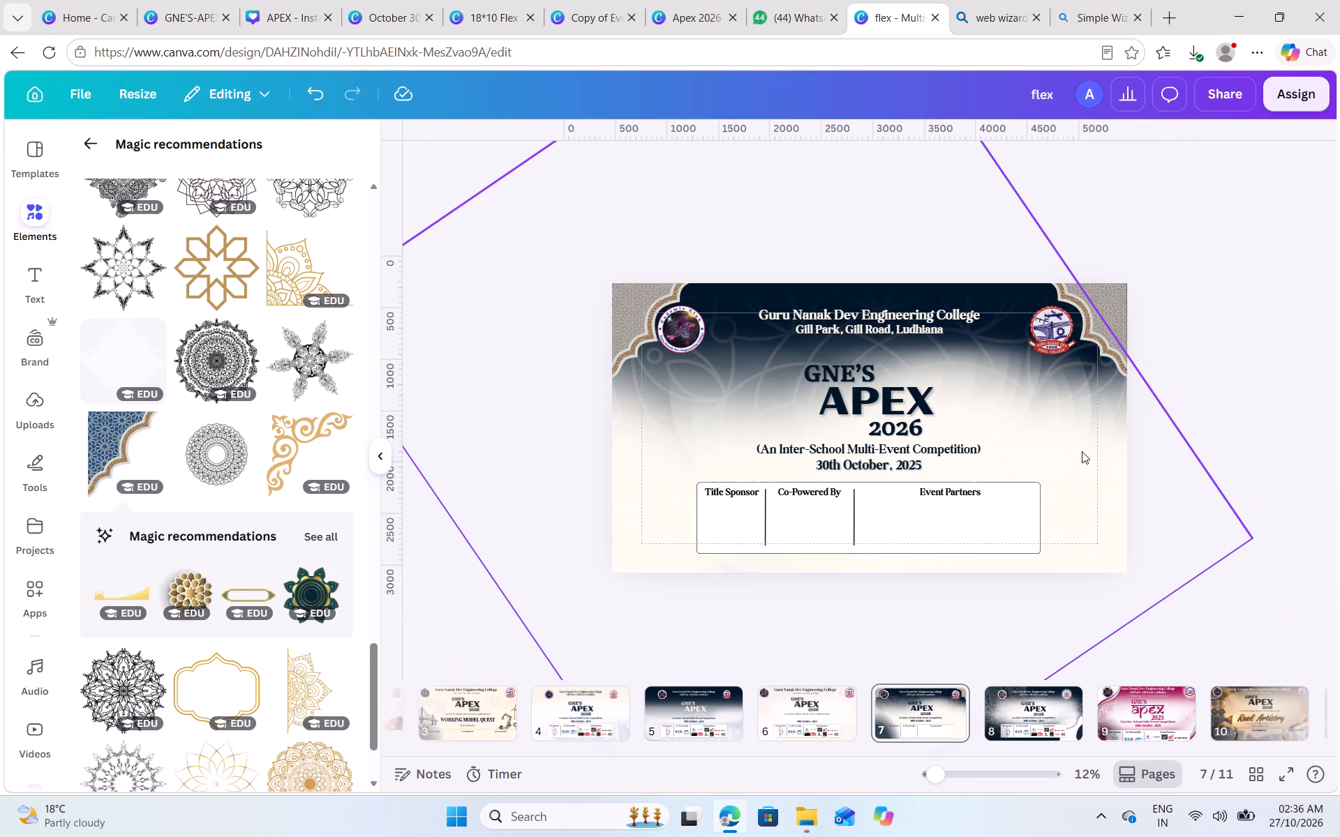
Delete the faint mandala, the layer directly beneath the navy gradient, from page 7.
left_click(1117, 457)
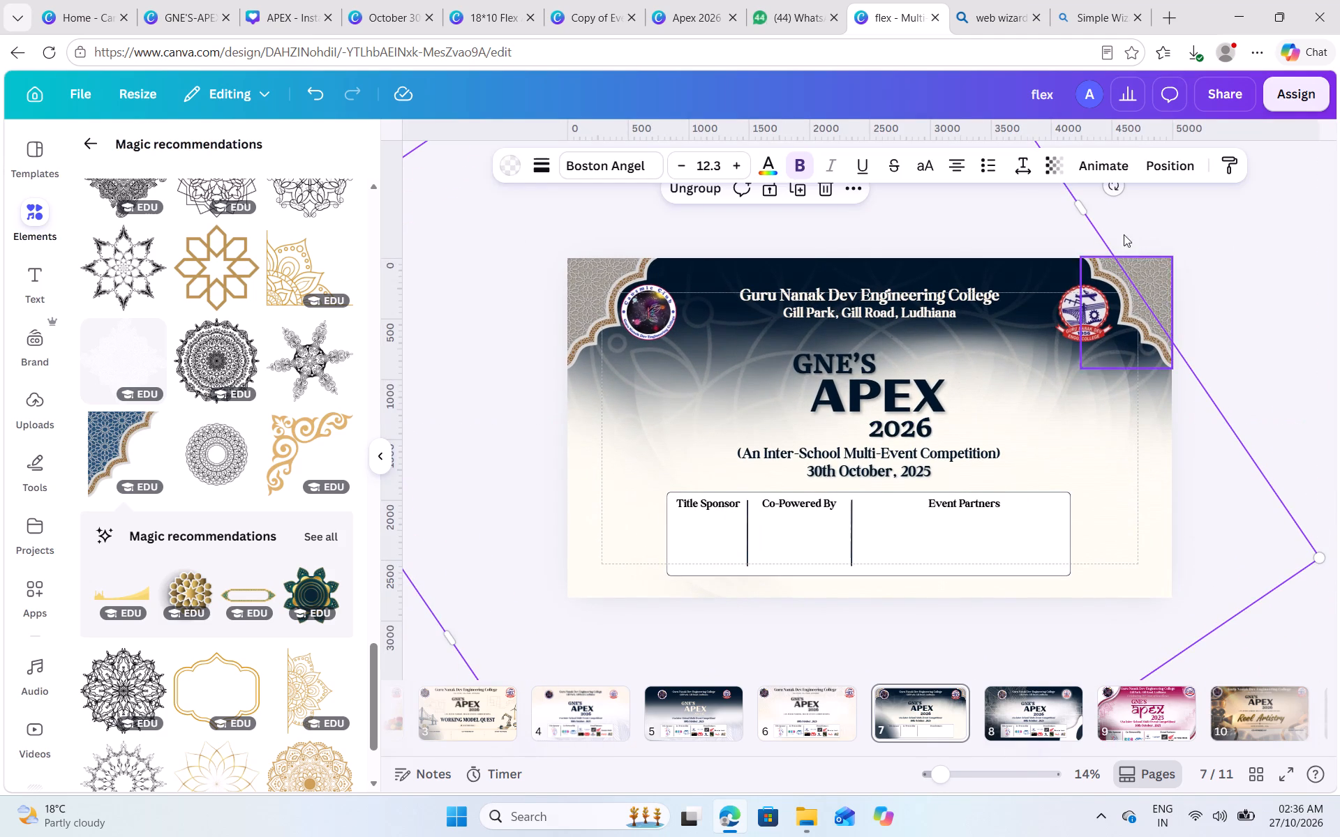
left_click(1170, 170)
left_click(311, 194)
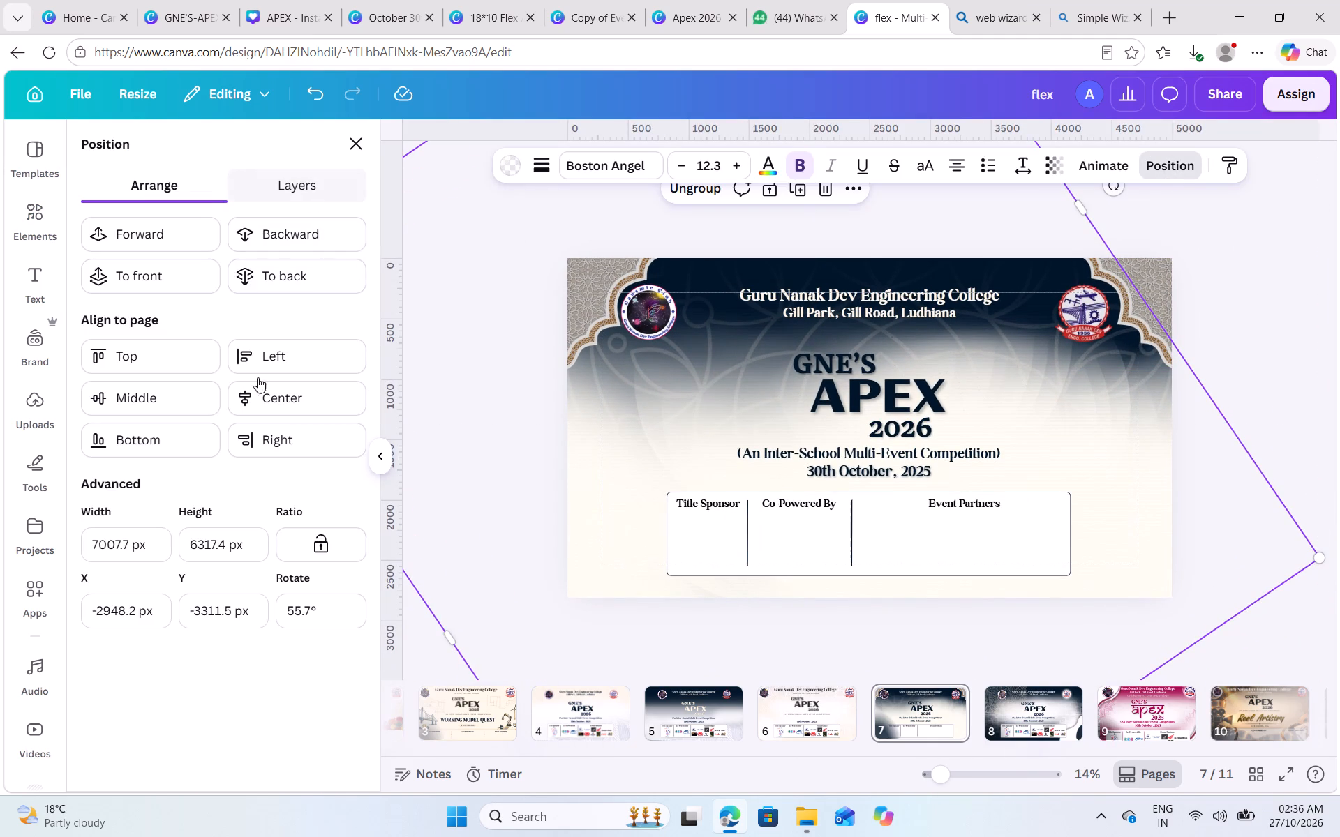
scroll(258, 377, "down", 12)
left_click(241, 555)
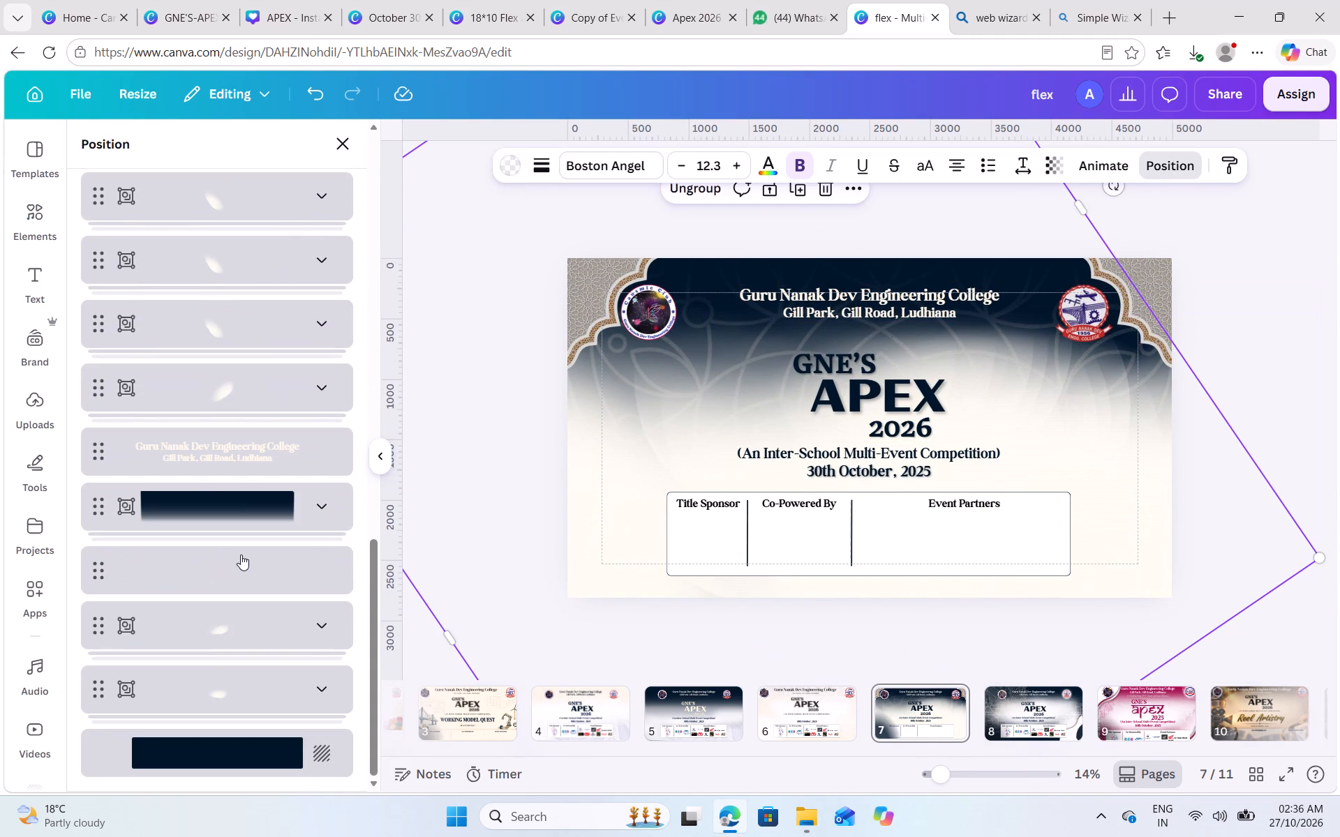
key("Delete")
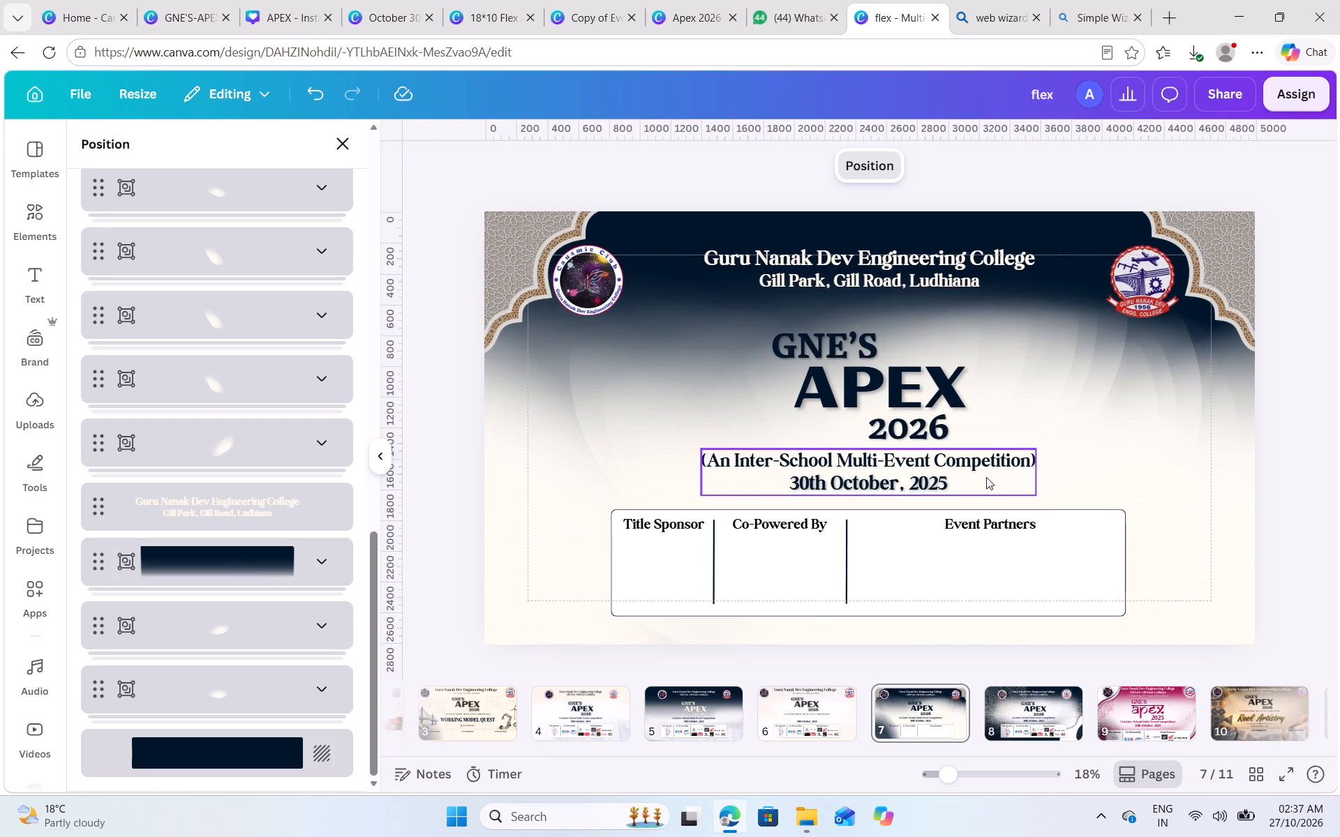
Delete the large rotated glow group directly beneath the sponsor panel in the layer order.
scroll(986, 477, "up", 1)
left_click(1094, 353)
left_click_drag(1103, 363, 1063, 745)
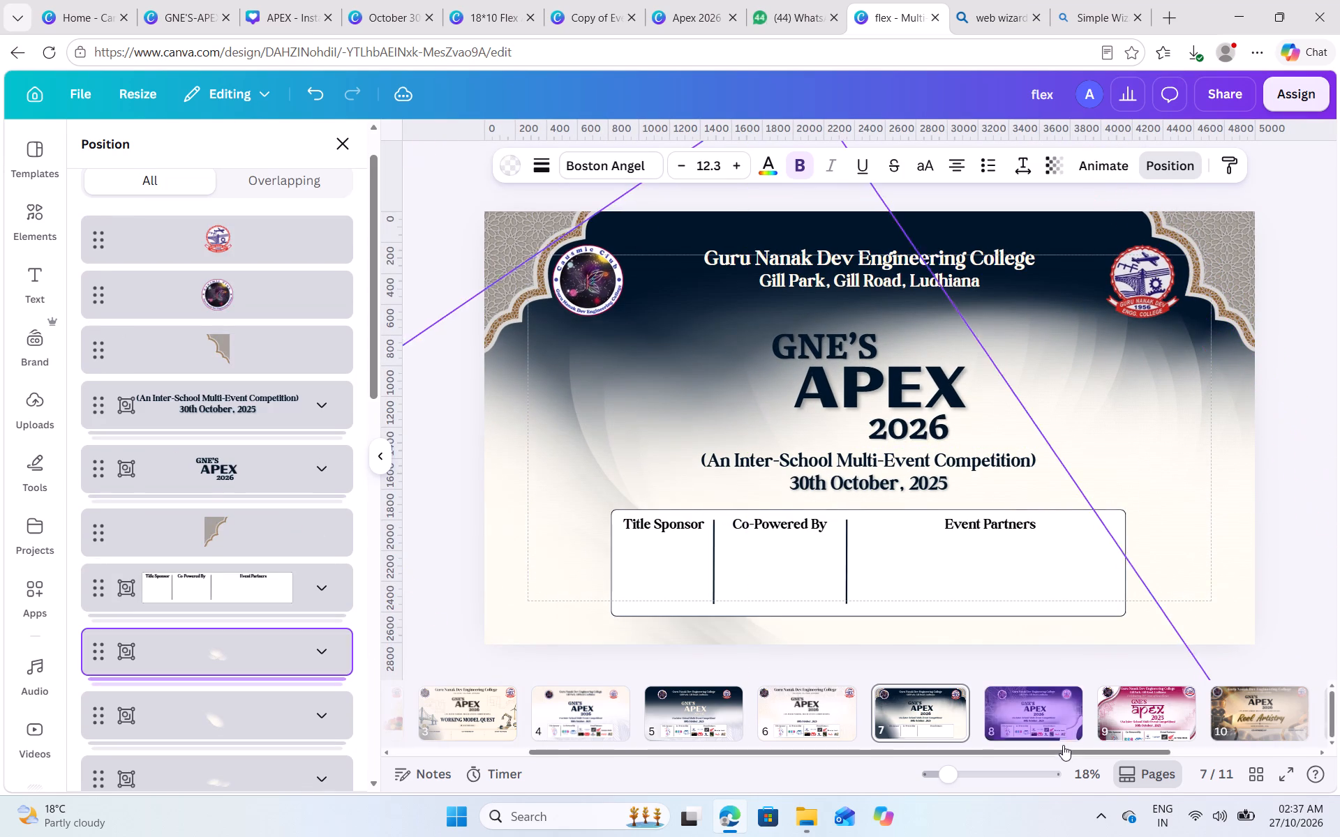
left_click_drag(1063, 745, 1139, 484)
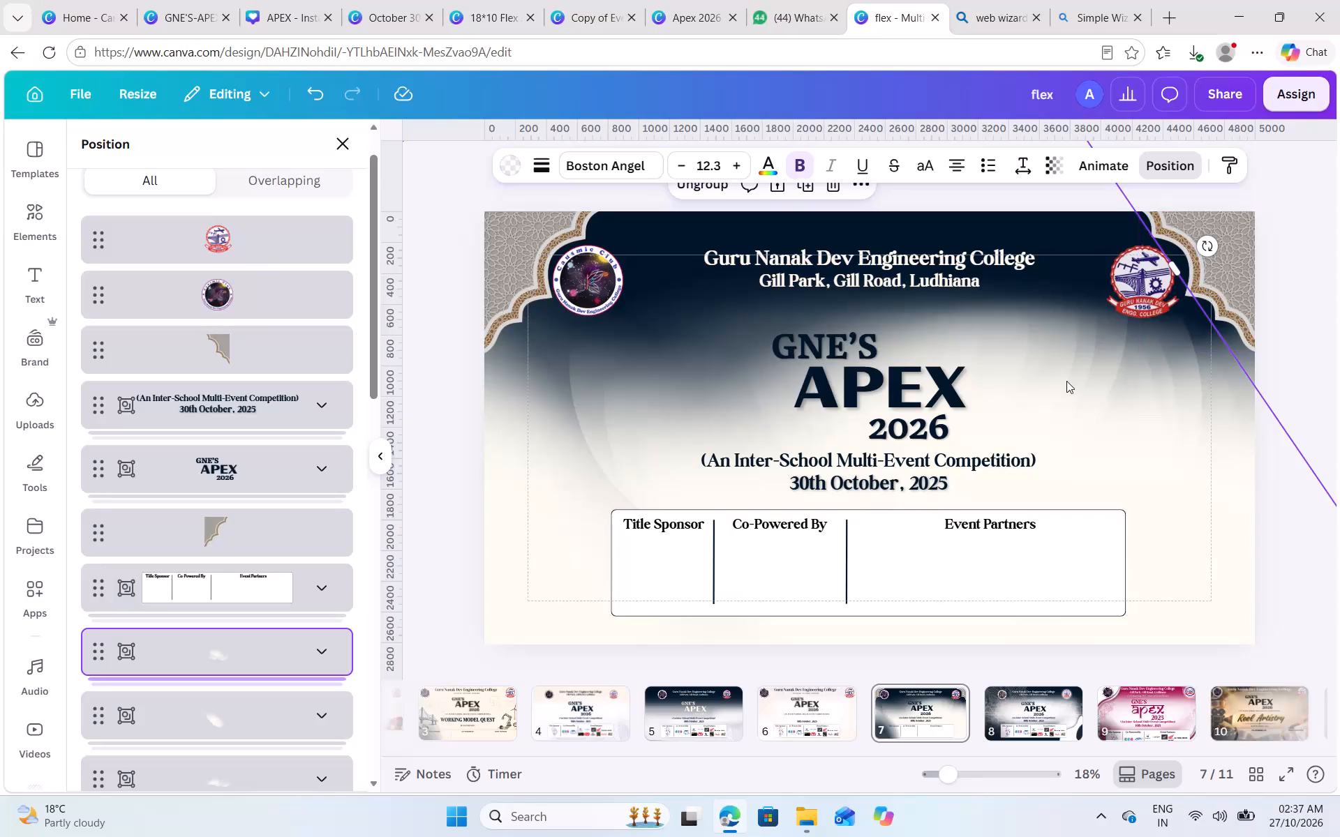
key("Delete")
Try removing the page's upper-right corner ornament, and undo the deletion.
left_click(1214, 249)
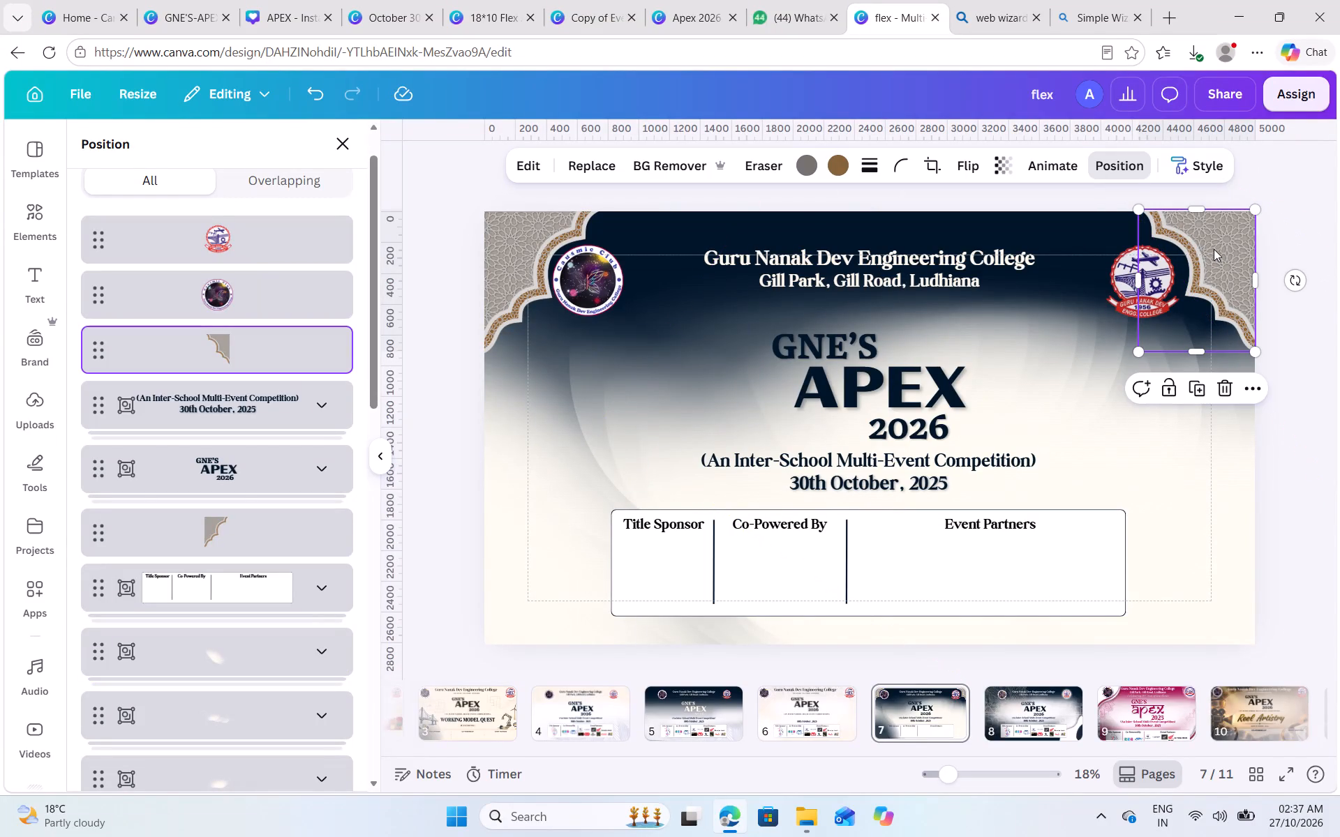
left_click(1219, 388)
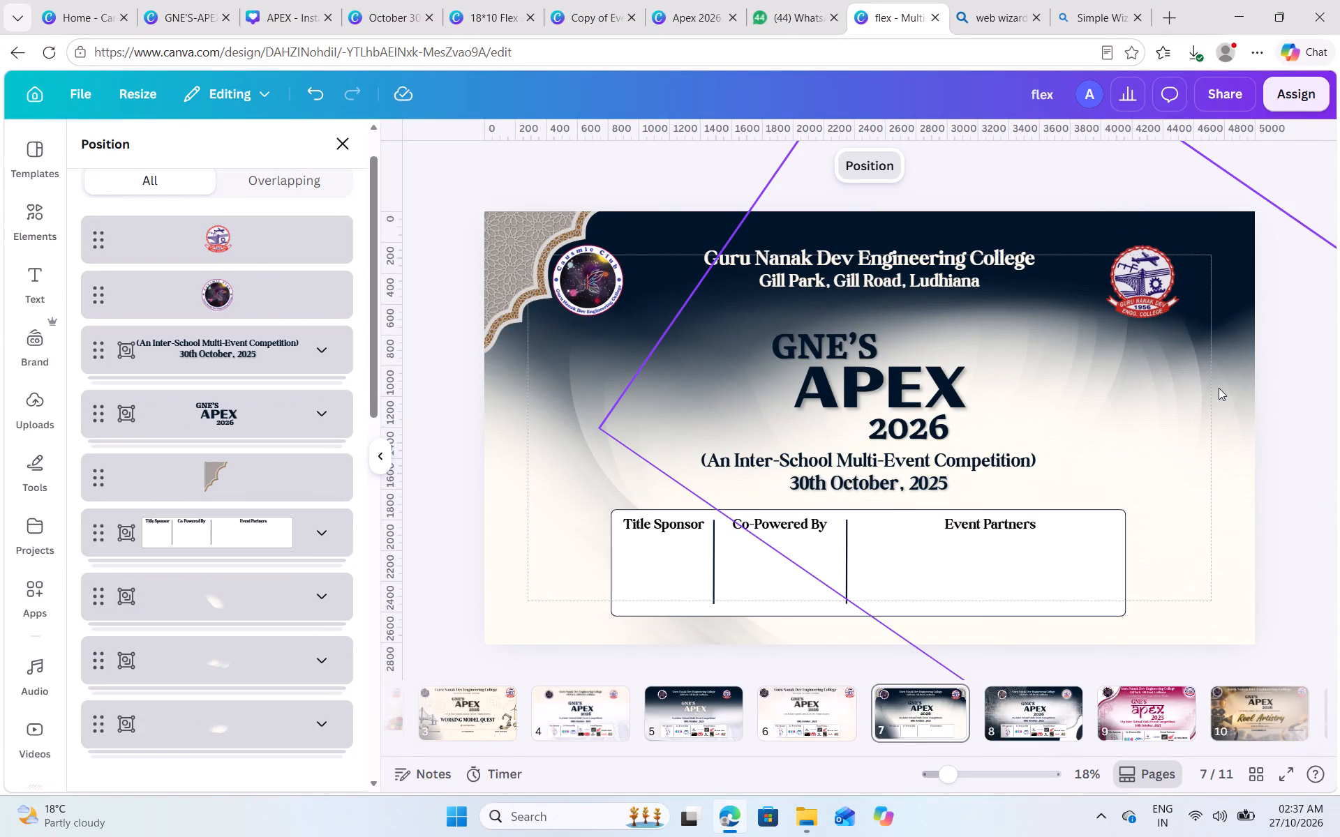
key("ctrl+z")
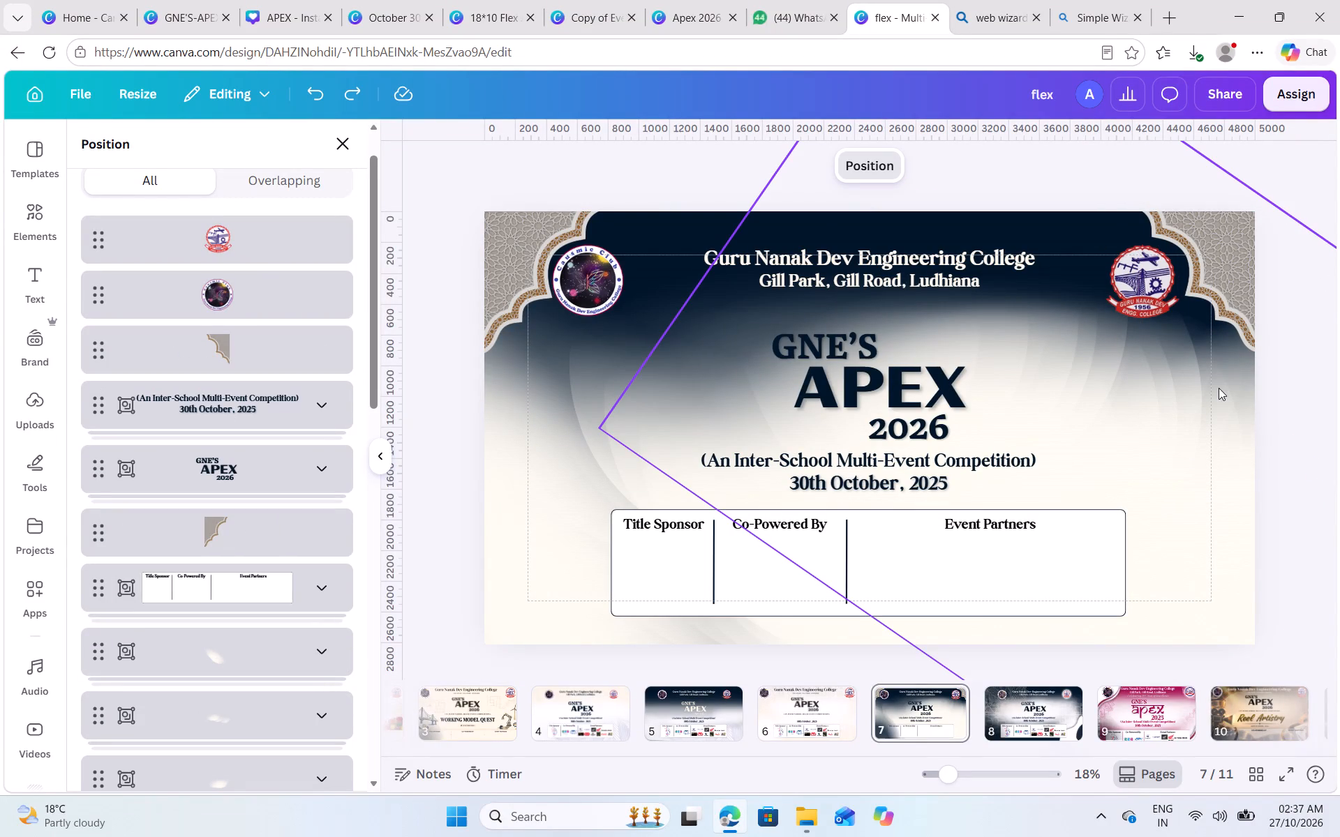
Duplicate the upper-right corner ornament and place the copy over the page's lower-left corner.
left_click(1240, 289)
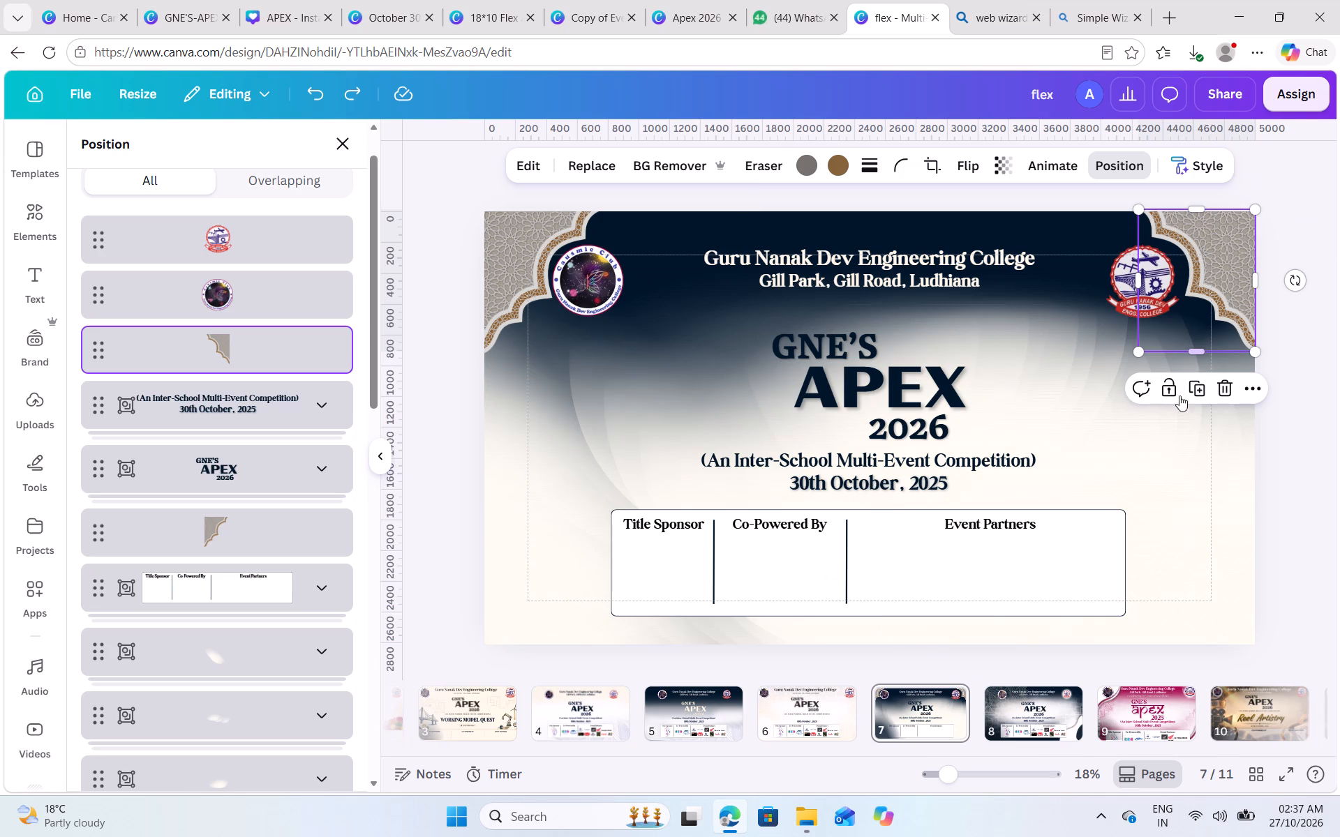
left_click(1194, 389)
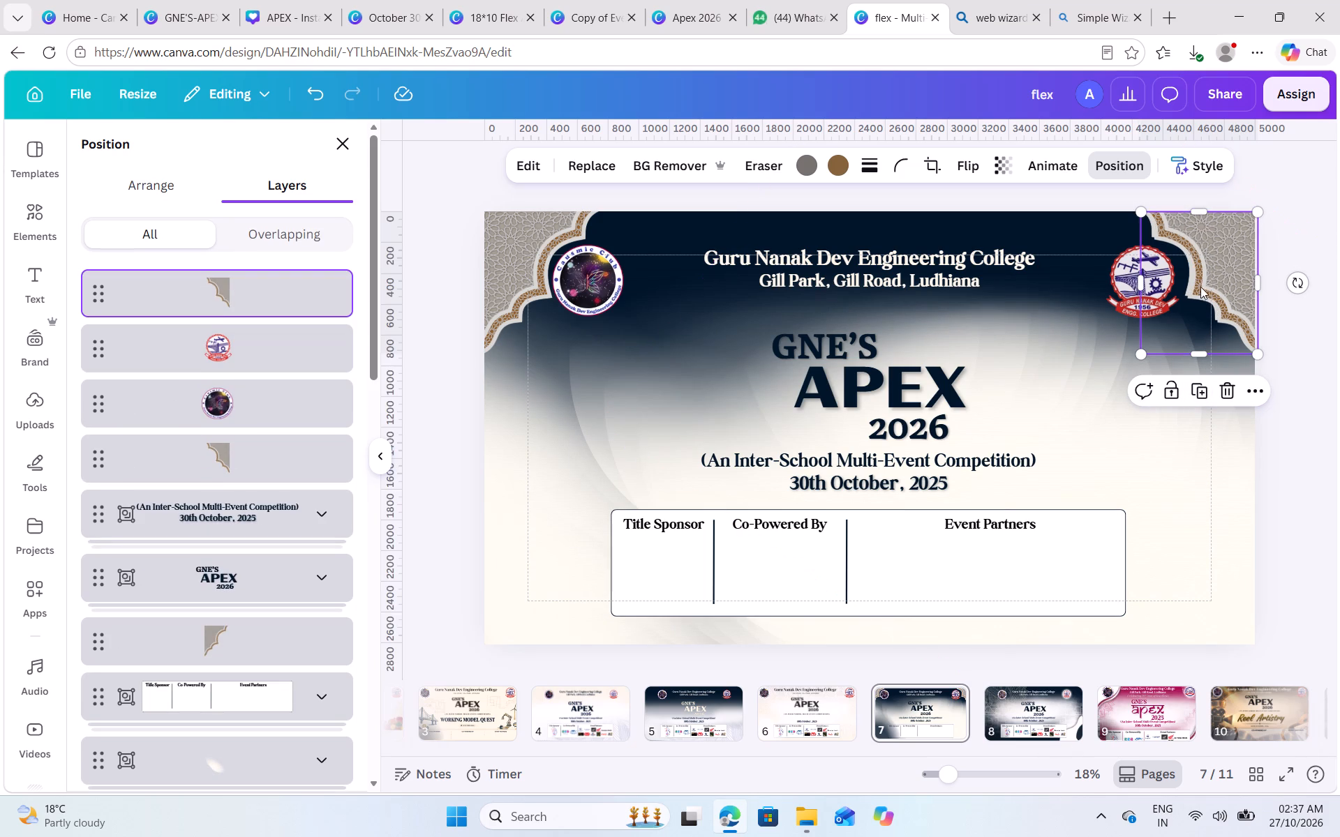
left_click_drag(1201, 252, 465, 629)
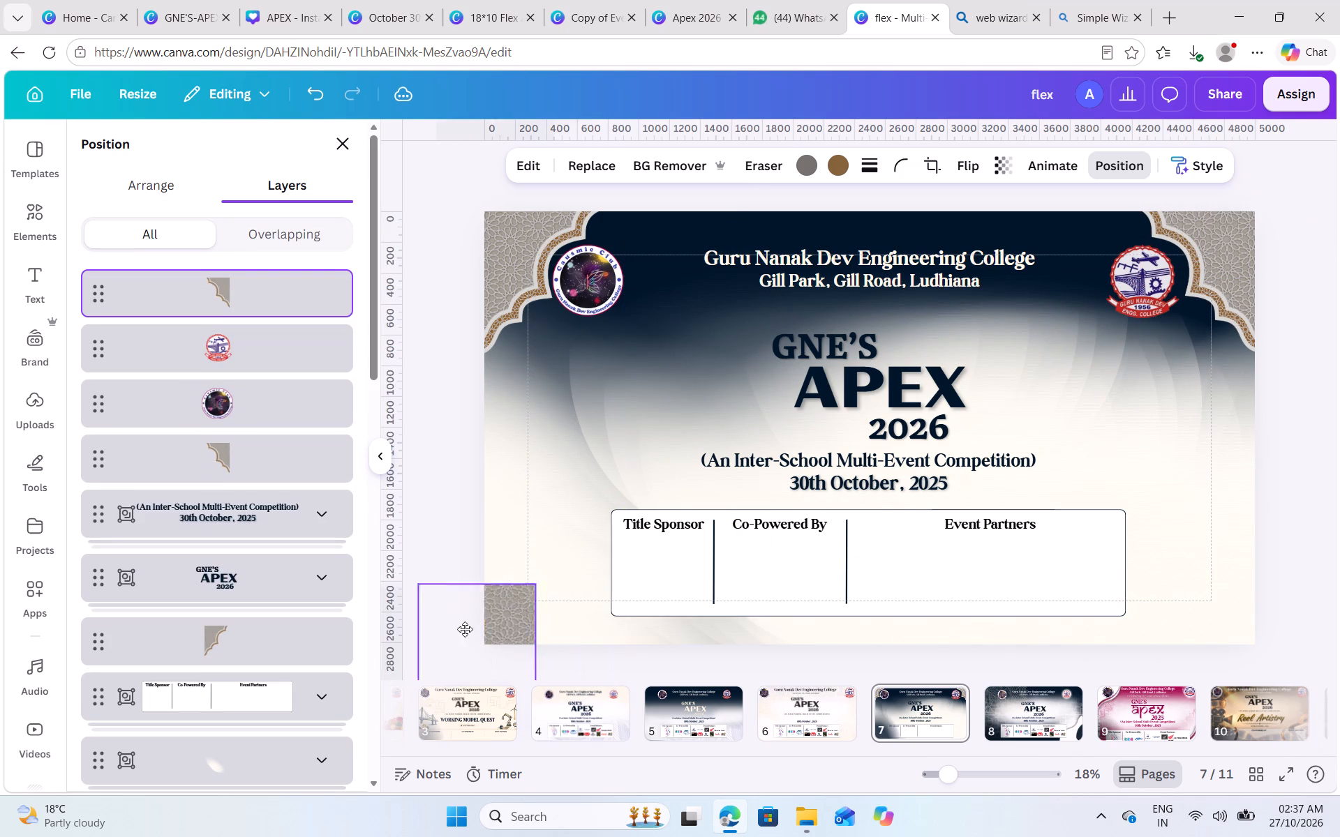
left_click_drag(465, 629, 462, 635)
Enlarge the copied ornament far beyond the page and position its geometric pattern over the full height of the page's left third.
left_click_drag(516, 596, 1049, 0)
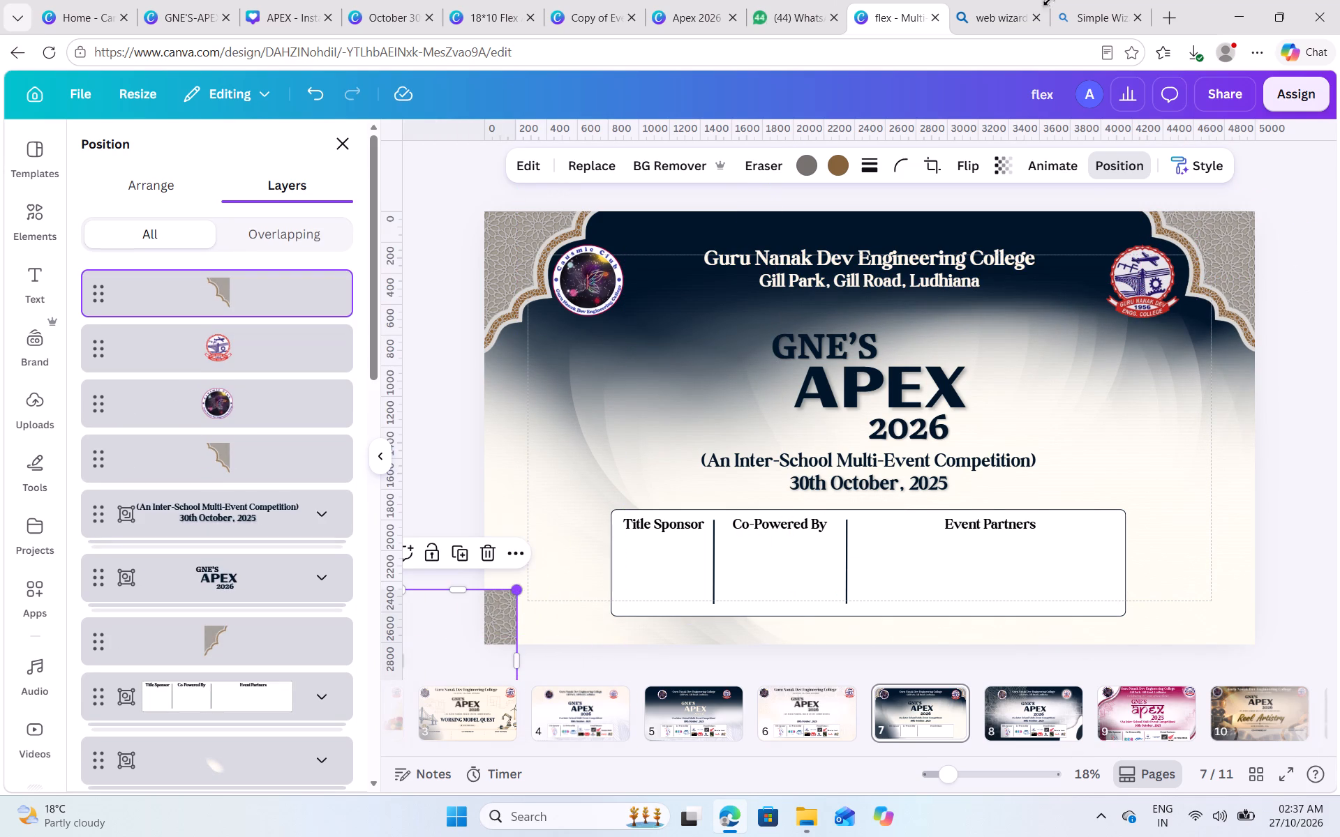
left_click_drag(1049, 0, 1338, 0)
left_click_drag(1051, 364, 666, 764)
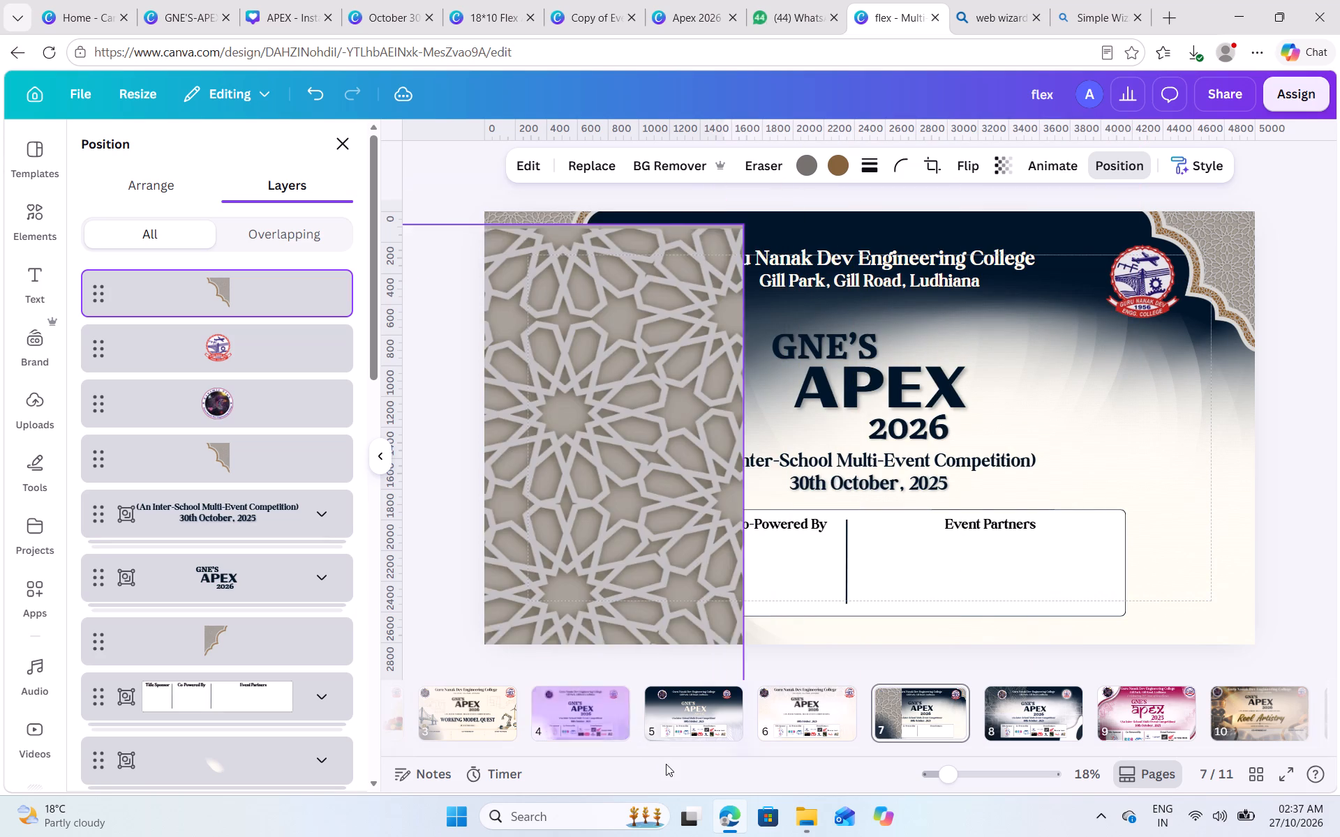
left_click_drag(666, 764, 609, 606)
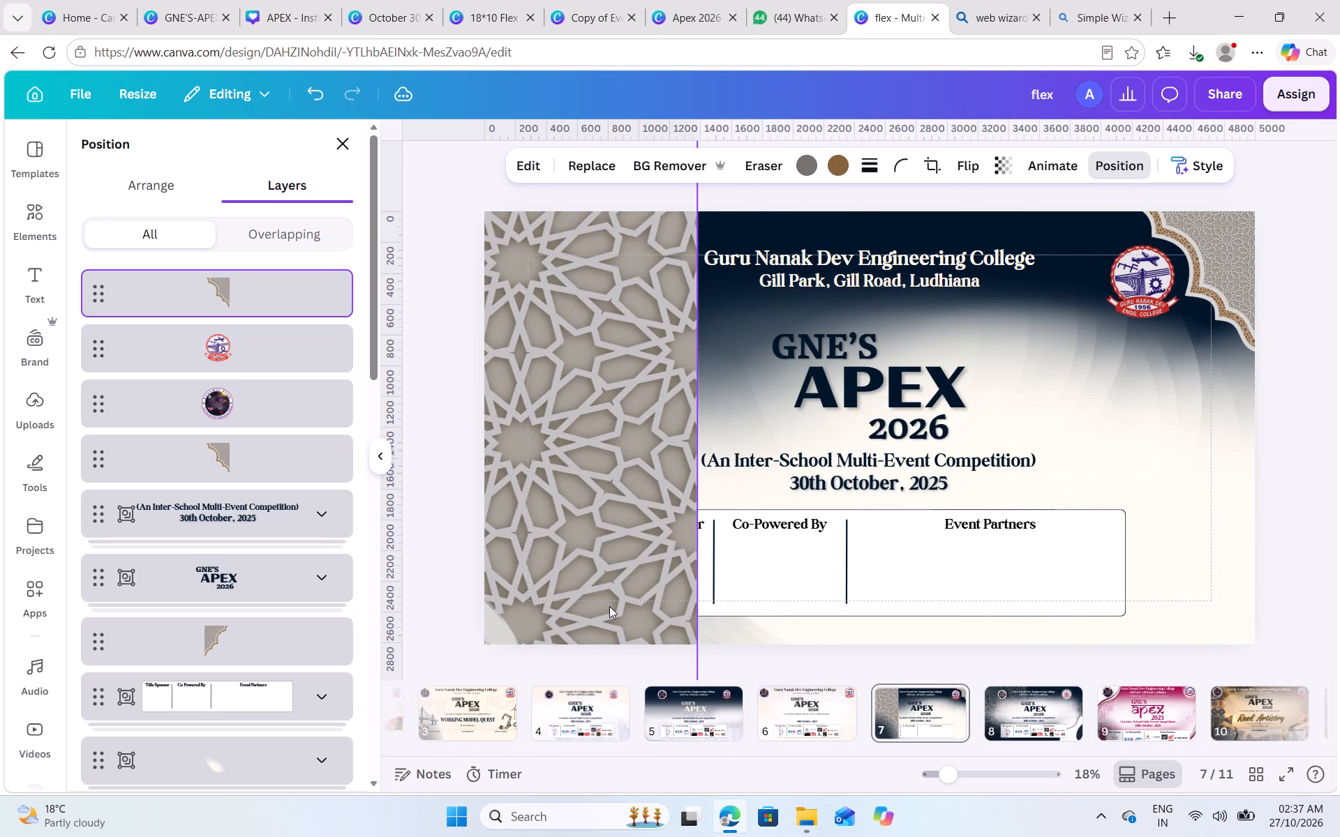
left_click_drag(610, 336, 626, 474)
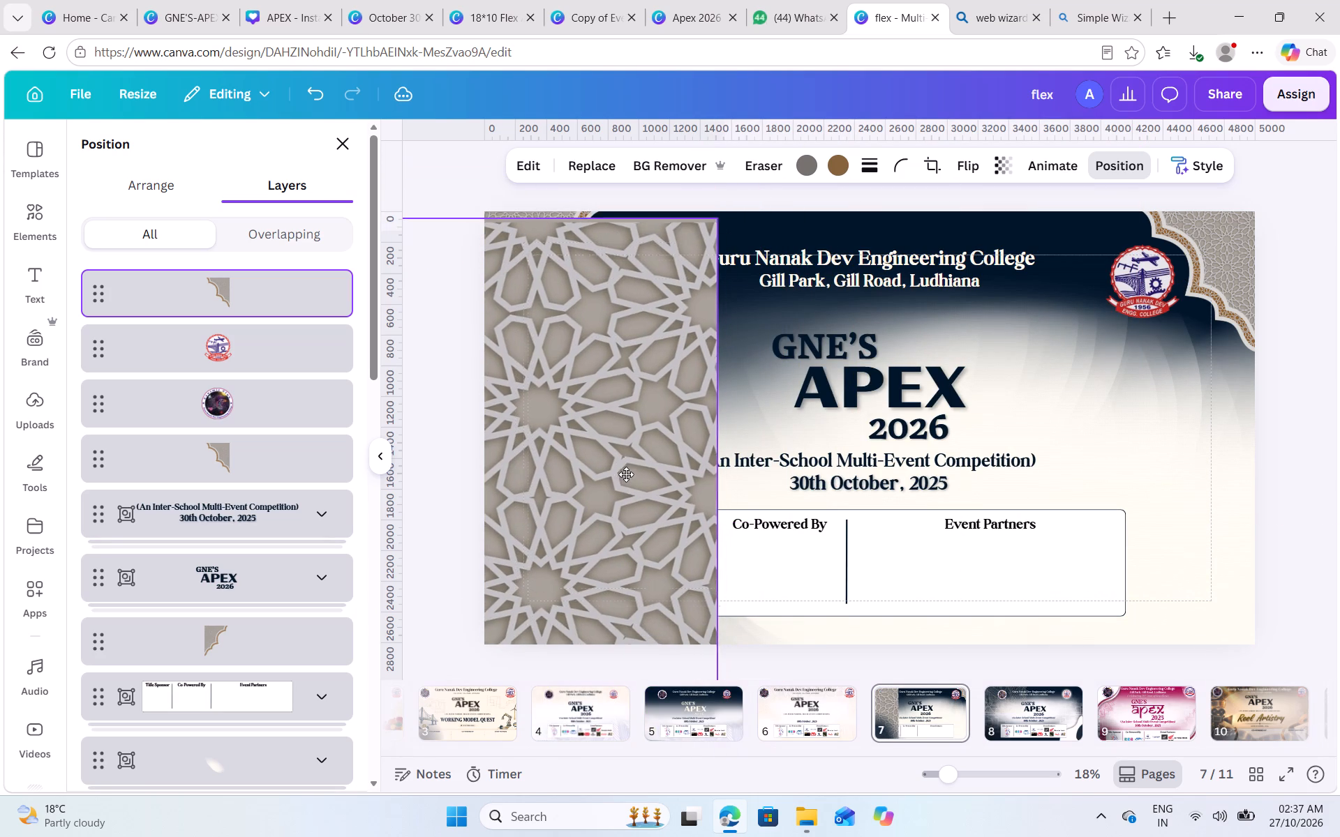
left_click_drag(626, 474, 630, 465)
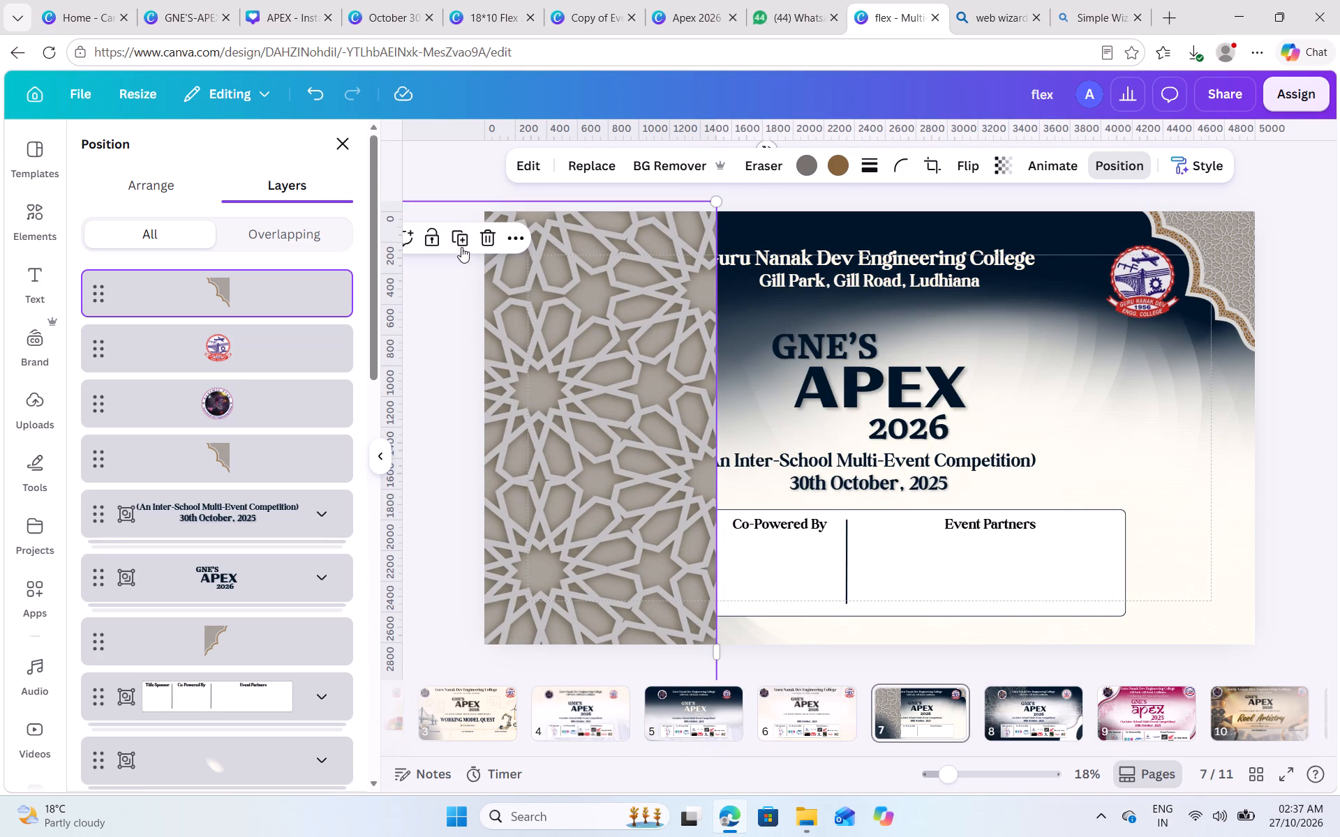
Duplicate the enlarged ornament, flip the copy horizontally and align it beside the first so their patterns meet across the page.
left_click(460, 243)
left_click_drag(588, 364, 981, 341)
left_click(960, 162)
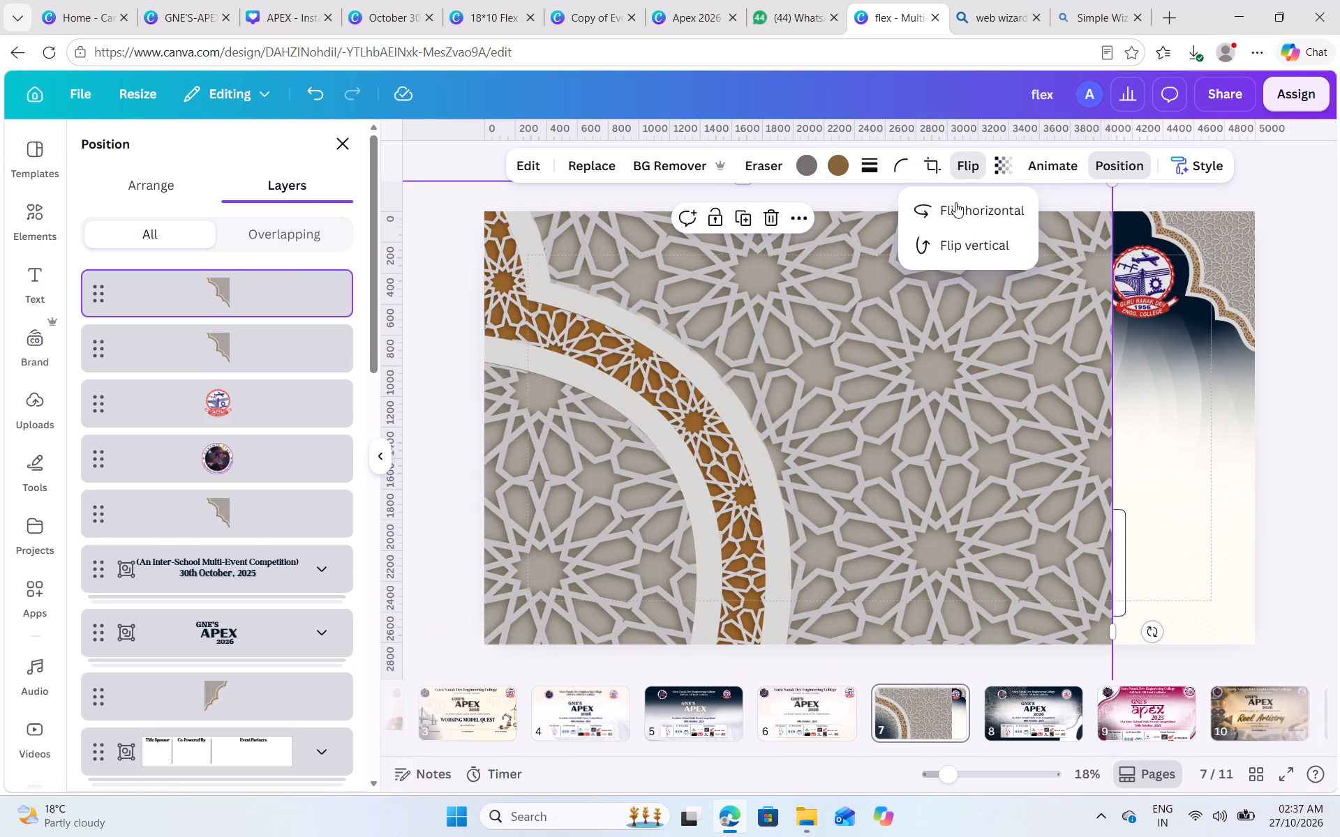
left_click(953, 209)
left_click_drag(694, 340, 1172, 318)
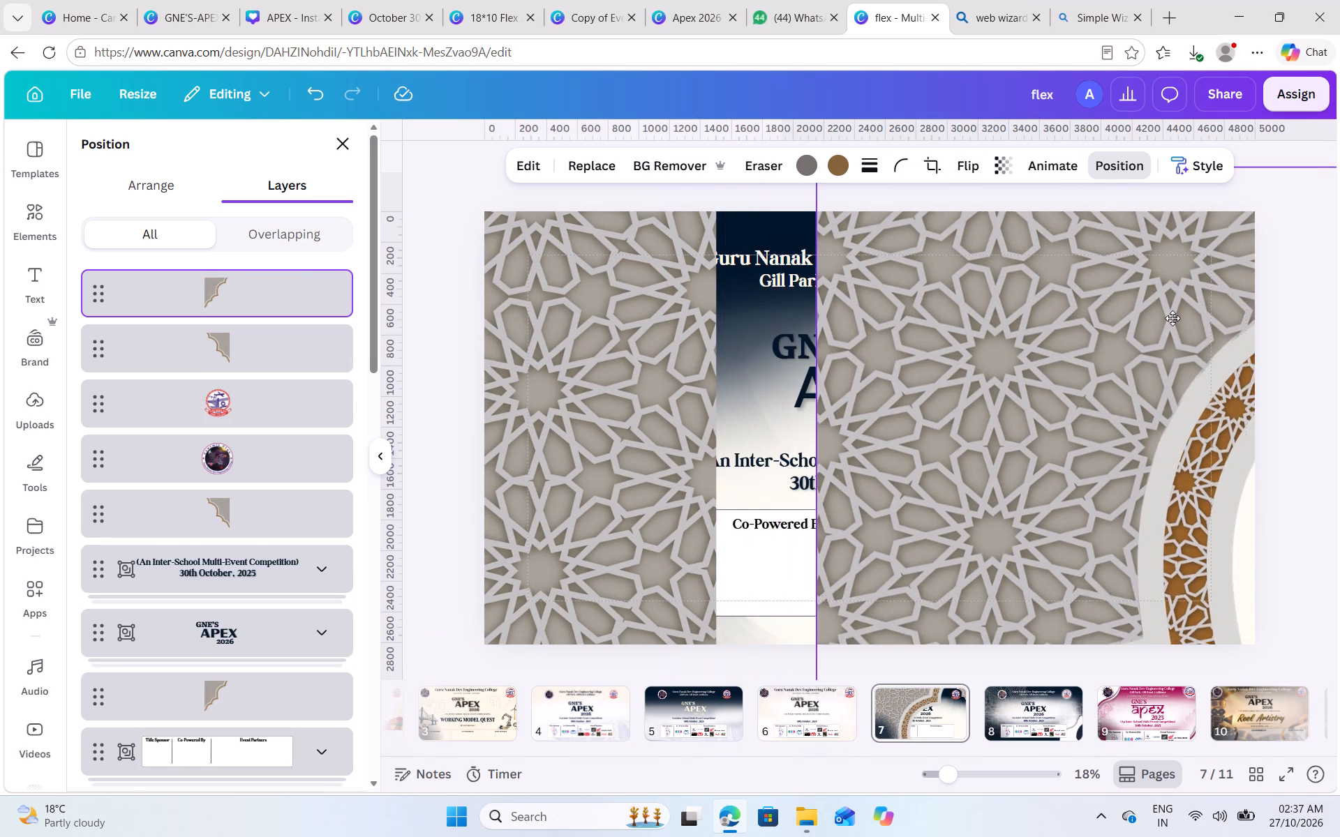
left_click_drag(1172, 318, 1034, 351)
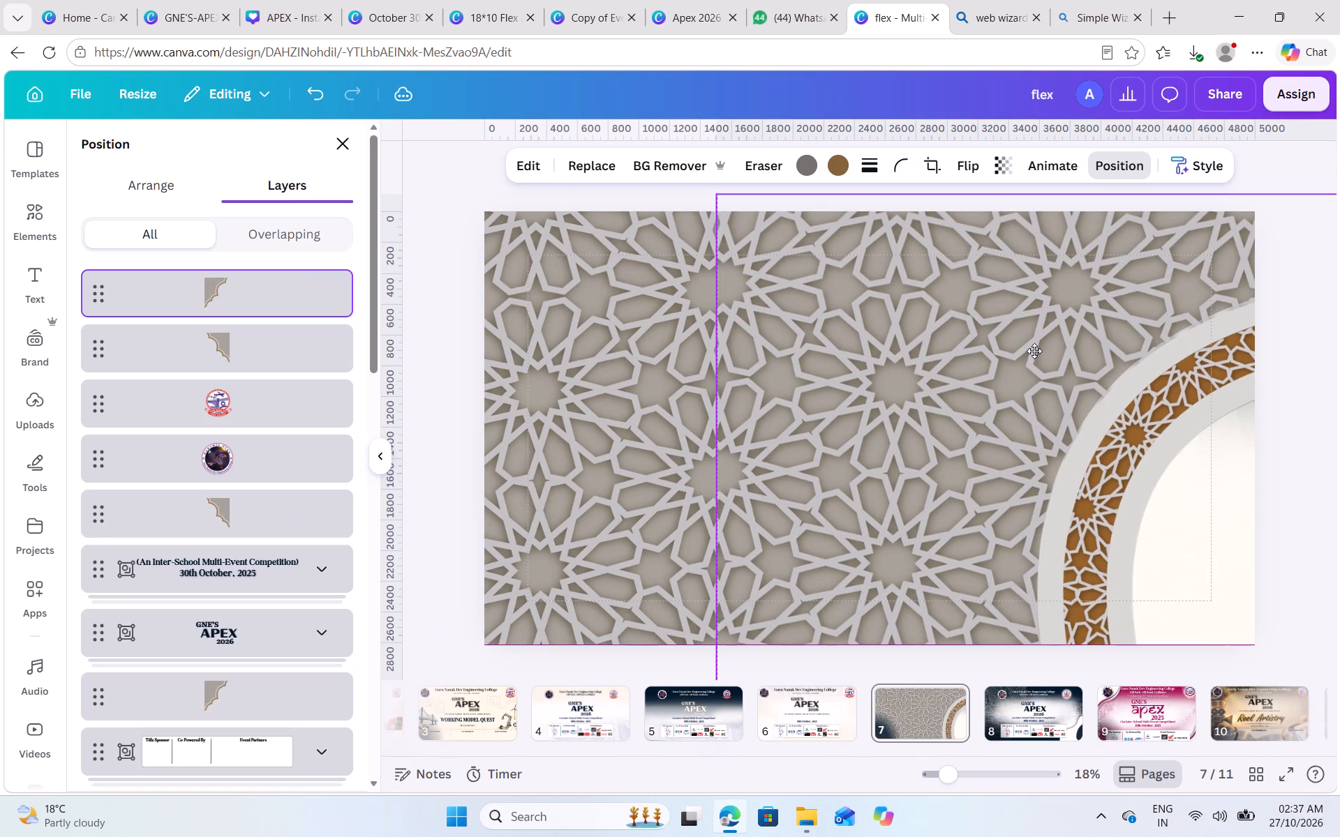
left_click_drag(1034, 351, 1028, 356)
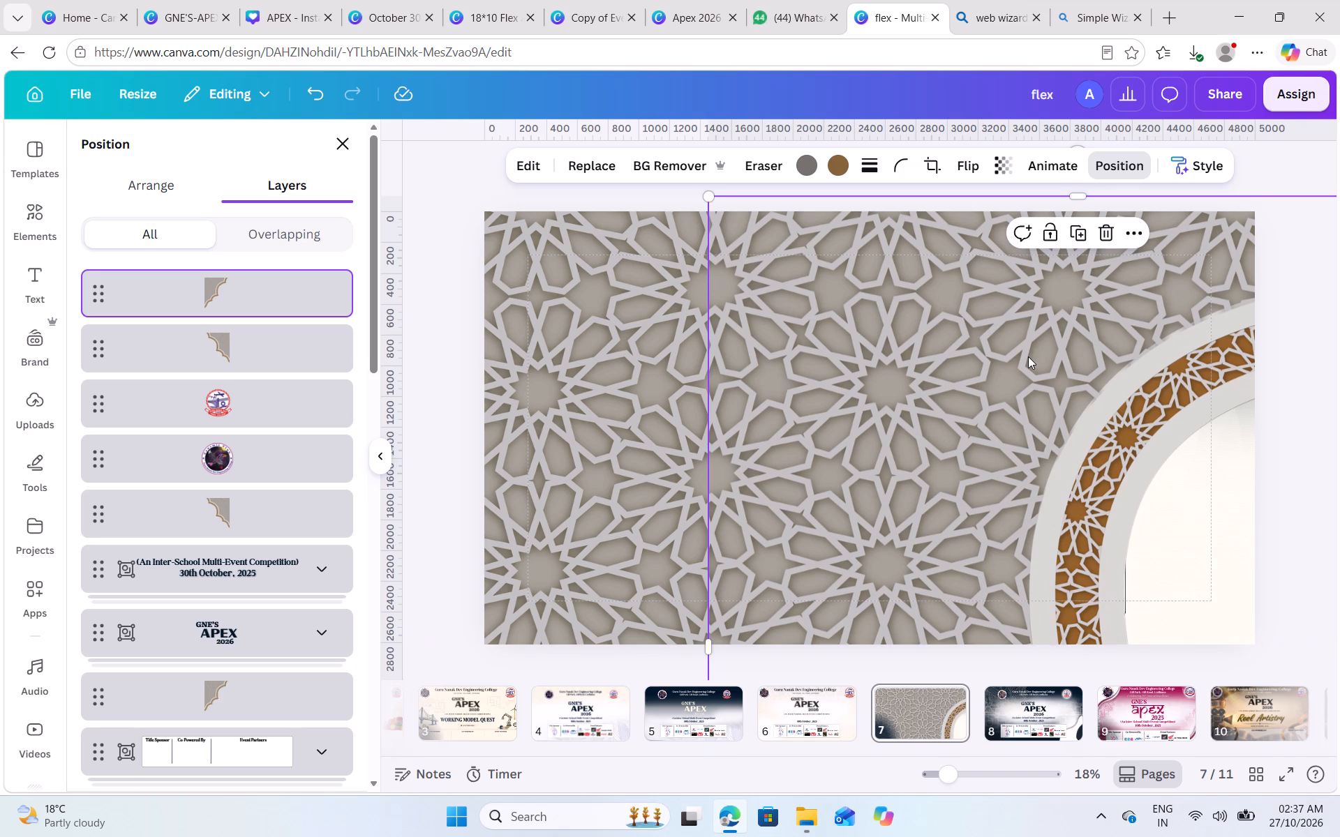
Nudge the flipped ornament copy down to line up its pattern, and group the two enlarged ornaments.
key("Down")
left_click(877, 280)
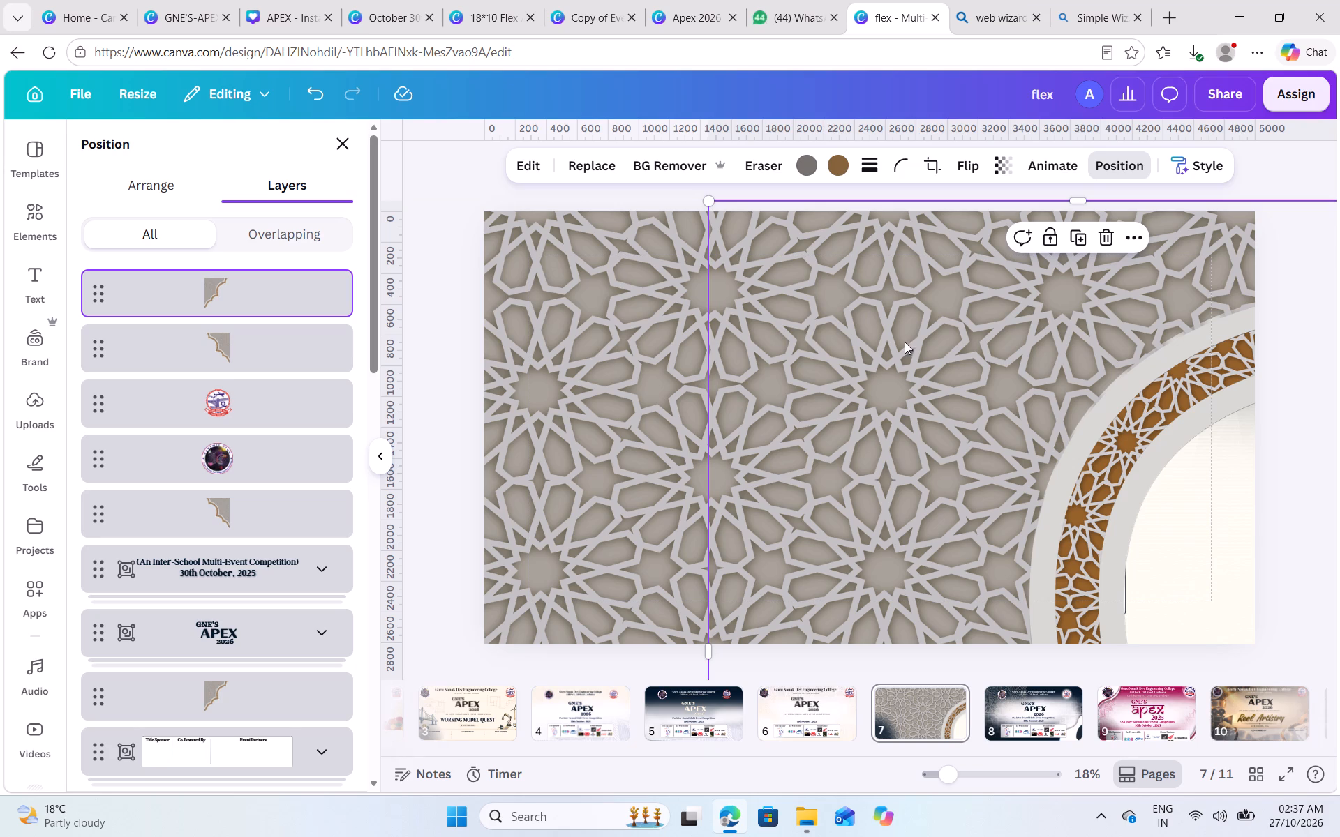
left_click(657, 374, "shift")
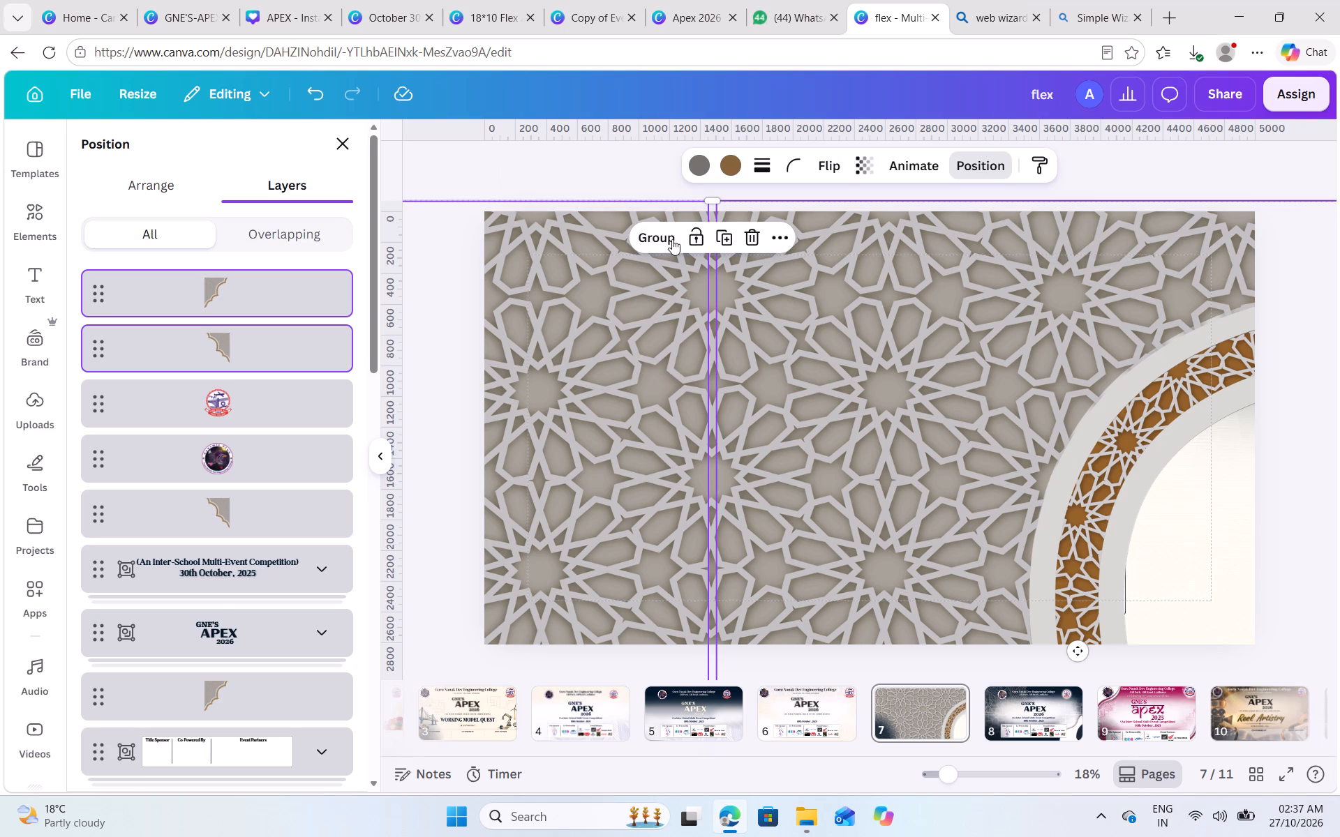
left_click(669, 237)
Set the transparency of the grouped geometric pattern to 20.
left_click(806, 165)
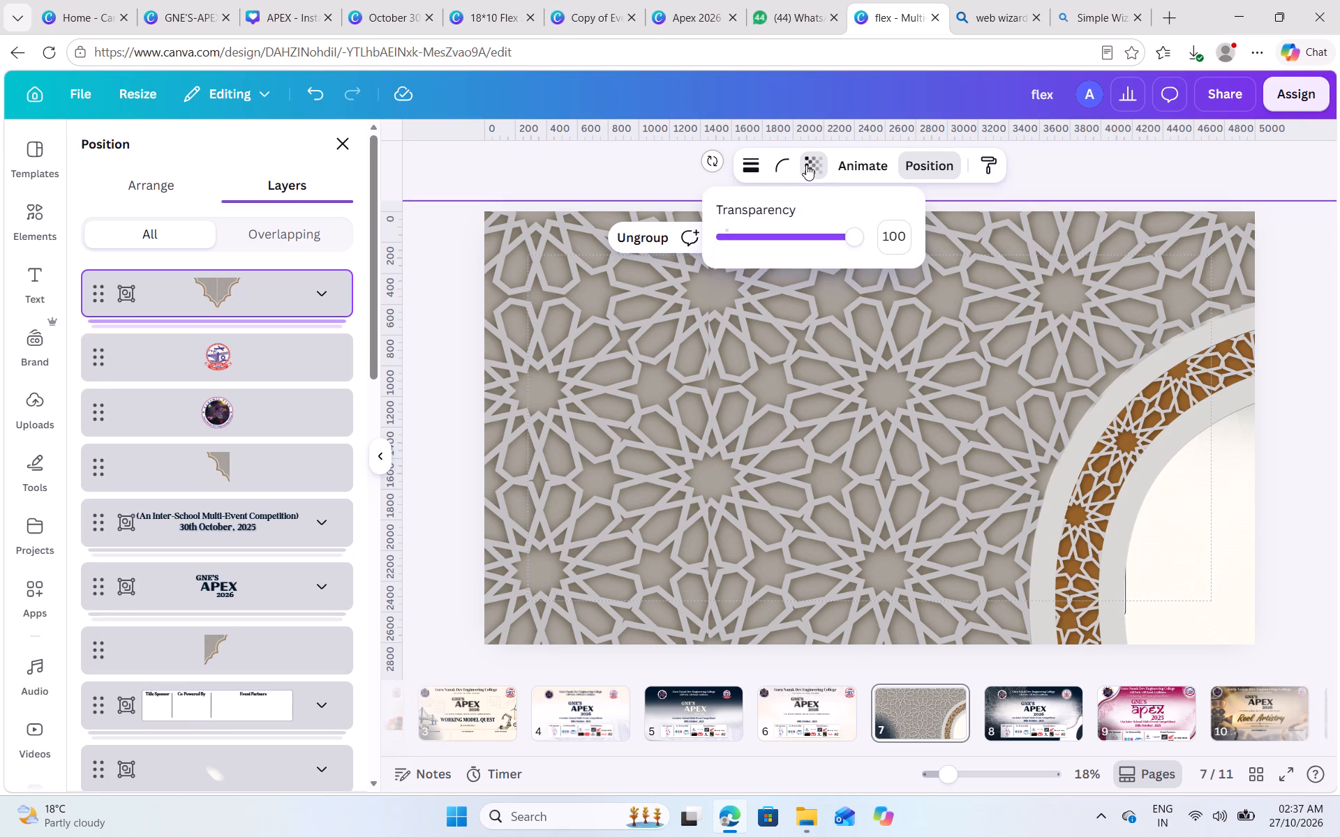
left_click(779, 232)
left_click_drag(780, 239, 761, 239)
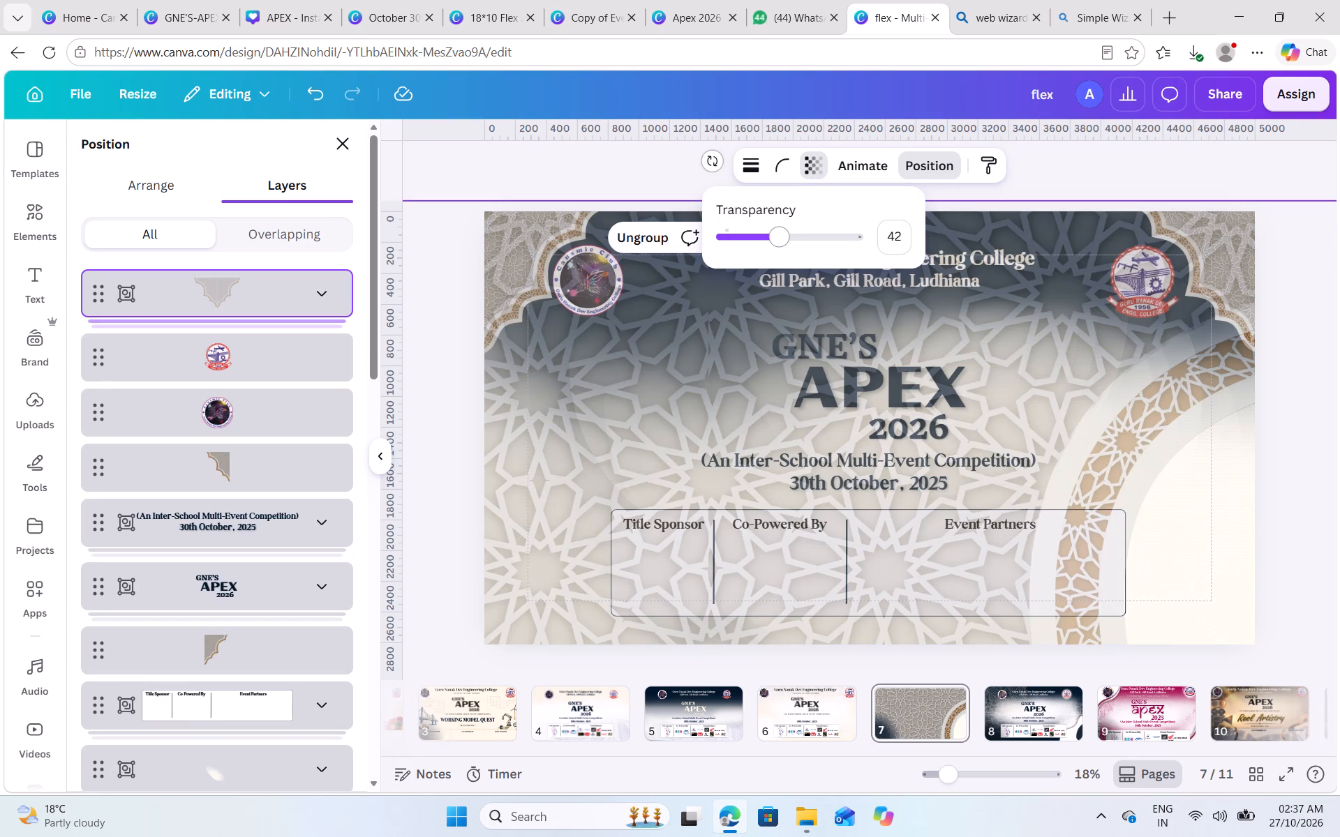
left_click_drag(761, 239, 750, 239)
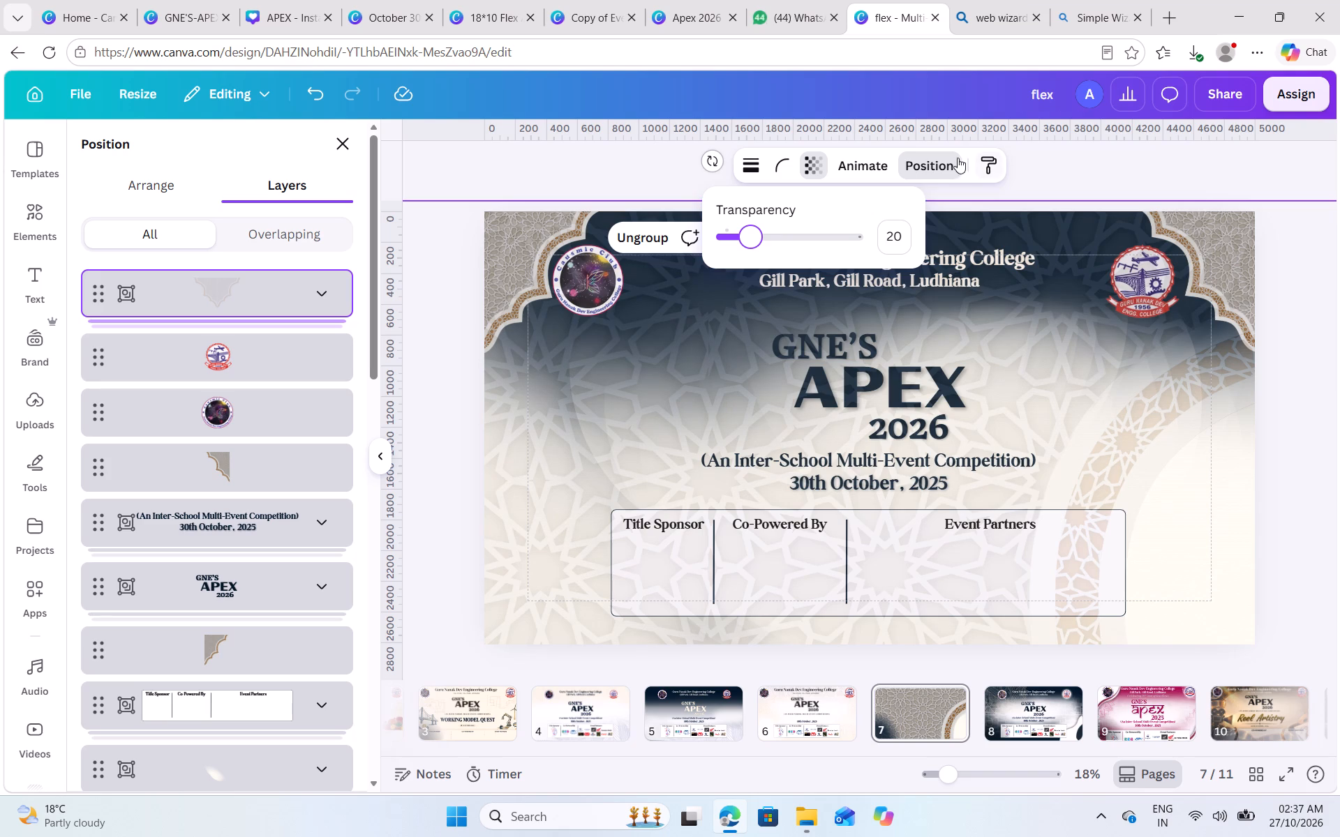
Send the faint geometric pattern group to the back, behind the page's other elements.
left_click(1048, 150)
left_click(1014, 305)
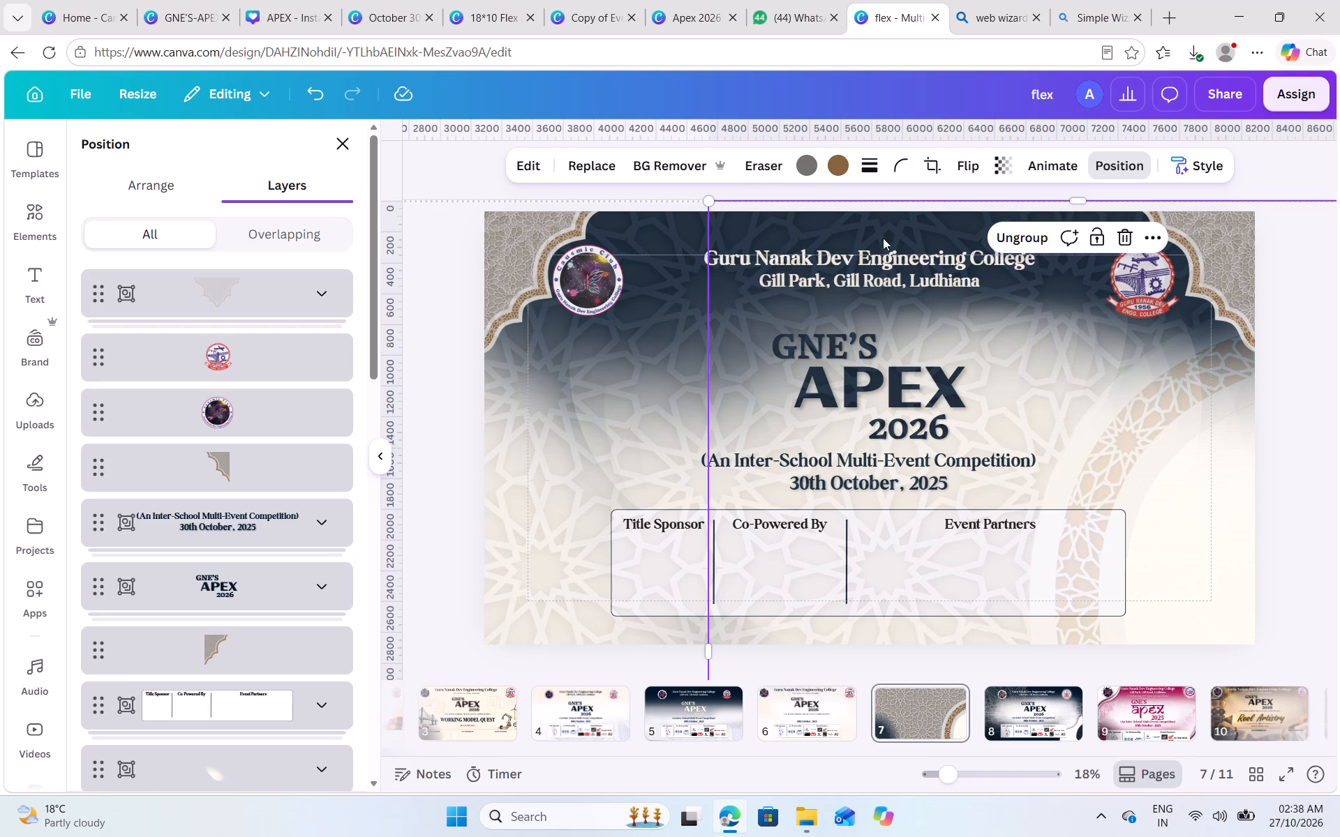
left_click(449, 162)
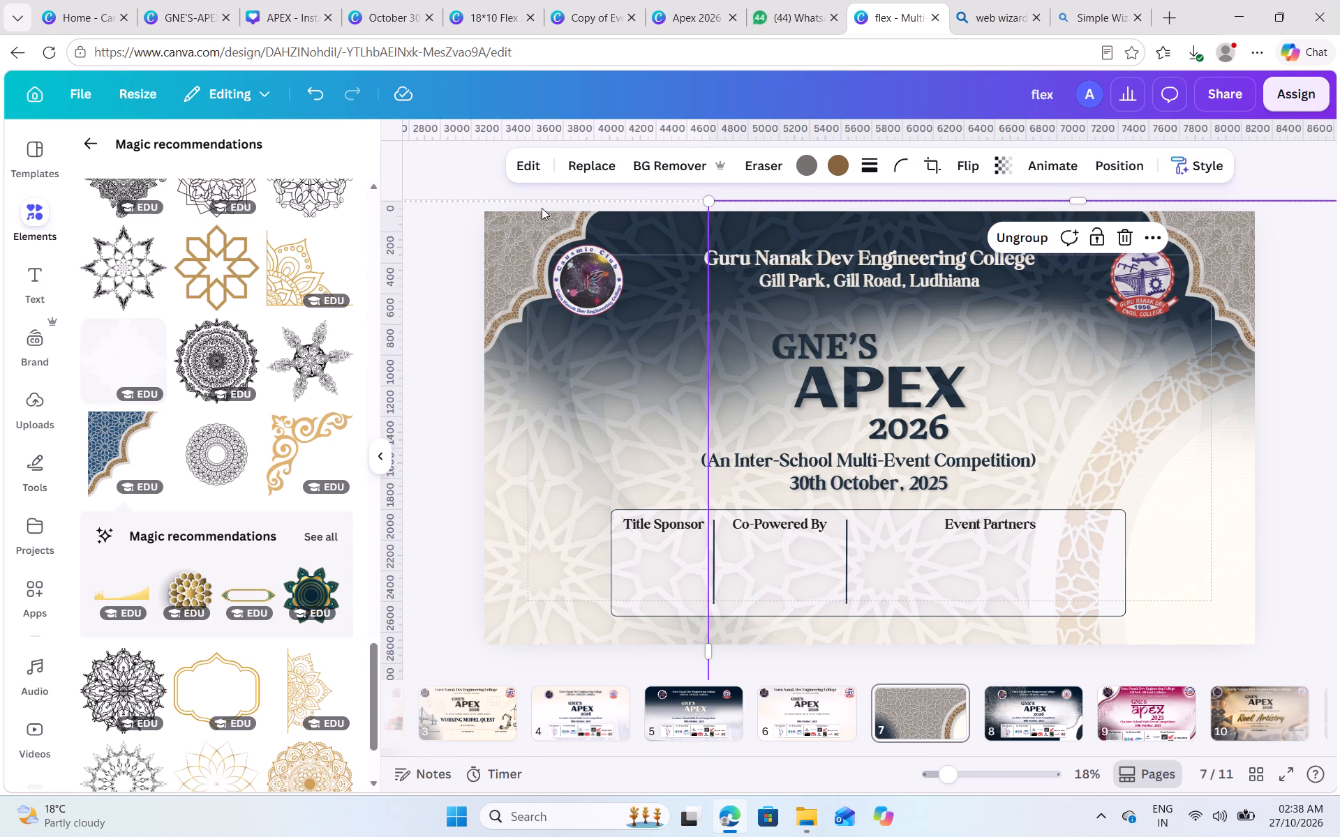
left_click(474, 188)
left_click(606, 303)
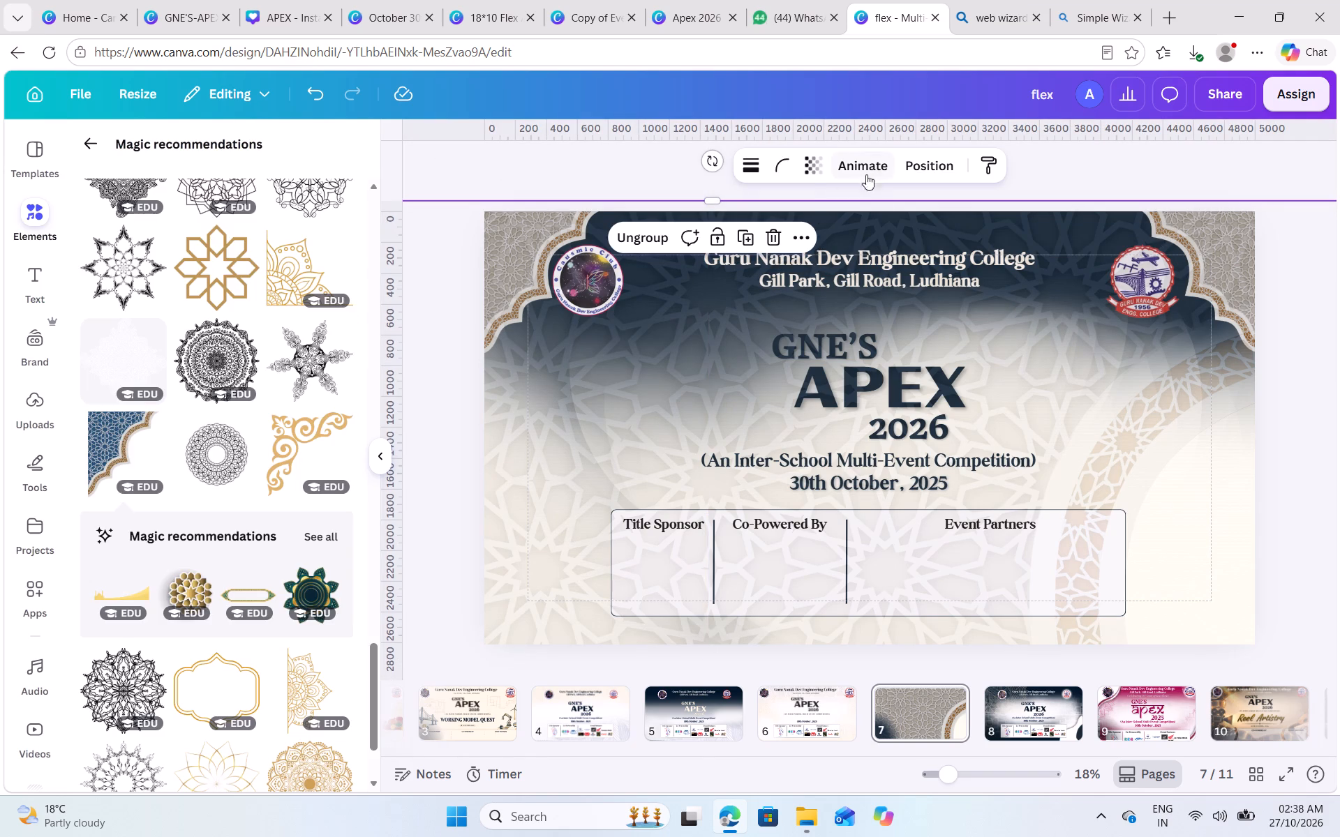
left_click(921, 156)
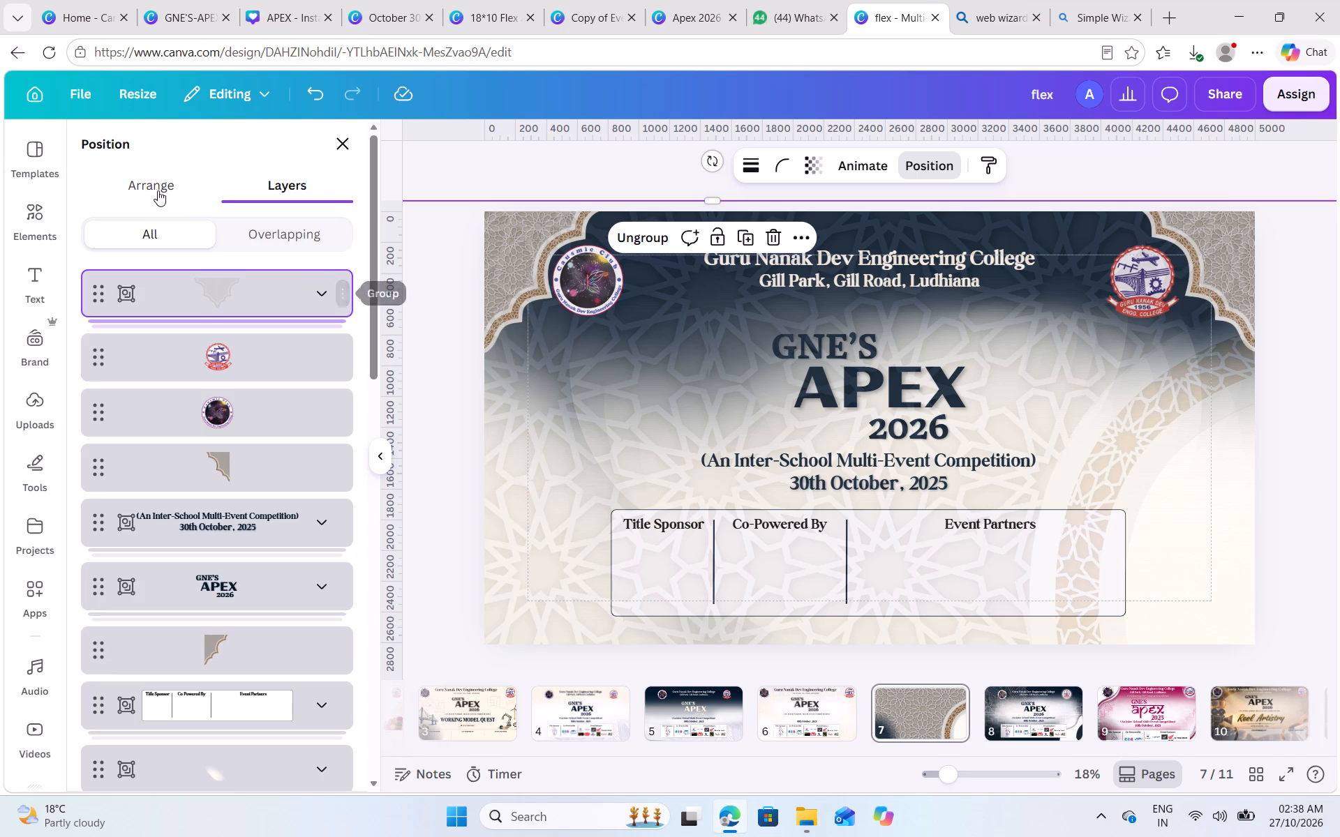
left_click(151, 188)
left_click(283, 281)
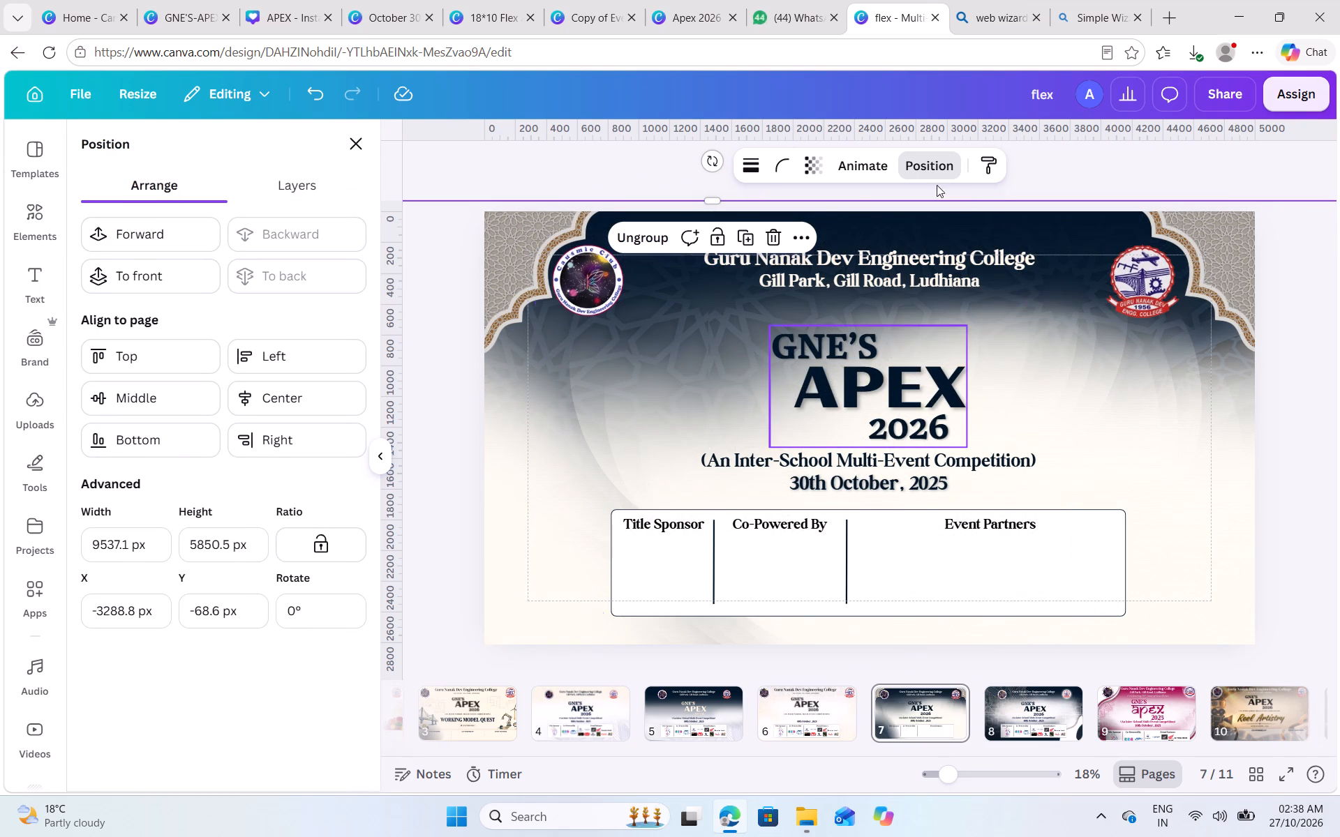
Reposition the geometric pattern group behind the banner content so its star motifs extend across the page's upper area.
left_click(325, 186)
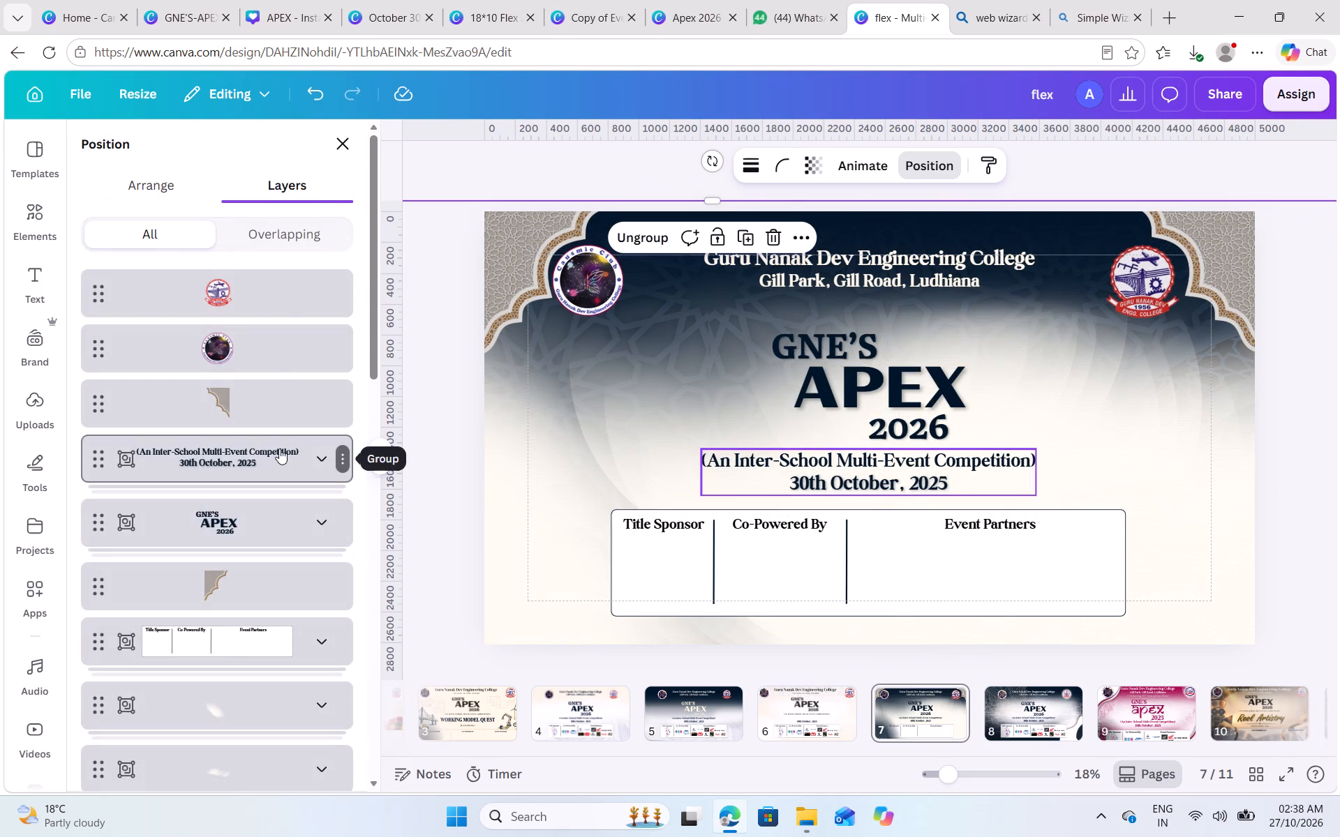
scroll(245, 397, "down", 12)
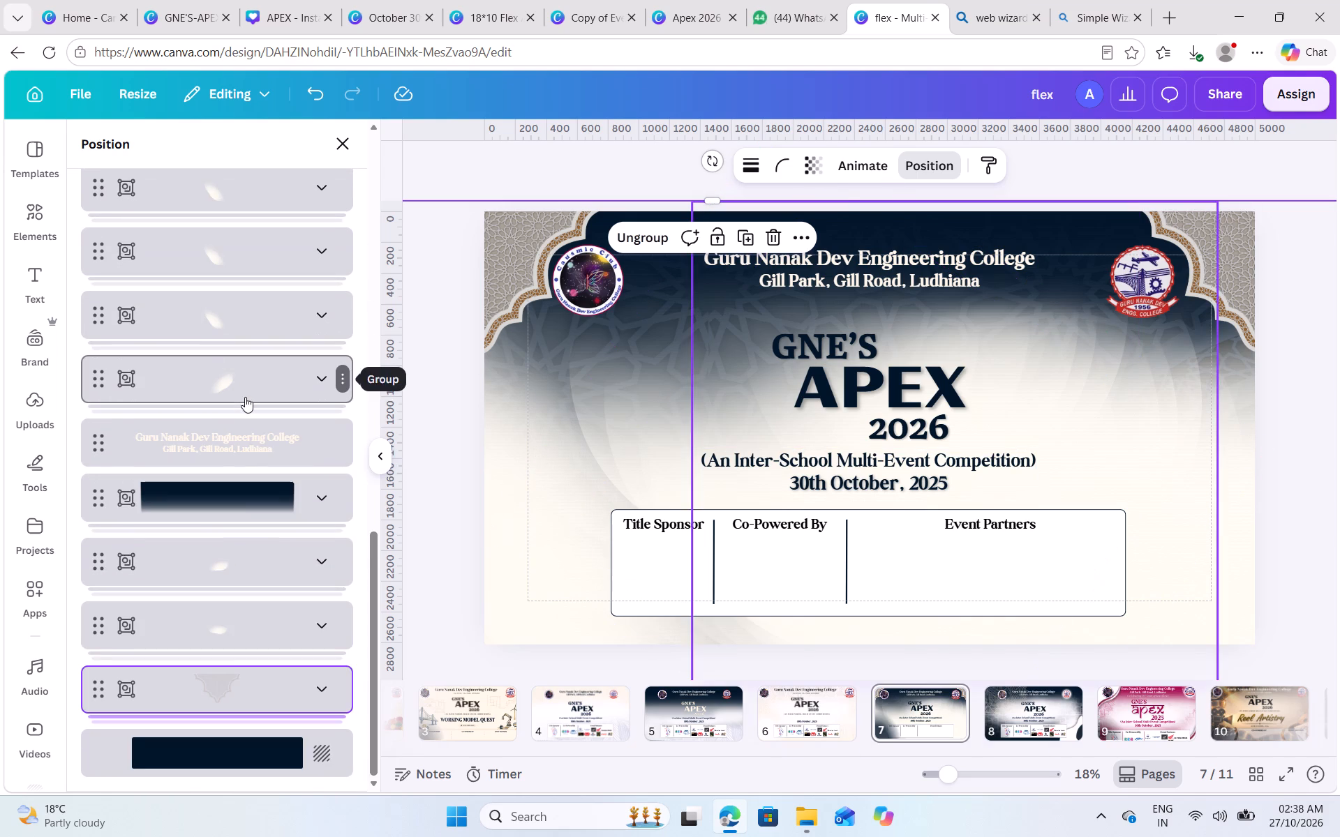
left_click(216, 684)
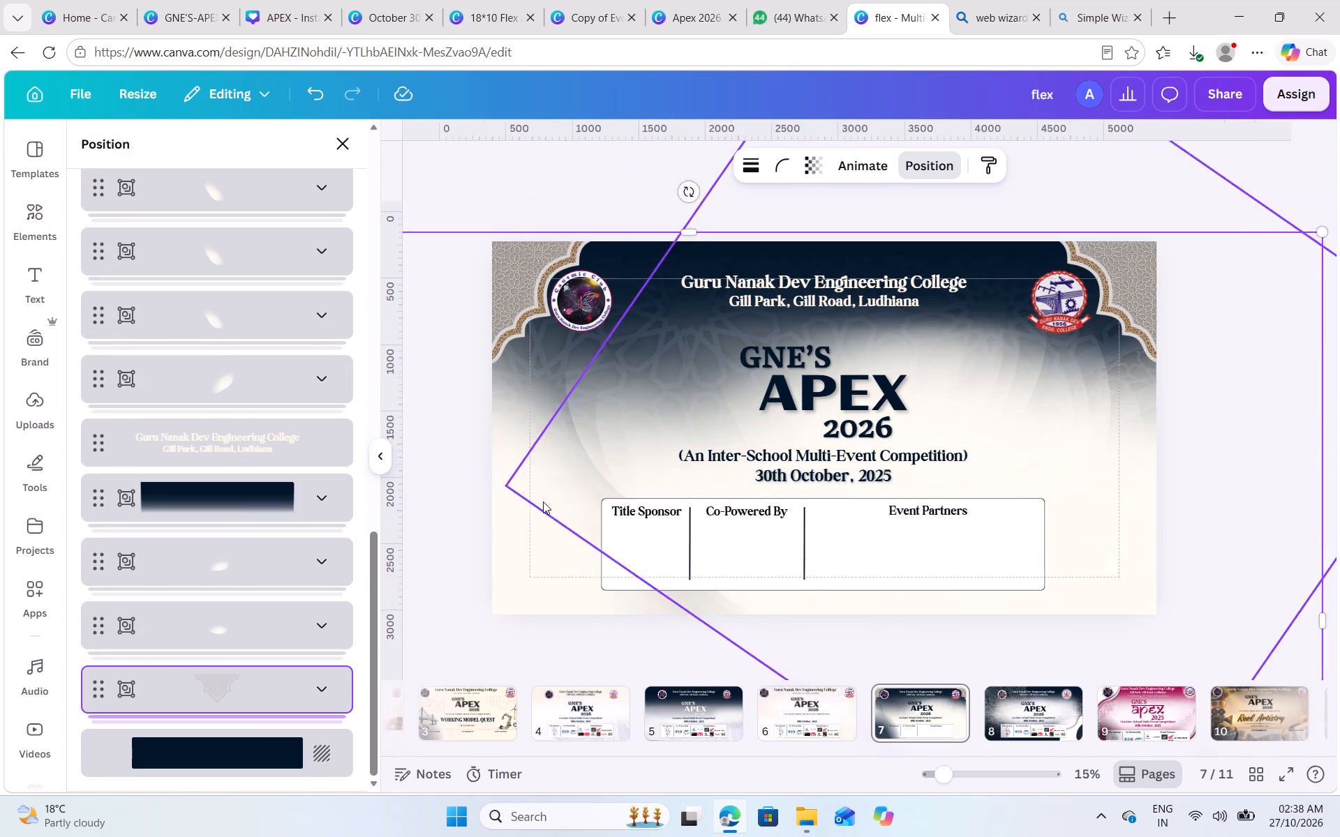
left_click_drag(475, 451, 558, 428)
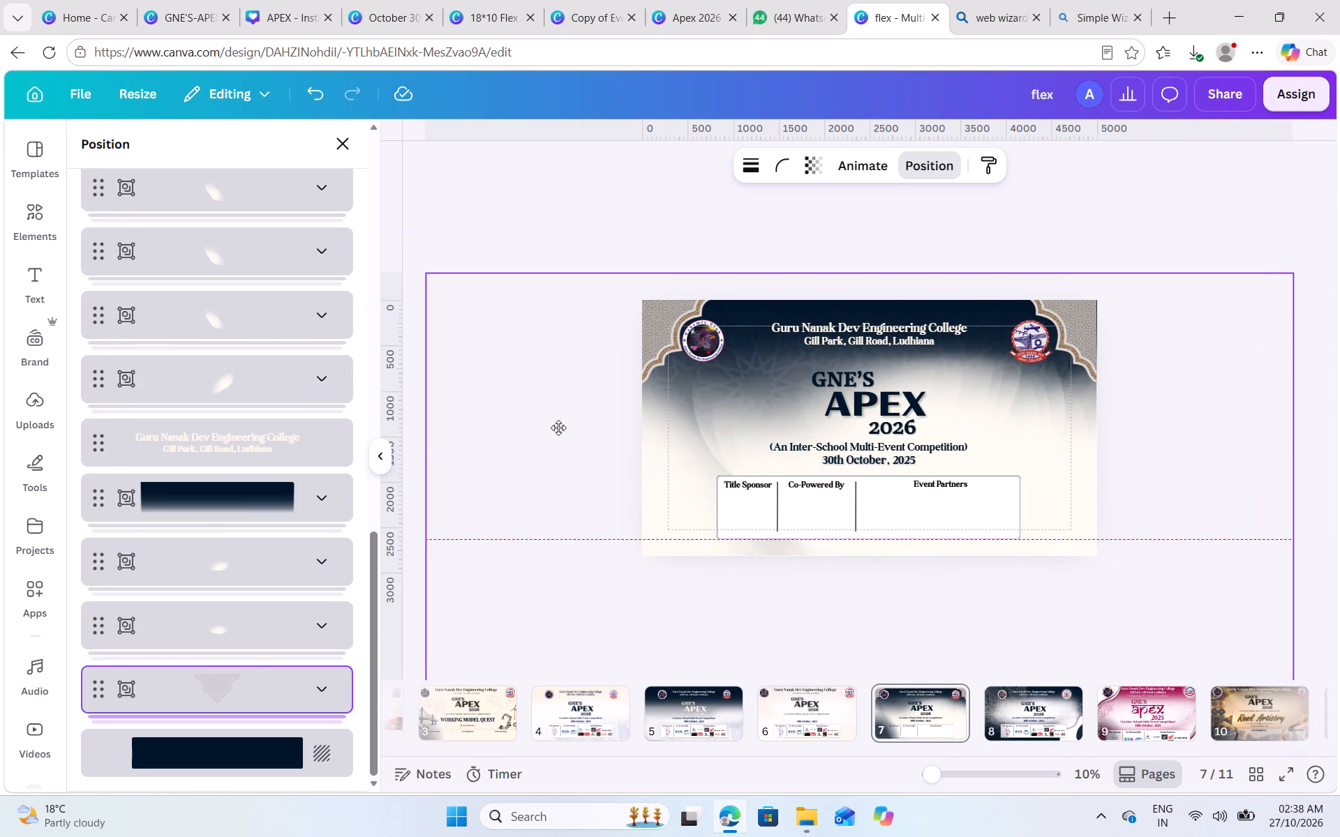
left_click_drag(558, 428, 550, 402)
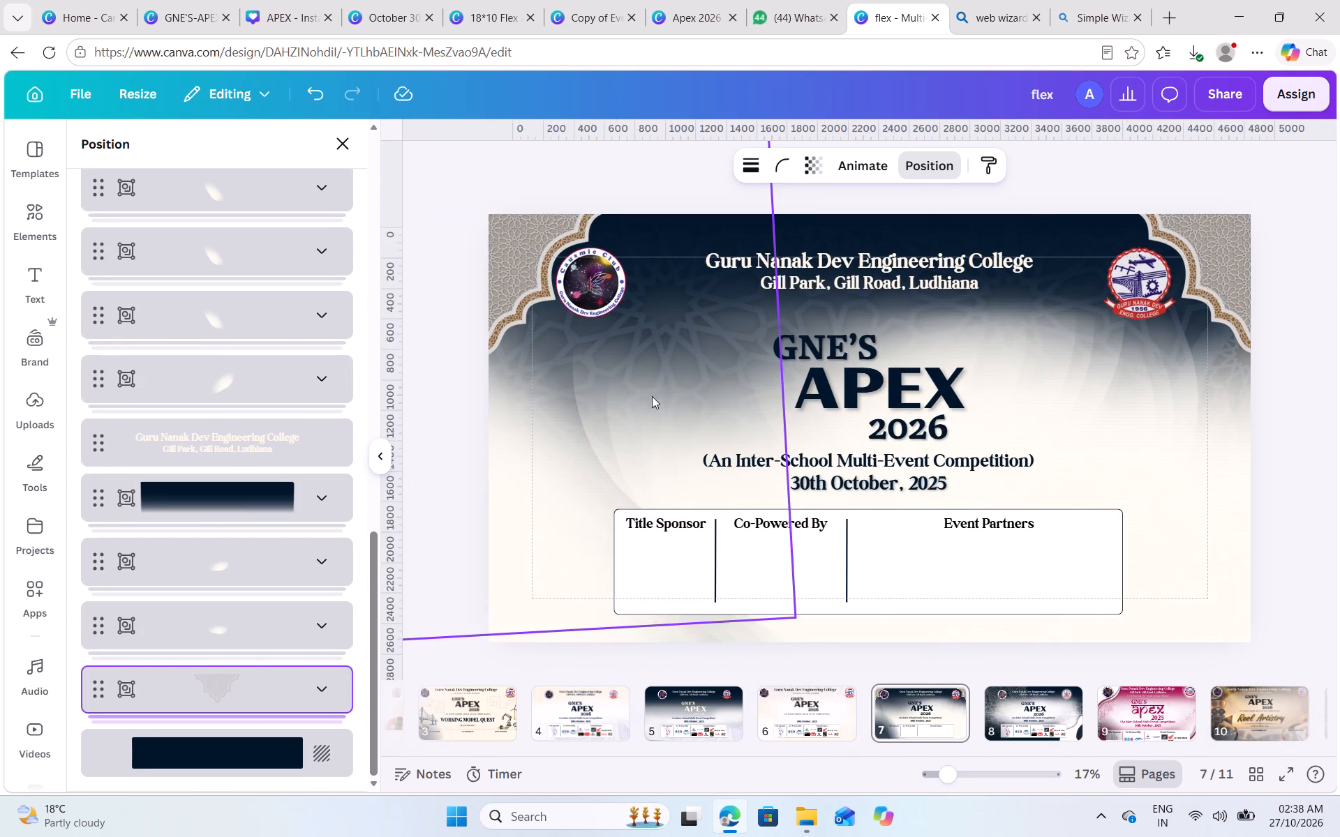
scroll(1011, 393, "right", 2)
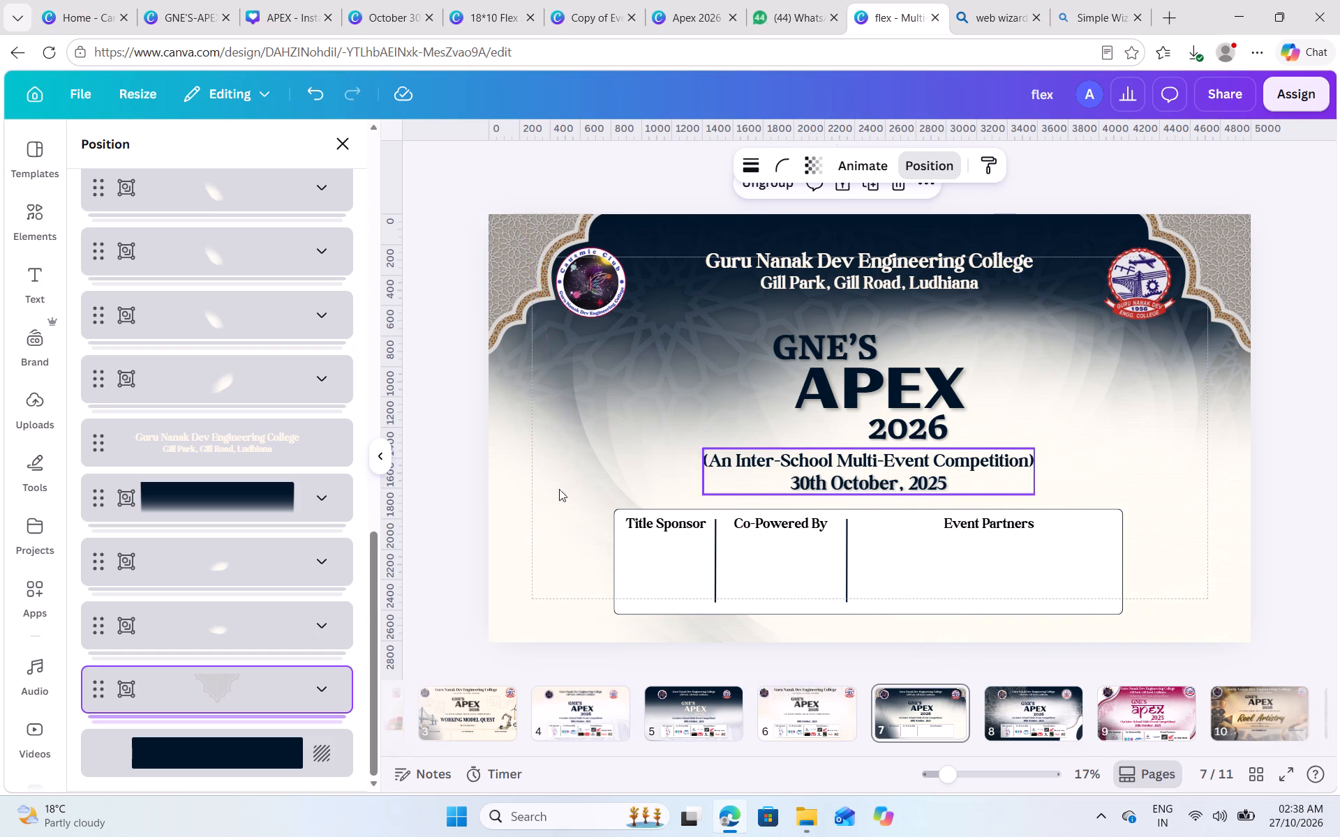
left_click_drag(452, 484, 526, 479)
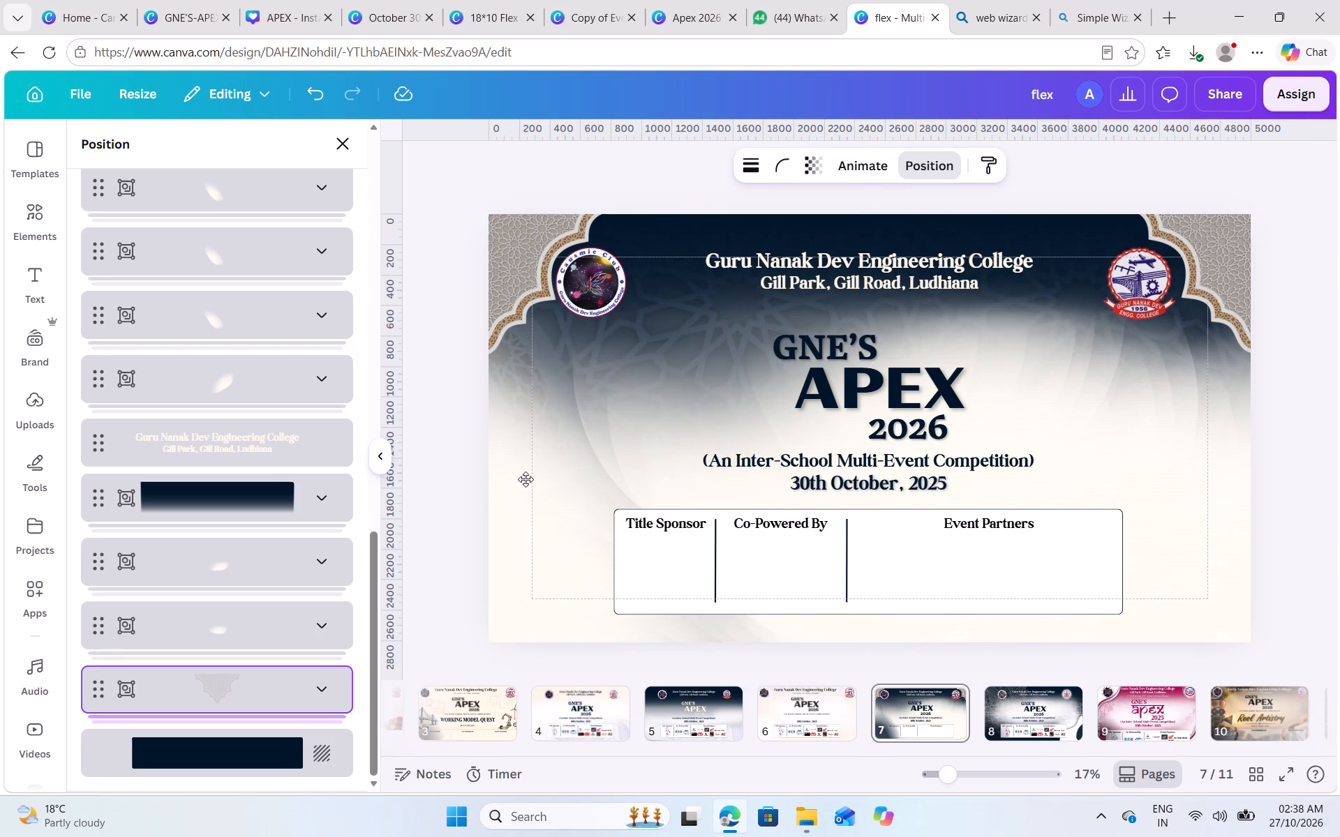
left_click_drag(526, 479, 418, 473)
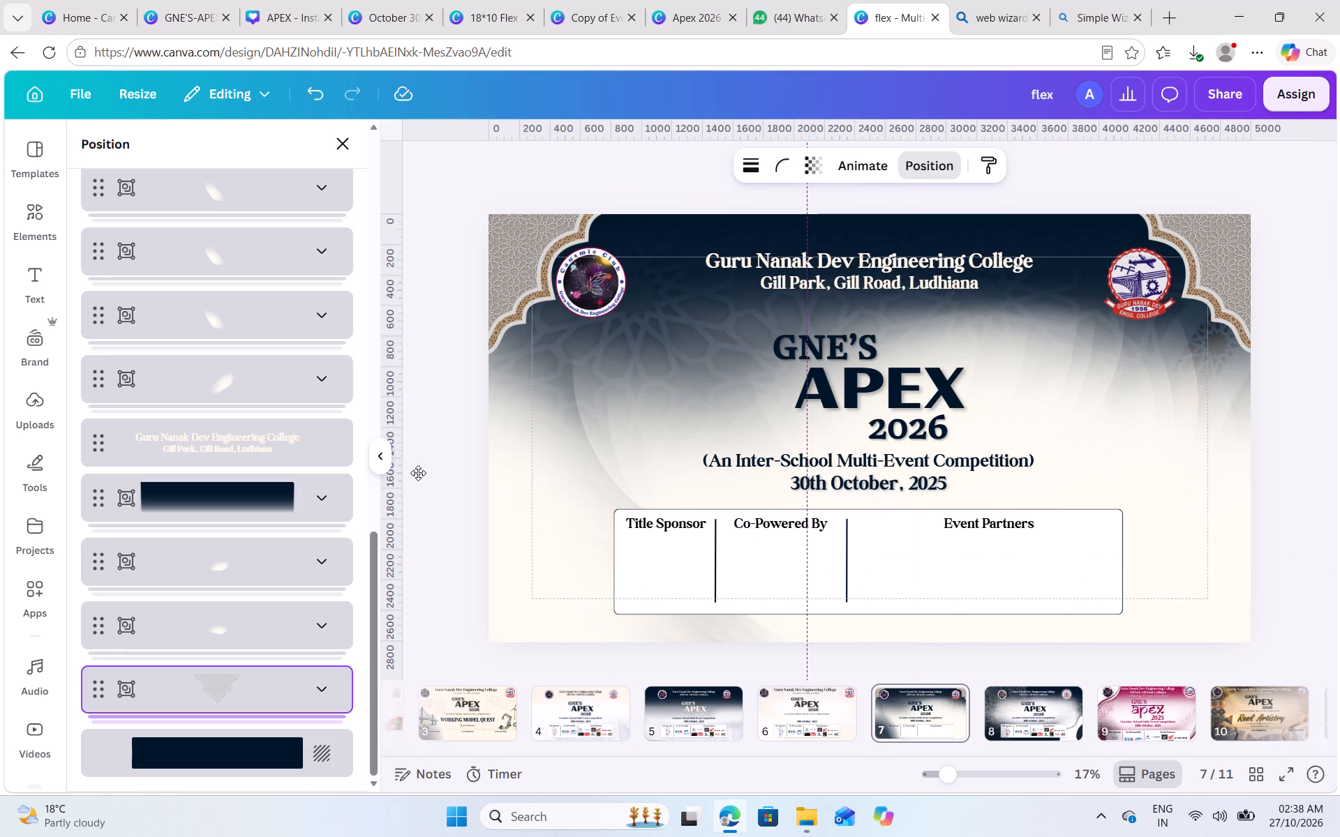
left_click_drag(418, 473, 449, 532)
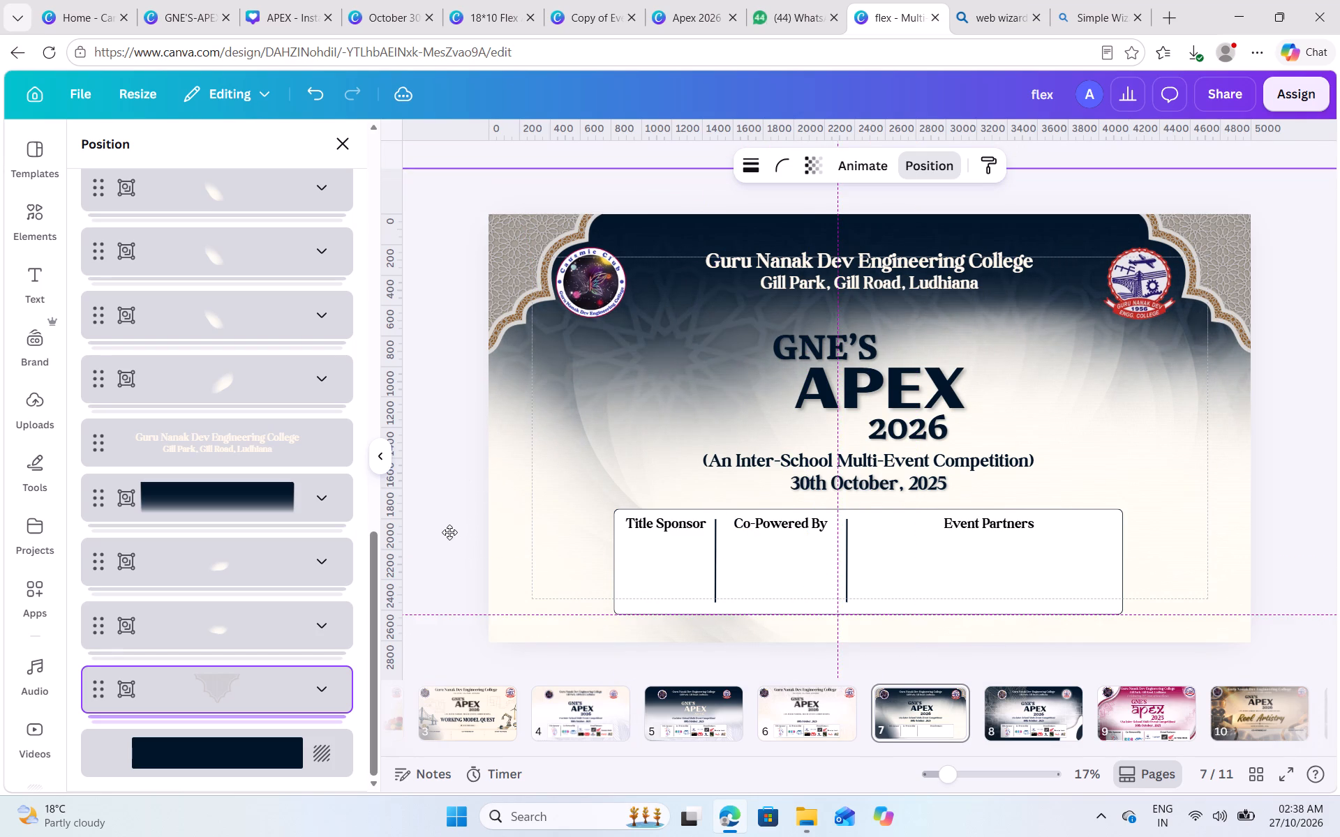
left_click_drag(449, 532, 458, 552)
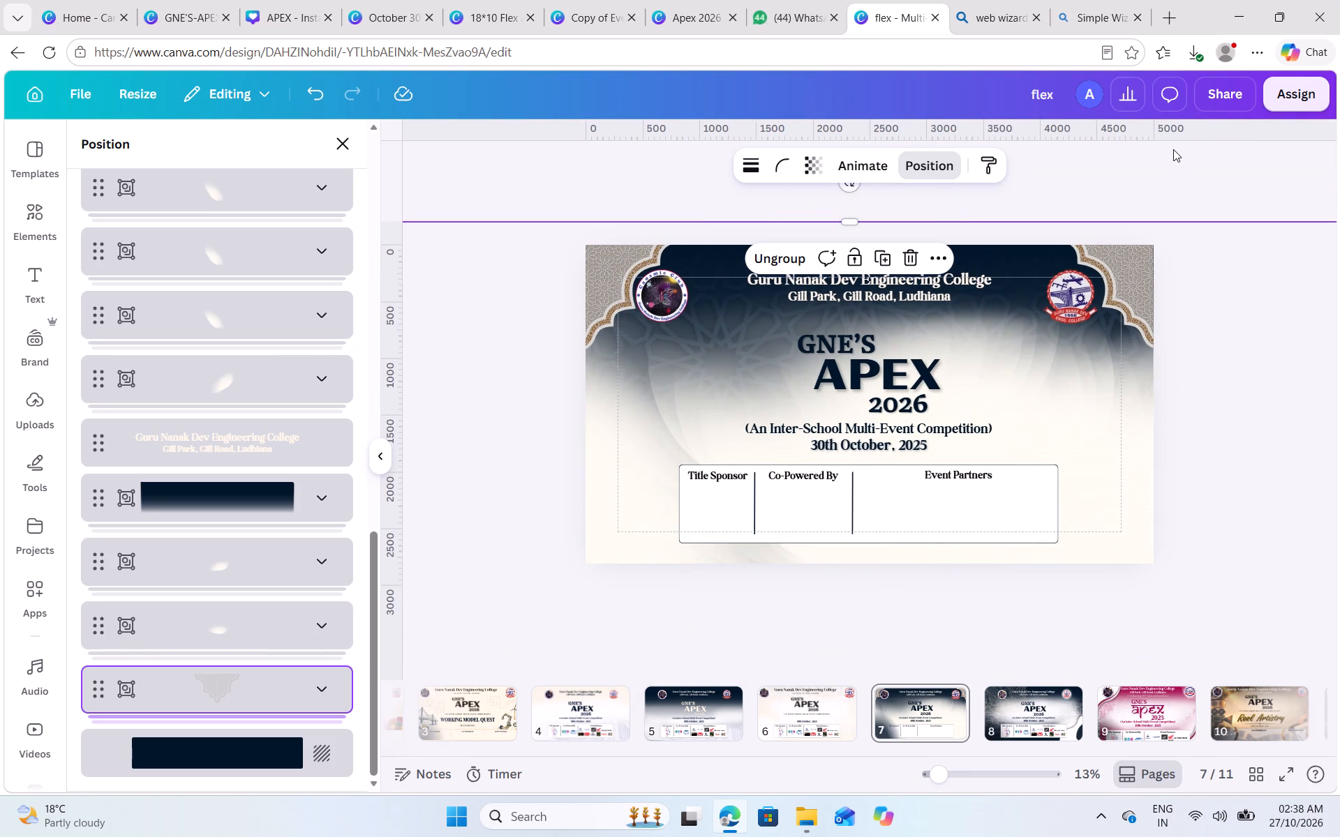
scroll(1173, 149, "right", 1)
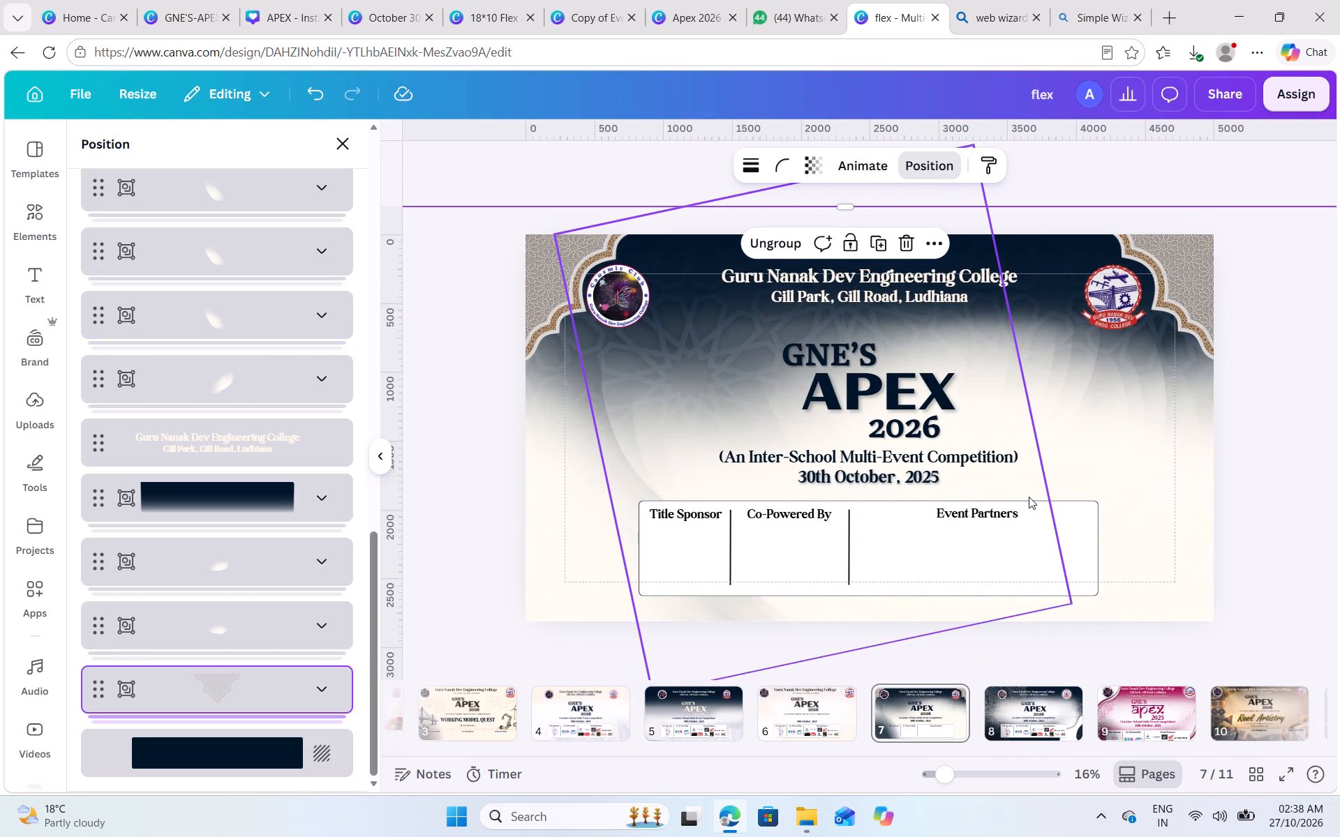
Move two soft glow groups off the page's right half, one leftwards across the page and the other towards the lower right.
left_click(1081, 403)
left_click_drag(1113, 412, 1175, 460)
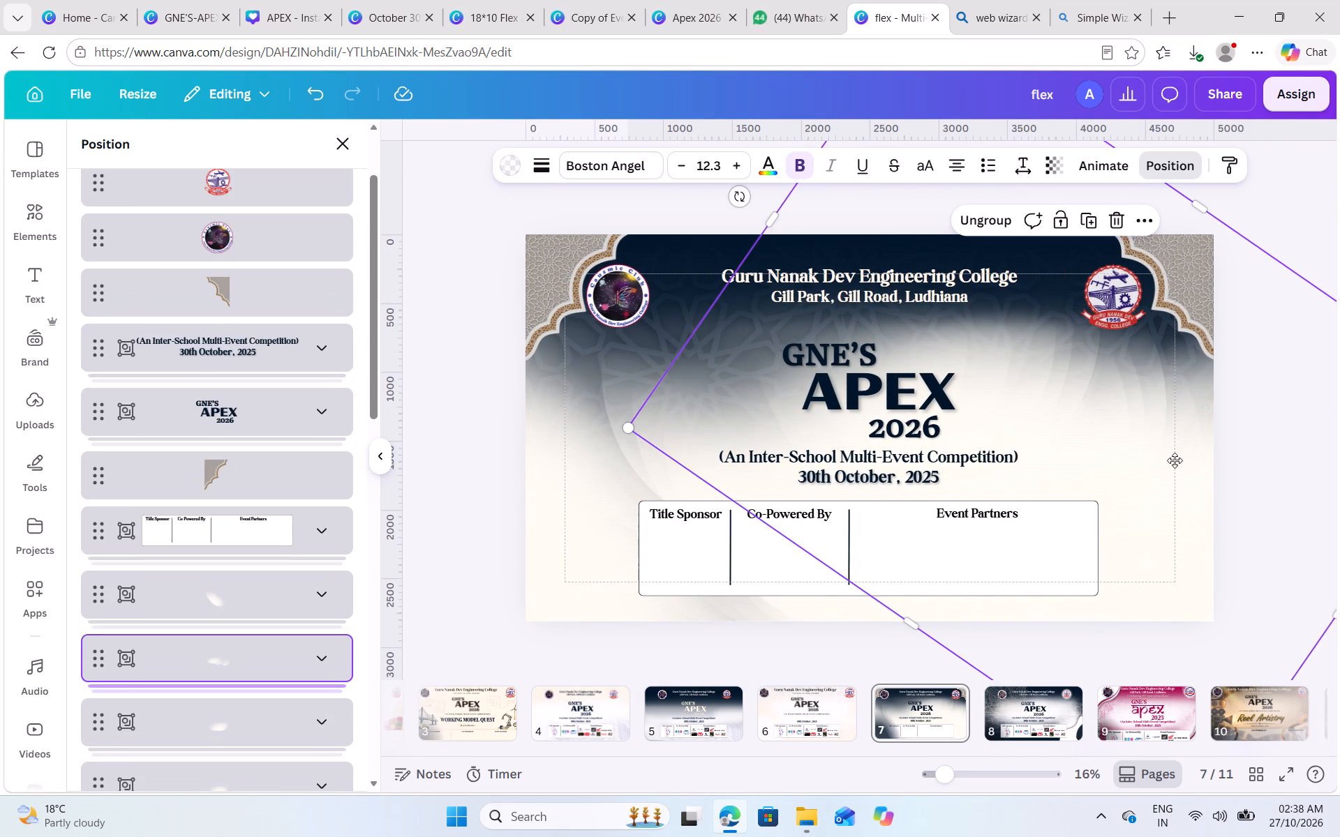
left_click_drag(1175, 460, 865, 498)
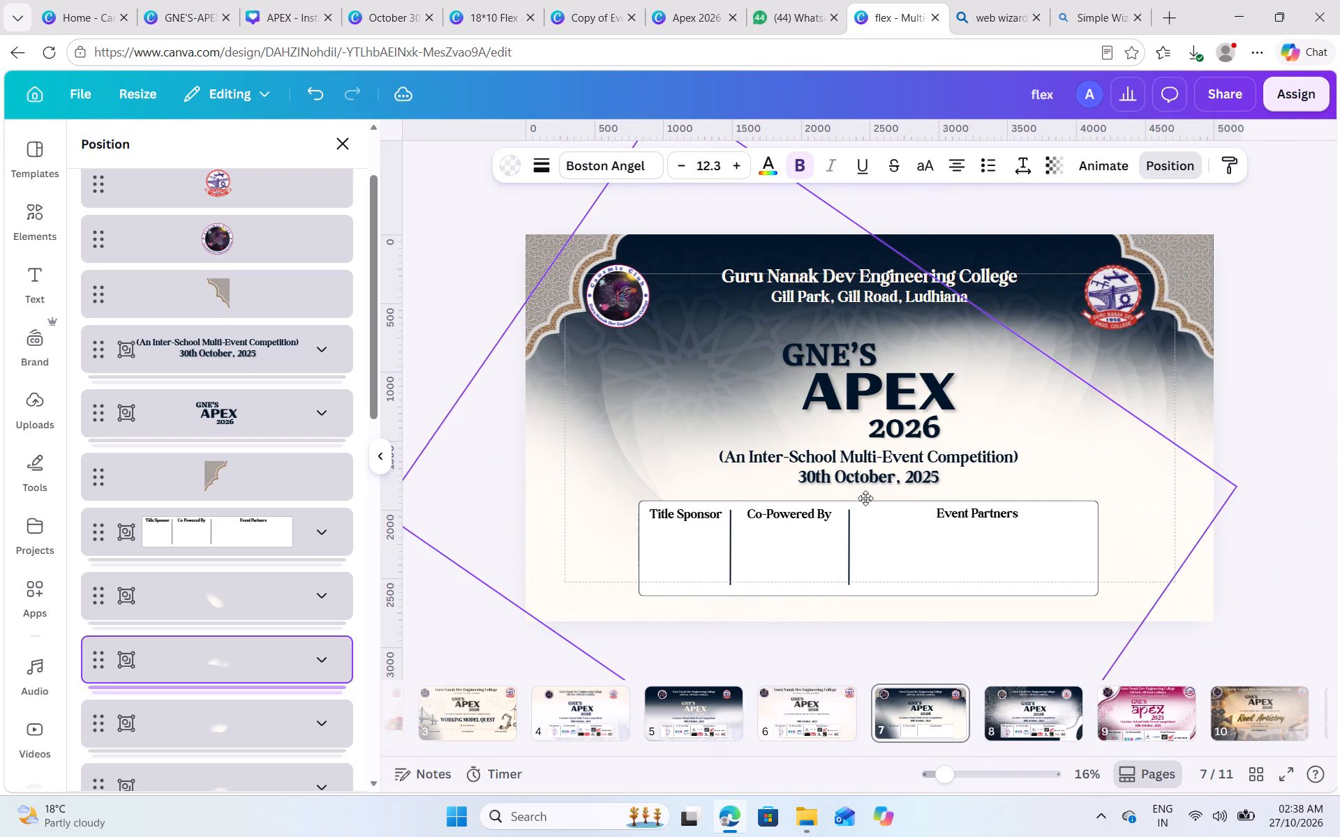
left_click_drag(865, 498, 879, 506)
left_click(1082, 355)
left_click_drag(1051, 362, 1066, 371)
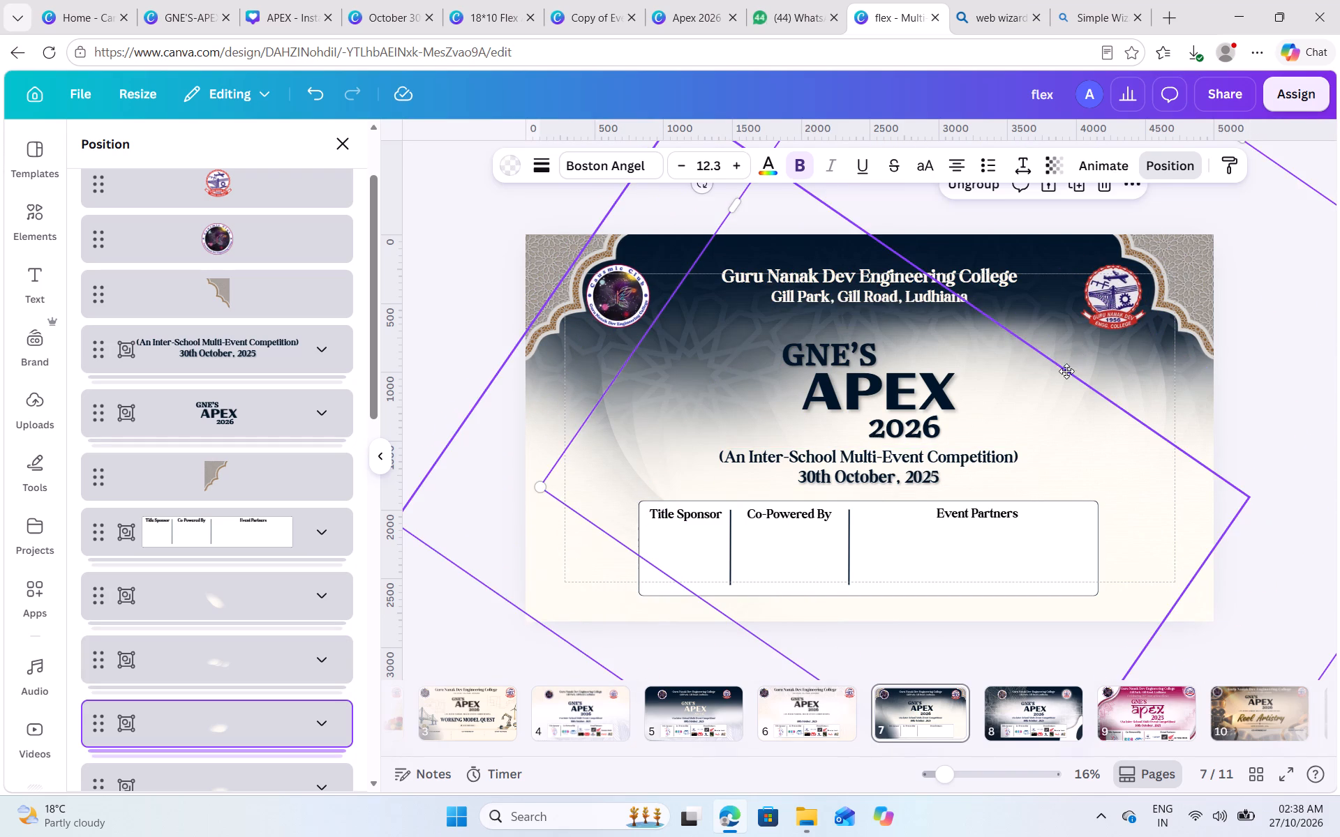
left_click_drag(1066, 371, 1186, 444)
Move the tilted glow group on the page's left half outwards past the left edge and slightly lower.
left_click(613, 459)
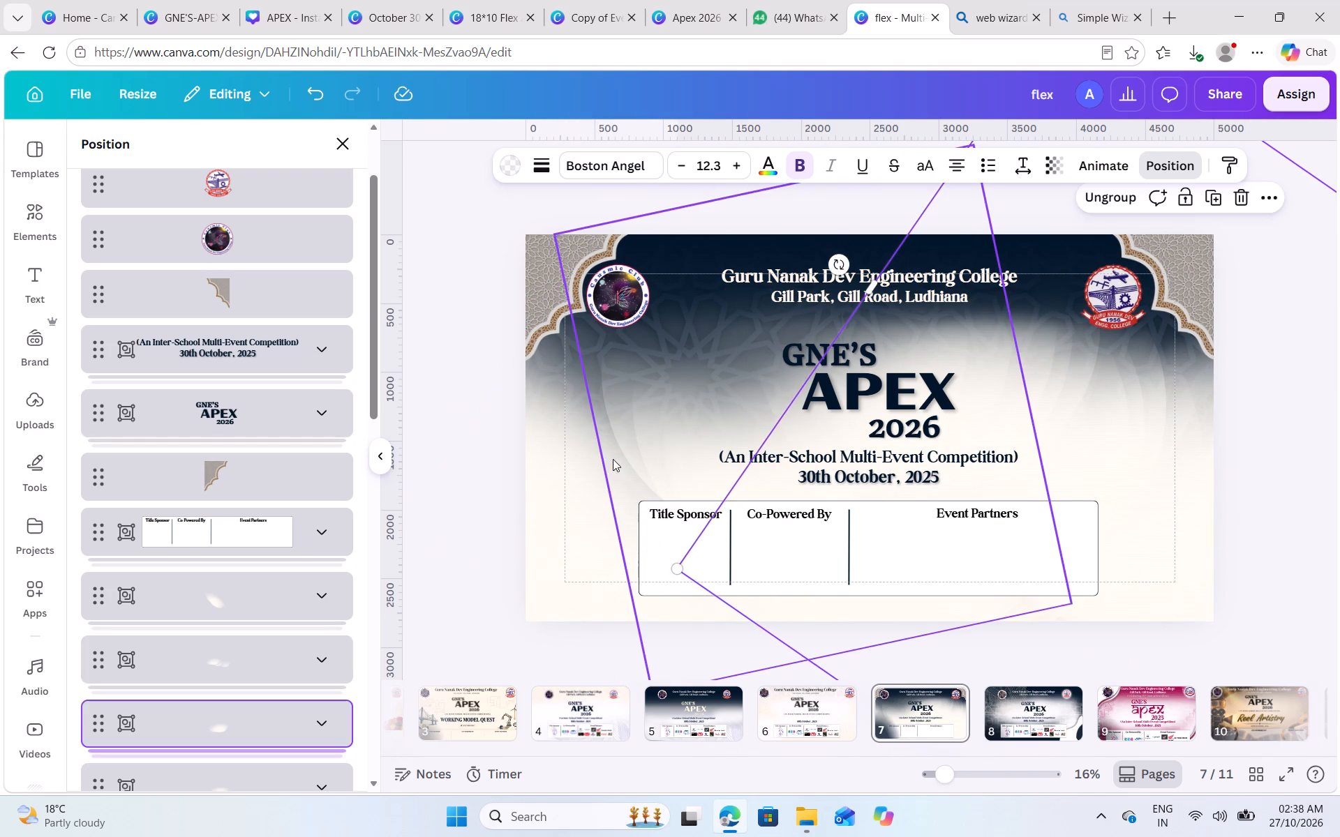
left_click_drag(637, 390, 525, 444)
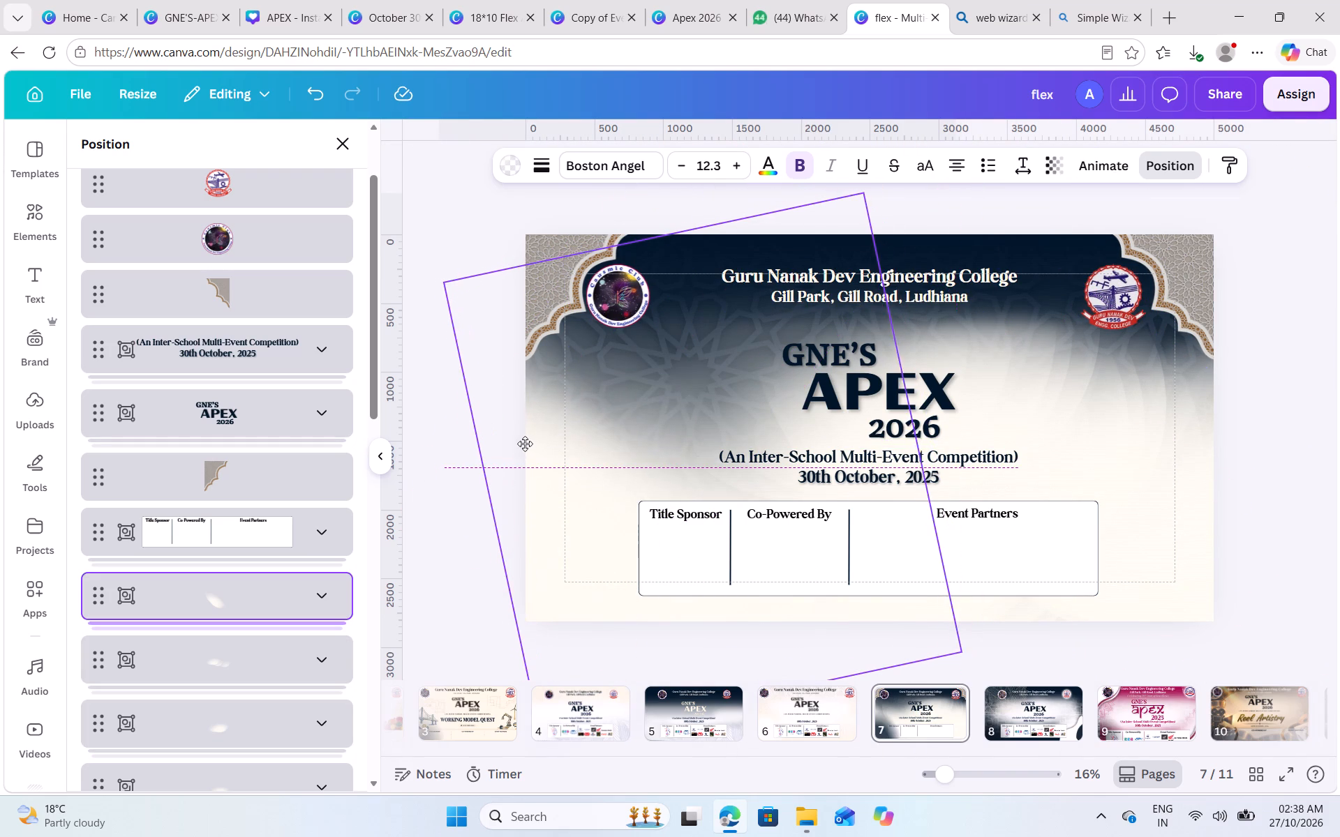
left_click_drag(525, 444, 527, 438)
Move the glow groups over the page's right half further down, clear of the pattern beside the APEX title.
left_click(1017, 354)
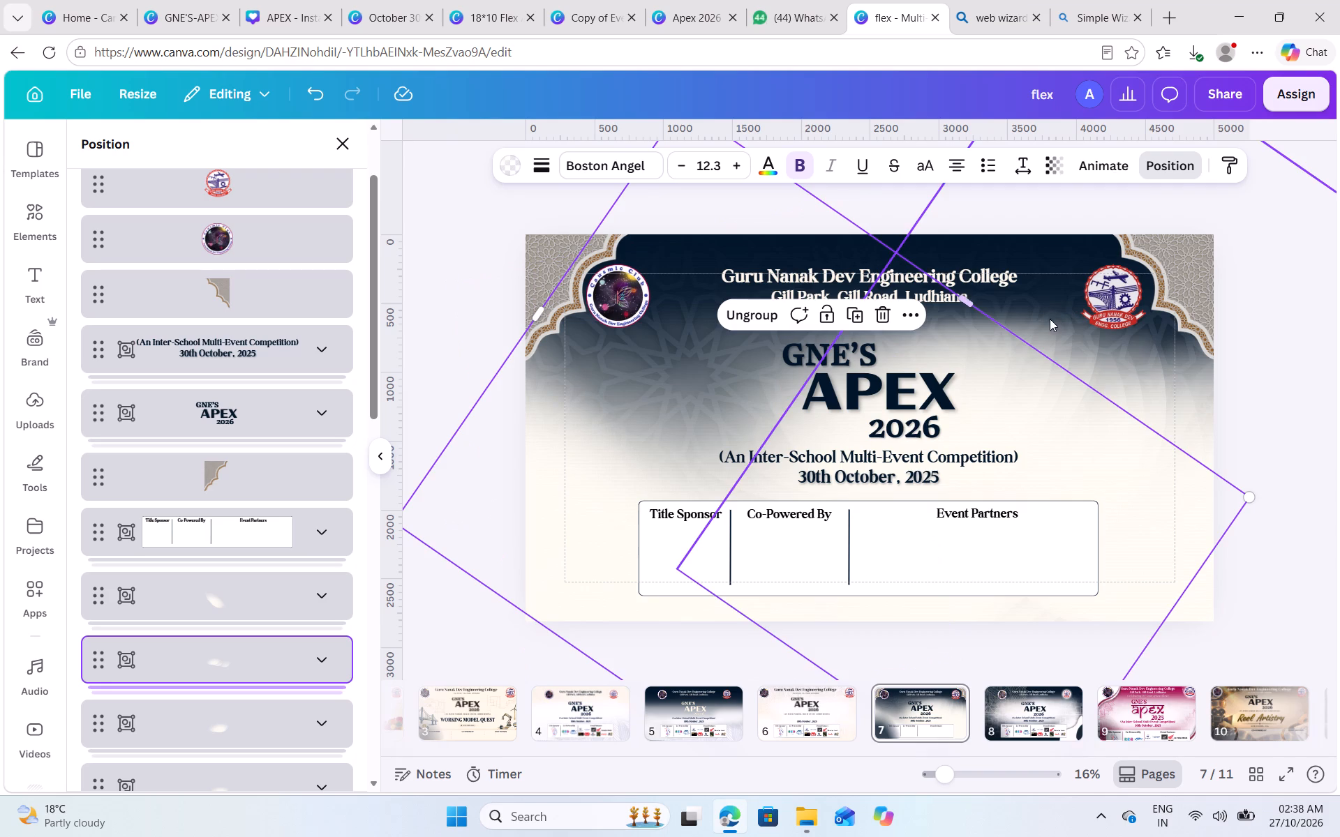
left_click(1050, 325)
left_click(1056, 349)
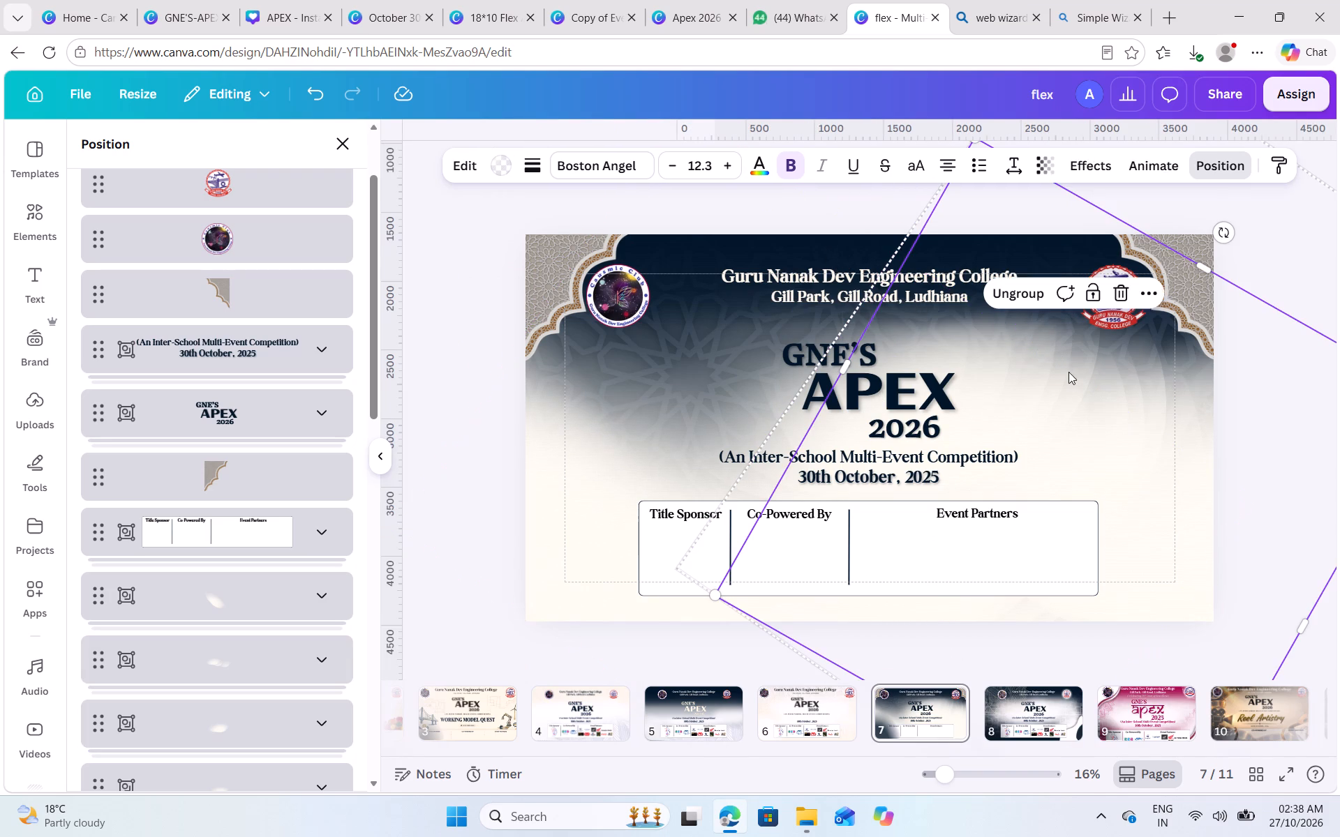
left_click_drag(1065, 373, 1122, 490)
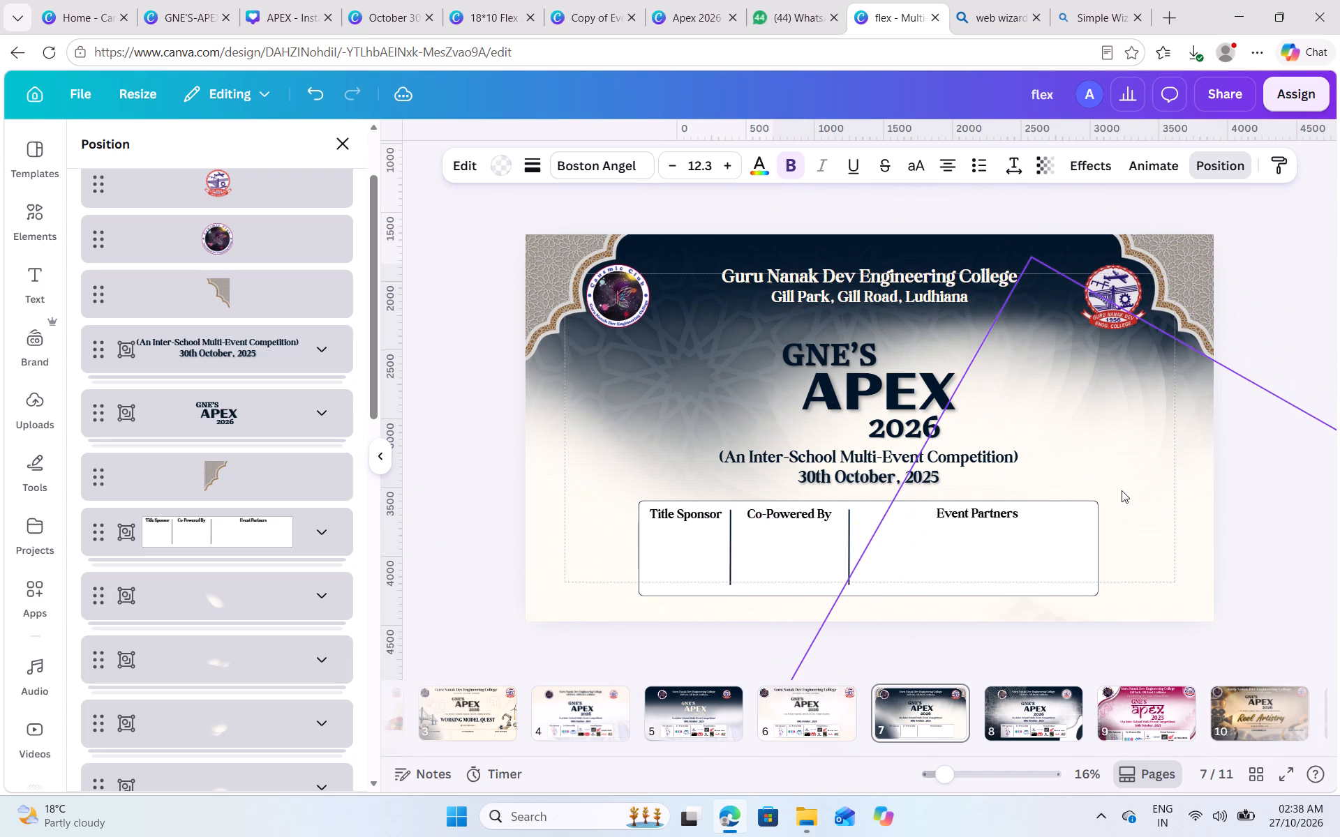
left_click(1179, 218)
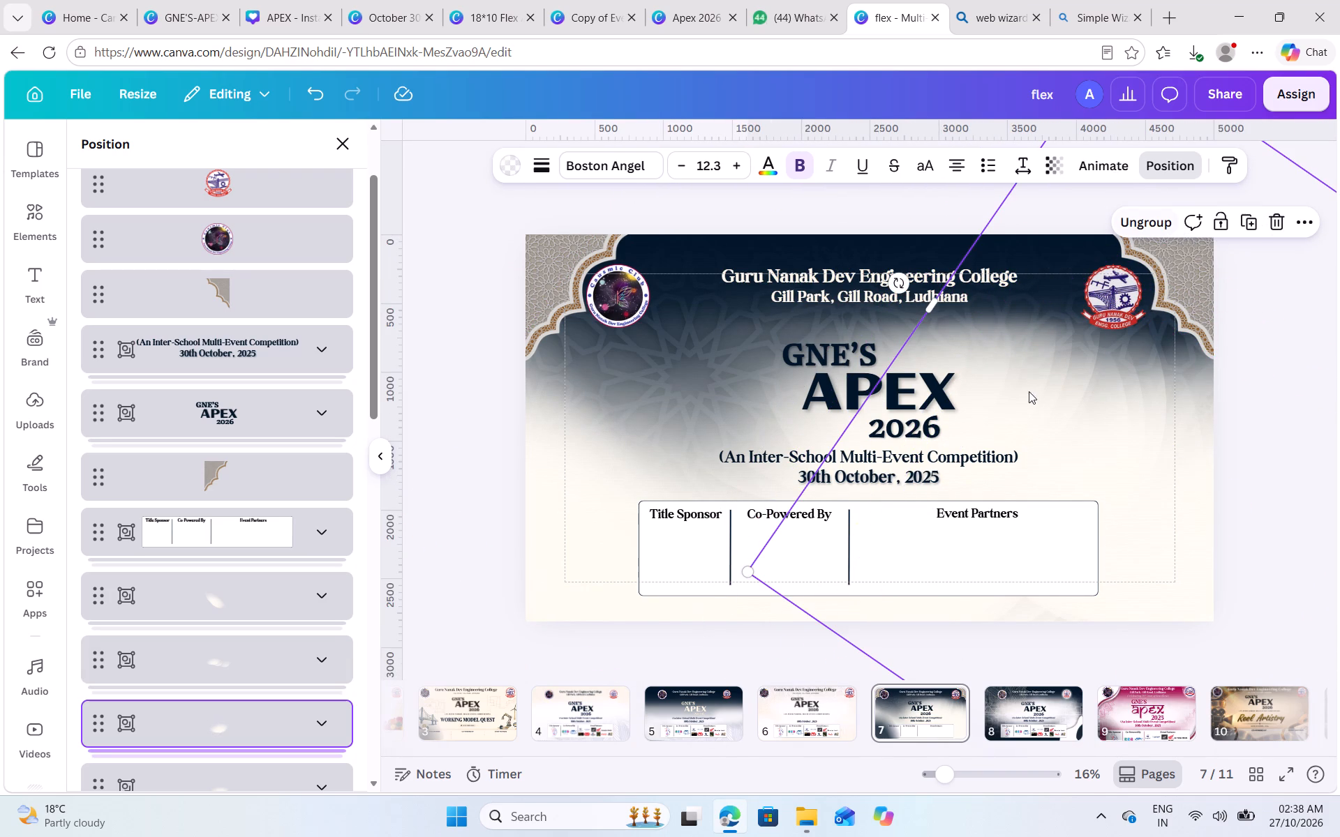
left_click_drag(1036, 373, 1042, 491)
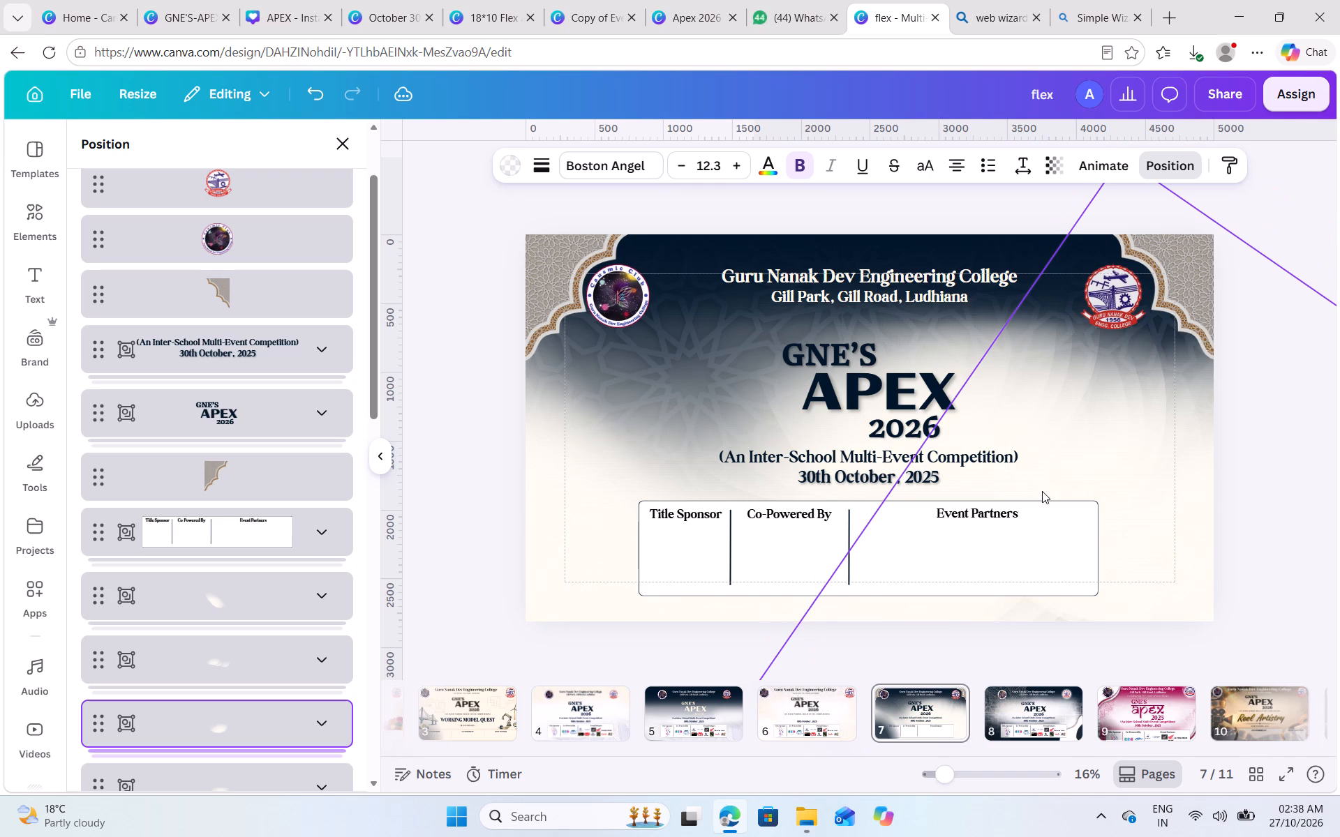
left_click(1284, 336)
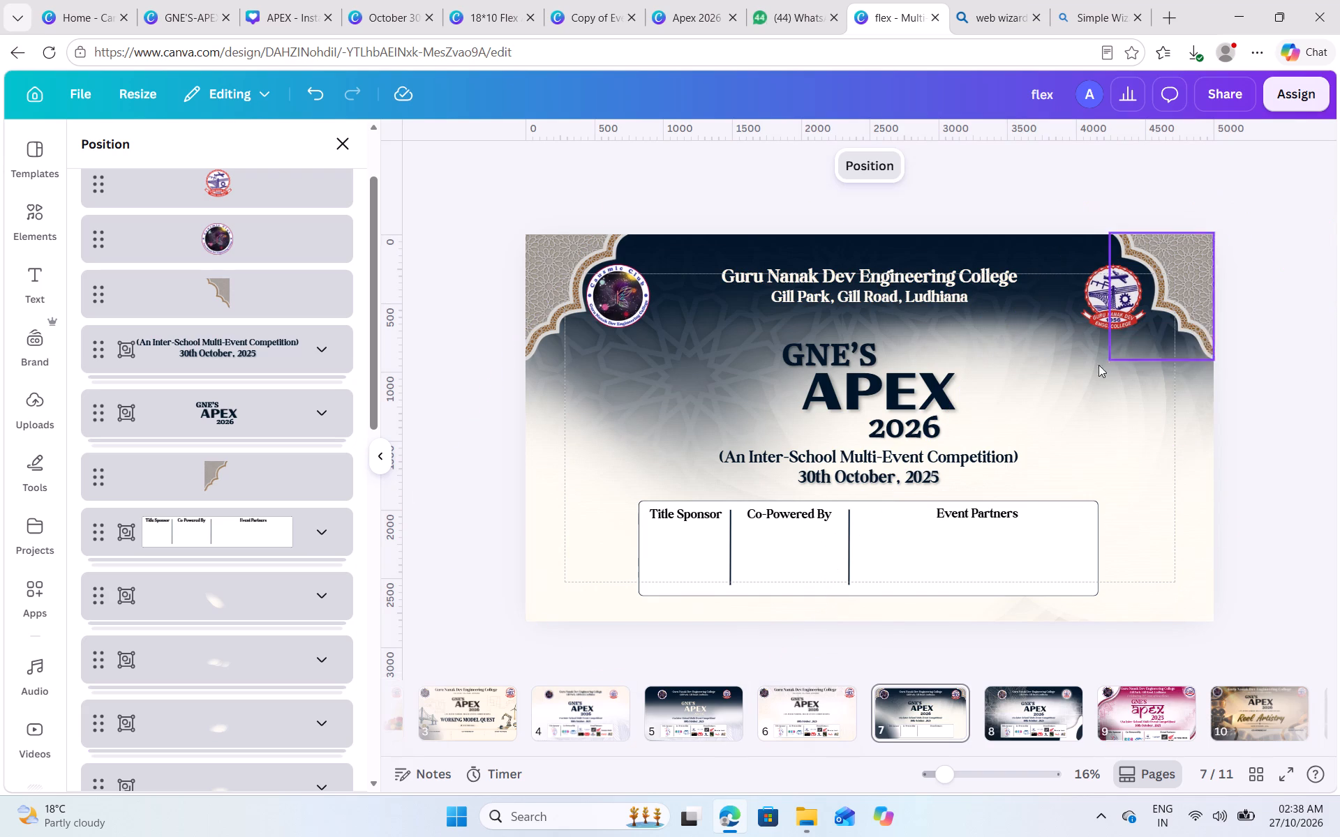
Shift the tilted glow group at the page's left edge slightly further out and up.
left_click(1040, 379)
left_click(1062, 329)
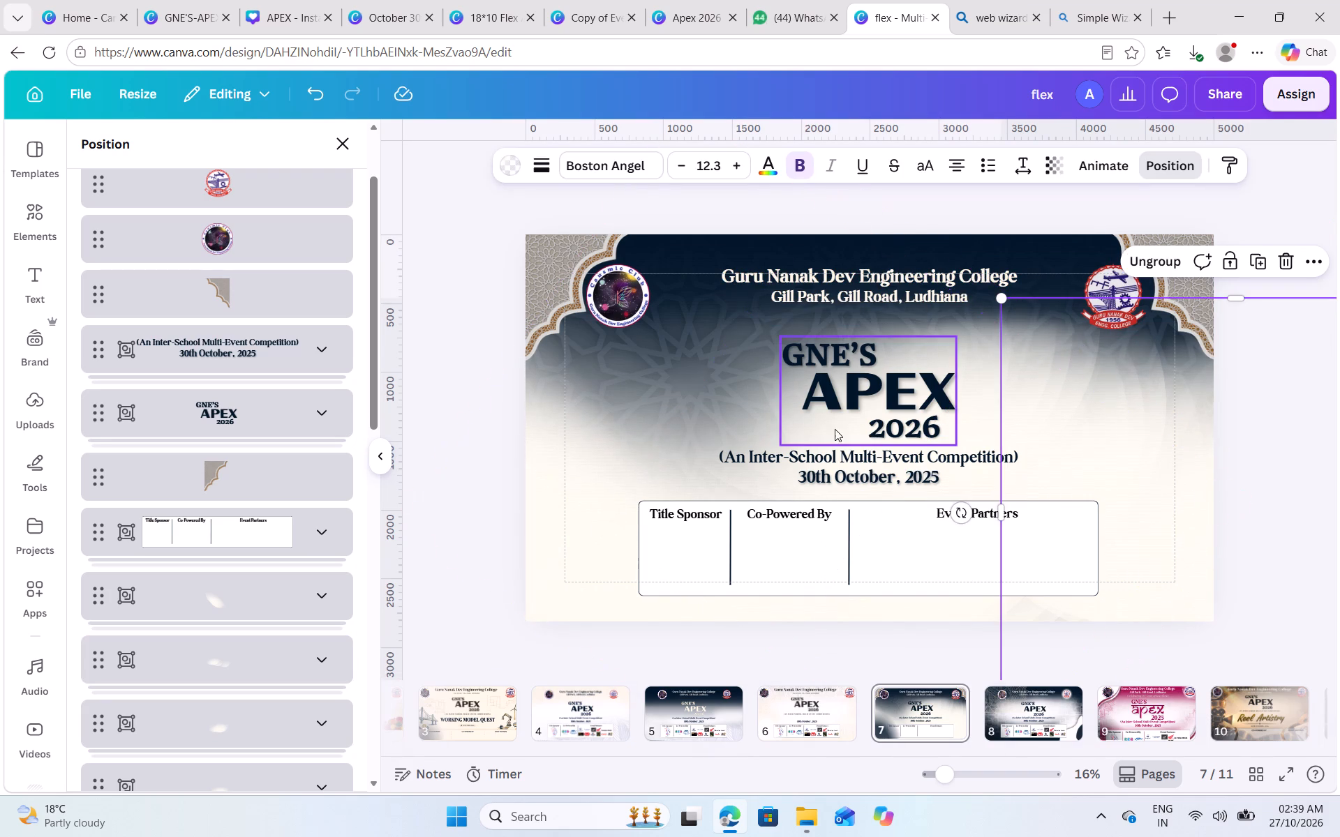
left_click_drag(579, 464, 634, 389)
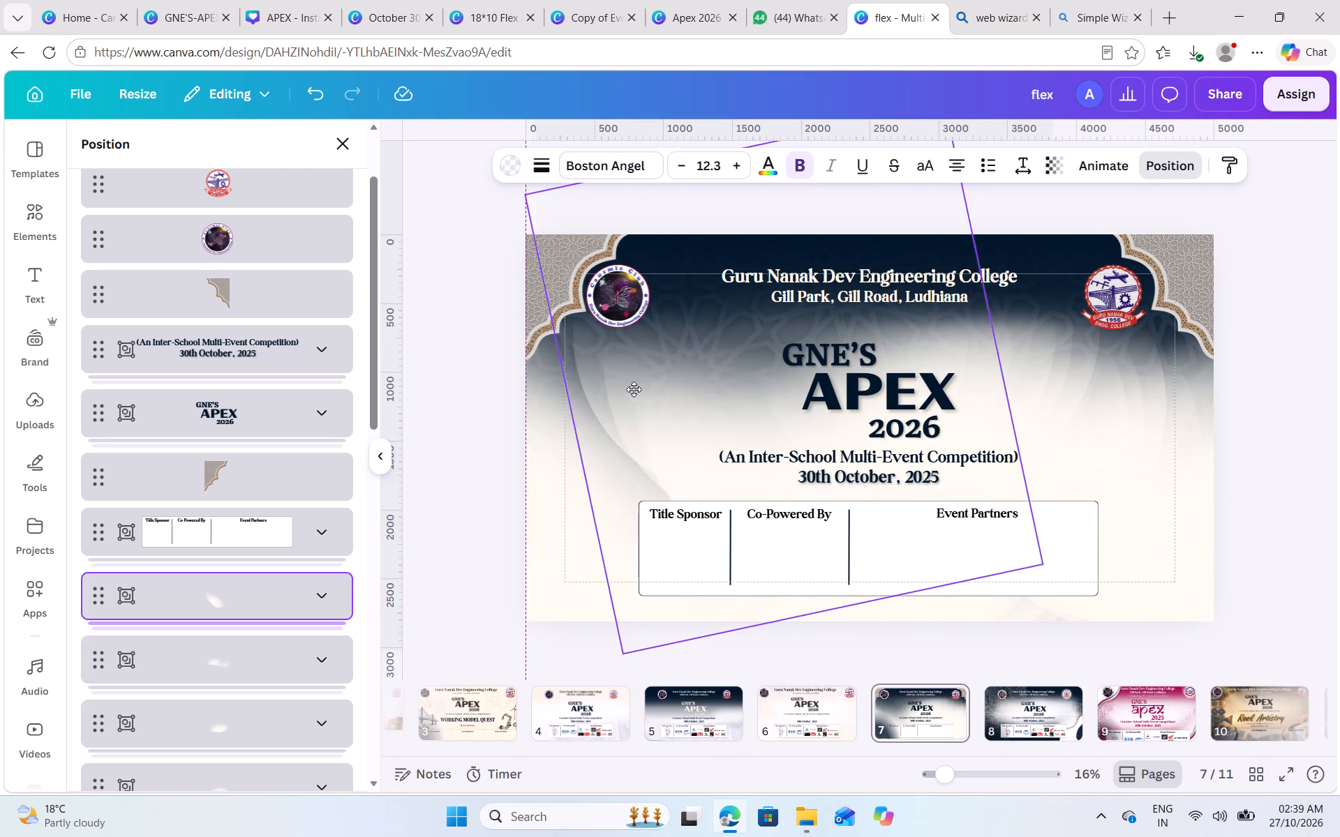
left_click_drag(634, 389, 563, 445)
Duplicate the tilted glow group at the page's left edge, rotate the copy to about 51.7°, and place it over the page's upper-left area.
left_click(720, 264)
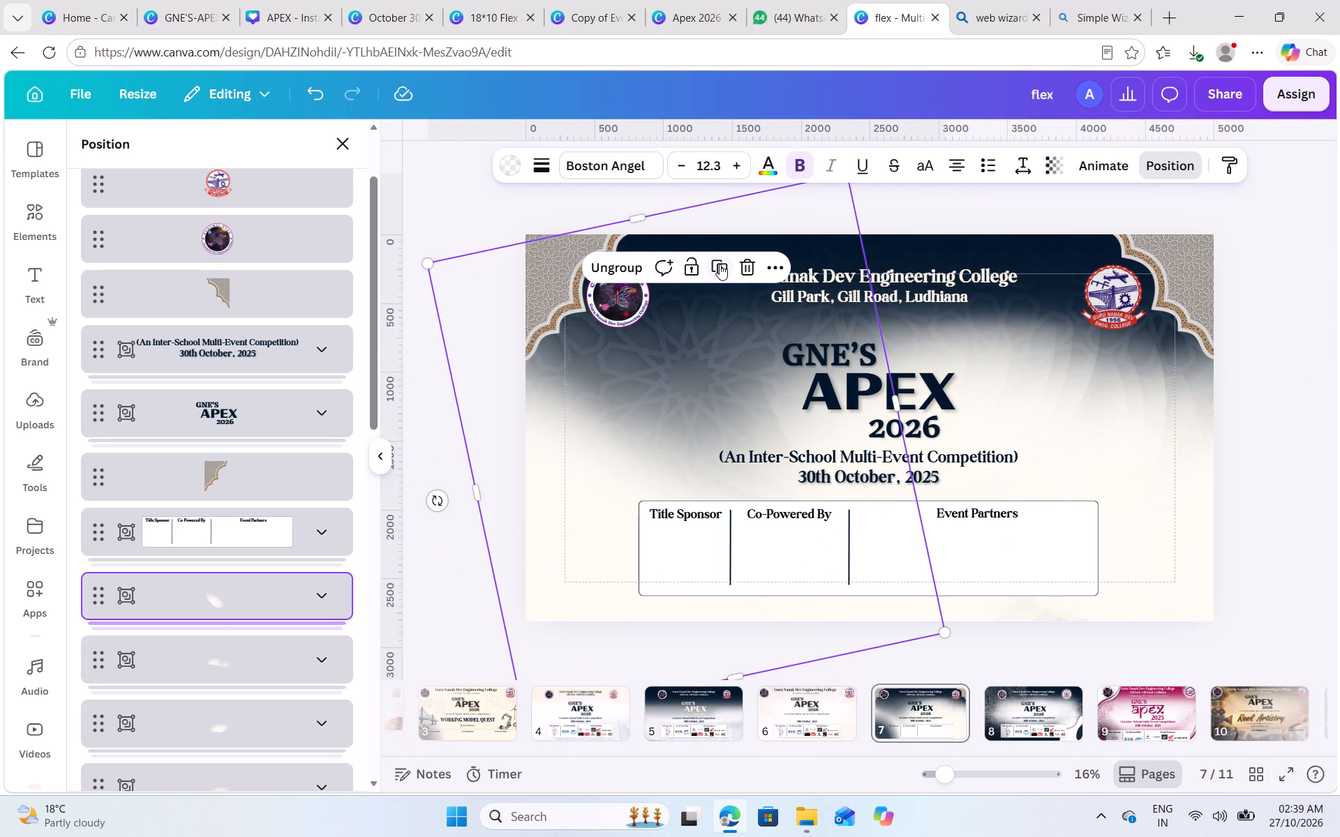
left_click_drag(637, 465, 791, 465)
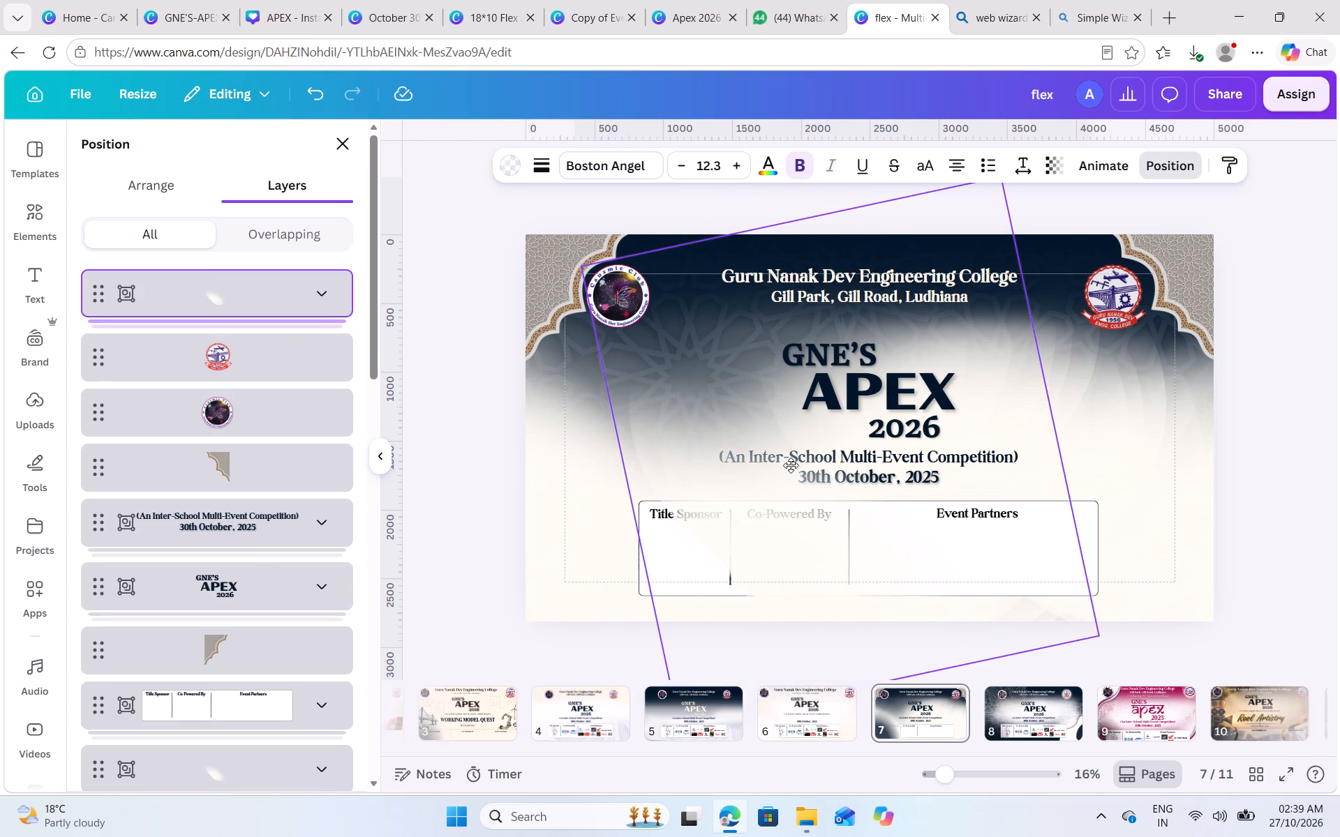
left_click_drag(791, 465, 761, 448)
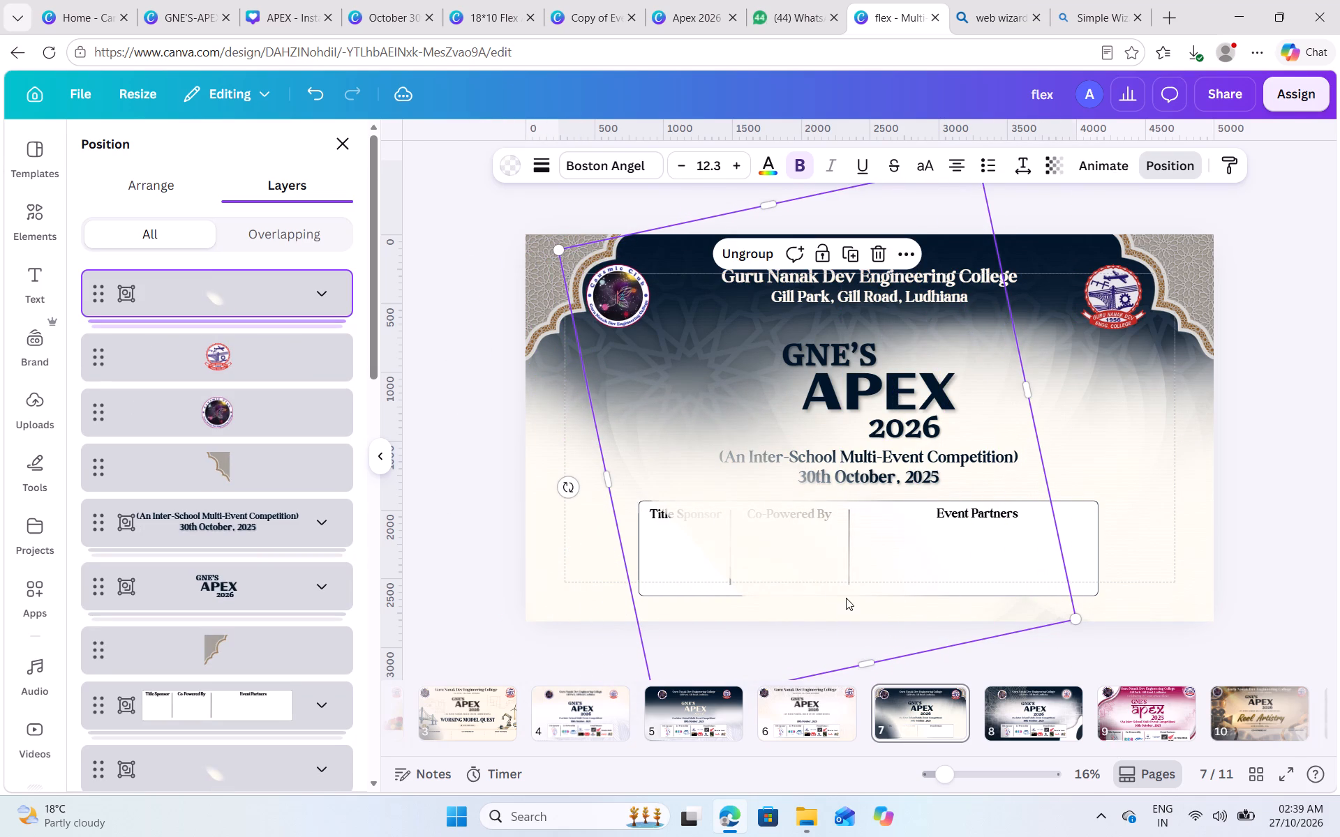
left_click_drag(567, 484, 670, 552)
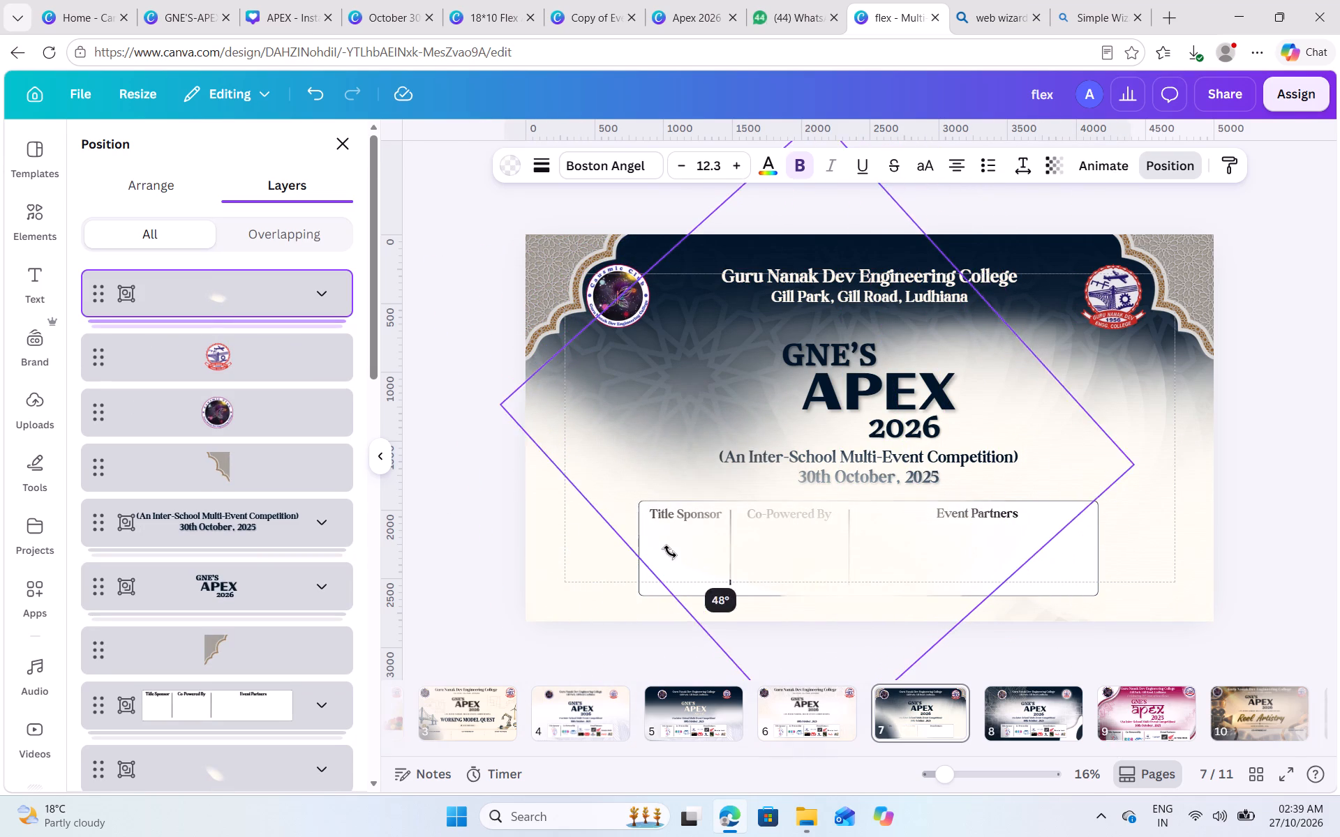
left_click_drag(670, 552, 665, 550)
left_click_drag(689, 425, 611, 368)
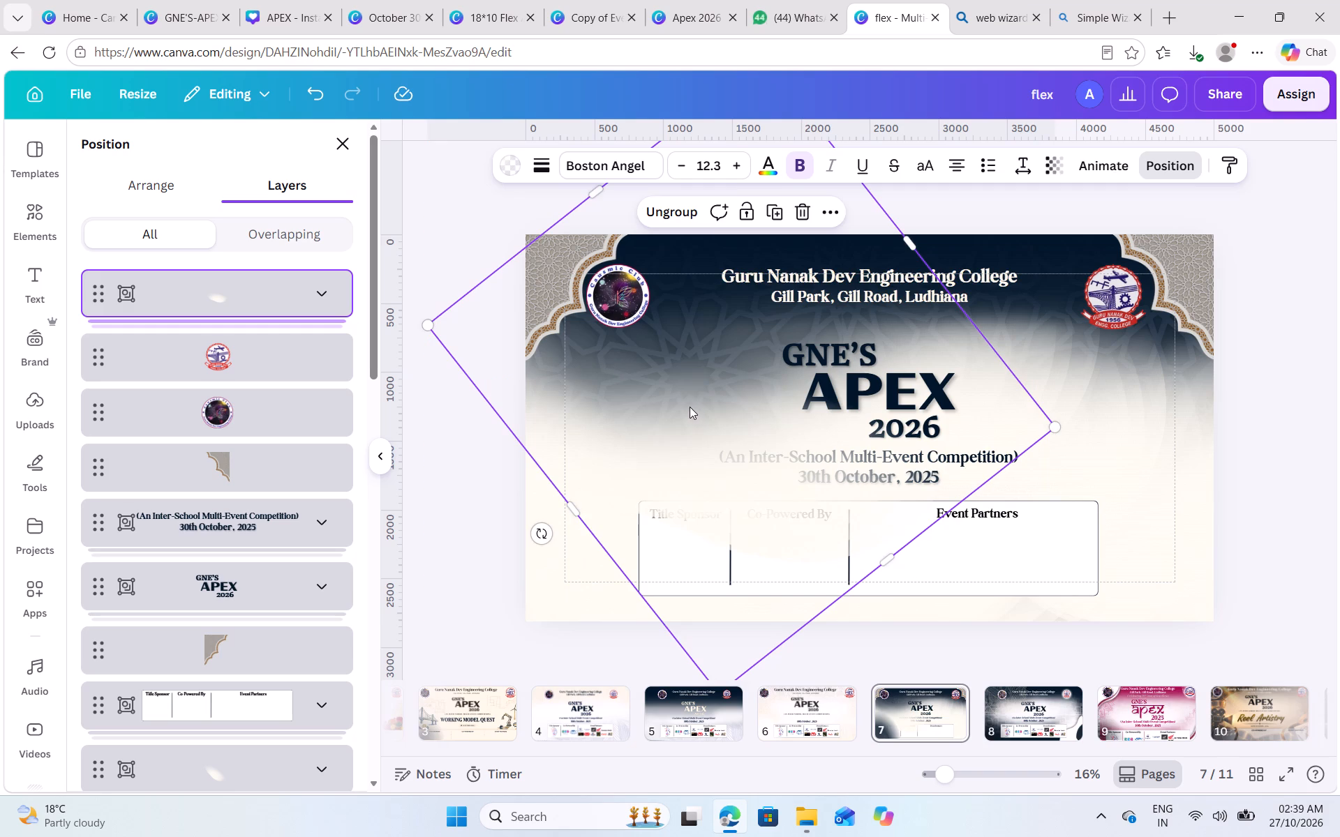
left_click_drag(690, 407, 664, 354)
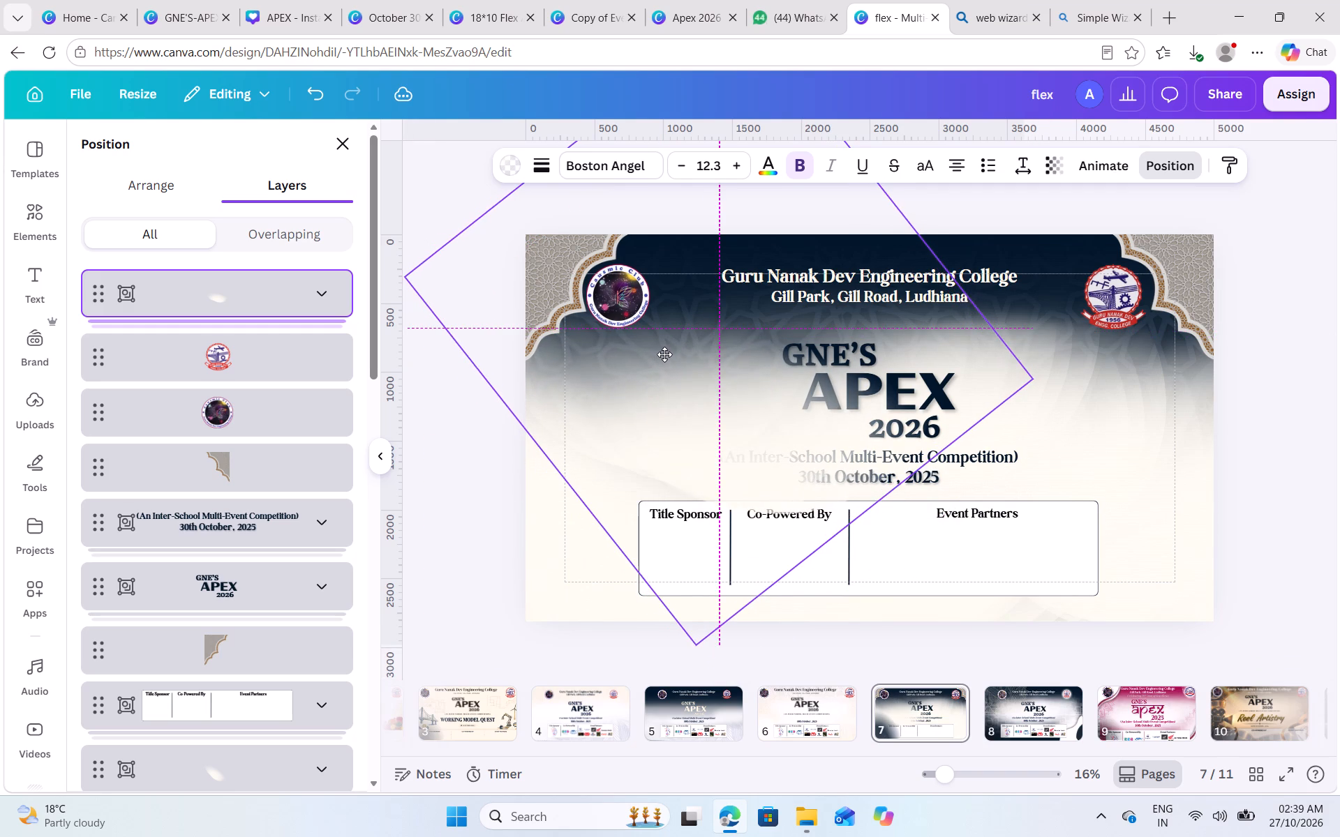
left_click_drag(664, 354, 671, 359)
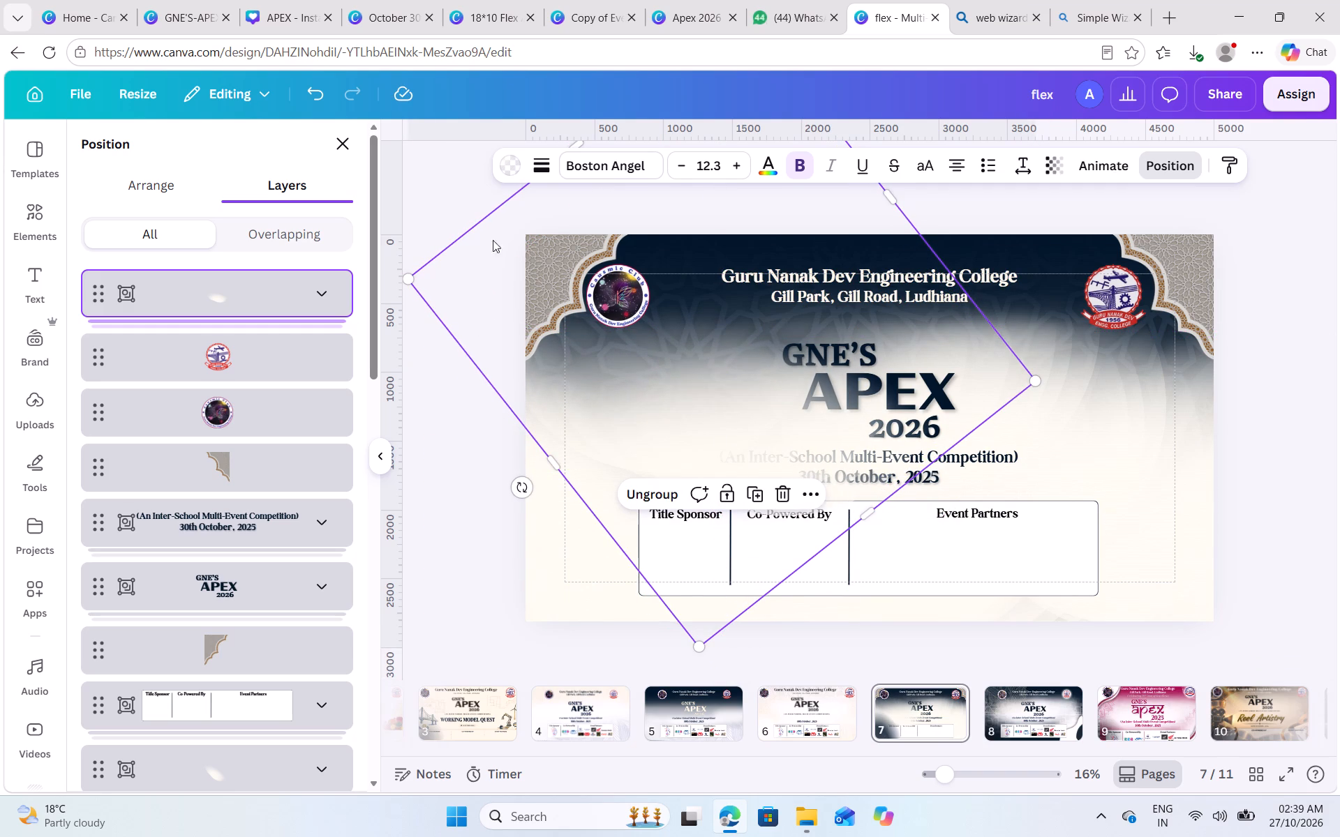
Send the 51.7° glow copy to the back, and raise it a few layers so it sits behind the text.
left_click(129, 179)
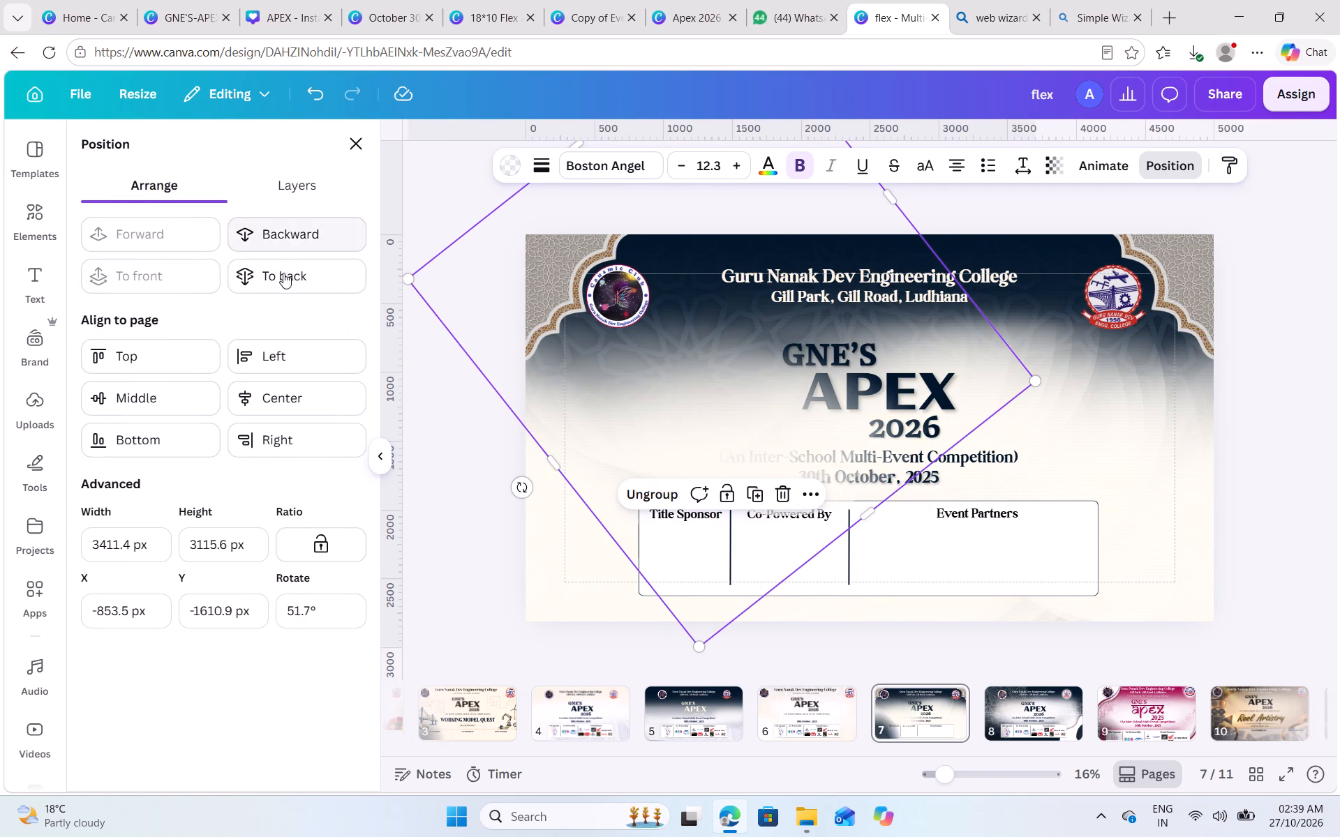
left_click(281, 276)
triple_click(179, 237)
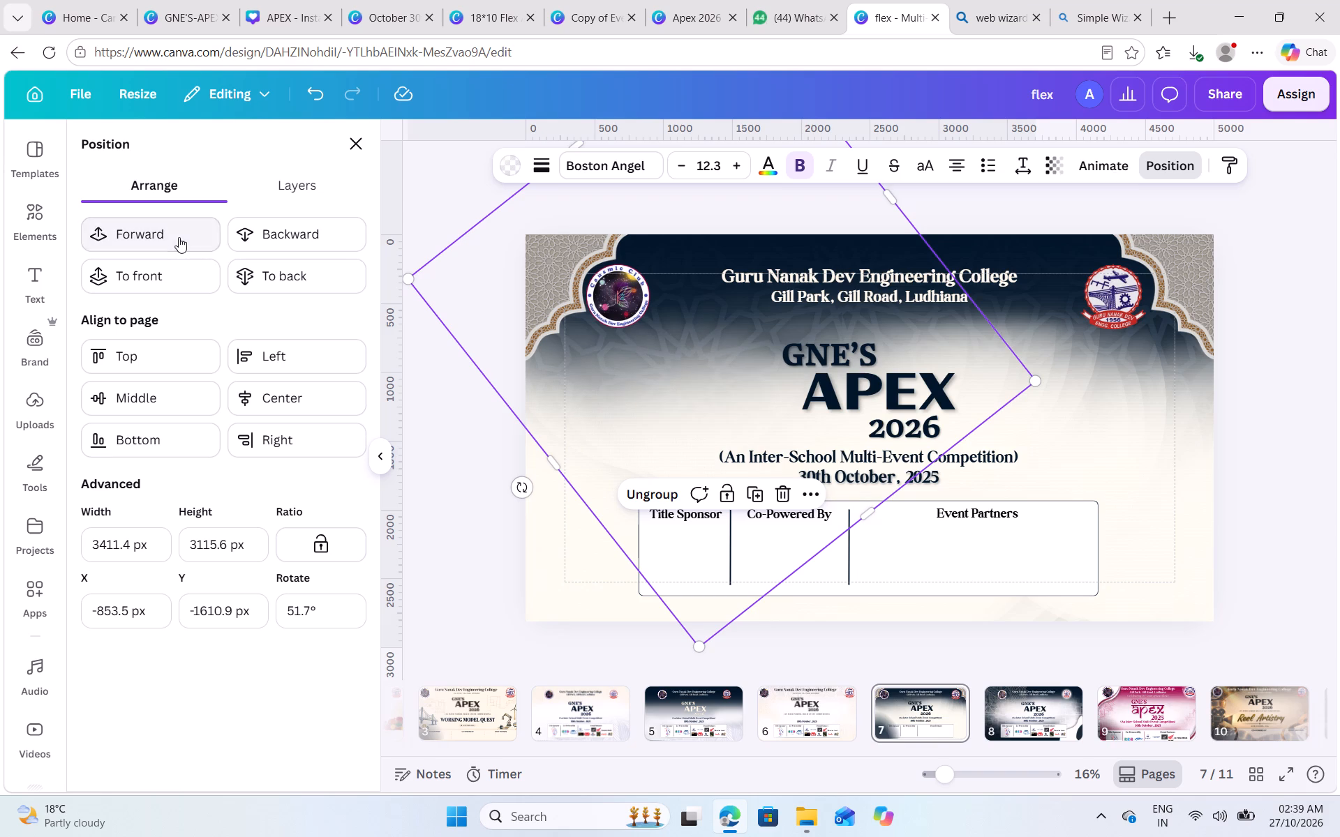
left_click(179, 237)
Duplicate the 78° glow group at the page's left edge, shift the copy slightly up, and send it to the back.
left_click(573, 541)
left_click(714, 264)
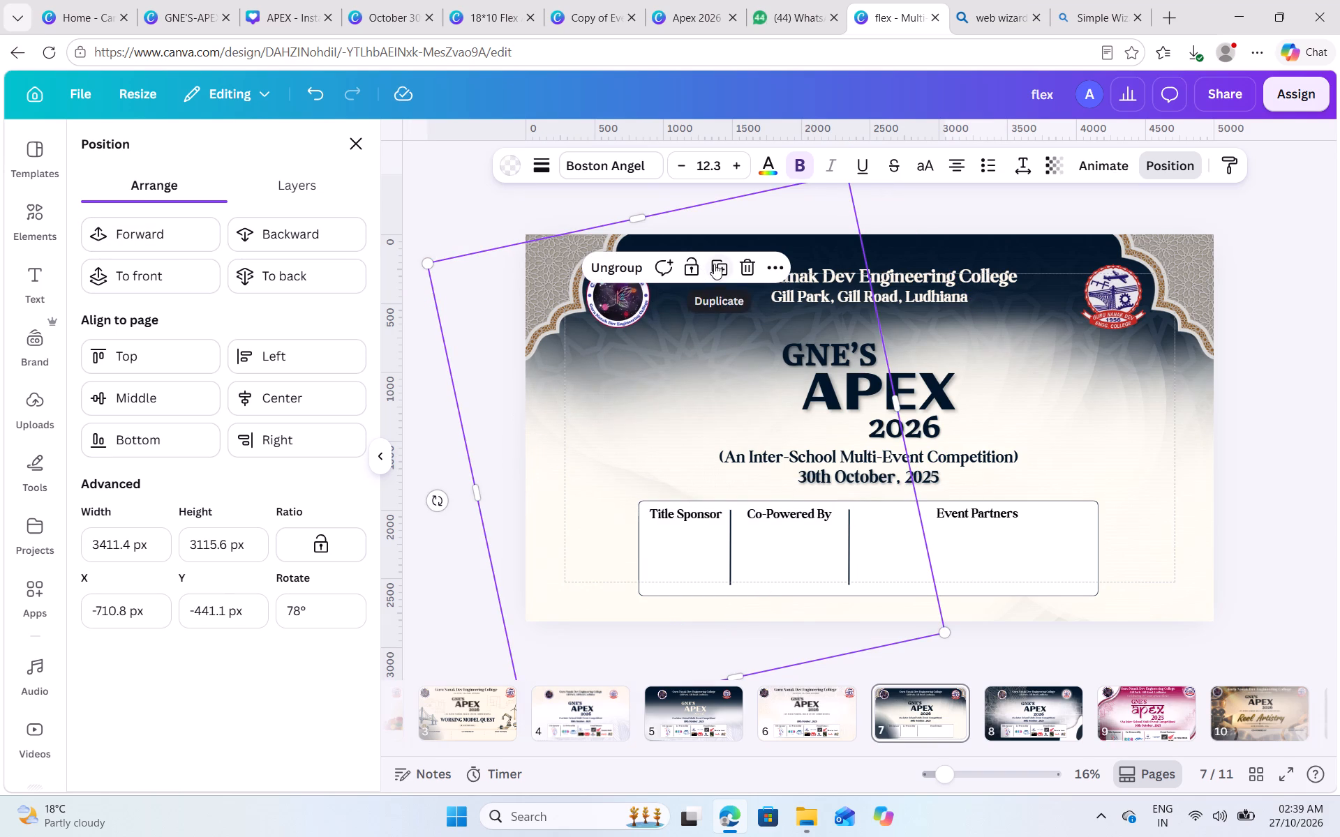
left_click_drag(597, 439, 597, 416)
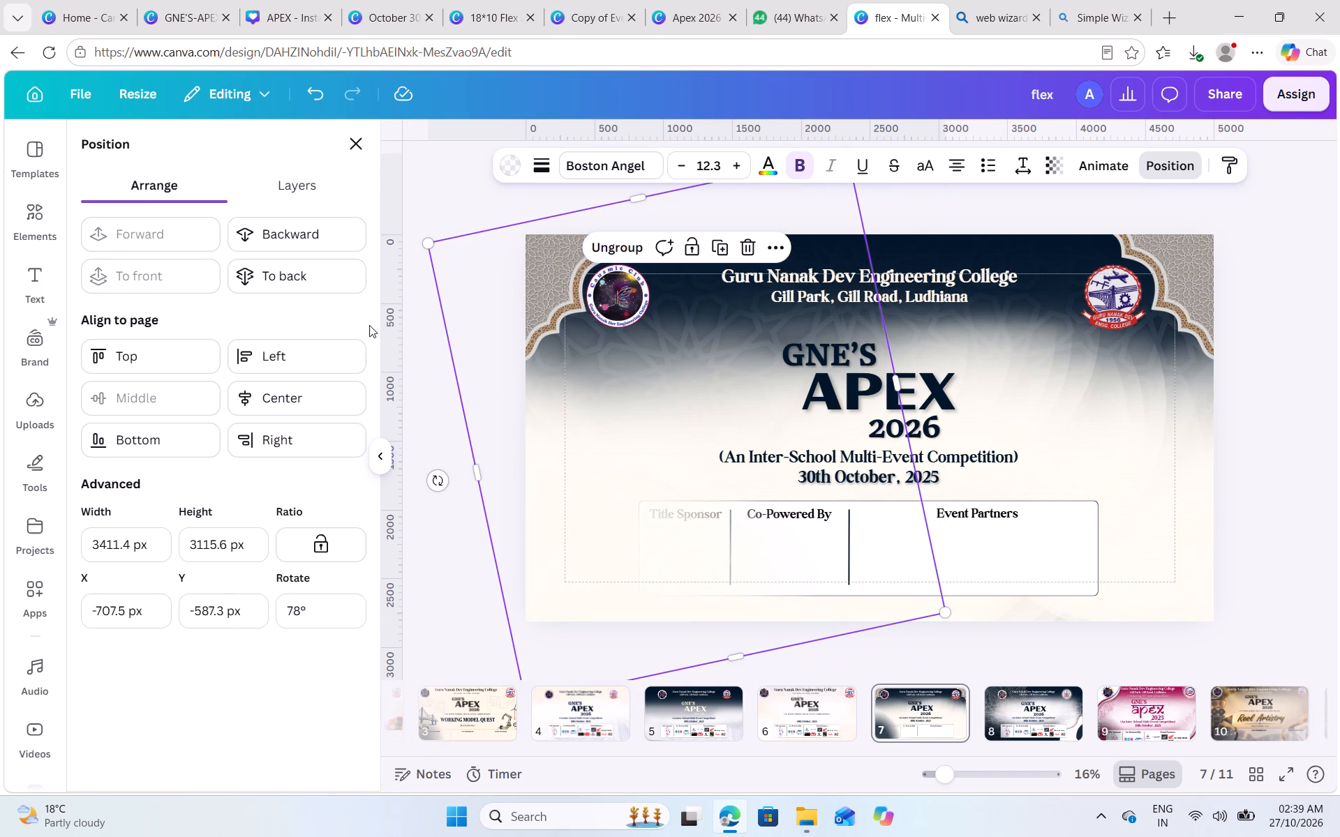
left_click(320, 248)
left_click(320, 273)
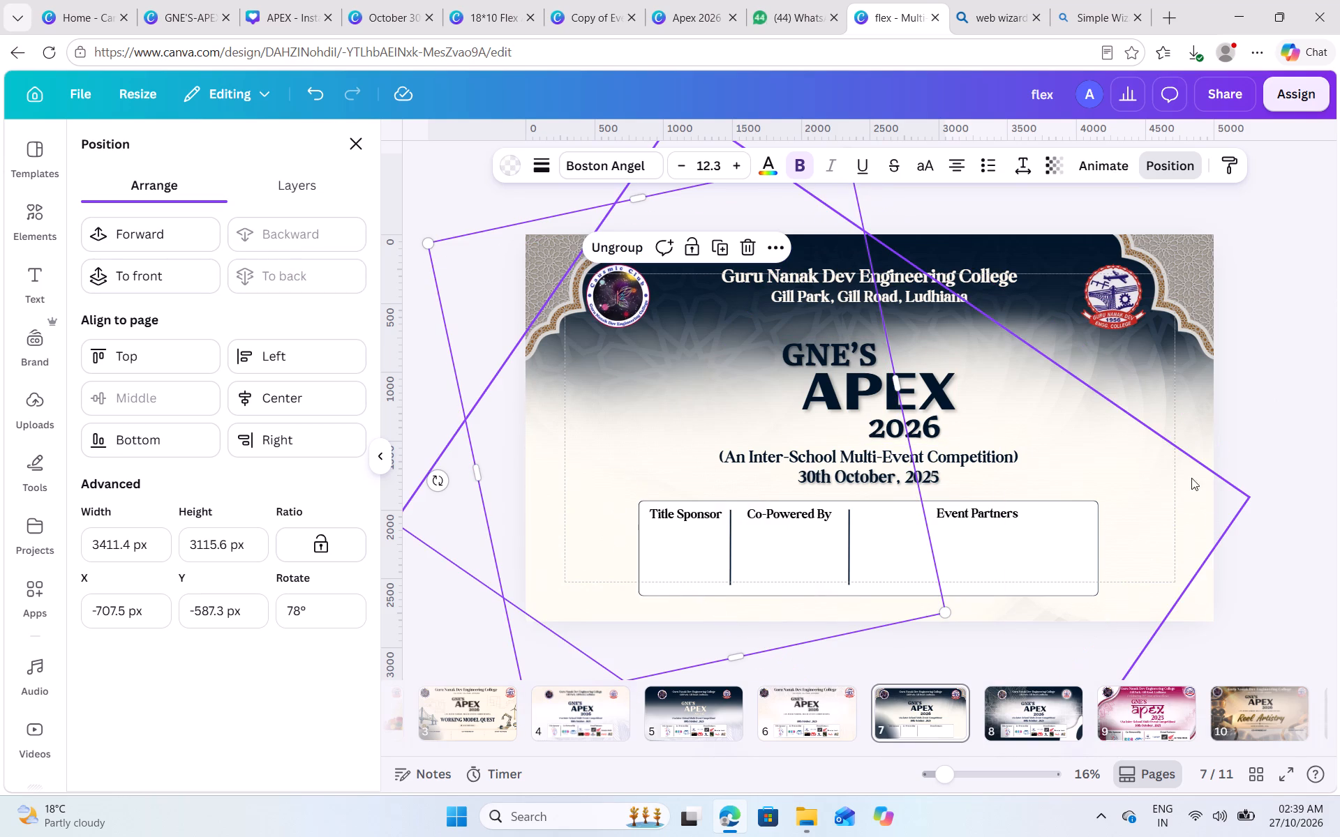
Enlarge the unrotated glow group at the page's lower right to about 4716 × 4307 px and reposition it over the page's right half.
left_click(1075, 338)
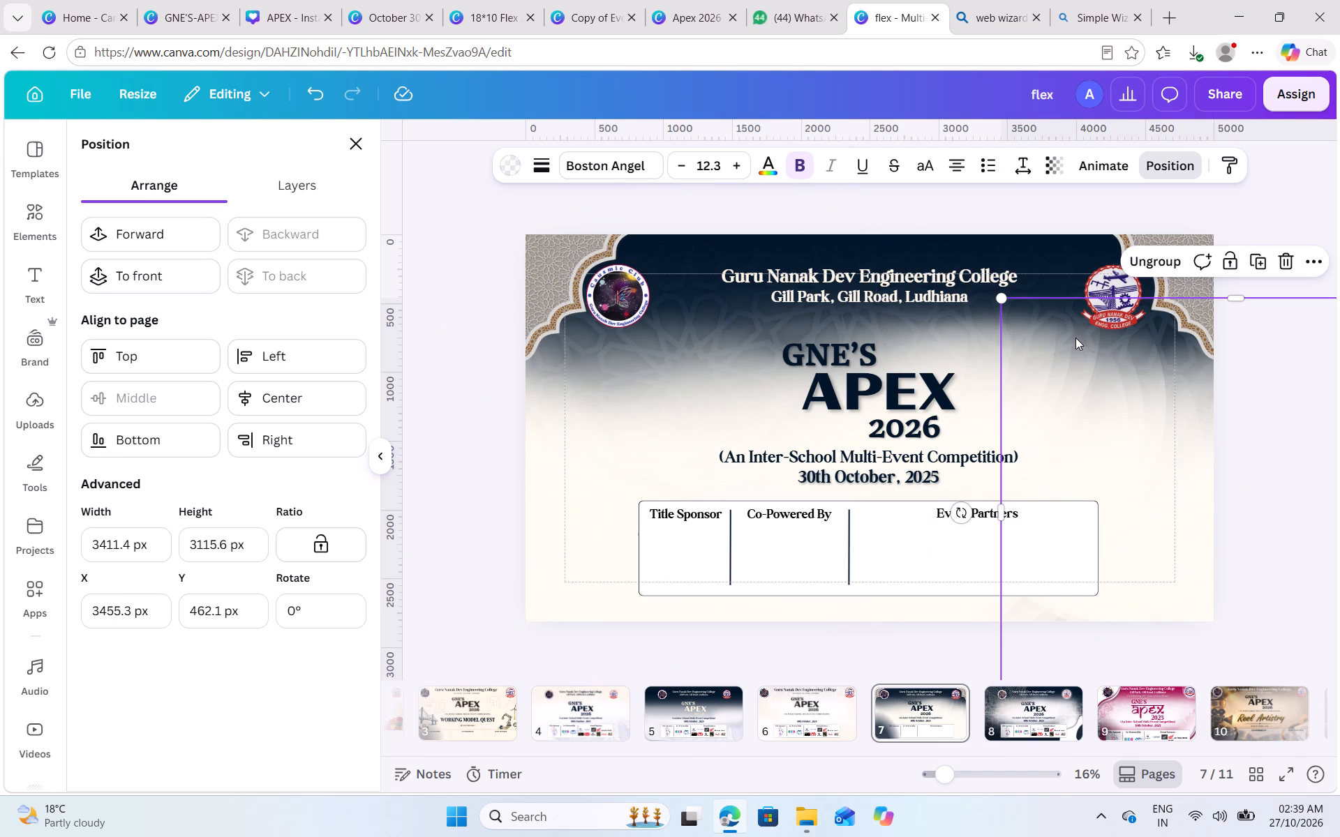
left_click_drag(1075, 338, 710, 126)
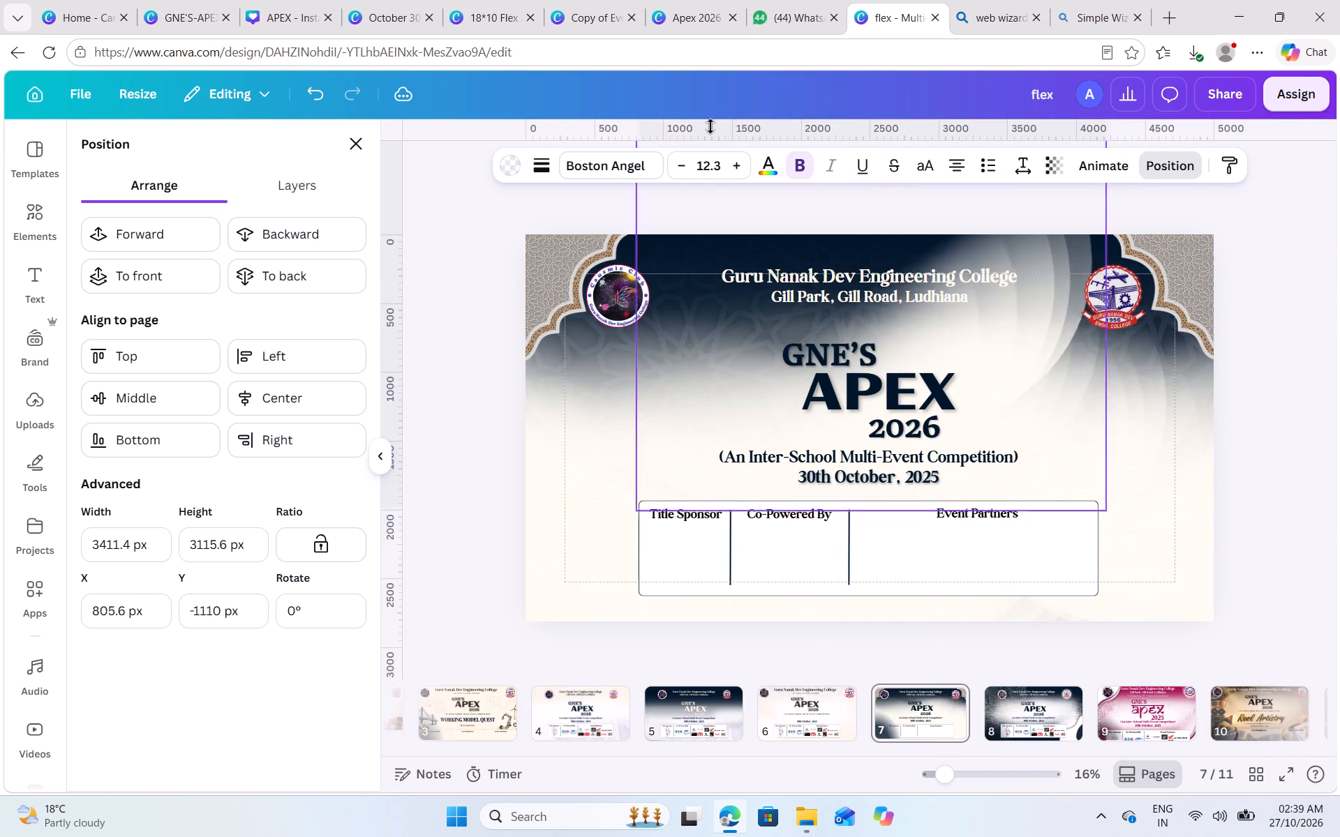
left_click_drag(710, 126, 828, 210)
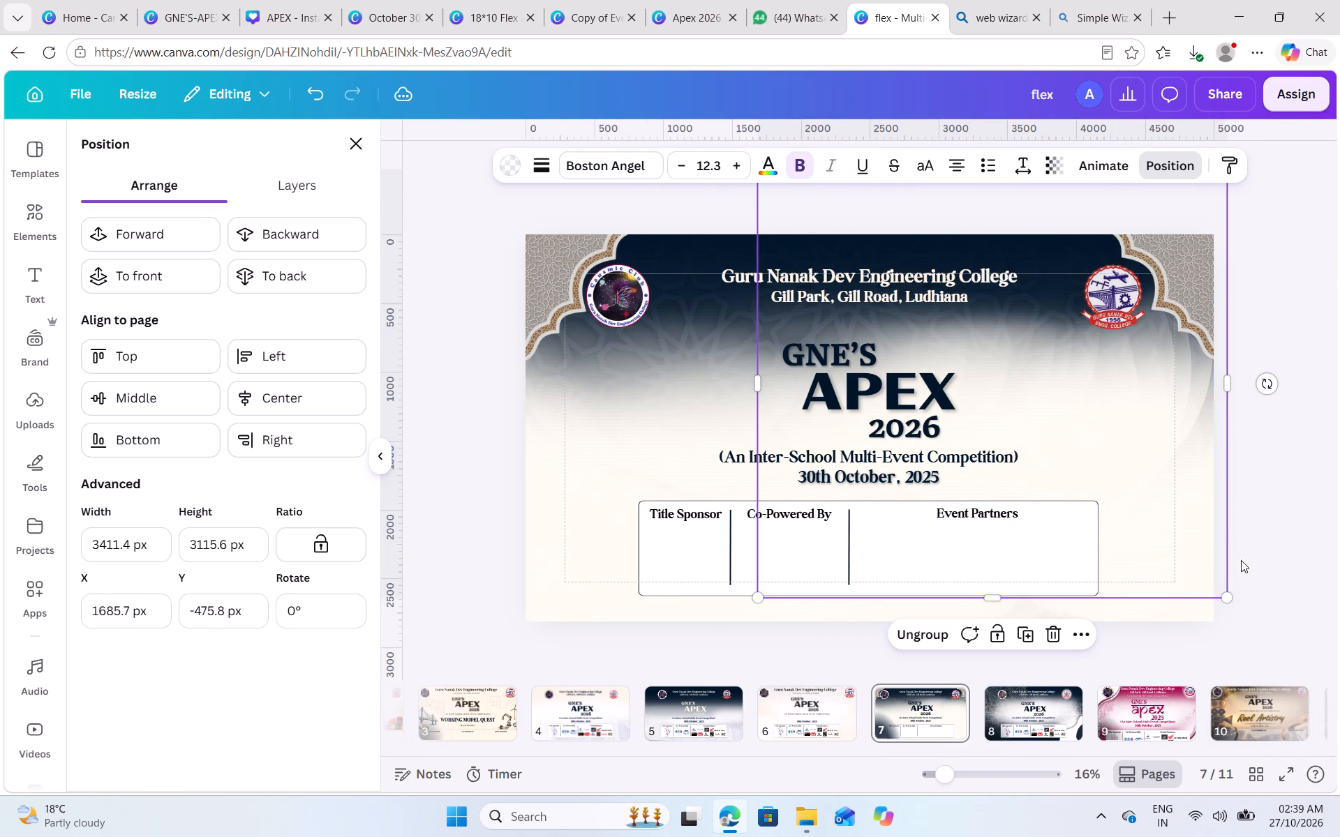
left_click_drag(1228, 598, 1334, 824)
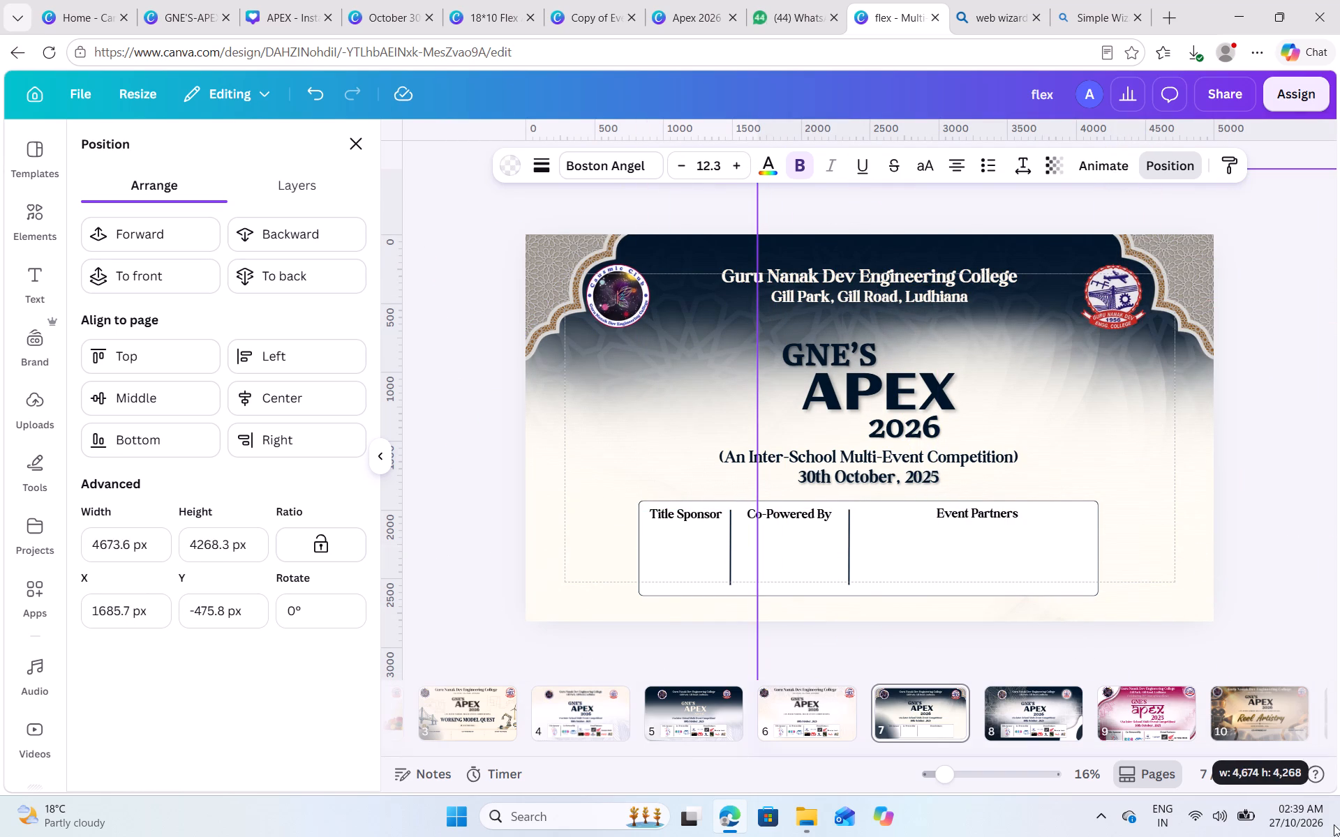
left_click_drag(1334, 824, 1339, 836)
left_click_drag(1267, 513, 1149, 432)
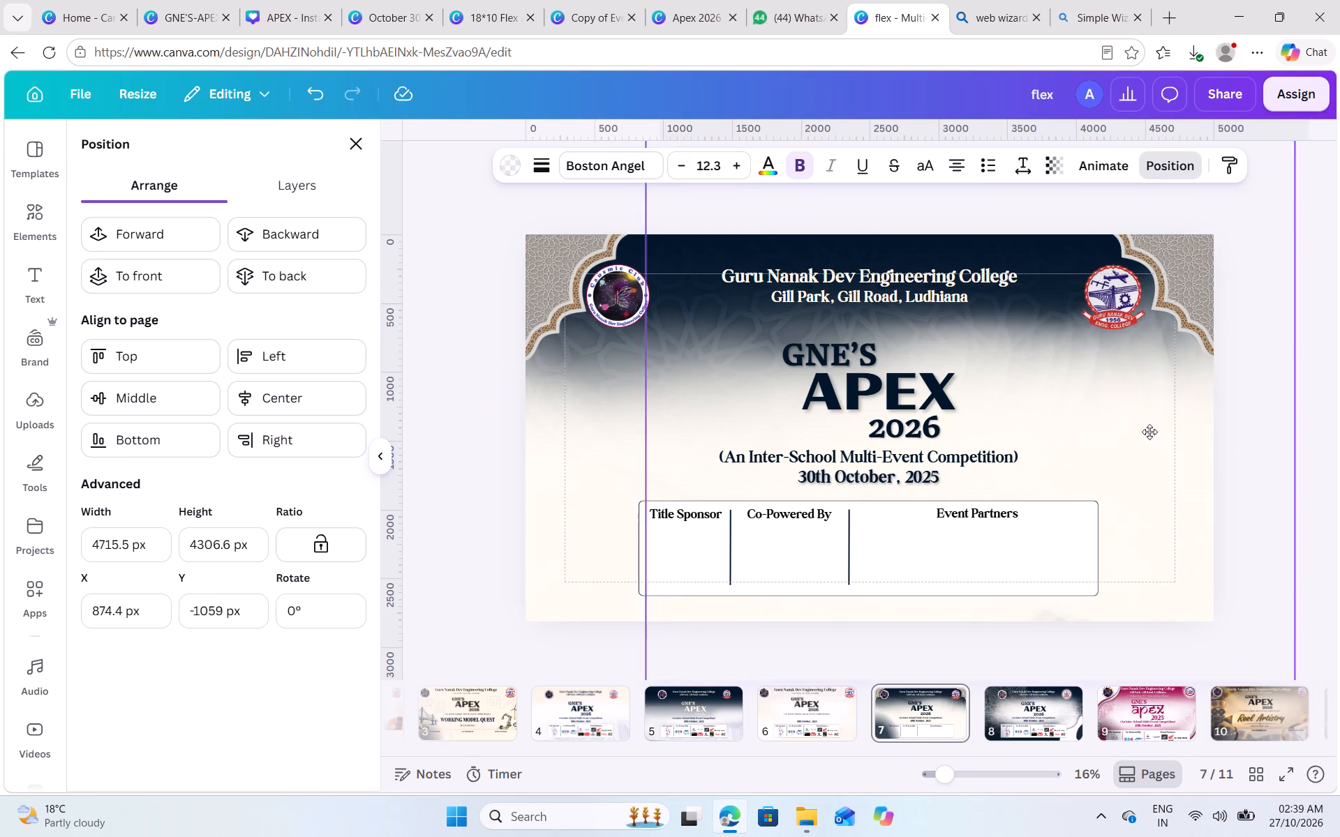
left_click_drag(1149, 432, 1214, 377)
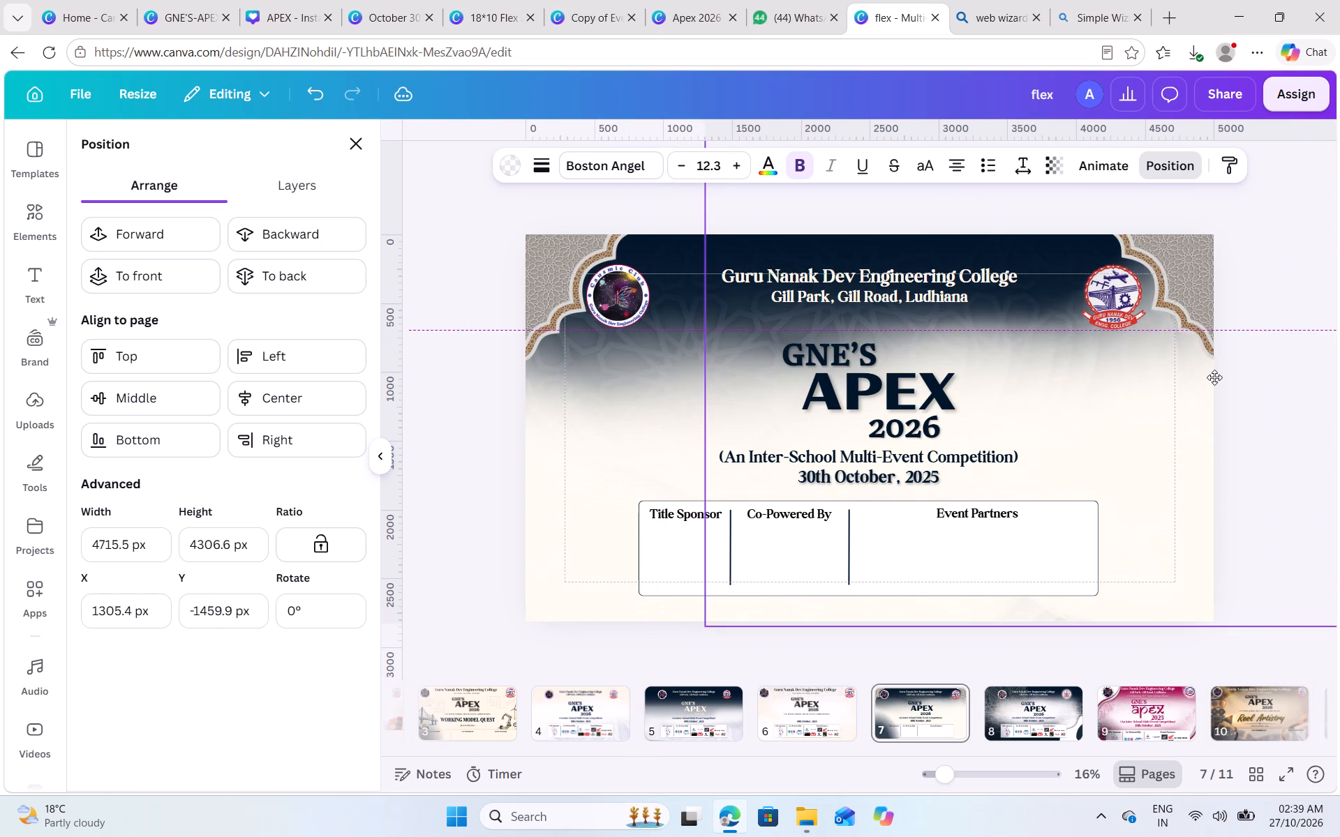
left_click_drag(1214, 377, 1216, 400)
left_click(398, 428)
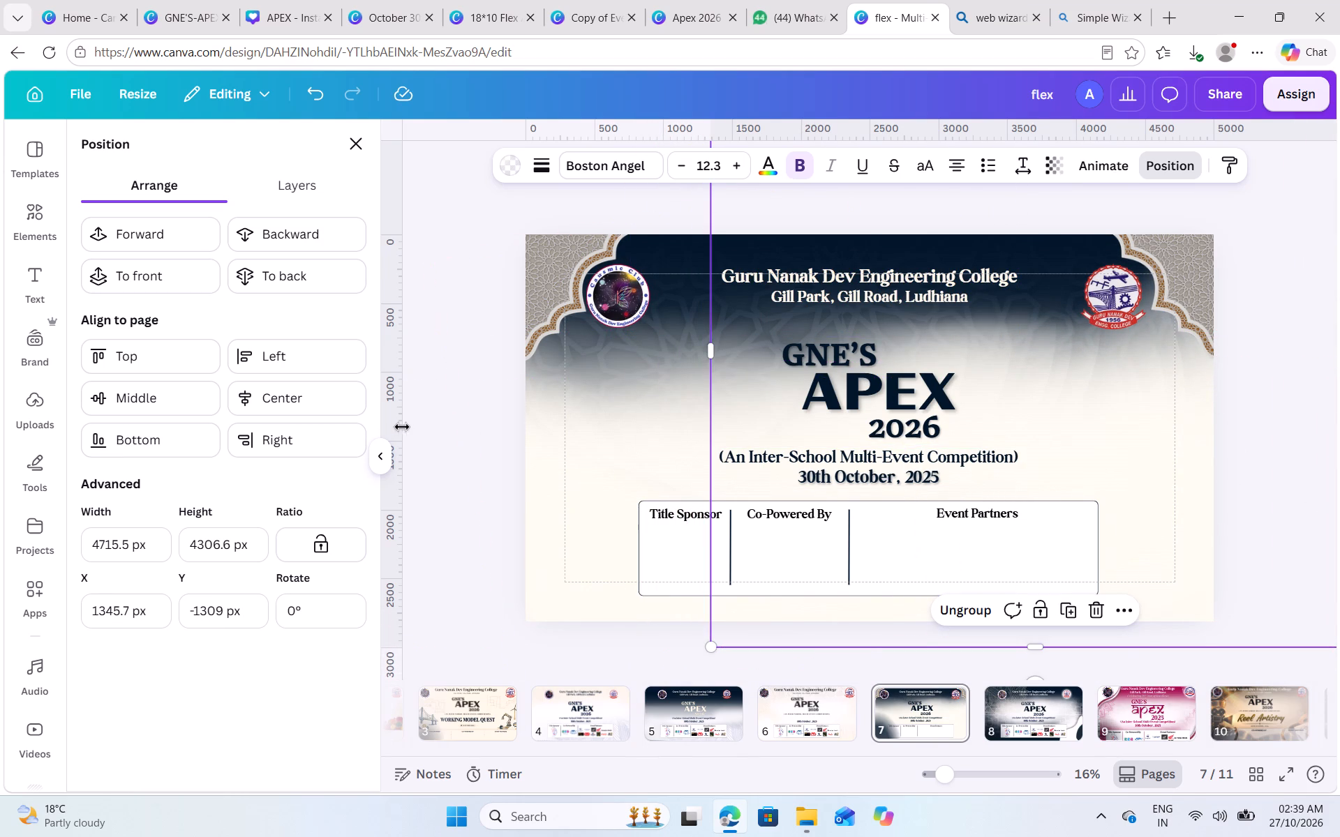
Duplicate the 78° glow group again, rotate the copy to 99°, and position it over the page's upper-left area.
left_click(606, 431)
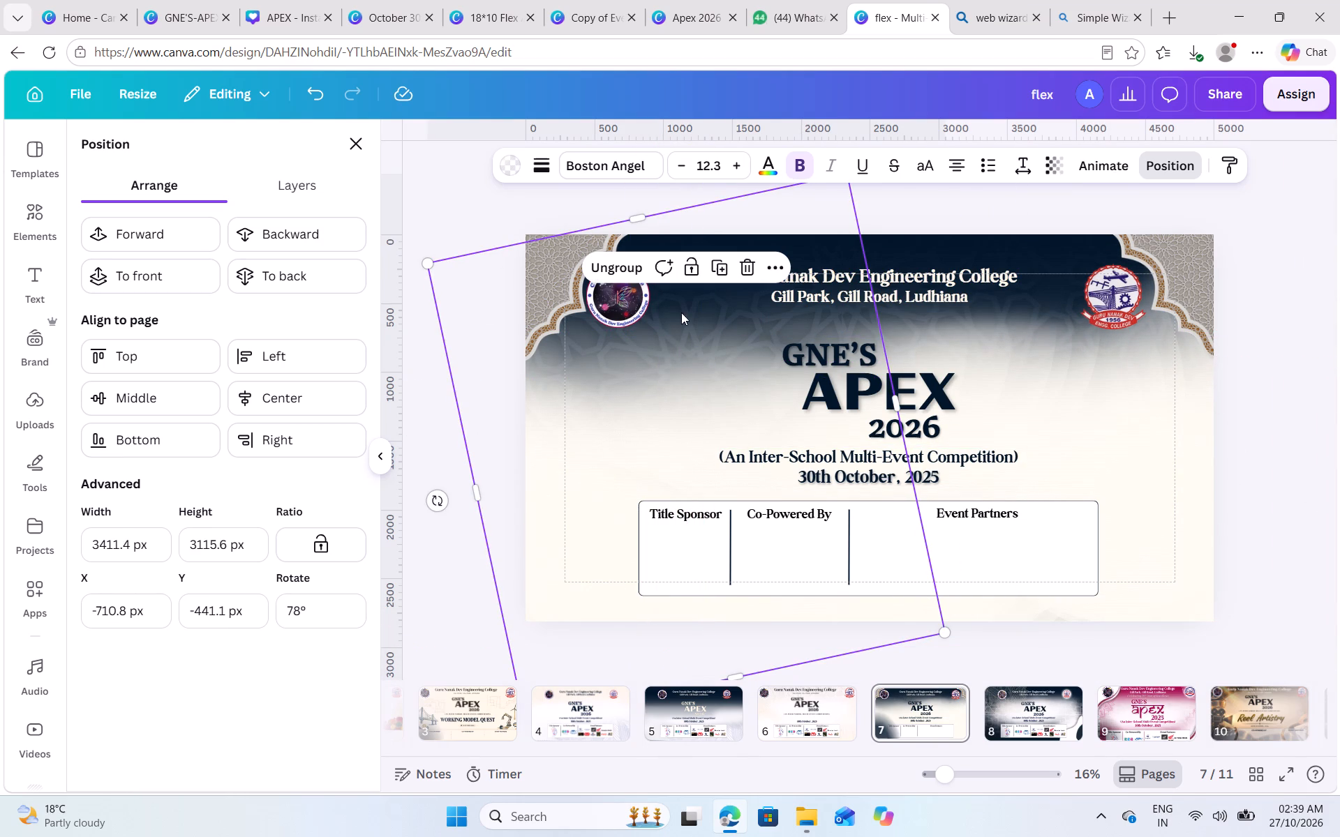
left_click(711, 265)
left_click_drag(610, 433, 567, 377)
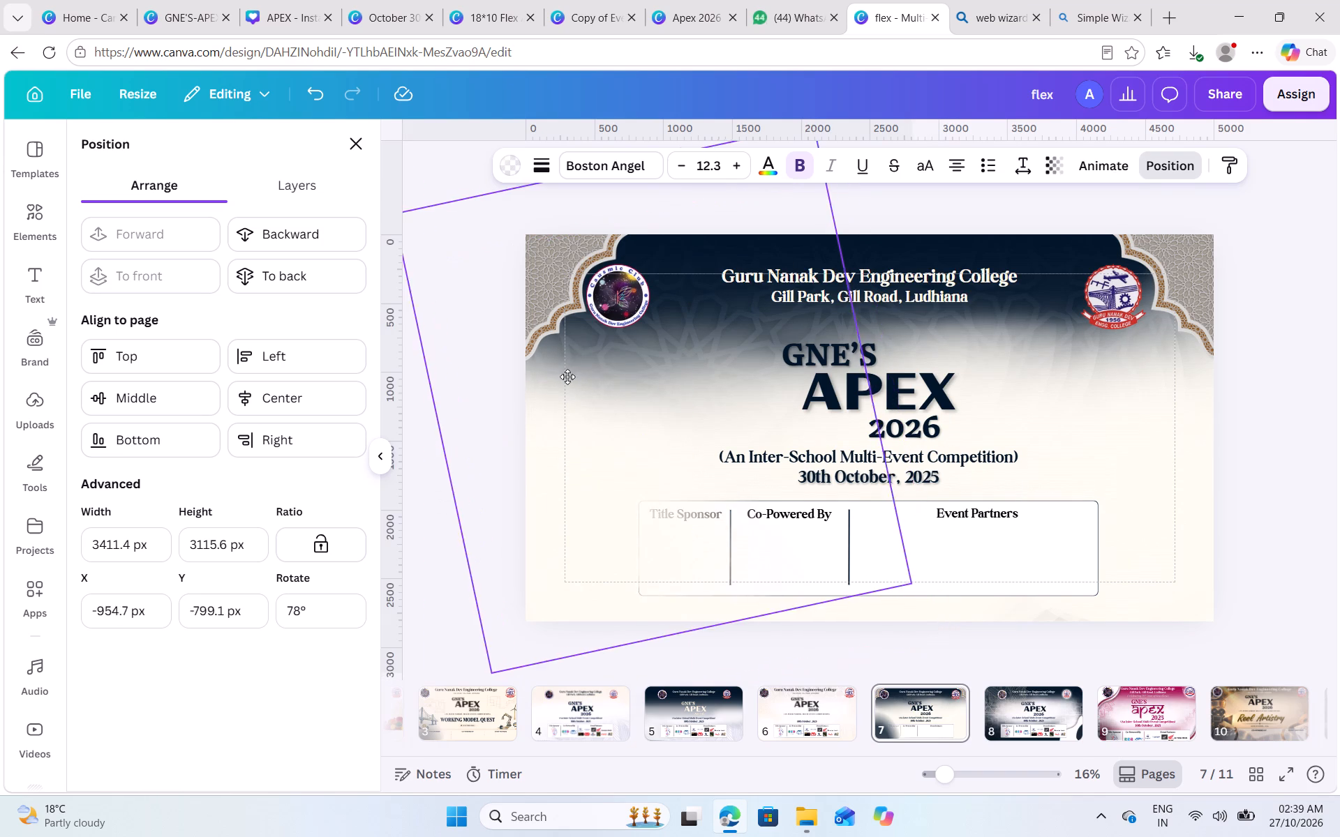
left_click_drag(567, 377, 569, 315)
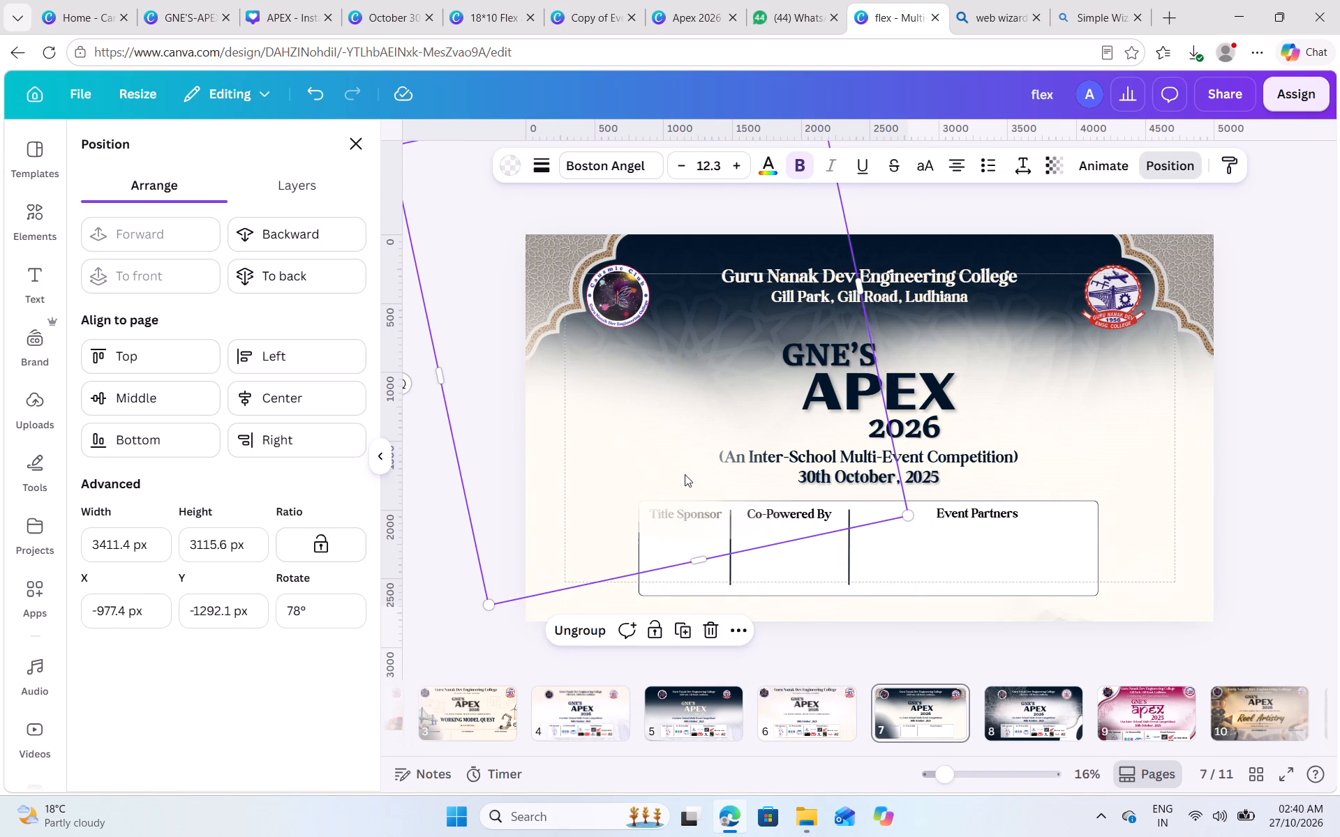
left_click_drag(541, 400, 521, 359)
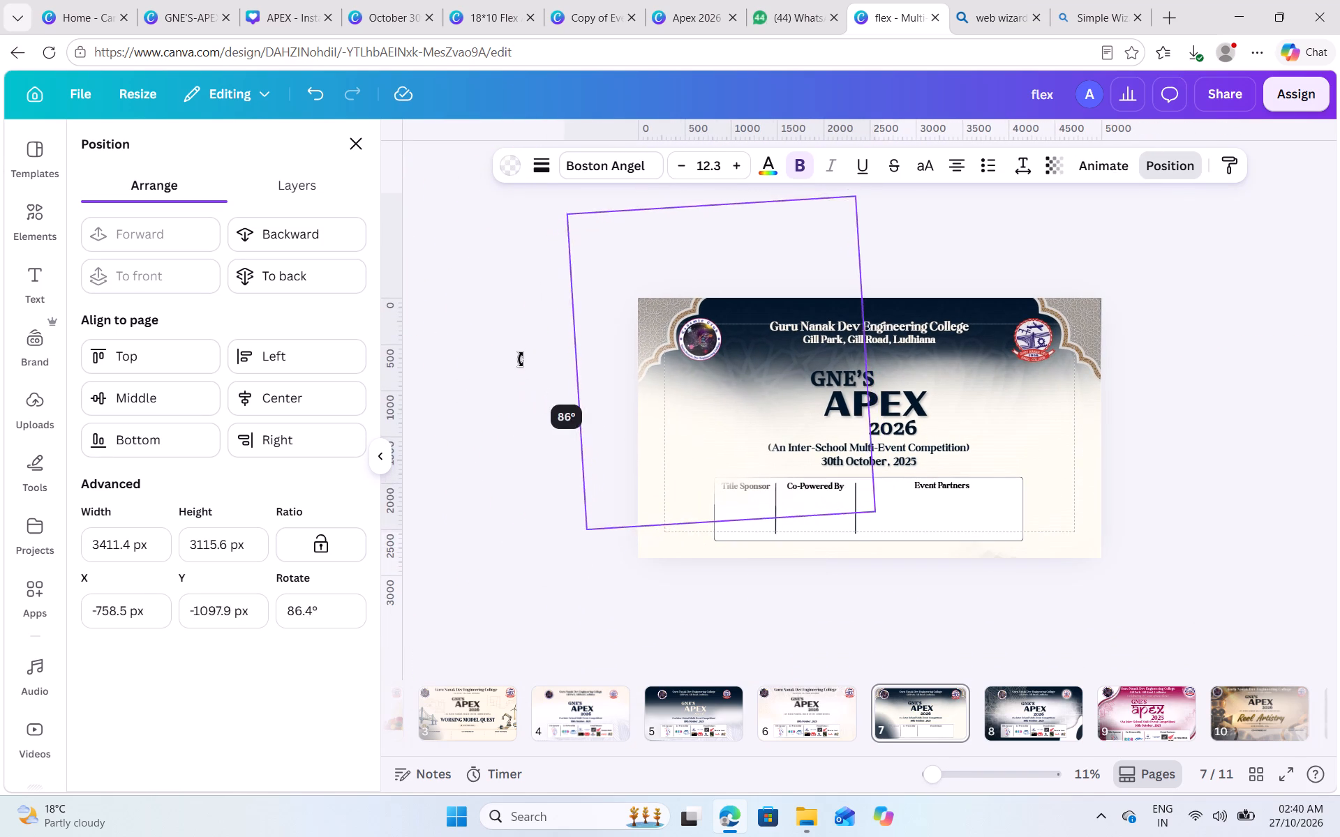
left_click_drag(521, 359, 521, 329)
left_click_drag(650, 374, 636, 393)
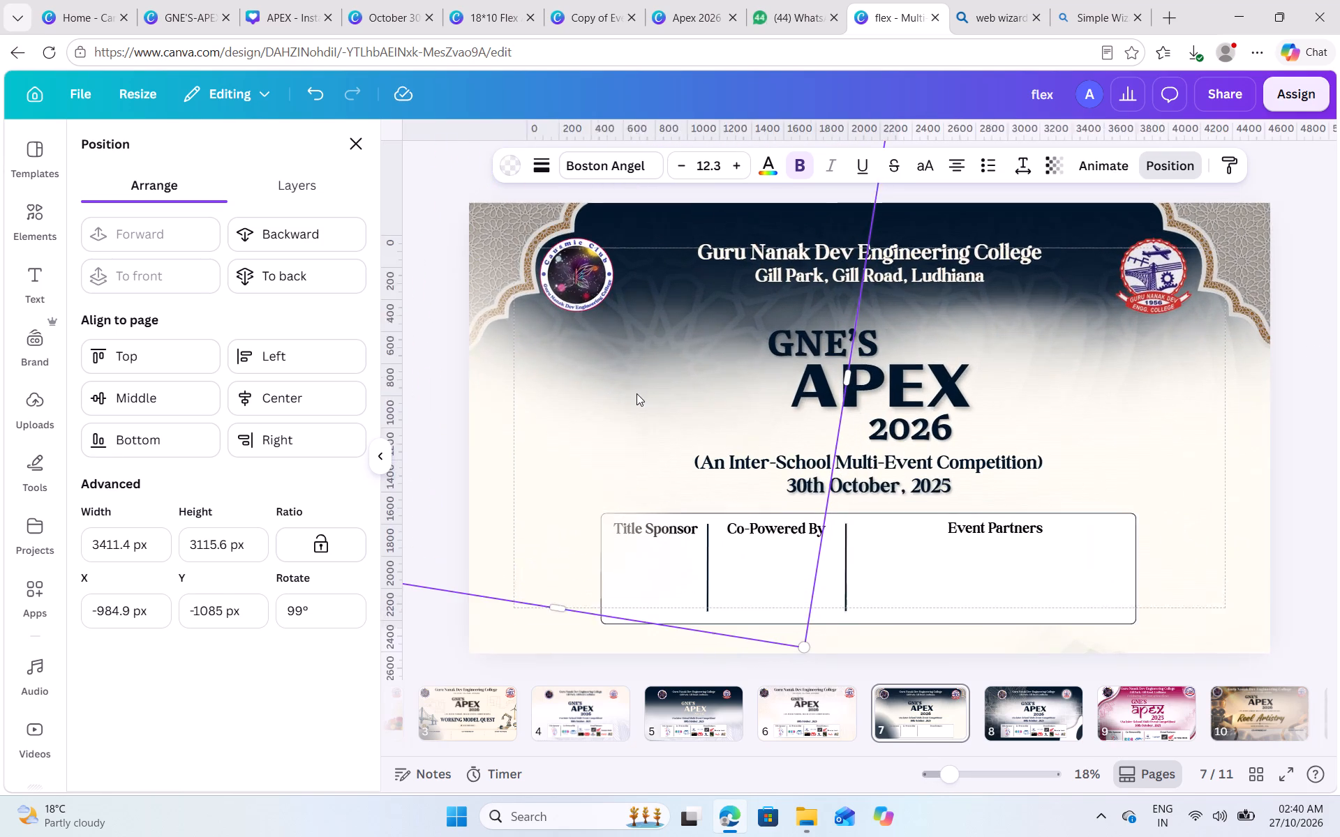
left_click_drag(636, 393, 685, 394)
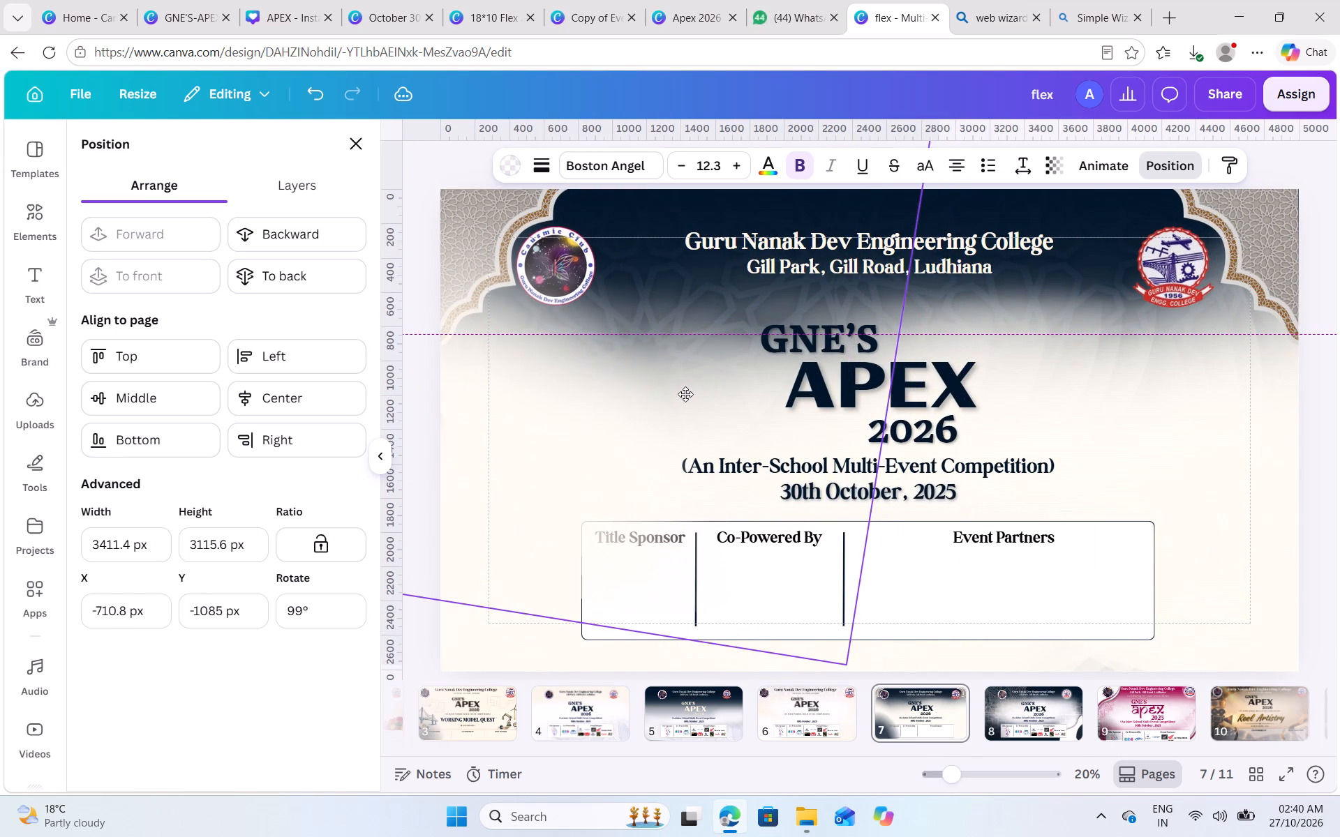
left_click_drag(685, 394, 690, 393)
left_click_drag(609, 417, 602, 414)
left_click(1233, 292)
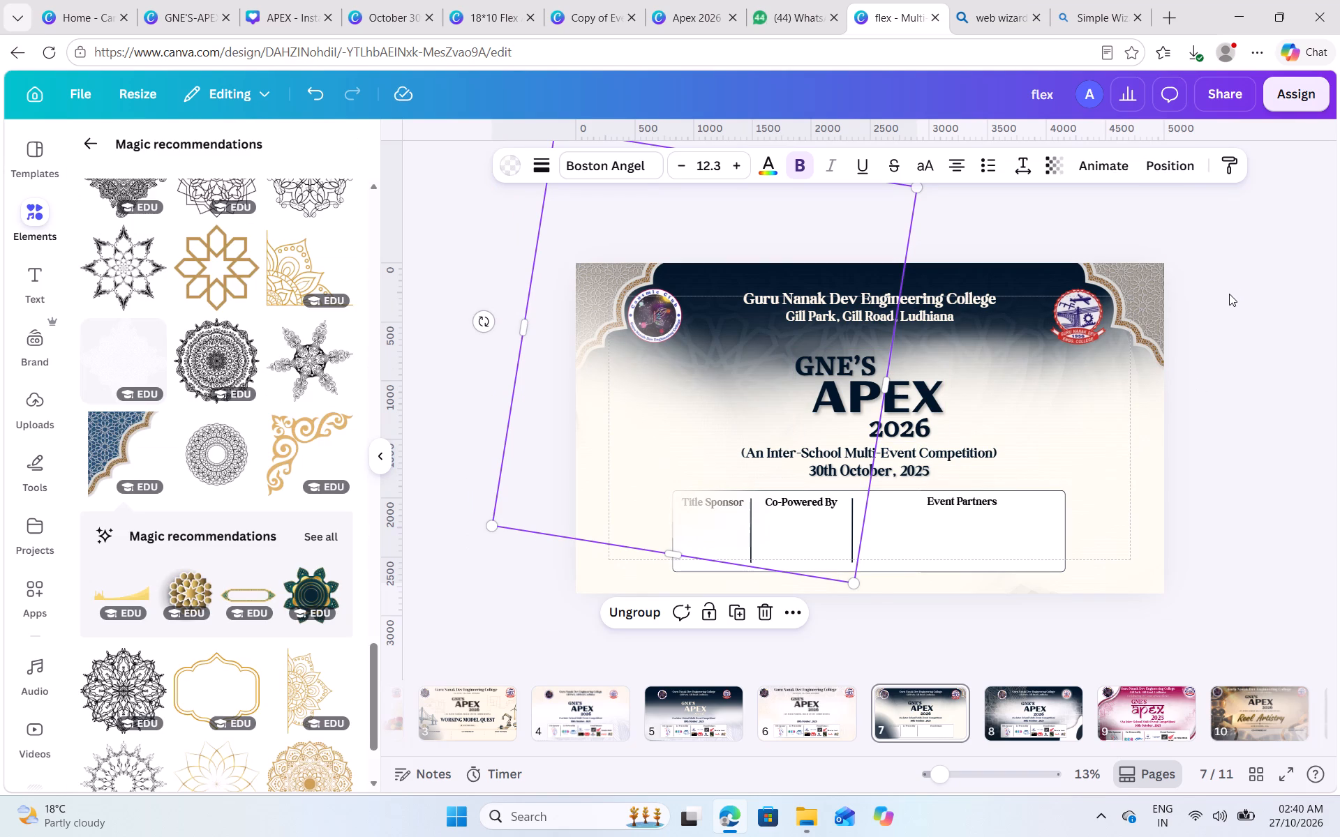
Within the 99° glow group, send one nested glow to the back and shift another down and right towards the sponsor panel.
left_click(701, 454)
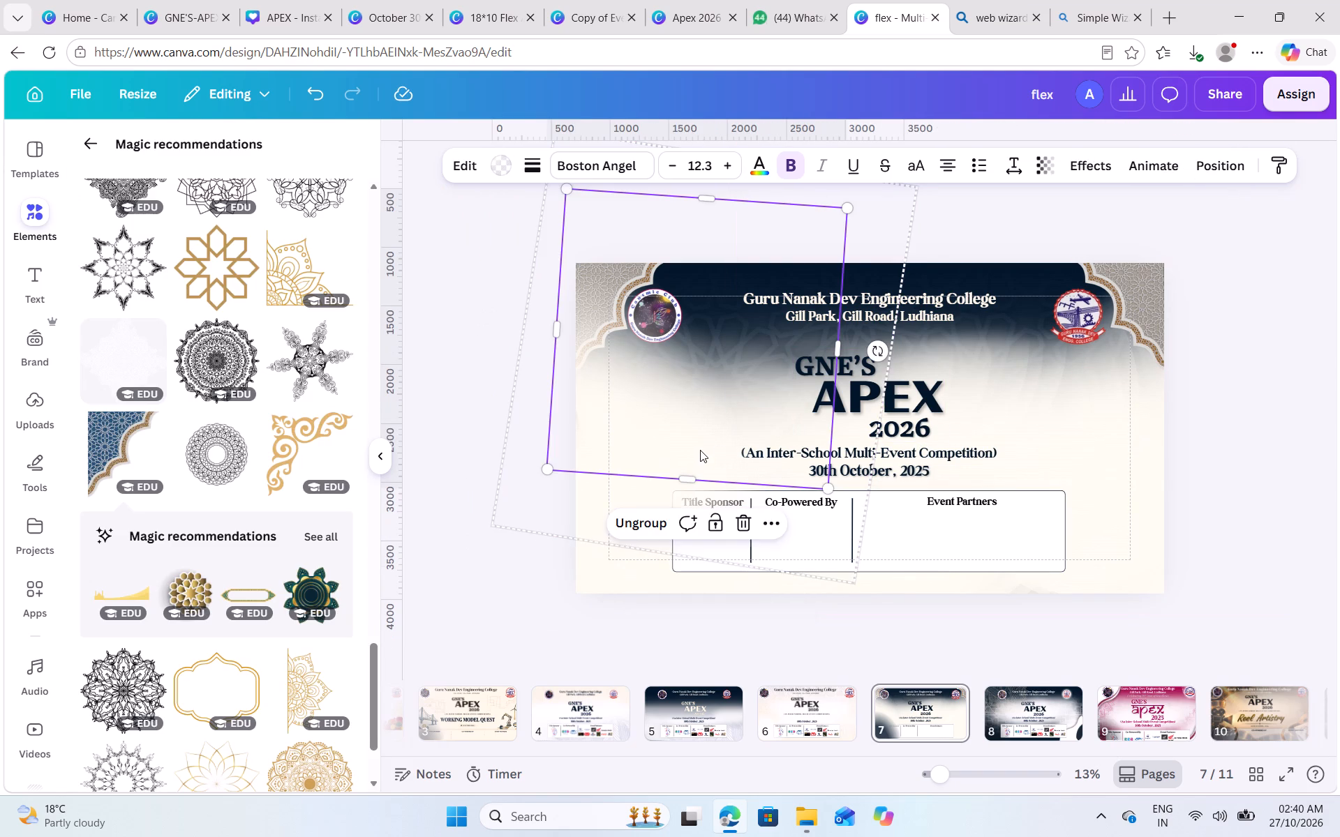
left_click(700, 448)
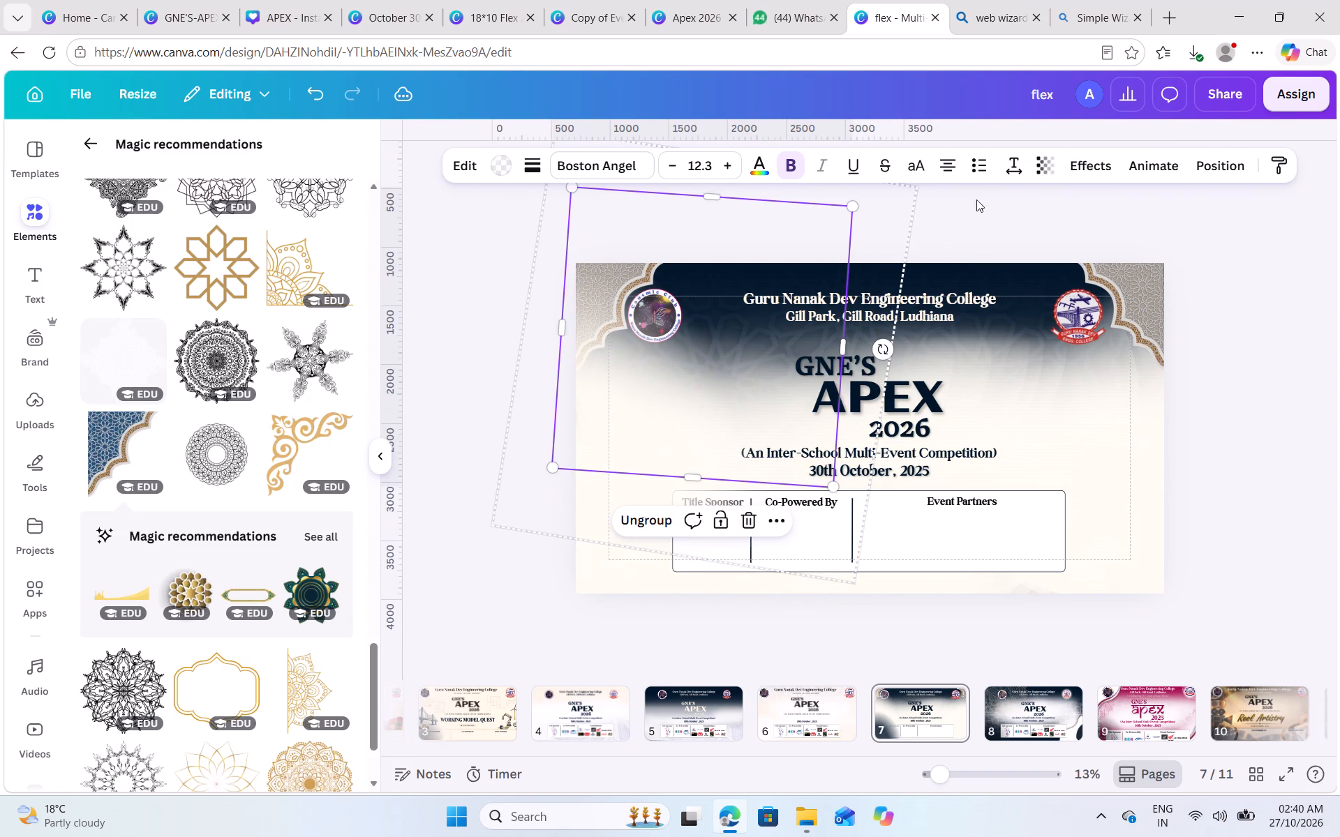
left_click(1203, 174)
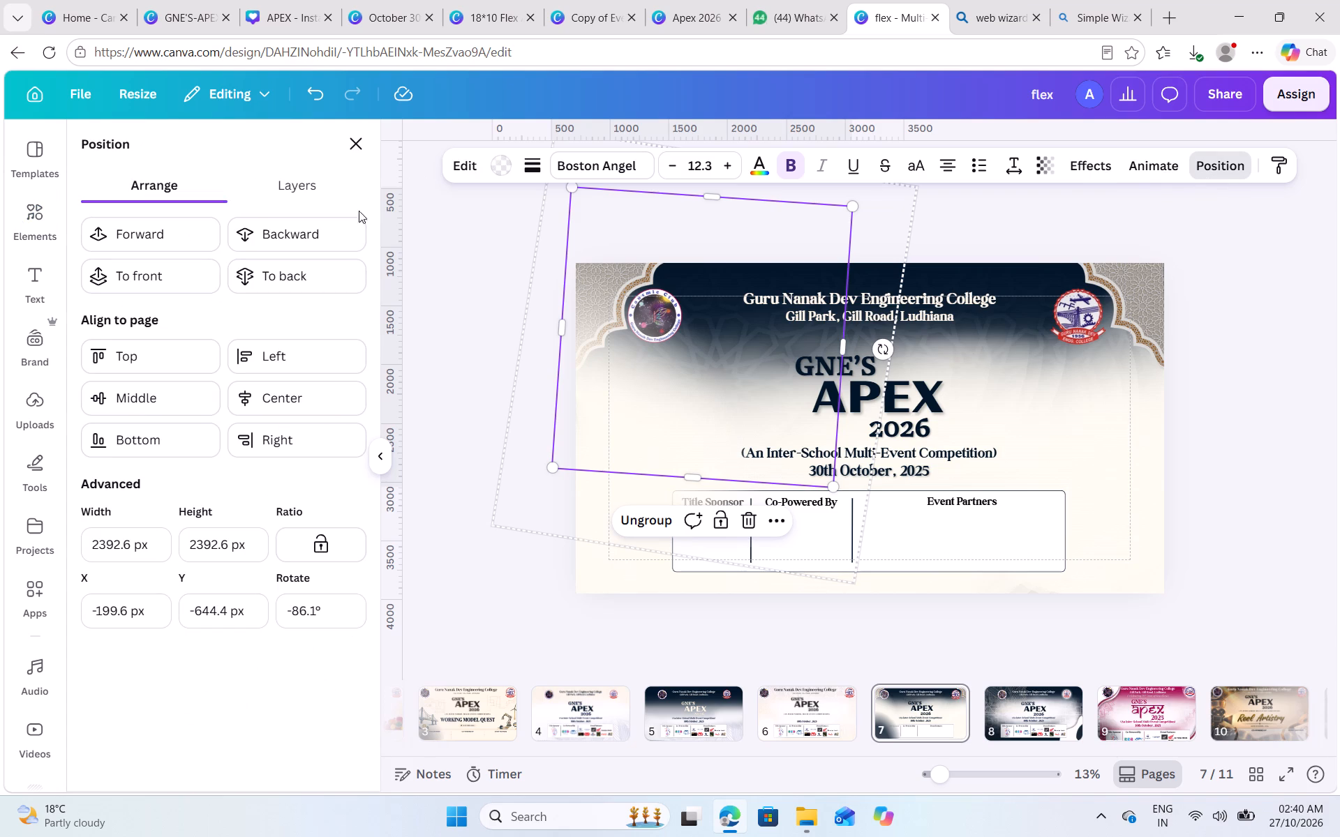
left_click(304, 269)
left_click(641, 387)
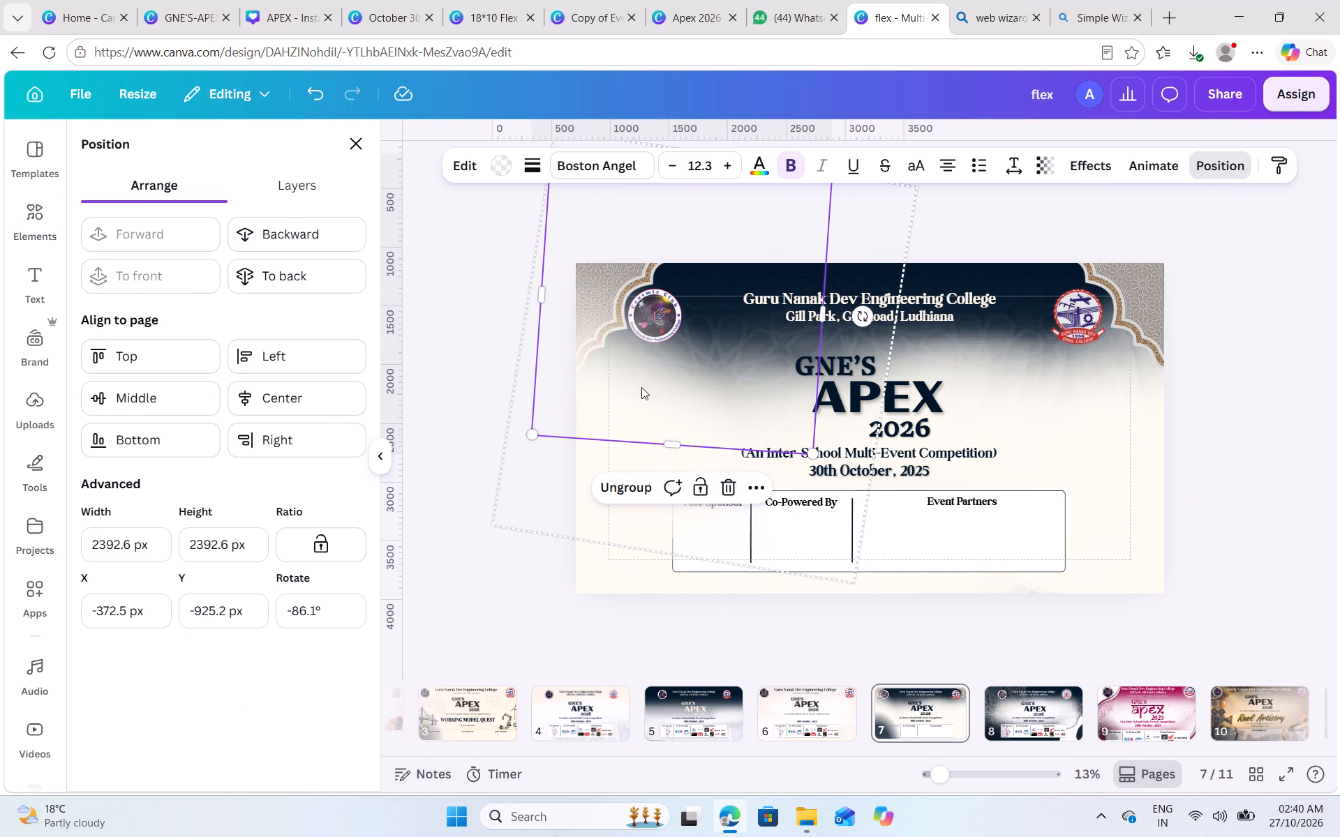
left_click_drag(647, 382, 706, 436)
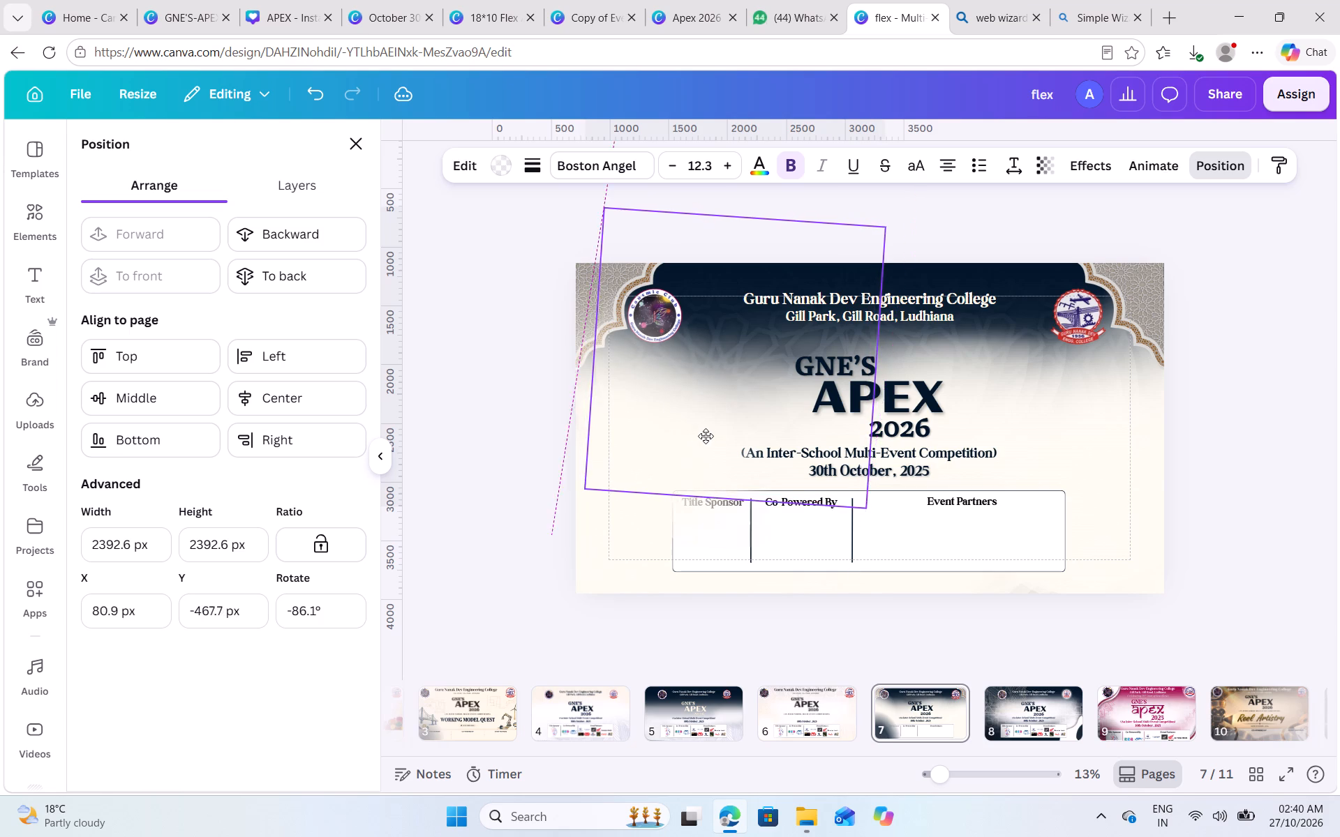
left_click_drag(706, 436, 711, 442)
left_click(427, 432)
left_click(549, 420)
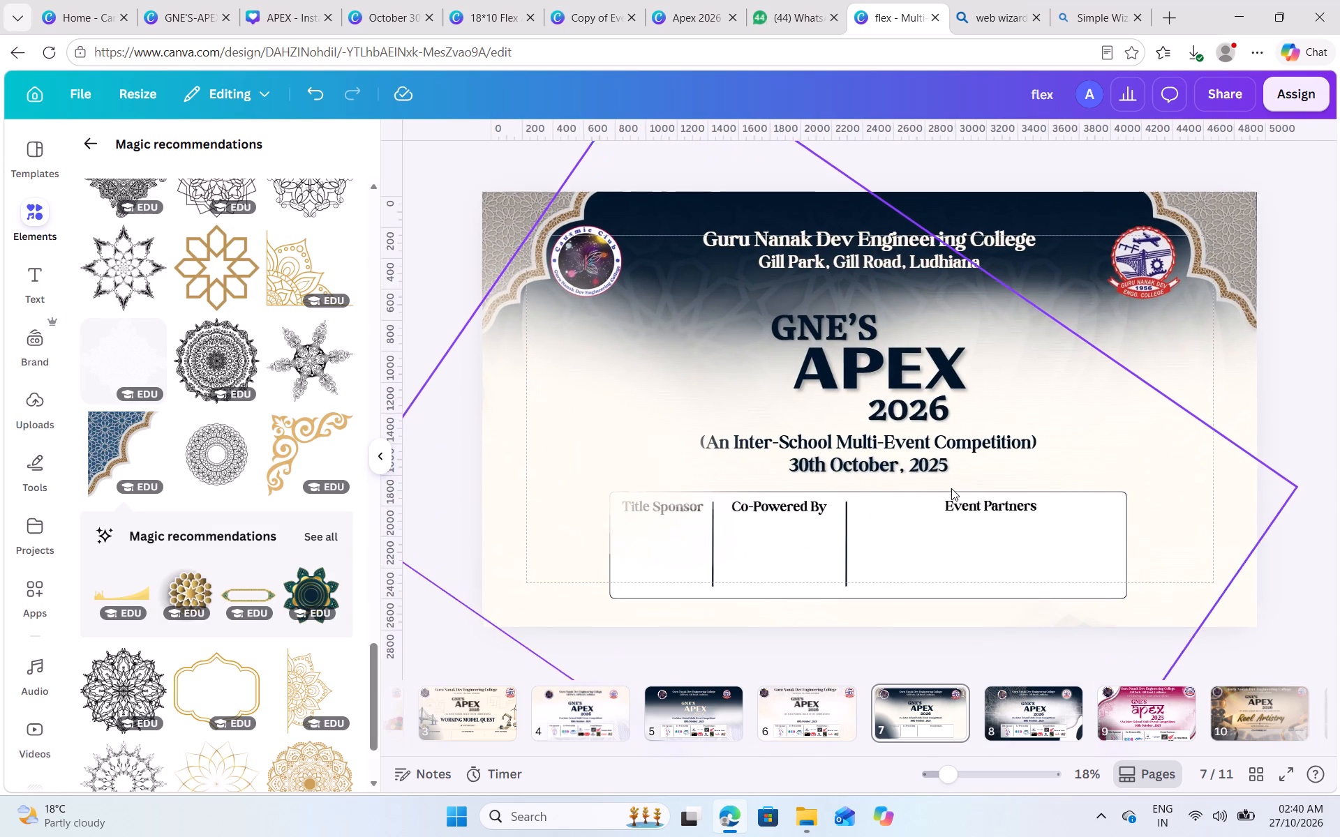
scroll(951, 488, "down", 1)
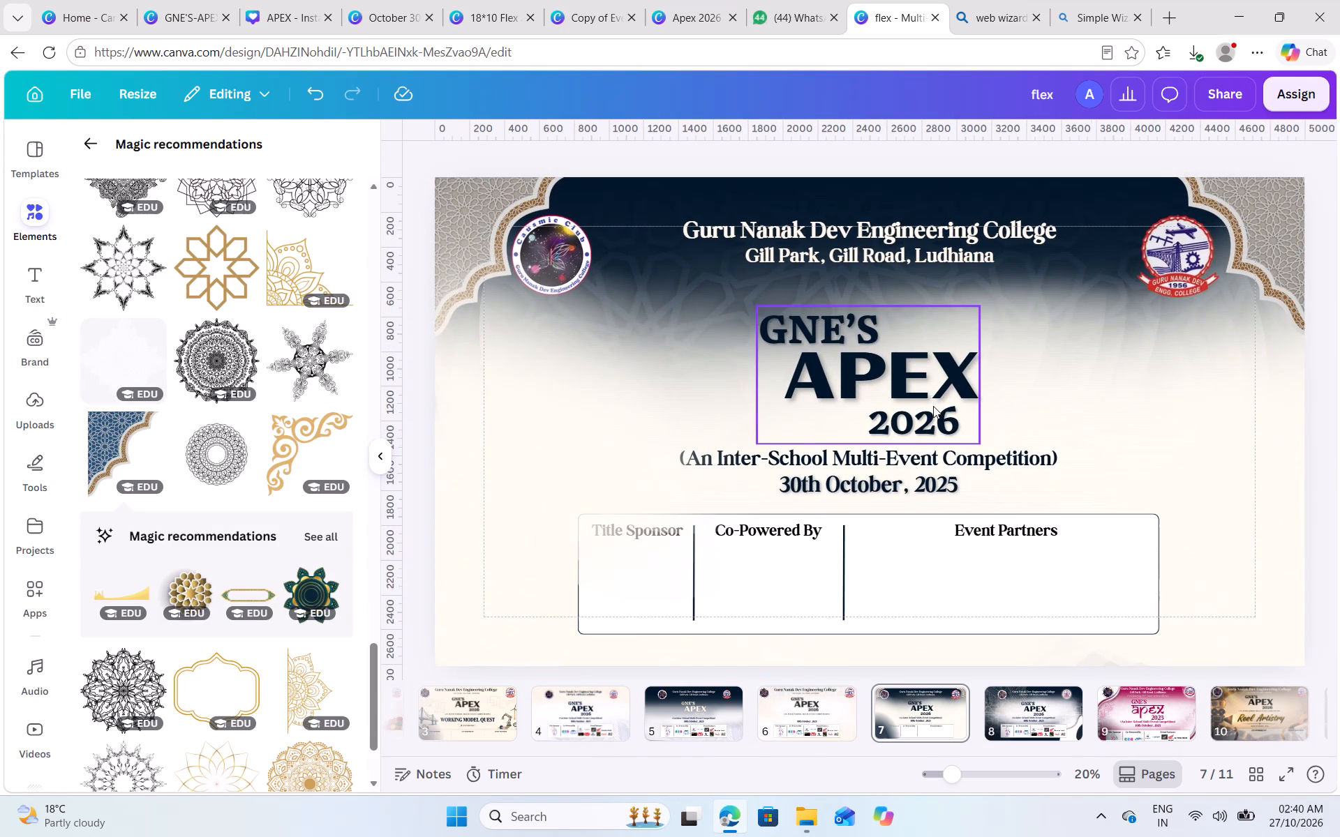
Shift a nested glow within the 99° glow group slightly over the page's upper-left area.
scroll(933, 406, "down", 1)
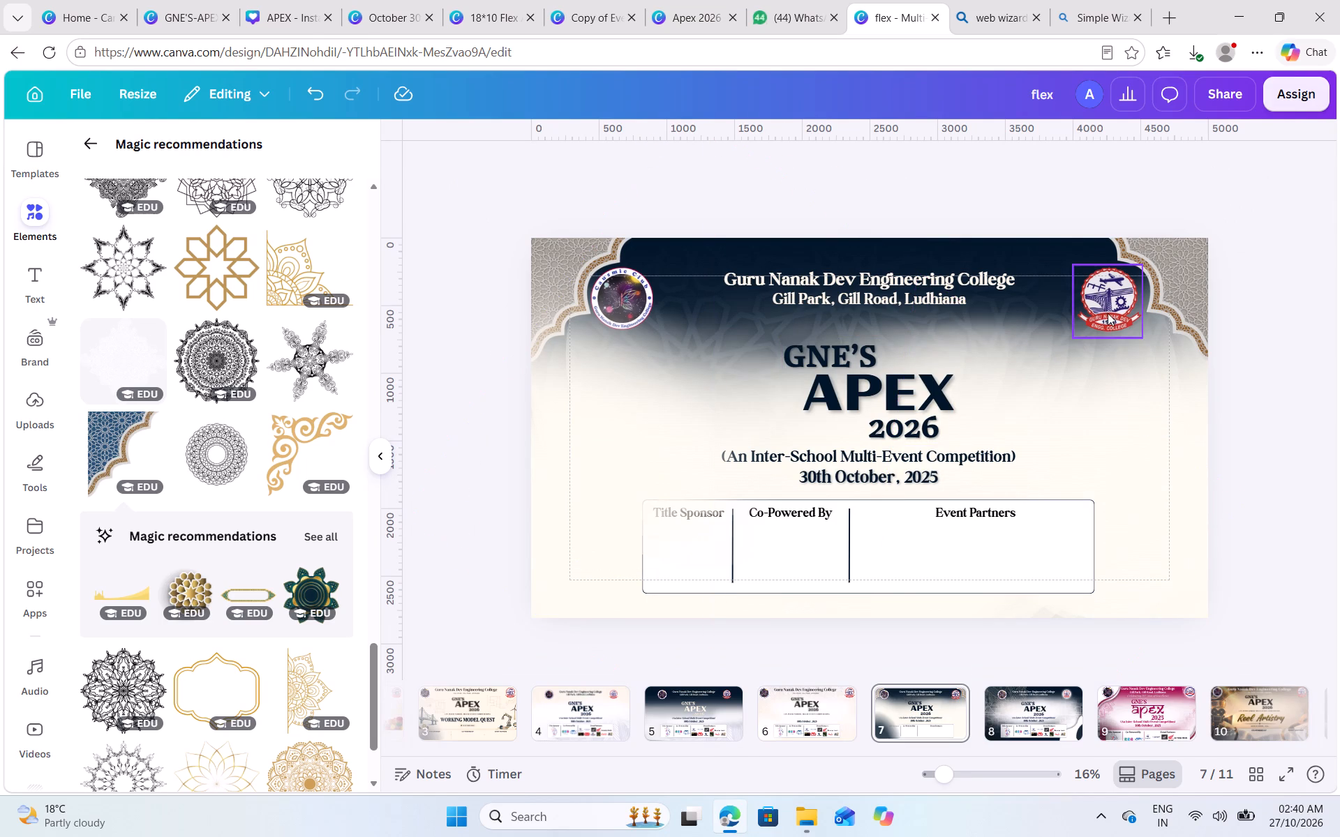
left_click(780, 402)
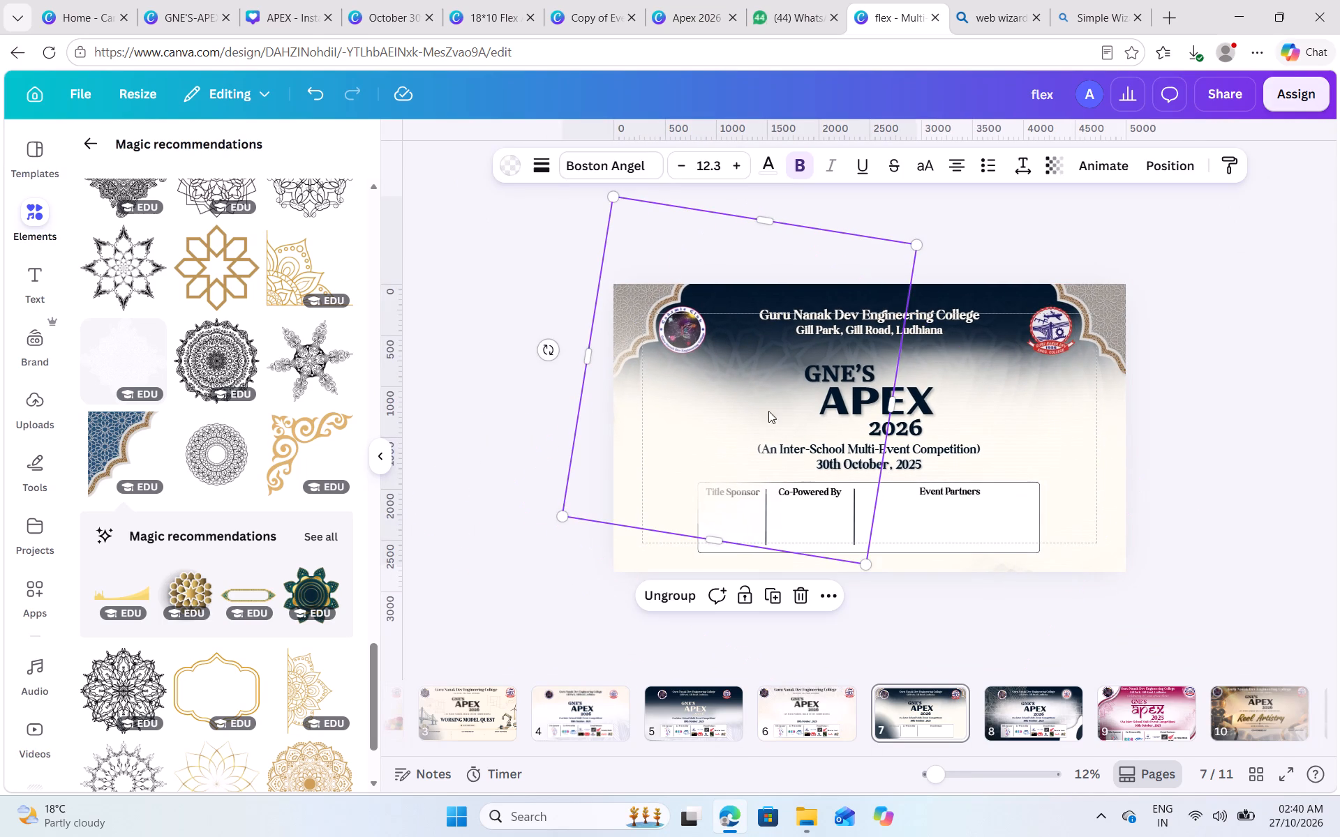
left_click(745, 425)
left_click_drag(761, 422, 797, 384)
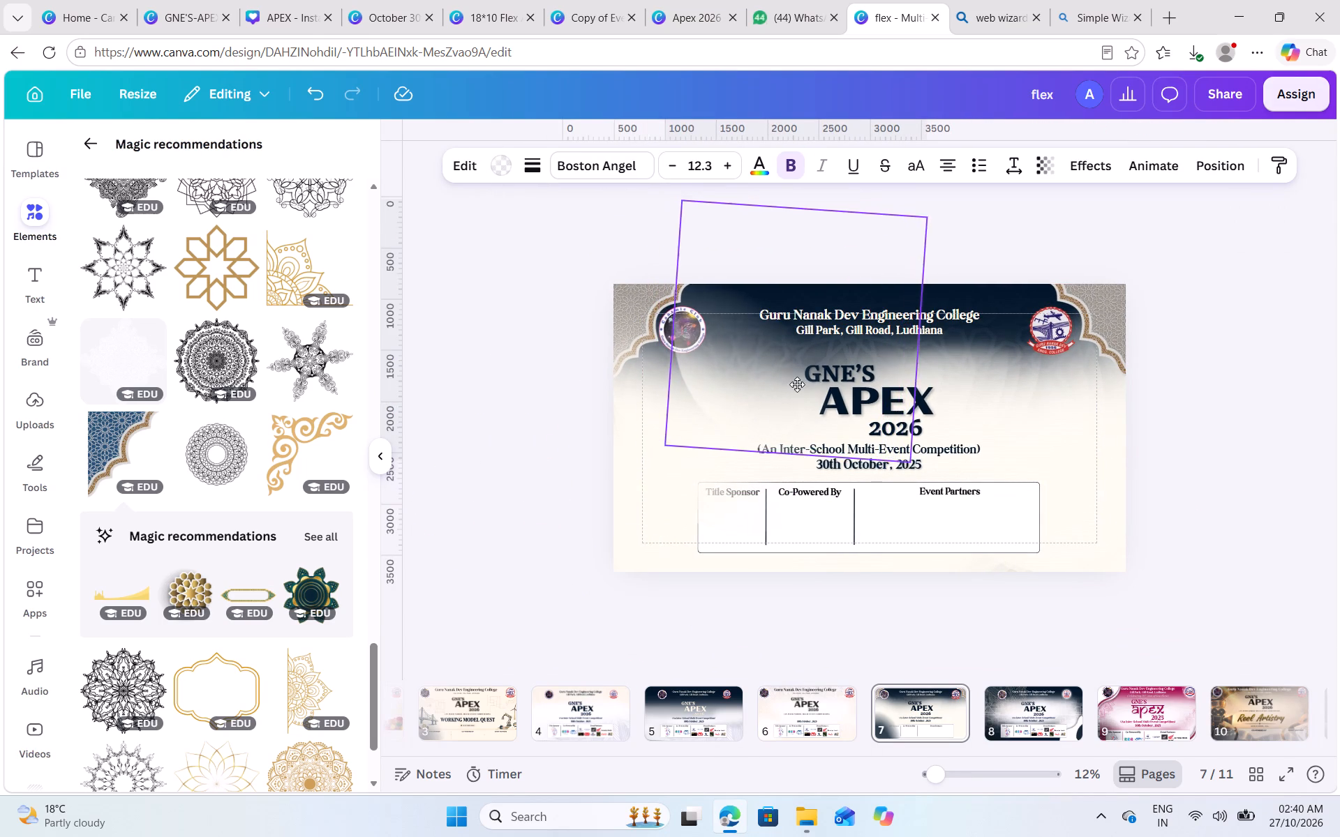
left_click_drag(797, 384, 767, 412)
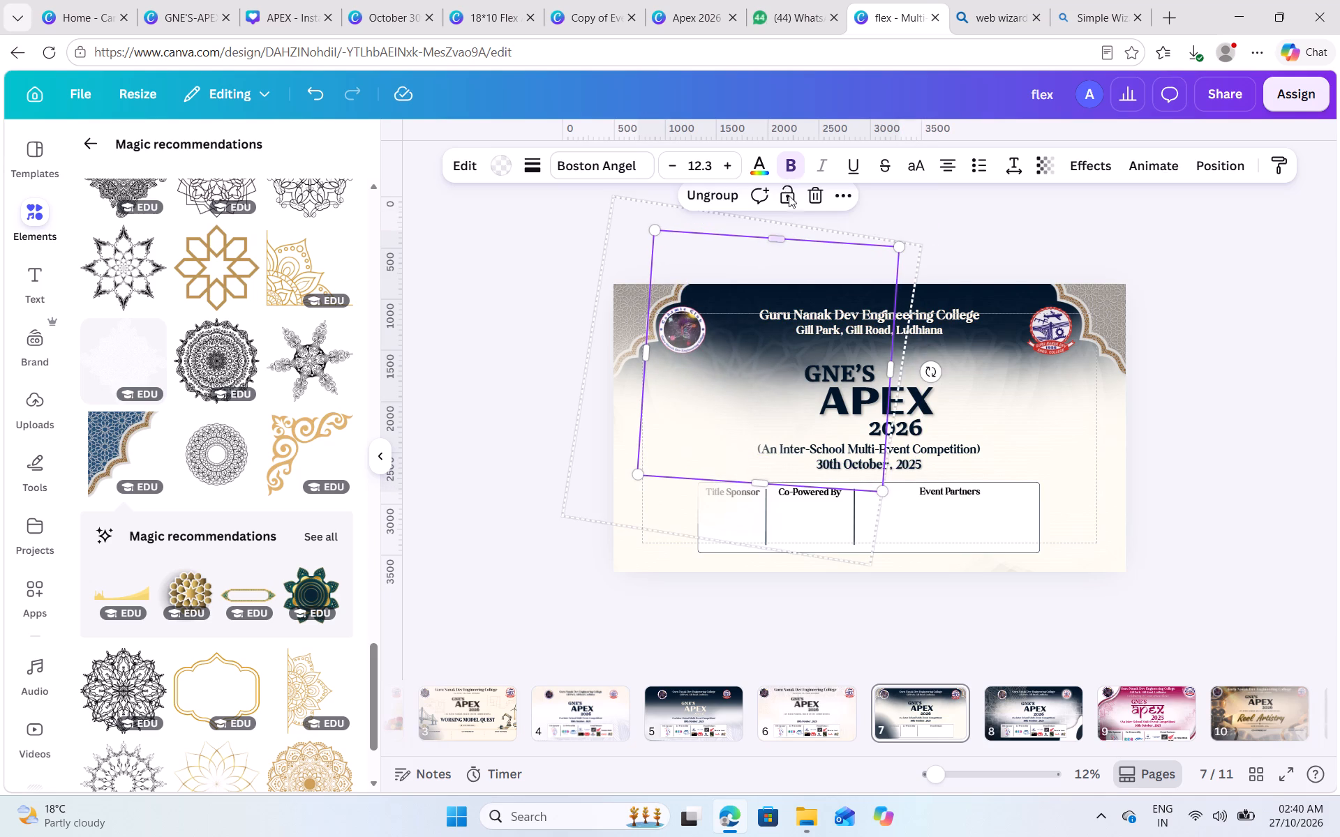
Paste four copies of the nested glow and shift one copy down and right towards the sponsor panel.
key("ctrl+c")
key("ctrl+v")
key("ctrl+v")
key("ctrl+v")
key("ctrl+v")
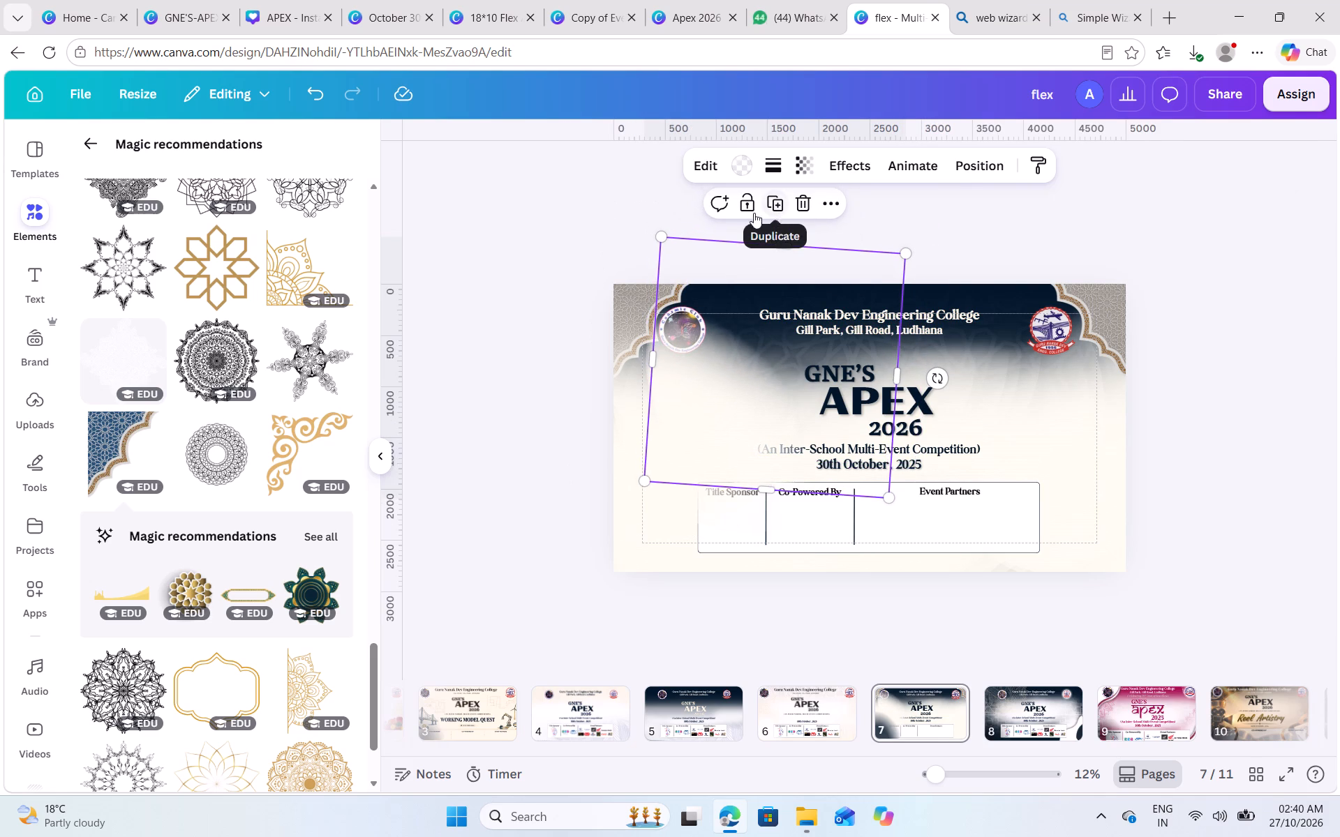
left_click_drag(692, 393, 712, 423)
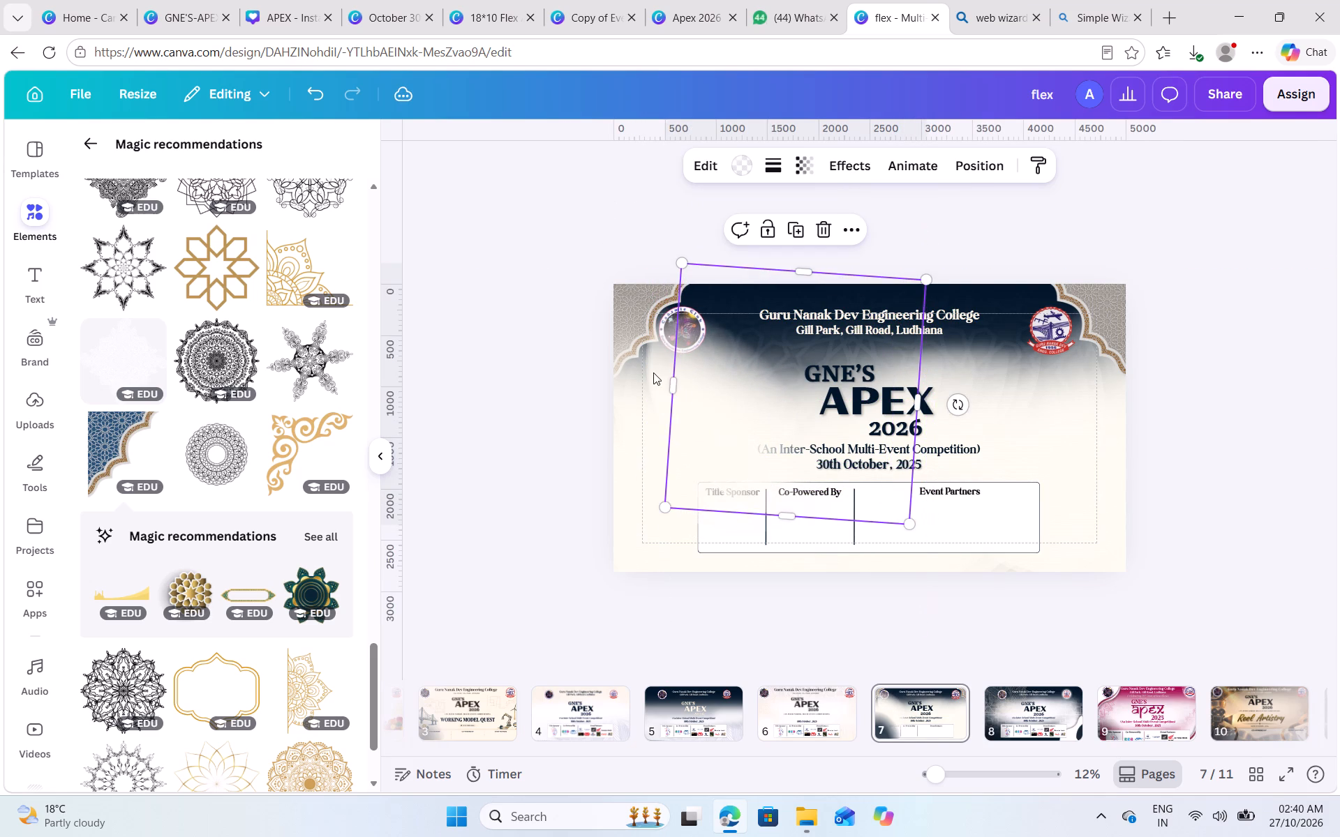
Group the four pasted glow copies and send the group to the back.
left_click(652, 369)
left_click(667, 370)
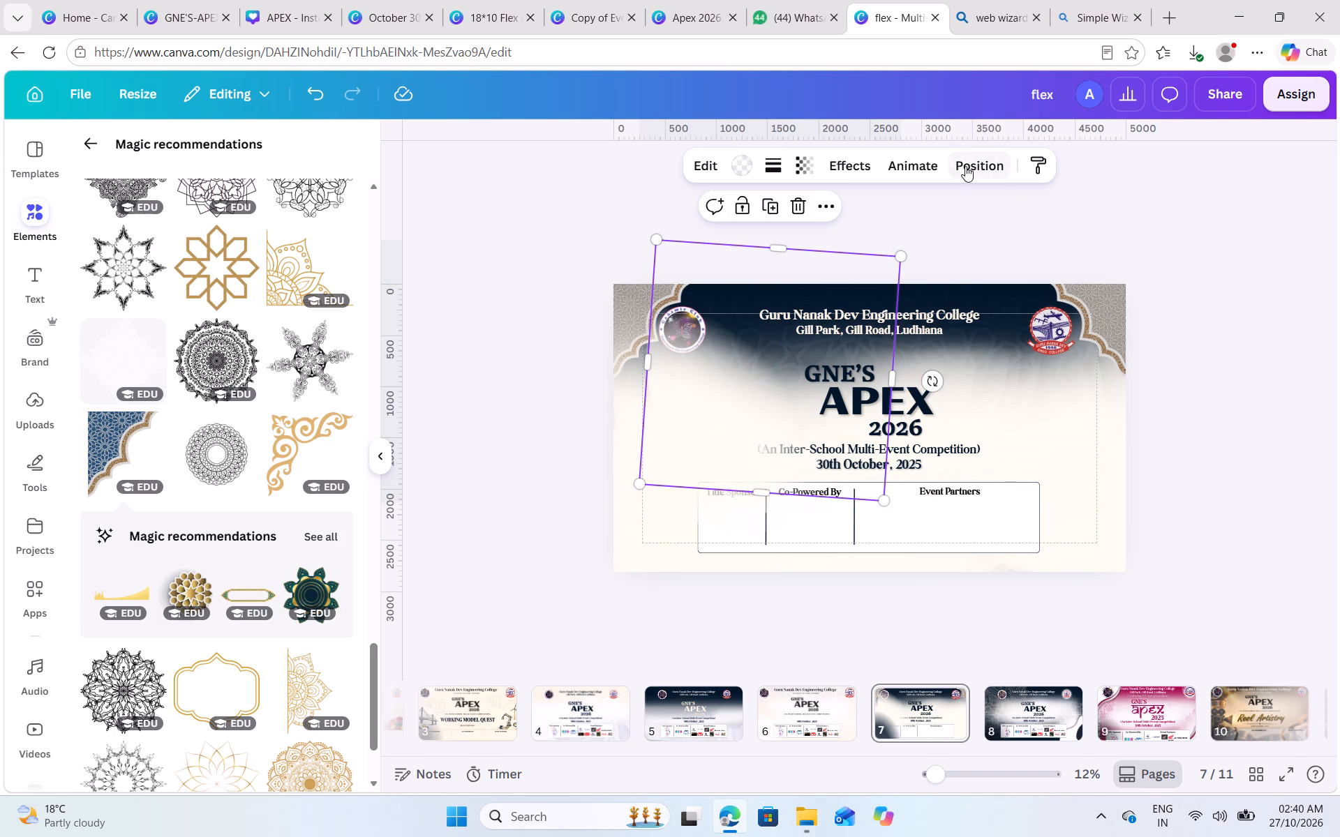
left_click(961, 170)
left_click(299, 180)
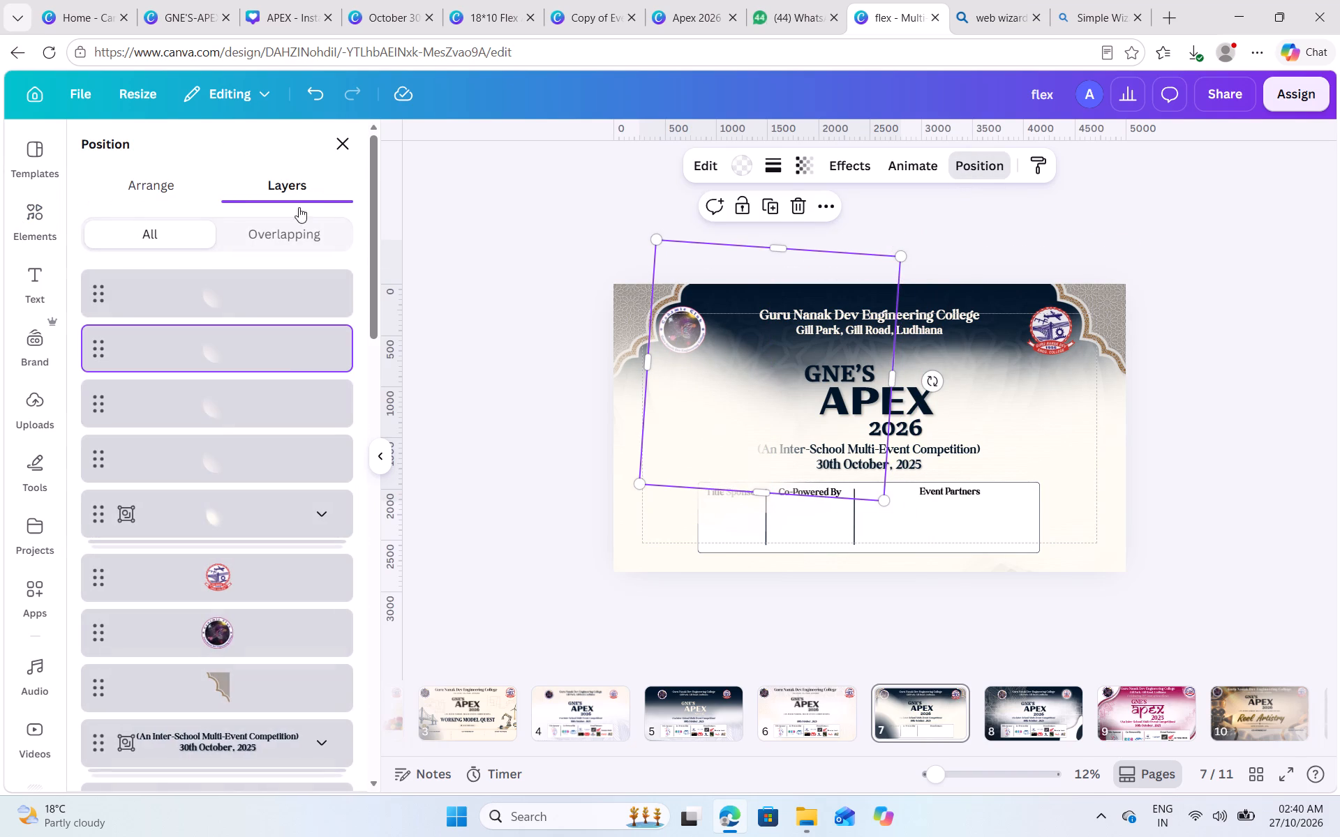
left_click(205, 308)
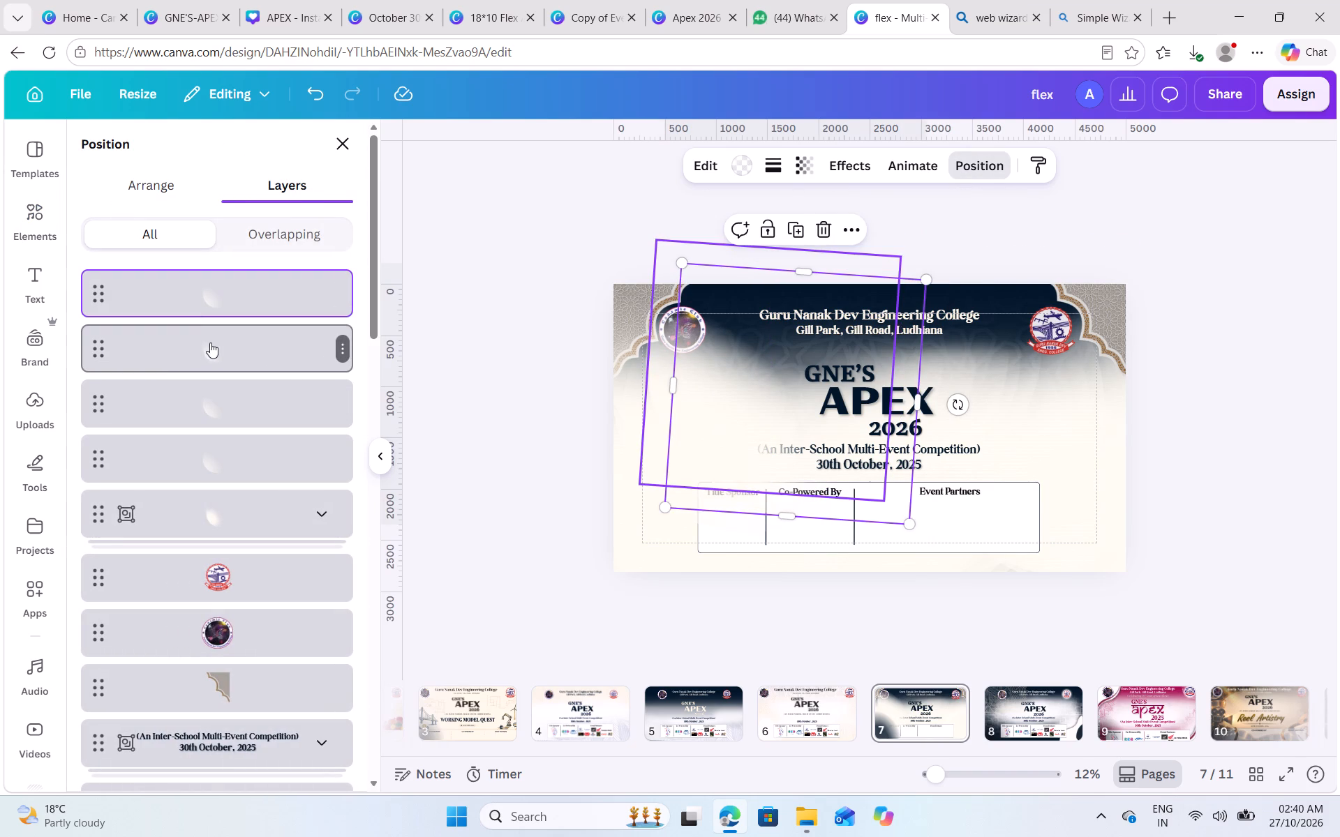
left_click(210, 340)
left_click(197, 478)
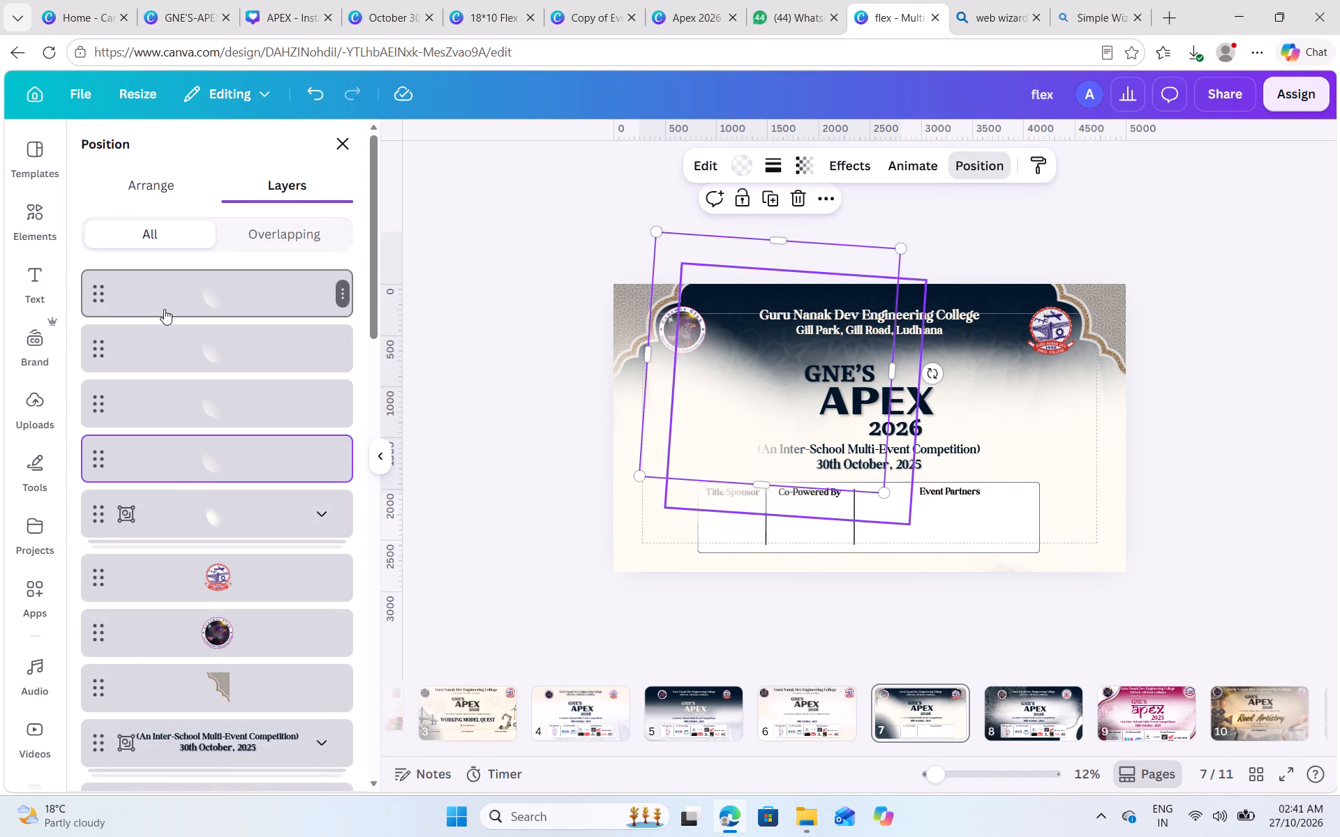
left_click(164, 308)
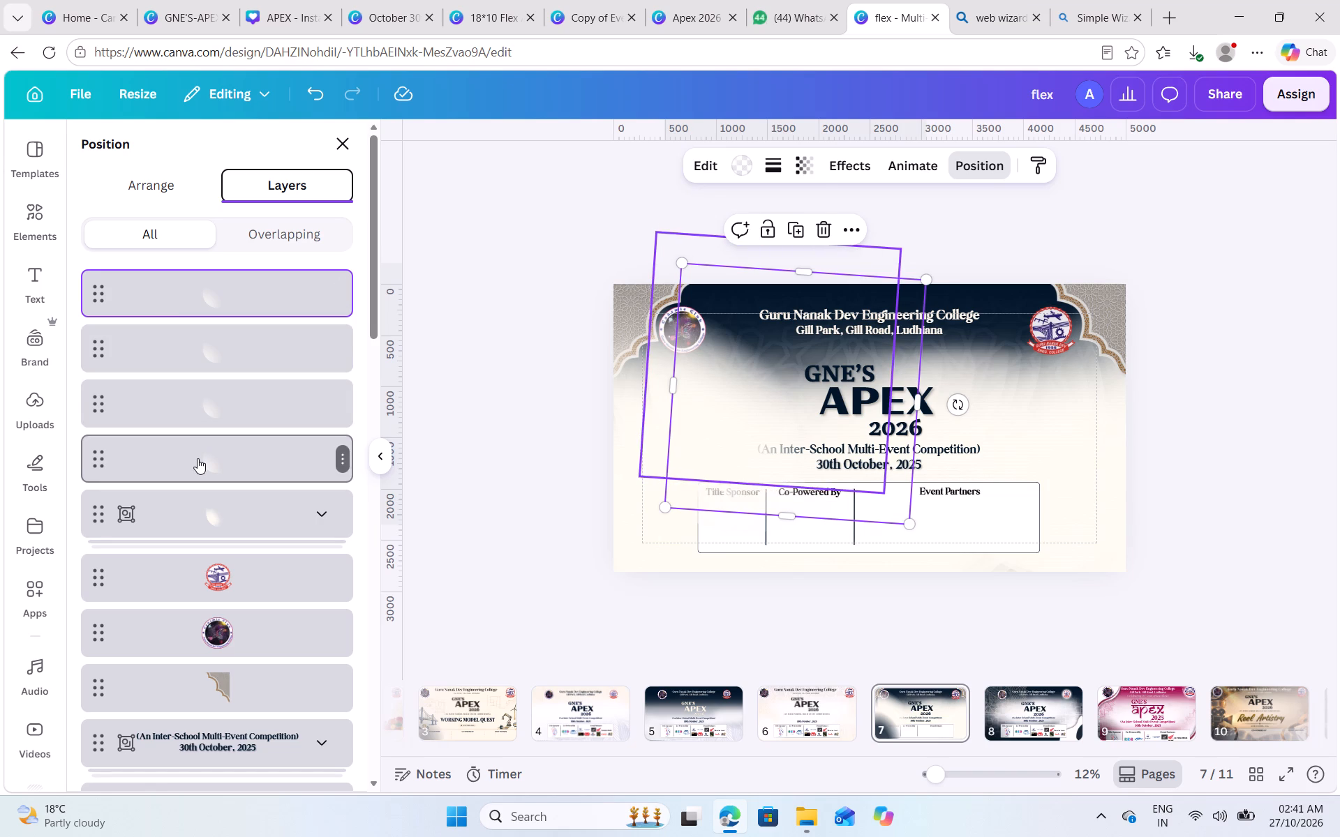
left_click(198, 458, "shift")
left_click(736, 201)
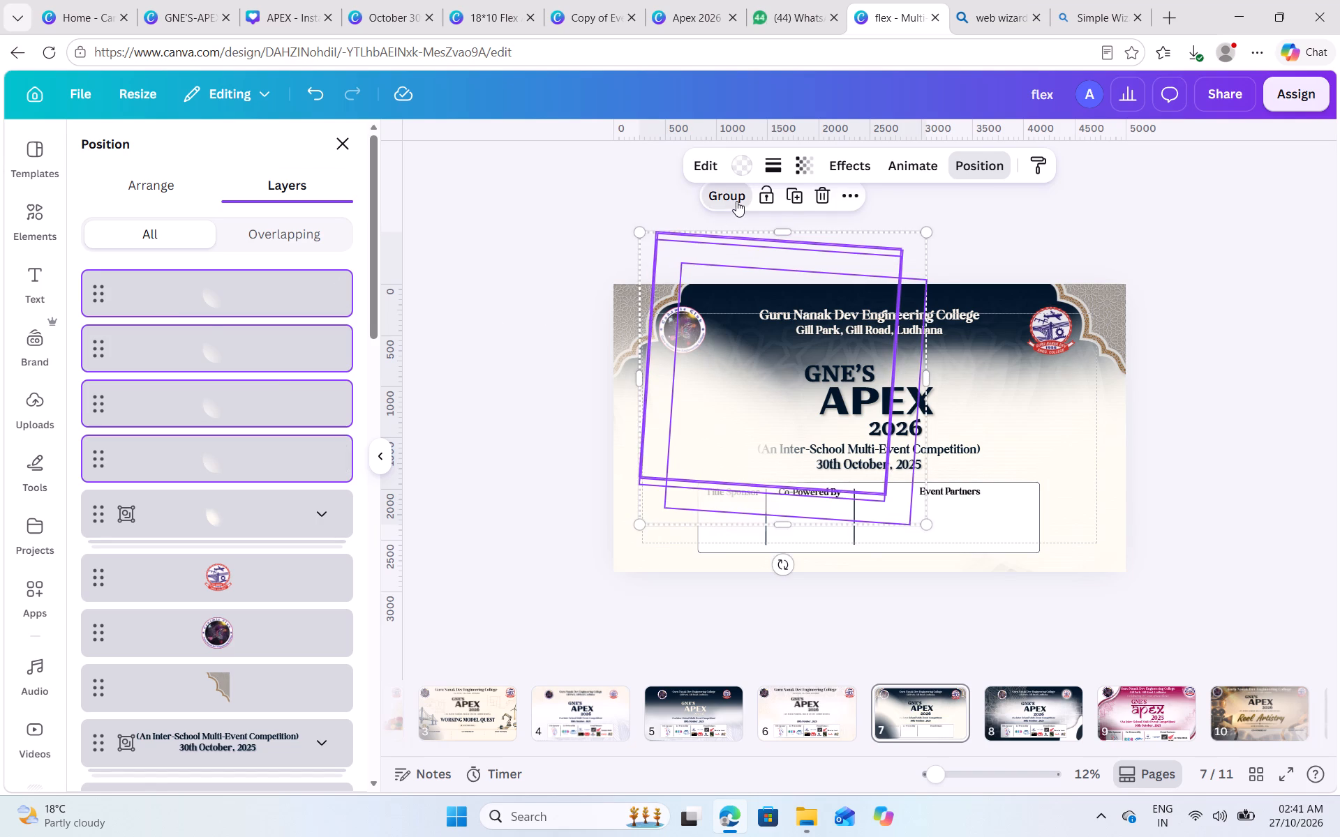
left_click(137, 182)
left_click(295, 274)
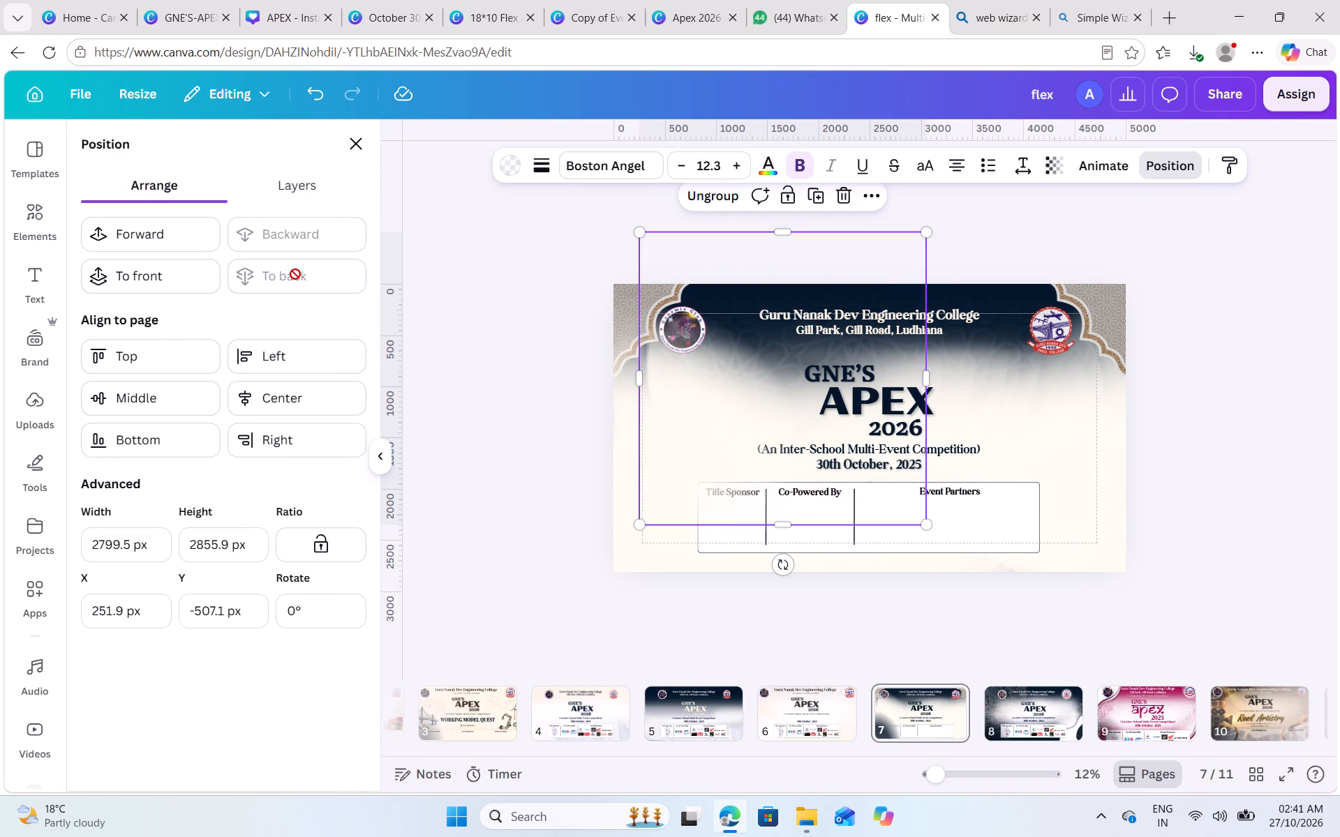
Move the 99° glow group backward in the layer order, behind the logos, corner ornaments, titles and sponsor panel.
left_click(300, 183)
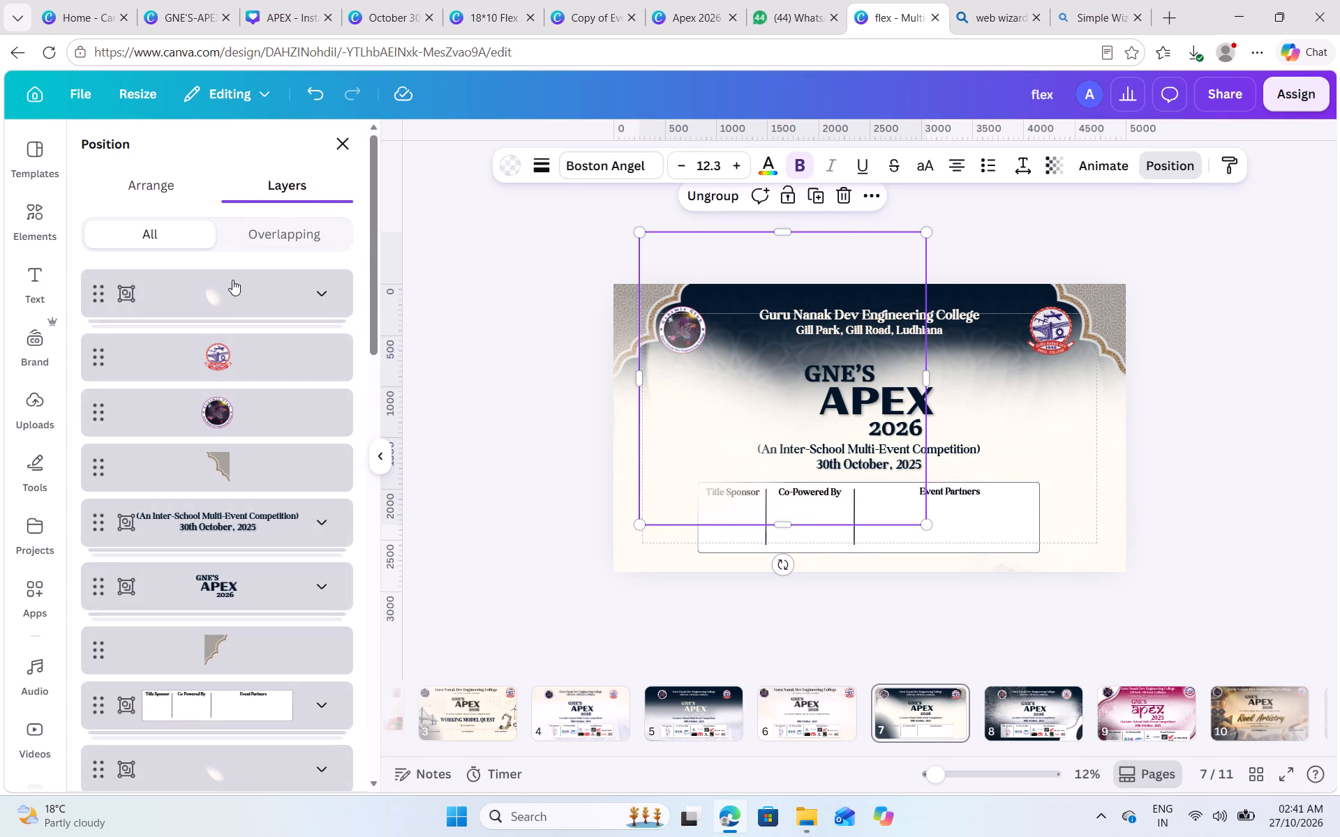
left_click(227, 286)
left_click(167, 174)
left_click(267, 279)
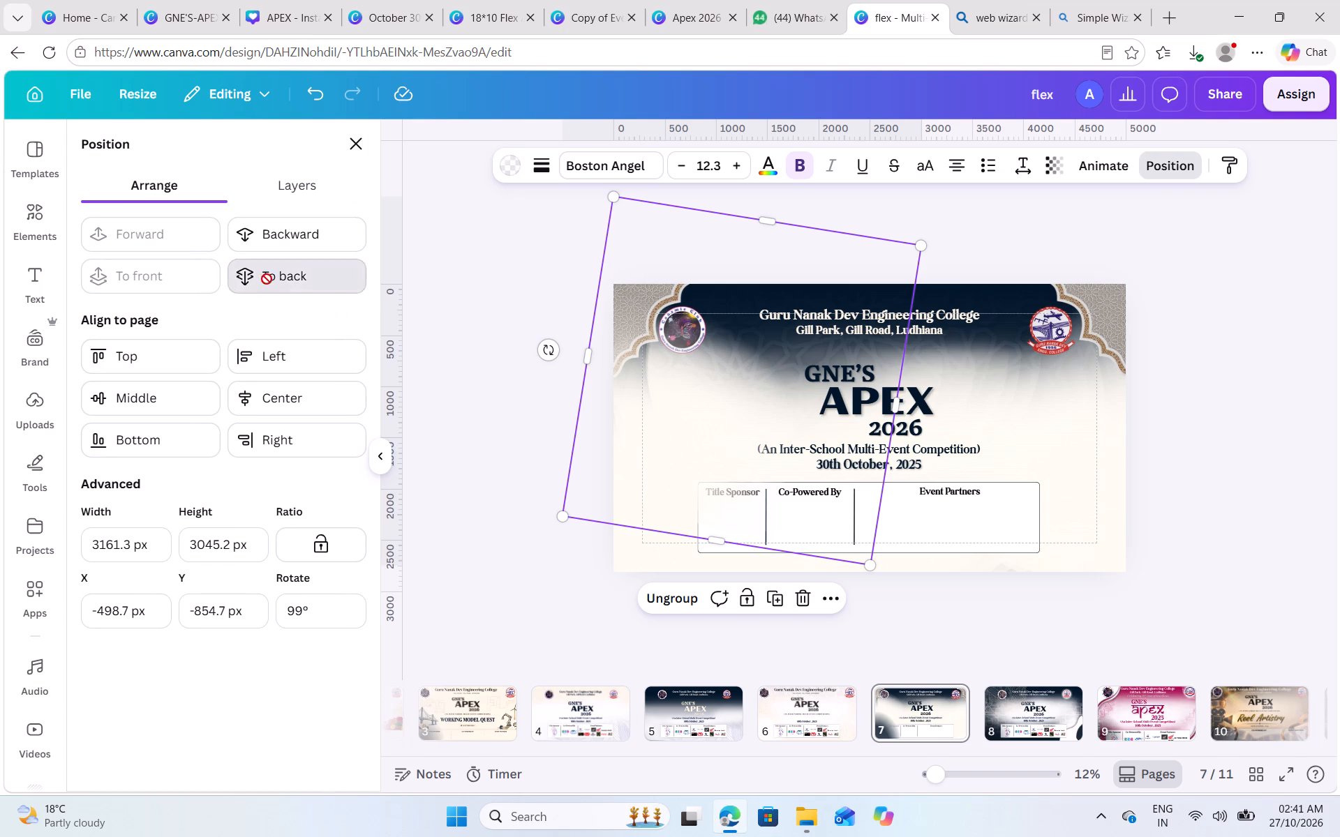
left_click(204, 241)
left_click(202, 278)
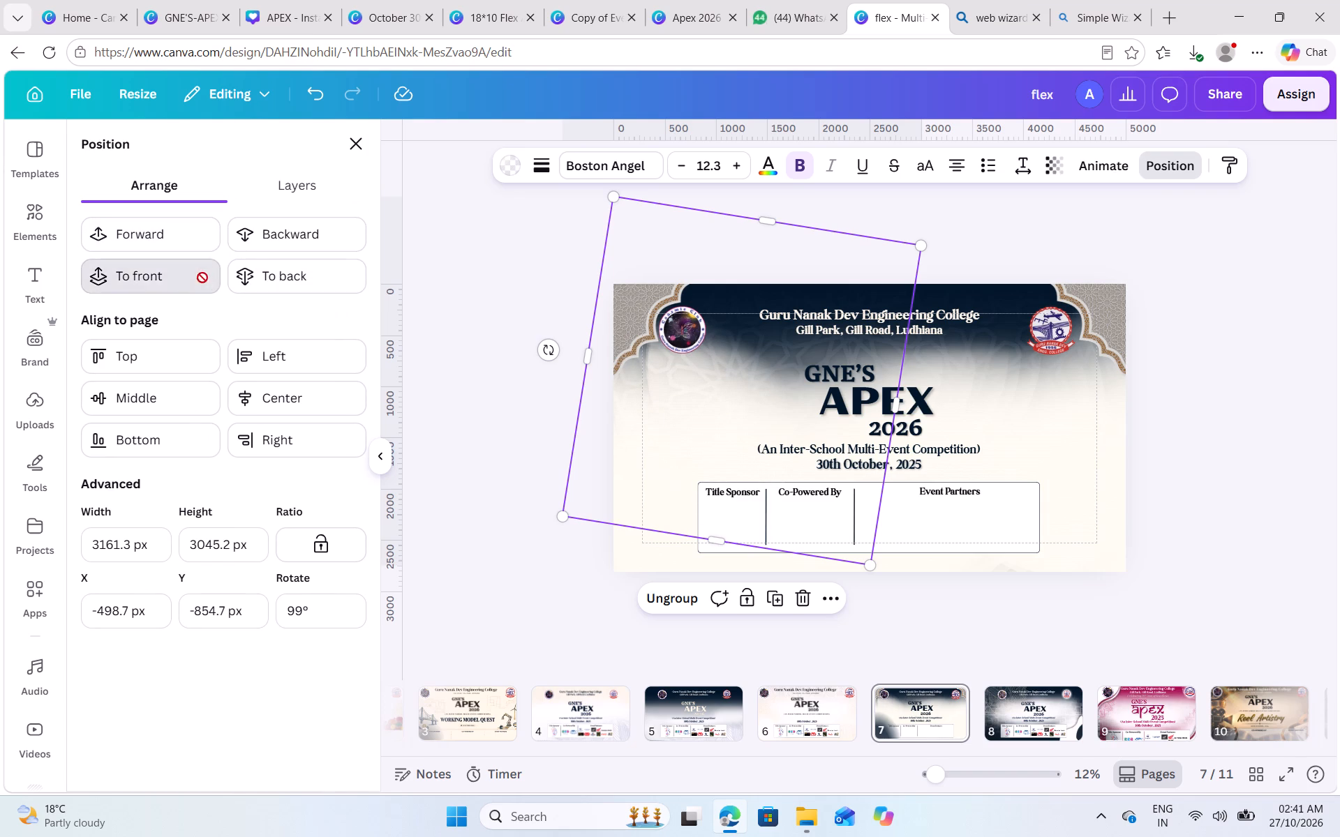
triple_click(268, 236)
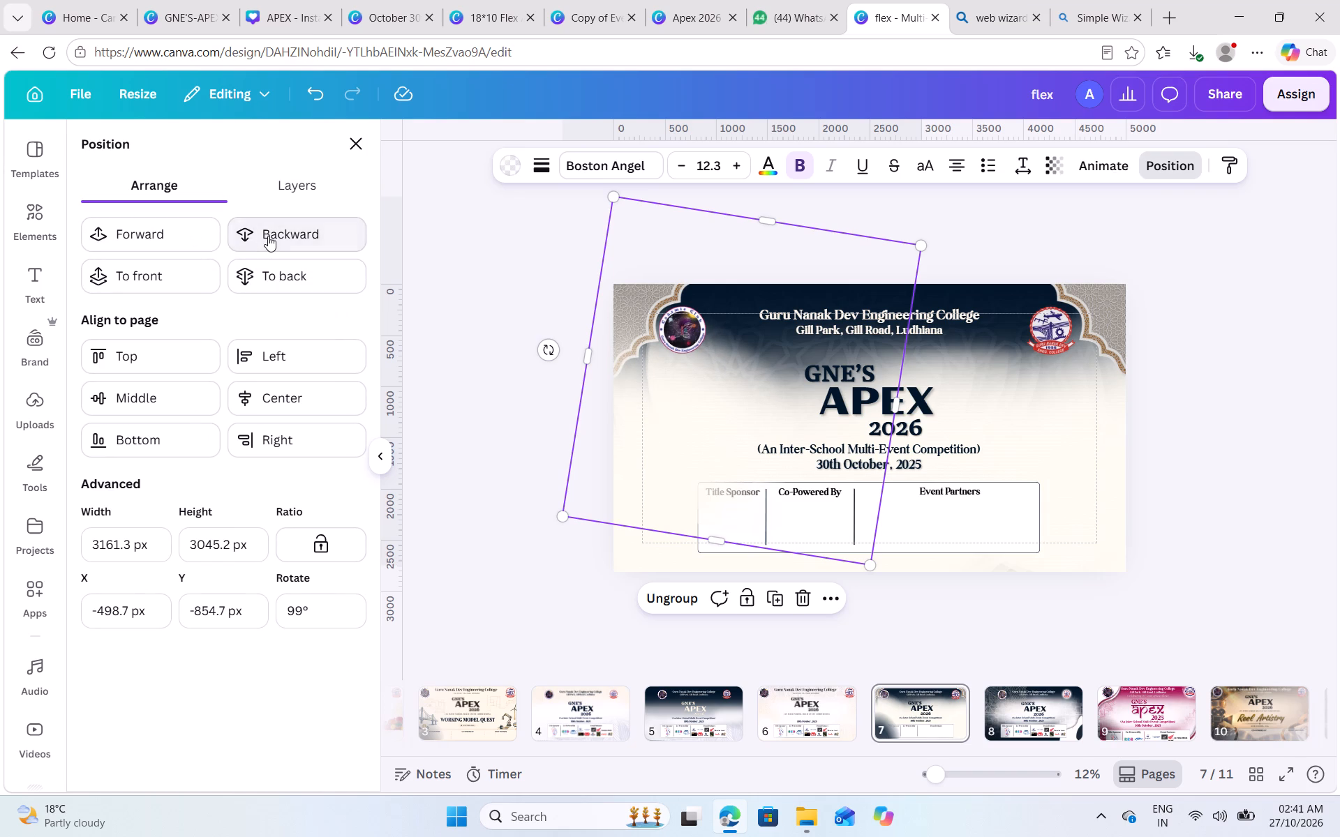
triple_click(268, 236)
double_click(268, 236)
Bring the unrotated group of four glow copies to the front, and step it backward behind the logos, titles and sponsor panel.
left_click(313, 186)
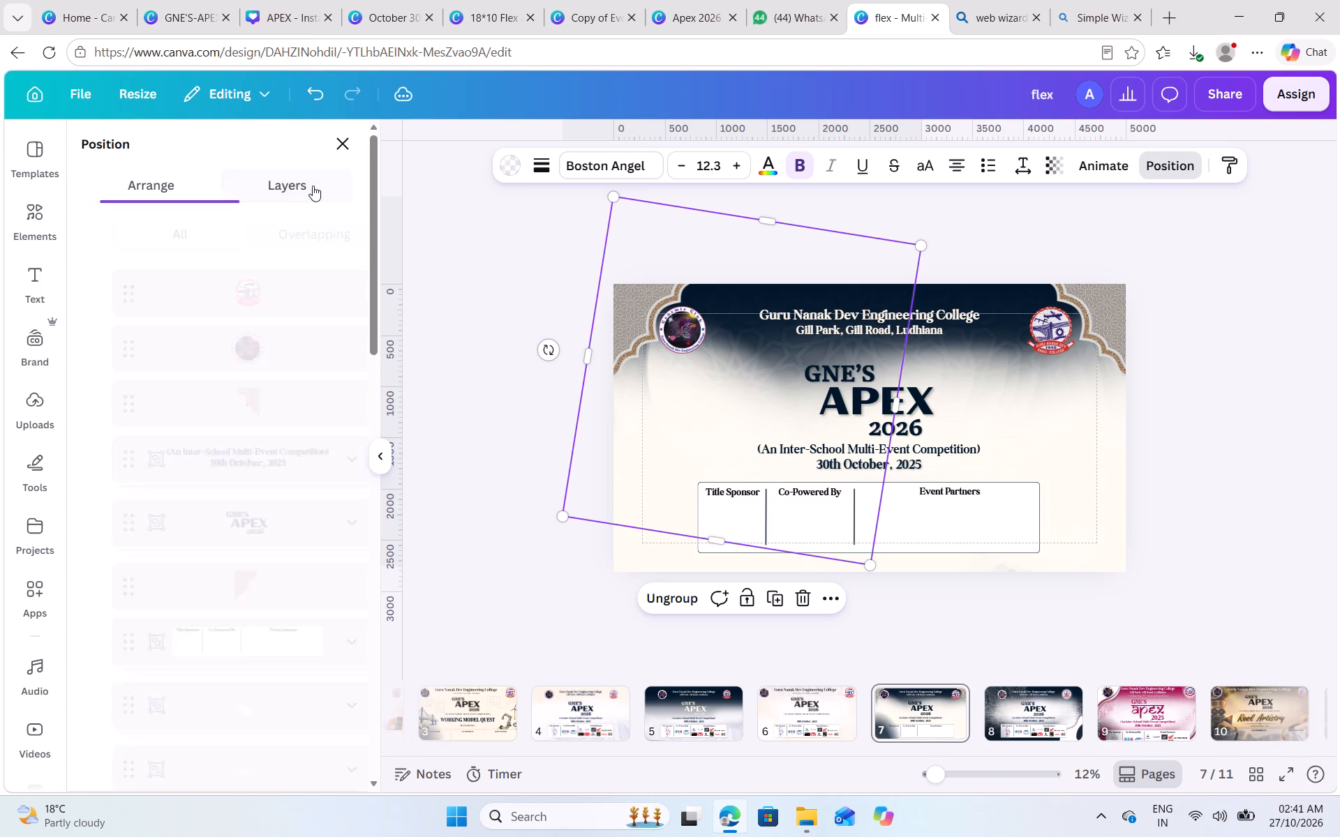
scroll(290, 501, "down", 18)
left_click(222, 688)
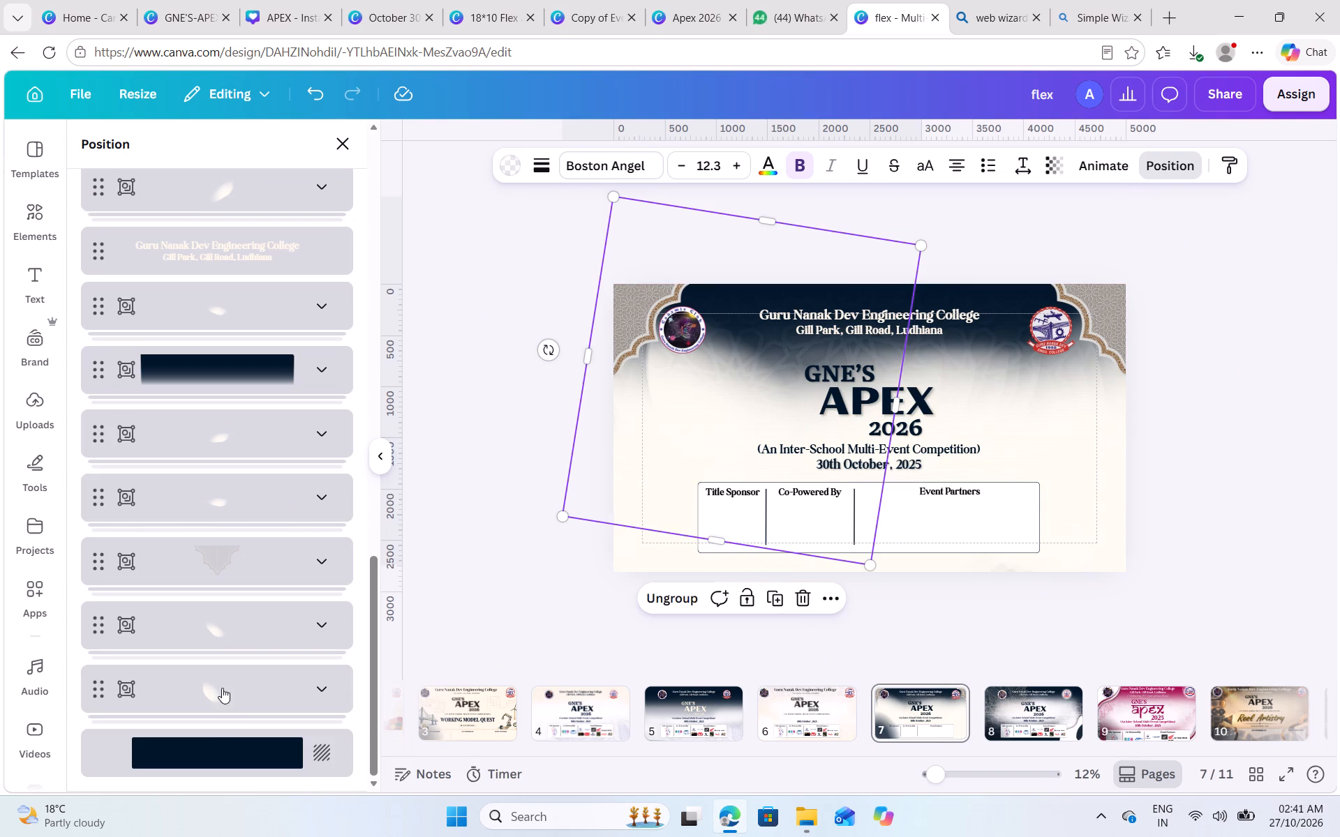
scroll(213, 338, "up", 9)
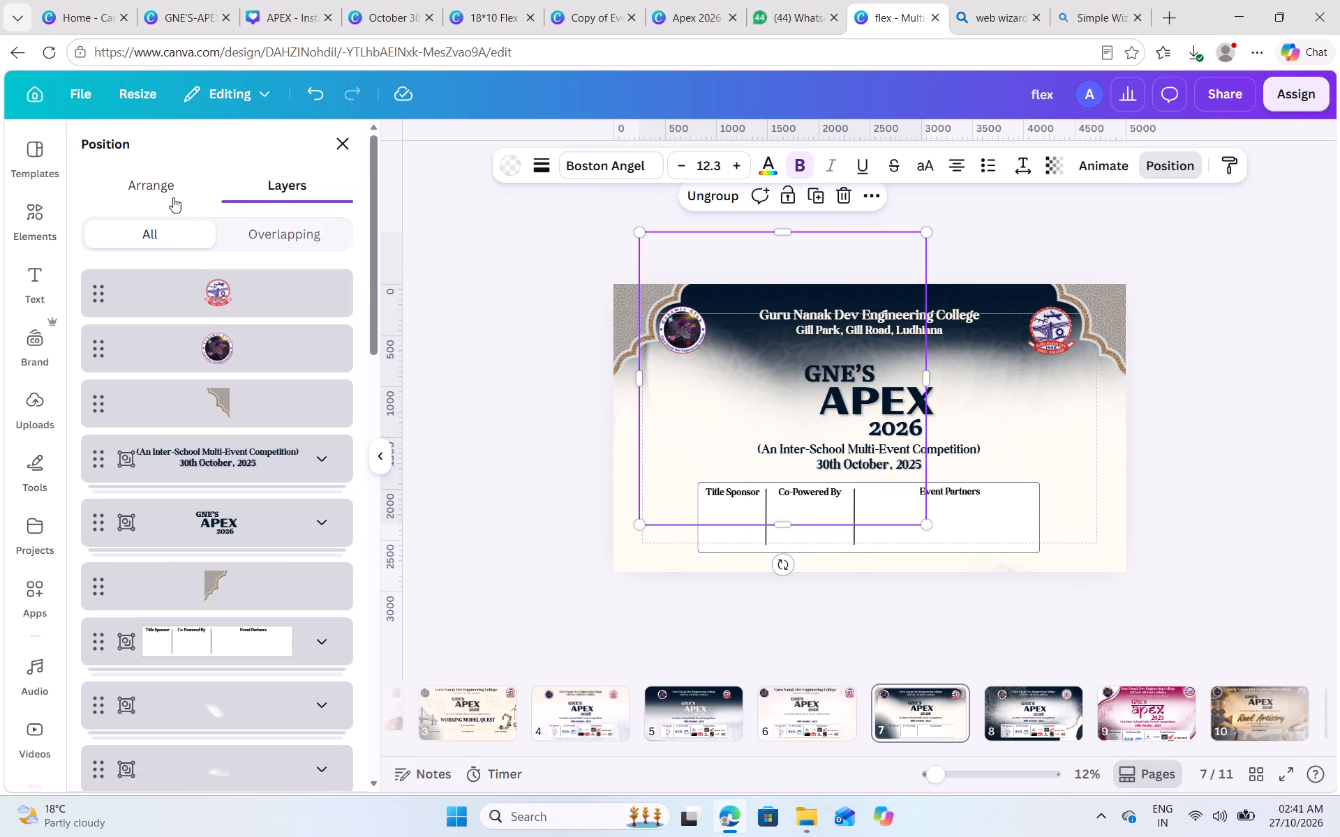
left_click(173, 185)
left_click(189, 280)
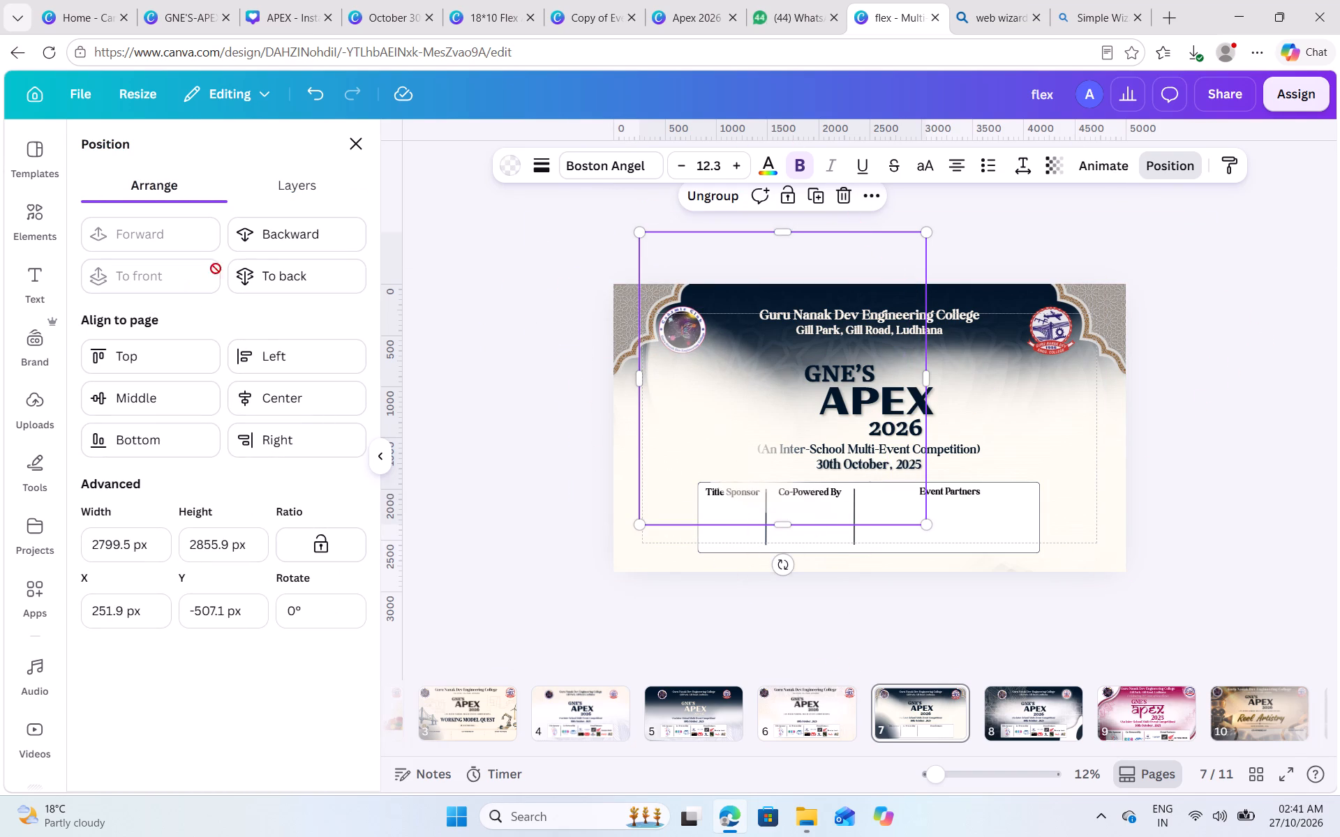
triple_click(283, 232)
triple_click(283, 232)
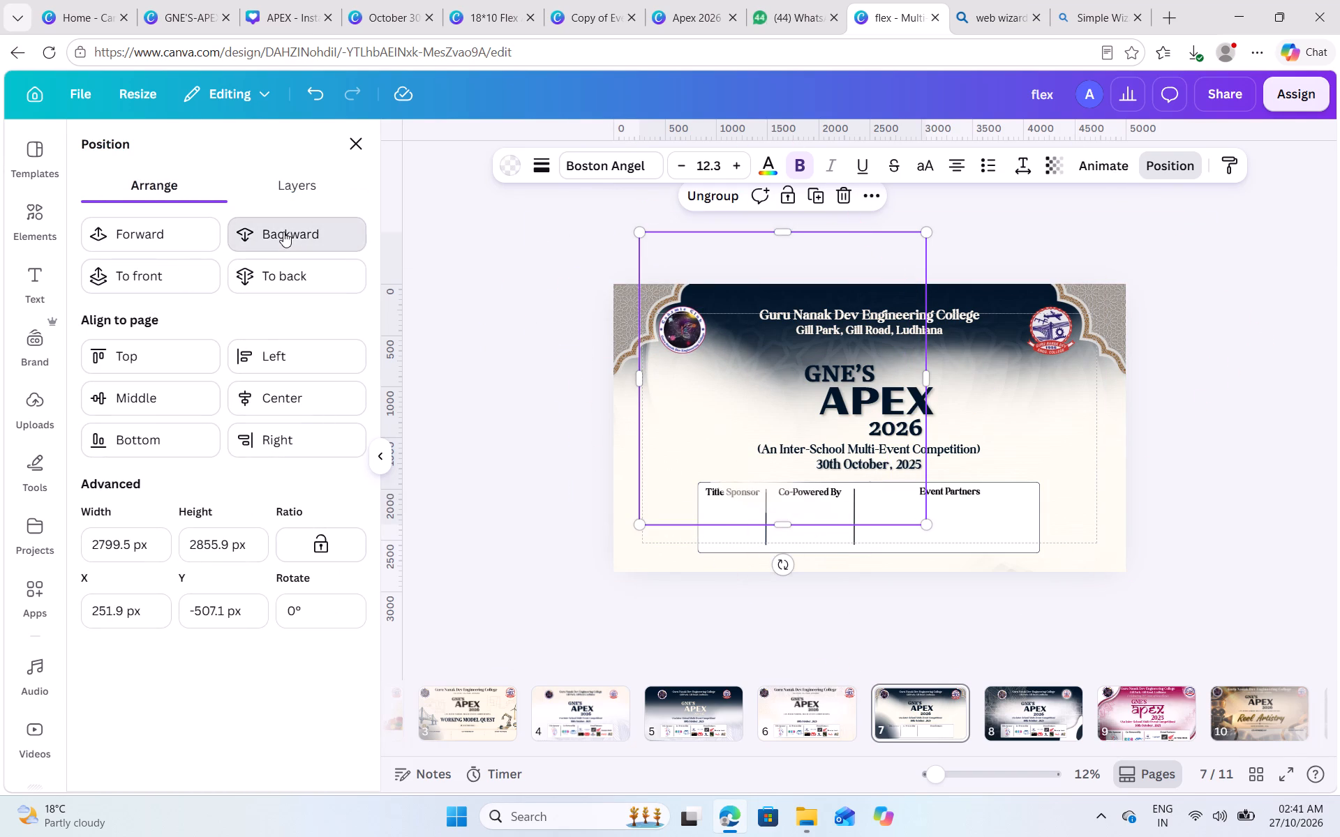
double_click(283, 232)
Bring the bottommost 78° glow group to the front and move it up and left to about X -1208, Y -1453 px.
left_click(323, 181)
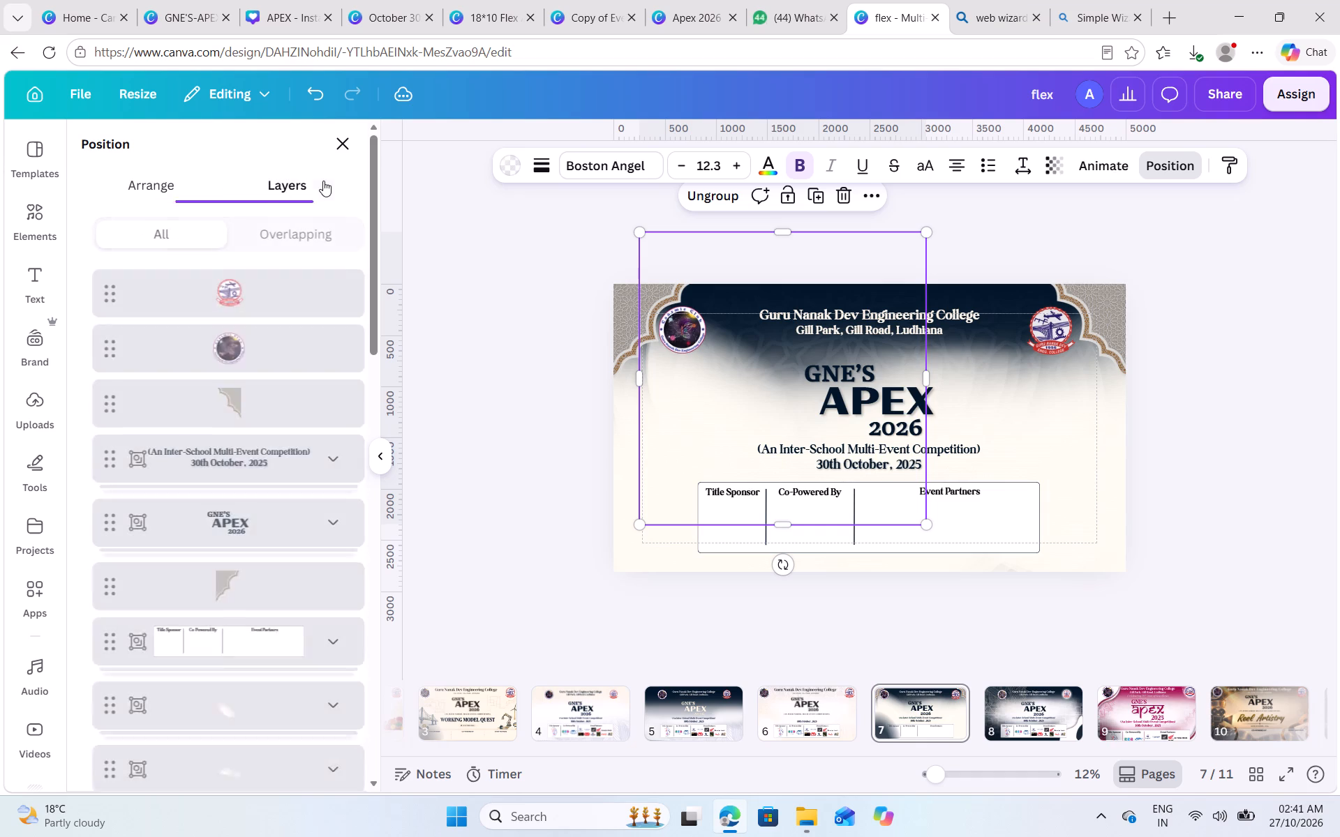
scroll(231, 402, "down", 11)
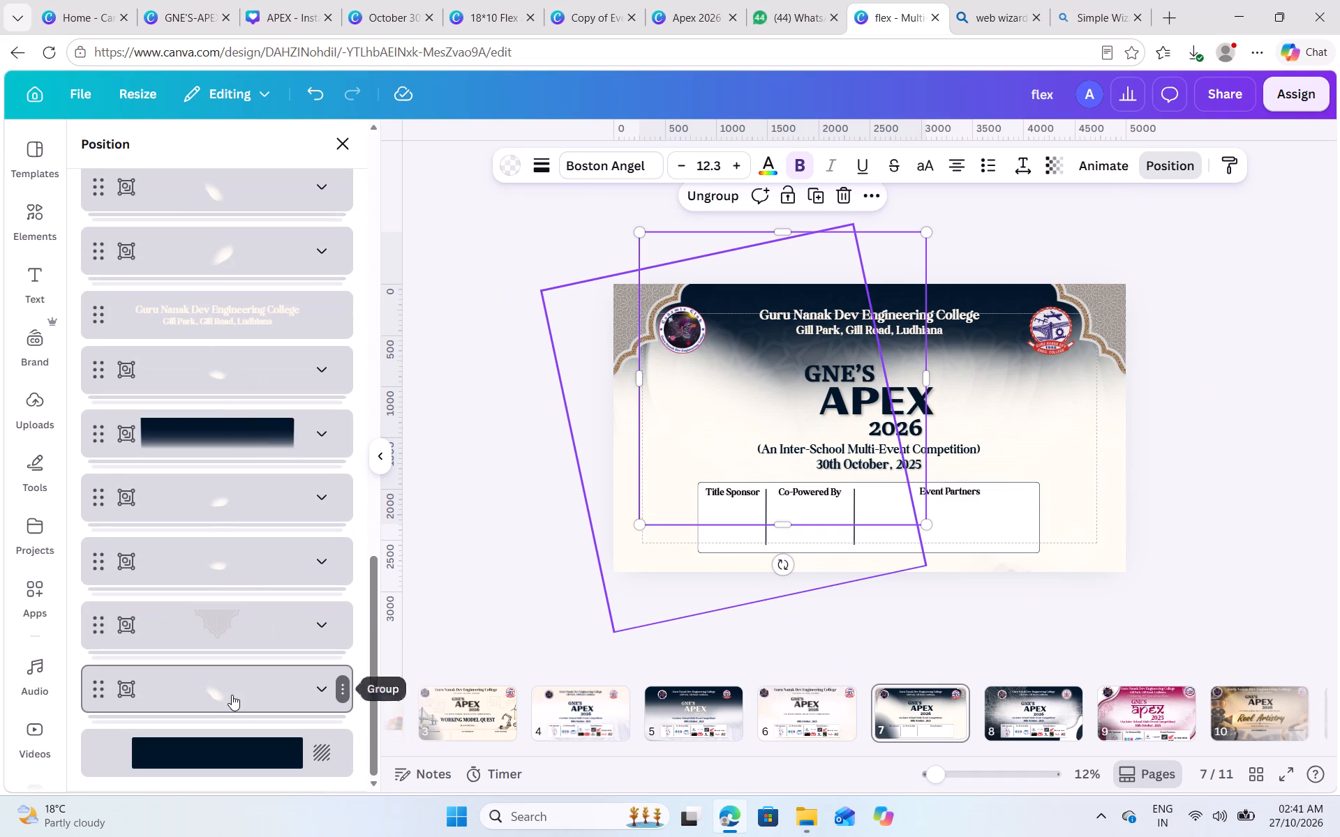
left_click(232, 695)
scroll(209, 229, "up", 9)
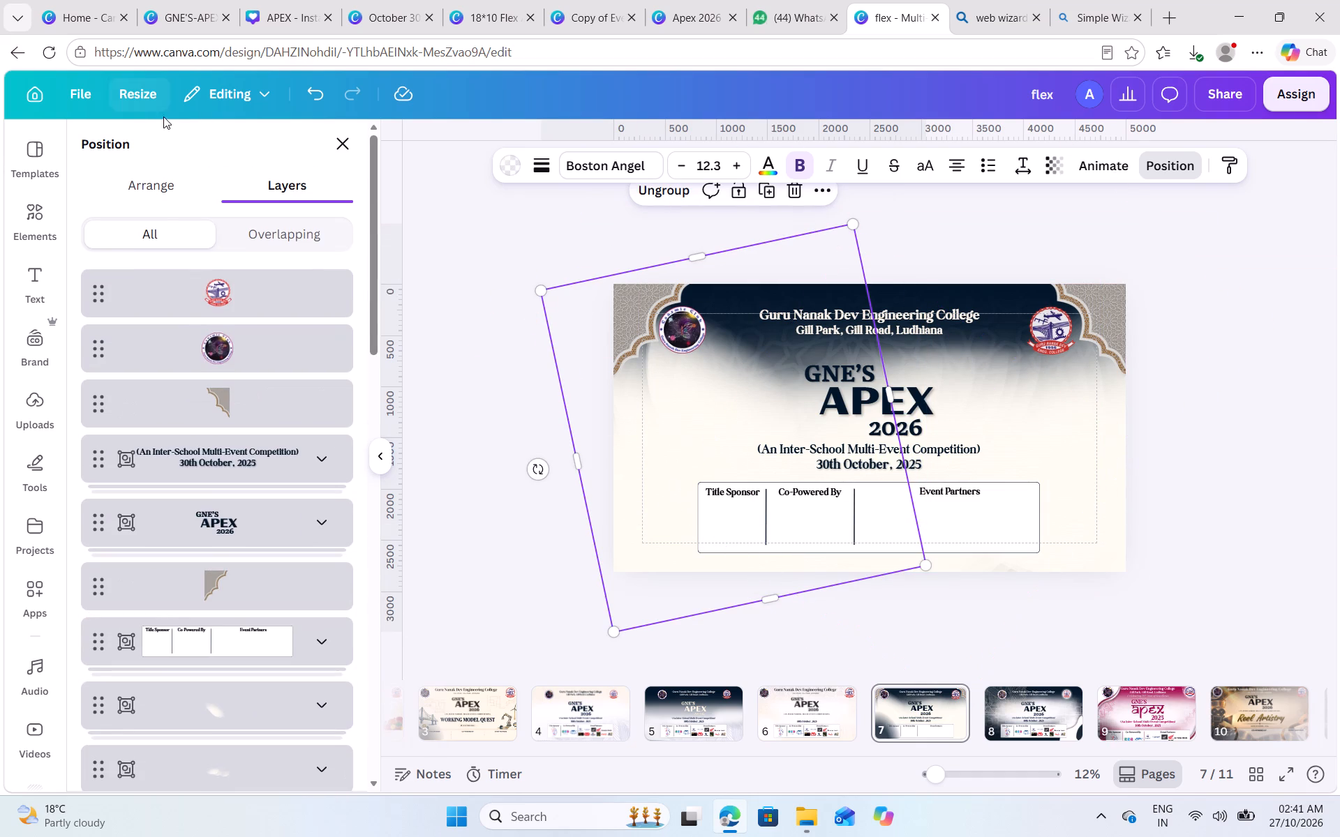
left_click(159, 198)
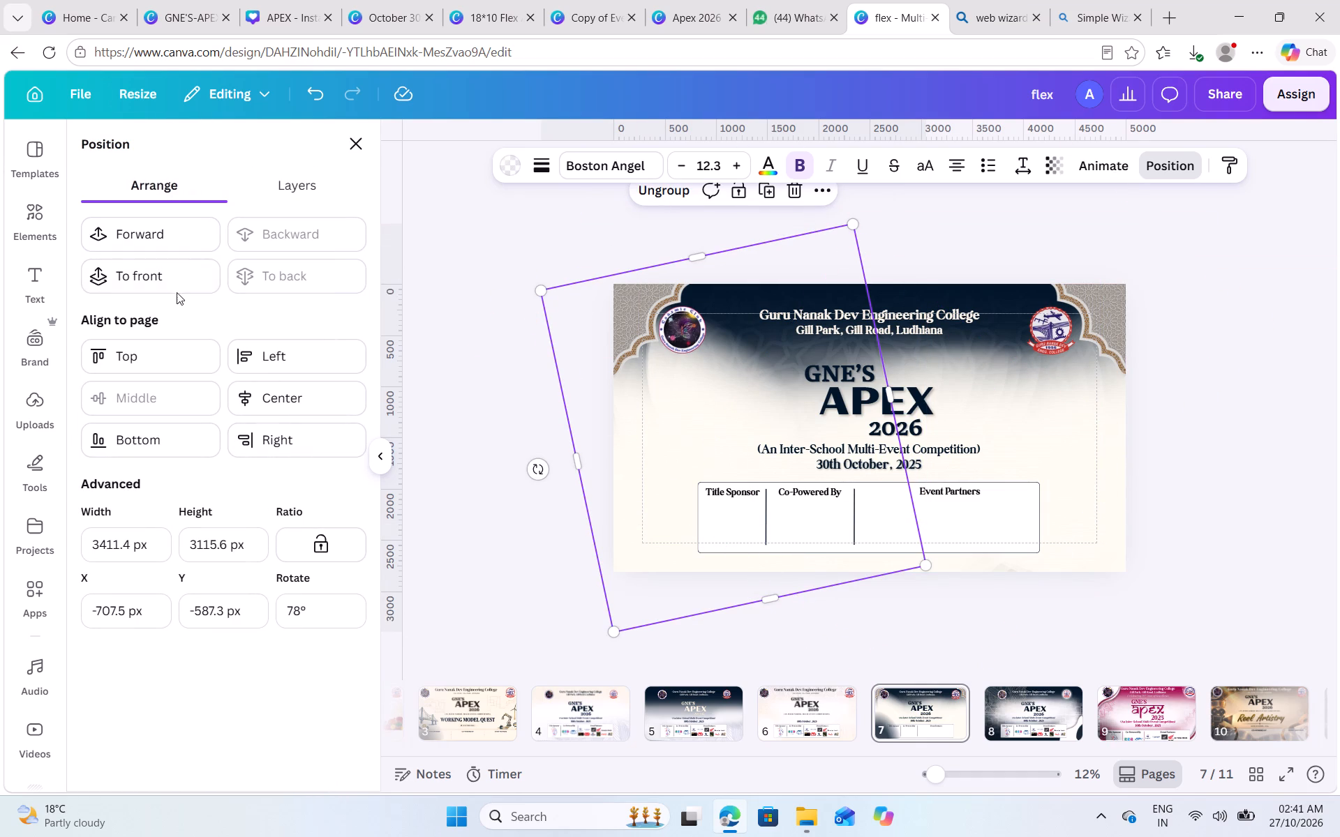
left_click(177, 280)
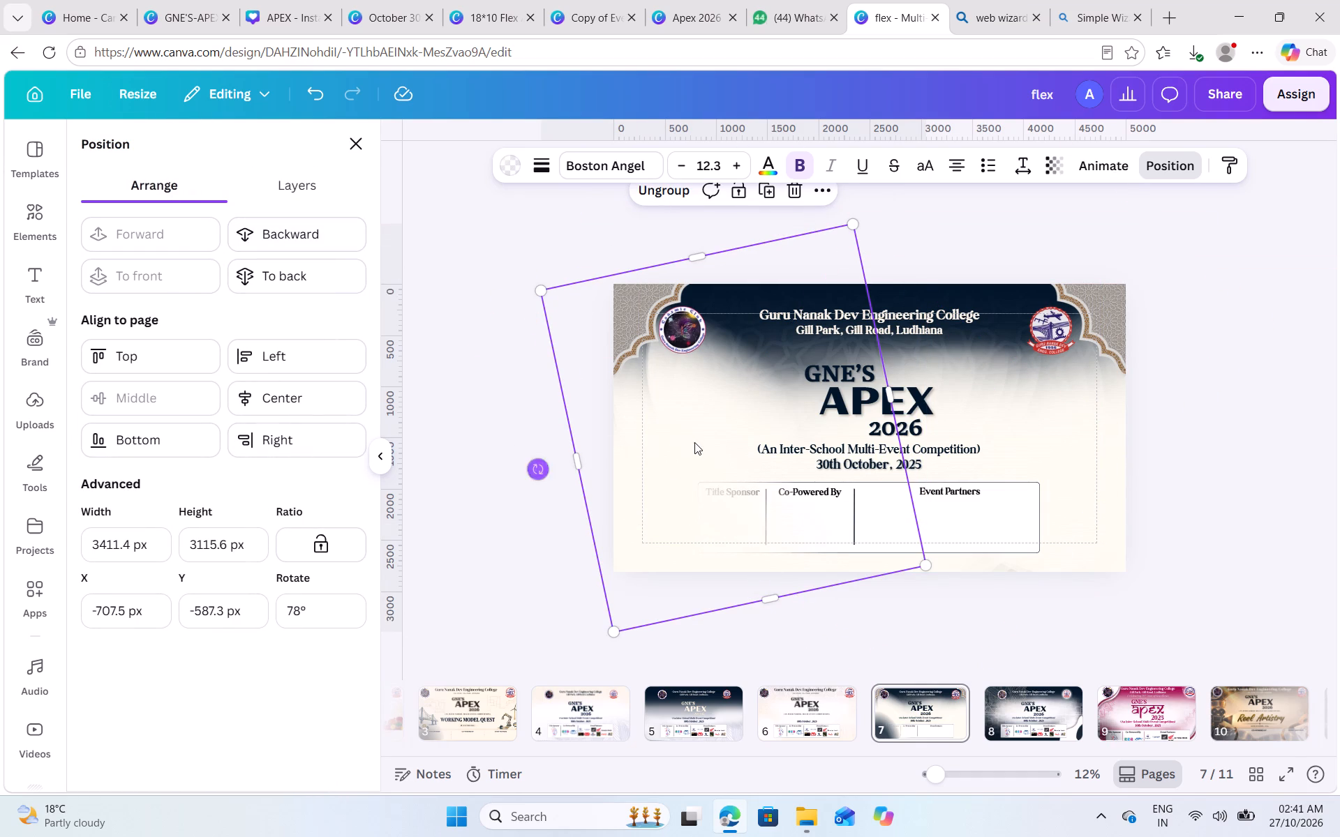
left_click_drag(685, 448, 638, 361)
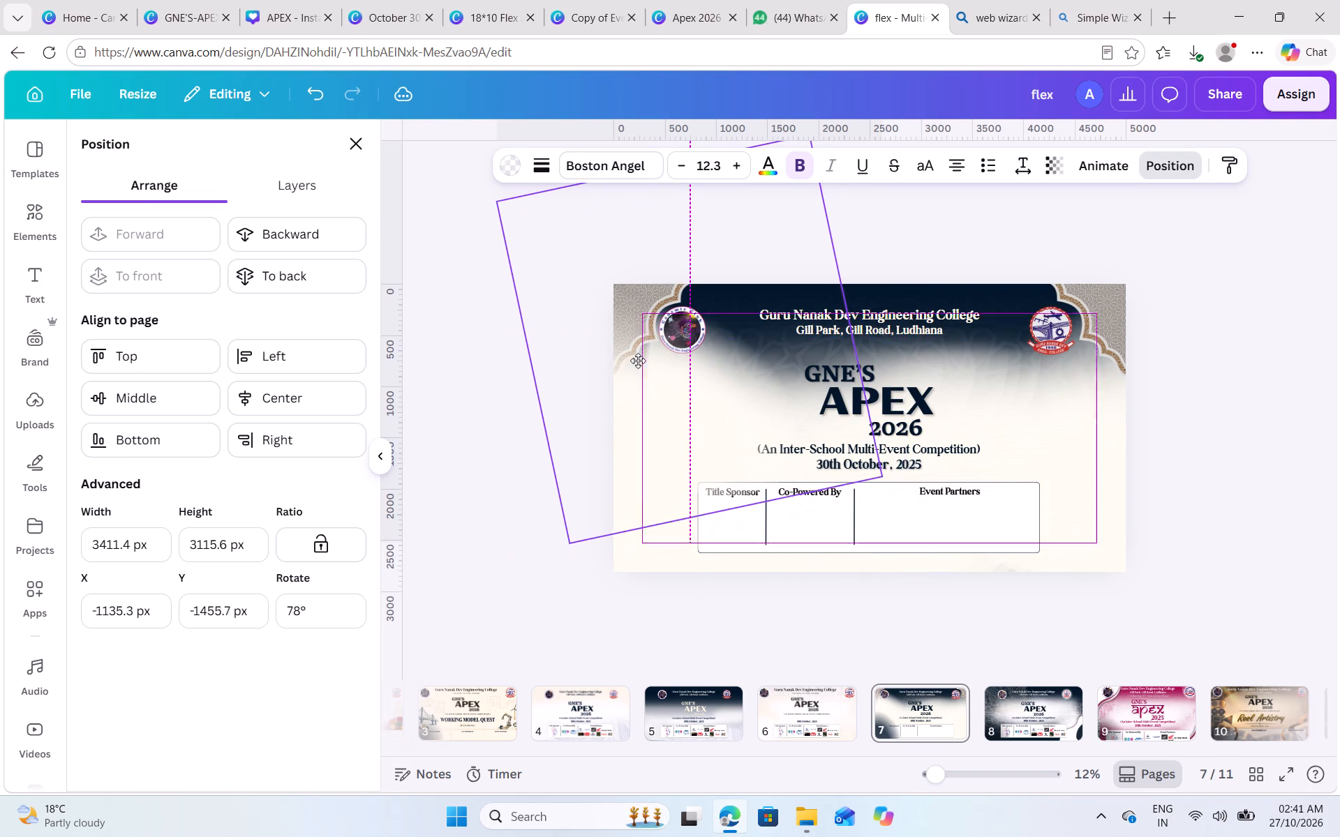
left_click_drag(638, 361, 637, 361)
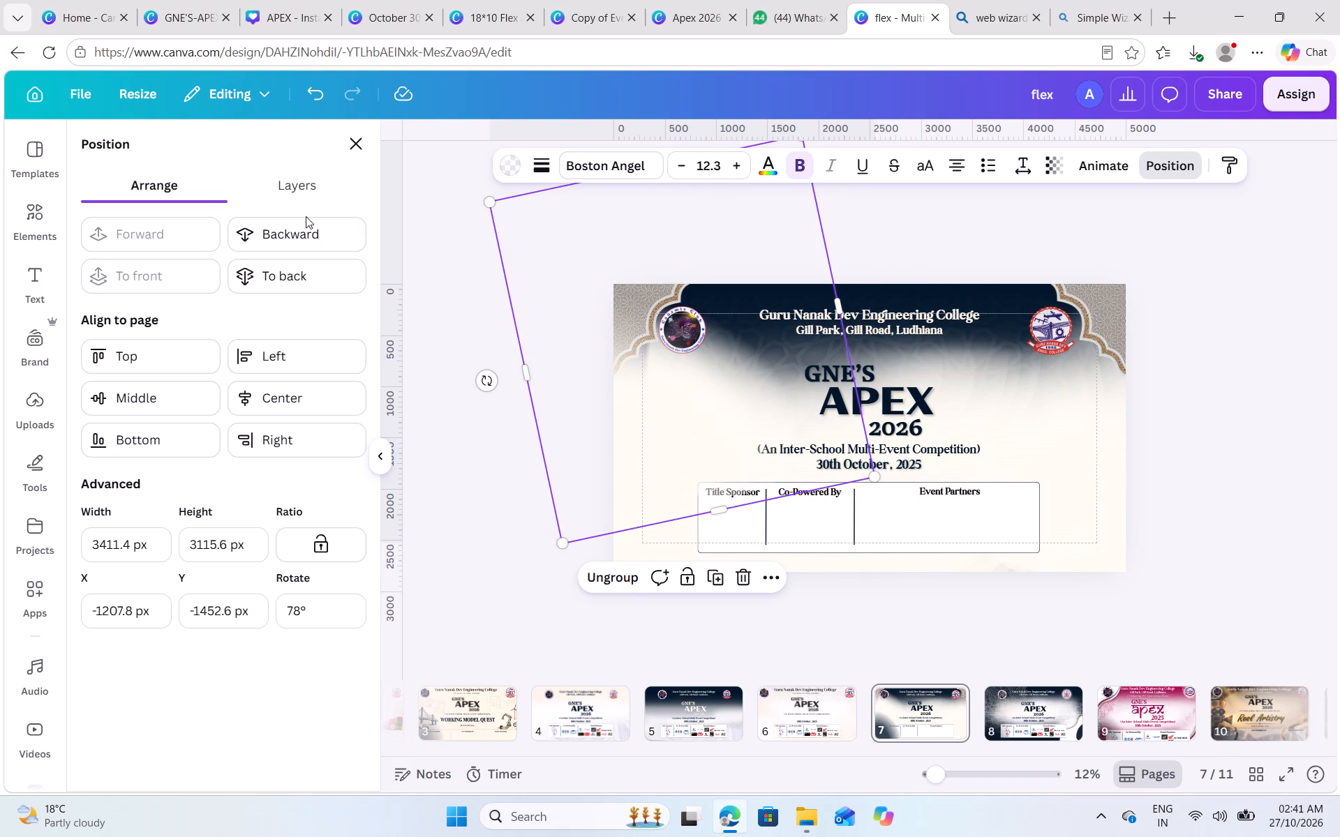
Send the moved 78° glow group backward behind the logos, titles and sponsor panel.
triple_click(305, 223)
double_click(305, 223)
left_click(305, 229)
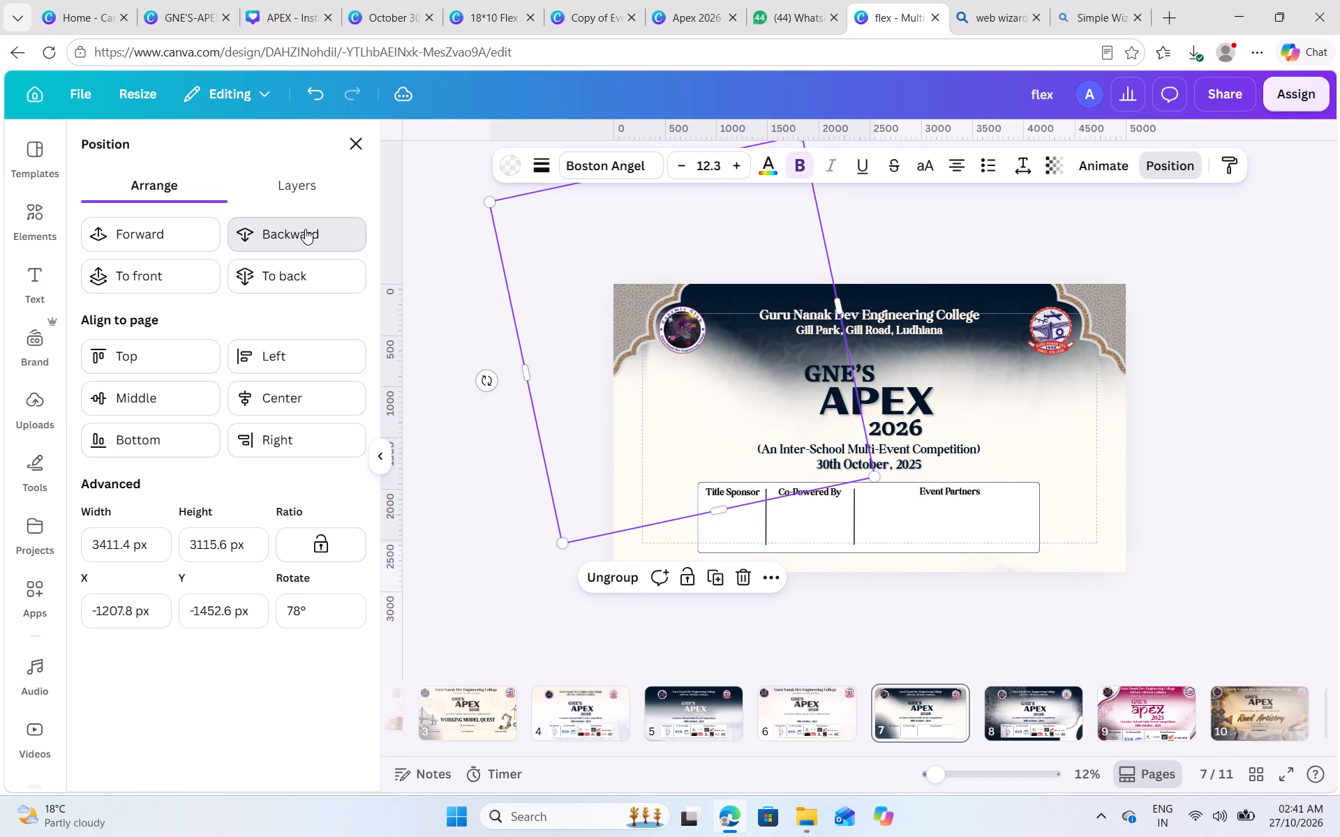
triple_click(305, 234)
double_click(305, 234)
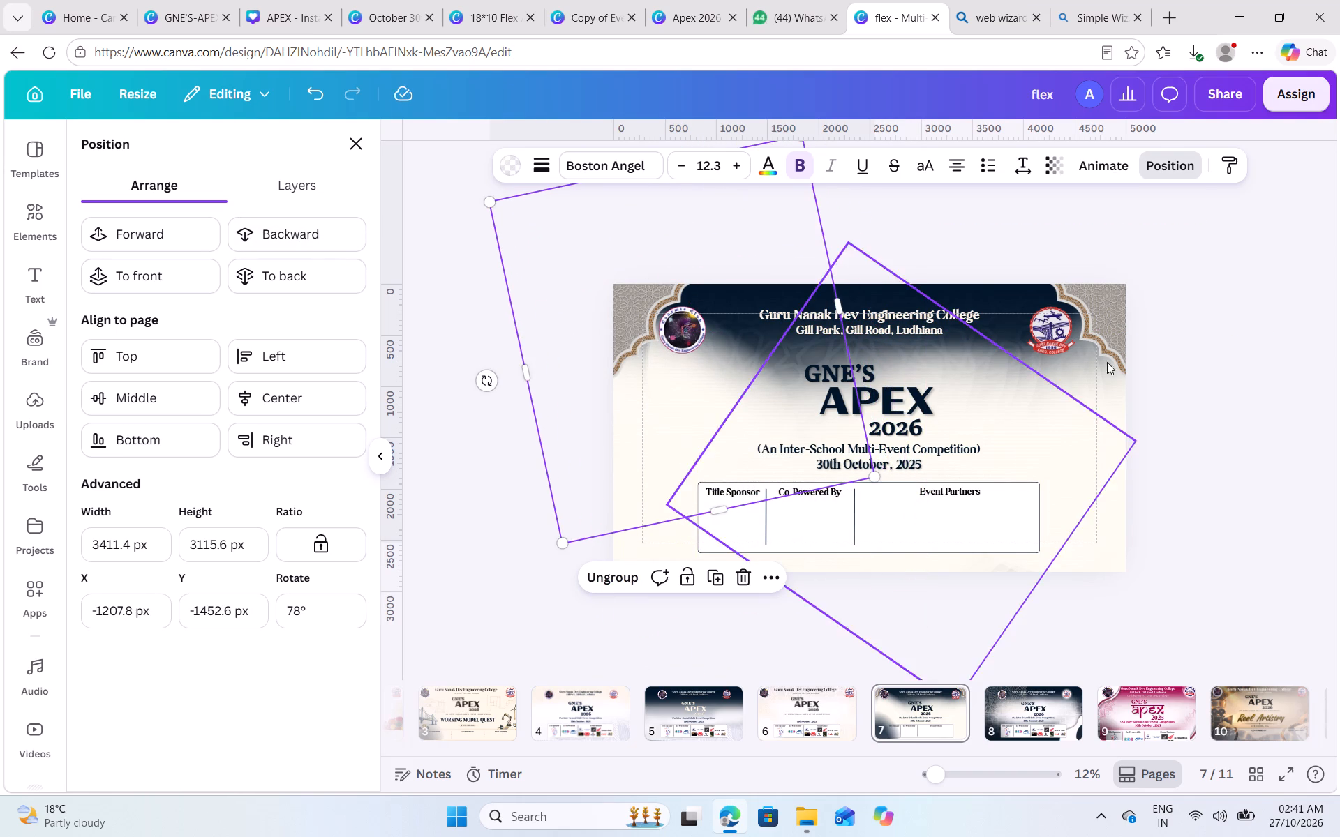
left_click(1221, 384)
left_click(1221, 384)
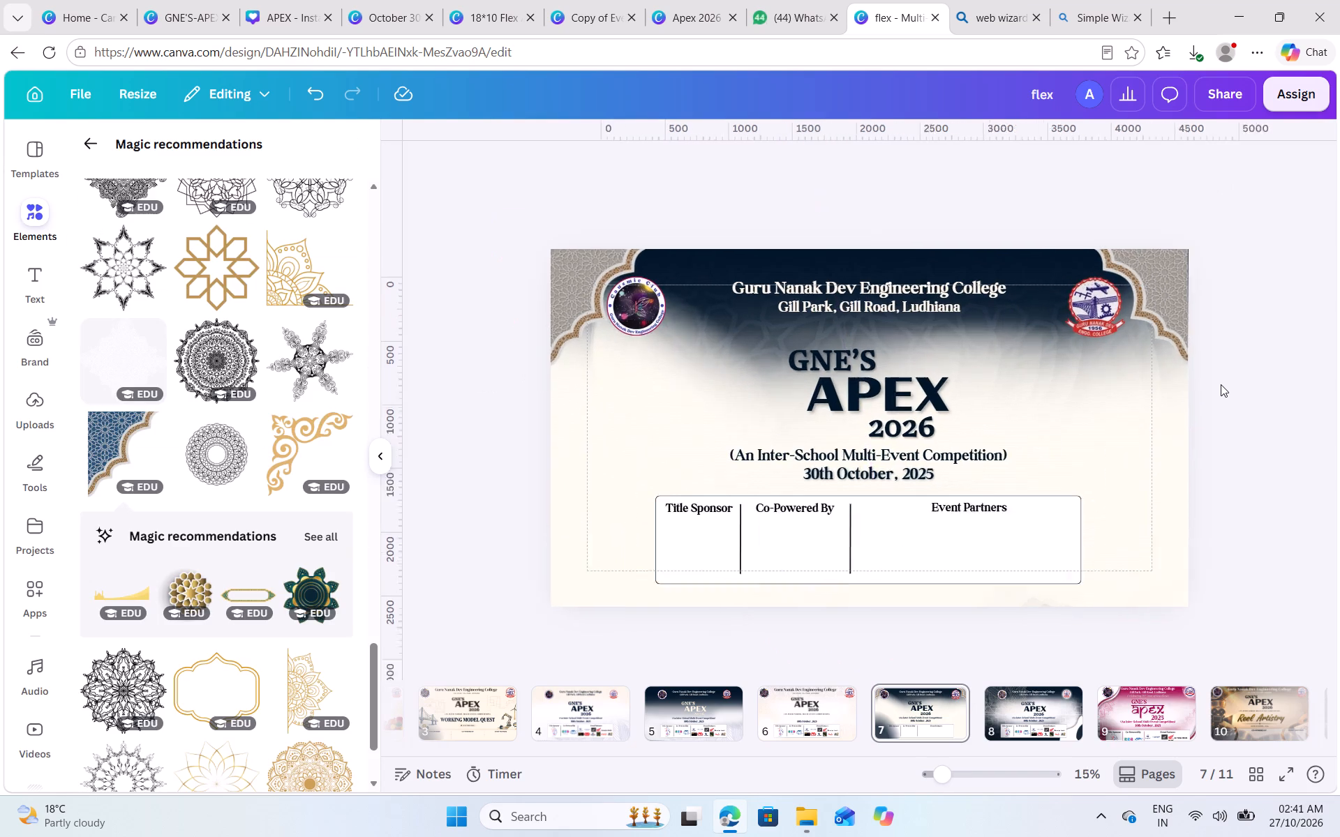
Copy a single glow from the group on the banner's left side and place the copy over the APEX title area.
left_click(631, 429)
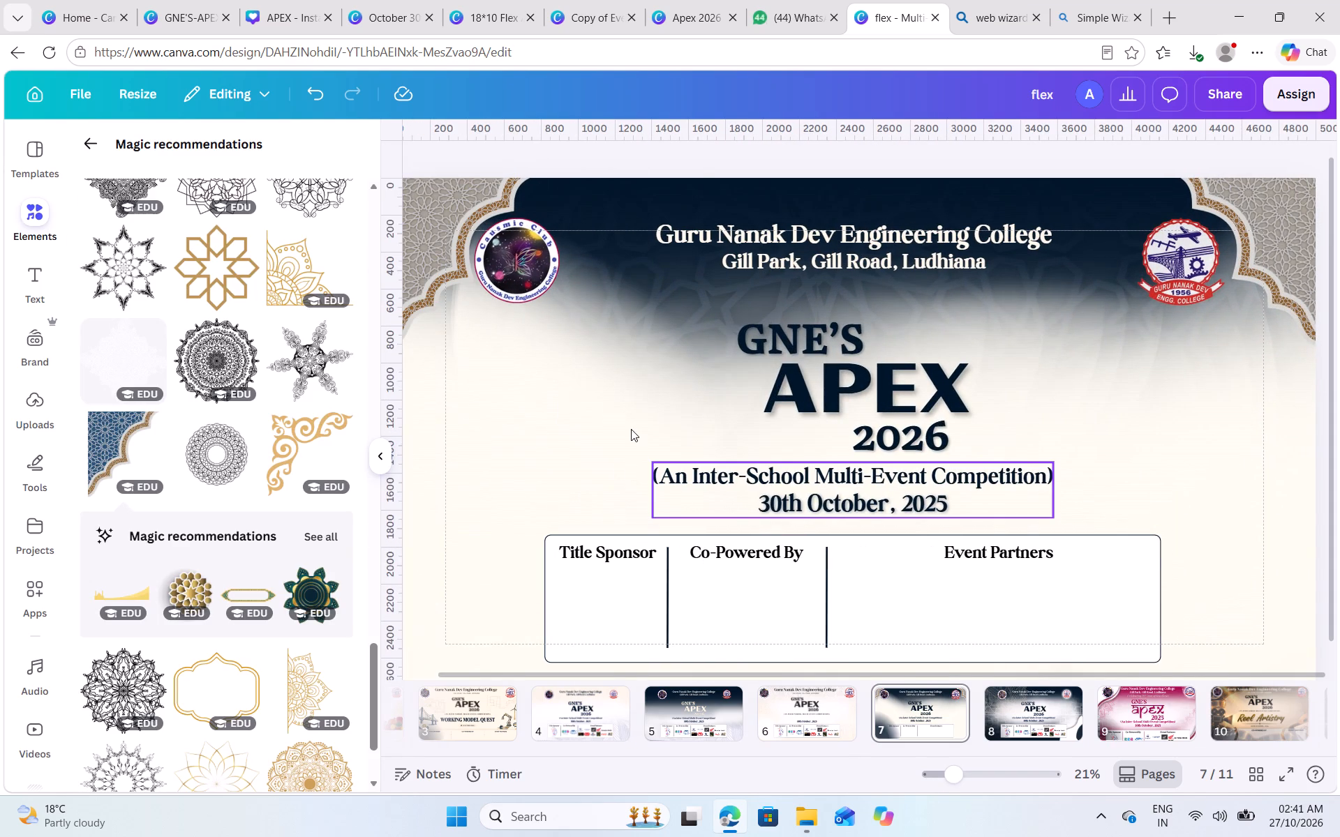
left_click(631, 429)
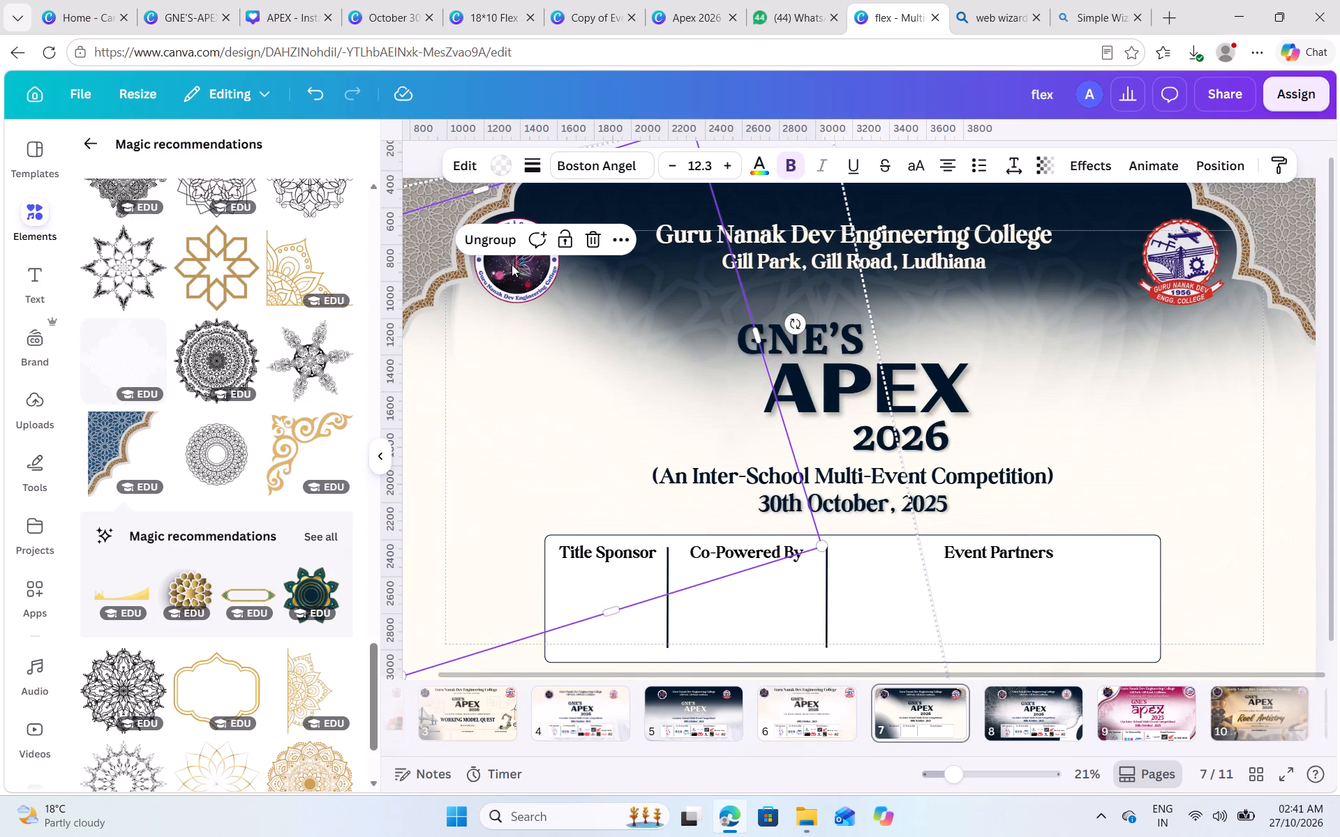
key("ctrl+c")
key("ctrl+v")
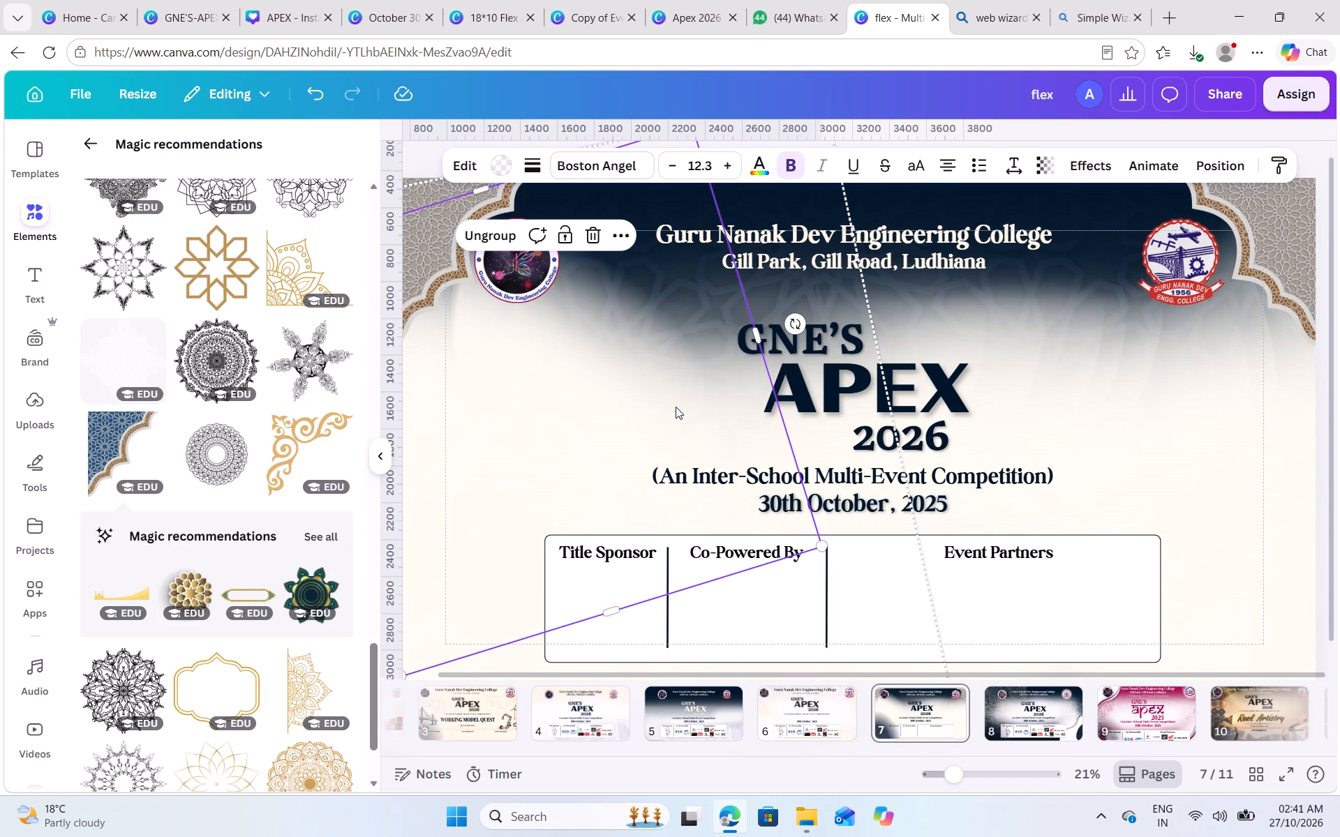
left_click_drag(586, 428, 743, 355)
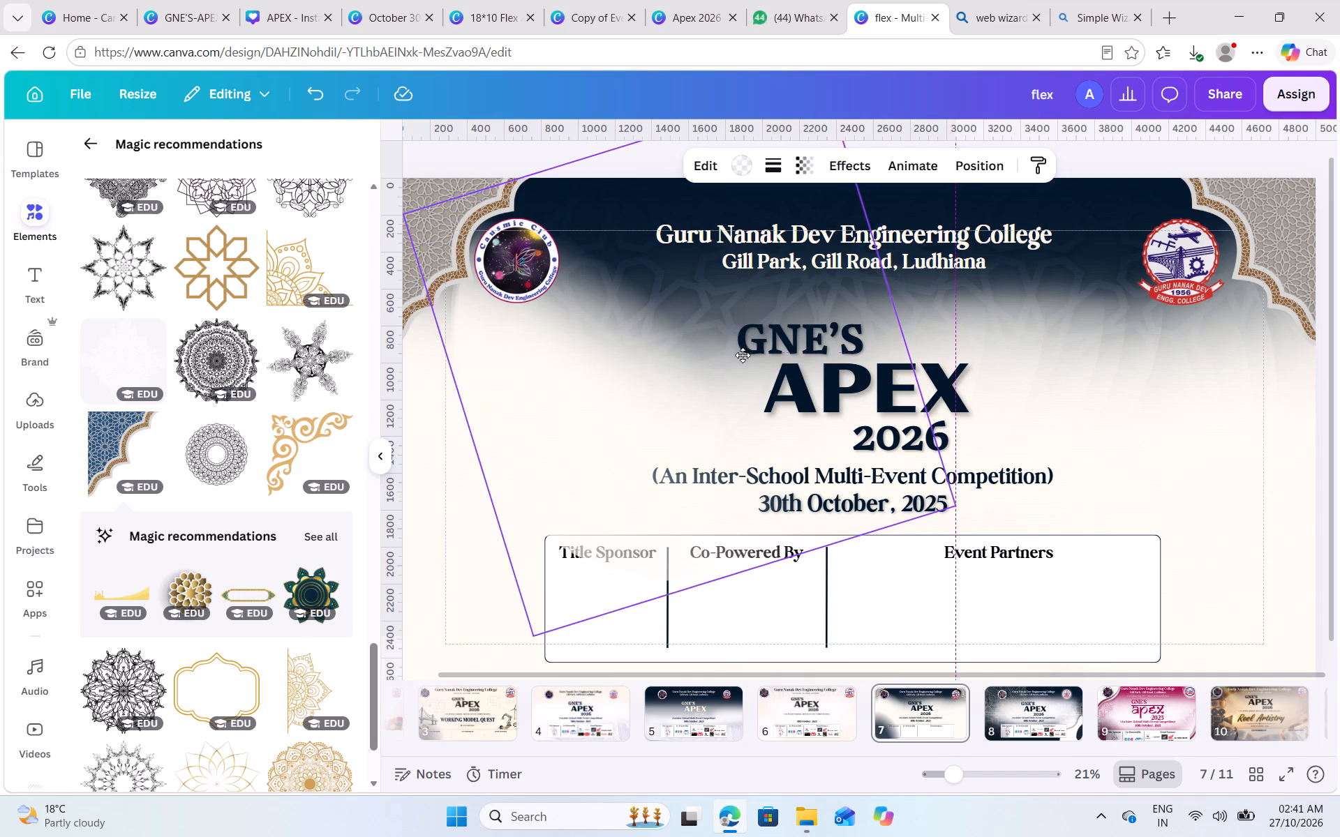
left_click_drag(743, 355, 872, 306)
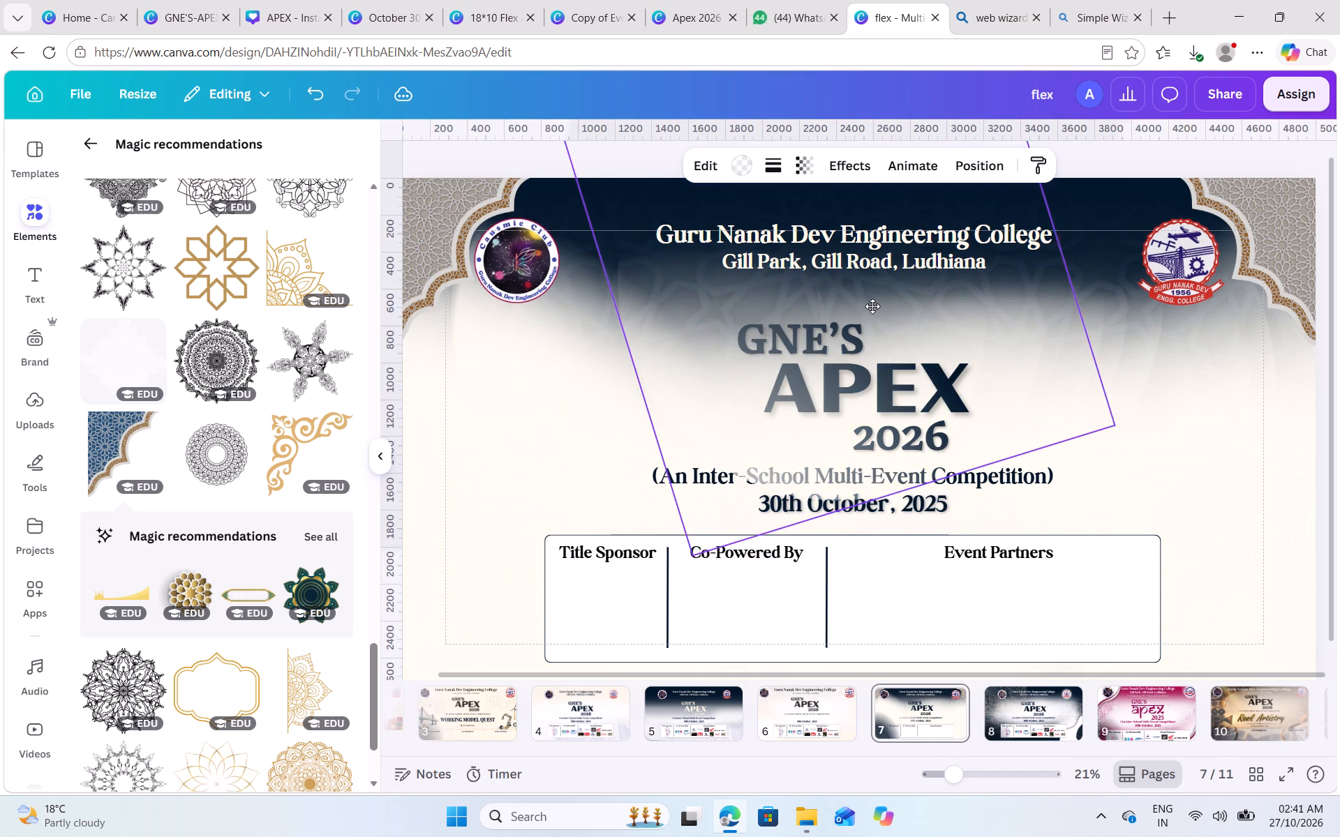
left_click_drag(872, 306, 854, 312)
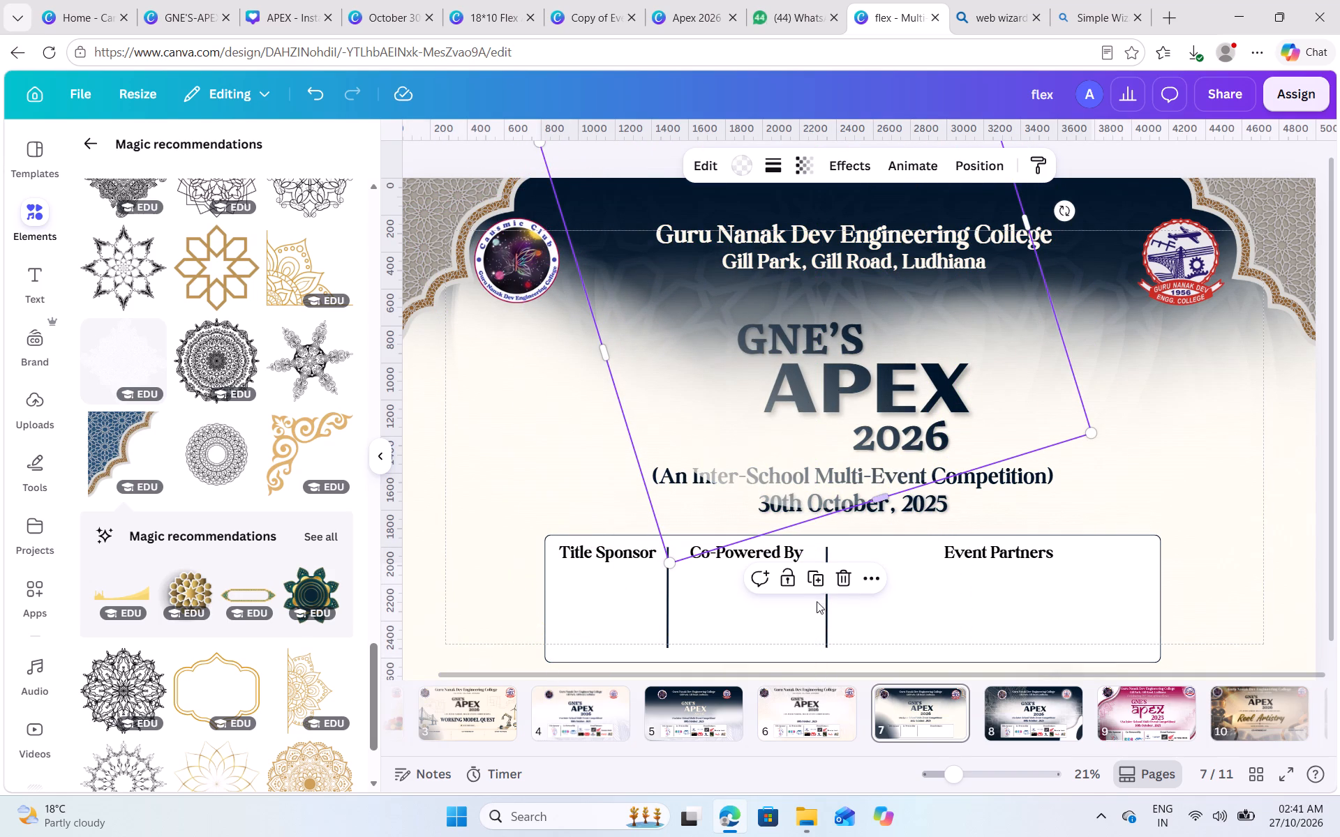
Duplicate the glow four times, spreading the copies over the left and middle of the title area, the last at about X 441, Y -1029 px.
left_click(814, 581)
left_click_drag(775, 421, 699, 418)
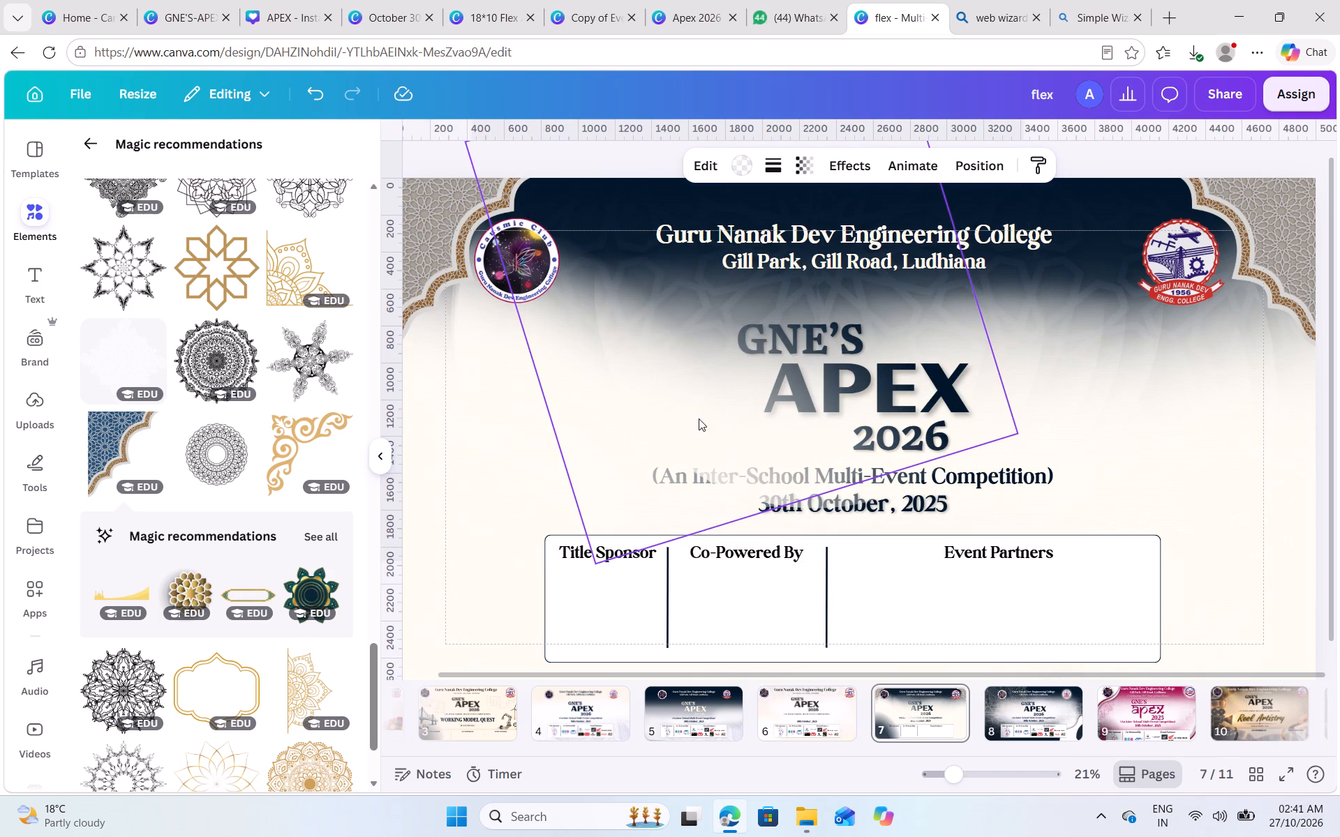
left_click(747, 578)
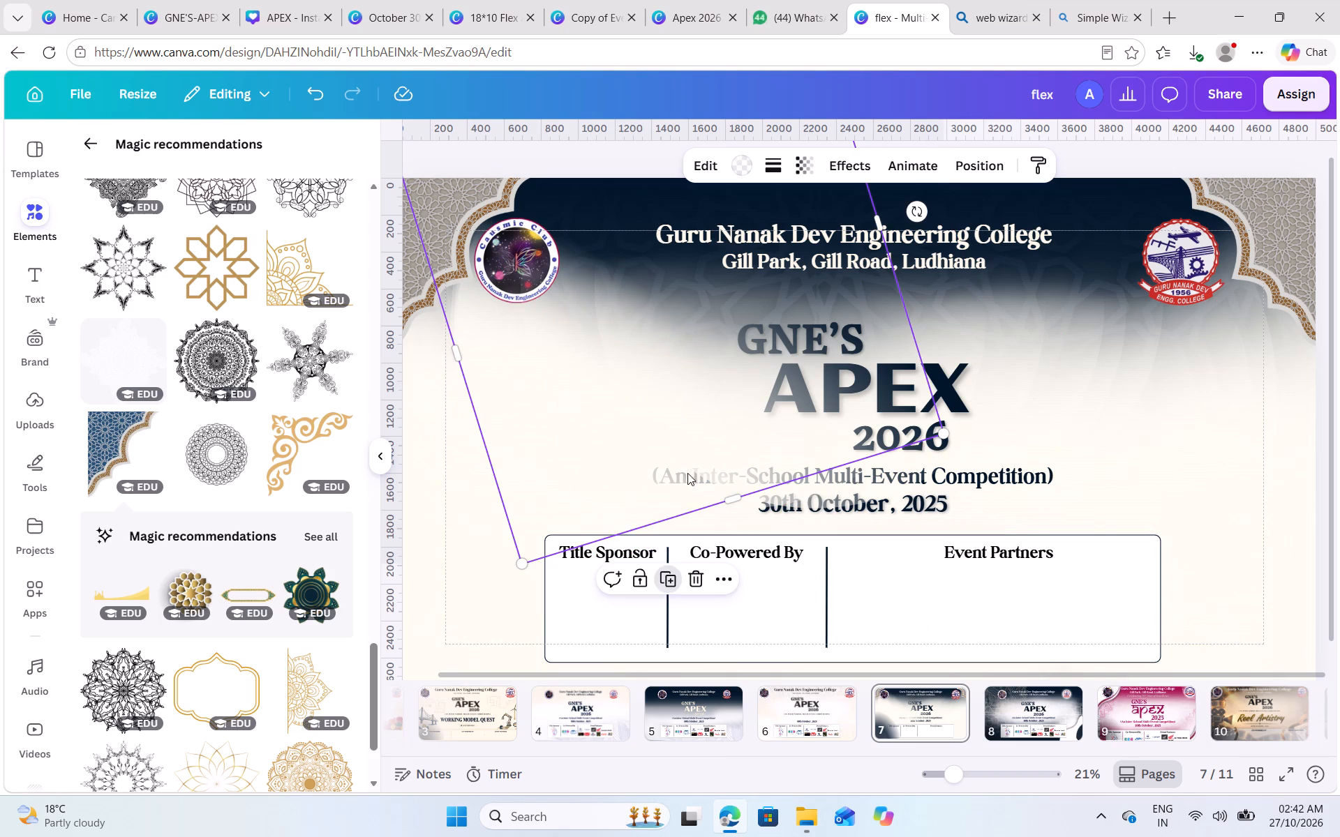
left_click_drag(688, 468, 817, 448)
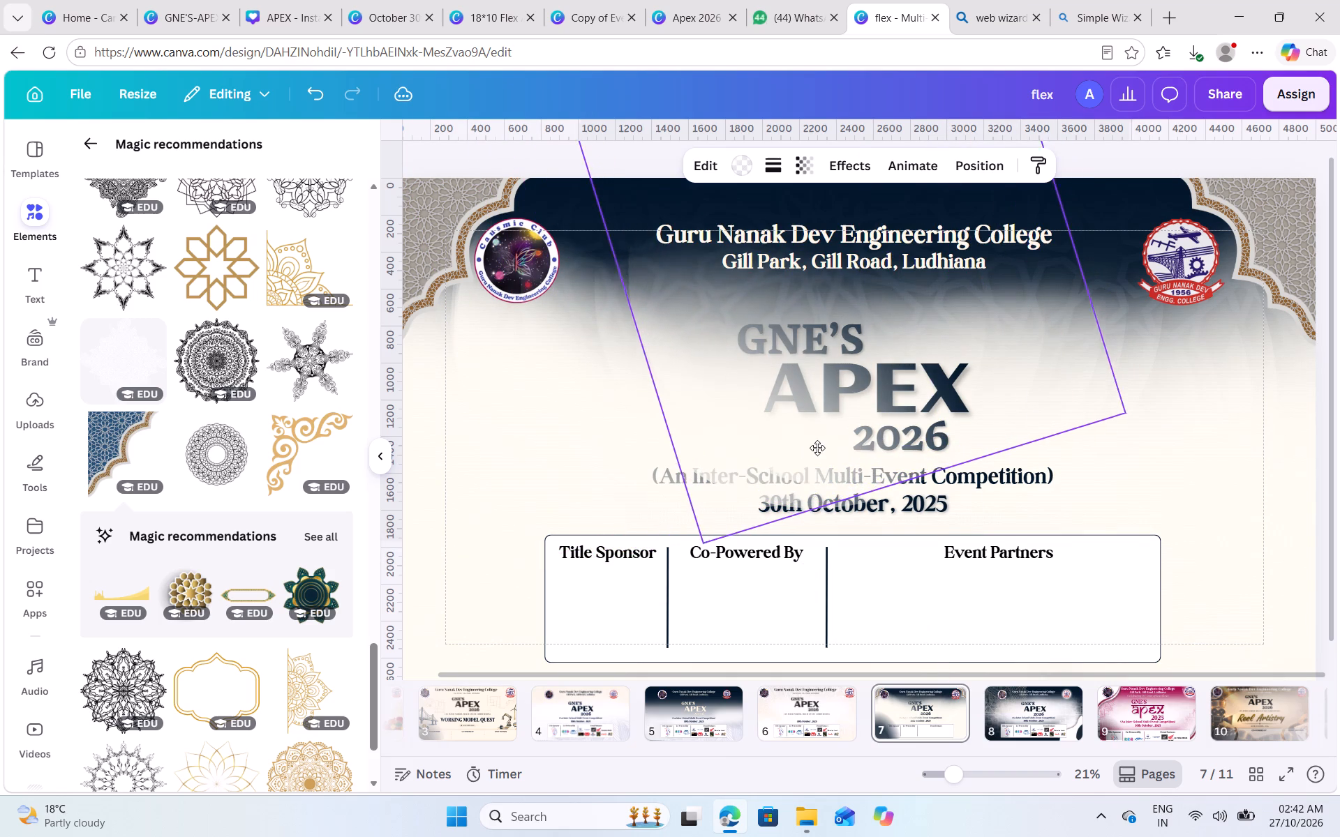
left_click_drag(817, 448, 734, 462)
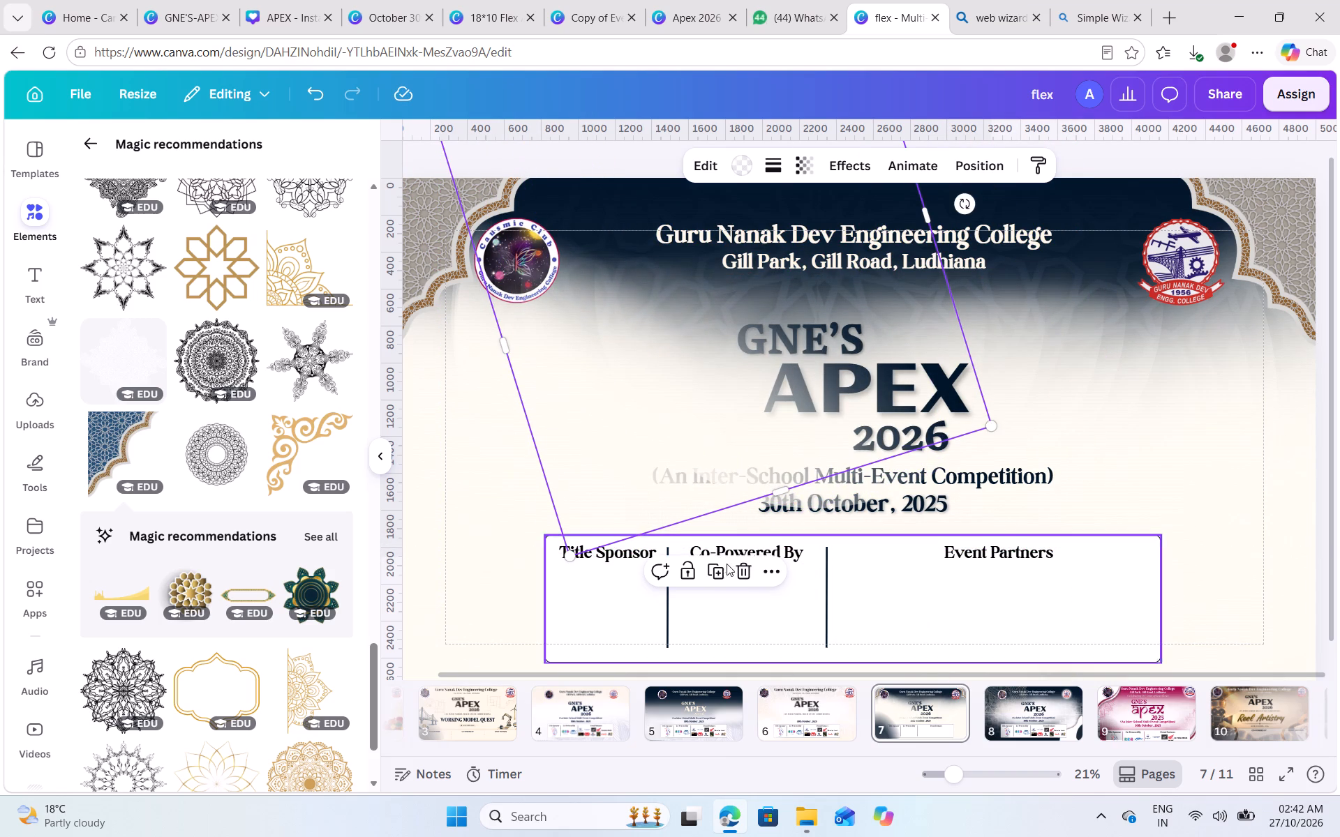
left_click(721, 568)
left_click_drag(656, 416, 760, 417)
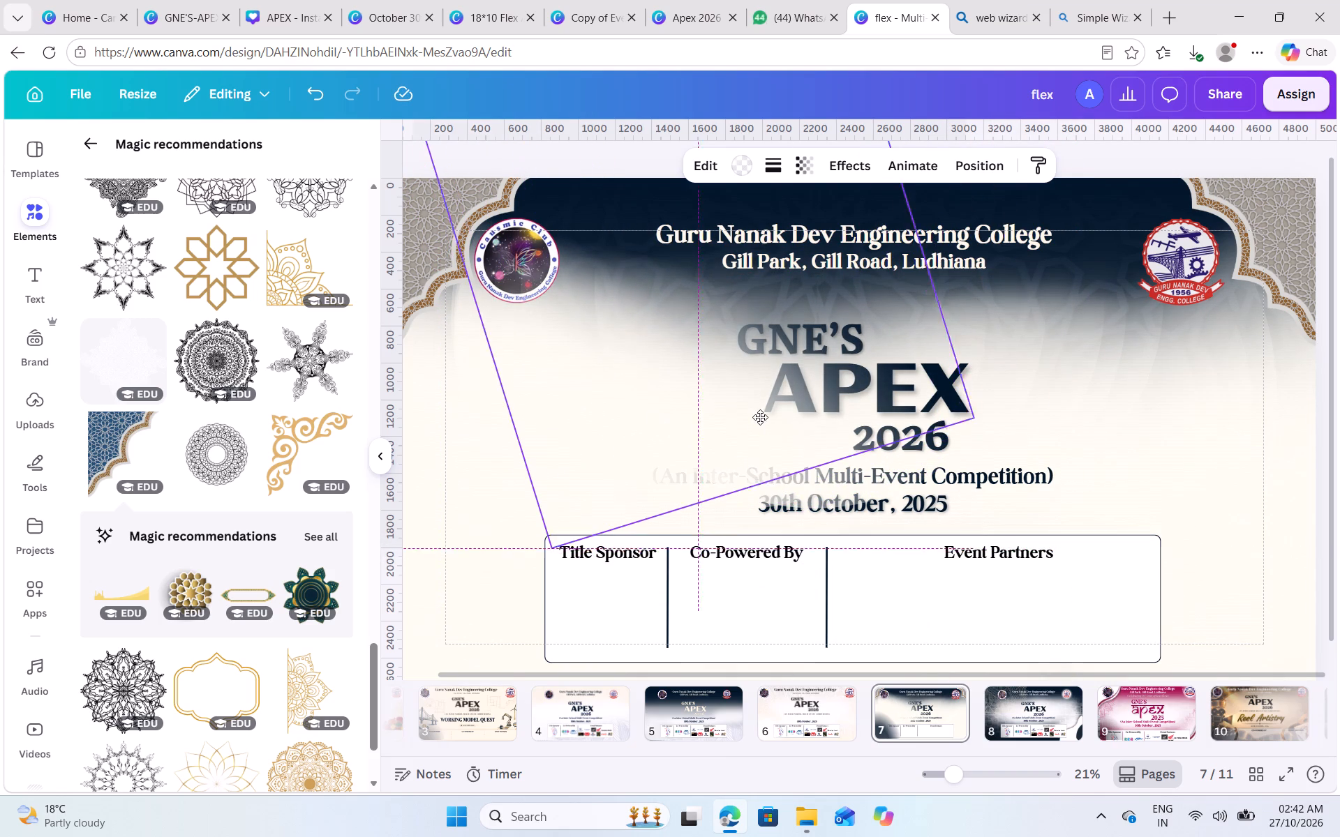
left_click_drag(760, 417, 761, 417)
left_click(796, 564)
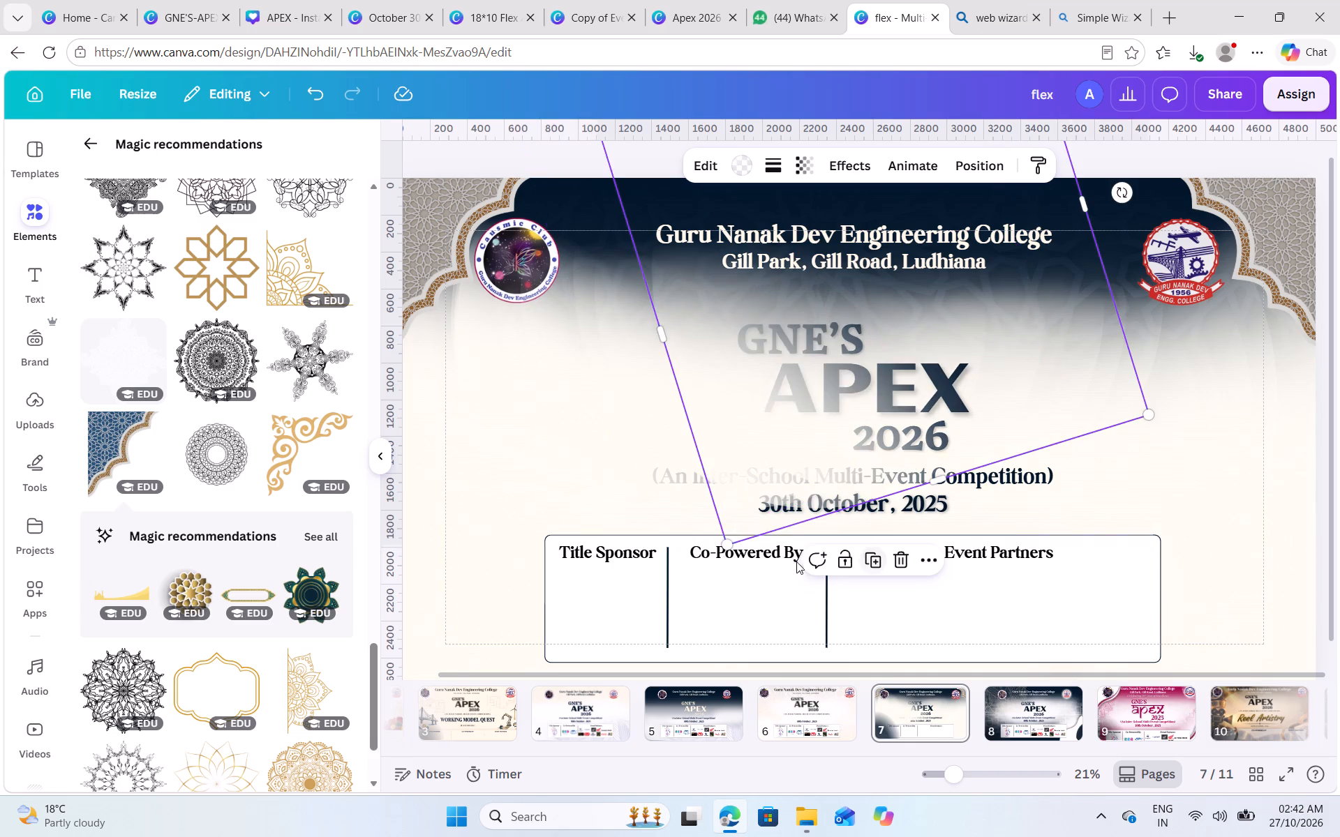
left_click_drag(779, 426, 657, 422)
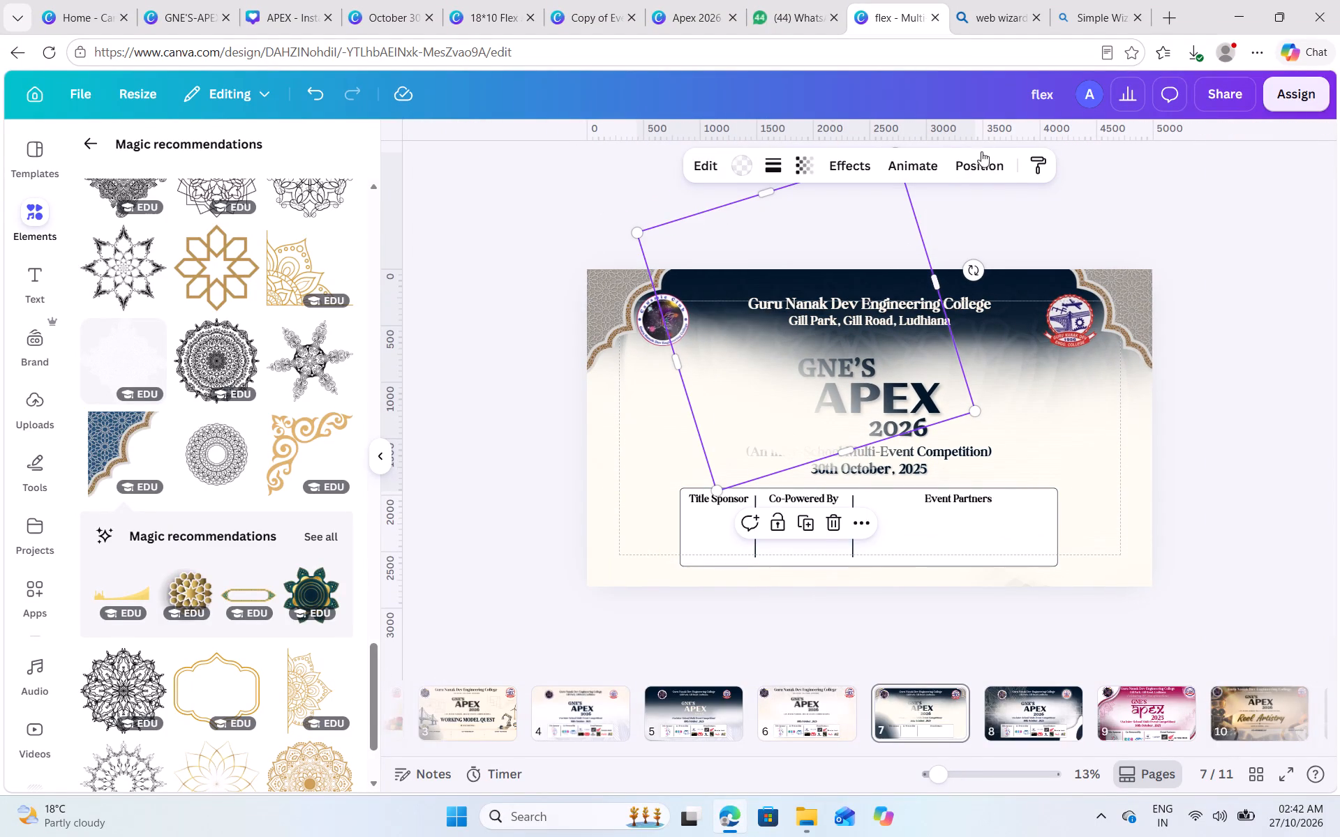
Select the five topmost glow layers and group them.
left_click(976, 166)
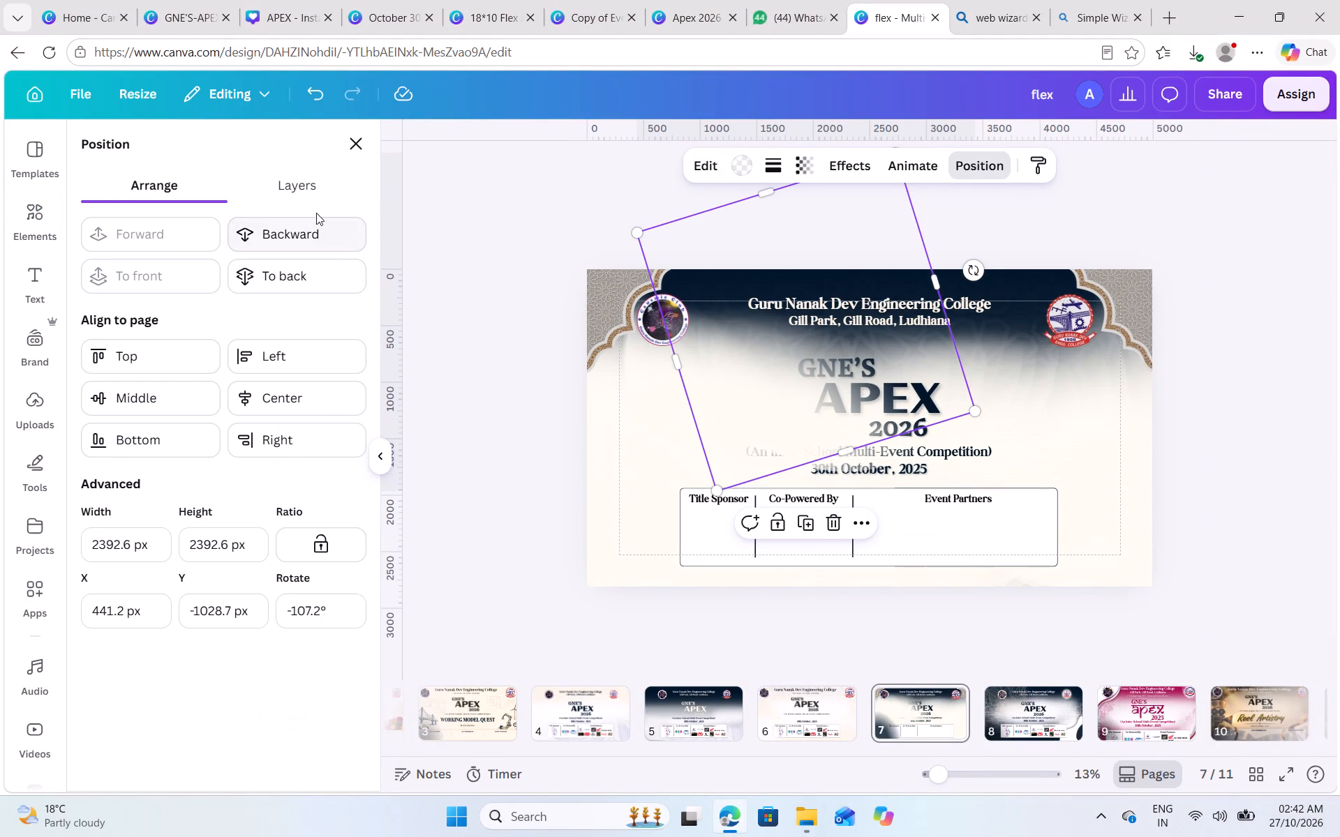
left_click(306, 189)
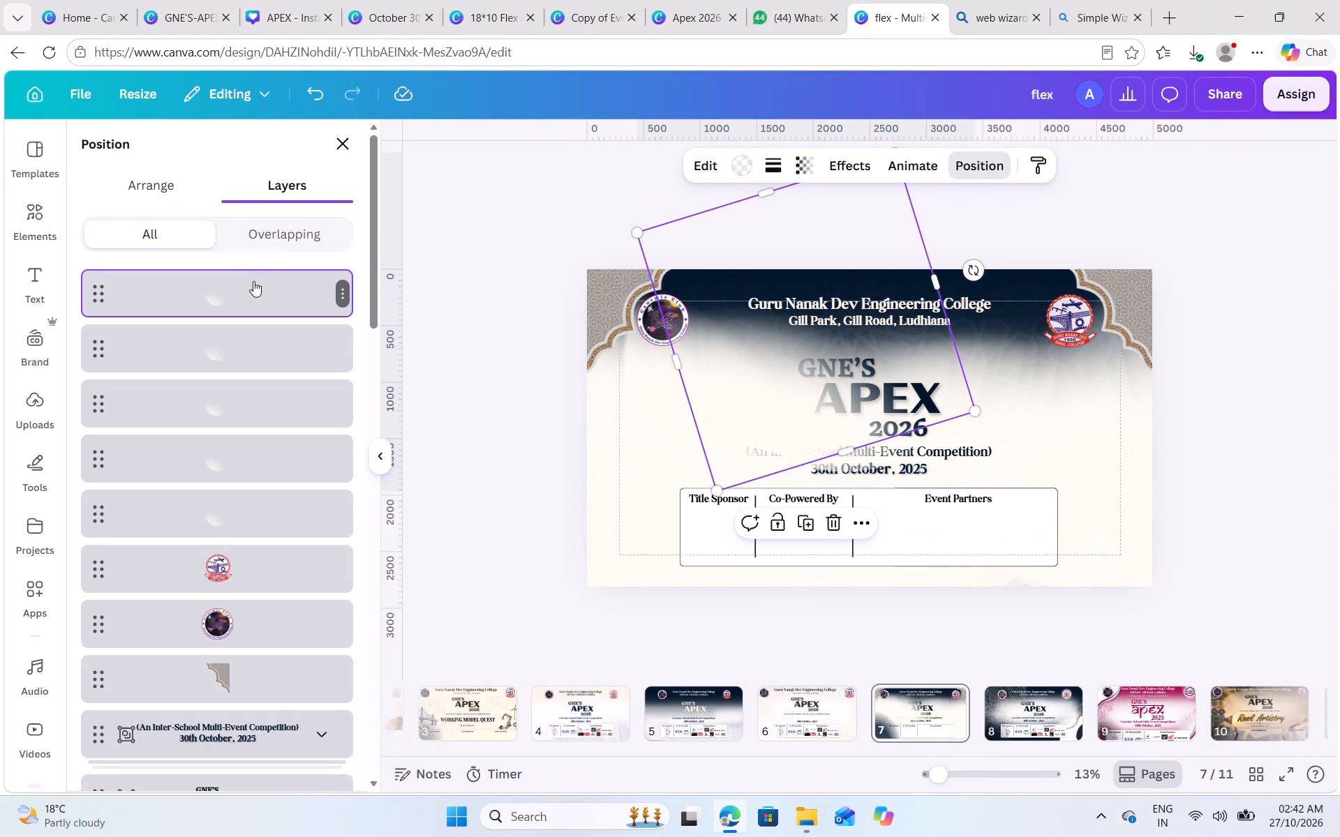
left_click(228, 506, "shift")
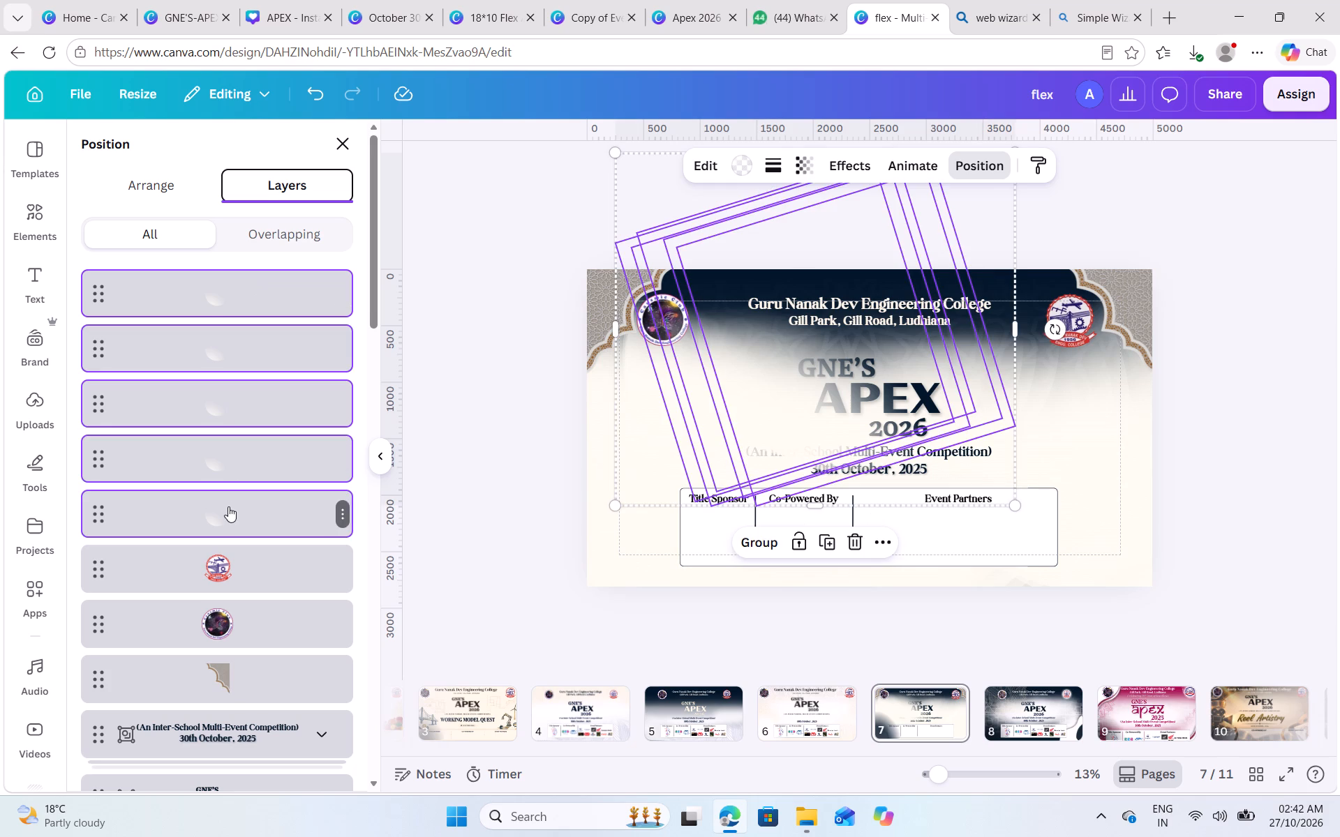
left_click(774, 541)
Send the new five-glow group backward behind the logos, titles and sponsor panel.
left_click(143, 187)
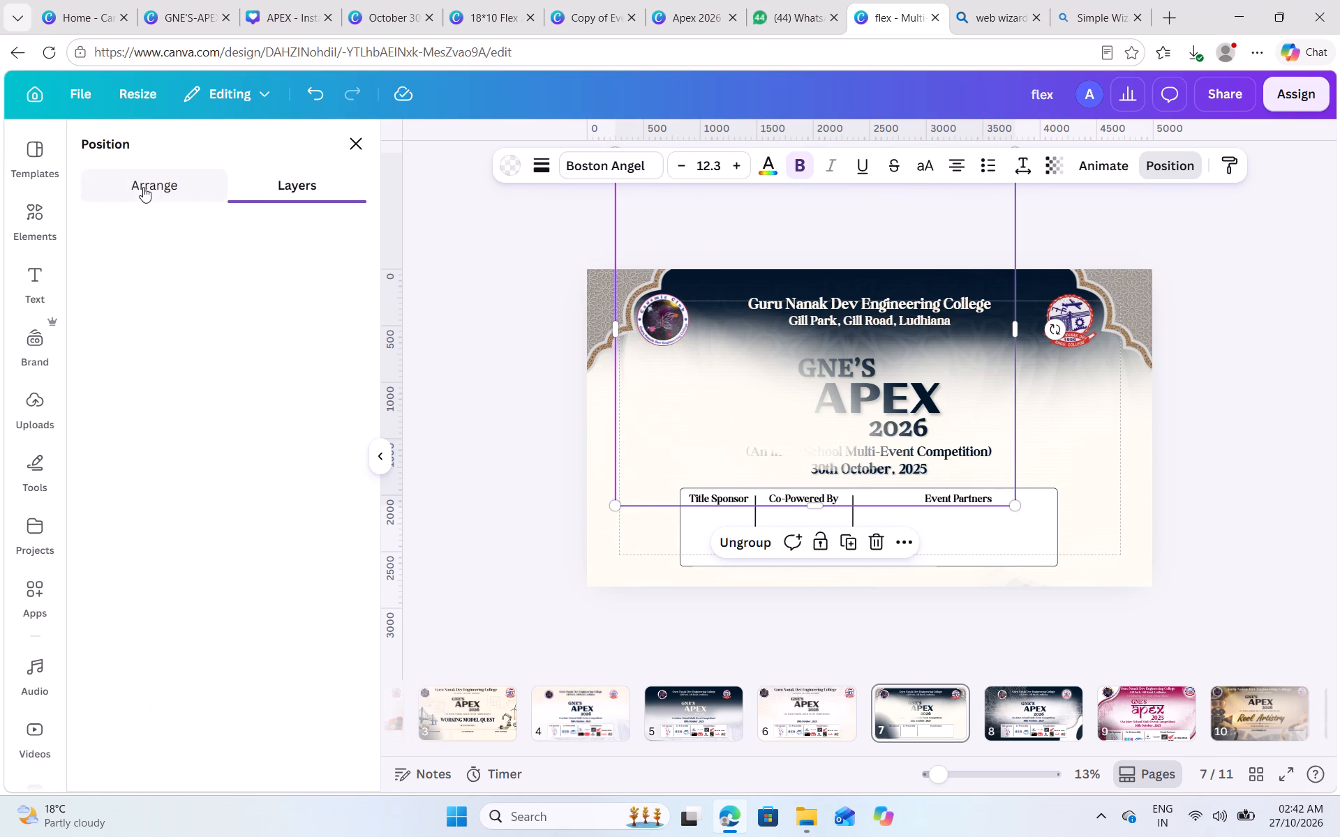
left_click(271, 225)
double_click(270, 226)
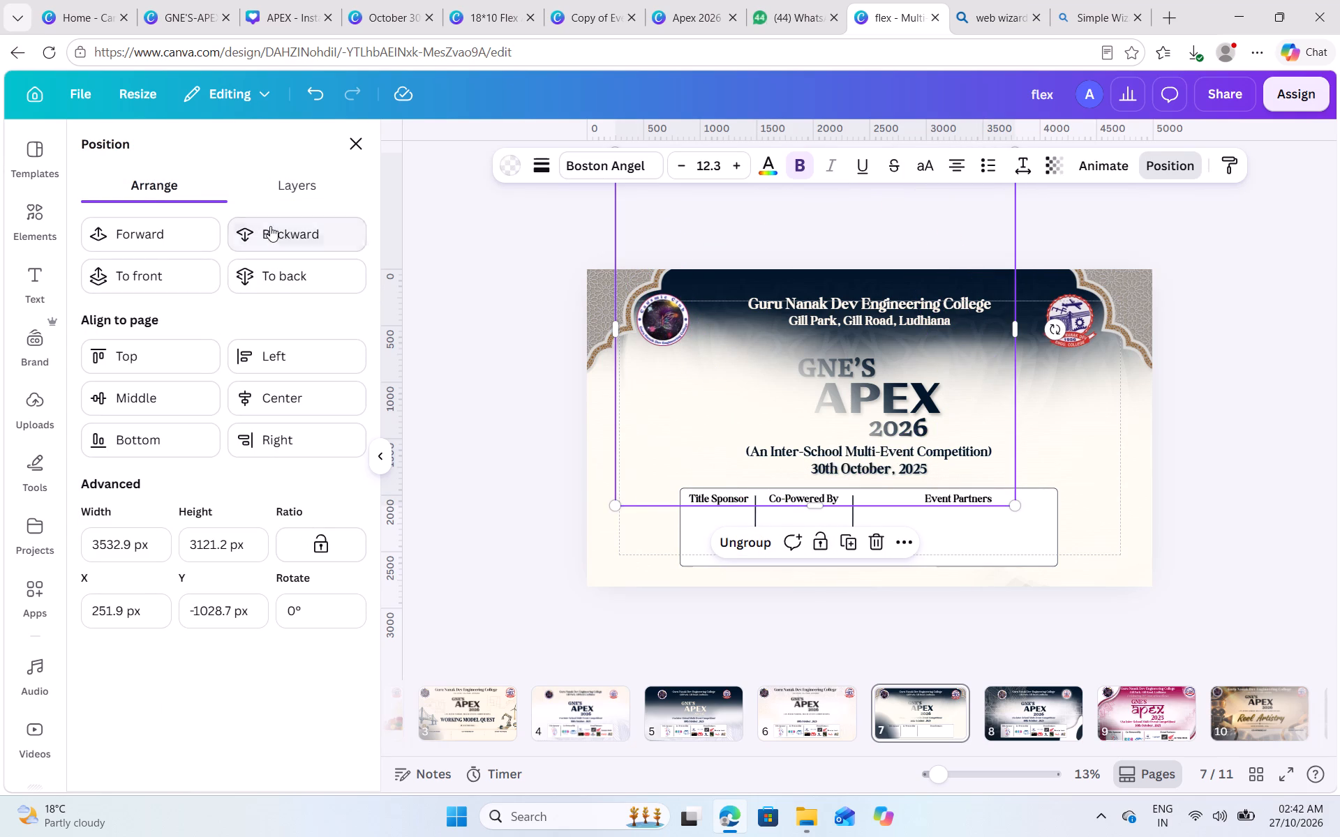
left_click(270, 226)
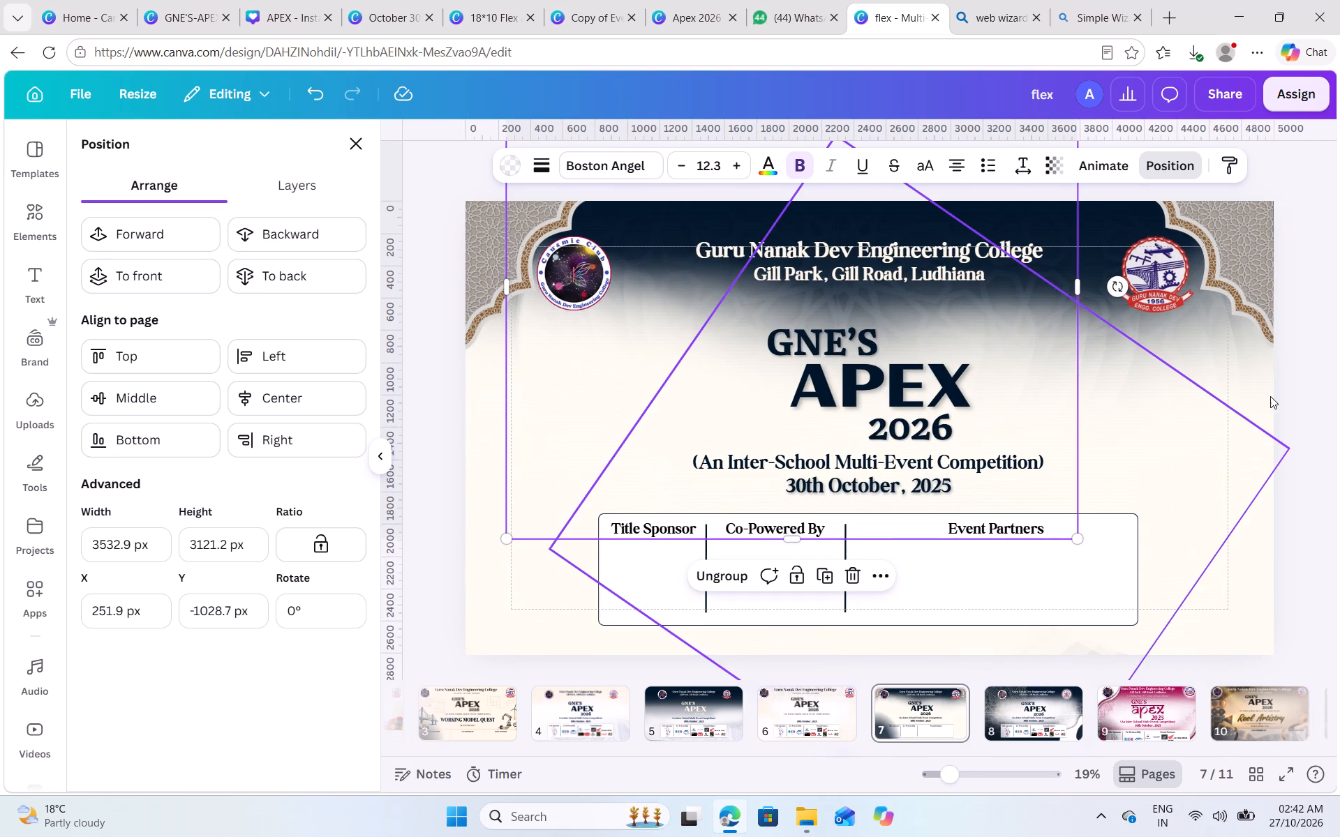
left_click(1289, 387)
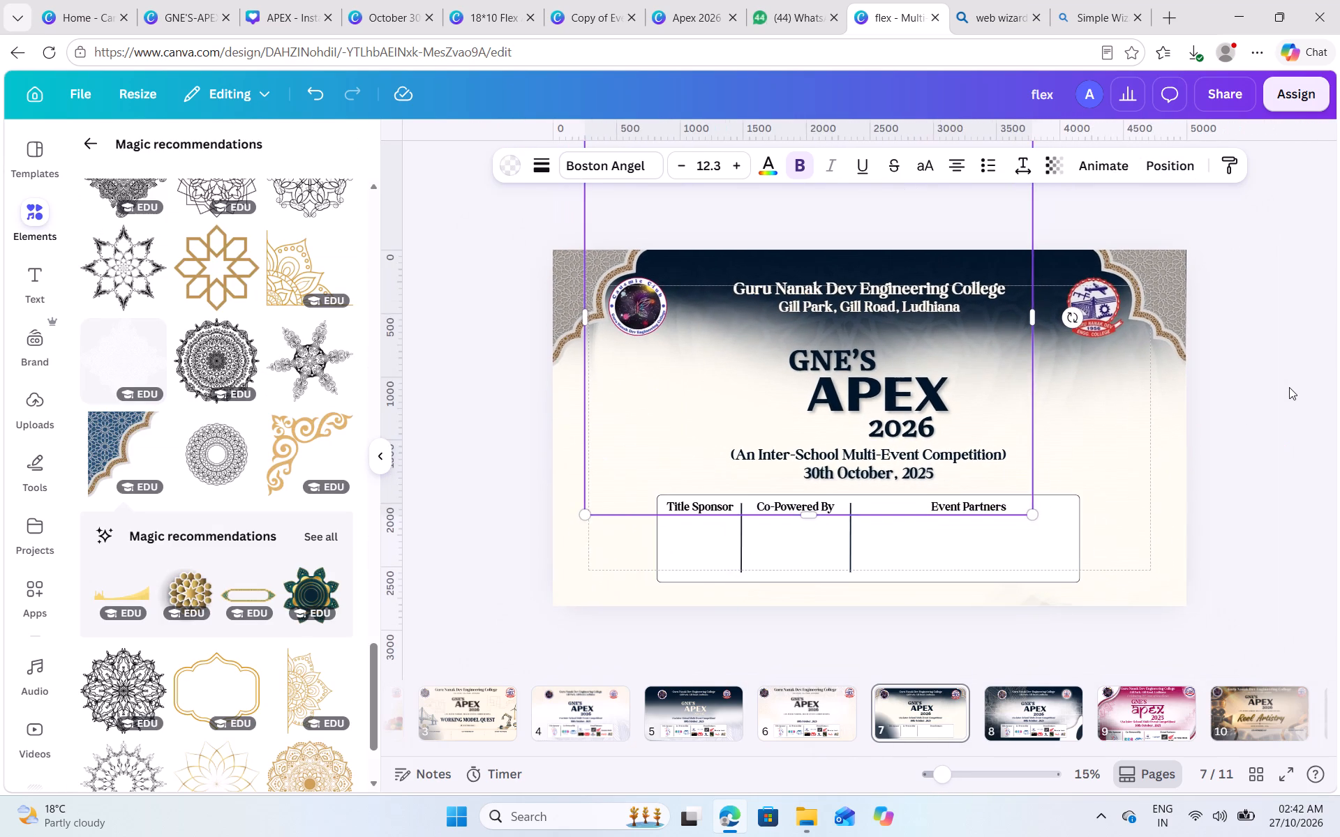
left_click(1289, 387)
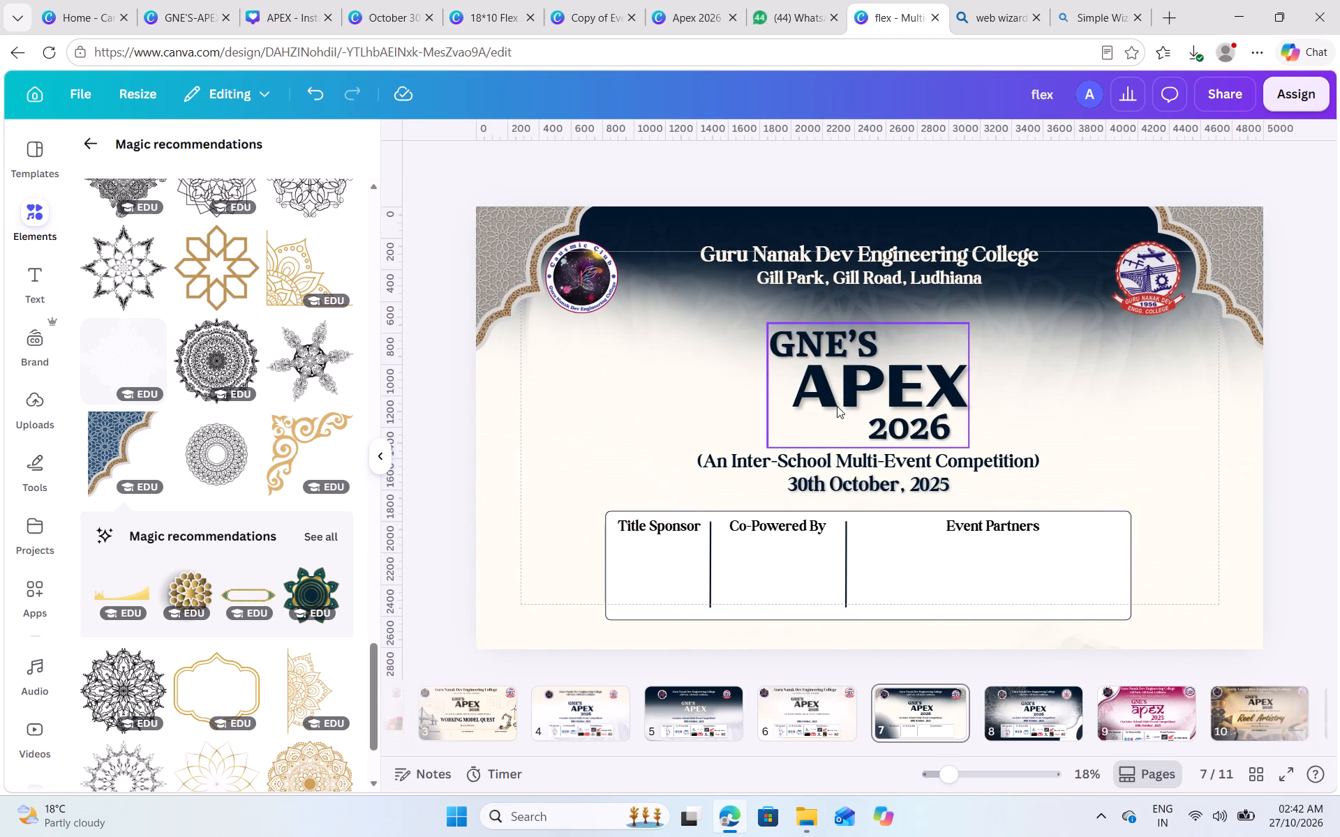
Copy the lower-left mandala ornament from page 9 and paste it onto page 7.
scroll(837, 406, "down", 1)
left_click(1144, 724)
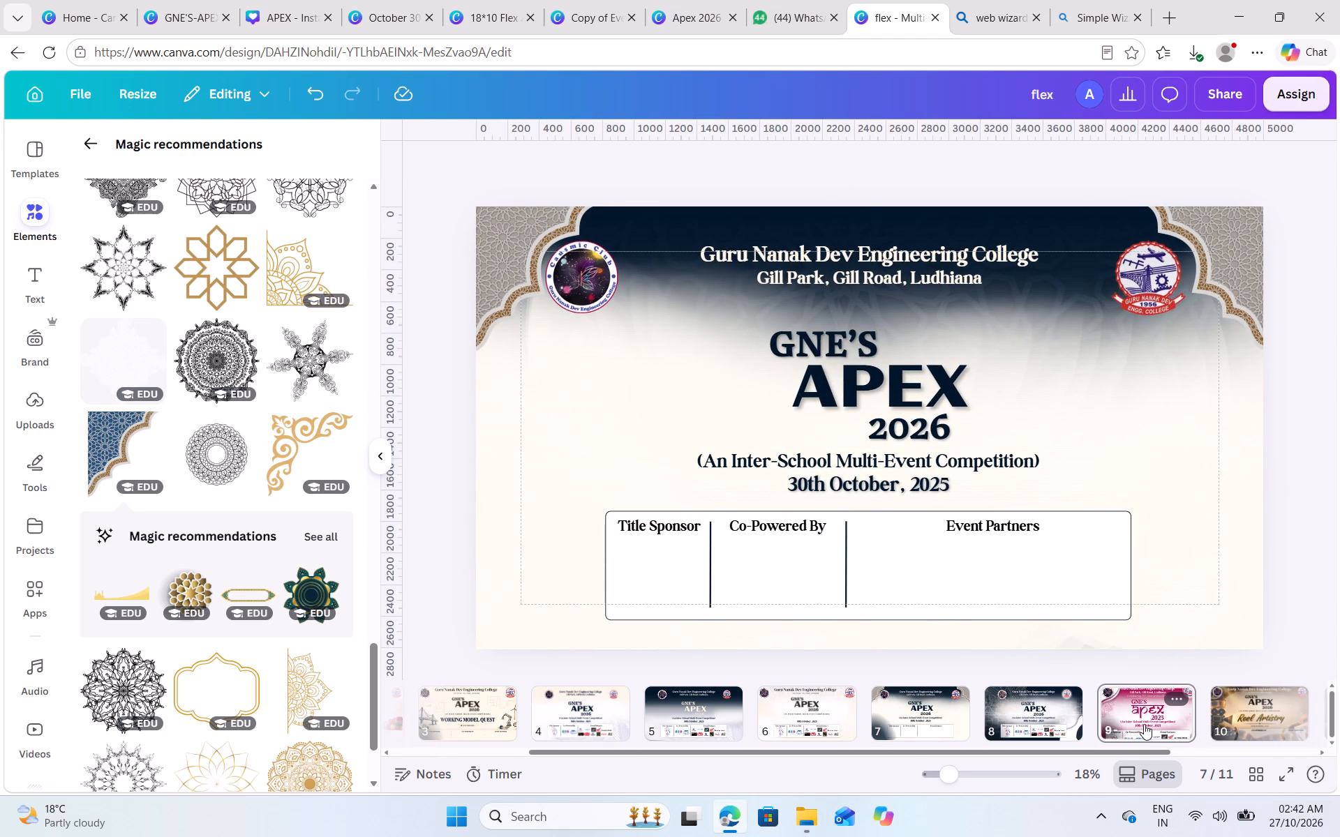
scroll(1032, 522, "down", 1)
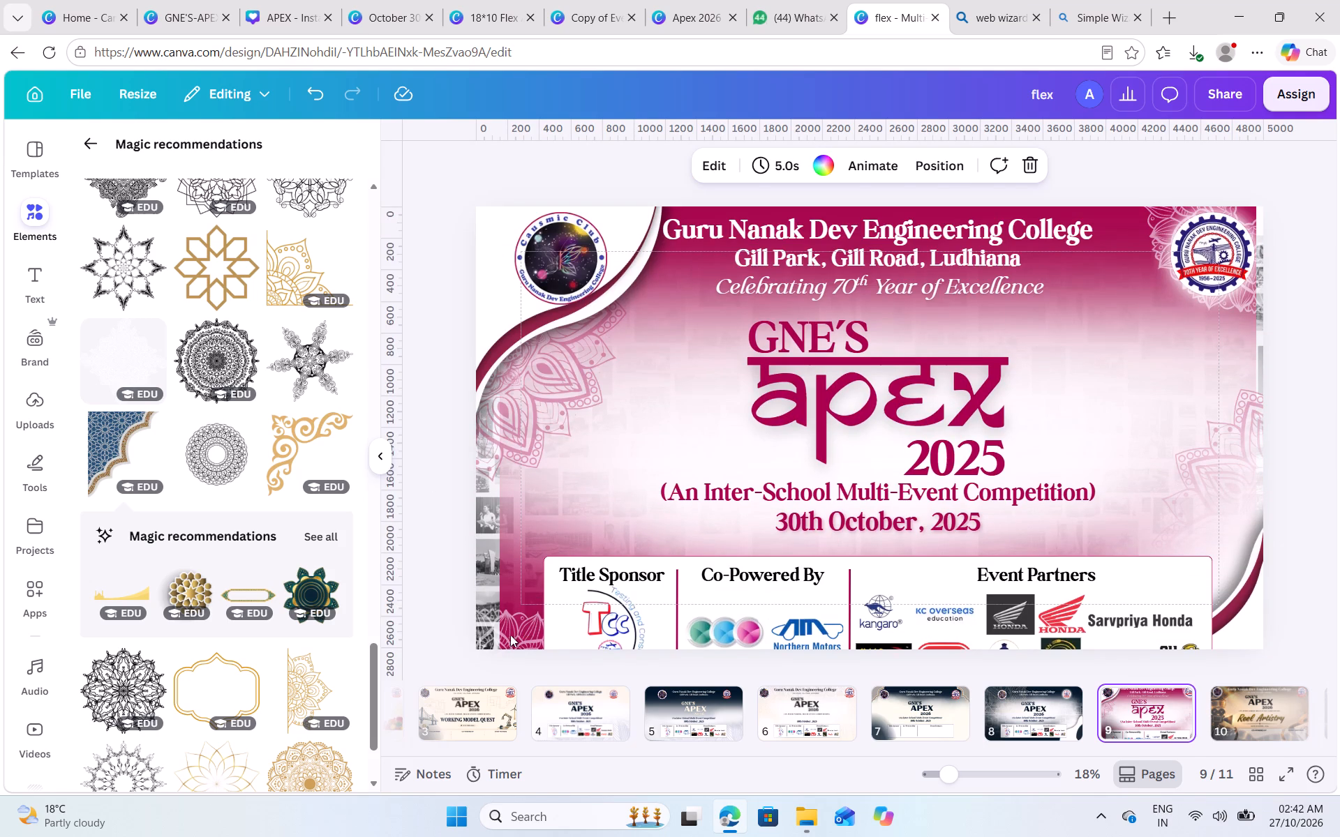
left_click(508, 631)
left_click(508, 631)
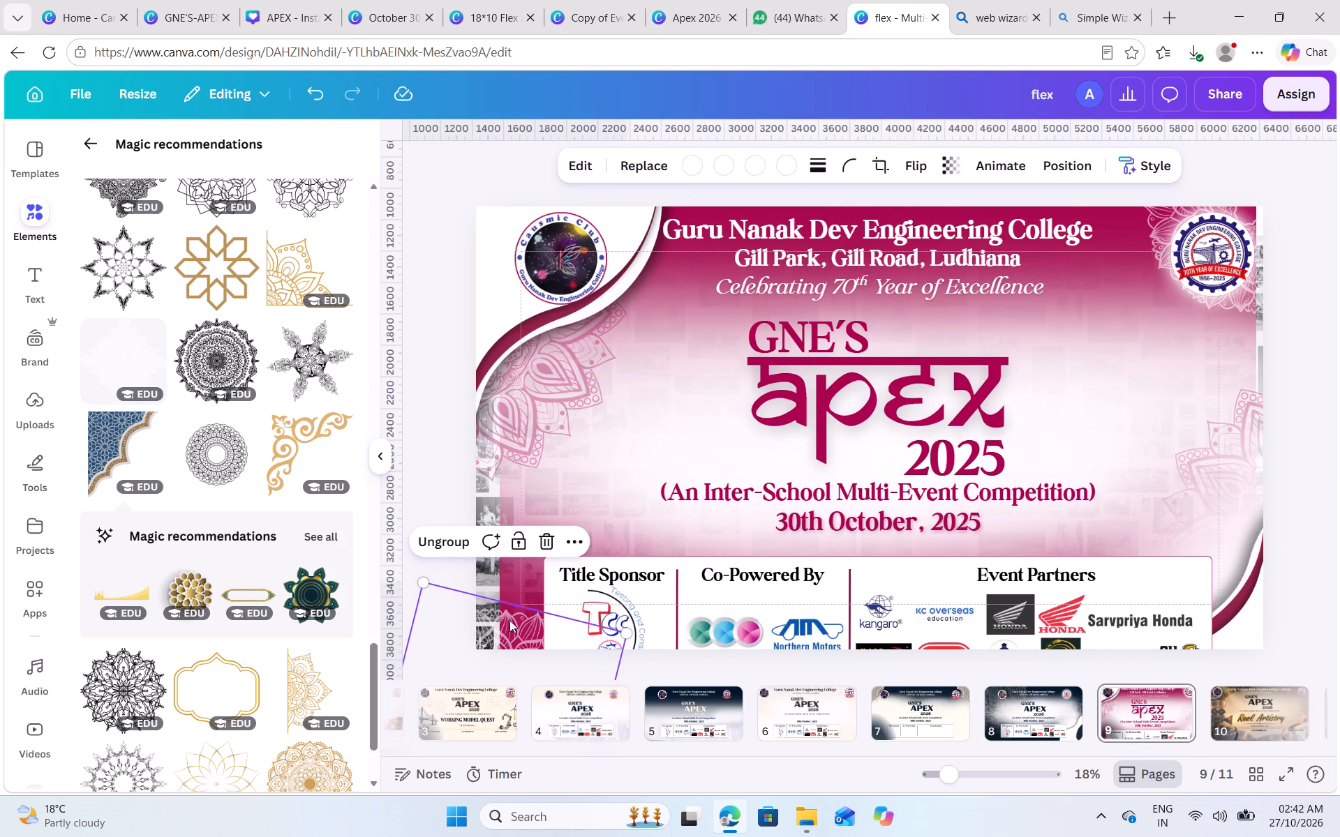
key("ctrl+c")
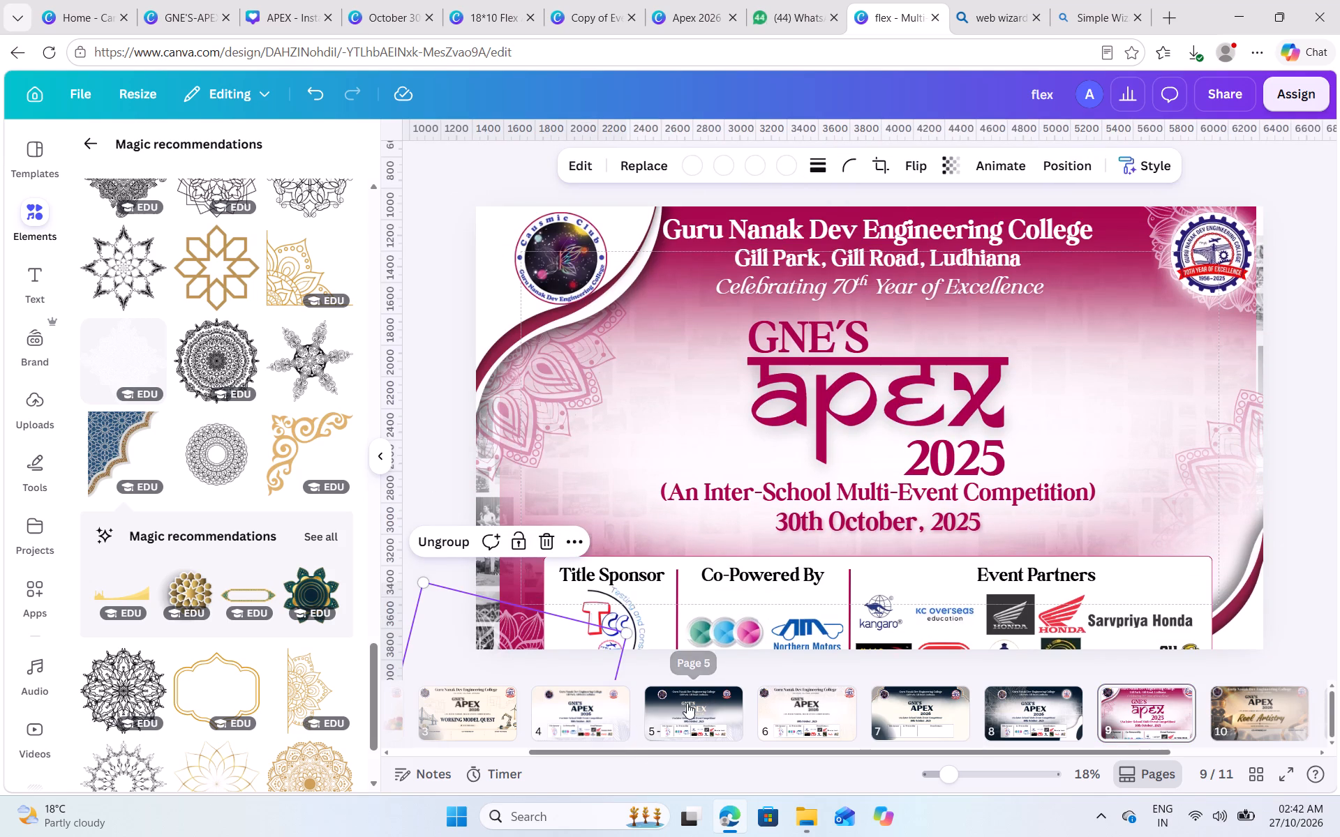
left_click(815, 699)
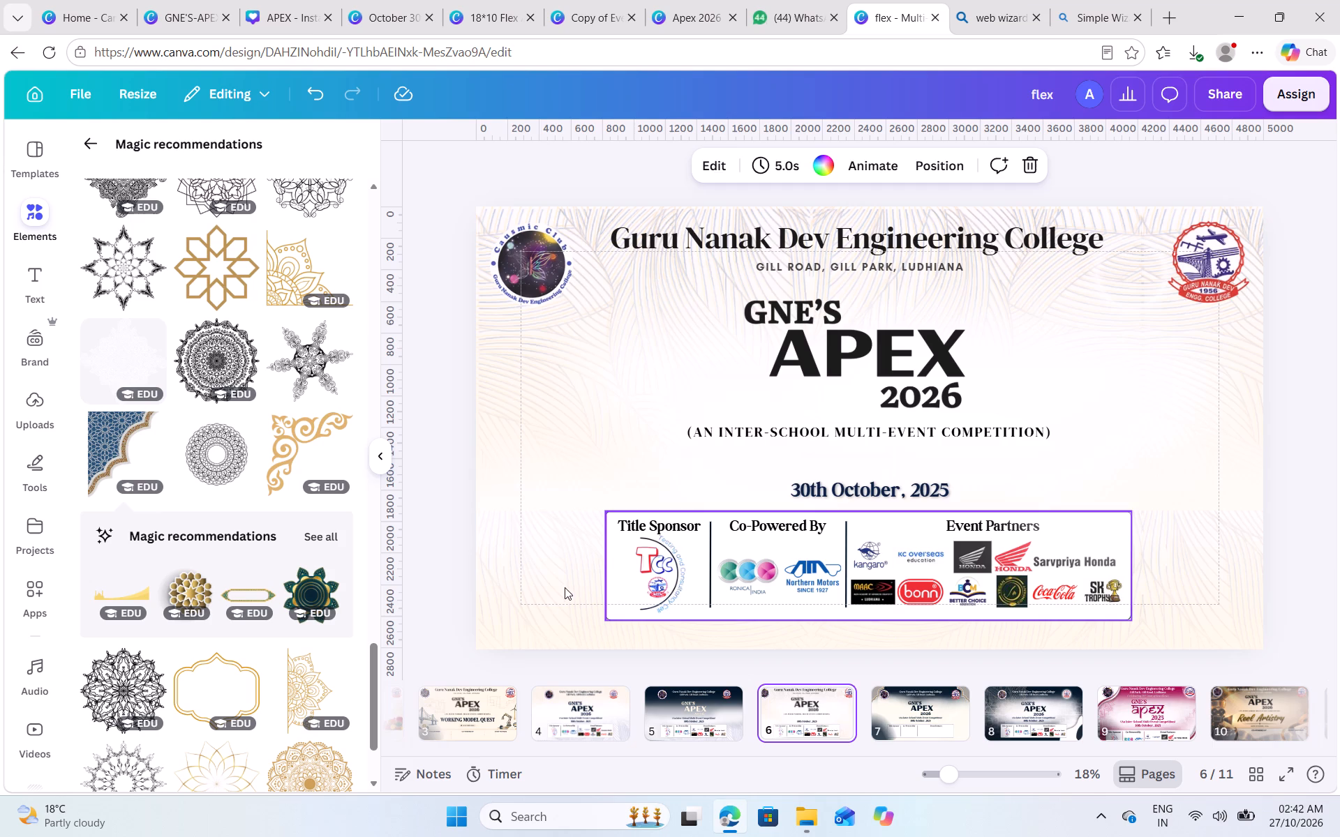
left_click(946, 715)
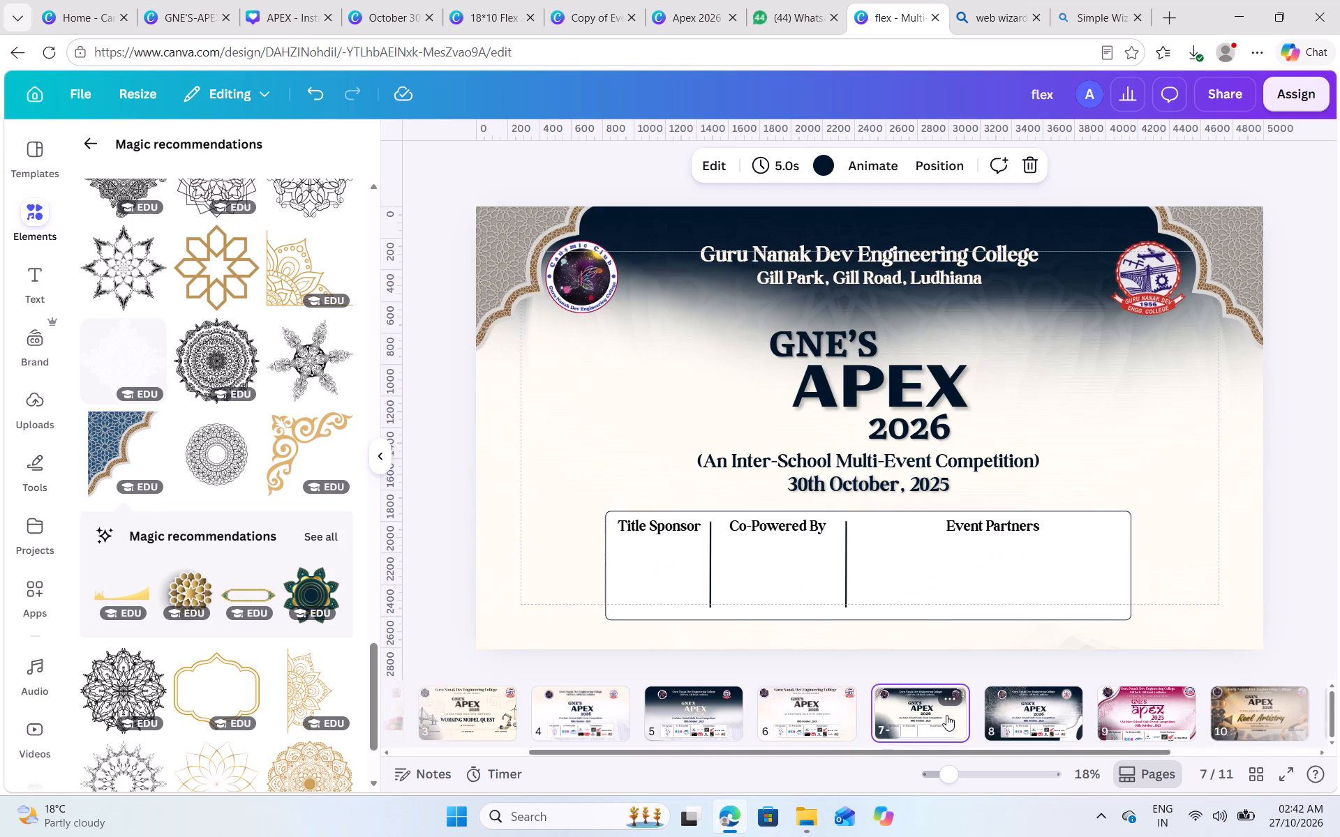
key("ctrl+v")
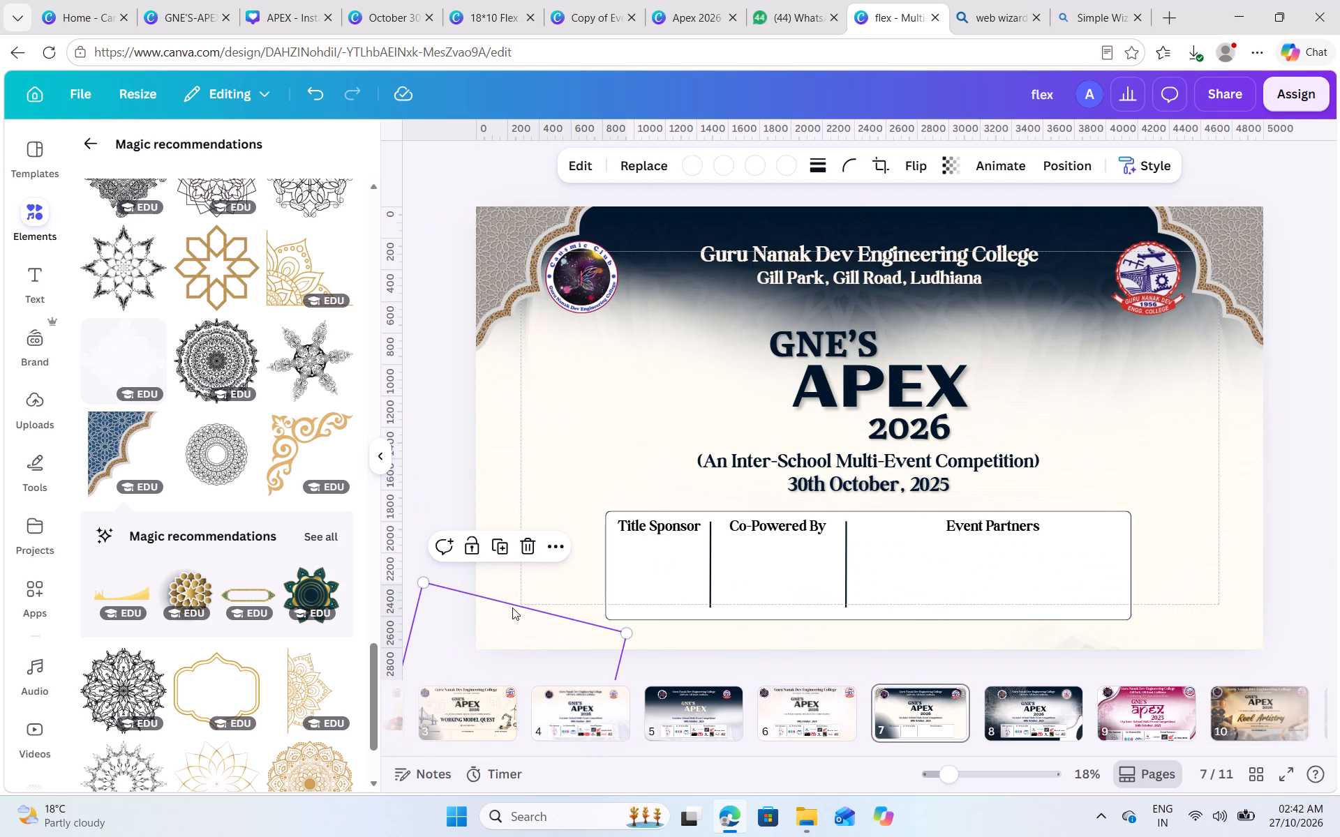
Recolor the pasted mandala slate grey from the design's colors and position it in the banner's bottom-left corner.
left_click_drag(502, 621, 543, 552)
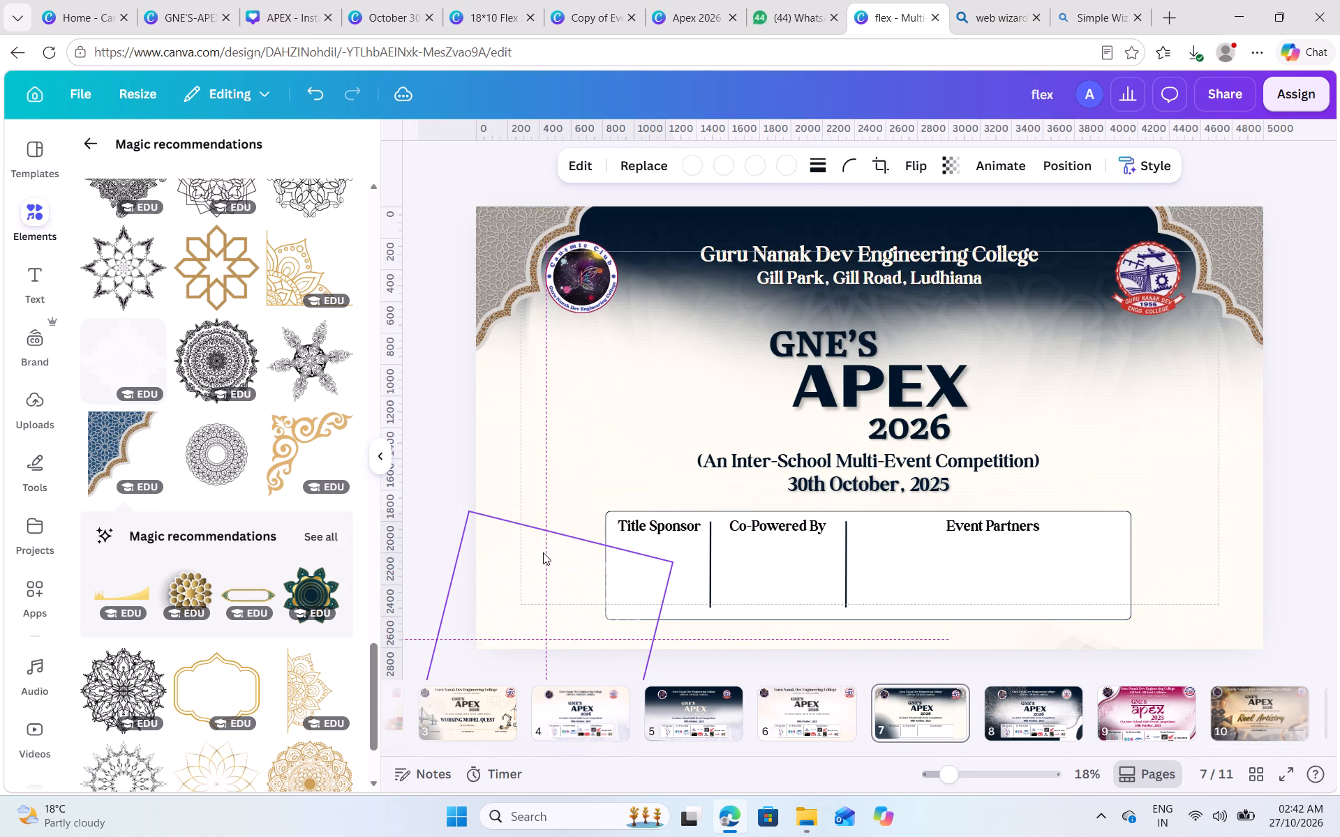
left_click_drag(543, 552, 530, 560)
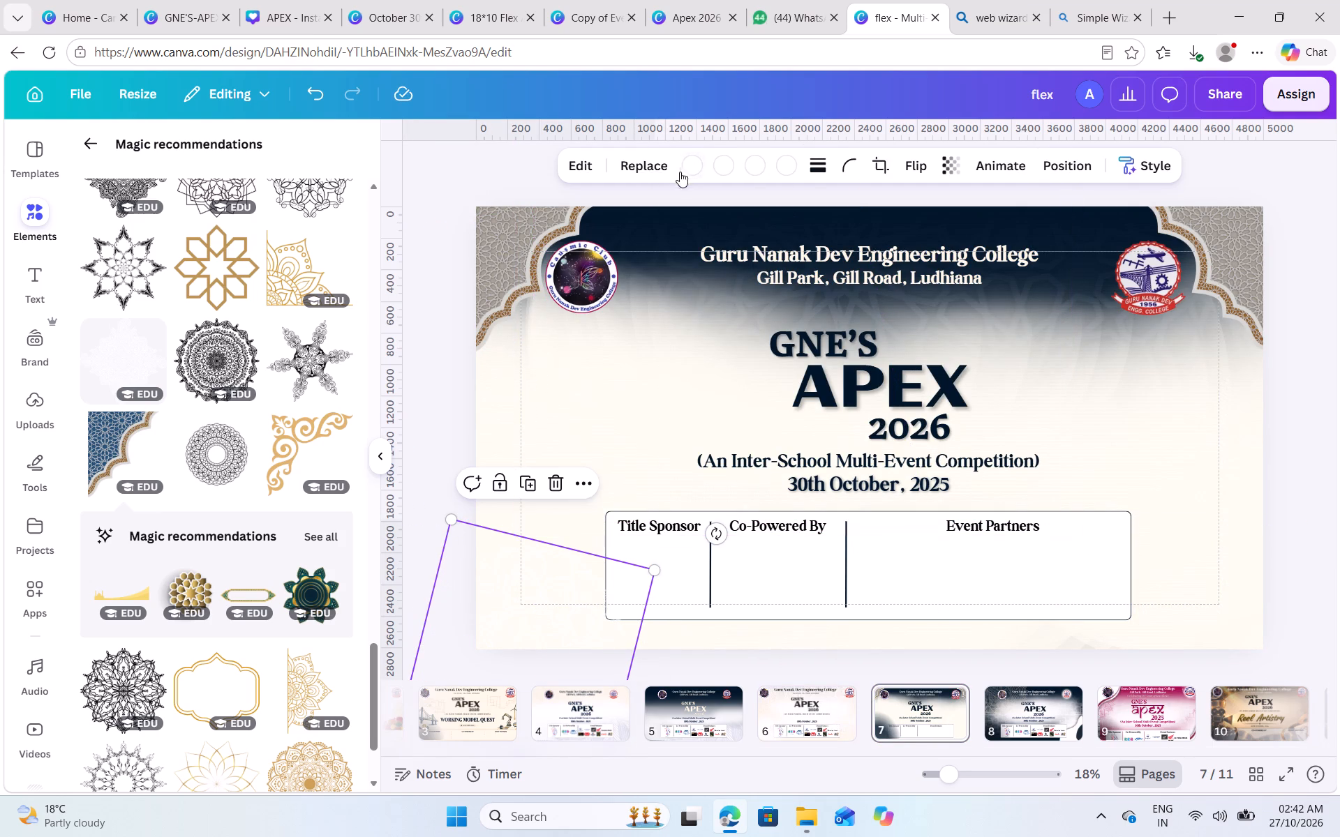
left_click(687, 164)
left_click(176, 403)
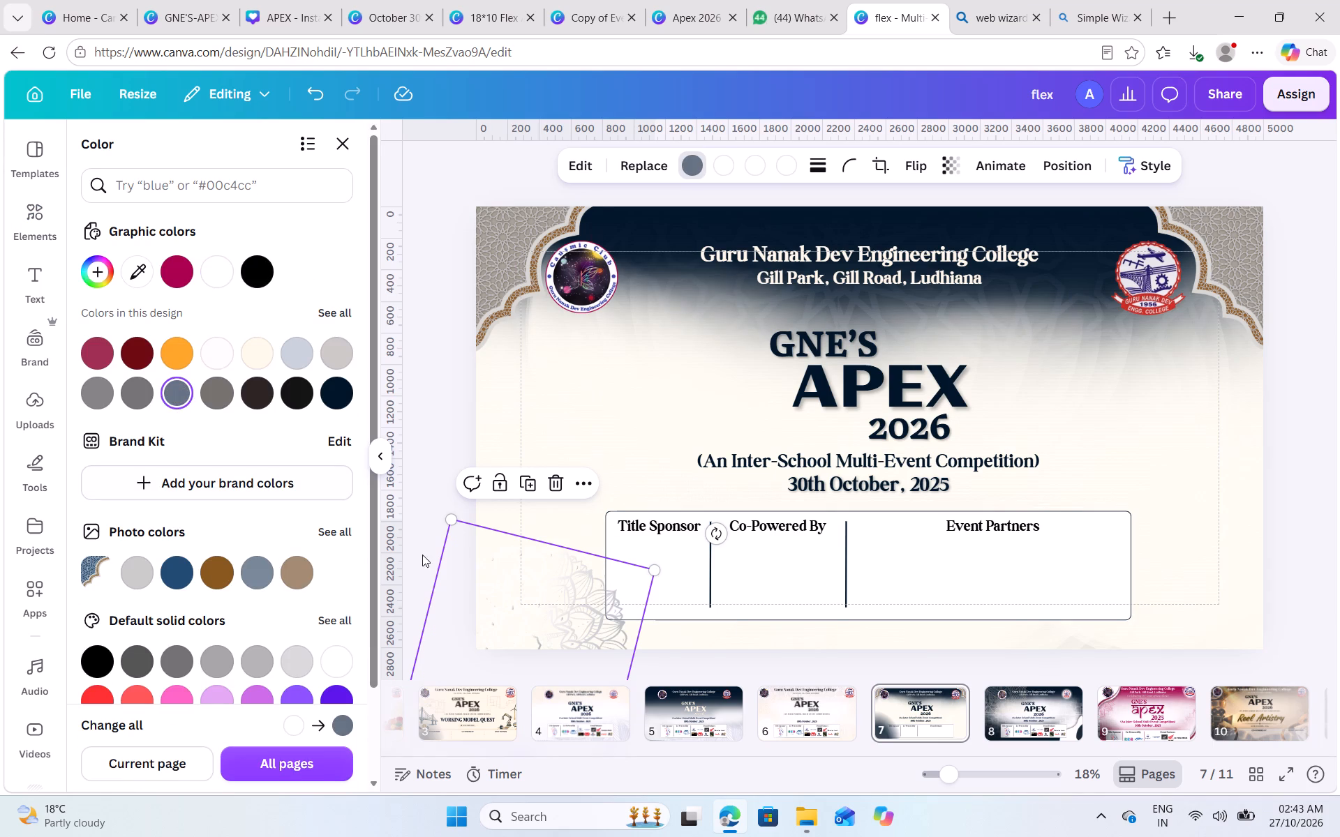
left_click_drag(573, 592, 504, 585)
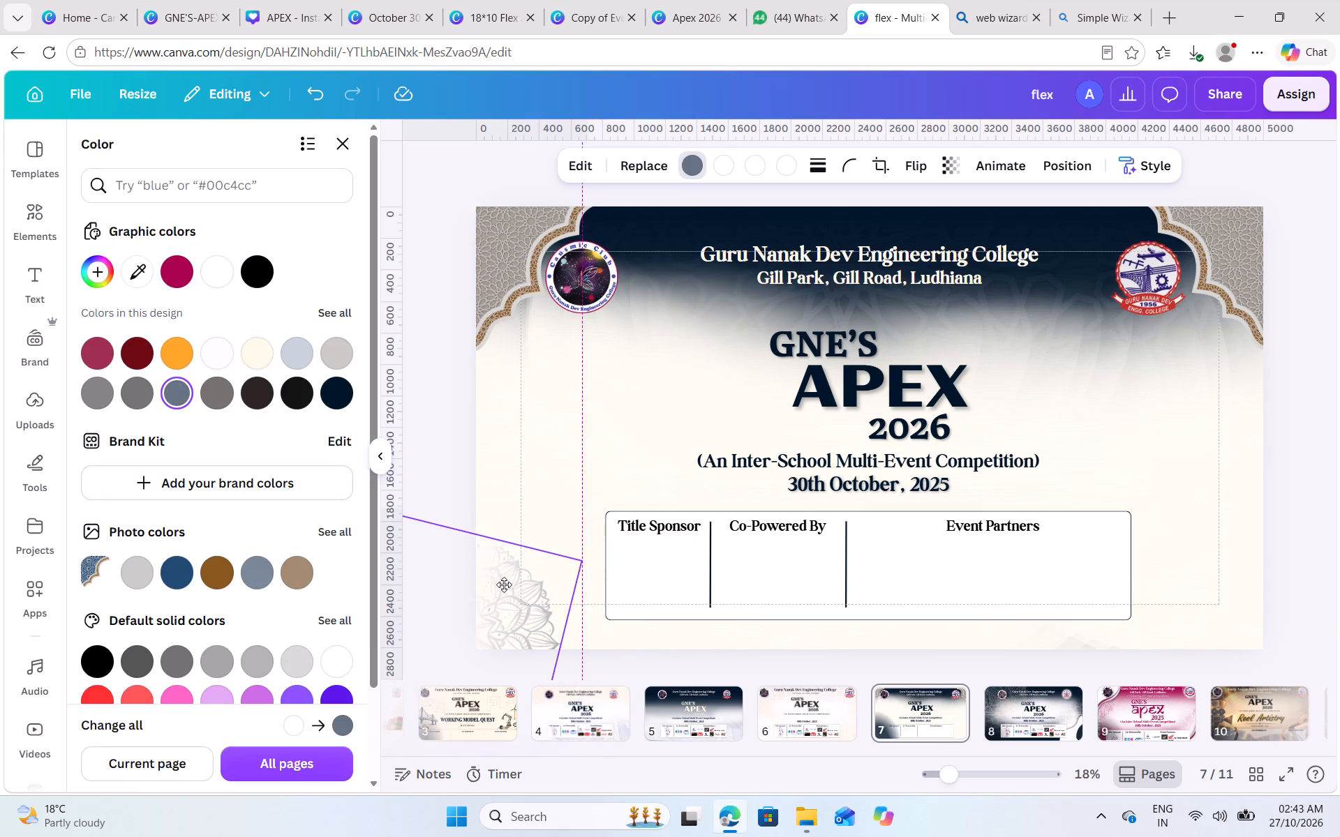
left_click_drag(504, 585, 507, 585)
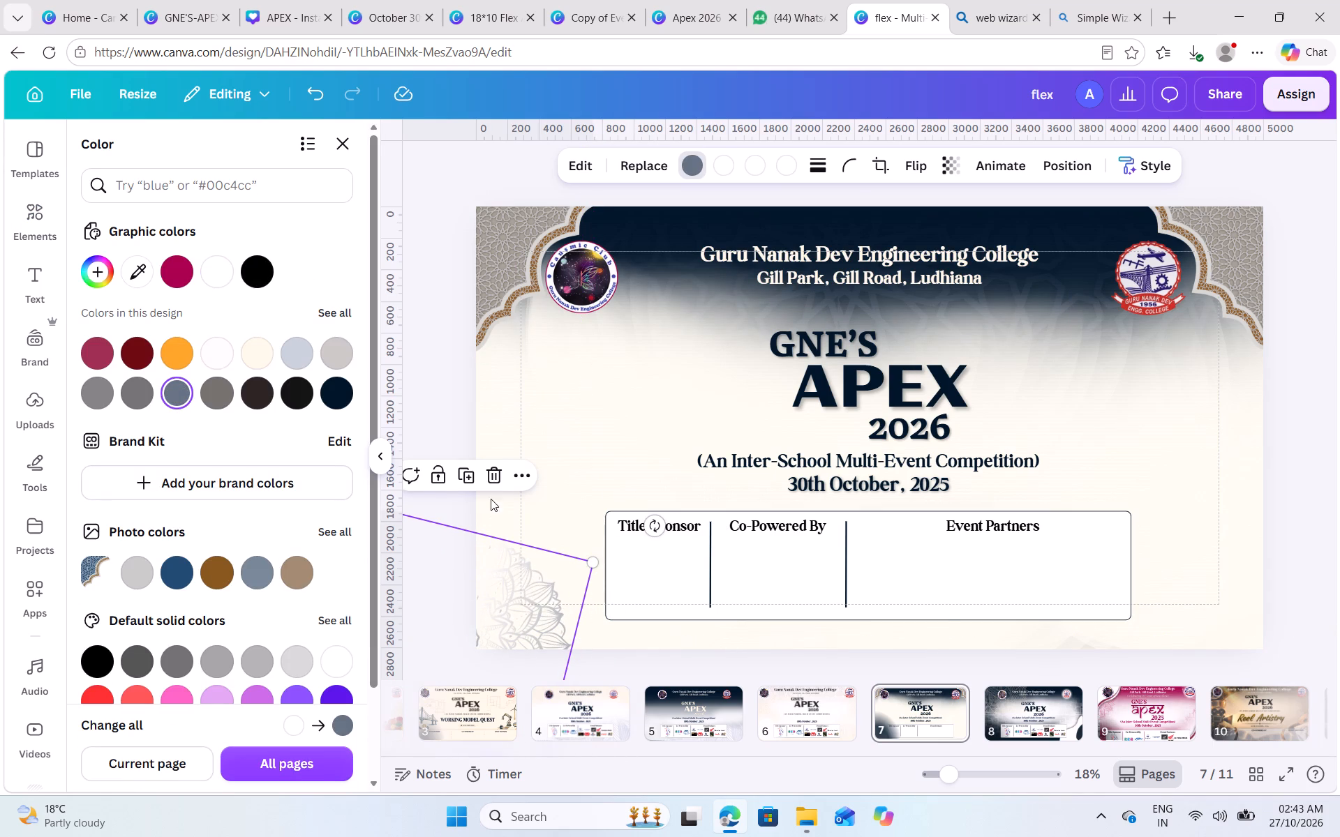
Duplicate the slate grey mandala, flip the copy horizontally and vertically, and place it in the banner's bottom-right corner.
left_click(469, 475)
left_click_drag(493, 628, 1041, 555)
left_click_drag(957, 516, 1080, 532)
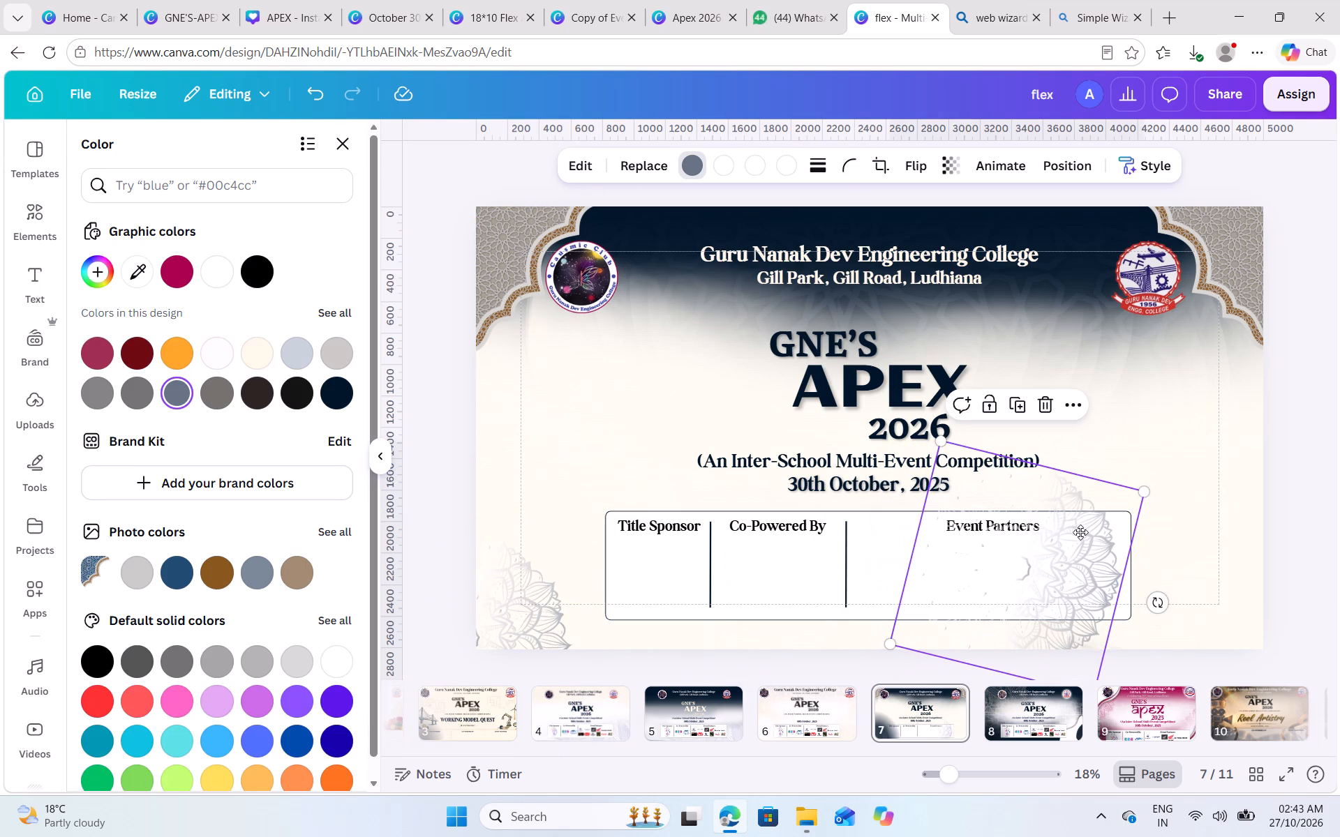
left_click_drag(1080, 532, 1150, 548)
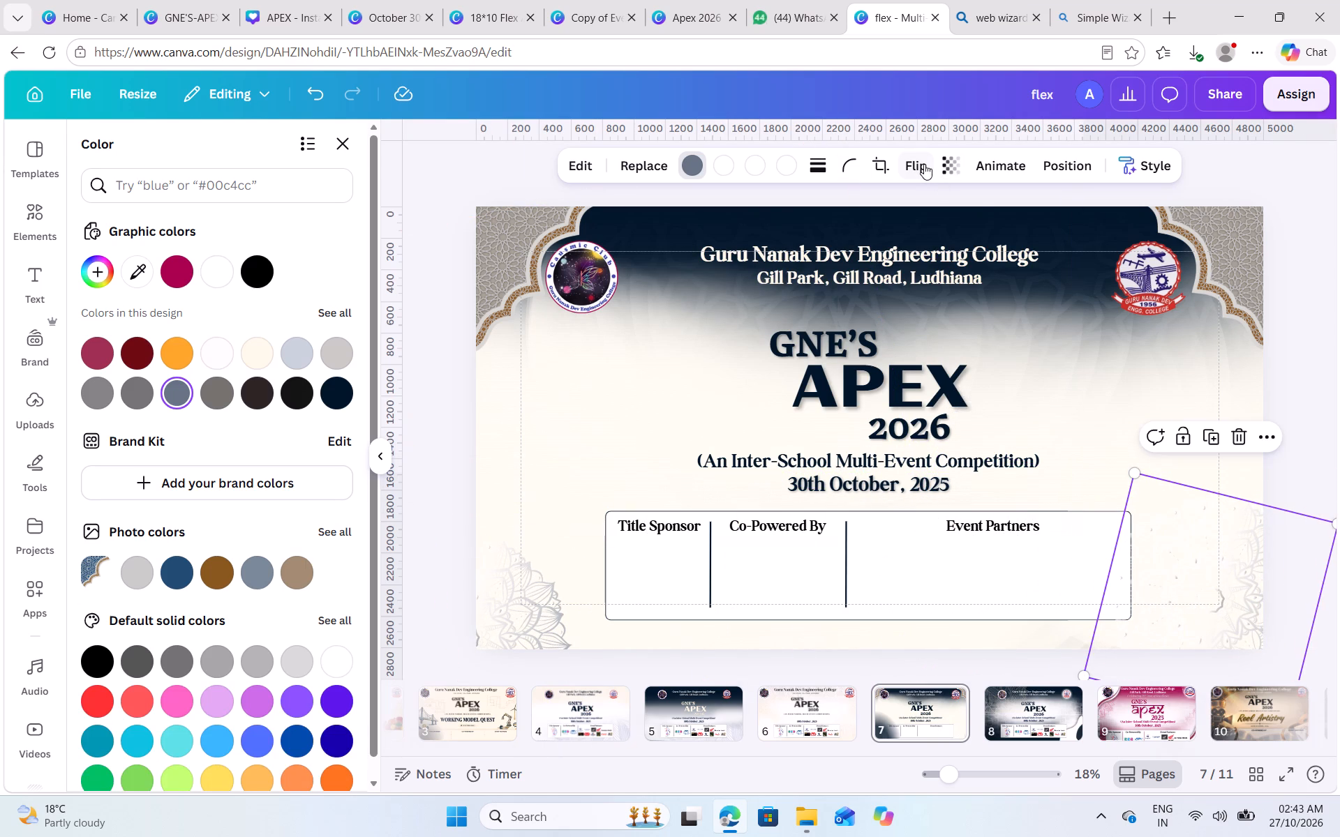
left_click(924, 164)
left_click(920, 220)
left_click(922, 250)
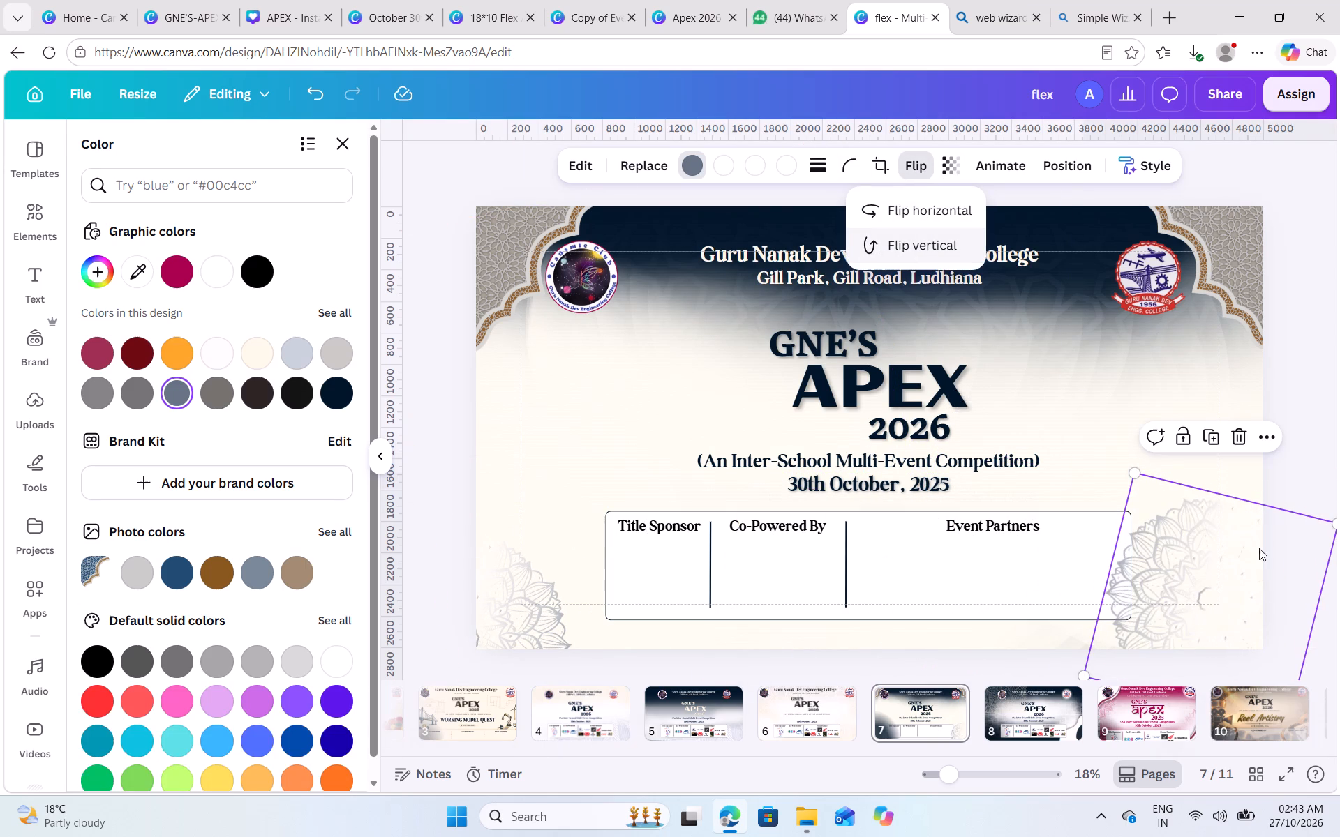
left_click_drag(1216, 533, 1278, 564)
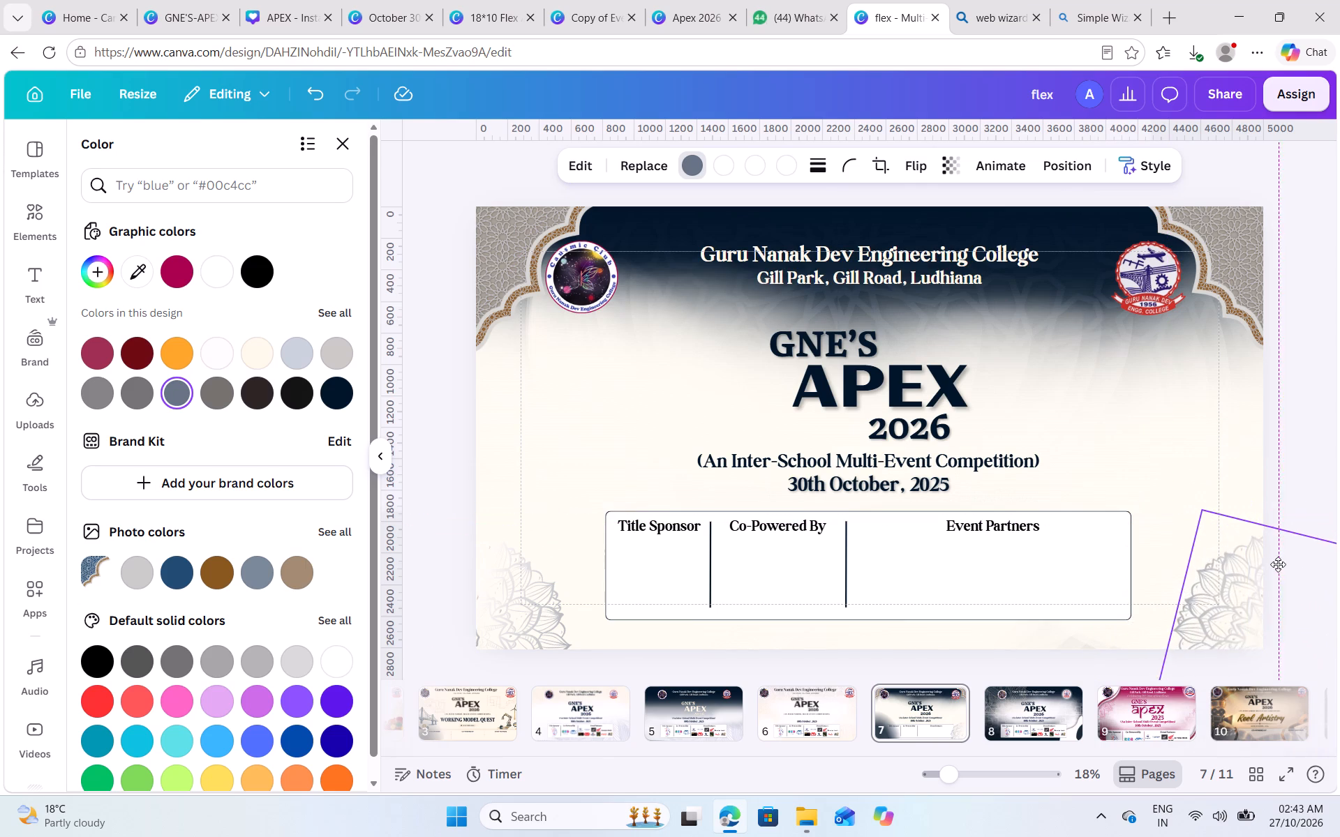
left_click_drag(1278, 564, 1274, 580)
left_click(1286, 519)
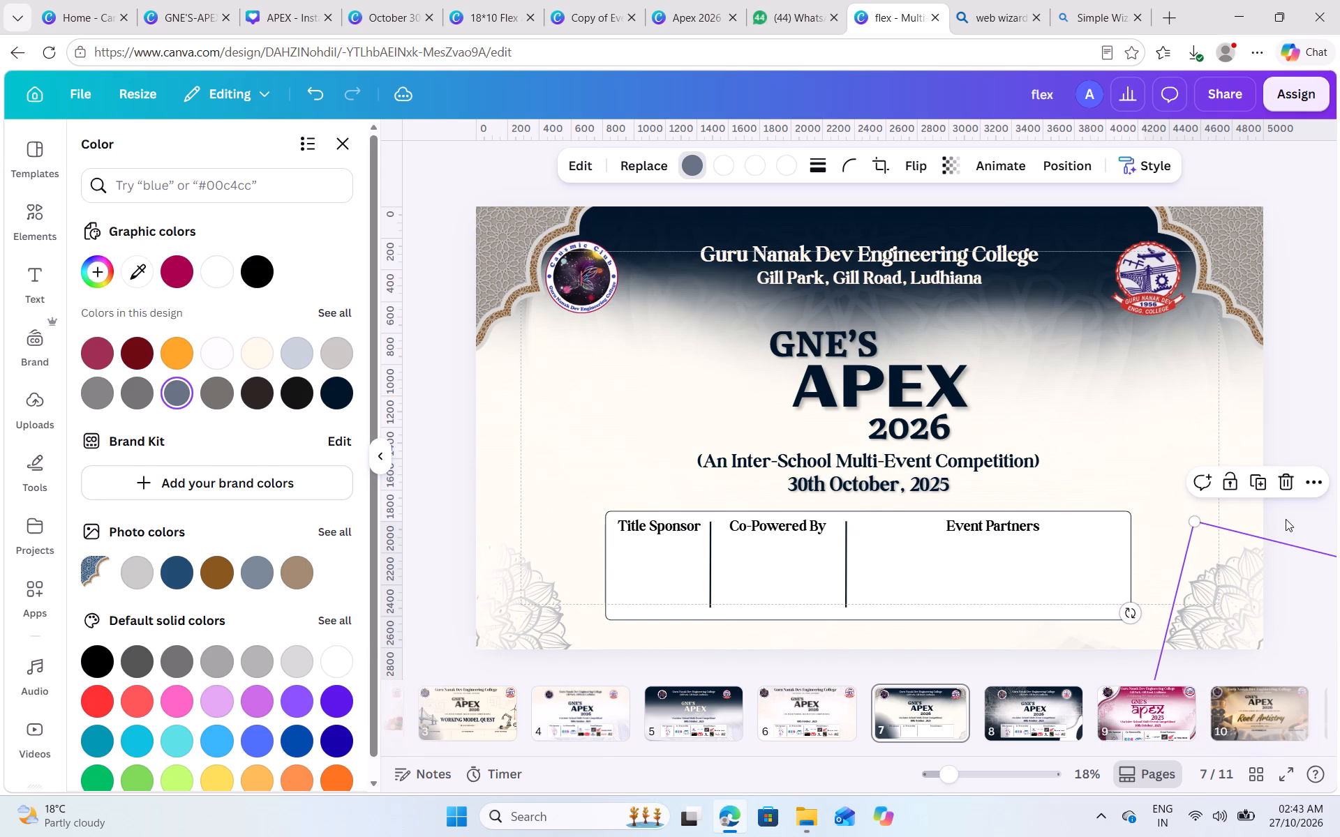
left_click(1286, 519)
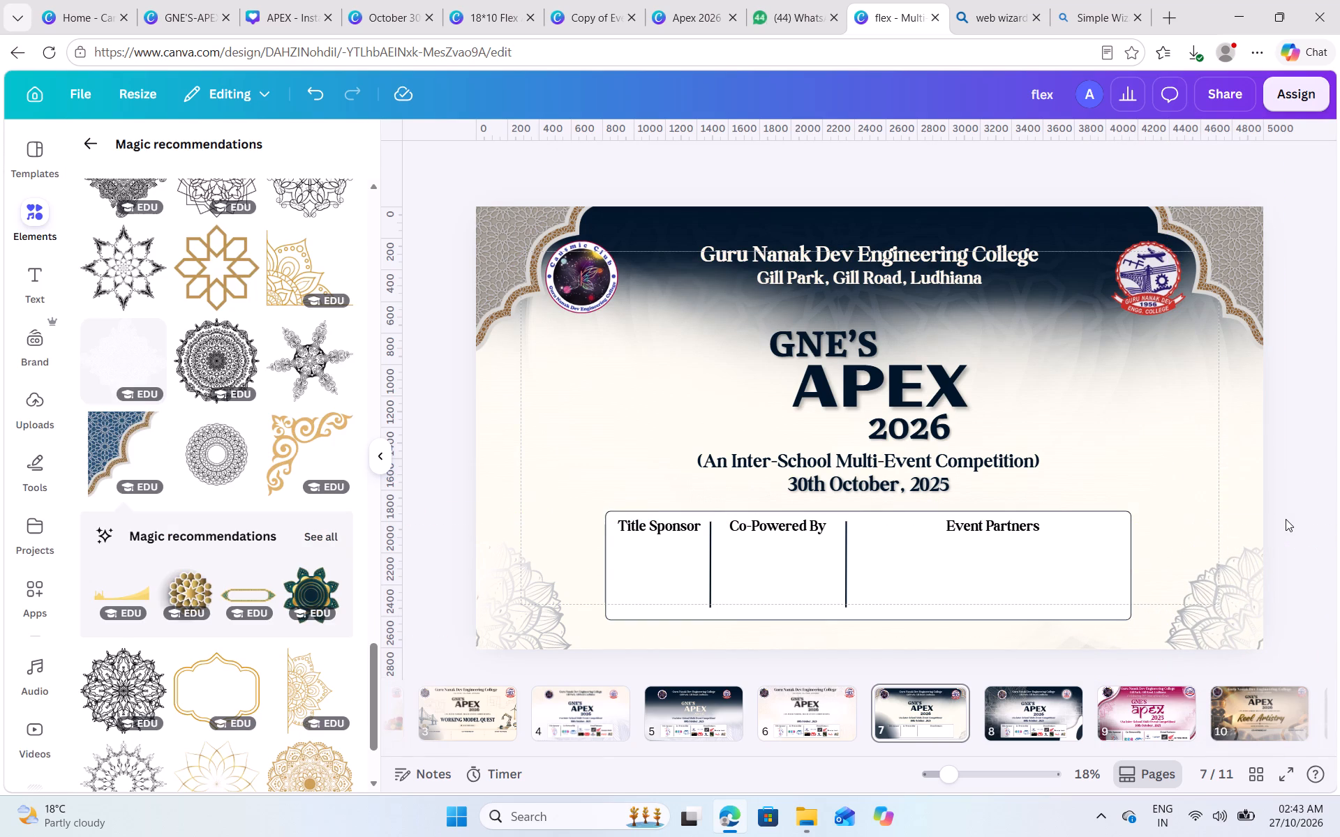
Rotate the bottom-right mandala to about 10° and fine-tune its position to mirror the bottom-left one.
left_click(1231, 589)
left_click_drag(1236, 585, 1199, 588)
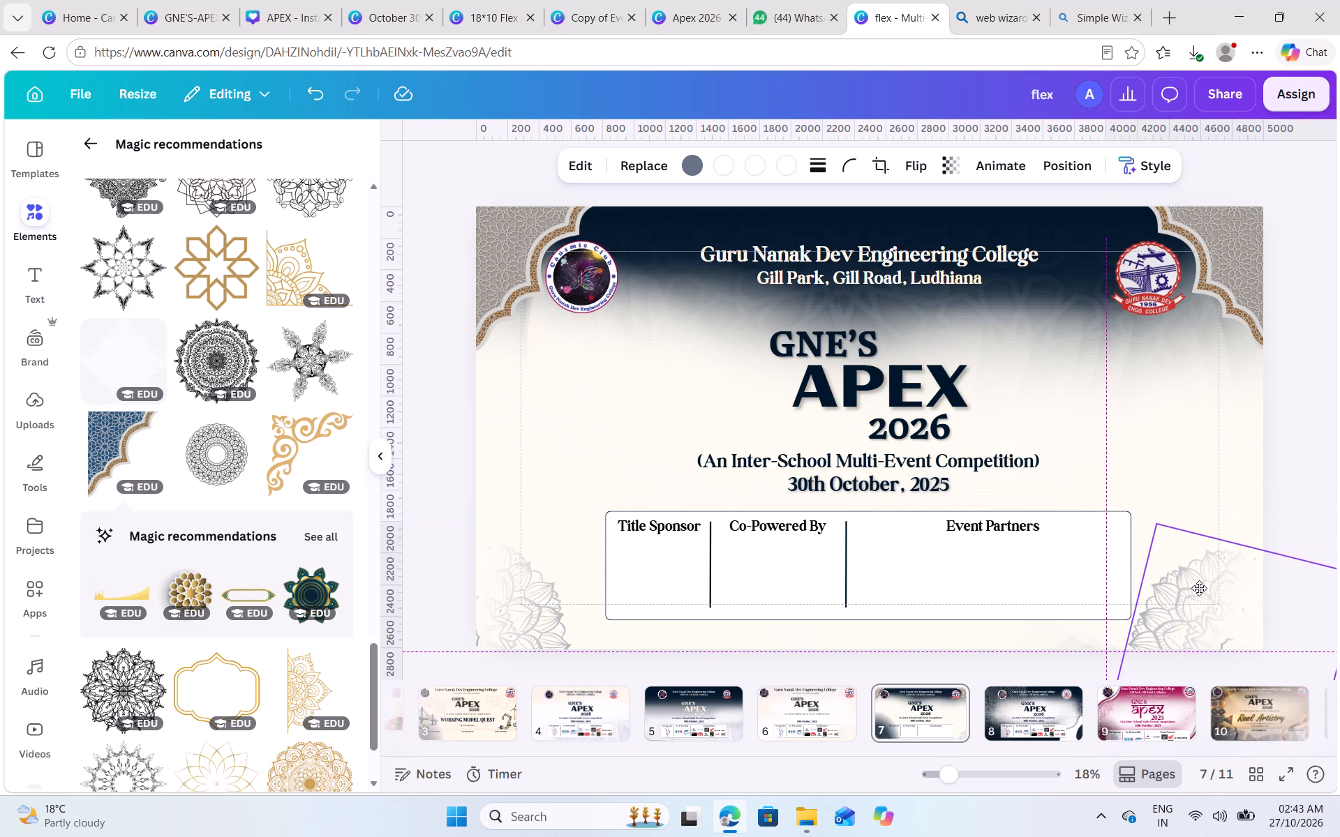
left_click_drag(1199, 588, 1205, 588)
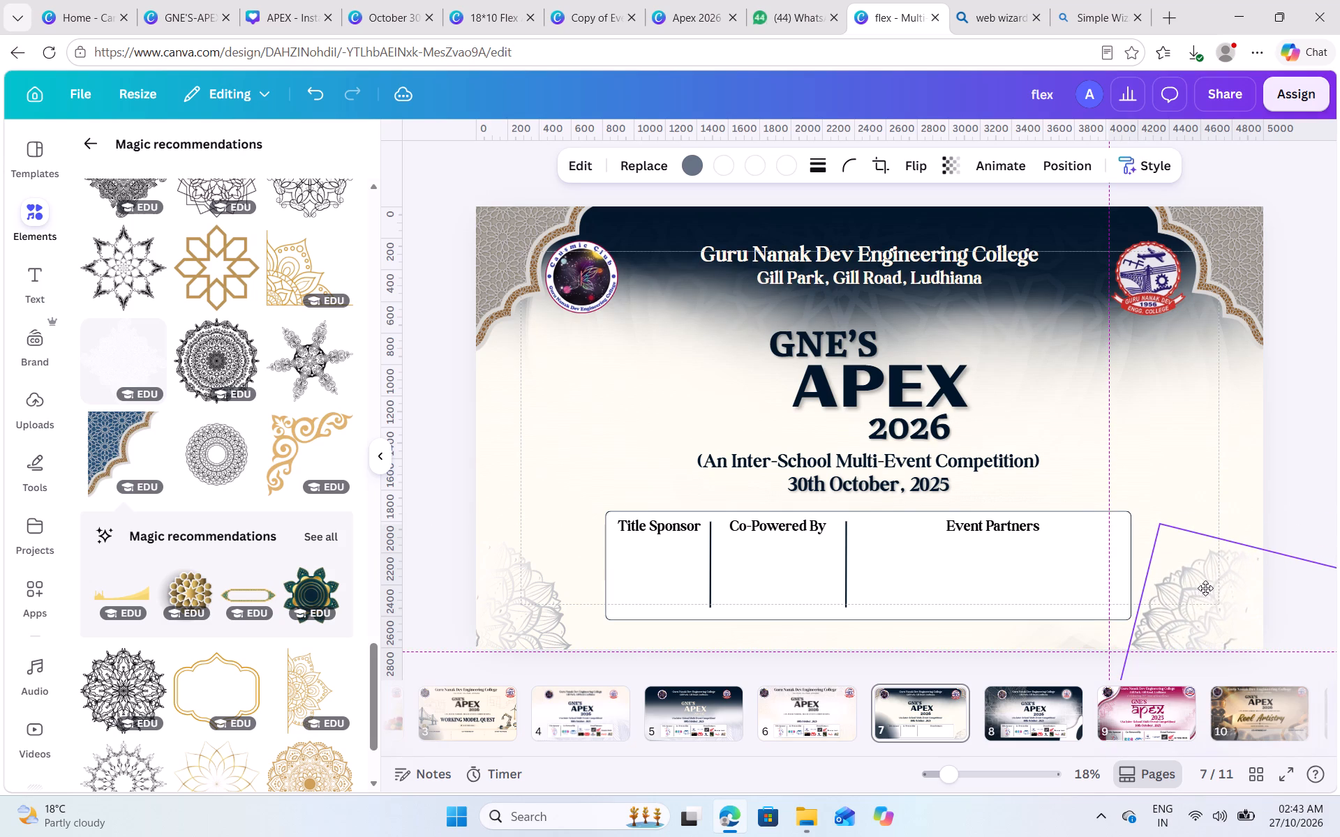
left_click_drag(1205, 588, 1232, 585)
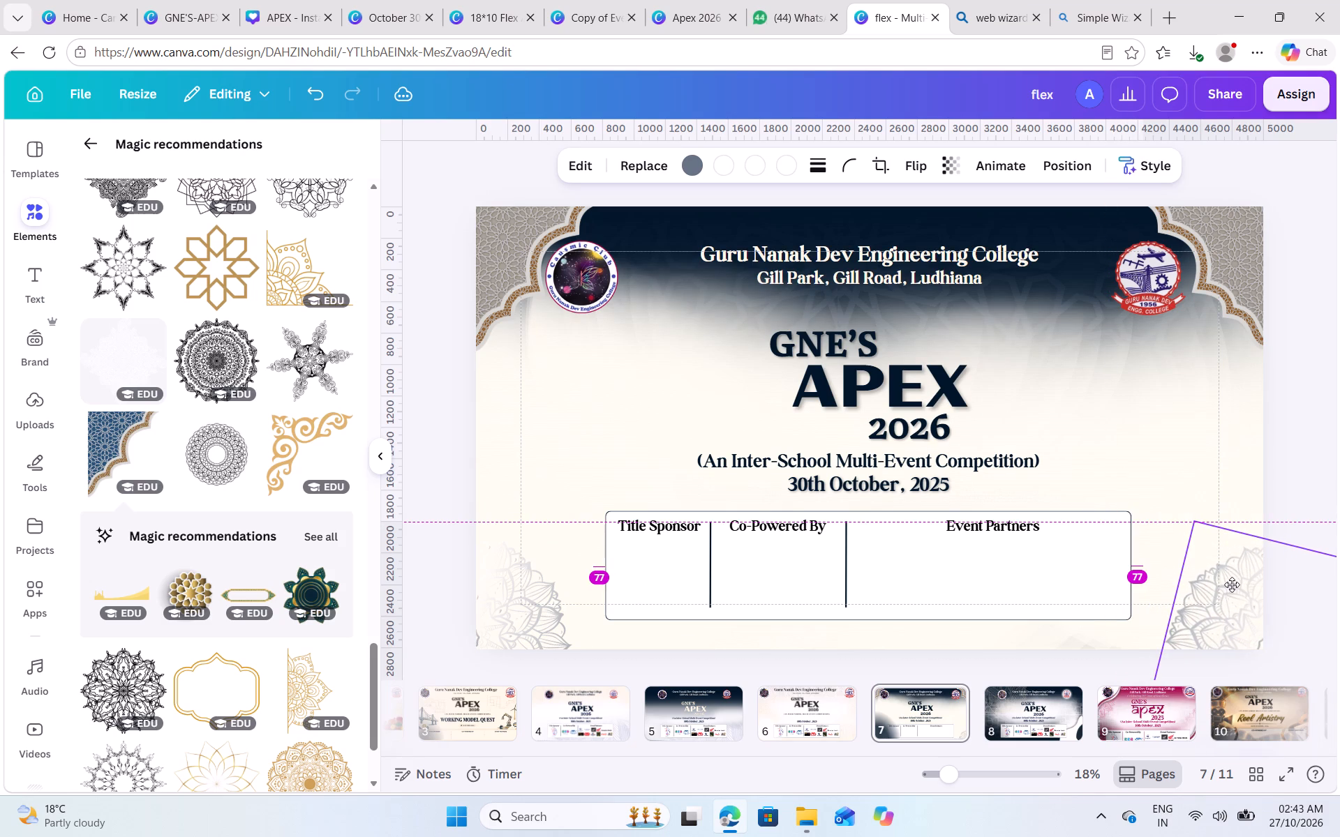
left_click_drag(1232, 585, 1228, 578)
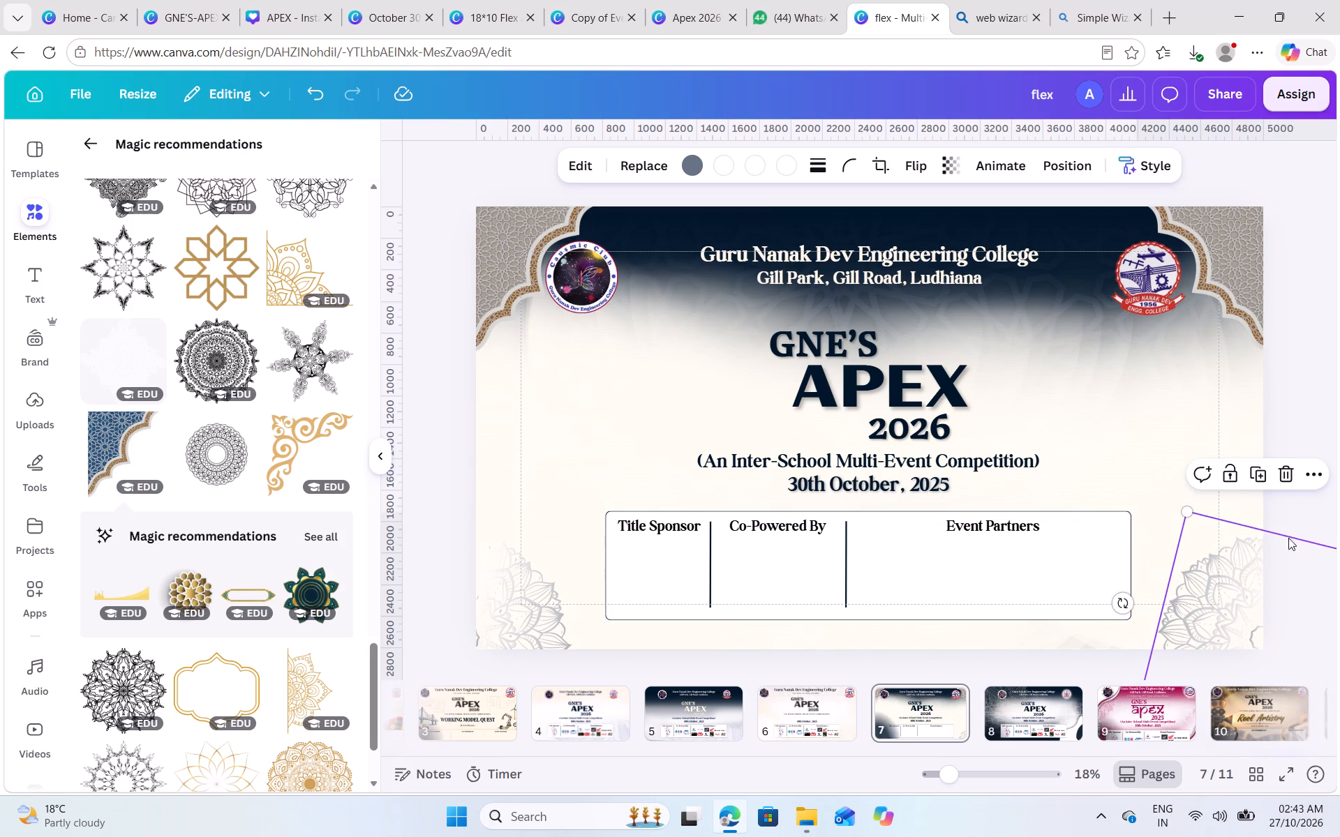
left_click_drag(1126, 598, 1126, 609)
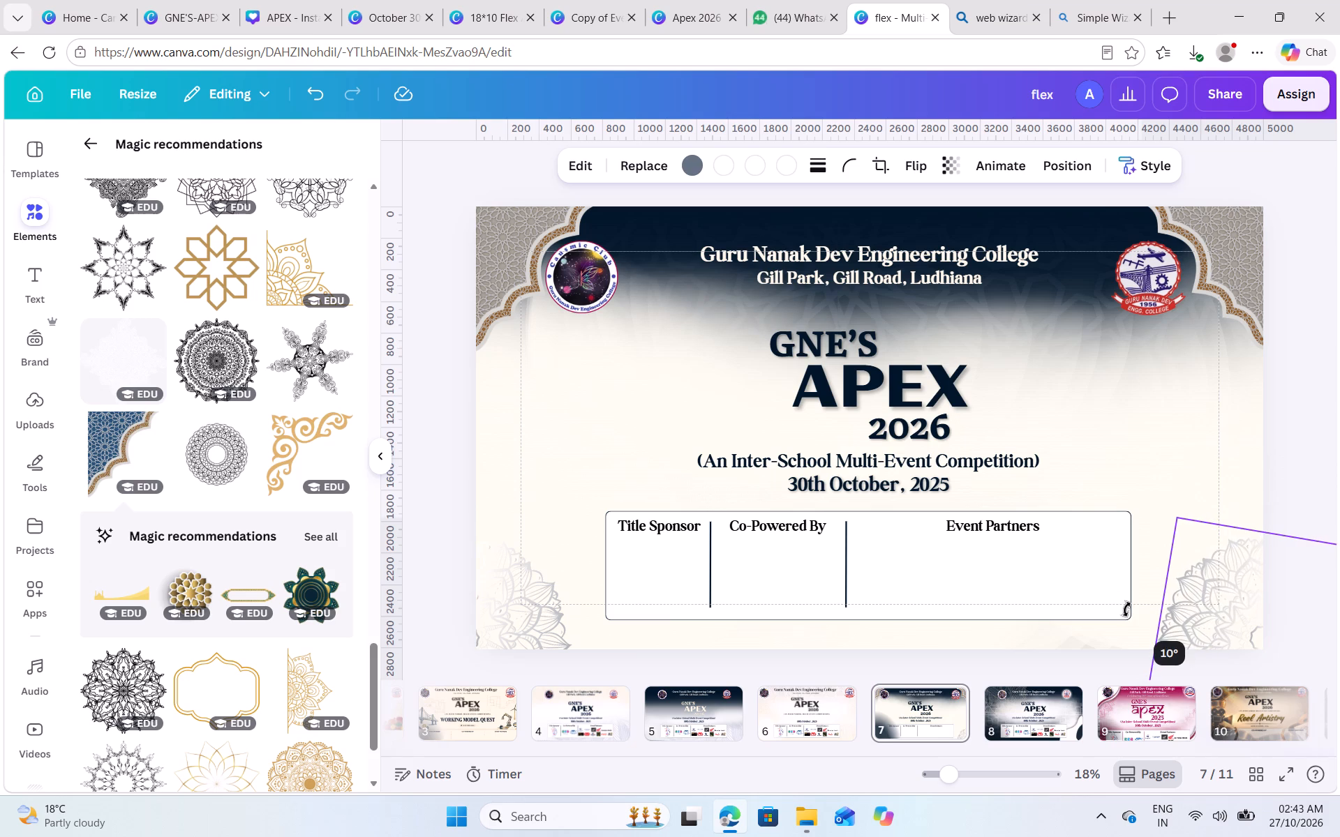
left_click_drag(1126, 609, 1129, 607)
left_click_drag(1253, 581, 1236, 590)
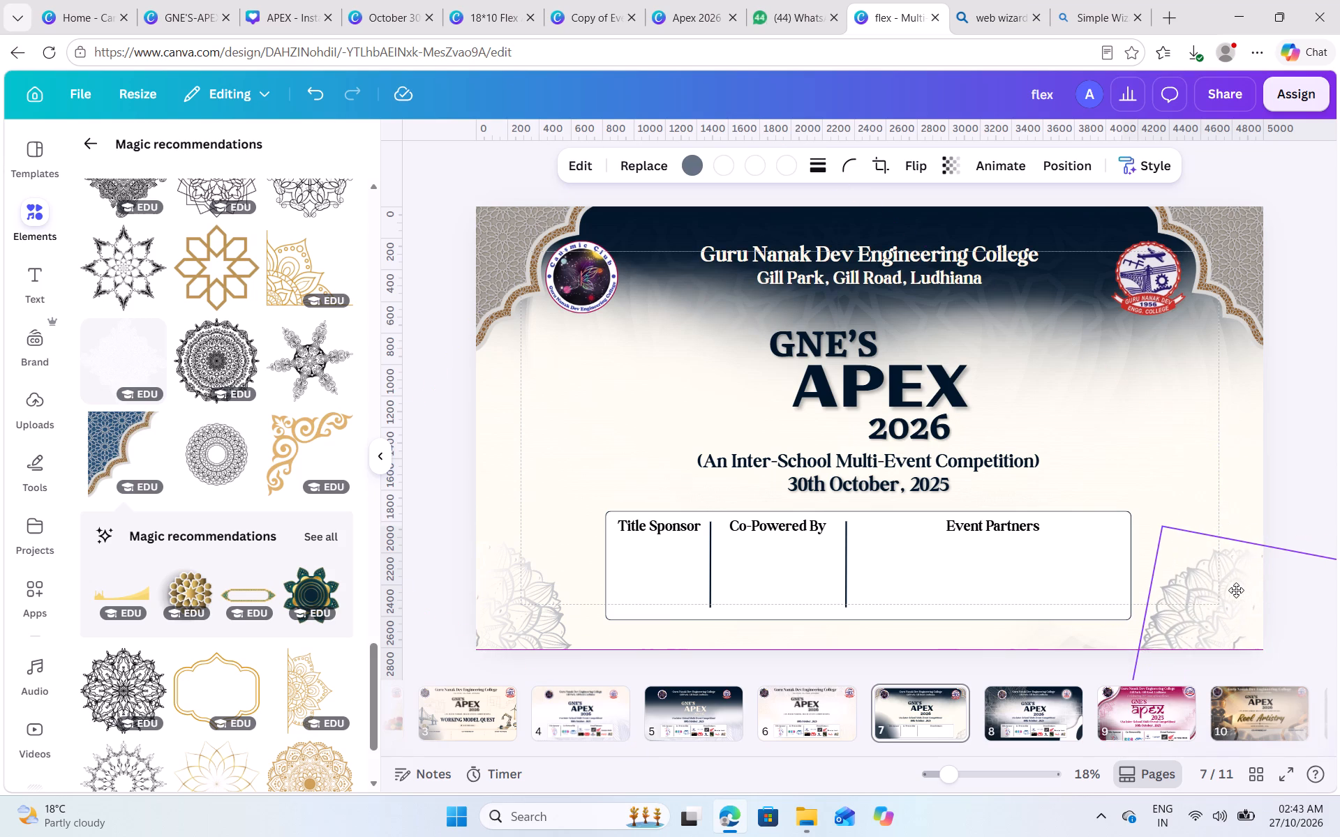
left_click_drag(1236, 590, 1256, 590)
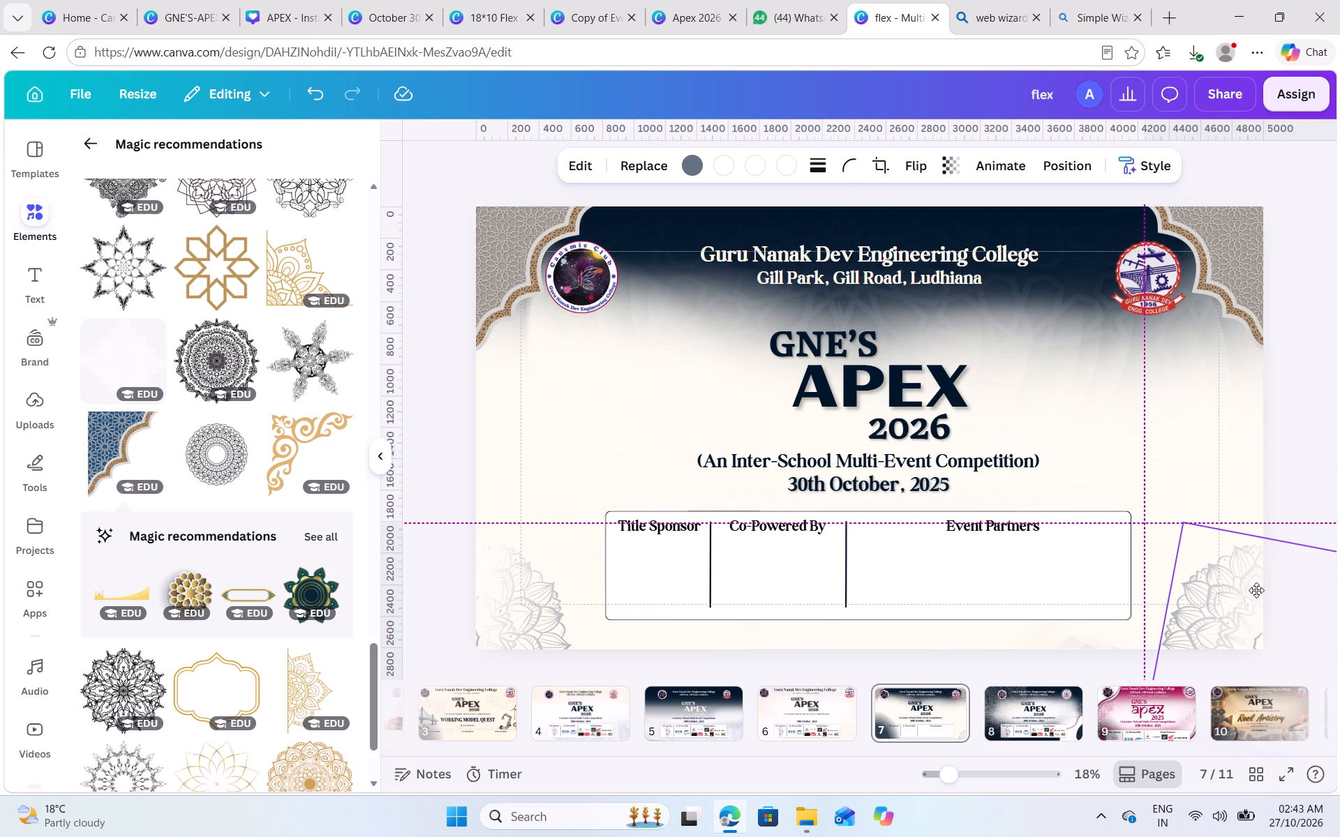
left_click_drag(1256, 590, 1256, 592)
left_click(1290, 531)
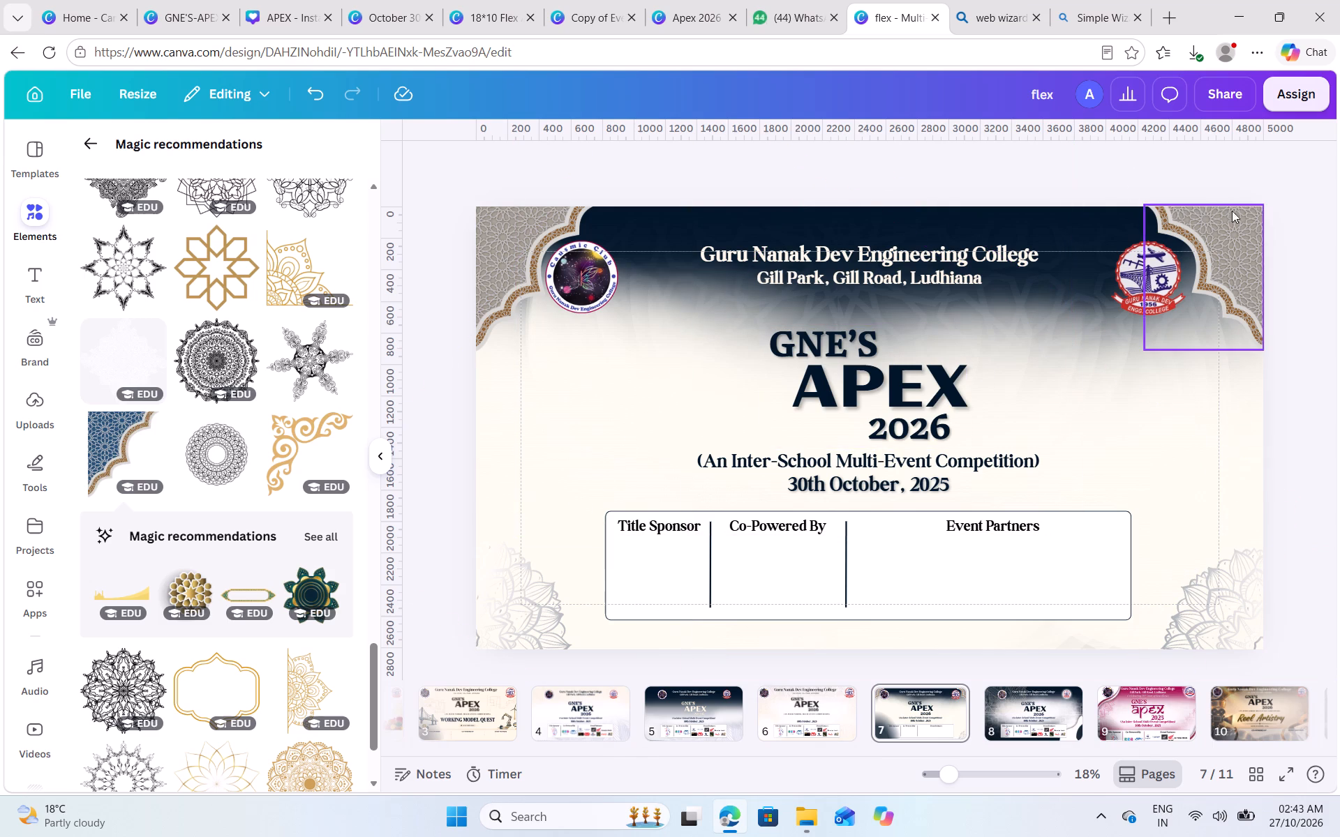
Expand the glow group just above the college title layer and move its third glow from the right side toward the banner's upper-left area.
left_click(1163, 354)
left_click(1158, 167)
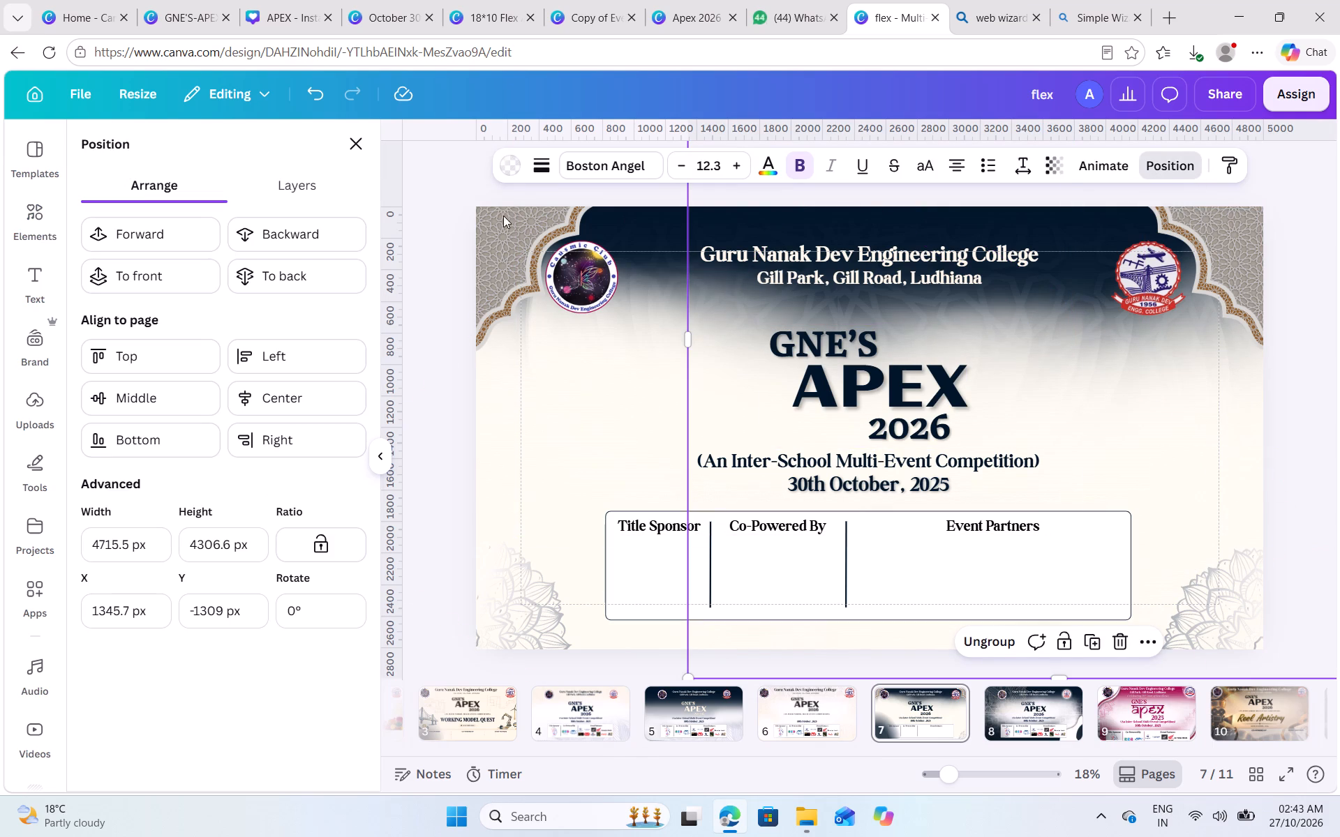
left_click(285, 175)
scroll(278, 380, "down", 6)
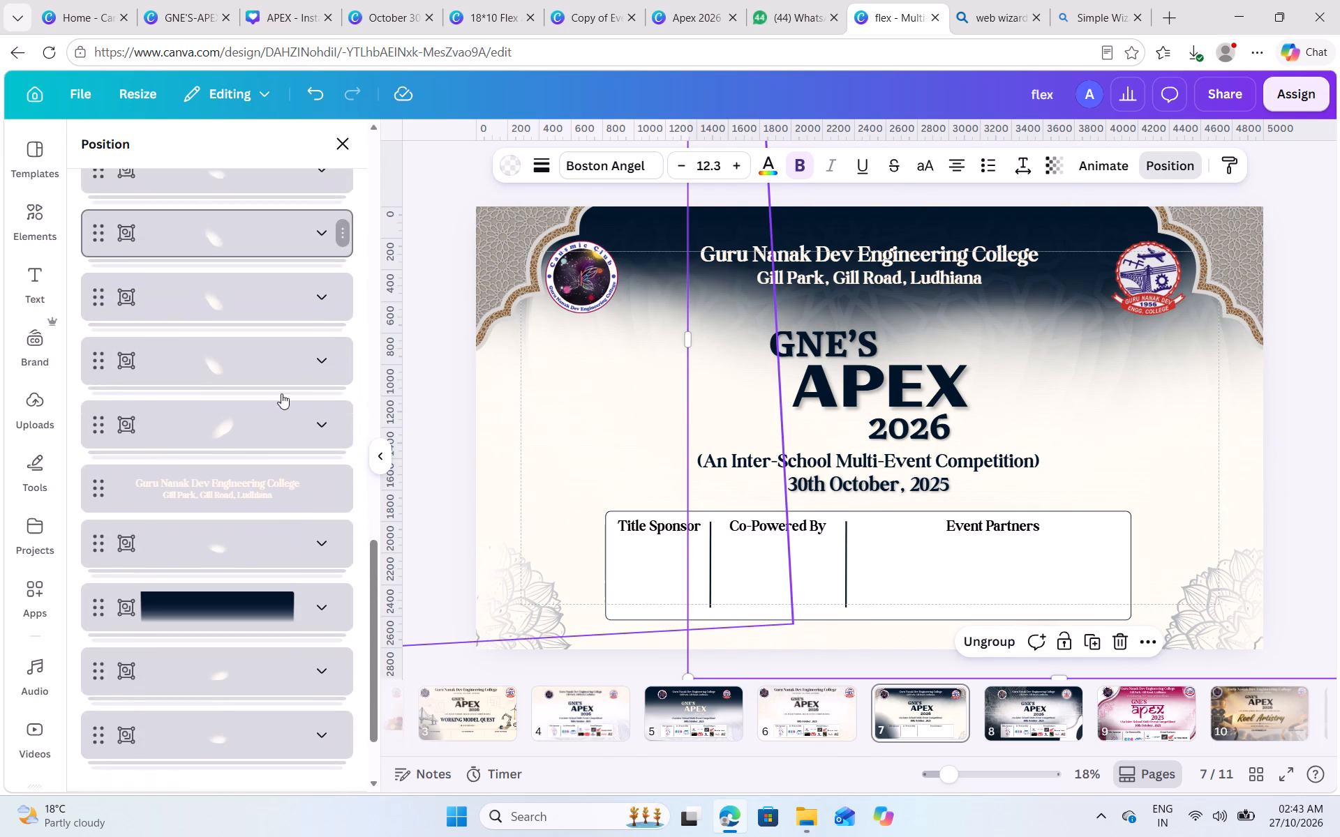
left_click(253, 375)
left_click(257, 389)
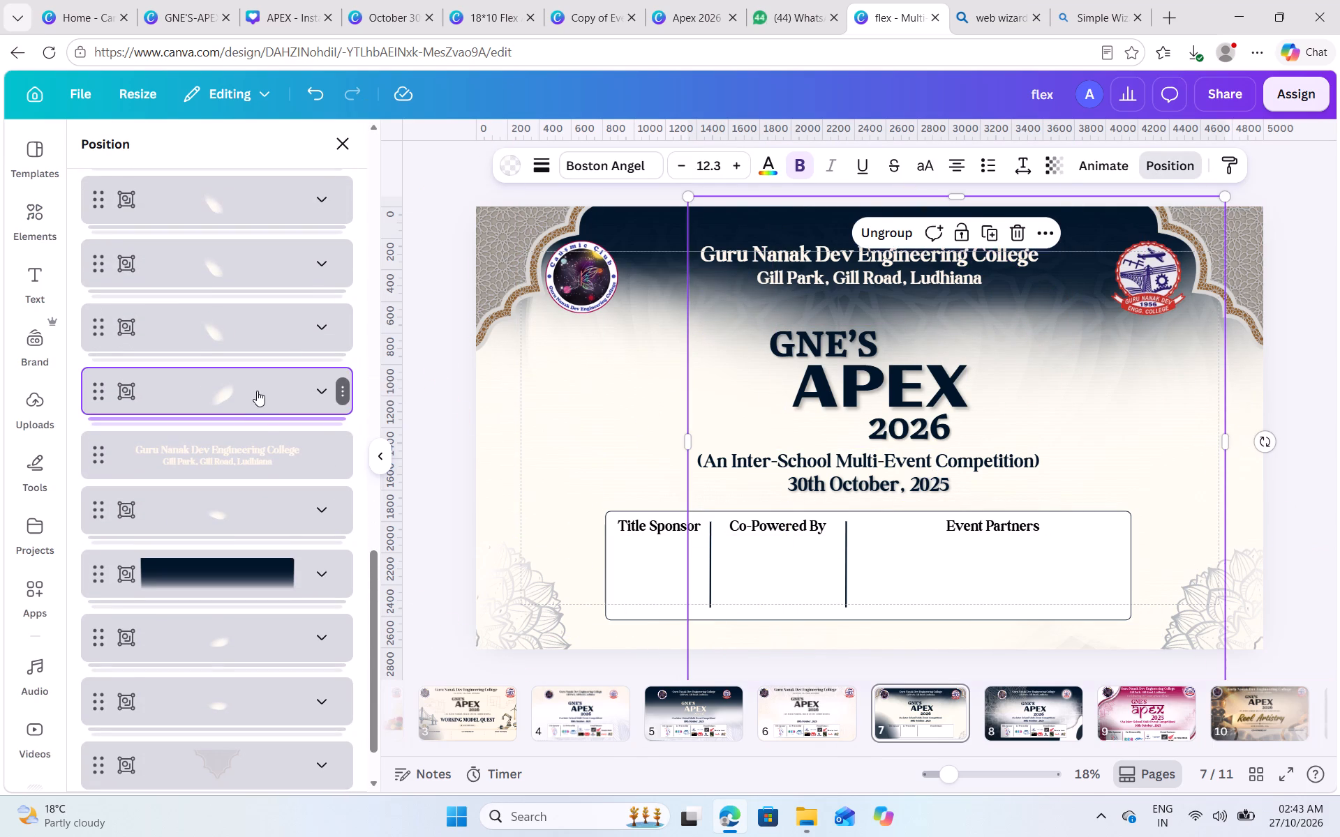
left_click(318, 394)
left_click(269, 534)
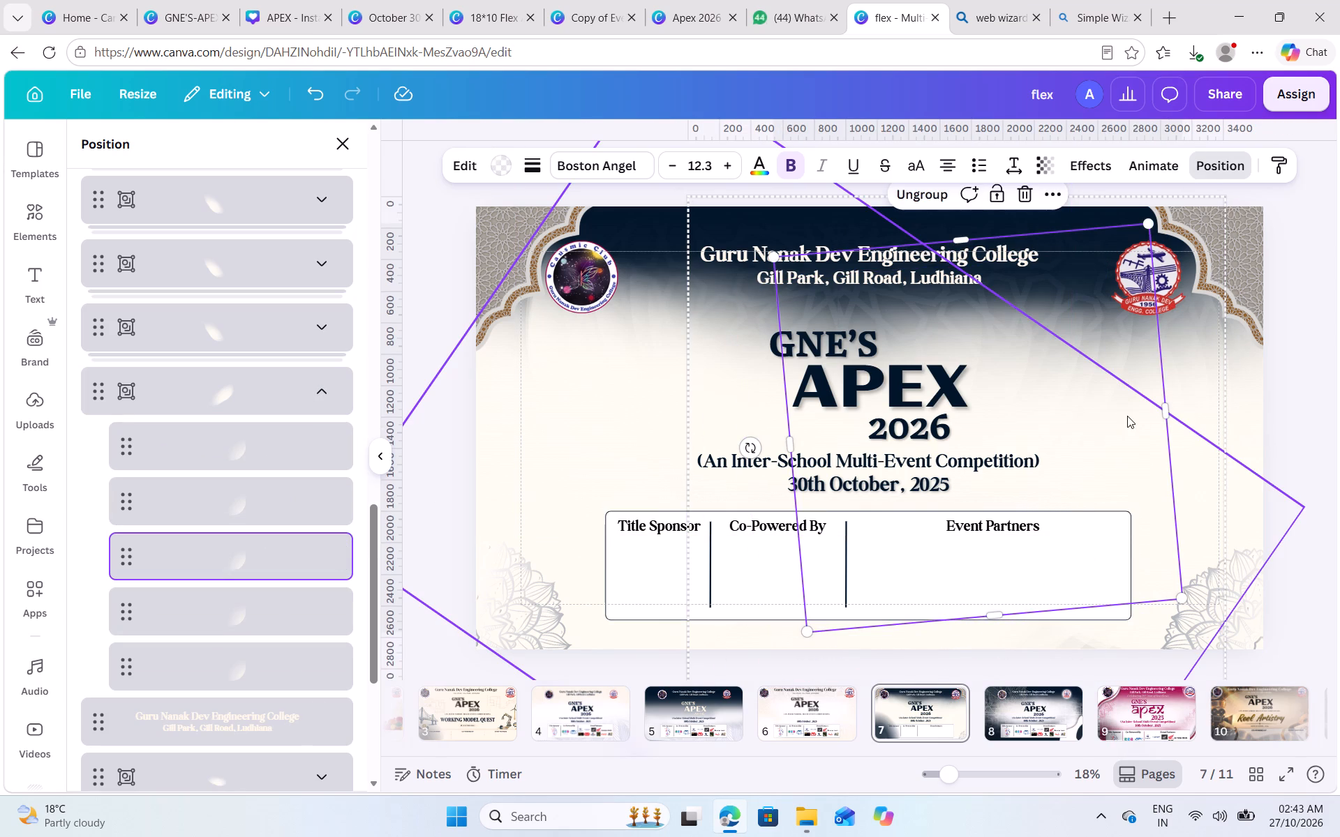
left_click_drag(1126, 394, 997, 346)
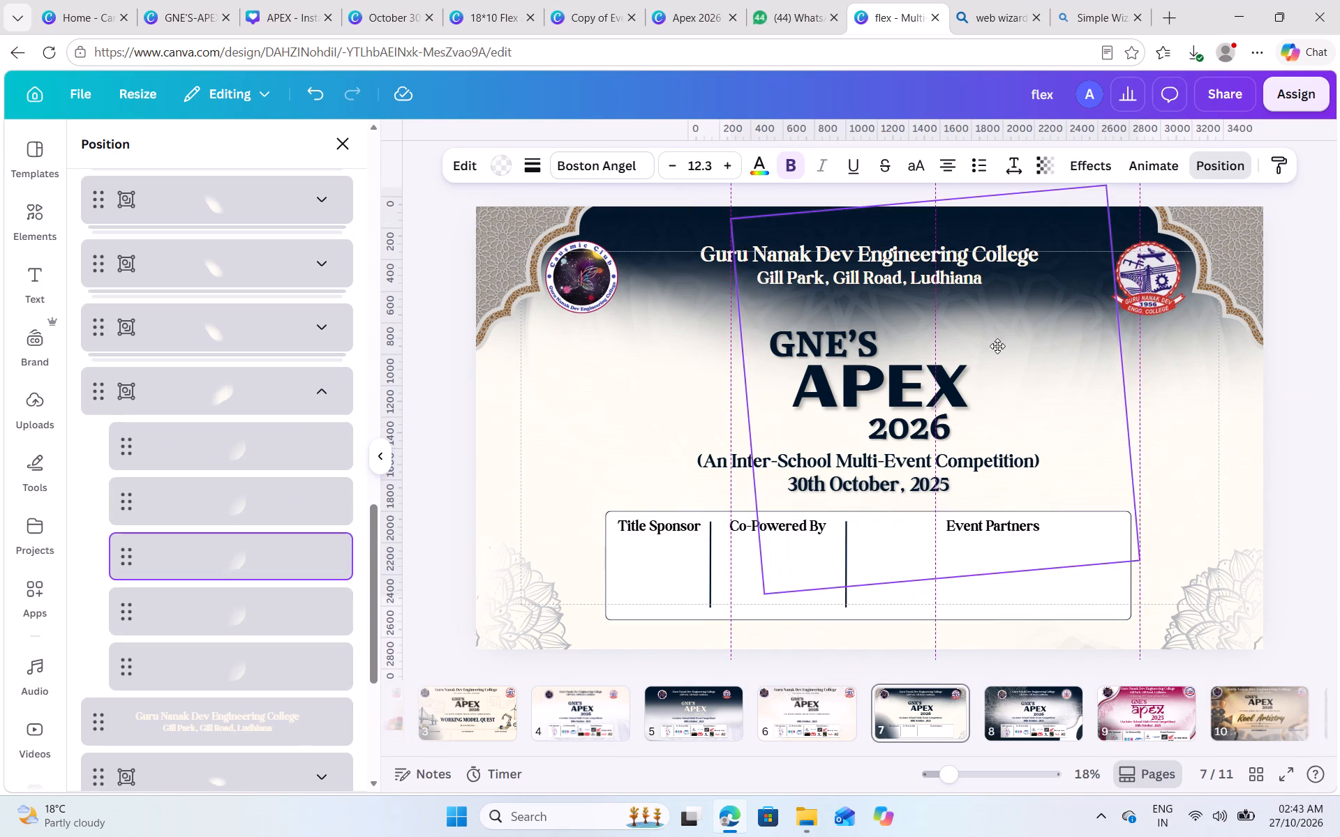
left_click_drag(997, 346, 937, 345)
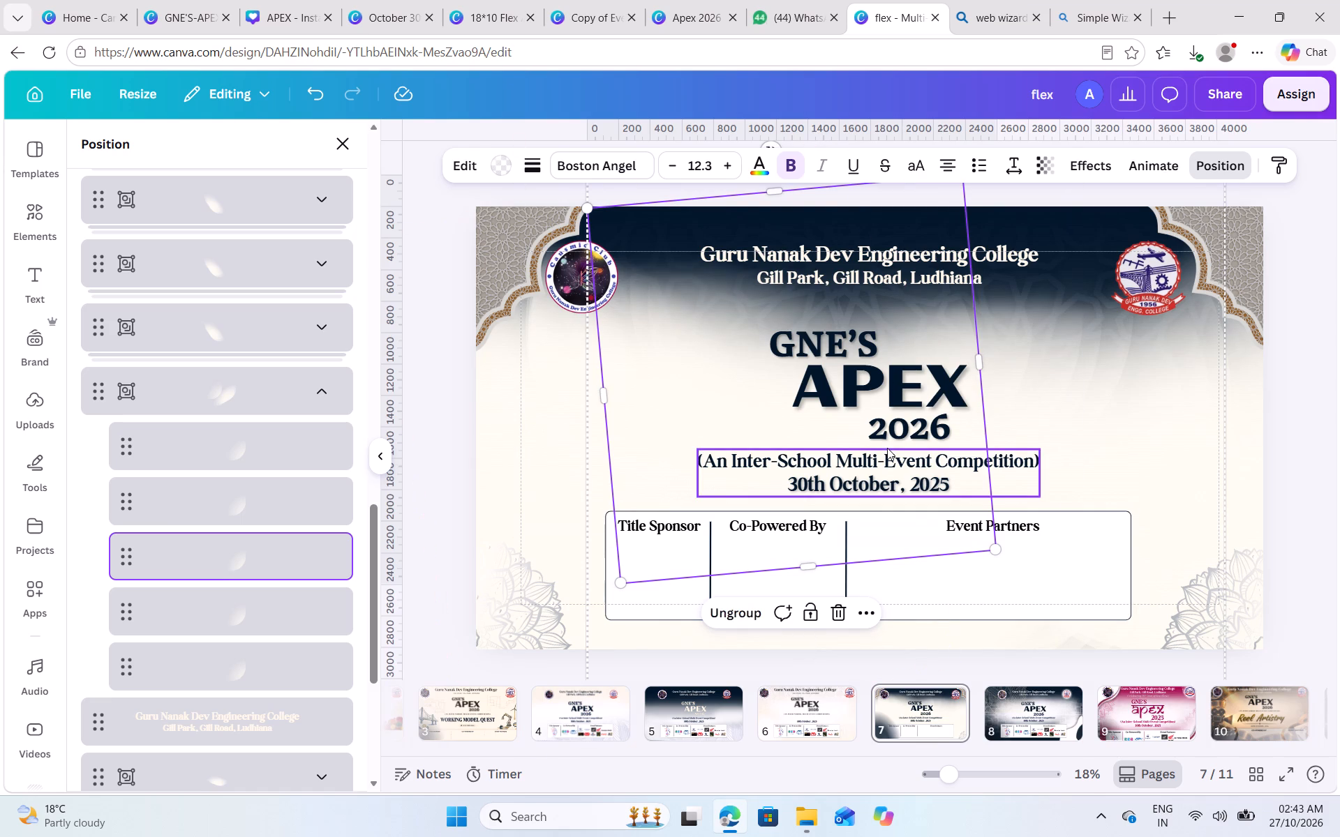
Rotate this glow clockwise and reposition it over the top edge, between the left logo and the titles.
left_click_drag(790, 195, 812, 190)
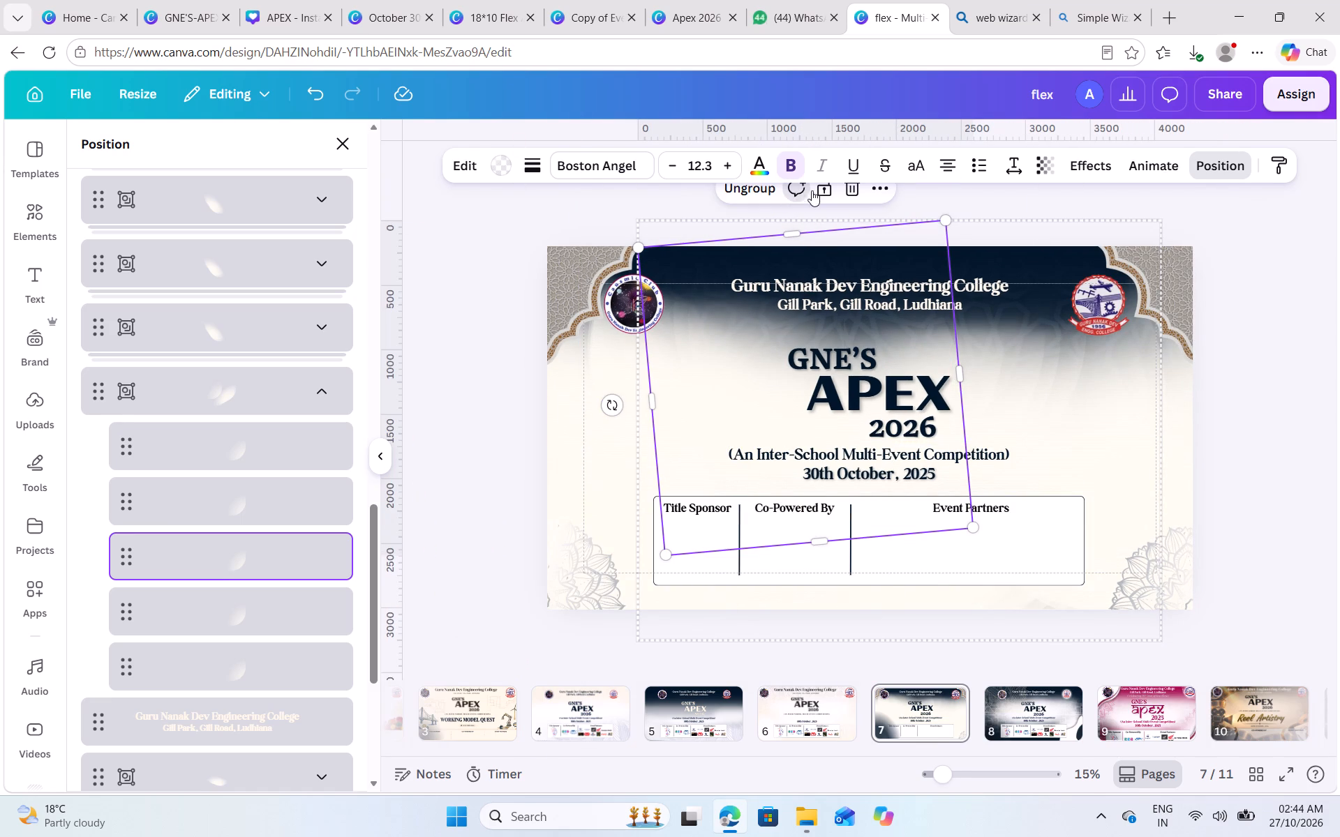
left_click_drag(812, 190, 831, 195)
left_click_drag(804, 346, 832, 304)
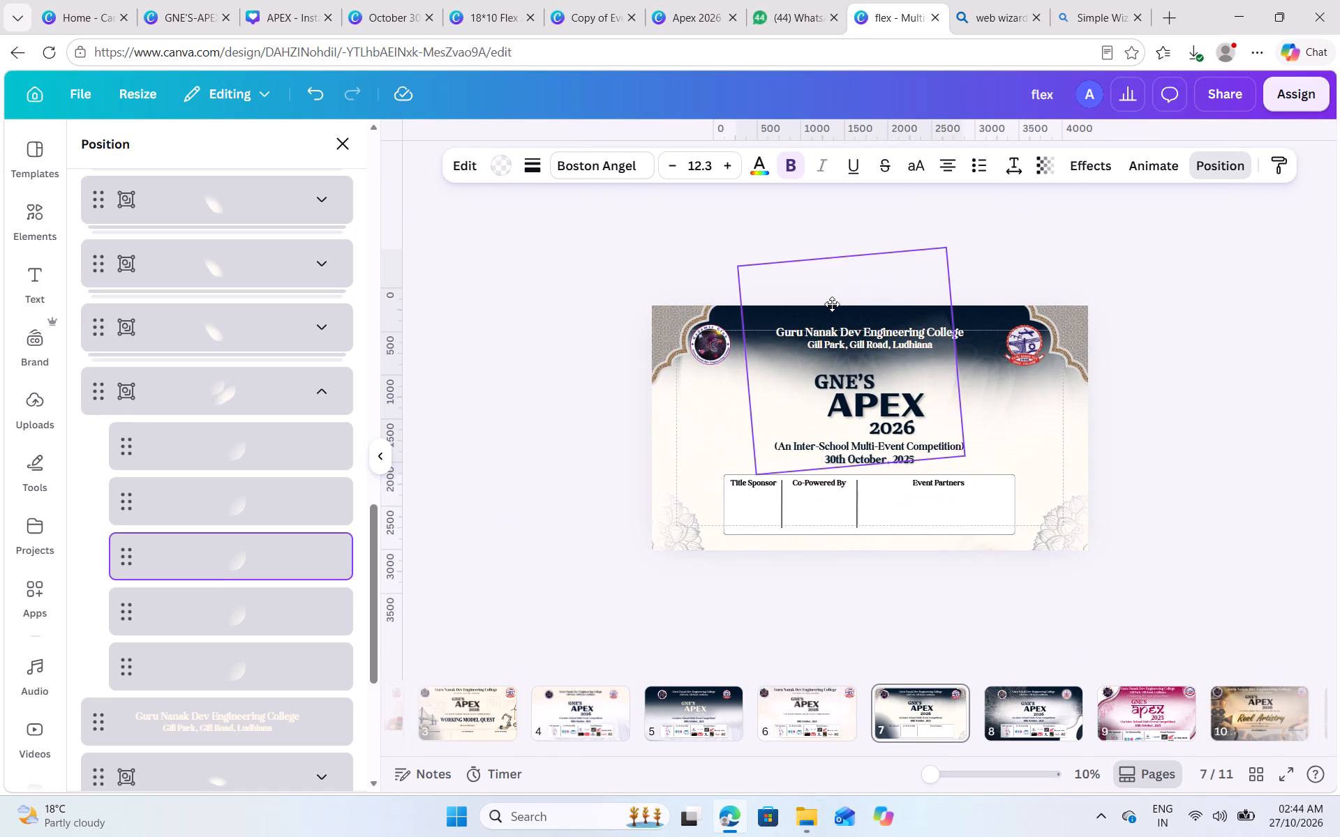
left_click_drag(832, 304, 833, 316)
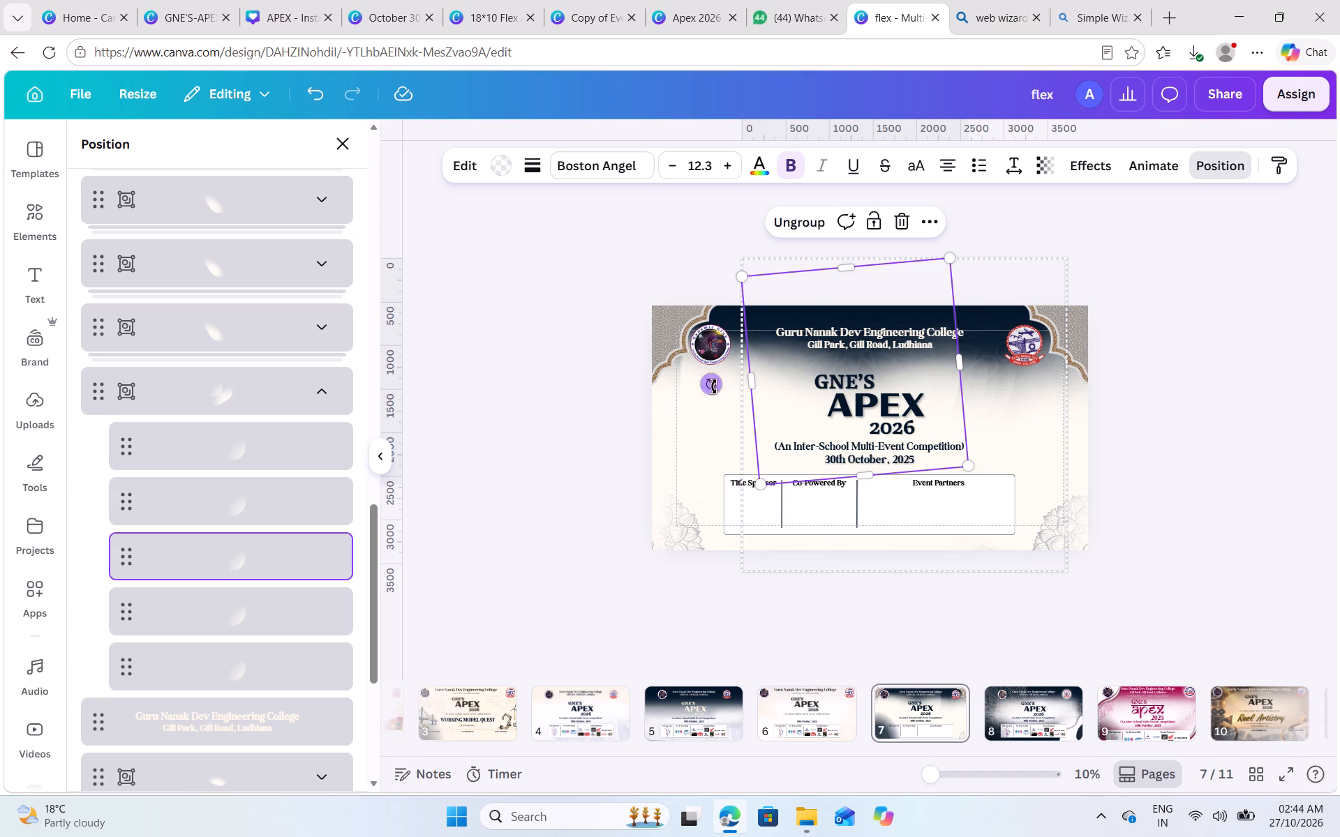
left_click_drag(713, 384, 724, 307)
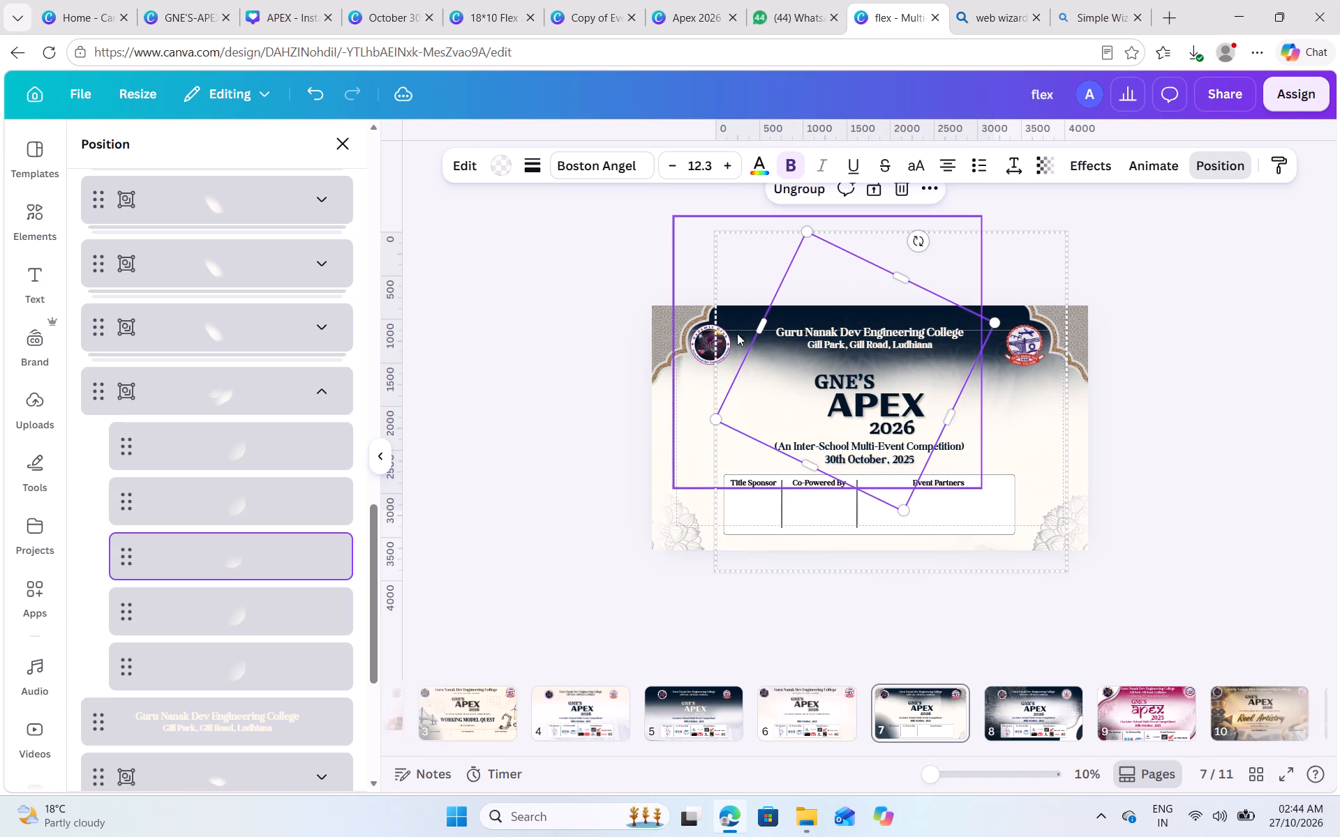
left_click_drag(874, 317, 844, 290)
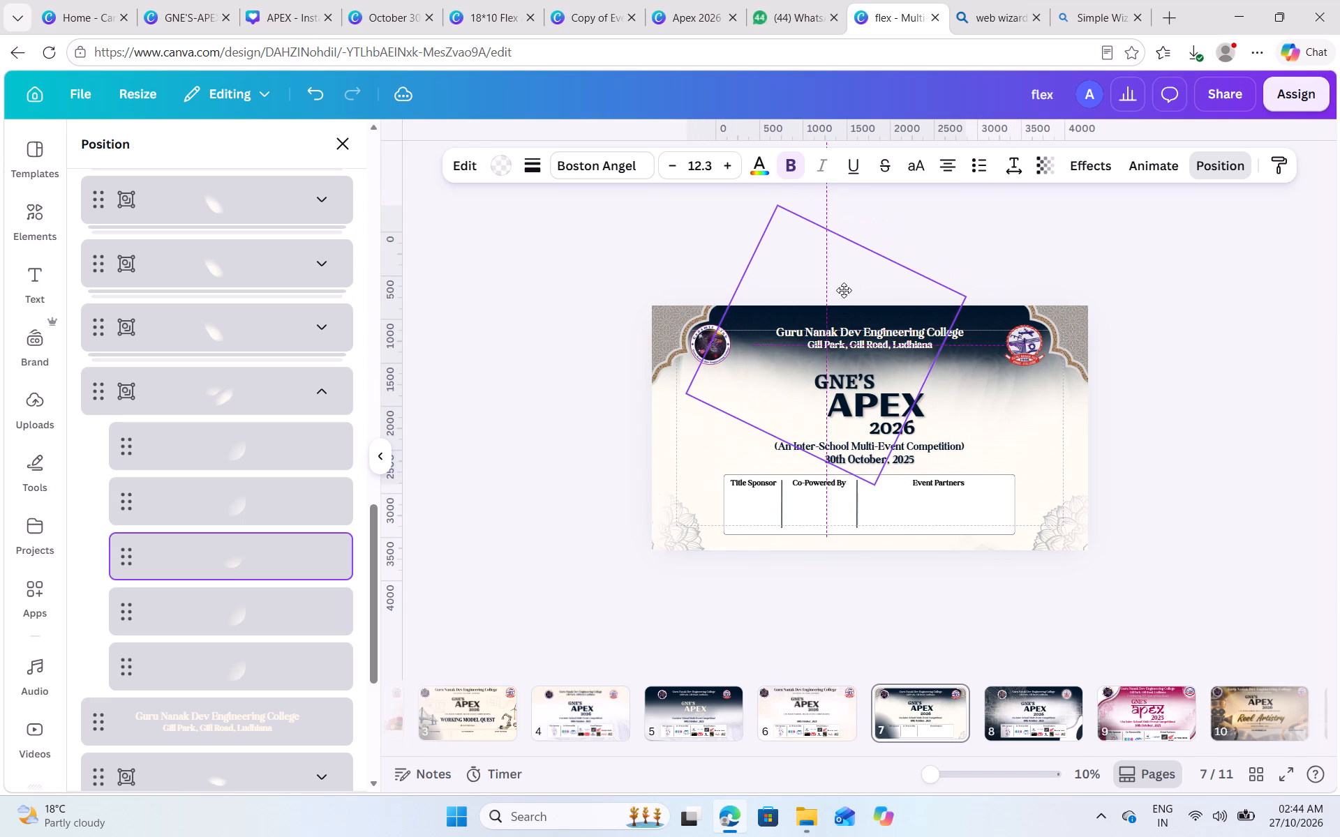
left_click_drag(844, 290, 846, 290)
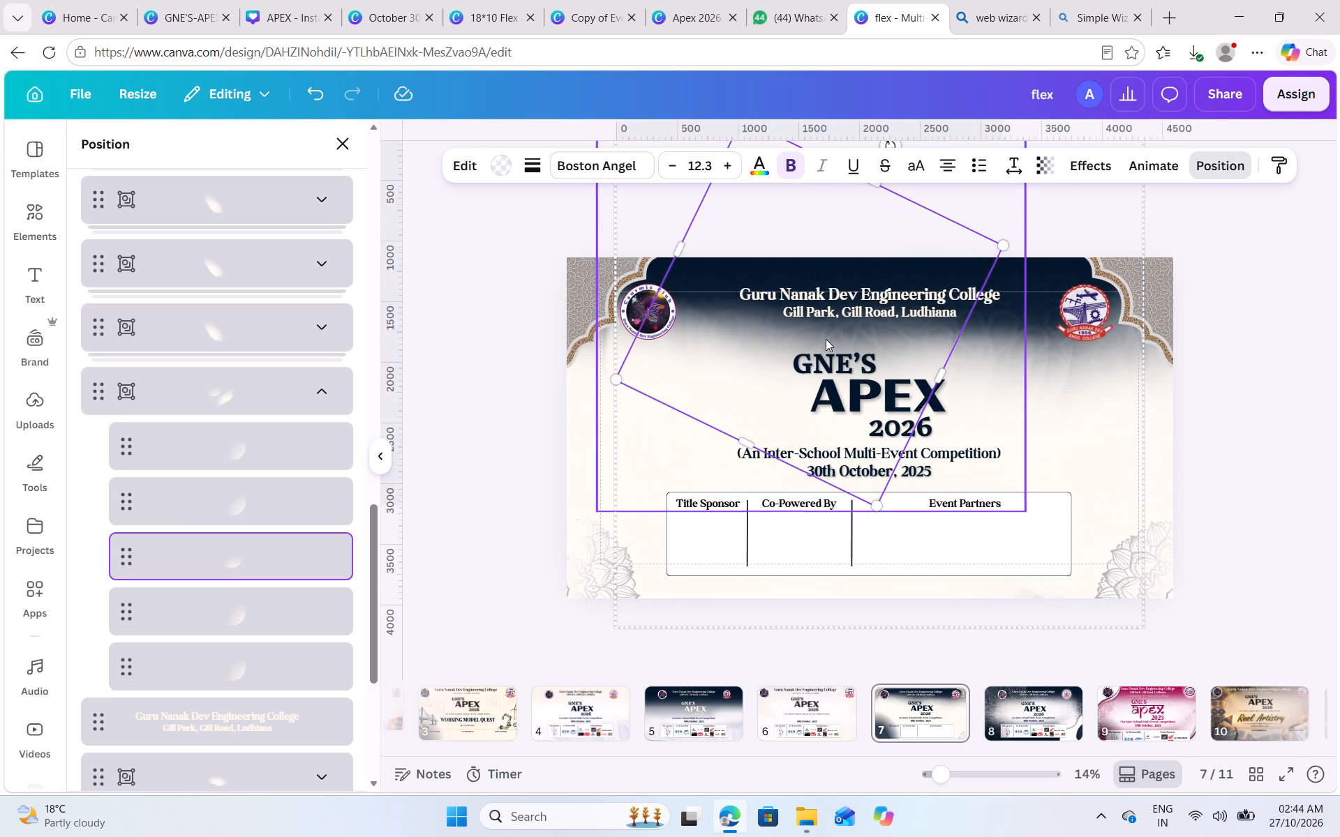
In another glow group, move the third glow from the banner's right side to the top edge between the titles and the right logo.
scroll(826, 339, "up", 4)
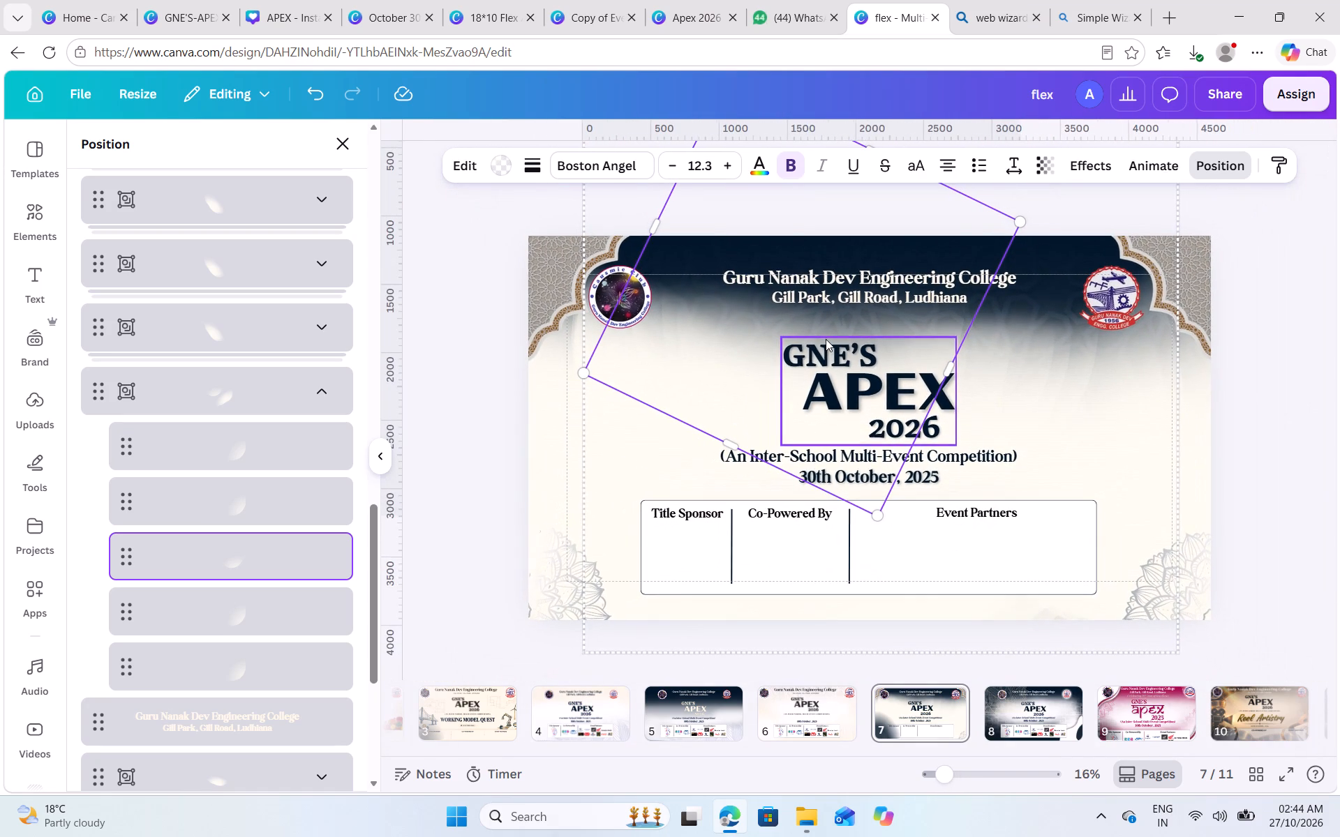
left_click(1138, 403)
left_click(1080, 411)
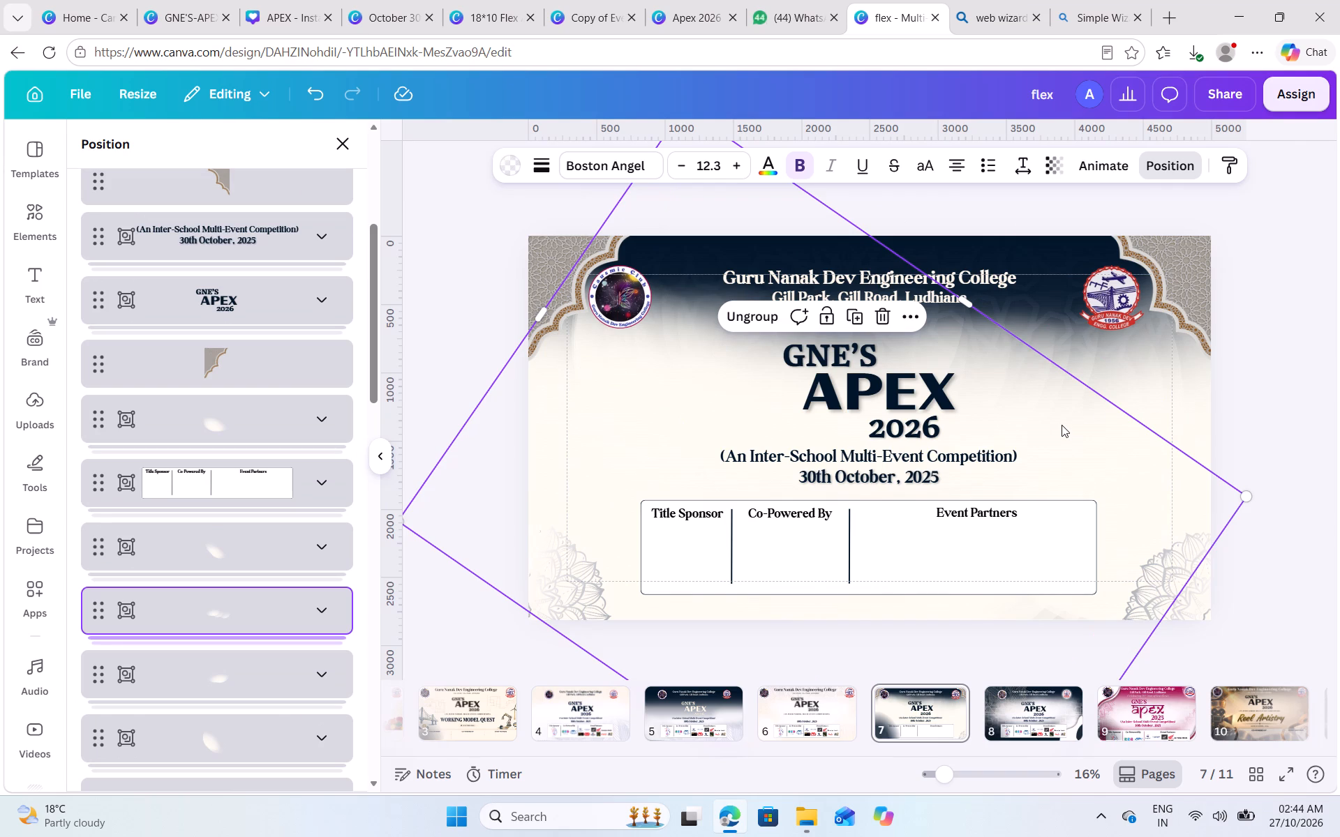
scroll(266, 656, "down", 1)
left_click(274, 620)
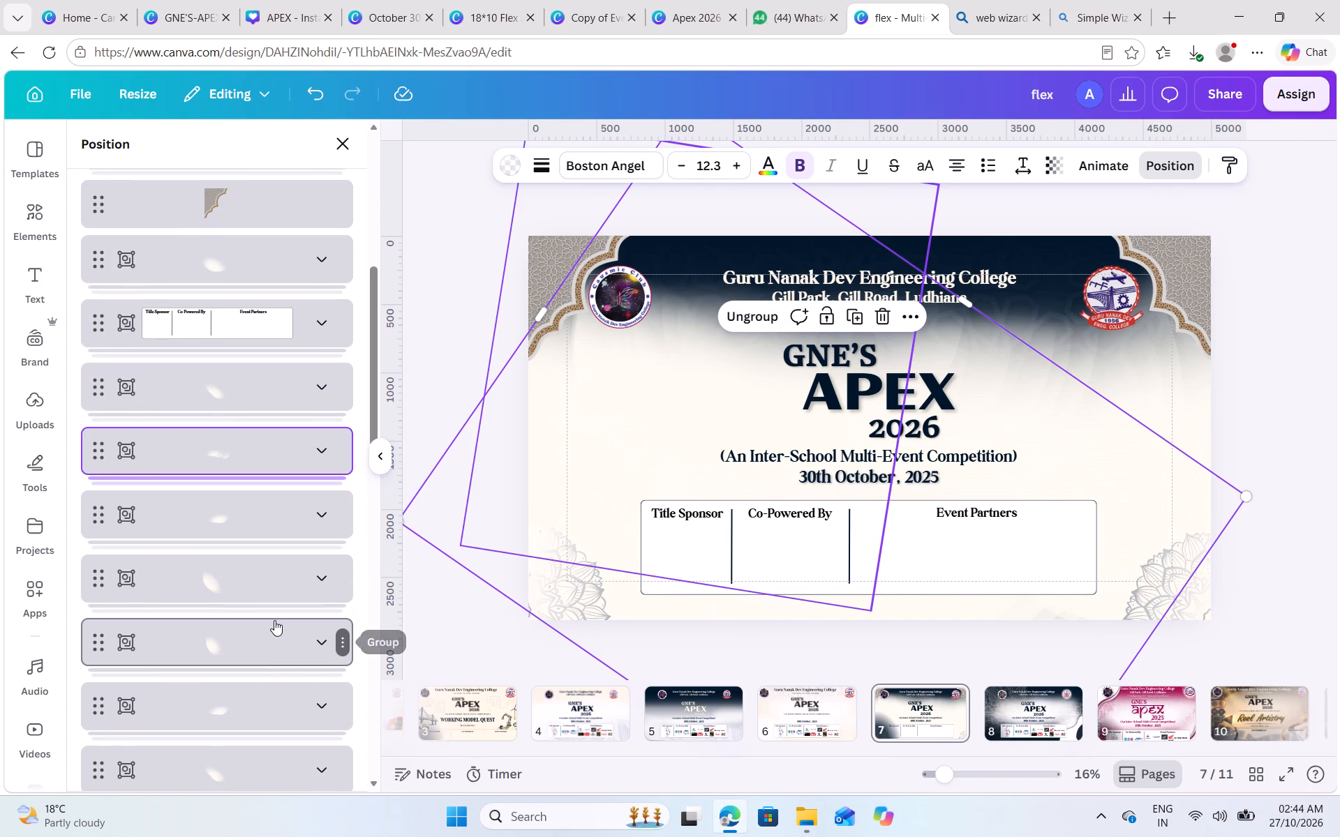
left_click(320, 640)
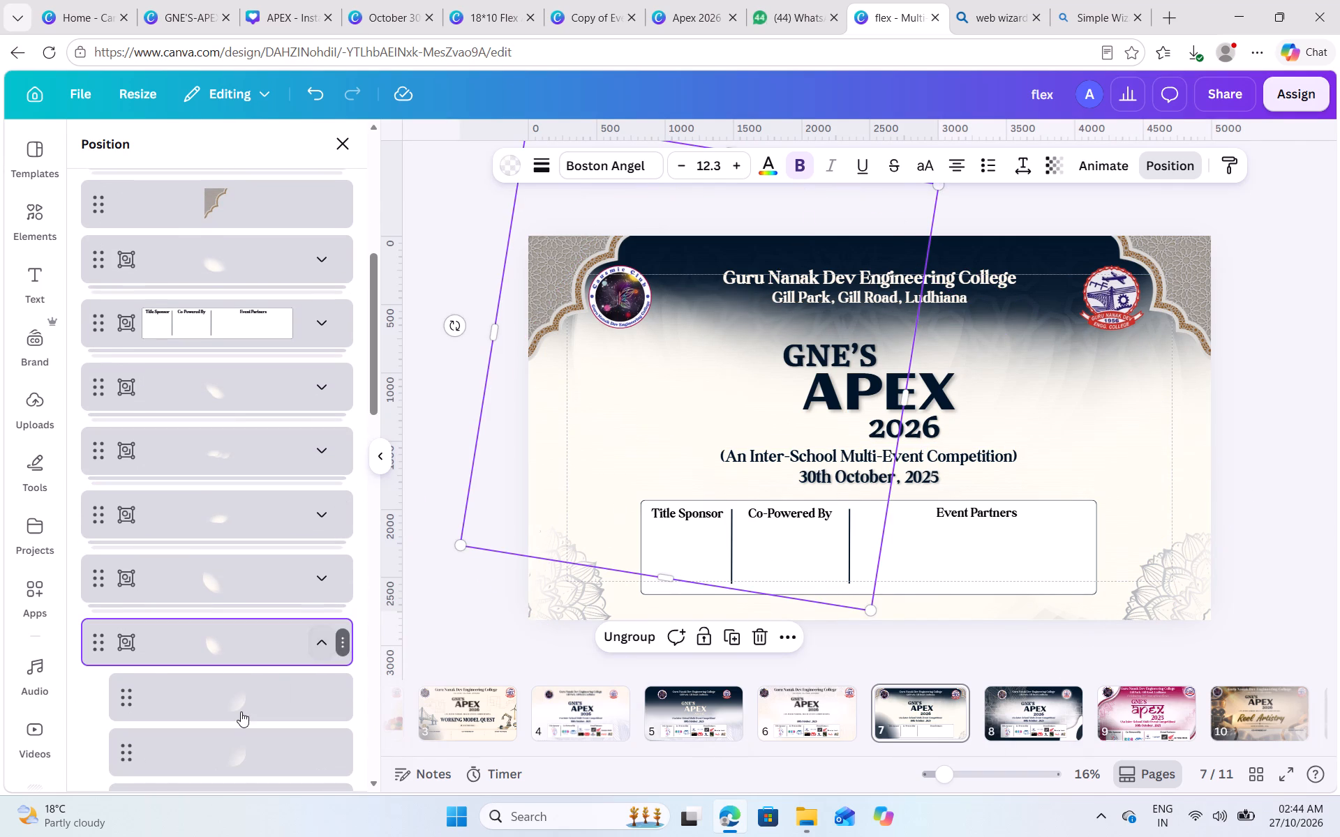
left_click(244, 709)
scroll(271, 778, "down", 5)
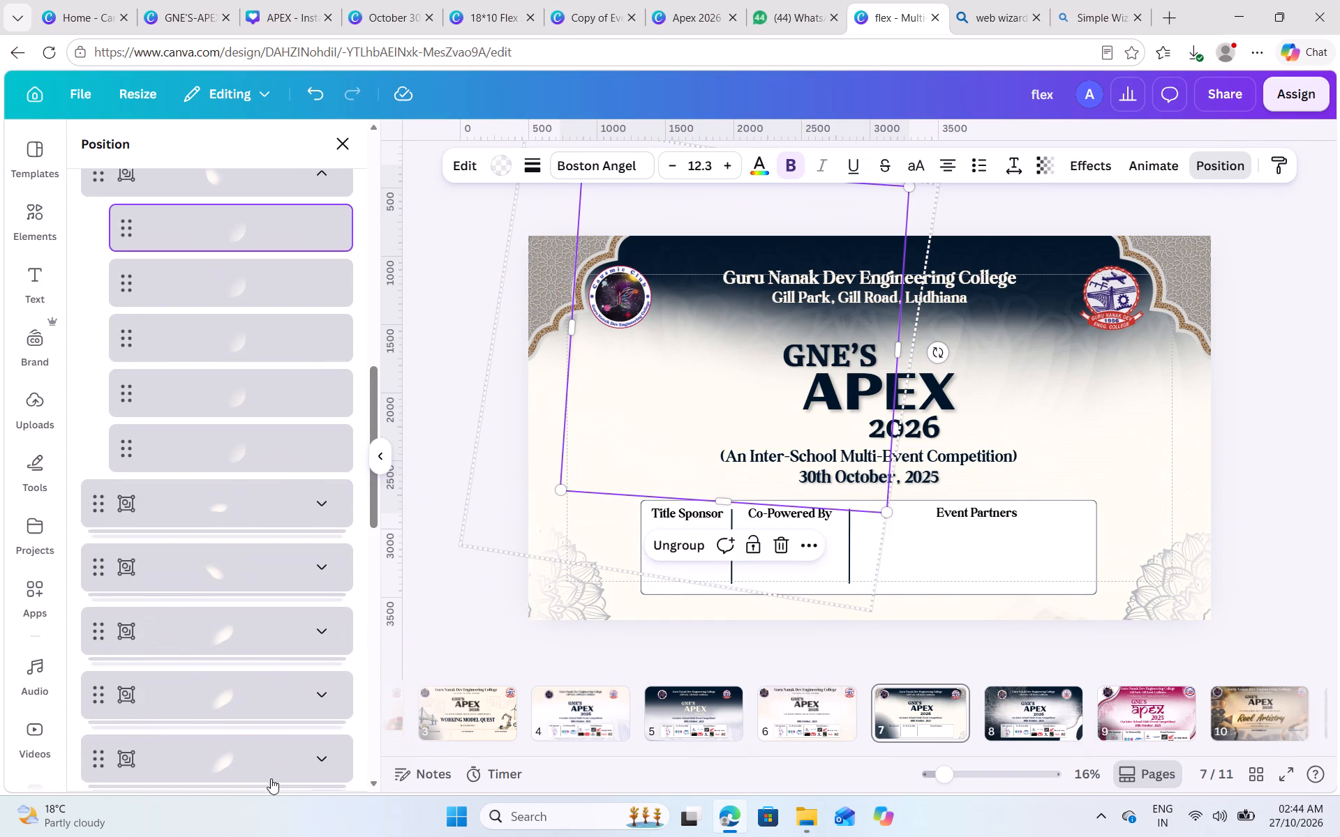
left_click(268, 713)
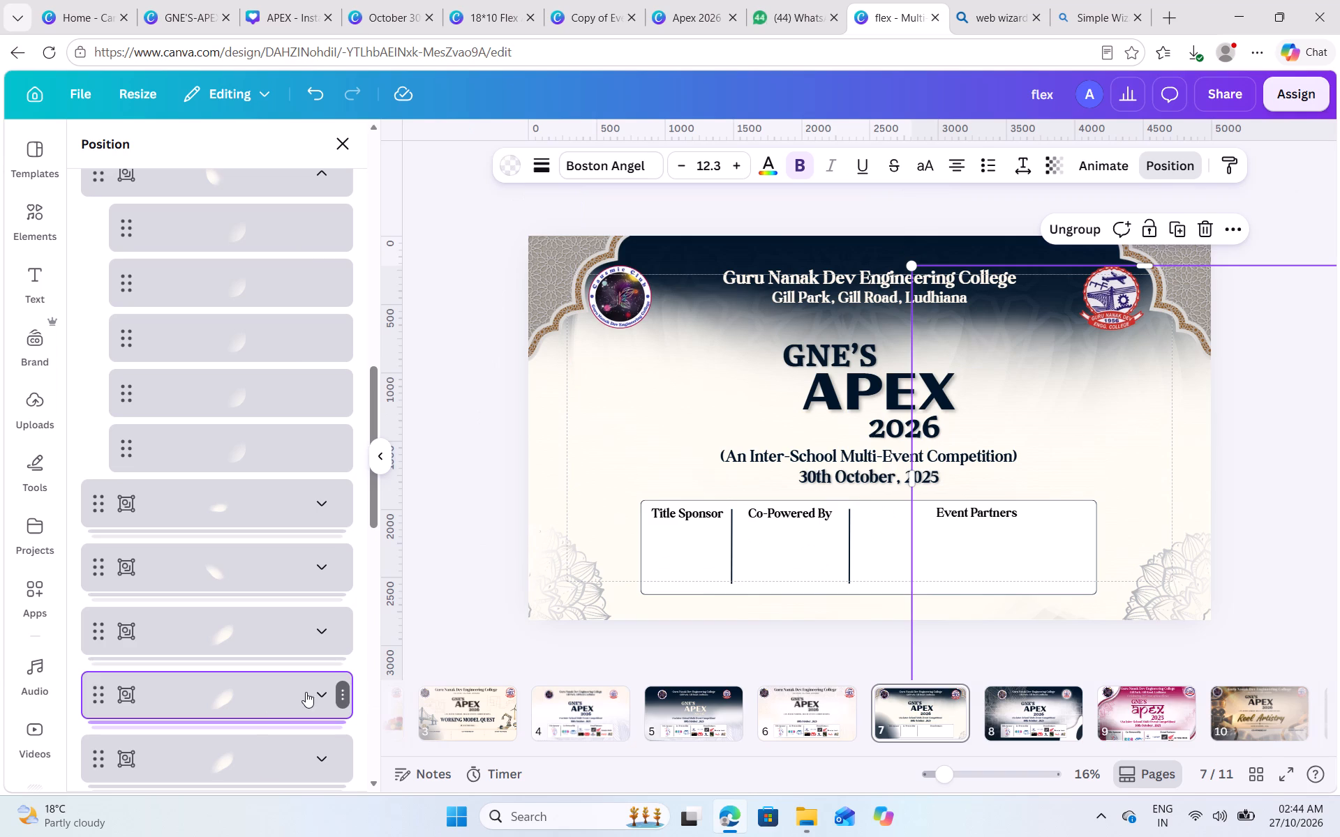
left_click(313, 690)
scroll(313, 690, "down", 2)
left_click(286, 672)
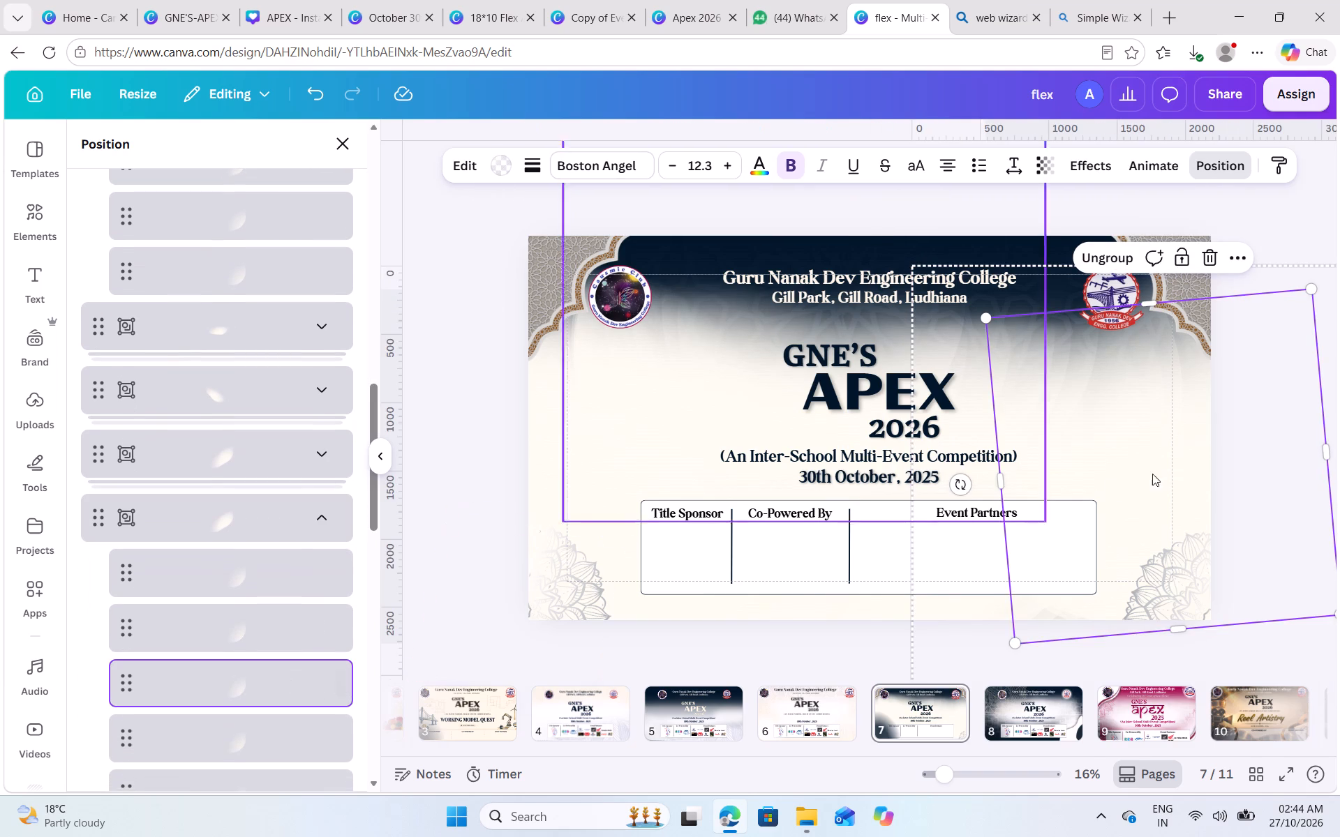
left_click_drag(1181, 462, 944, 353)
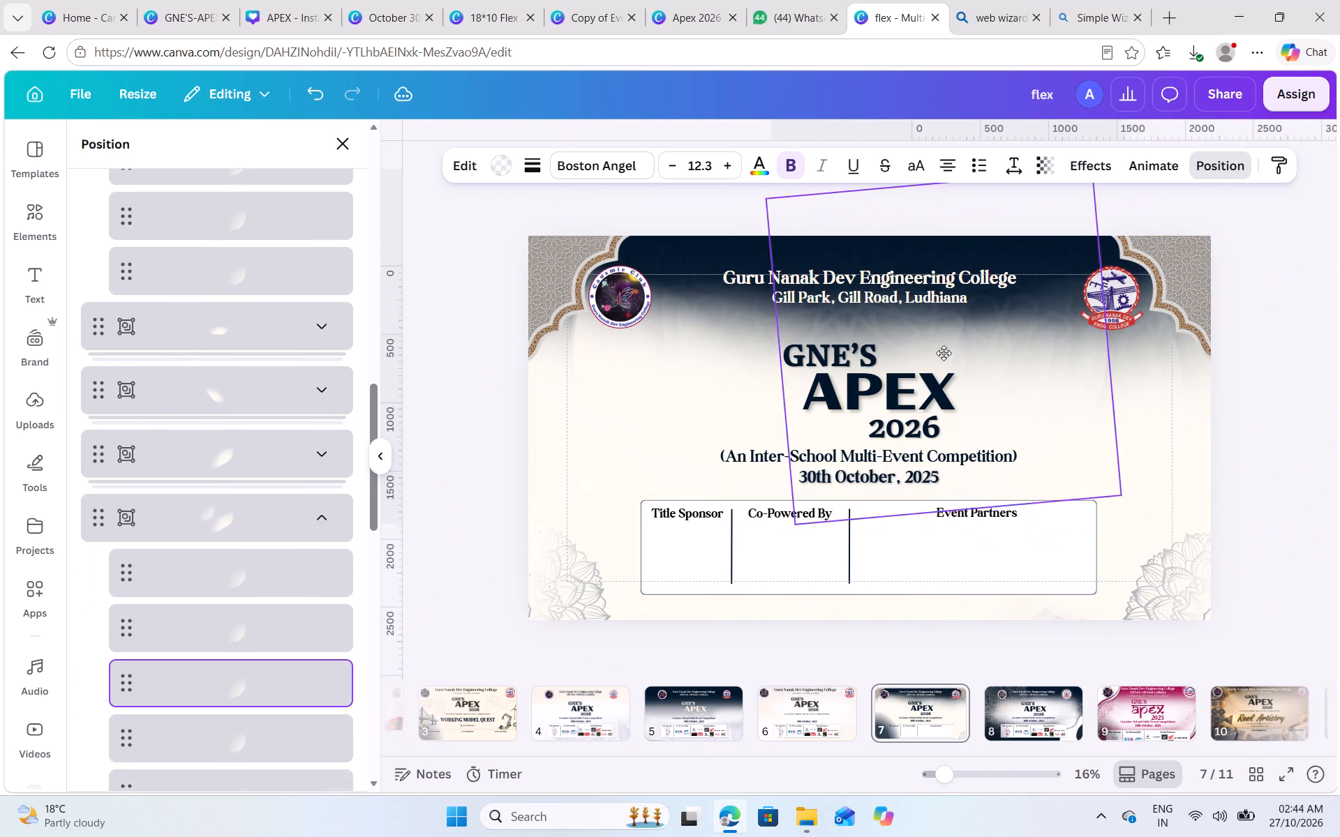
left_click_drag(944, 353, 1011, 349)
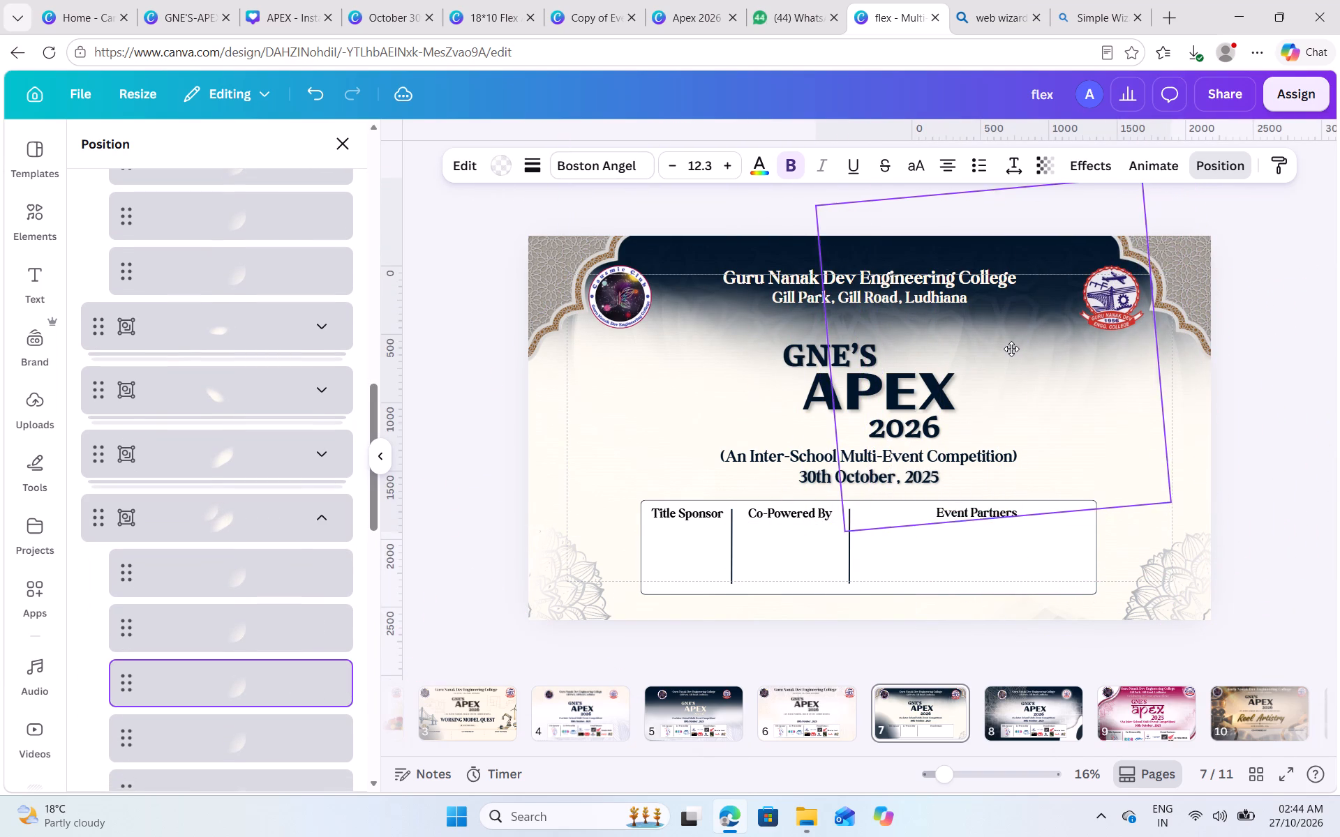
left_click_drag(1011, 349, 1015, 343)
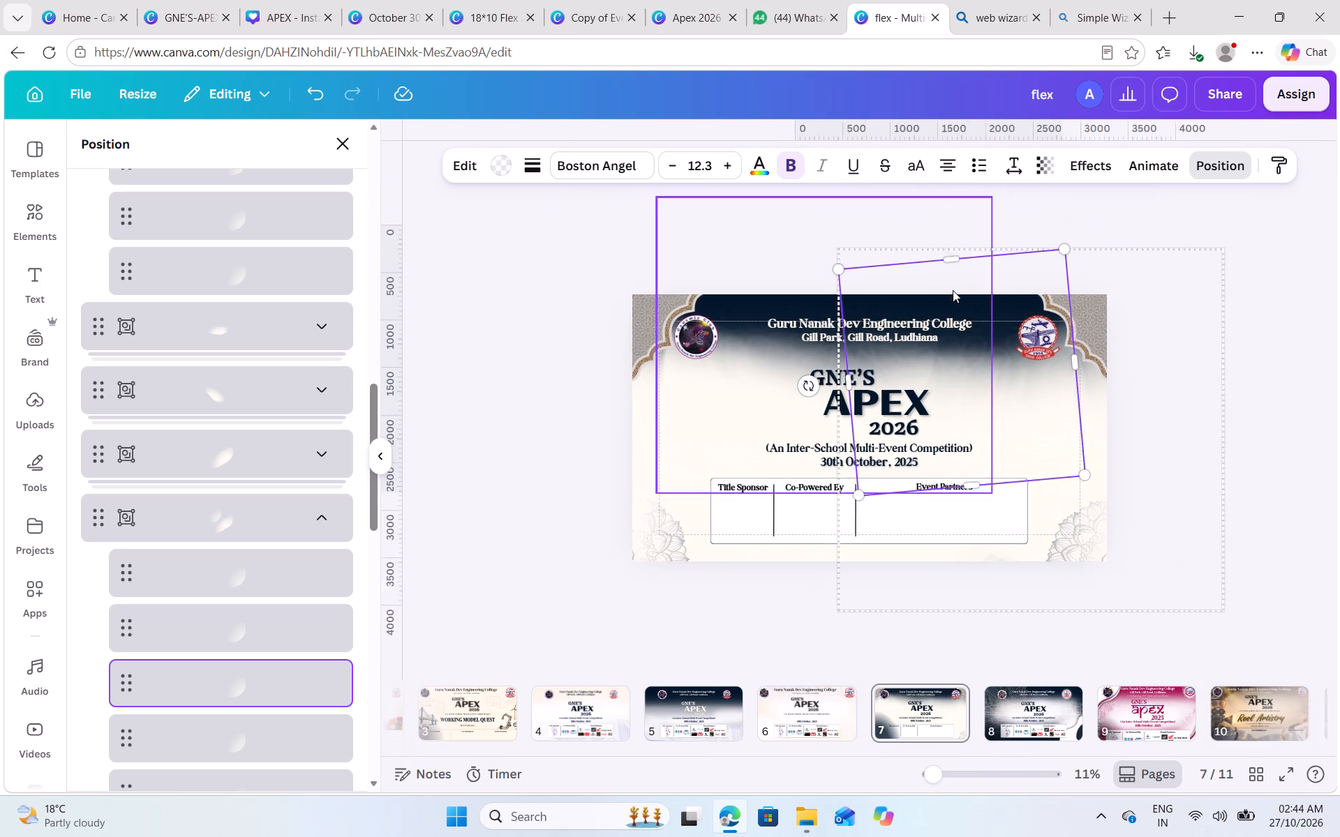
left_click(798, 230)
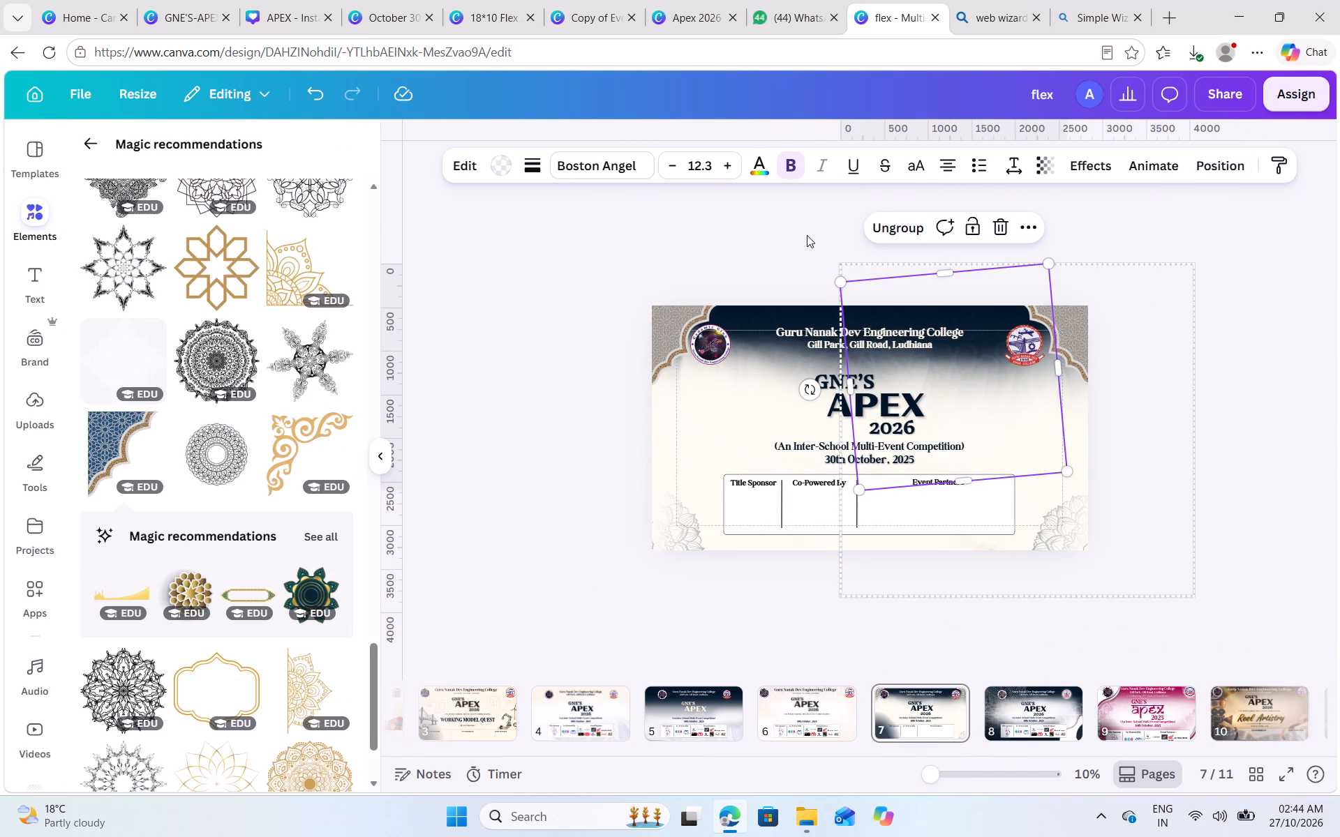
left_click(824, 250)
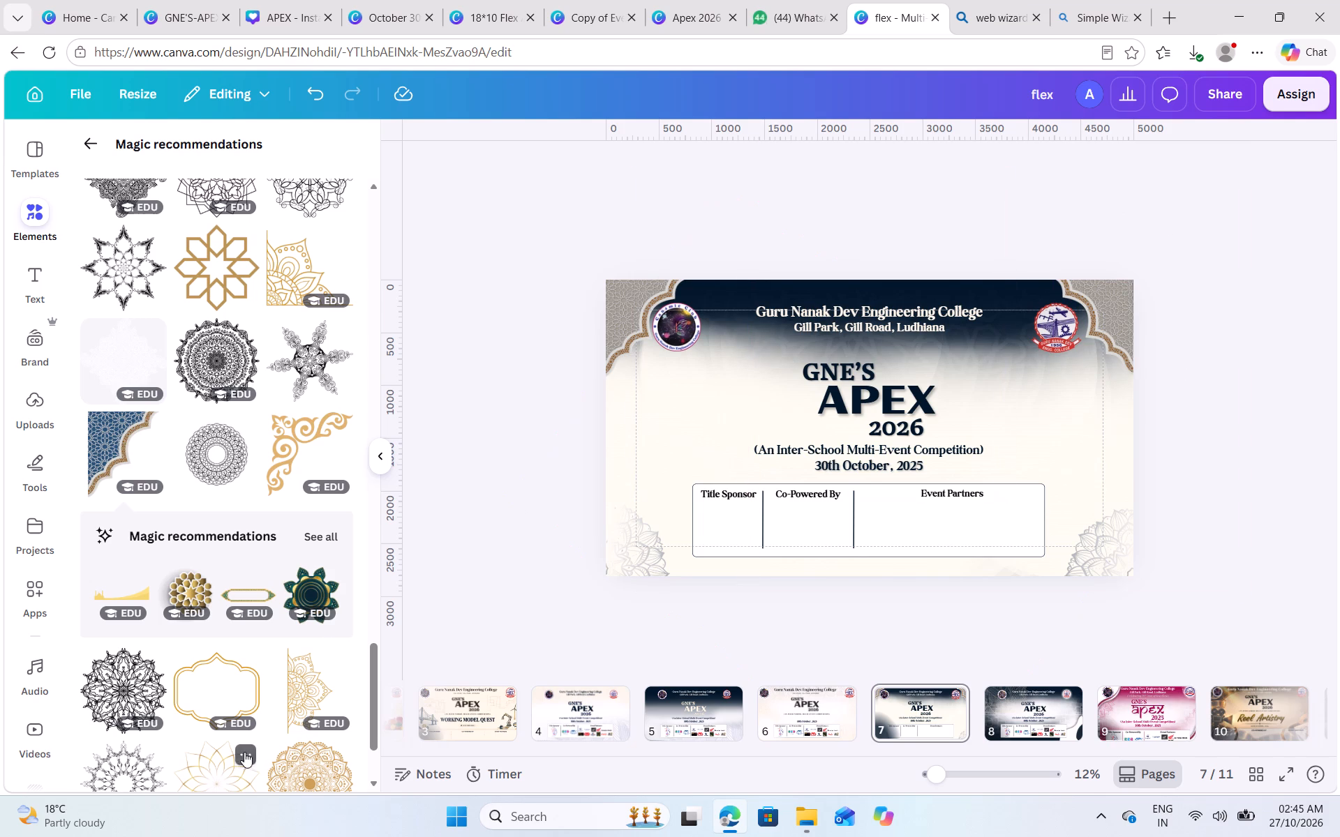
Add the thin golden line-art lotus mandala, enlarge it to about 3568 px, and centre it low on the banner over the sponsor panel.
left_click(243, 752)
left_click(544, 628)
left_click(221, 759)
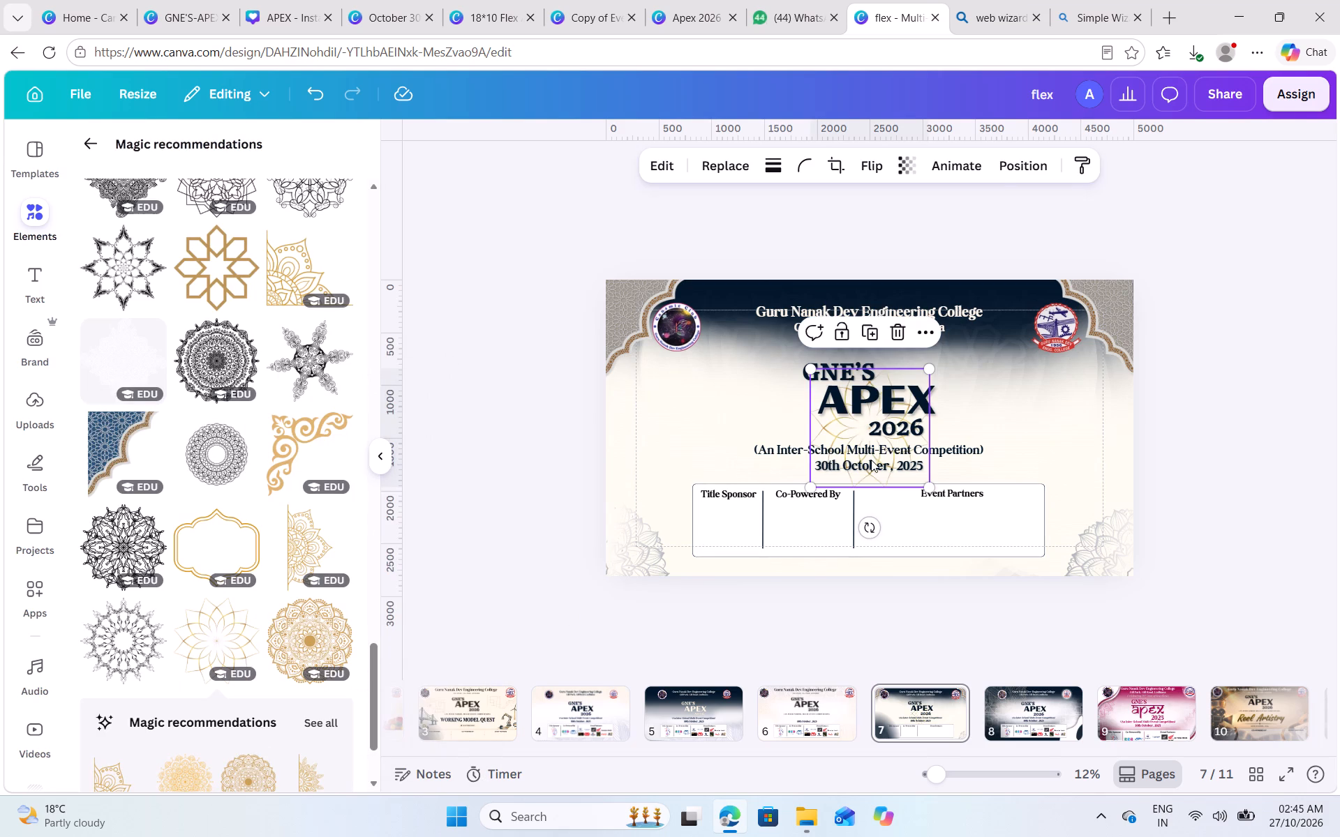
left_click_drag(929, 481, 1096, 536)
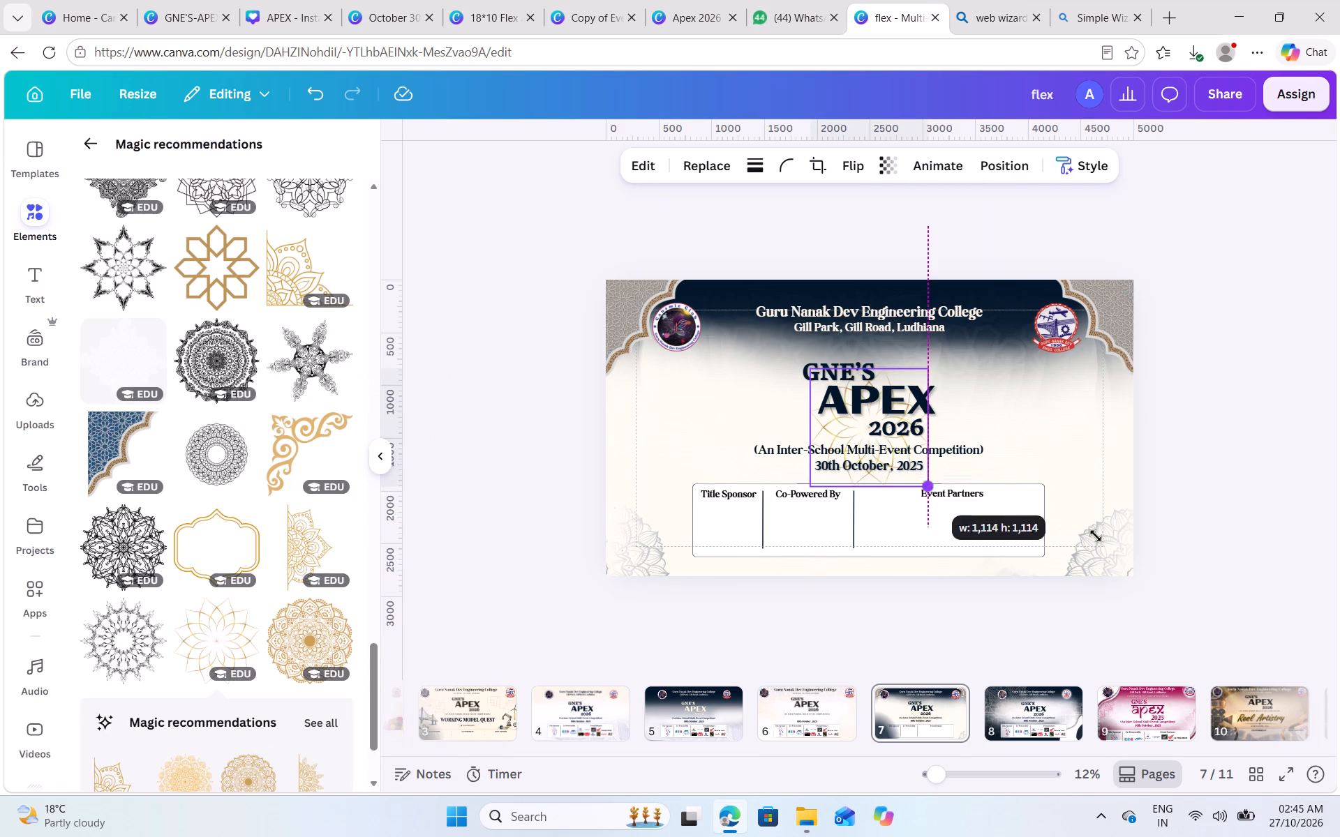
left_click_drag(1096, 536, 1249, 676)
left_click_drag(1171, 499, 1071, 513)
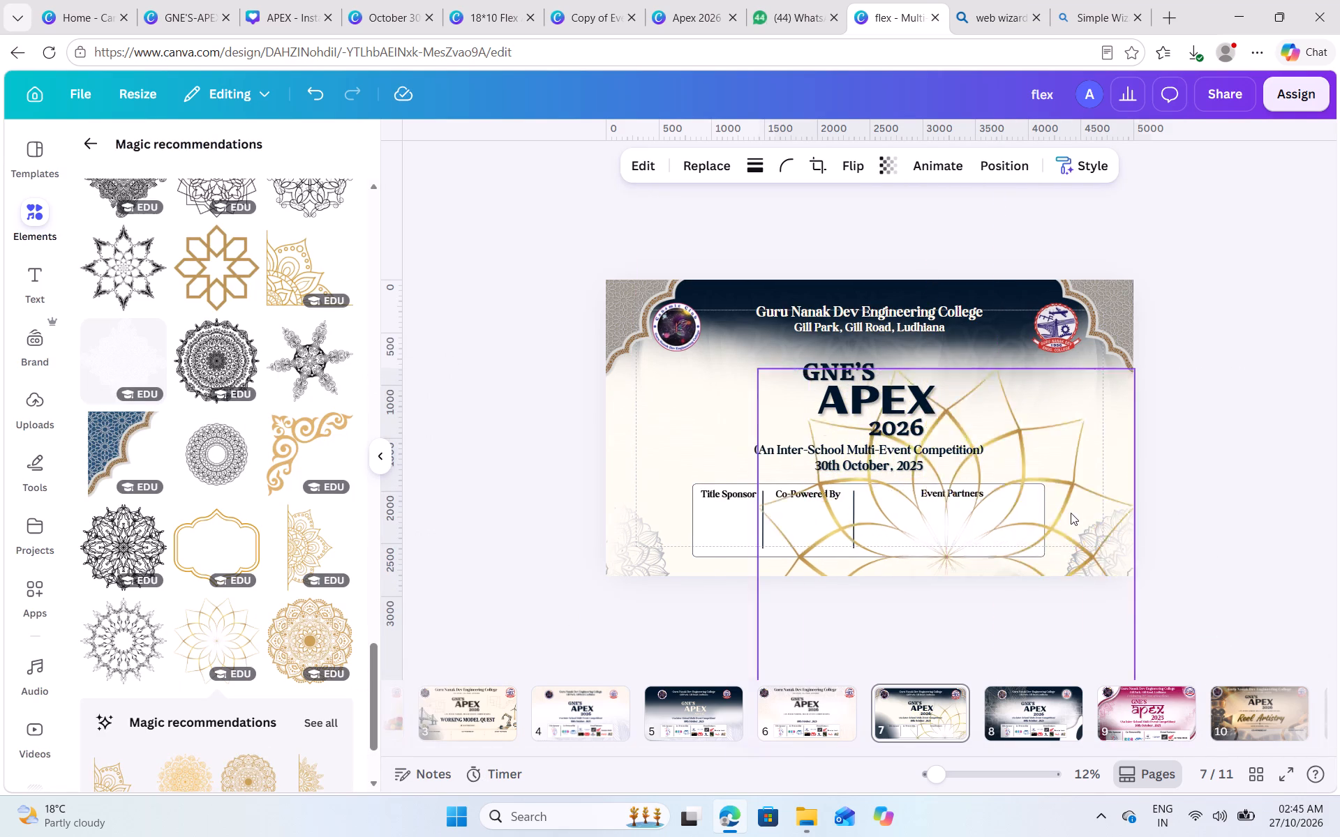
left_click_drag(1071, 513, 1065, 525)
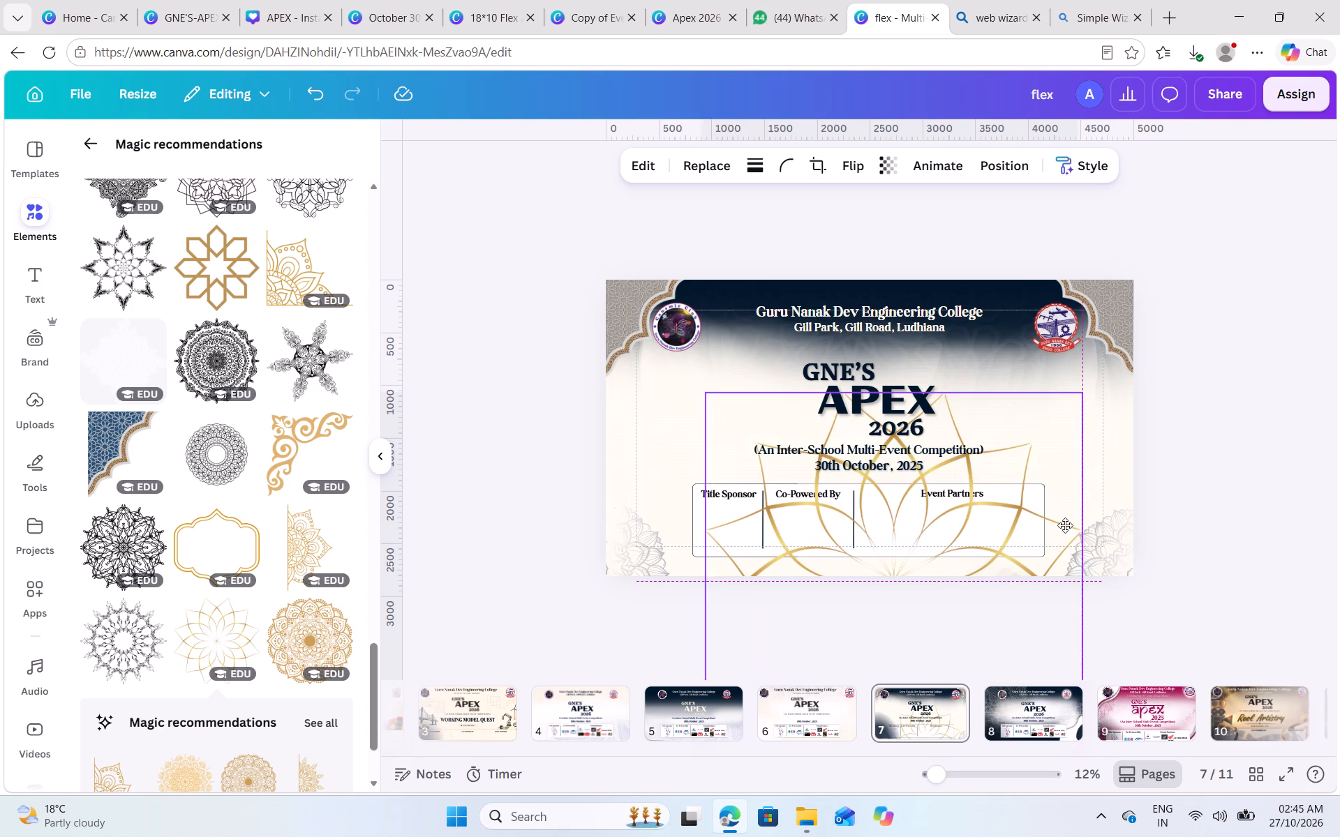
left_click_drag(1065, 525, 1054, 525)
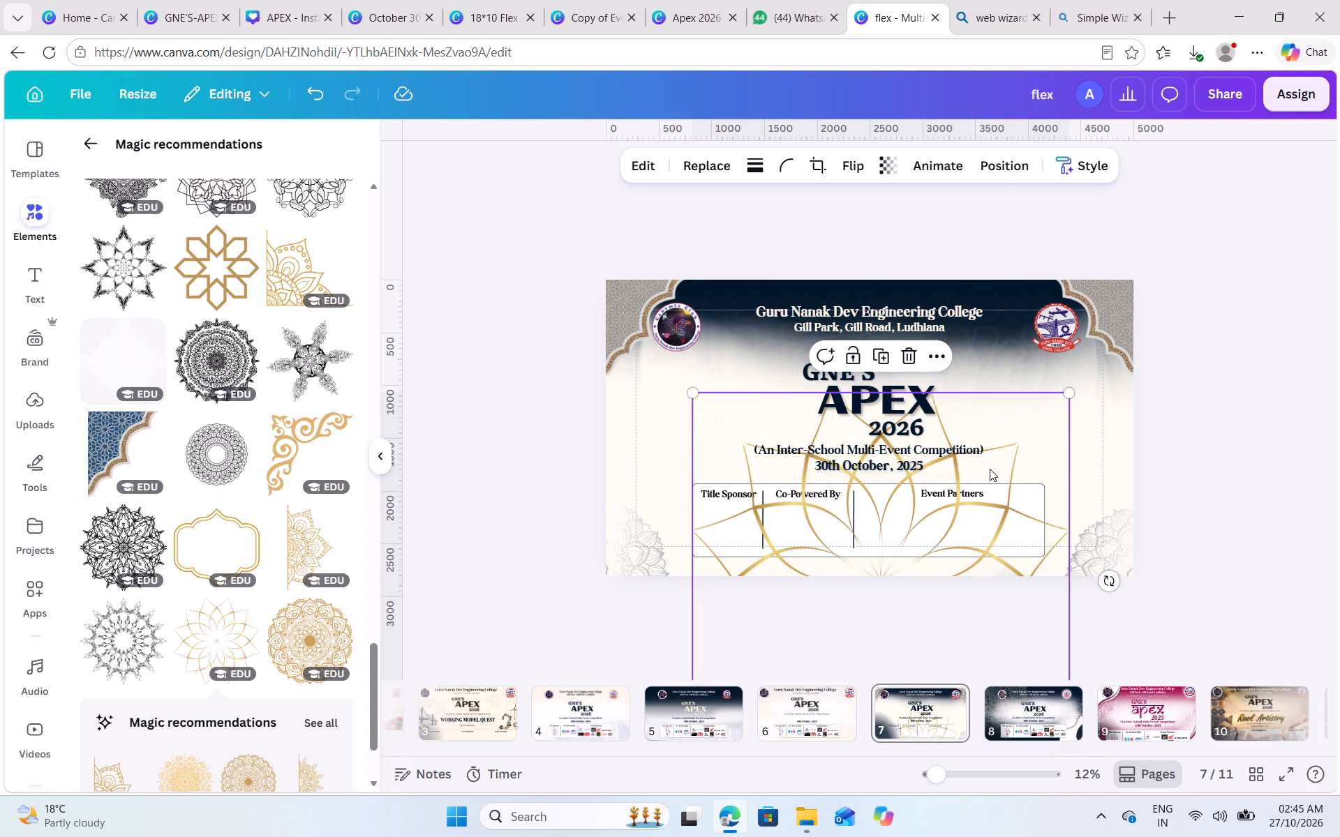
Fade the golden lotus to a faint watermark by lowering its transparency value to slightly below 18.
left_click(883, 160)
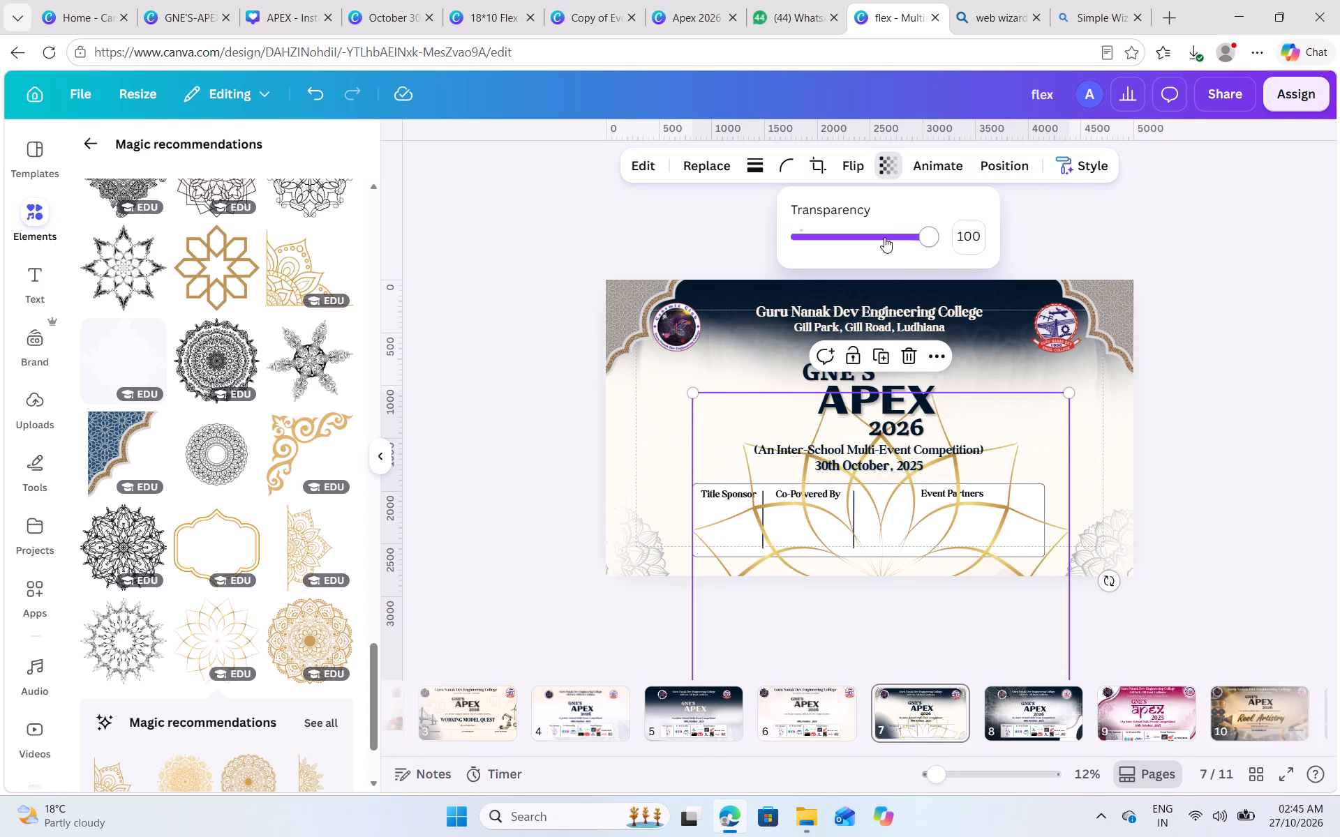
left_click_drag(884, 227, 821, 218)
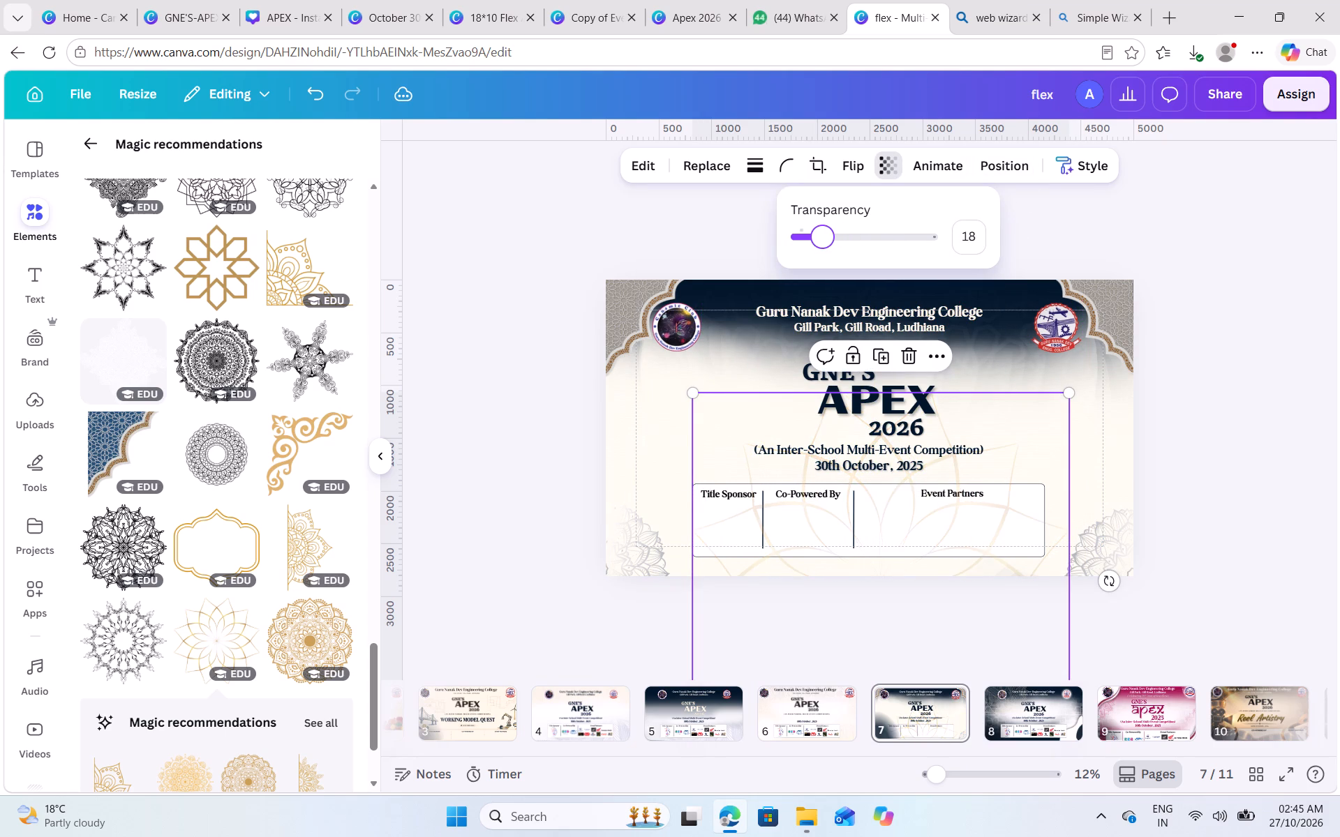
left_click_drag(821, 218, 815, 218)
Send the golden lotus to the back, raise it by several layers, and lower it three levels to set its place among the background layers.
left_click(986, 163)
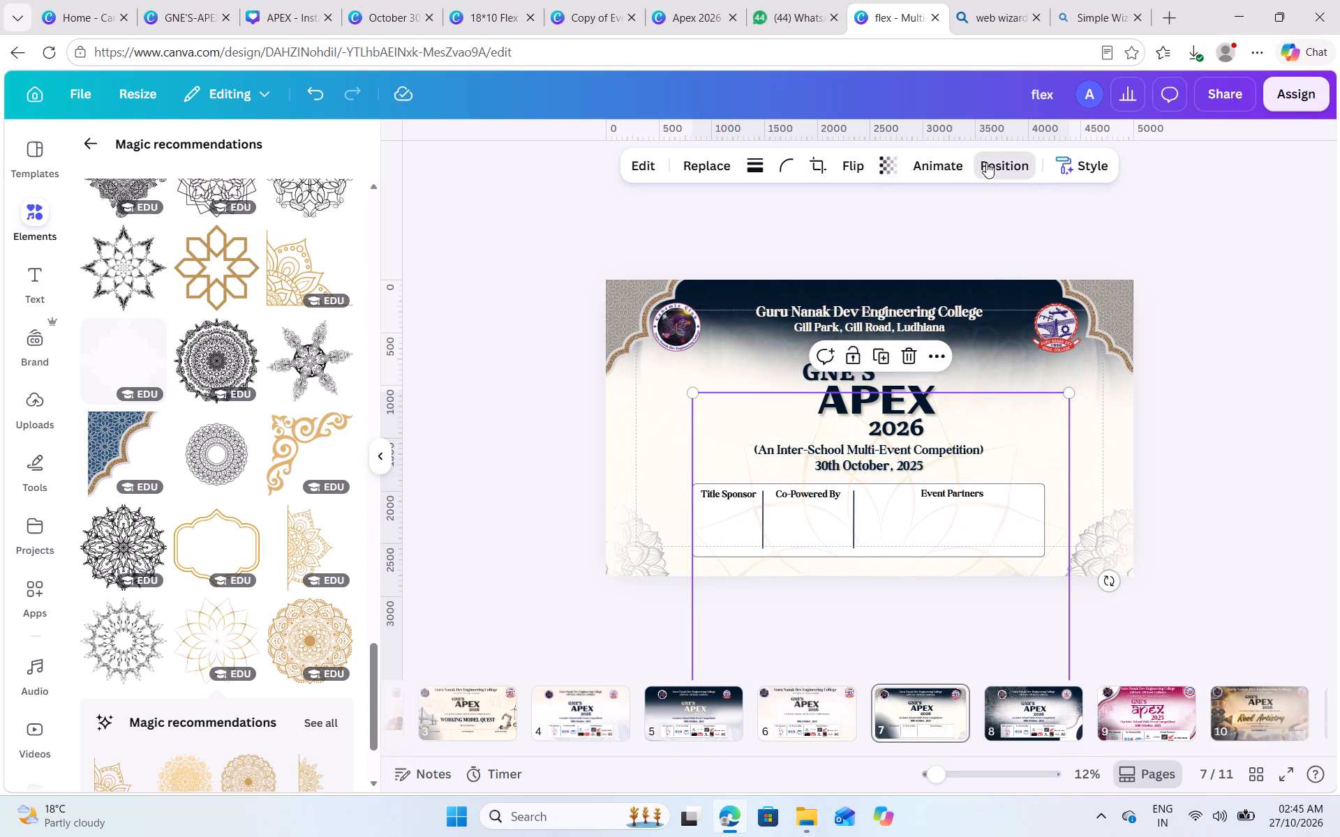
left_click(136, 186)
left_click(289, 269)
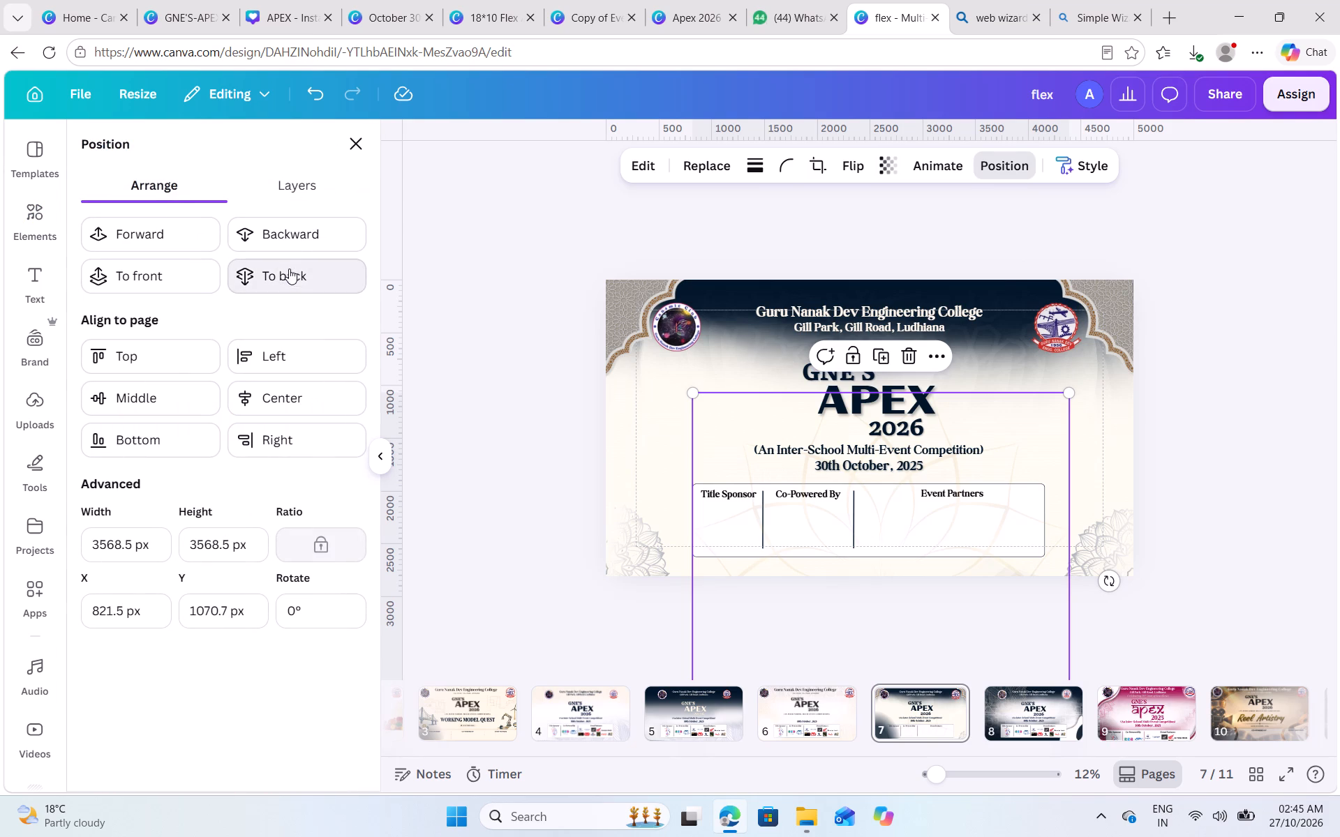
triple_click(173, 230)
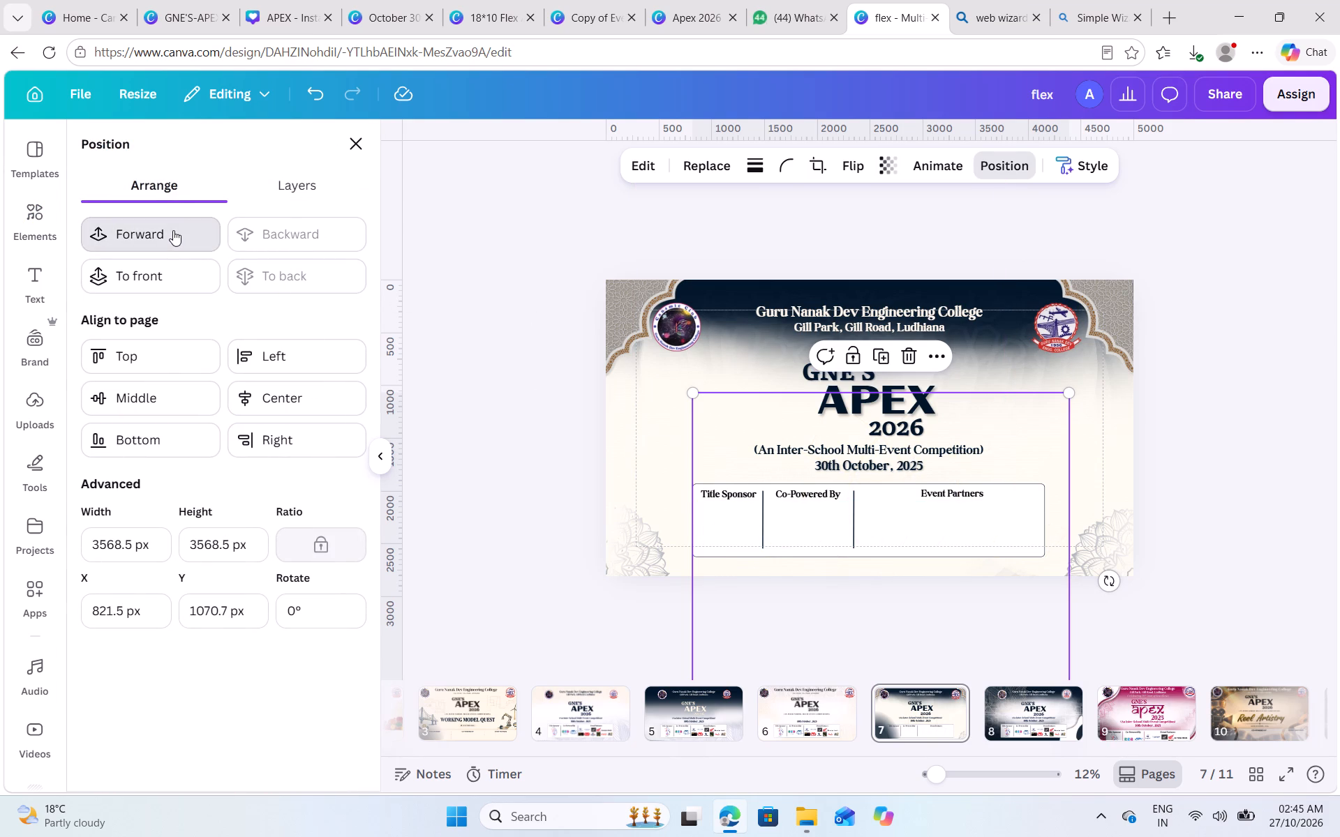
triple_click(173, 230)
triple_click(173, 230)
triple_click(173, 230)
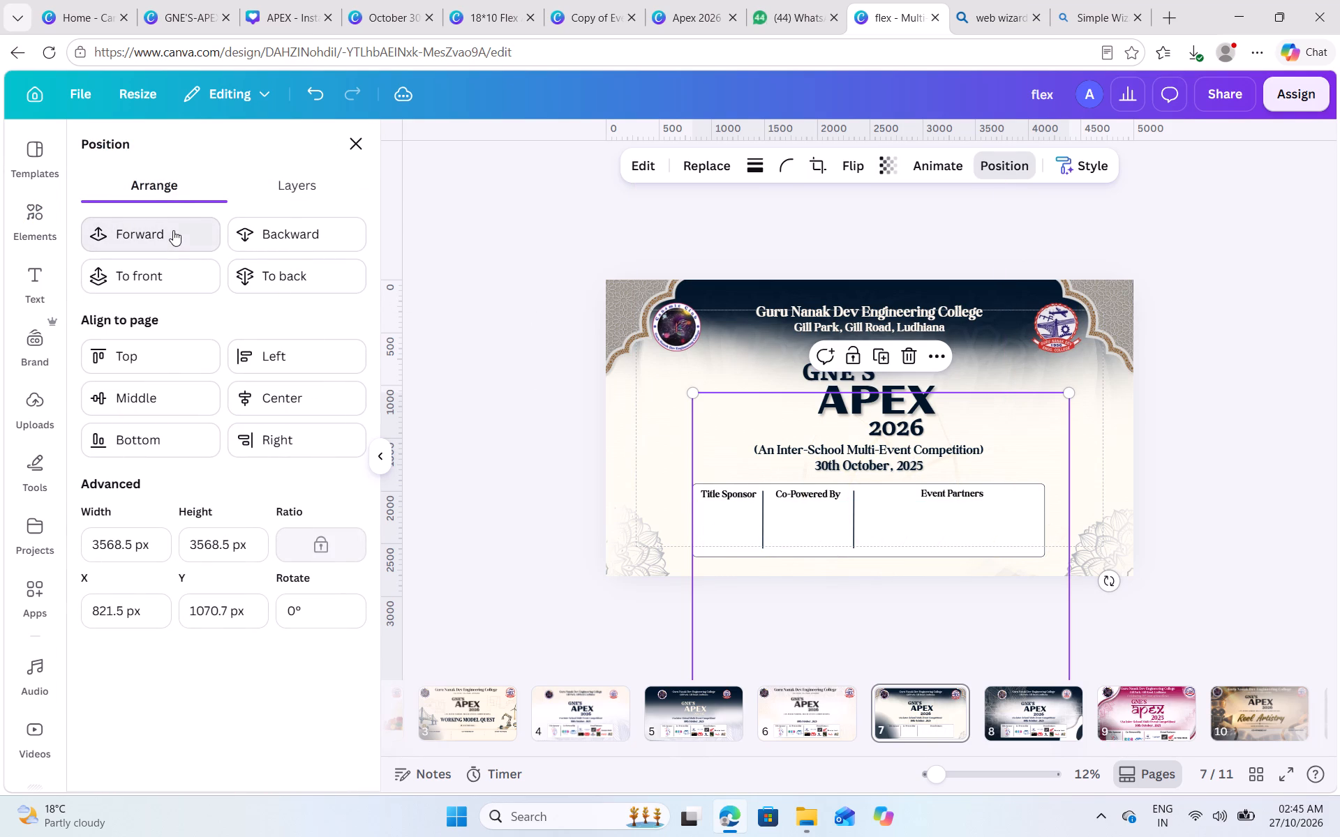
left_click(173, 229)
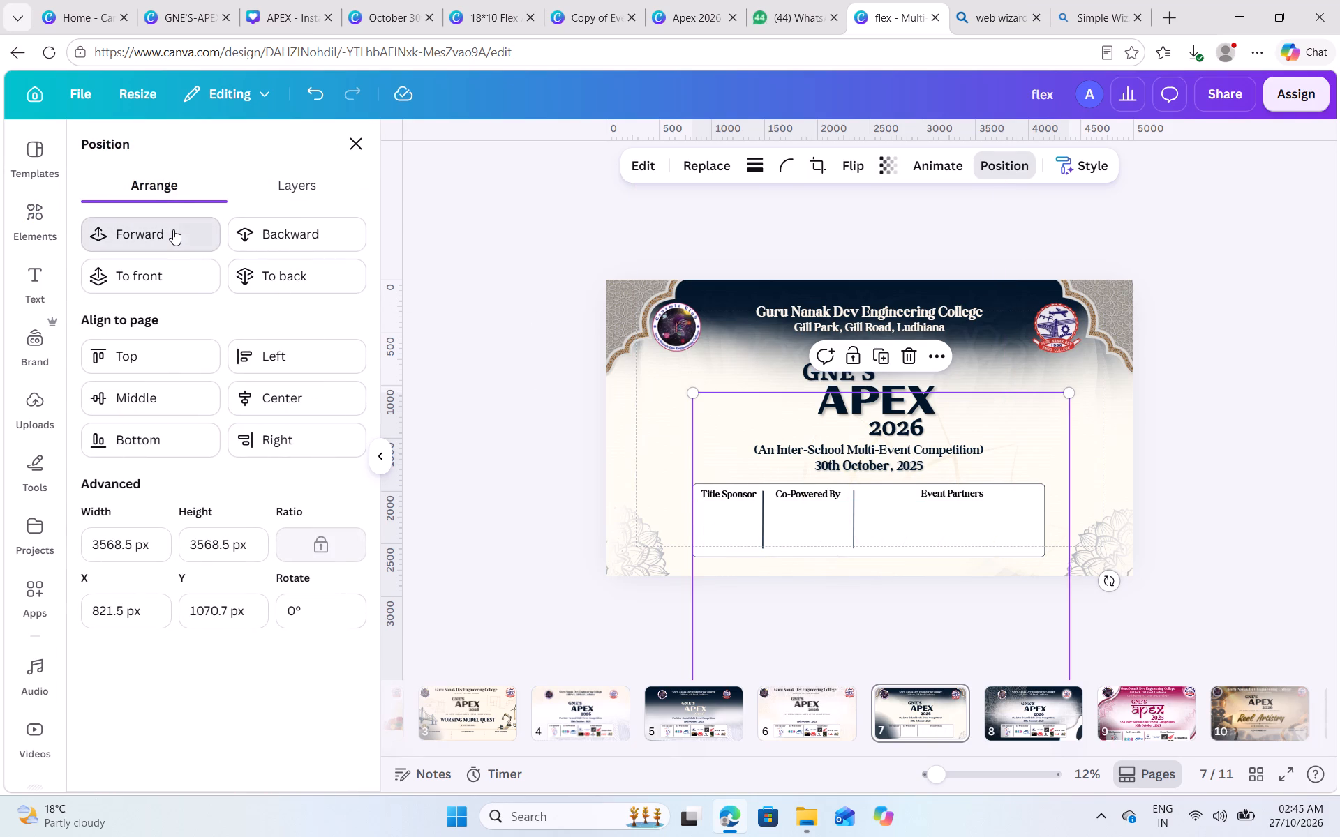
triple_click(173, 229)
triple_click(173, 229)
triple_click(173, 229)
left_click(262, 240)
left_click(262, 240)
left_click(262, 240)
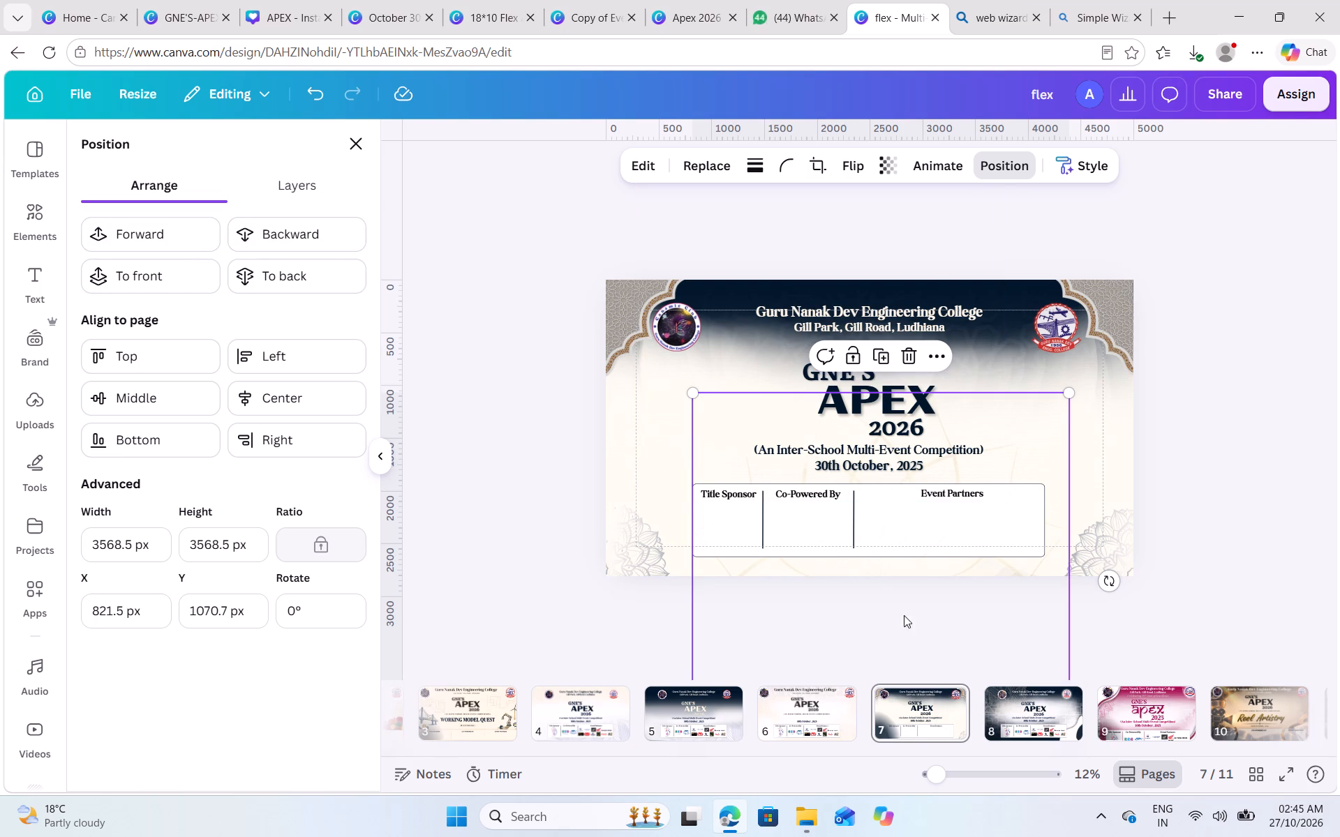
Move the faint lotus up over the navy header behind the college title, at about X 674 px and Y -2813 px.
left_click_drag(908, 613, 978, 567)
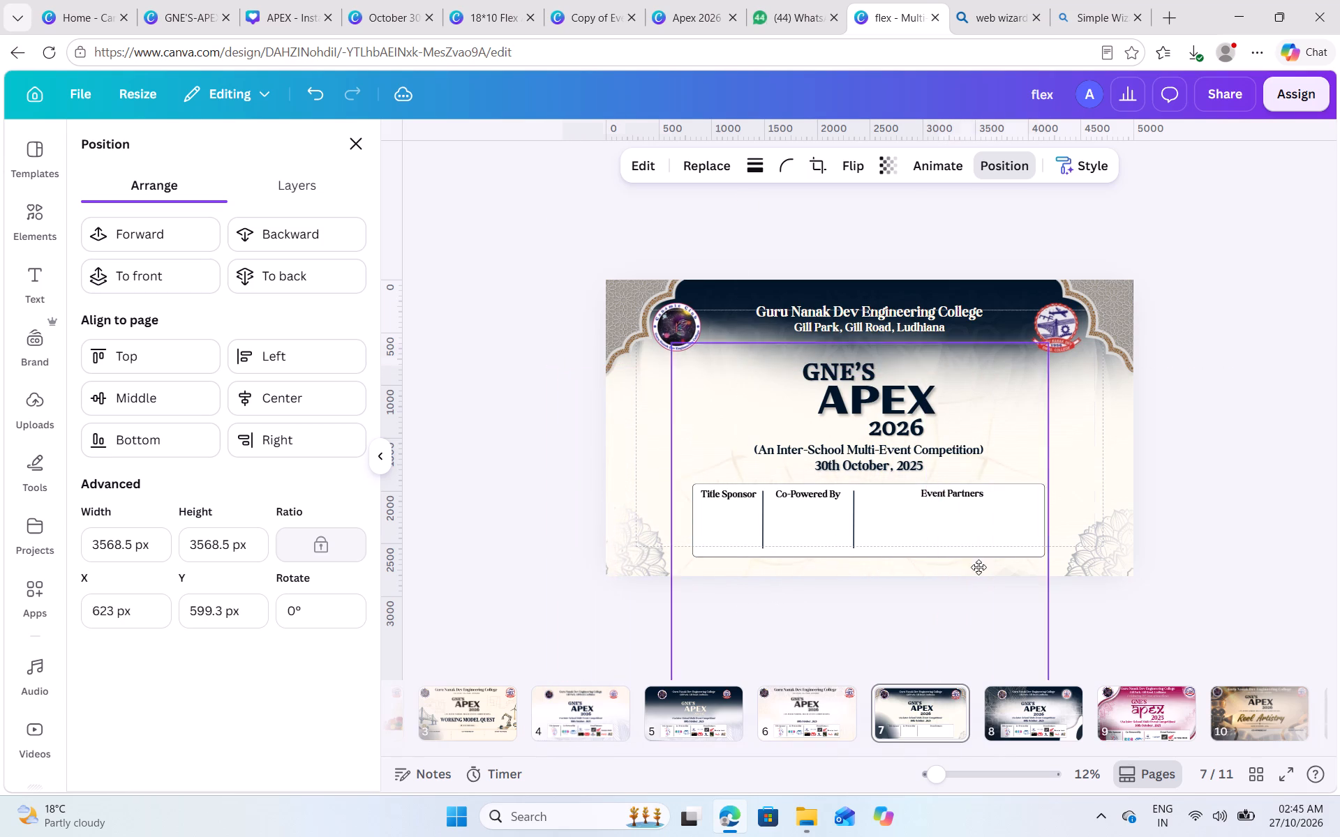
left_click_drag(978, 567, 889, 479)
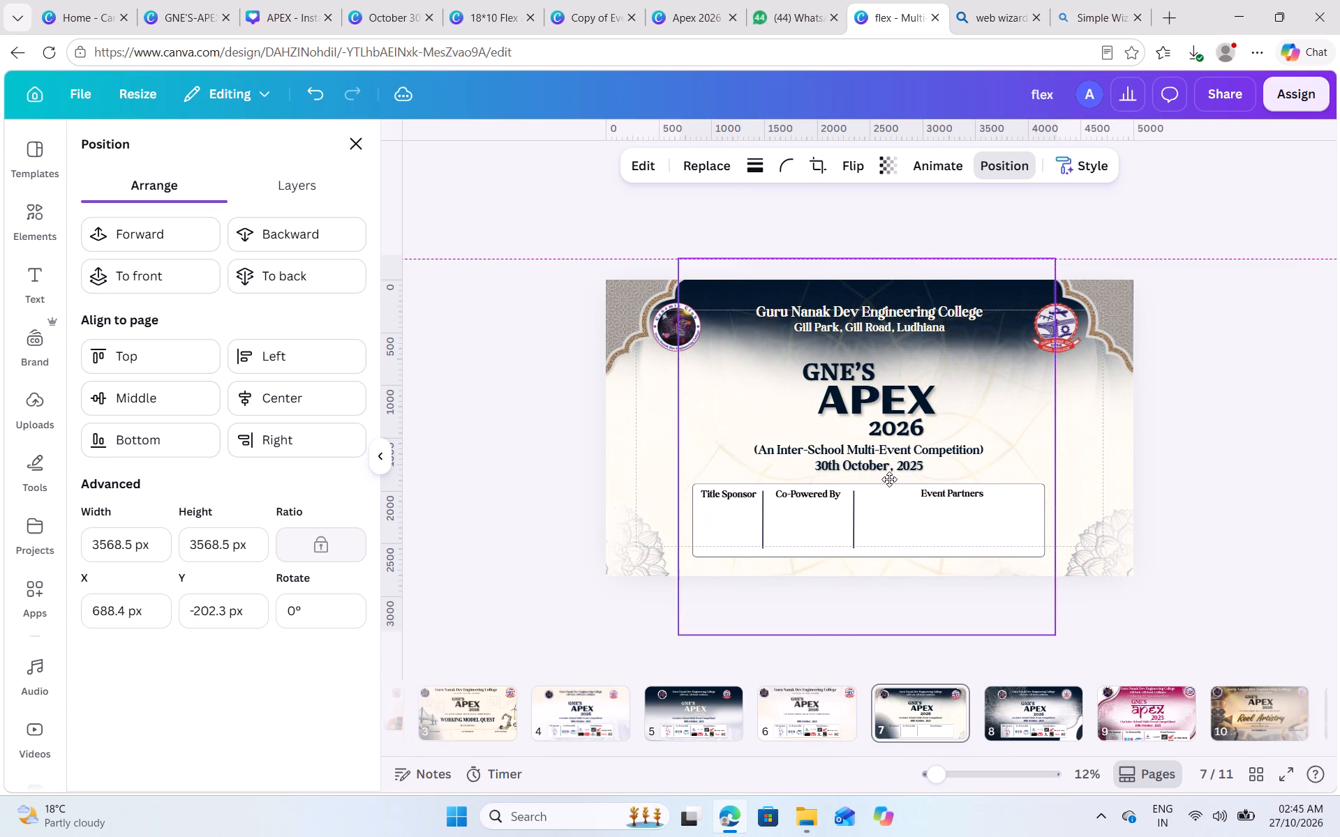
left_click_drag(889, 479, 643, 451)
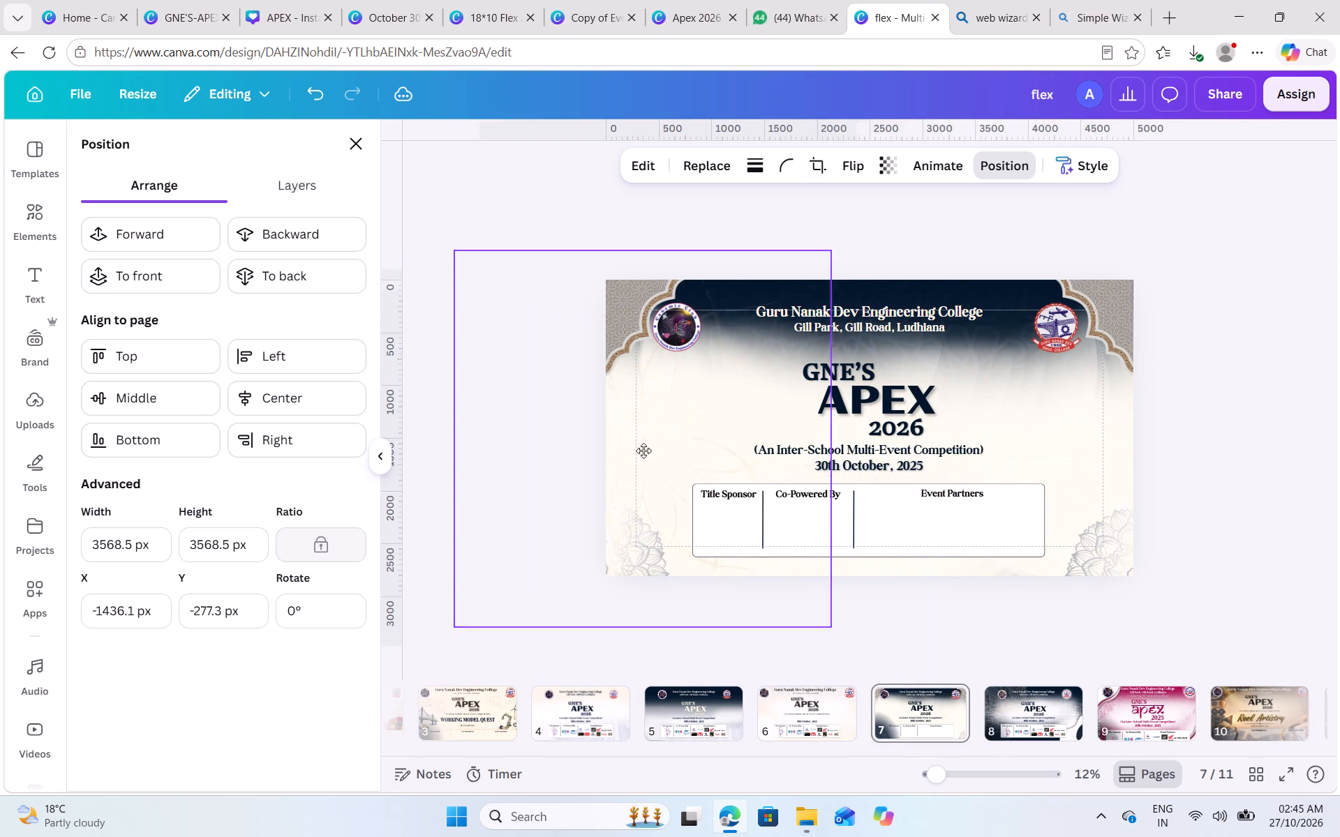
left_click_drag(643, 451, 670, 386)
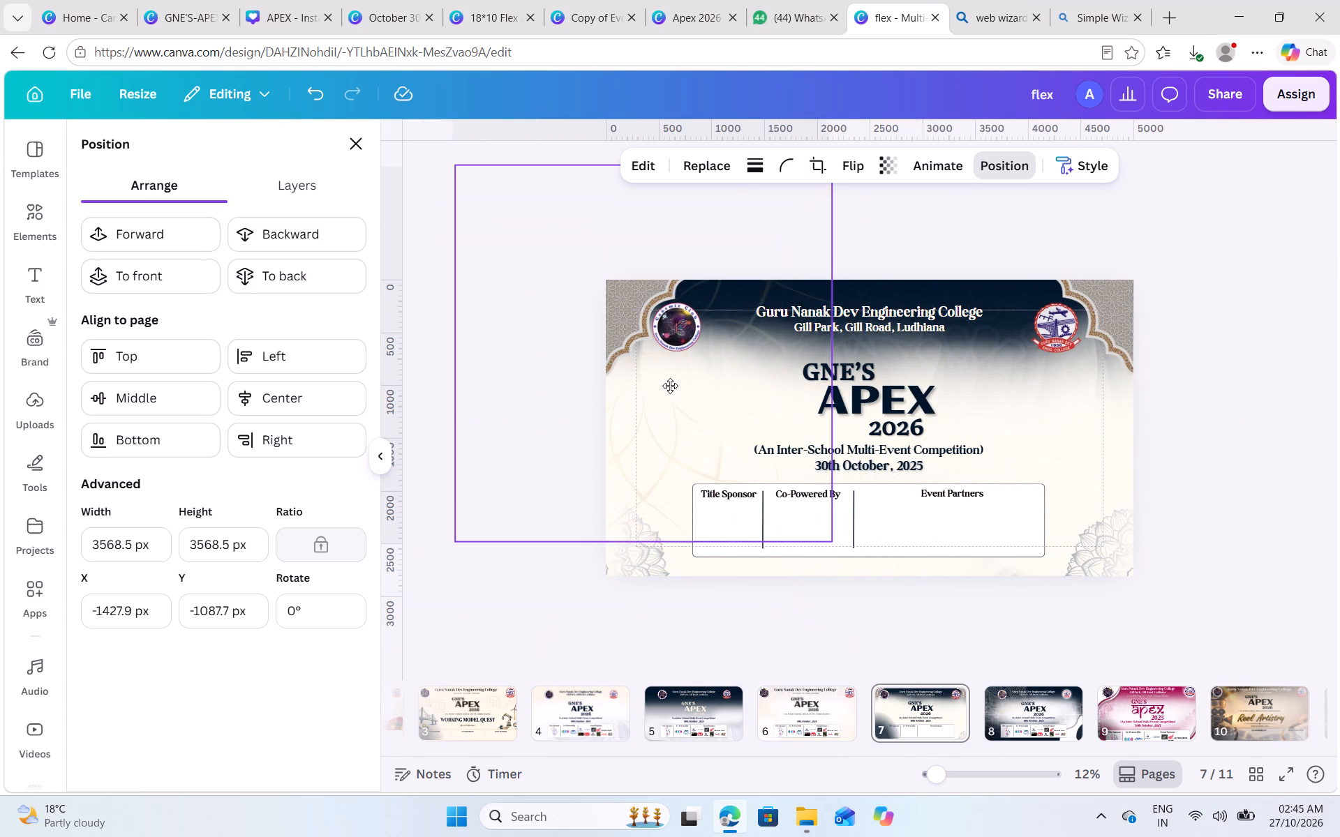
left_click_drag(670, 386, 907, 193)
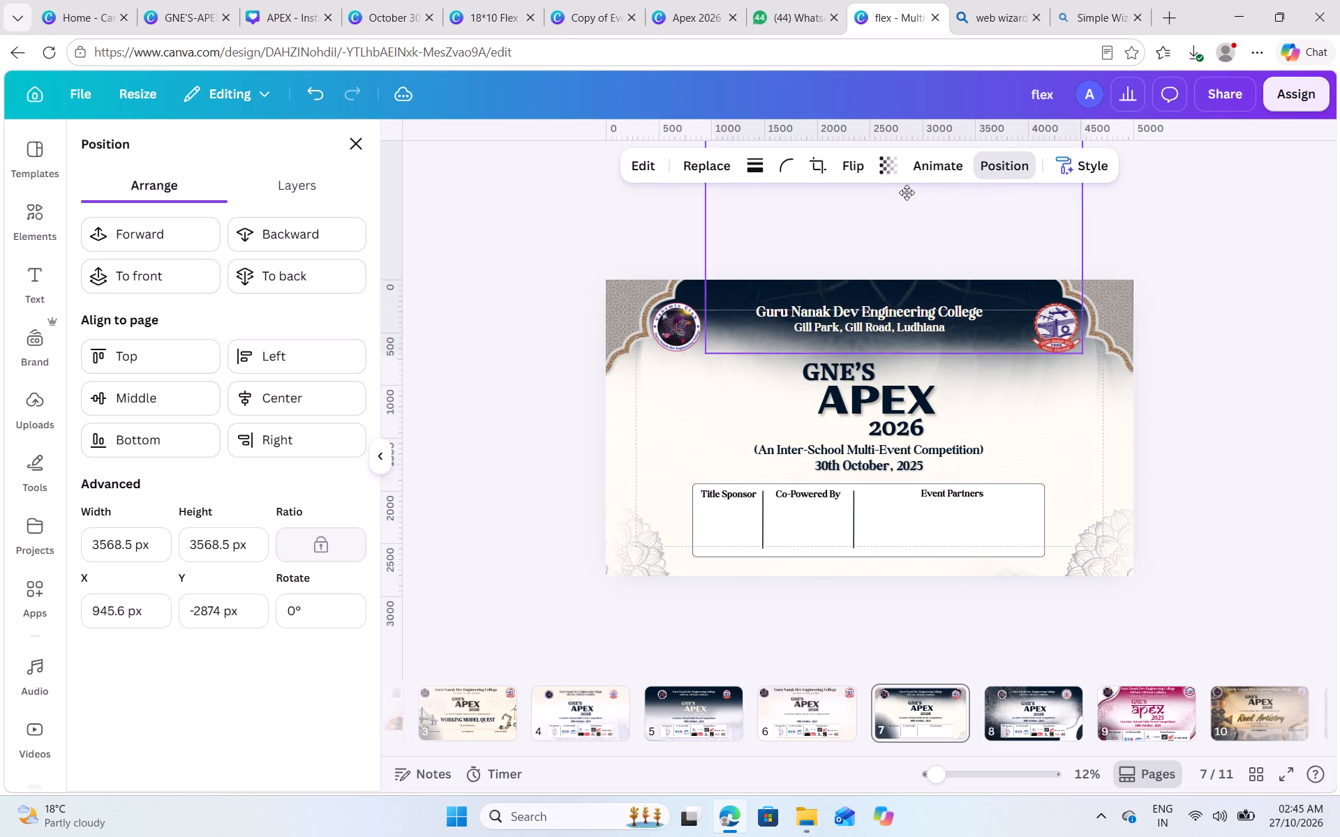
left_click_drag(907, 193, 893, 205)
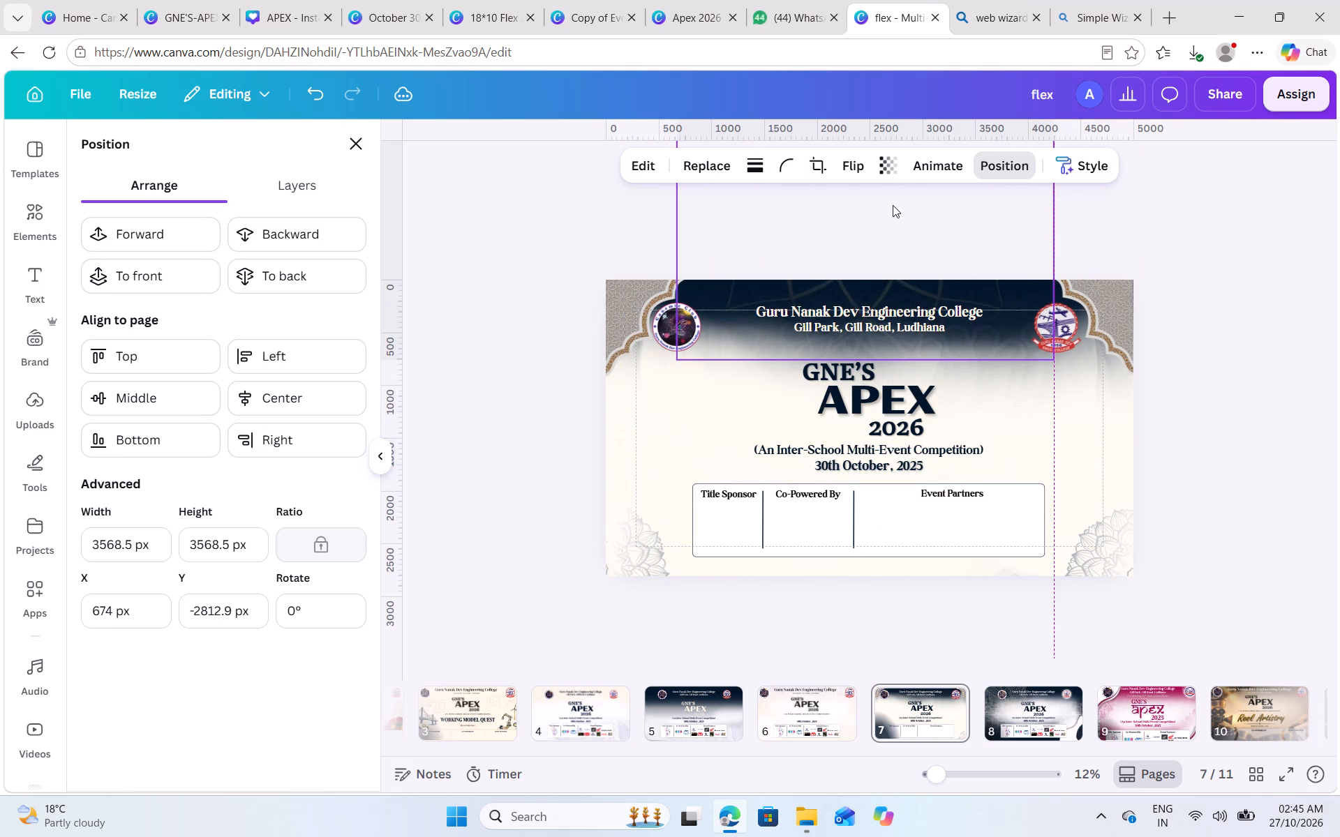
left_click(896, 395)
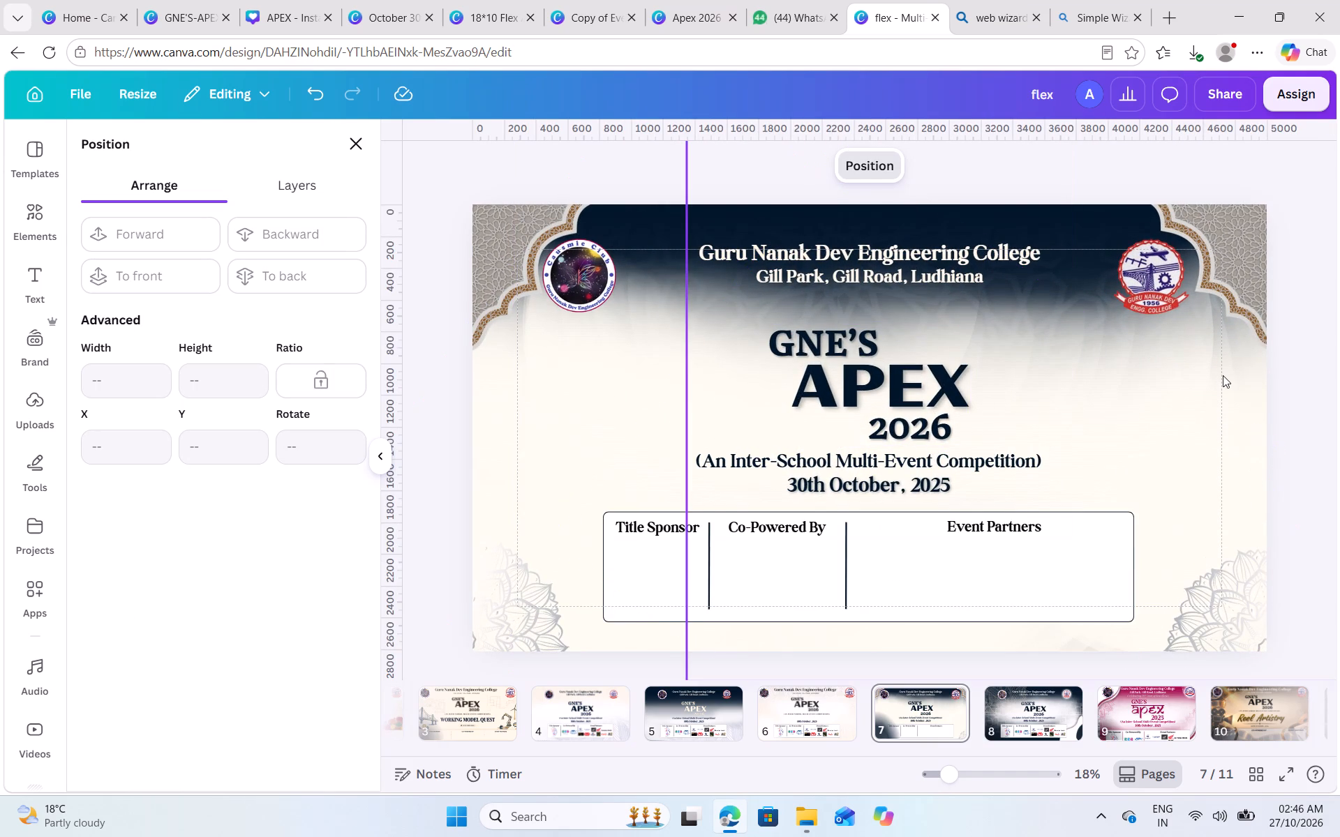
scroll(1337, 400, "down", 2, "ctrl")
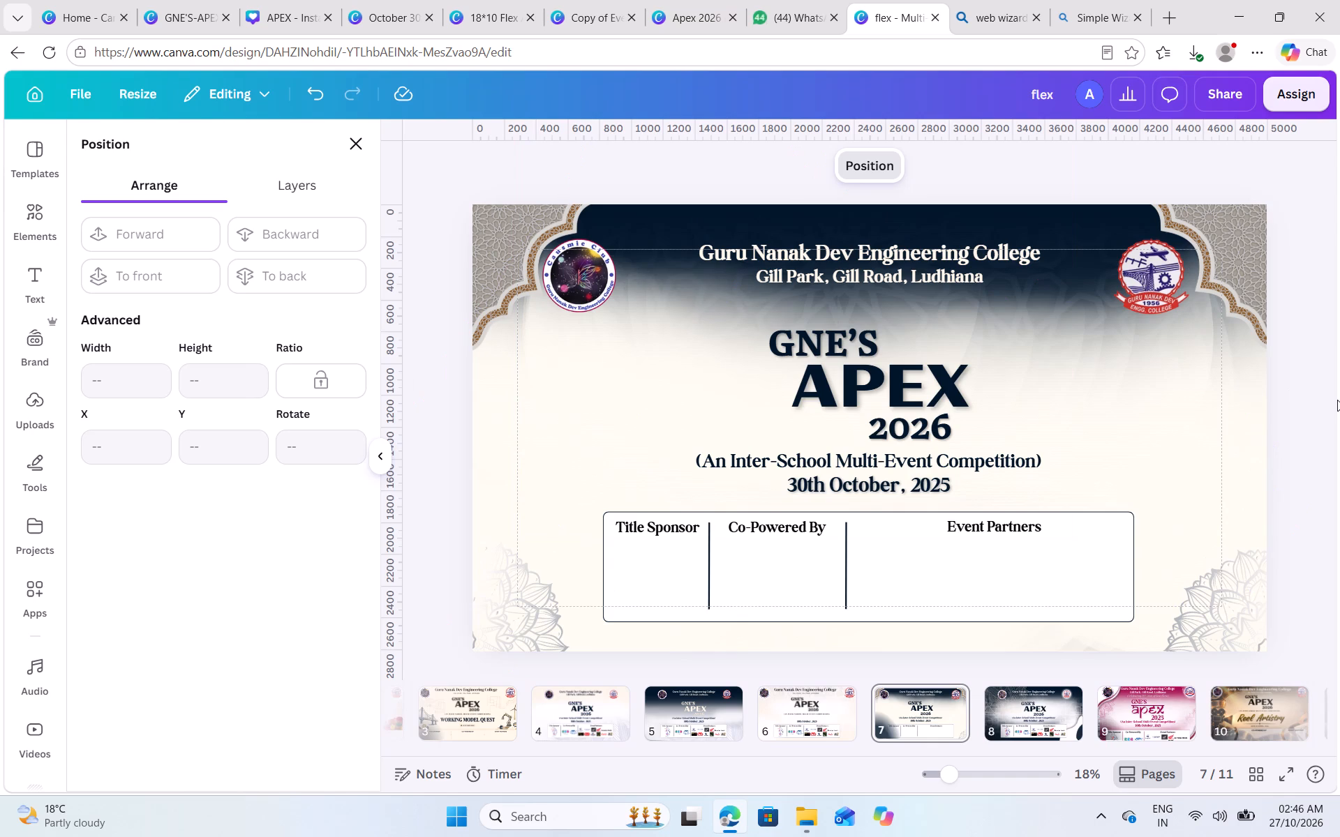
scroll(1337, 400, "down", 2, "ctrl")
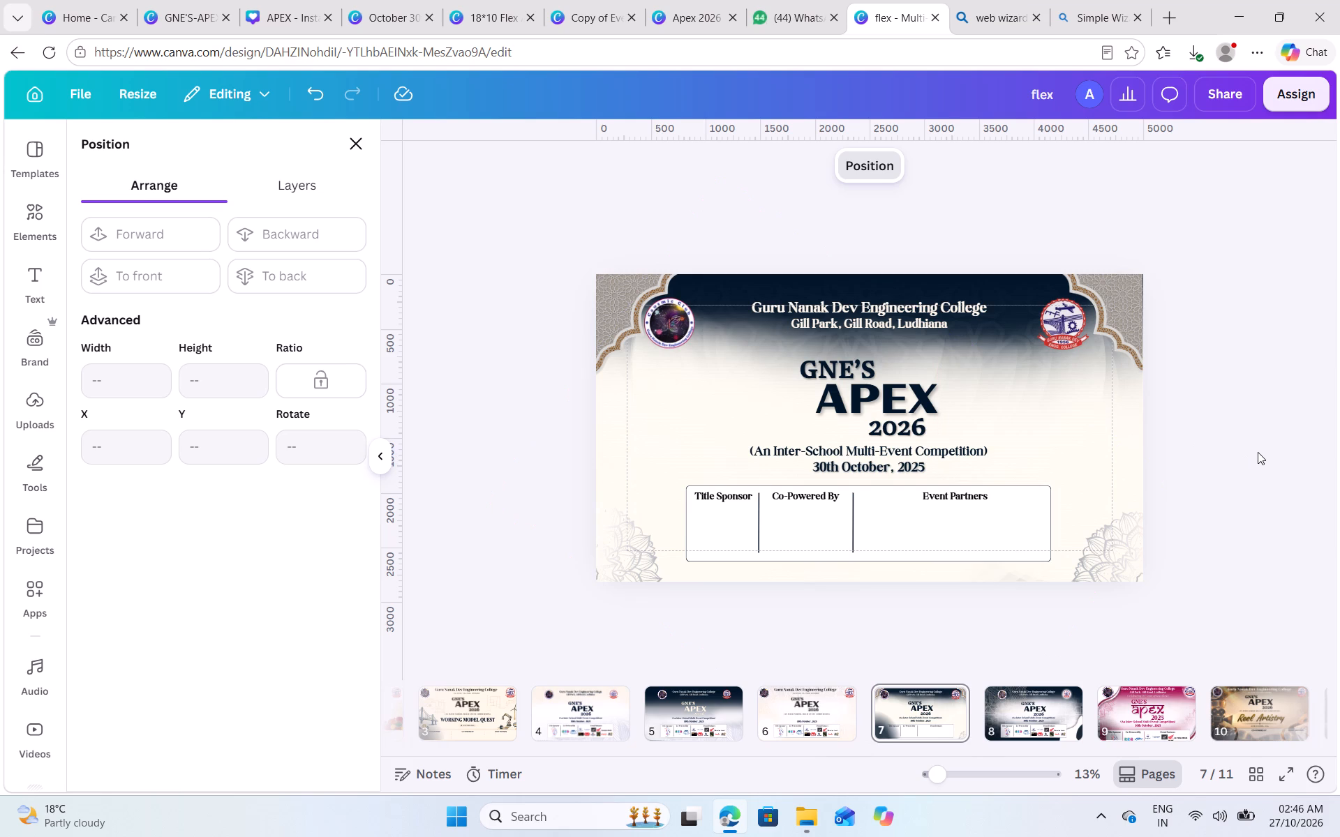
Close the browser window holding the banner design.
left_click(1339, 0)
double_click(1339, 0)
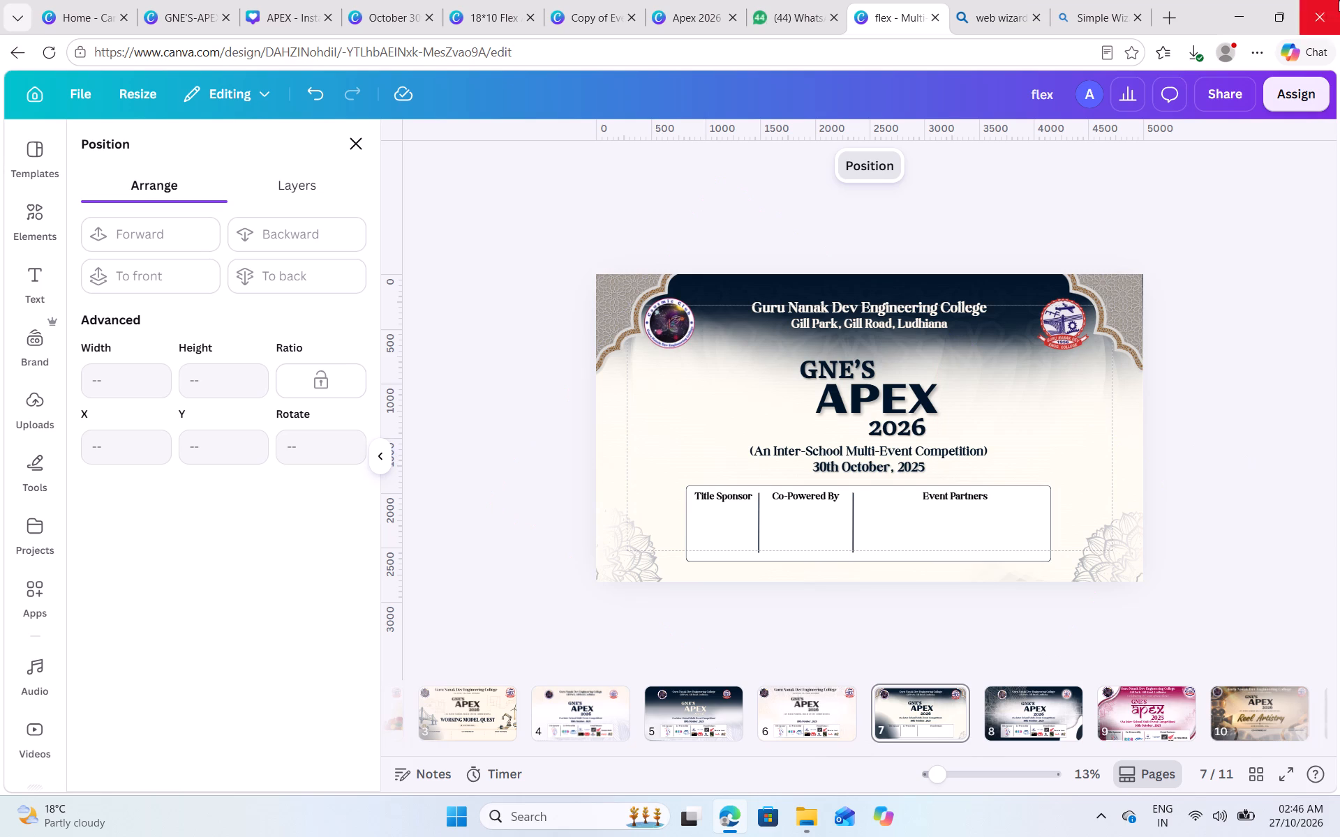
double_click(1339, 0)
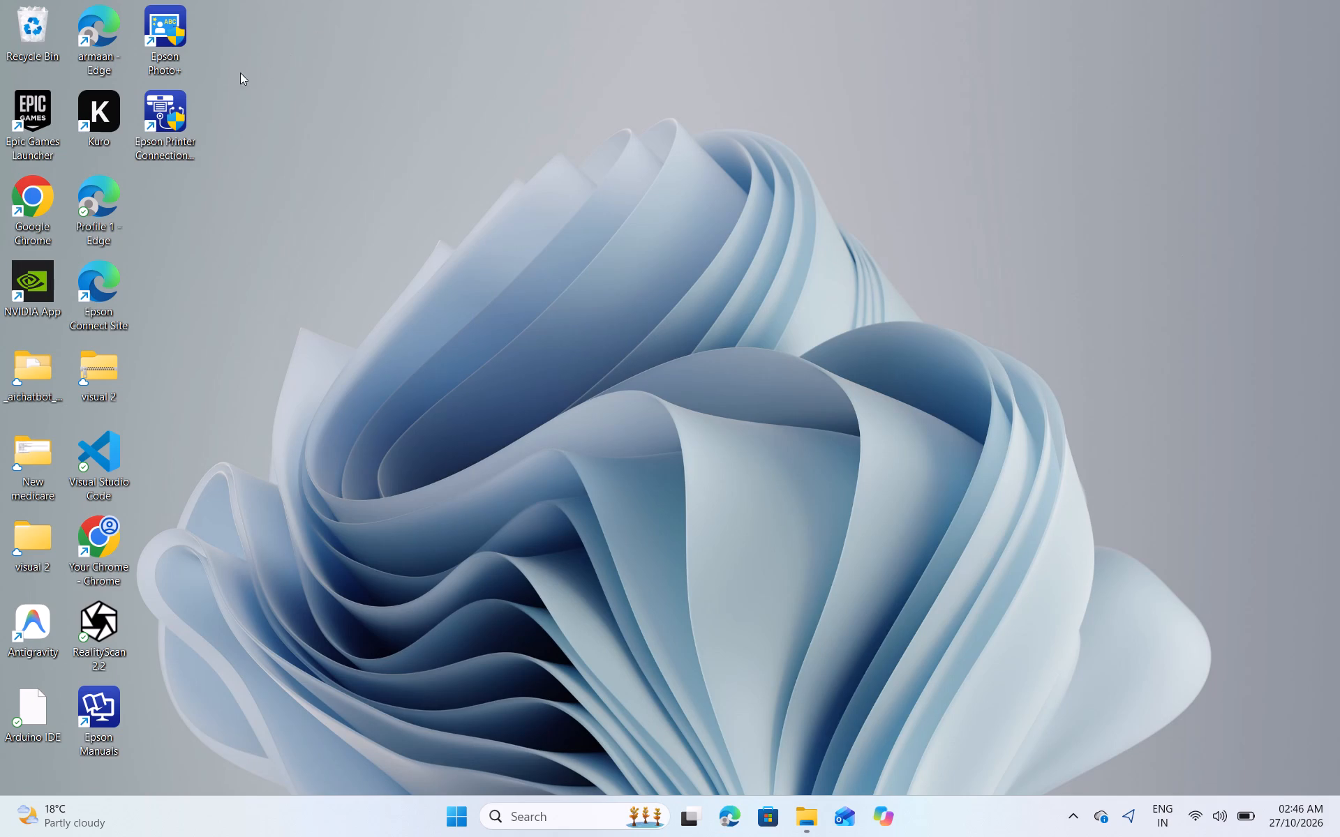
Launch the Kuro app from the desktop.
double_click(100, 135)
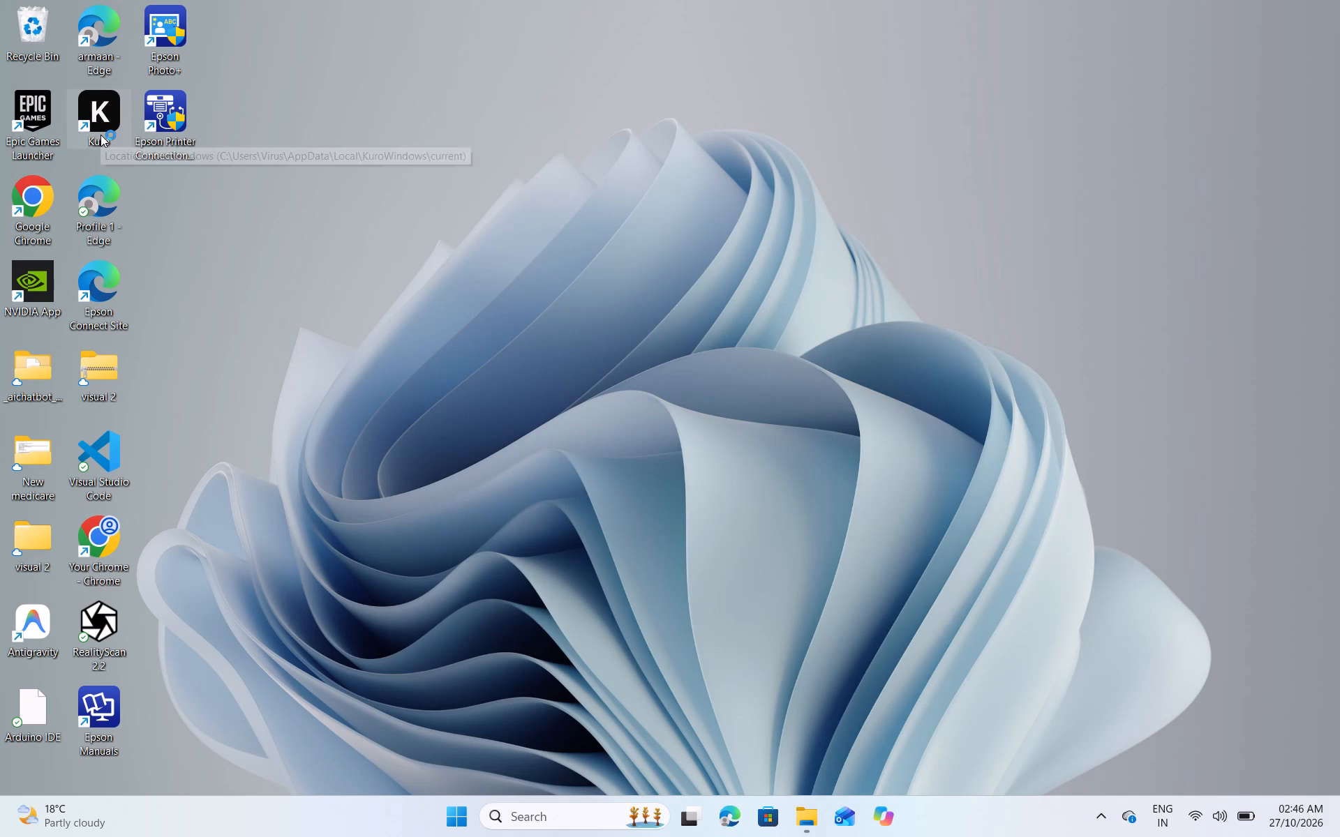